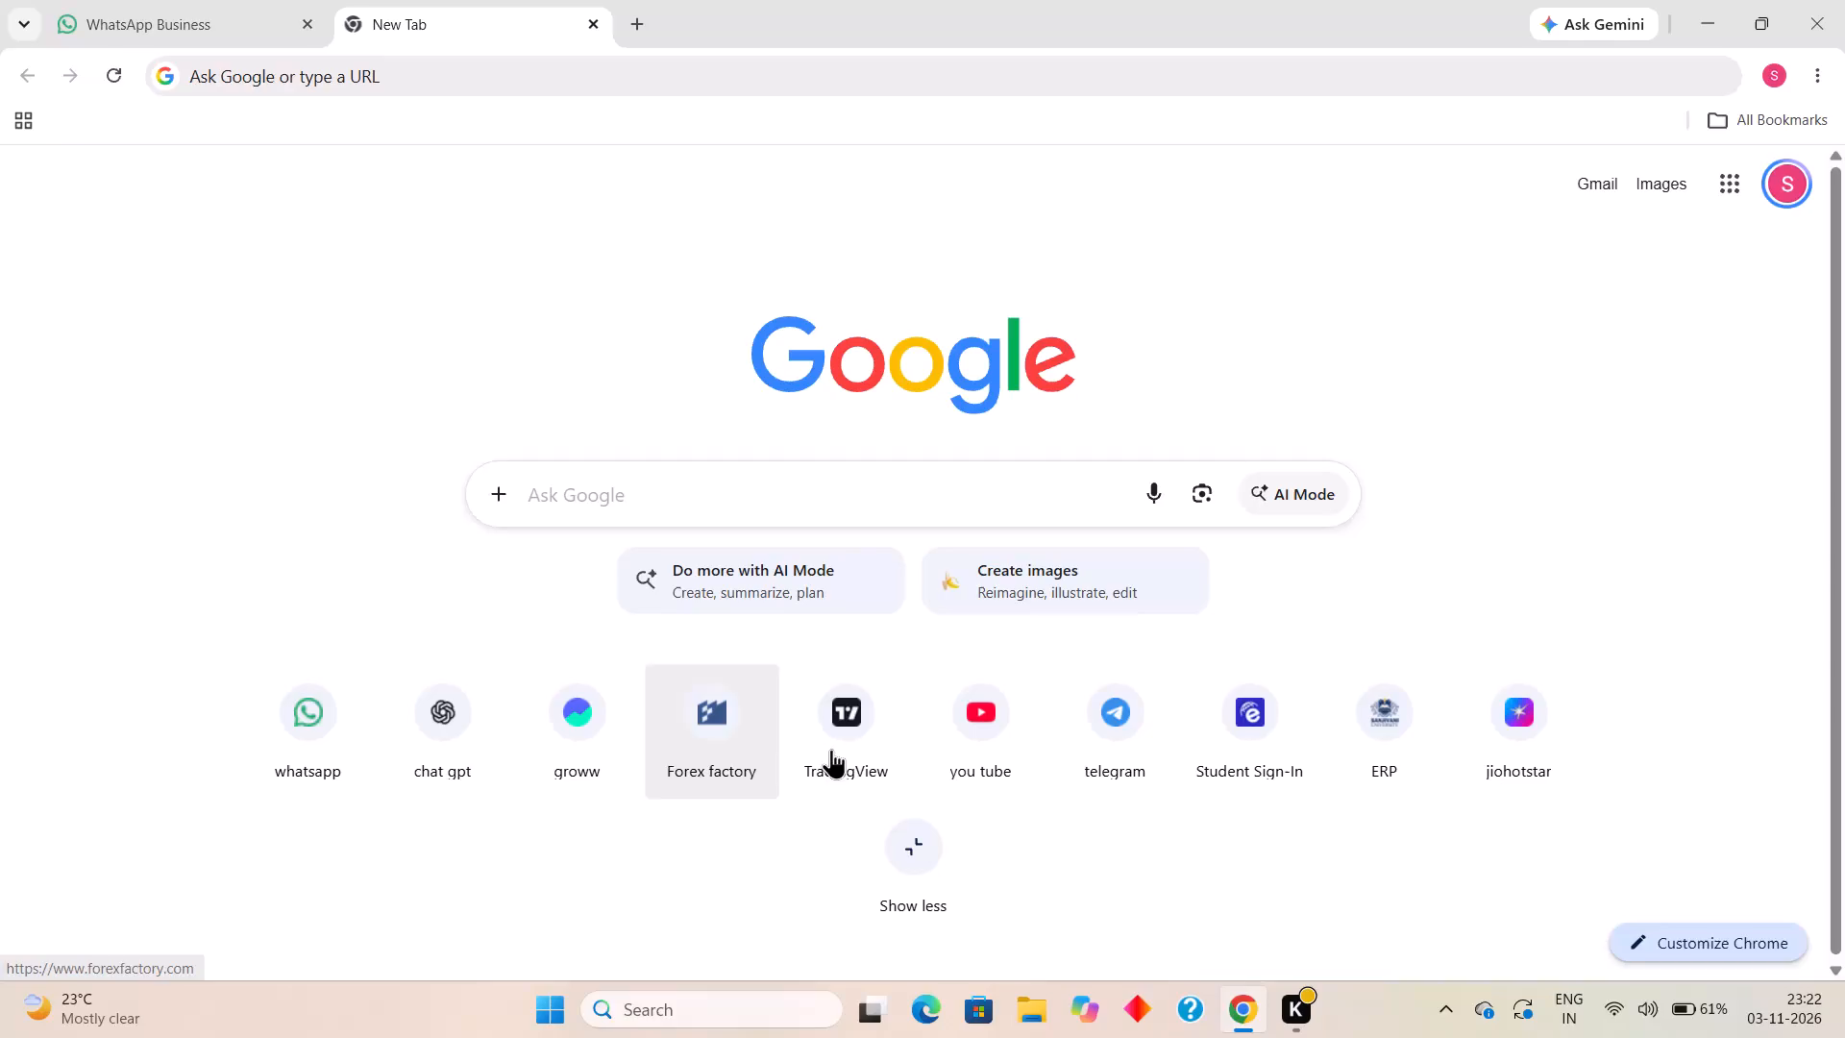
# Open TradingView and bring up the full chart of XAUUSD from the watchlist.
pyautogui.click(839, 749)
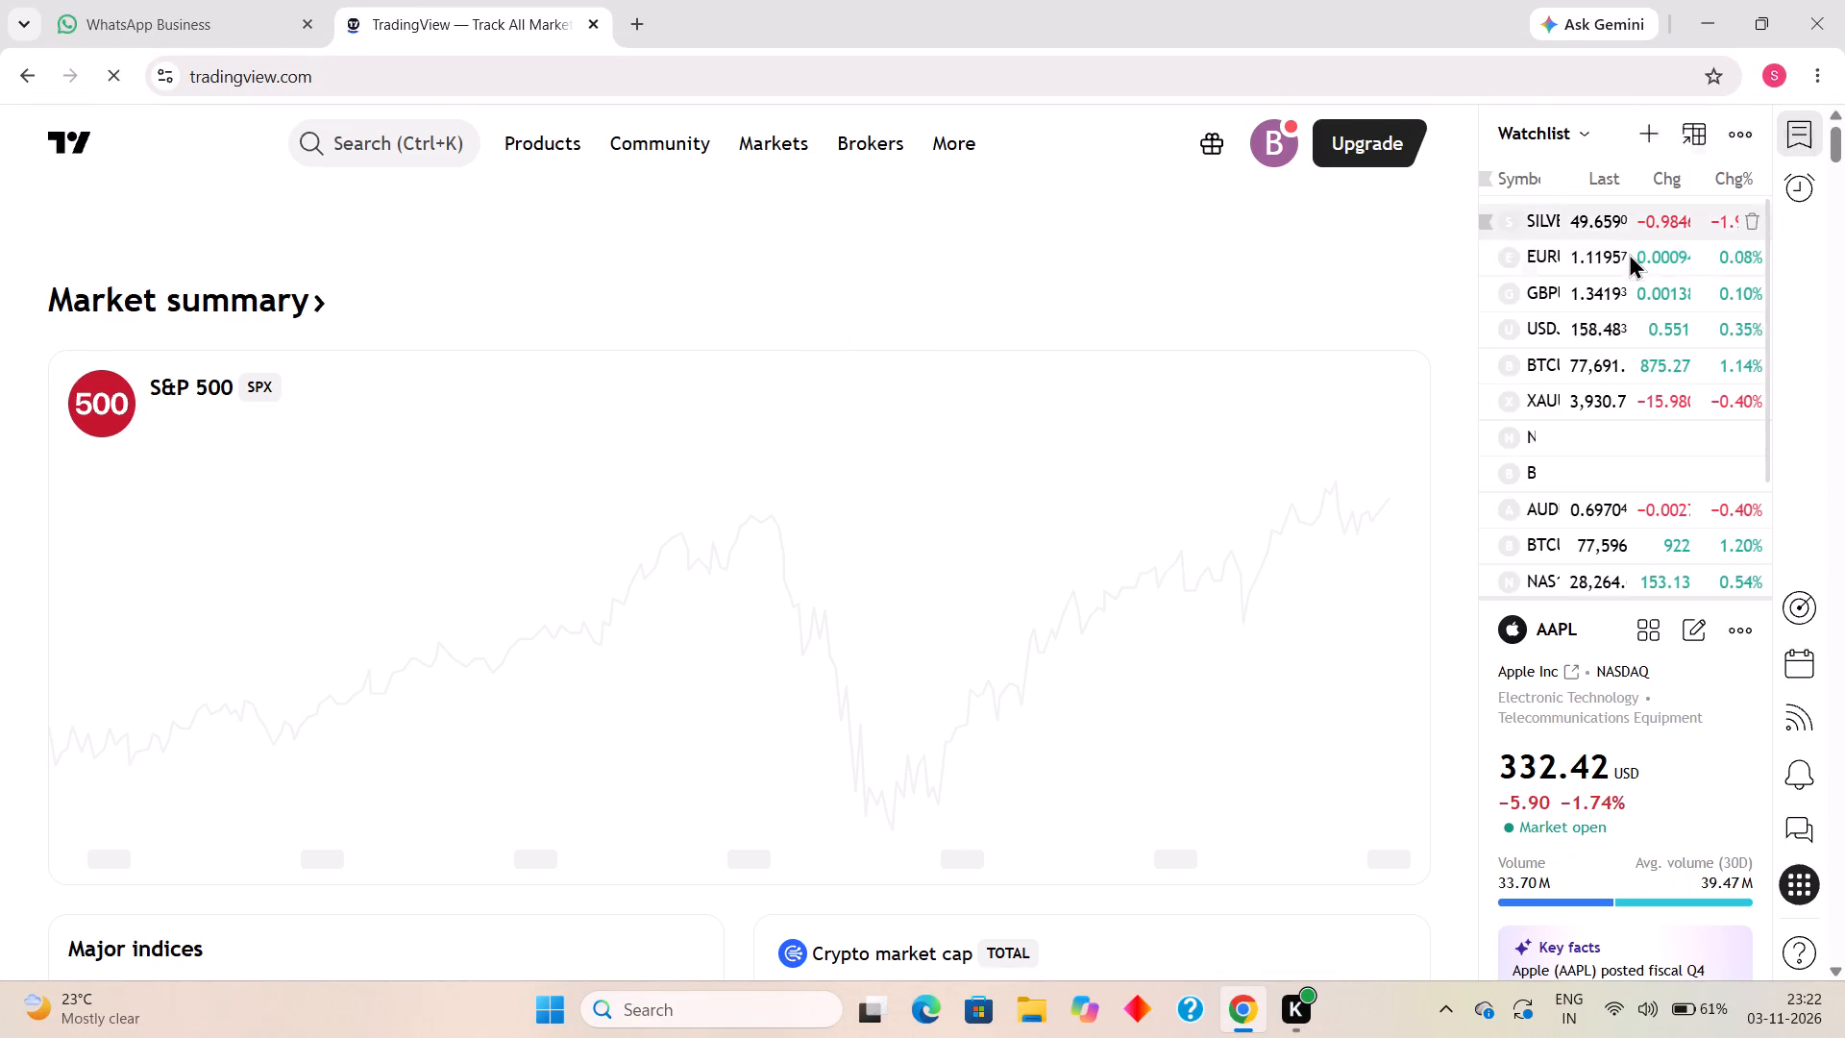
pyautogui.click(1605, 406)
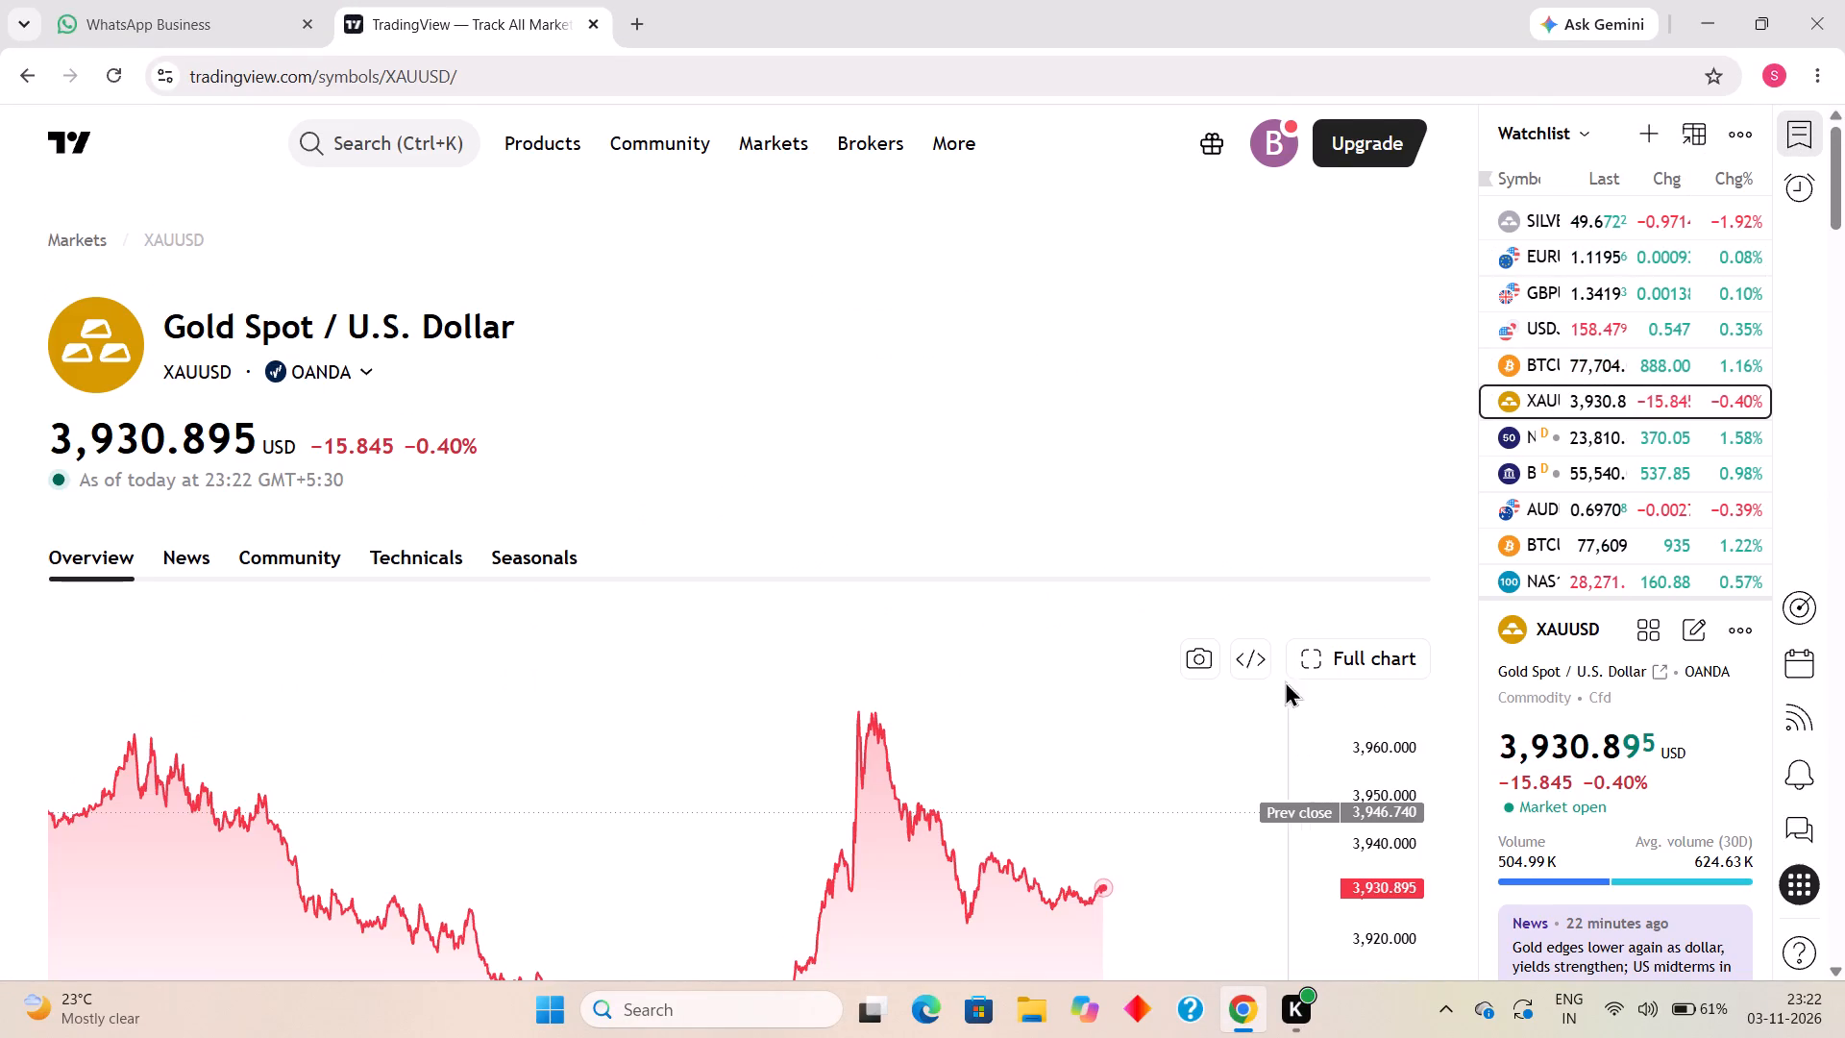
pyautogui.click(1320, 655)
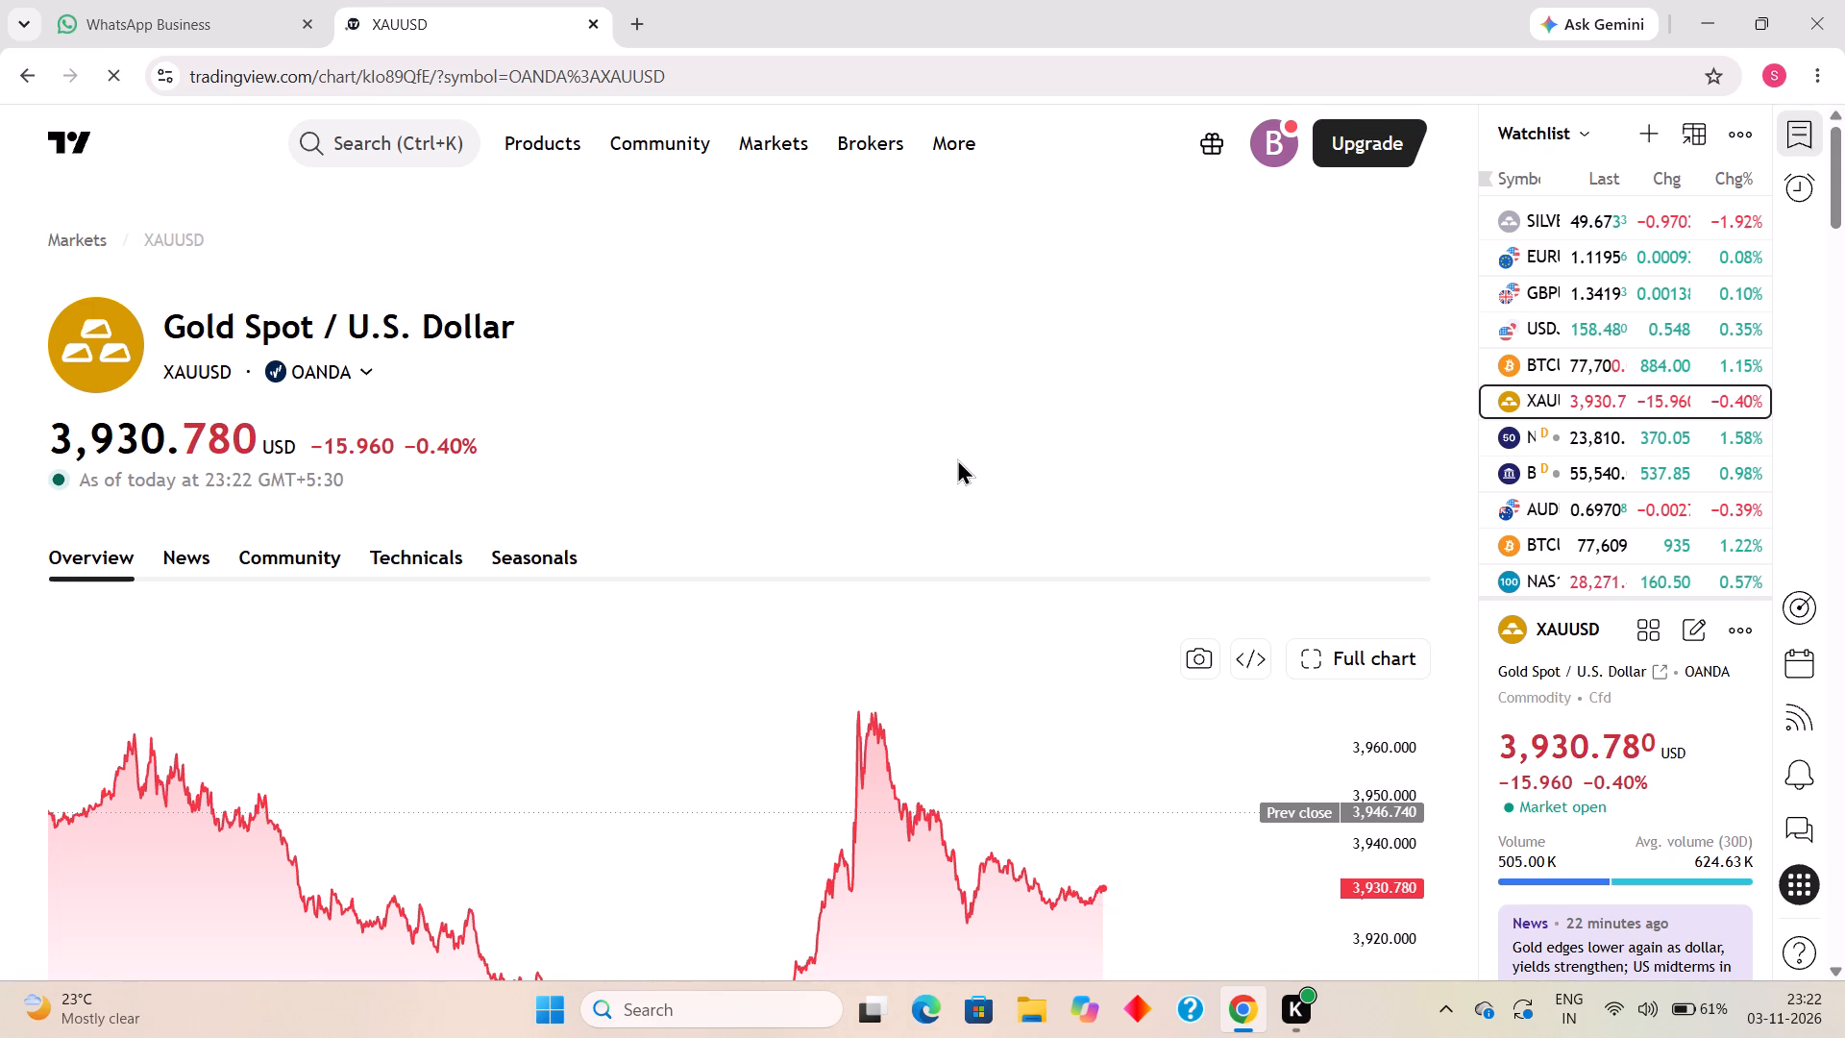
# Examine the most recent XAUUSD price action and marked zones on the 15-minute chart, from 30 October to 3 November.
pyautogui.scroll(6, 1313, 630)
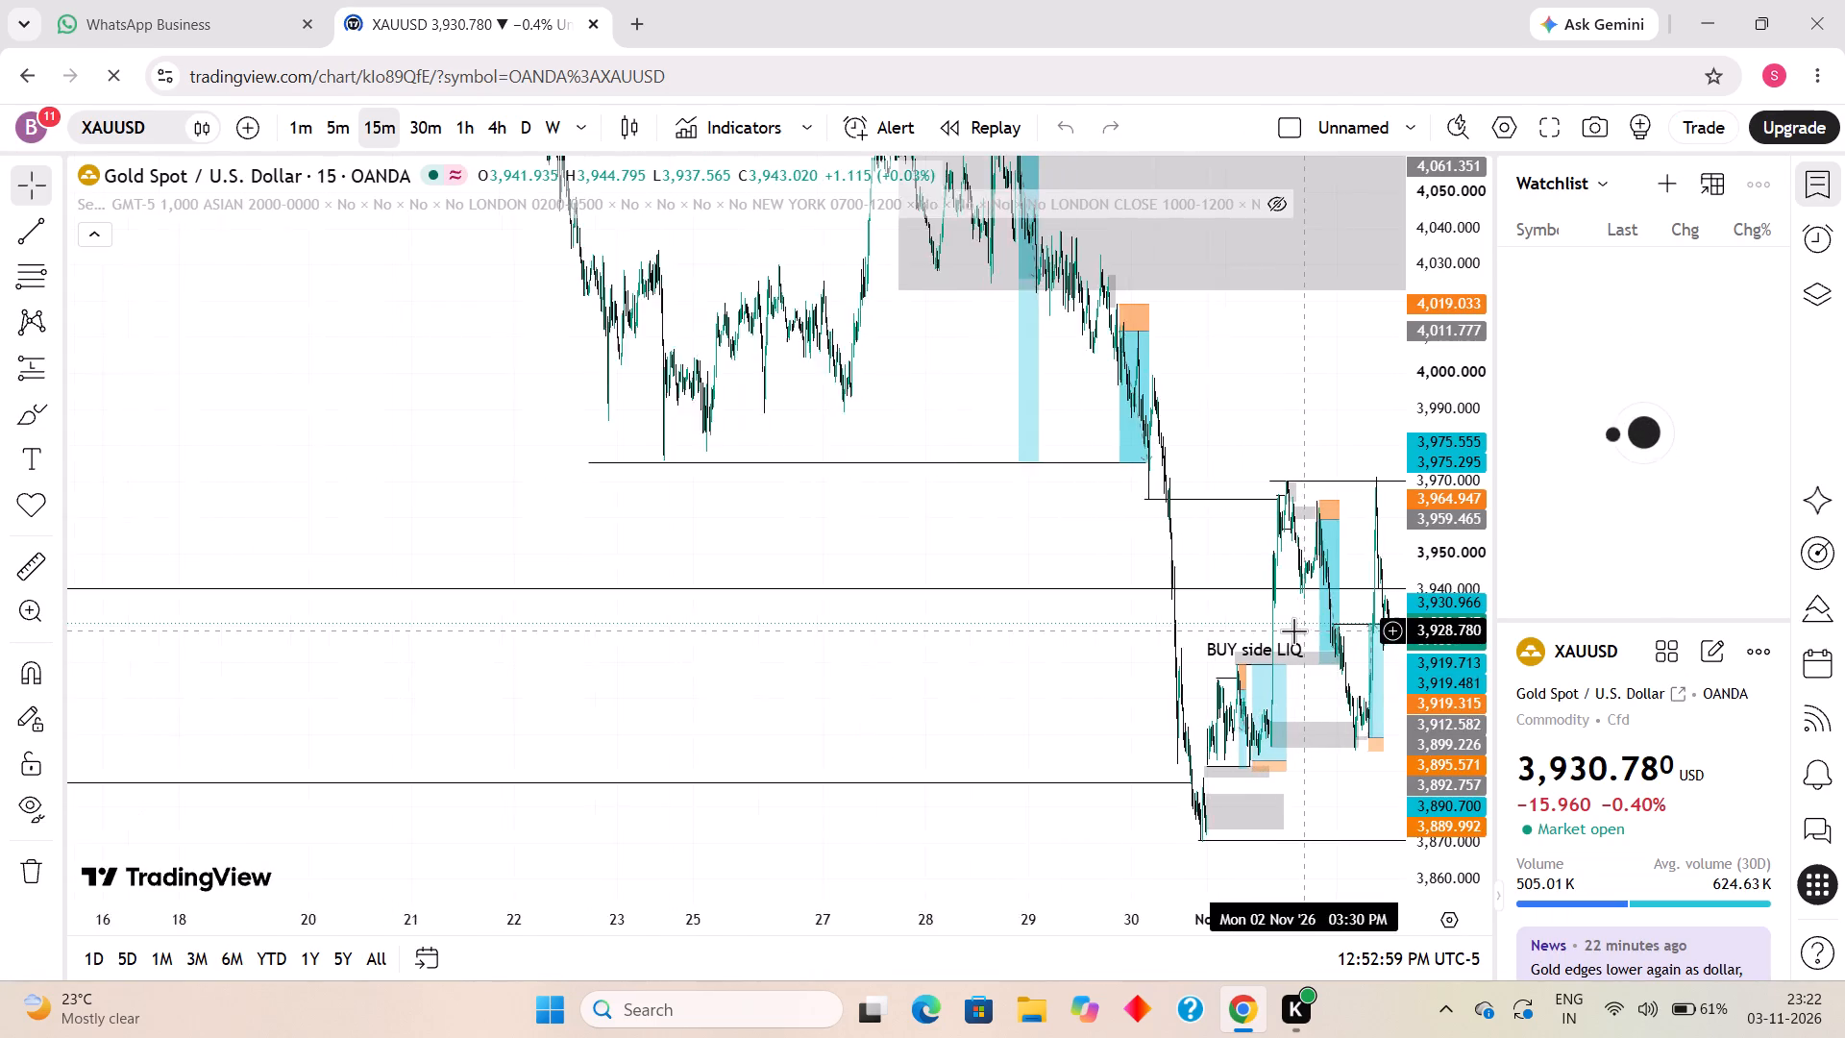
pyautogui.scroll(10, 1293, 630)
pyautogui.scroll(3, 1346, 727)
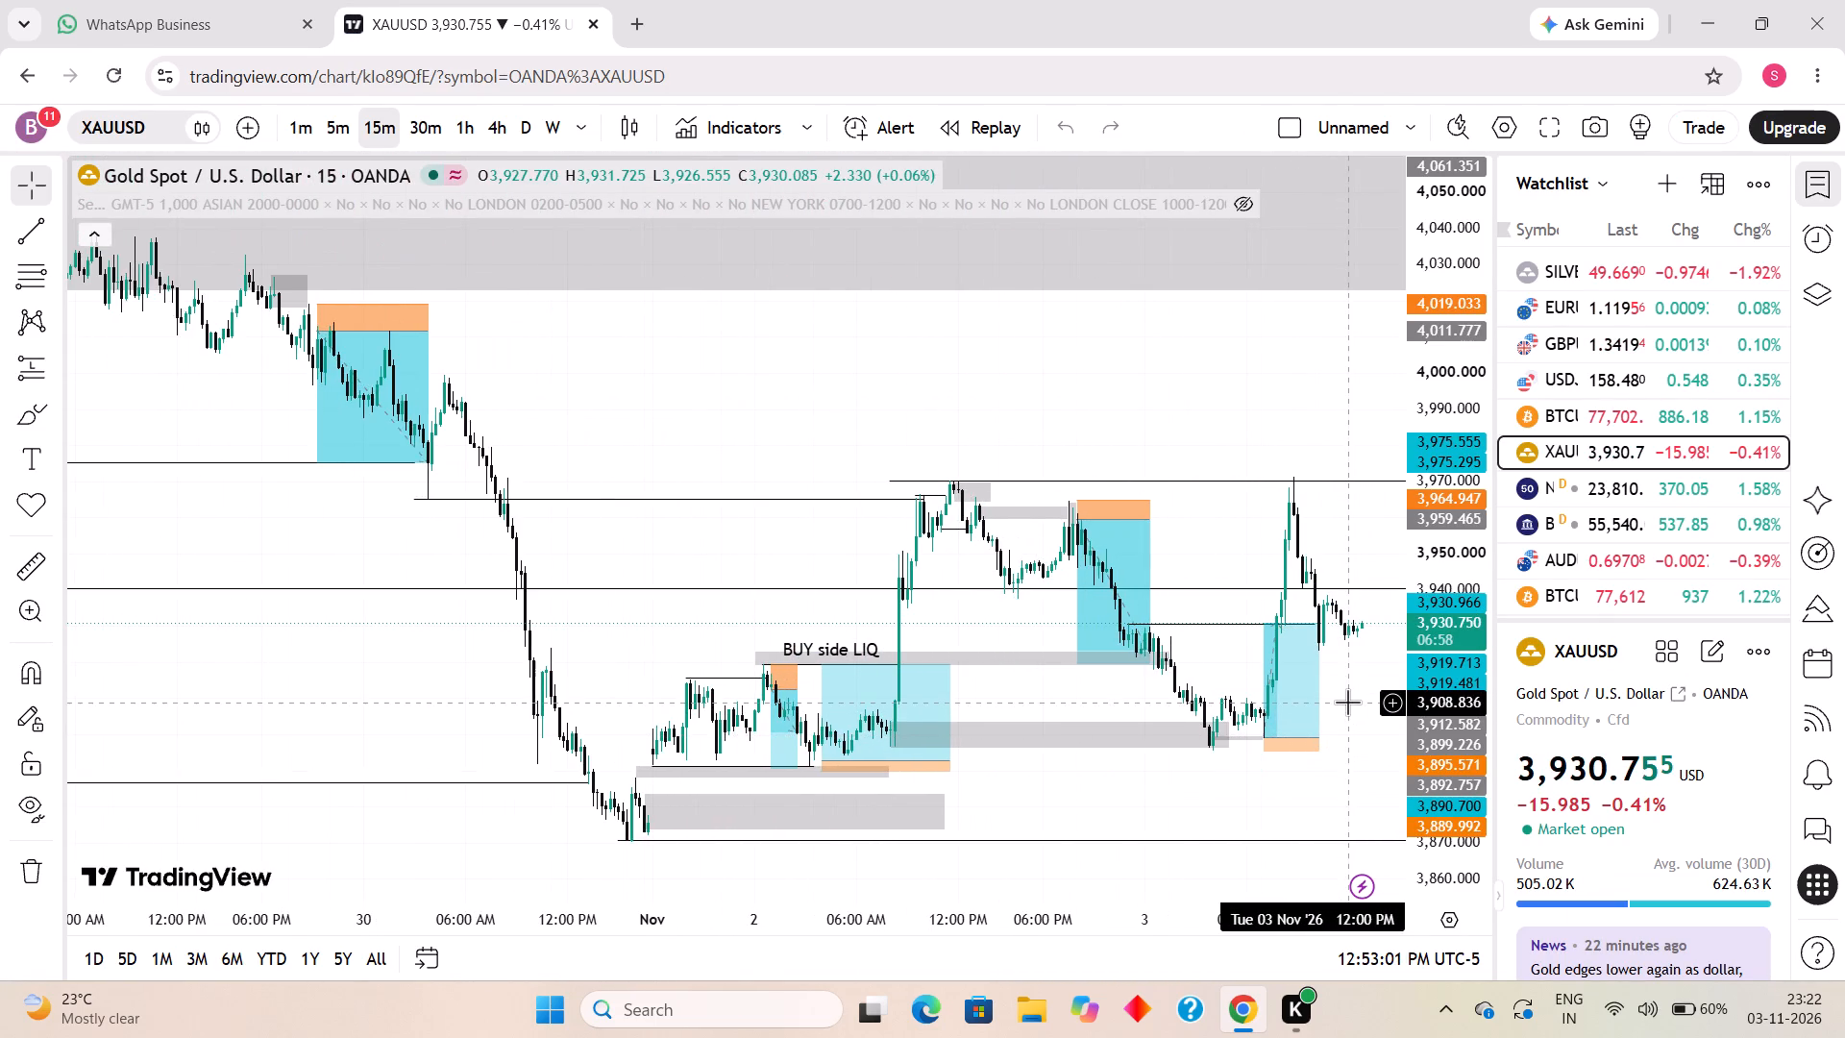
pyautogui.moveTo(1347, 702); pyautogui.dragTo(1055, 589)
pyautogui.scroll(-7, 1049, 531)
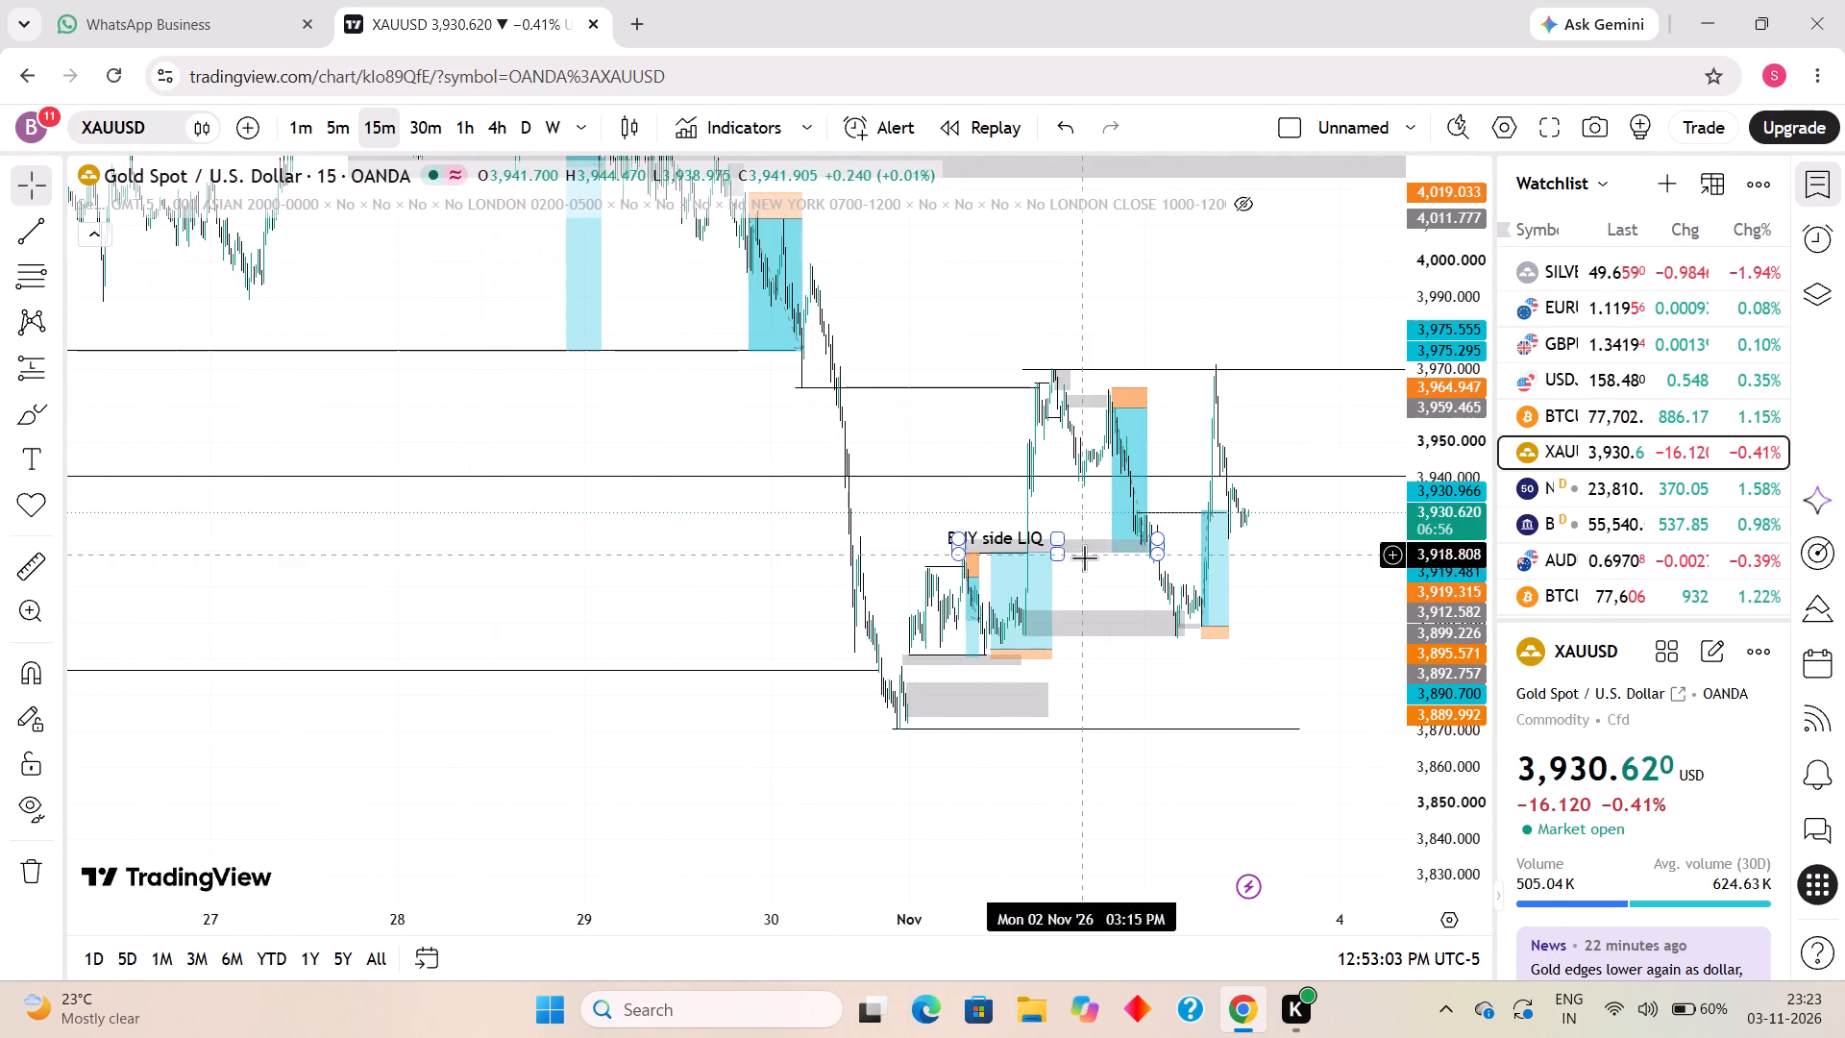
pyautogui.scroll(8, 1060, 585)
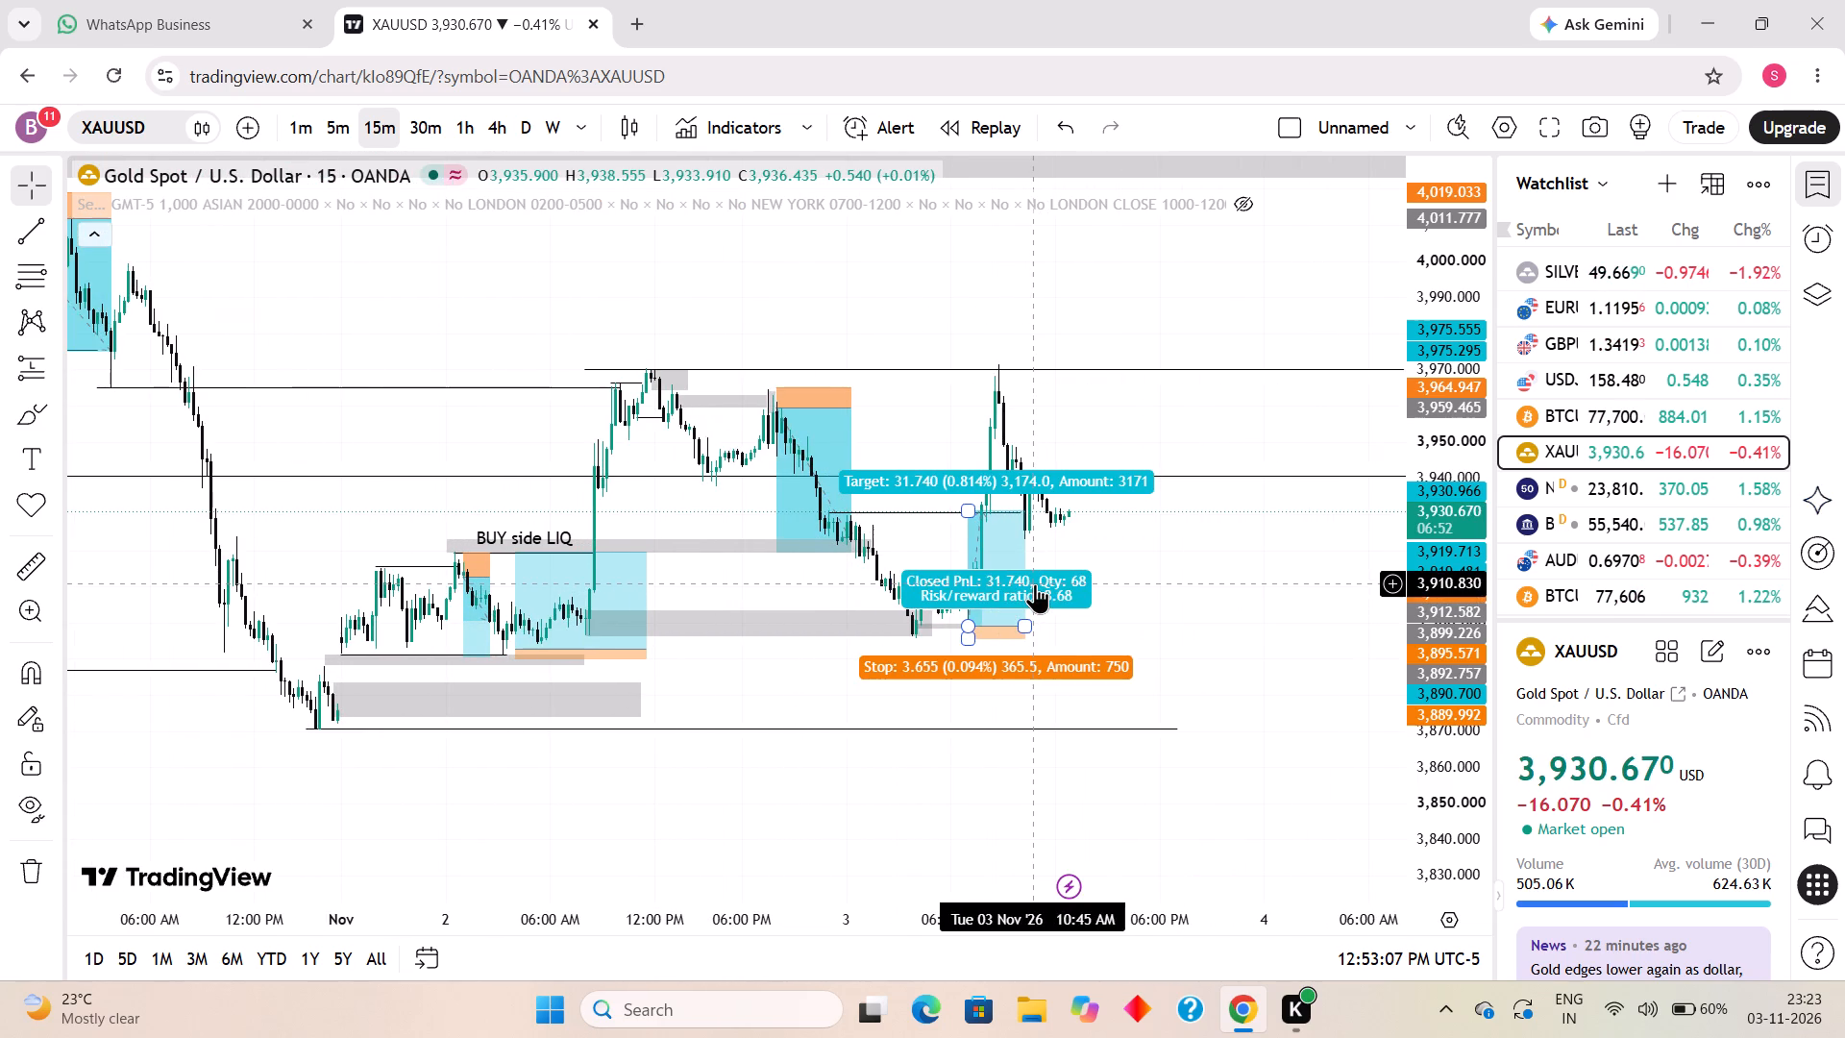
pyautogui.scroll(-3, 919, 587)
pyautogui.scroll(3, 1027, 507)
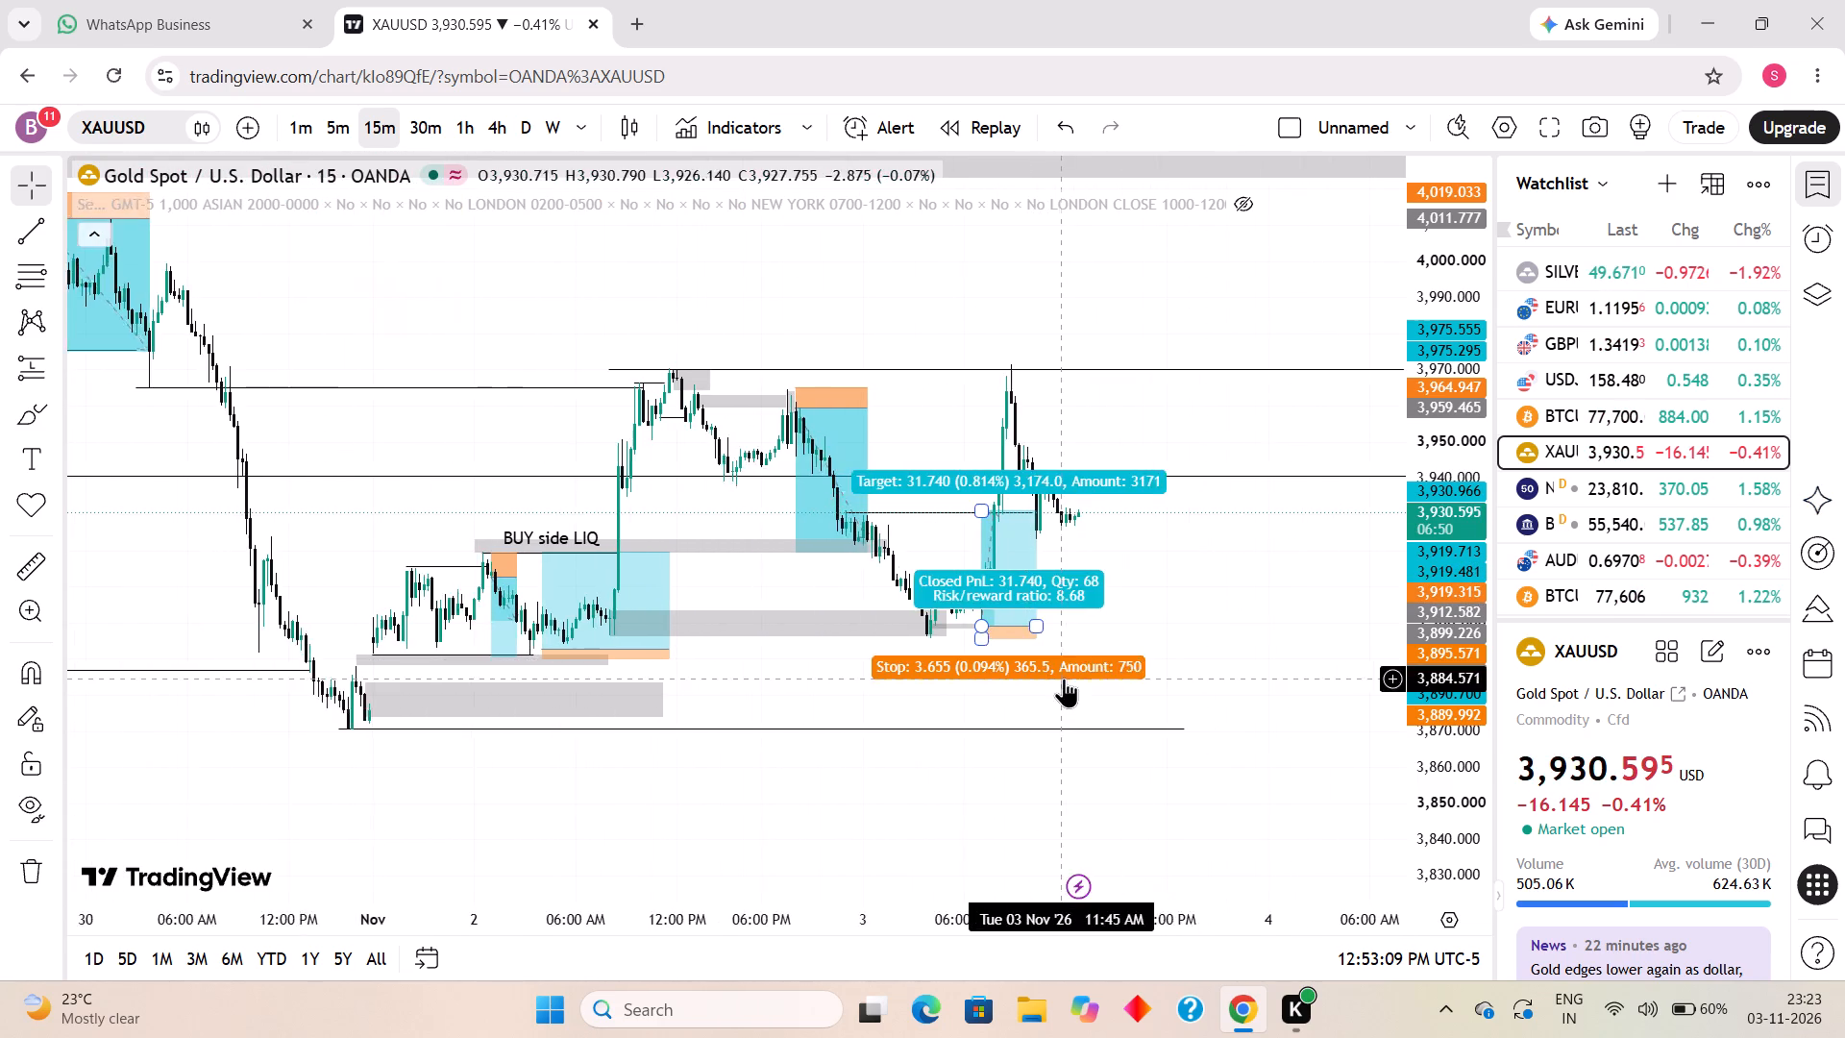
pyautogui.scroll(1, 1064, 678)
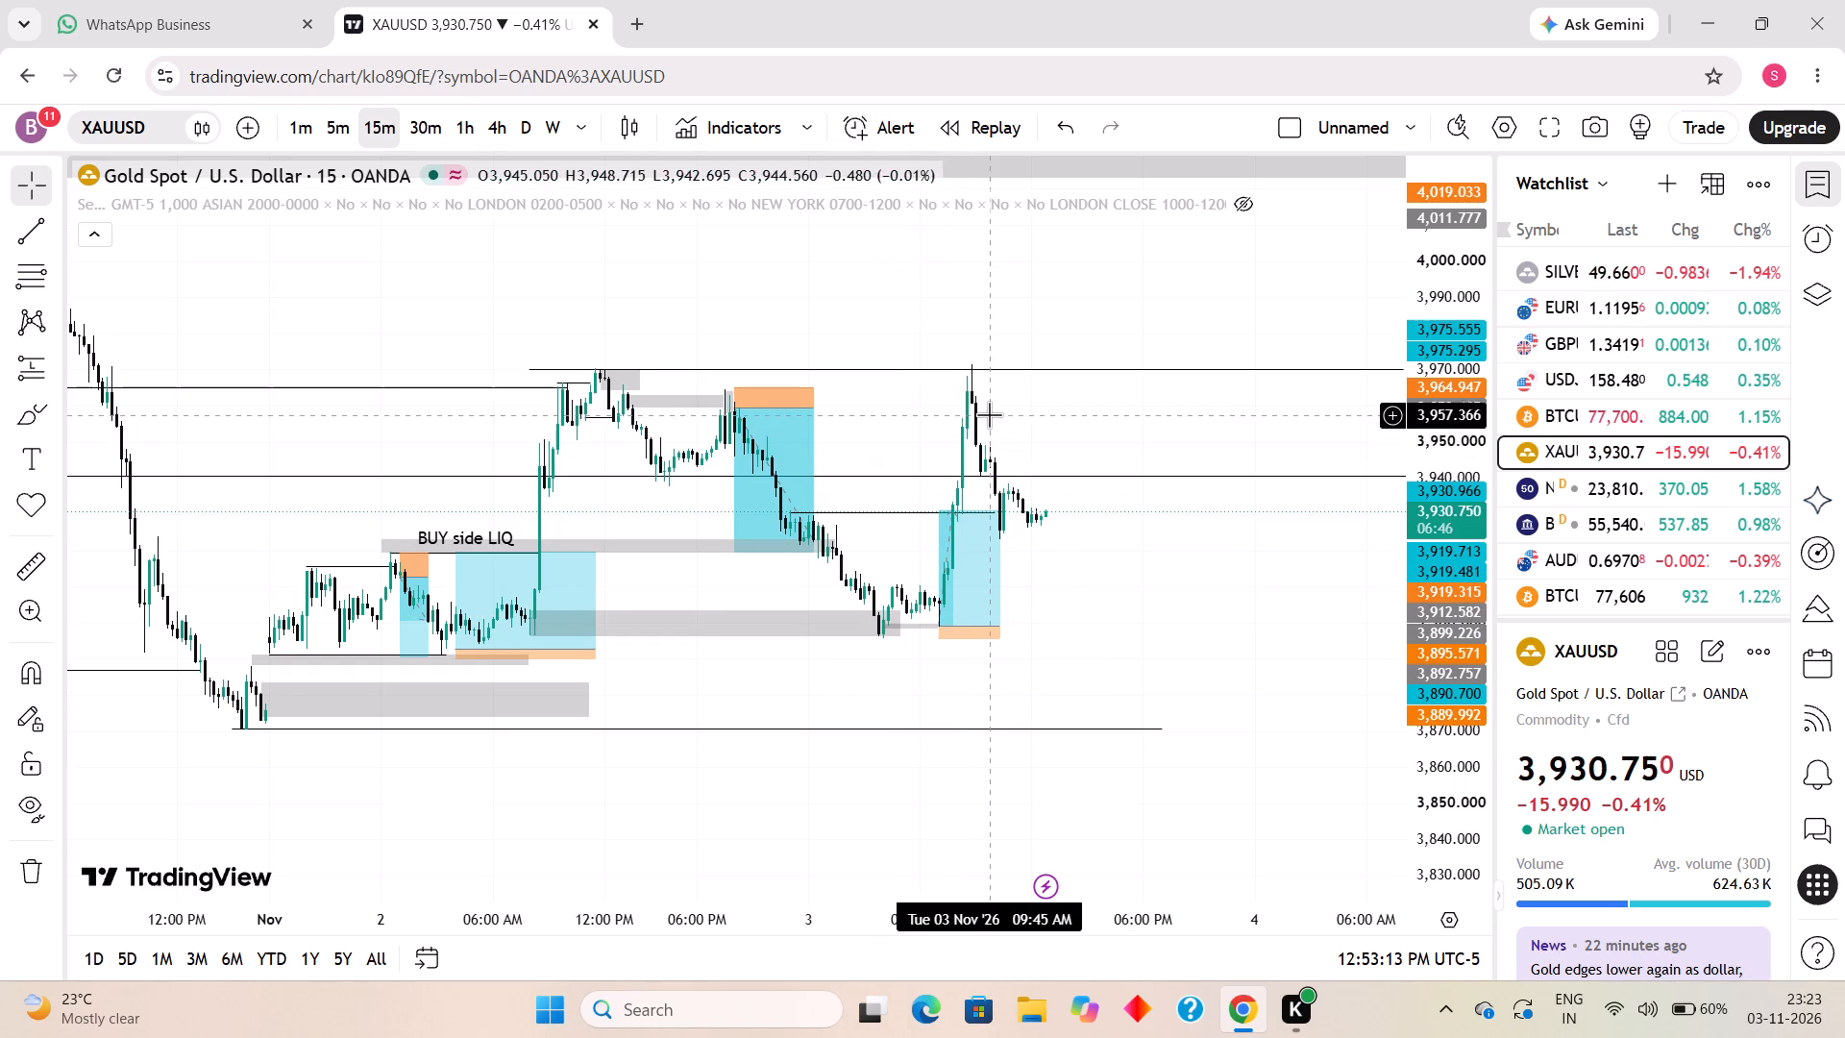
pyautogui.scroll(-6, 1003, 408)
pyautogui.scroll(6, 1028, 436)
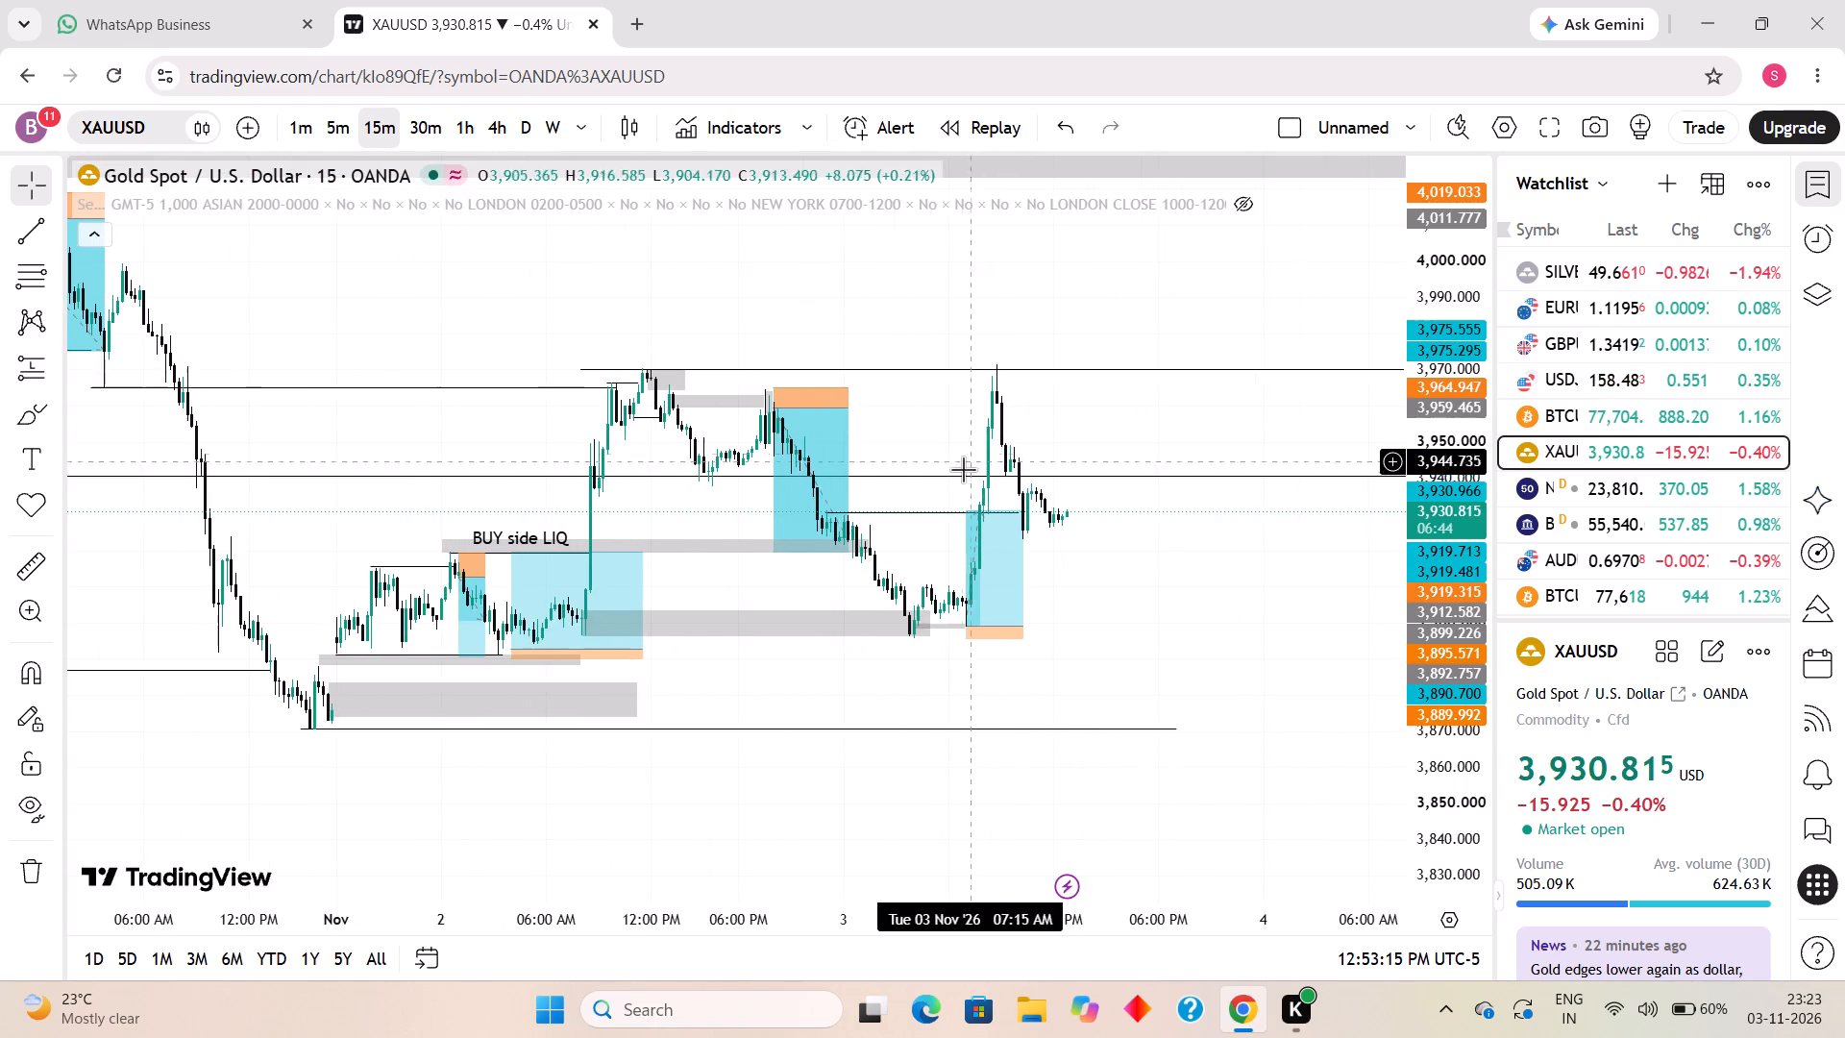
pyautogui.scroll(-3, 814, 589)
pyautogui.scroll(4, 904, 560)
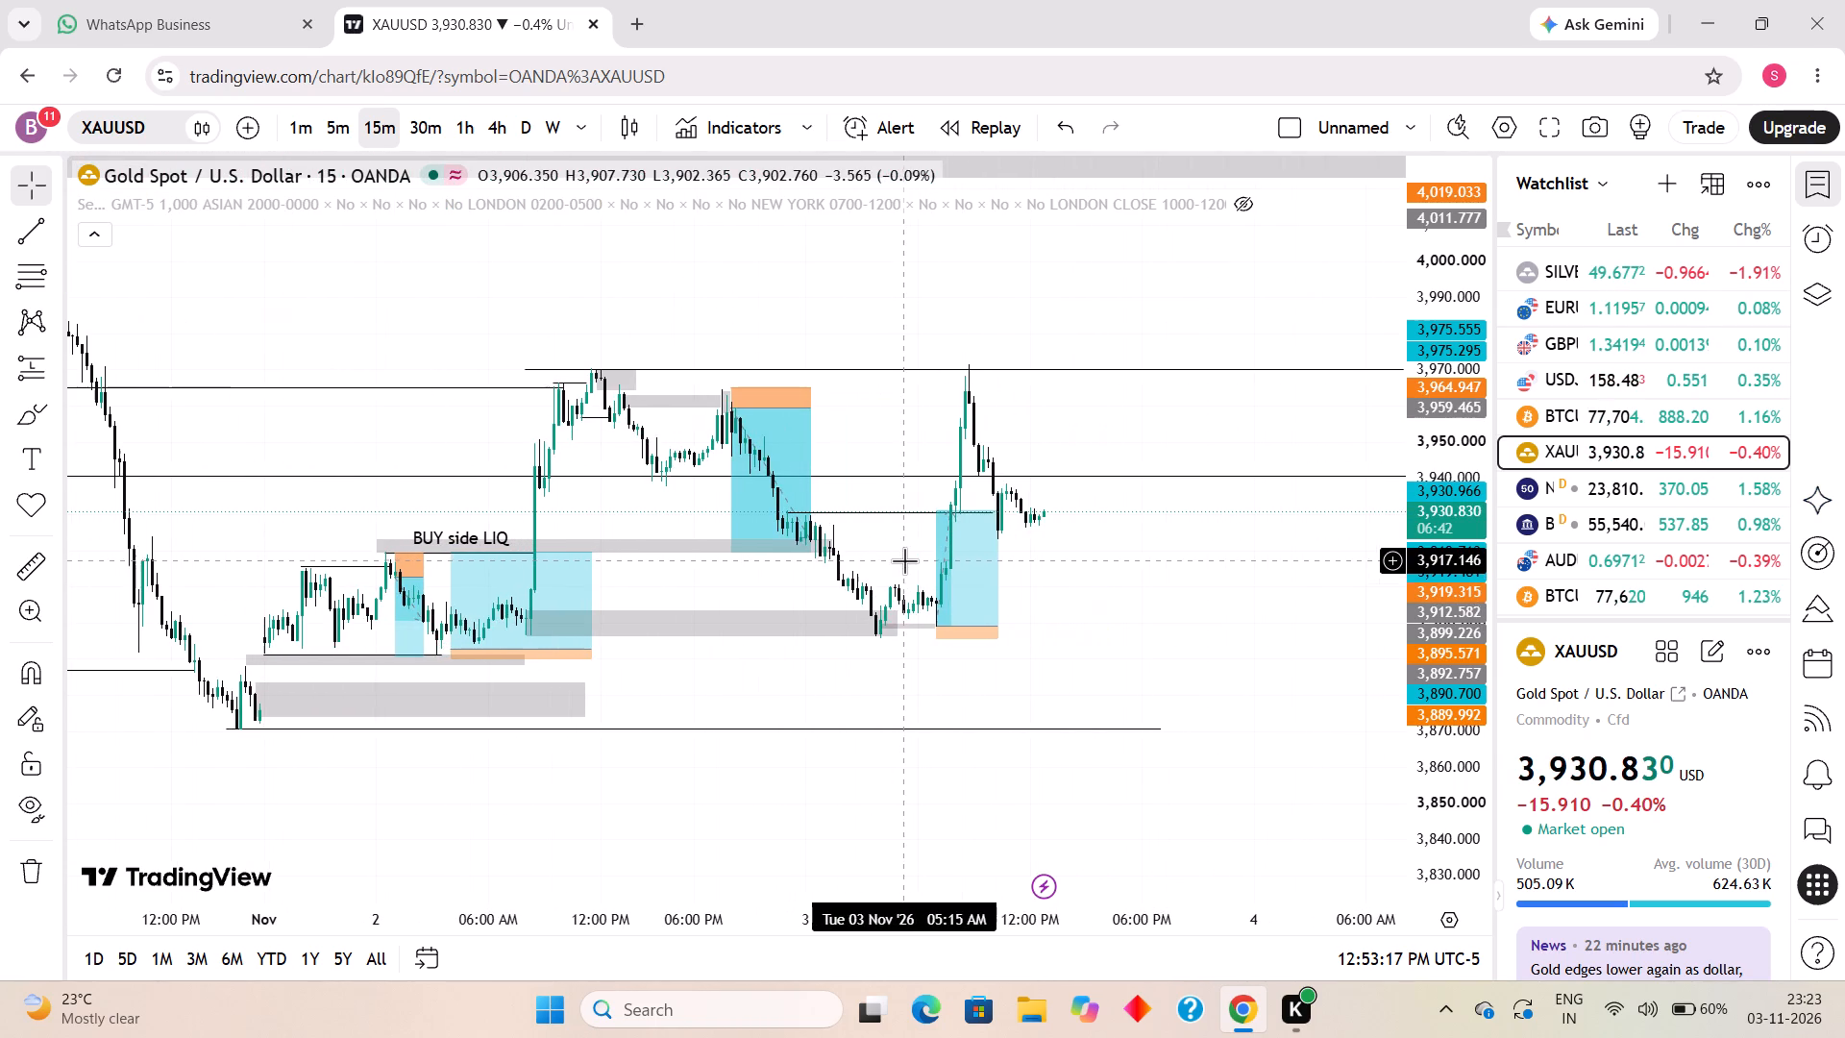
# Examine the earlier 15-minute price history and marked zones, going back through October to late September.
pyautogui.scroll(-5, 1399, 444)
pyautogui.moveTo(1432, 418); pyautogui.dragTo(1415, 529)
pyautogui.scroll(-5, 1045, 525)
pyautogui.scroll(5, 548, 363)
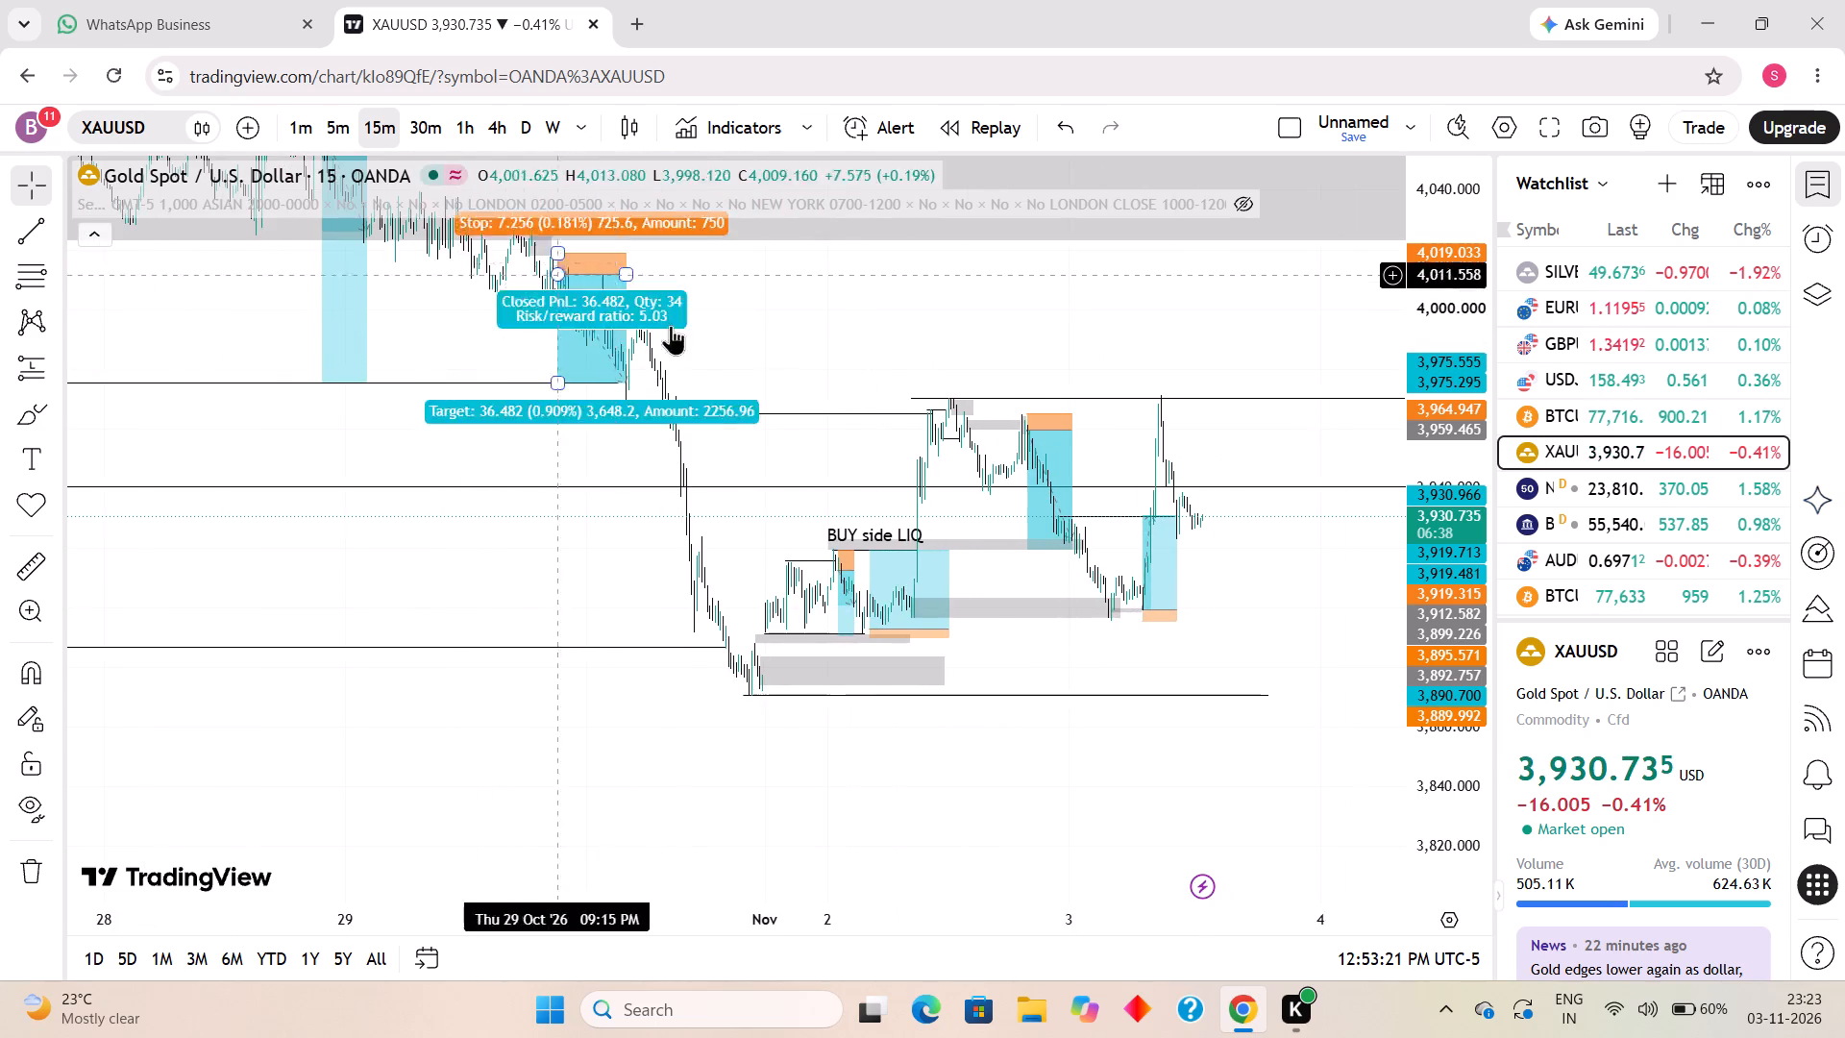
pyautogui.scroll(-5, 729, 341)
pyautogui.scroll(-7, 1097, 435)
pyautogui.moveTo(1441, 390); pyautogui.dragTo(1441, 607)
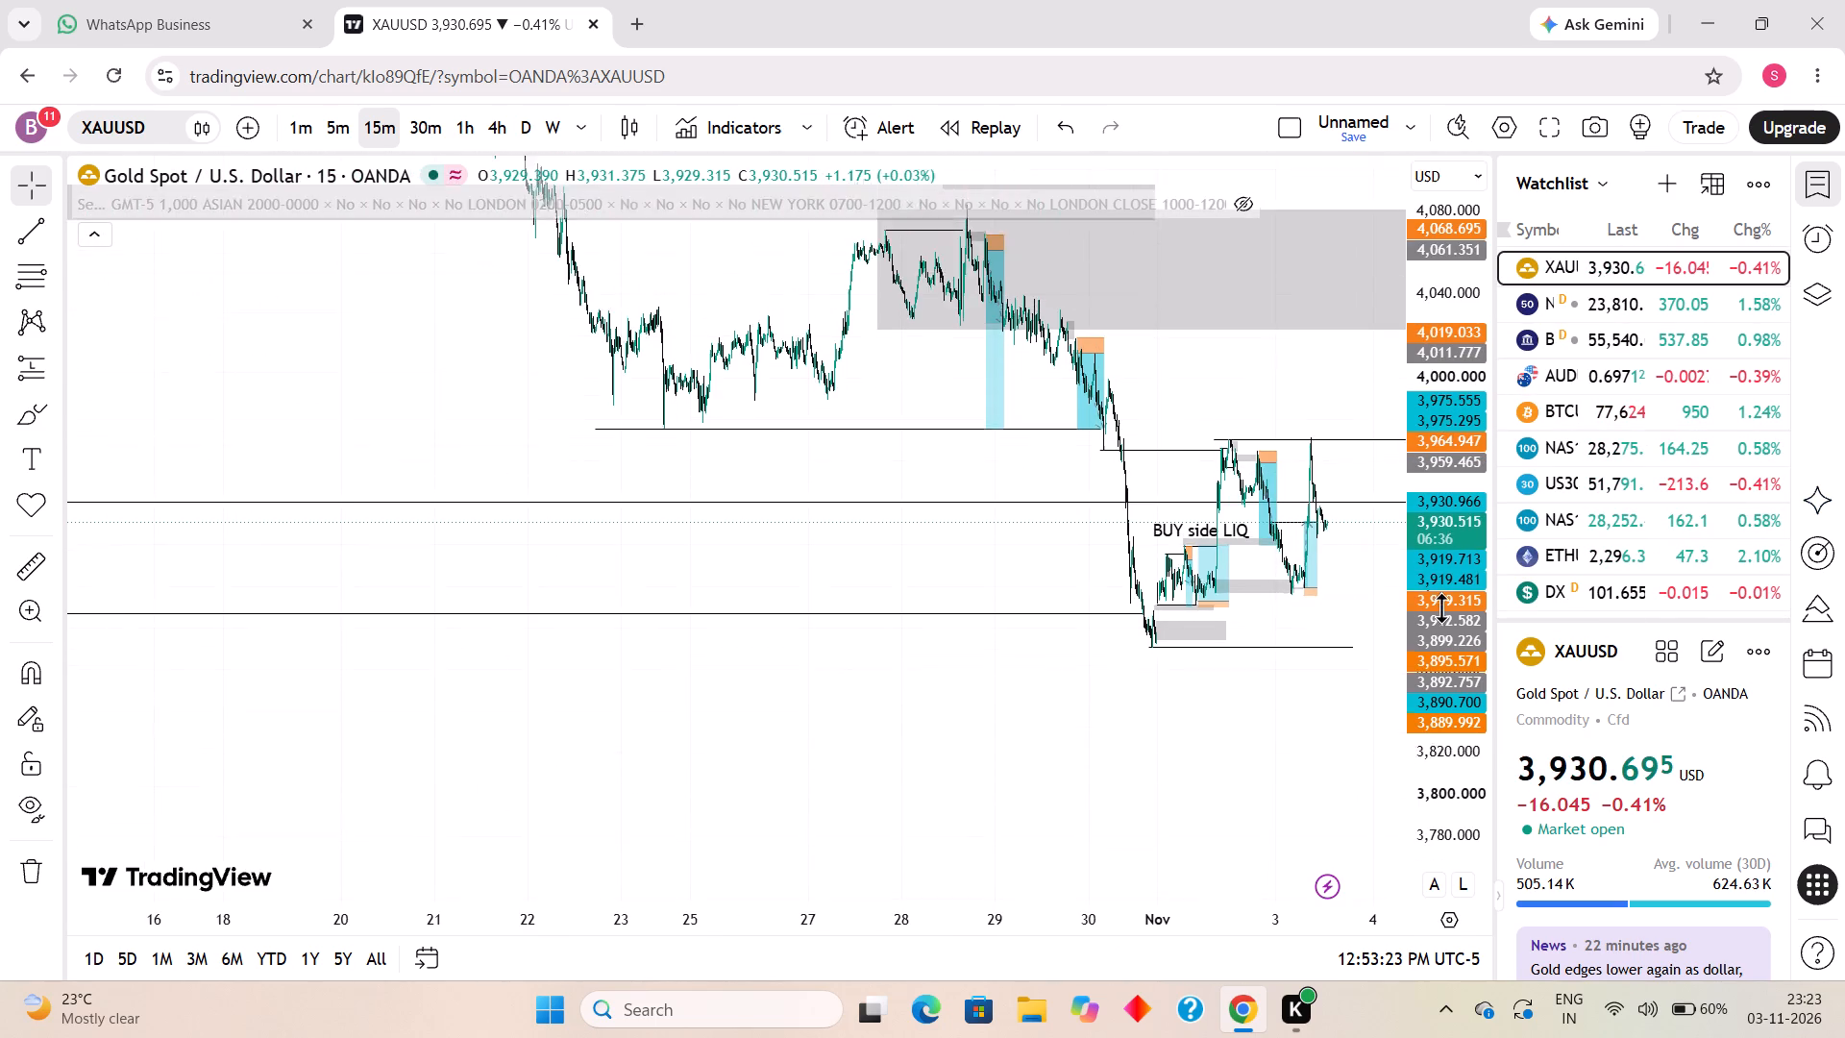
pyautogui.moveTo(1441, 607); pyautogui.dragTo(1425, 631)
pyautogui.scroll(-16, 1123, 581)
pyautogui.moveTo(750, 379); pyautogui.dragTo(1123, 843)
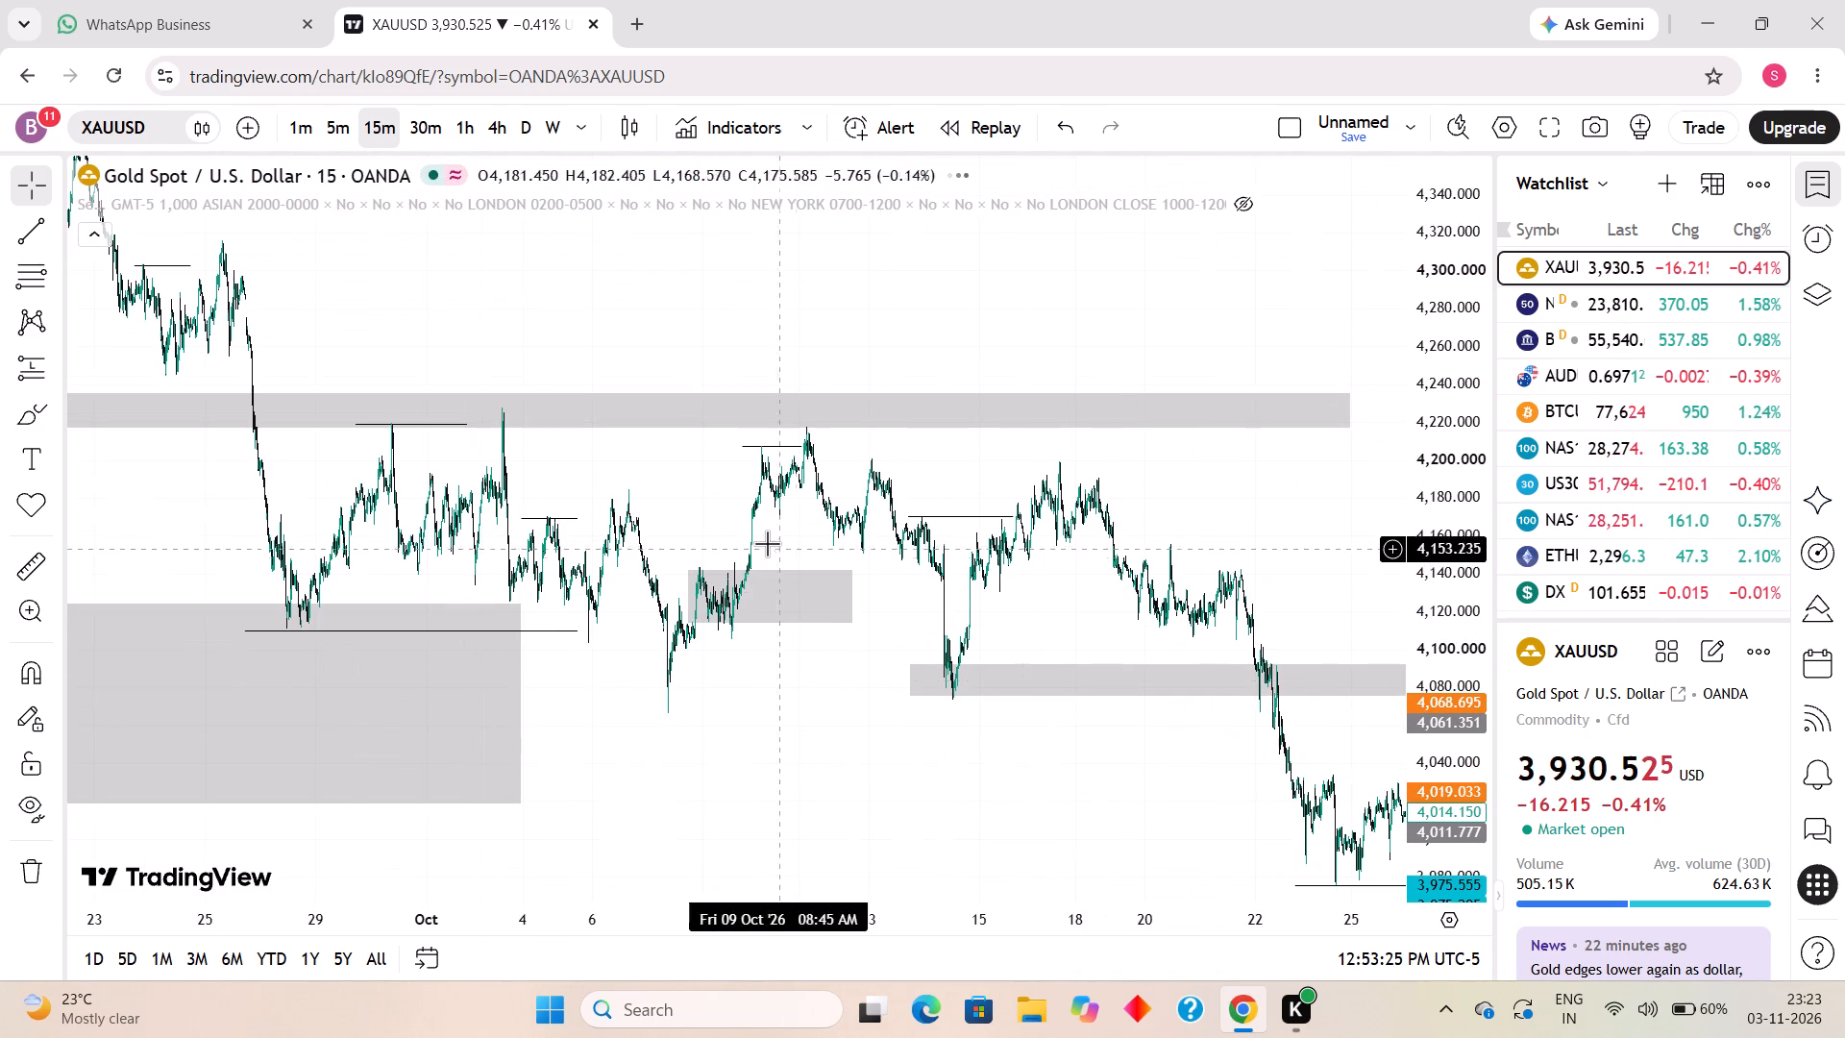
pyautogui.scroll(-5, 762, 543)
# Switch the XAUUSD chart to the daily interval.
pyautogui.click(525, 124)
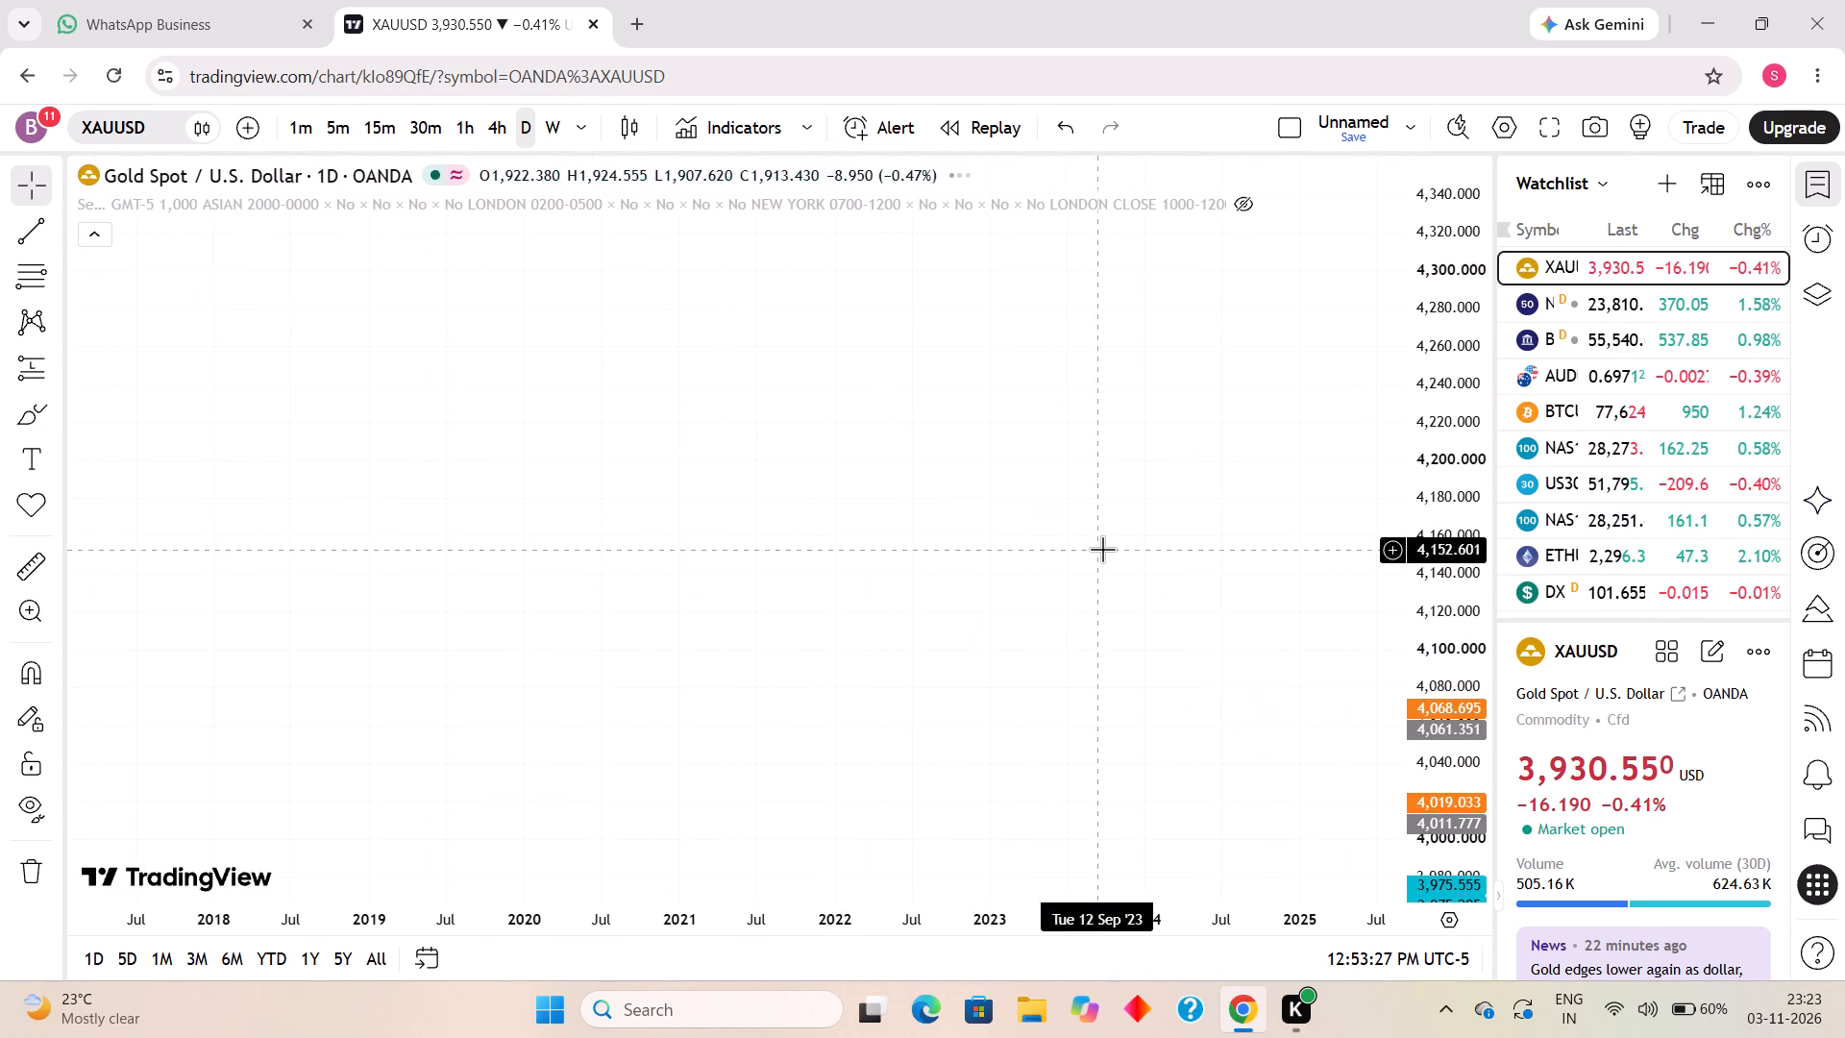
pyautogui.moveTo(1102, 549); pyautogui.dragTo(1028, 490)
pyautogui.scroll(17, 983, 475)
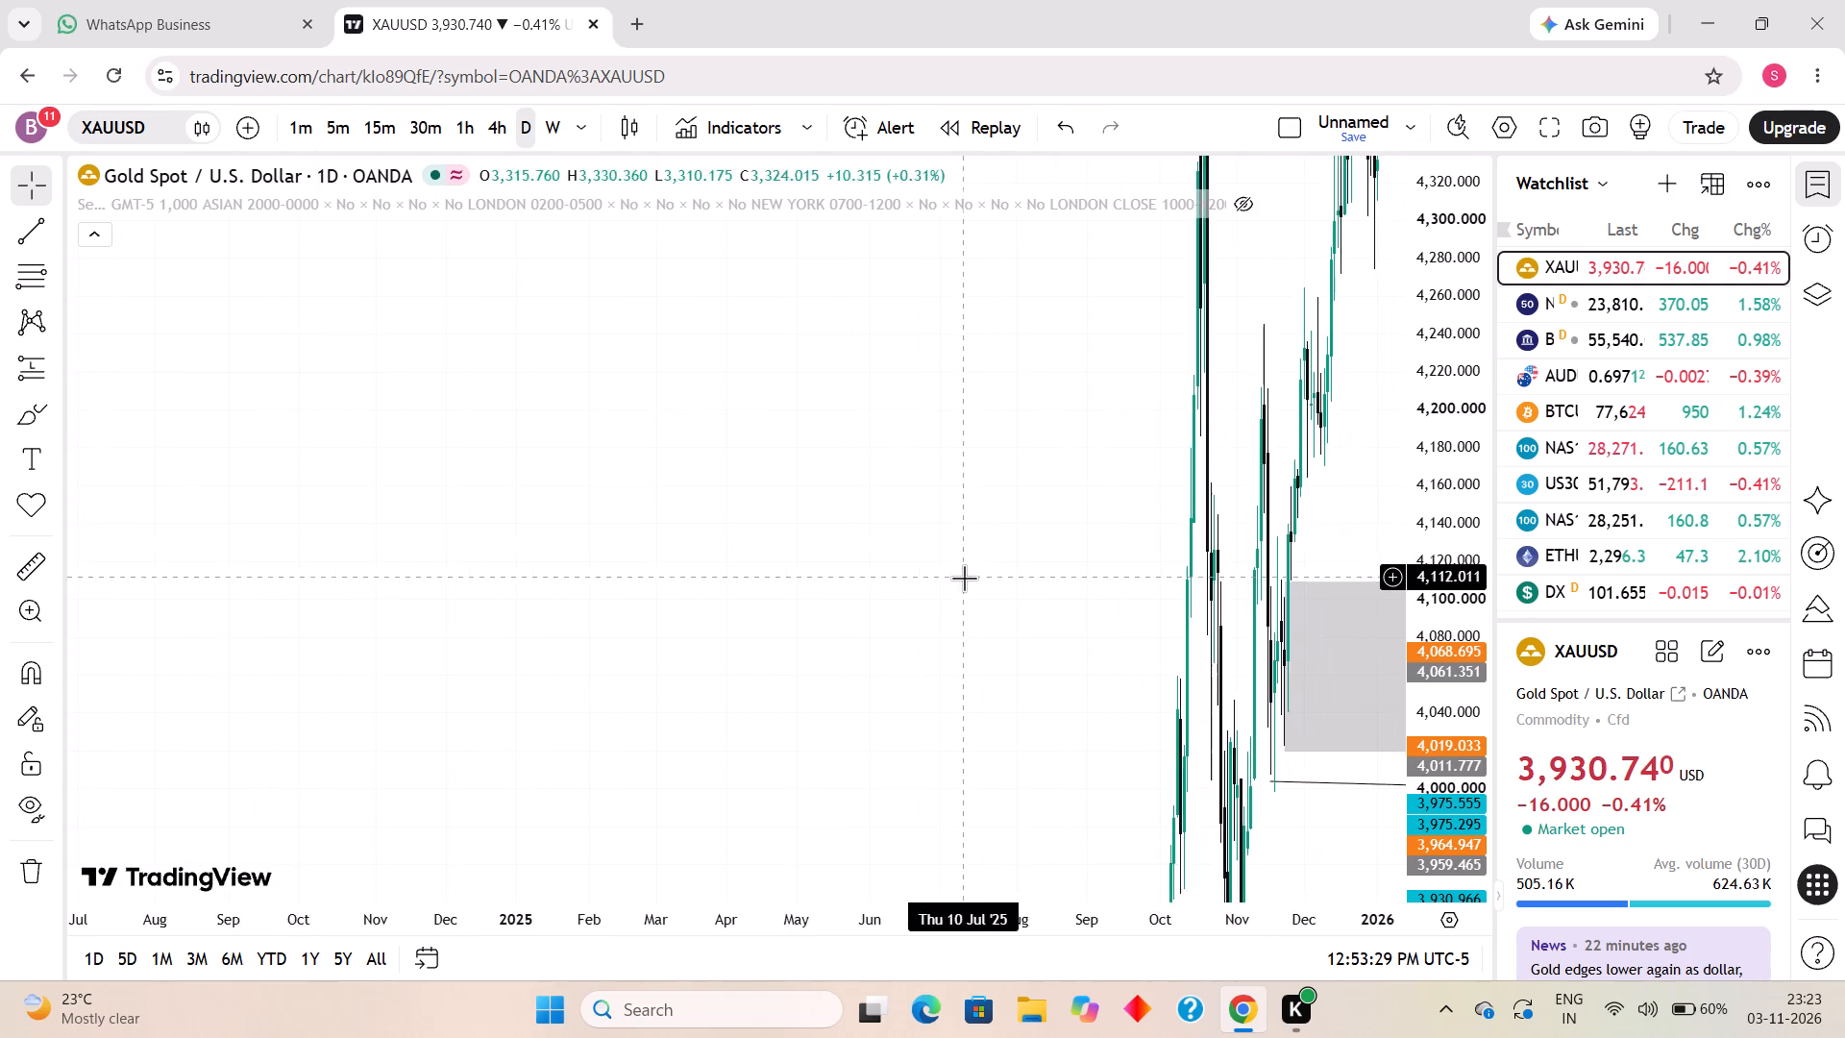
pyautogui.scroll(17, 964, 578)
# Hide the watchlist beside the chart.
pyautogui.click(1822, 193)
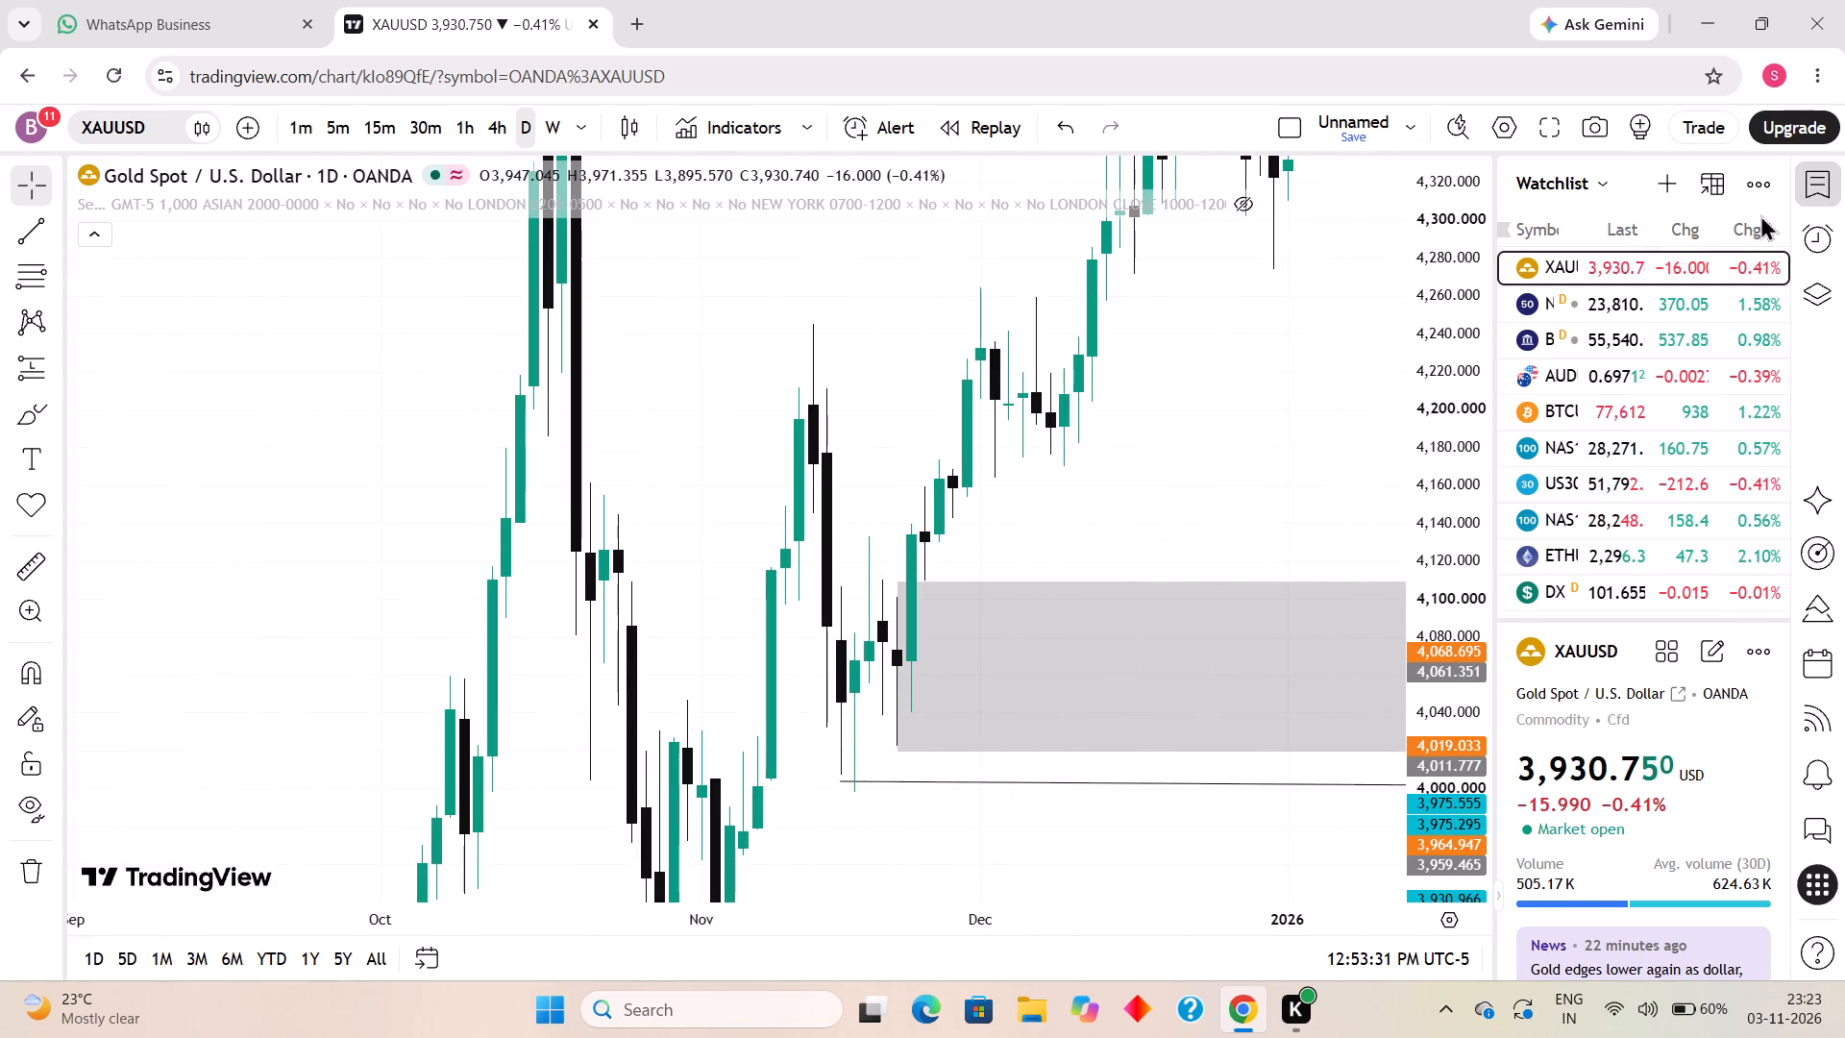
# Examine the daily price history and marked zones from October 2025 to August 2026.
pyautogui.moveTo(1743, 347); pyautogui.dragTo(1684, 572)
pyautogui.moveTo(1414, 496); pyautogui.dragTo(1033, 486)
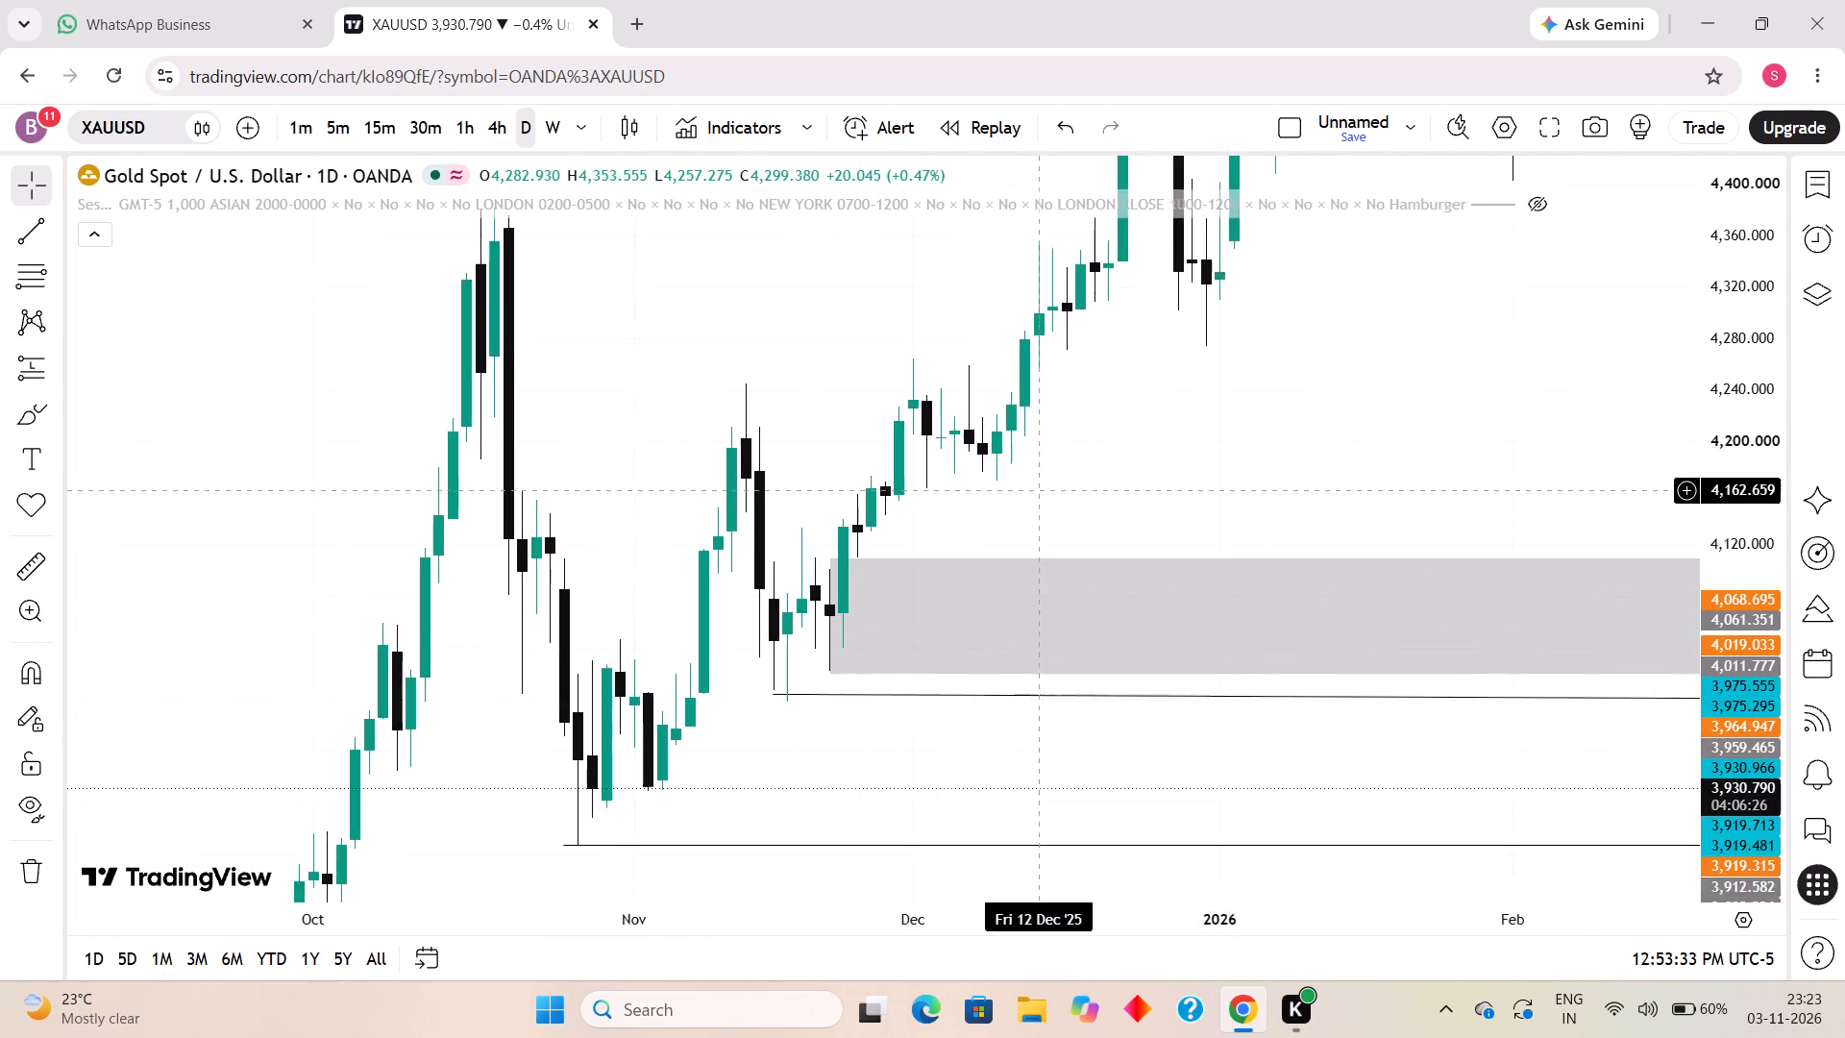
pyautogui.moveTo(1033, 486); pyautogui.dragTo(846, 524)
pyautogui.scroll(-11, 824, 522)
pyautogui.moveTo(1379, 469); pyautogui.dragTo(857, 706)
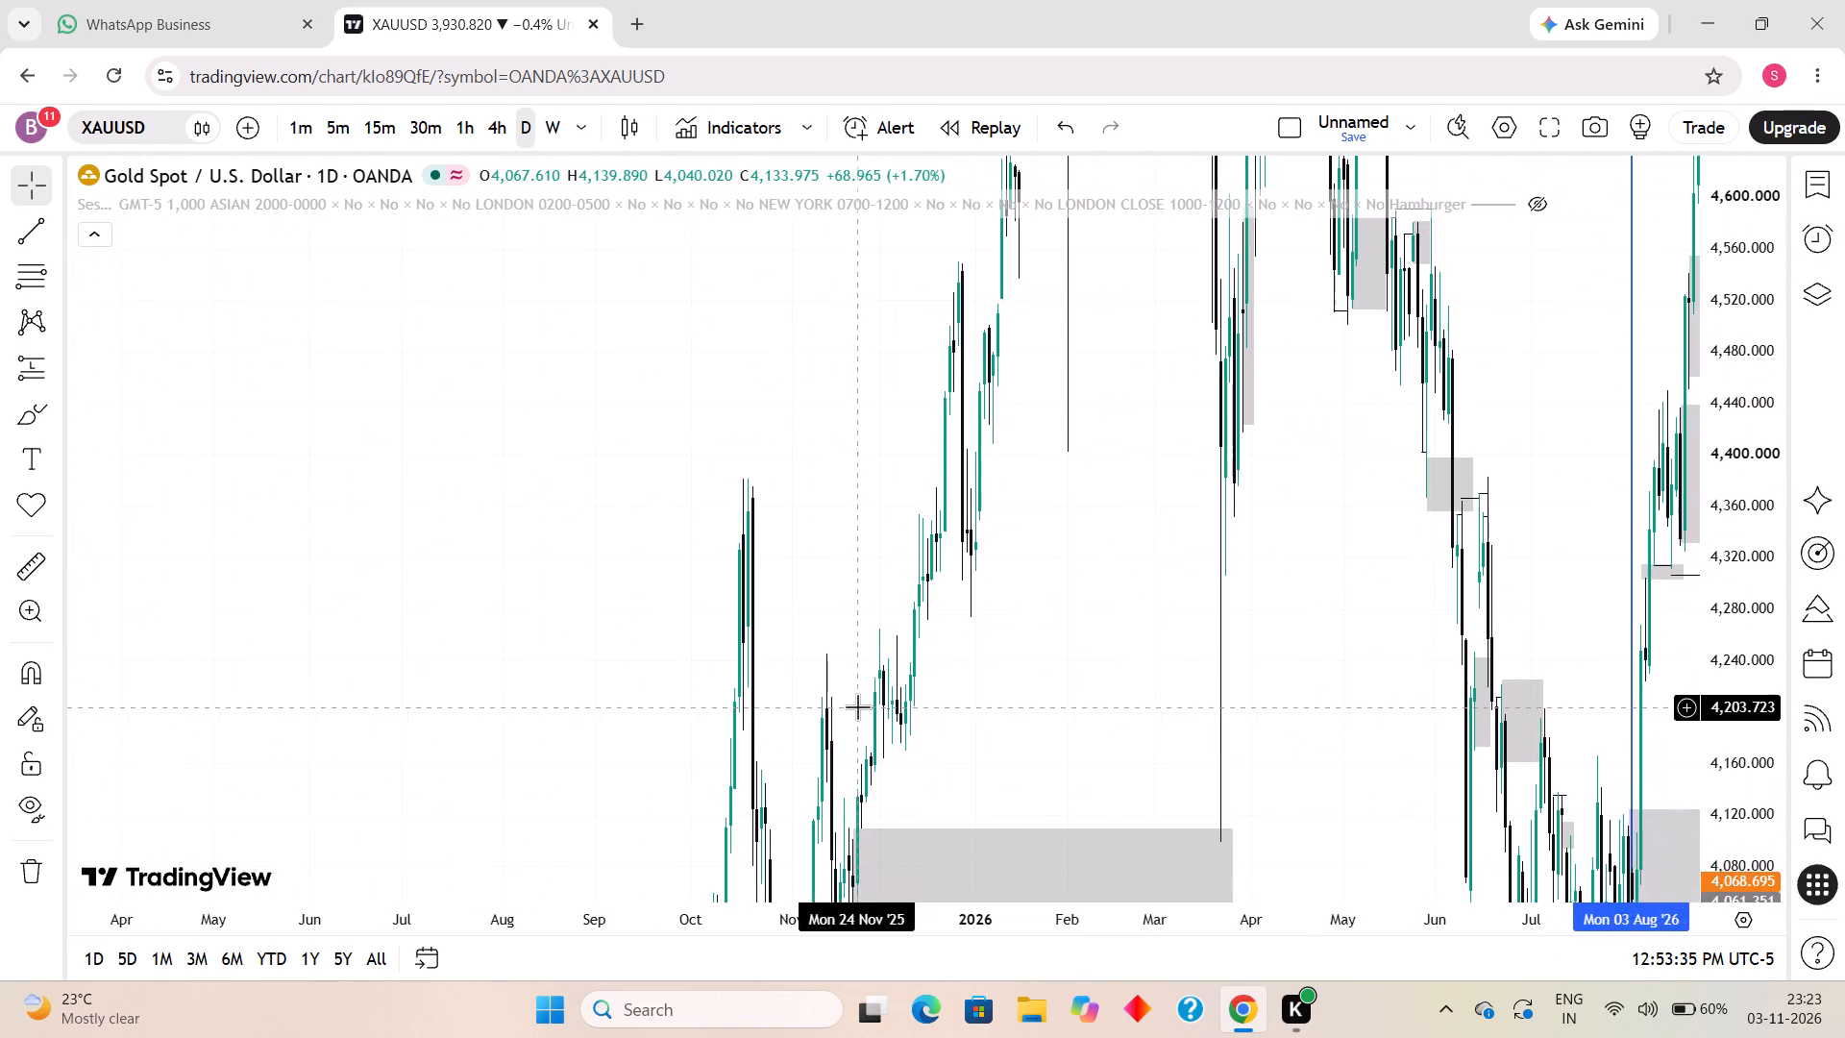
pyautogui.moveTo(1758, 403); pyautogui.dragTo(1657, 766)
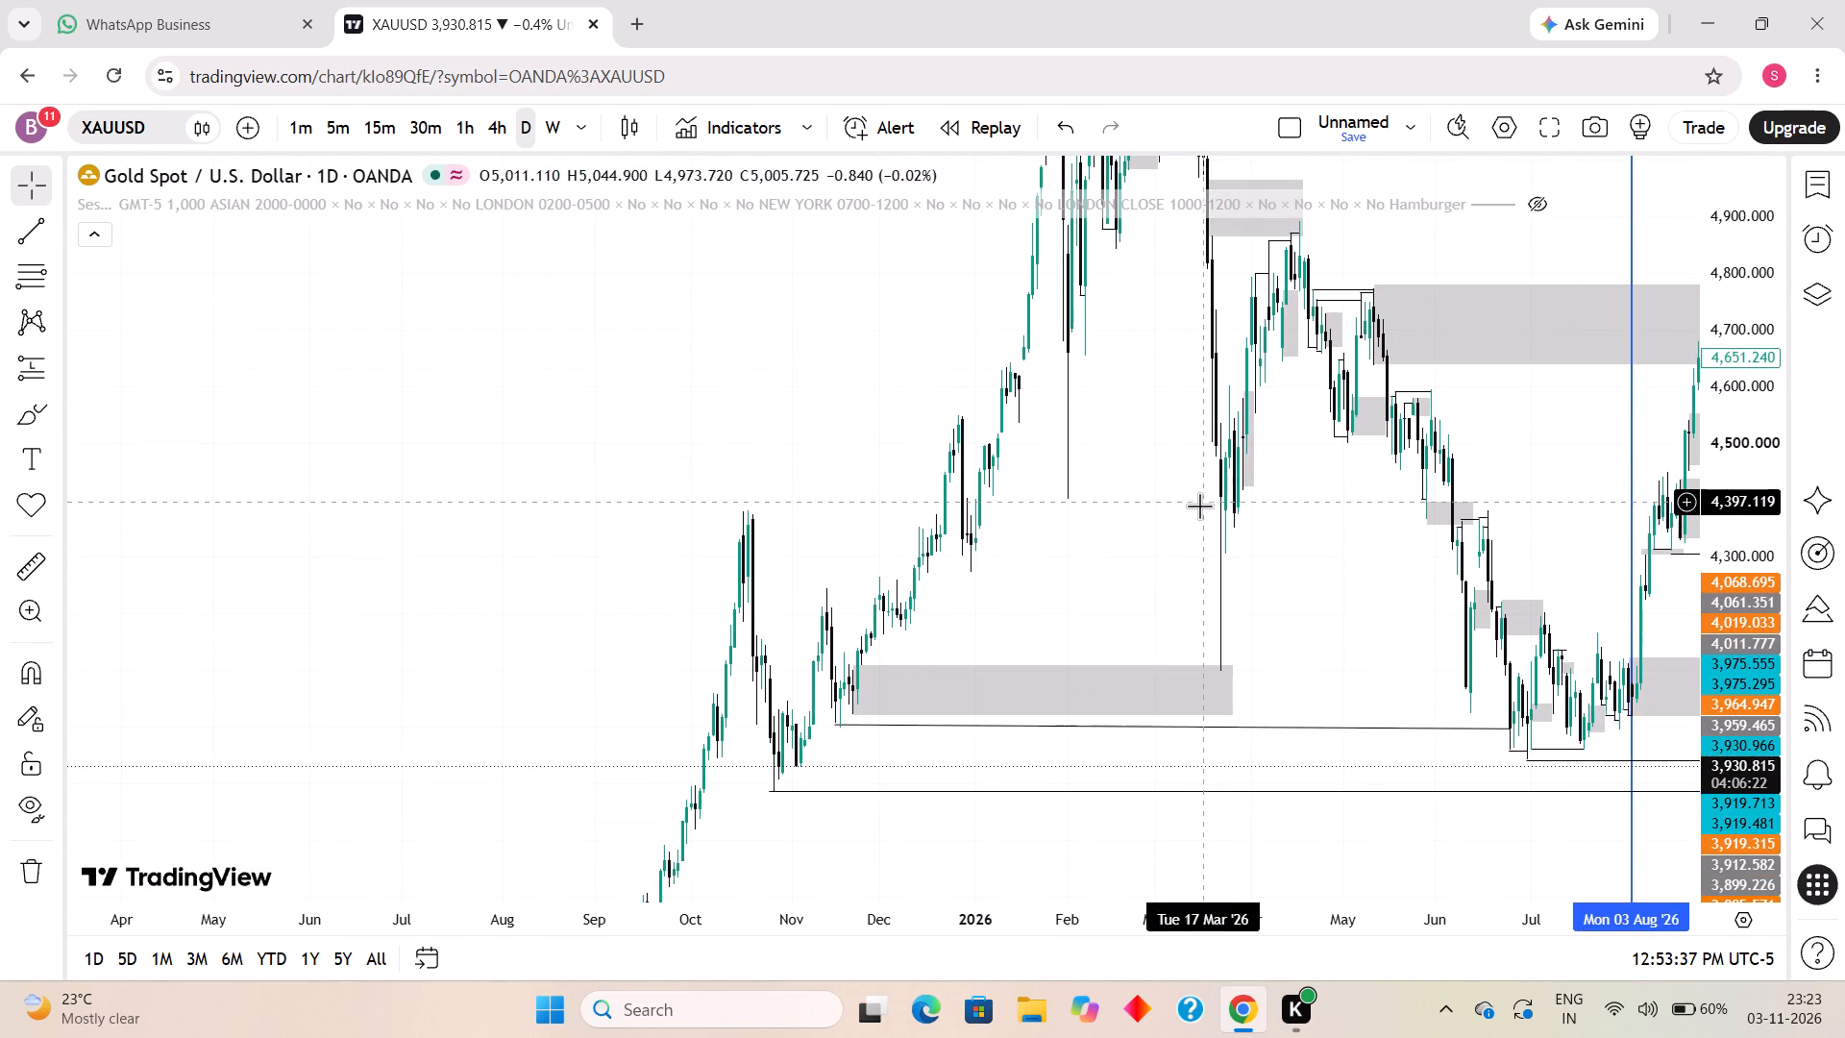
pyautogui.moveTo(1196, 513); pyautogui.dragTo(1202, 632)
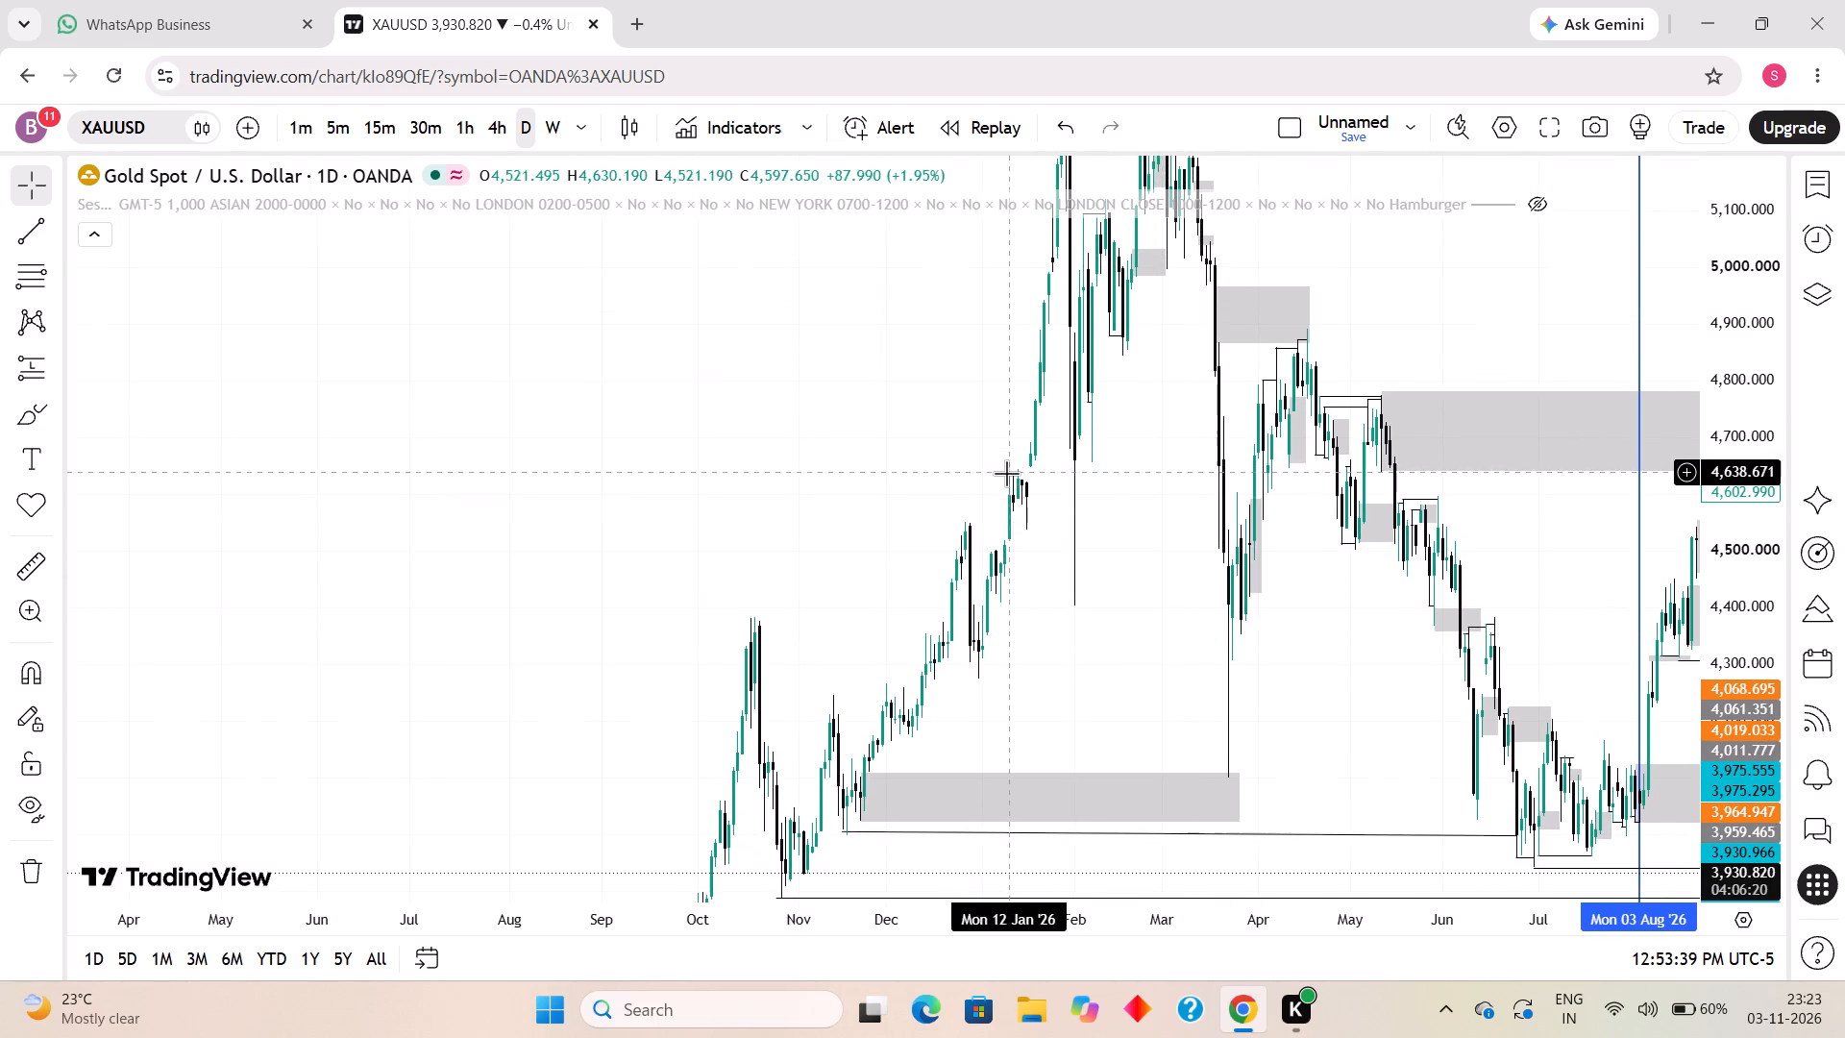
pyautogui.scroll(6, 1004, 474)
# Replay the daily bars from about 12 January 2026 up to the current date, and exit the replay.
pyautogui.click(989, 132)
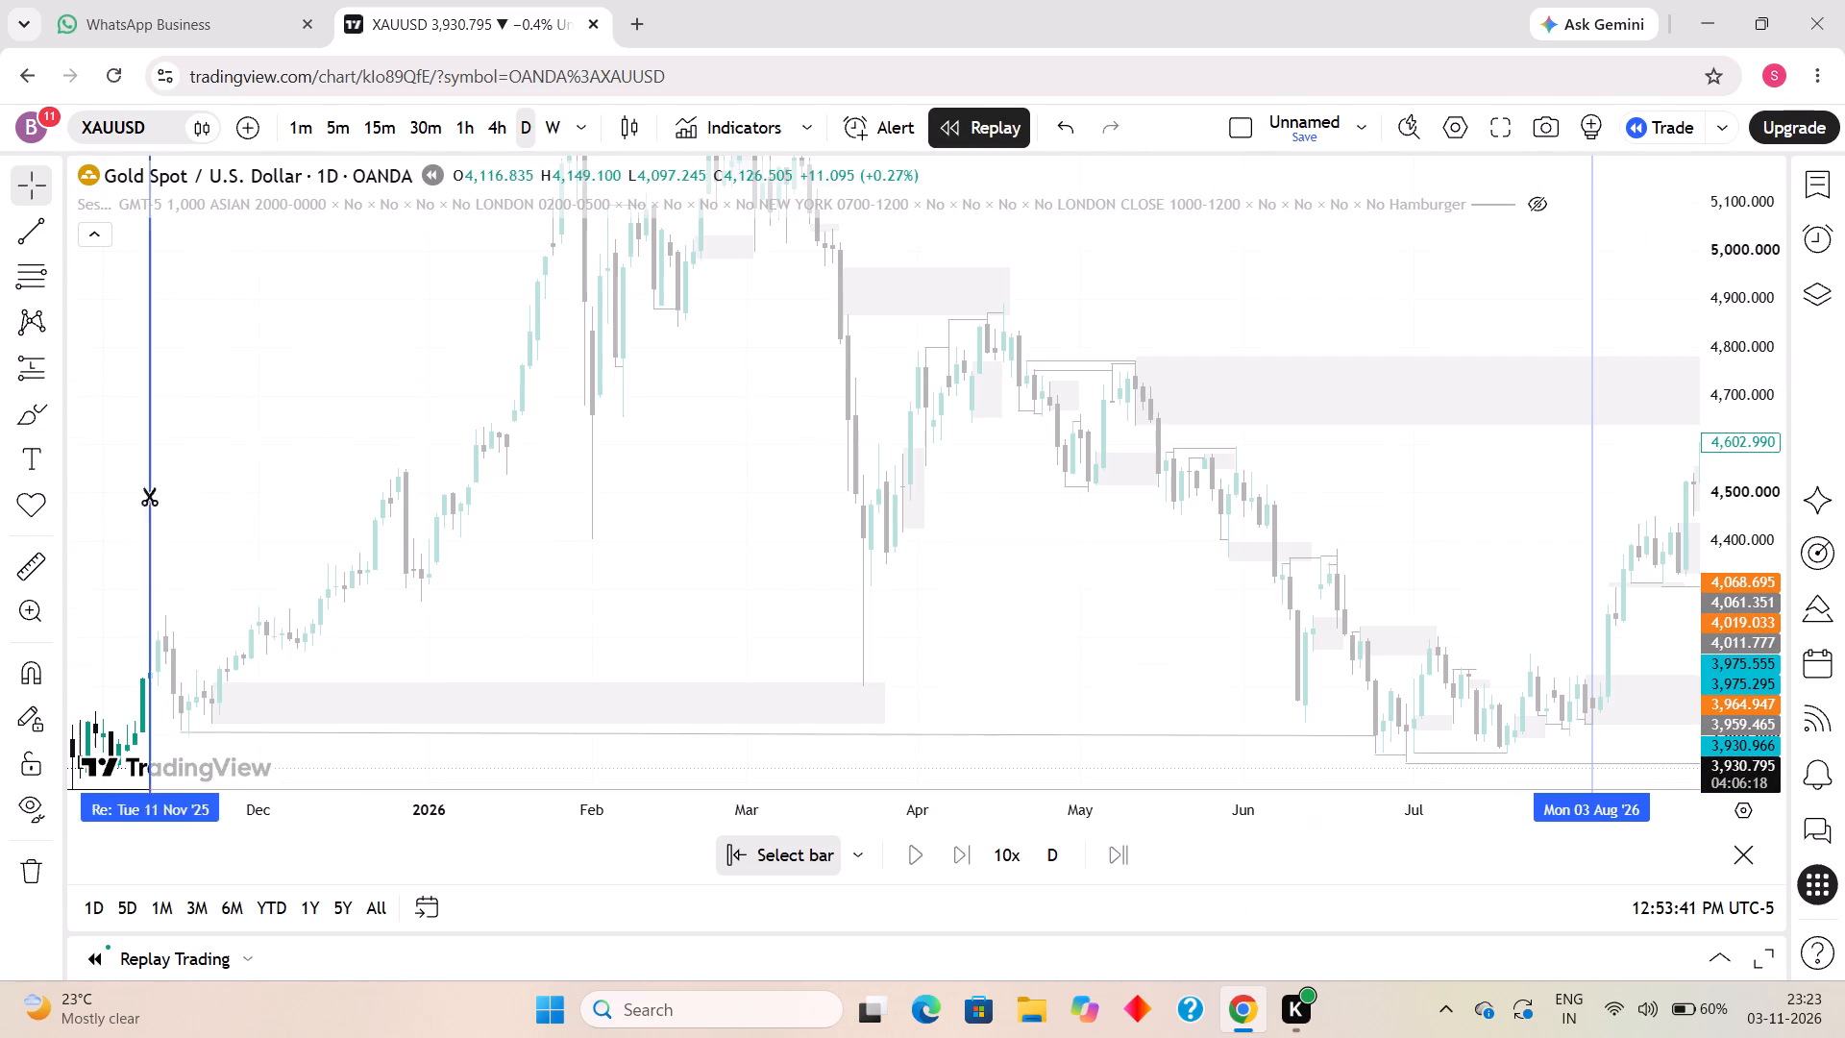
pyautogui.click(483, 459)
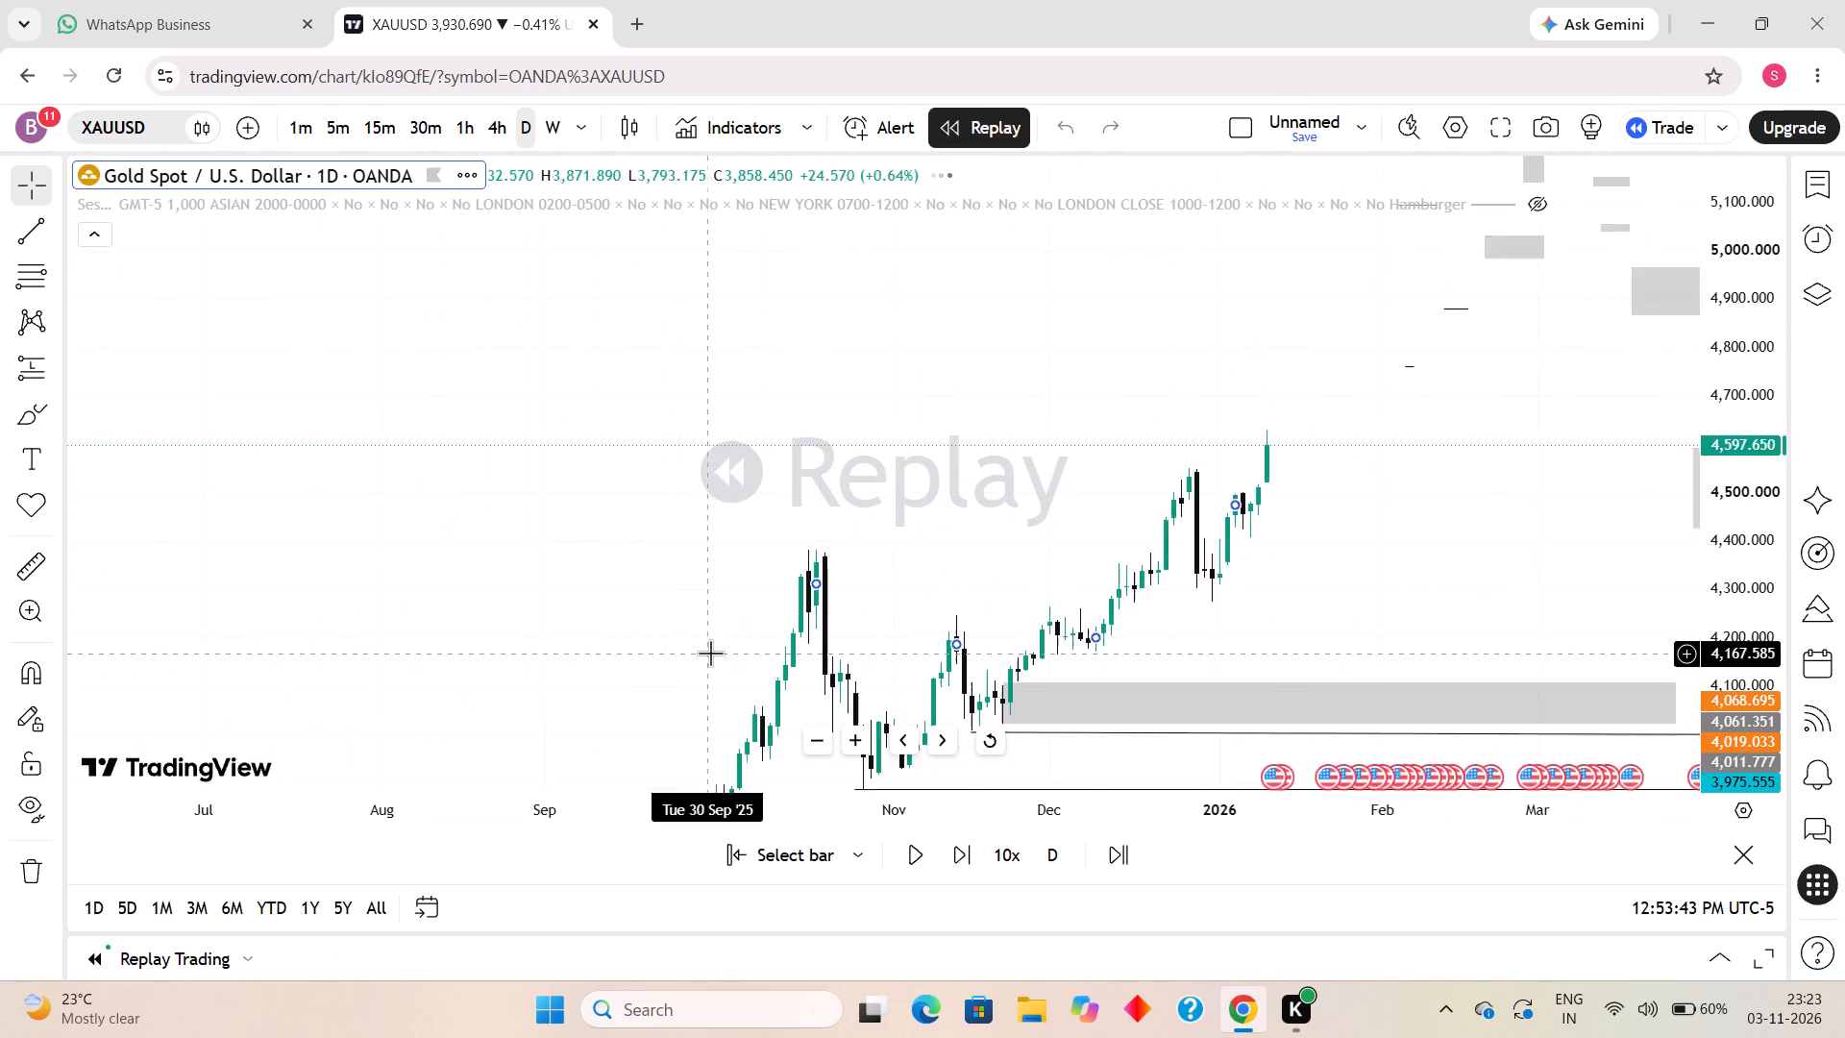
pyautogui.click(905, 854)
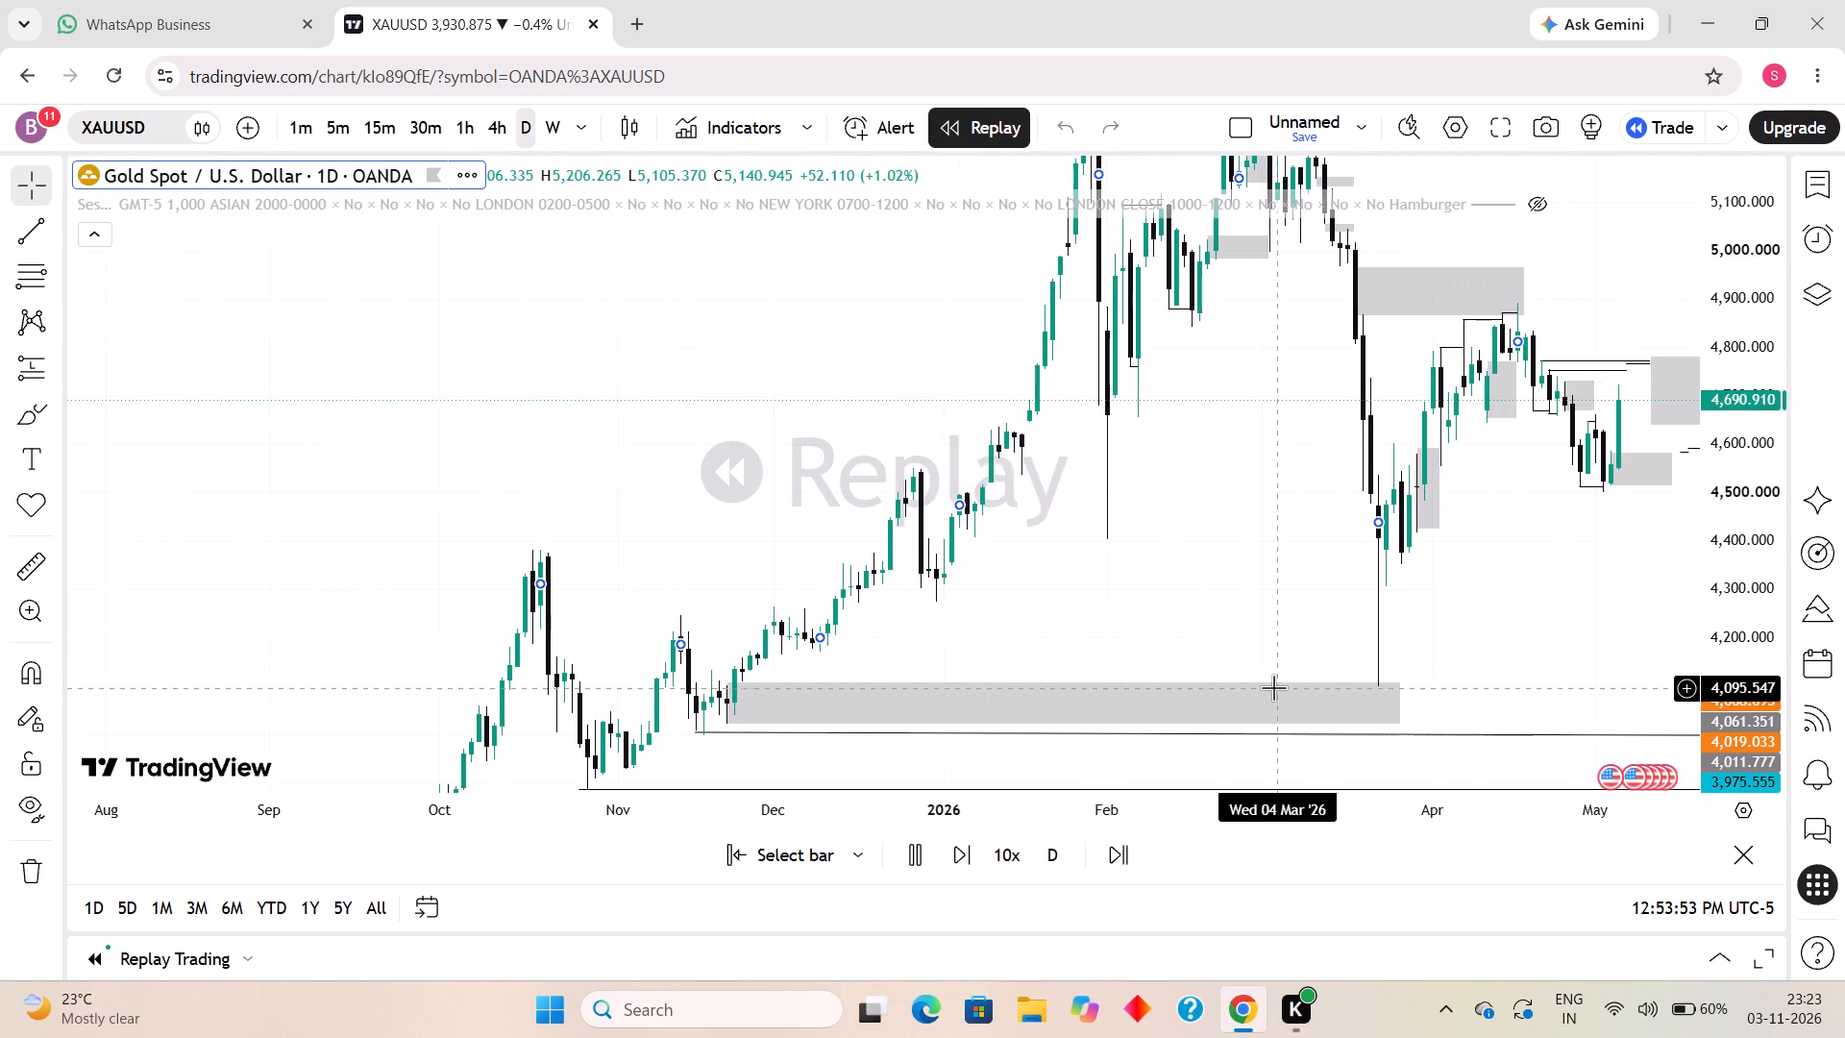
pyautogui.click(1004, 860)
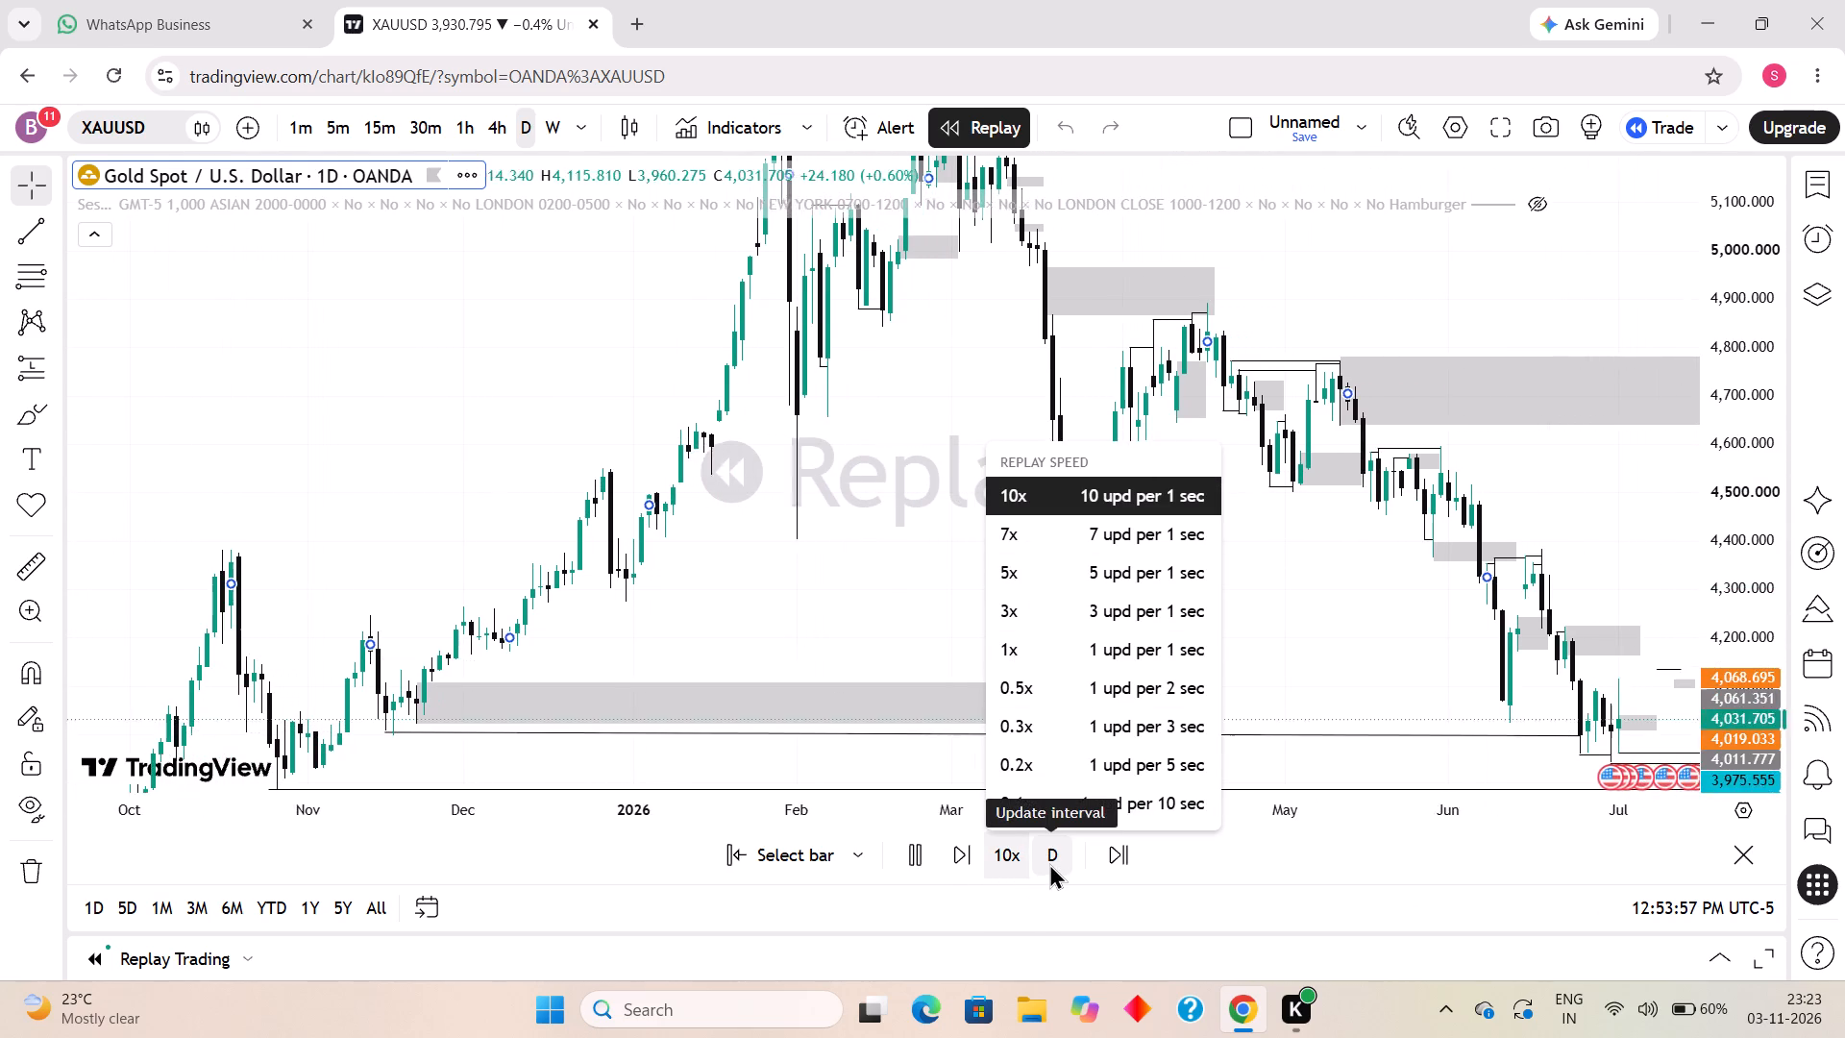
pyautogui.click(1046, 853)
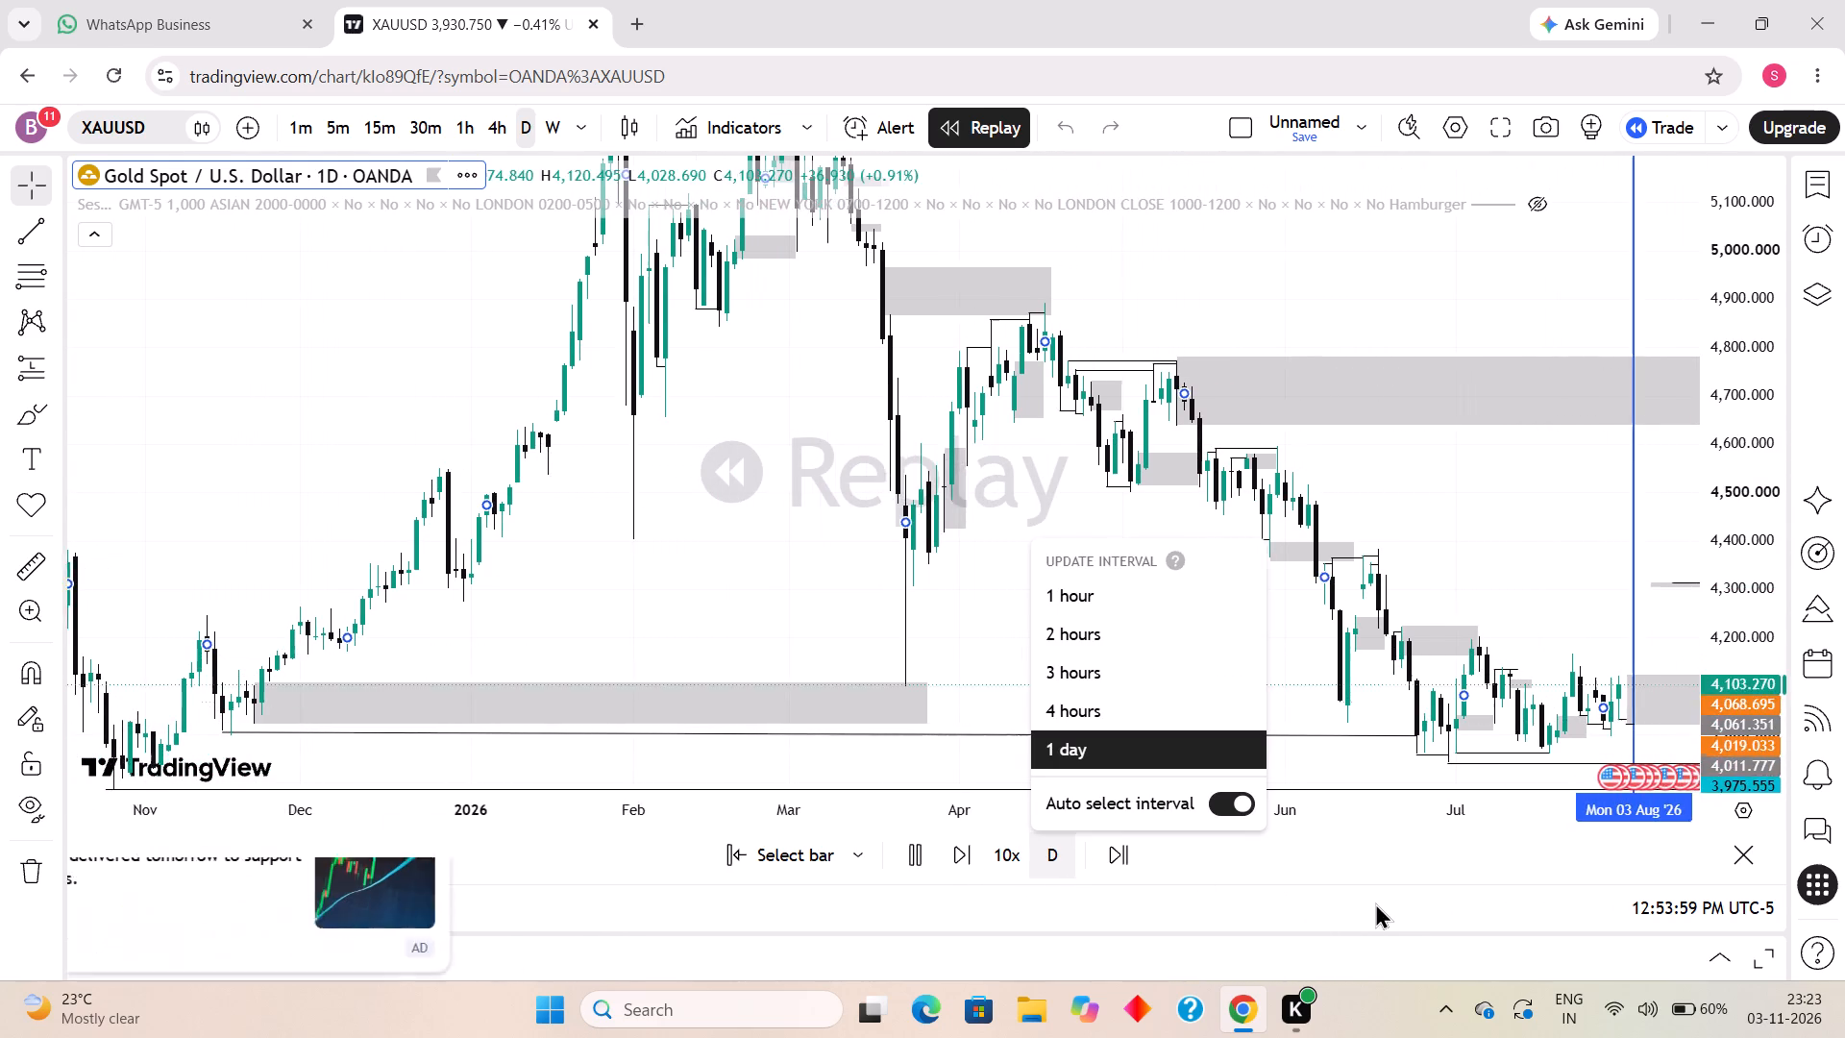
pyautogui.click(1454, 880)
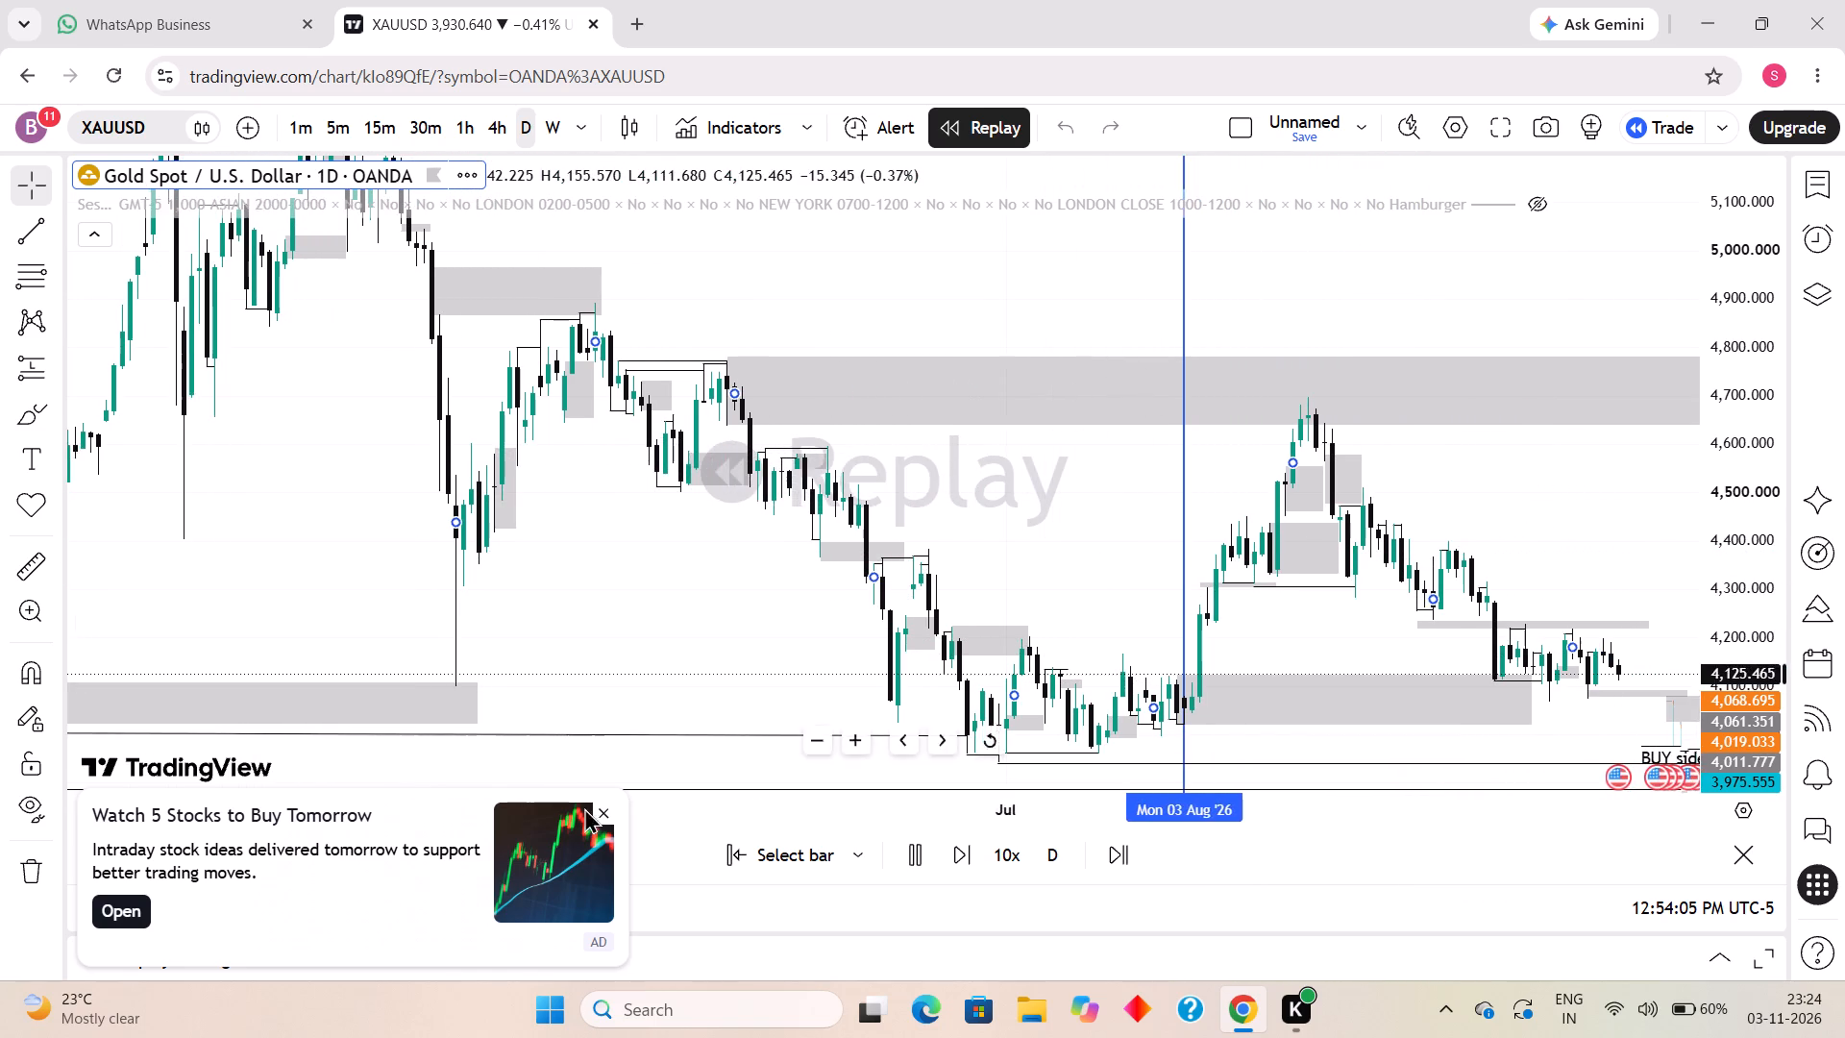
pyautogui.click(599, 820)
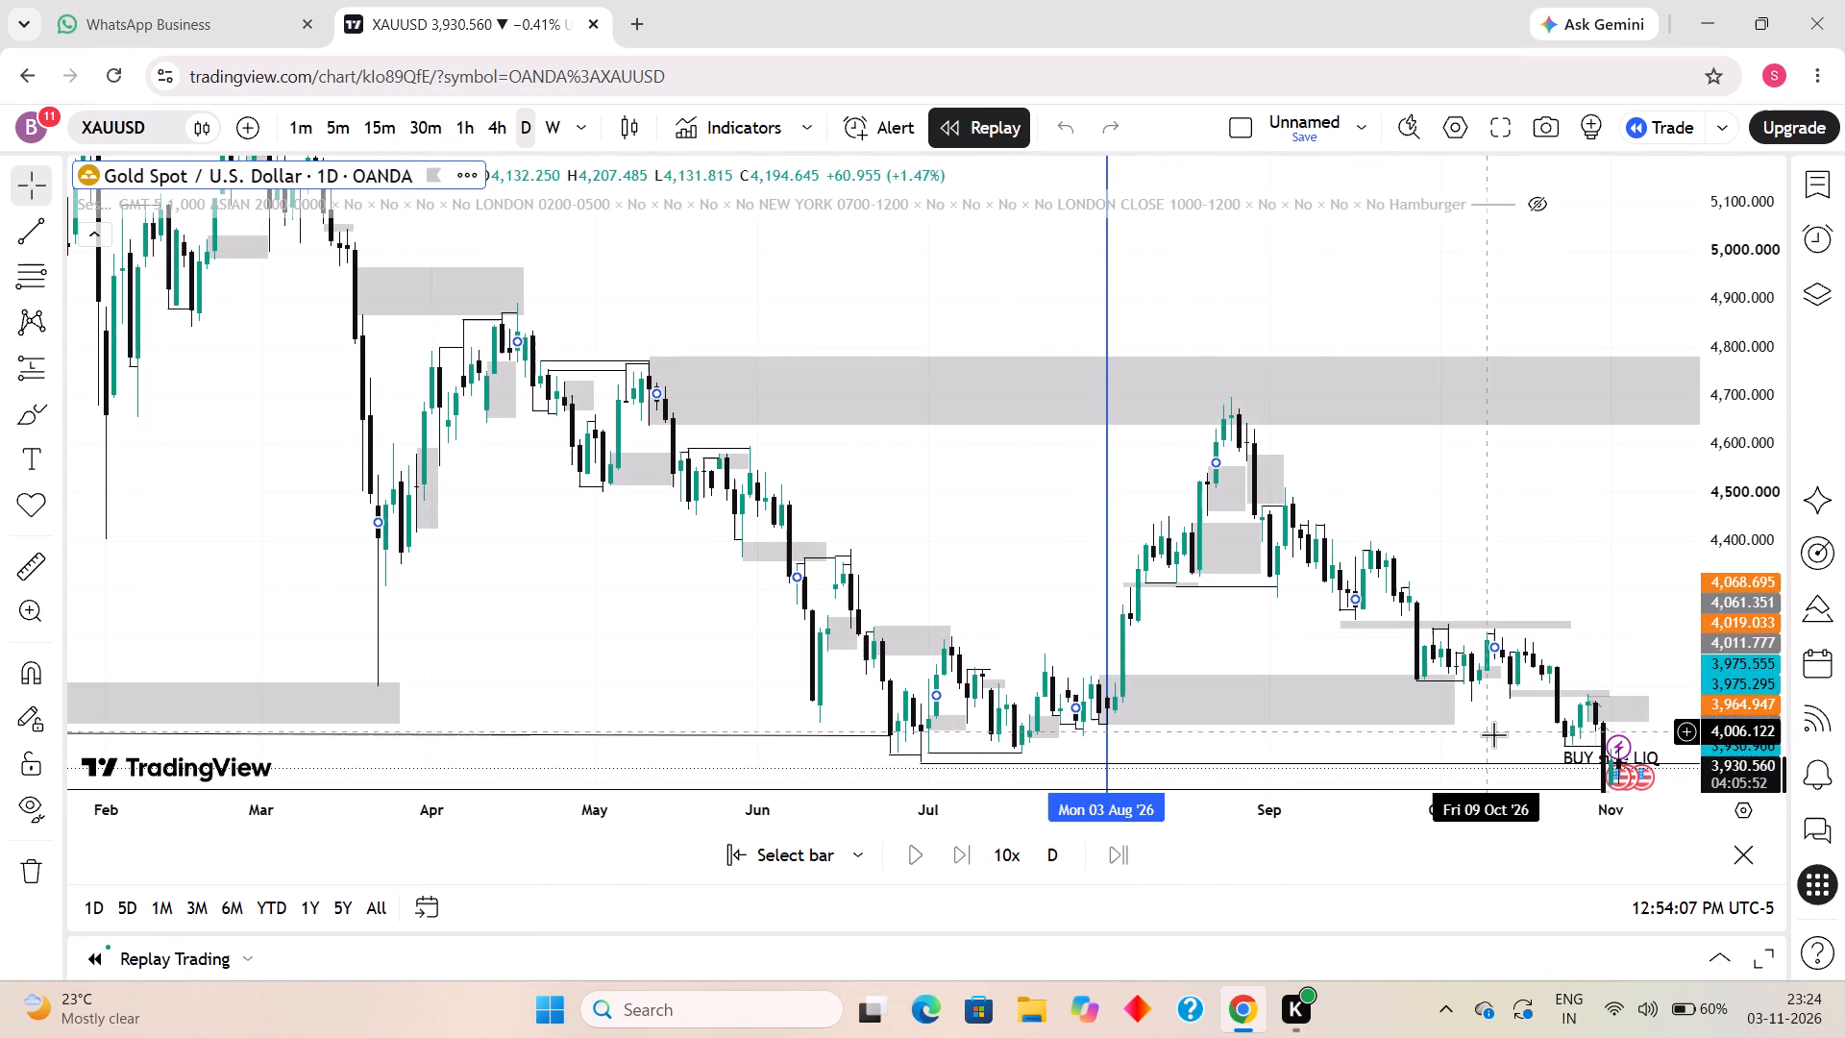
pyautogui.click(954, 126)
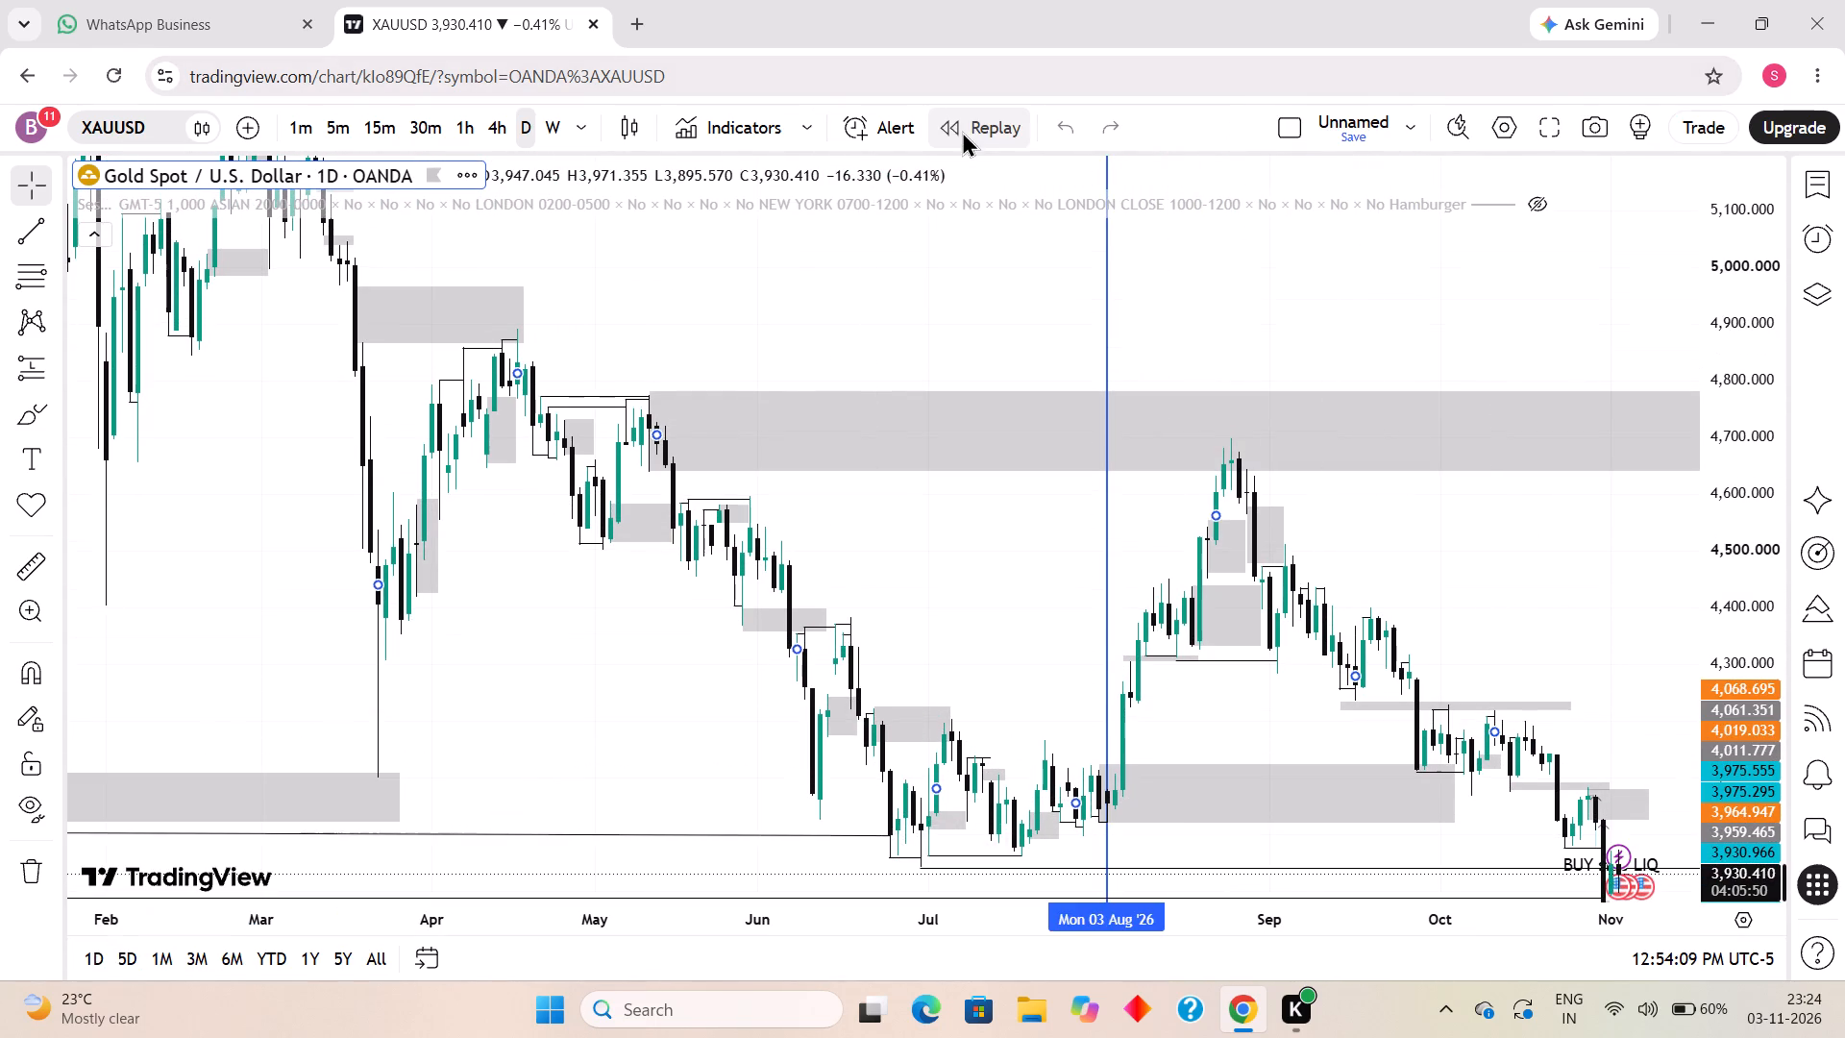
# Start a bar replay from 14 August 2026 and leave it with the replay saved.
pyautogui.click(986, 138)
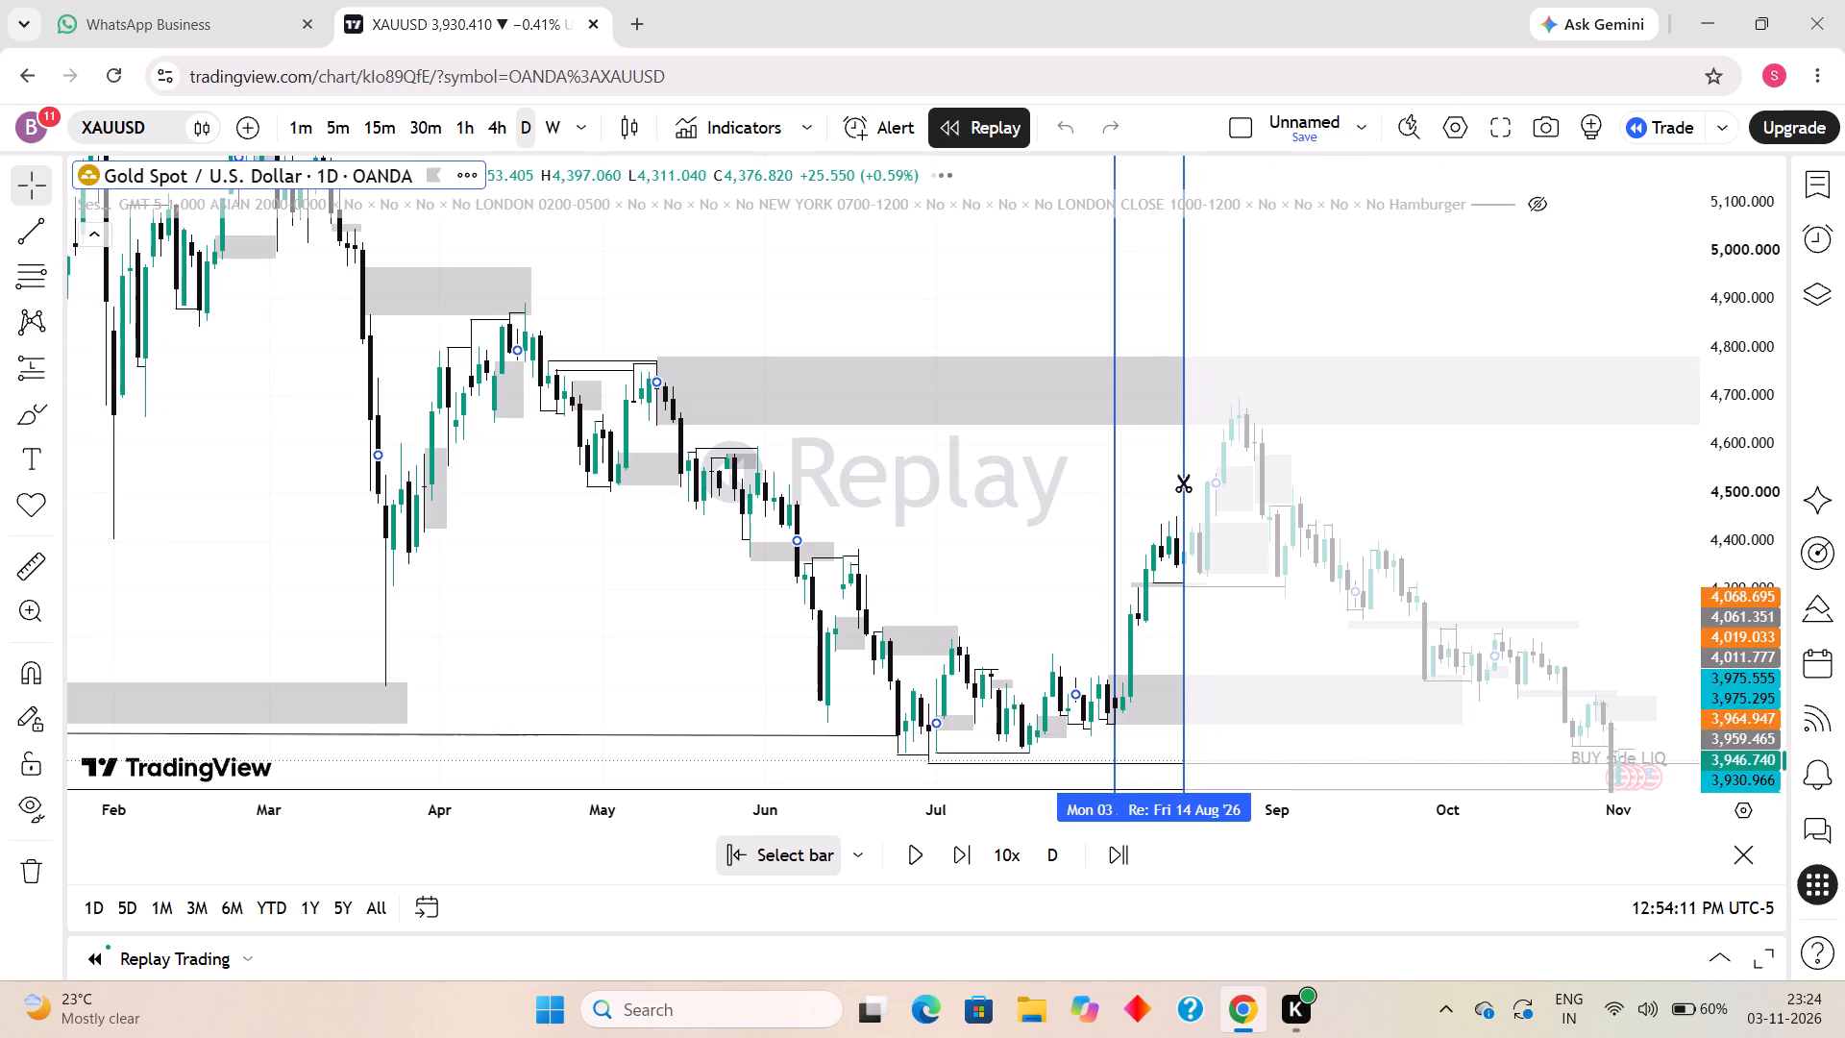
pyautogui.click(1185, 483)
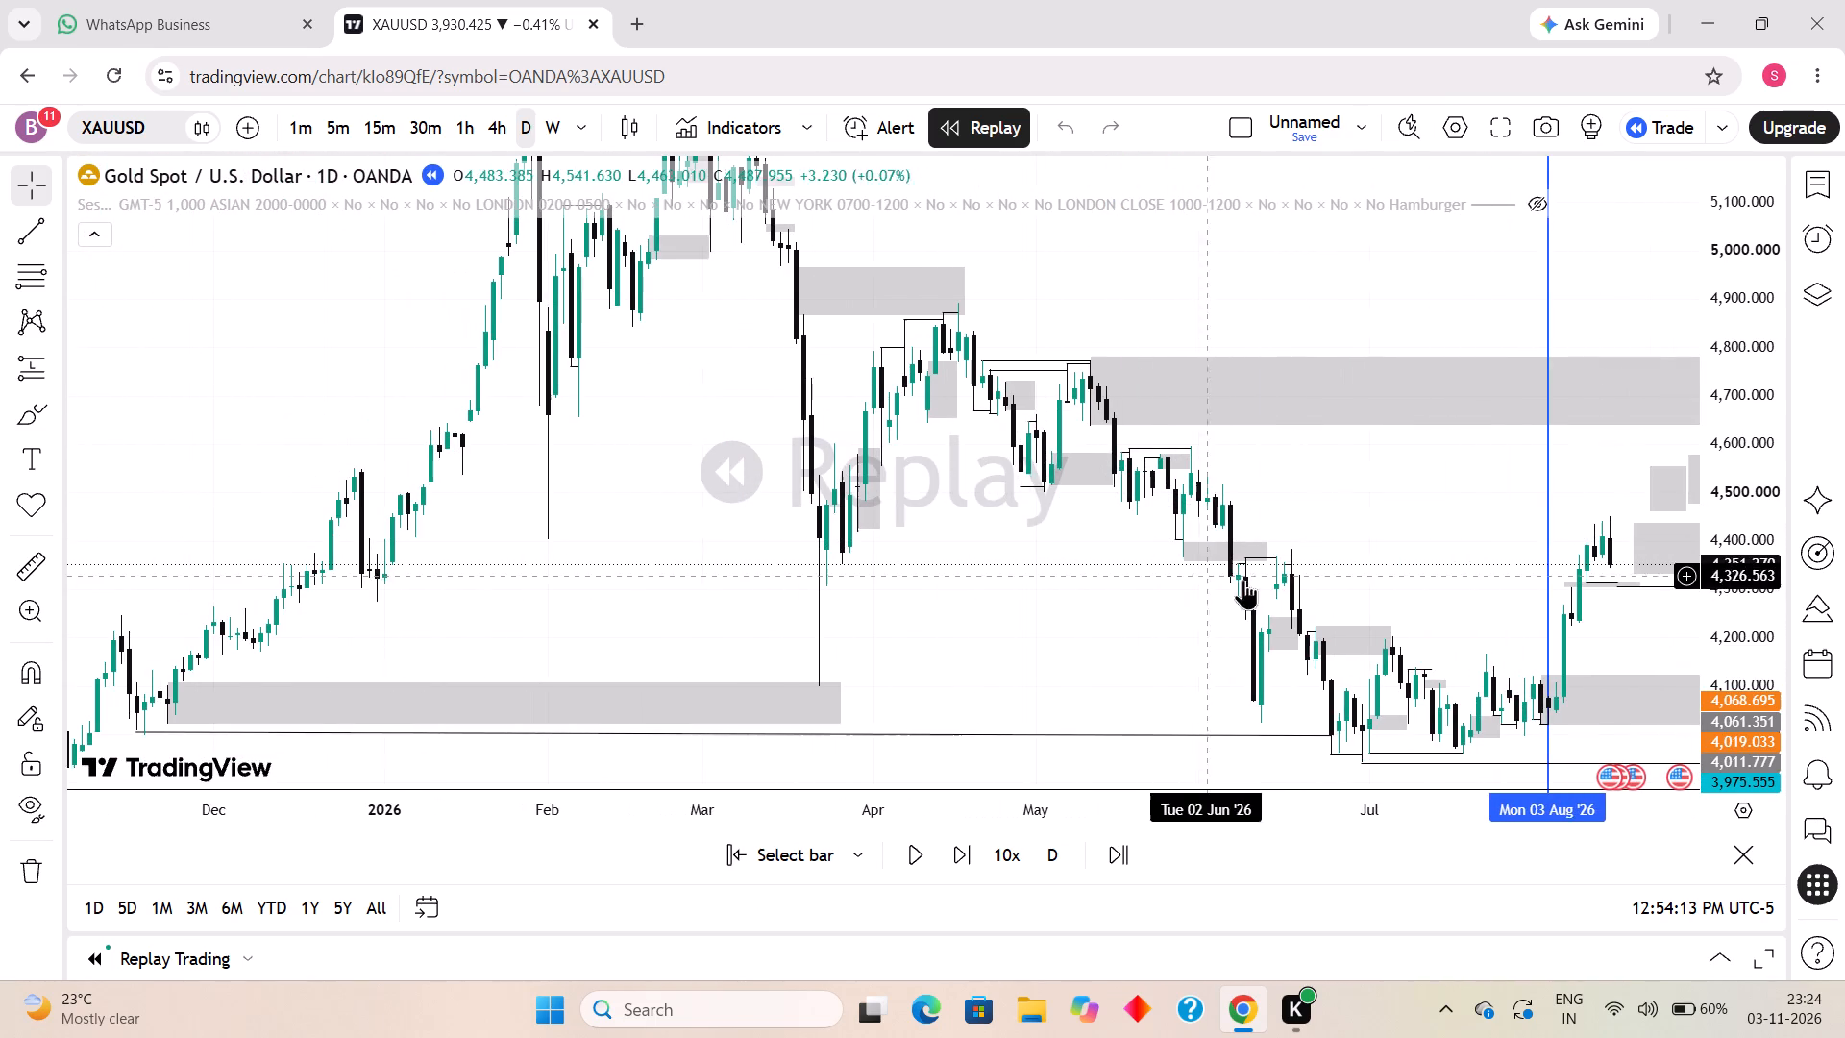
pyautogui.click(989, 130)
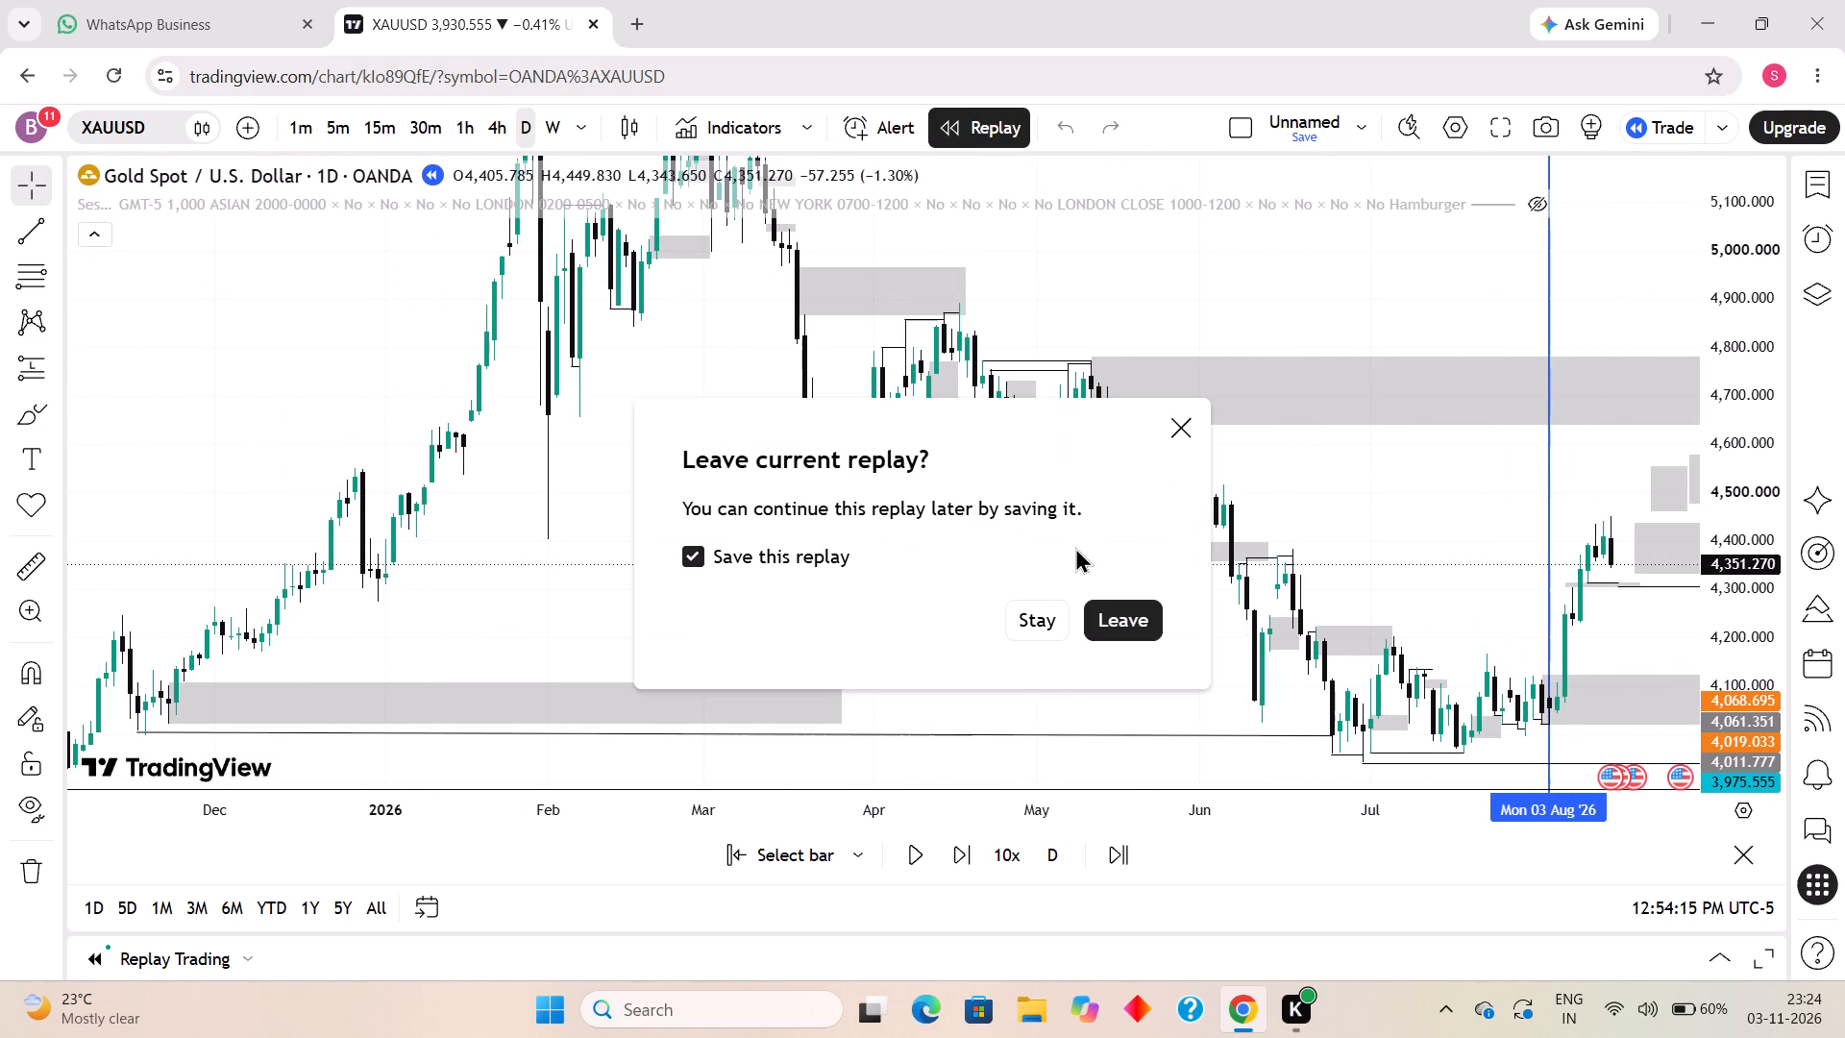
pyautogui.click(1106, 607)
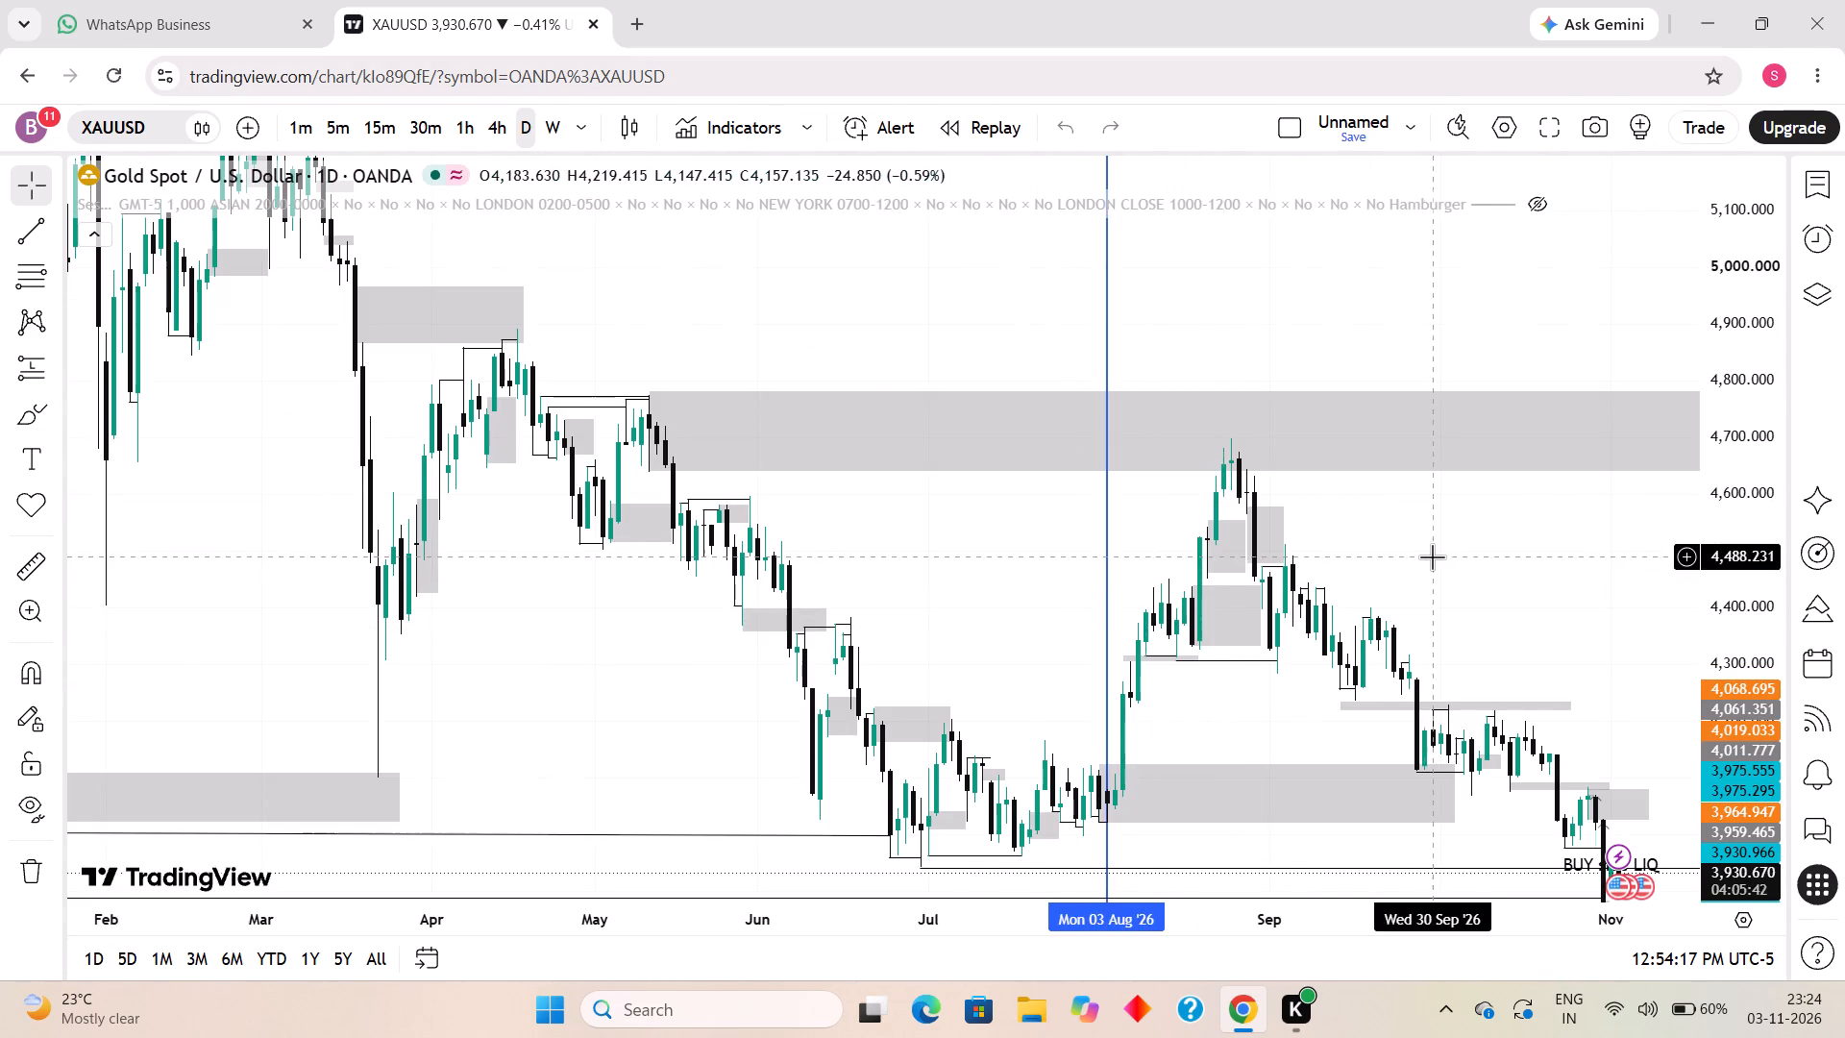
# Switch the XAUUSD chart back to the 15-minute interval.
pyautogui.moveTo(1435, 556); pyautogui.dragTo(1293, 347)
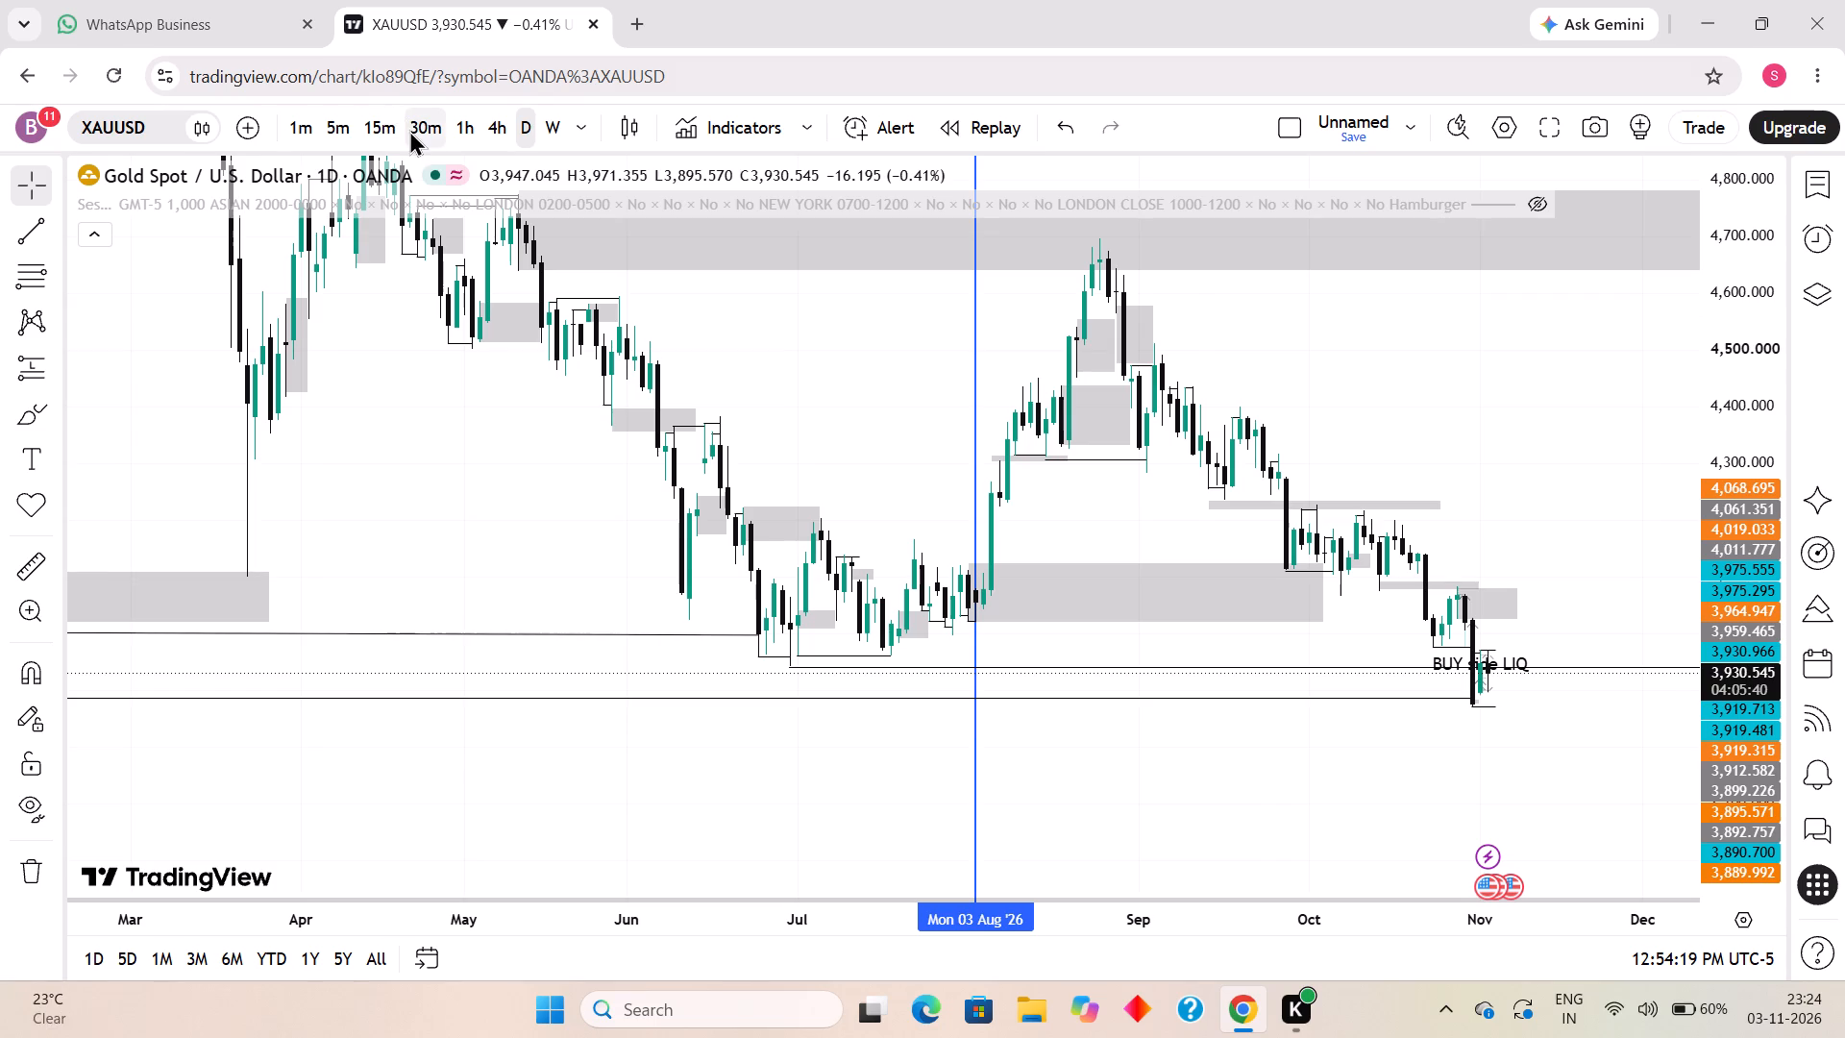
pyautogui.click(383, 130)
pyautogui.scroll(-14, 681, 399)
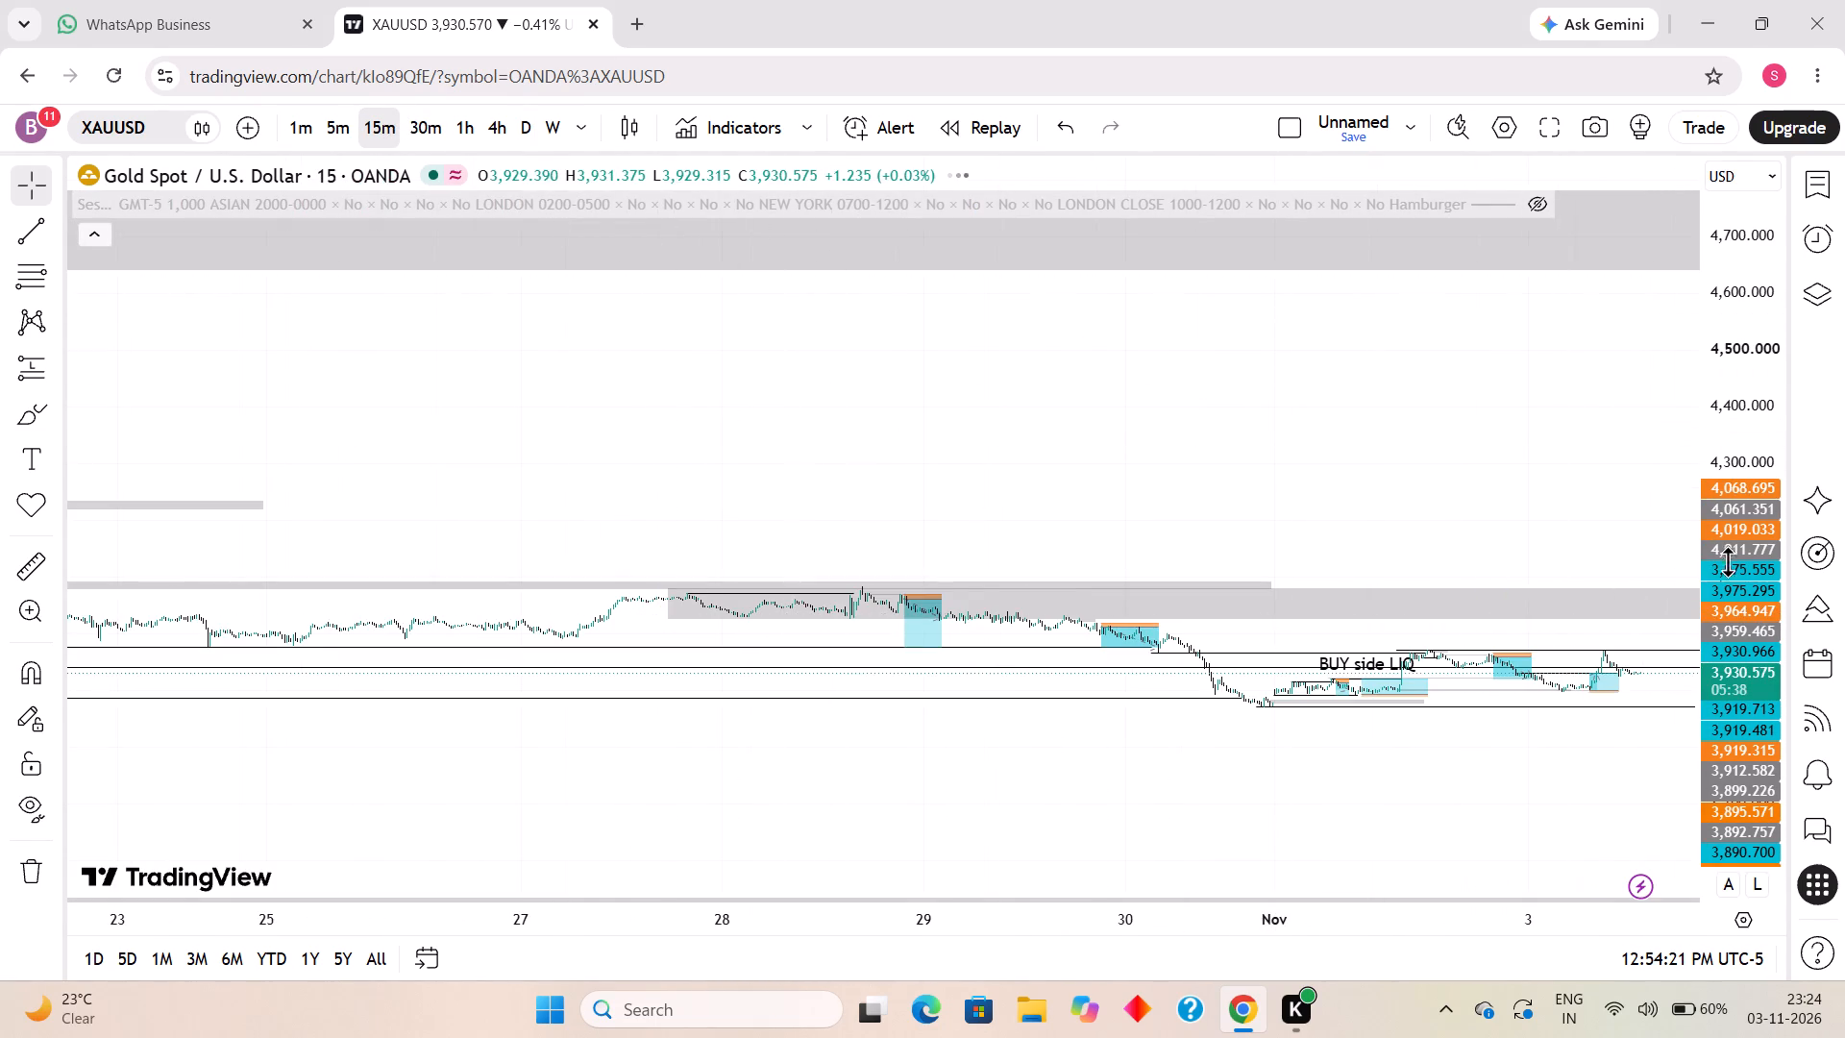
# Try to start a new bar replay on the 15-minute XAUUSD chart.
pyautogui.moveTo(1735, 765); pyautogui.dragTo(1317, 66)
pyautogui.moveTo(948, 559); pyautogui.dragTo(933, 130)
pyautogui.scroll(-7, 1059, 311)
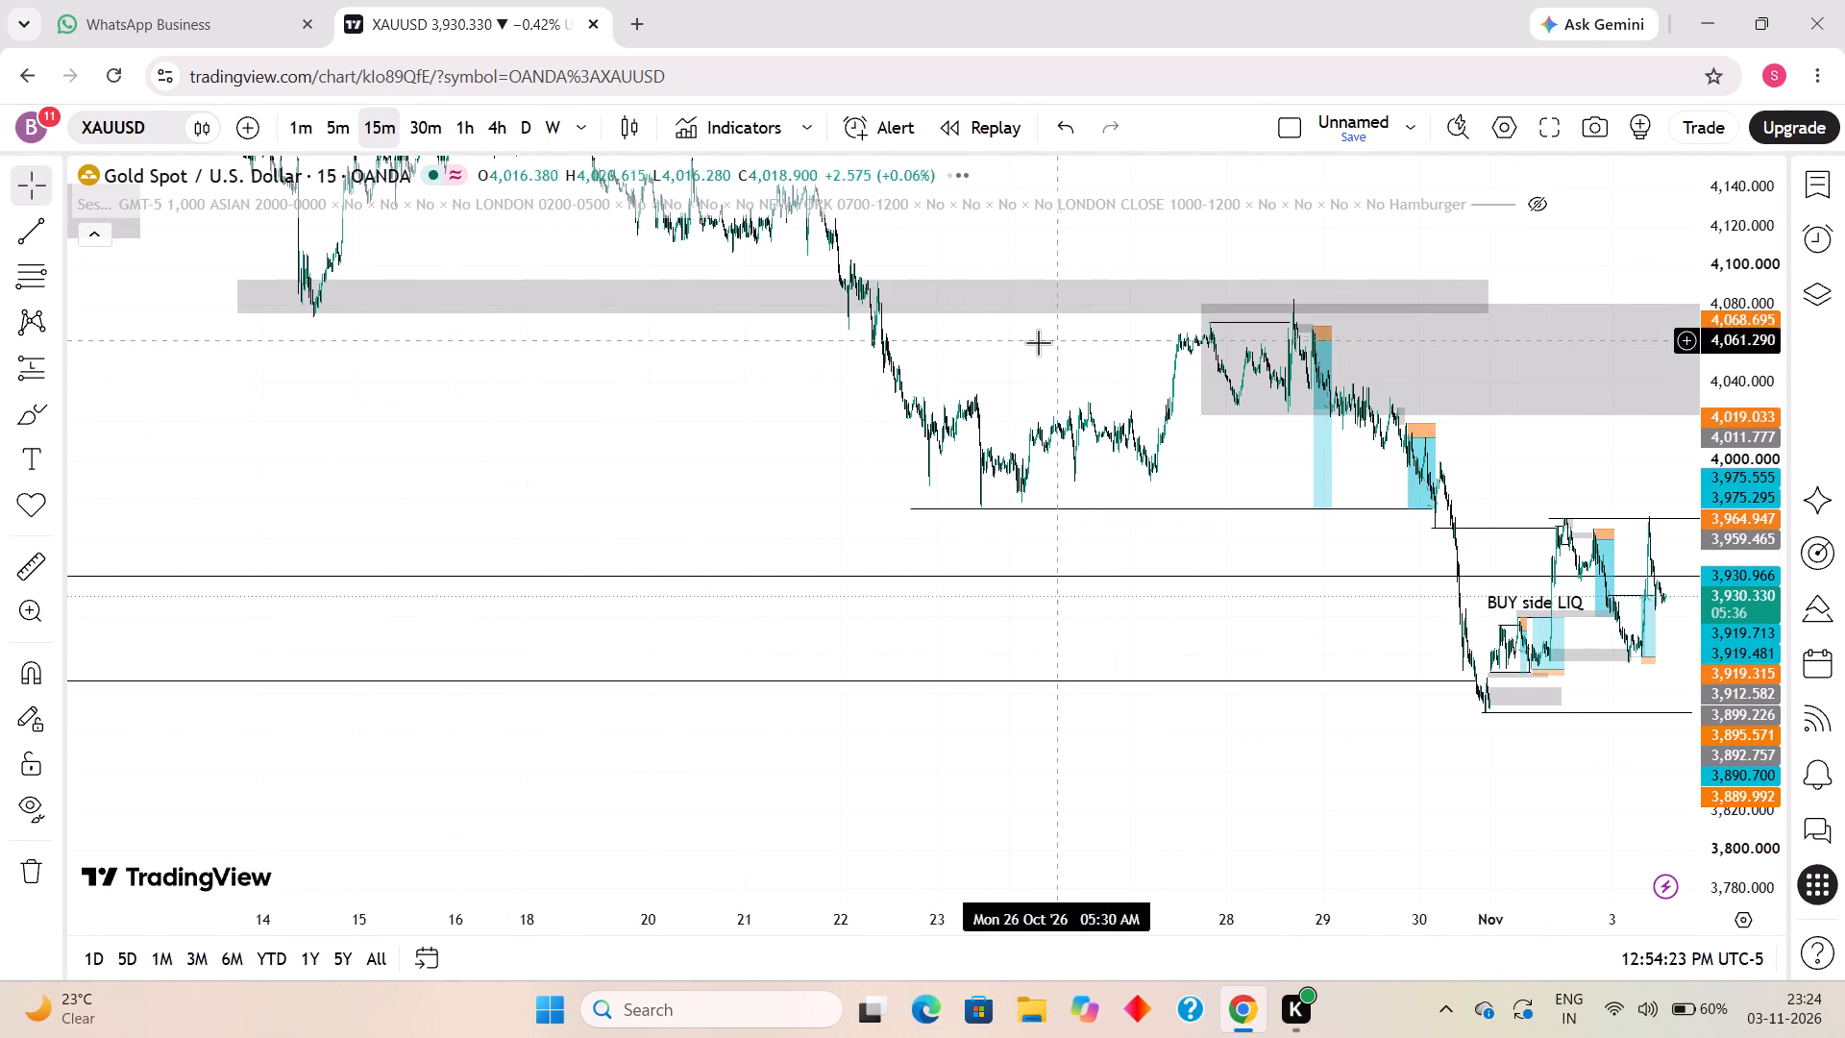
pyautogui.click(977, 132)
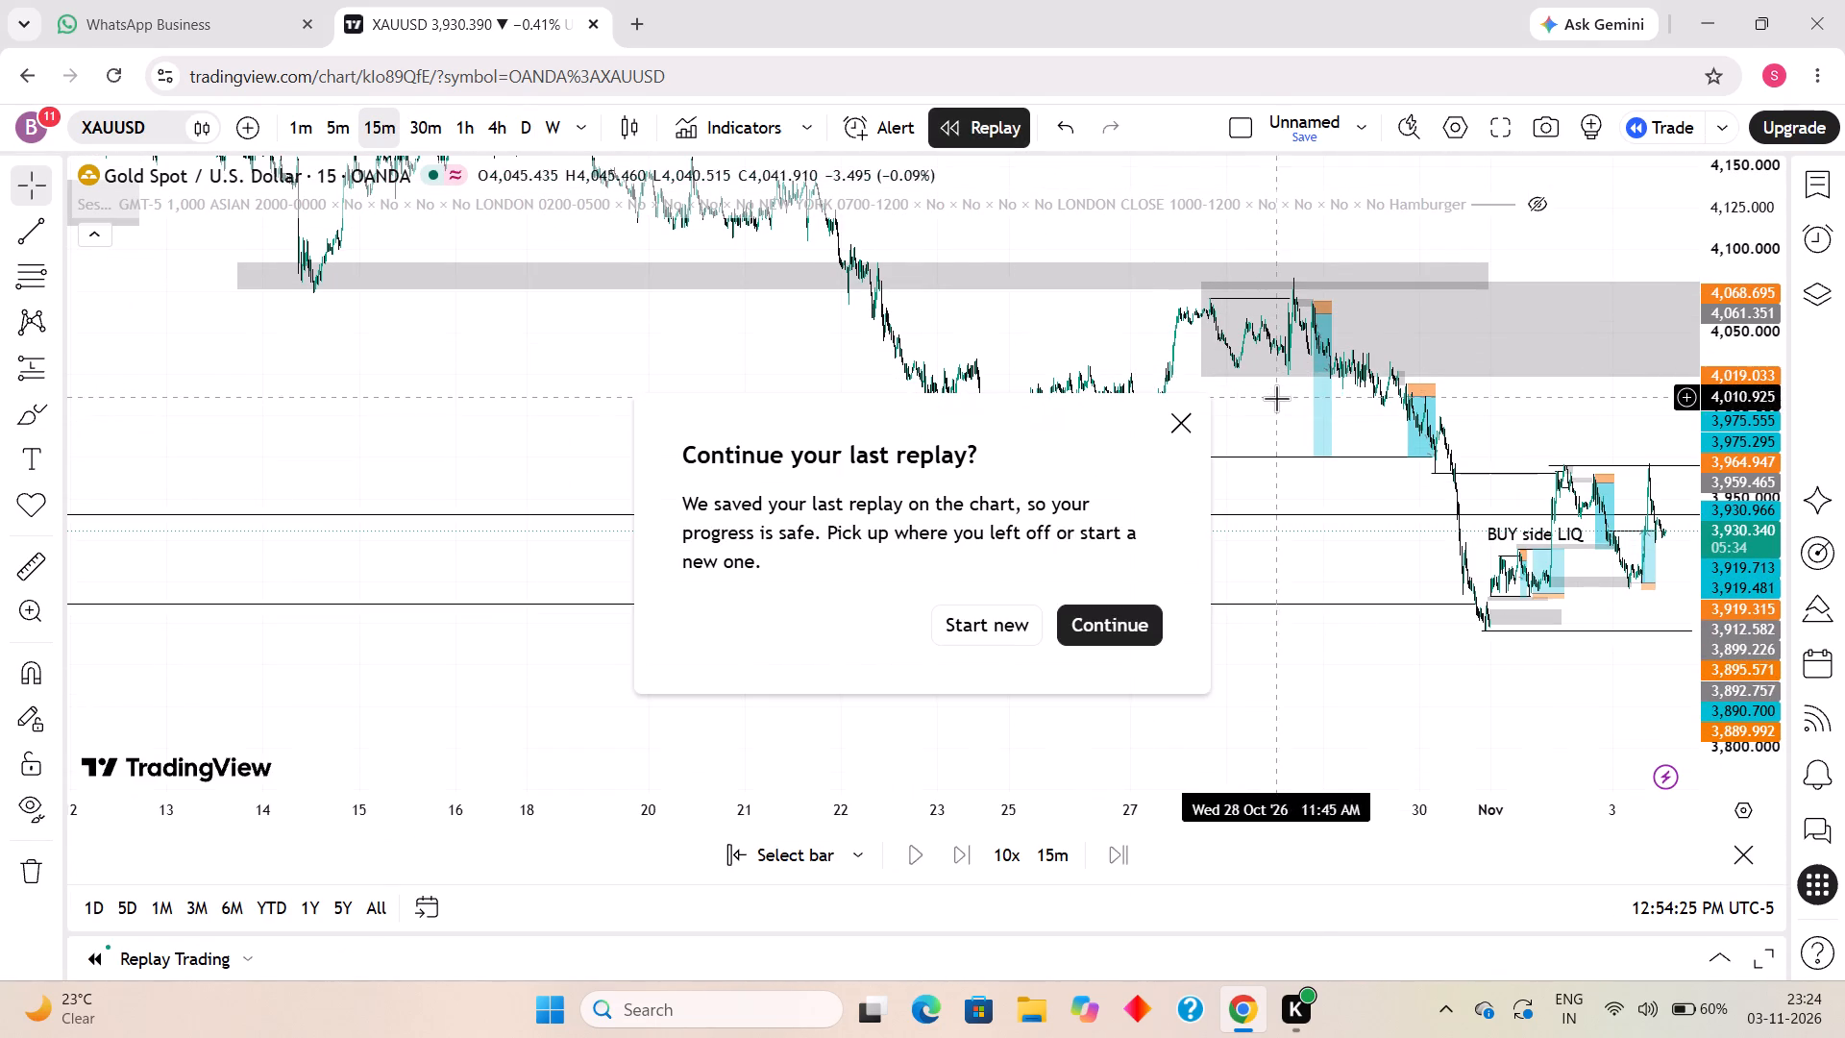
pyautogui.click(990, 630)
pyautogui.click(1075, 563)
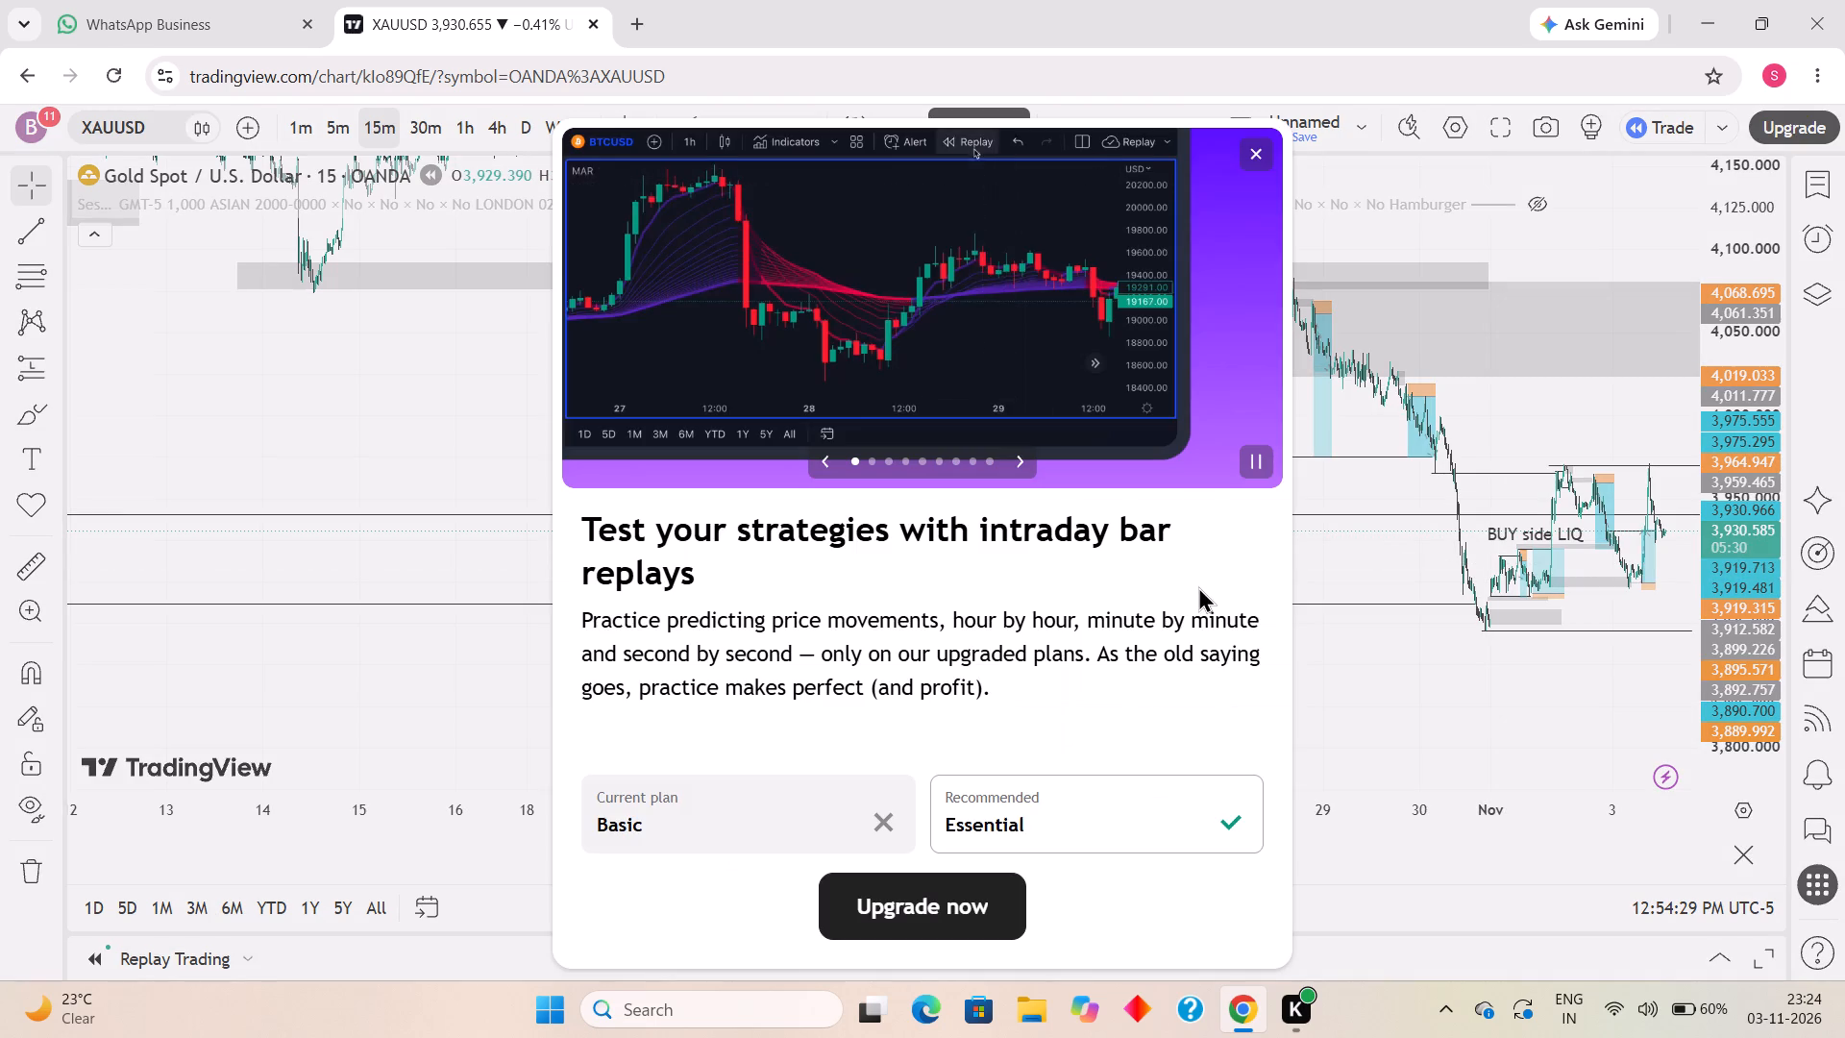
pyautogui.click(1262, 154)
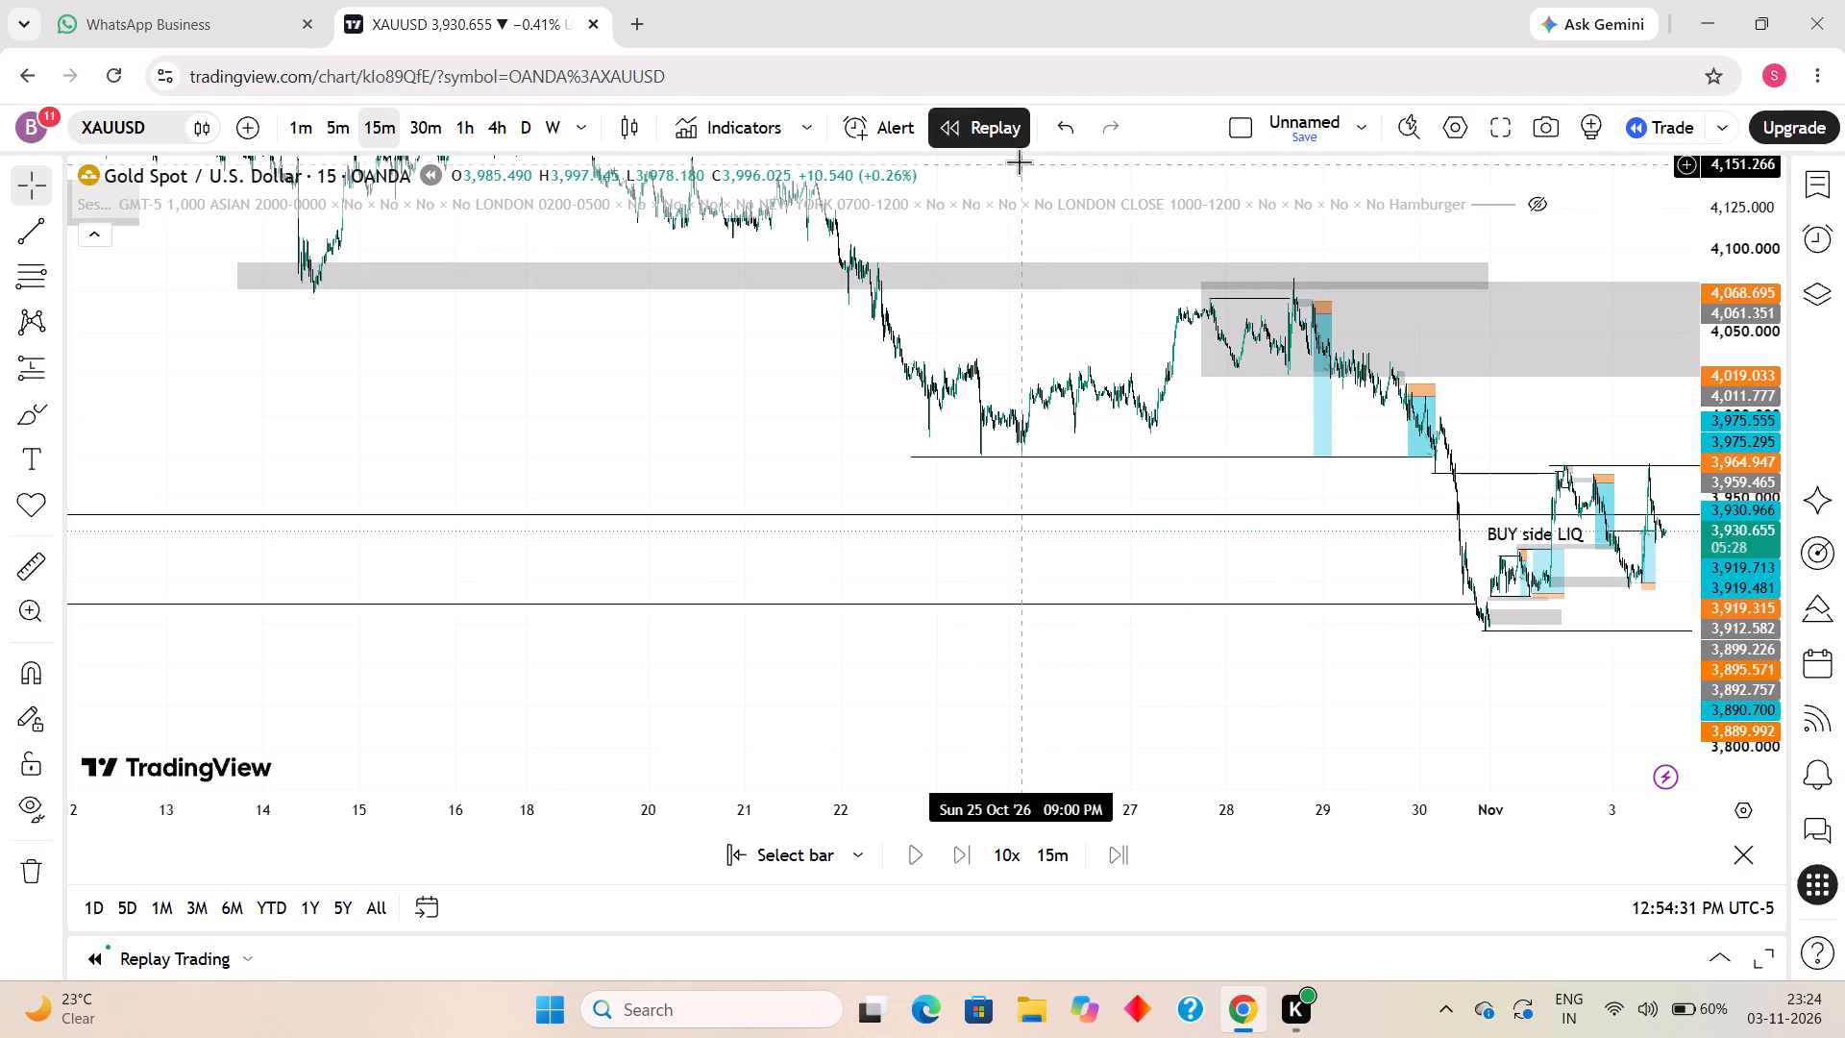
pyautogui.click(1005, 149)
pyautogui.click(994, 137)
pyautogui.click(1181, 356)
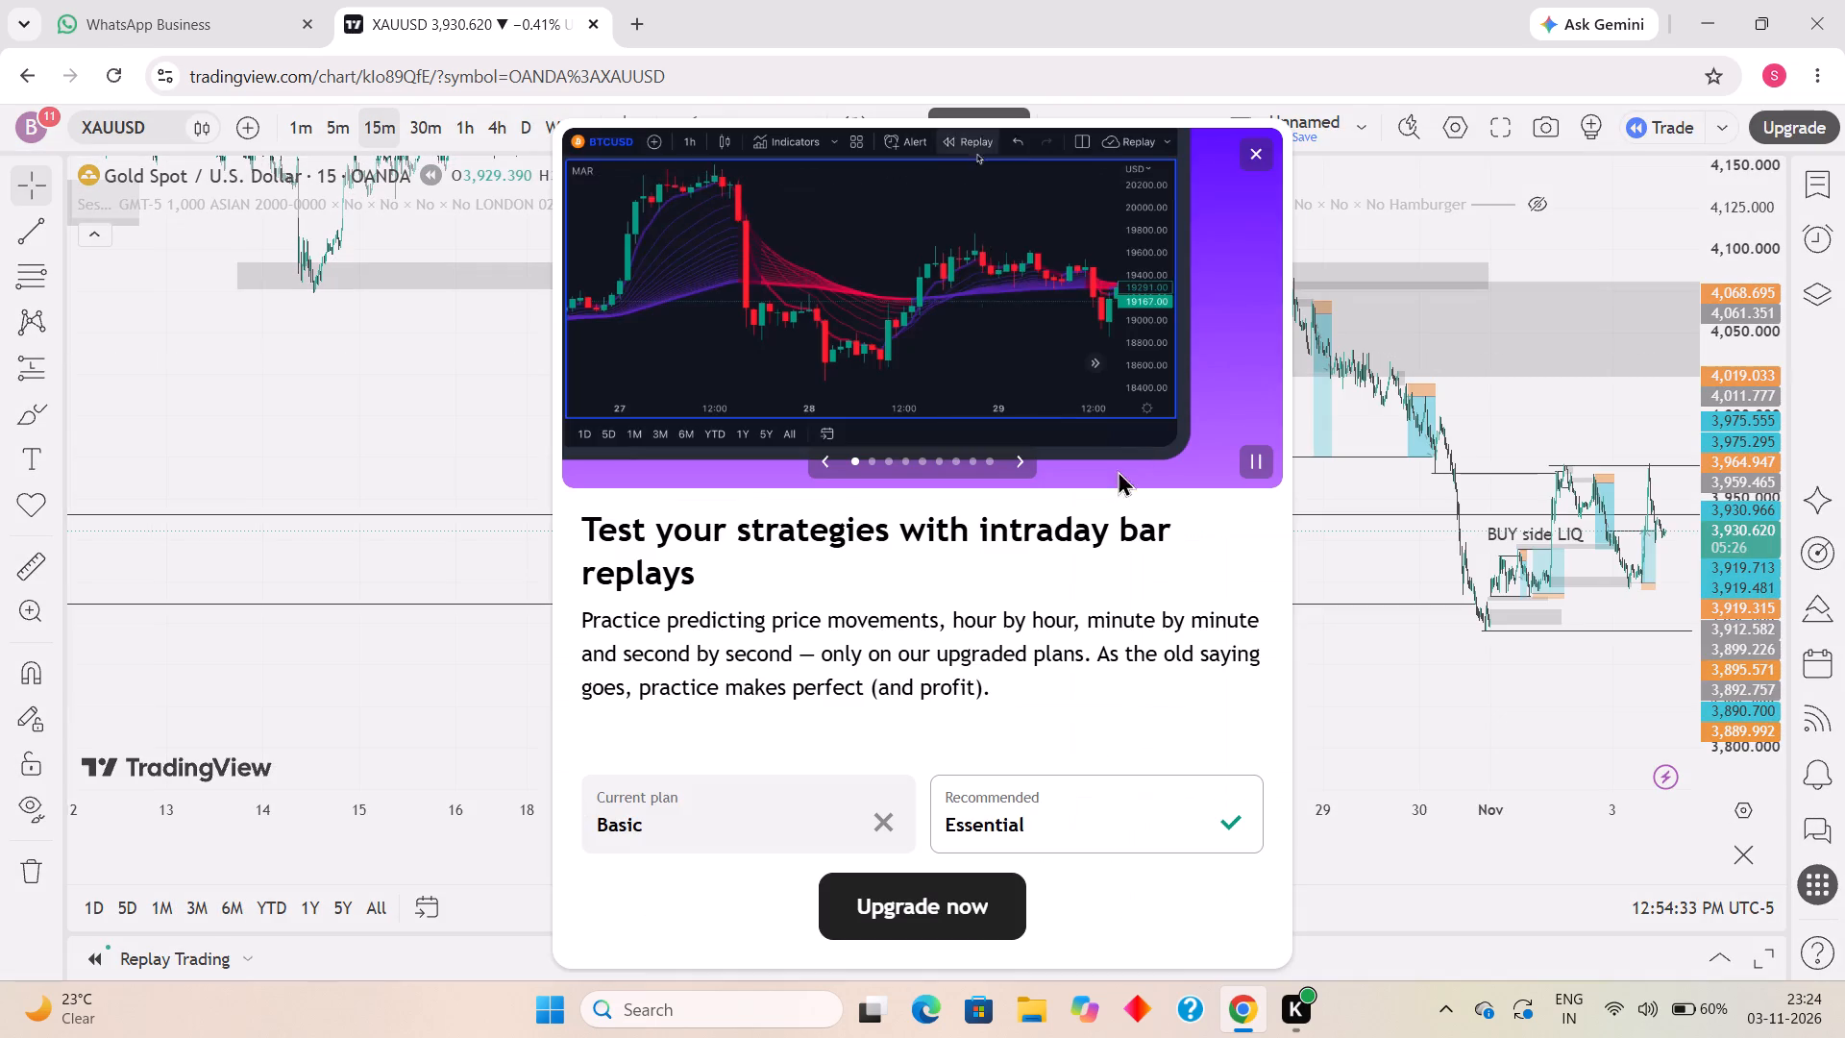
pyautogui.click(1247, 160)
# Switch to the daily interval and examine price and the marked zones from late 2025 to November 2026.
pyautogui.scroll(-8, 818, 268)
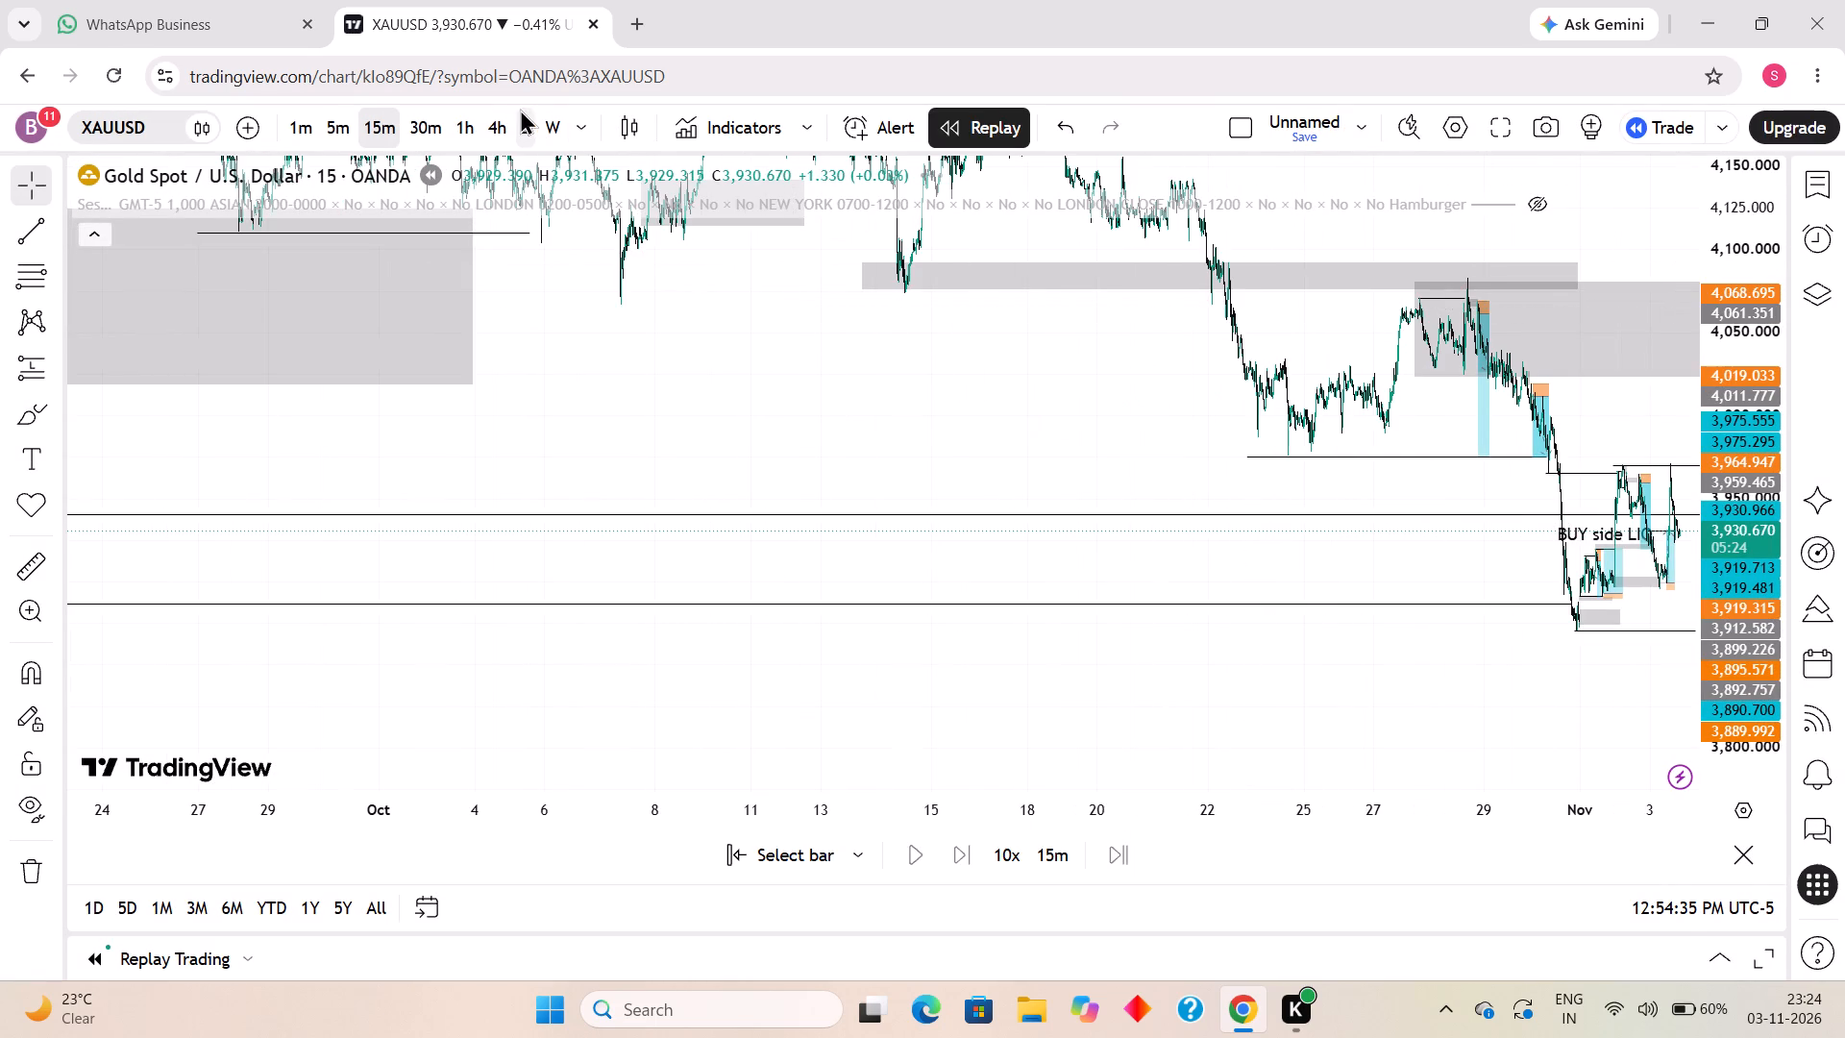
pyautogui.click(522, 122)
pyautogui.scroll(18, 1495, 686)
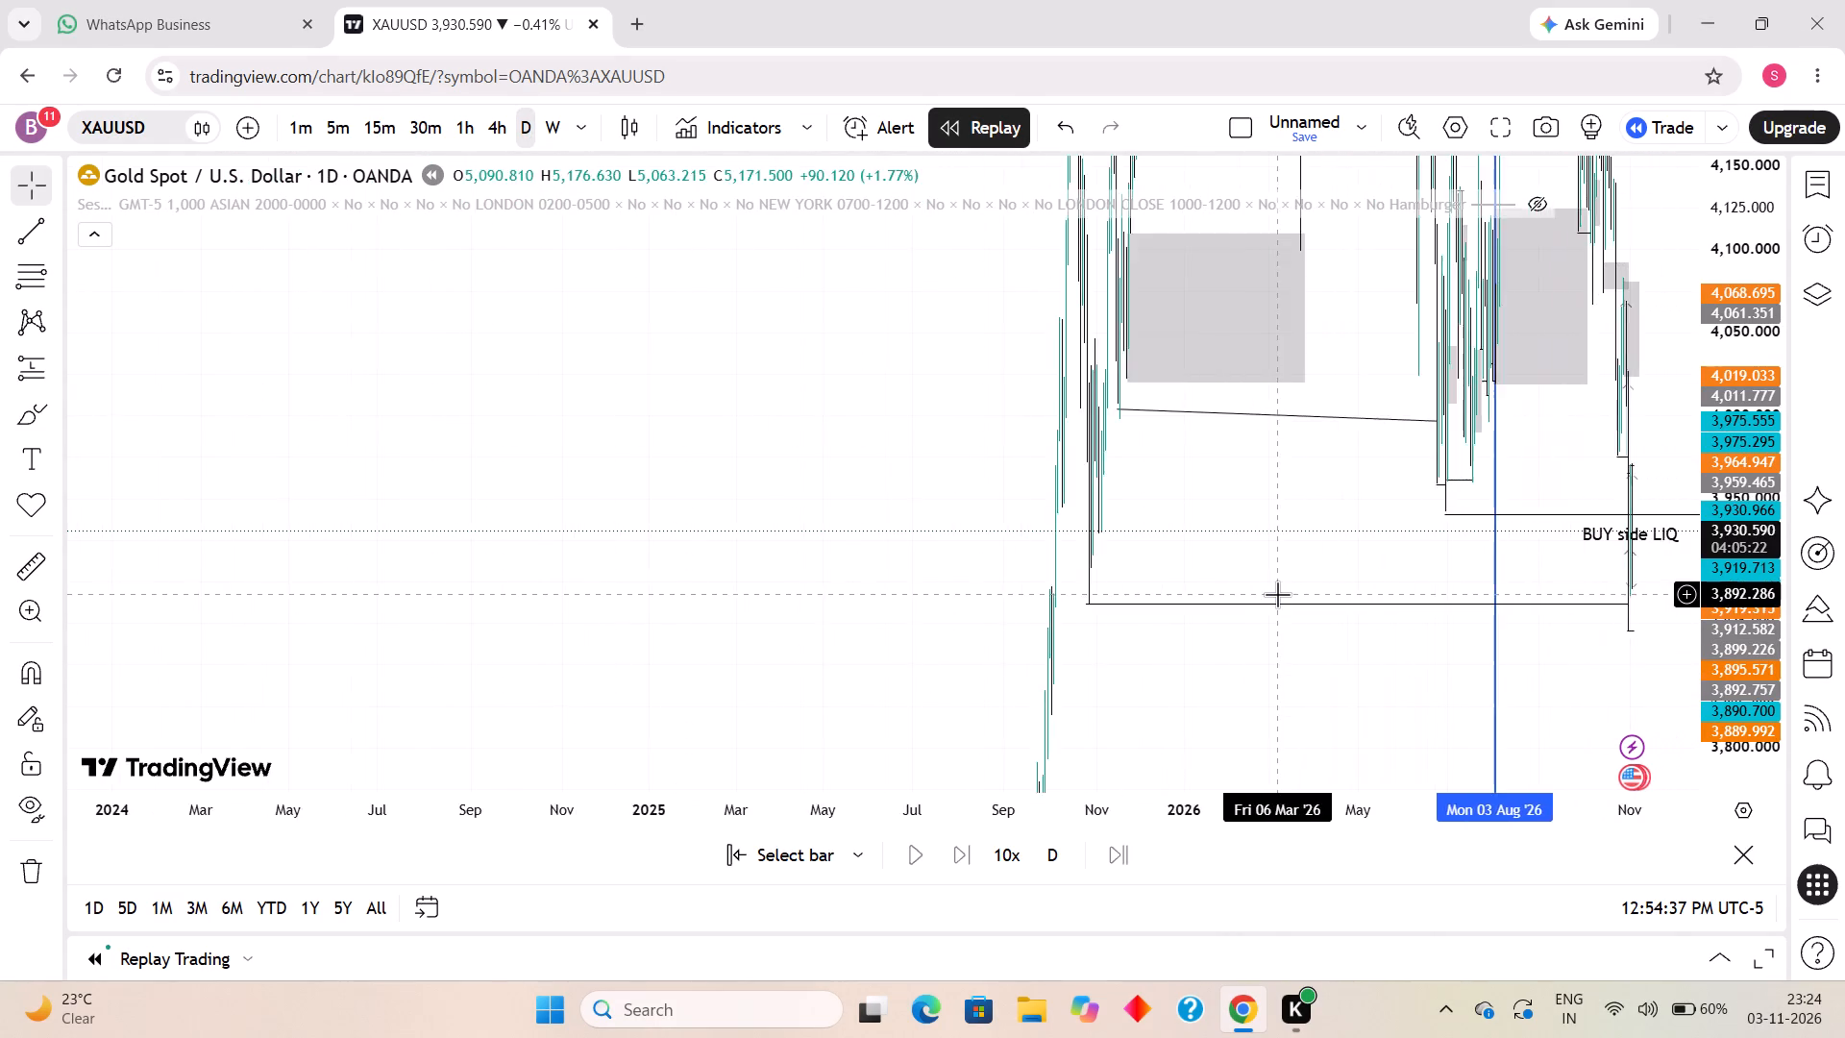
pyautogui.scroll(16, 1277, 594)
pyautogui.scroll(1, 1170, 599)
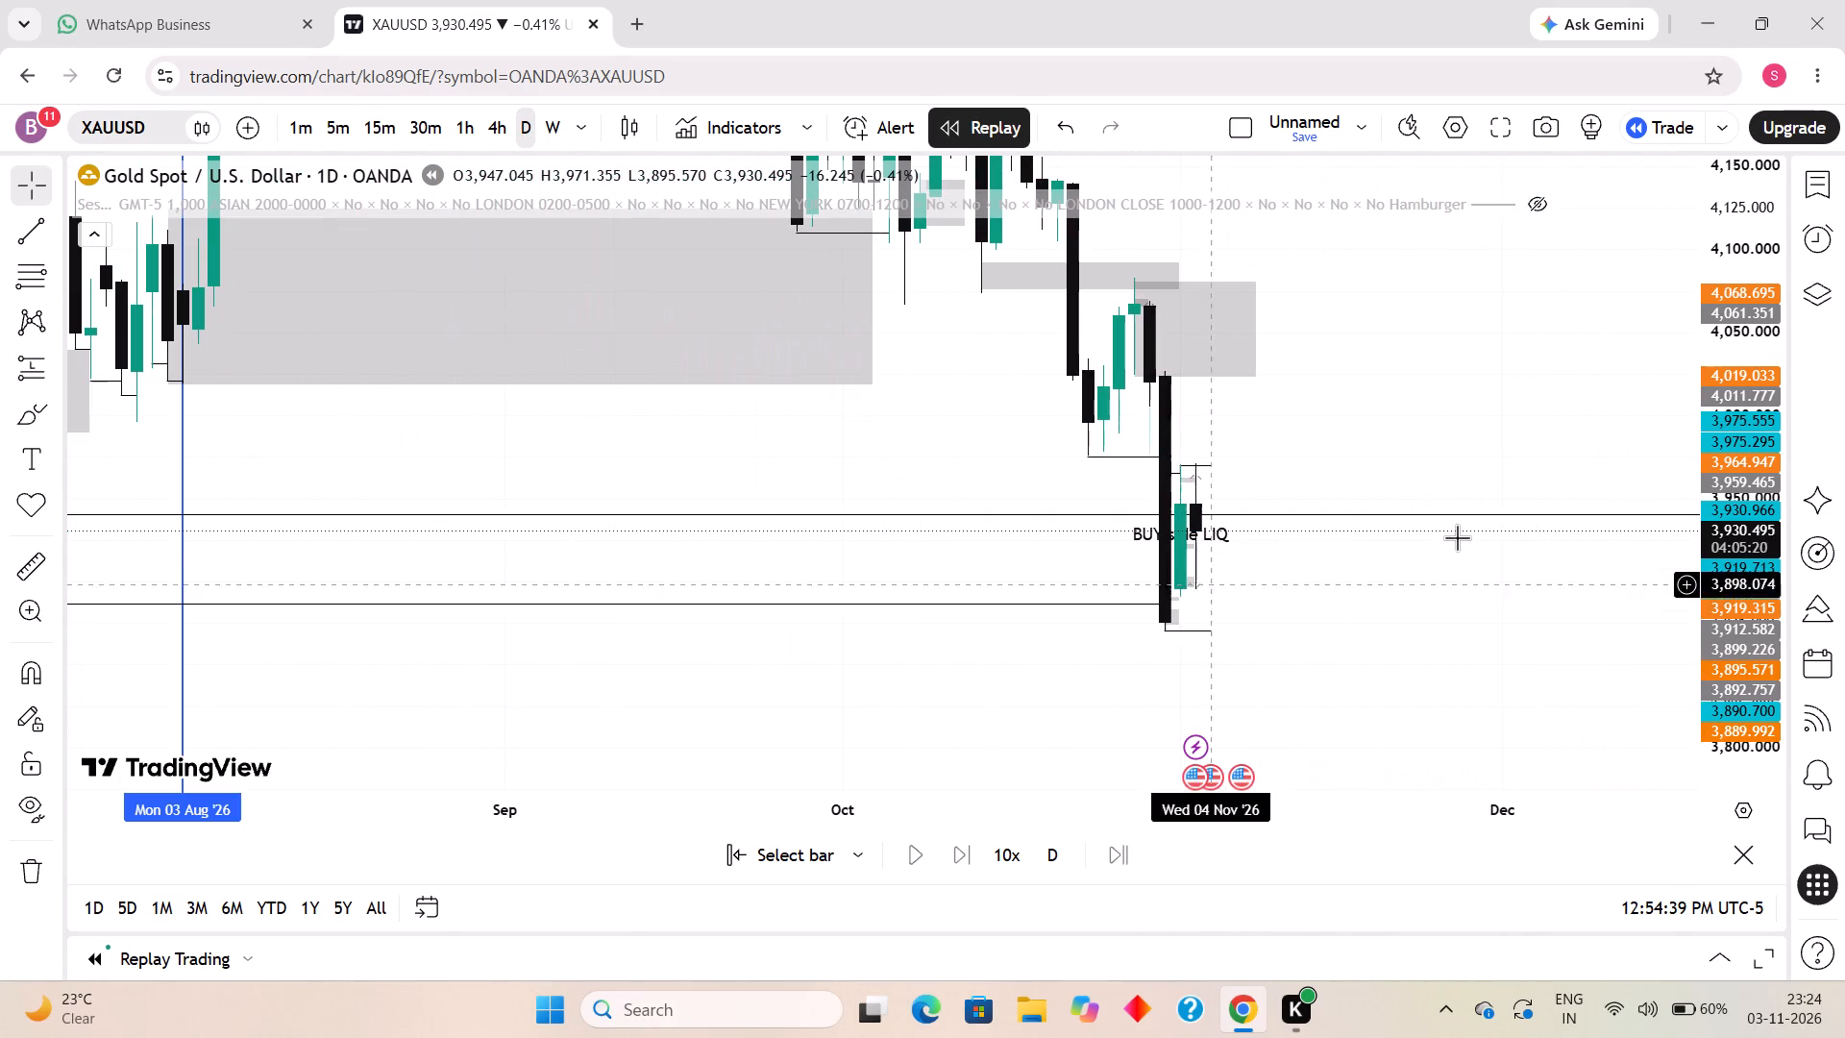
pyautogui.moveTo(1725, 408); pyautogui.dragTo(1656, 615)
pyautogui.scroll(-5, 1226, 595)
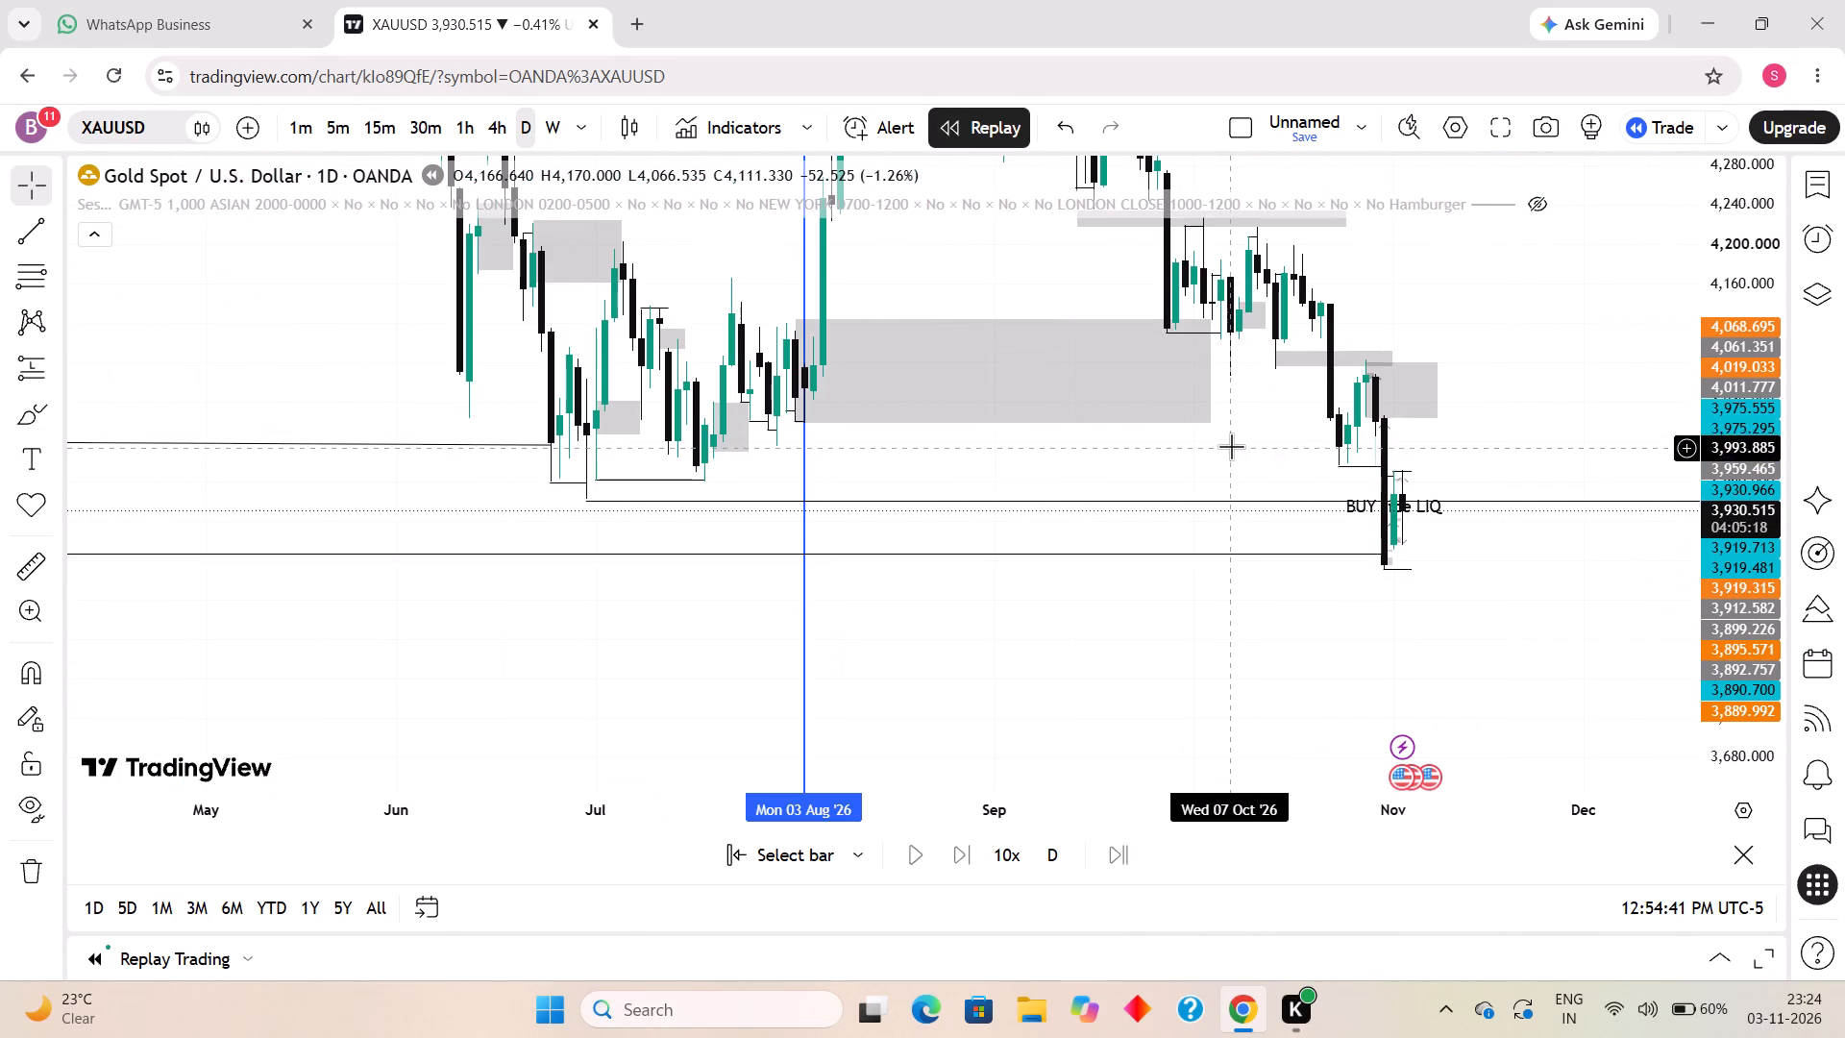
pyautogui.moveTo(1278, 422); pyautogui.dragTo(1289, 583)
pyautogui.scroll(-1, 1253, 561)
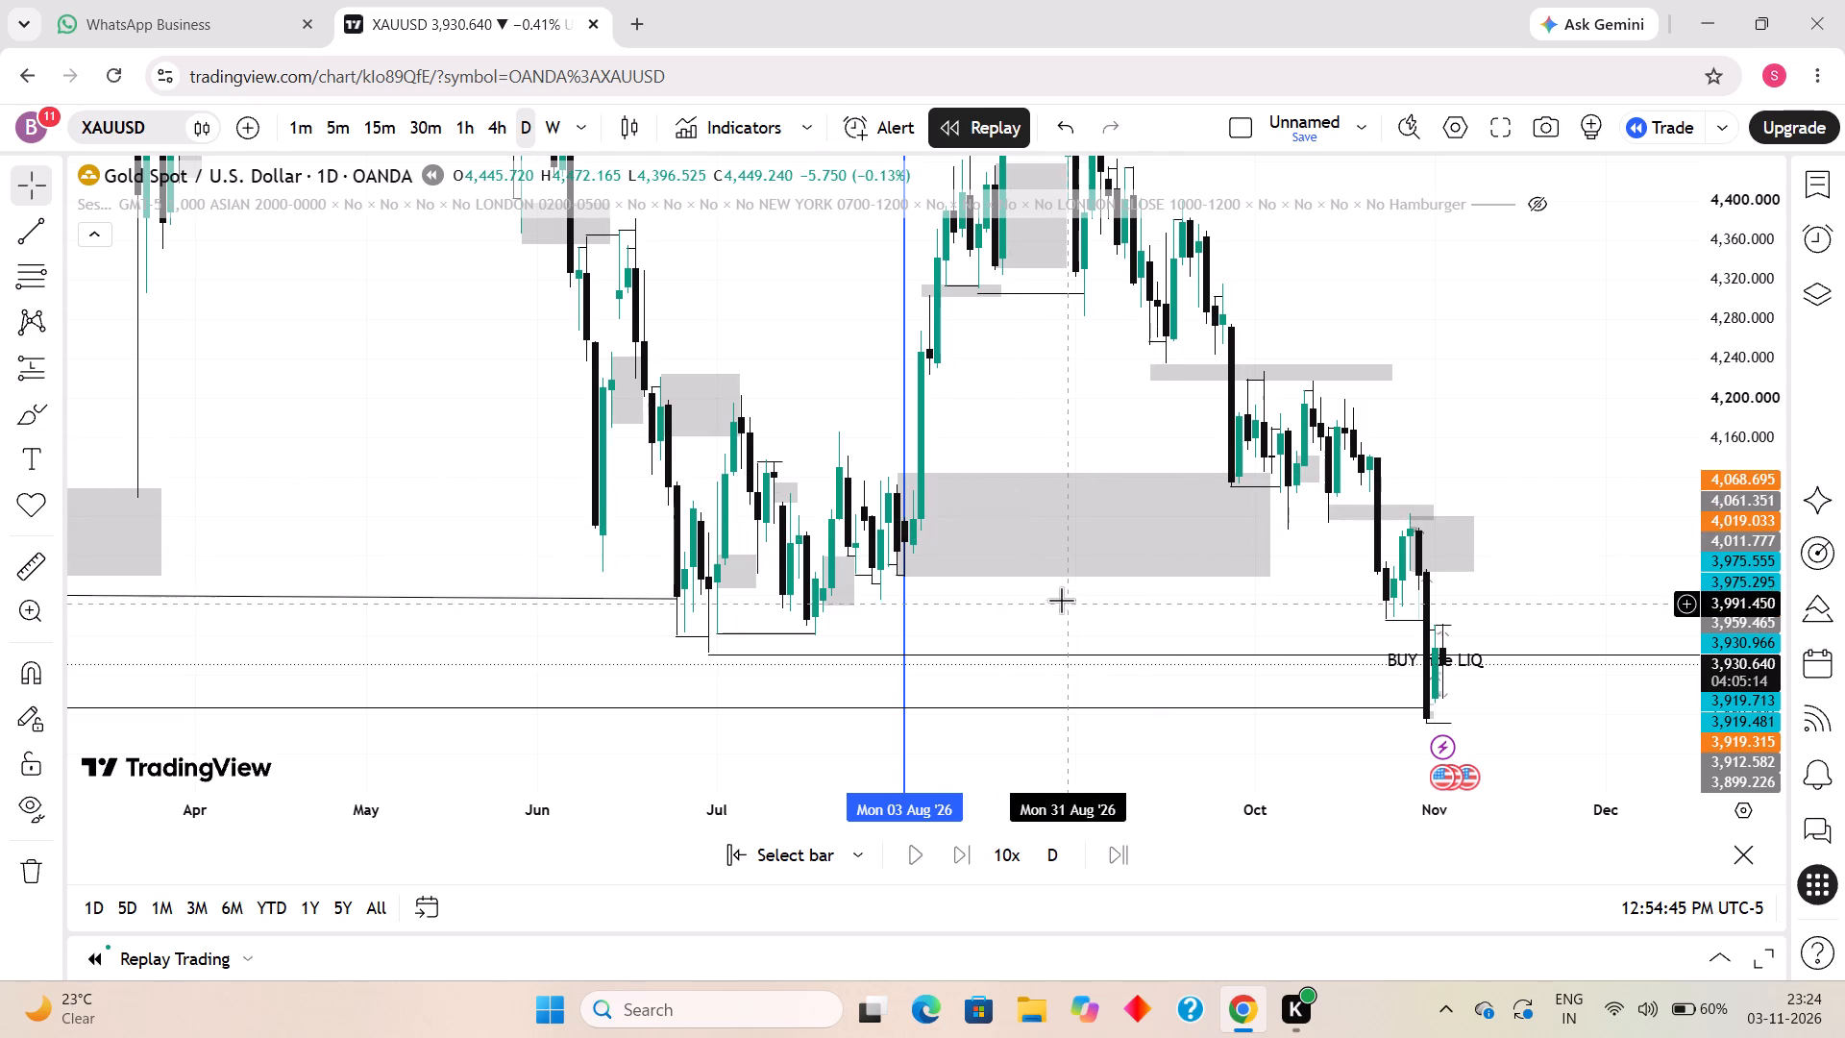
pyautogui.moveTo(1040, 416); pyautogui.dragTo(1254, 655)
pyautogui.scroll(-7, 1143, 545)
pyautogui.moveTo(1727, 434); pyautogui.dragTo(1664, 741)
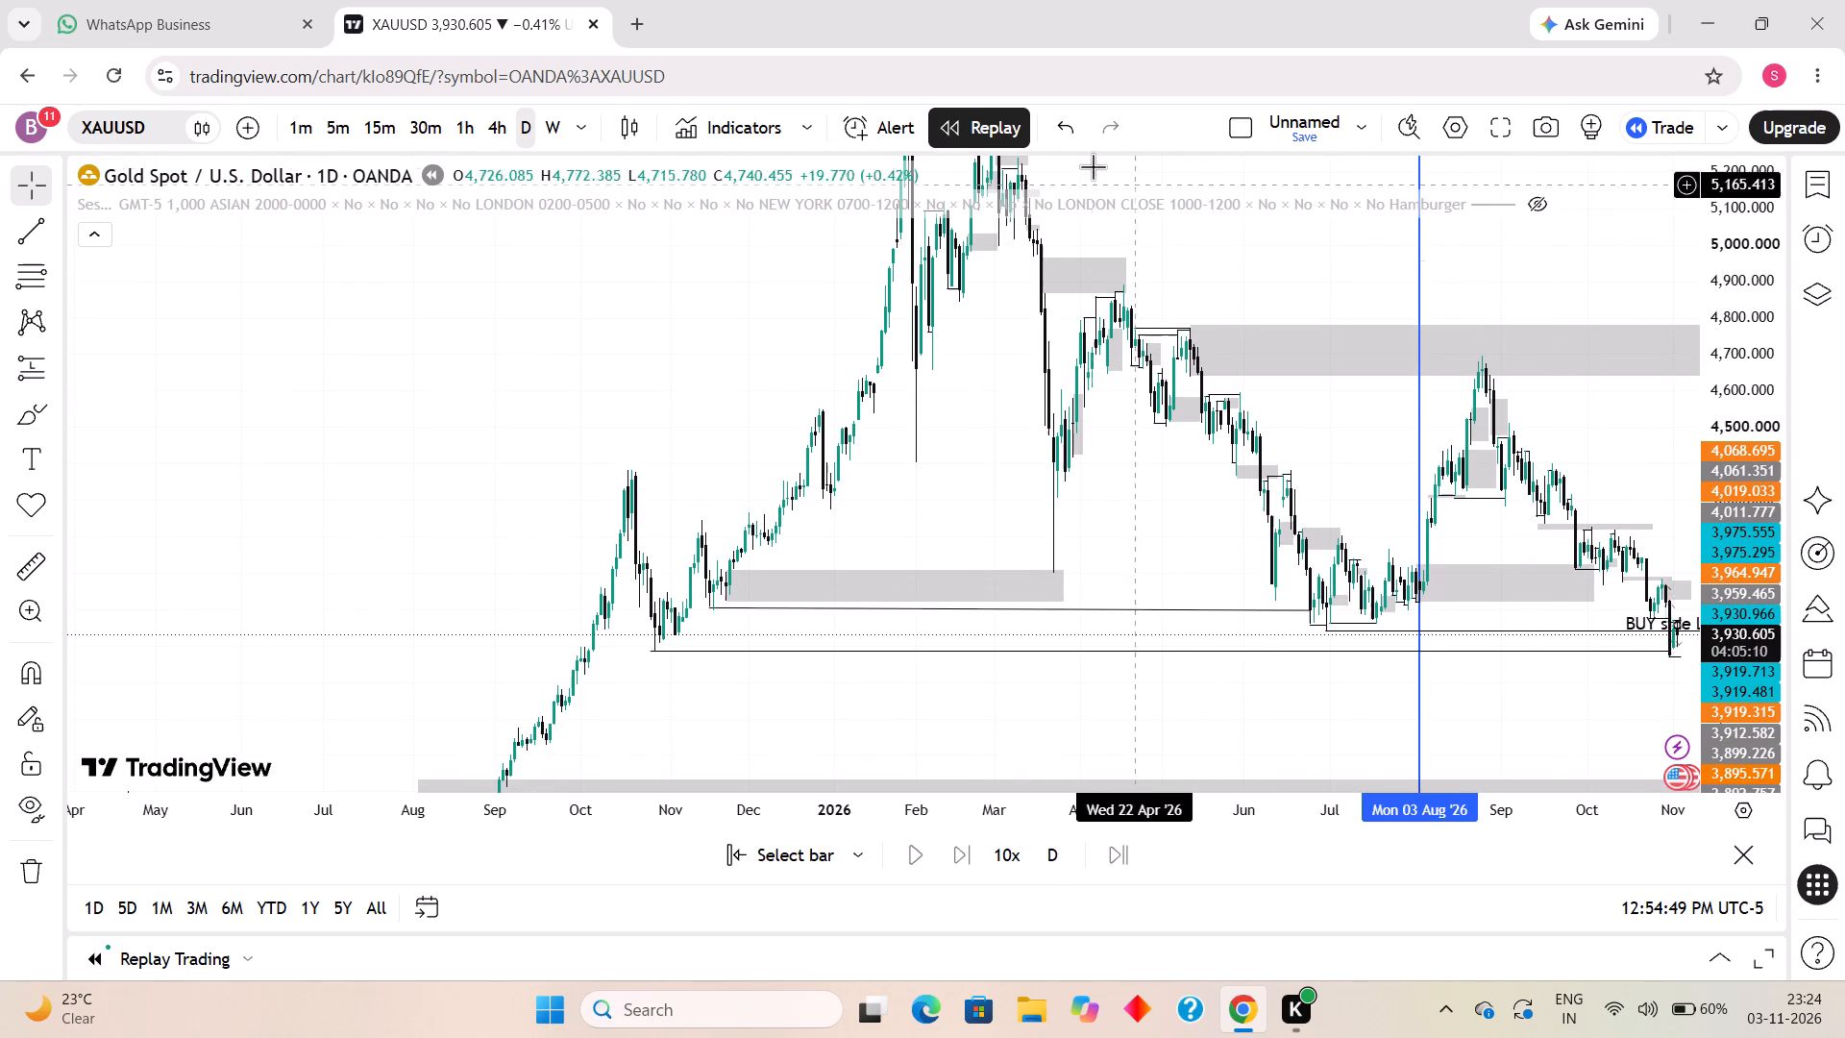
# Exit bar replay without creating an alert and examine the daily price swings from November 2025 to October 2026.
pyautogui.click(922, 127)
pyautogui.click(972, 128)
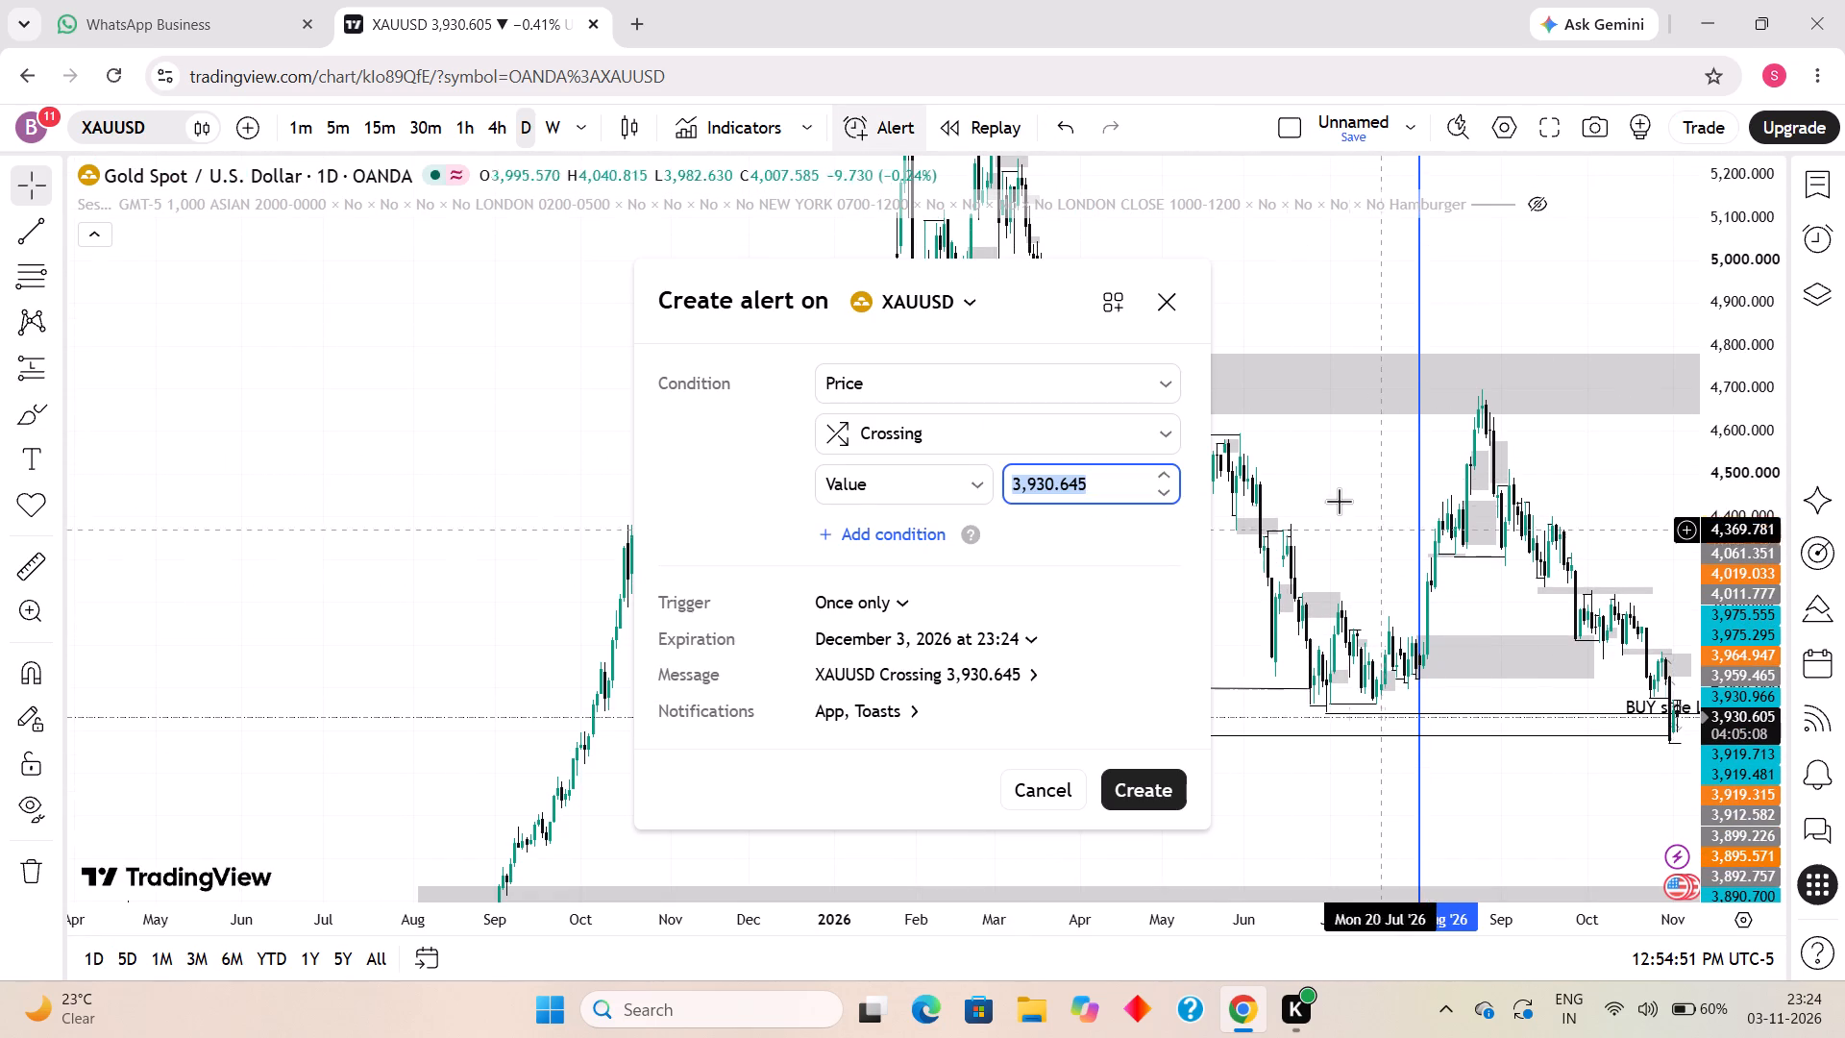
pyautogui.click(1171, 296)
pyautogui.scroll(4, 1403, 411)
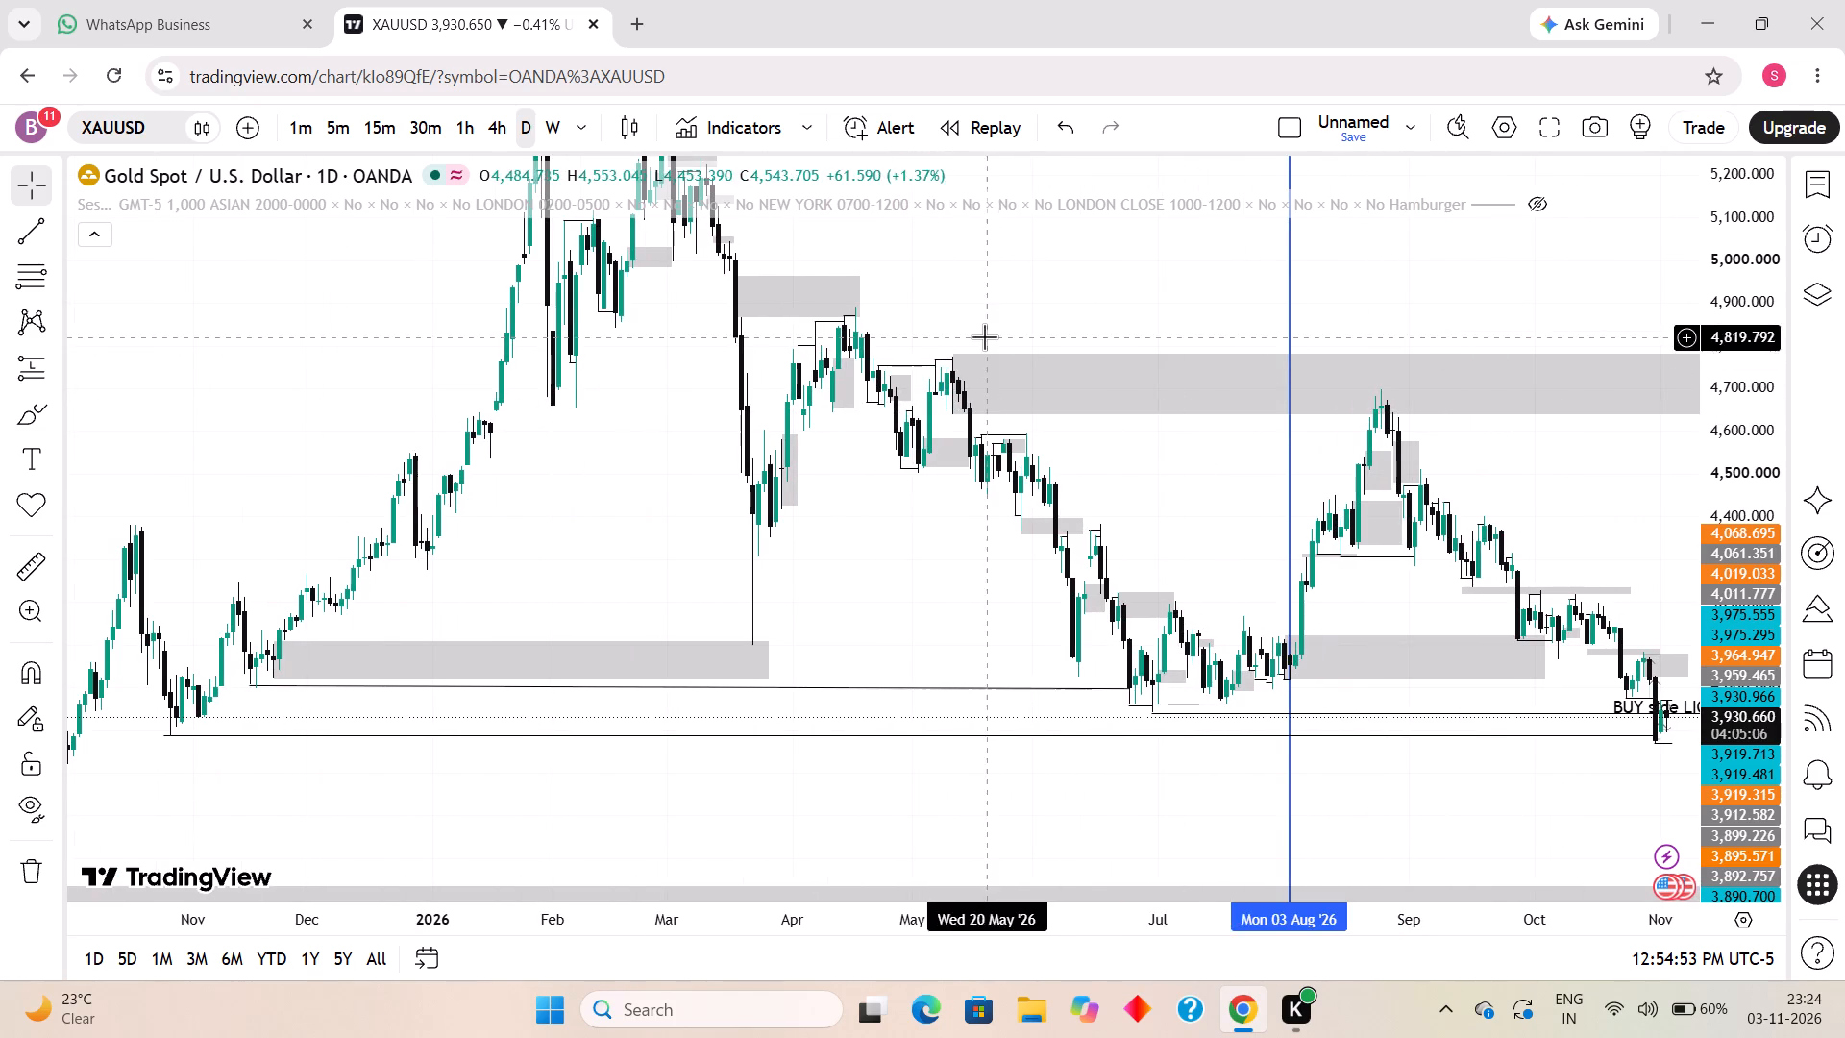
pyautogui.moveTo(829, 593); pyautogui.dragTo(1239, 593)
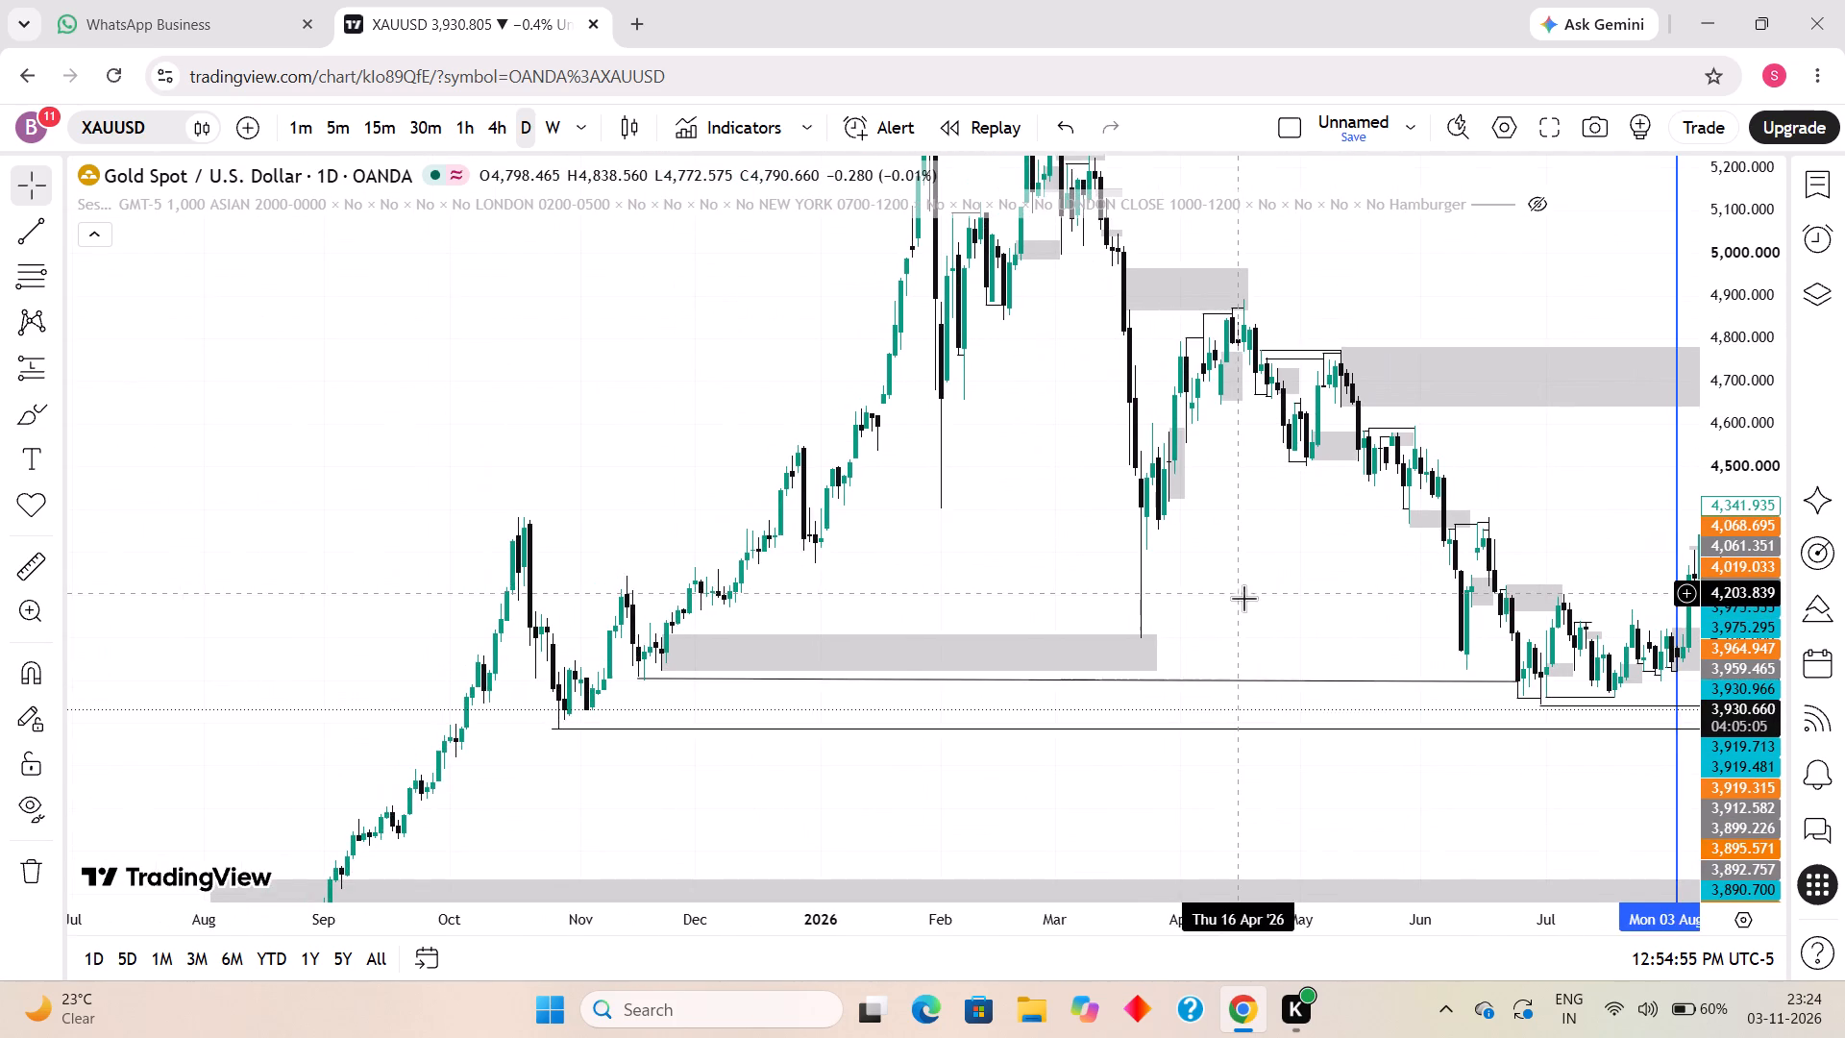
pyautogui.scroll(4, 1265, 628)
pyautogui.moveTo(1086, 579); pyautogui.dragTo(1093, 597)
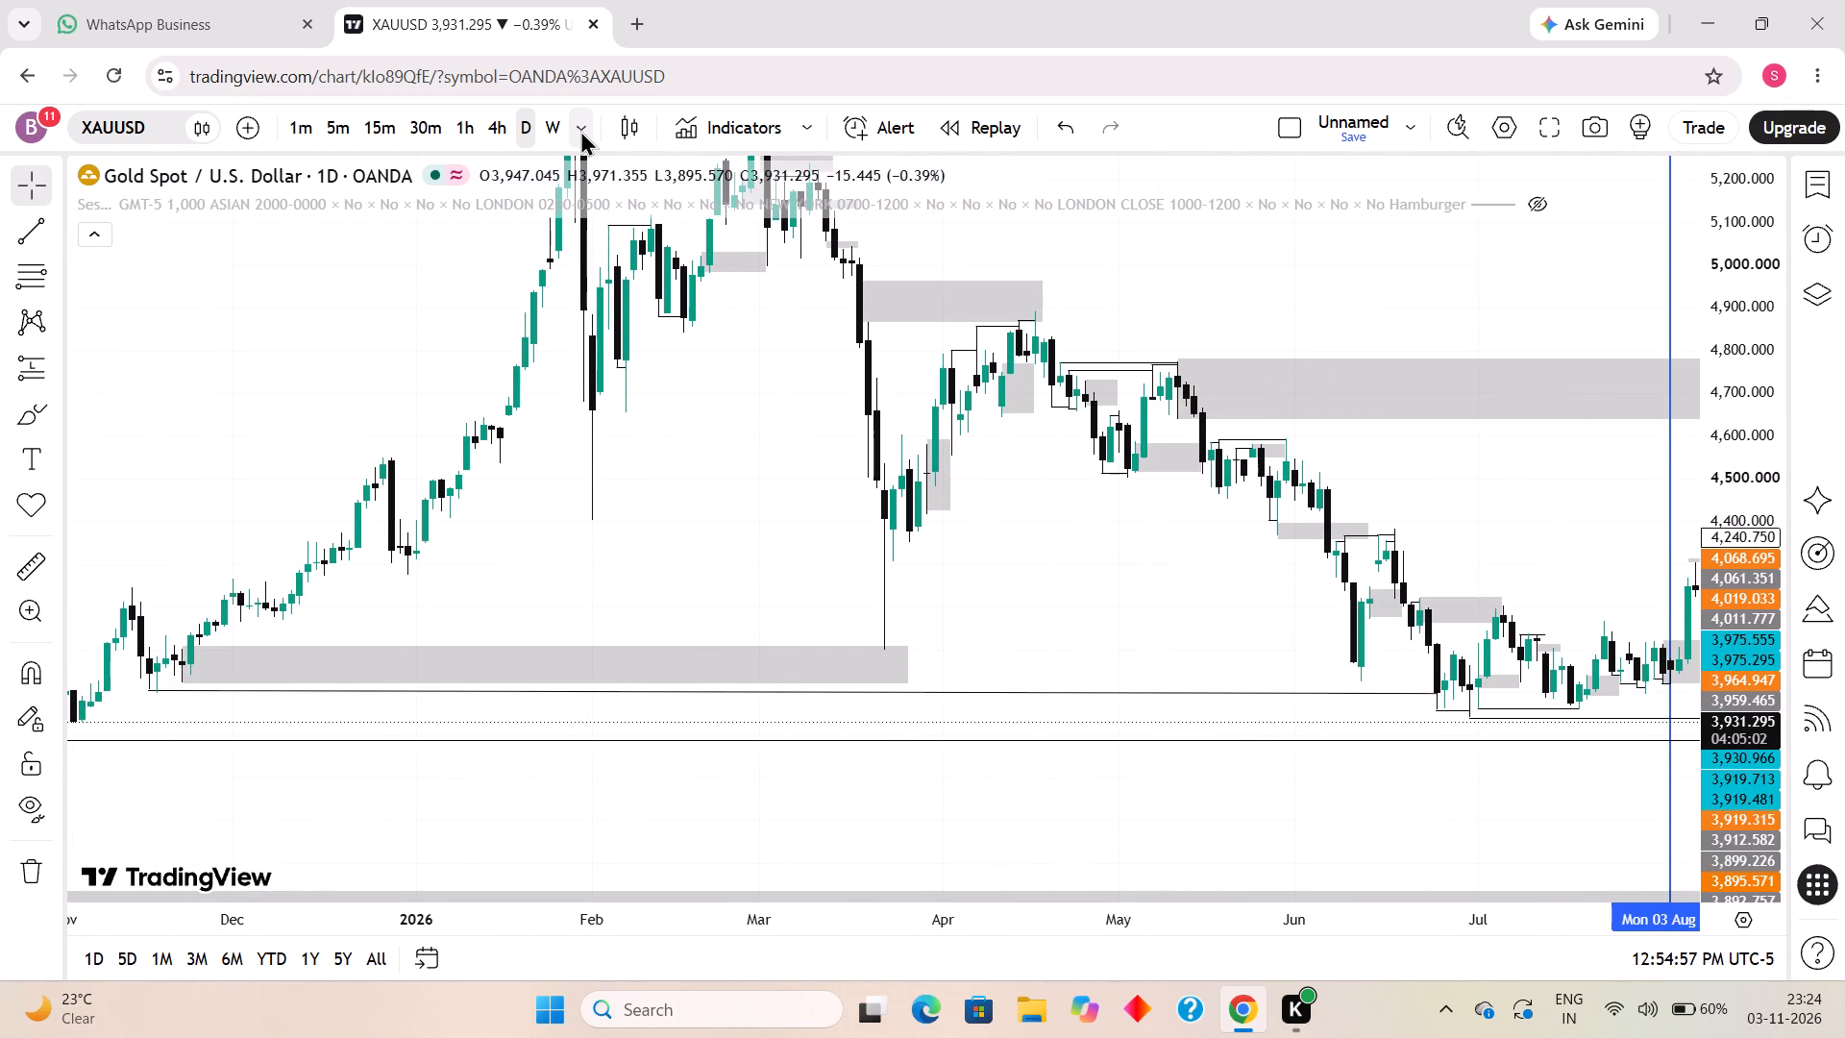
pyautogui.moveTo(1550, 518); pyautogui.dragTo(1068, 428)
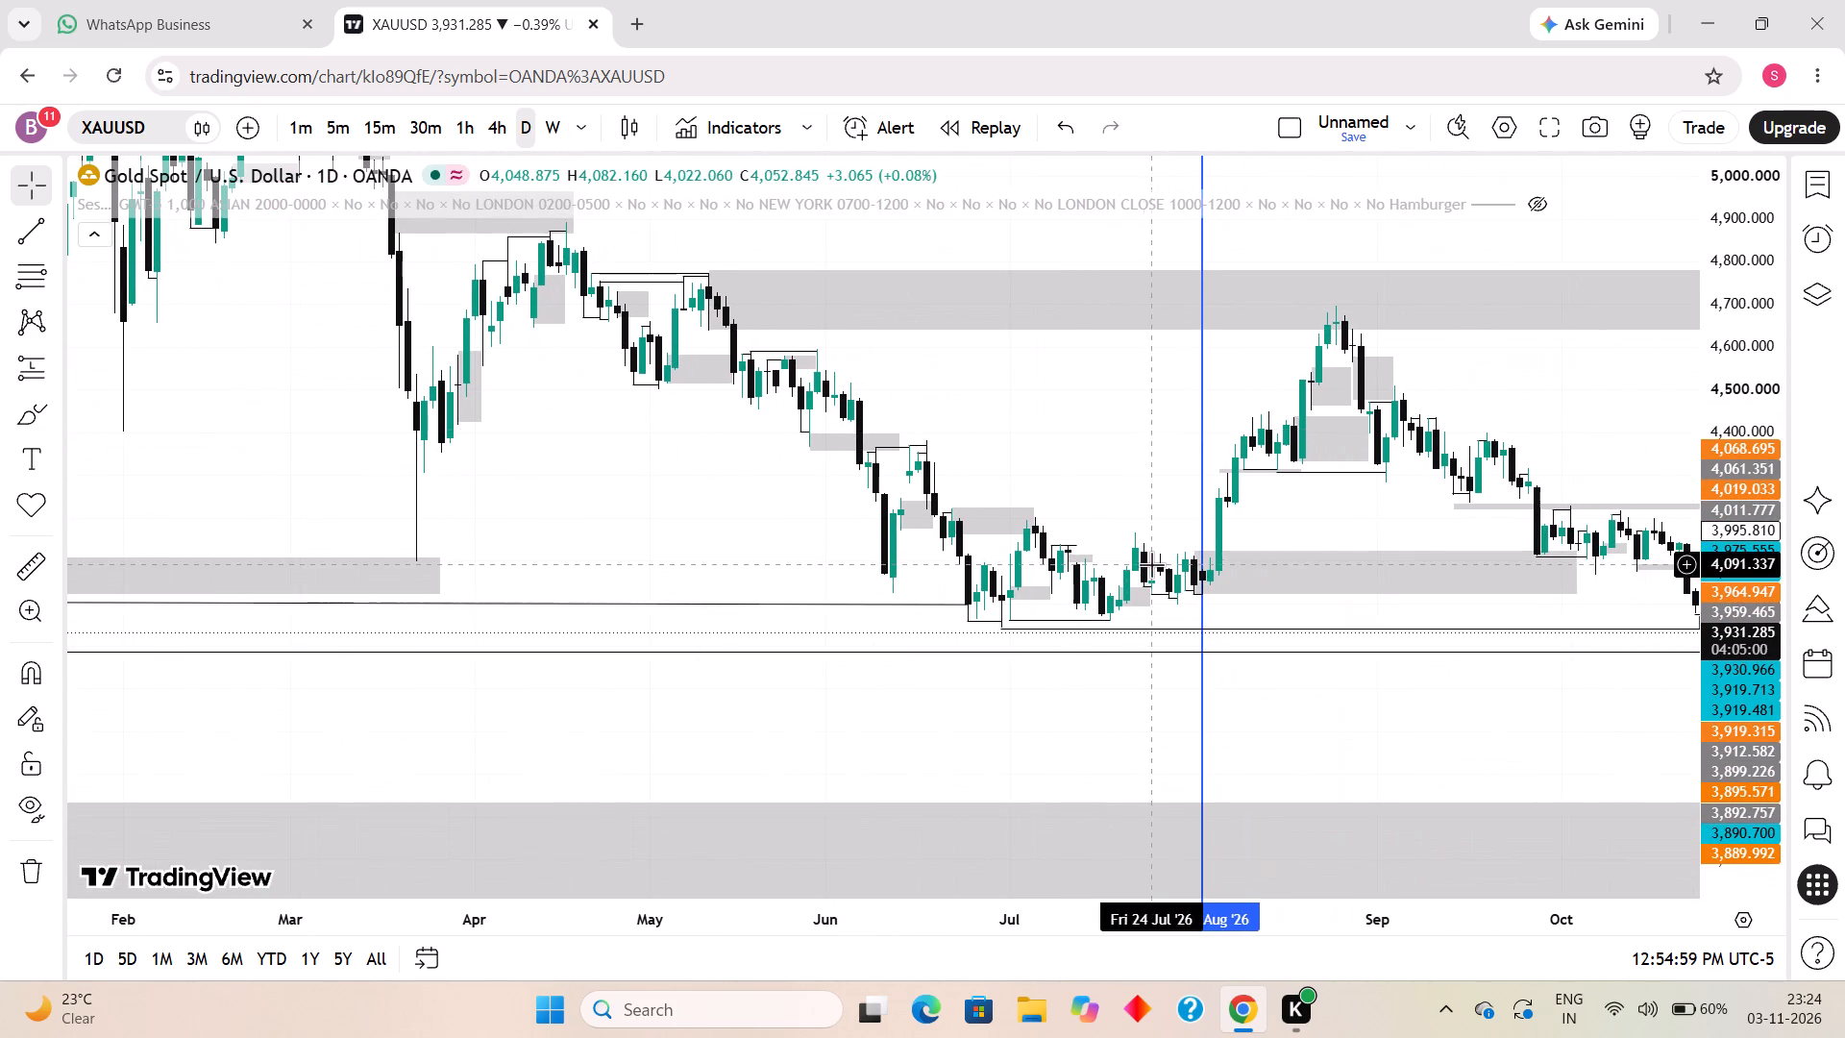
# Switch to the 15-minute interval and examine the price history back to the start of August 2026.
pyautogui.click(382, 123)
pyautogui.scroll(-20, 554, 255)
pyautogui.scroll(-13, 554, 255)
pyautogui.scroll(-11, 686, 392)
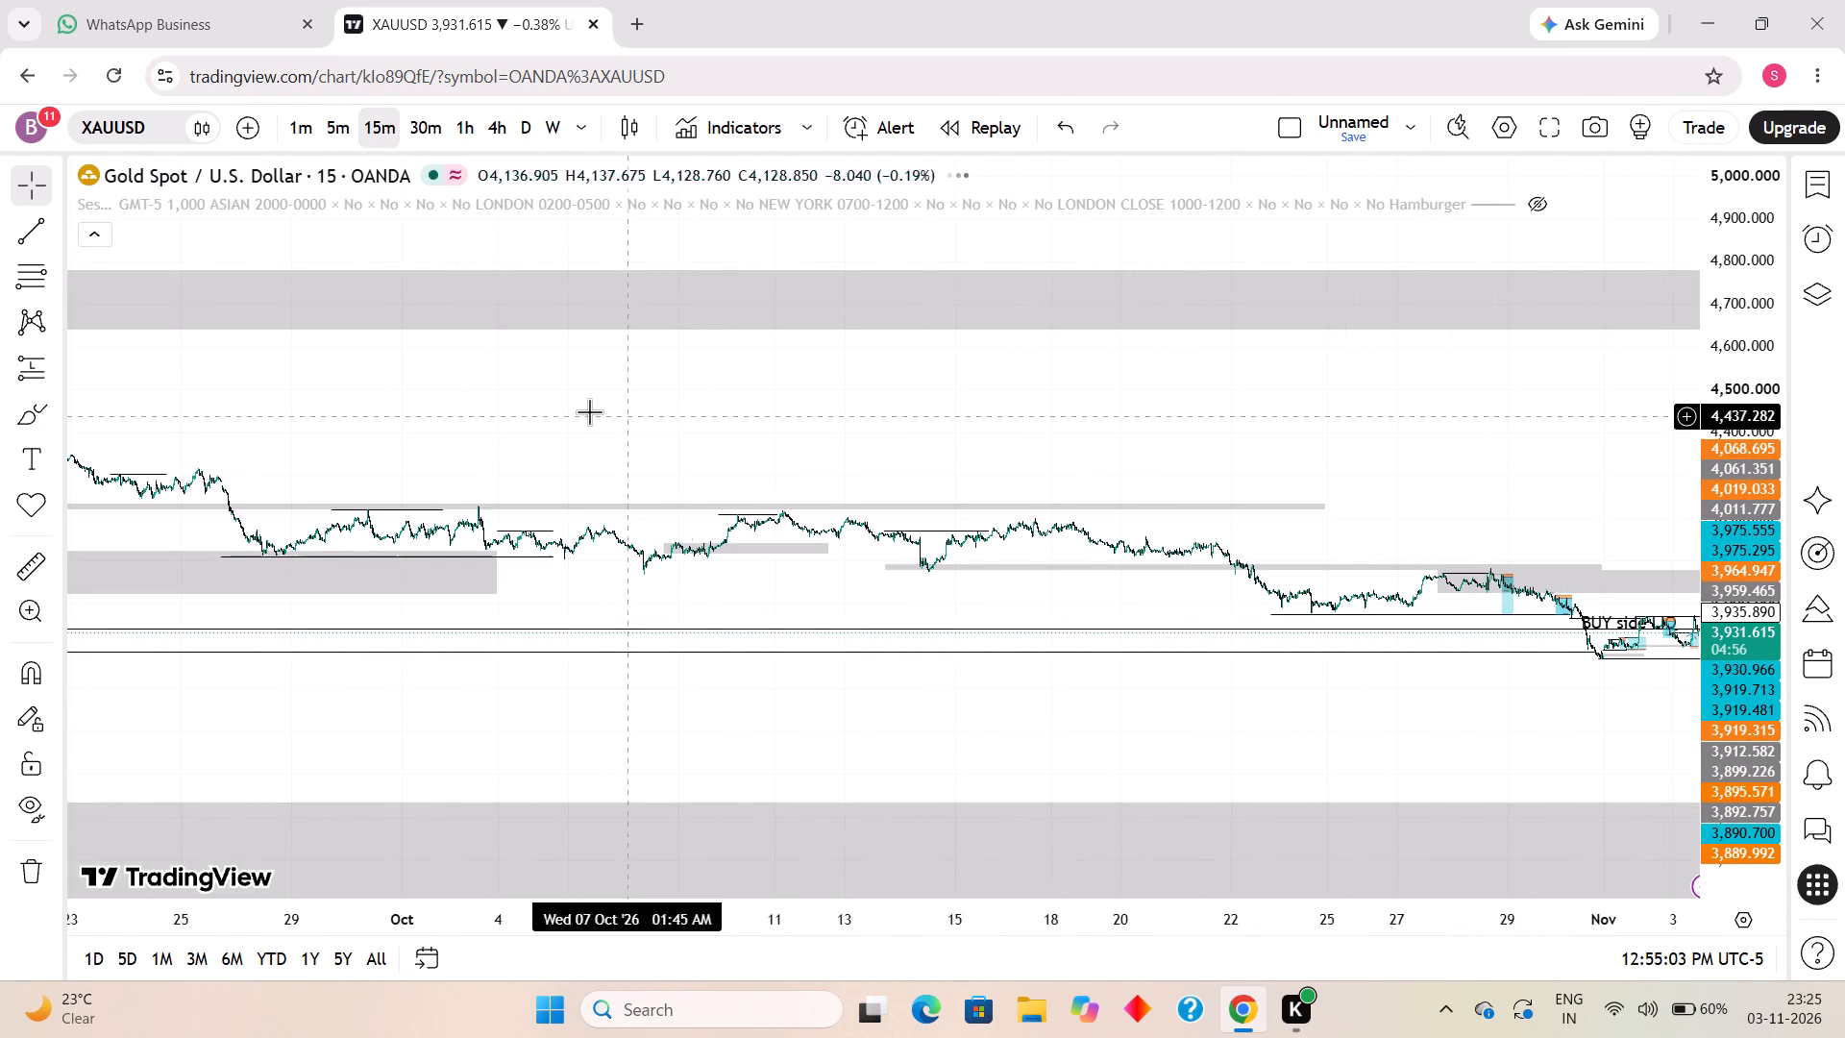
pyautogui.moveTo(587, 409); pyautogui.dragTo(1446, 385)
pyautogui.moveTo(287, 475); pyautogui.dragTo(1058, 478)
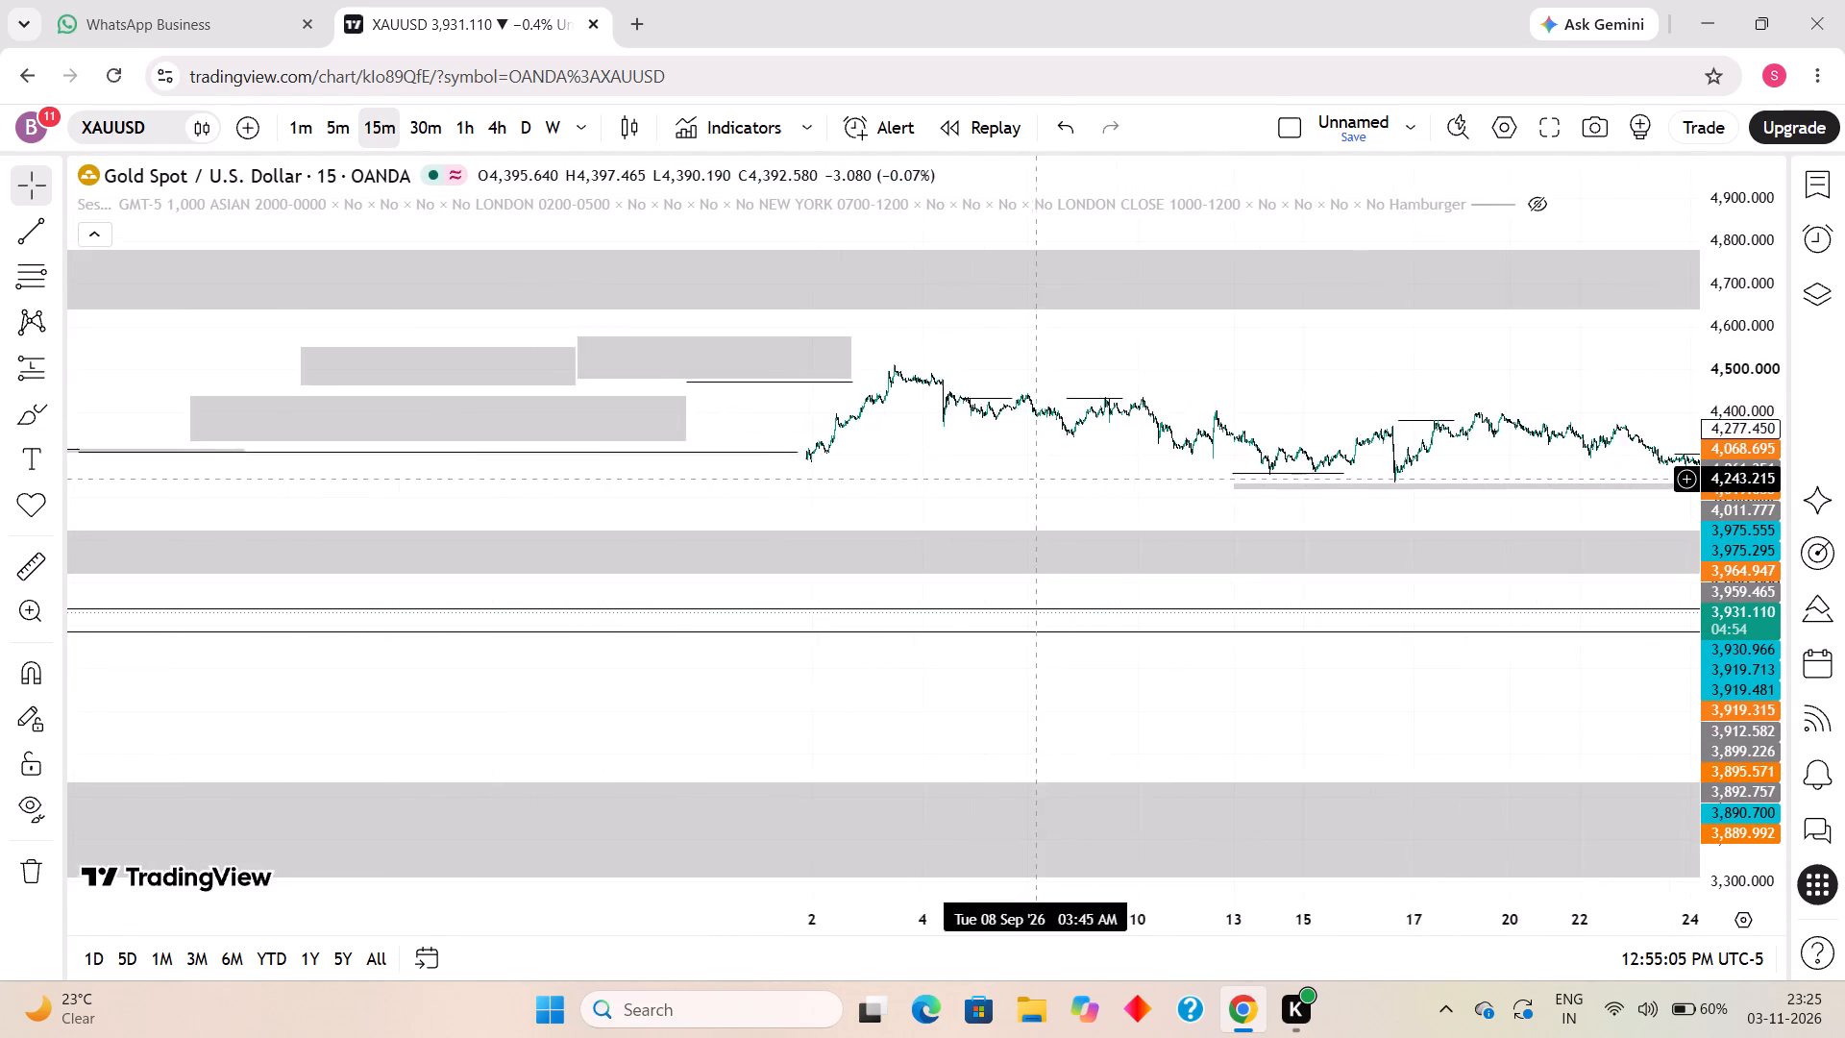
pyautogui.moveTo(1058, 478); pyautogui.dragTo(1623, 482)
pyautogui.moveTo(592, 512); pyautogui.dragTo(1832, 488)
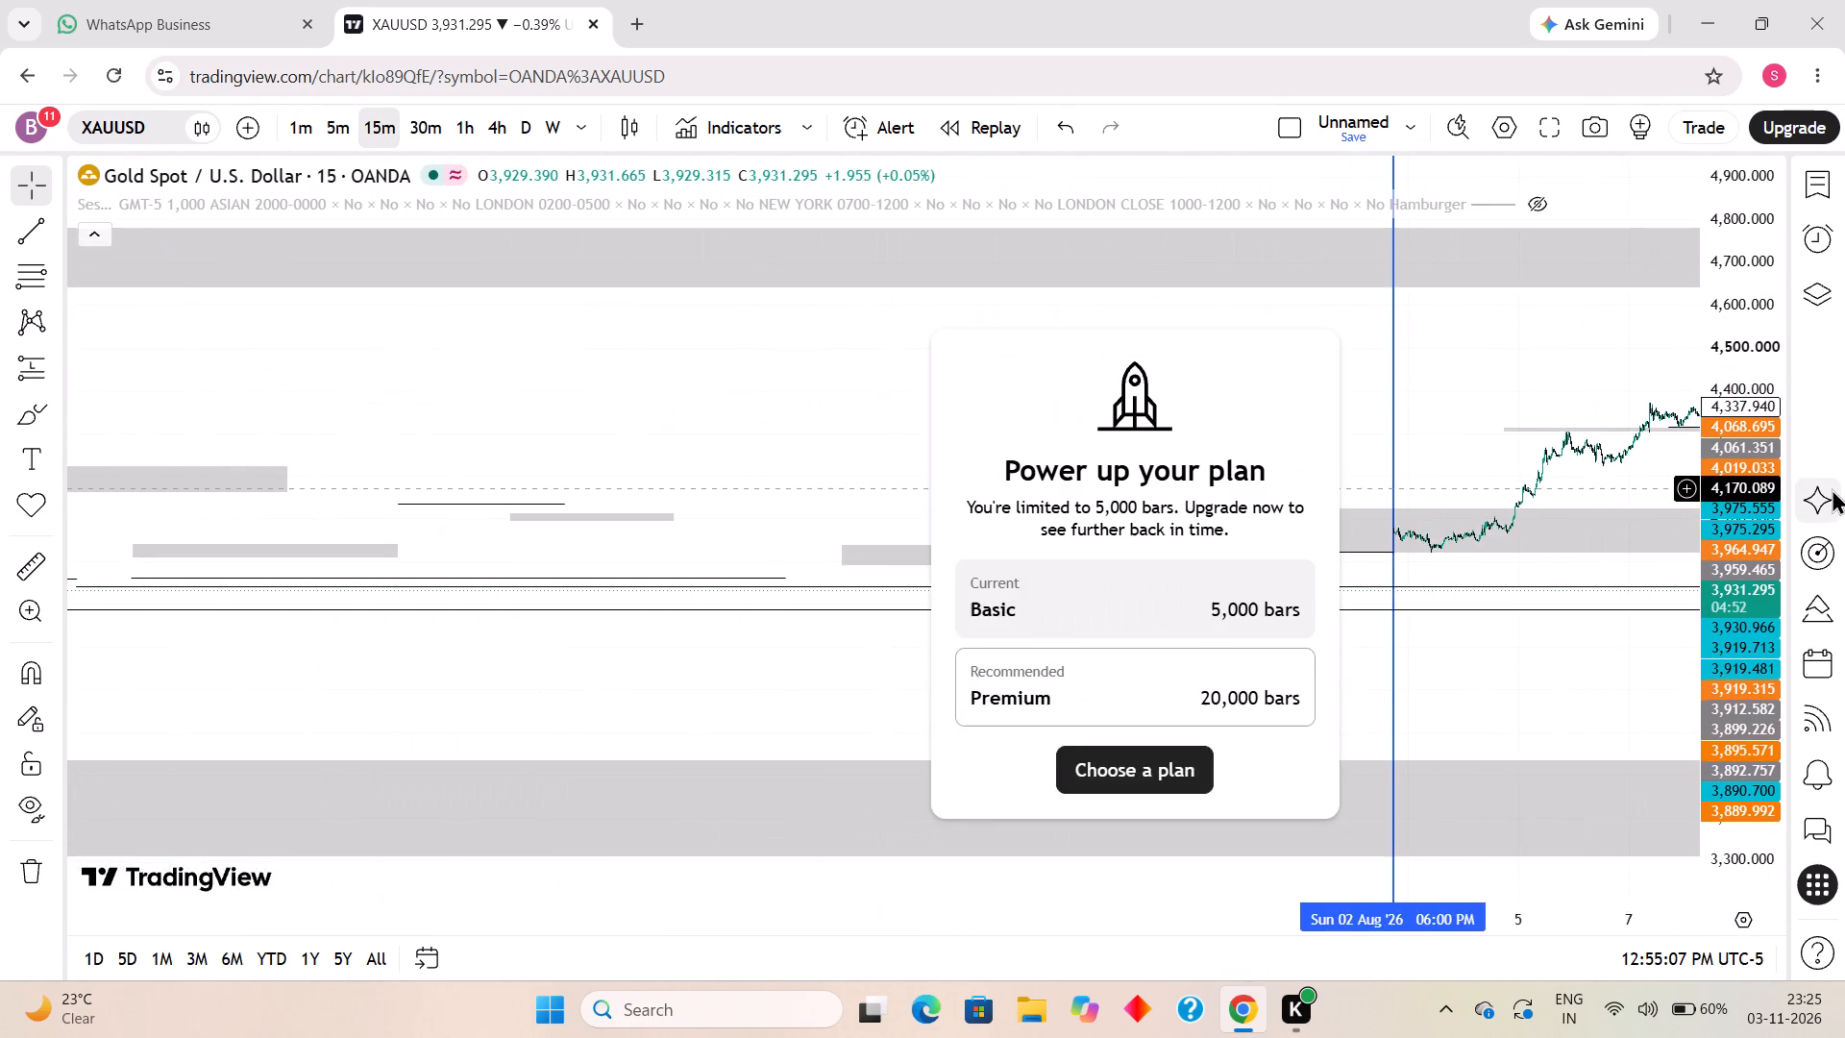
pyautogui.moveTo(1832, 488); pyautogui.dragTo(1423, 490)
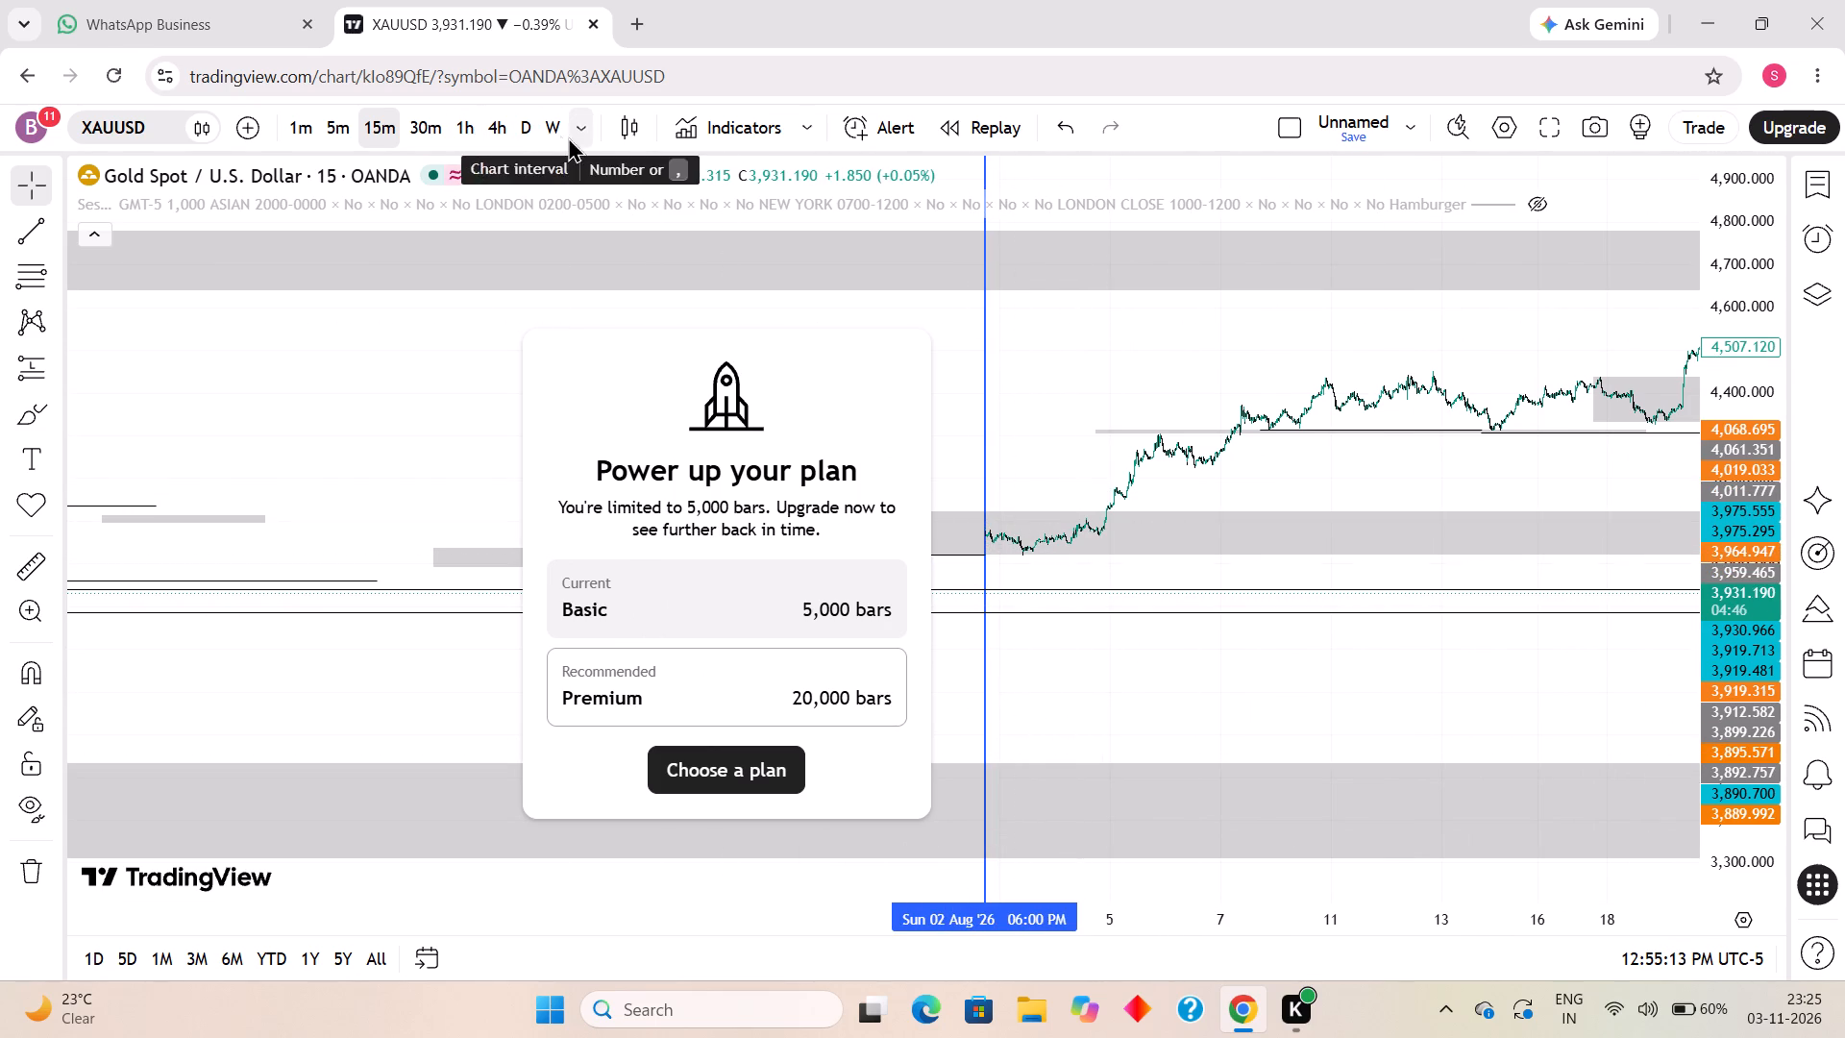
# Switch to the weekly interval and examine the candles and marked zones from late 2025 to November 2026.
pyautogui.click(535, 127)
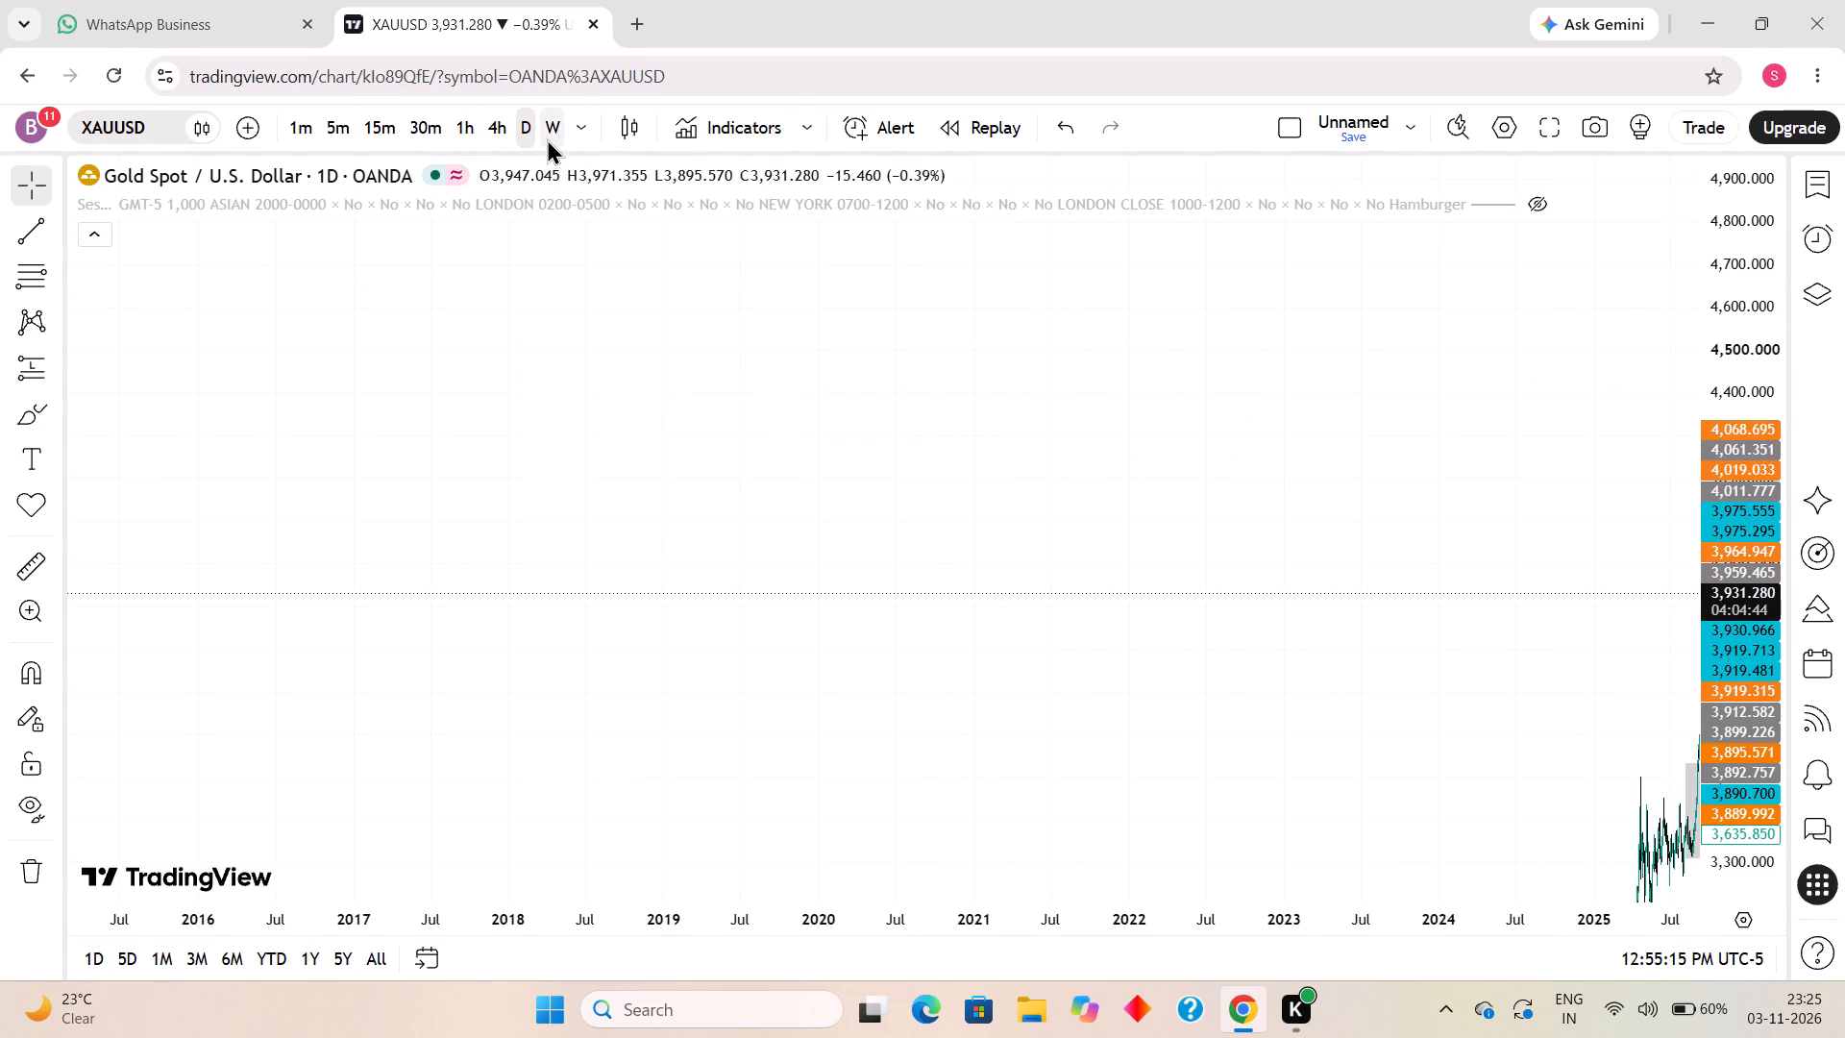
pyautogui.click(556, 128)
pyautogui.click(572, 128)
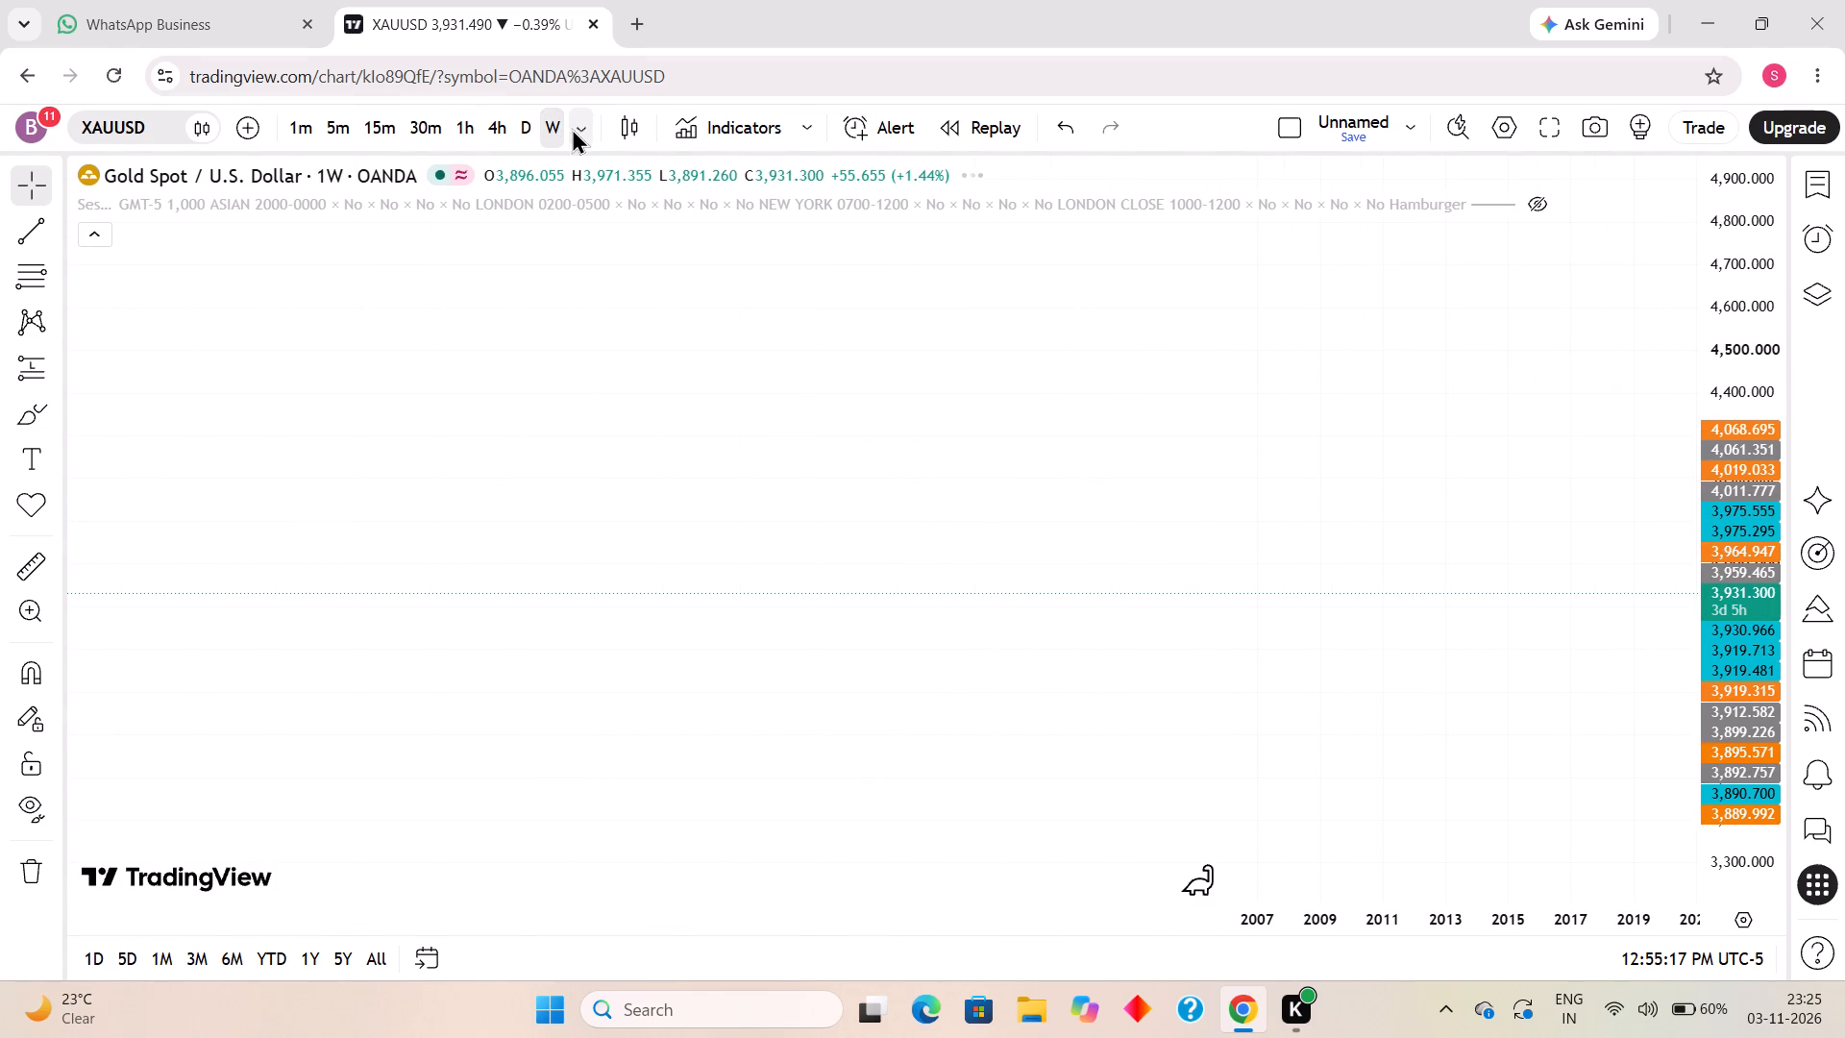
pyautogui.click(1086, 537)
pyautogui.scroll(7, 1295, 579)
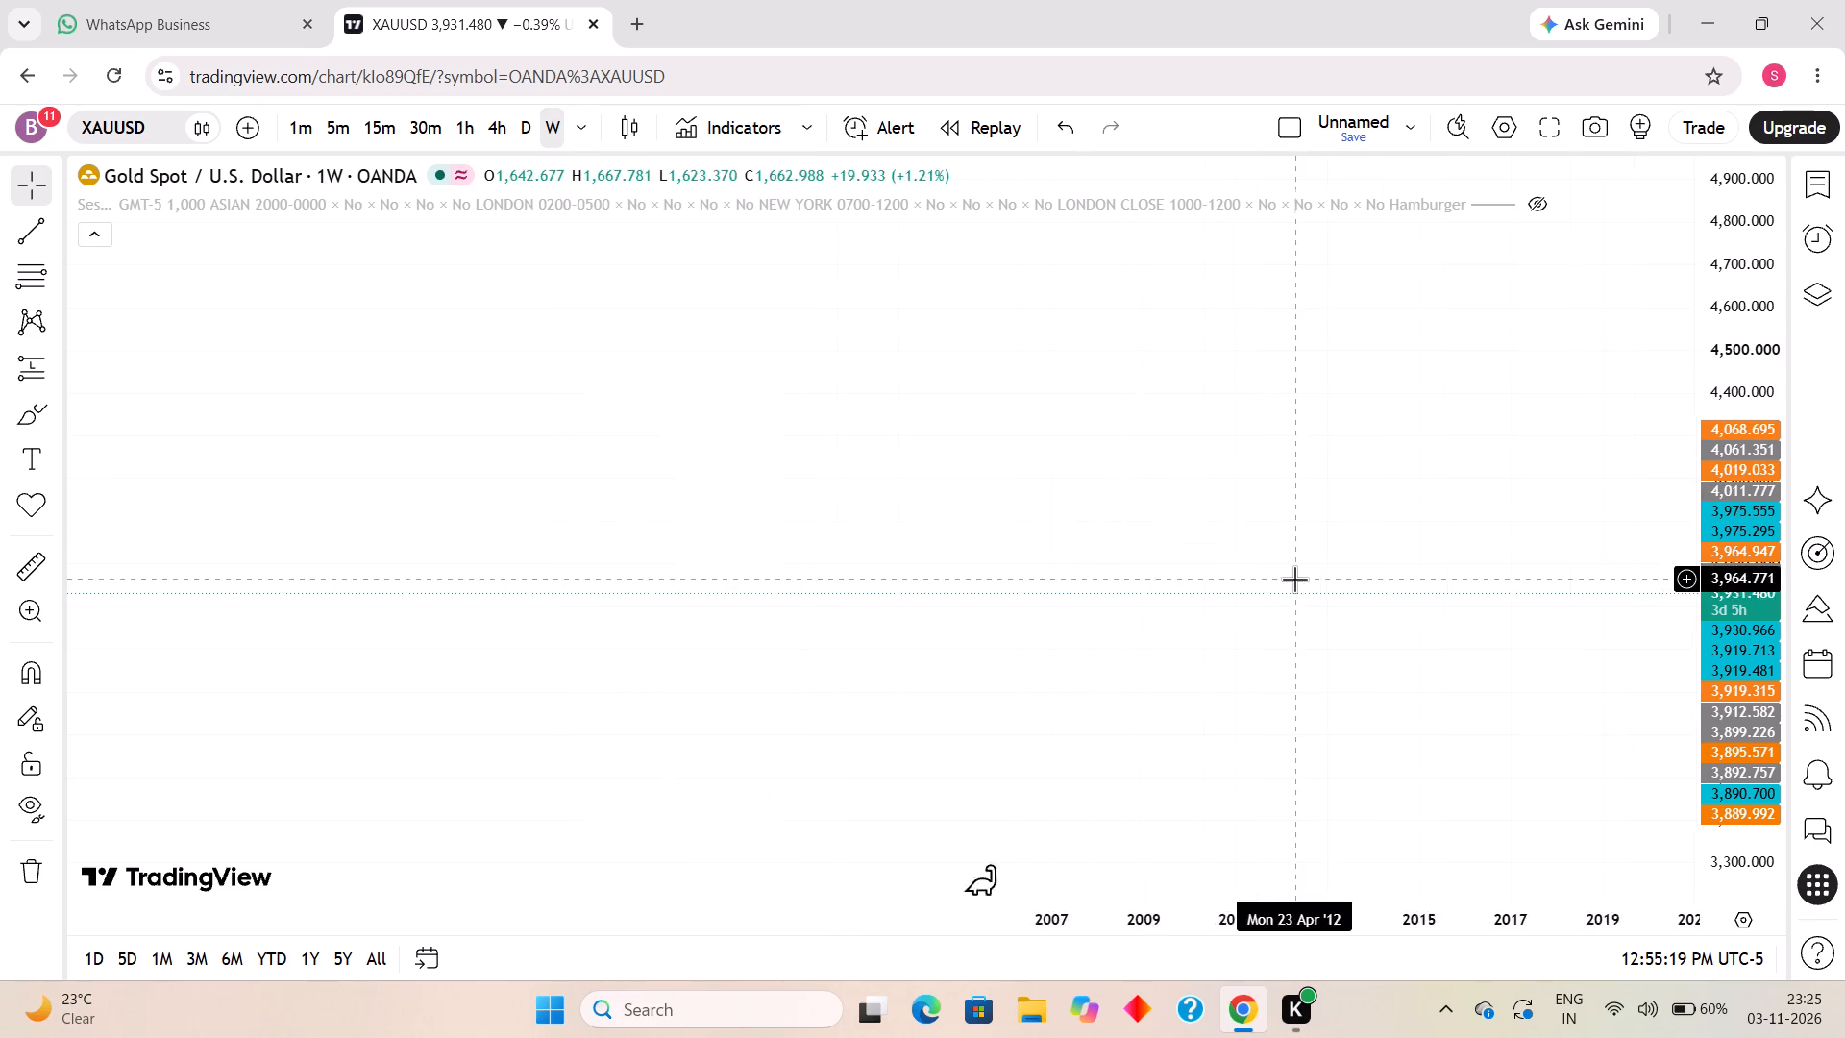
pyautogui.moveTo(1568, 699); pyautogui.dragTo(1286, 558)
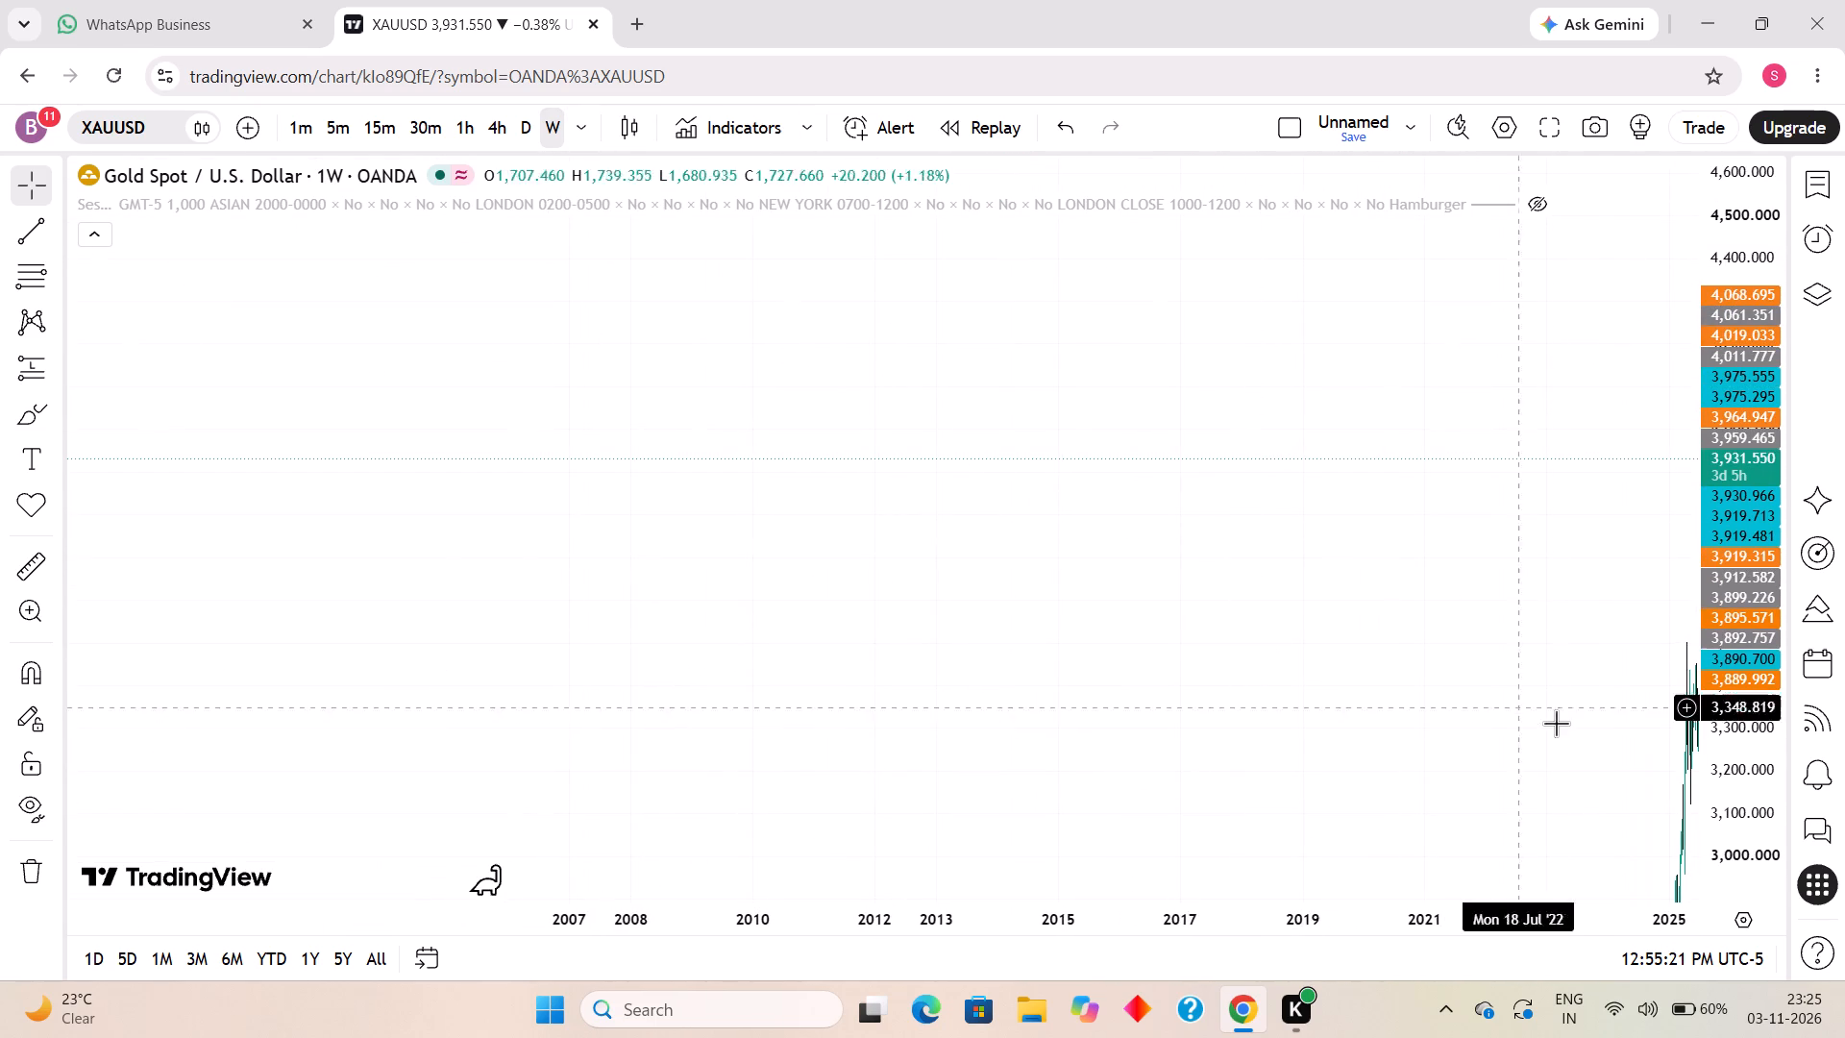
pyautogui.scroll(1, 1557, 723)
pyautogui.scroll(7, 1464, 667)
pyautogui.moveTo(1490, 682); pyautogui.dragTo(1014, 598)
pyautogui.scroll(4, 966, 586)
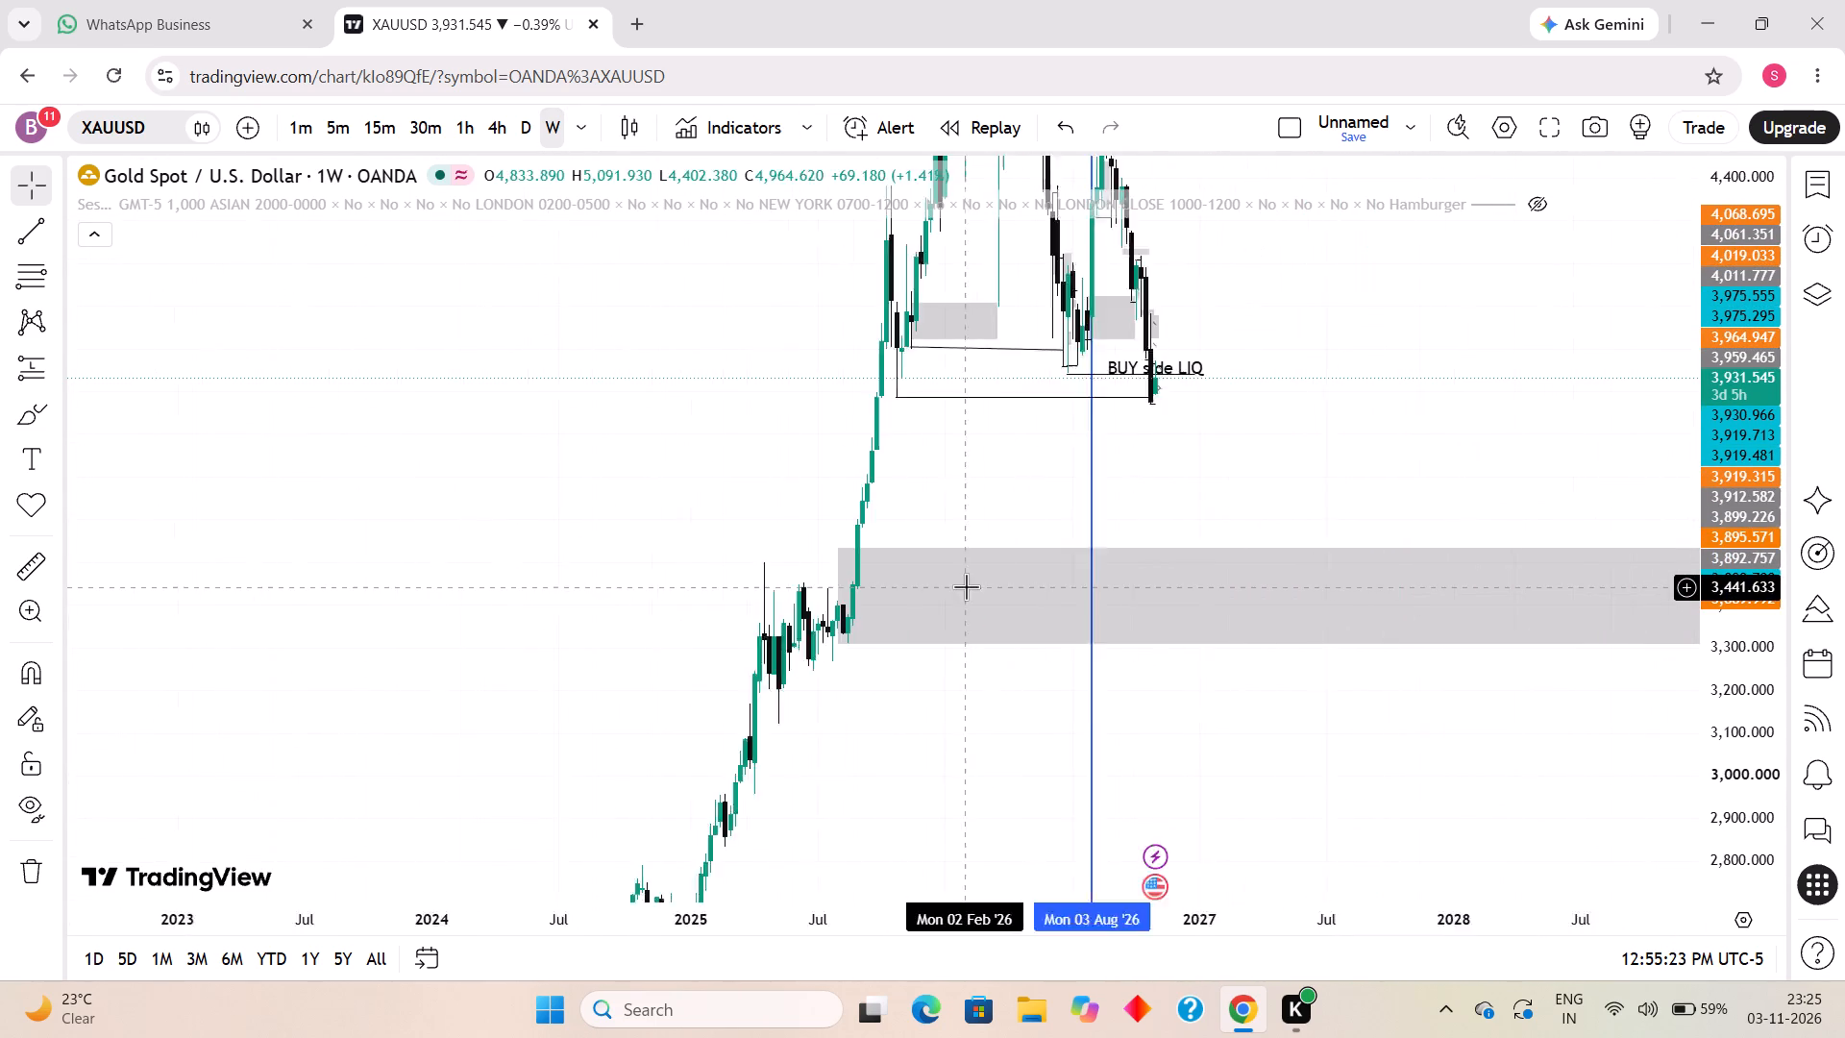
pyautogui.scroll(10, 966, 586)
pyautogui.moveTo(945, 501); pyautogui.dragTo(1583, 694)
pyautogui.scroll(5, 1174, 693)
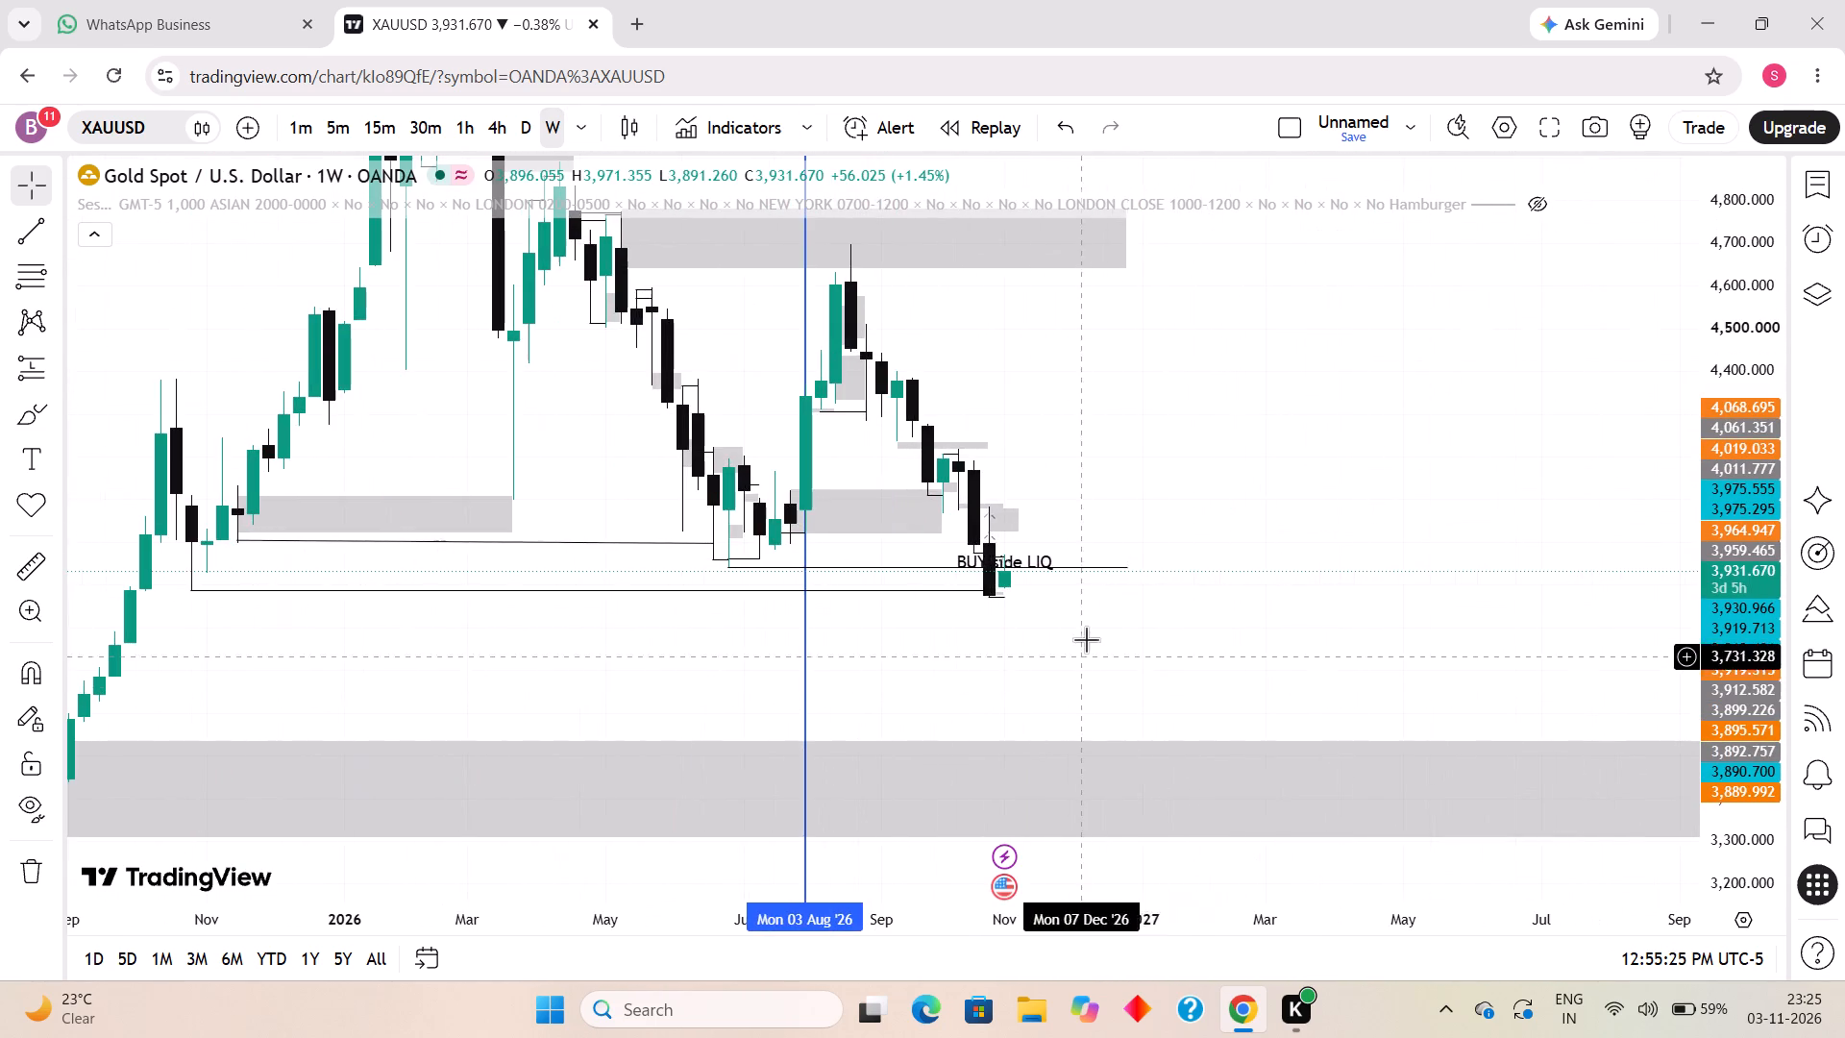
pyautogui.moveTo(1164, 549); pyautogui.dragTo(1357, 679)
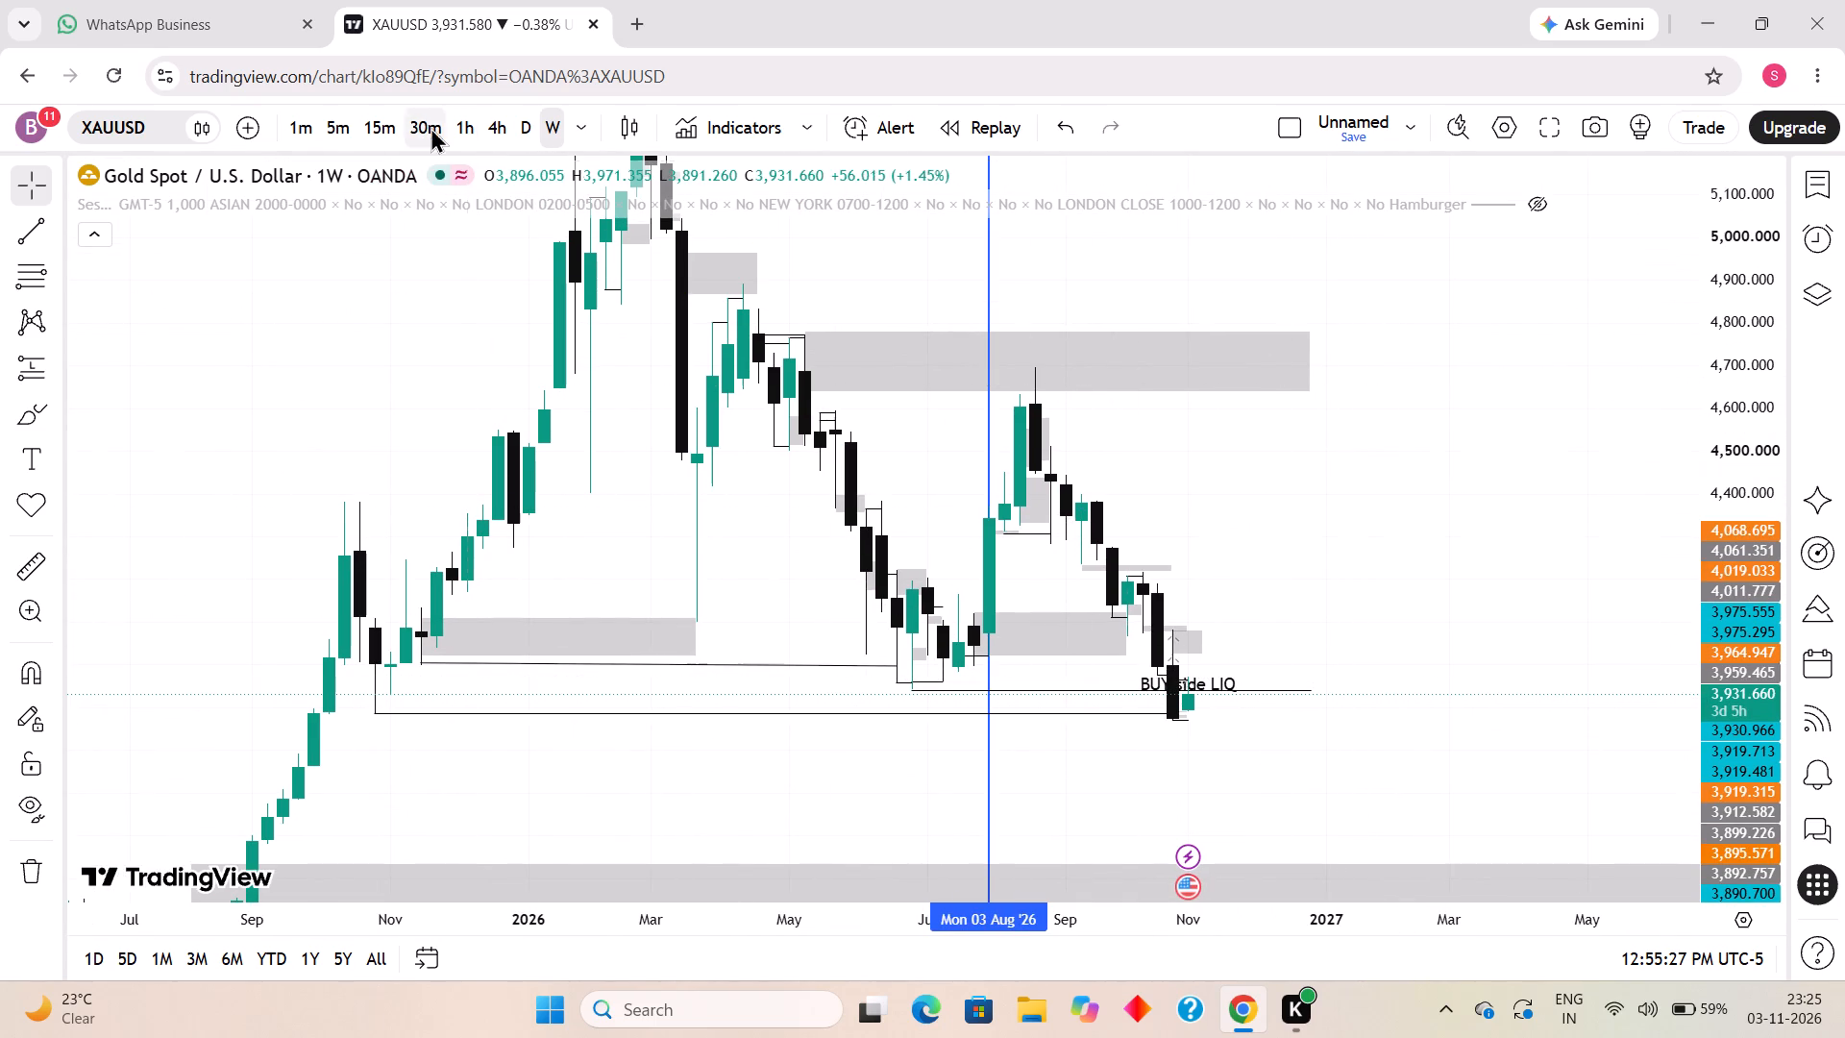
# Switch to the 1-hour interval and examine price and the marked zones from November back to late March 2026.
pyautogui.click(477, 137)
pyautogui.scroll(-20, 553, 254)
pyautogui.scroll(-4, 553, 254)
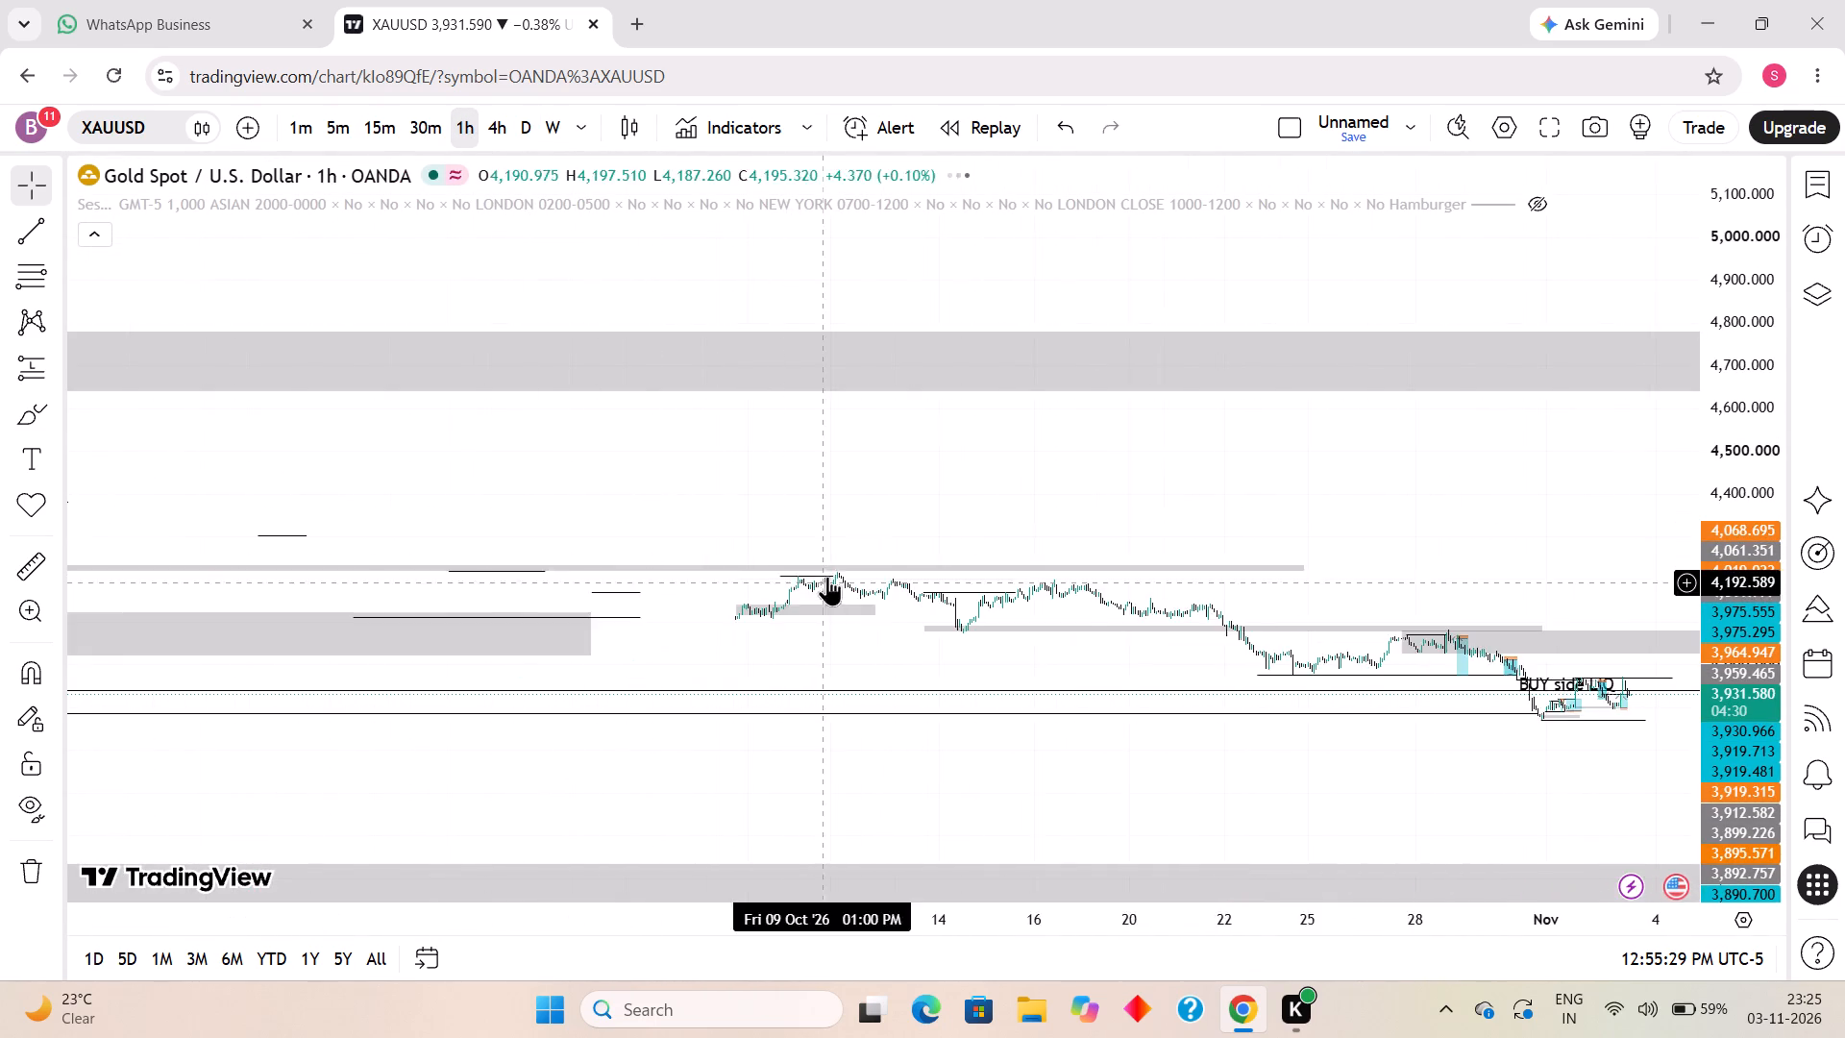
pyautogui.scroll(-15, 827, 576)
pyautogui.scroll(-8, 881, 592)
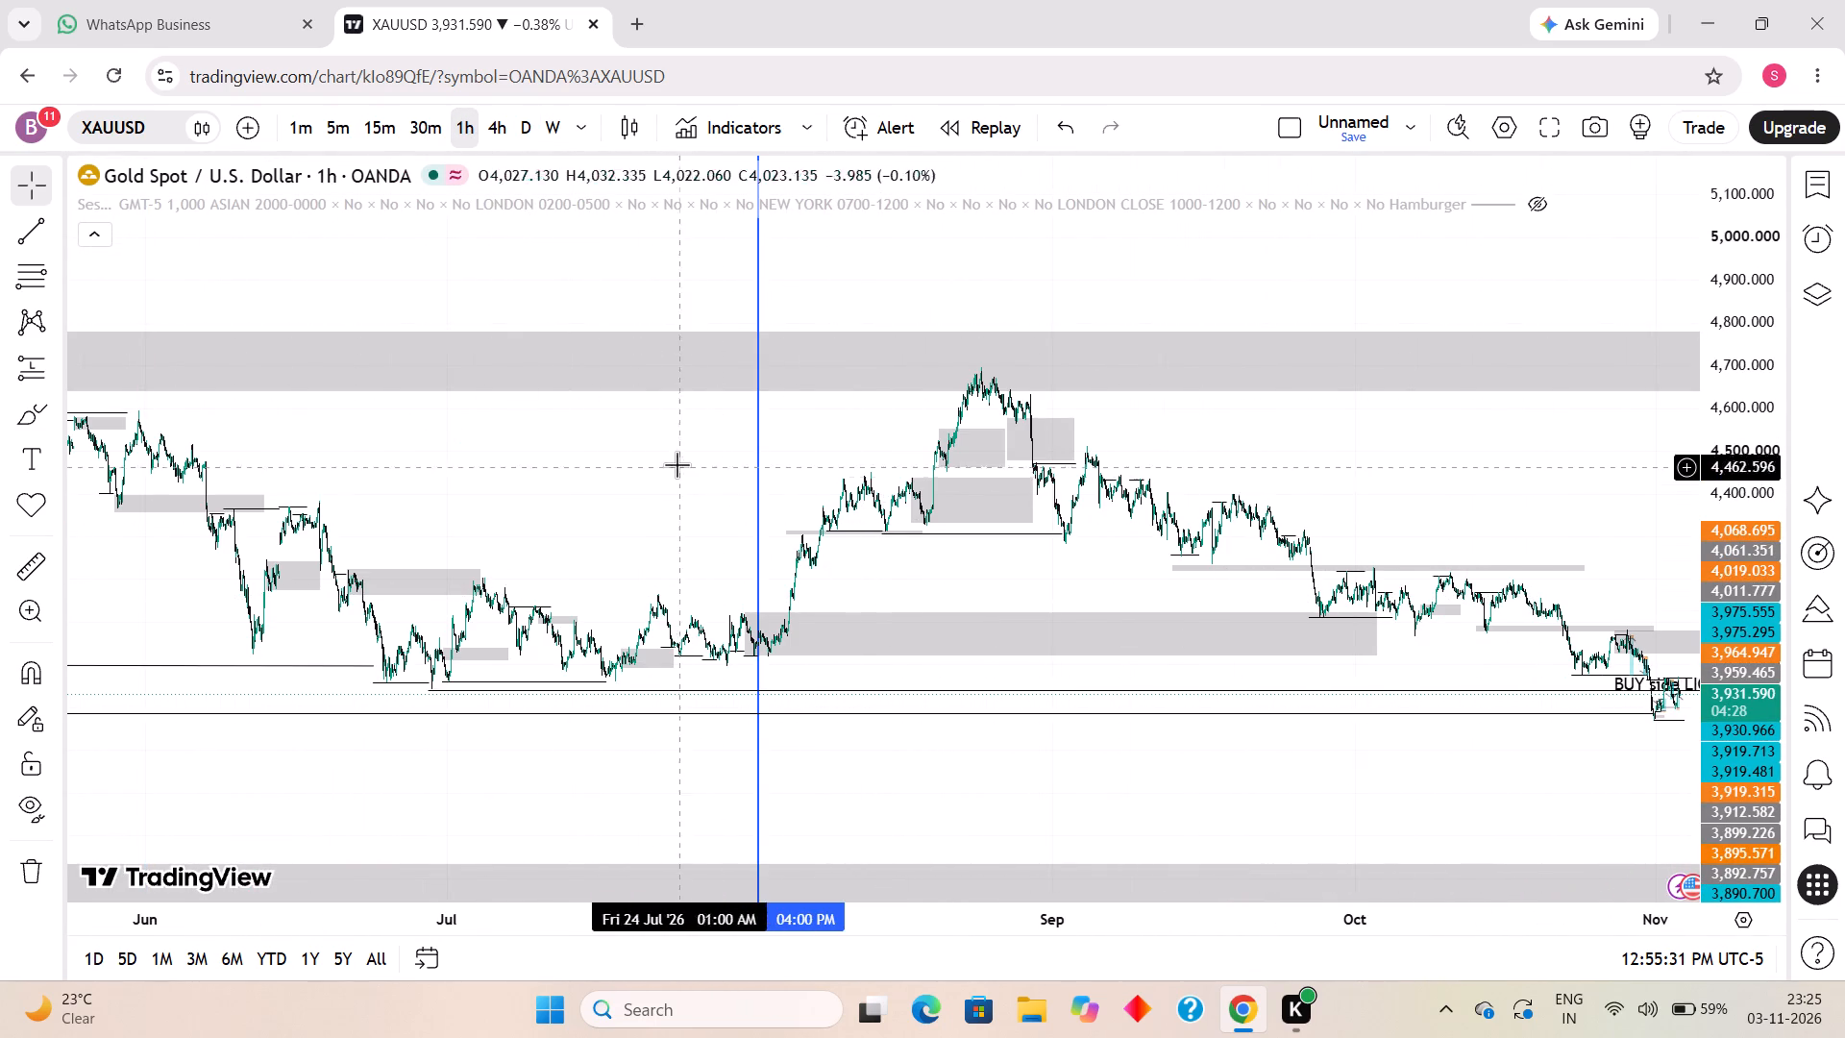
pyautogui.moveTo(666, 458); pyautogui.dragTo(1407, 423)
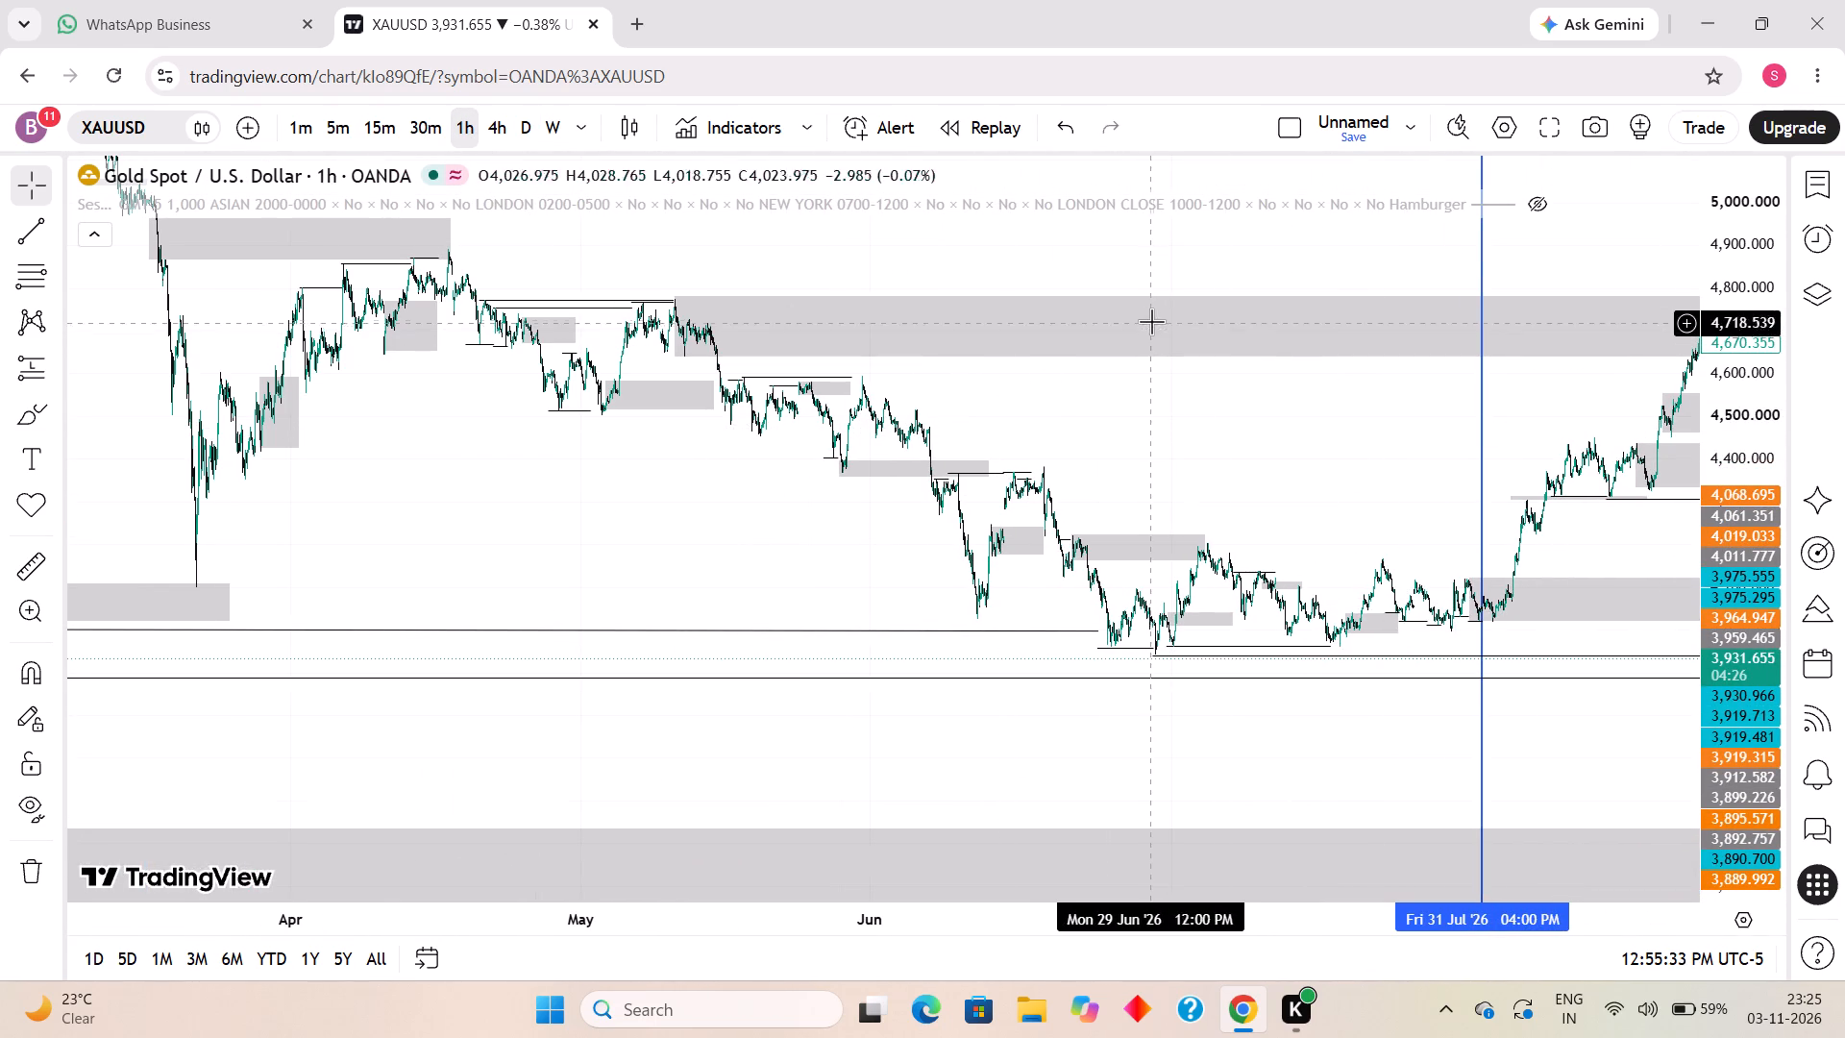
# Remove all 105 drawings from the XAUUSD chart.
pyautogui.rightClick(1150, 275)
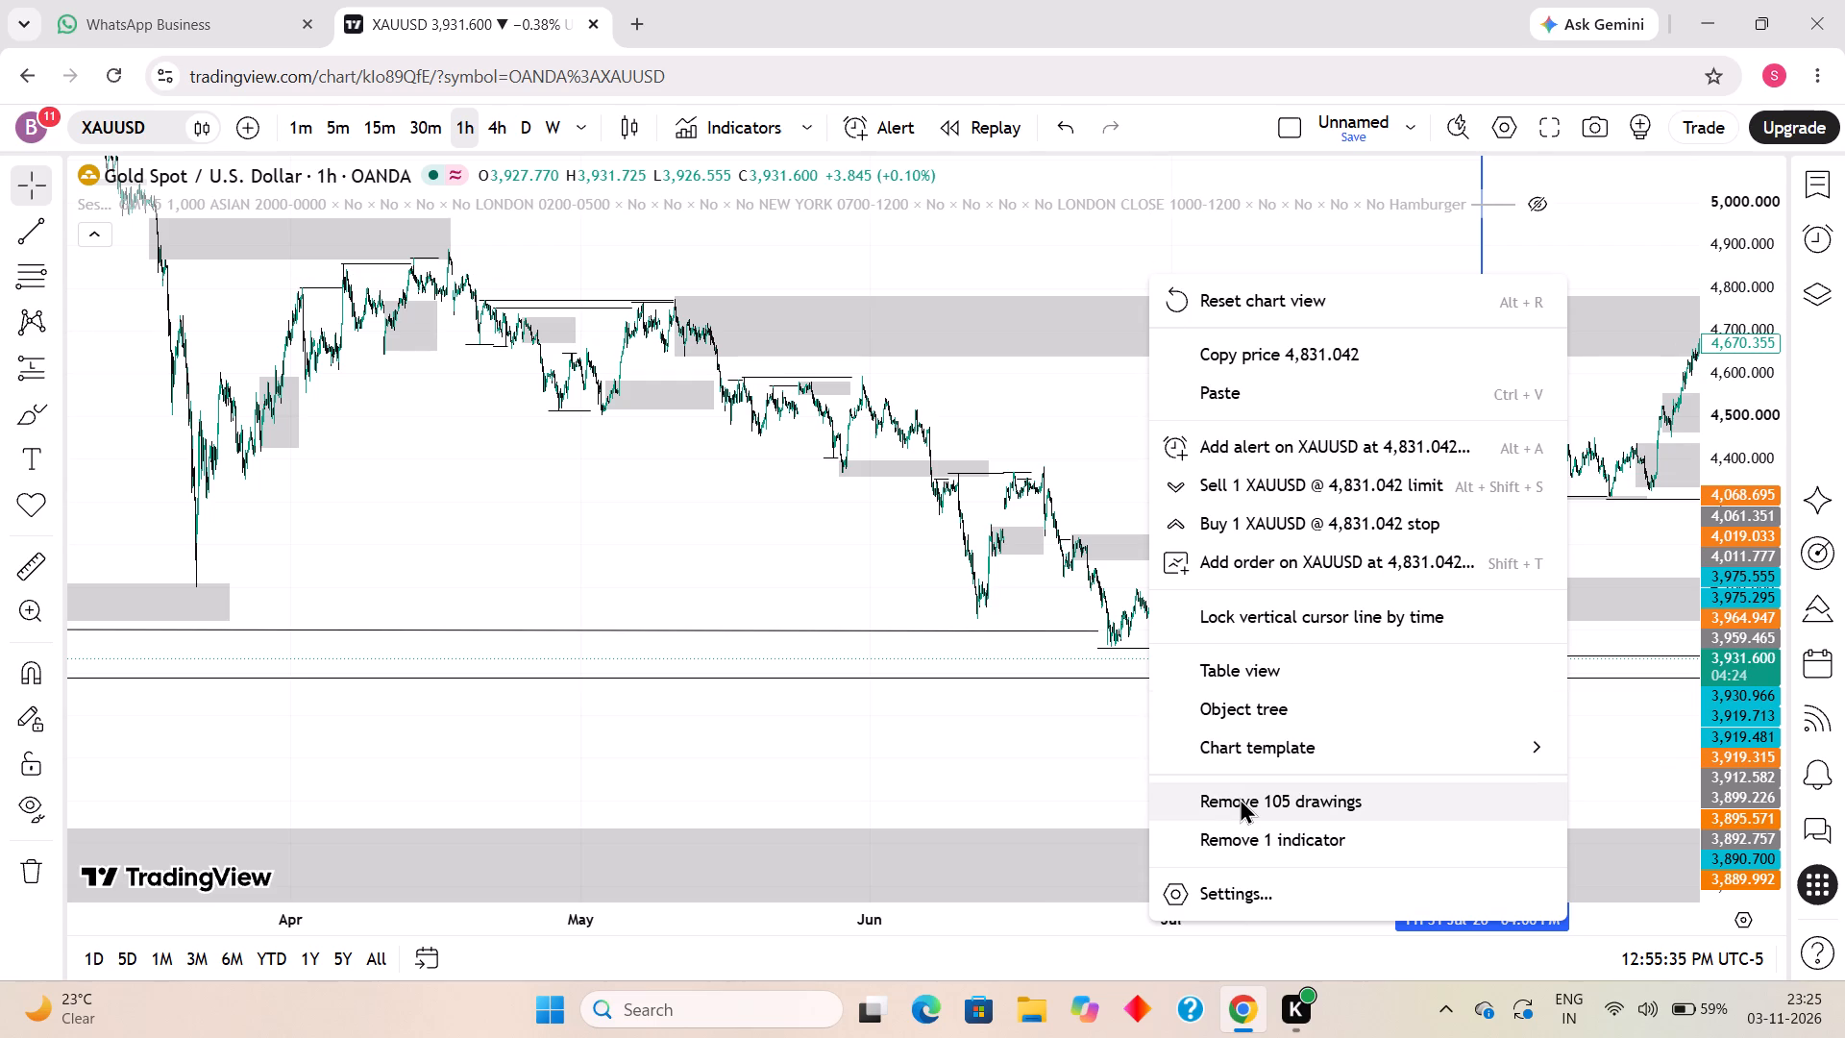
pyautogui.click(1242, 798)
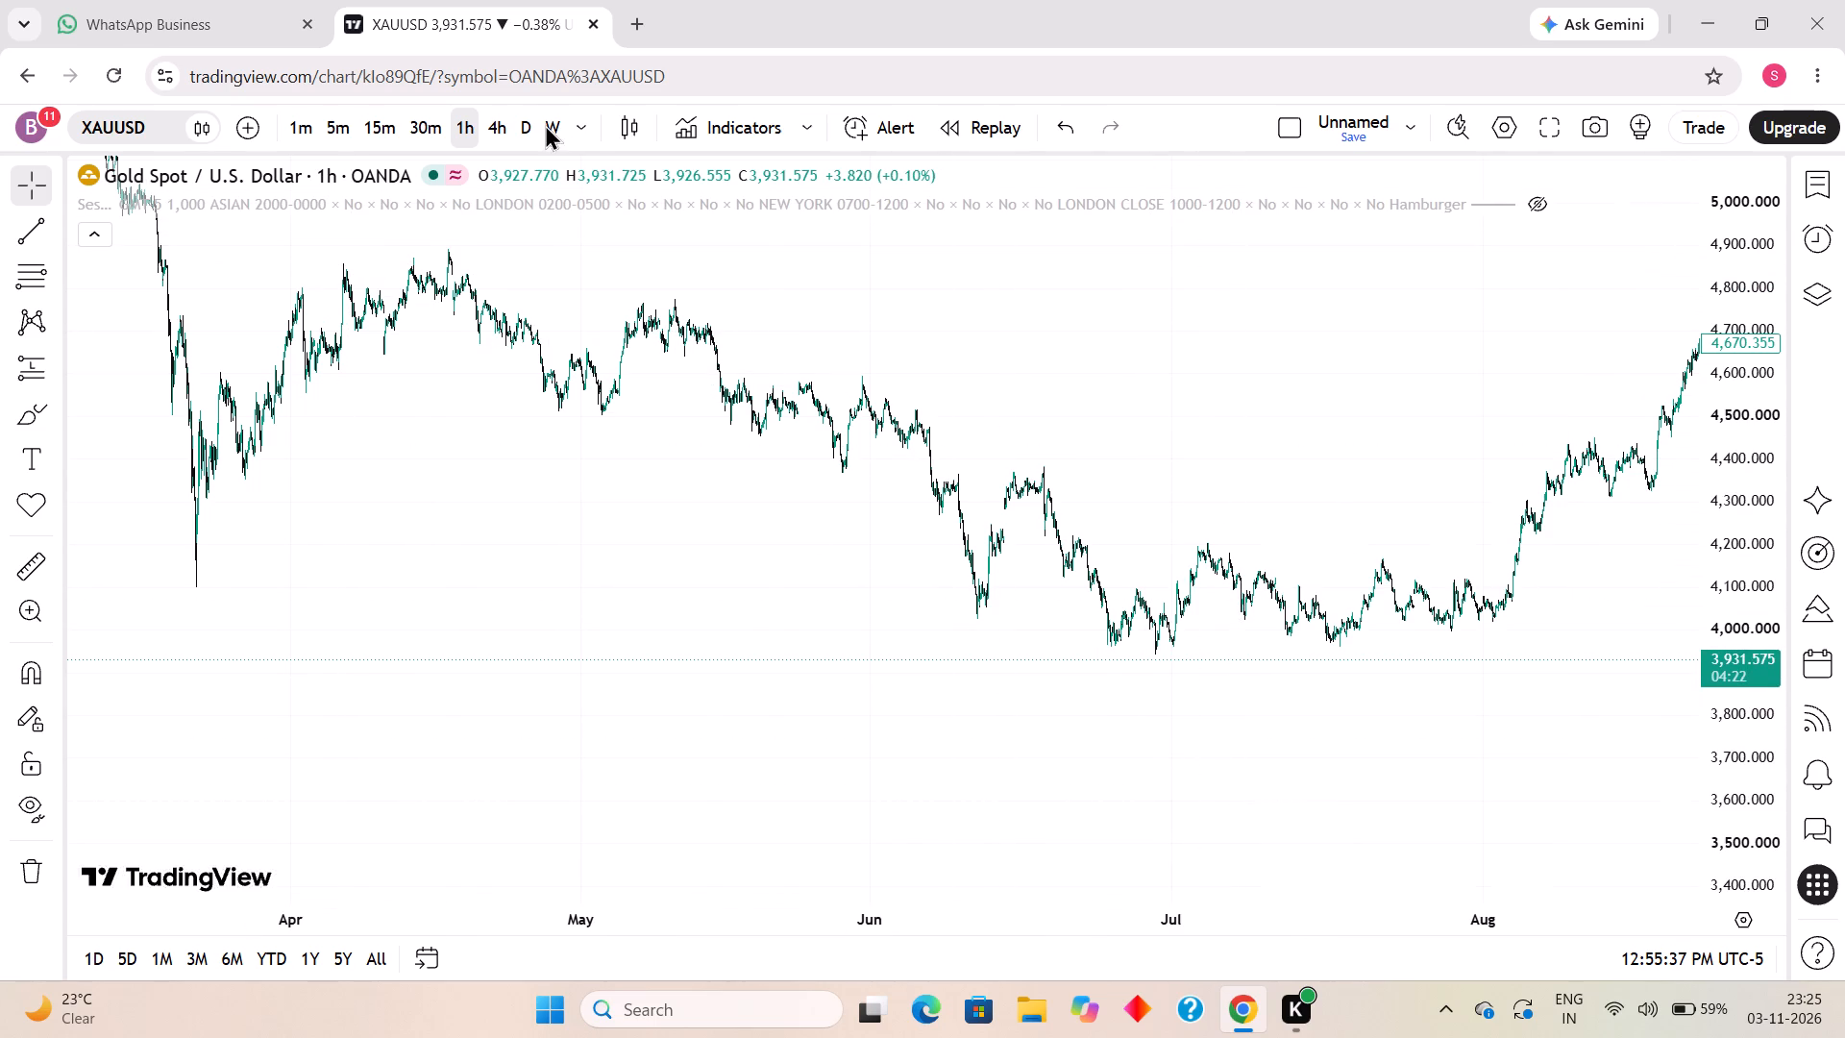
# Switch to the 12-month interval and rescale the chart to examine the full candle history from 2006 to 2026.
pyautogui.click(573, 131)
pyautogui.scroll(-5, 586, 457)
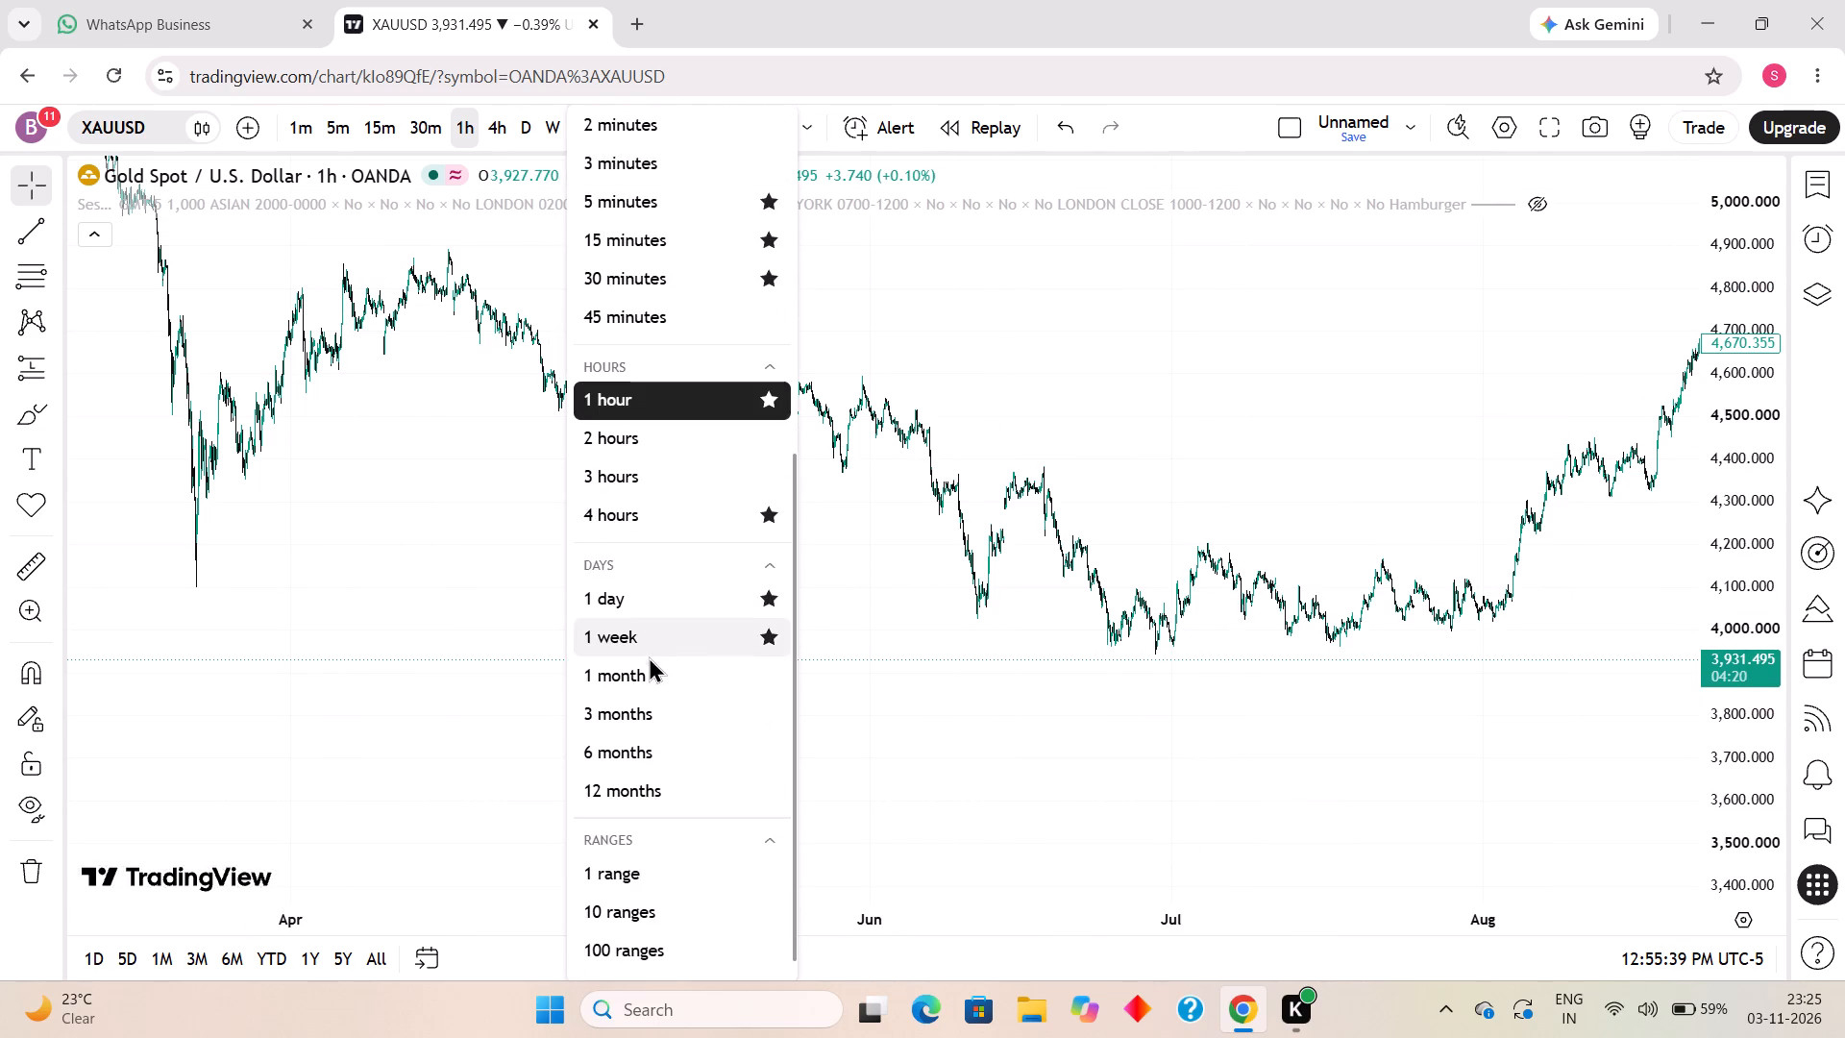
pyautogui.click(644, 771)
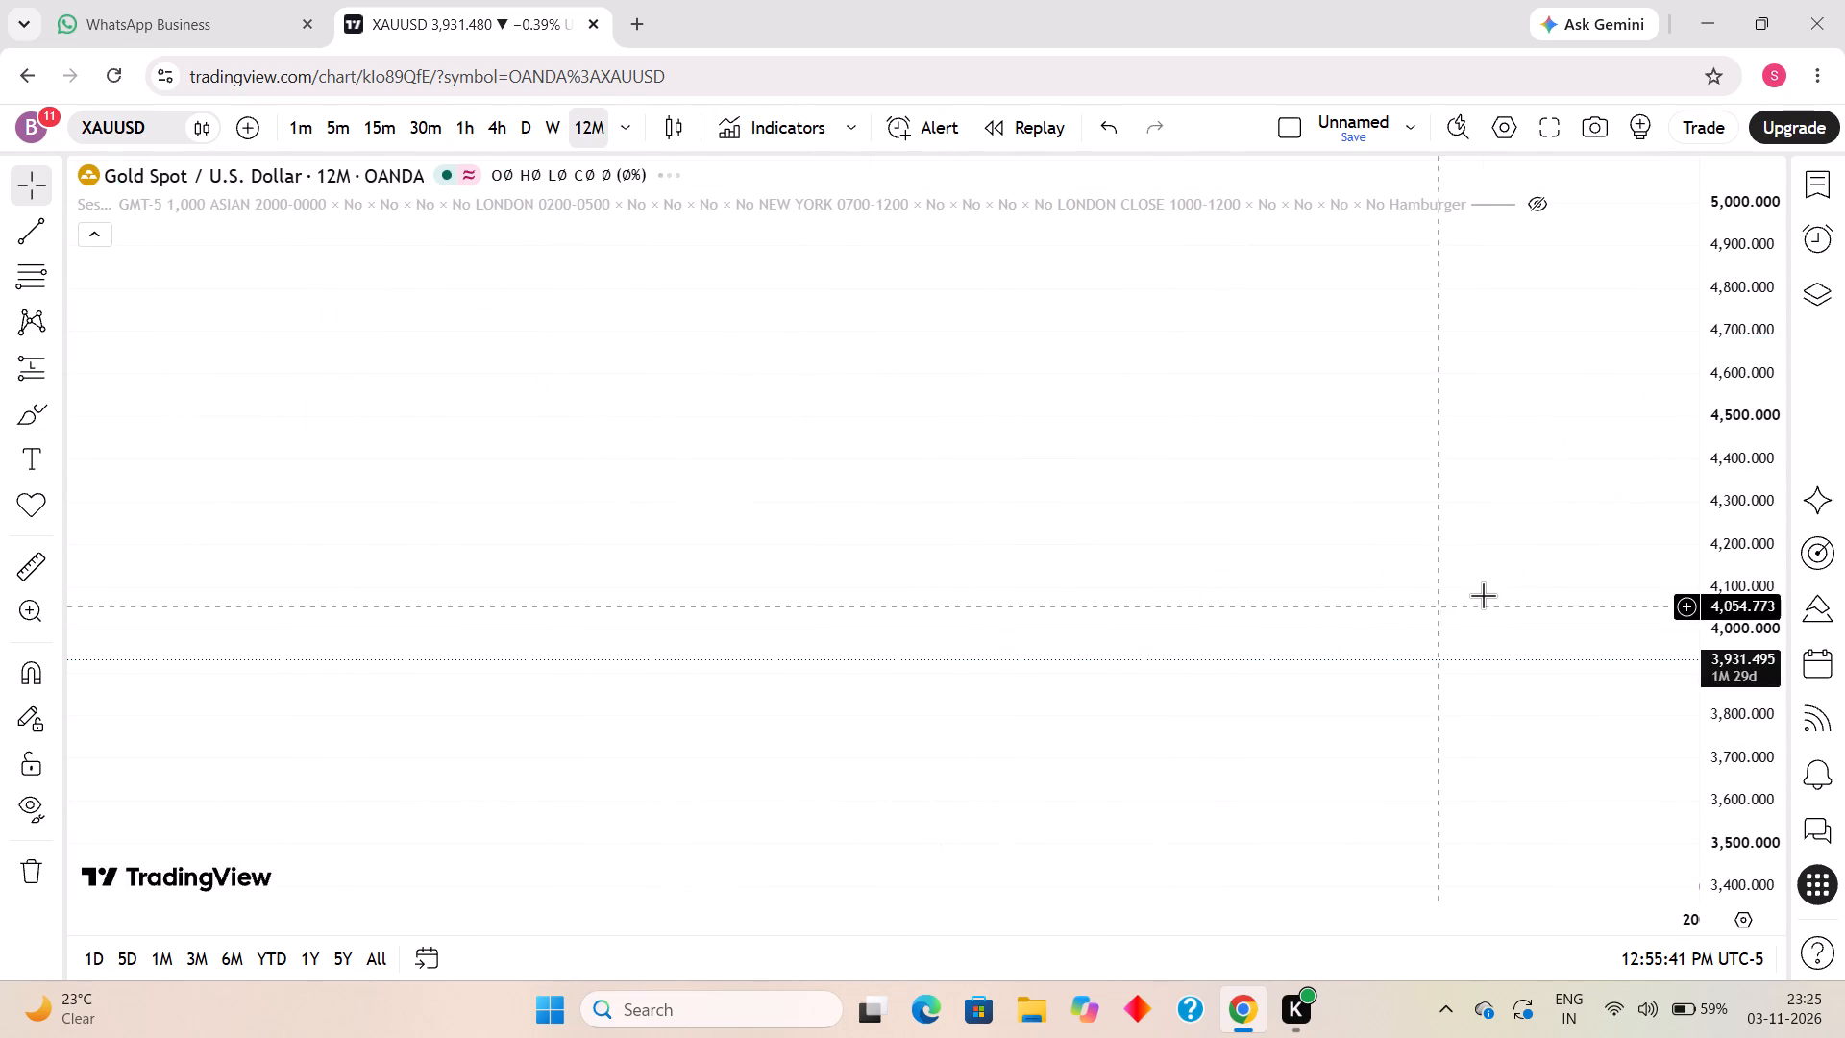
pyautogui.scroll(6, 1475, 582)
pyautogui.moveTo(1518, 621); pyautogui.dragTo(1037, 587)
pyautogui.scroll(2, 975, 571)
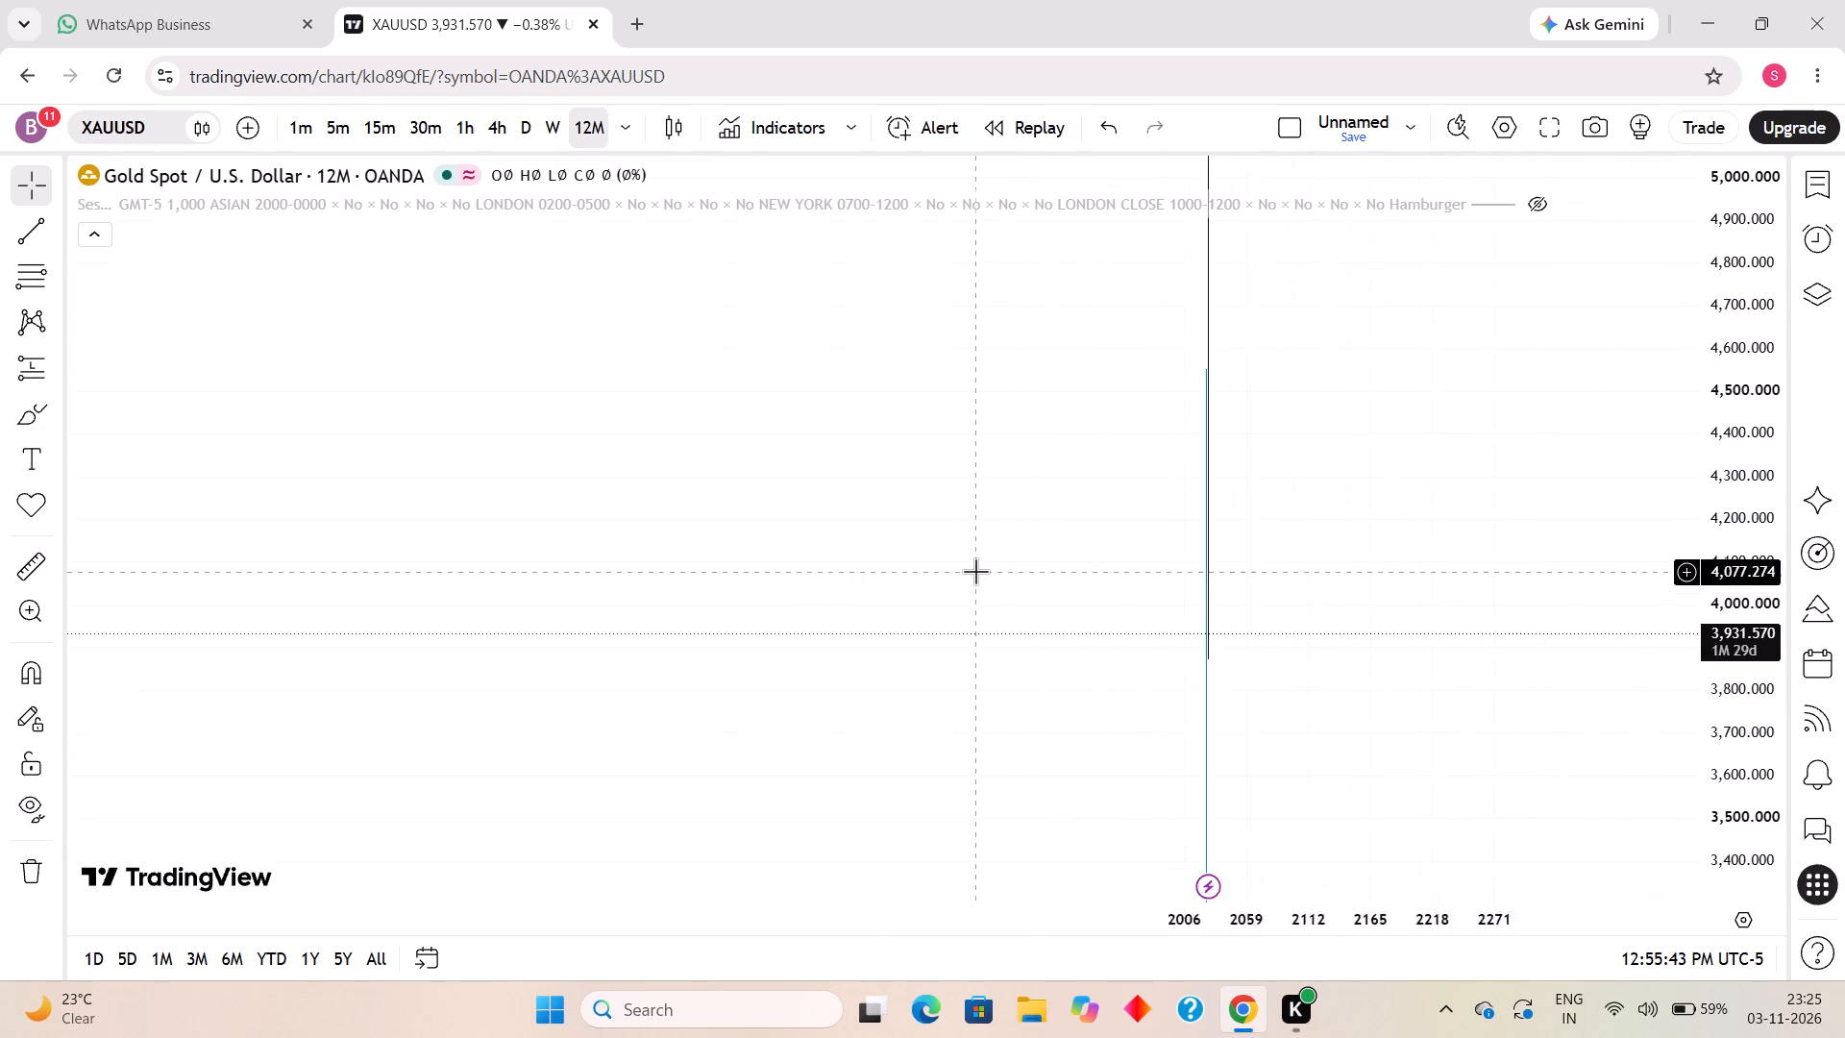
pyautogui.scroll(8, 975, 571)
pyautogui.moveTo(1718, 415); pyautogui.dragTo(1683, 902)
pyautogui.moveTo(1753, 409); pyautogui.dragTo(1734, 586)
pyautogui.moveTo(738, 615); pyautogui.dragTo(1629, 573)
pyautogui.scroll(12, 1089, 544)
pyautogui.moveTo(863, 566); pyautogui.dragTo(1281, 572)
pyautogui.scroll(5, 1215, 582)
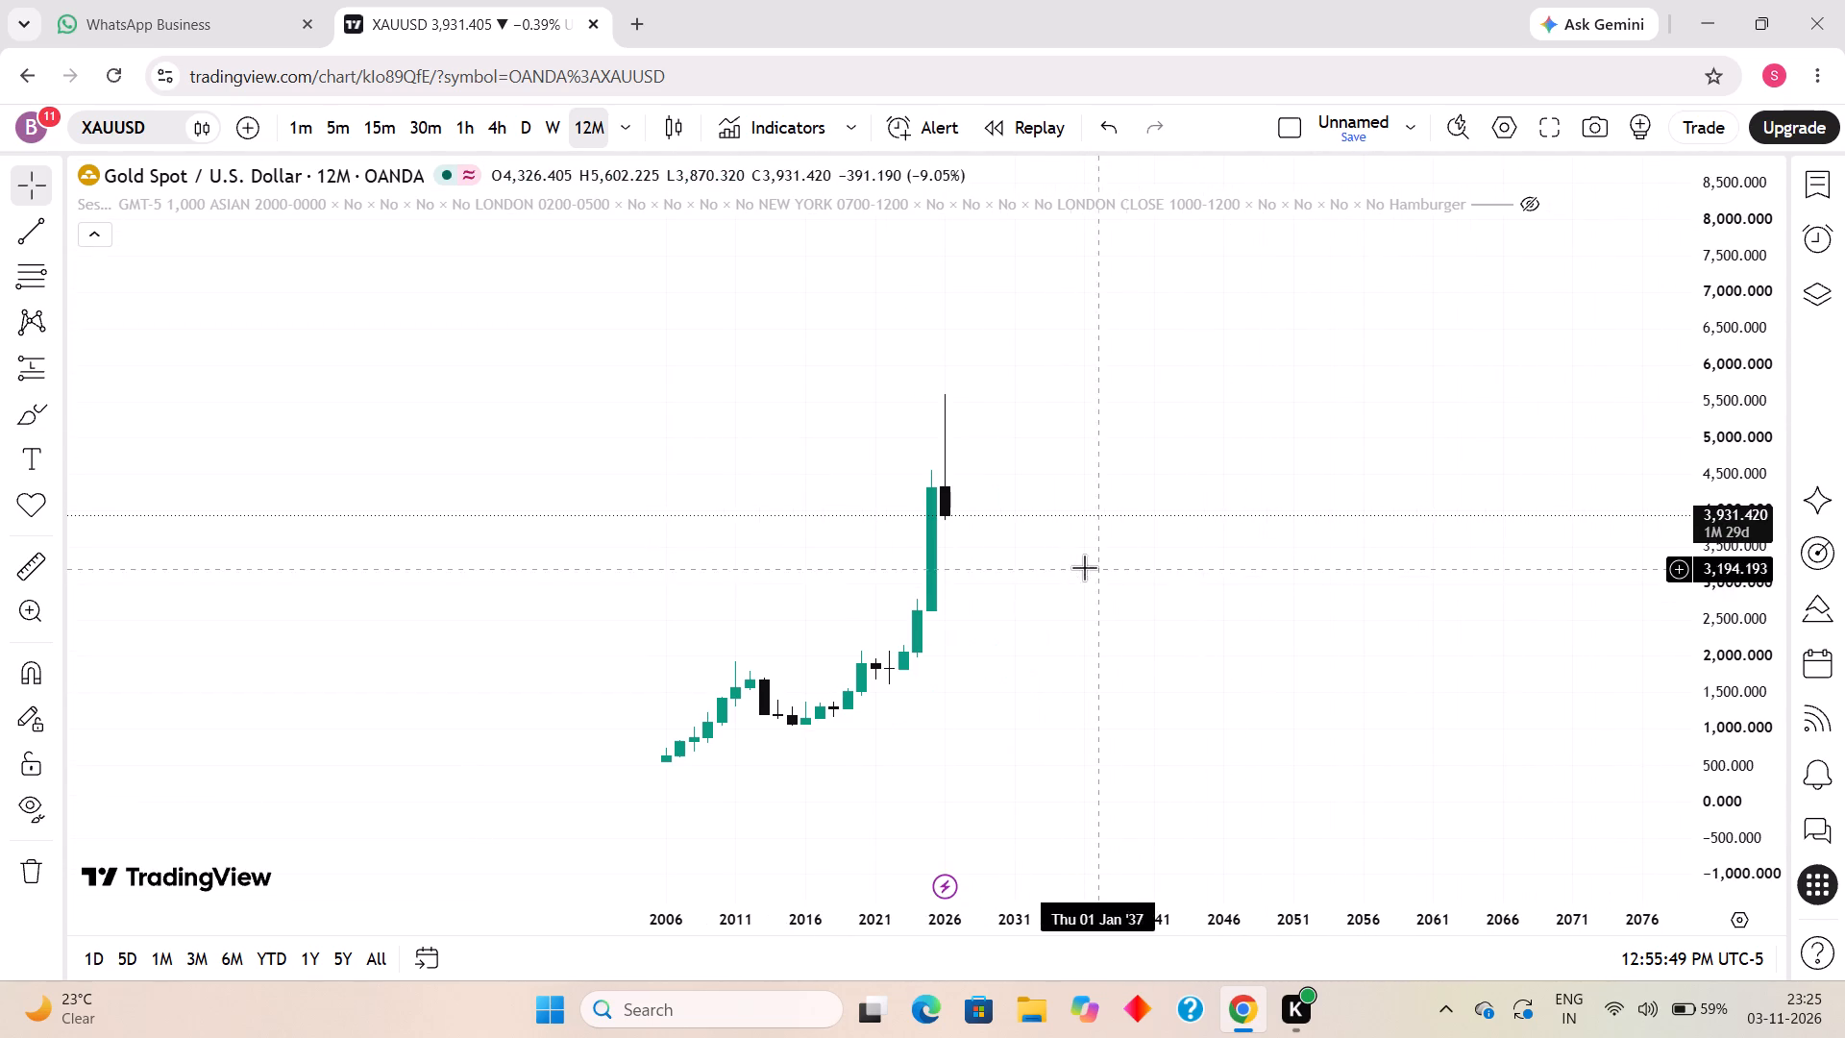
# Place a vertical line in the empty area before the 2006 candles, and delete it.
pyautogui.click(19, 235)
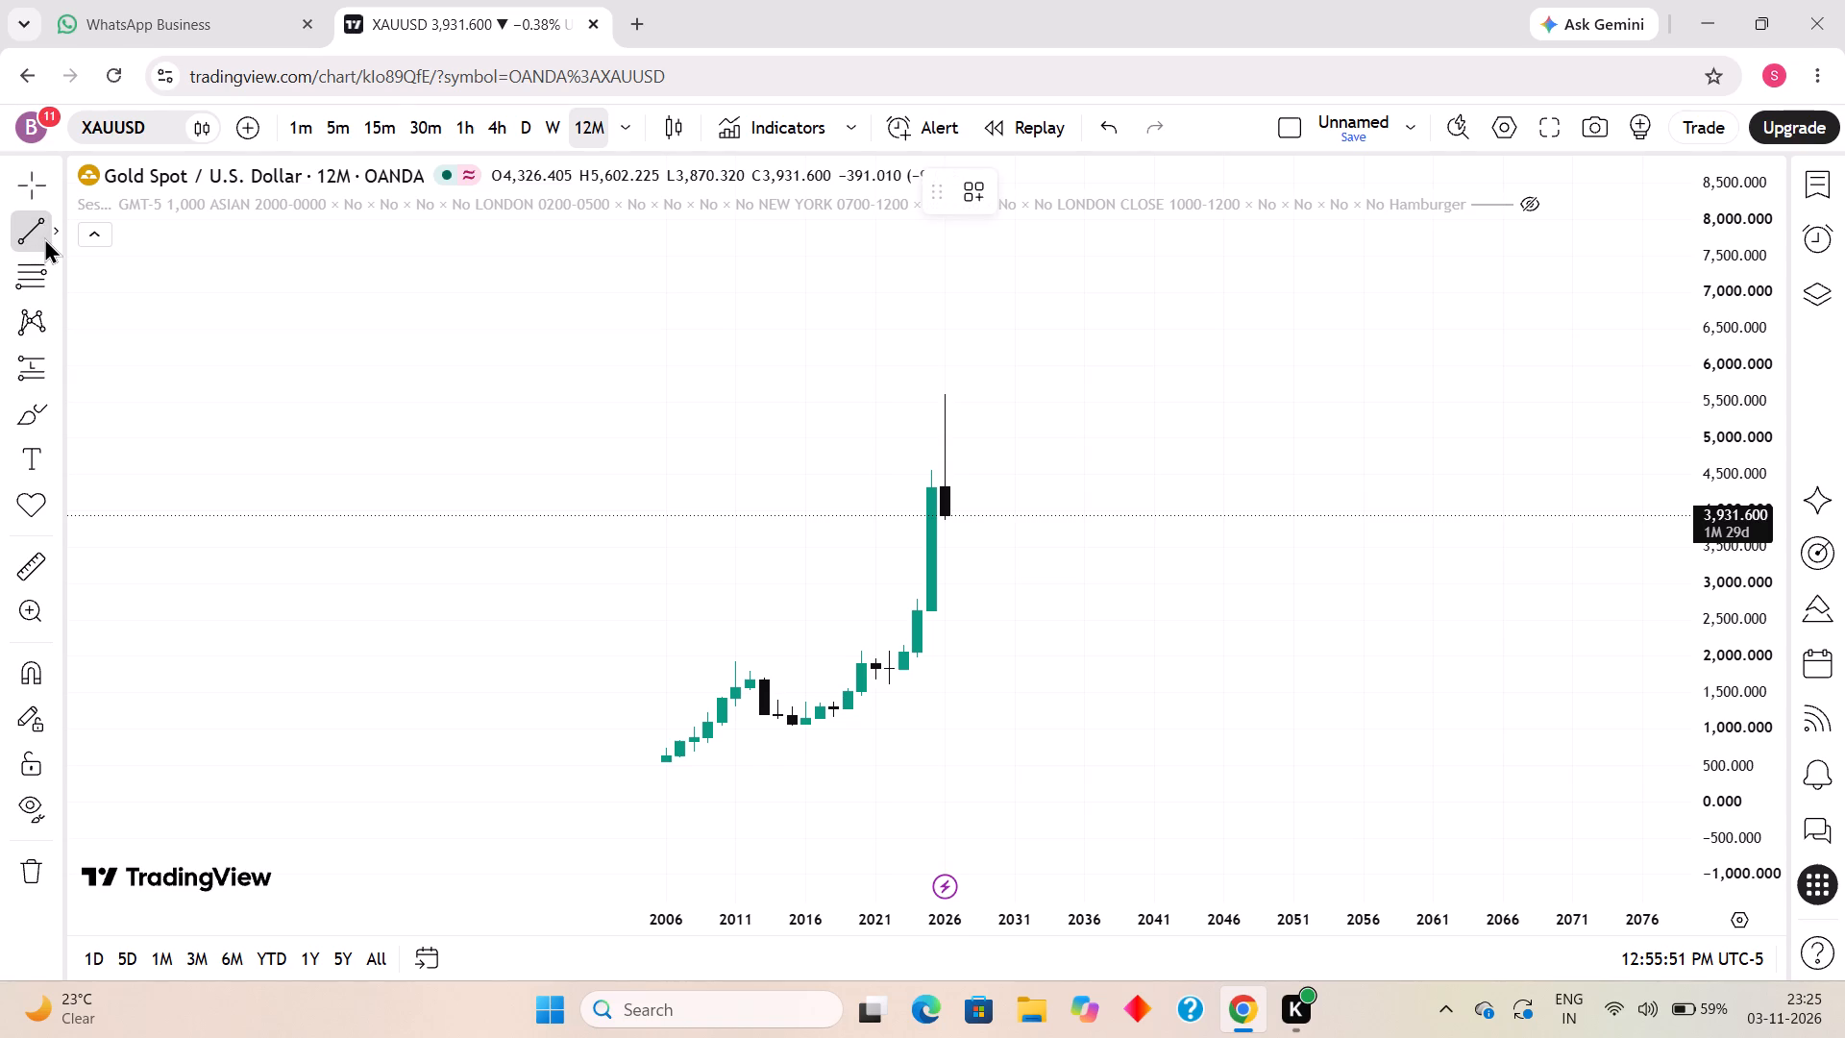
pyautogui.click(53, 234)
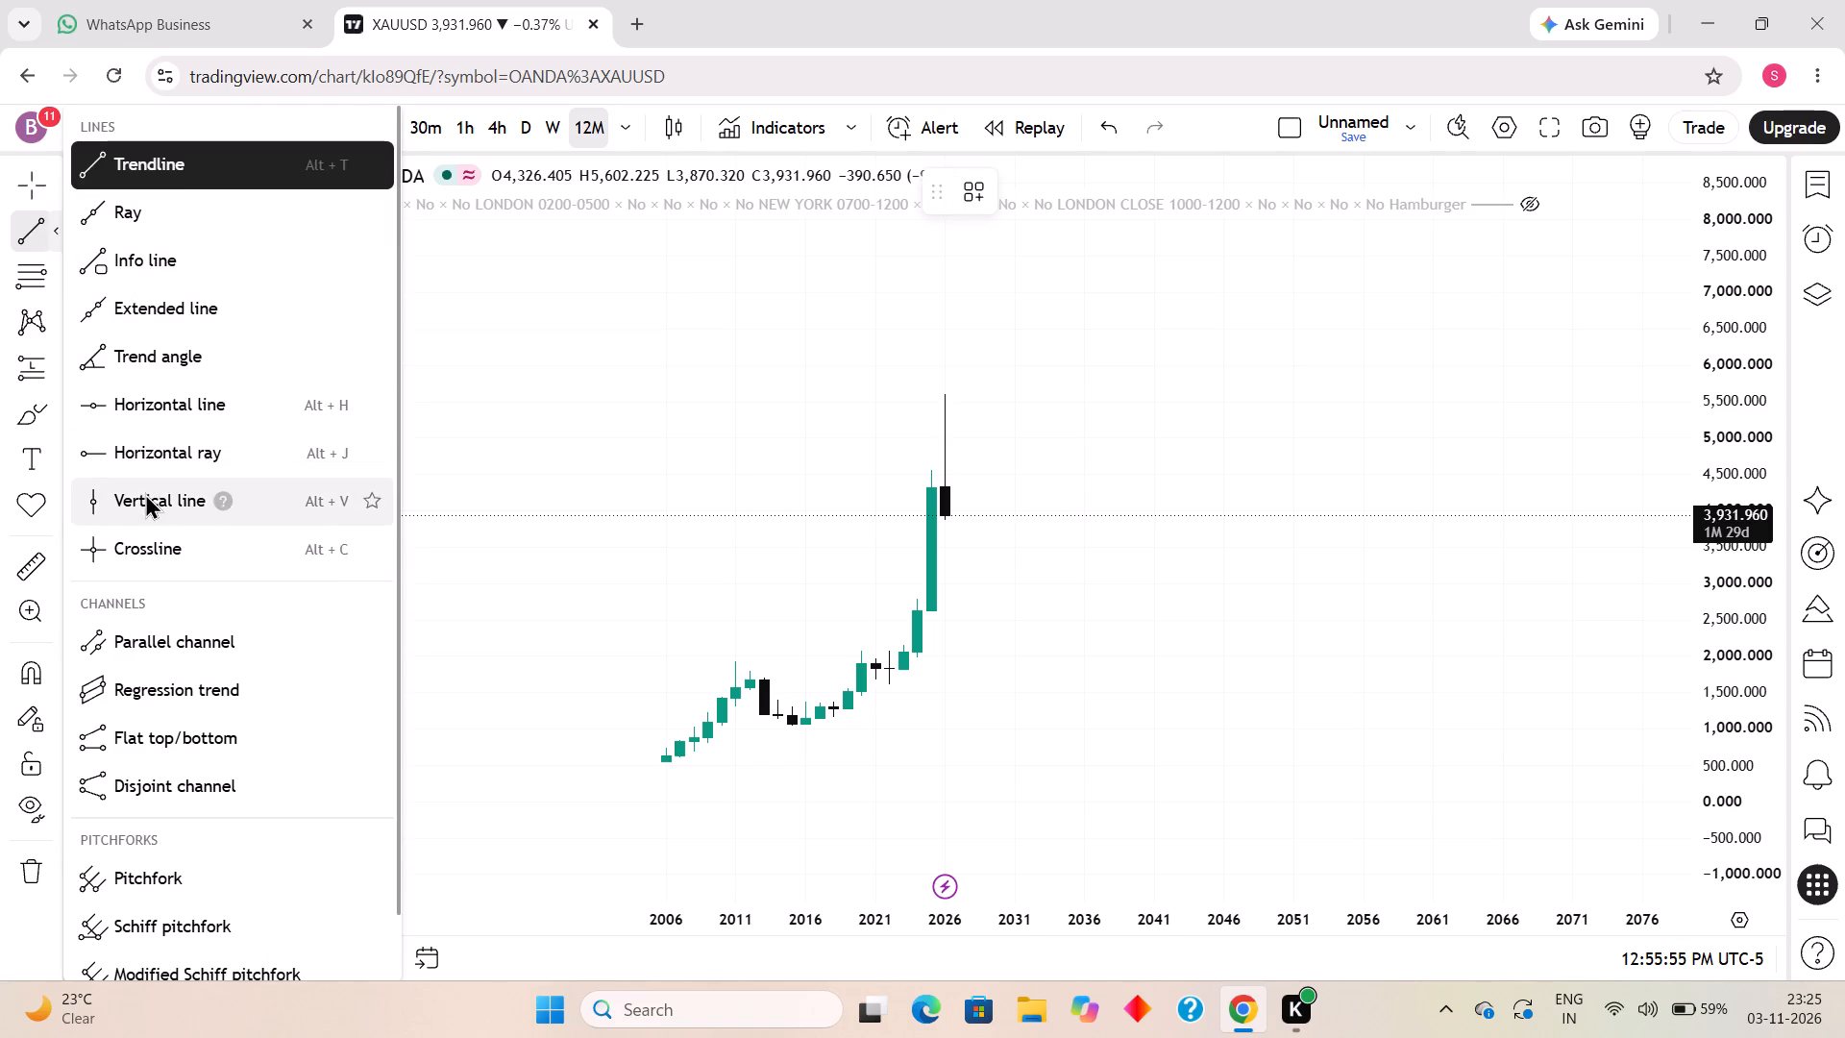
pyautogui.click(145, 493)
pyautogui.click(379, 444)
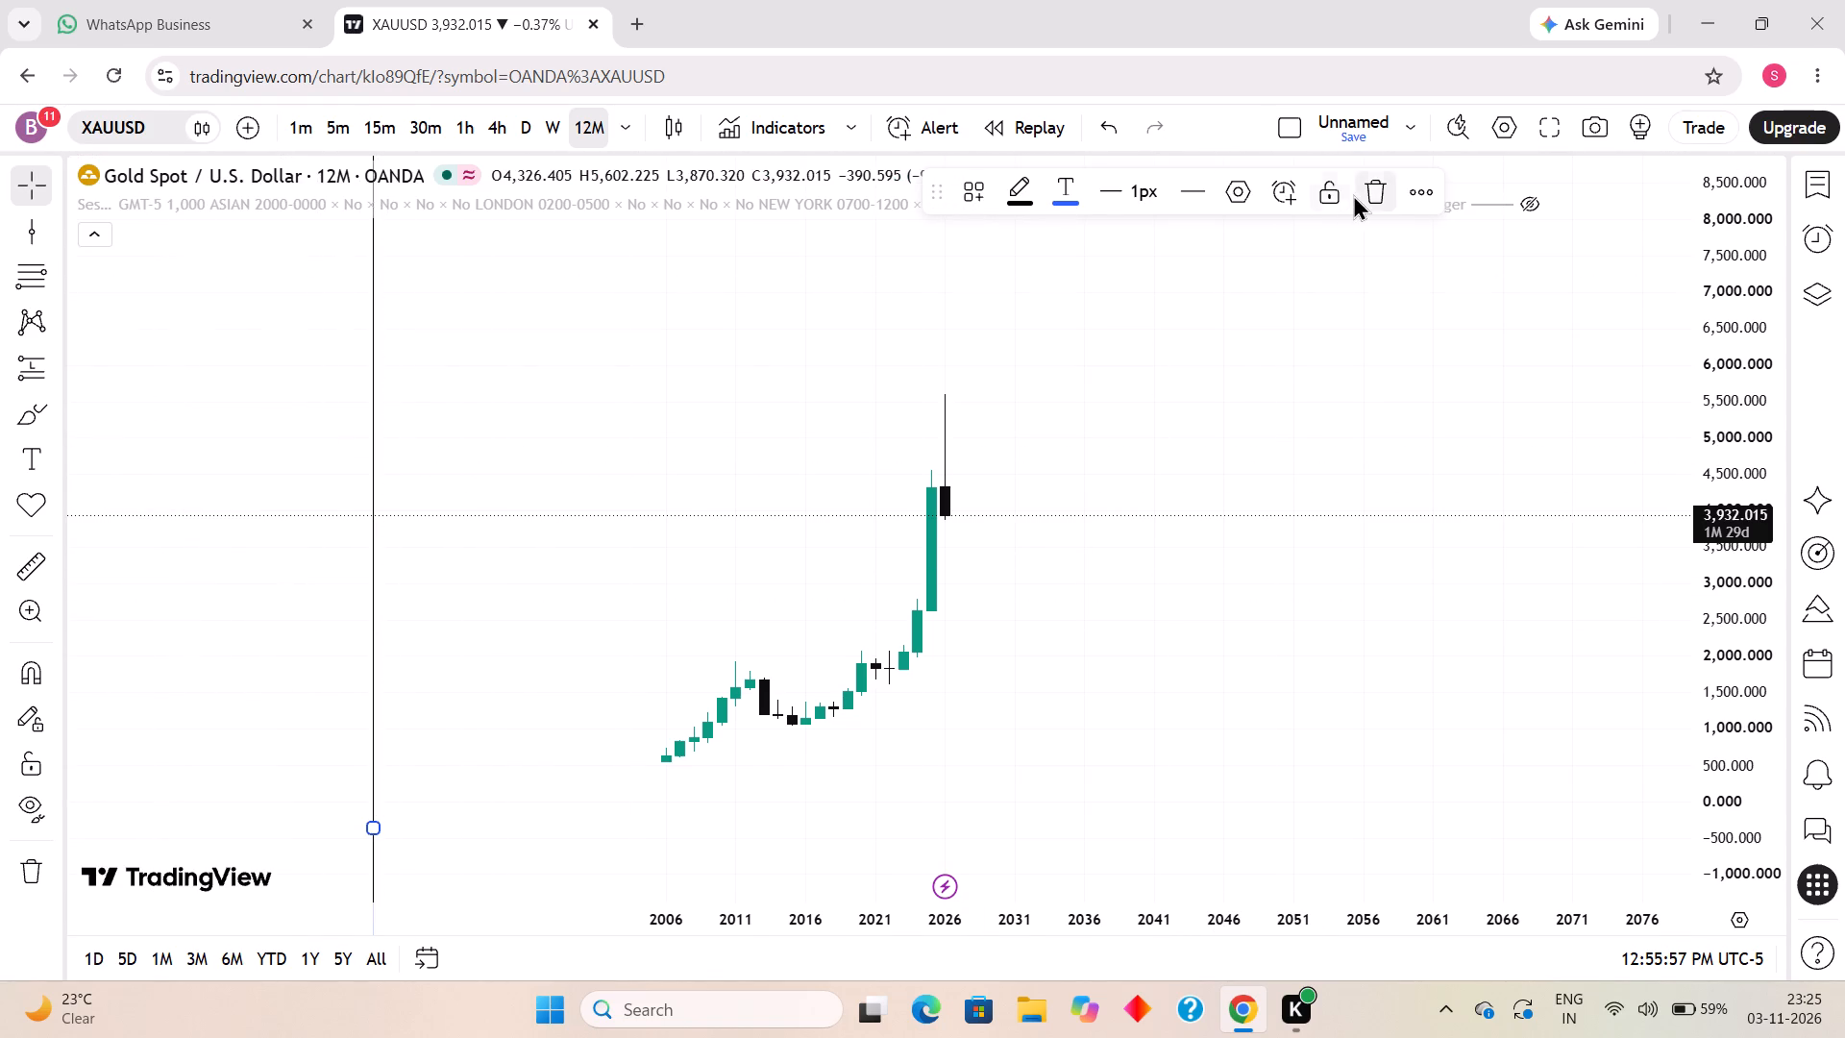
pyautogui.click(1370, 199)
# Switch to the 6-month interval and view the candles up to 2026.
pyautogui.moveTo(961, 421); pyautogui.dragTo(1207, 402)
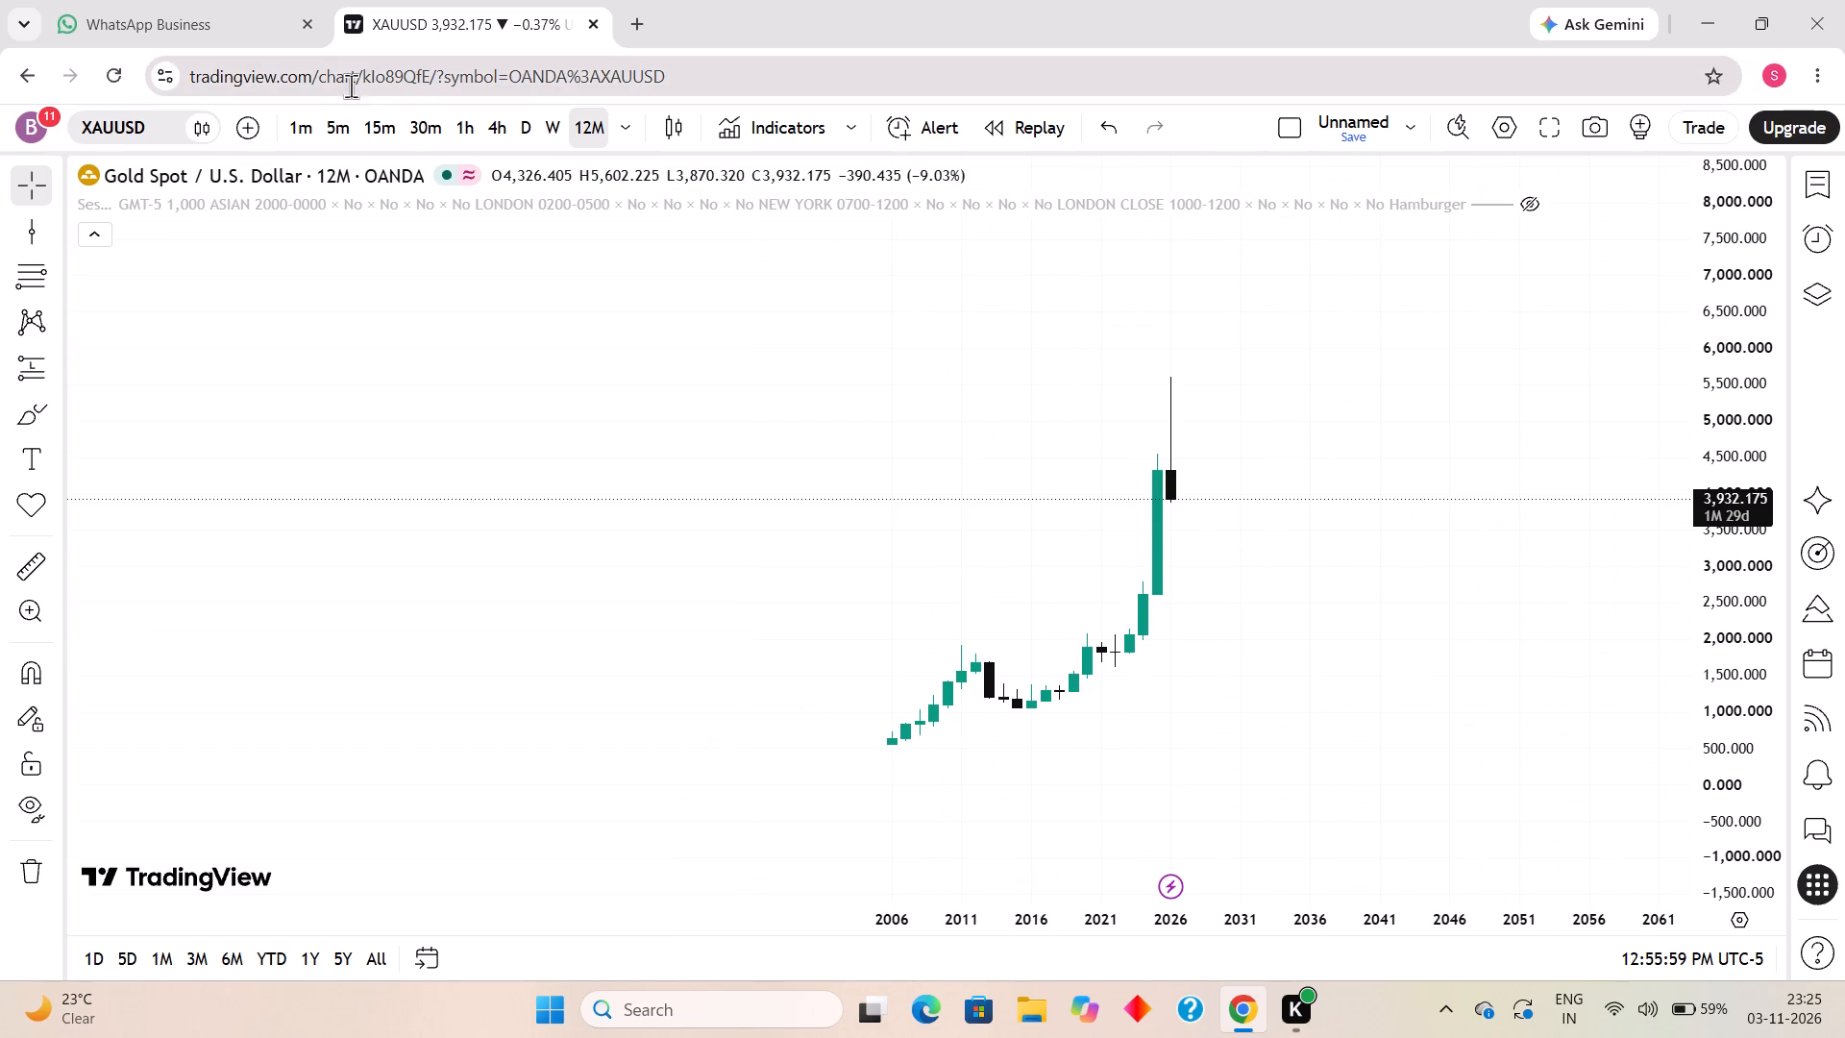
pyautogui.click(624, 122)
pyautogui.scroll(-5, 627, 607)
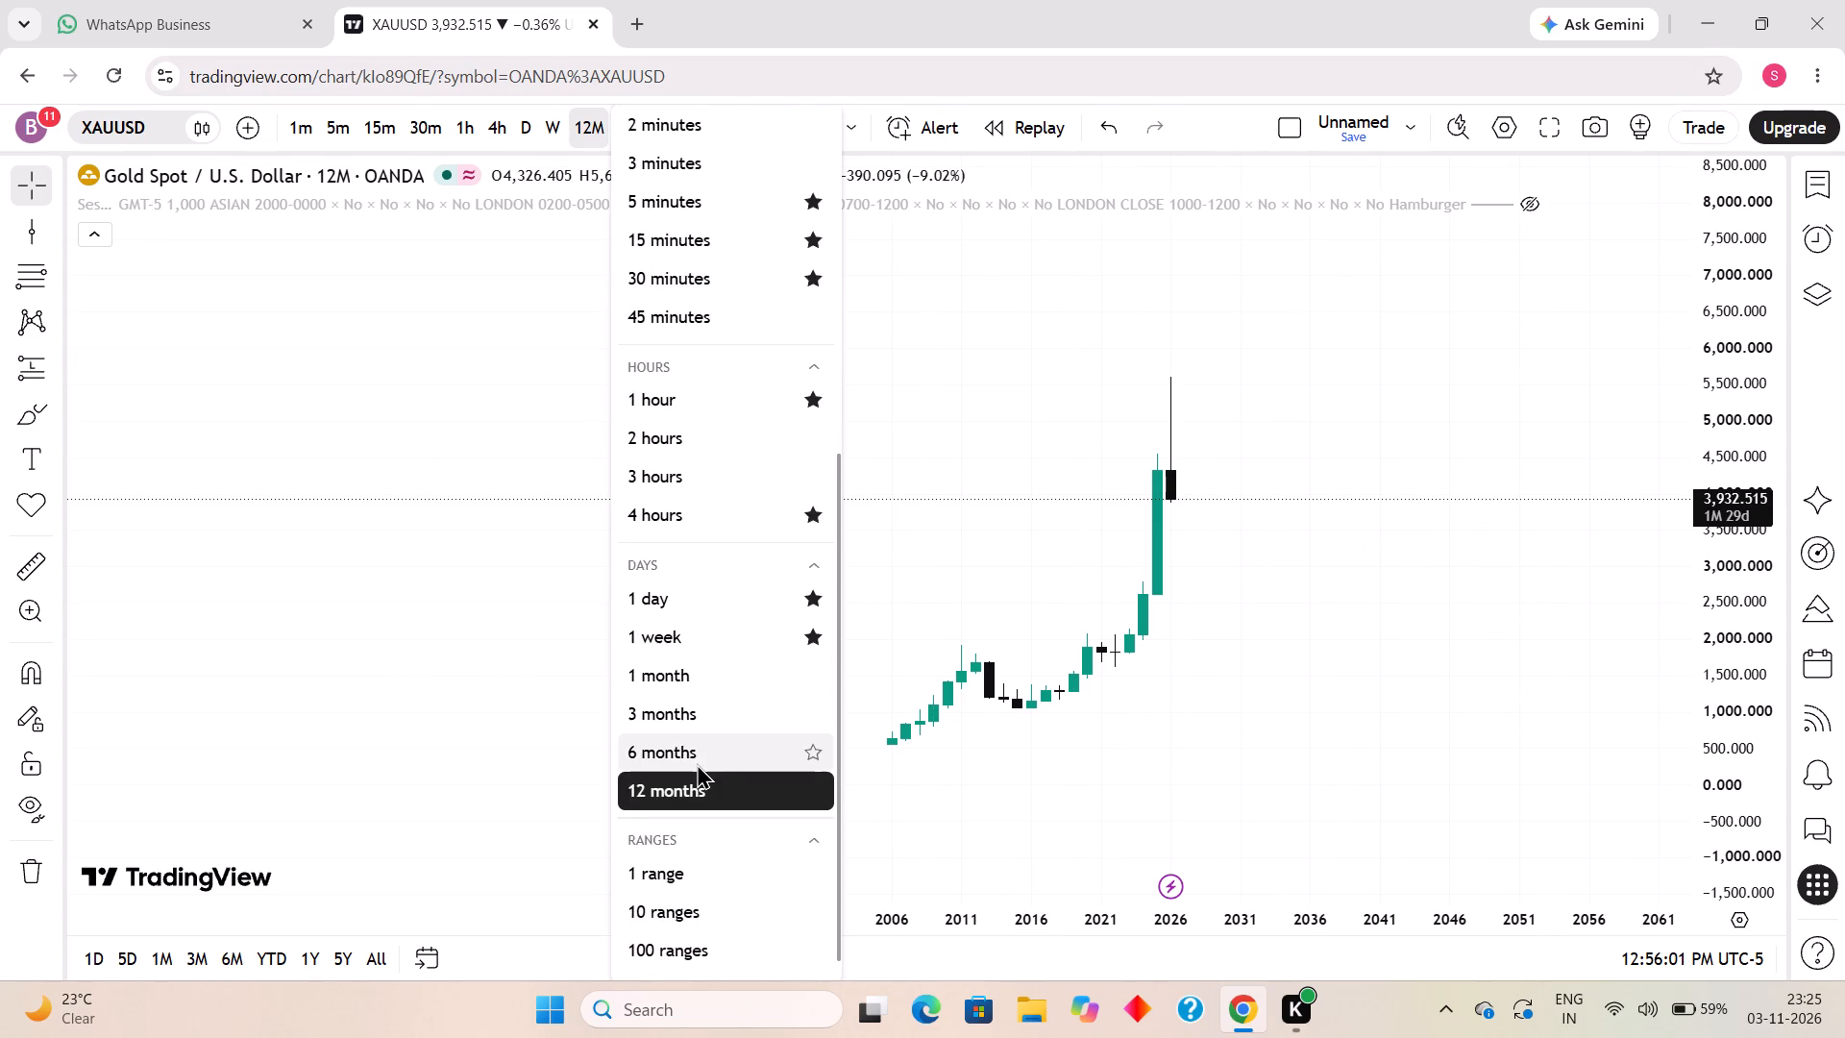
pyautogui.click(694, 760)
pyautogui.scroll(5, 903, 680)
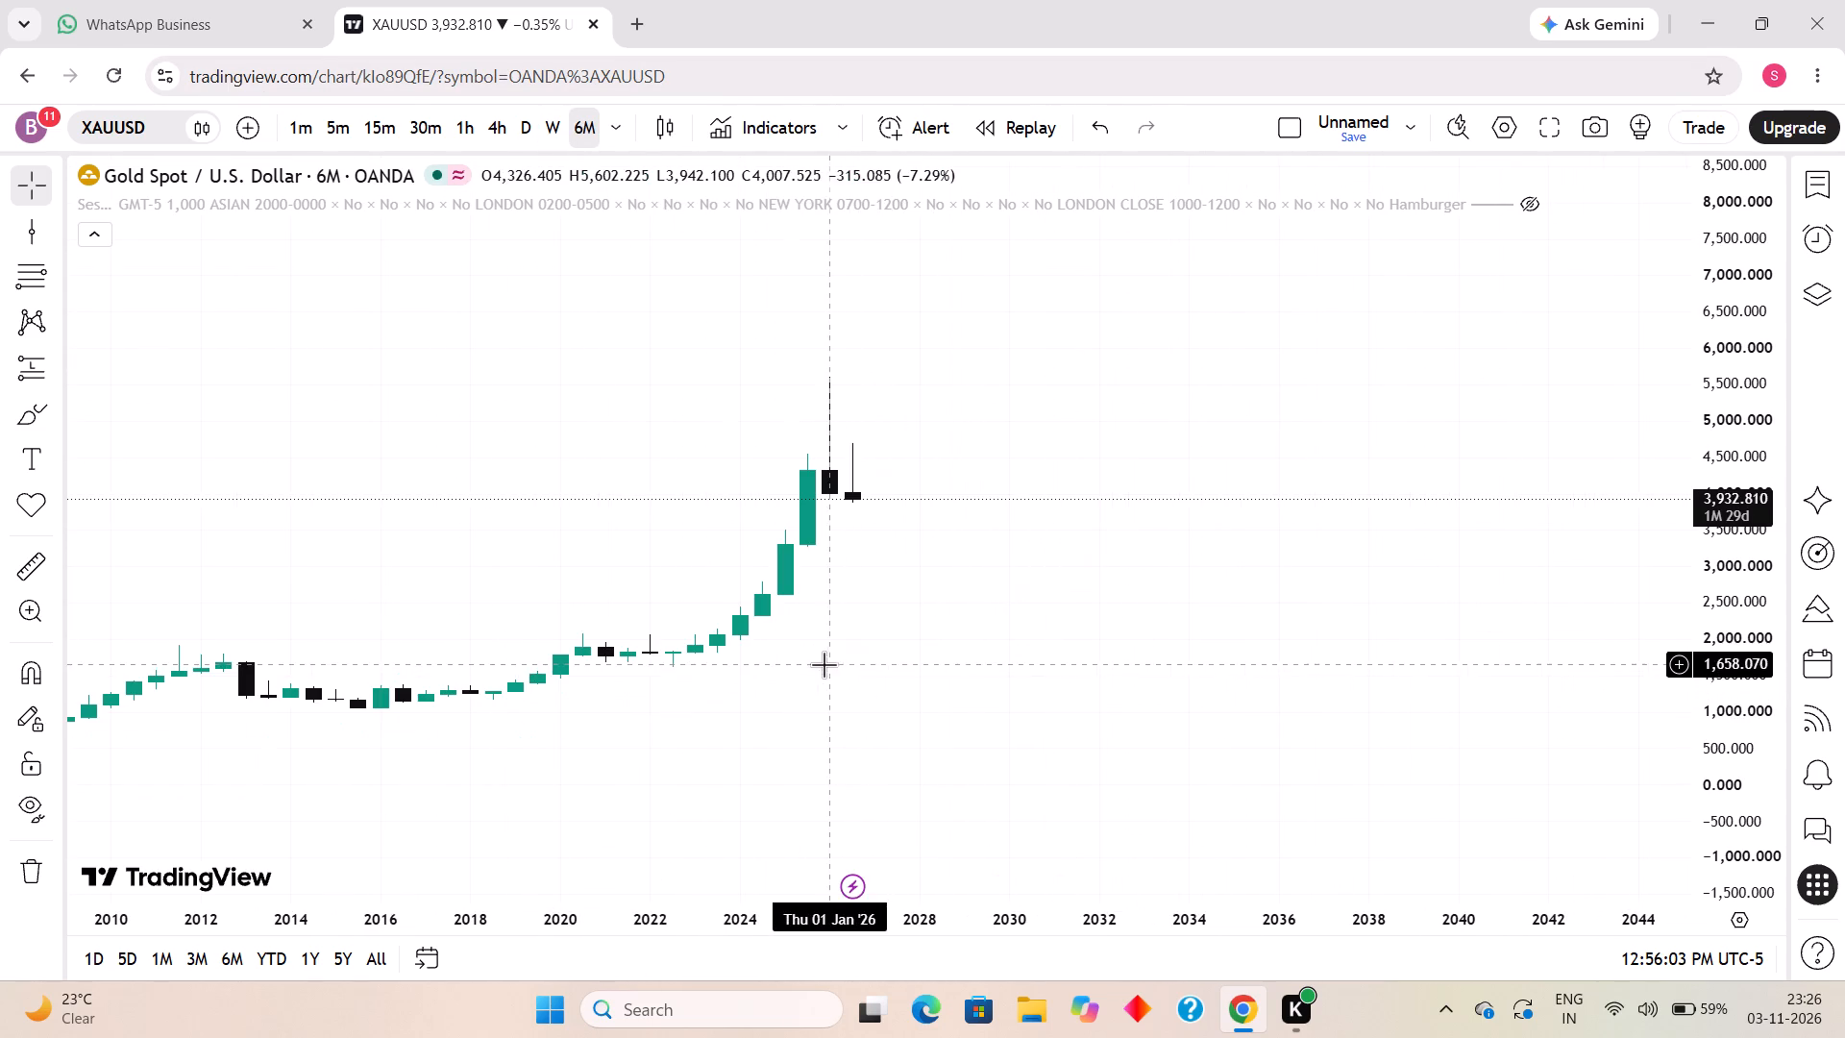
# Switch to the weekly interval and examine the candles from 2025 to November 2026 at a larger price scale.
pyautogui.click(545, 132)
pyautogui.scroll(-9, 622, 334)
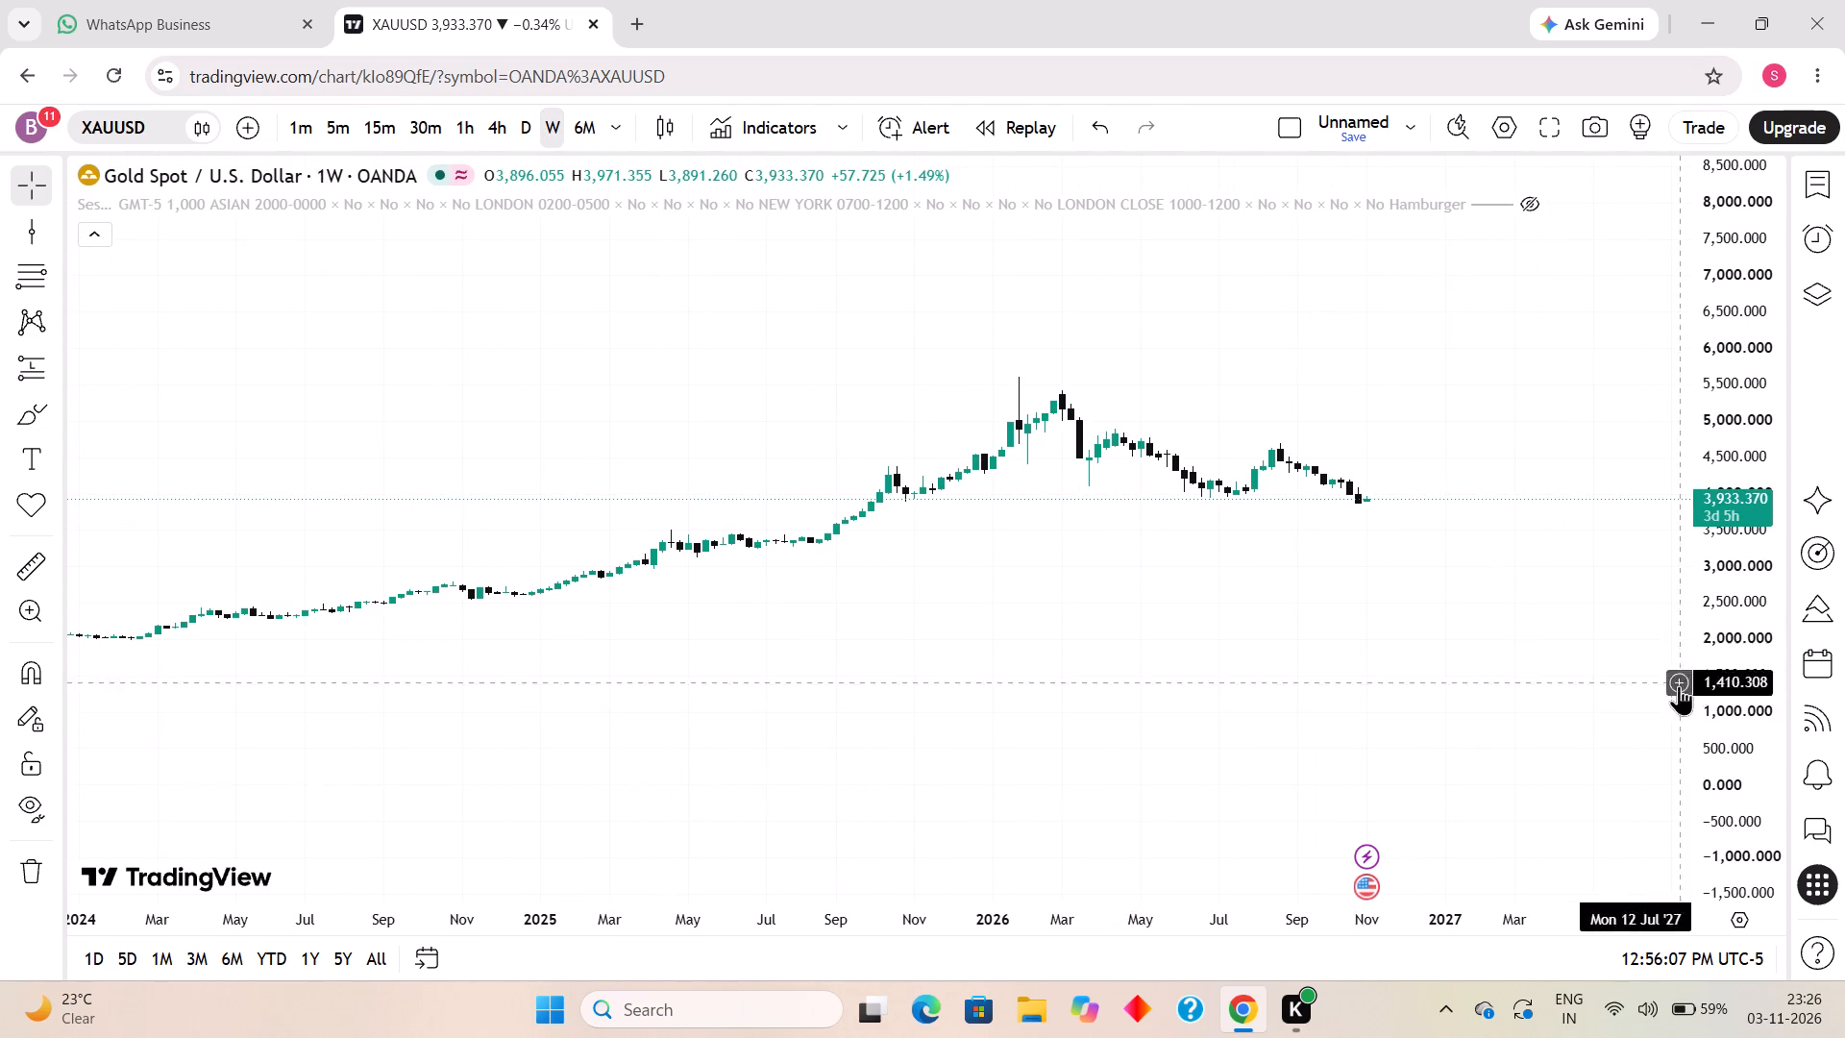
pyautogui.moveTo(1740, 768); pyautogui.dragTo(1572, 329)
pyautogui.moveTo(1731, 731); pyautogui.dragTo(1552, 444)
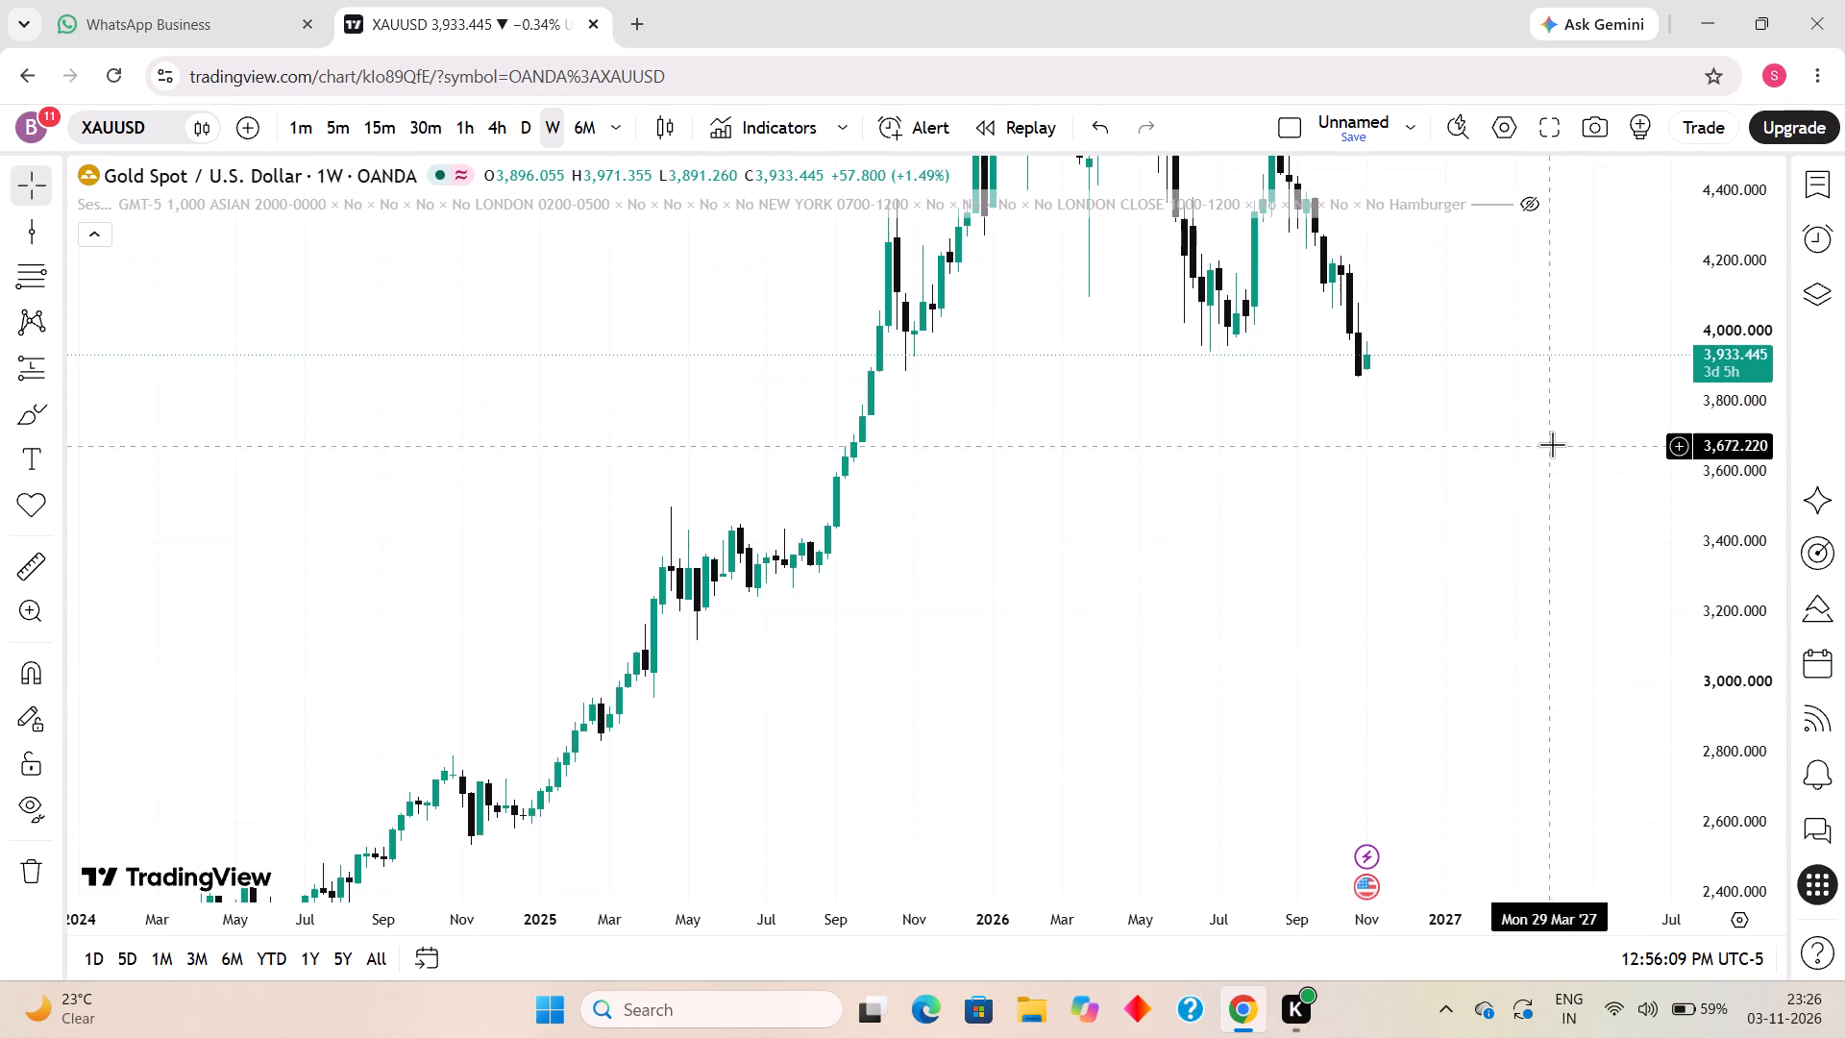
pyautogui.moveTo(1552, 444); pyautogui.dragTo(1539, 442)
pyautogui.scroll(2, 974, 414)
pyautogui.moveTo(1028, 412); pyautogui.dragTo(979, 648)
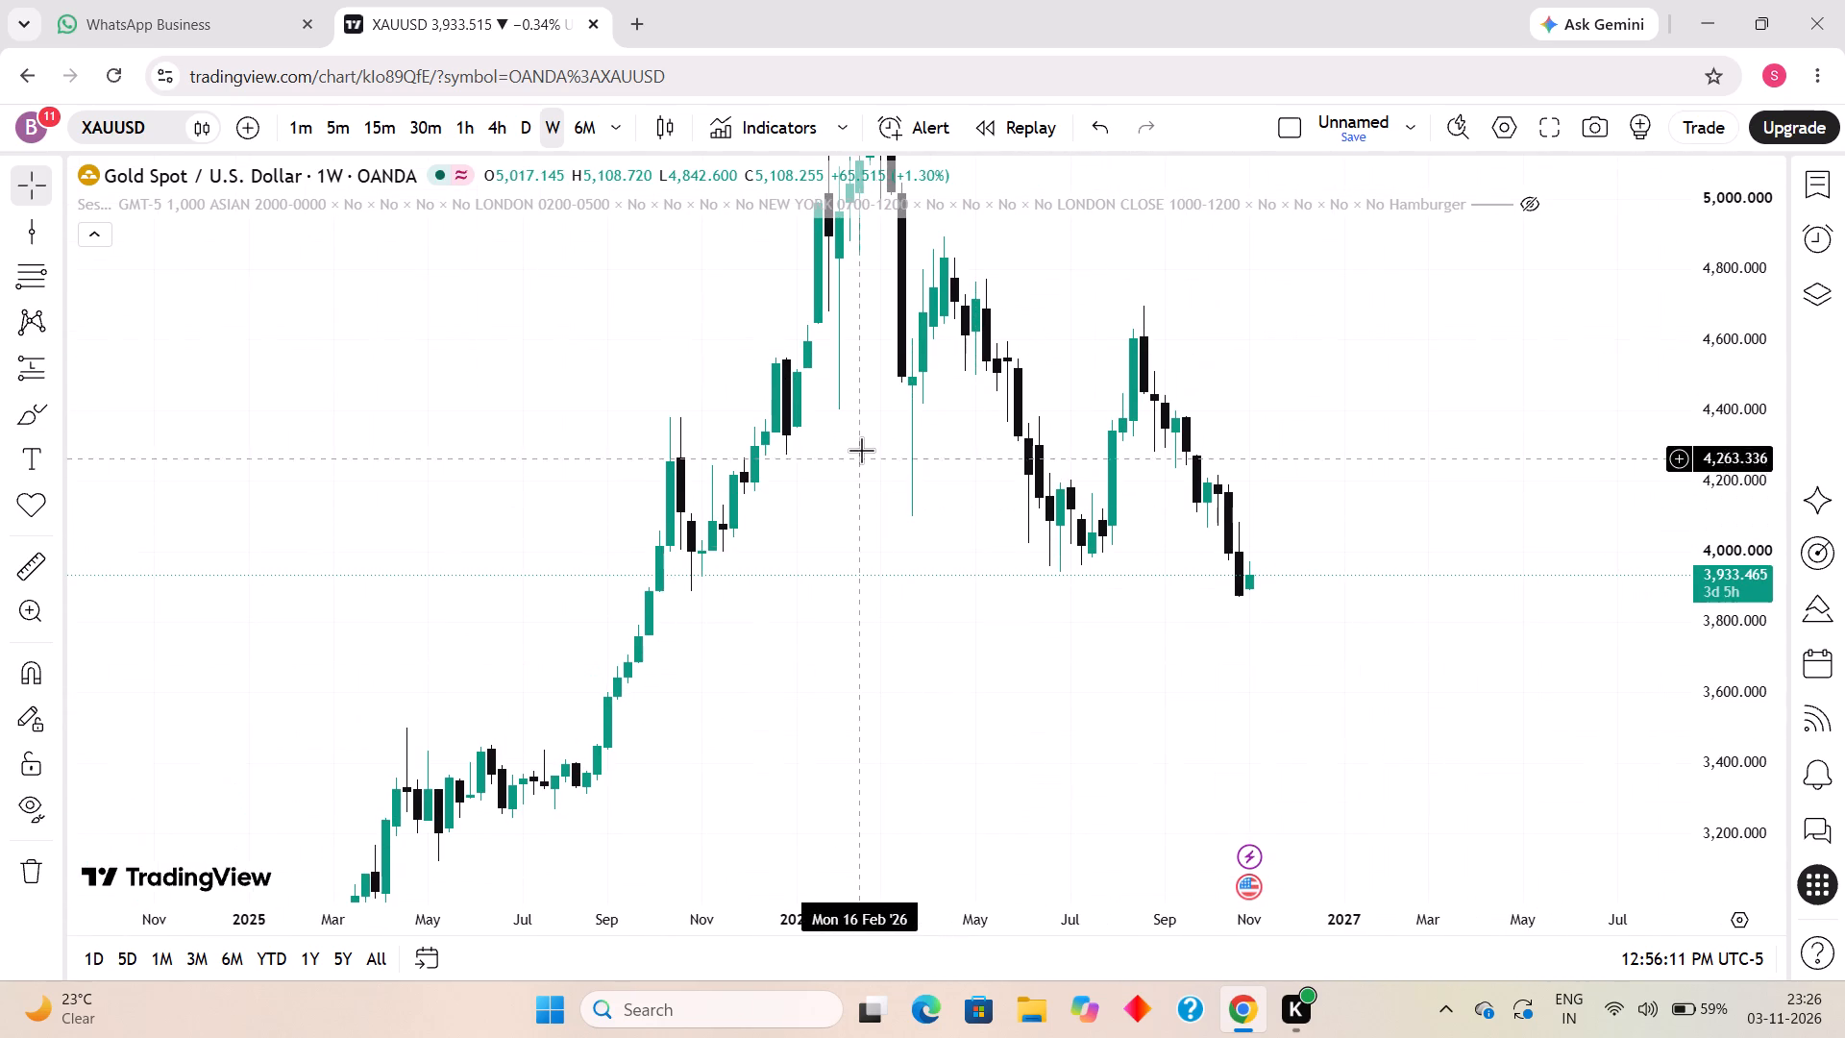
# Return to the 6-month interval and examine the candles from 2006 through the 2025–2026 rise and pullback.
pyautogui.click(611, 132)
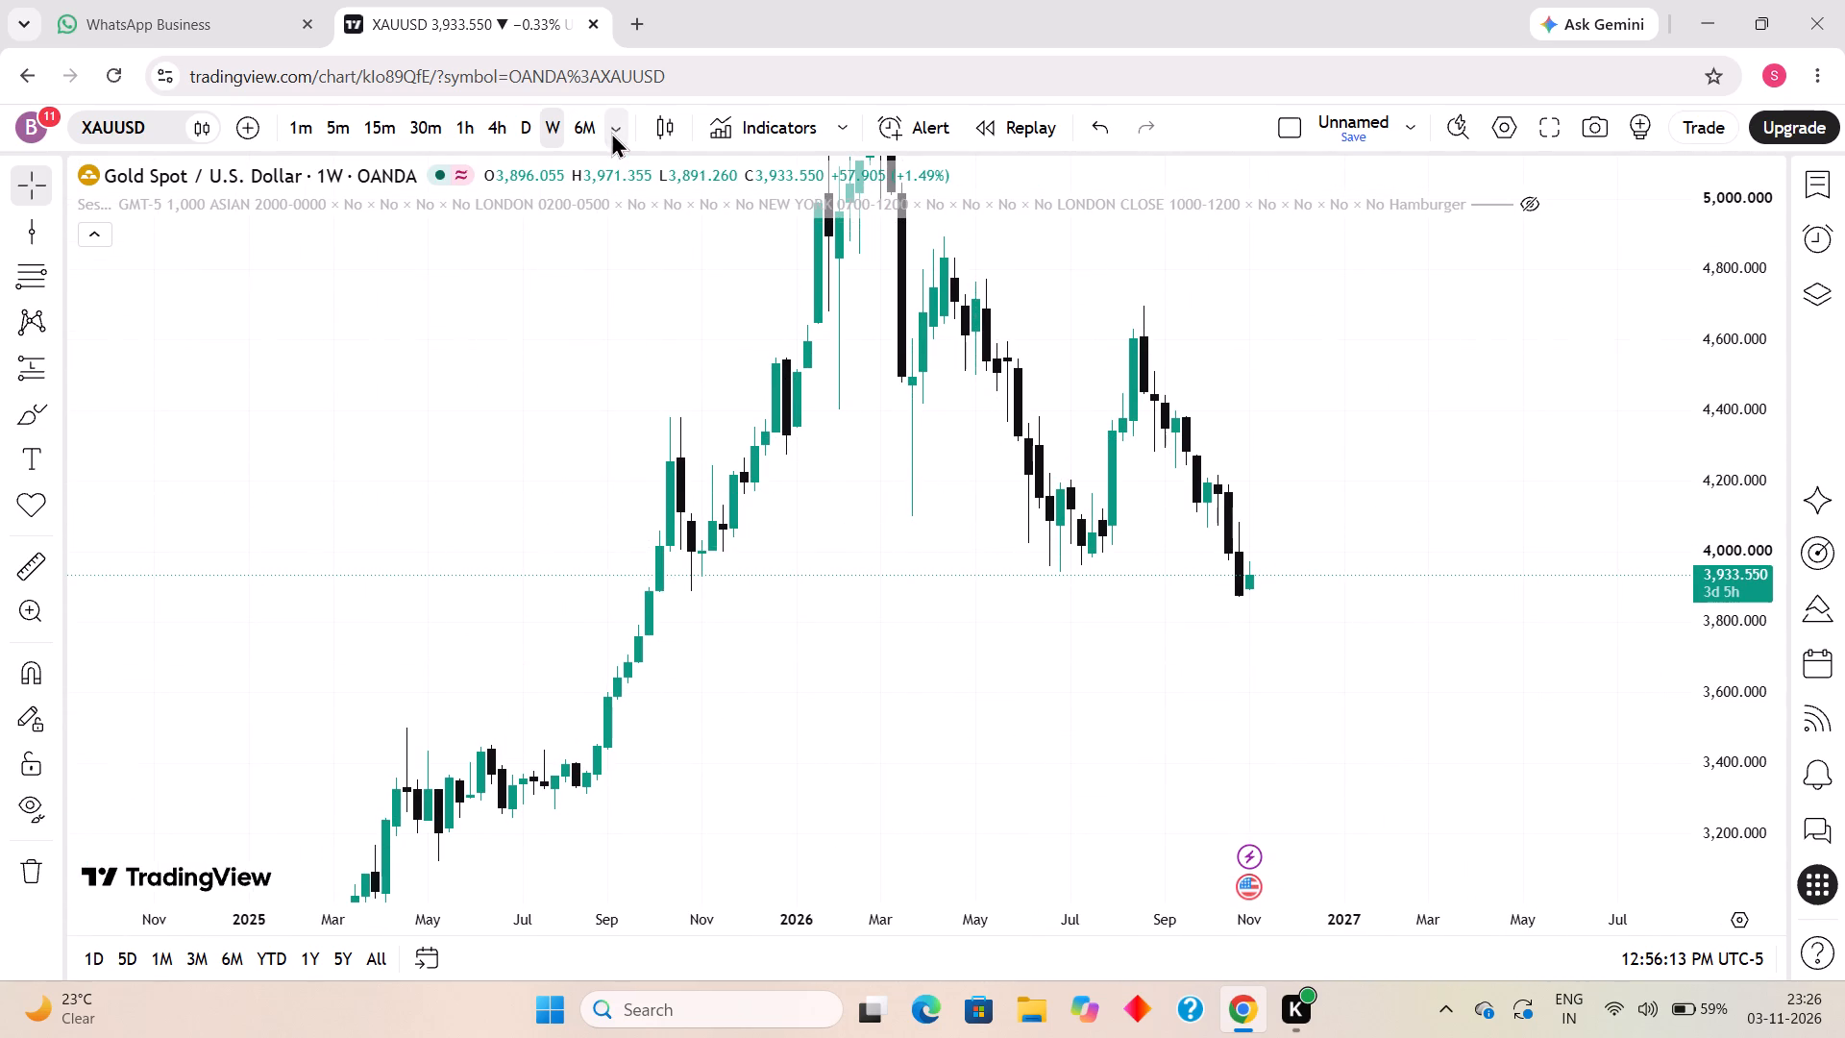
pyautogui.scroll(-5, 675, 514)
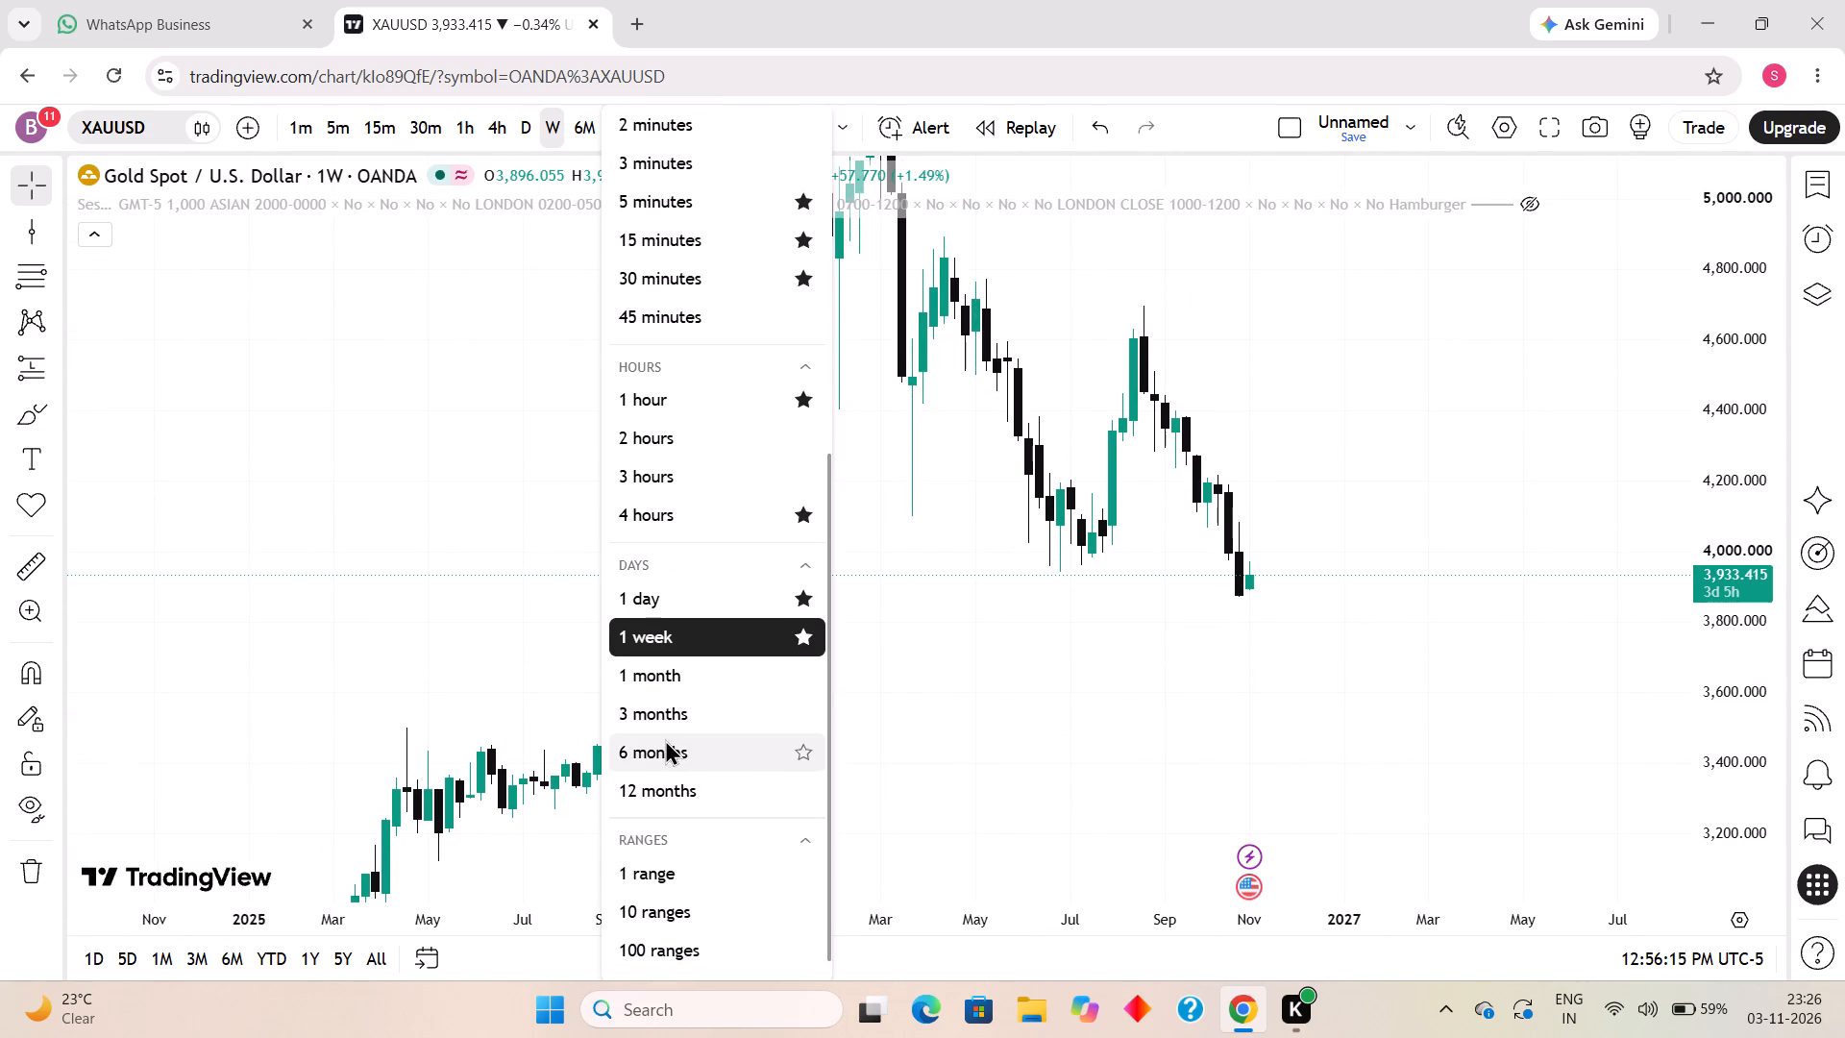
pyautogui.click(667, 741)
pyautogui.scroll(5, 1143, 467)
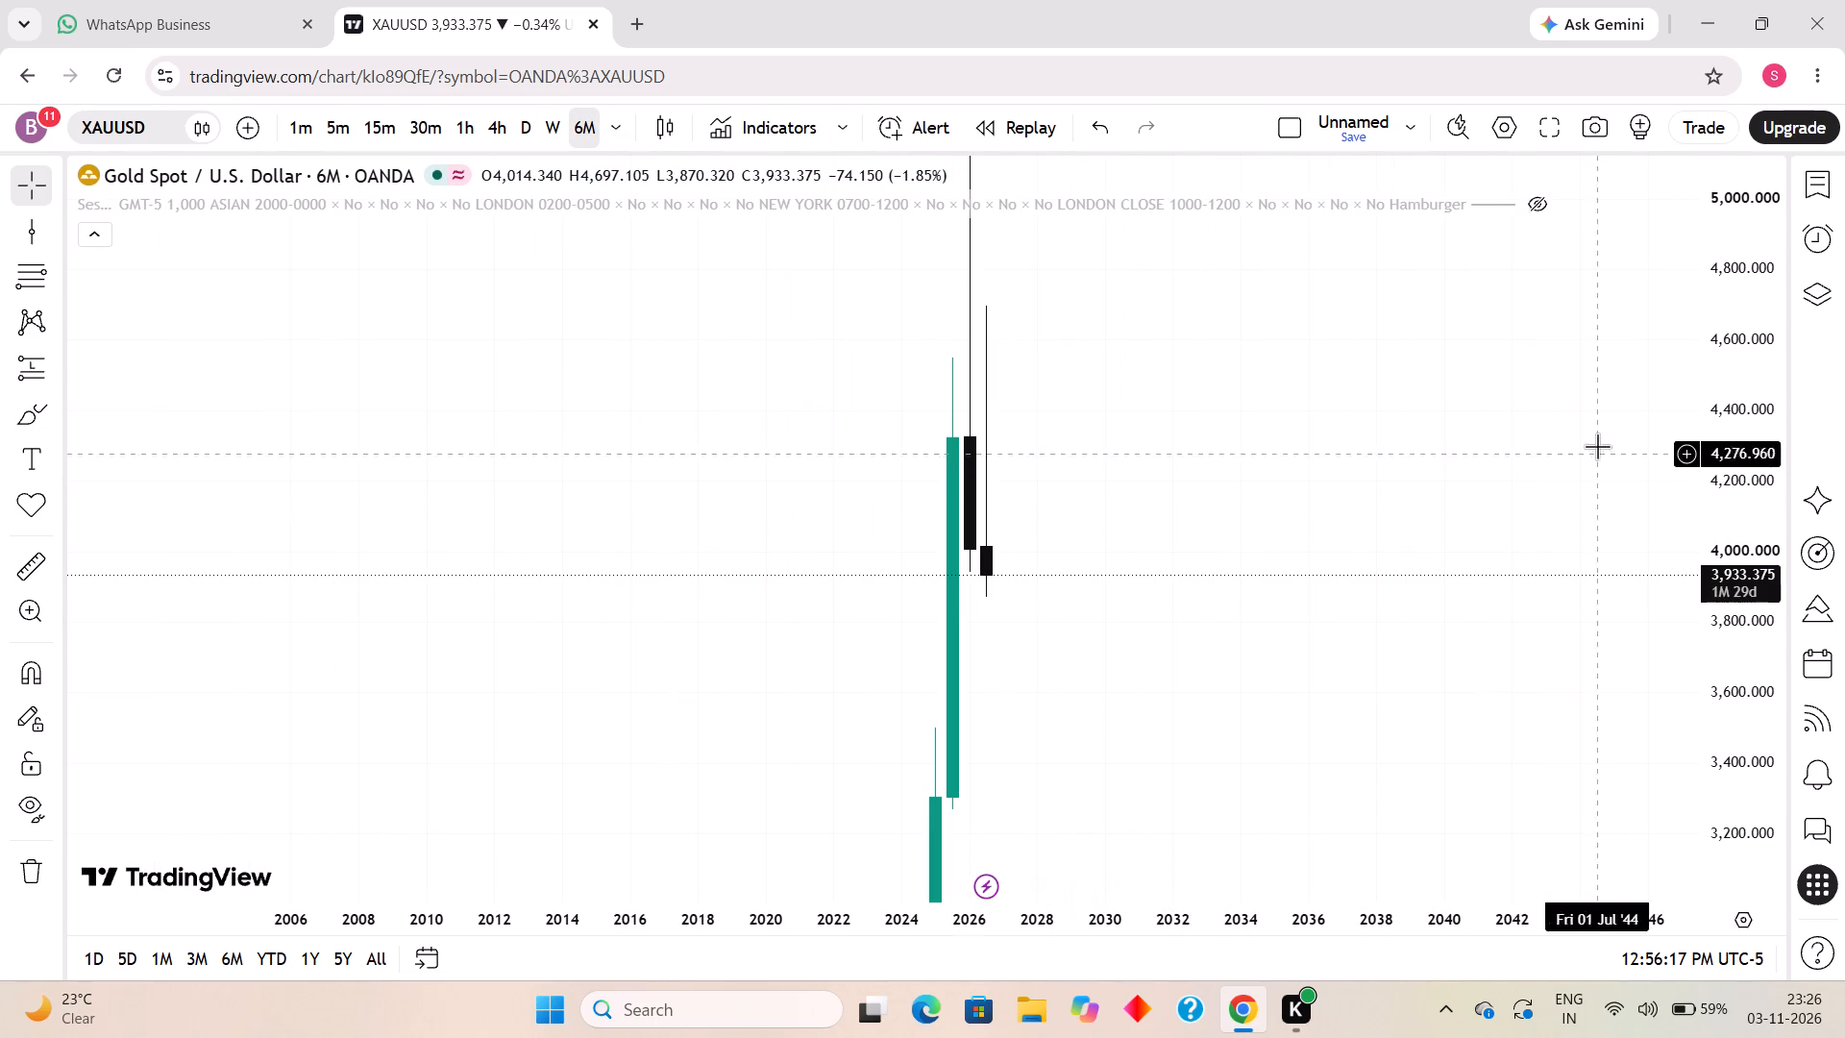
pyautogui.moveTo(1734, 501); pyautogui.dragTo(1565, 914)
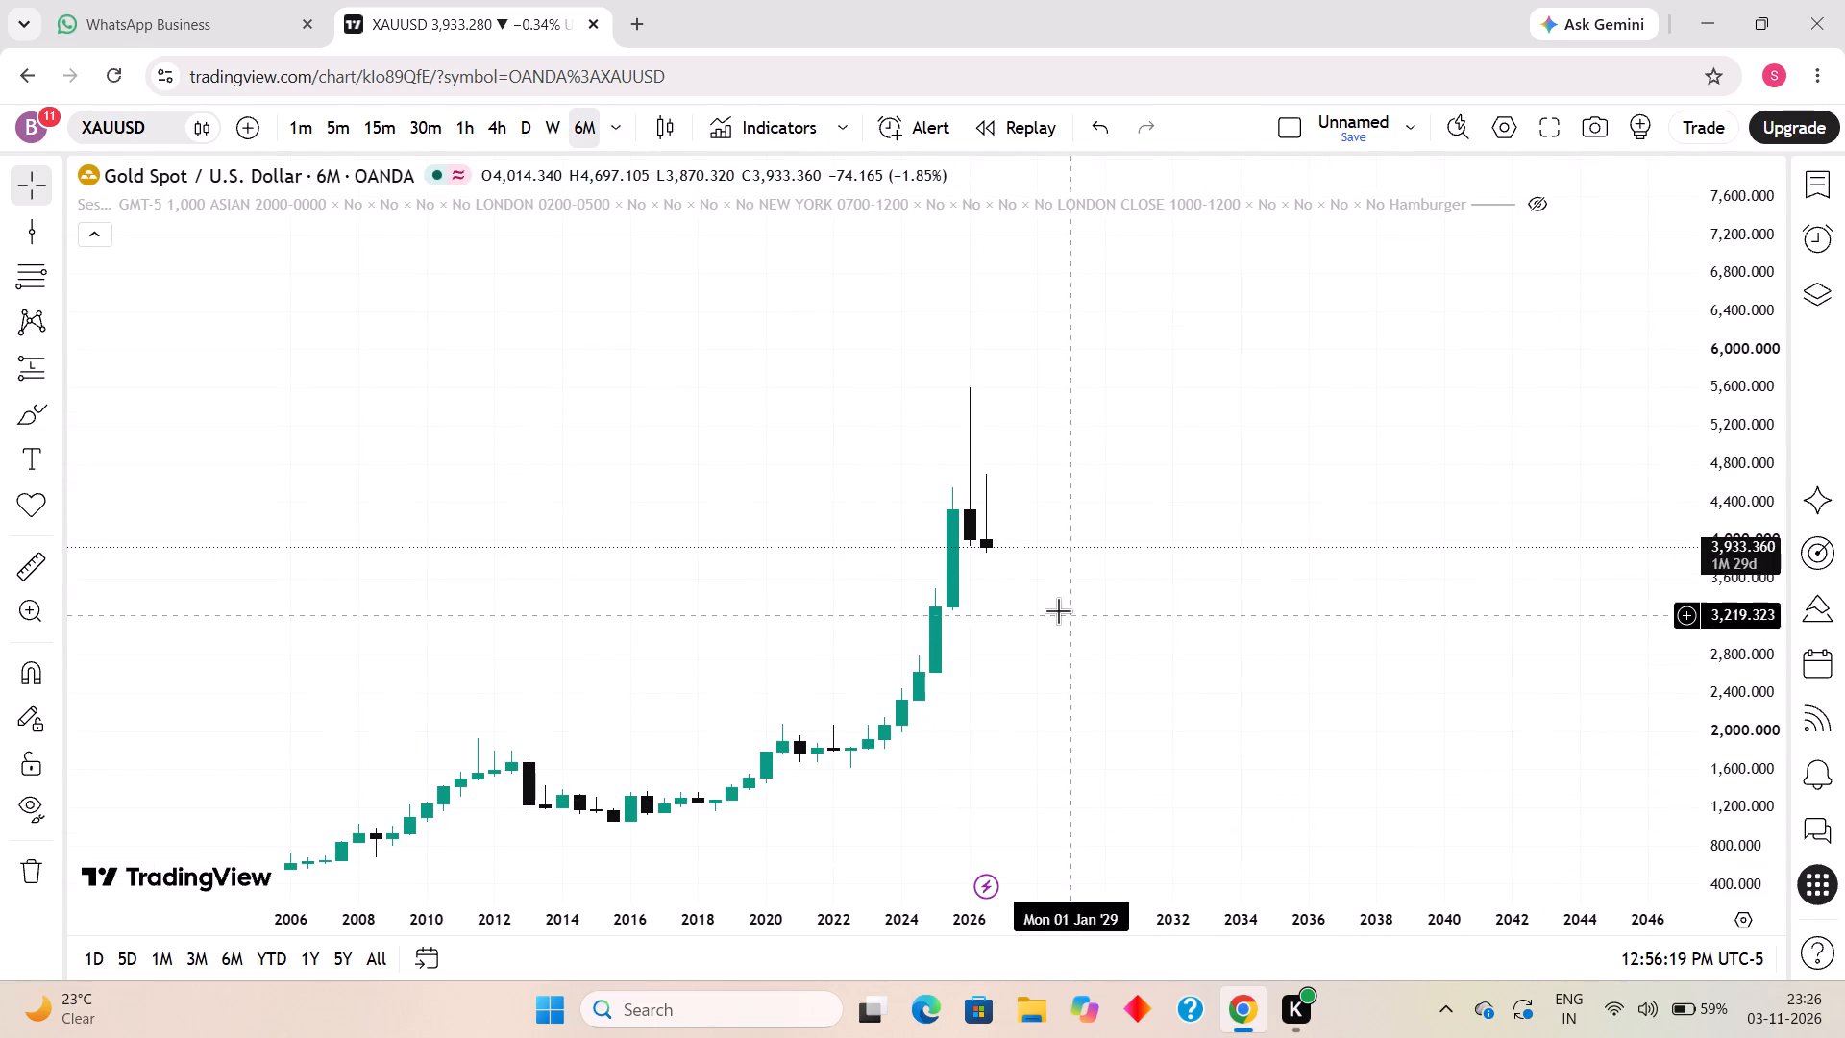
pyautogui.moveTo(1012, 579); pyautogui.dragTo(1052, 453)
pyautogui.moveTo(1771, 758); pyautogui.dragTo(1654, 470)
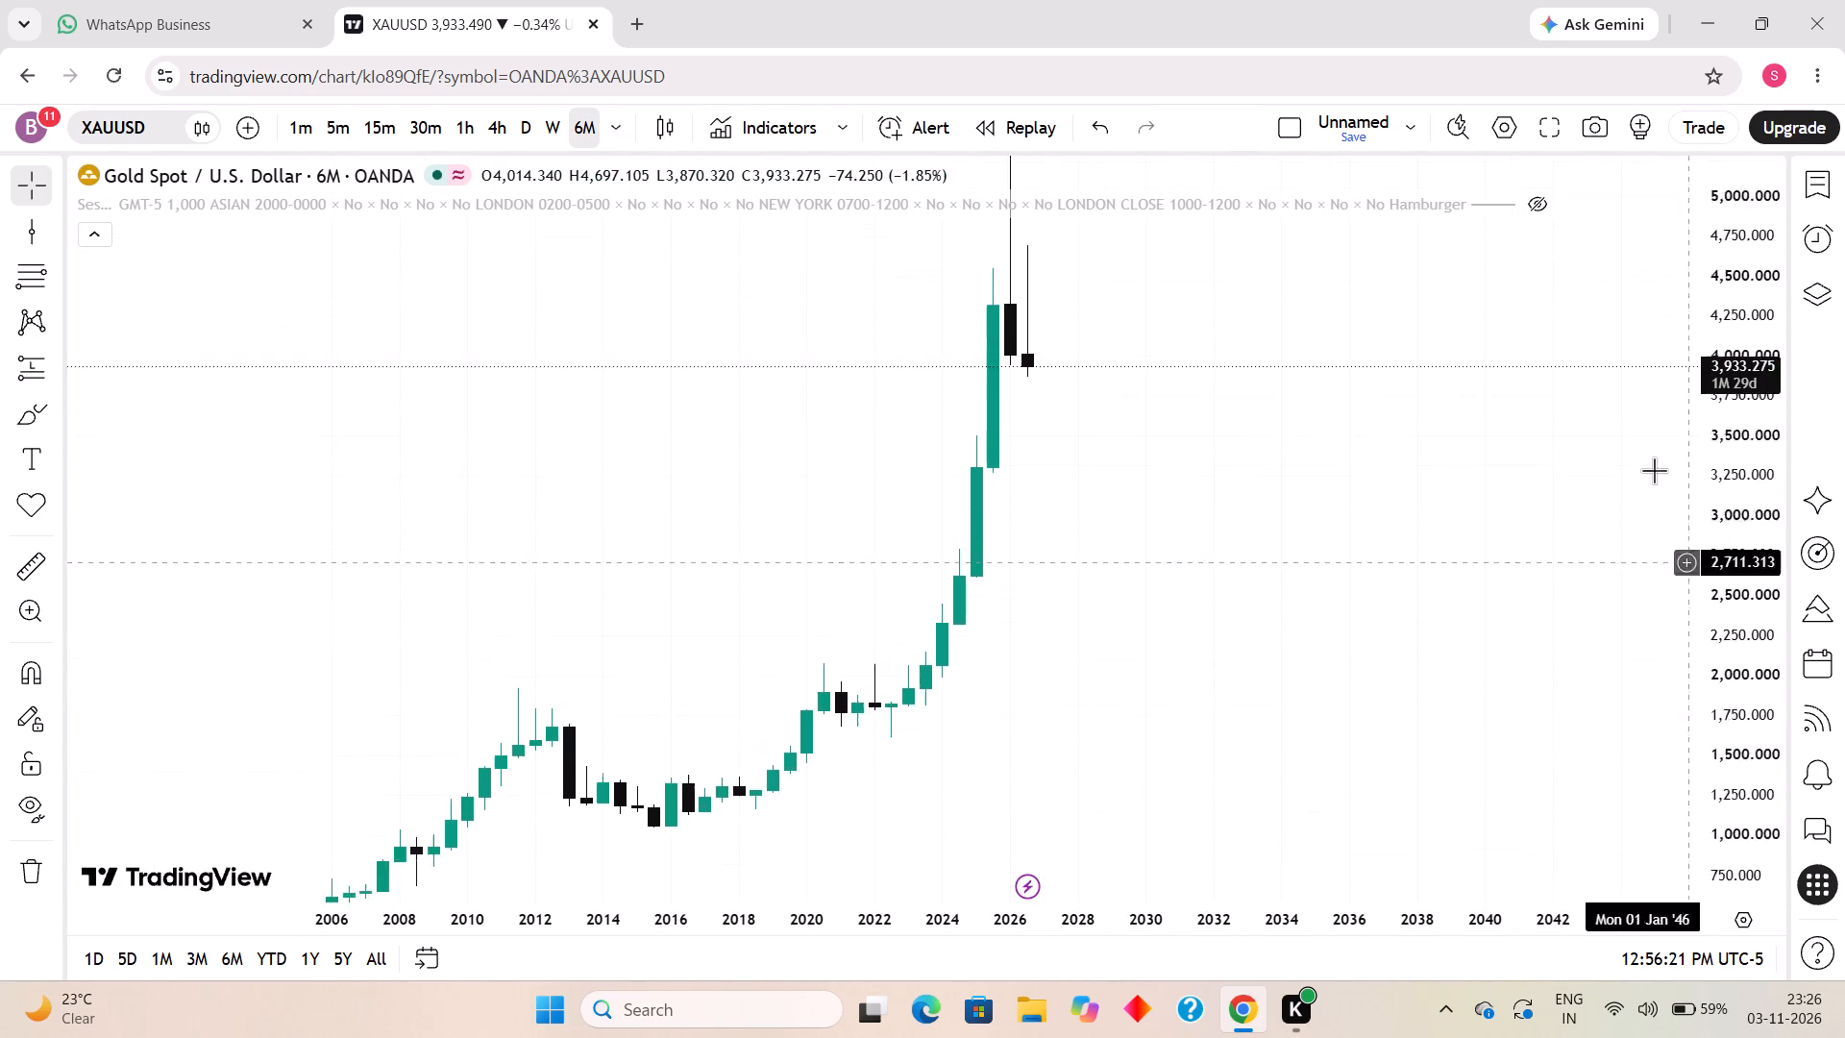
pyautogui.moveTo(1654, 470); pyautogui.dragTo(1570, 402)
pyautogui.moveTo(1096, 782); pyautogui.dragTo(1117, 550)
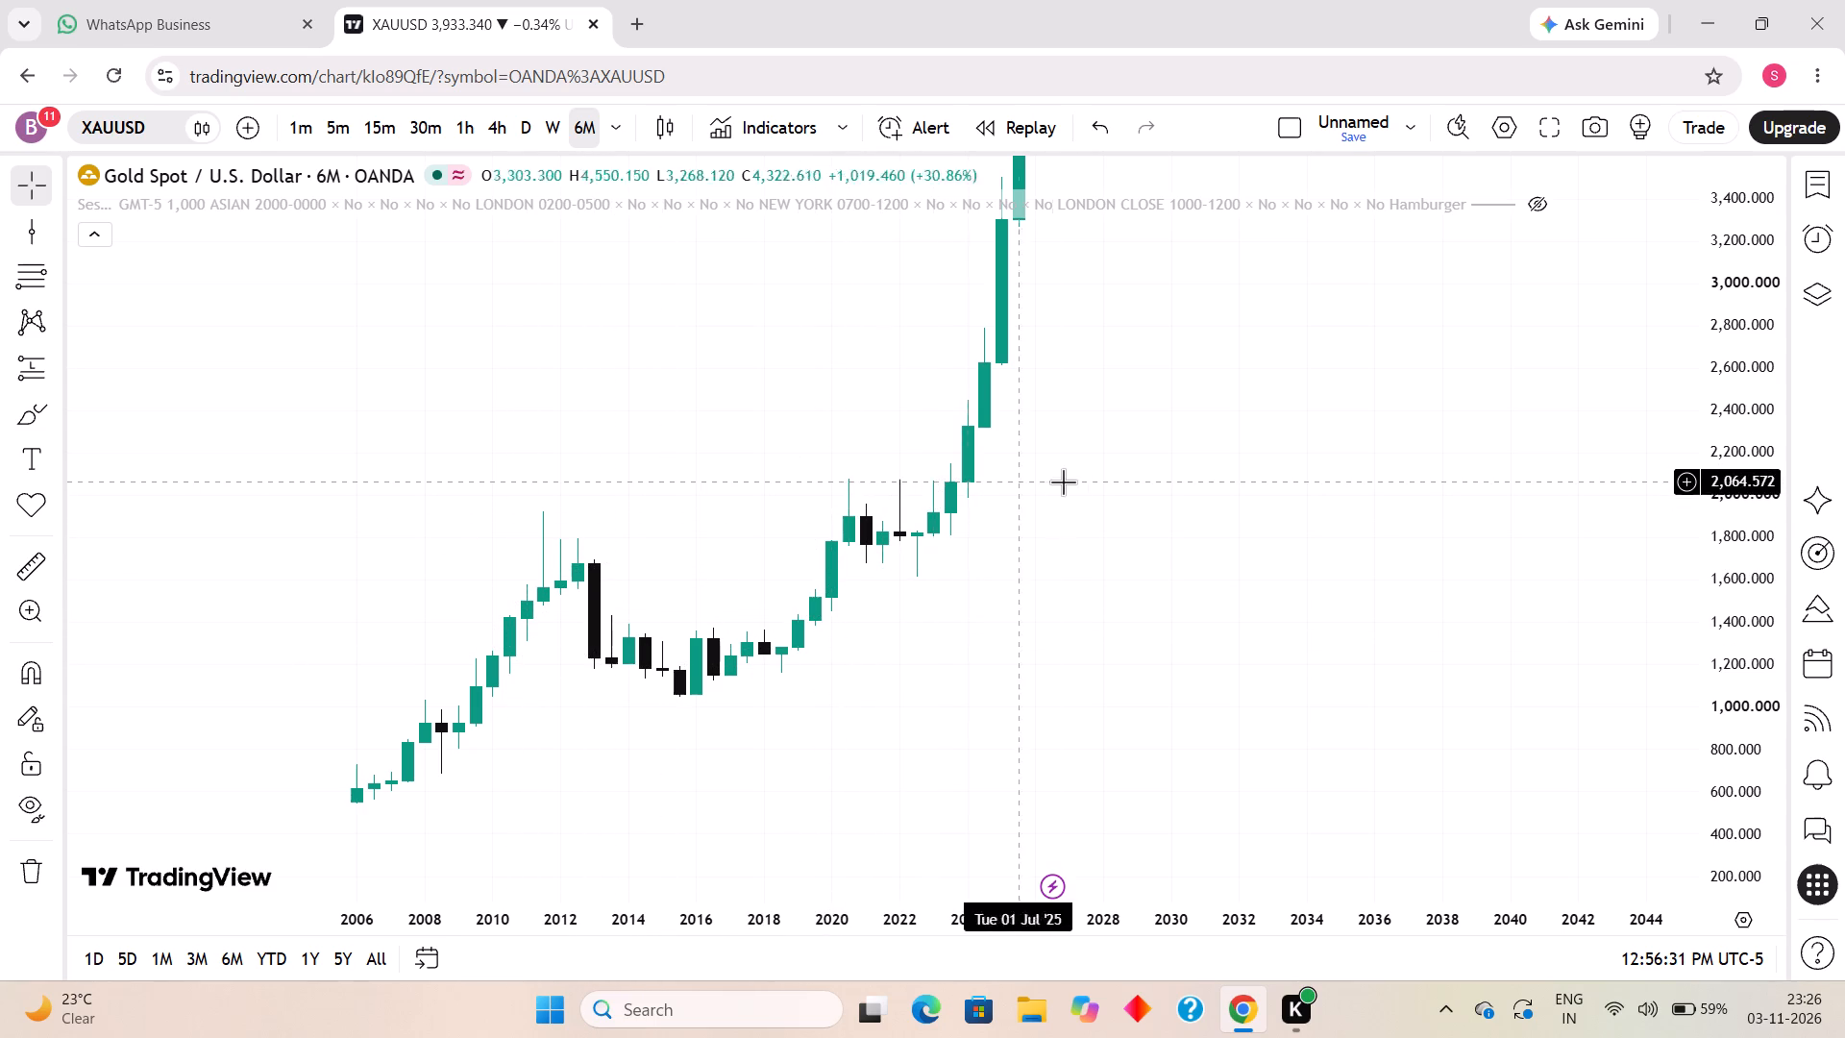
pyautogui.moveTo(1095, 489); pyautogui.dragTo(995, 825)
pyautogui.moveTo(999, 599); pyautogui.dragTo(1071, 707)
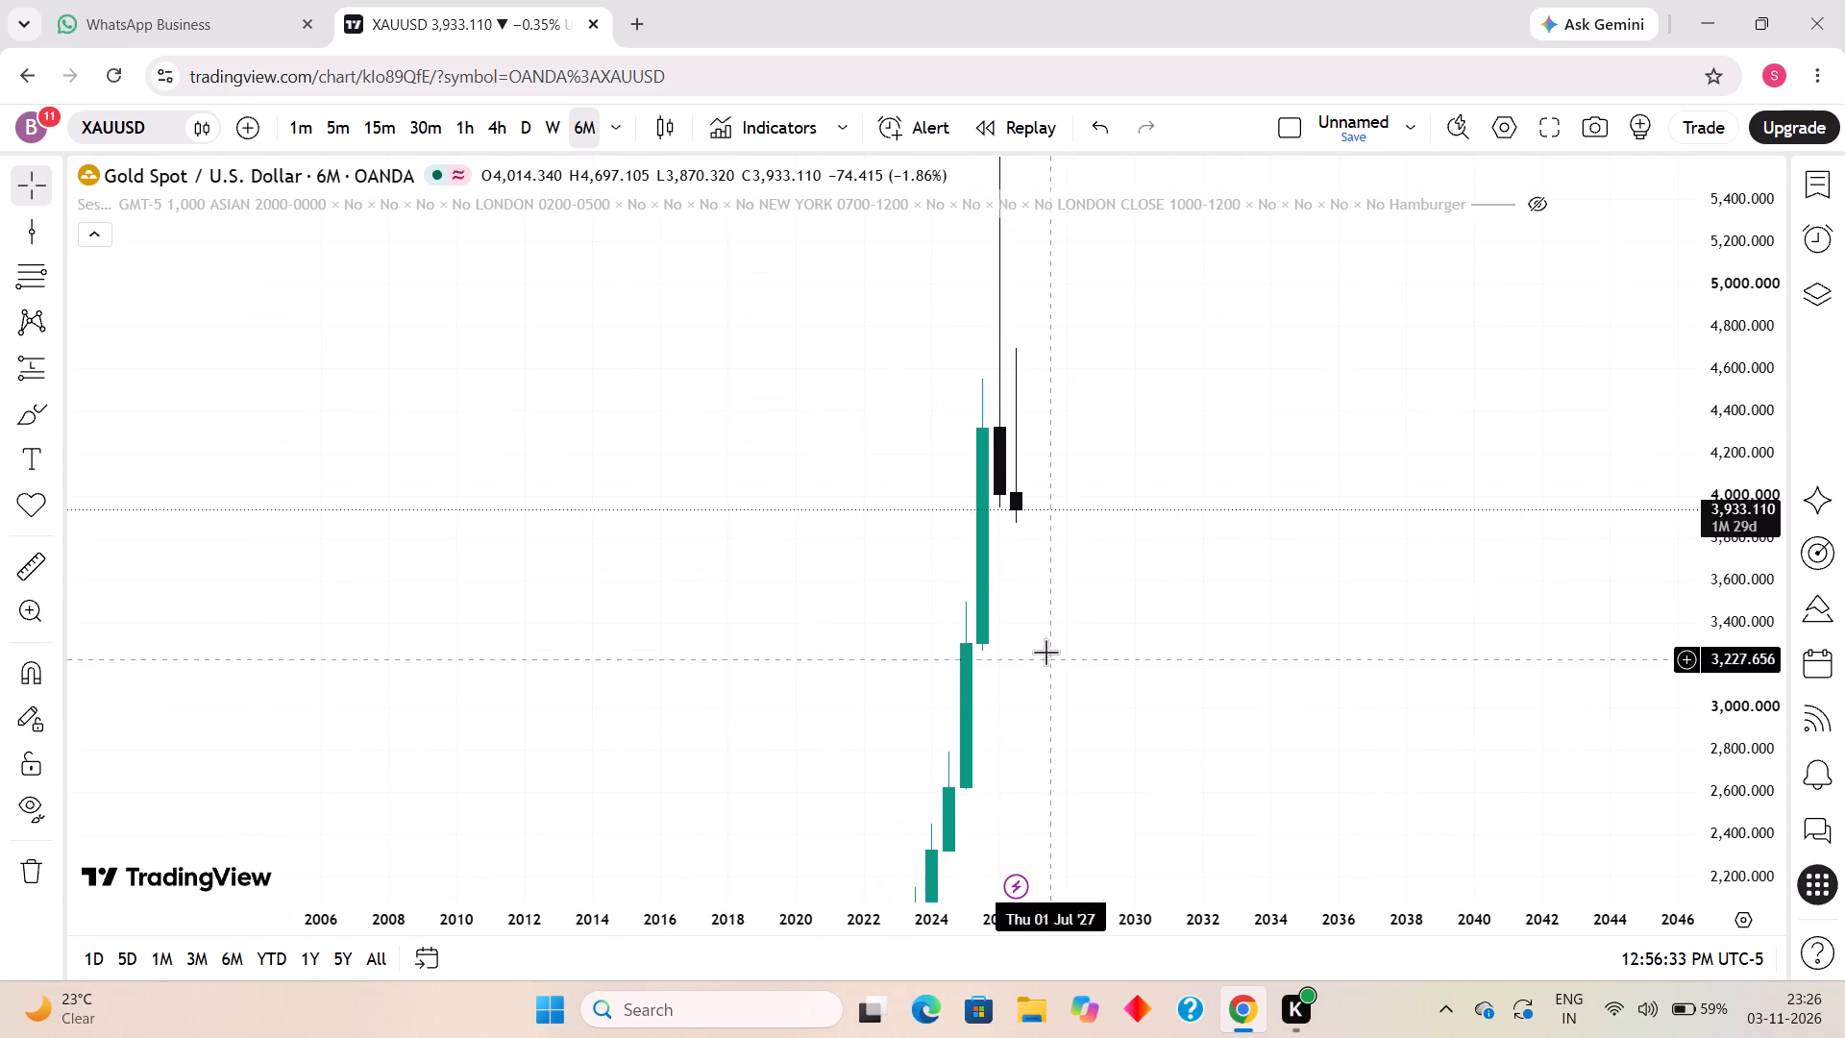
pyautogui.scroll(2, 1007, 627)
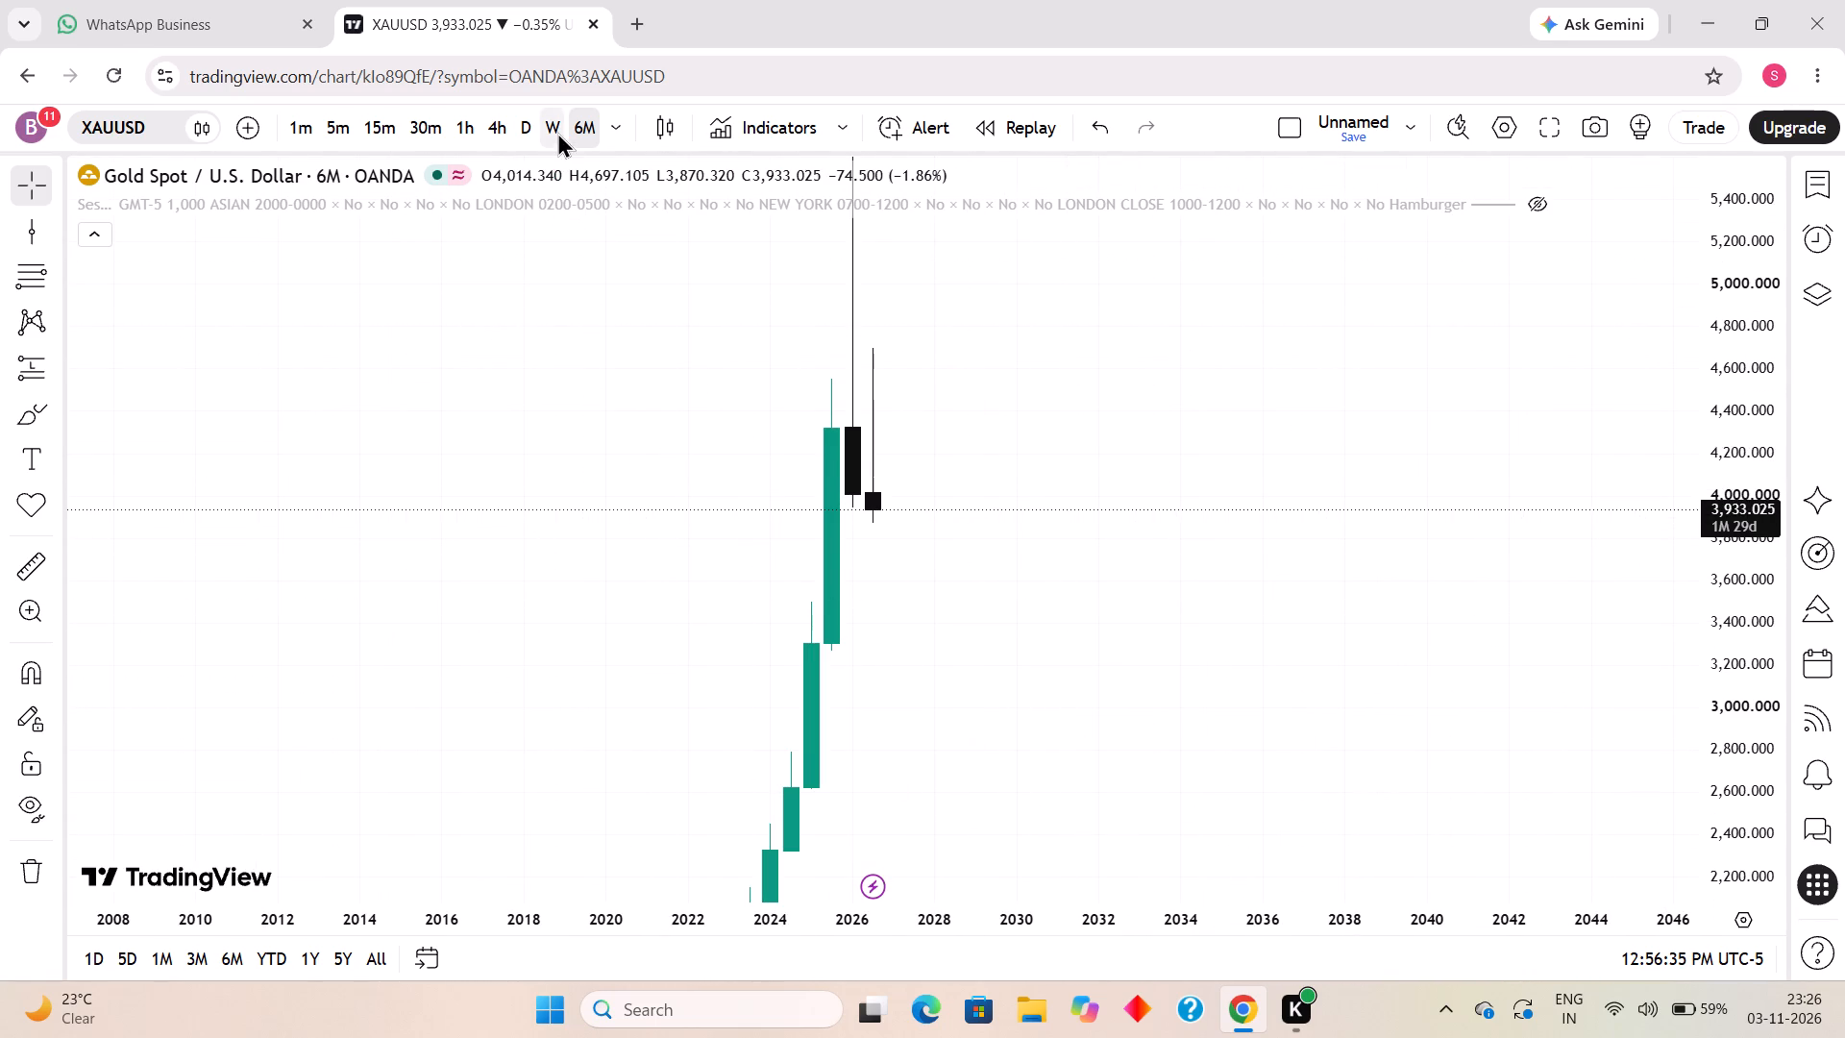
# Switch to the 3-month interval and examine the 2024–2026 candles.
pyautogui.click(608, 133)
pyautogui.scroll(-5, 692, 559)
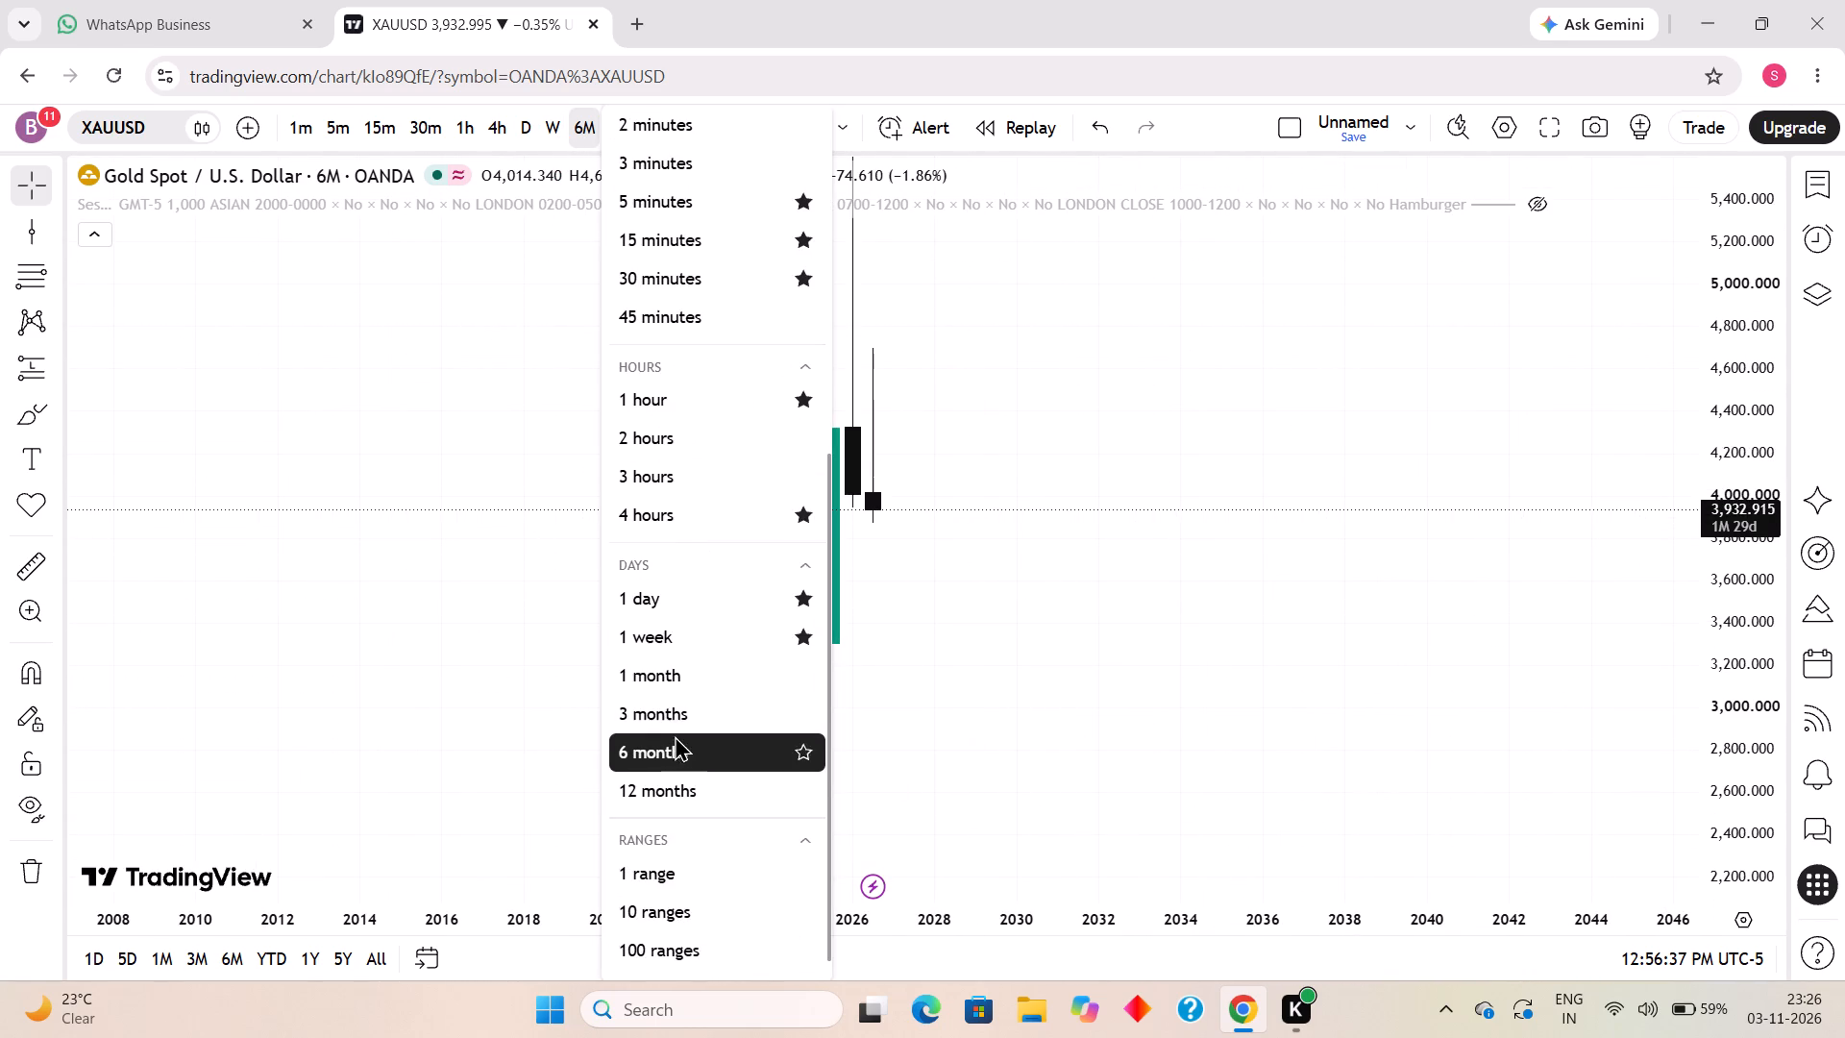
pyautogui.click(676, 717)
pyautogui.scroll(-3, 679, 663)
pyautogui.scroll(2, 829, 667)
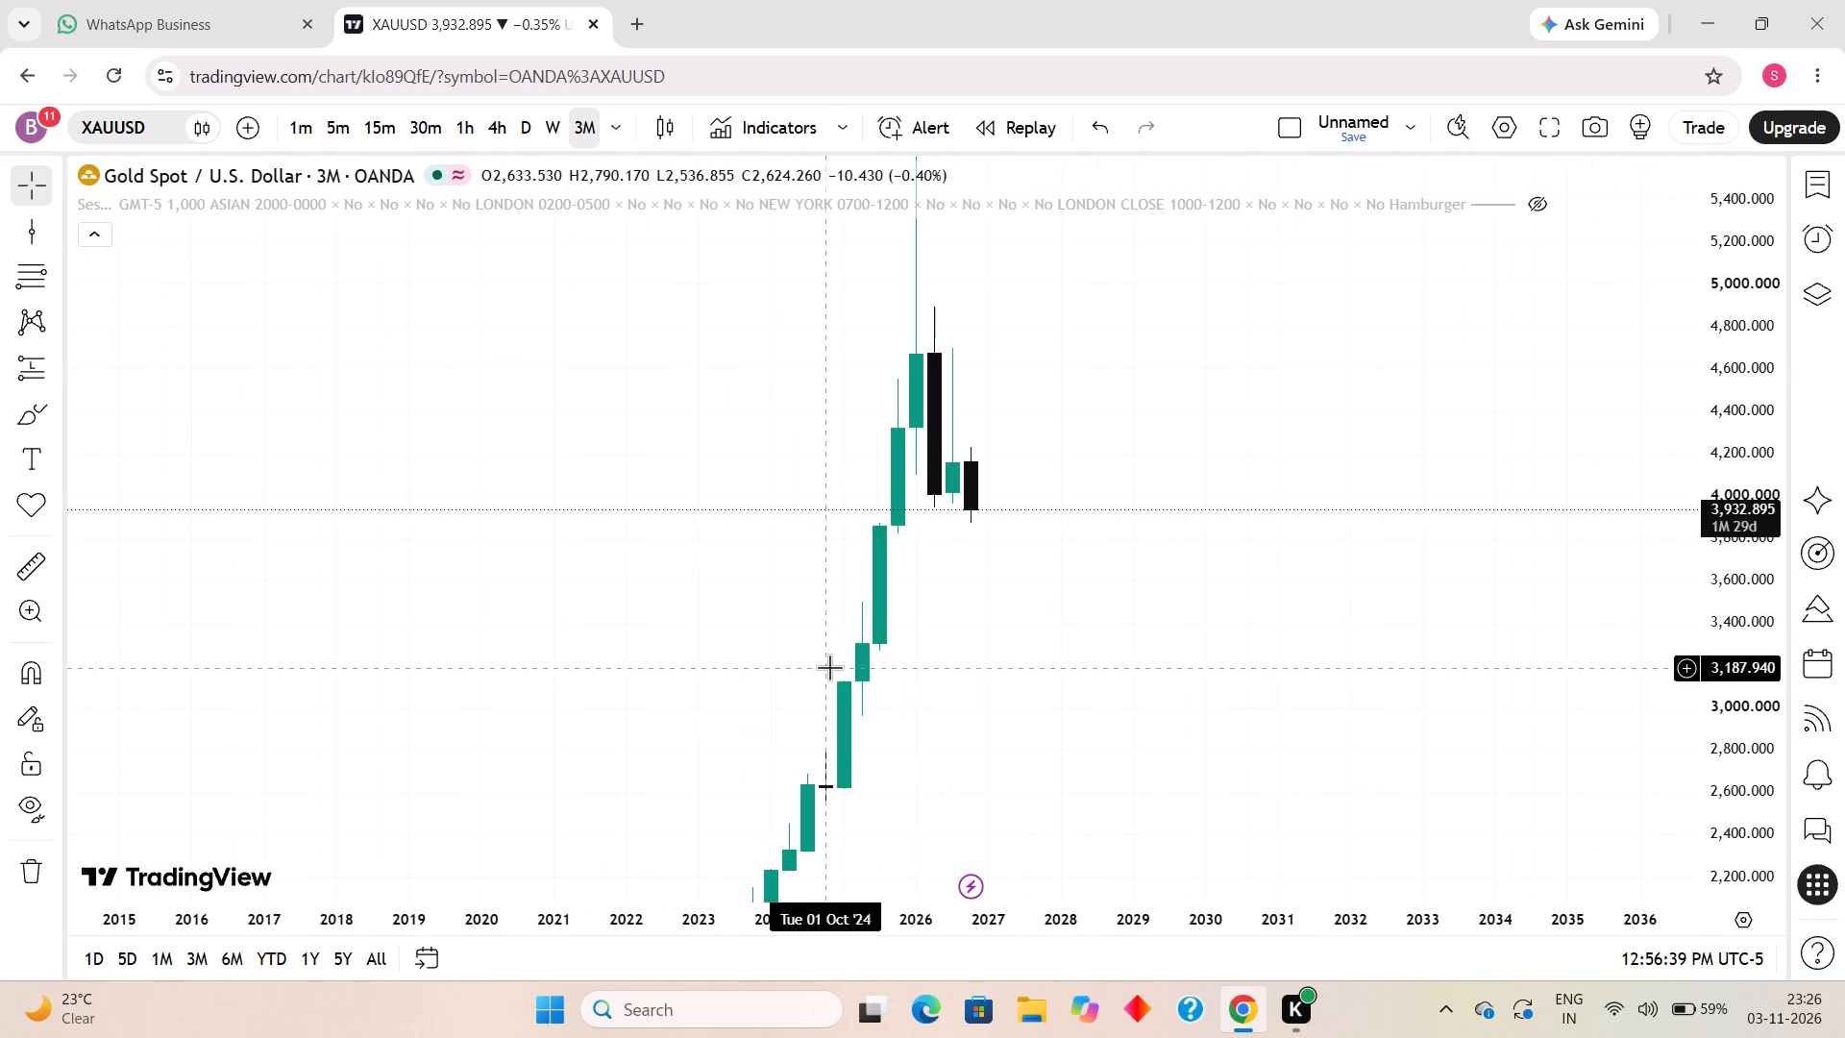
pyautogui.moveTo(1033, 581); pyautogui.dragTo(1095, 655)
pyautogui.scroll(1, 928, 618)
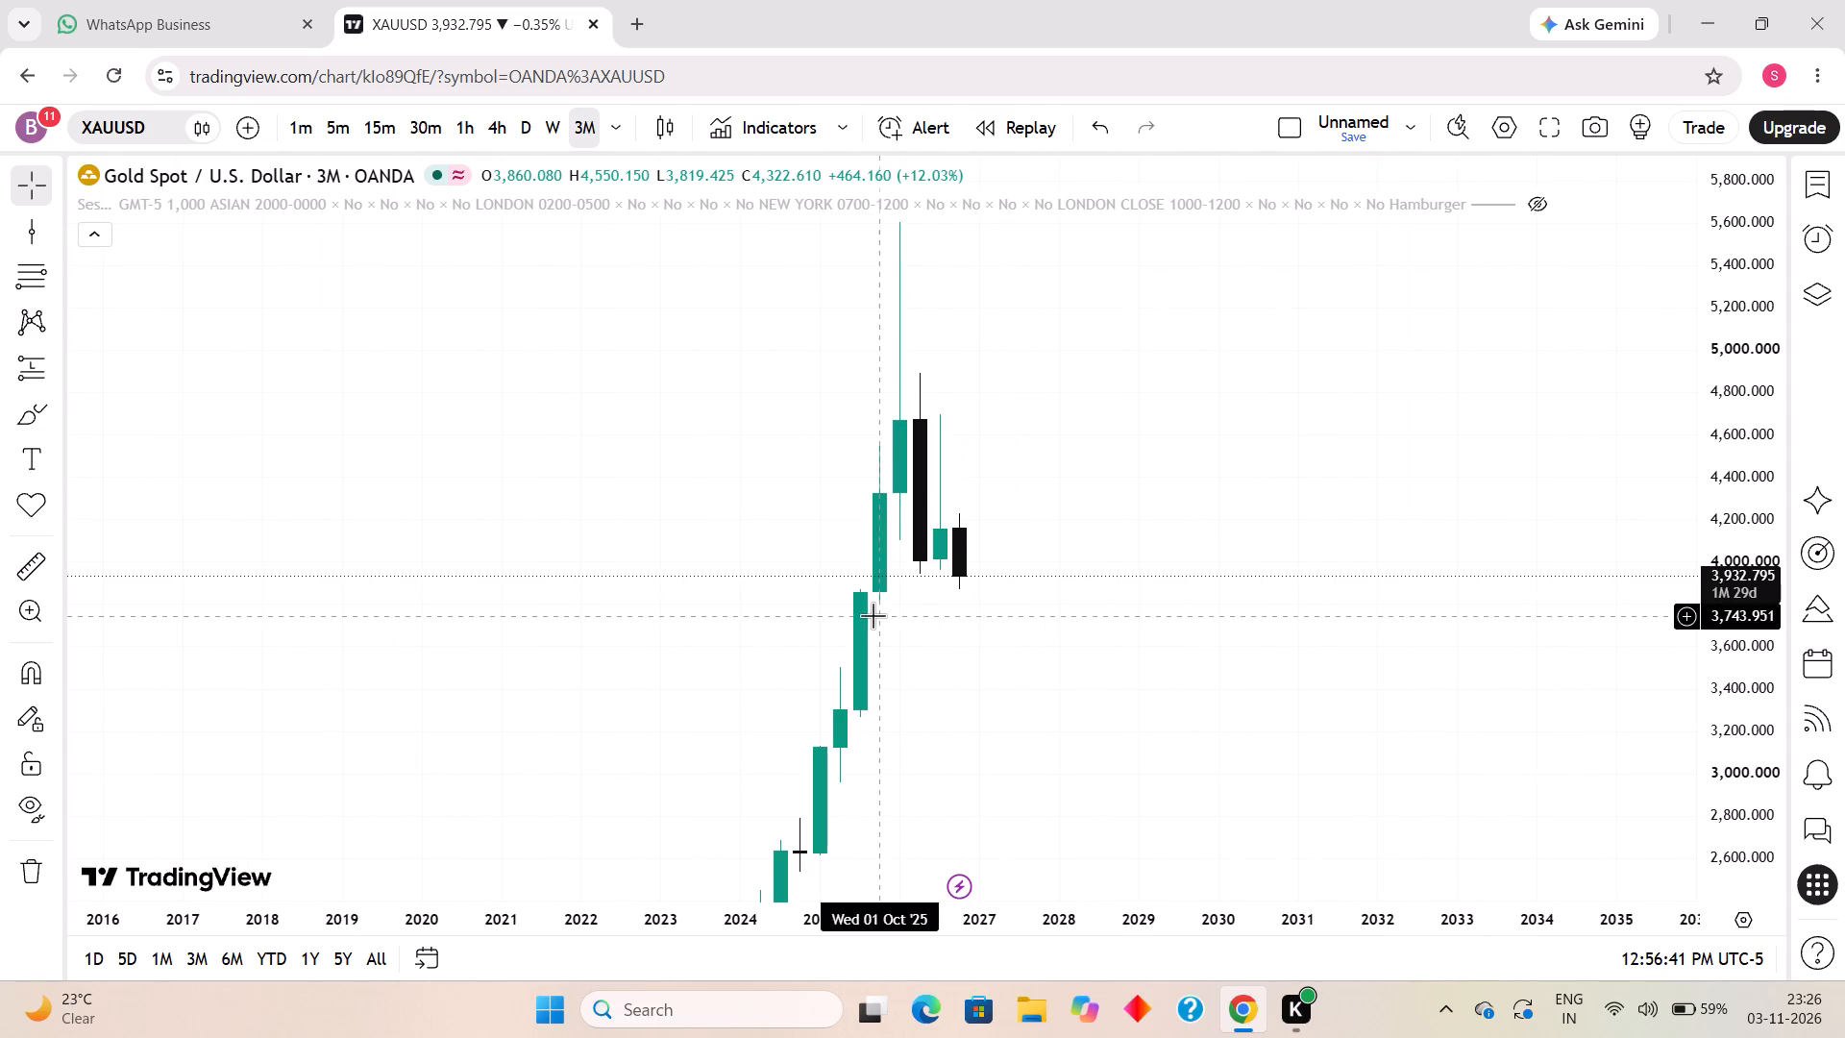
pyautogui.moveTo(1010, 643); pyautogui.dragTo(980, 598)
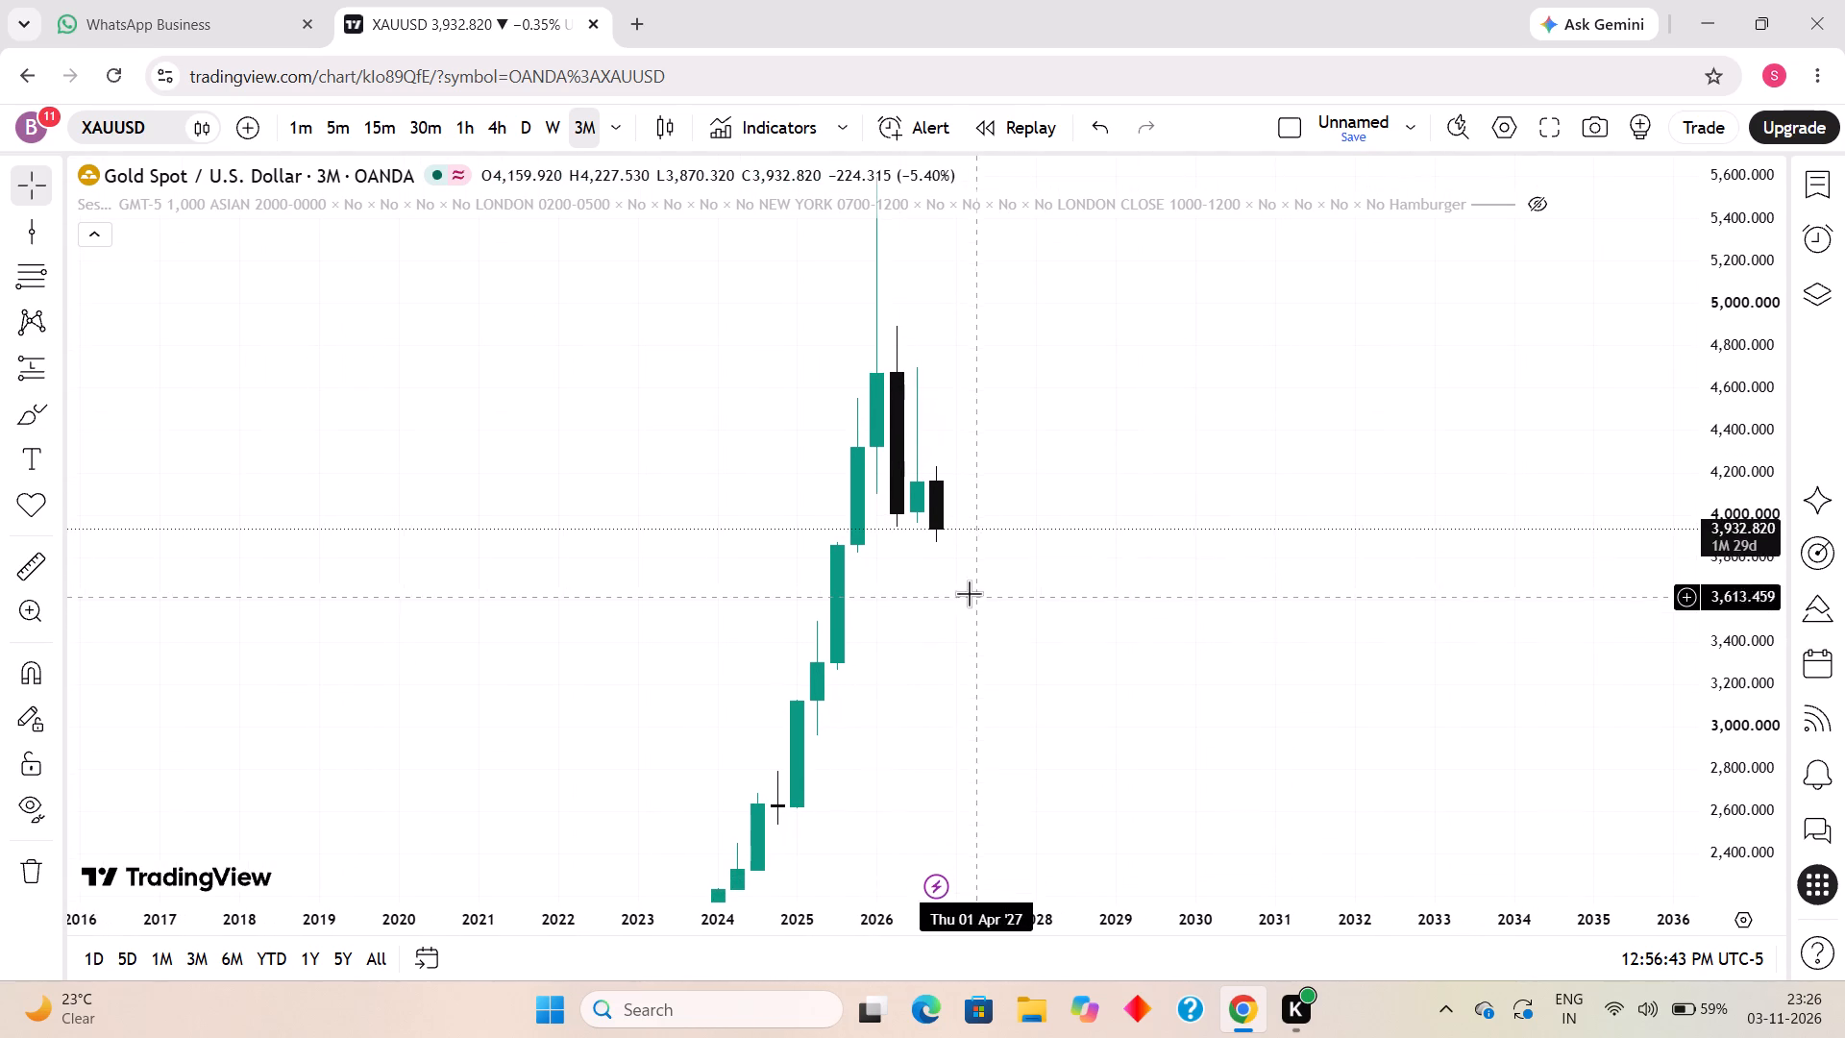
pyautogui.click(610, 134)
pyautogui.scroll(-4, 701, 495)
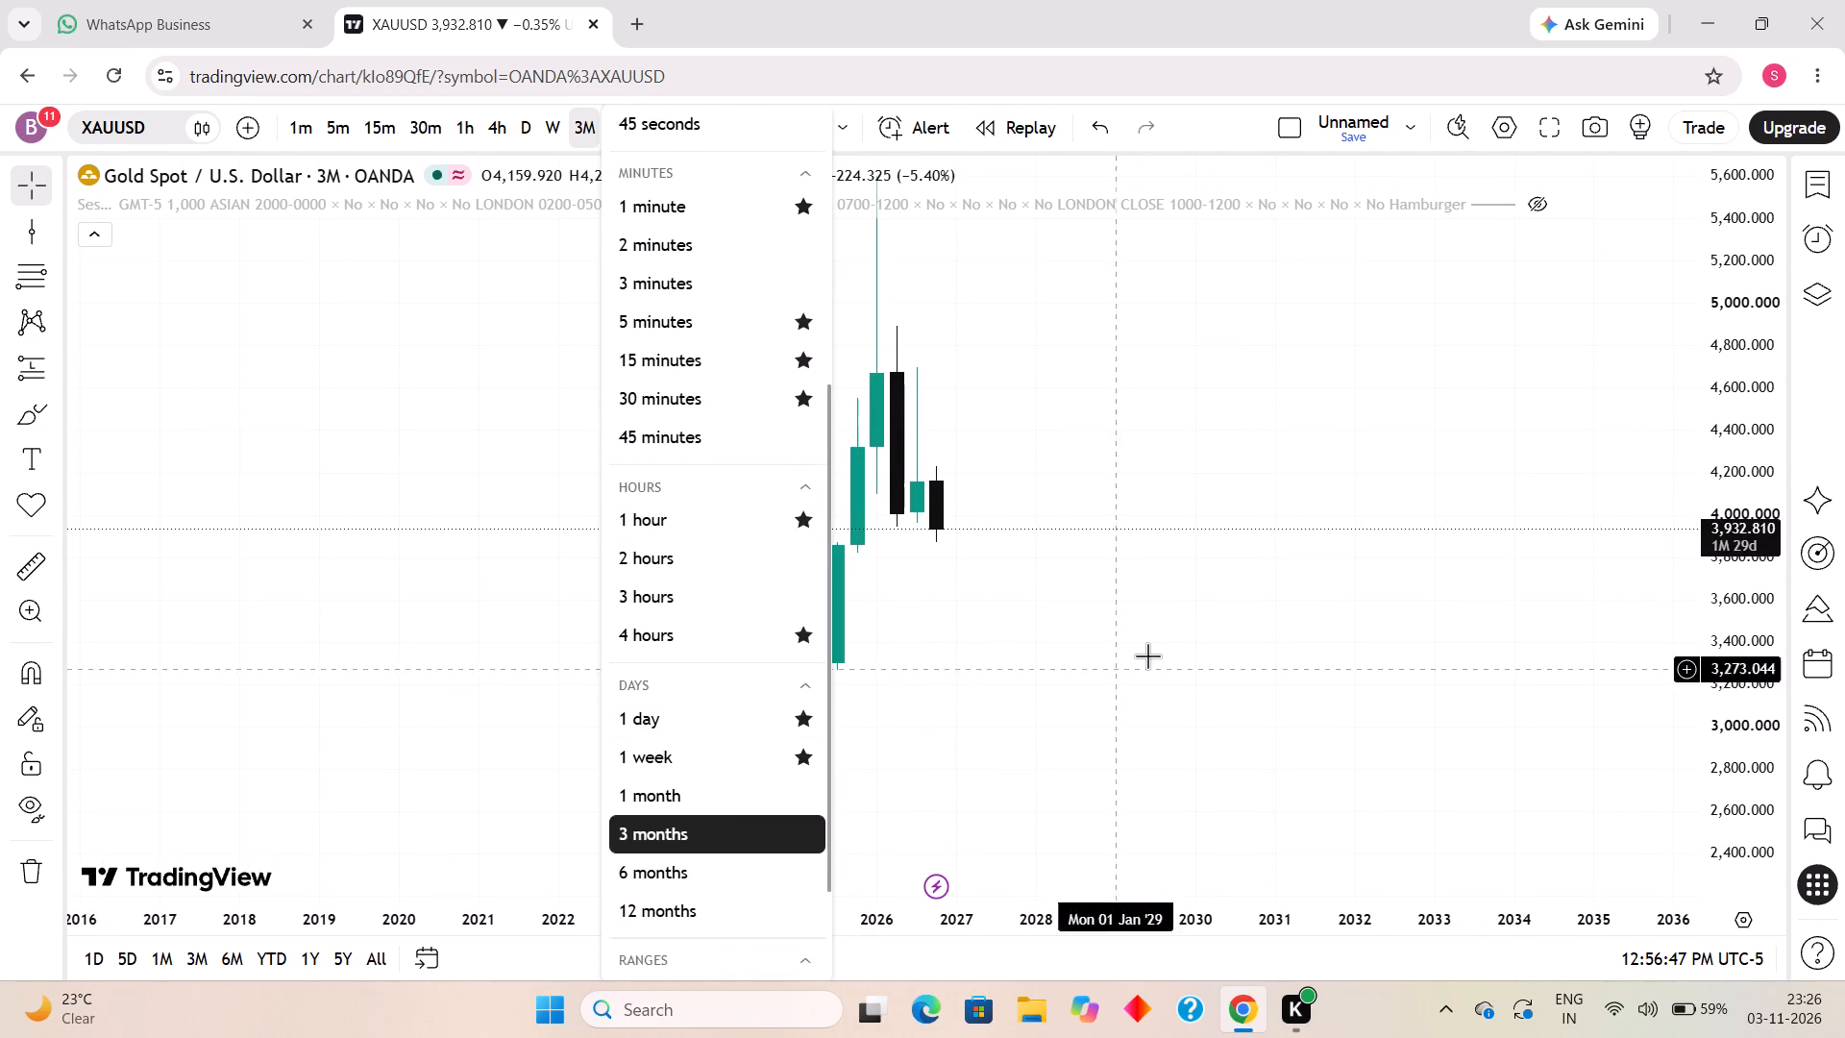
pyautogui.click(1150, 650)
# Draw a rectangle zone below the current price, from about 3,840 down to 3,466, spanning April 2025 to April 2029.
pyautogui.click(53, 413)
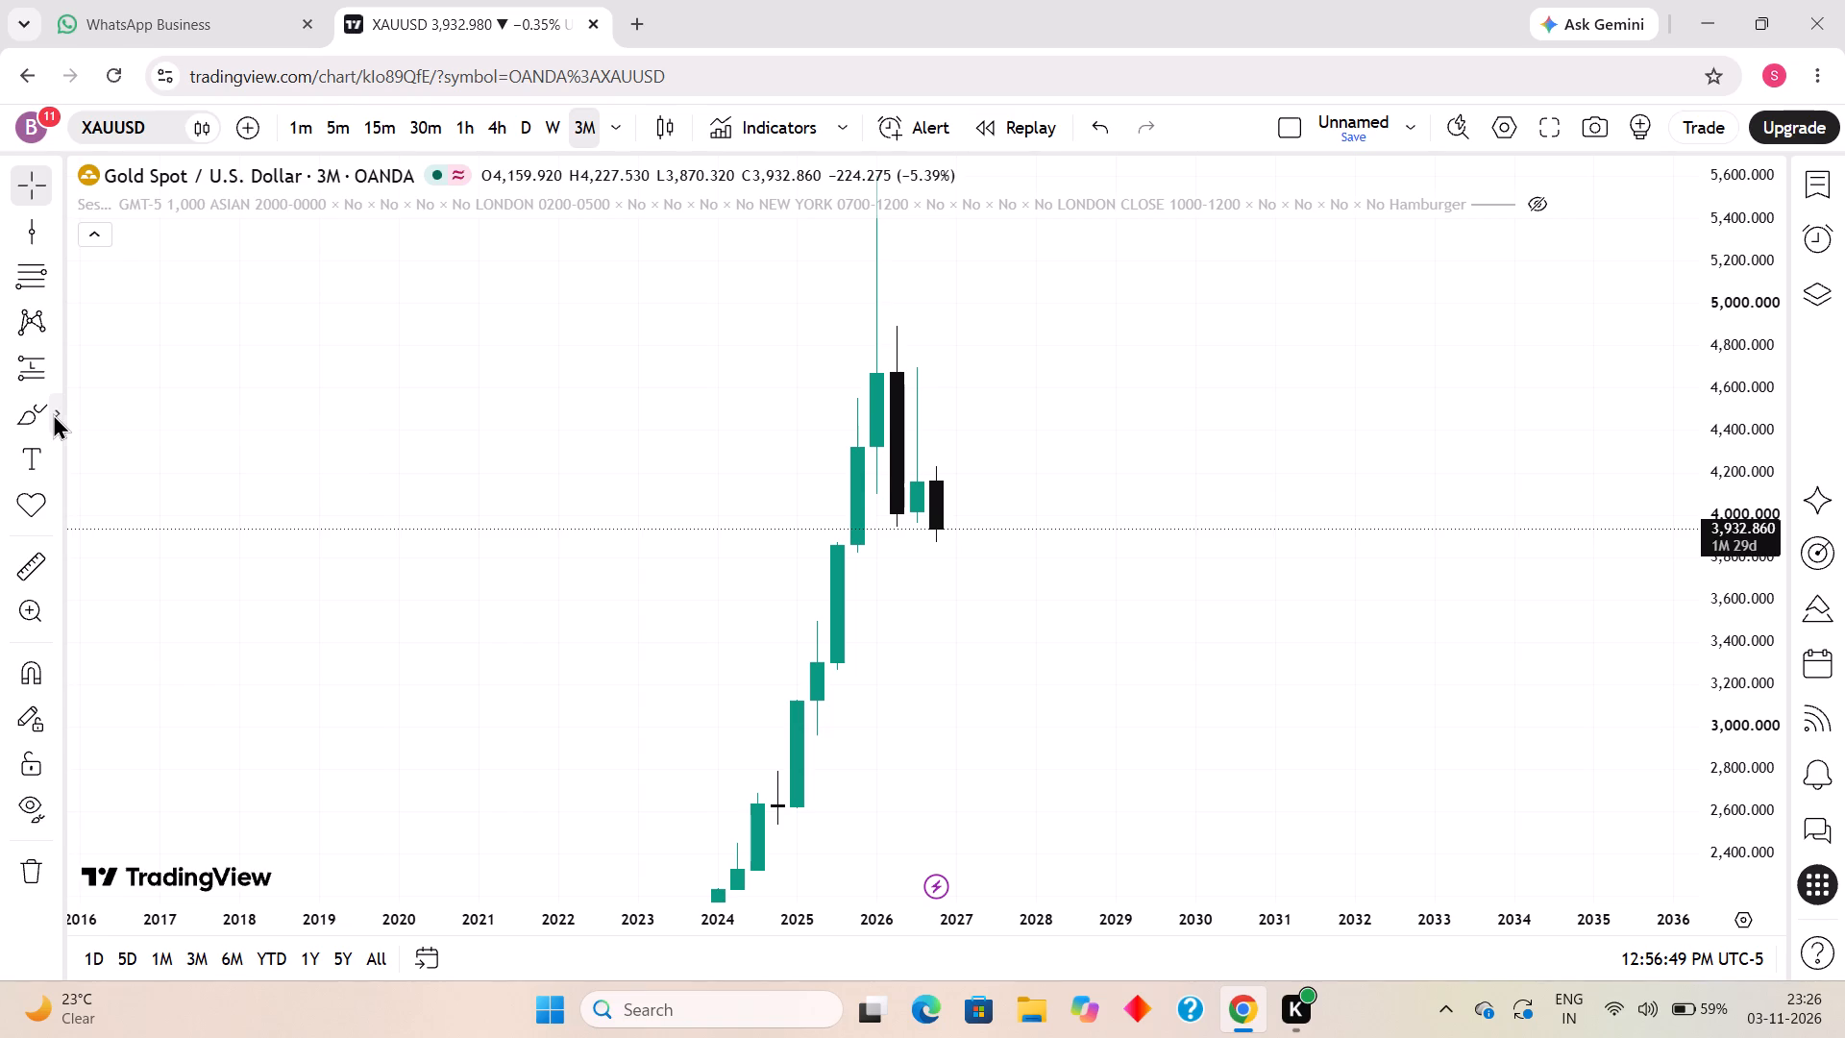
pyautogui.click(125, 540)
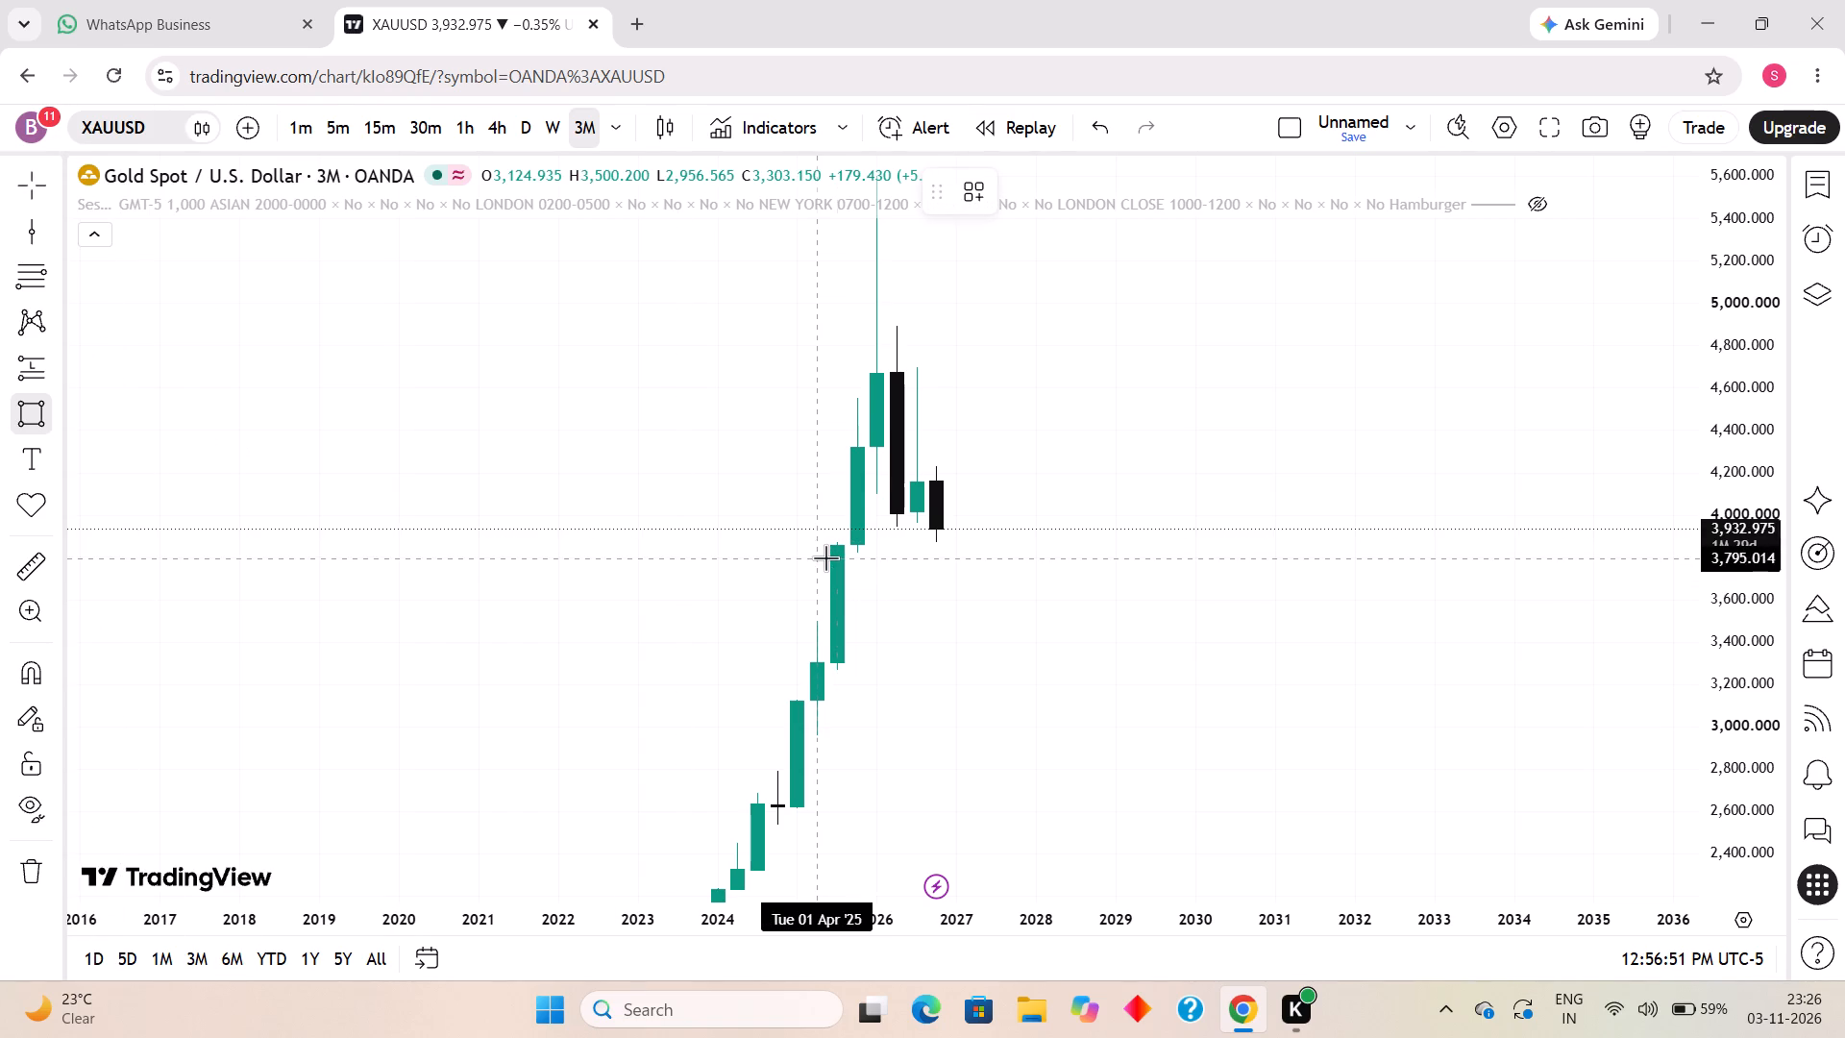
pyautogui.click(819, 549)
pyautogui.click(1127, 628)
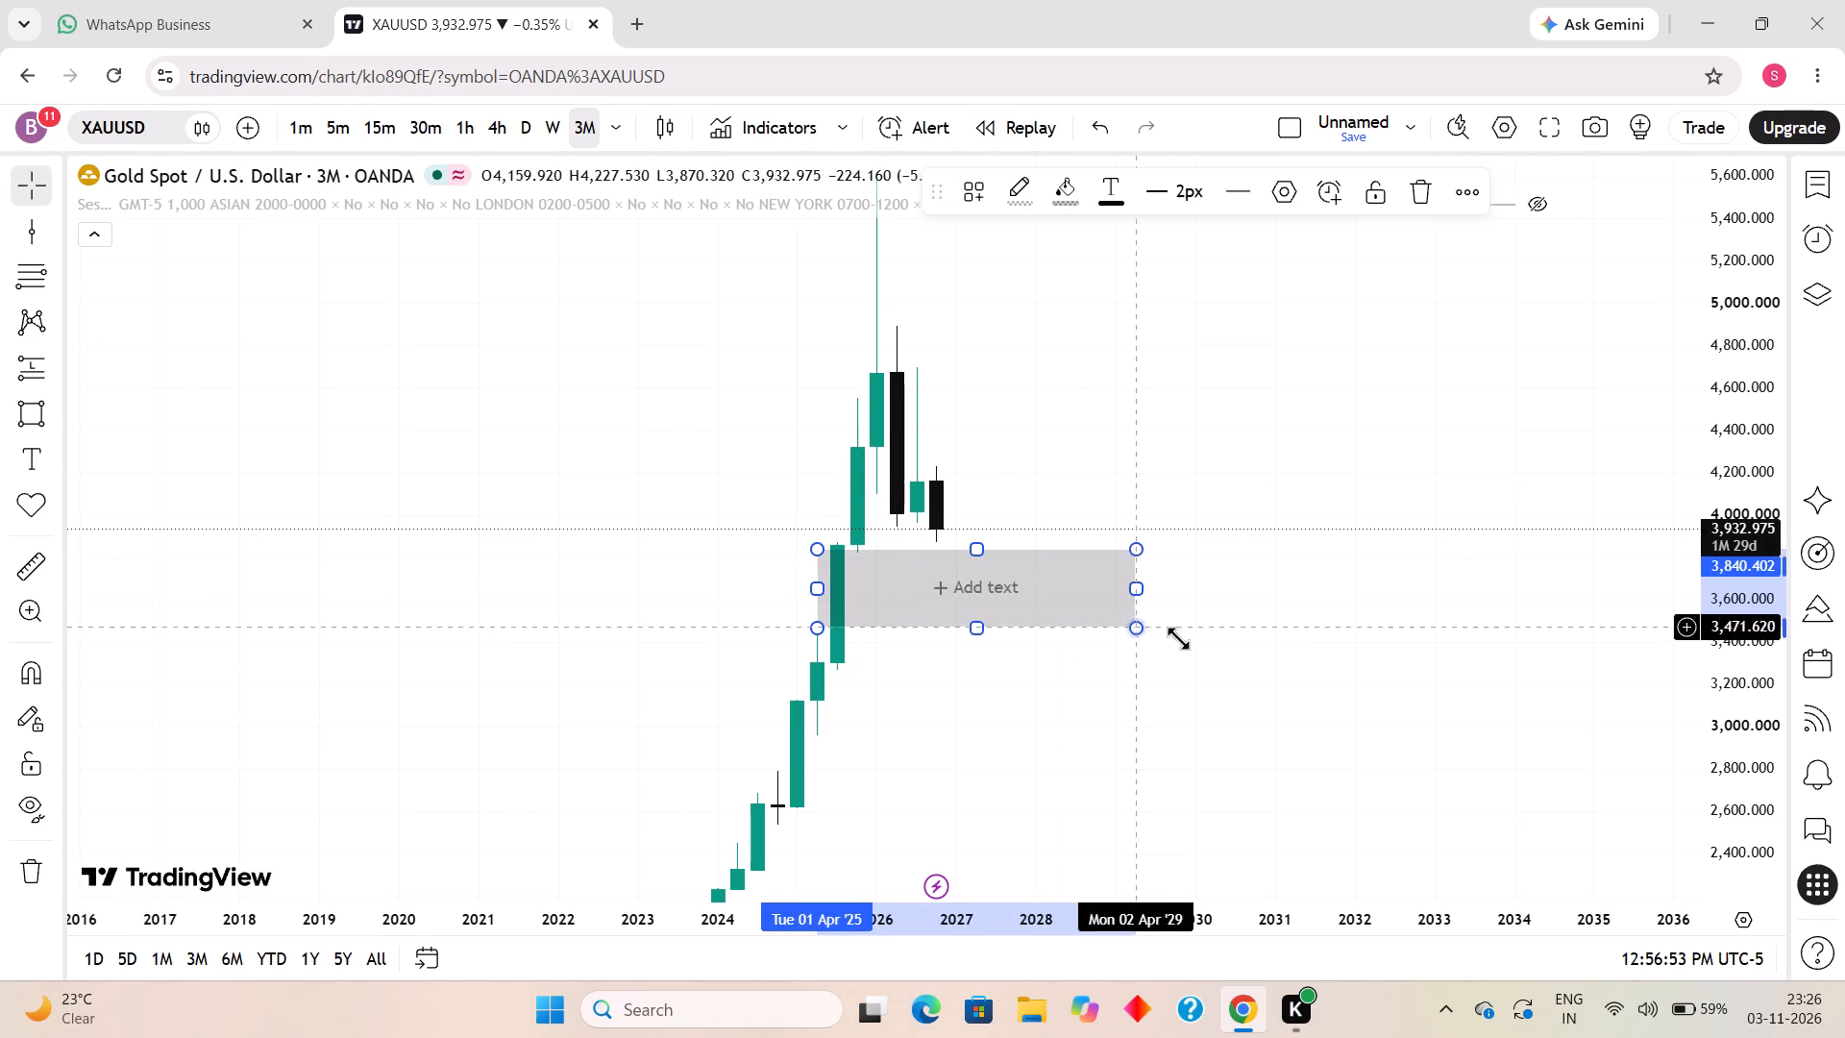
pyautogui.click(1357, 639)
# Fine-tune the rectangle zone, lowering its upper edge to about 3,829 and aligning its starting edge with the April 2025 candle.
pyautogui.click(817, 554)
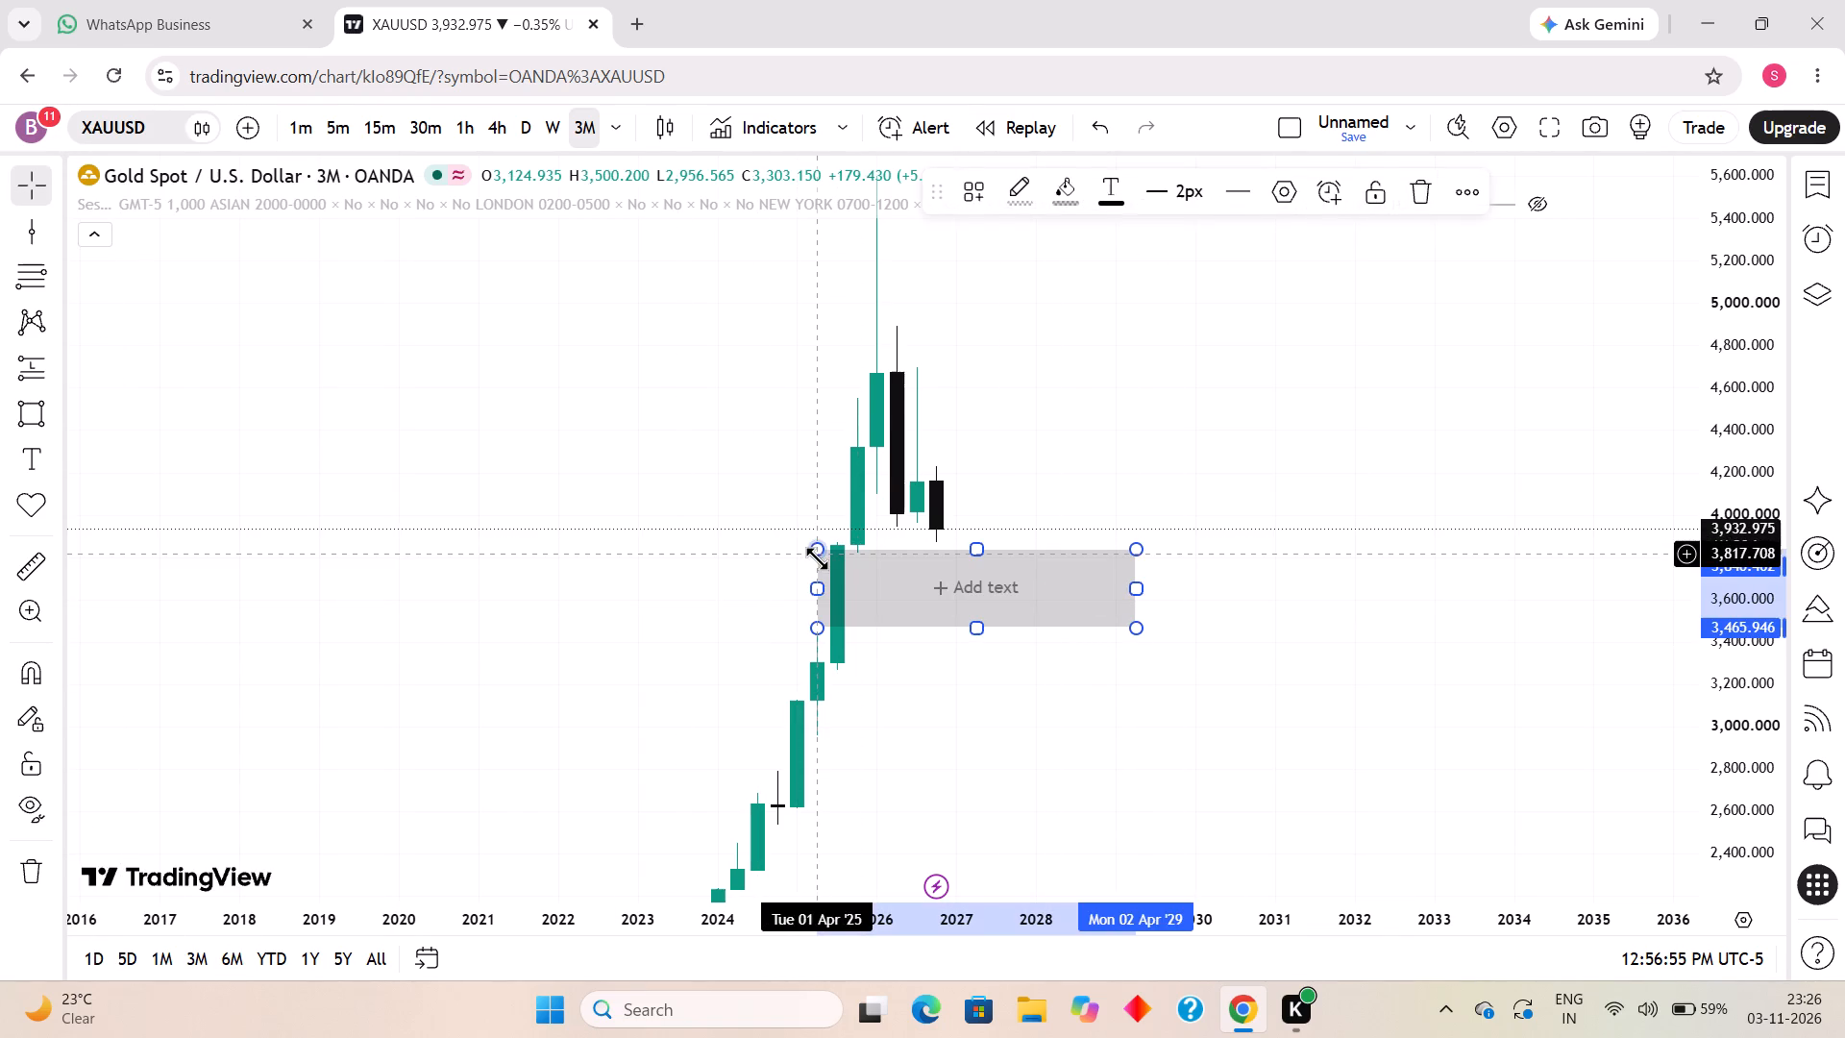
pyautogui.moveTo(820, 590); pyautogui.dragTo(824, 590)
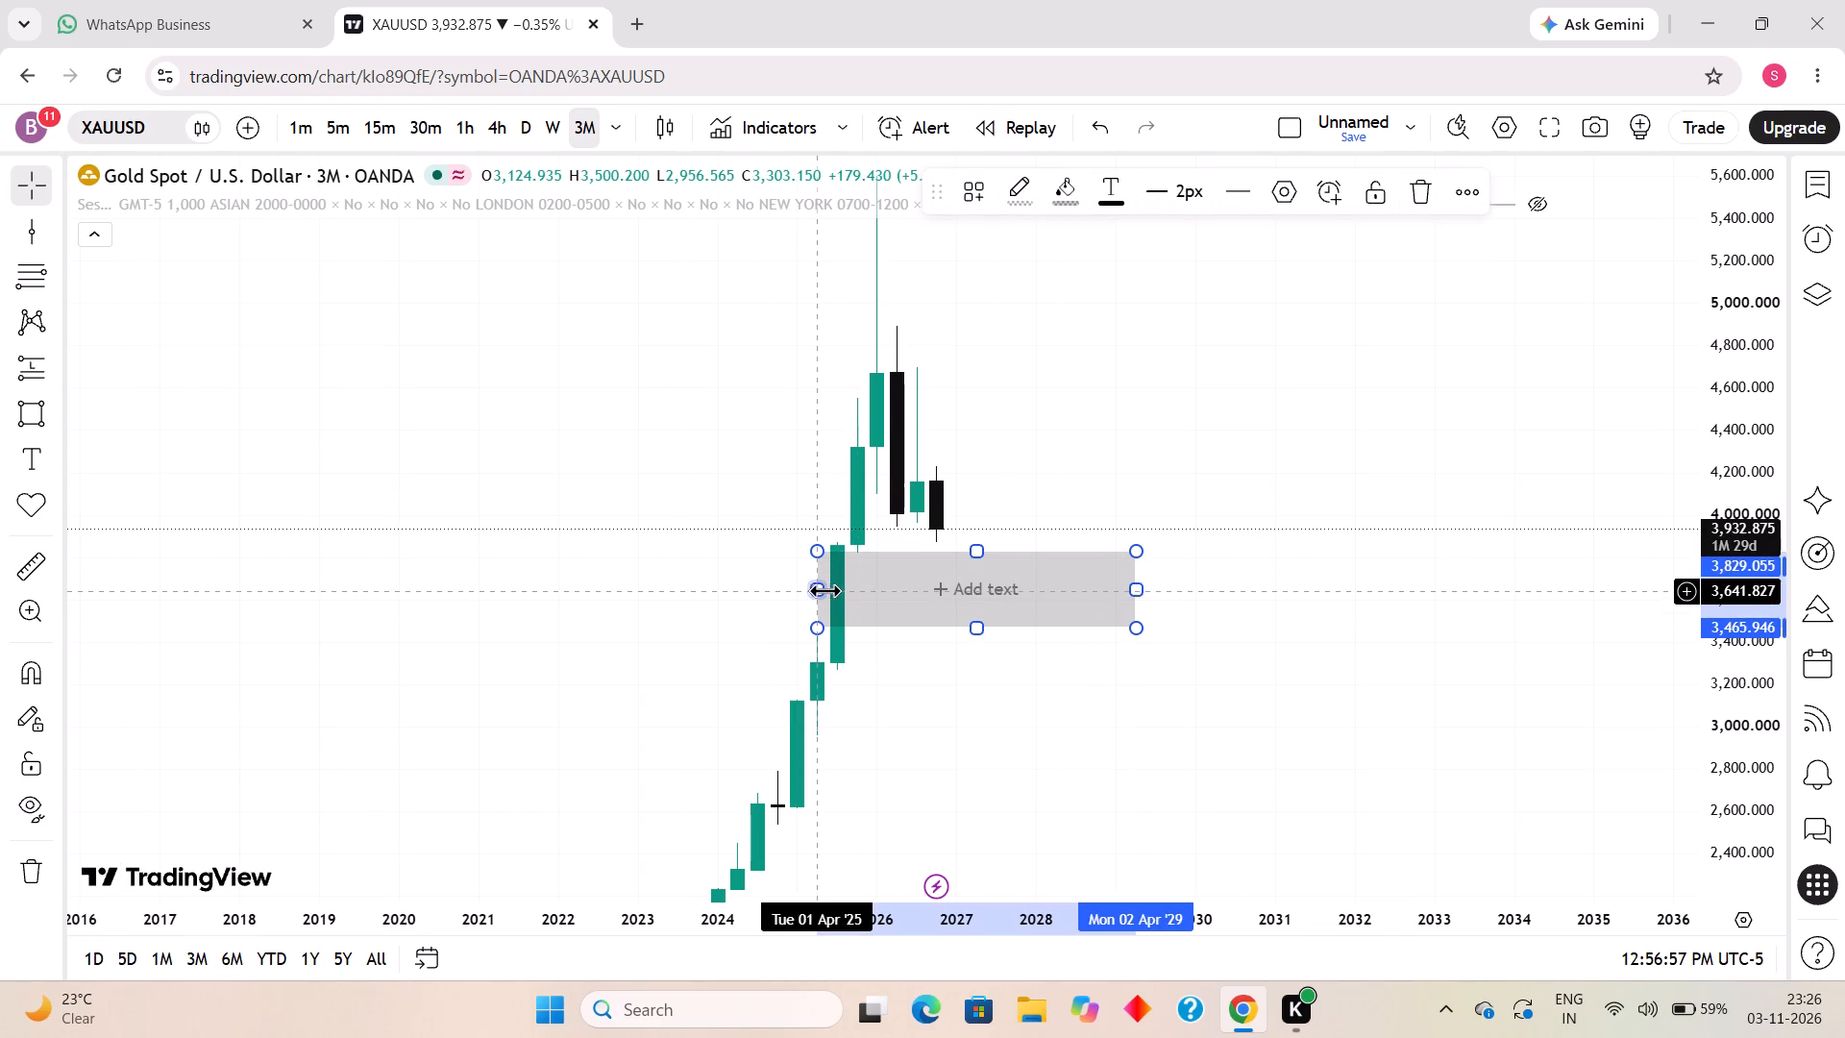
pyautogui.moveTo(824, 590); pyautogui.dragTo(834, 591)
pyautogui.click(1341, 654)
pyautogui.scroll(1, 764, 572)
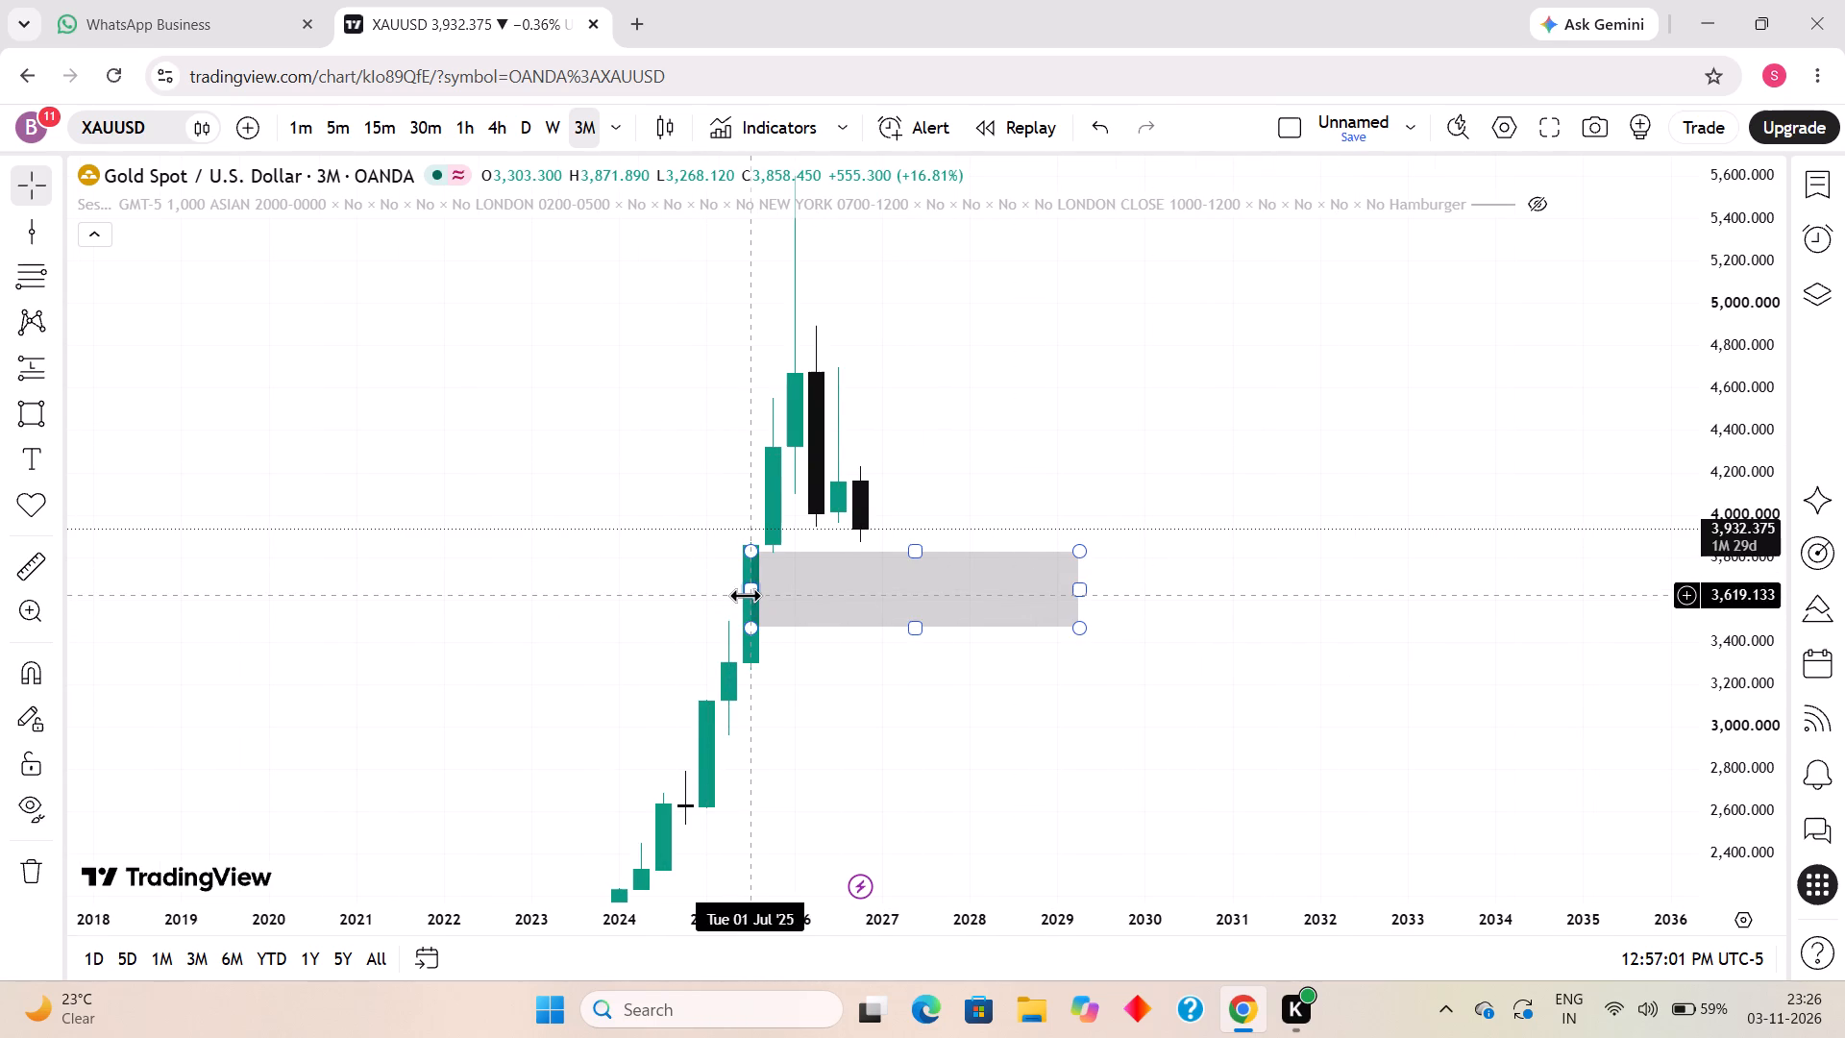
pyautogui.moveTo(745, 595); pyautogui.dragTo(731, 594)
pyautogui.click(830, 743)
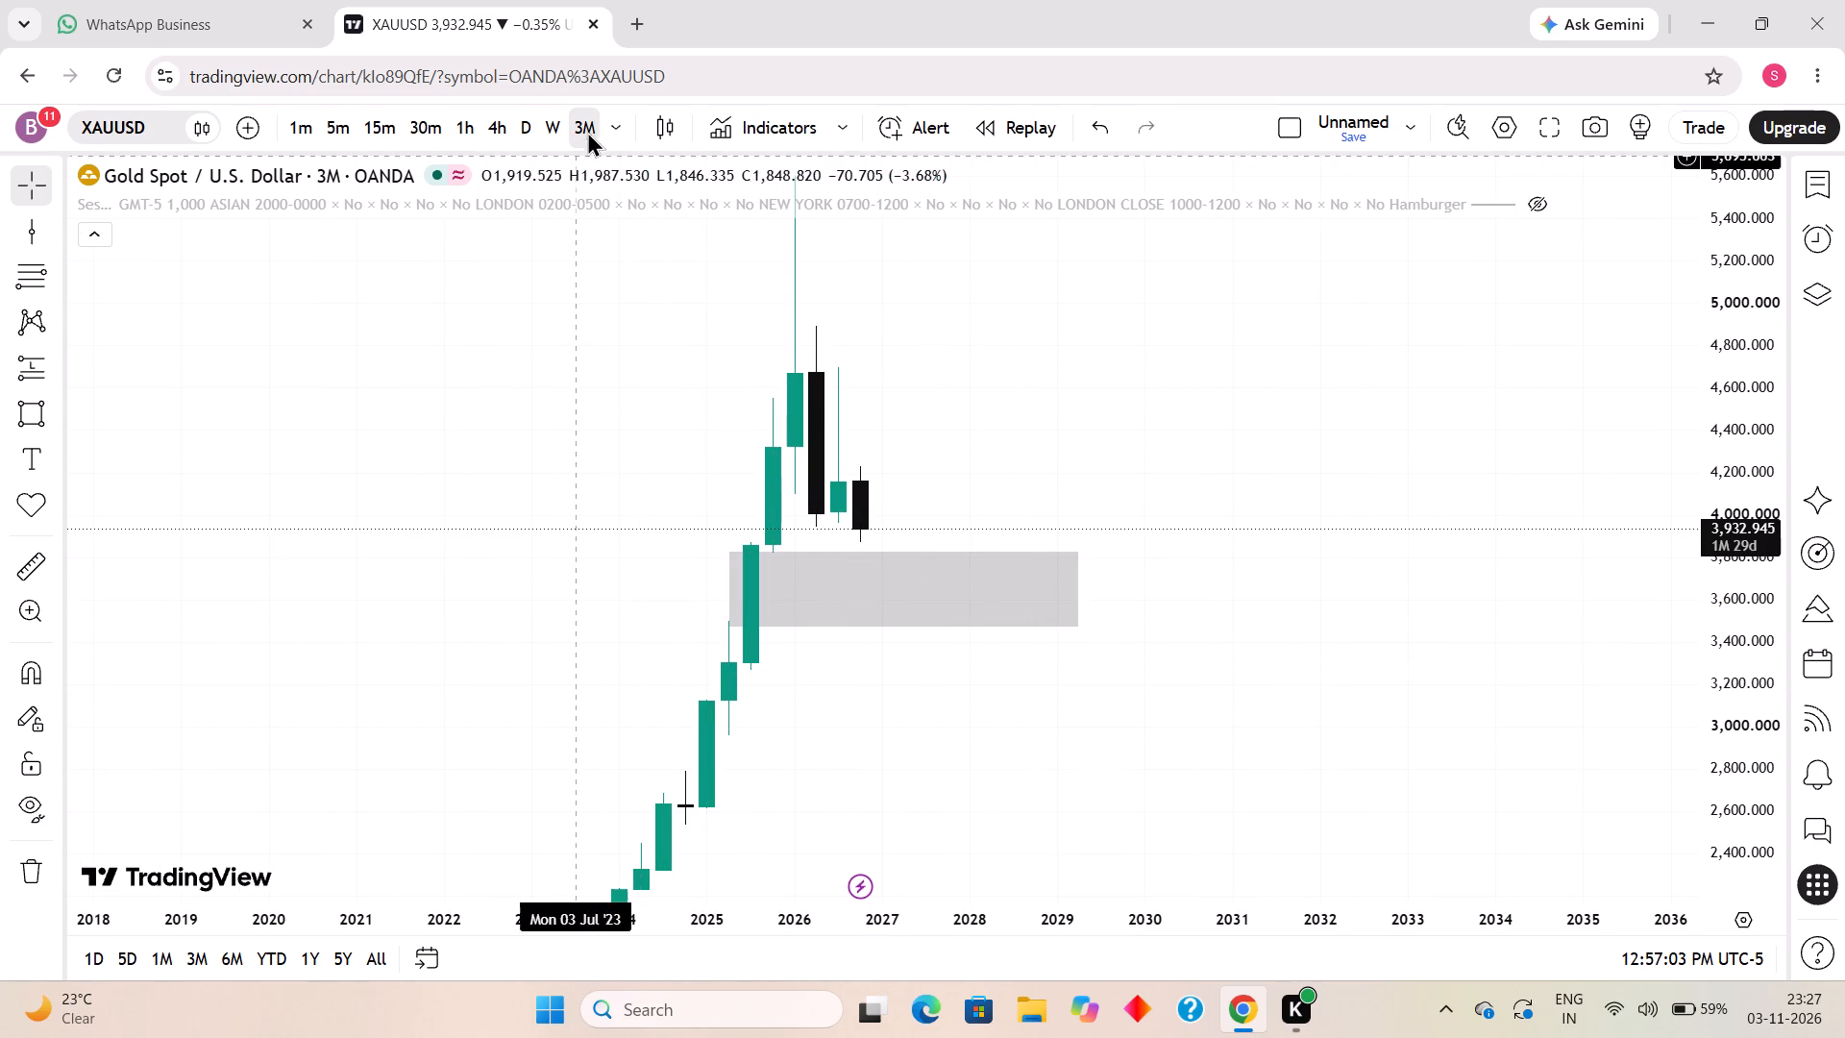
# Switch to the 1-month interval to view the marked zone against the monthly candles.
pyautogui.click(603, 120)
pyautogui.scroll(-6, 694, 565)
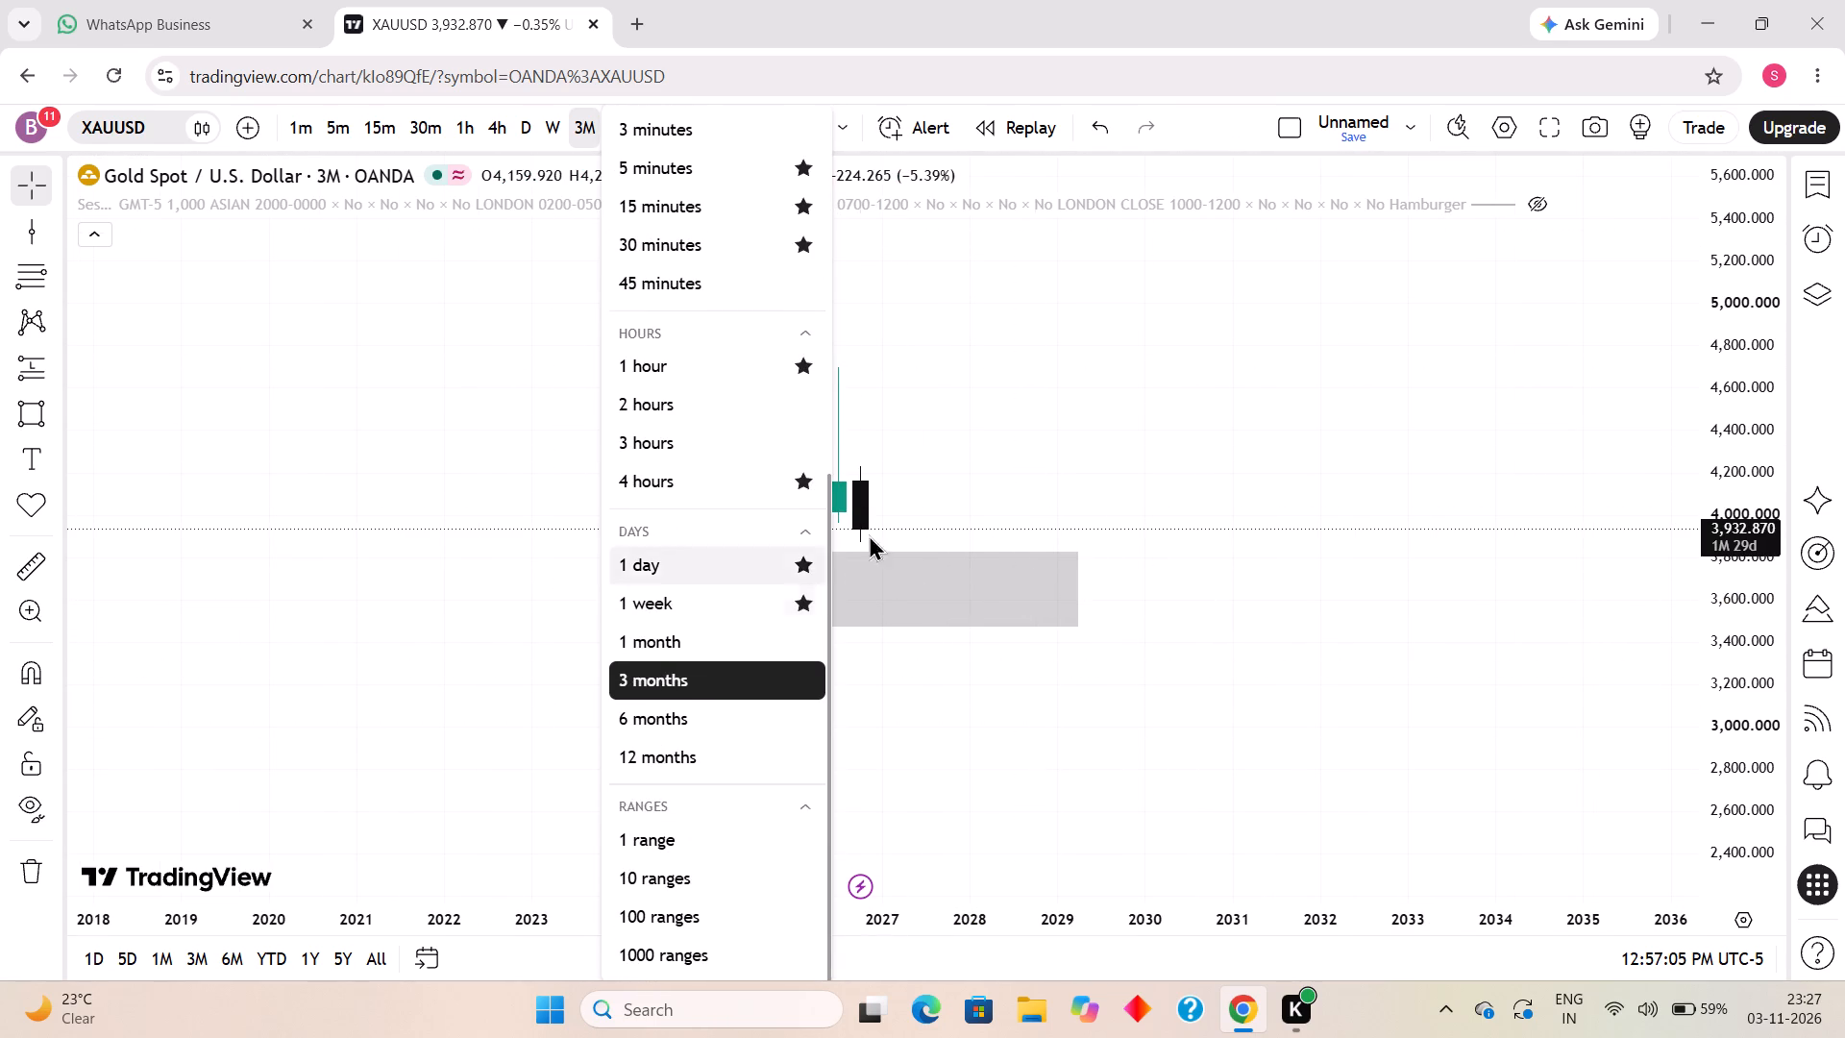
pyautogui.click(709, 637)
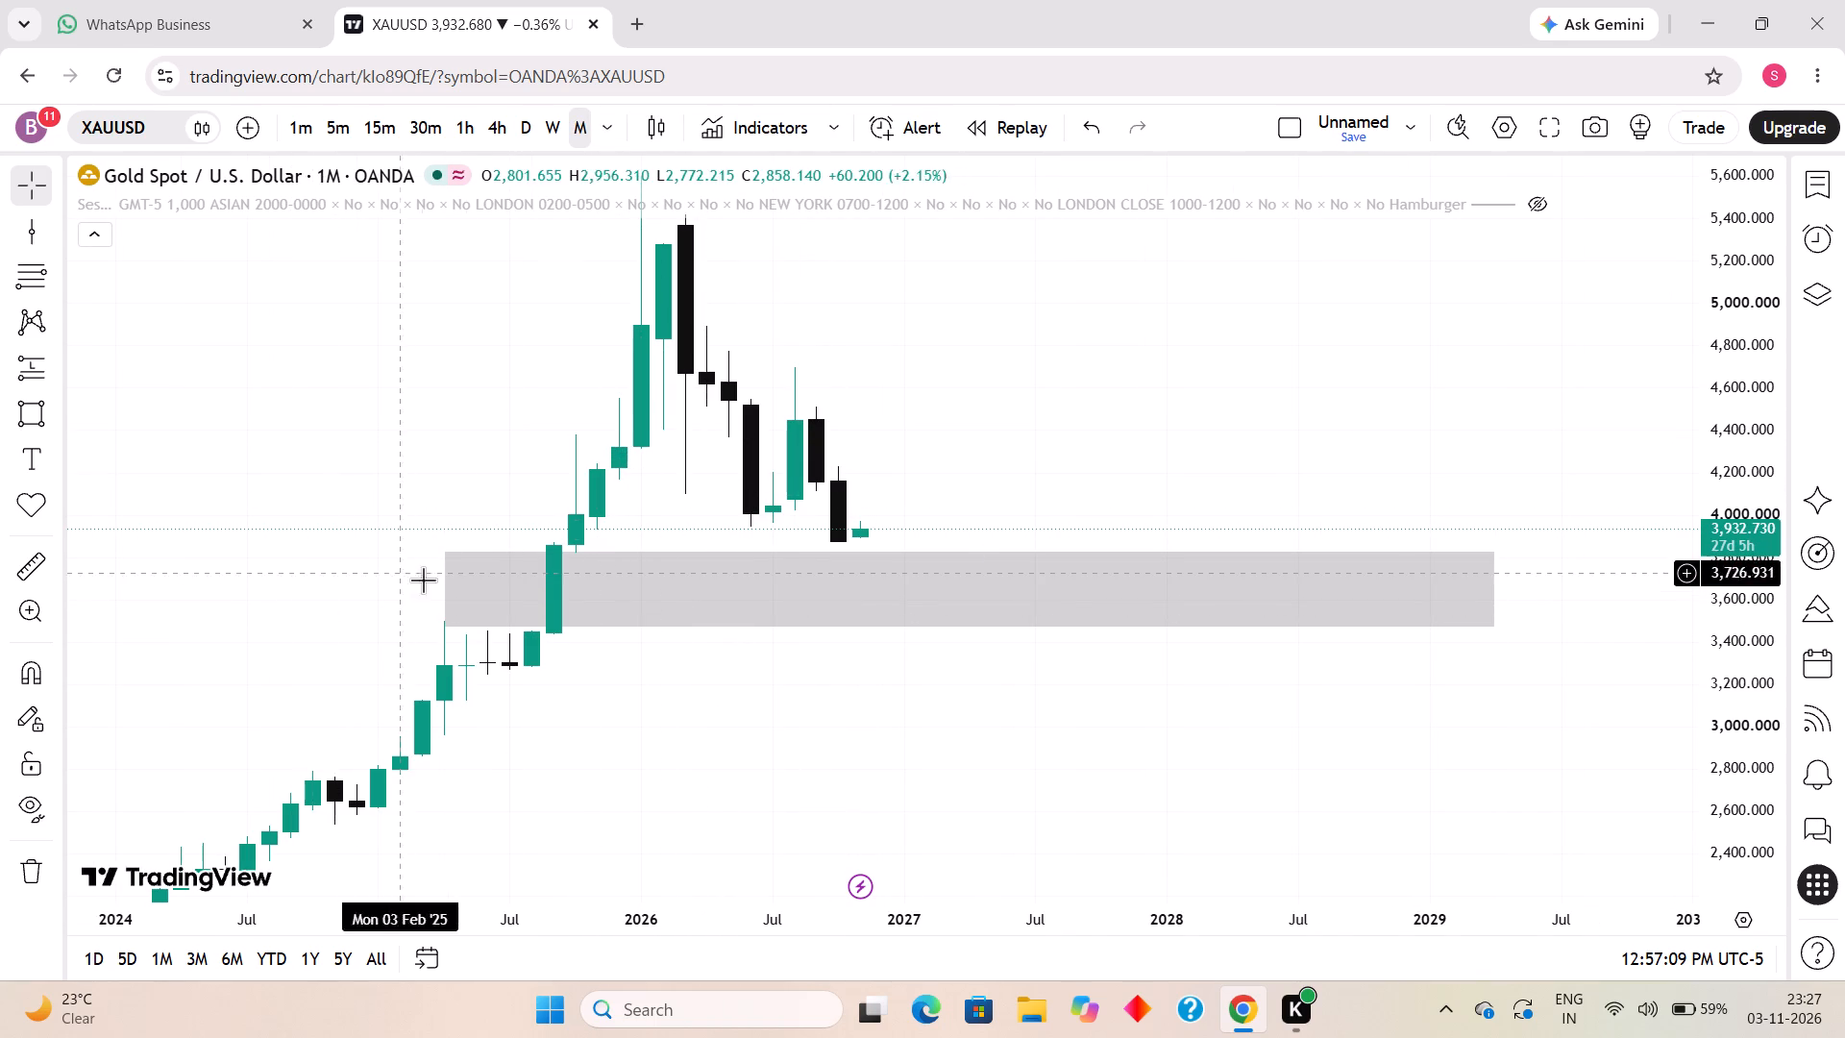
# Draw a rectangle zone over the 2026 decline, from about 4,794 down to 4,370, spanning May to August 2026.
pyautogui.scroll(-3, 643, 562)
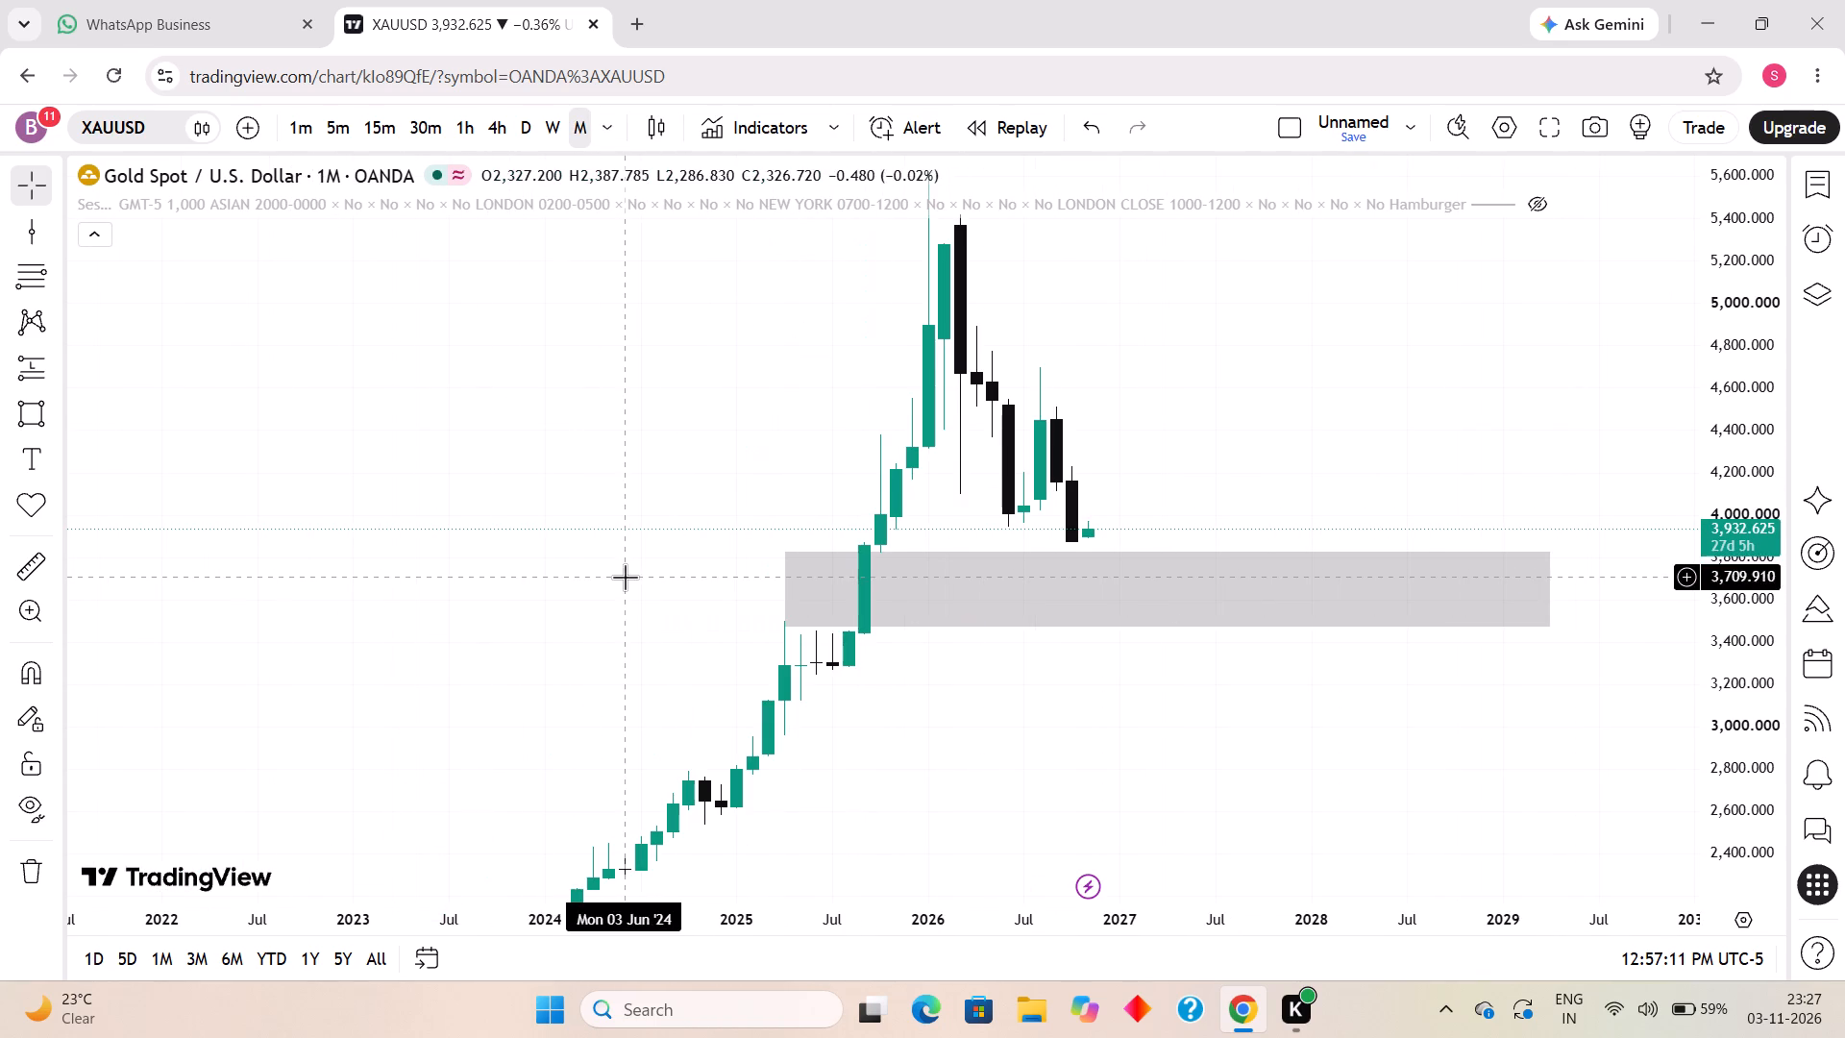
pyautogui.scroll(2, 575, 580)
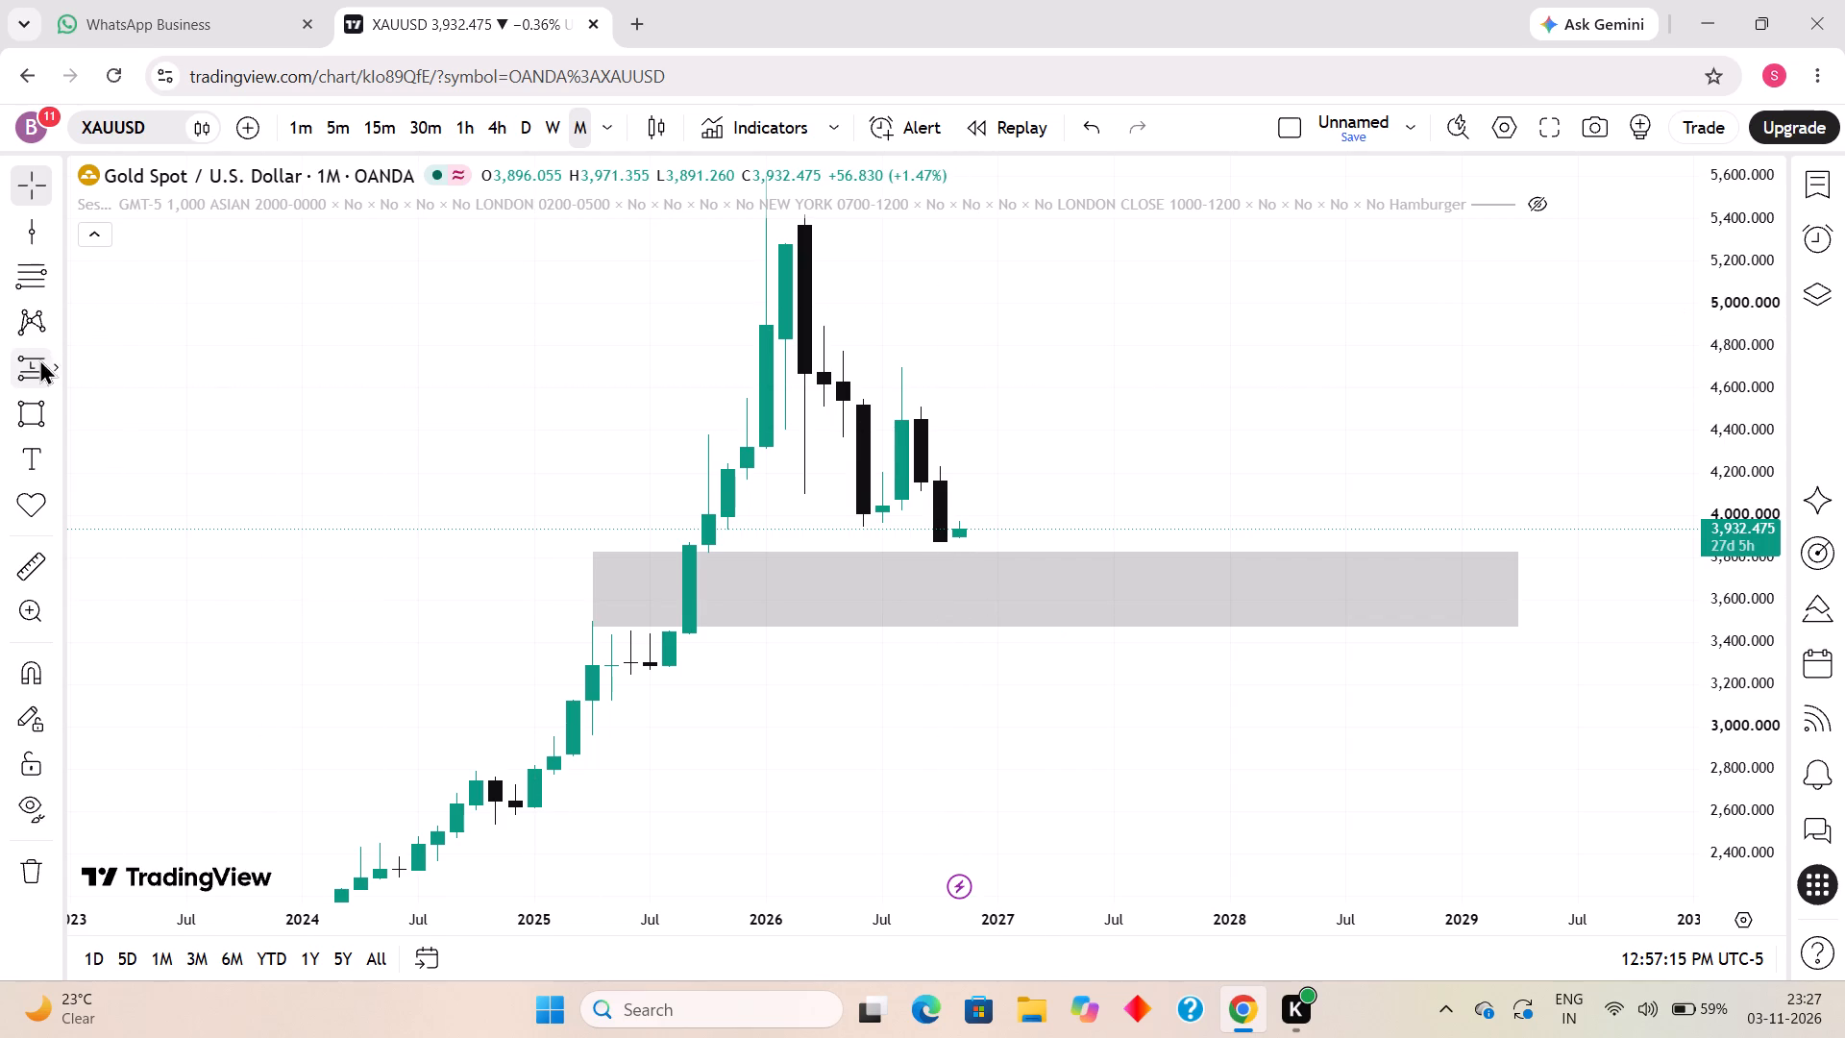
pyautogui.click(27, 417)
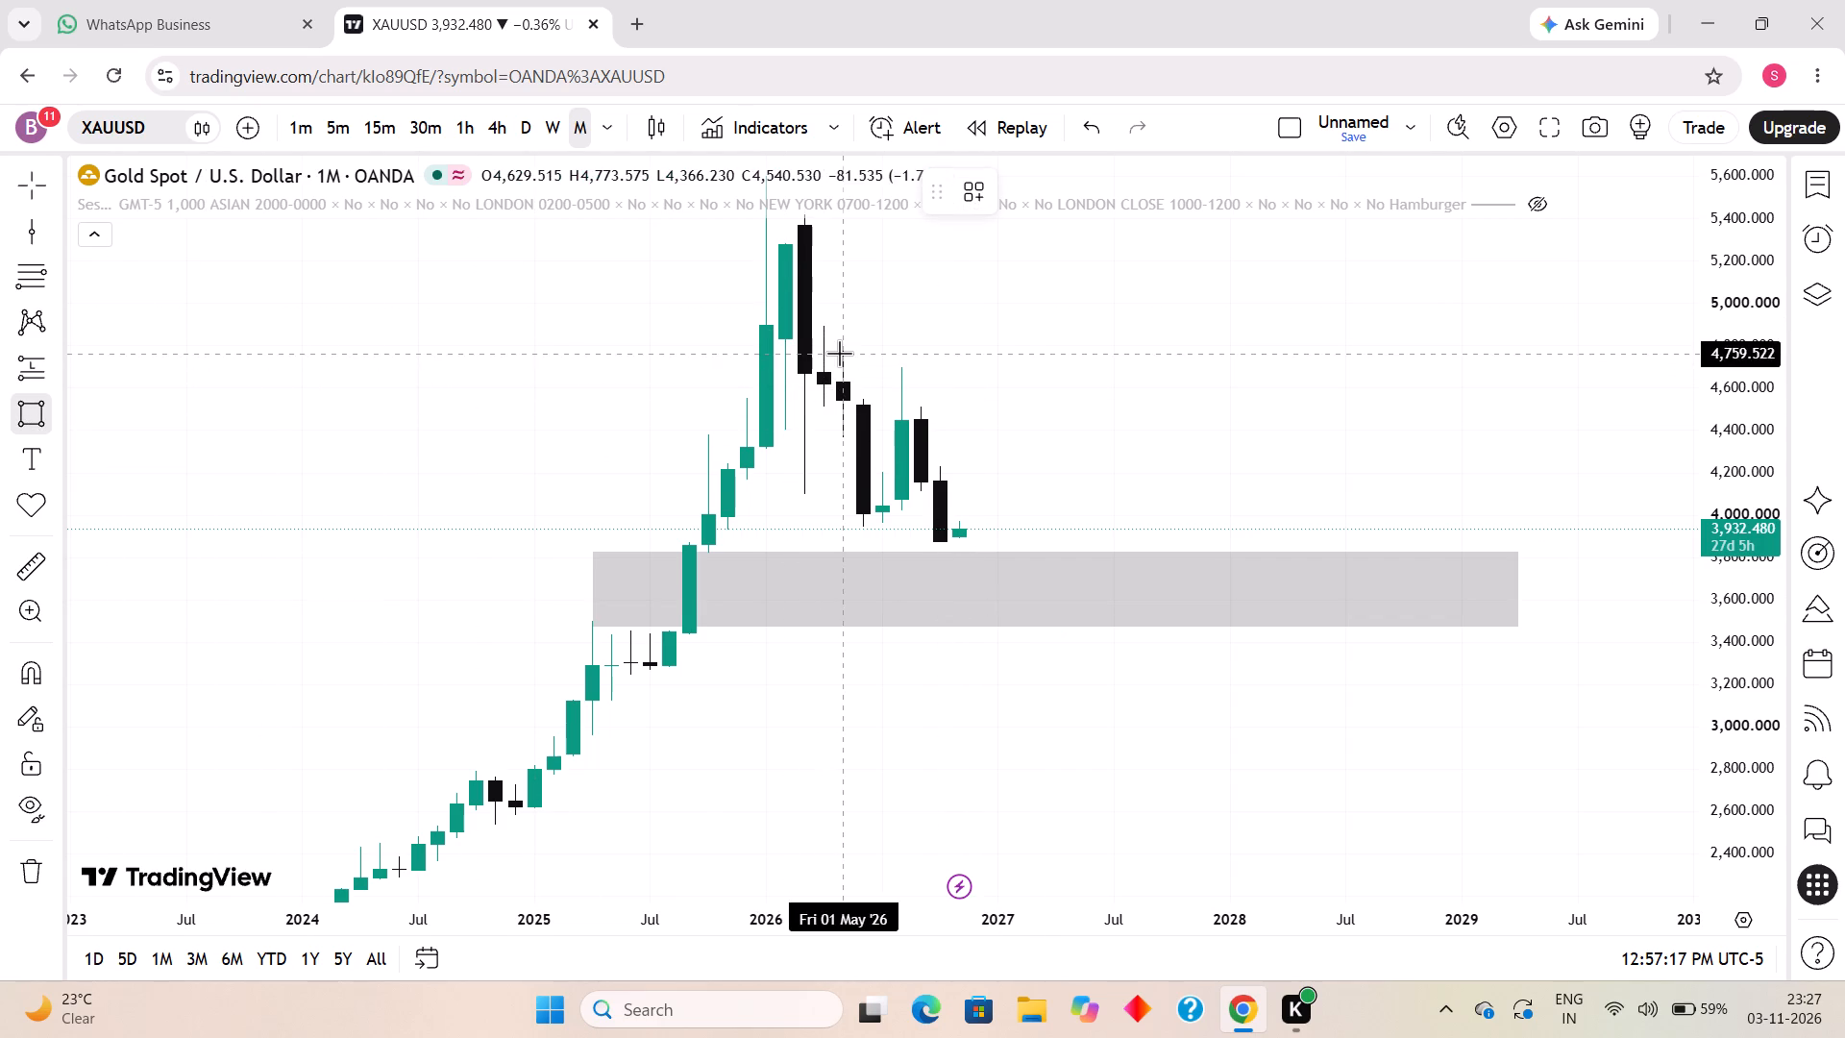
pyautogui.click(842, 346)
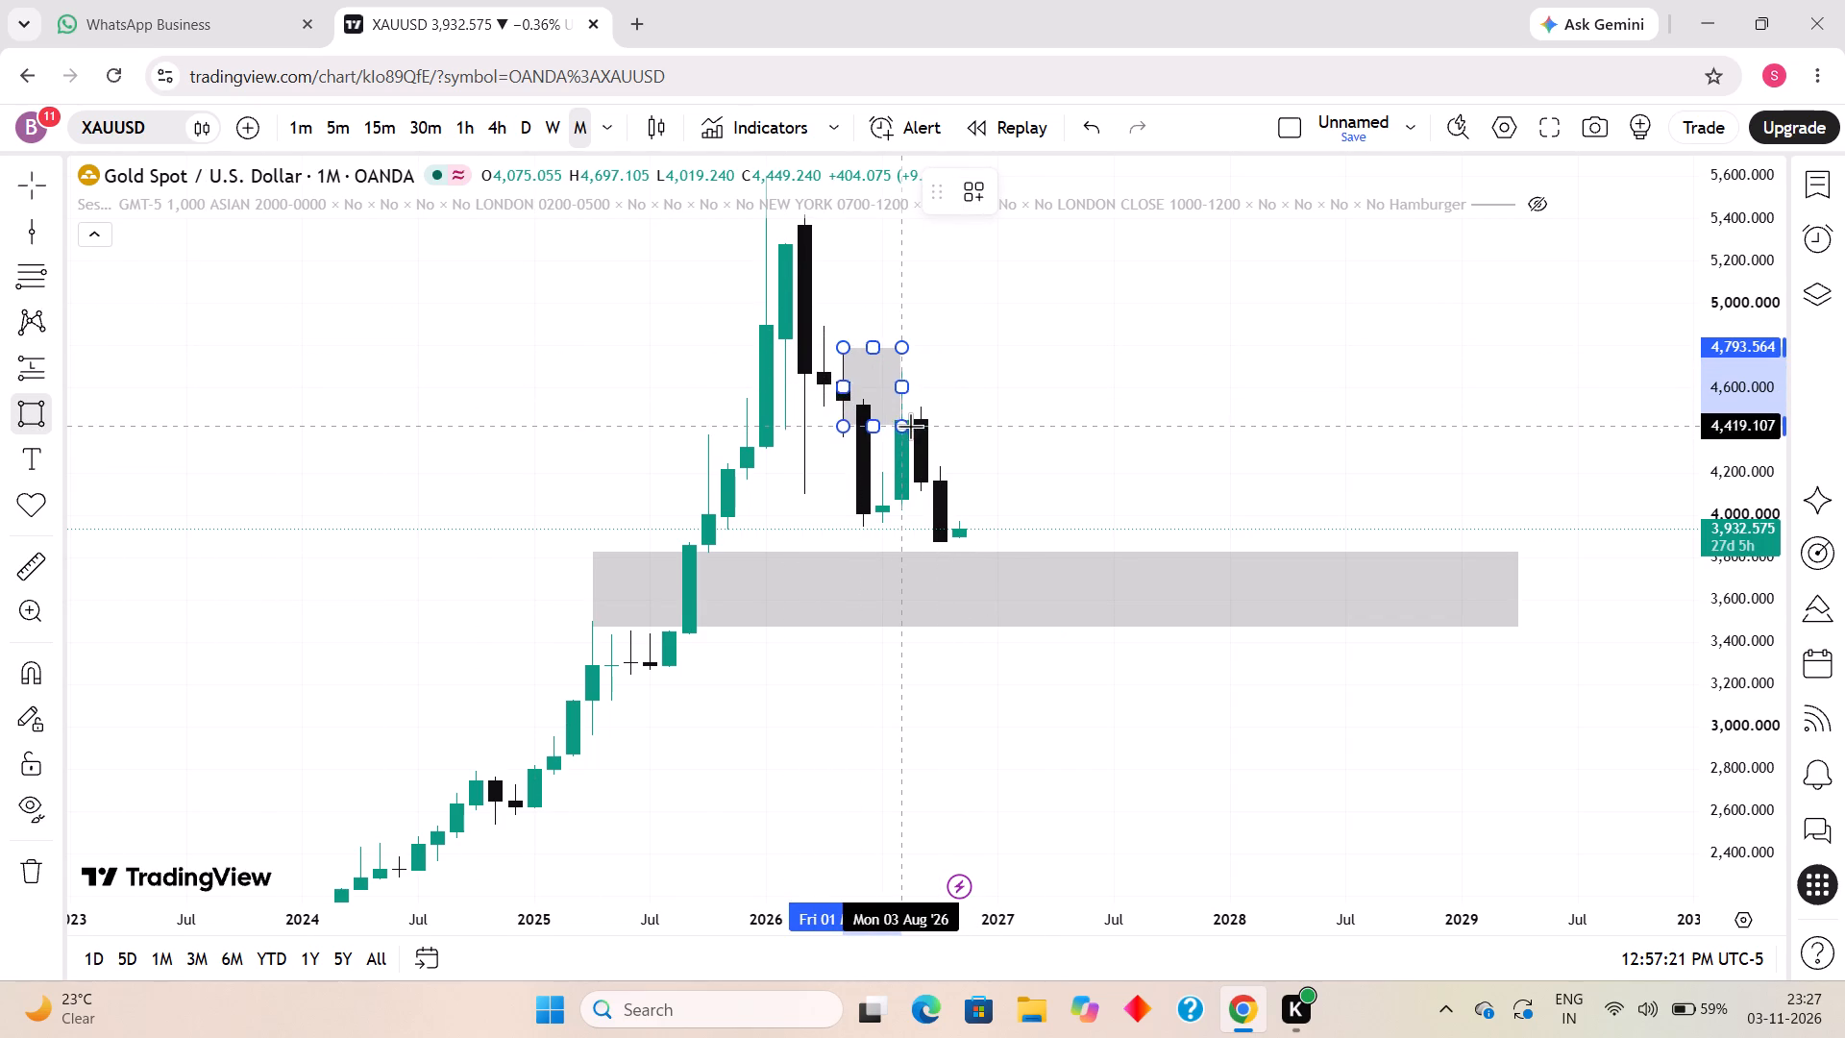
pyautogui.click(908, 436)
pyautogui.click(970, 404)
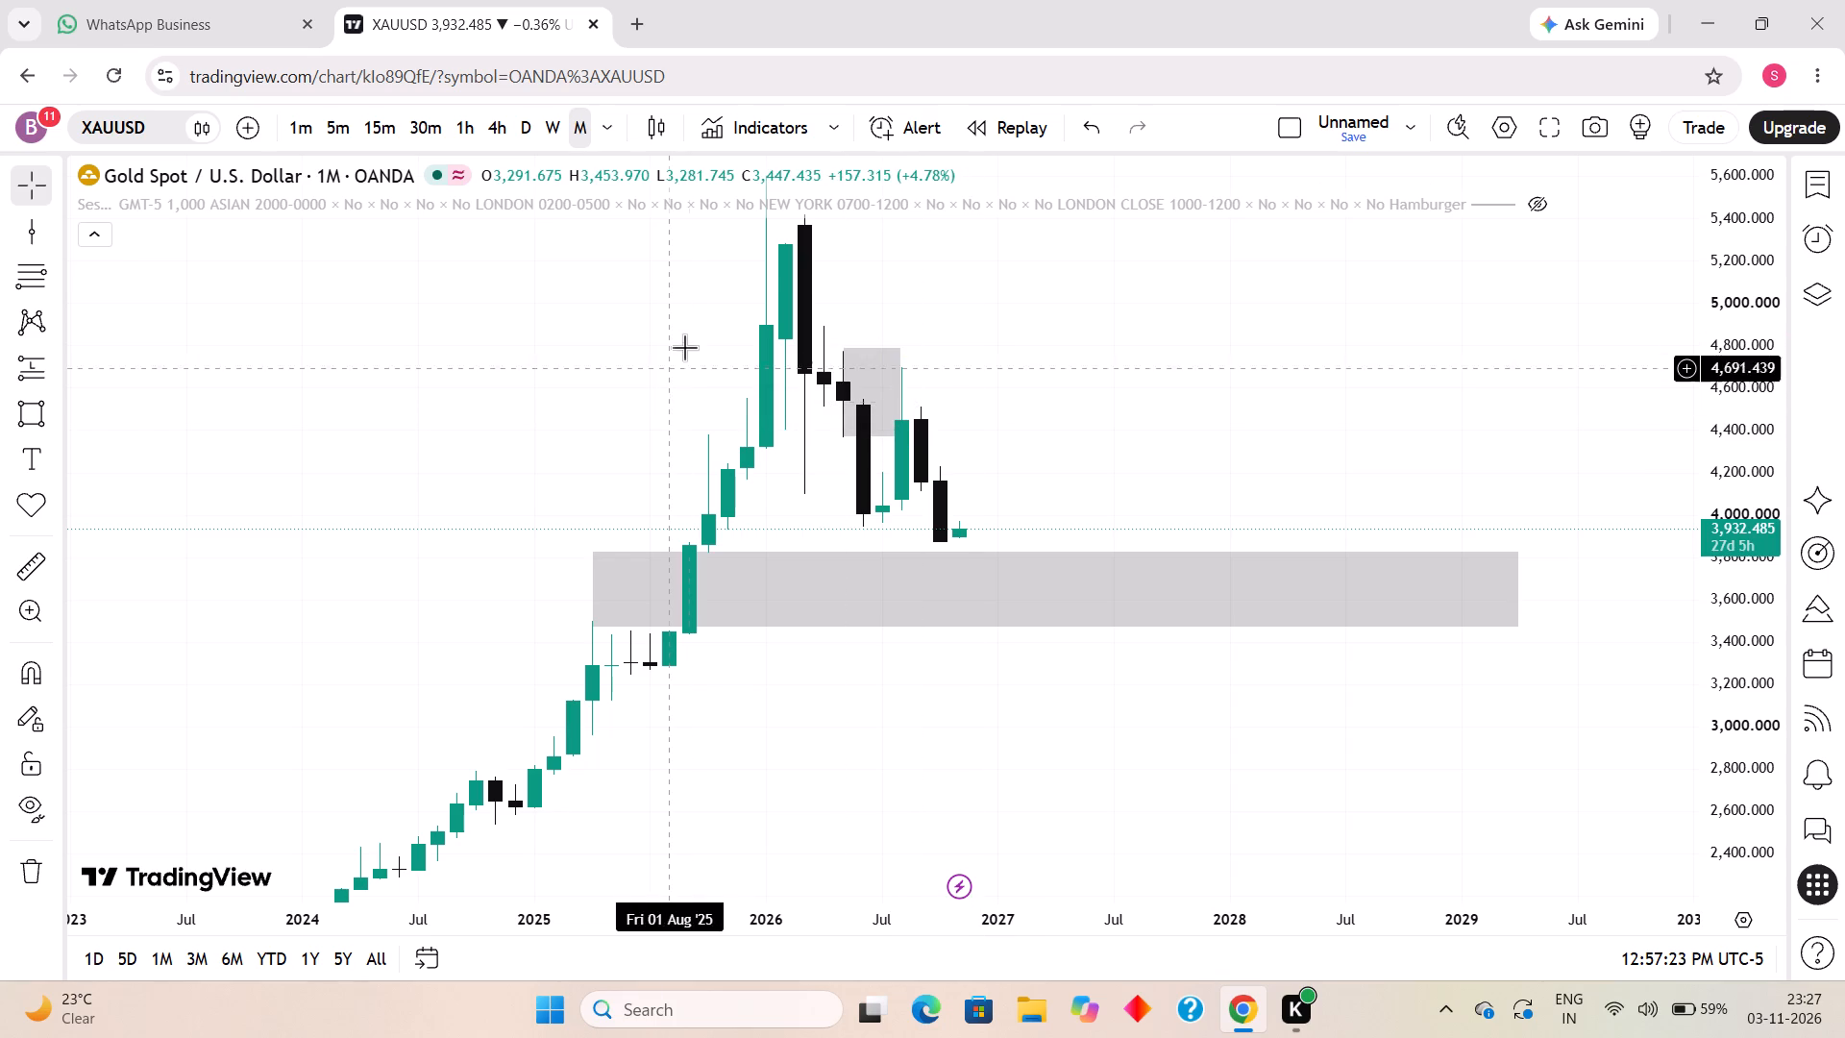
# Switch the chart to the 1-week interval.
pyautogui.scroll(-1, 678, 364)
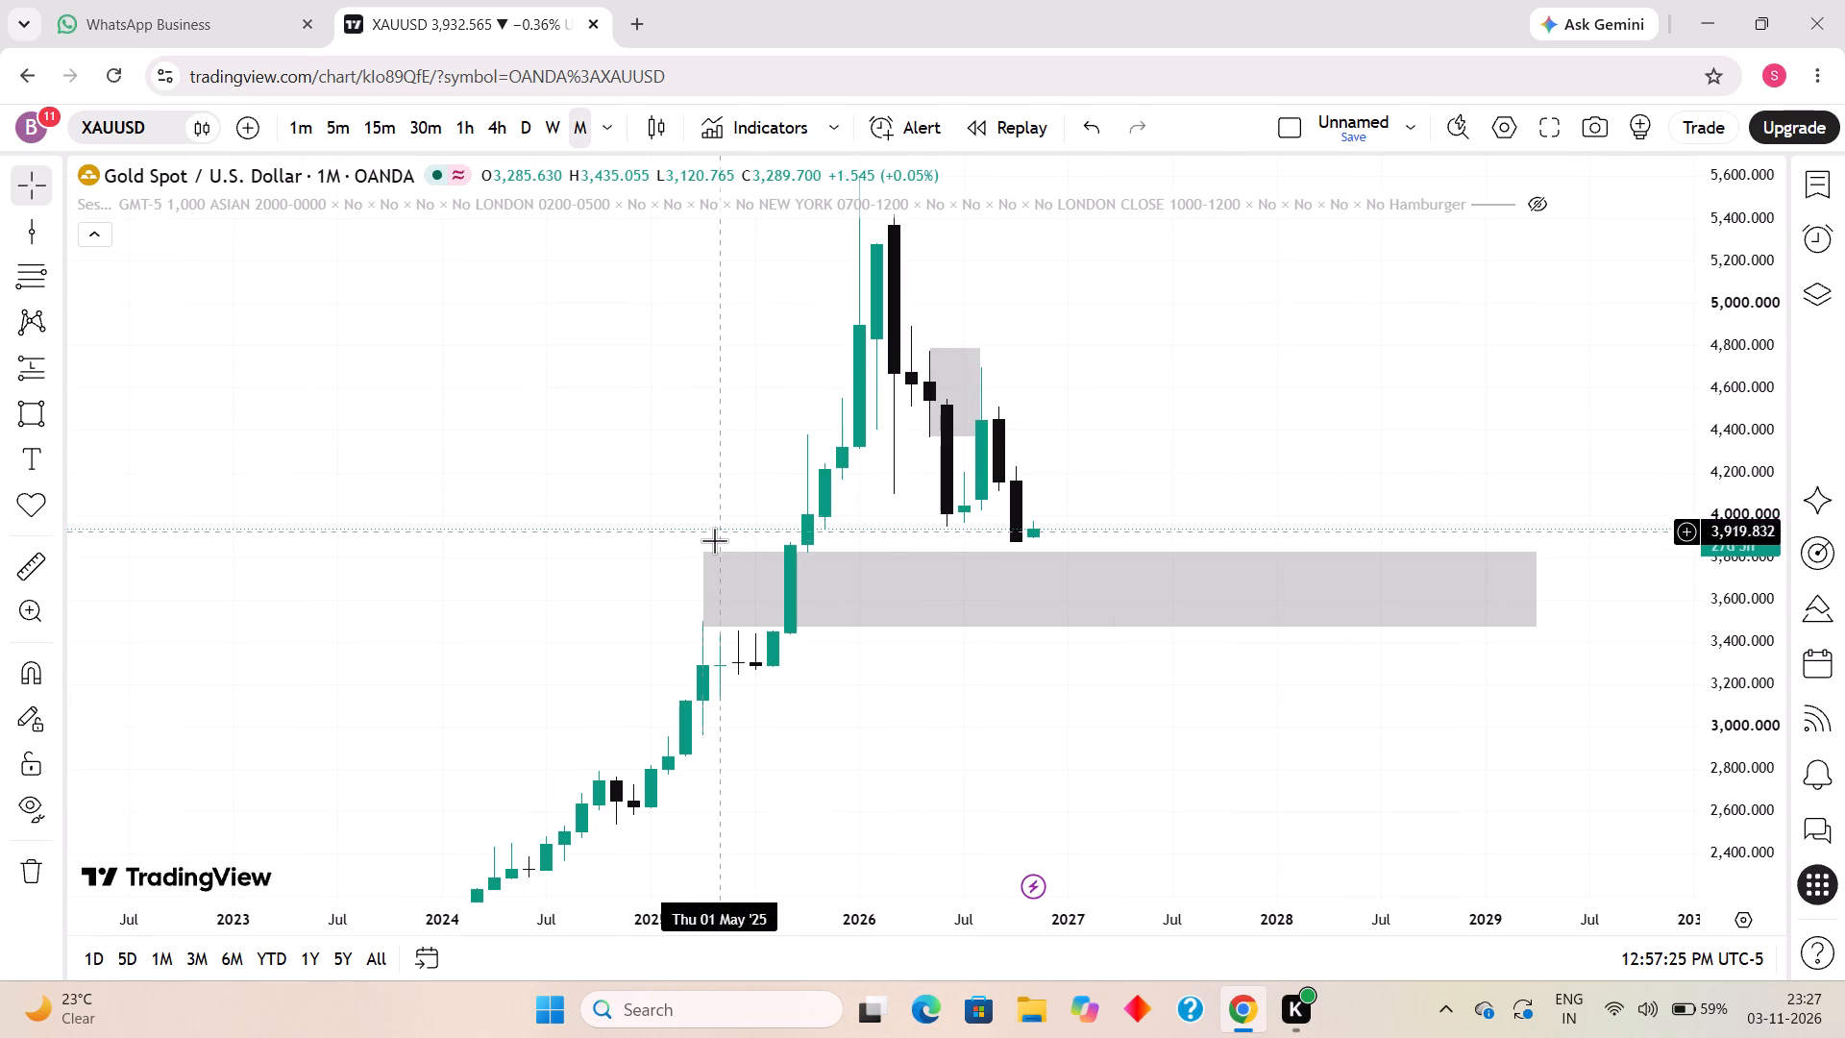
pyautogui.click(613, 131)
pyautogui.scroll(-5, 698, 615)
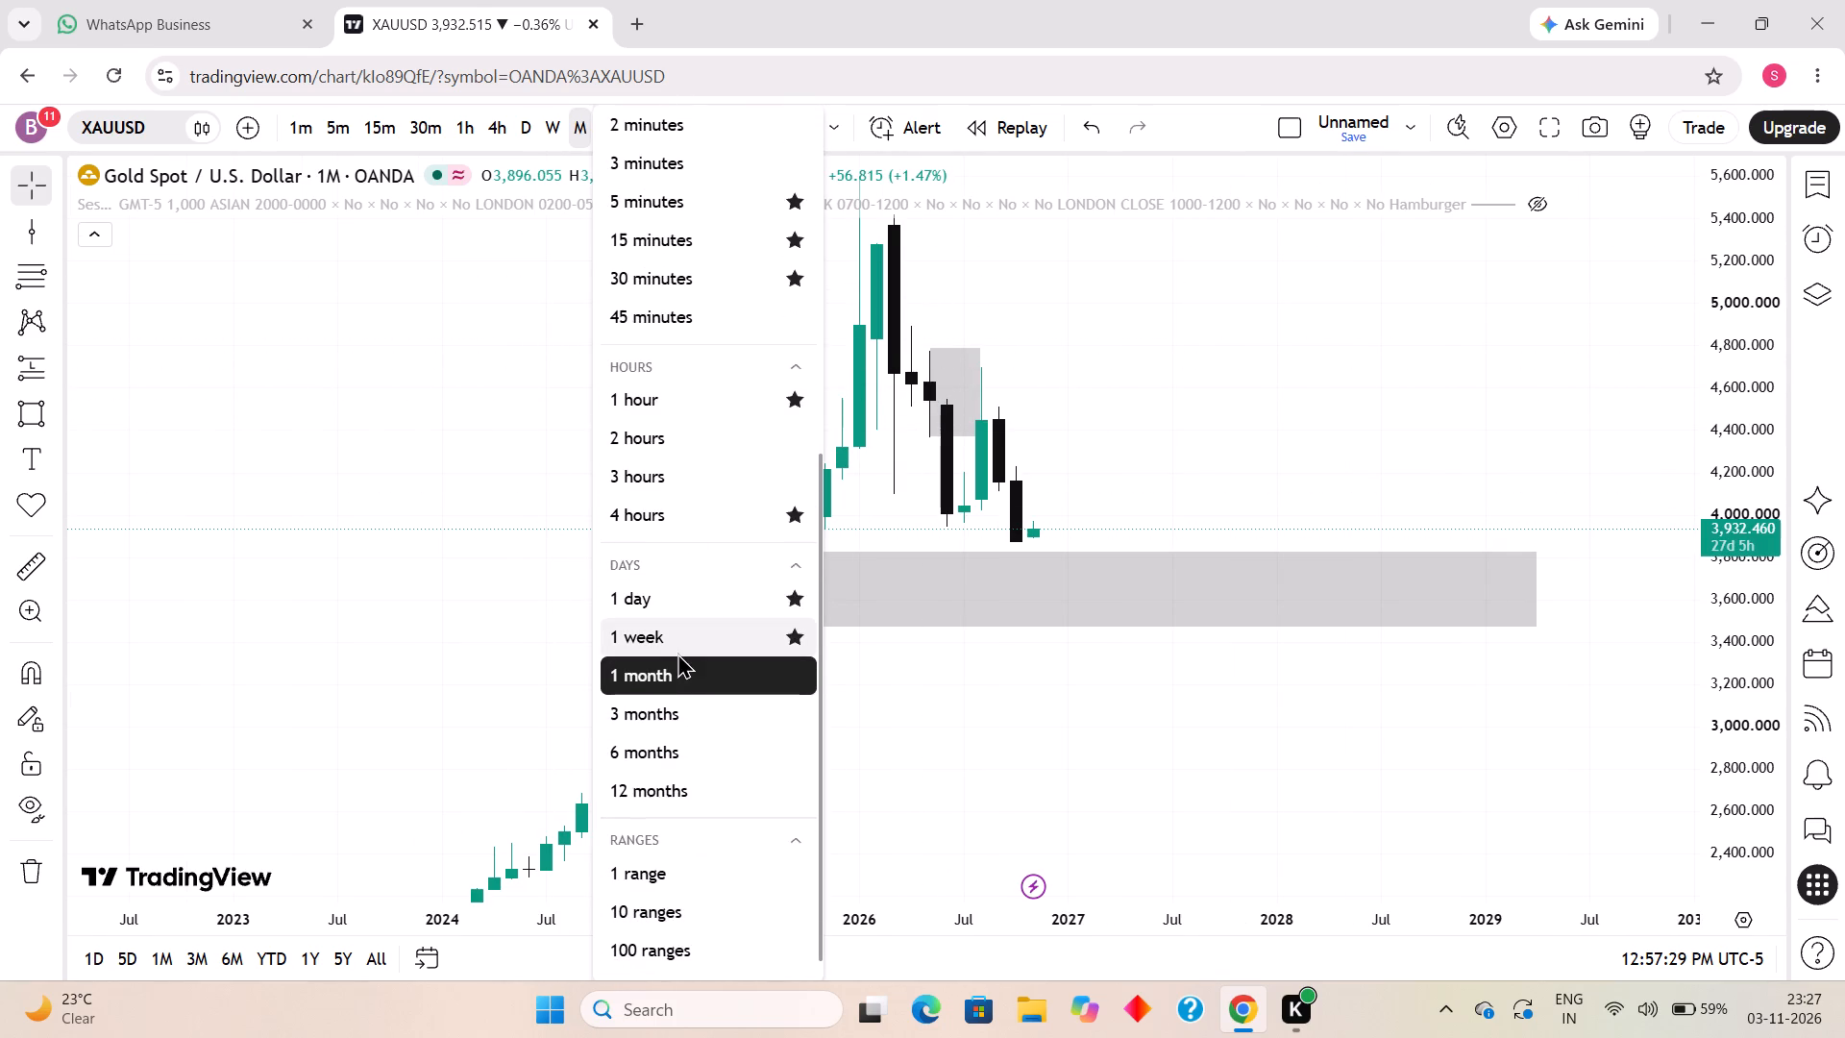
pyautogui.click(676, 642)
# Narrow the long zone below the current price so it spans from about 3,592 down to 3,442.
pyautogui.scroll(-8, 708, 606)
pyautogui.moveTo(918, 465); pyautogui.dragTo(915, 496)
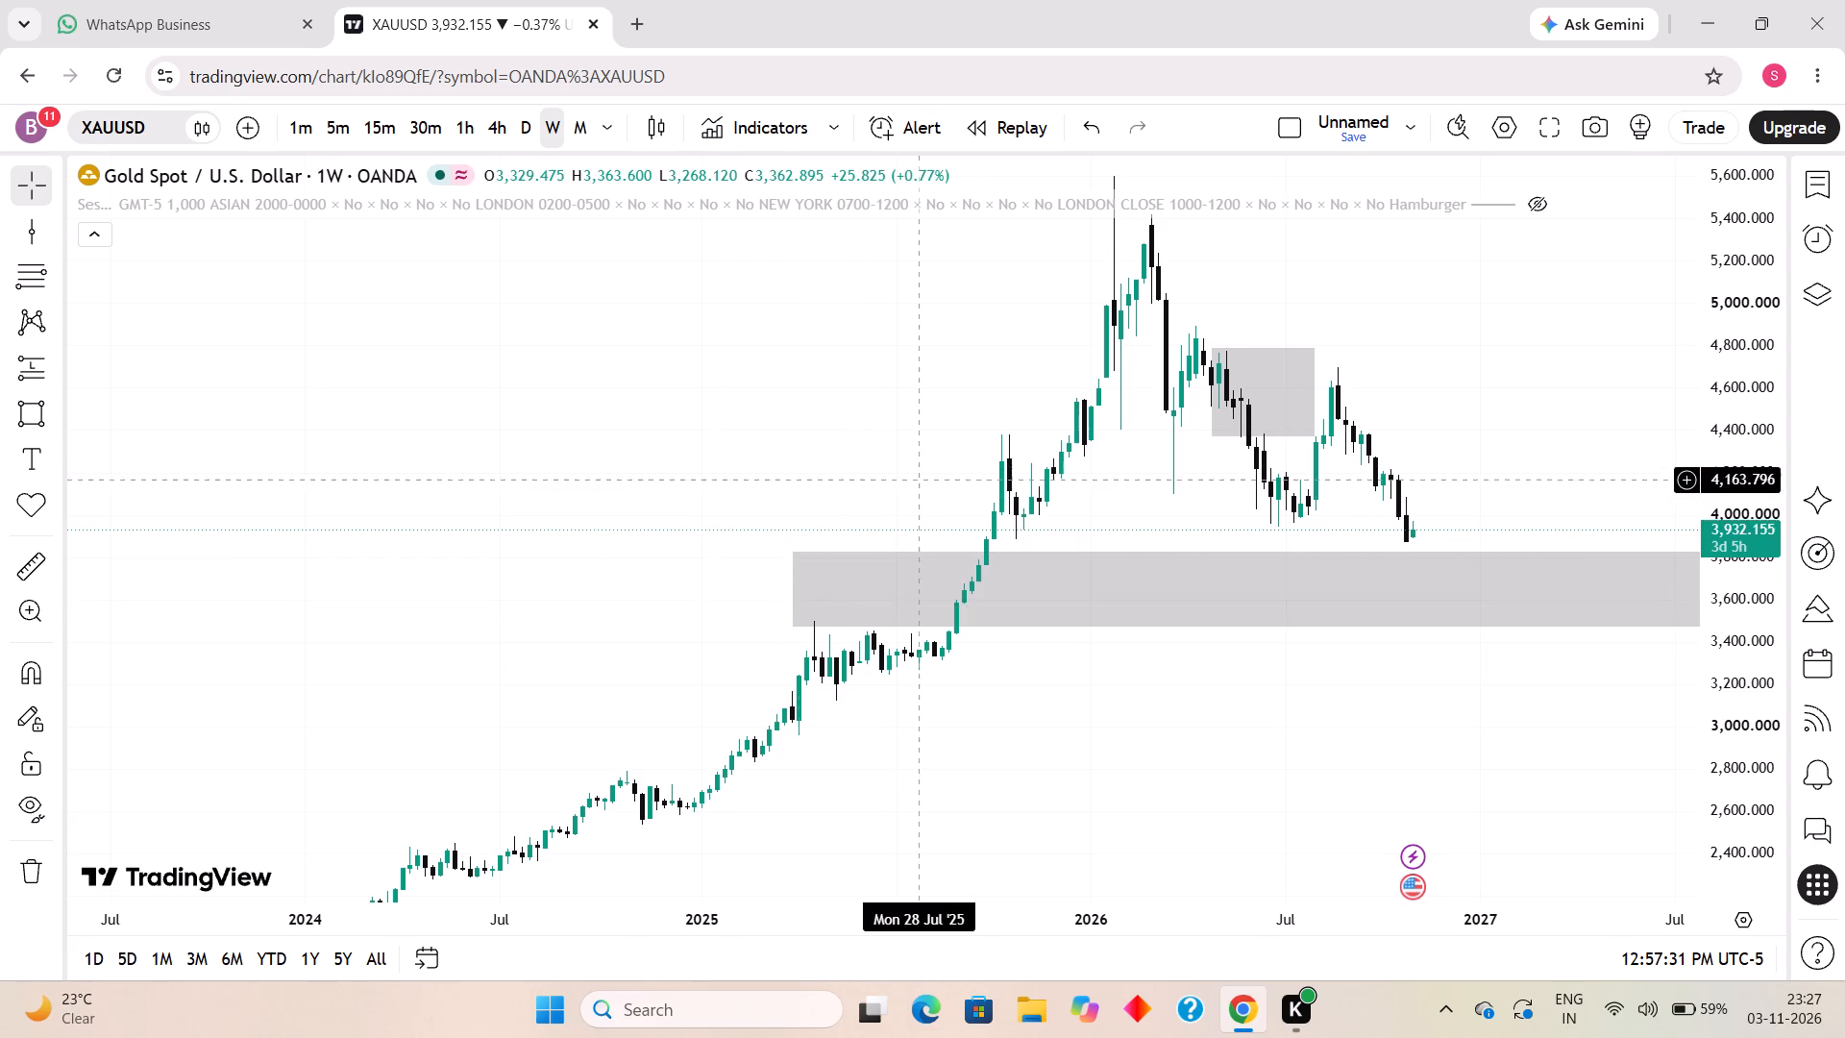
pyautogui.moveTo(915, 496); pyautogui.dragTo(911, 614)
pyautogui.scroll(6, 903, 613)
pyautogui.moveTo(1765, 828); pyautogui.dragTo(1732, 794)
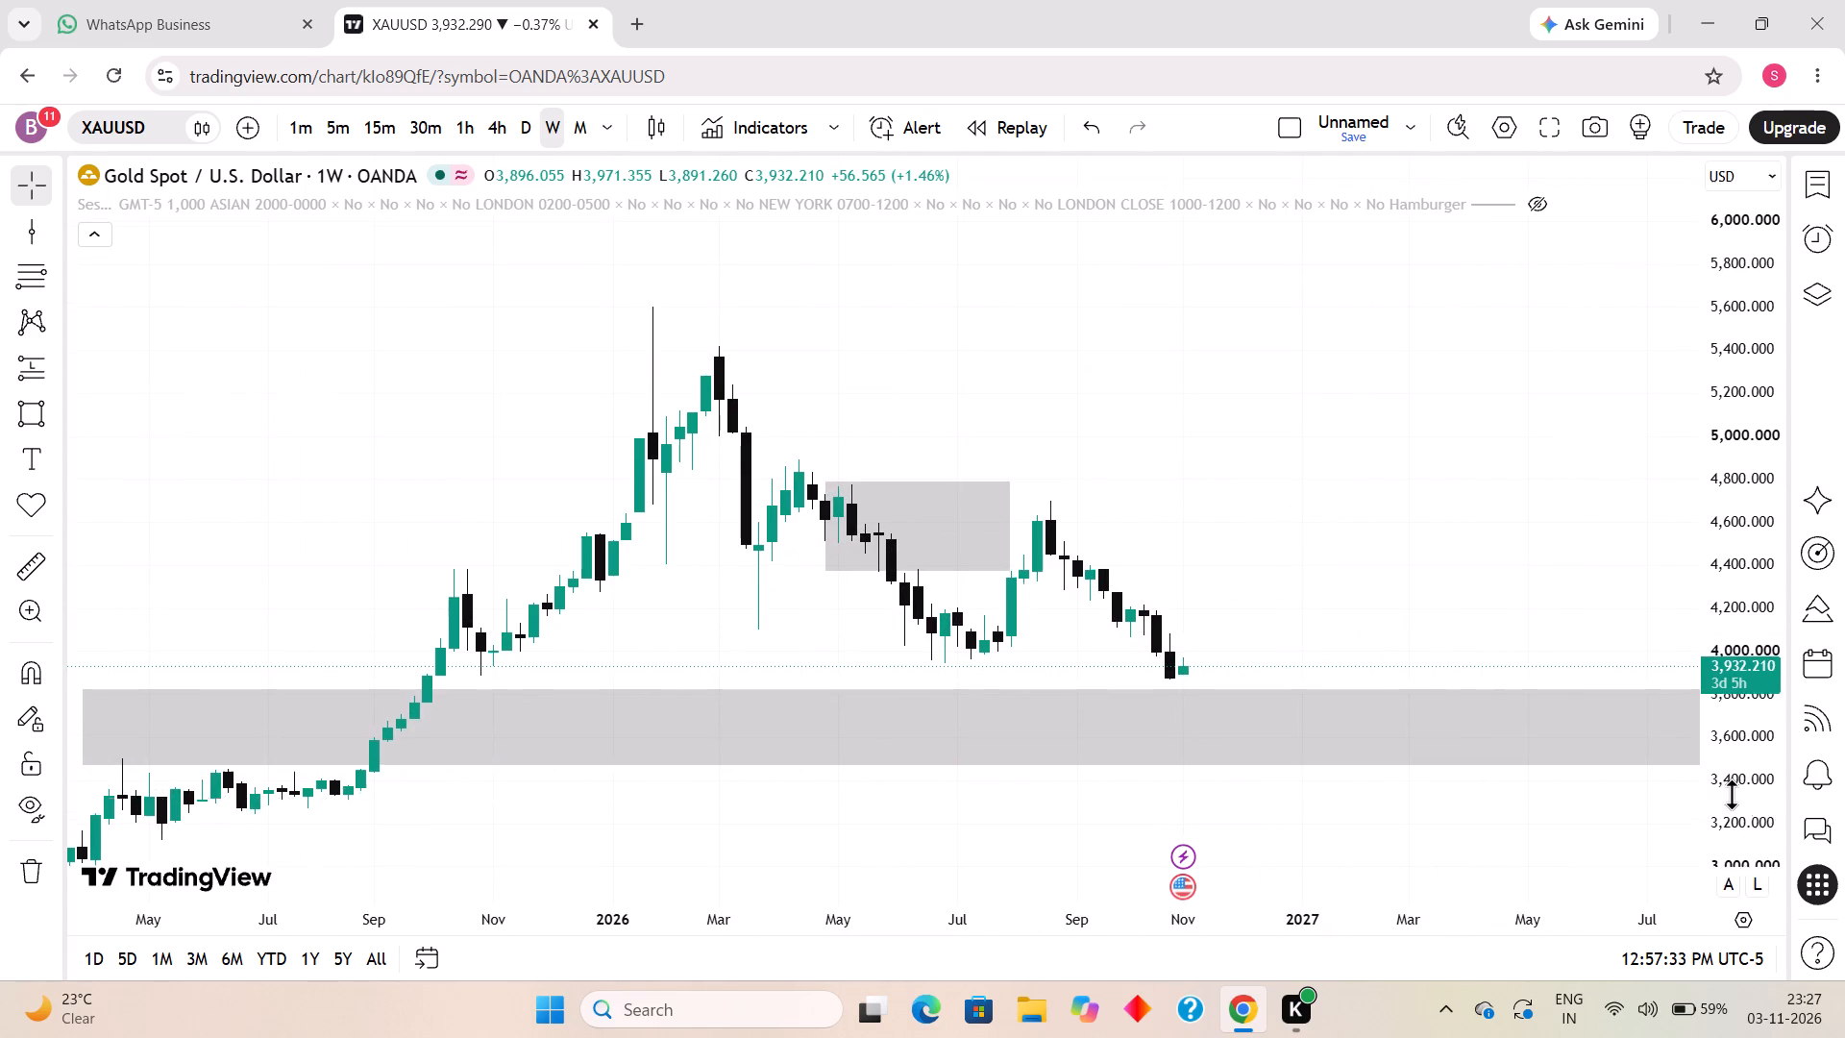
pyautogui.moveTo(1732, 794); pyautogui.dragTo(1587, 609)
pyautogui.moveTo(1329, 616); pyautogui.dragTo(1519, 413)
pyautogui.moveTo(701, 581); pyautogui.dragTo(750, 490)
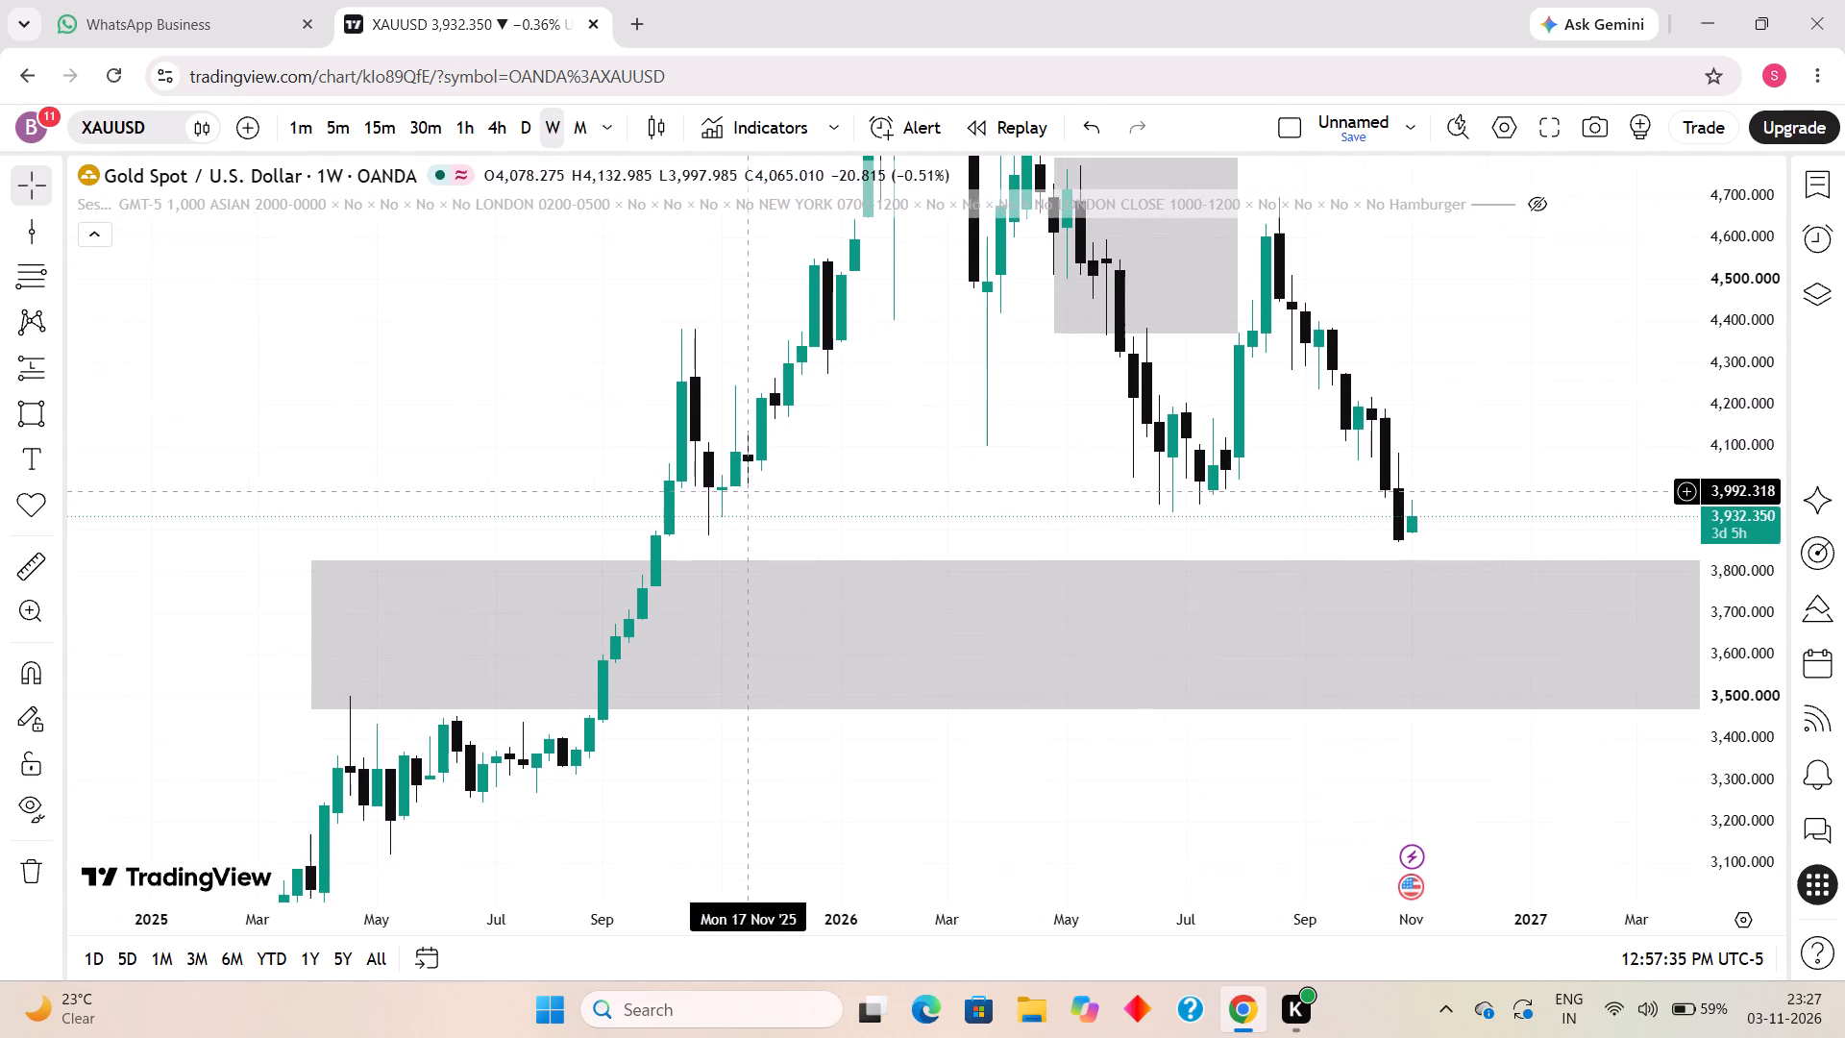
pyautogui.moveTo(750, 490); pyautogui.dragTo(754, 482)
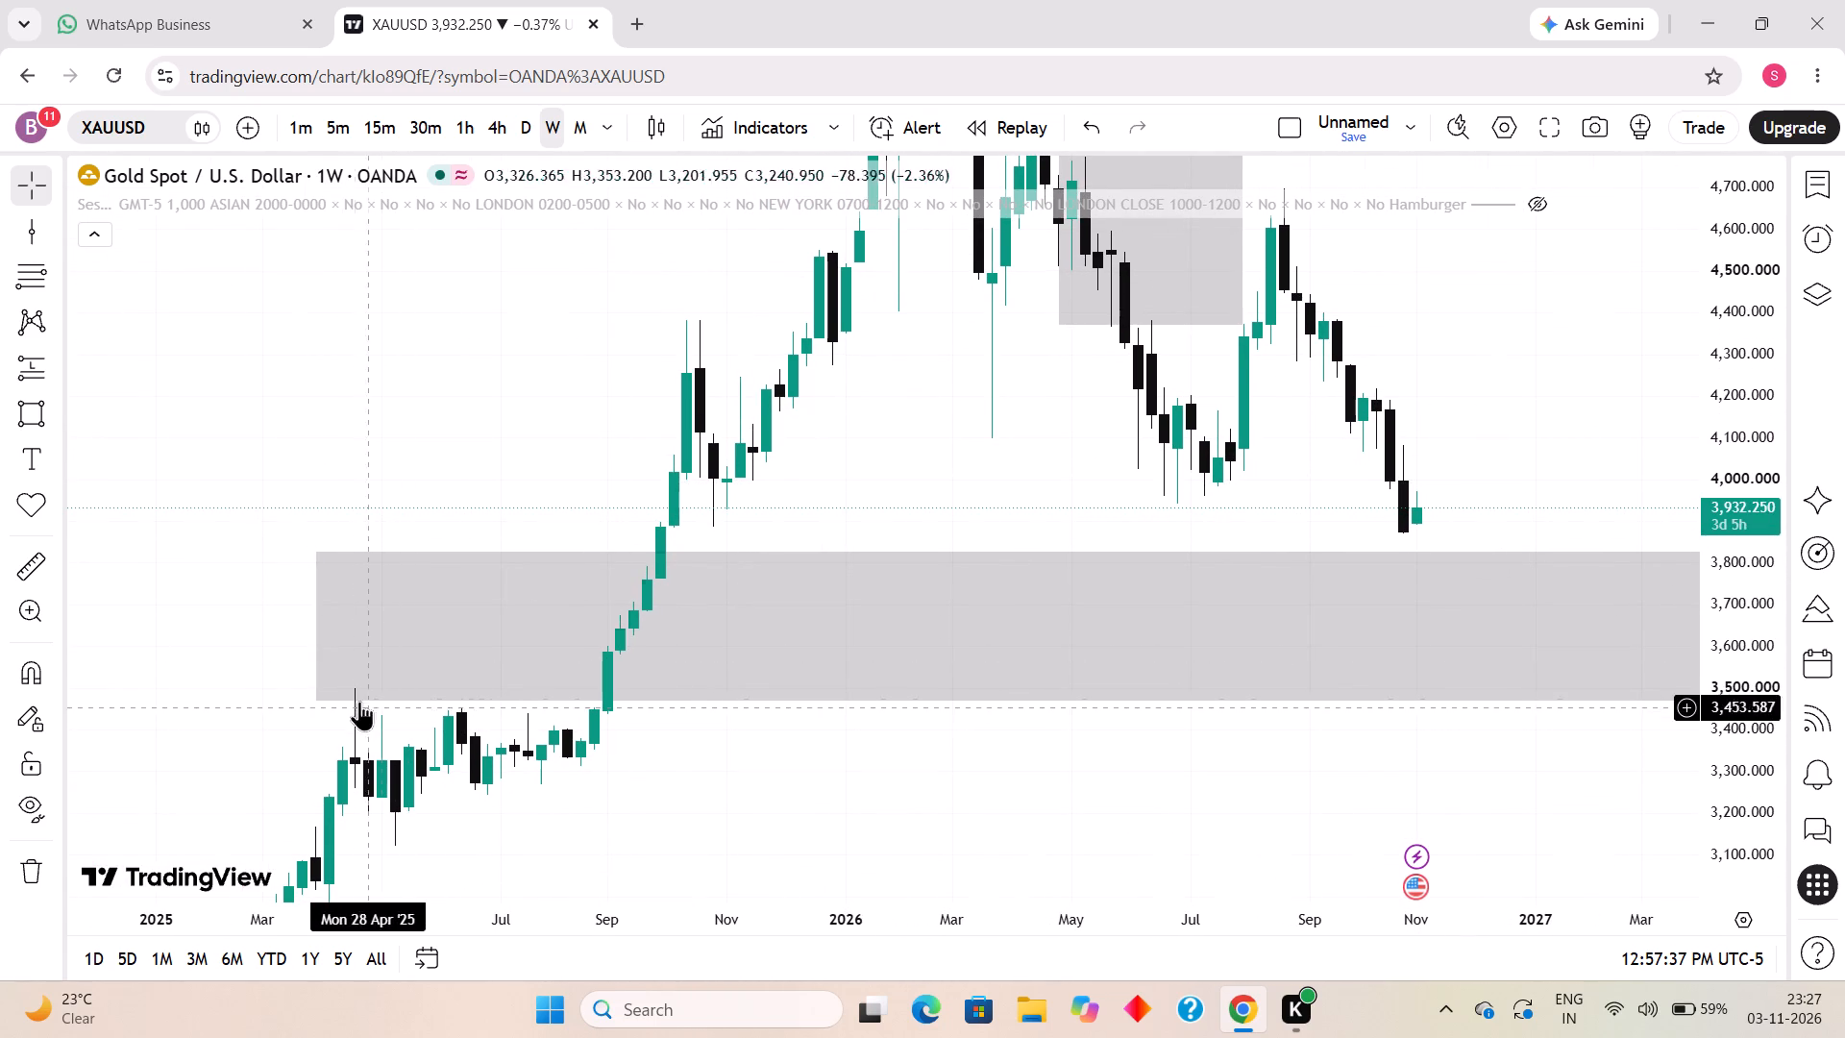
pyautogui.moveTo(309, 551); pyautogui.dragTo(310, 553)
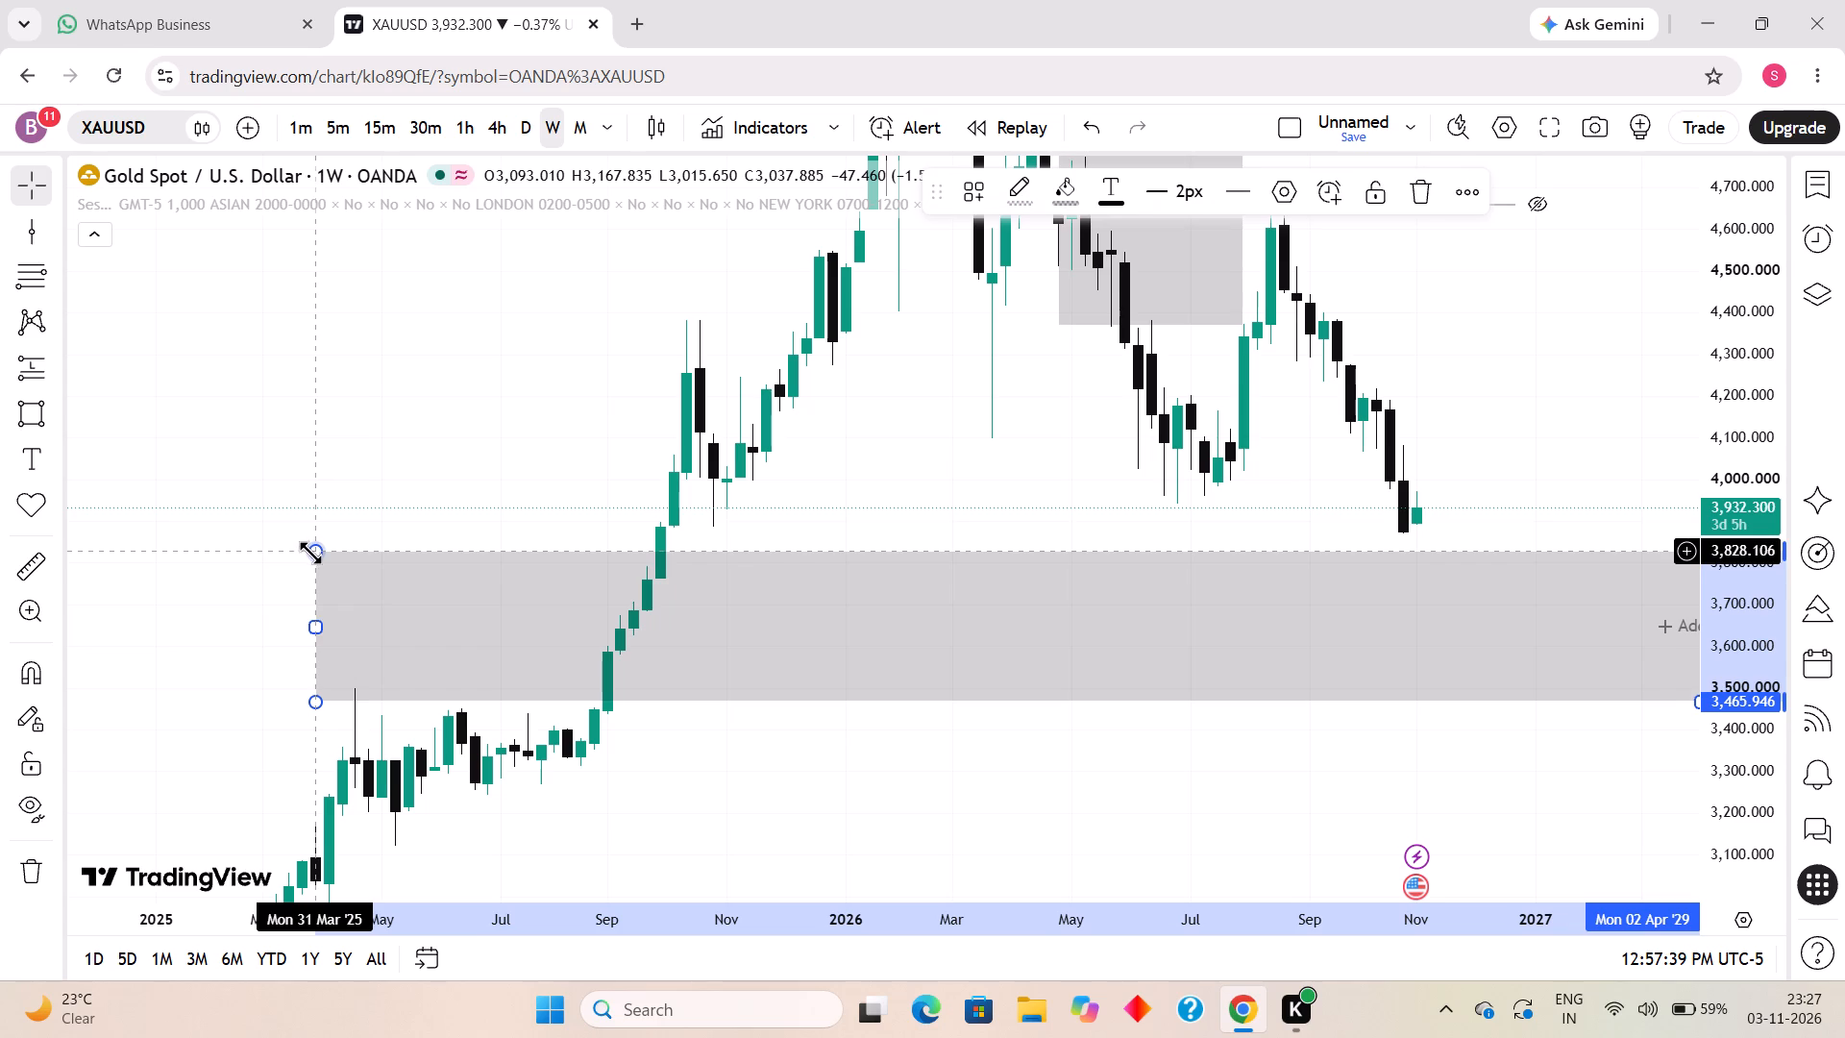
pyautogui.moveTo(310, 553); pyautogui.dragTo(312, 650)
pyautogui.moveTo(319, 702); pyautogui.dragTo(316, 706)
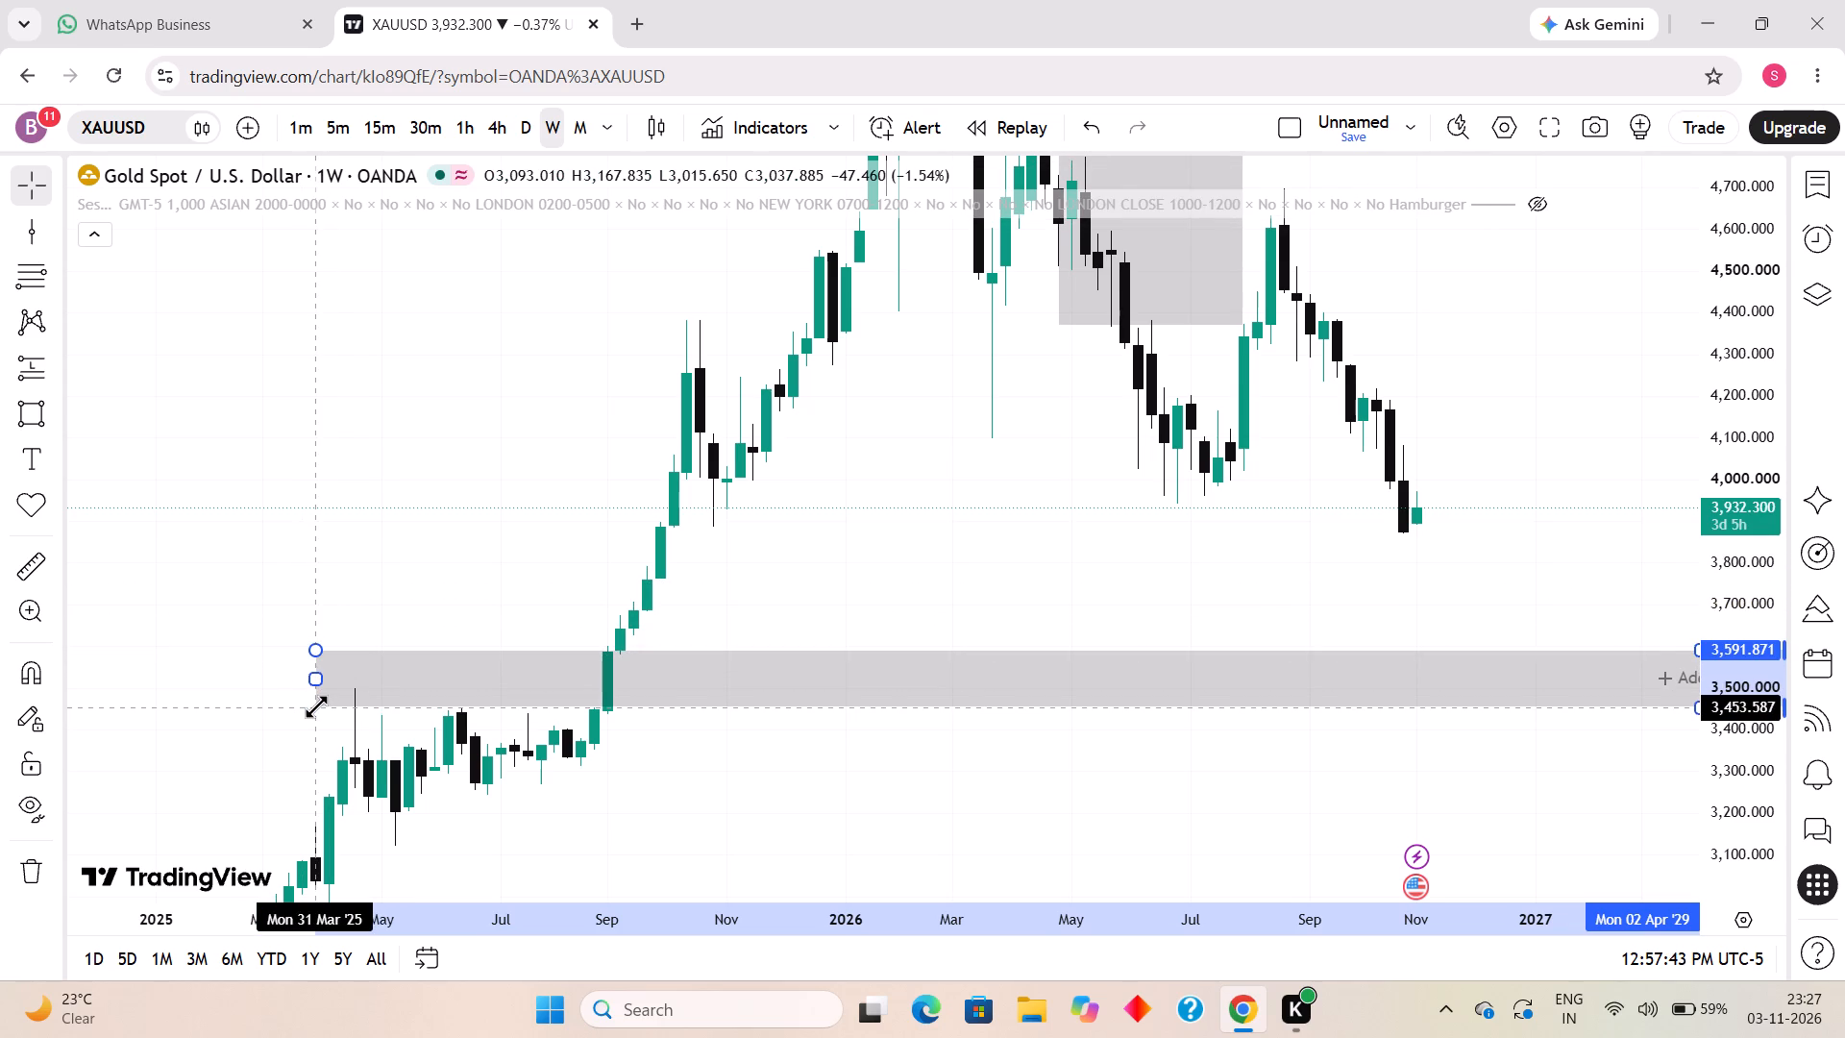
pyautogui.moveTo(316, 706); pyautogui.dragTo(319, 712)
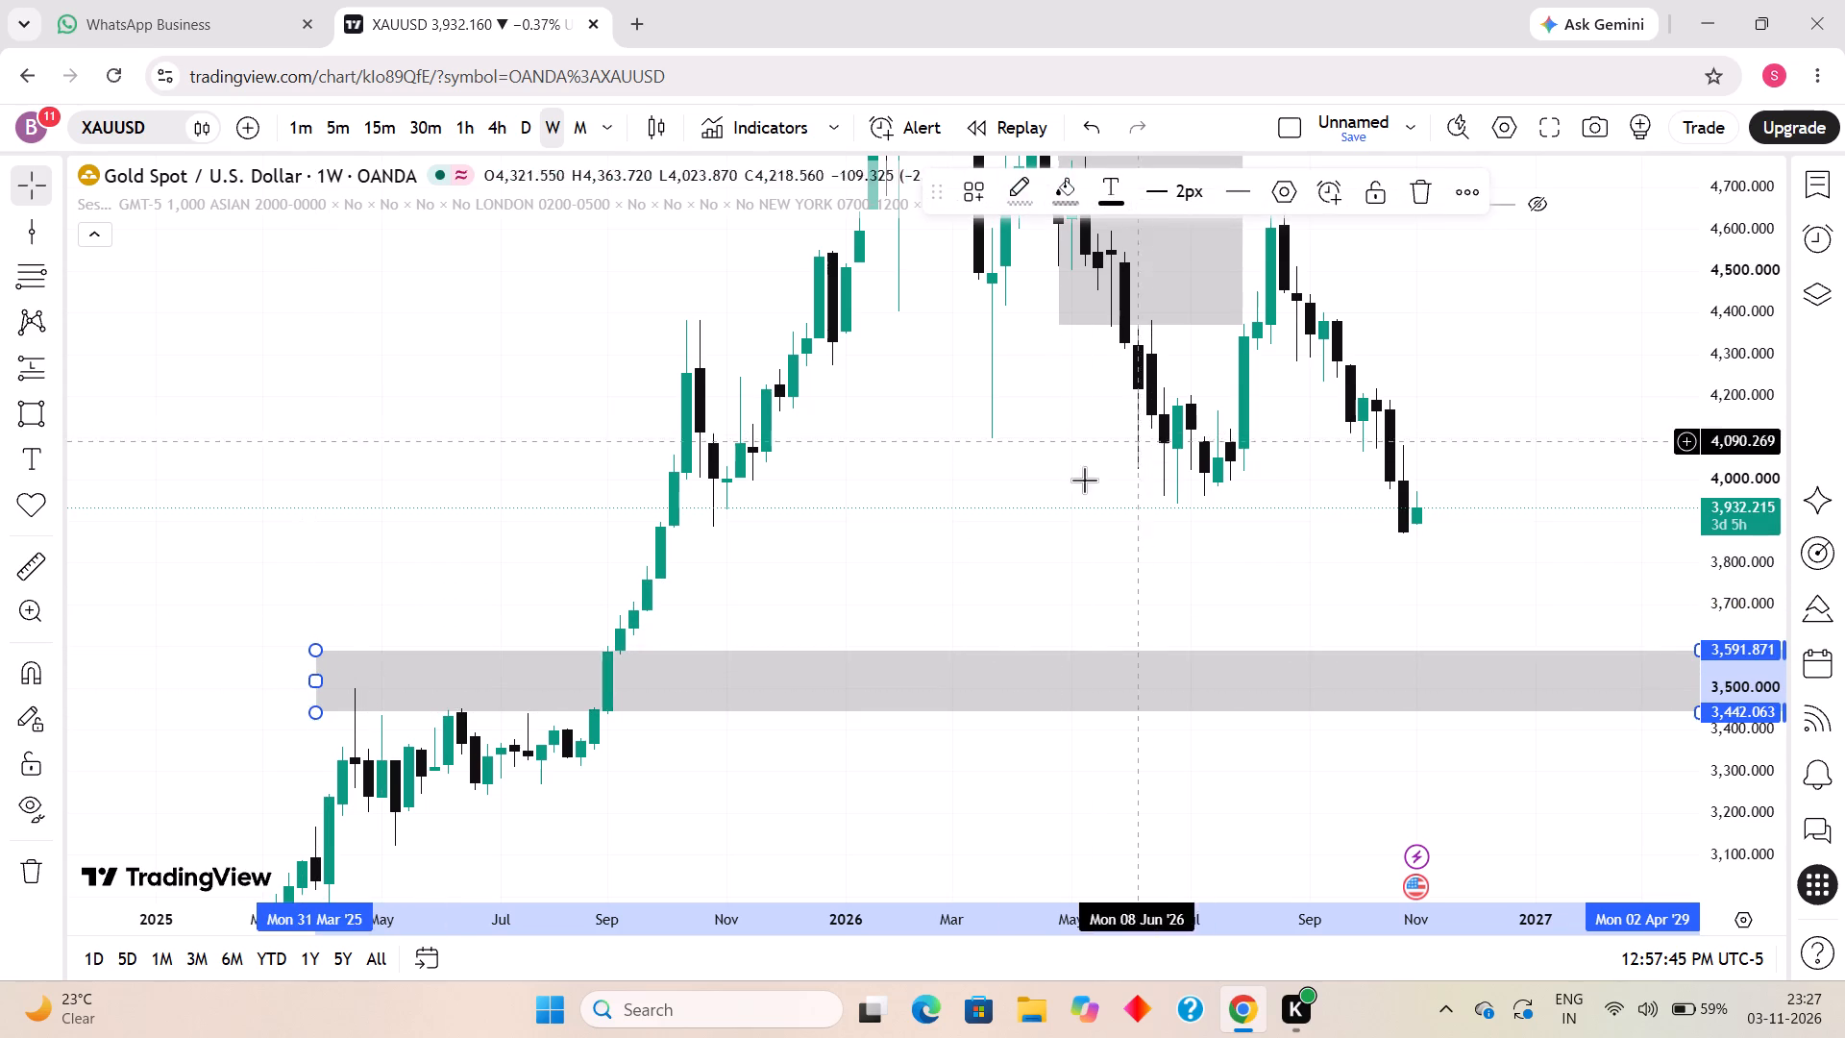
pyautogui.moveTo(932, 556); pyautogui.dragTo(919, 712)
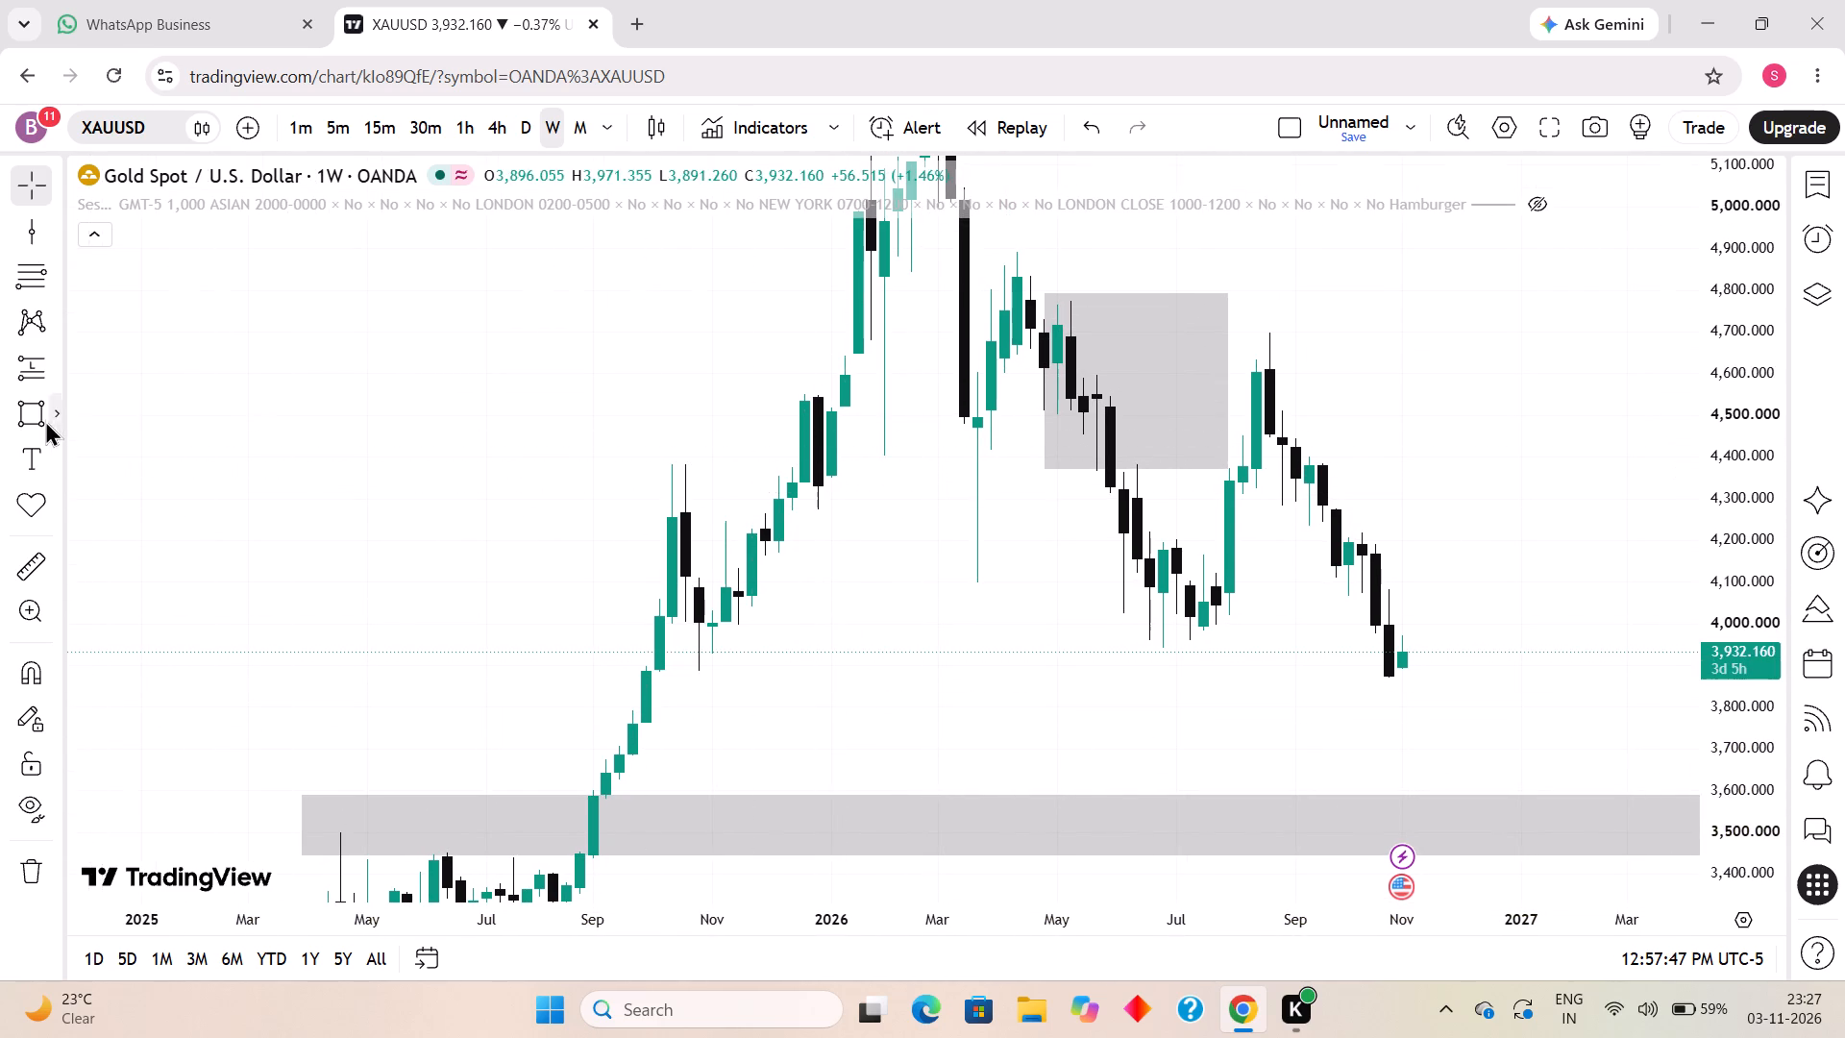
pyautogui.click(29, 417)
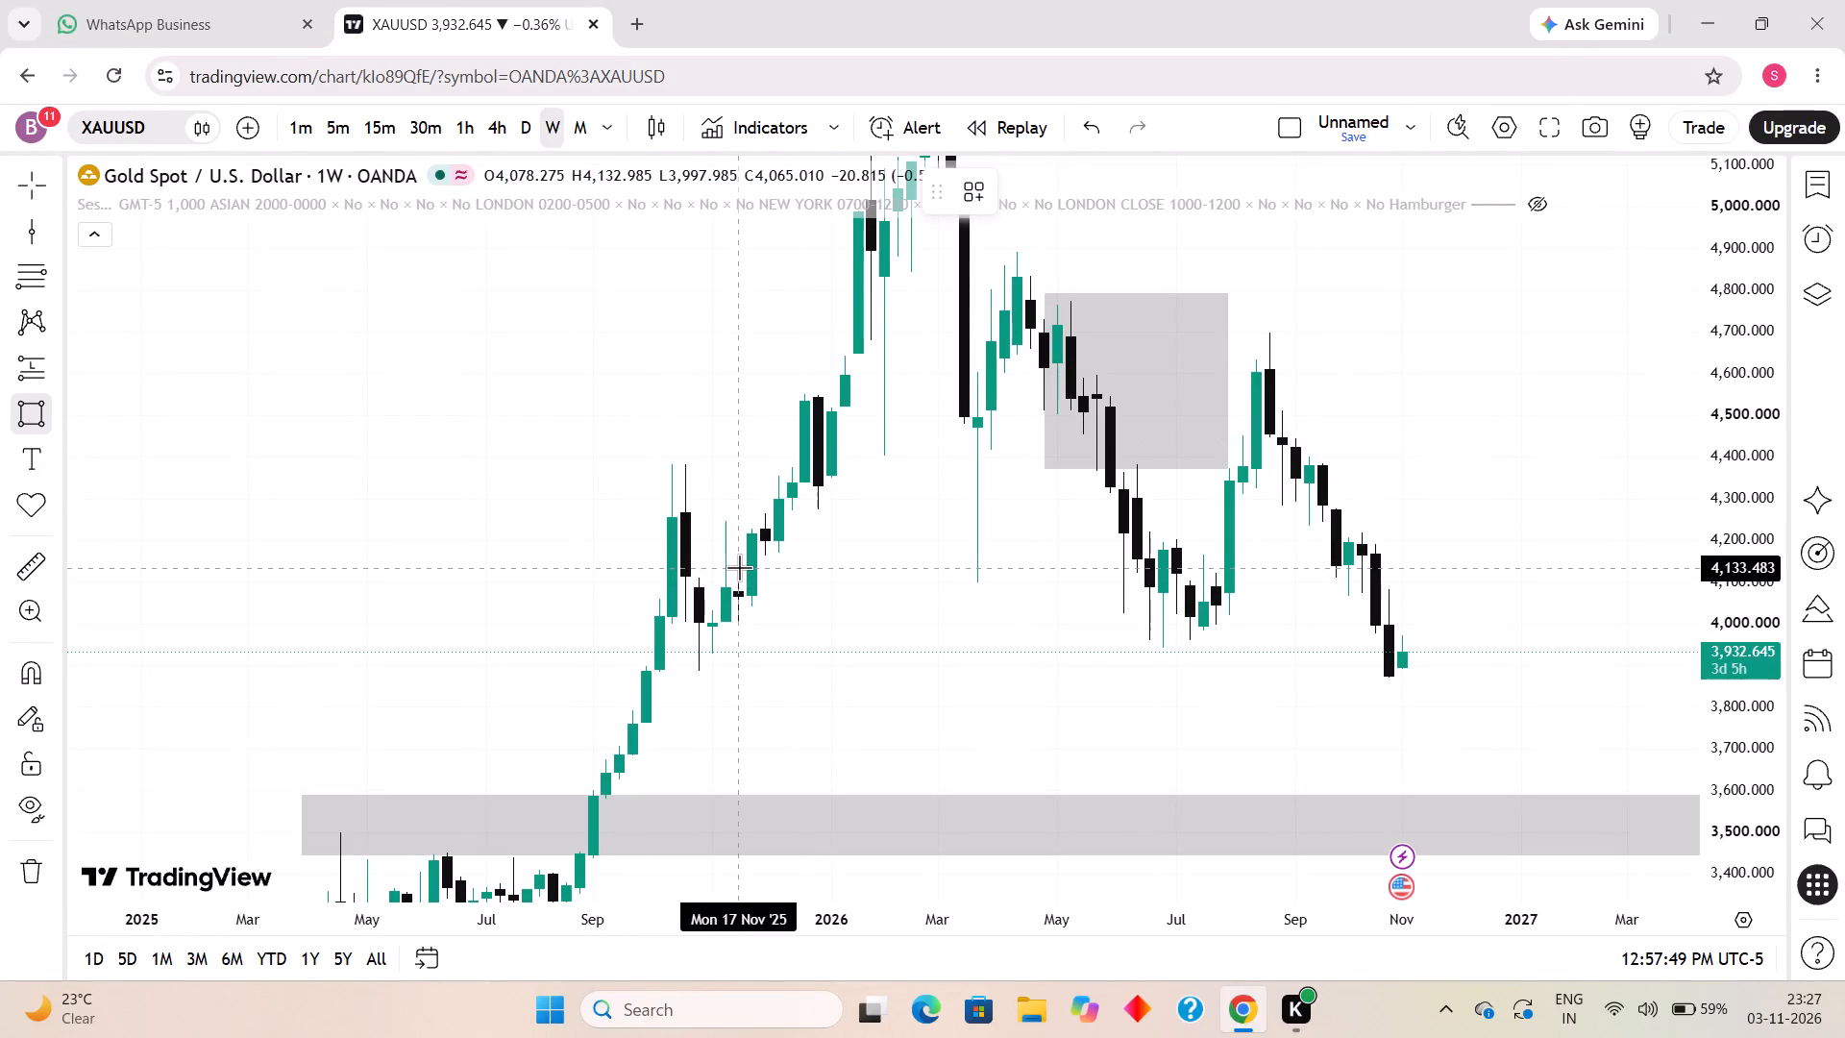
pyautogui.click(737, 566)
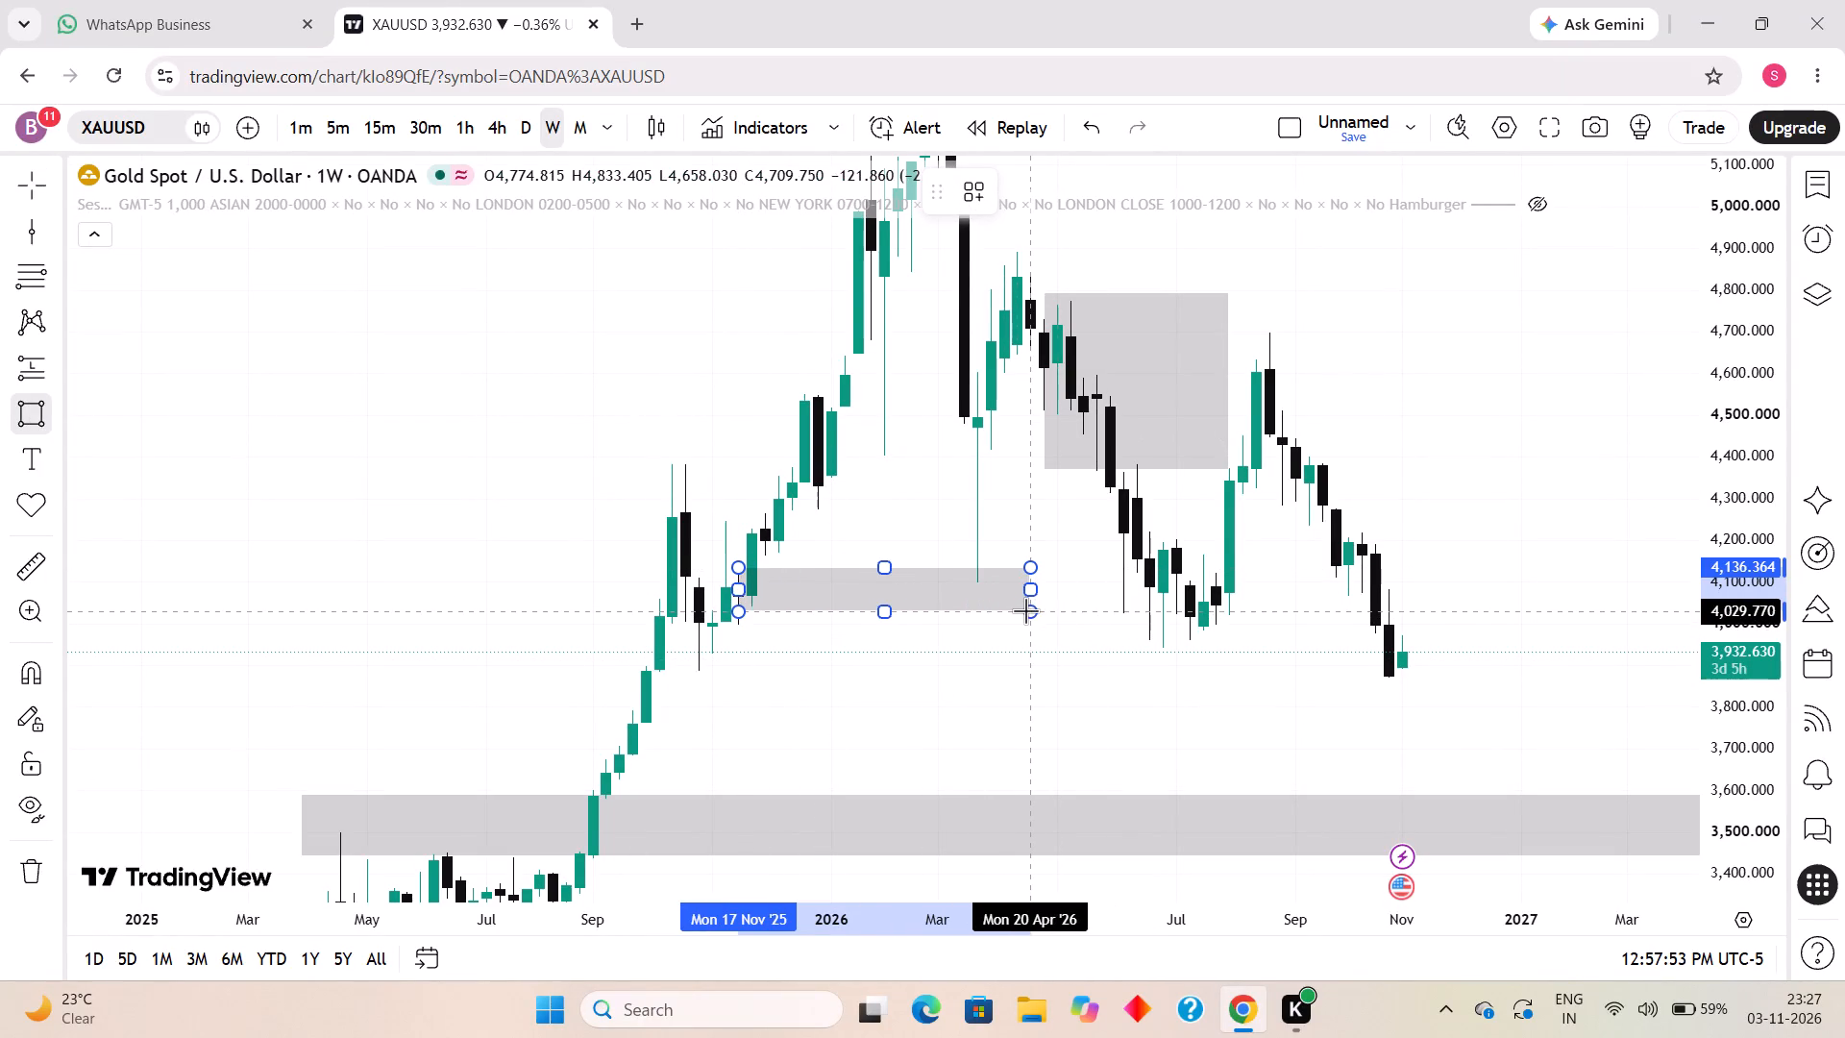
pyautogui.click(1030, 628)
pyautogui.moveTo(1036, 600); pyautogui.dragTo(984, 605)
pyautogui.click(1066, 577)
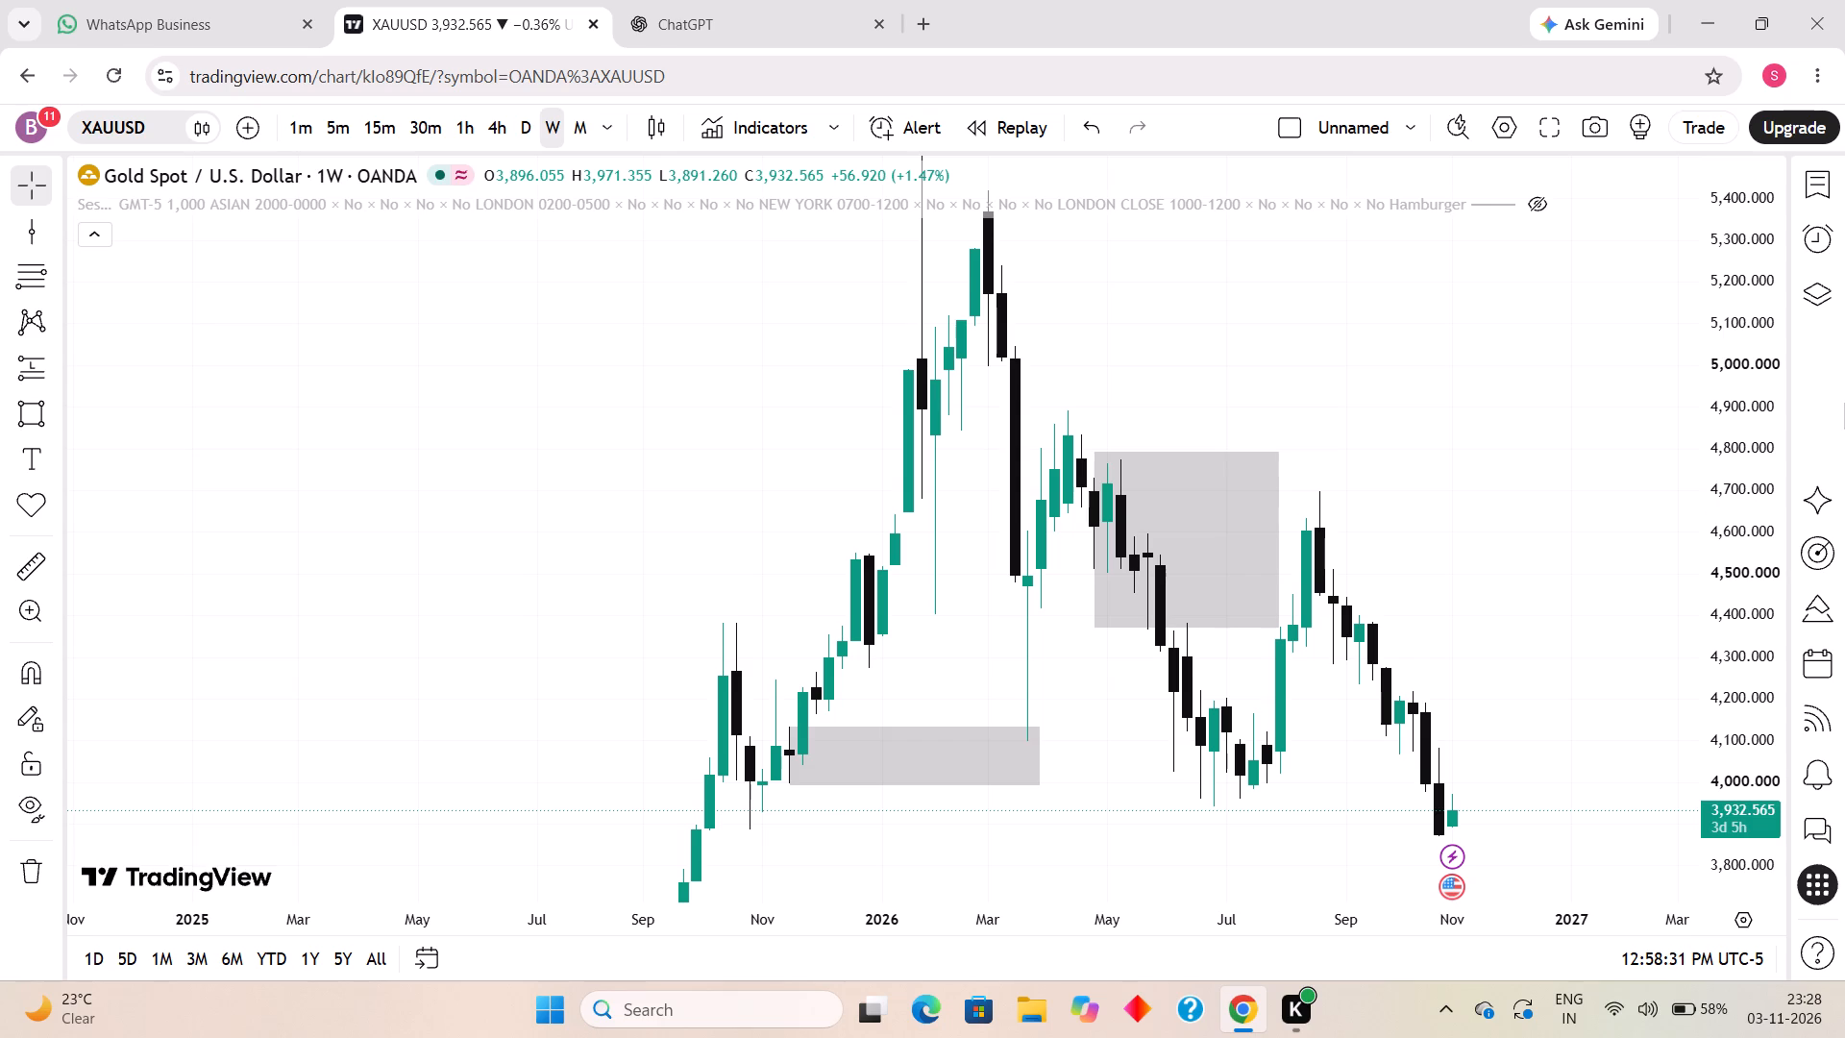
pyautogui.scroll(2, 965, 714)
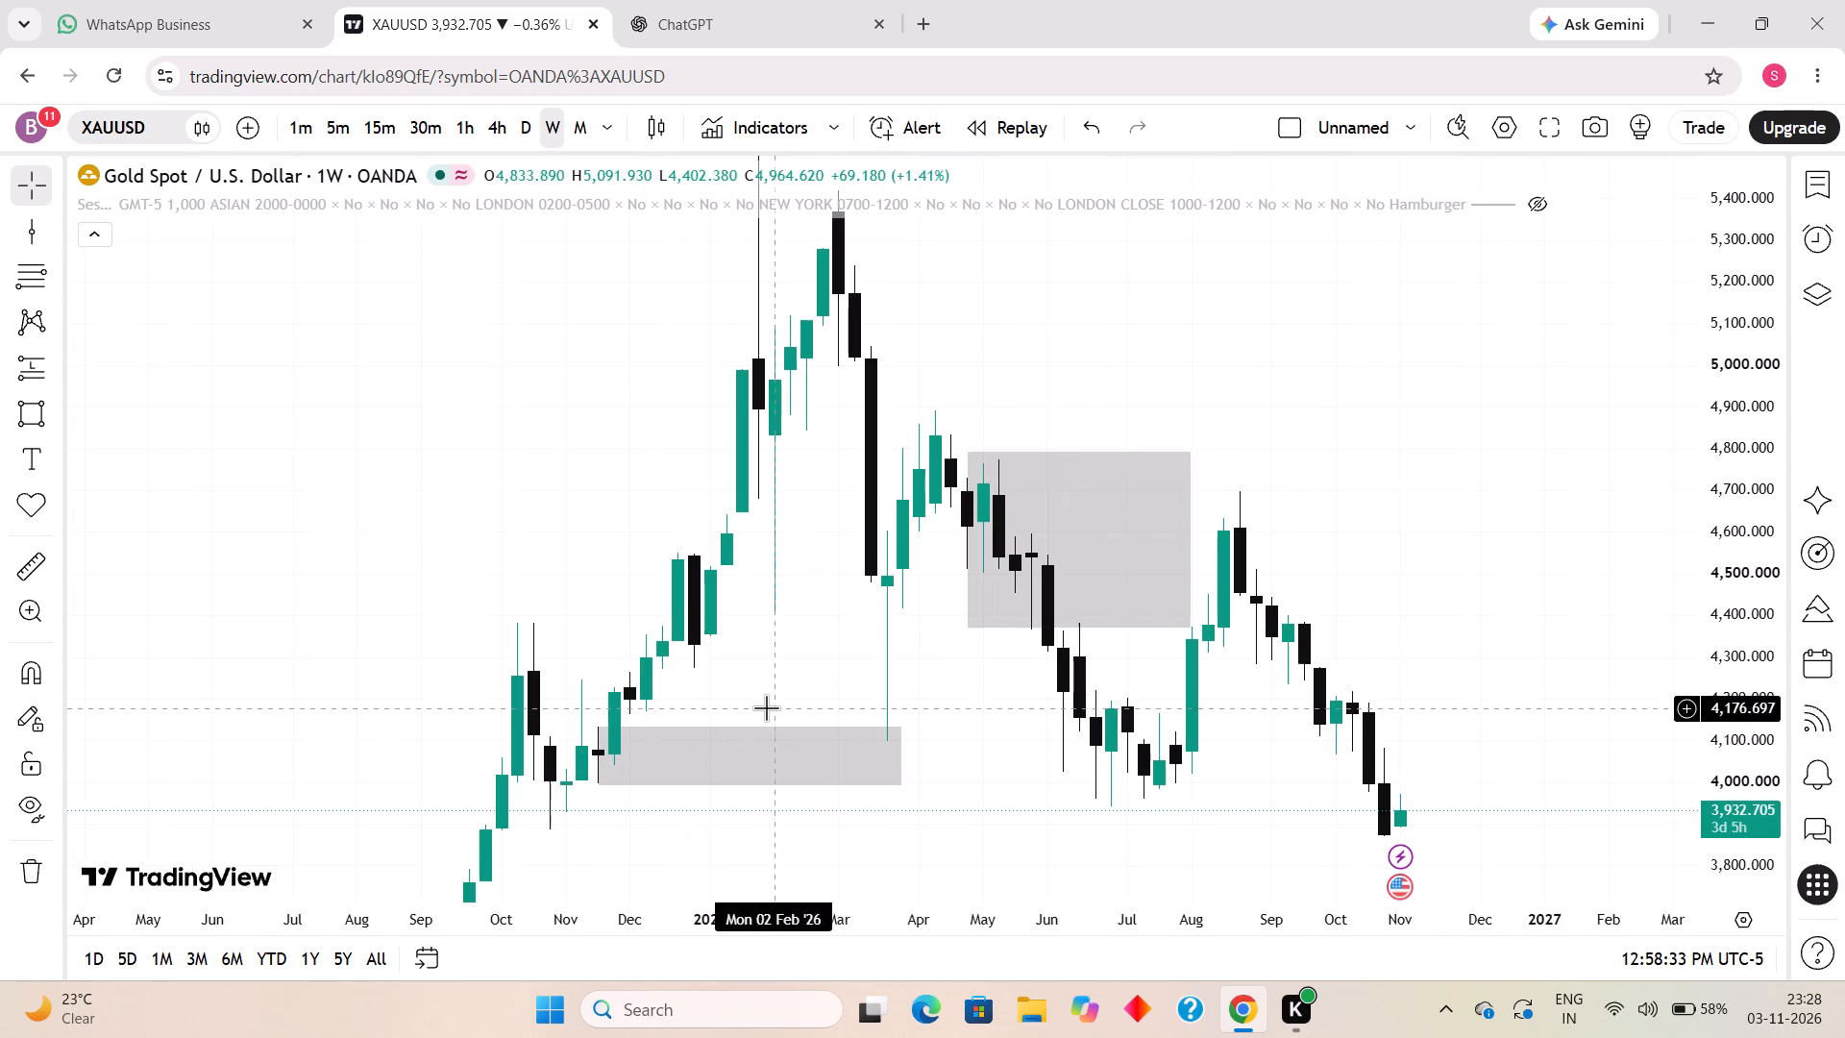
pyautogui.moveTo(1214, 698); pyautogui.dragTo(1085, 675)
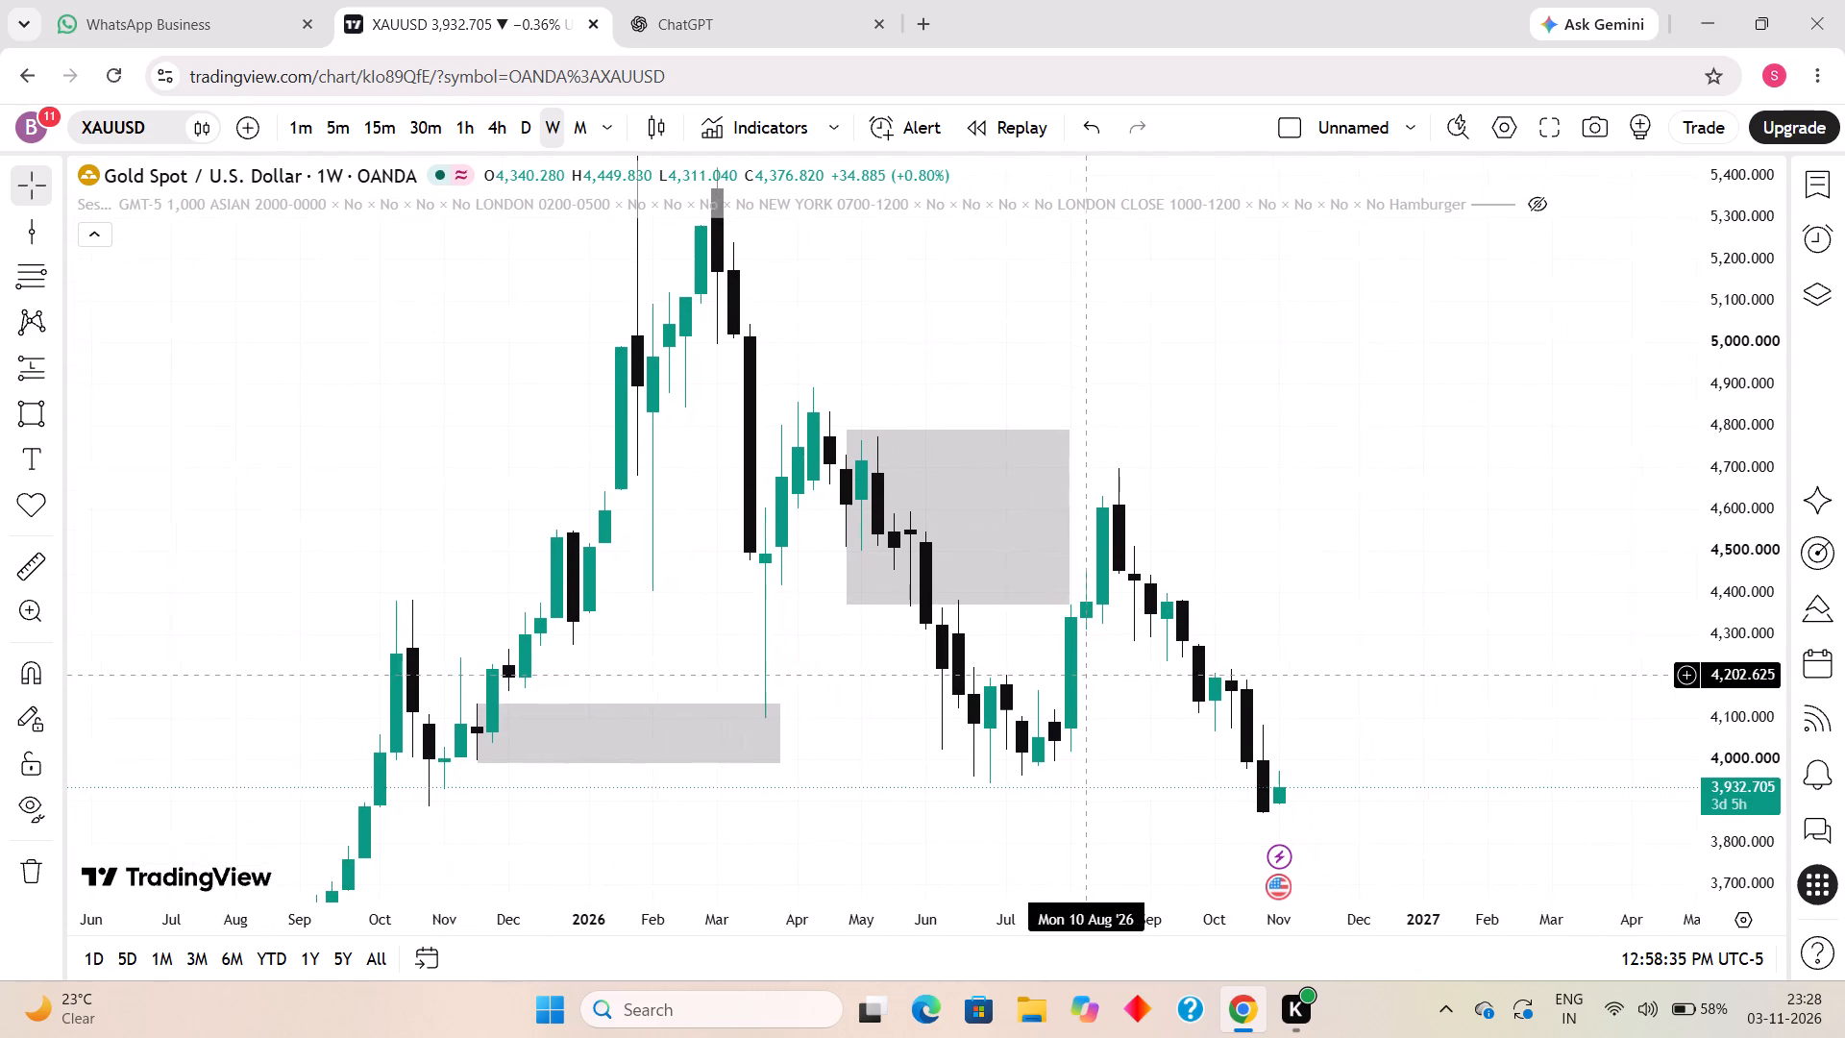
pyautogui.moveTo(1085, 675); pyautogui.dragTo(1076, 672)
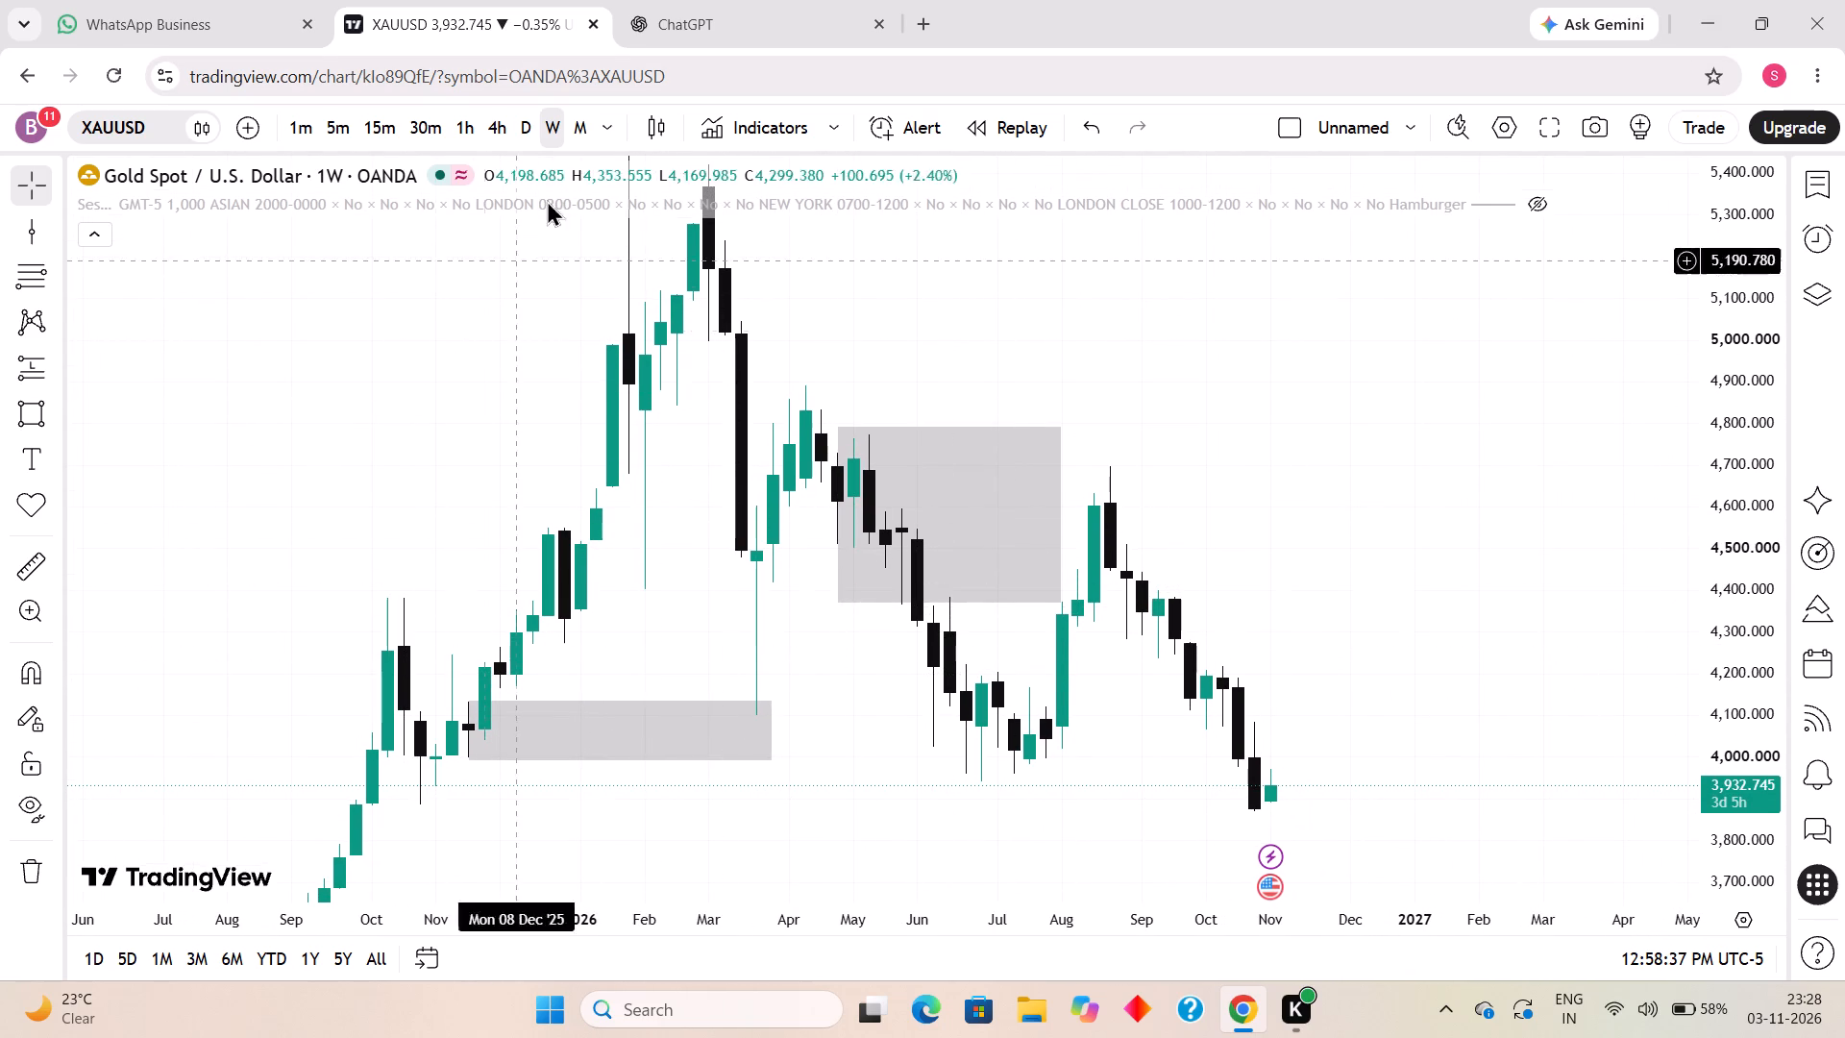
pyautogui.click(523, 131)
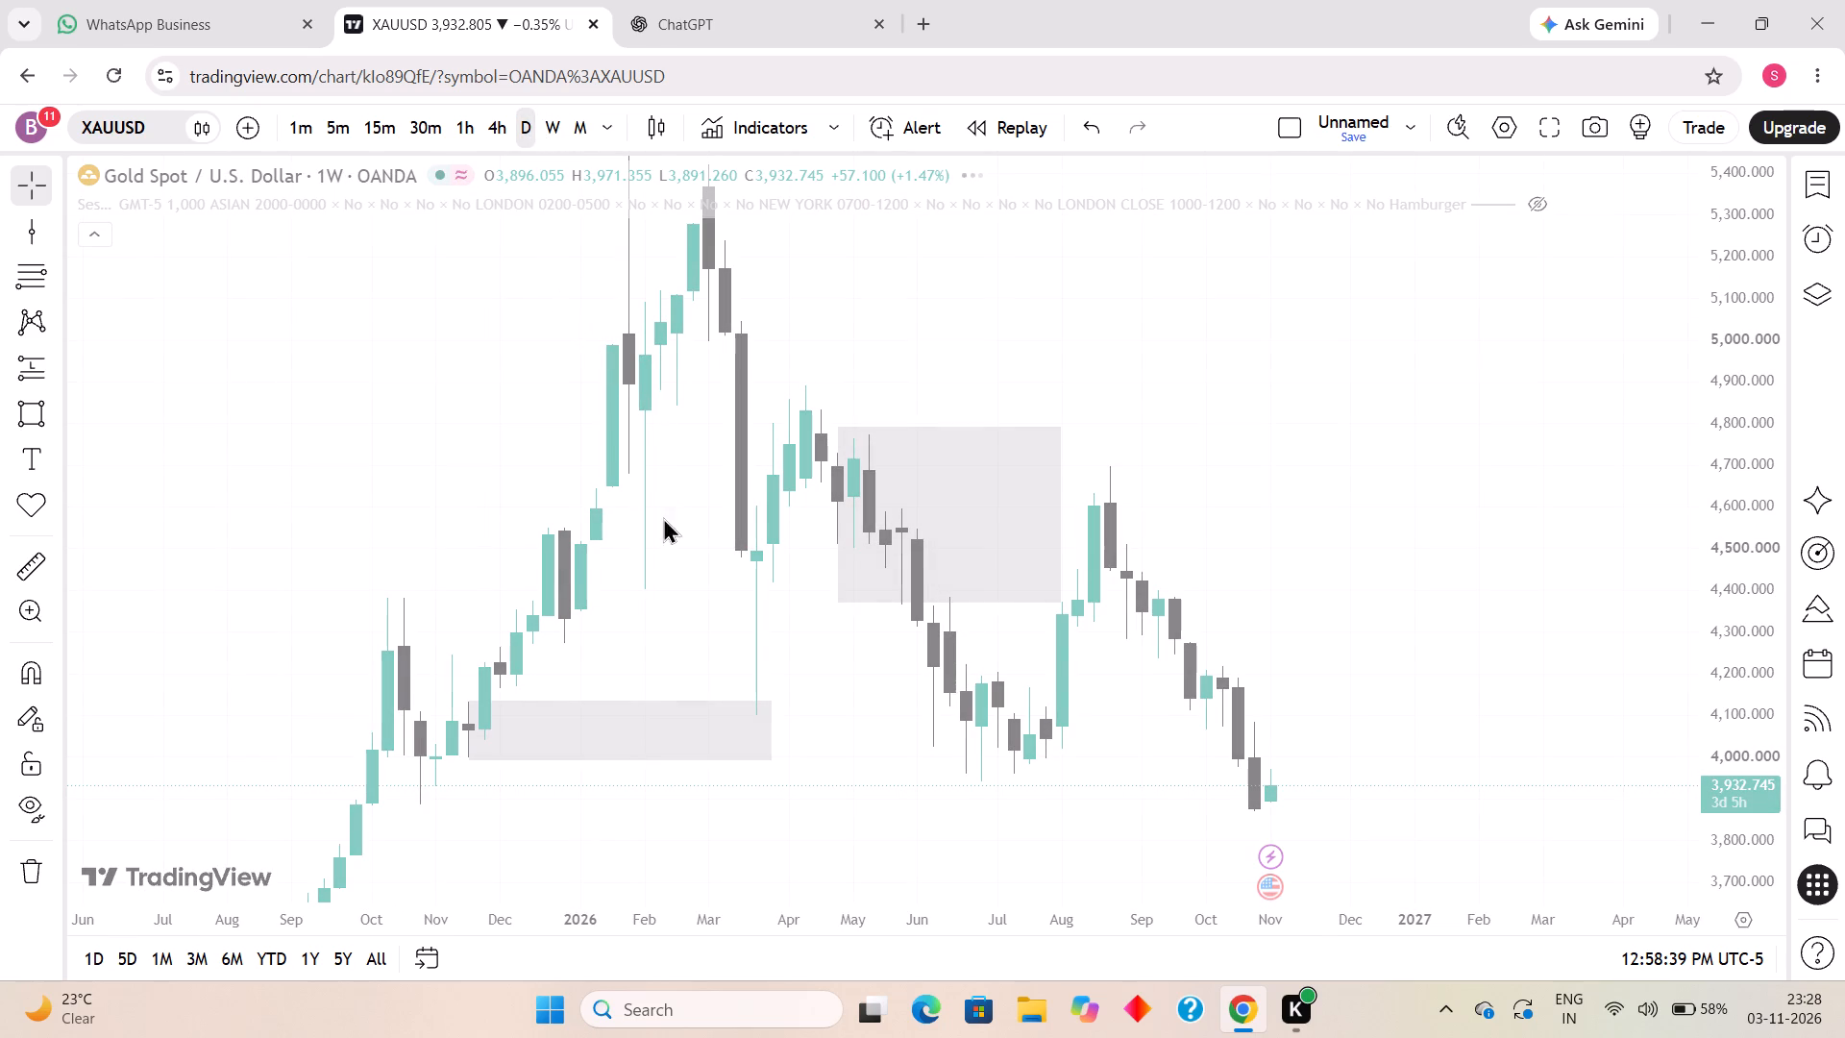
# Reshape the upper 2026 zone to about 4,794 down to 4,638, spanning 12 May to late August 2026.
pyautogui.scroll(-8, 676, 438)
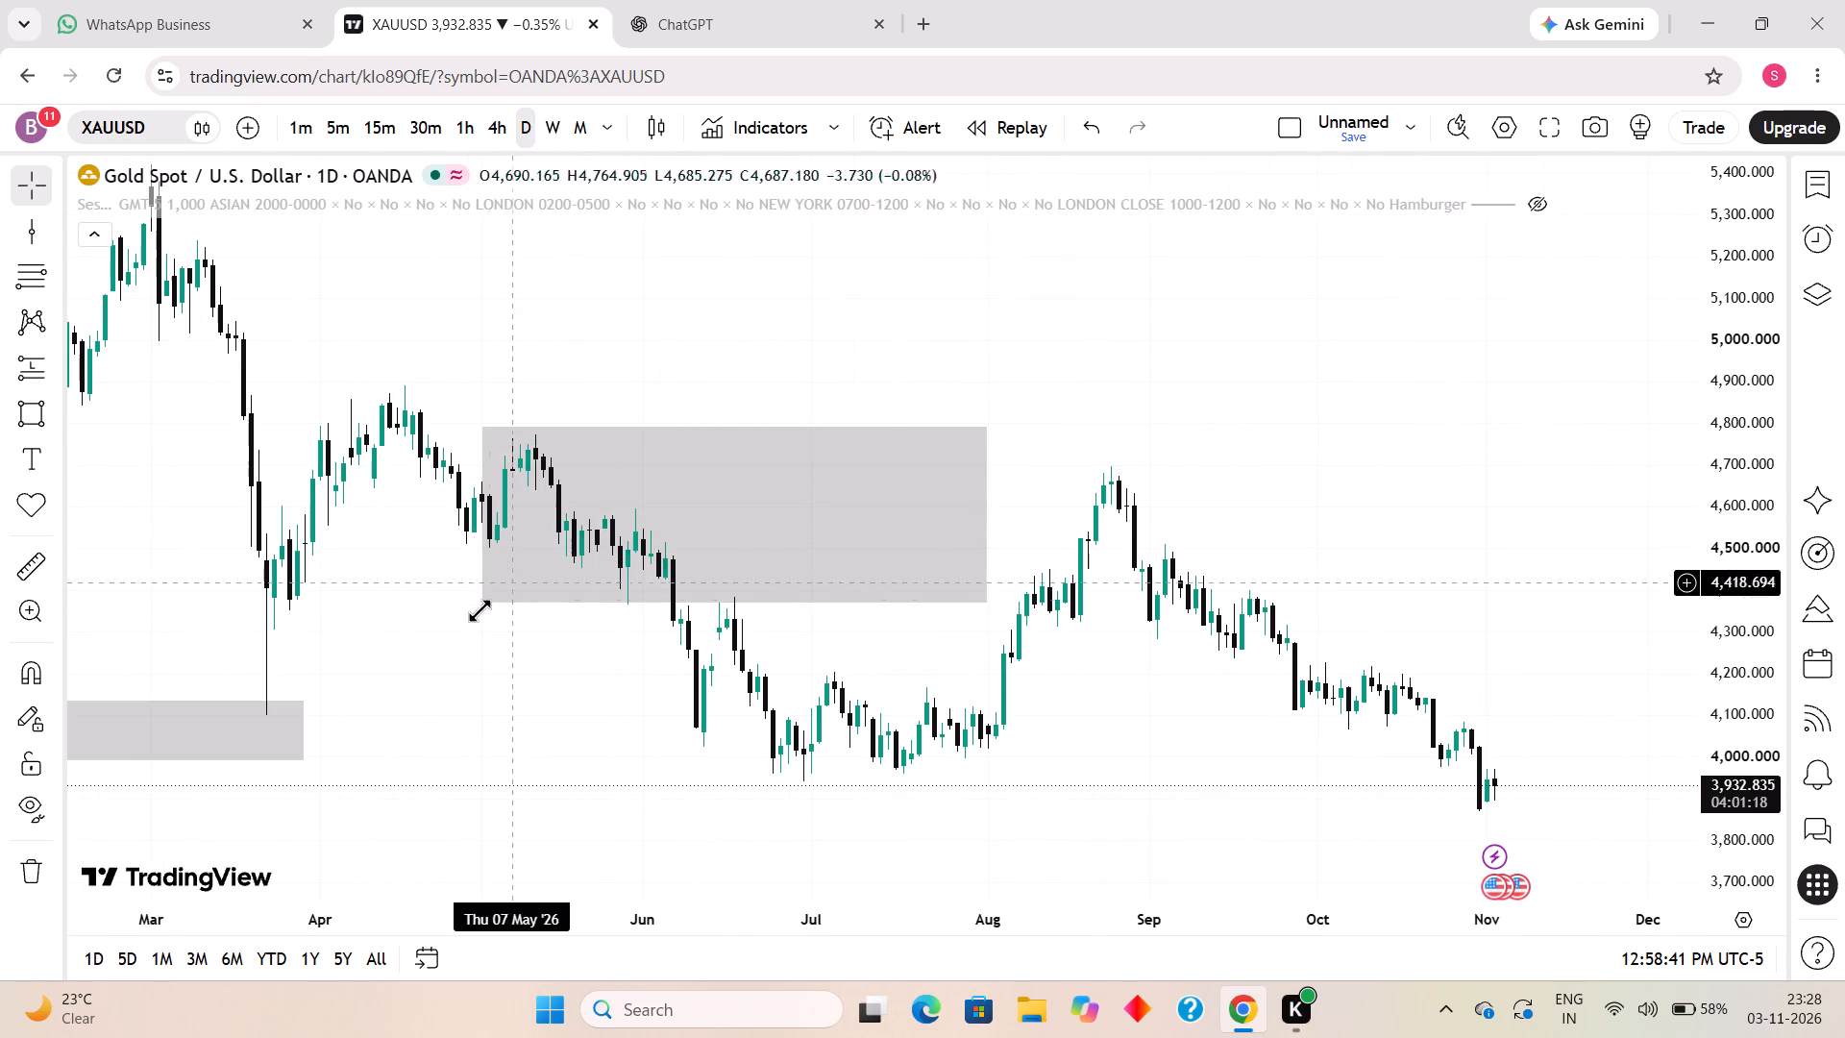
pyautogui.moveTo(487, 609); pyautogui.dragTo(534, 491)
pyautogui.moveTo(989, 457); pyautogui.dragTo(1122, 461)
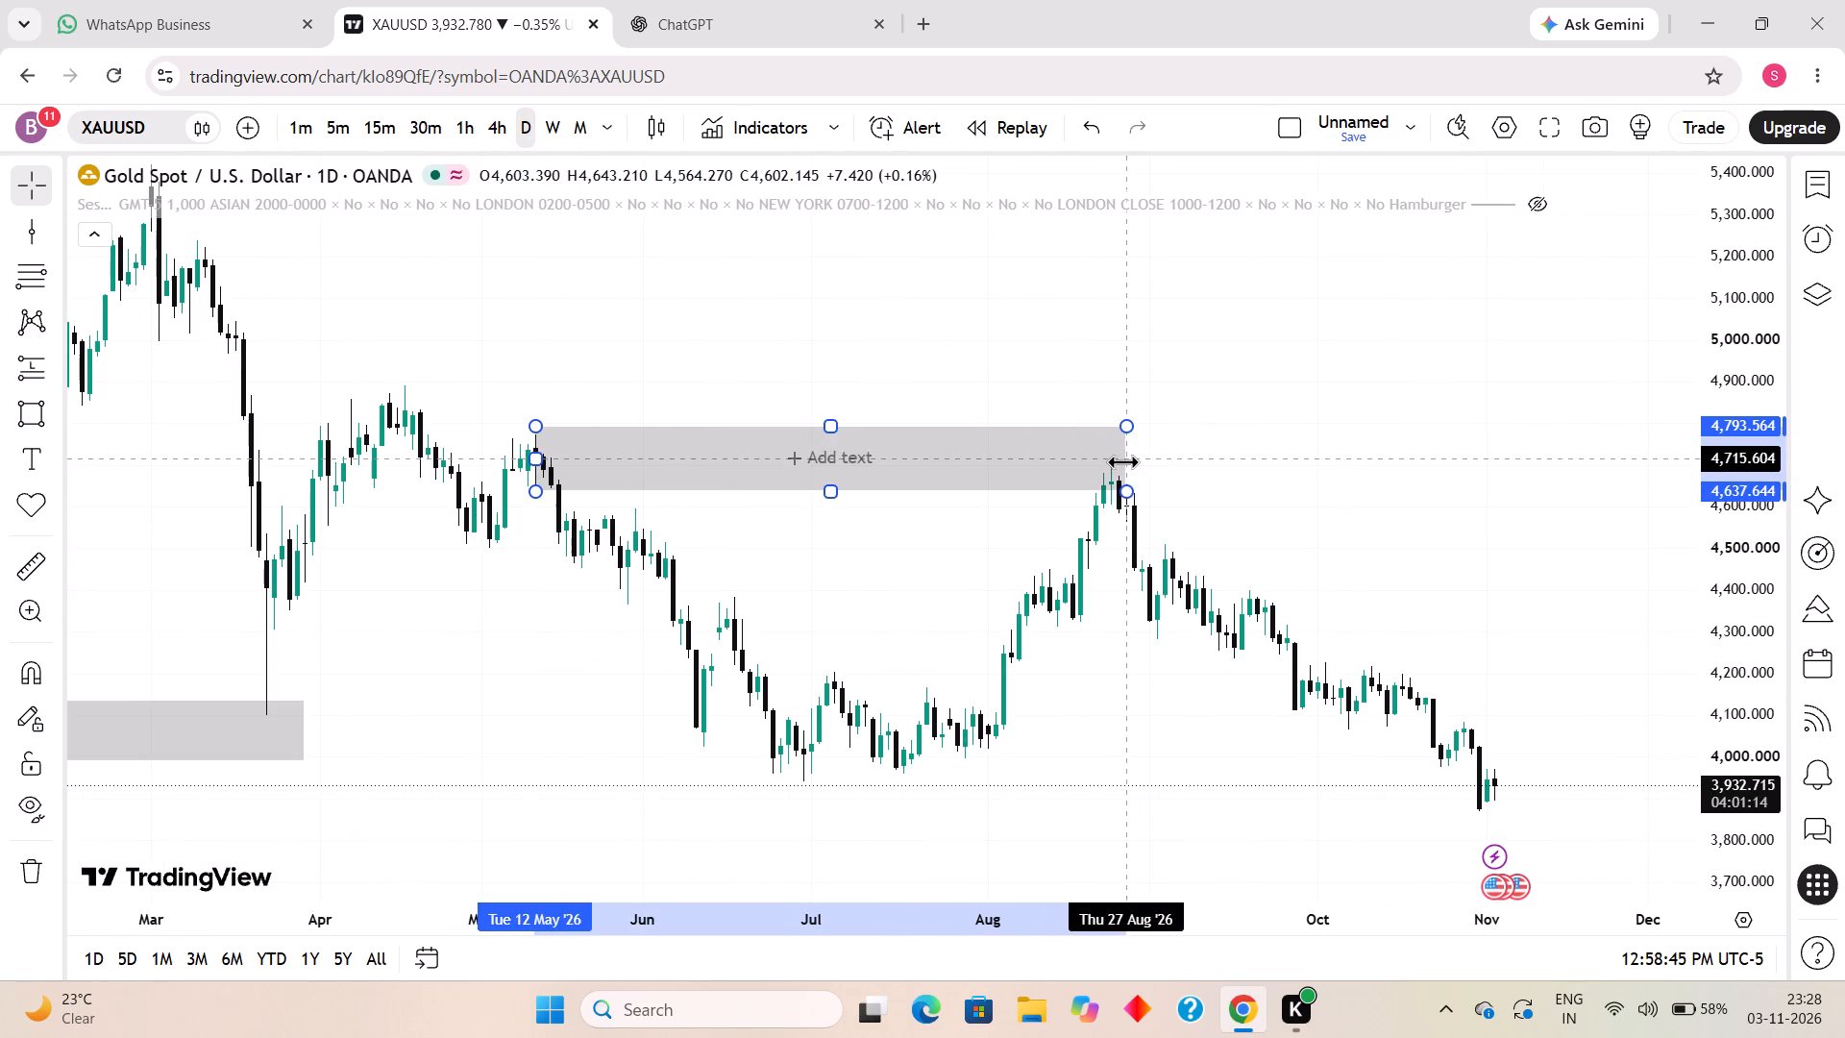
pyautogui.moveTo(1122, 461); pyautogui.dragTo(1111, 461)
pyautogui.click(1269, 512)
# Switch to the 1-month interval and review the three marked zones against the monthly candles.
pyautogui.scroll(-4, 1094, 551)
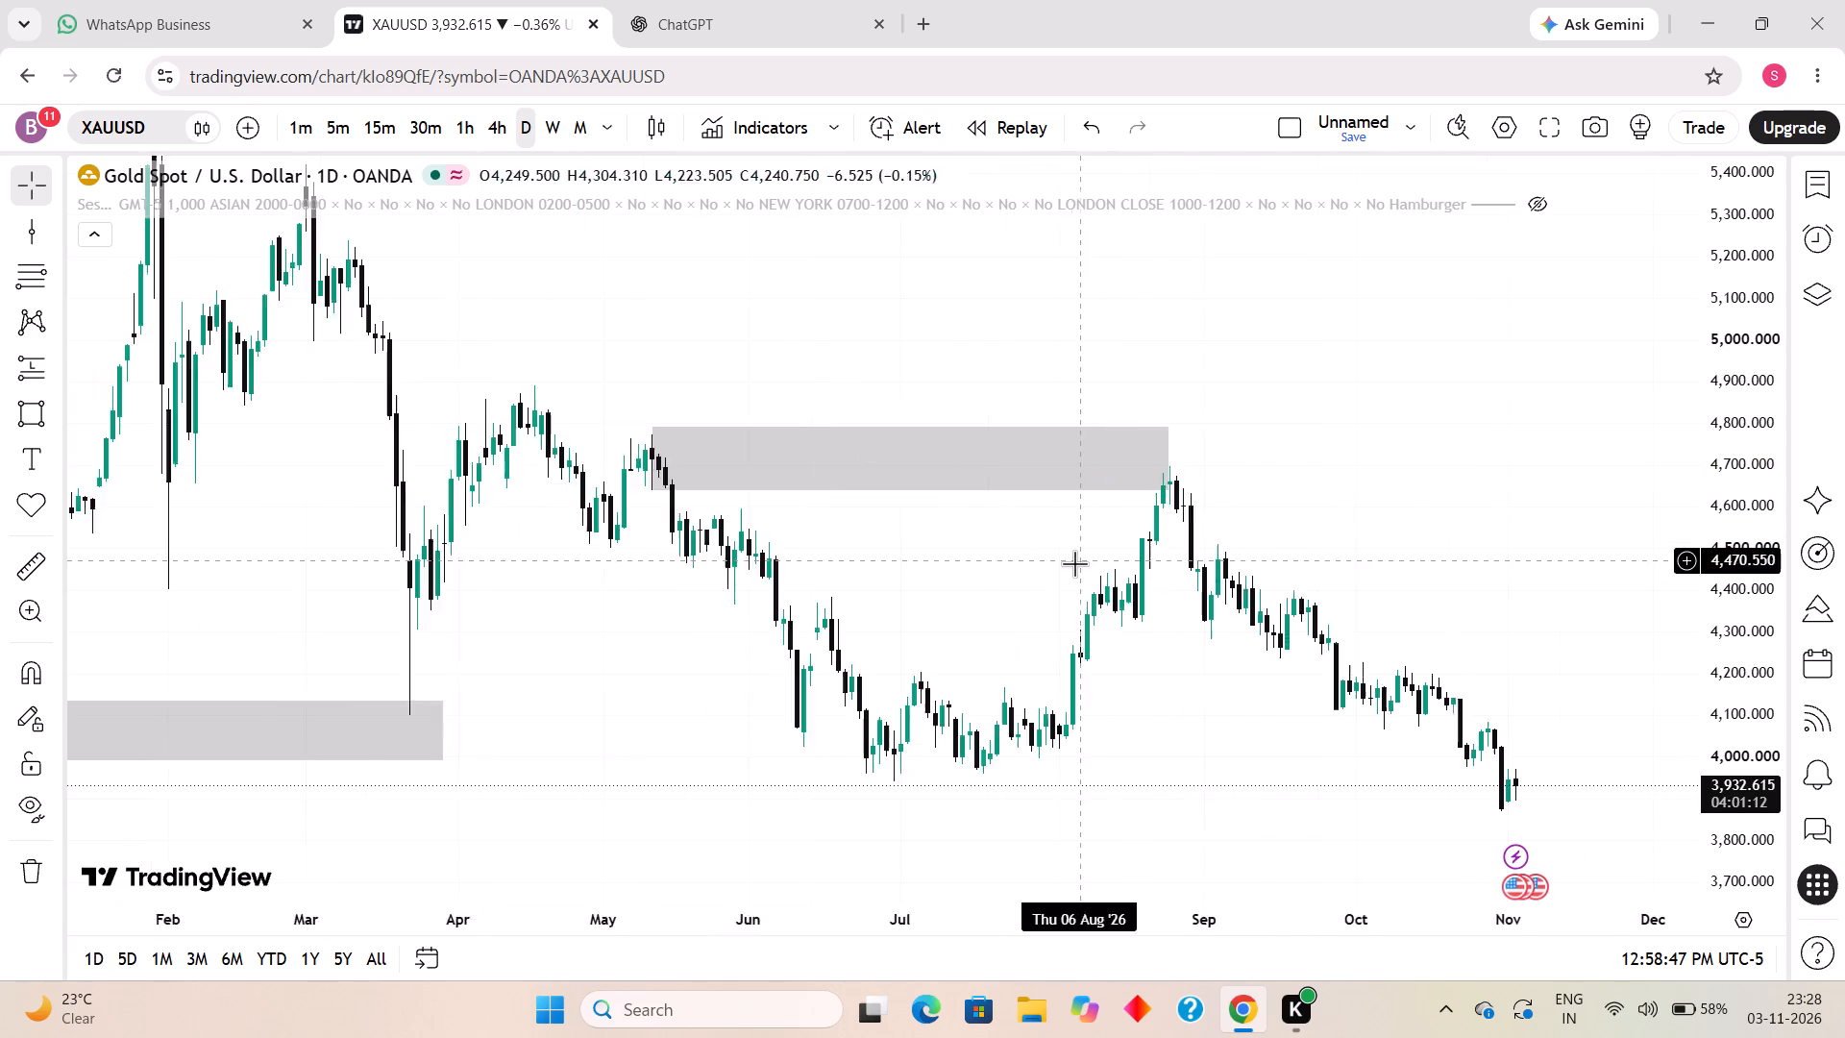
pyautogui.scroll(-2, 1074, 563)
pyautogui.click(569, 125)
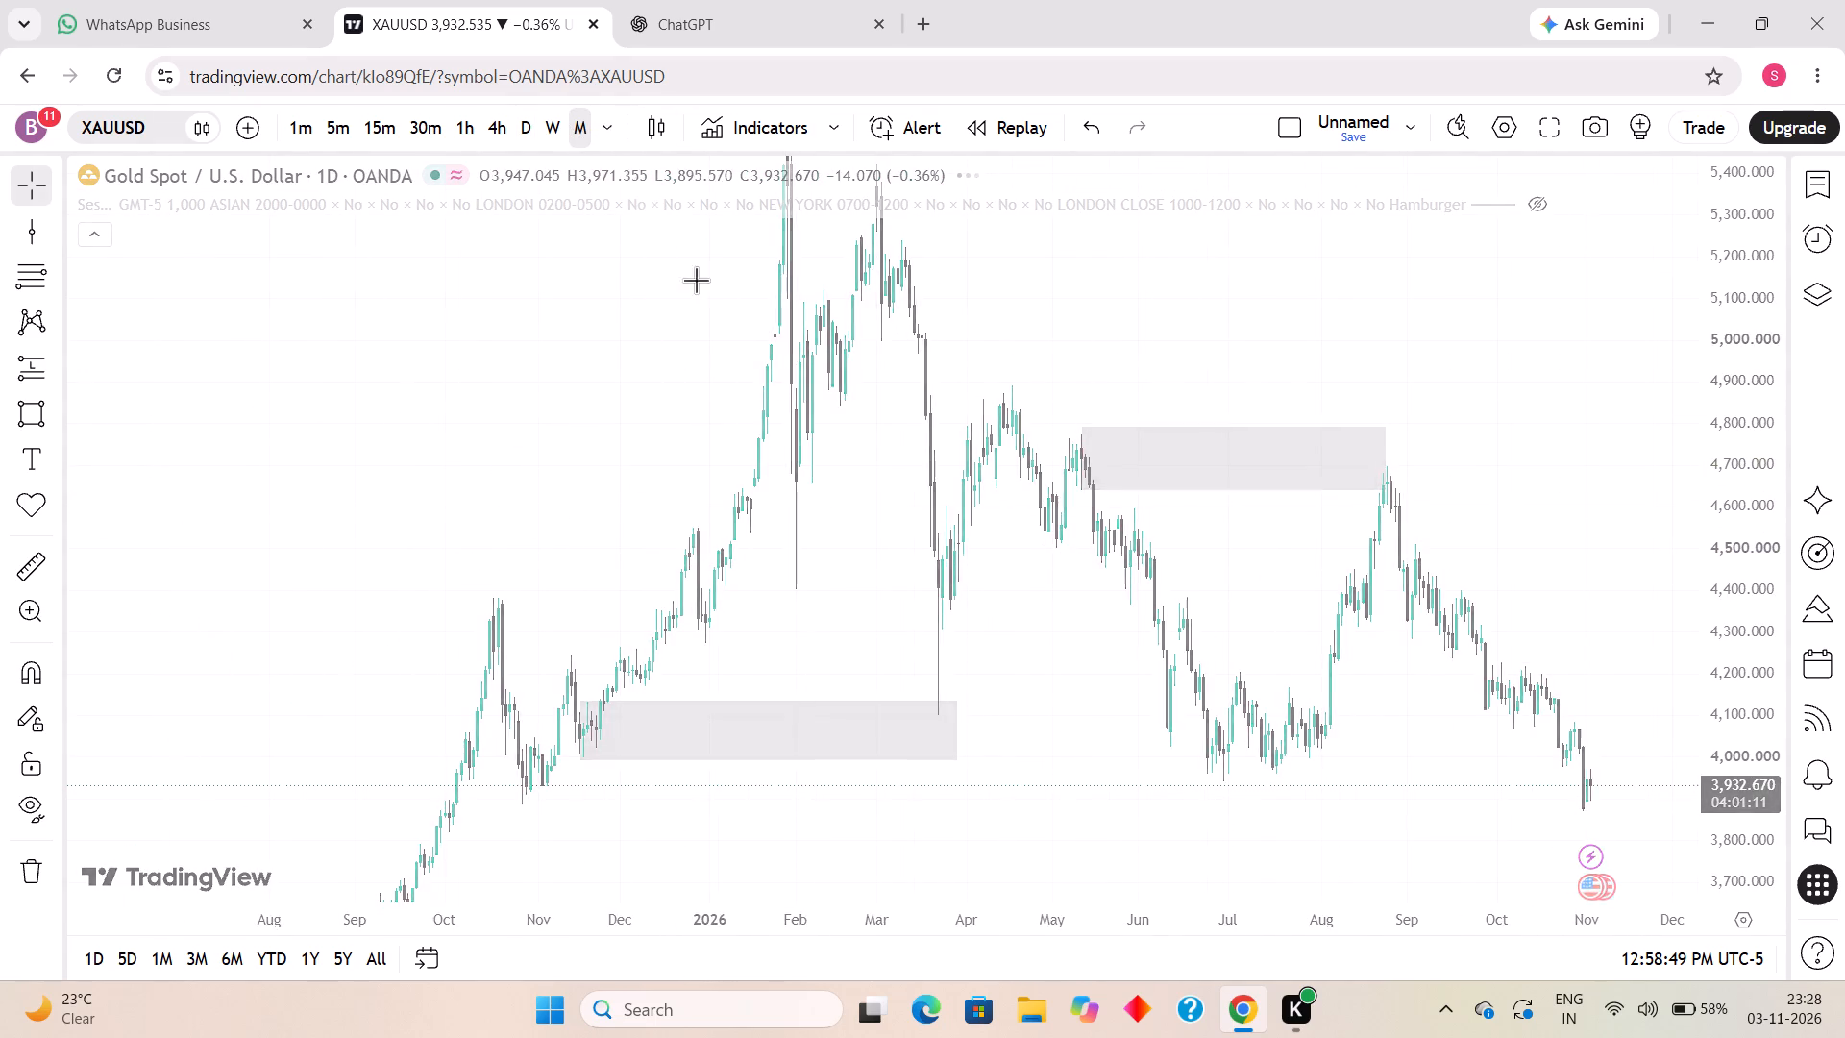
pyautogui.scroll(18, 1074, 550)
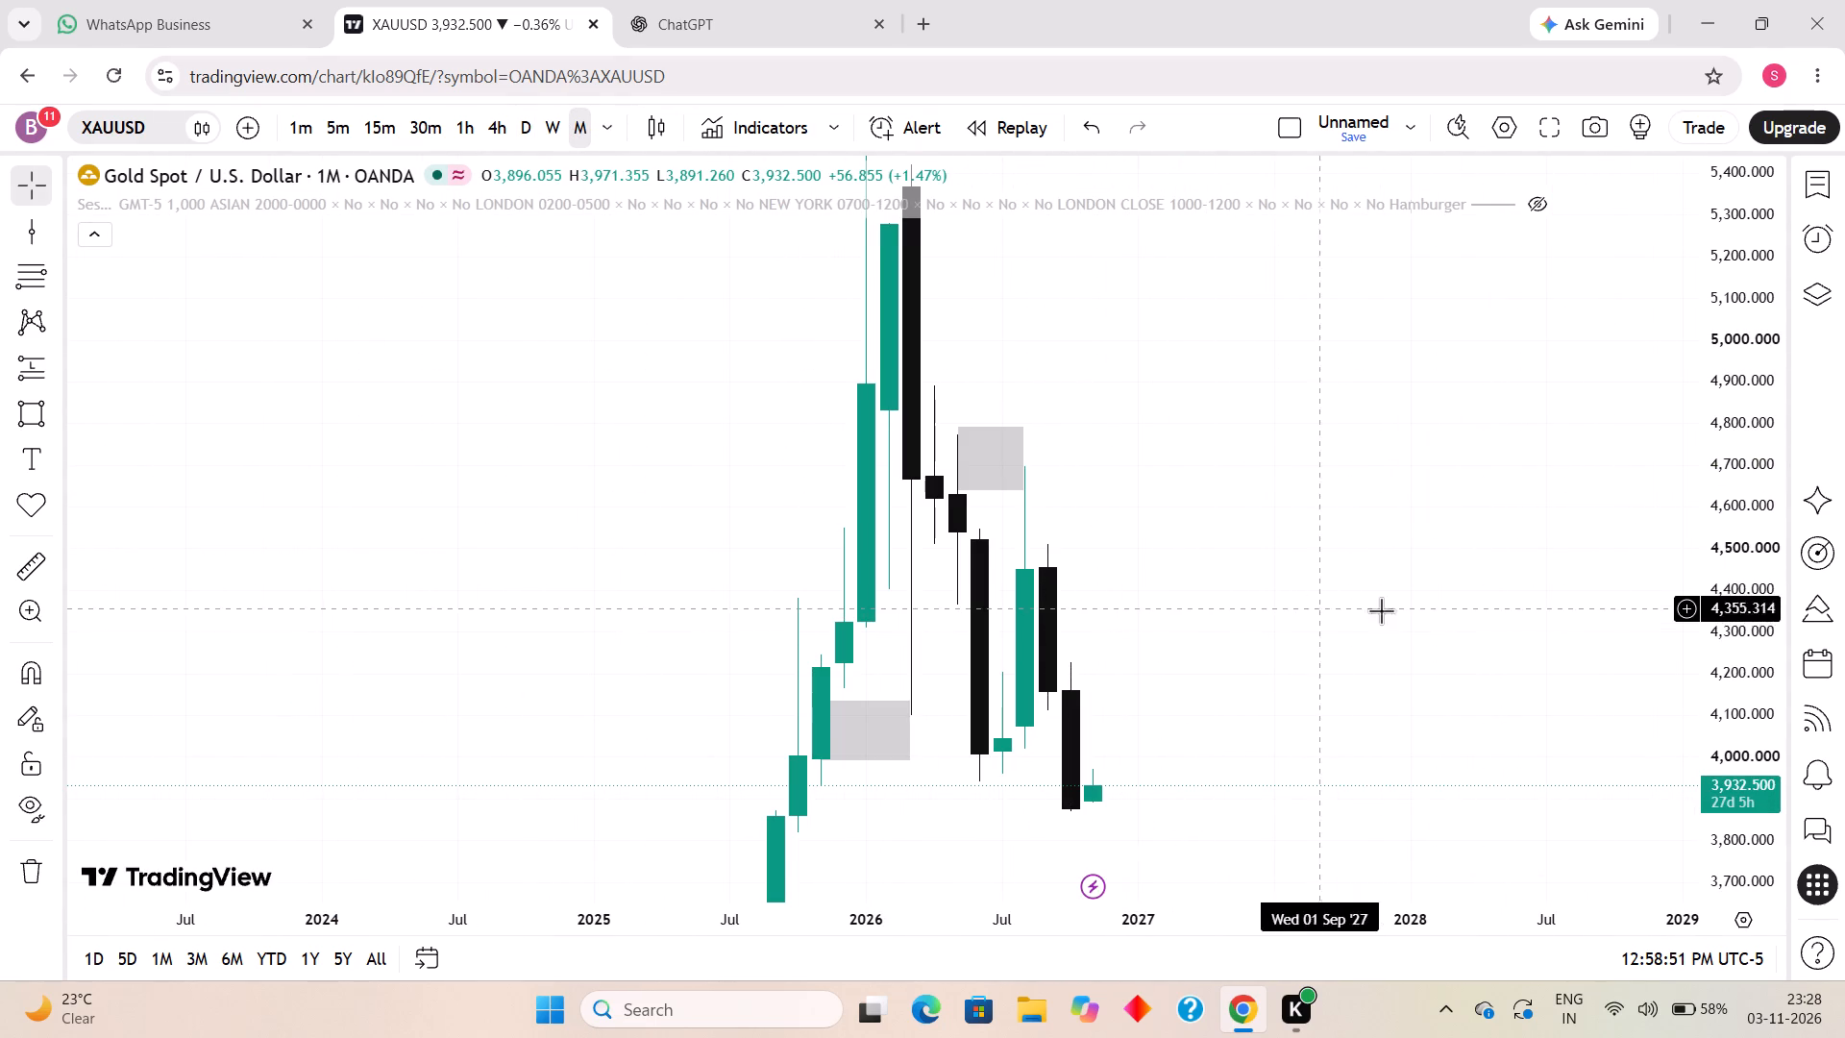
pyautogui.moveTo(1763, 533); pyautogui.dragTo(1644, 818)
pyautogui.moveTo(1361, 563); pyautogui.dragTo(1383, 439)
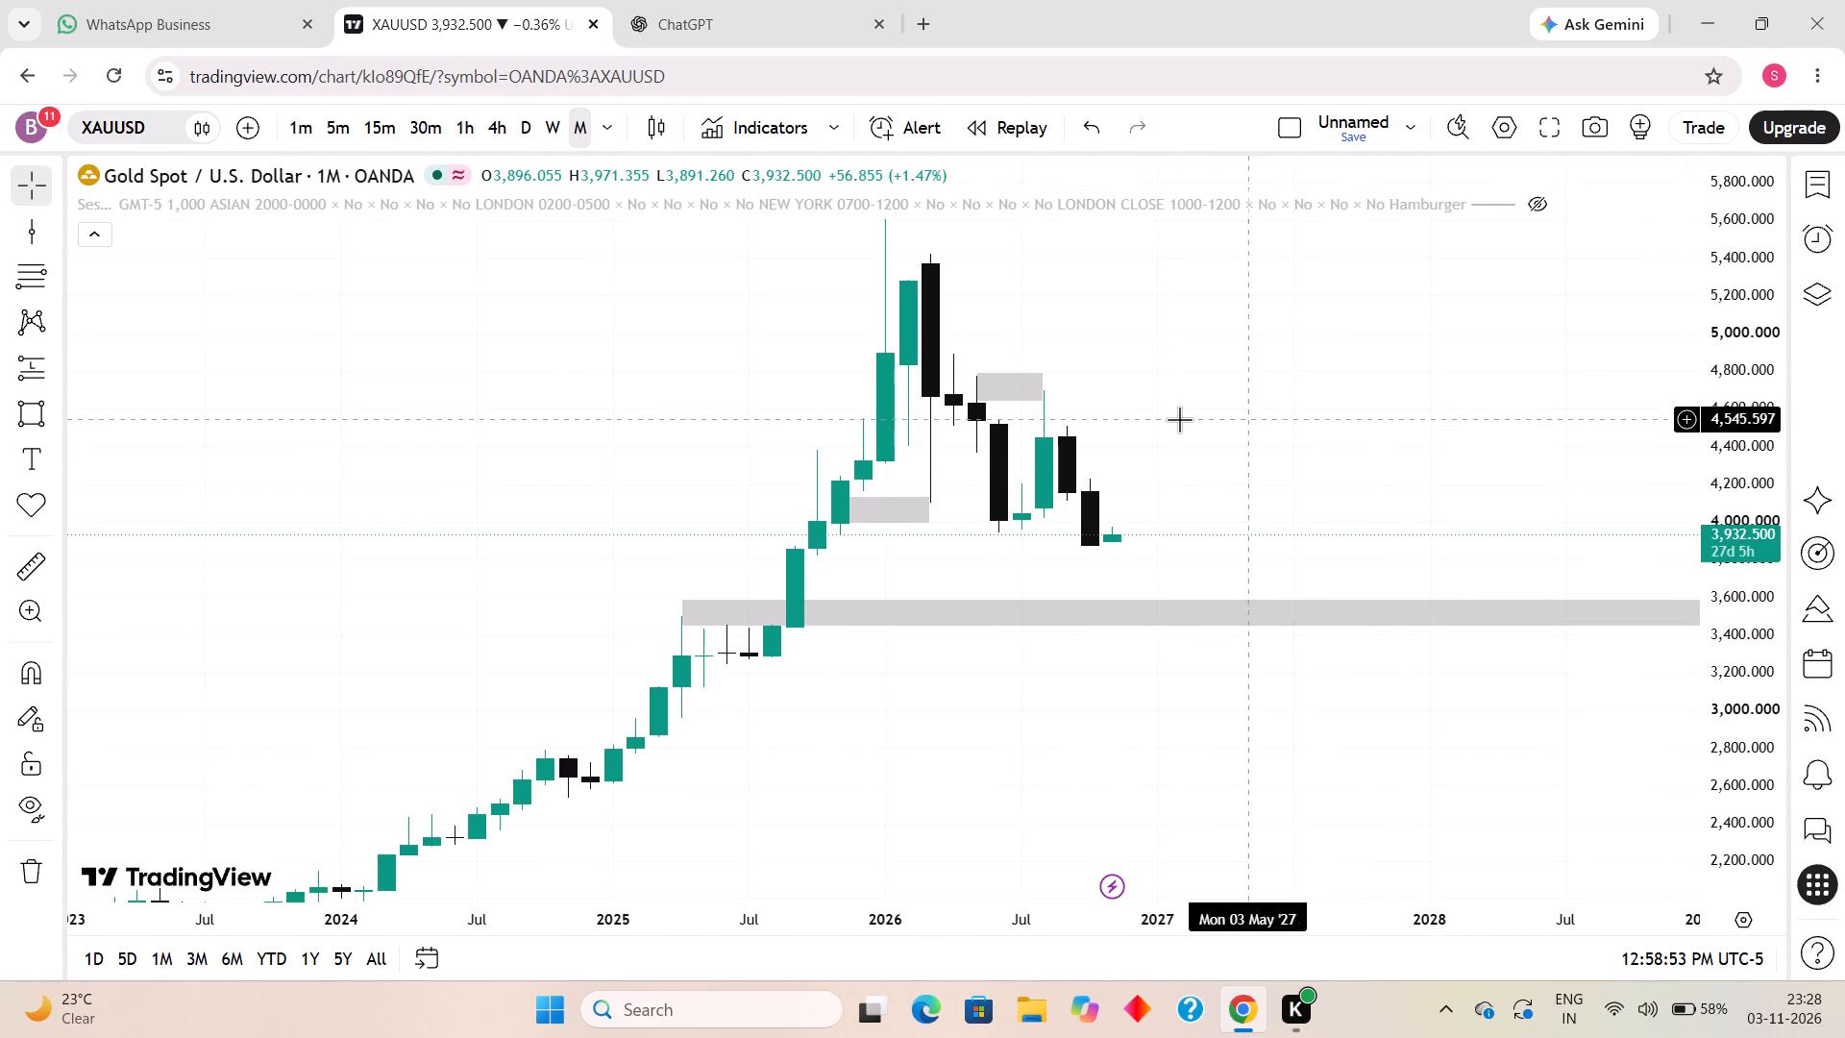
pyautogui.scroll(-1, 956, 529)
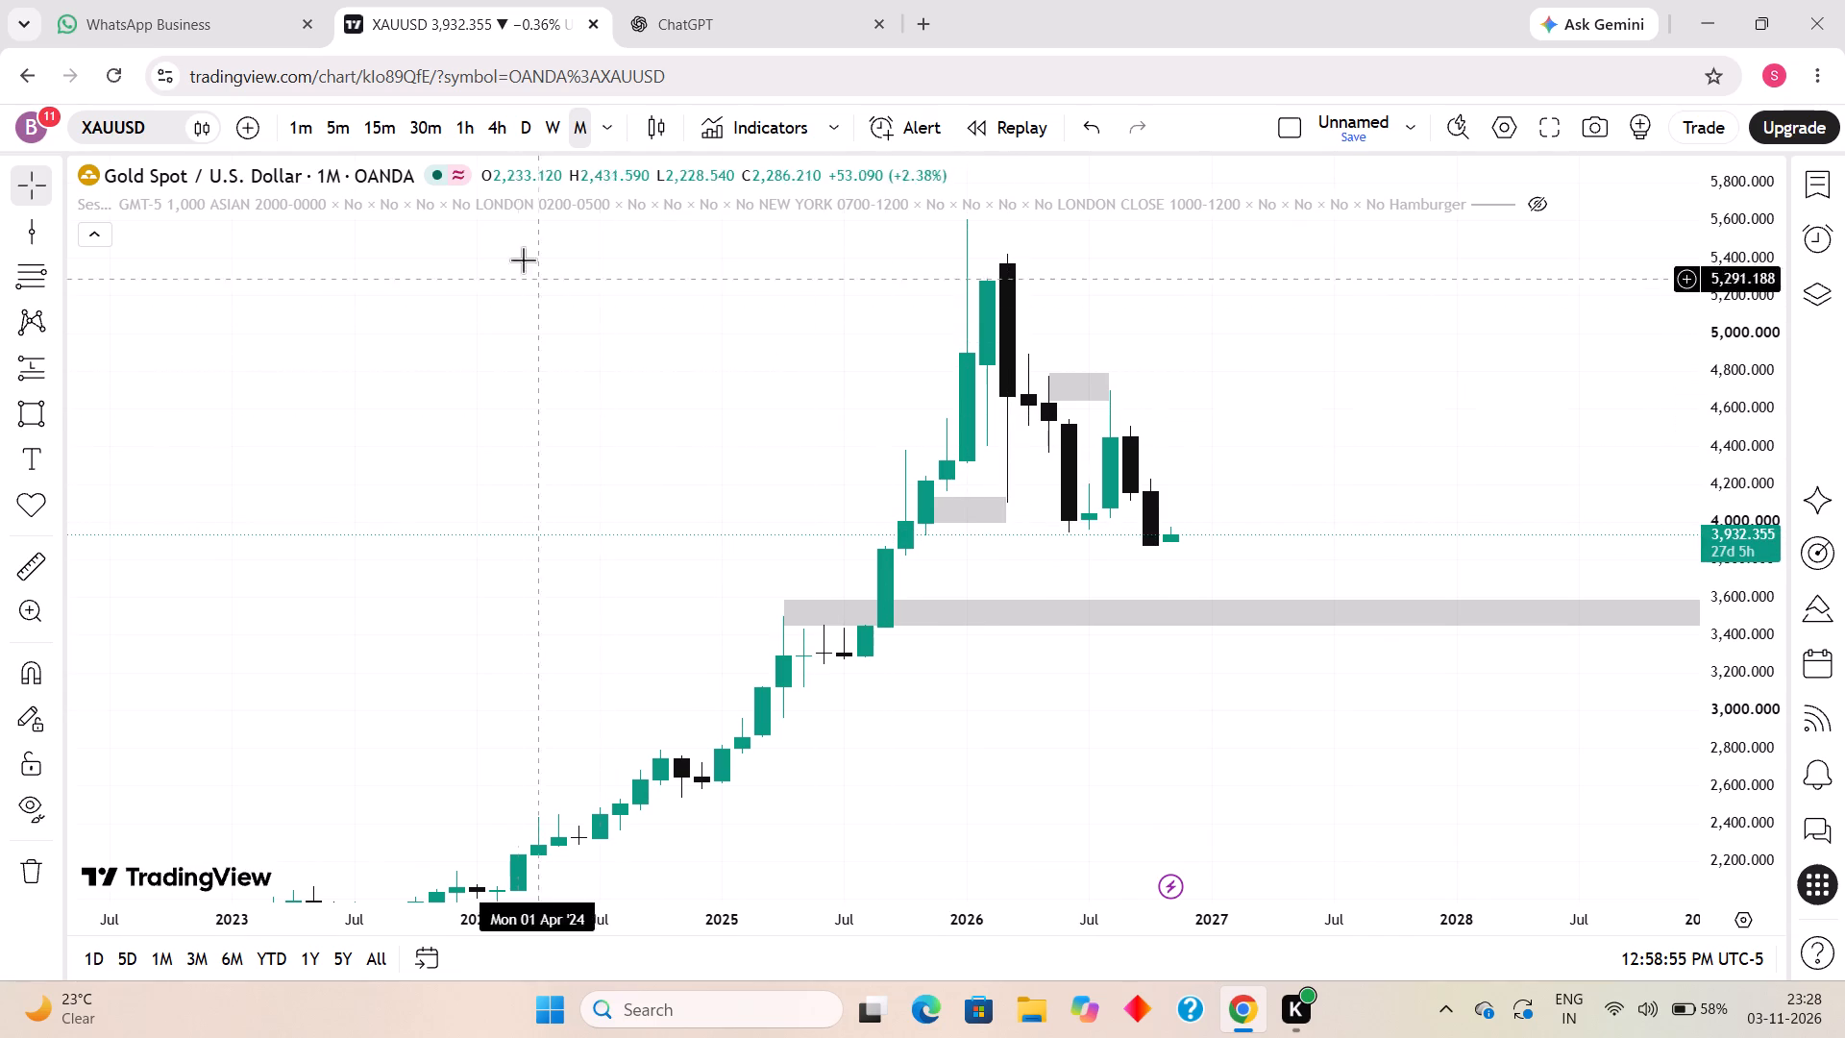
# Switch to the 1-week interval to view the marked zones against the weekly candles.
pyautogui.click(553, 136)
pyautogui.scroll(-7, 749, 377)
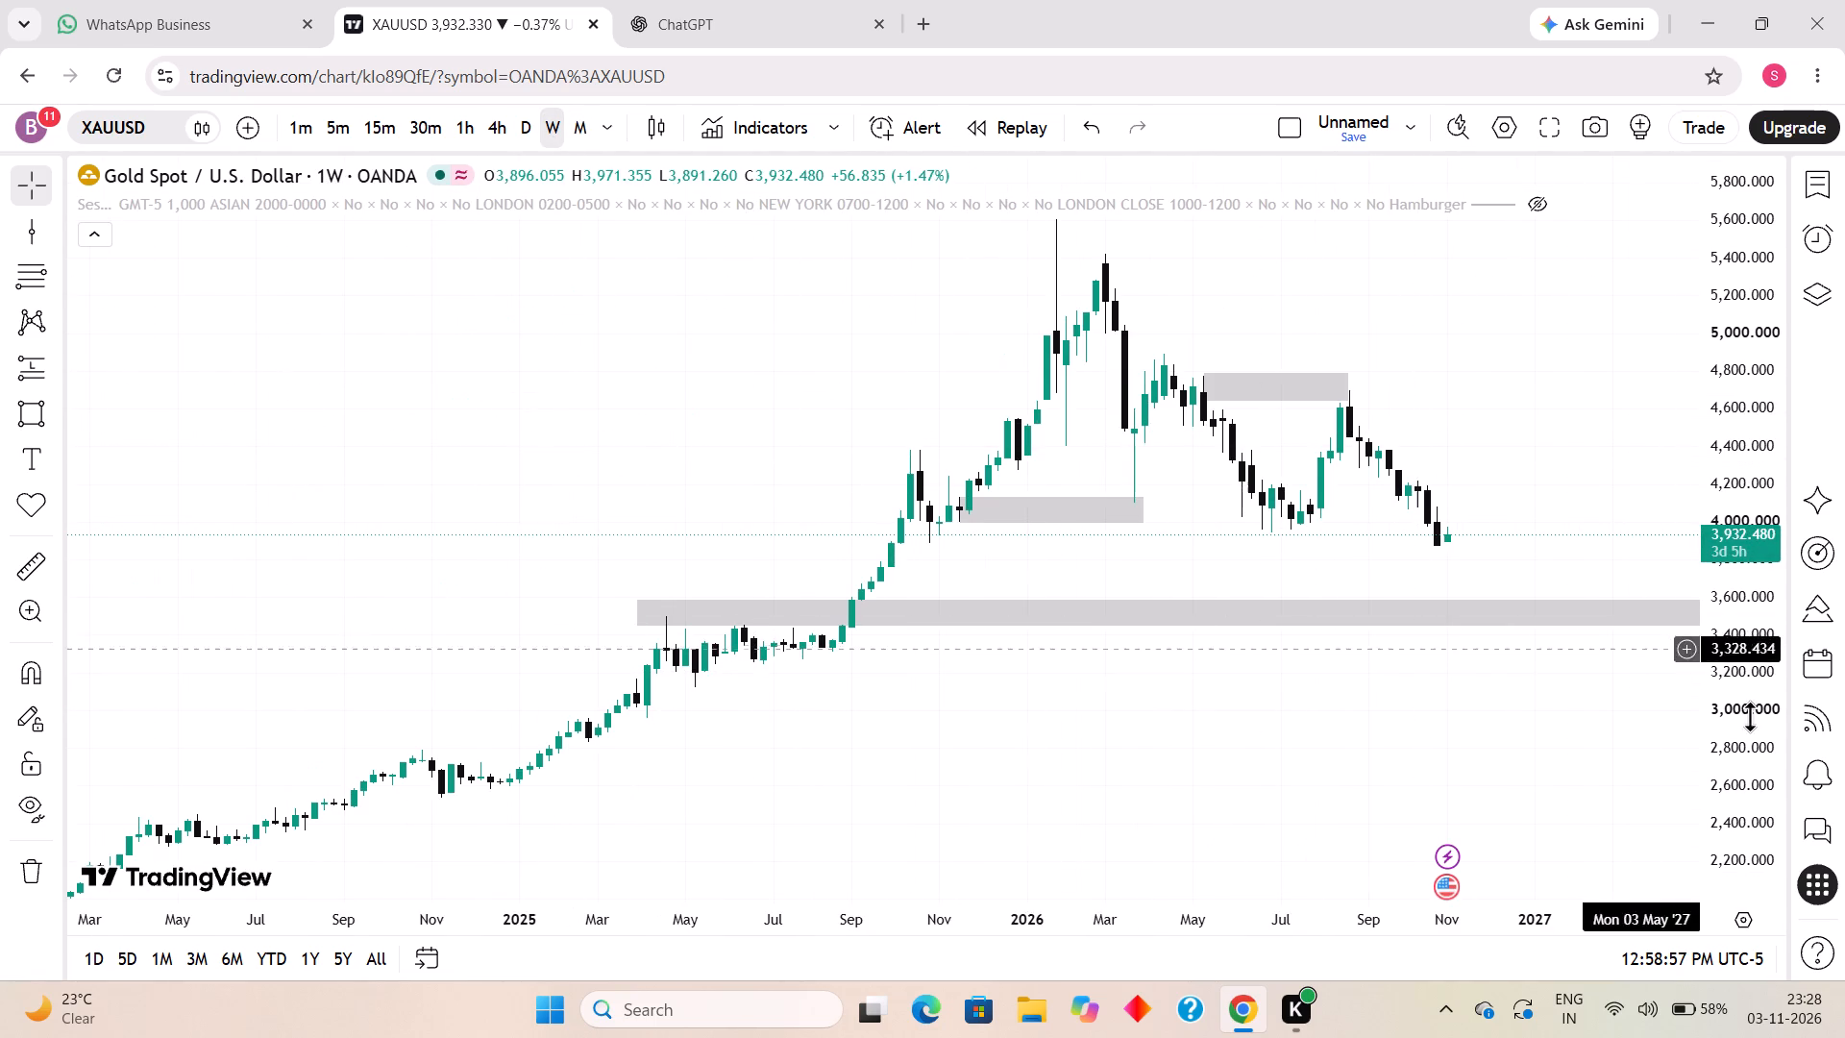
# On the weekly chart, draw a rectangle zone from 16 Feb to early April 2026 between about 4,852 and 4,995.
pyautogui.moveTo(1759, 763); pyautogui.dragTo(1518, 347)
pyautogui.scroll(4, 1144, 578)
pyautogui.moveTo(1010, 526); pyautogui.dragTo(1177, 803)
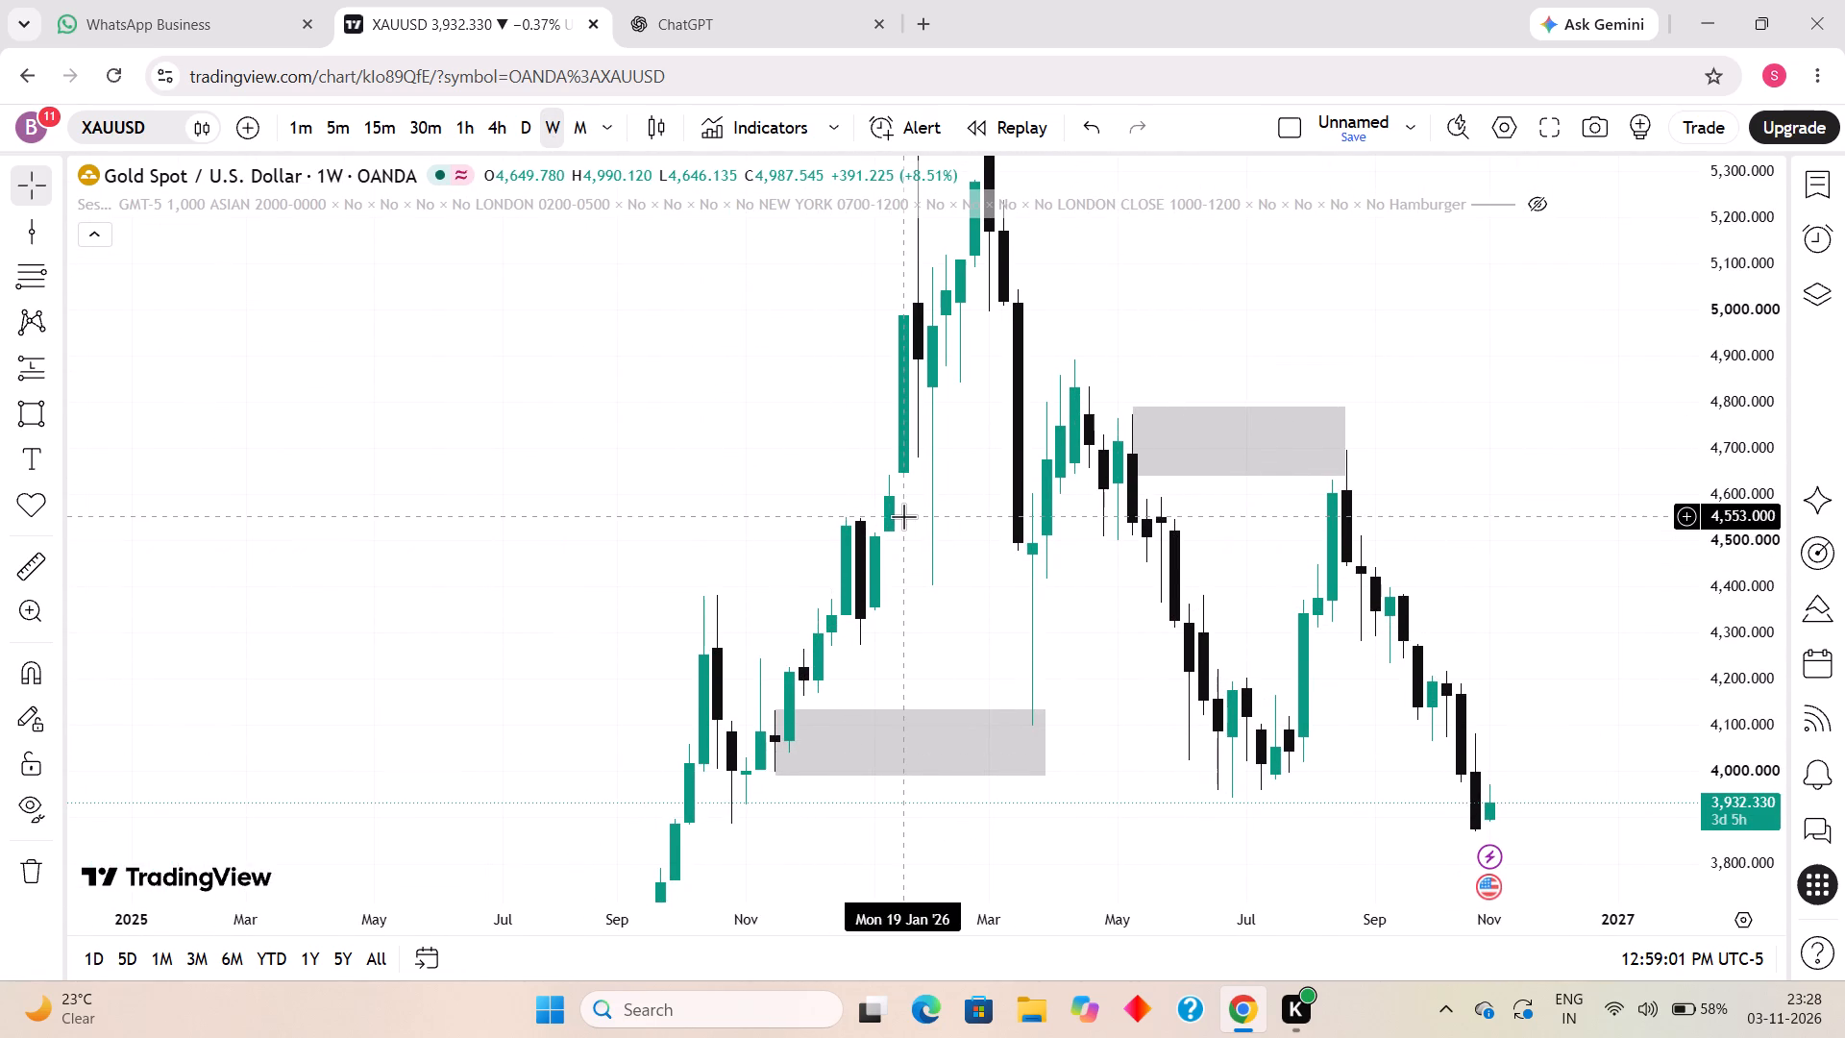
pyautogui.moveTo(903, 516); pyautogui.dragTo(859, 621)
pyautogui.scroll(1, 844, 598)
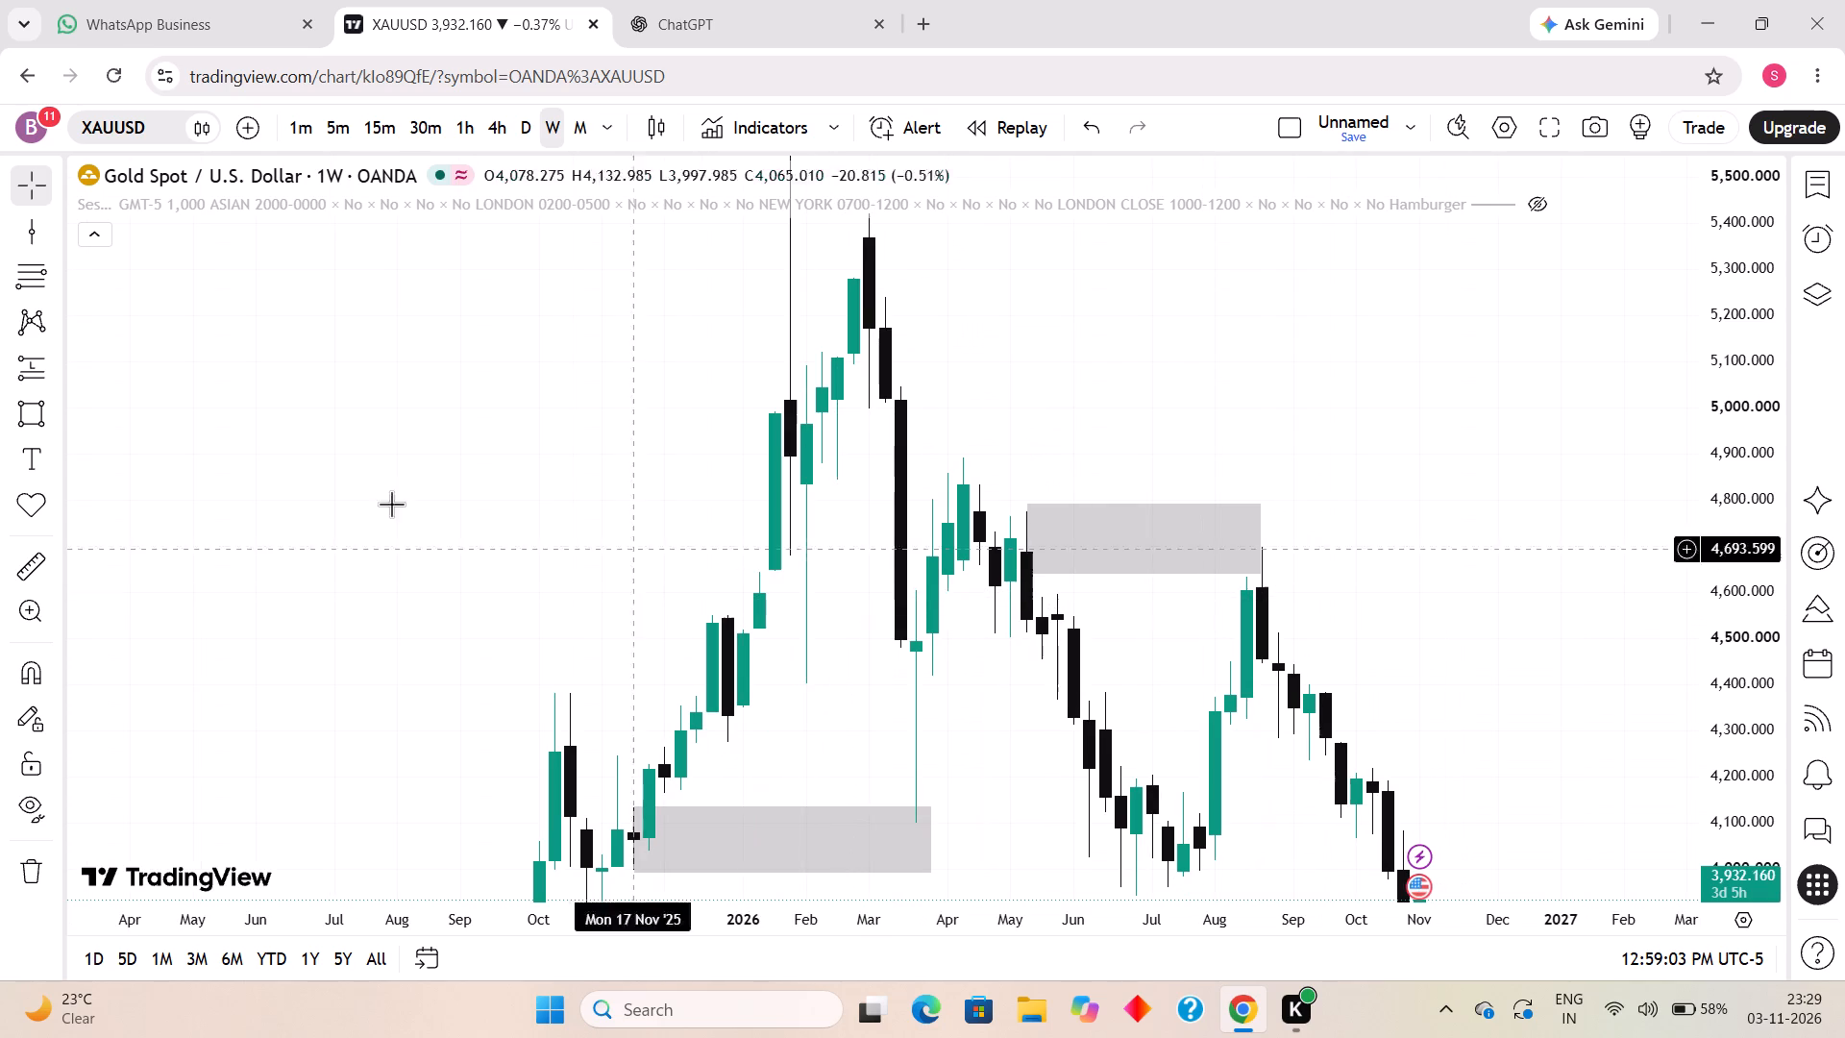
pyautogui.click(21, 416)
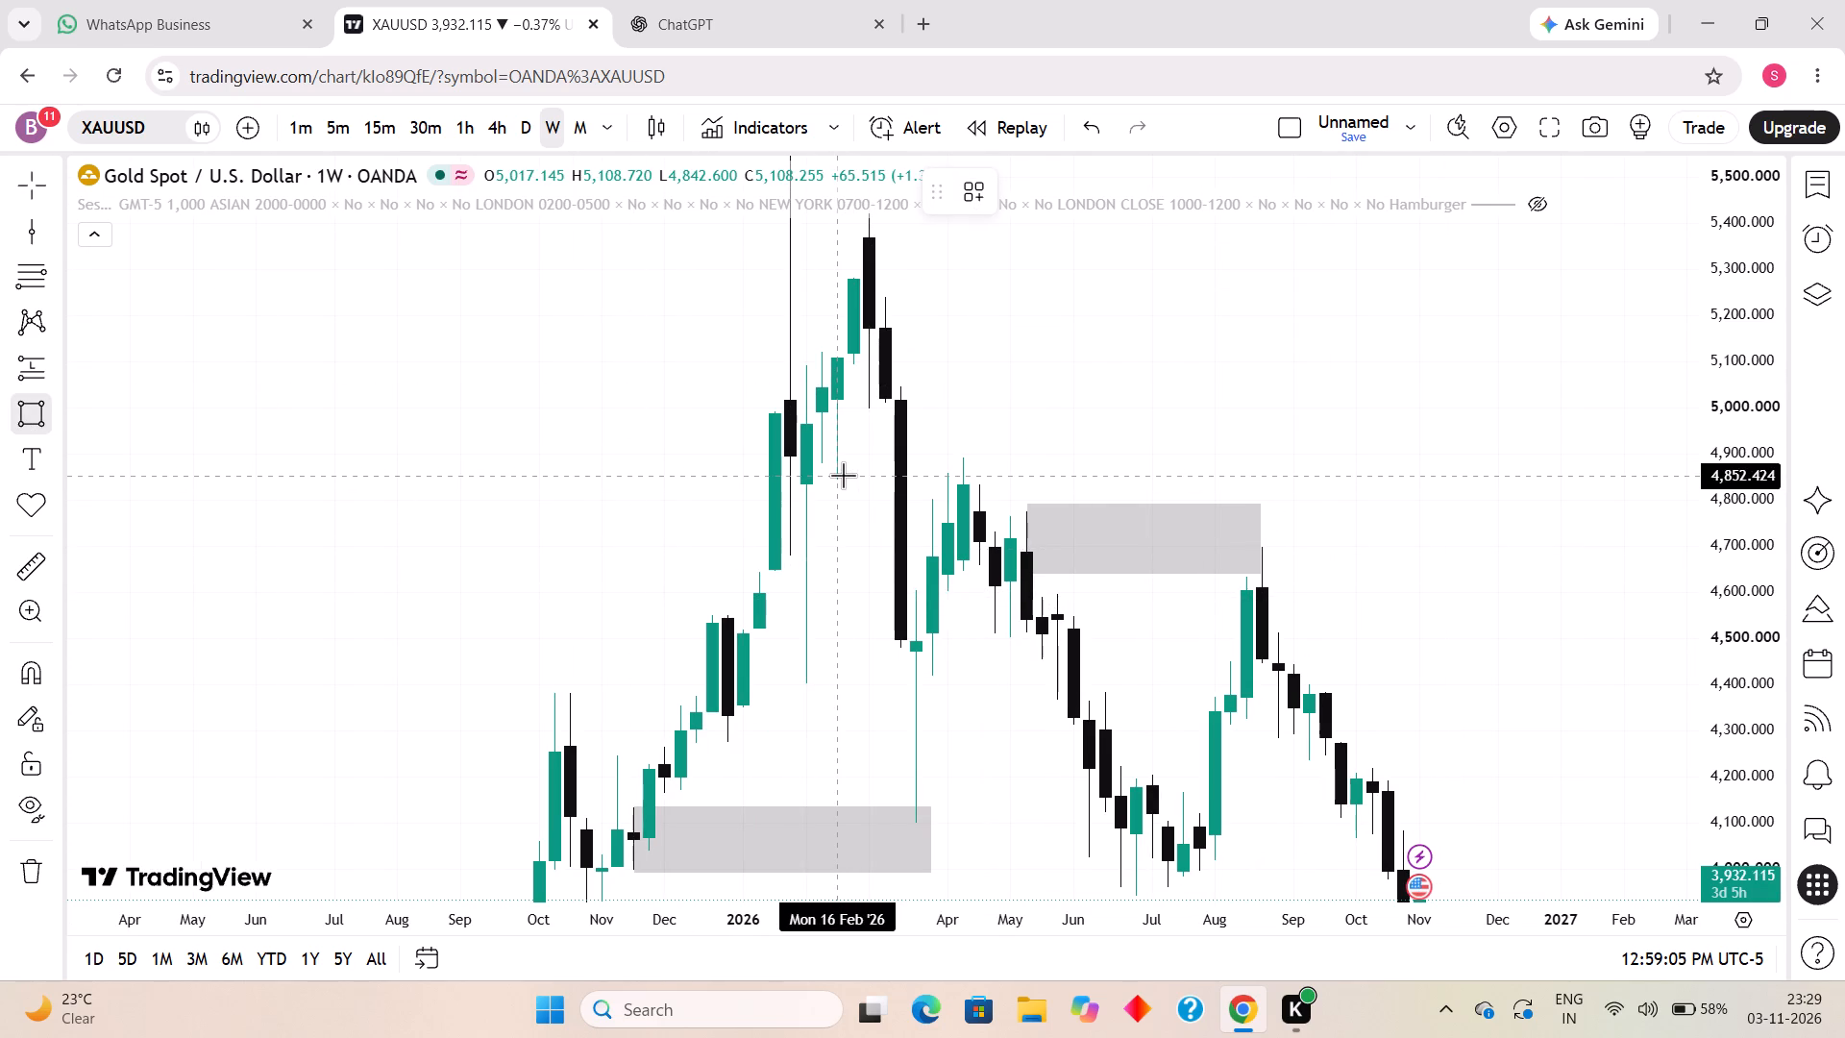
pyautogui.click(839, 475)
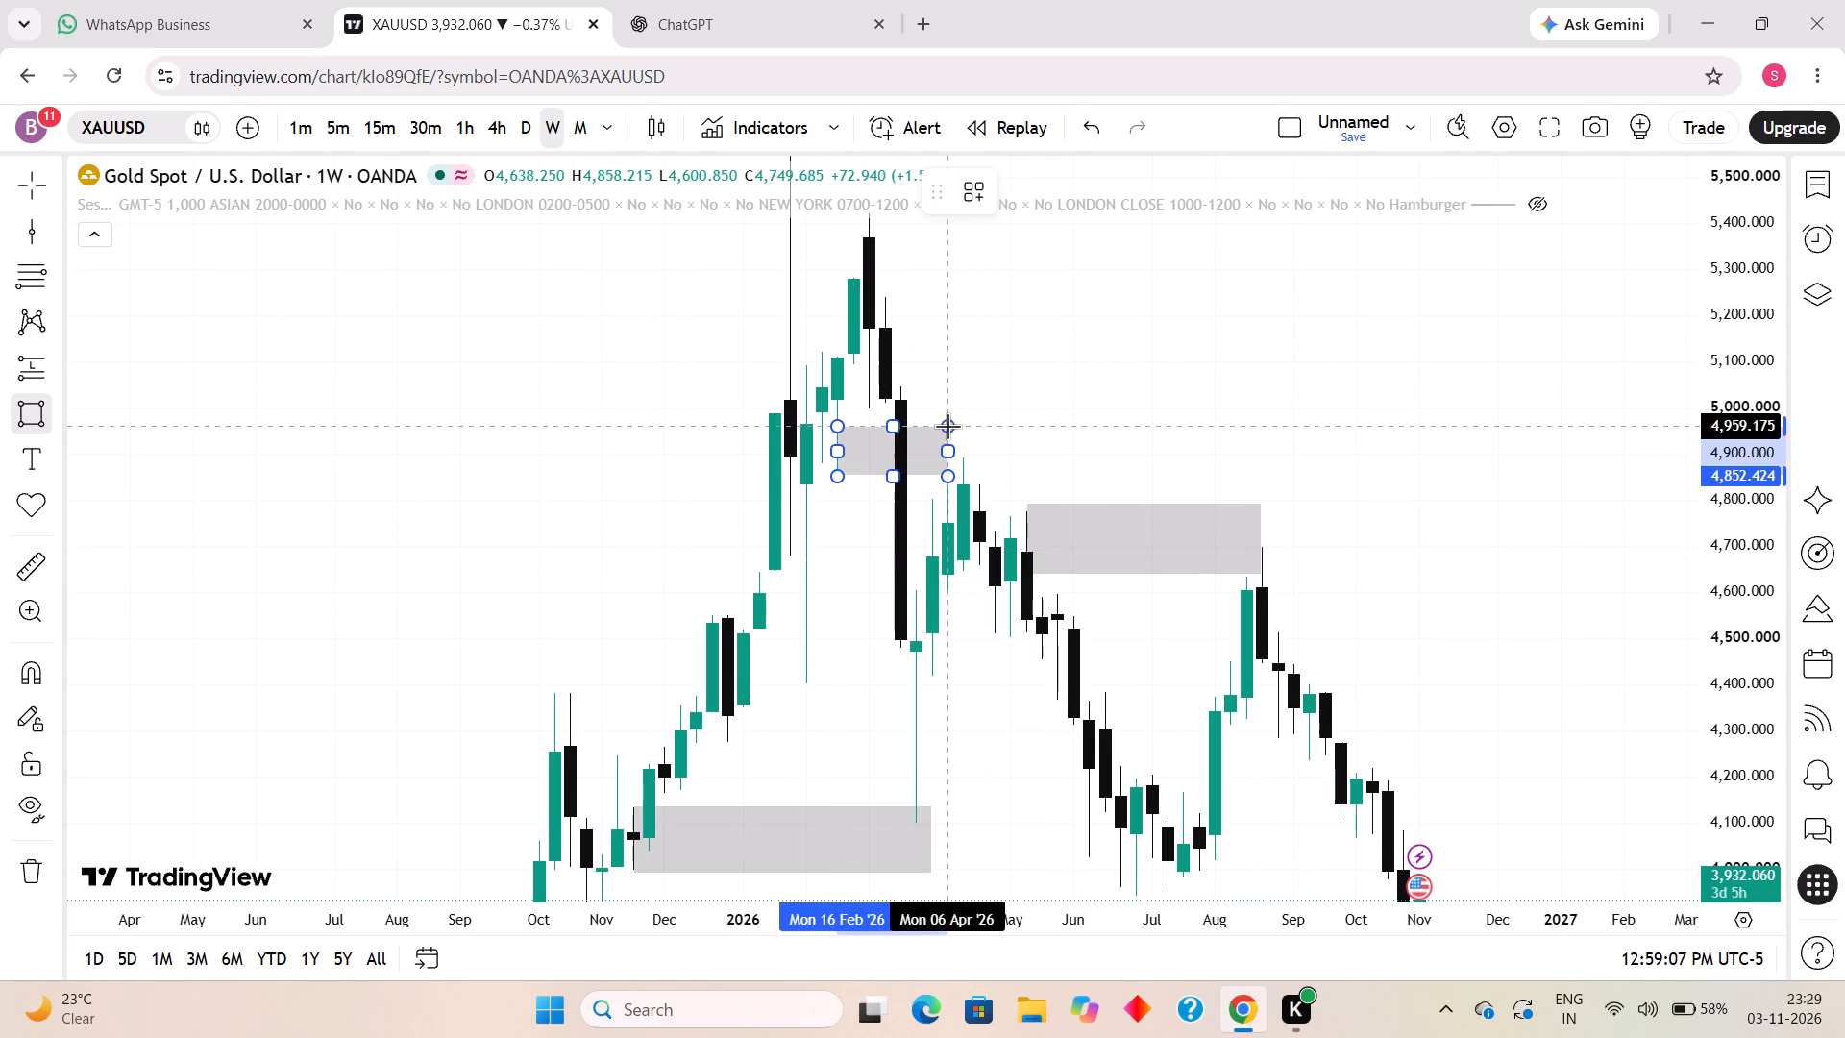
pyautogui.click(954, 409)
pyautogui.click(1021, 371)
# Draw a weekly rectangle zone from 27 Jul to early October 2026 between about 4,129 and 3,996.
pyautogui.moveTo(992, 650); pyautogui.dragTo(989, 613)
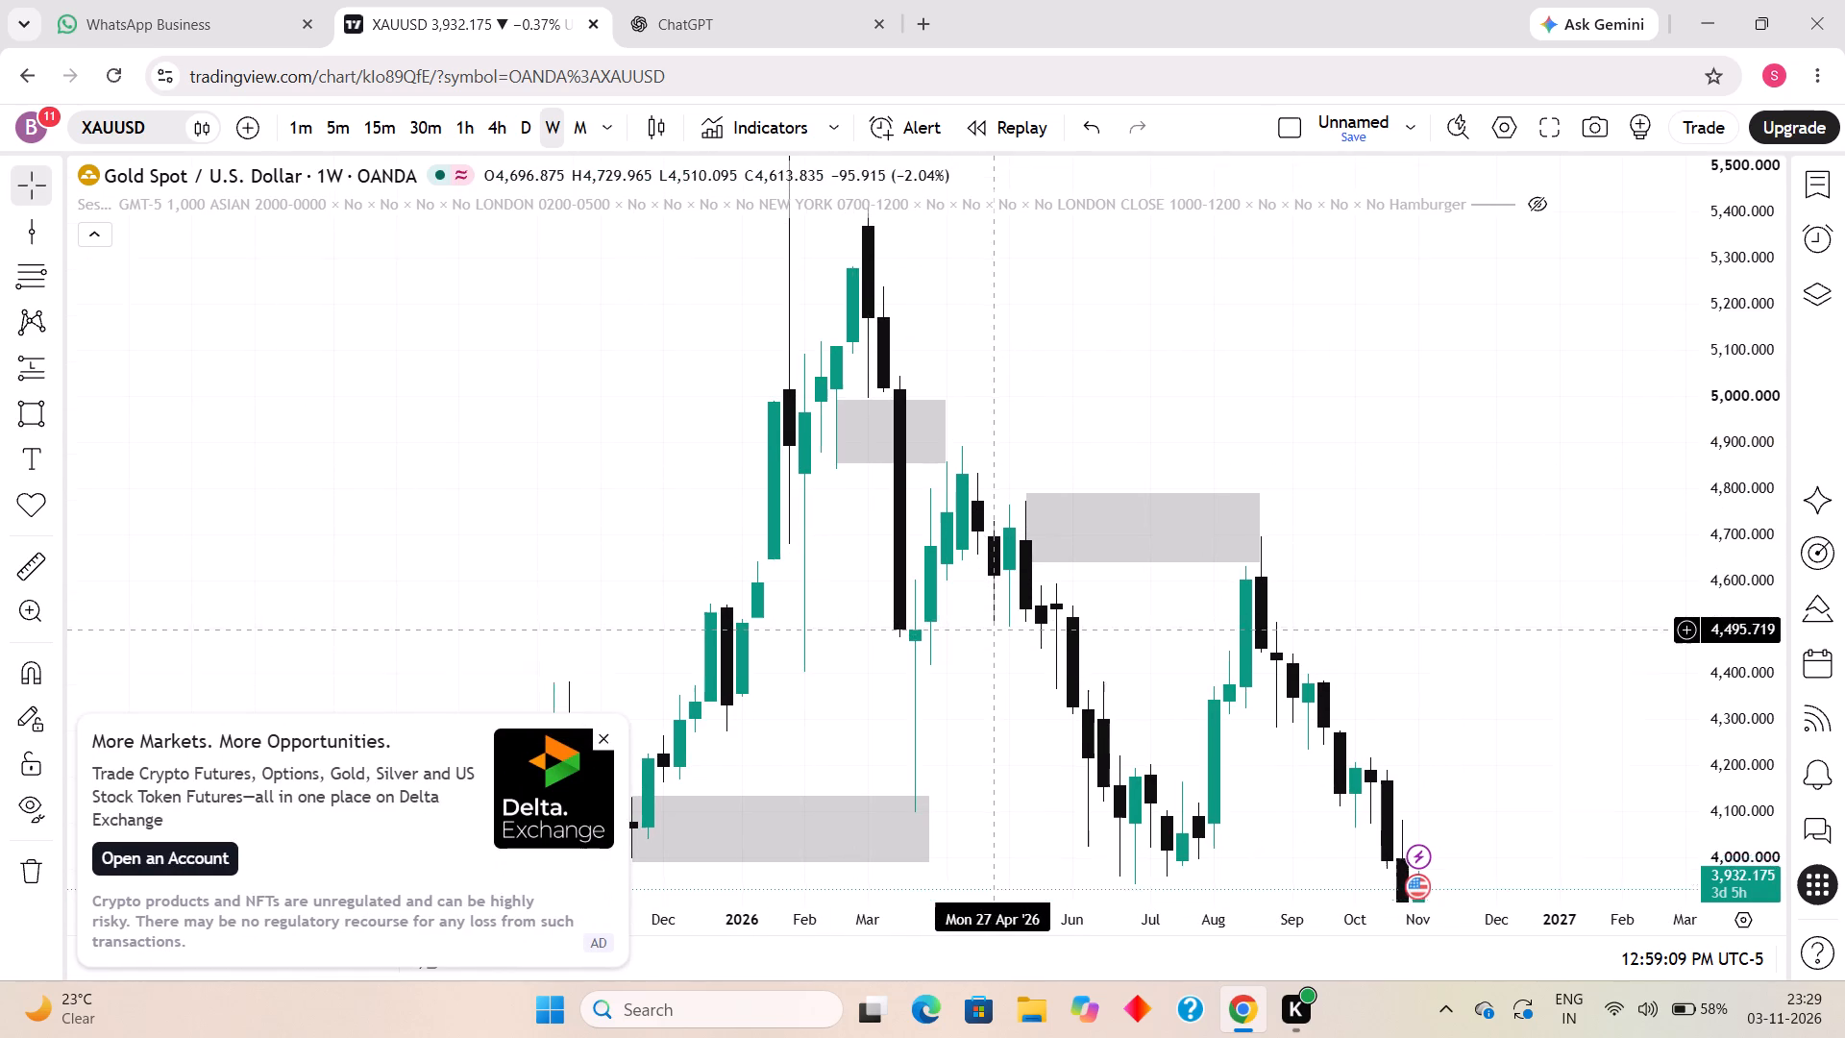
pyautogui.moveTo(989, 613); pyautogui.dragTo(989, 541)
pyautogui.moveTo(952, 576); pyautogui.dragTo(965, 542)
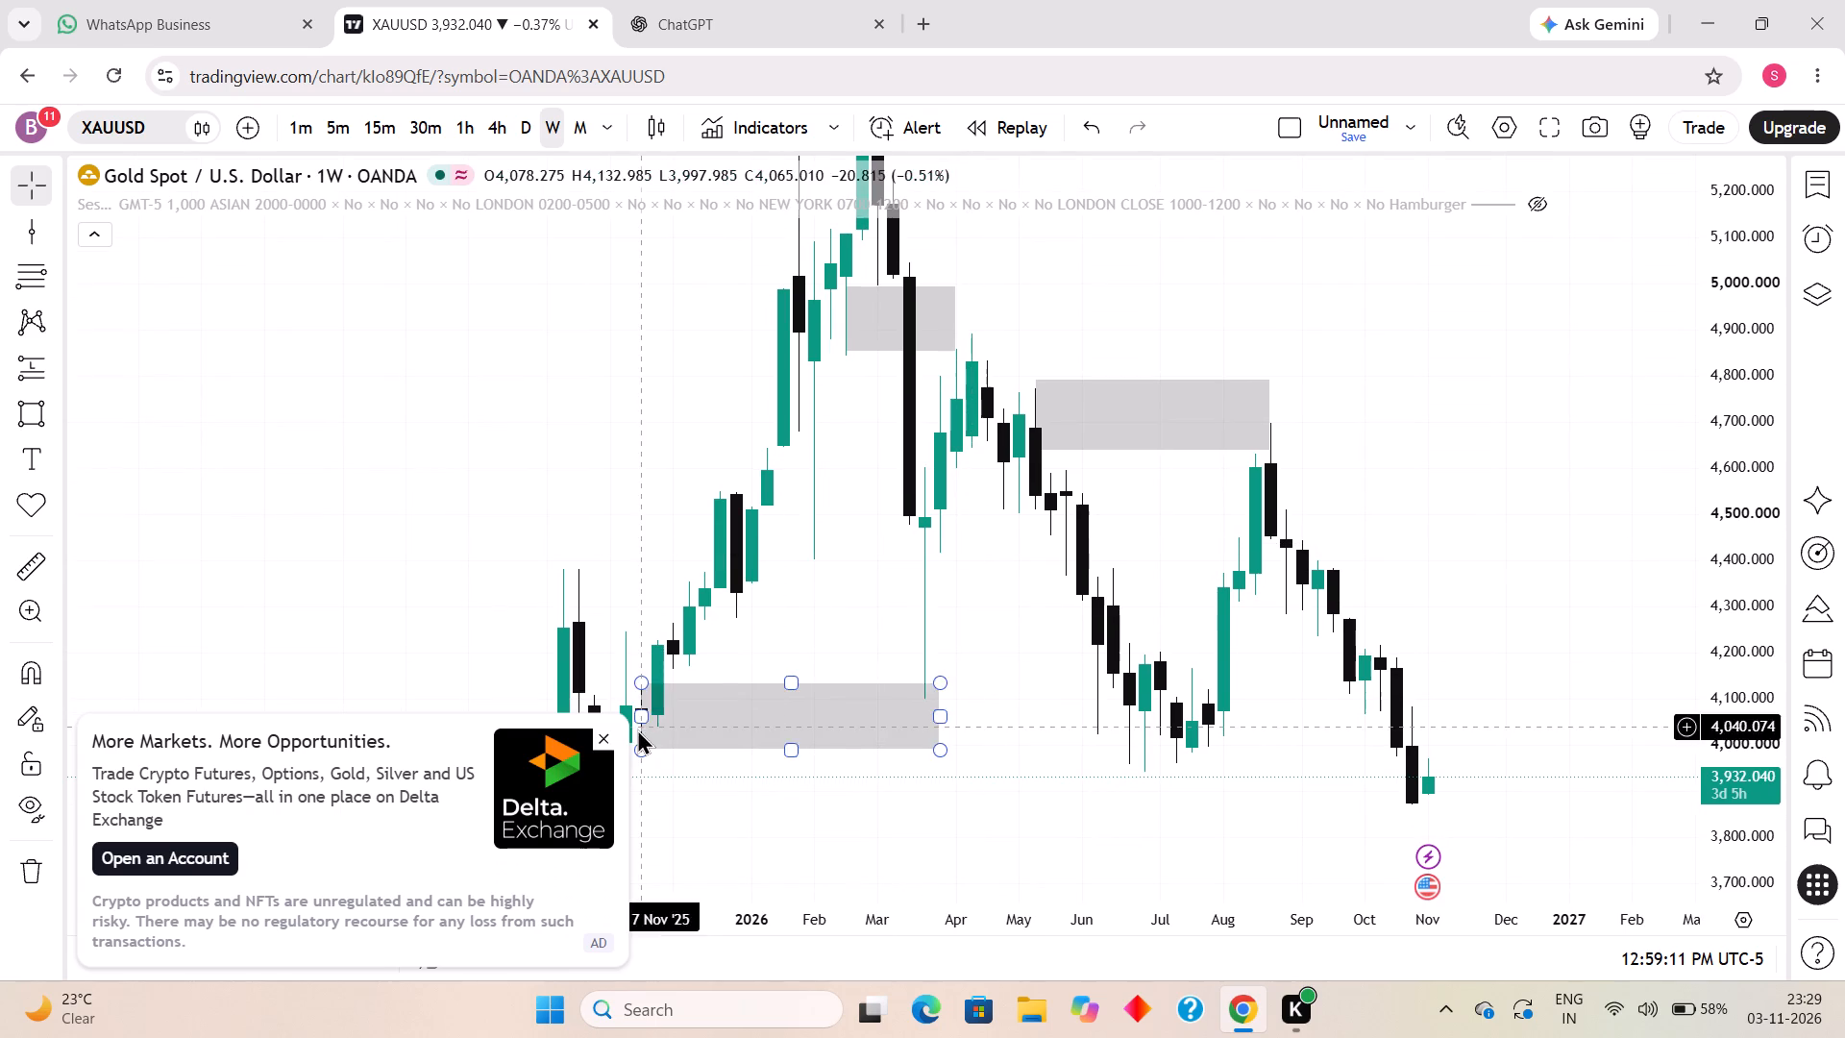
pyautogui.click(606, 738)
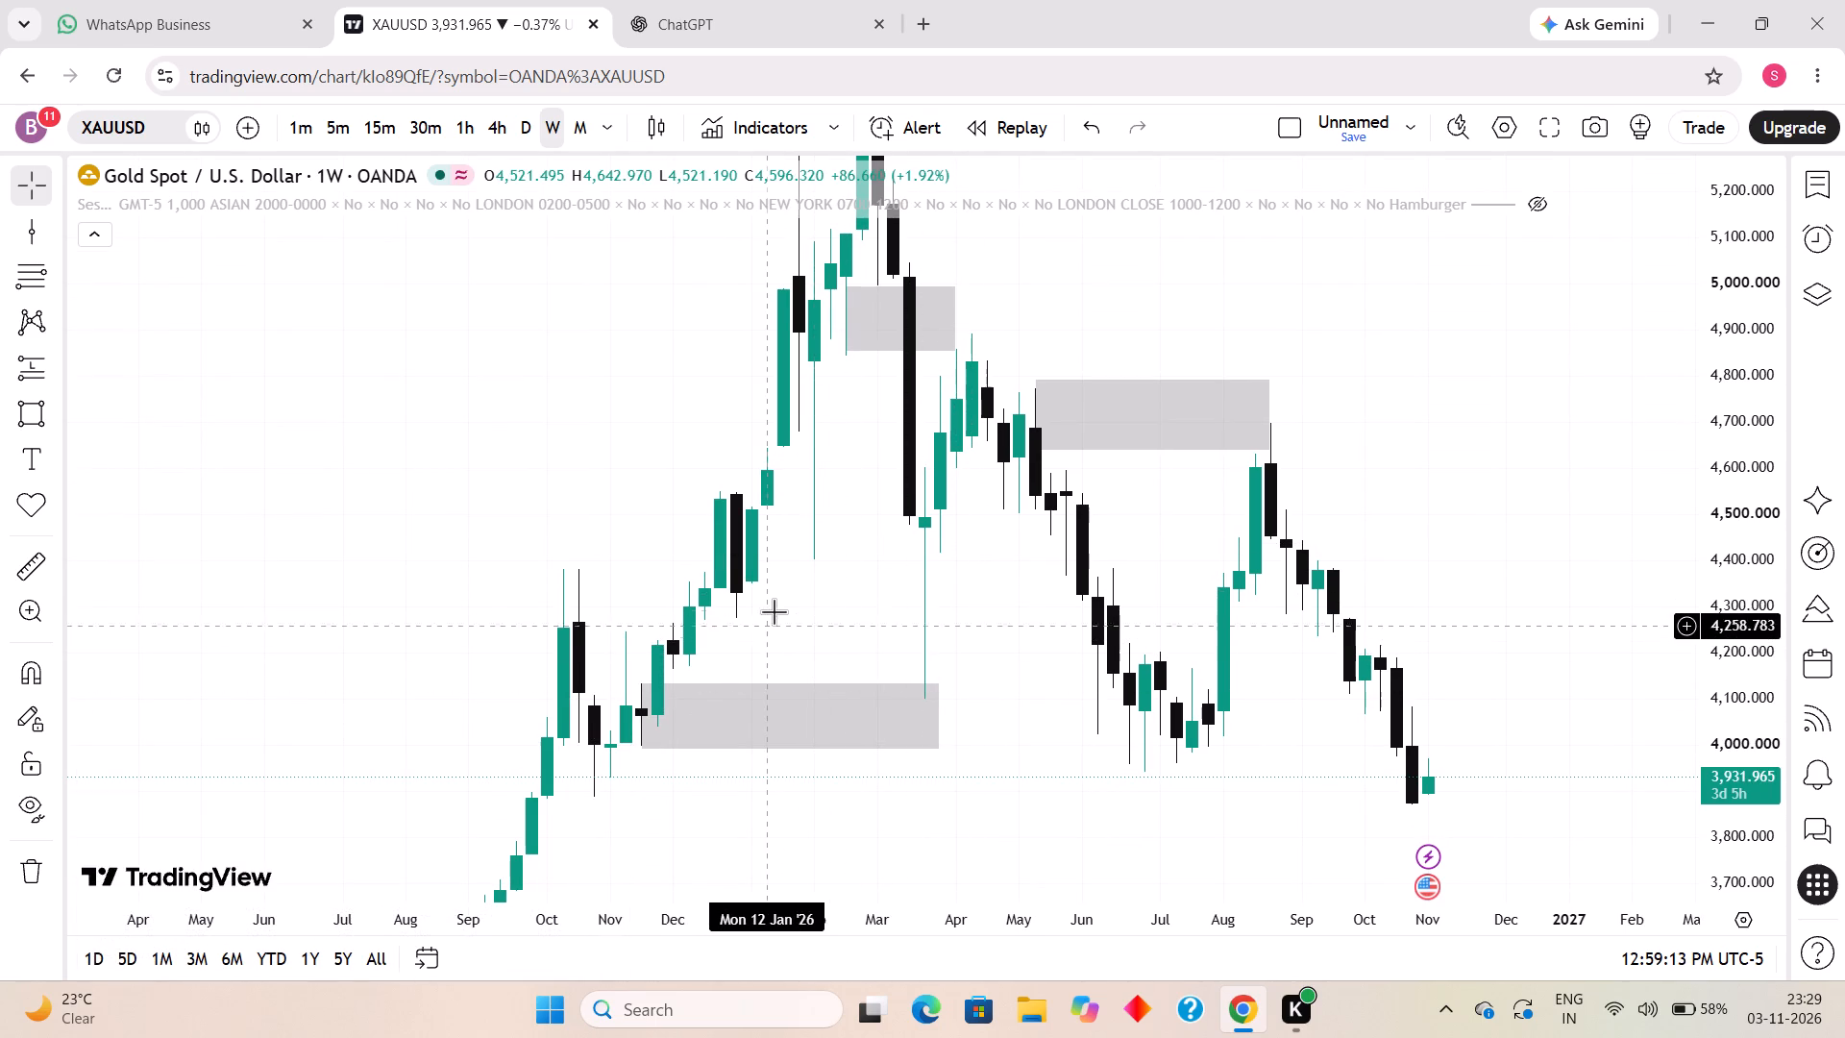
pyautogui.moveTo(777, 602); pyautogui.dragTo(778, 641)
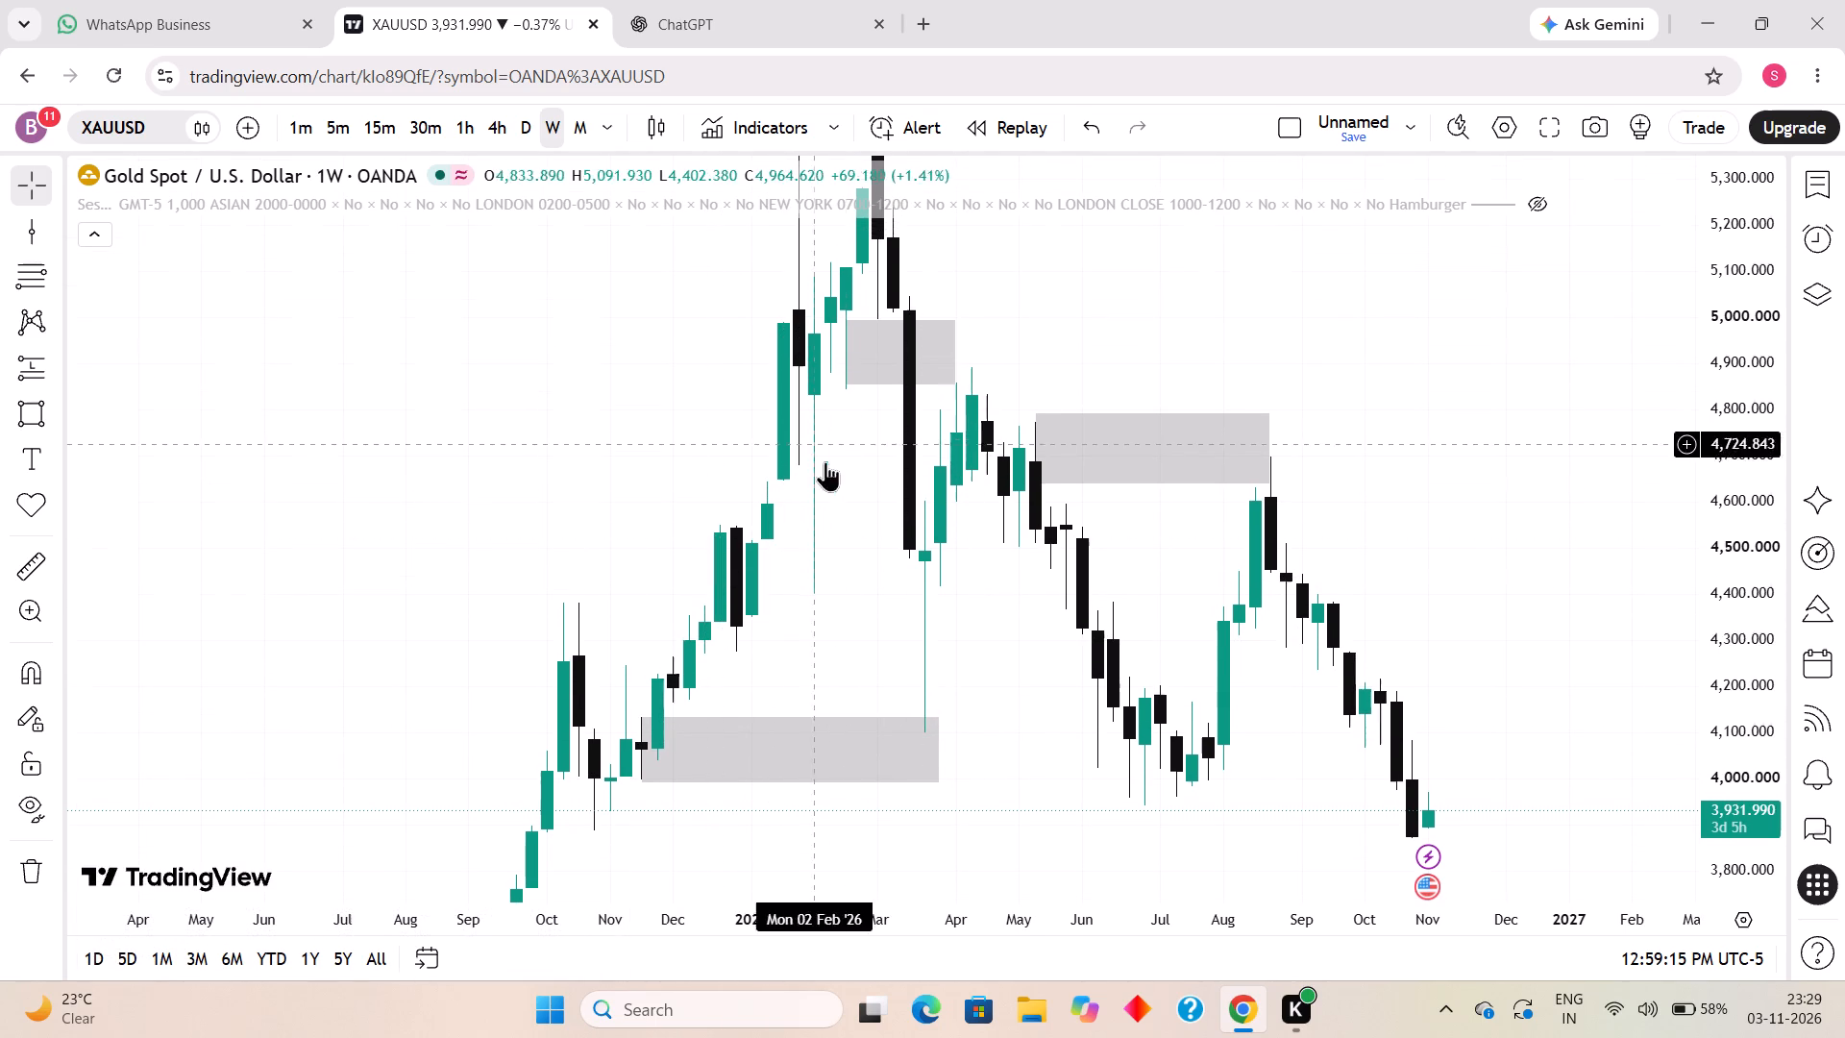
pyautogui.moveTo(970, 635); pyautogui.dragTo(947, 705)
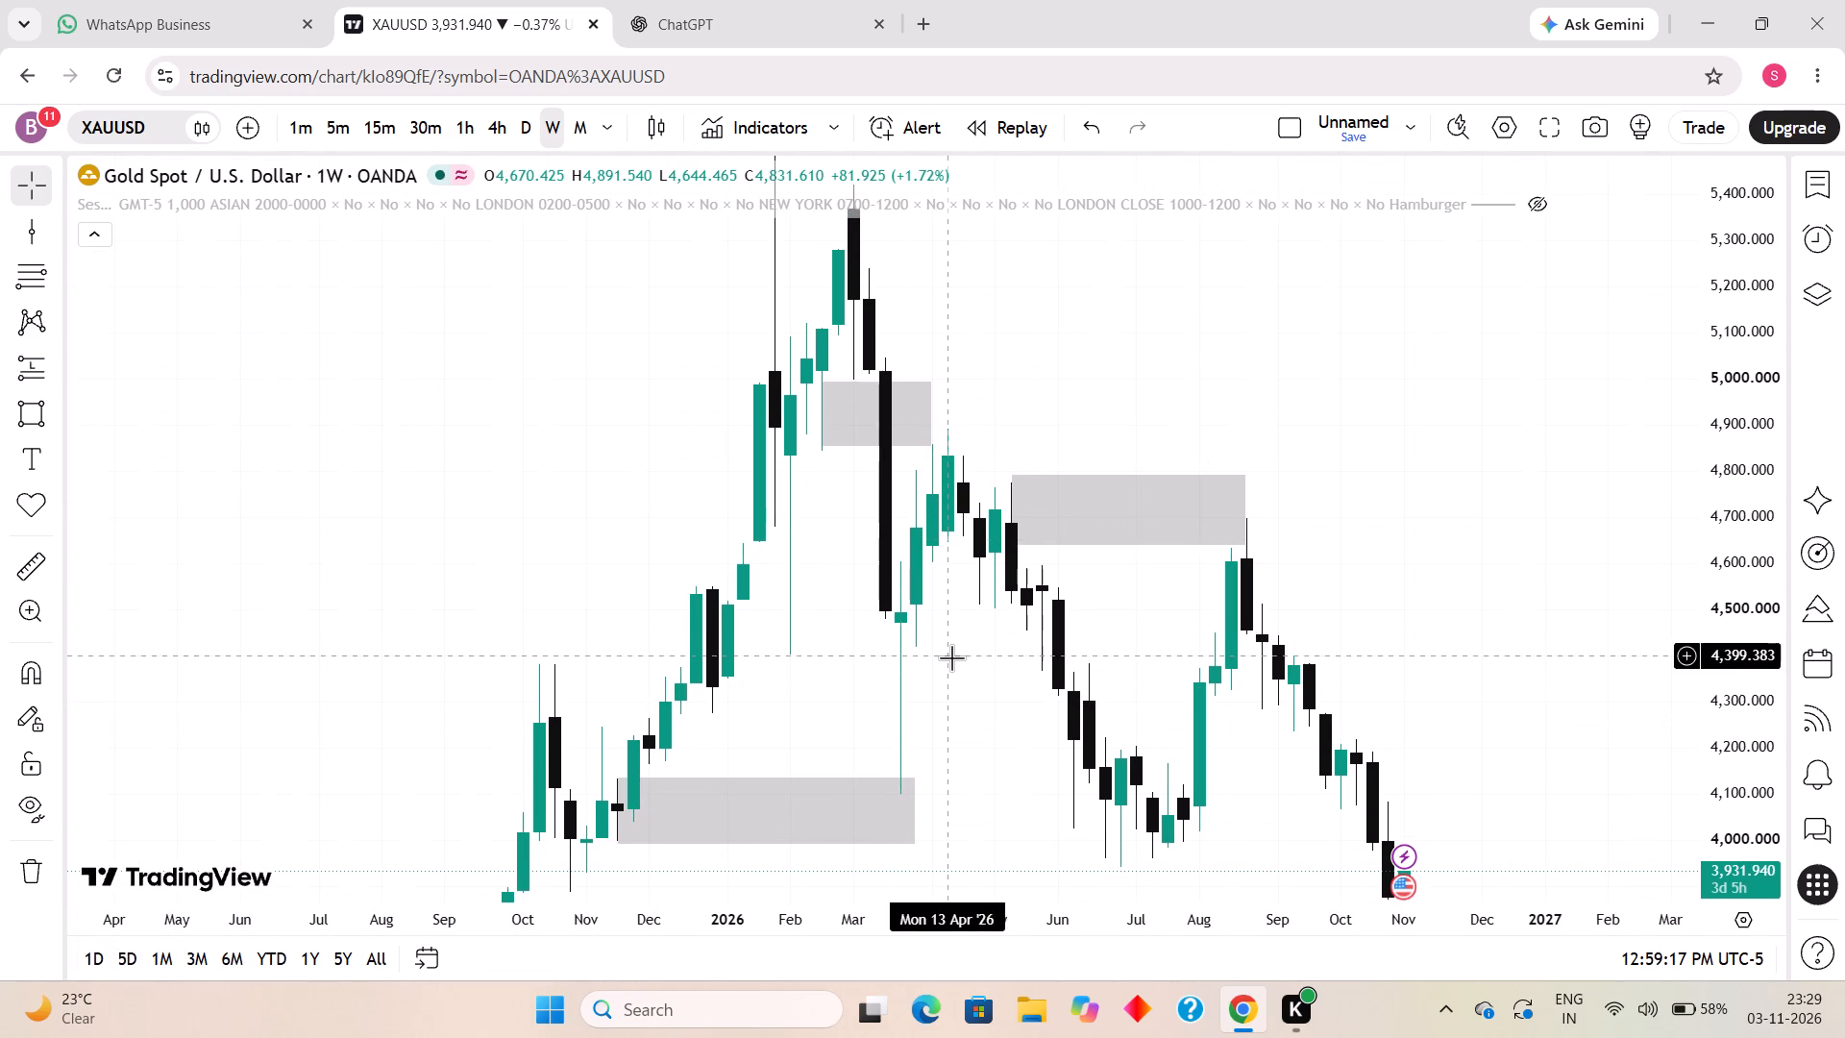
pyautogui.moveTo(951, 657); pyautogui.dragTo(817, 608)
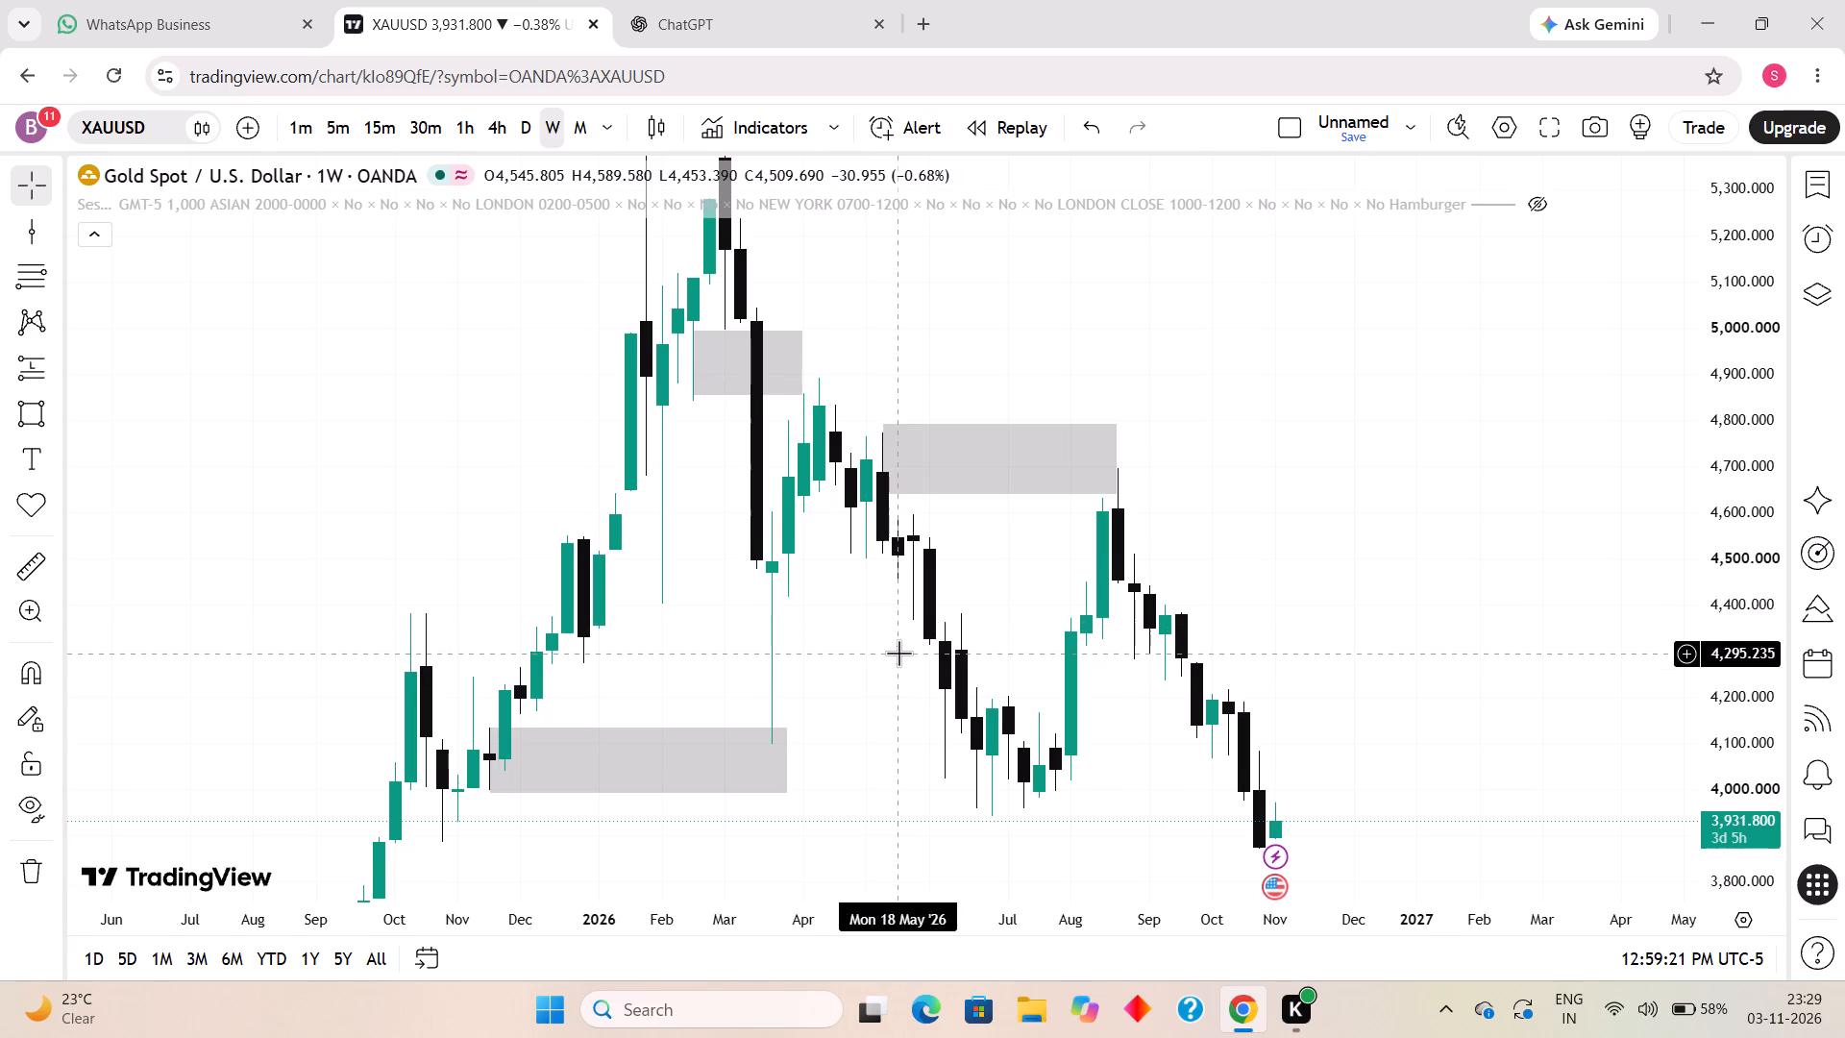
pyautogui.moveTo(898, 653); pyautogui.dragTo(823, 502)
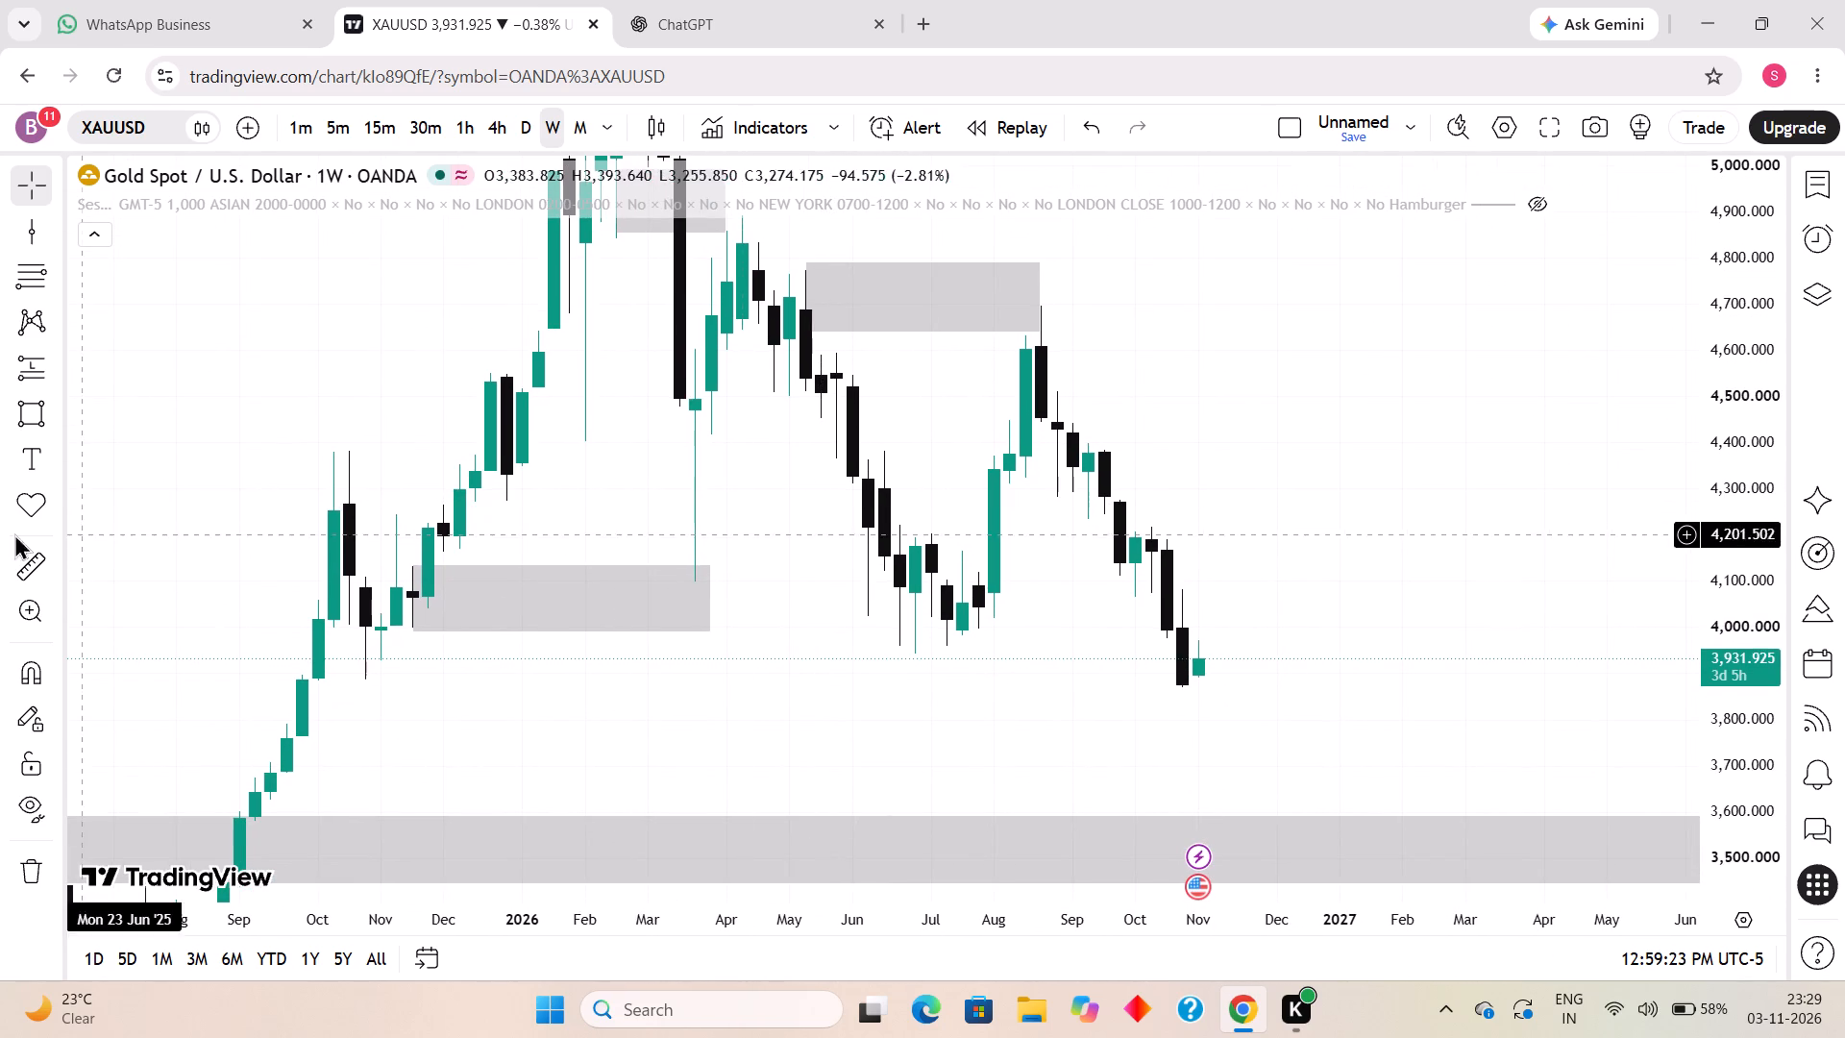
pyautogui.click(21, 408)
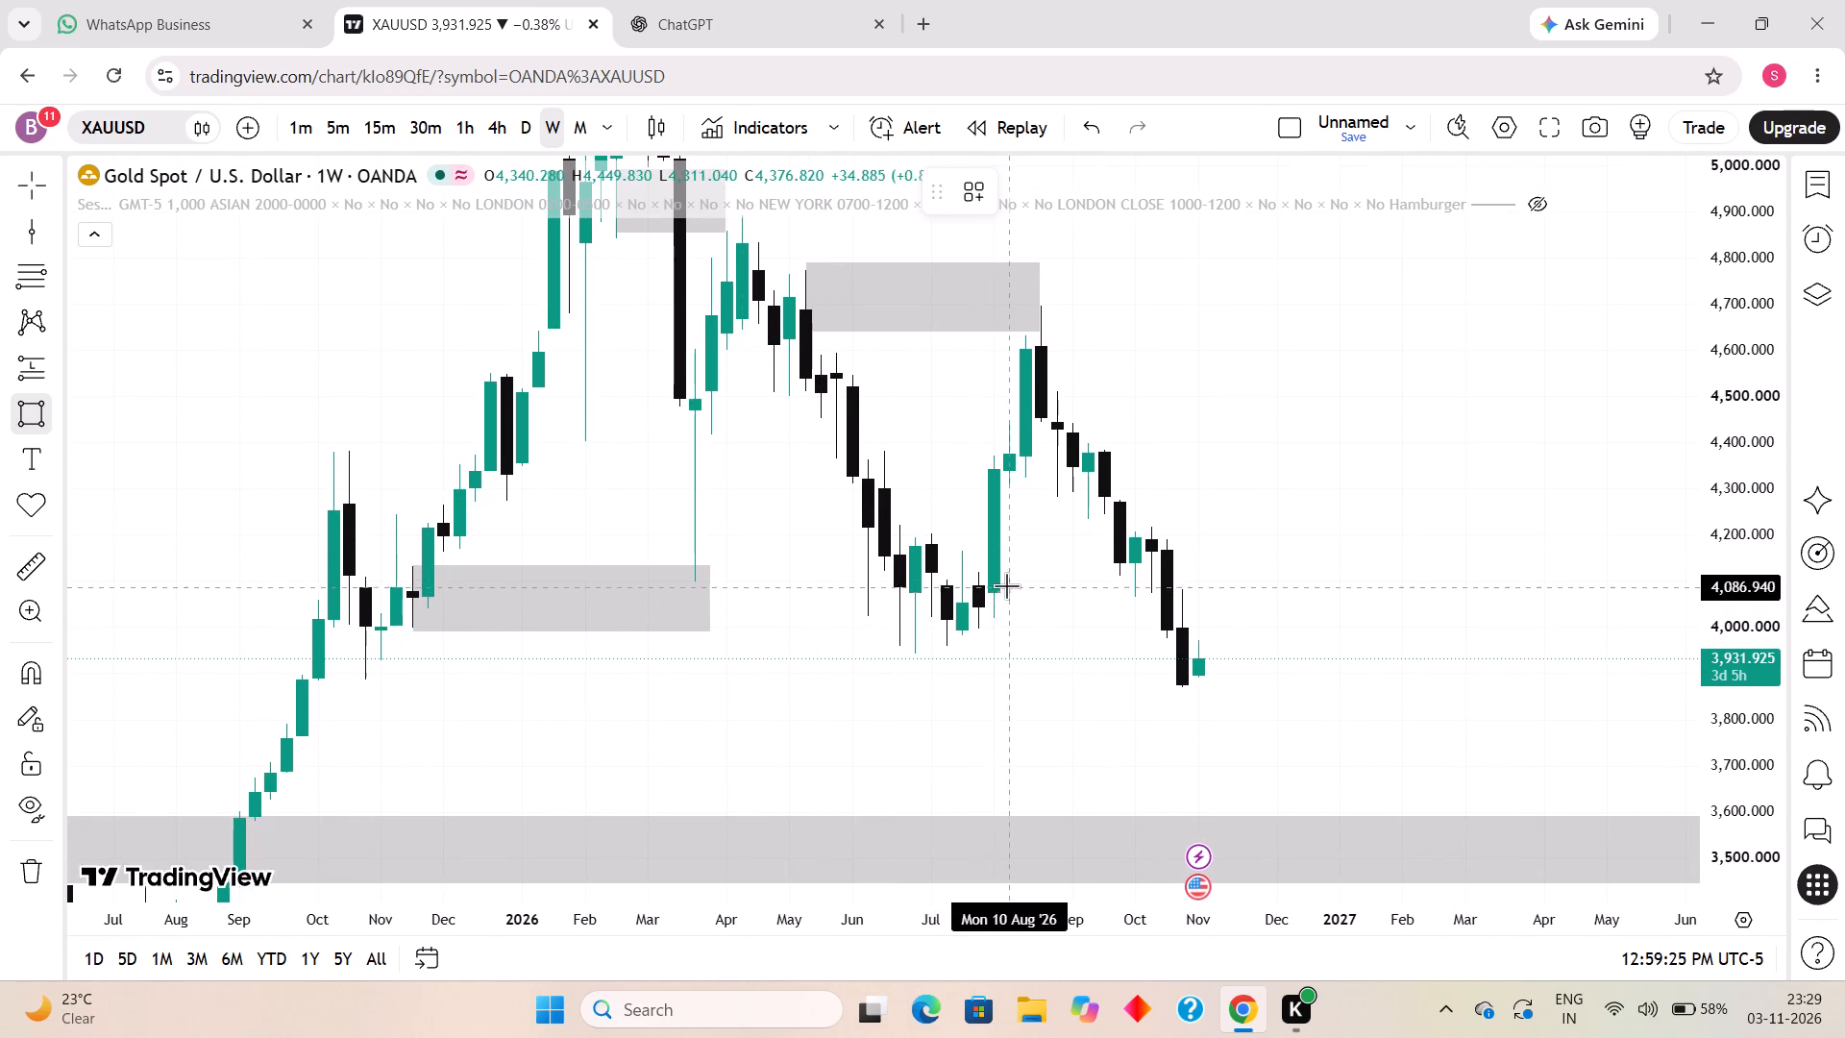
pyautogui.click(962, 551)
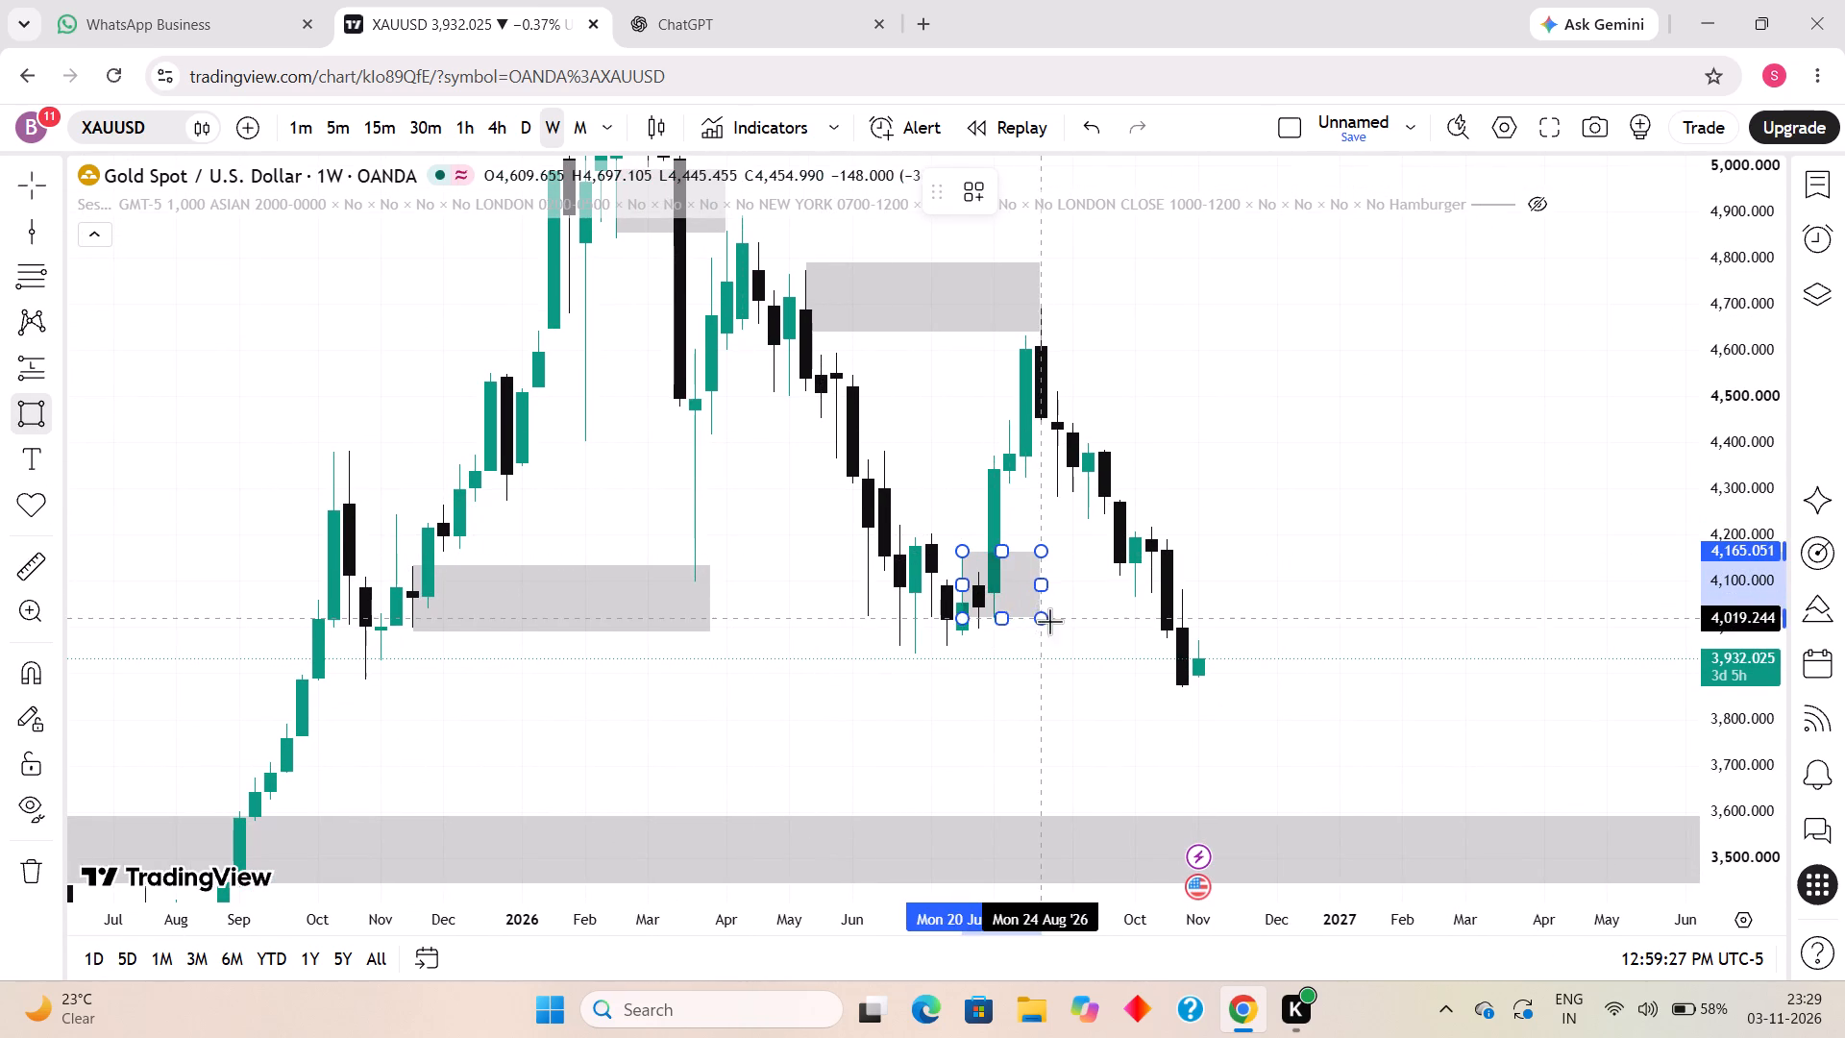
pyautogui.click(1060, 629)
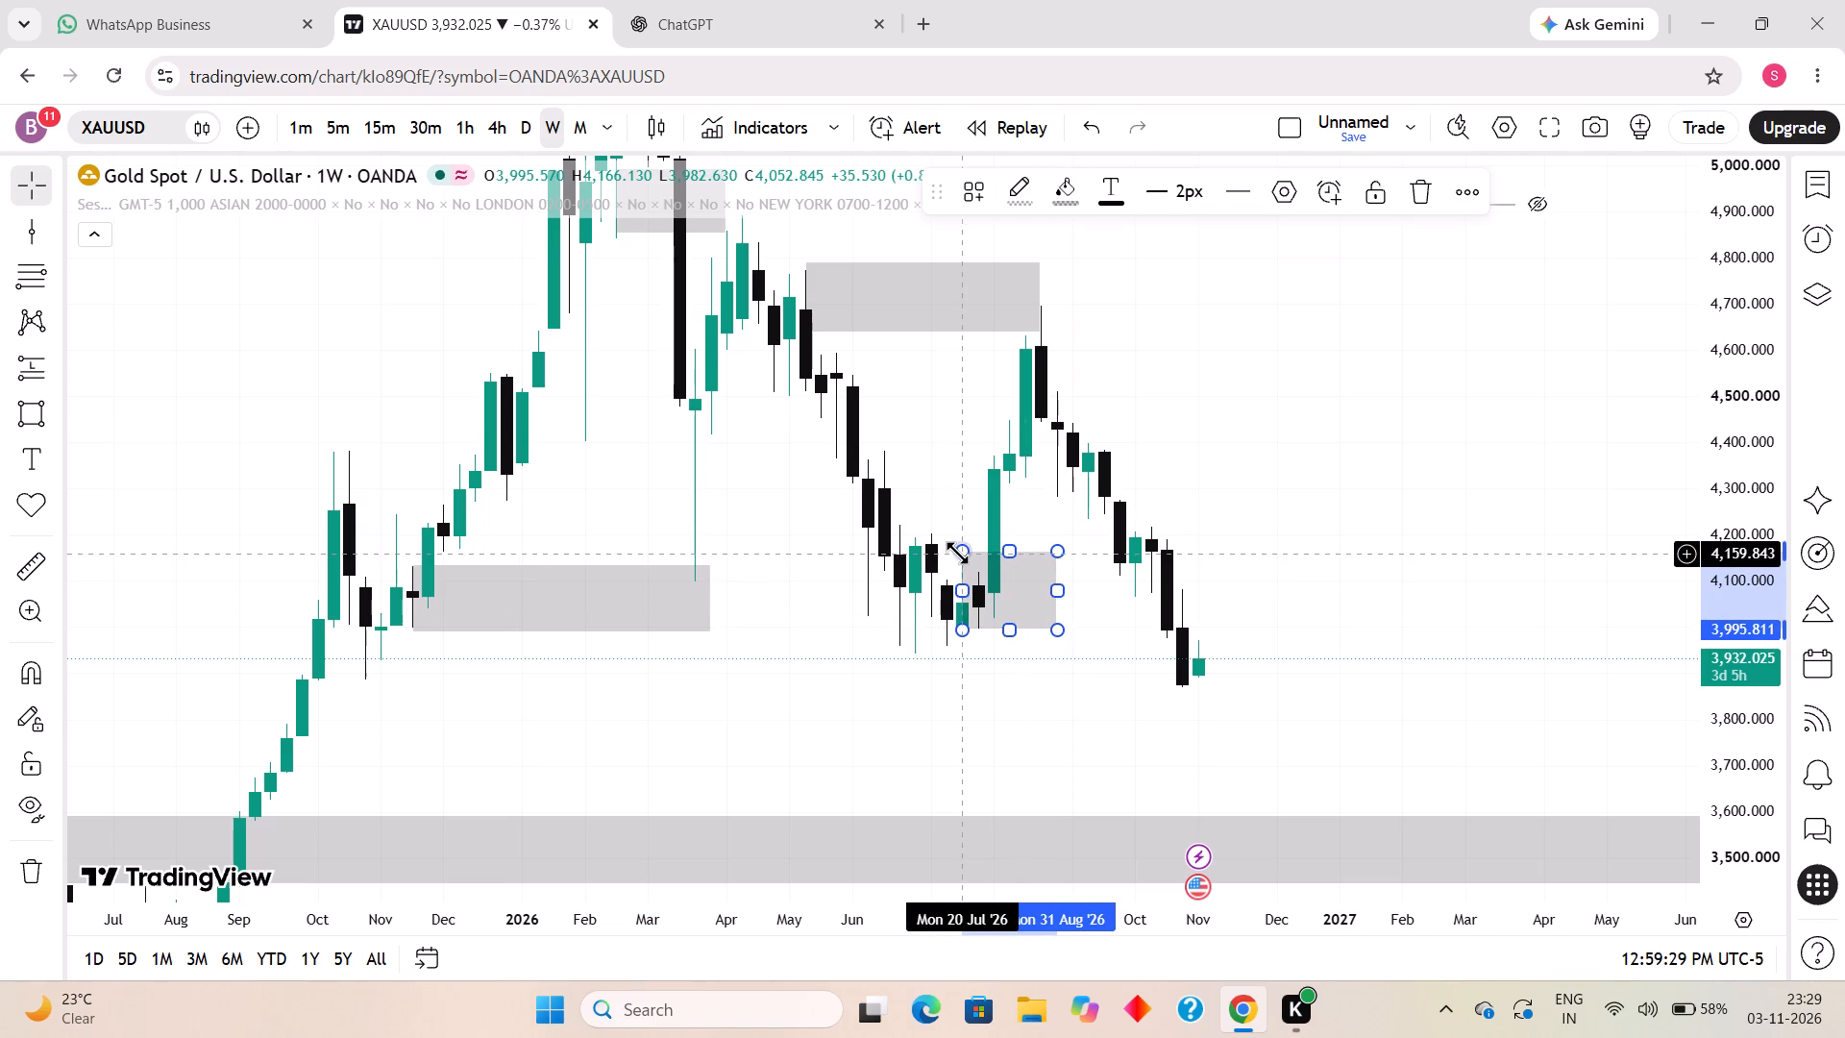
pyautogui.moveTo(959, 552); pyautogui.dragTo(979, 568)
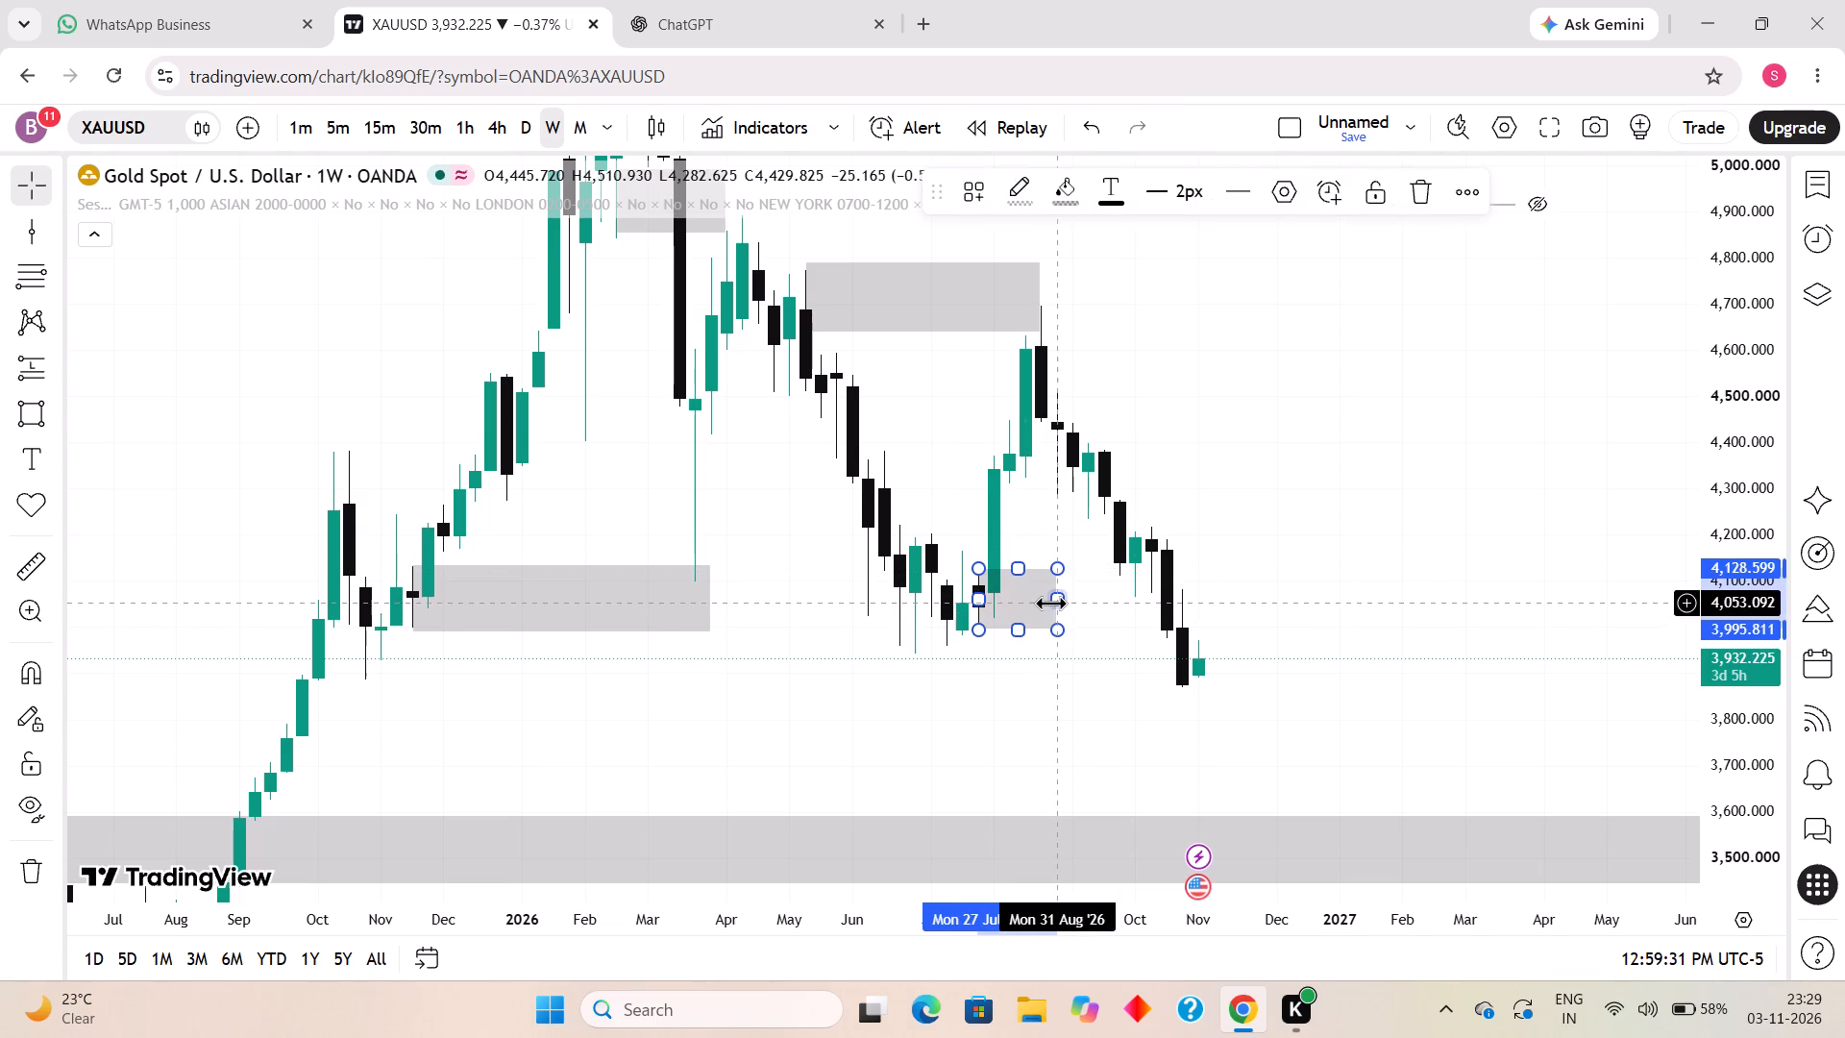
pyautogui.moveTo(1053, 603); pyautogui.dragTo(1137, 605)
pyautogui.click(1264, 466)
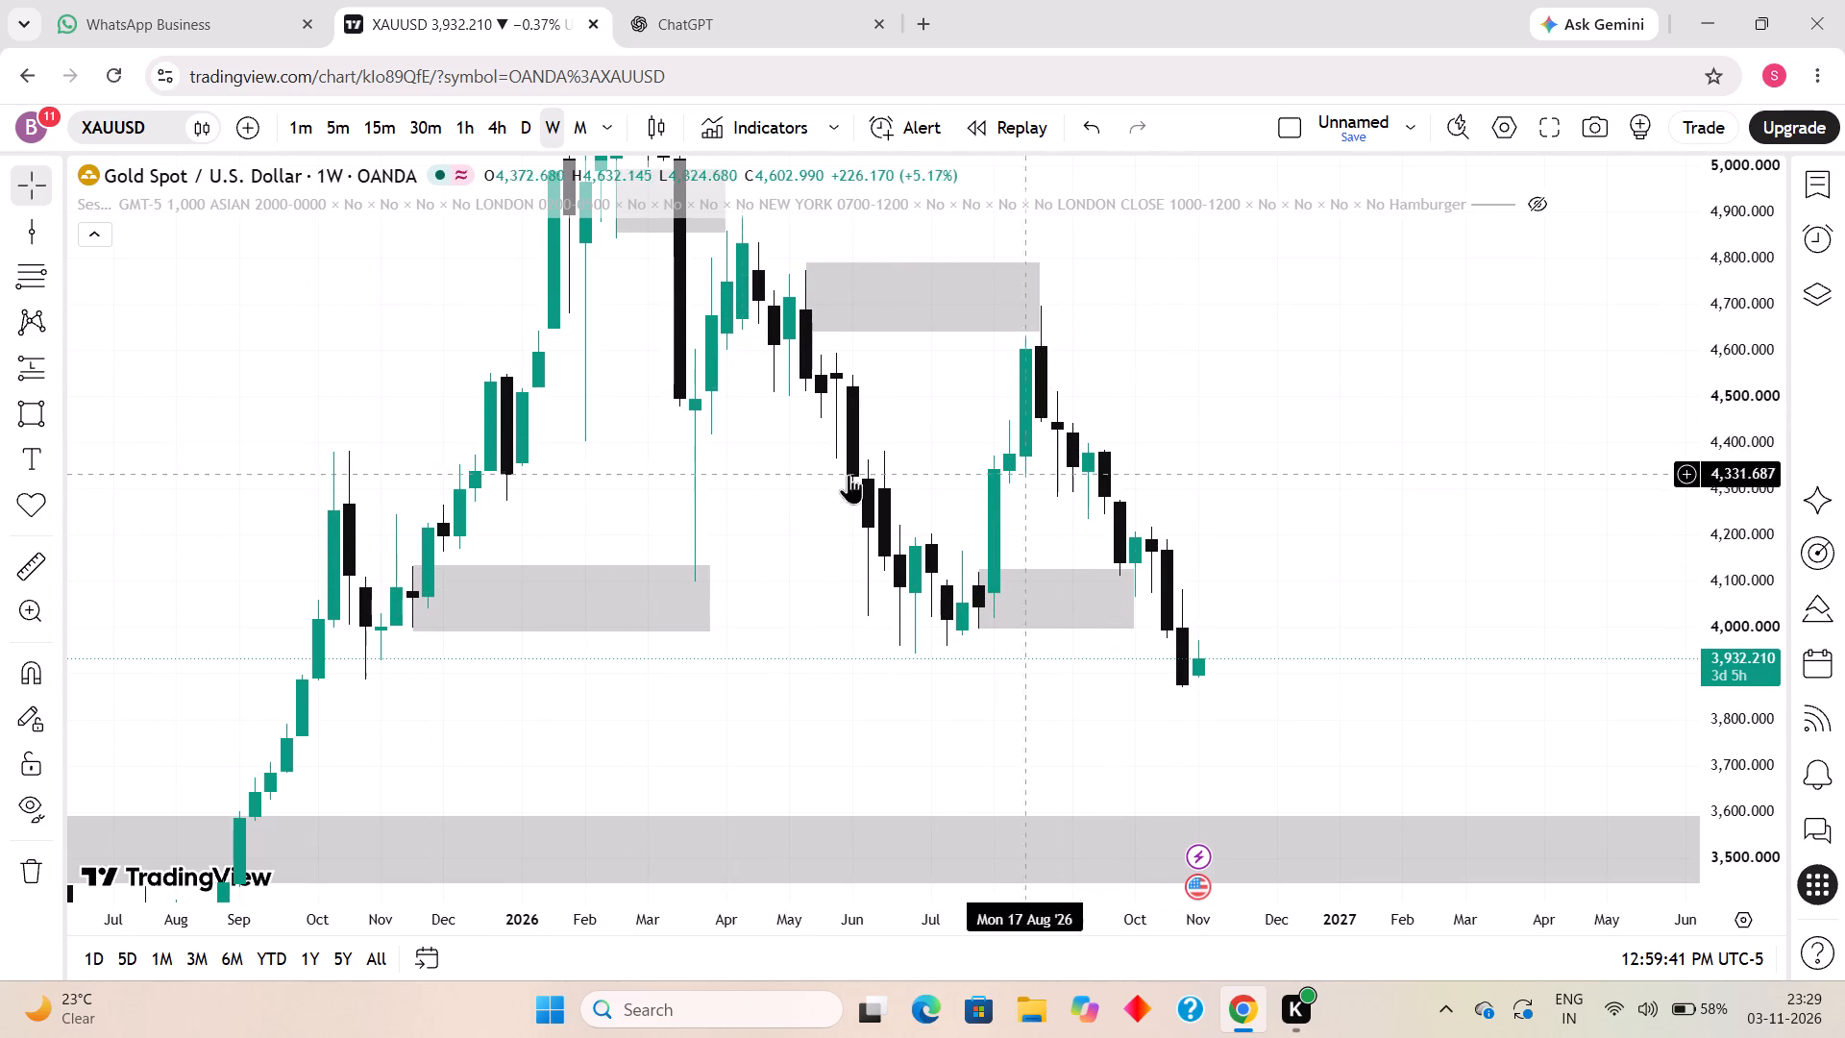
# Draw a thin weekly rectangle zone from 14 Sep to 19 Oct 2026 between about 4,248 and 4,217.
pyautogui.click(29, 423)
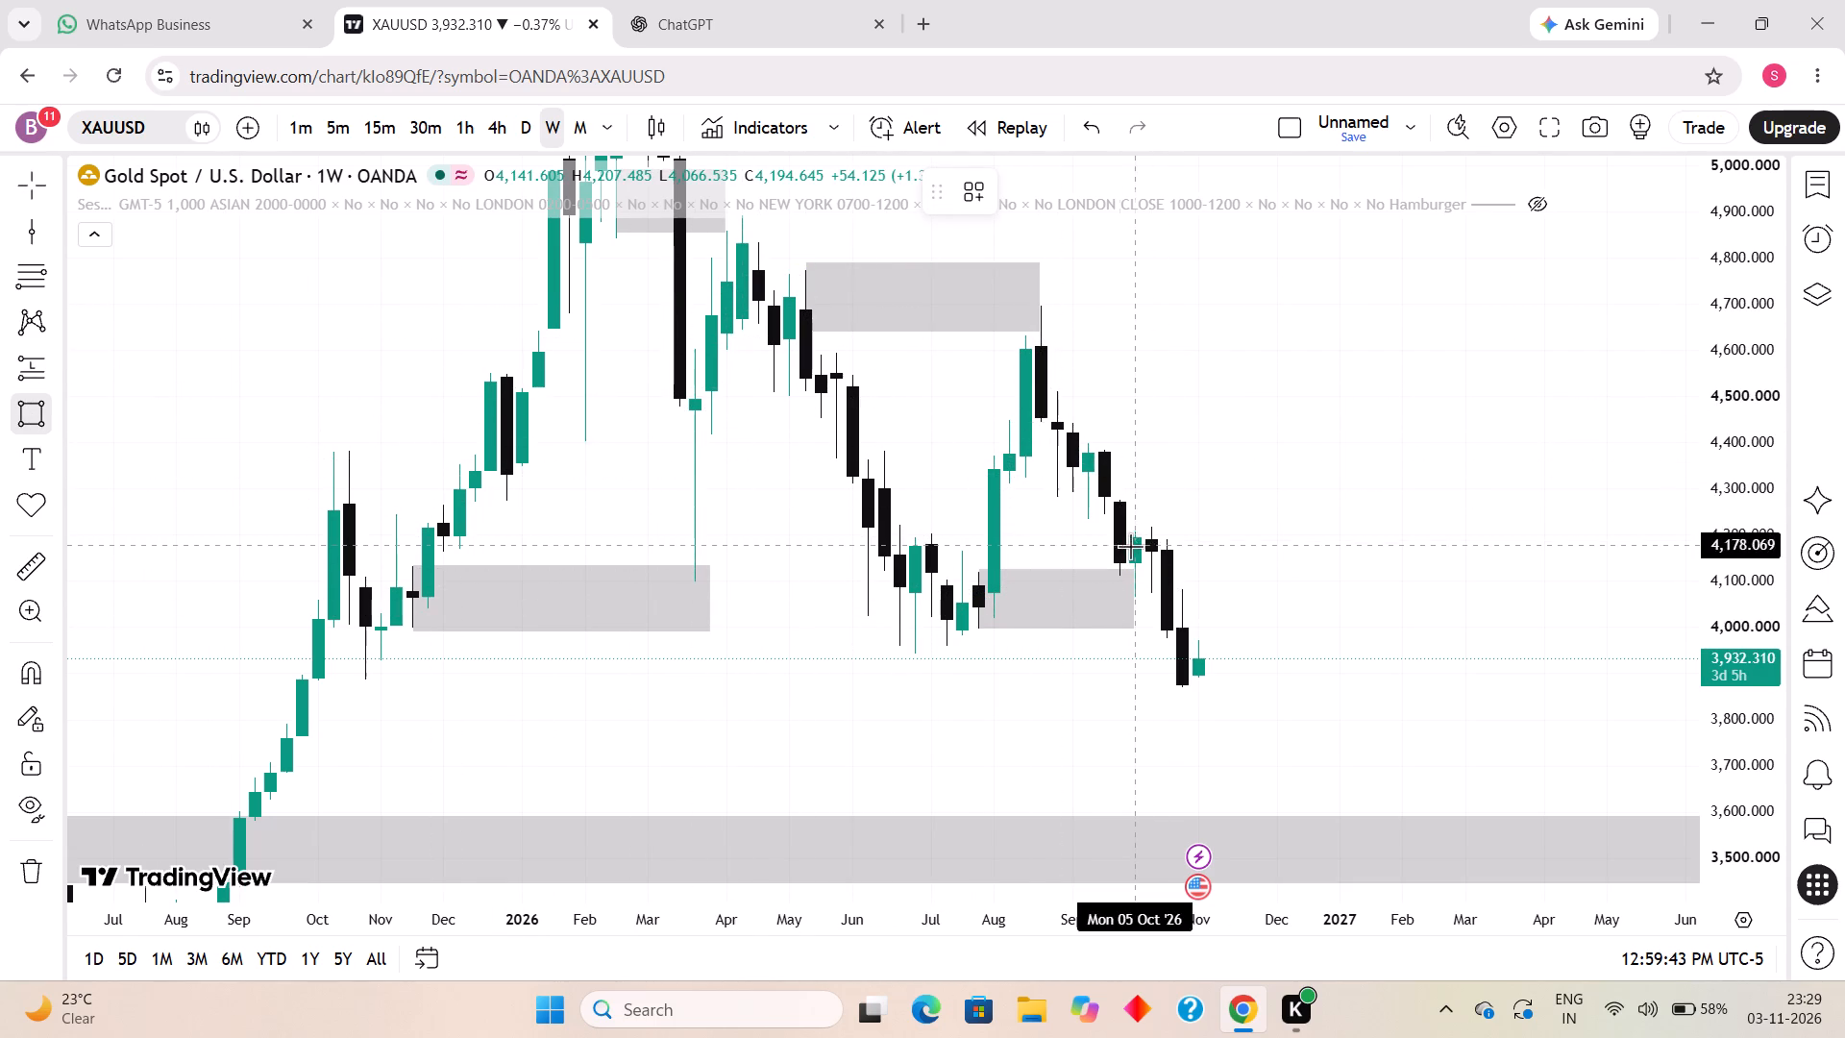
pyautogui.click(1089, 512)
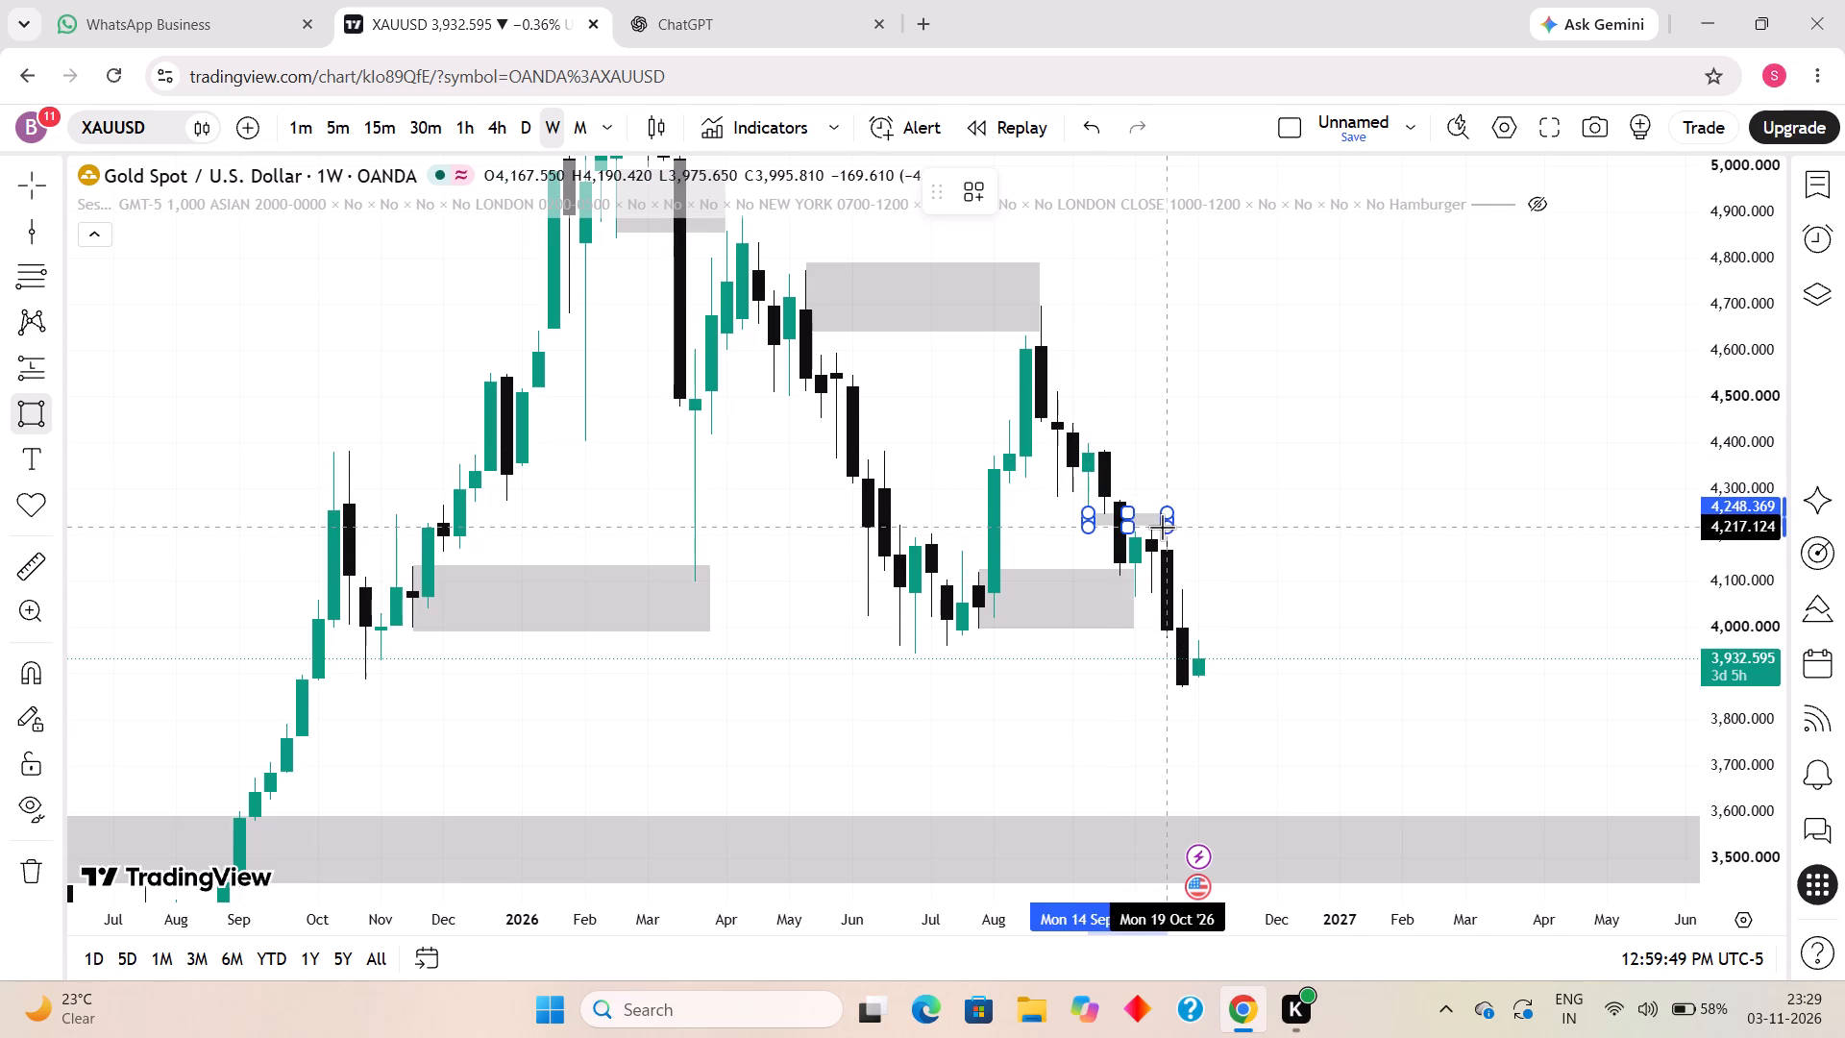
pyautogui.click(1162, 527)
pyautogui.click(1309, 563)
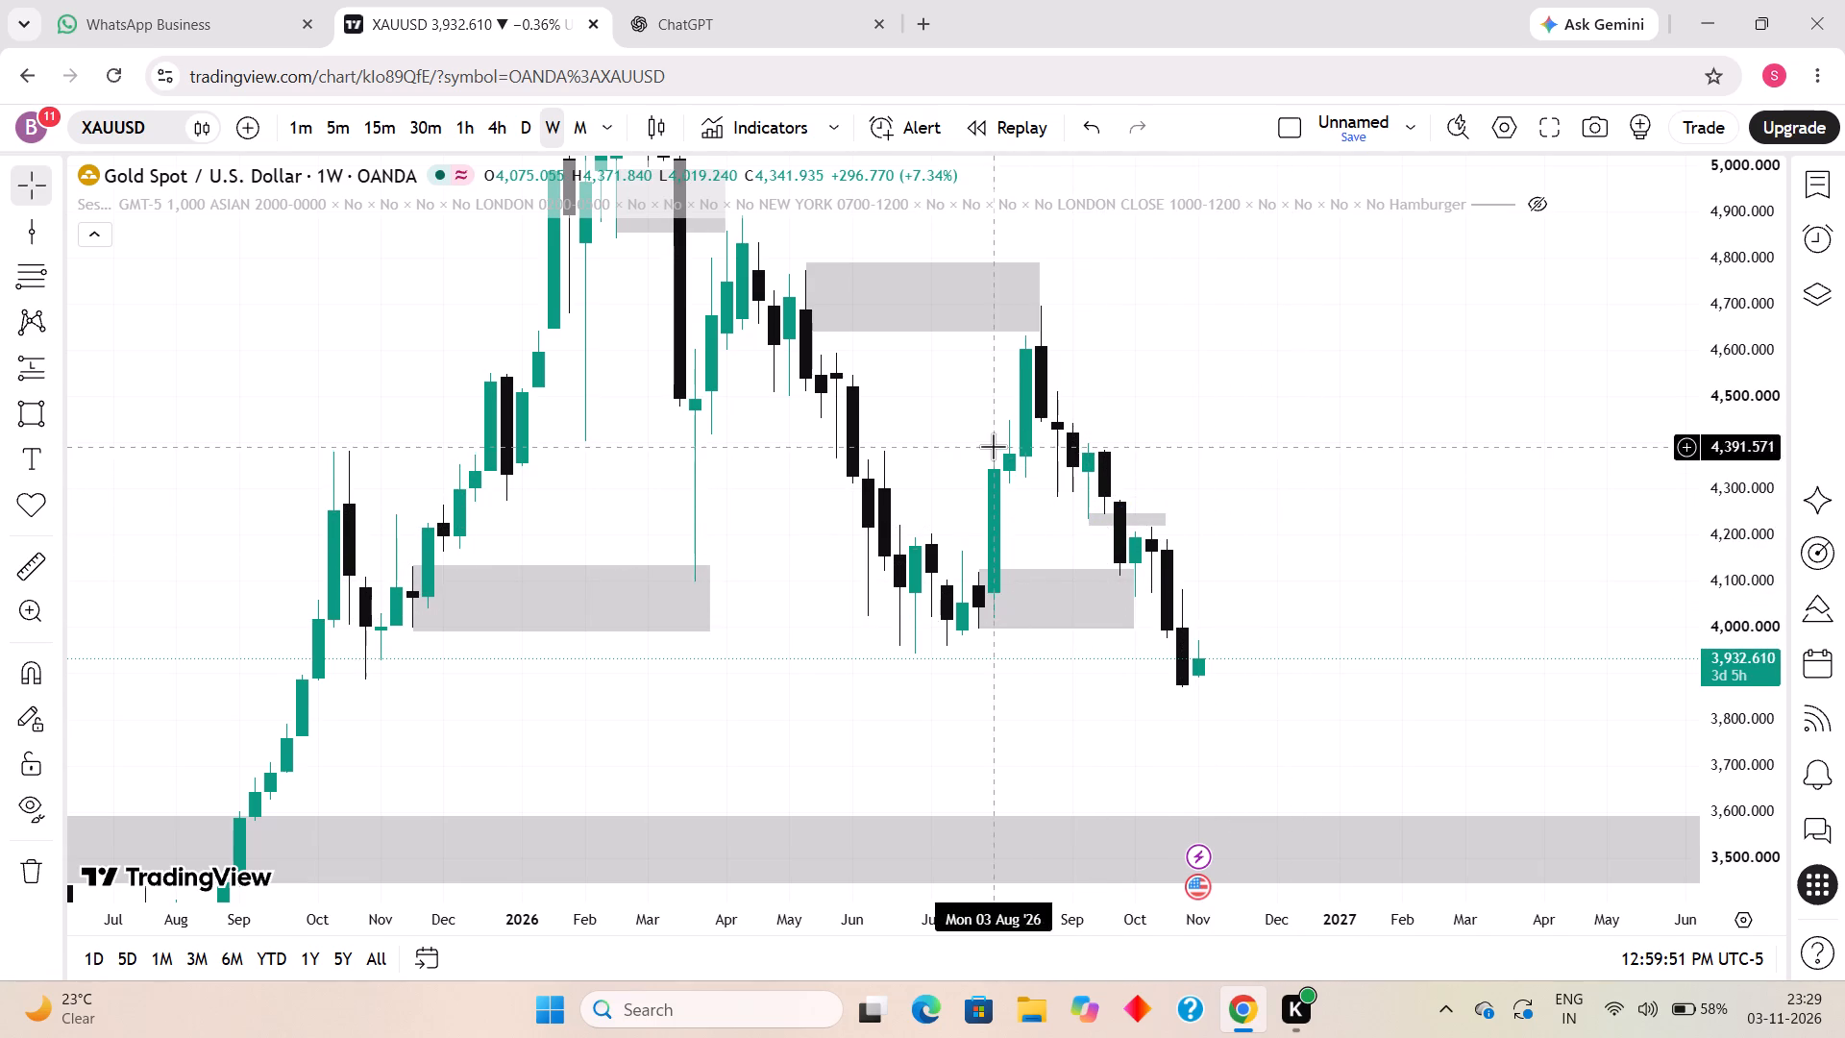
# Switch the XAUUSD chart to the 1-day interval.
pyautogui.moveTo(995, 446); pyautogui.dragTo(990, 505)
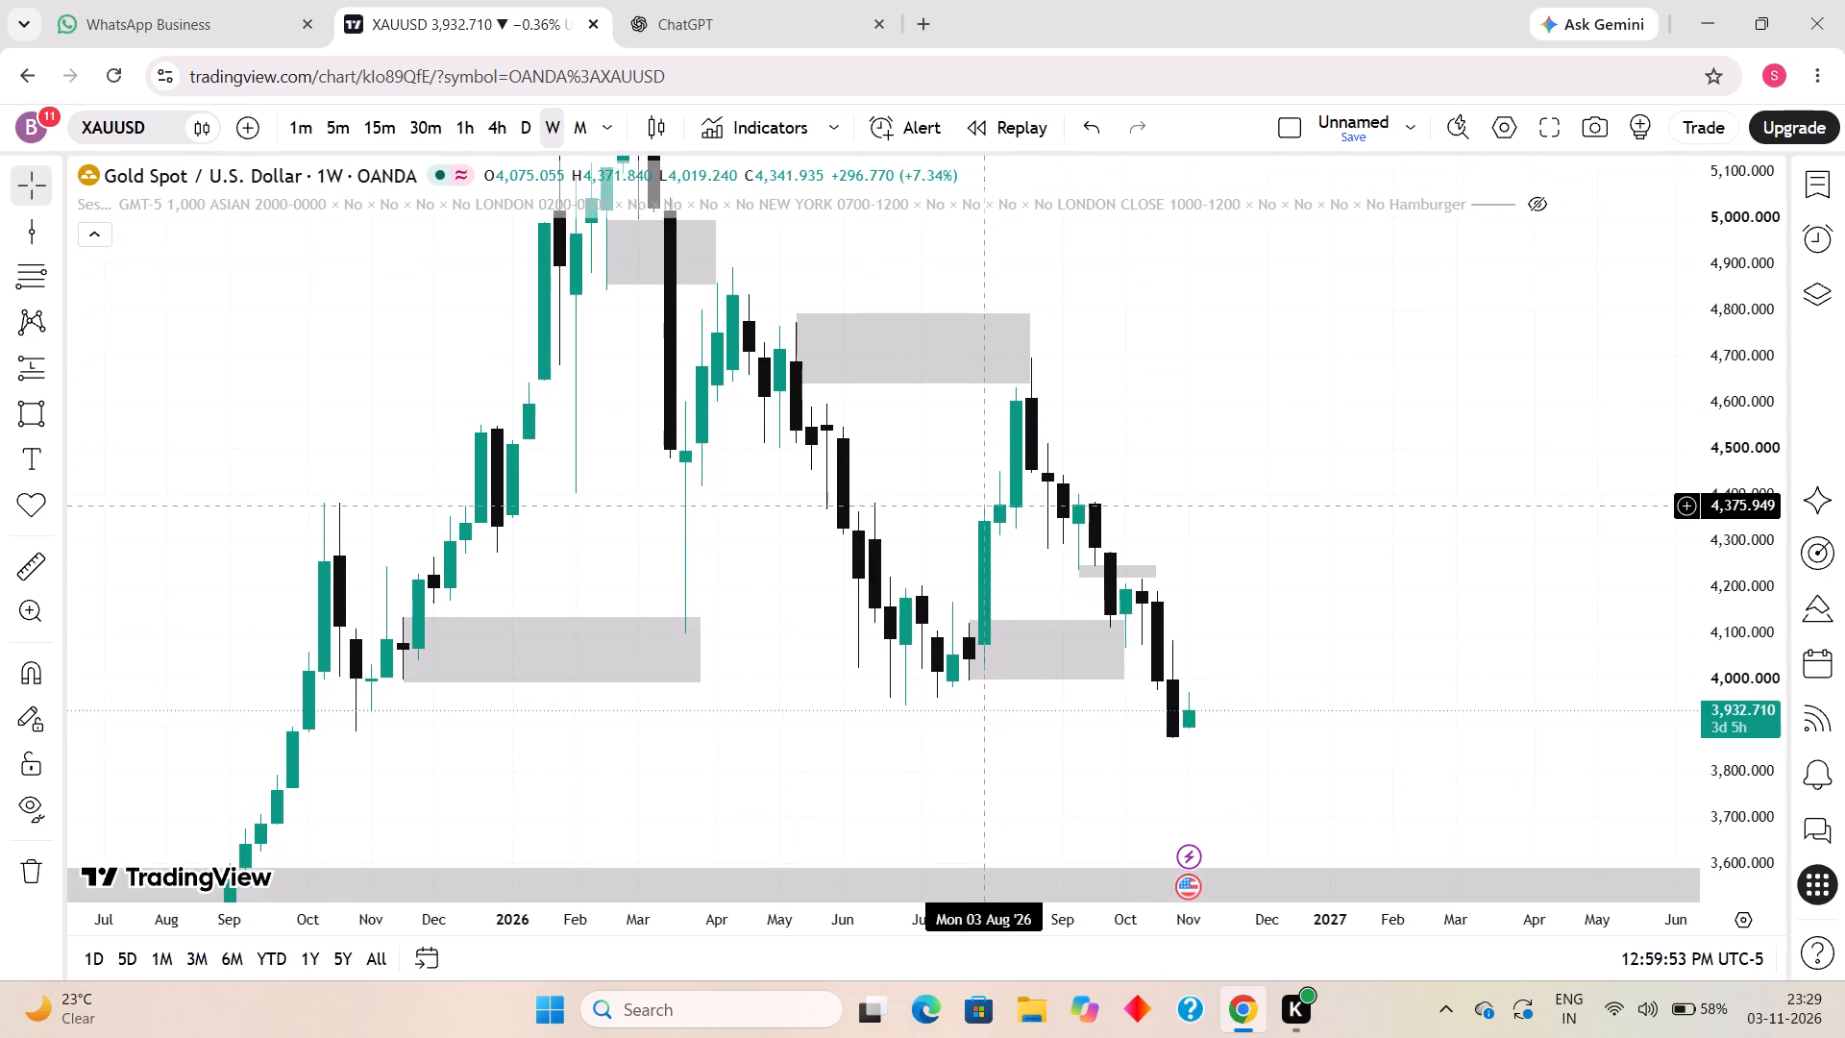
pyautogui.moveTo(990, 505); pyautogui.dragTo(971, 512)
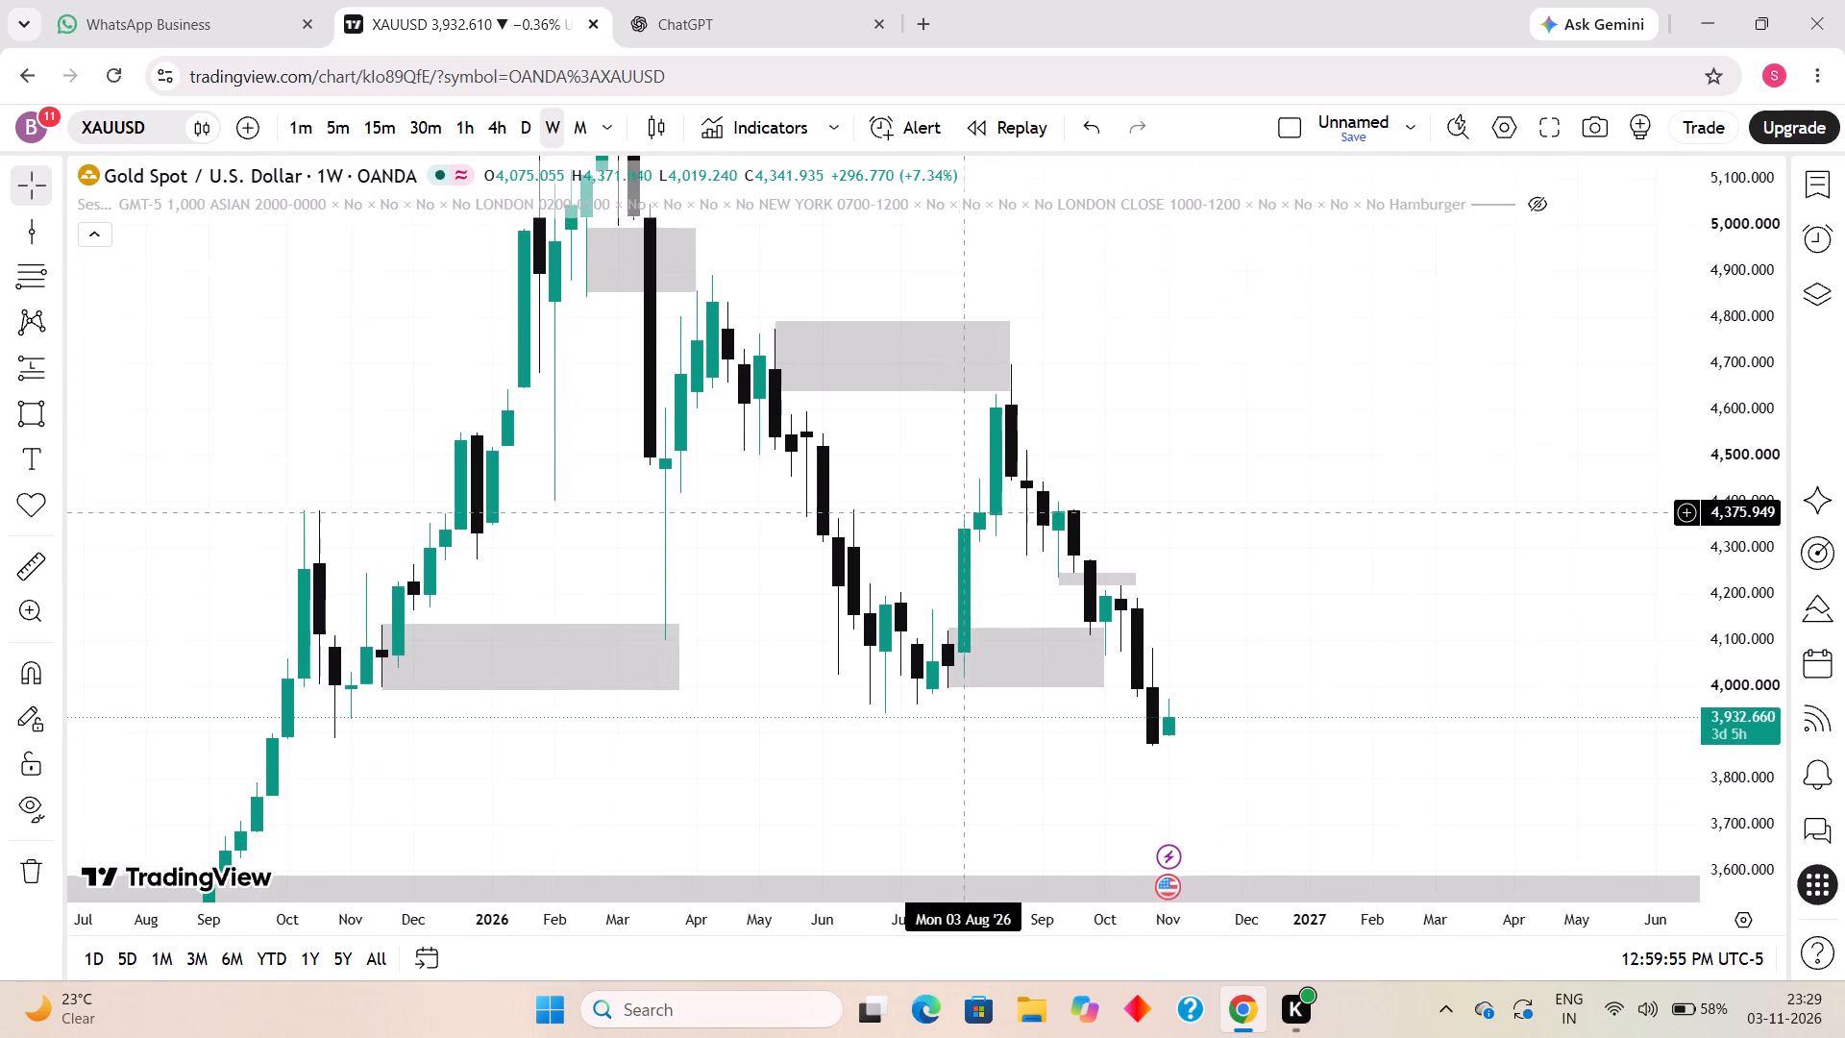
pyautogui.moveTo(971, 512); pyautogui.dragTo(971, 513)
pyautogui.click(515, 122)
# Narrow the November 2025 zone to start on 21 Nov 2025 and span about 4,112 down to 4,023.
pyautogui.scroll(-8, 593, 253)
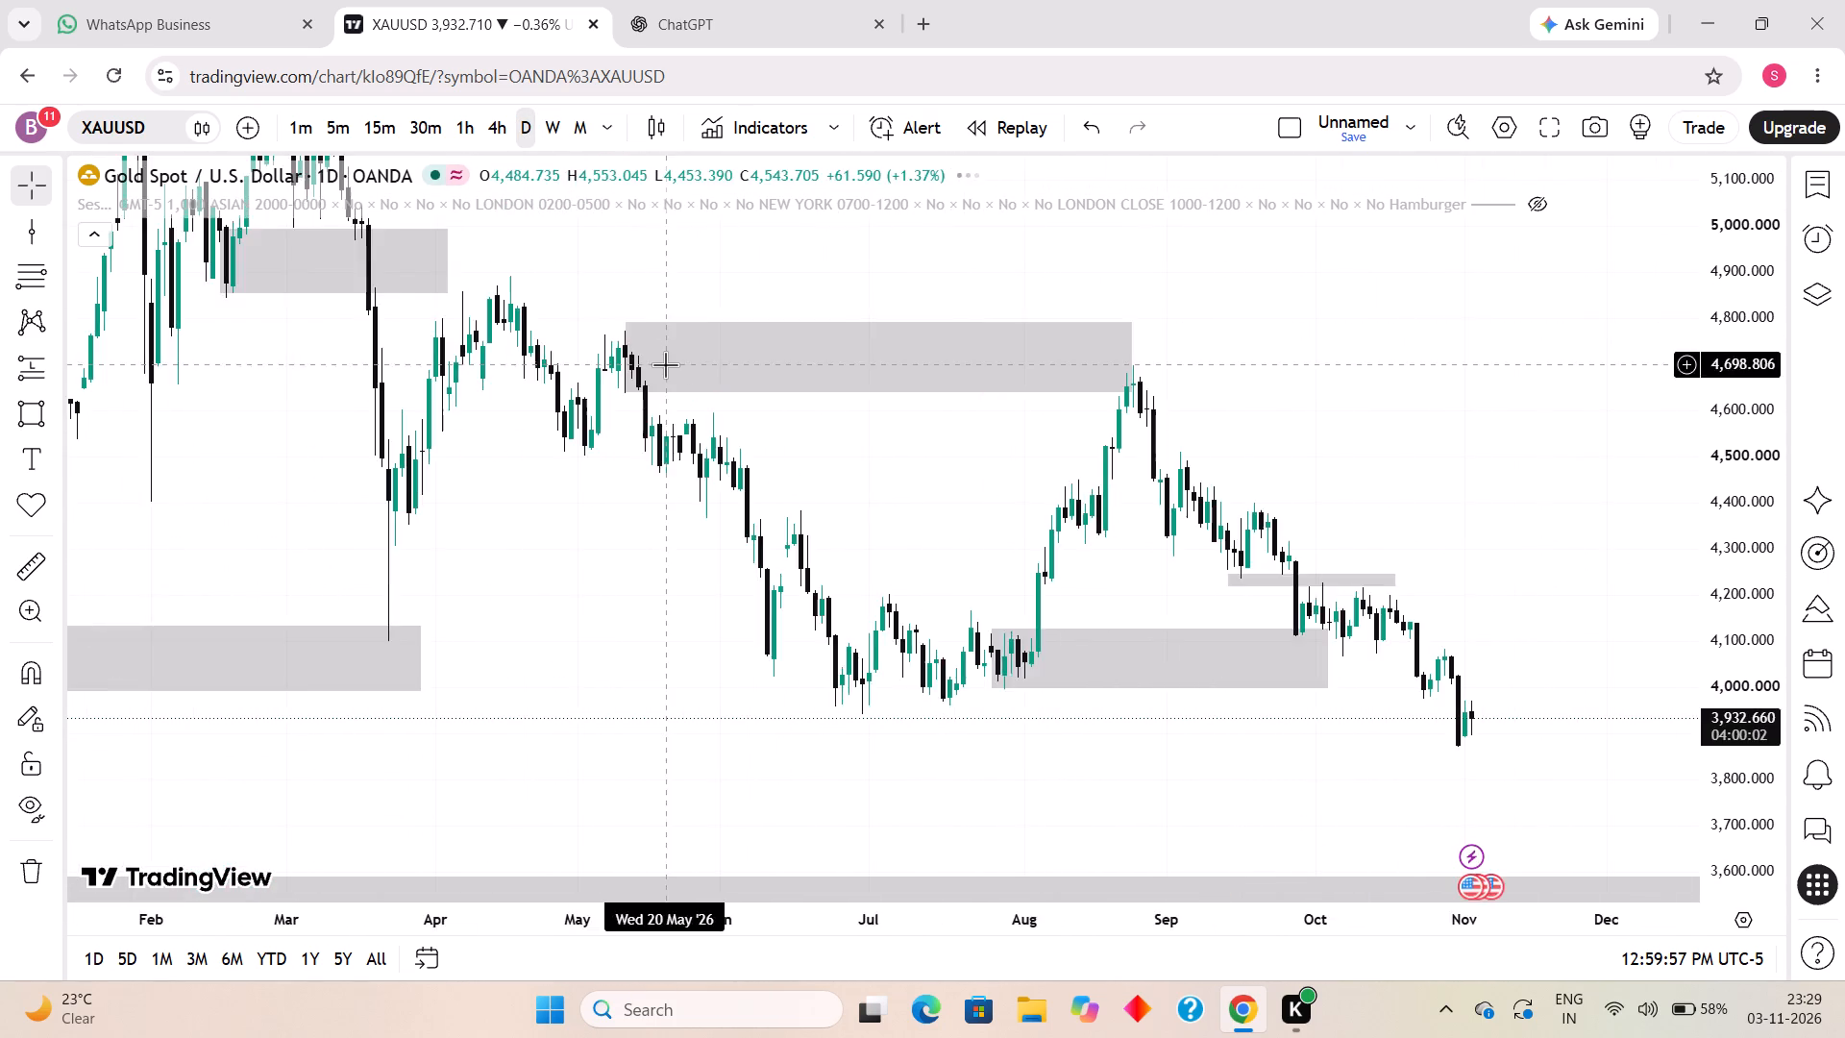
pyautogui.scroll(-6, 665, 364)
pyautogui.moveTo(836, 525); pyautogui.dragTo(1395, 378)
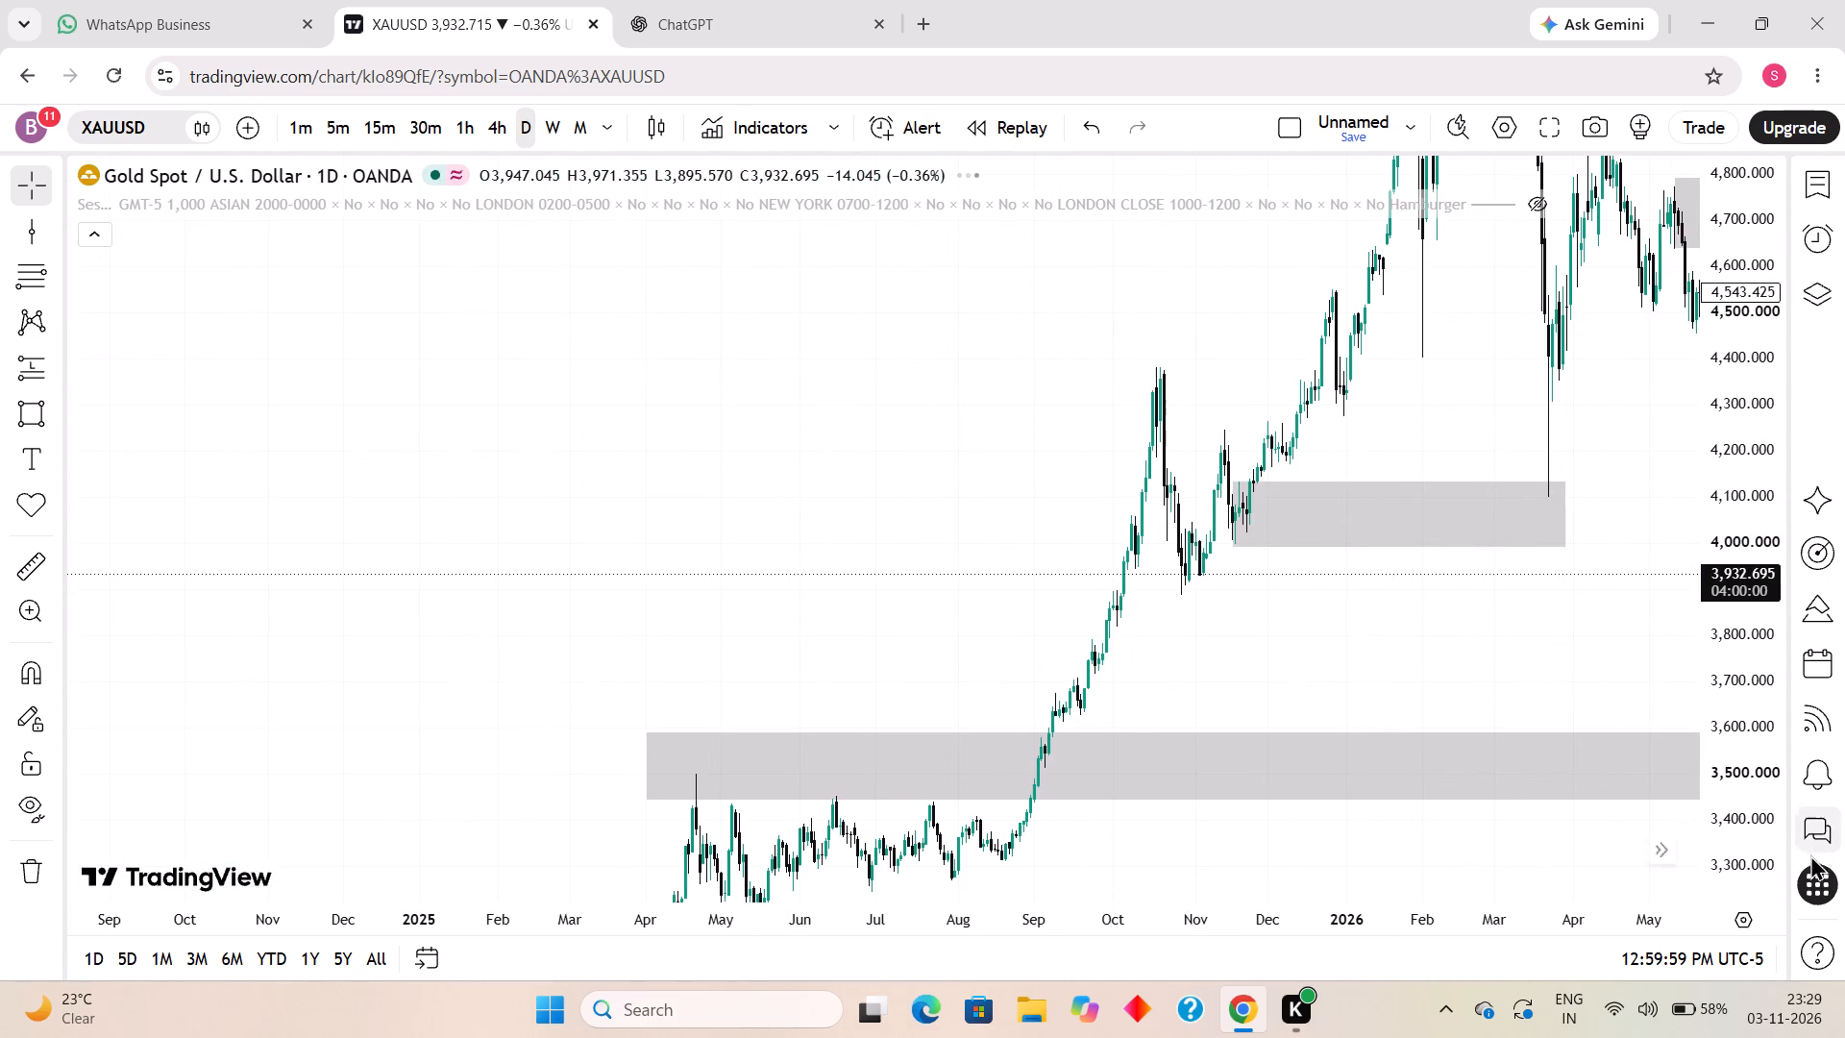
pyautogui.moveTo(1764, 804); pyautogui.dragTo(1720, 587)
pyautogui.scroll(5, 1166, 626)
pyautogui.scroll(4, 1057, 625)
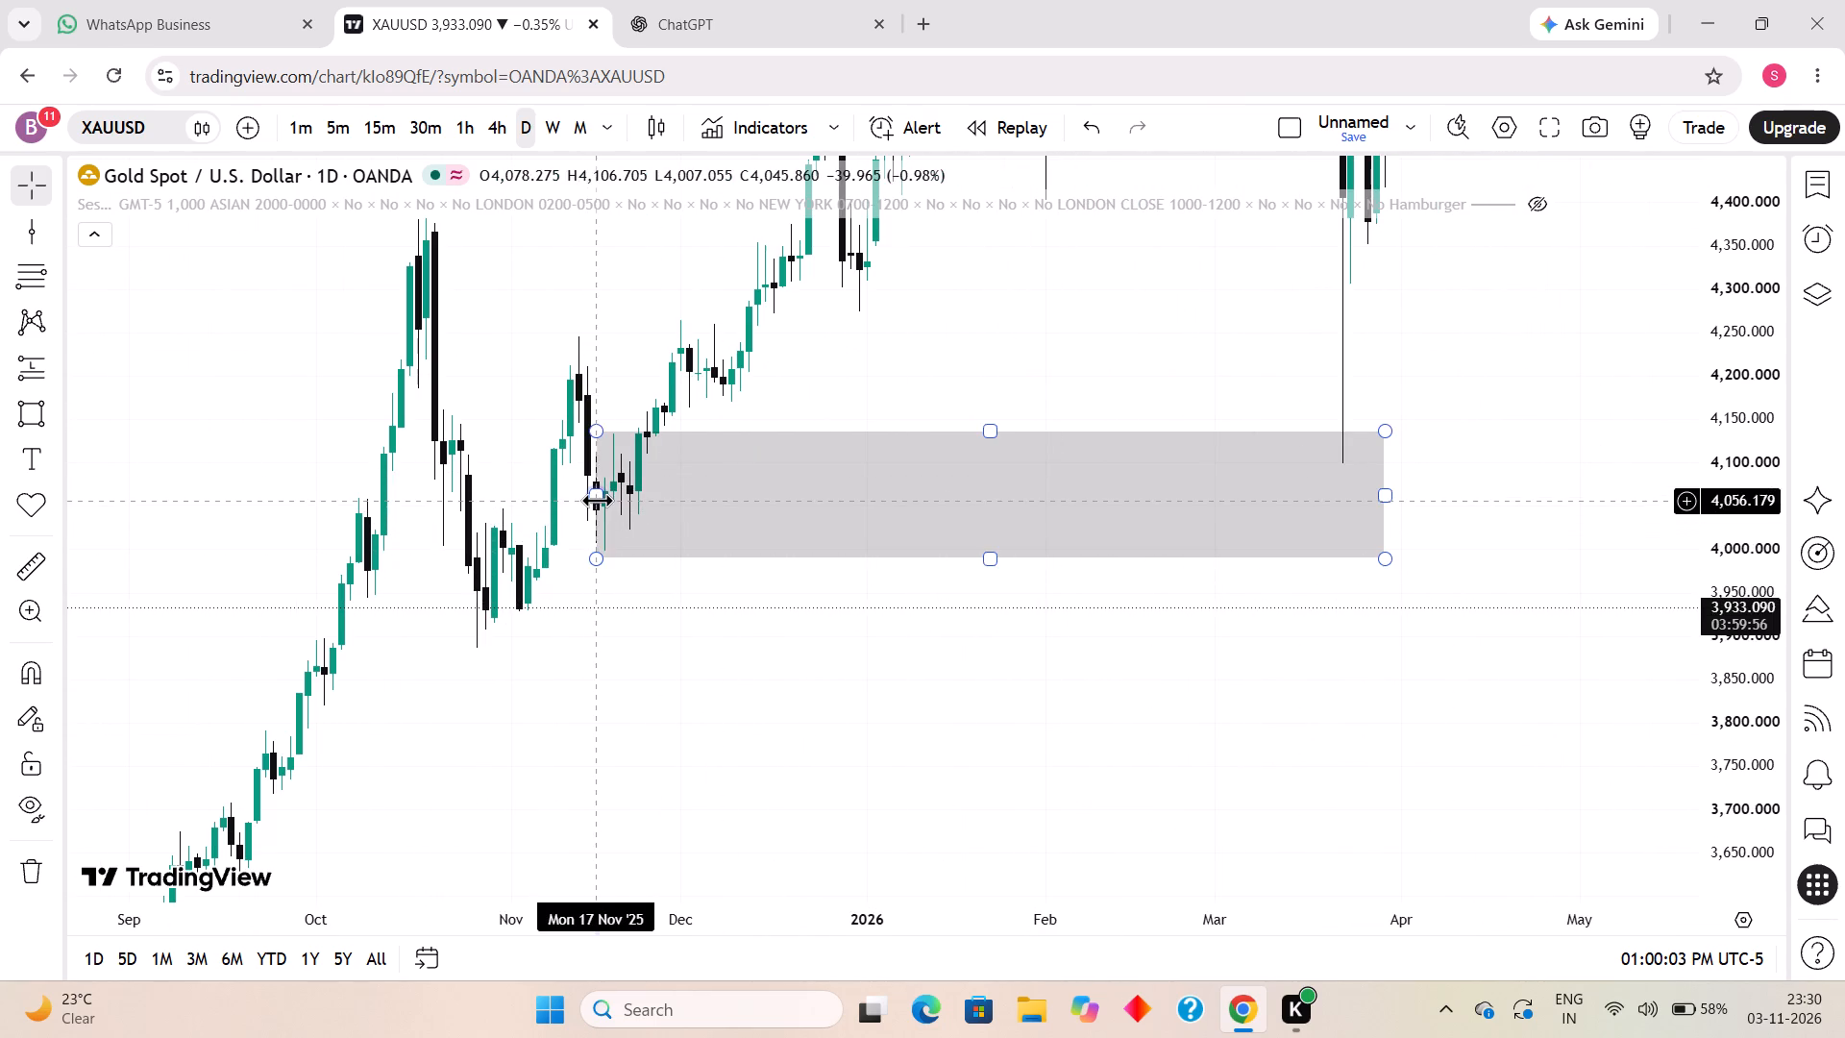
pyautogui.moveTo(597, 500); pyautogui.dragTo(632, 508)
pyautogui.moveTo(631, 560); pyautogui.dragTo(627, 534)
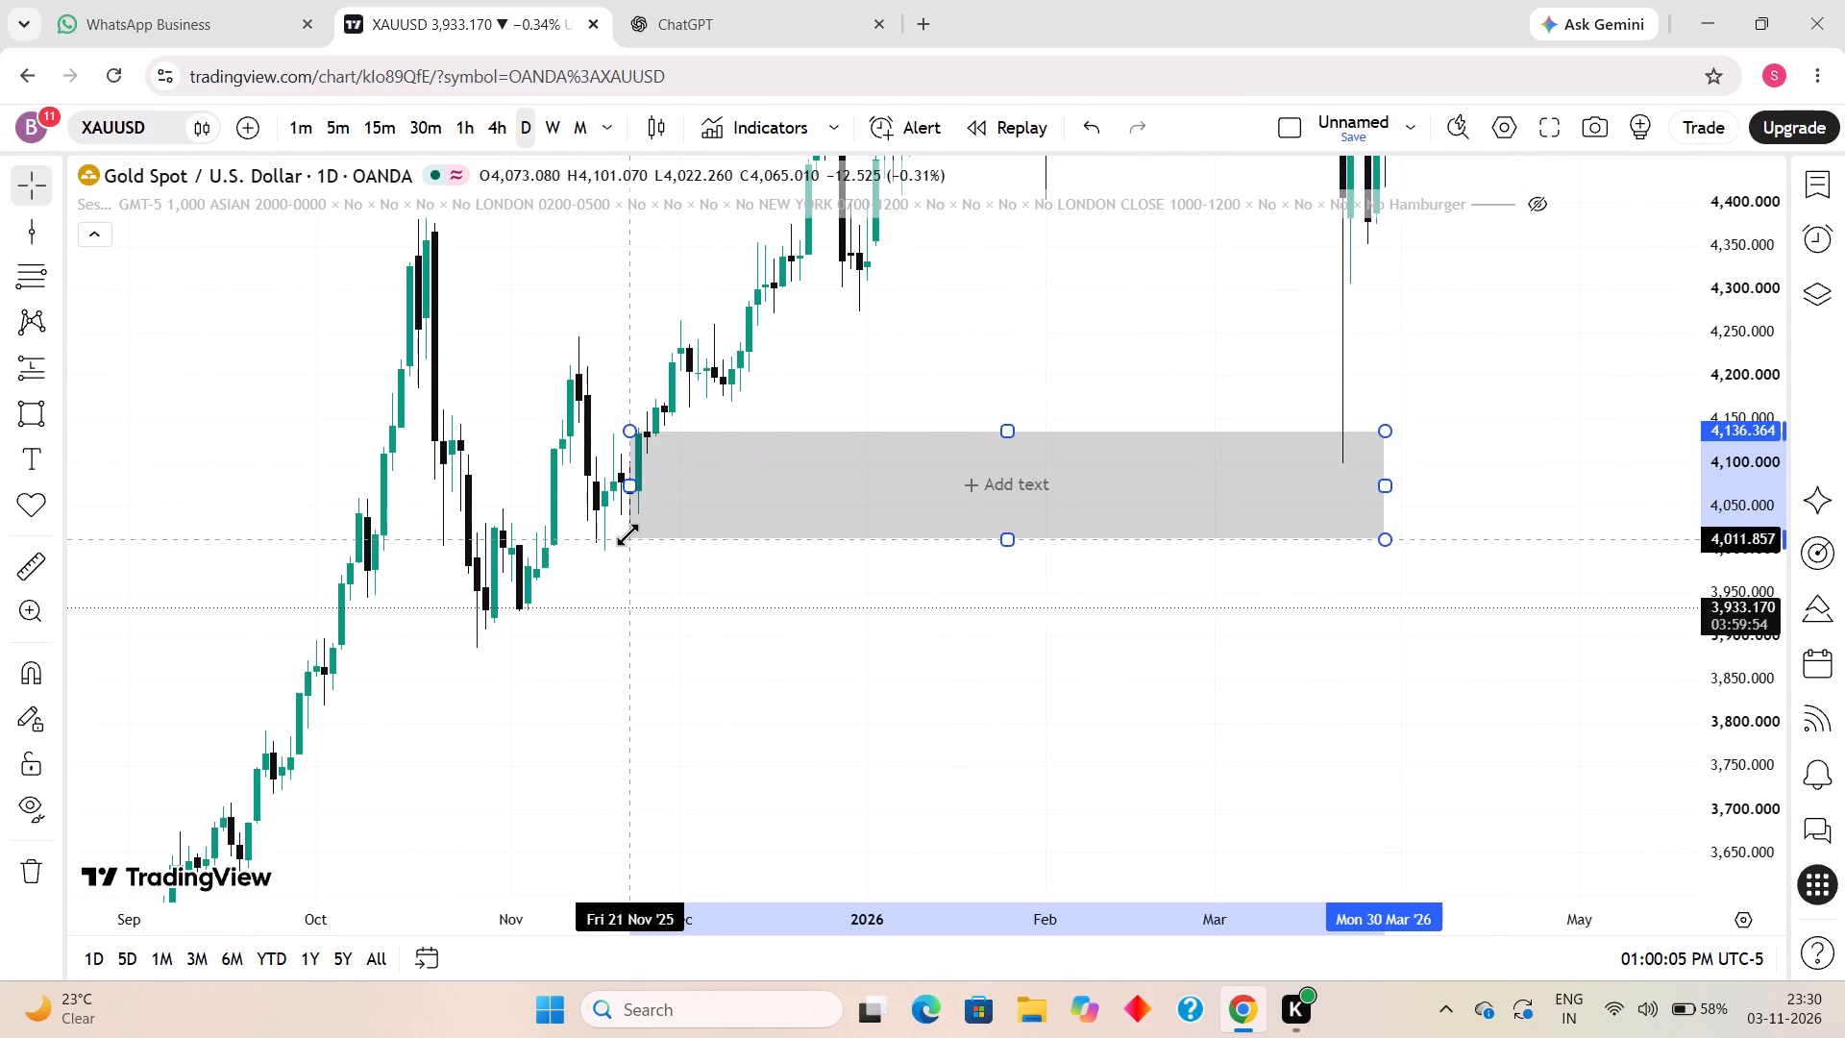
pyautogui.moveTo(627, 534); pyautogui.dragTo(629, 530)
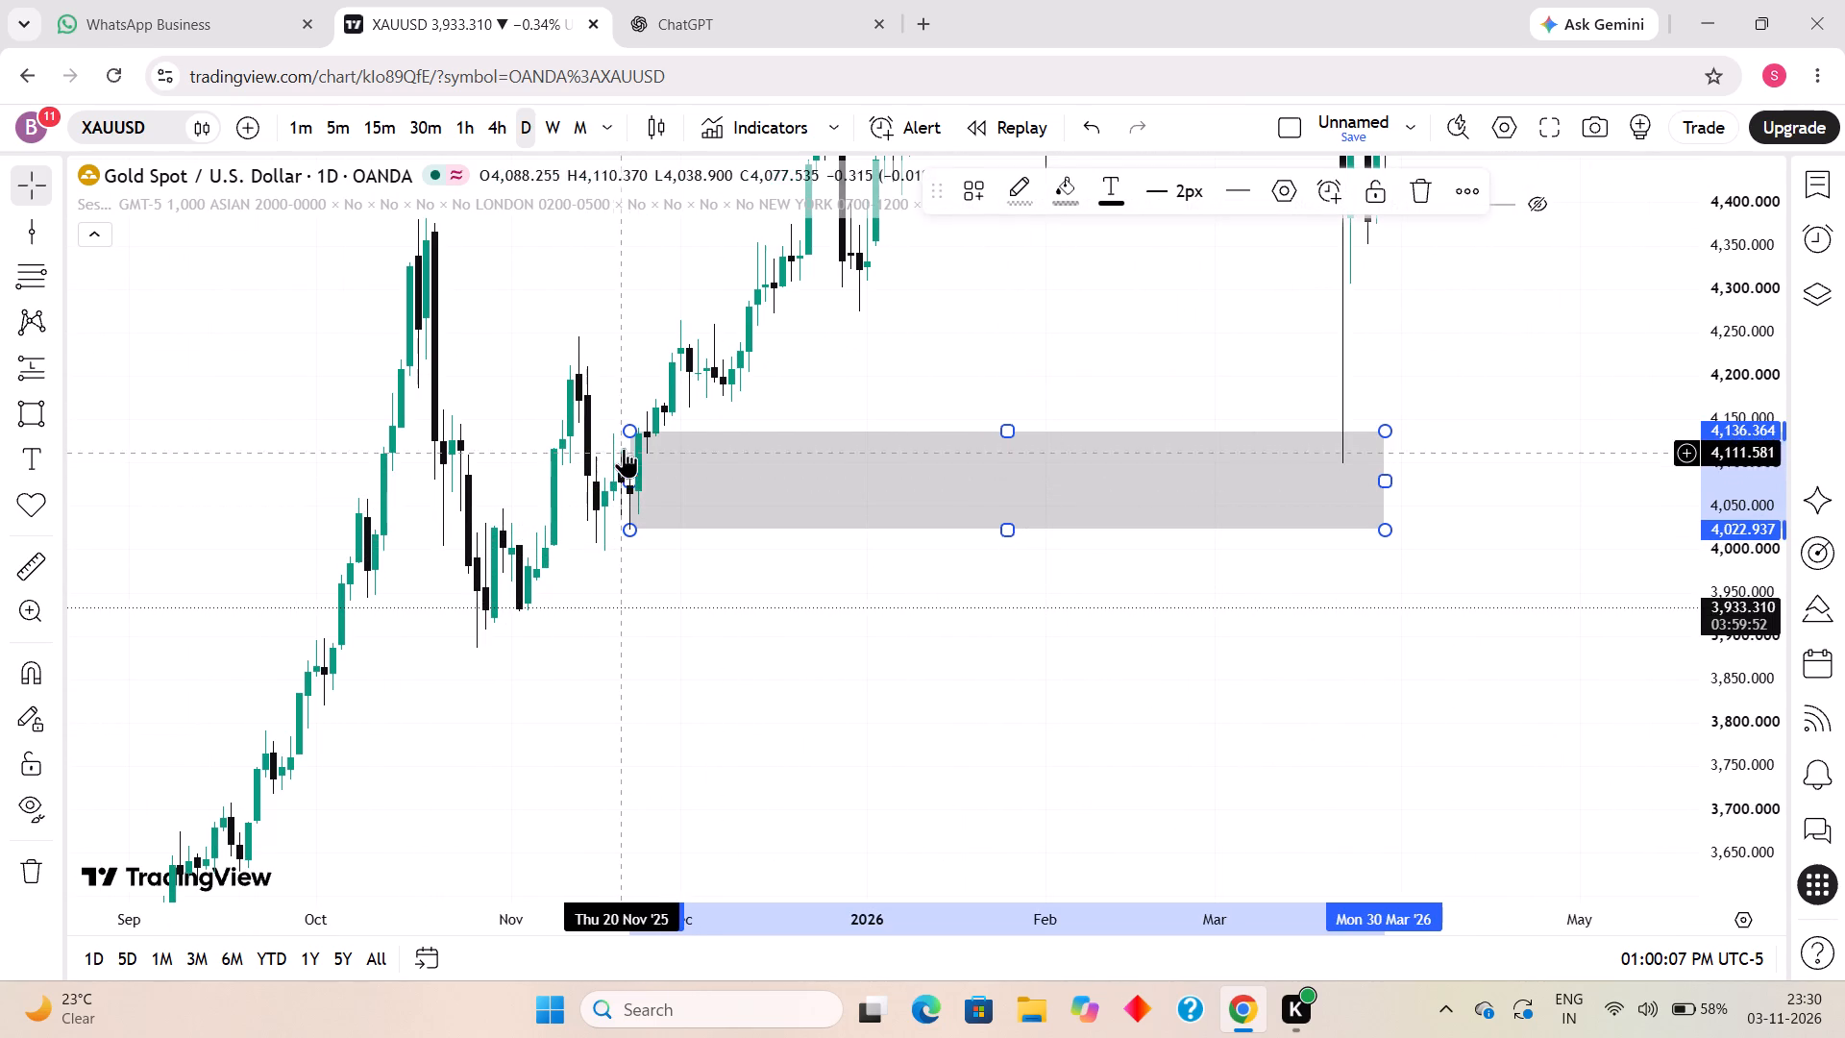
pyautogui.moveTo(632, 432); pyautogui.dragTo(628, 452)
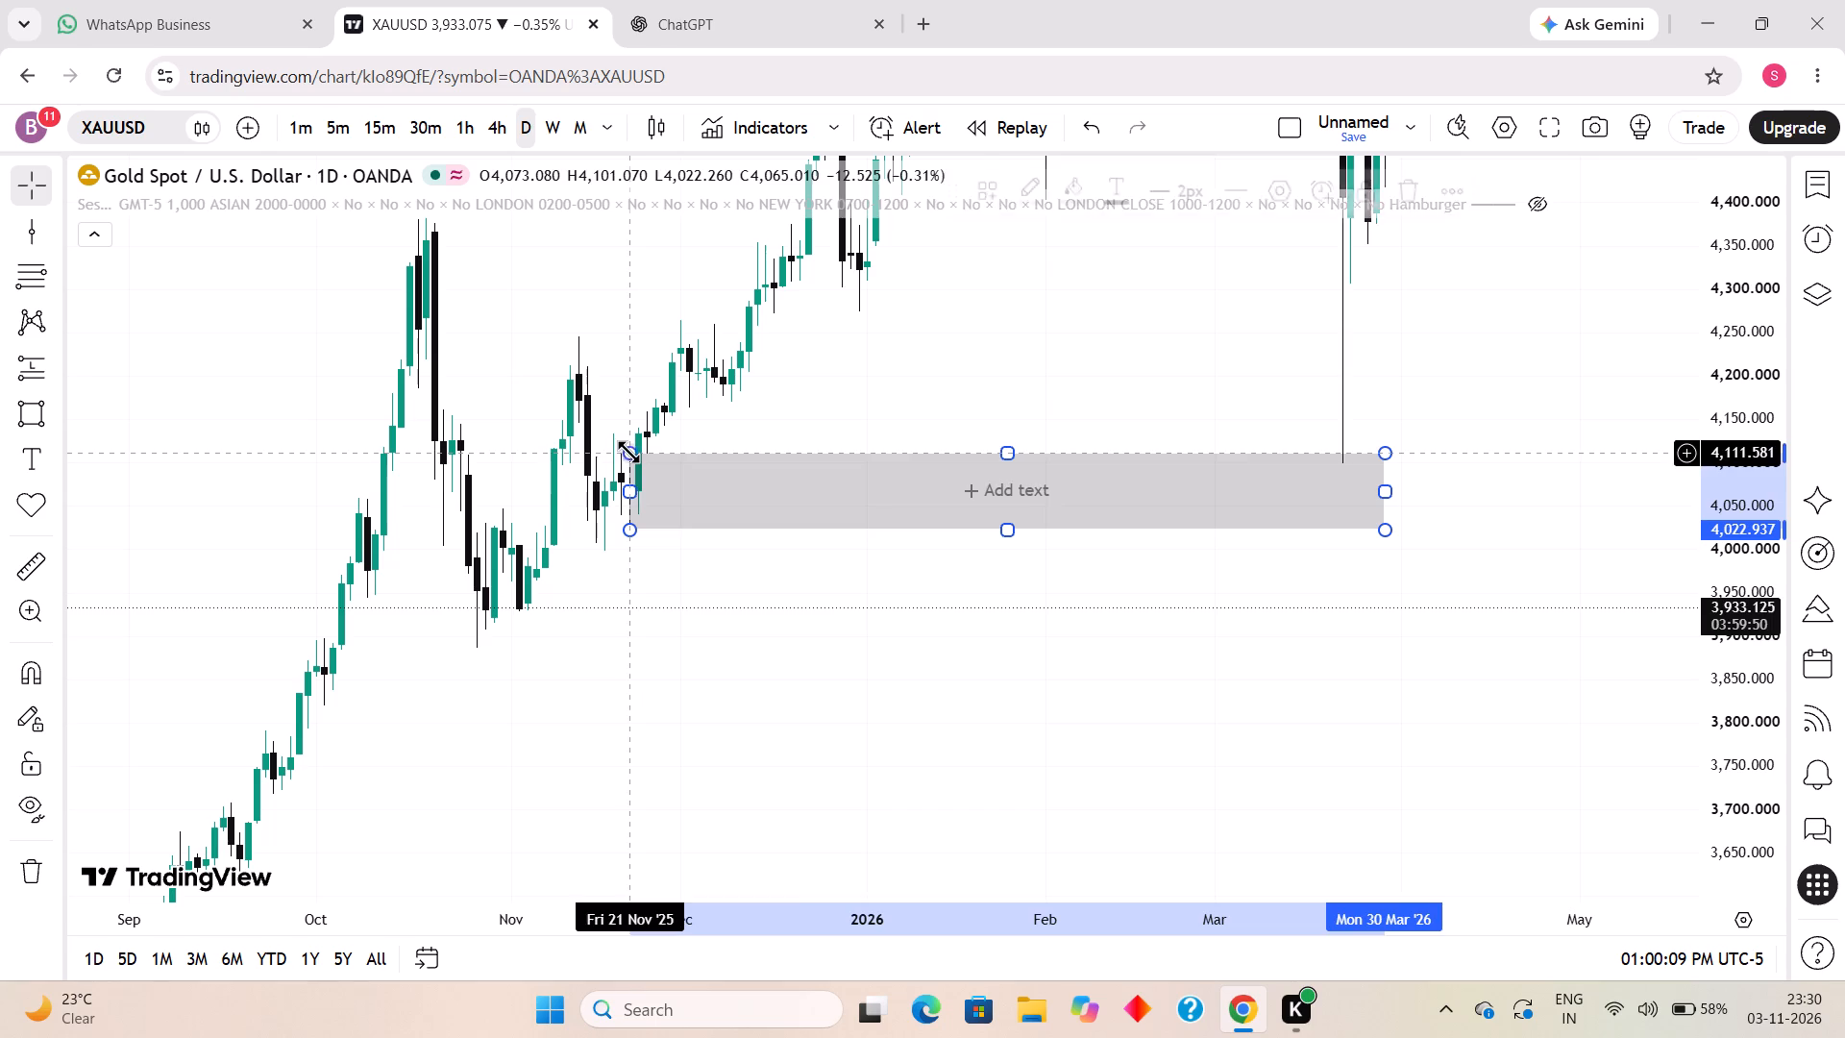
pyautogui.click(956, 436)
pyautogui.moveTo(1038, 381); pyautogui.dragTo(996, 625)
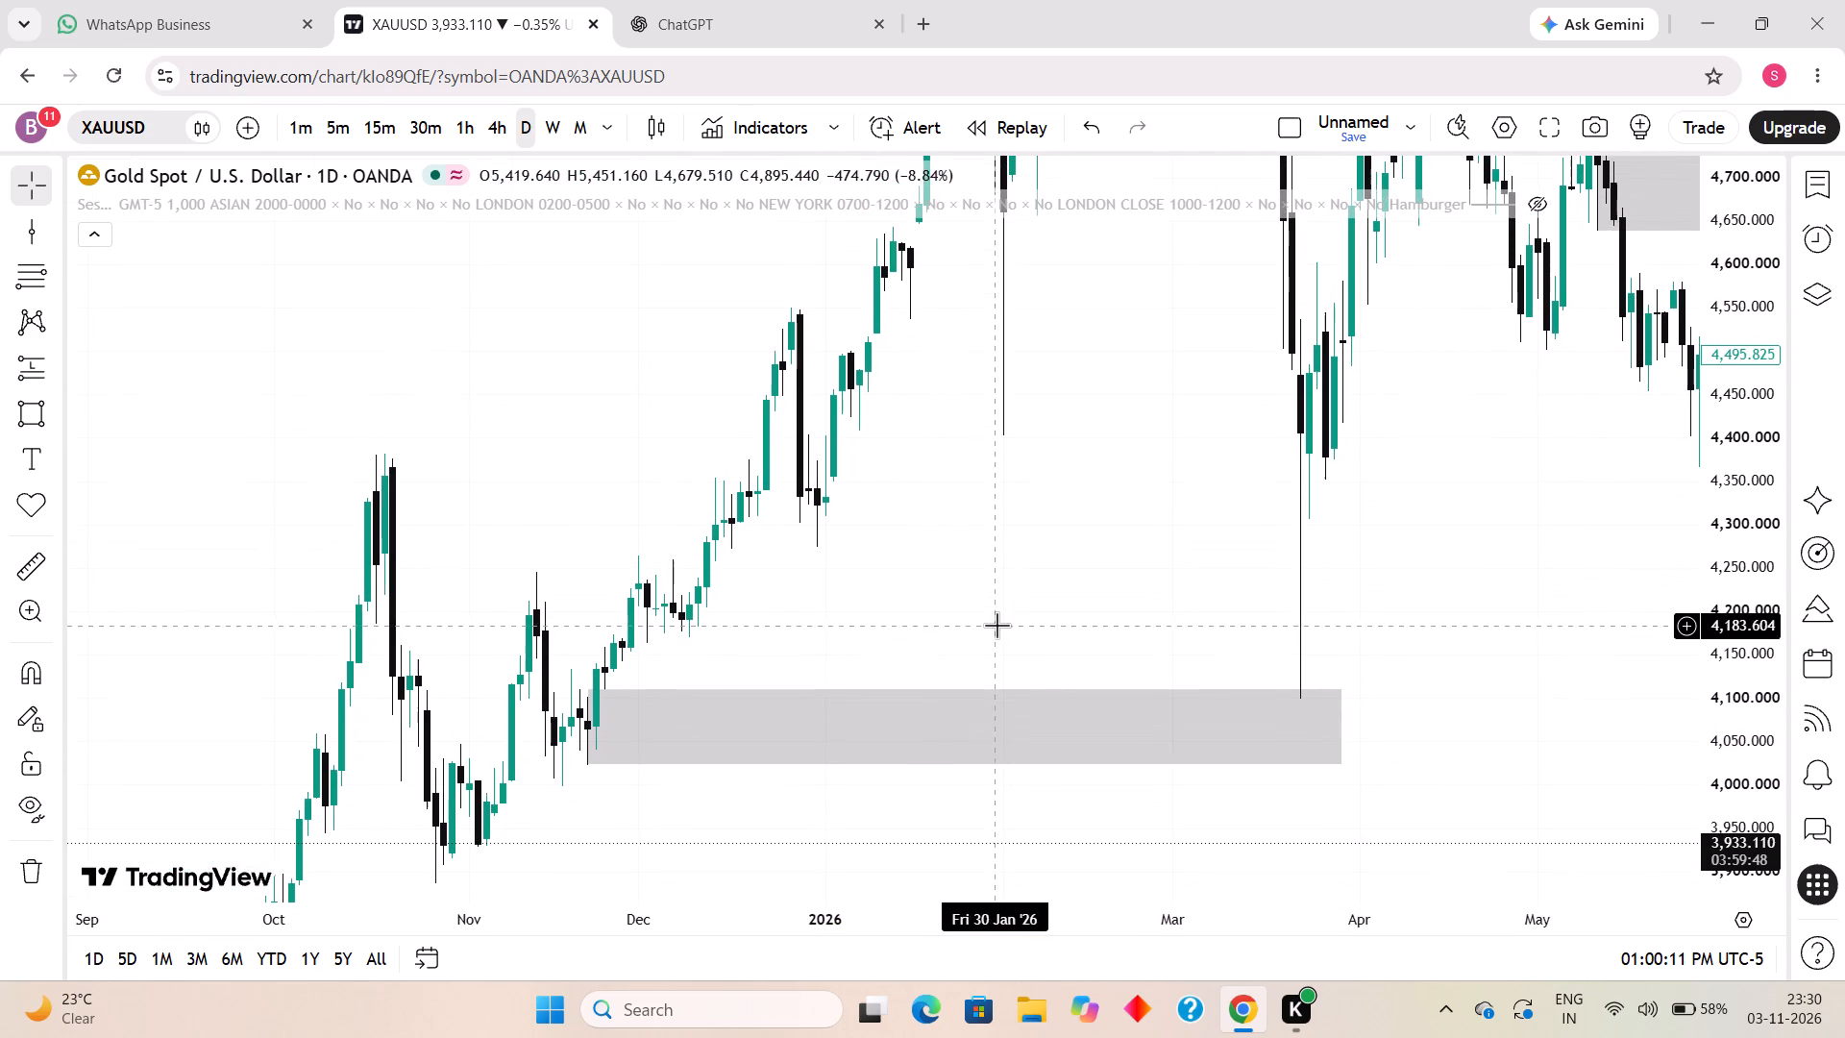
pyautogui.moveTo(885, 517); pyautogui.dragTo(861, 648)
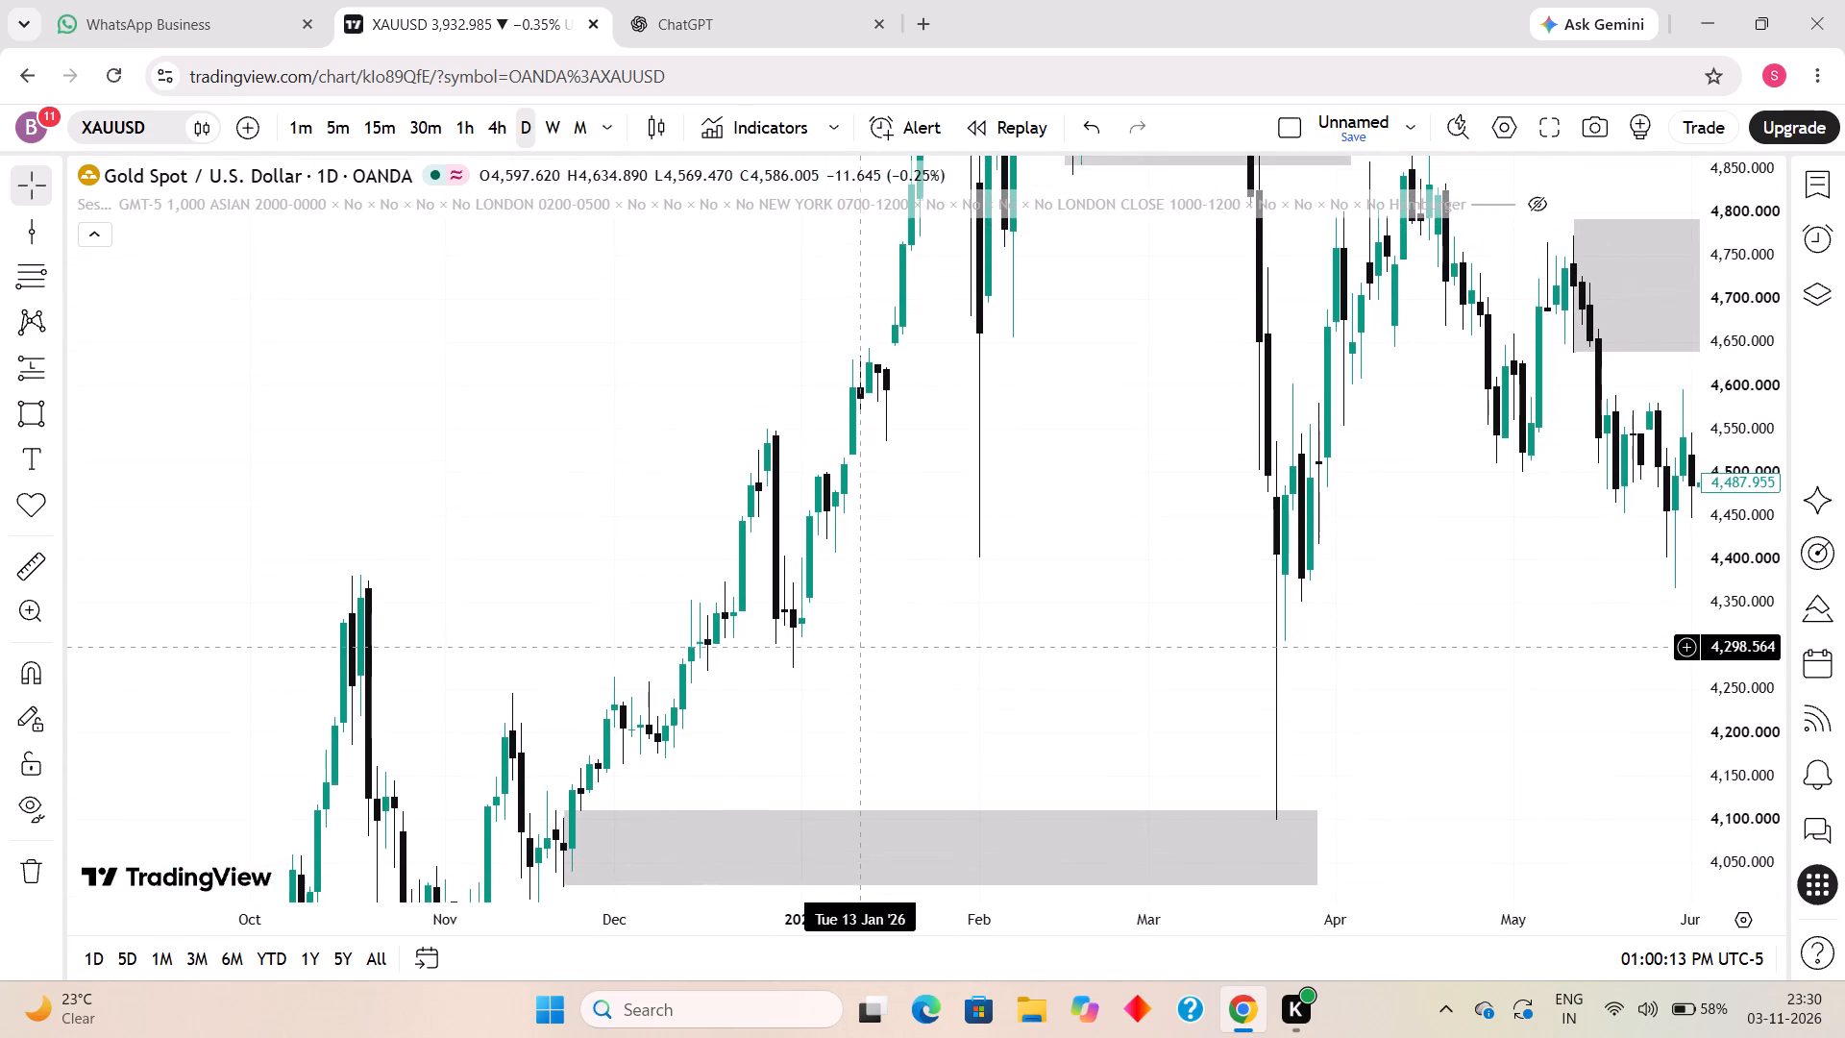
pyautogui.moveTo(861, 648); pyautogui.dragTo(861, 664)
pyautogui.scroll(-5, 1024, 573)
pyautogui.moveTo(1745, 463); pyautogui.dragTo(1703, 651)
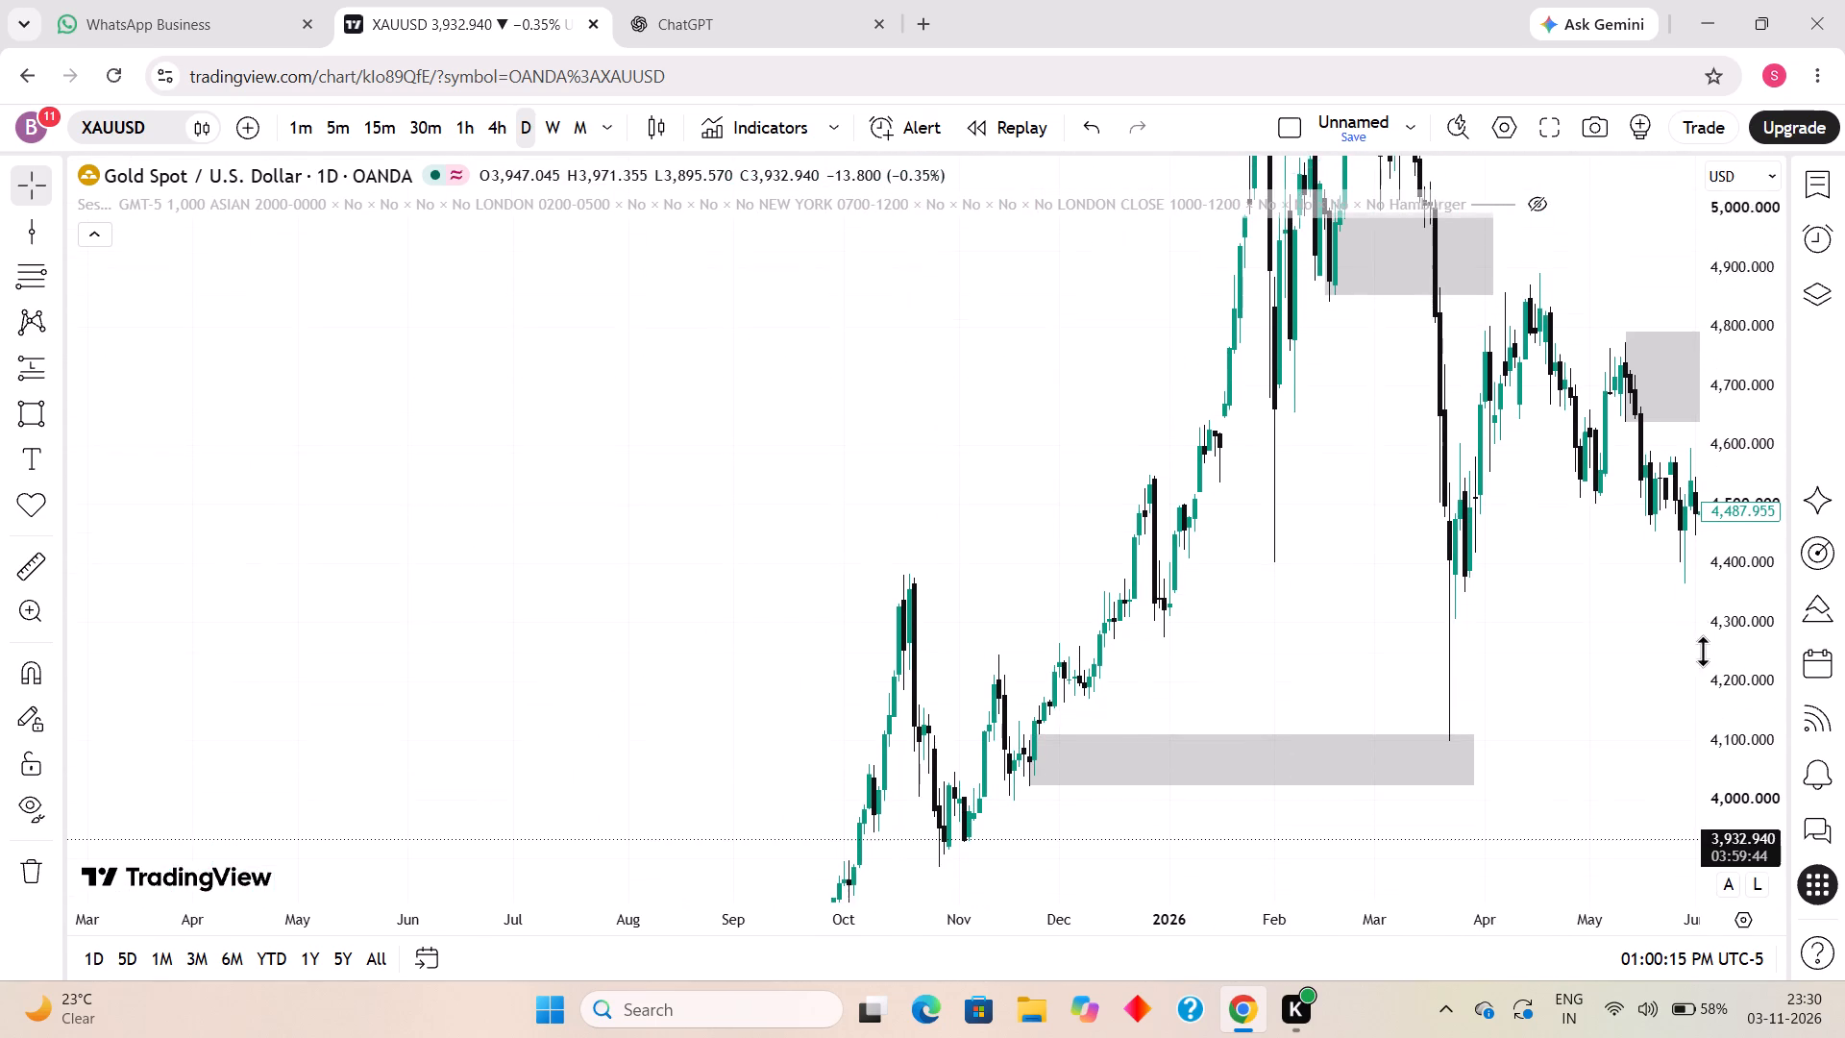
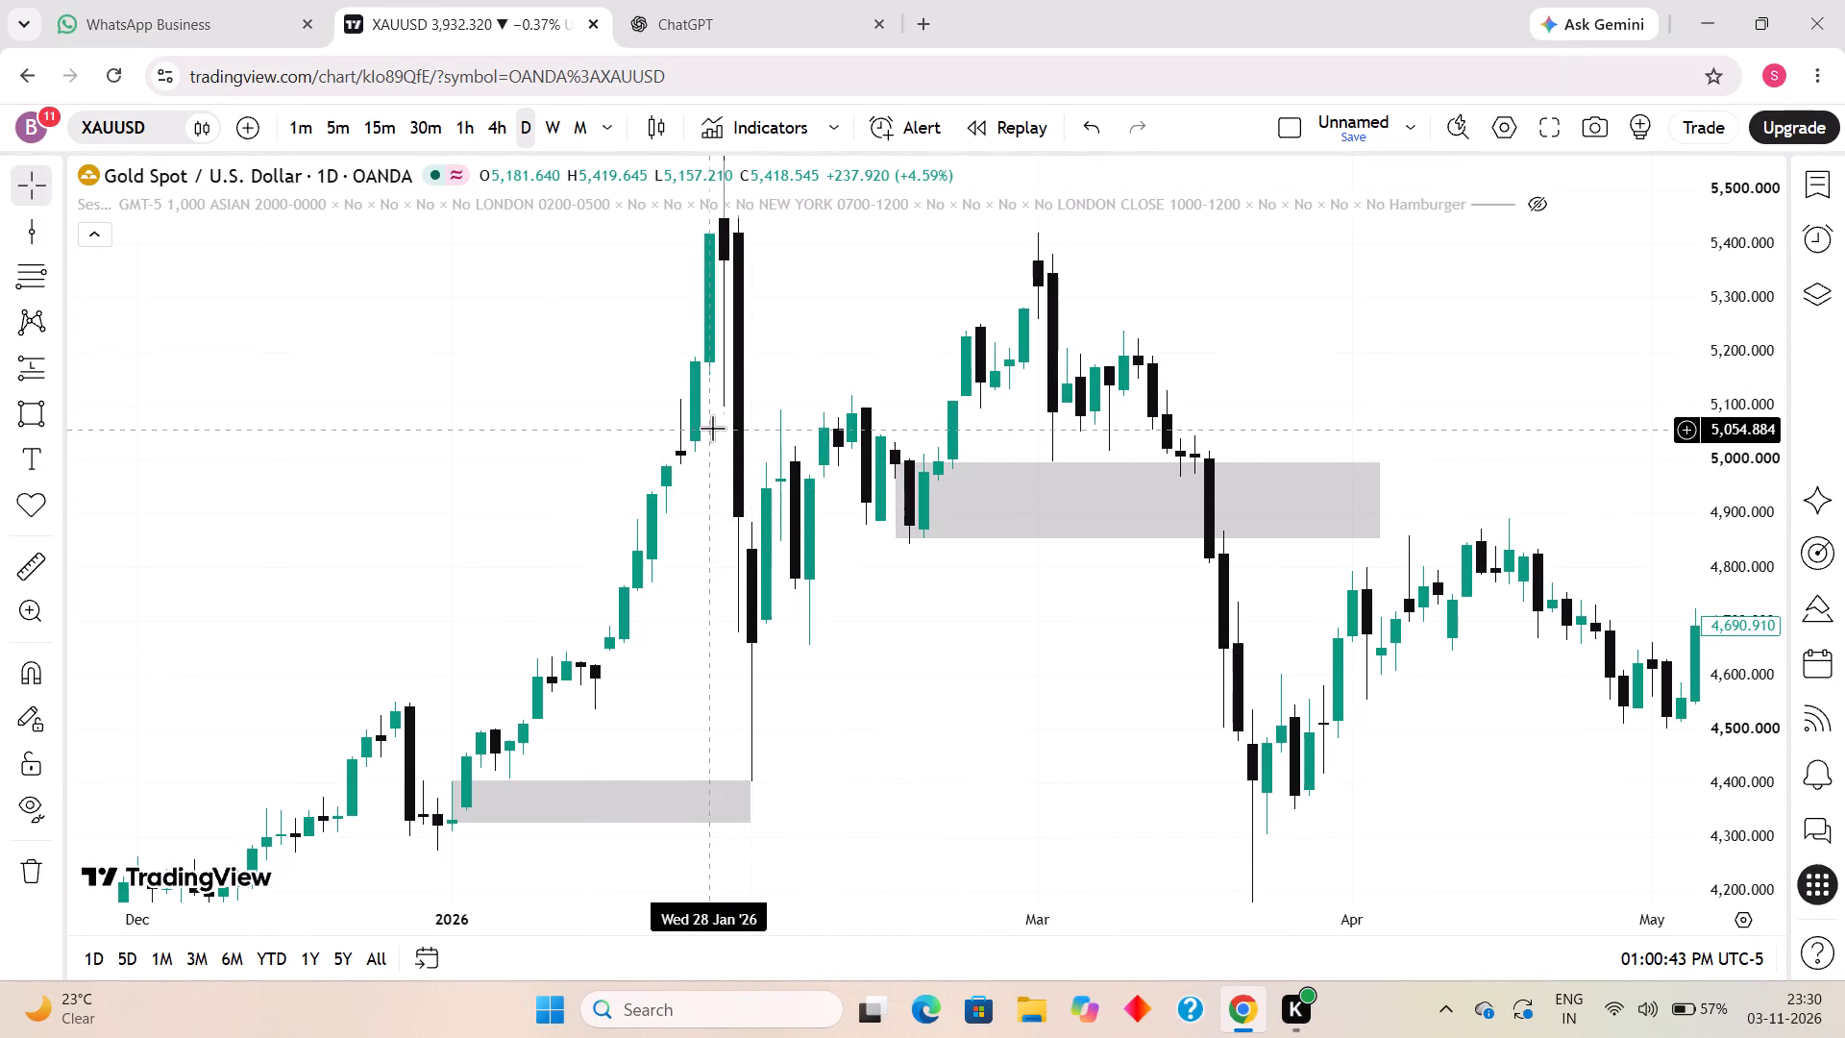
# Reshape the mid-February zone to run from 17 Mar to 20 Apr 2026 between about 5,033 and 4,868.
pyautogui.moveTo(936, 615); pyautogui.dragTo(937, 691)
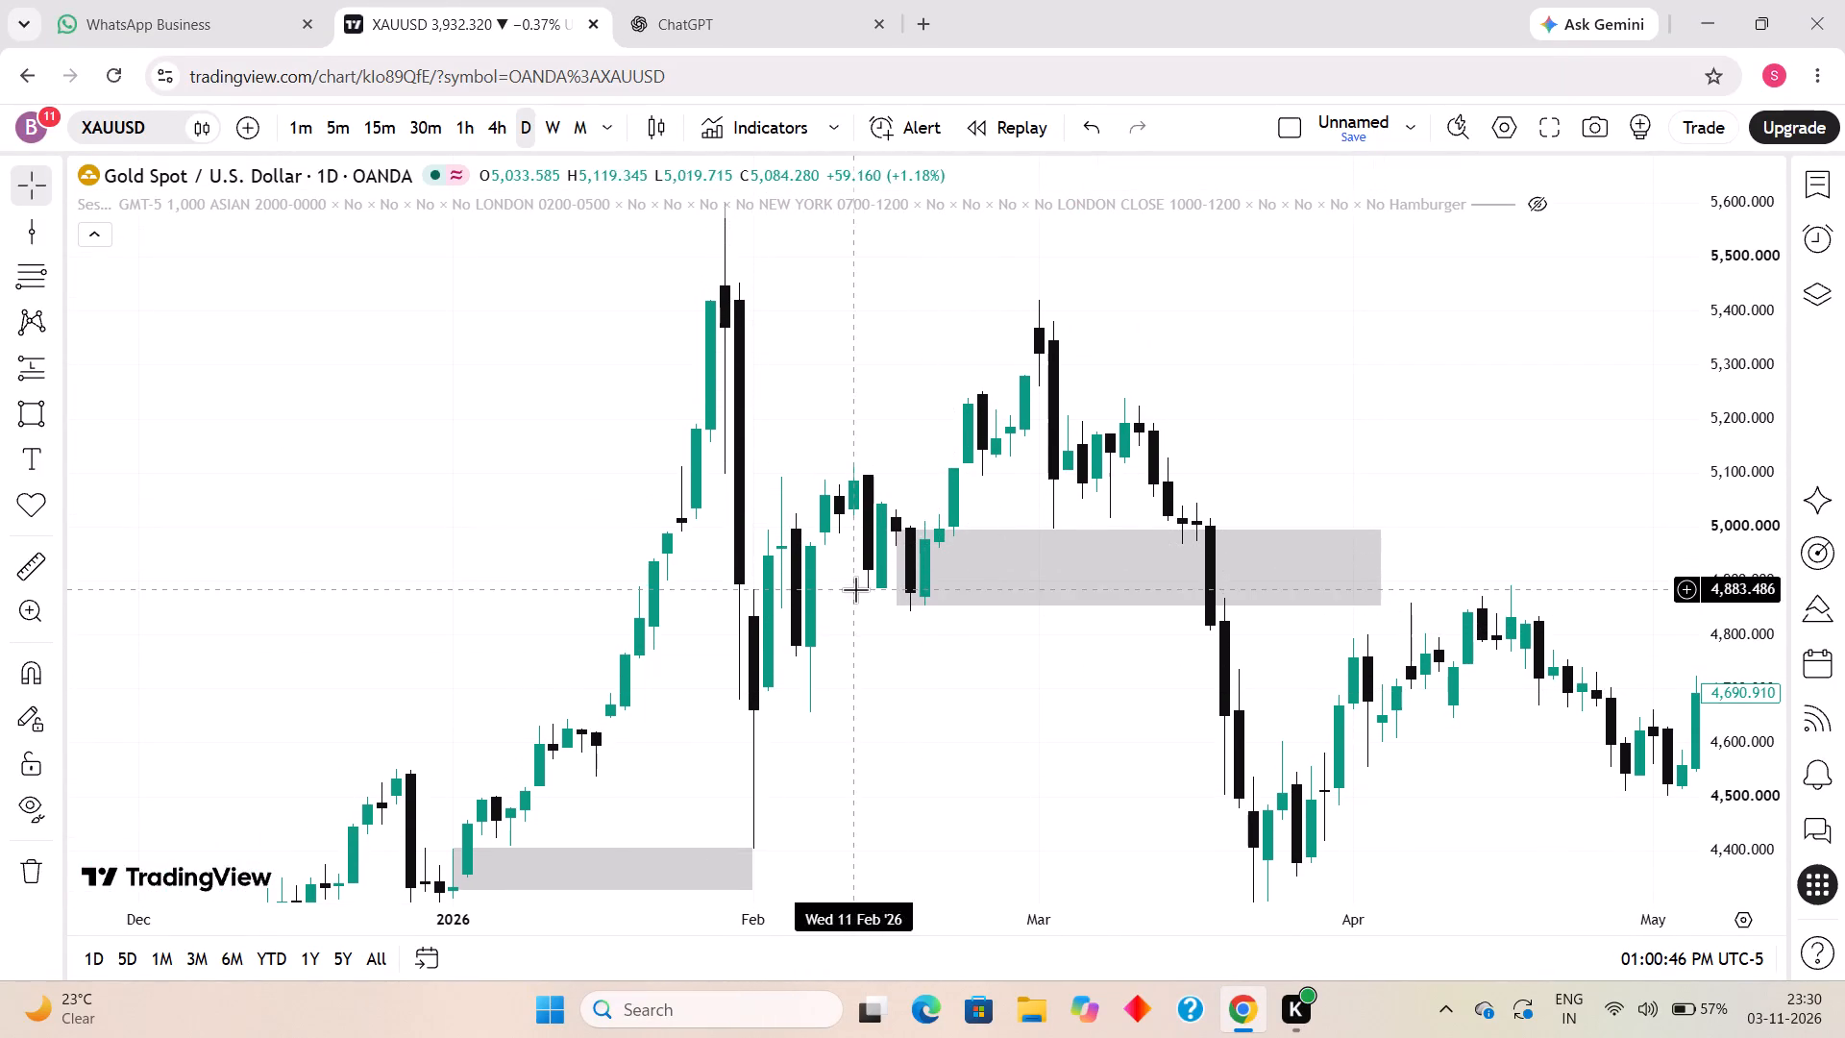
pyautogui.moveTo(899, 562); pyautogui.dragTo(1191, 548)
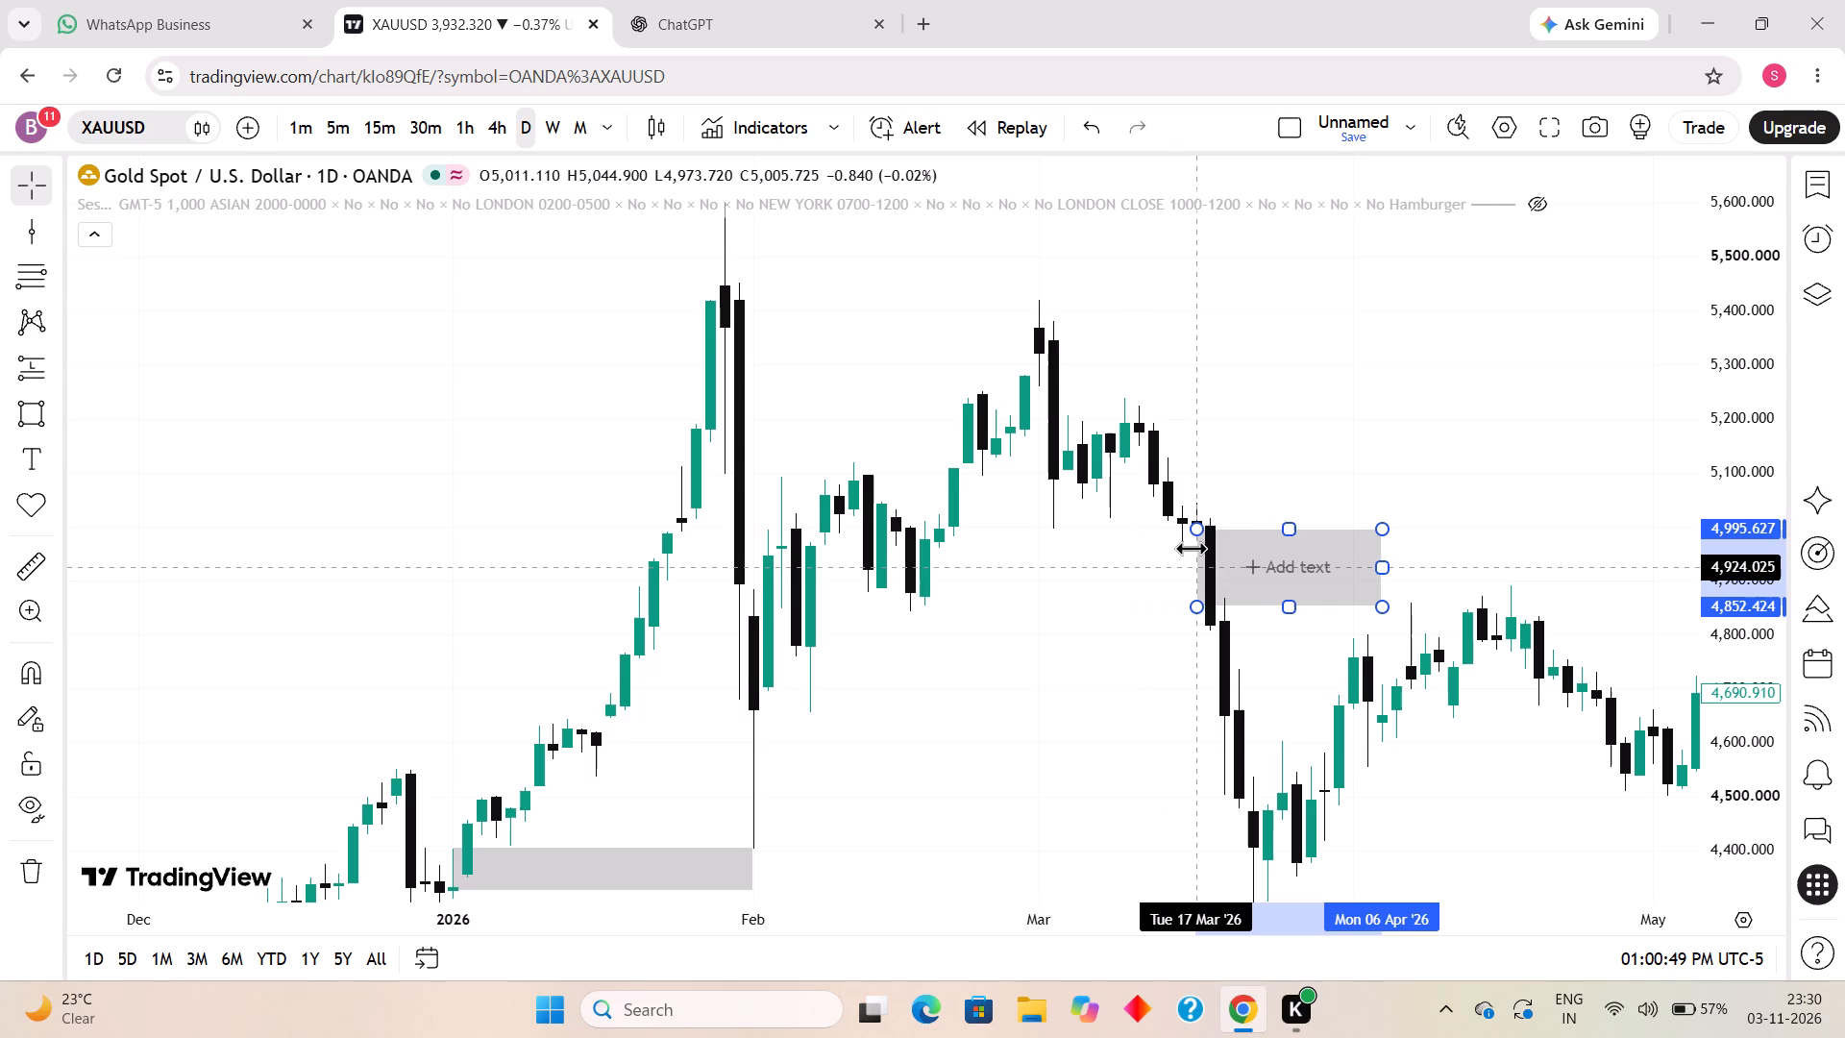
pyautogui.moveTo(1191, 548); pyautogui.dragTo(1198, 547)
pyautogui.moveTo(1197, 529); pyautogui.dragTo(1193, 508)
pyautogui.moveTo(1197, 607); pyautogui.dragTo(1202, 598)
pyautogui.moveTo(1389, 556); pyautogui.dragTo(1551, 568)
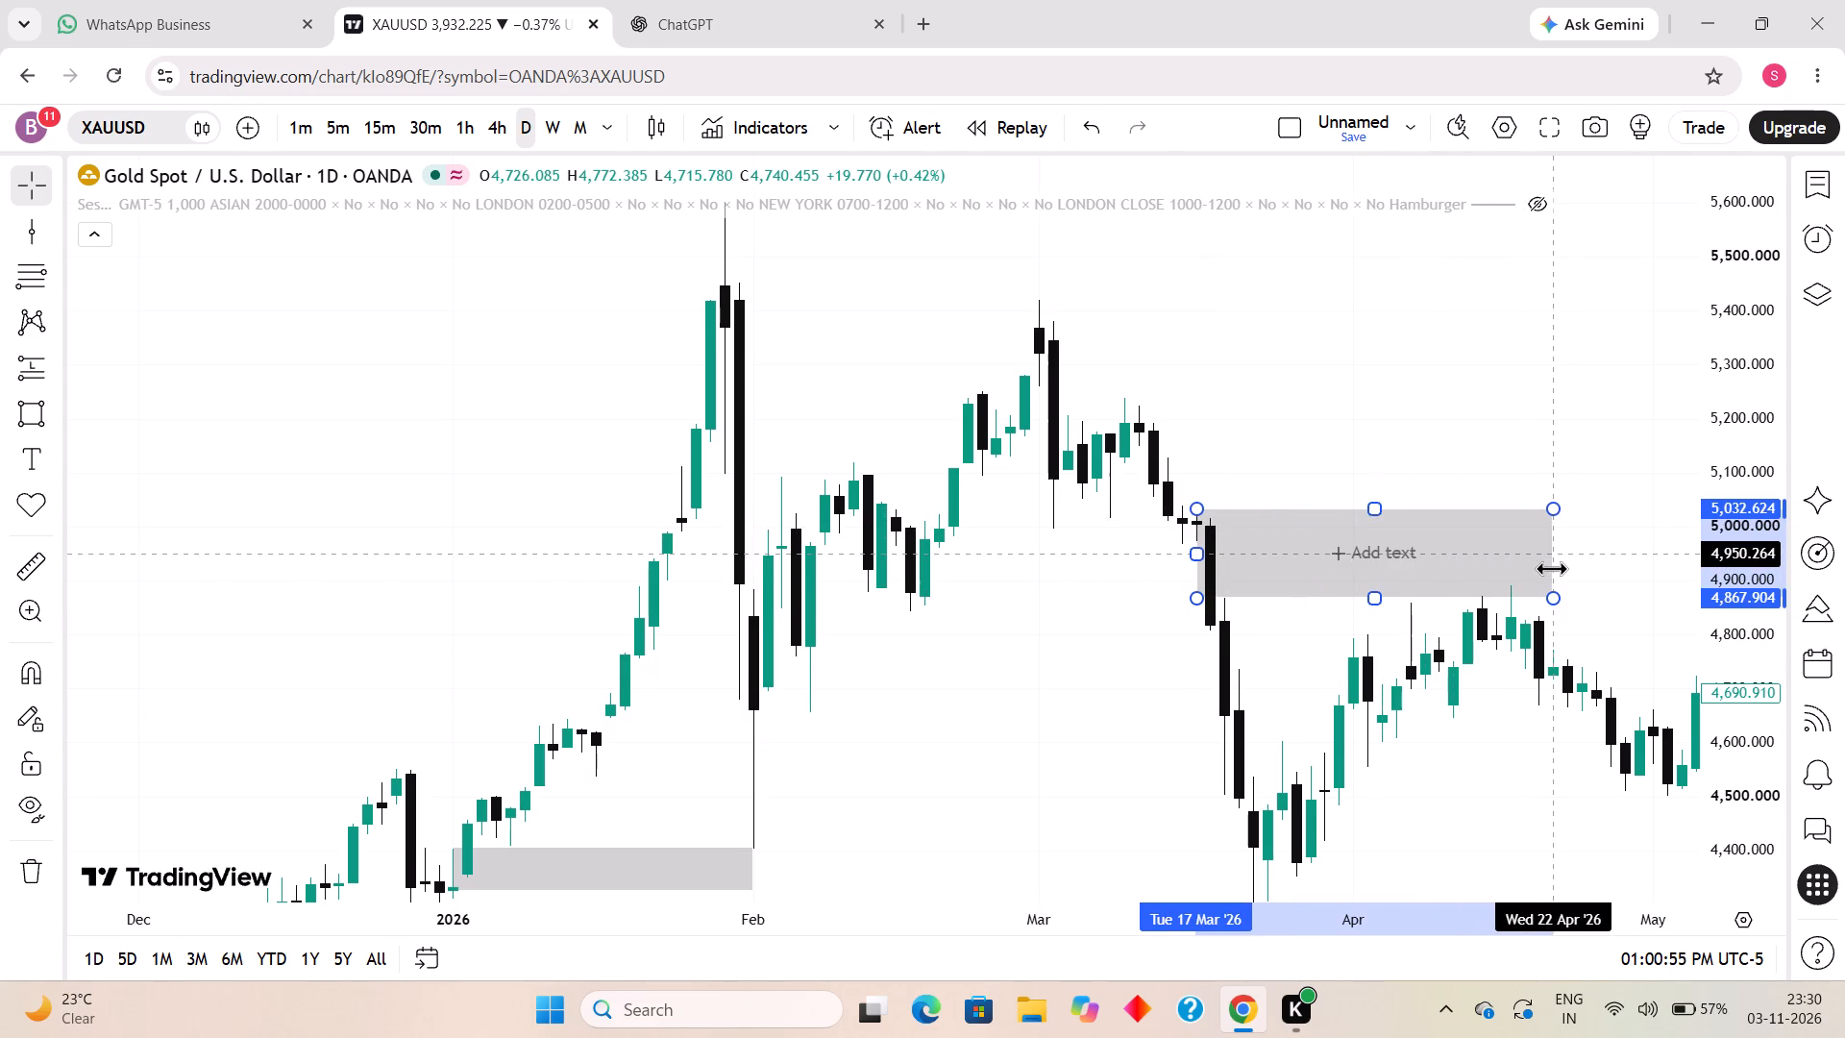
pyautogui.moveTo(1551, 568); pyautogui.dragTo(1530, 568)
pyautogui.click(1228, 389)
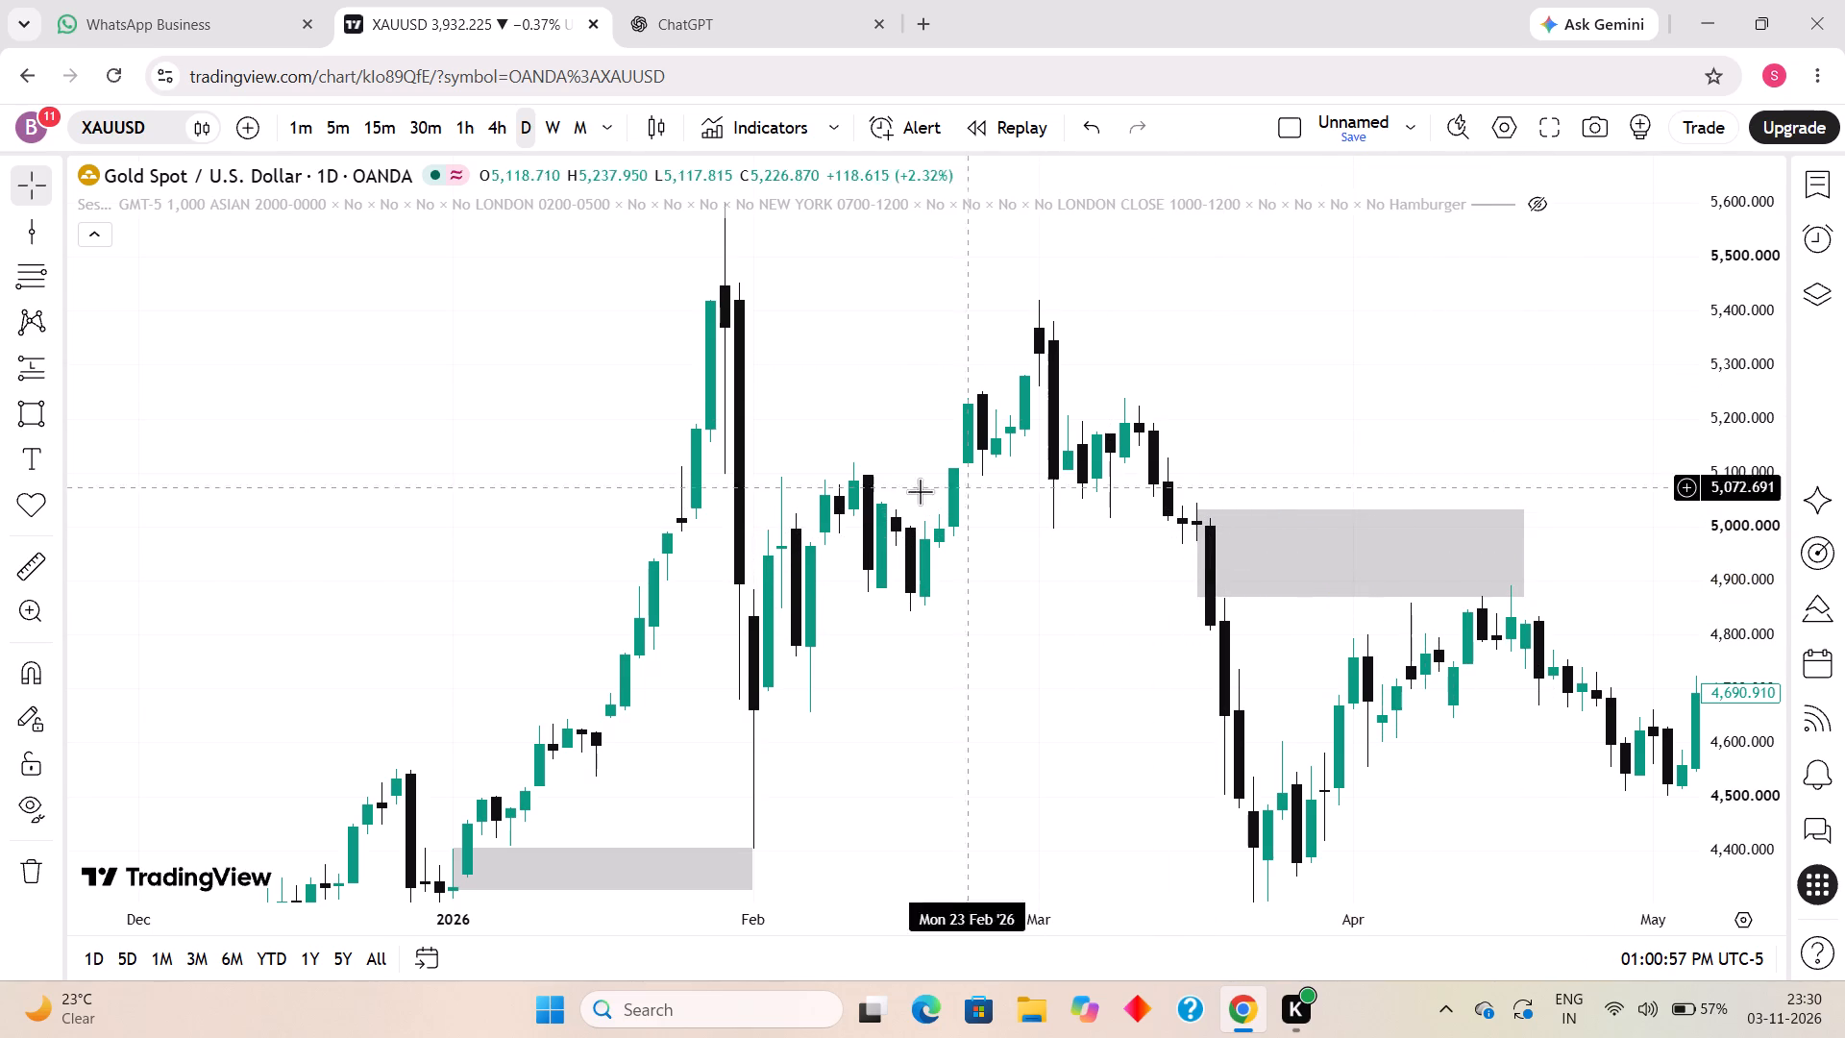
# Draw a daily rectangle zone from 19 Feb to 3 Mar 2026 between about 5,048 and 4,970.
pyautogui.click(31, 421)
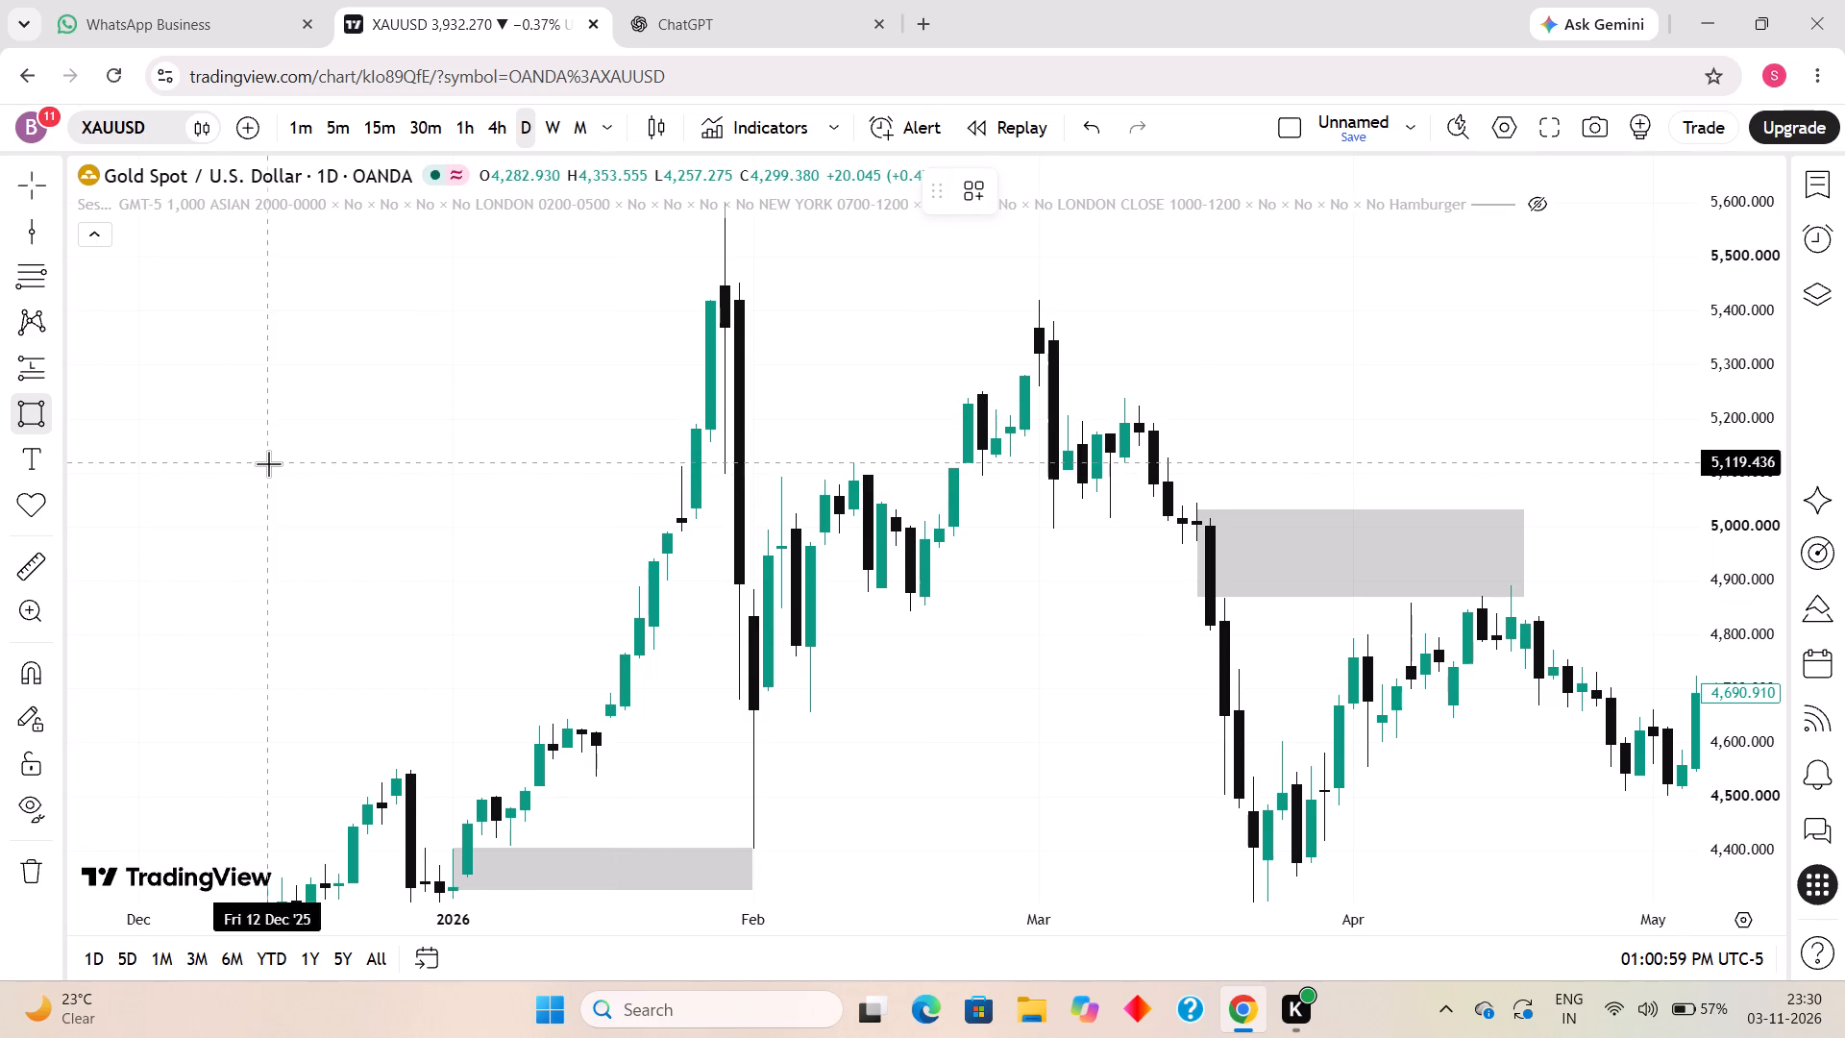
pyautogui.click(932, 501)
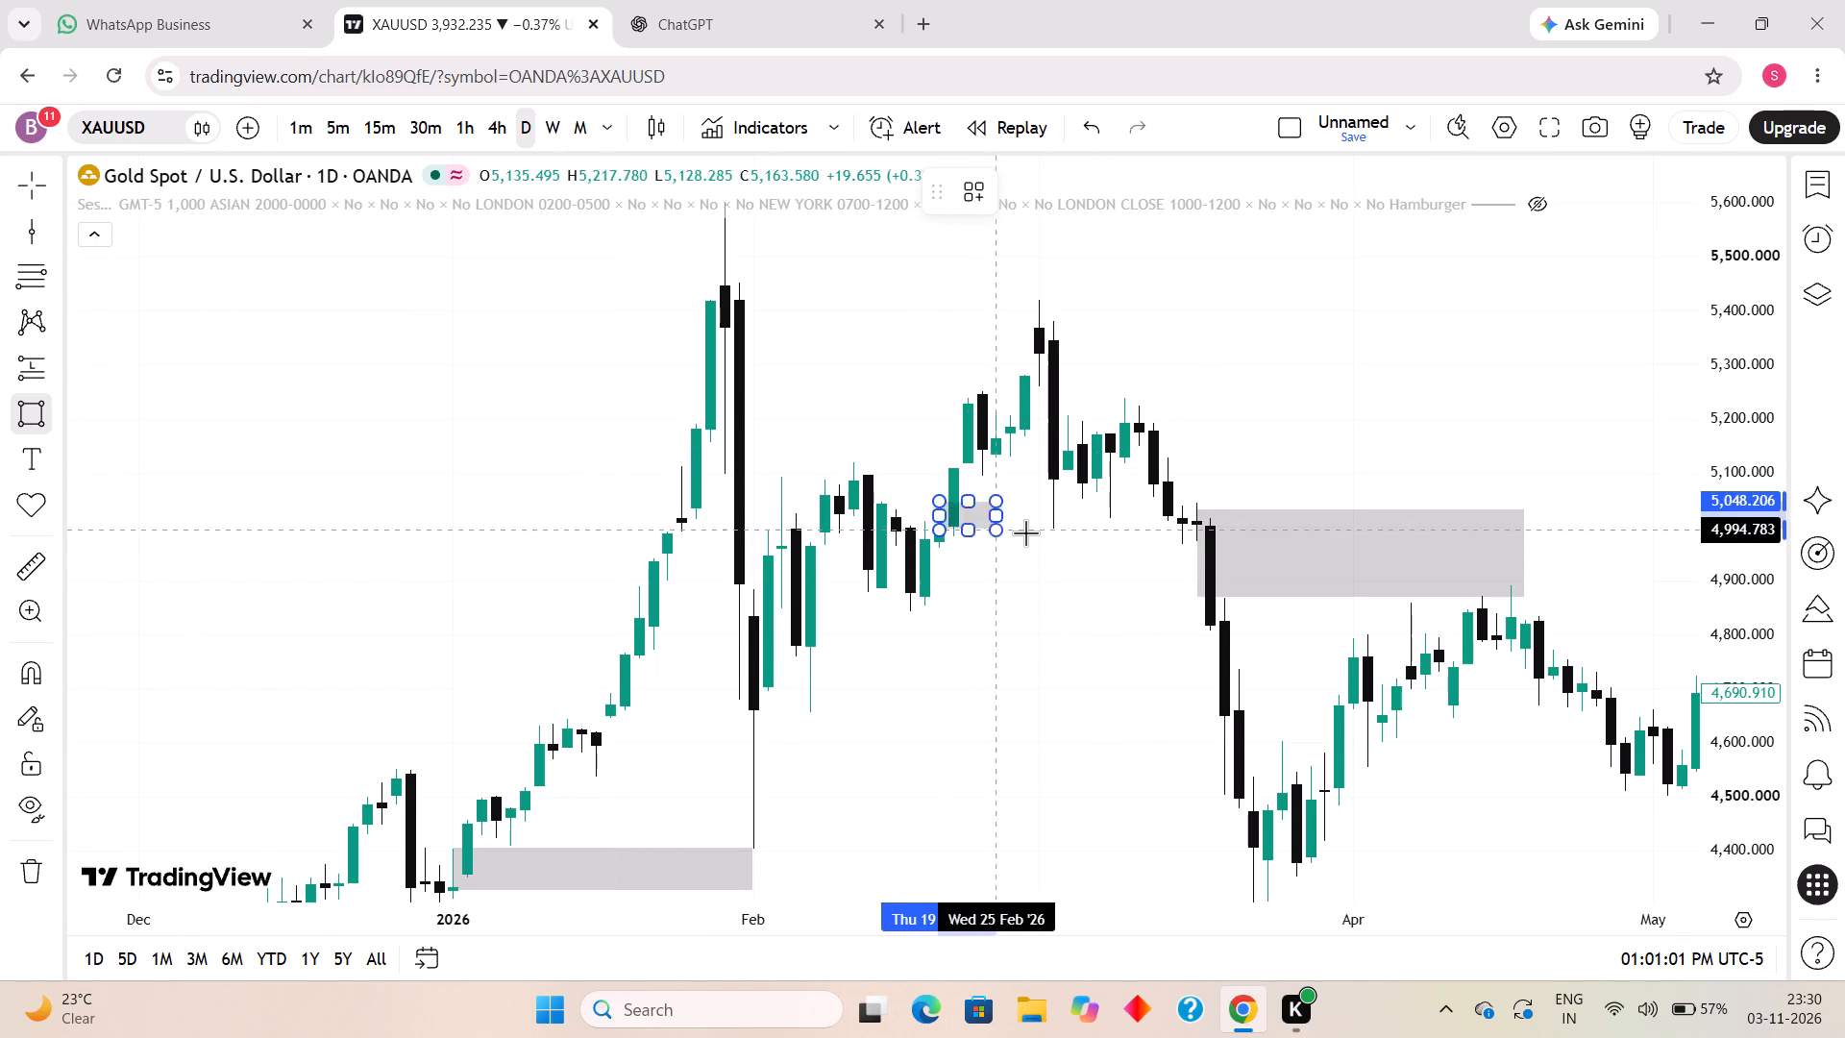
pyautogui.click(1048, 542)
pyautogui.click(1086, 602)
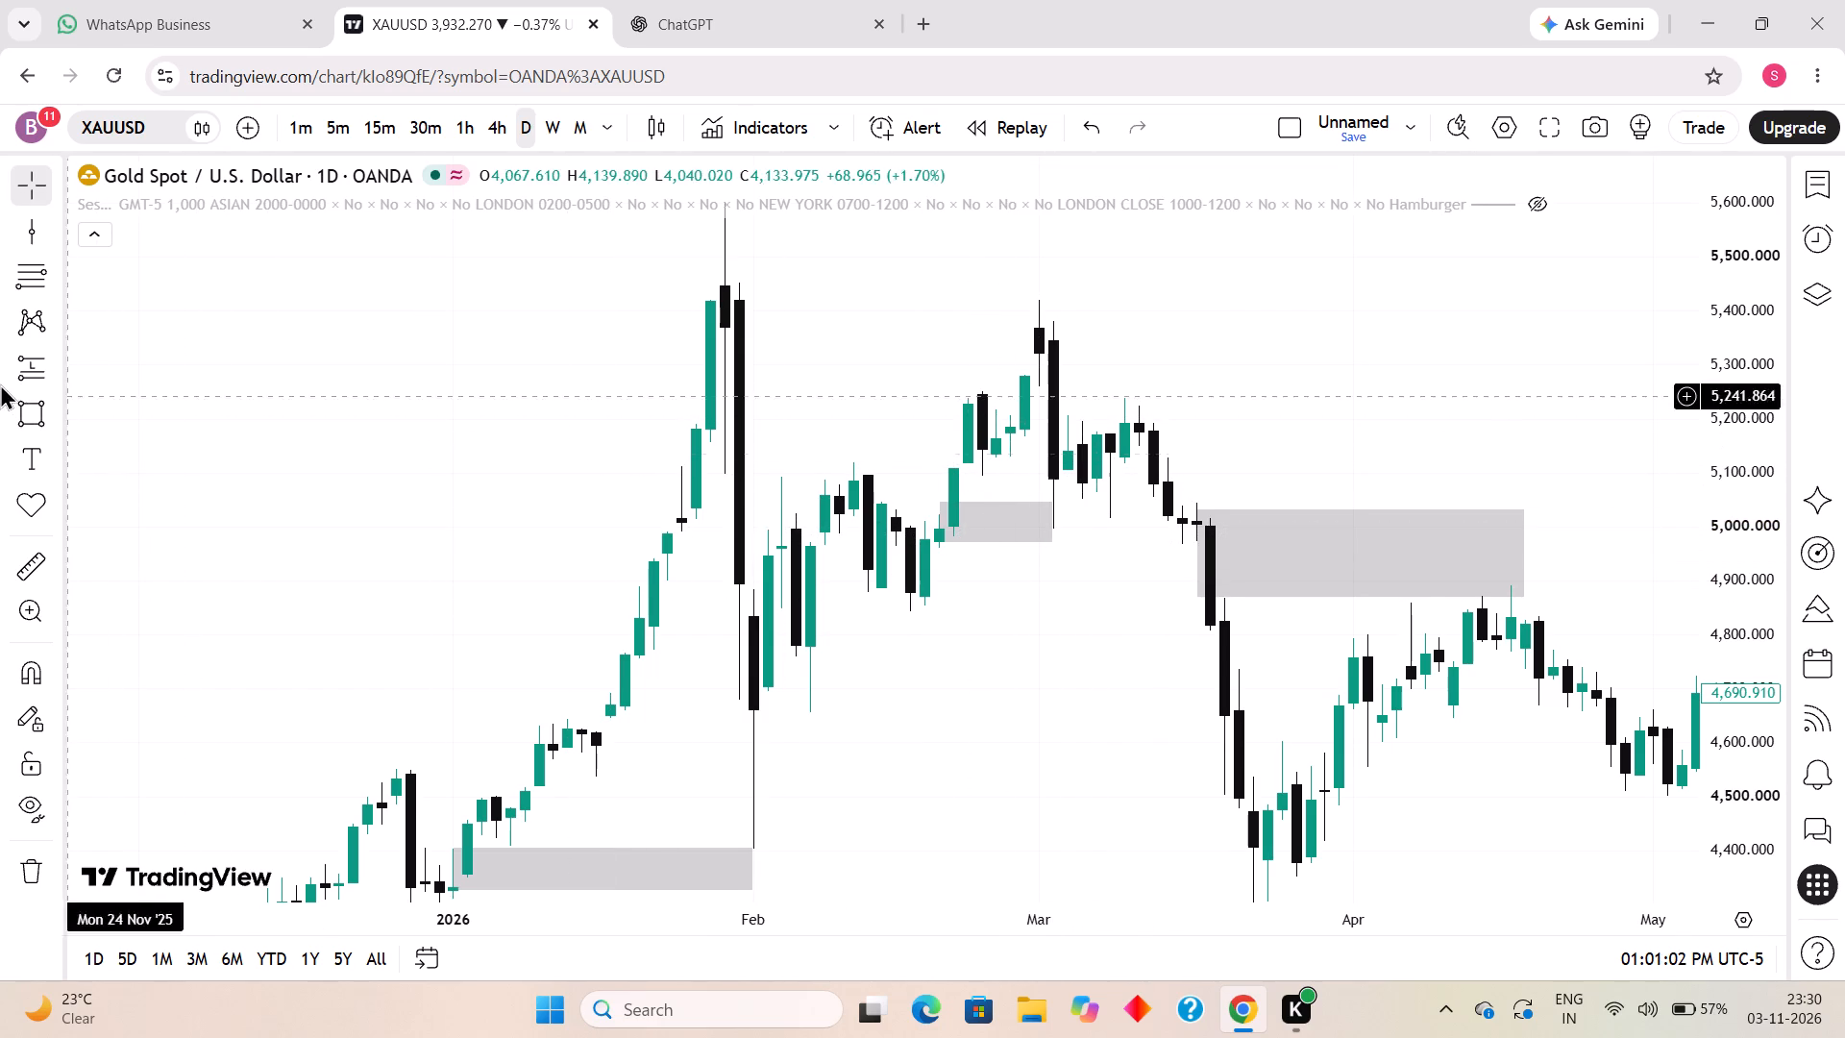
# Draw a rectangle zone over the early March high from 2 to 11 Mar 2026, between about 5,422 and 5,208.
pyautogui.click(25, 410)
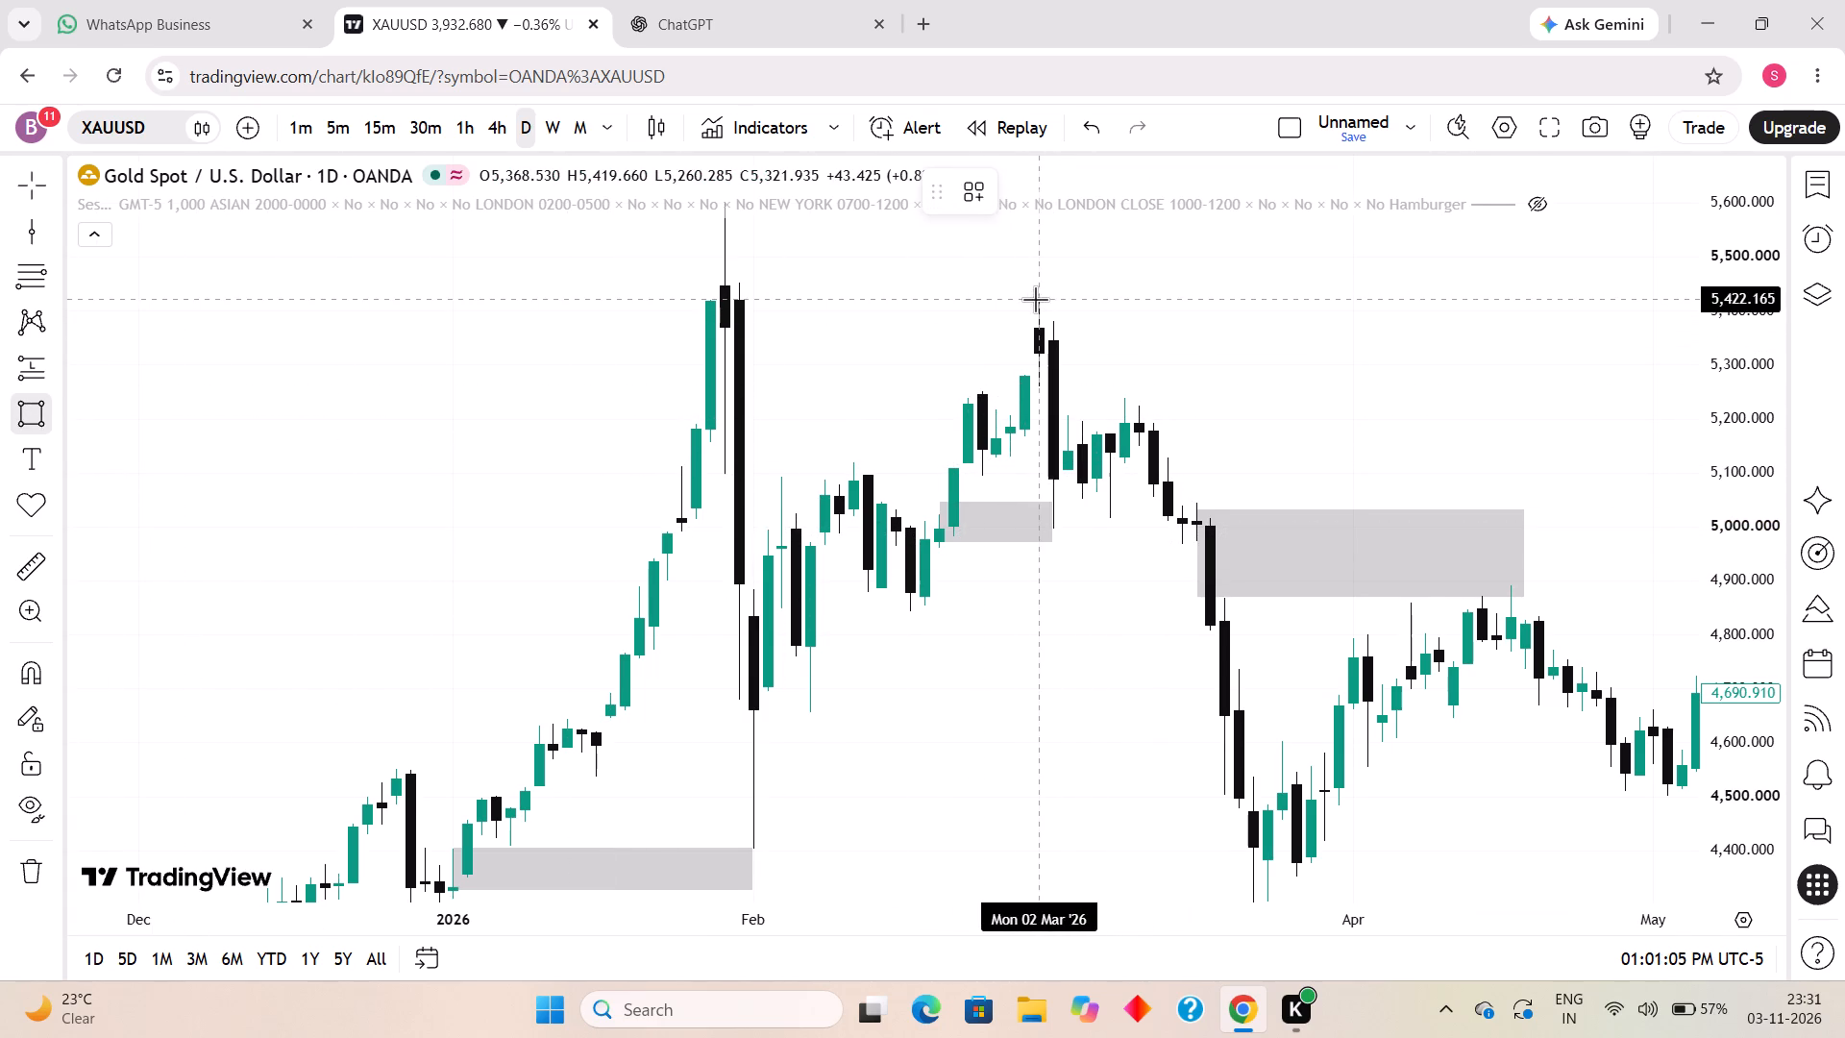
pyautogui.click(1035, 299)
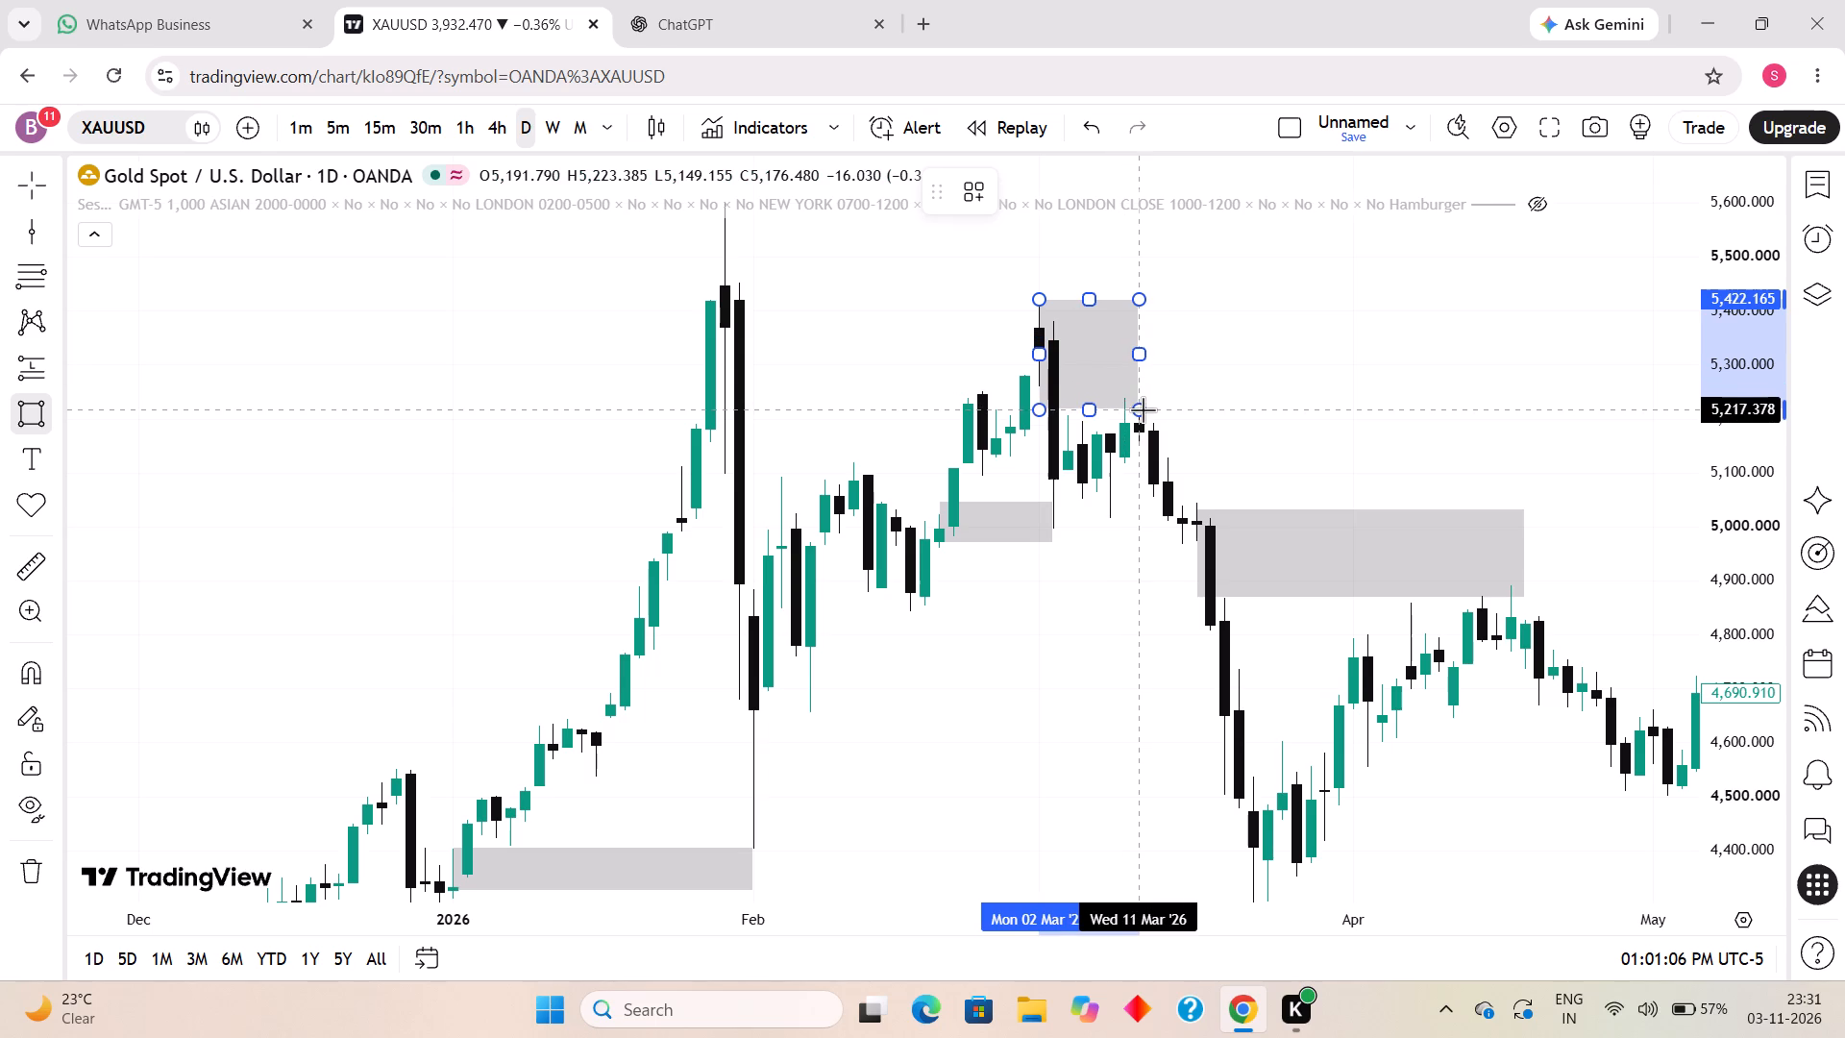
pyautogui.click(1144, 414)
pyautogui.click(1218, 310)
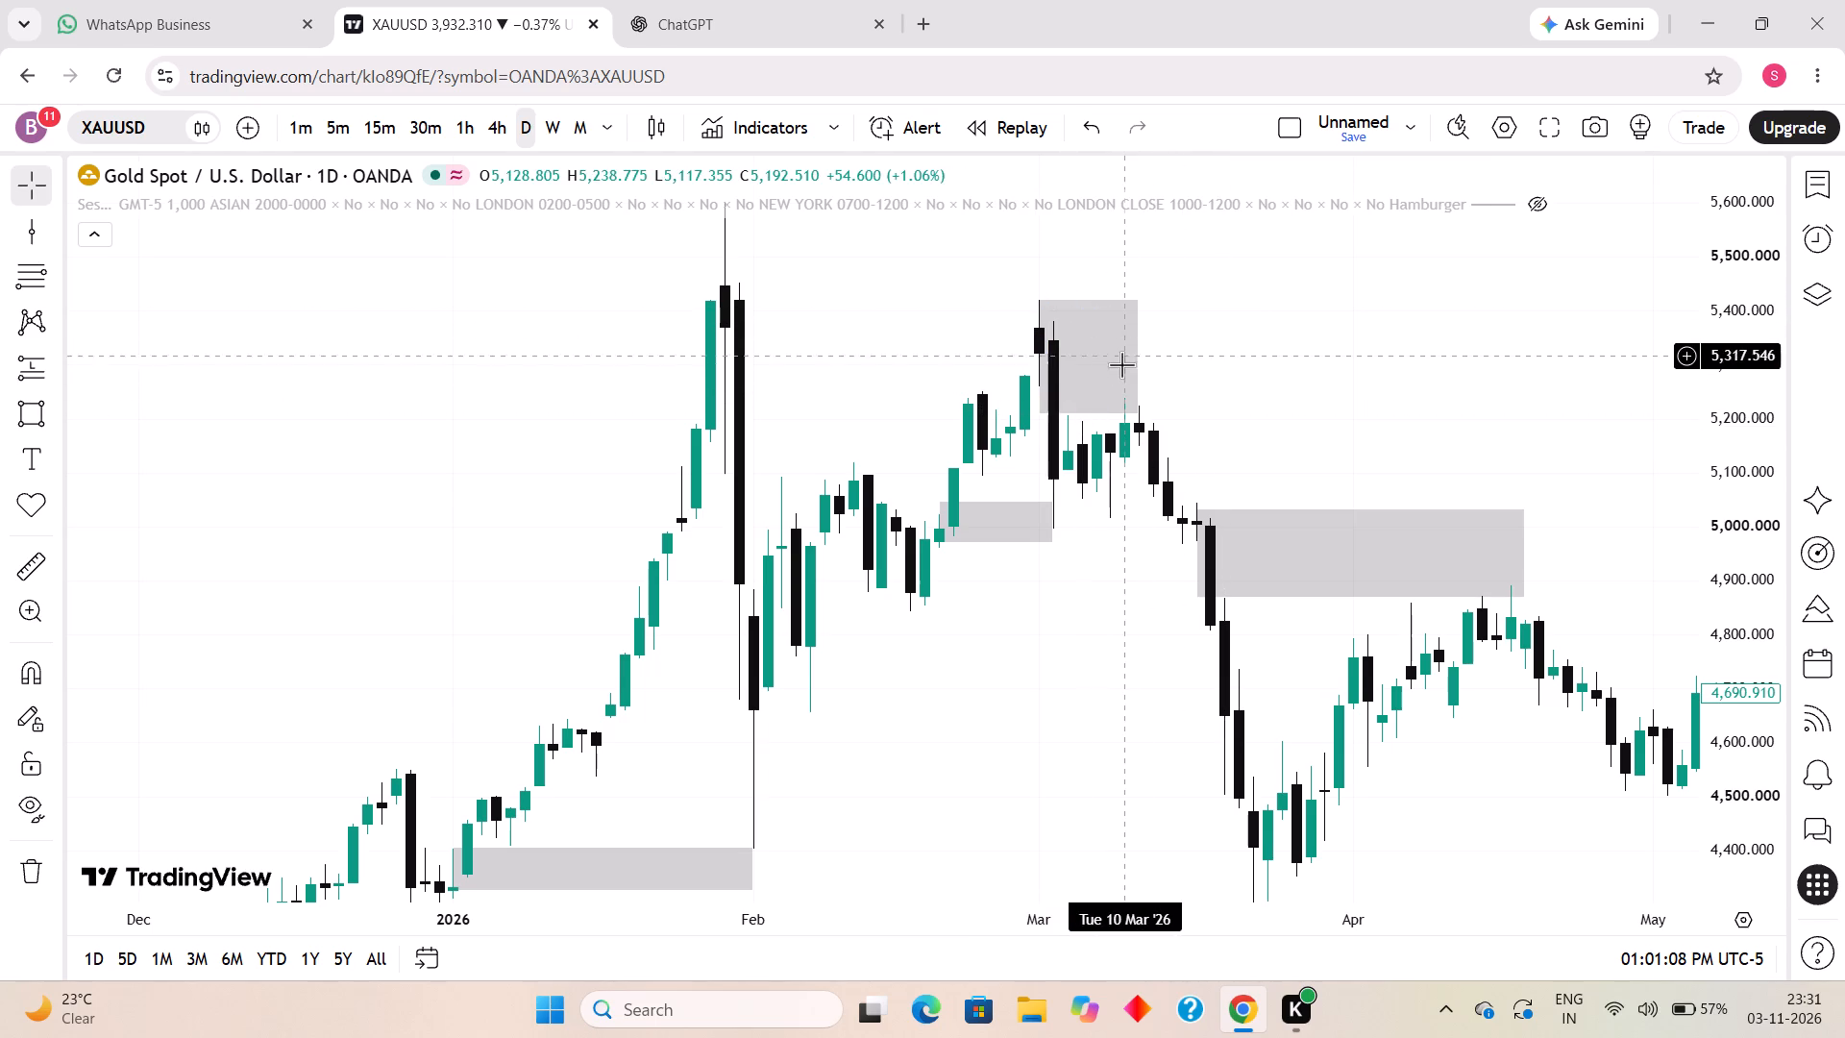
# Draw a small rectangle zone from 19 to 25 Feb 2026 between about 5,106 and 5,064.
pyautogui.moveTo(1007, 690); pyautogui.dragTo(996, 658)
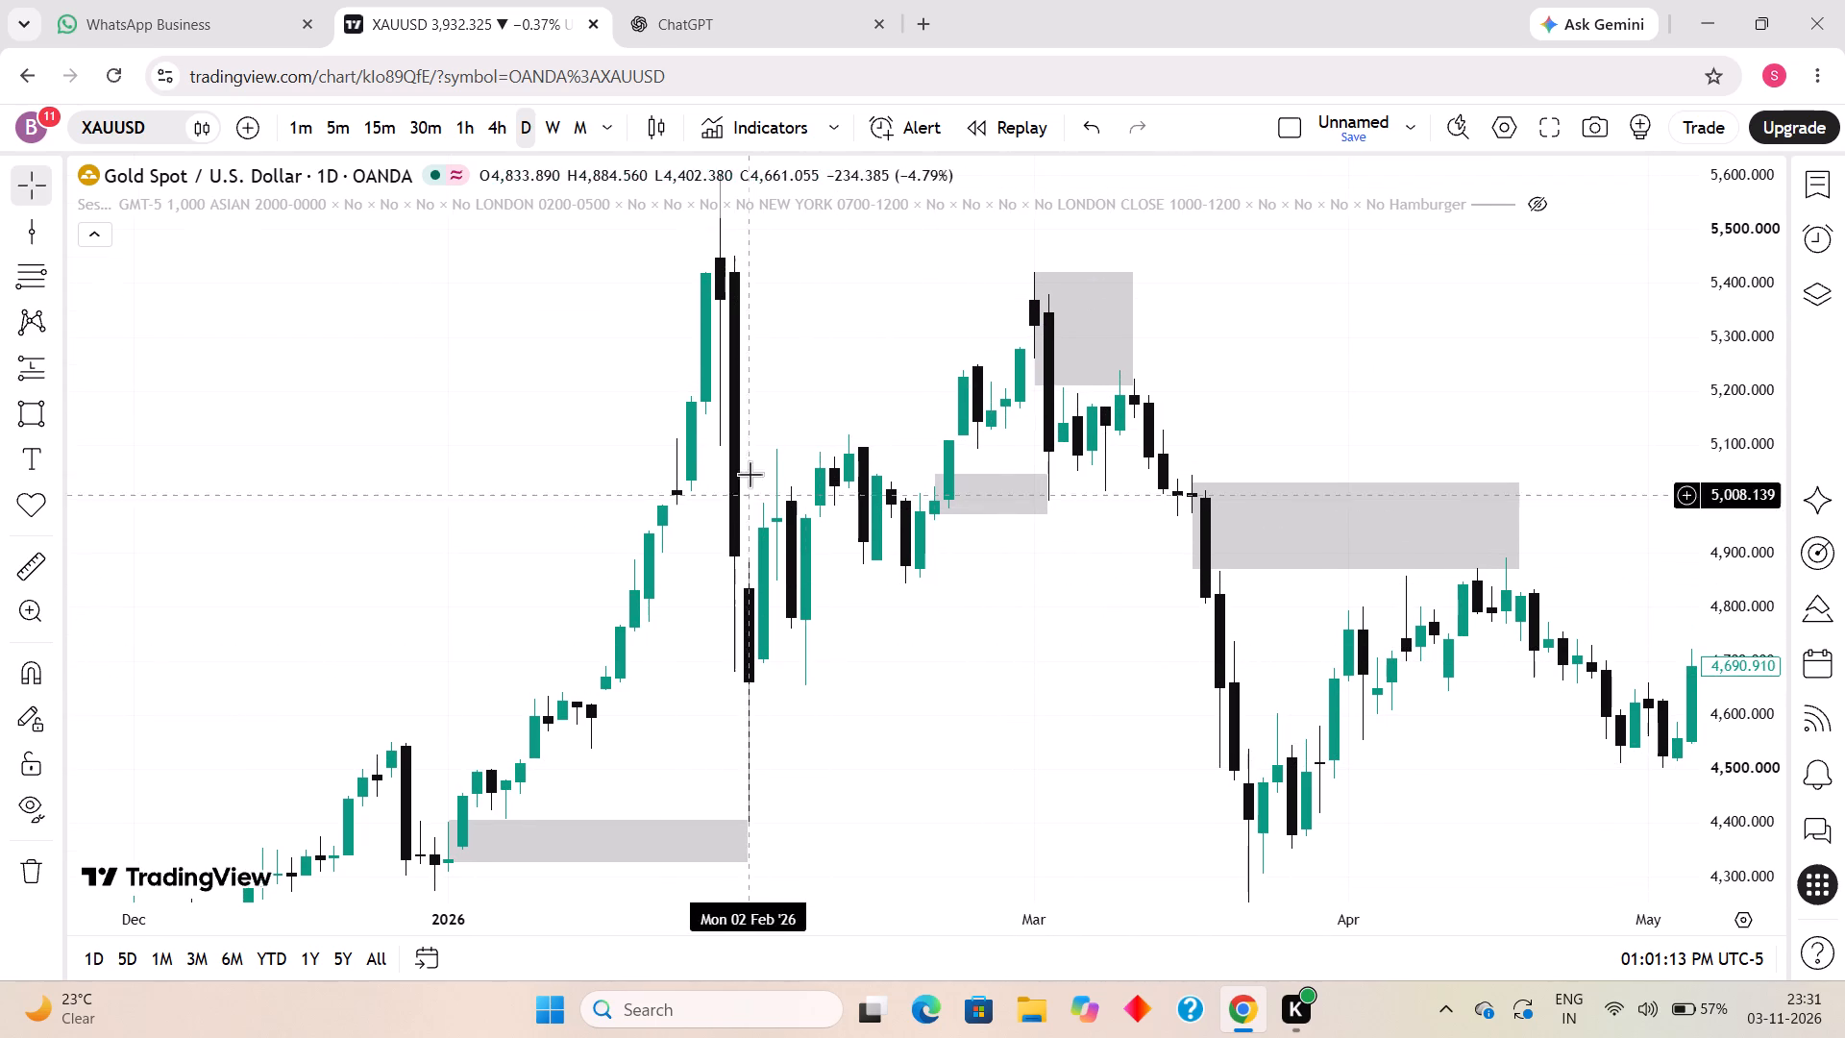
pyautogui.moveTo(997, 554); pyautogui.dragTo(1009, 615)
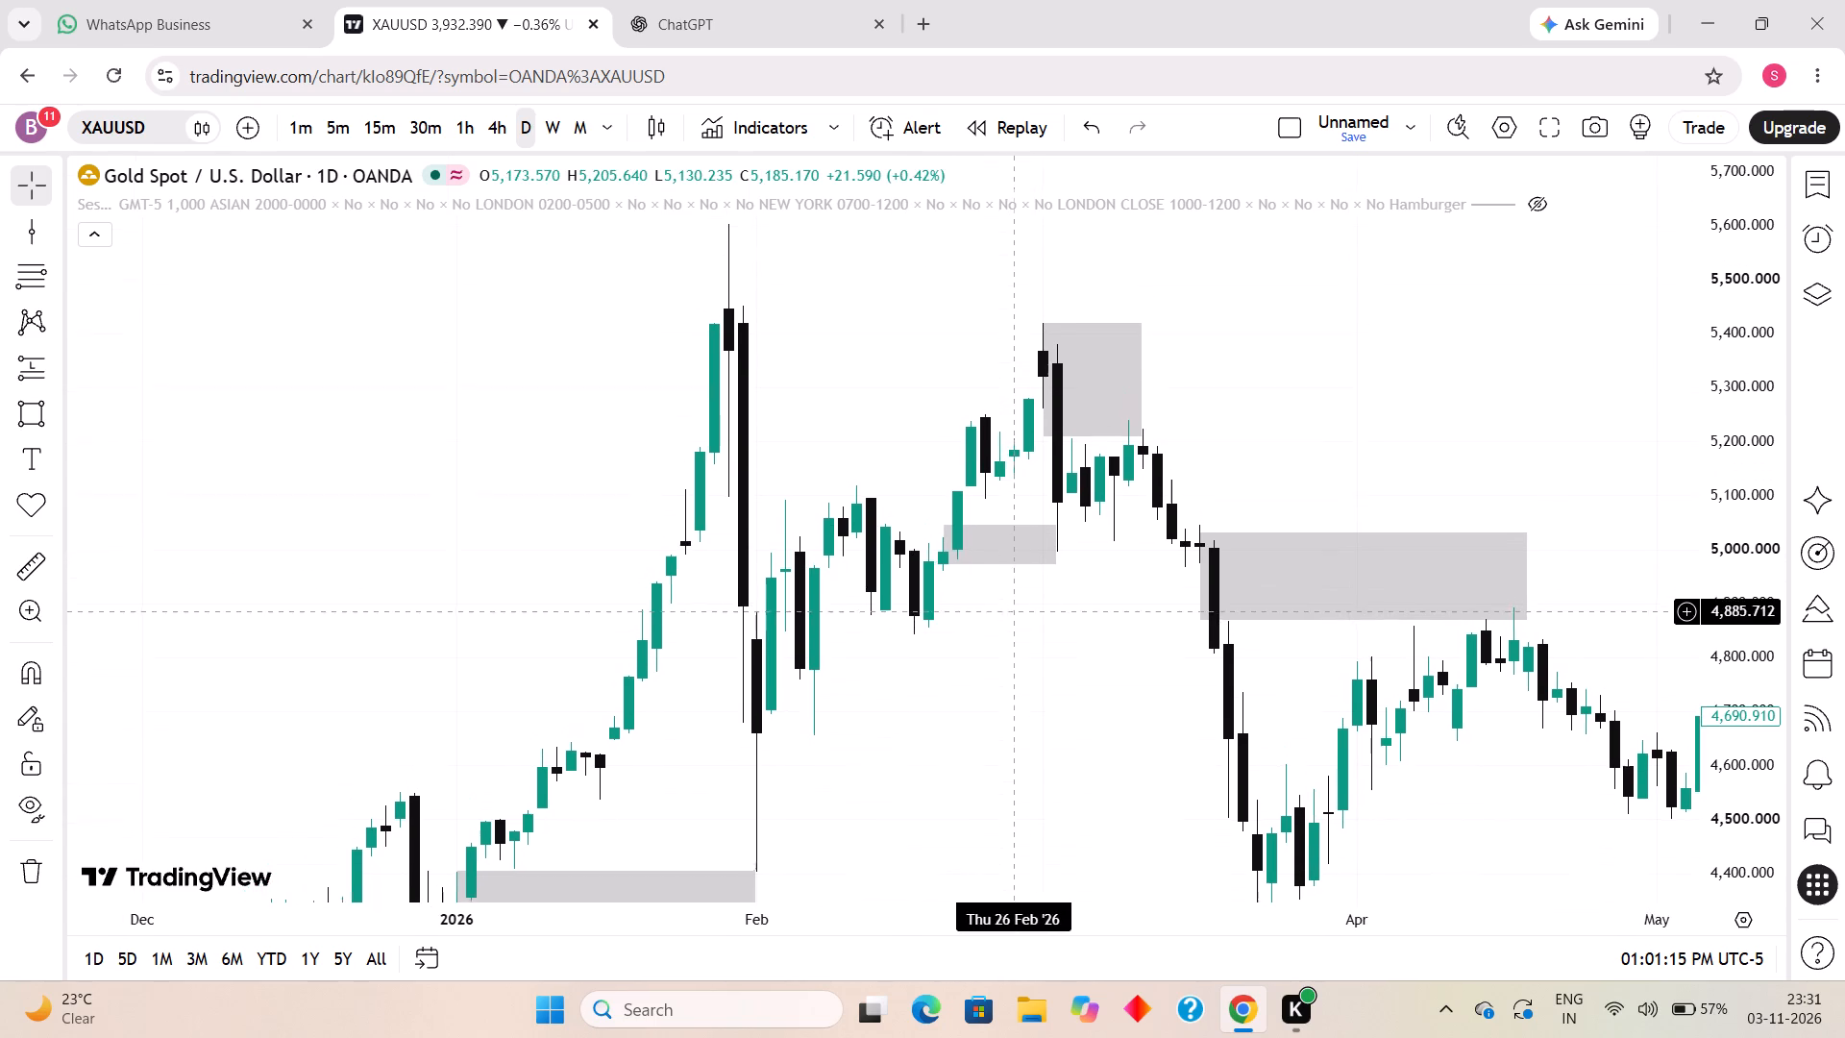
pyautogui.moveTo(1009, 615); pyautogui.dragTo(1009, 618)
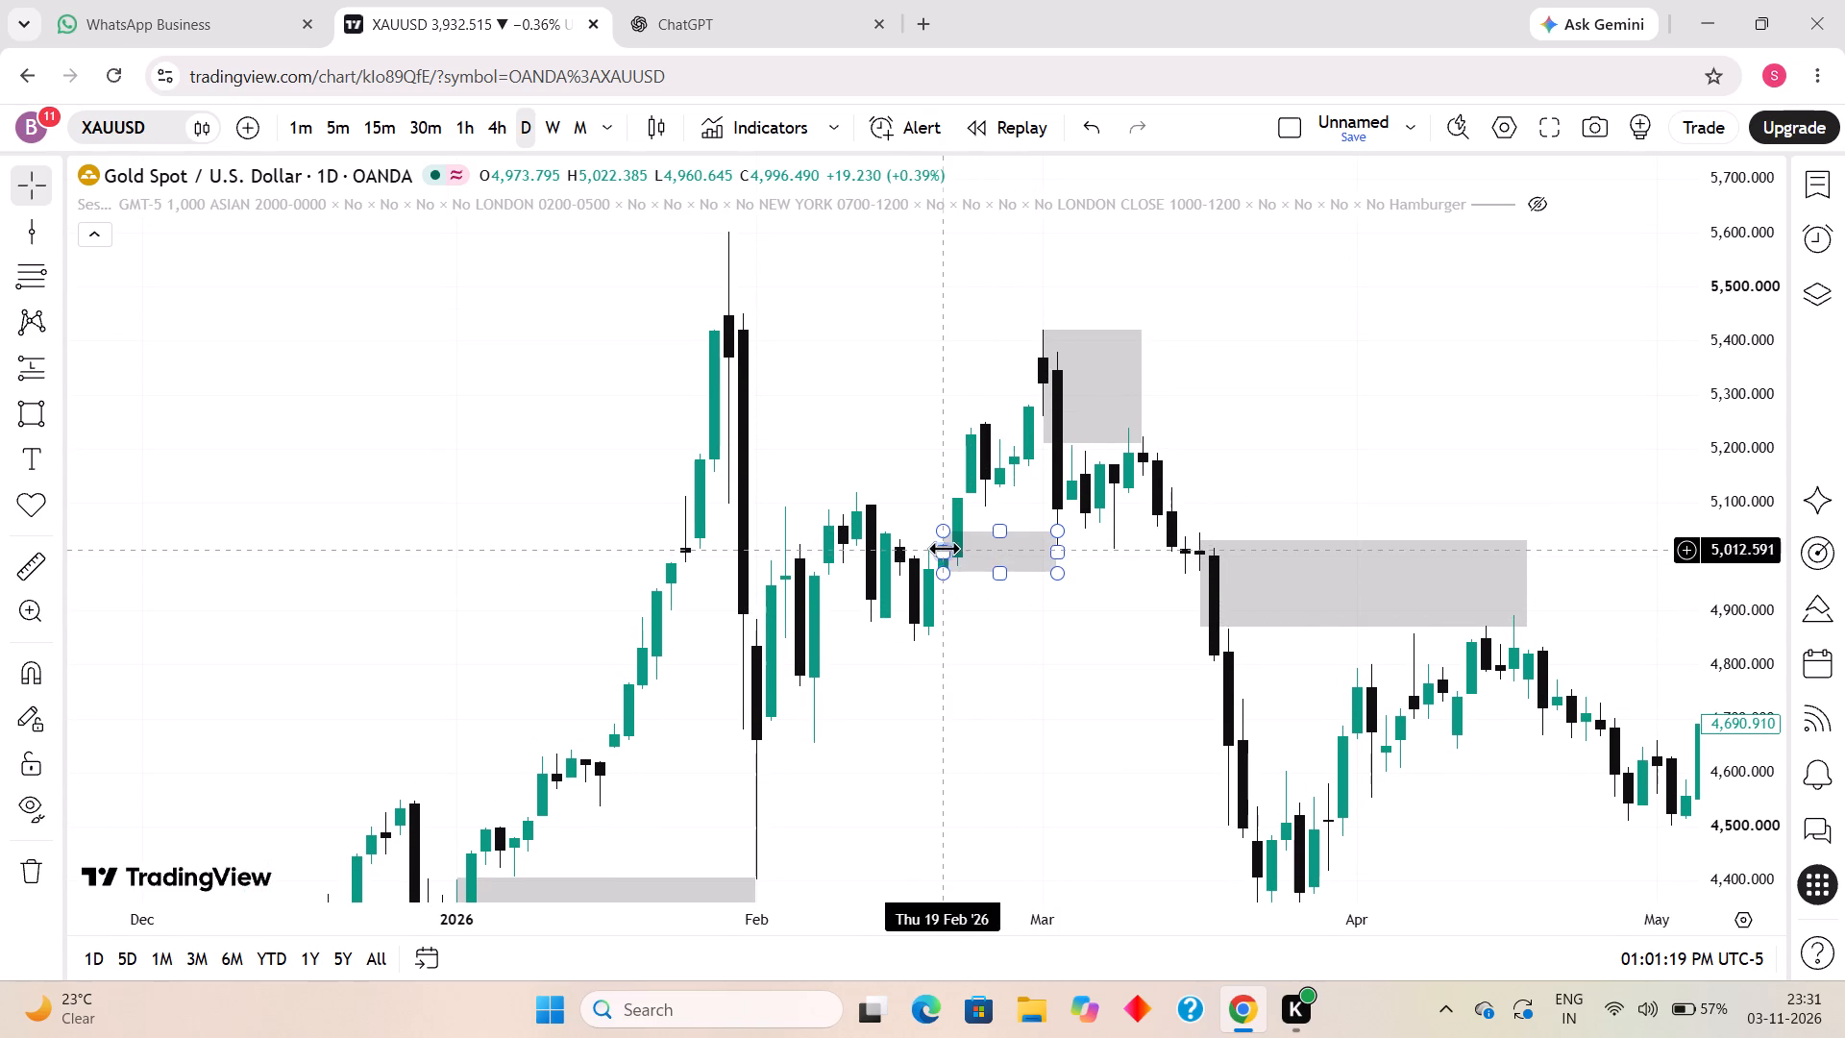
pyautogui.click(22, 409)
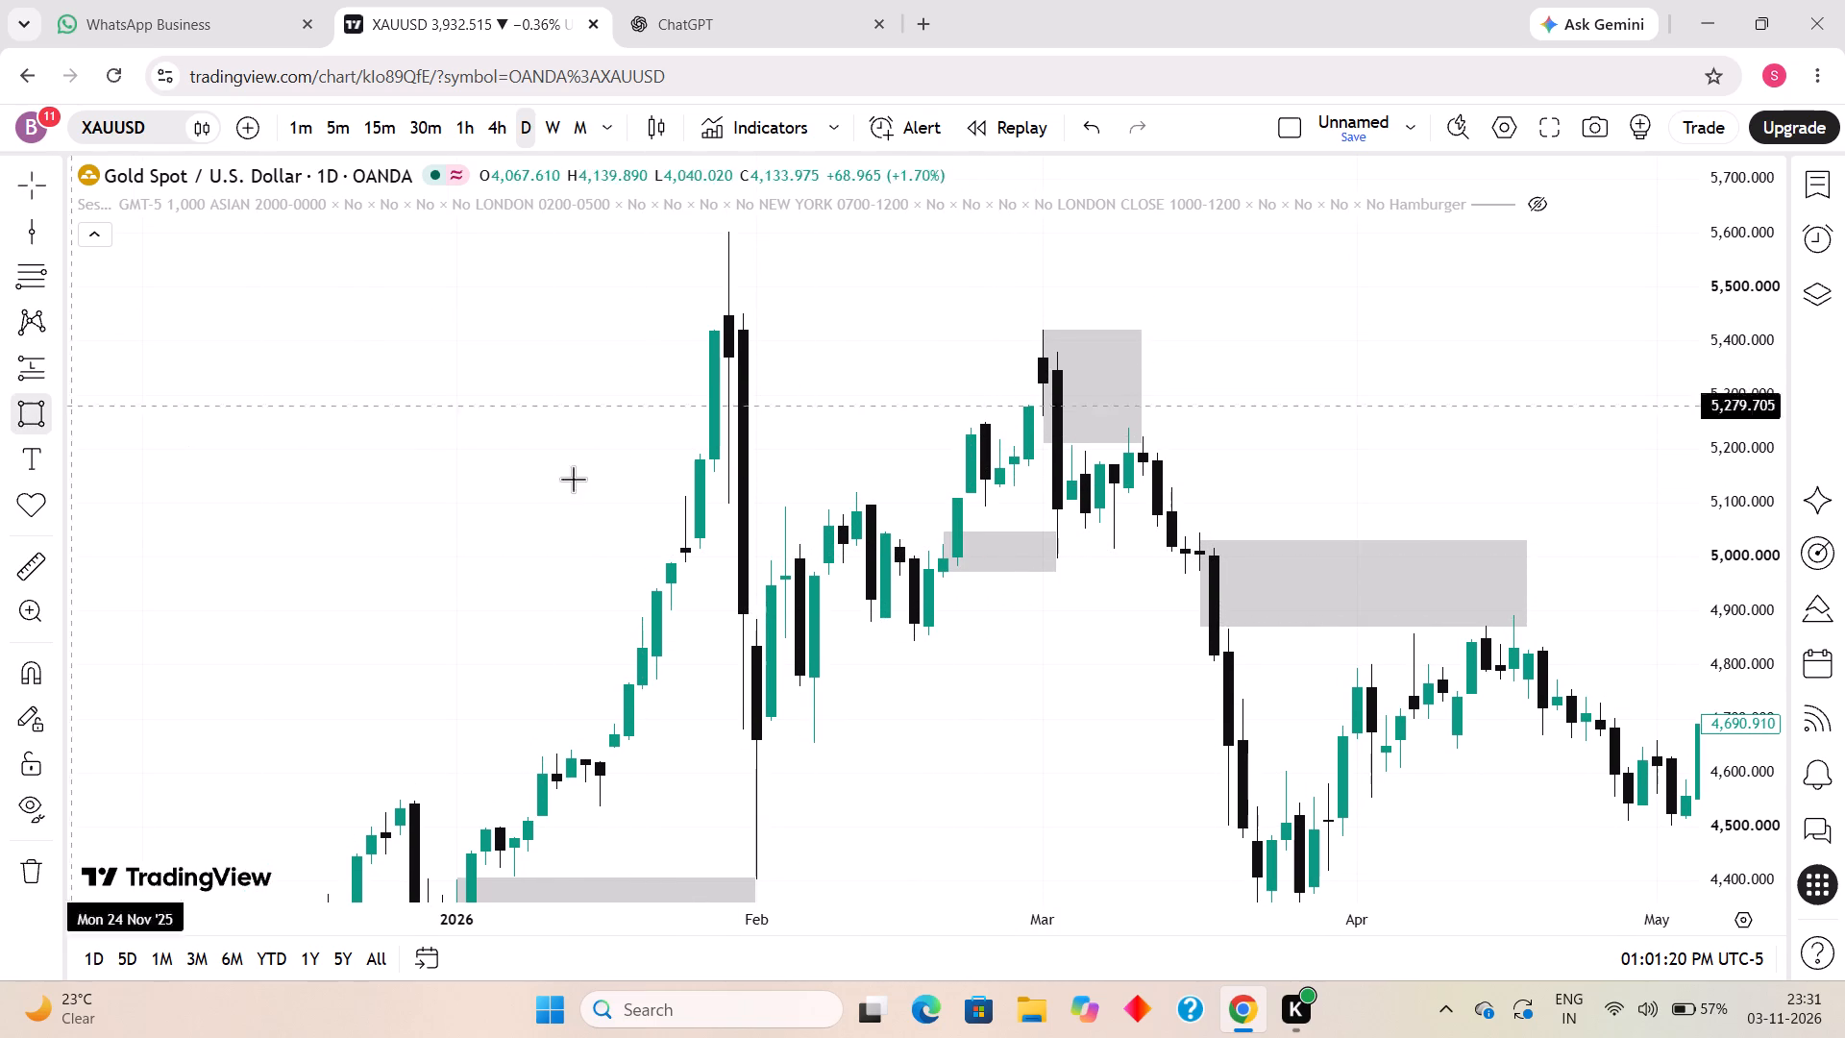
pyautogui.click(942, 499)
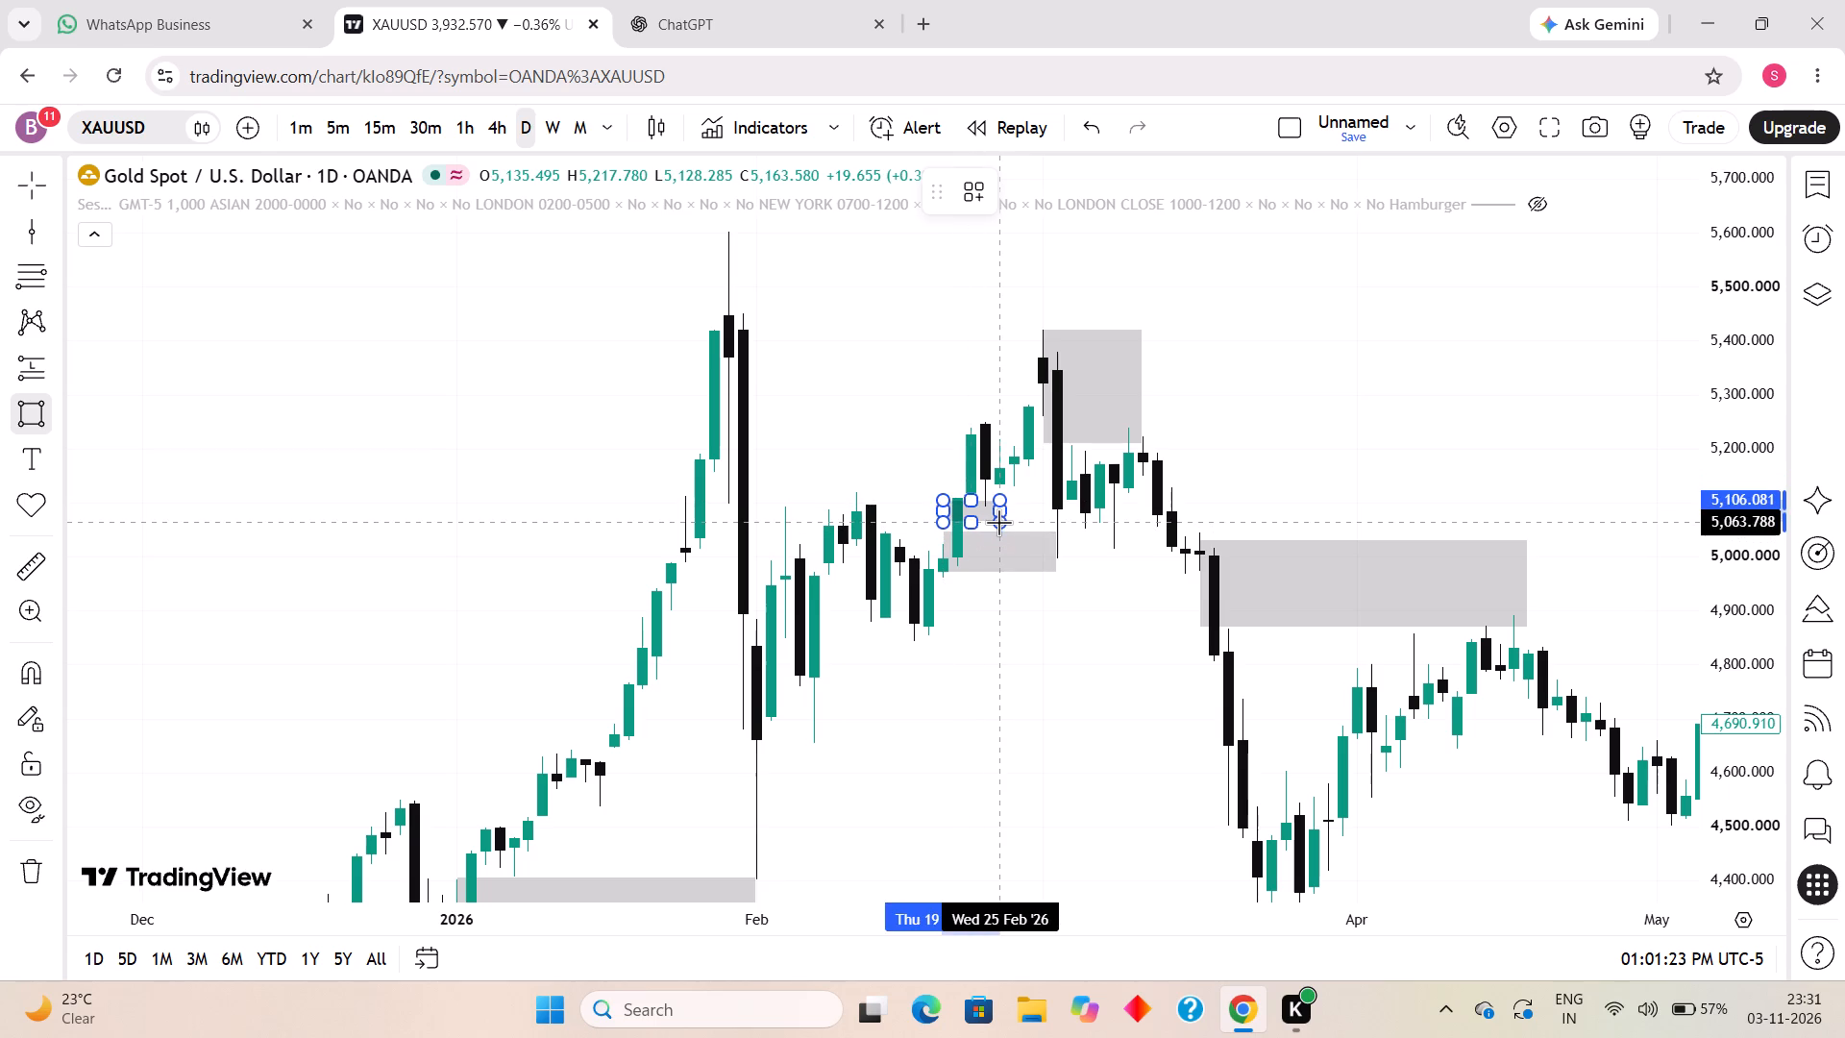
pyautogui.click(998, 522)
pyautogui.click(1022, 513)
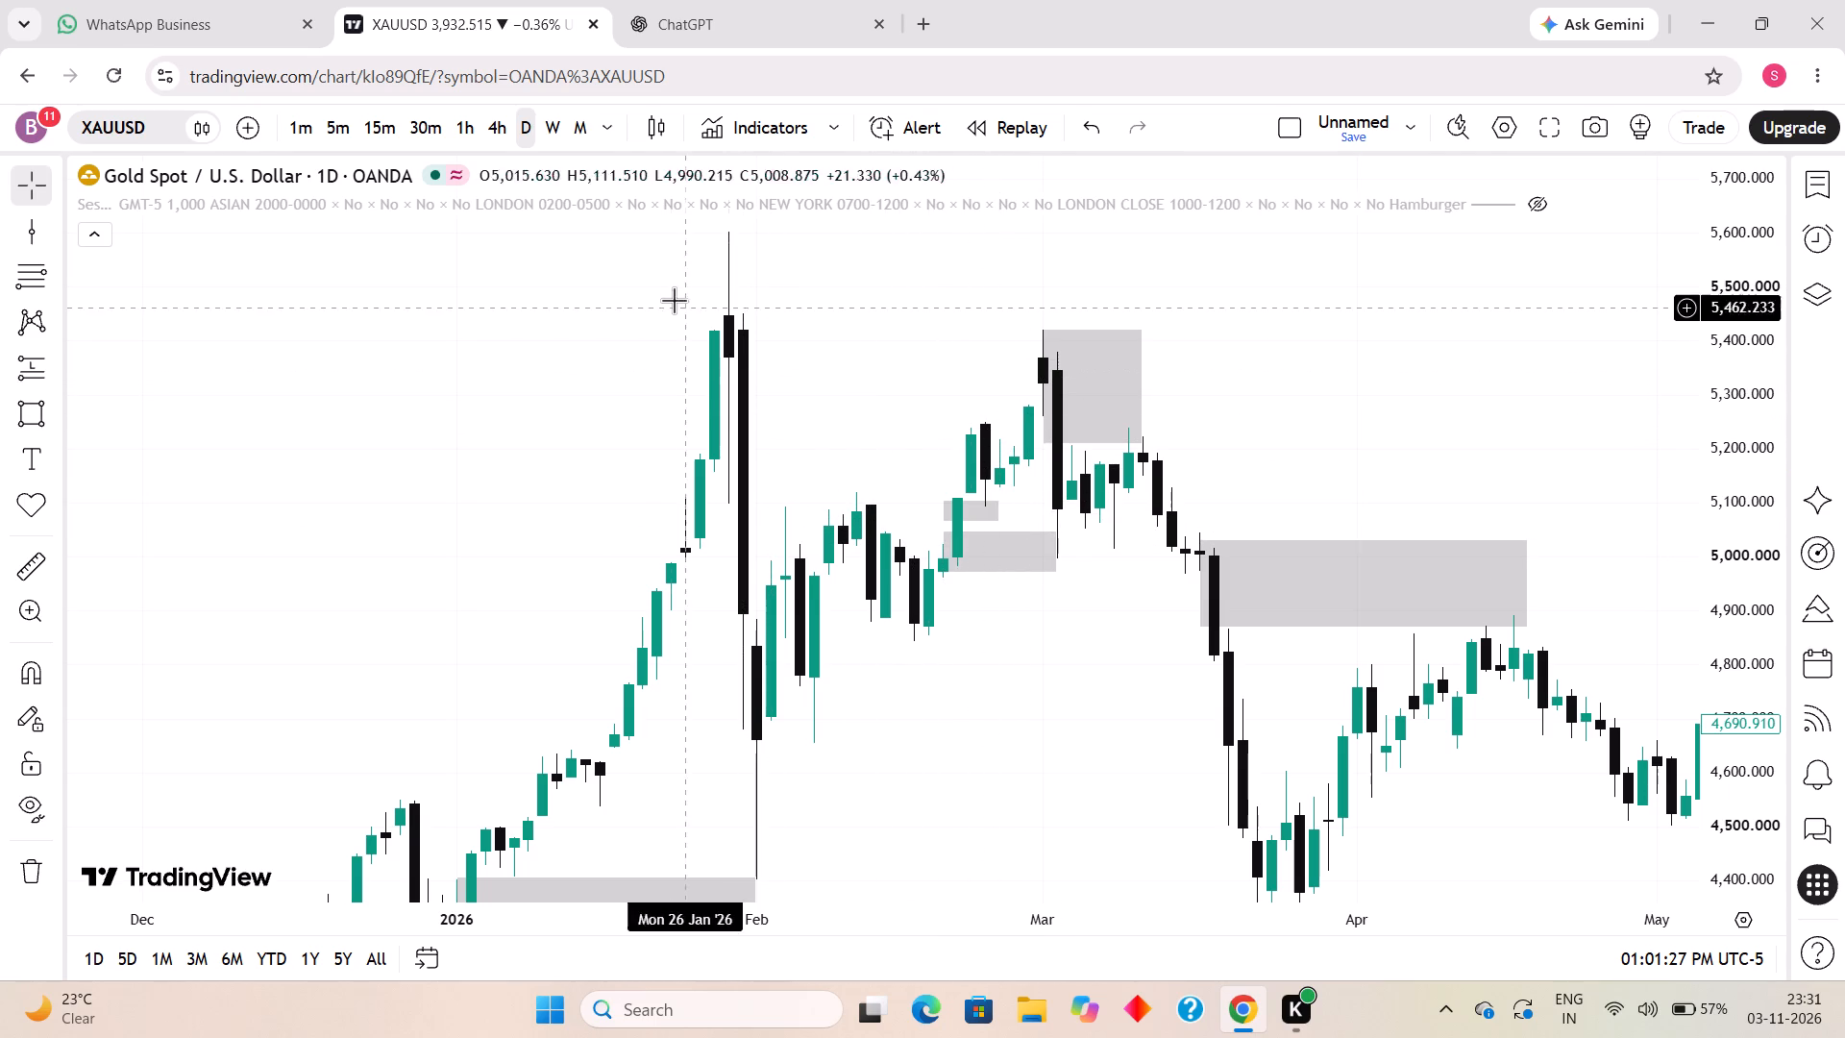
# Draw a rectangle zone from the 29 Jan 2026 candle to 2 Mar between about 5,456 and 5,384.
pyautogui.scroll(2, 634, 386)
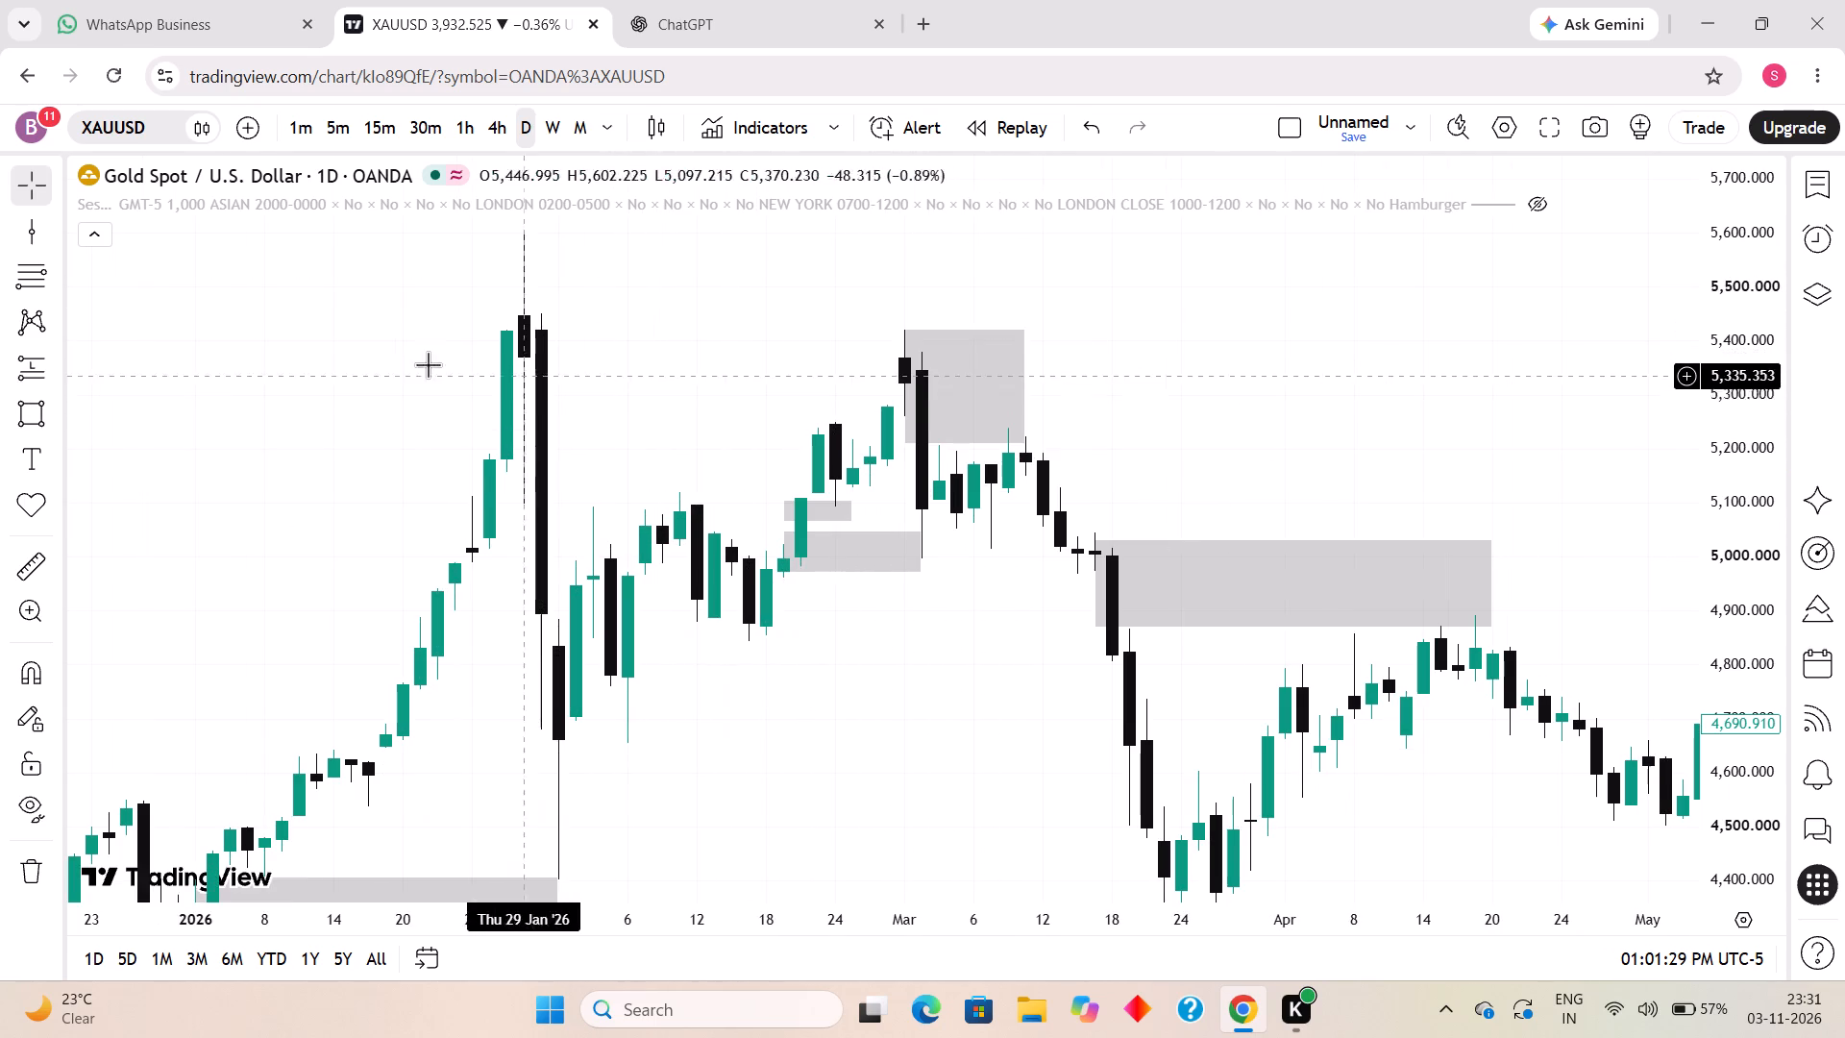
pyautogui.click(37, 408)
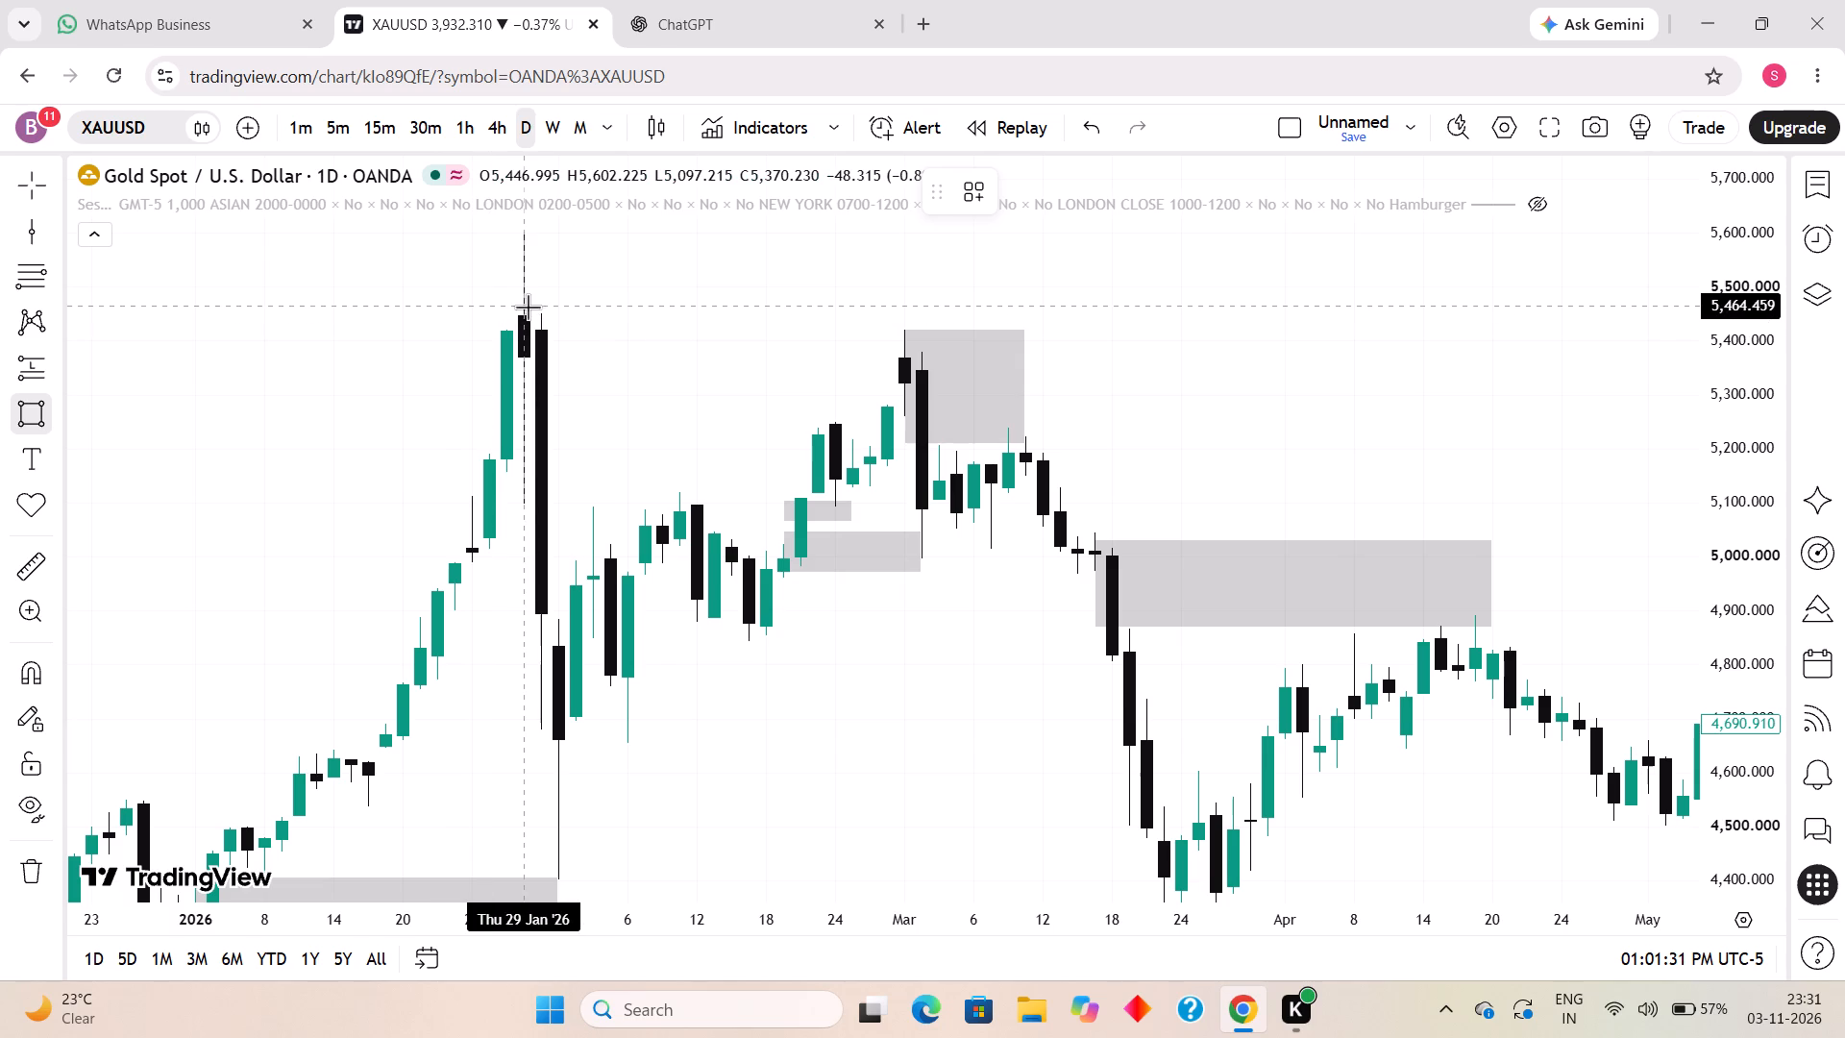
pyautogui.click(522, 310)
pyautogui.click(905, 349)
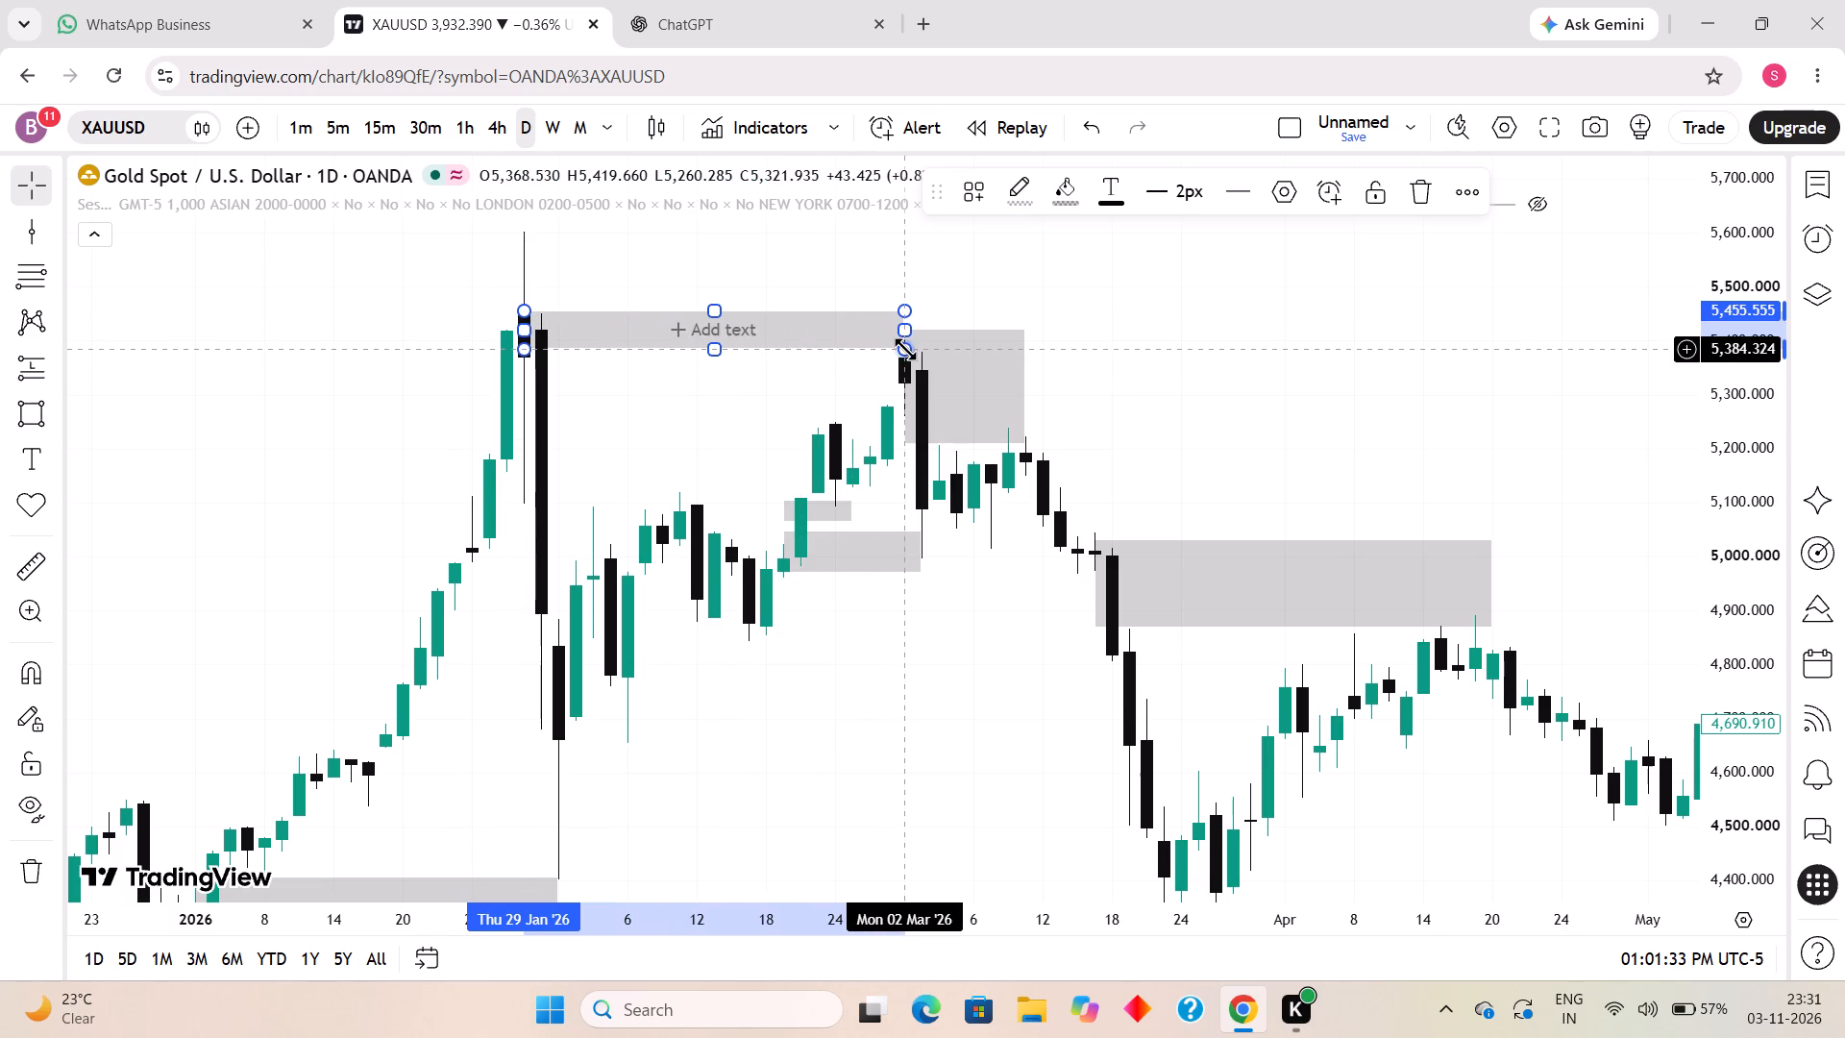
pyautogui.click(837, 393)
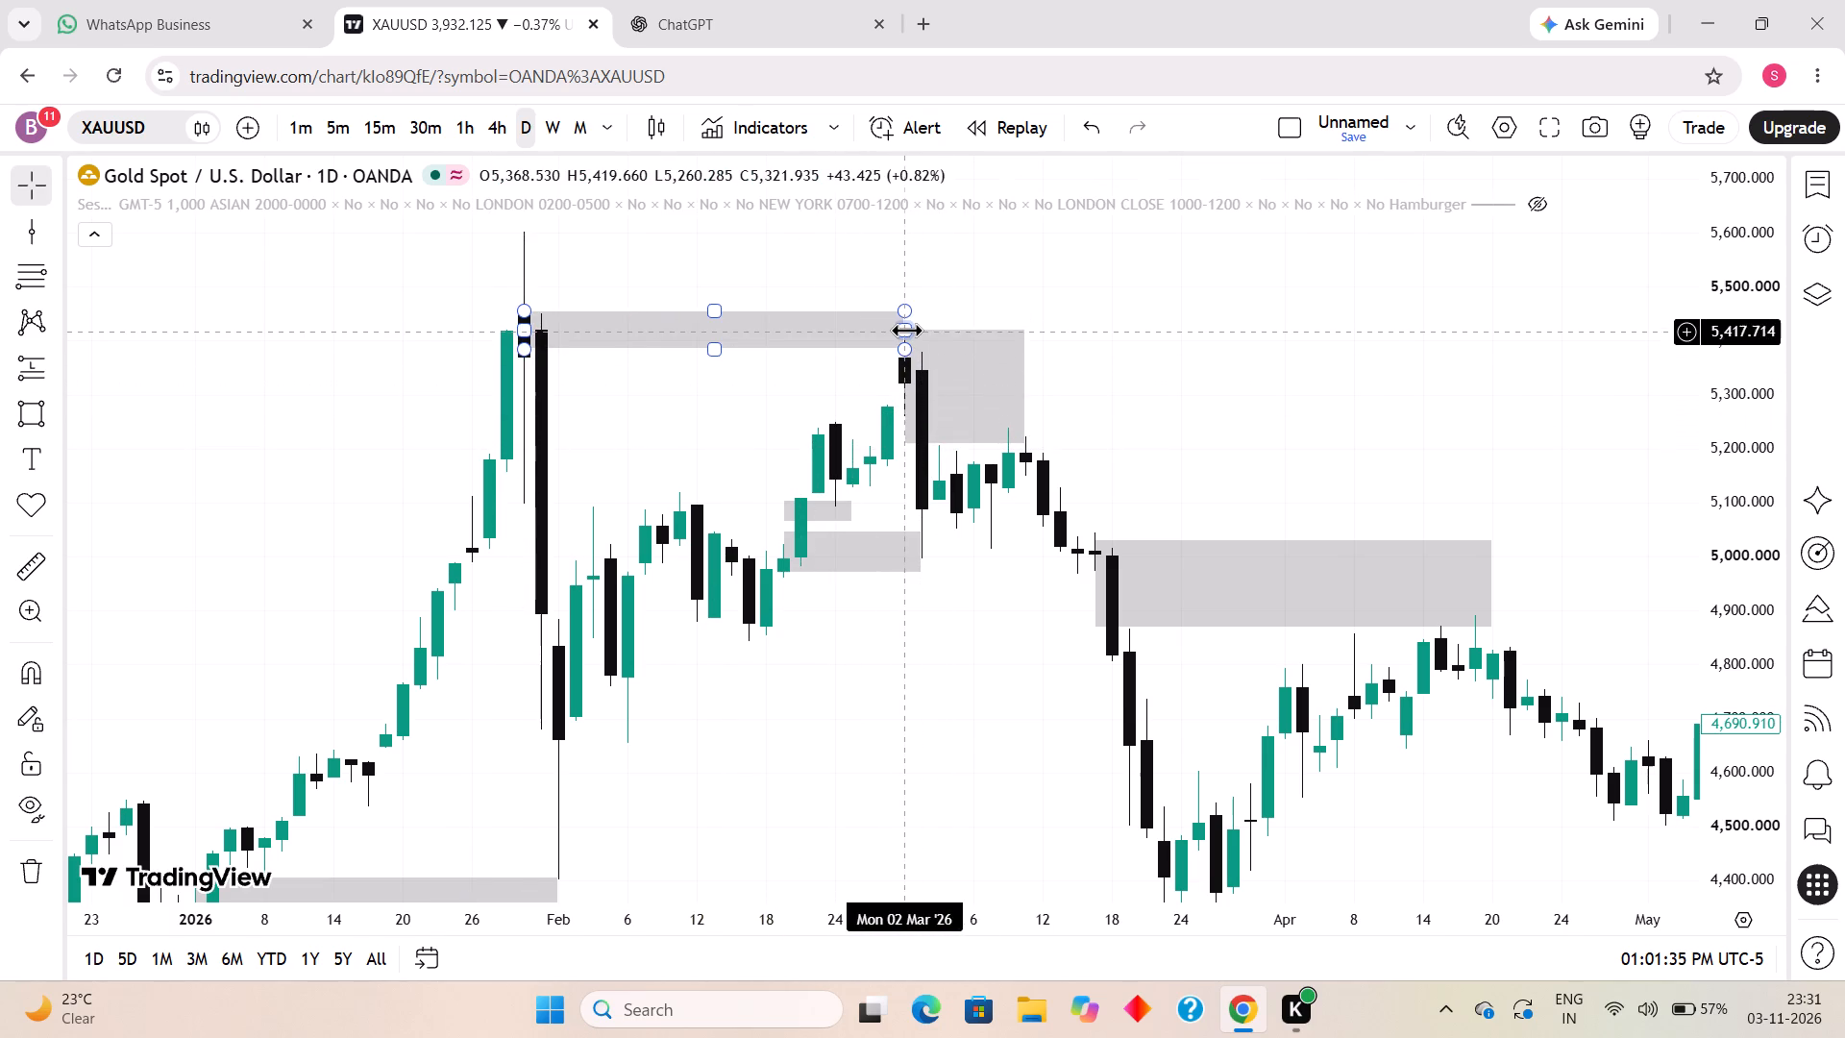
# Shorten the 29 Jan zone to end on 26 Feb and lower the top of the 2–11 Mar zone to about 5,269.
pyautogui.moveTo(906, 330); pyautogui.dragTo(872, 330)
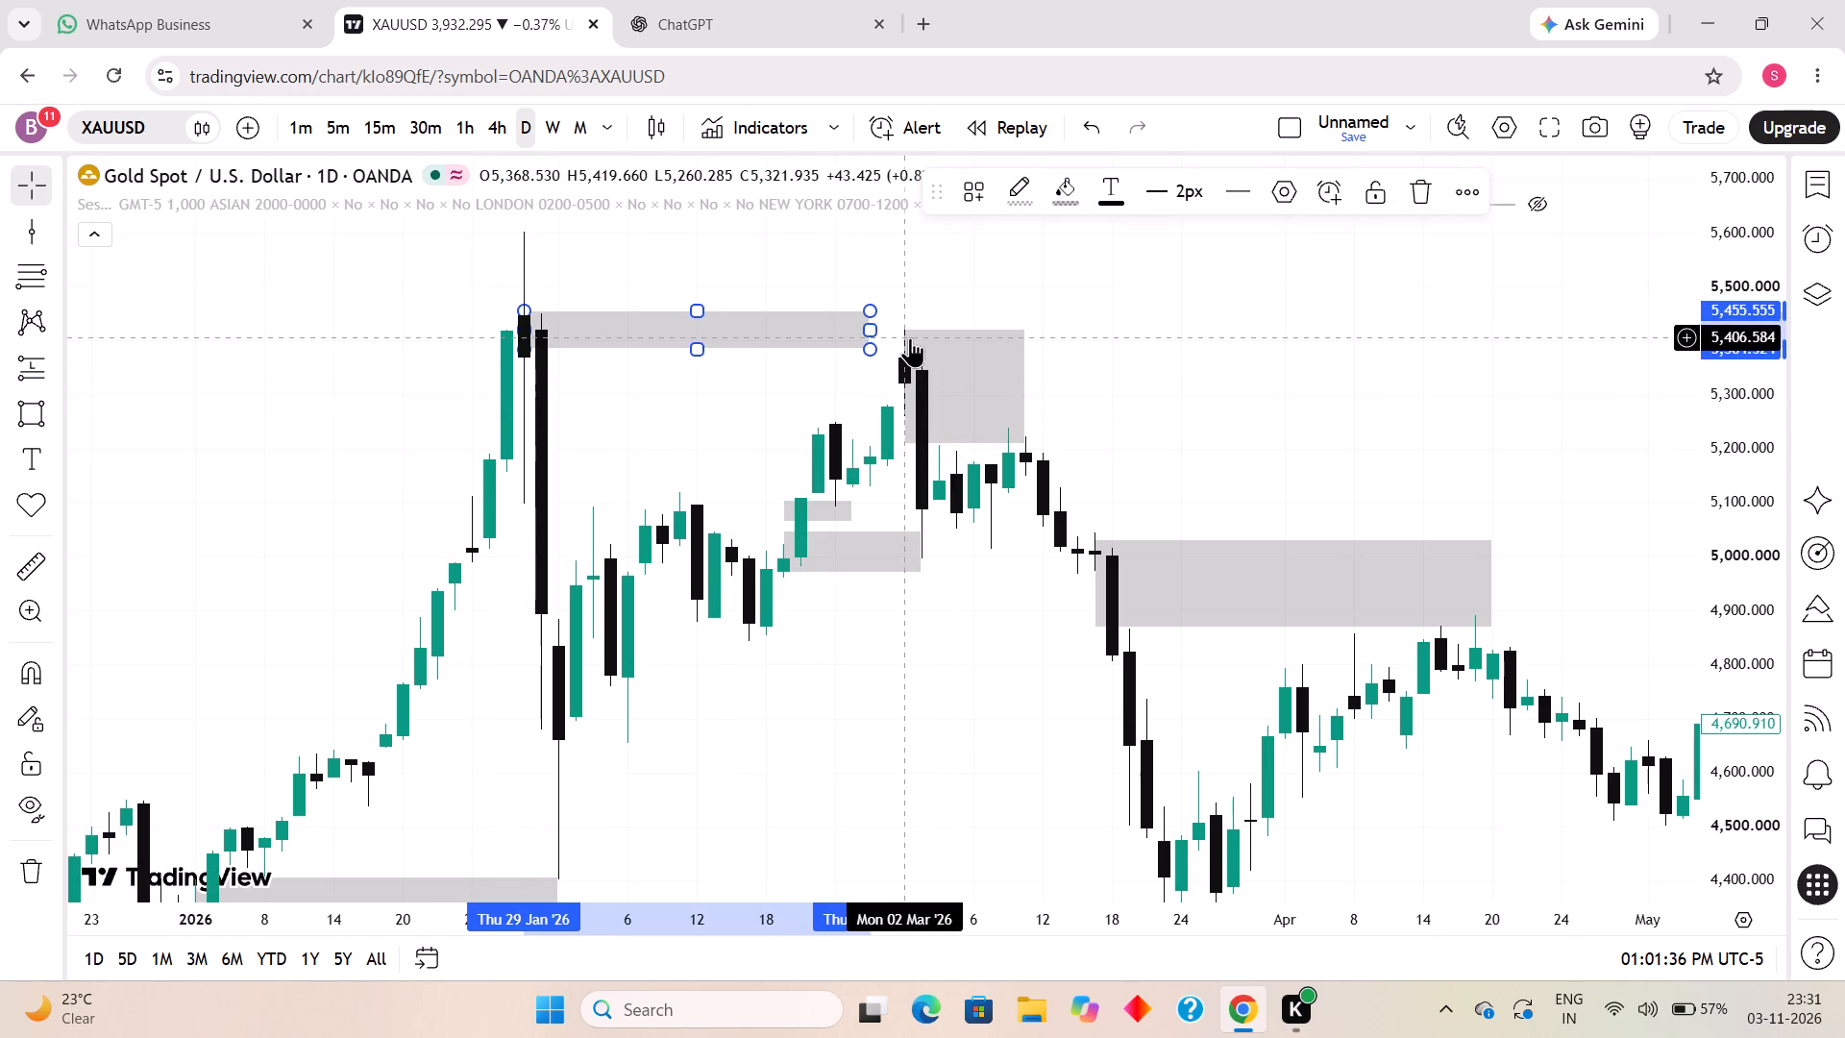
pyautogui.moveTo(904, 328); pyautogui.dragTo(903, 411)
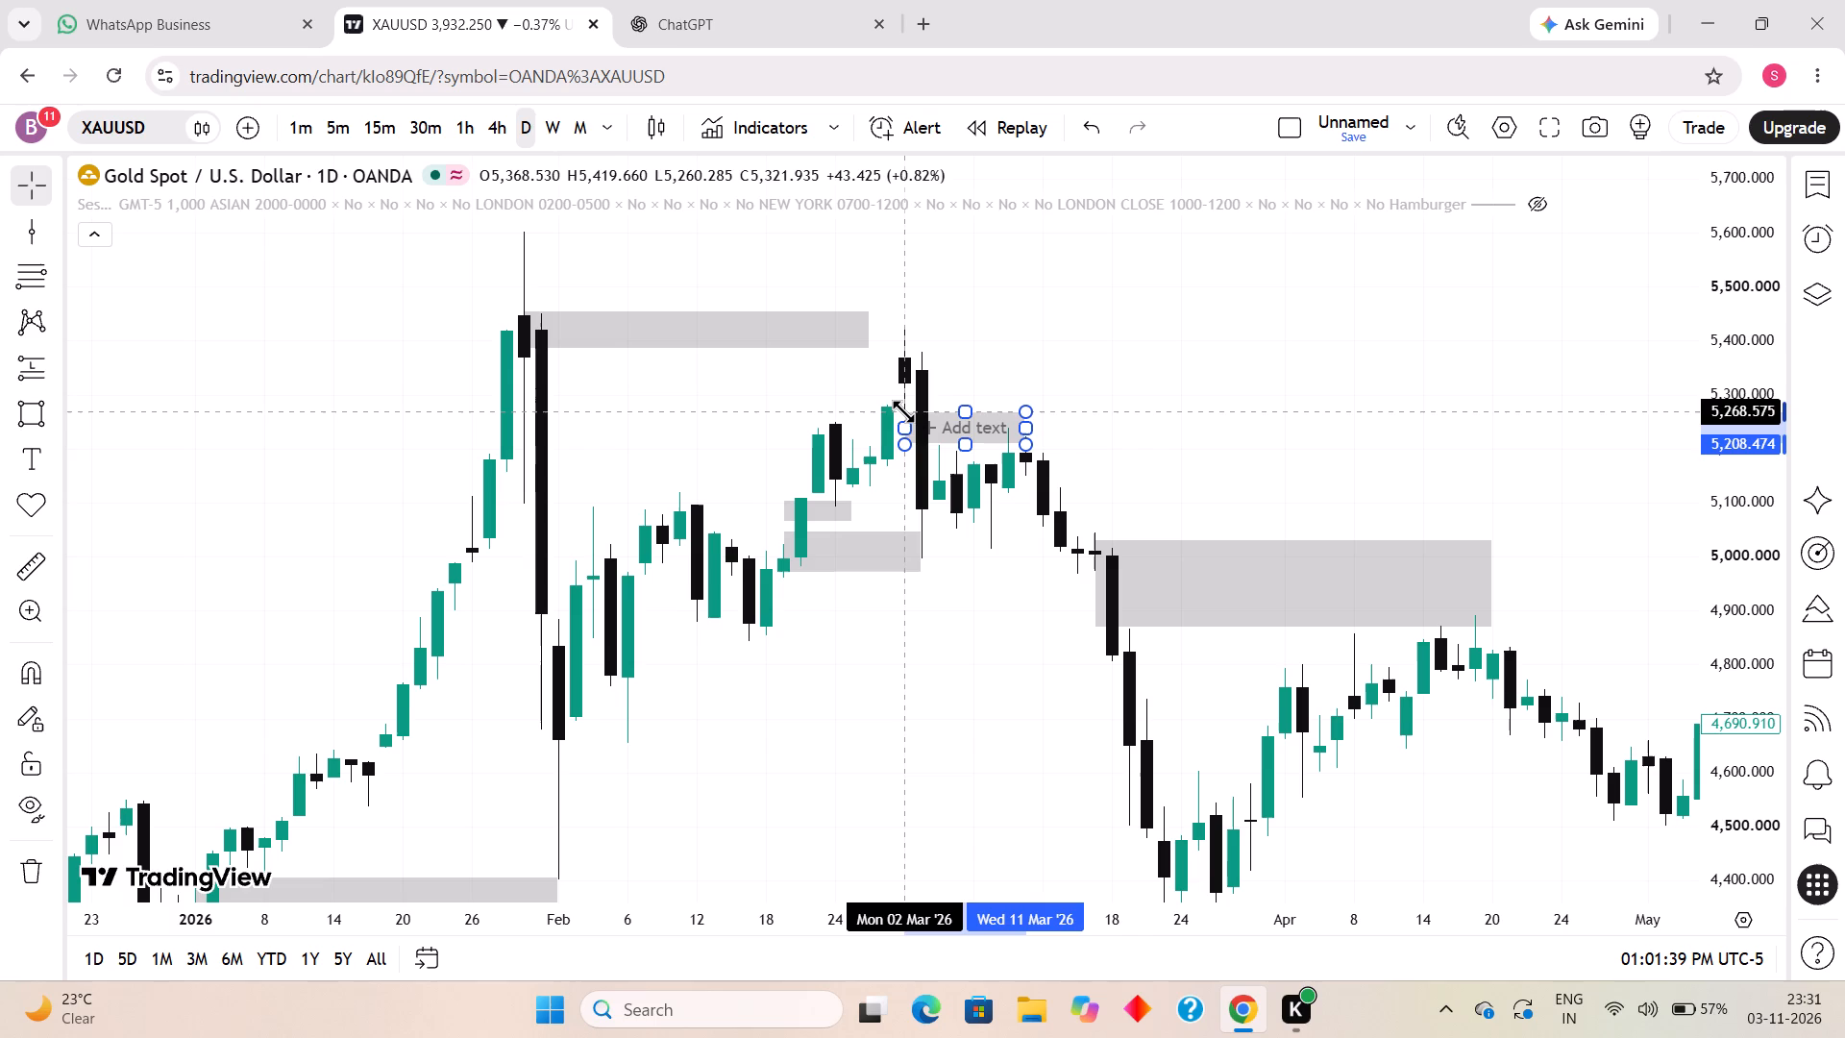
pyautogui.moveTo(903, 411); pyautogui.dragTo(905, 411)
# Extend the end of the 29 Jan zone to 2 Mar 2026.
pyautogui.moveTo(869, 332); pyautogui.dragTo(894, 332)
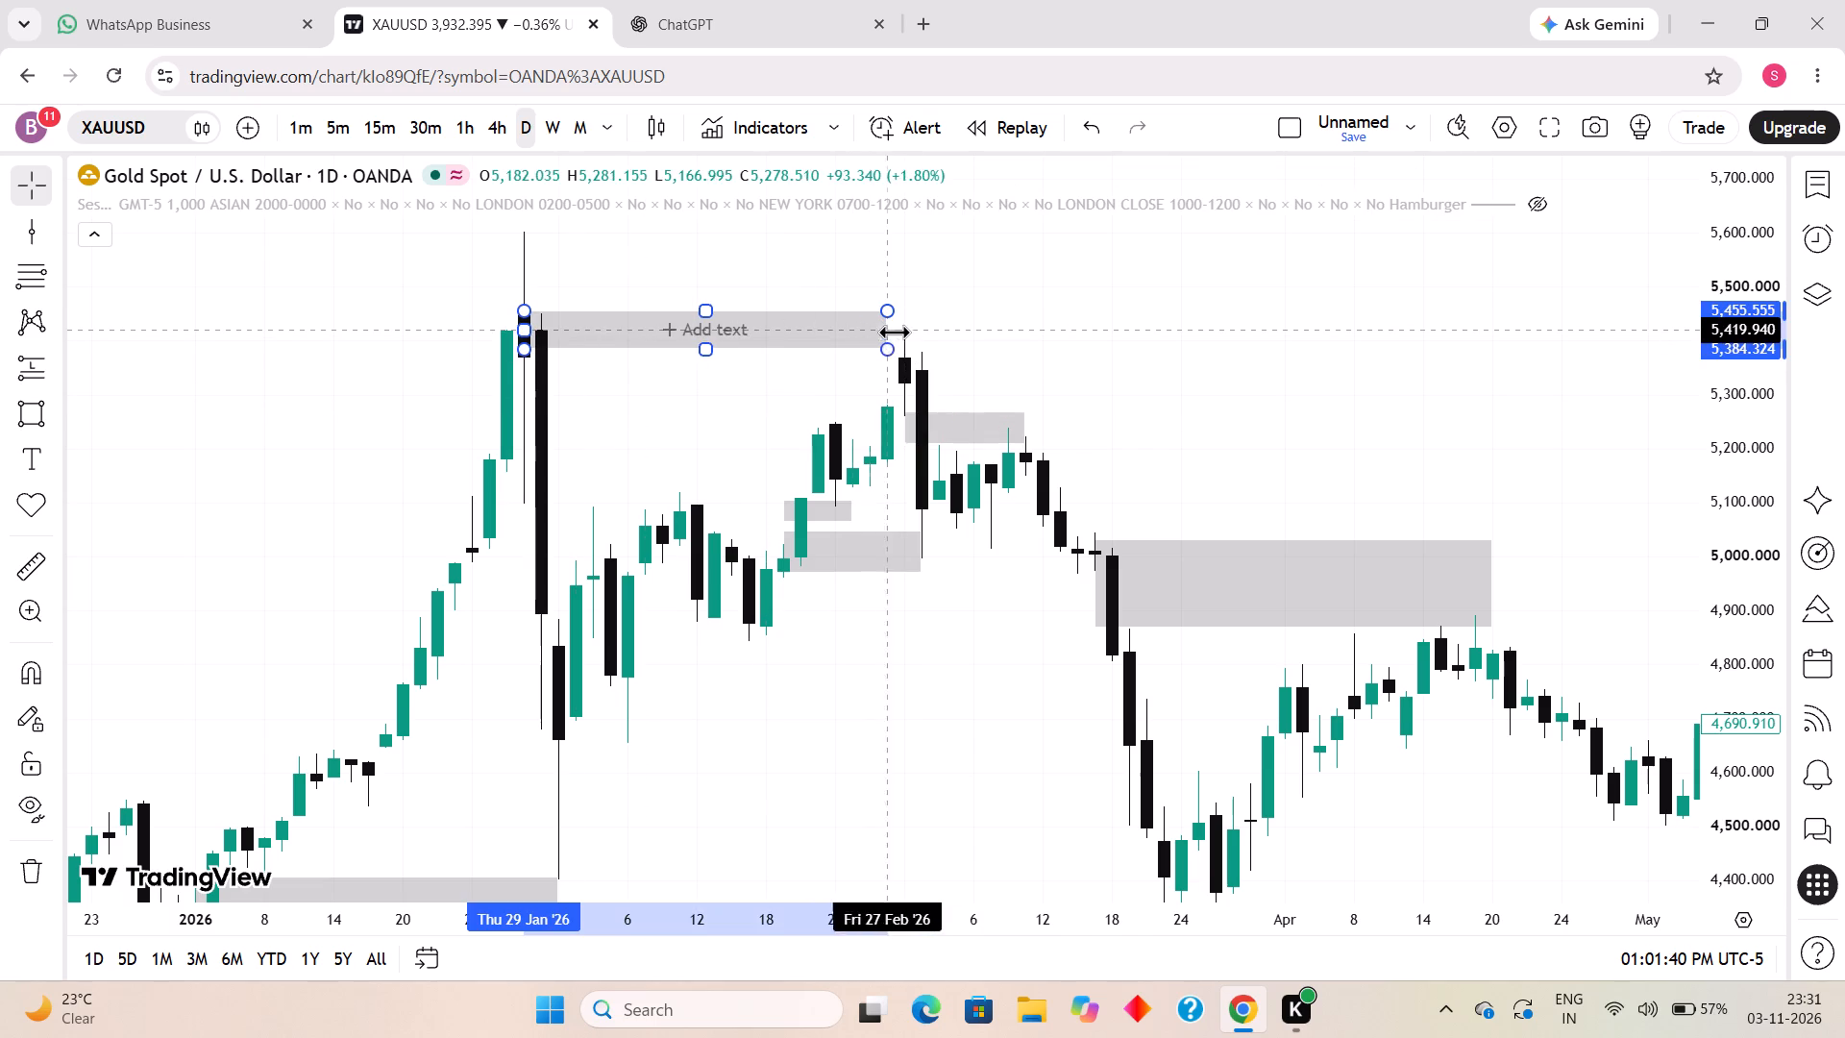
pyautogui.moveTo(894, 332); pyautogui.dragTo(911, 334)
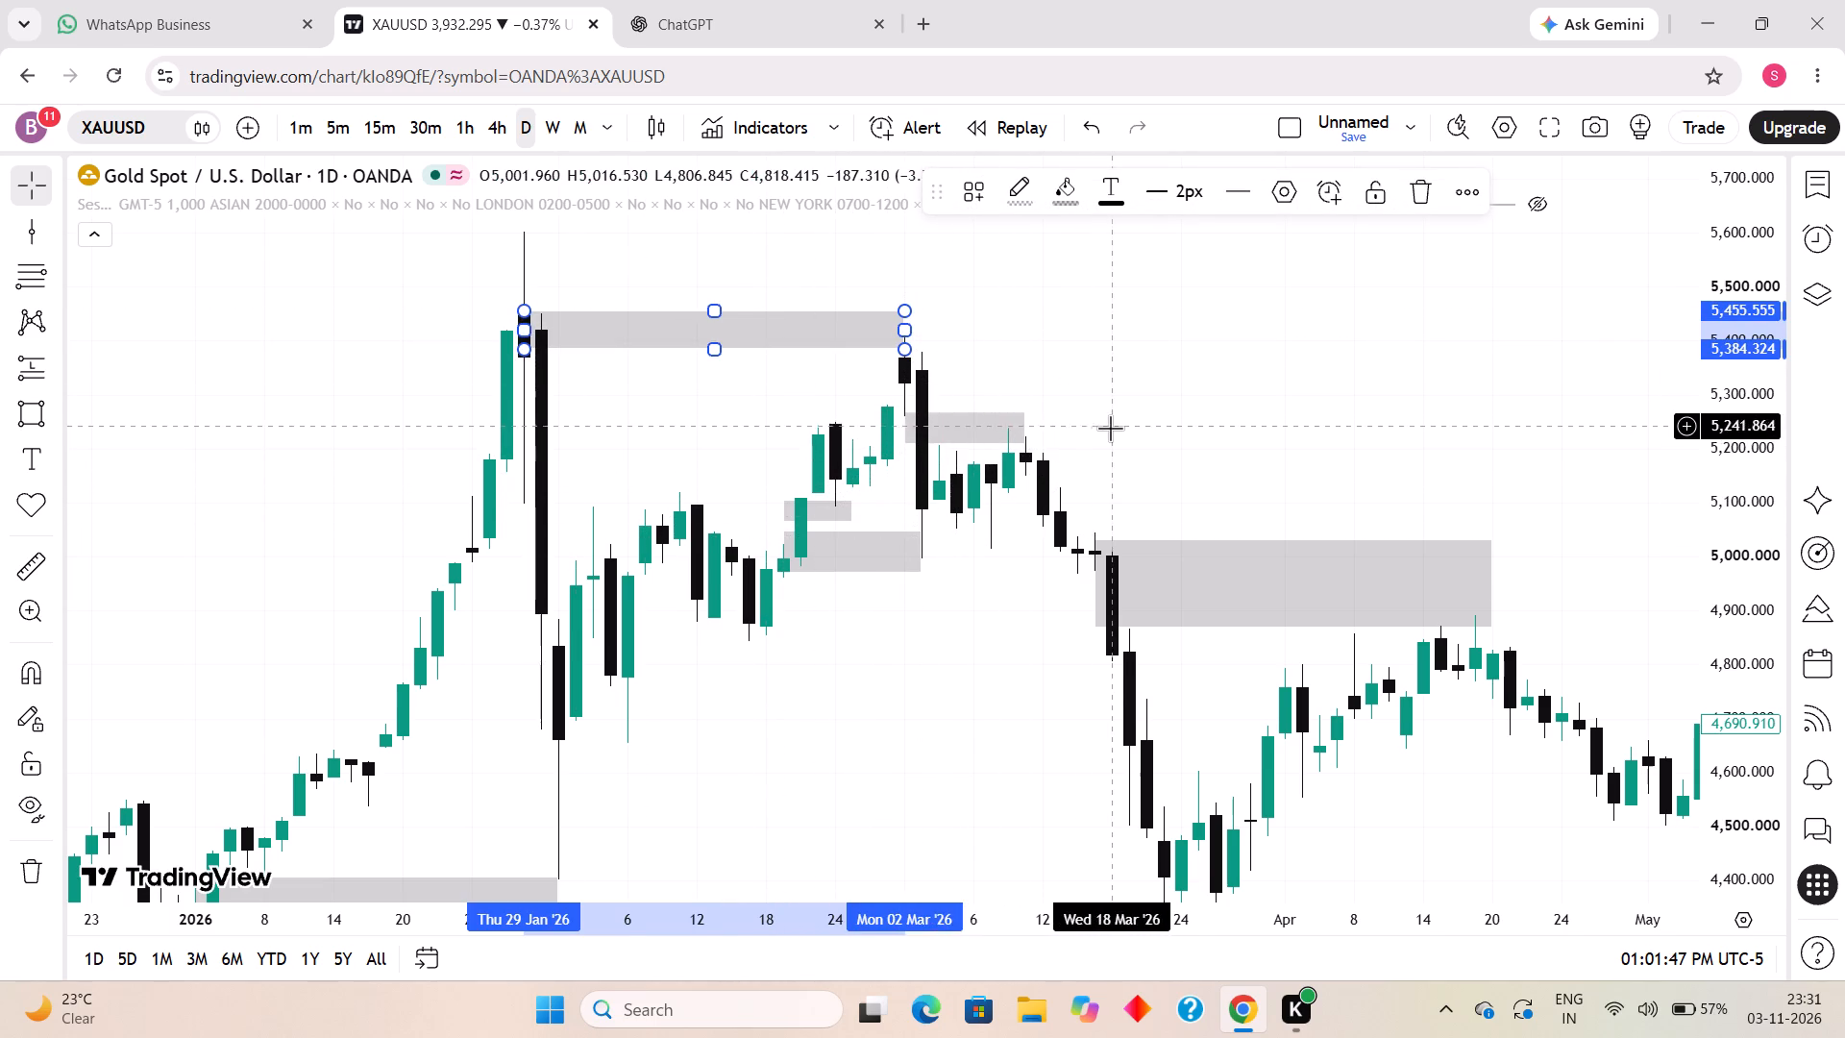
# Draw a thin rectangle zone from 11 to 23 Mar 2026 between about 5,153 and 5,127.
pyautogui.moveTo(1119, 430); pyautogui.dragTo(956, 314)
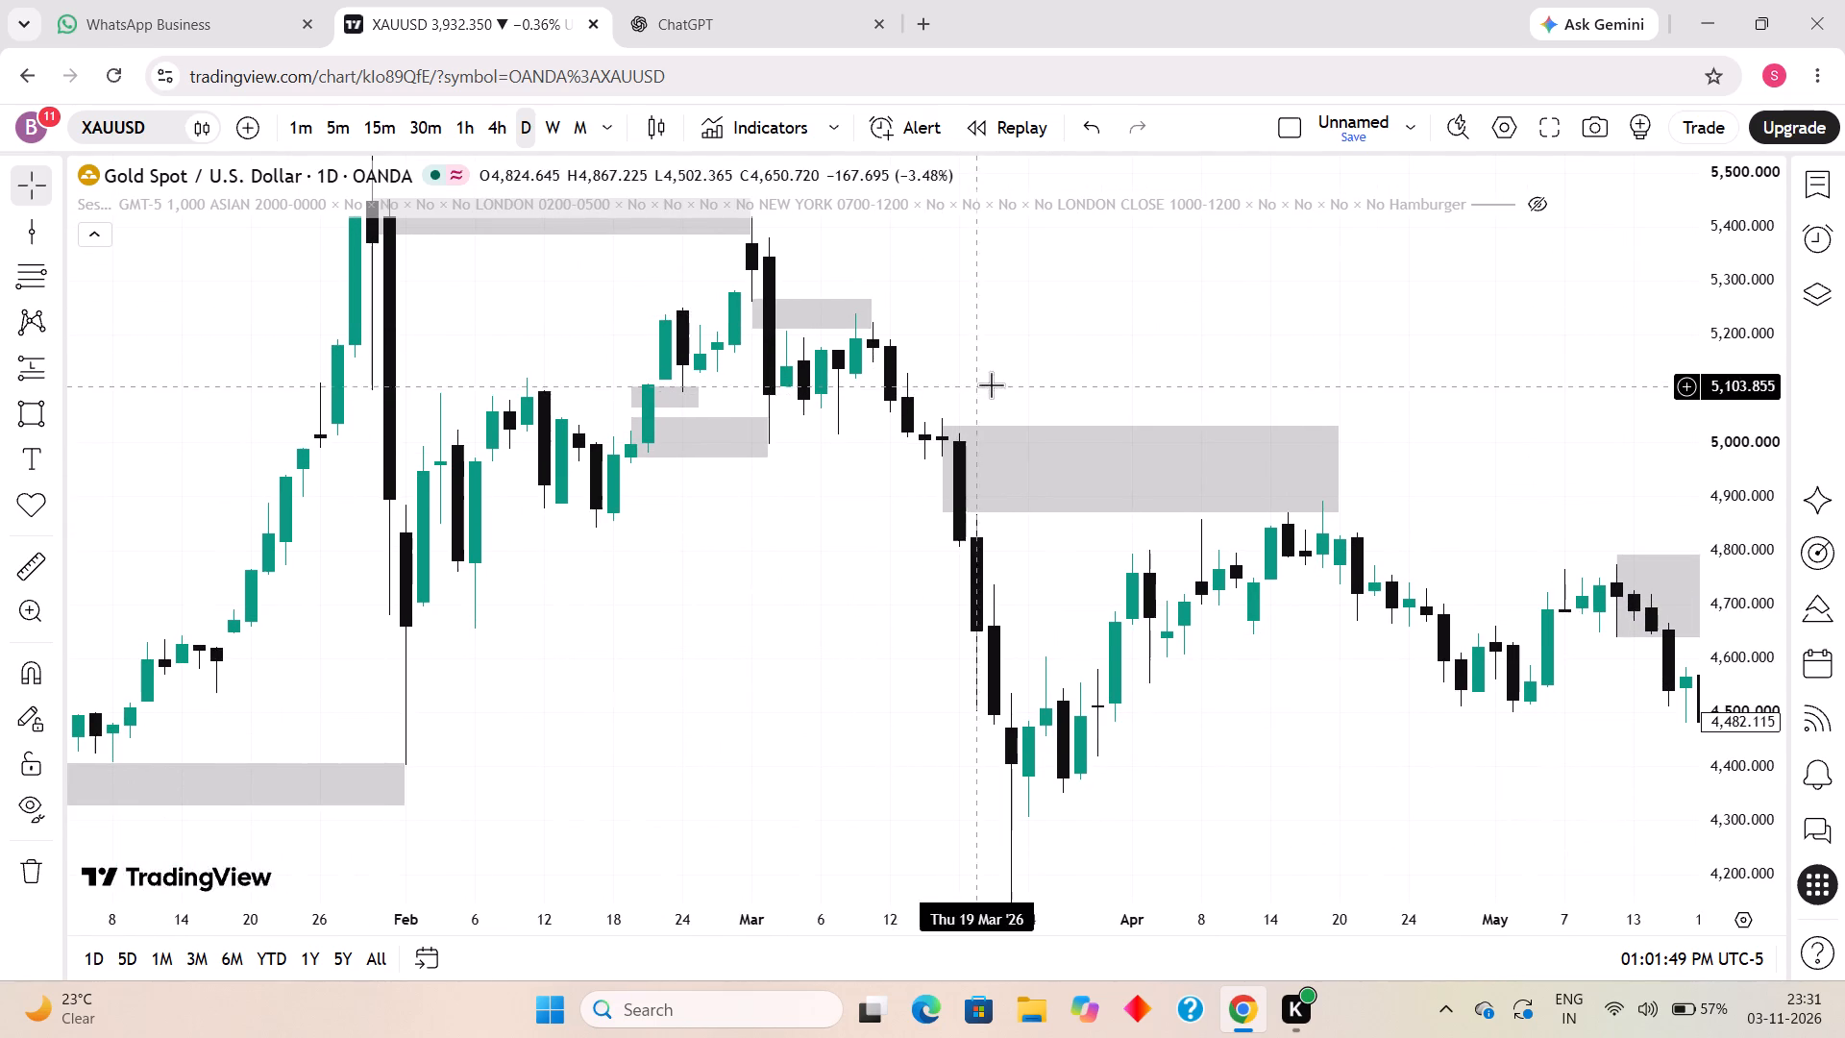
pyautogui.moveTo(994, 384); pyautogui.dragTo(1066, 479)
pyautogui.moveTo(1754, 623); pyautogui.dragTo(1742, 590)
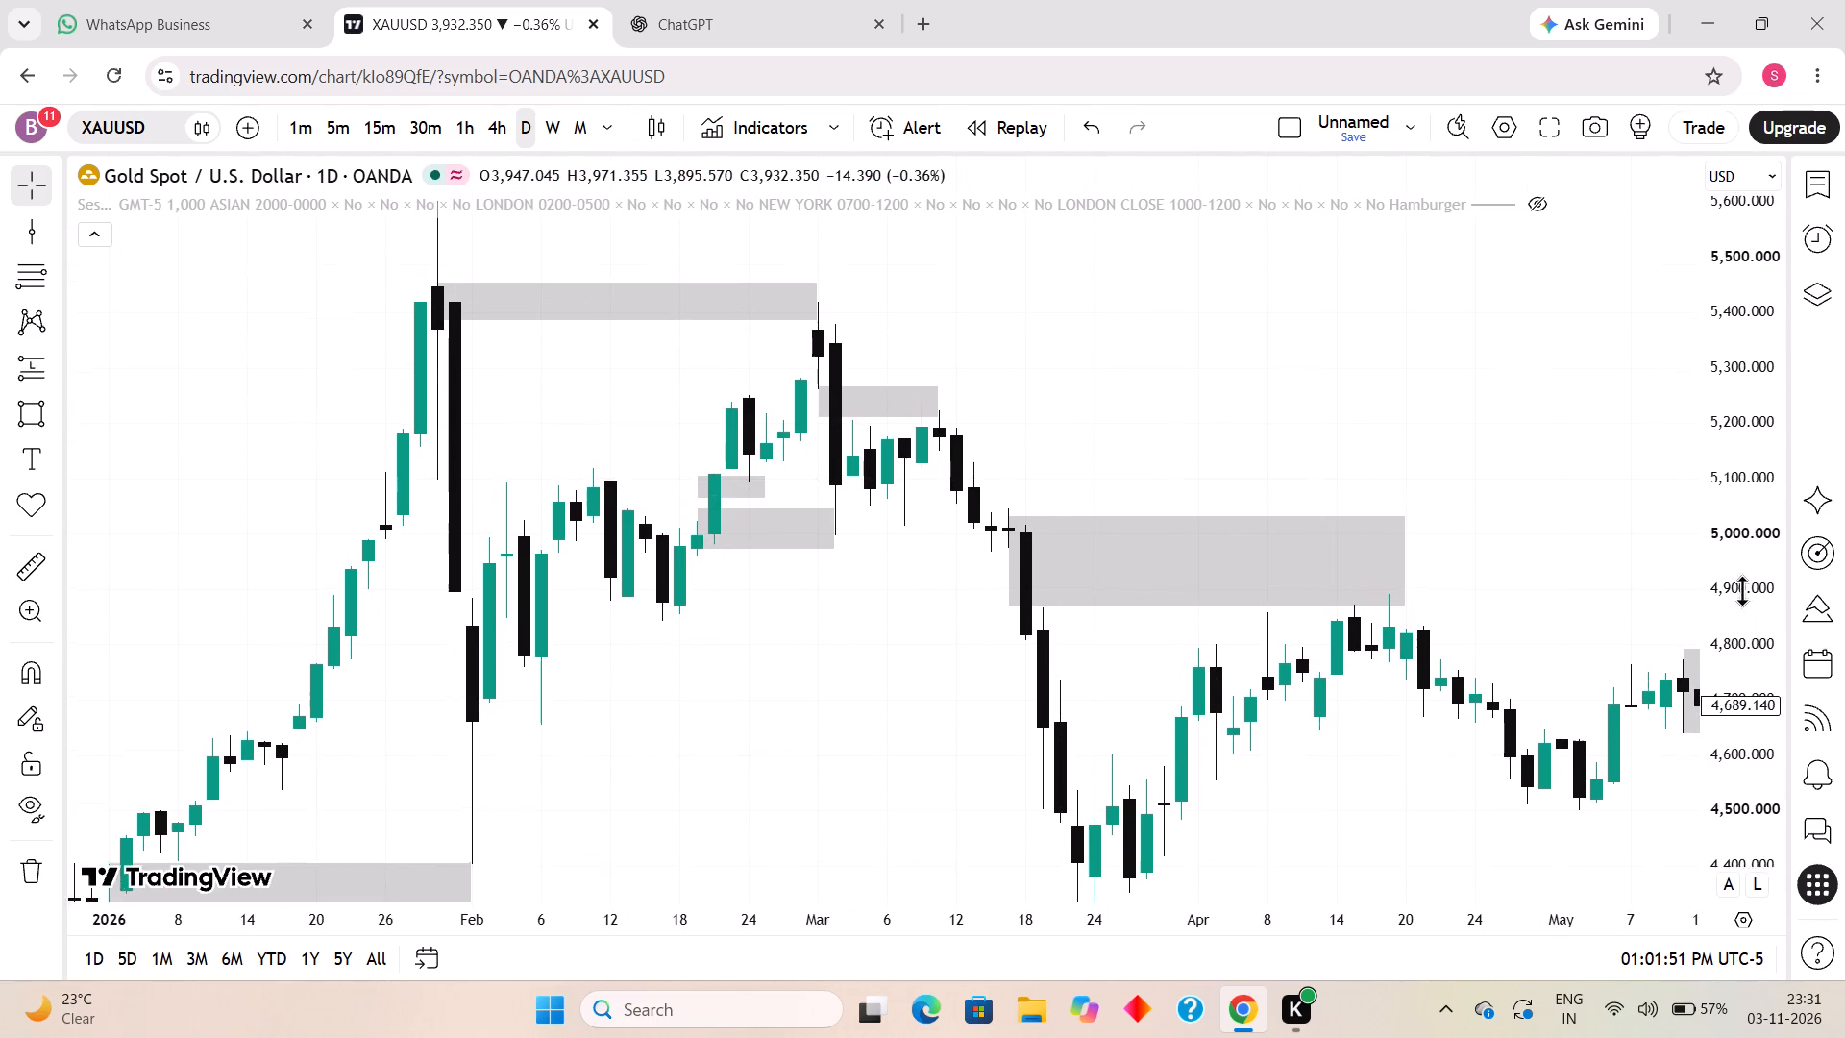
pyautogui.moveTo(1742, 590); pyautogui.dragTo(1683, 398)
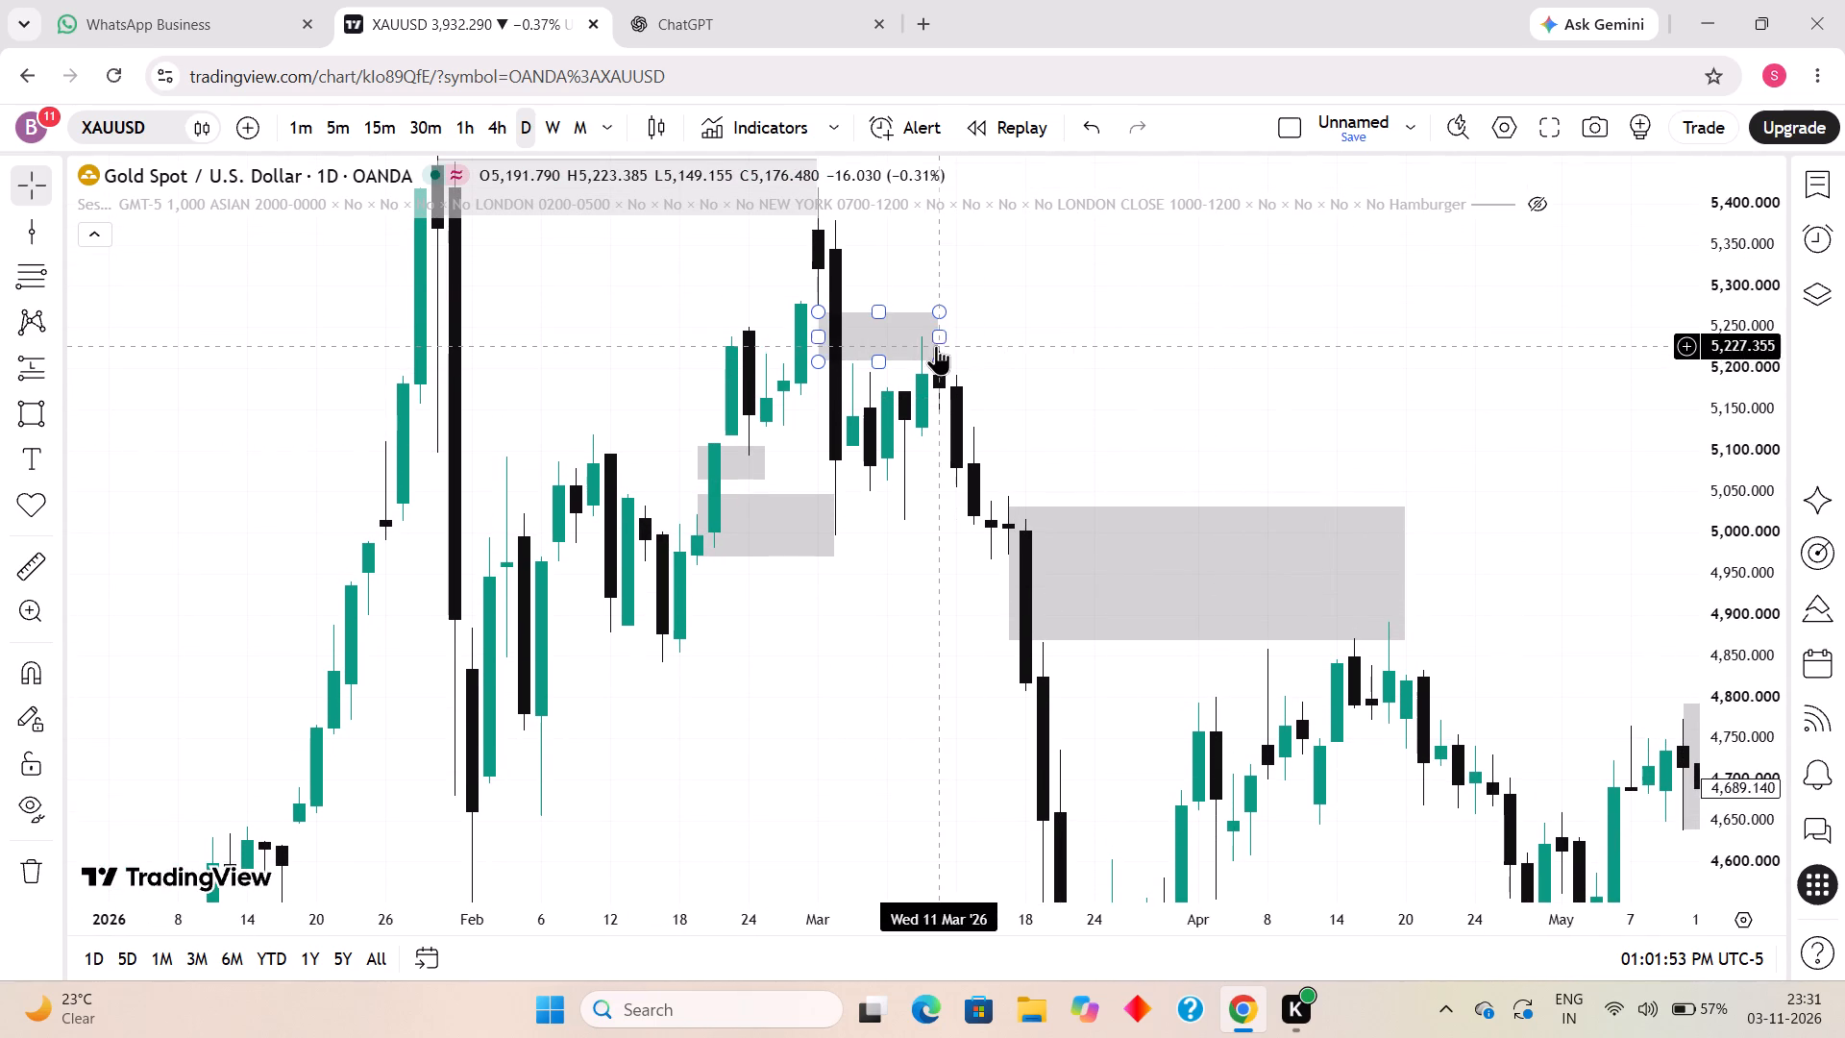
pyautogui.click(936, 337)
pyautogui.click(1011, 404)
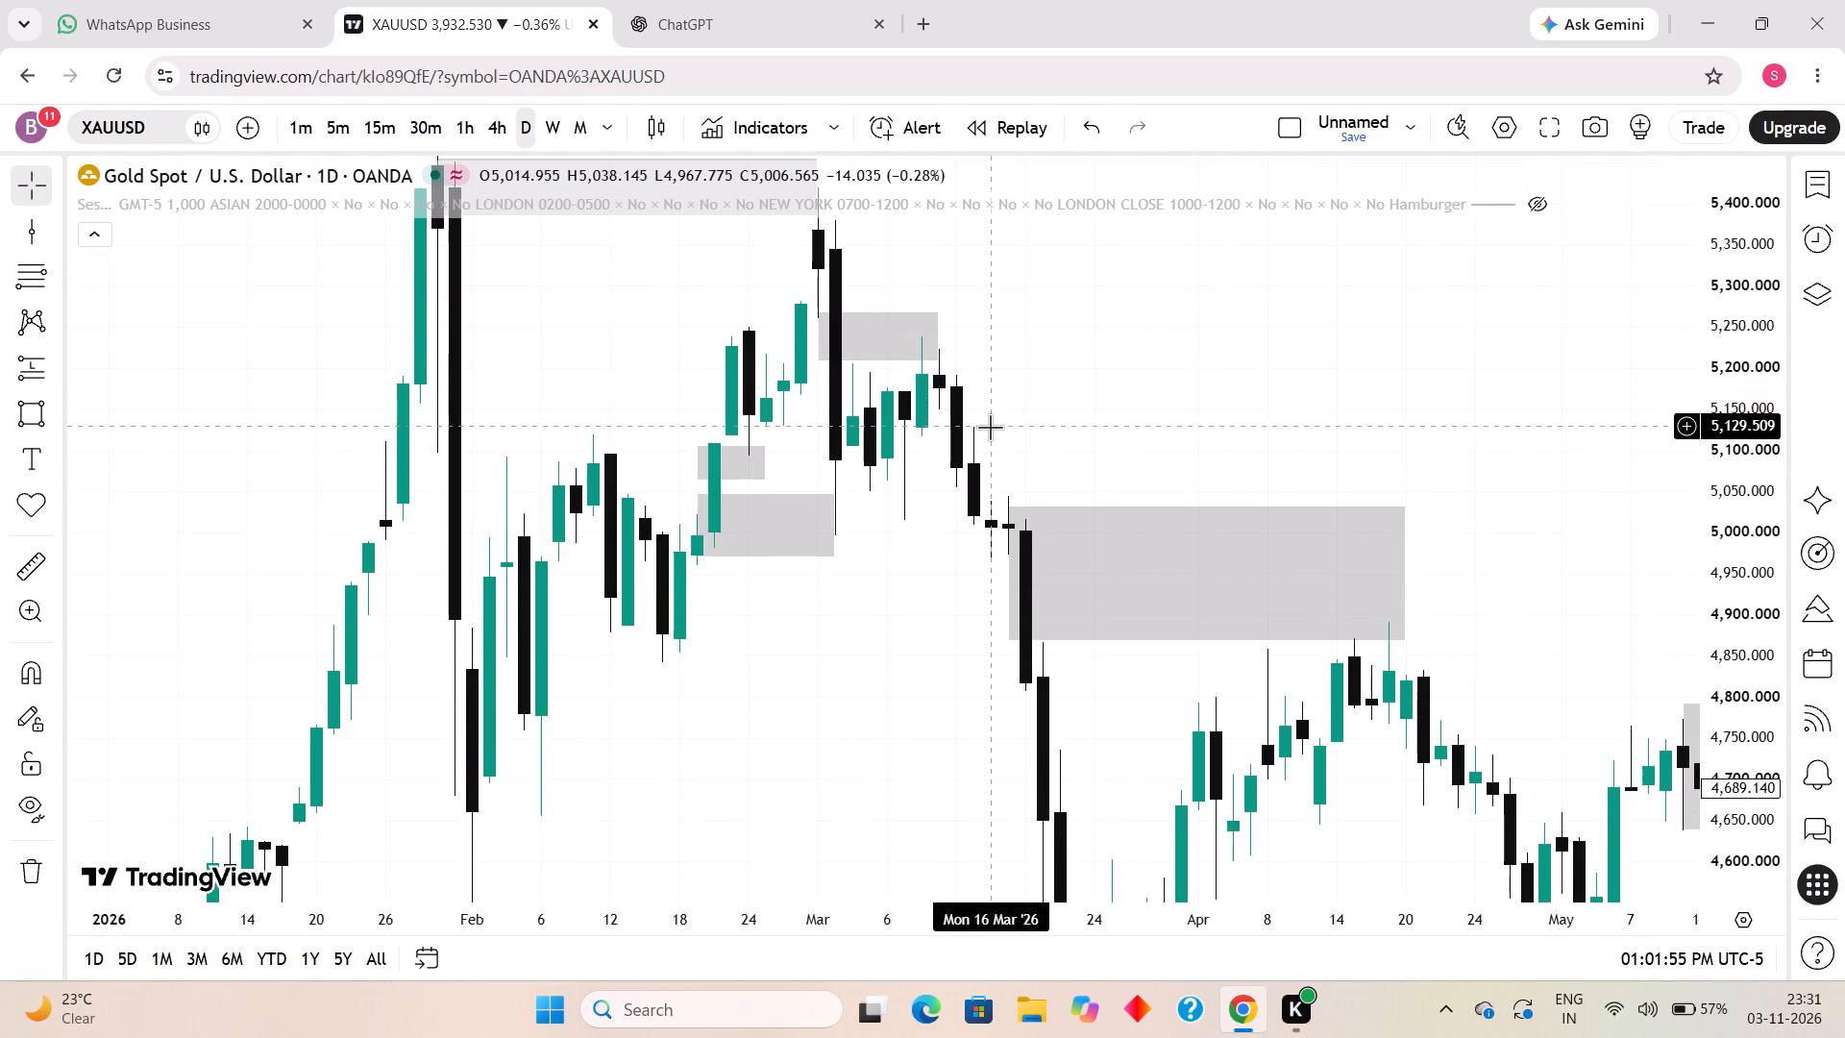
pyautogui.click(23, 412)
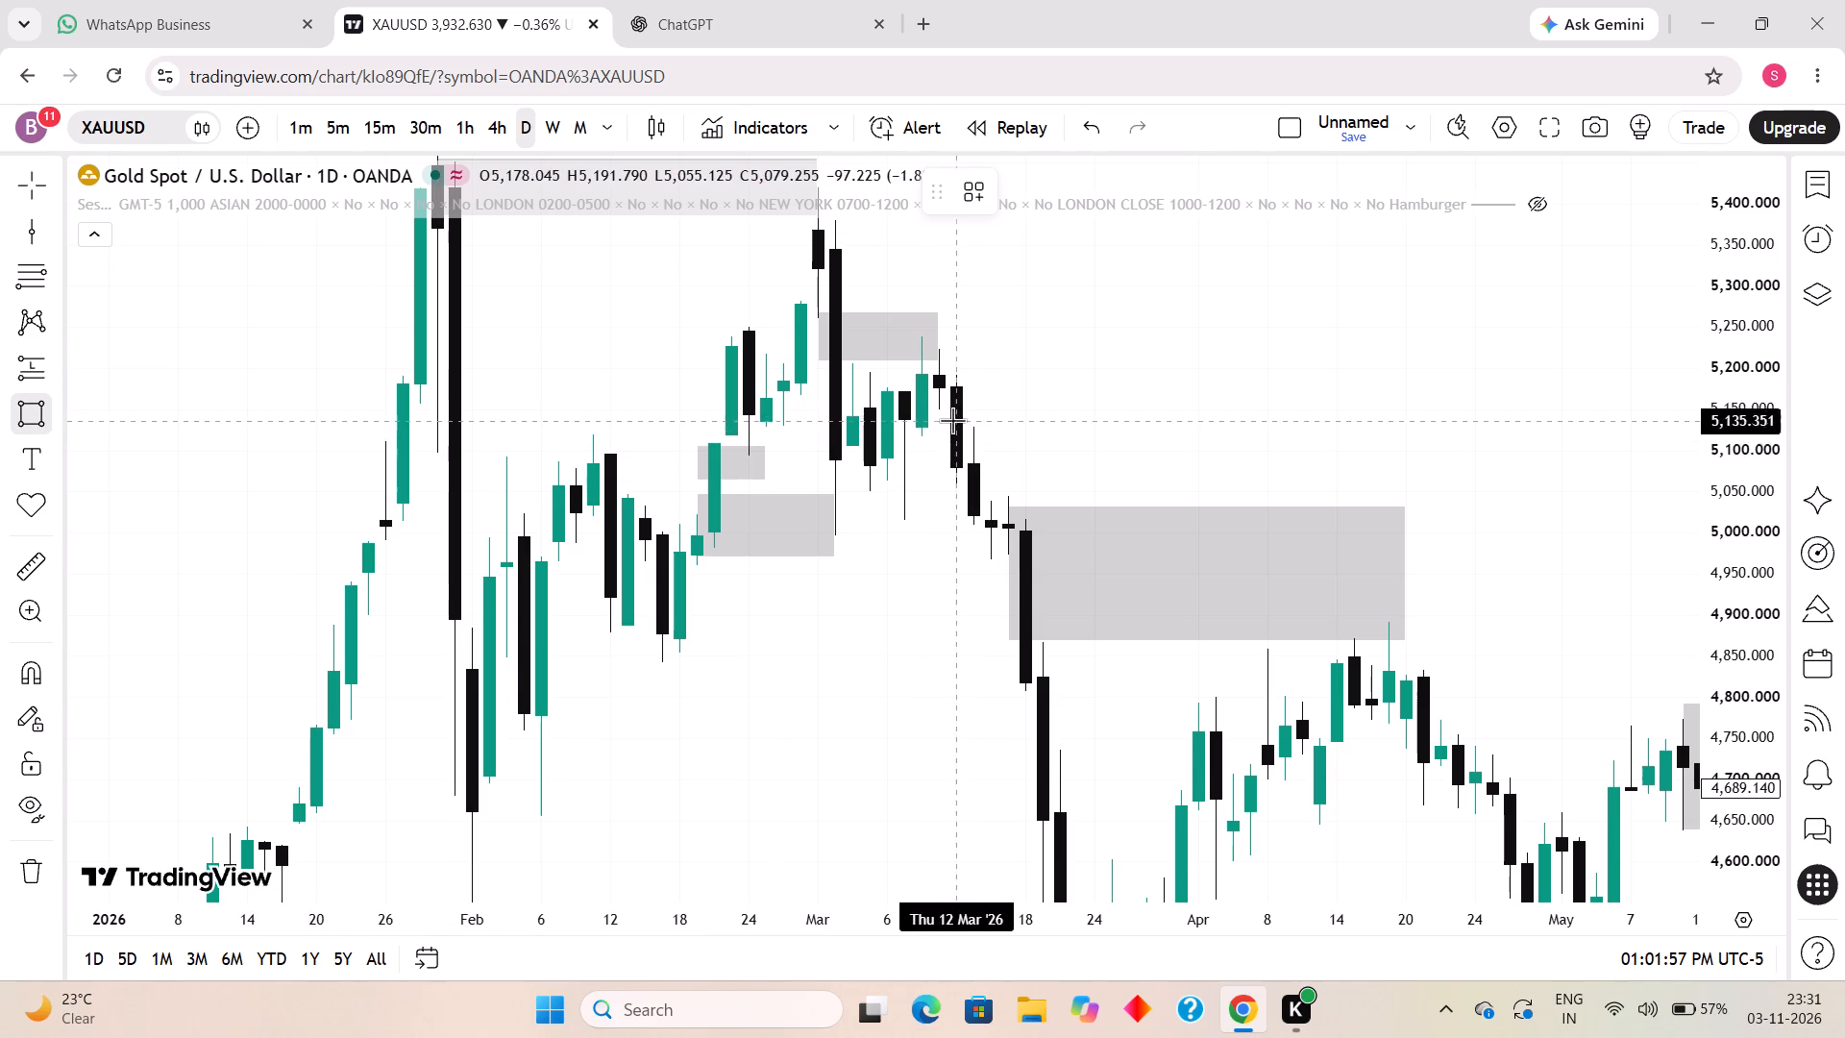
pyautogui.click(943, 407)
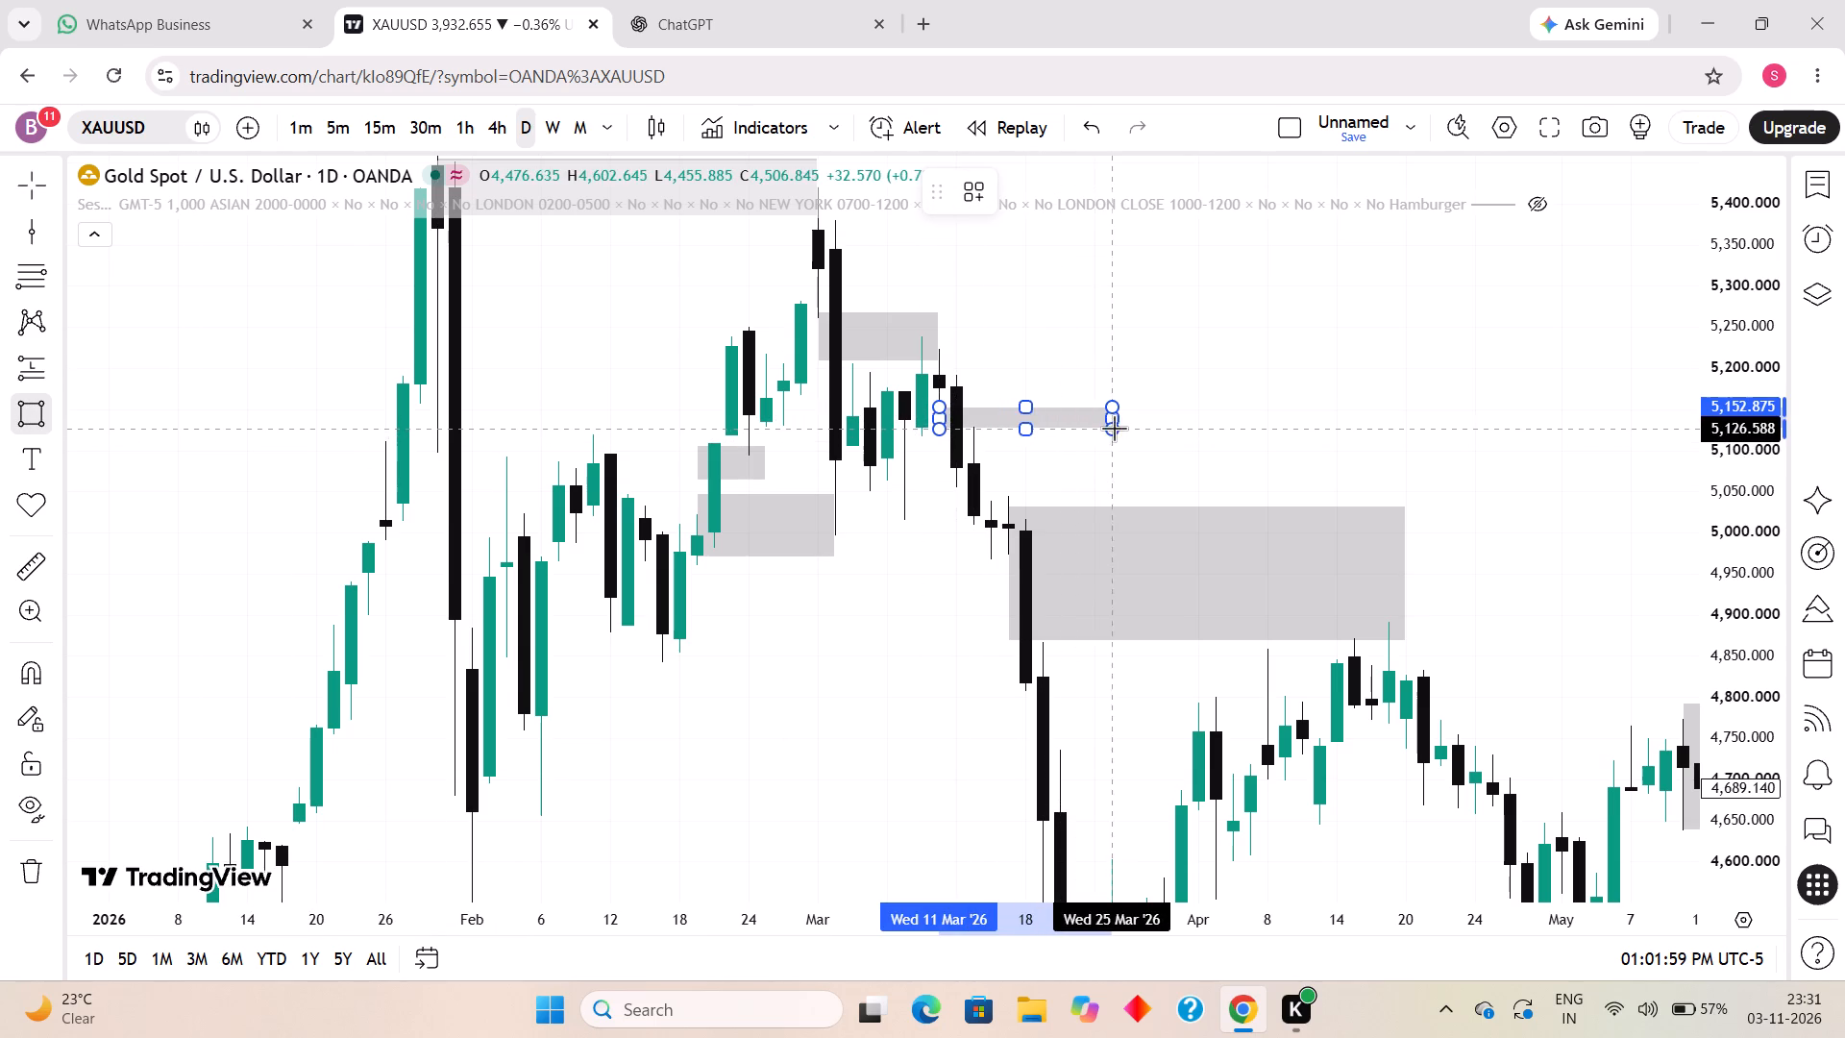
pyautogui.click(1071, 430)
# Raise the top of the zone starting 17 Mar 2026 to about 5,040.
pyautogui.moveTo(1032, 474); pyautogui.dragTo(938, 300)
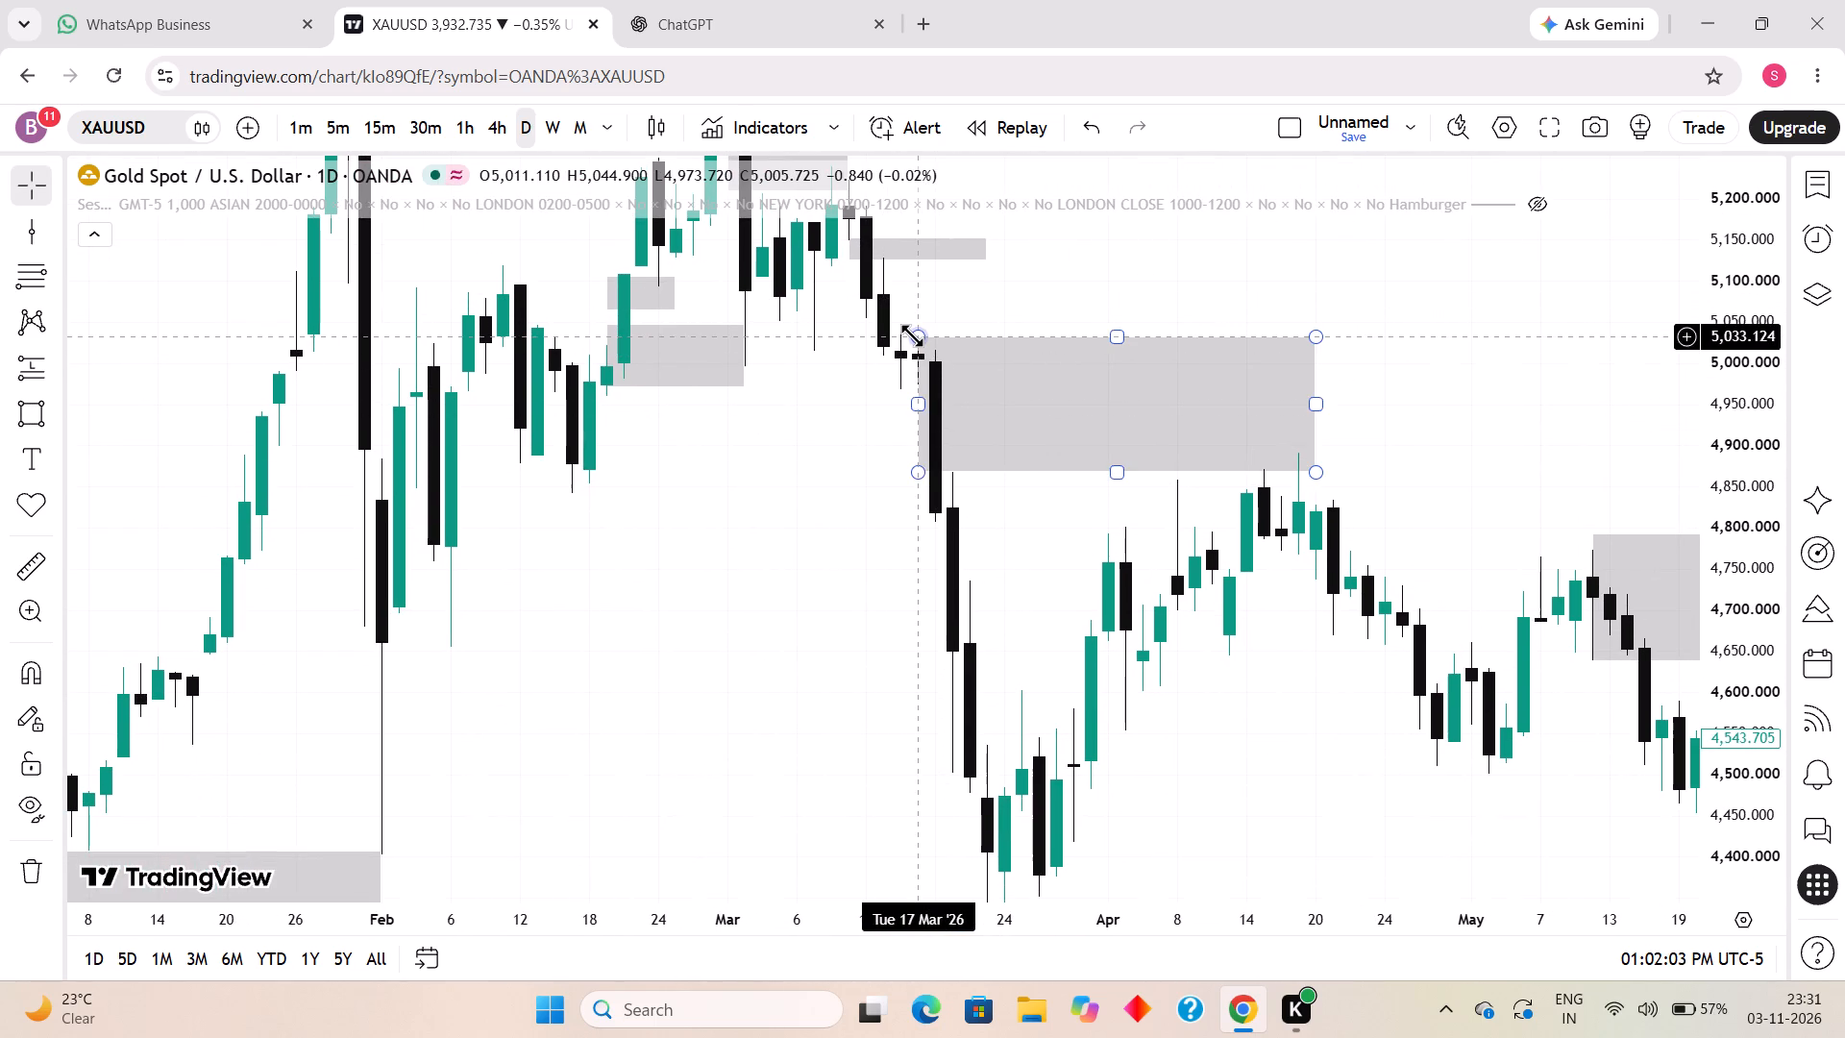
pyautogui.moveTo(912, 335); pyautogui.dragTo(912, 327)
pyautogui.click(1022, 537)
# Examine the daily candles from late March to May 2026 above the 4,112–4,023 zone.
pyautogui.moveTo(1023, 540); pyautogui.dragTo(1000, 511)
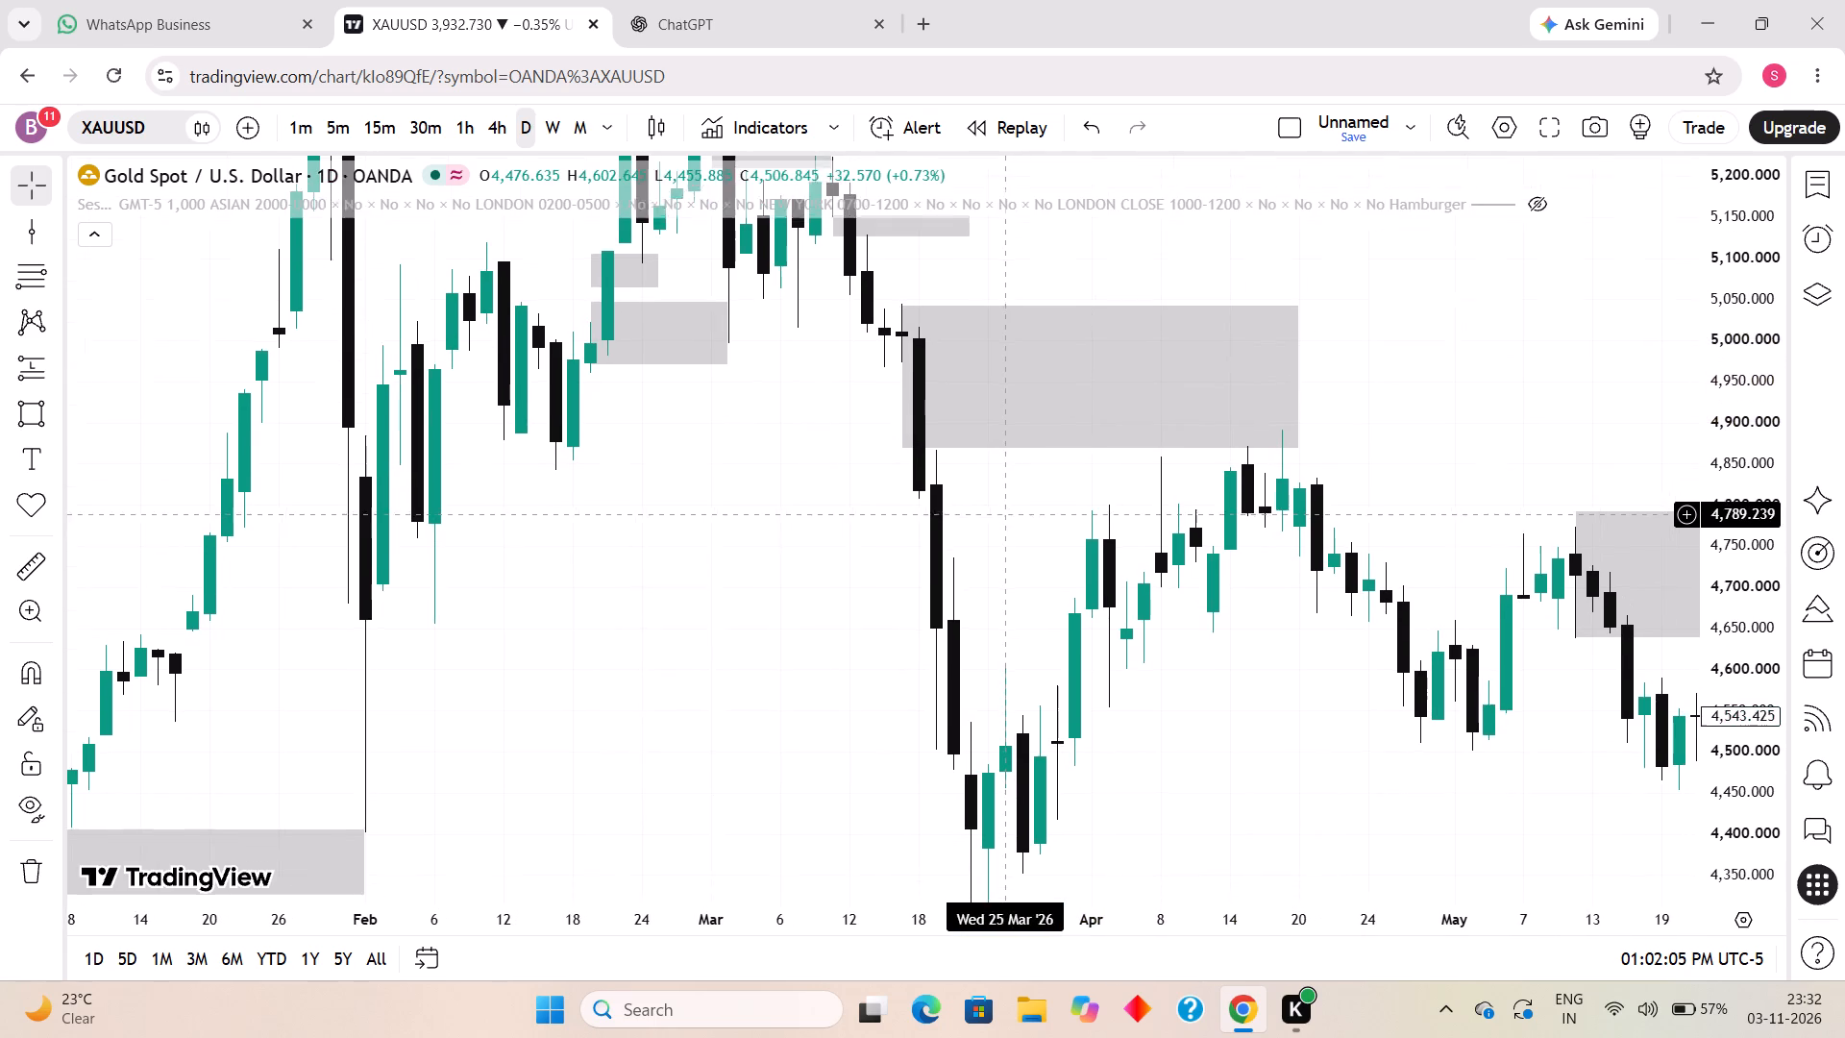
pyautogui.moveTo(1000, 511); pyautogui.dragTo(996, 436)
pyautogui.scroll(-2, 998, 437)
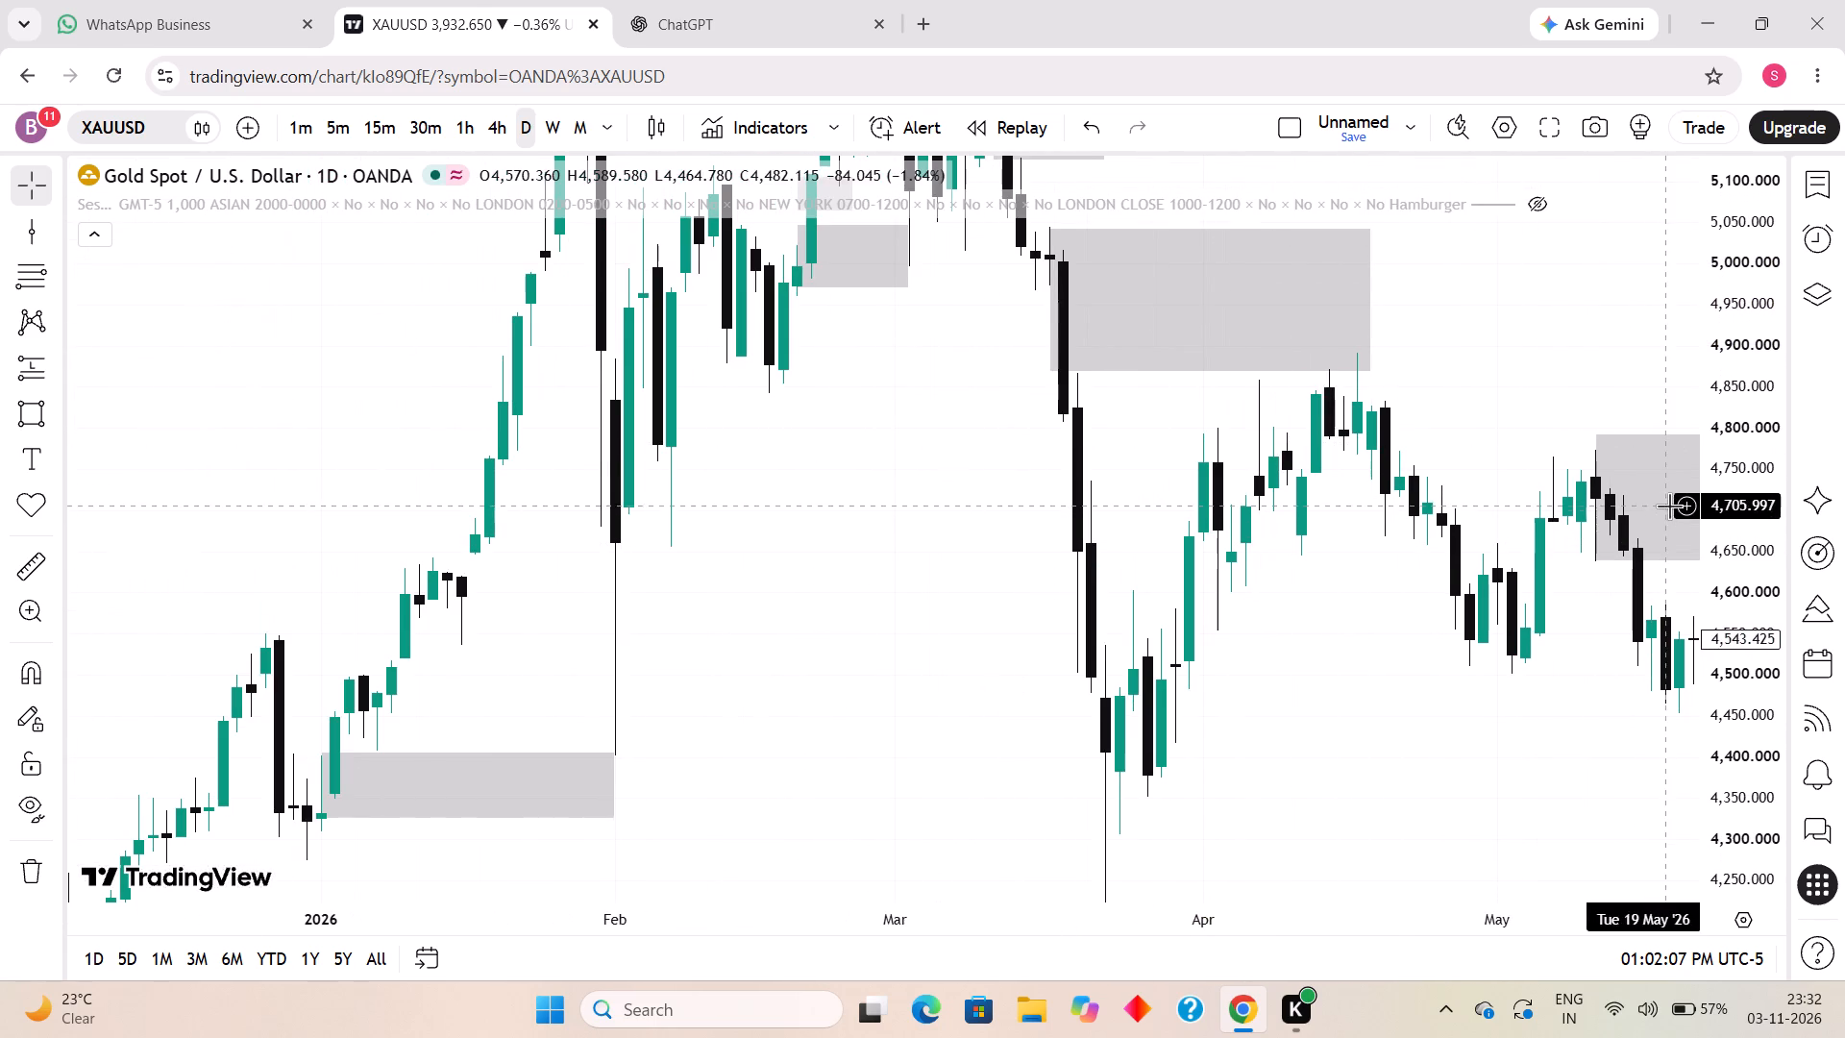
pyautogui.moveTo(1733, 522); pyautogui.dragTo(1685, 631)
pyautogui.moveTo(1234, 679); pyautogui.dragTo(1190, 433)
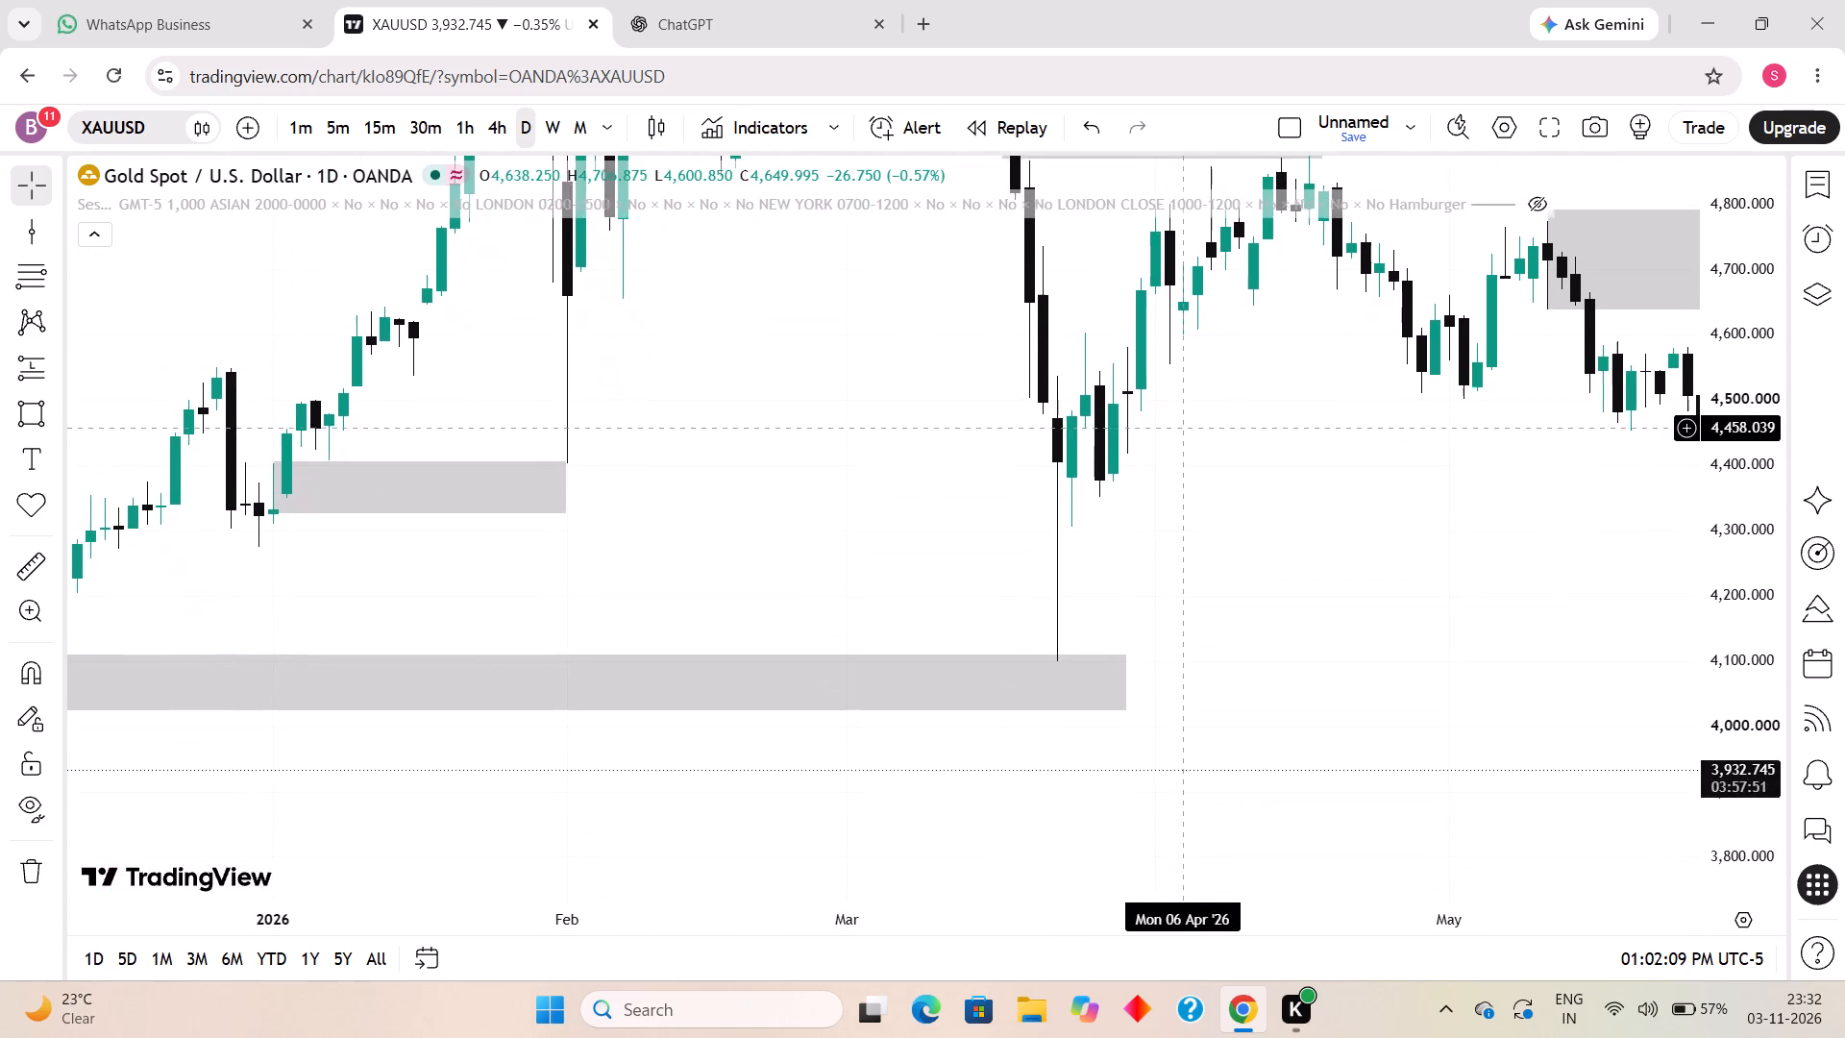
pyautogui.moveTo(1190, 433); pyautogui.dragTo(1200, 540)
pyautogui.scroll(1, 1150, 546)
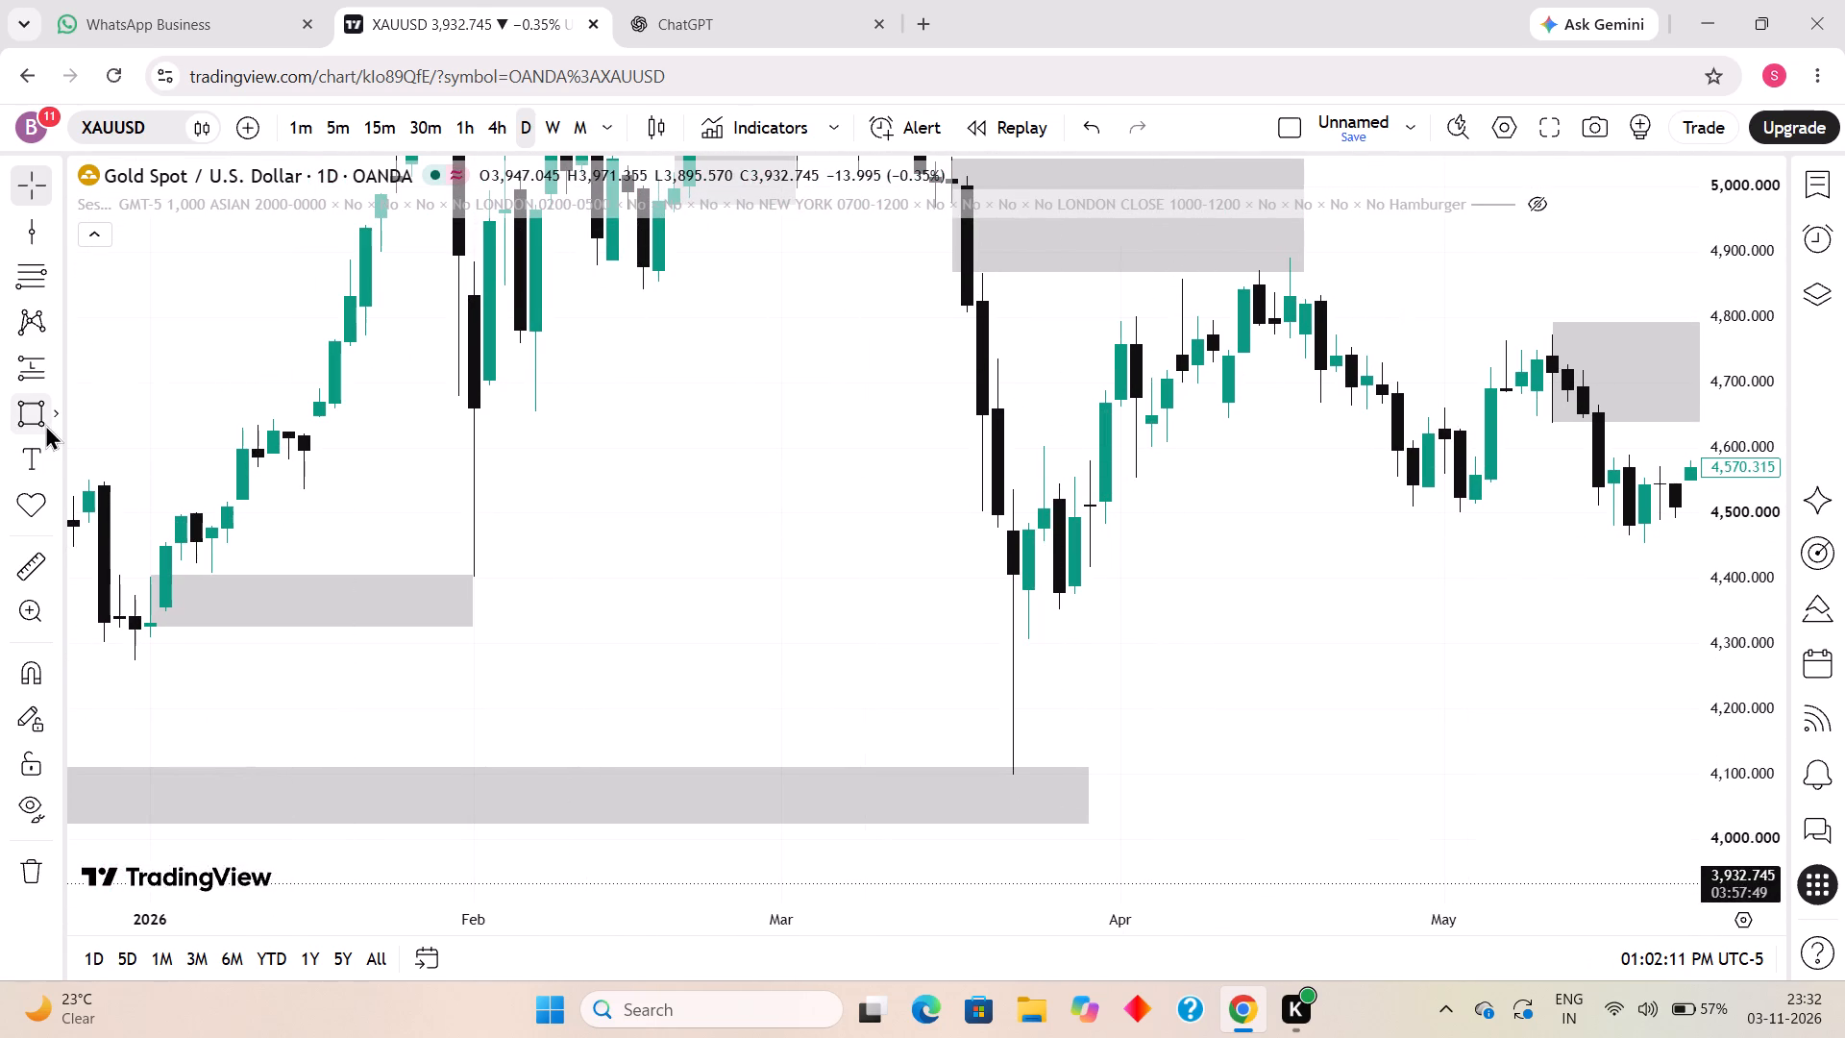
# Draw a rectangle zone from 30 Mar to 2 Apr 2026 between about 4,581 and 4,425.
pyautogui.click(35, 418)
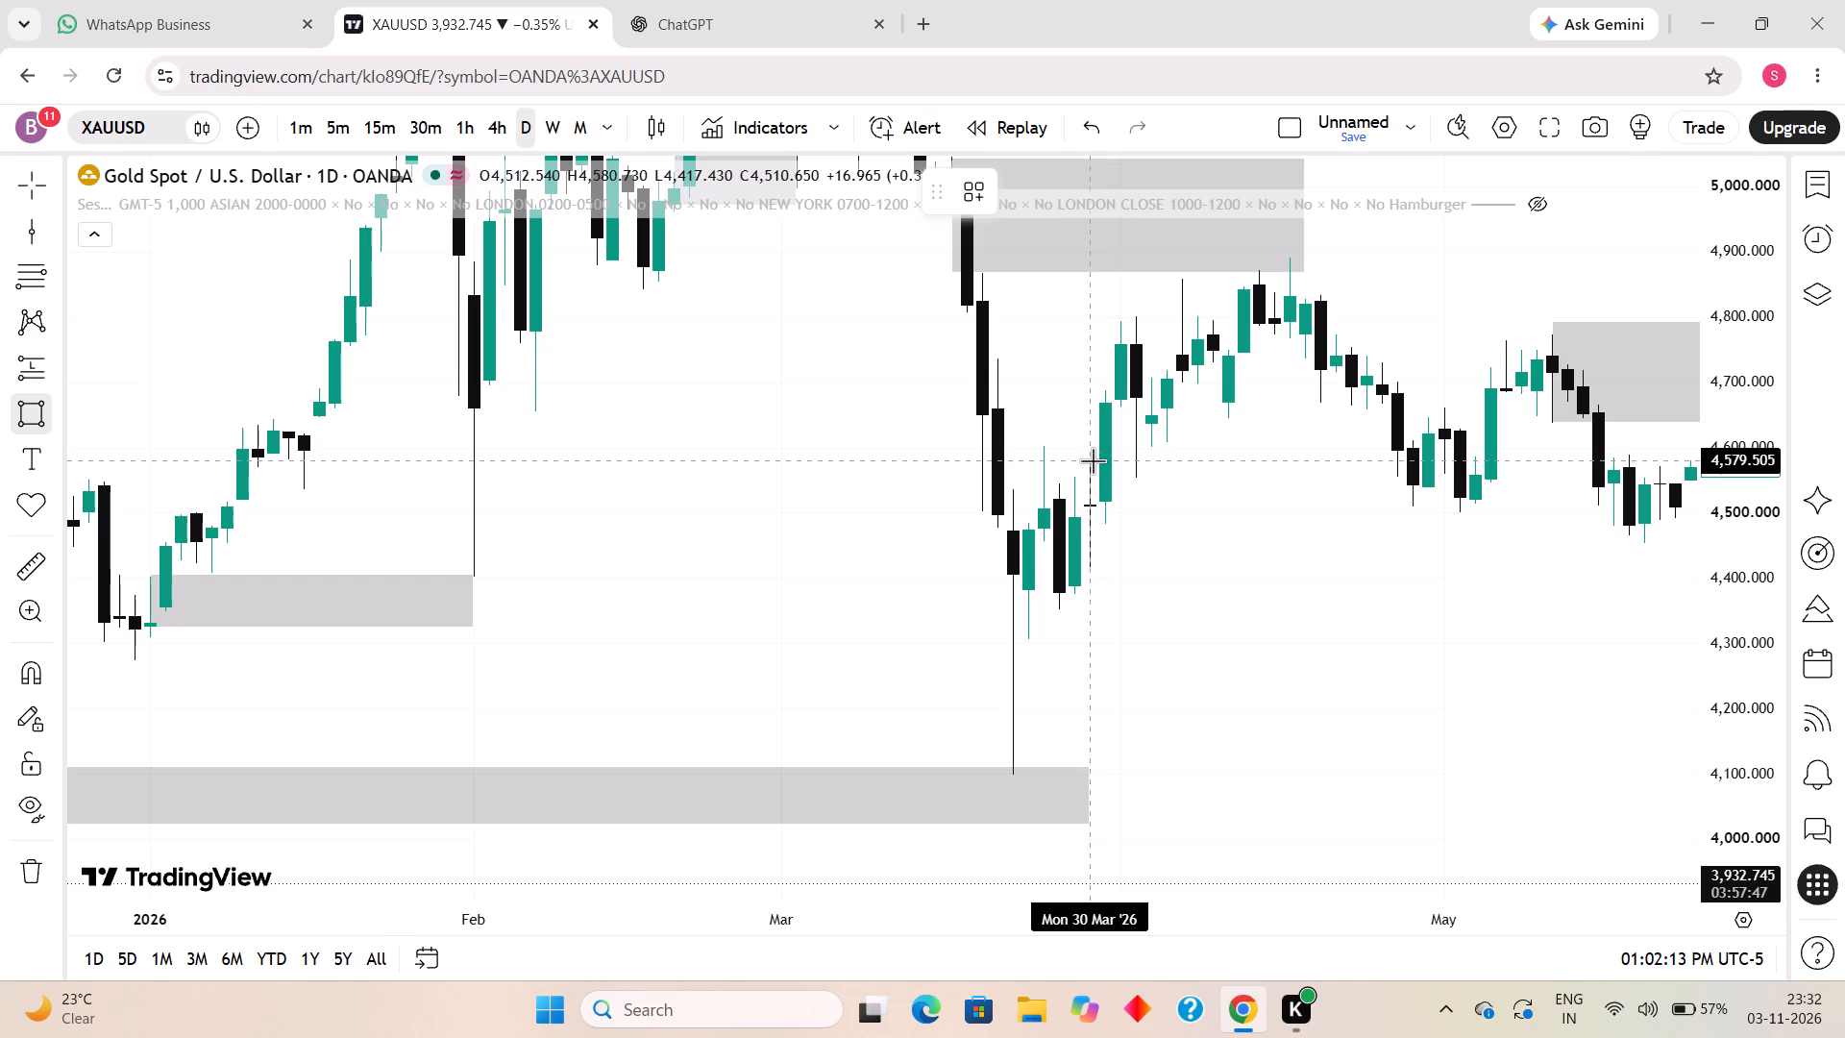
pyautogui.click(1090, 459)
pyautogui.click(1144, 561)
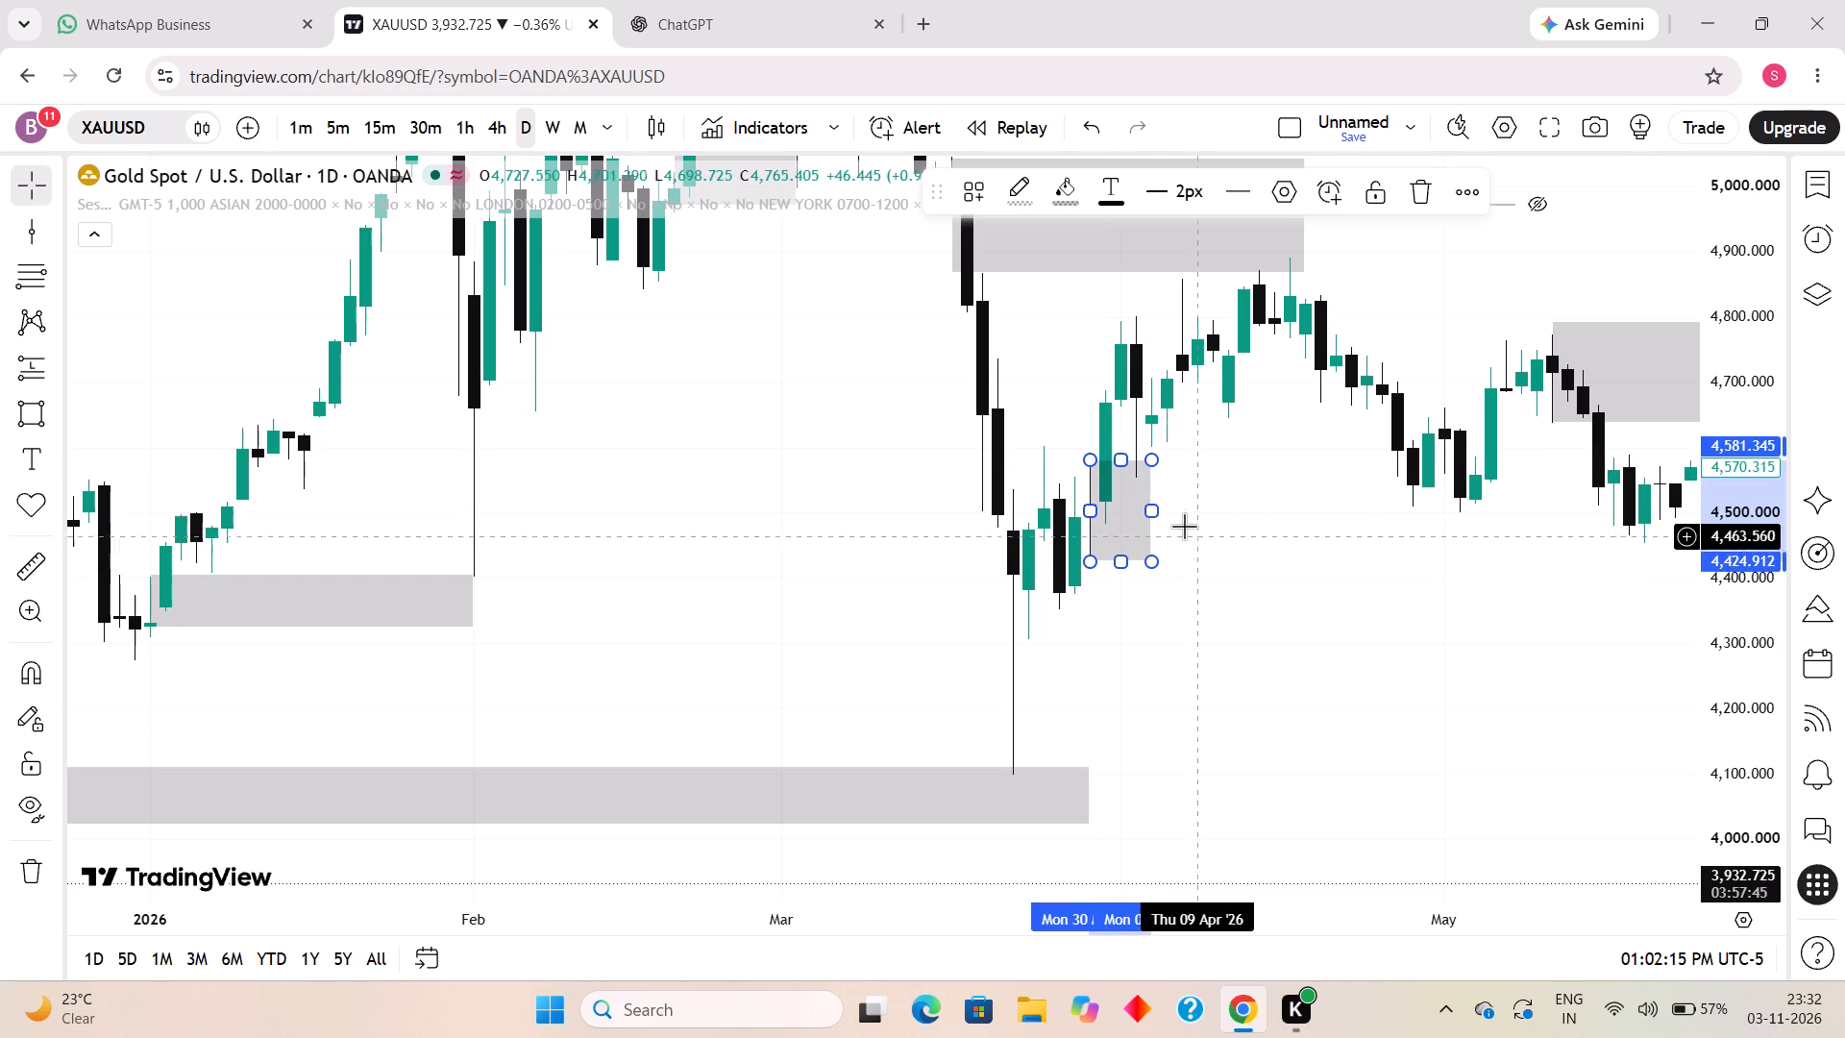
pyautogui.moveTo(1154, 513); pyautogui.dragTo(1144, 512)
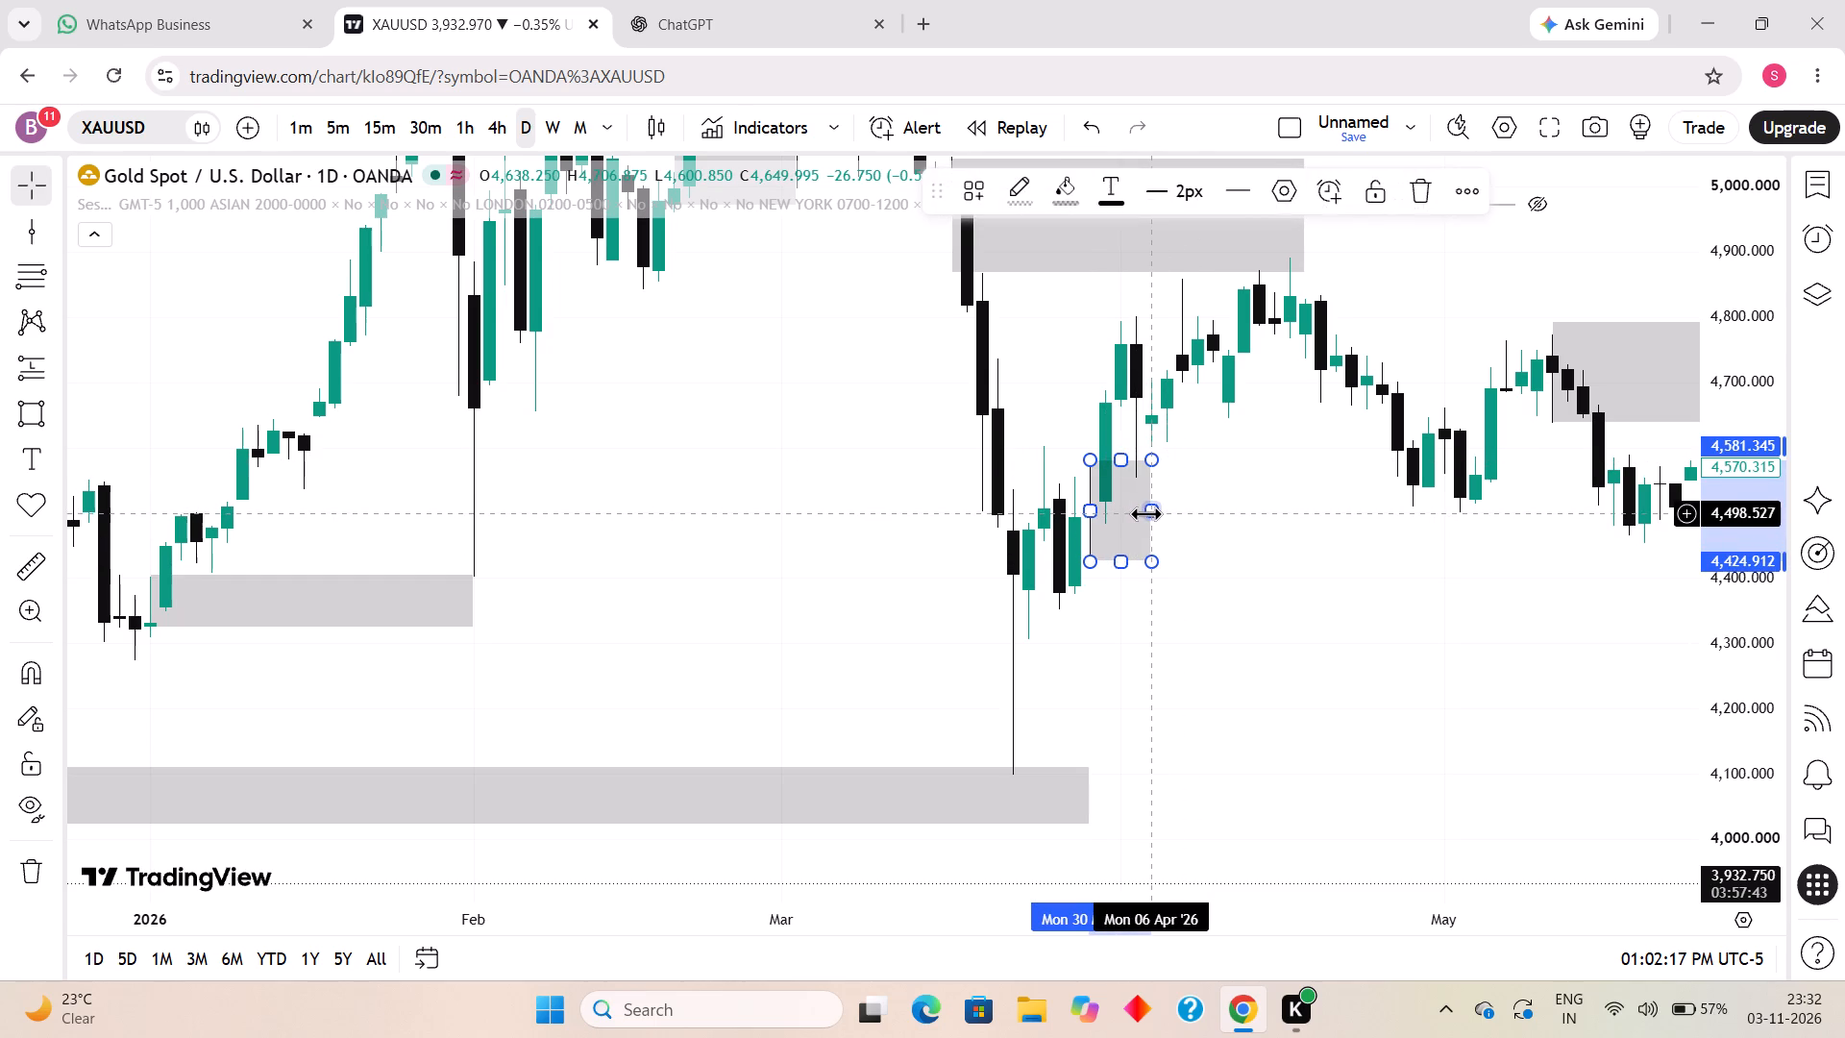
pyautogui.click(1145, 513)
pyautogui.click(1263, 478)
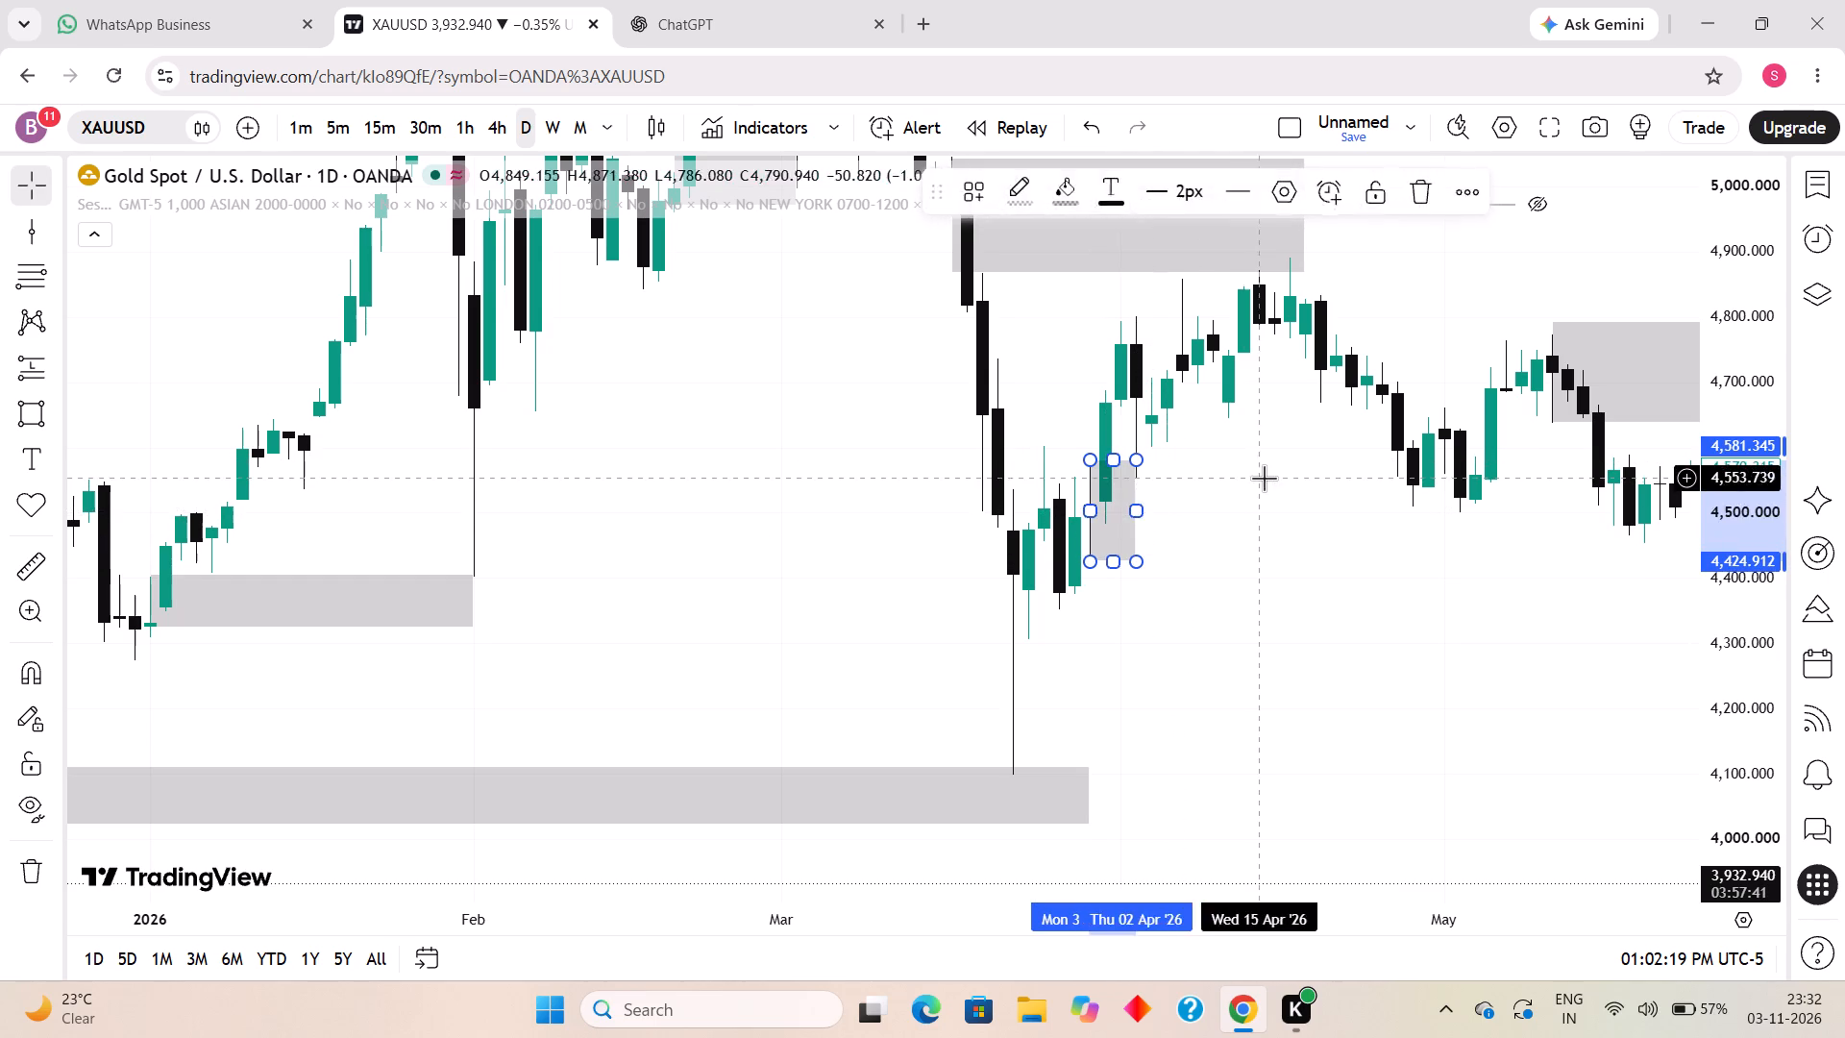
# Draw a small rectangle zone from 13 to 16 Apr 2026 between about 4,784 and 4,742.
pyautogui.scroll(4, 1151, 503)
pyautogui.moveTo(987, 504); pyautogui.dragTo(1094, 658)
pyautogui.moveTo(1754, 704); pyautogui.dragTo(1619, 445)
pyautogui.moveTo(1080, 542); pyautogui.dragTo(1090, 640)
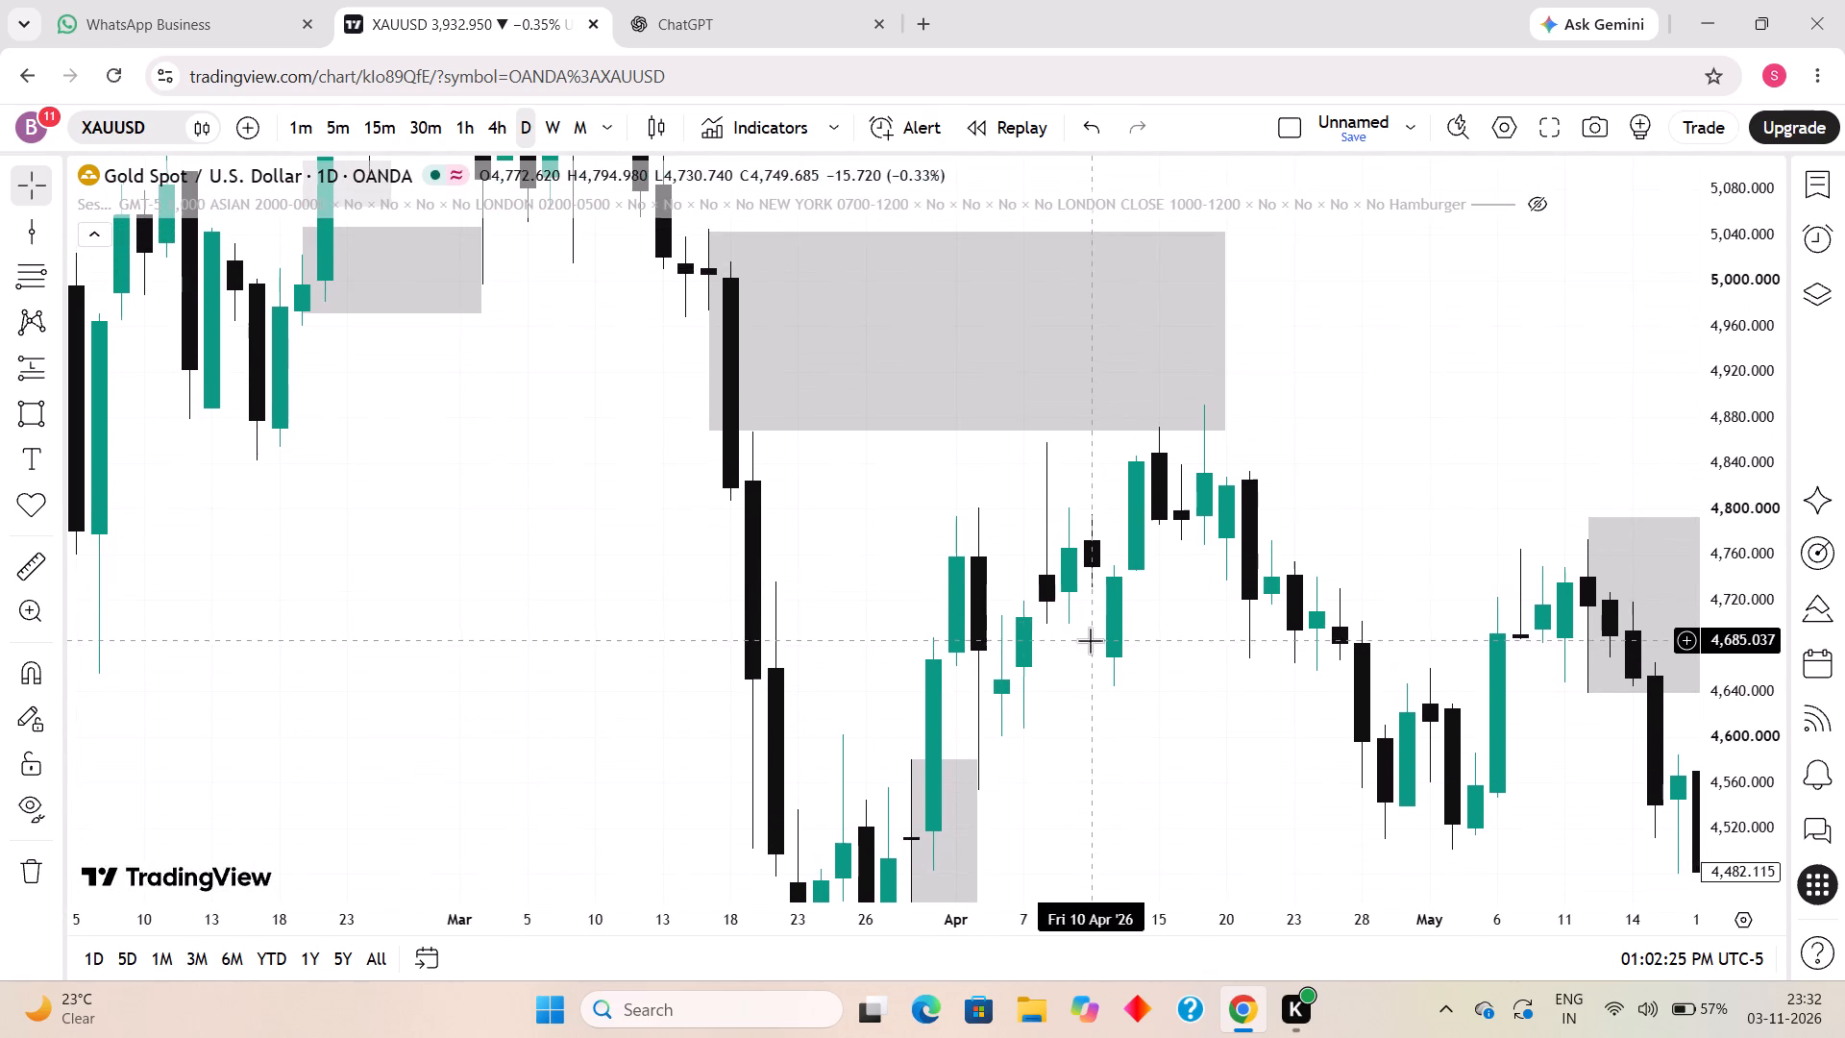
pyautogui.click(36, 412)
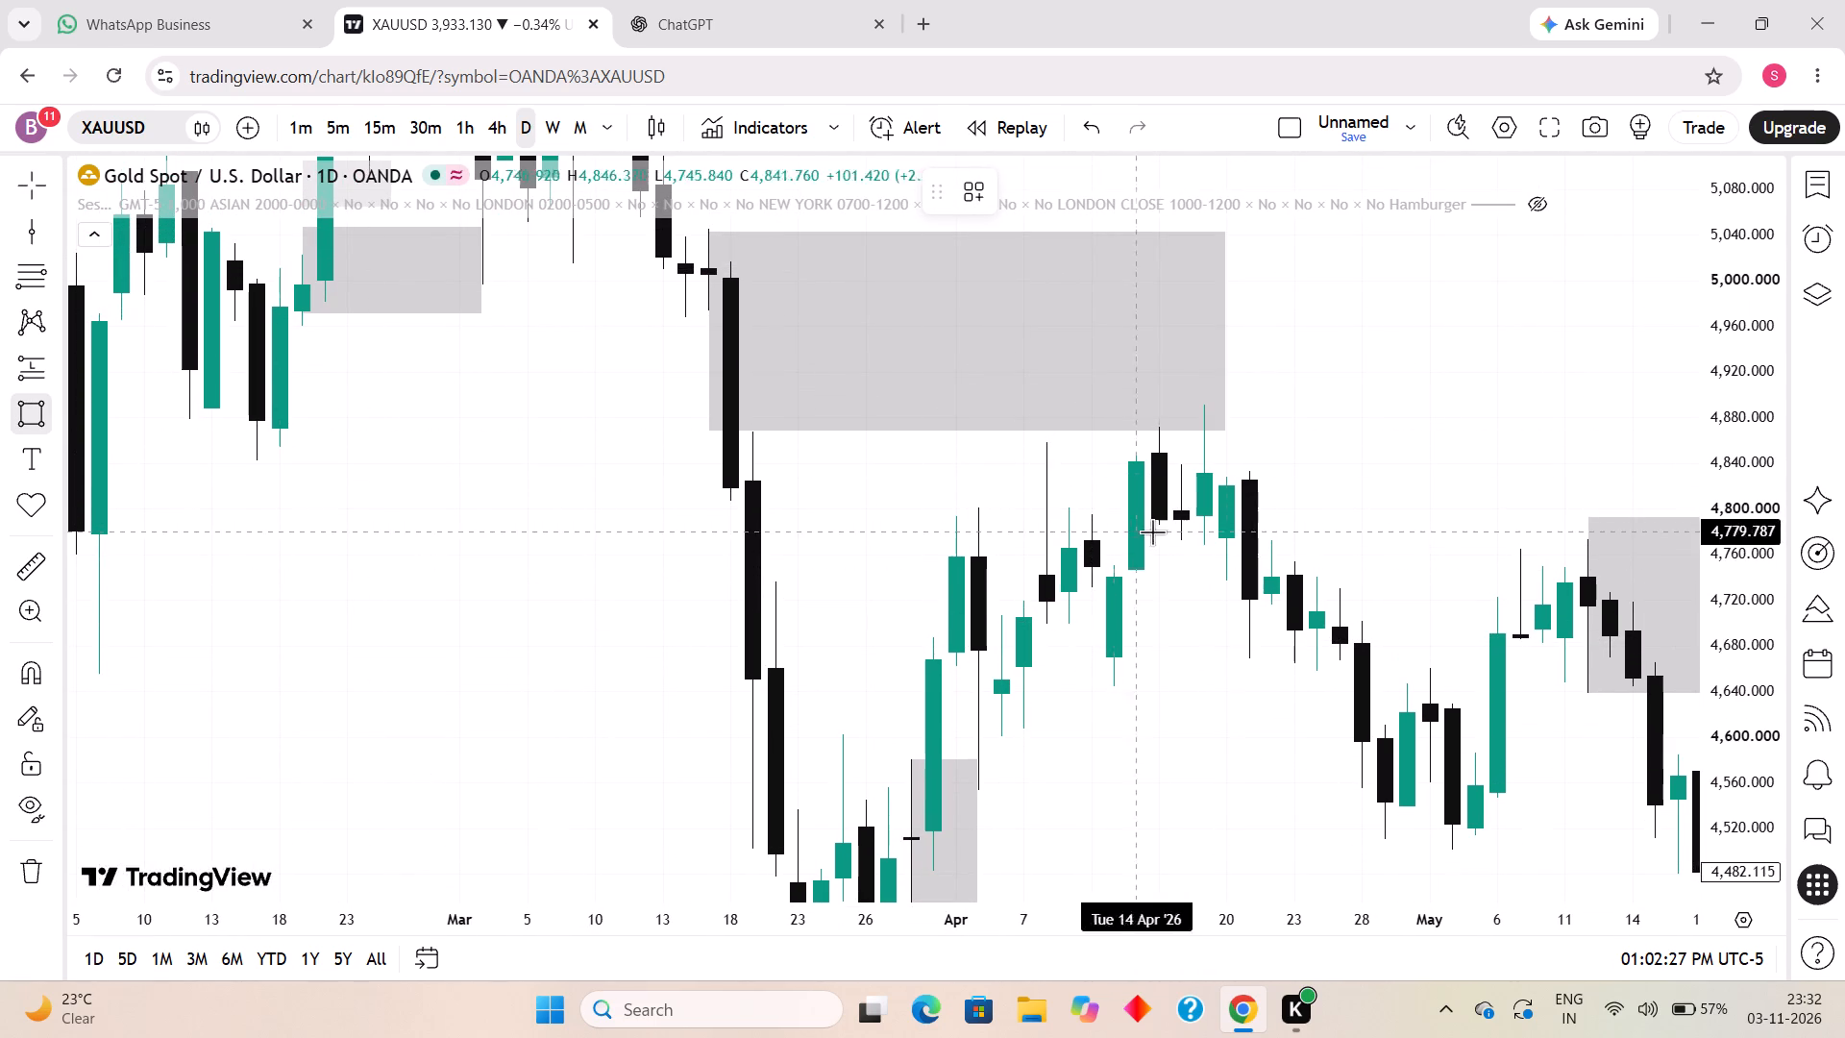
pyautogui.click(1115, 527)
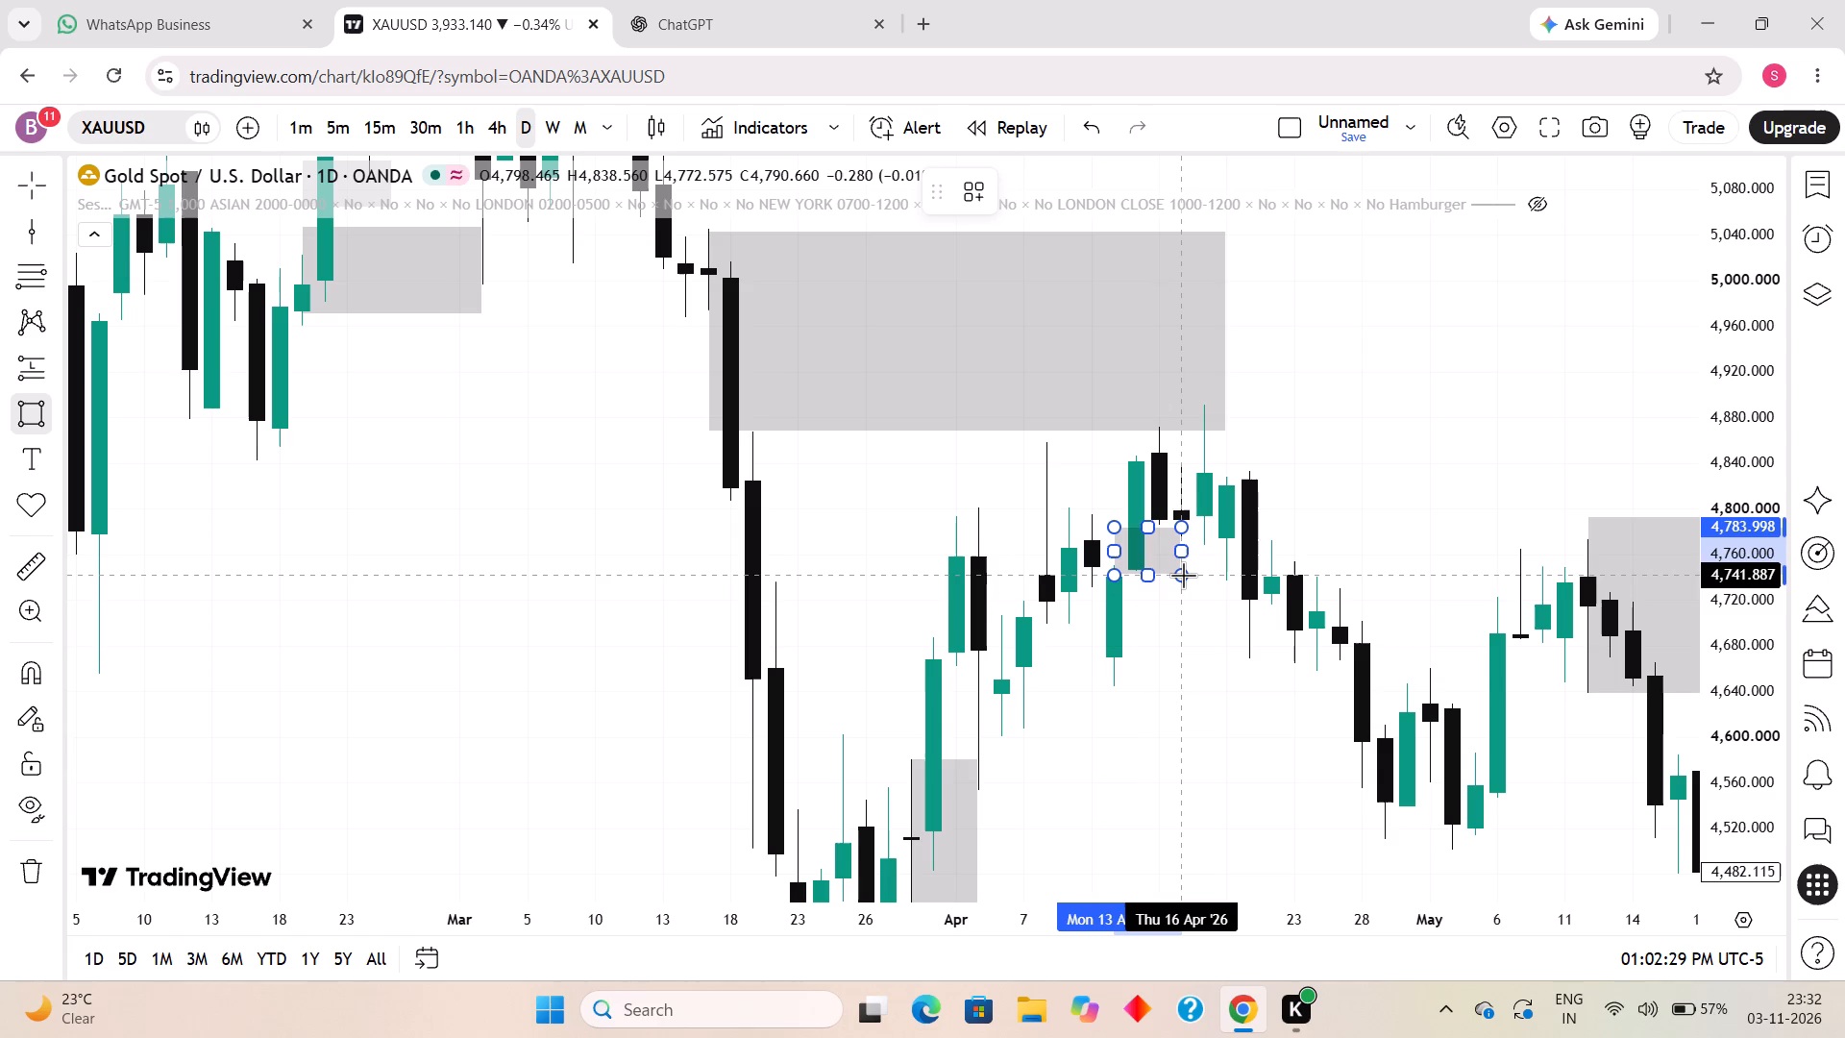
pyautogui.click(1183, 575)
pyautogui.click(1188, 640)
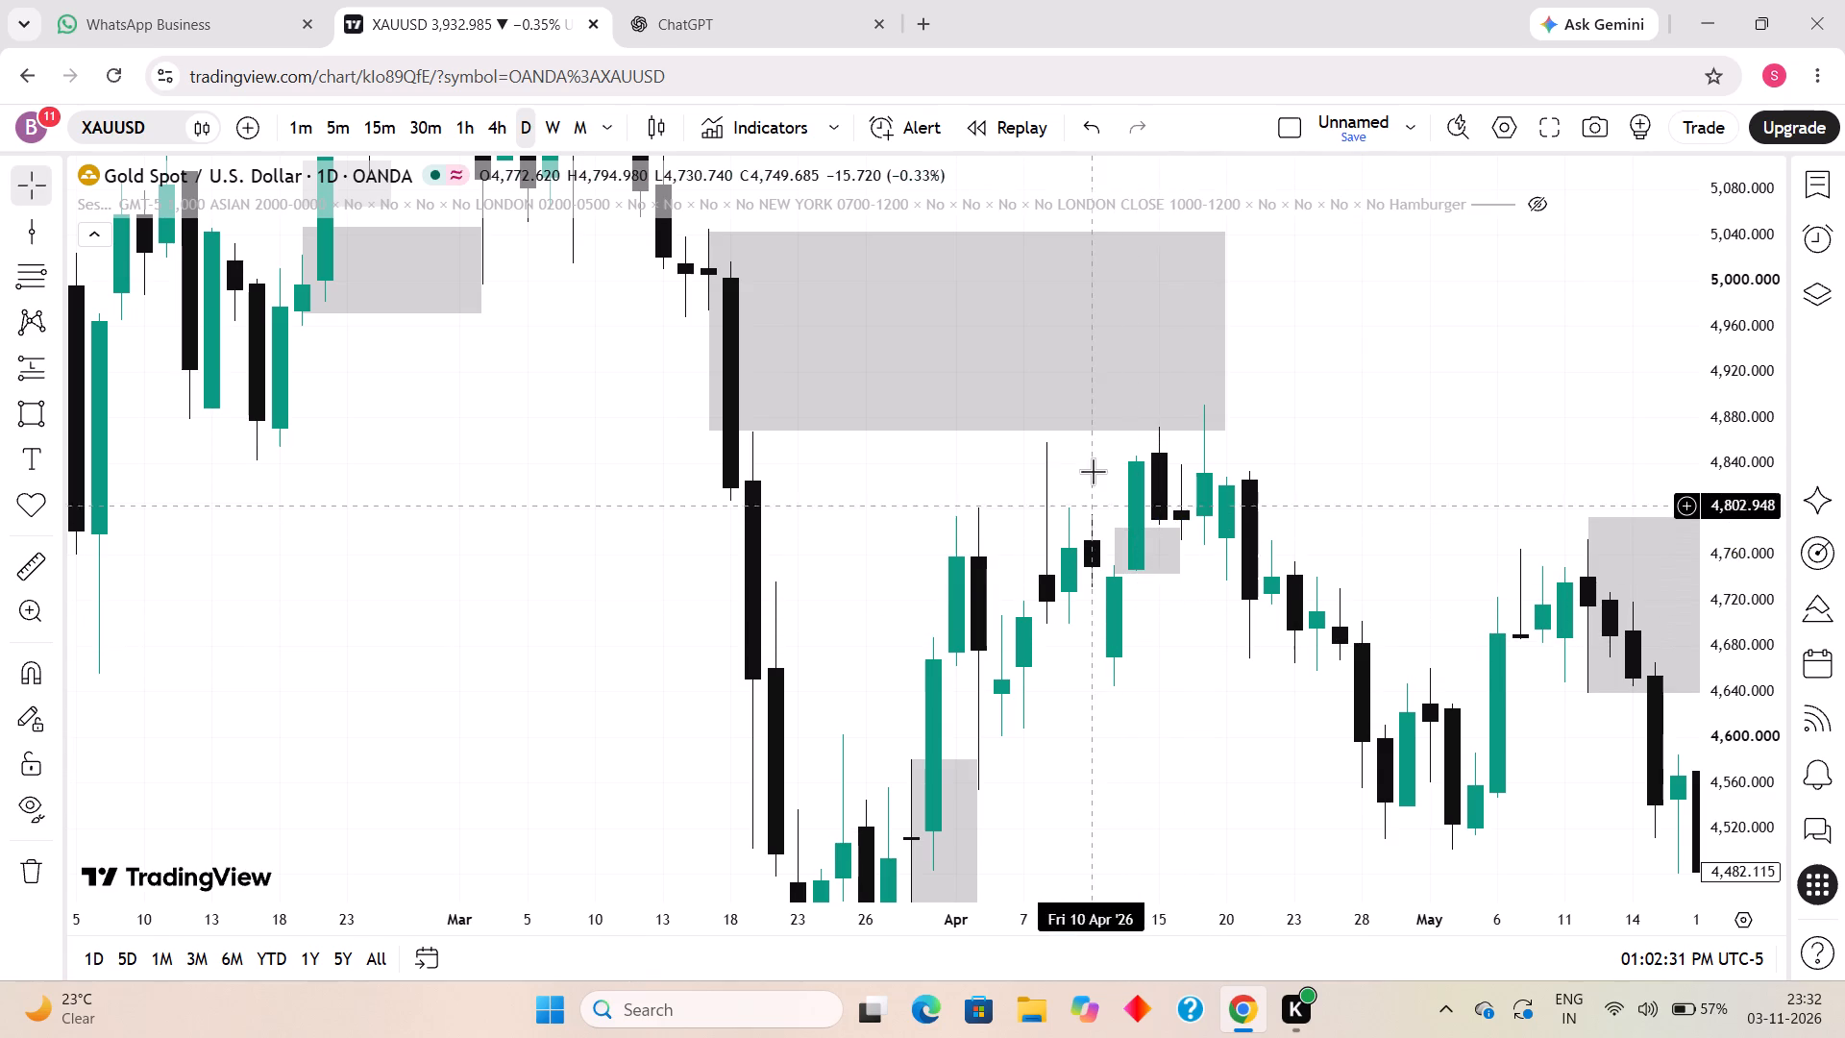
# Draw a rectangle zone from 27 Apr to 1 May 2026 between about 4,727 and 4,624.
pyautogui.moveTo(1401, 508); pyautogui.dragTo(1029, 328)
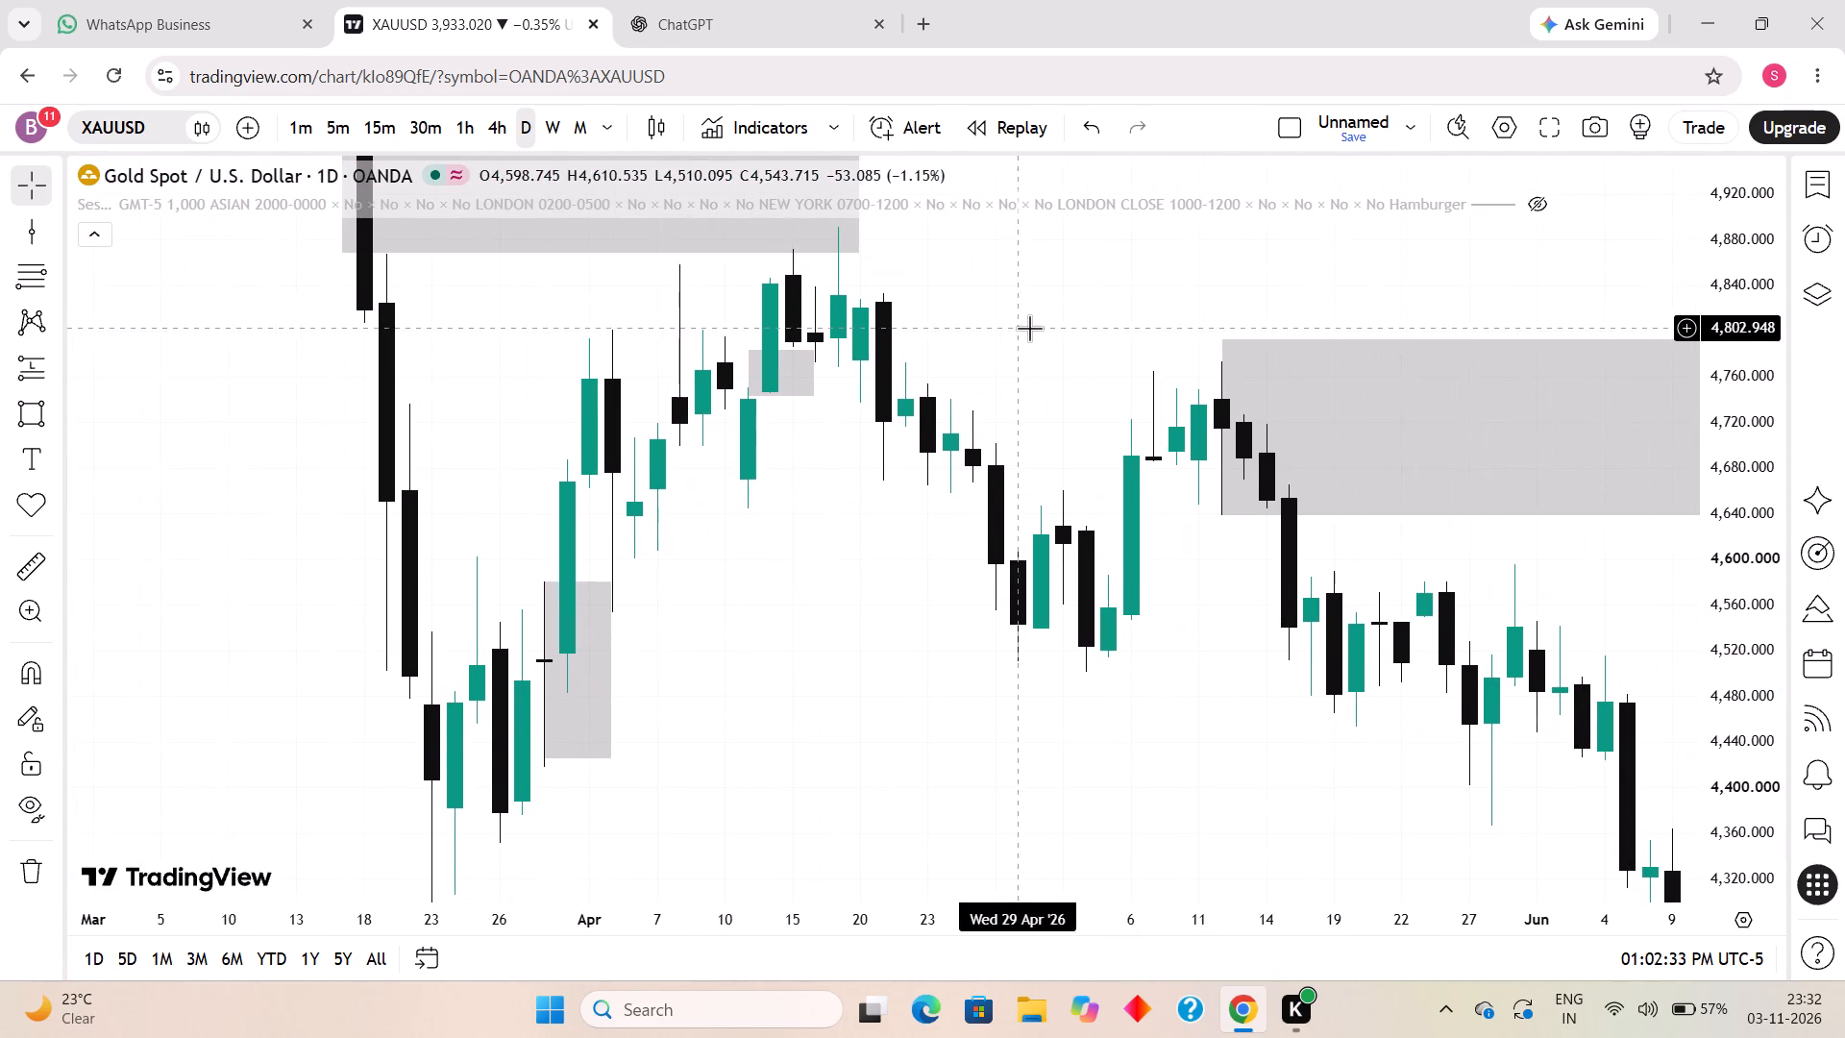
pyautogui.click(17, 412)
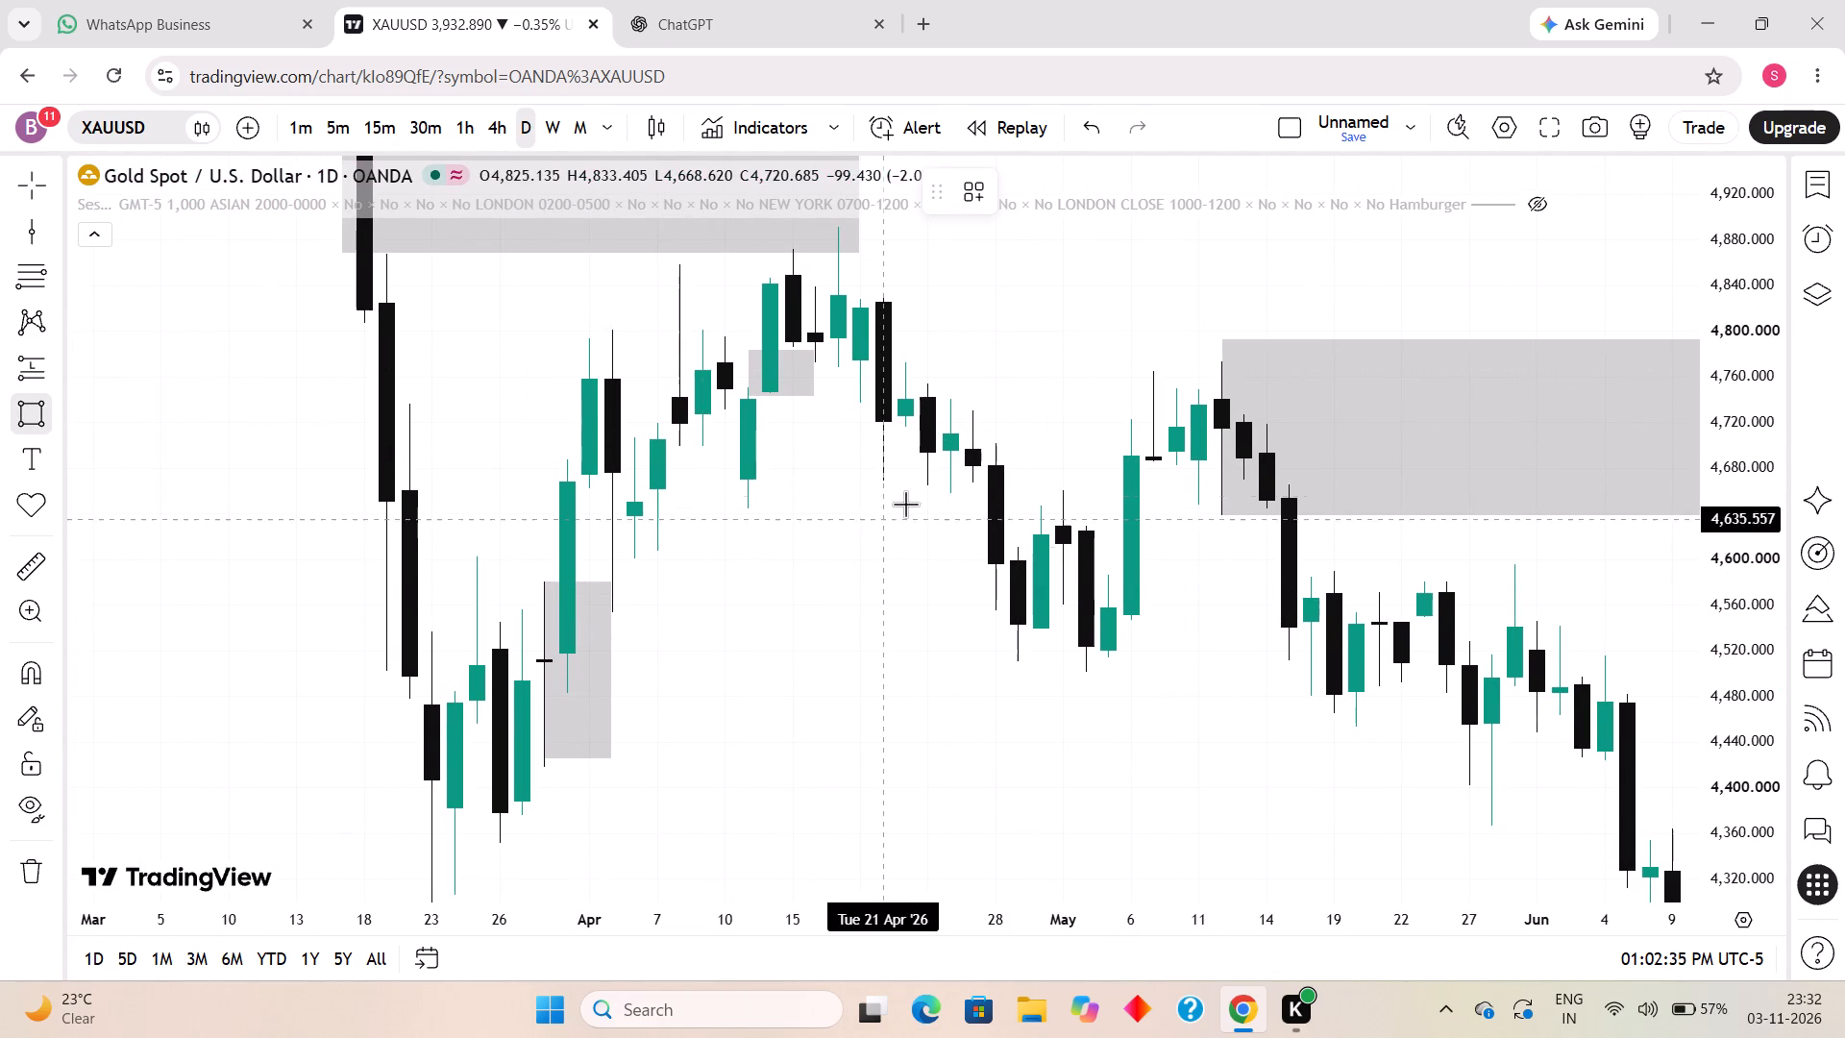
pyautogui.click(969, 413)
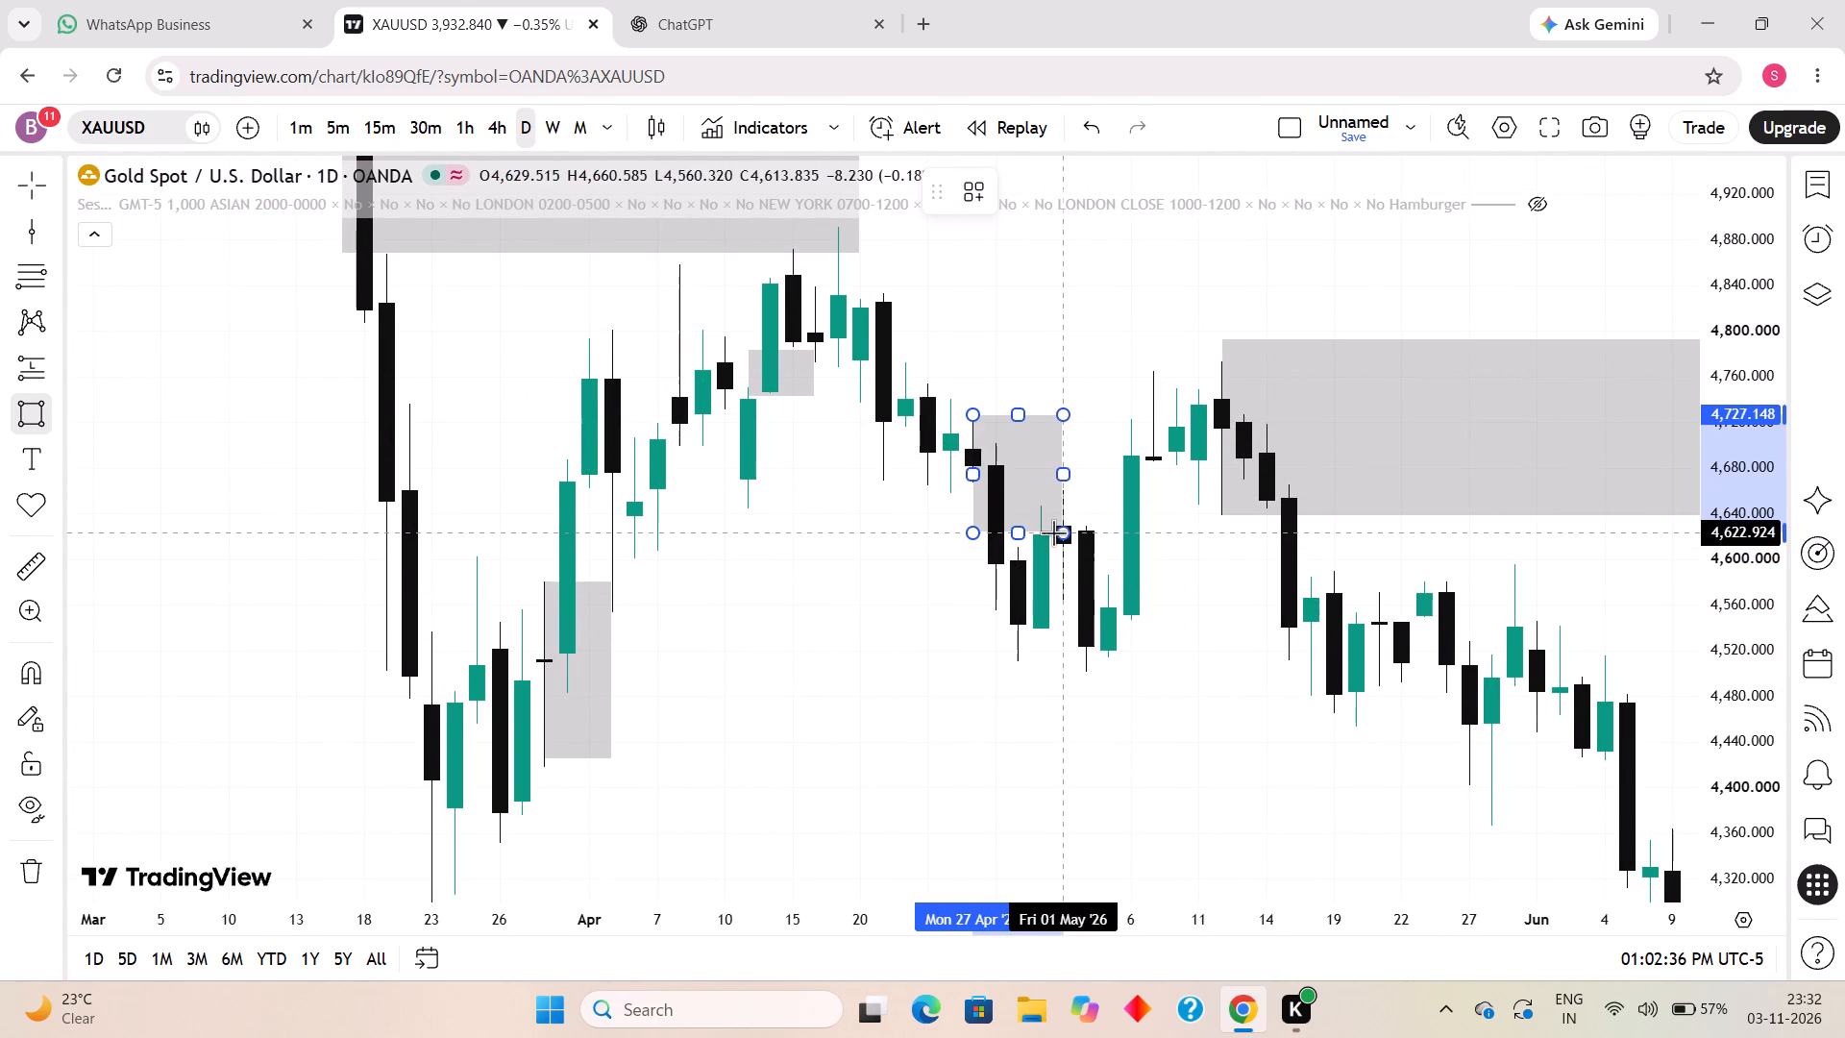
pyautogui.click(1051, 531)
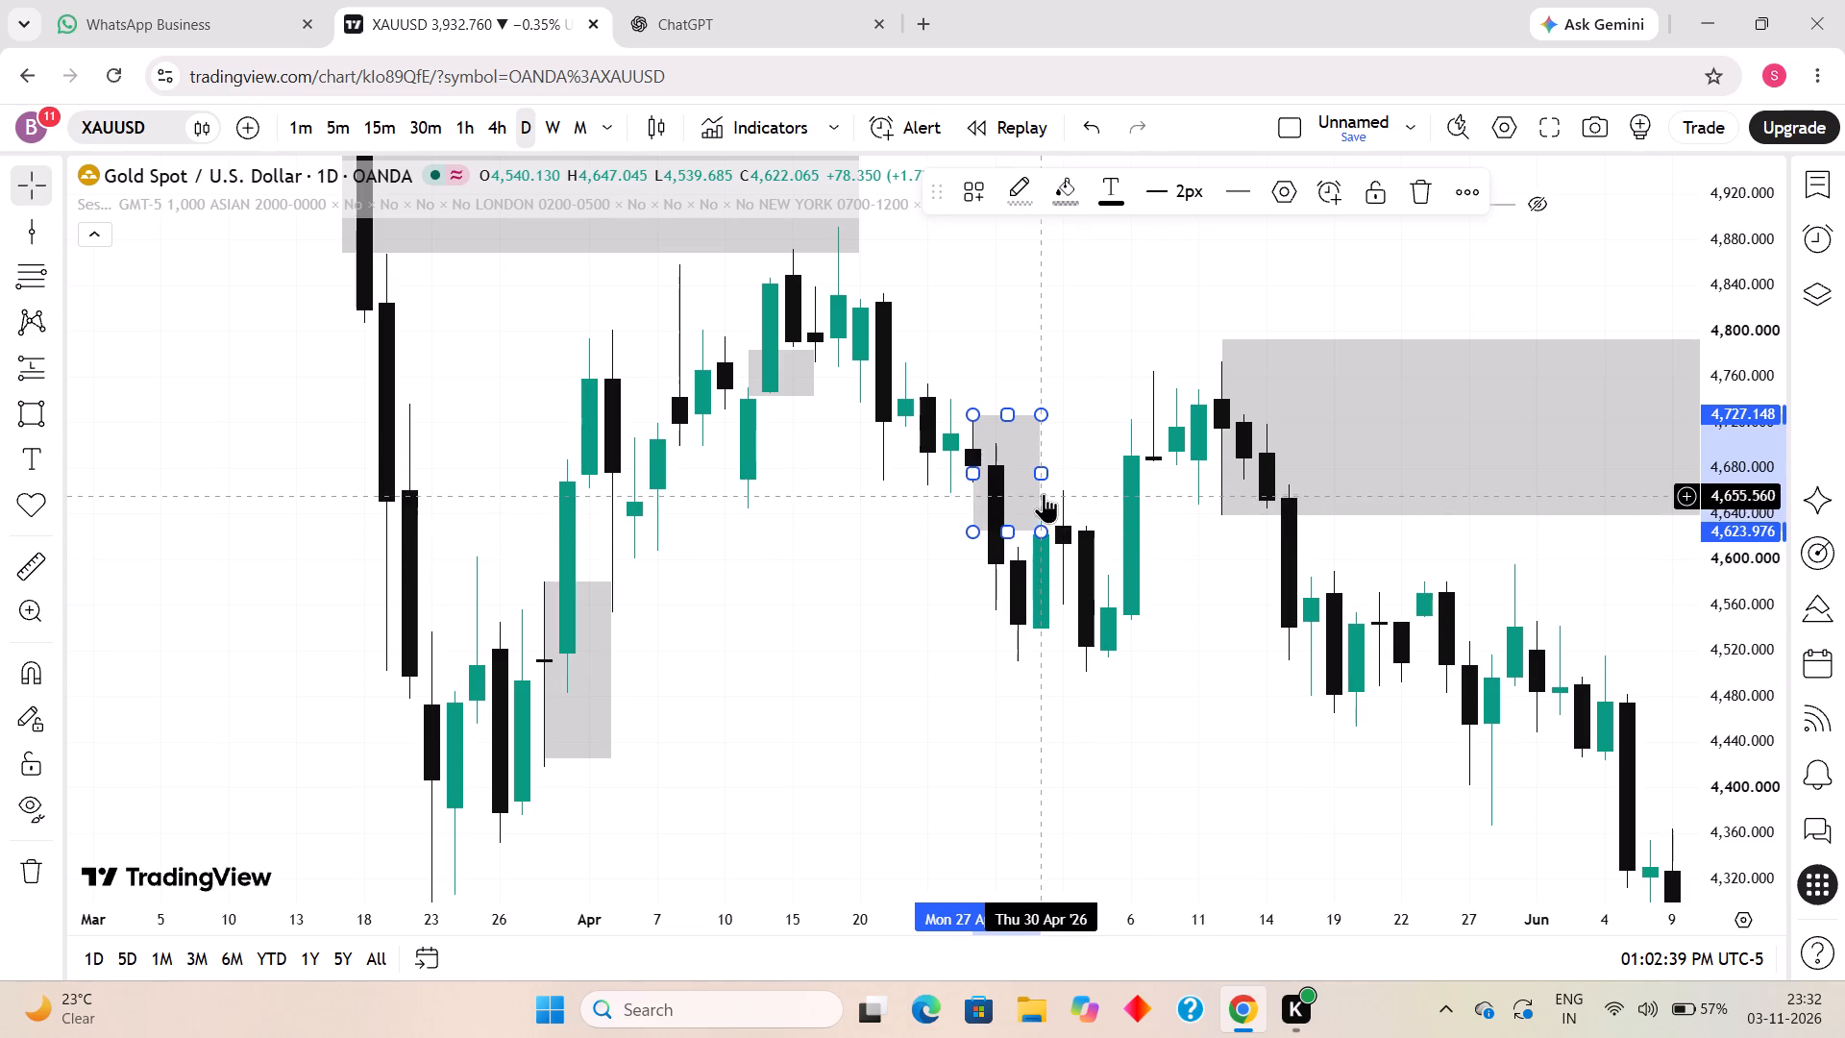
pyautogui.moveTo(1045, 472); pyautogui.dragTo(1065, 480)
pyautogui.click(1110, 702)
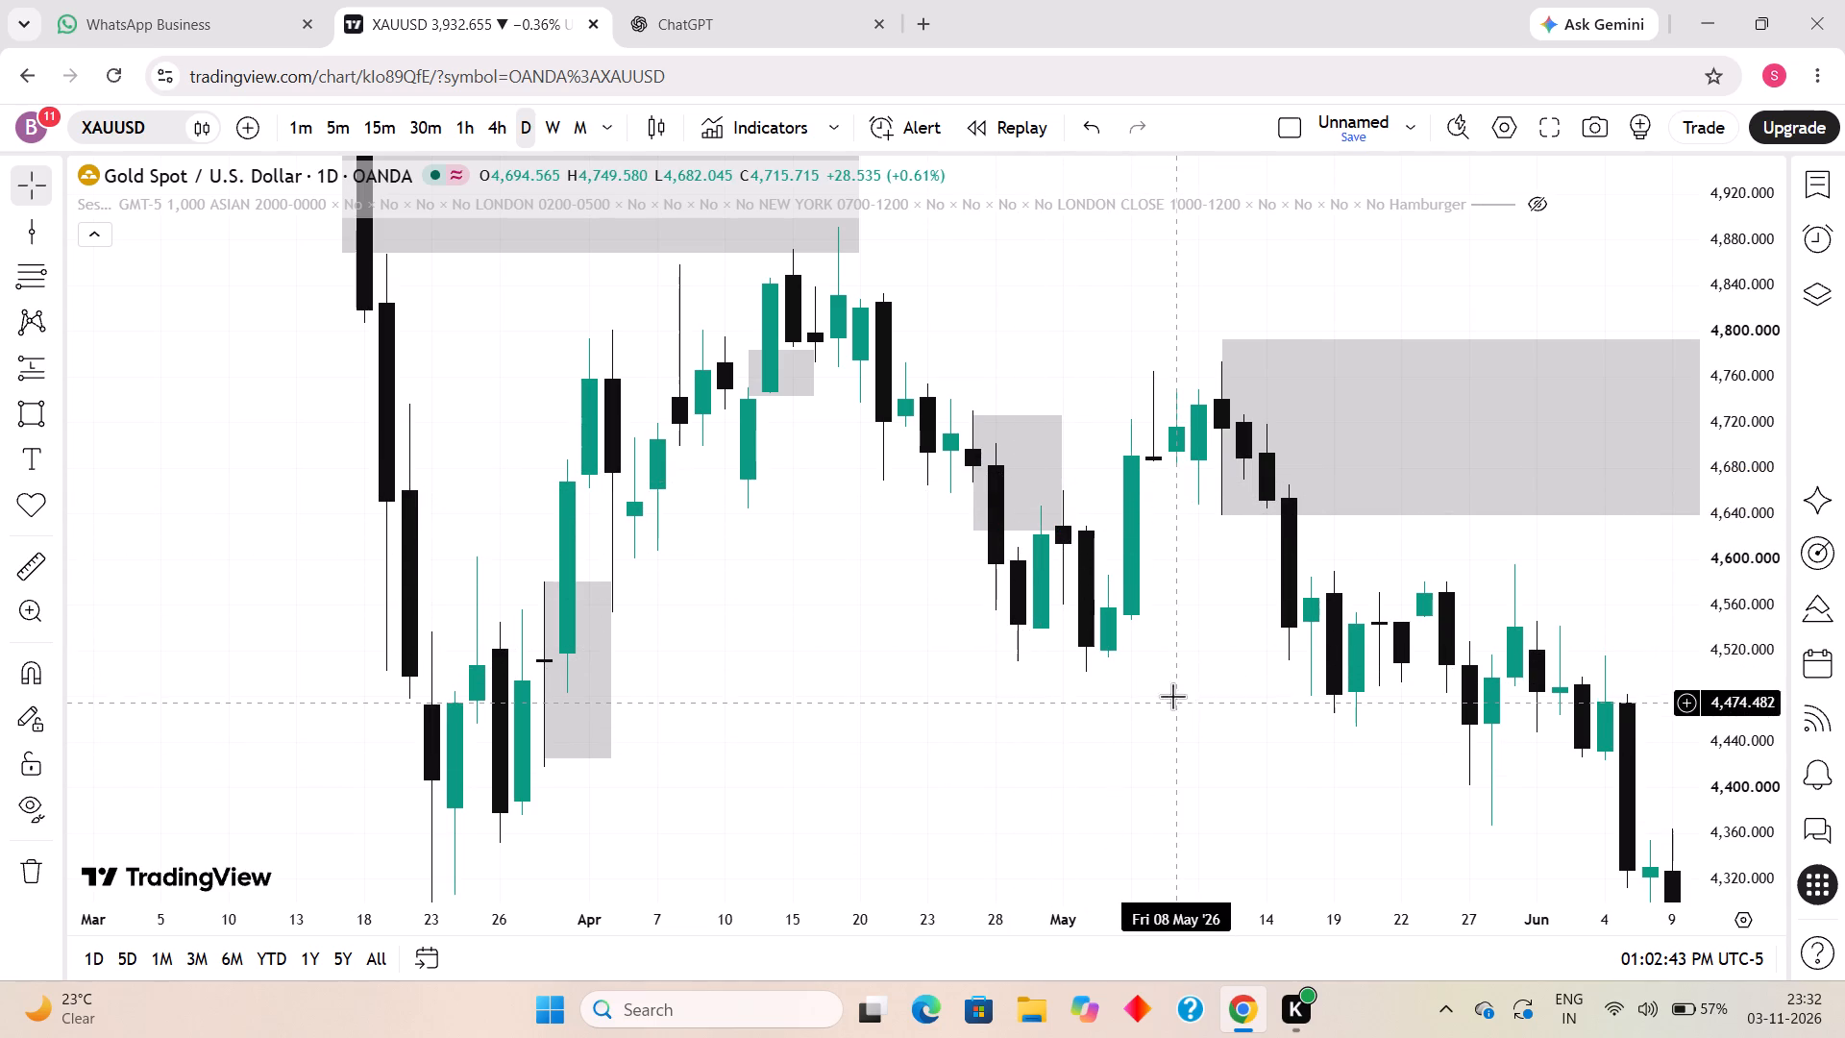
# Draw a rectangle zone from 5 to 15 May 2026 between about 4,584 and 4,512.
pyautogui.click(7, 409)
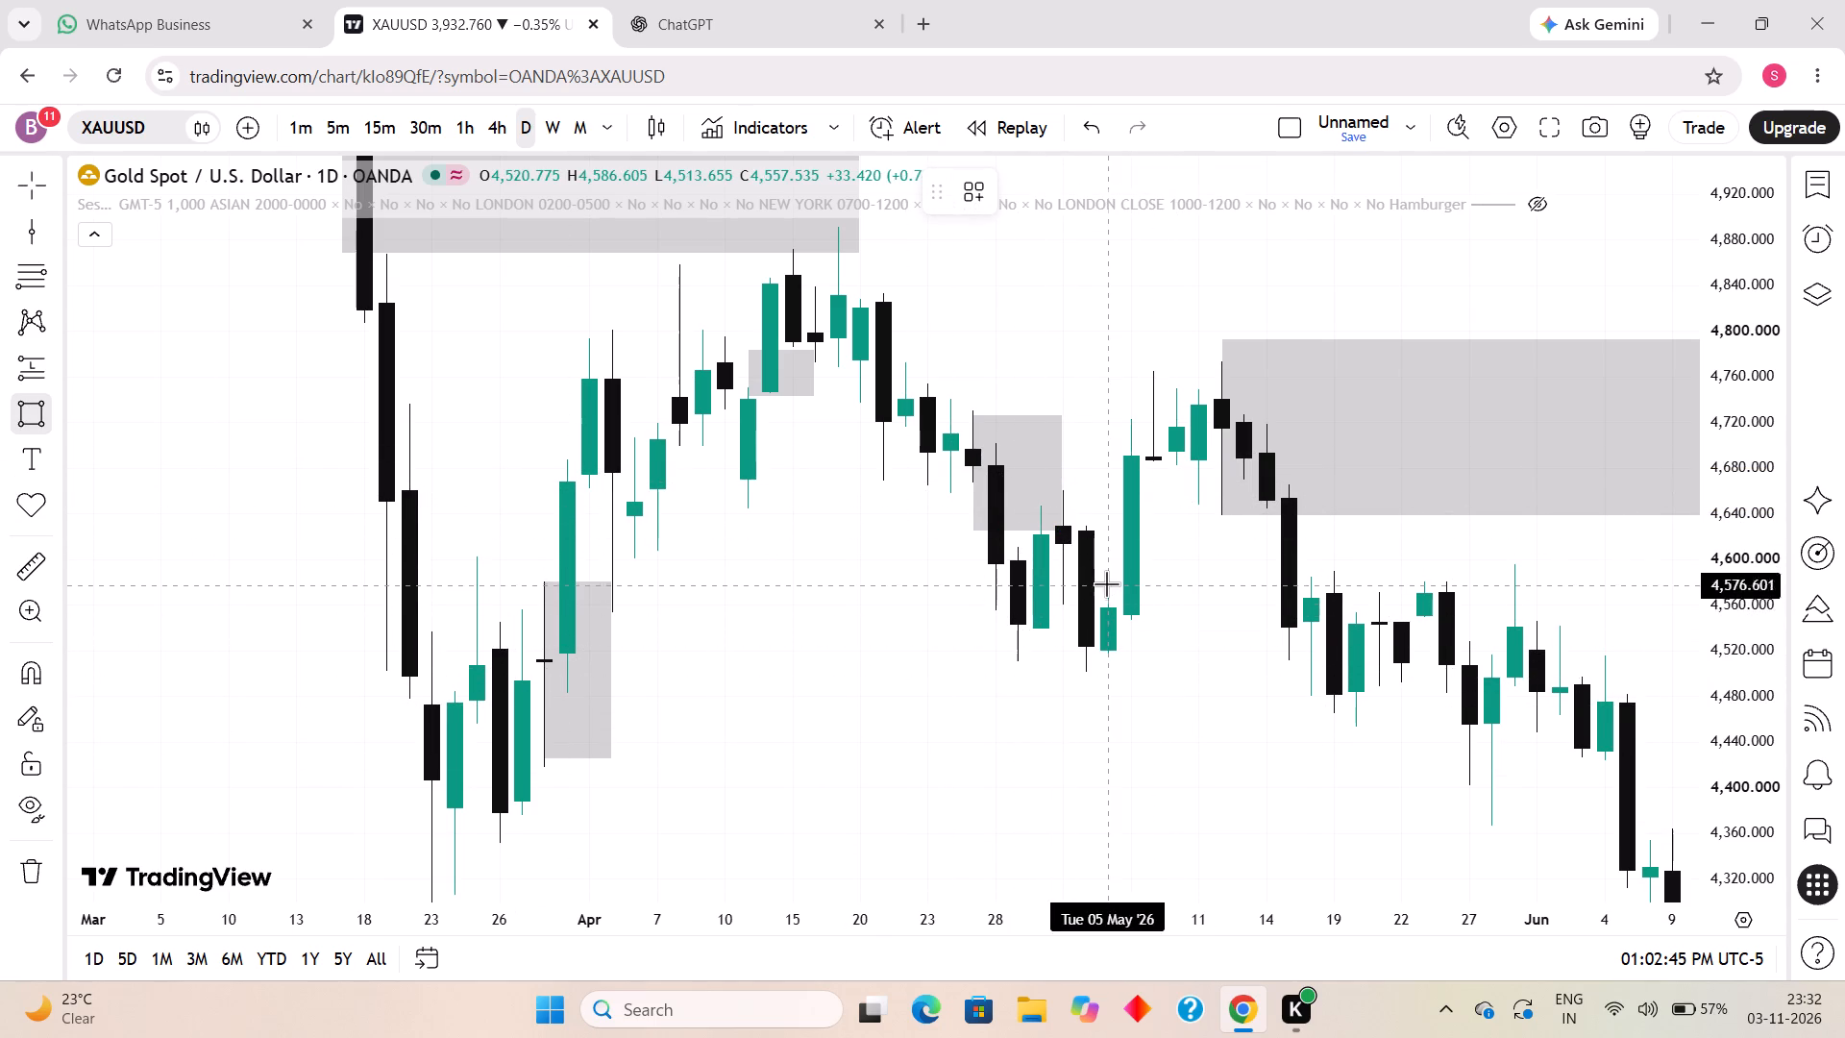
pyautogui.click(1106, 578)
pyautogui.click(1288, 659)
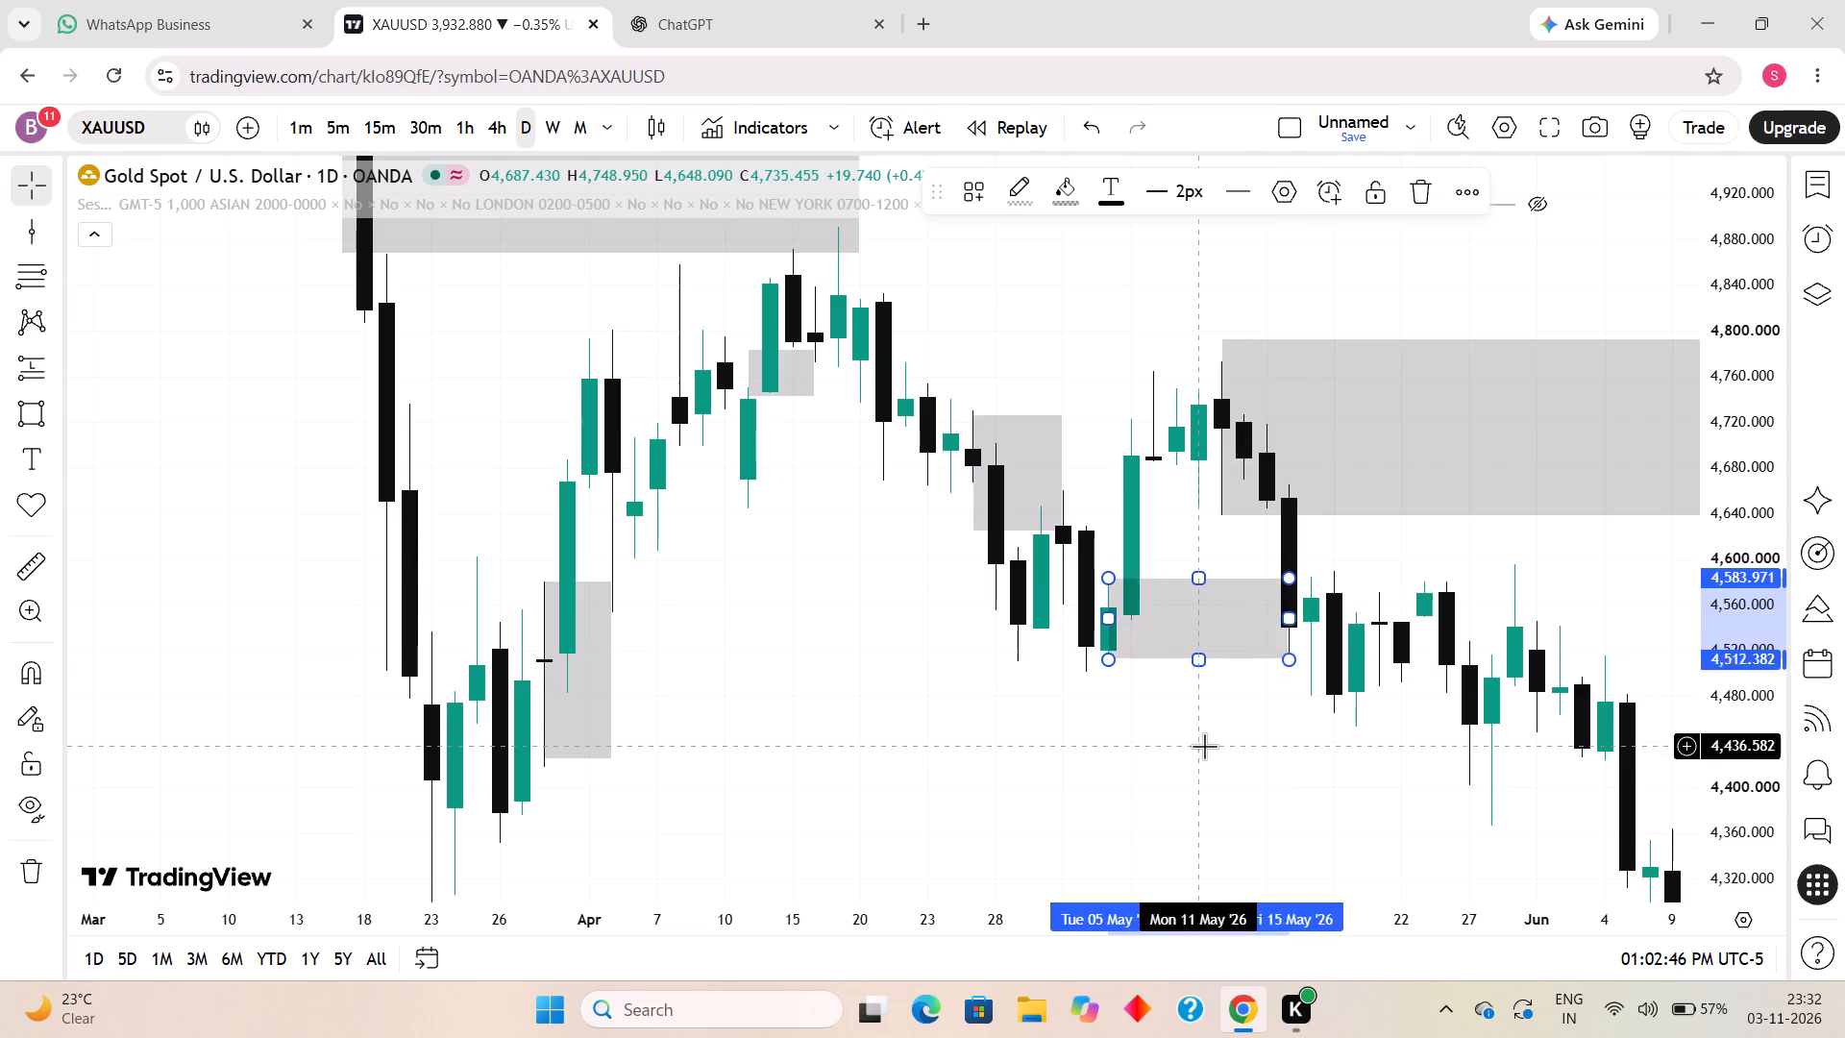
pyautogui.click(1204, 745)
# Draw a thin rectangle zone from 14 May to 4 Jun 2026 between about 4,622 and 4,589.
pyautogui.moveTo(1426, 636); pyautogui.dragTo(989, 596)
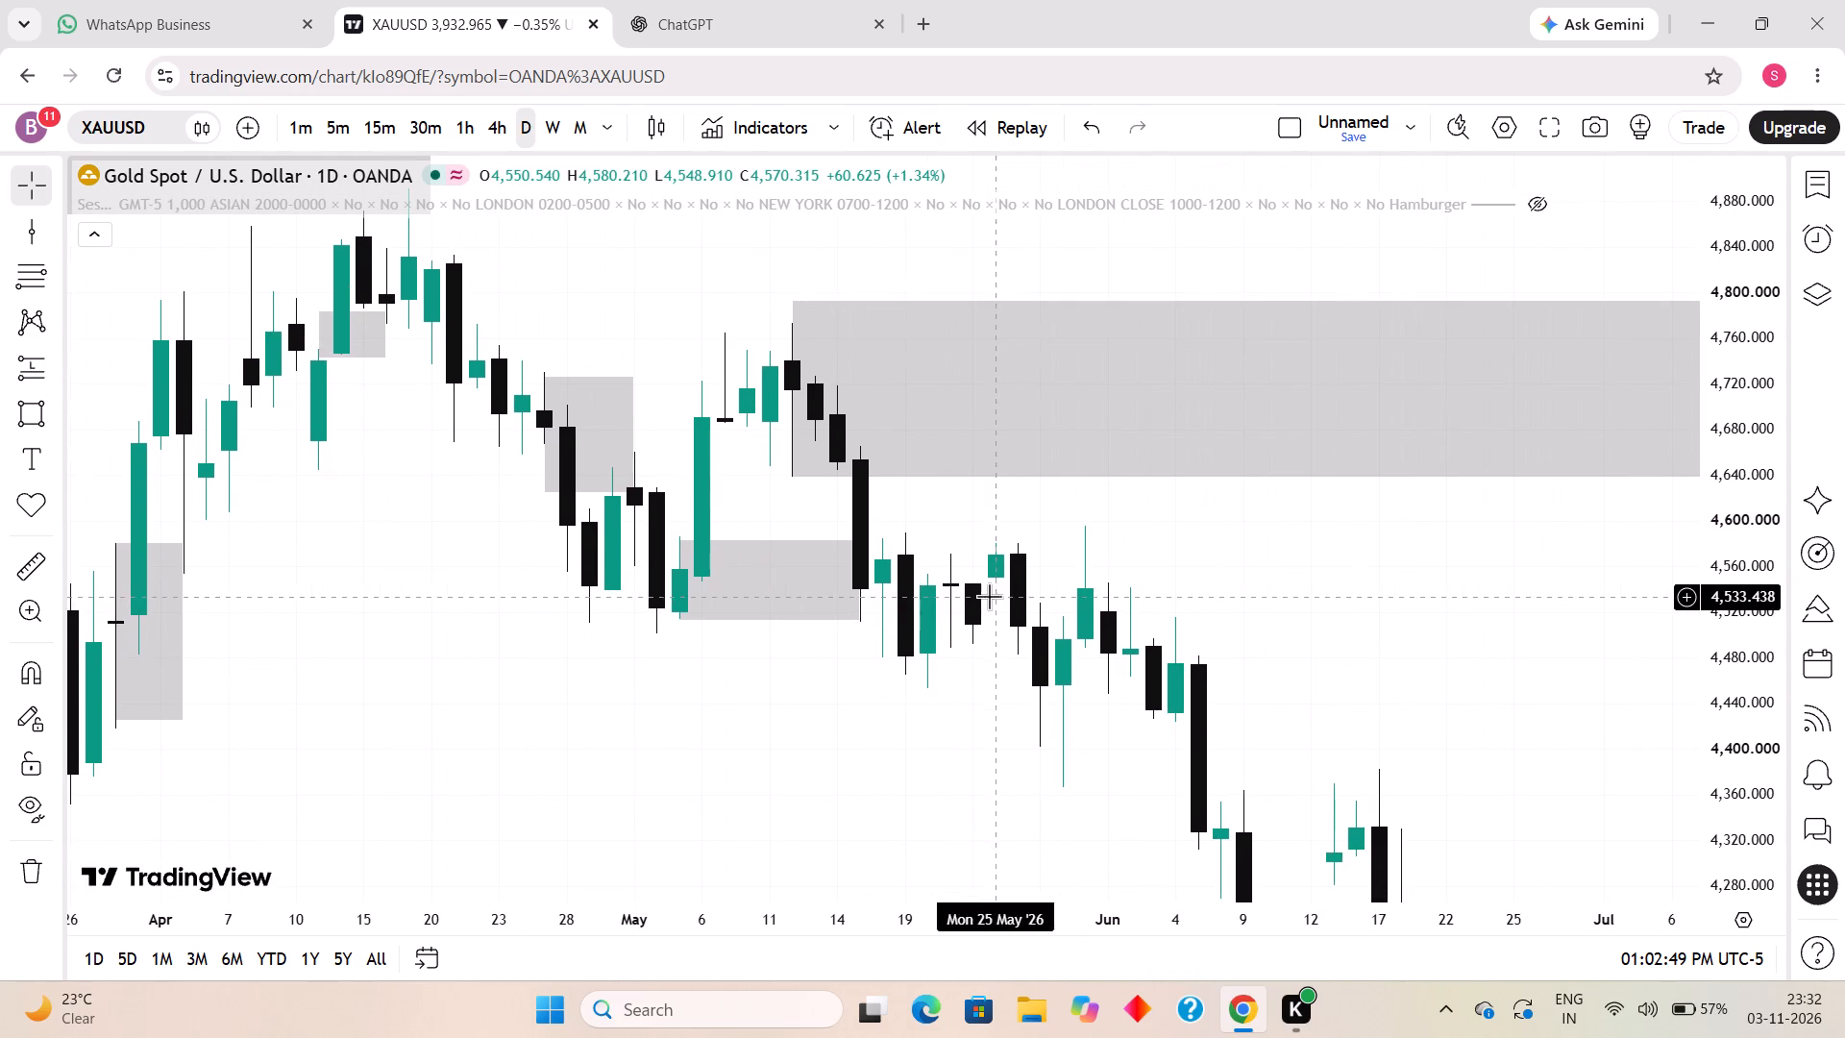
pyautogui.scroll(-4, 1000, 560)
pyautogui.moveTo(1461, 573); pyautogui.dragTo(812, 581)
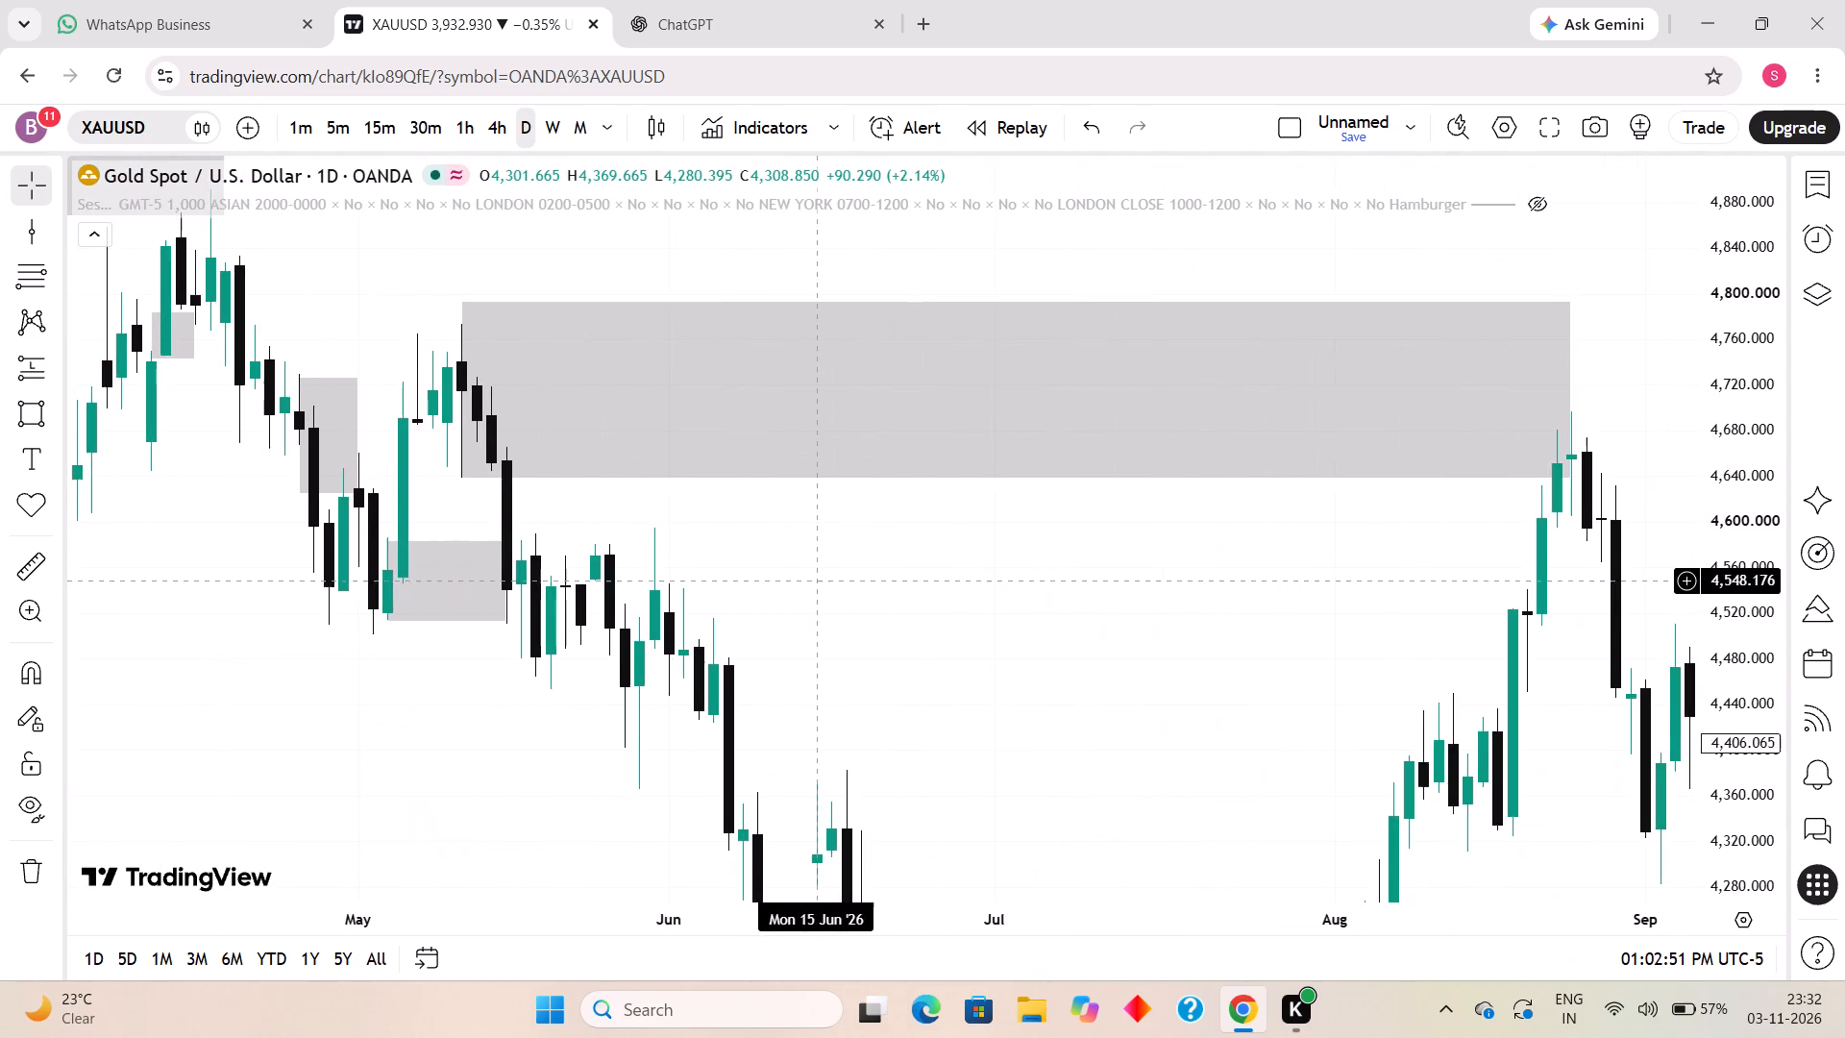
pyautogui.moveTo(812, 581); pyautogui.dragTo(1303, 618)
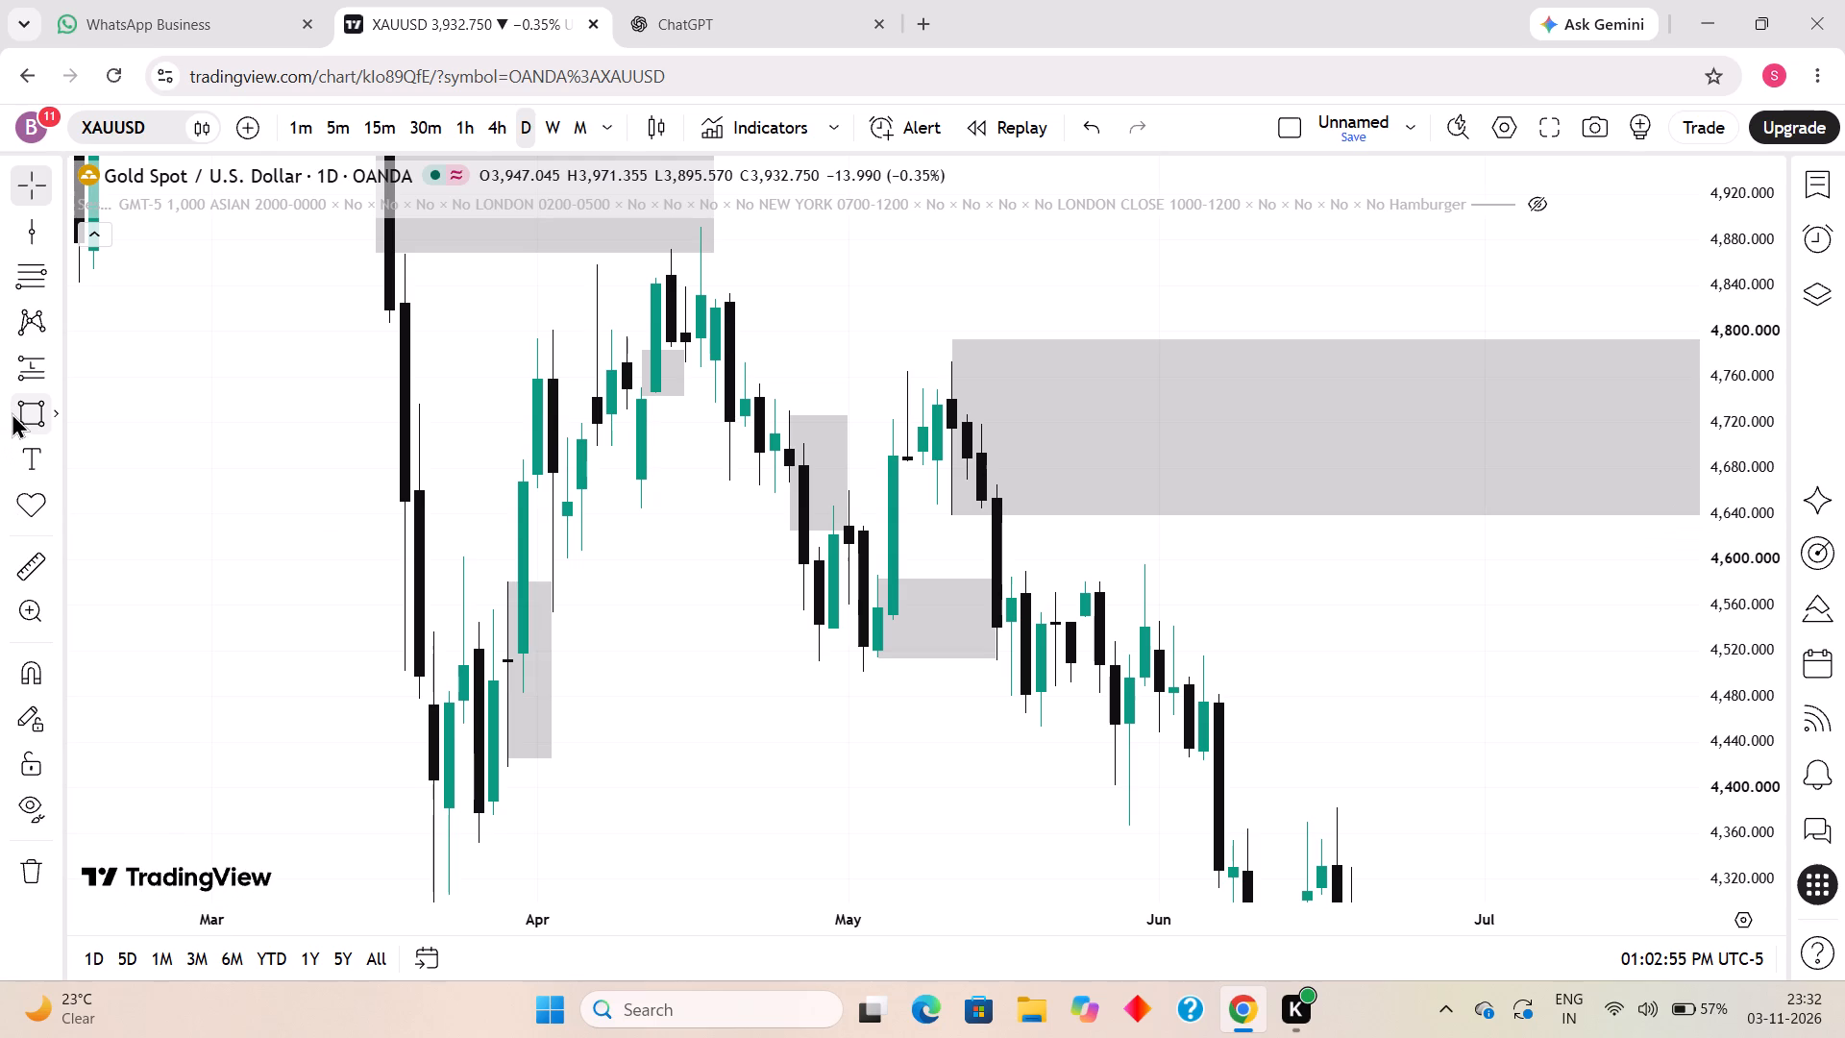
pyautogui.click(12, 412)
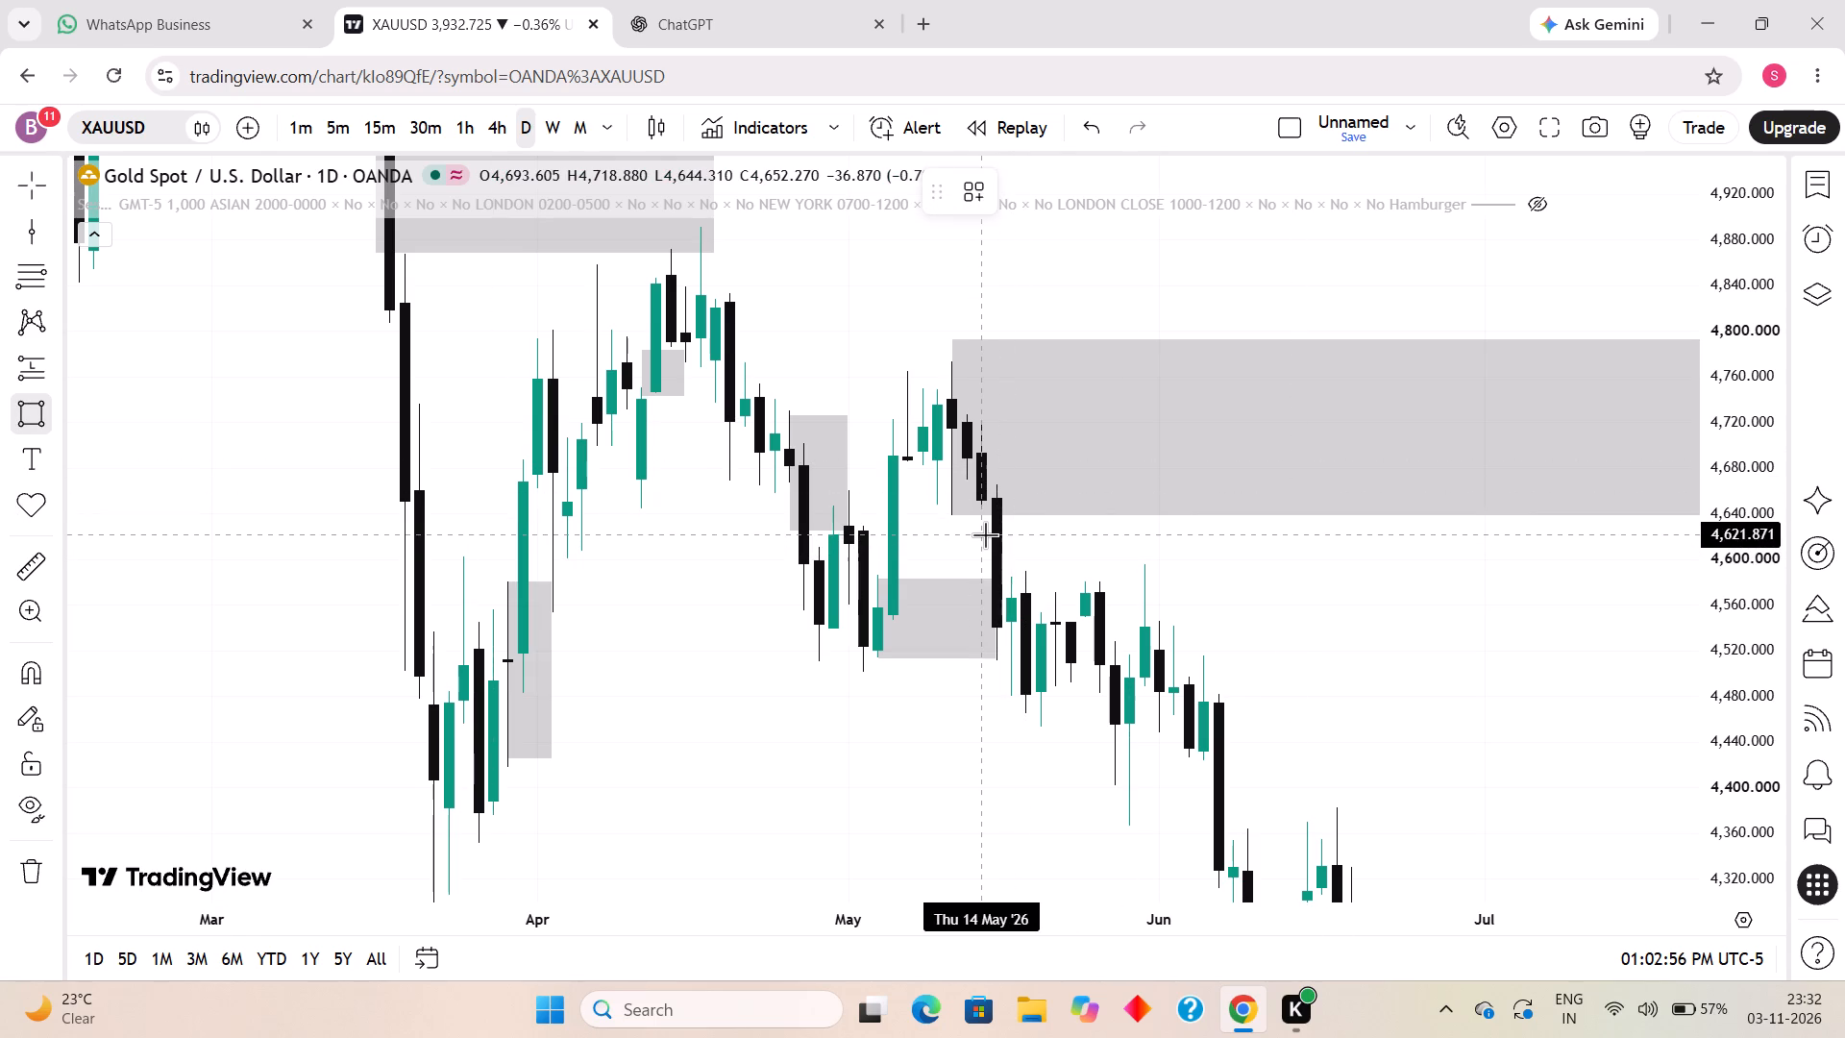
pyautogui.click(985, 534)
pyautogui.click(1198, 571)
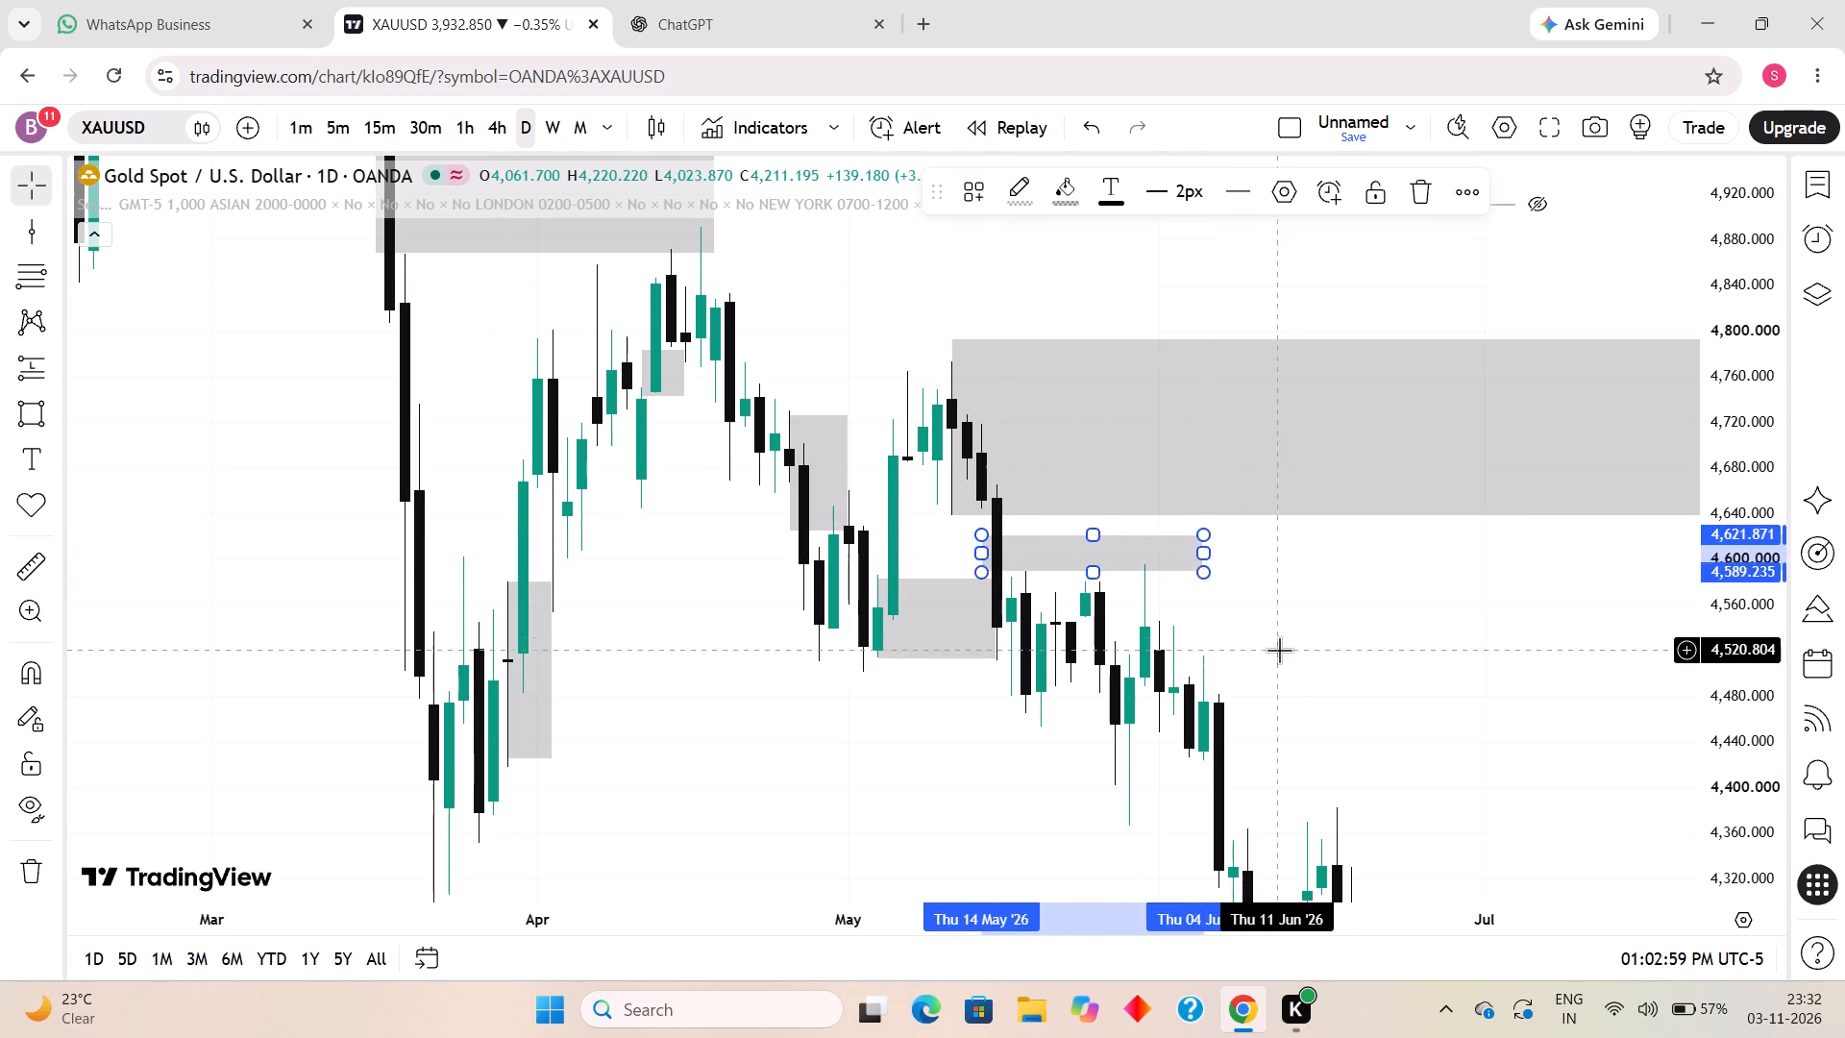
pyautogui.click(1279, 650)
# Draw a rectangle zone in the June decline and adjust it to span 28 May to 18 Jun 2026 between about 4,423 and 4,364.
pyautogui.moveTo(1279, 650); pyautogui.dragTo(1088, 505)
pyautogui.scroll(-3, 1102, 529)
pyautogui.scroll(1, 1148, 681)
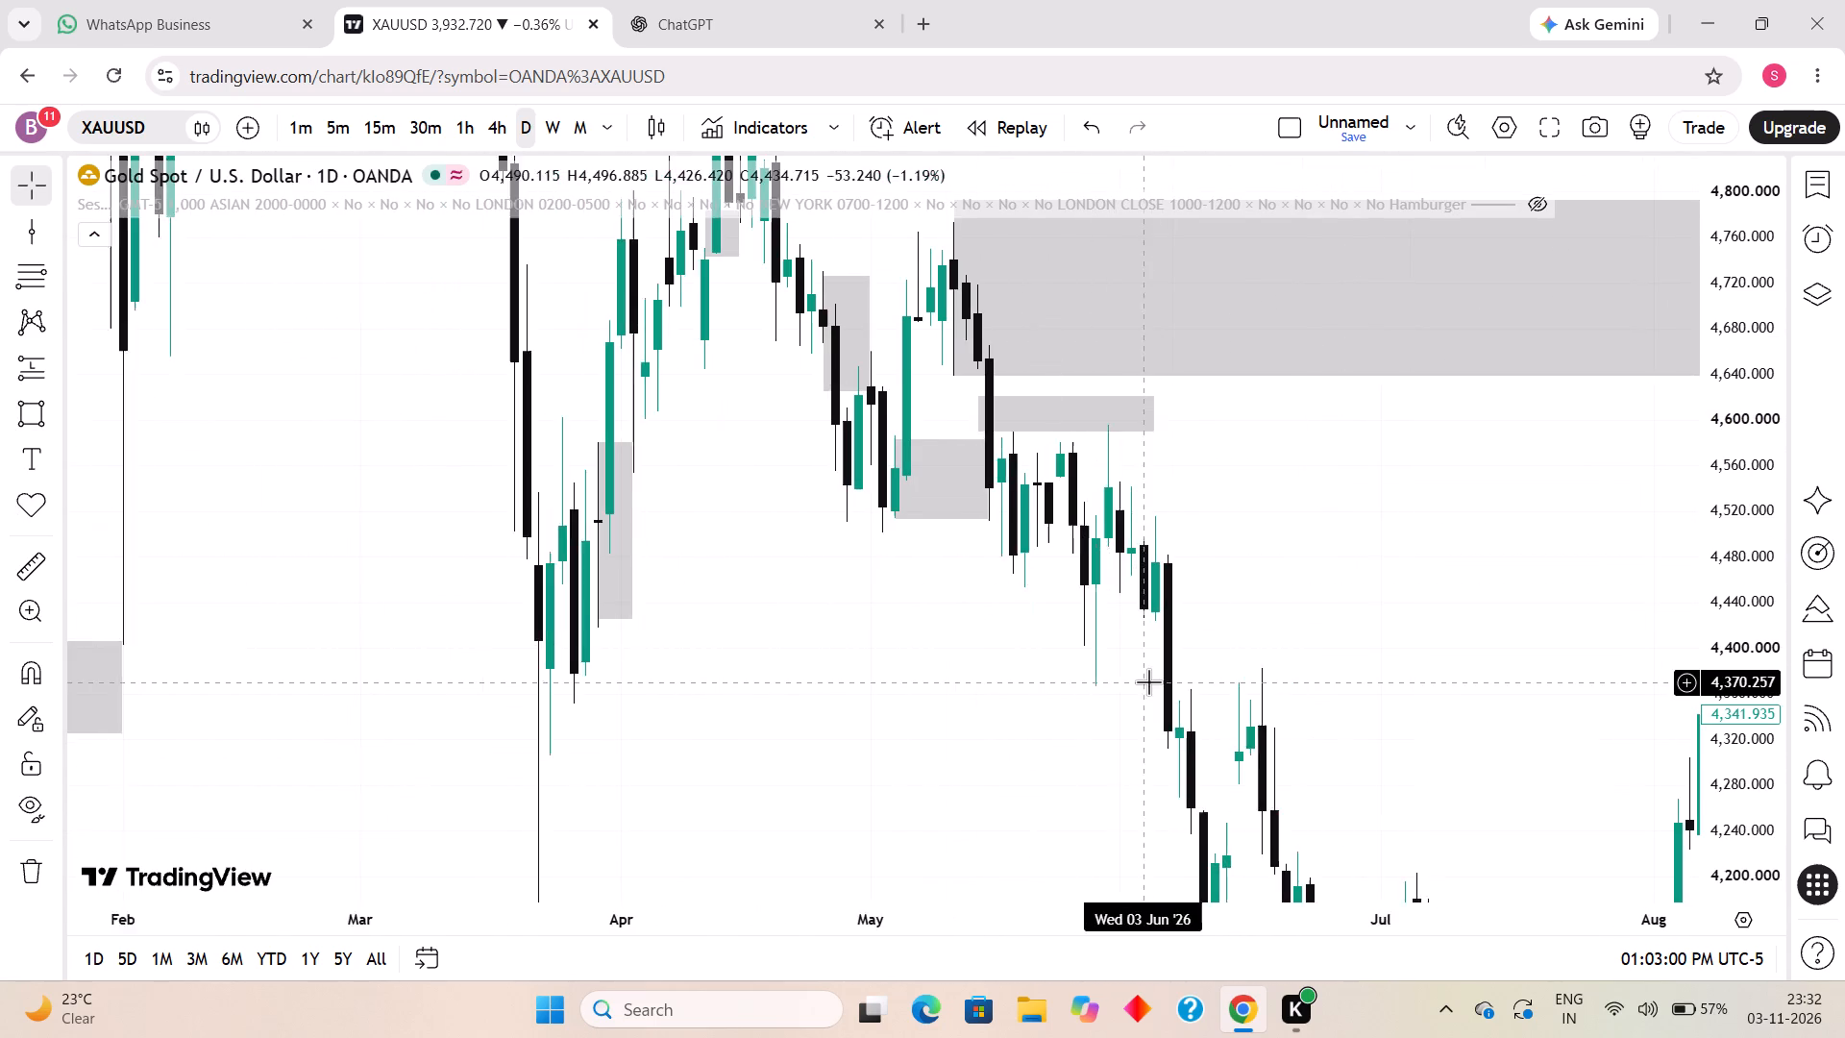
pyautogui.scroll(1, 1148, 681)
pyautogui.moveTo(1130, 683); pyautogui.dragTo(999, 577)
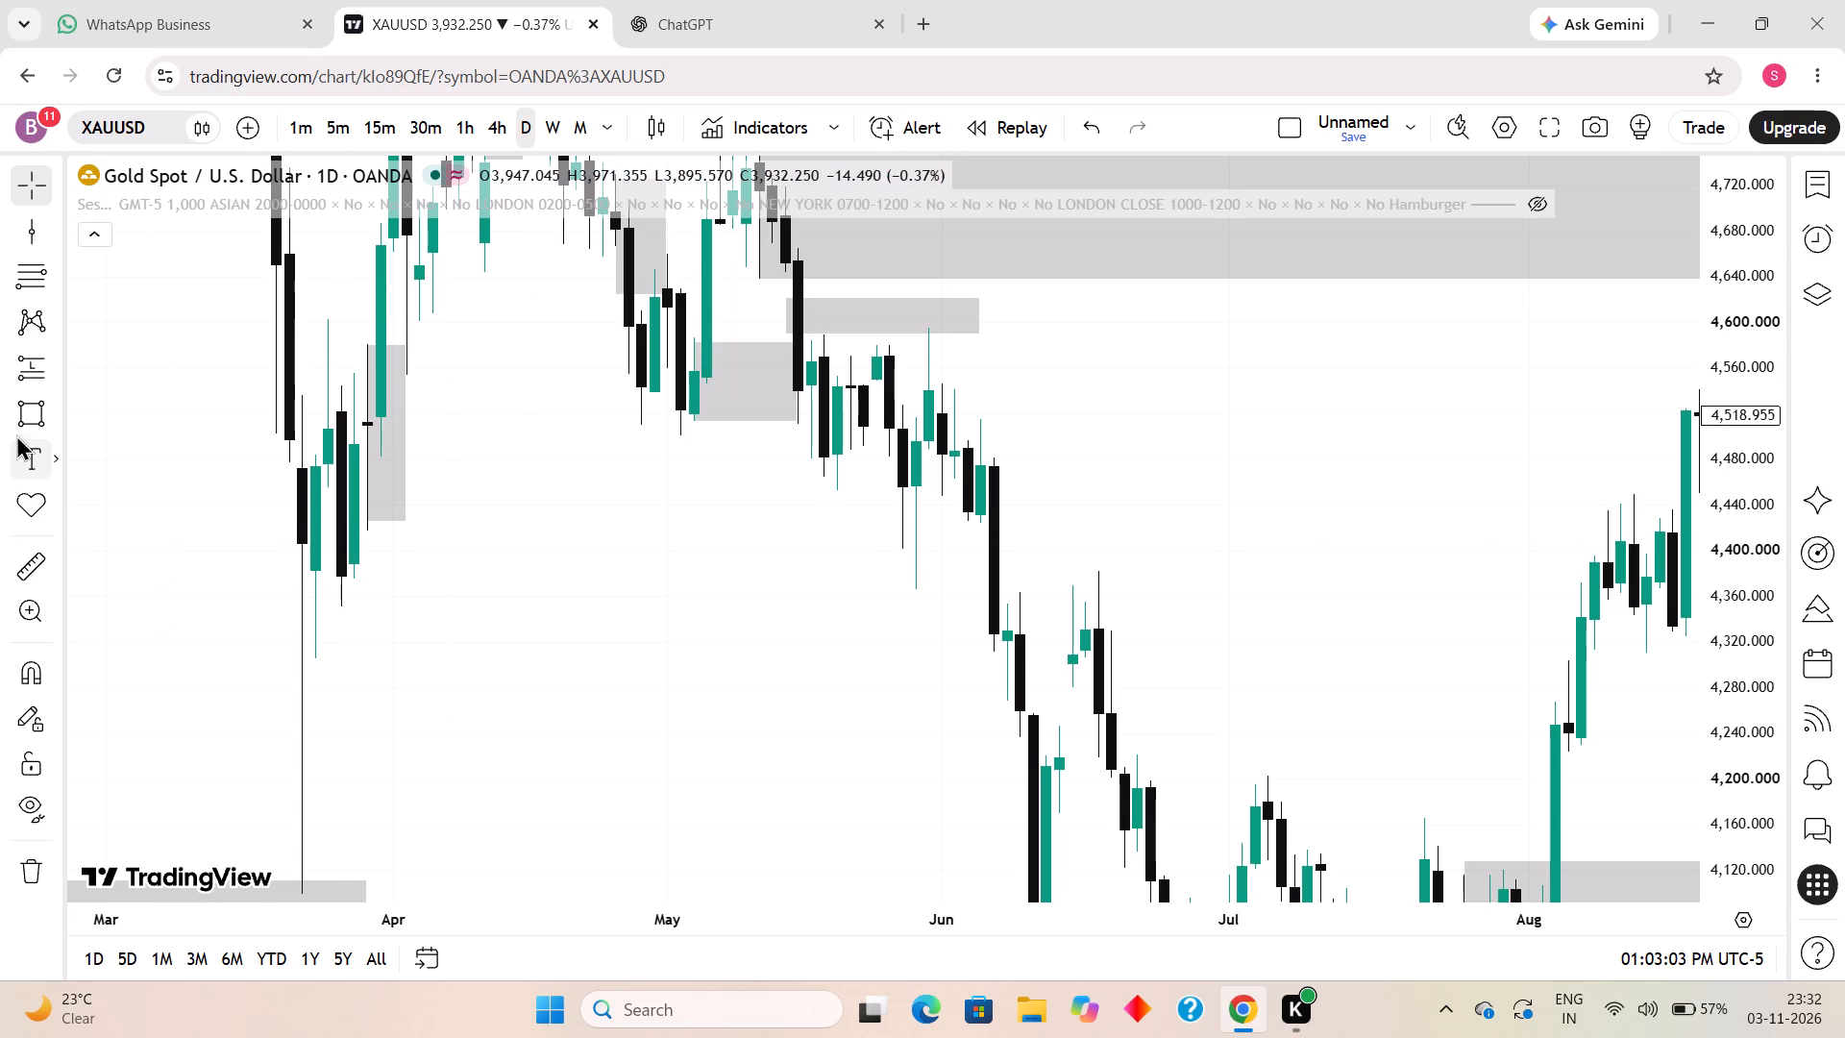
pyautogui.click(27, 409)
pyautogui.click(977, 419)
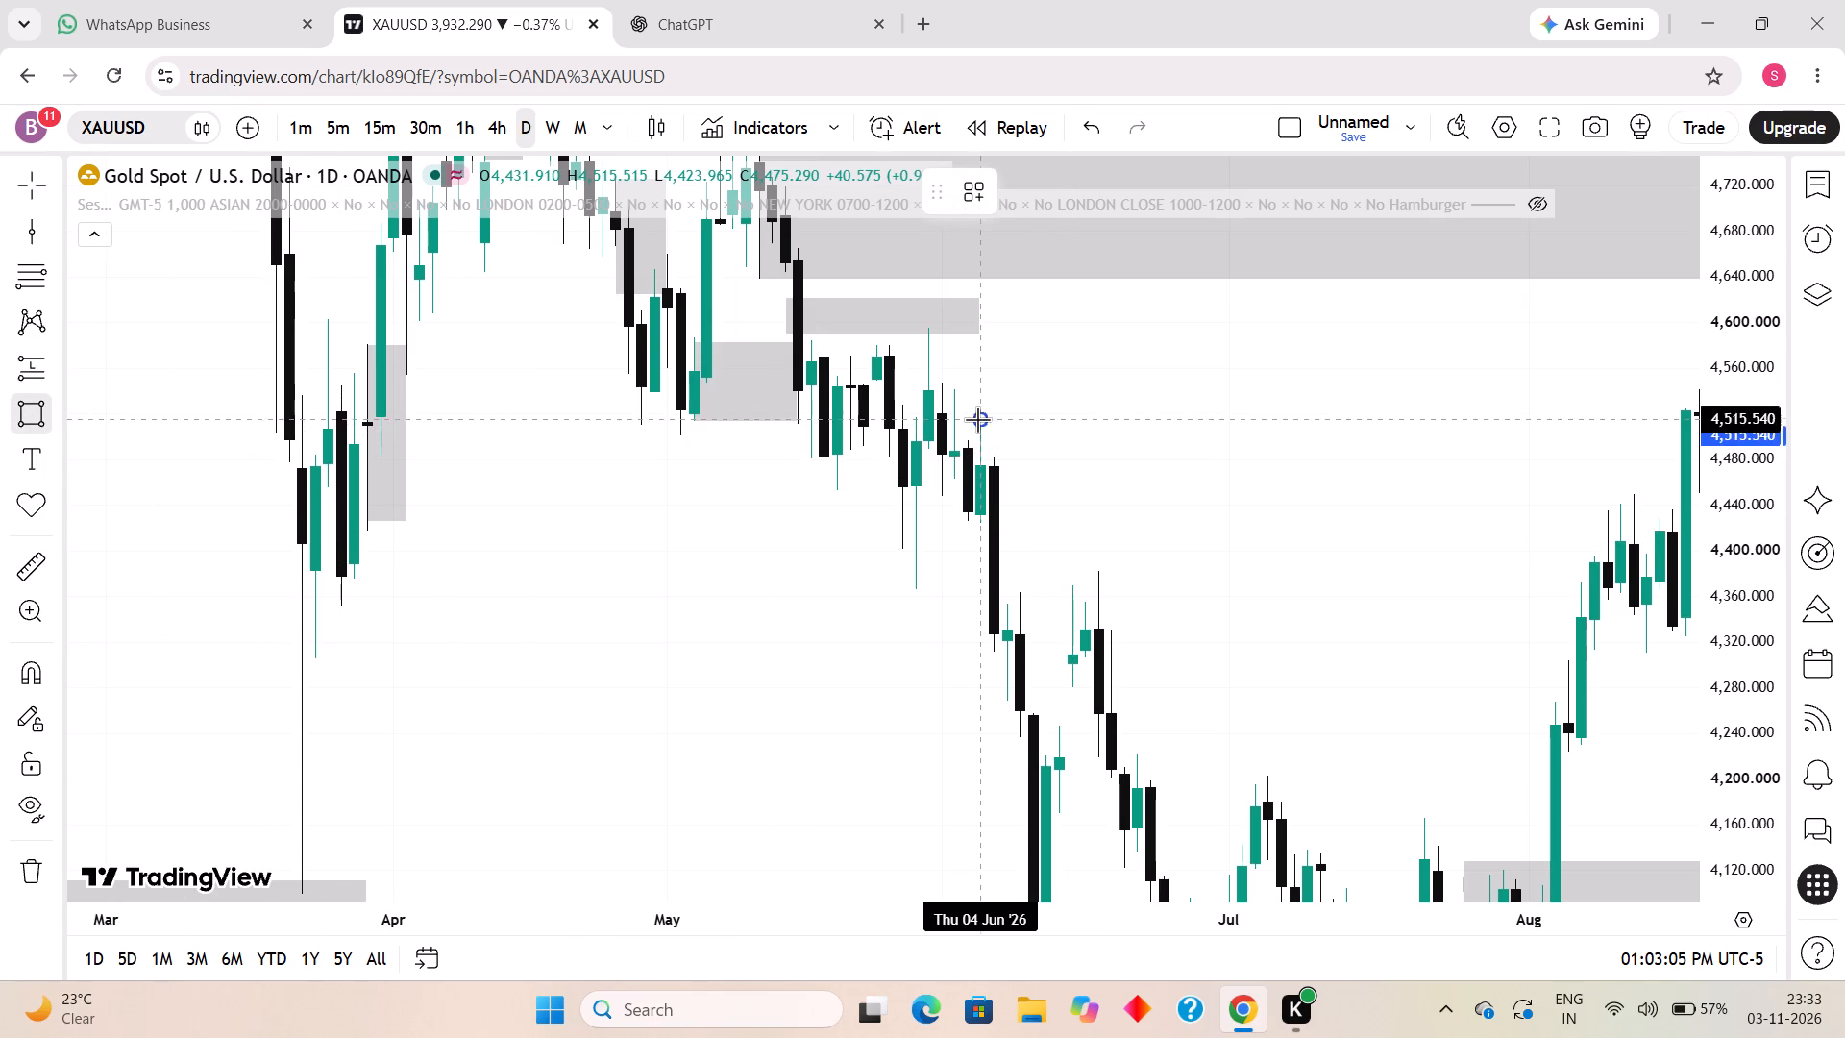
pyautogui.click(1045, 556)
pyautogui.moveTo(983, 413); pyautogui.dragTo(984, 417)
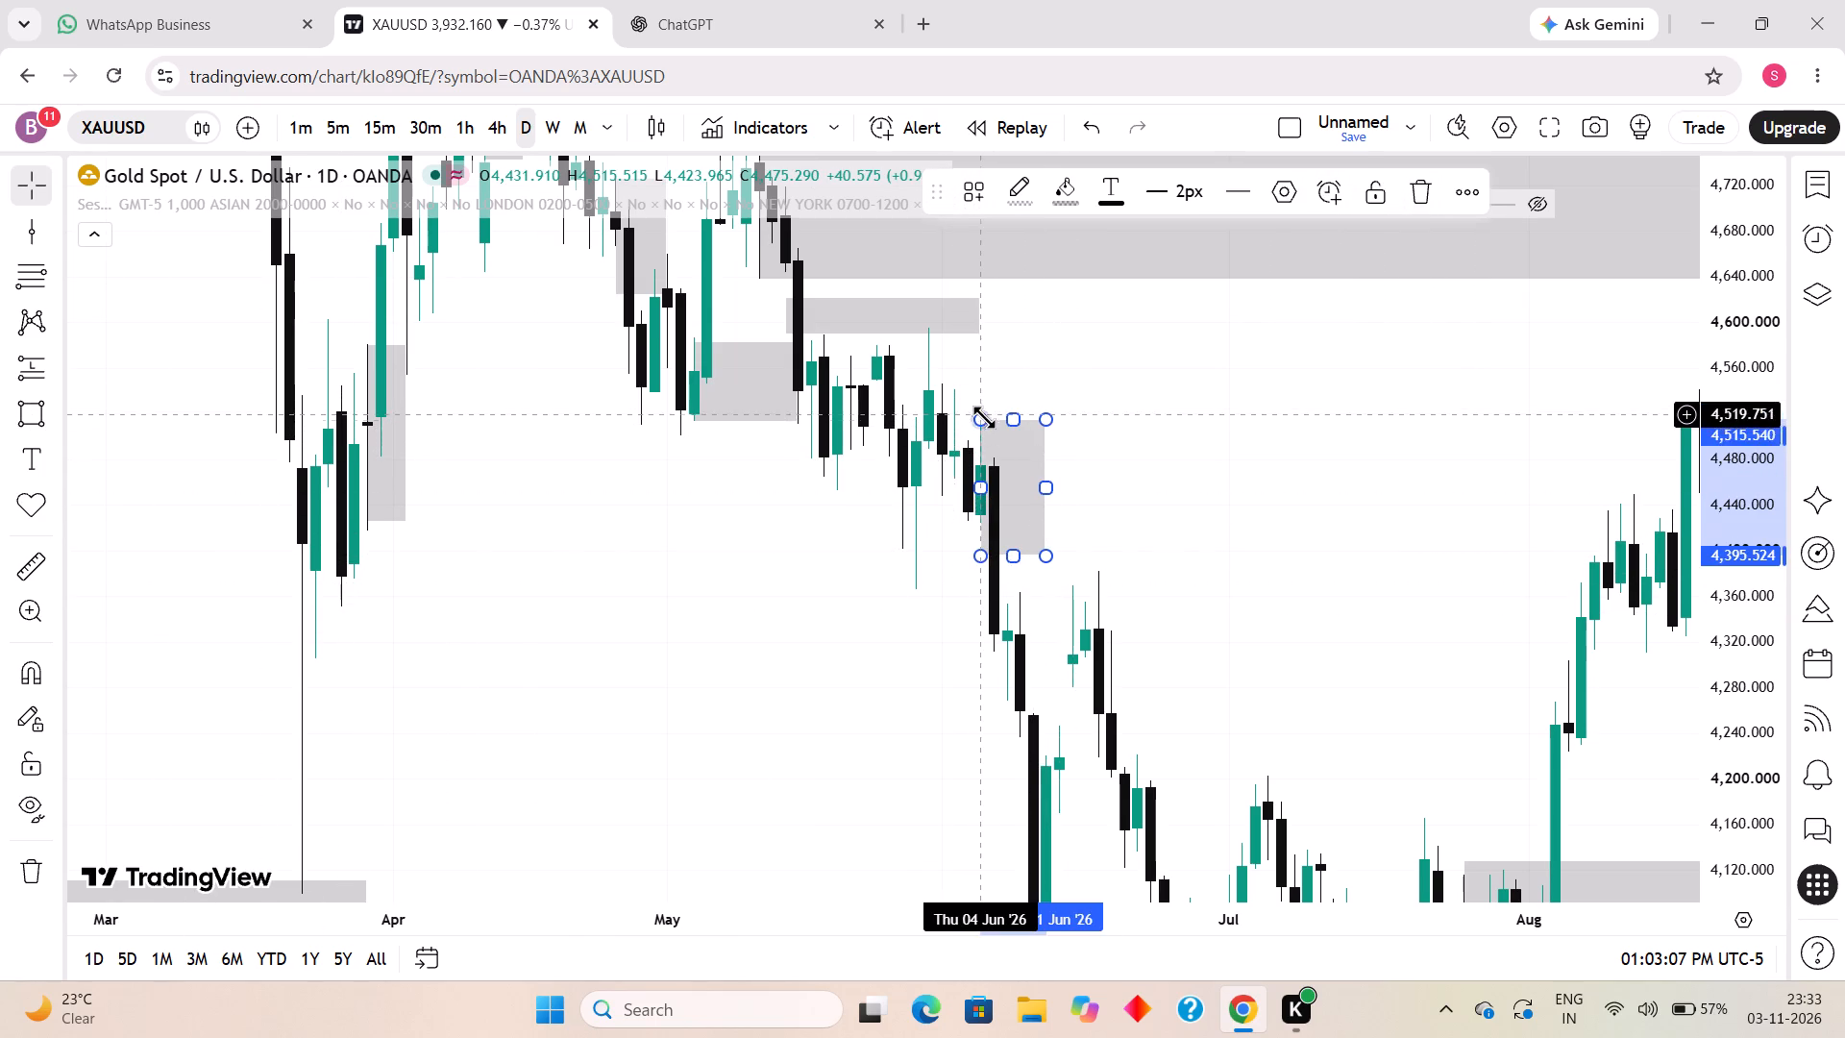
pyautogui.moveTo(984, 417); pyautogui.dragTo(961, 521)
pyautogui.moveTo(975, 560); pyautogui.dragTo(919, 591)
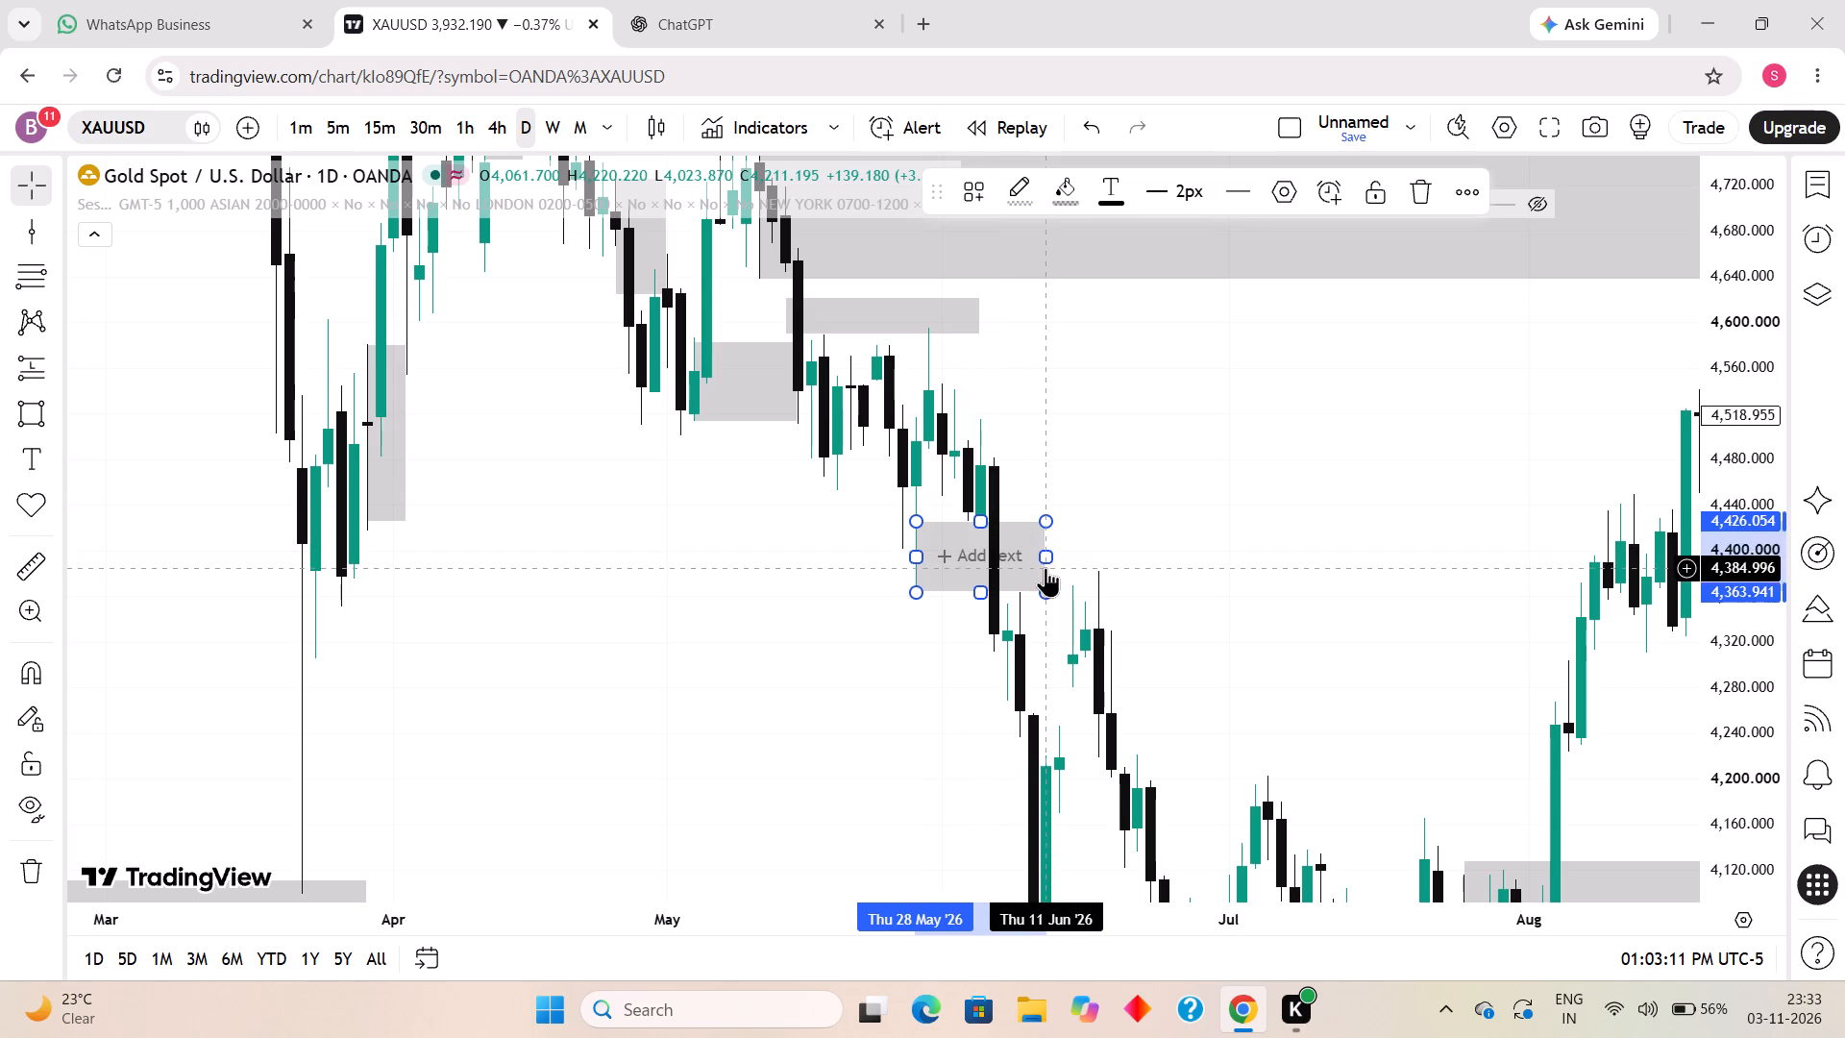
pyautogui.moveTo(1043, 556); pyautogui.dragTo(1105, 570)
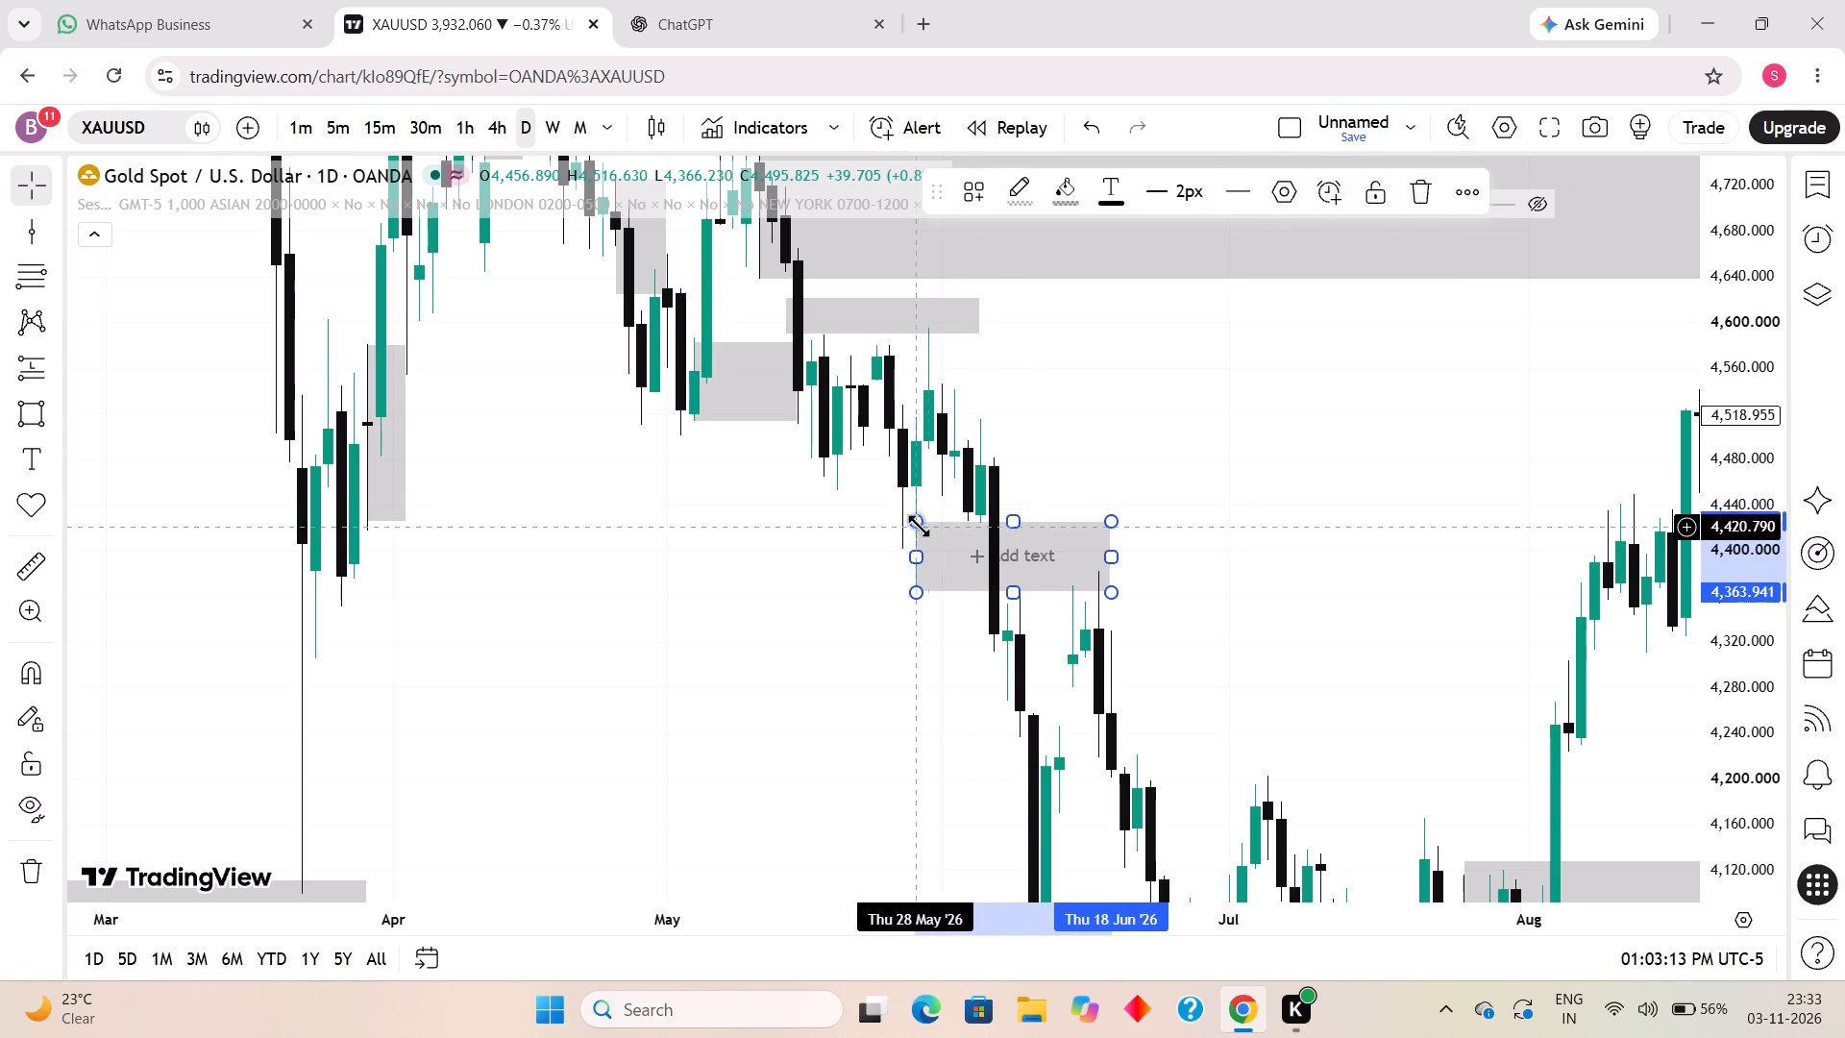
pyautogui.click(915, 522)
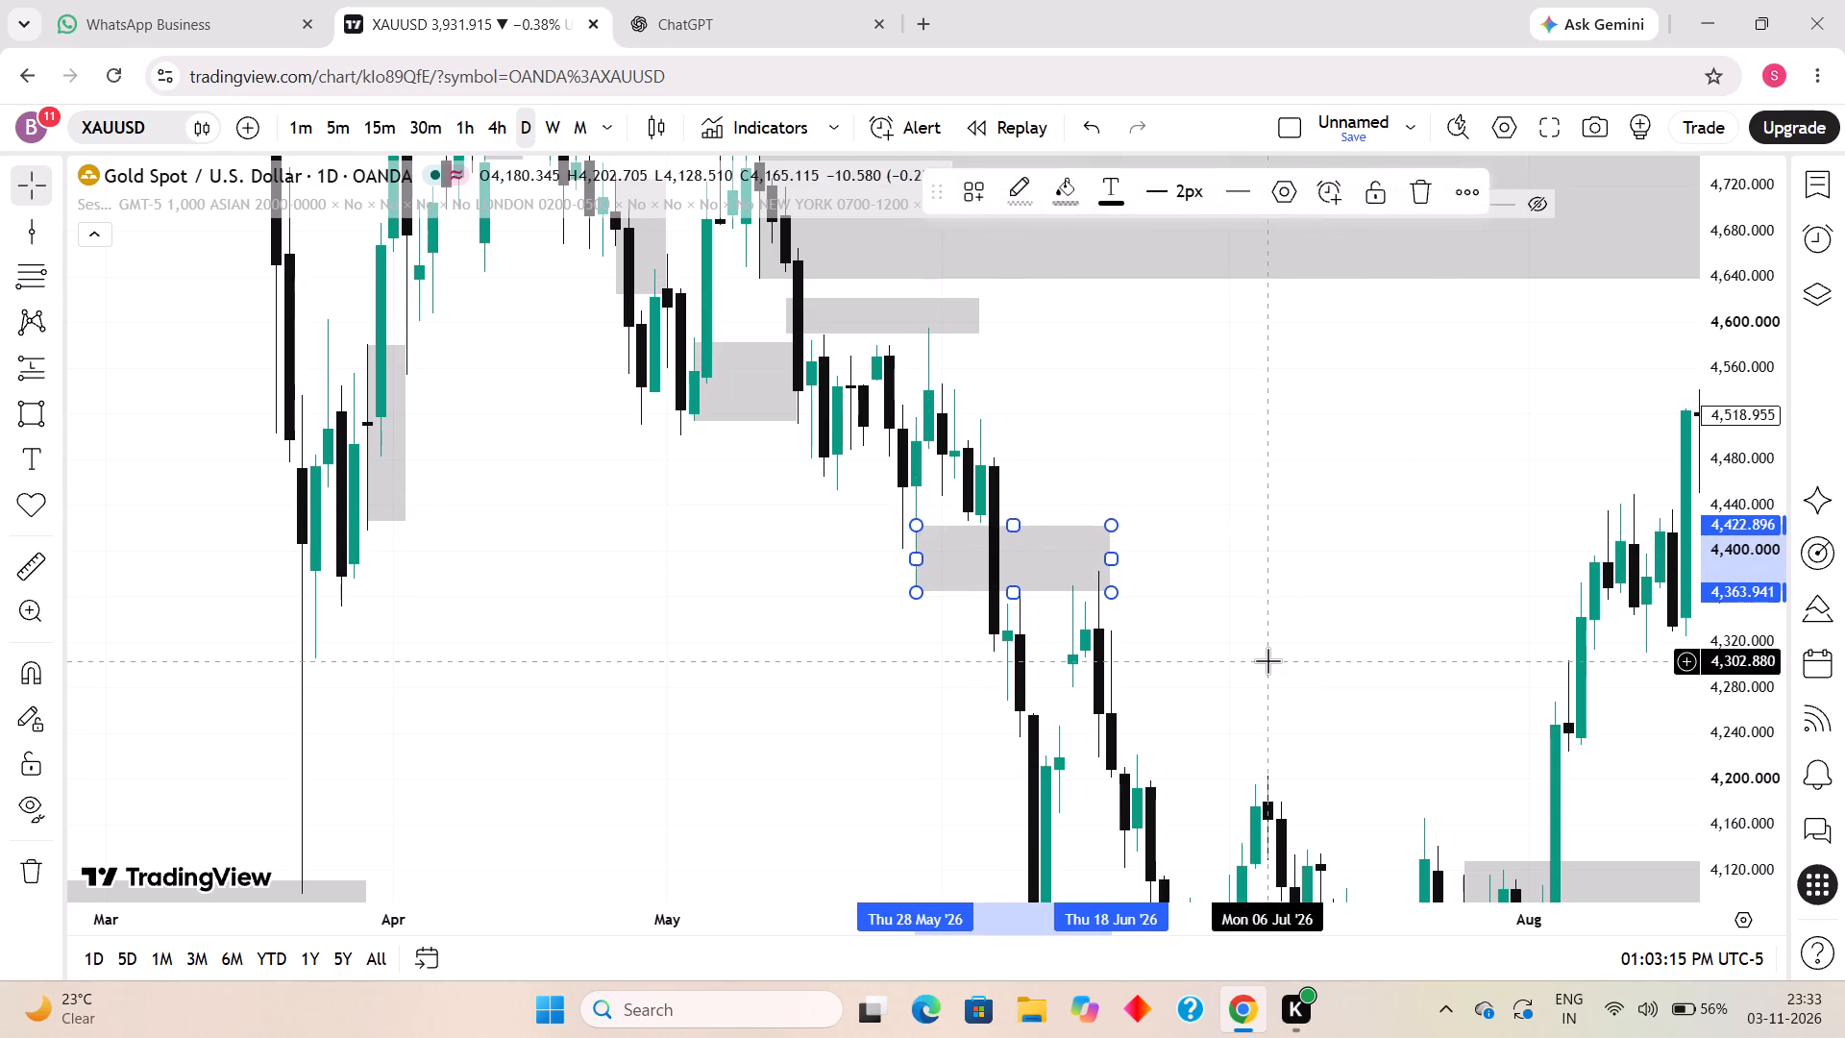
# Draw a small rectangle zone from 12 to 17 Jun 2026 between about 4,249 and 4,175.
pyautogui.moveTo(1267, 660); pyautogui.dragTo(1231, 553)
pyautogui.moveTo(1759, 469); pyautogui.dragTo(1735, 663)
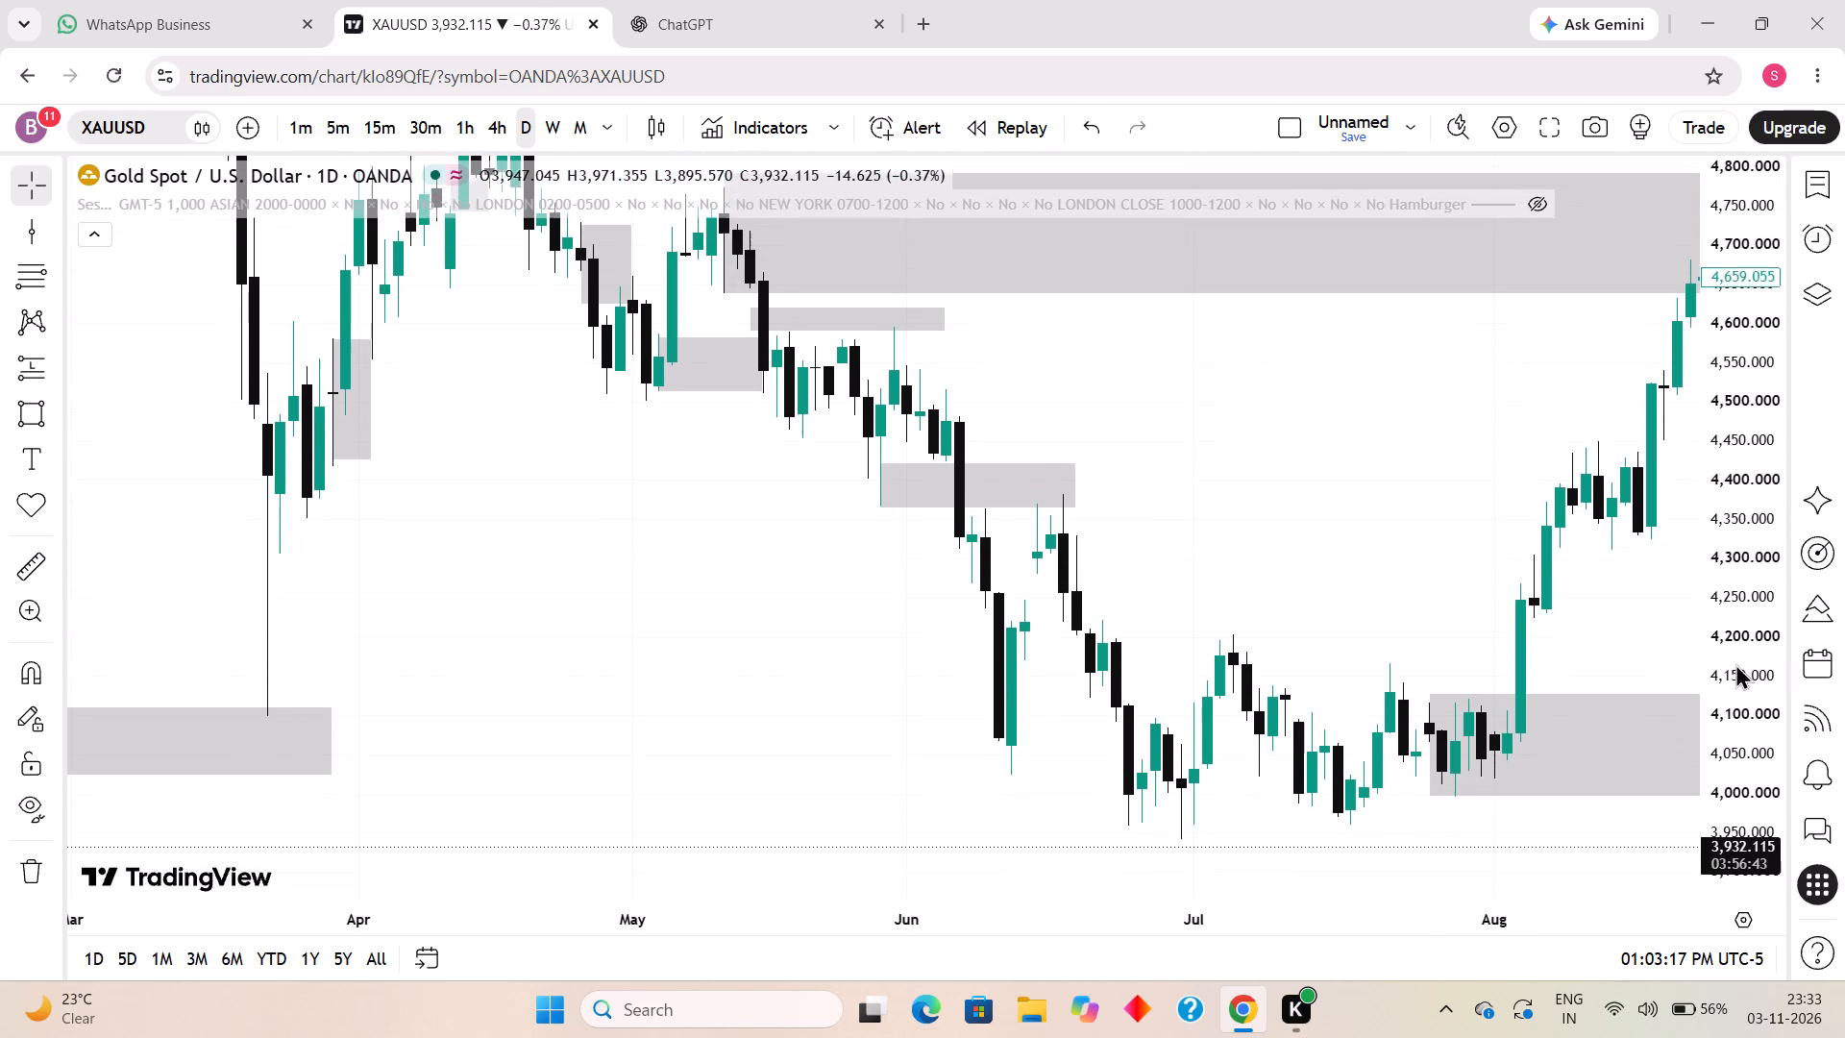
pyautogui.moveTo(1735, 663); pyautogui.dragTo(1761, 662)
pyautogui.moveTo(1322, 540); pyautogui.dragTo(1284, 486)
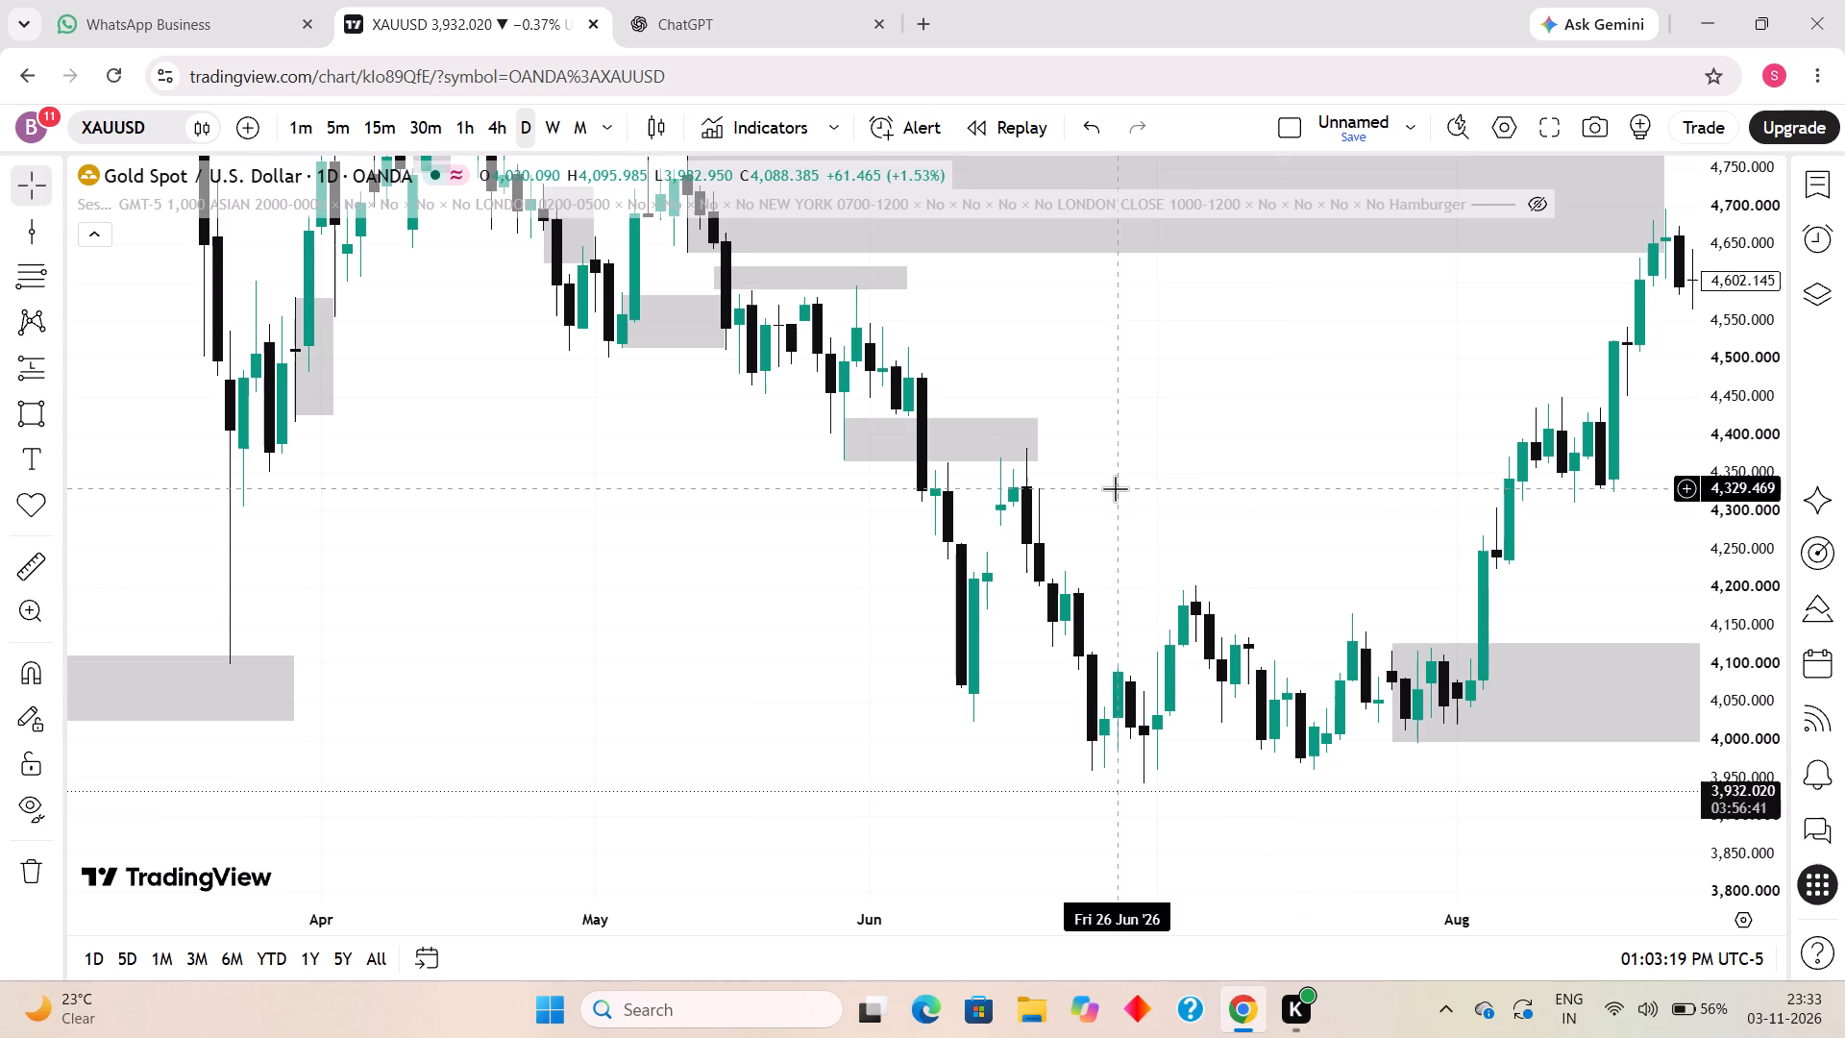
pyautogui.click(24, 418)
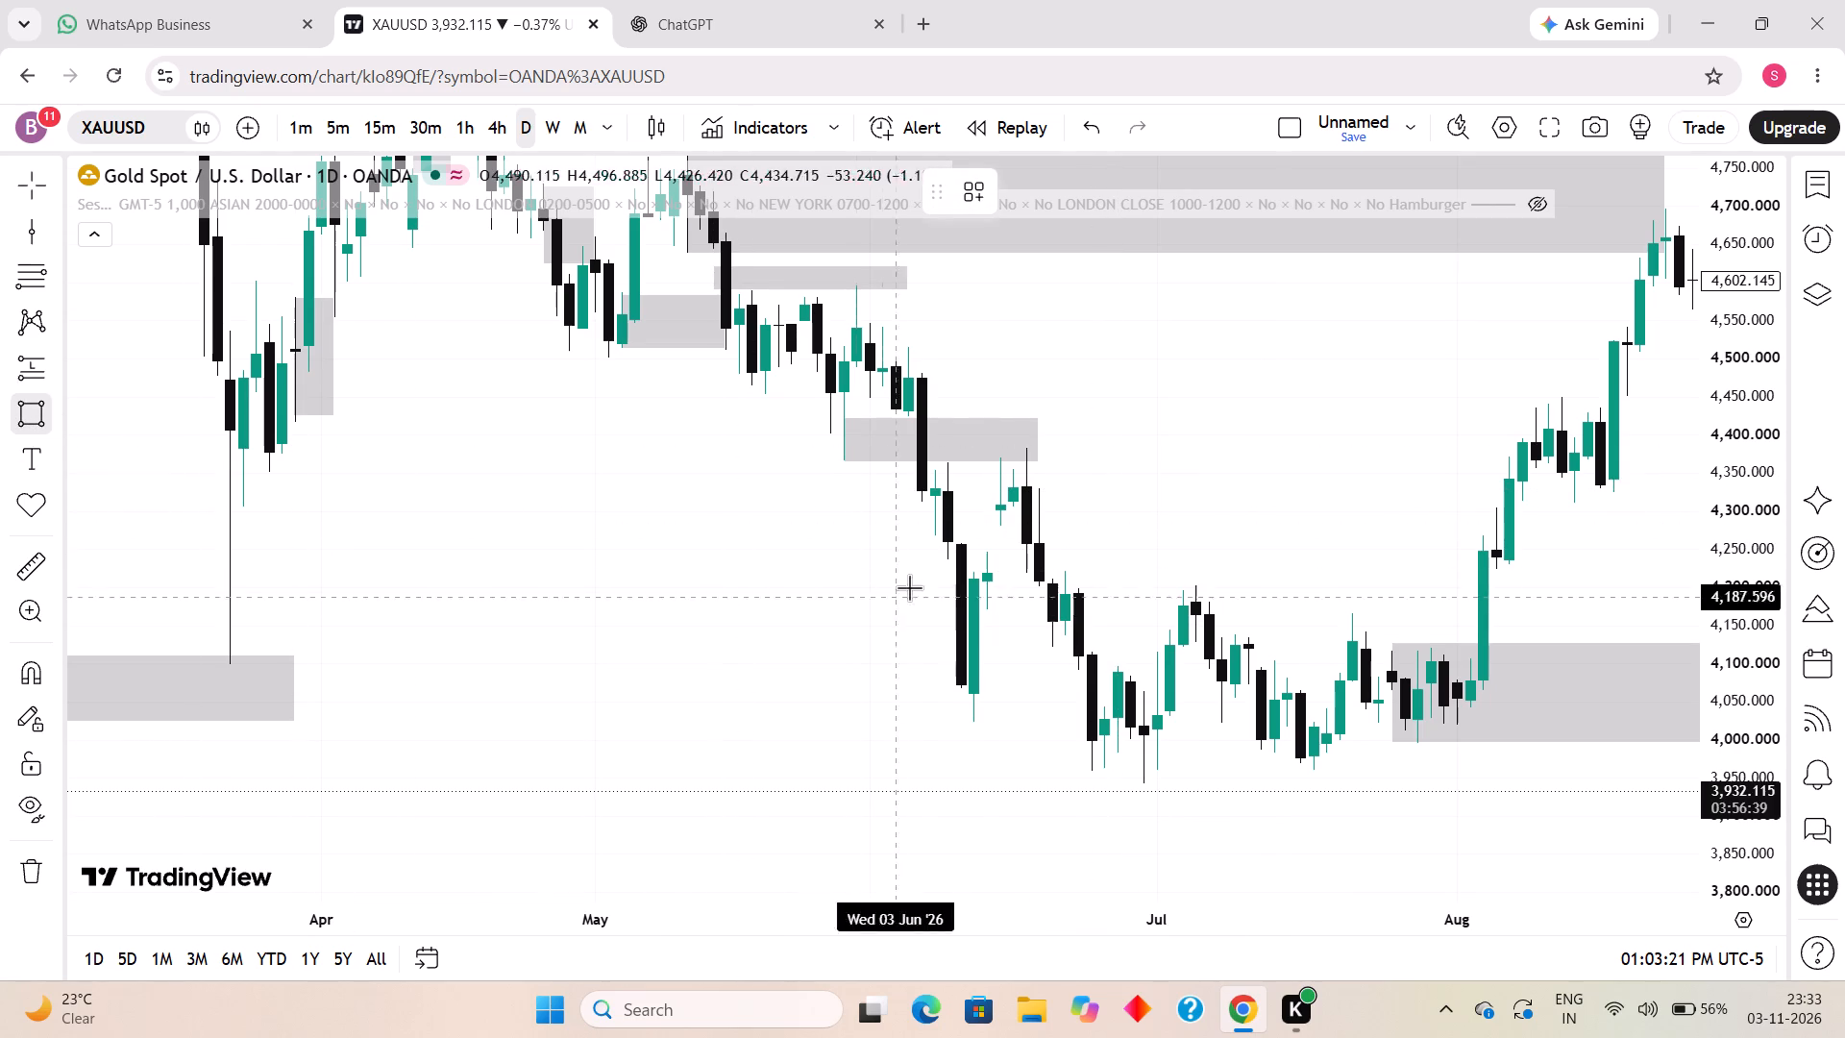
pyautogui.click(984, 550)
pyautogui.click(1031, 606)
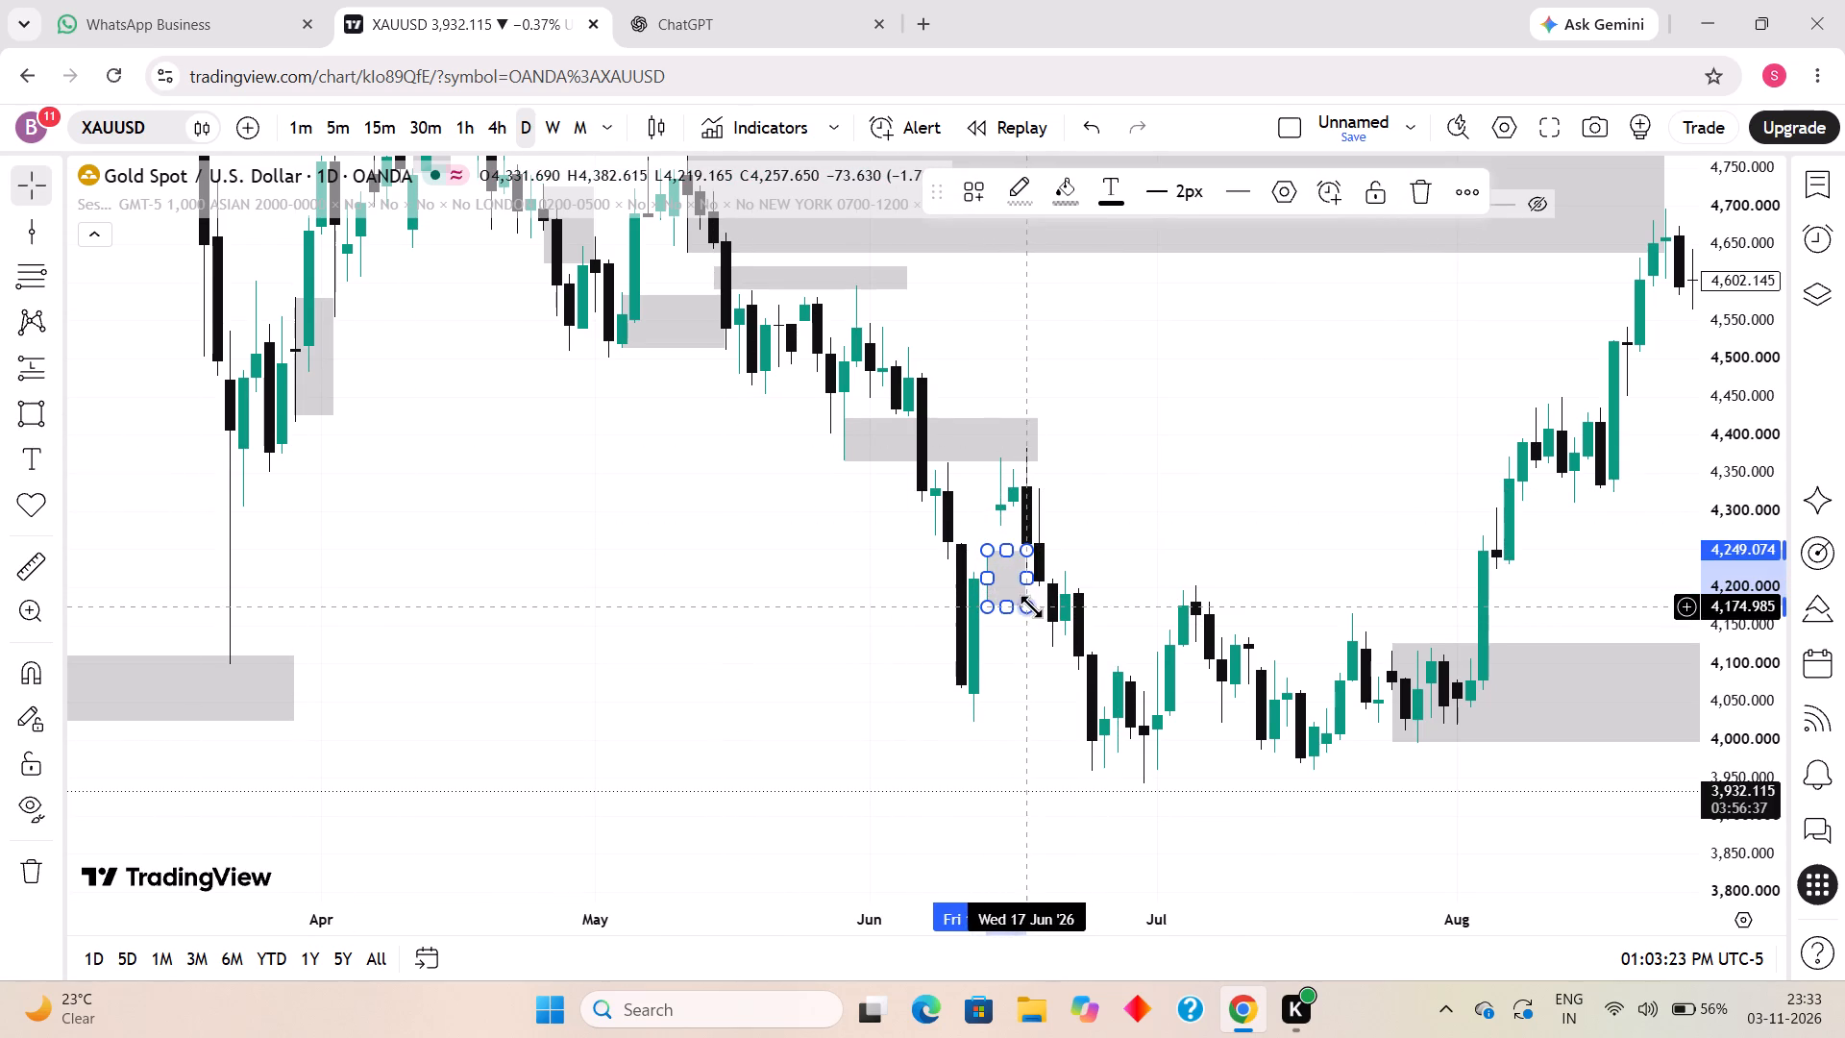
pyautogui.click(1120, 665)
# Draw a rectangle zone from 22 Jun to 3 Jul 2026 between about 4,214 and 4,125.
pyautogui.scroll(1, 930, 669)
pyautogui.moveTo(1058, 696); pyautogui.dragTo(1037, 677)
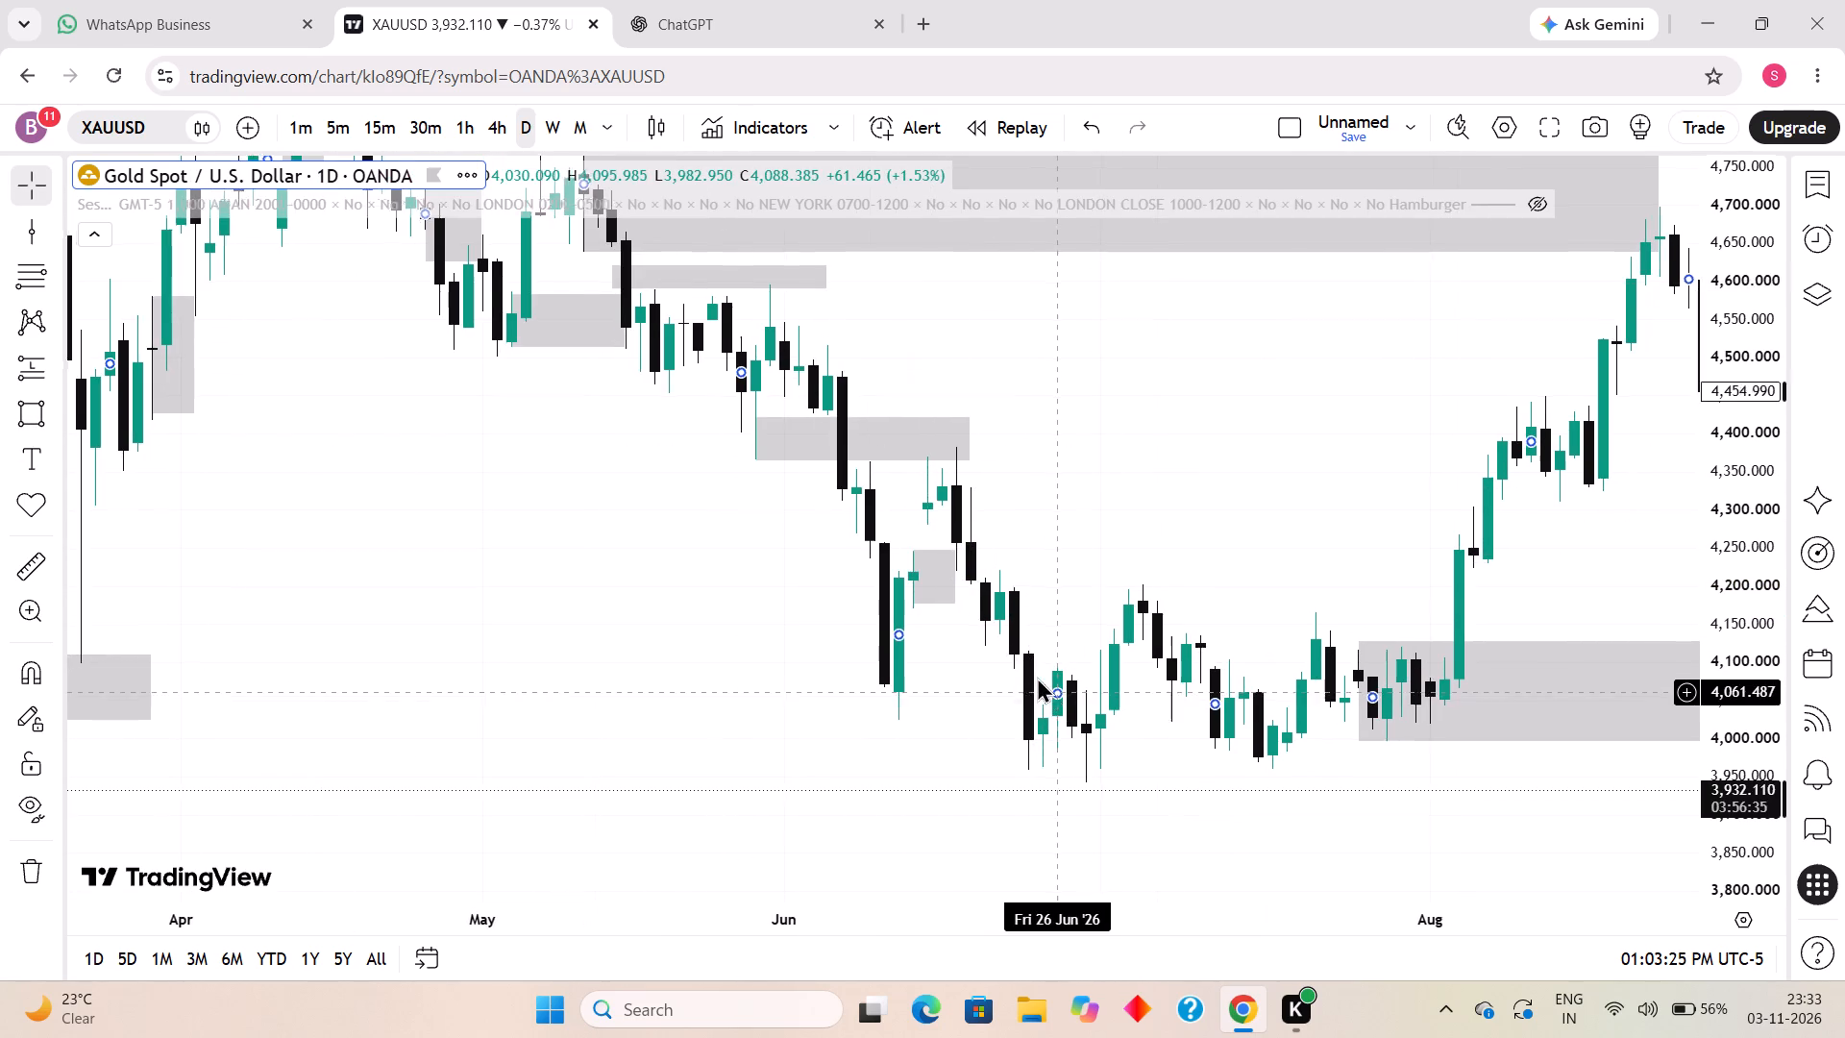
pyautogui.moveTo(1037, 677); pyautogui.dragTo(980, 598)
pyautogui.click(17, 413)
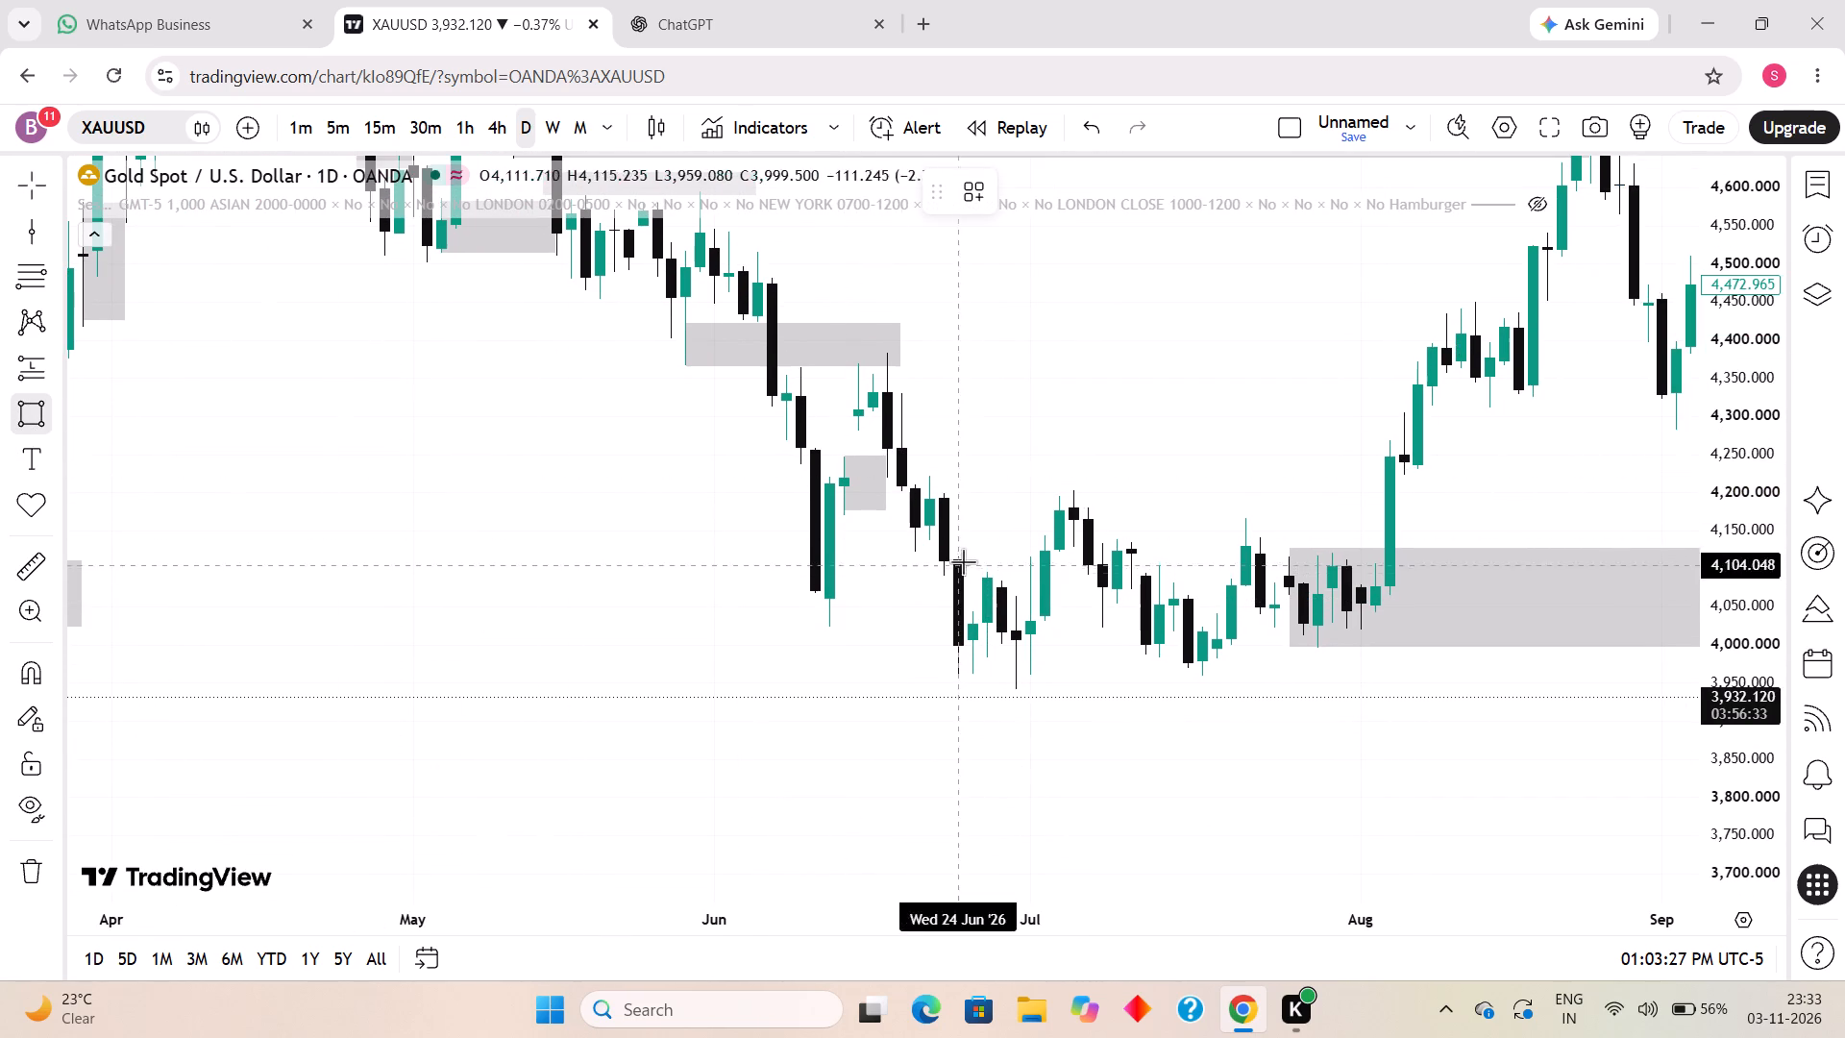
pyautogui.click(924, 482)
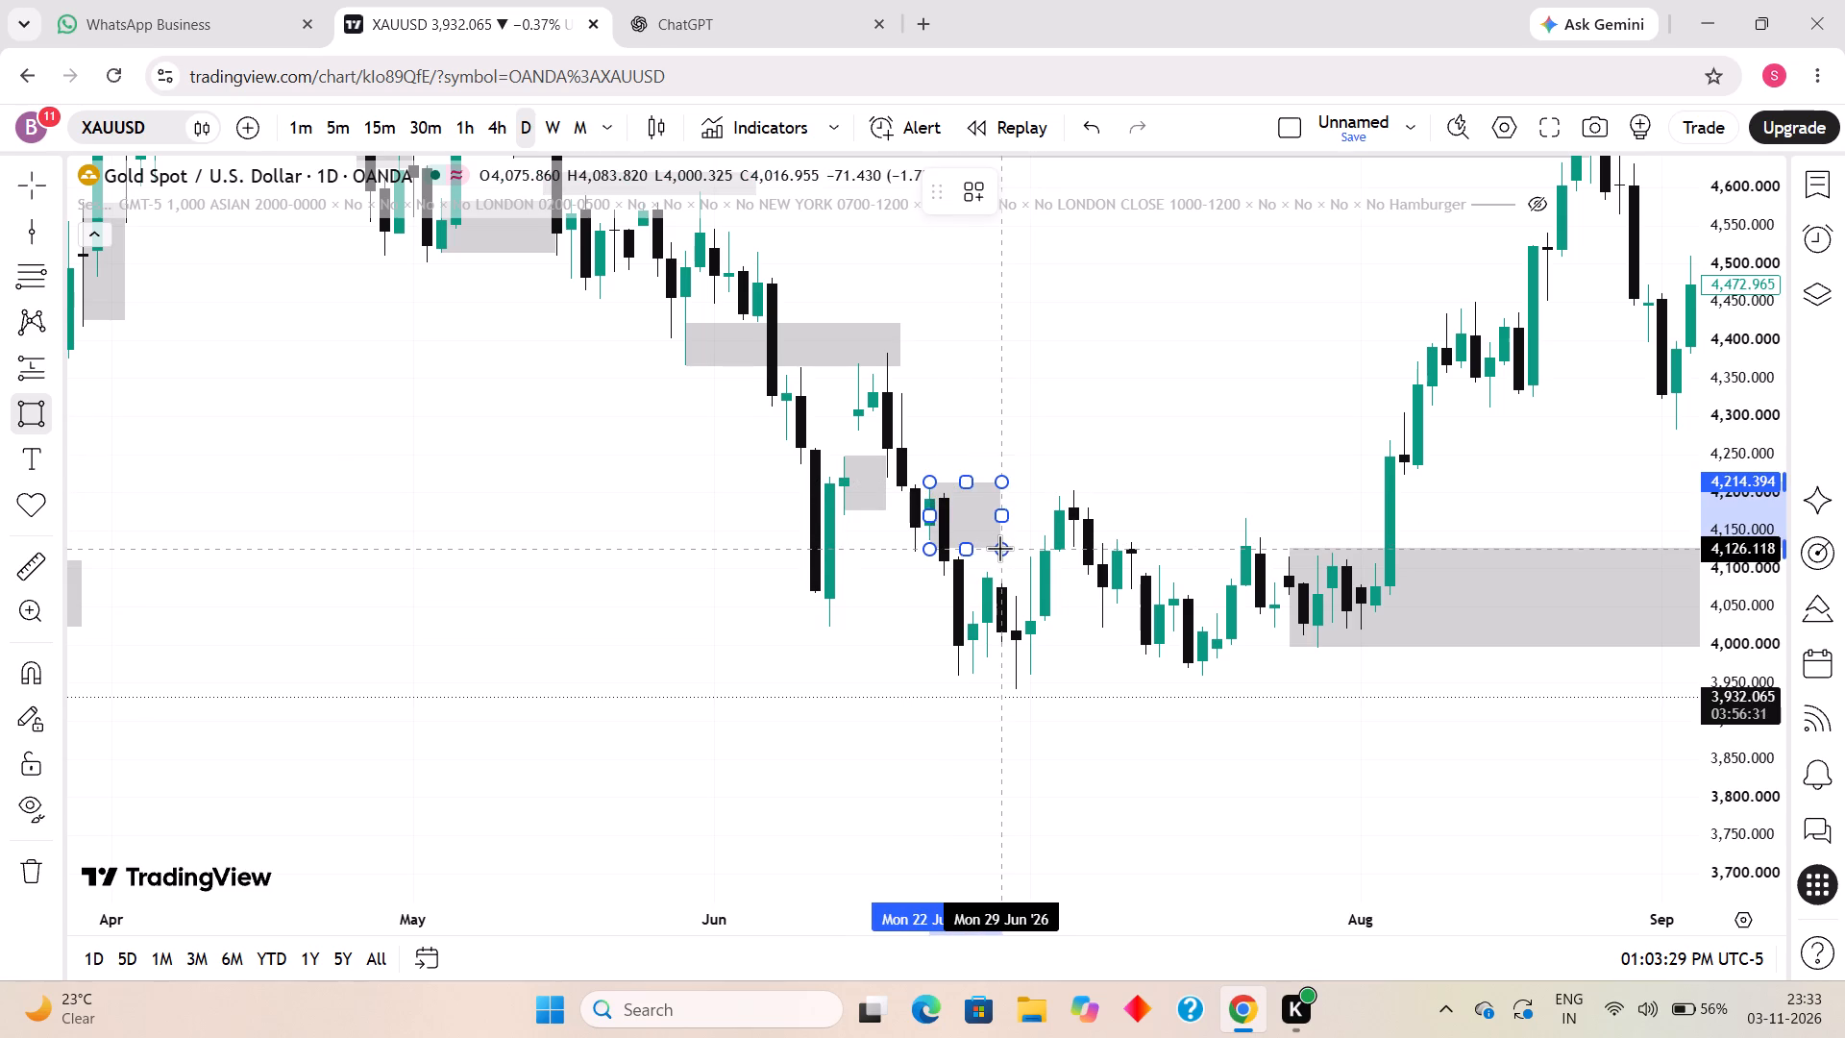
pyautogui.click(998, 550)
pyautogui.moveTo(999, 512); pyautogui.dragTo(1070, 516)
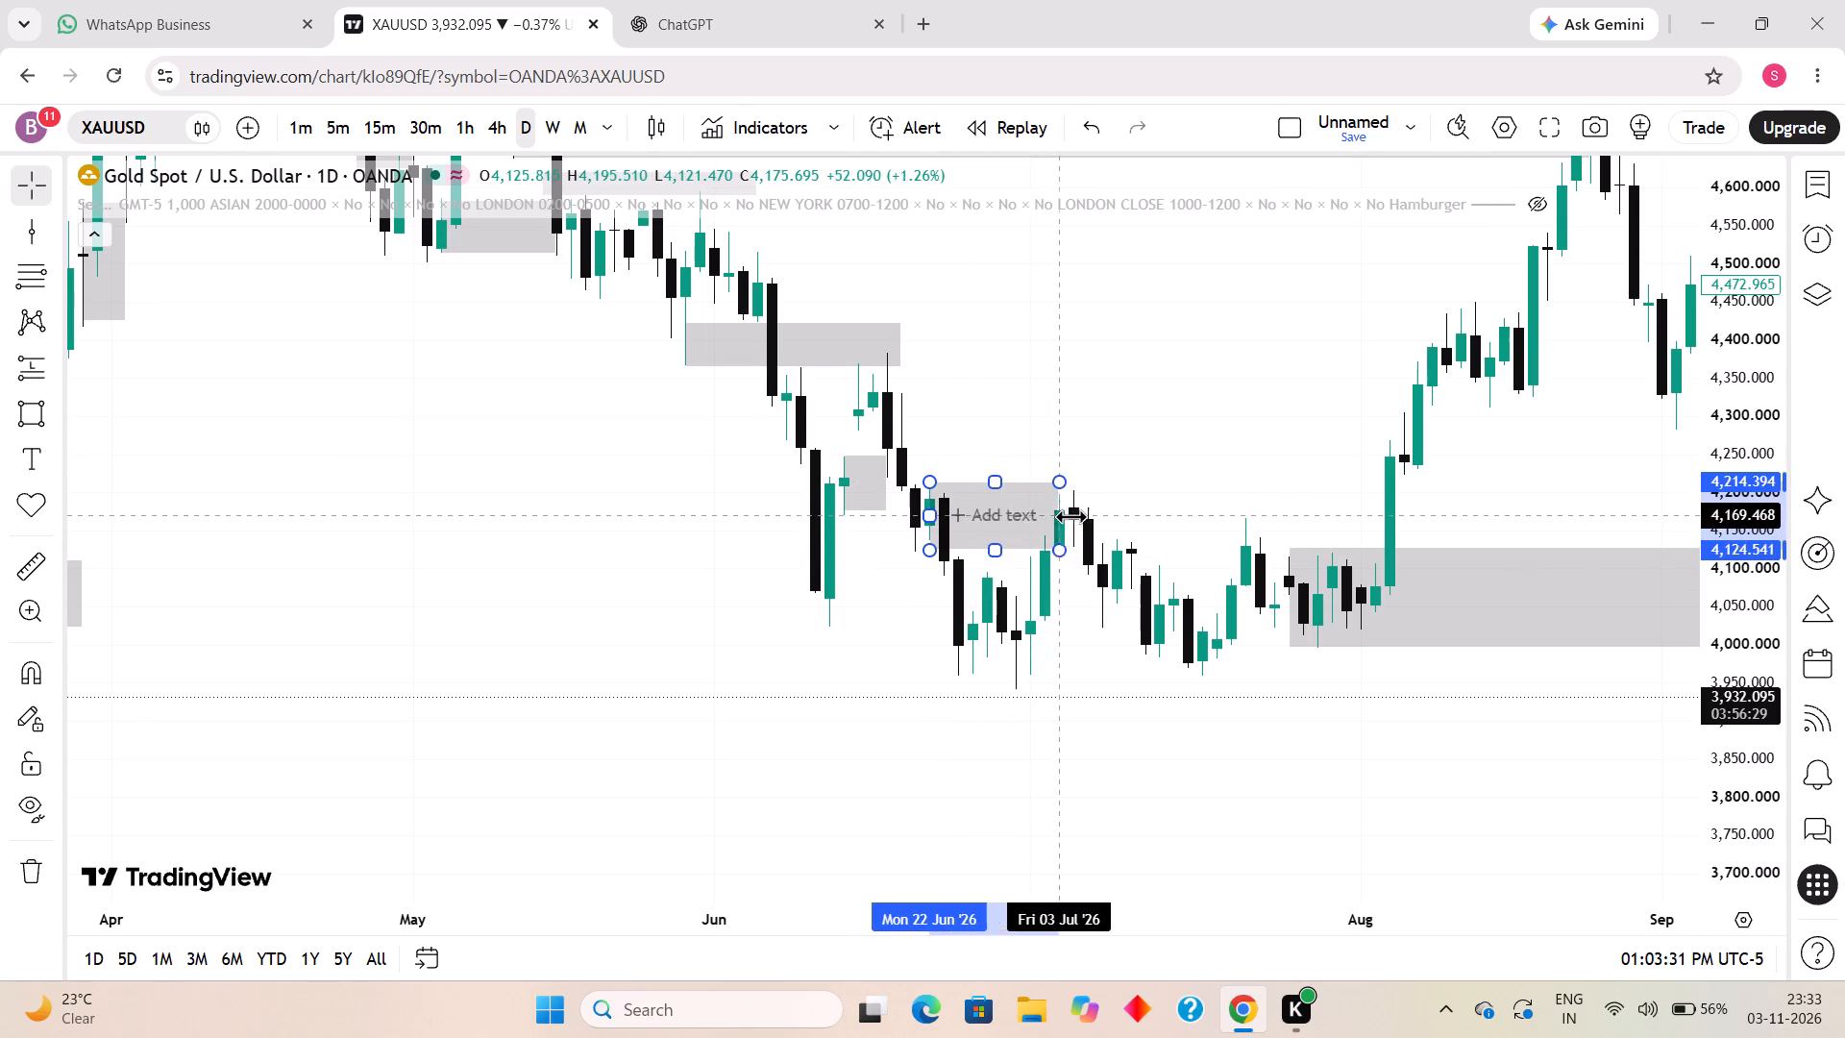
# Extend the rectangle zone starting 22 Jun 2026 so that it ends on 7 Jul 2026.
pyautogui.moveTo(1070, 516); pyautogui.dragTo(1084, 516)
pyautogui.click(1086, 638)
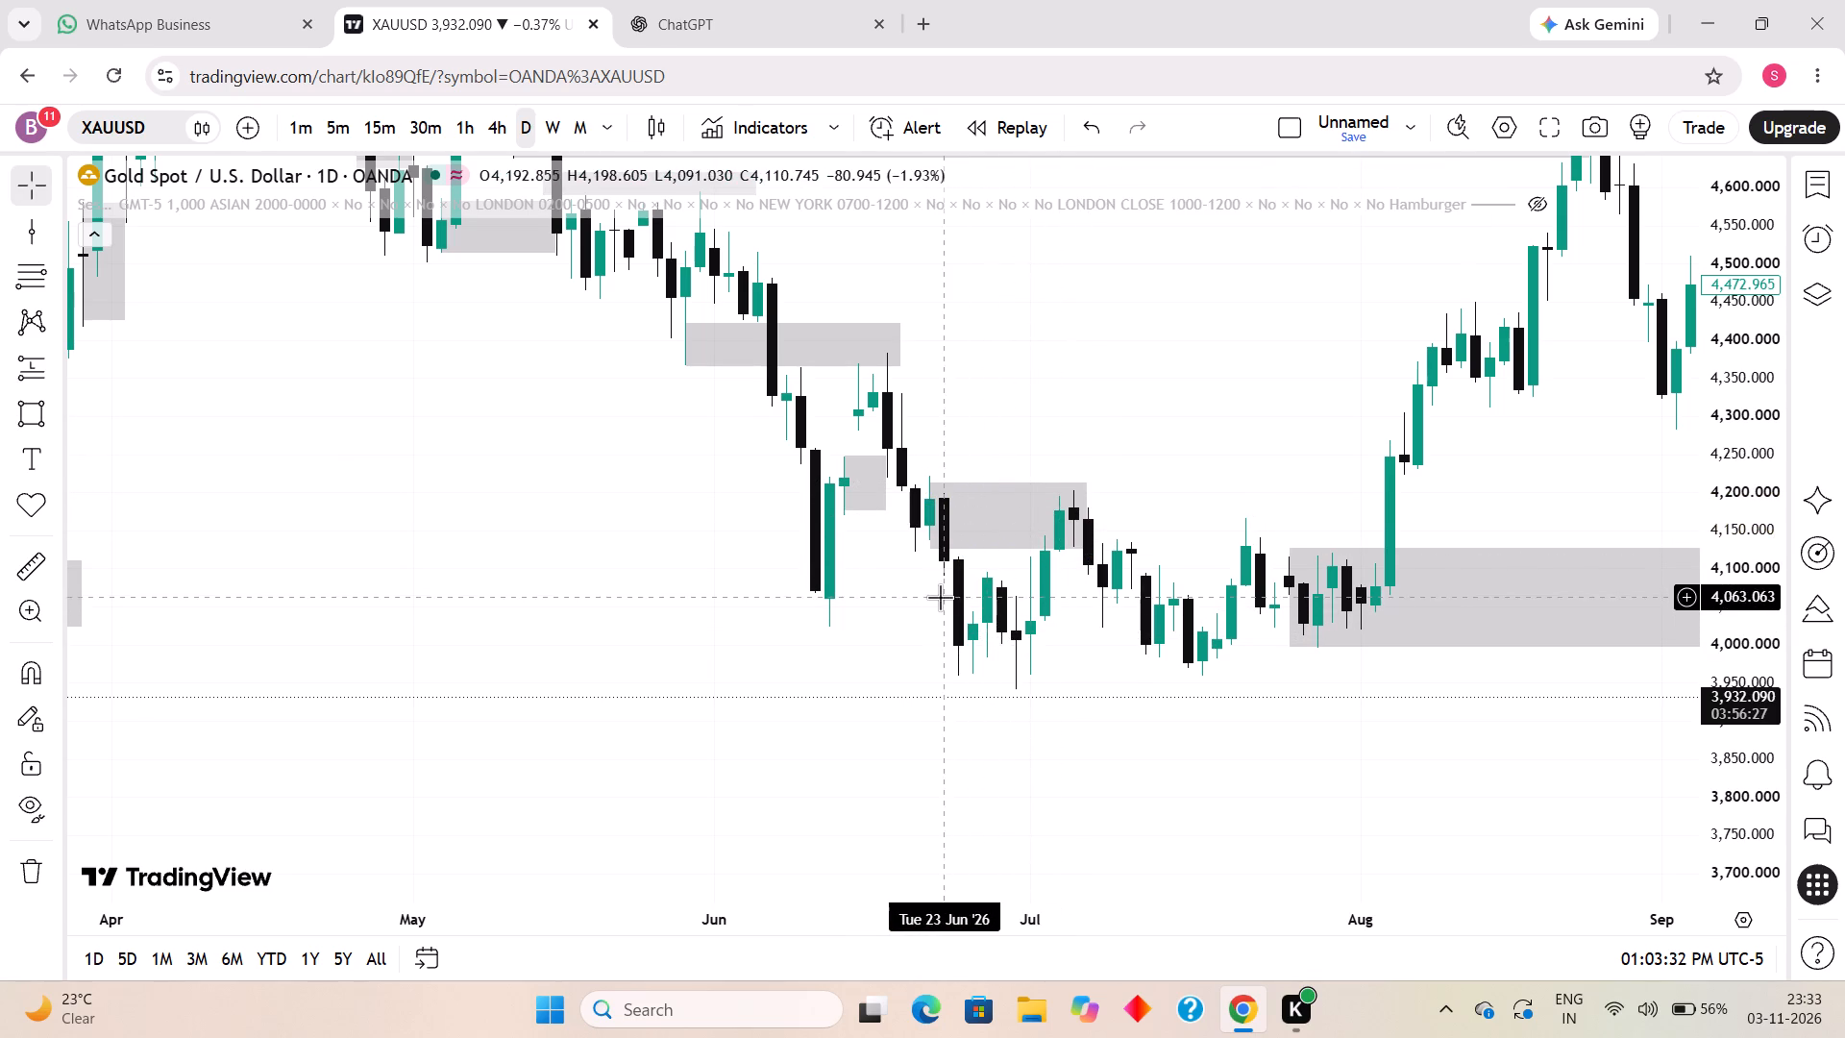
# Draw a small rectangle zone from 23 to 29 Jun 2026 between about 4,091 and 4,046.
pyautogui.click(24, 419)
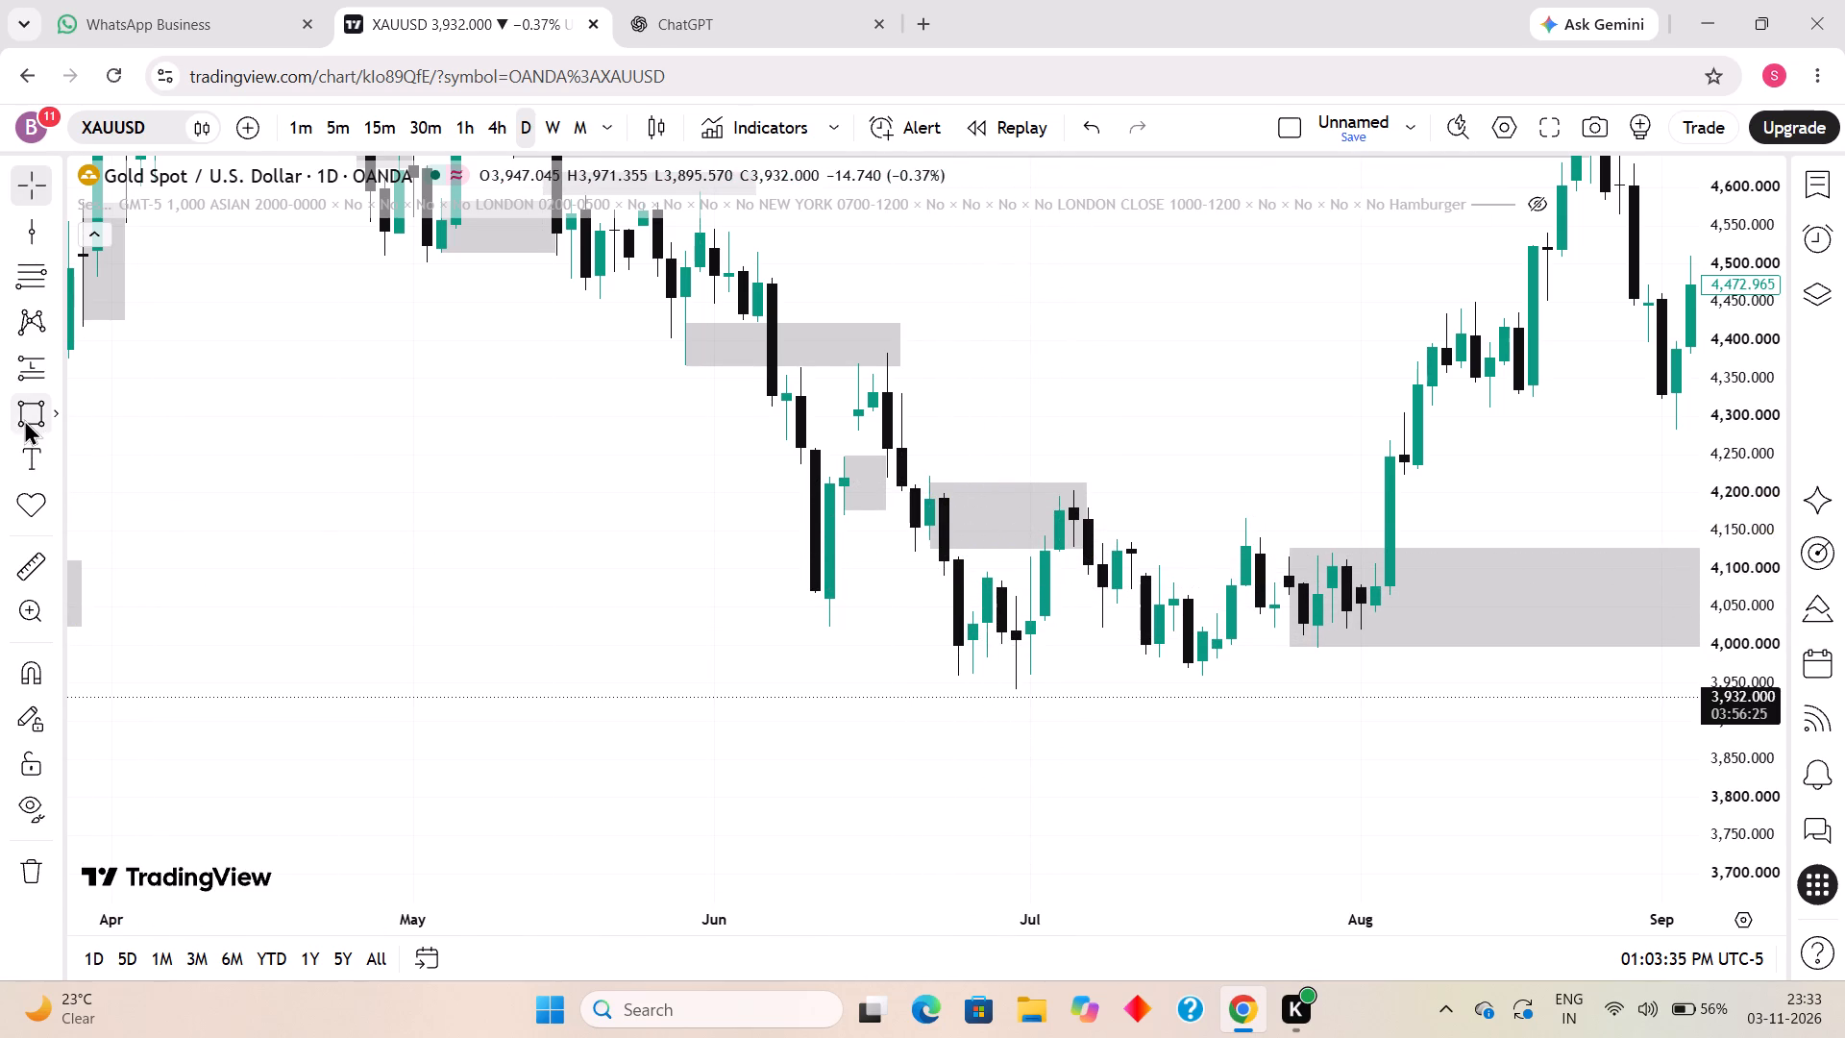
pyautogui.click(941, 575)
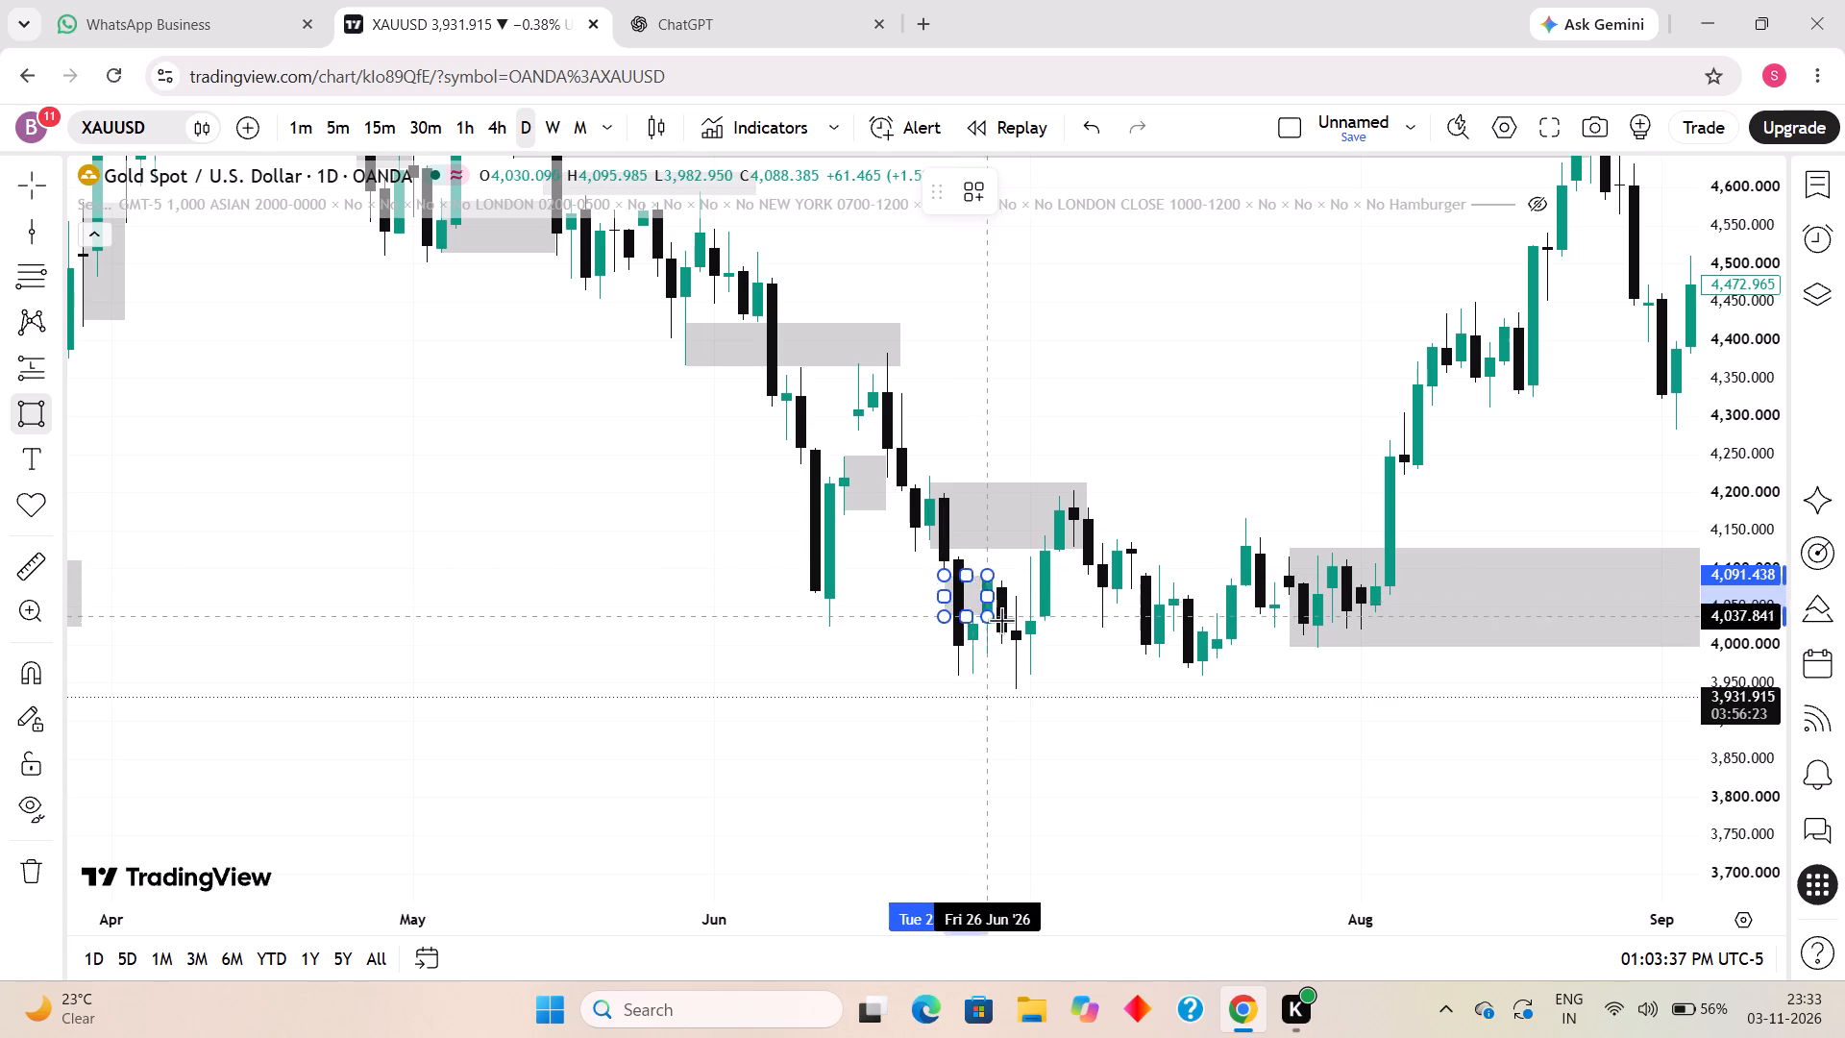
pyautogui.click(1002, 609)
pyautogui.click(1136, 690)
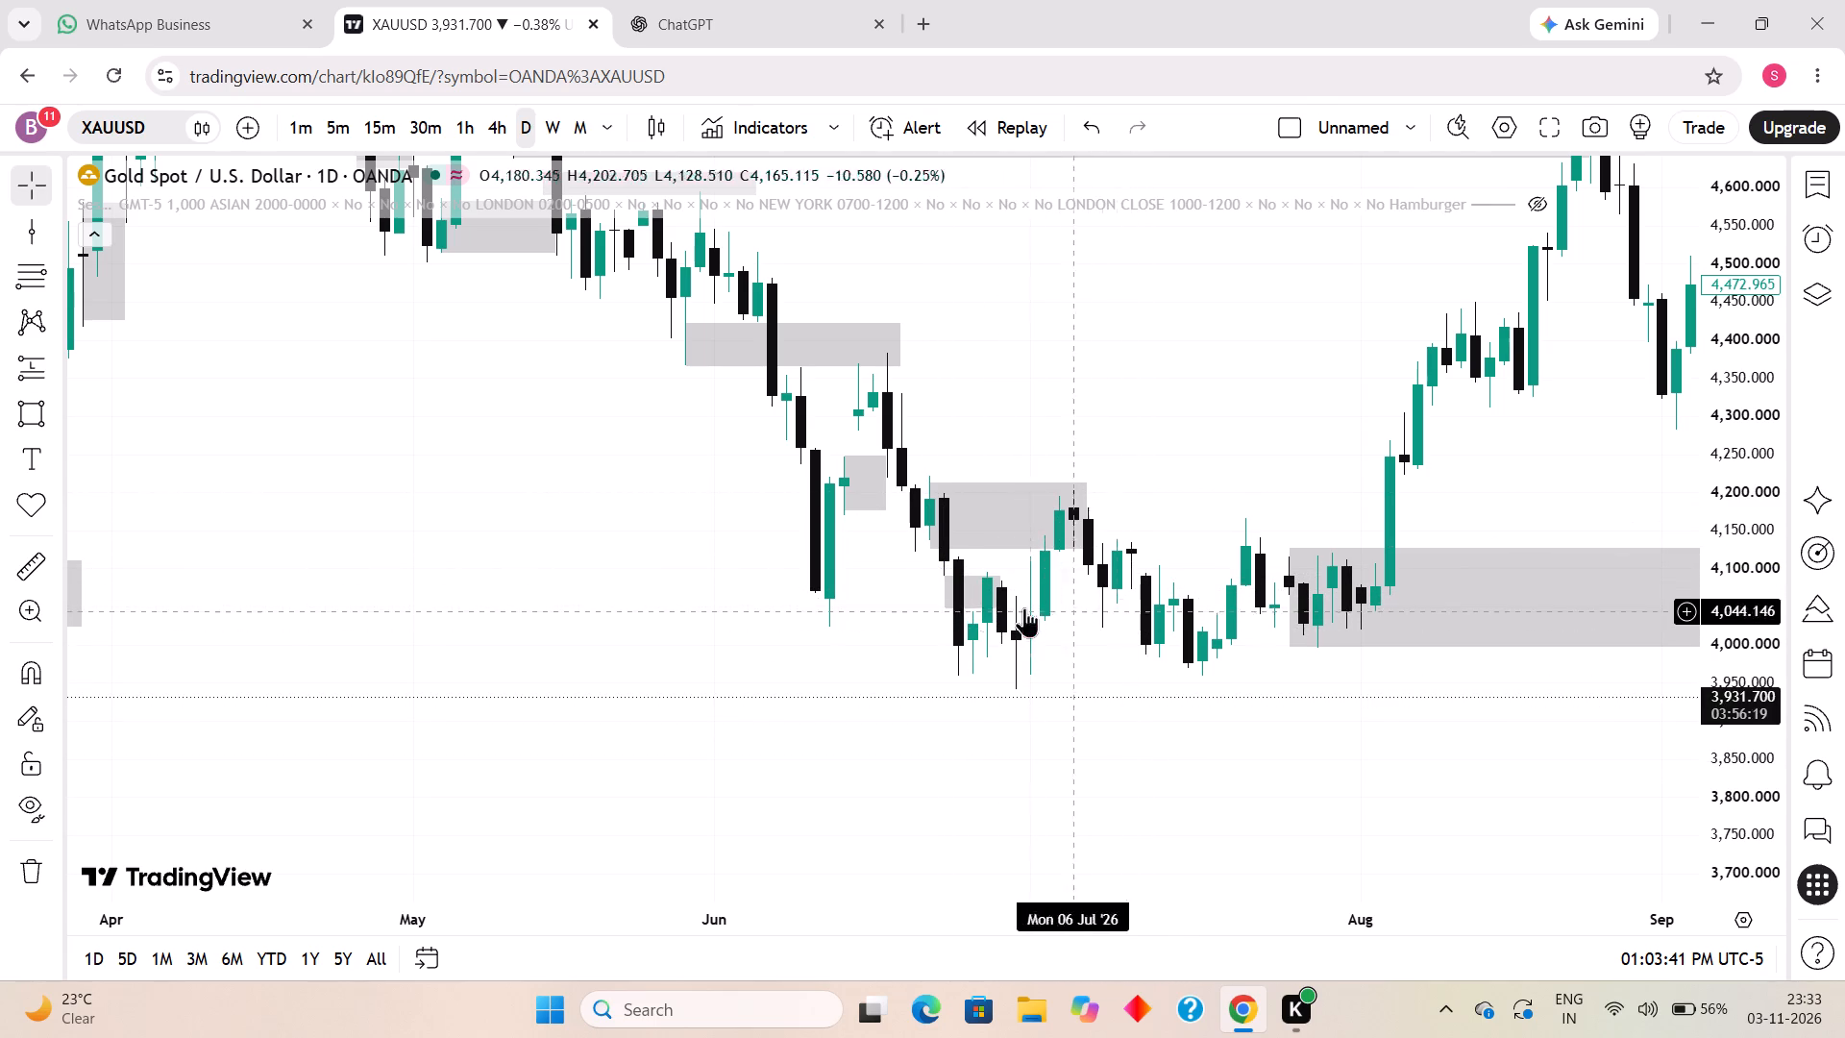
# Draw a thin rectangle zone from 1 to 8 Jul 2026 between about 4,044 and 4,009.
pyautogui.click(18, 408)
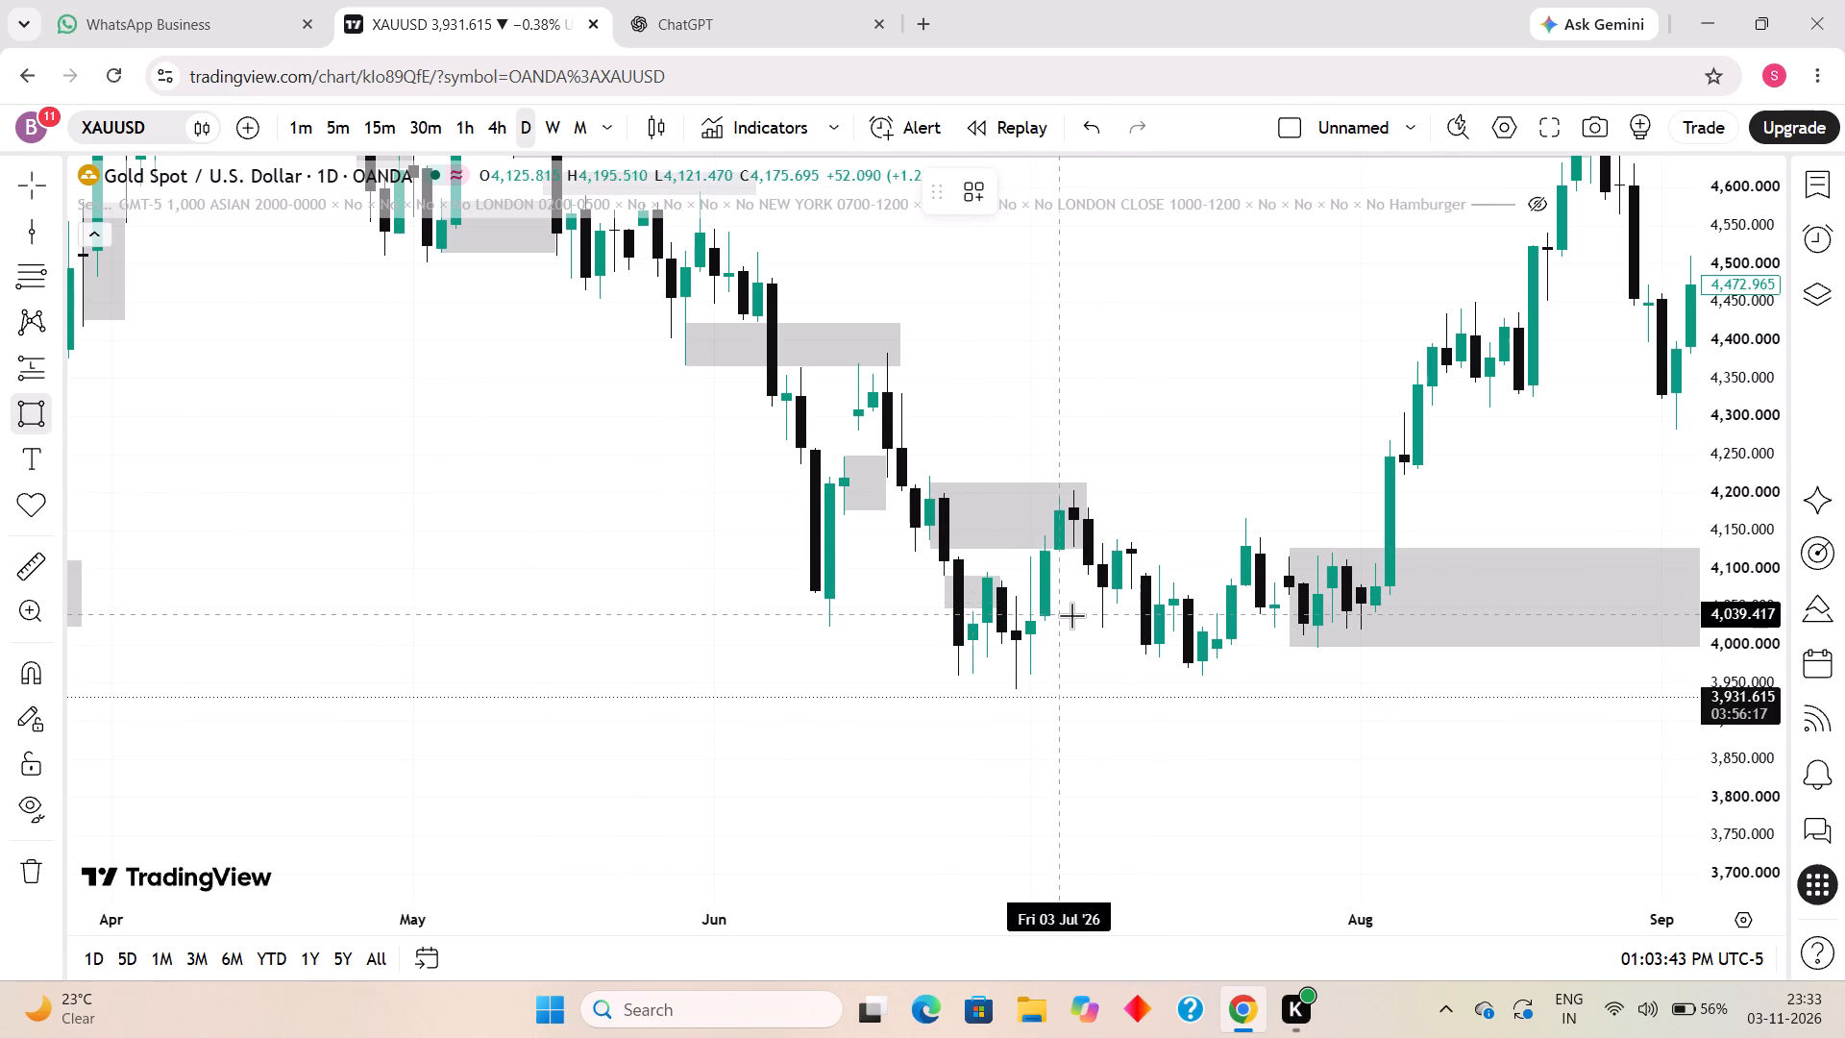
pyautogui.moveTo(1028, 610); pyautogui.dragTo(1038, 620)
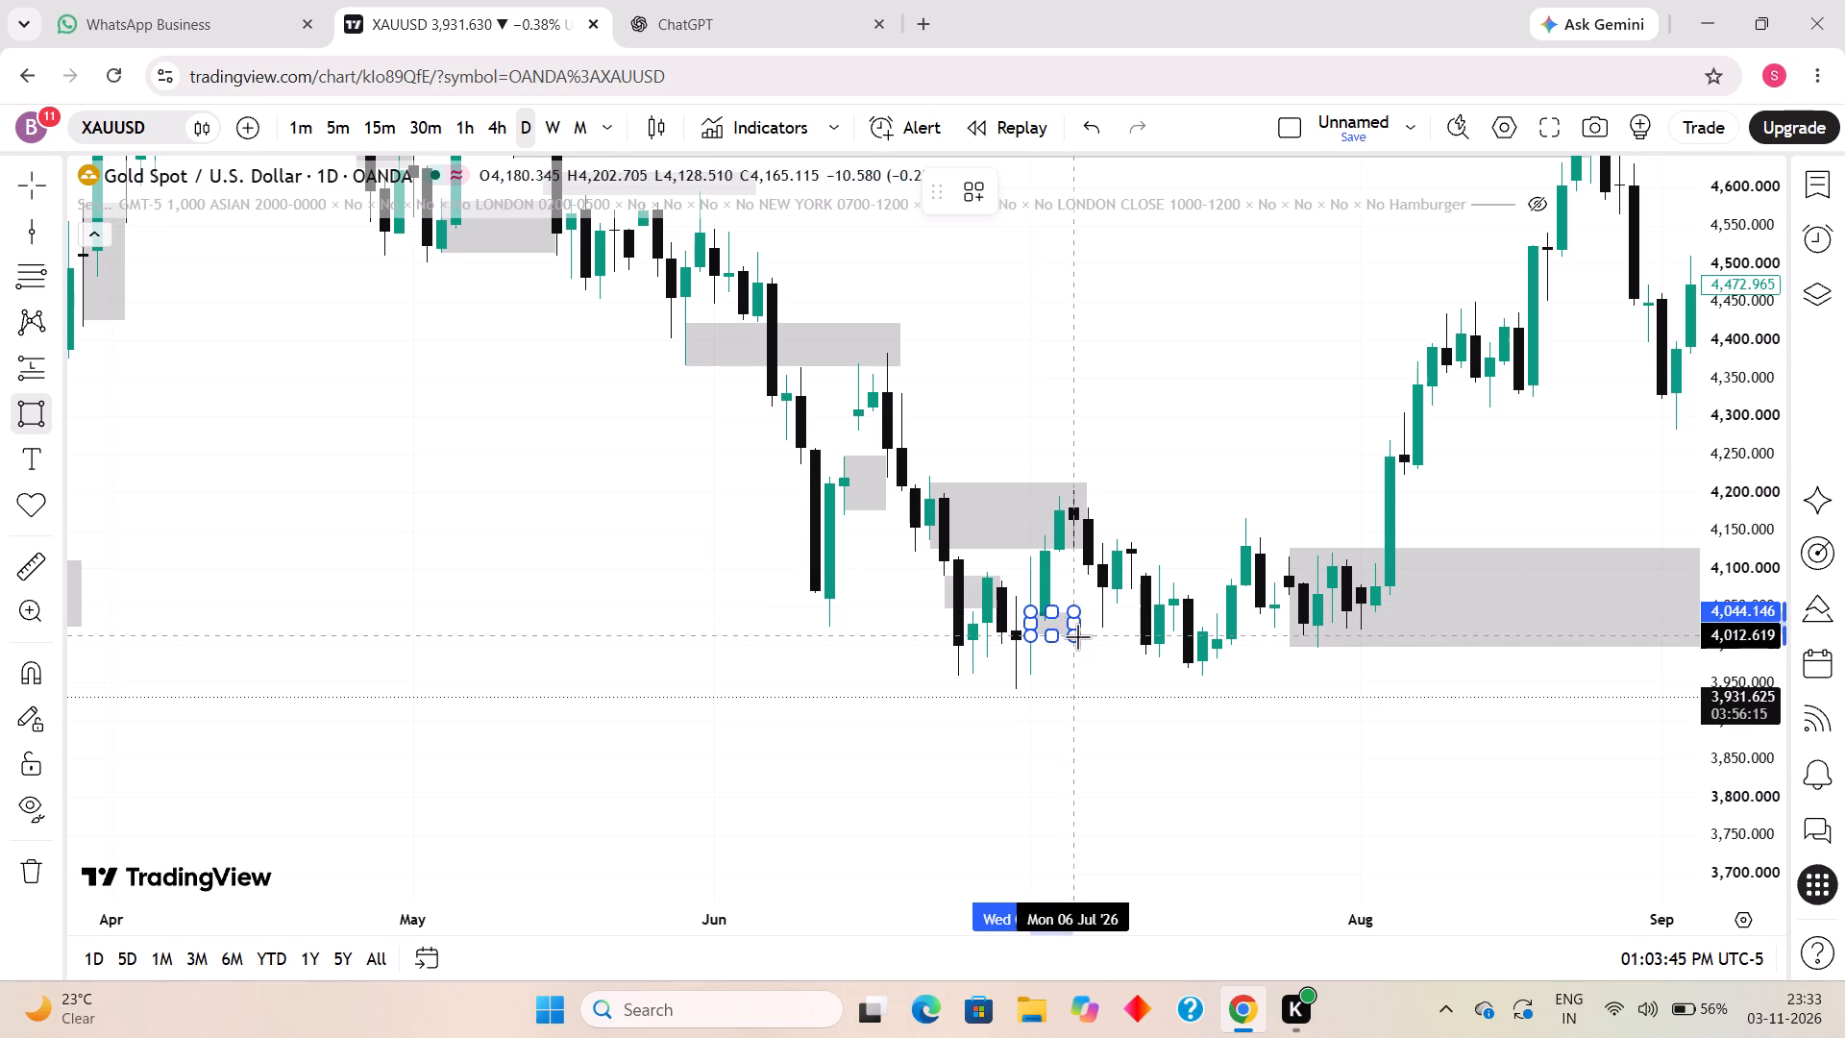
pyautogui.click(1103, 637)
pyautogui.click(1140, 725)
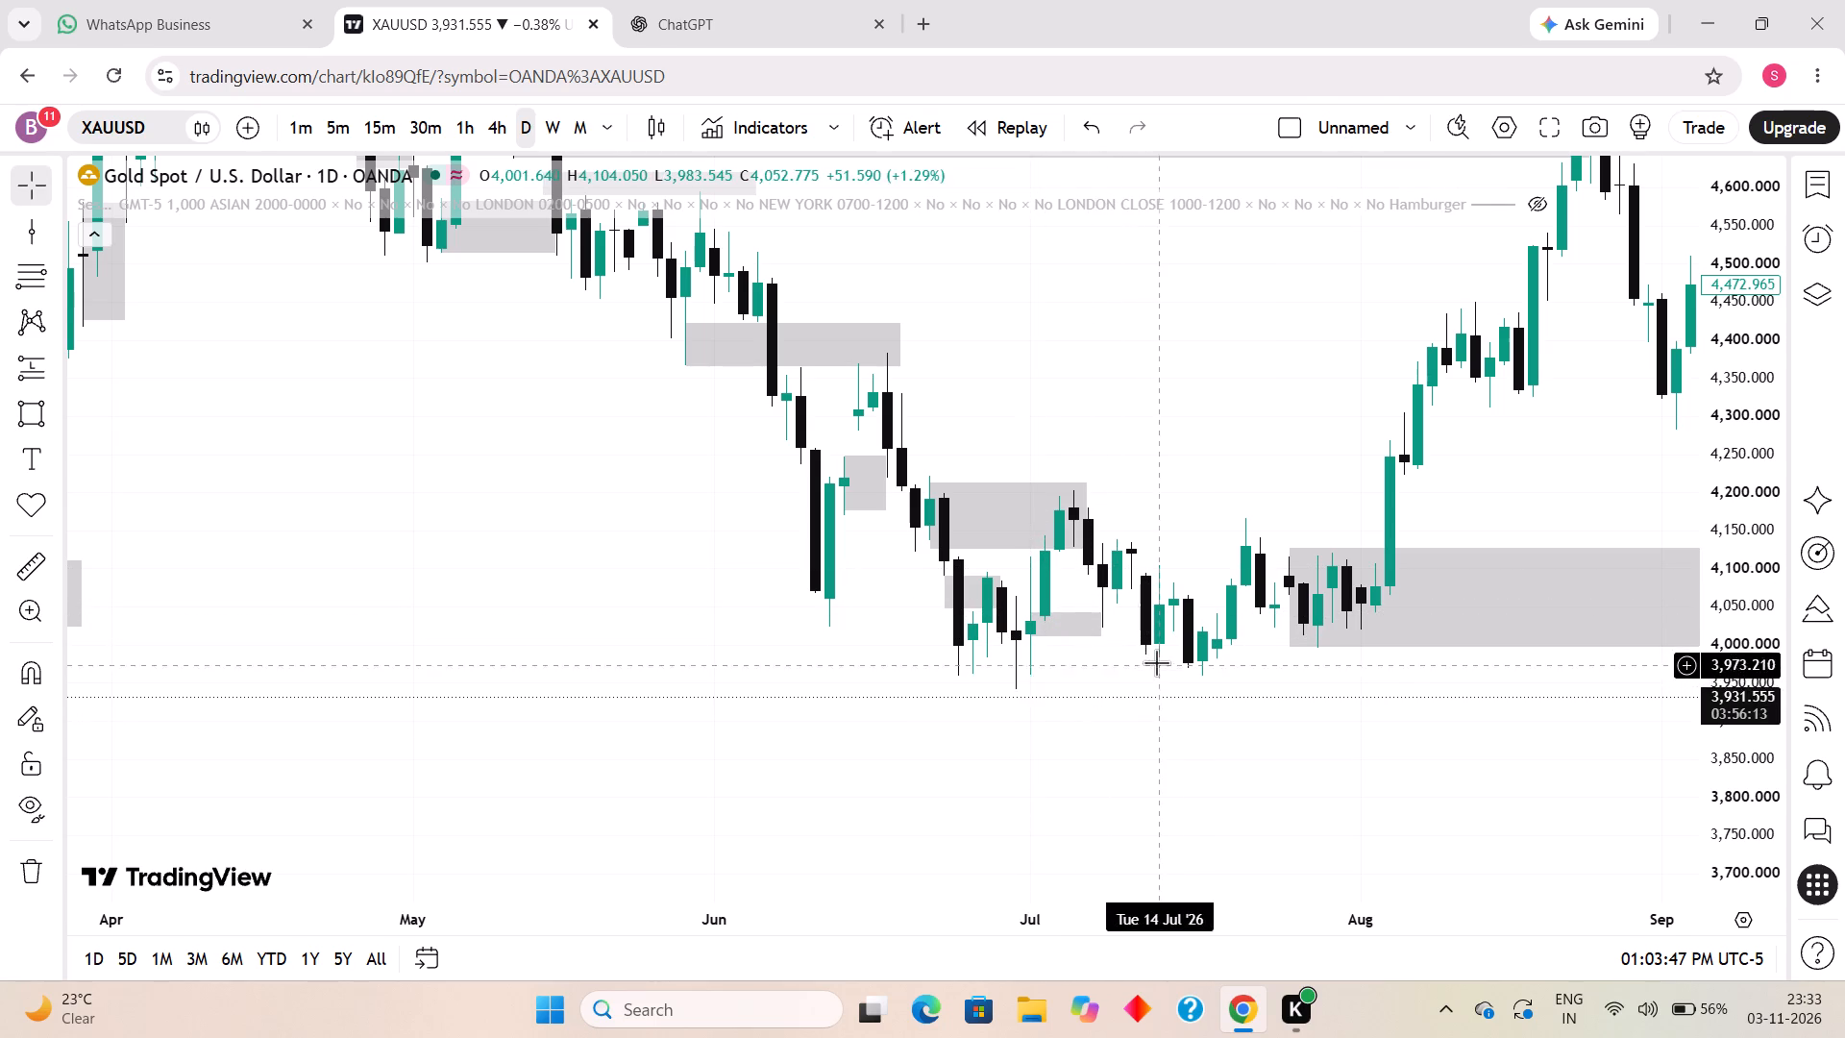
# Draw a small rectangle zone from 9 to 14 Jul 2026 between about 4,137 and 4,093.
pyautogui.click(28, 412)
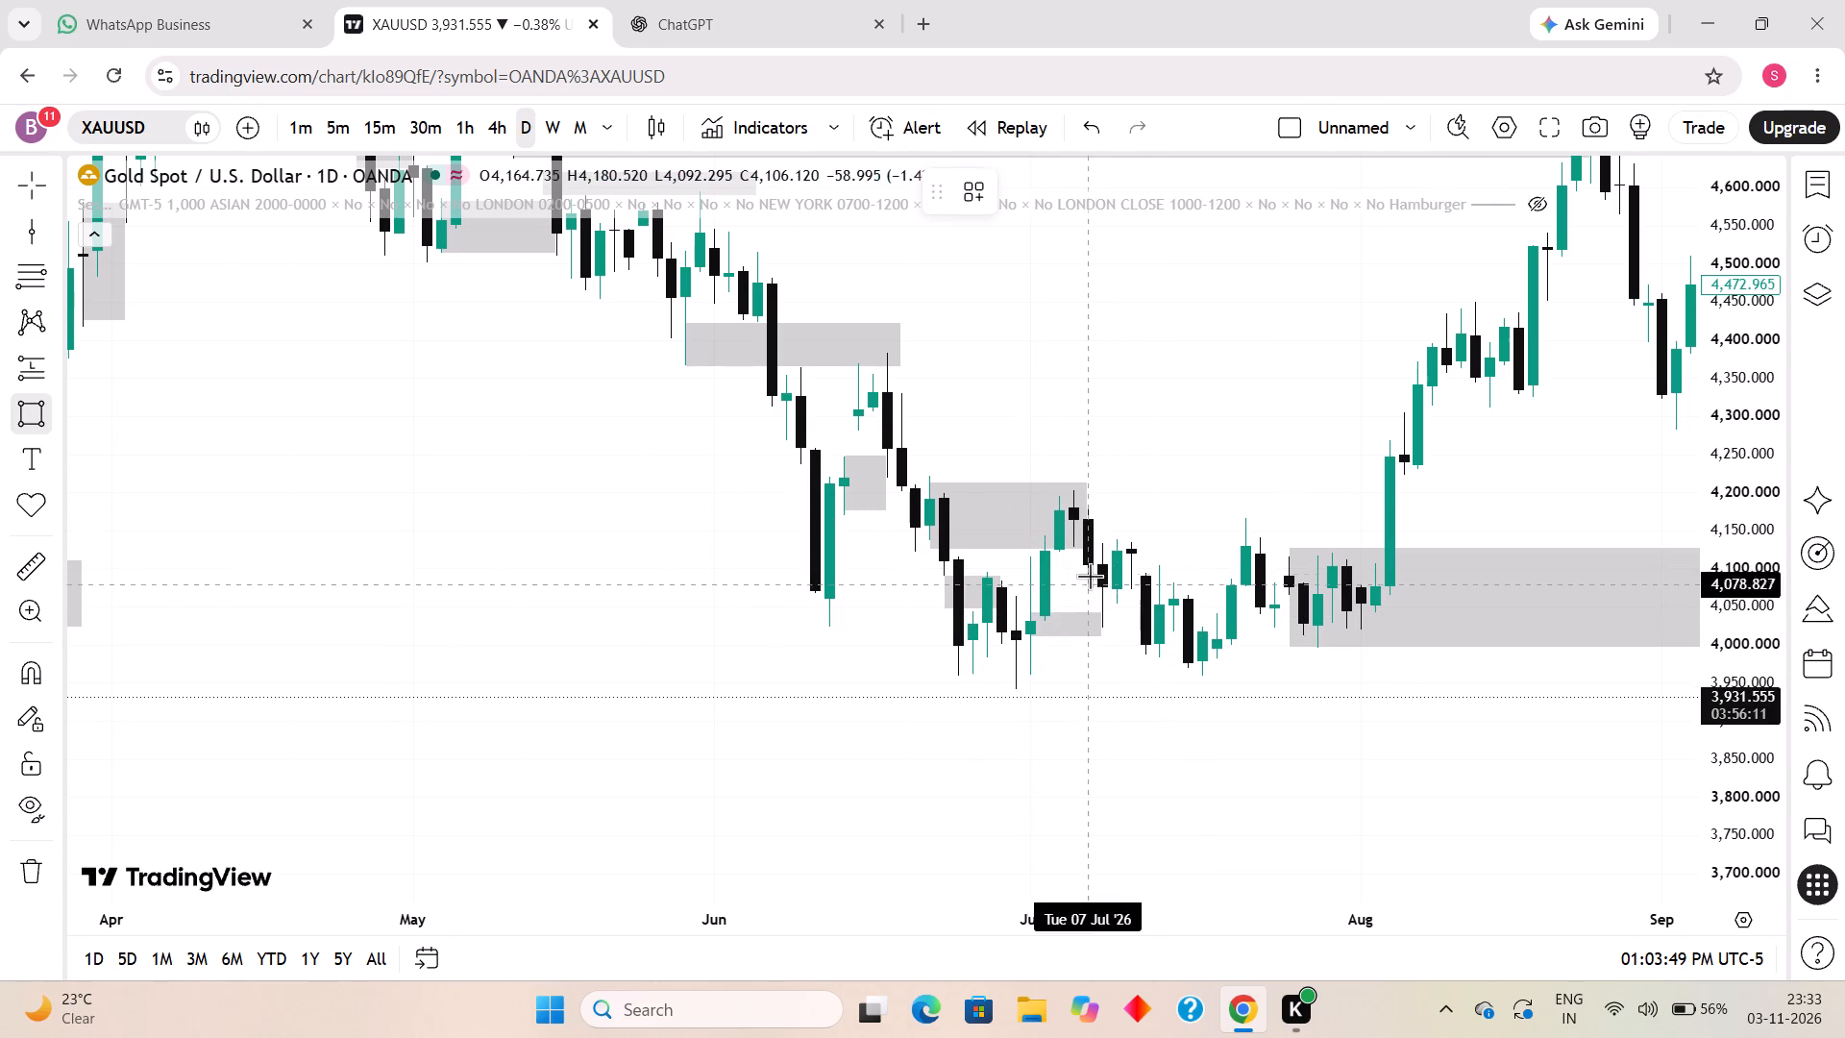
pyautogui.click(1123, 540)
pyautogui.click(1163, 574)
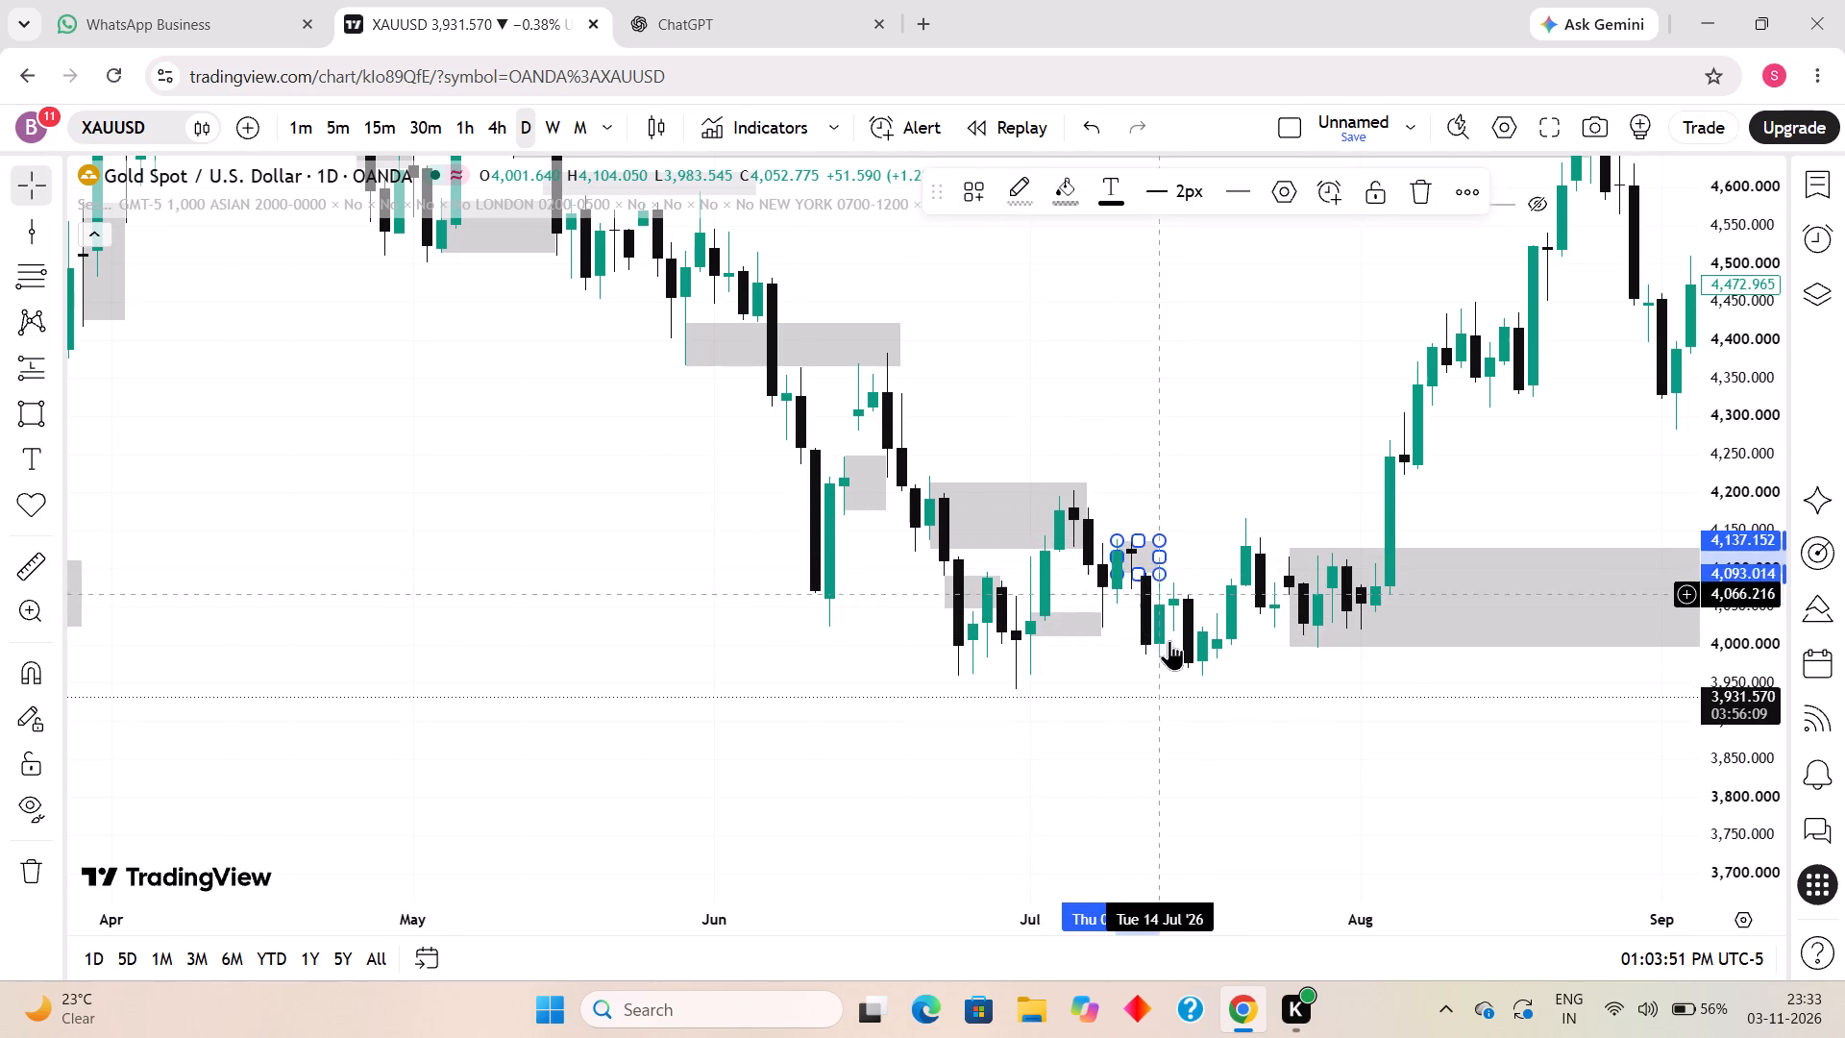
pyautogui.click(1170, 702)
# Draw a small rectangle zone from 20 to 24 Jul 2026 between about 4,043 and 3,990.
pyautogui.moveTo(1277, 651); pyautogui.dragTo(1178, 641)
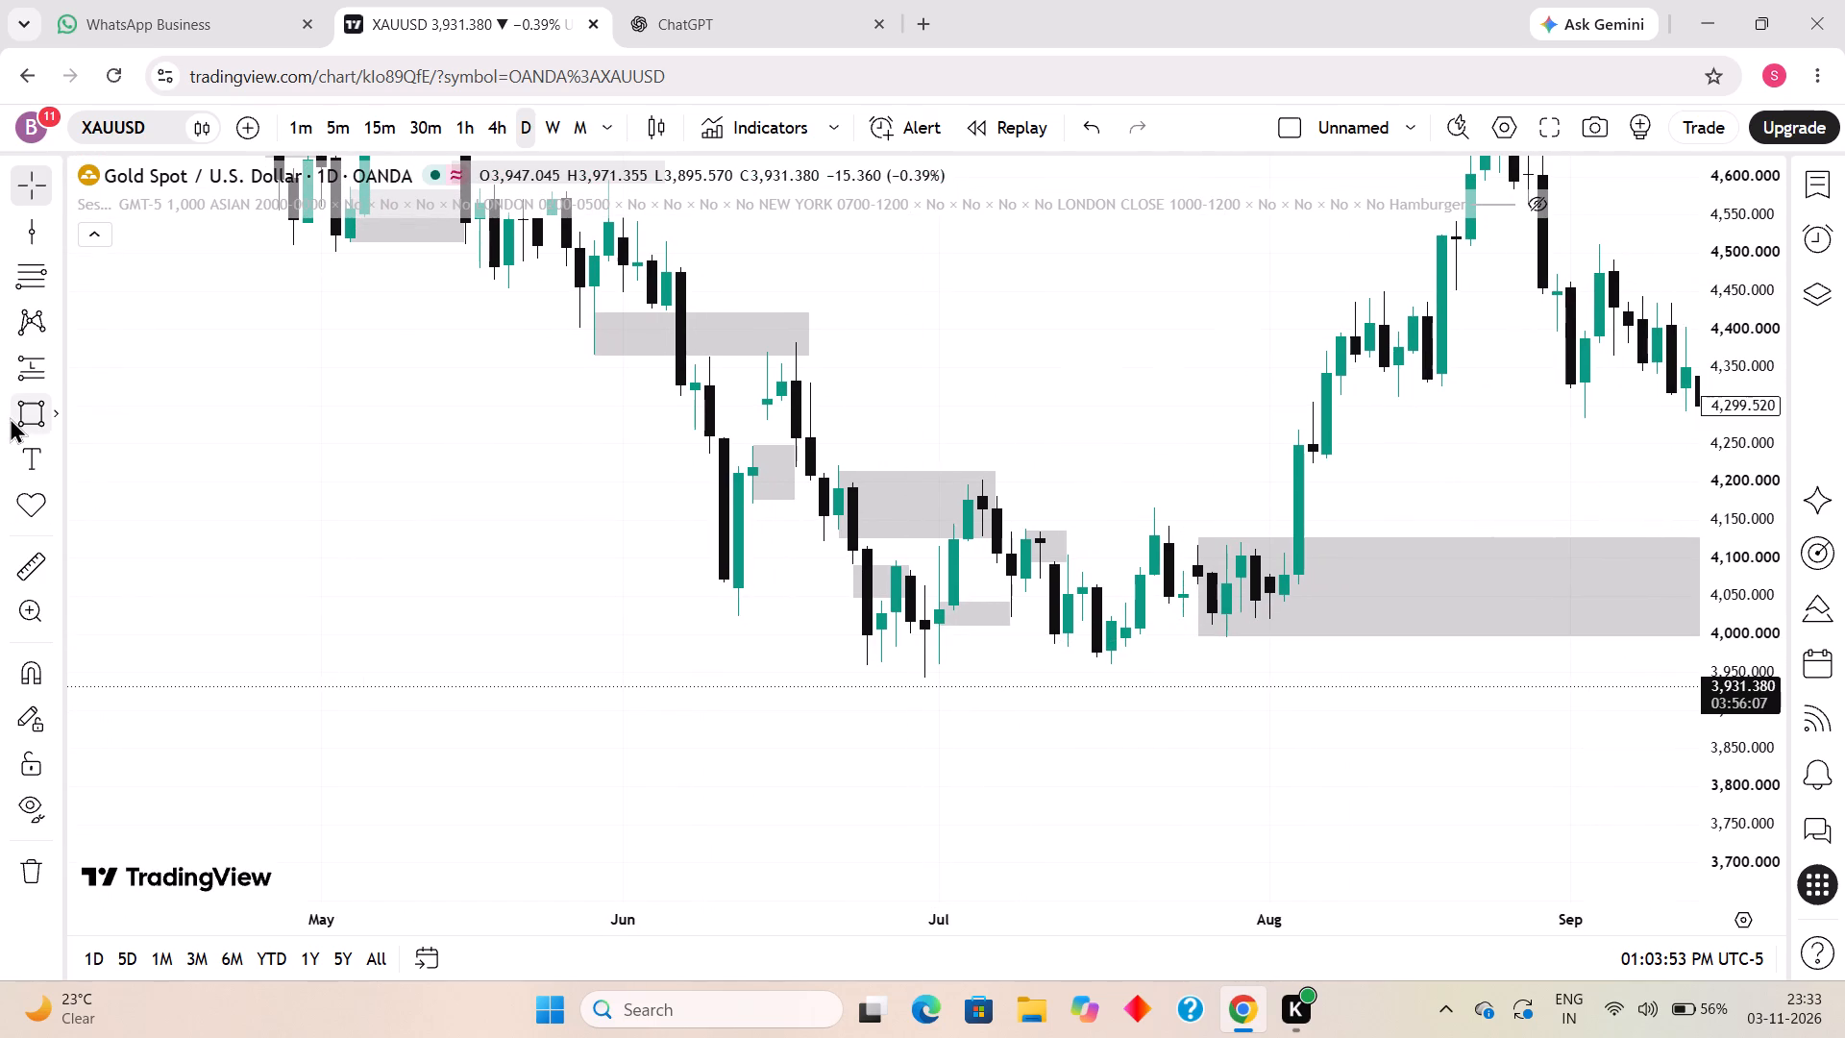
pyautogui.click(10, 417)
pyautogui.click(1125, 602)
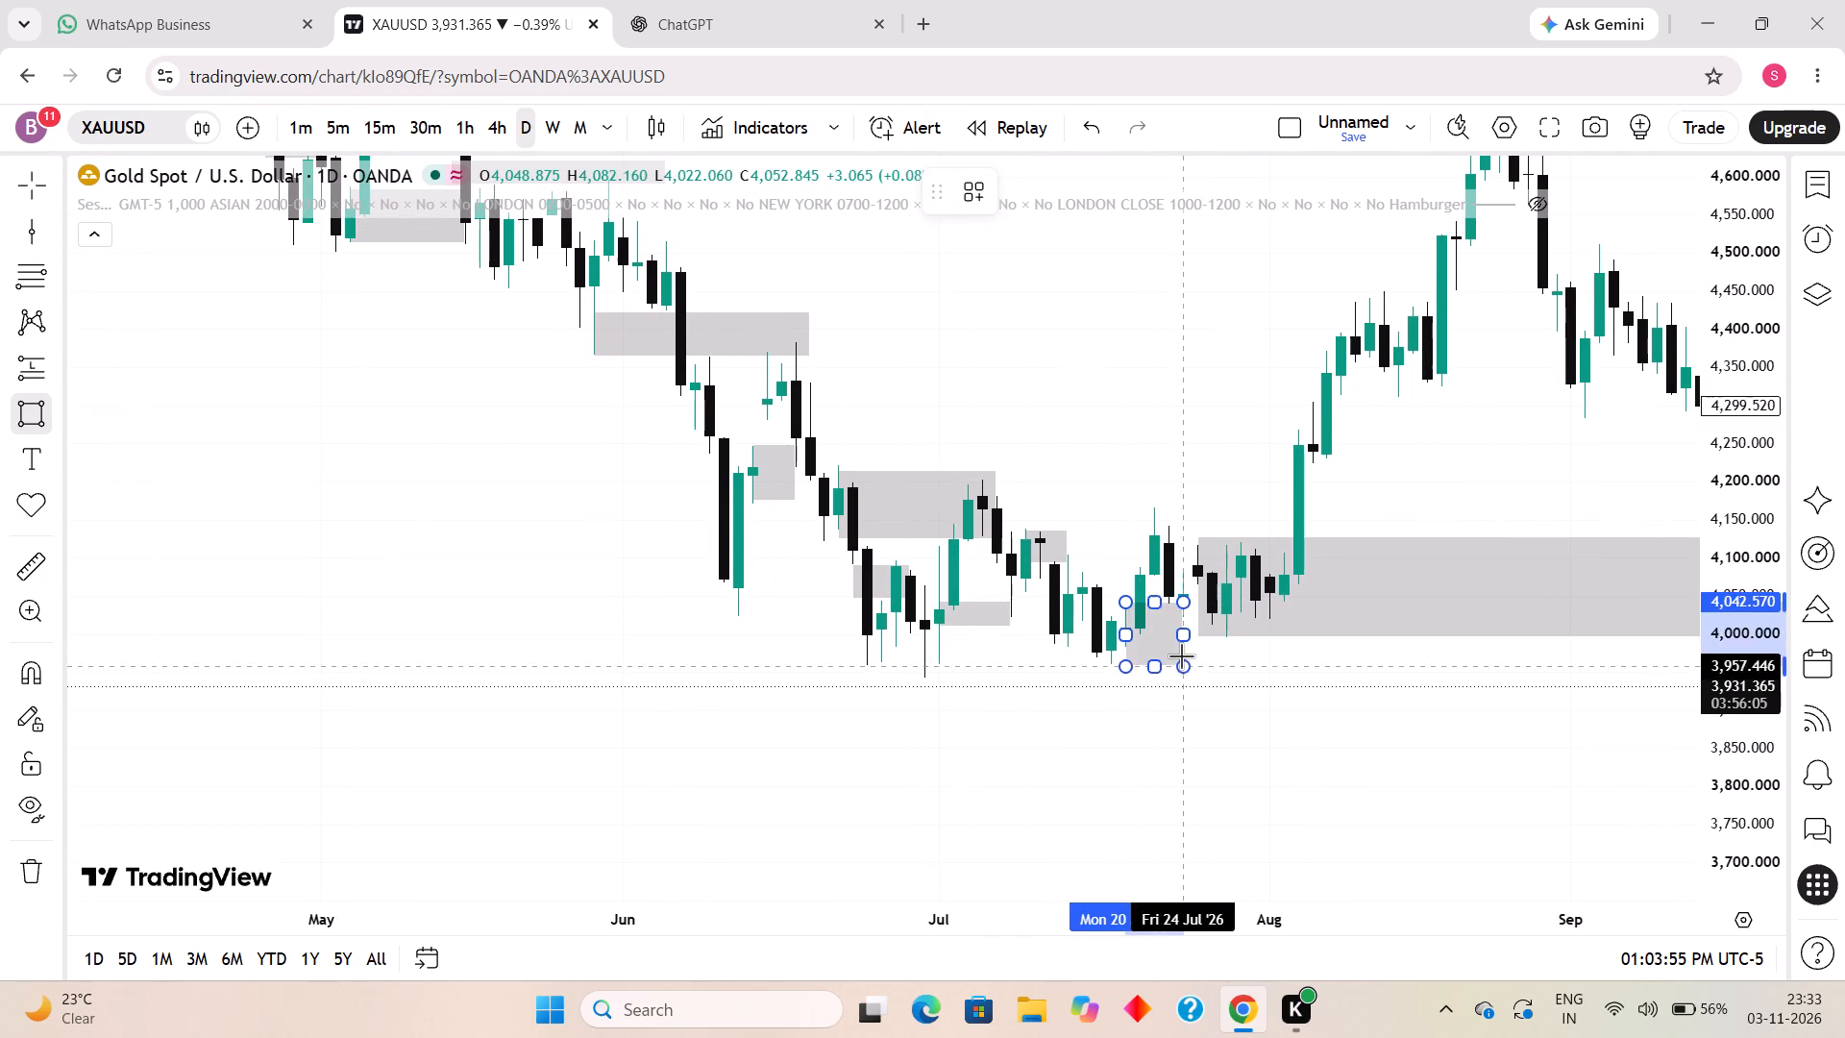
pyautogui.click(1179, 642)
pyautogui.click(1175, 688)
# Refine the large zone ending 5 Oct 2026 to start on 3 Aug and span about 4,118 to 4,013.
pyautogui.moveTo(1258, 691); pyautogui.dragTo(1117, 697)
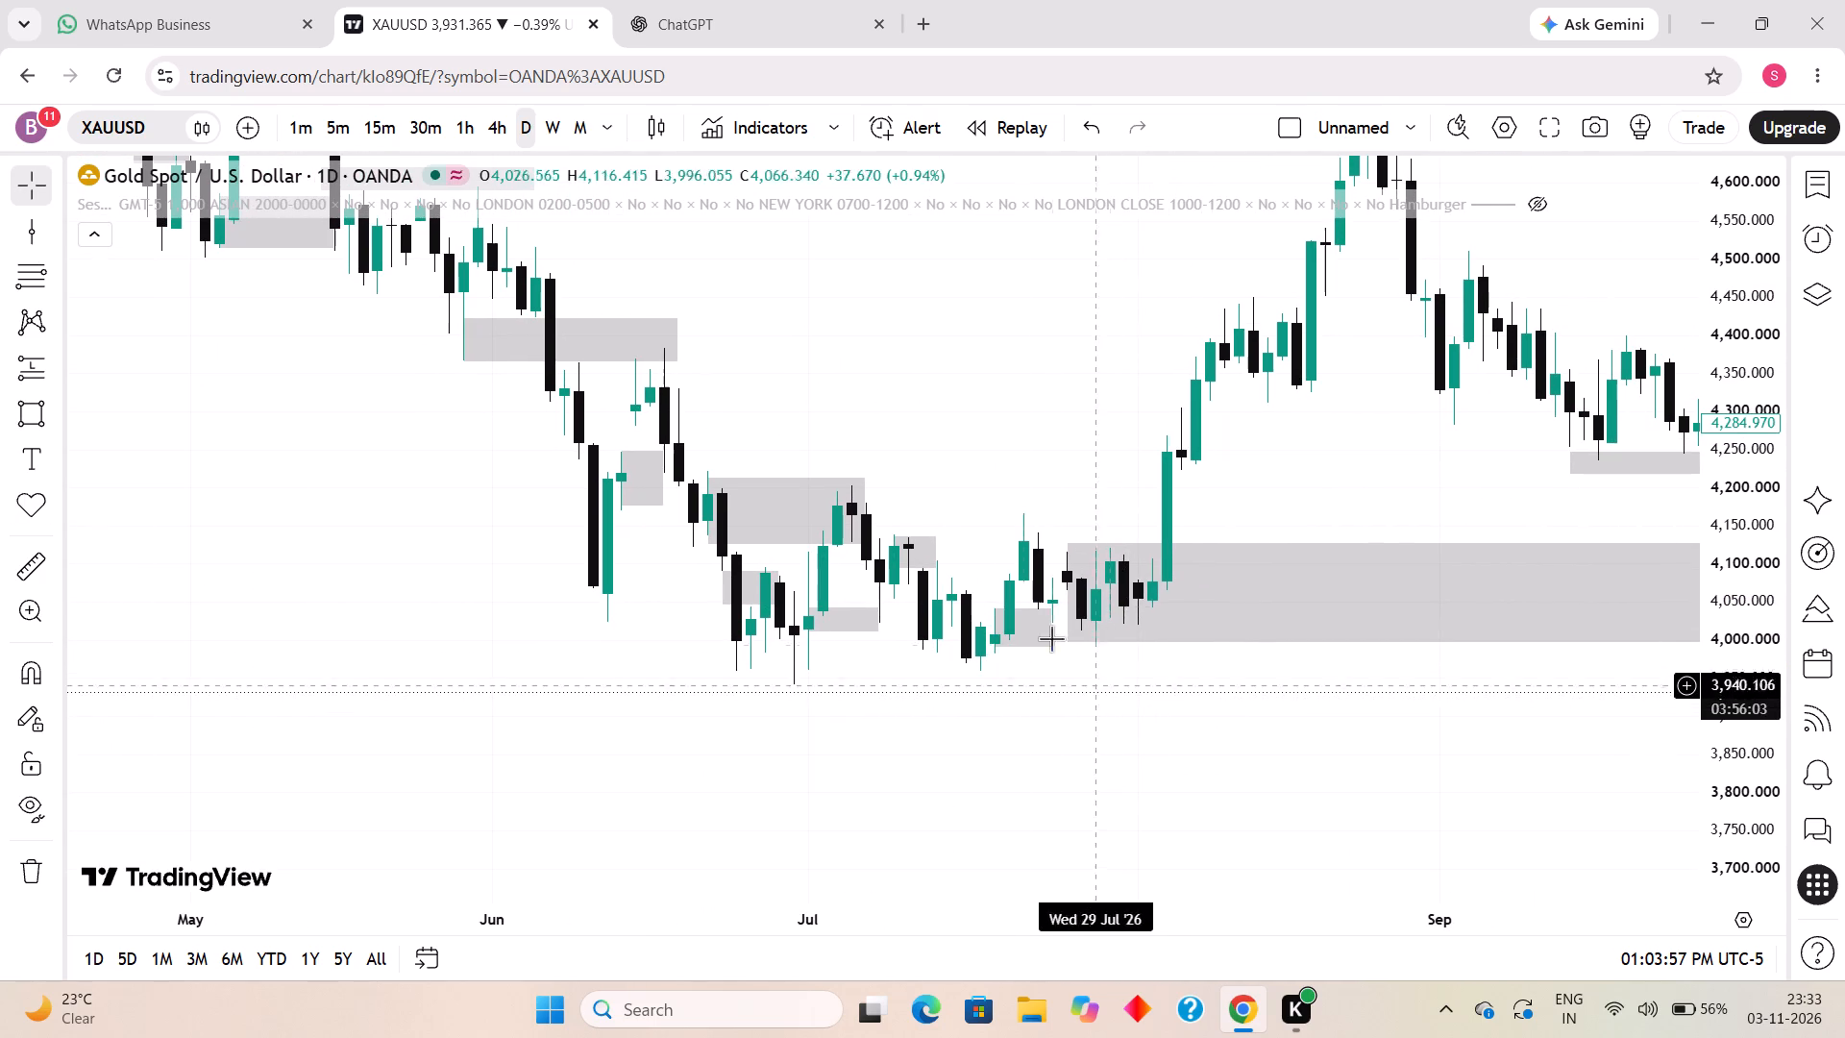
pyautogui.moveTo(1070, 600); pyautogui.dragTo(1153, 602)
pyautogui.moveTo(1158, 643); pyautogui.dragTo(1139, 630)
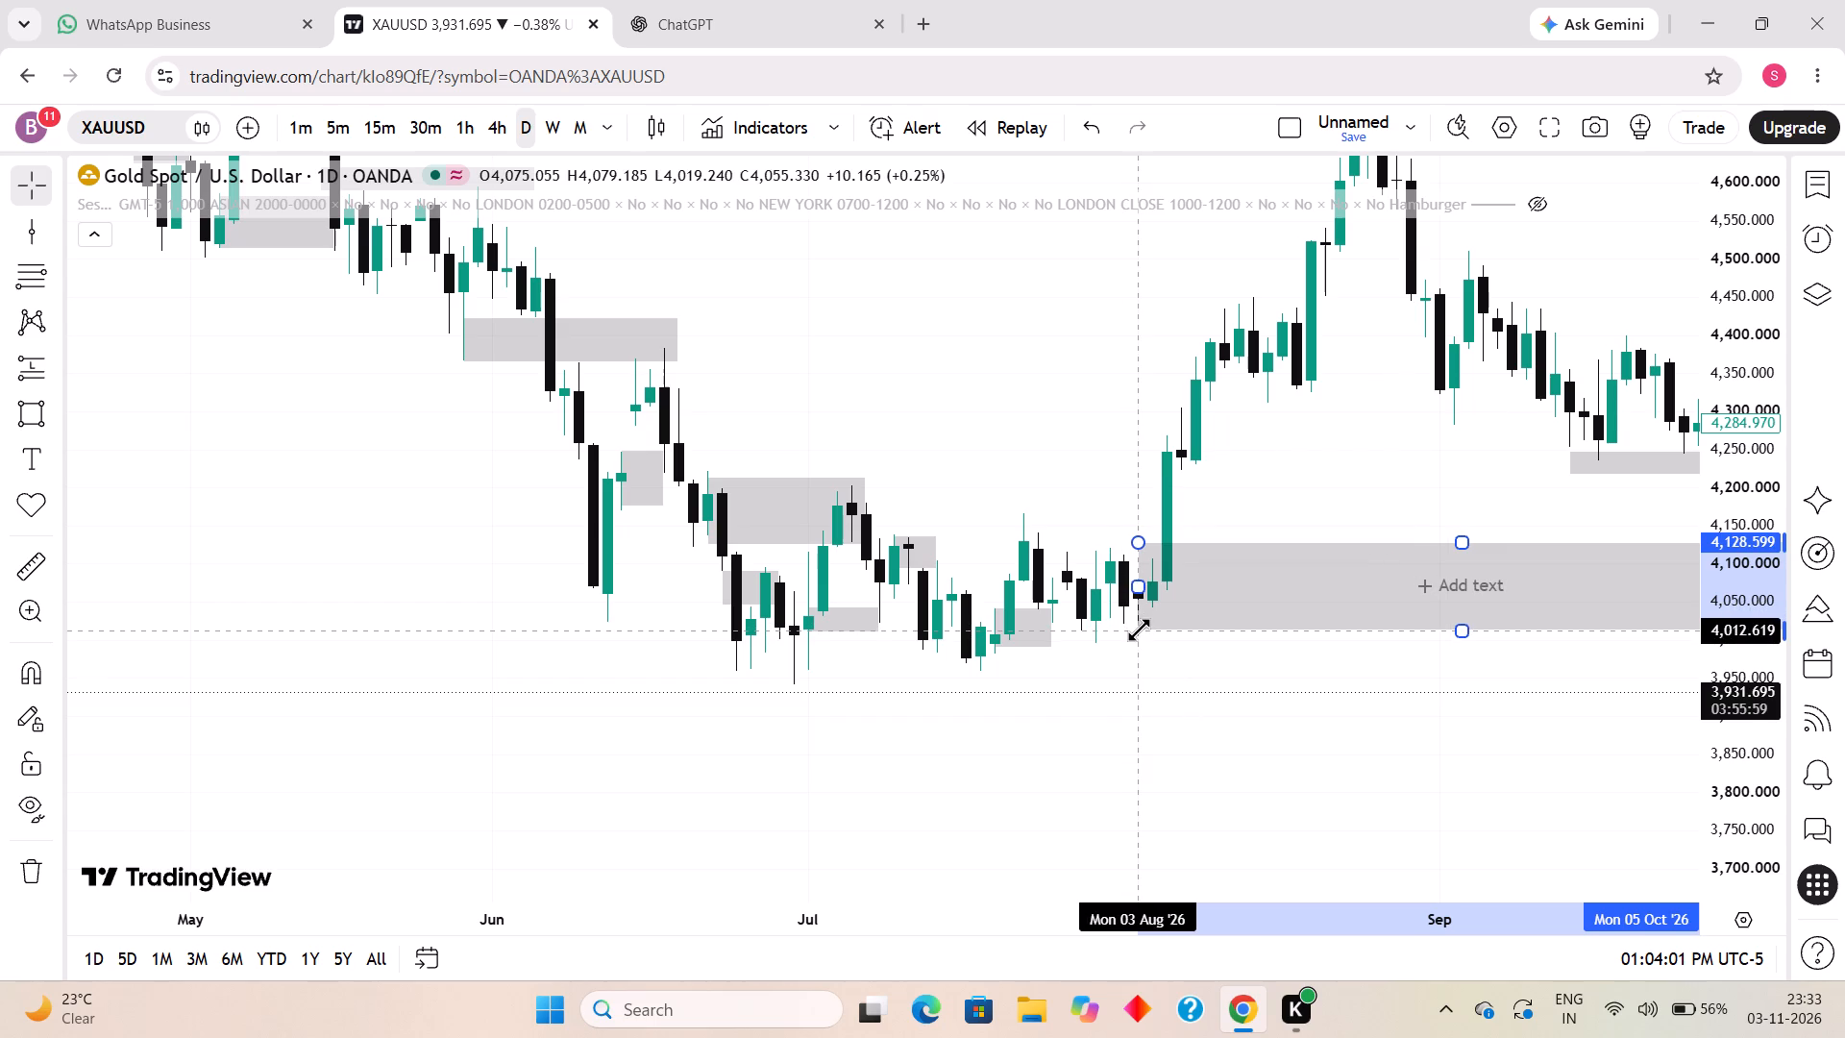
pyautogui.moveTo(1139, 630); pyautogui.dragTo(1138, 630)
pyautogui.click(1129, 542)
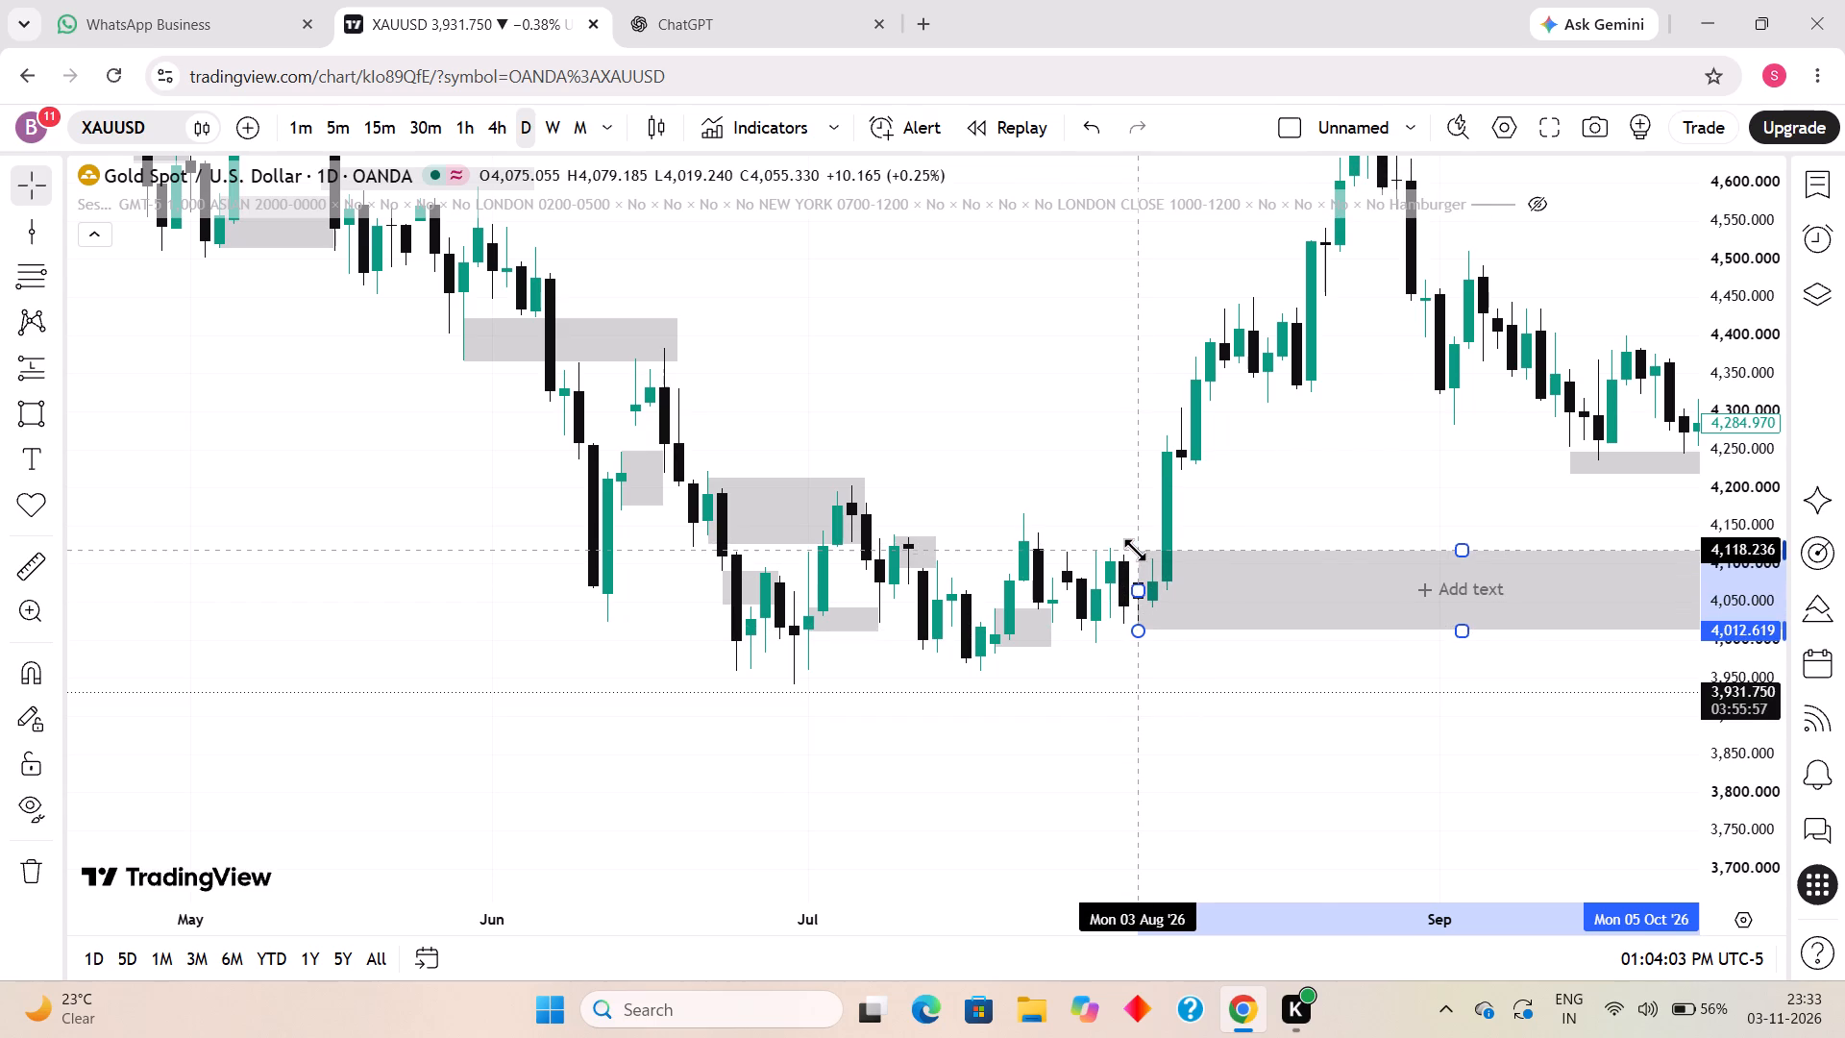
pyautogui.click(1268, 496)
# Draw a rectangle zone from 6 to 18 Aug 2026 and adjust it to span about 4,320 to 4,238.
pyautogui.moveTo(1268, 504); pyautogui.dragTo(1254, 581)
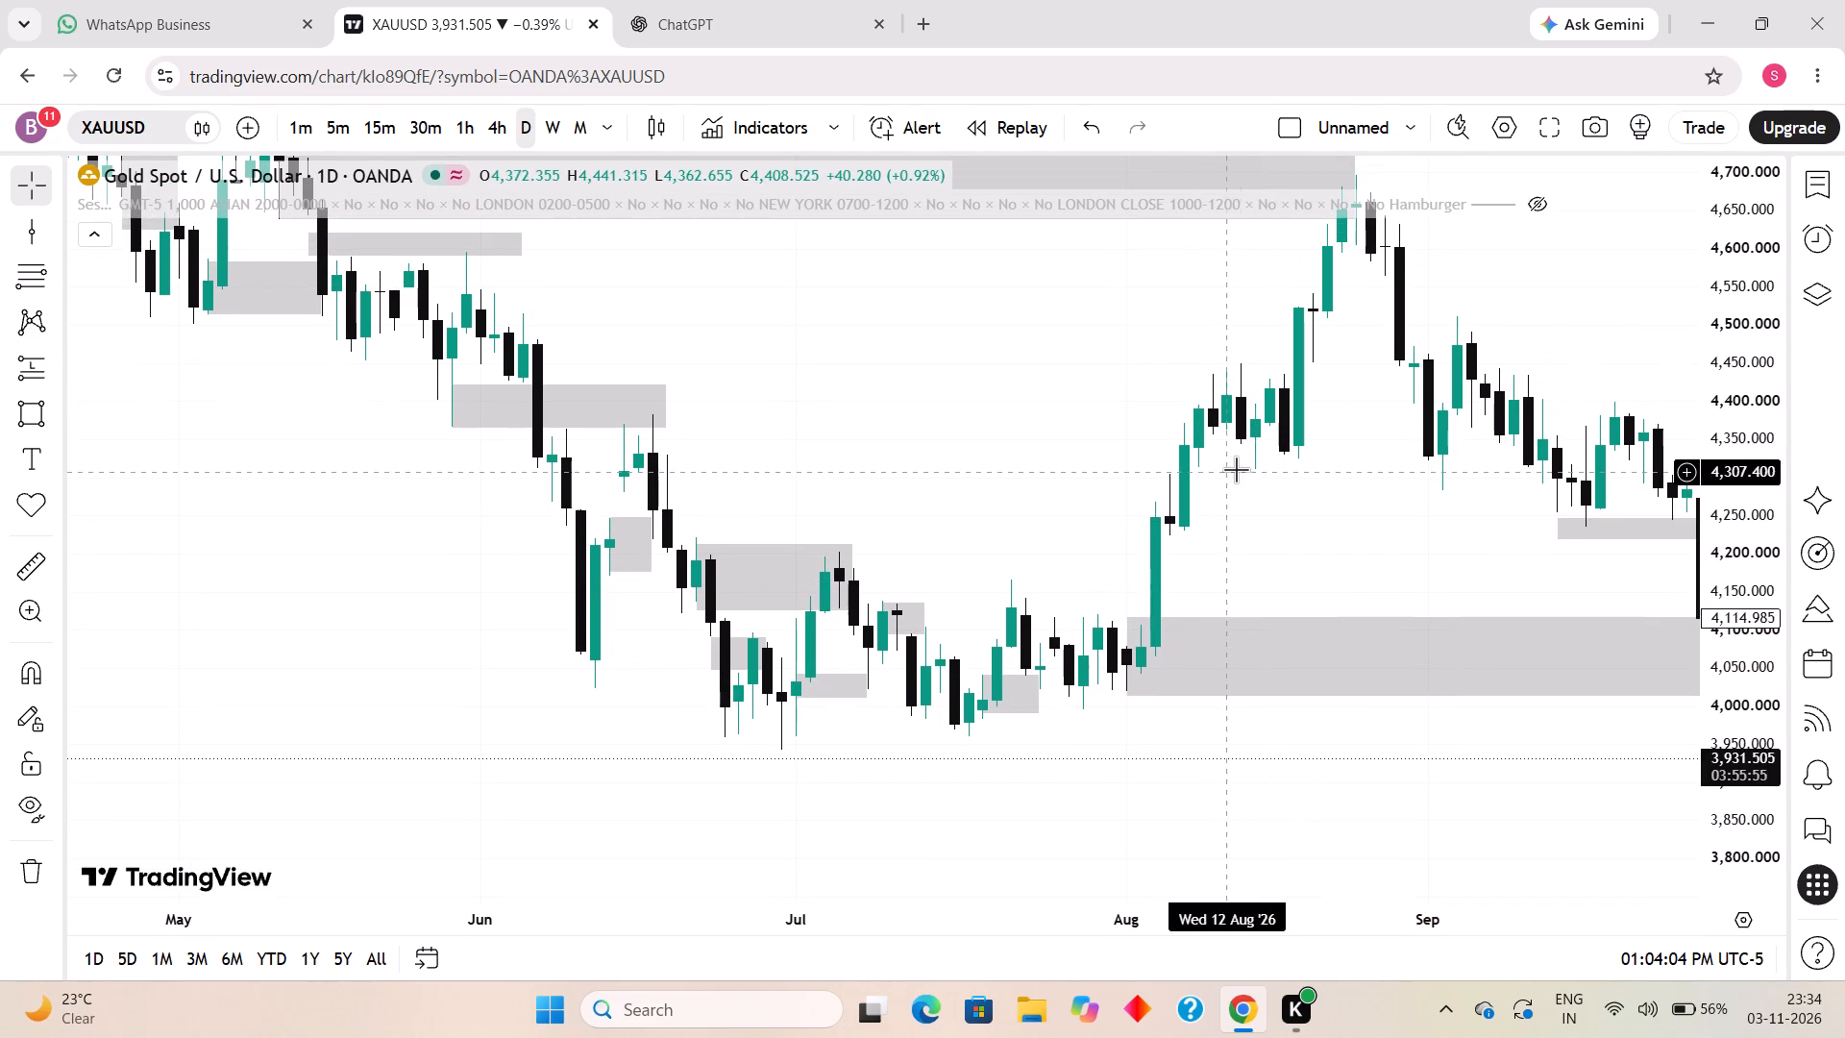
pyautogui.click(42, 410)
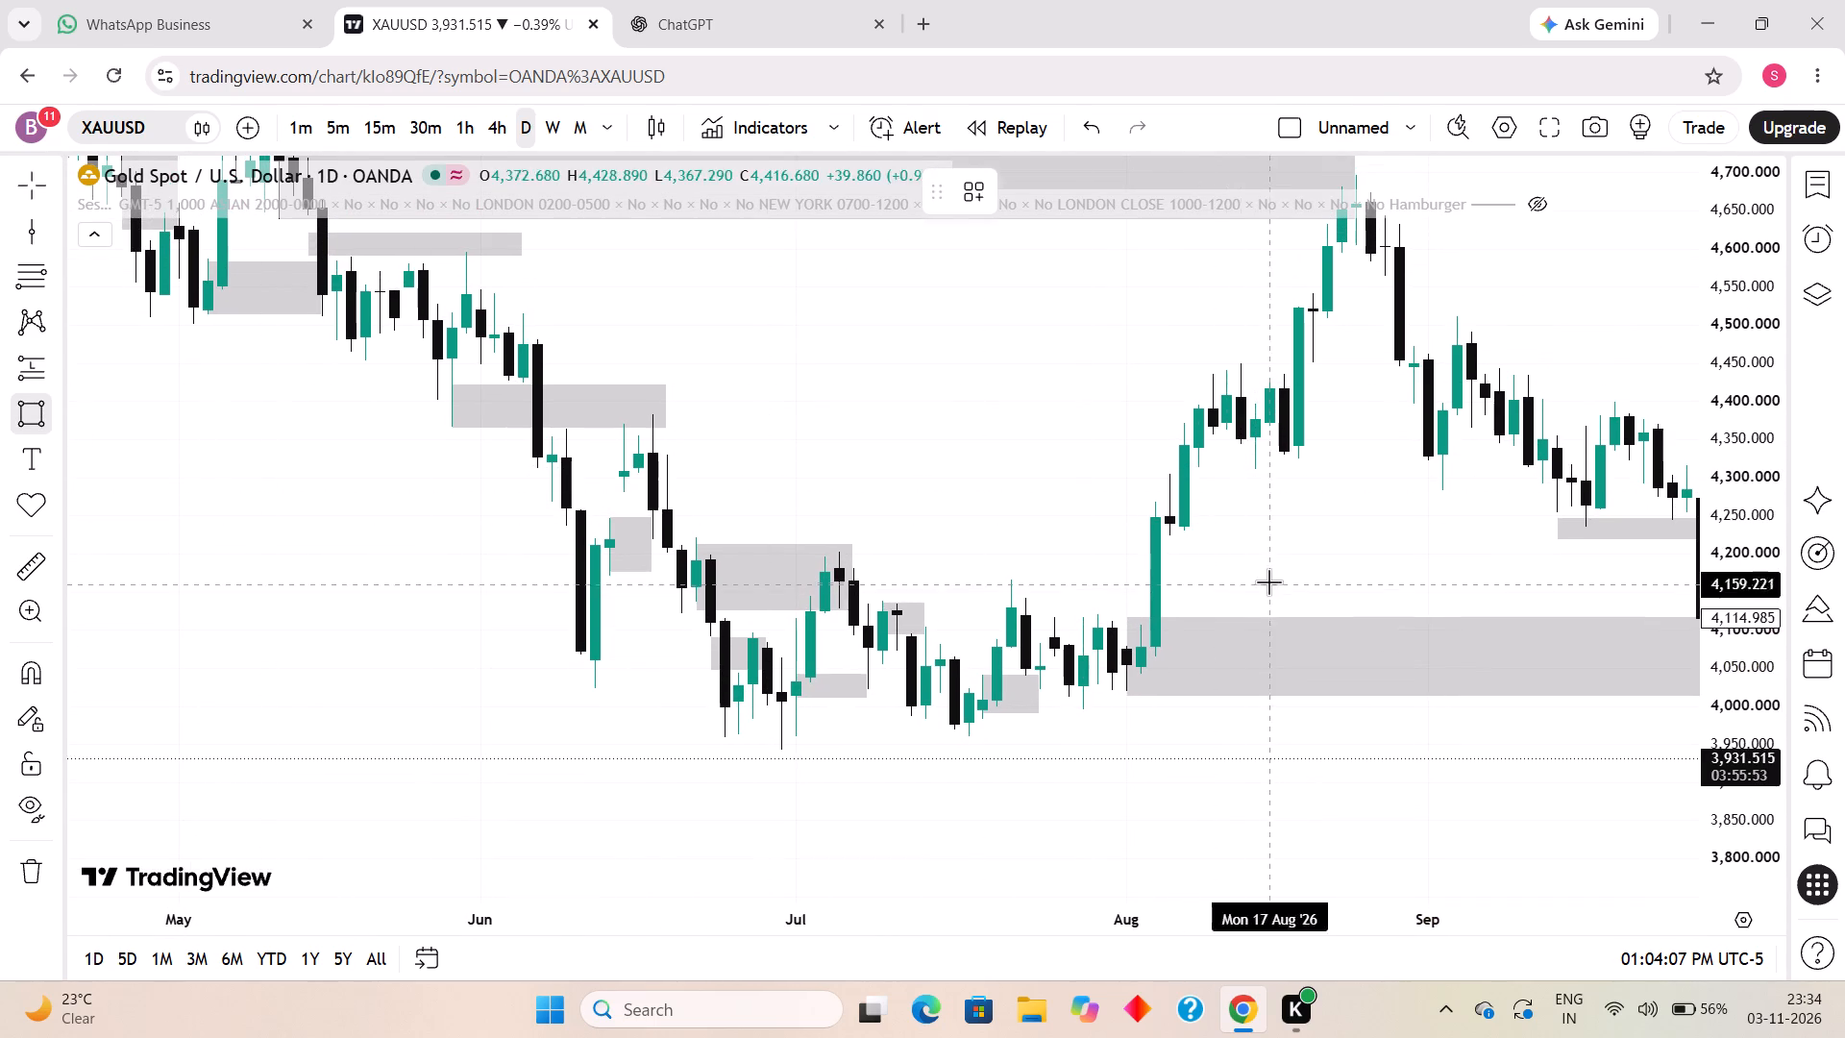
pyautogui.click(1164, 470)
pyautogui.click(1286, 525)
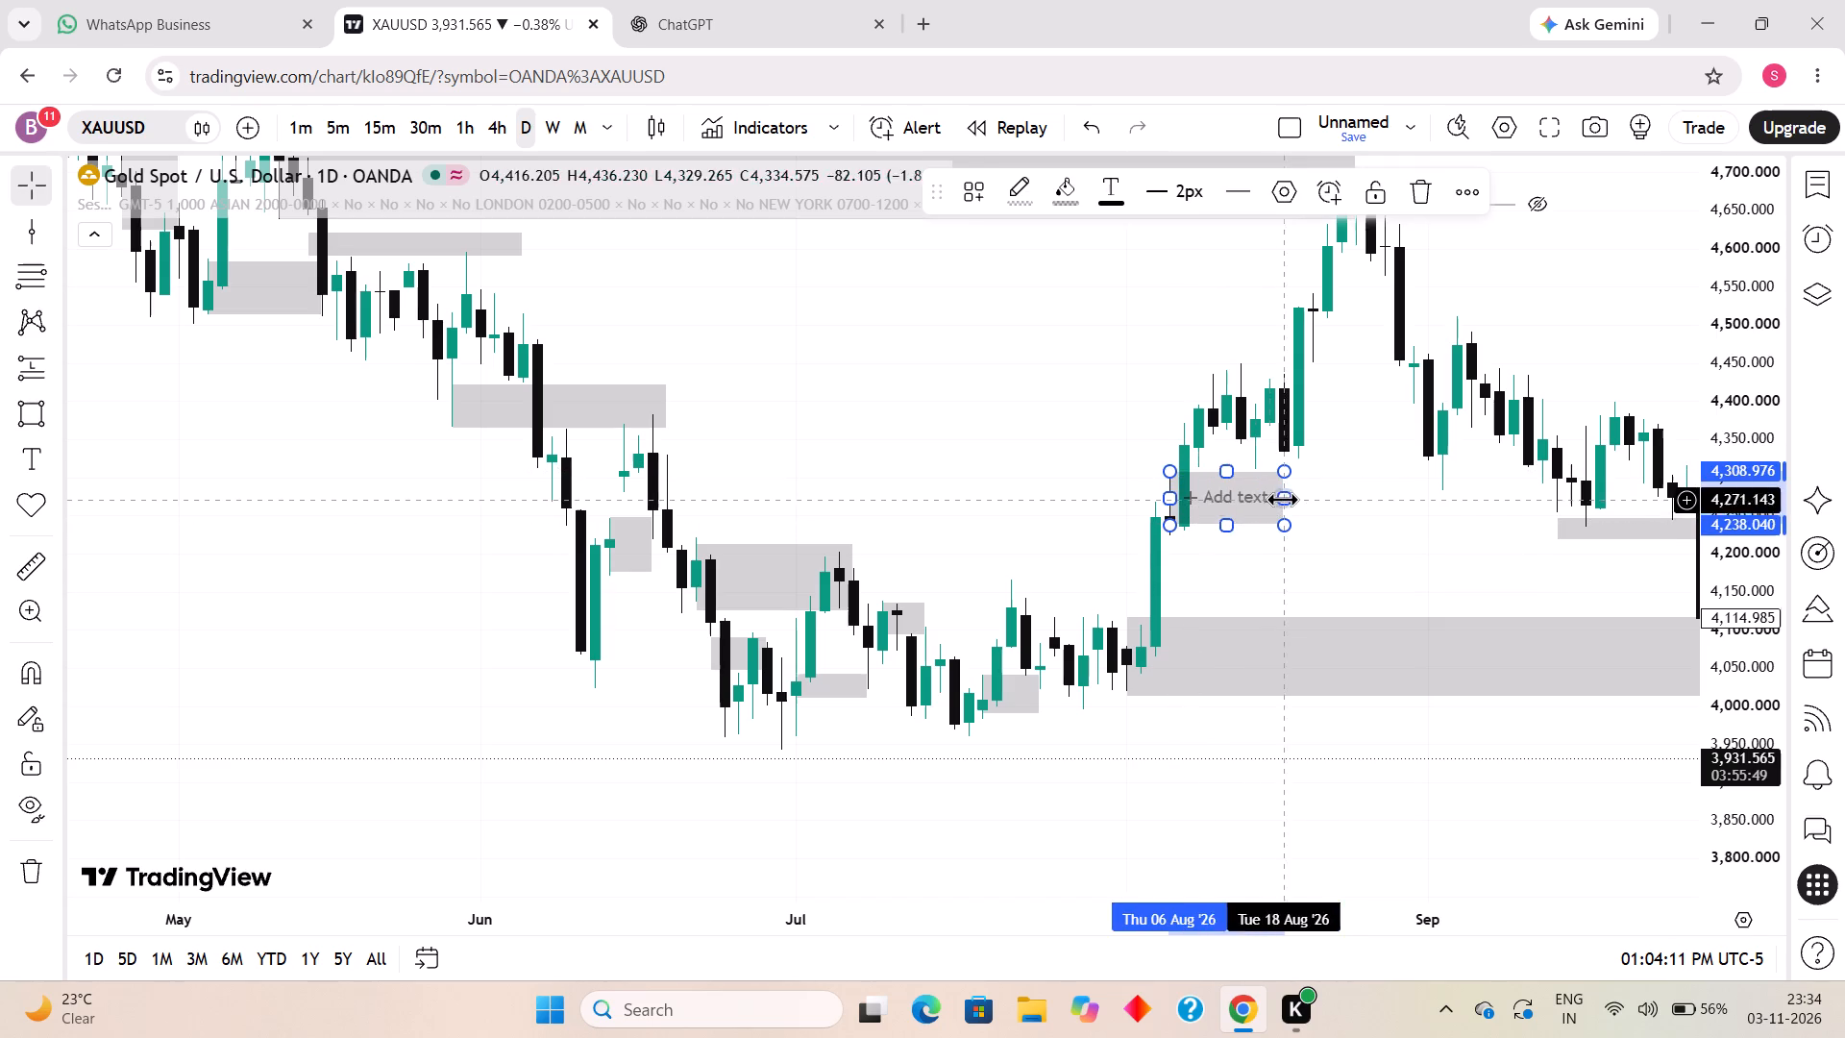
pyautogui.click(1167, 466)
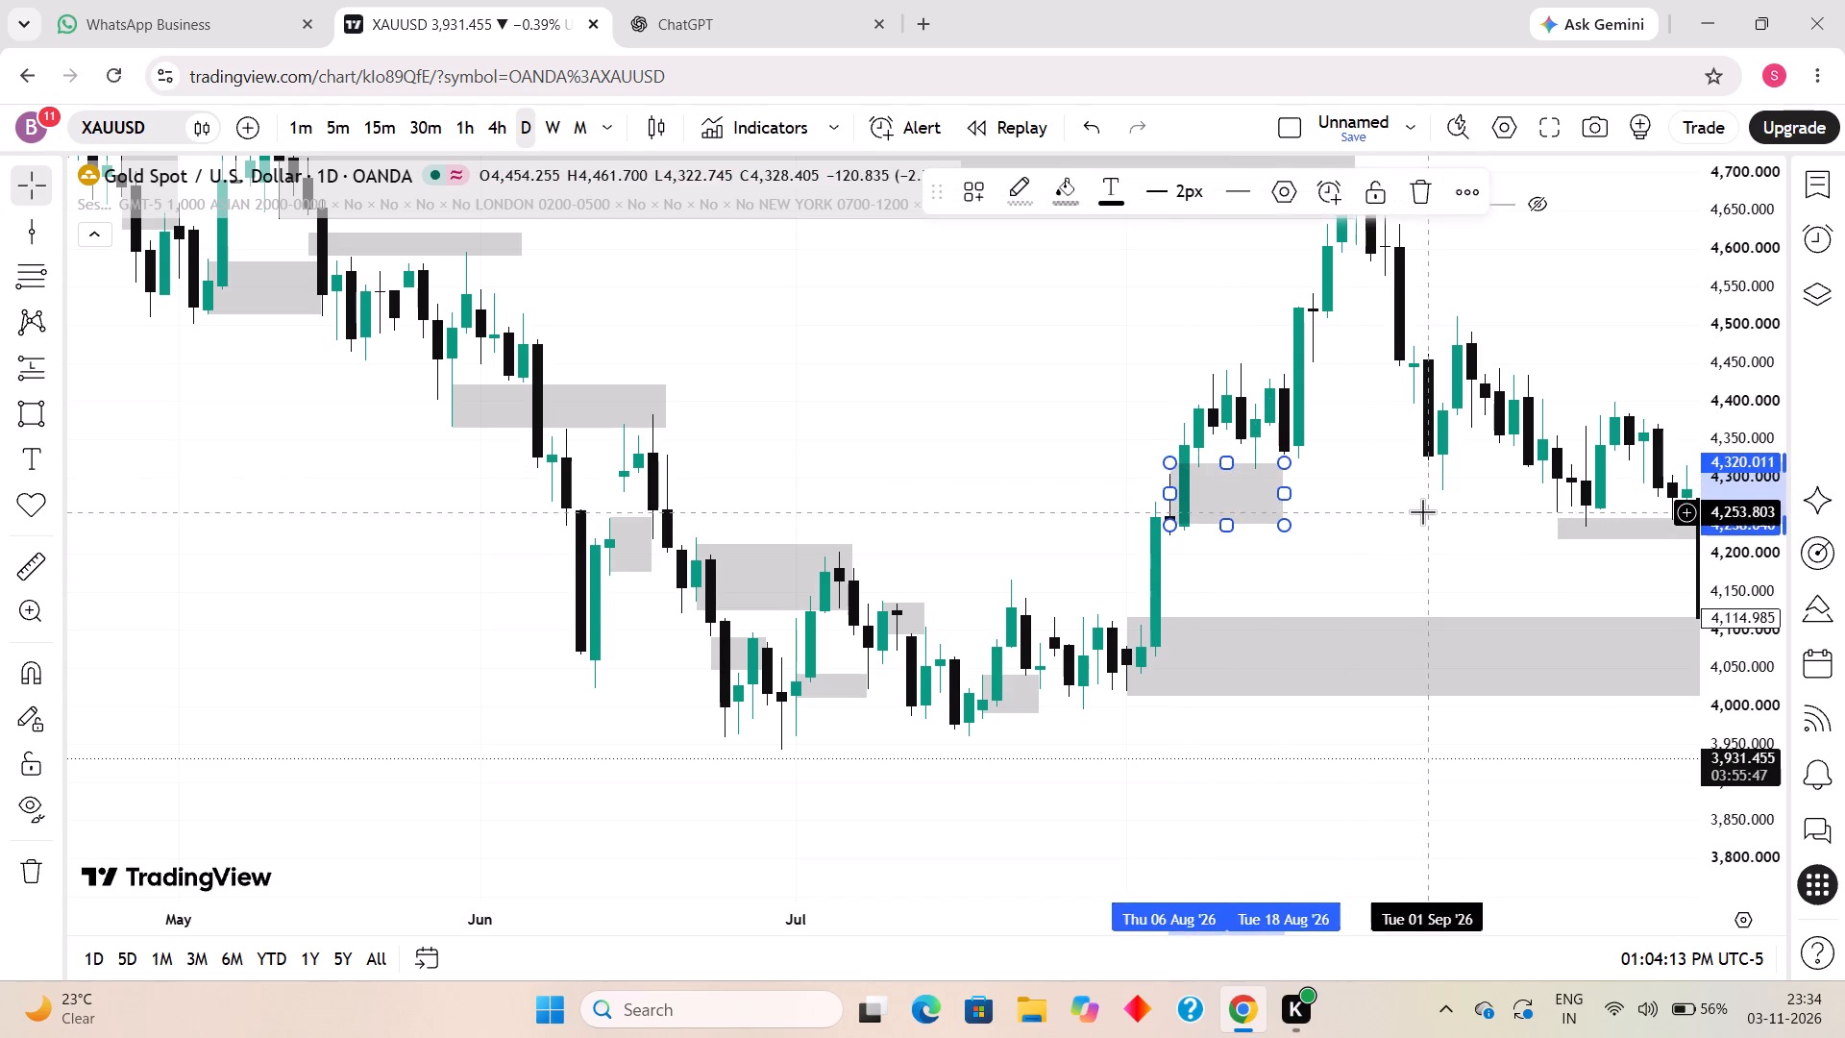
pyautogui.click(1421, 509)
# Dismiss the advertisement covering the chart and the ad-free upgrade offer.
pyautogui.moveTo(1372, 512); pyautogui.dragTo(1279, 617)
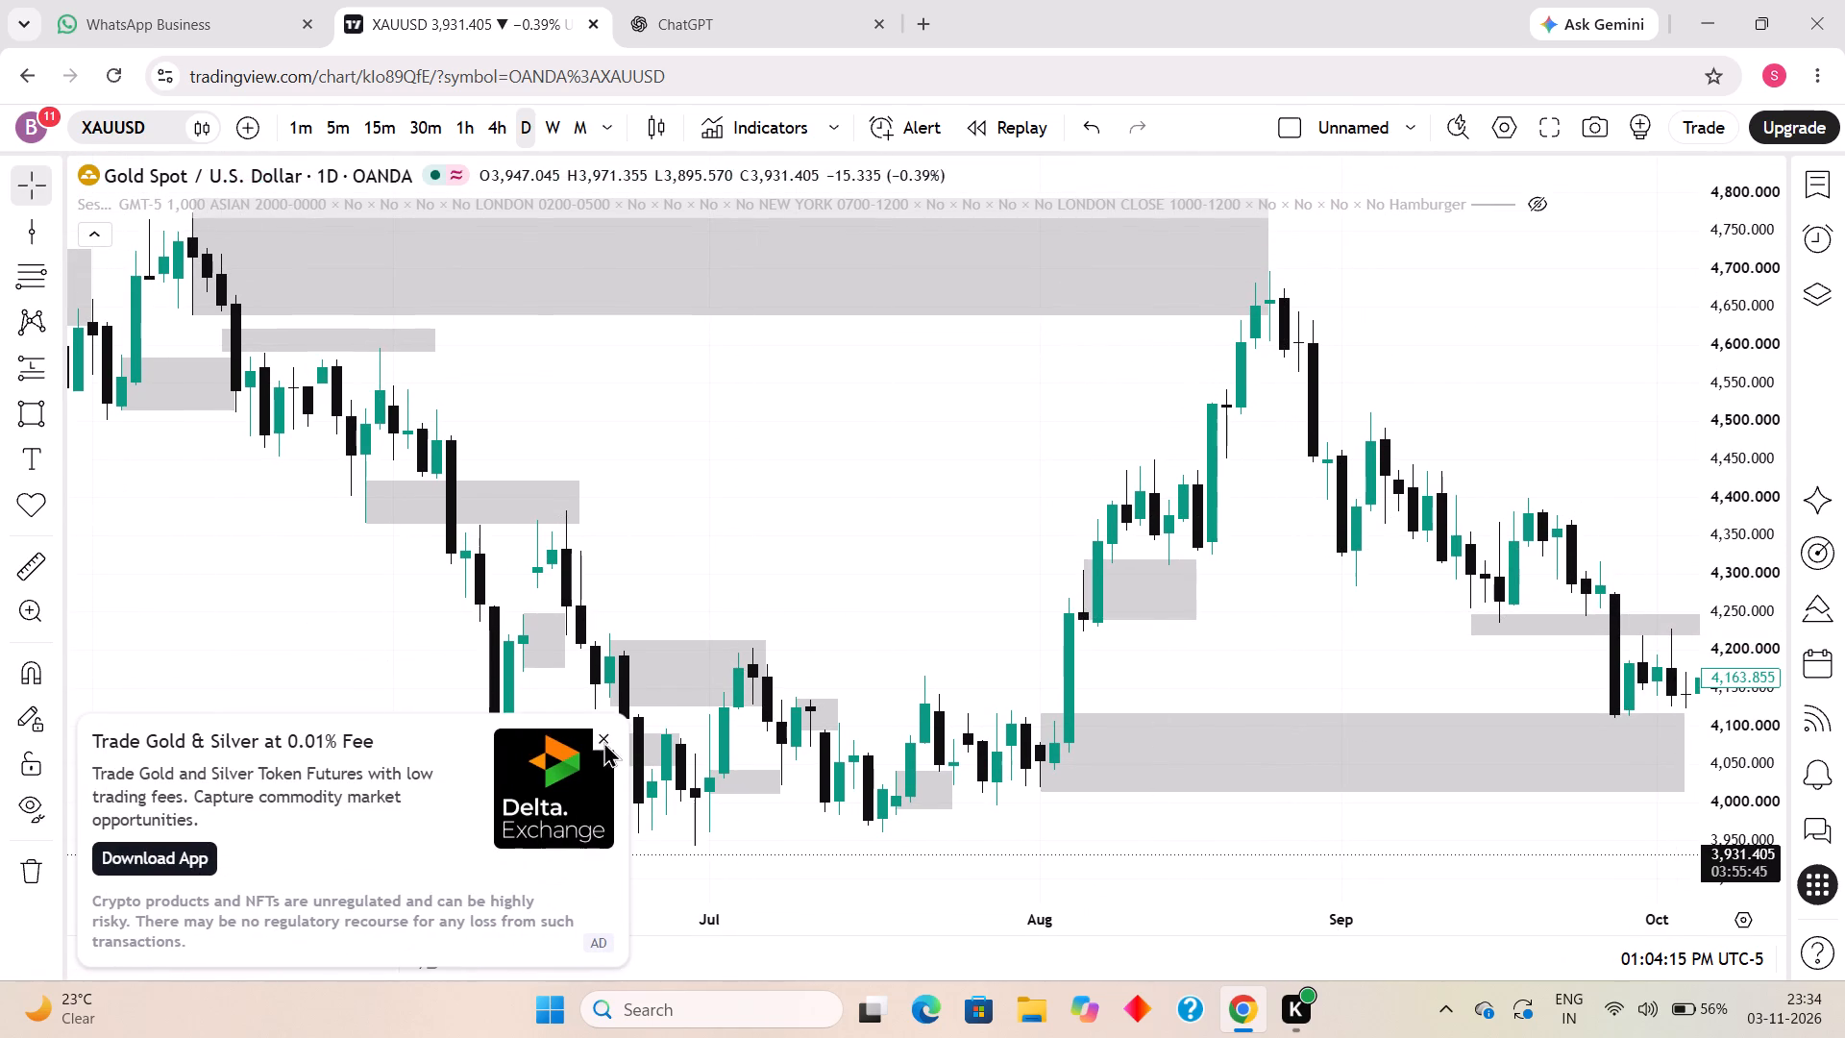
pyautogui.click(603, 728)
pyautogui.click(603, 737)
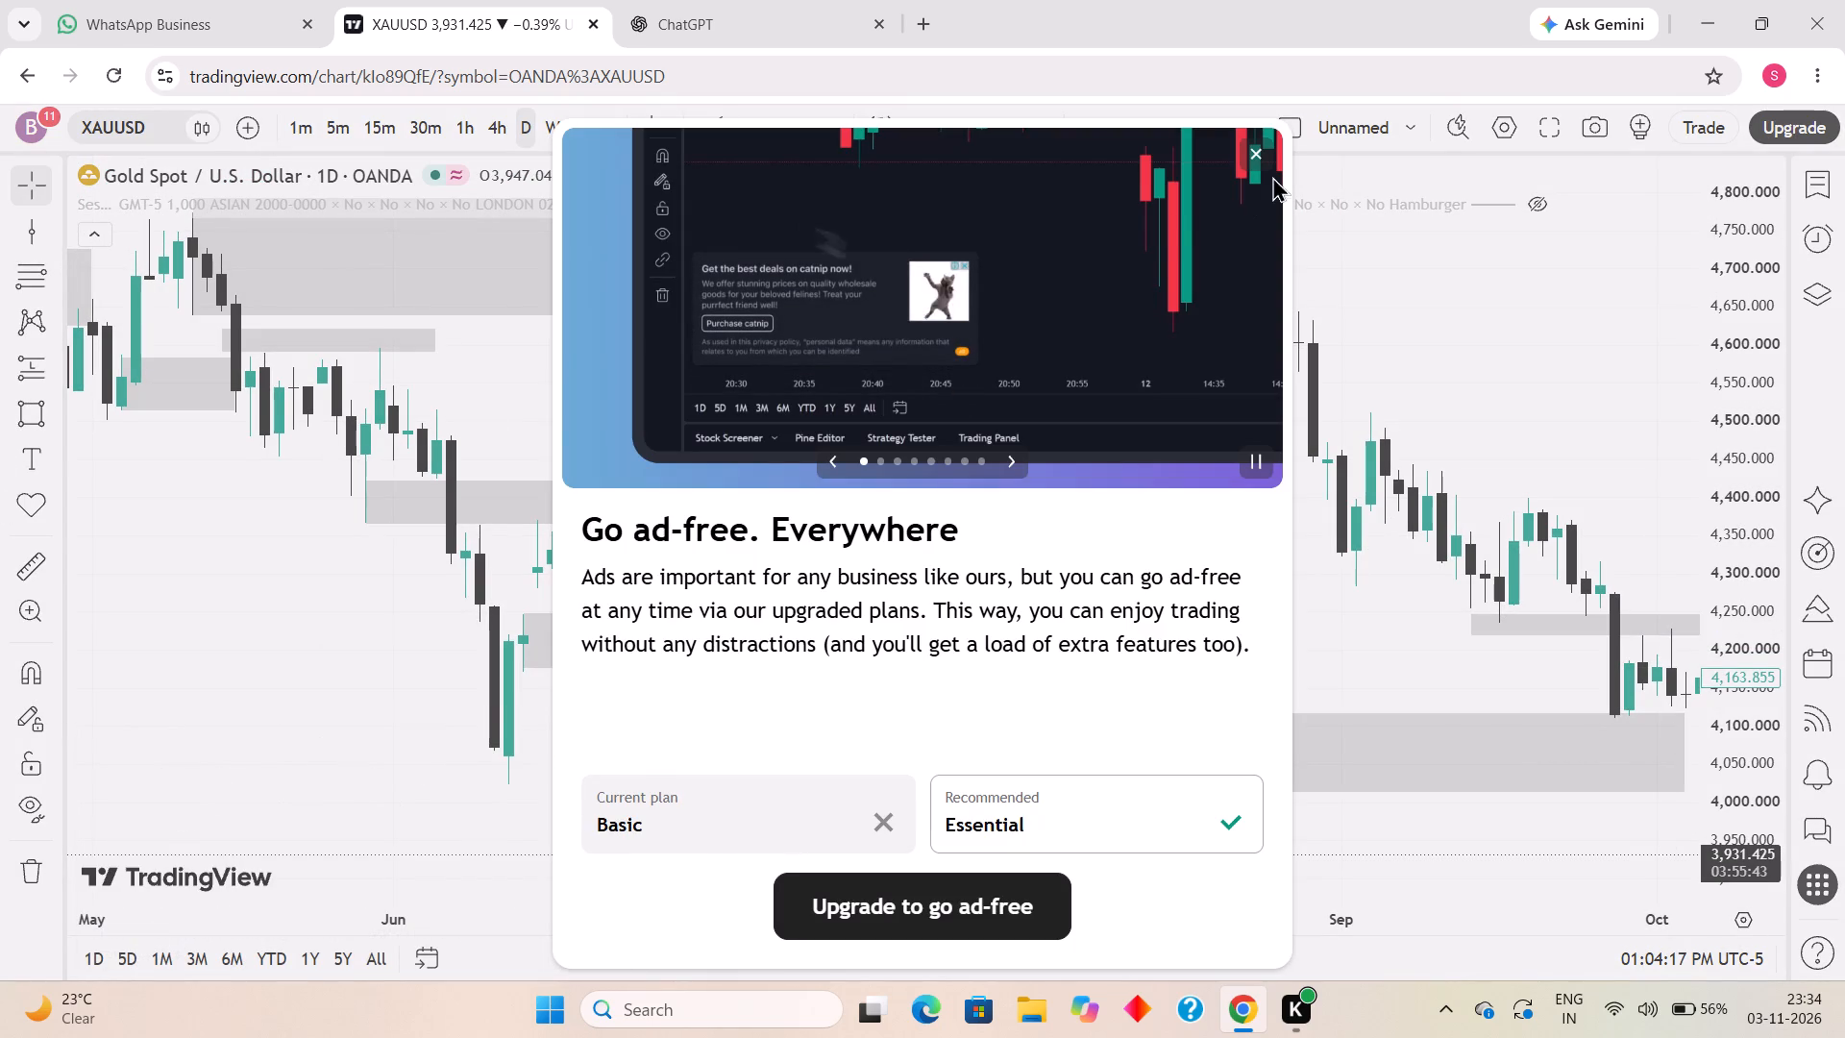
pyautogui.click(1261, 147)
# Draw a rectangle zone from 18 Aug to 1 Sep 2026 between about 4,434 and 4,325.
pyautogui.click(30, 410)
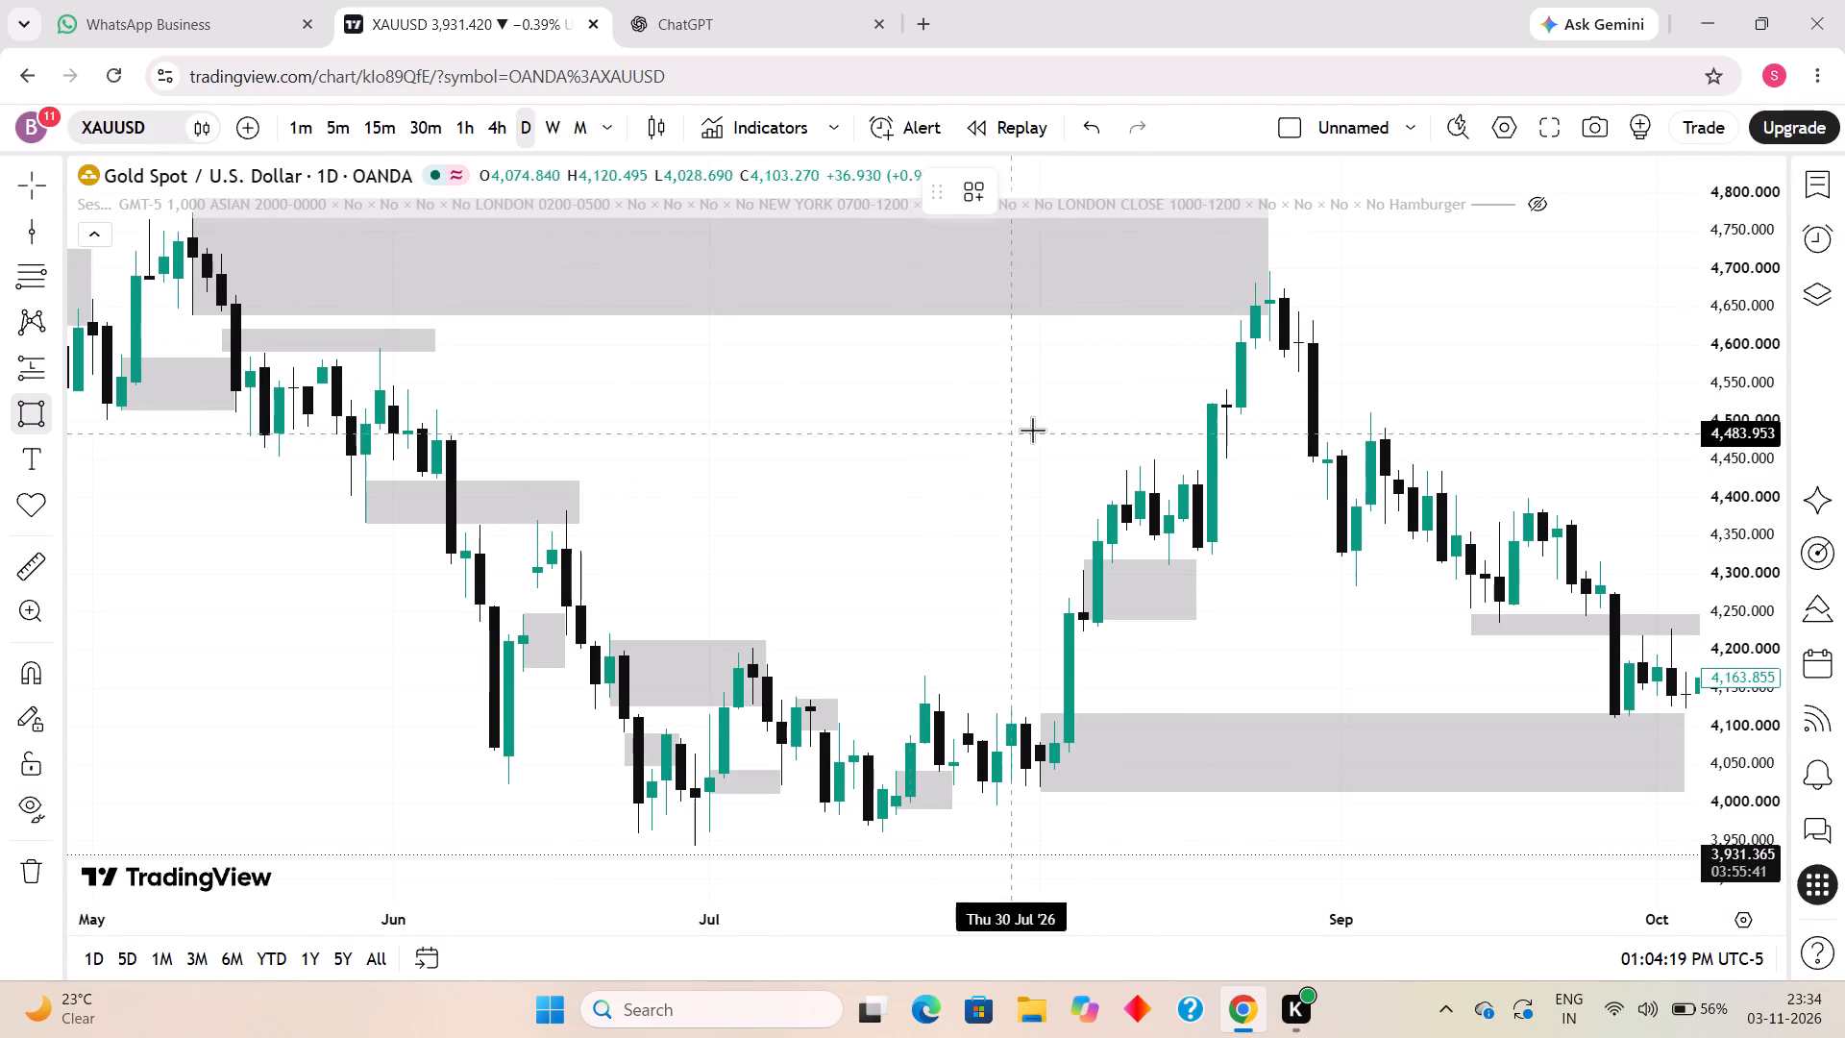
pyautogui.click(1198, 472)
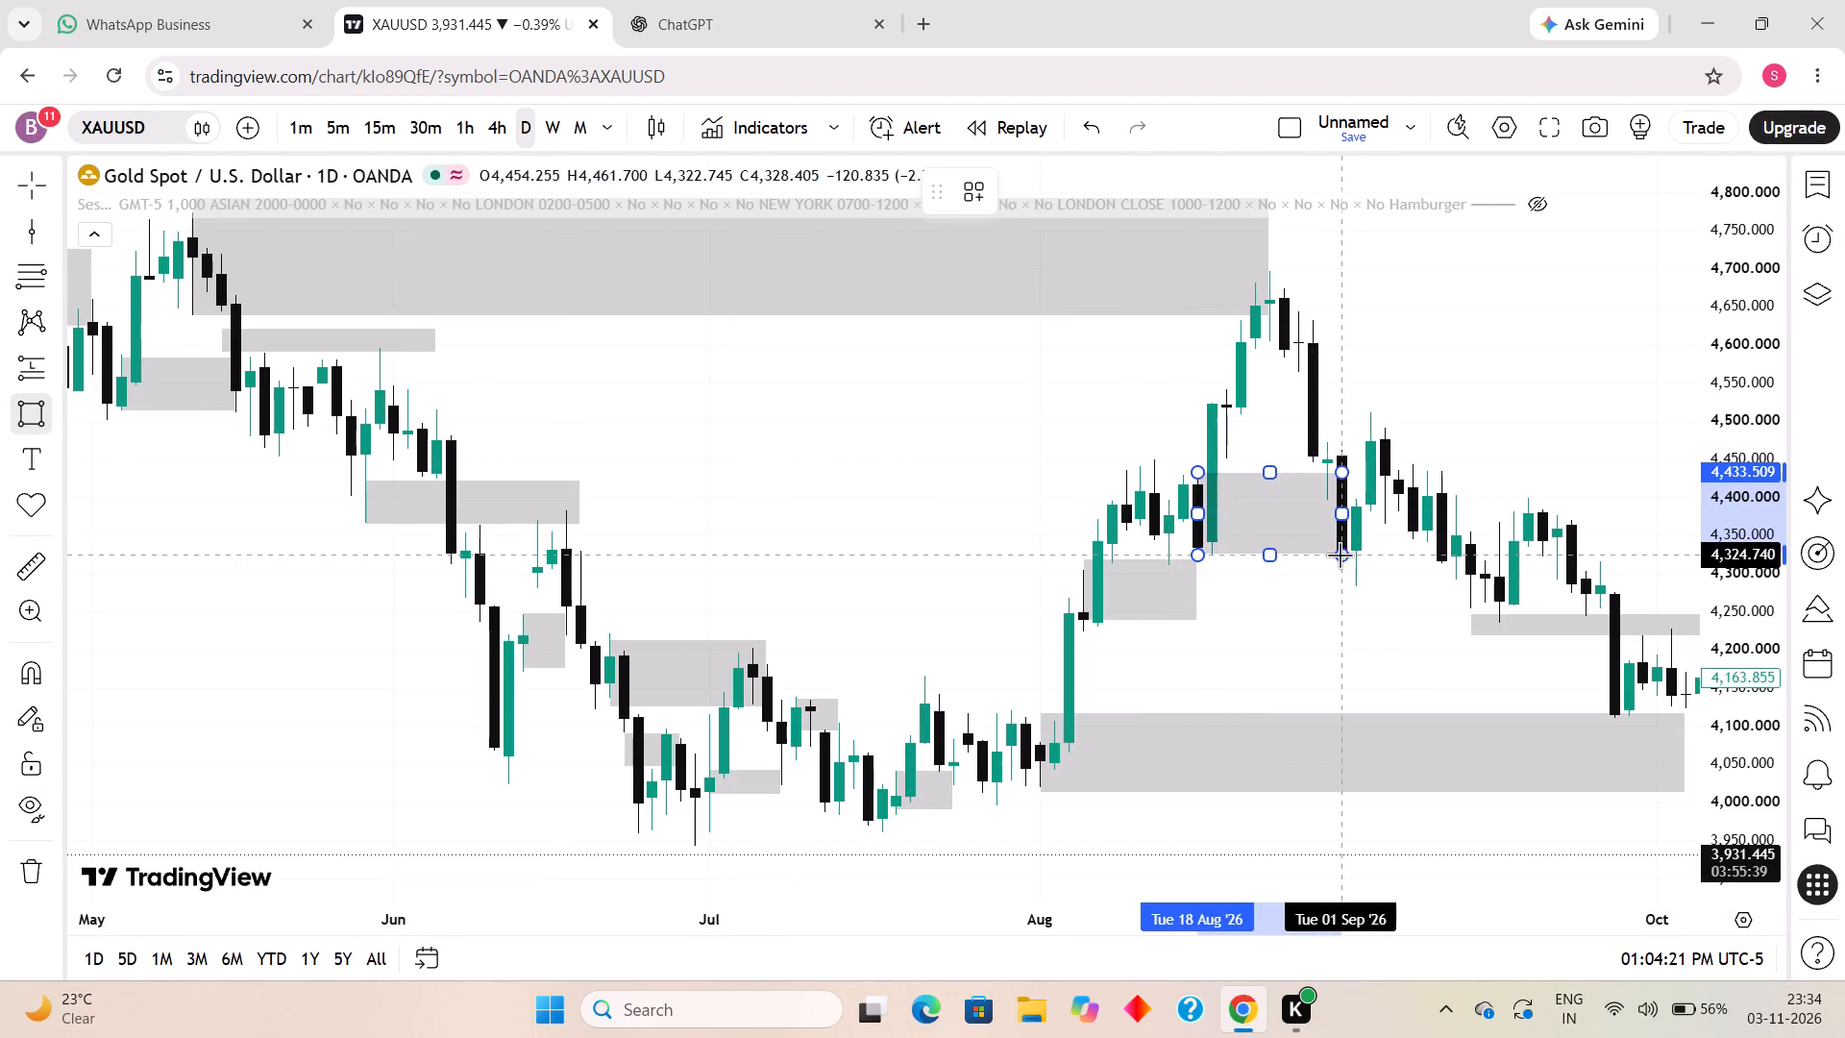
pyautogui.click(1340, 555)
pyautogui.click(1427, 571)
# Draw a rectangle zone from 27 Aug to 4 Sep 2026 and adjust its upper edge to span about 4,646 to 4,515.
pyautogui.moveTo(1302, 614); pyautogui.dragTo(1281, 654)
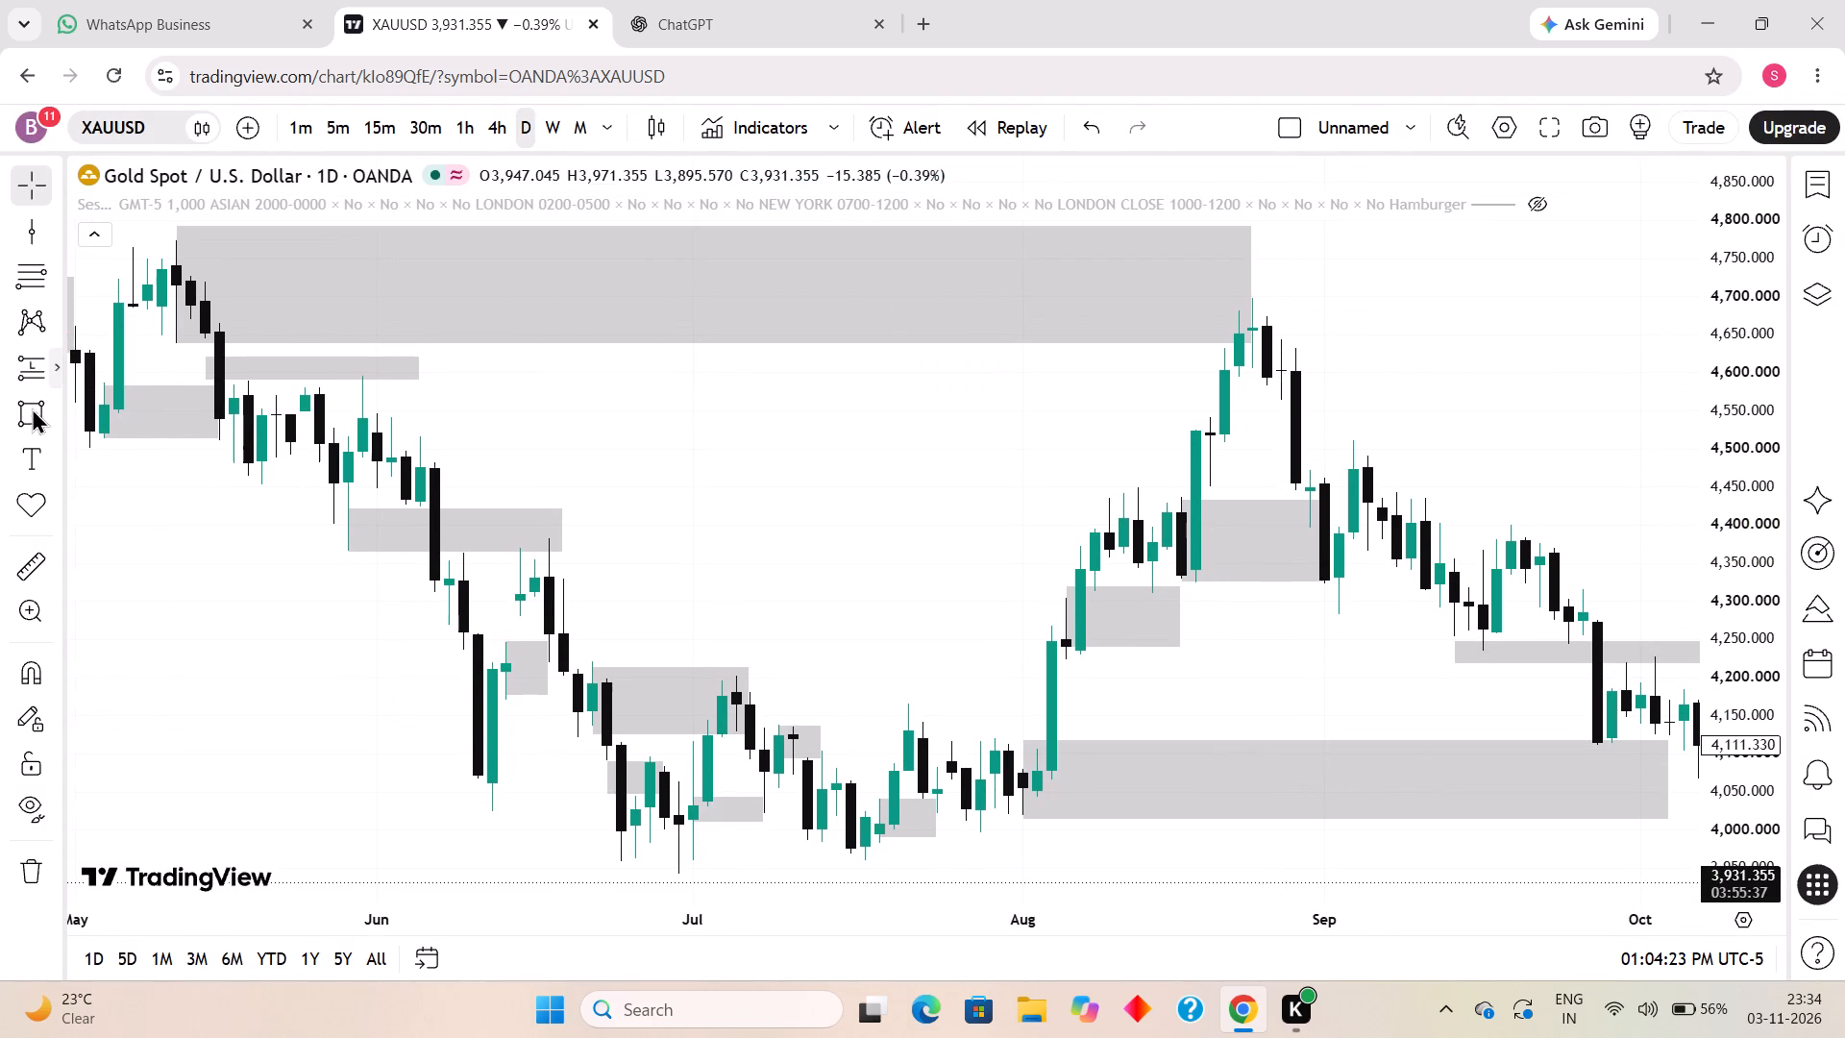
pyautogui.click(29, 421)
pyautogui.click(1276, 335)
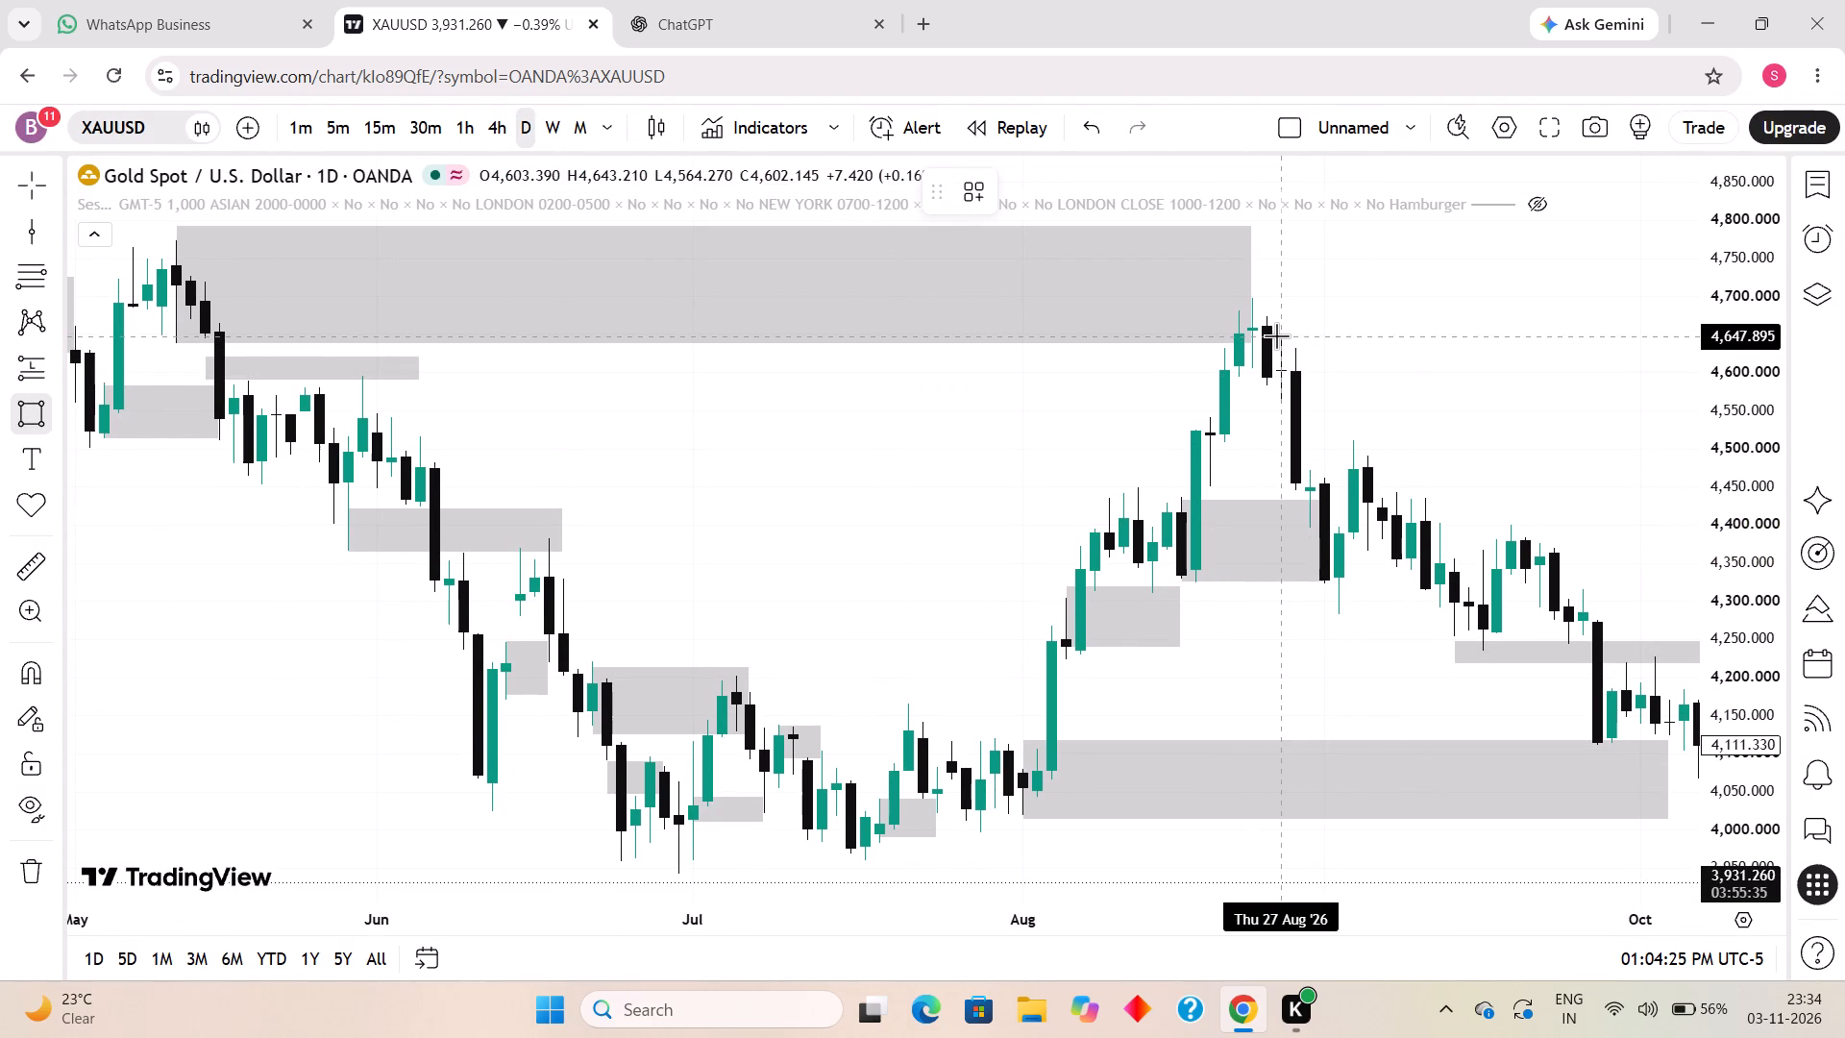
pyautogui.click(1369, 436)
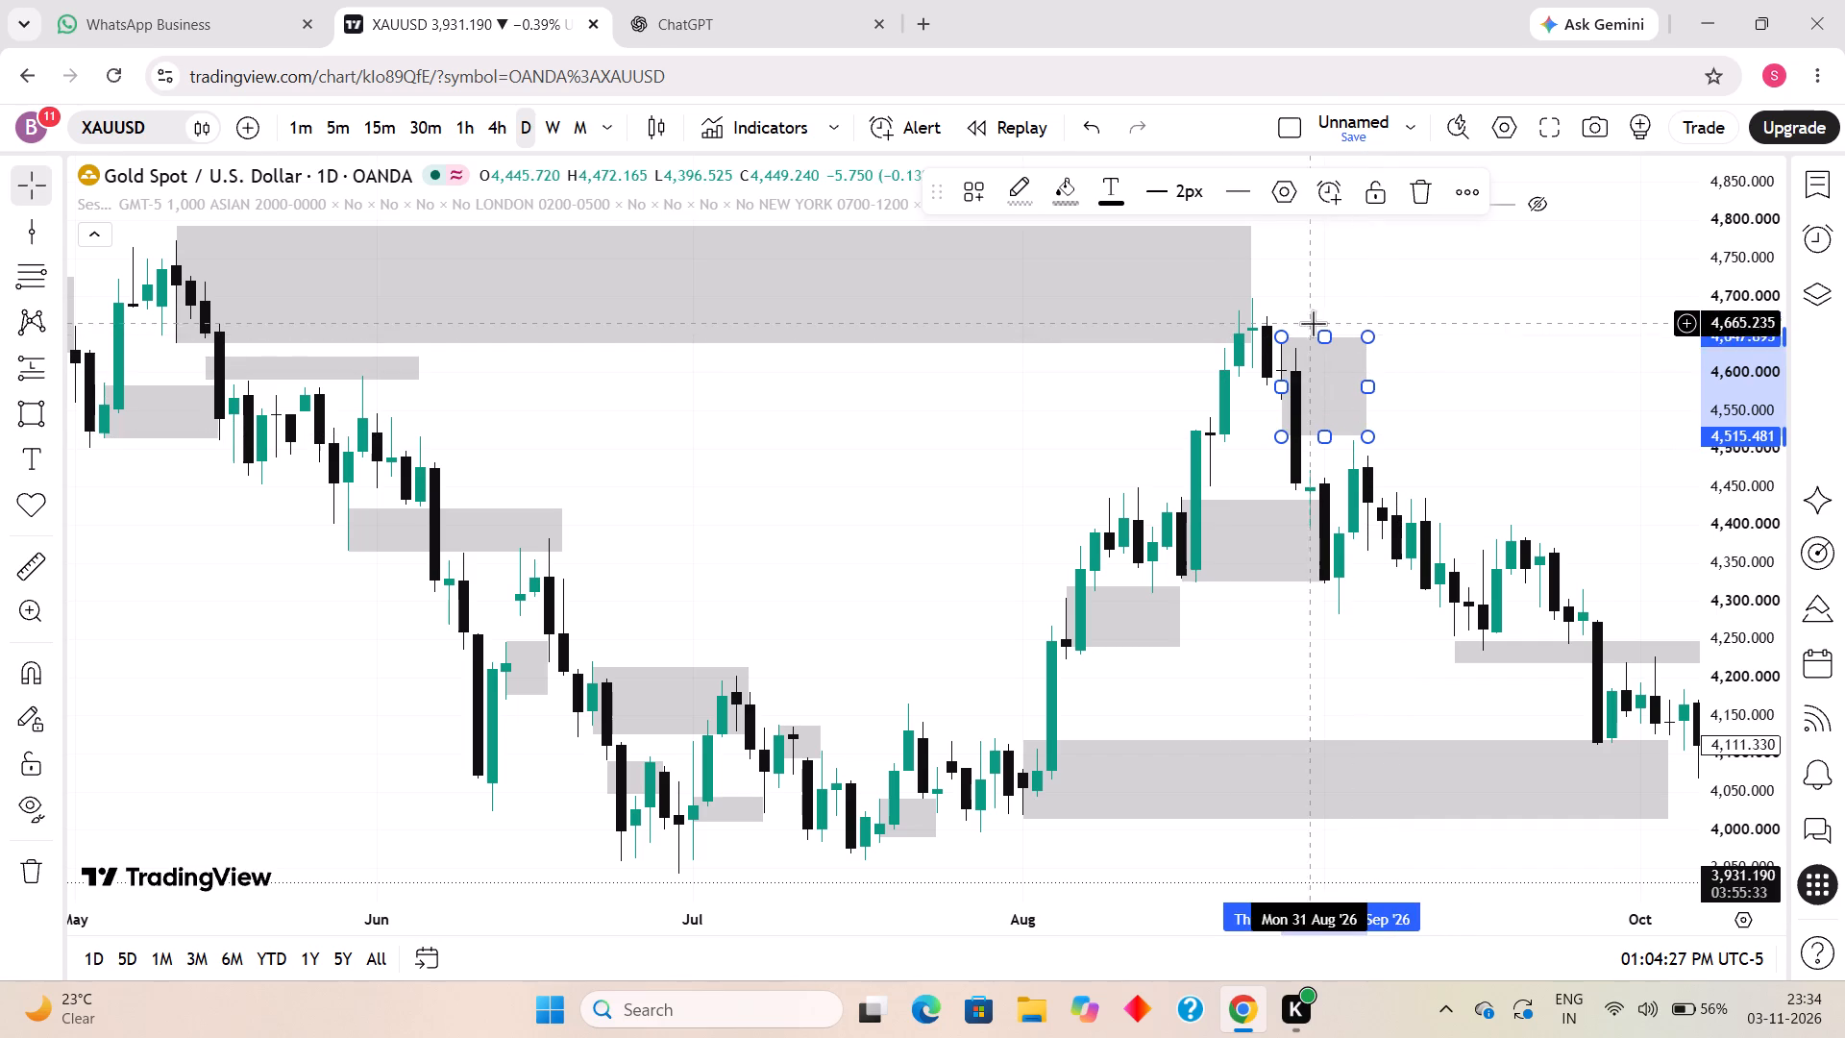
pyautogui.moveTo(1289, 336); pyautogui.dragTo(1282, 398)
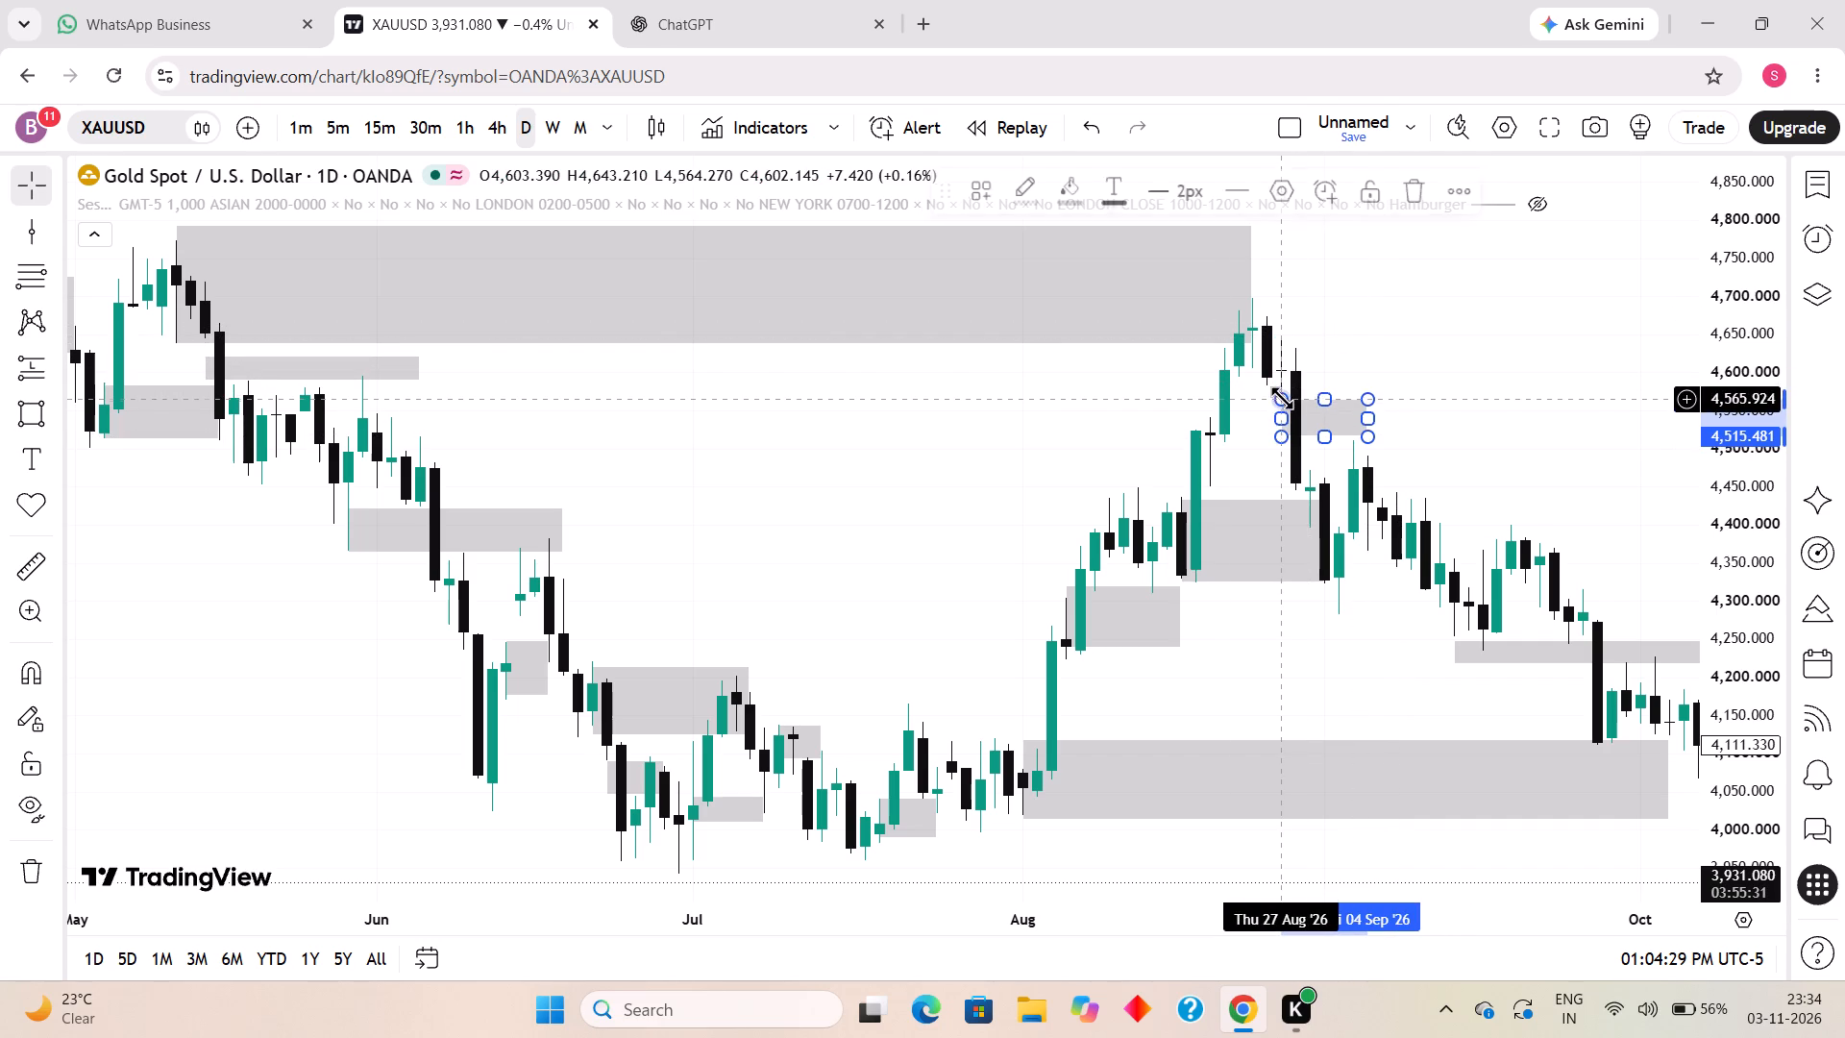
pyautogui.moveTo(1275, 397); pyautogui.dragTo(1277, 375)
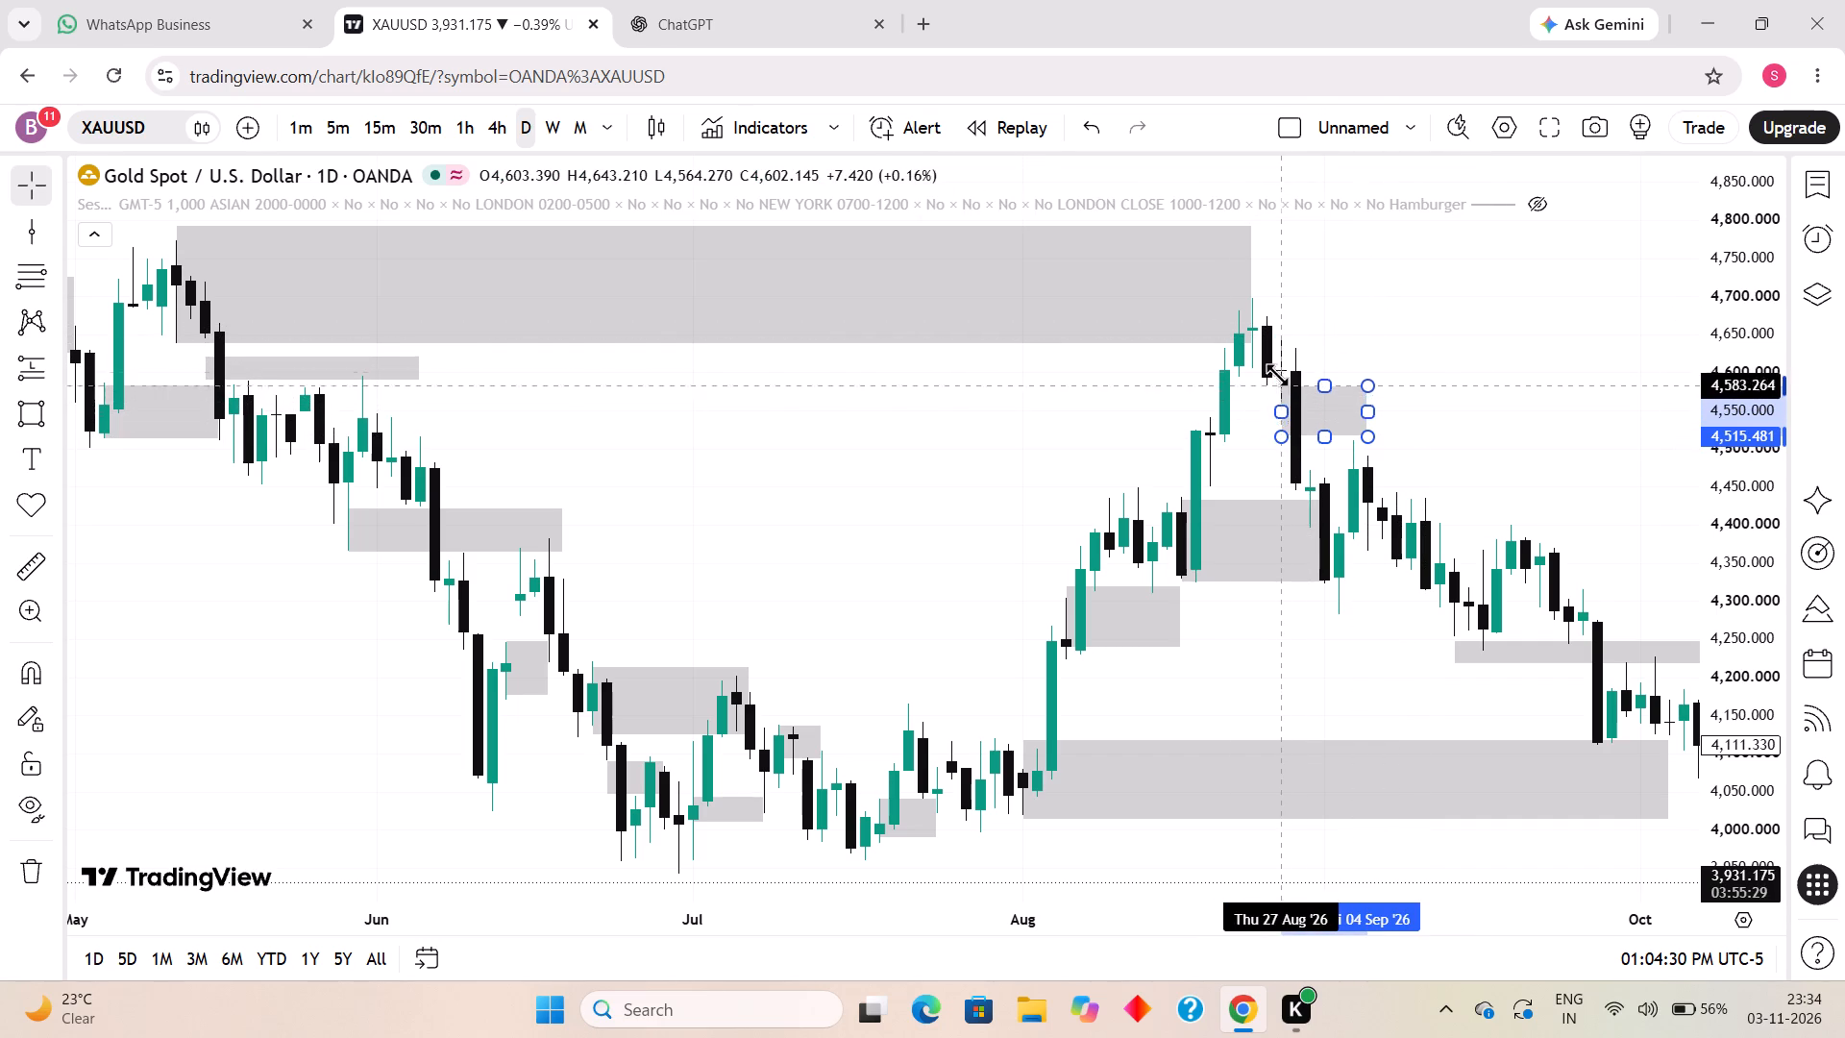
pyautogui.moveTo(1277, 375); pyautogui.dragTo(1278, 336)
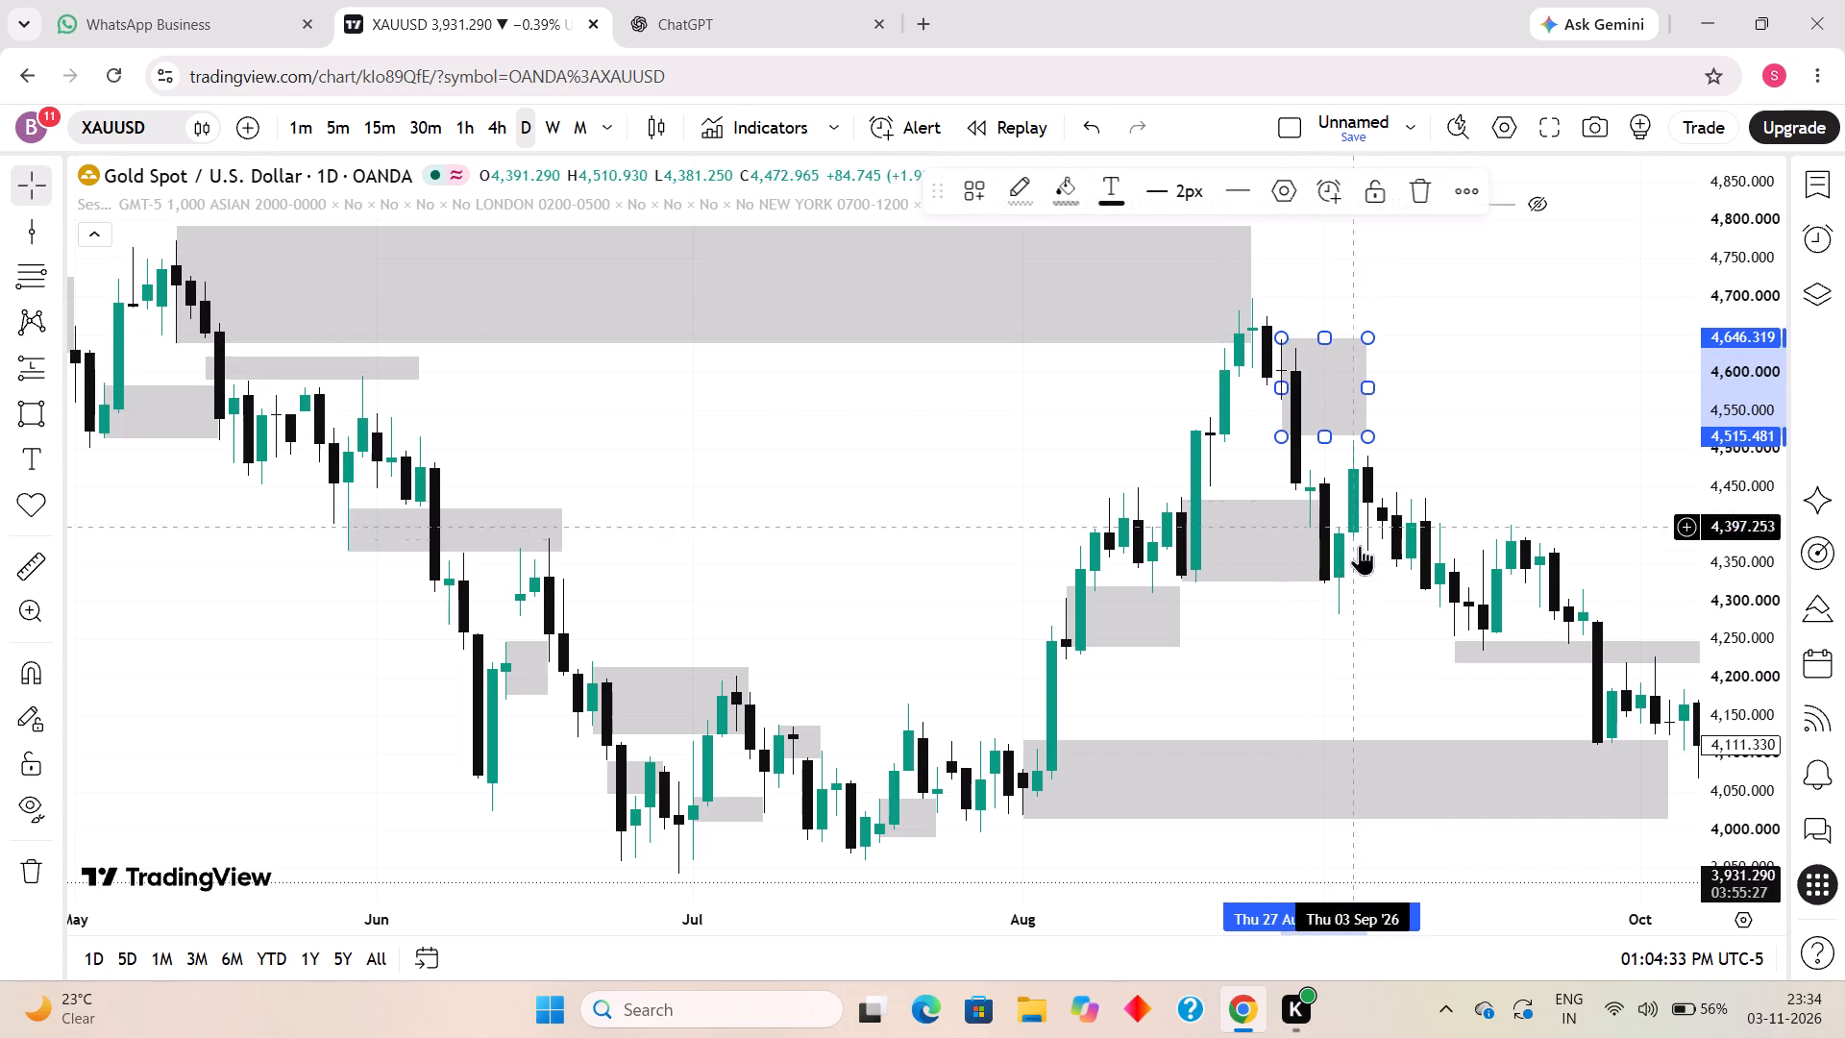
# Draw a rectangle zone from 8 to 13 Oct 2026 between about 4,149 and 4,117.
pyautogui.moveTo(1400, 689); pyautogui.dragTo(1150, 617)
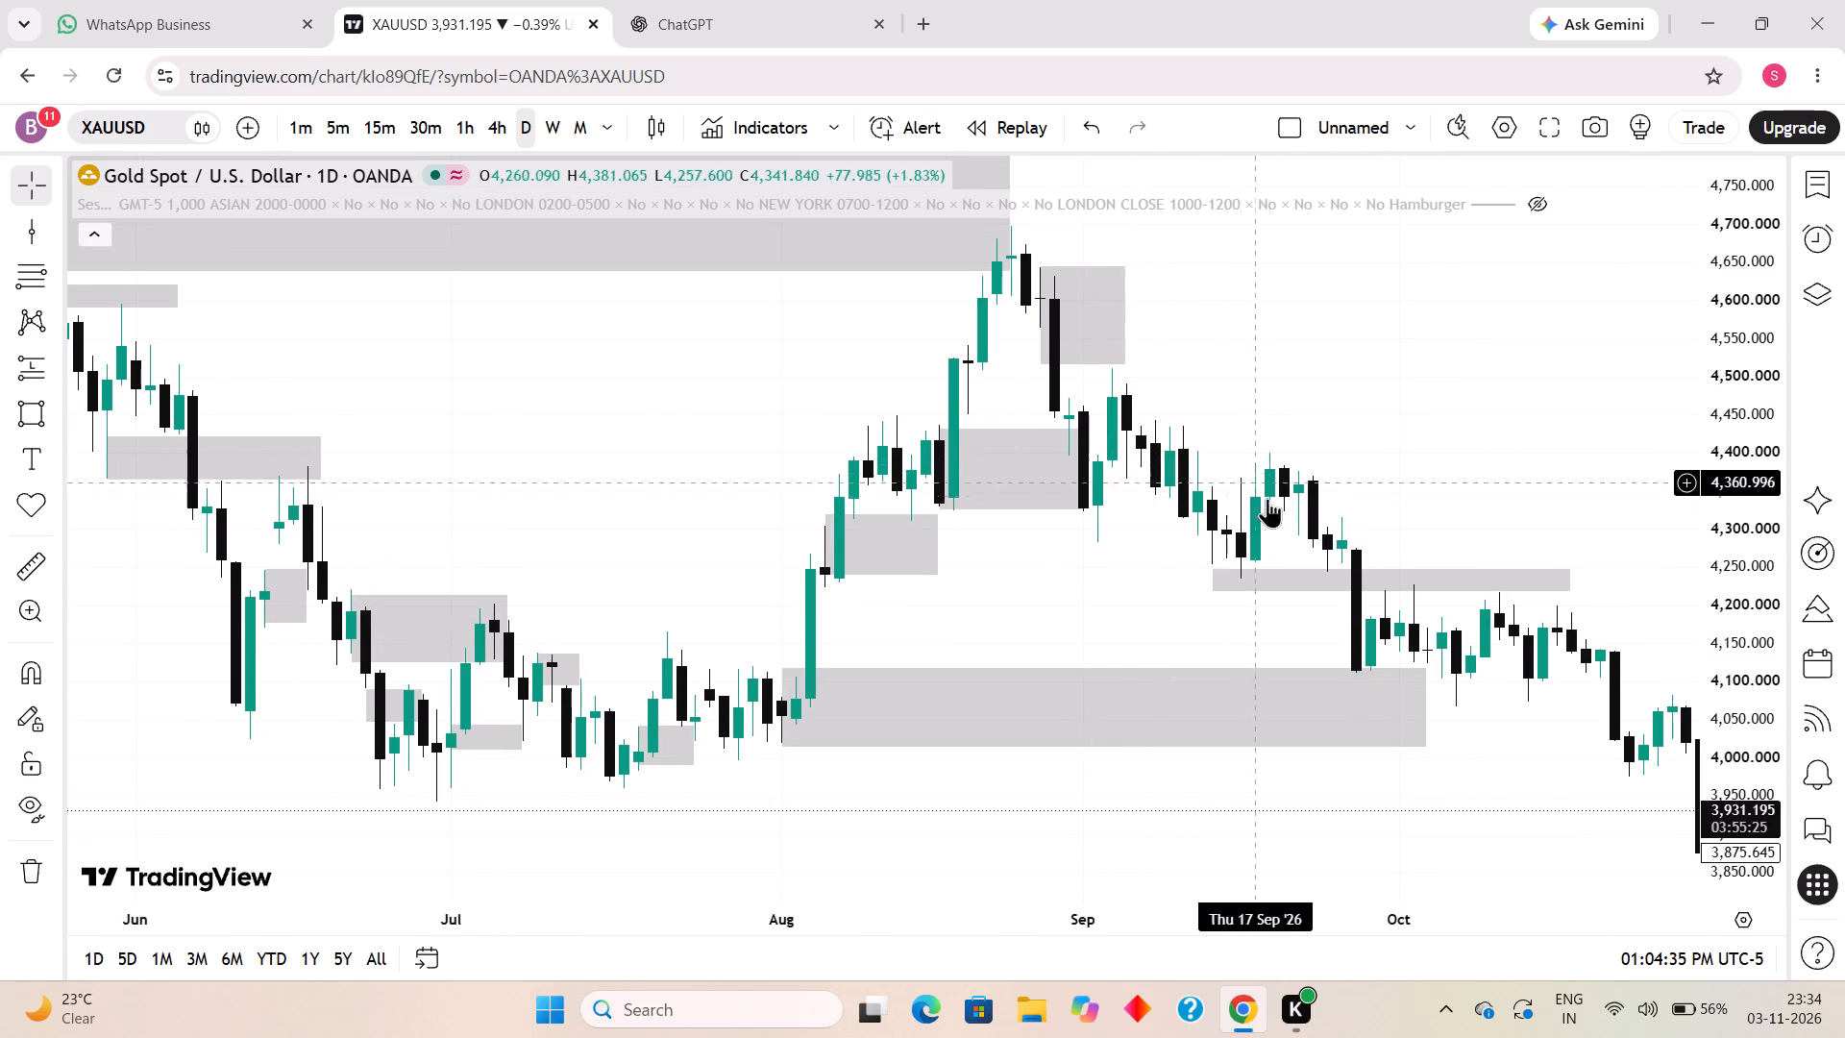
pyautogui.moveTo(1487, 464); pyautogui.dragTo(1292, 392)
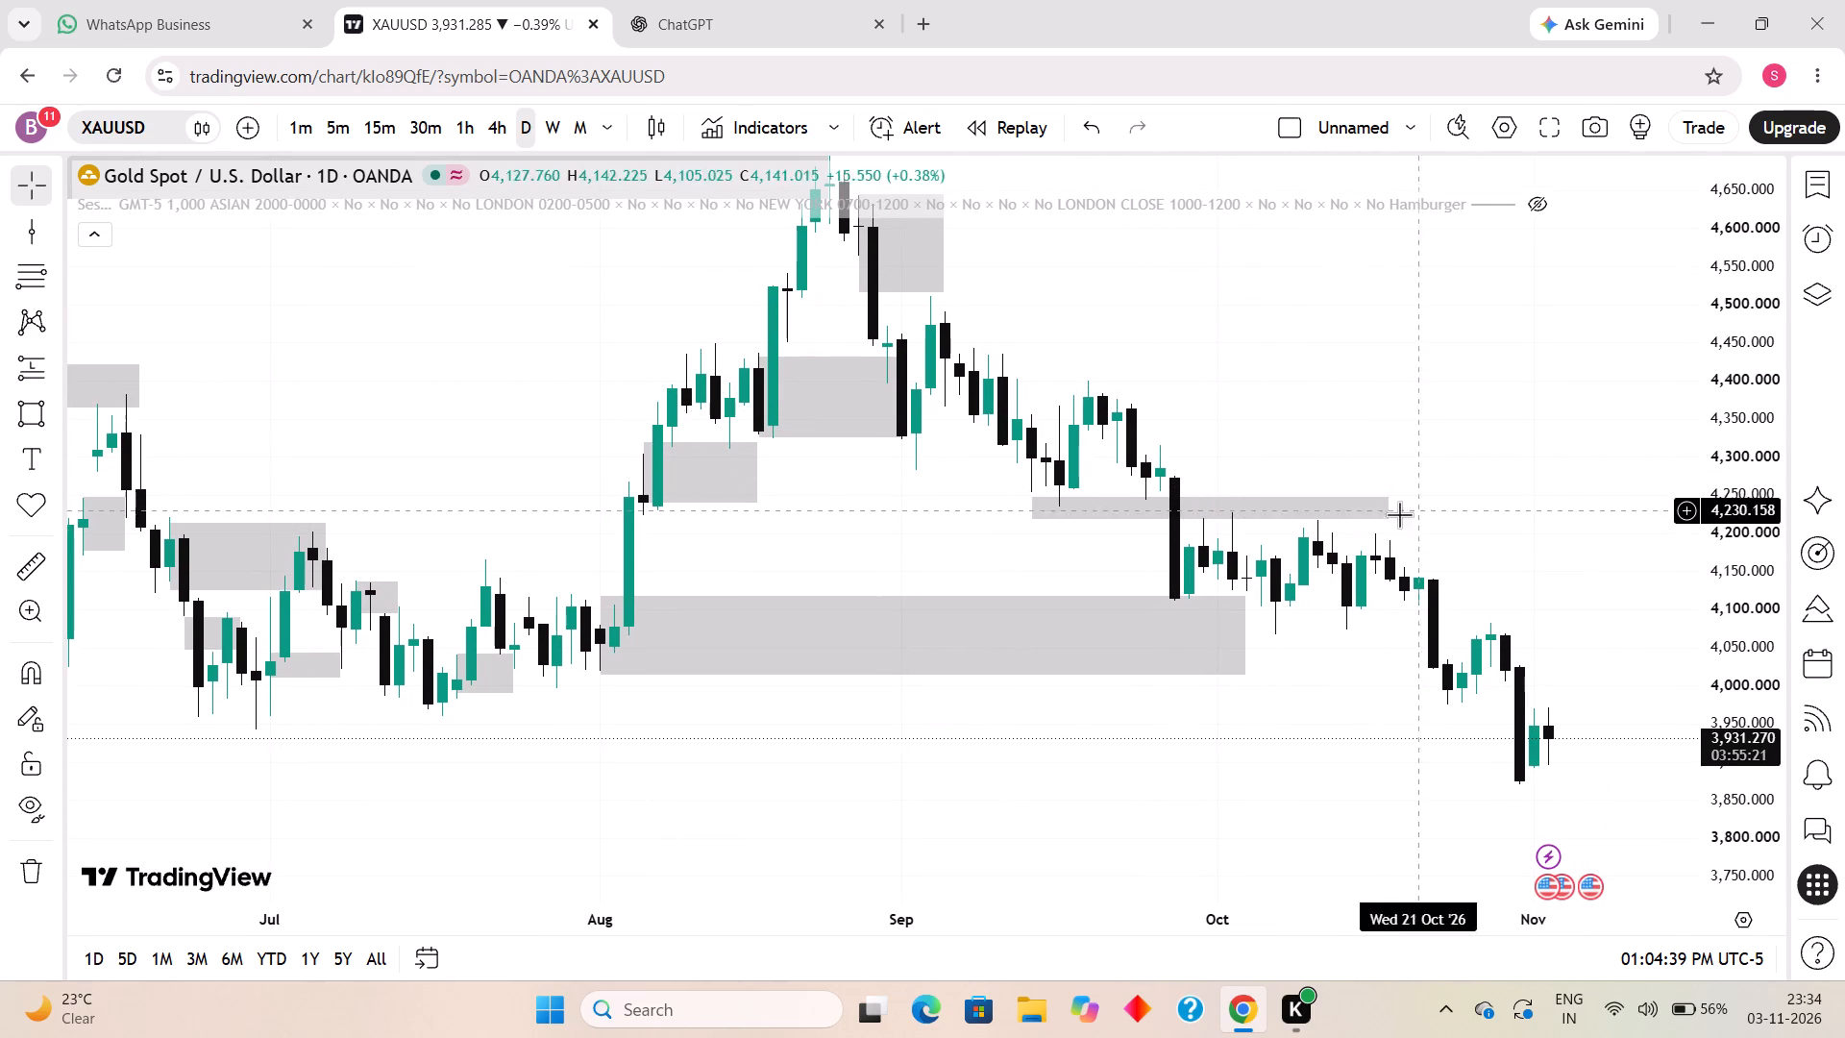
pyautogui.moveTo(1273, 540); pyautogui.dragTo(1056, 416)
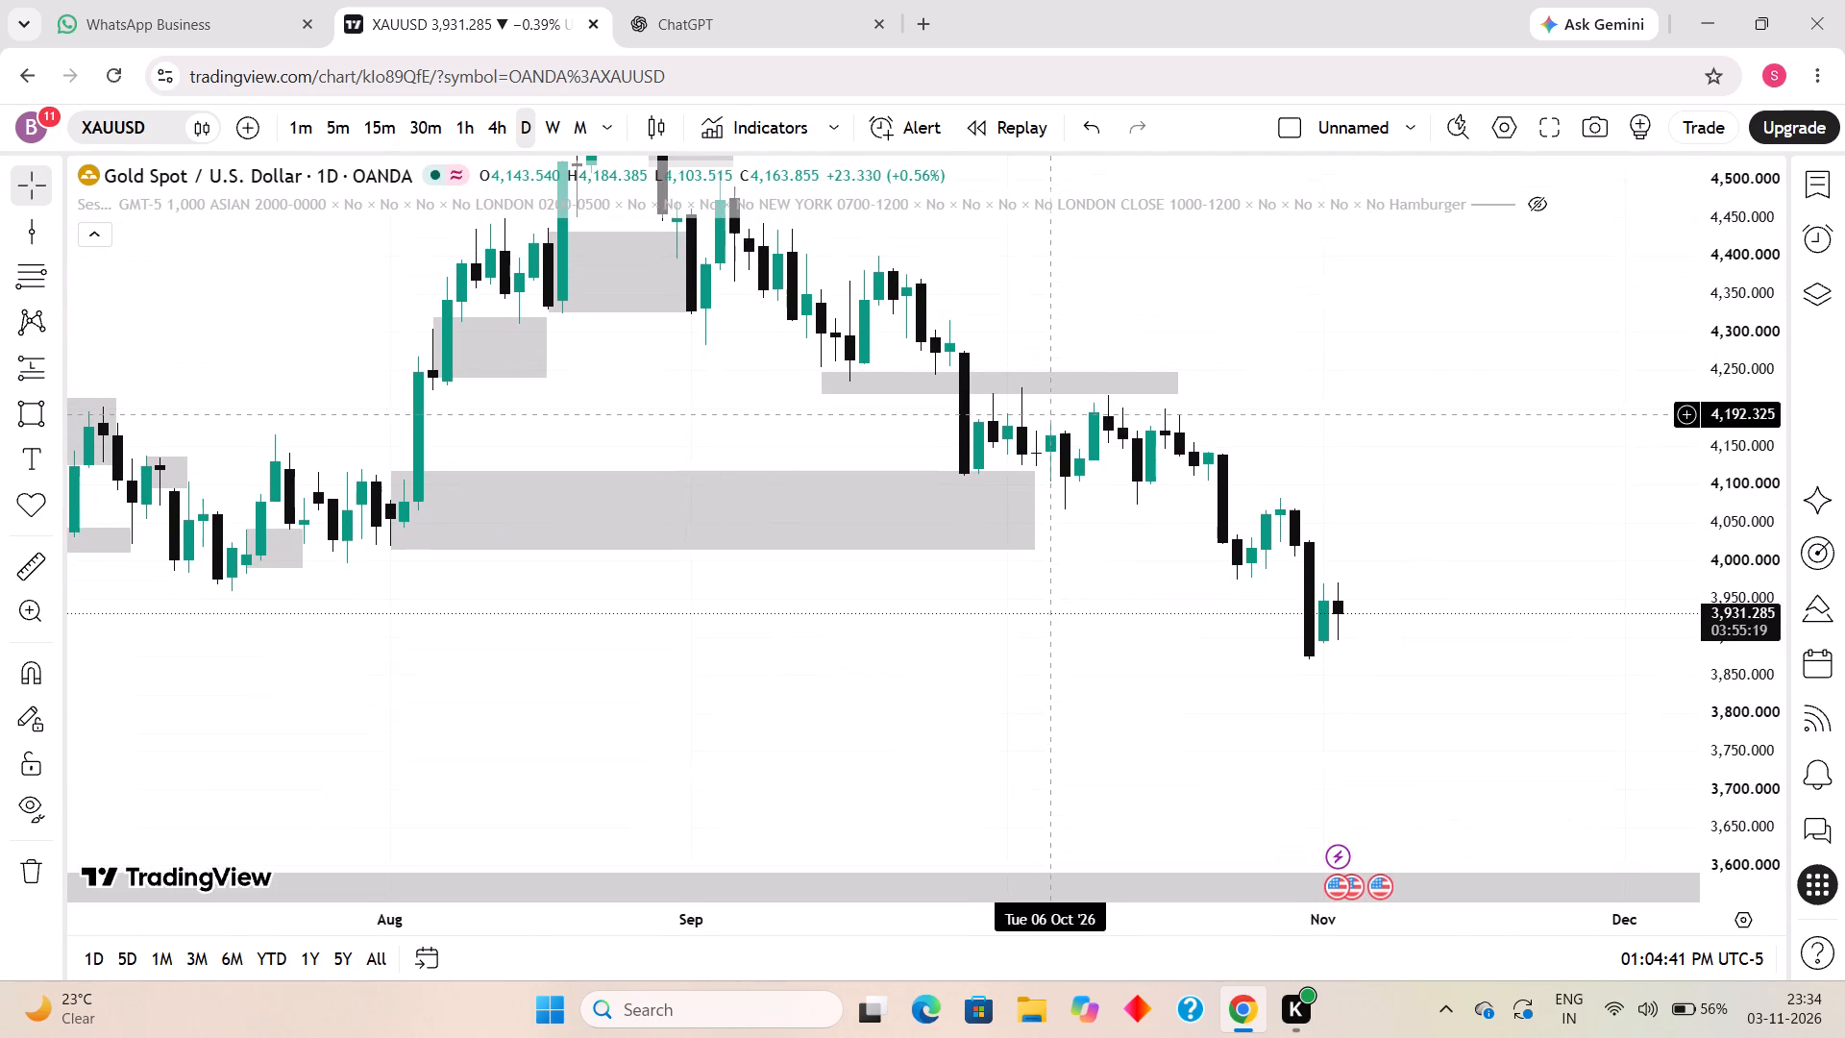
pyautogui.moveTo(1056, 416); pyautogui.dragTo(1056, 419)
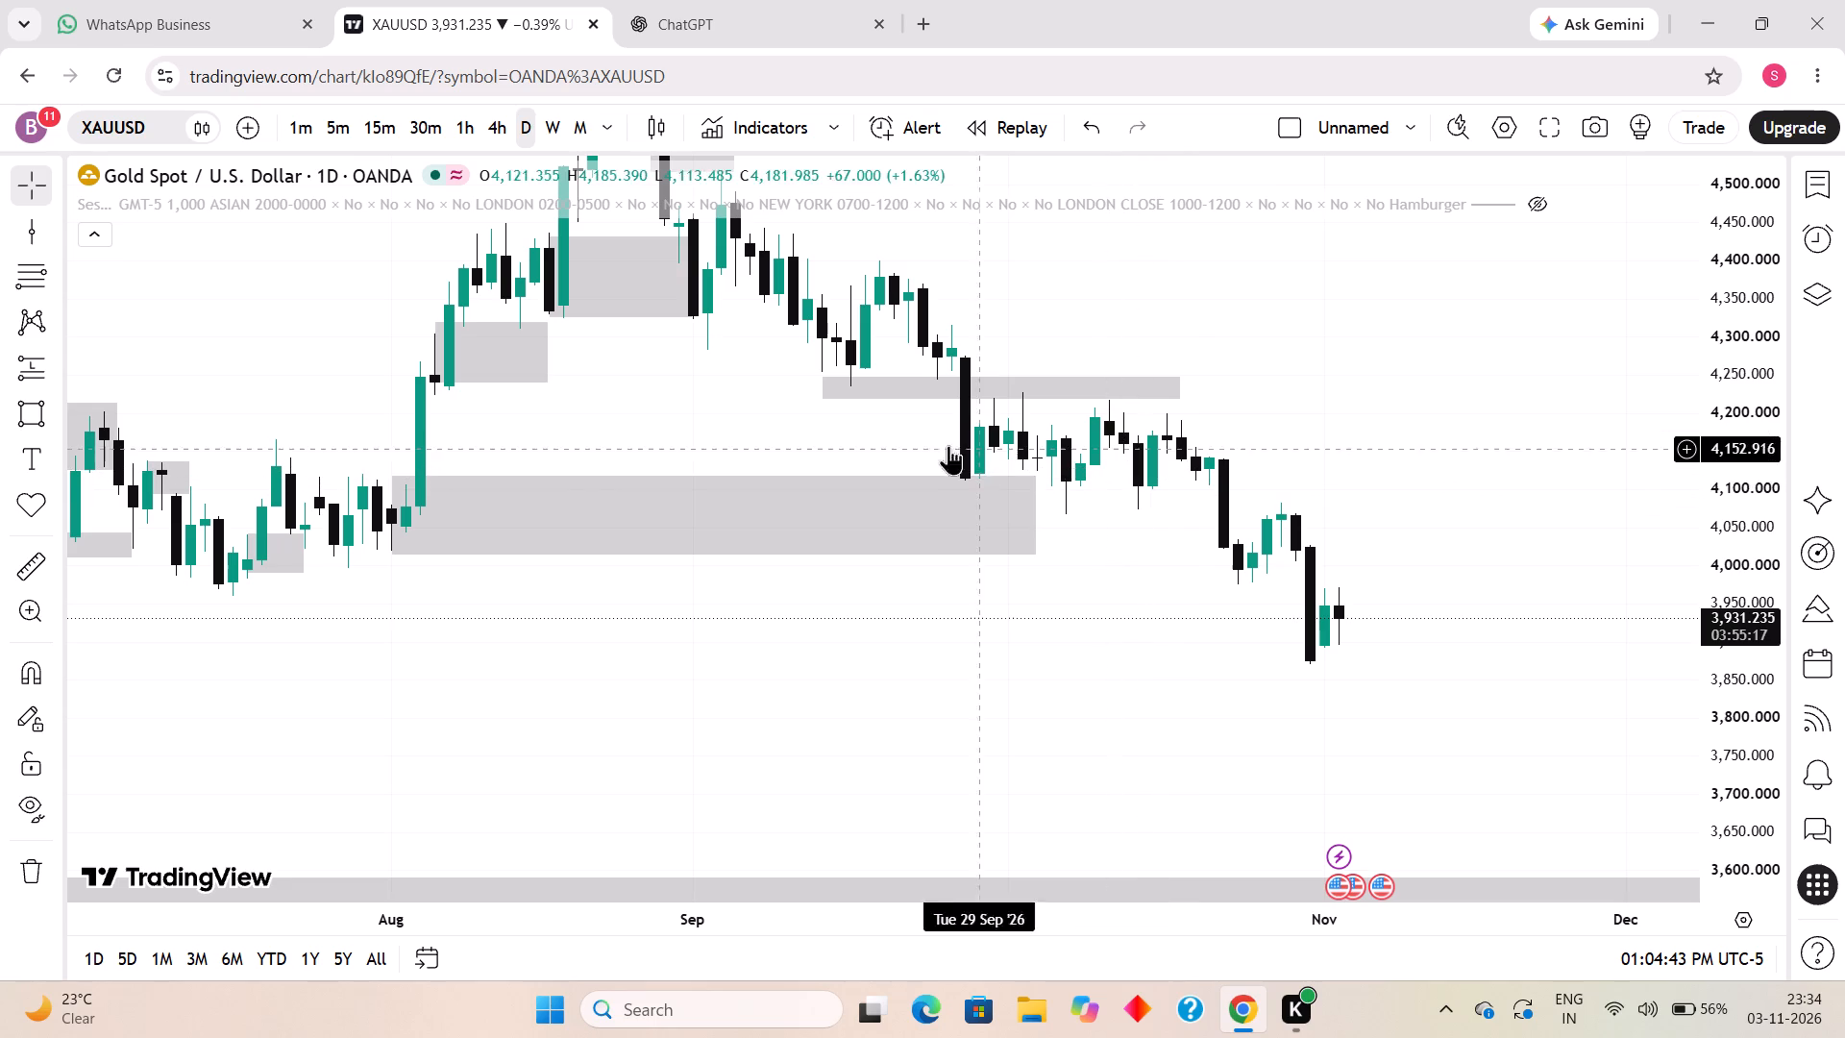
pyautogui.moveTo(1735, 587); pyautogui.dragTo(1649, 353)
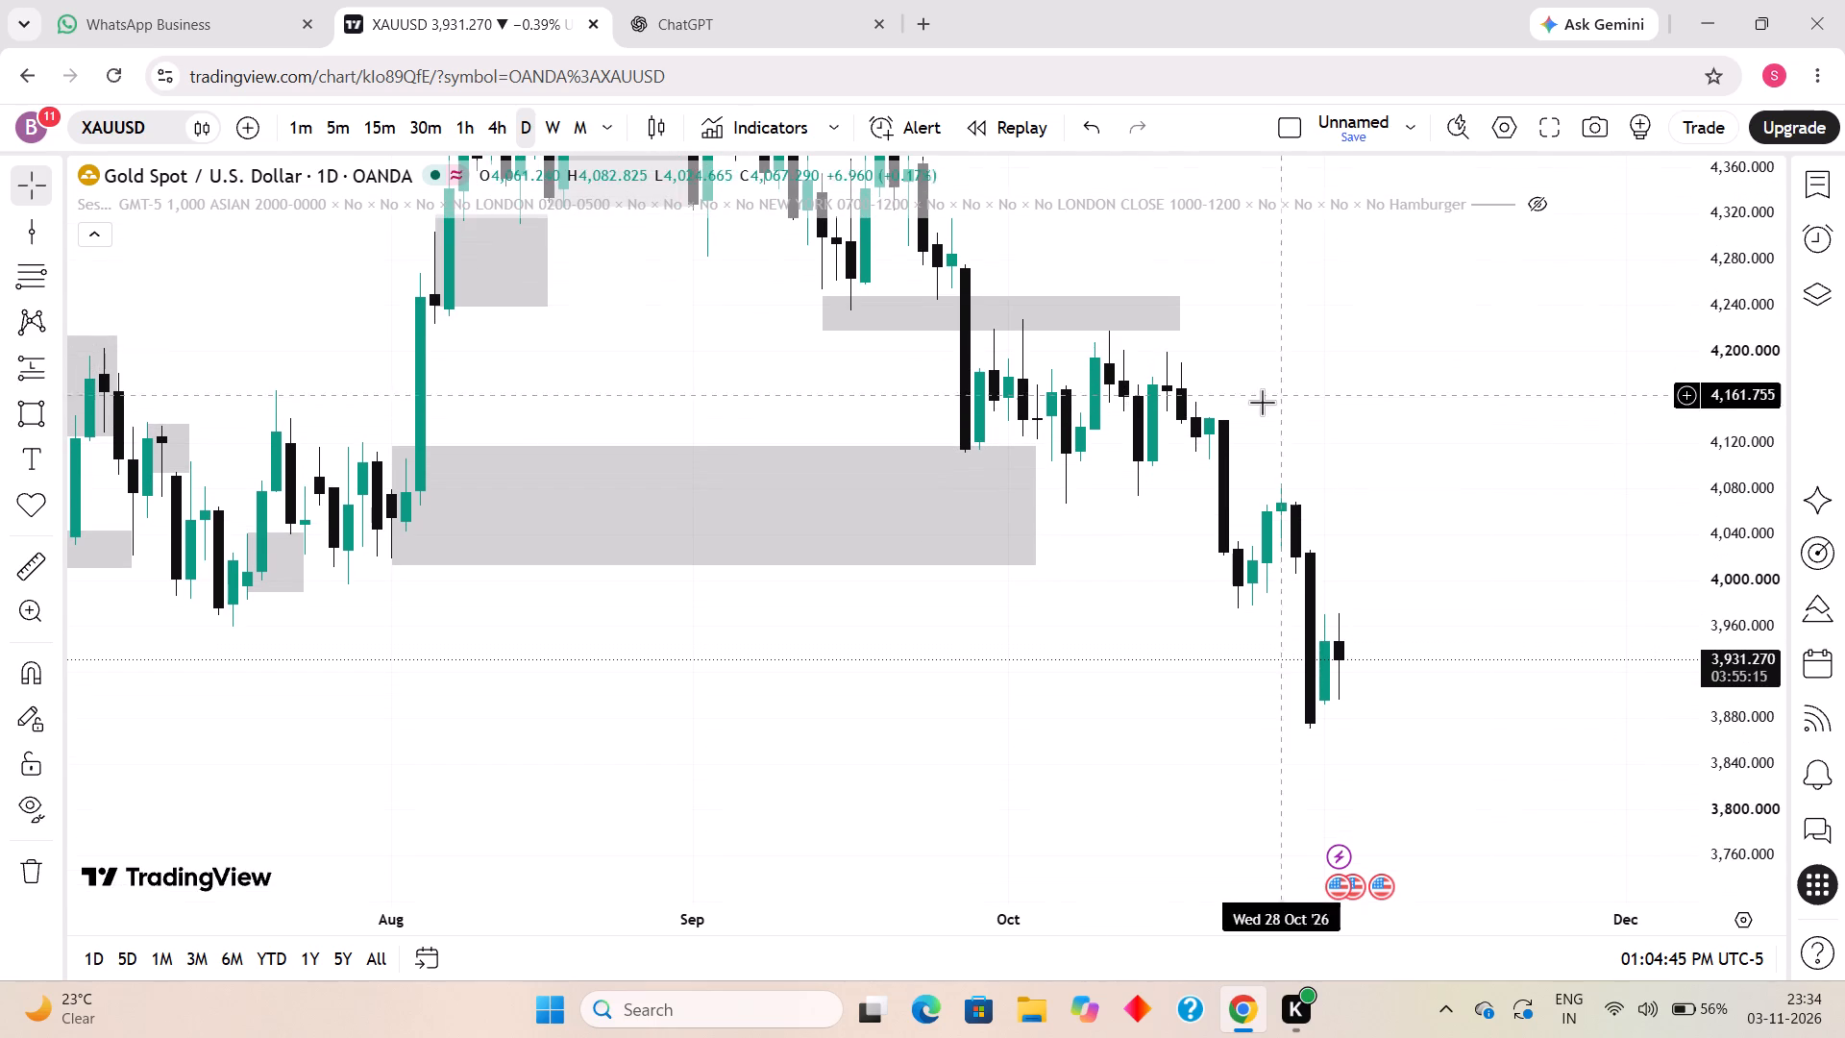
pyautogui.click(30, 408)
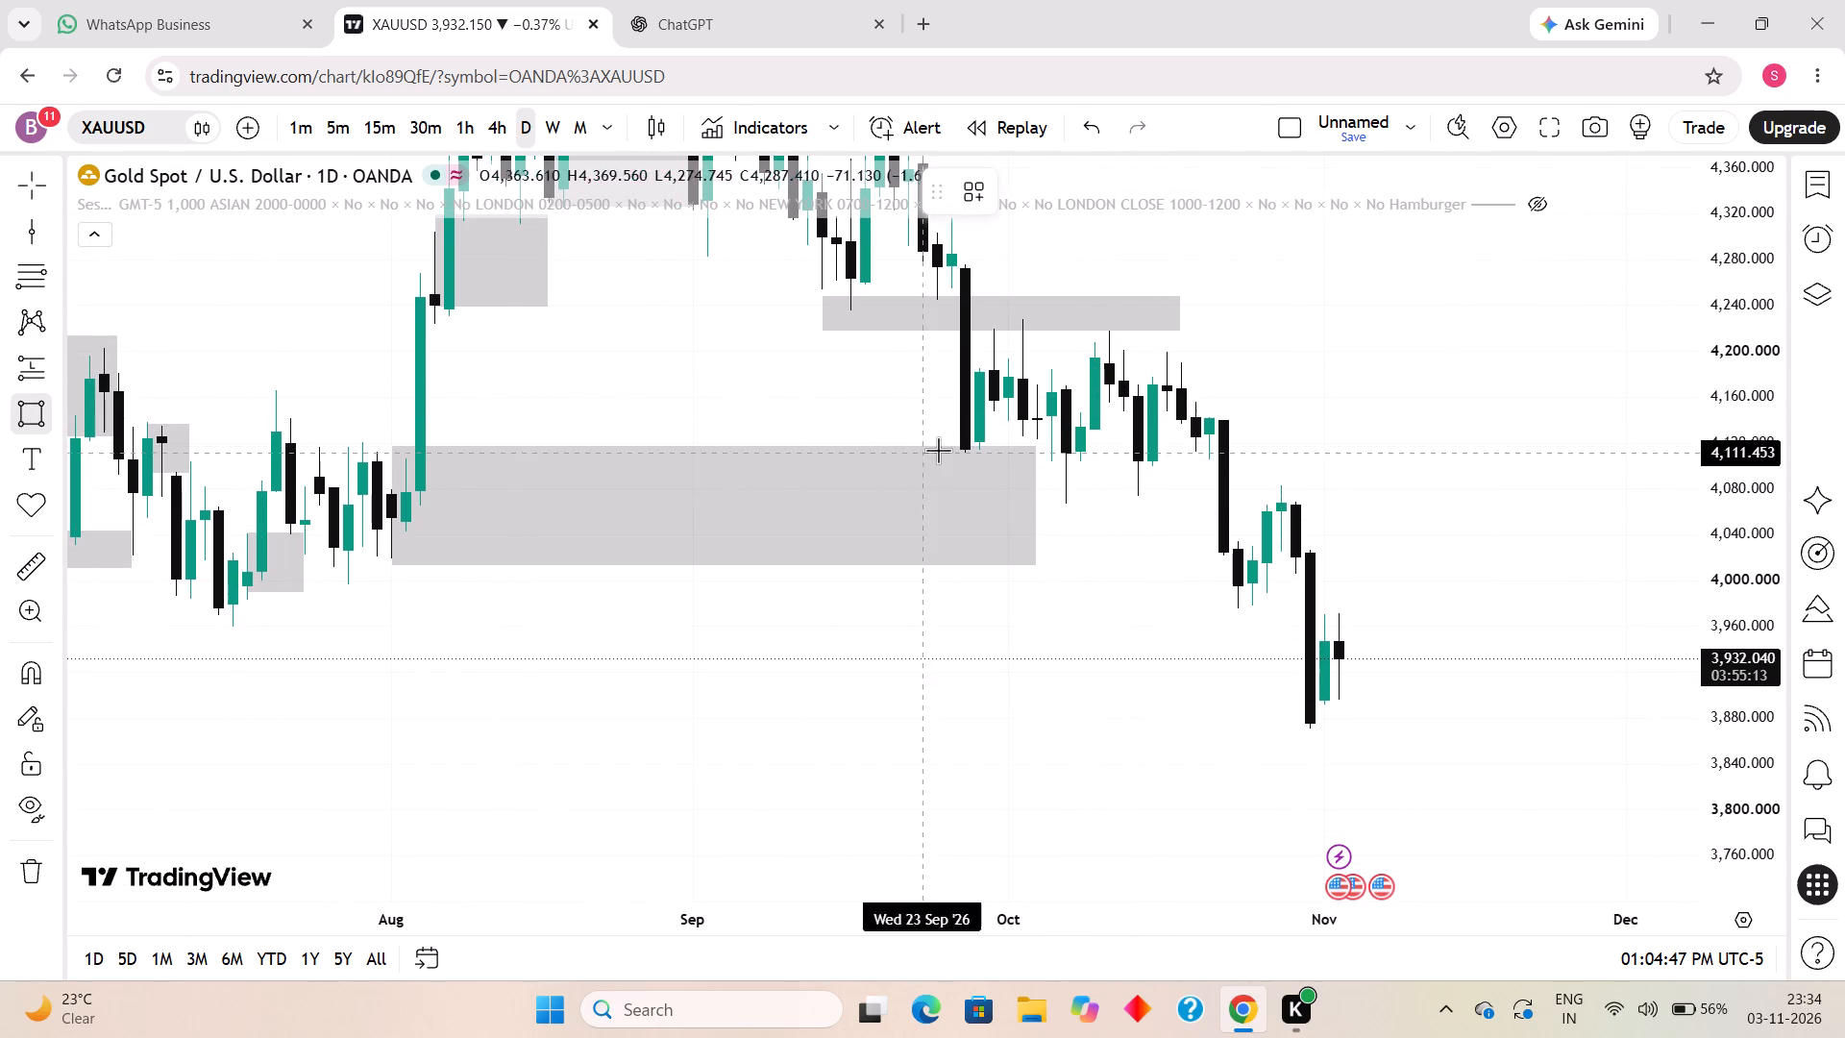
pyautogui.click(1079, 408)
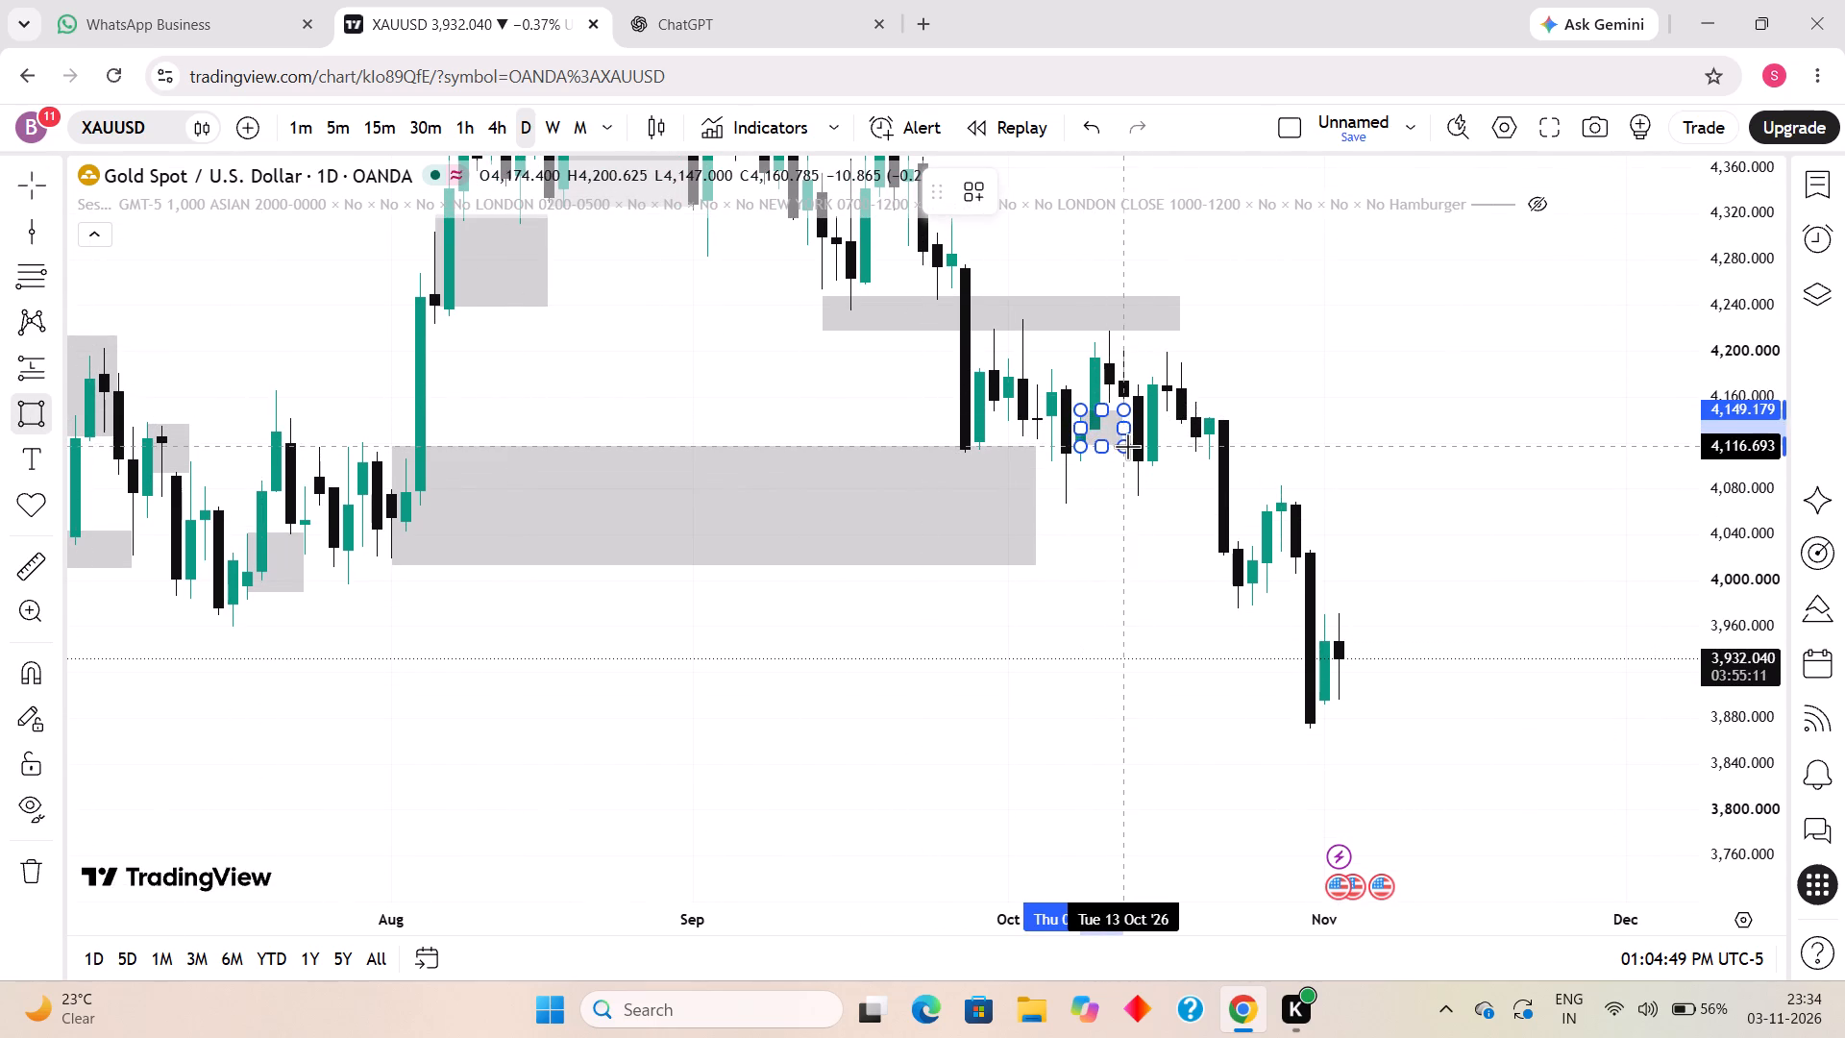
pyautogui.click(1127, 446)
pyautogui.click(1193, 536)
# Draw a rectangle zone from 21 Oct to about 29 Oct 2026 between about 4,144 and 4,083.
pyautogui.click(34, 407)
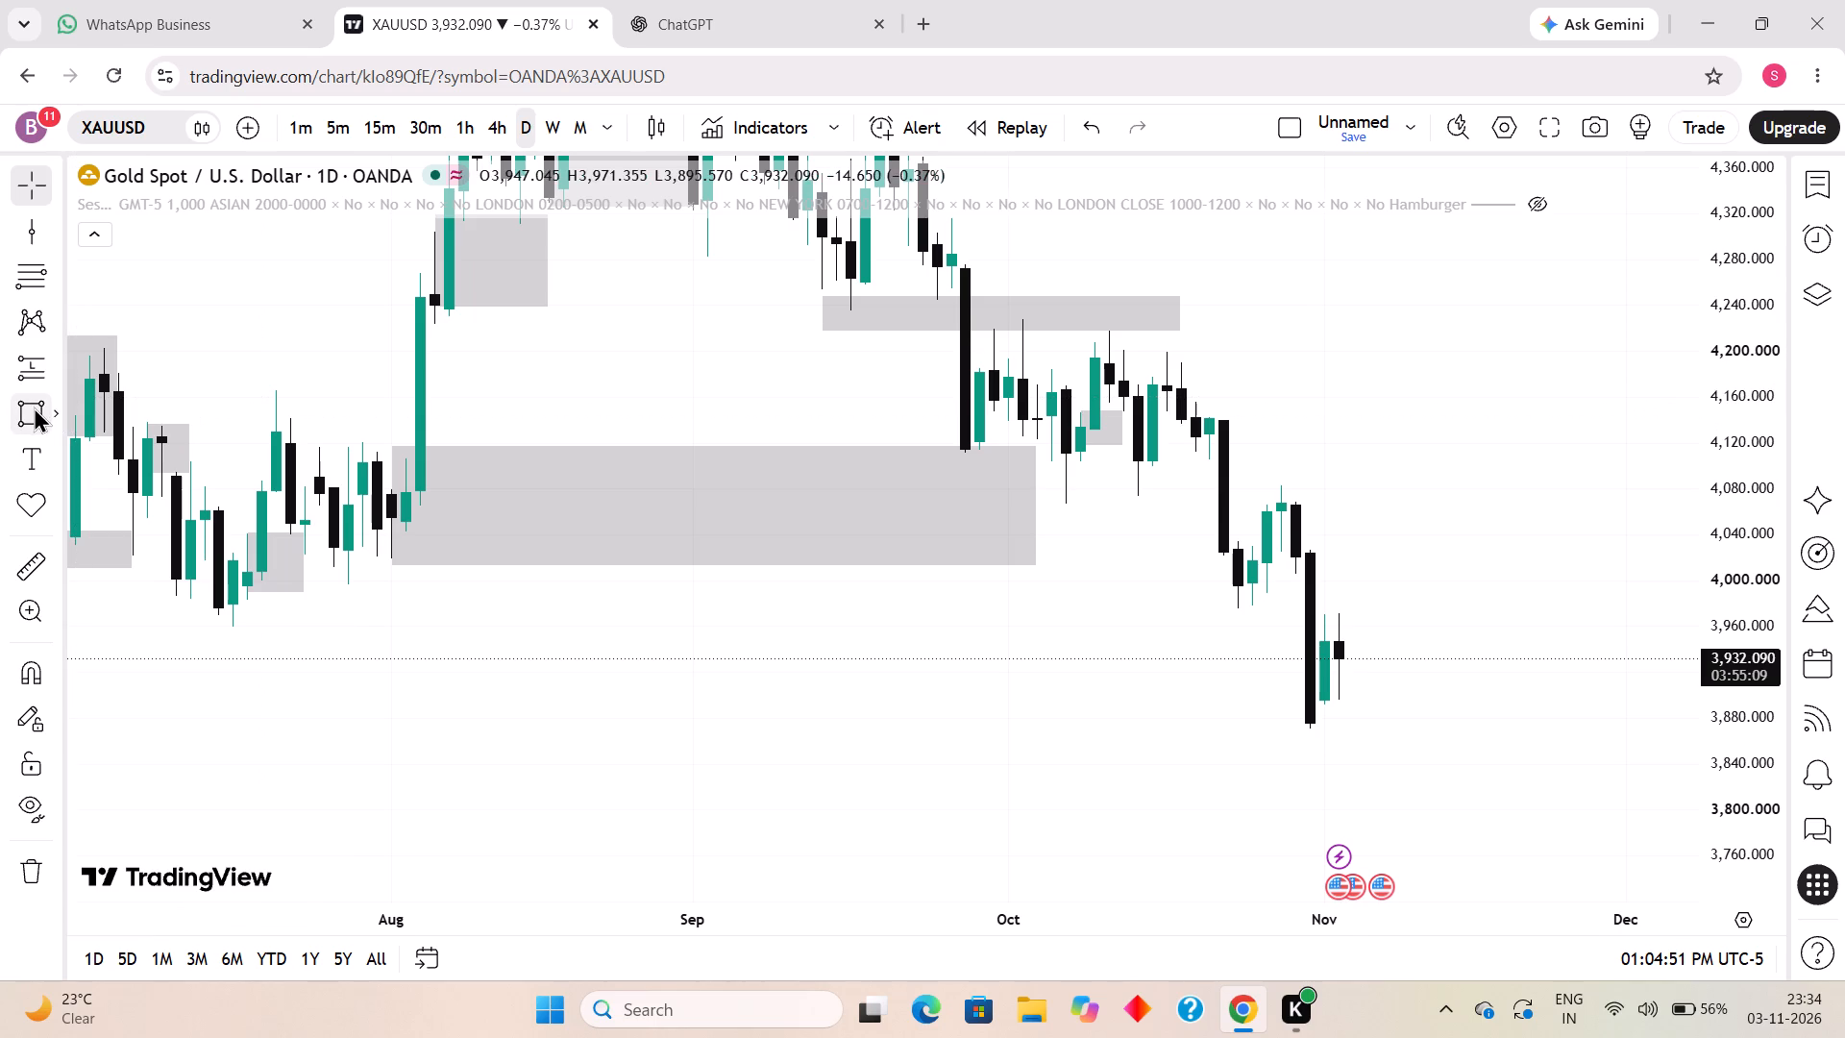
pyautogui.click(1209, 415)
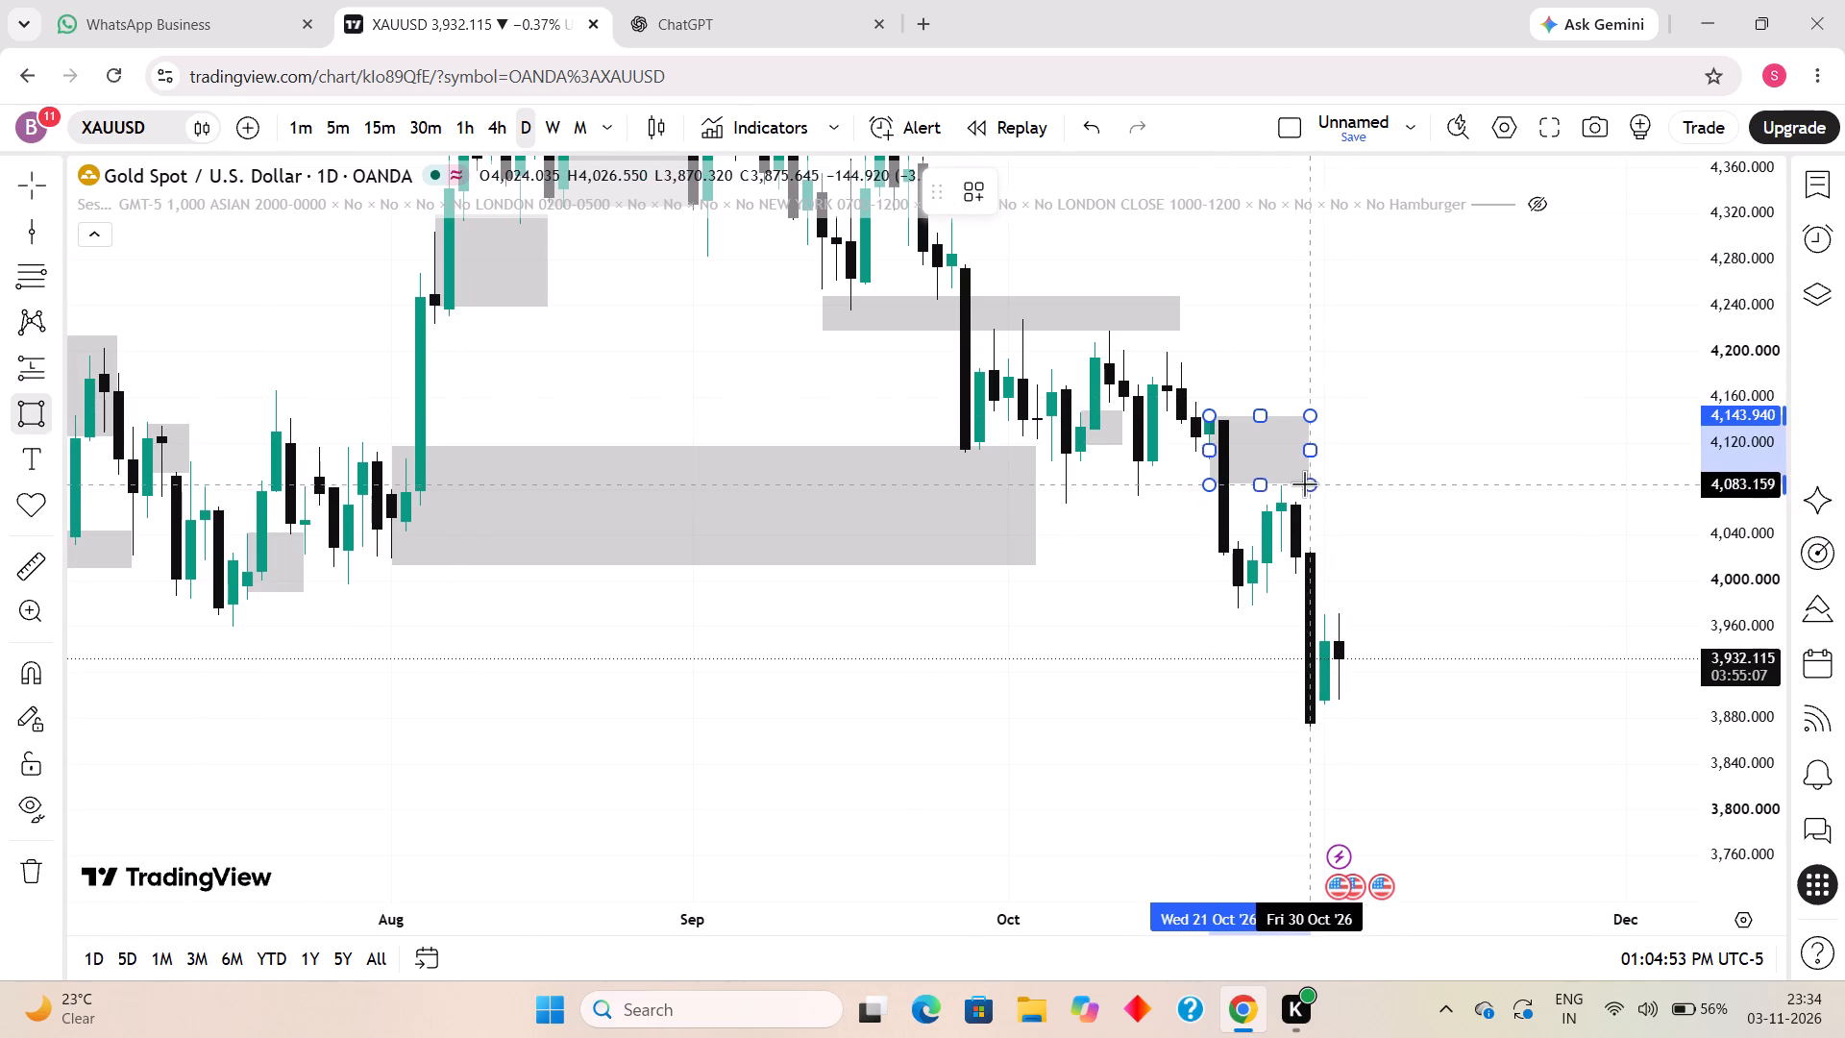
pyautogui.click(1298, 486)
# Draw a rectangle zone from 28 Oct to 9 Nov 2026 between about 4,073 and 3,997.
pyautogui.moveTo(1512, 602); pyautogui.dragTo(1438, 513)
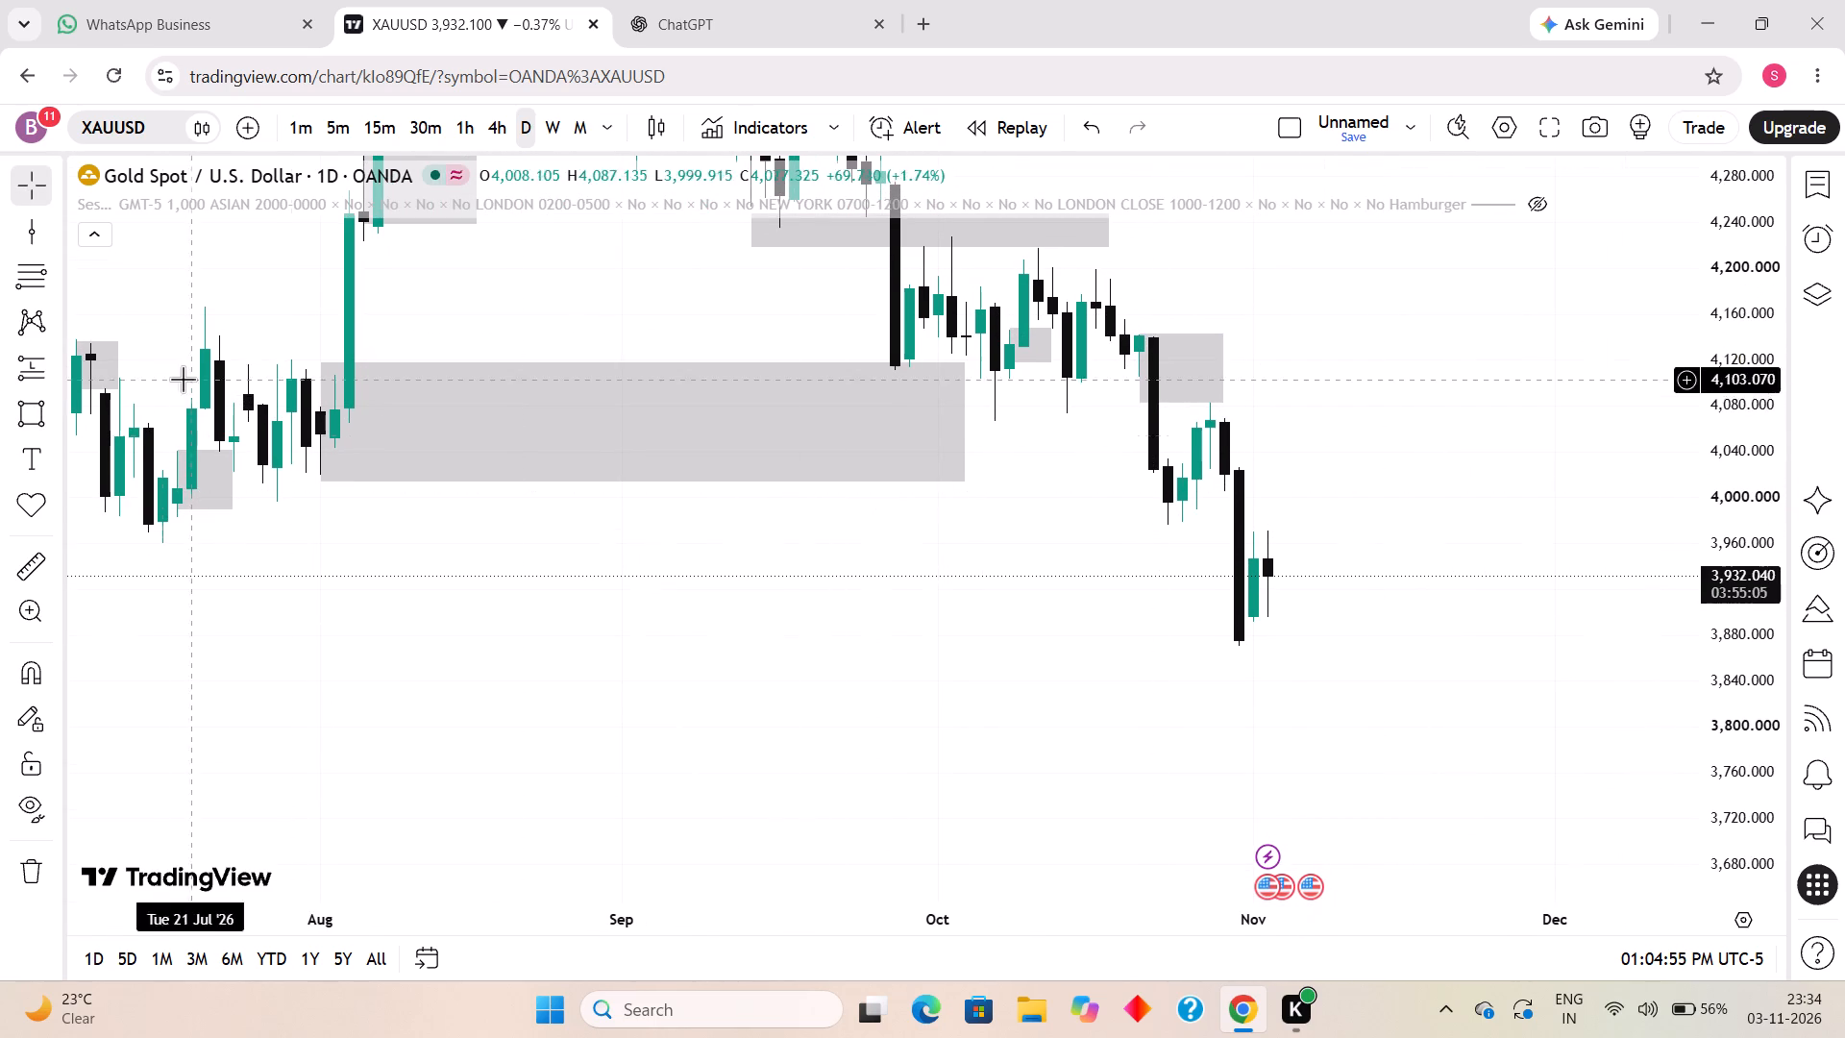
pyautogui.click(19, 415)
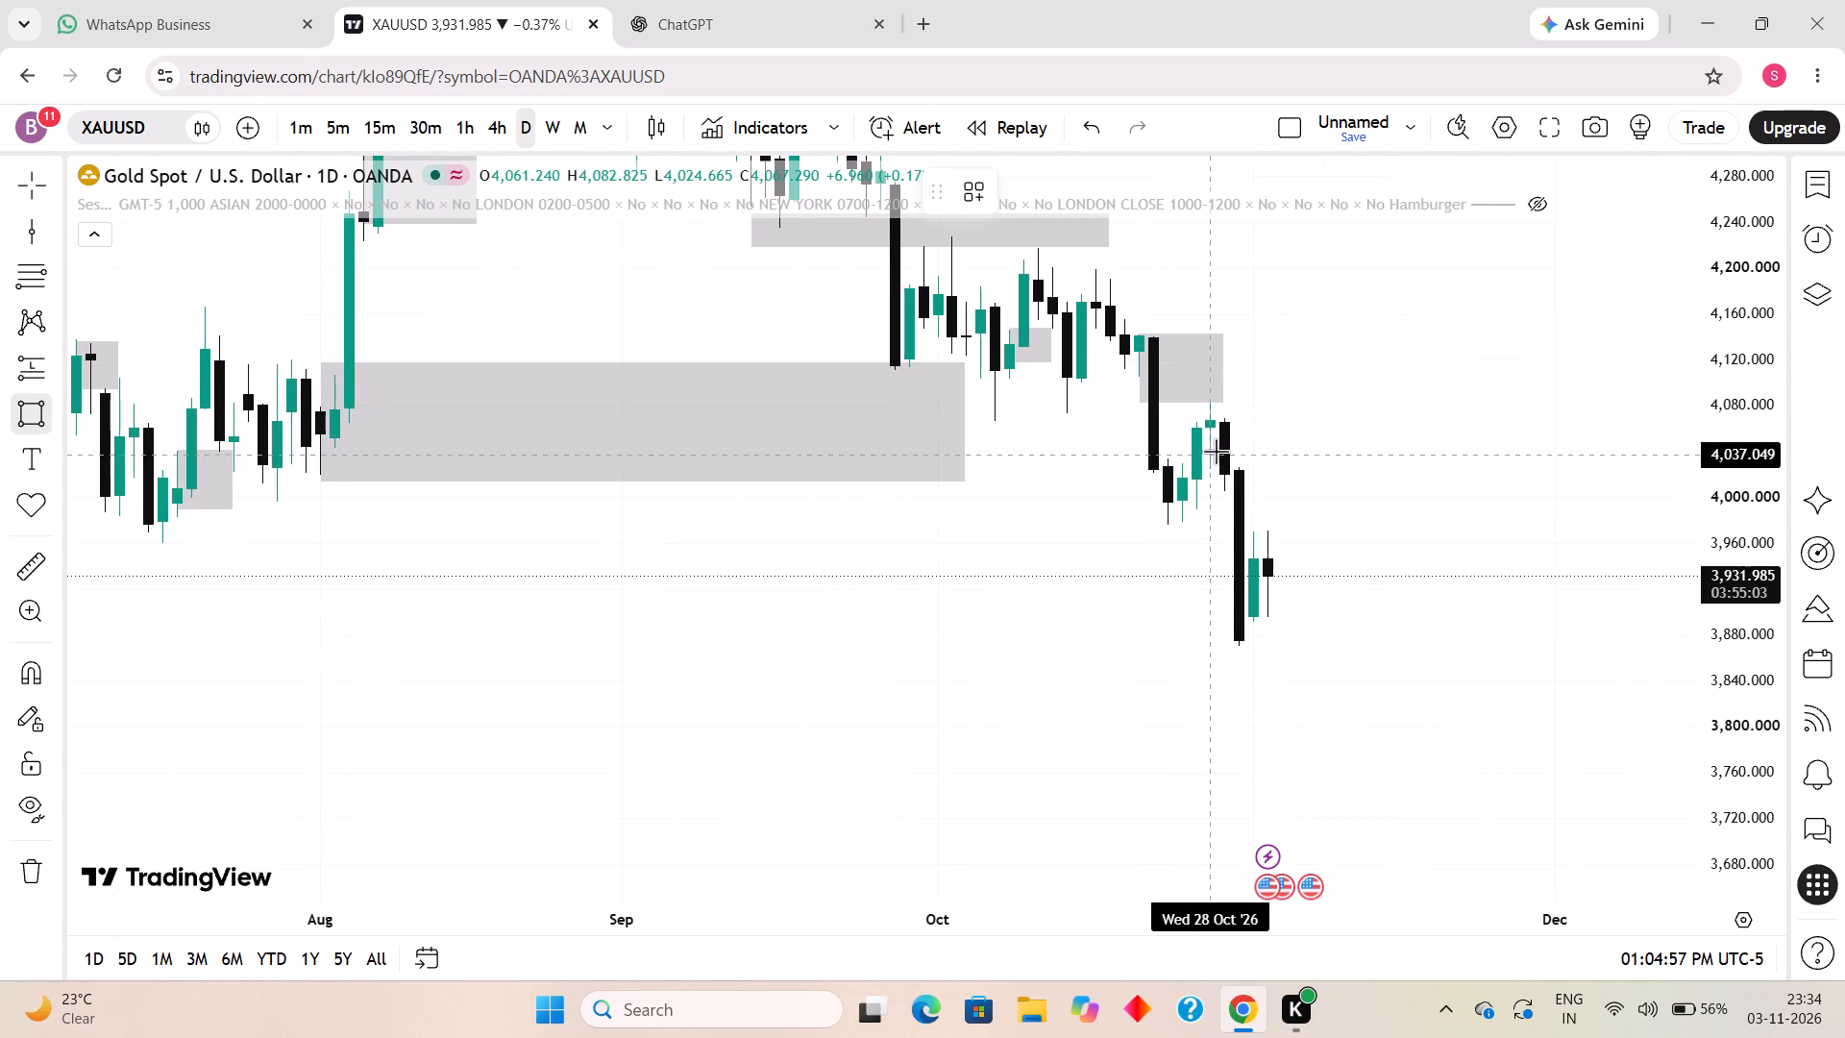
pyautogui.click(1210, 413)
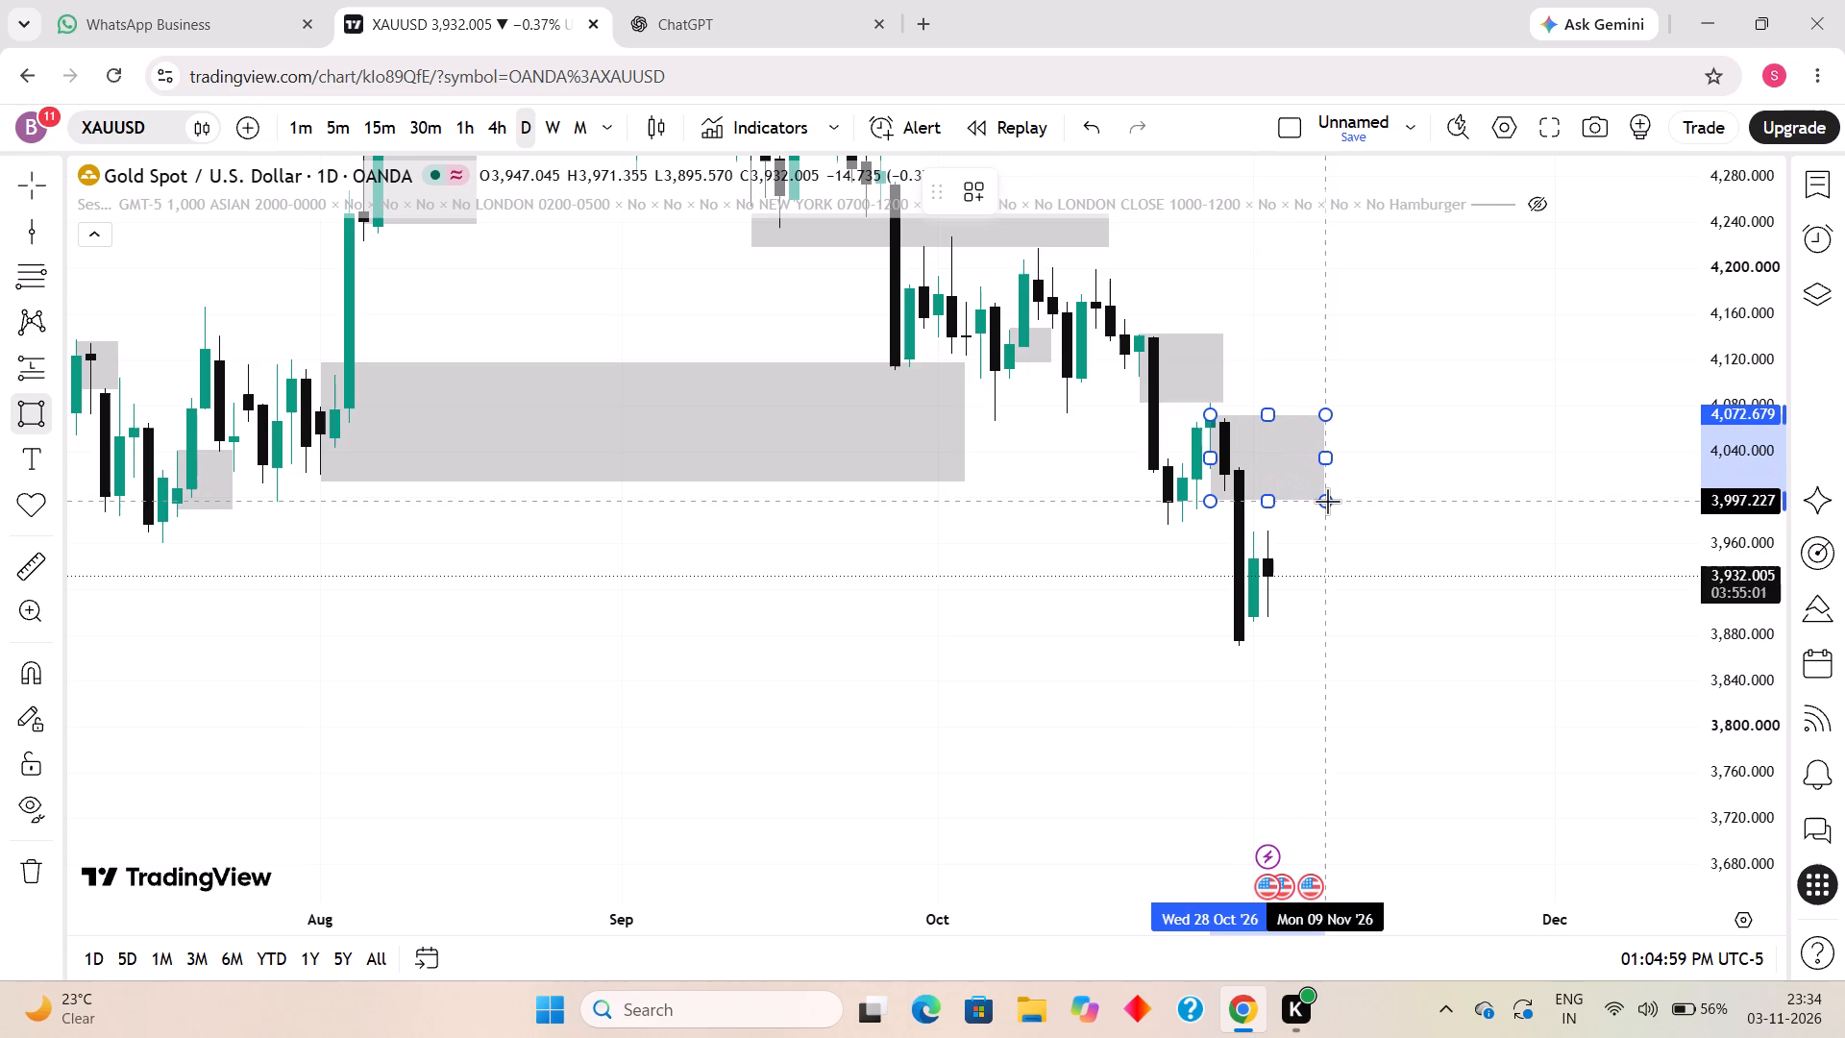
pyautogui.click(1328, 503)
pyautogui.click(1446, 598)
# Examine the marked daily zones and the large 2025 zone in the context of the wider price history.
pyautogui.moveTo(1723, 433); pyautogui.dragTo(1748, 540)
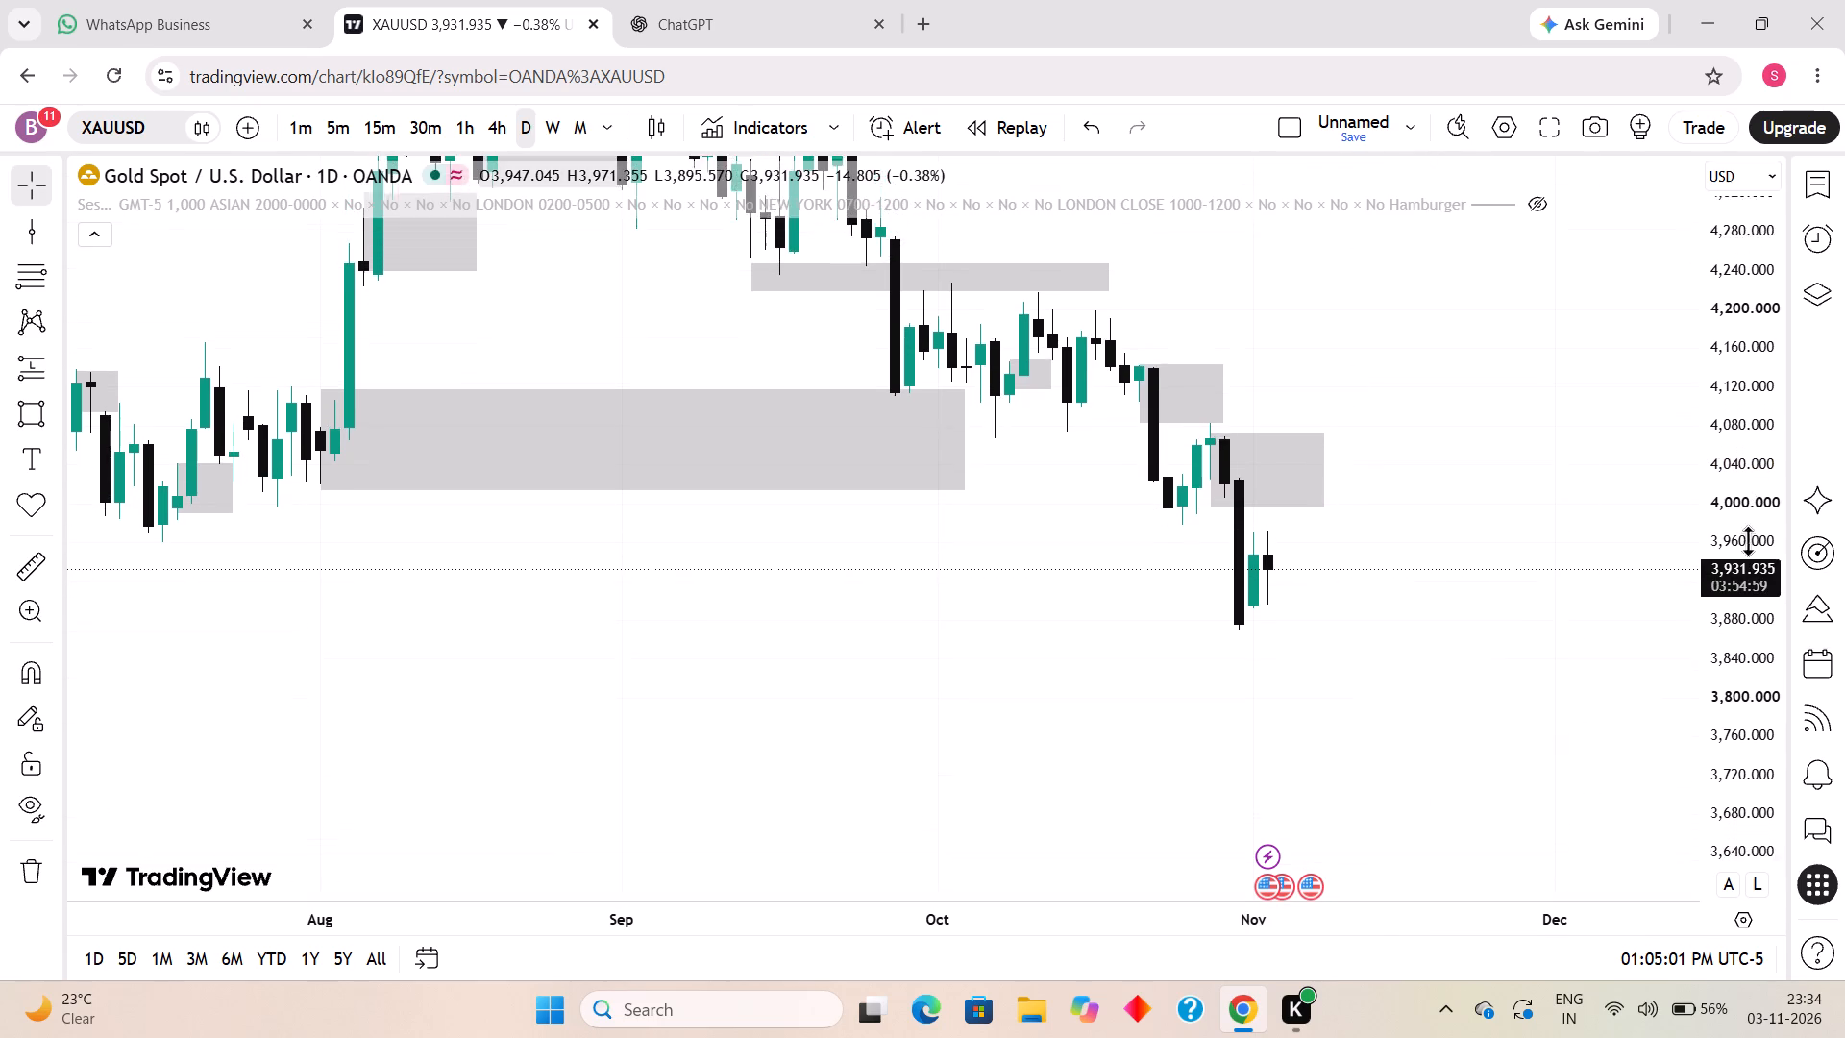
pyautogui.moveTo(1748, 540); pyautogui.dragTo(1734, 556)
pyautogui.scroll(-4, 1624, 526)
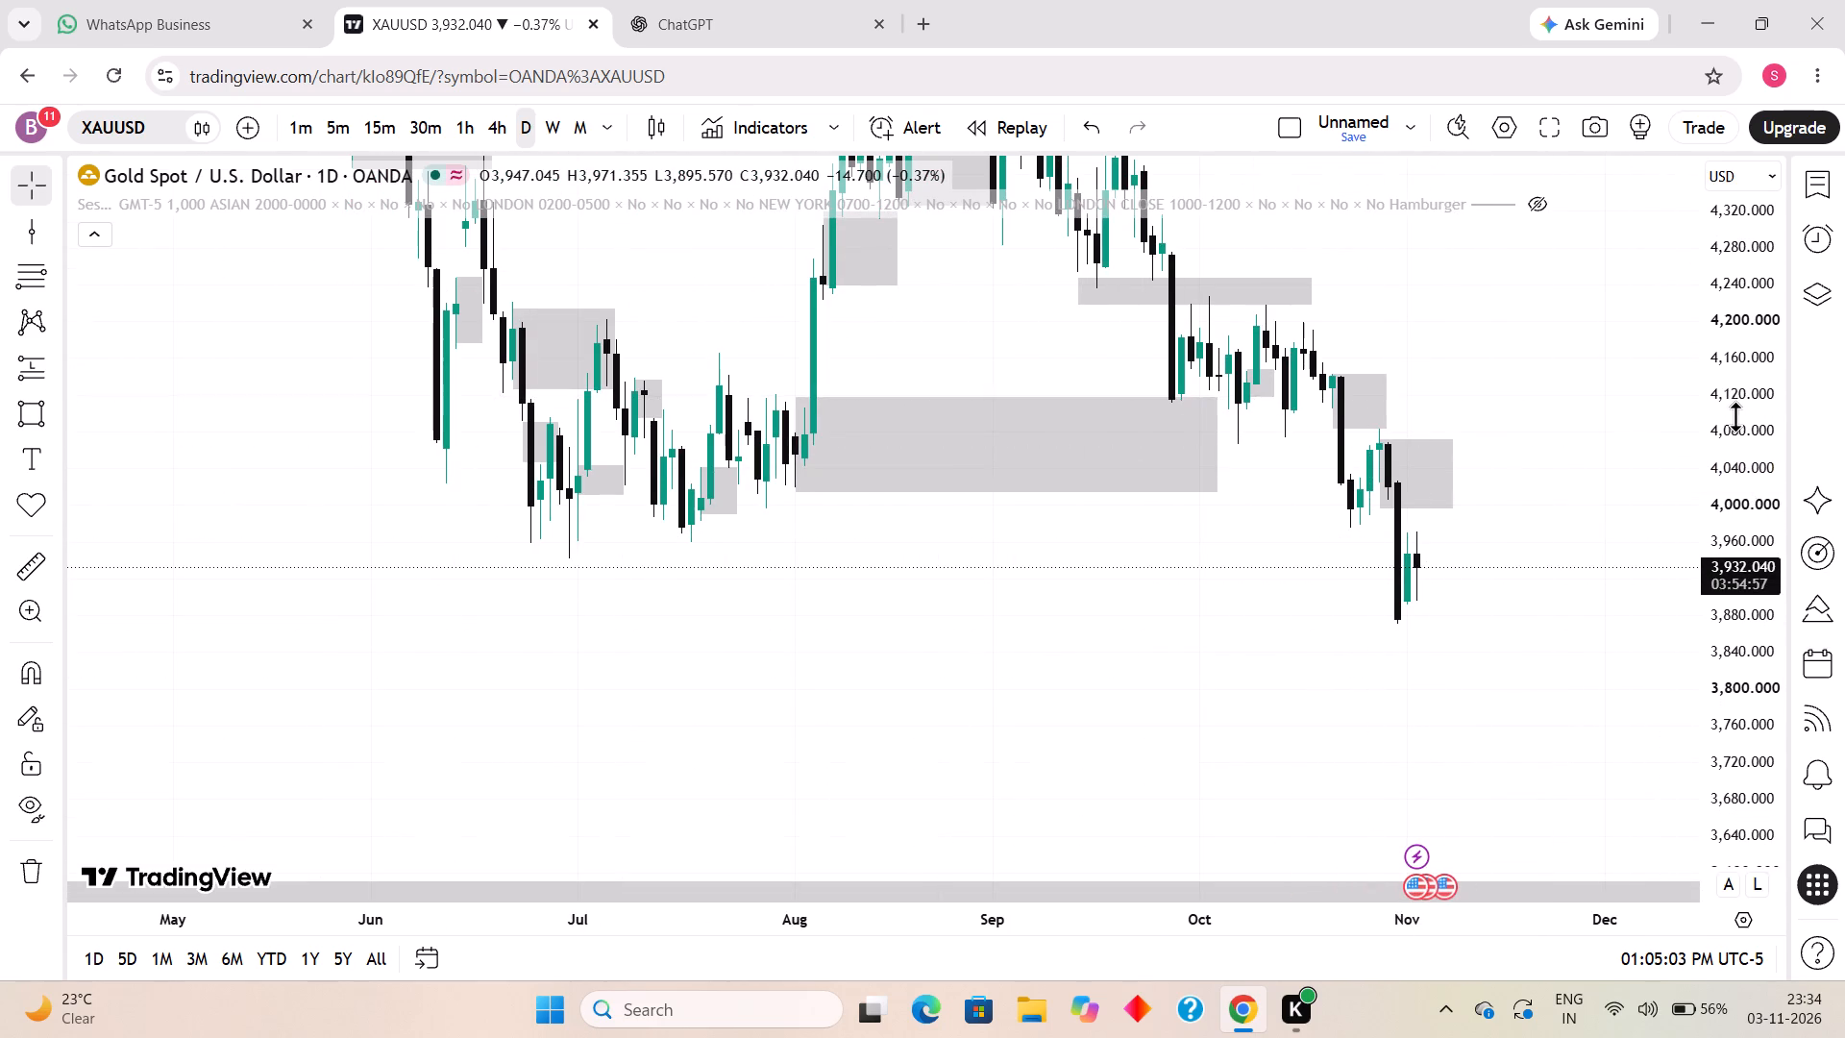
pyautogui.moveTo(1735, 416); pyautogui.dragTo(1672, 647)
pyautogui.scroll(-14, 1215, 577)
pyautogui.scroll(1, 1257, 576)
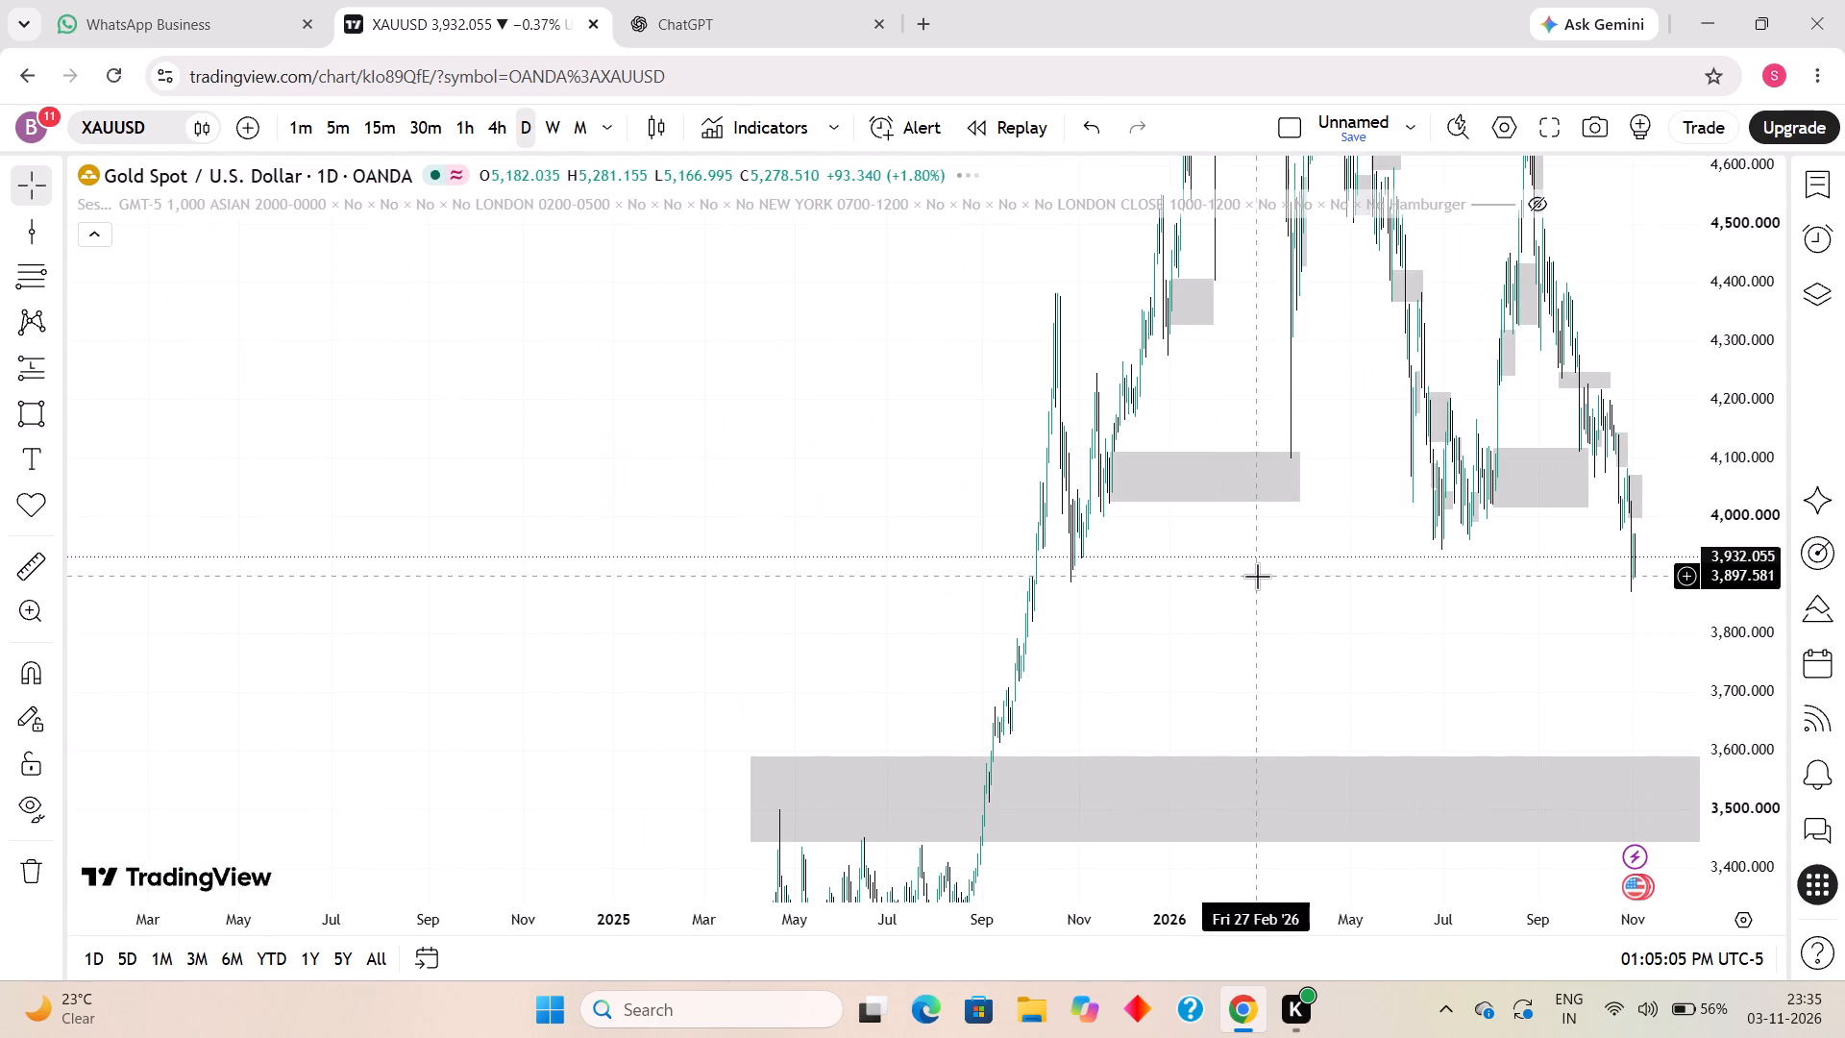
pyautogui.scroll(2, 1257, 576)
pyautogui.rightClick(1257, 575)
pyautogui.moveTo(1171, 630); pyautogui.dragTo(1380, 500)
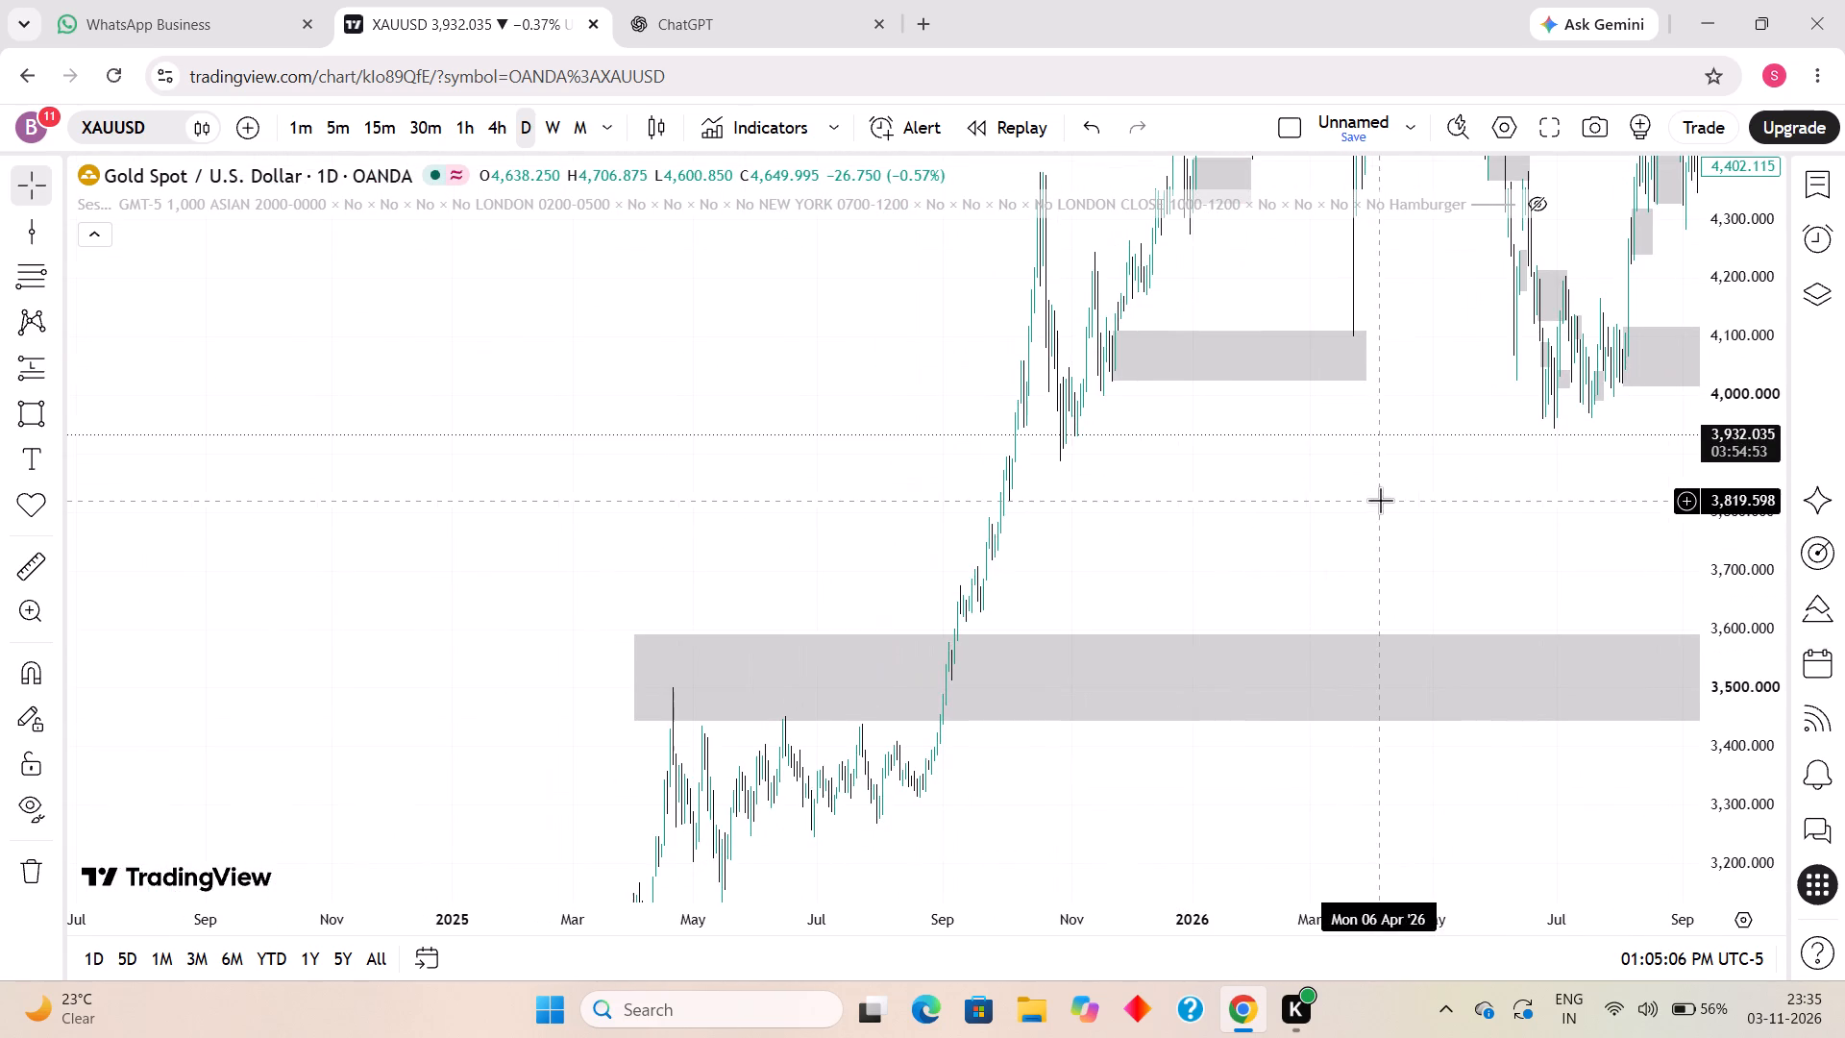
# Switch to the monthly interval and examine the latest candles against the marked zones.
pyautogui.click(553, 141)
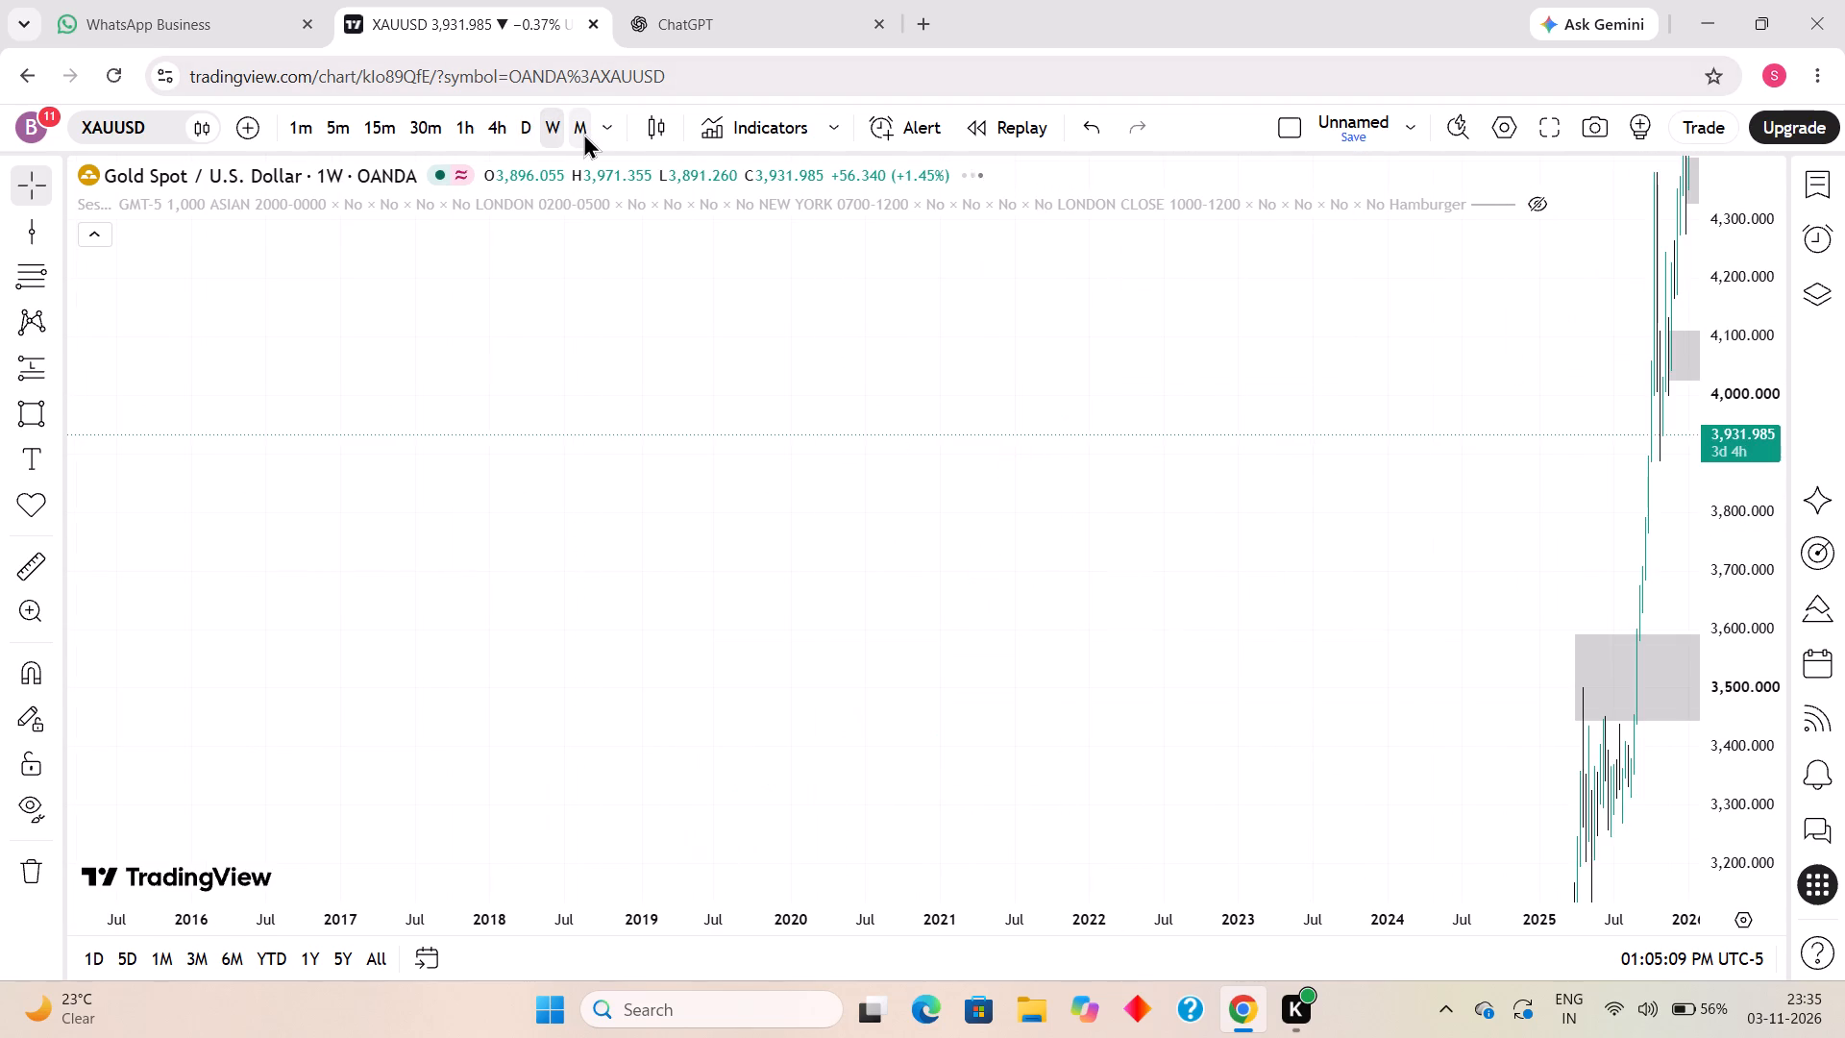
pyautogui.click(583, 133)
pyautogui.scroll(6, 1288, 606)
pyautogui.scroll(1, 1376, 662)
pyautogui.moveTo(1376, 662); pyautogui.dragTo(1157, 509)
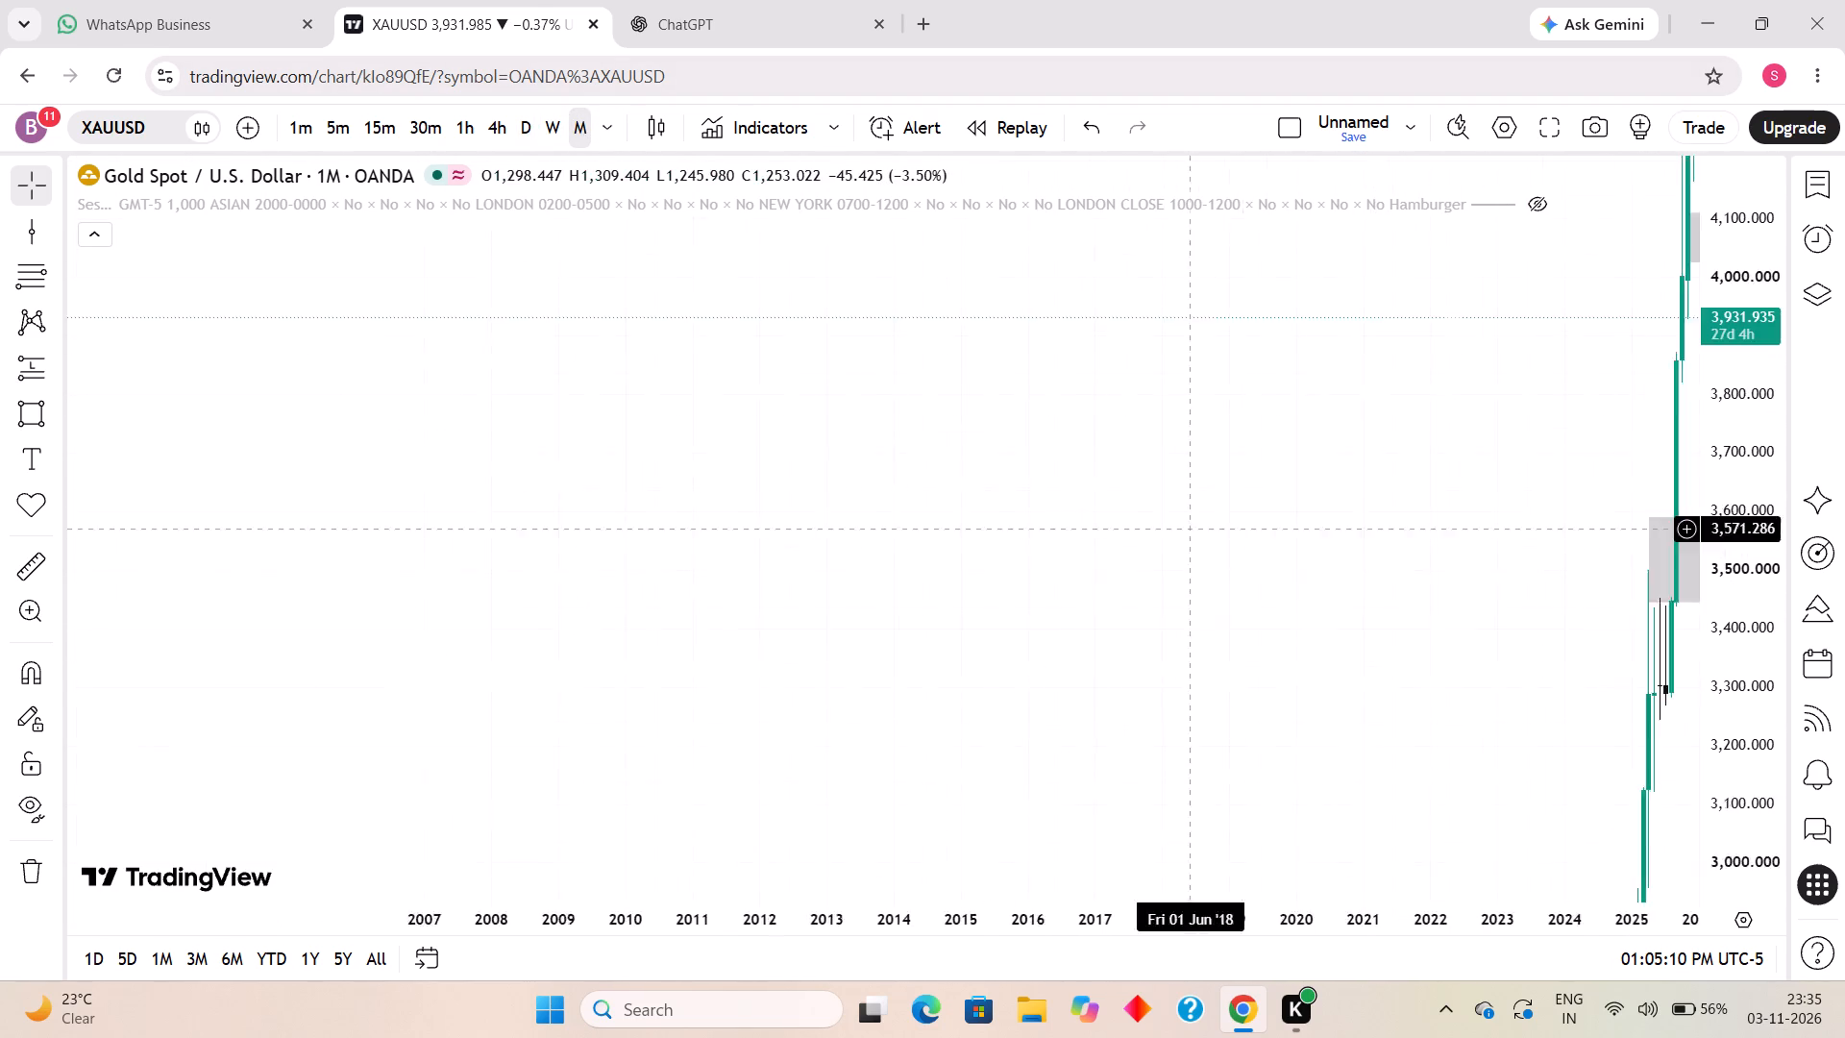
pyautogui.moveTo(1157, 509); pyautogui.dragTo(868, 363)
pyautogui.scroll(6, 969, 533)
pyautogui.moveTo(1765, 439); pyautogui.dragTo(1722, 704)
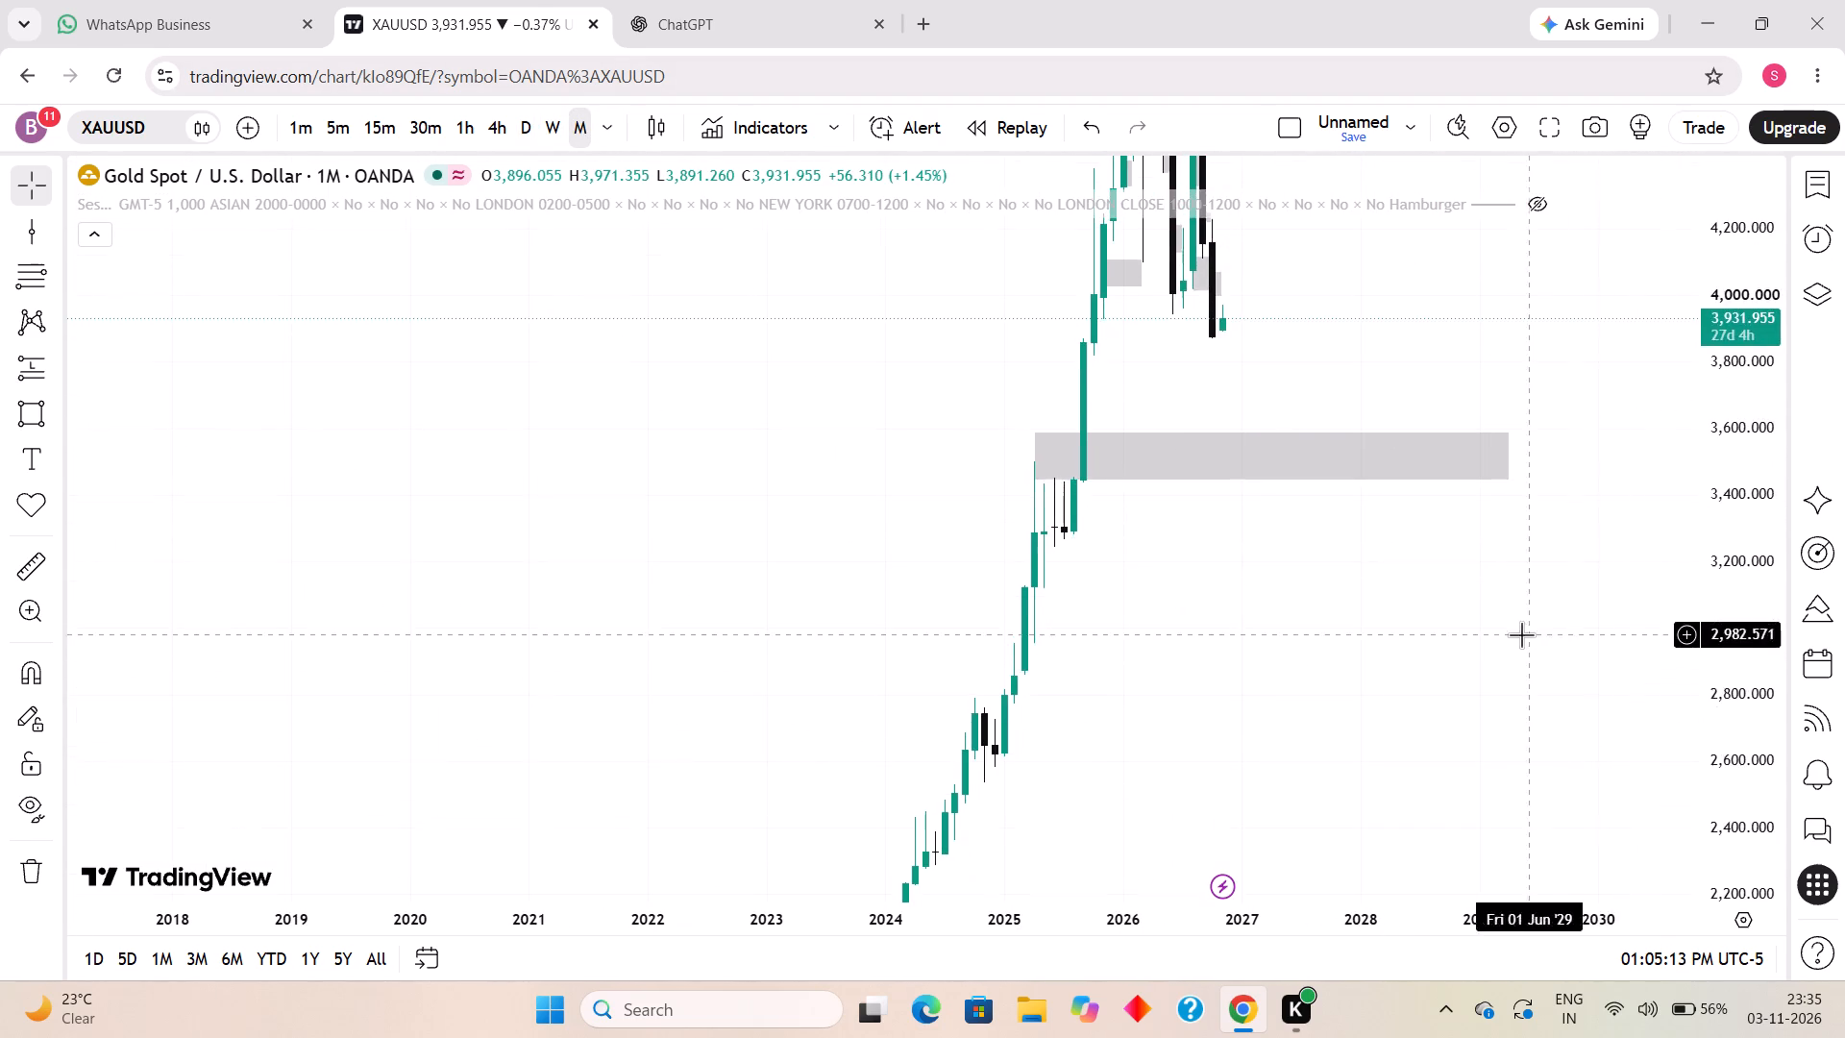
pyautogui.moveTo(1519, 636); pyautogui.dragTo(1417, 877)
pyautogui.moveTo(1325, 518); pyautogui.dragTo(1427, 604)
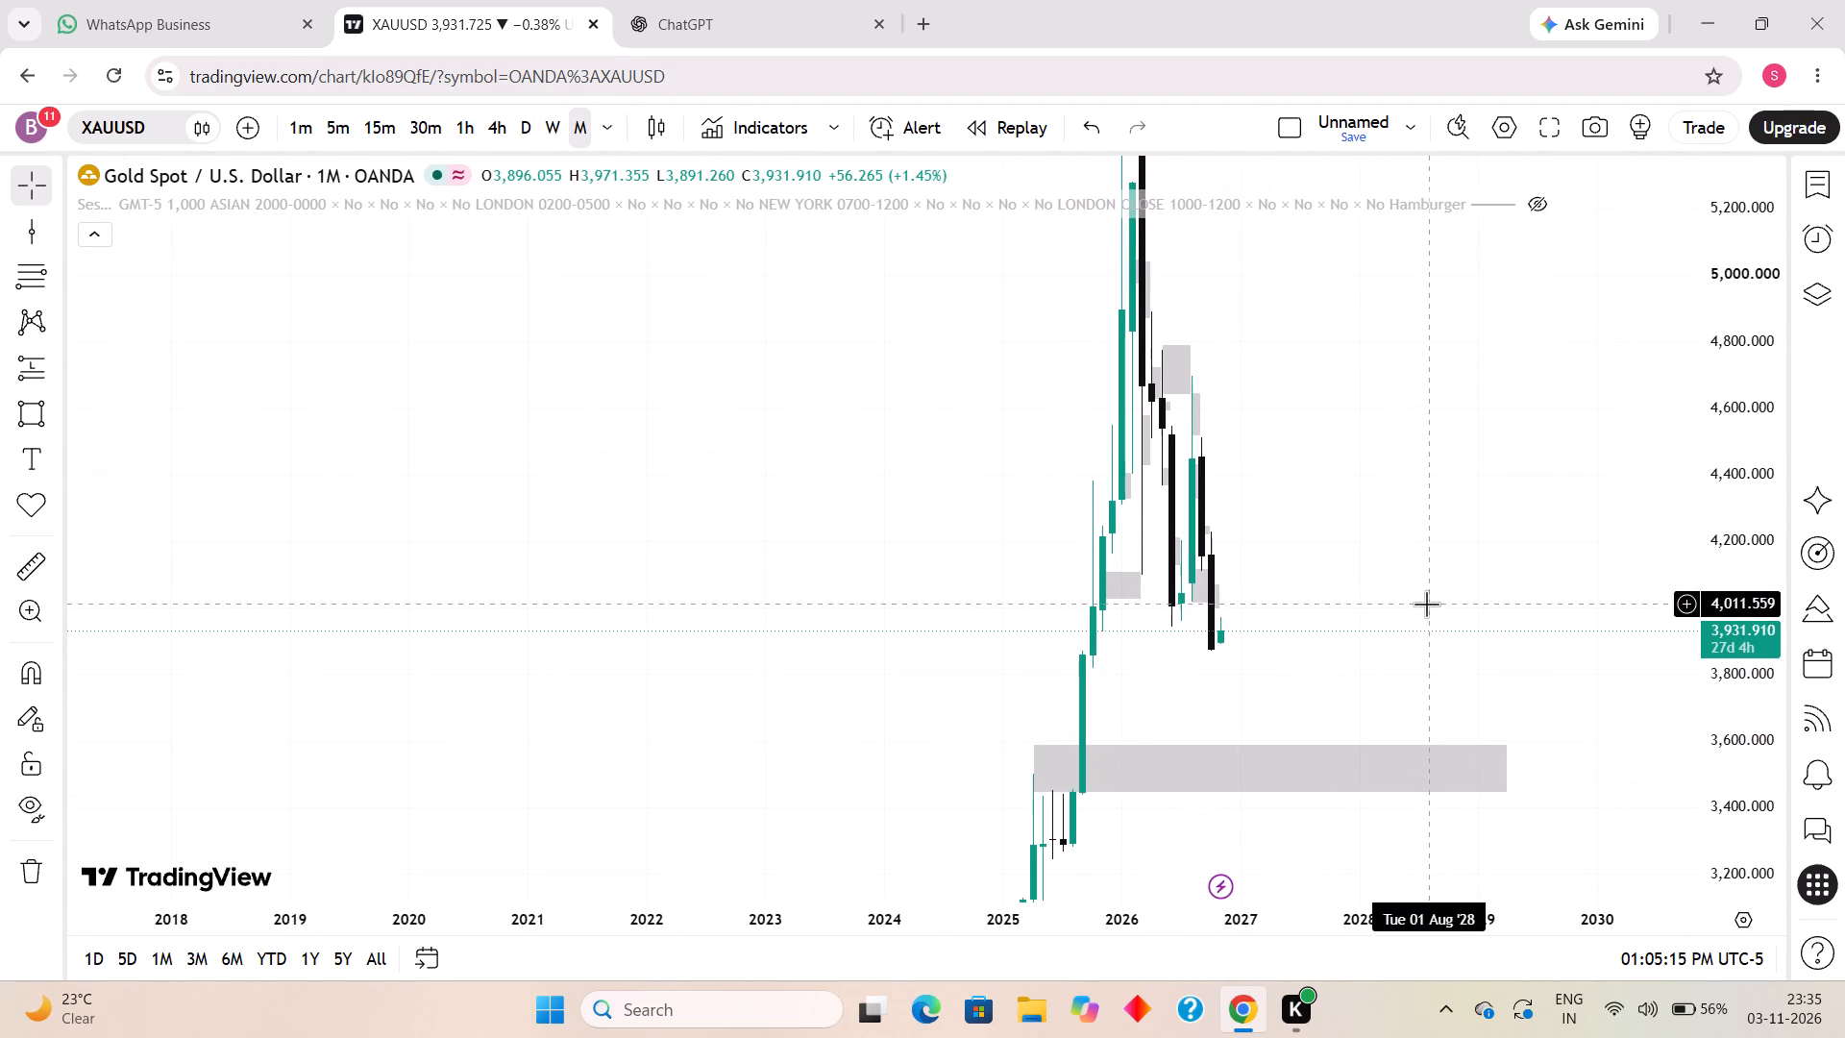
pyautogui.scroll(3, 1365, 591)
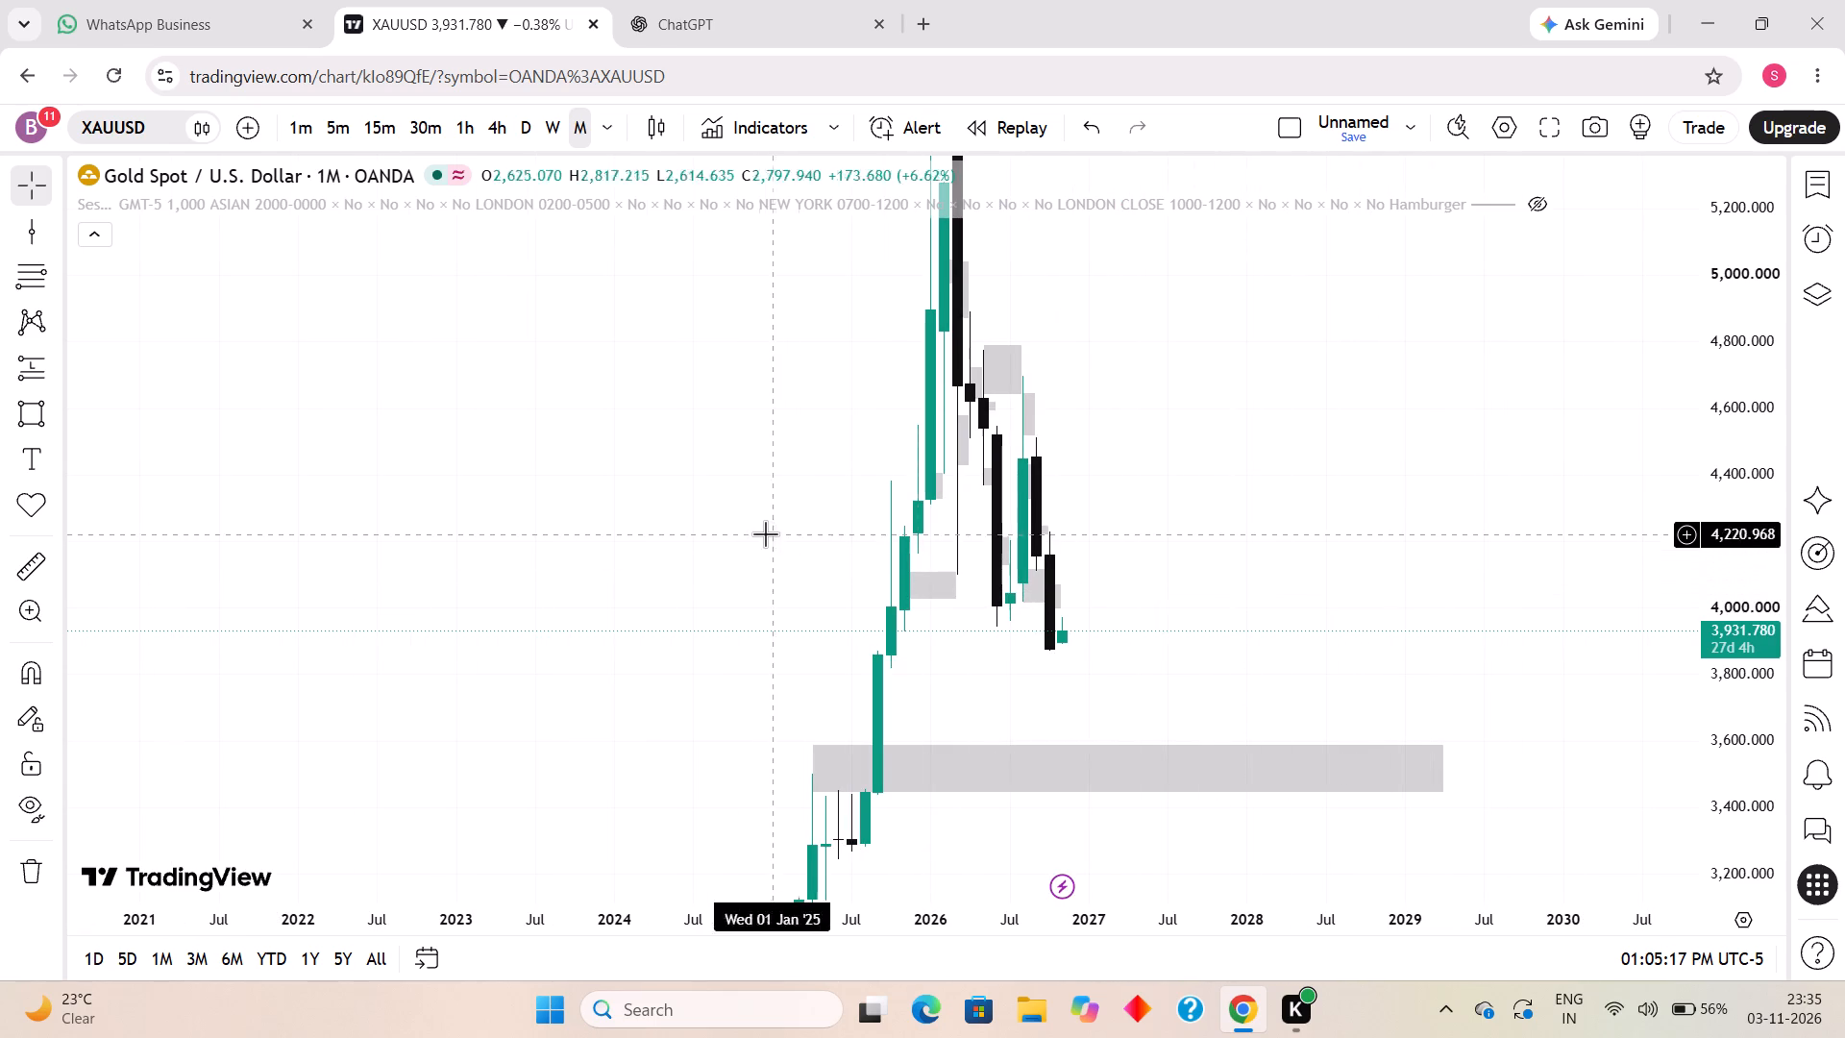
# Switch to the weekly interval and review the marked zones from 2025 to the latest candle.
pyautogui.click(552, 130)
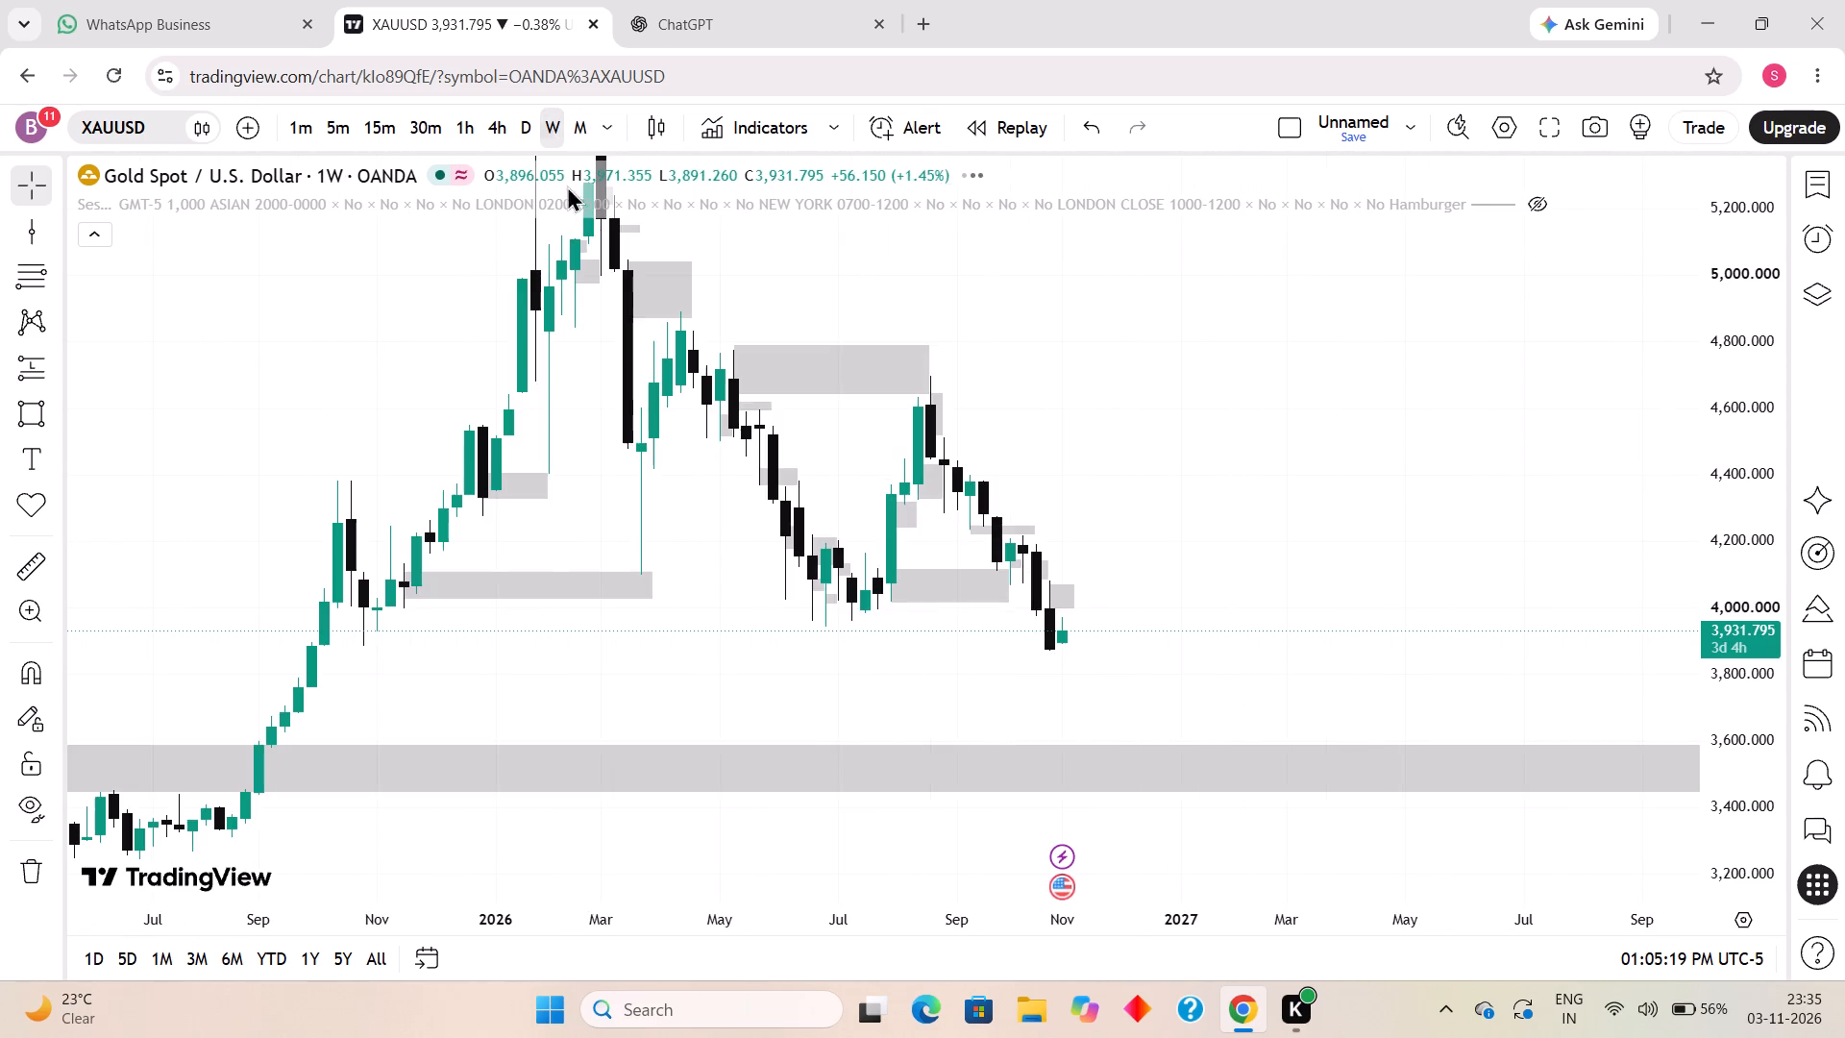
pyautogui.scroll(-5, 639, 332)
pyautogui.scroll(1, 718, 500)
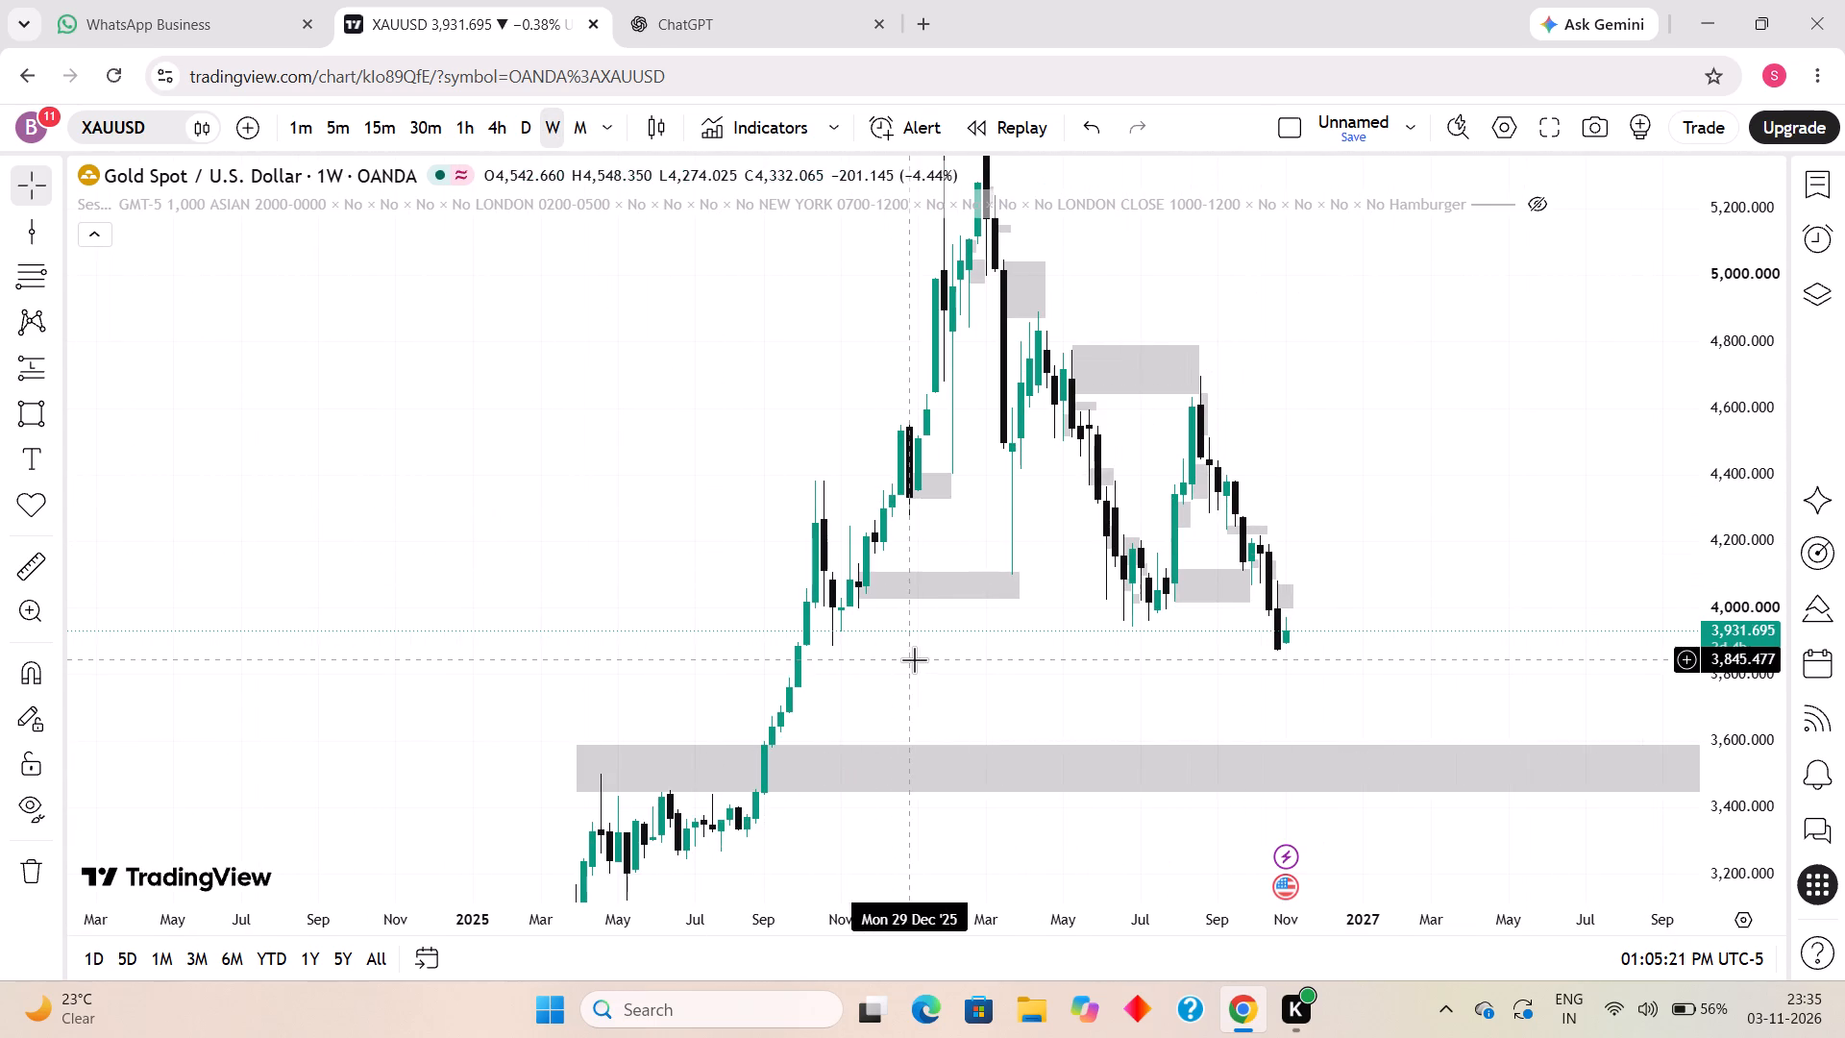
pyautogui.moveTo(914, 658); pyautogui.dragTo(915, 735)
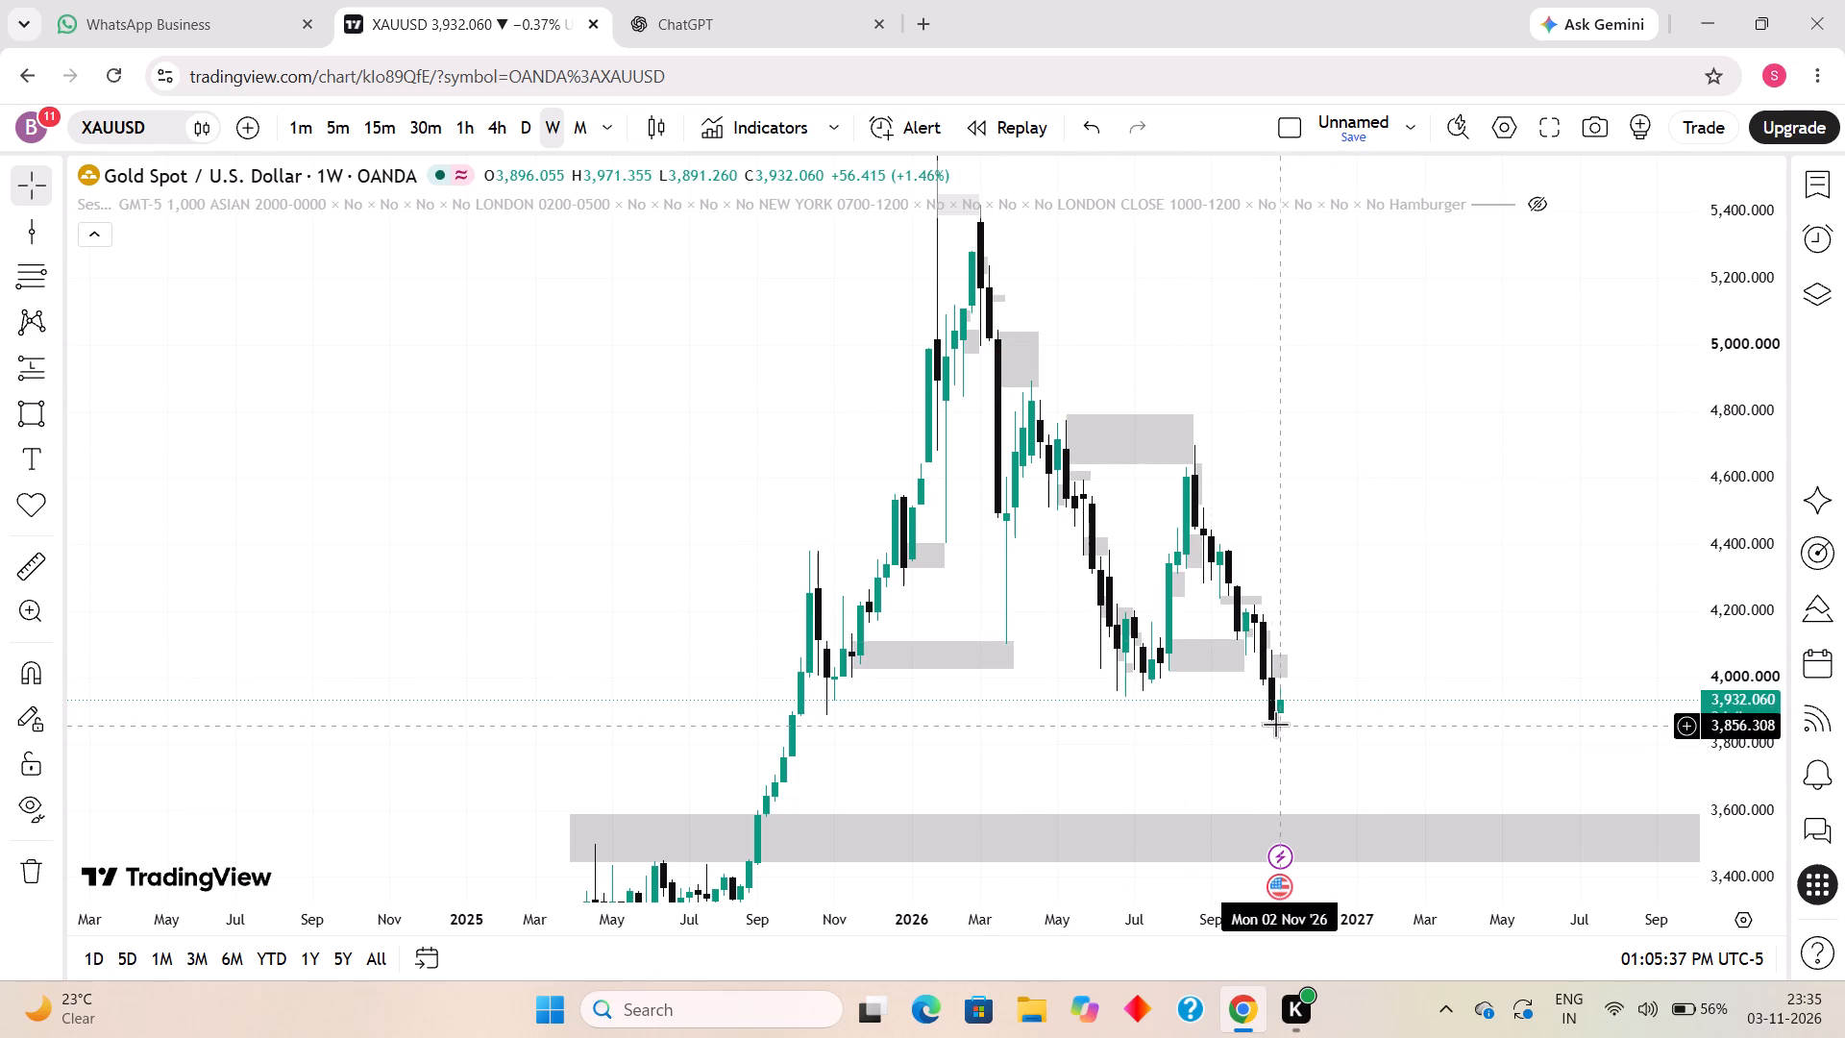
# Return to the daily interval and review the marked zones from late 2025 through spring 2026.
pyautogui.click(521, 133)
pyautogui.scroll(-8, 626, 444)
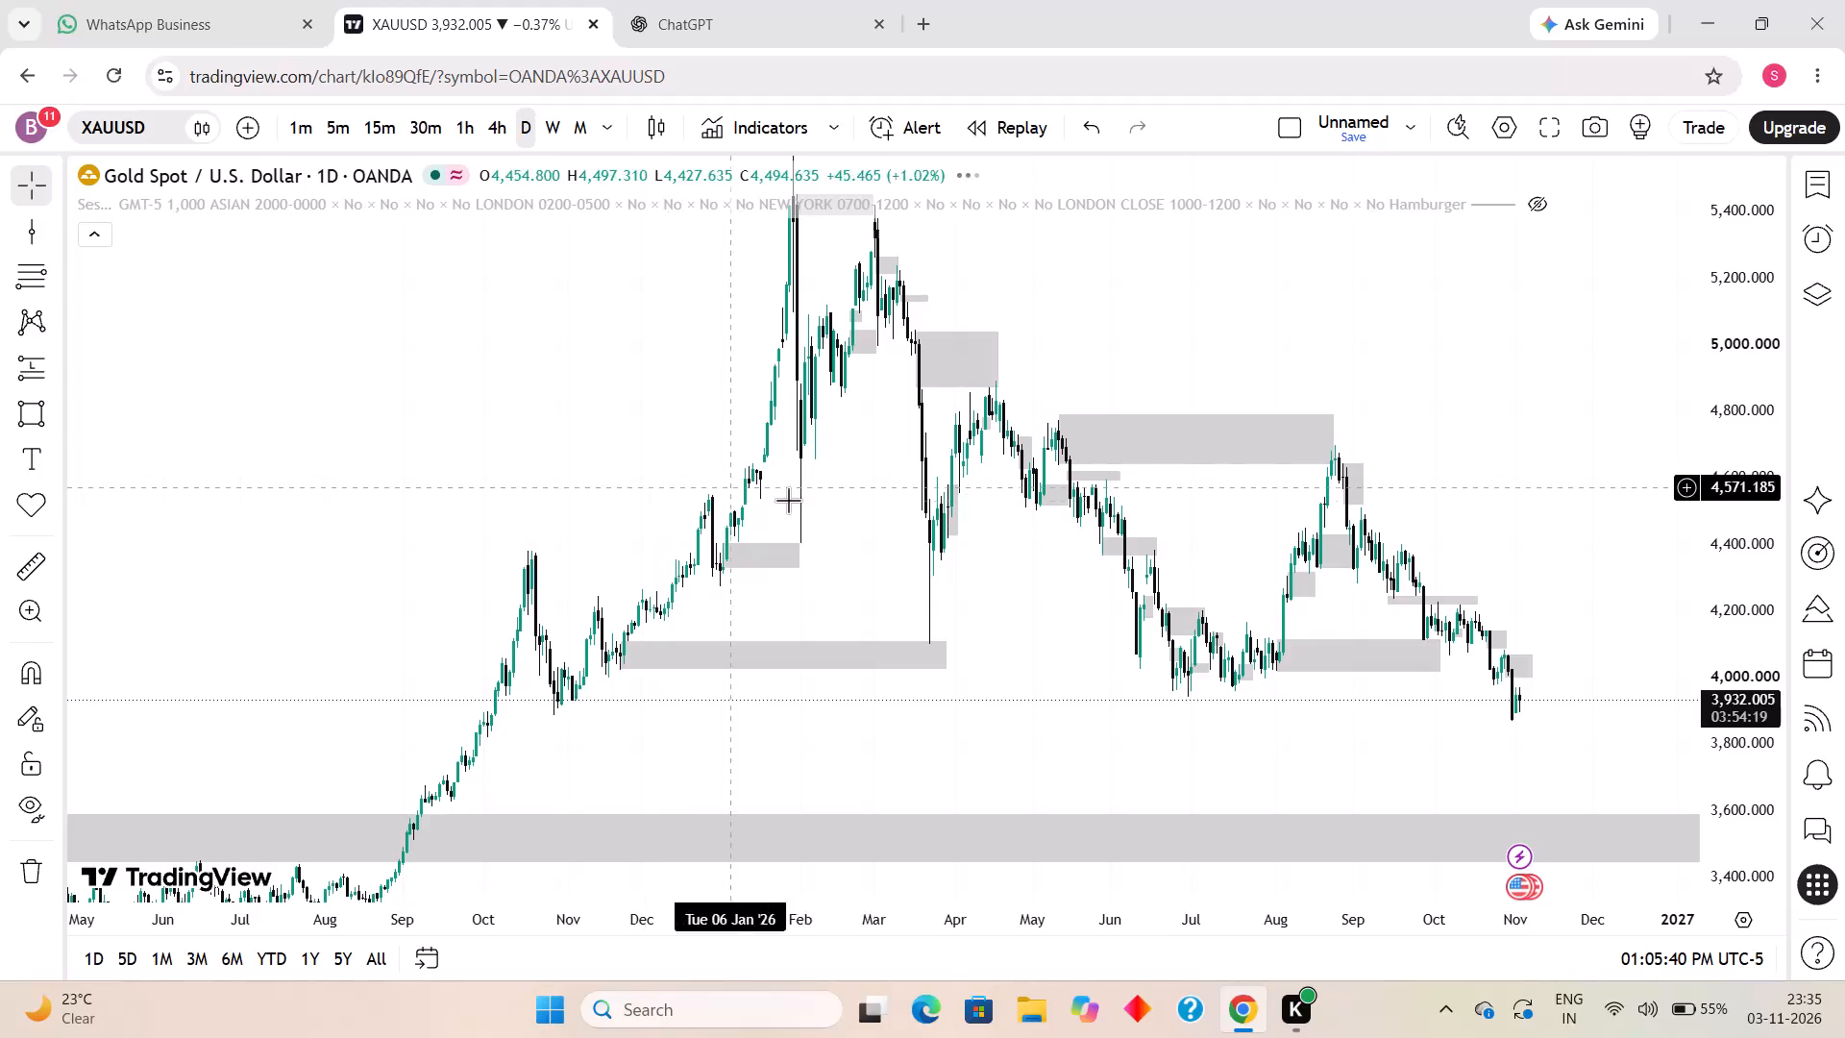
pyautogui.moveTo(881, 613); pyautogui.dragTo(1389, 538)
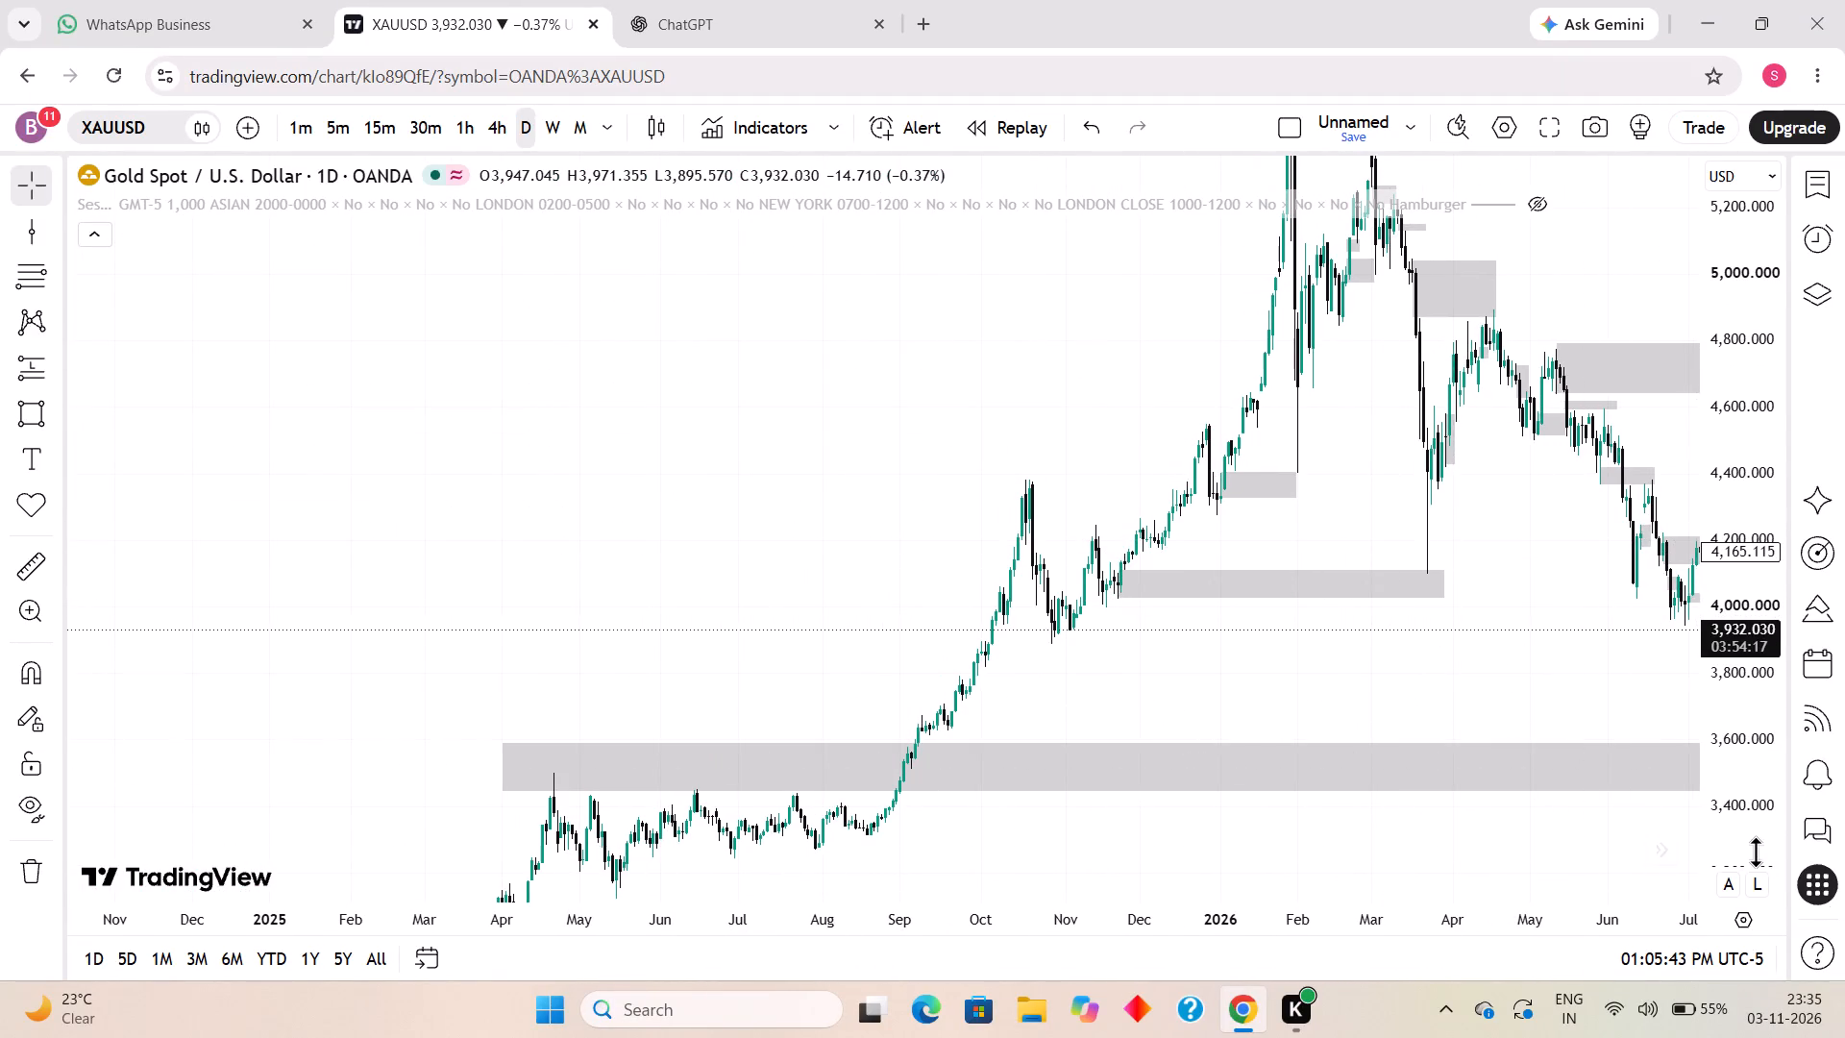
pyautogui.moveTo(1752, 844); pyautogui.dragTo(1701, 550)
pyautogui.scroll(2, 1163, 787)
pyautogui.moveTo(1101, 769); pyautogui.dragTo(1167, 471)
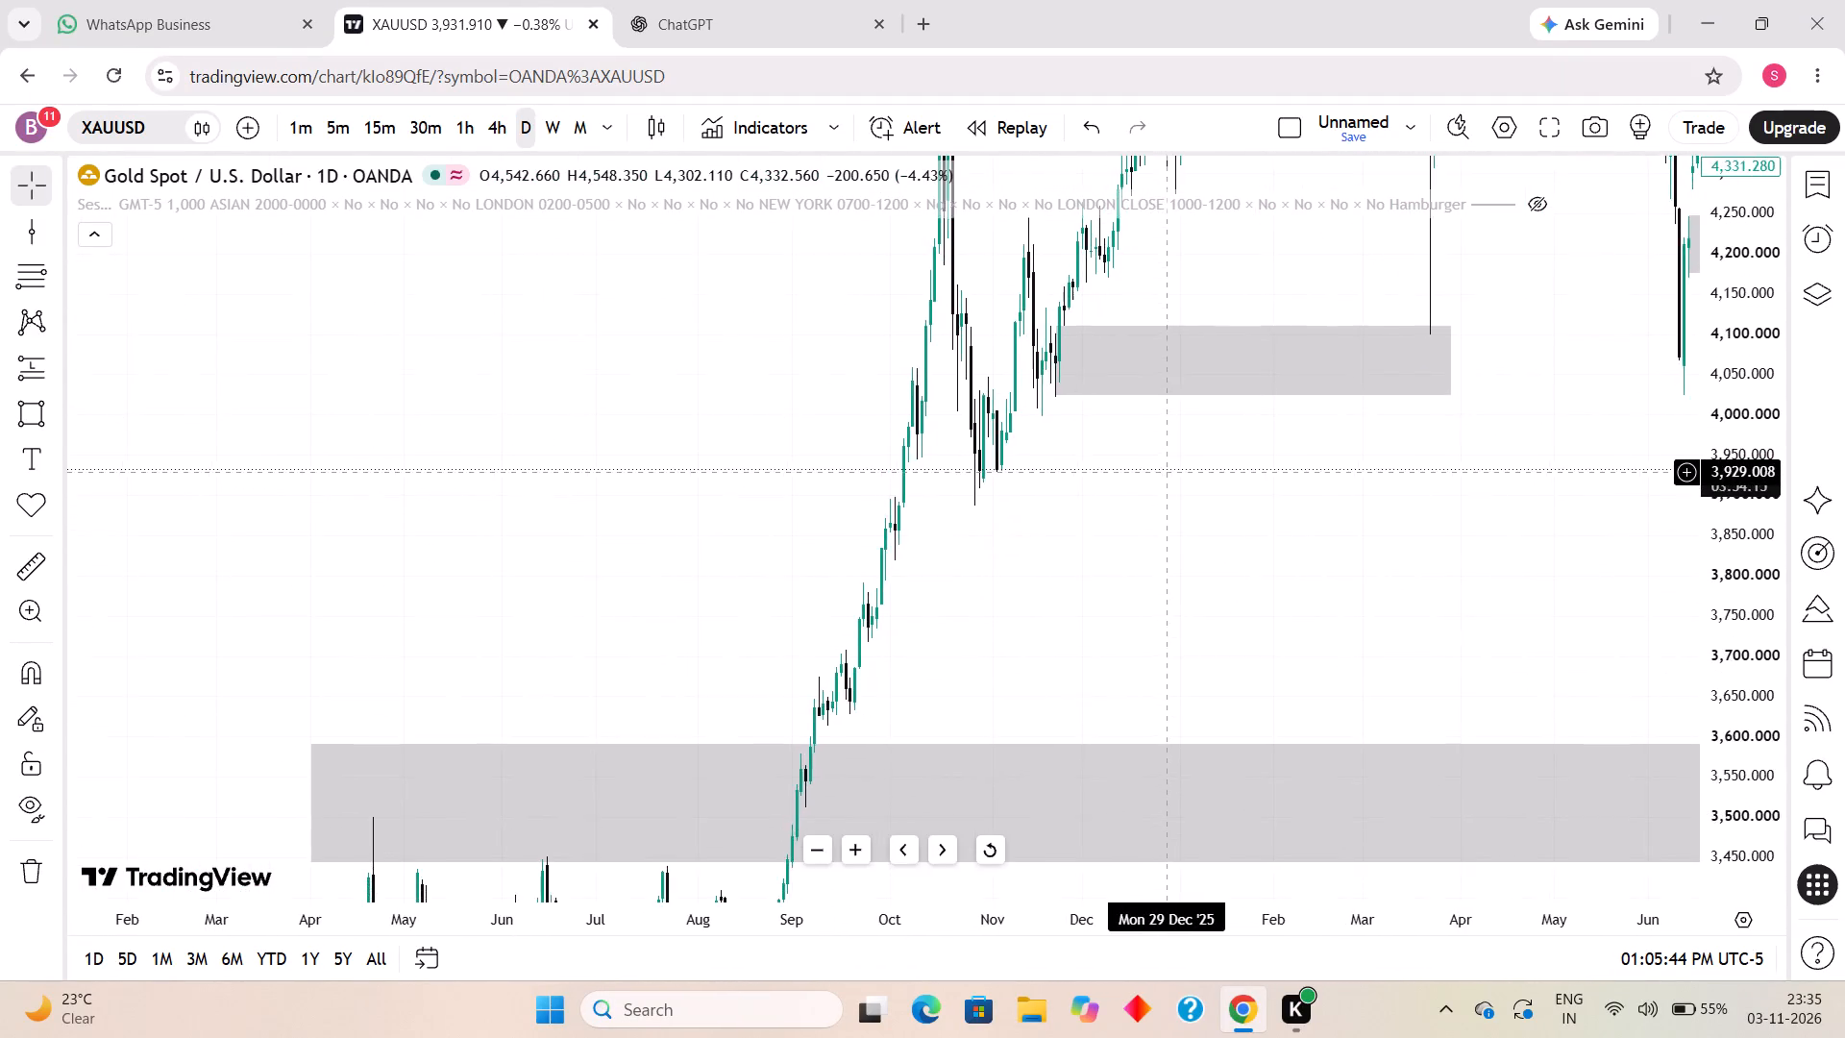
pyautogui.moveTo(1167, 471); pyautogui.dragTo(1212, 787)
pyautogui.scroll(5, 1123, 759)
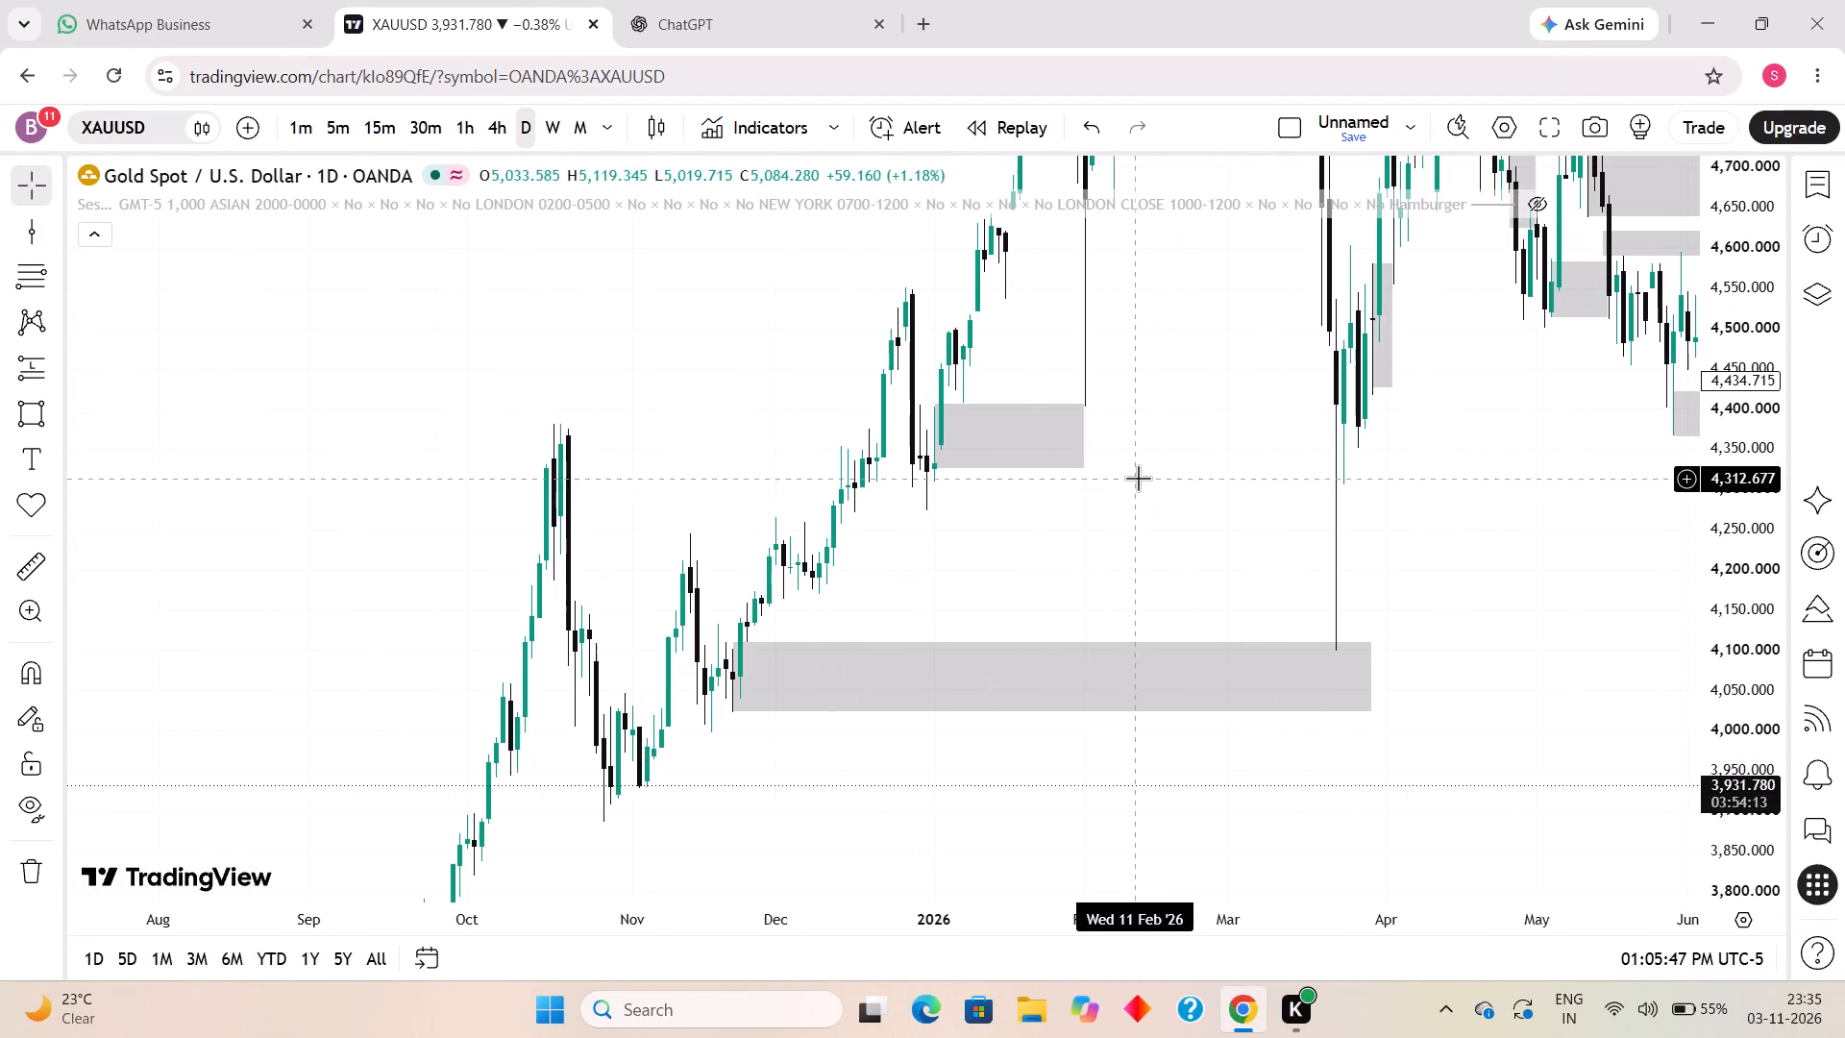
pyautogui.moveTo(1139, 479); pyautogui.dragTo(1173, 737)
pyautogui.scroll(2, 1126, 717)
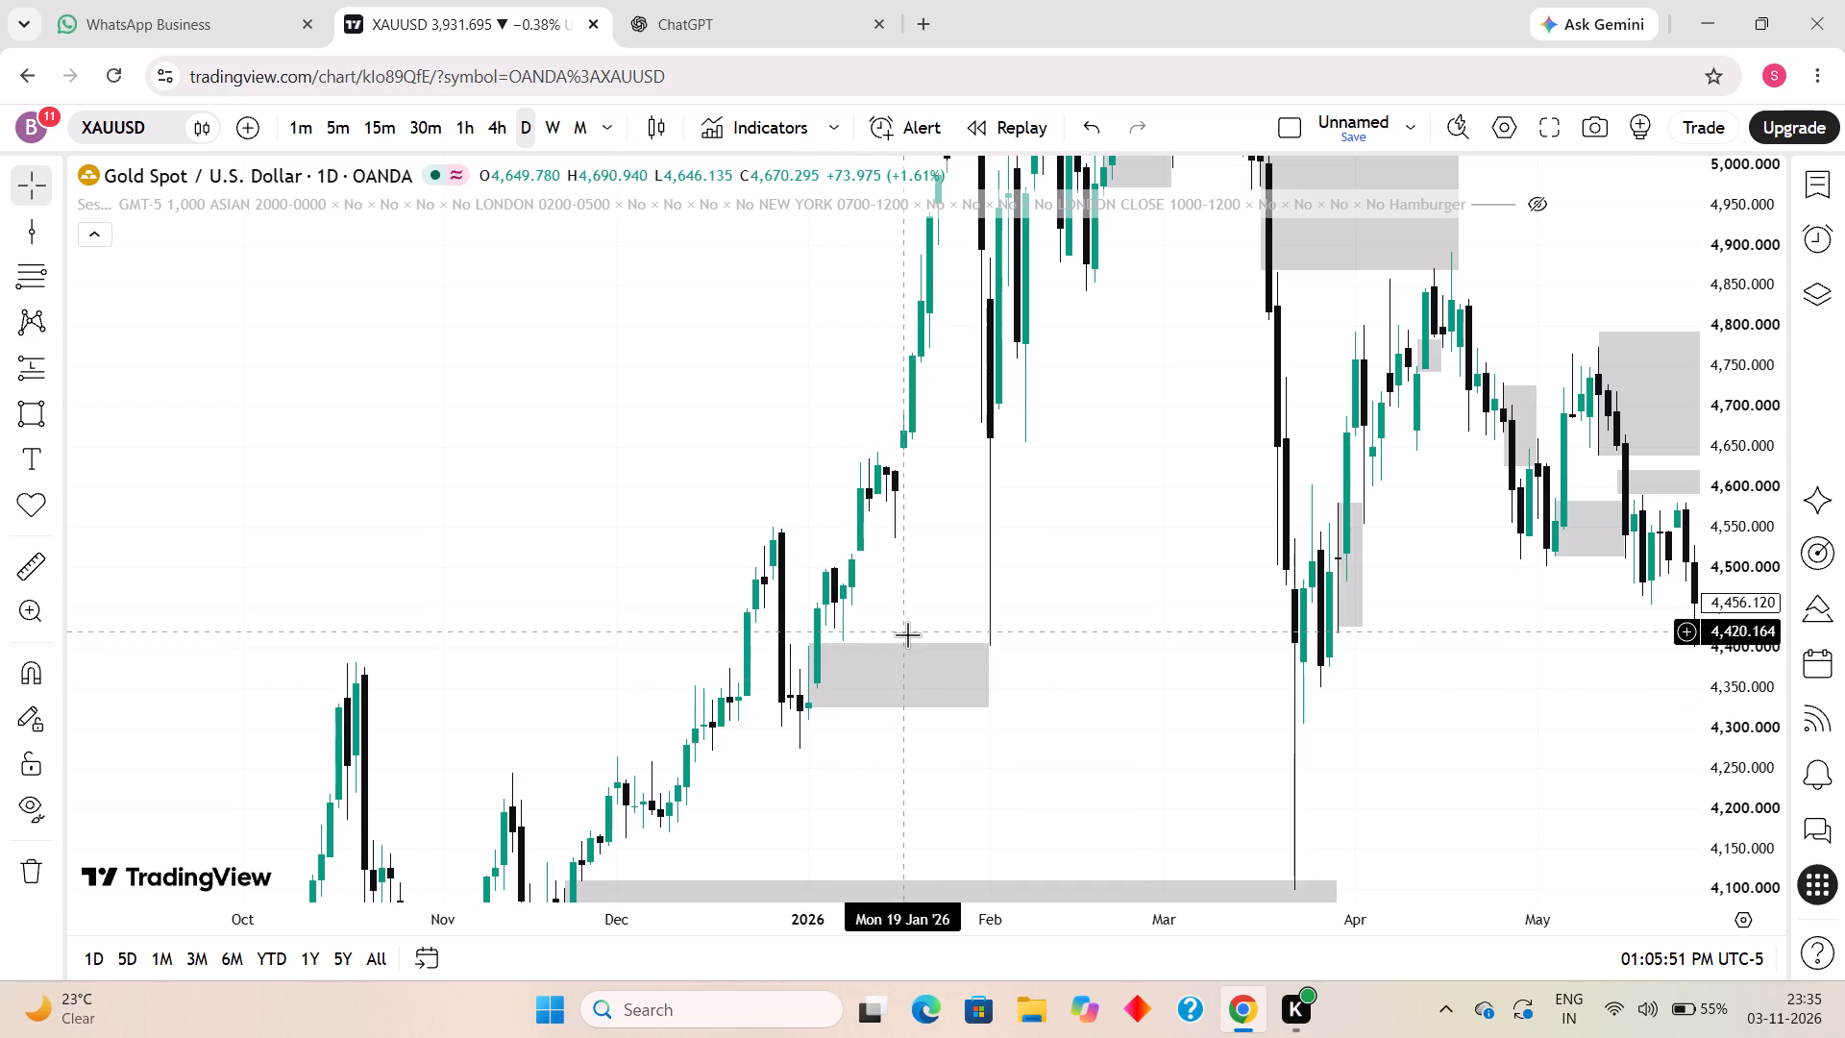
pyautogui.moveTo(1020, 595); pyautogui.dragTo(1013, 780)
pyautogui.scroll(1, 1007, 659)
pyautogui.moveTo(1017, 593); pyautogui.dragTo(1005, 745)
pyautogui.scroll(2, 972, 730)
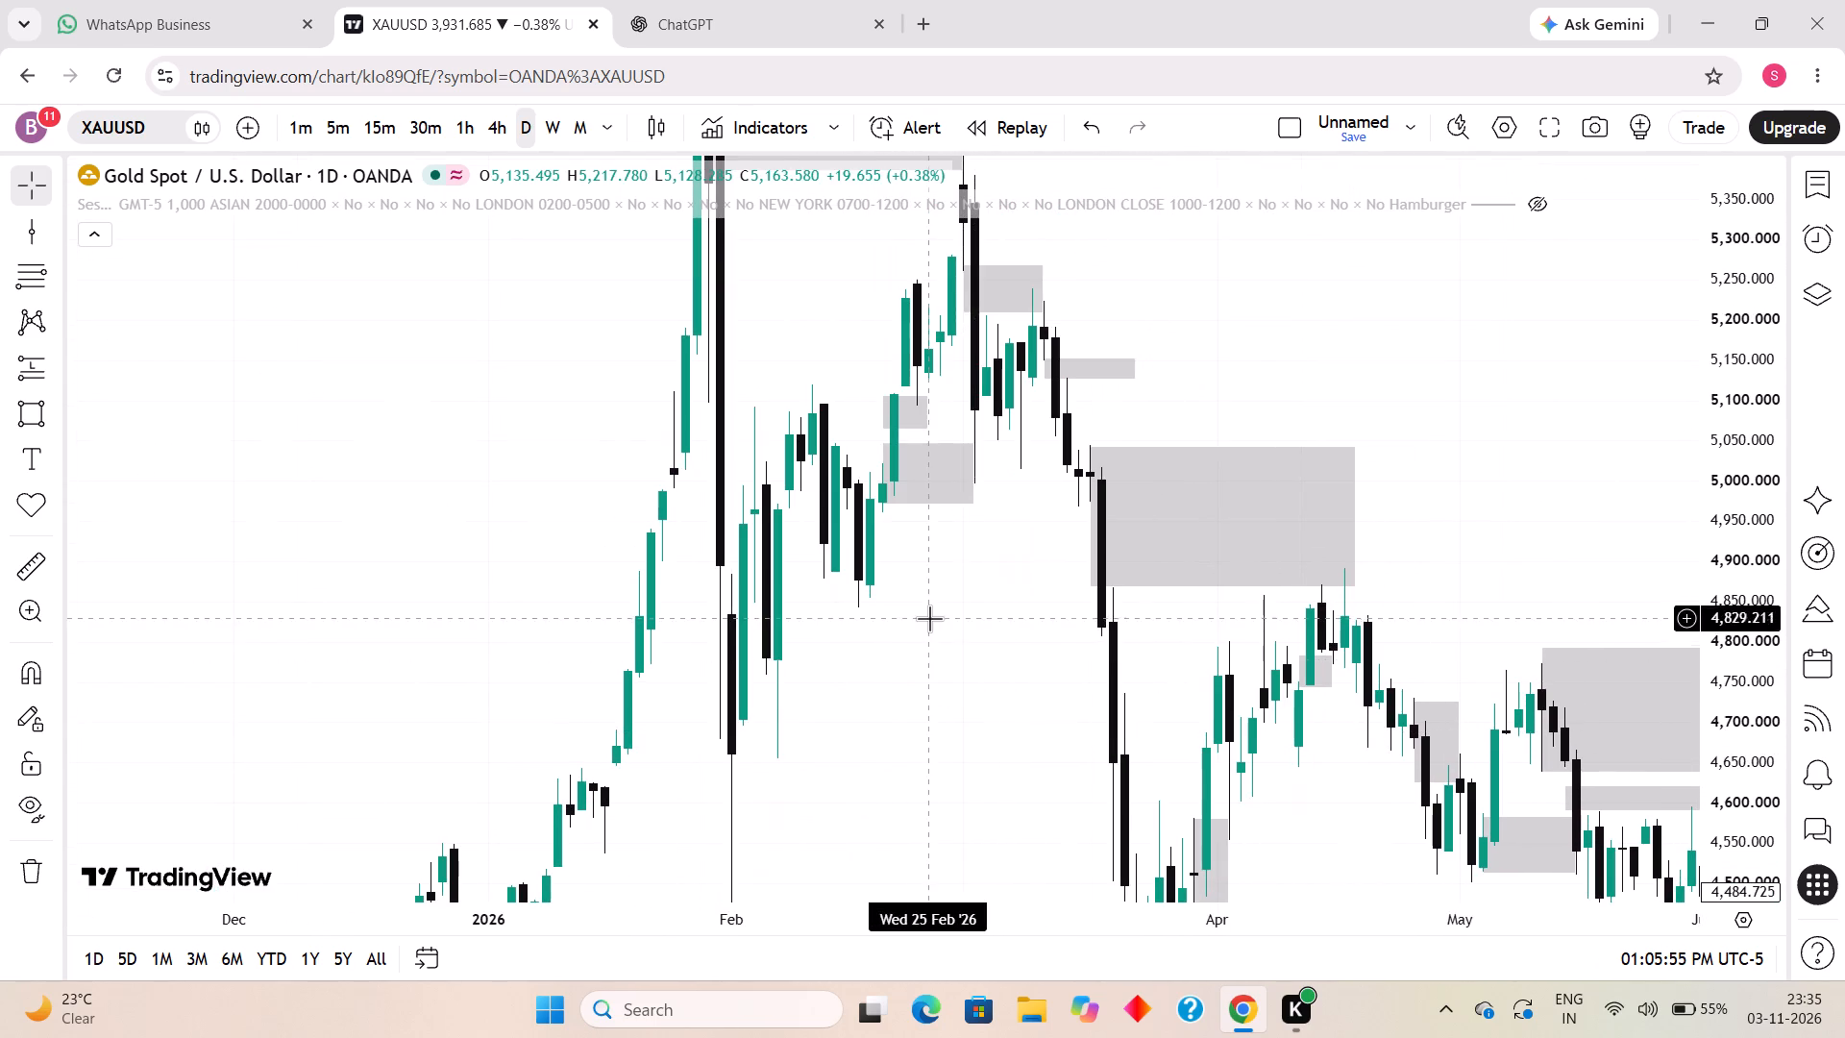
pyautogui.moveTo(931, 624); pyautogui.dragTo(972, 787)
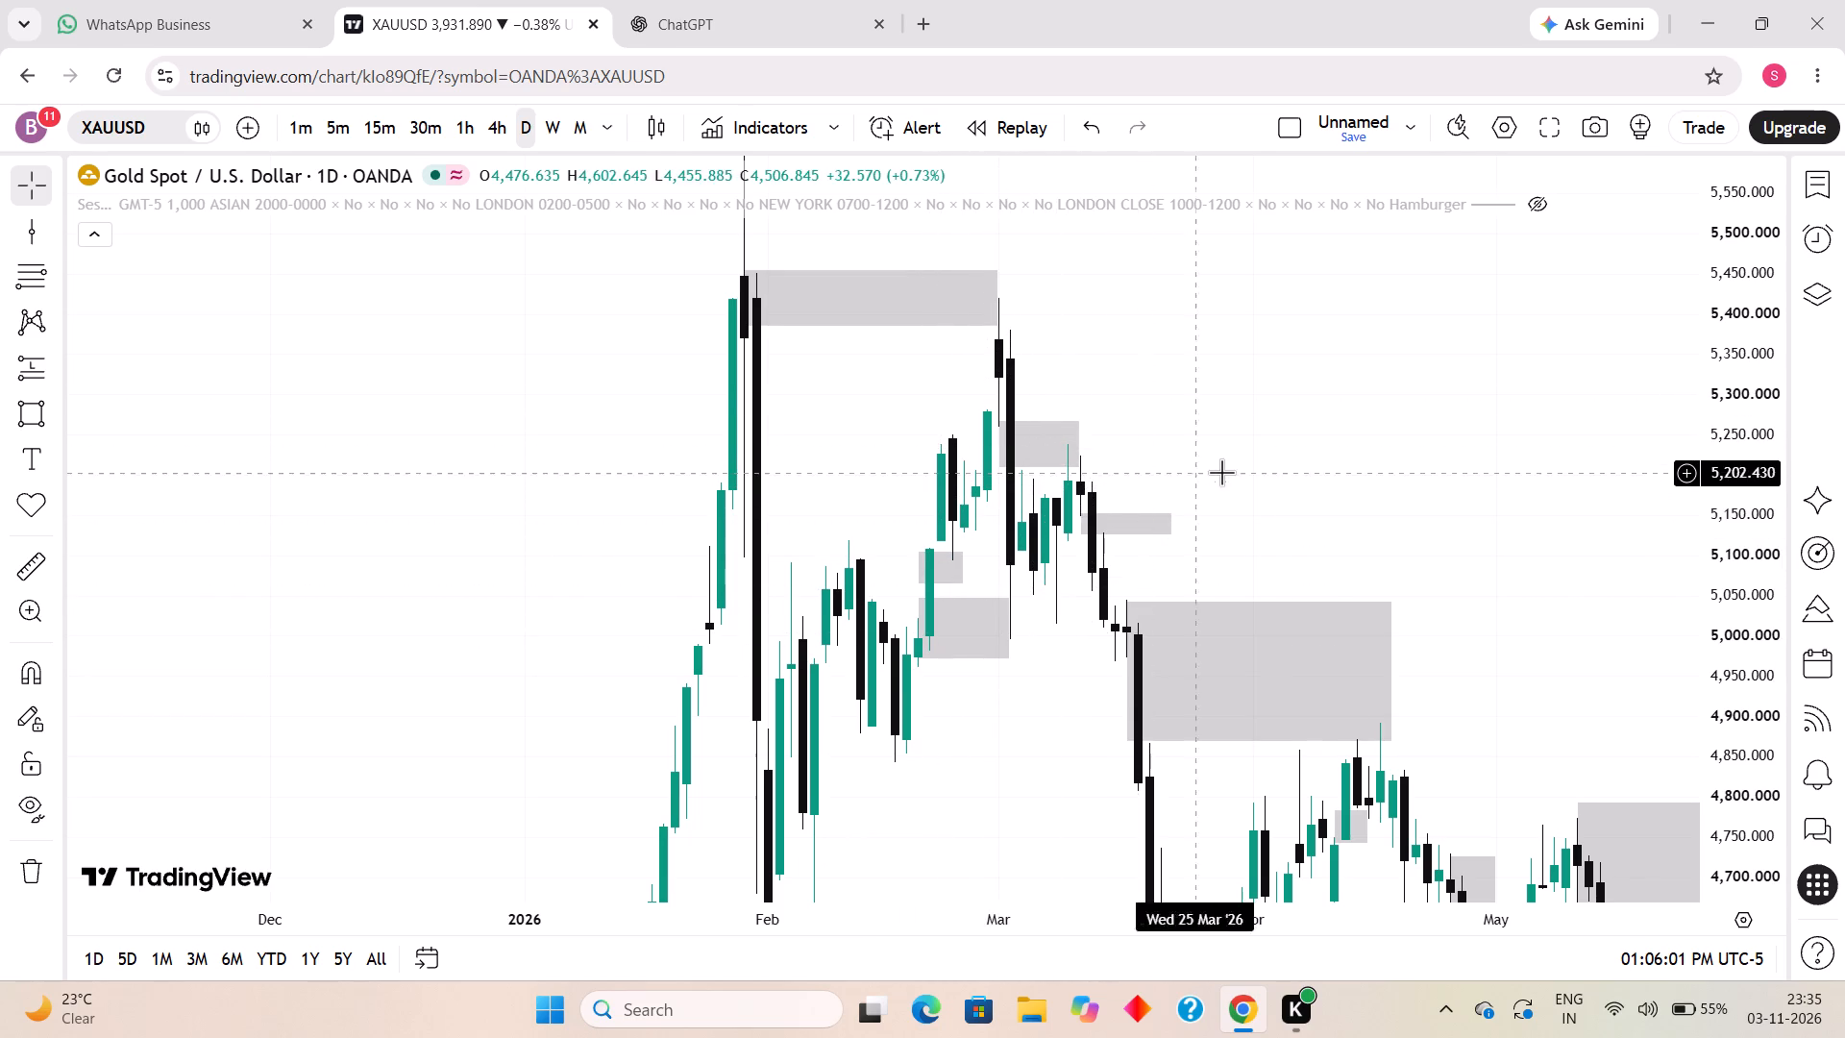
pyautogui.moveTo(1325, 476); pyautogui.dragTo(1103, 249)
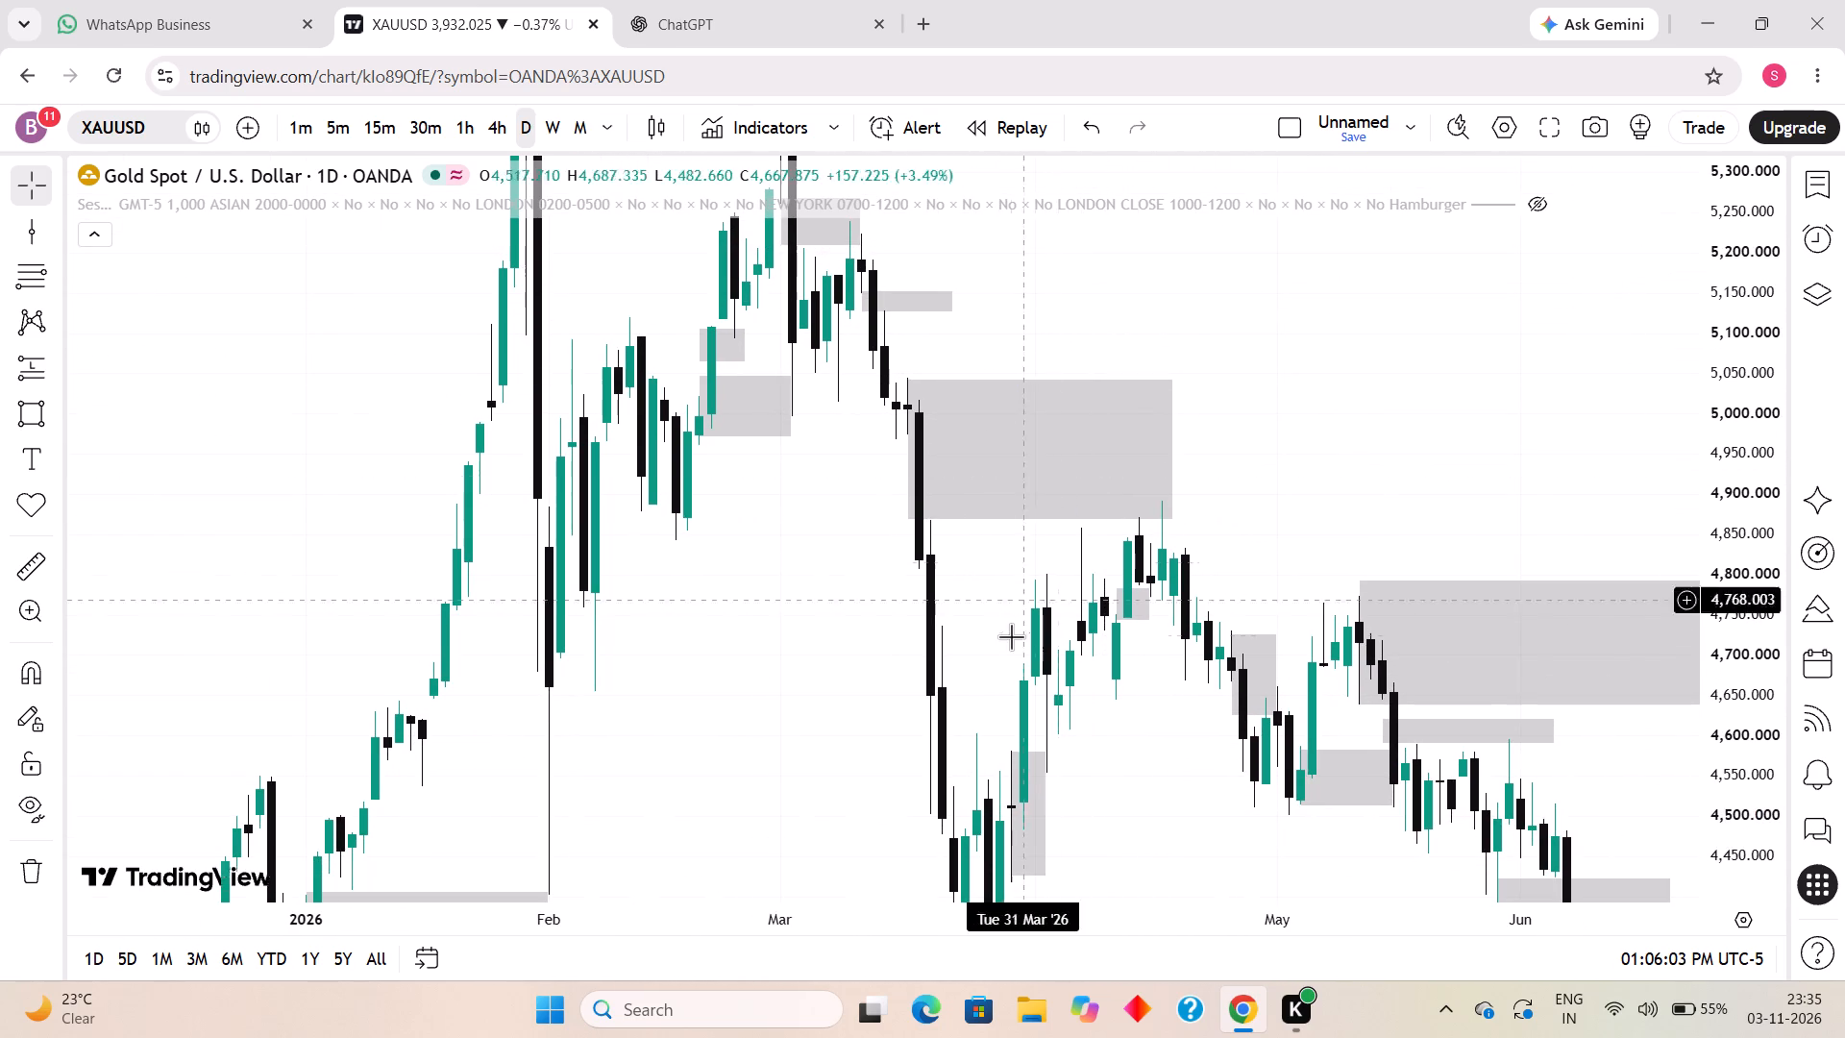
pyautogui.moveTo(998, 634); pyautogui.dragTo(885, 466)
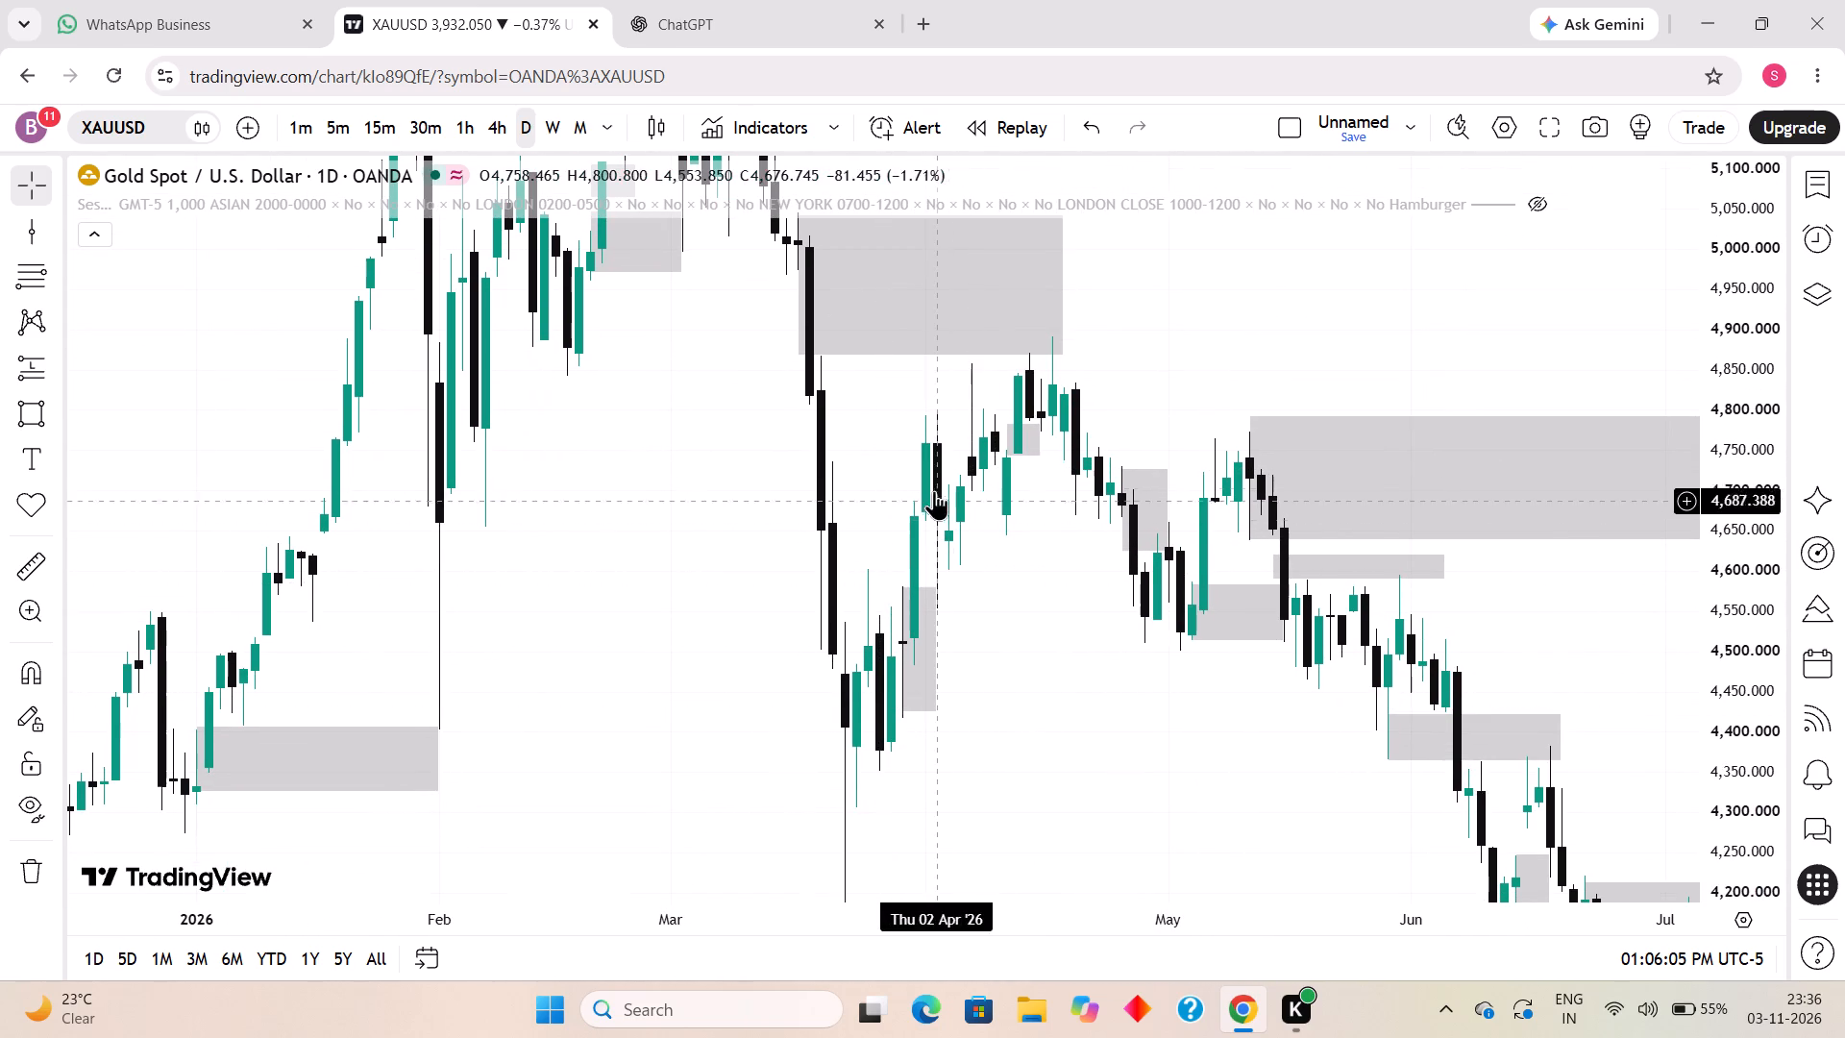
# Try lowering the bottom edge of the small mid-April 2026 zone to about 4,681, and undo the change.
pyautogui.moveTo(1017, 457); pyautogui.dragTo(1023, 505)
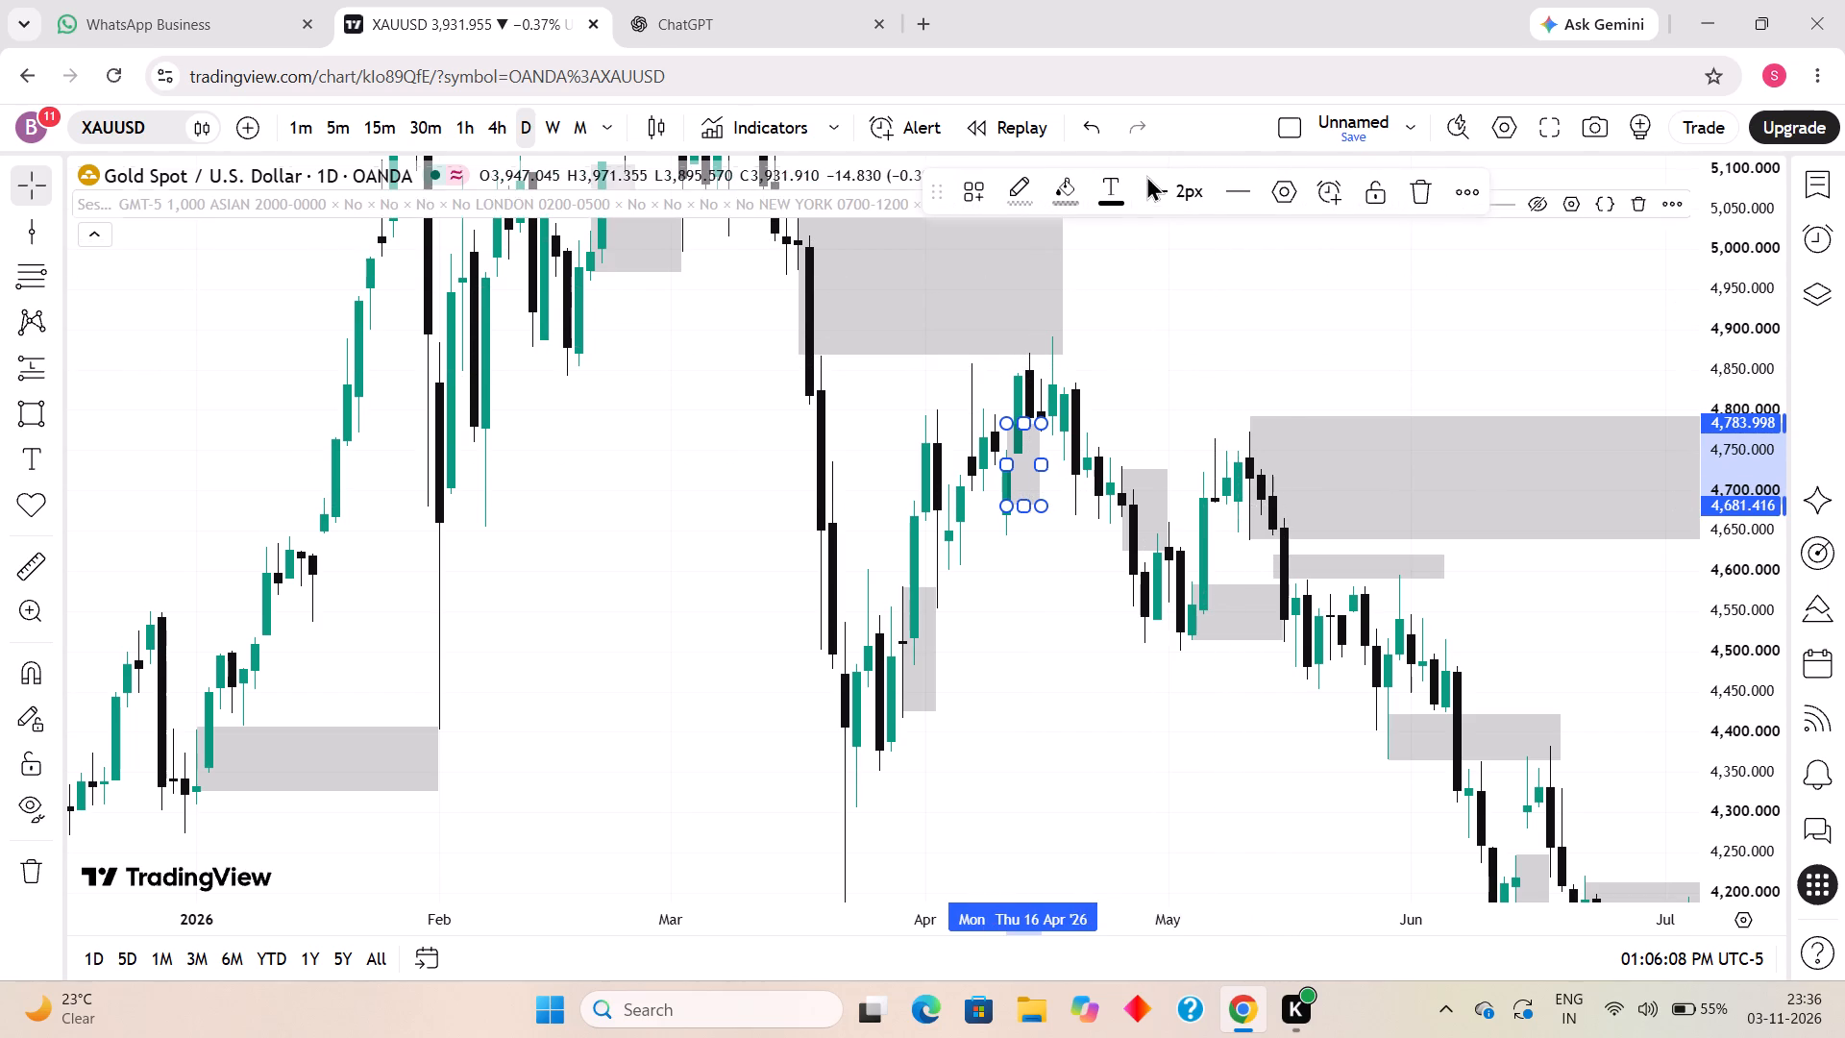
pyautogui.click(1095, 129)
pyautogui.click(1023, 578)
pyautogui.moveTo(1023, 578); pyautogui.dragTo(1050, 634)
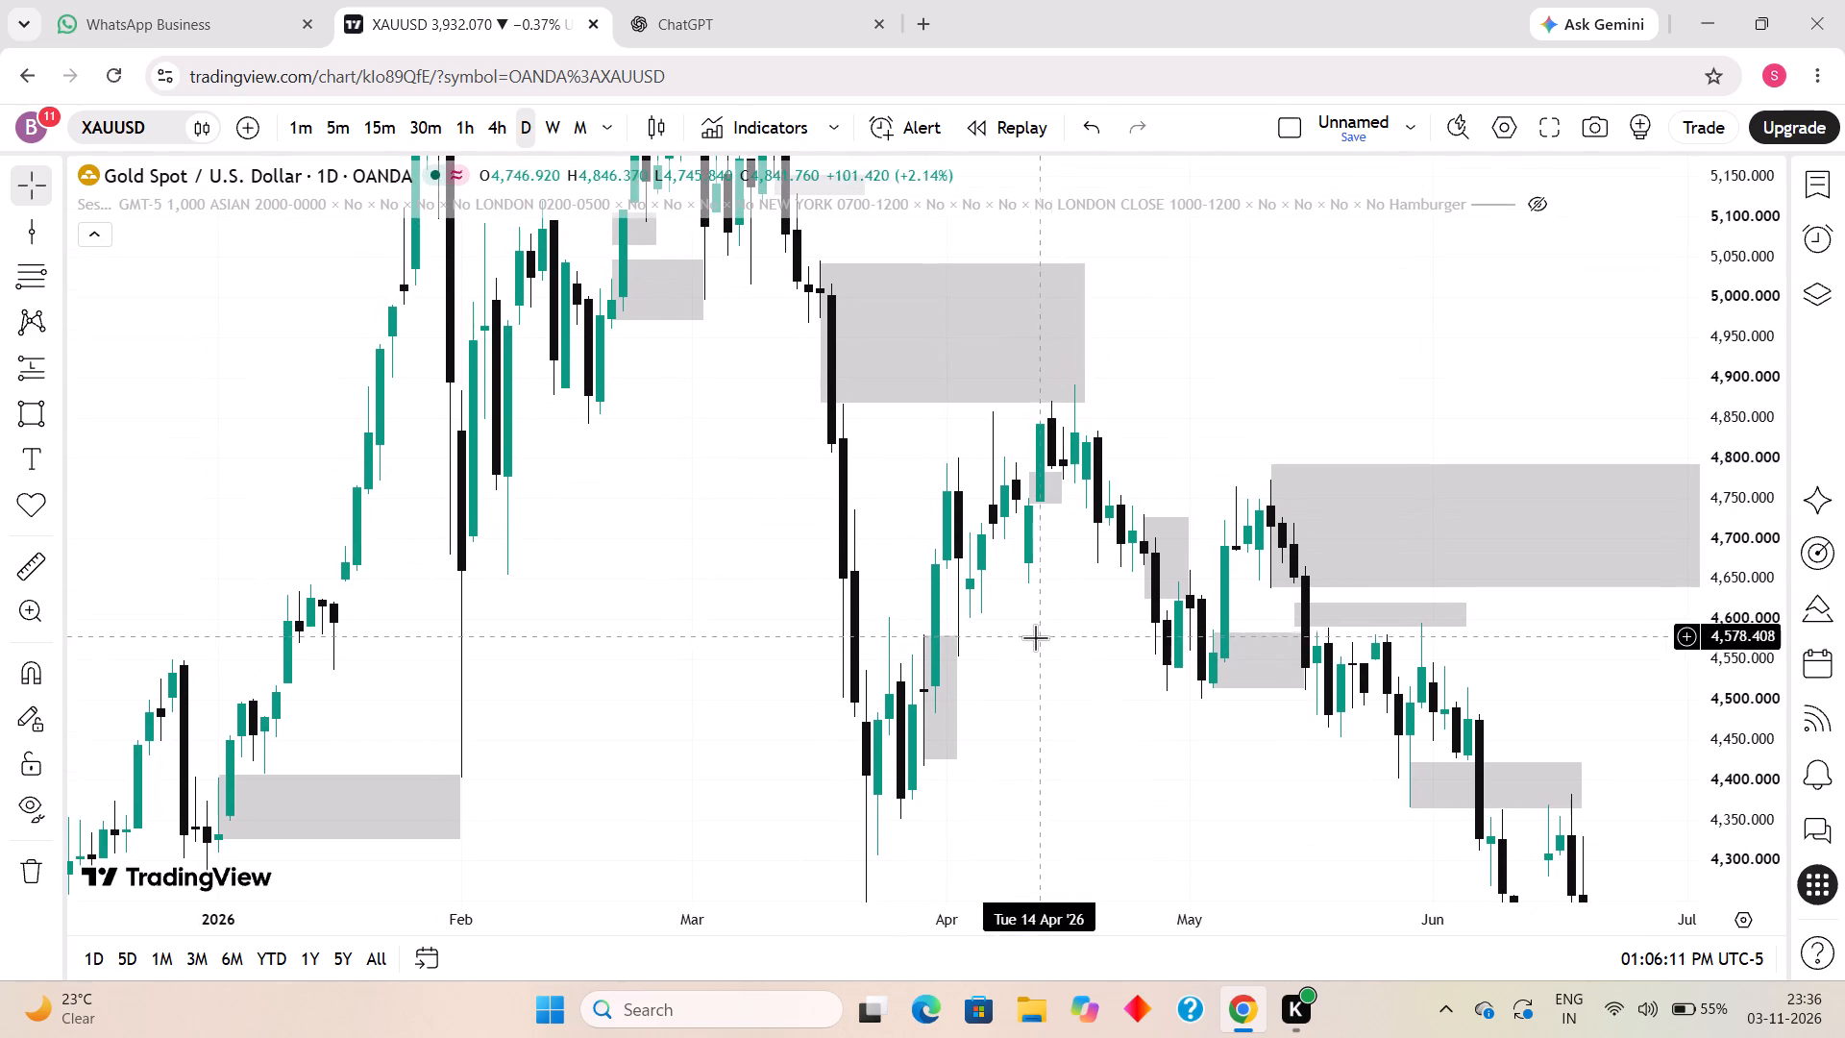
# Review the marked zones on the daily chart from late 2025 through June 2026.
pyautogui.moveTo(1044, 719); pyautogui.dragTo(1019, 640)
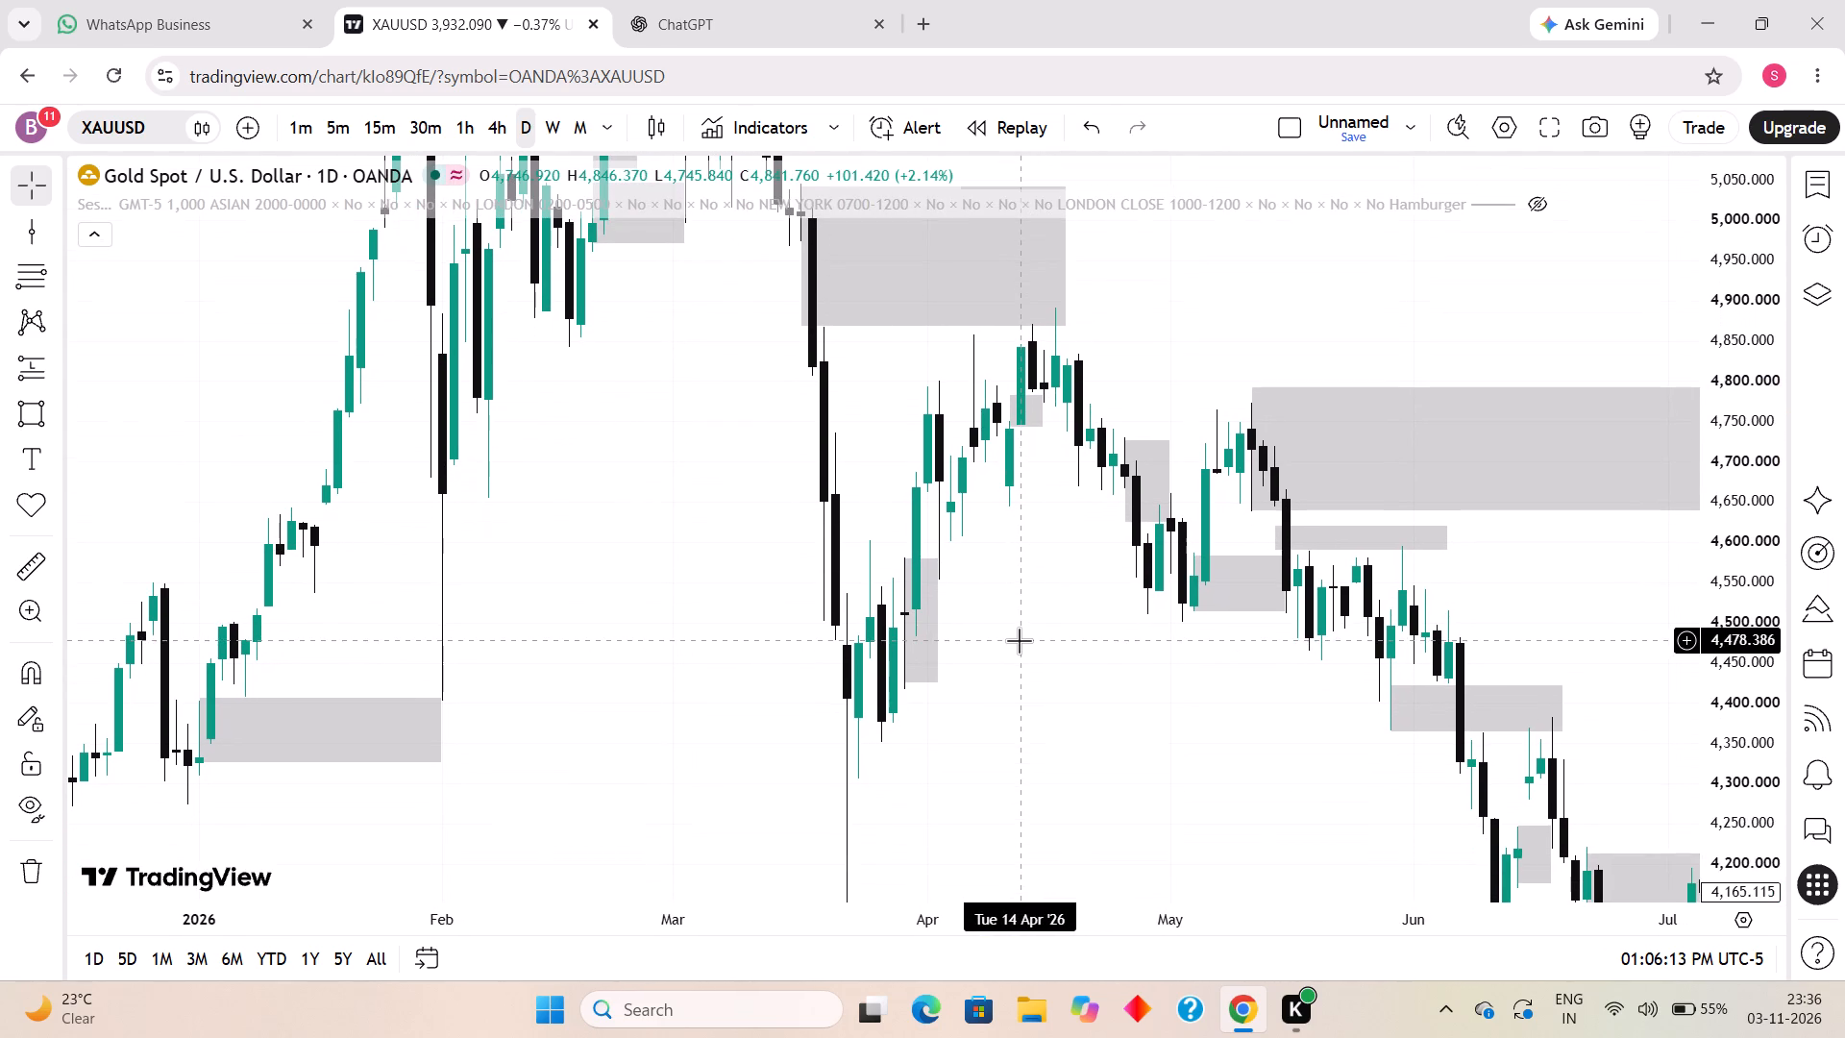
pyautogui.scroll(-3, 1018, 643)
pyautogui.moveTo(942, 758); pyautogui.dragTo(936, 652)
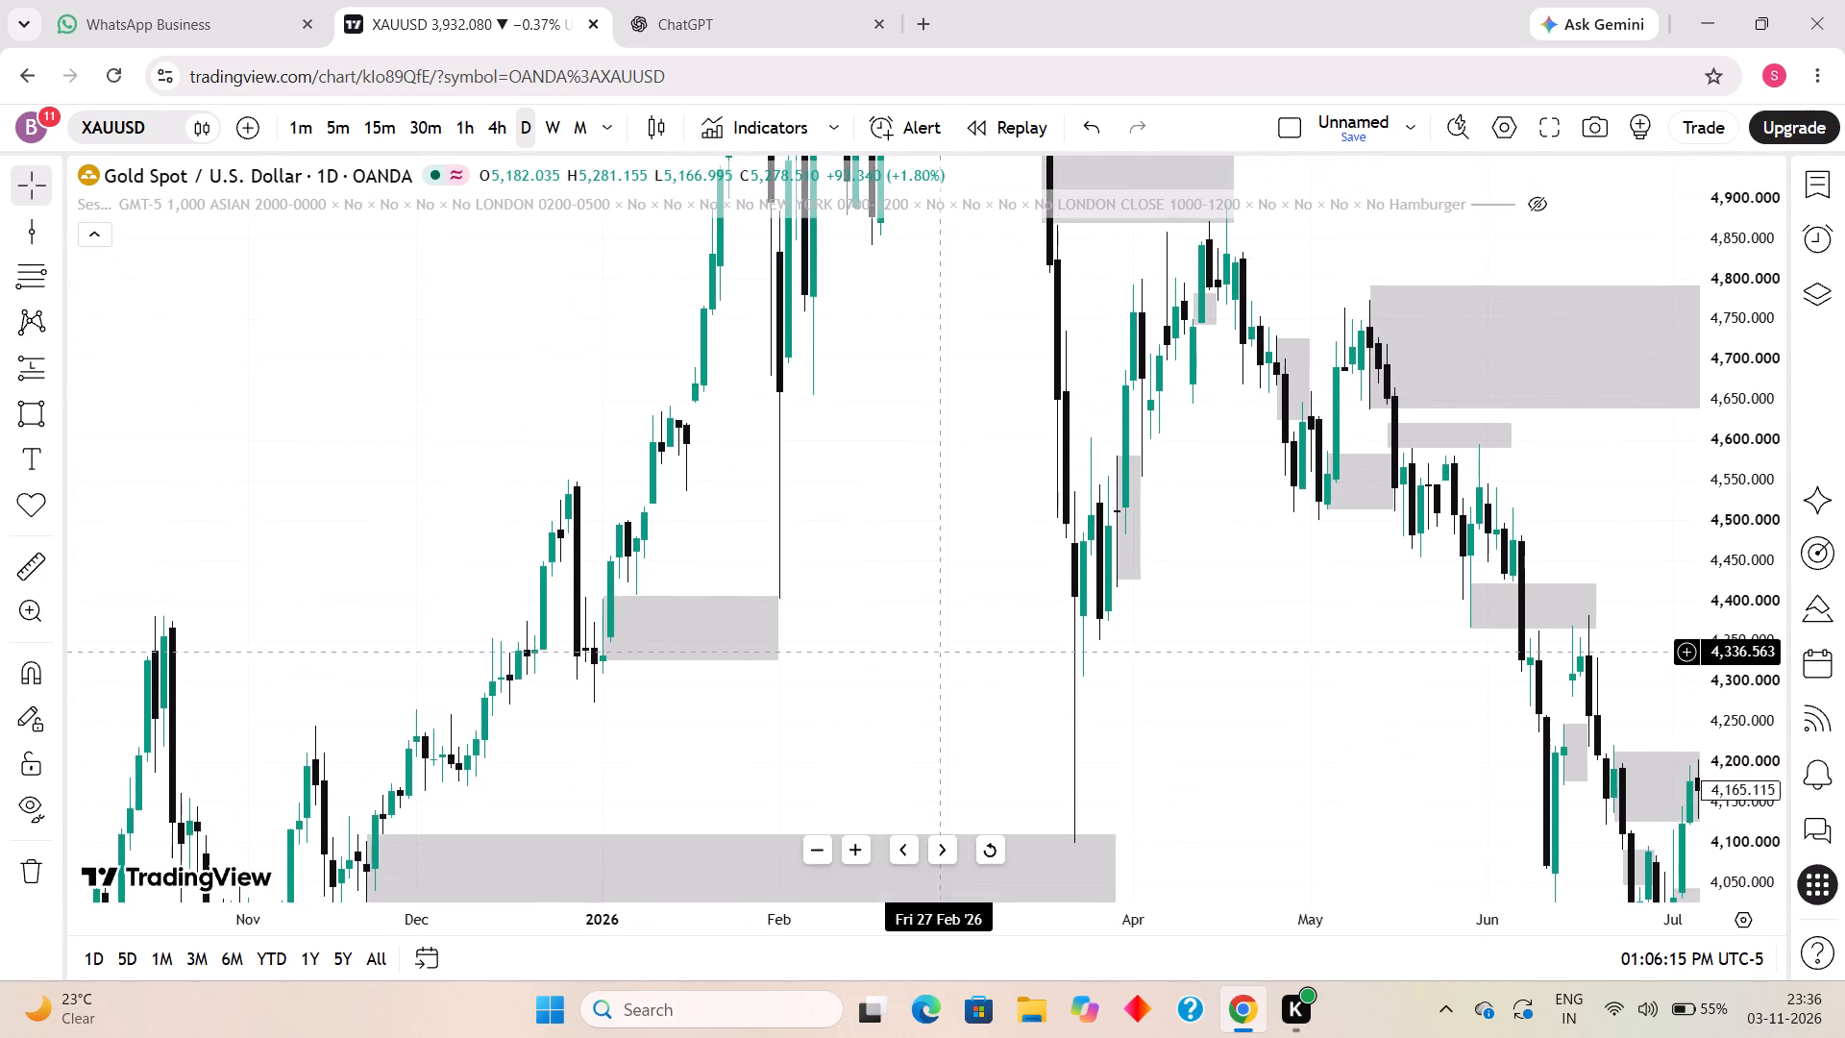
pyautogui.moveTo(936, 652); pyautogui.dragTo(884, 635)
pyautogui.moveTo(880, 567); pyautogui.dragTo(903, 869)
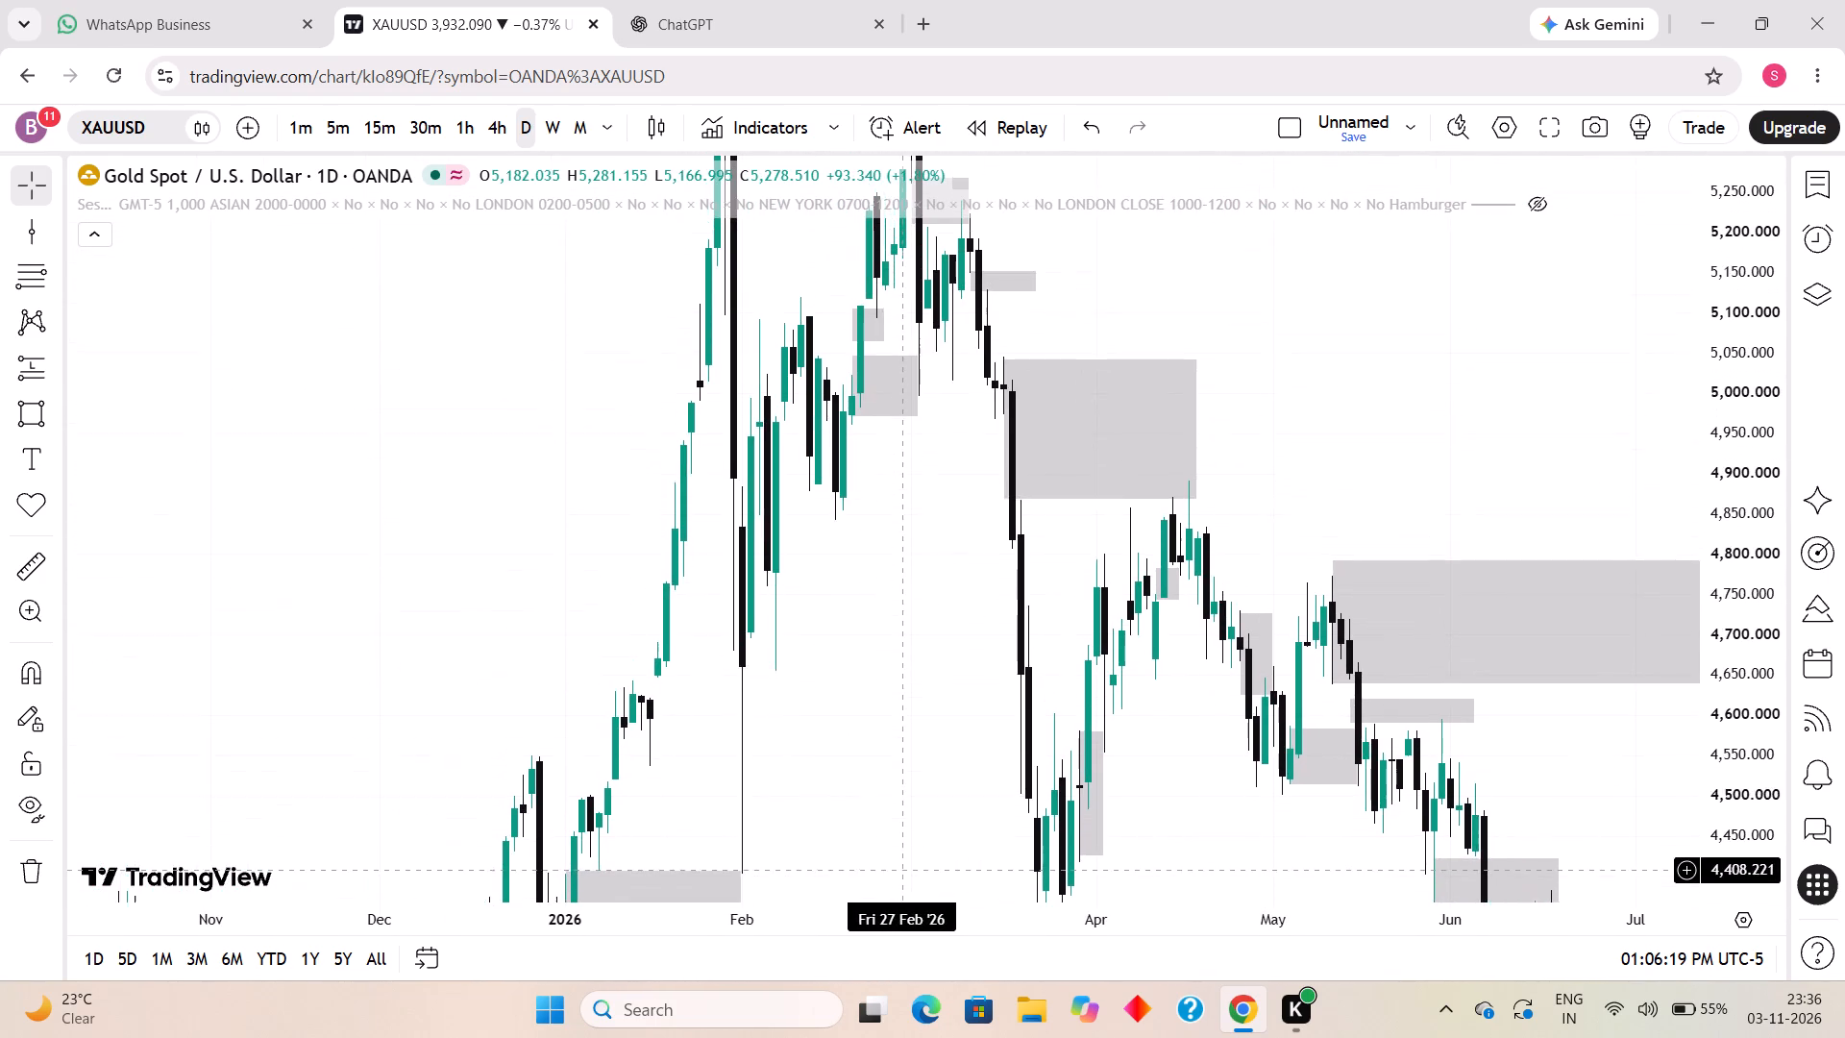
pyautogui.moveTo(903, 869); pyautogui.dragTo(887, 578)
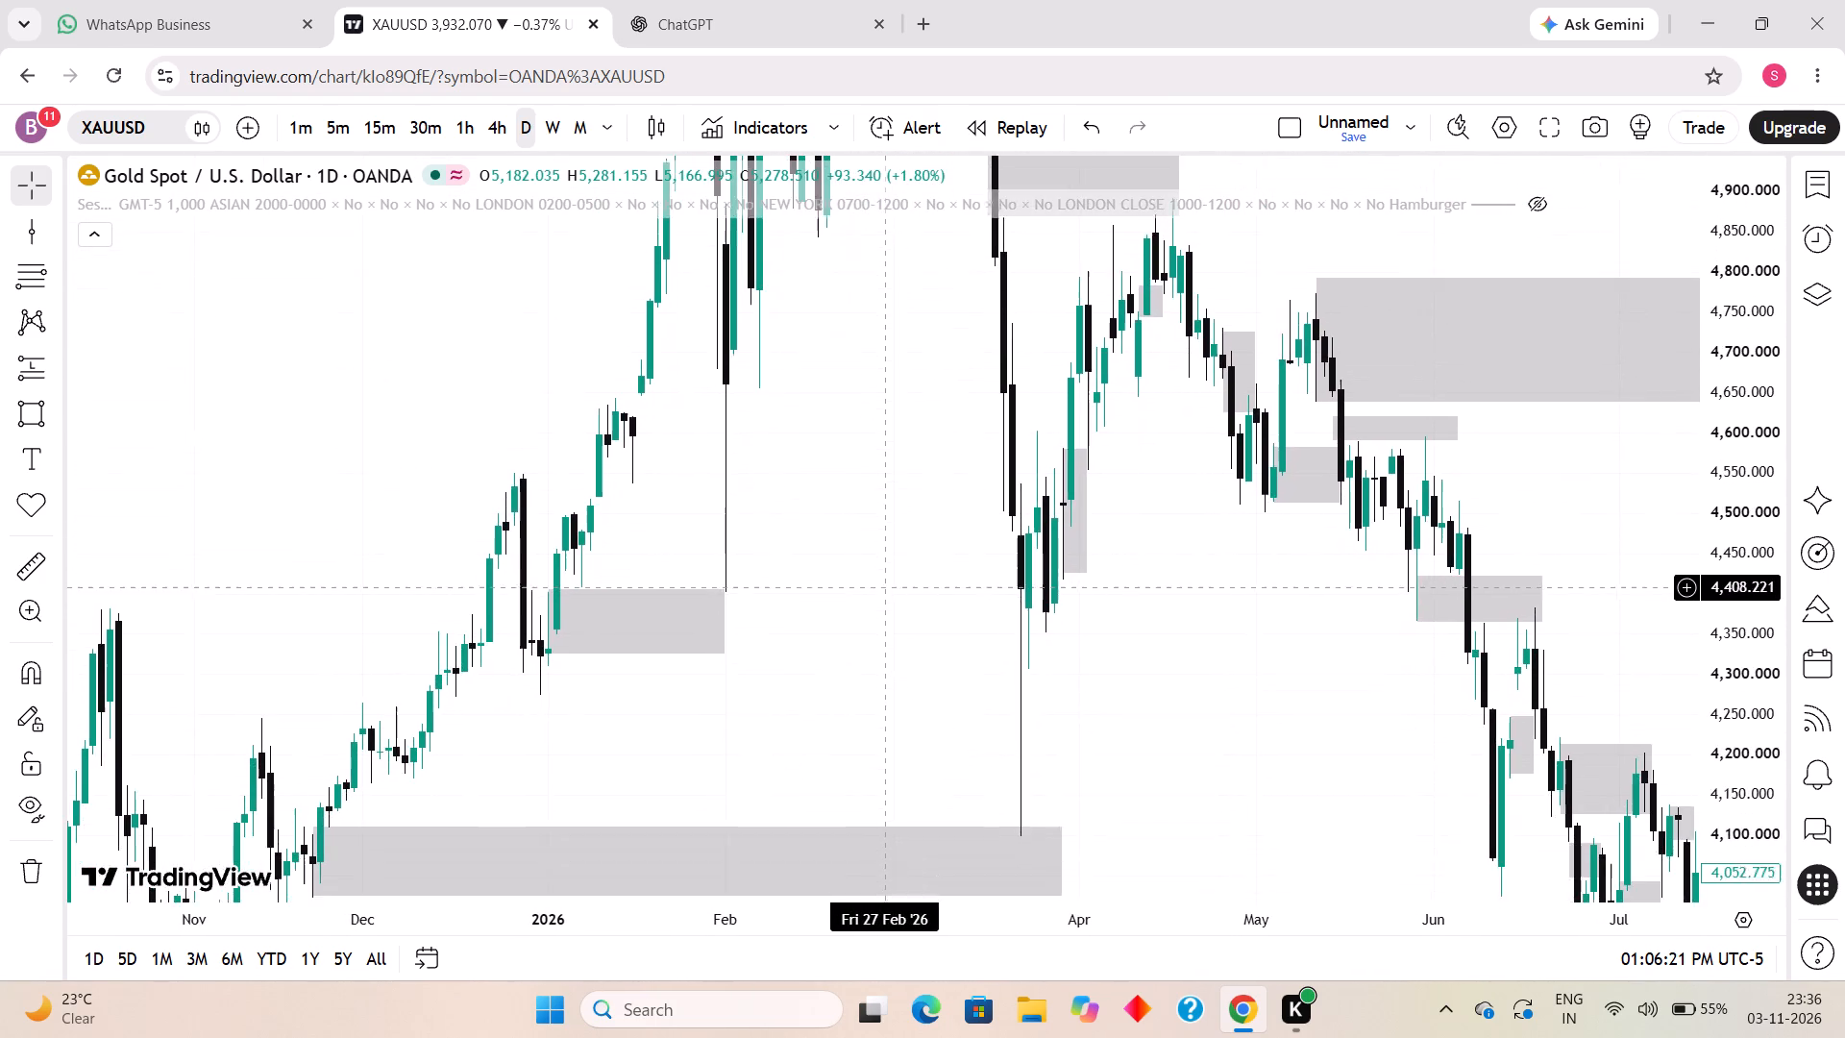
pyautogui.moveTo(887, 578); pyautogui.dragTo(889, 538)
pyautogui.moveTo(889, 538); pyautogui.dragTo(899, 586)
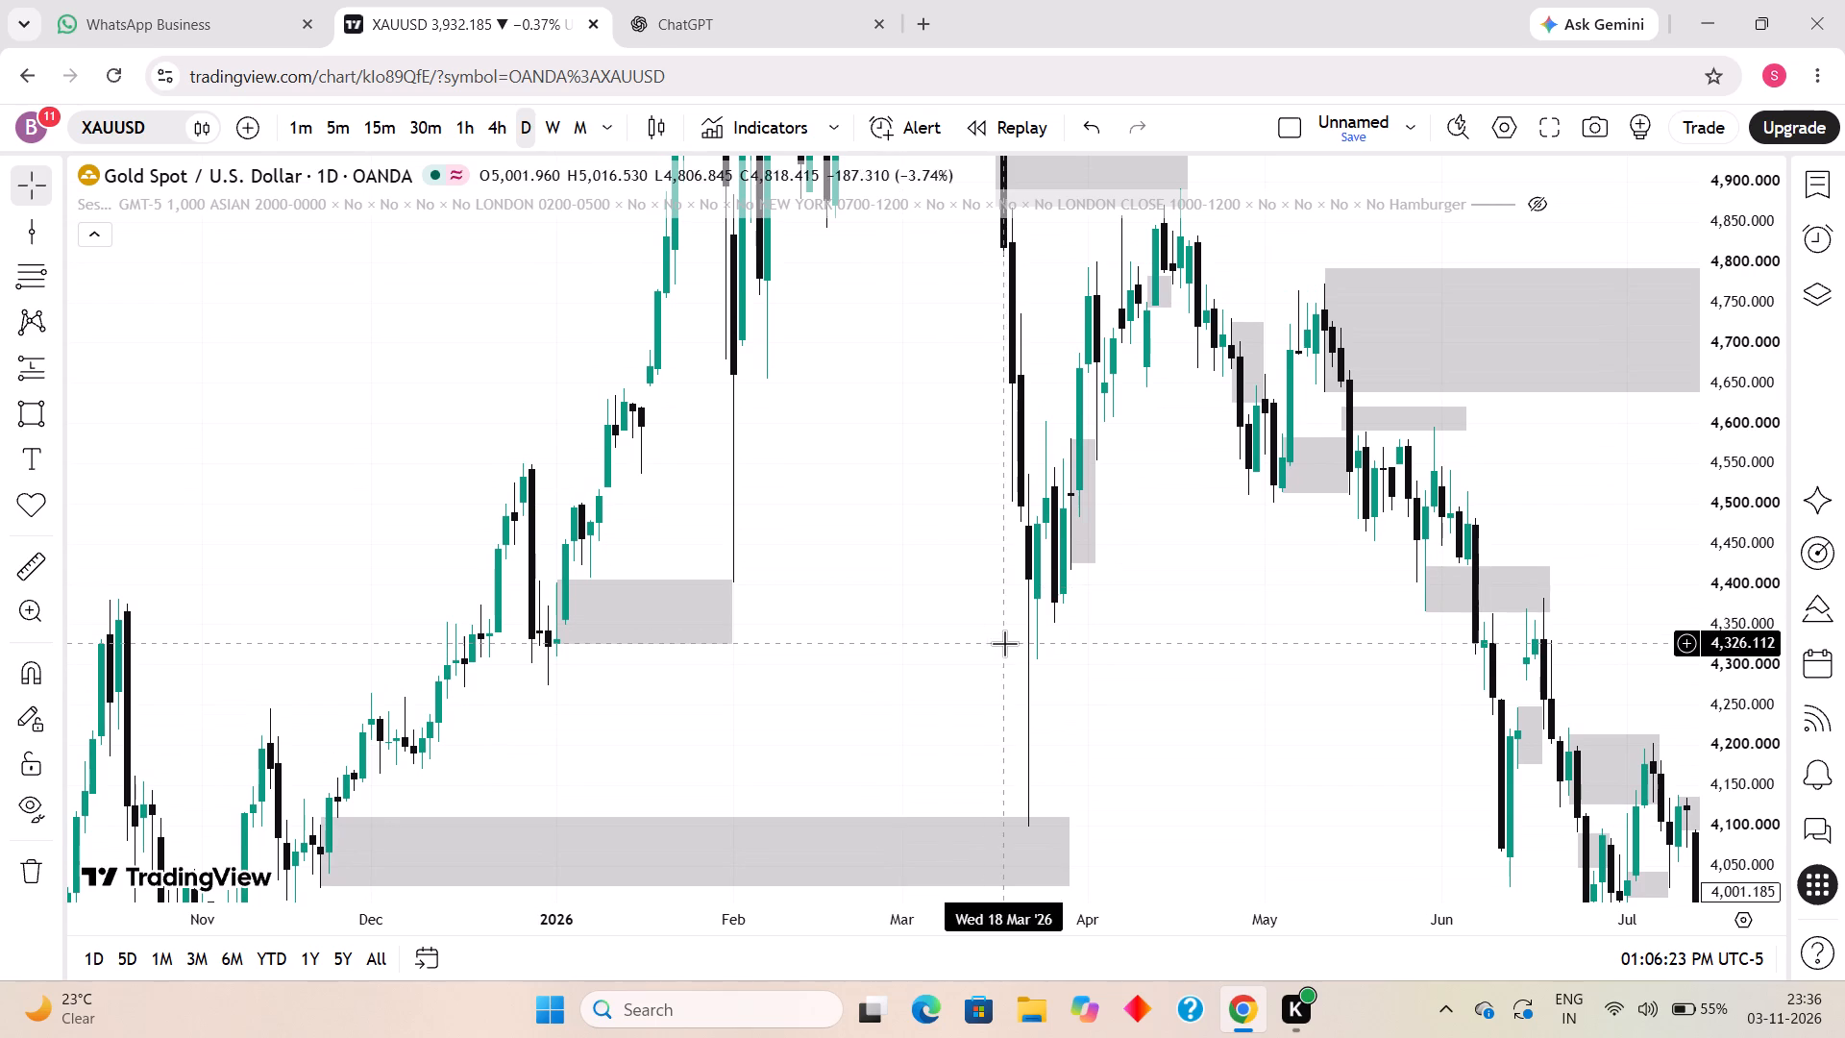
pyautogui.scroll(3, 969, 643)
pyautogui.moveTo(957, 594); pyautogui.dragTo(956, 766)
pyautogui.moveTo(958, 545); pyautogui.dragTo(954, 680)
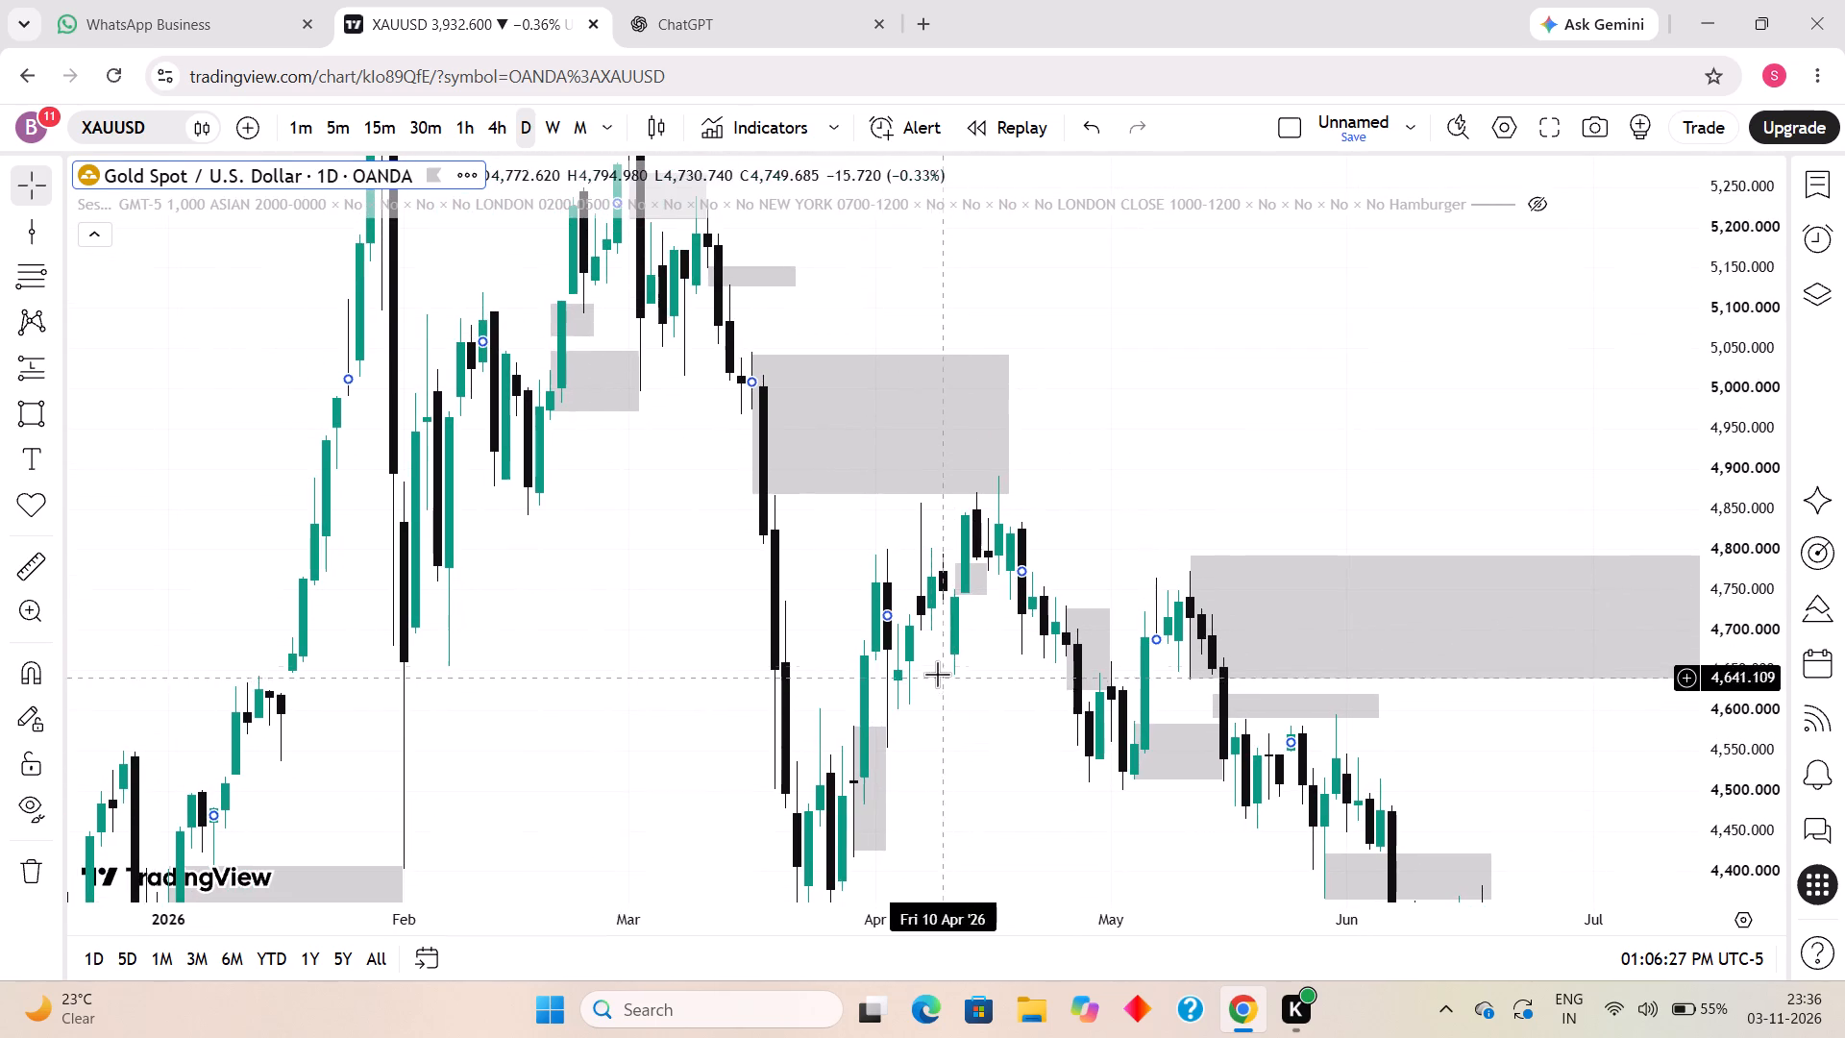
pyautogui.scroll(1, 932, 659)
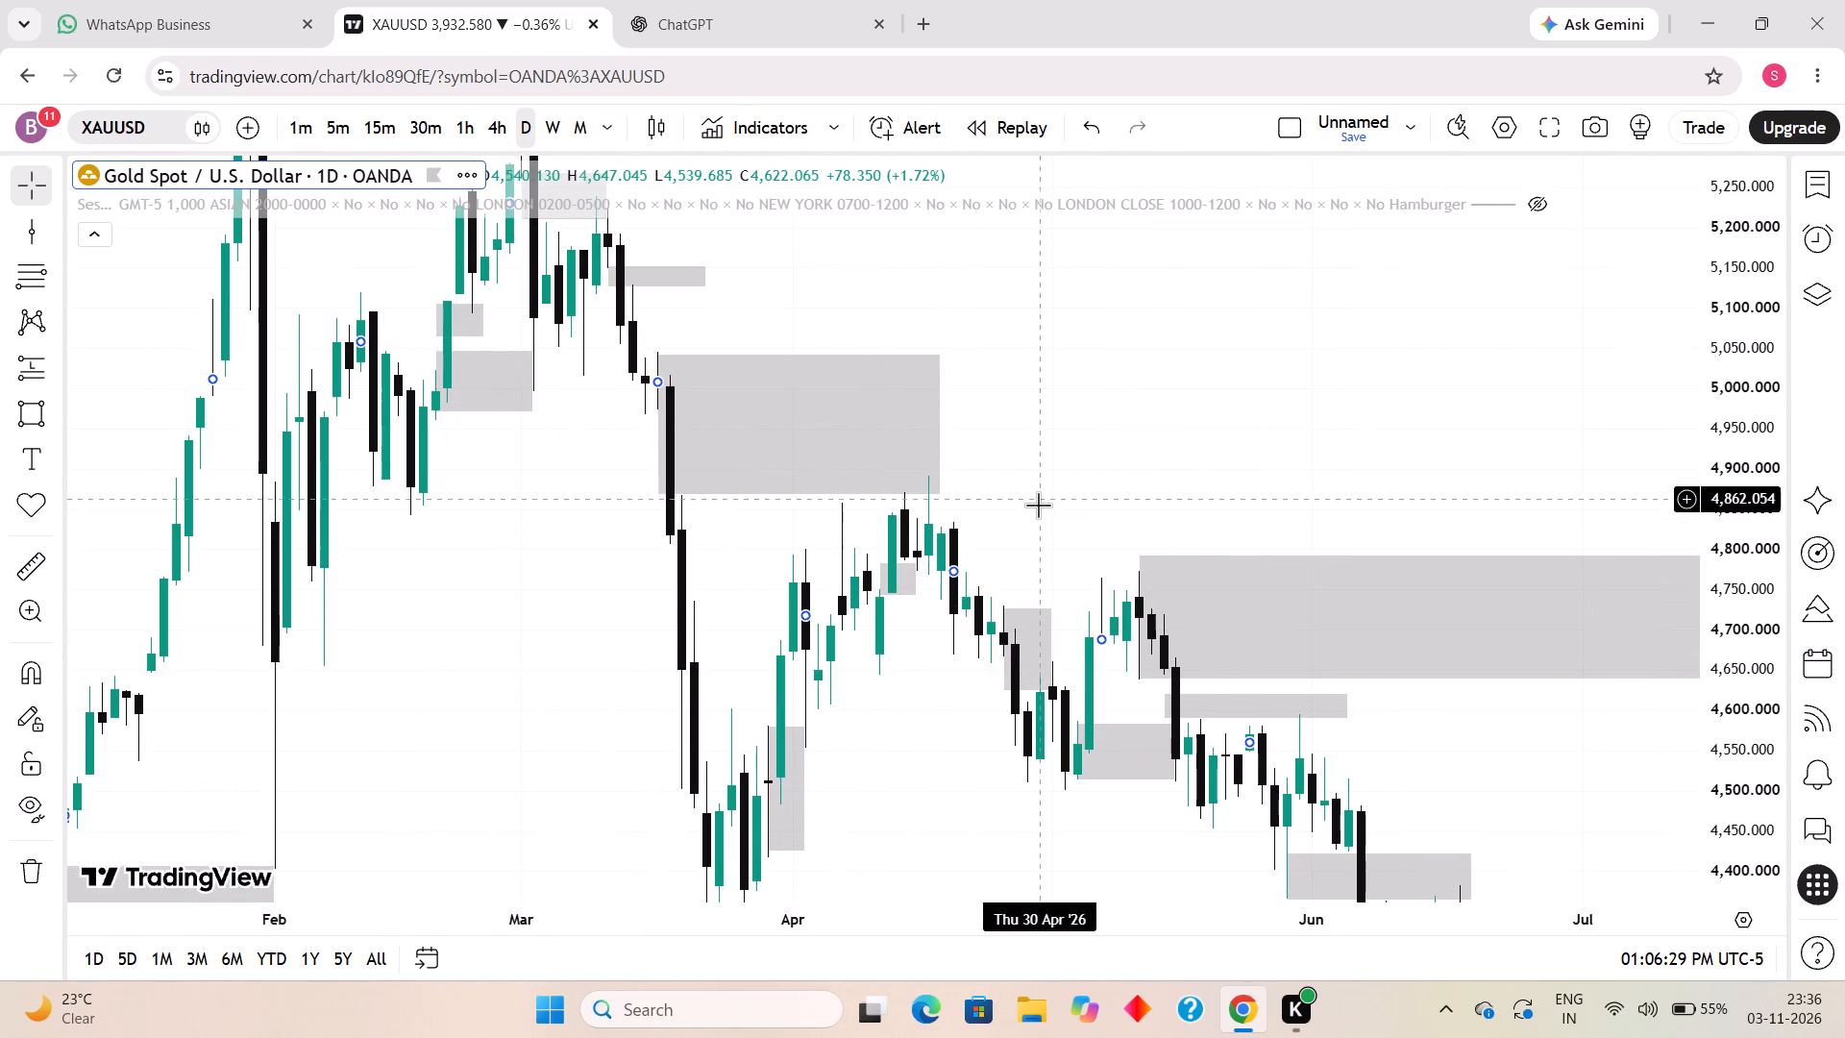
pyautogui.moveTo(1033, 507); pyautogui.dragTo(996, 411)
pyautogui.moveTo(943, 671); pyautogui.dragTo(893, 622)
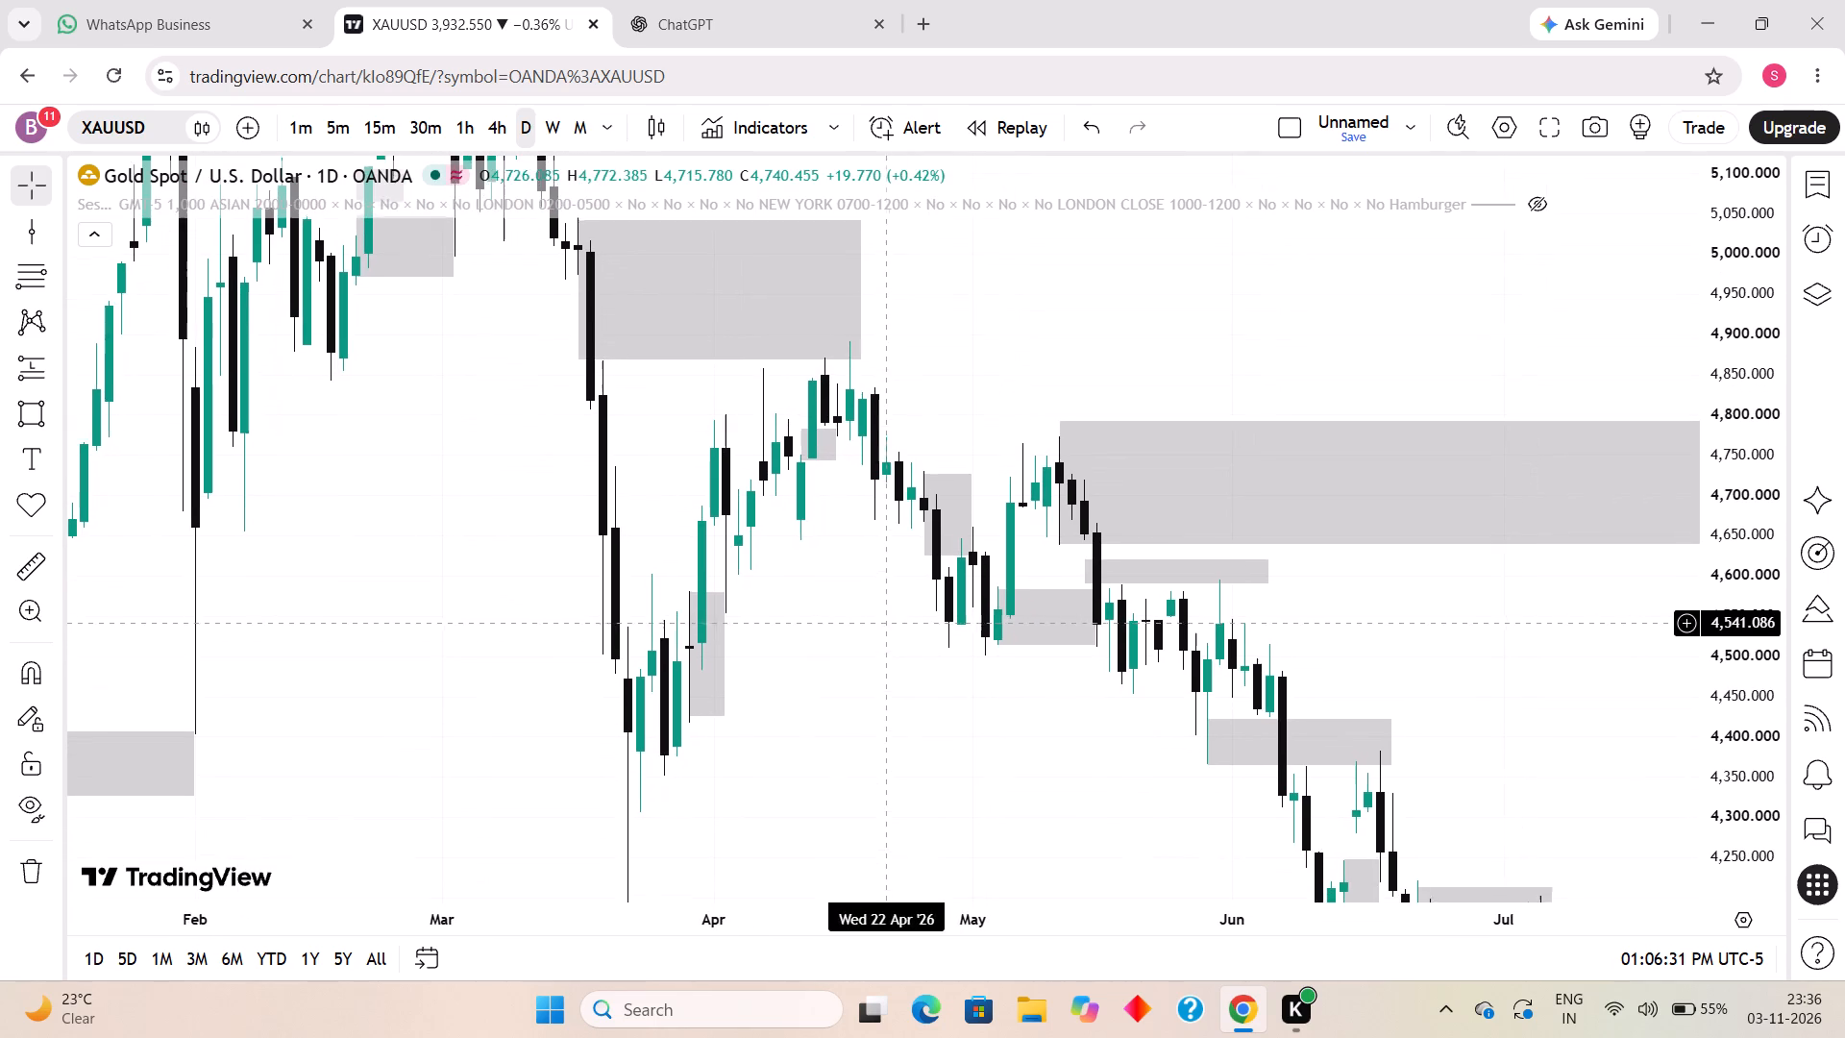
pyautogui.moveTo(893, 622); pyautogui.dragTo(893, 621)
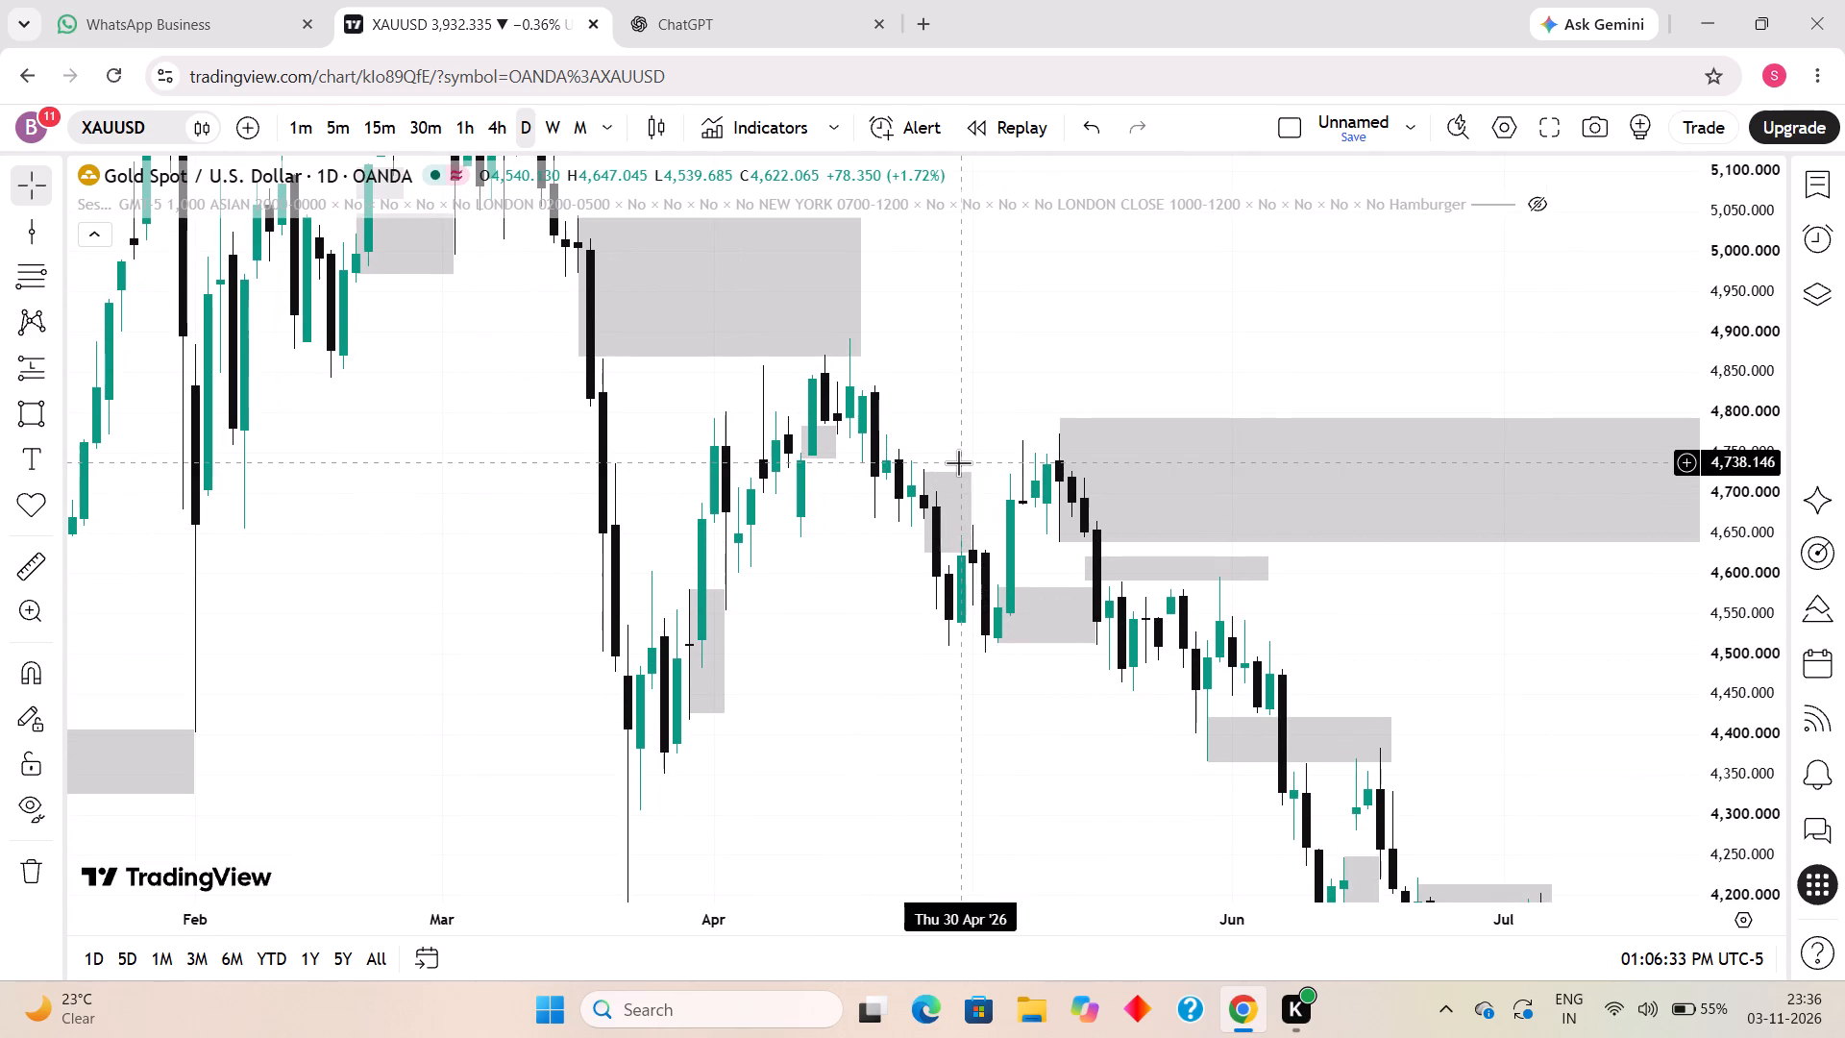
pyautogui.moveTo(1049, 571); pyautogui.dragTo(925, 540)
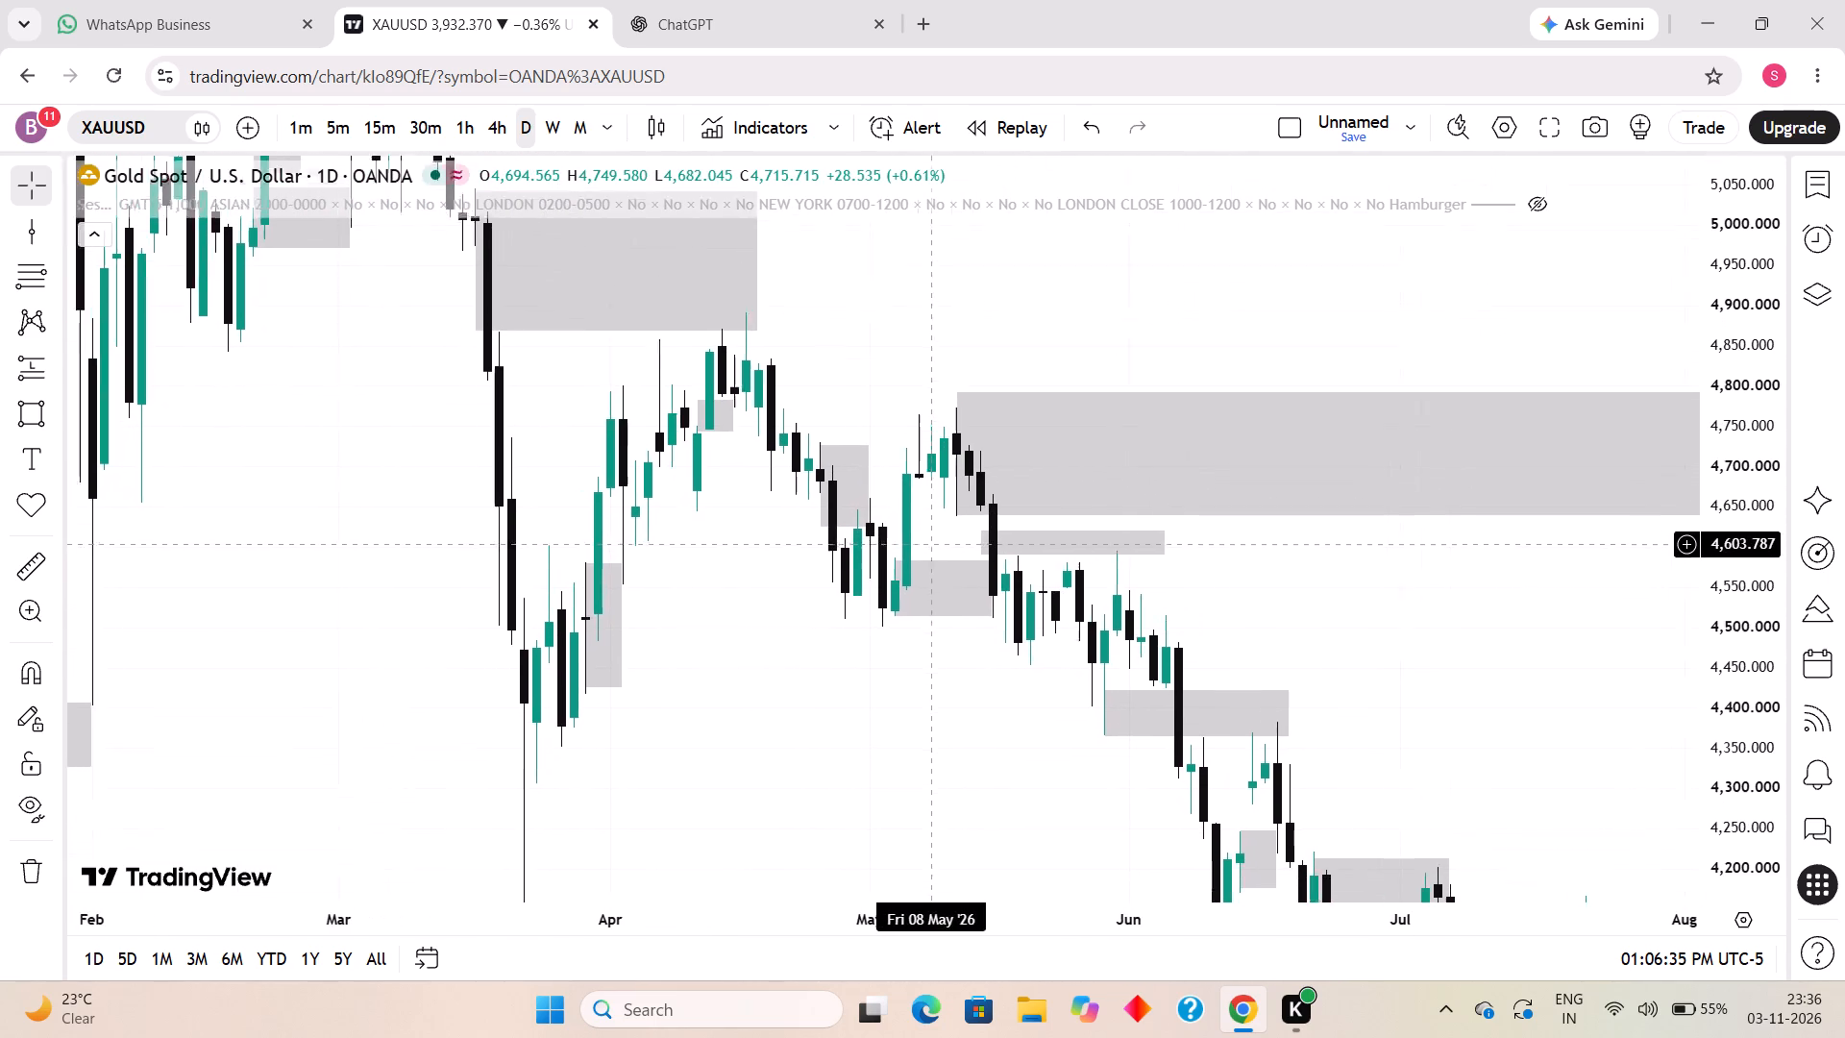
pyautogui.moveTo(925, 540); pyautogui.dragTo(913, 534)
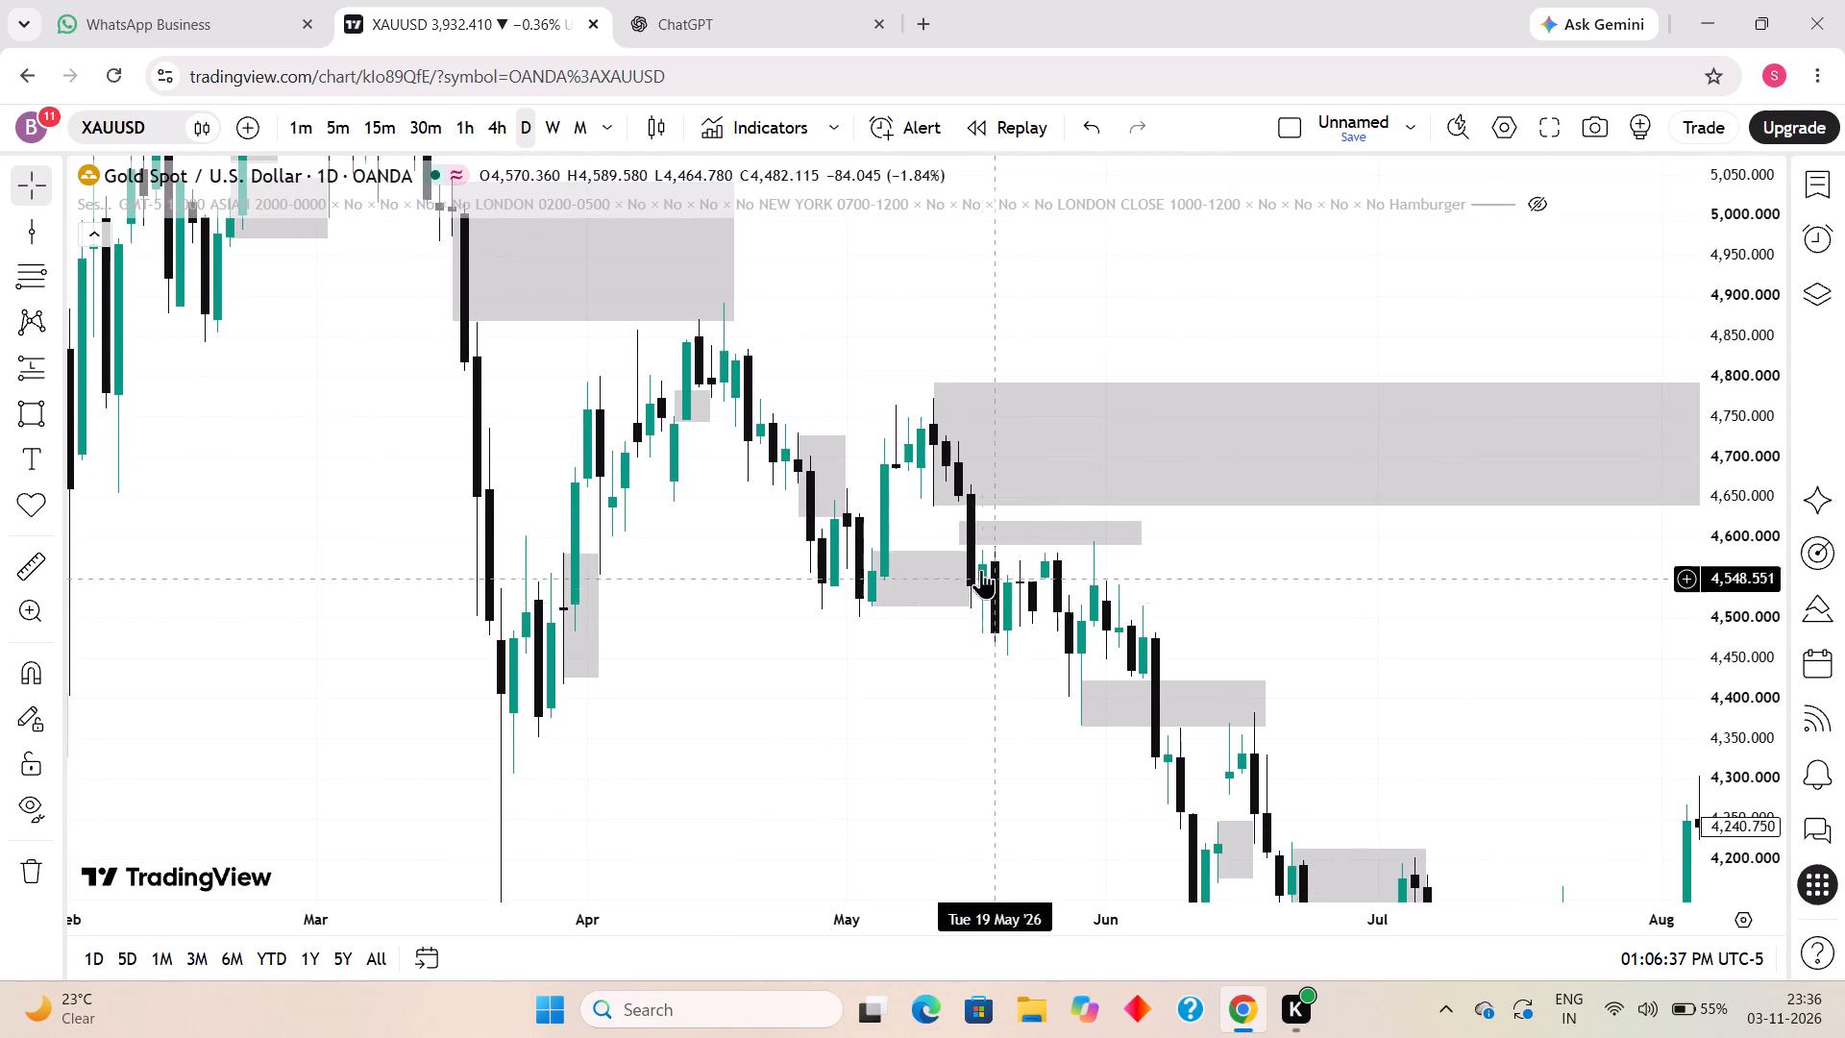
# Mark a small rectangle zone in late May 2026 from about 4,584 down to about 4,550.
pyautogui.moveTo(1285, 598); pyautogui.dragTo(1148, 498)
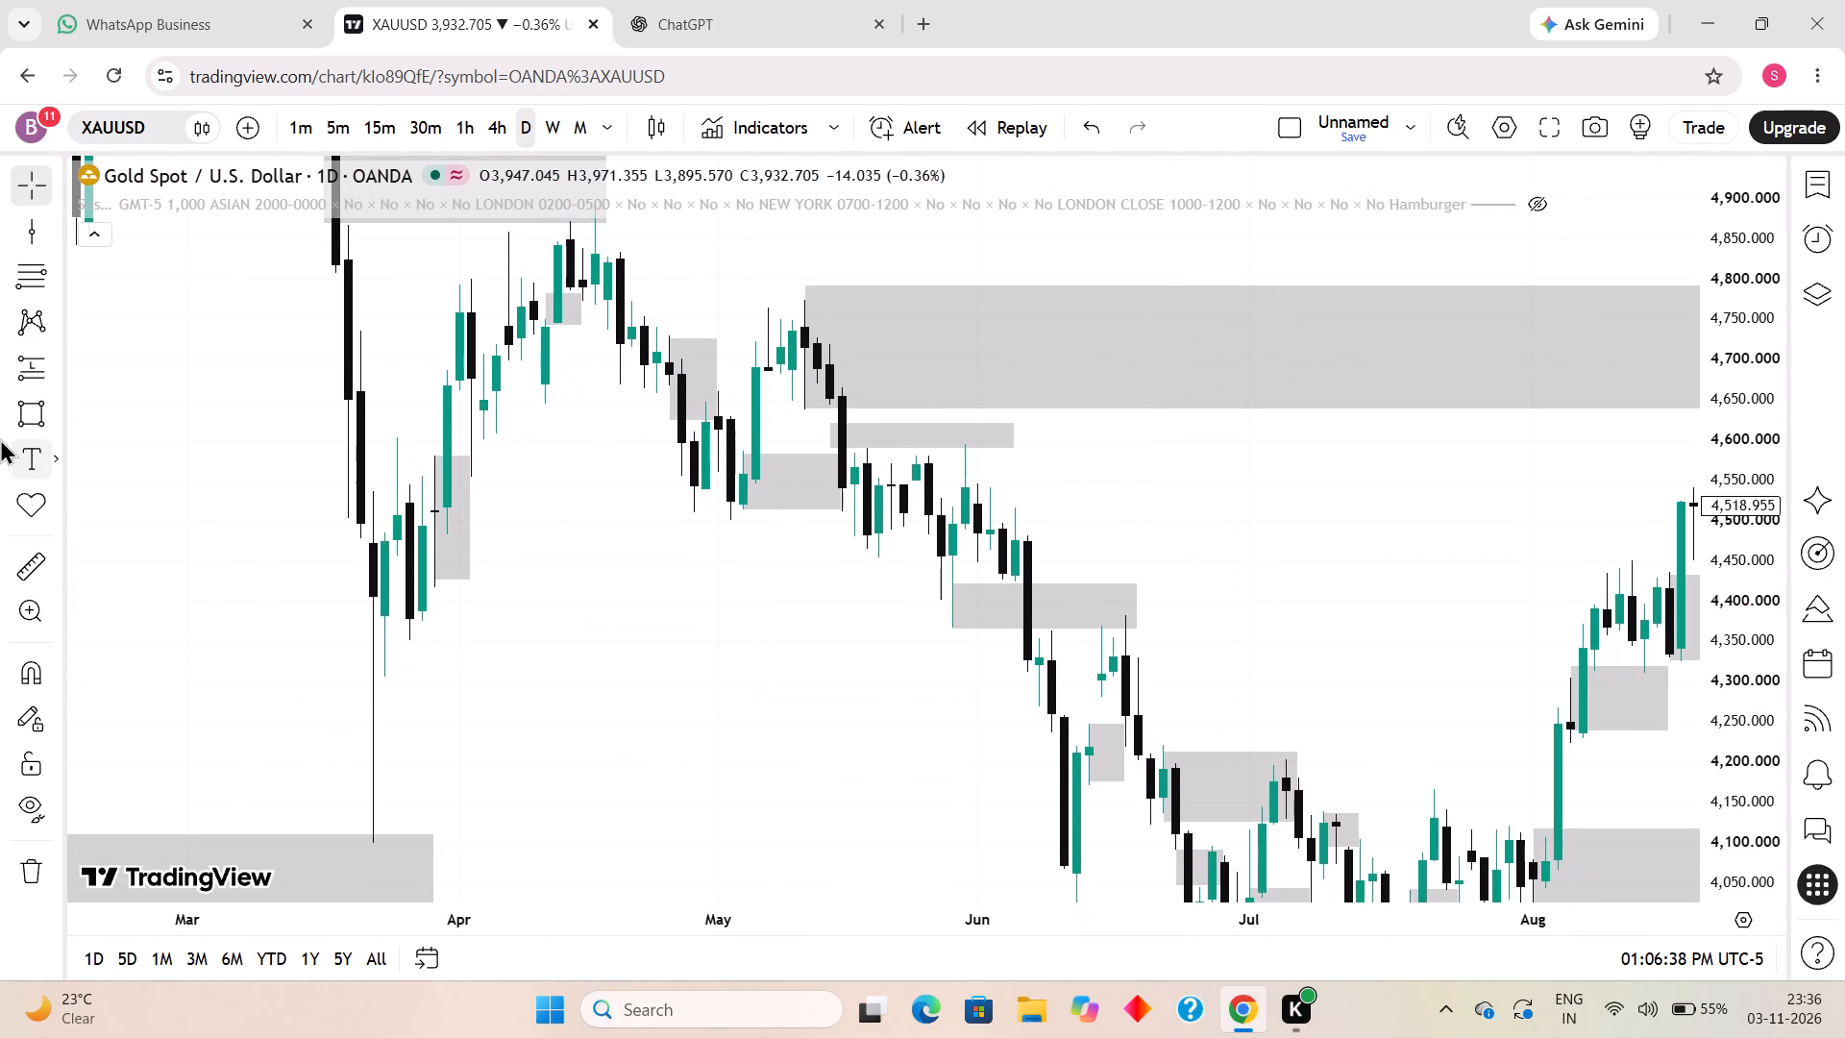
pyautogui.click(13, 403)
pyautogui.click(912, 453)
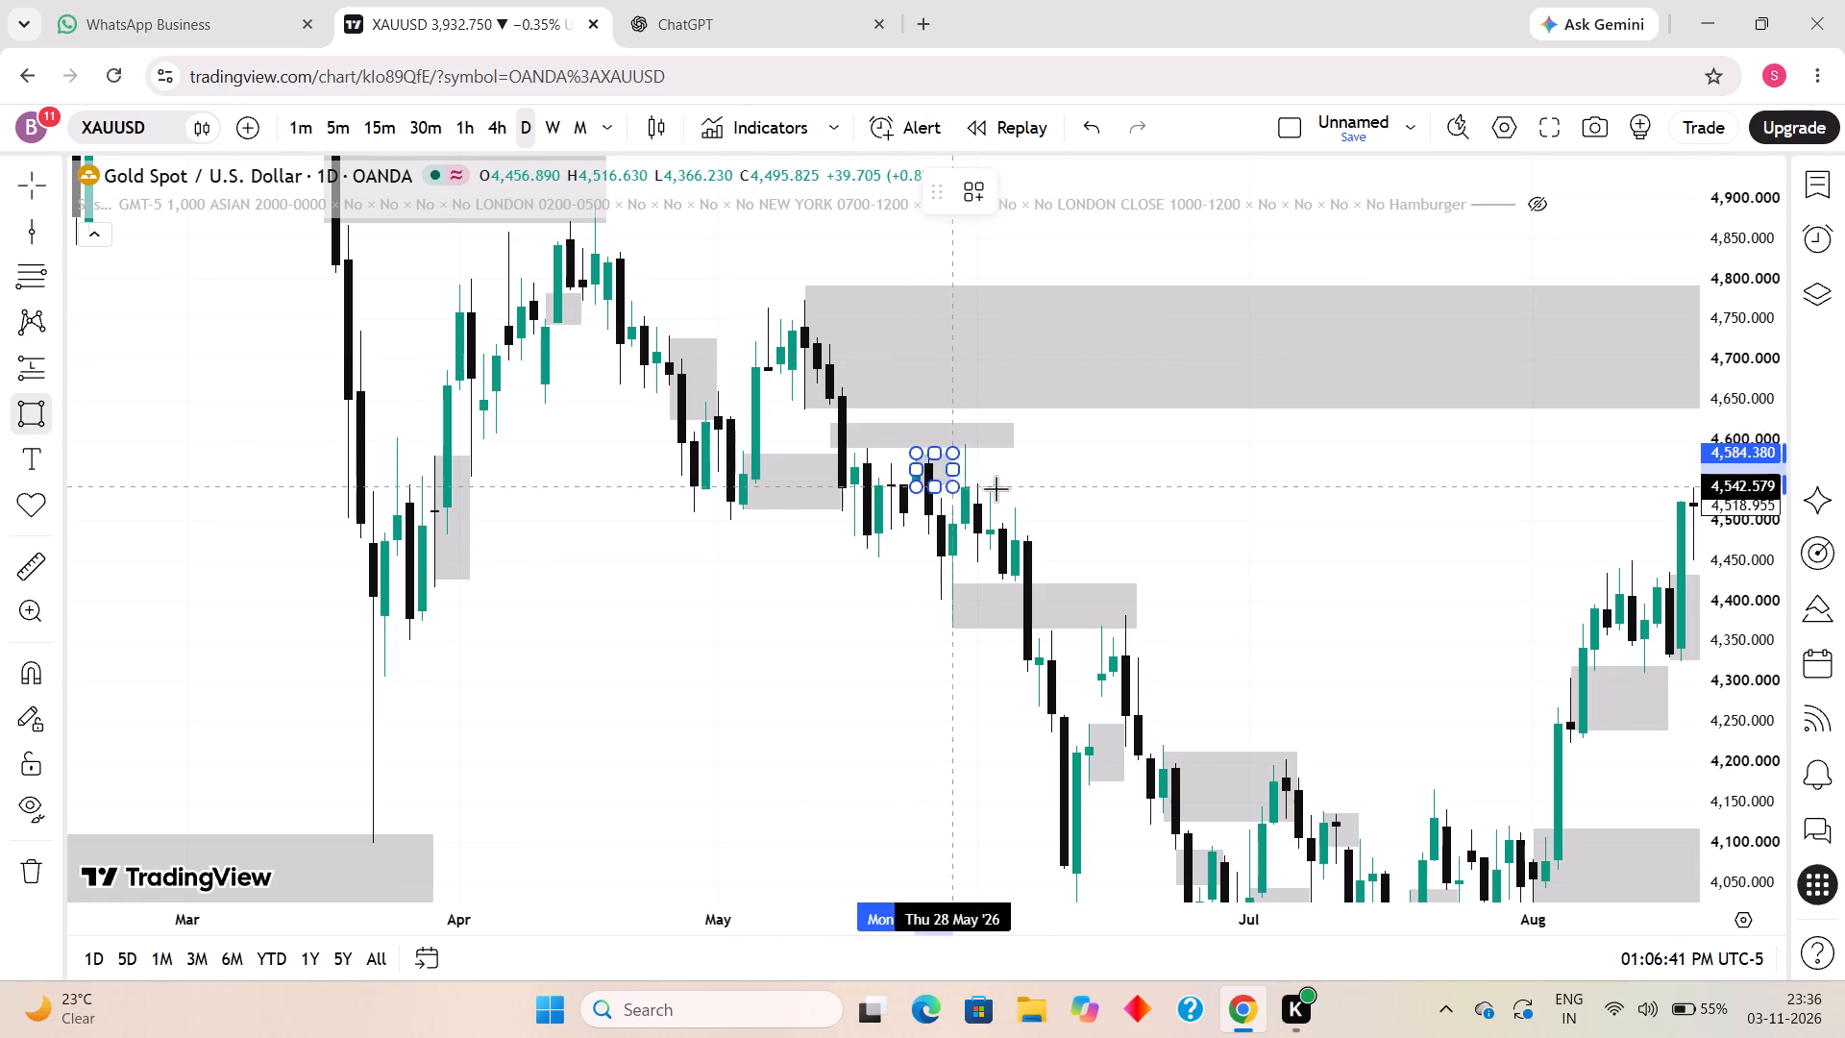
pyautogui.click(965, 478)
pyautogui.click(1239, 510)
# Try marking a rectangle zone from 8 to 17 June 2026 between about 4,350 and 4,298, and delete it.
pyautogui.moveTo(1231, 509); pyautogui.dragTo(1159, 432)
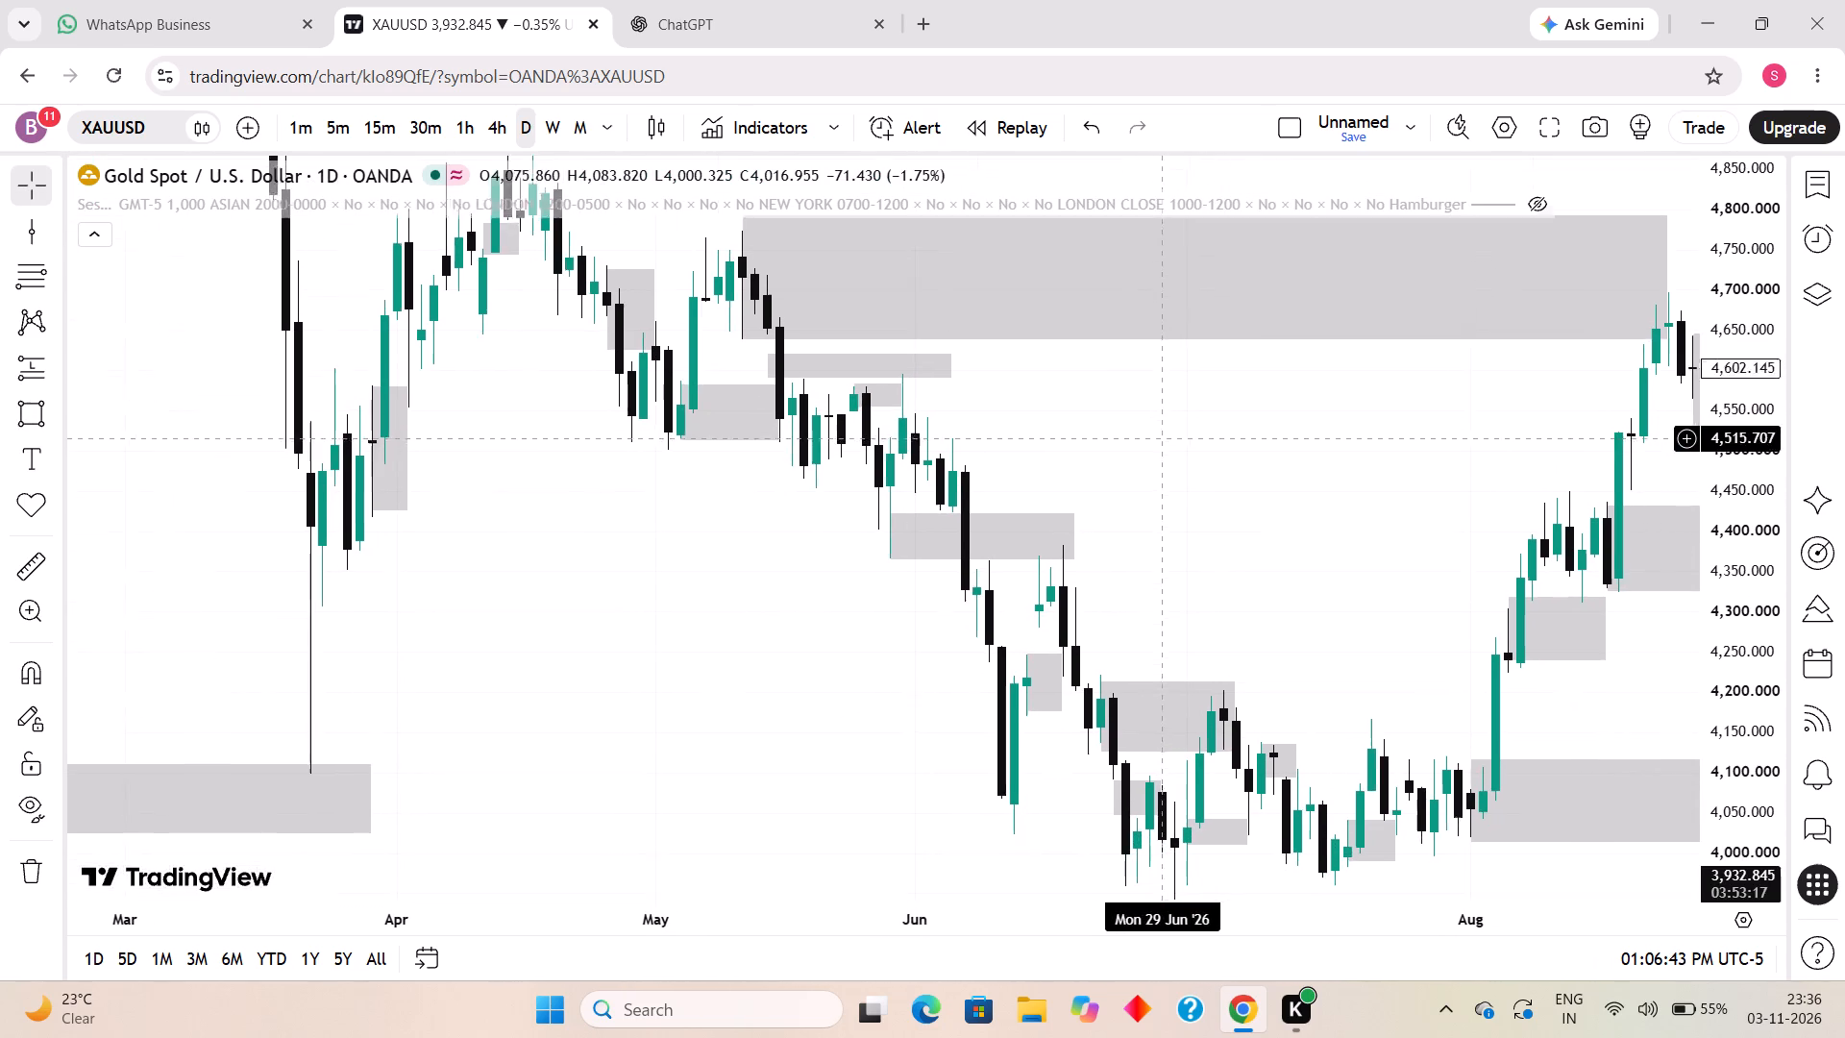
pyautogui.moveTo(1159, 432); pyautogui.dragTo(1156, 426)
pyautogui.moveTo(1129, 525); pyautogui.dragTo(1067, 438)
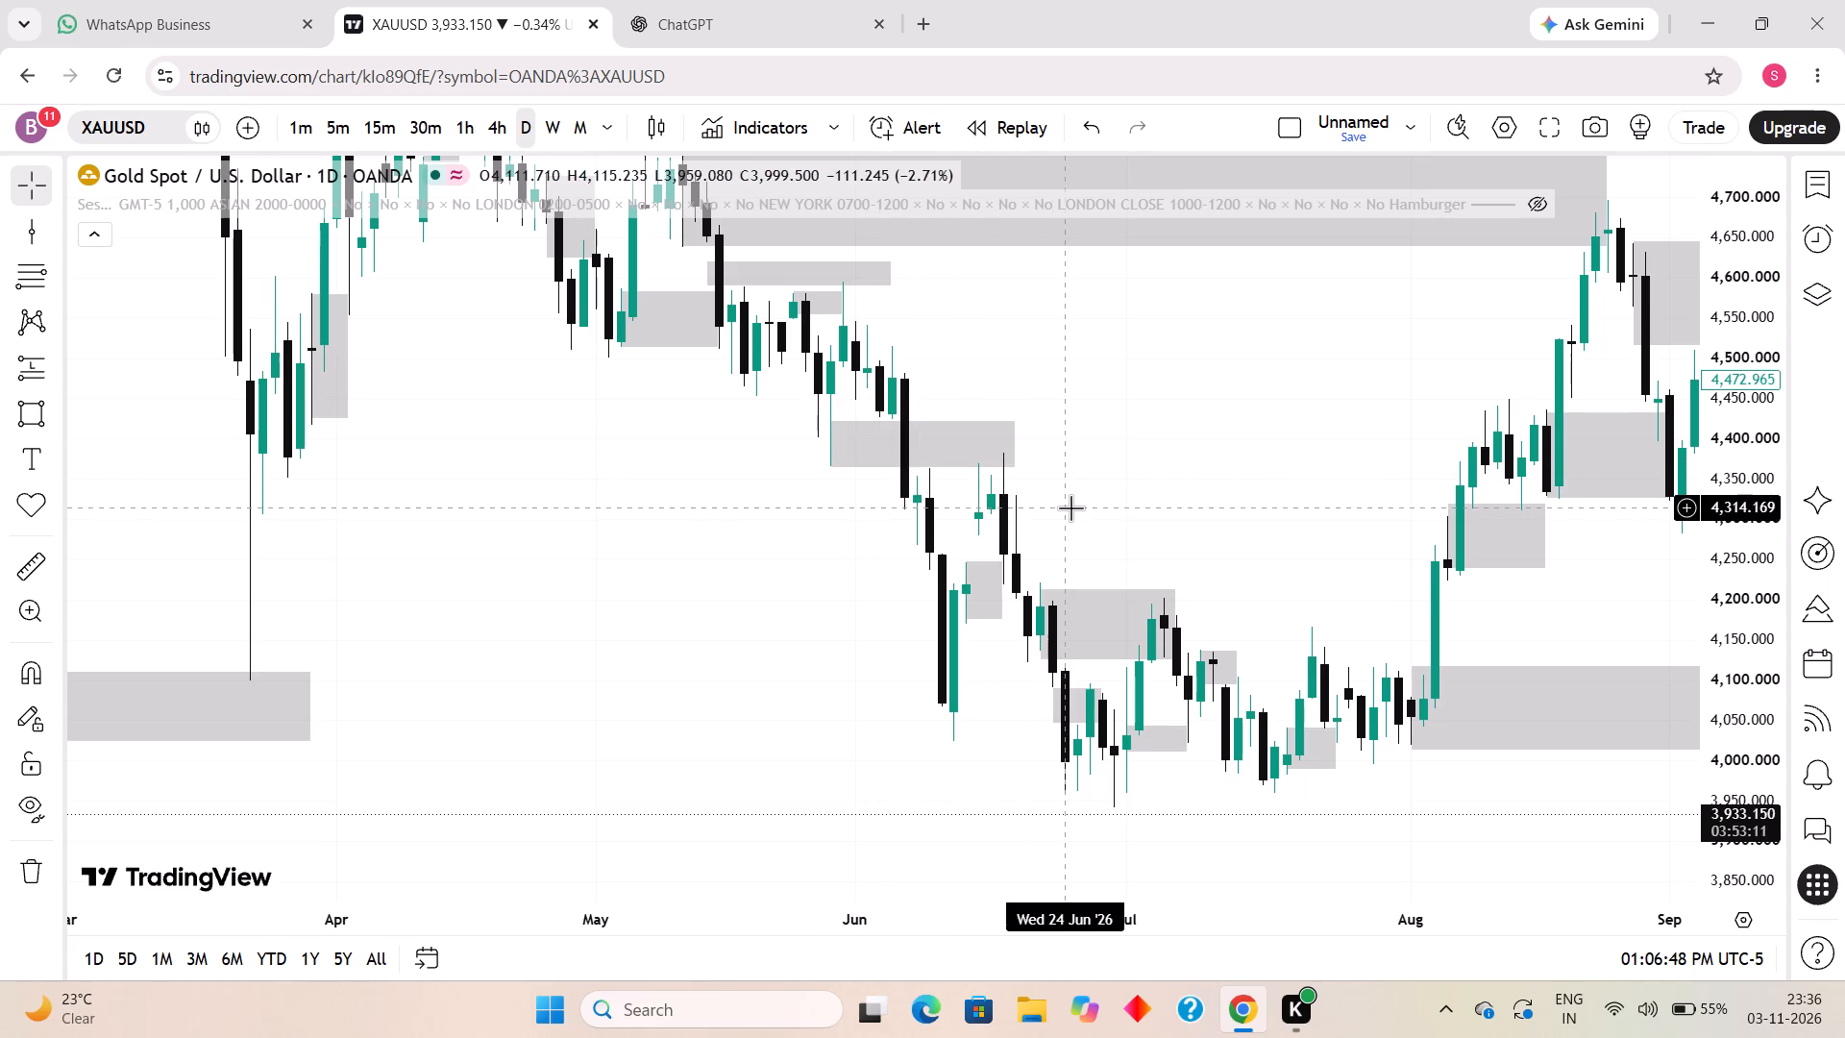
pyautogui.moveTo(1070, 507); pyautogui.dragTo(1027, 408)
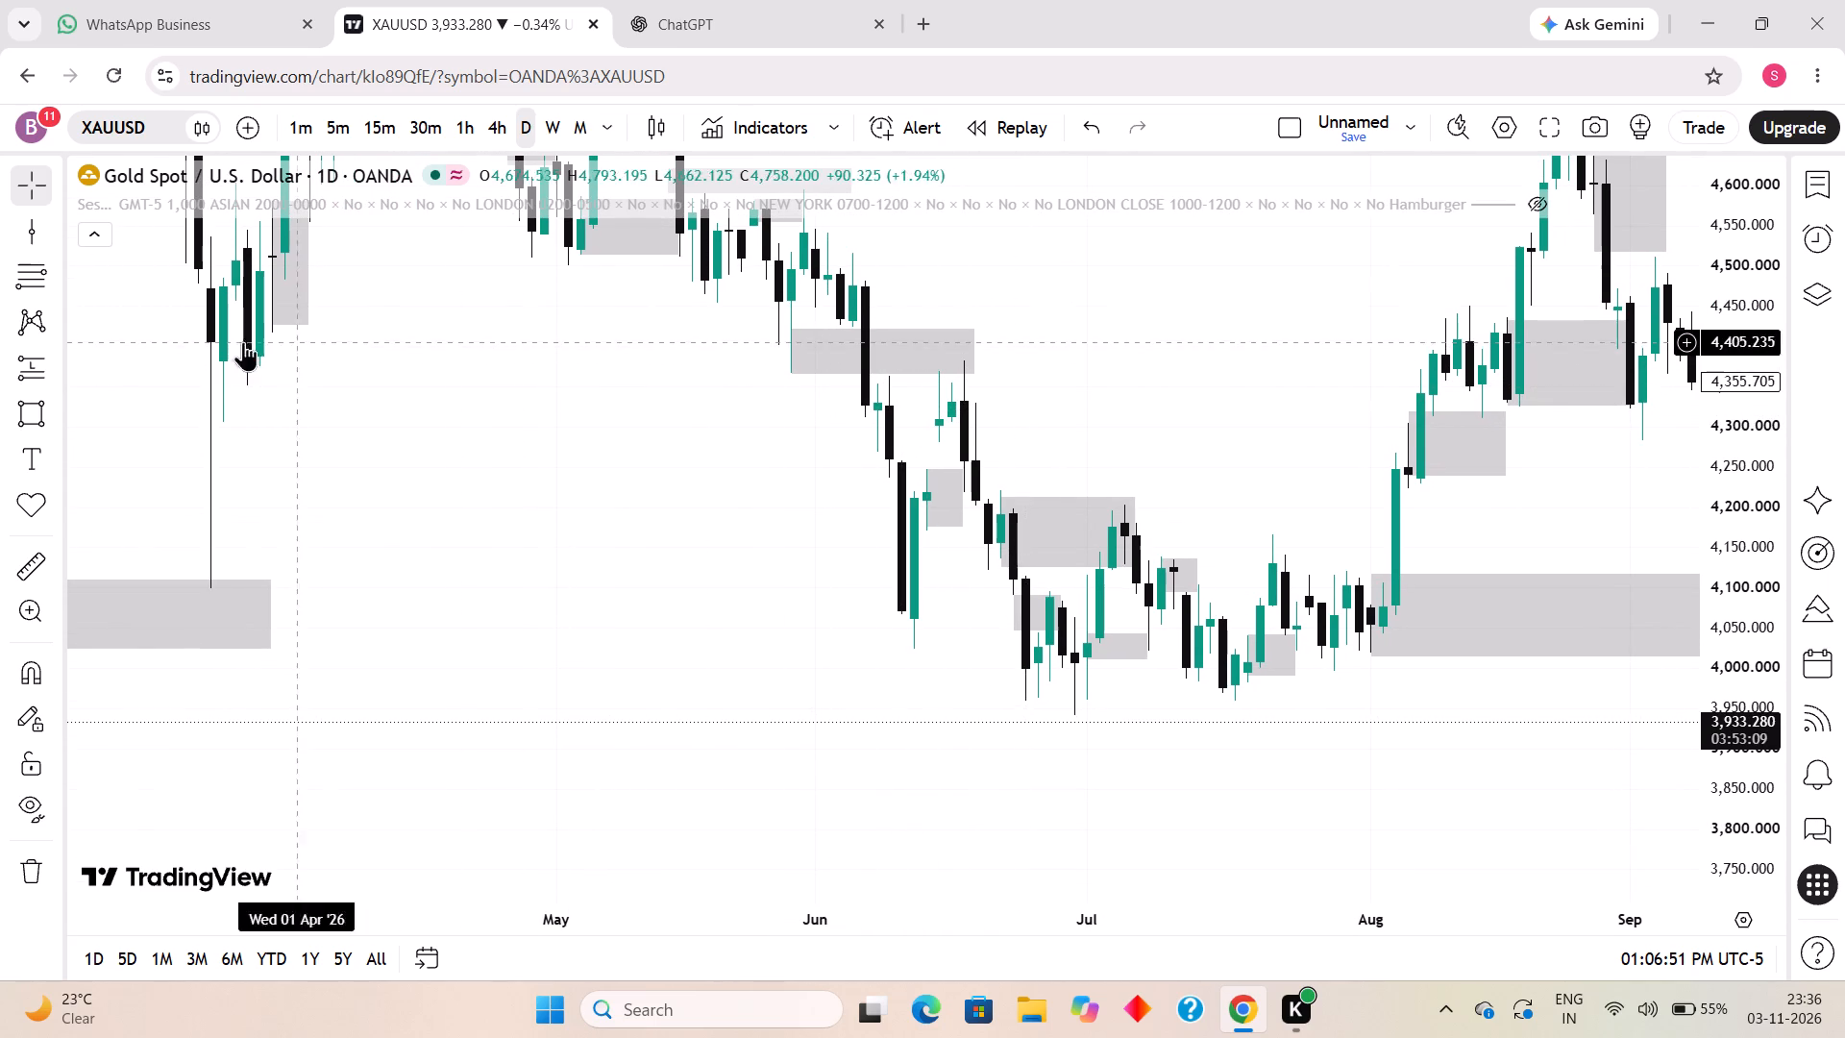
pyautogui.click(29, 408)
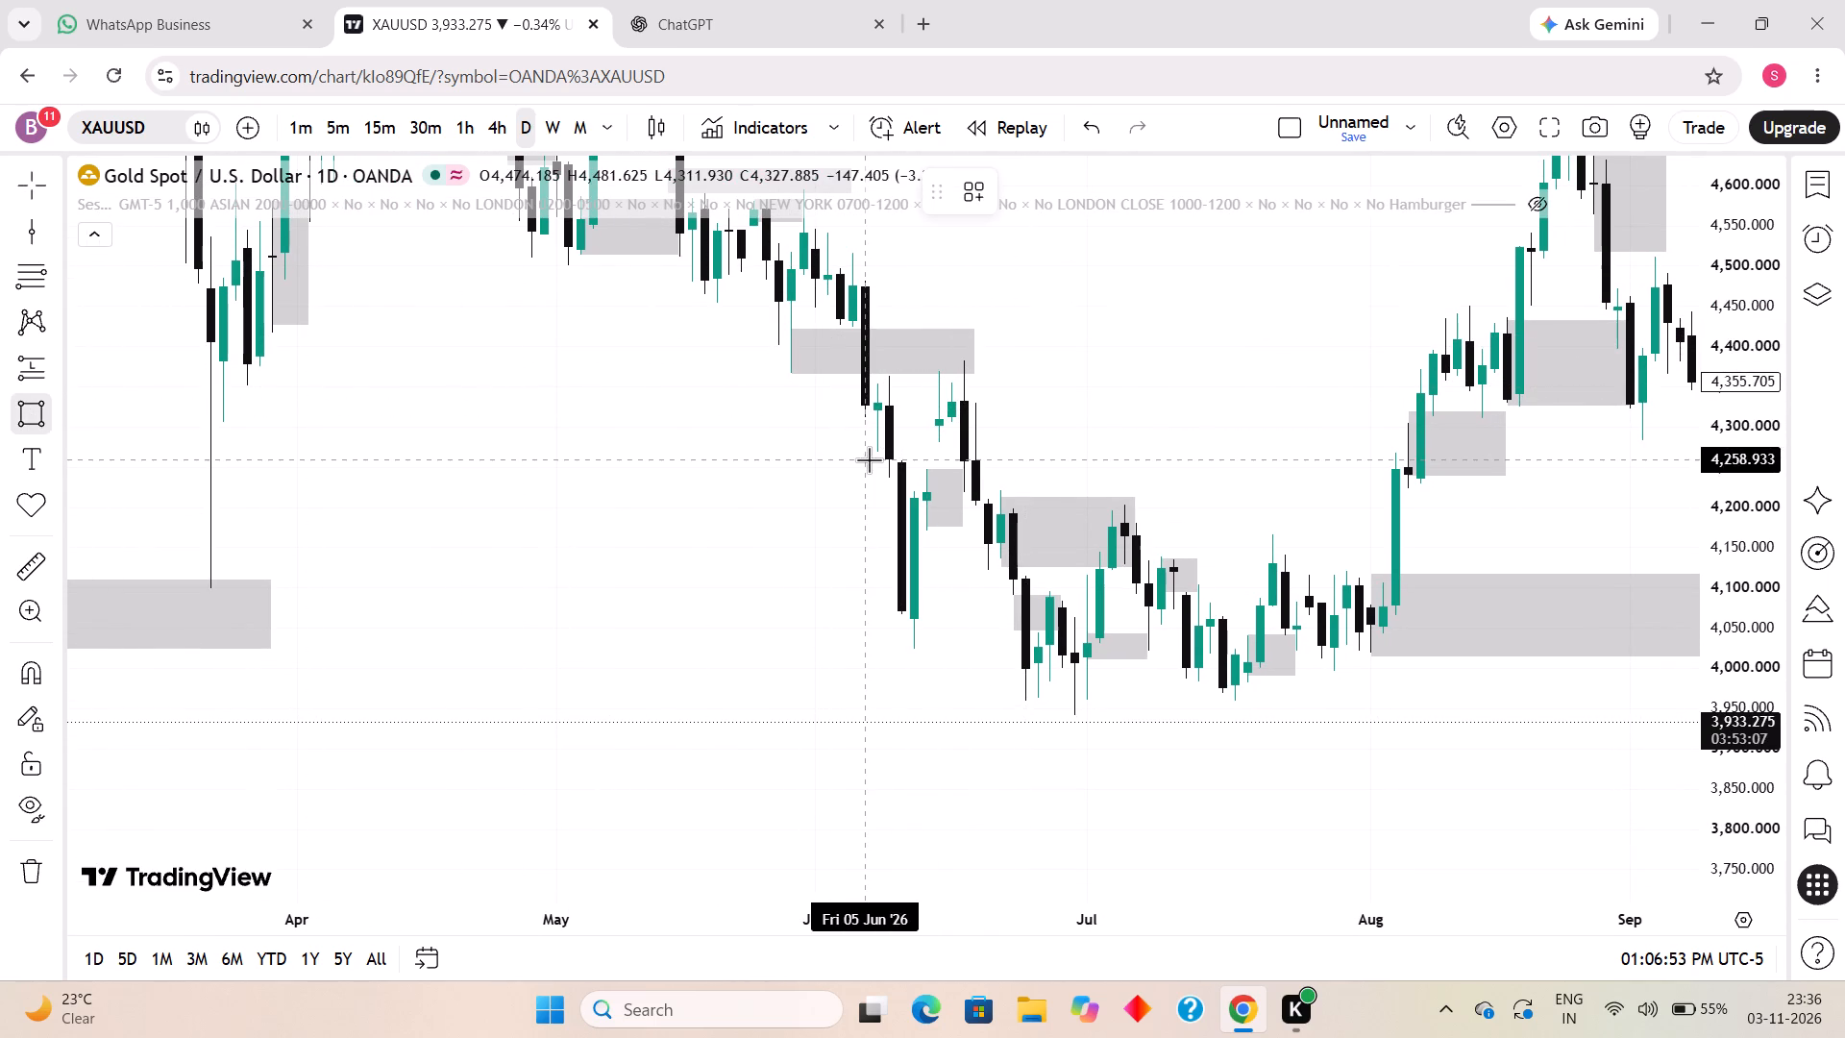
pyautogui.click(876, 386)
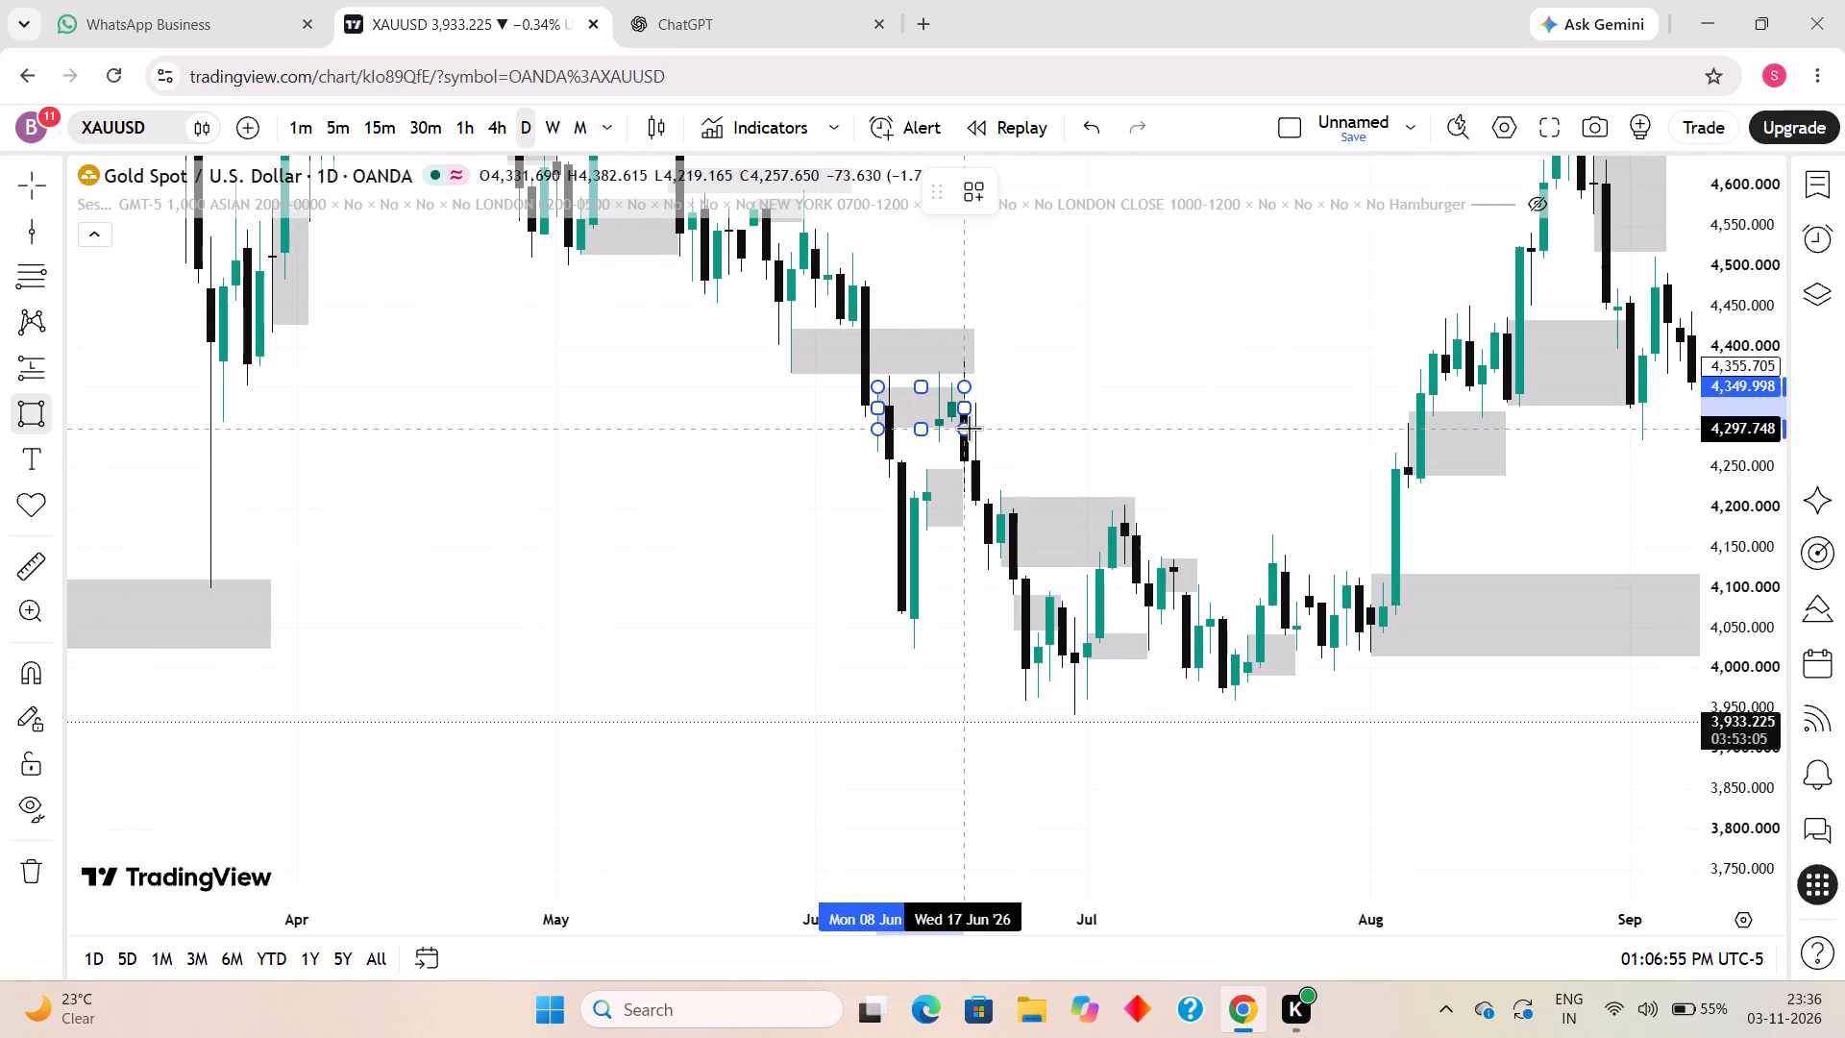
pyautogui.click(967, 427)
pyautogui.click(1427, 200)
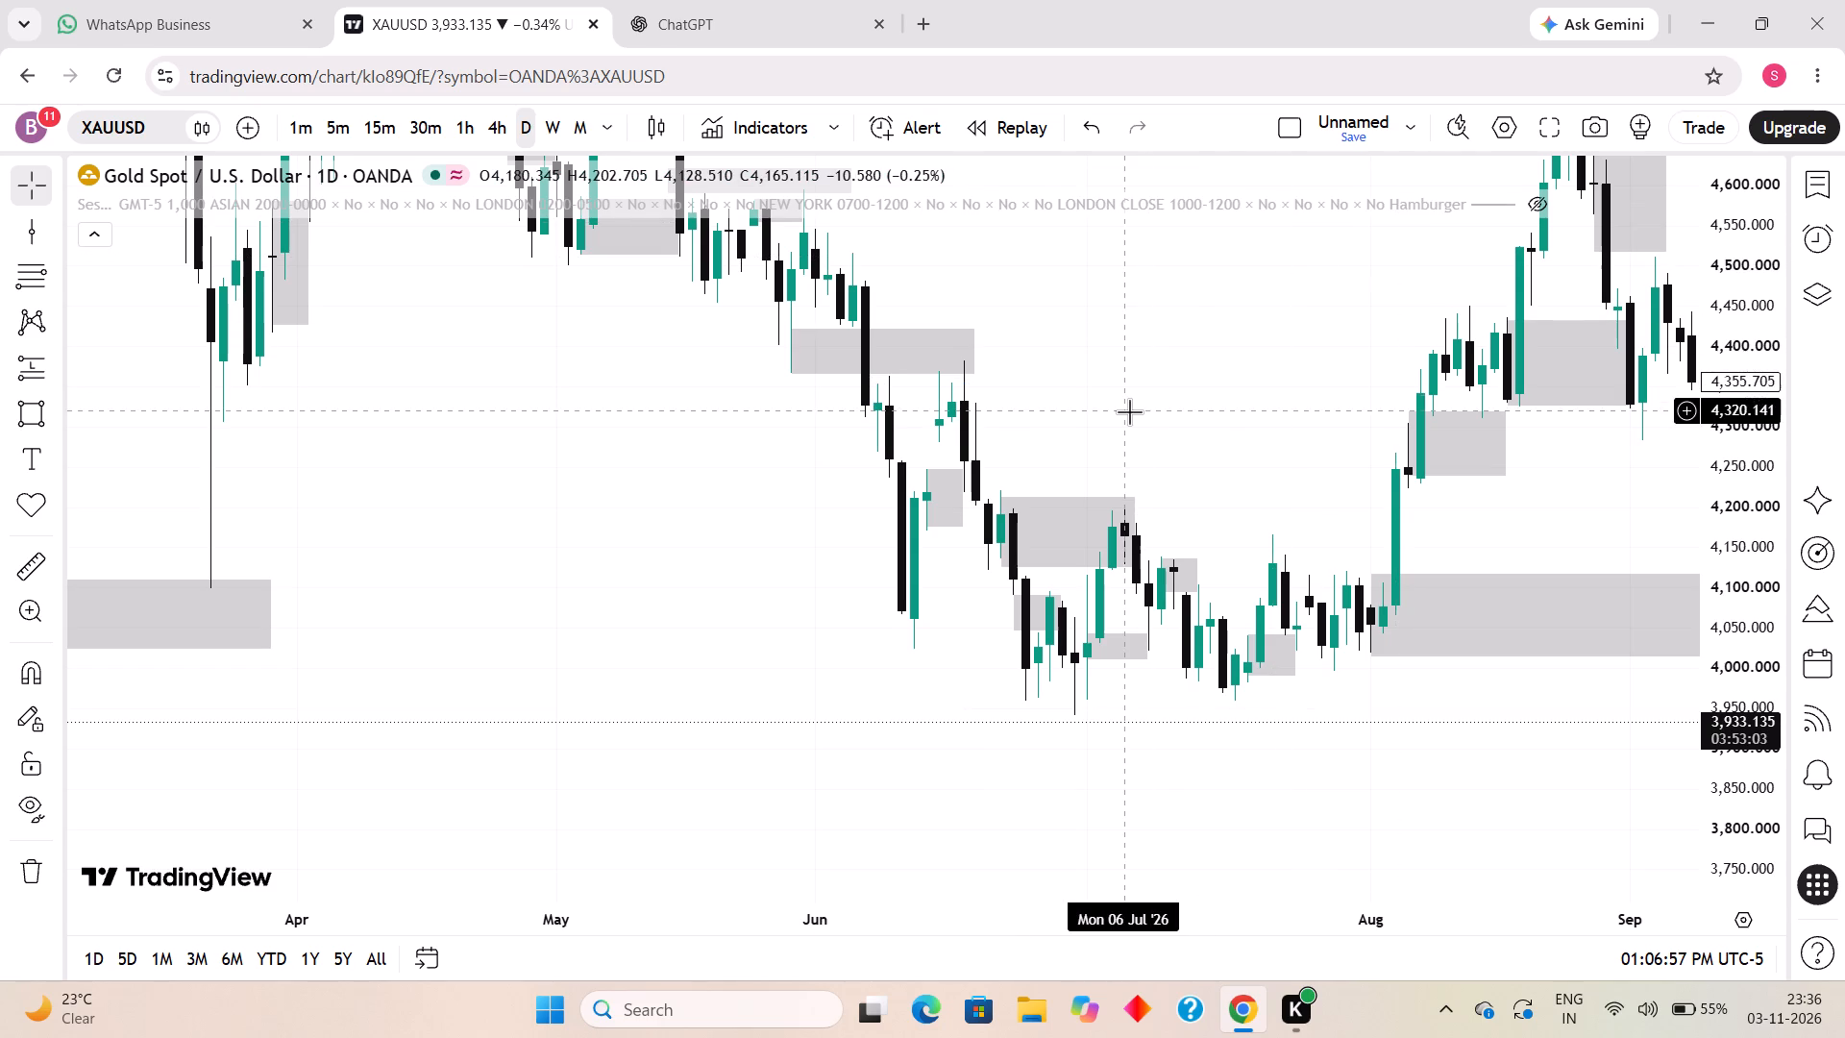
# Mark a rectangle zone from 20 to 27 August 2026 between about 4,546 and 4,459.
pyautogui.moveTo(1129, 411); pyautogui.dragTo(1100, 381)
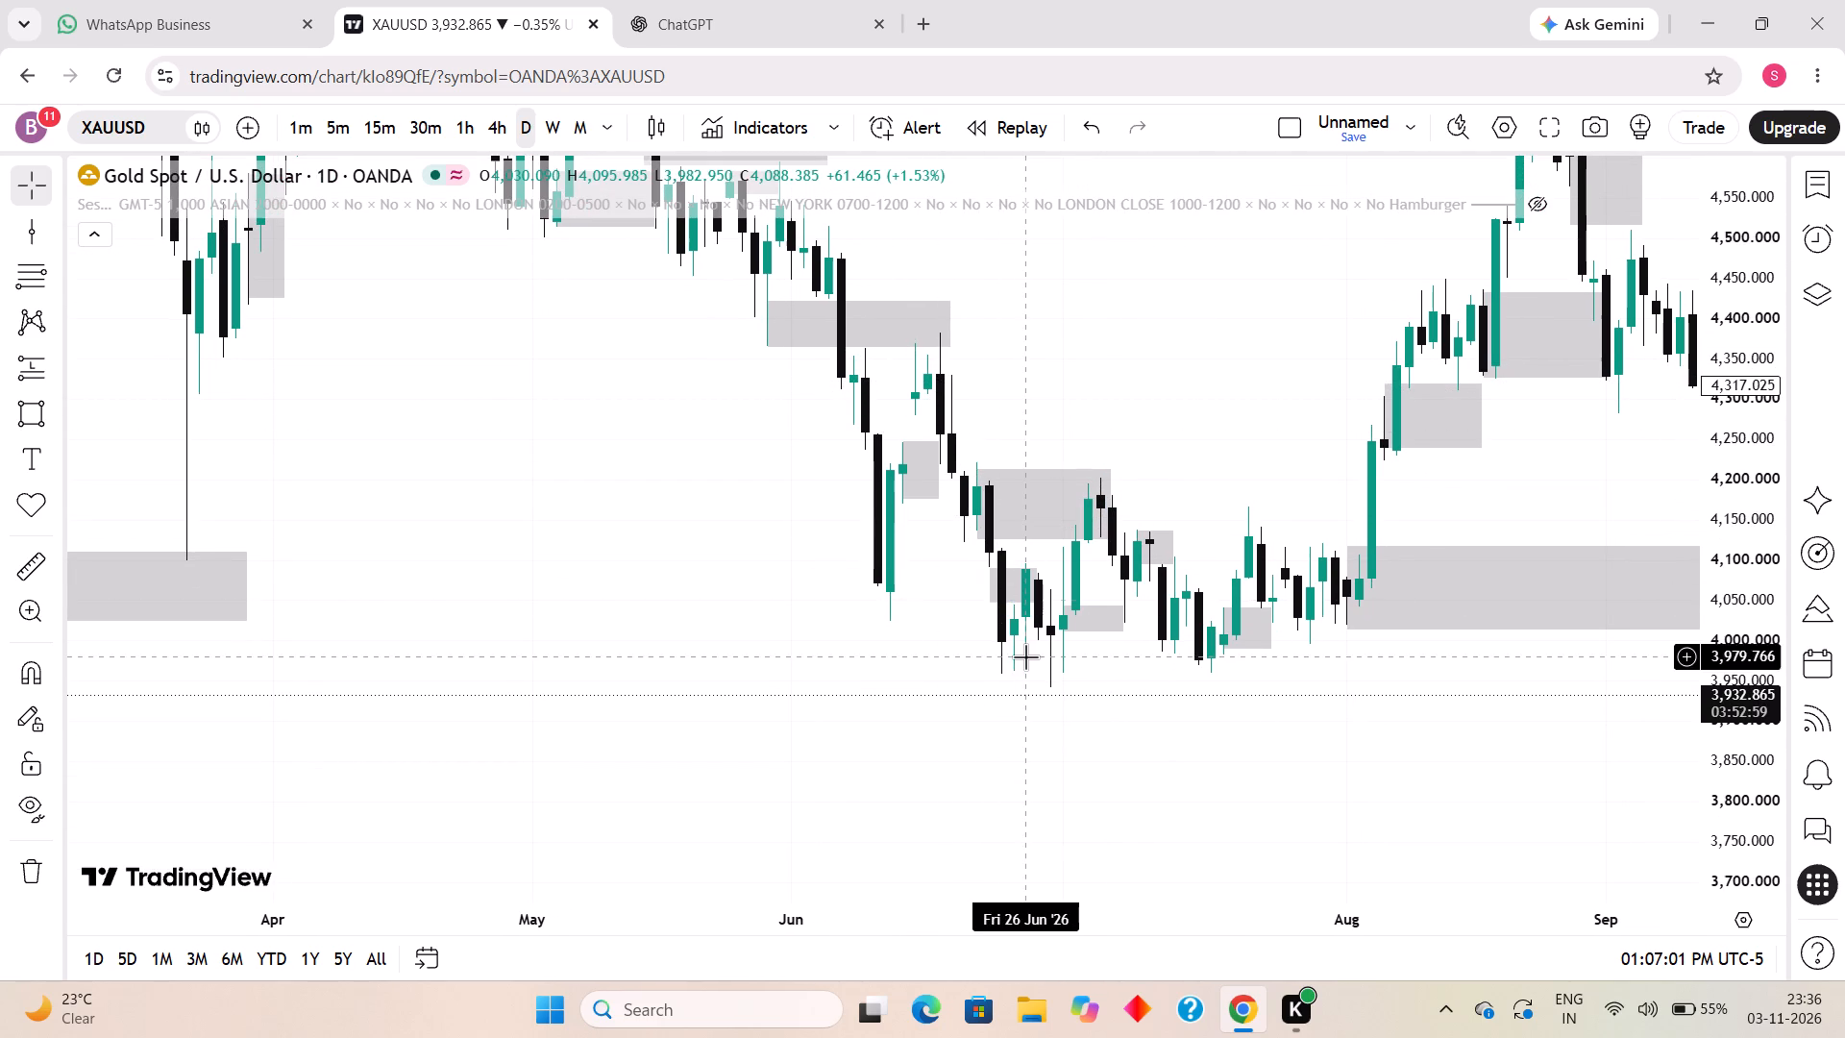
pyautogui.moveTo(937, 625); pyautogui.dragTo(803, 568)
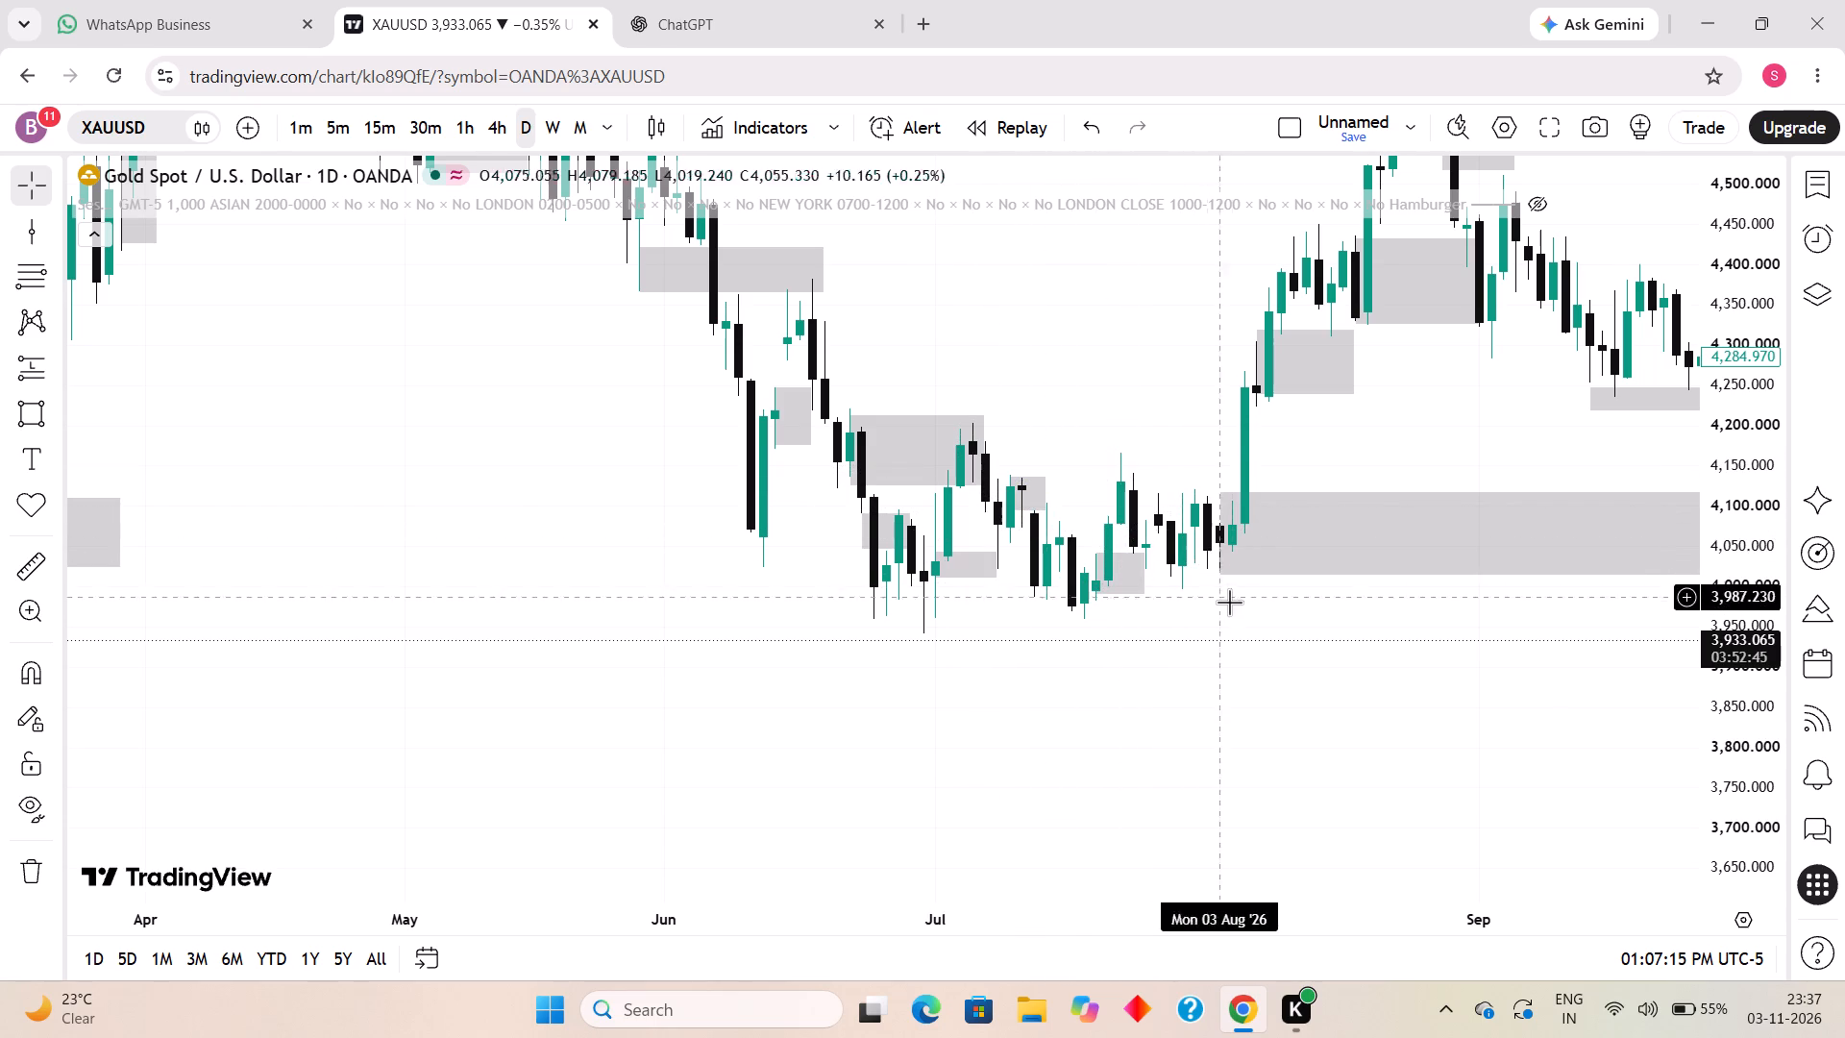
pyautogui.moveTo(1229, 617); pyautogui.dragTo(1041, 745)
pyautogui.moveTo(1216, 570); pyautogui.dragTo(1170, 681)
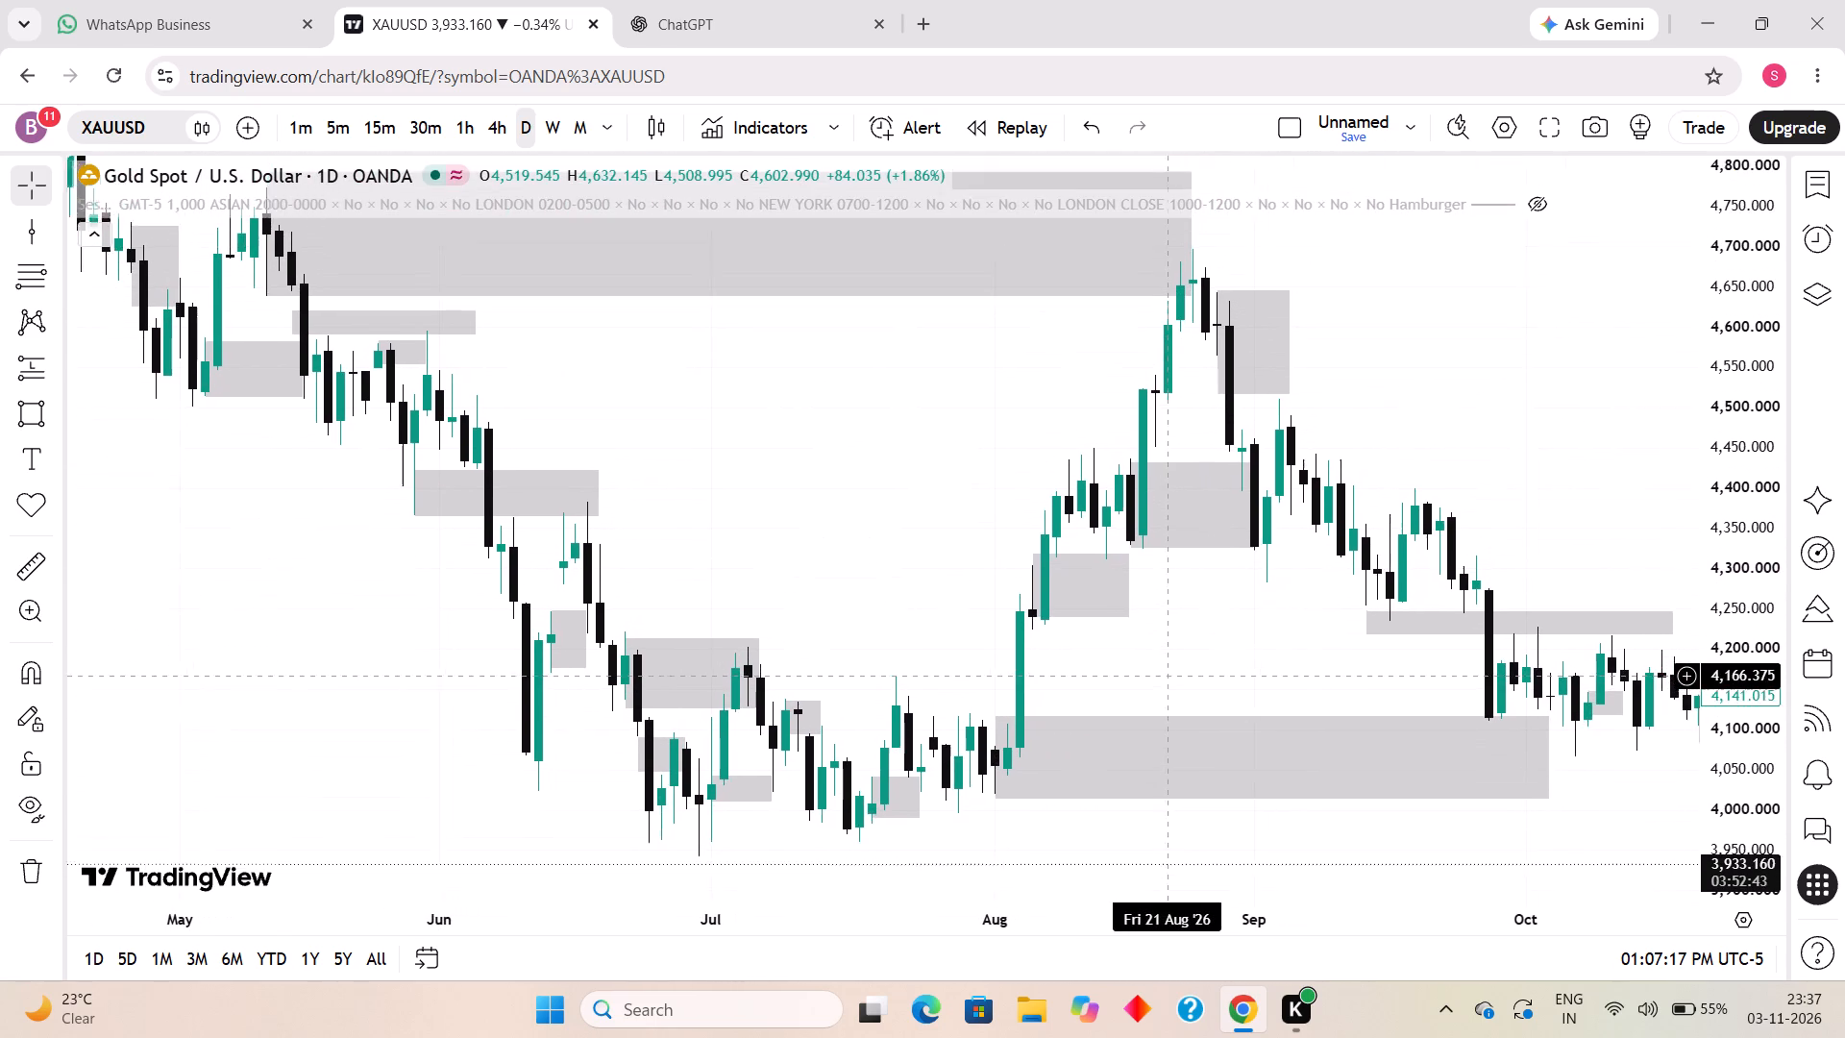
pyautogui.moveTo(1170, 681); pyautogui.dragTo(1161, 706)
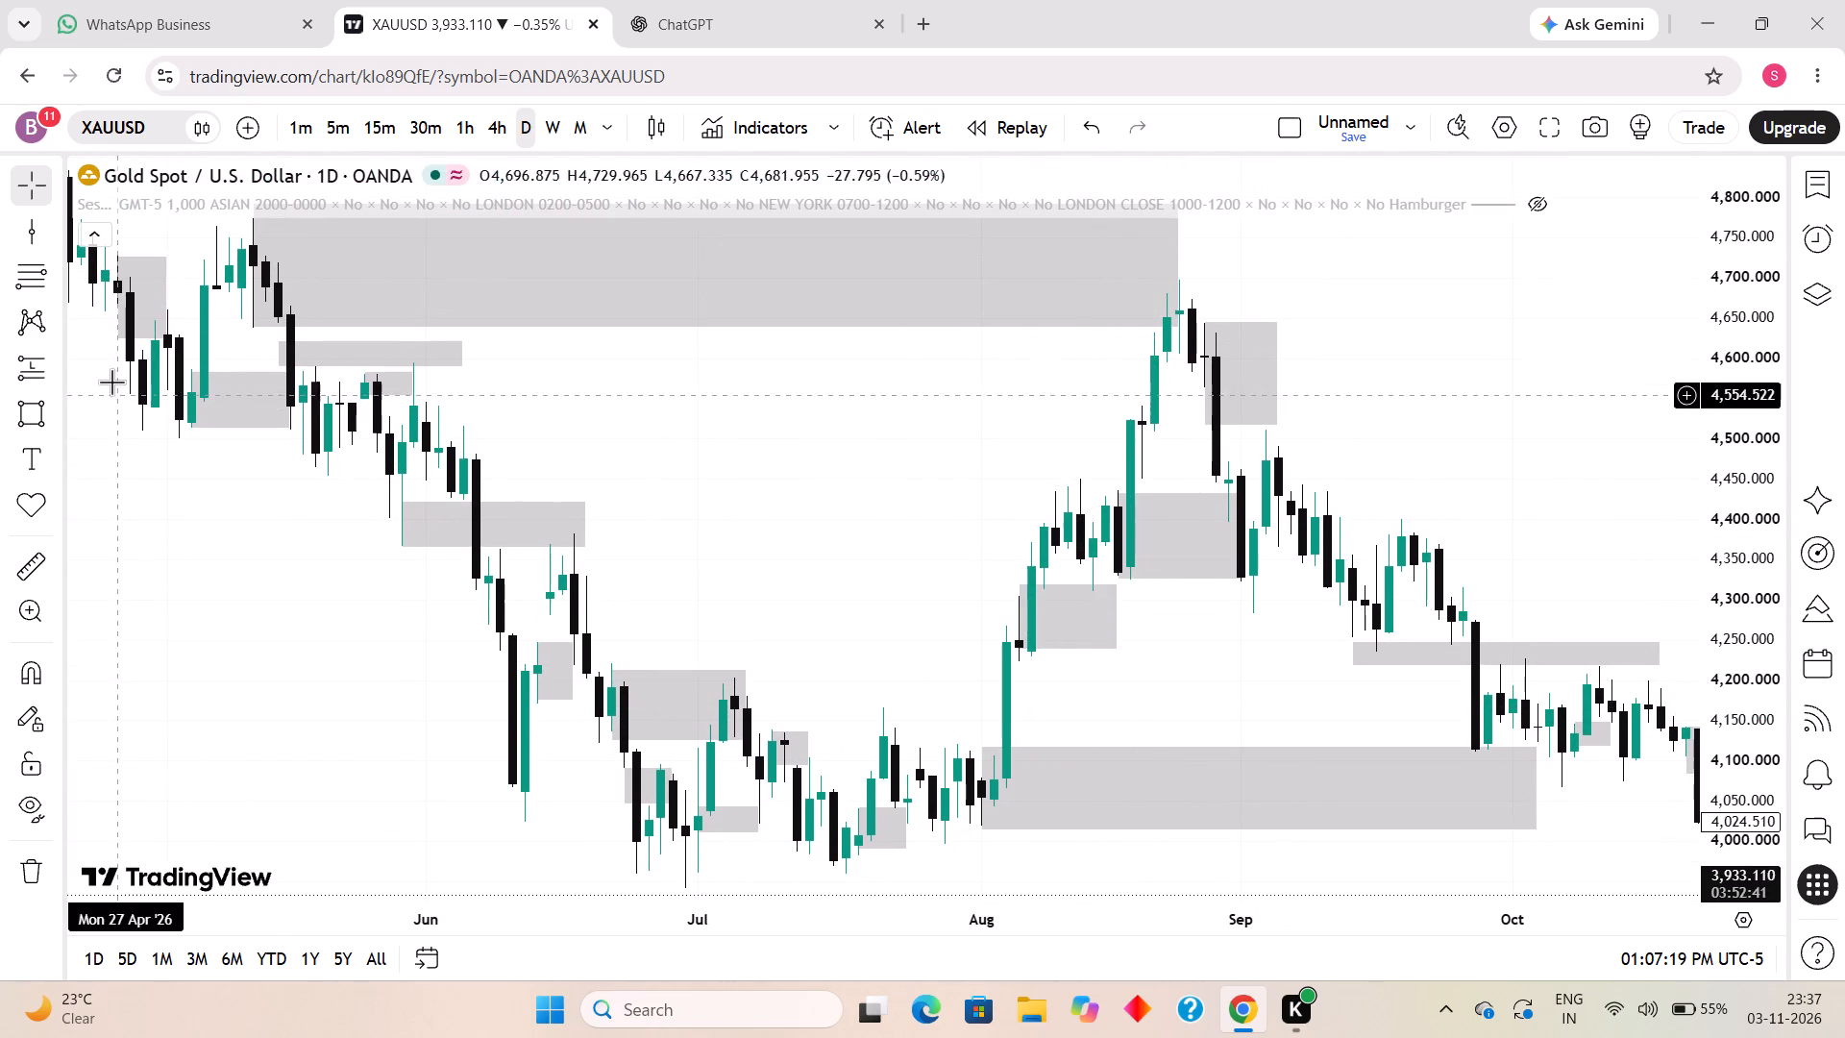
pyautogui.click(35, 421)
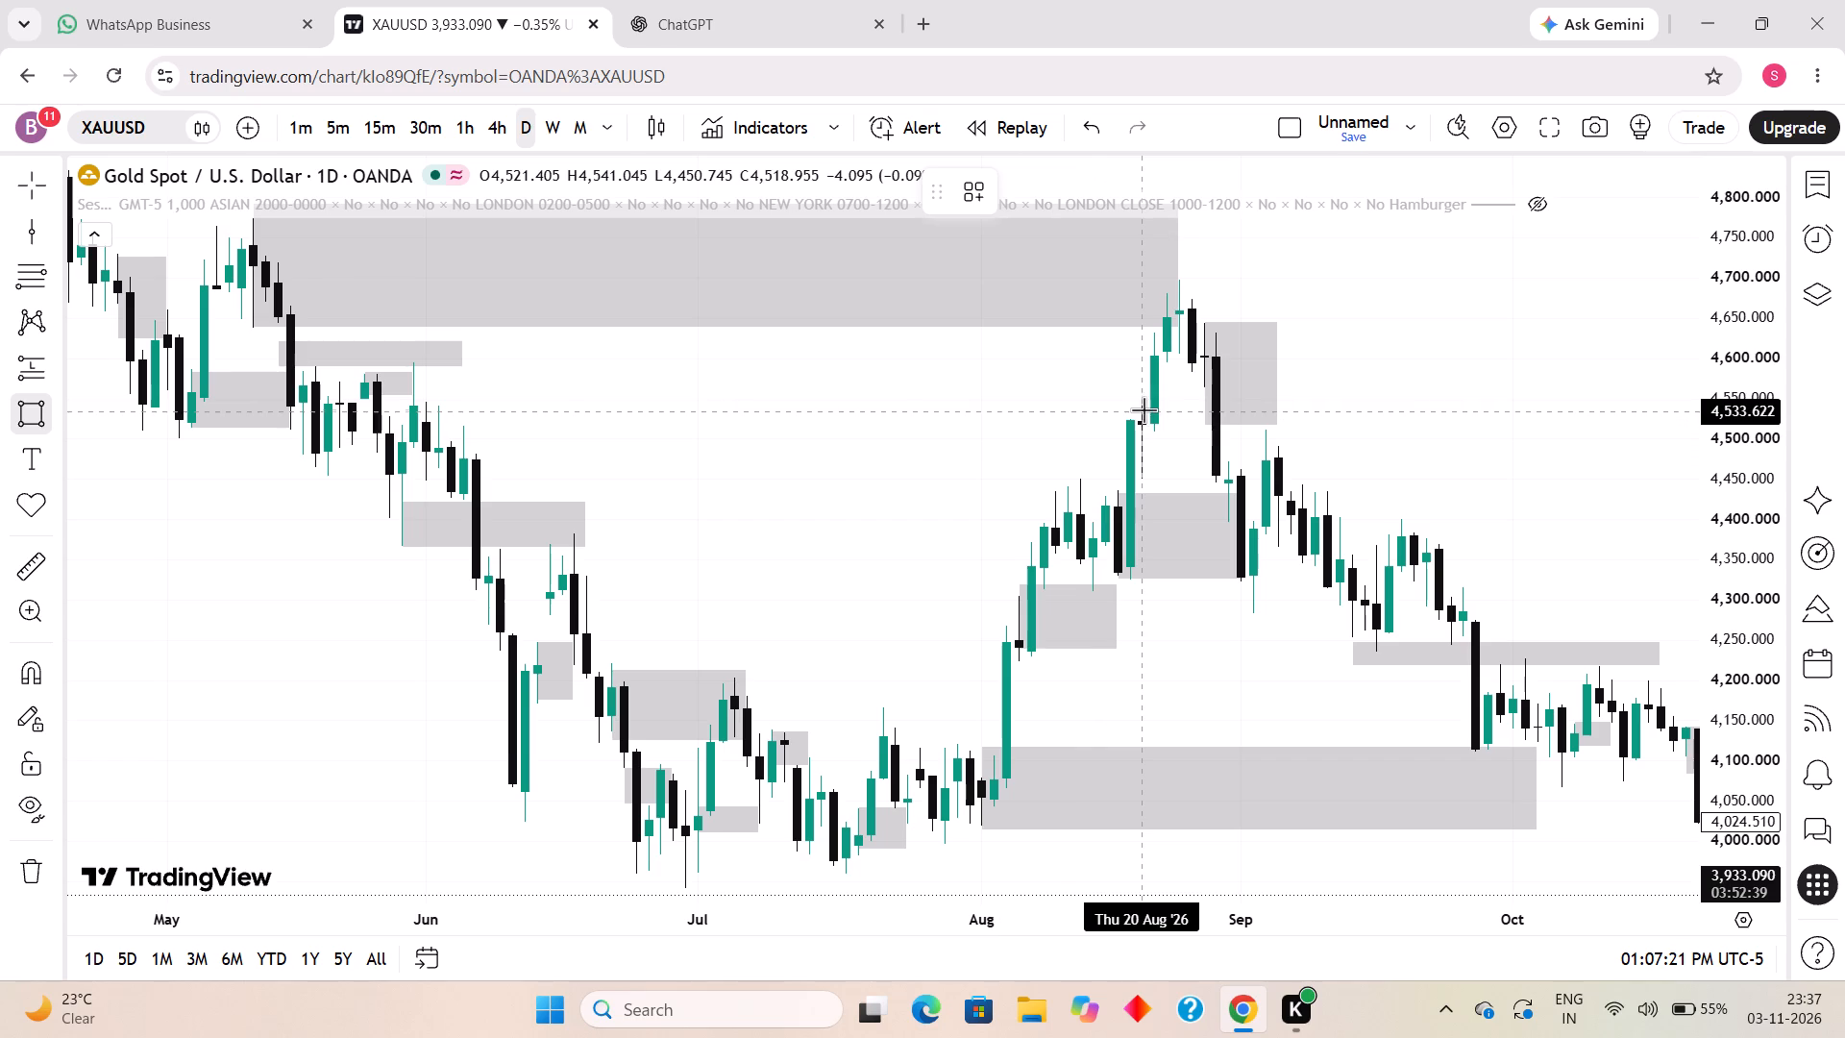
pyautogui.click(1138, 402)
pyautogui.click(1203, 472)
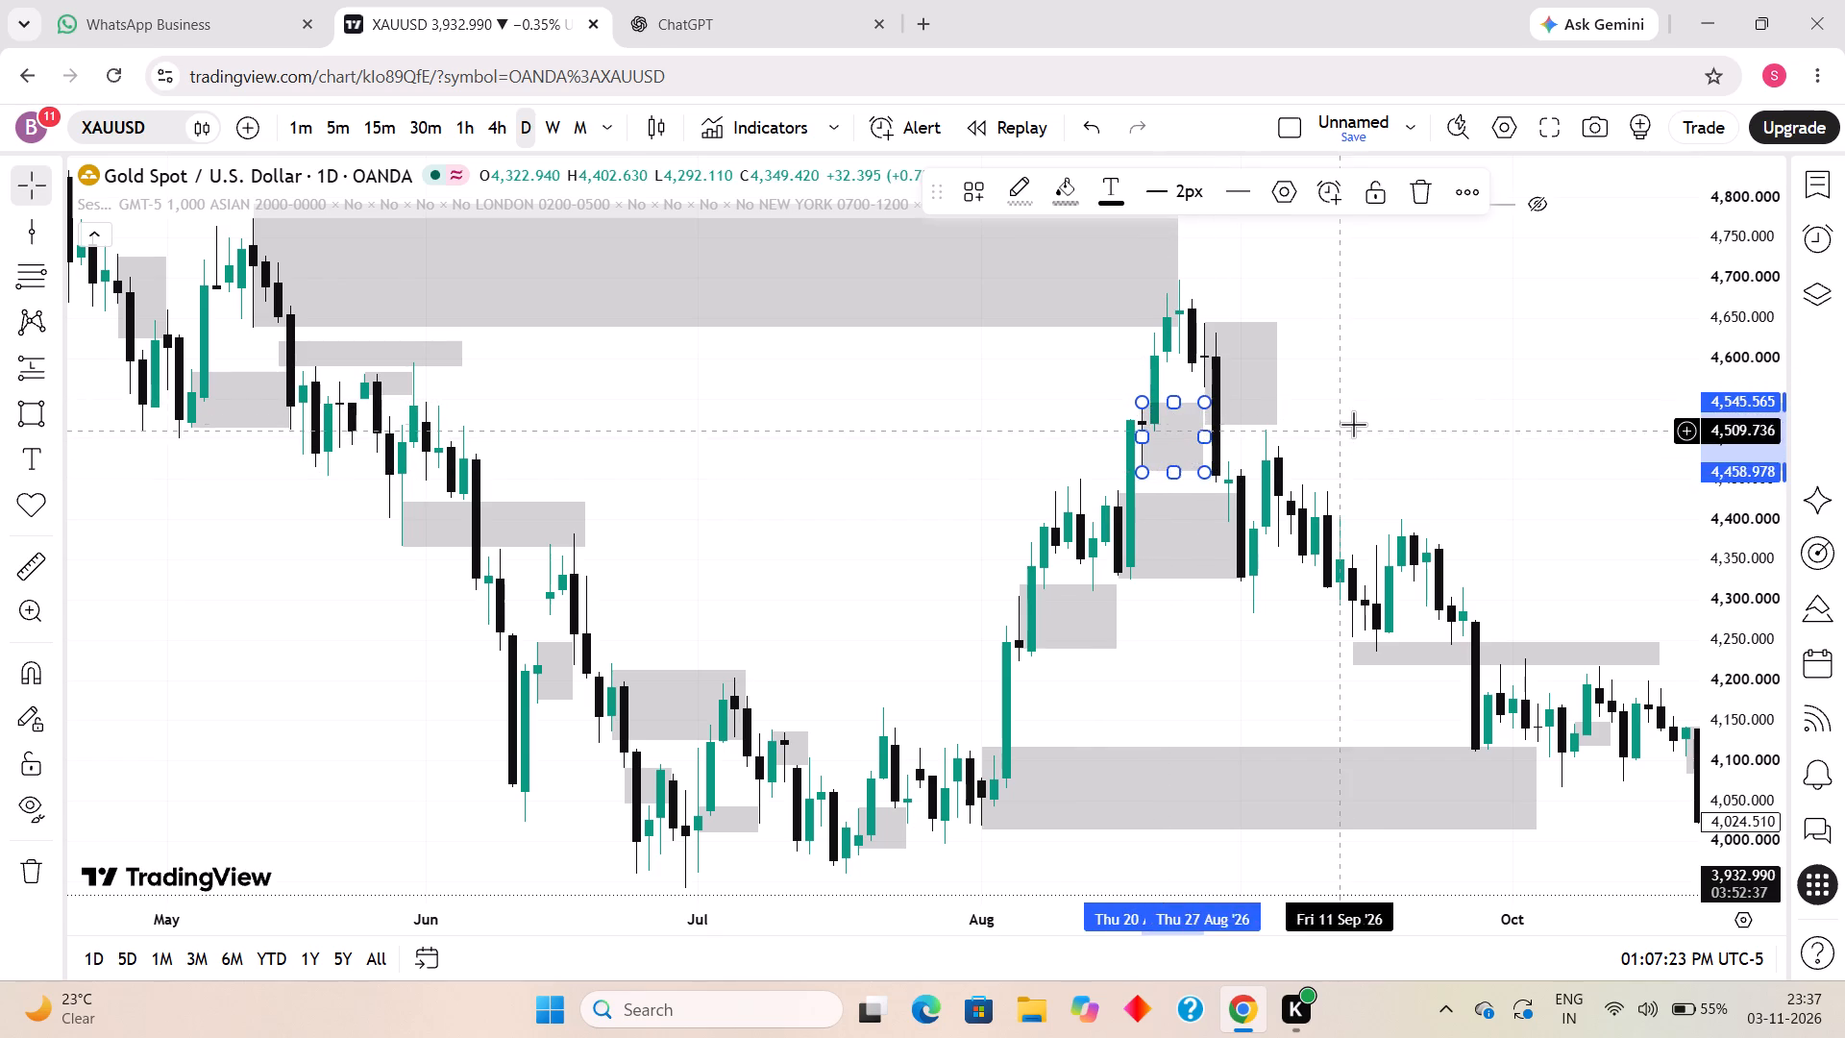
pyautogui.click(1353, 423)
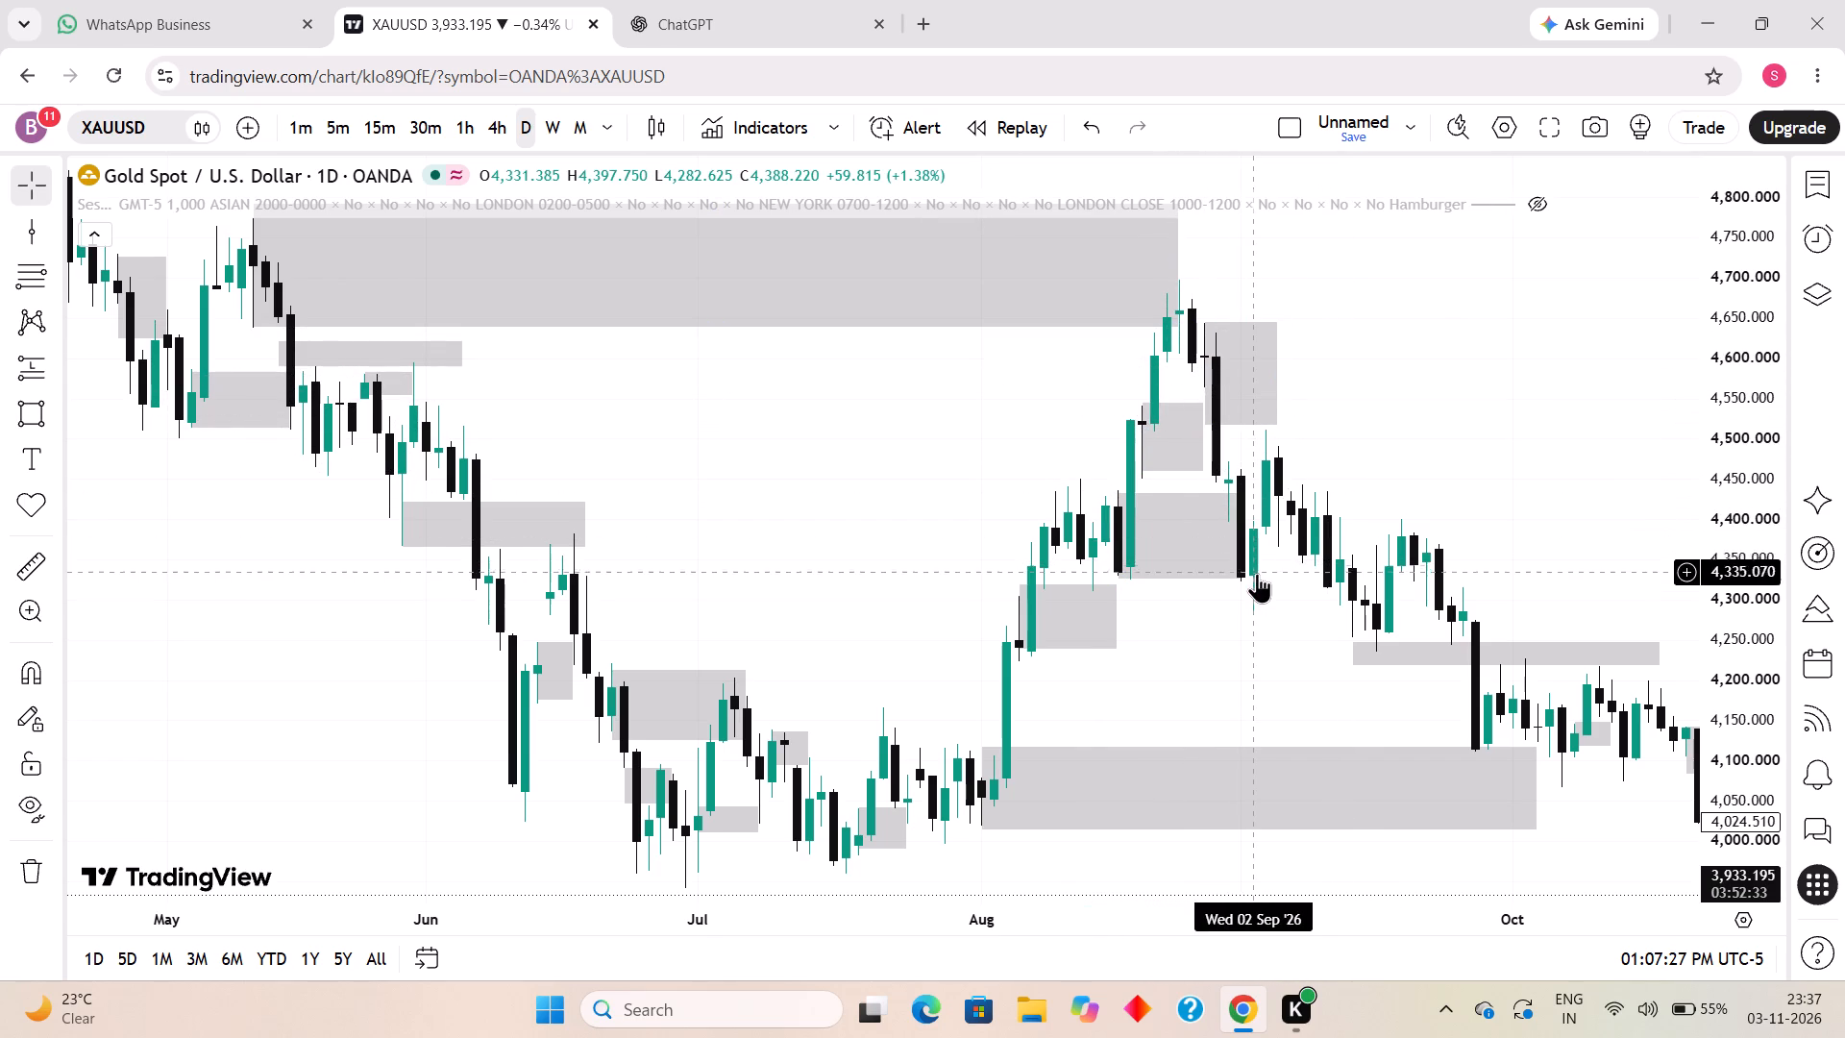
# Review the marked daily zones from September to November 2026, and back to those from late 2025.
pyautogui.moveTo(1355, 408); pyautogui.dragTo(1157, 332)
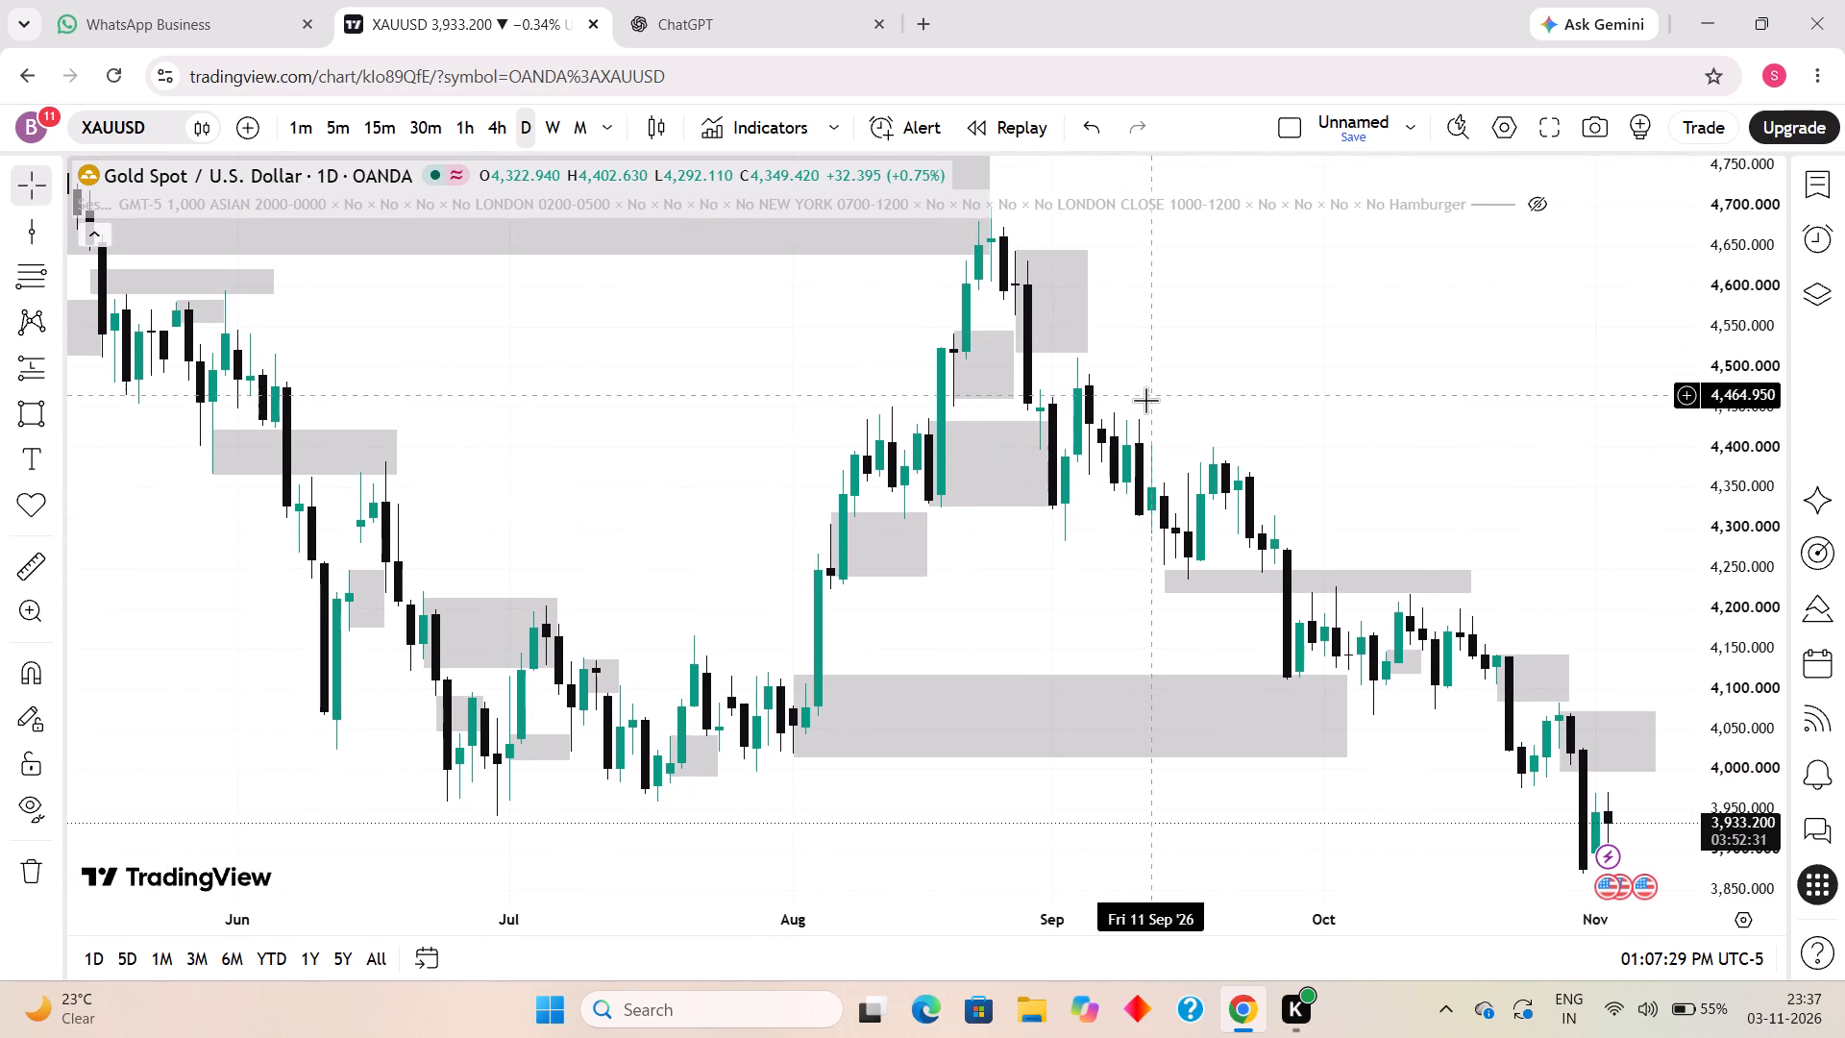
pyautogui.moveTo(1145, 400); pyautogui.dragTo(1036, 353)
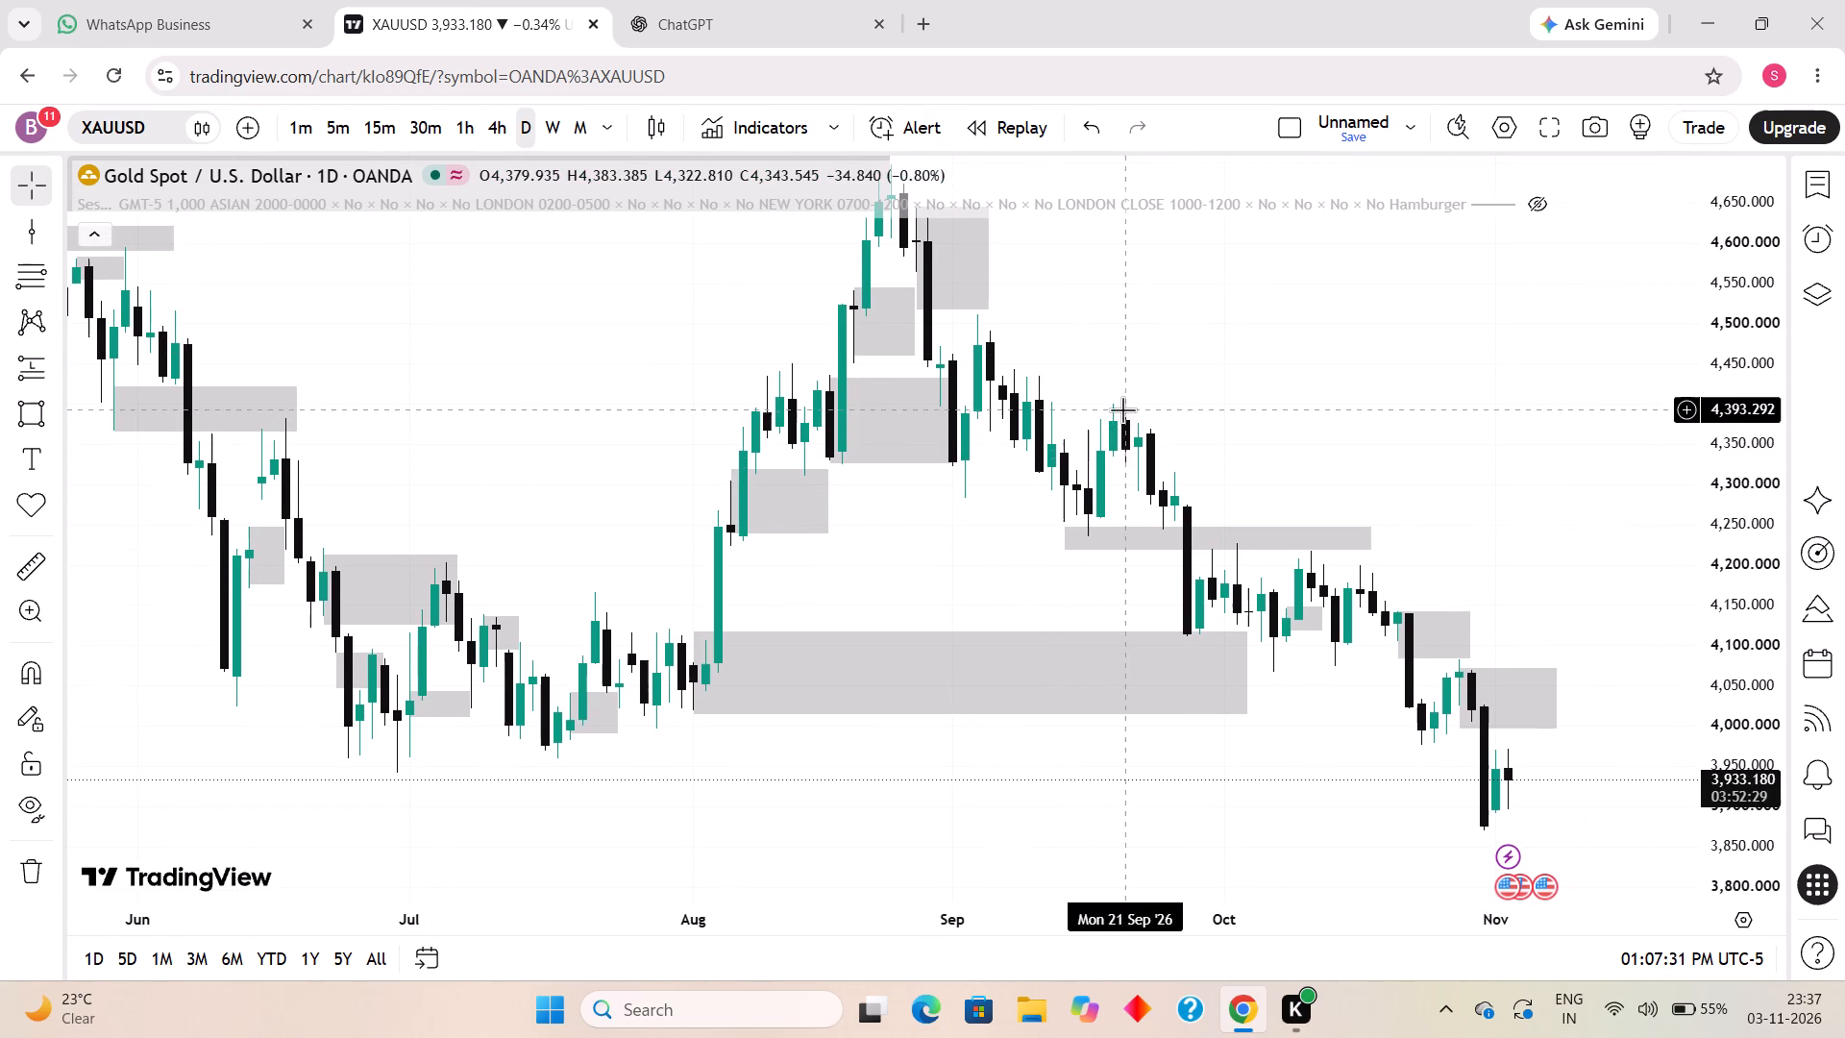
pyautogui.moveTo(1279, 507); pyautogui.dragTo(1187, 444)
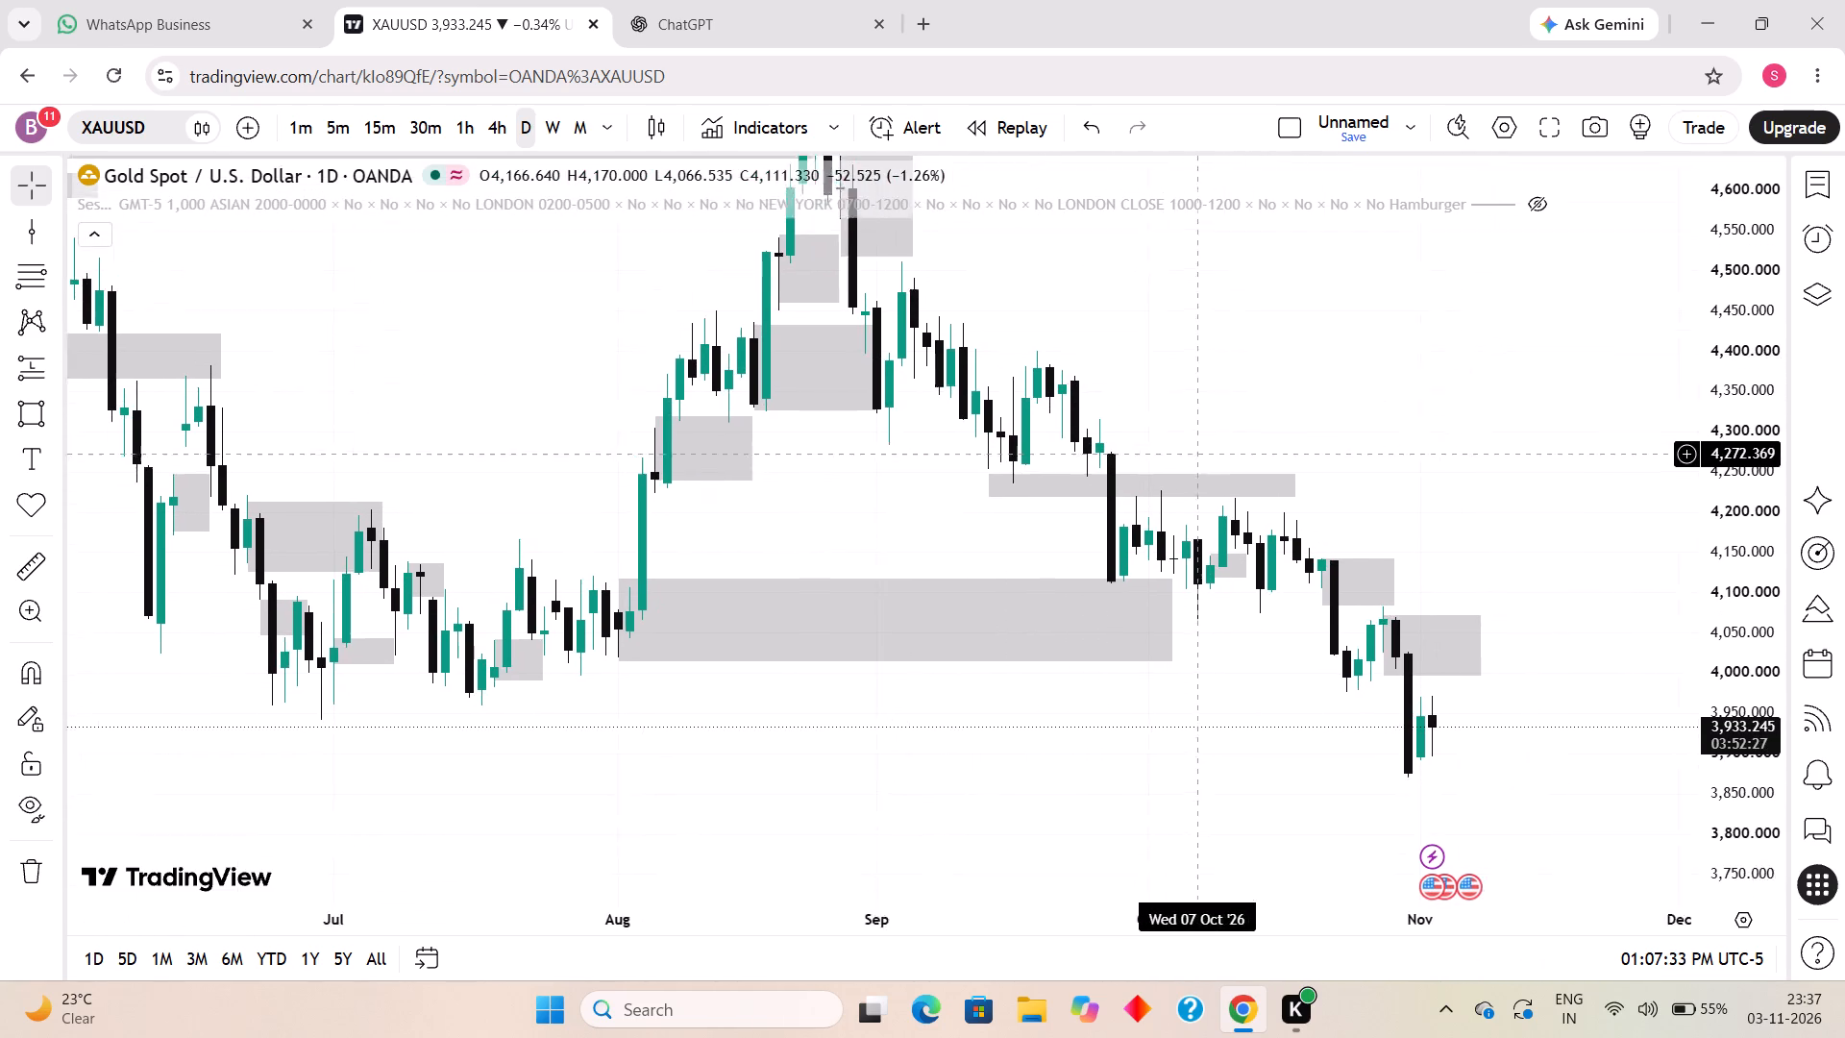
pyautogui.moveTo(1187, 444); pyautogui.dragTo(1142, 397)
pyautogui.moveTo(1205, 654); pyautogui.dragTo(1110, 626)
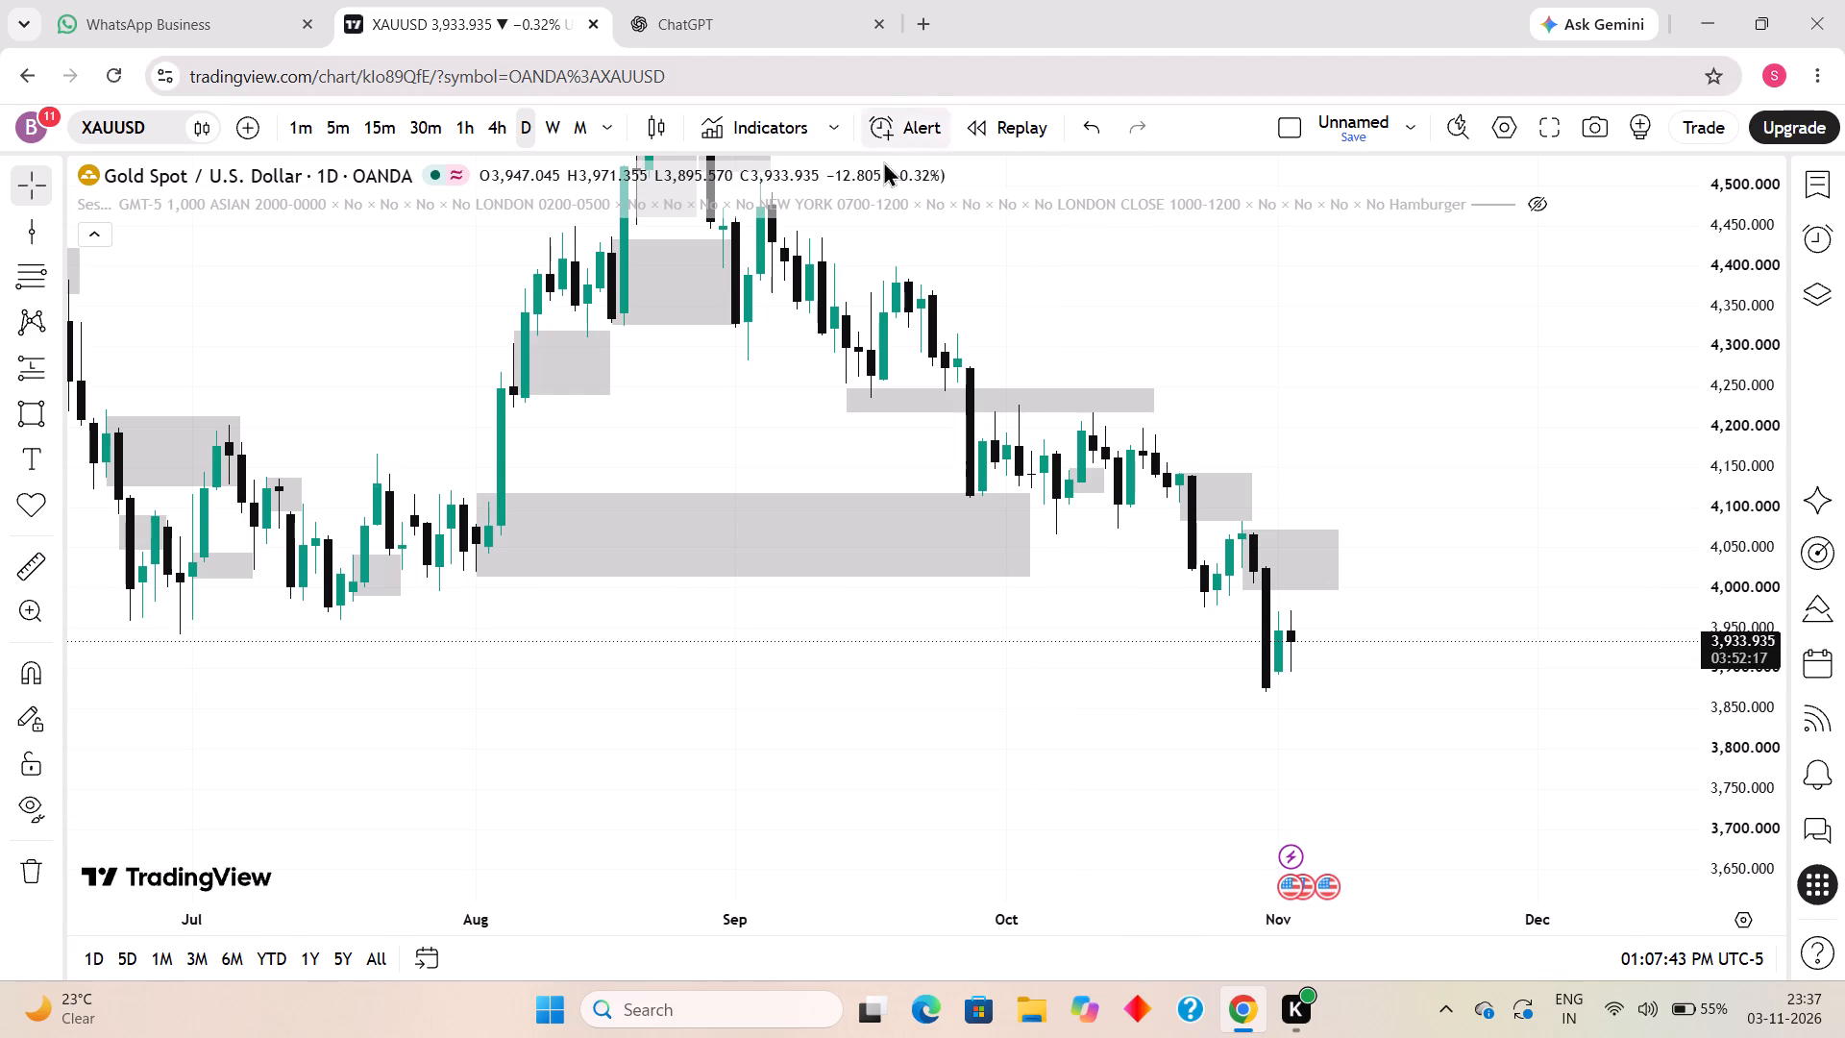
pyautogui.scroll(-7, 824, 279)
pyautogui.moveTo(1769, 589); pyautogui.dragTo(1754, 662)
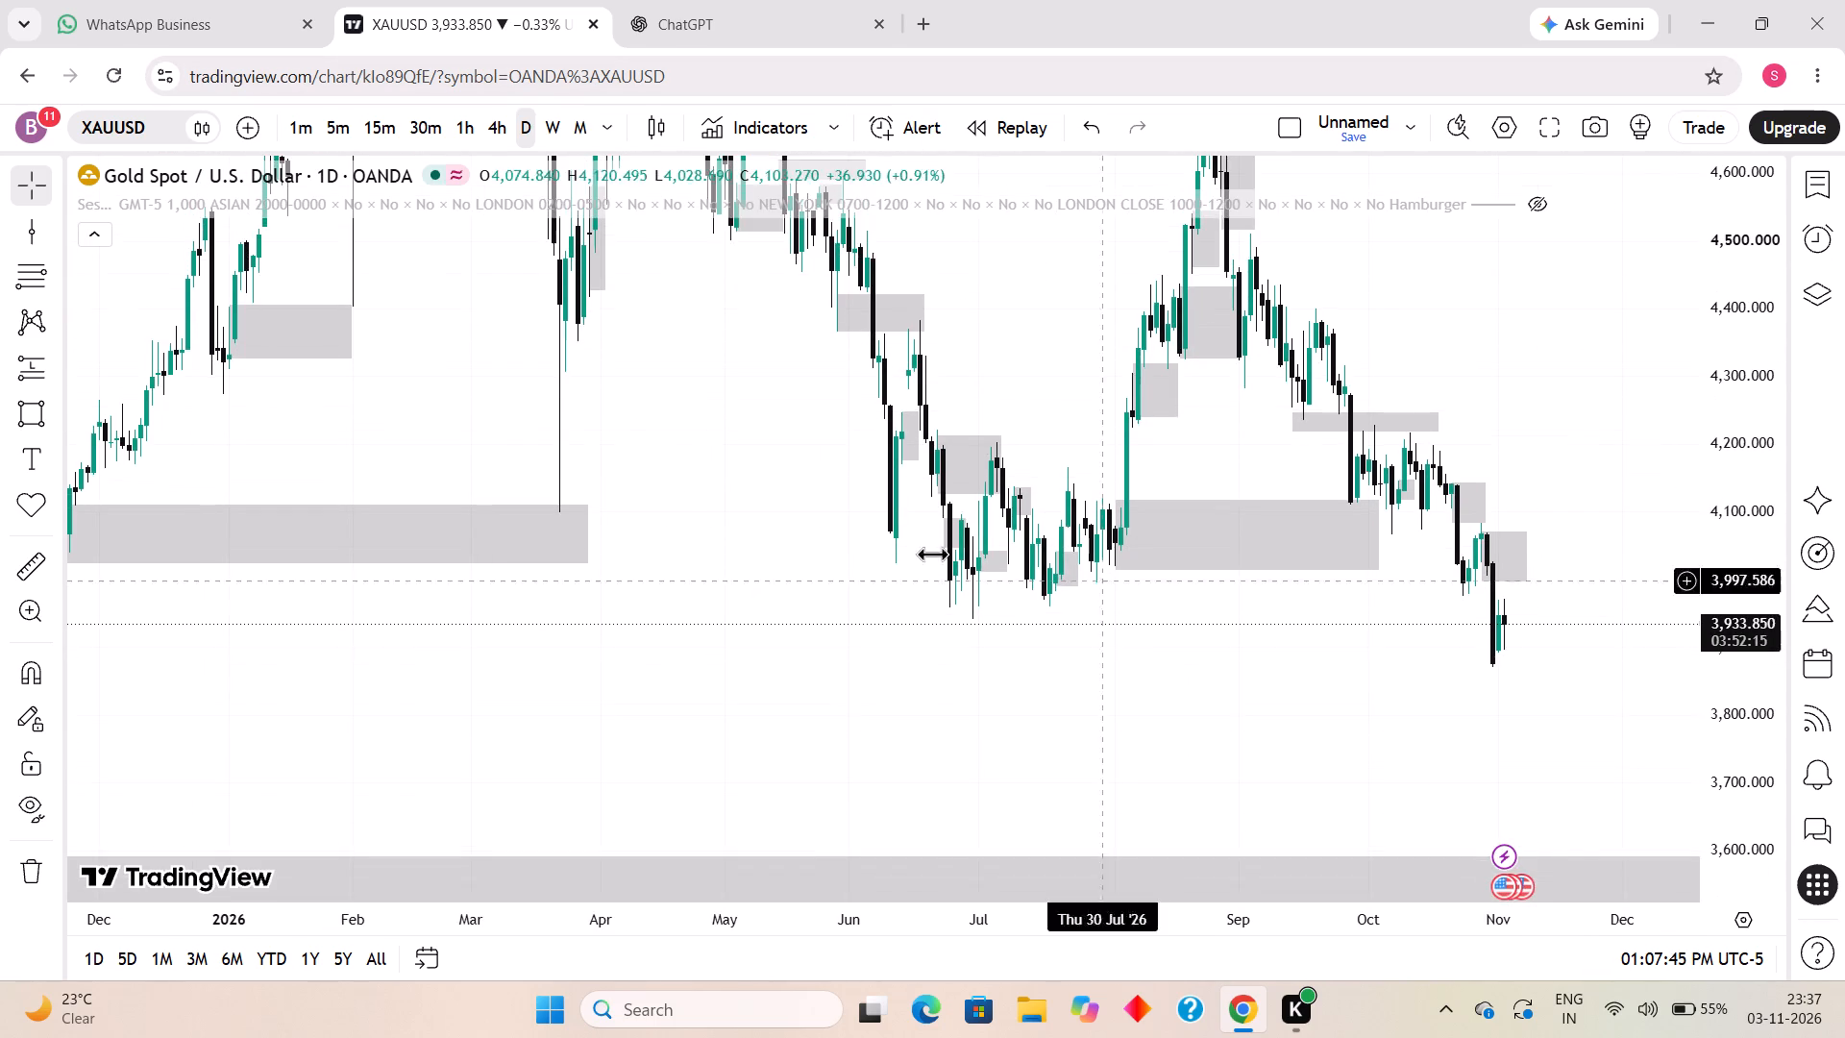
pyautogui.scroll(-4, 623, 499)
pyautogui.moveTo(859, 666); pyautogui.dragTo(1357, 788)
pyautogui.scroll(2, 1237, 704)
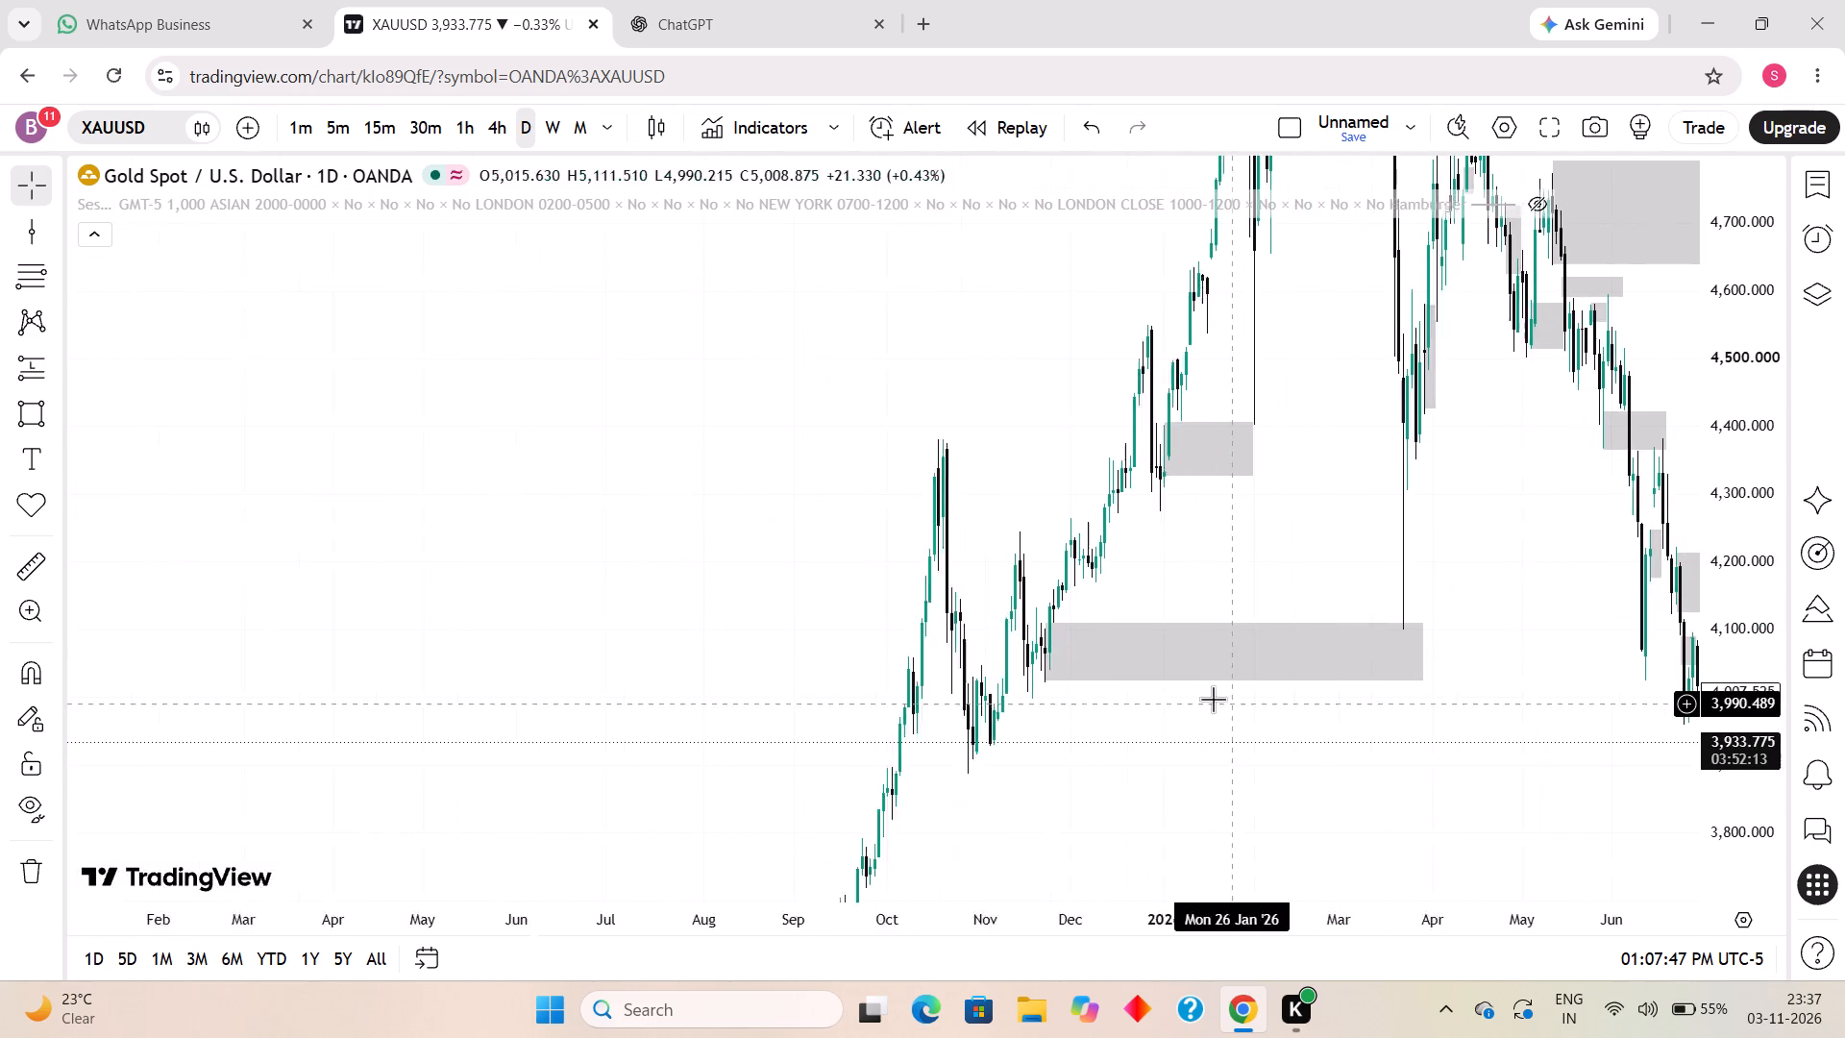
pyautogui.scroll(4, 1213, 699)
pyautogui.moveTo(1755, 543); pyautogui.dragTo(1749, 649)
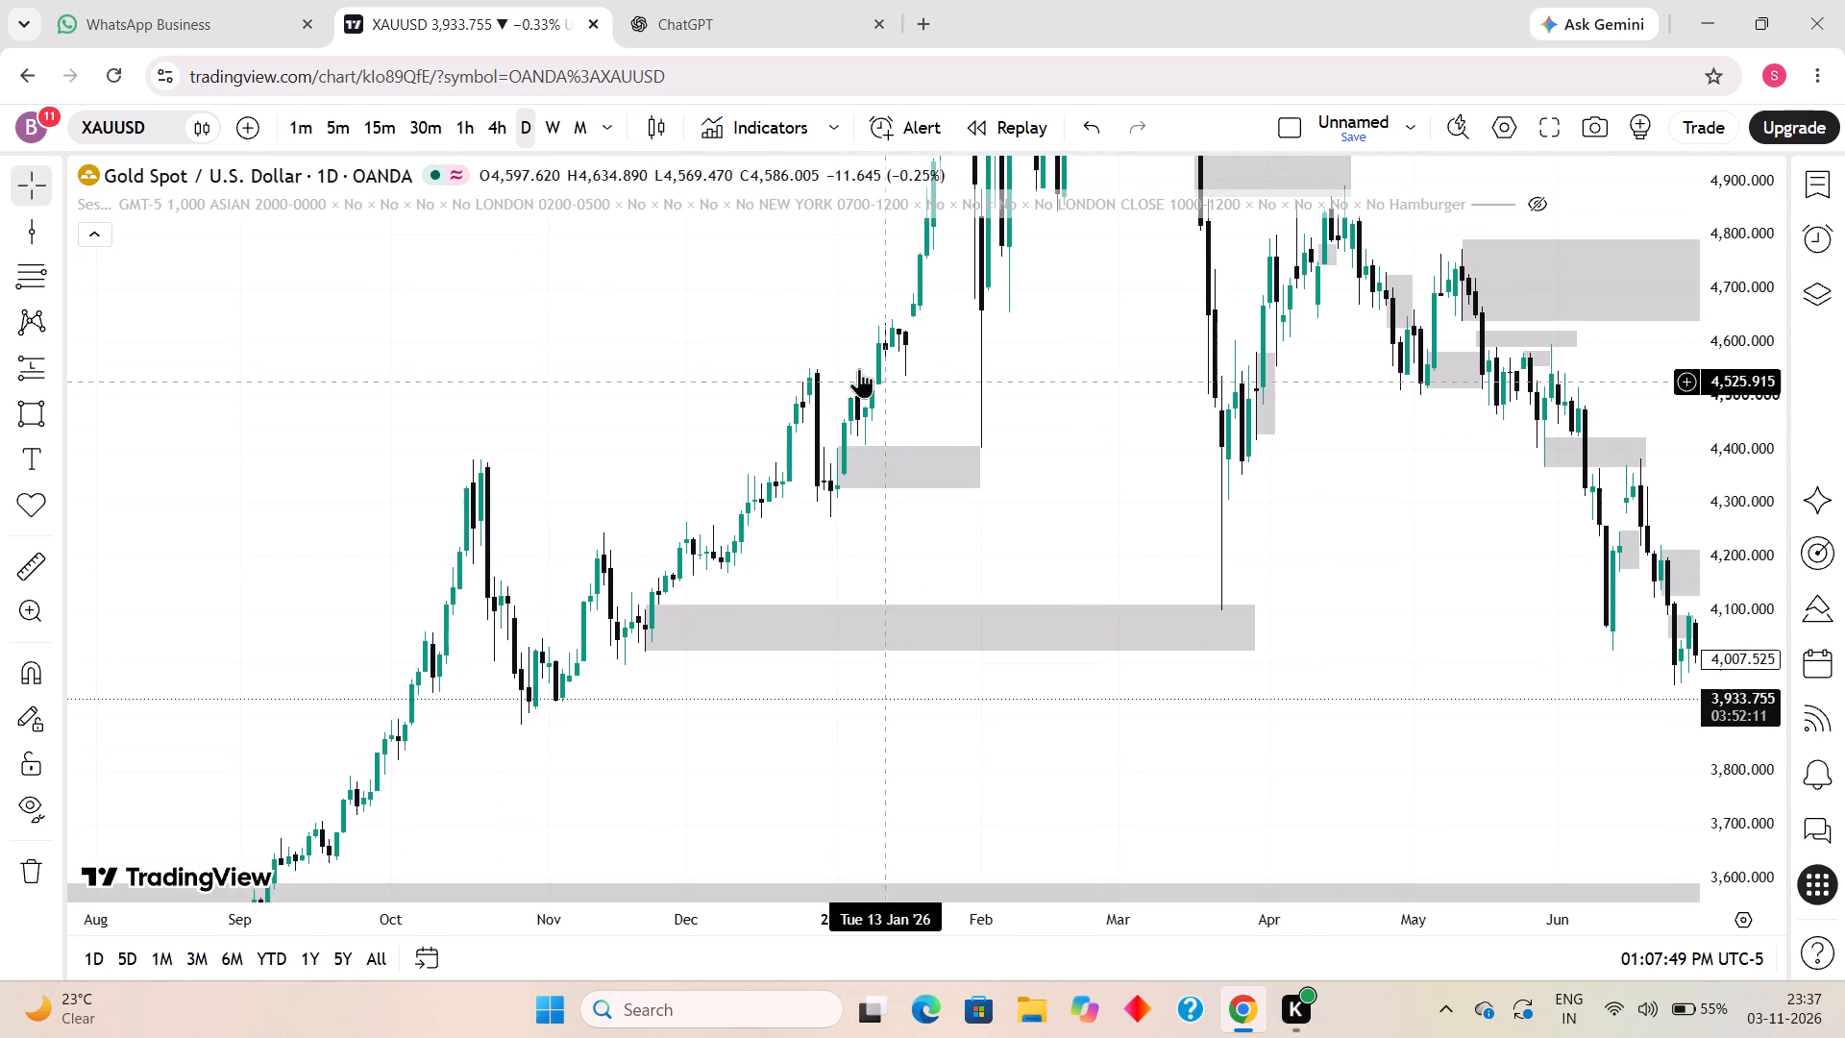
pyautogui.scroll(1, 811, 543)
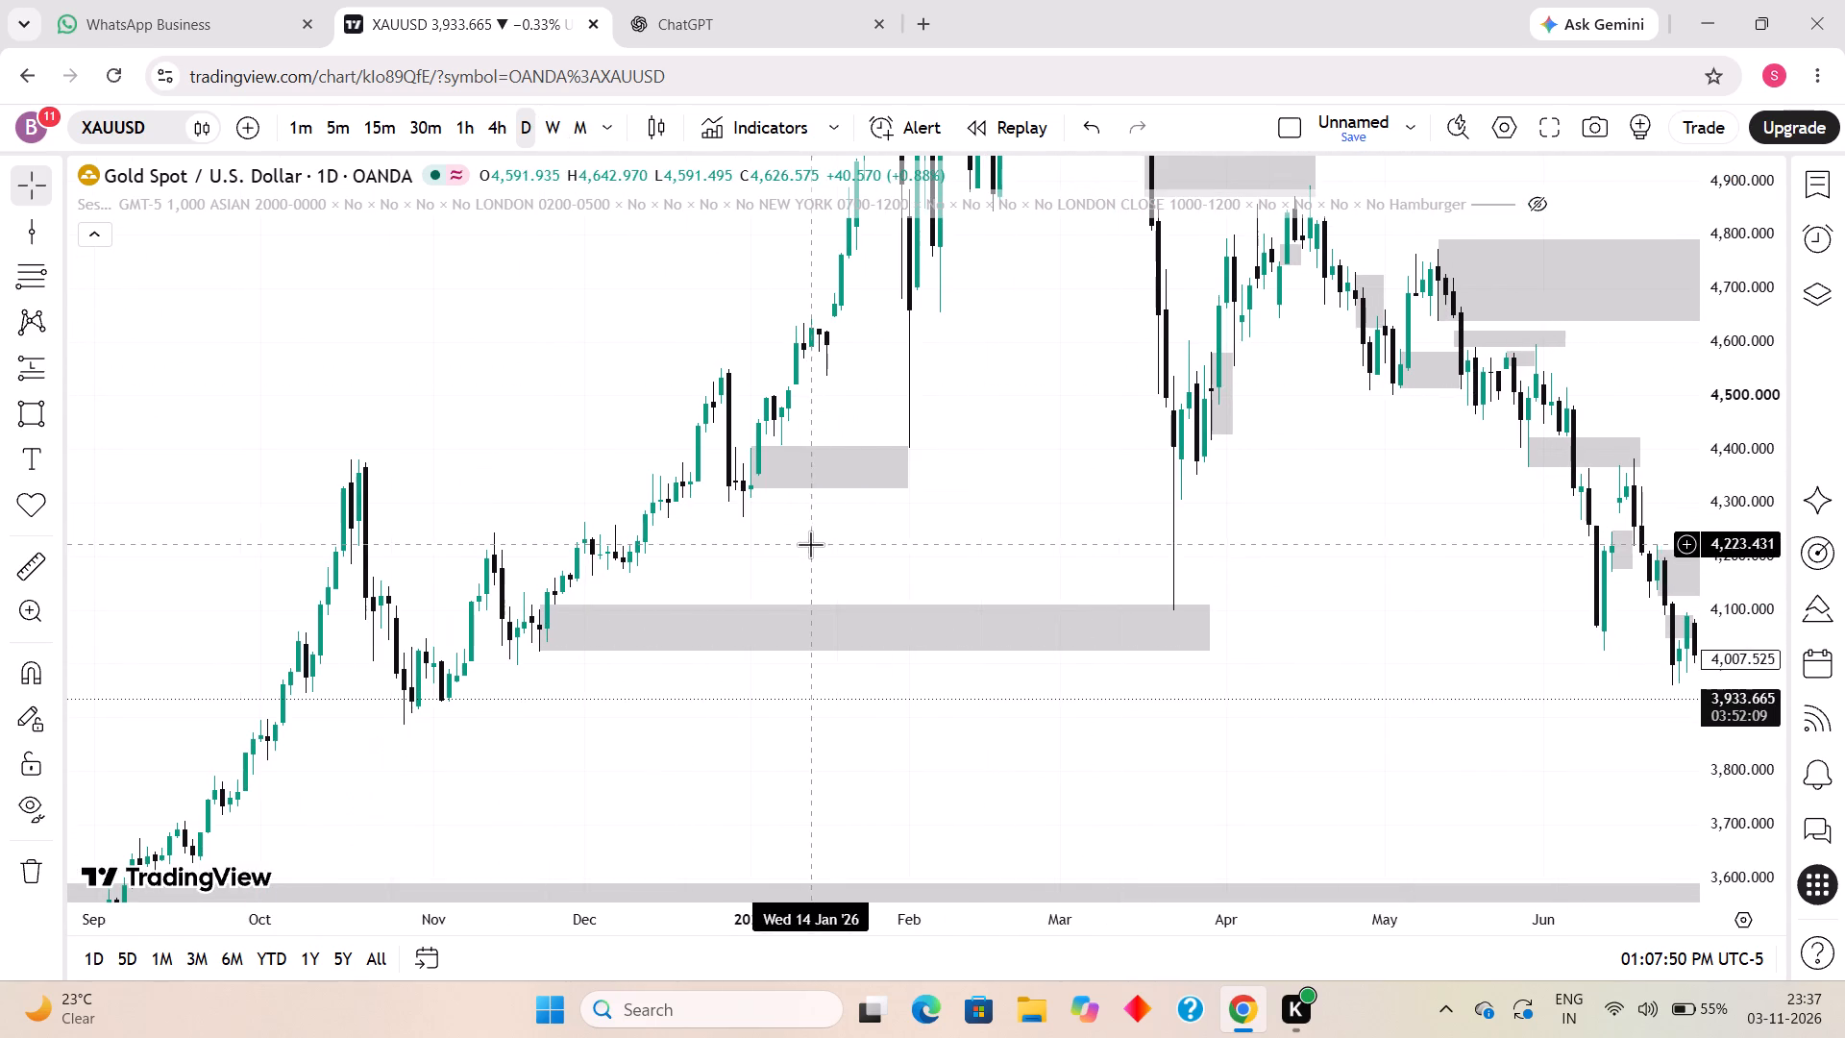
# Review the marked zones on the monthly and weekly intervals, and on the daily interval back to 2025.
pyautogui.click(578, 127)
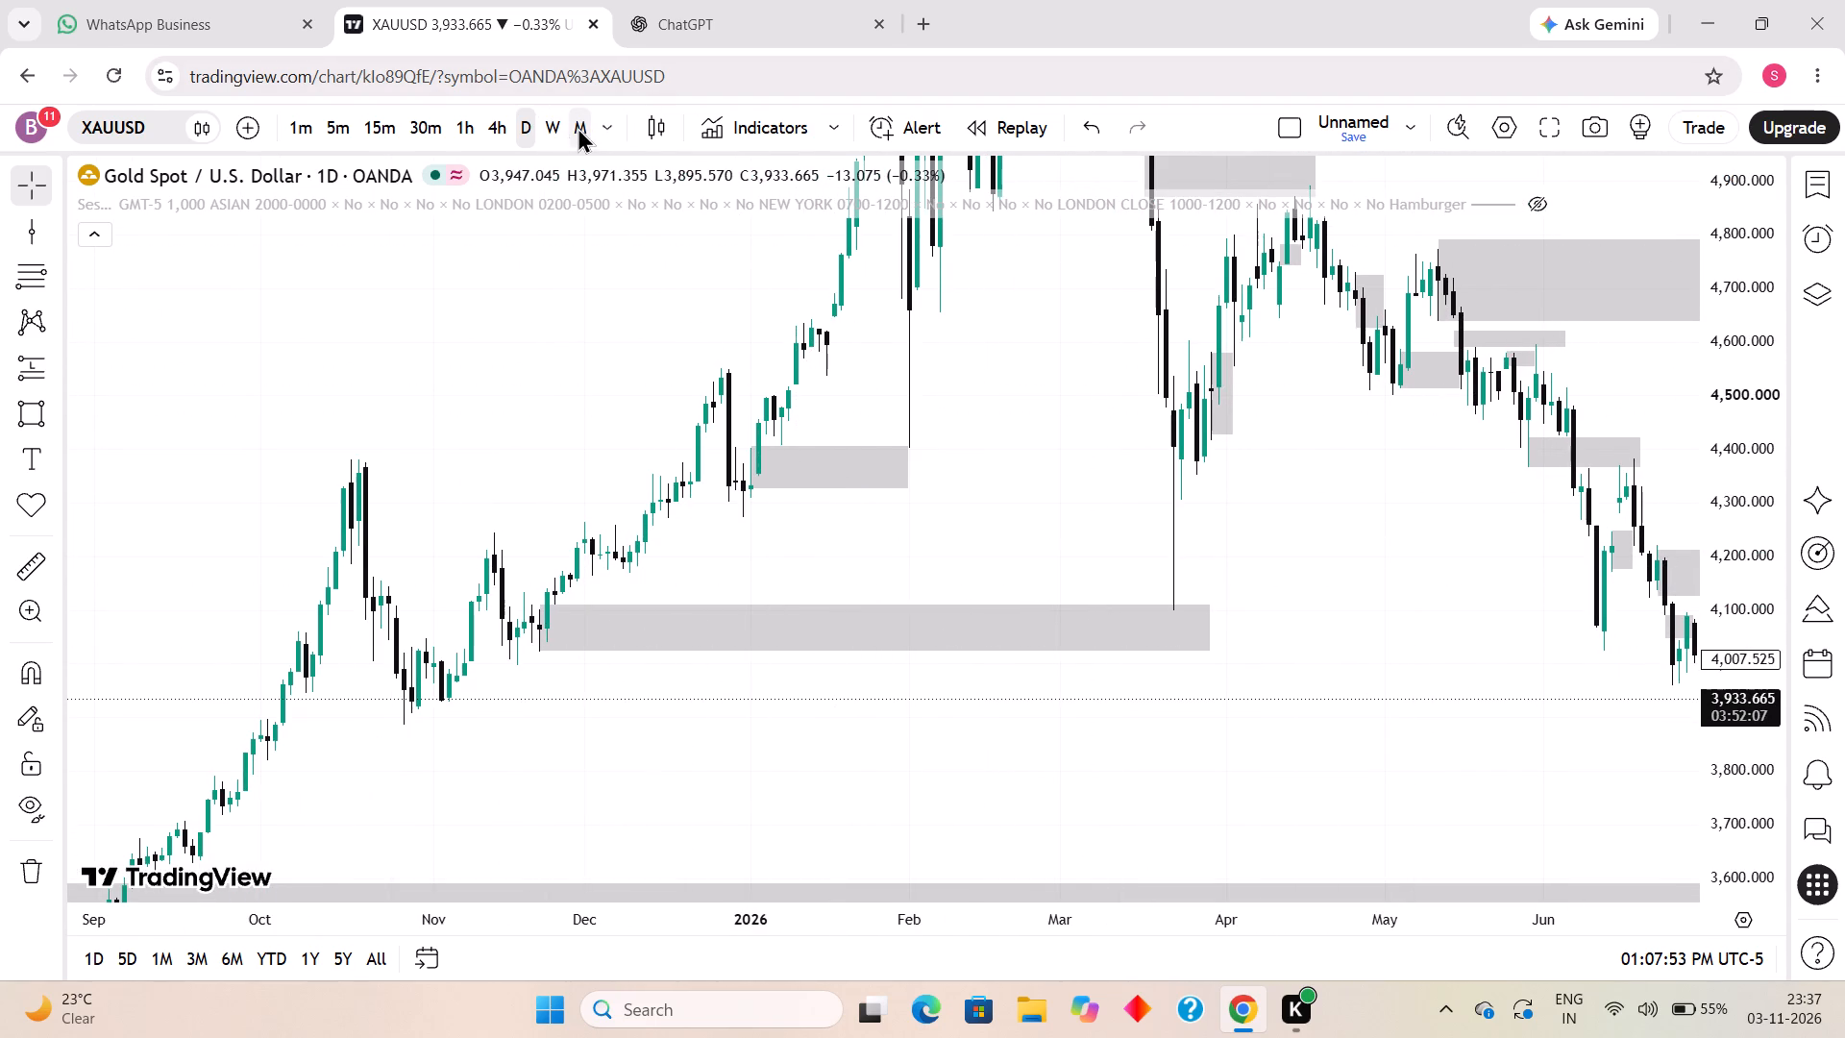
pyautogui.scroll(6, 1354, 426)
pyautogui.moveTo(1461, 545); pyautogui.dragTo(748, 430)
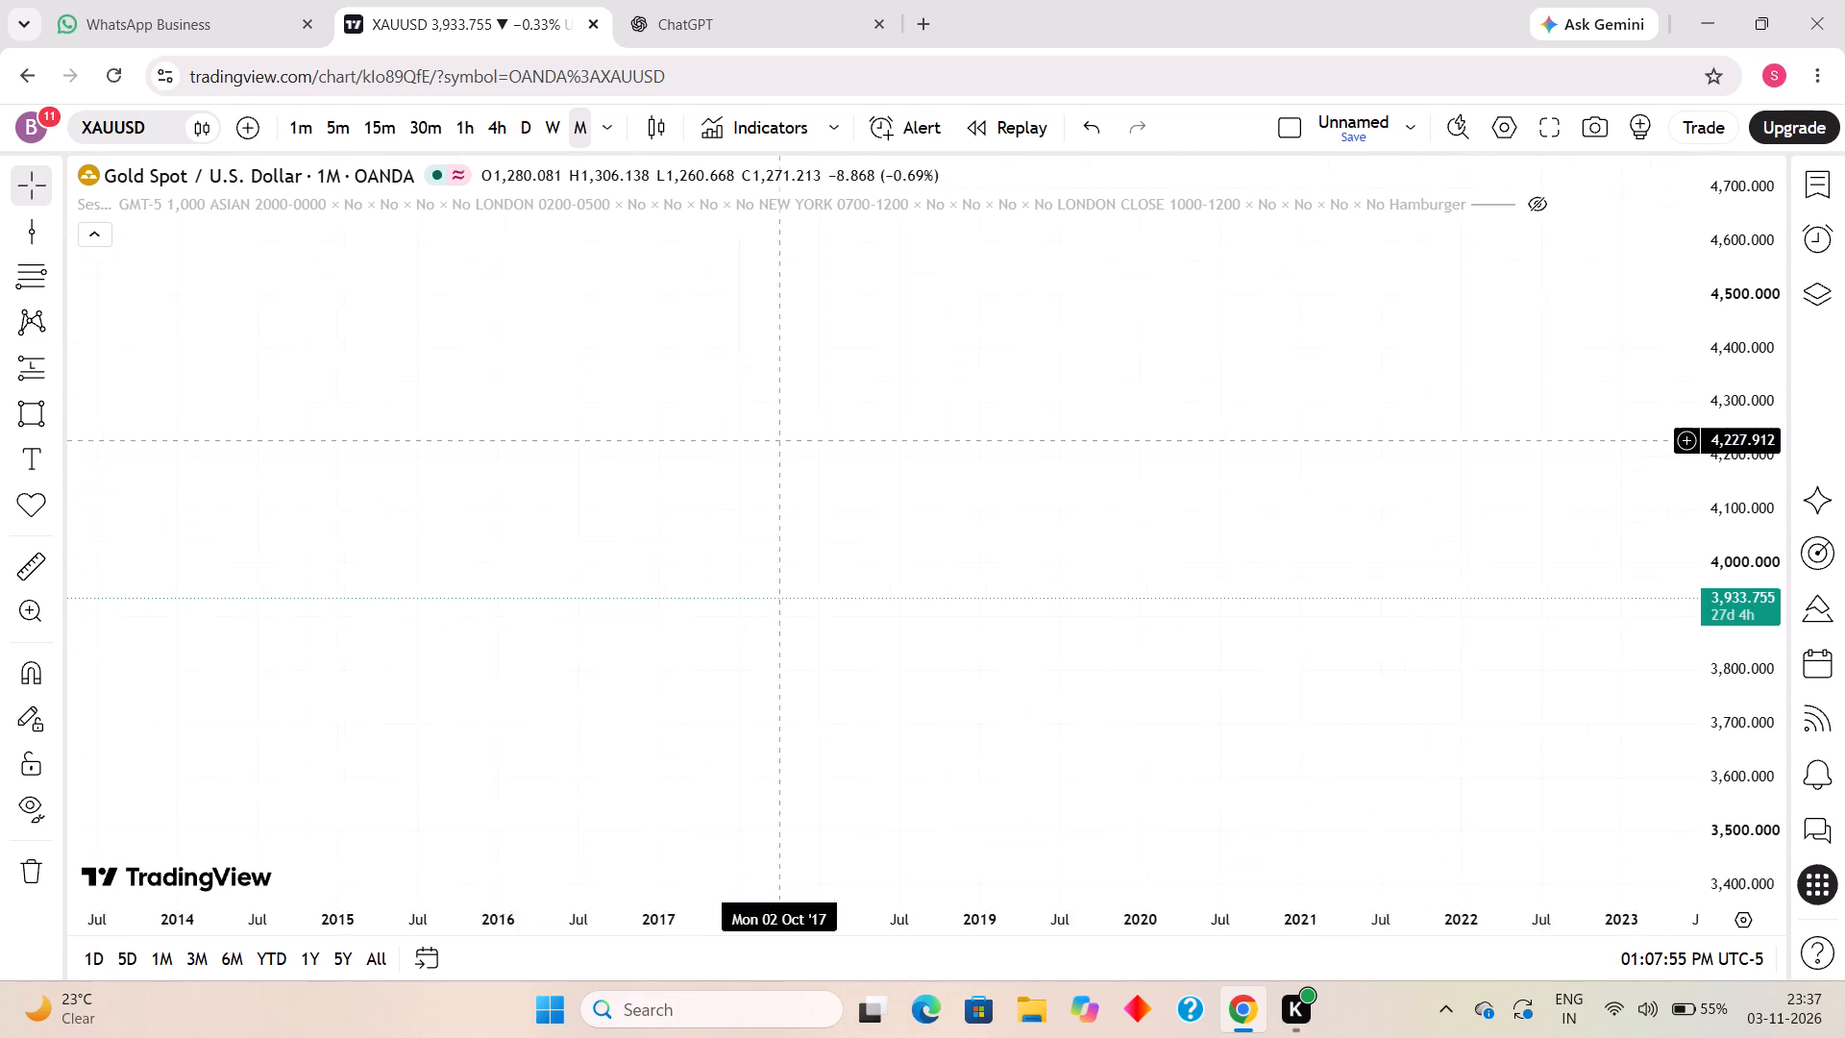
pyautogui.moveTo(748, 430); pyautogui.dragTo(618, 402)
pyautogui.moveTo(1275, 531); pyautogui.dragTo(546, 493)
pyautogui.scroll(6, 559, 494)
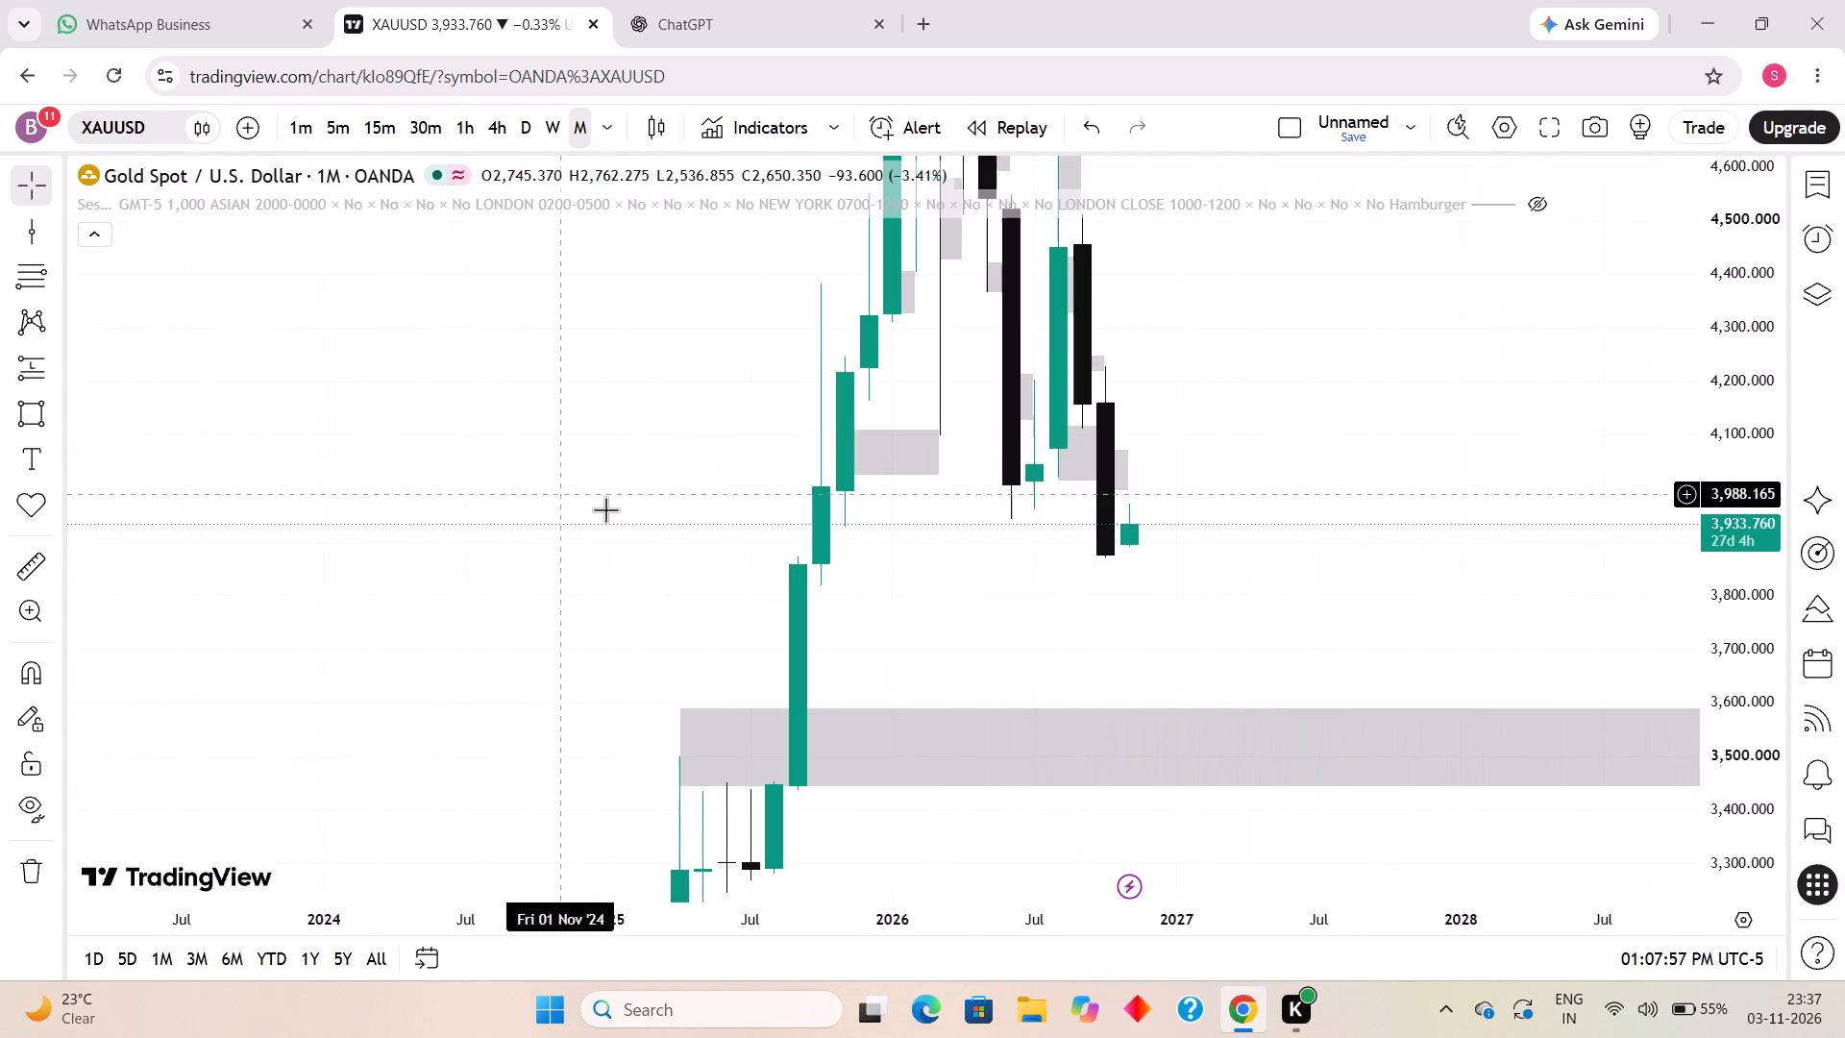
pyautogui.moveTo(1760, 535); pyautogui.dragTo(1705, 772)
pyautogui.moveTo(1466, 526); pyautogui.dragTo(1493, 614)
pyautogui.click(548, 129)
pyautogui.scroll(-3, 638, 274)
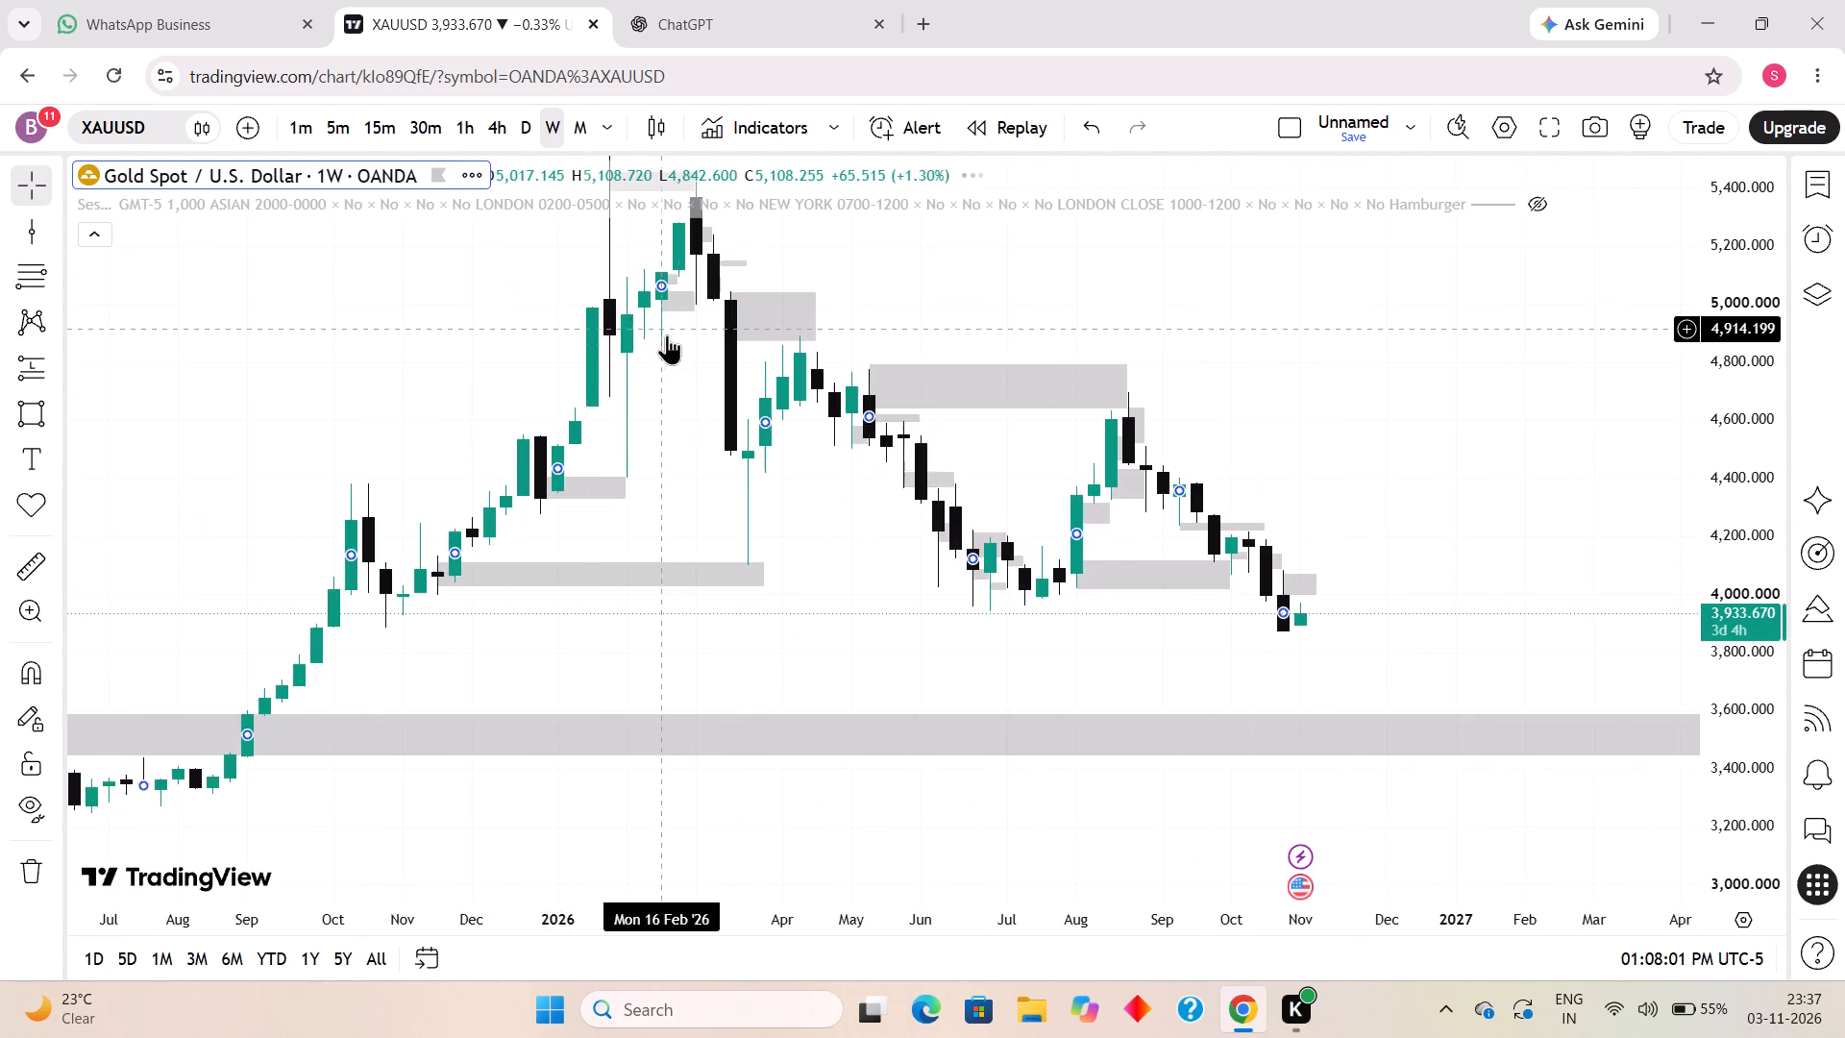
pyautogui.scroll(-2, 689, 362)
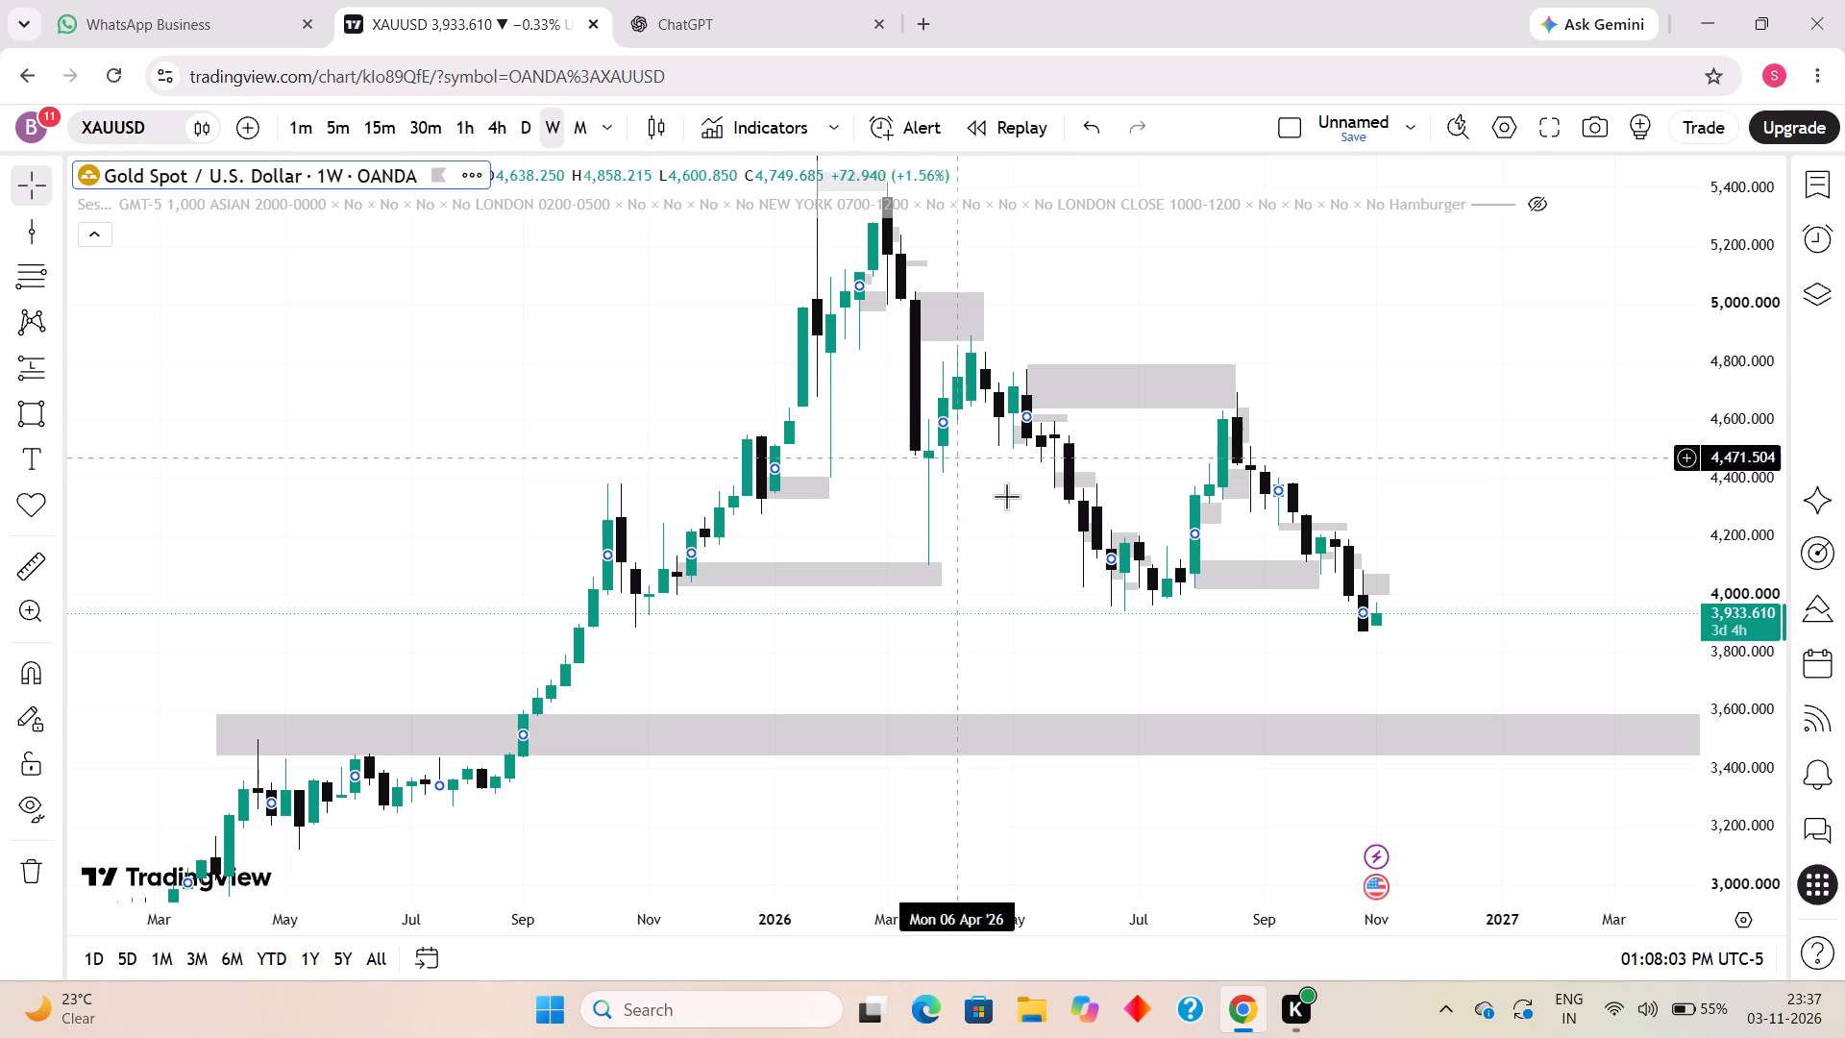
pyautogui.click(524, 127)
pyautogui.scroll(-7, 554, 315)
pyautogui.scroll(-7, 552, 425)
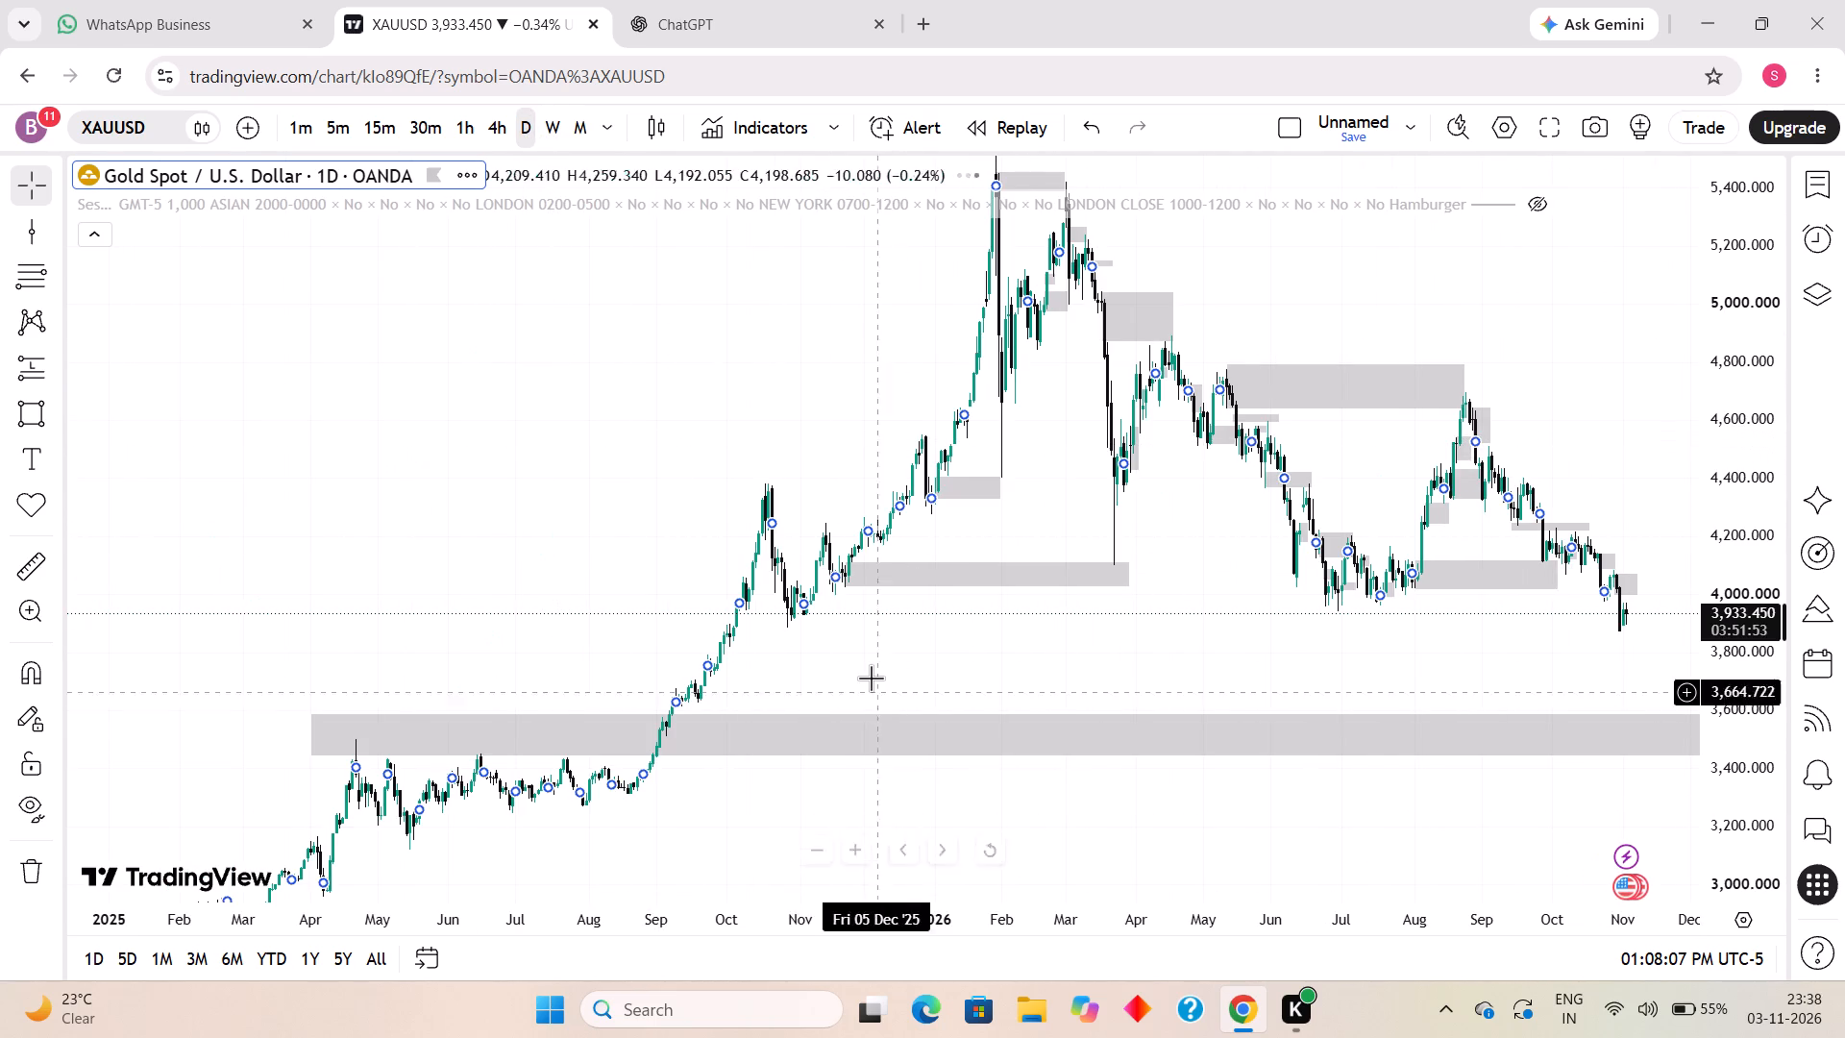
pyautogui.moveTo(876, 657); pyautogui.dragTo(992, 628)
pyautogui.moveTo(1751, 809); pyautogui.dragTo(1747, 762)
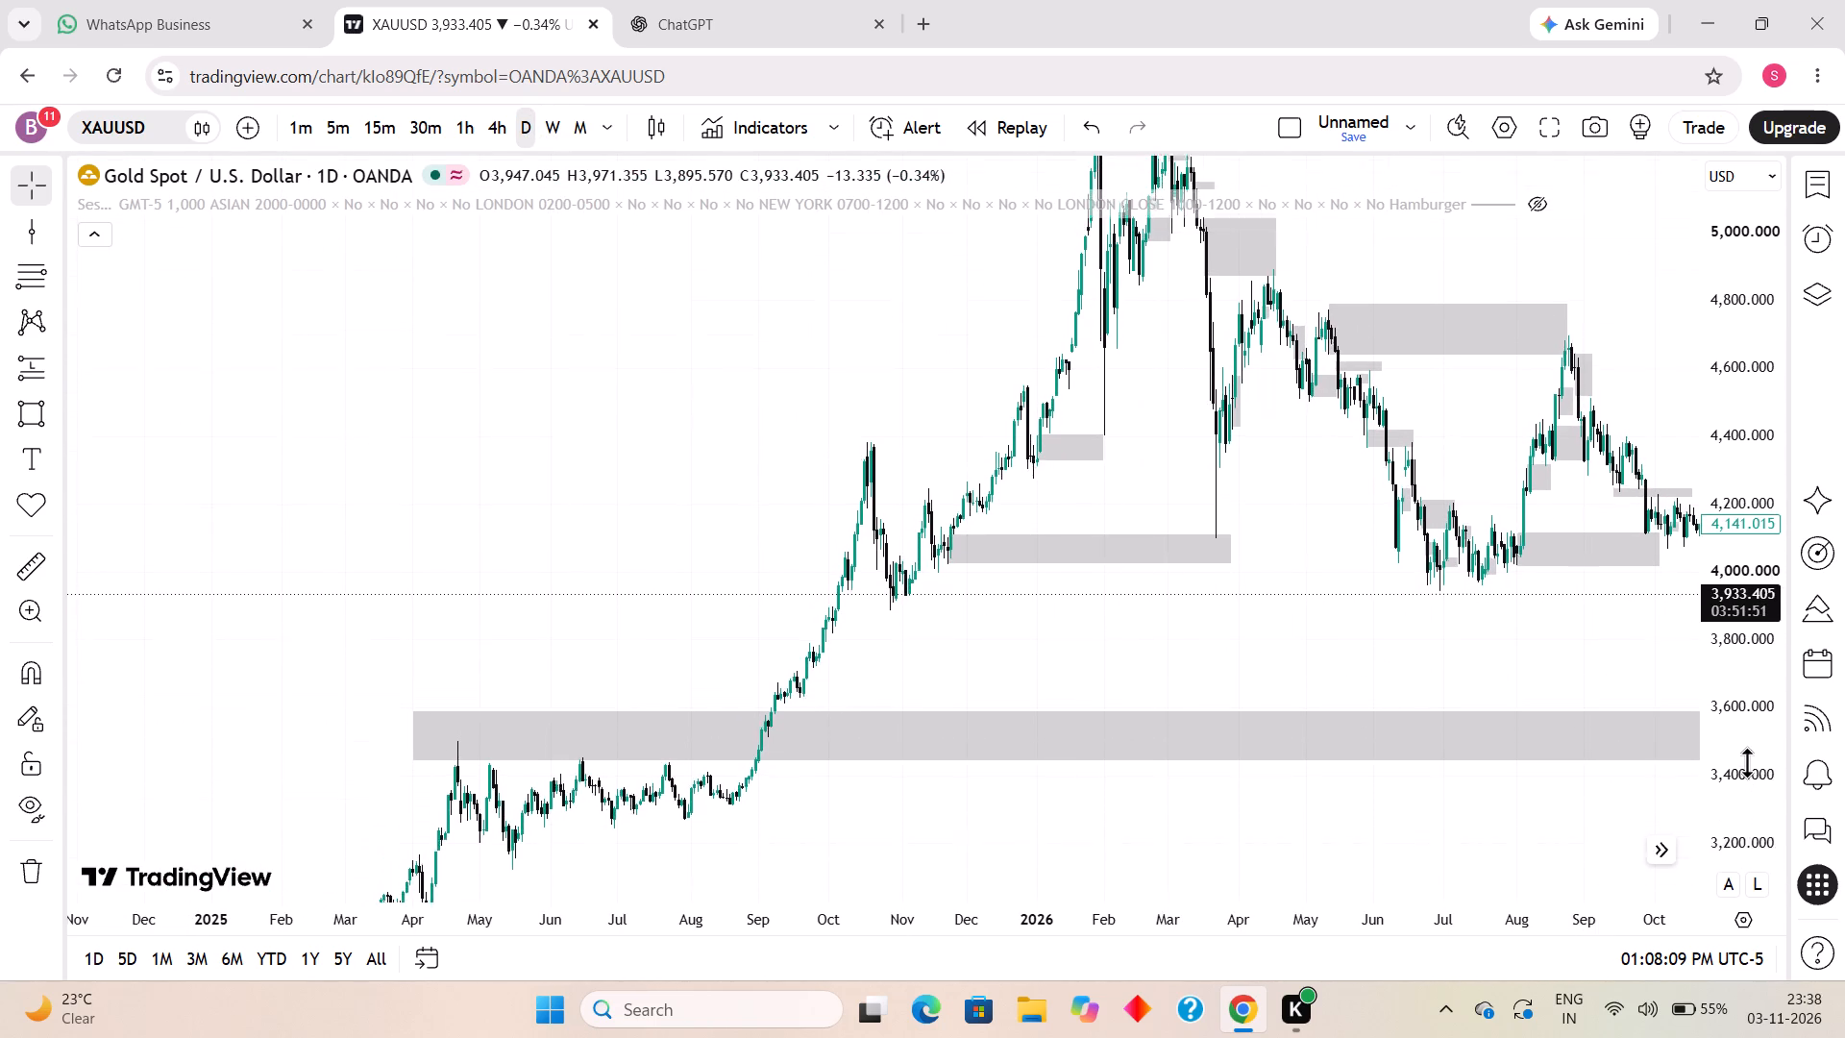
pyautogui.moveTo(1747, 762); pyautogui.dragTo(1707, 609)
pyautogui.click(899, 694)
pyautogui.moveTo(982, 682); pyautogui.dragTo(1341, 680)
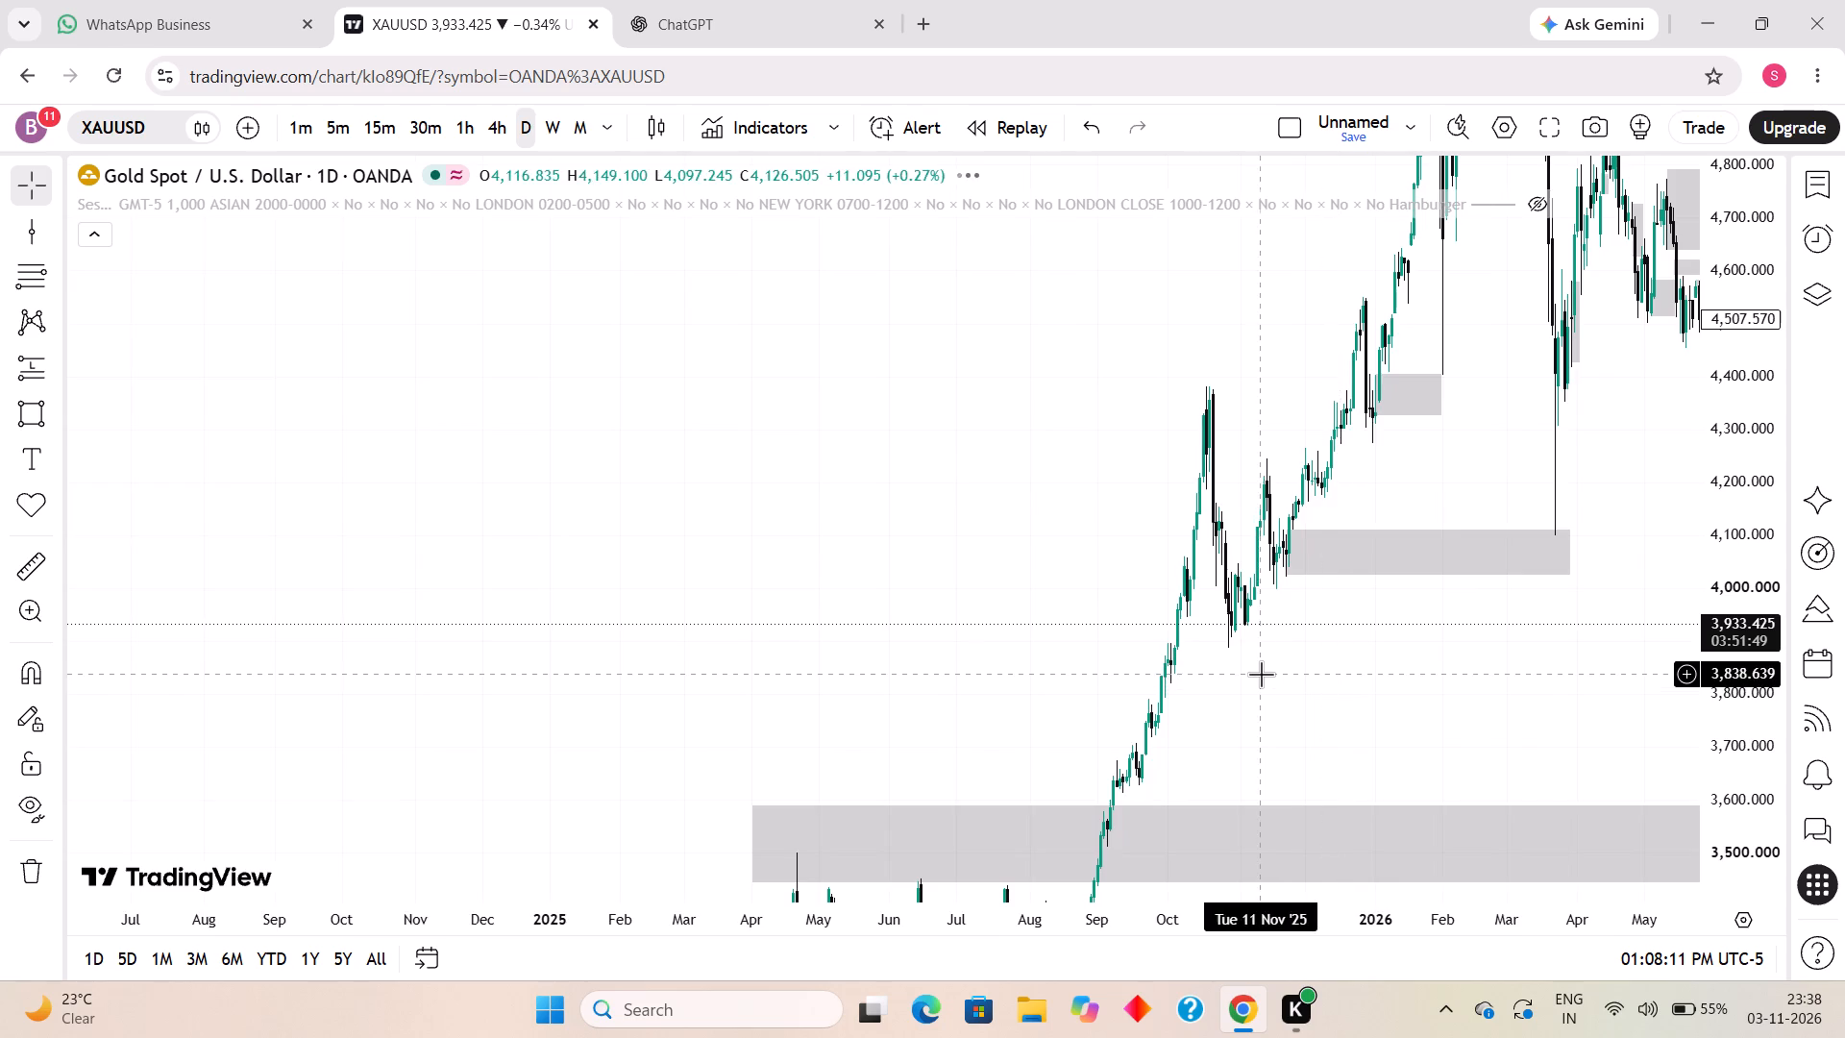
# Draw a short horizontal trend line from 5 to 6 February 2026 at about 4,753, under the daily candle's low.
pyautogui.scroll(12, 1261, 674)
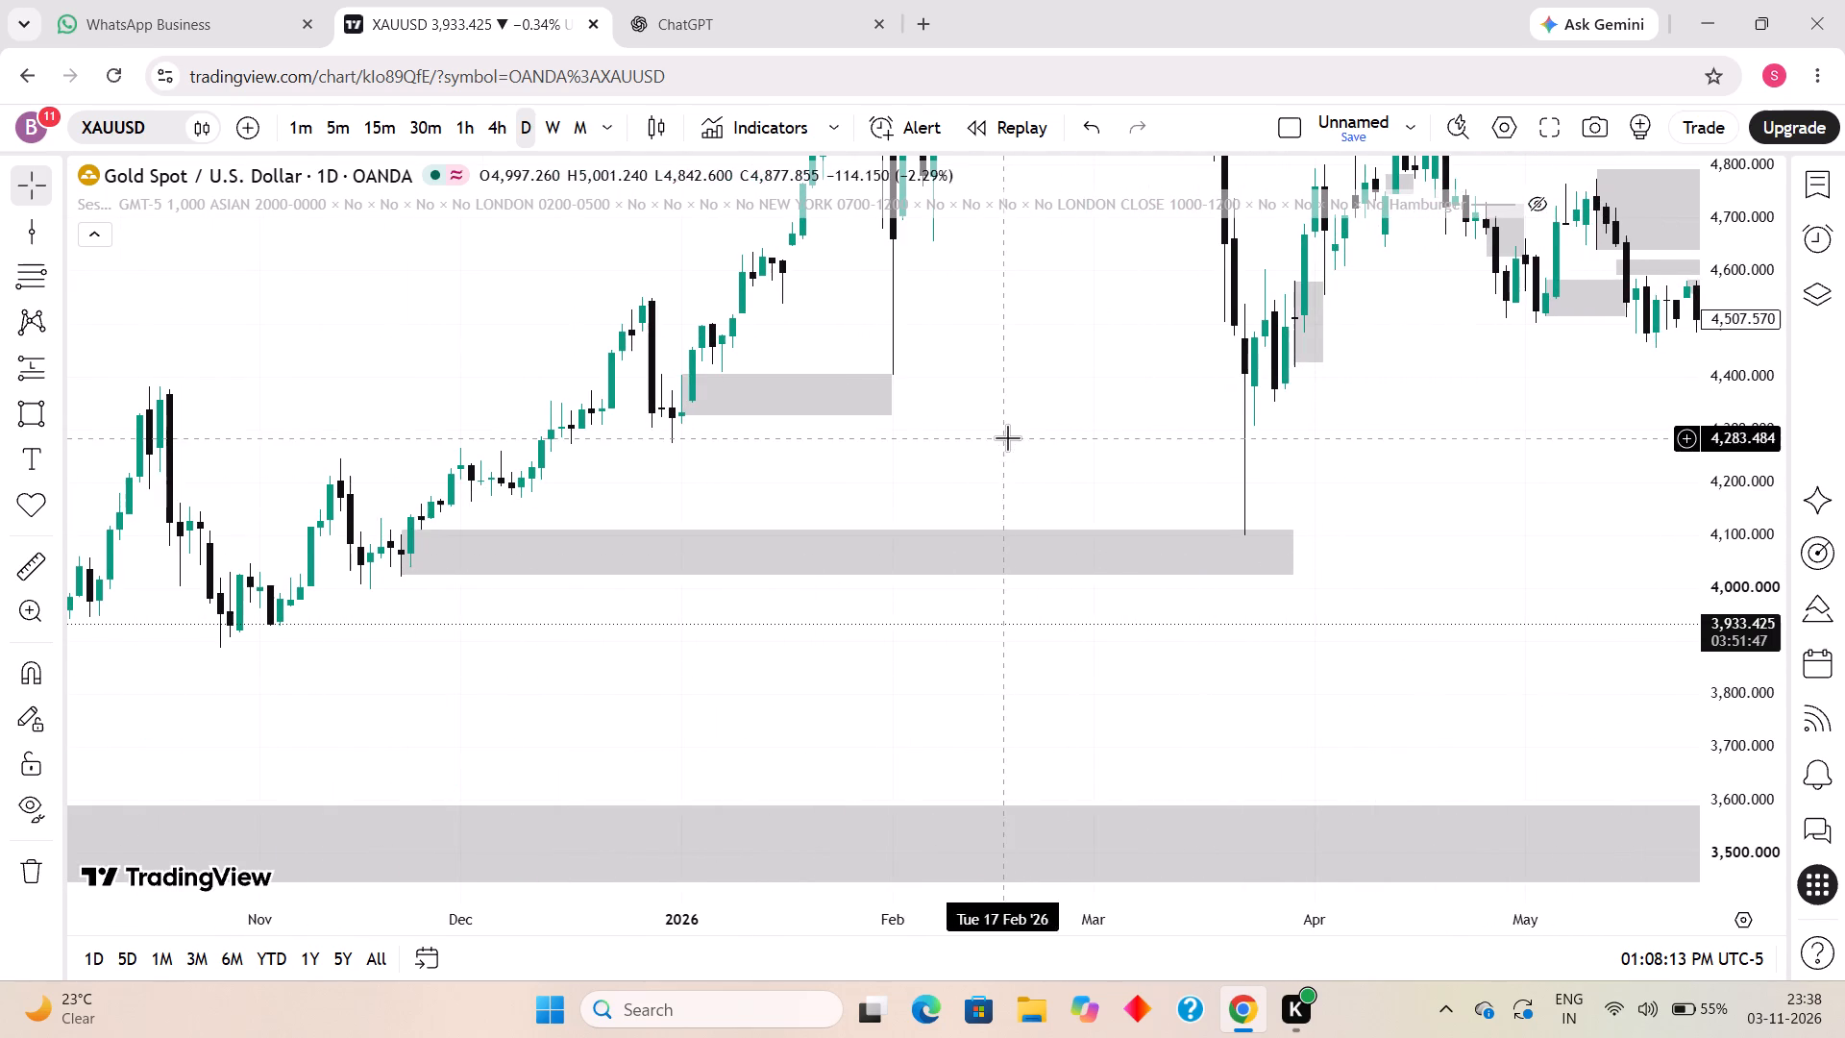
pyautogui.moveTo(1013, 442); pyautogui.dragTo(1066, 687)
pyautogui.moveTo(1028, 532); pyautogui.dragTo(1062, 632)
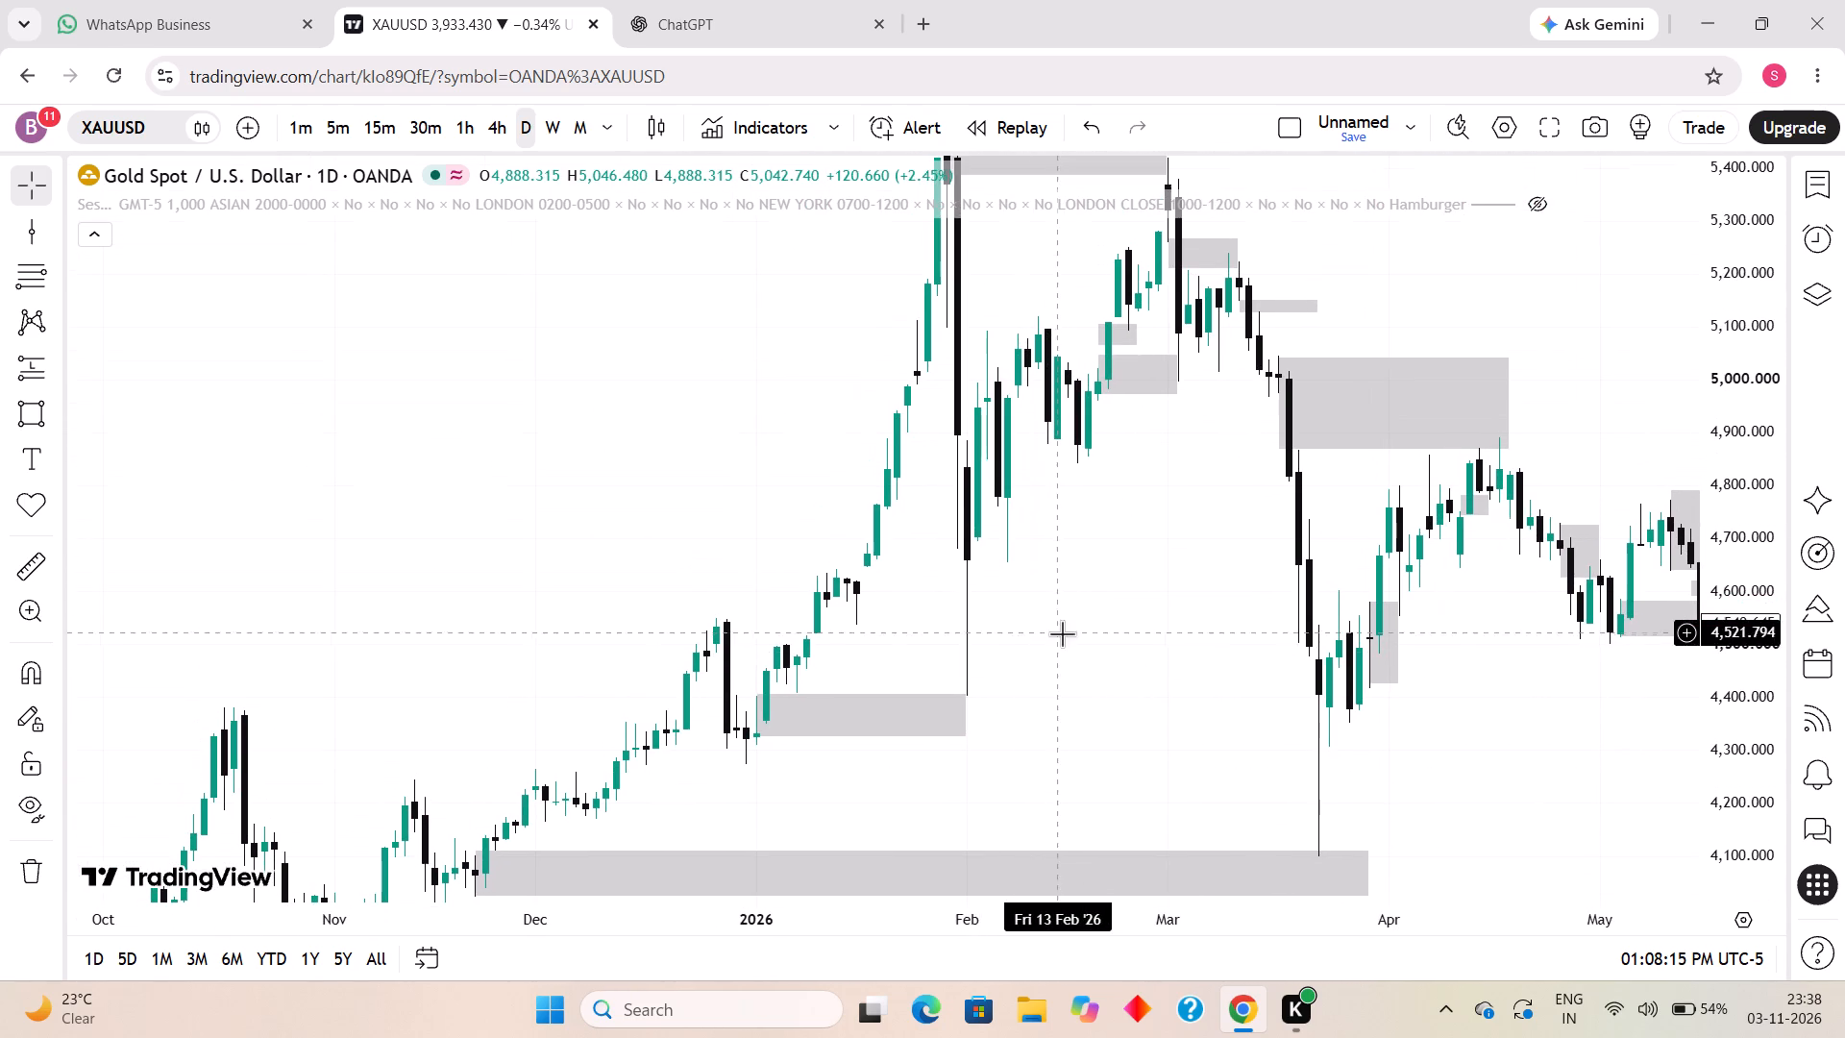
pyautogui.moveTo(1028, 630); pyautogui.dragTo(1070, 763)
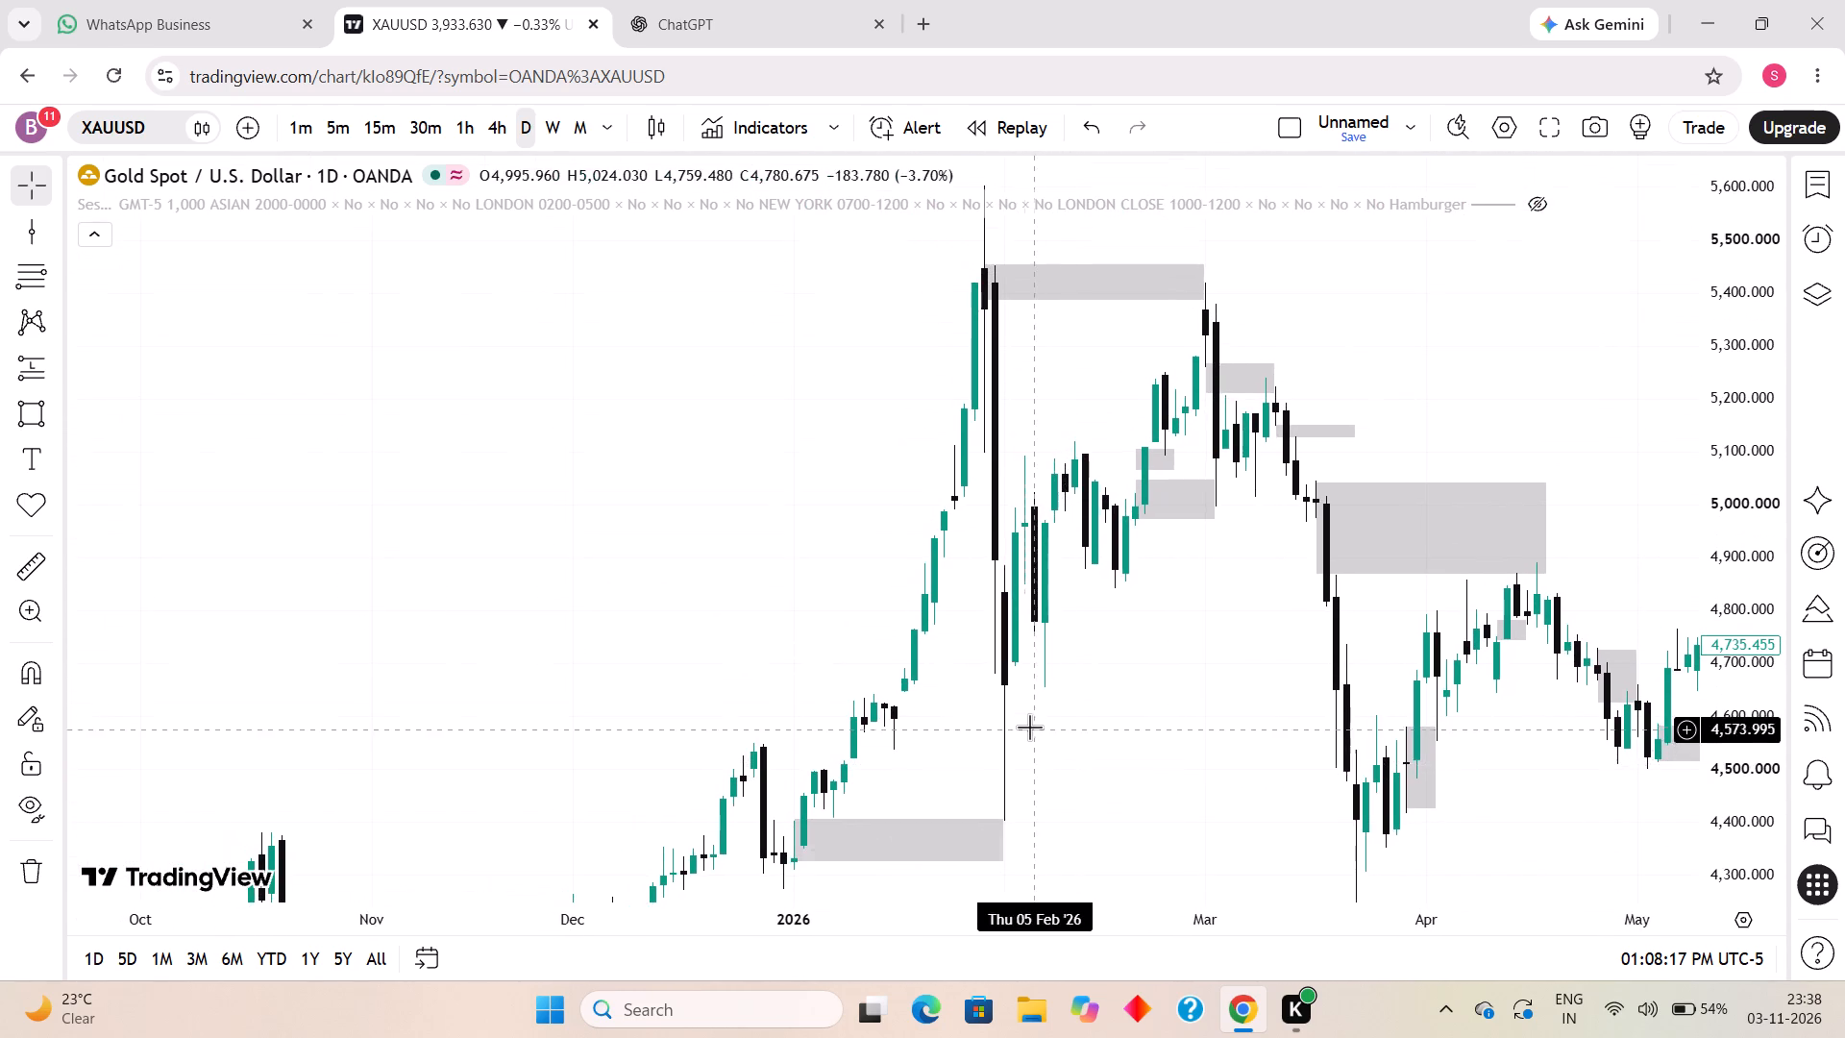
pyautogui.scroll(4, 1028, 725)
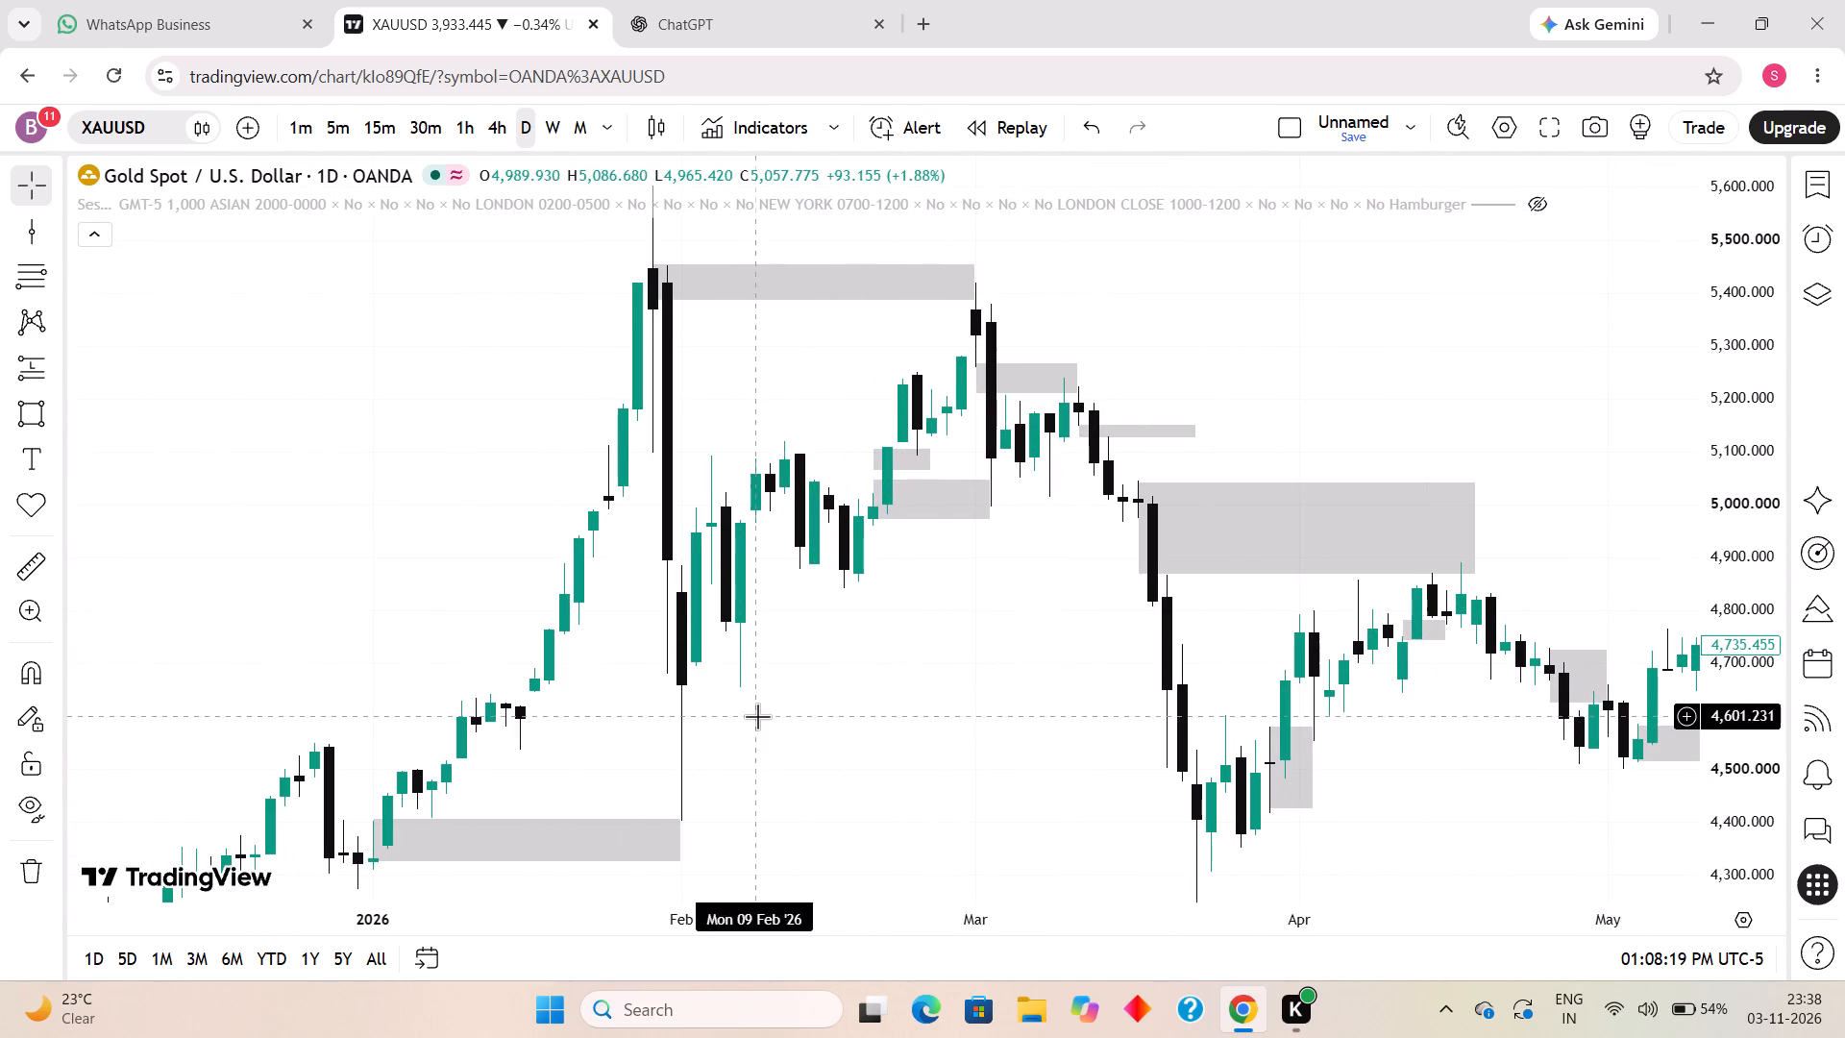
pyautogui.click(51, 234)
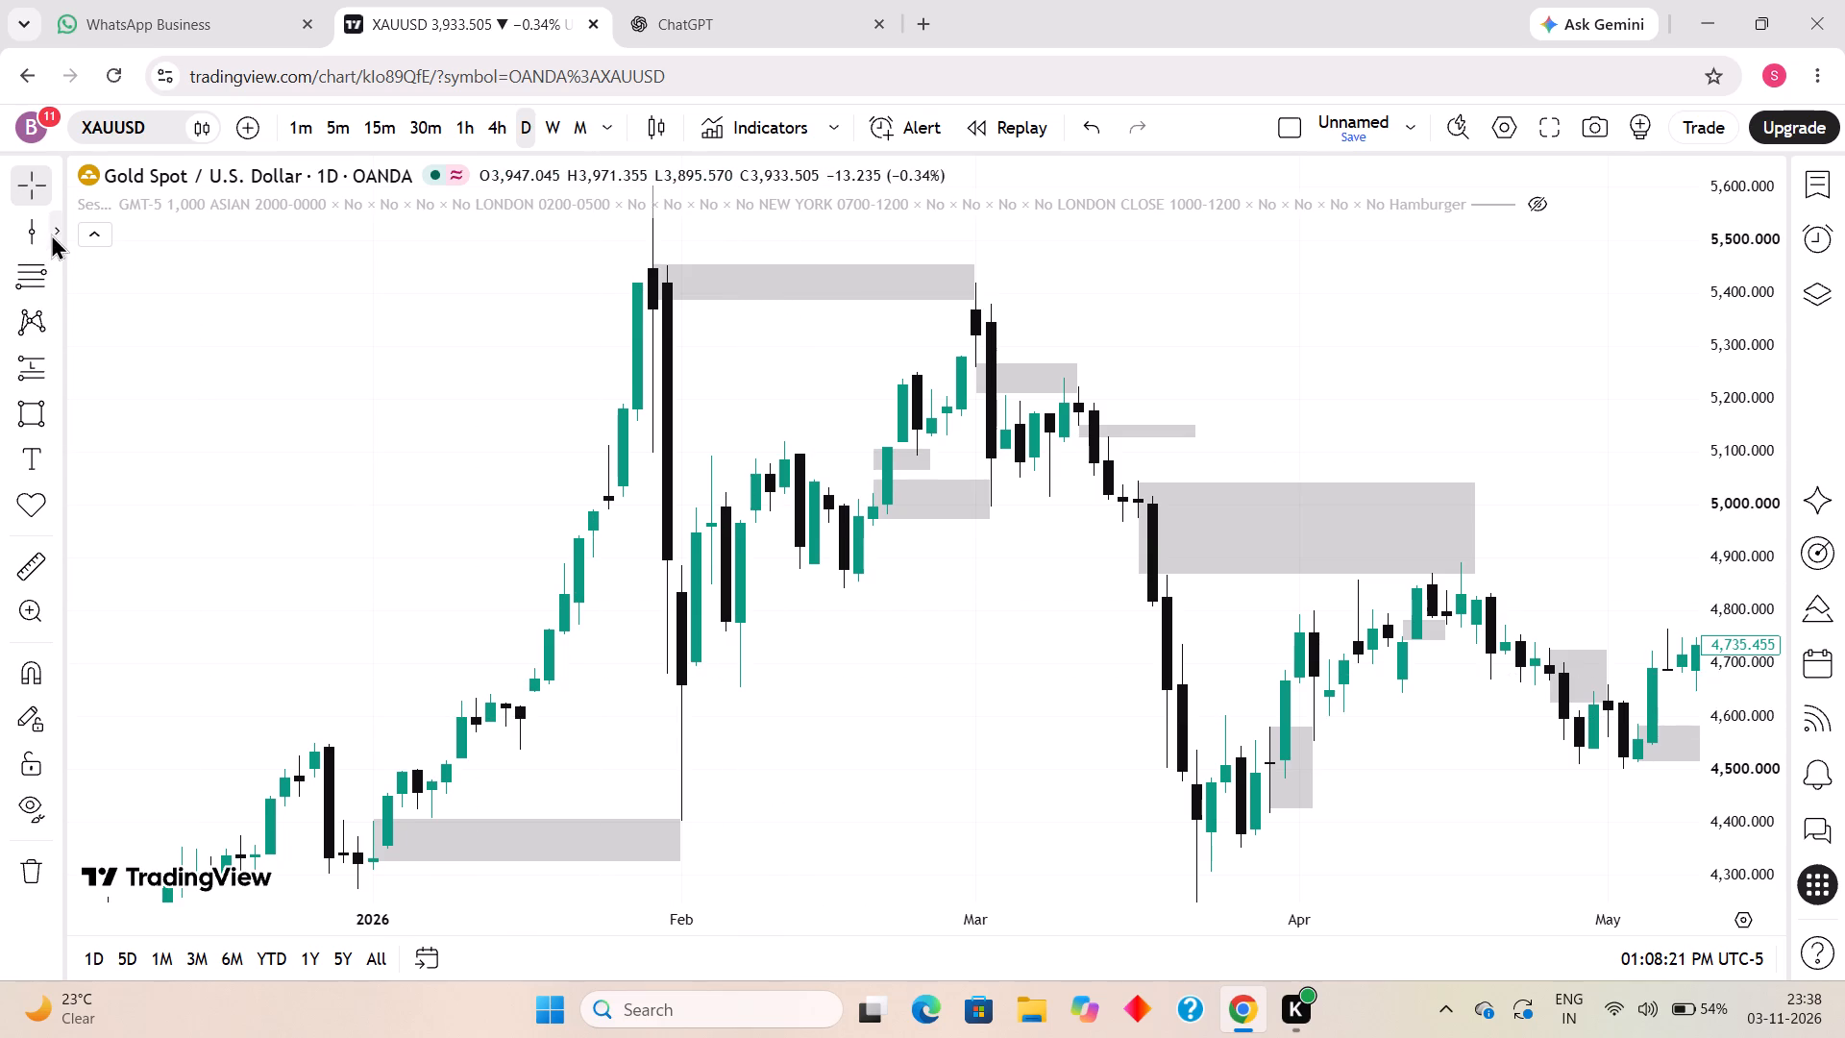
pyautogui.click(130, 166)
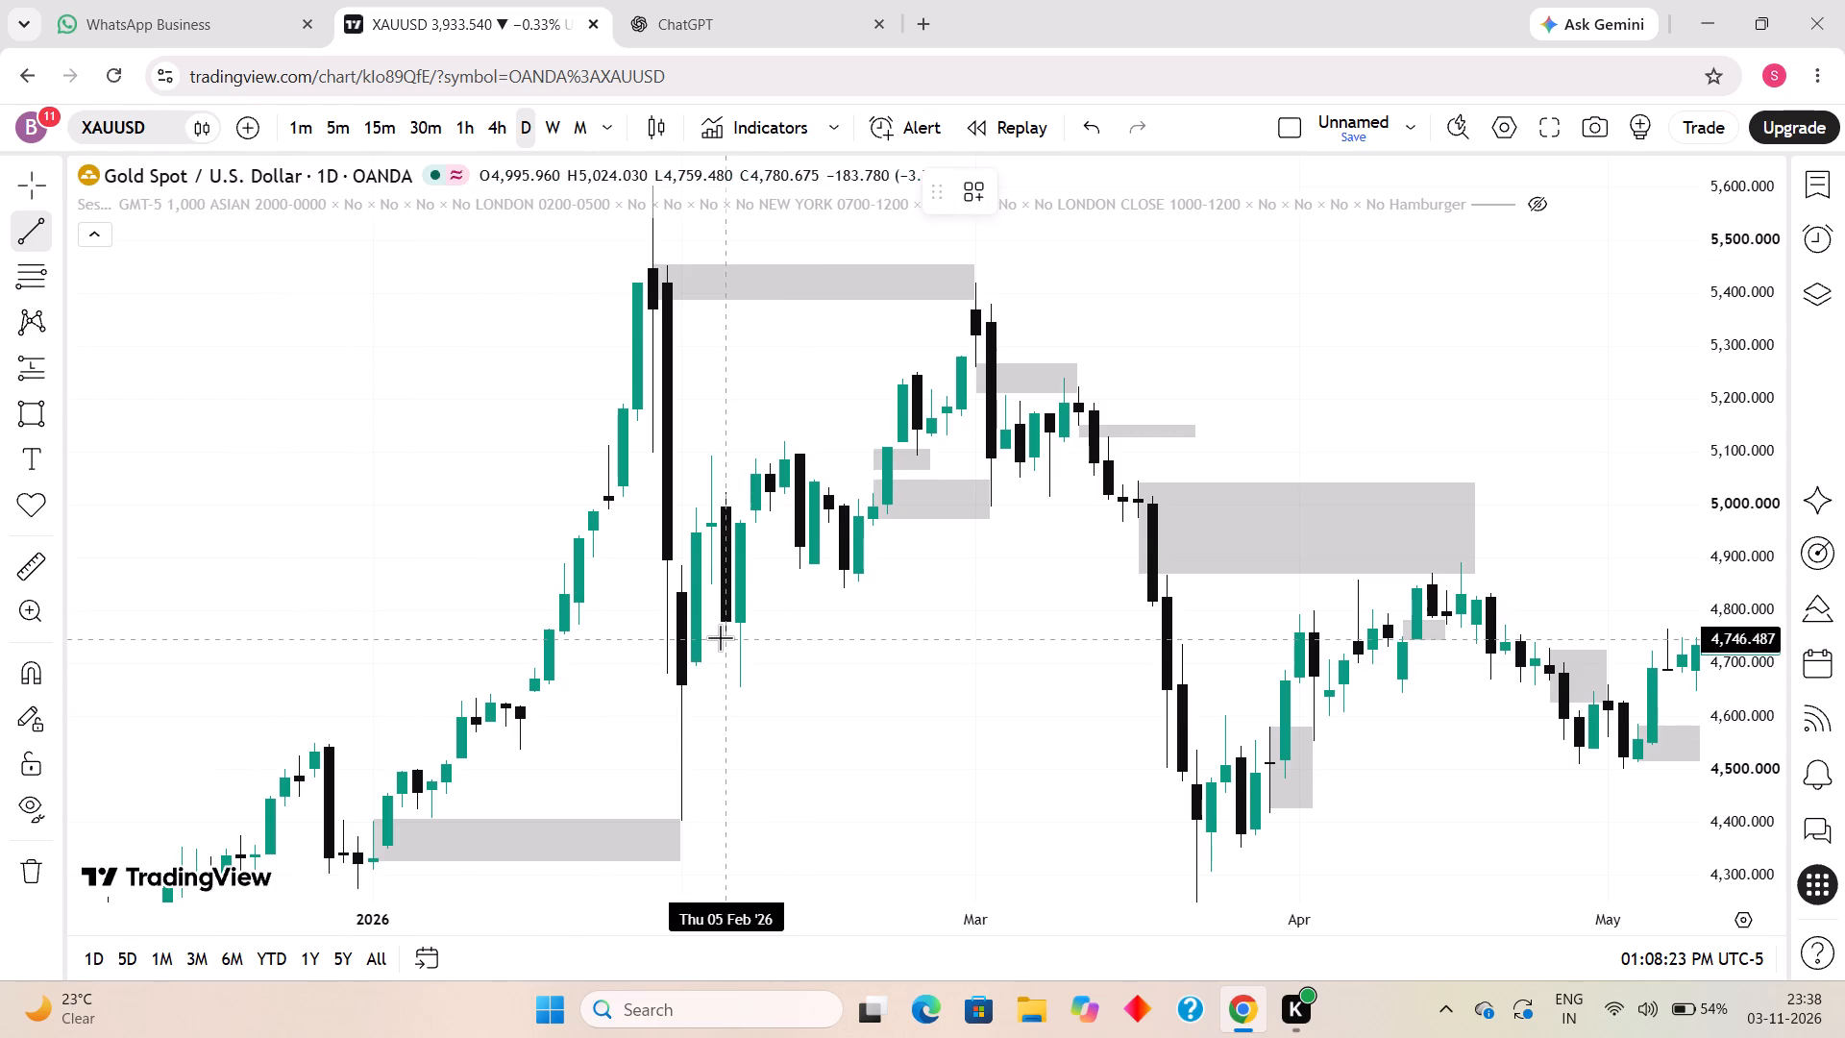
pyautogui.click(724, 634)
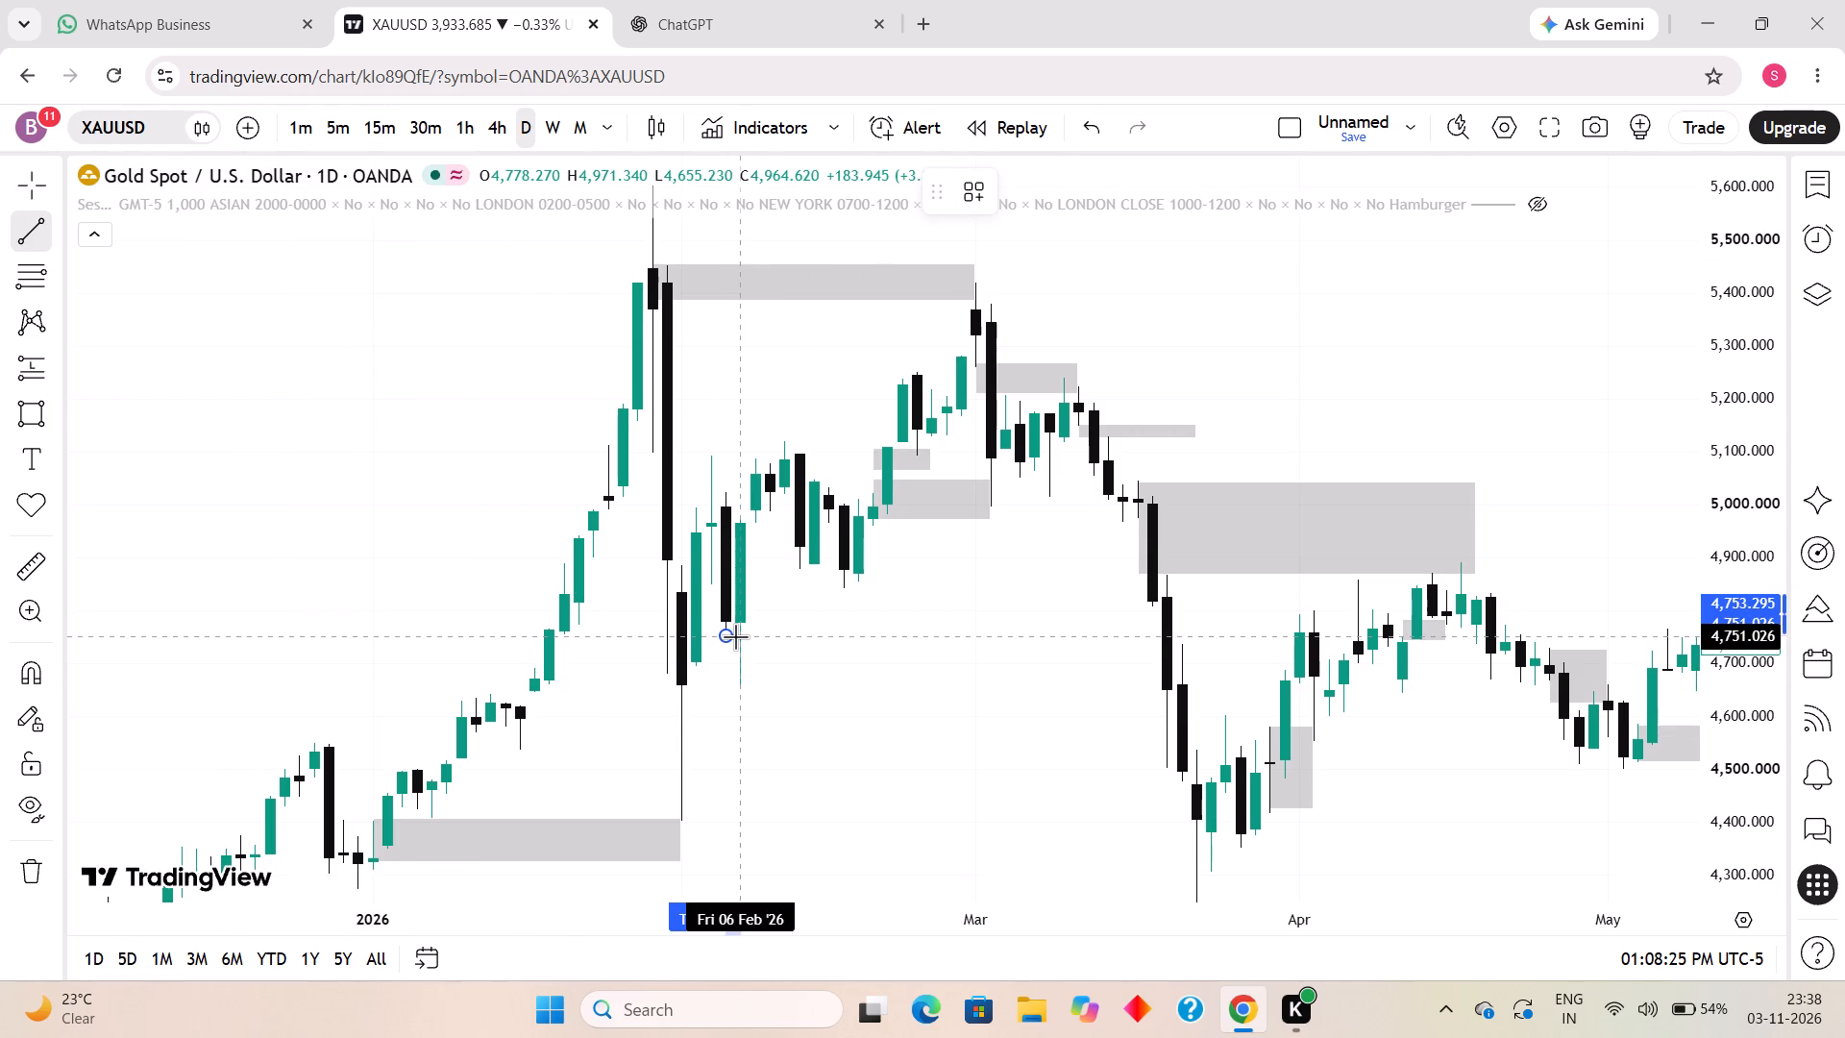
pyautogui.keyDown('shift'); pyautogui.click(738, 637); pyautogui.keyUp('shift')
pyautogui.click(821, 685)
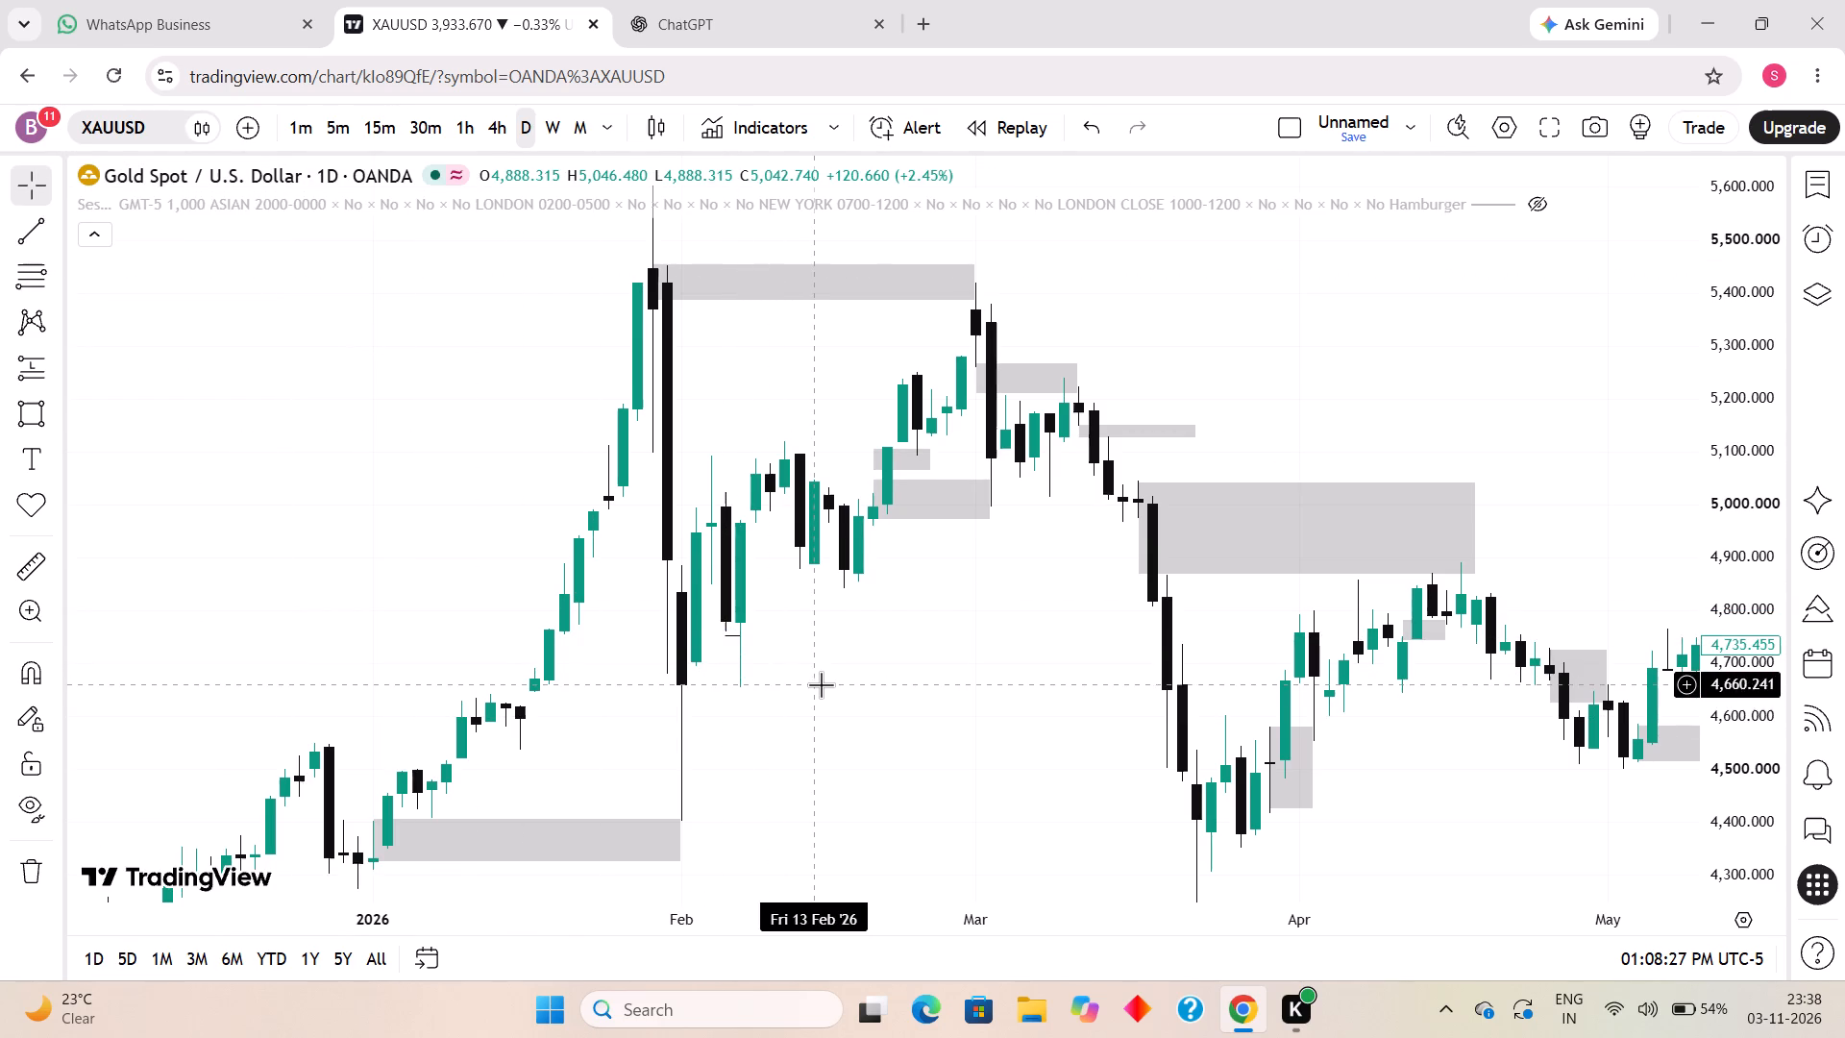
# Adjust both ends of the short 5 to 6 February 2026 line to a level position at about 4,758.
pyautogui.moveTo(1793, 749); pyautogui.dragTo(1706, 603)
pyautogui.click(1833, 197)
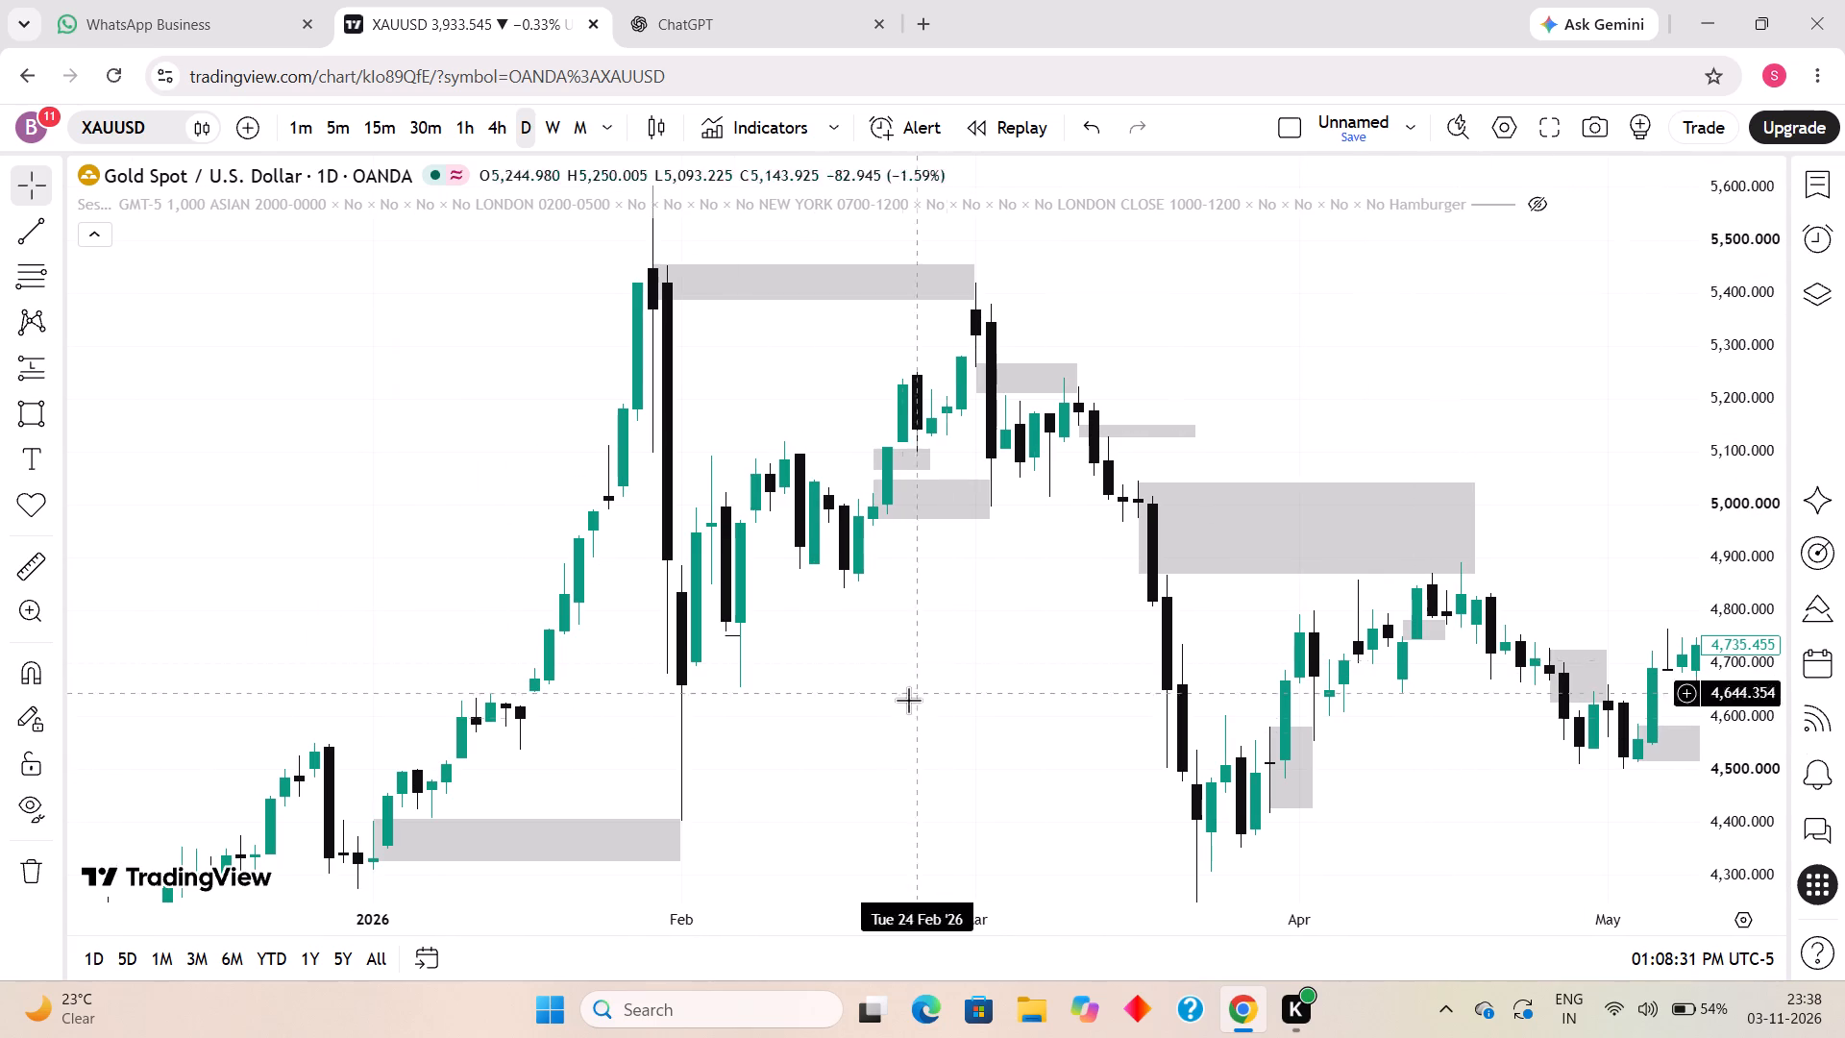
pyautogui.moveTo(891, 750); pyautogui.dragTo(1189, 661)
pyautogui.moveTo(1763, 809); pyautogui.dragTo(1657, 551)
pyautogui.scroll(1, 1055, 732)
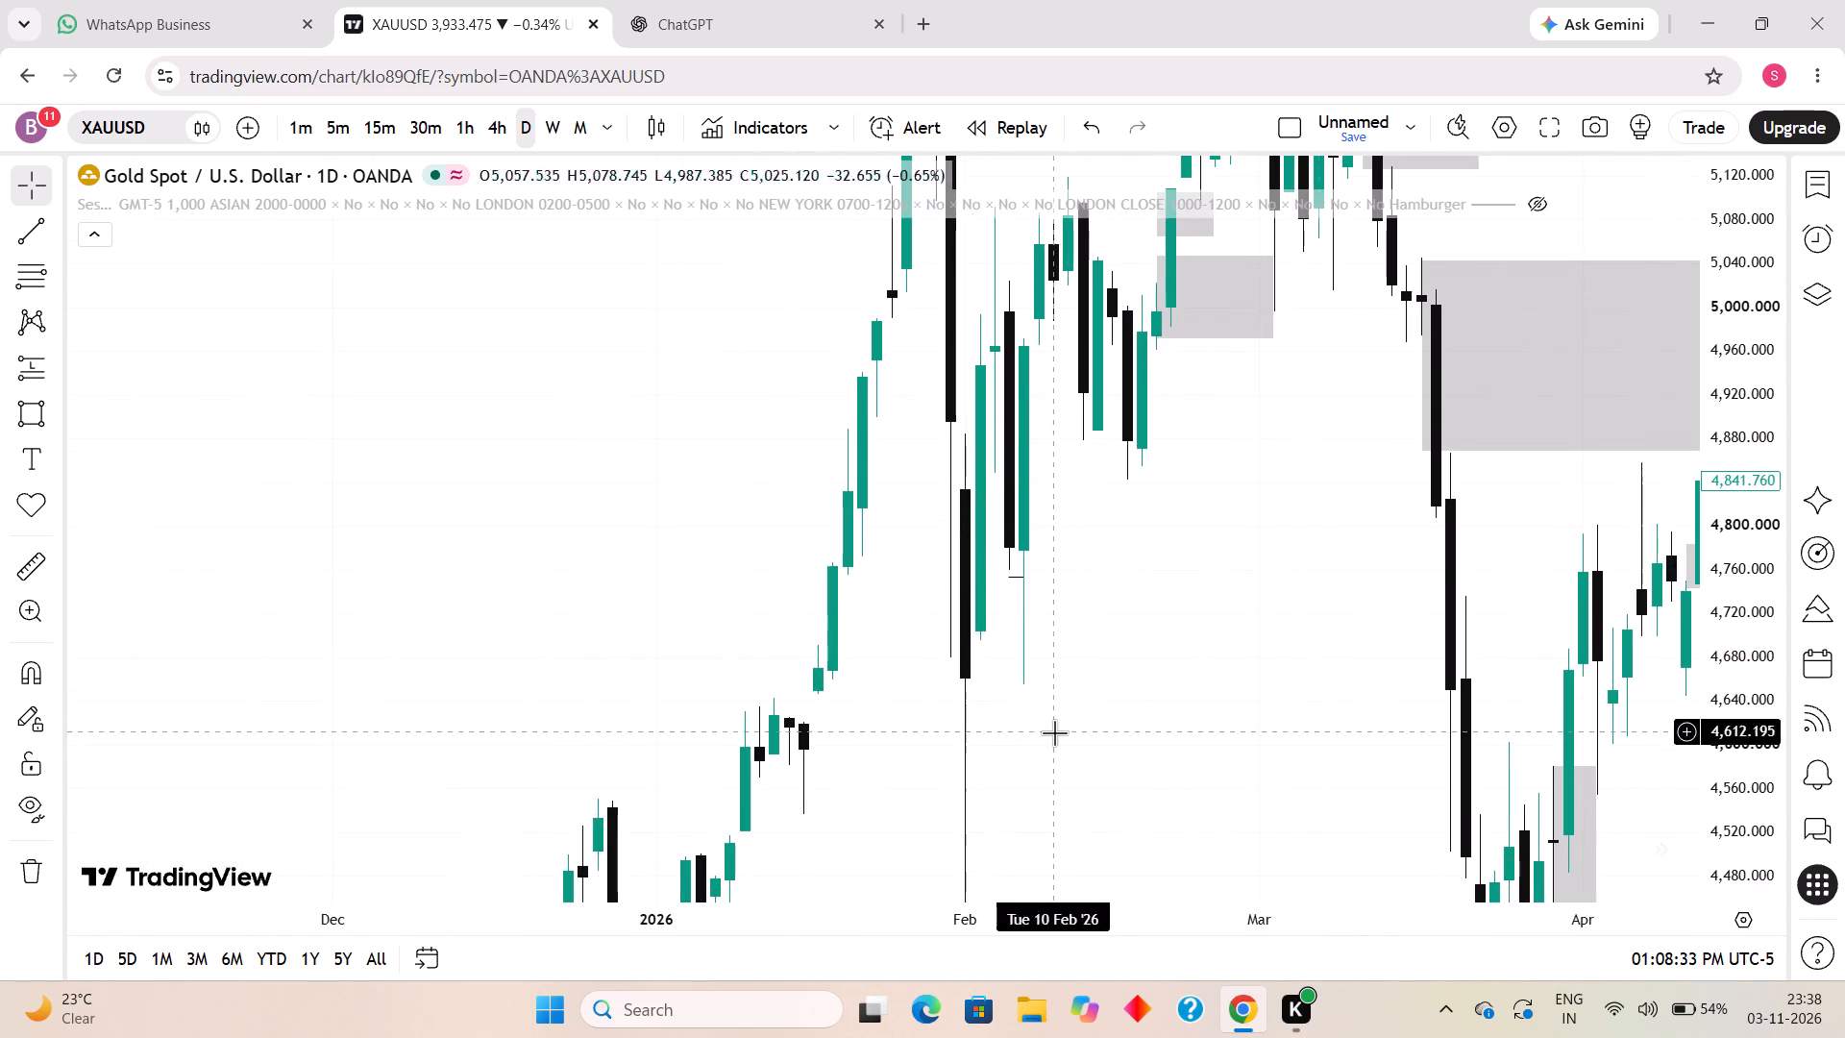
pyautogui.scroll(3, 1054, 732)
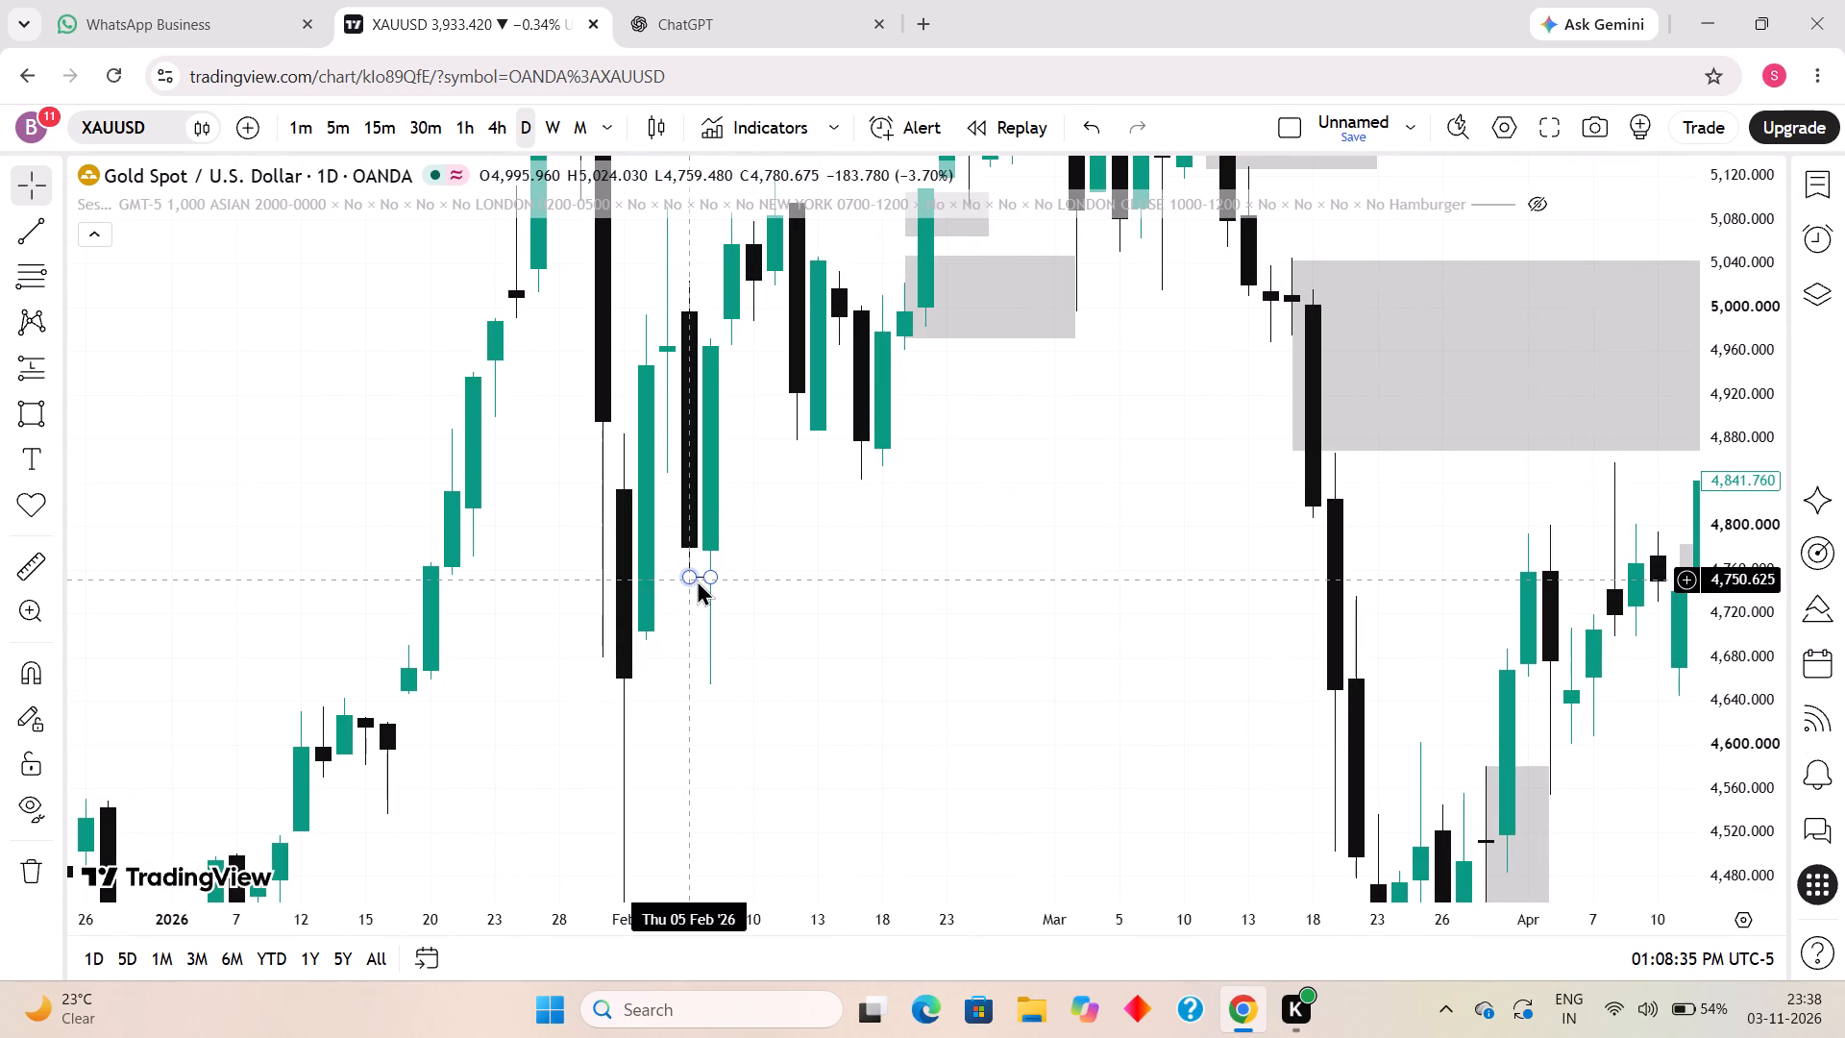
pyautogui.moveTo(697, 580); pyautogui.dragTo(695, 571)
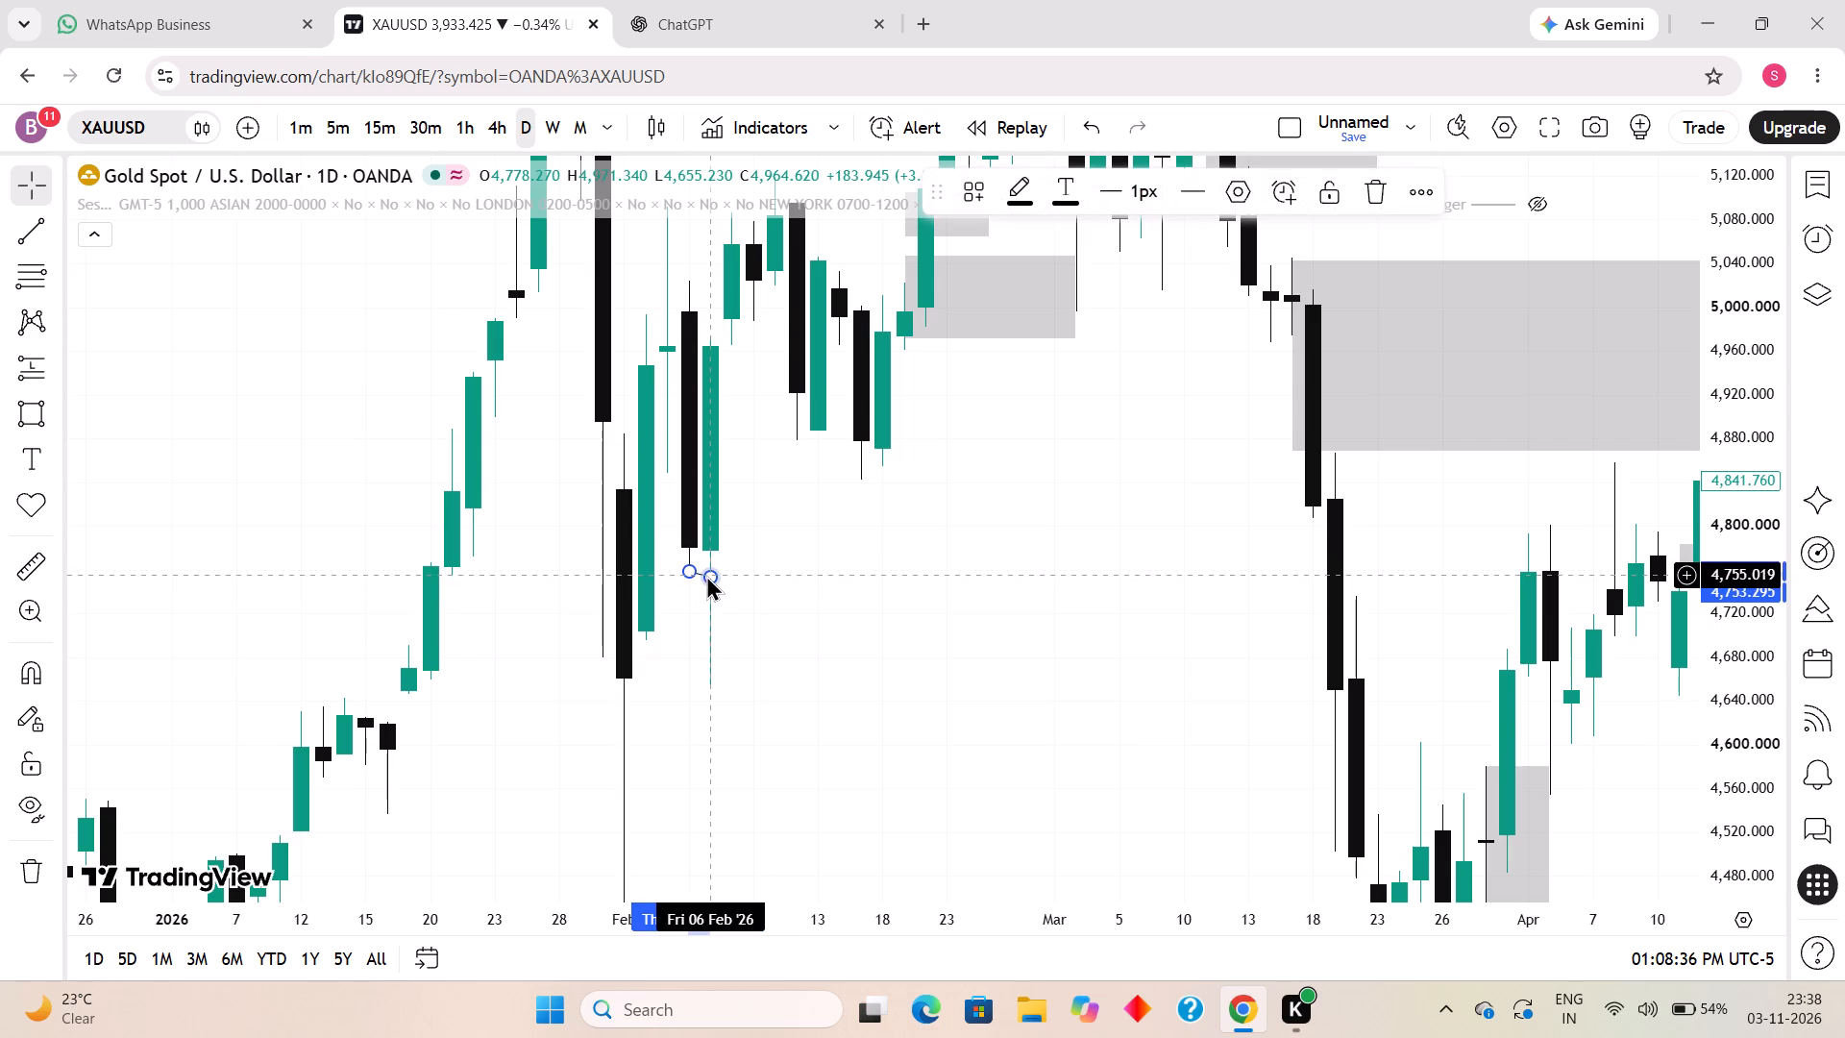
pyautogui.click(706, 575)
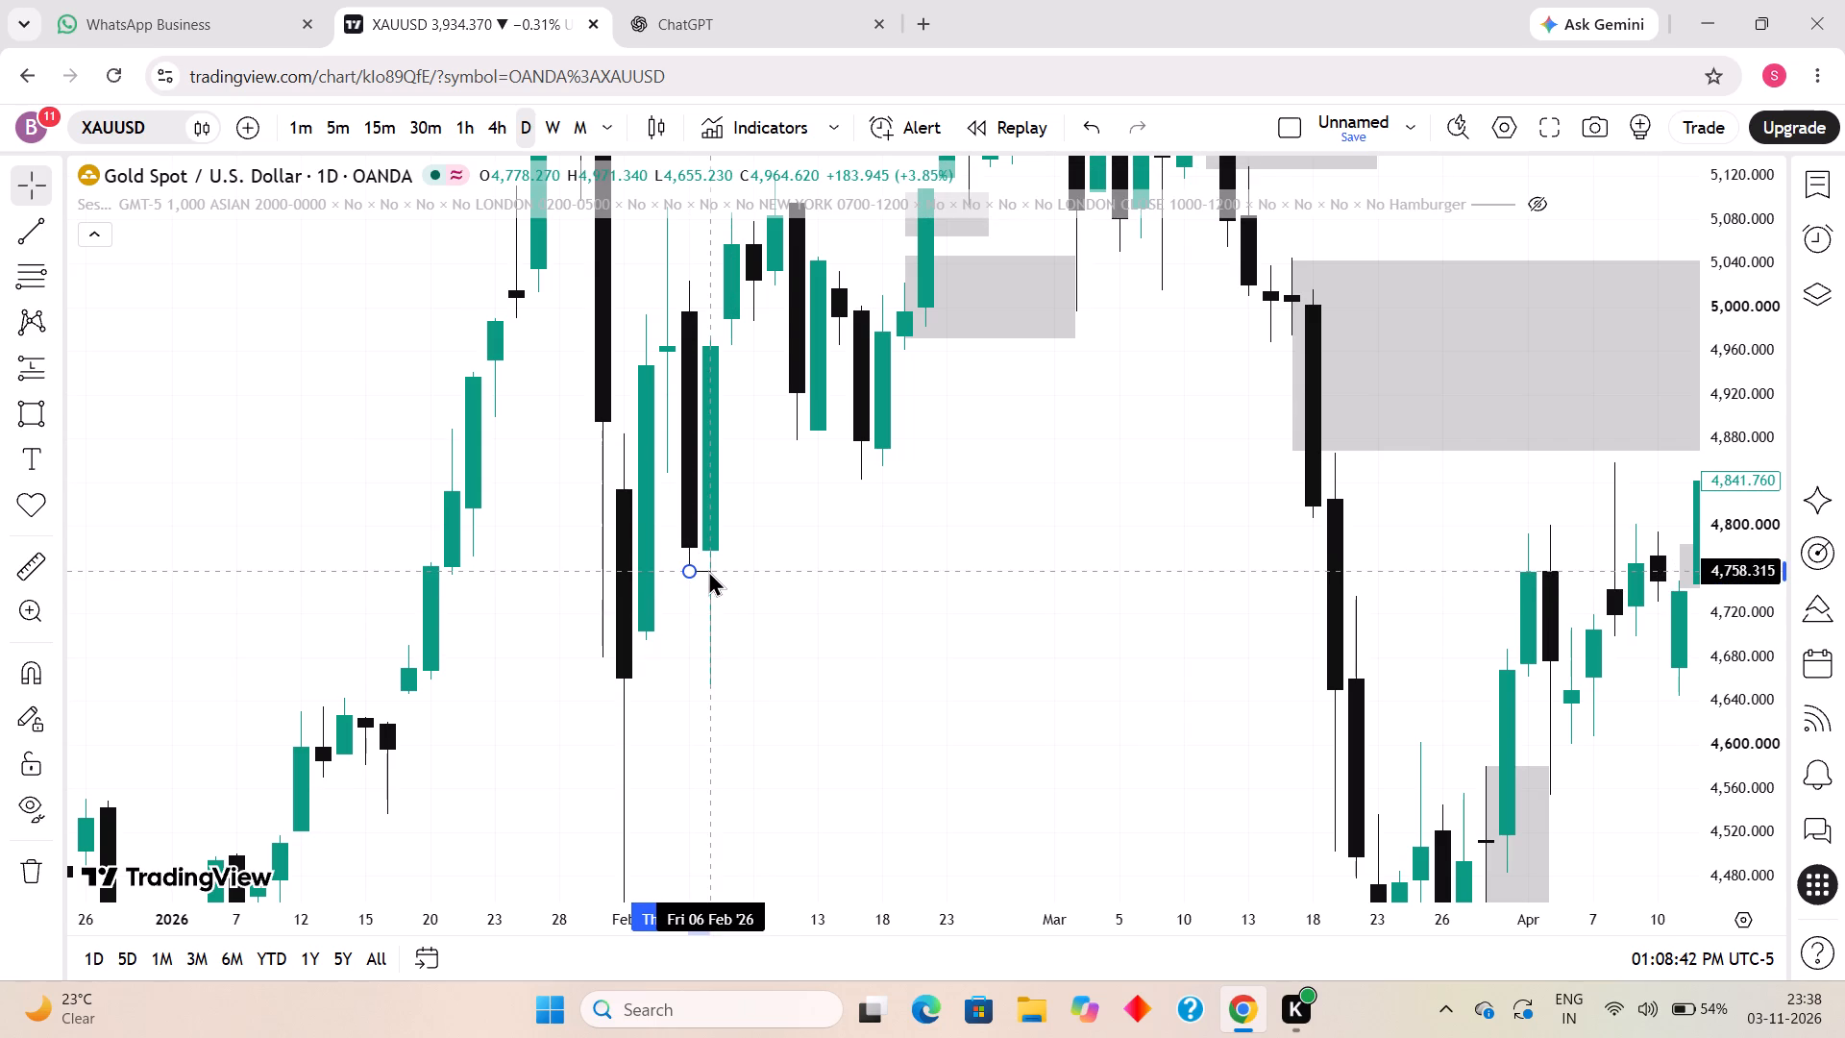
pyautogui.click(792, 603)
# Draw a short horizontal trend line from 3 to 4 February 2026 at about 5,001, at the 3 February candle's high.
pyautogui.moveTo(814, 646); pyautogui.dragTo(929, 577)
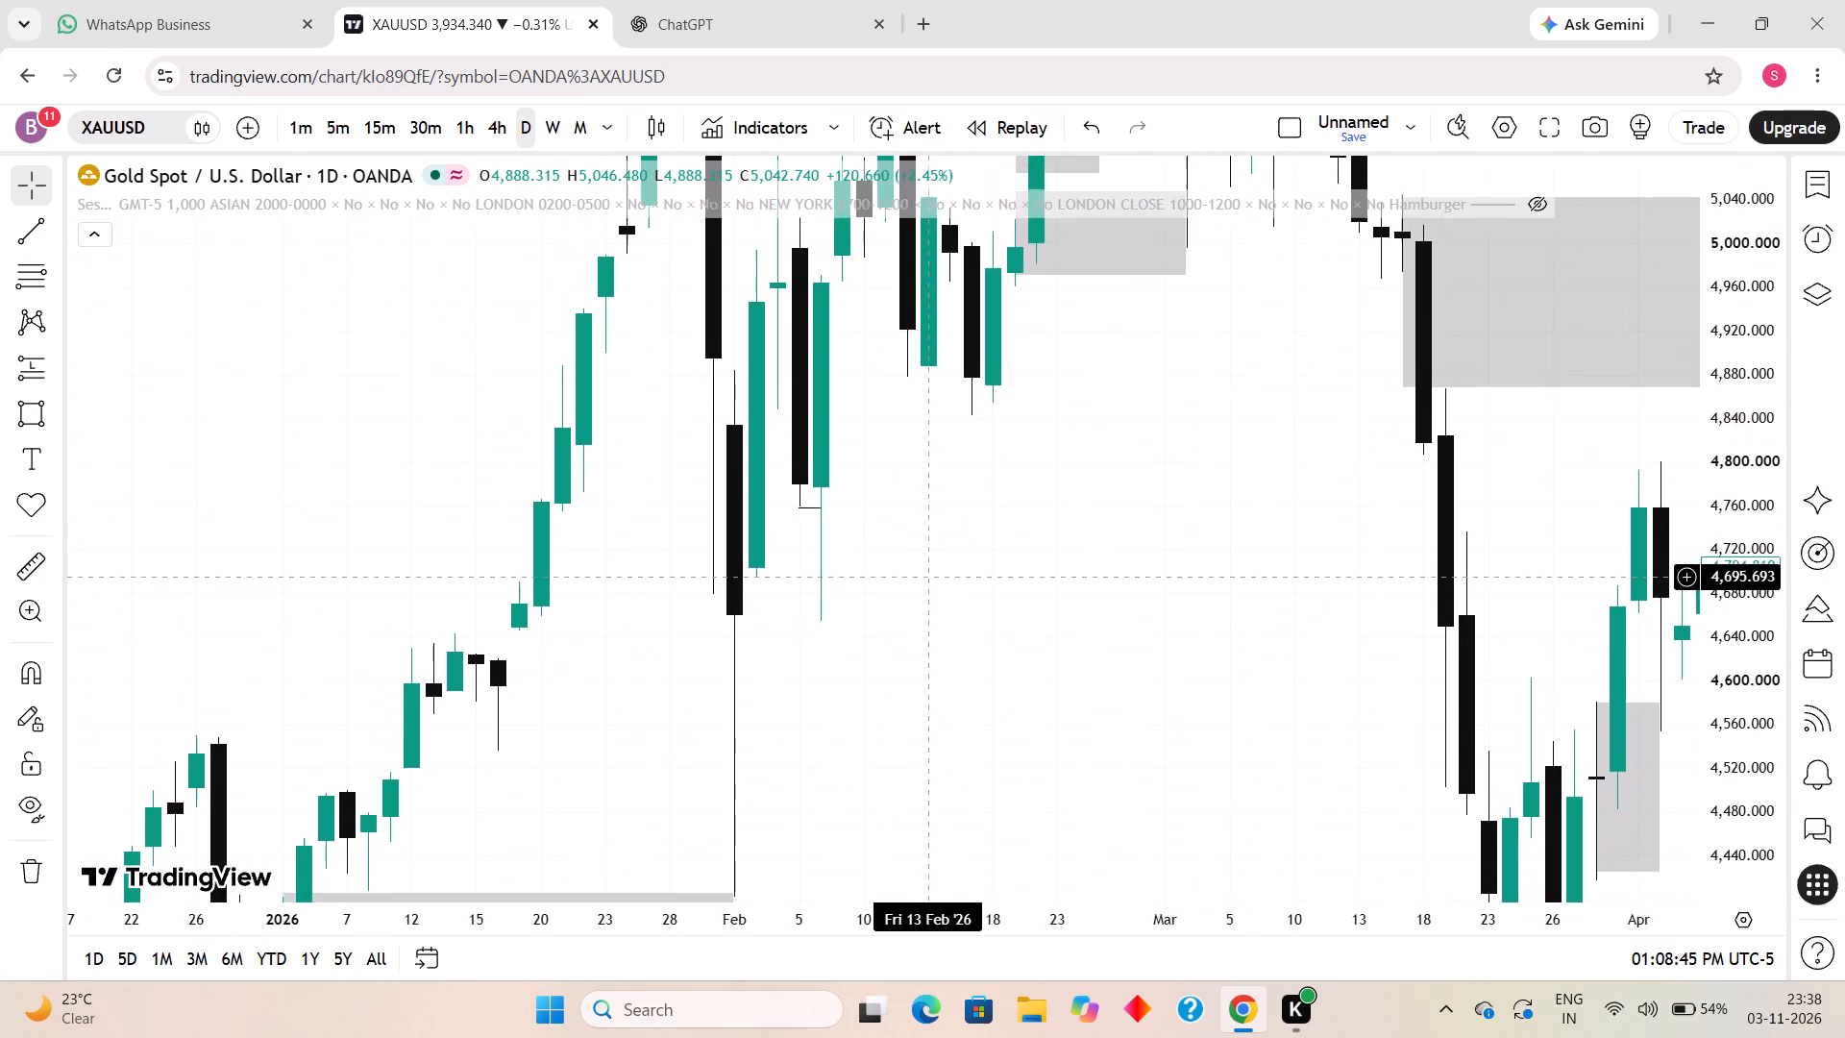
pyautogui.moveTo(929, 577); pyautogui.dragTo(958, 792)
pyautogui.moveTo(995, 673); pyautogui.dragTo(1000, 733)
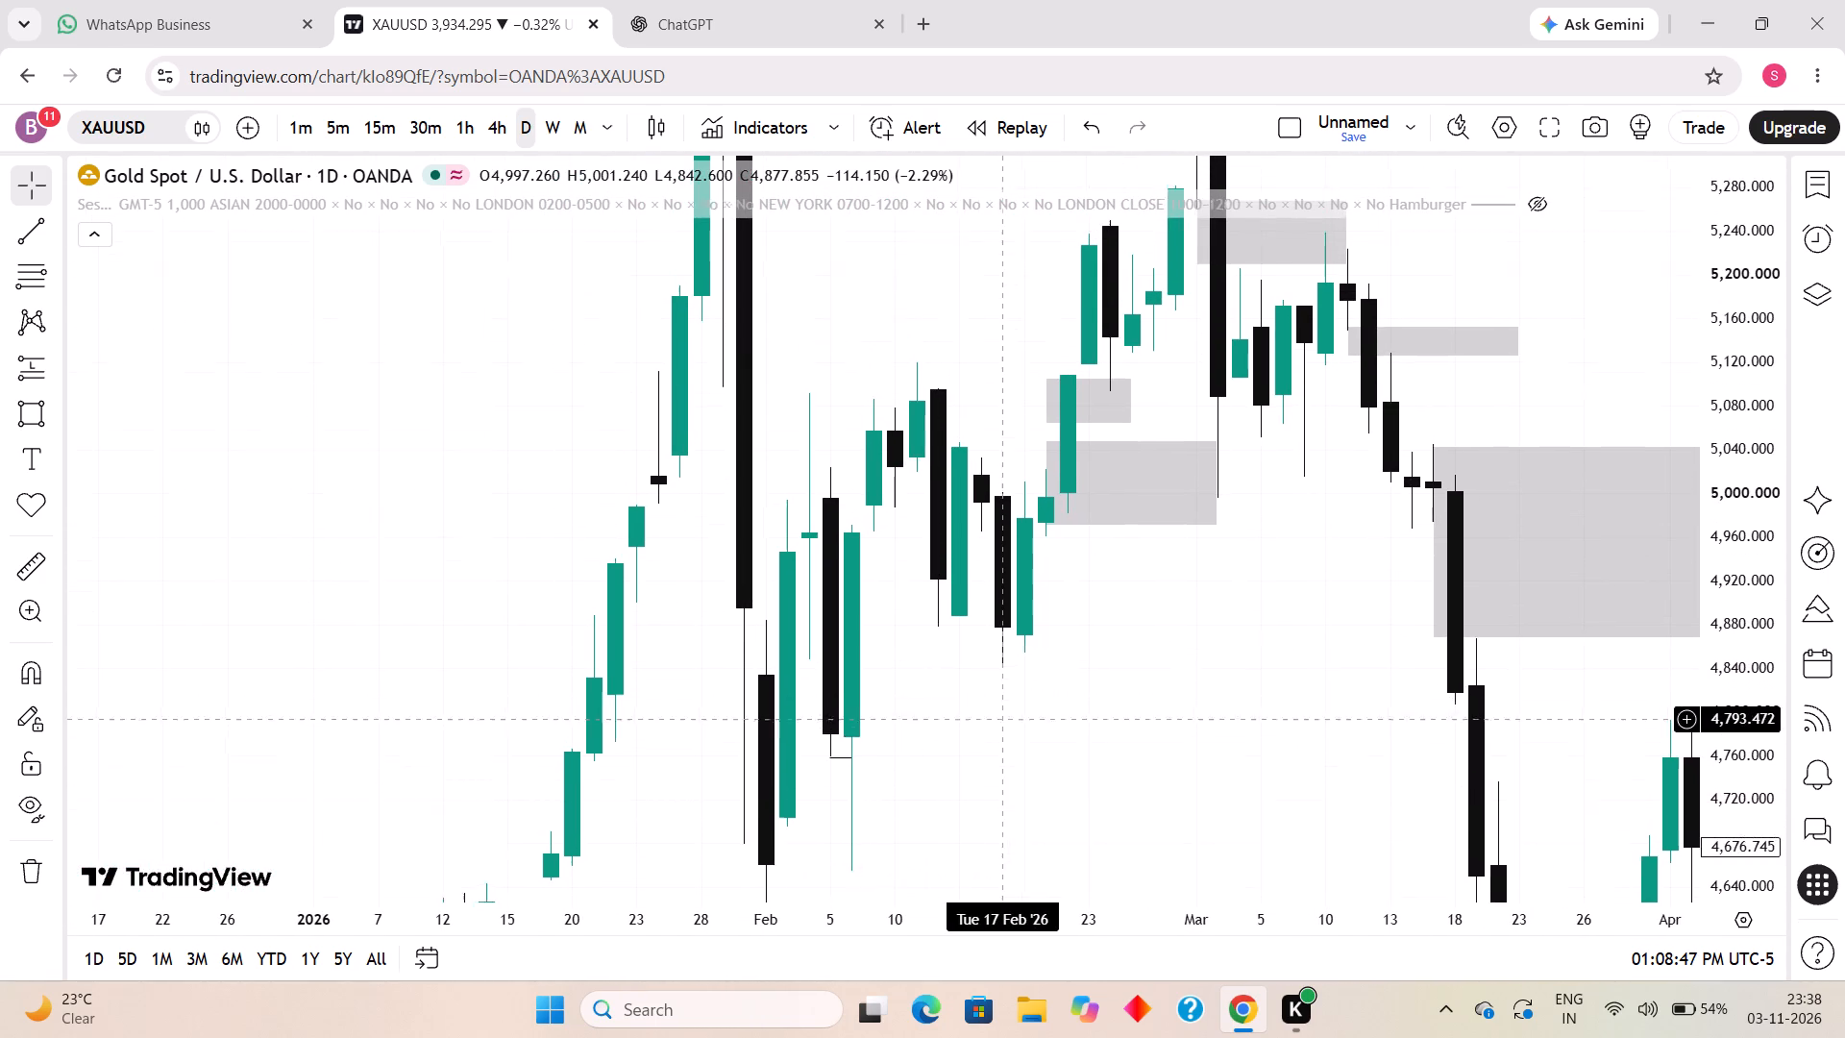
pyautogui.moveTo(1000, 733); pyautogui.dragTo(1006, 756)
pyautogui.moveTo(1750, 490); pyautogui.dragTo(1736, 719)
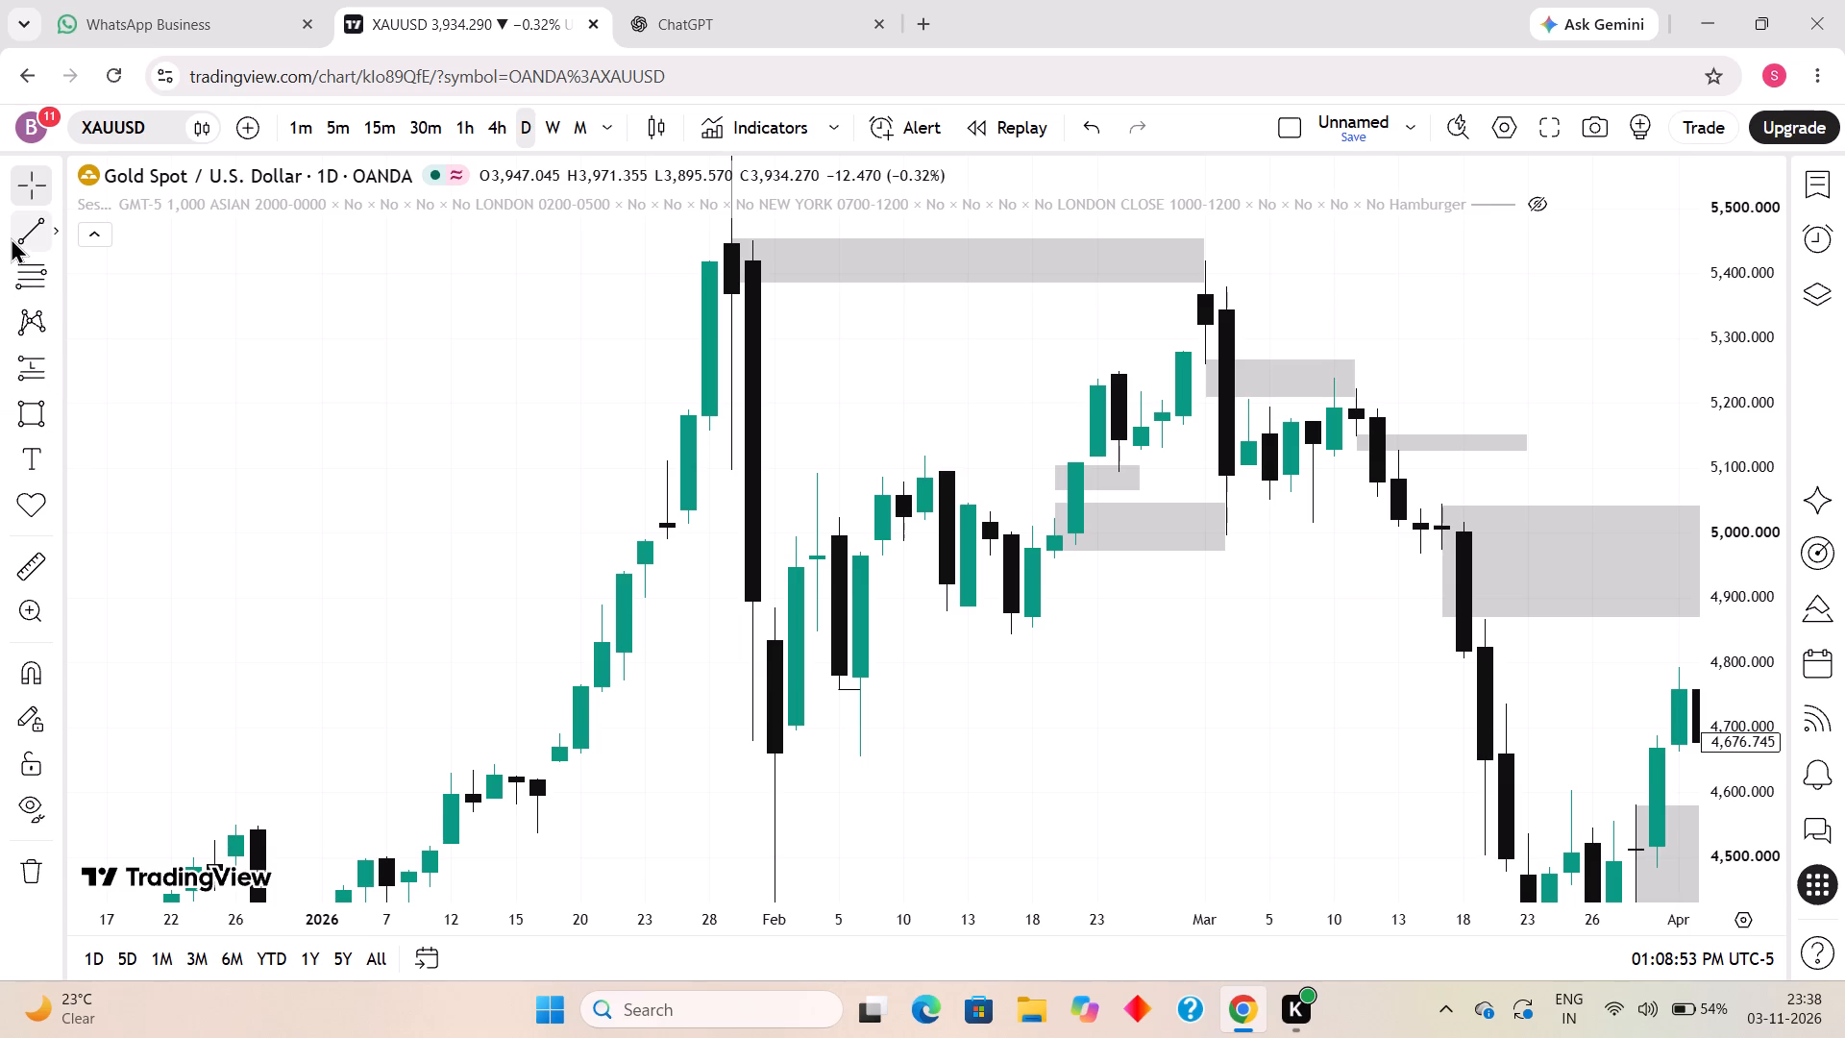
pyautogui.click(11, 237)
pyautogui.click(794, 531)
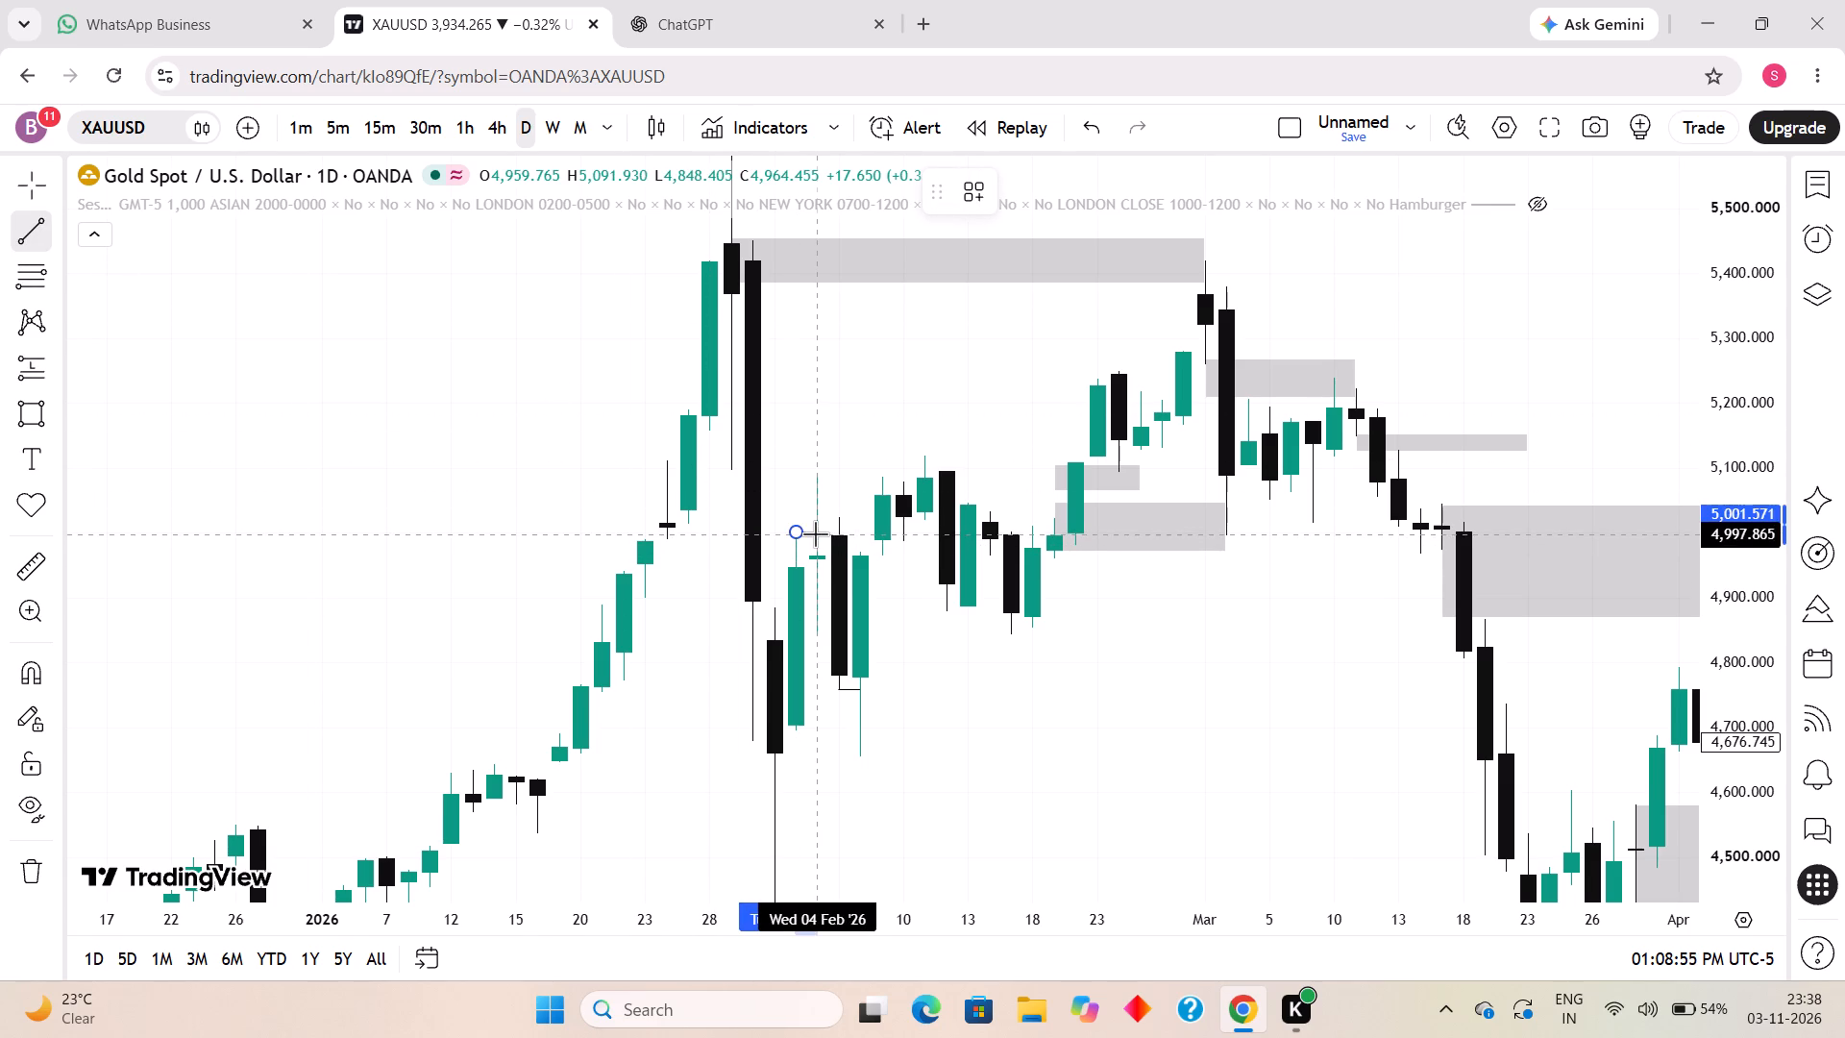
pyautogui.keyDown('shift'); pyautogui.click(815, 531); pyautogui.keyUp('shift')
pyautogui.click(998, 630)
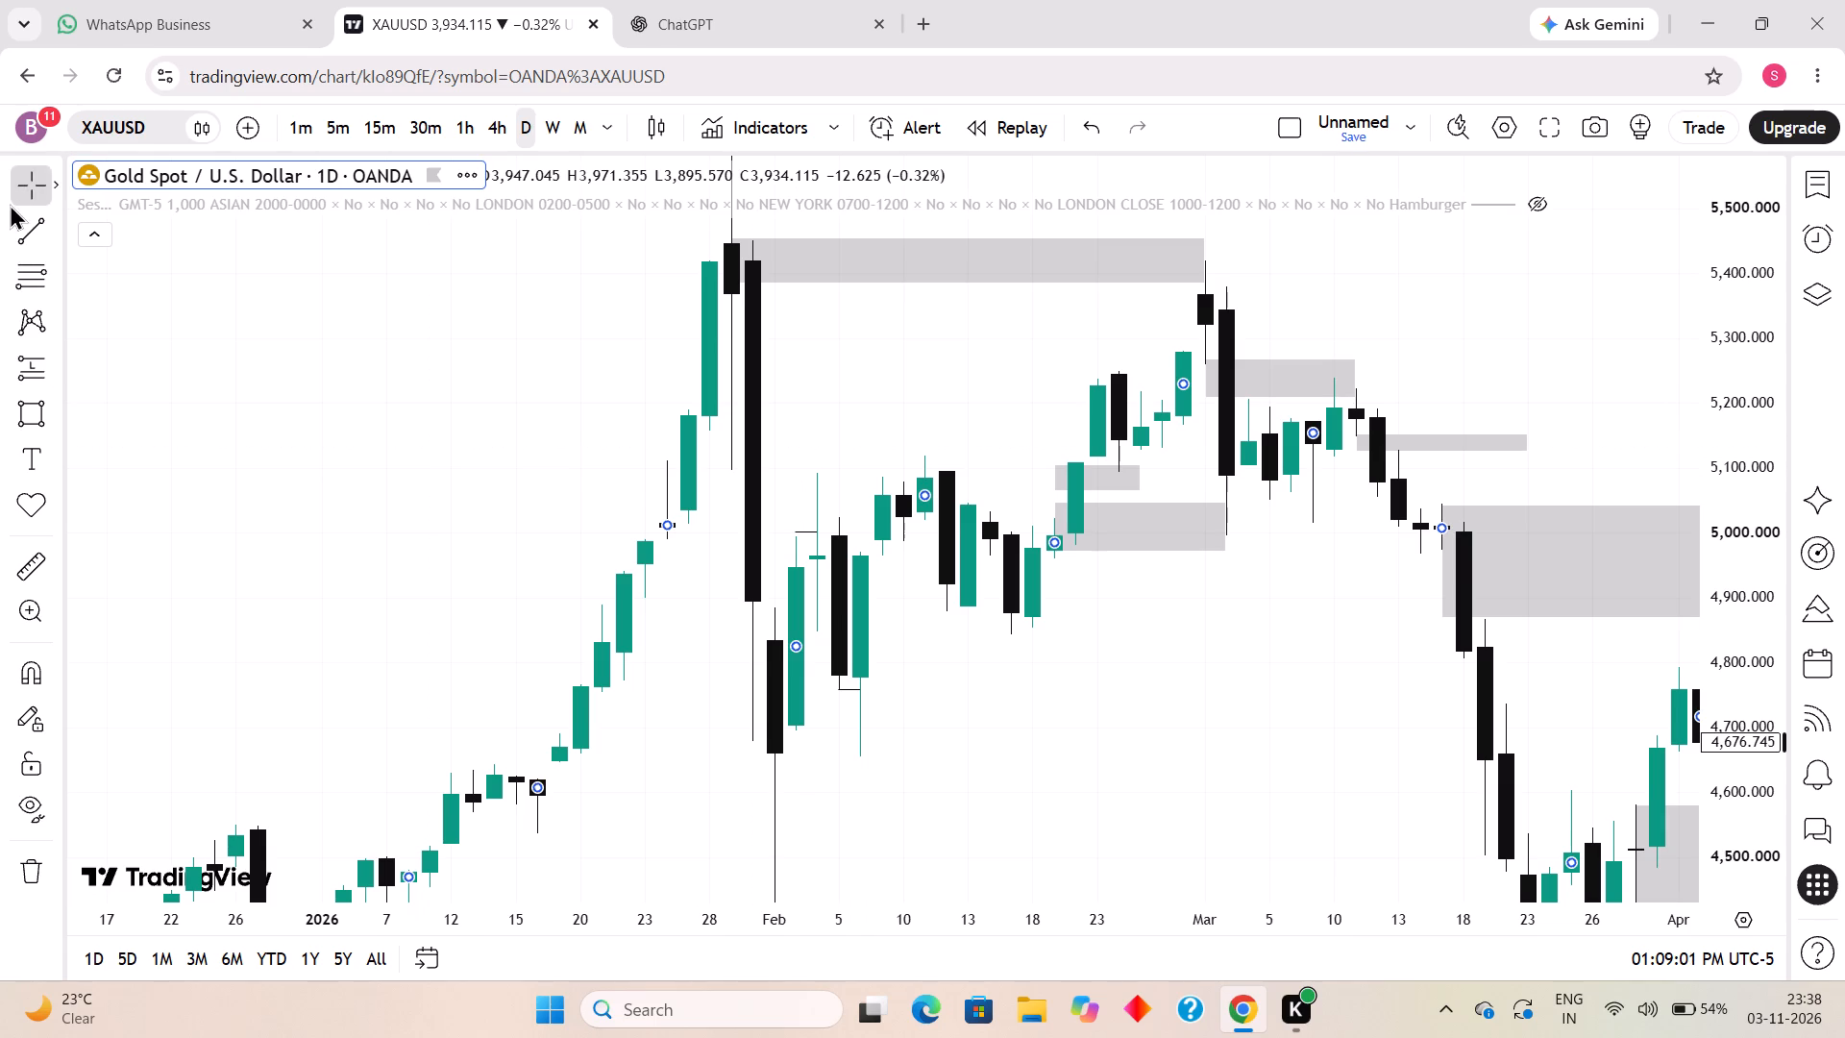
# Draw a horizontal trend line from the 4 February 2026 candle's high to 11 February at about 5,088.
pyautogui.click(34, 231)
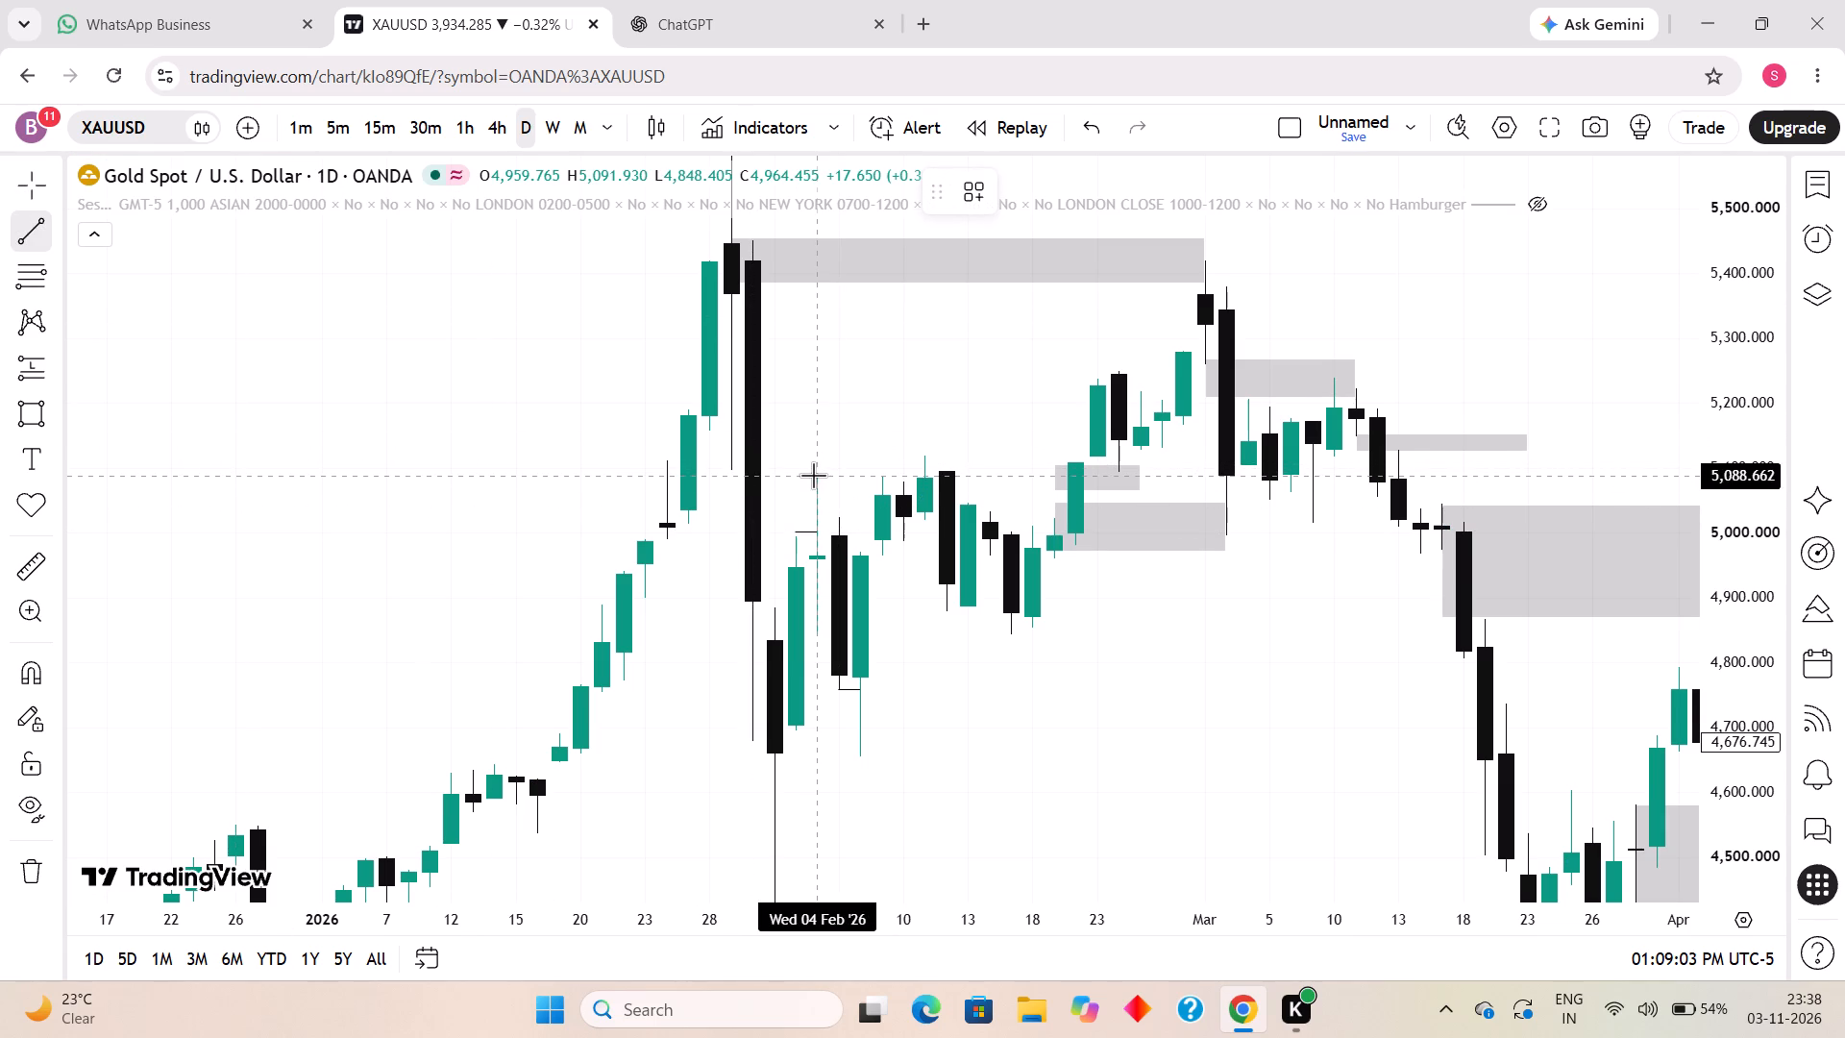
pyautogui.click(815, 476)
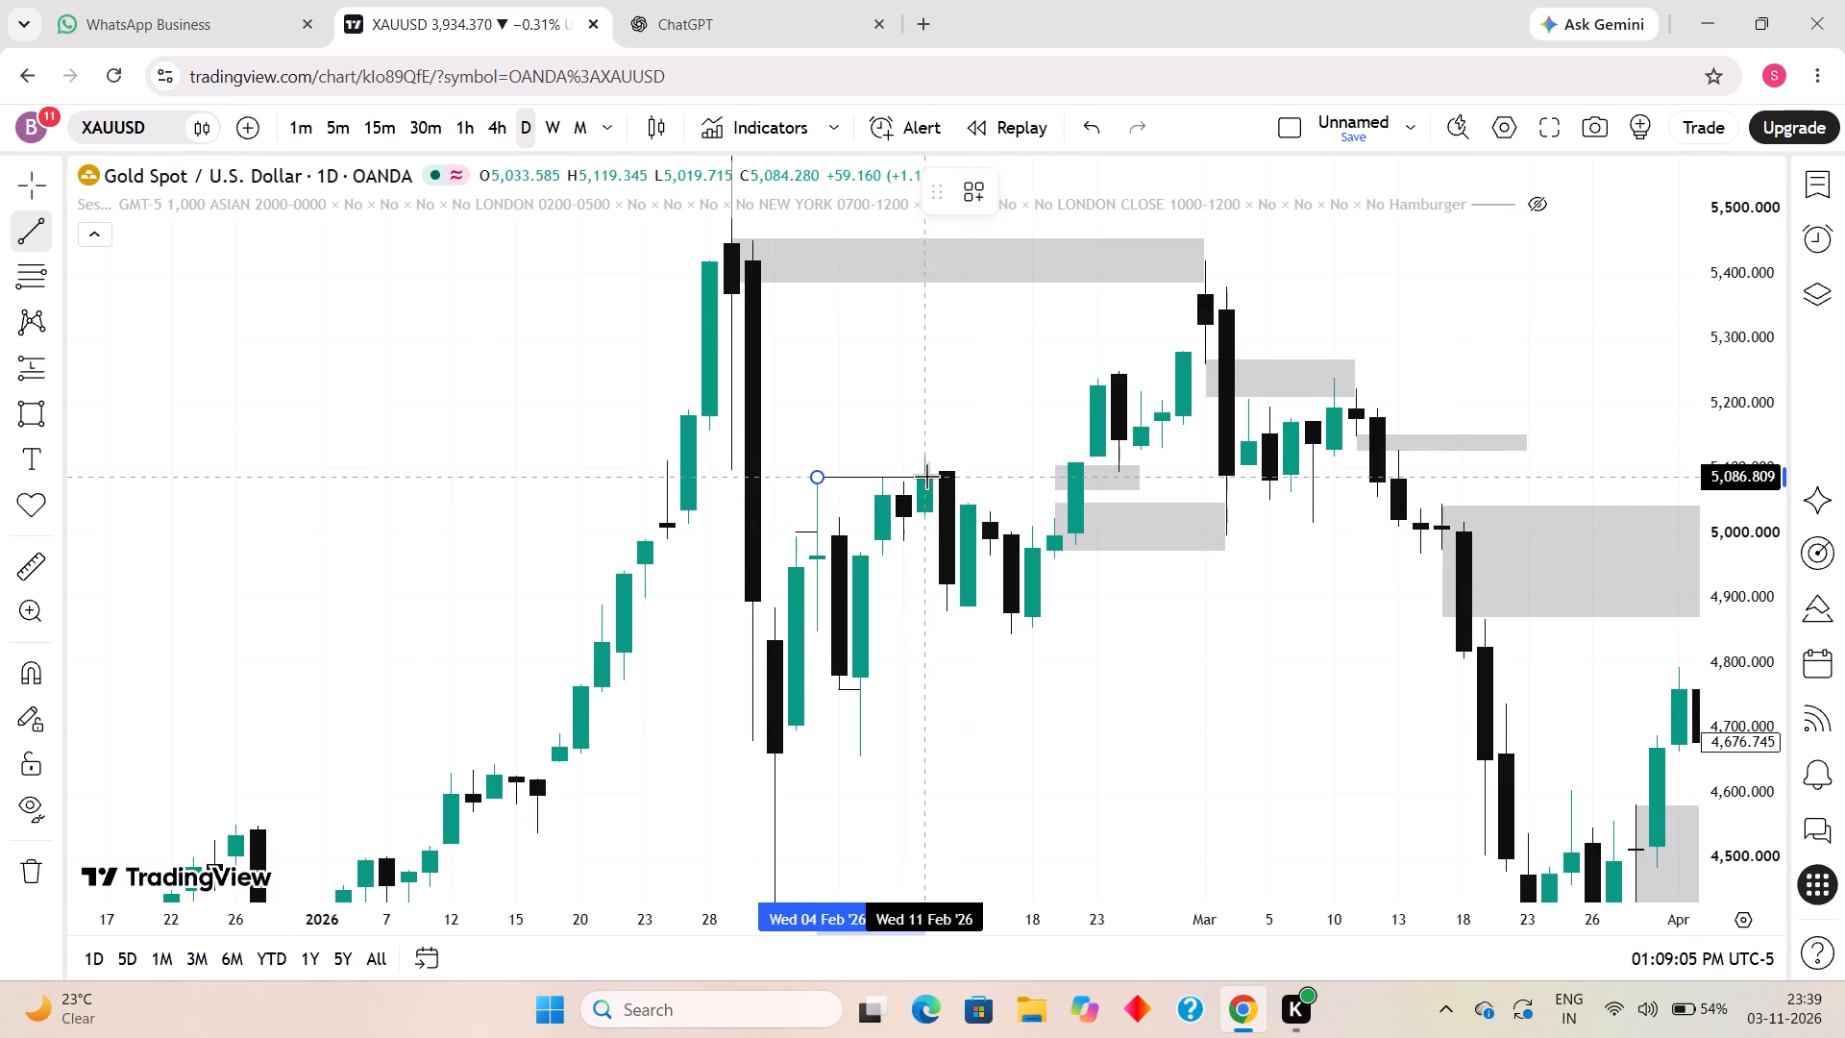
pyautogui.keyDown('shift'); pyautogui.click(924, 475); pyautogui.keyUp('shift')
pyautogui.click(943, 689)
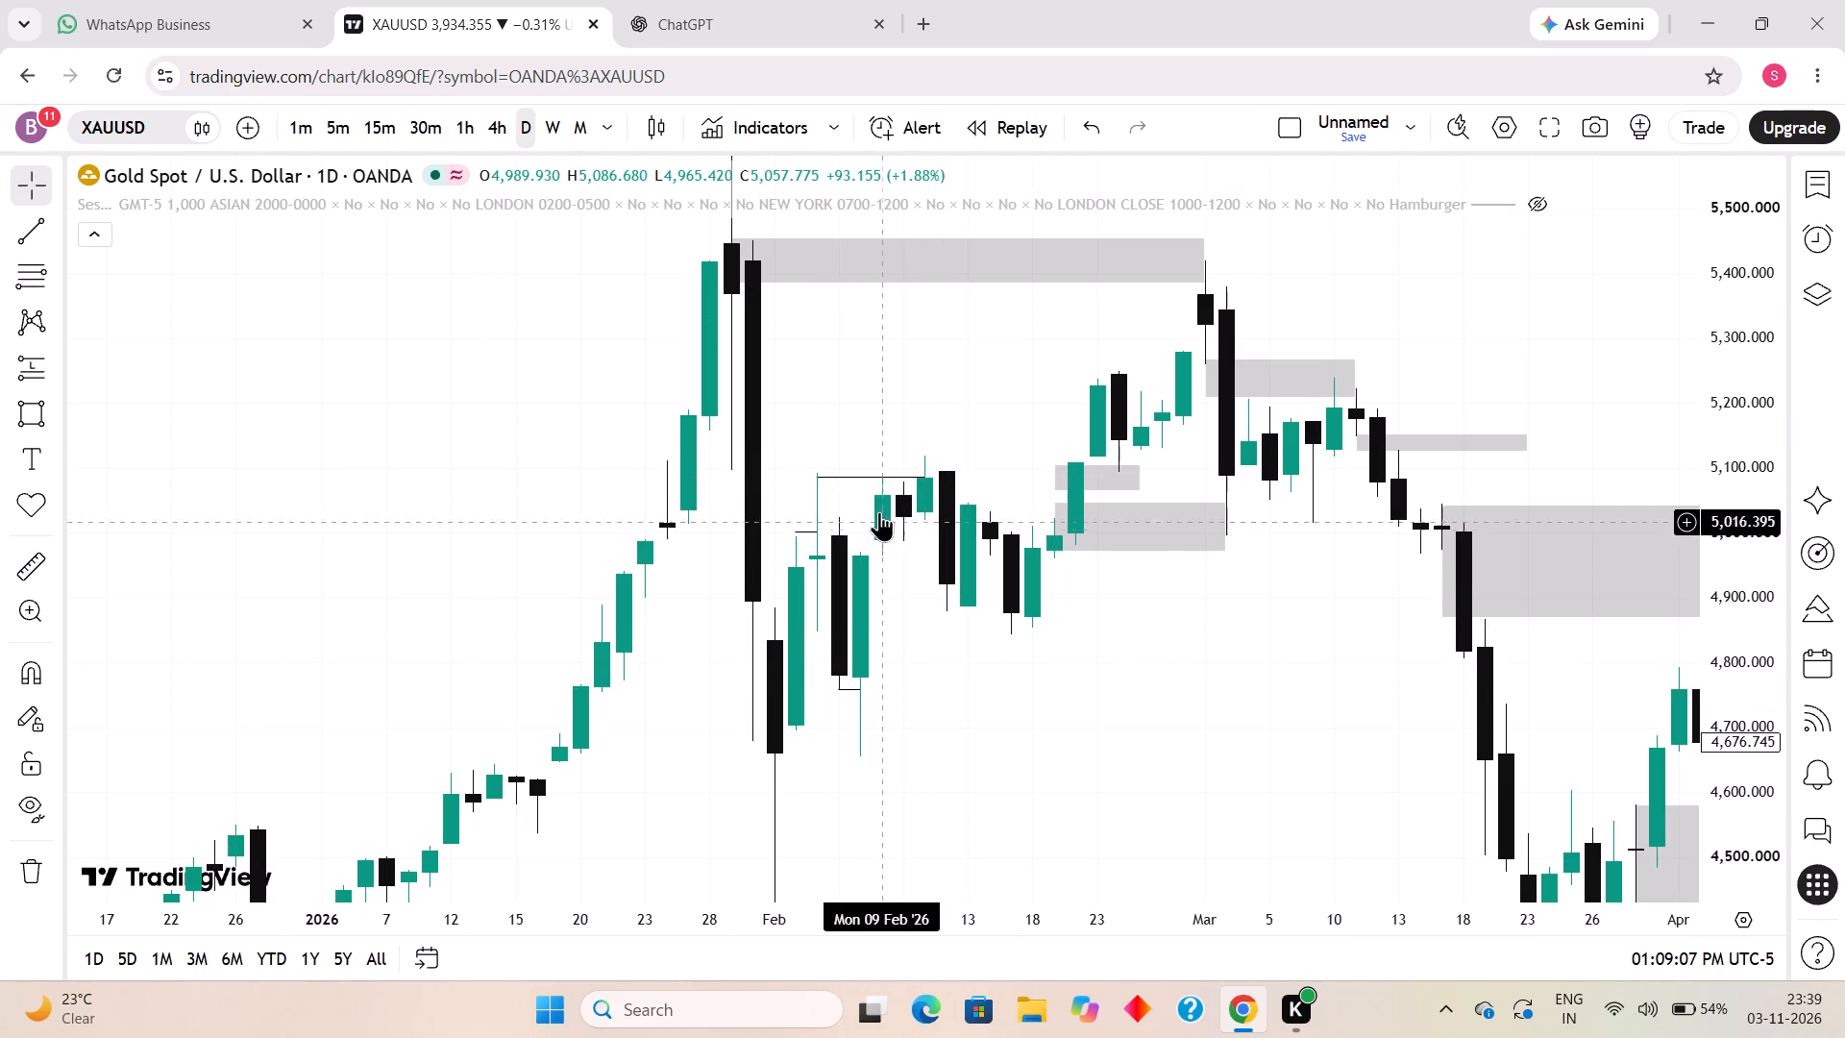
pyautogui.click(880, 474)
pyautogui.click(998, 676)
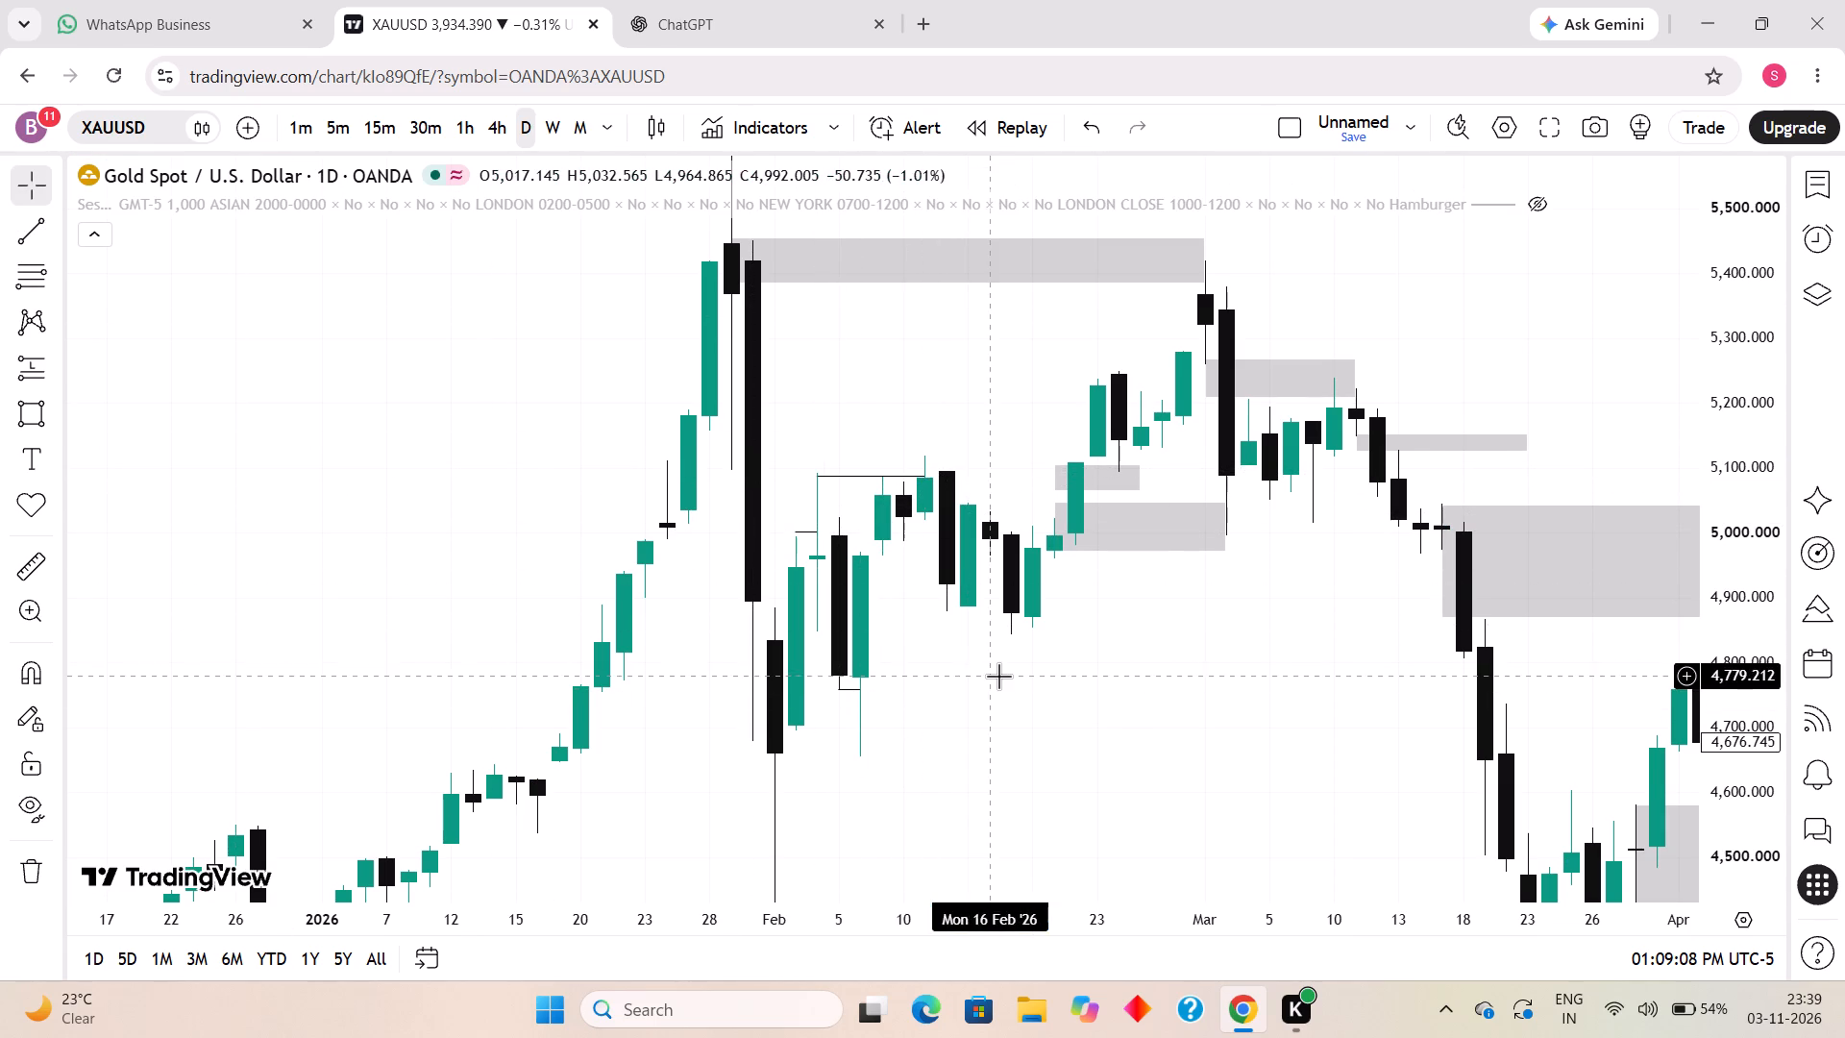
# Examine the daily price swings from January to April 2026 around the new lines, and dismiss the advertisement covering the chart.
pyautogui.moveTo(1046, 773); pyautogui.dragTo(1030, 651)
pyautogui.scroll(-1, 995, 650)
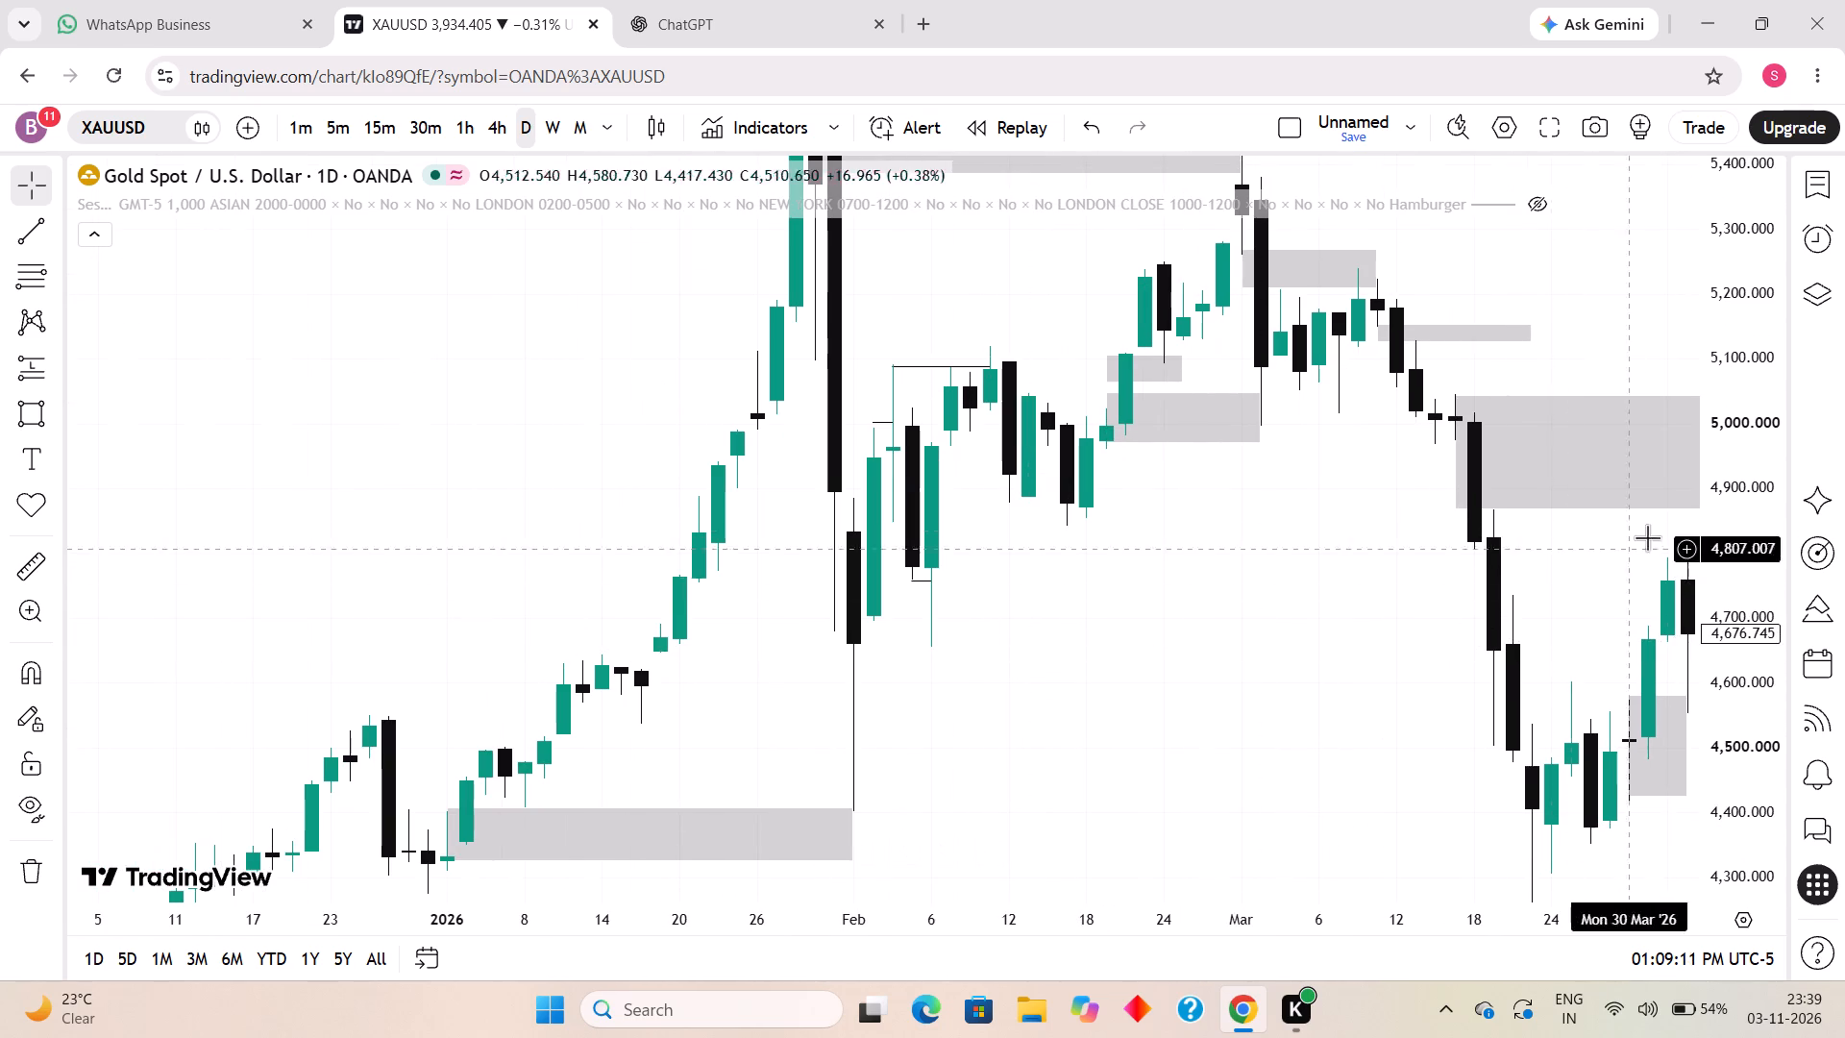
pyautogui.moveTo(1736, 539); pyautogui.dragTo(1718, 724)
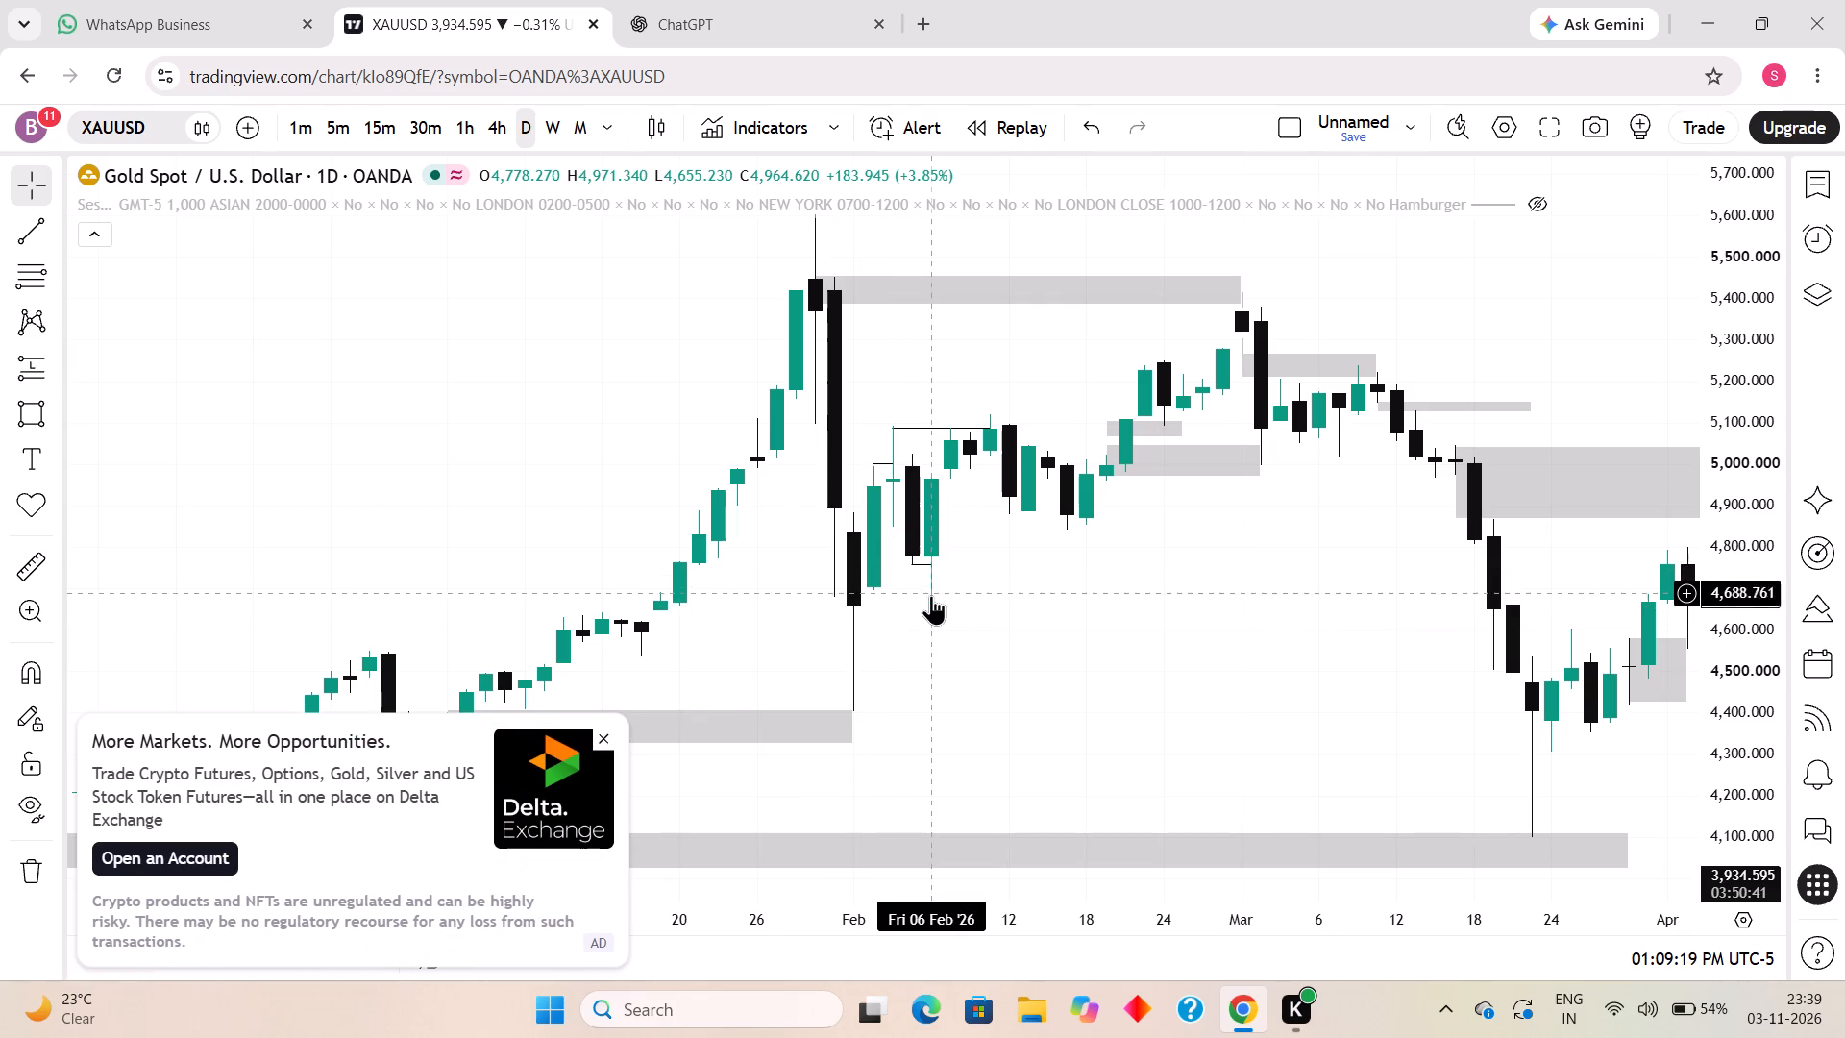
pyautogui.moveTo(1032, 591); pyautogui.dragTo(964, 653)
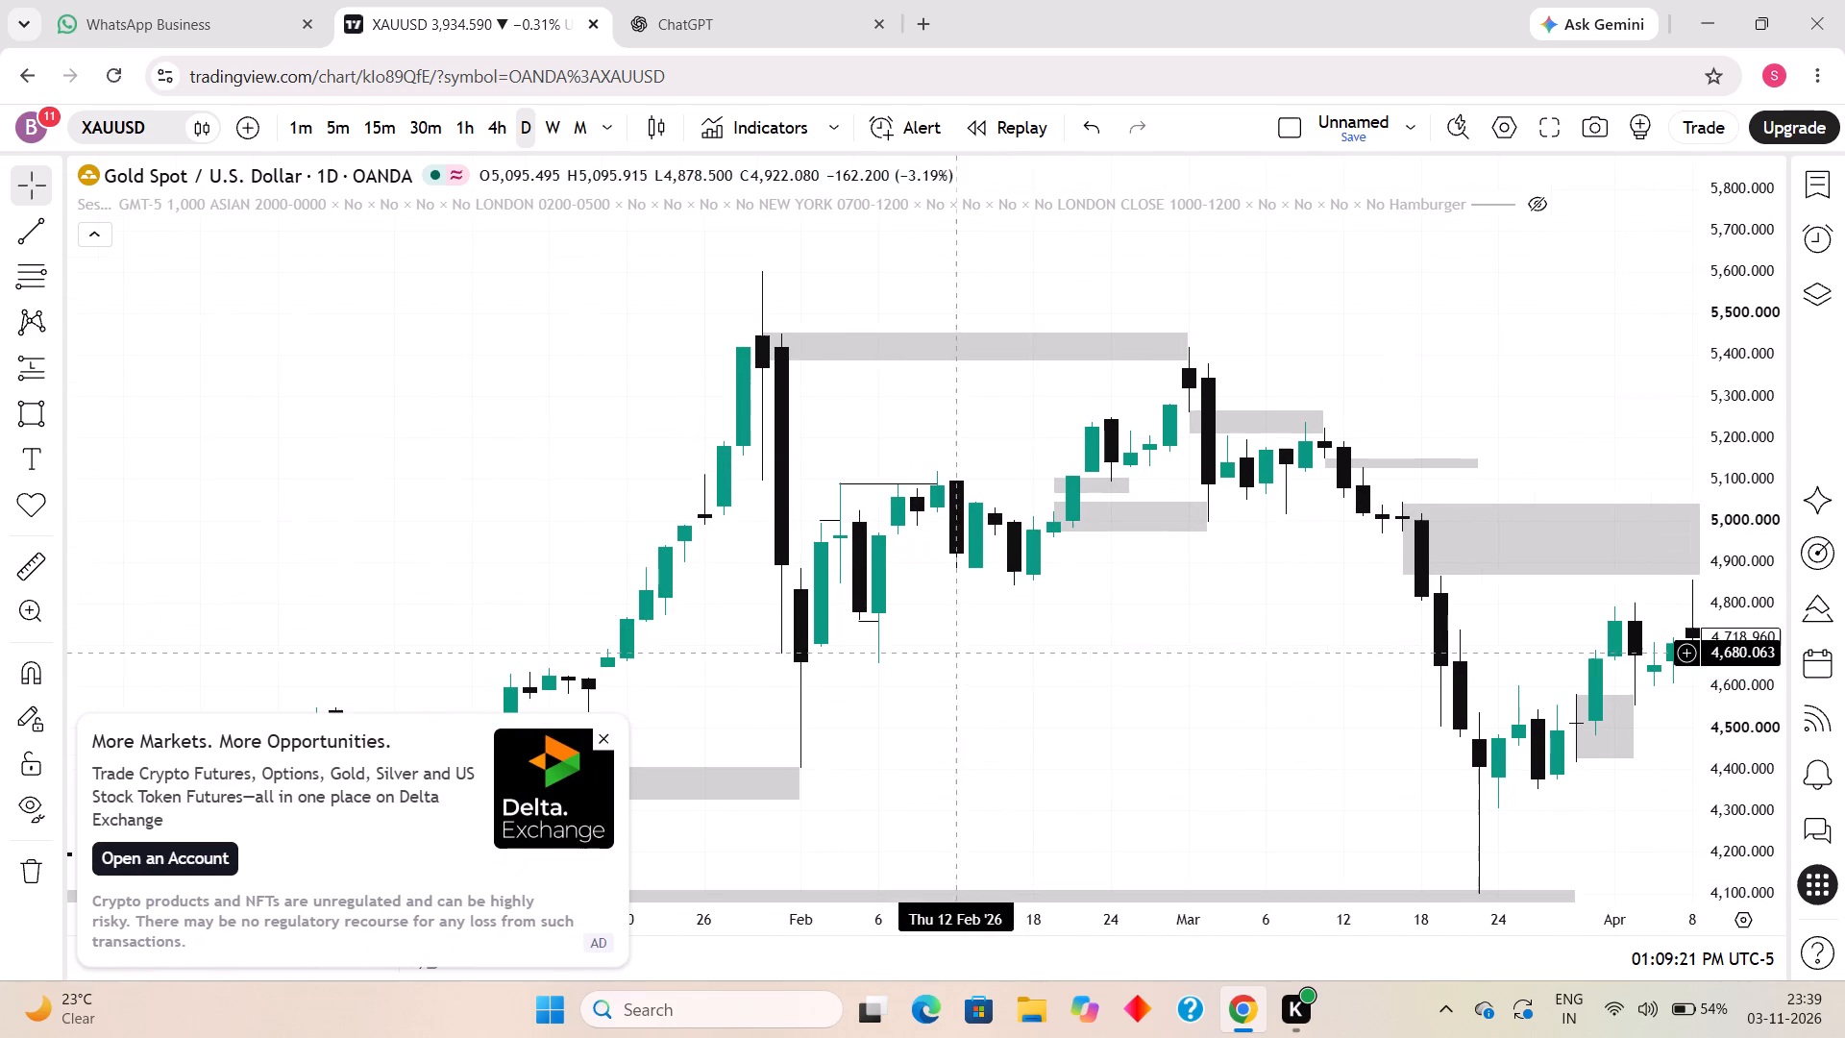
pyautogui.moveTo(964, 653); pyautogui.dragTo(965, 653)
pyautogui.moveTo(1748, 701); pyautogui.dragTo(1702, 505)
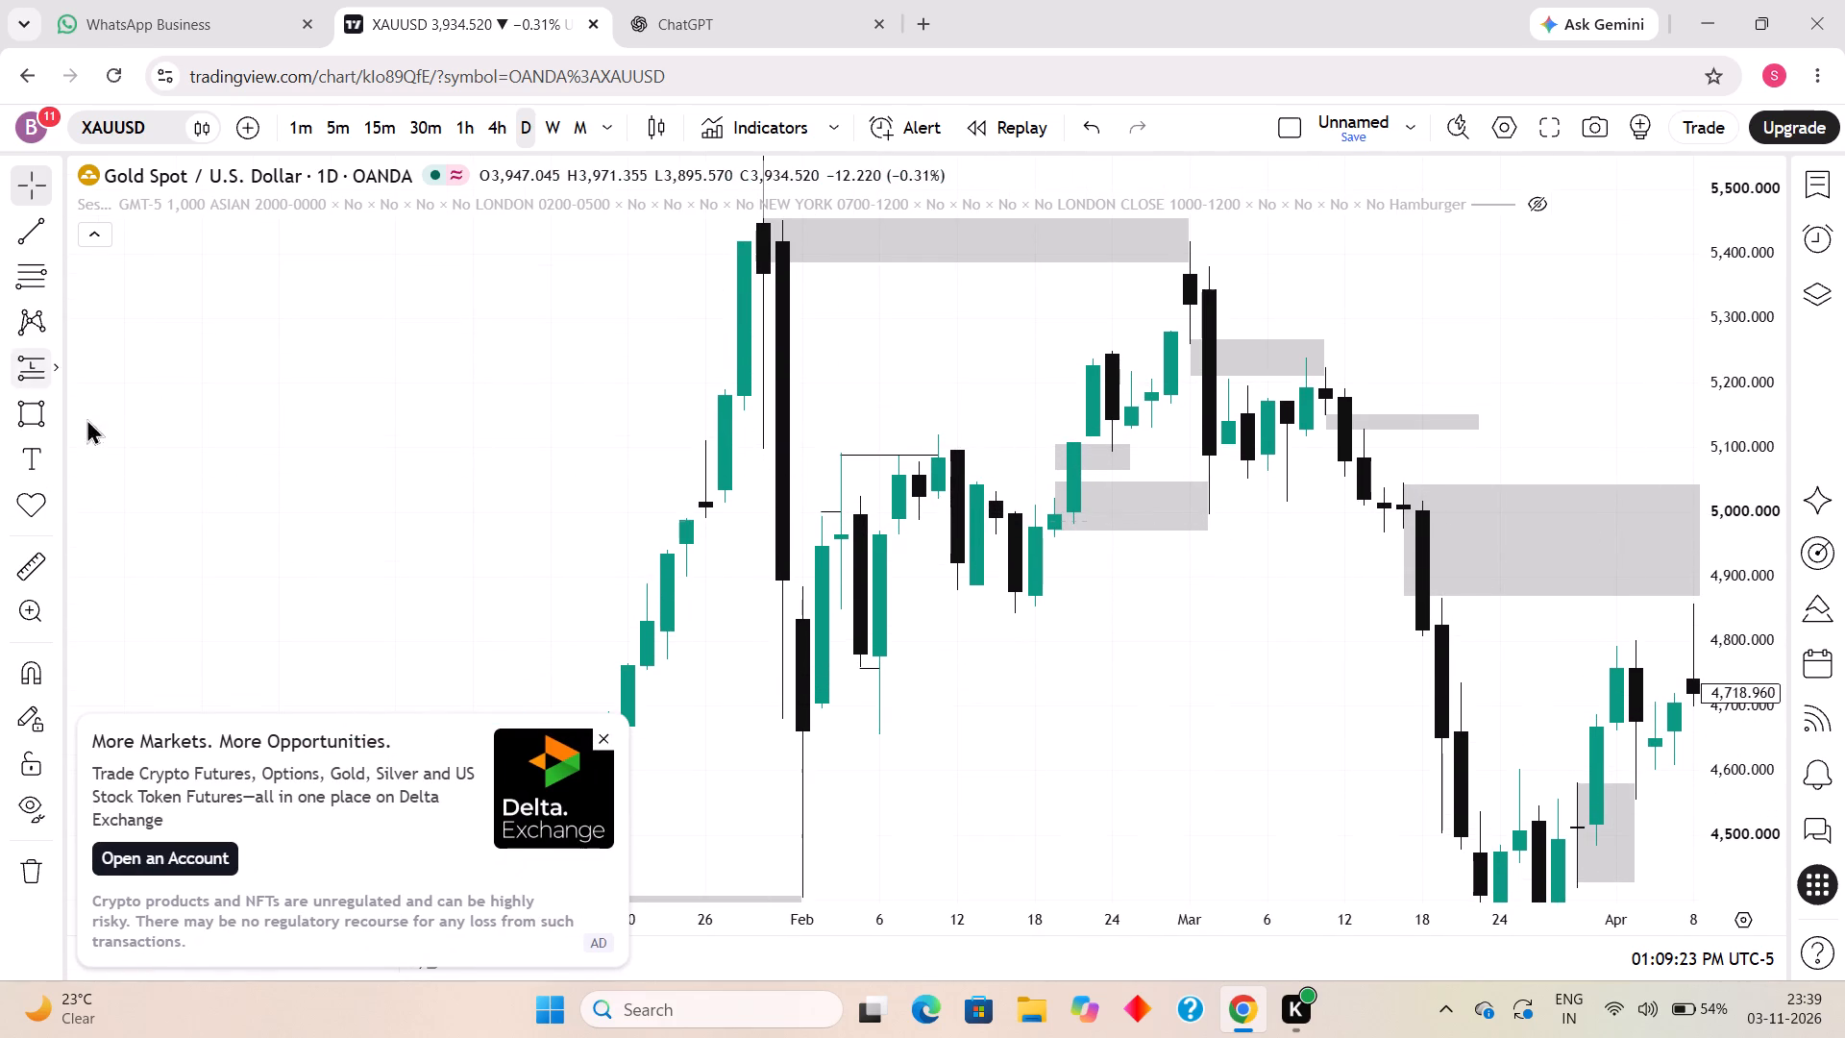
pyautogui.click(604, 742)
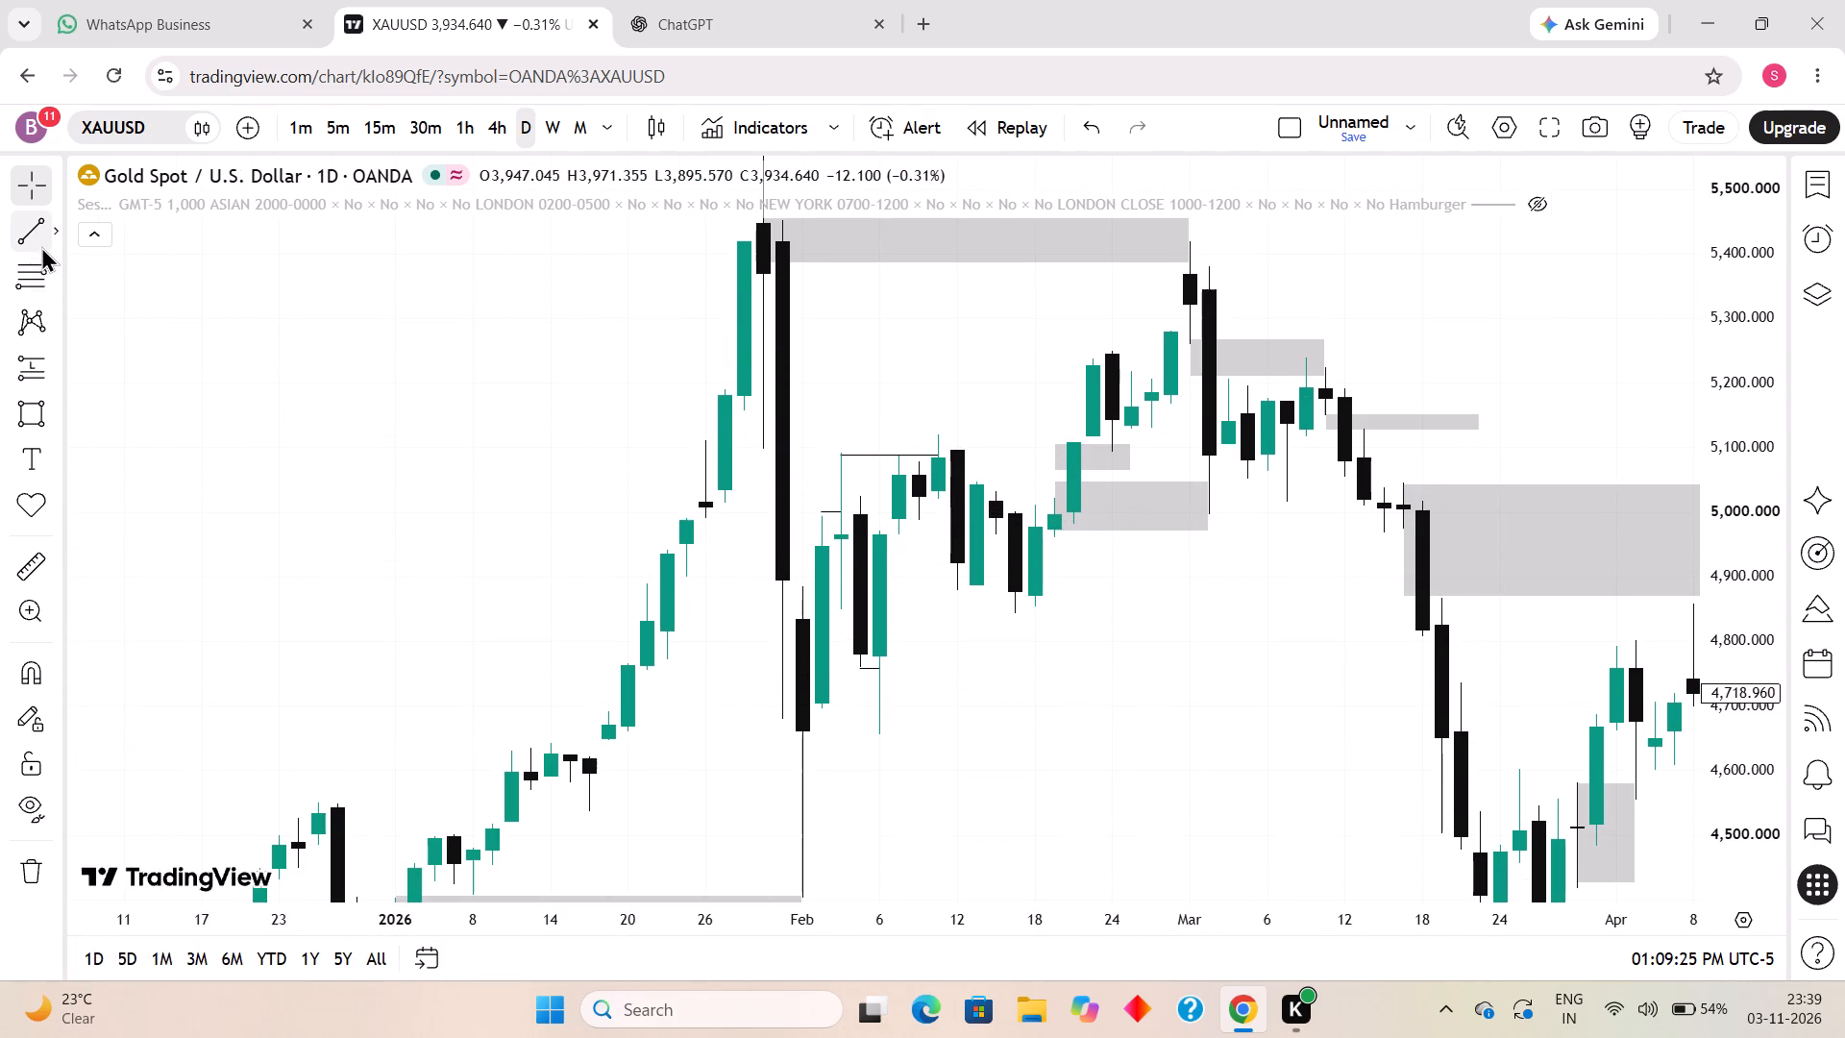
# Draw a horizontal trend line from the 12 February 2026 candle's low to 17 February at about 4,881.
pyautogui.click(39, 238)
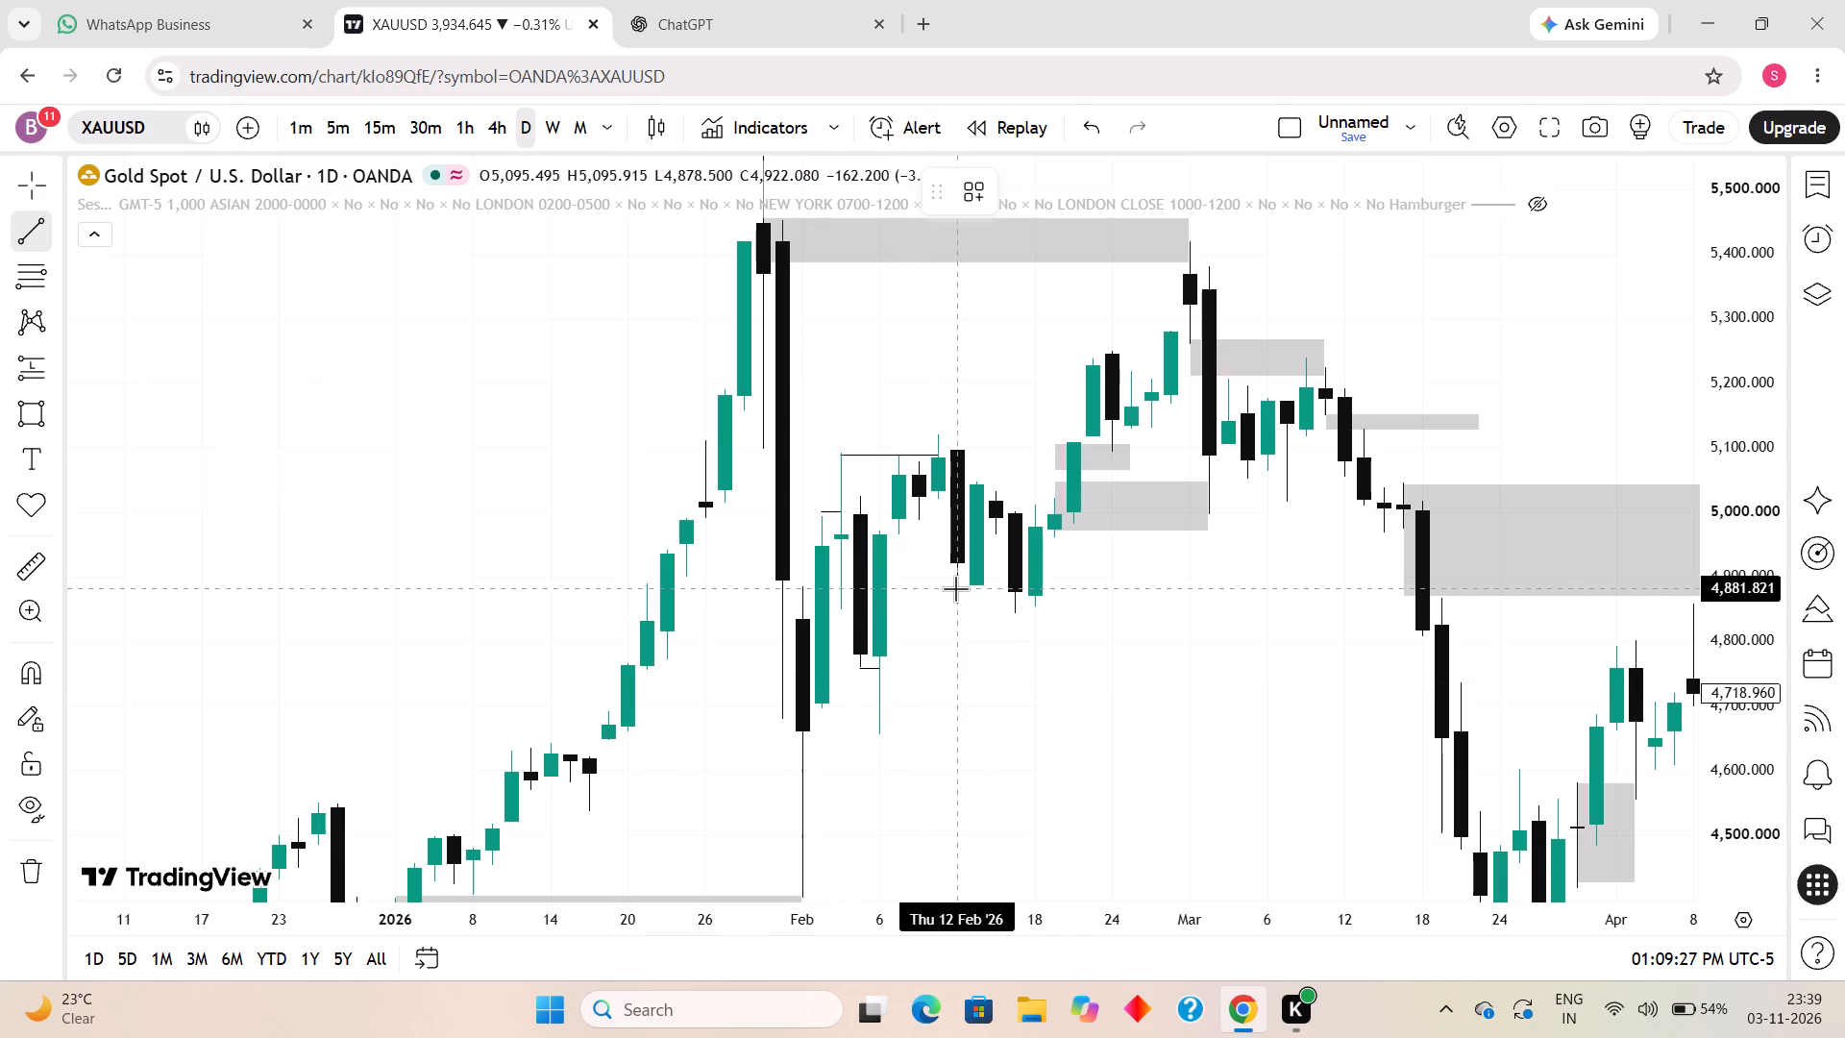
pyautogui.click(955, 588)
pyautogui.keyDown('shift'); pyautogui.click(1016, 600); pyautogui.keyUp('shift')
pyautogui.click(1120, 653)
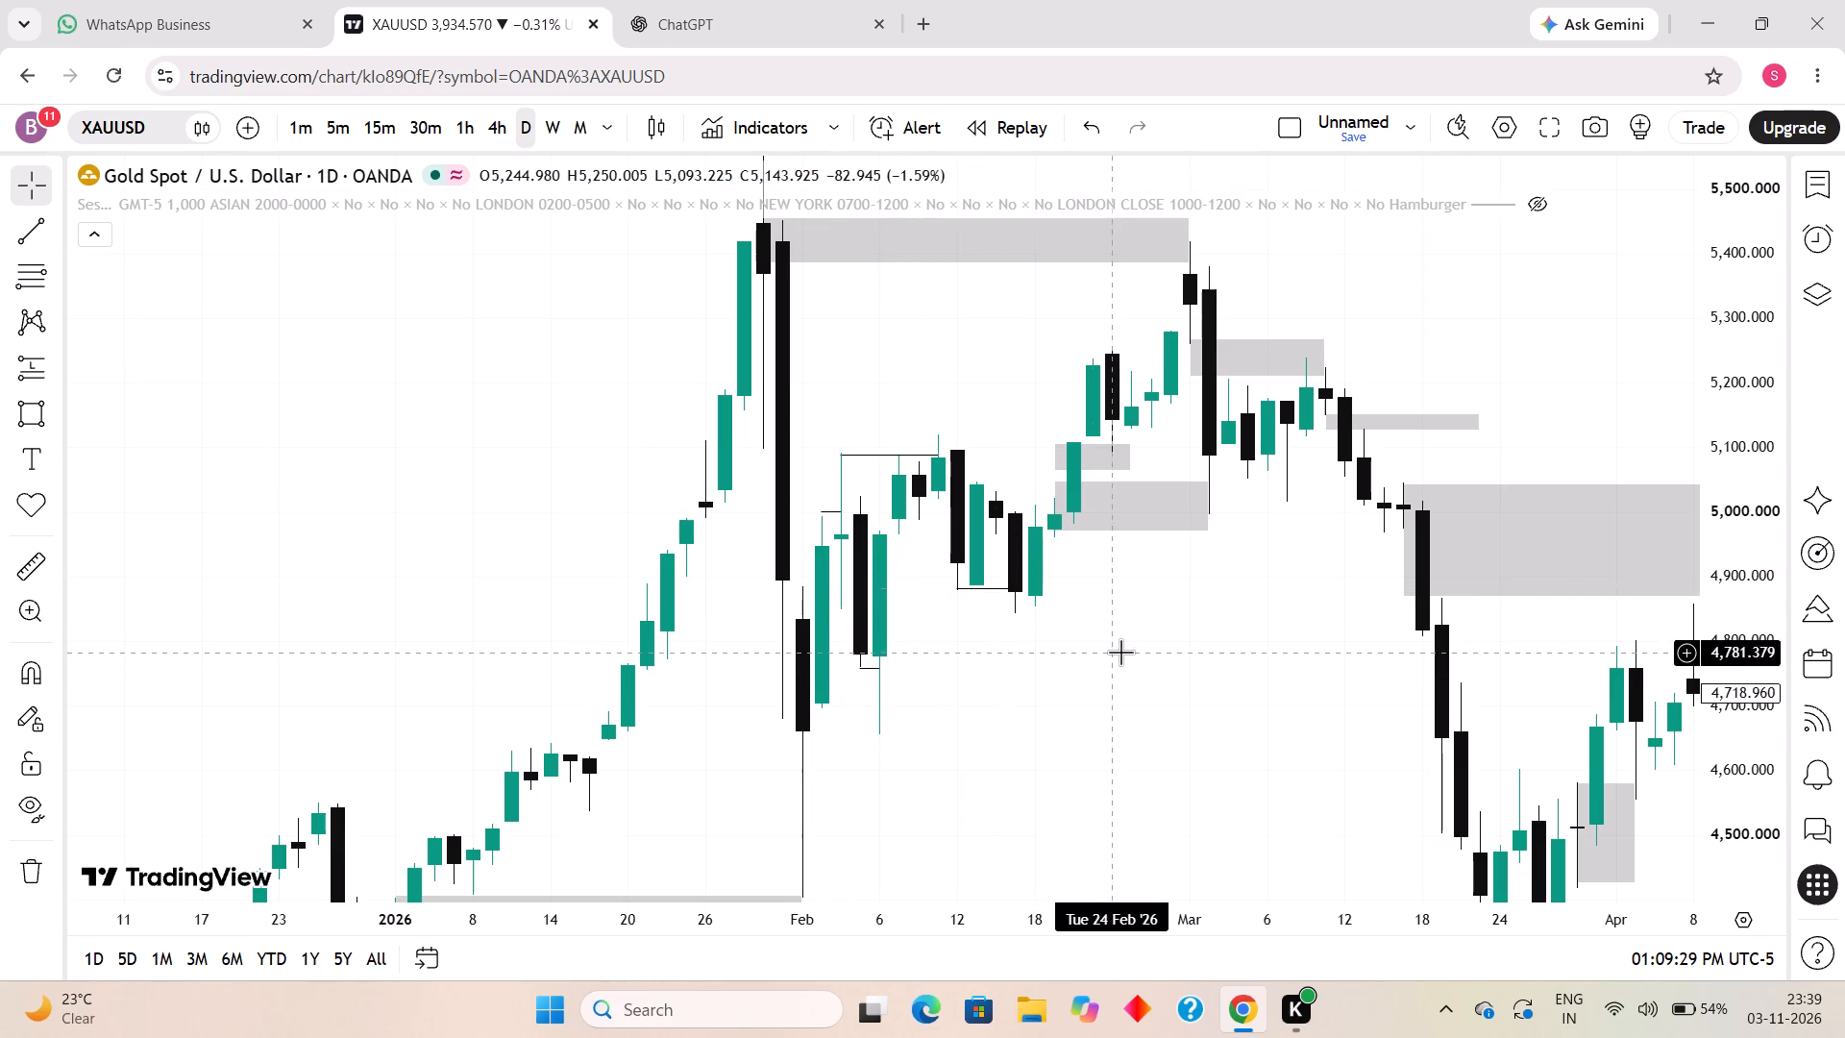
# Draw a horizontal trend line from the 4 March 2026 candle's high to 10 March at about 5,205.
pyautogui.moveTo(1053, 691); pyautogui.dragTo(1063, 811)
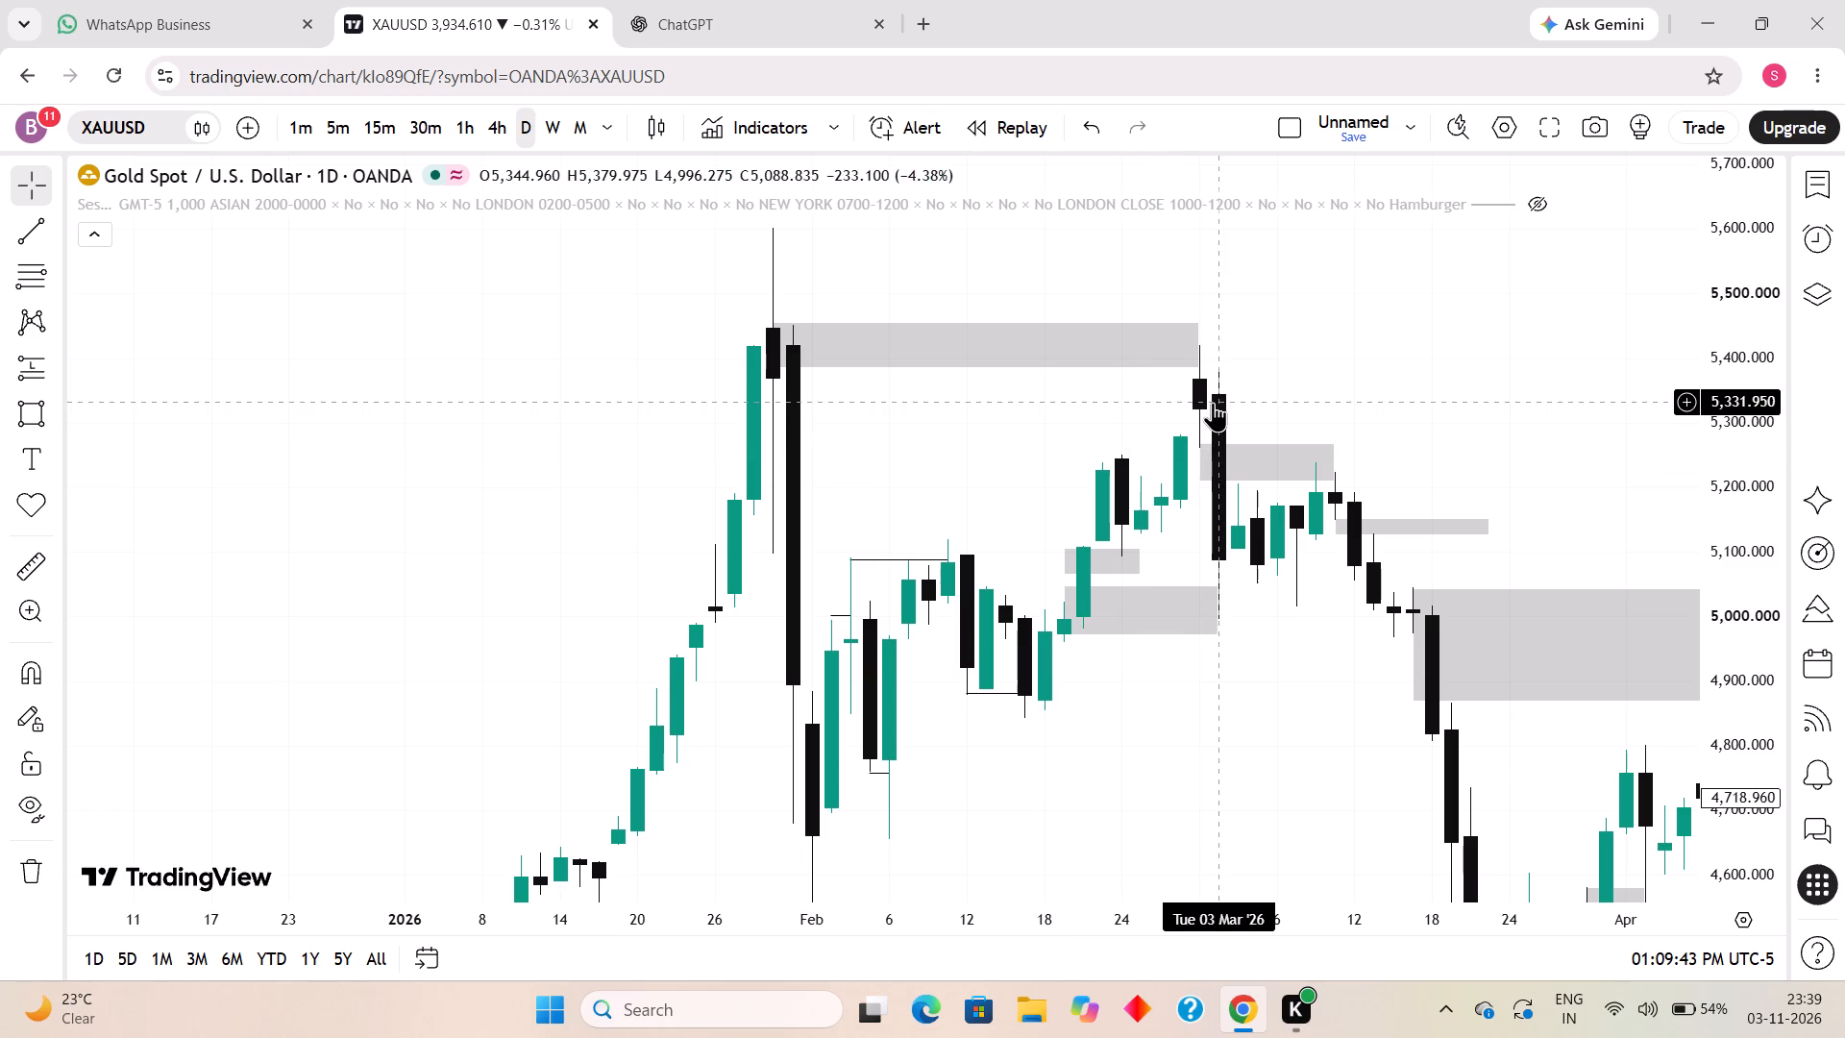
pyautogui.scroll(2, 979, 418)
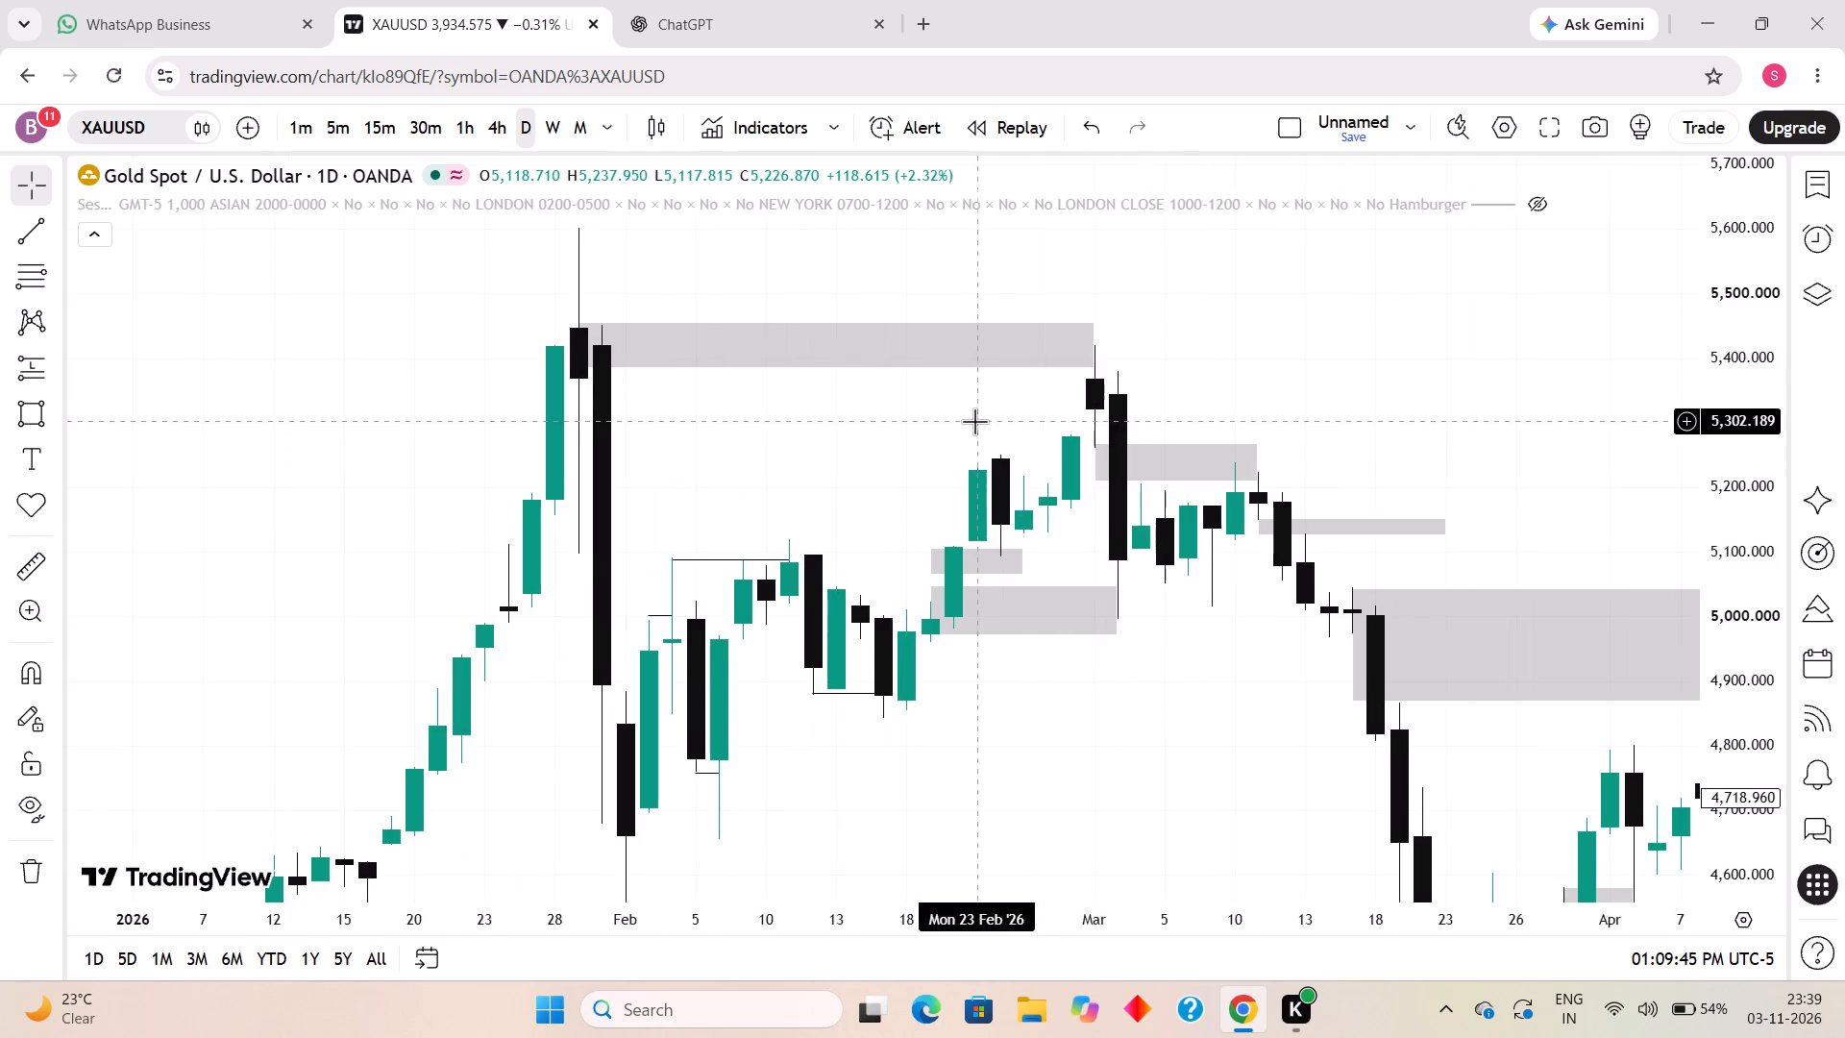
pyautogui.scroll(1, 974, 421)
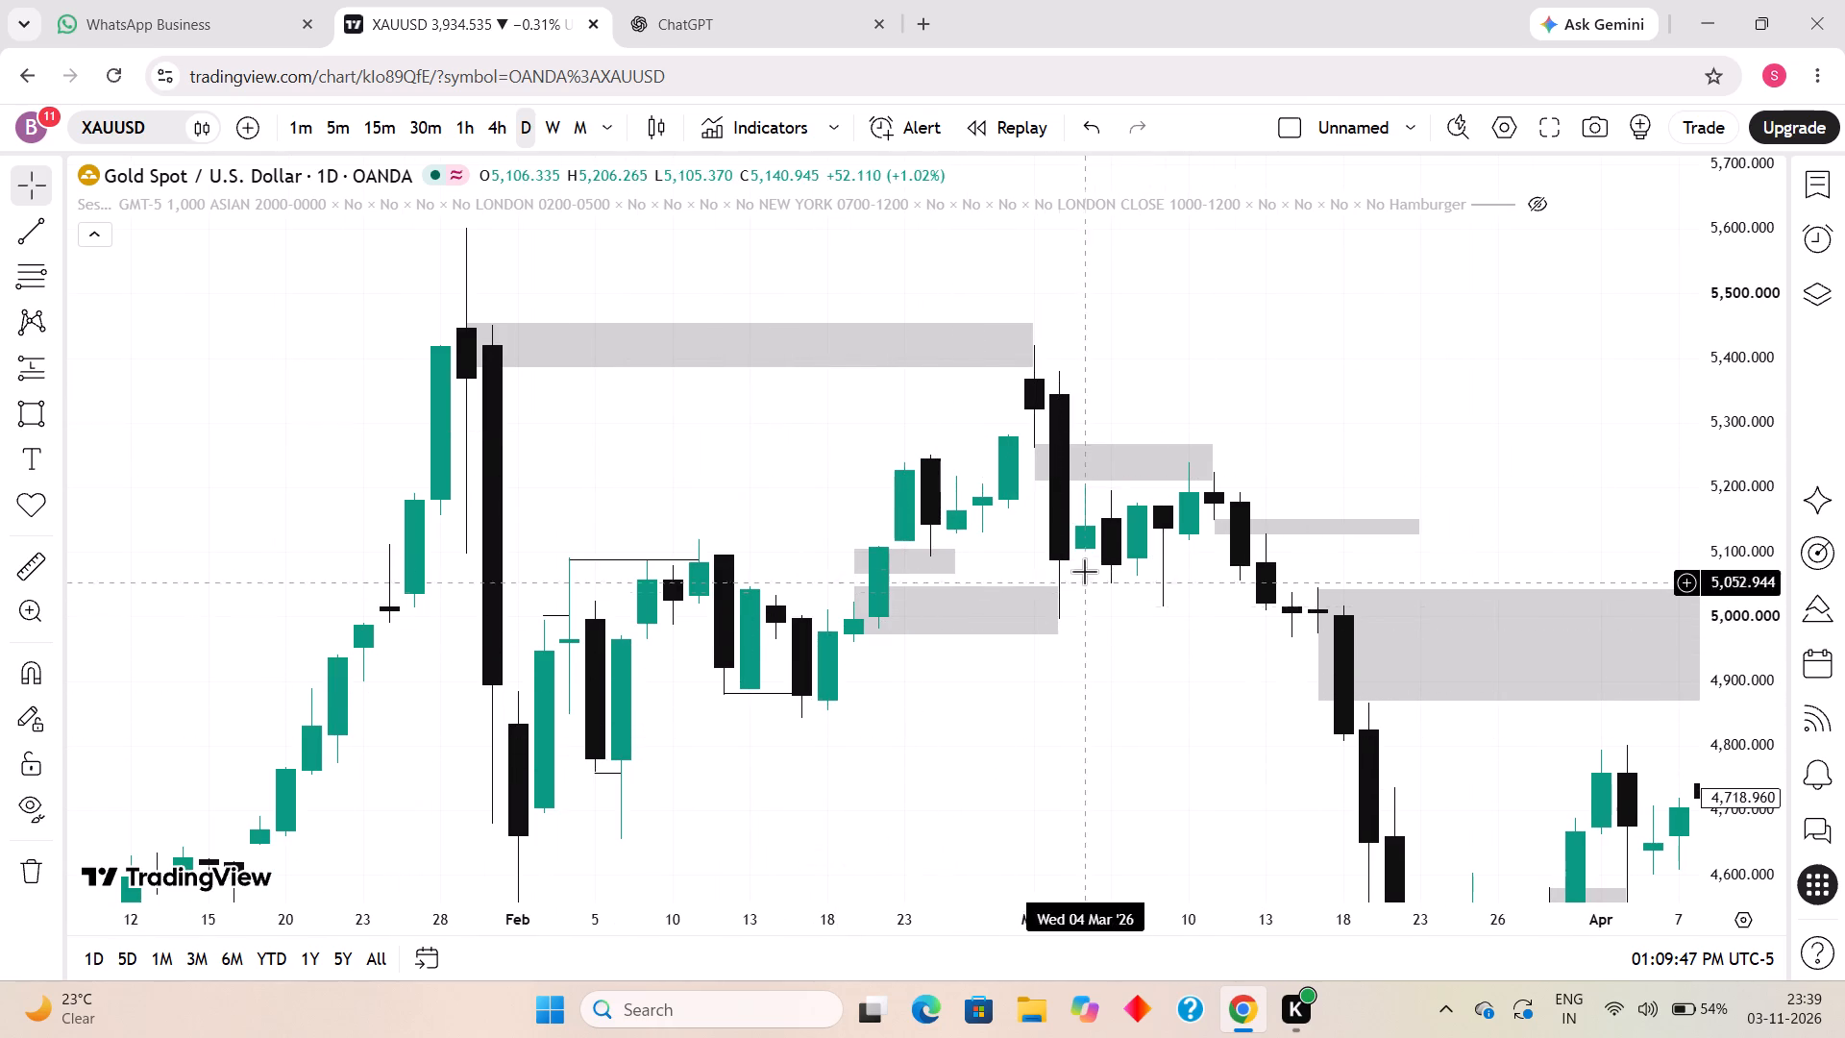
pyautogui.click(25, 244)
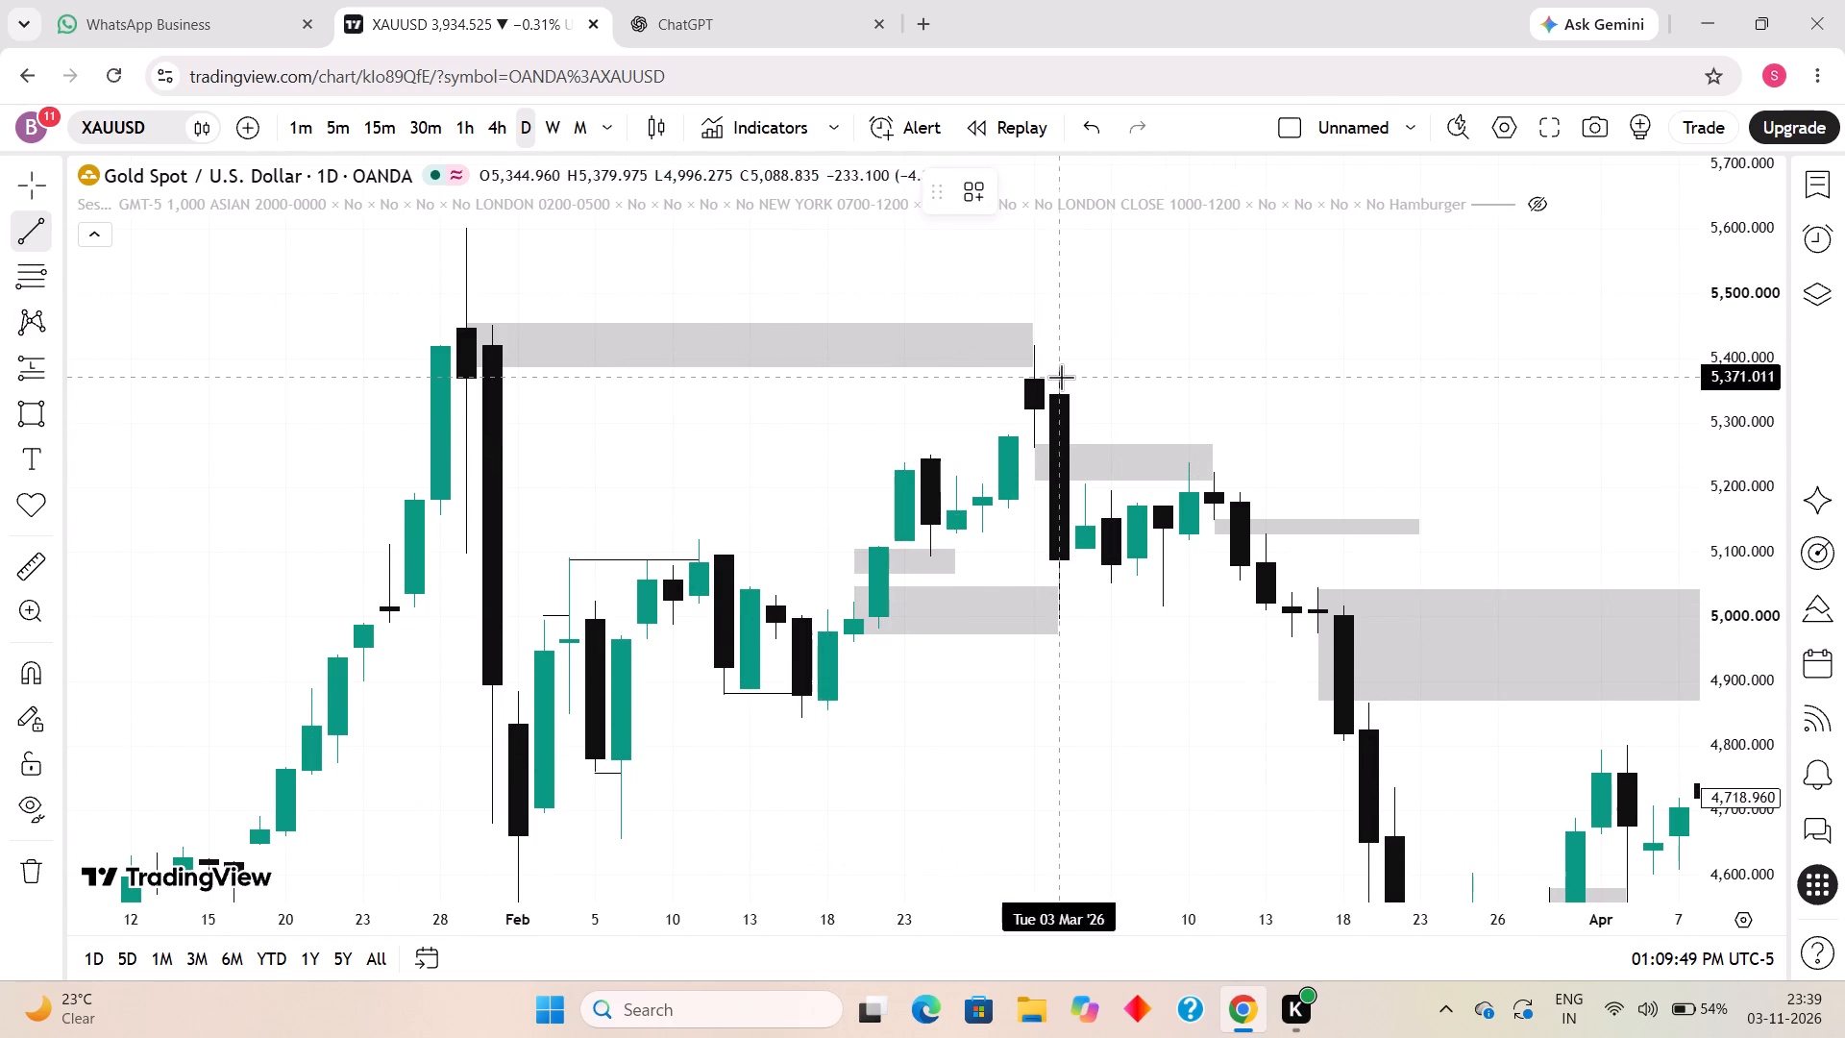
pyautogui.click(1083, 483)
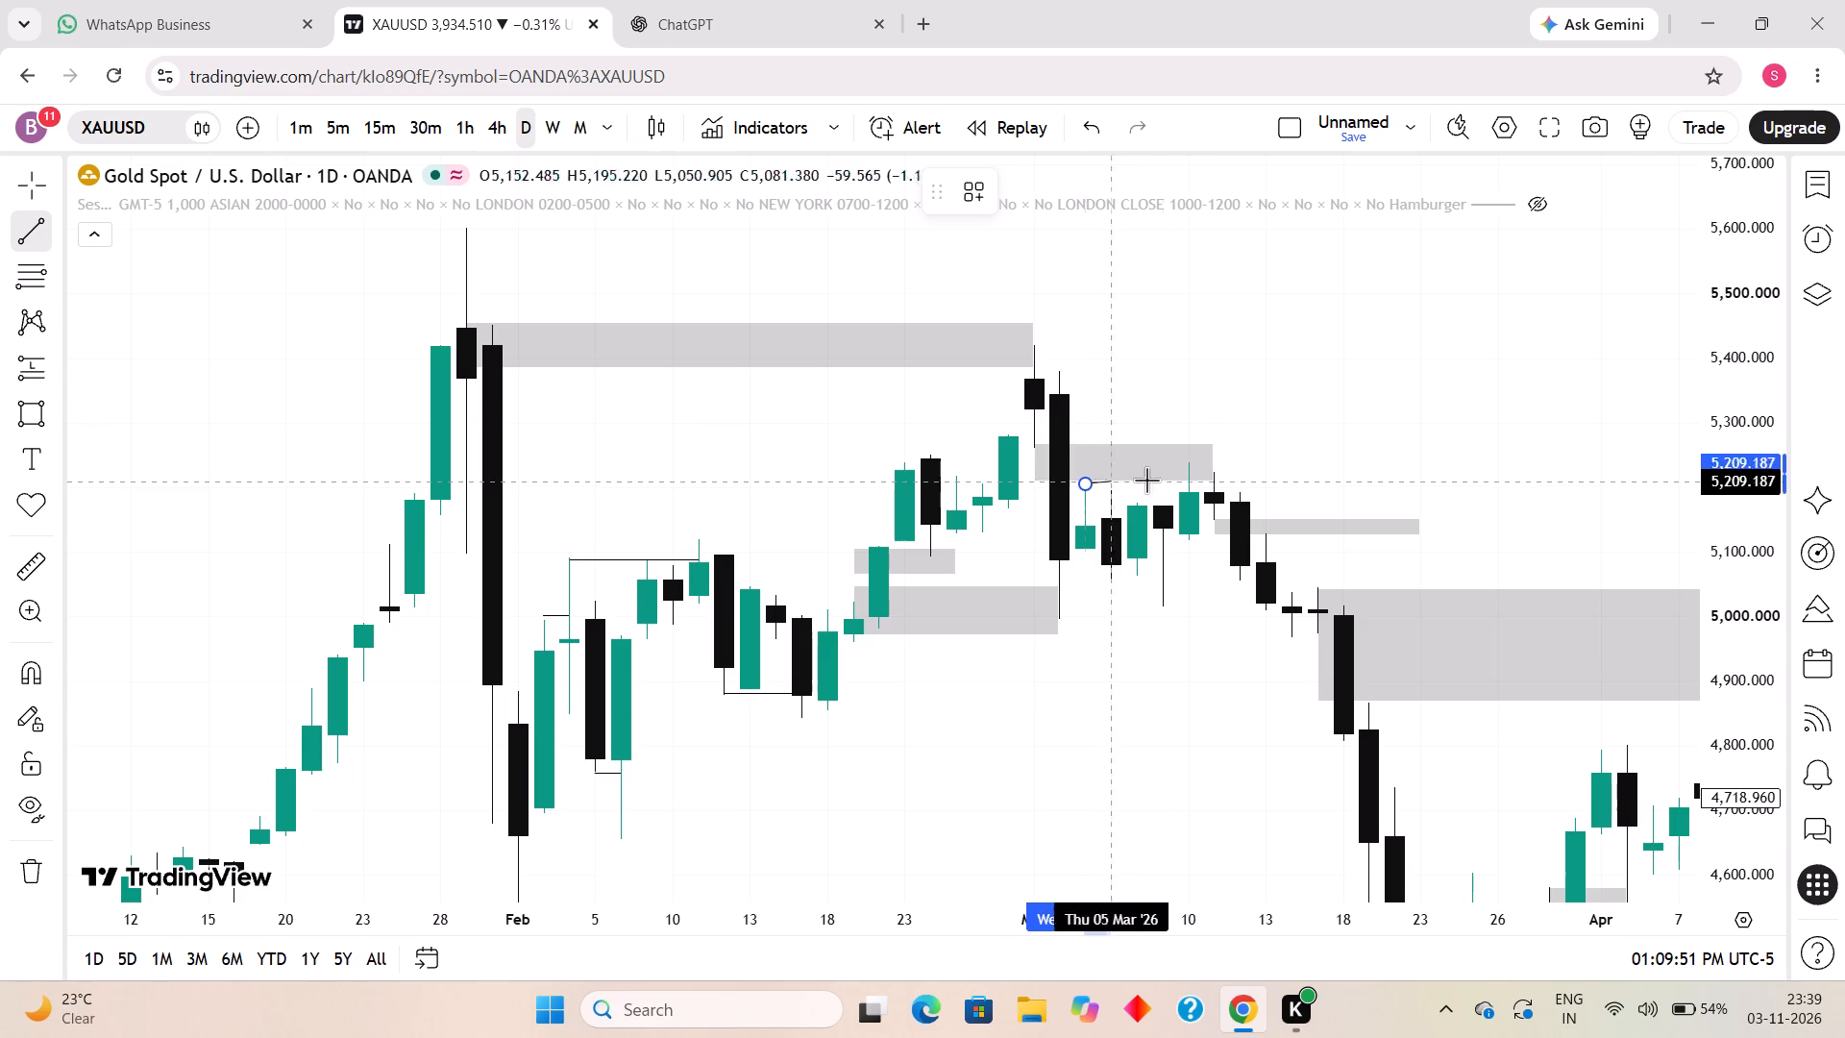
pyautogui.keyDown('shift'); pyautogui.click(1182, 479); pyautogui.keyUp('shift')
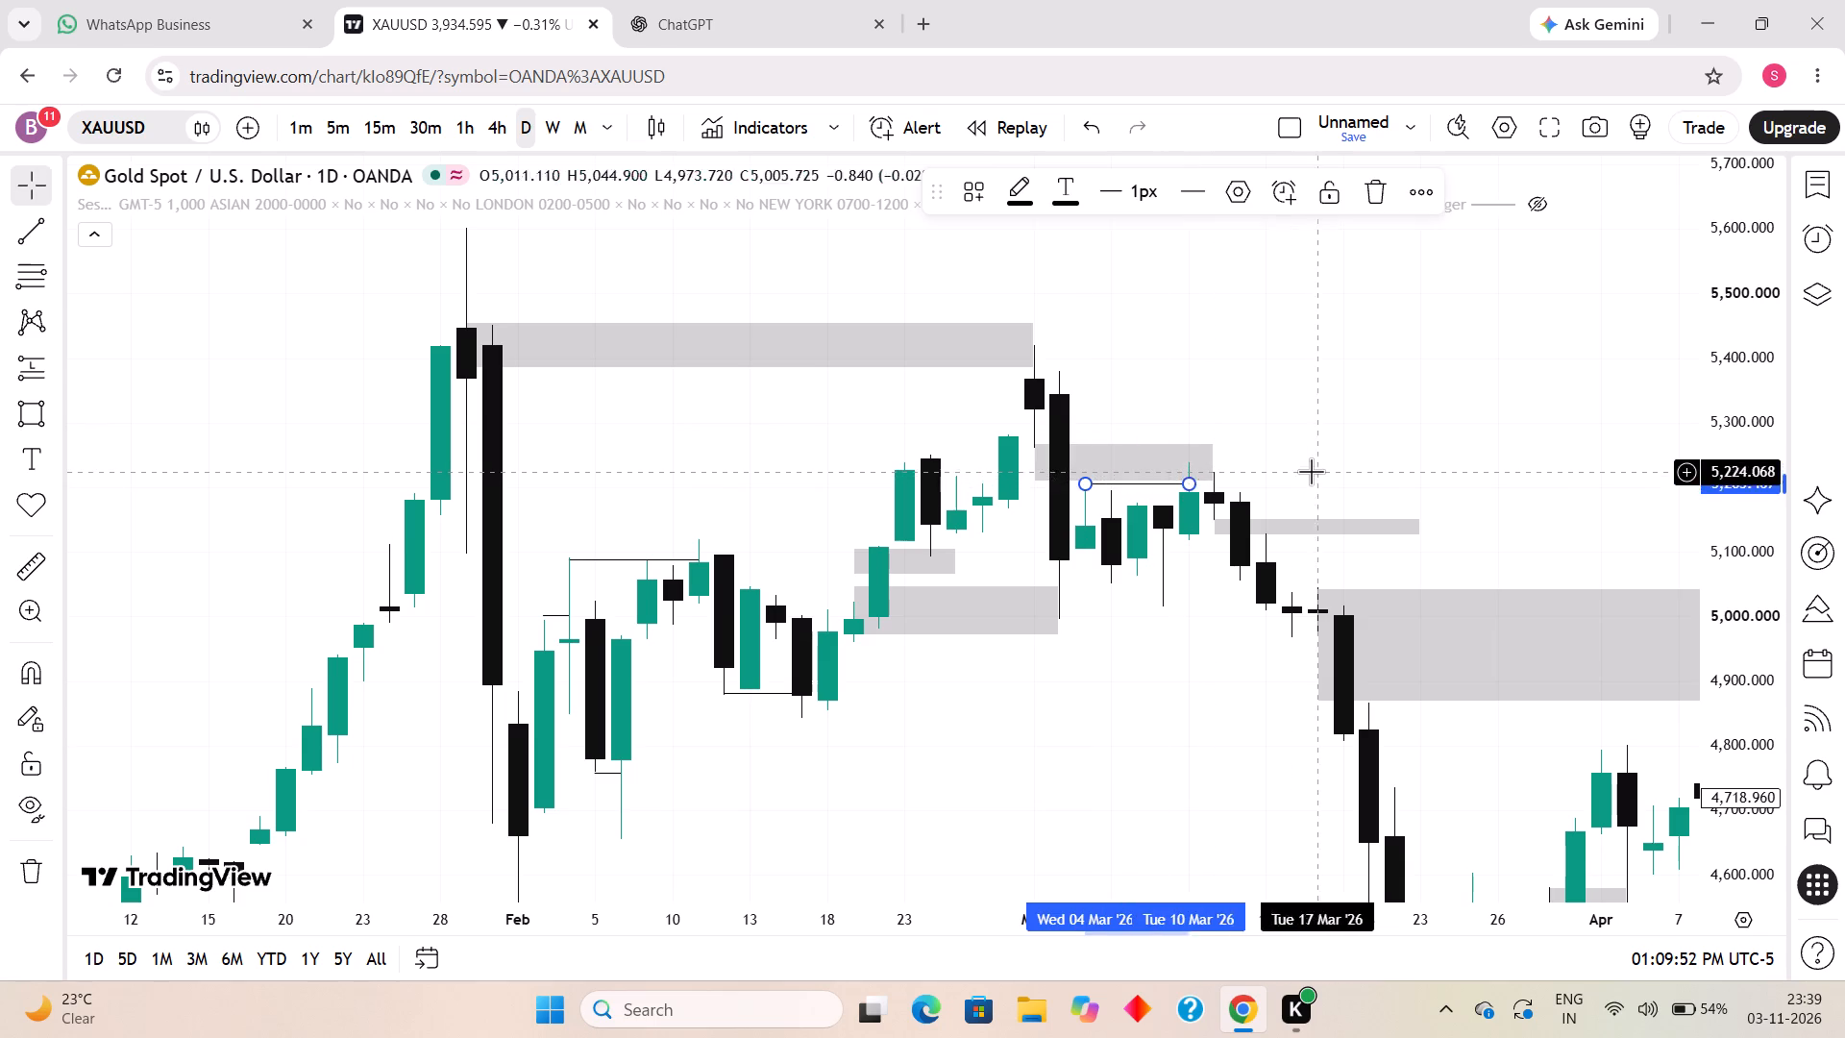
pyautogui.keyDown('shift'); pyautogui.click(1311, 471); pyautogui.keyUp('shift')
pyautogui.click(1433, 464)
pyautogui.click(1503, 523)
# Draw a short horizontal trend line from the 5 March 2026 candle's low to 9 March at about 5,049.
pyautogui.moveTo(1456, 518); pyautogui.dragTo(1341, 487)
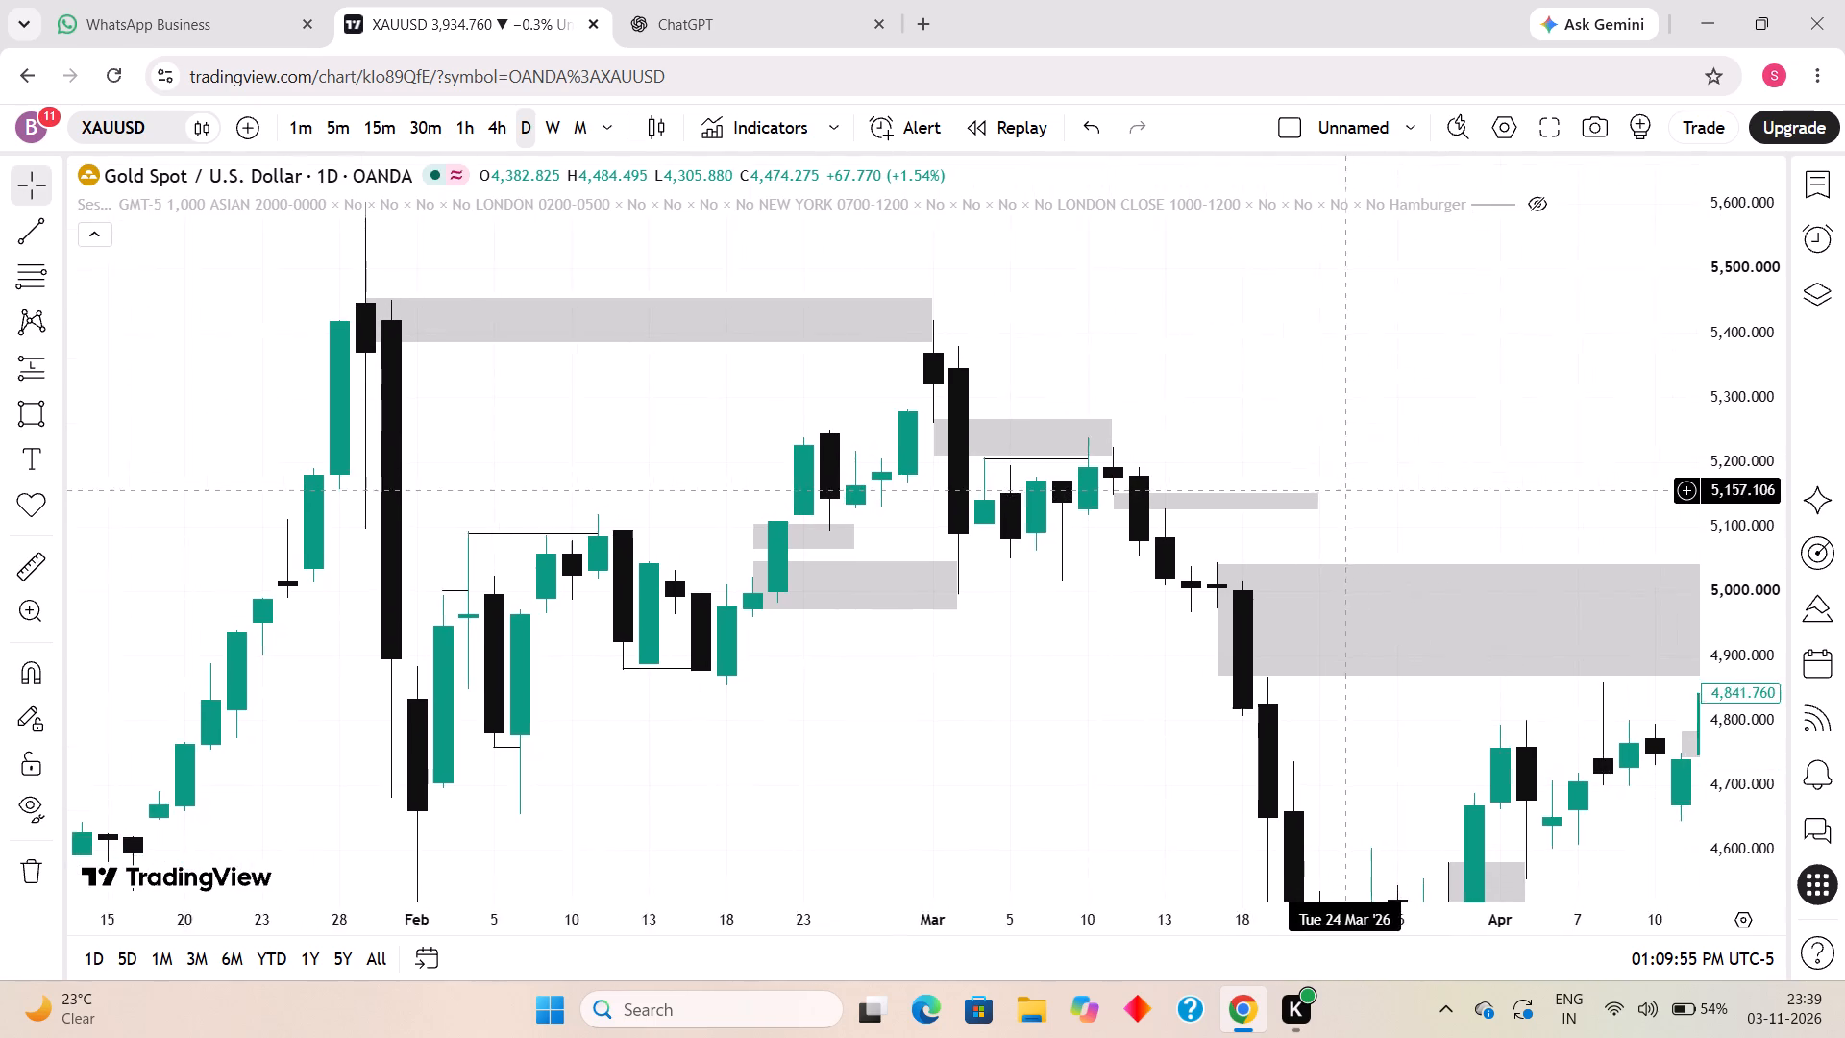
pyautogui.moveTo(1341, 487); pyautogui.dragTo(1249, 474)
pyautogui.scroll(-2, 1010, 623)
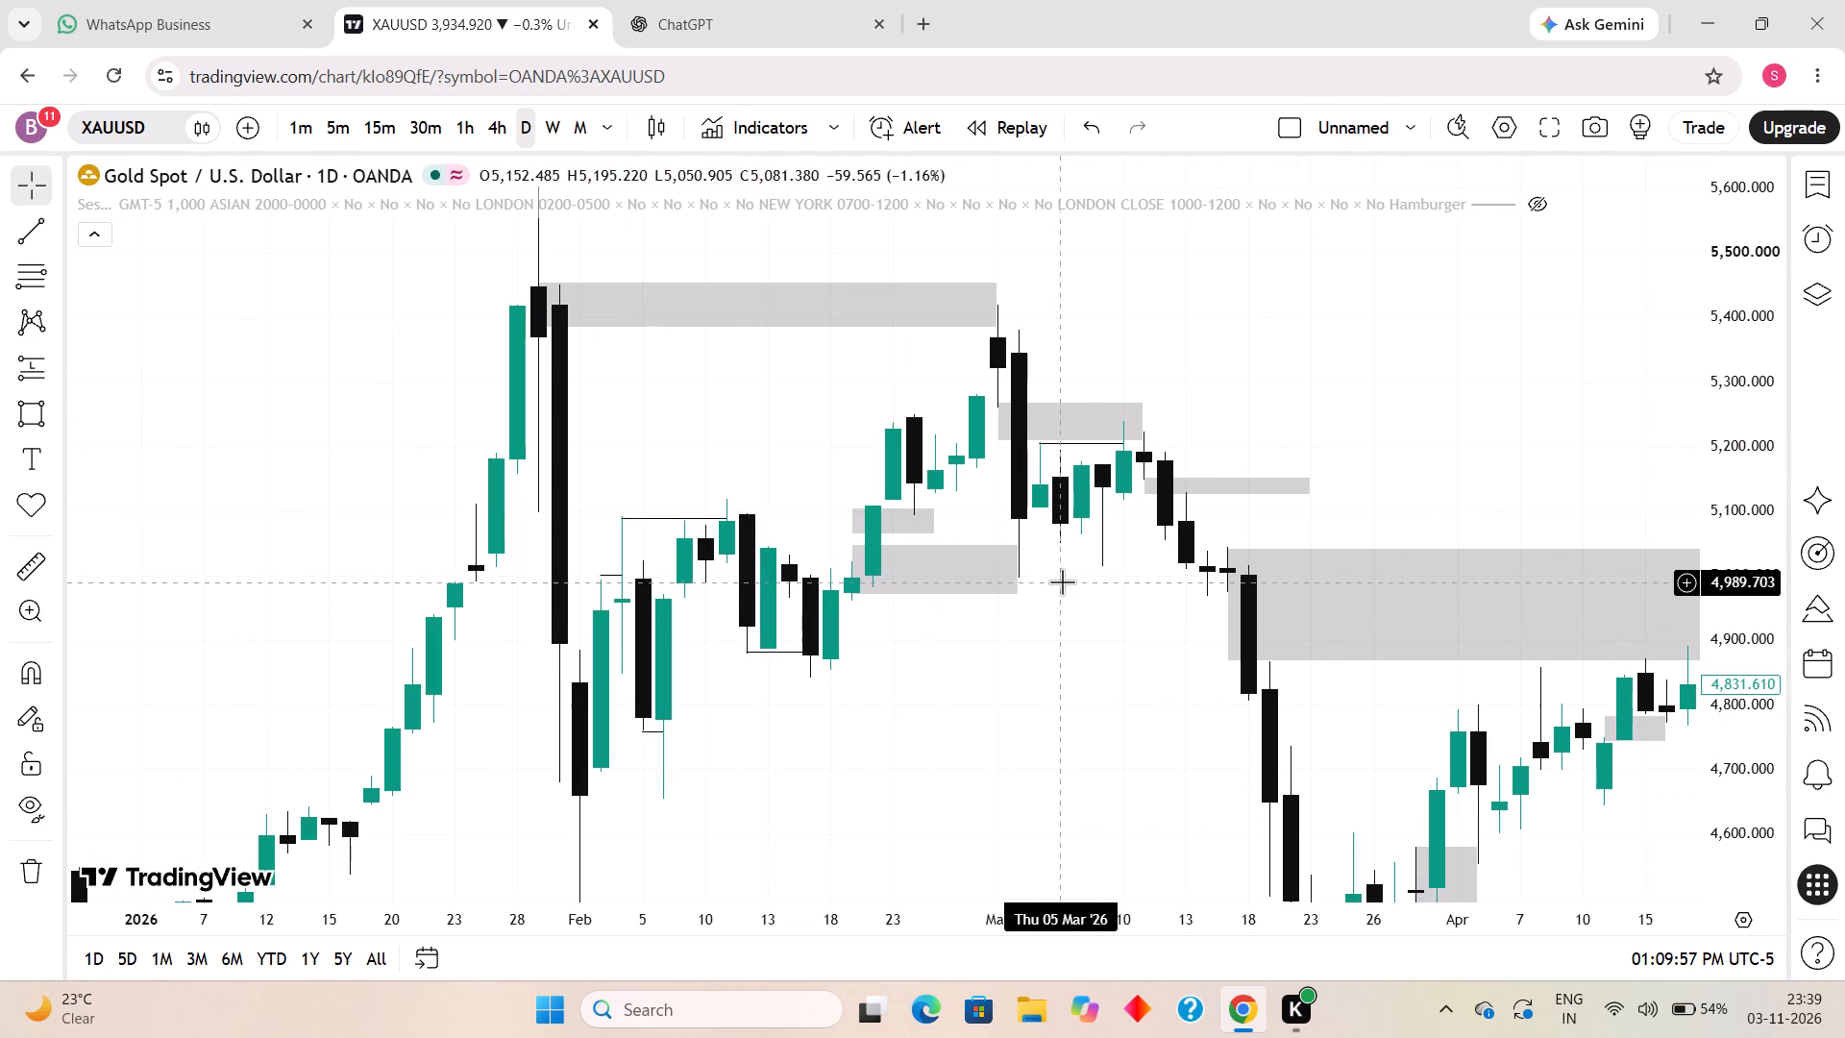
pyautogui.scroll(-1, 1032, 633)
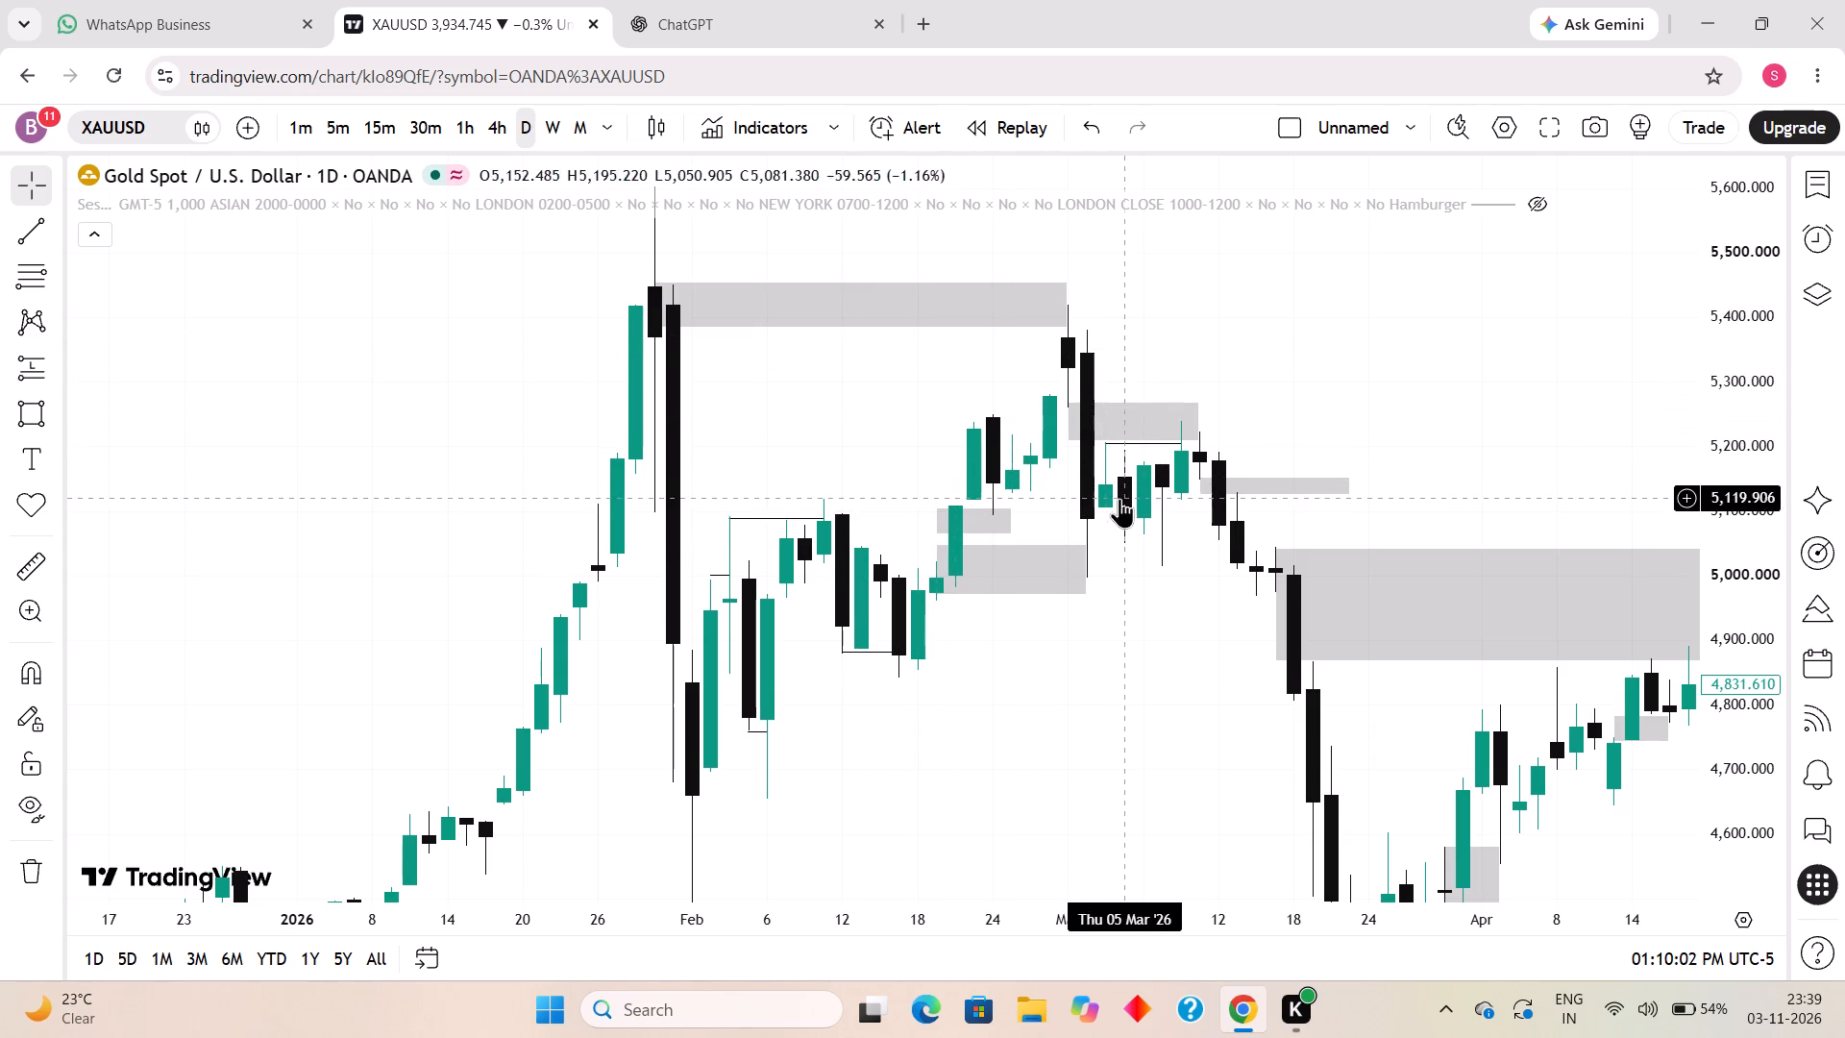
pyautogui.moveTo(1156, 578); pyautogui.dragTo(1072, 554)
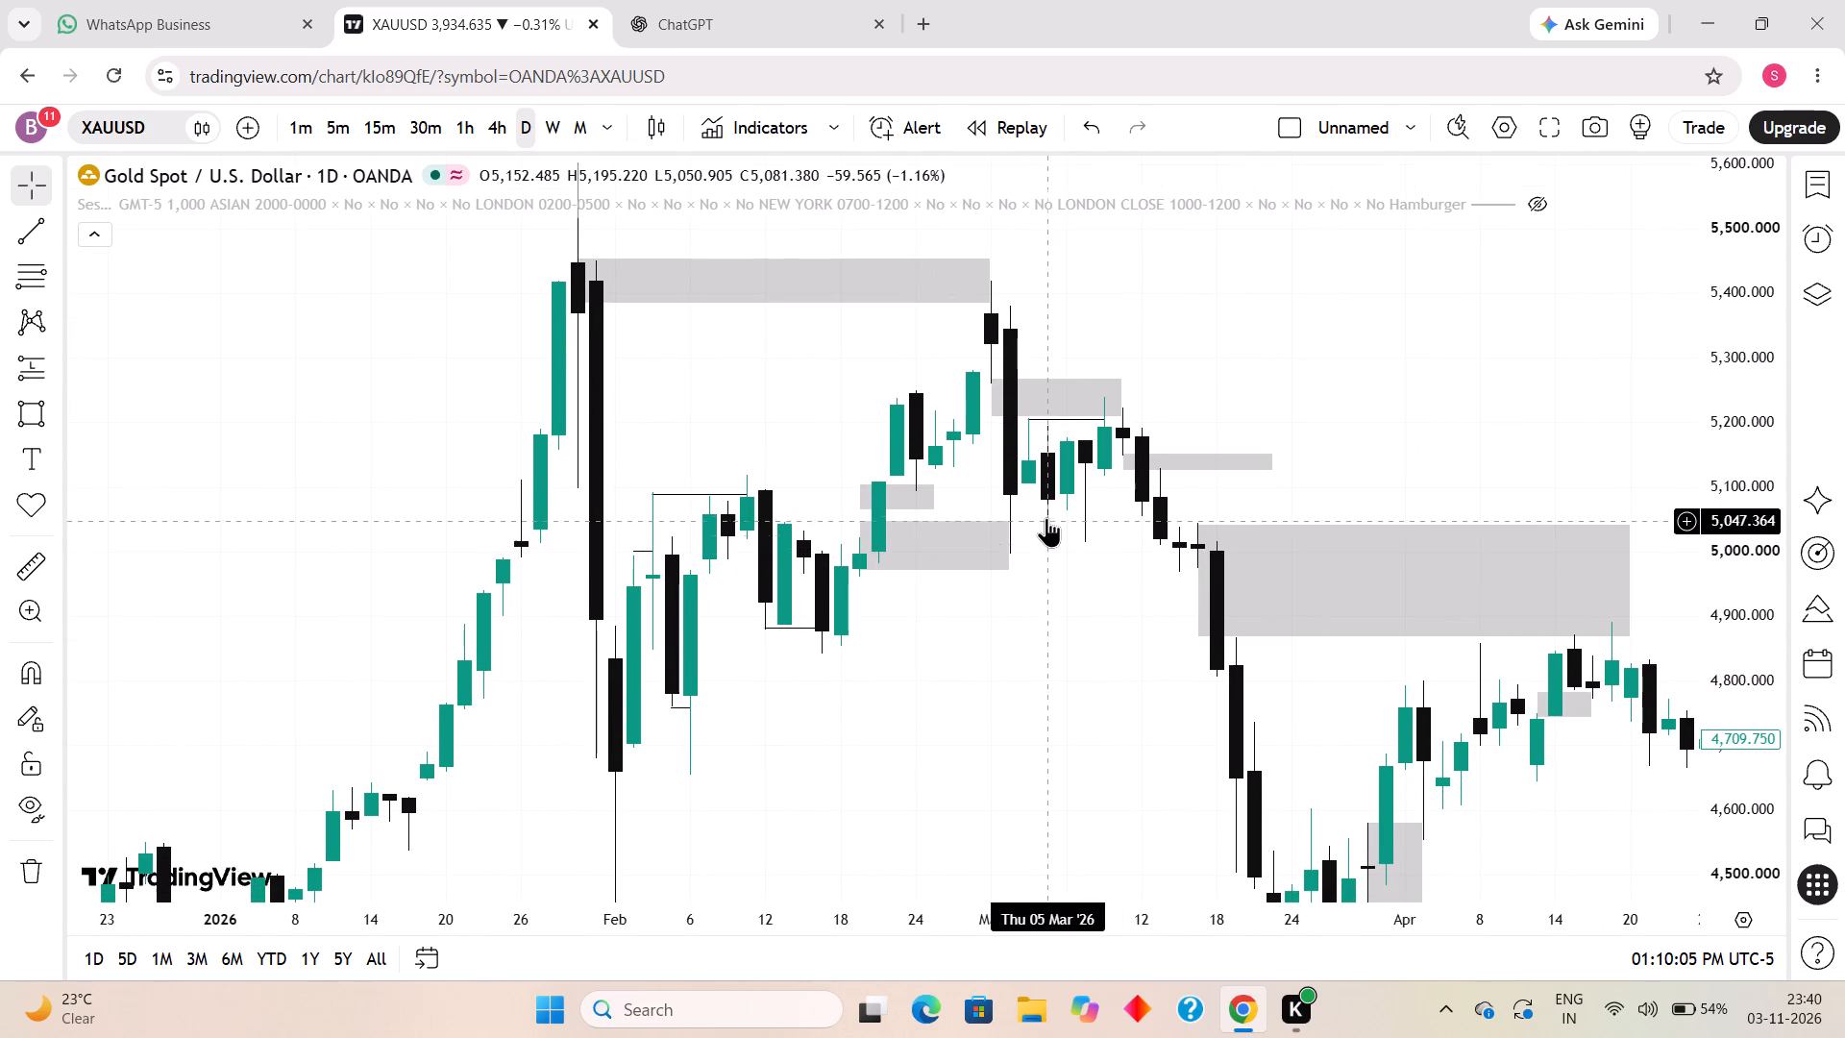
pyautogui.click(11, 238)
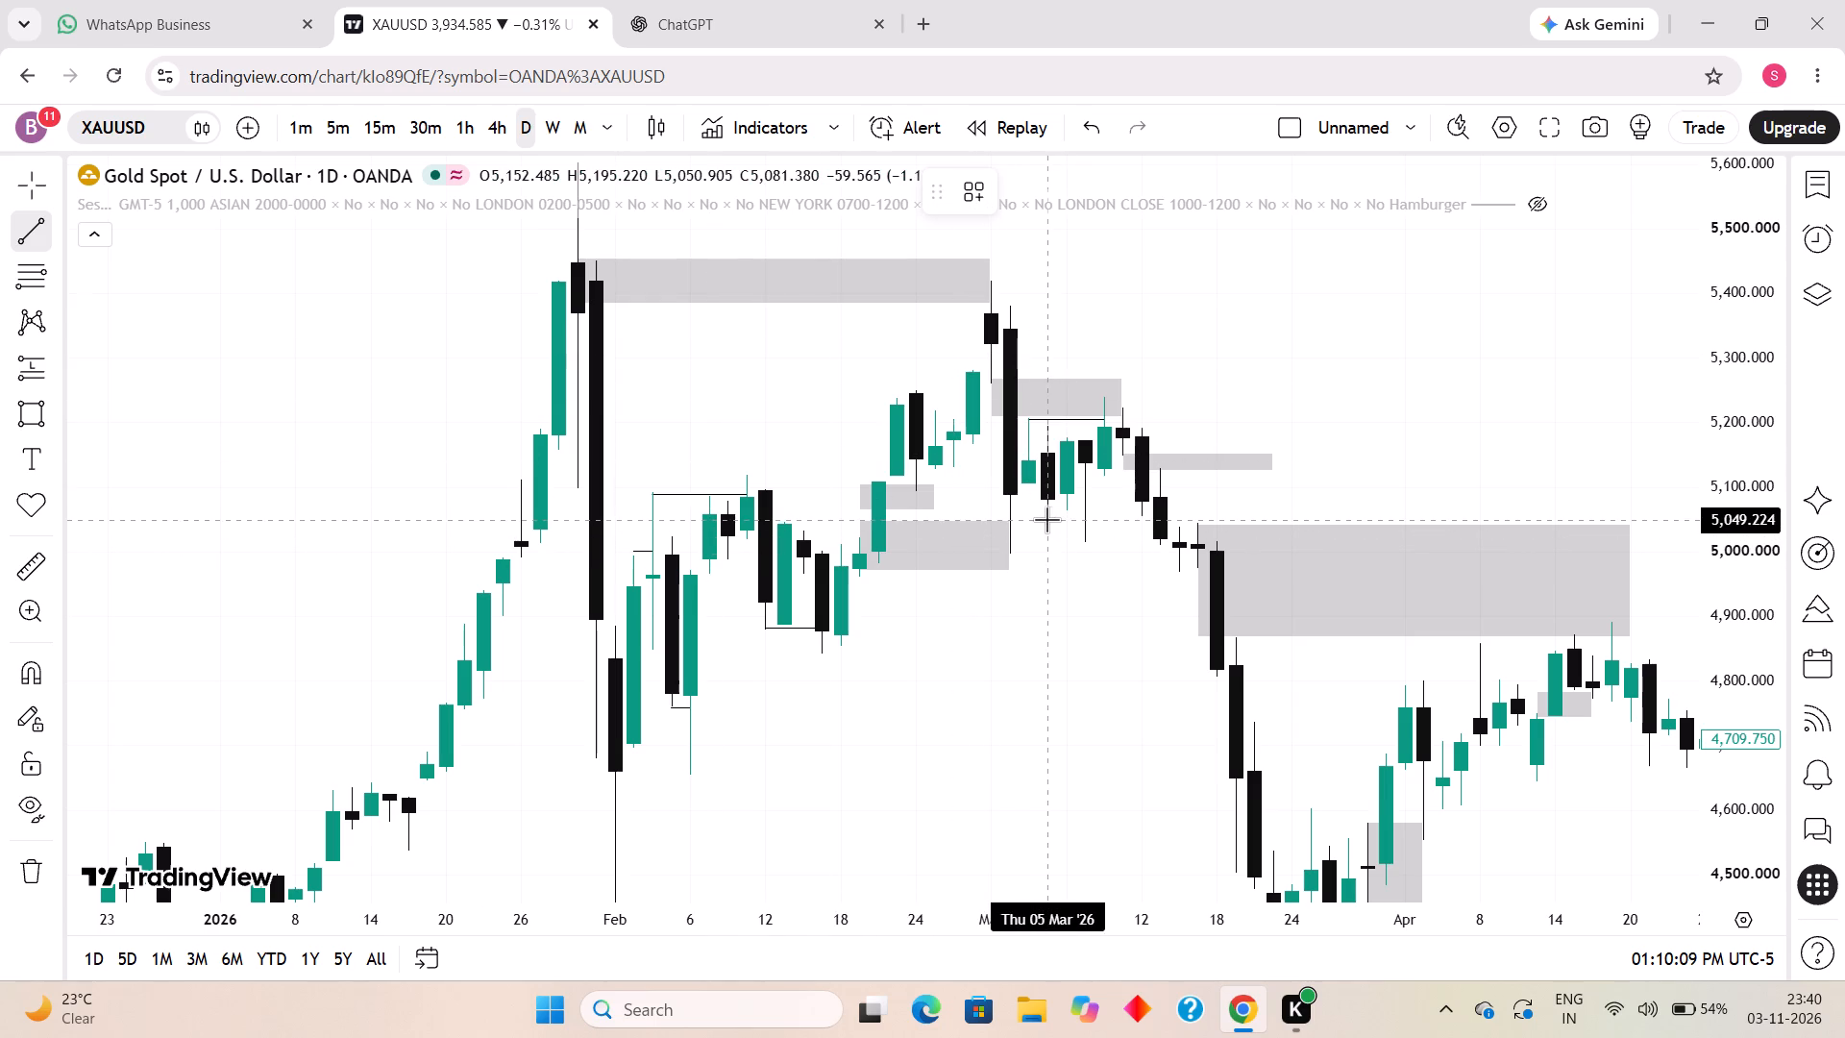
pyautogui.click(1045, 519)
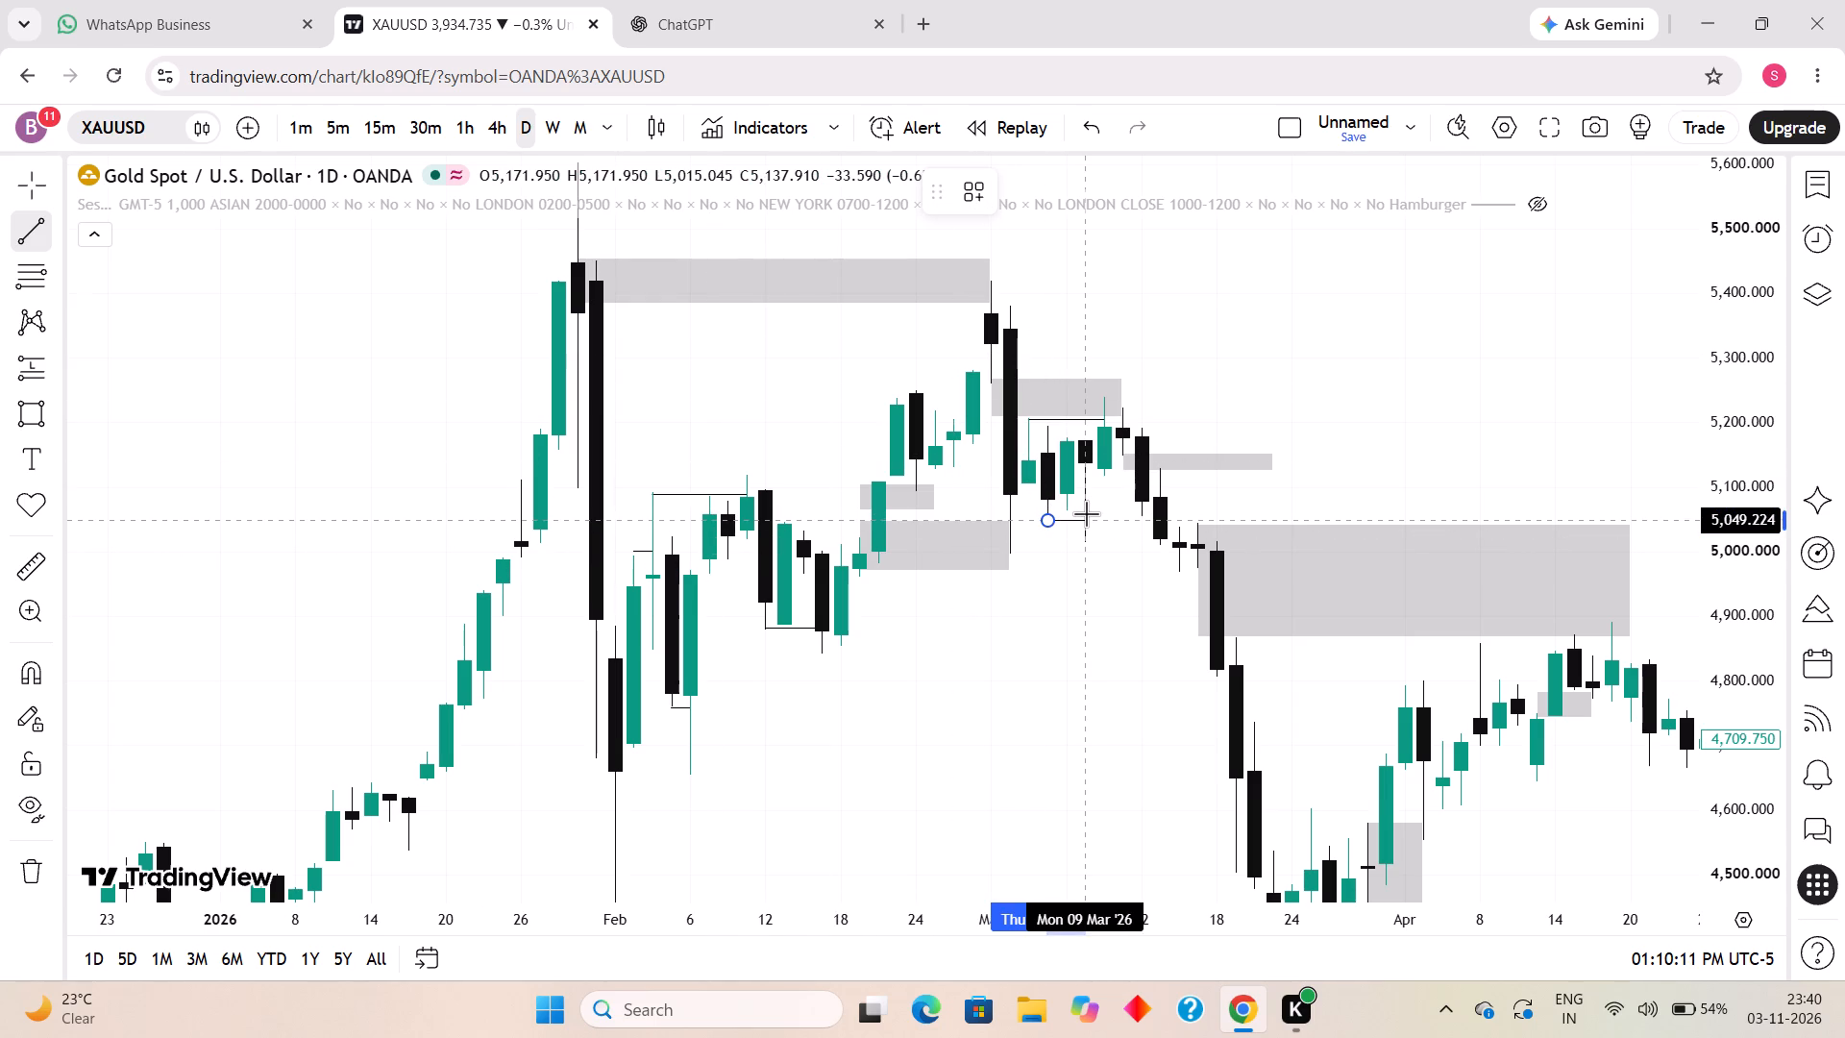
pyautogui.keyDown('shift'); pyautogui.click(1086, 513); pyautogui.keyUp('shift')
pyautogui.click(1070, 602)
# Draw a short horizontal trend line from the 16 March 2026 candle's high to 17 March at about 5,036.
pyautogui.scroll(2, 1076, 643)
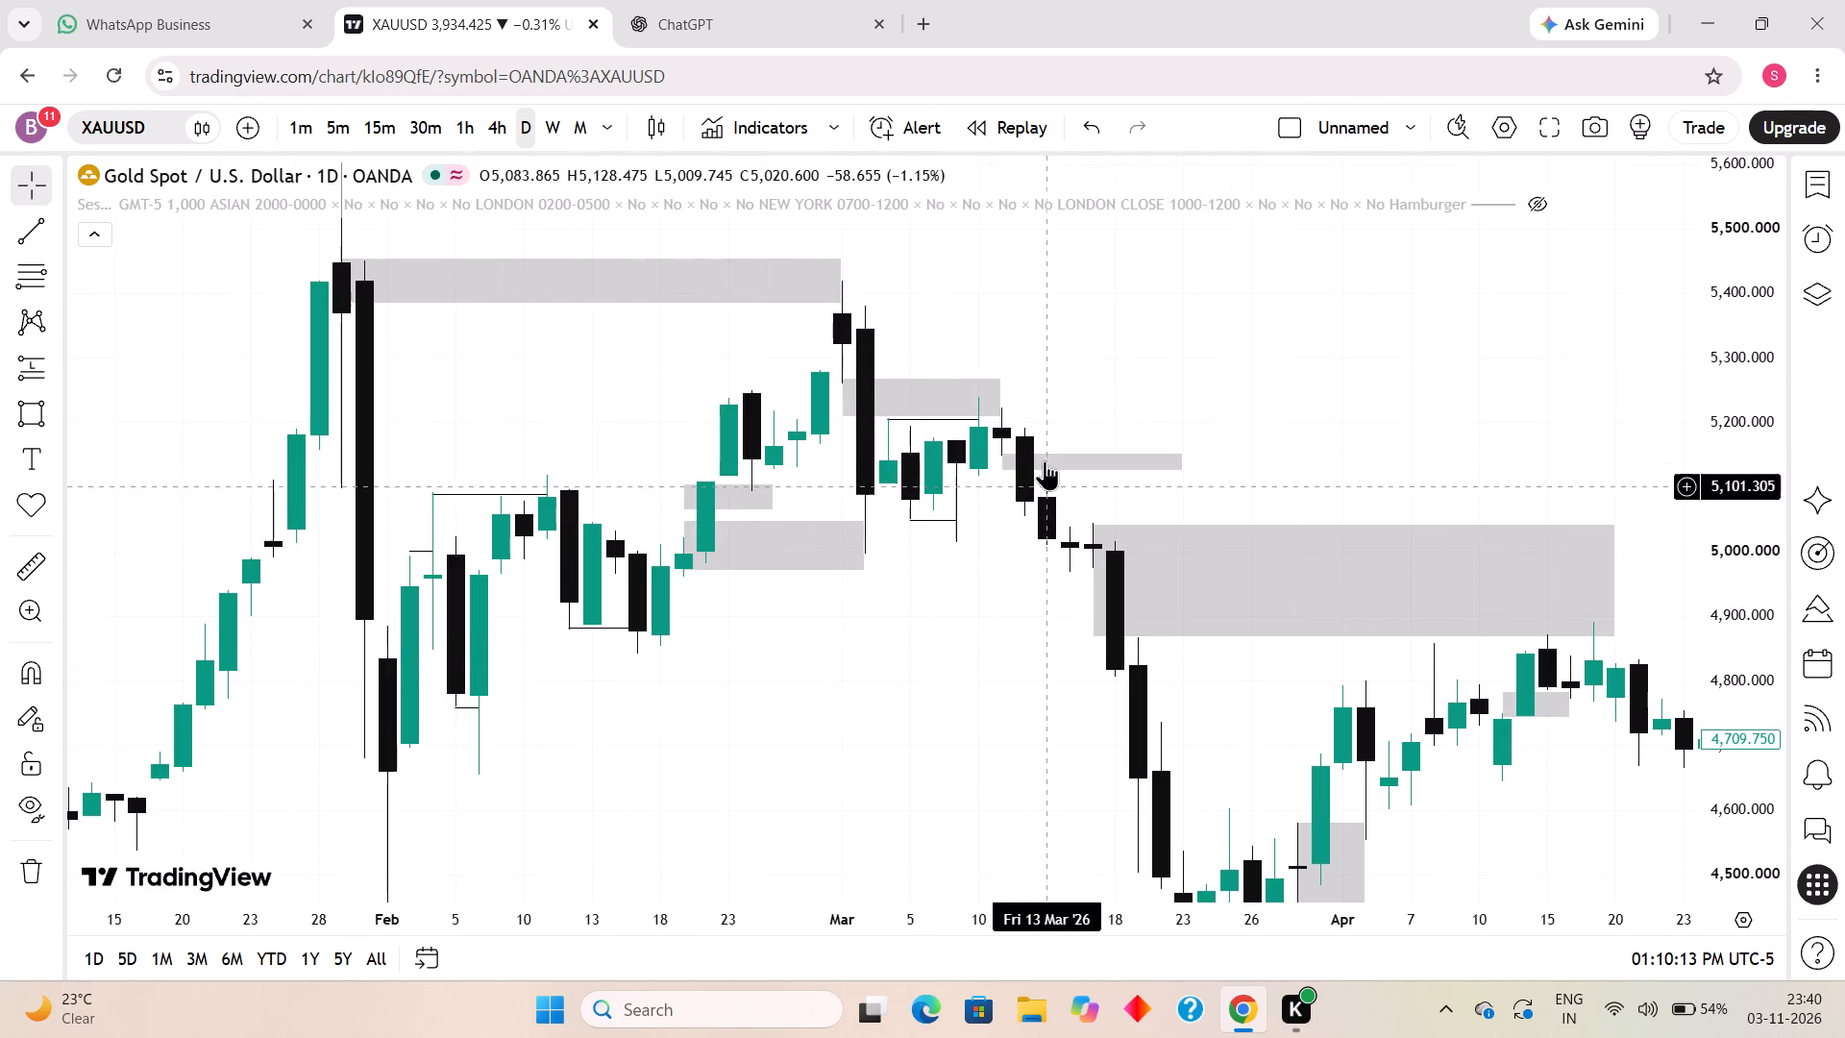
pyautogui.moveTo(1050, 379); pyautogui.dragTo(949, 334)
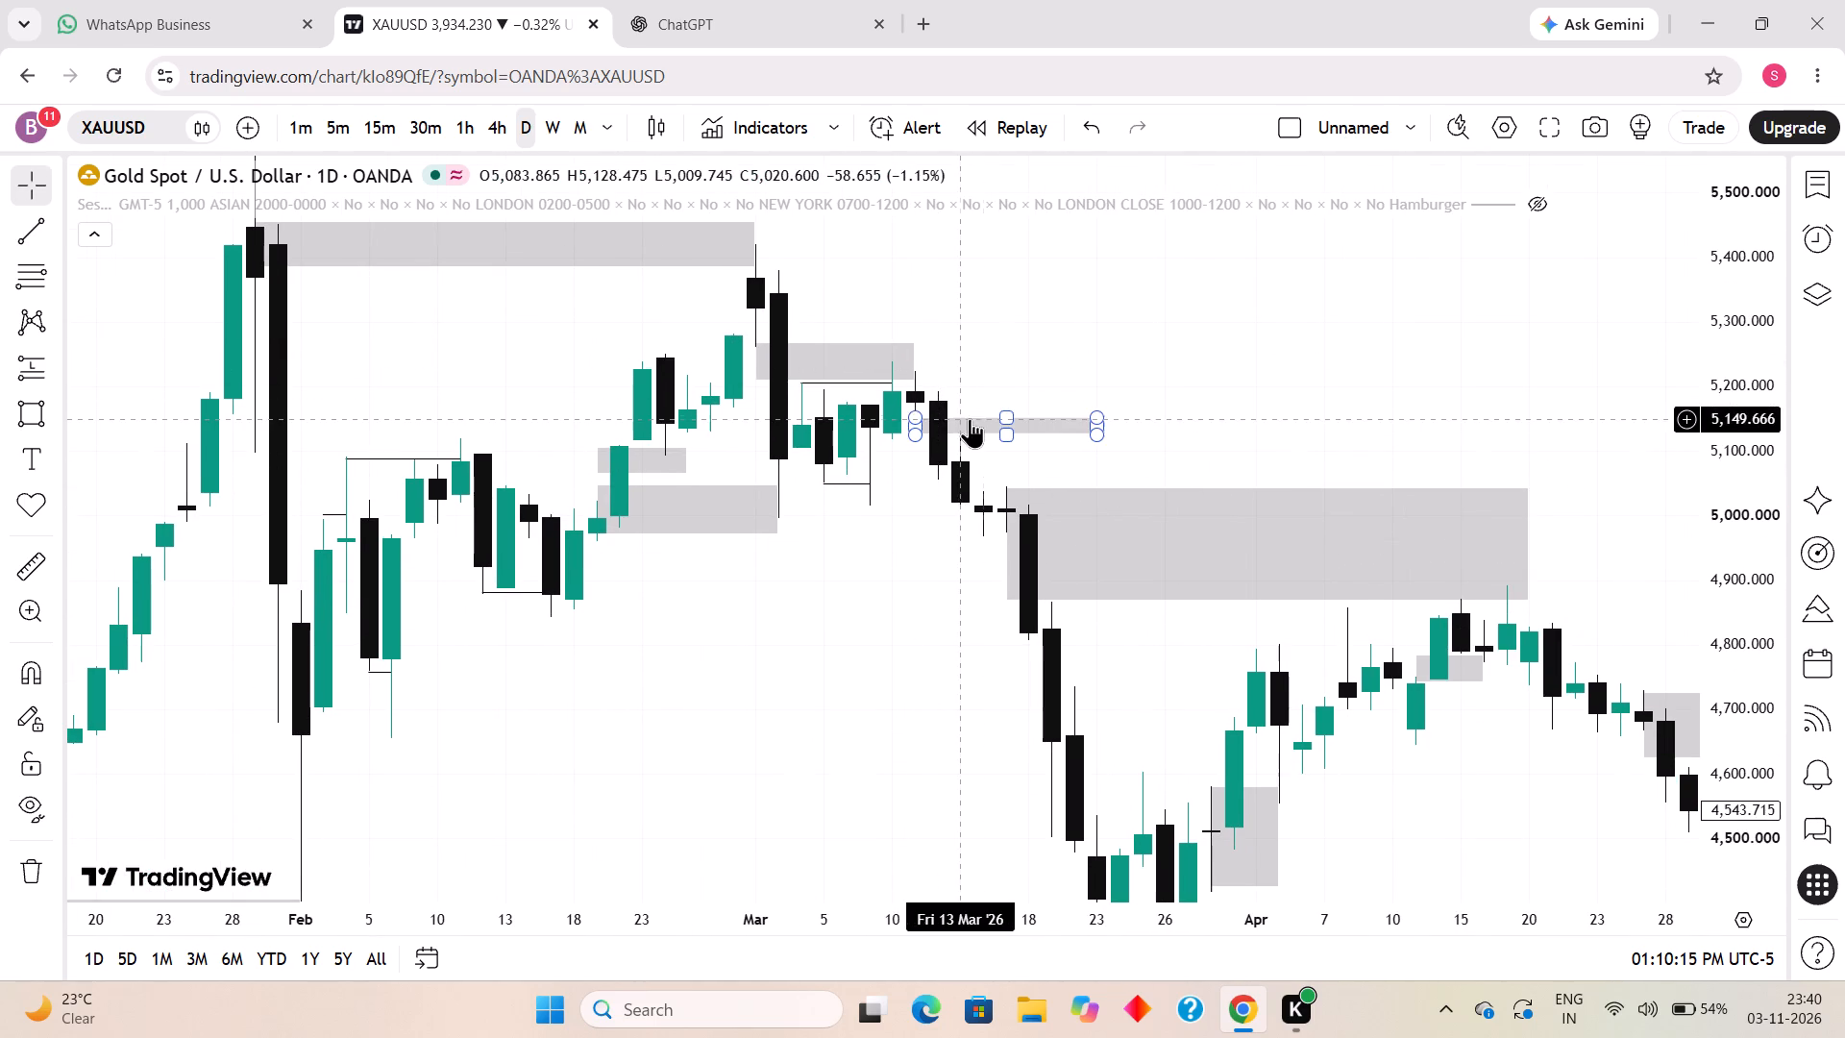
pyautogui.moveTo(961, 607); pyautogui.dragTo(887, 522)
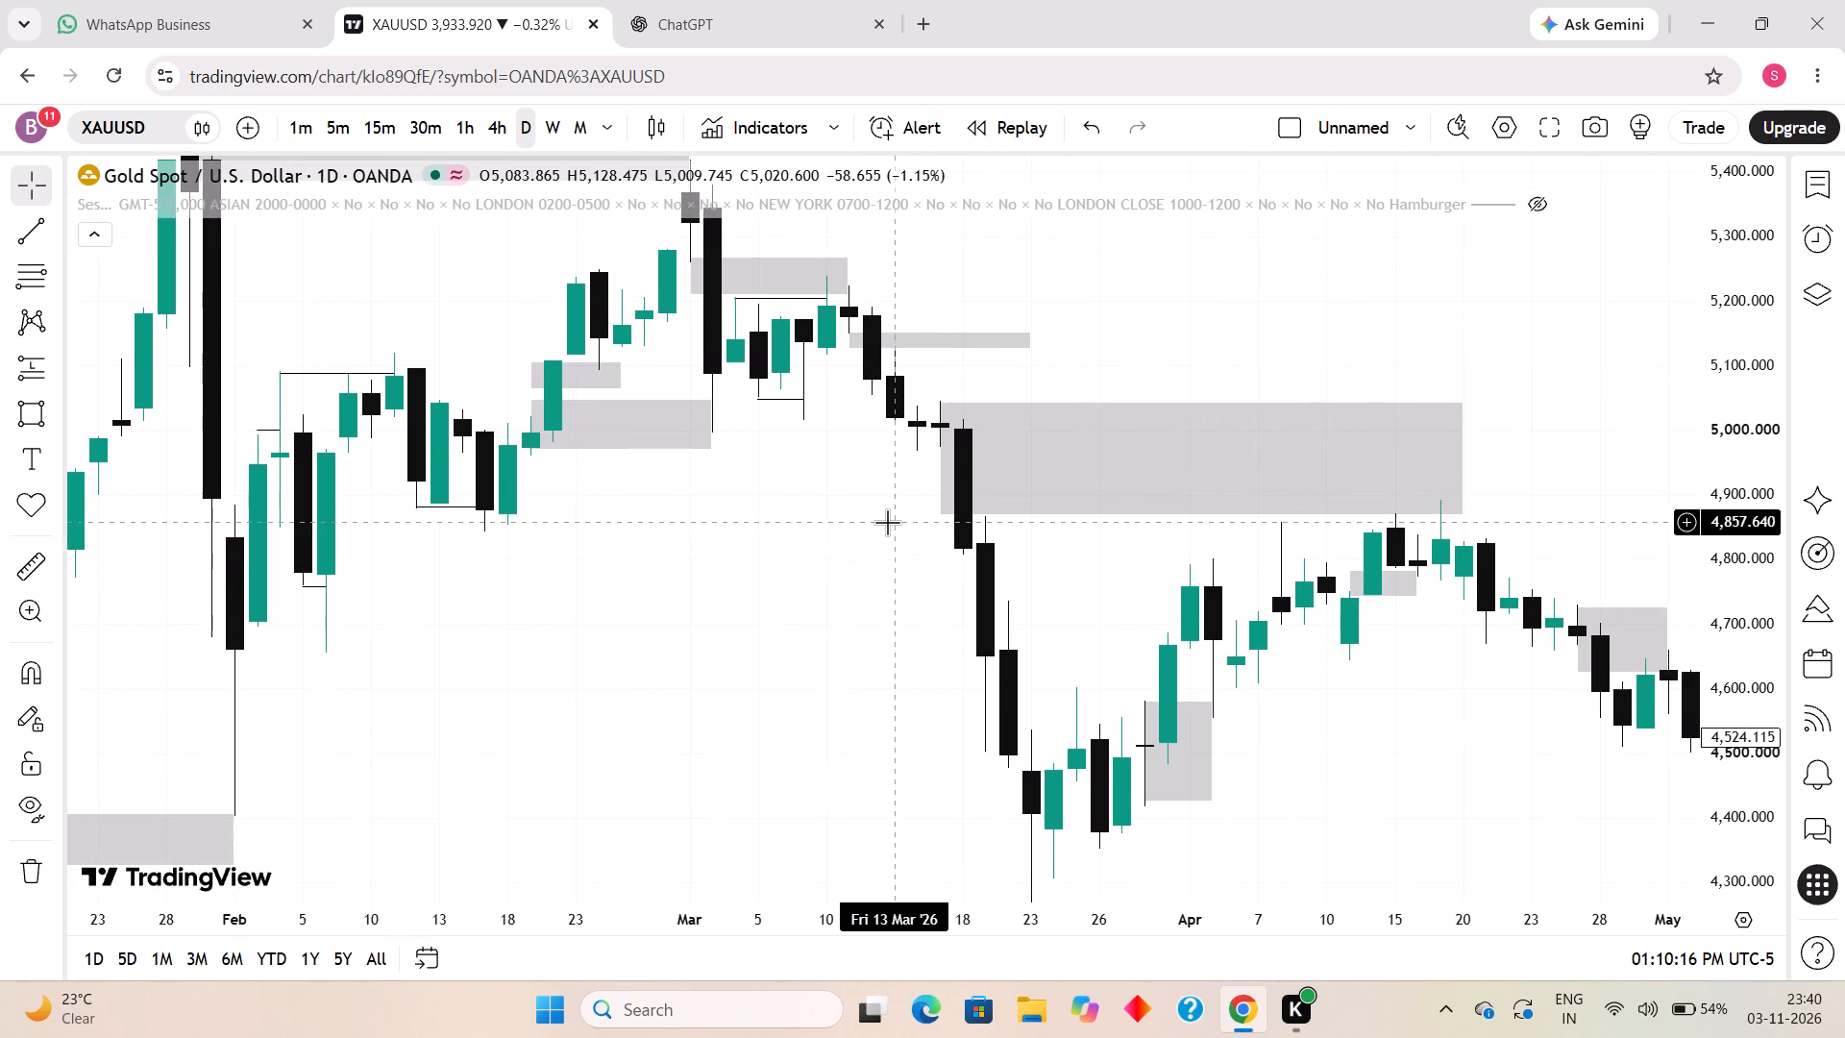
pyautogui.scroll(-3, 887, 522)
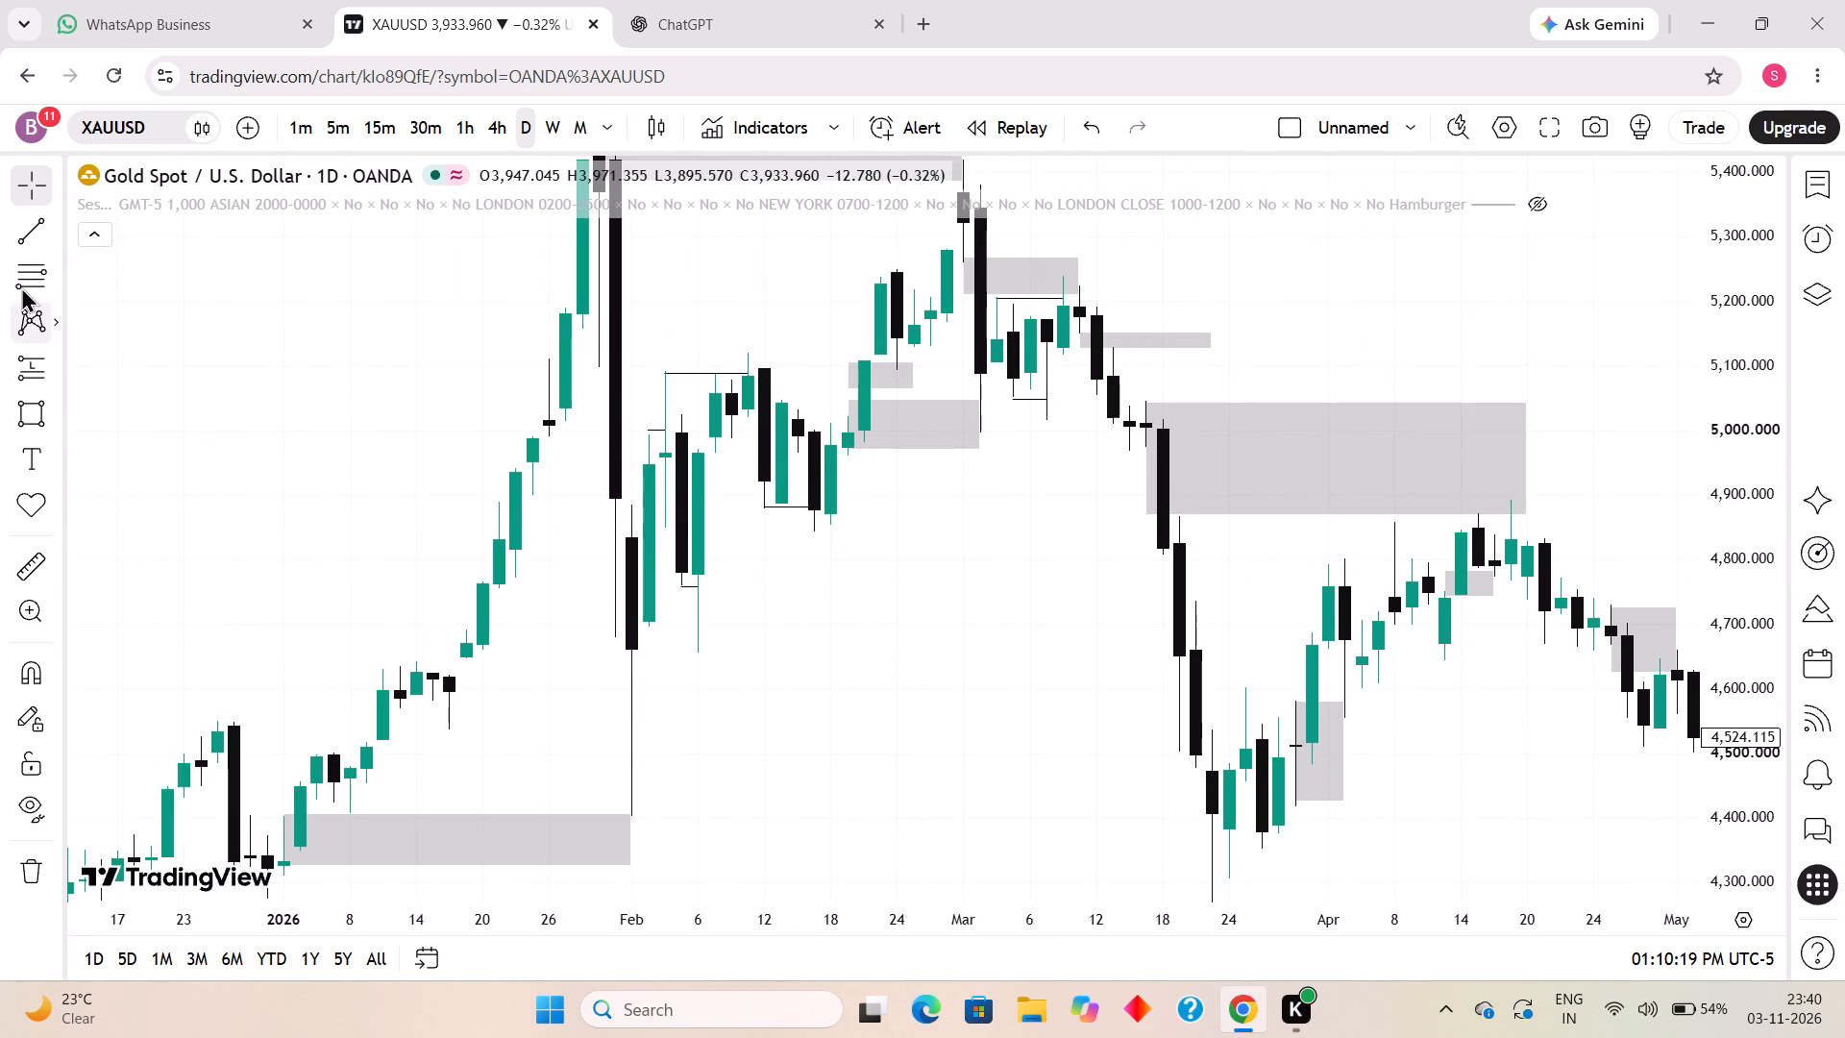
pyautogui.click(22, 233)
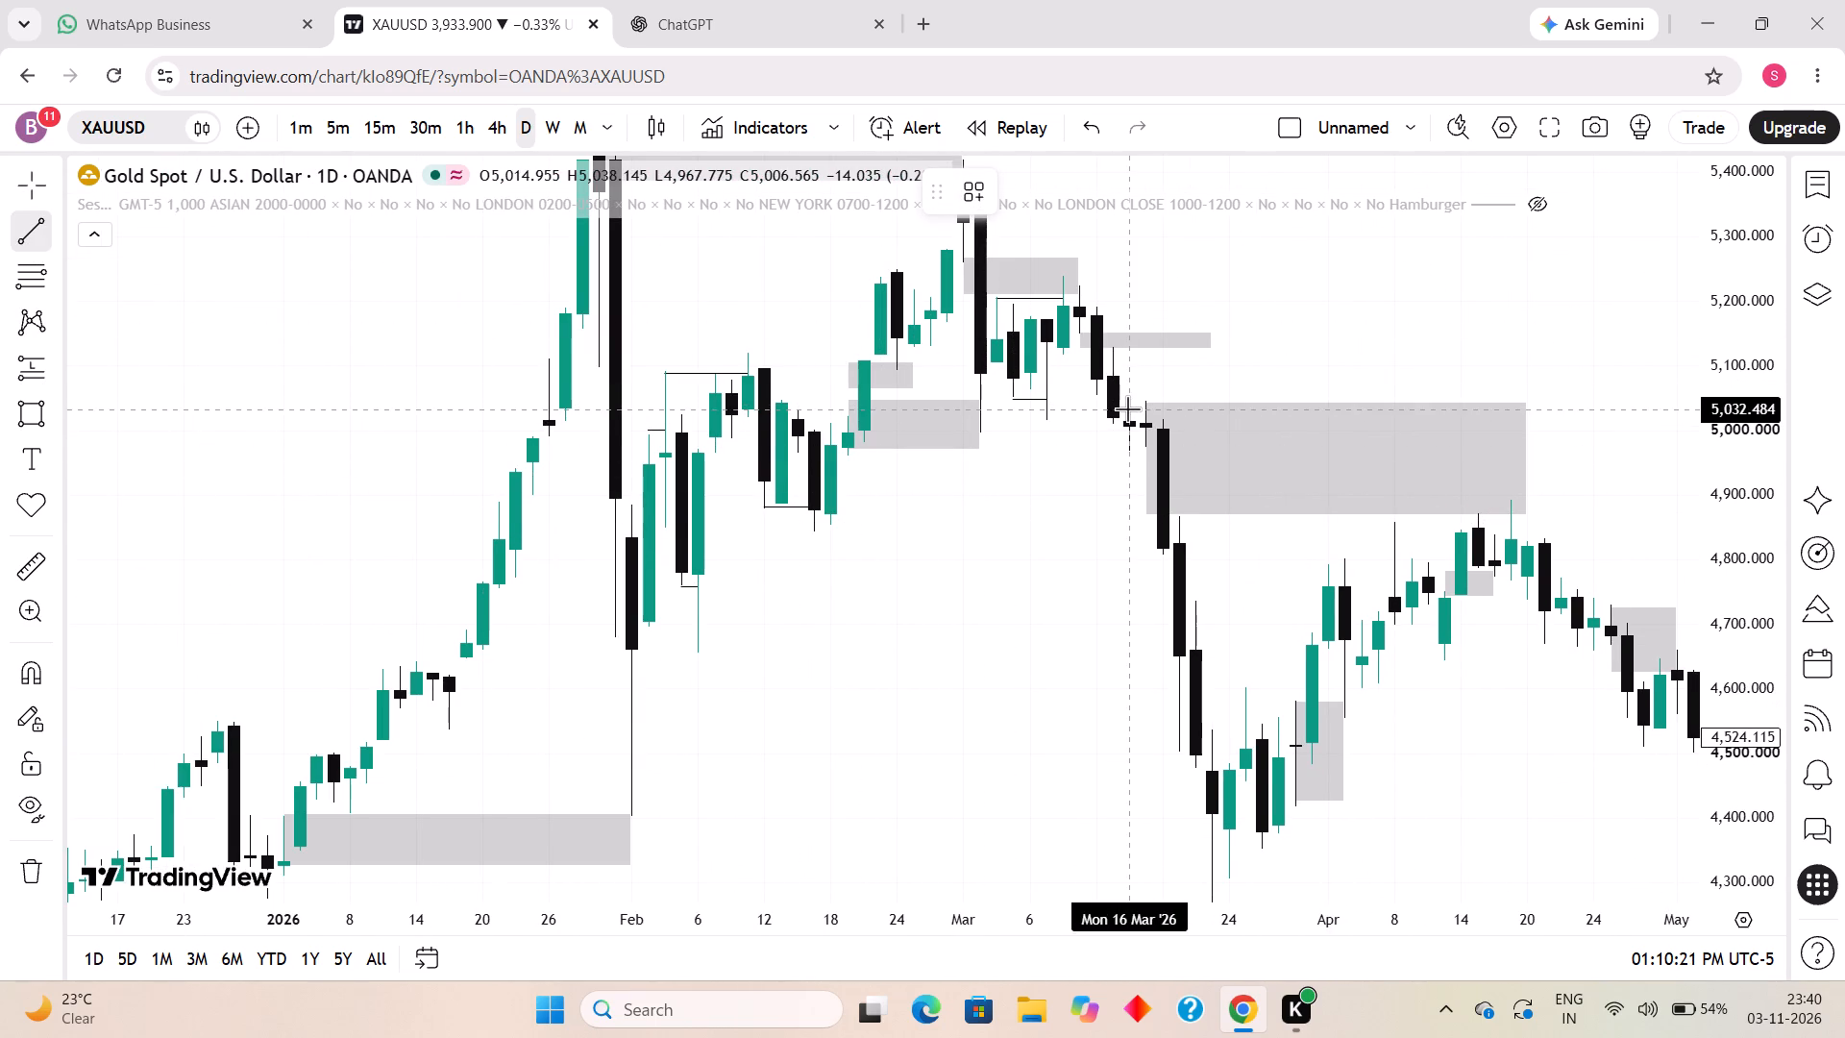
pyautogui.click(1127, 407)
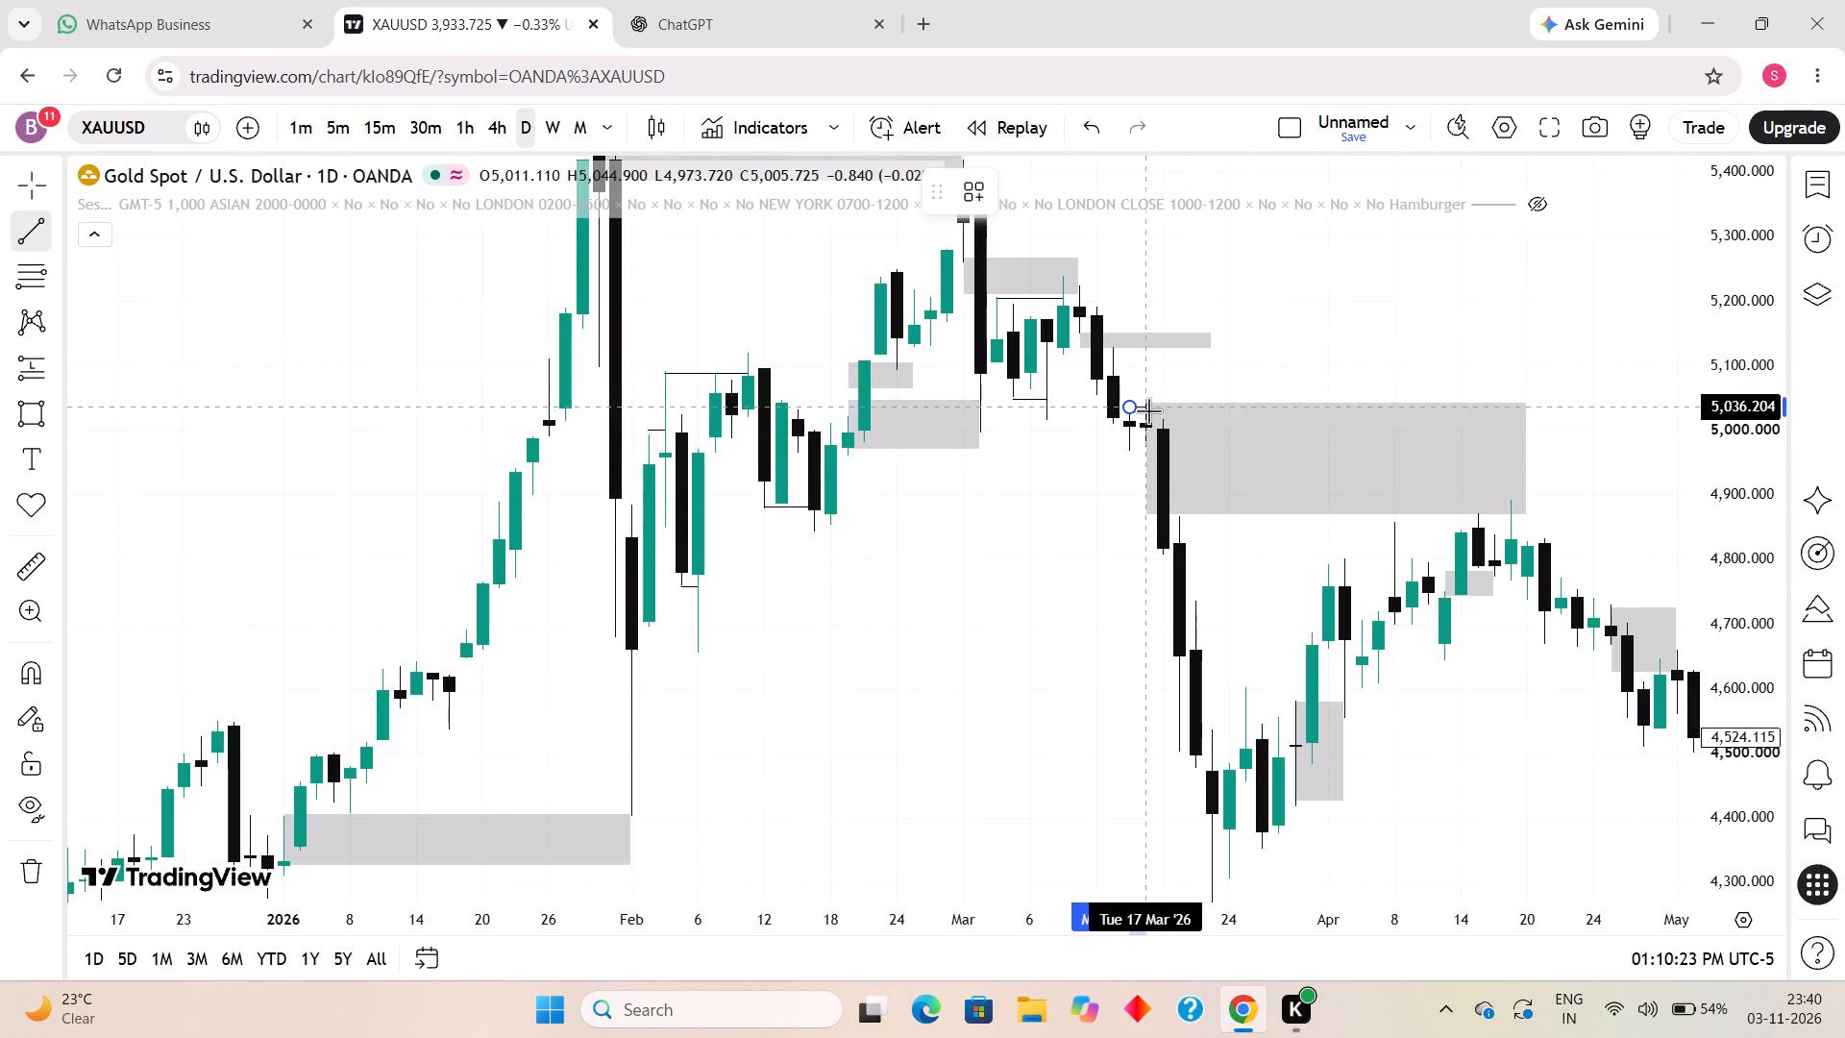
pyautogui.keyDown('shift'); pyautogui.click(1148, 410); pyautogui.keyUp('shift')
pyautogui.click(1255, 334)
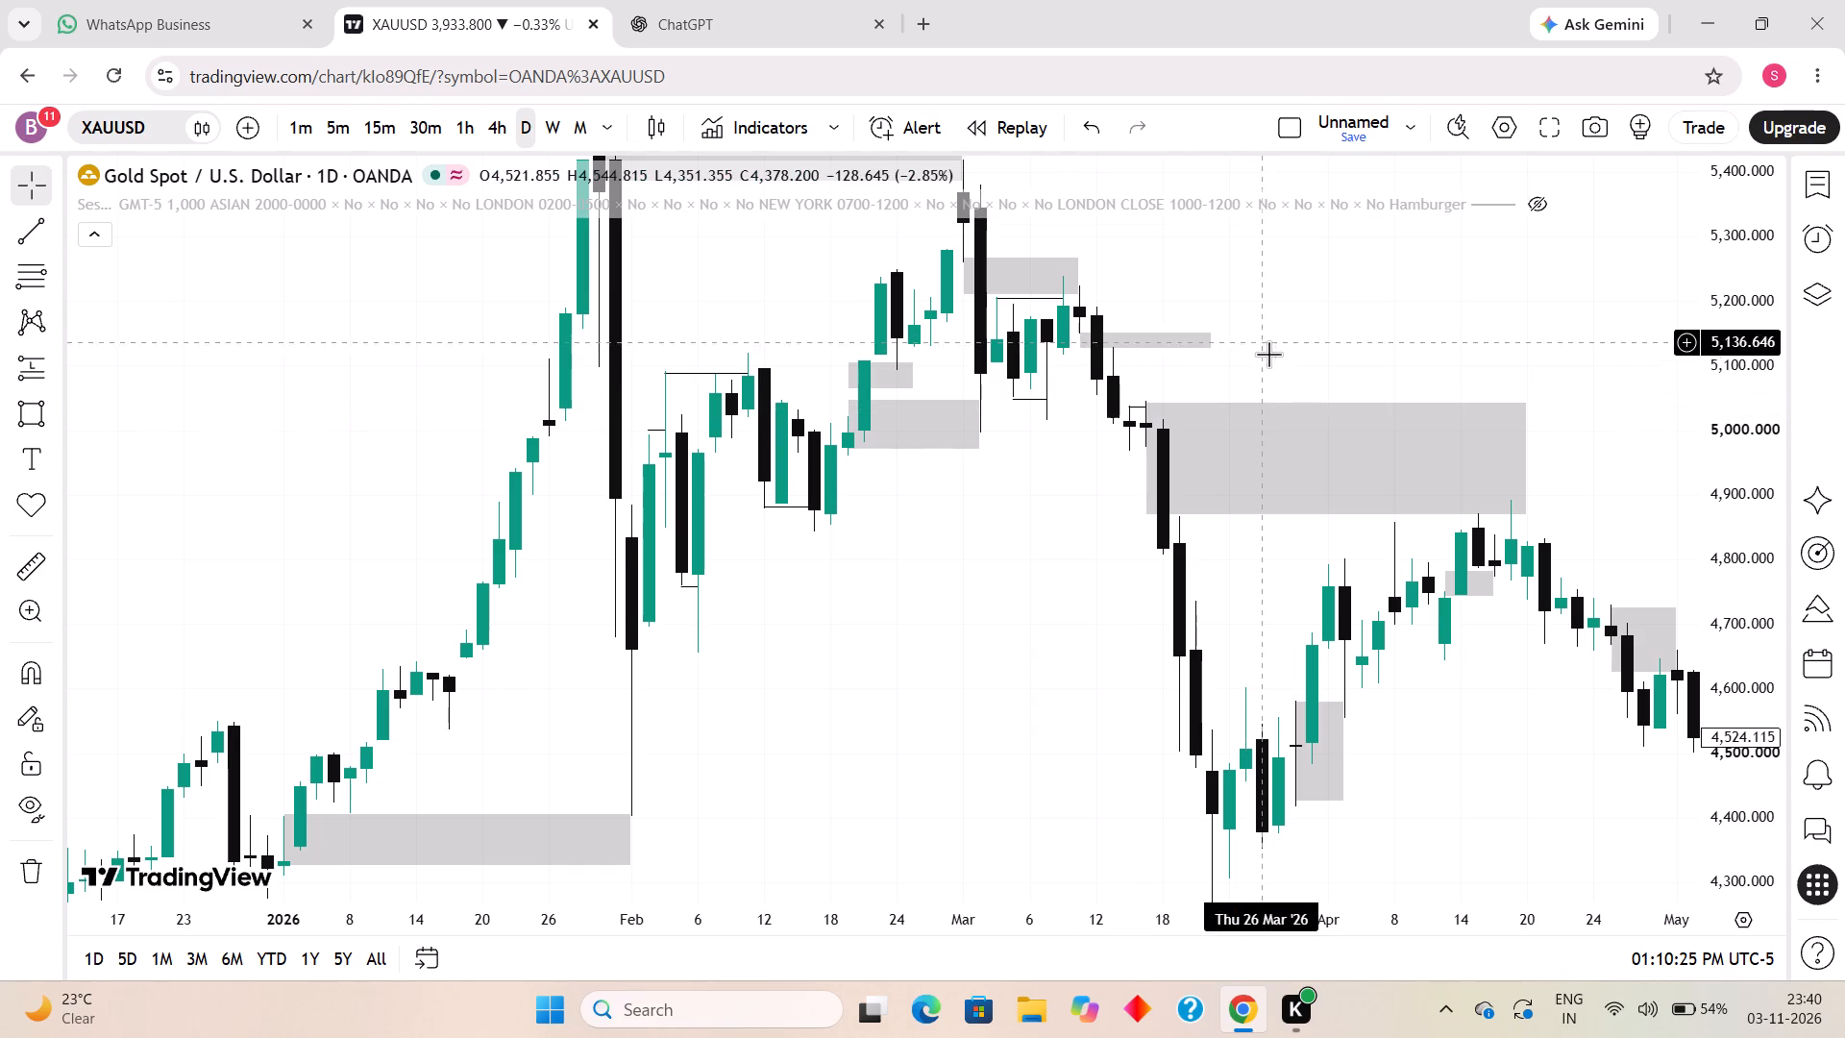
# Draw a short horizontal trend line from the 23 March 2026 candle's high to 25 March at about 4,540.
pyautogui.moveTo(1080, 556); pyautogui.dragTo(1075, 652)
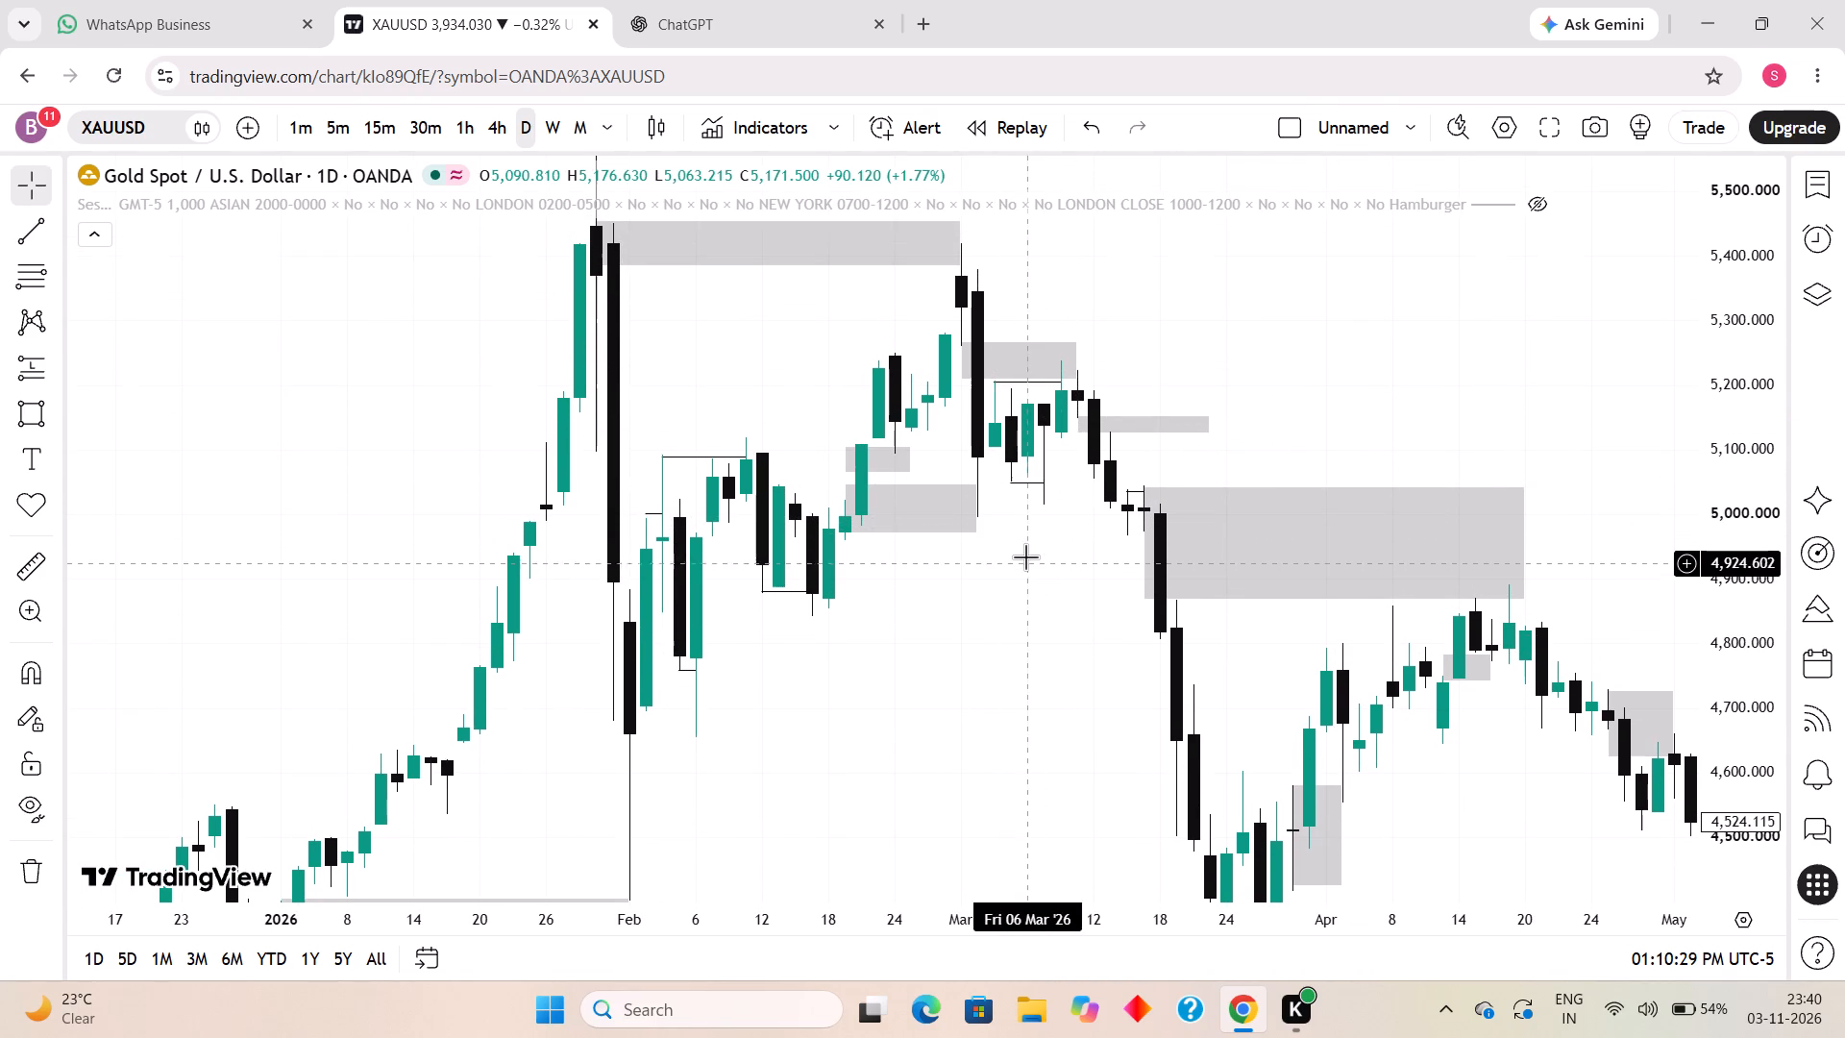
pyautogui.moveTo(1024, 556); pyautogui.dragTo(916, 454)
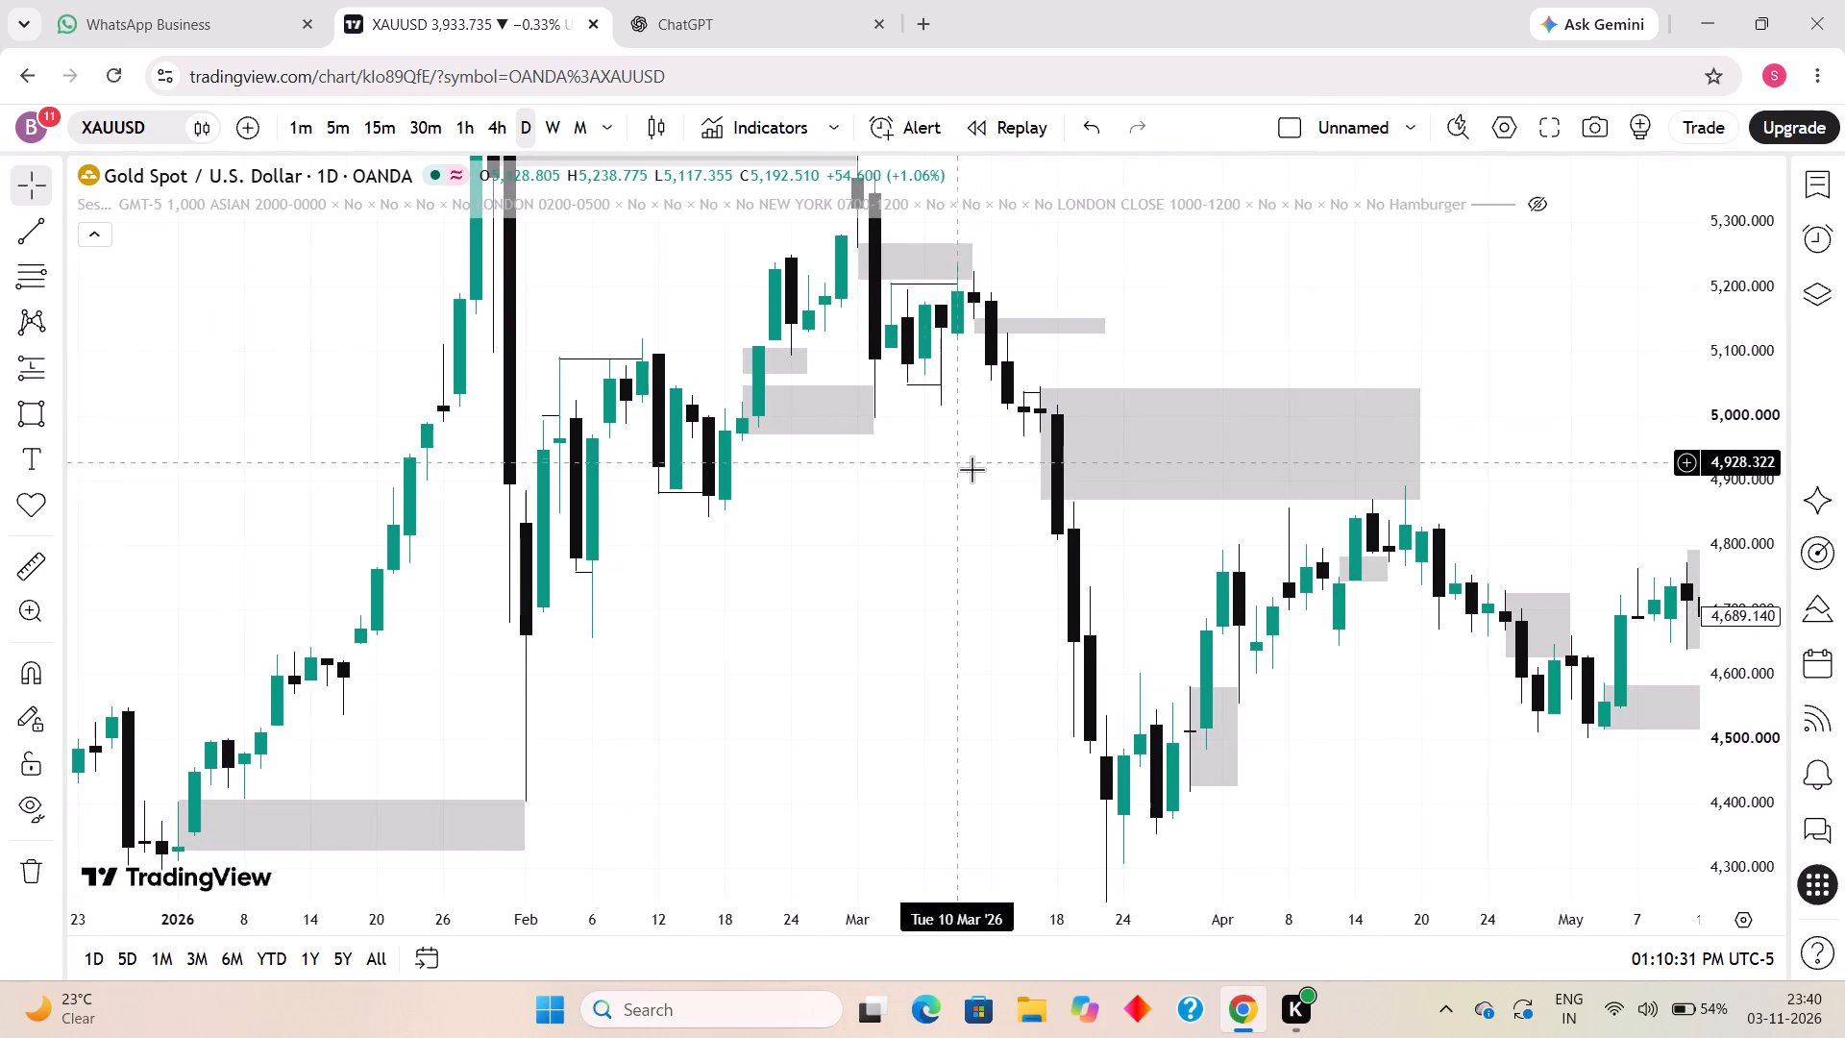
pyautogui.moveTo(994, 586); pyautogui.dragTo(885, 378)
pyautogui.scroll(-6, 887, 450)
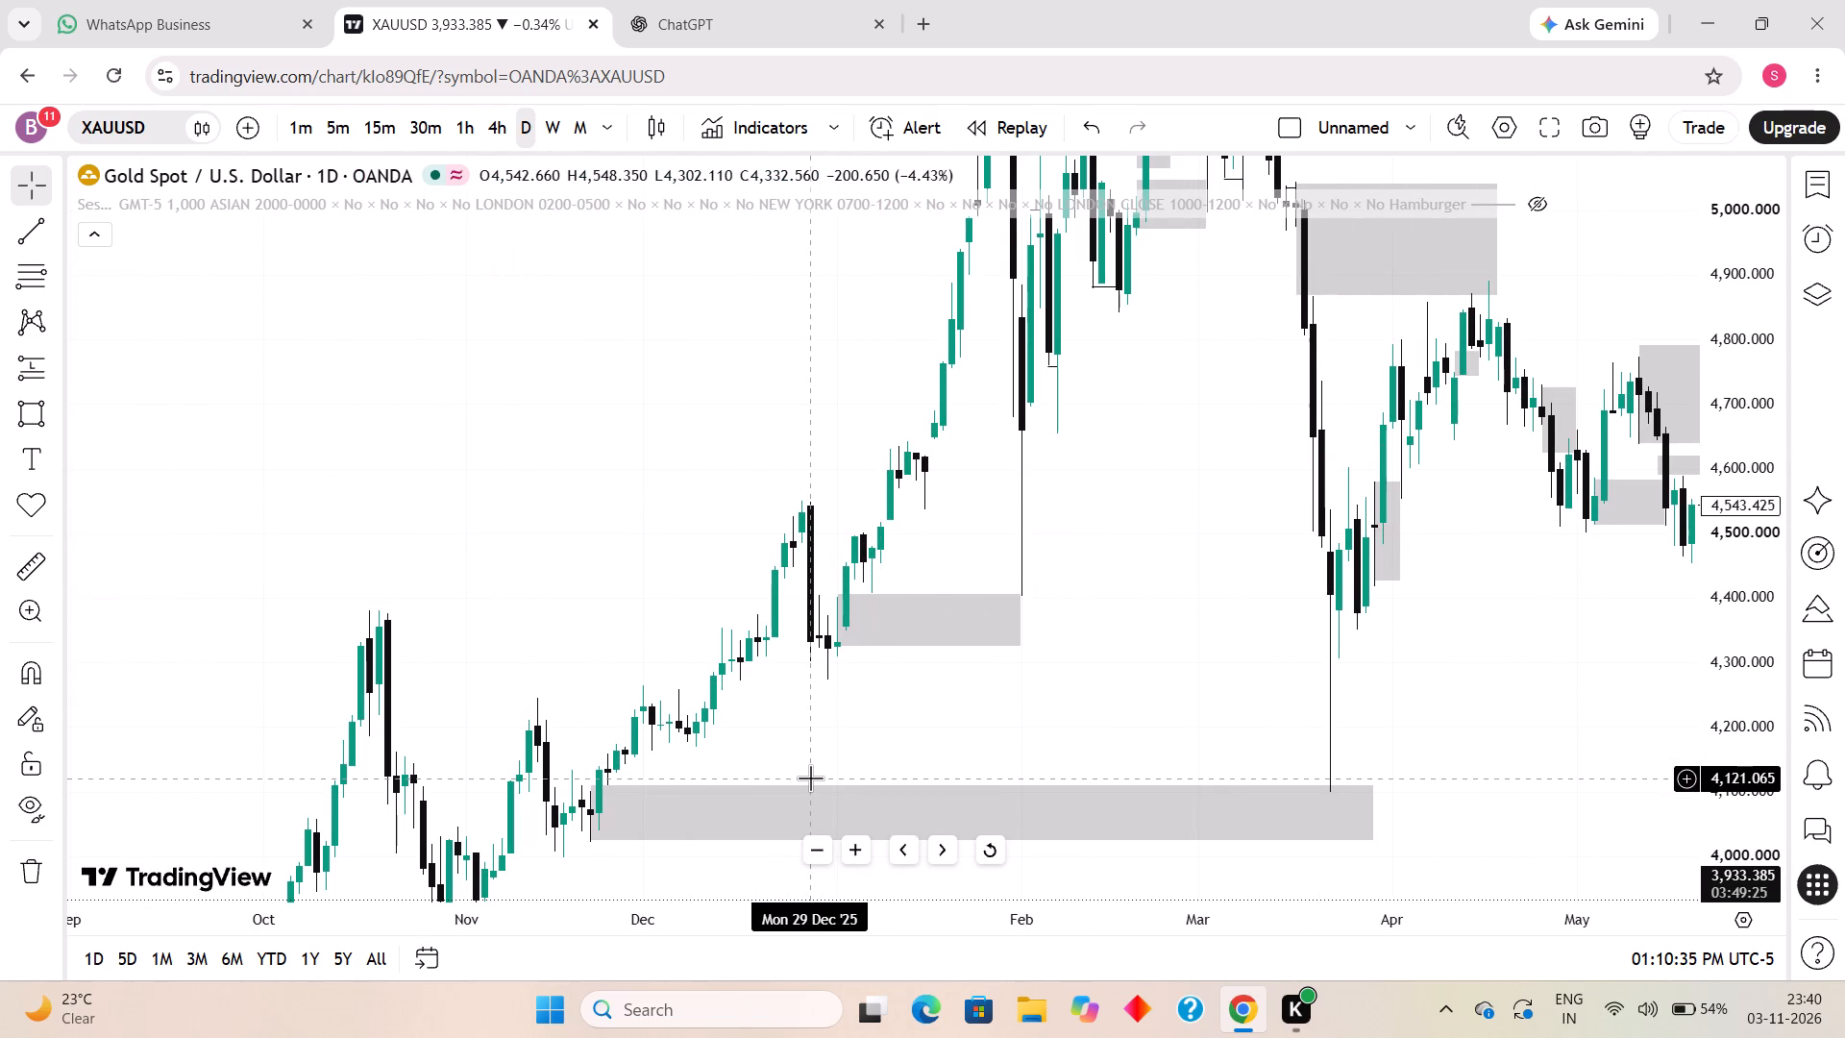
pyautogui.scroll(7, 936, 750)
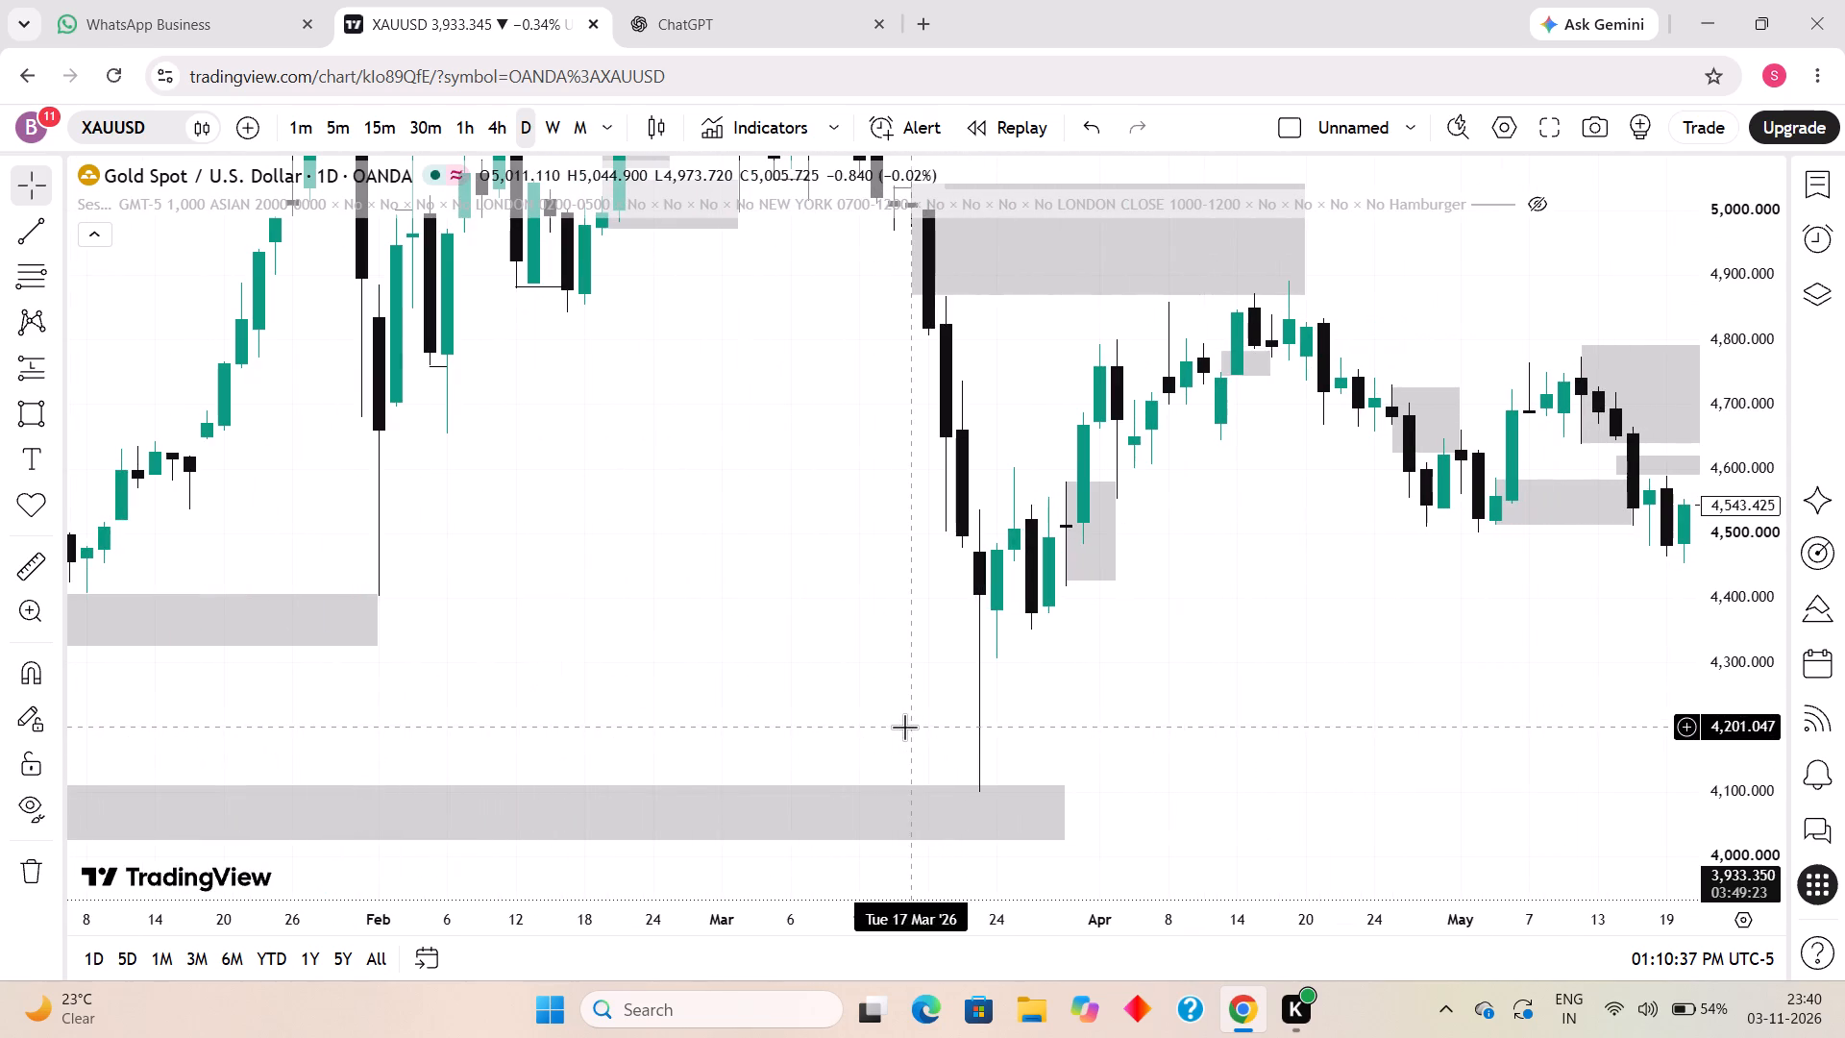
pyautogui.moveTo(1030, 648); pyautogui.dragTo(1035, 688)
pyautogui.scroll(2, 950, 649)
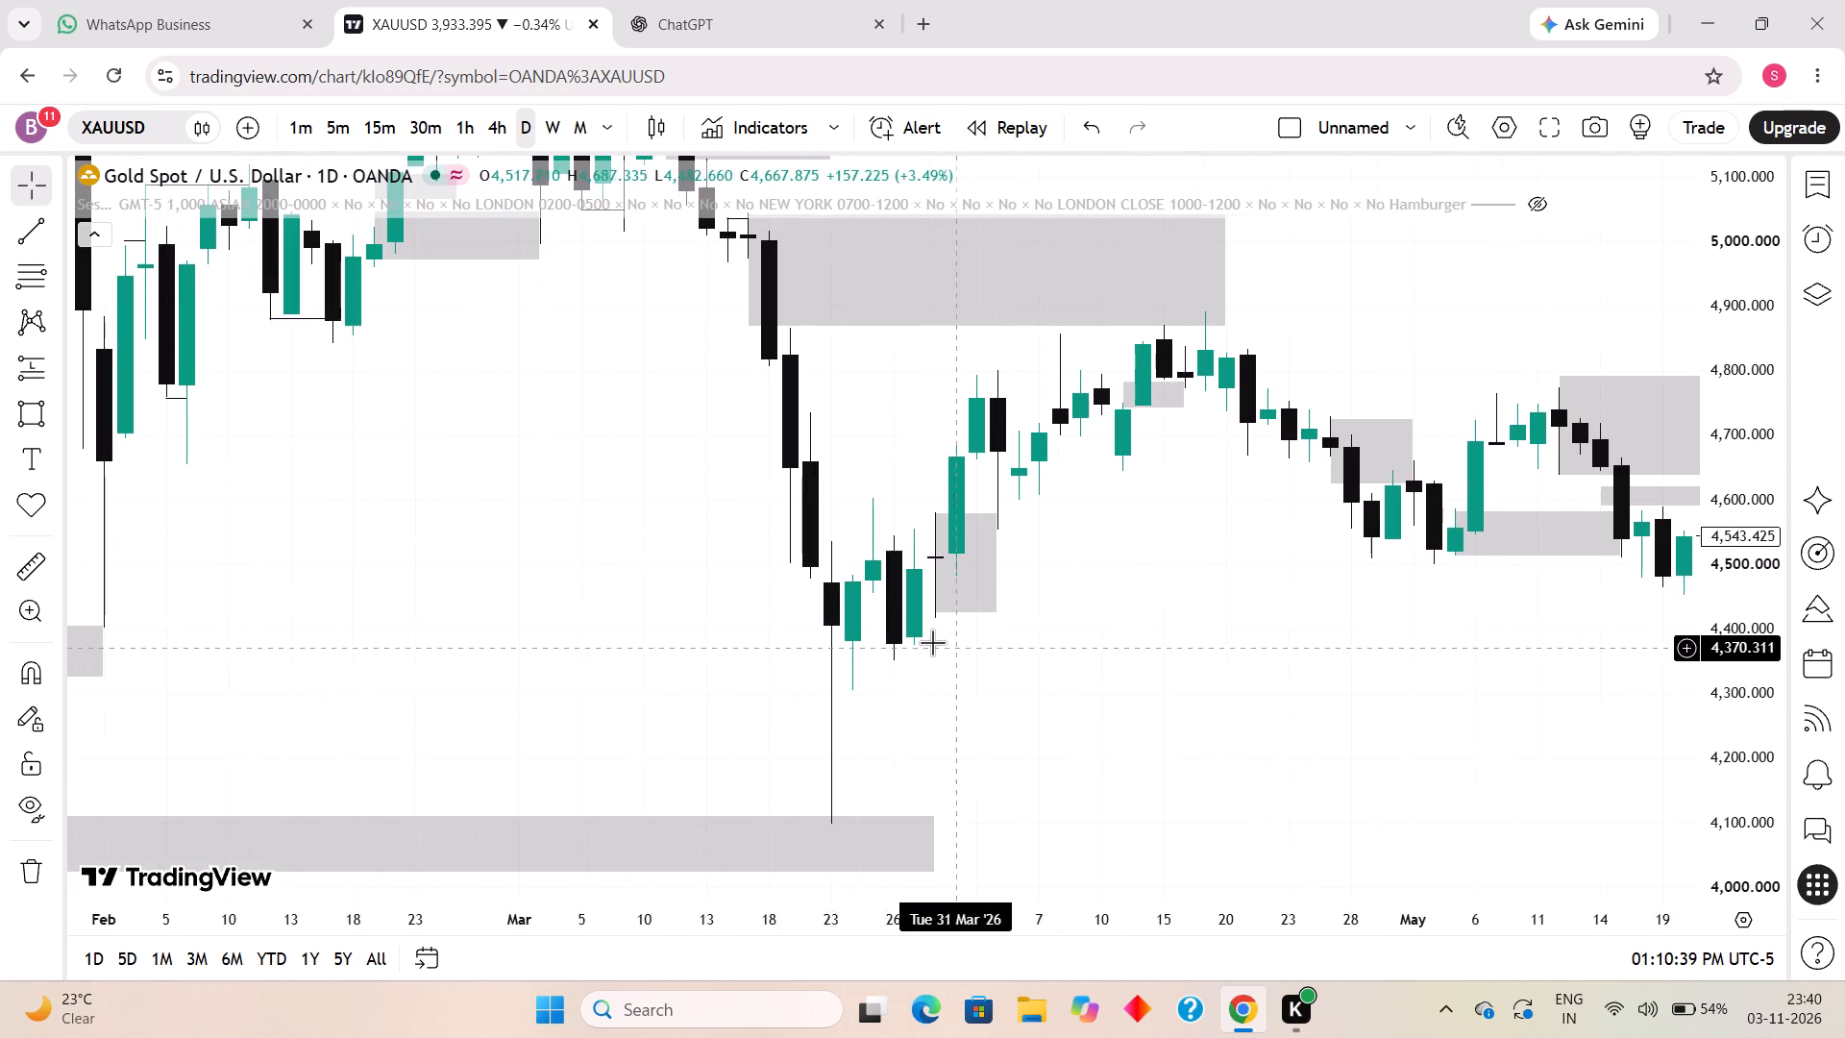
pyautogui.click(16, 230)
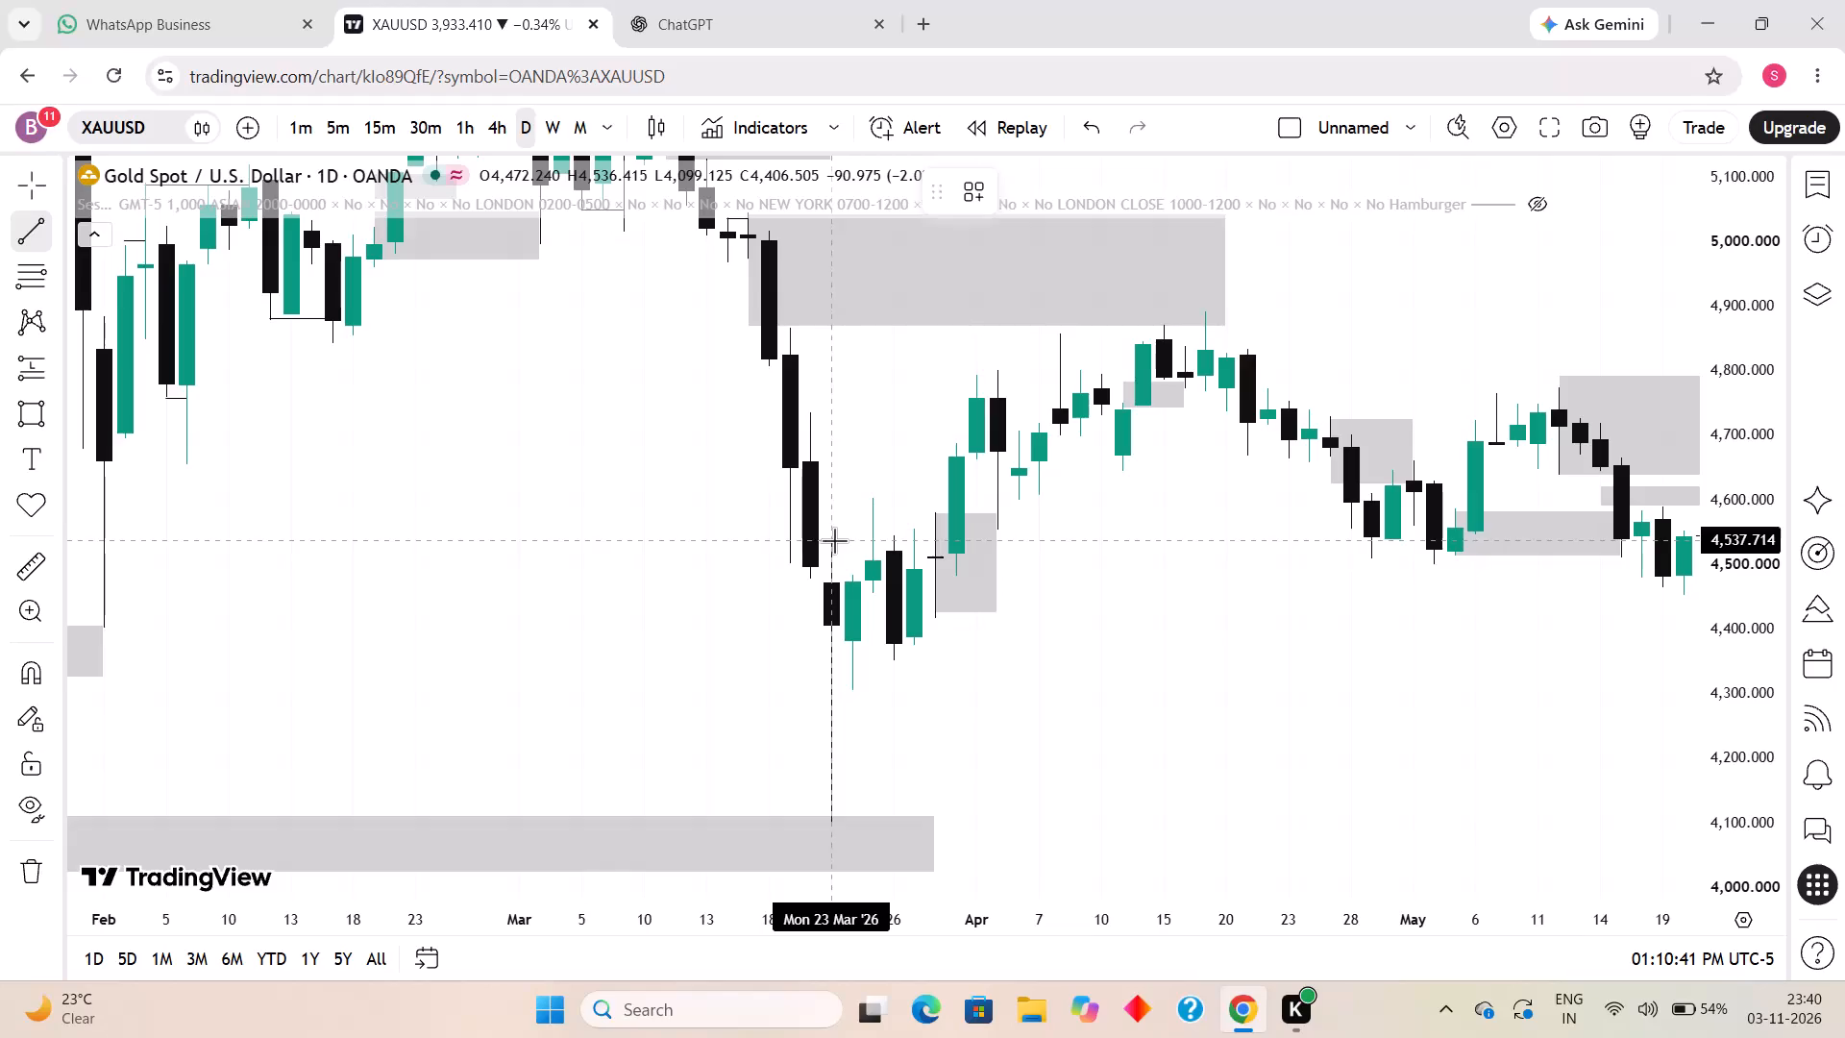
pyautogui.click(832, 539)
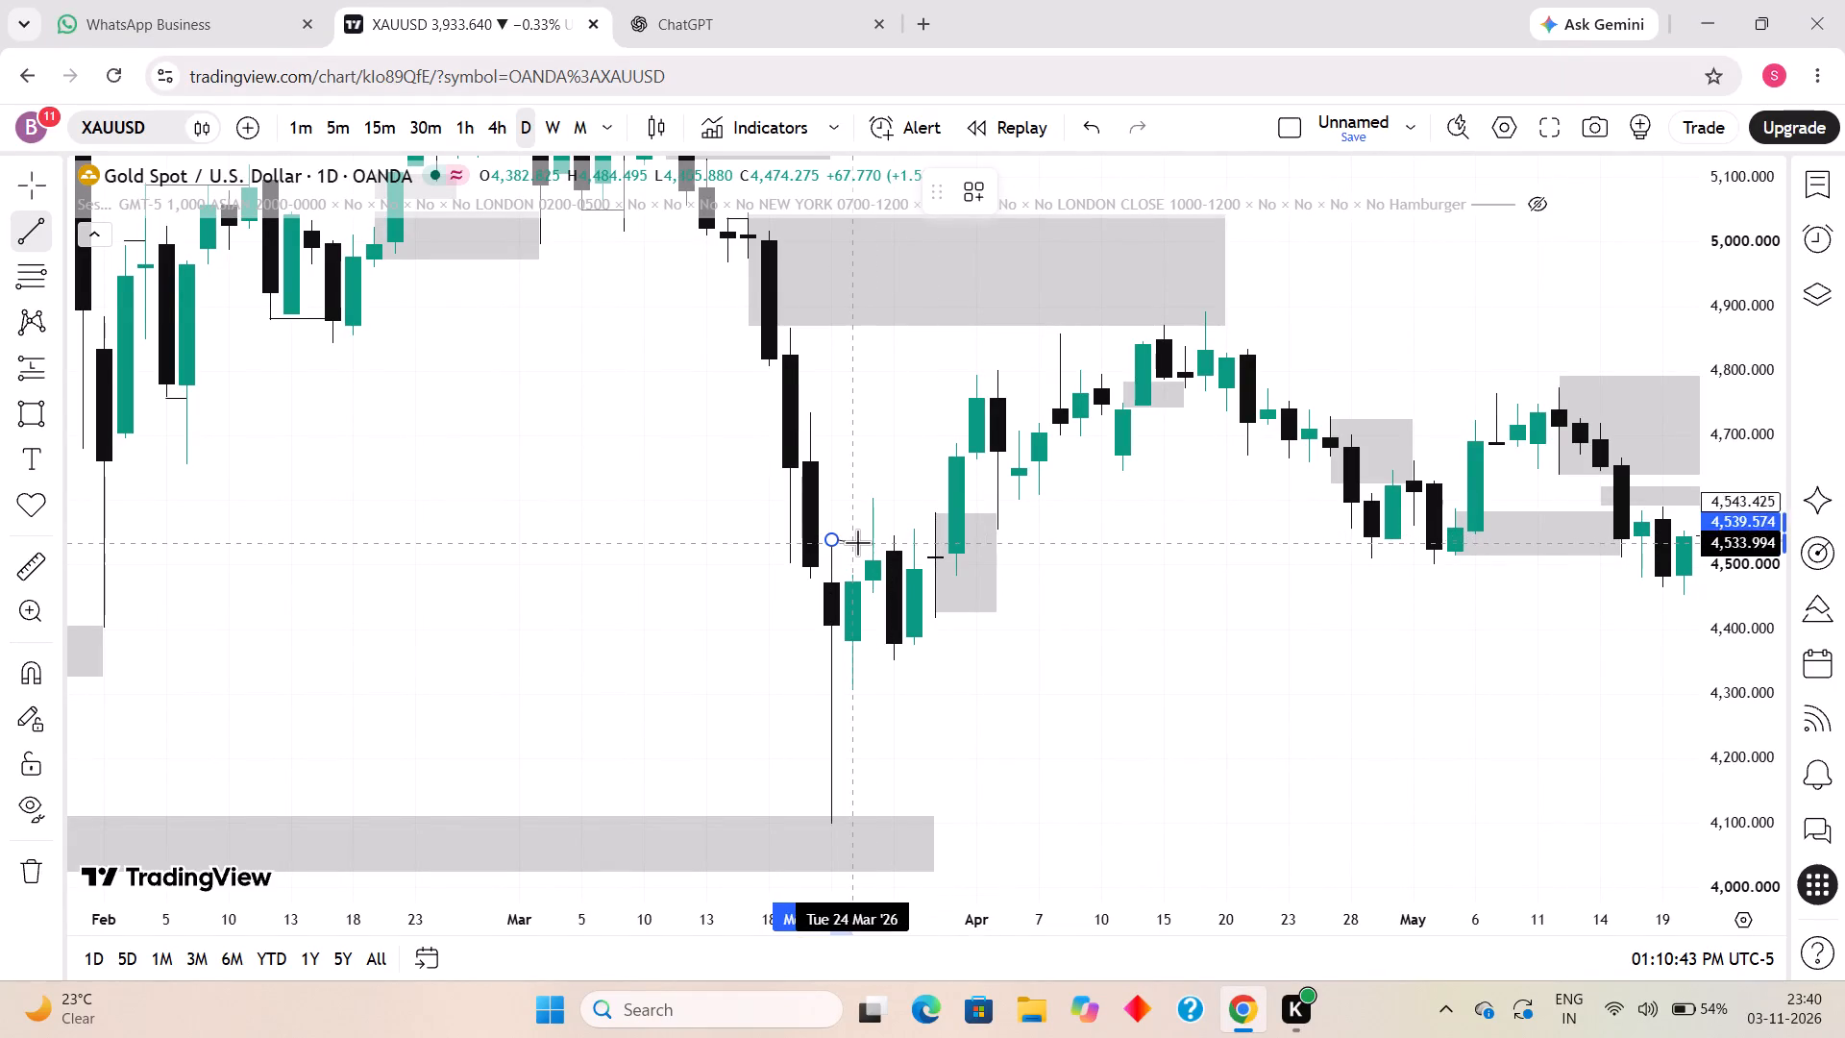
pyautogui.keyDown('shift'); pyautogui.click(873, 539); pyautogui.keyUp('shift')
pyautogui.click(1133, 682)
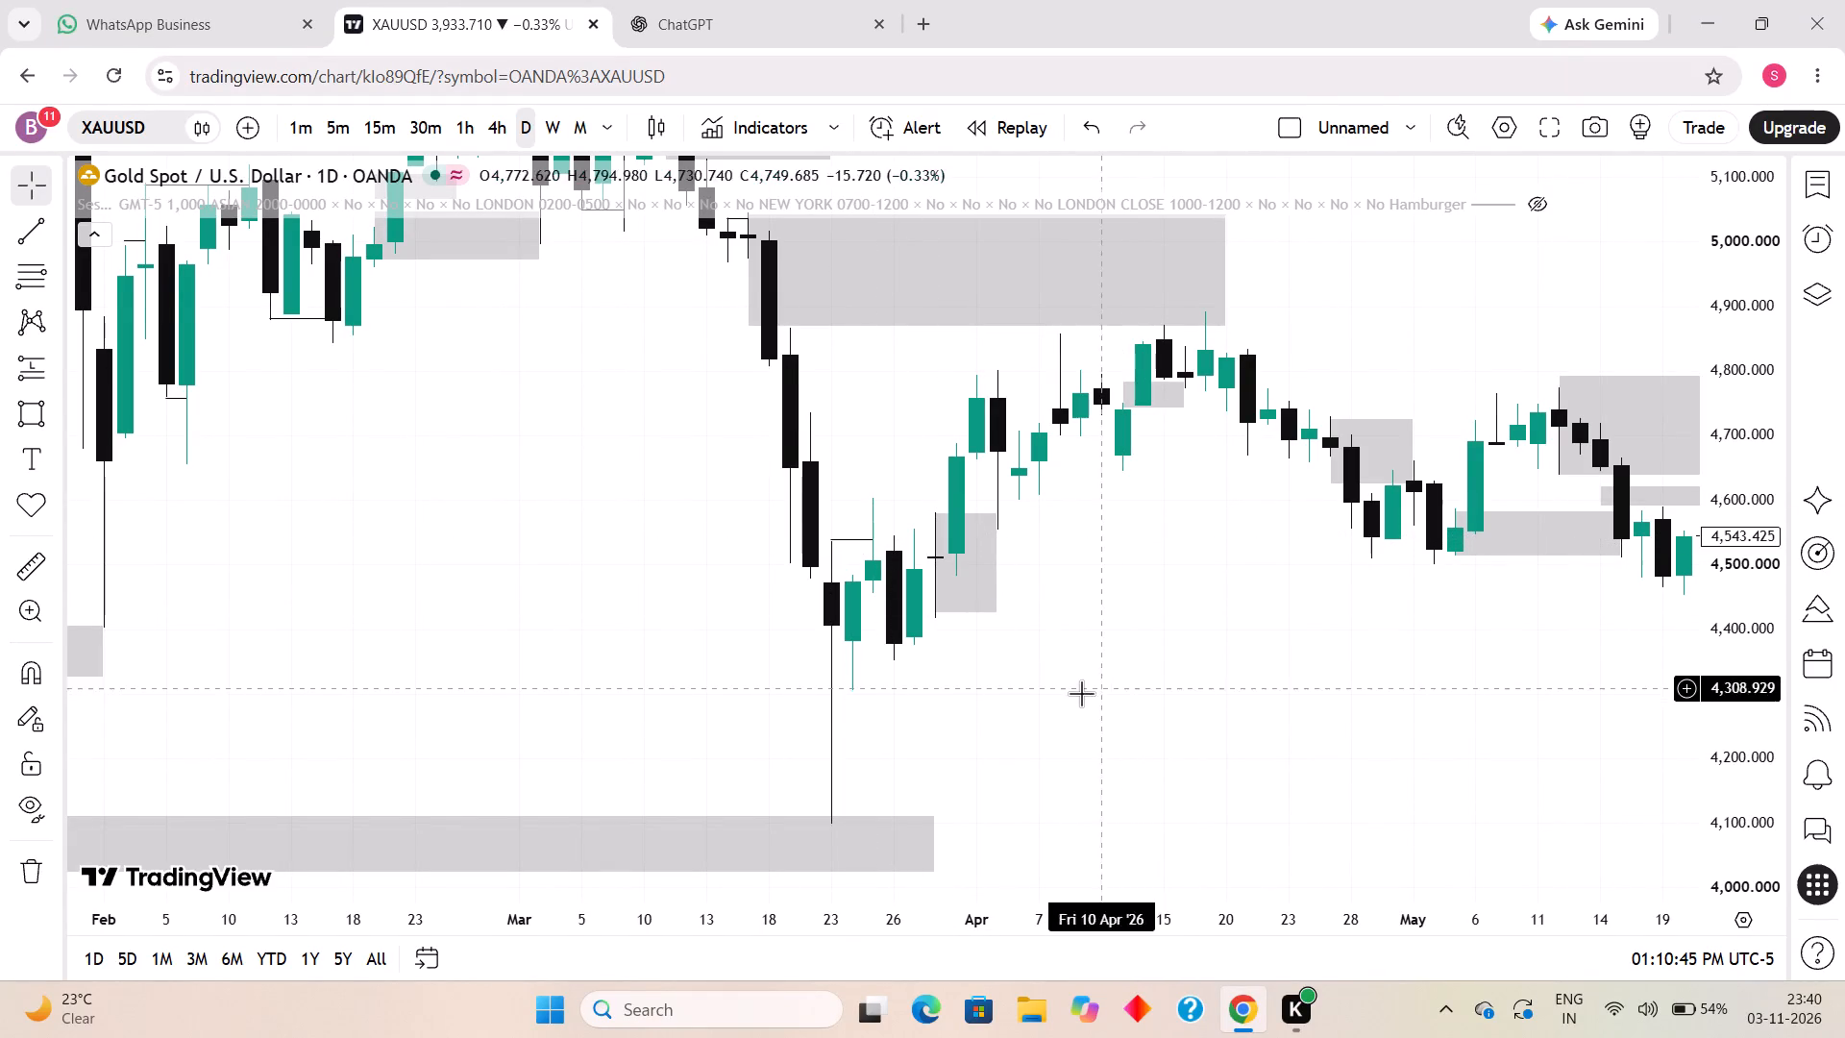
# Draw a short horizontal trend line from the 26 March 2026 candle's high to 27 March at about 4,545.
pyautogui.scroll(1, 904, 721)
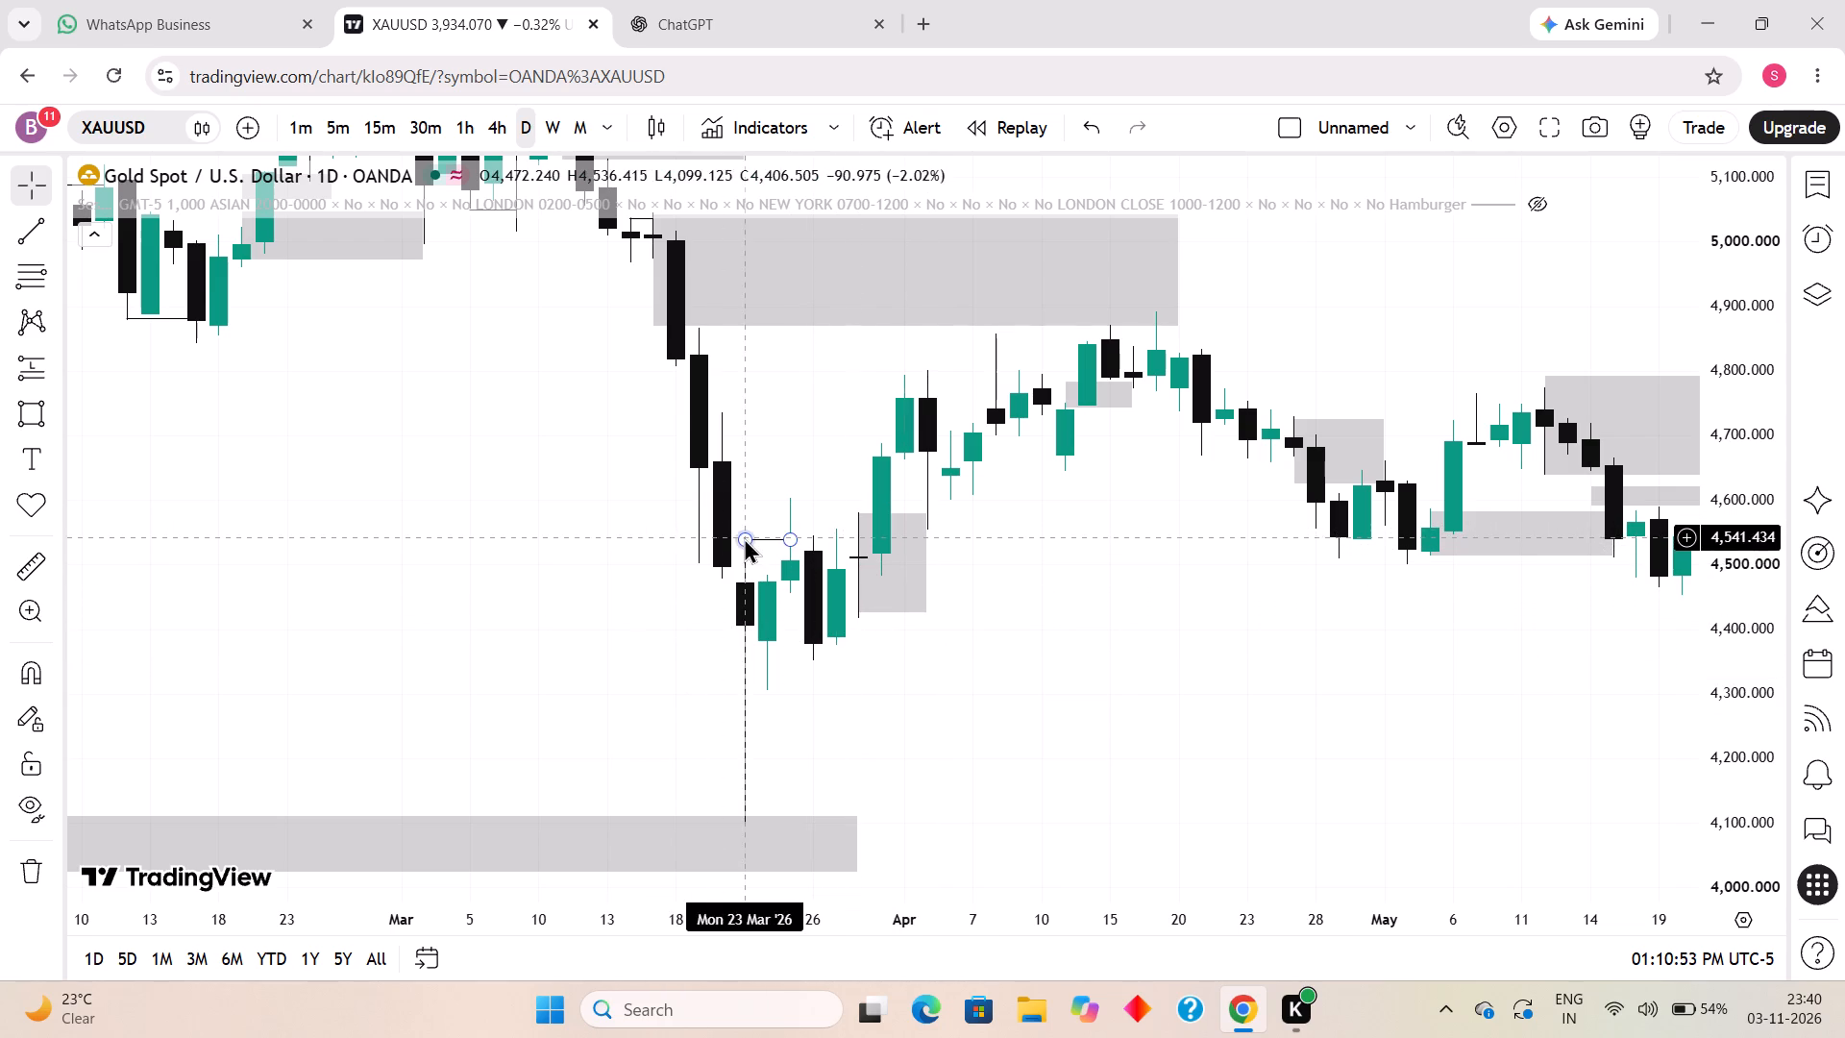
pyautogui.click(24, 236)
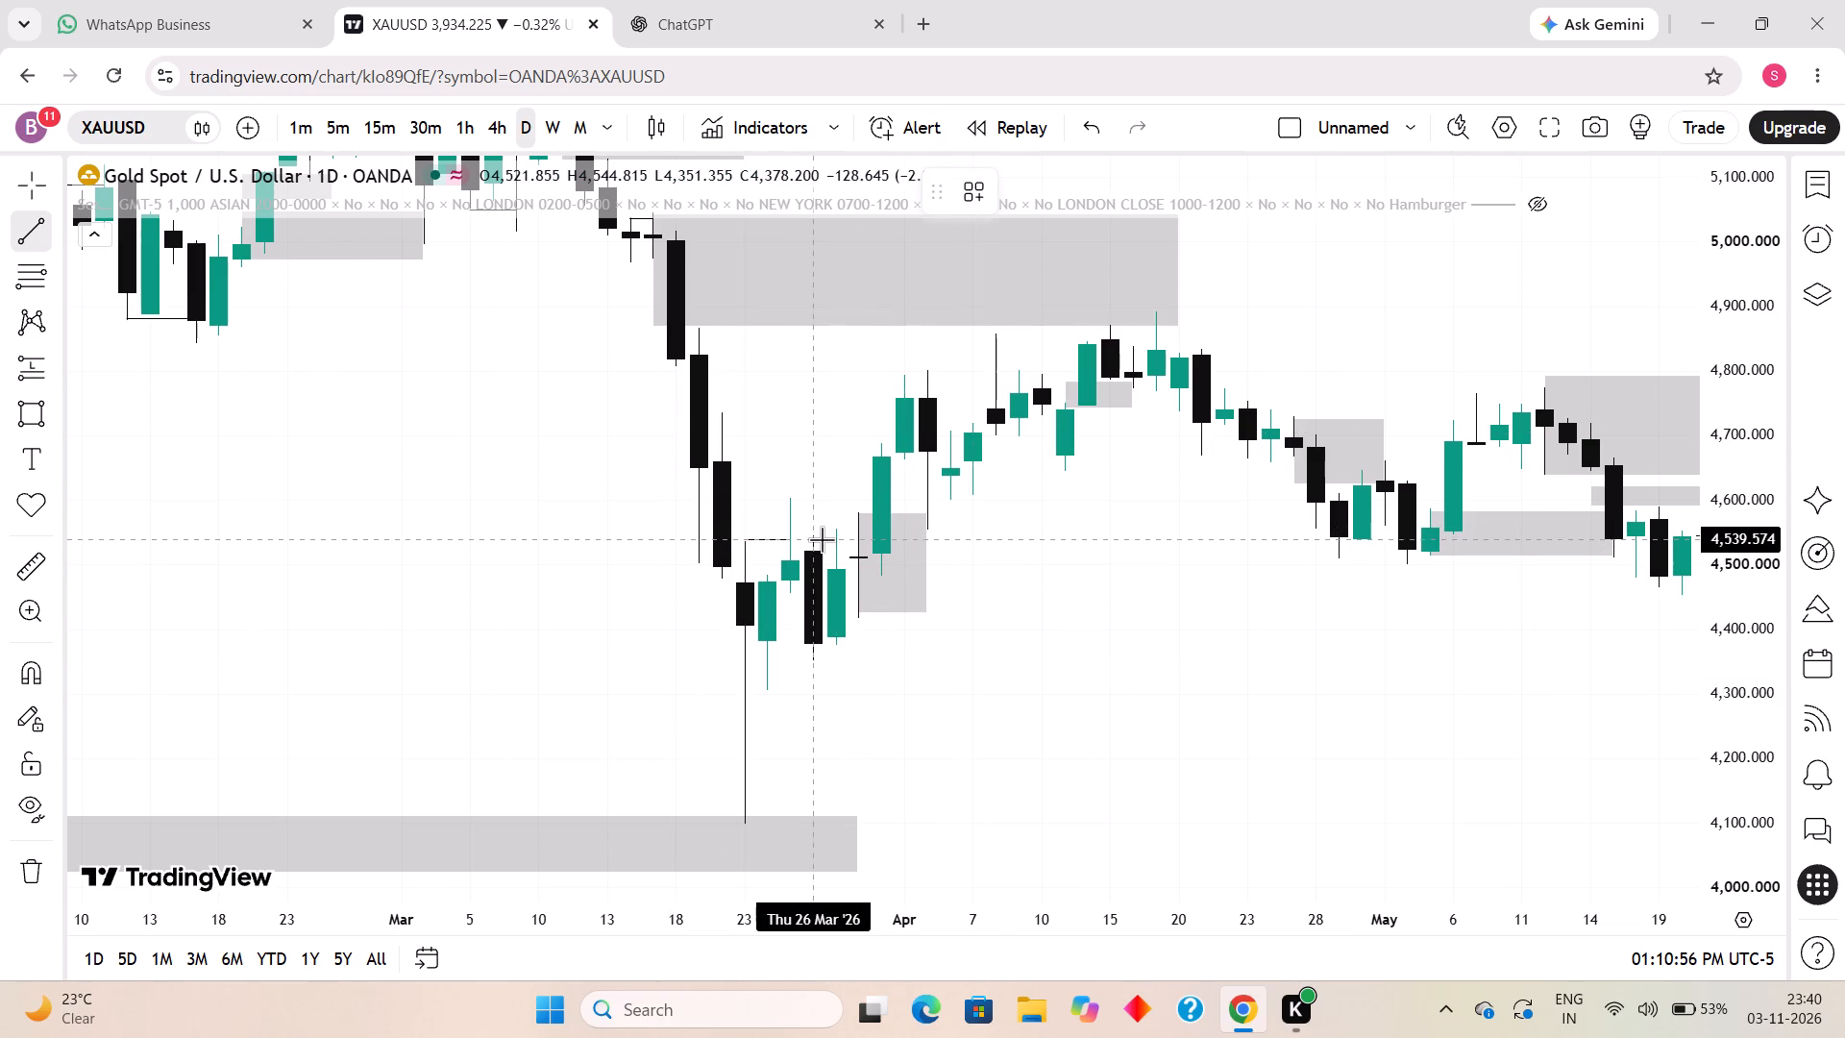
pyautogui.click(813, 535)
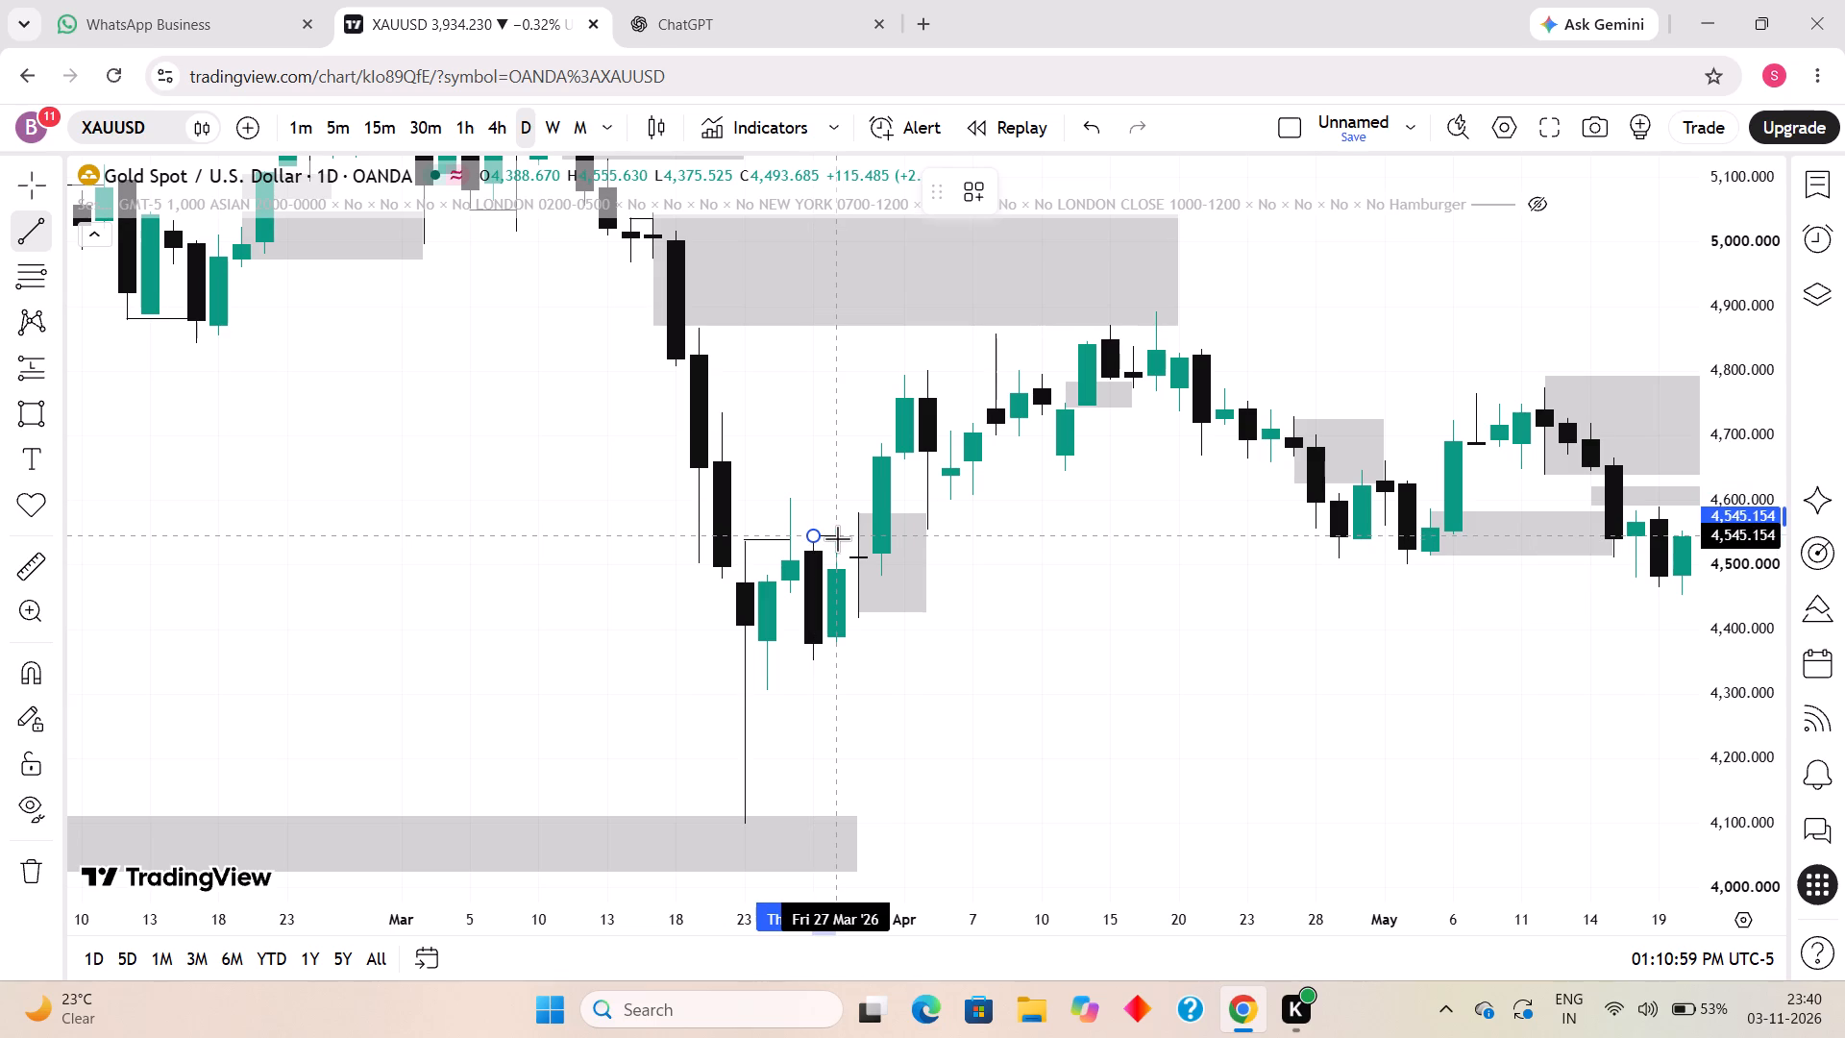
pyautogui.keyDown('shift'); pyautogui.click(837, 538); pyautogui.keyUp('shift')
pyautogui.click(1028, 650)
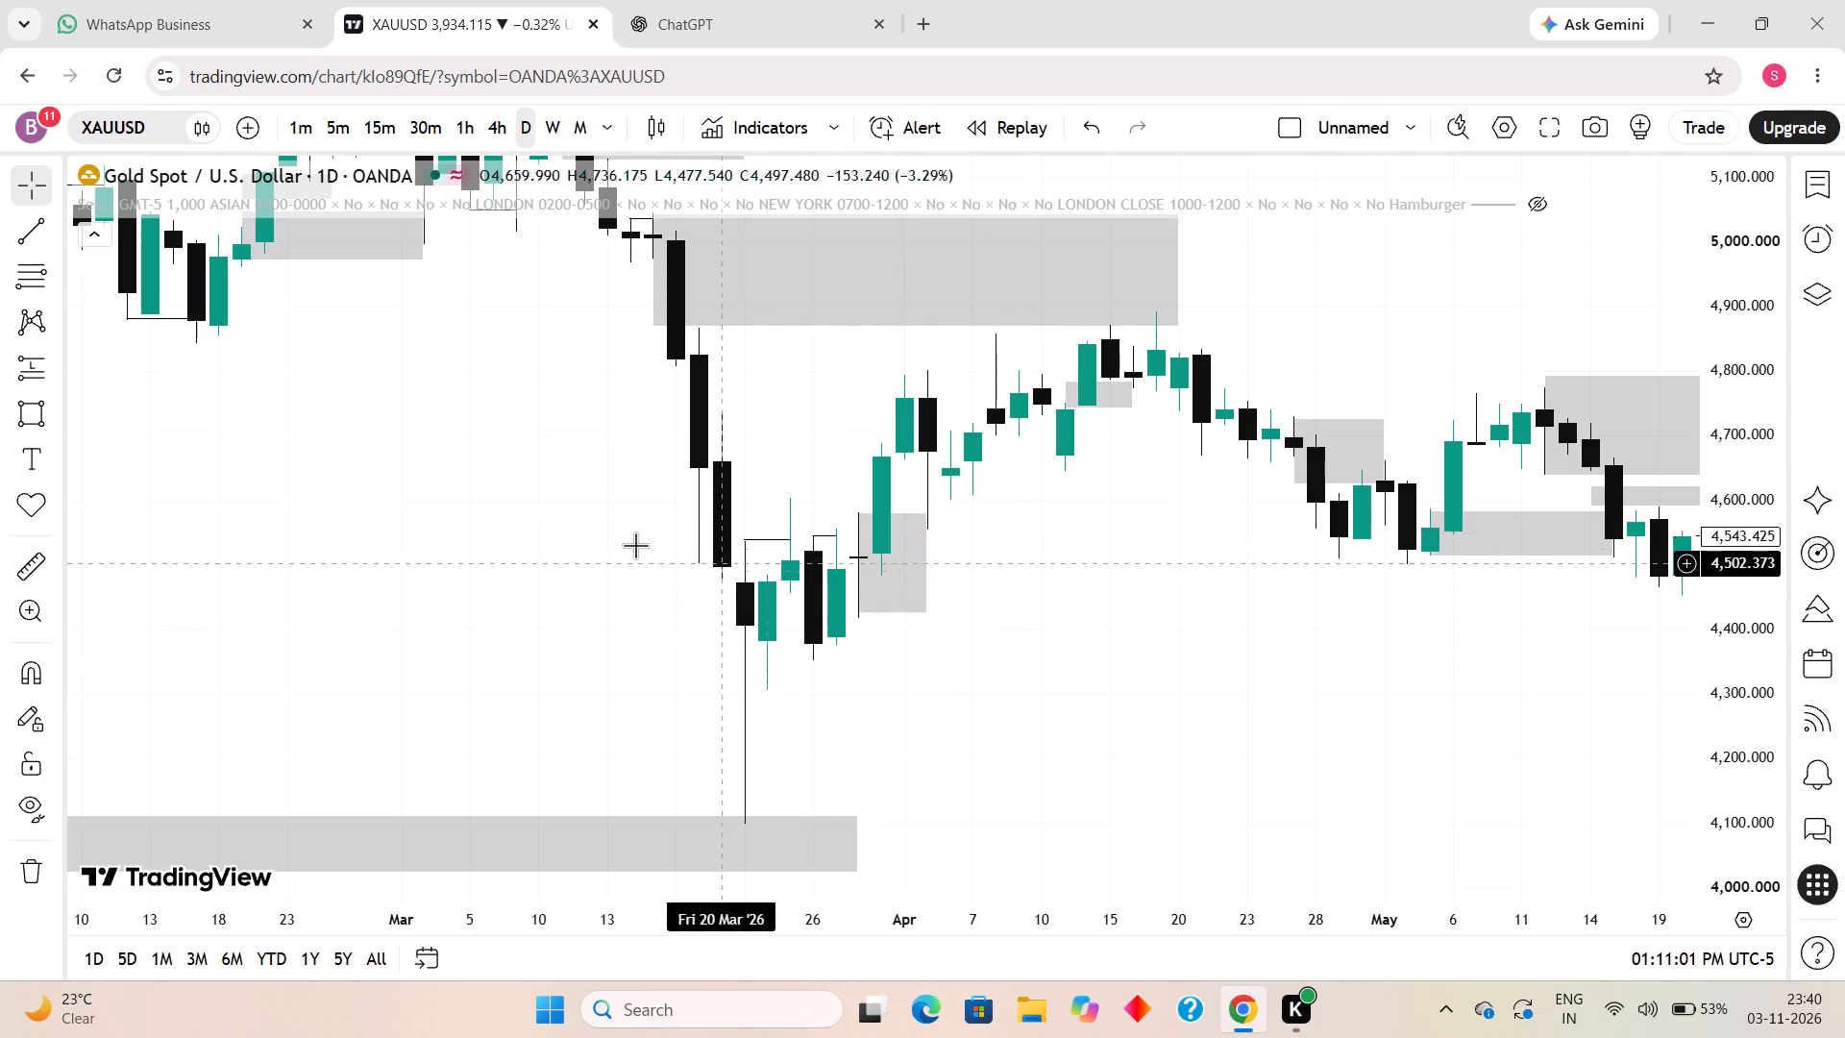
# Start a trend line at the 1 April 2026 candle's high at about 4,792.
pyautogui.click(23, 214)
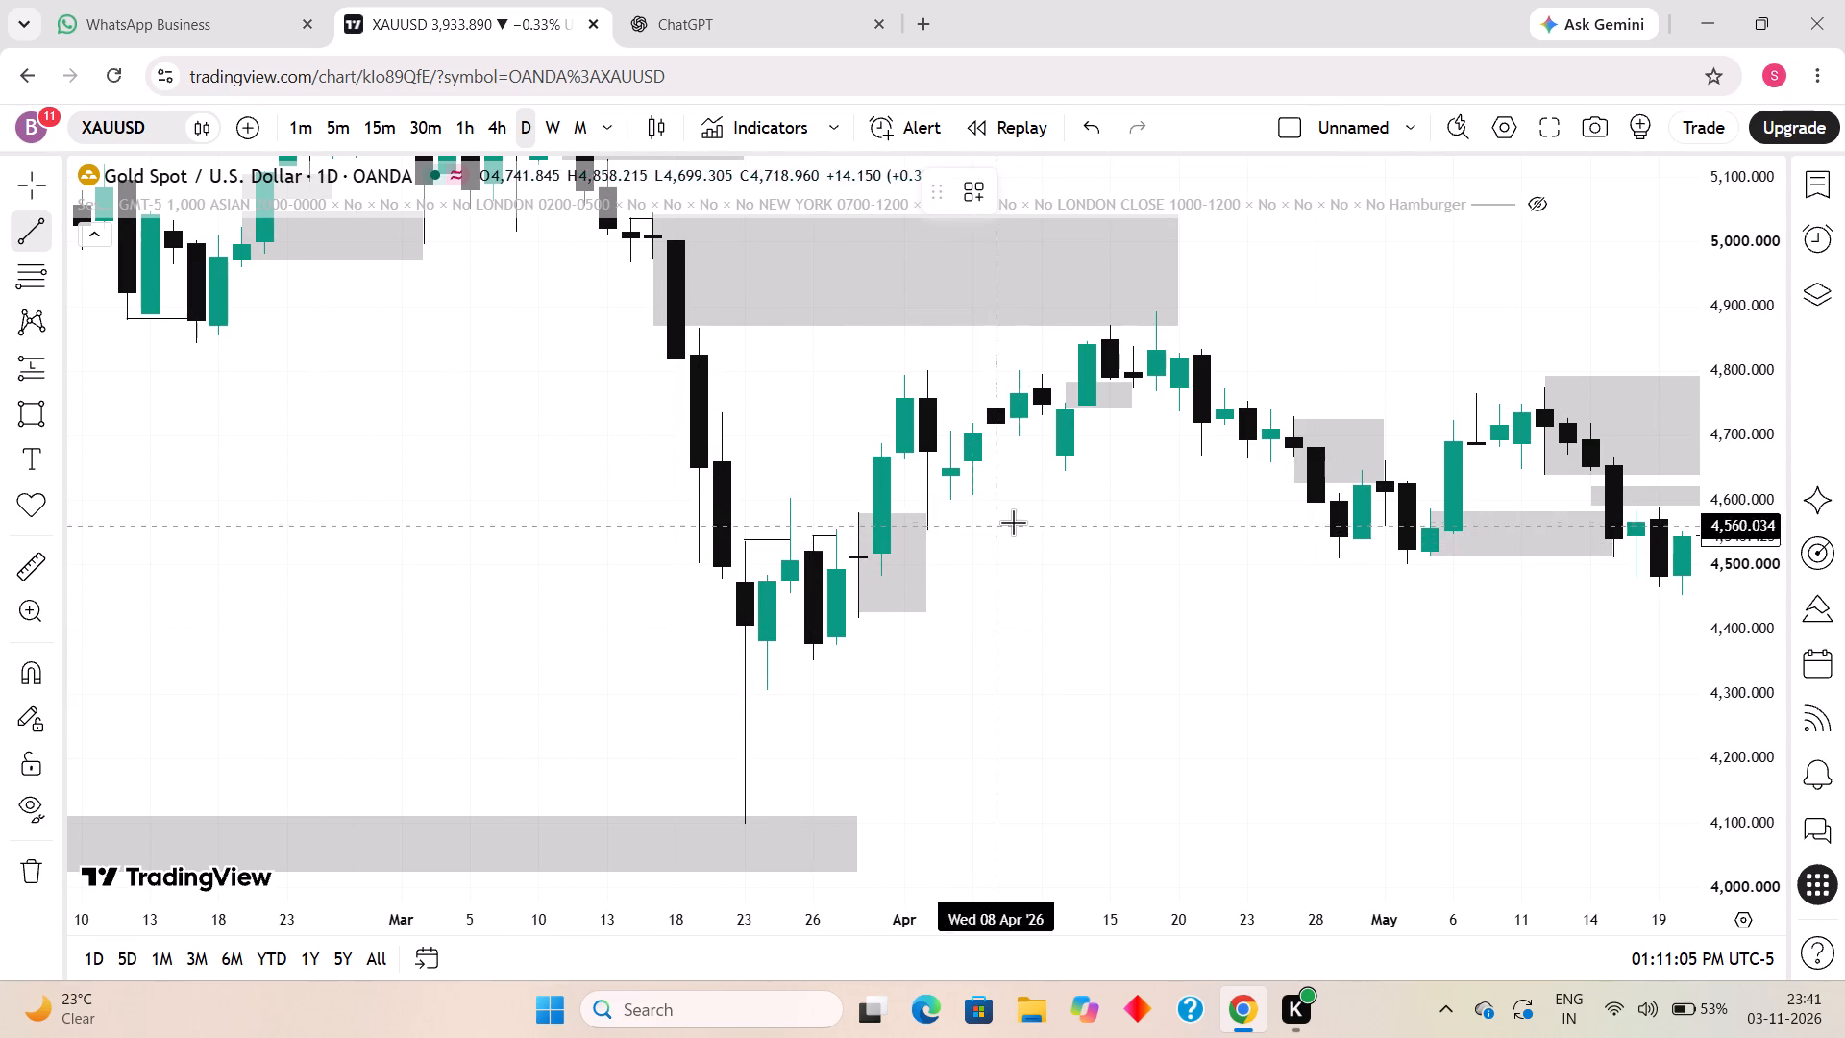
pyautogui.click(903, 375)
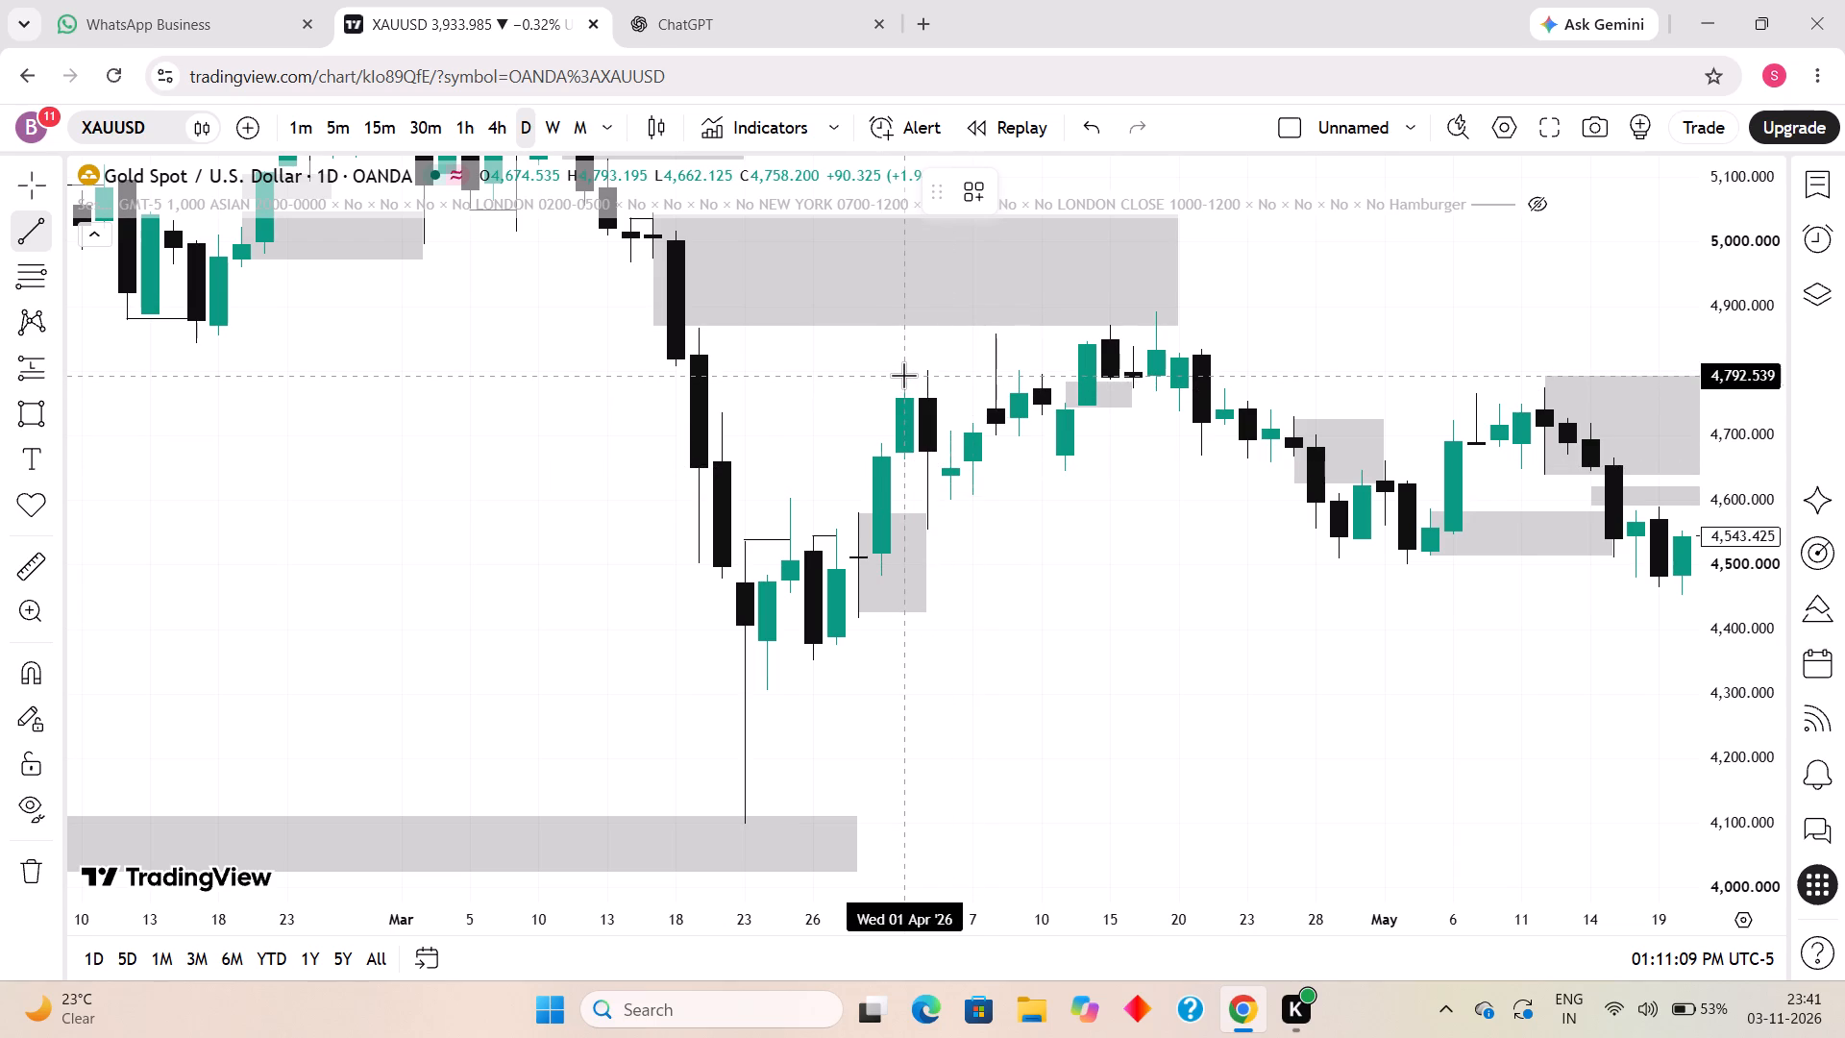
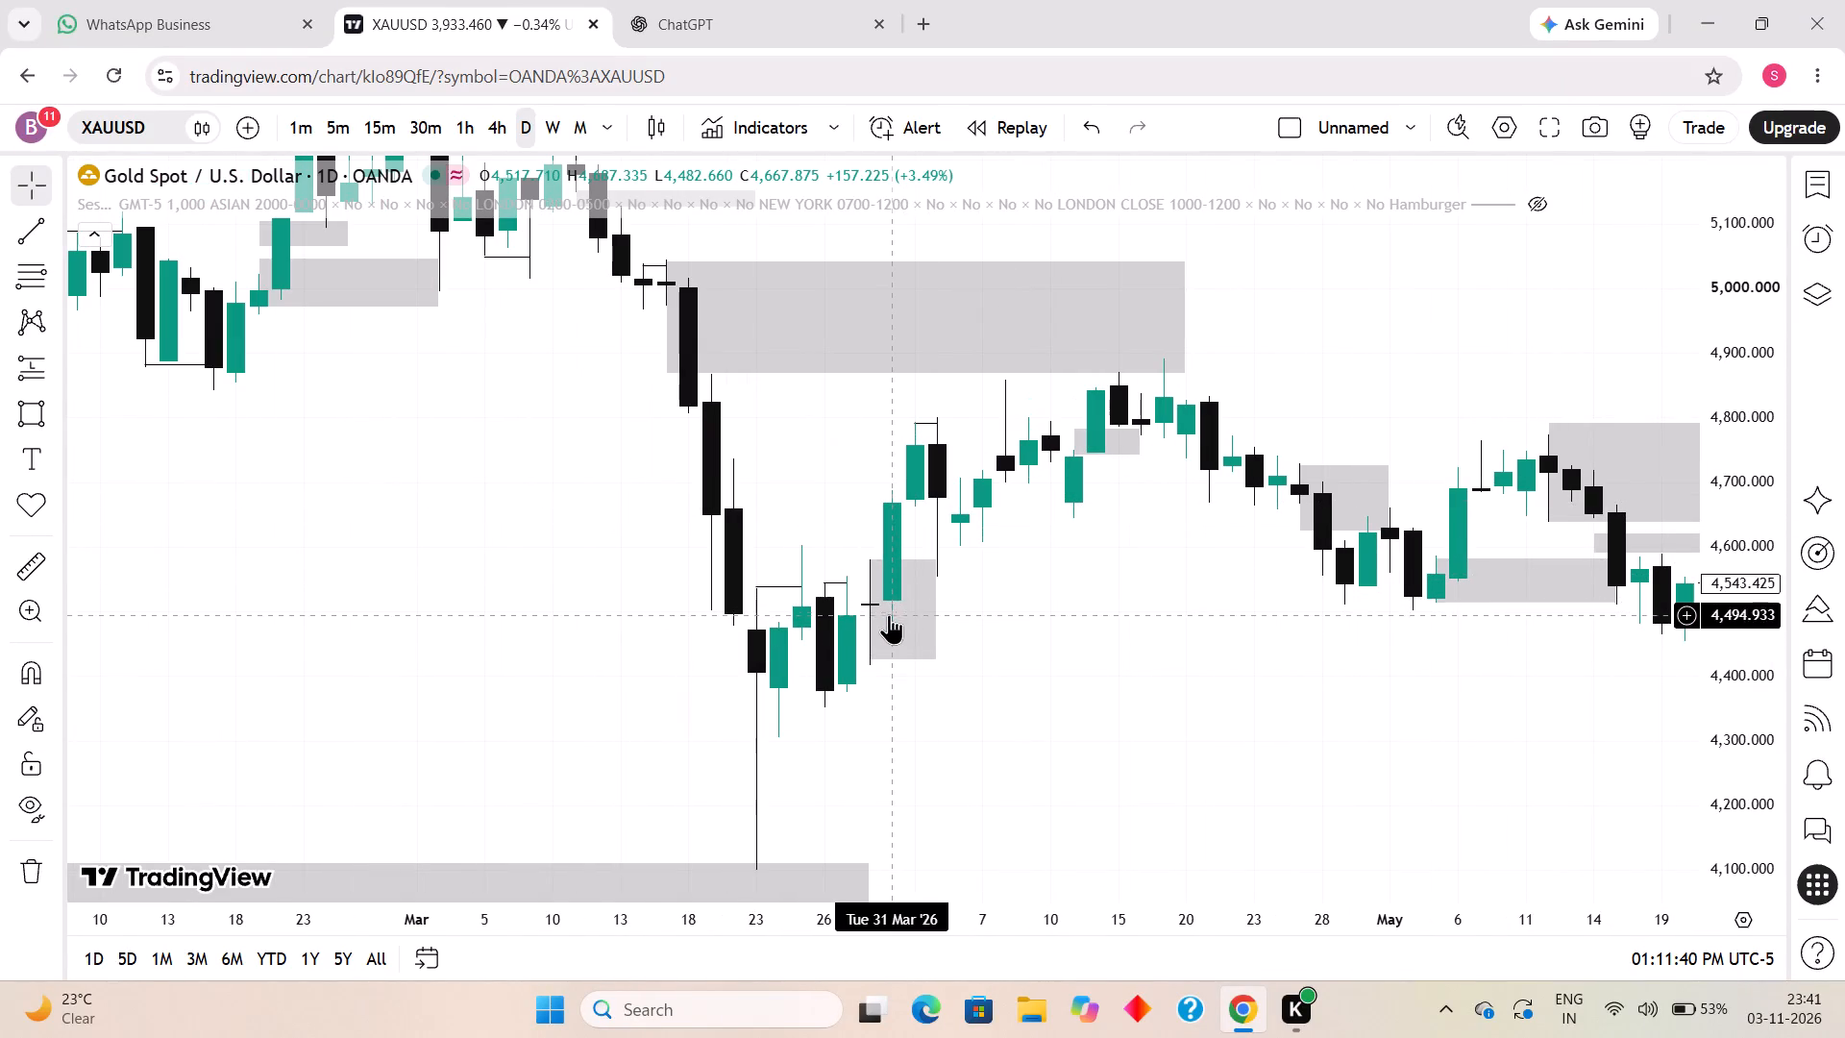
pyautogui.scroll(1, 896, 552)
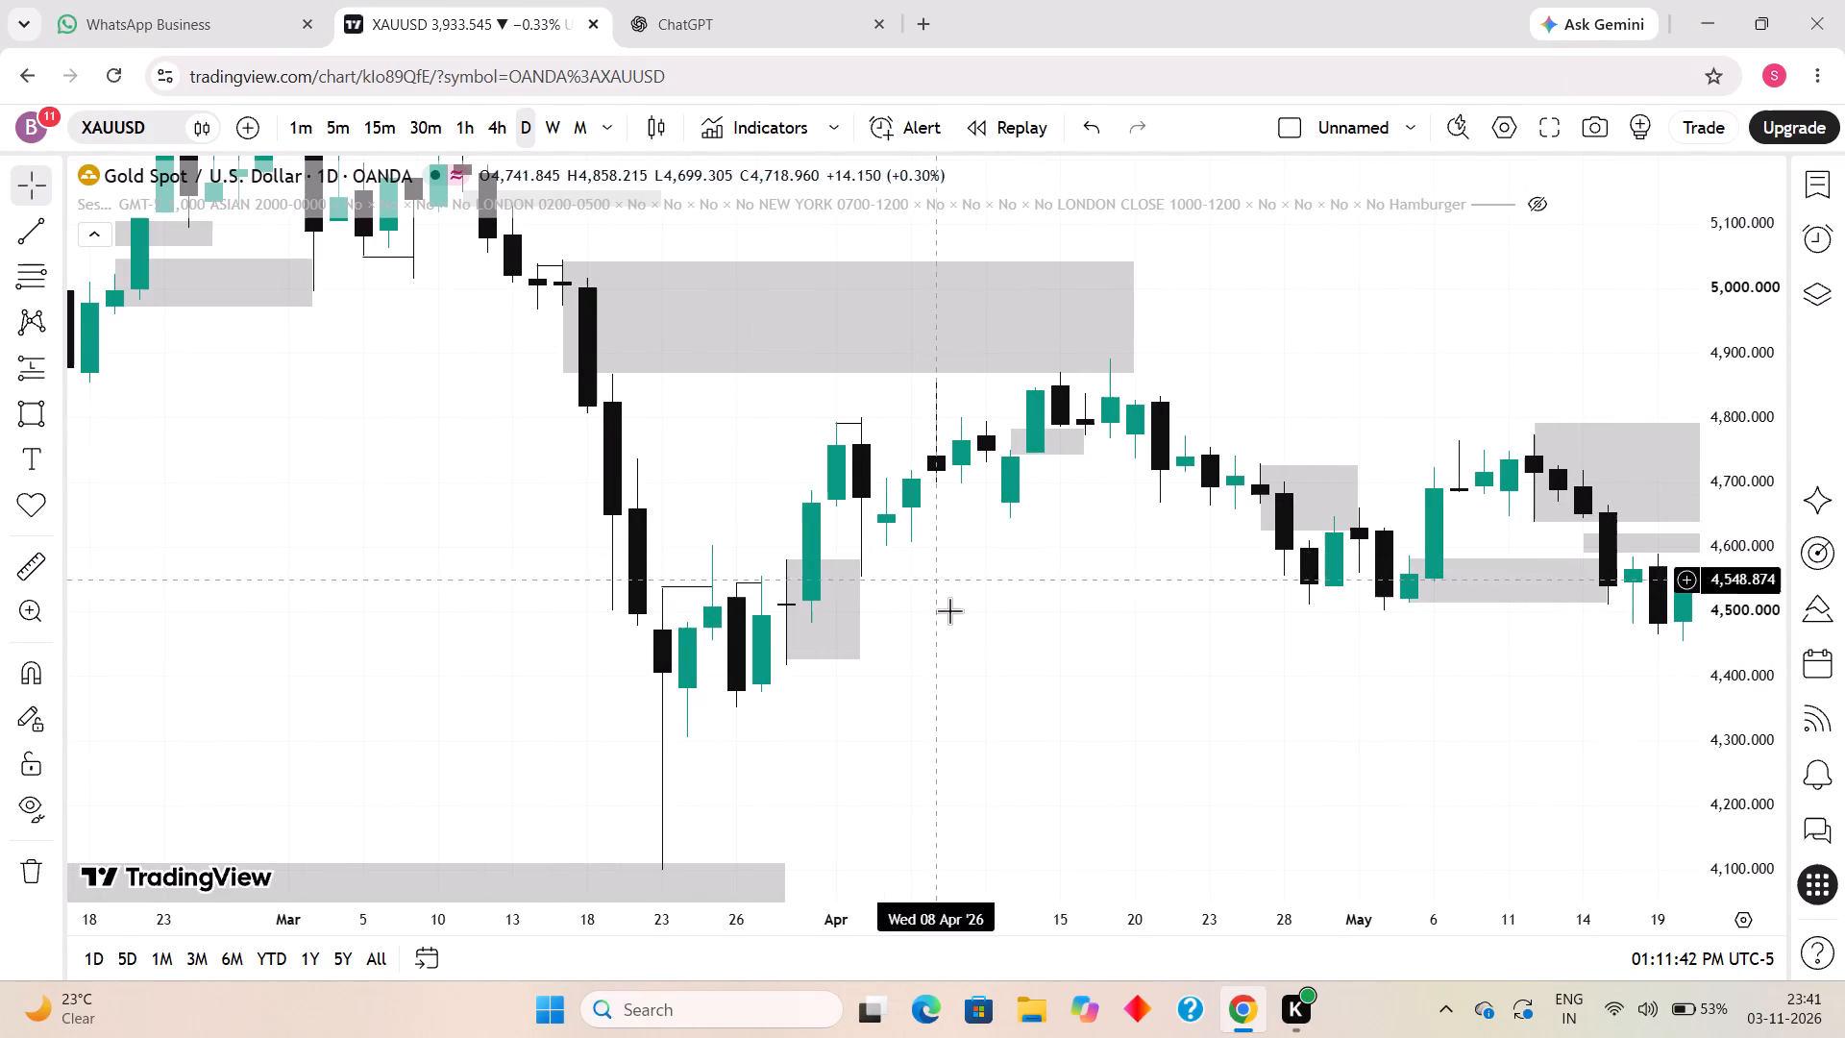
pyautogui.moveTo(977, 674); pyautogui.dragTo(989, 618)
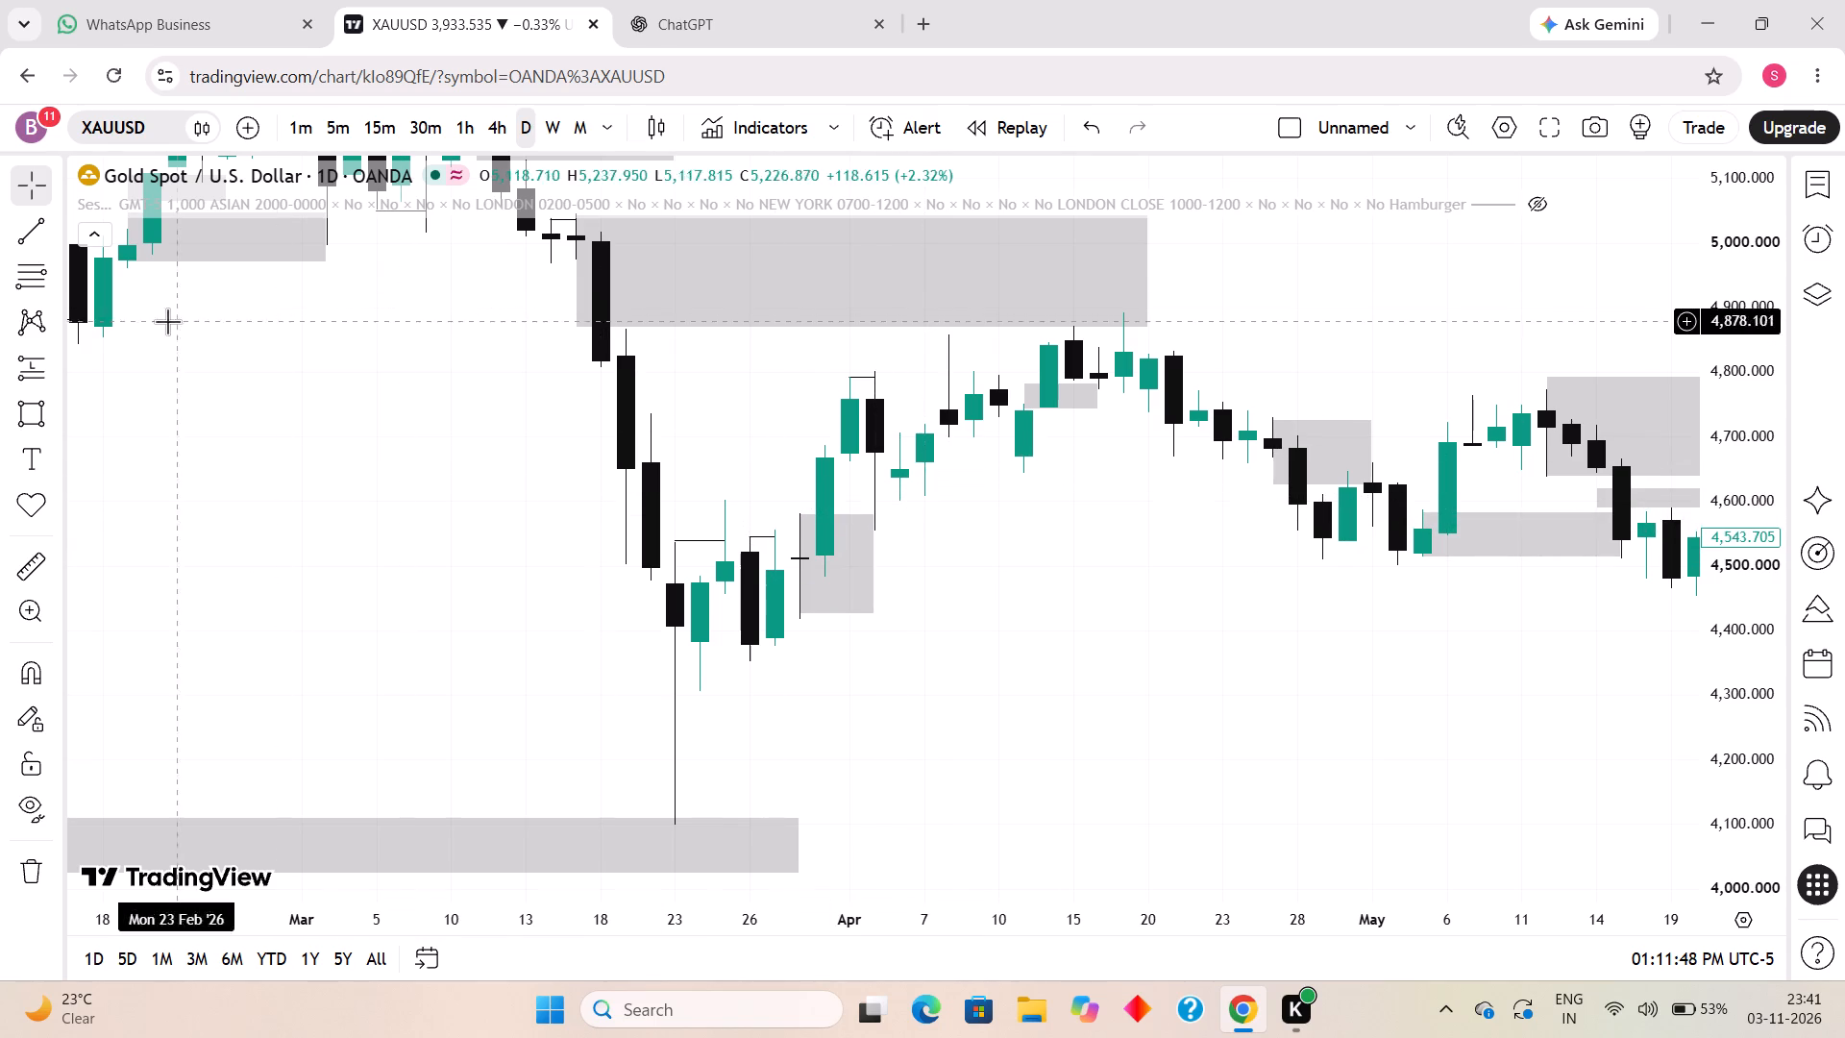
# Draw a short horizontal trend line from the 2 April 2026 candle's high to 8 April at about 4,804.
pyautogui.click(25, 235)
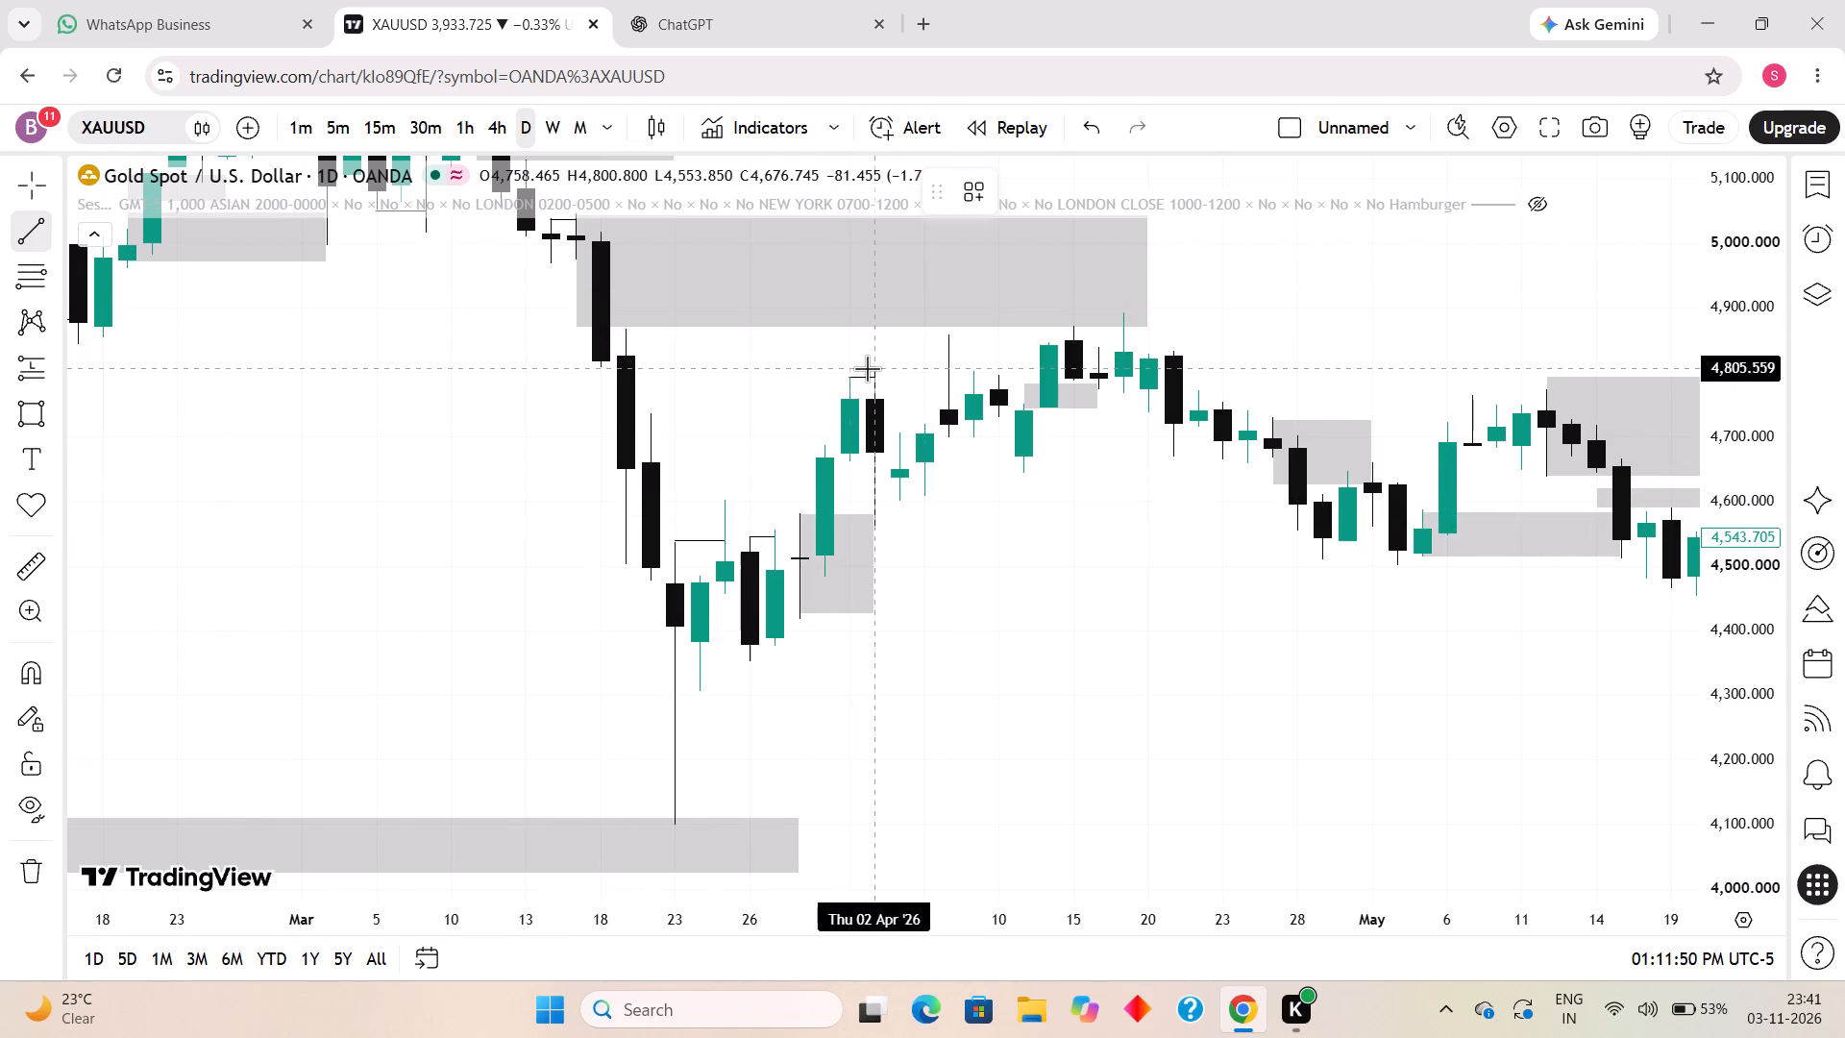
pyautogui.click(875, 369)
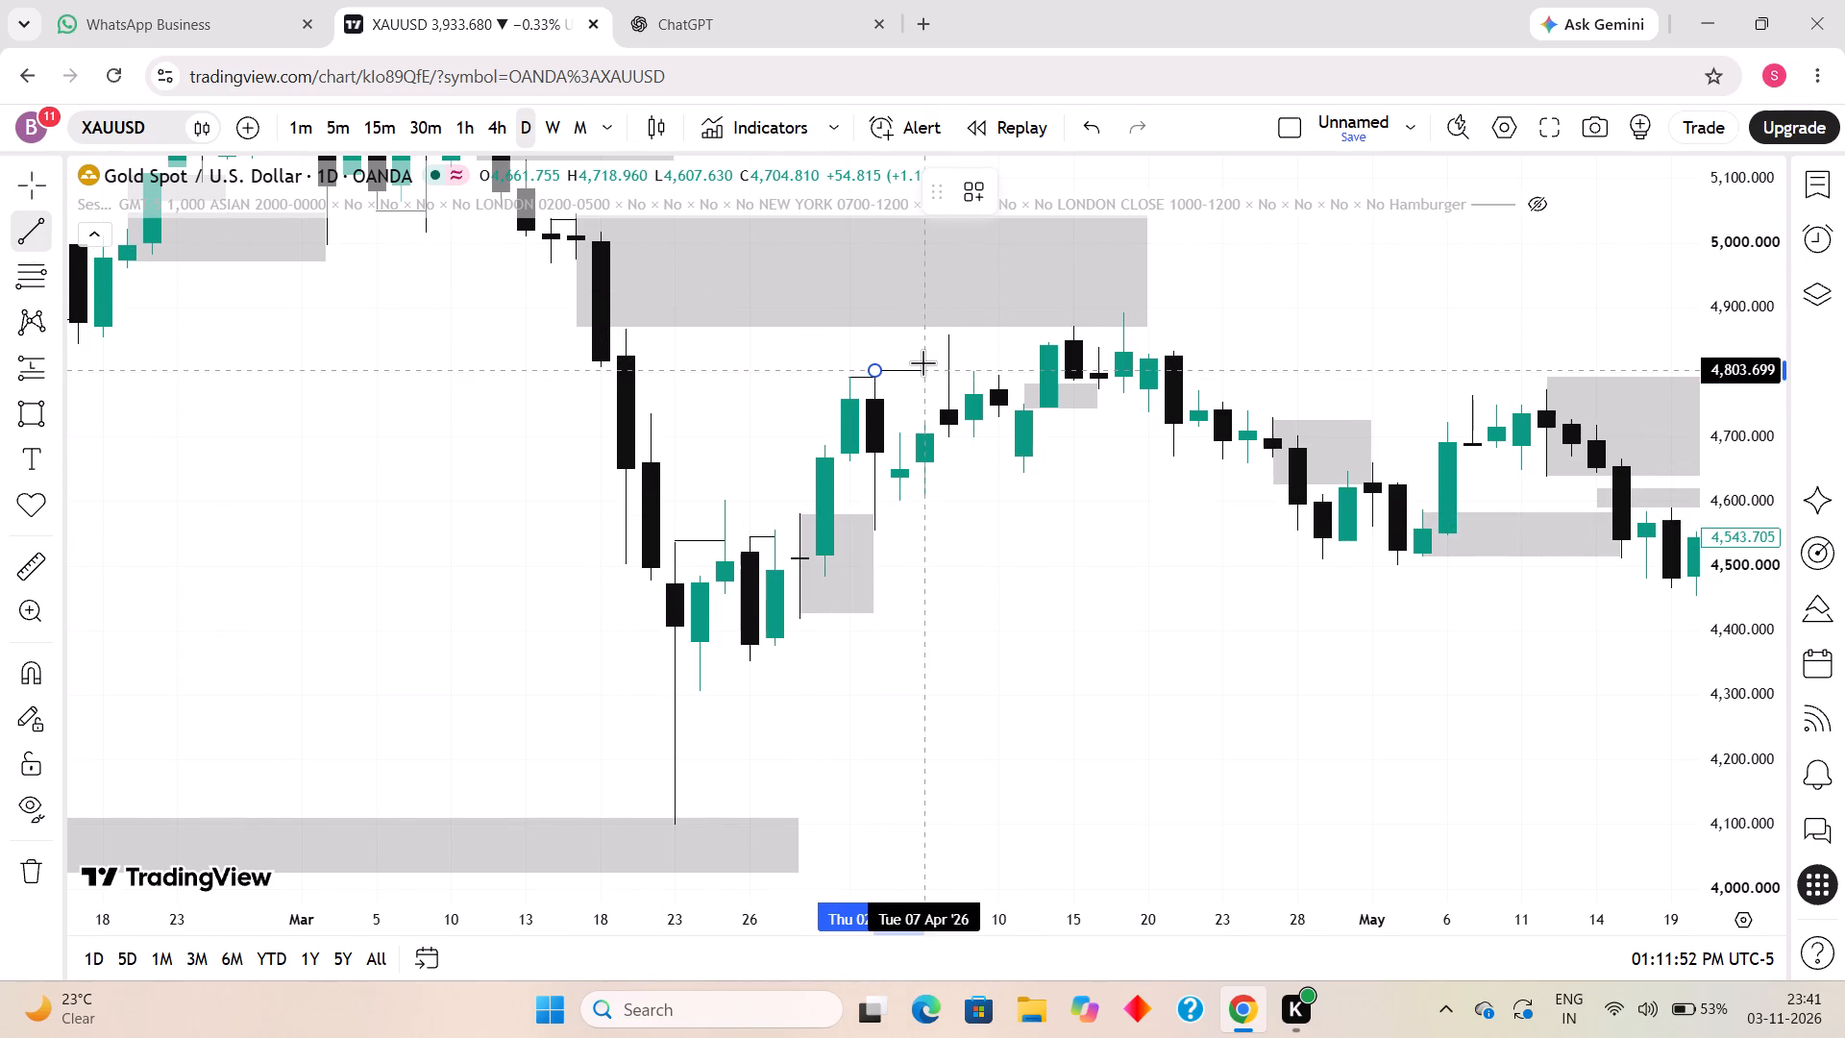
pyautogui.keyDown('shift'); pyautogui.click(949, 364); pyautogui.keyUp('shift')
pyautogui.click(1086, 560)
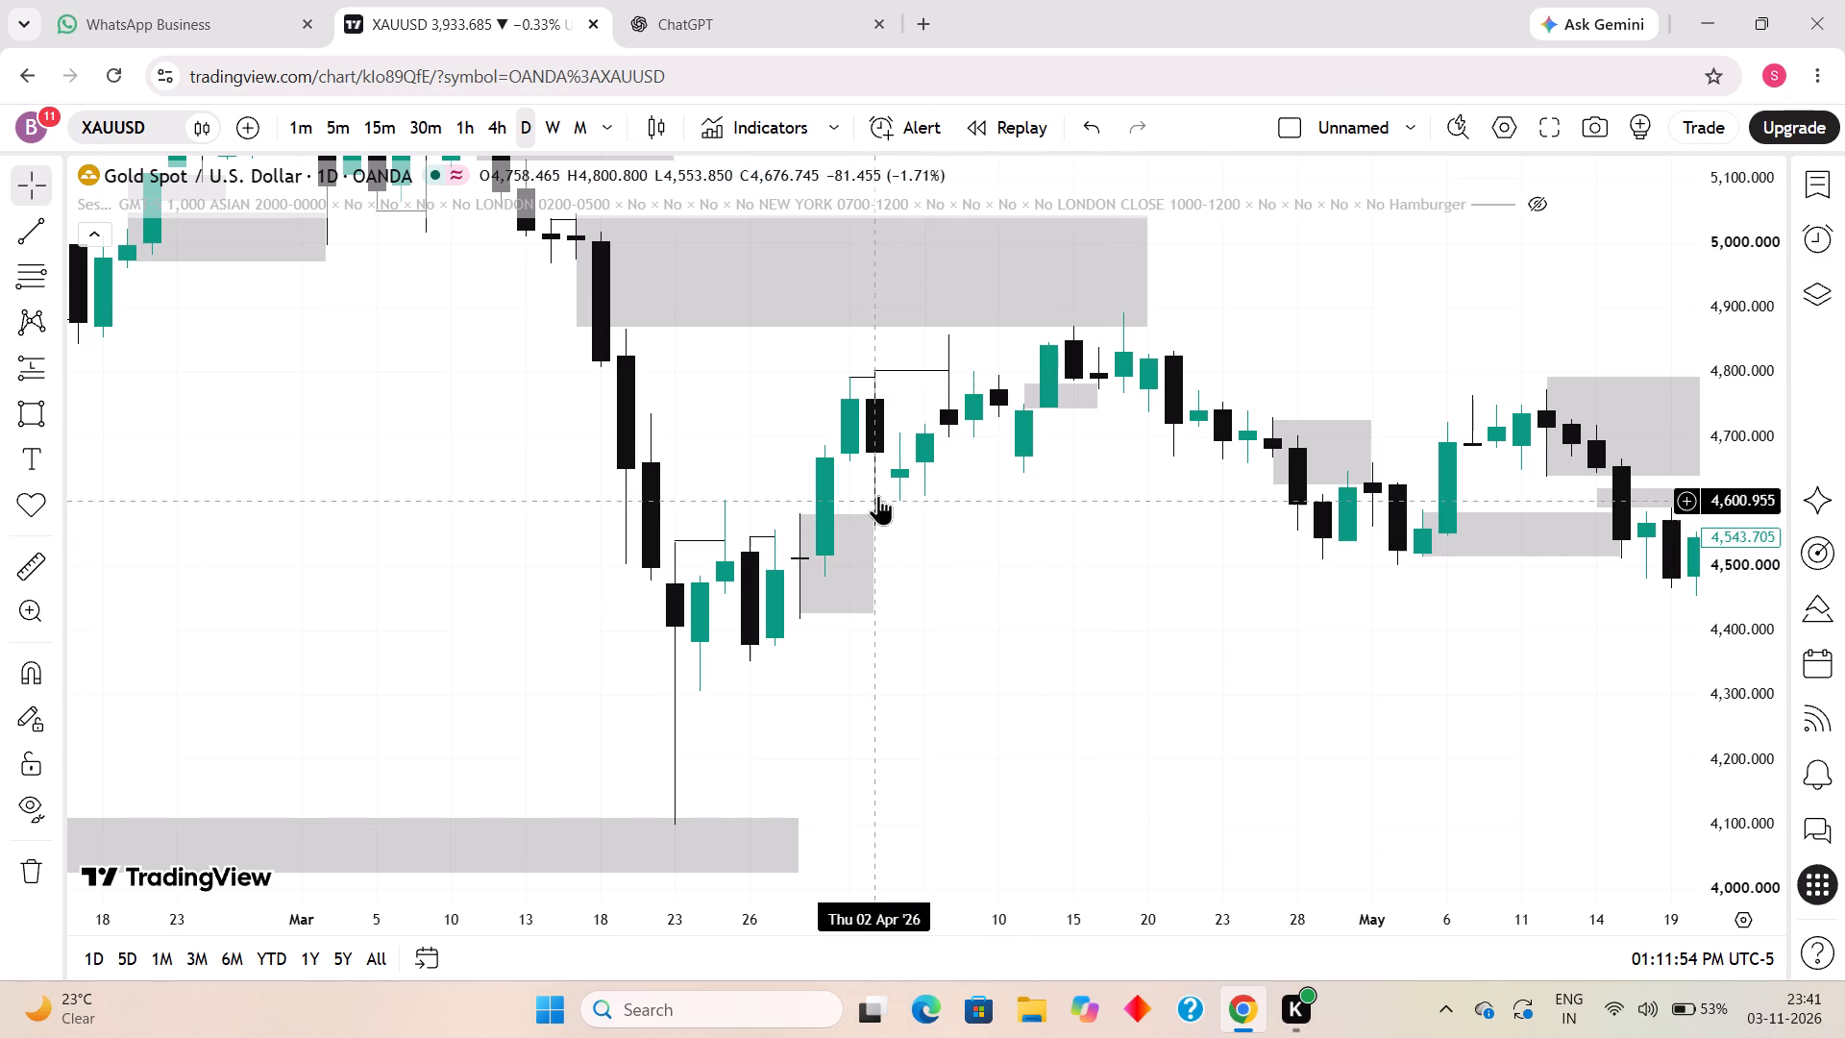
# Draw a short horizontal trend line from the 15 April 2026 candle's low to 16 April at about 4,786.
pyautogui.moveTo(1018, 512); pyautogui.dragTo(1017, 594)
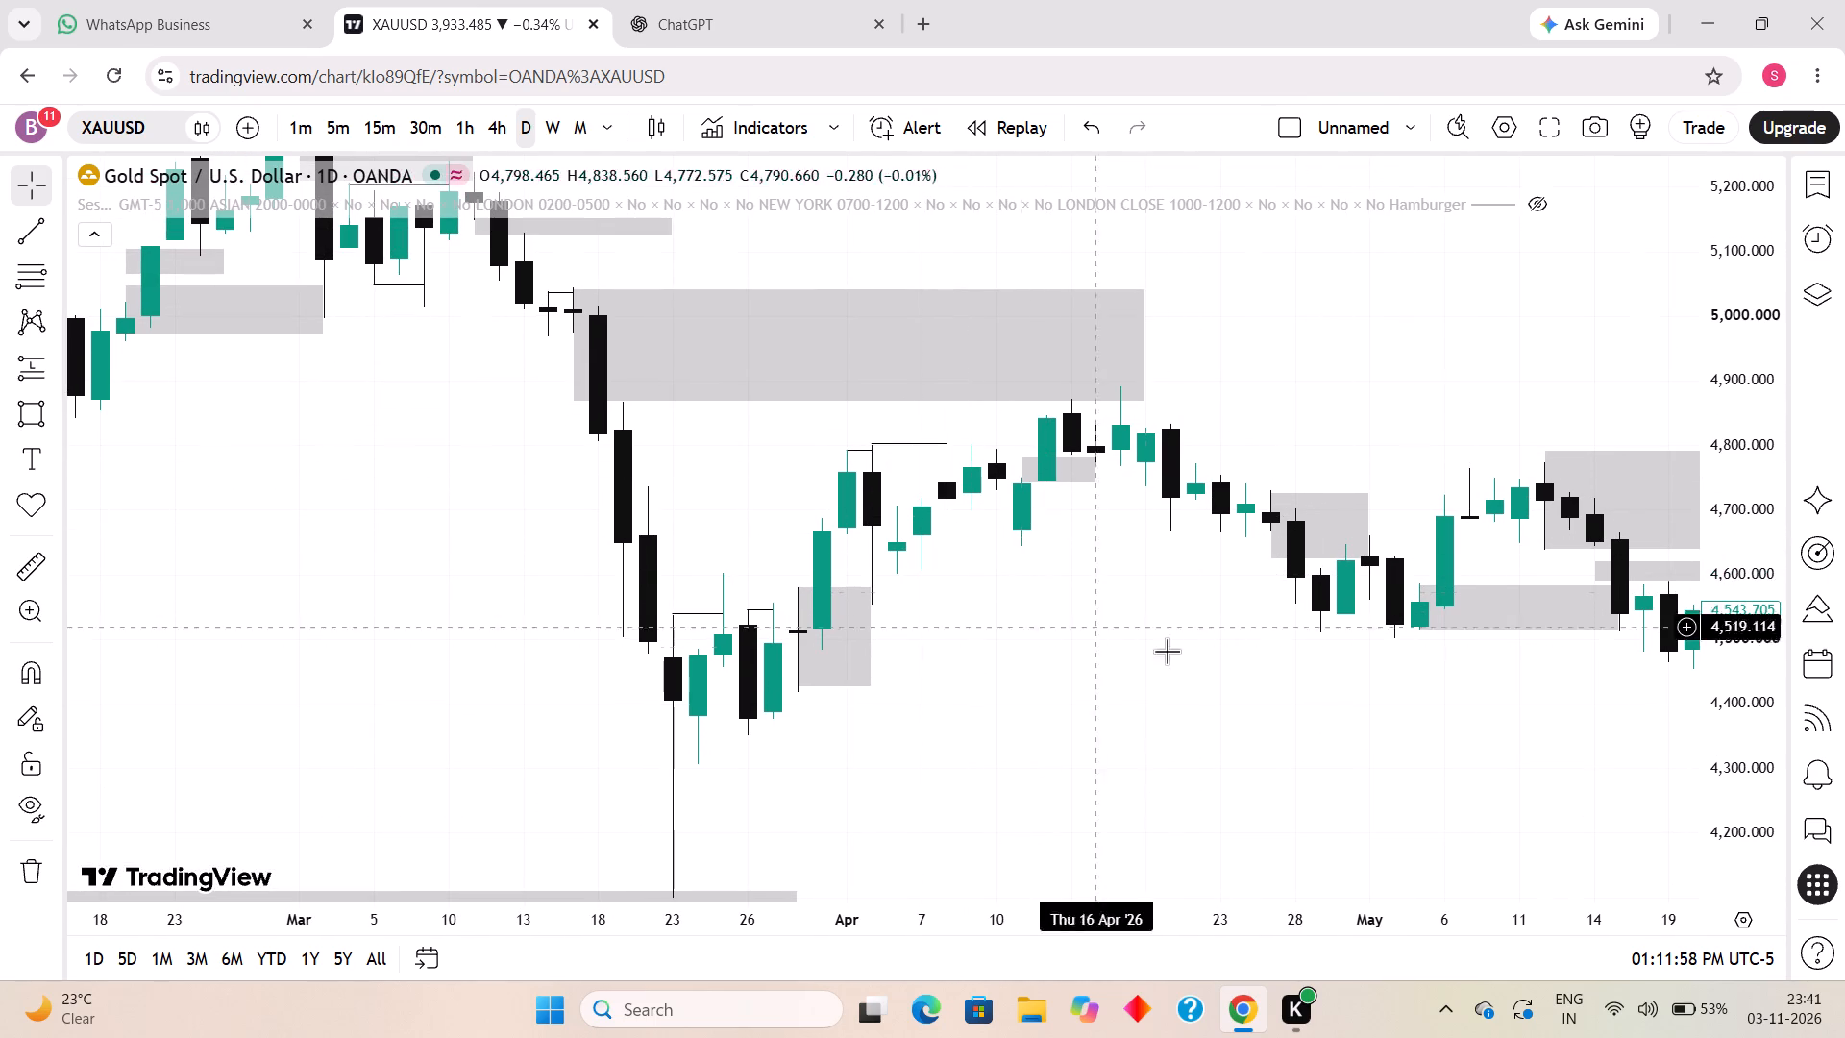
pyautogui.moveTo(1735, 764); pyautogui.dragTo(1669, 518)
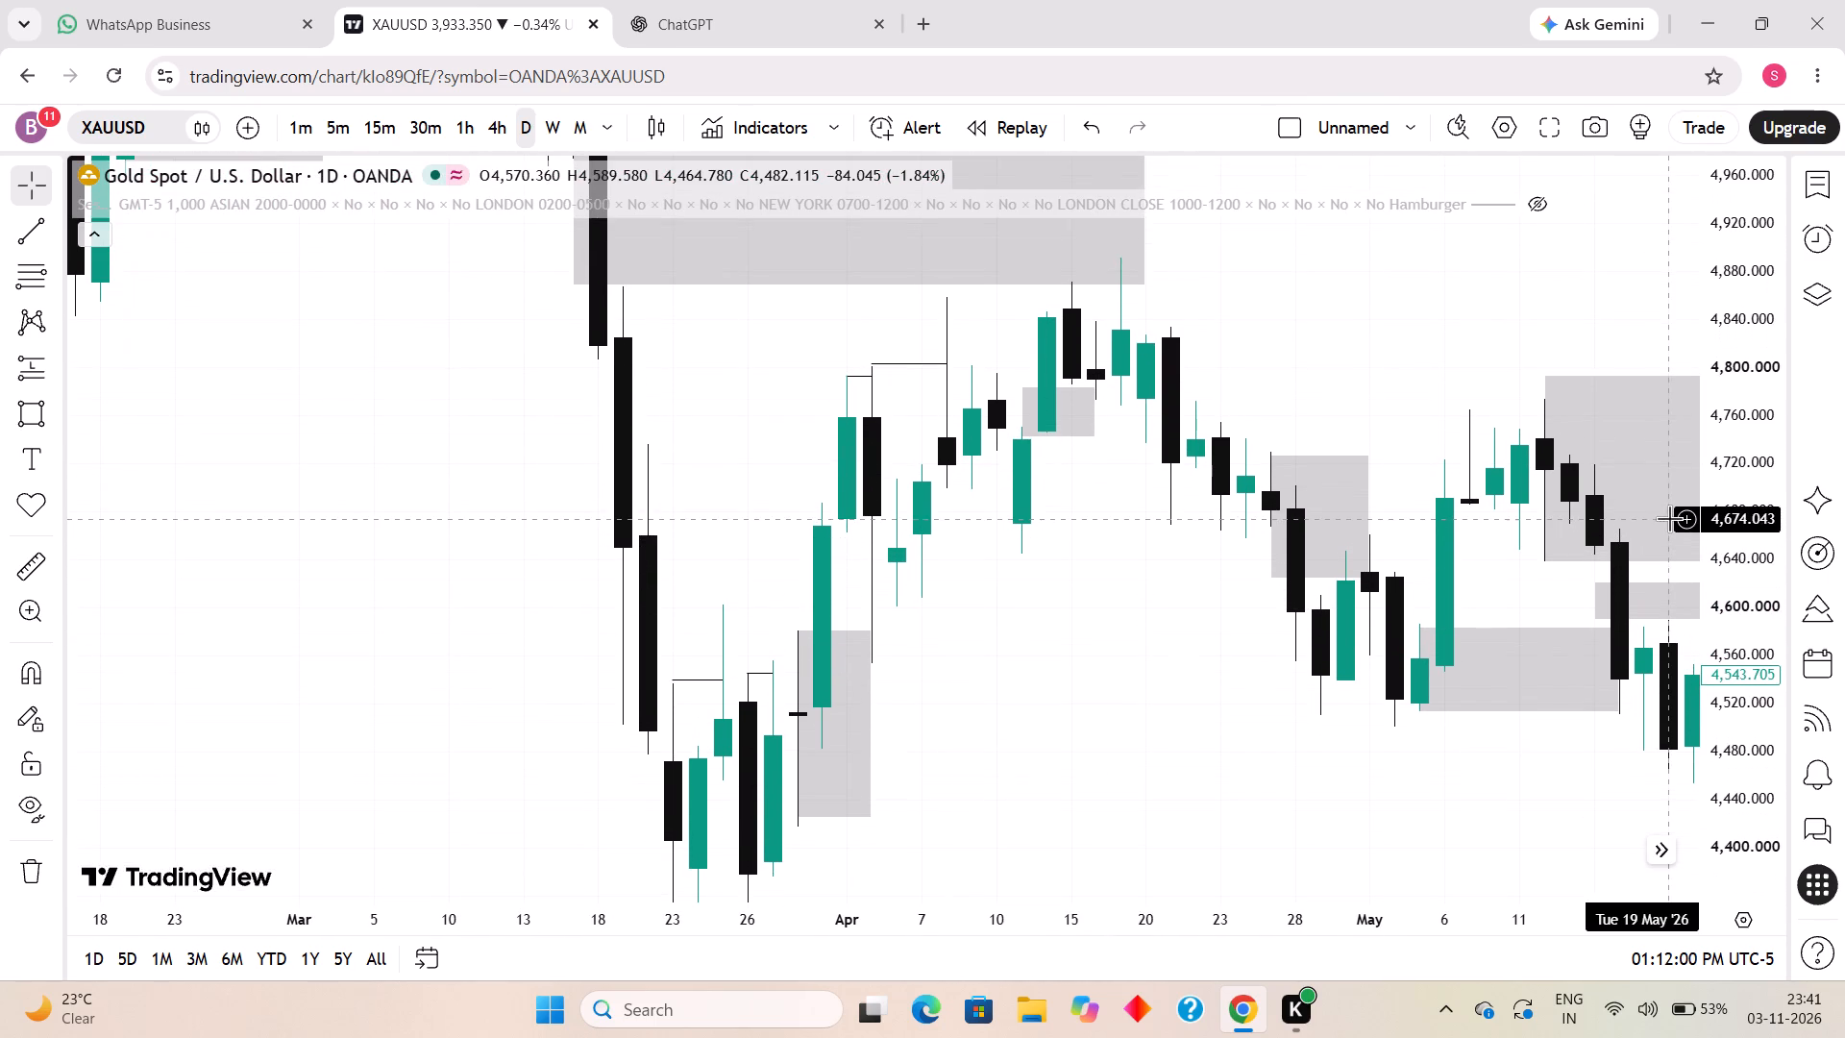
pyautogui.moveTo(1669, 518); pyautogui.dragTo(1670, 554)
pyautogui.moveTo(1109, 530); pyautogui.dragTo(1078, 672)
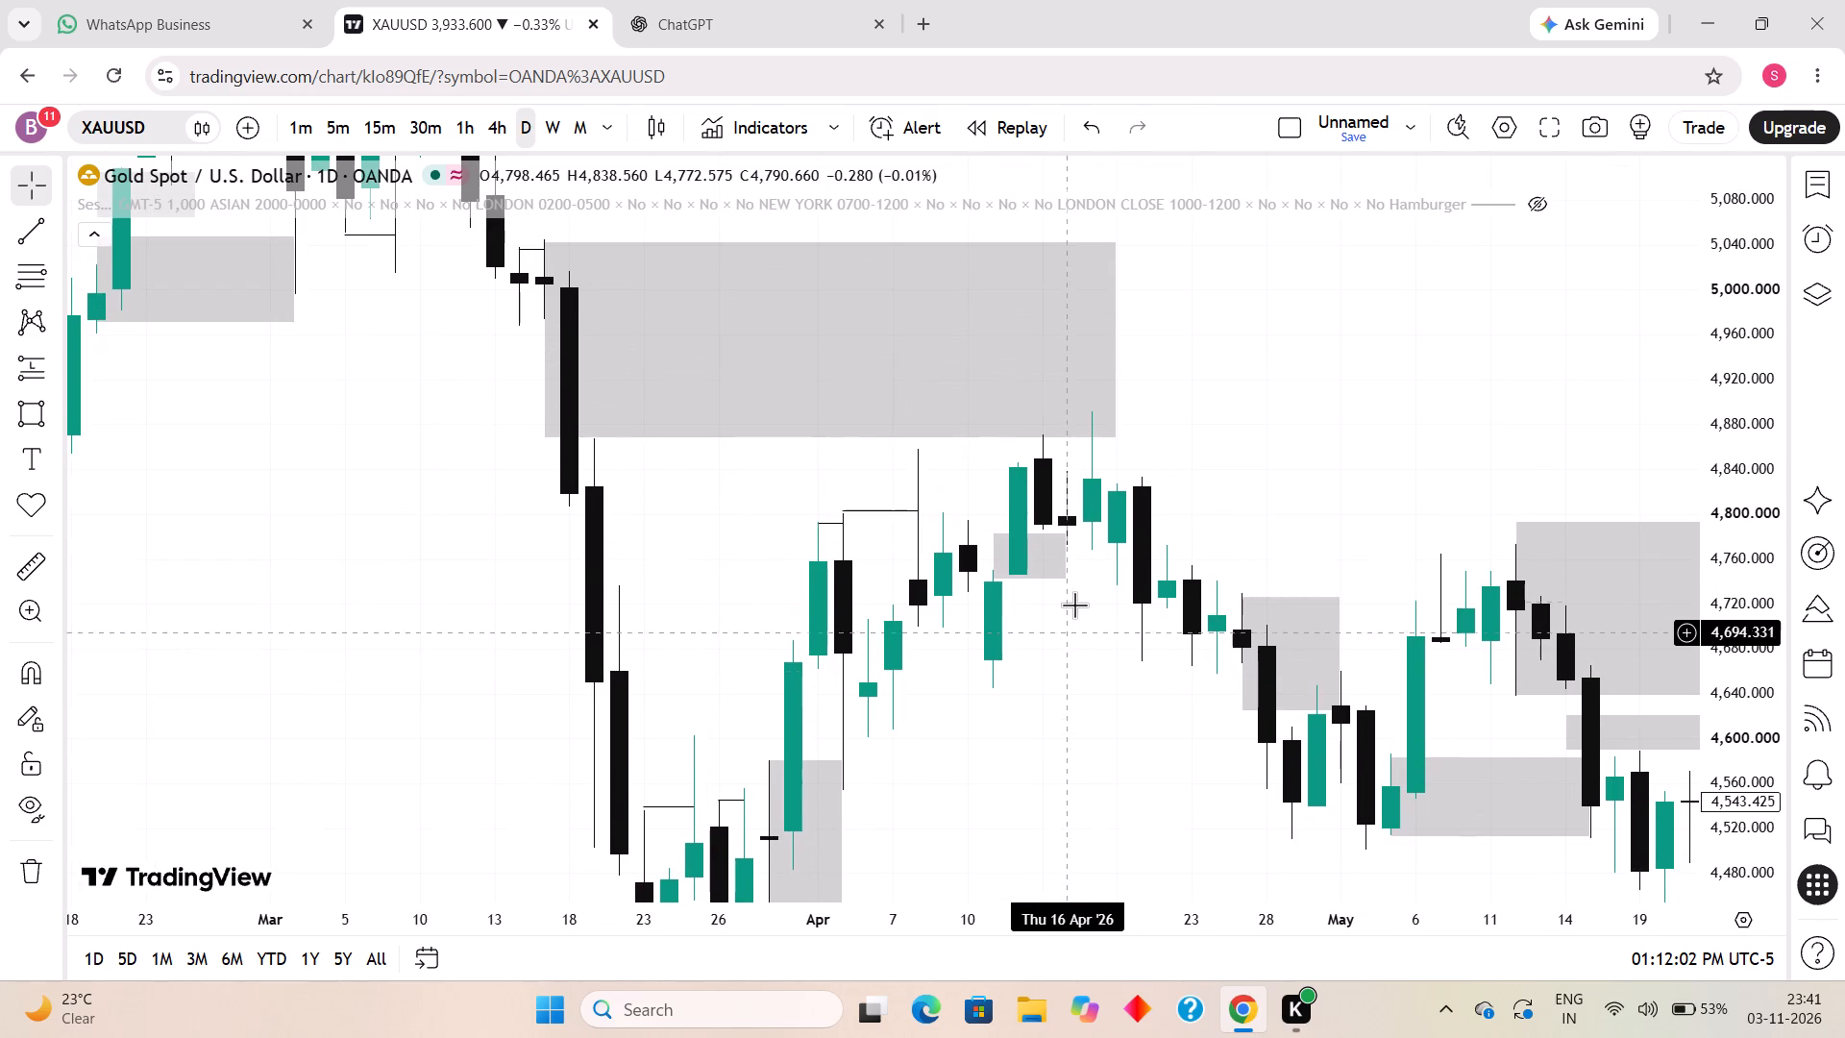
pyautogui.click(8, 236)
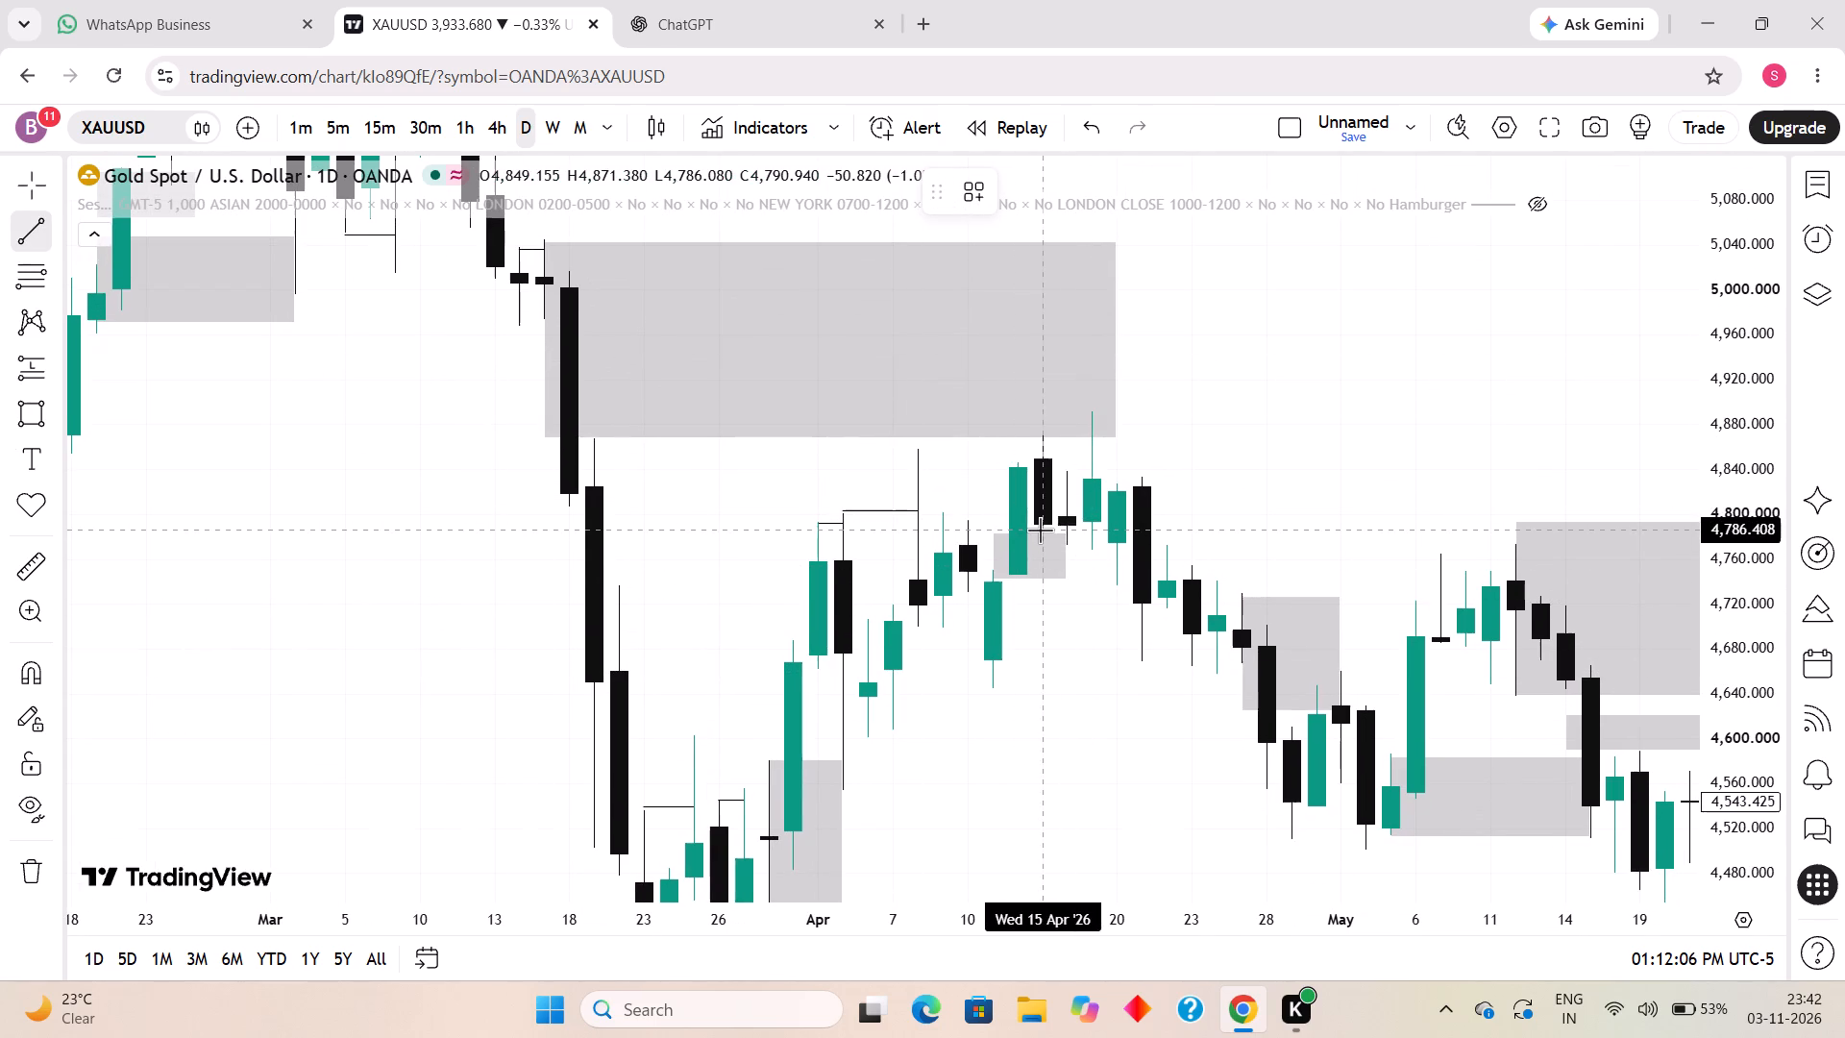
pyautogui.click(1040, 530)
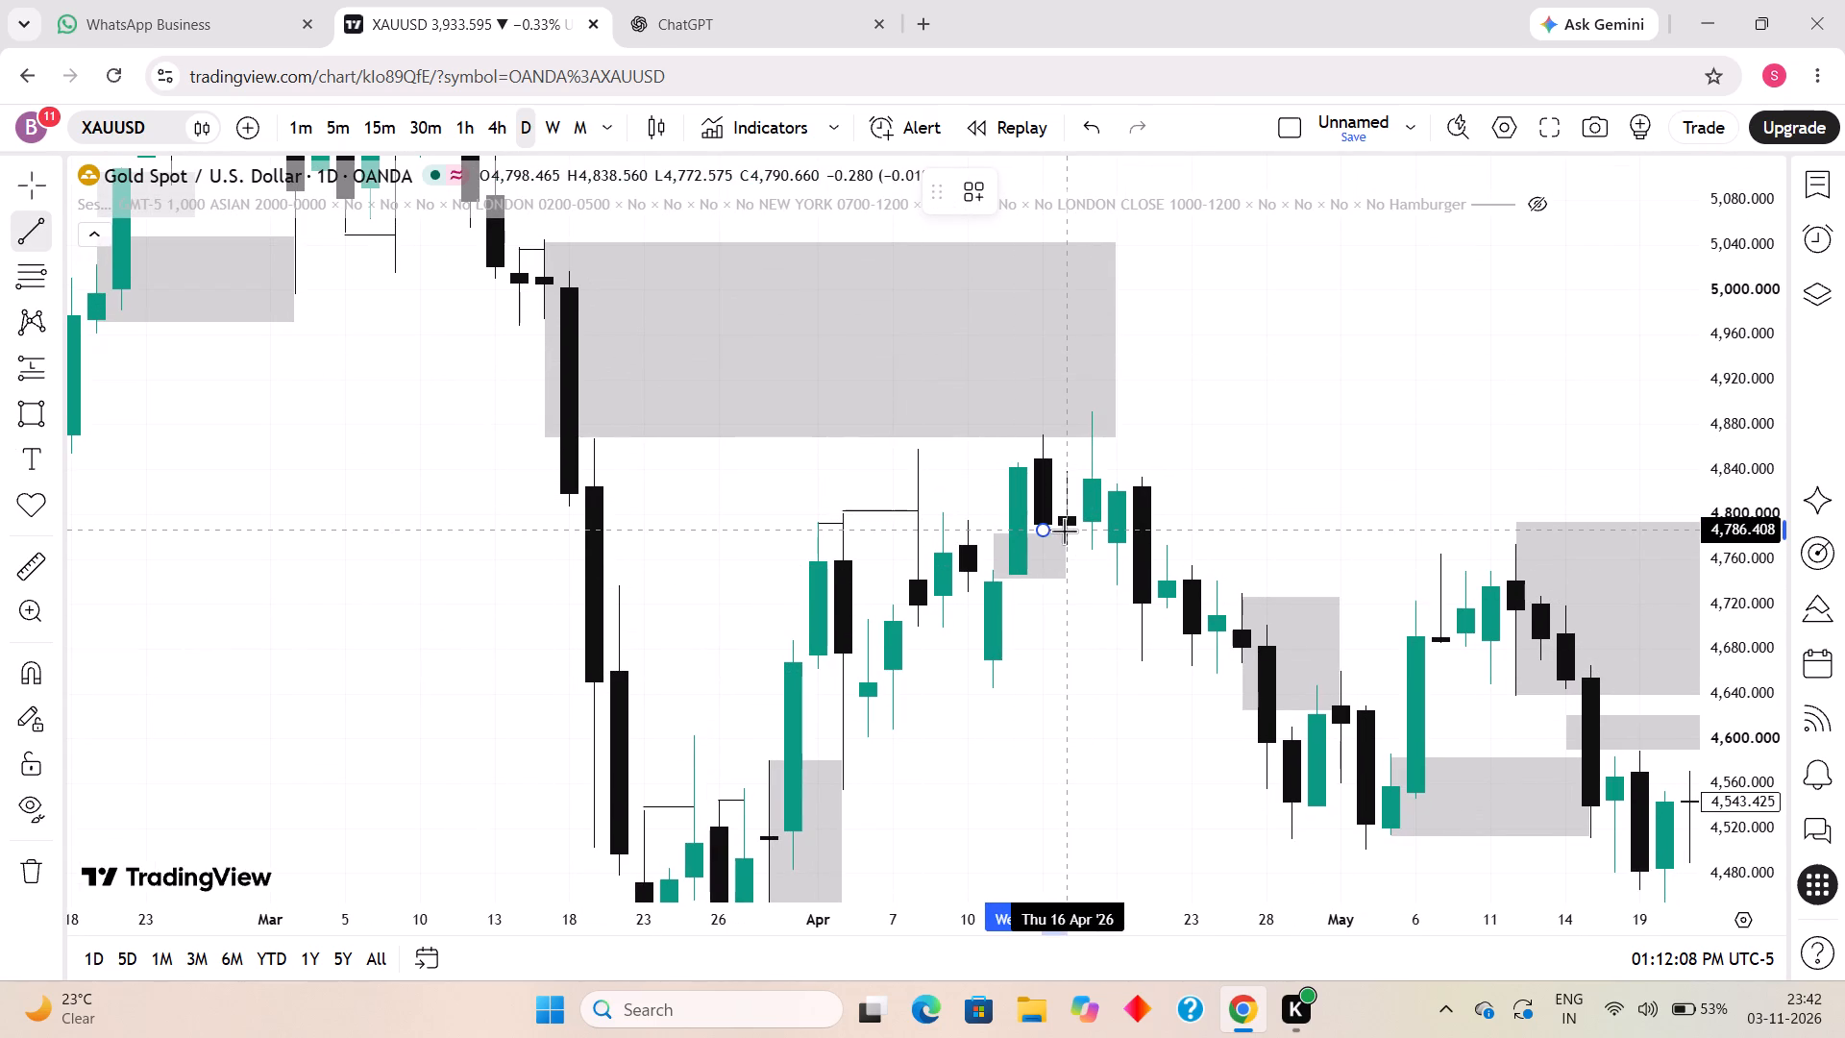
pyautogui.keyDown('shift'); pyautogui.click(1068, 531); pyautogui.keyUp('shift')
pyautogui.click(1101, 636)
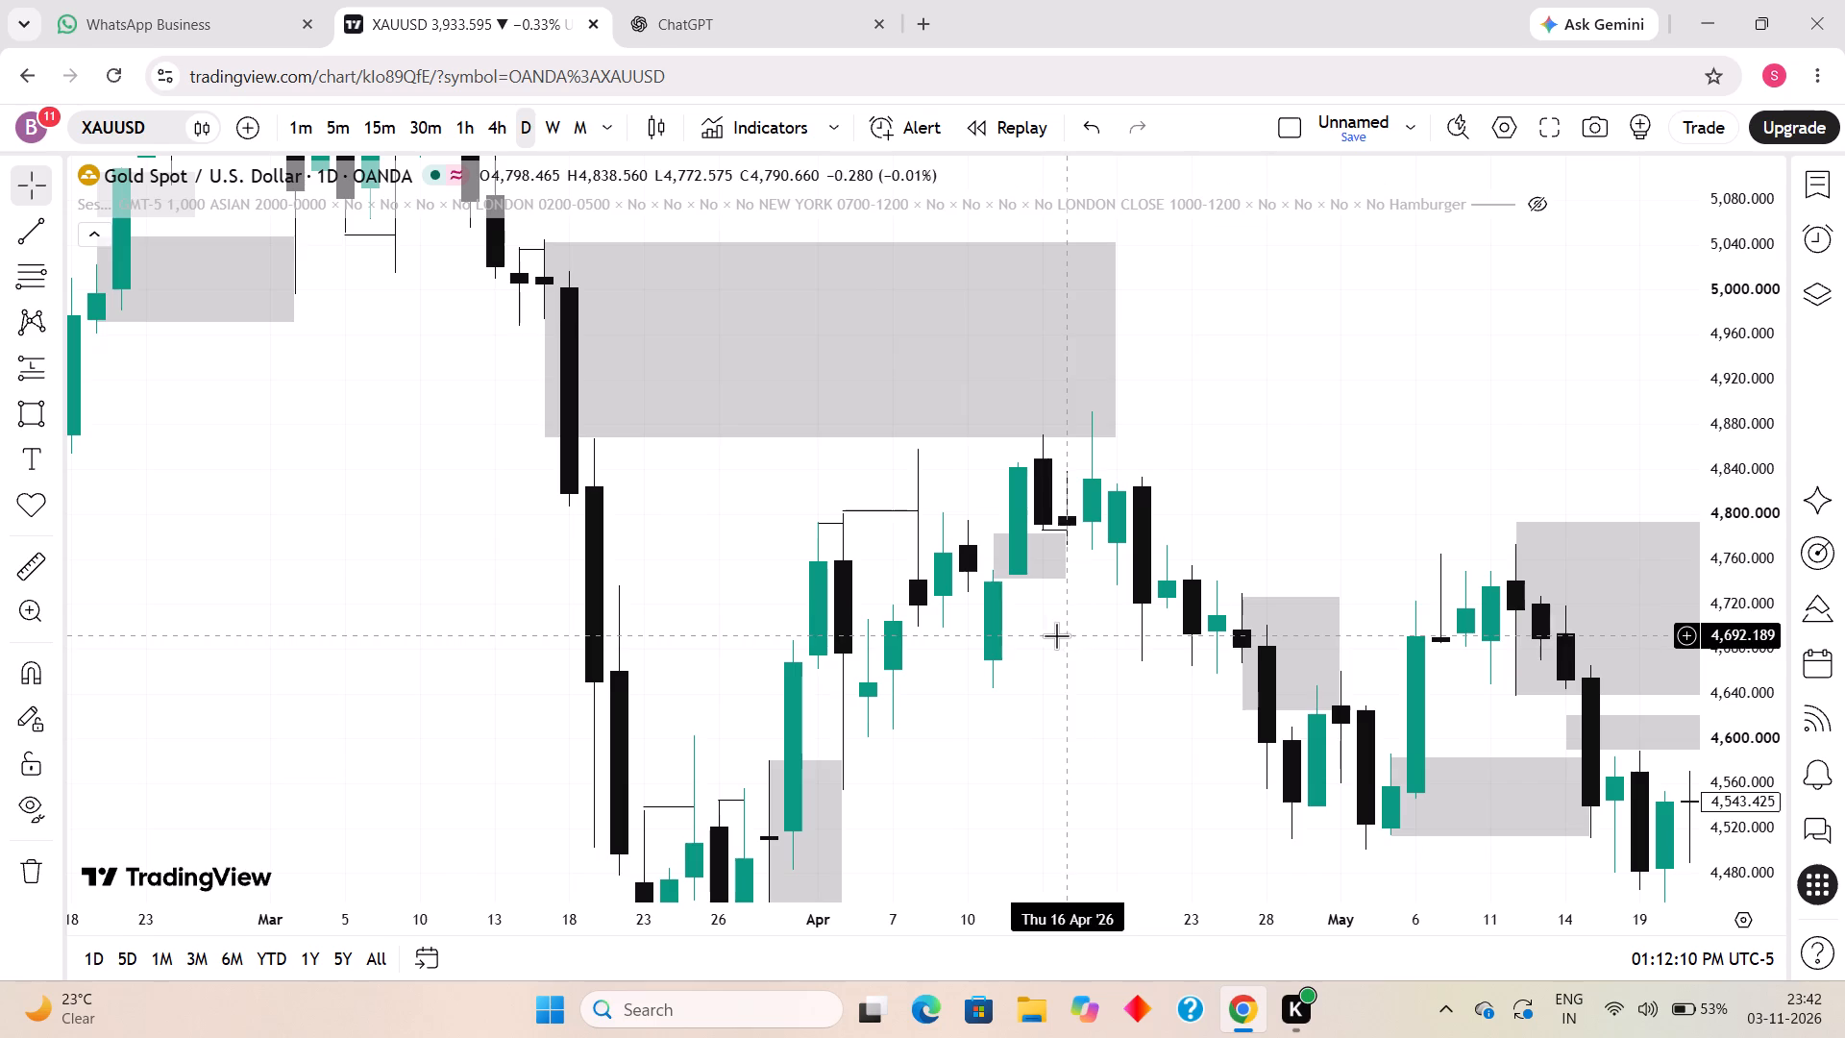
# Draw a short horizontal trend line from the 15 April 2026 candle's high to 17 April at about 4,872.
pyautogui.scroll(1, 964, 619)
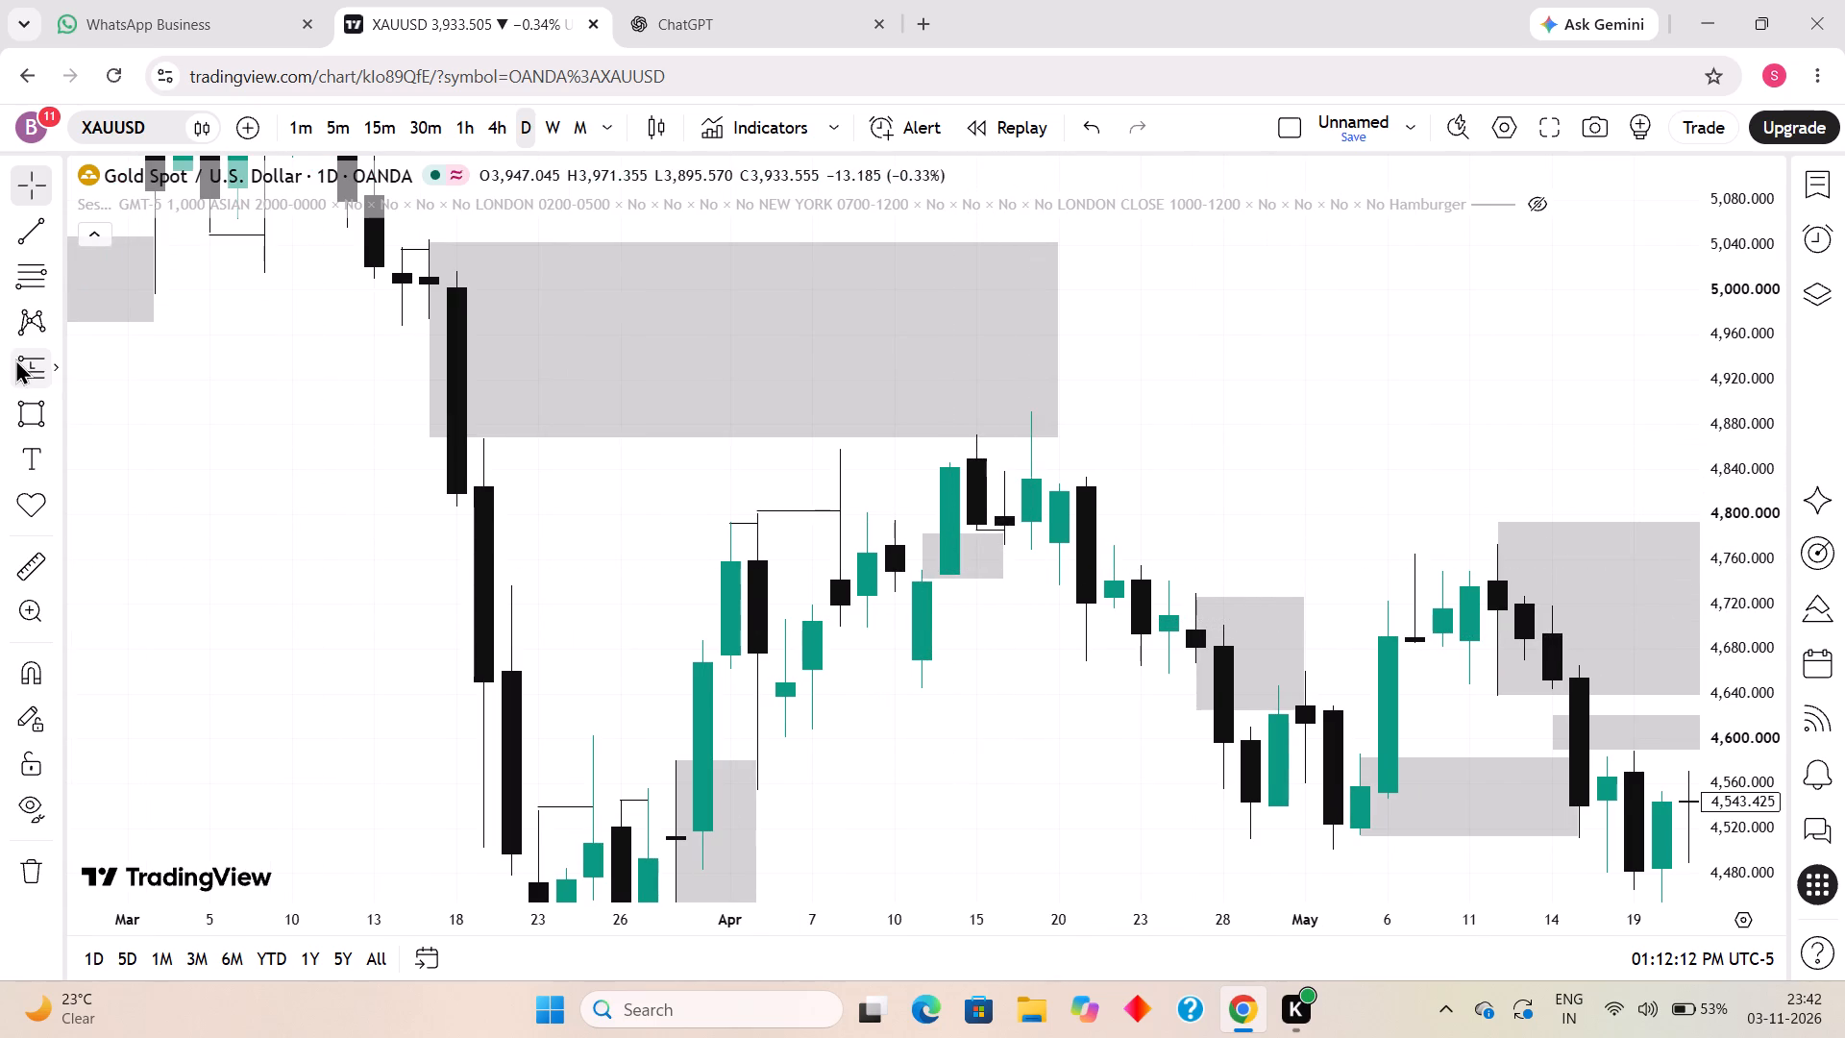
pyautogui.click(20, 229)
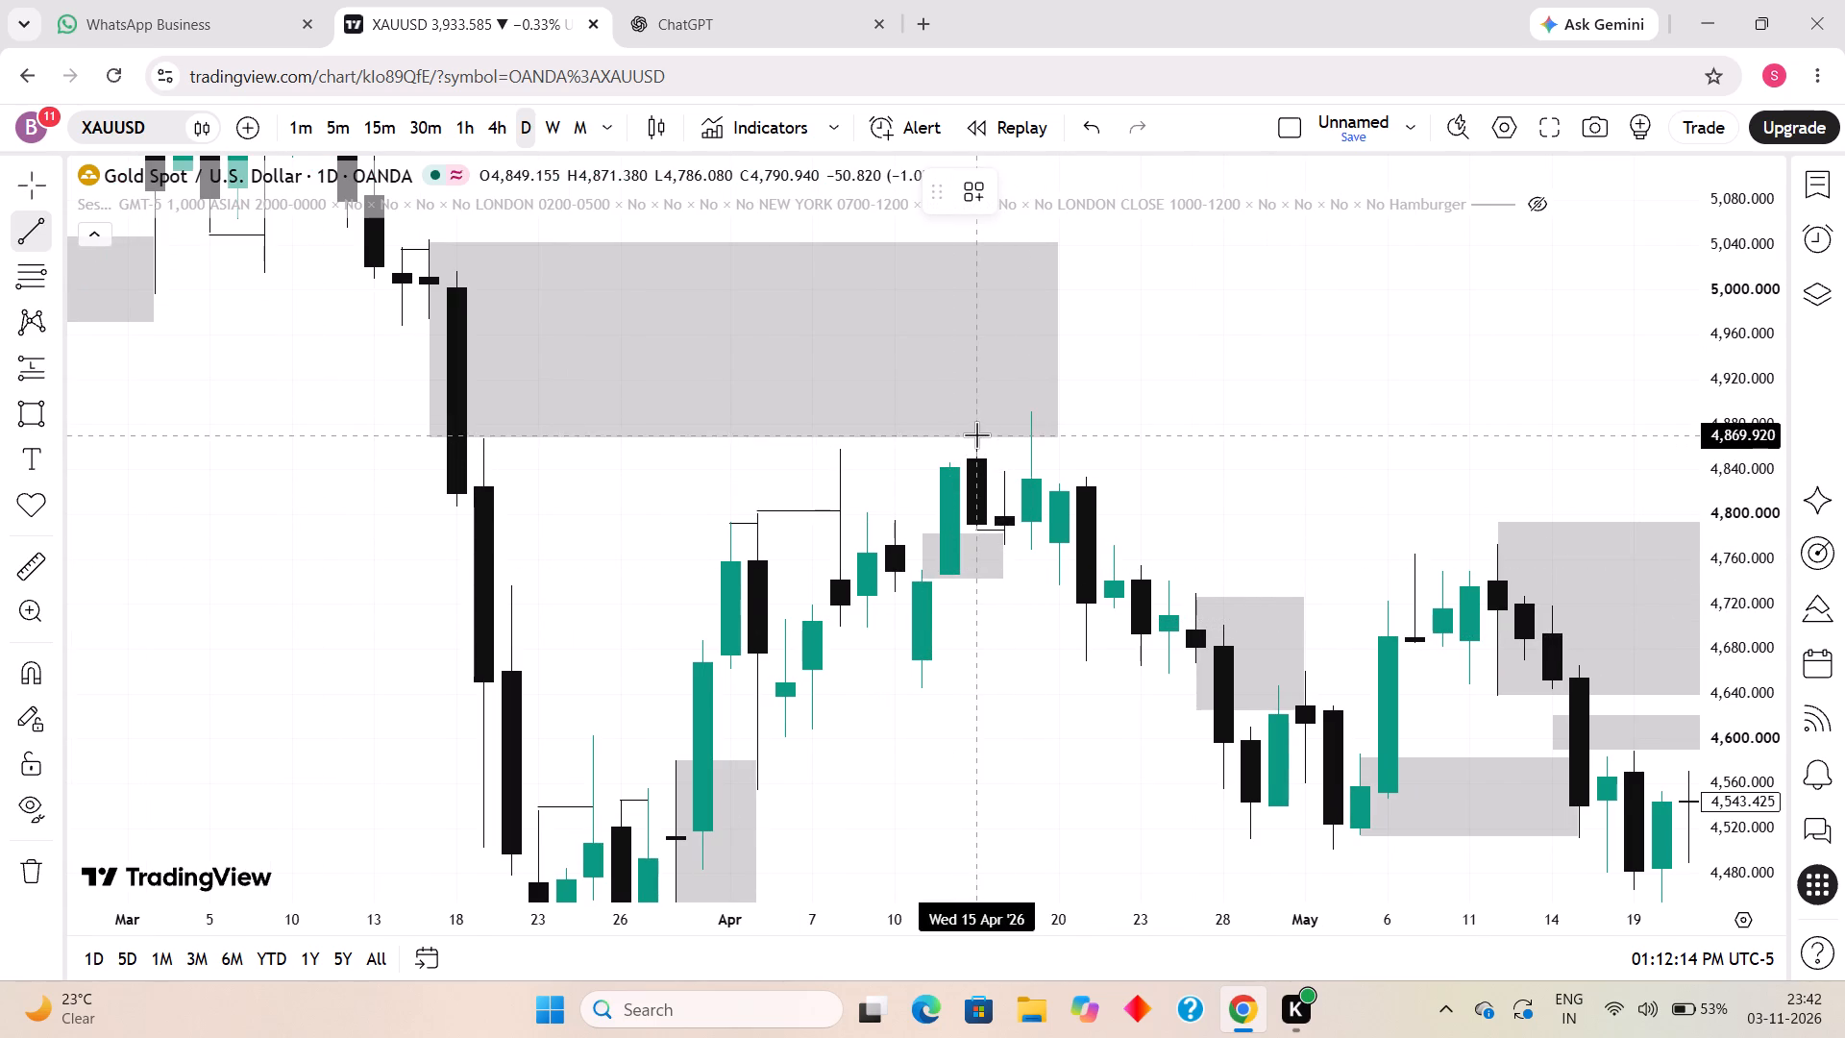
pyautogui.click(976, 433)
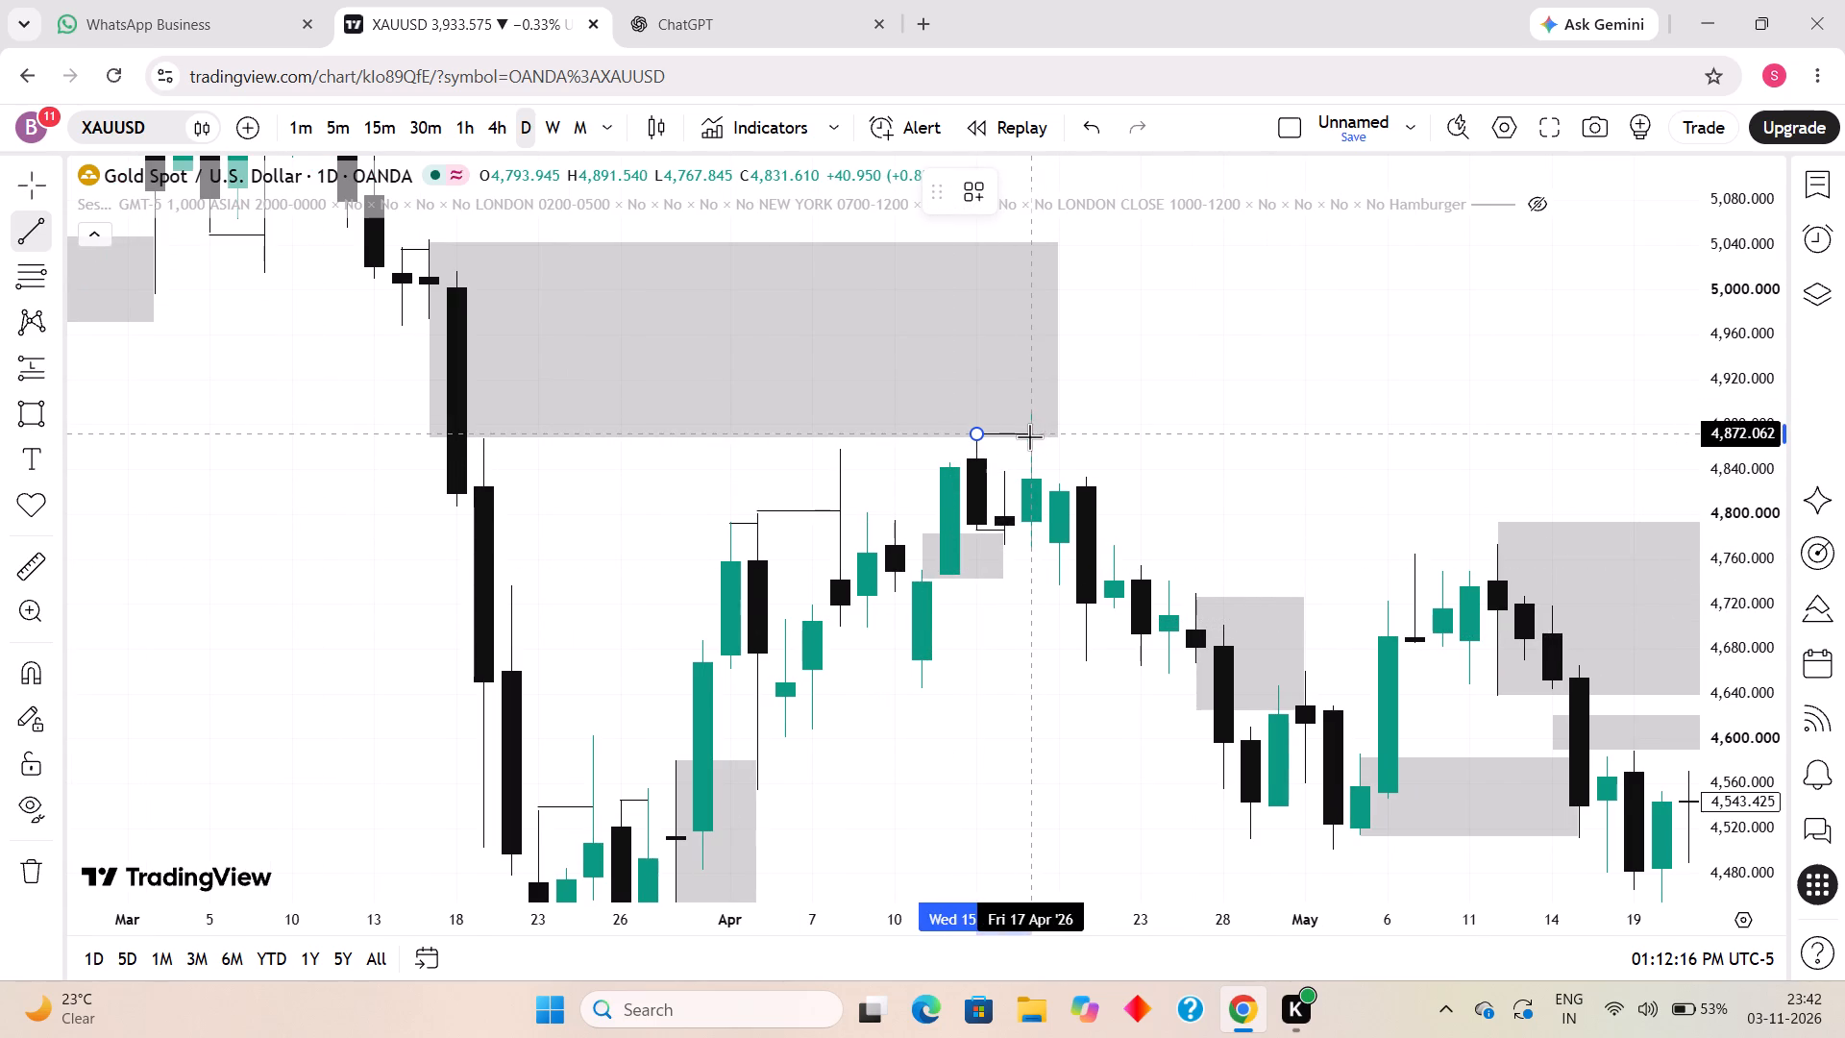
pyautogui.keyDown('shift'); pyautogui.click(1029, 436); pyautogui.keyUp('shift')
pyautogui.click(1104, 457)
pyautogui.click(1316, 468)
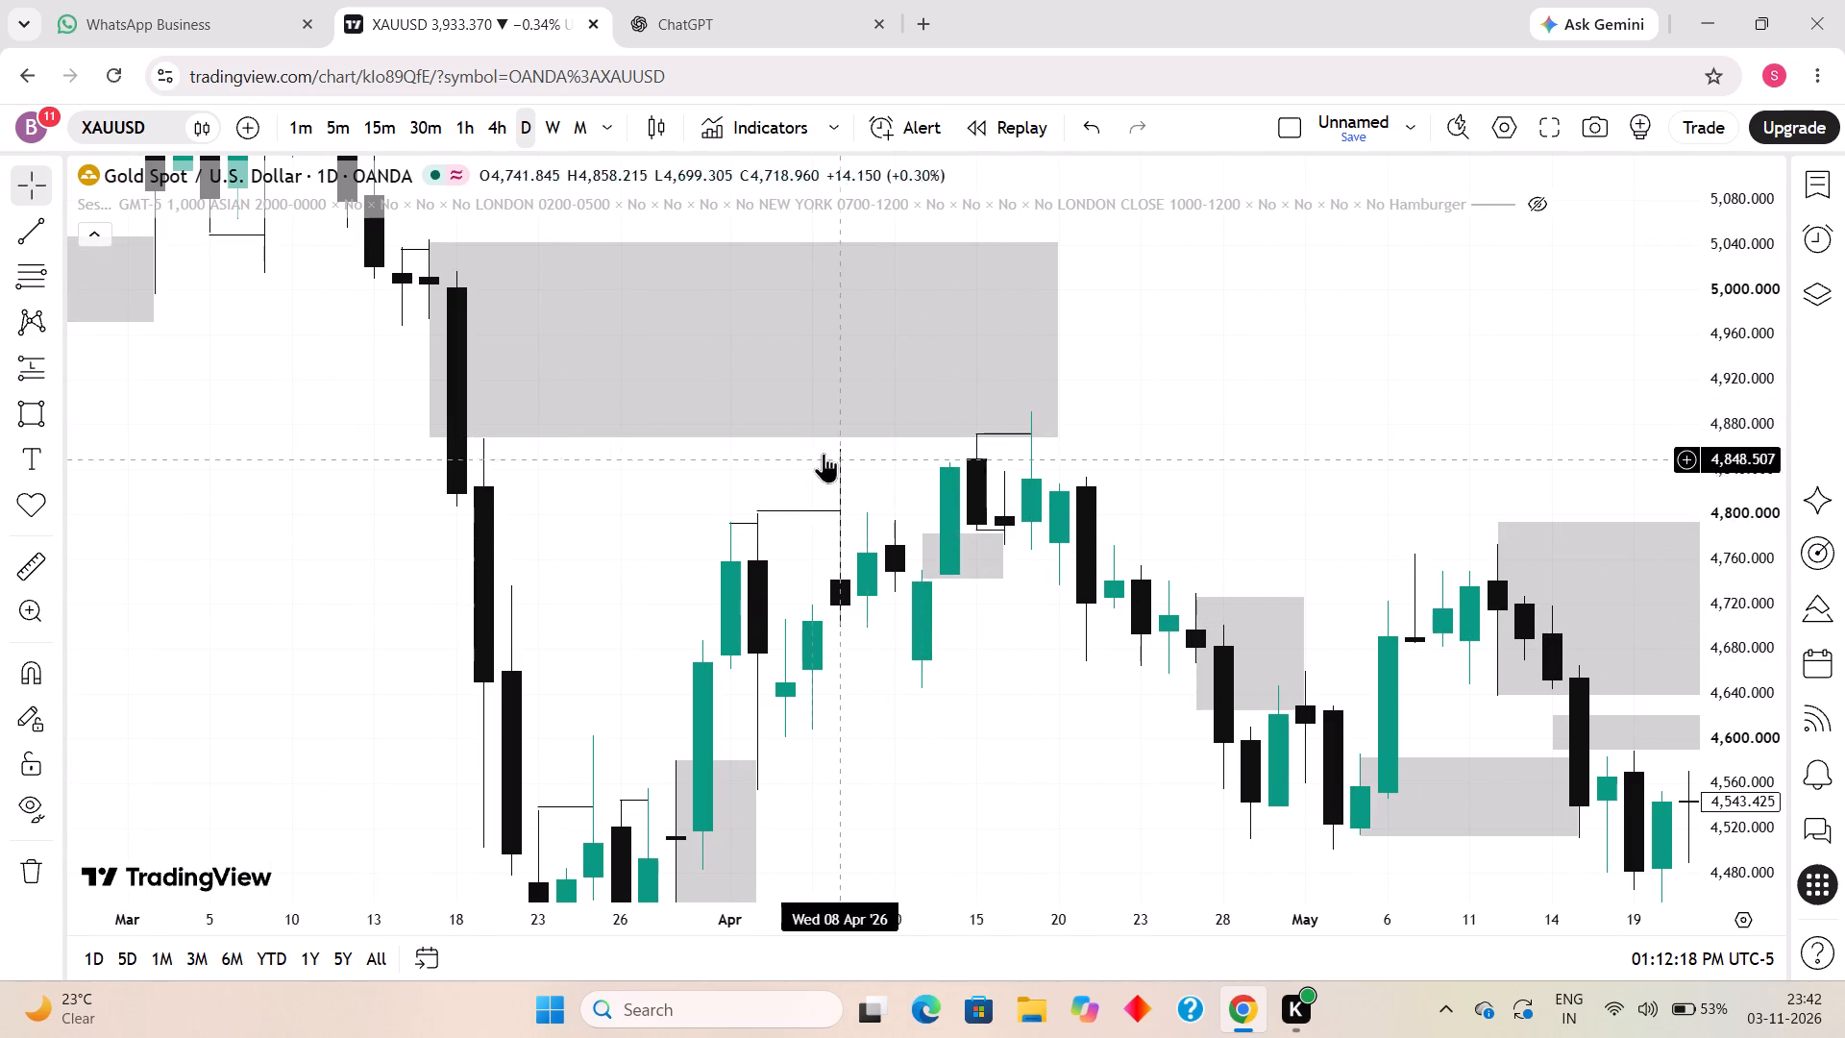
# Draw a short horizontal trend line from the 16 April 2026 candle's low to 17 April at about 4,775.
pyautogui.moveTo(1195, 474); pyautogui.dragTo(1161, 437)
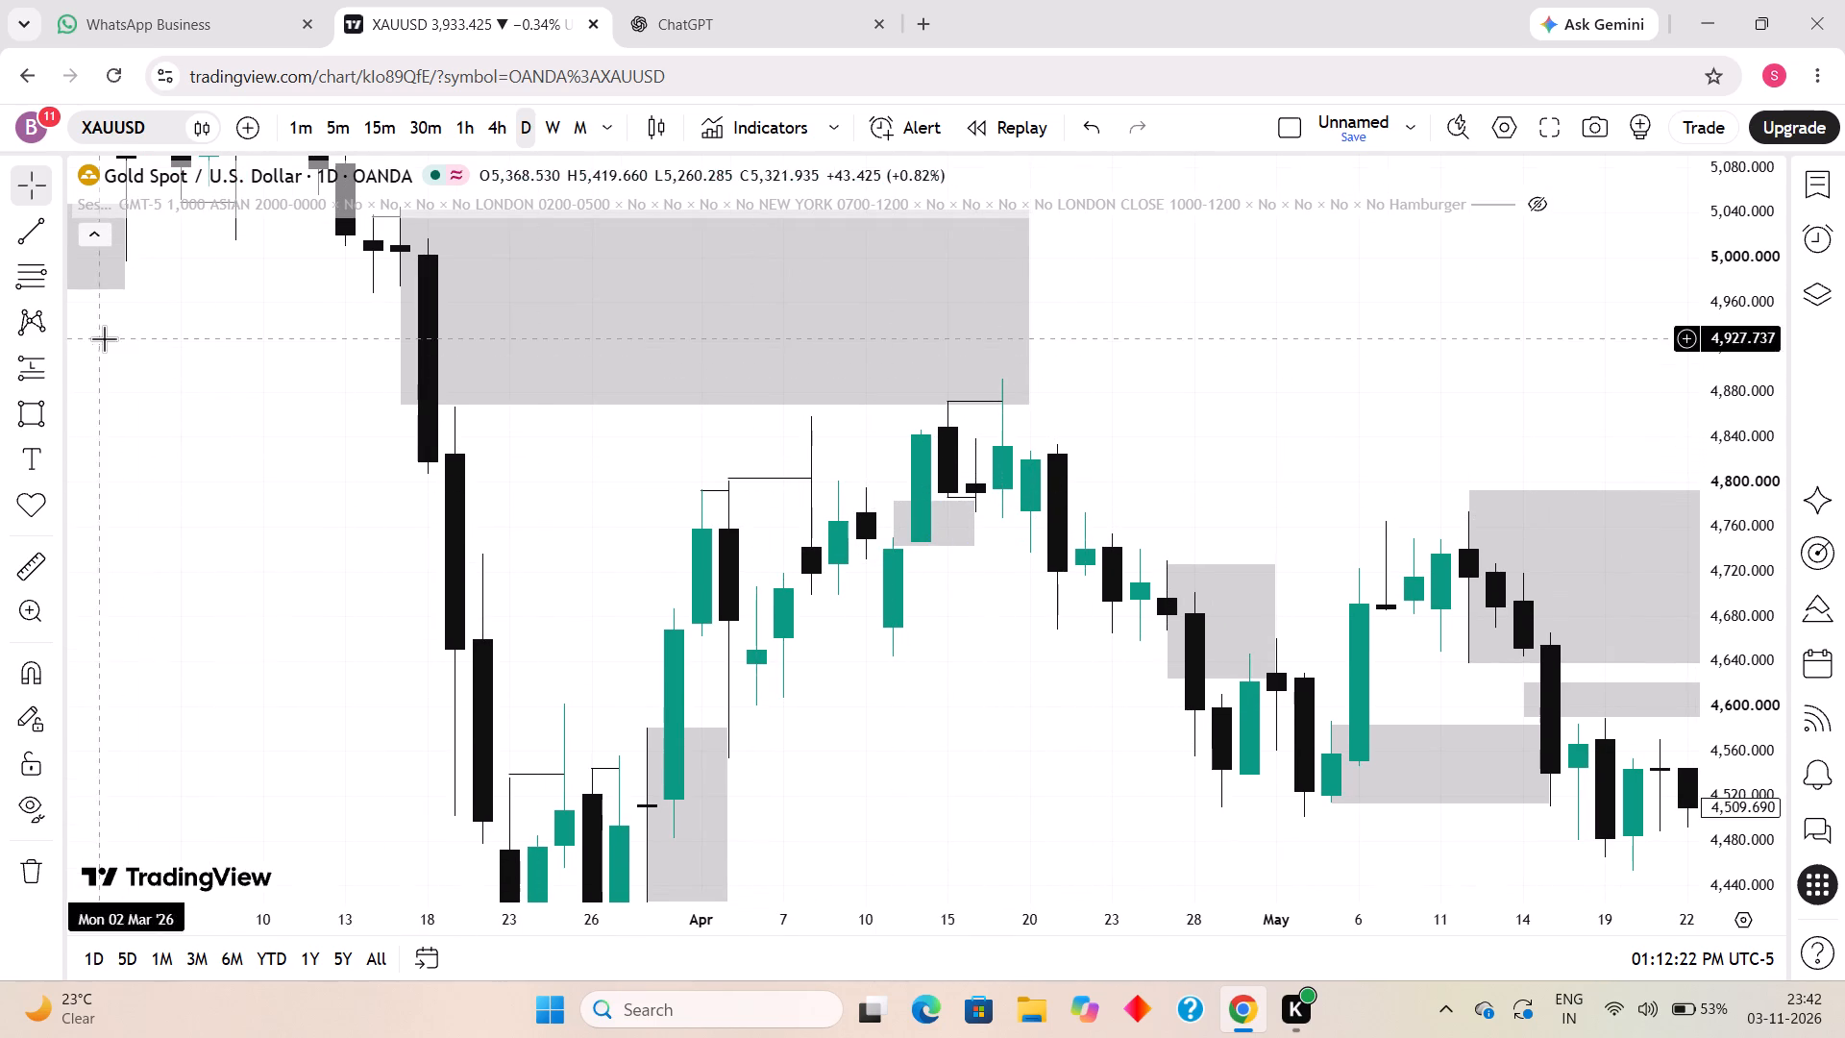
pyautogui.click(12, 235)
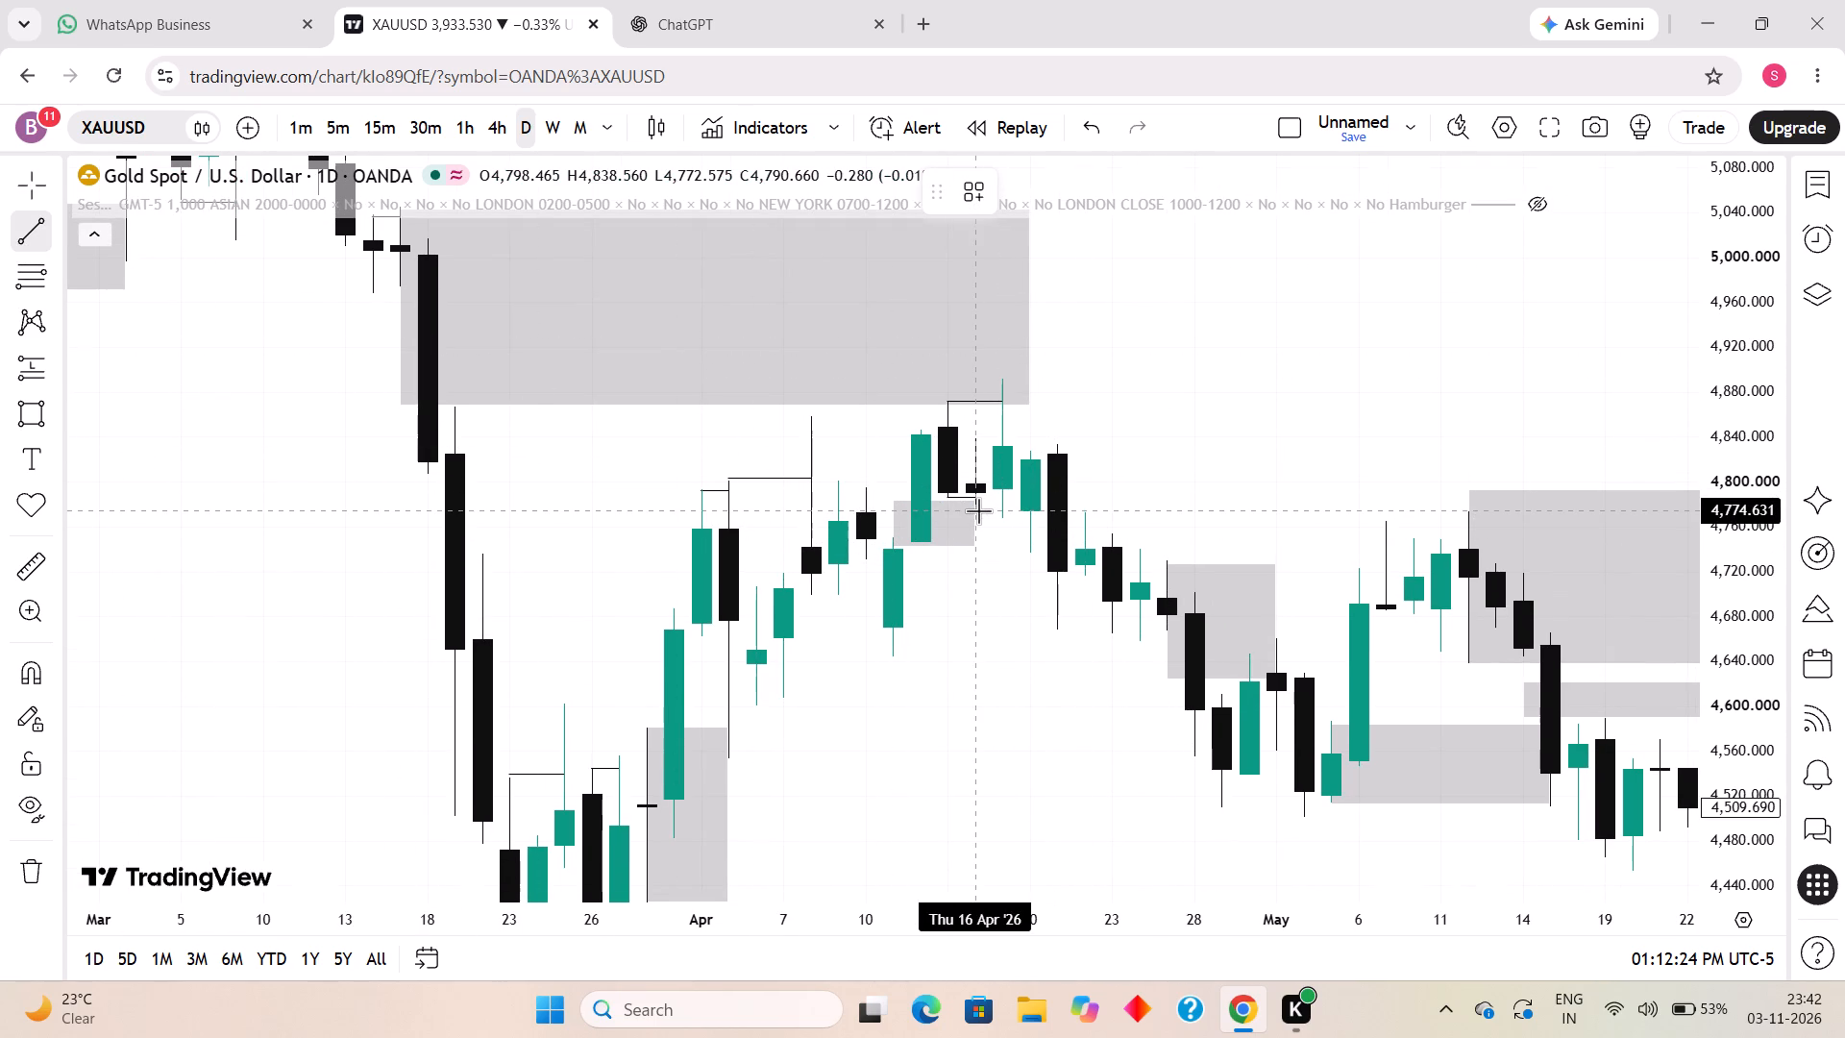
pyautogui.click(976, 510)
pyautogui.keyDown('shift'); pyautogui.click(999, 507); pyautogui.keyUp('shift')
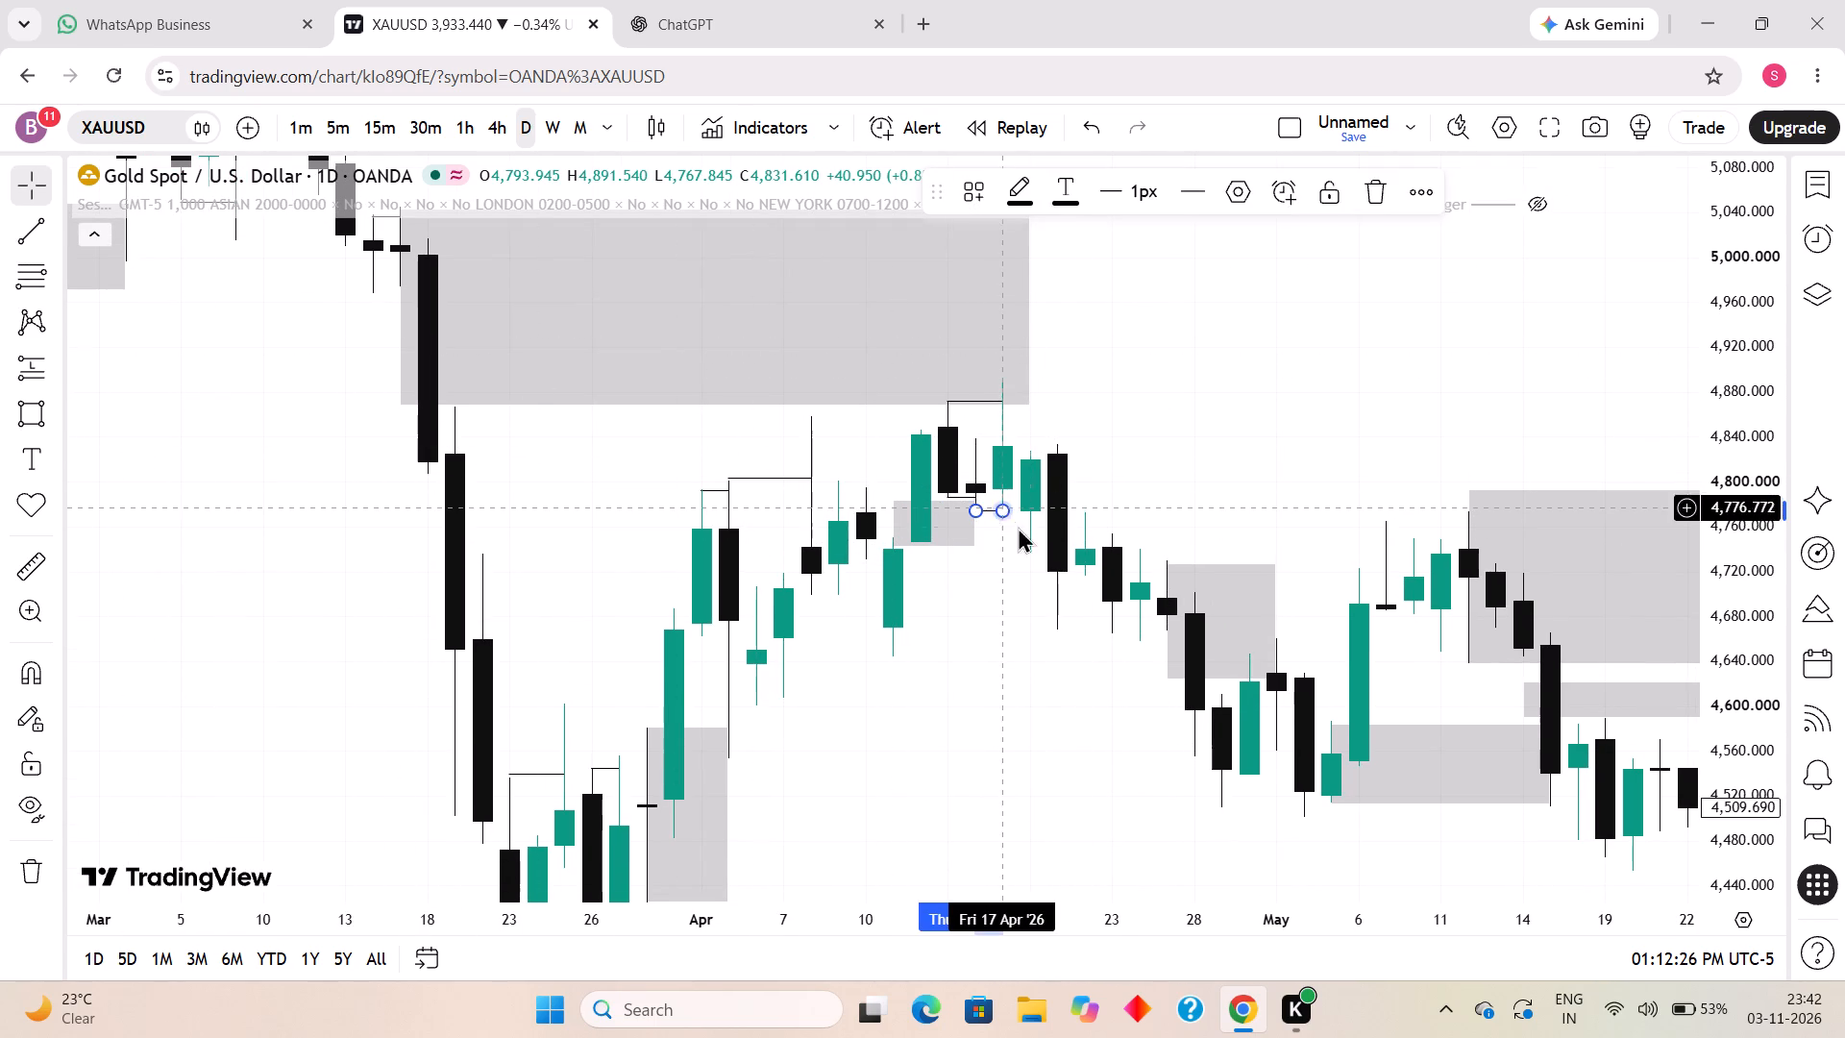
pyautogui.click(1050, 588)
pyautogui.click(979, 647)
# Draw a short horizontal trend line from the 30 April 2026 candle's high to 1 May at about 4,647.
pyautogui.moveTo(964, 680); pyautogui.dragTo(972, 701)
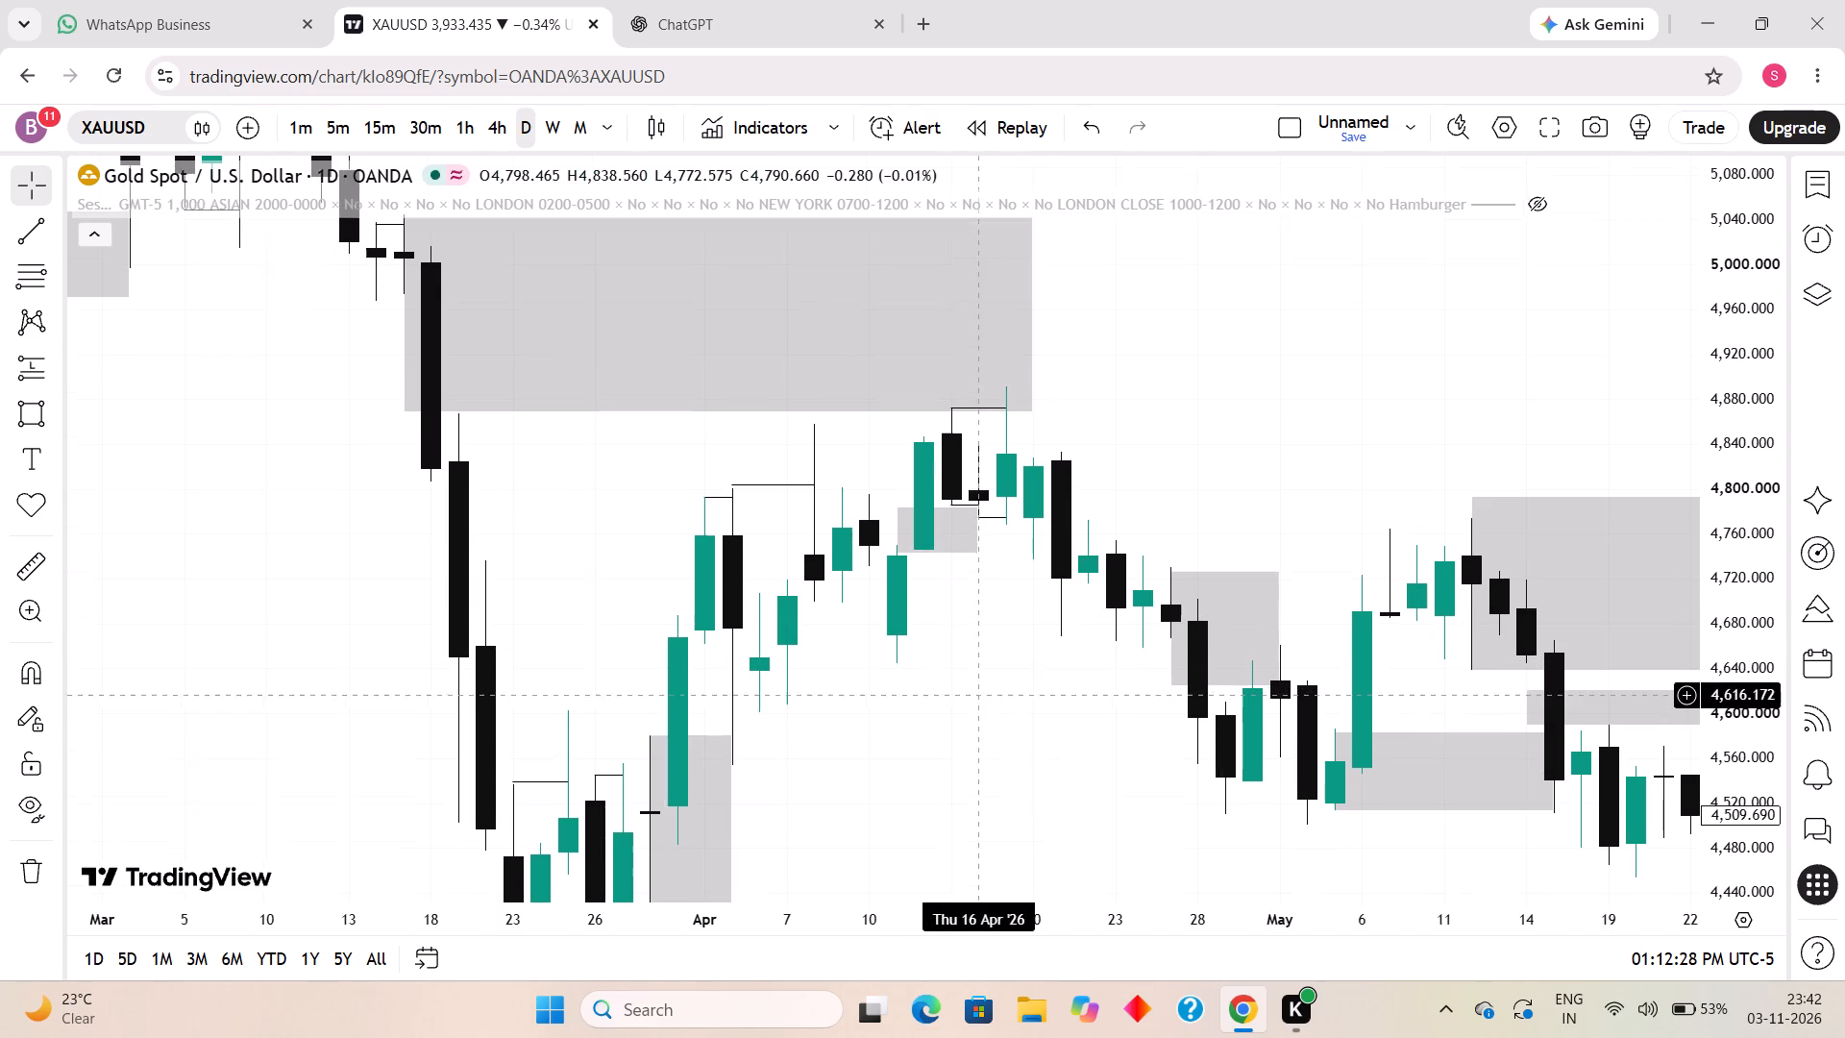
pyautogui.moveTo(972, 701); pyautogui.dragTo(976, 749)
pyautogui.moveTo(1269, 460); pyautogui.dragTo(1180, 333)
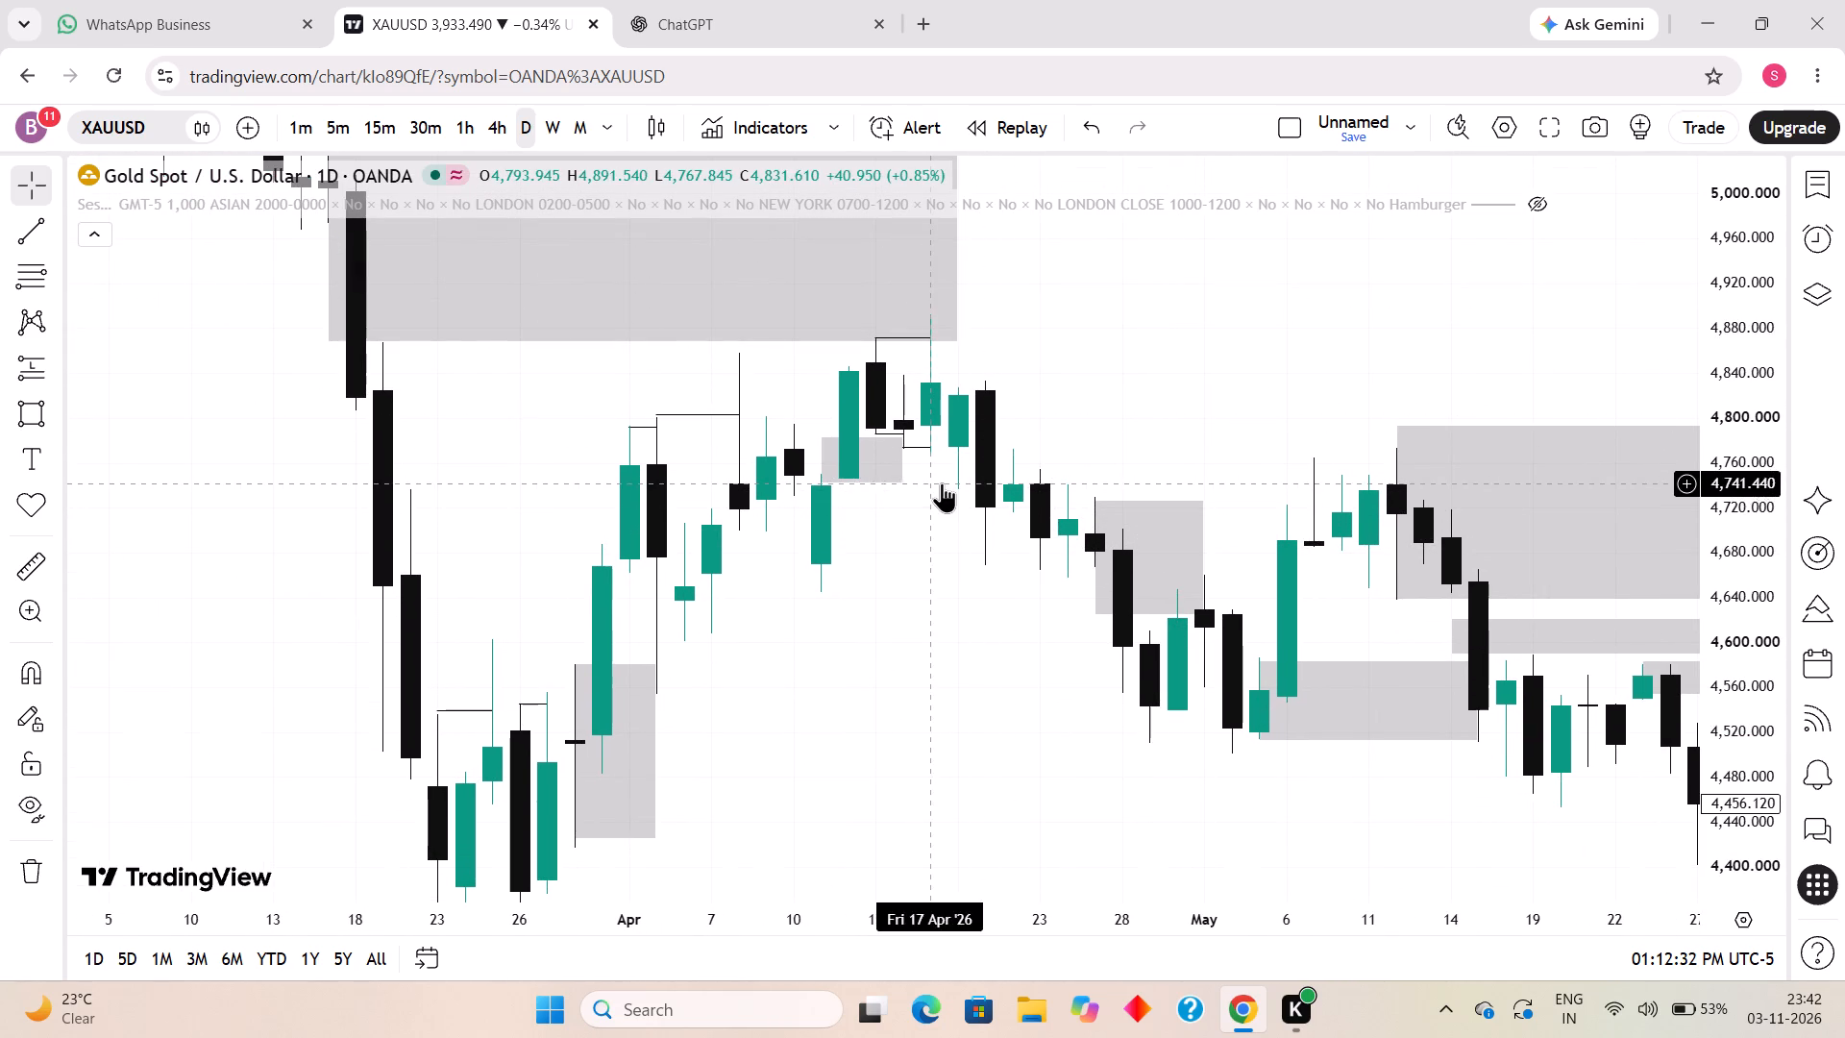
pyautogui.scroll(-1, 944, 482)
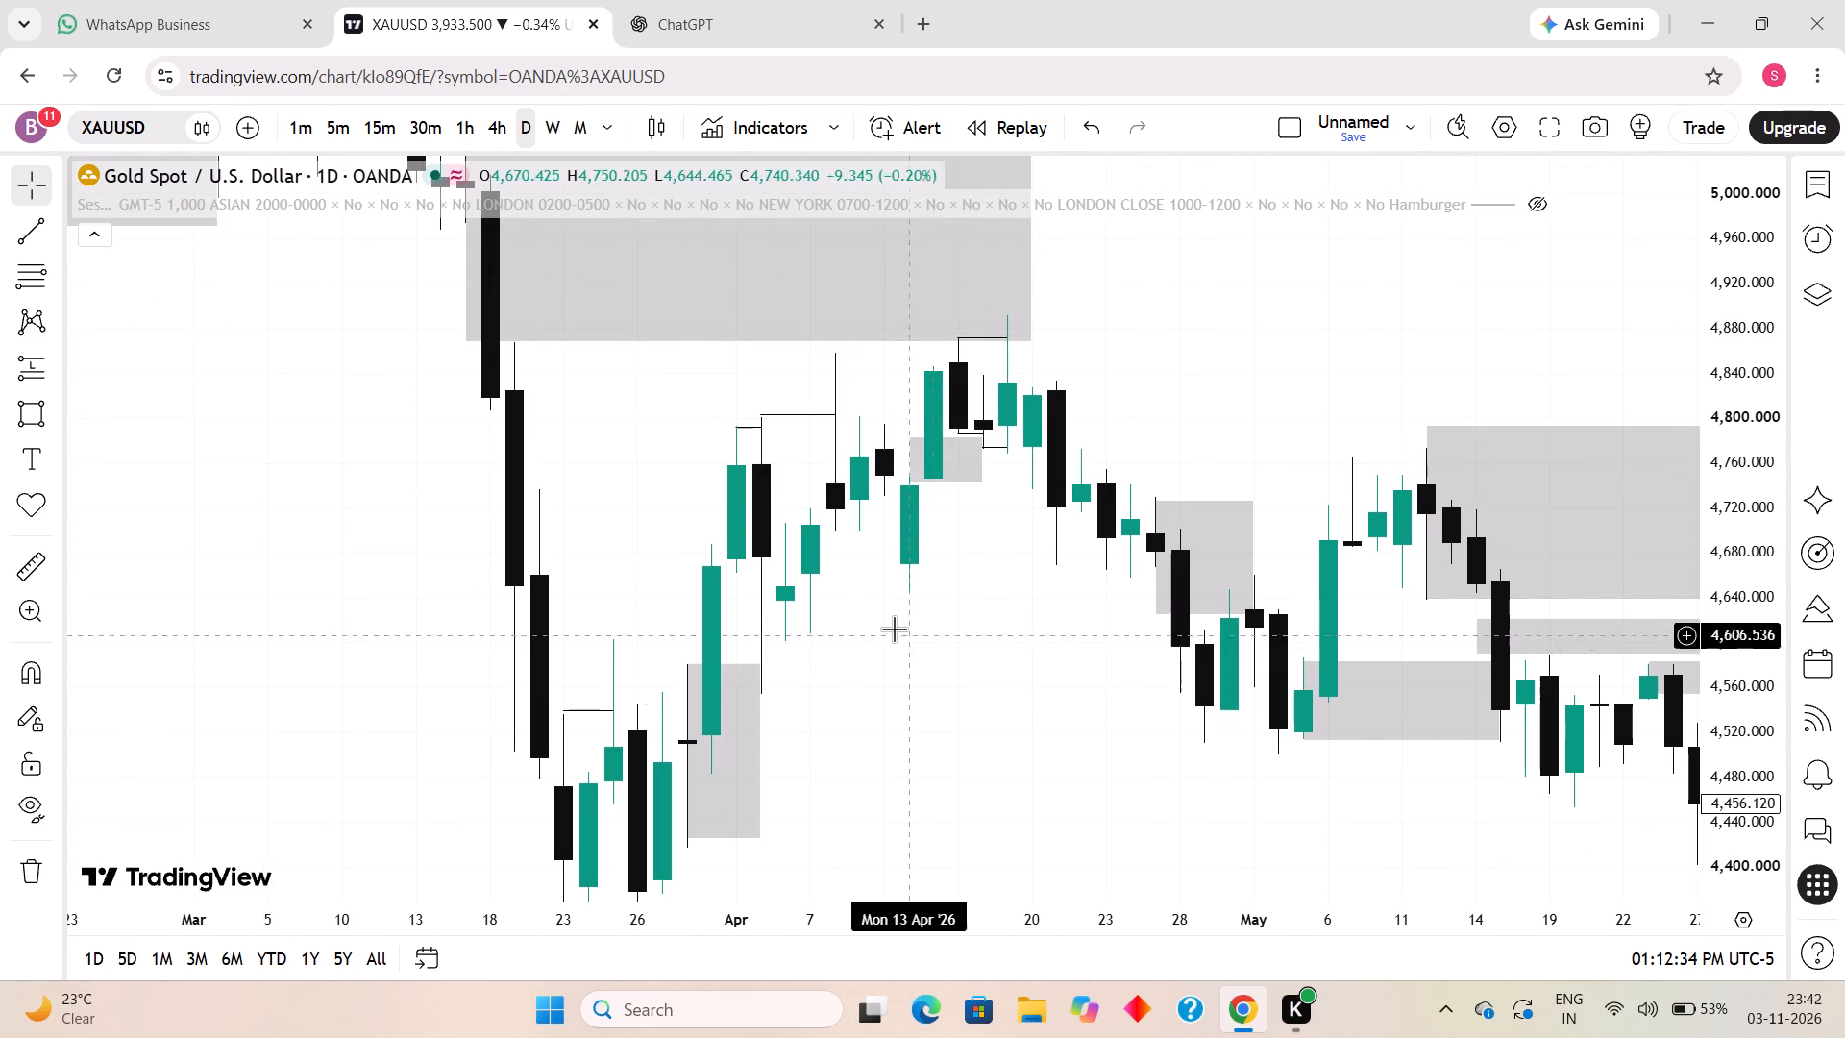
pyautogui.moveTo(1046, 607); pyautogui.dragTo(910, 608)
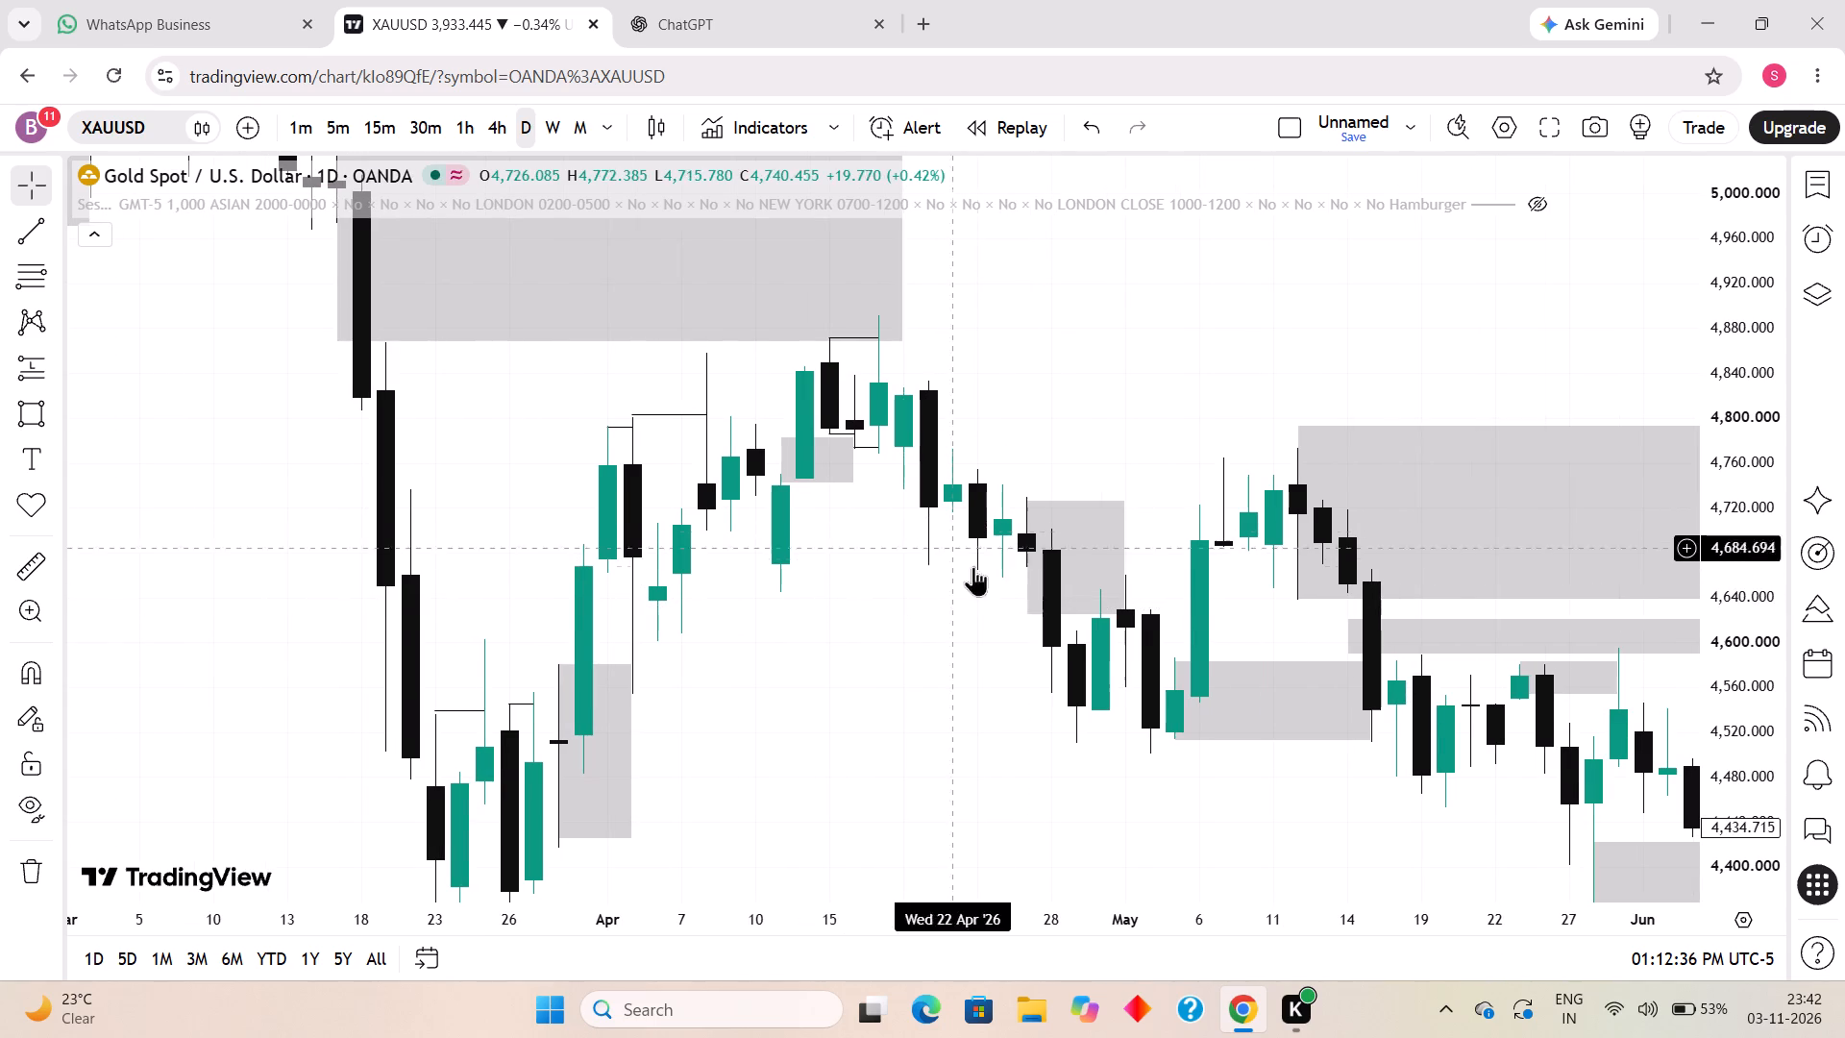
pyautogui.moveTo(973, 624); pyautogui.dragTo(914, 531)
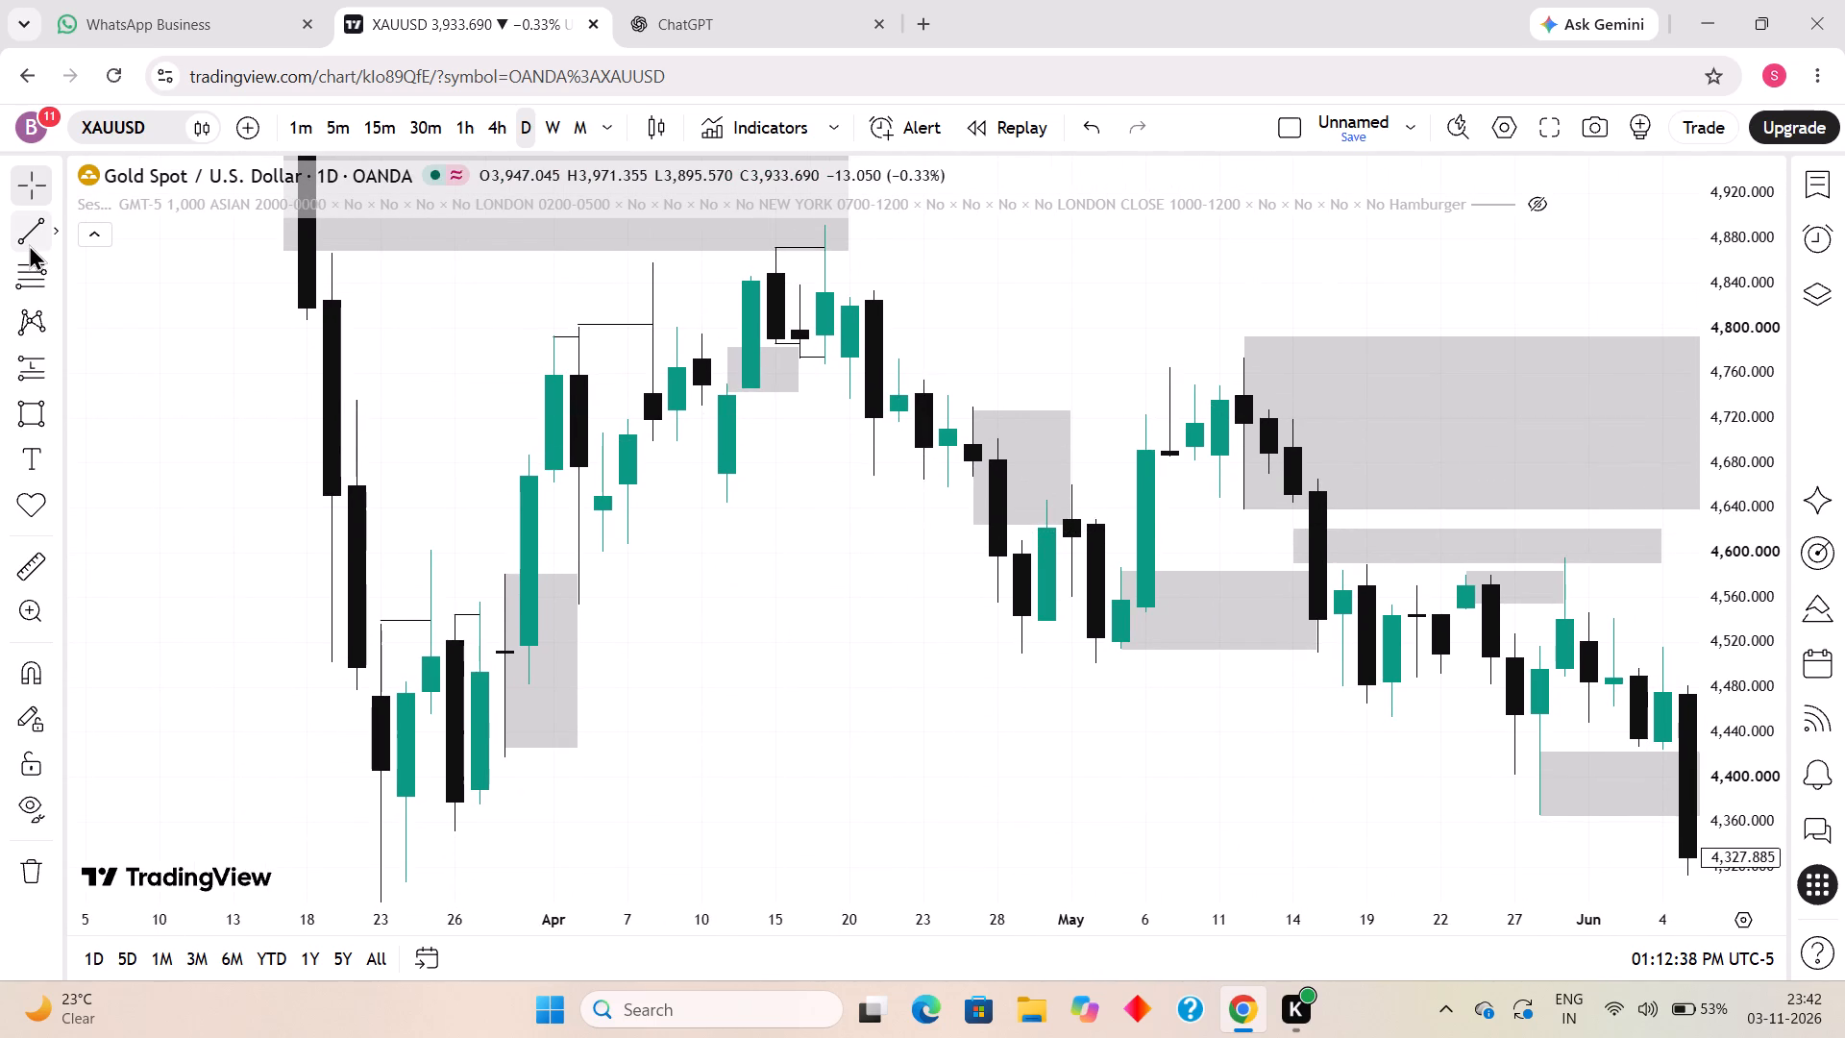
pyautogui.click(27, 240)
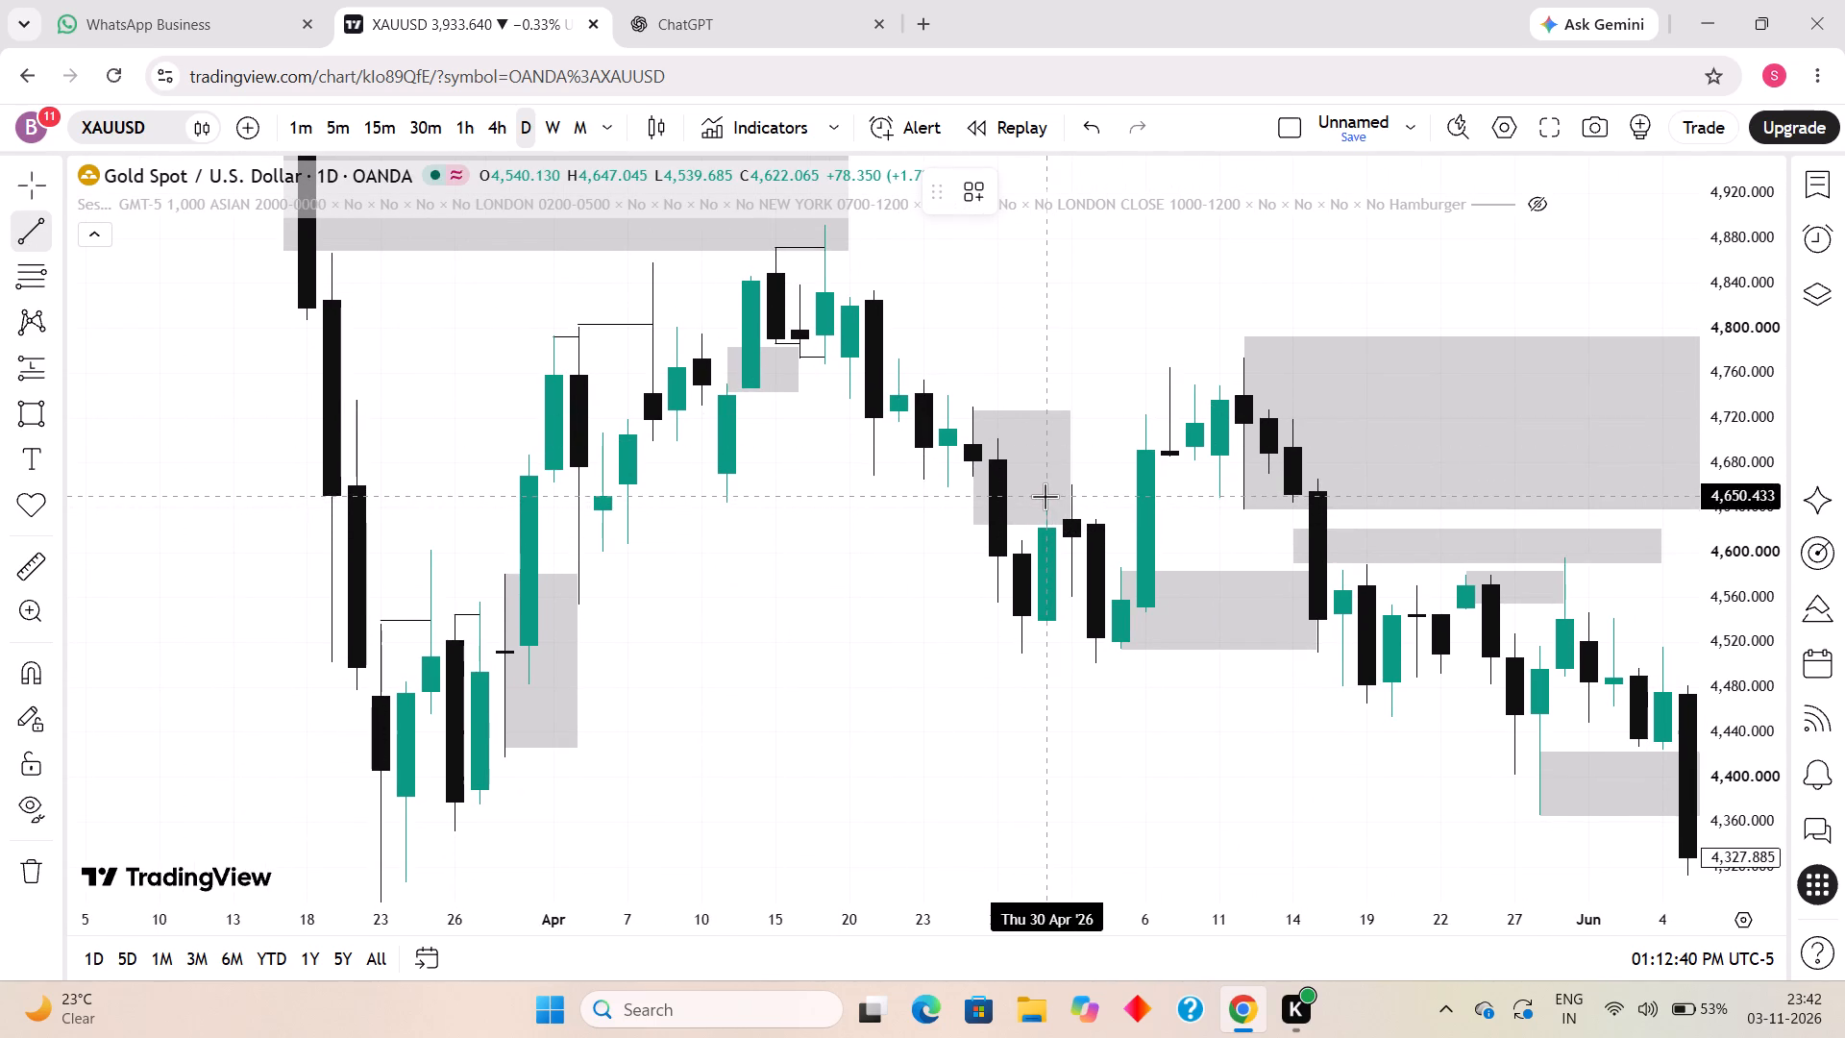
pyautogui.click(1047, 499)
pyautogui.keyDown('shift'); pyautogui.click(1073, 499); pyautogui.keyUp('shift')
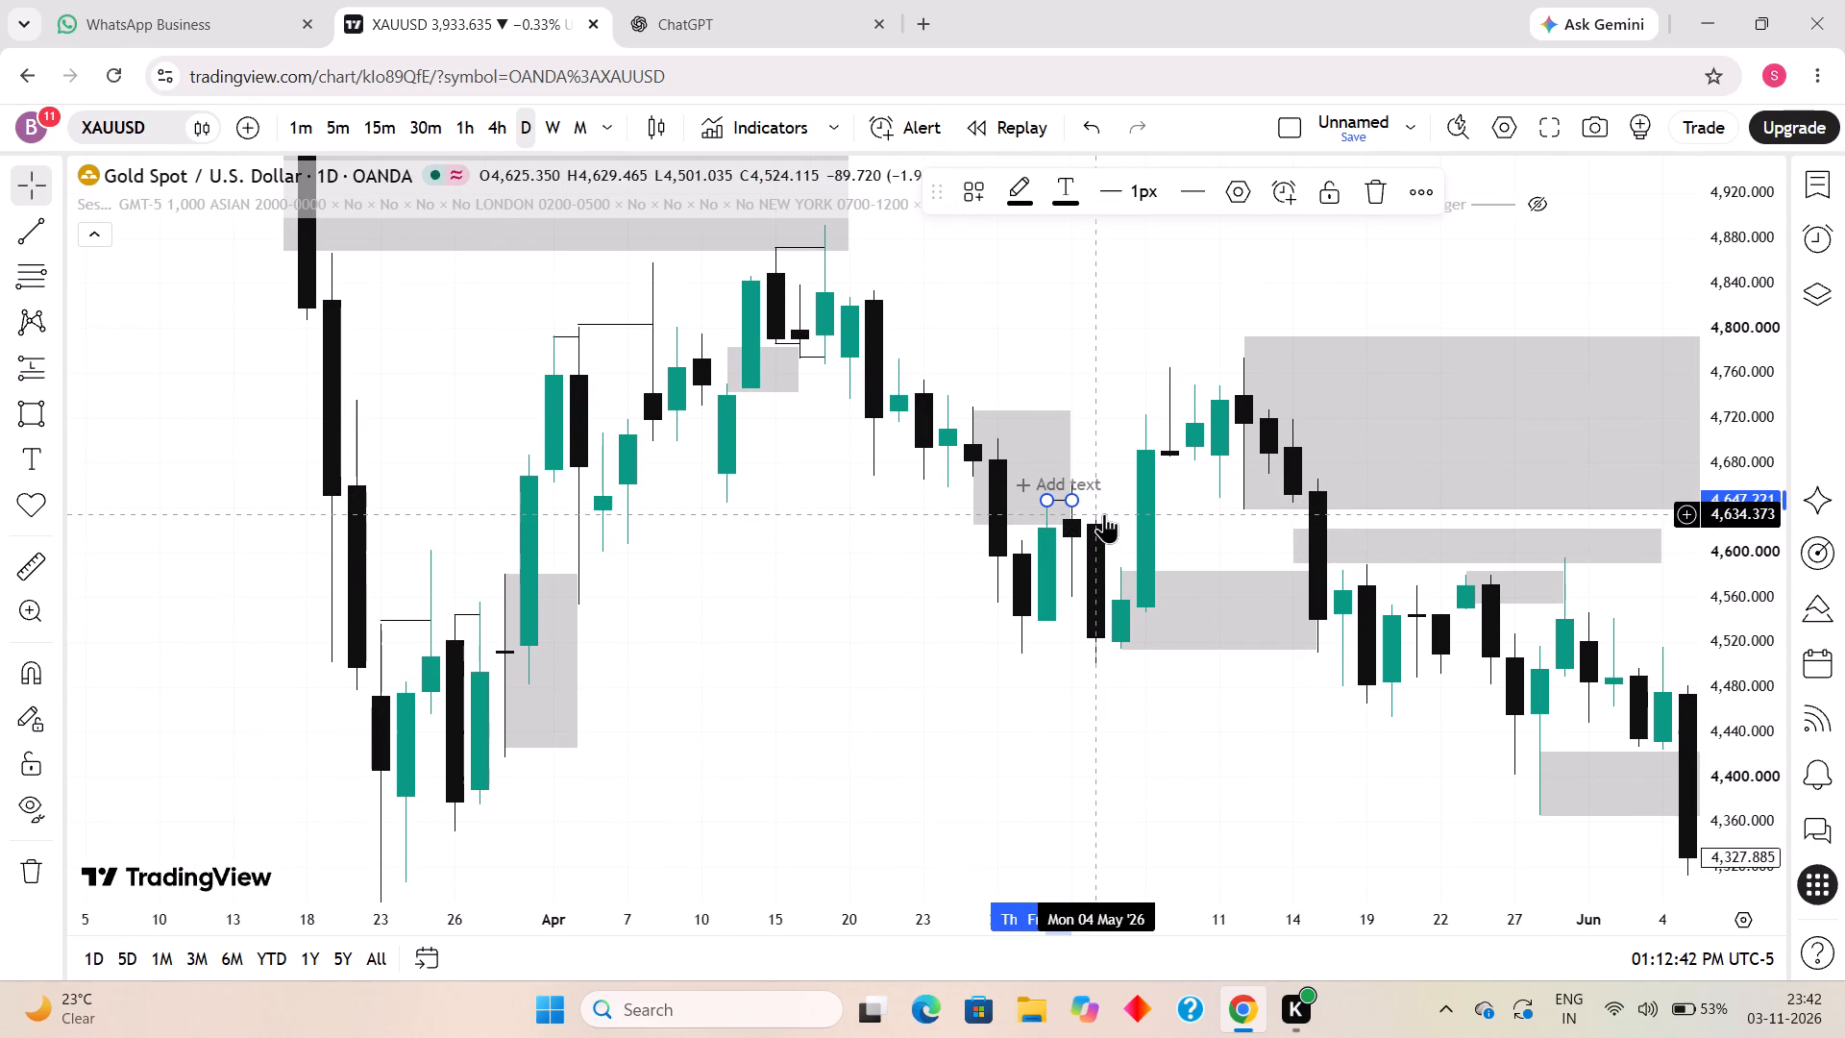
pyautogui.click(1104, 513)
pyautogui.click(1119, 515)
pyautogui.click(1115, 442)
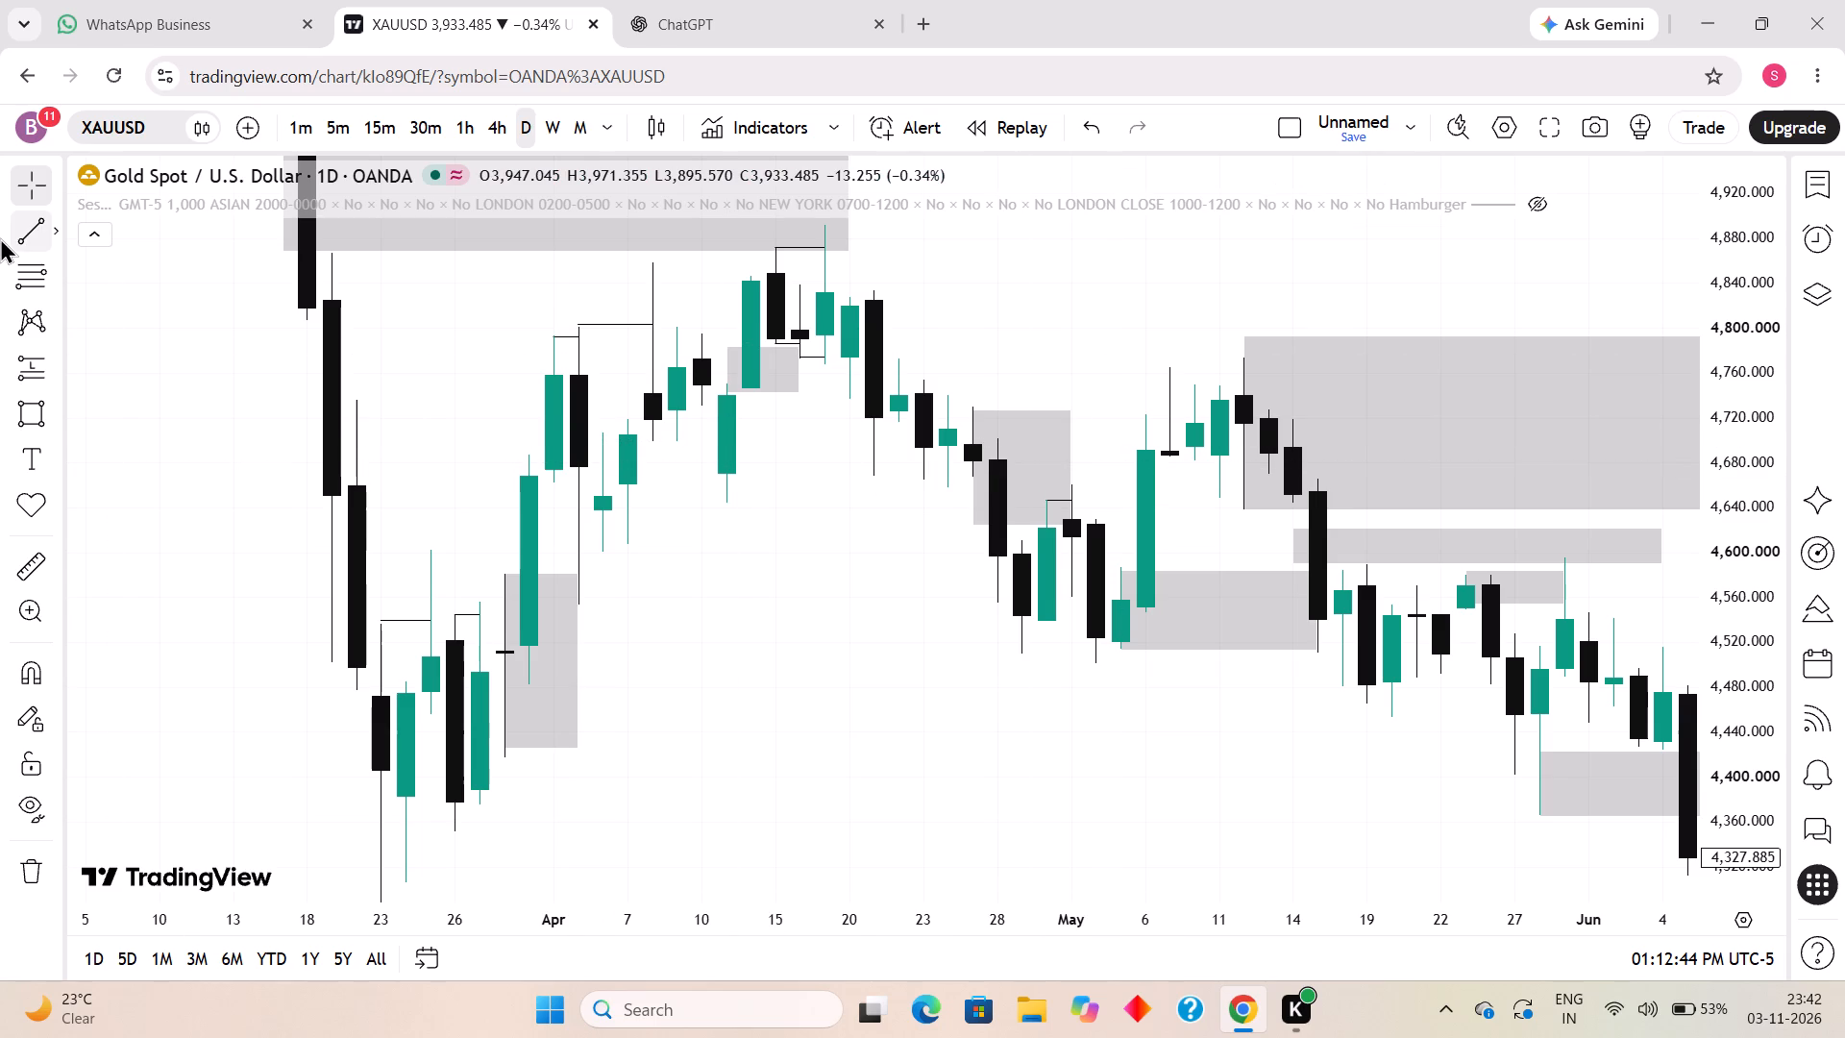
# Draw a short horizontal trend line from the 29 April 2026 candle's low to 4 May at about 4,511.
pyautogui.click(15, 236)
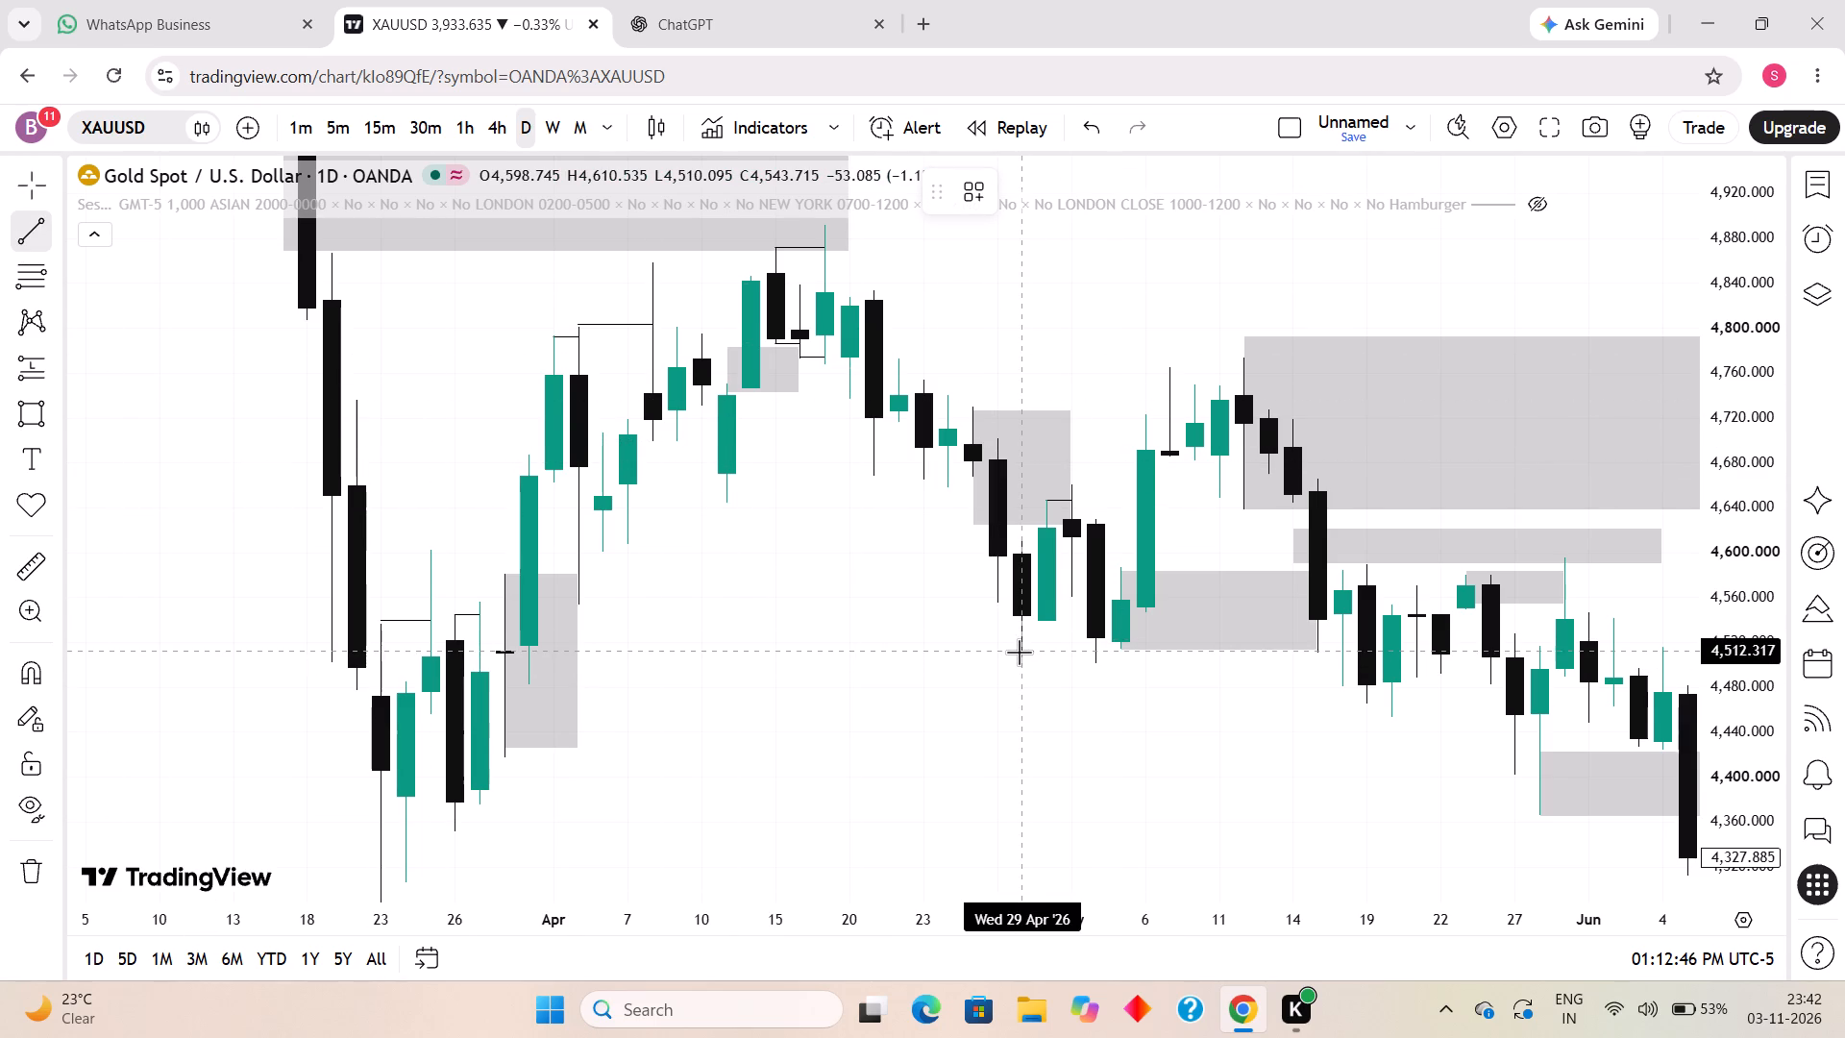
pyautogui.click(1019, 652)
pyautogui.keyDown('shift'); pyautogui.click(1096, 653); pyautogui.keyUp('shift')
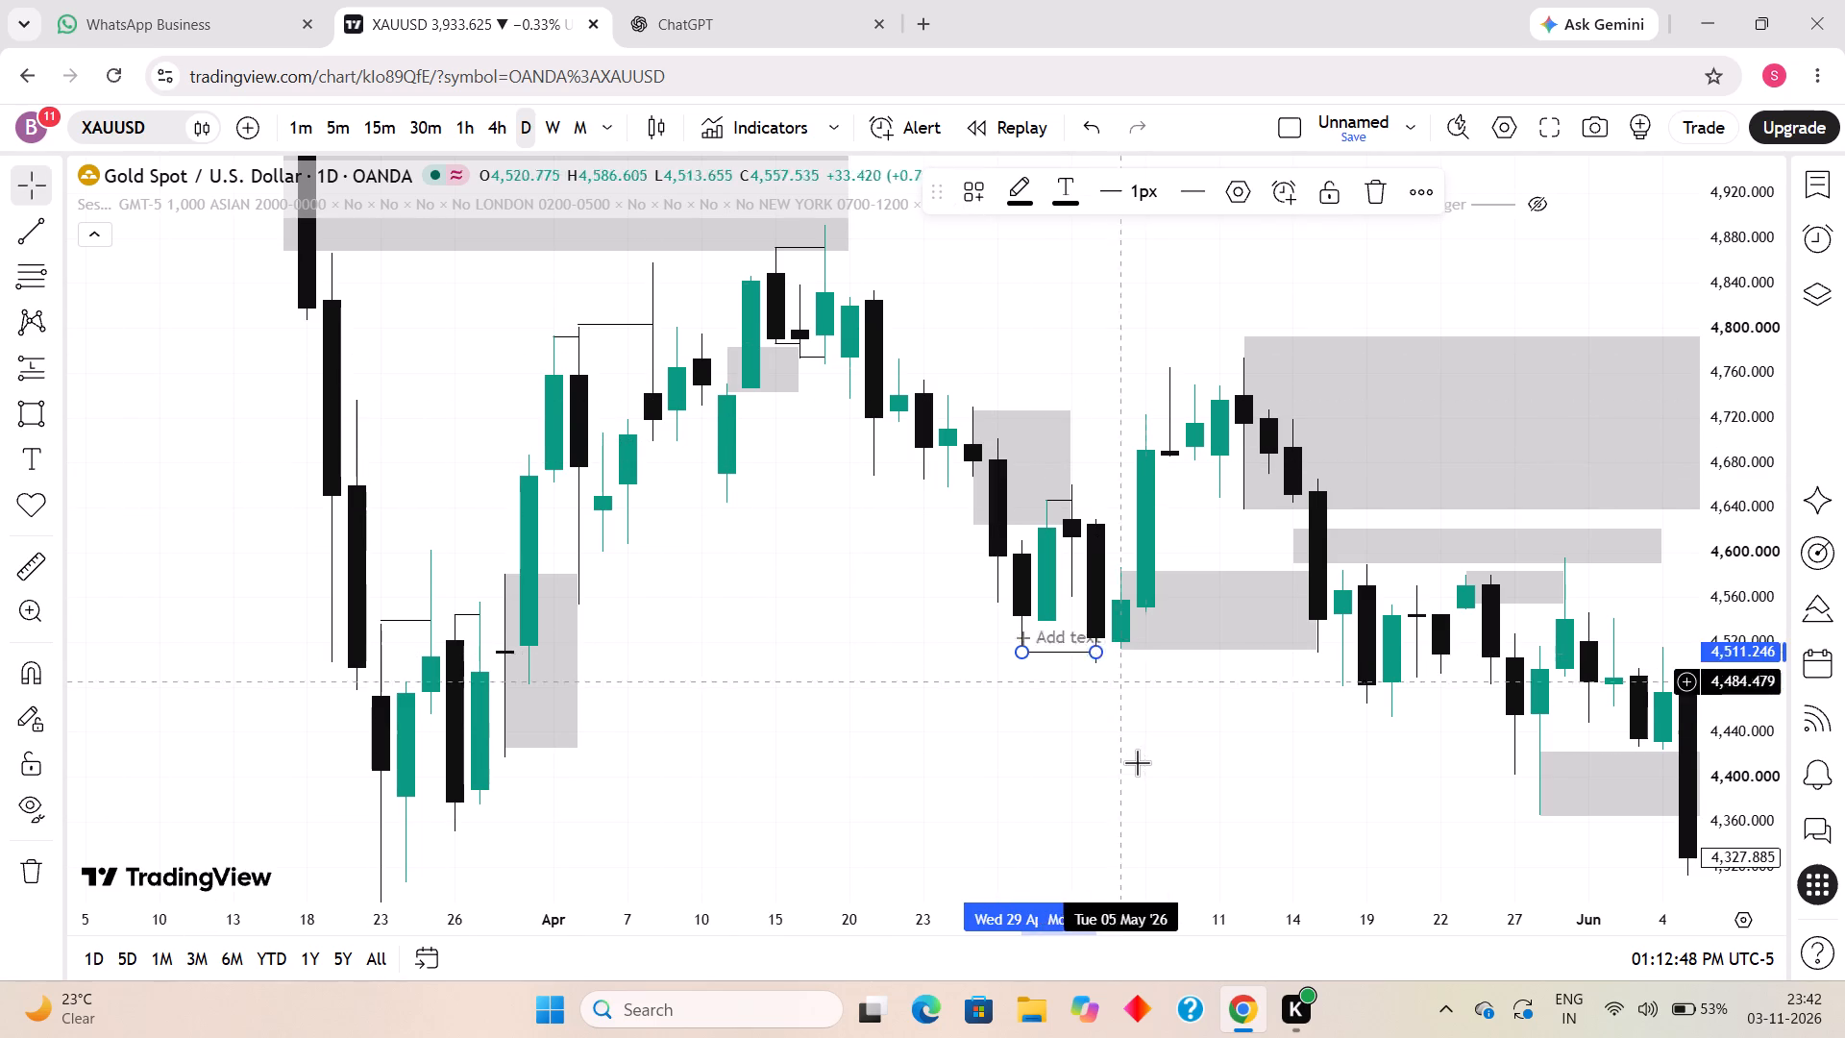
pyautogui.click(1138, 761)
# Draw a horizontal trend line from the 22 April 2026 candle's high to 12 May at about 4,772.
pyautogui.scroll(1, 1065, 747)
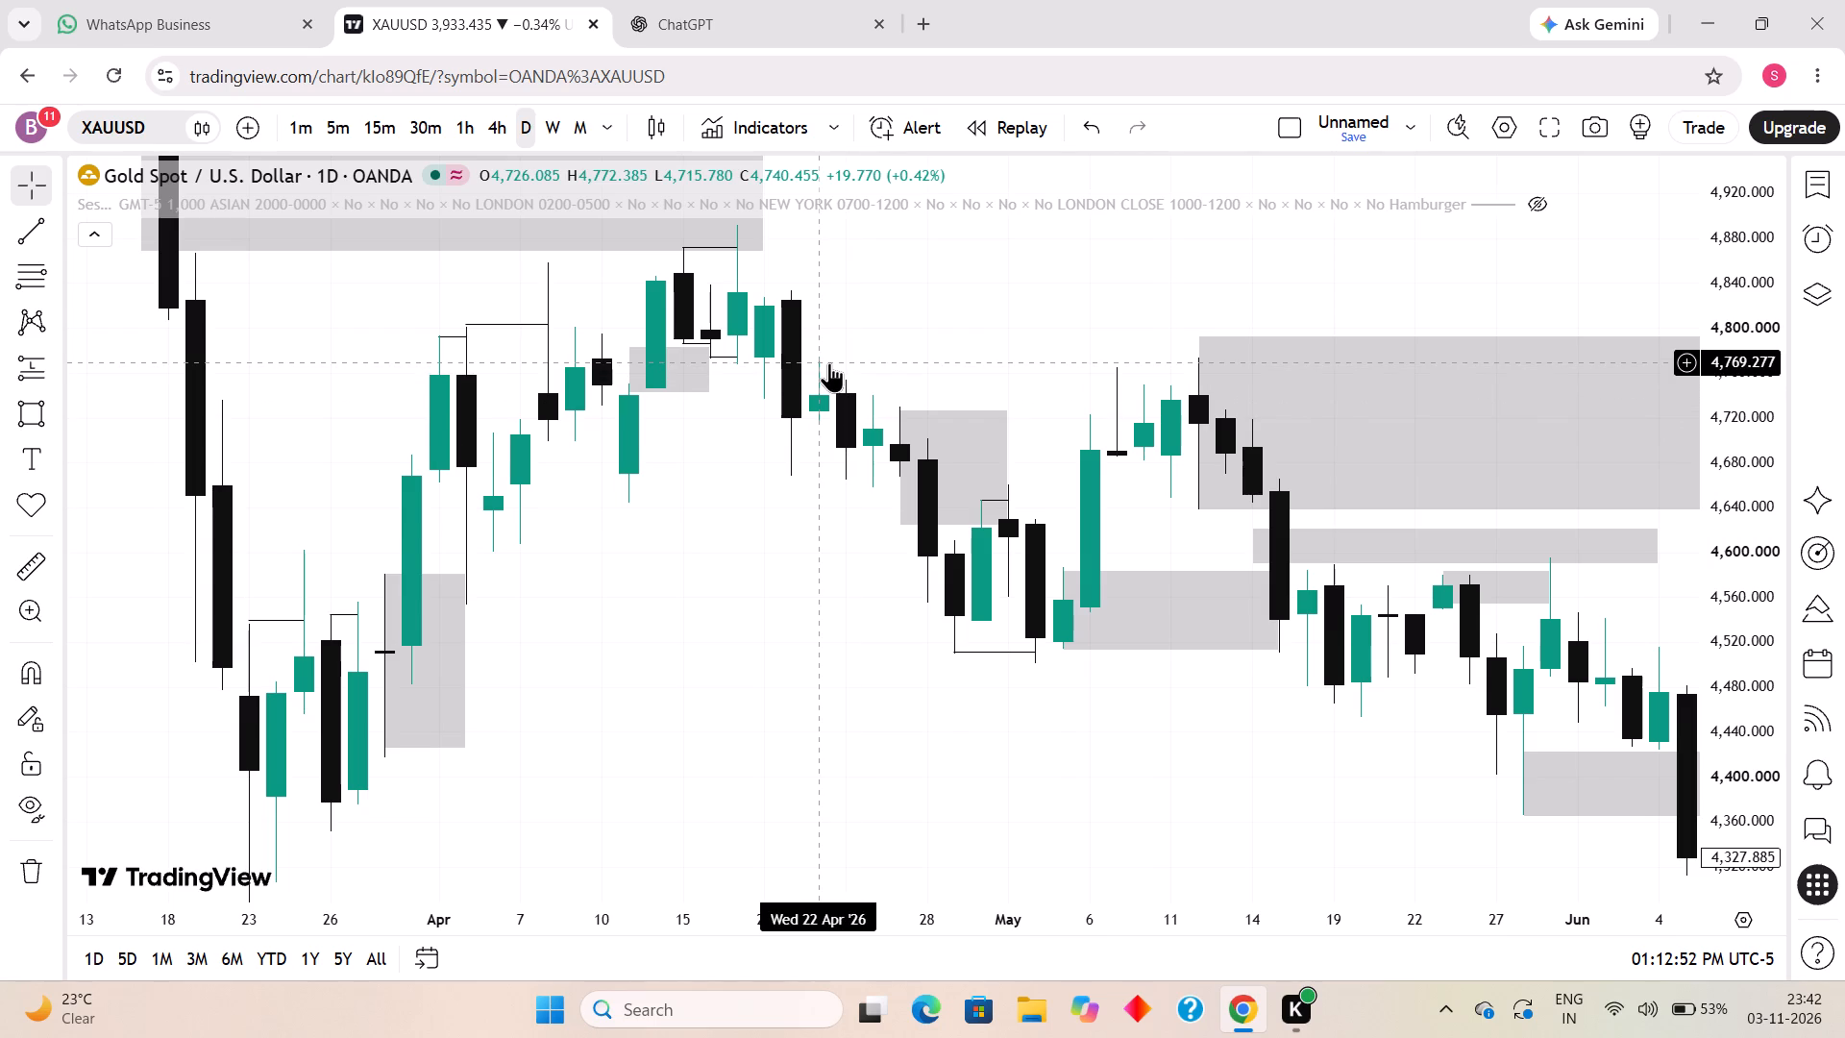
pyautogui.click(26, 231)
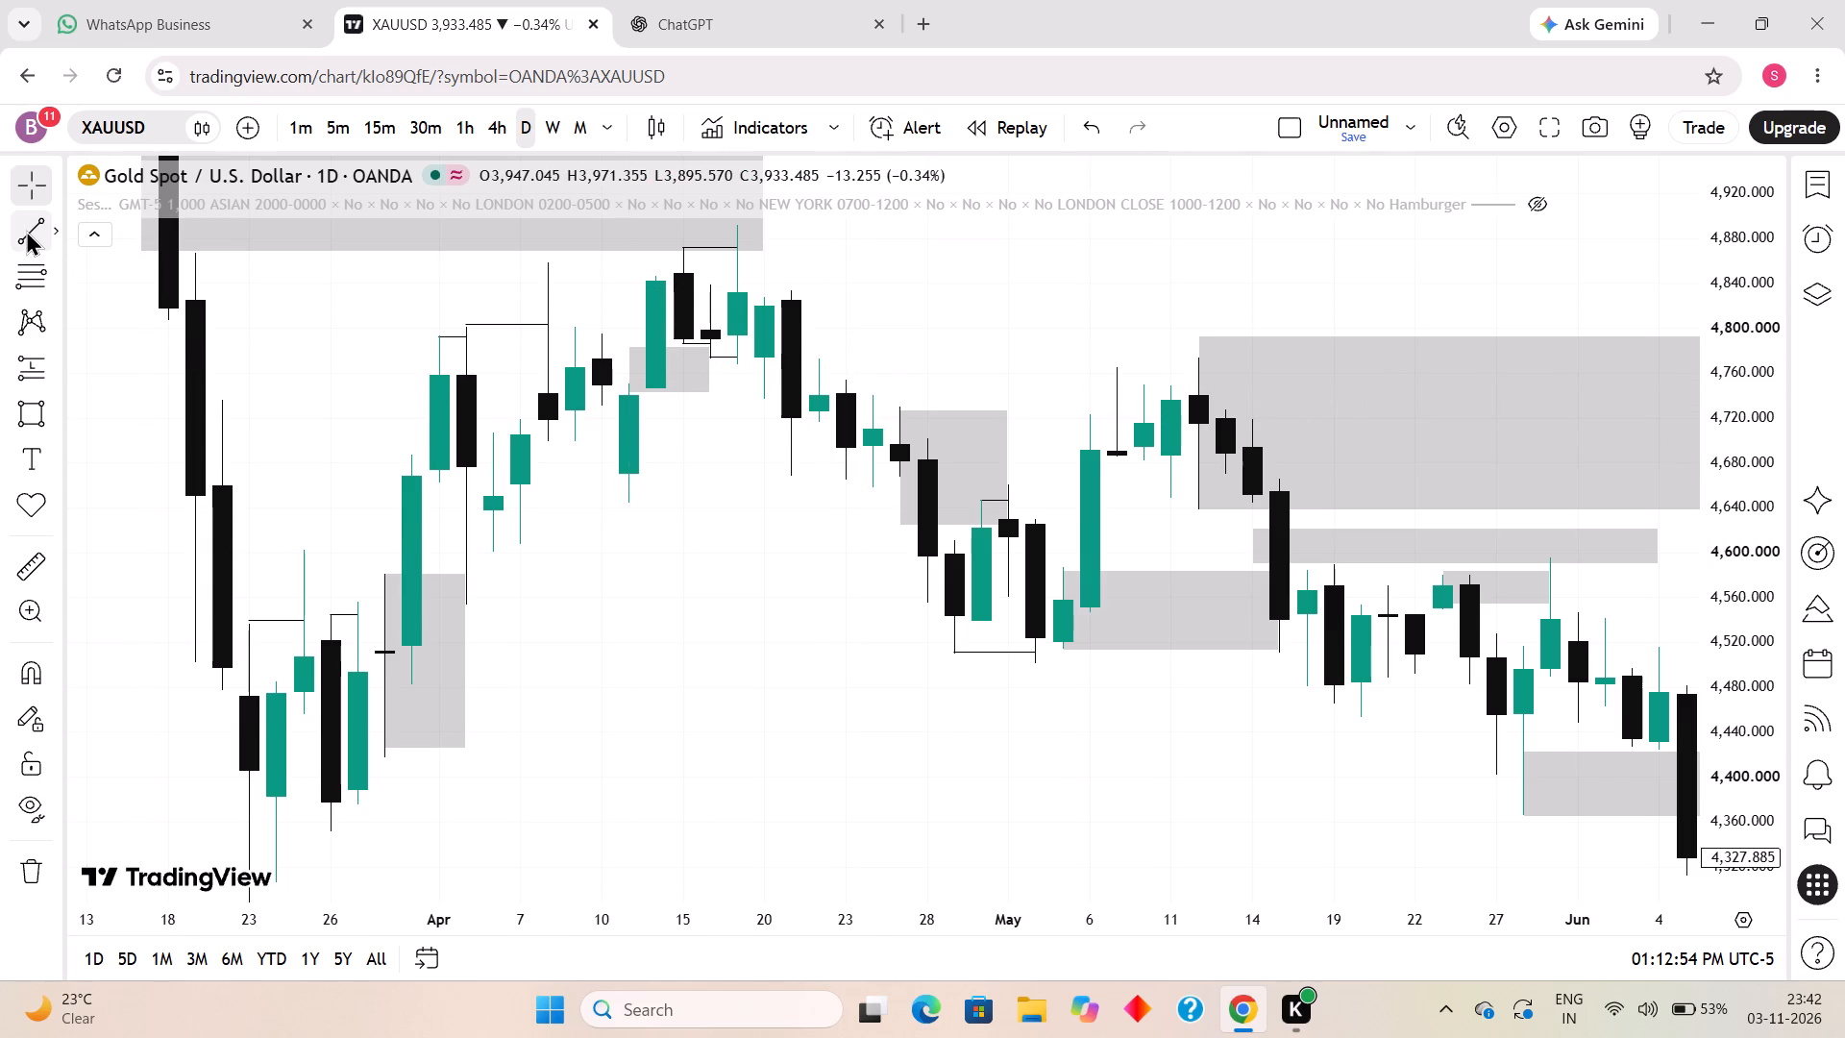
pyautogui.click(819, 358)
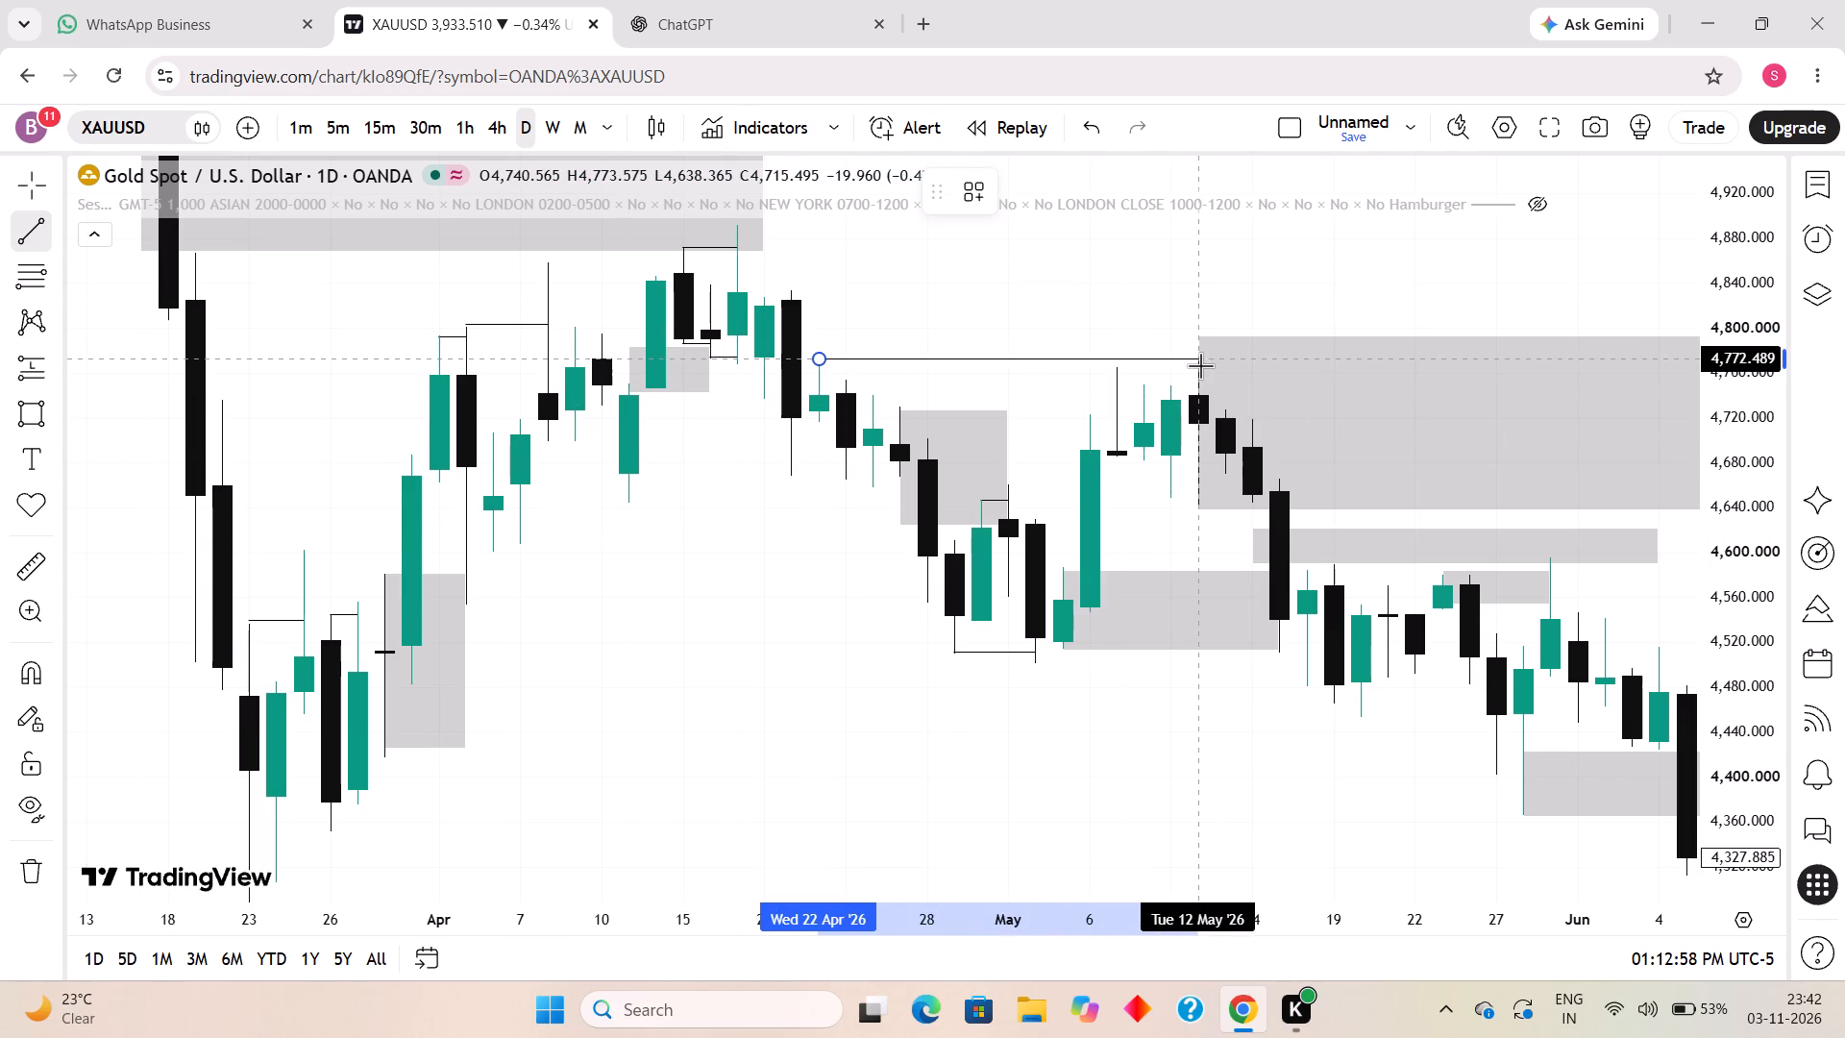
pyautogui.keyDown('shift'); pyautogui.click(1200, 365); pyautogui.keyUp('shift')
pyautogui.click(1086, 299)
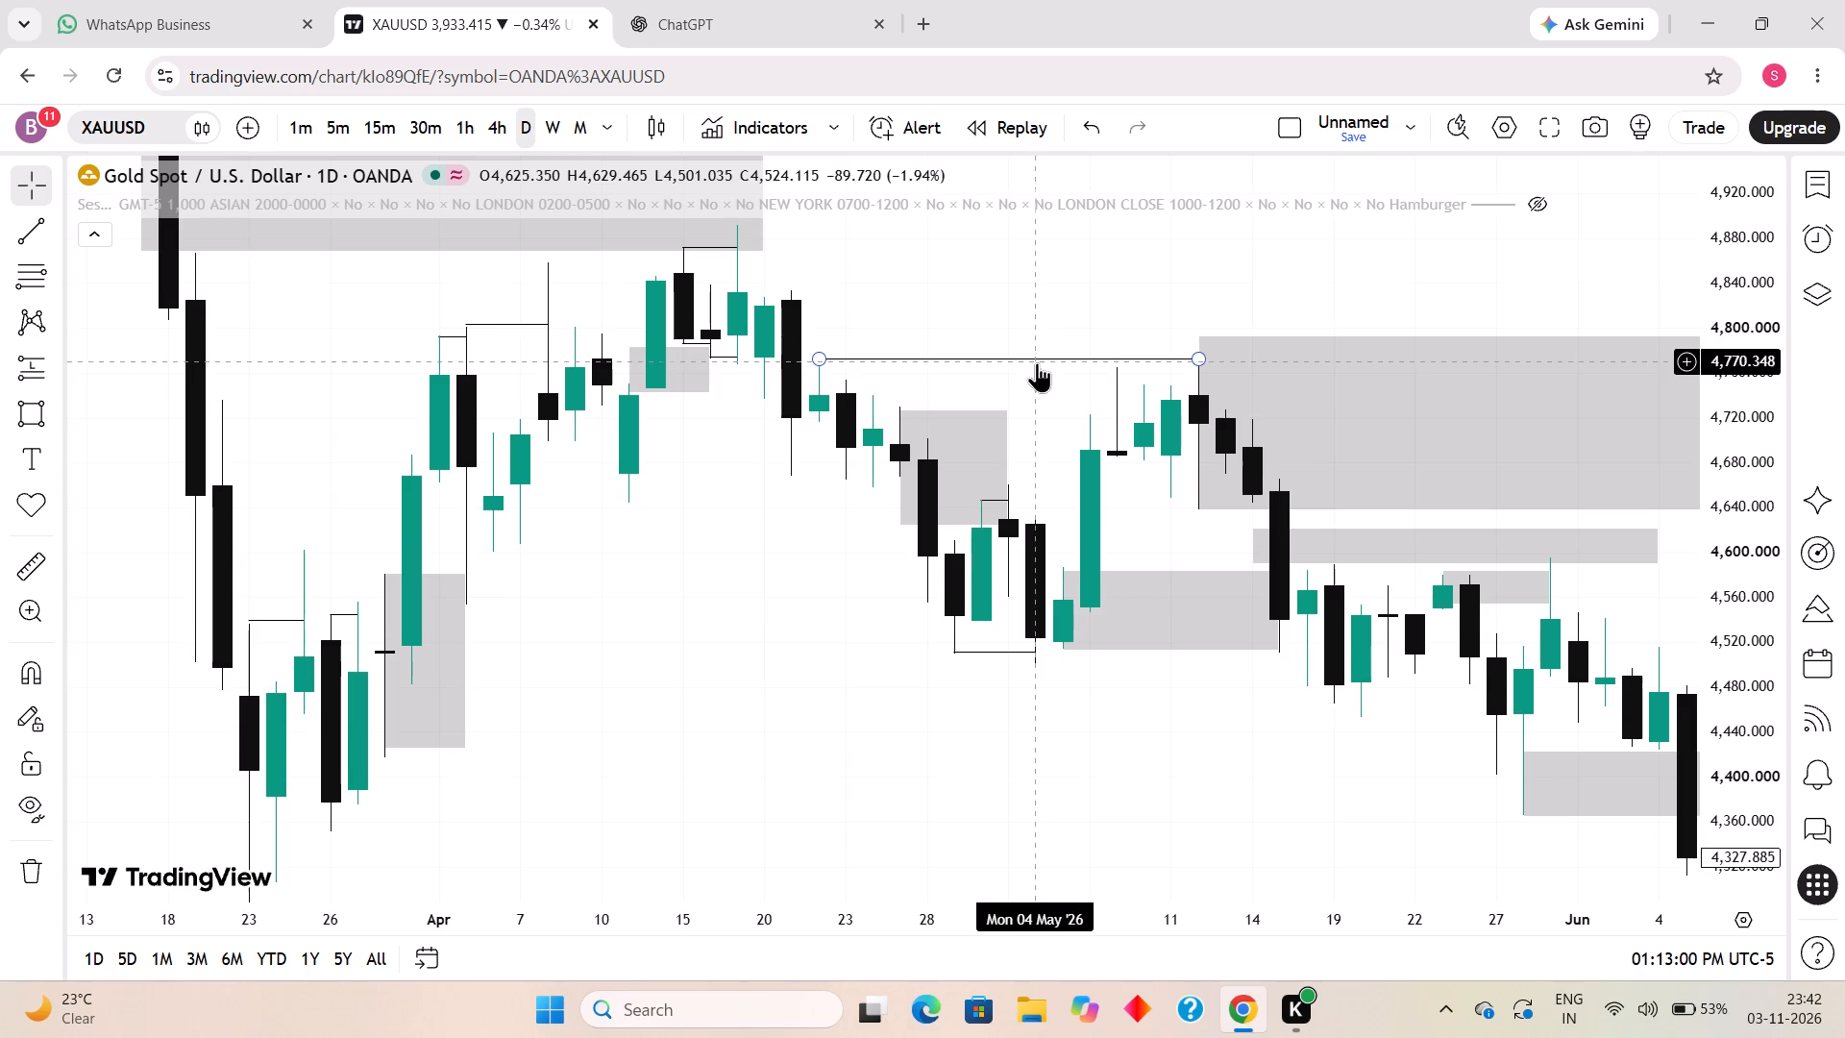
# Draw a short horizontal trend line from the 6 May 2026 candle's high to 7 May at about 4,725.
pyautogui.moveTo(1055, 398); pyautogui.dragTo(992, 385)
pyautogui.click(34, 235)
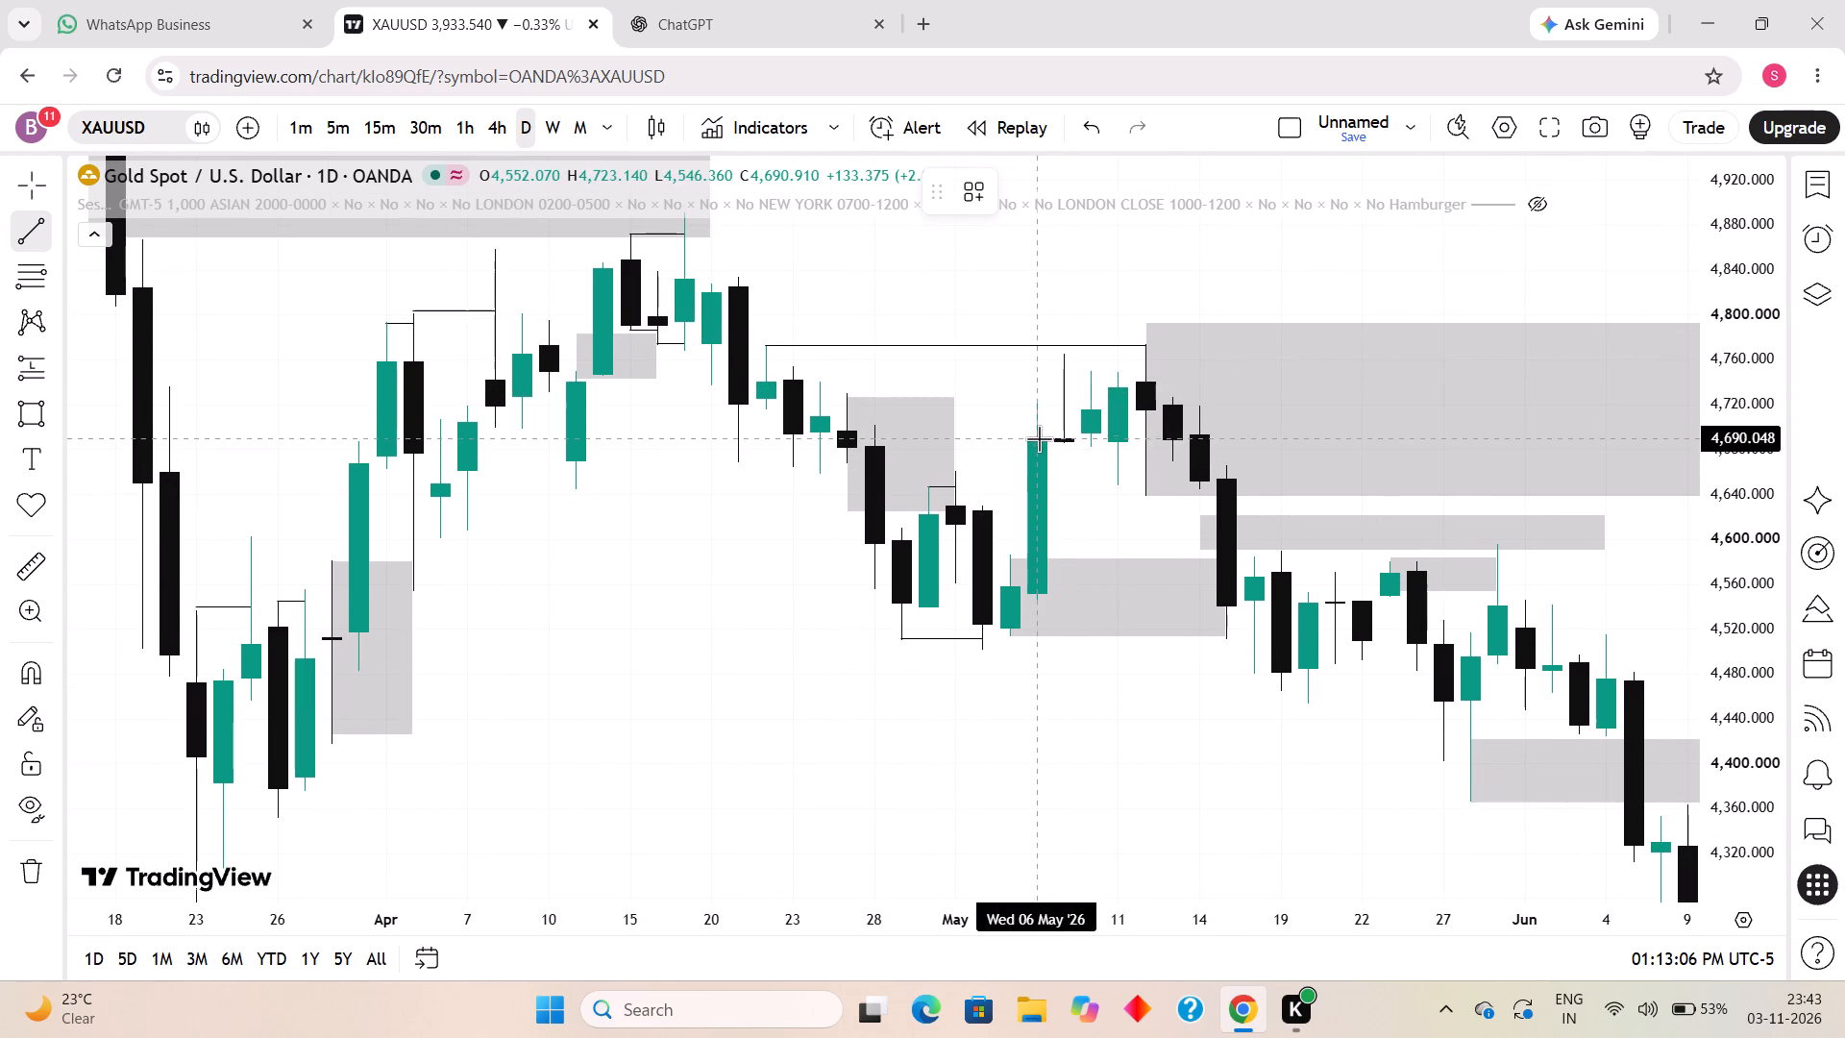
pyautogui.click(1035, 398)
pyautogui.keyDown('shift'); pyautogui.click(1063, 396); pyautogui.keyUp('shift')
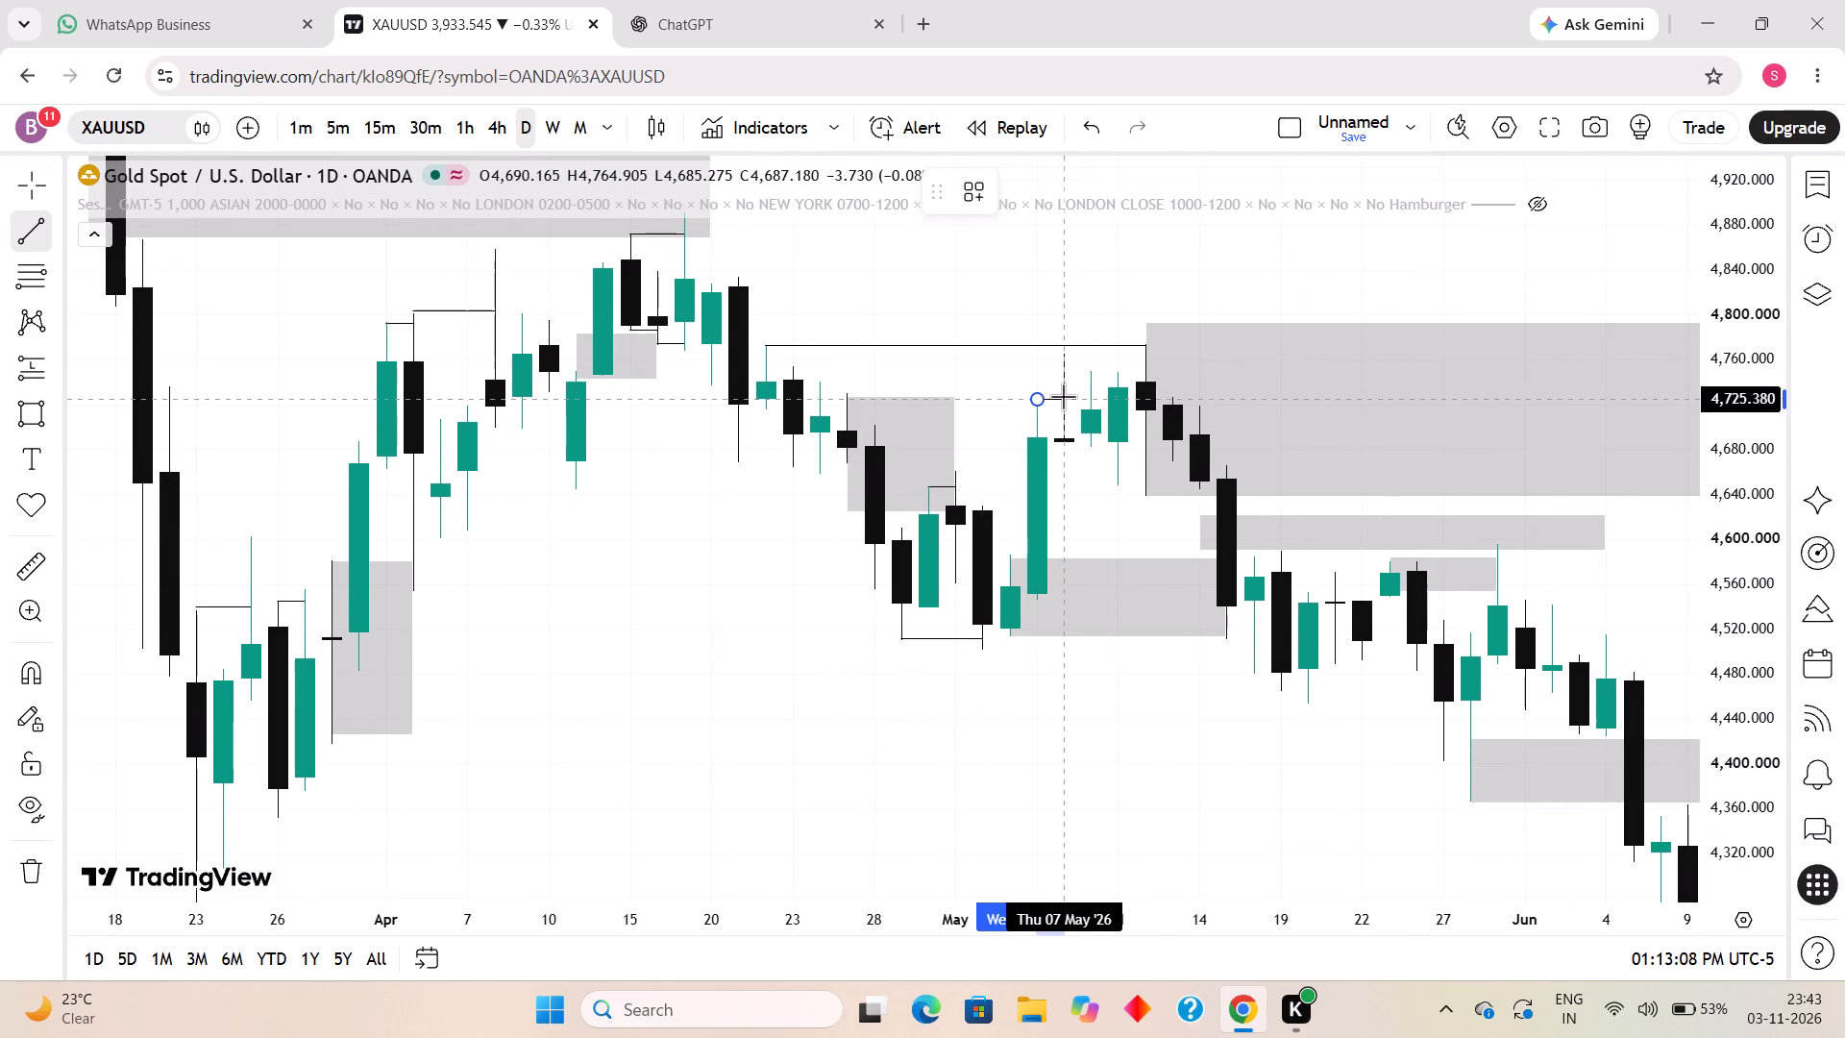
pyautogui.click(1092, 361)
# Draw a short horizontal trend line from the 7 May 2026 candle's high to 12 May at about 4,767.
pyautogui.click(20, 223)
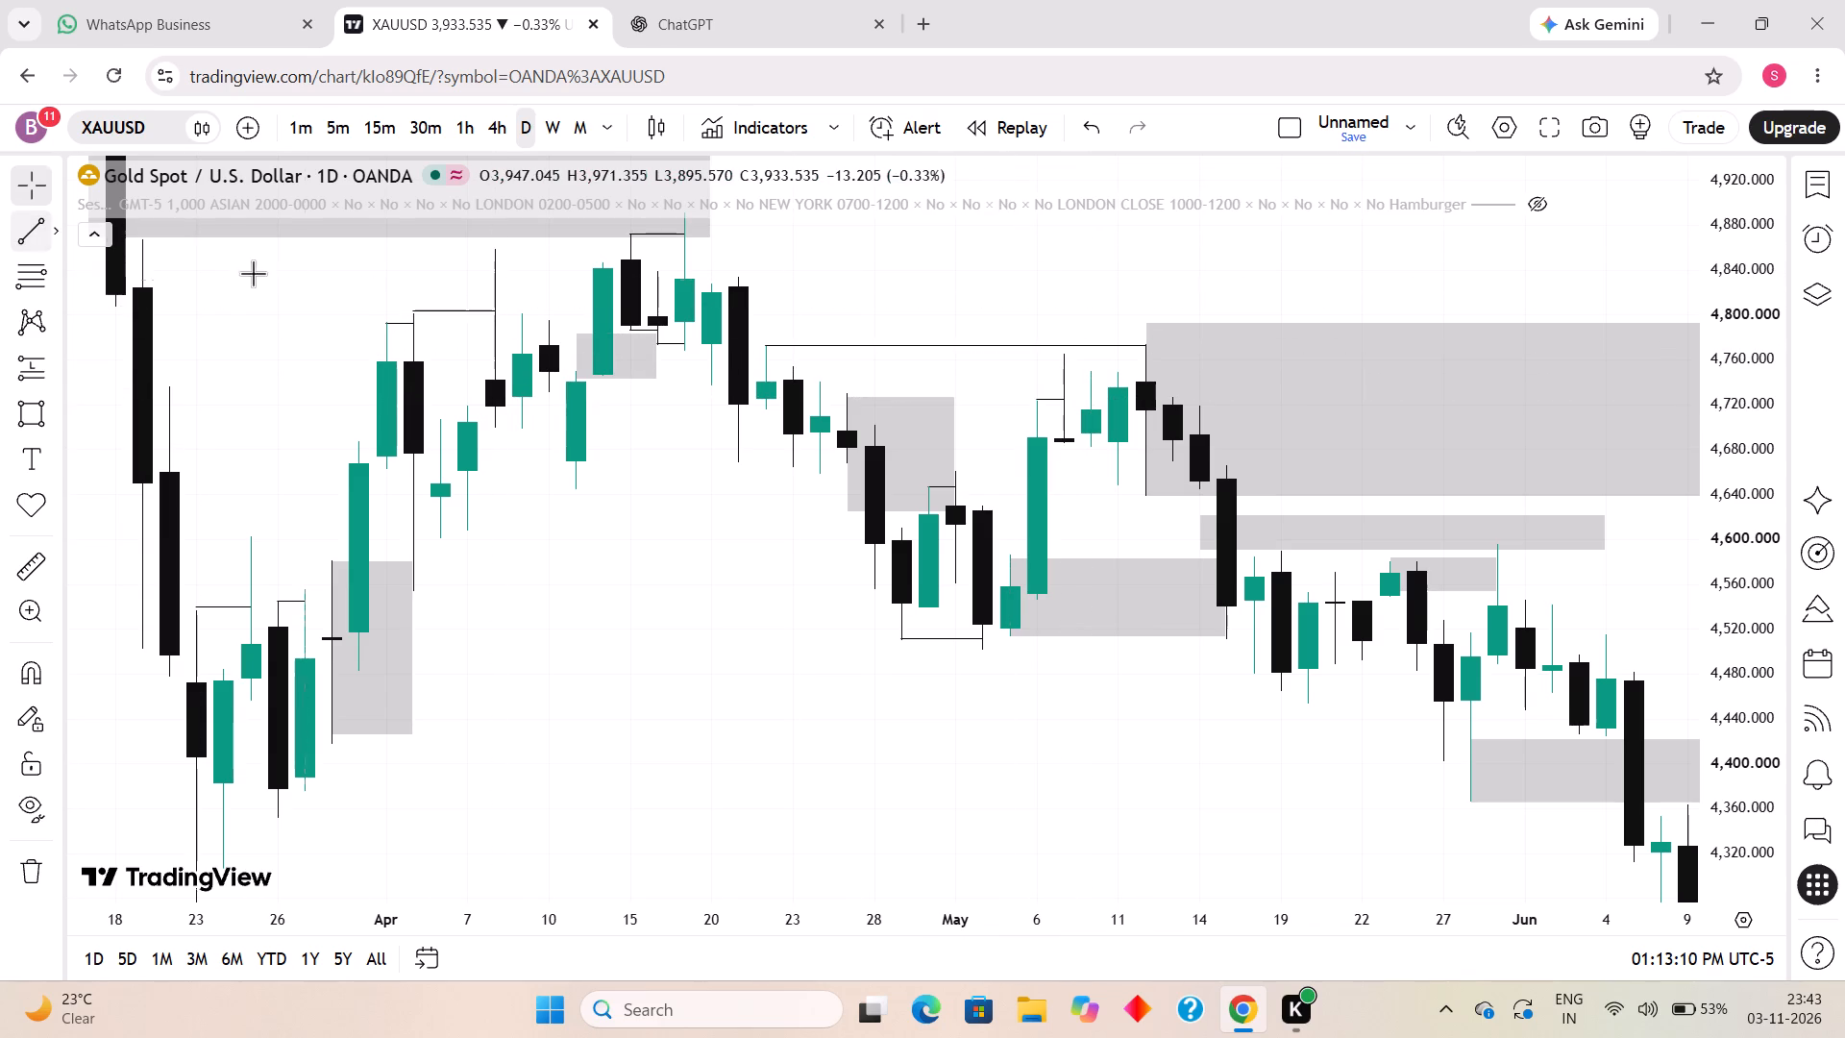
pyautogui.click(1062, 351)
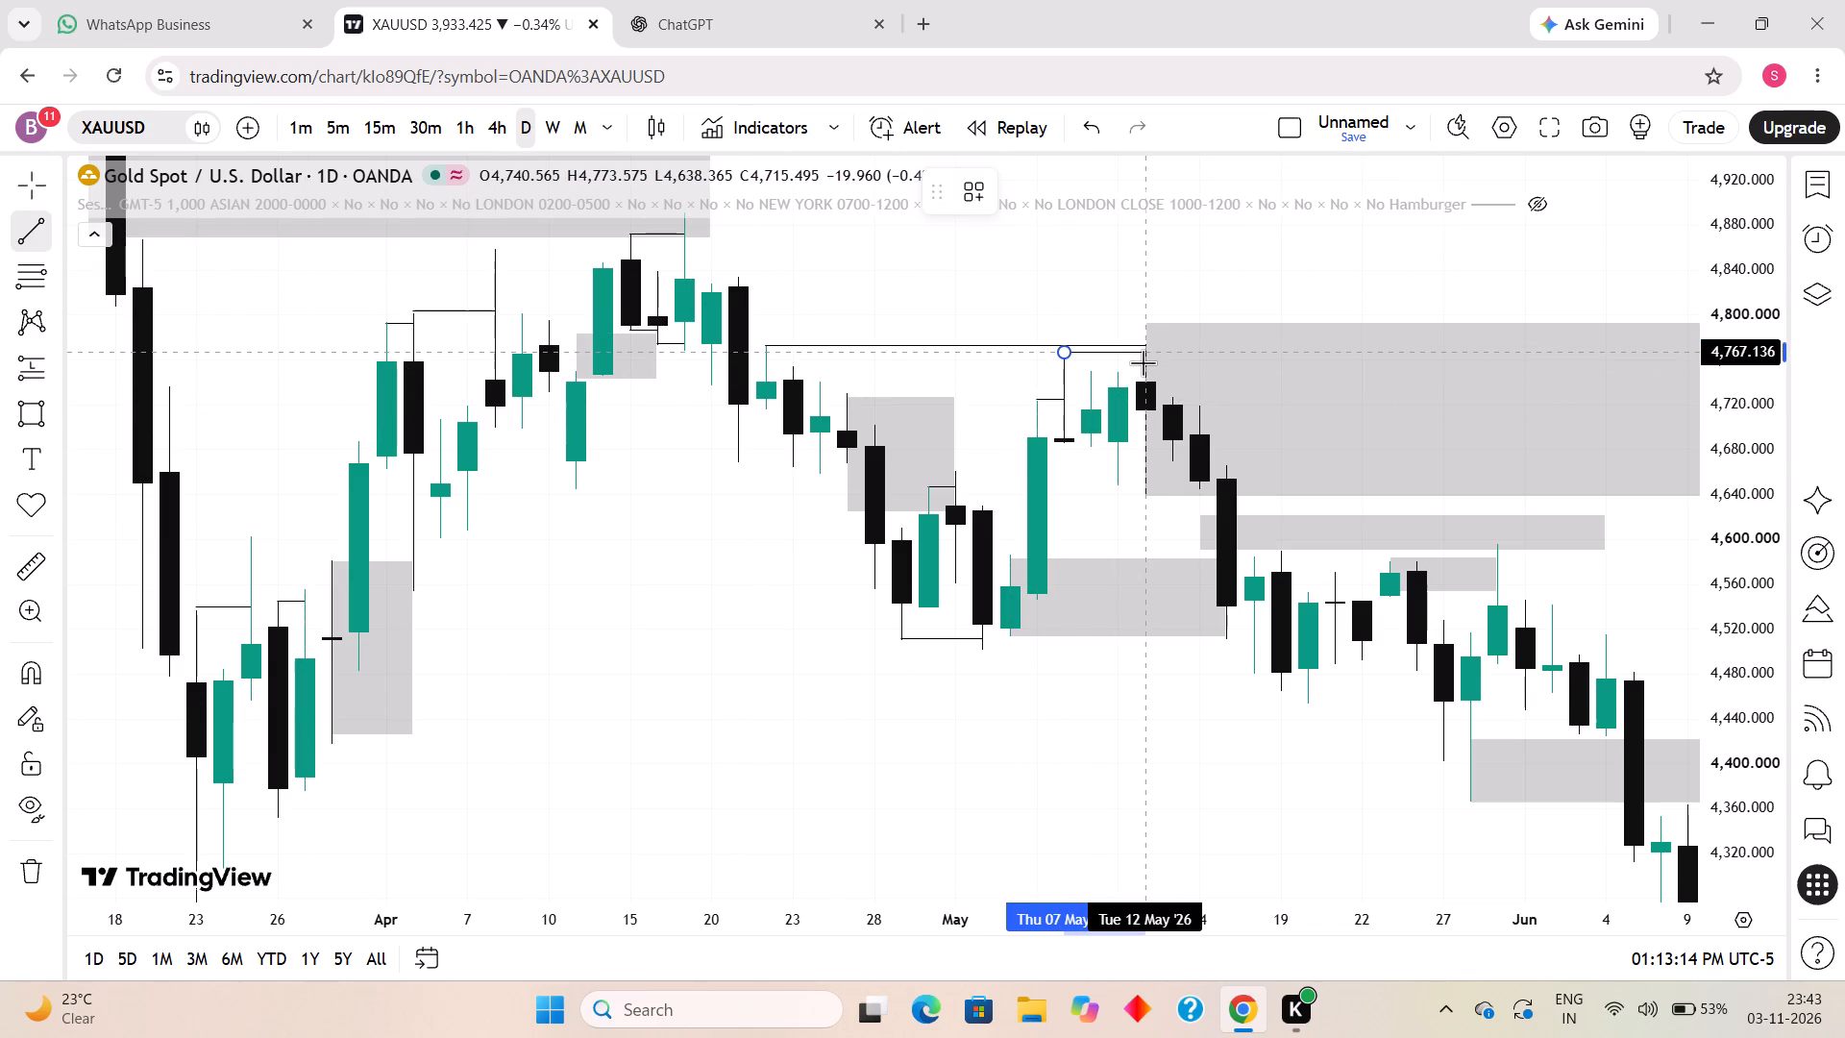
pyautogui.keyDown('shift'); pyautogui.click(1143, 362); pyautogui.keyUp('shift')
pyautogui.click(1074, 500)
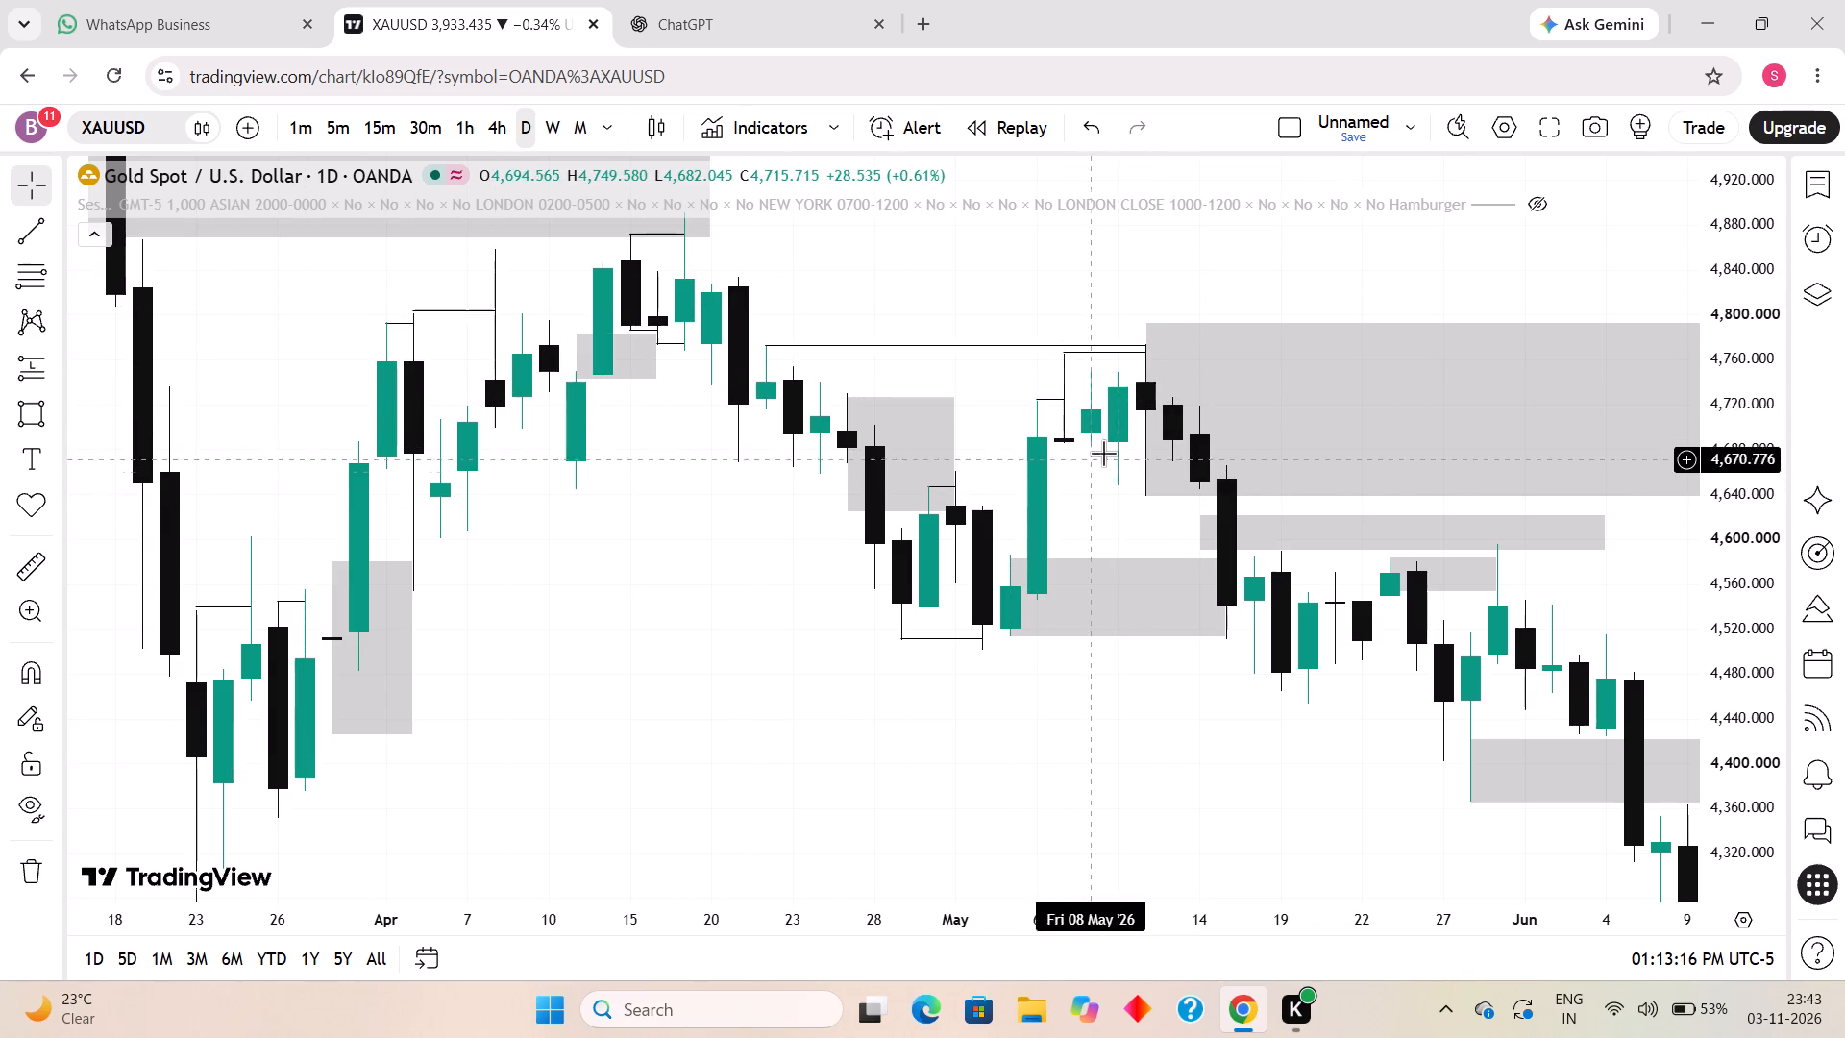
# Draw a horizontal trend line from the 4 May 2026 candle's low to 18 May at about 4,501.
pyautogui.moveTo(1078, 520); pyautogui.dragTo(911, 545)
pyautogui.moveTo(935, 530); pyautogui.dragTo(918, 575)
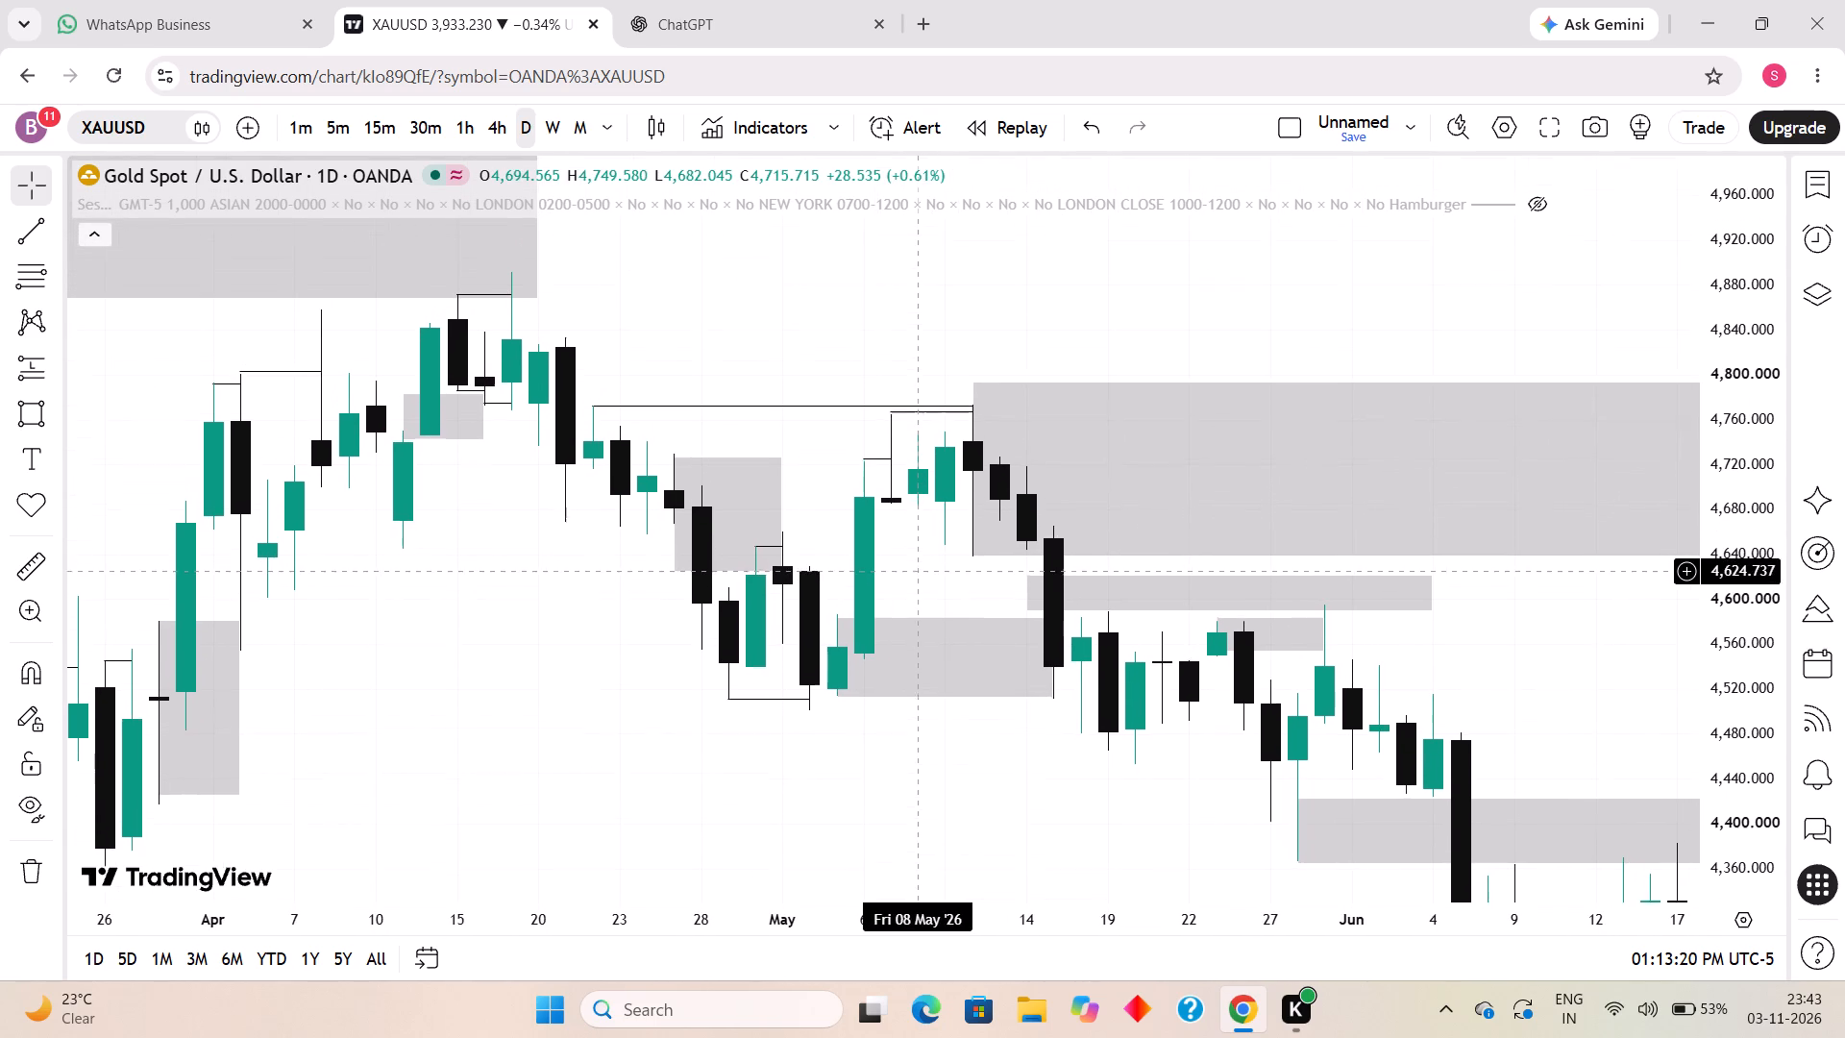
pyautogui.moveTo(918, 575); pyautogui.dragTo(918, 580)
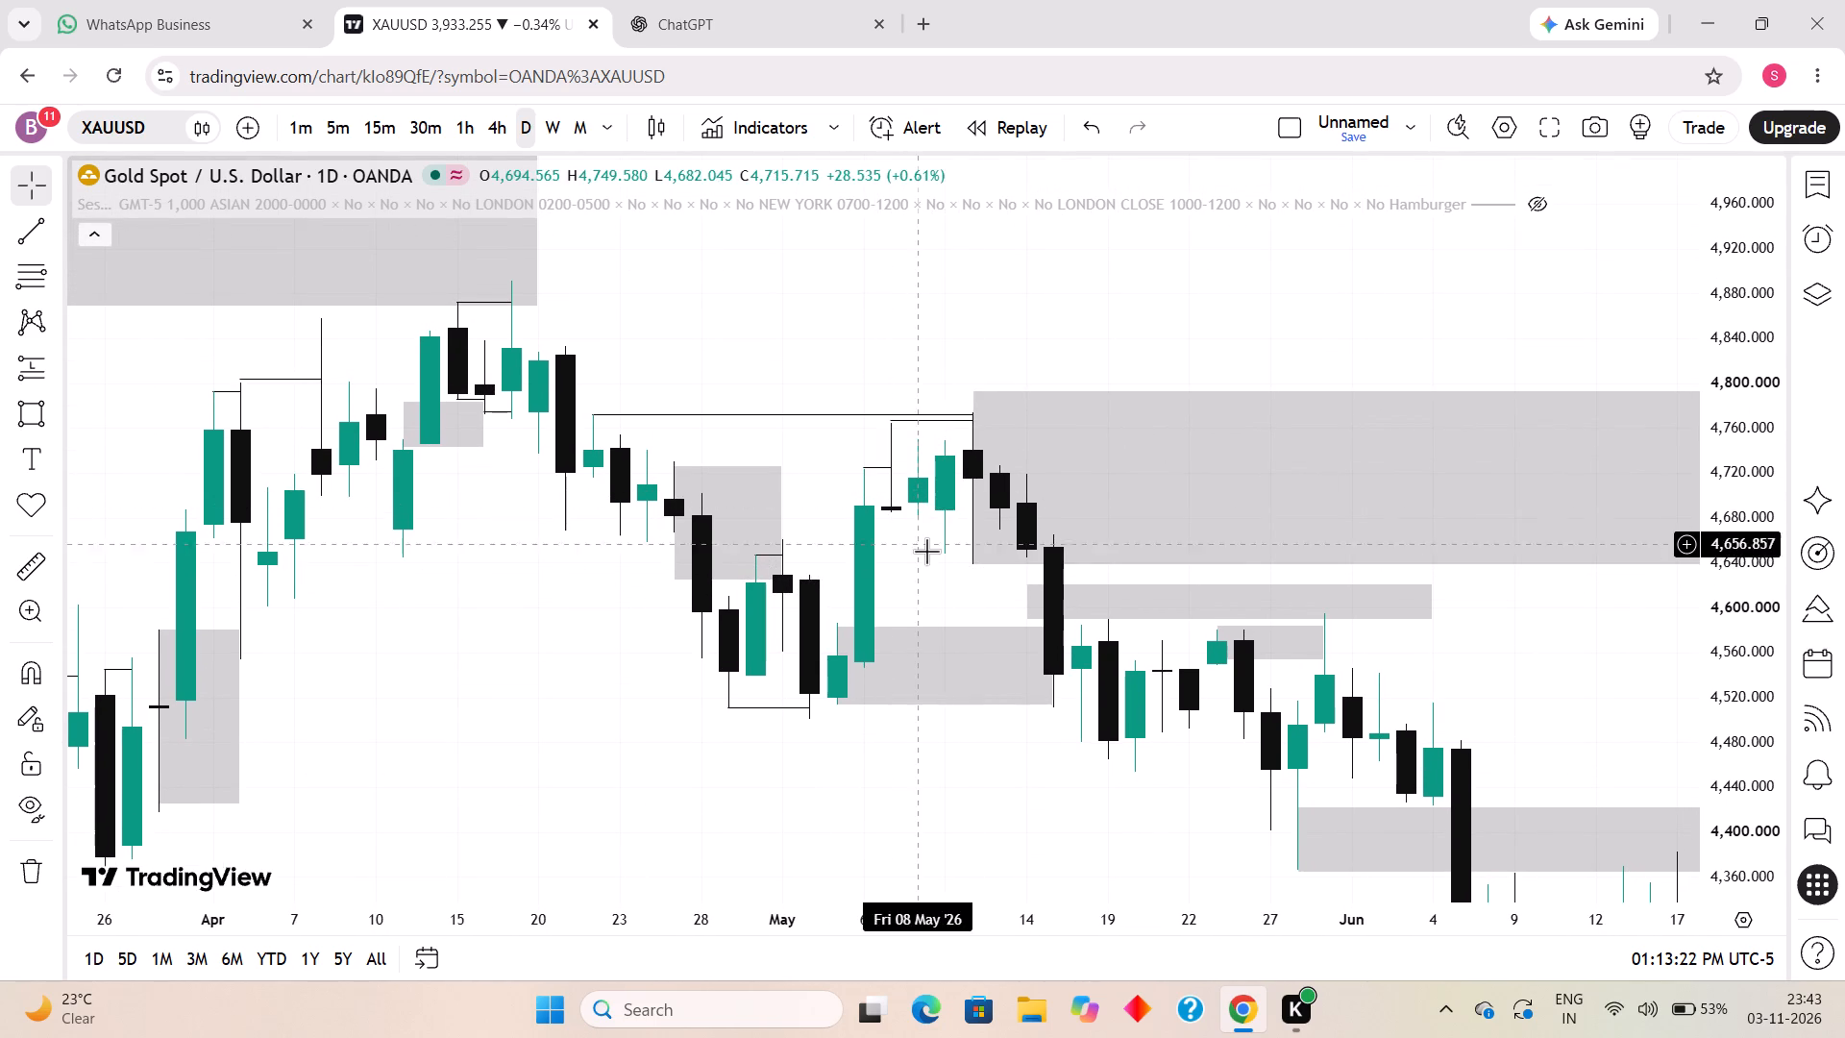
pyautogui.moveTo(933, 565); pyautogui.dragTo(844, 488)
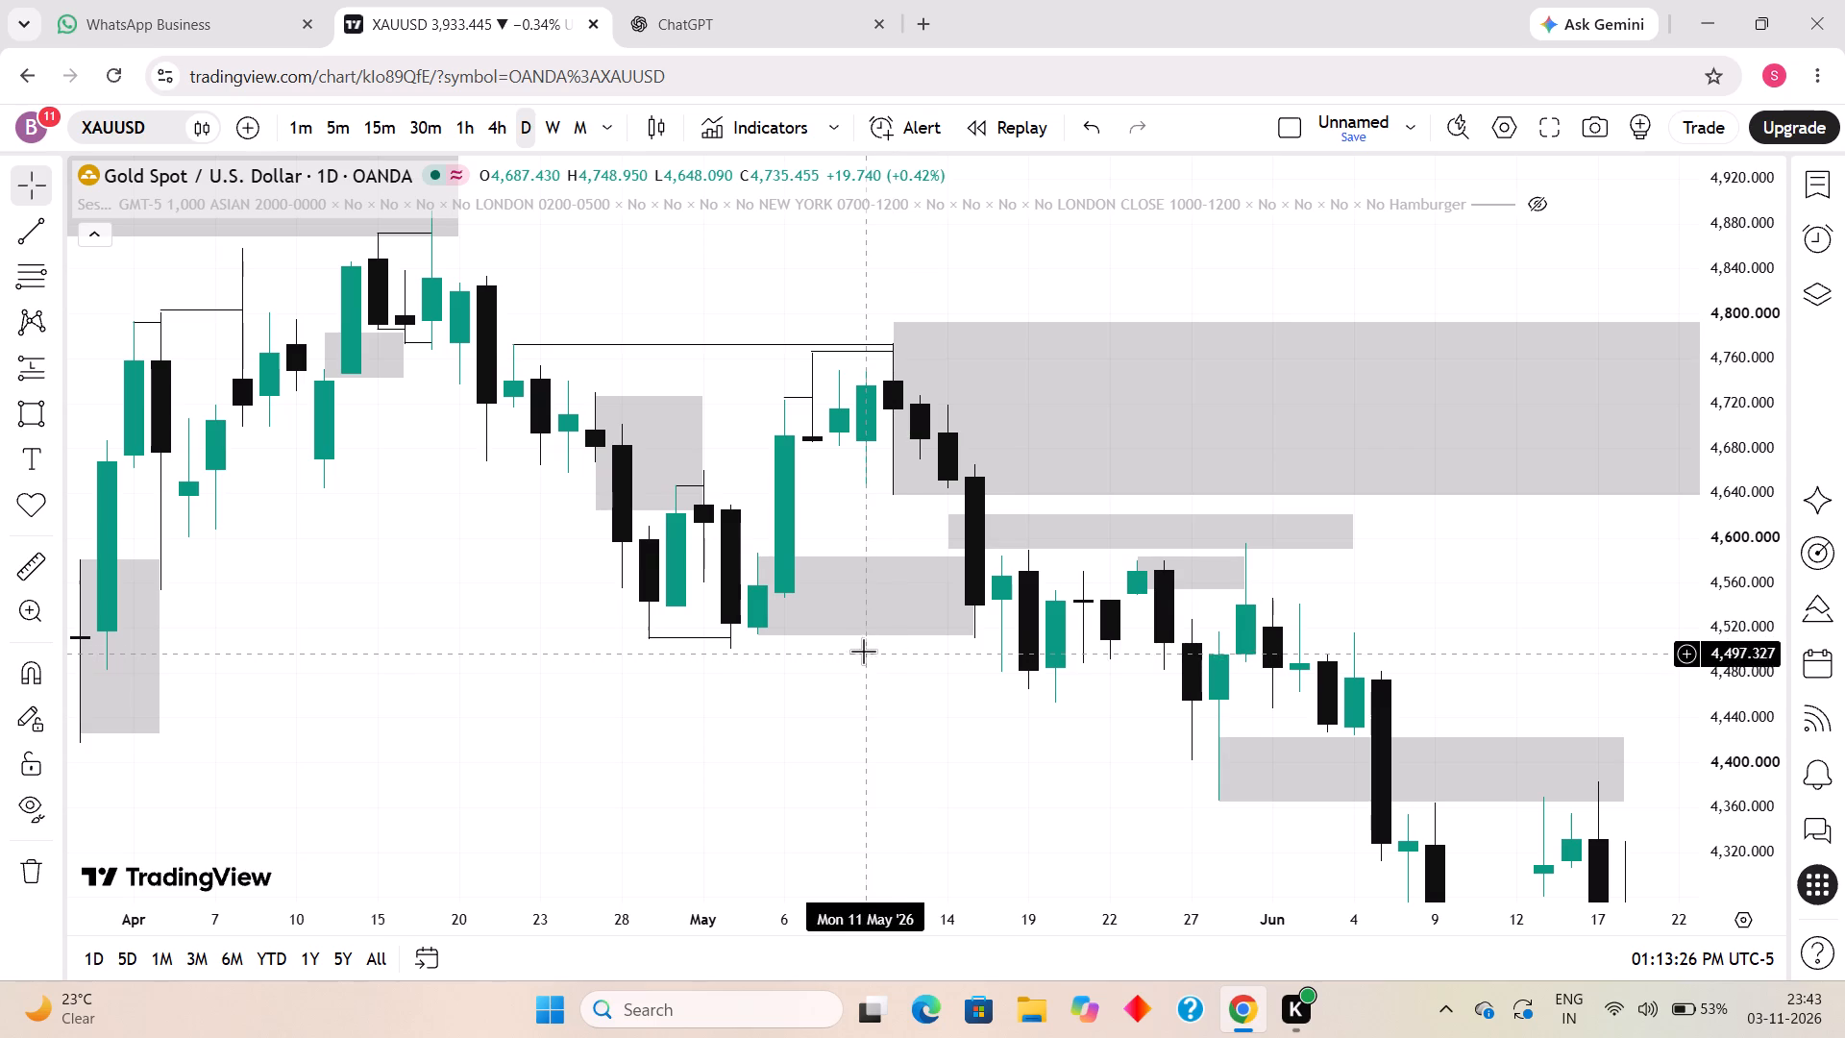
pyautogui.click(25, 230)
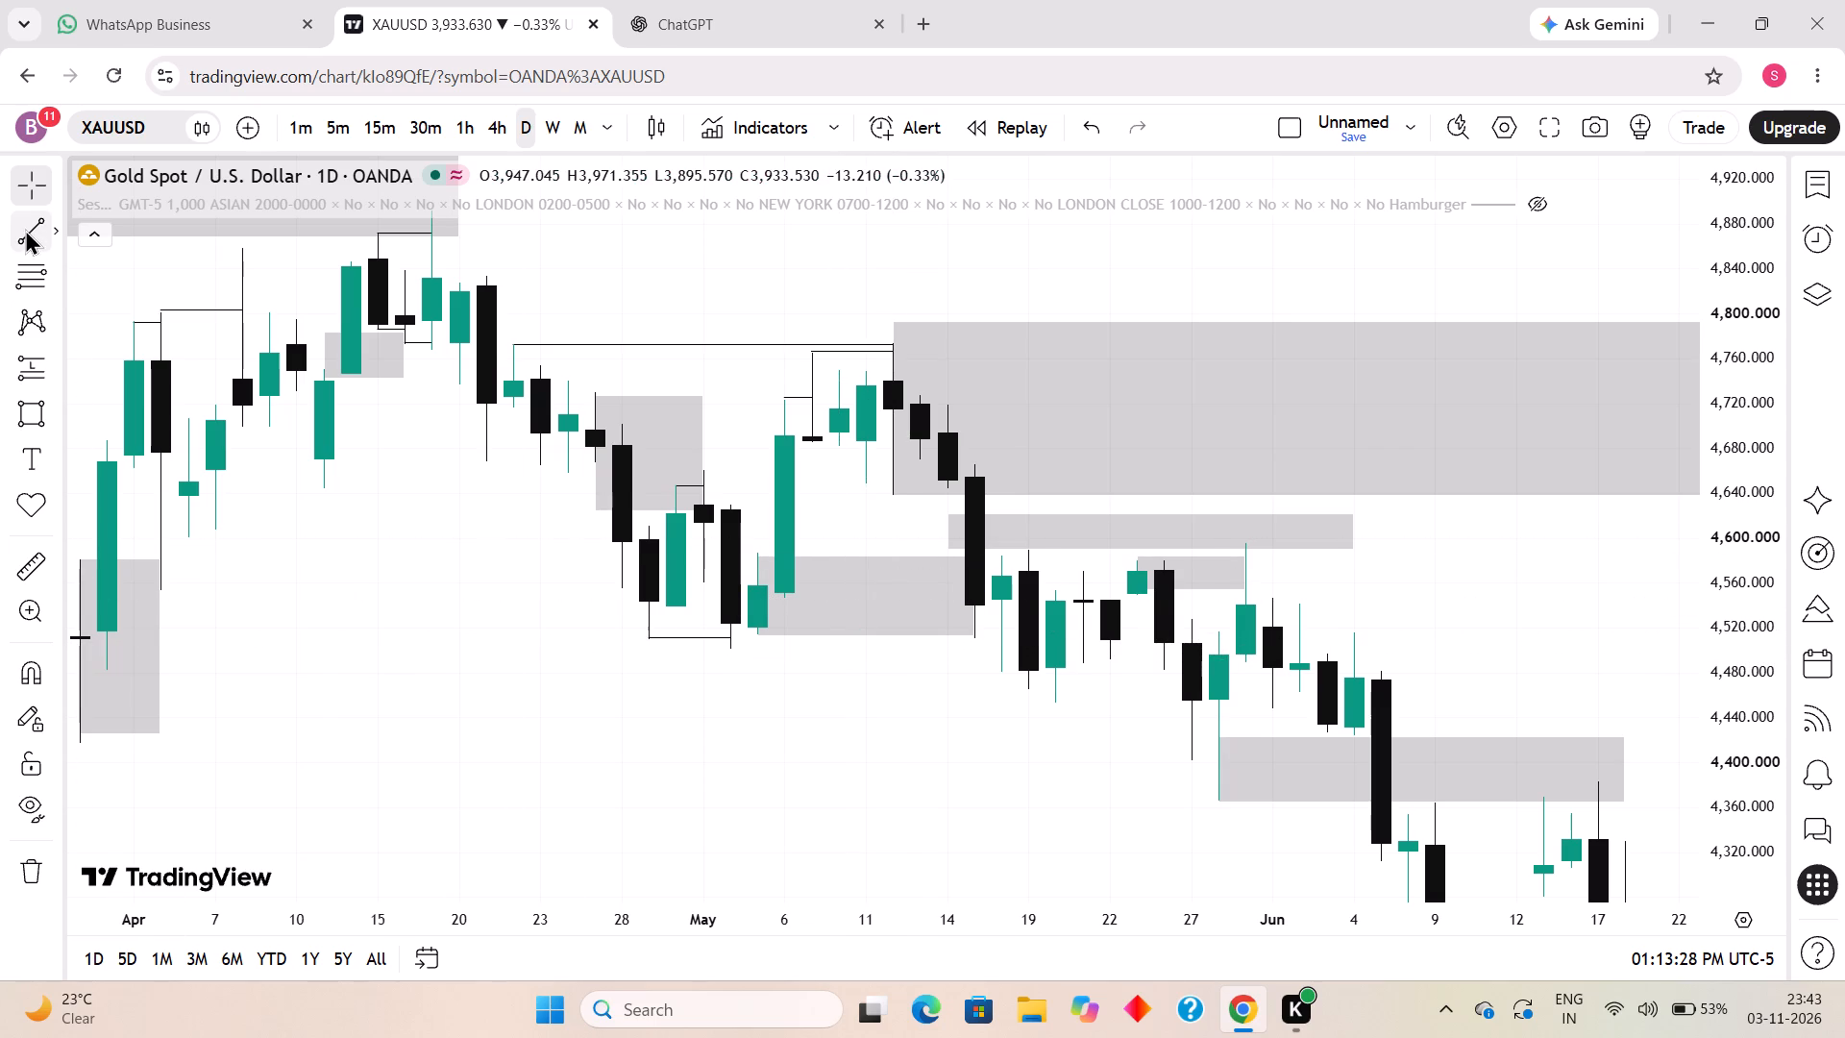
pyautogui.click(729, 650)
pyautogui.keyDown('shift'); pyautogui.click(1005, 655); pyautogui.keyUp('shift')
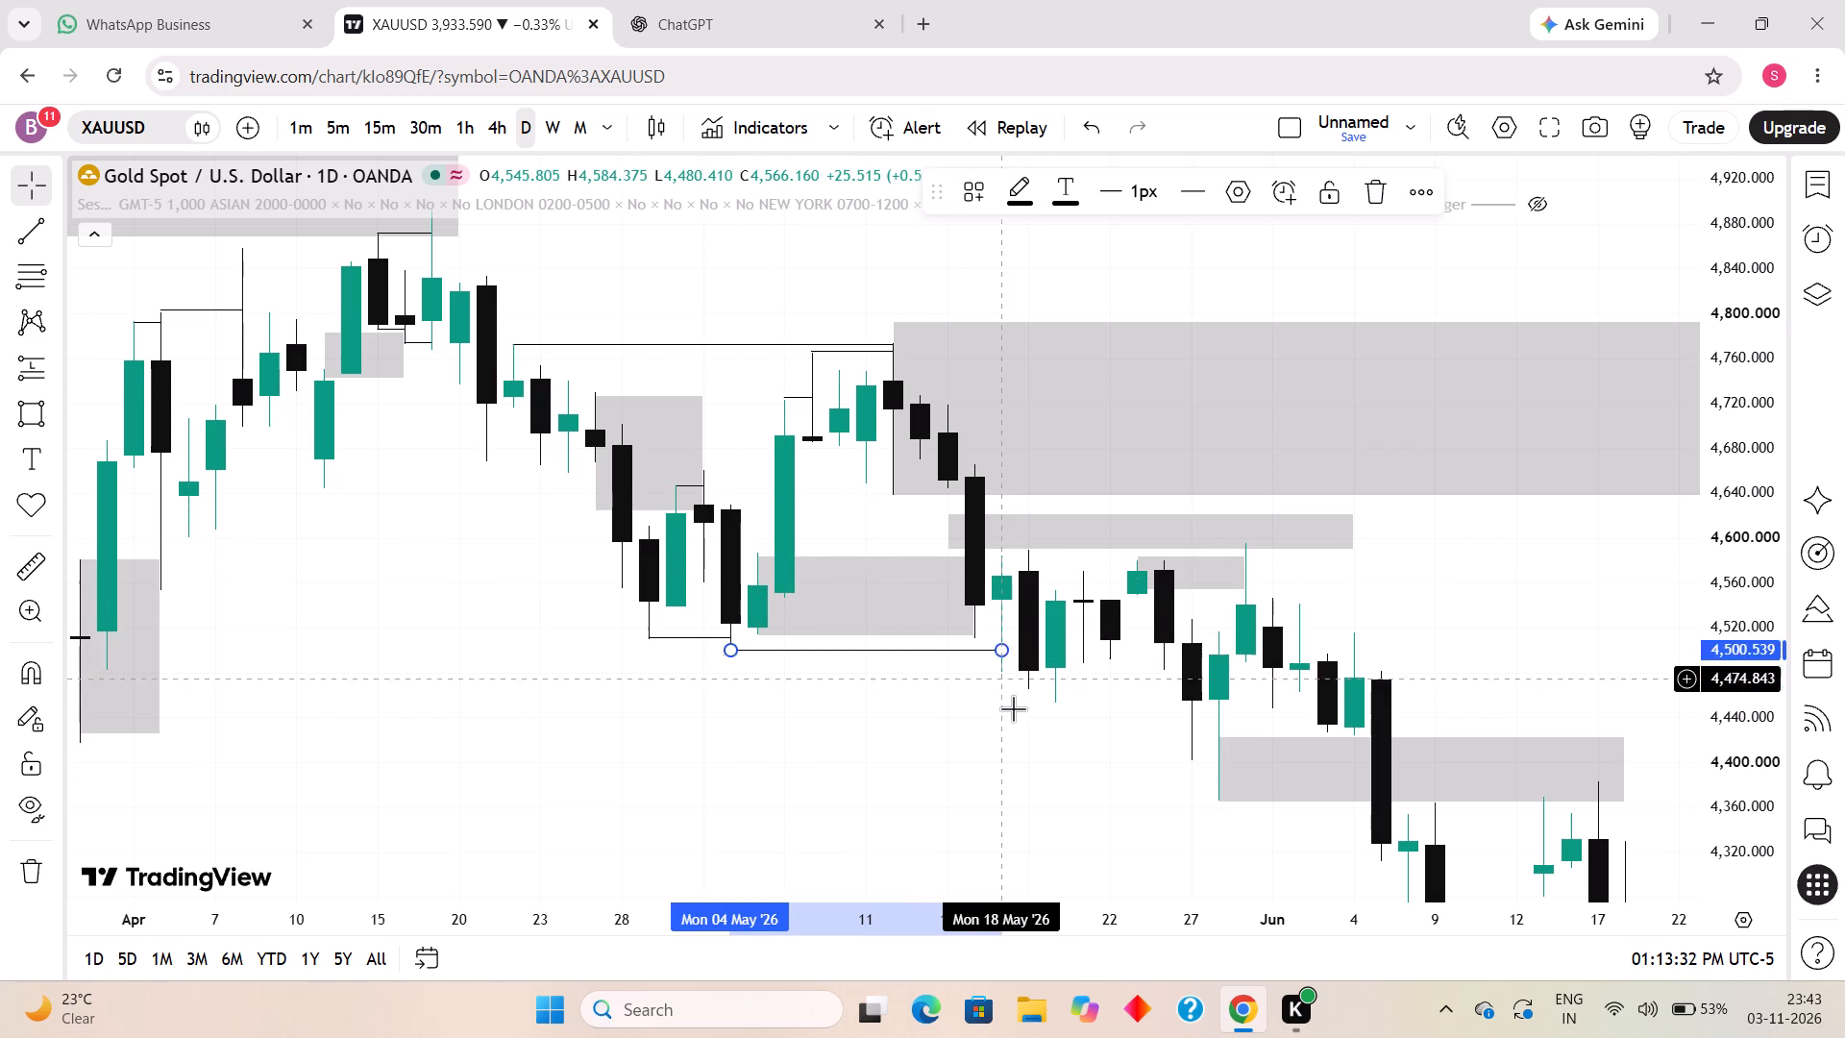
pyautogui.click(1010, 715)
# Draw a short horizontal trend line from the 18 May 2026 candle's high to 19 May at about 4,583.
pyautogui.click(20, 235)
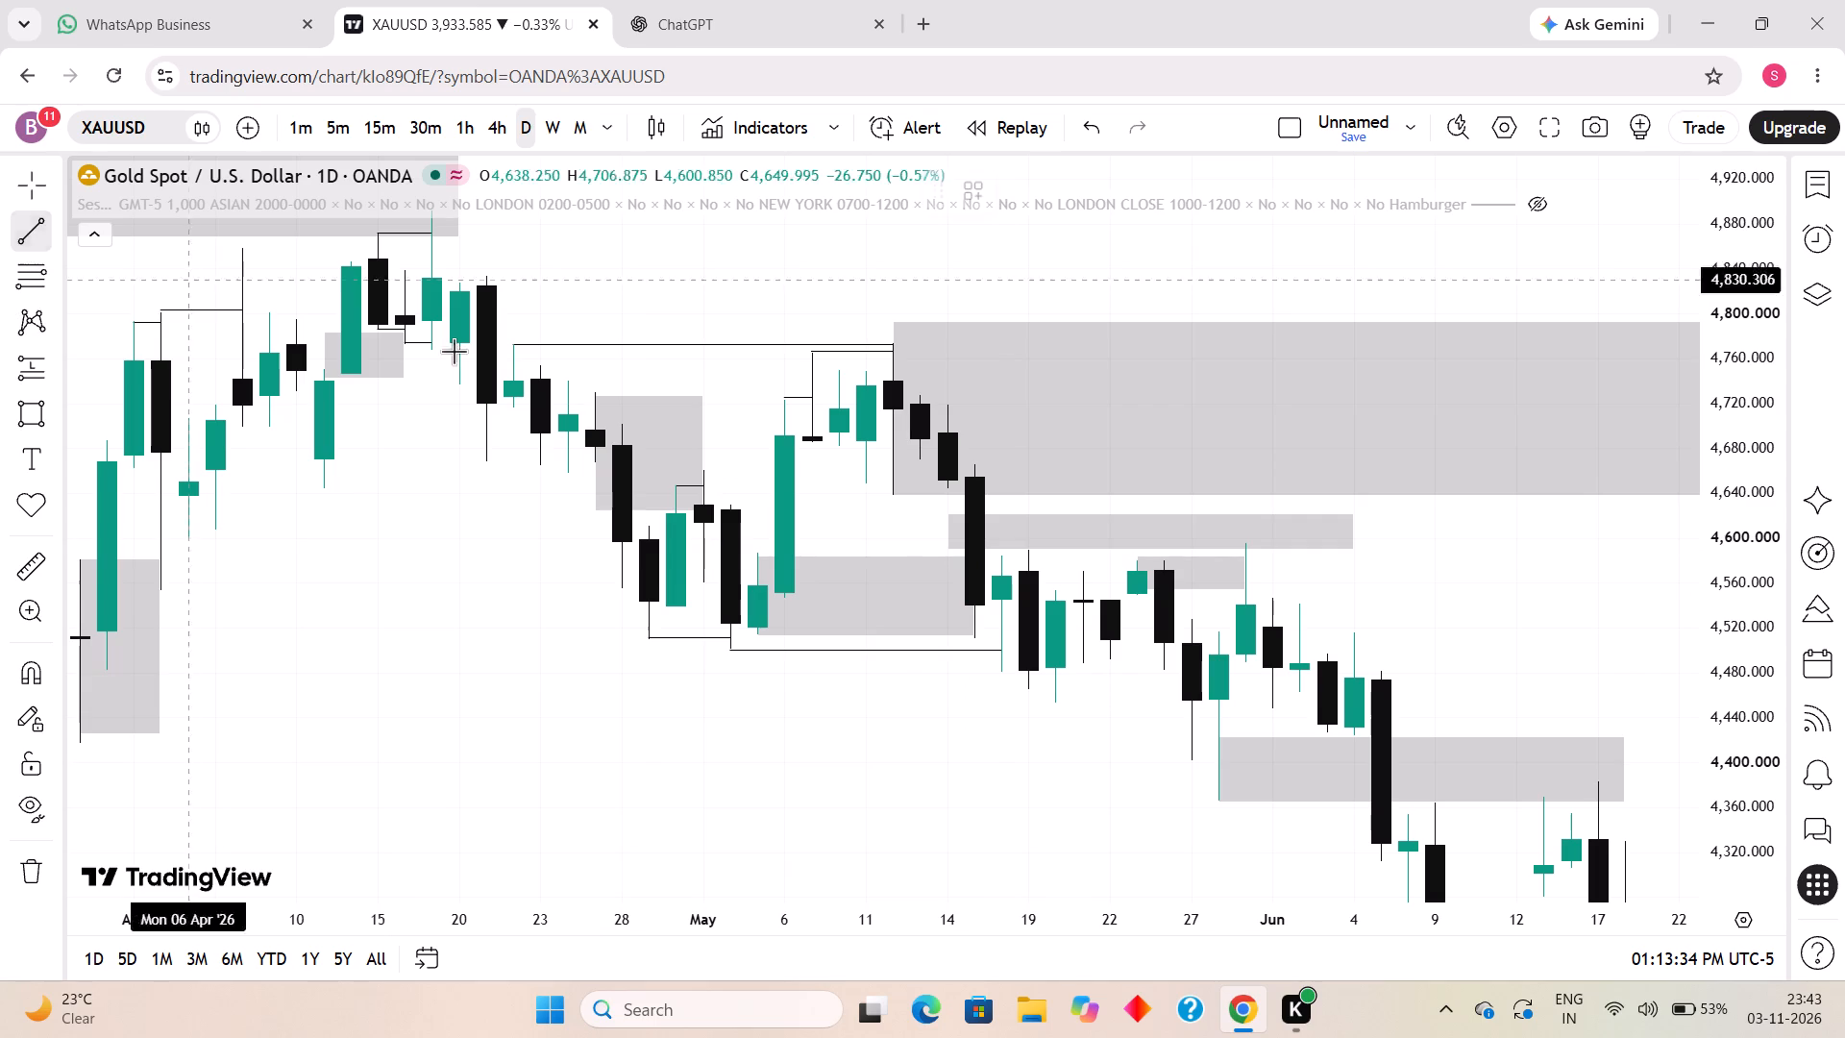
pyautogui.click(998, 556)
pyautogui.keyDown('shift'); pyautogui.click(1027, 557); pyautogui.keyUp('shift')
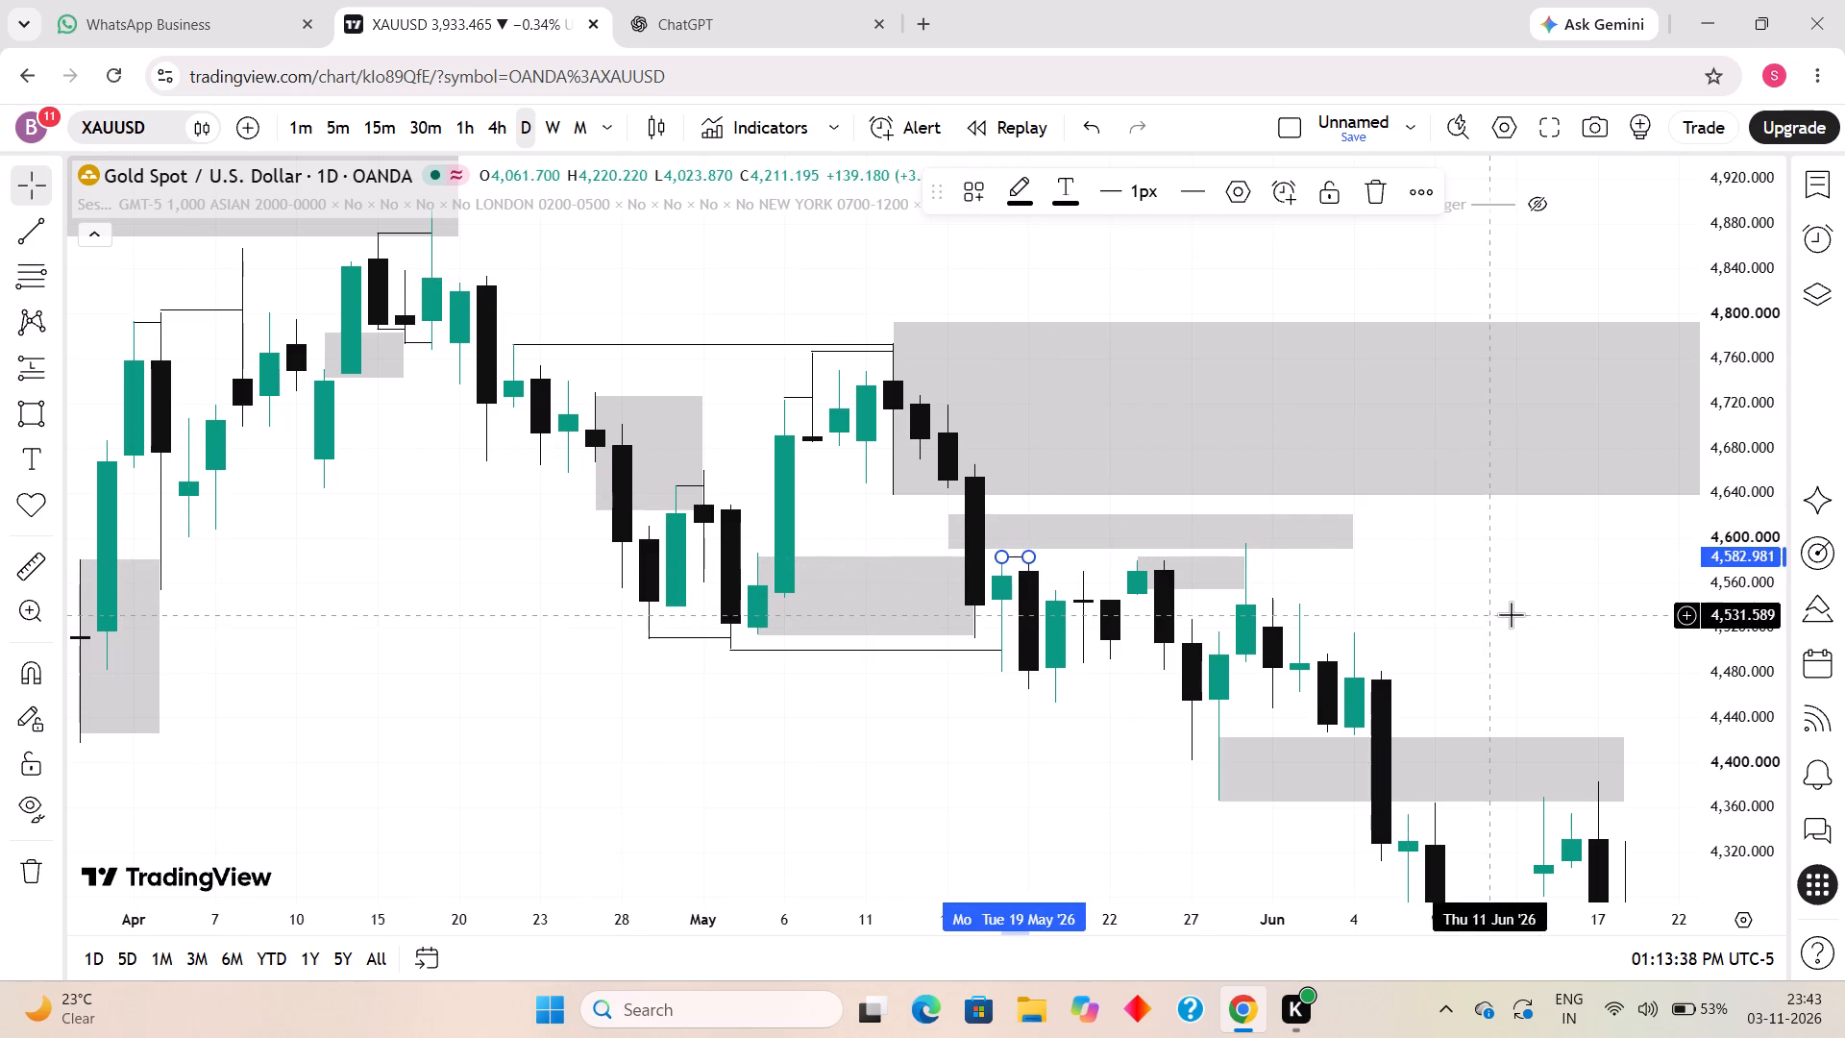
pyautogui.click(1519, 613)
# Draw a short horizontal trend line from the 19 May 2026 candle's low to 20 May at about 4,463.
pyautogui.moveTo(1077, 729); pyautogui.dragTo(1025, 695)
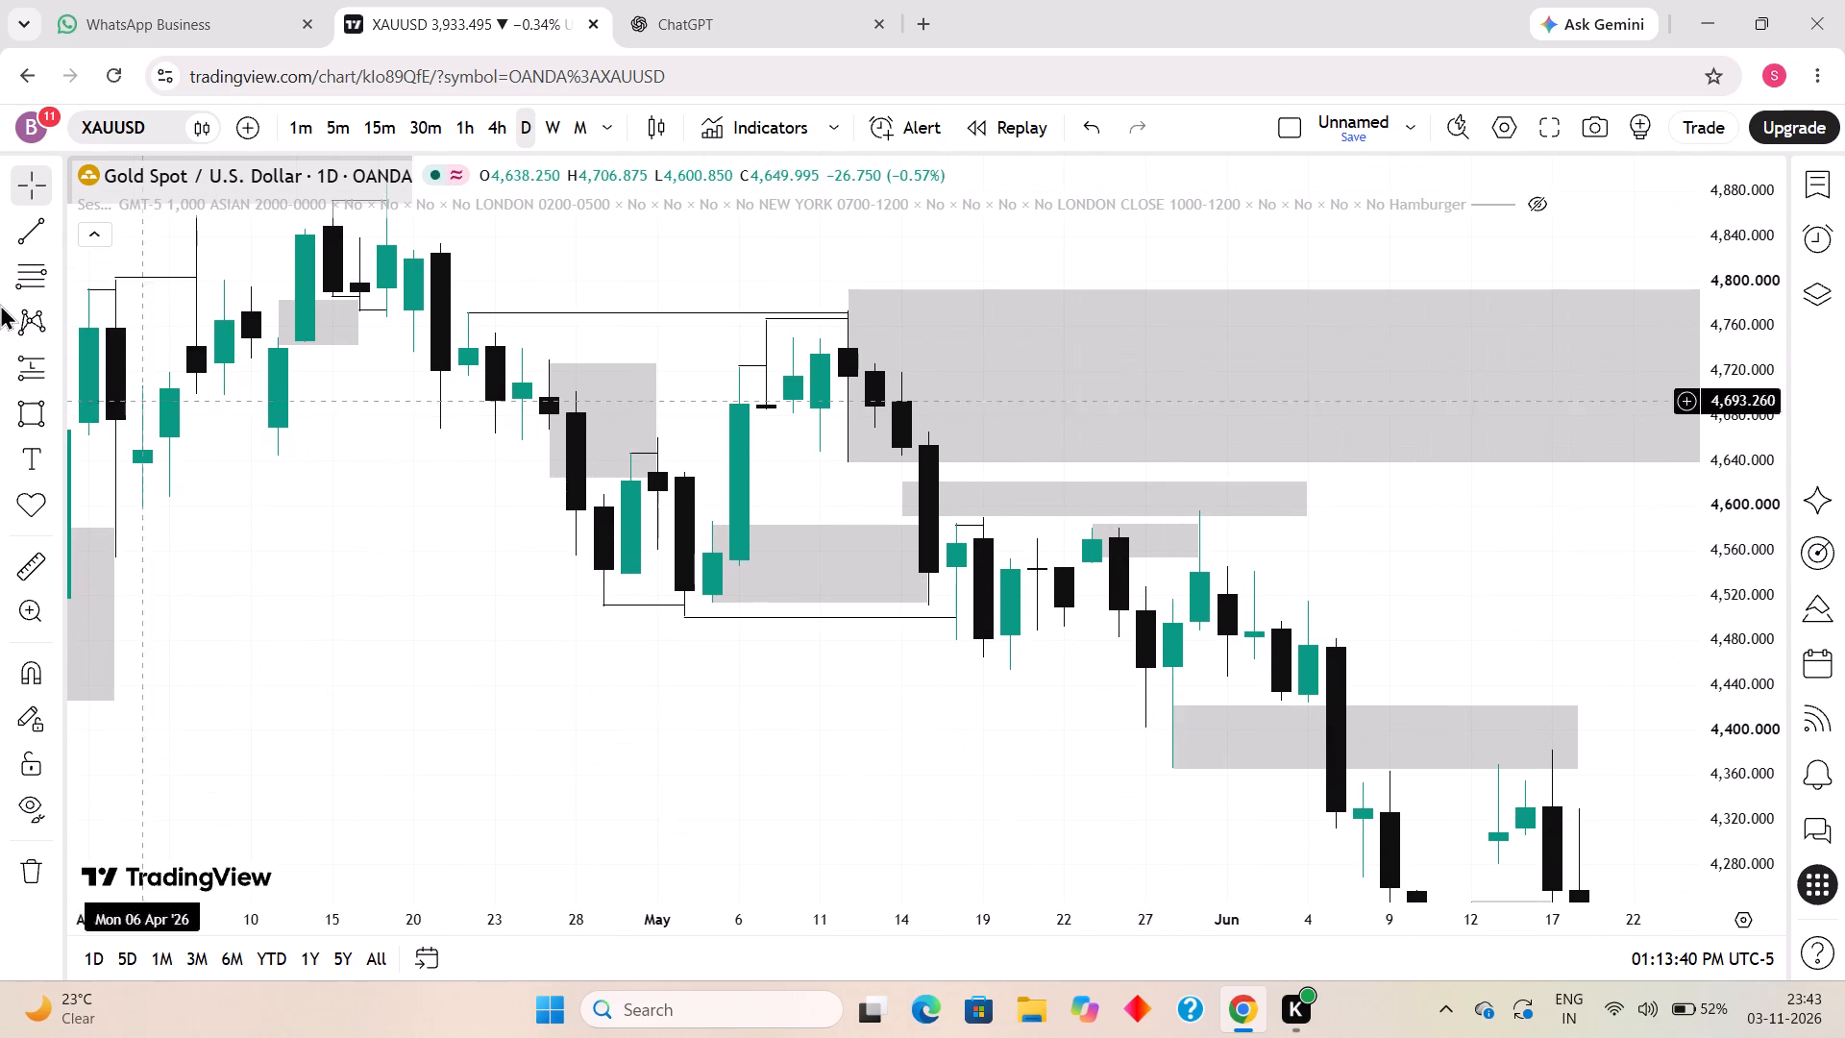
pyautogui.click(19, 238)
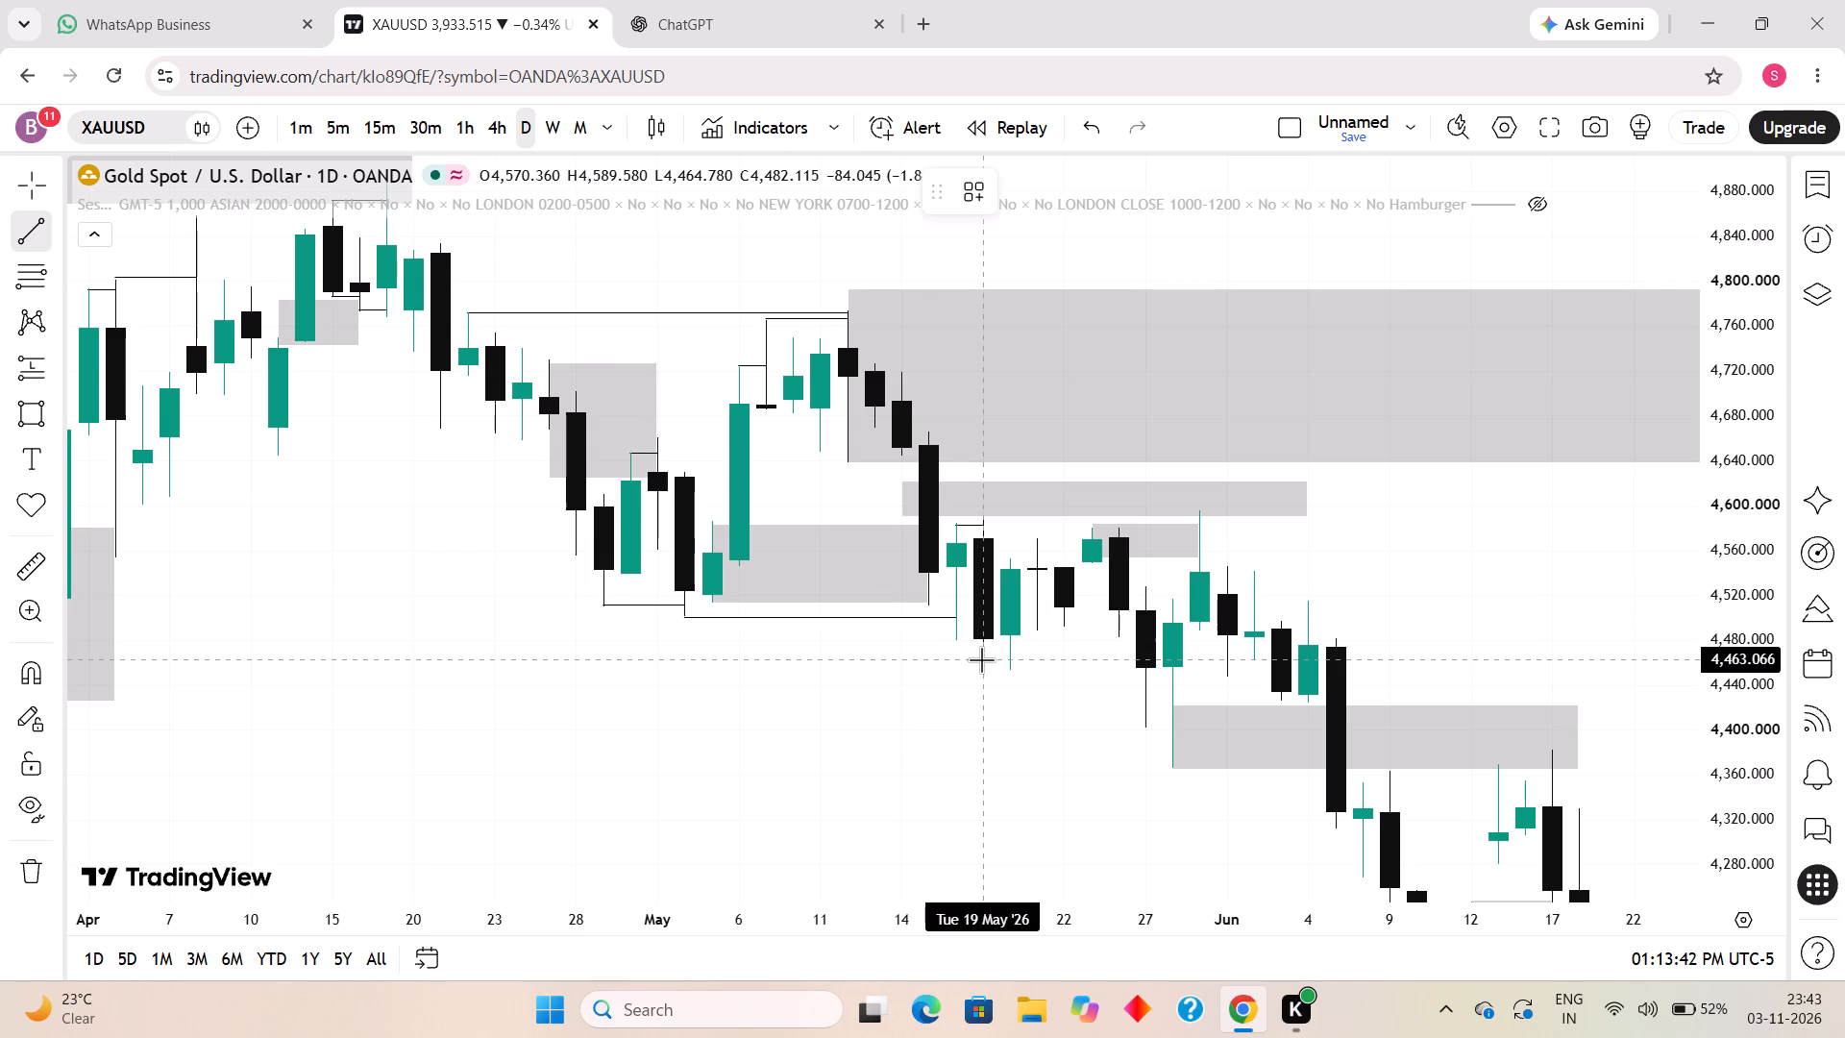
pyautogui.click(983, 658)
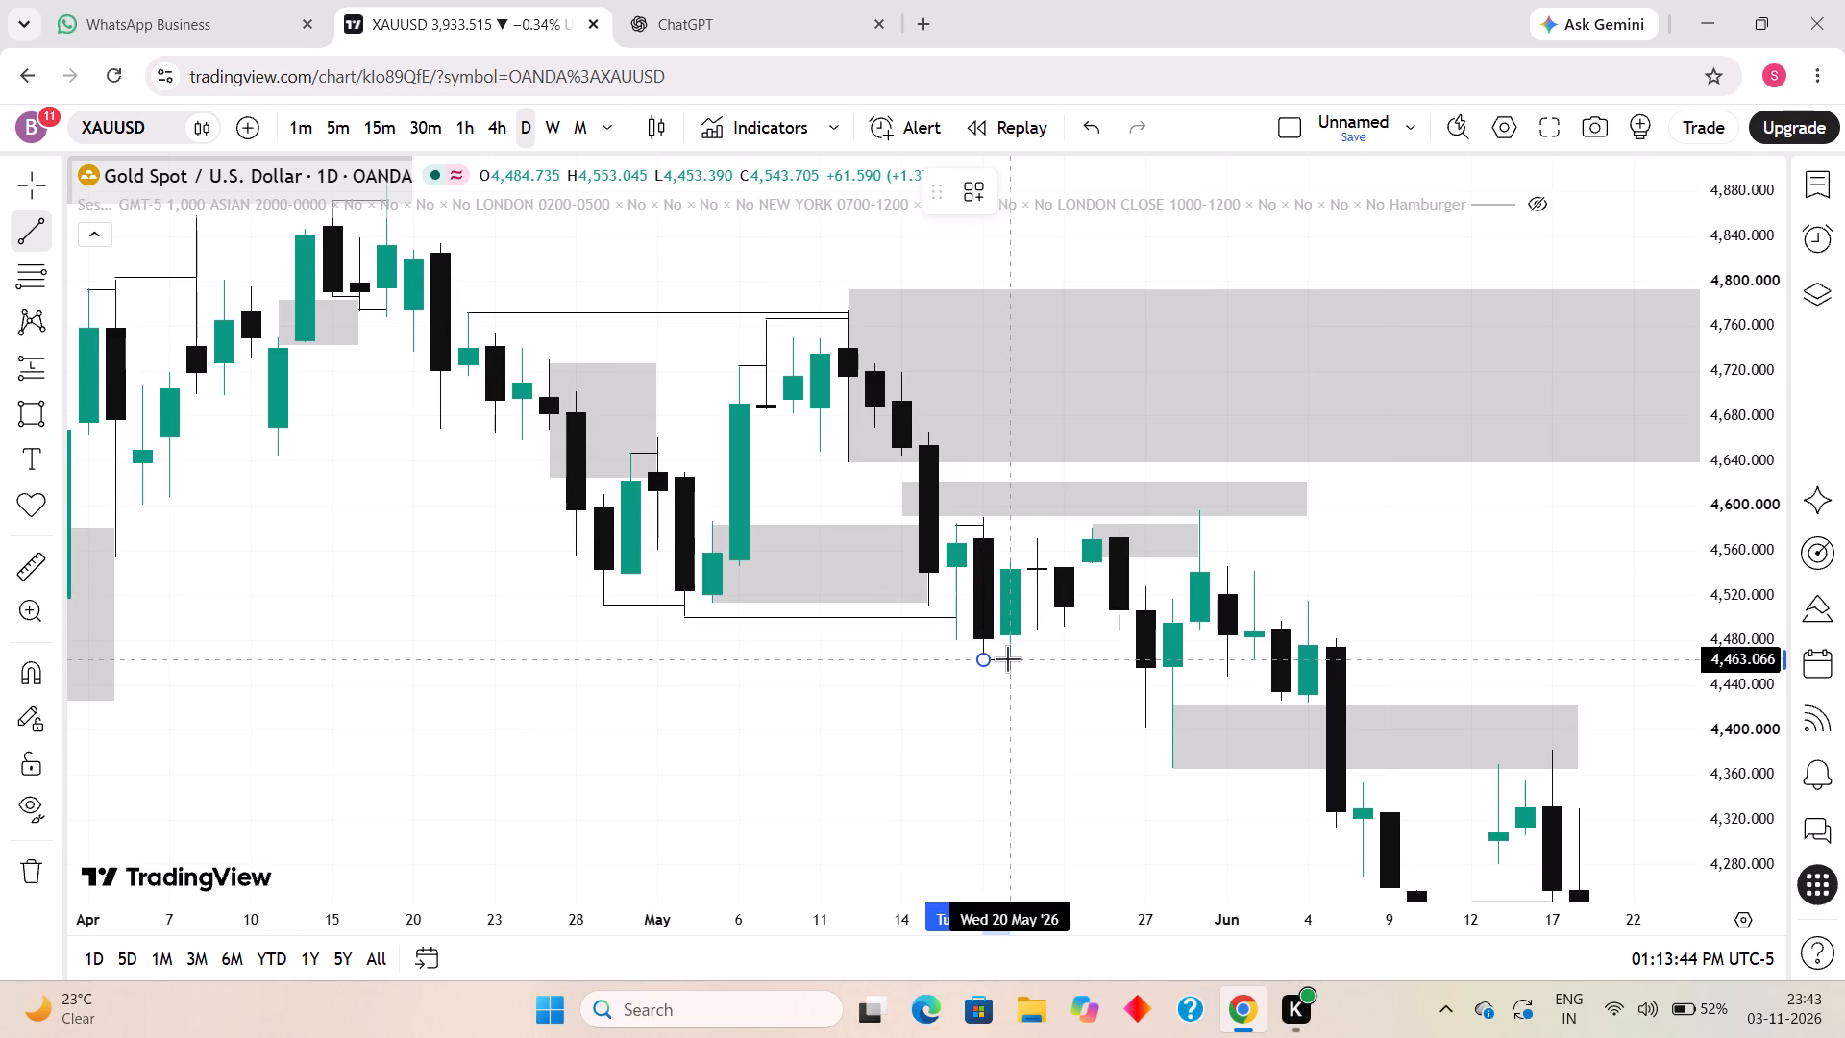
pyautogui.keyDown('shift'); pyautogui.click(1007, 658); pyautogui.keyUp('shift')
pyautogui.click(1045, 709)
# Draw a horizontal trend line from the 25 May 2026 candle's high to 29 May at about 4,580.
pyautogui.scroll(1, 1093, 681)
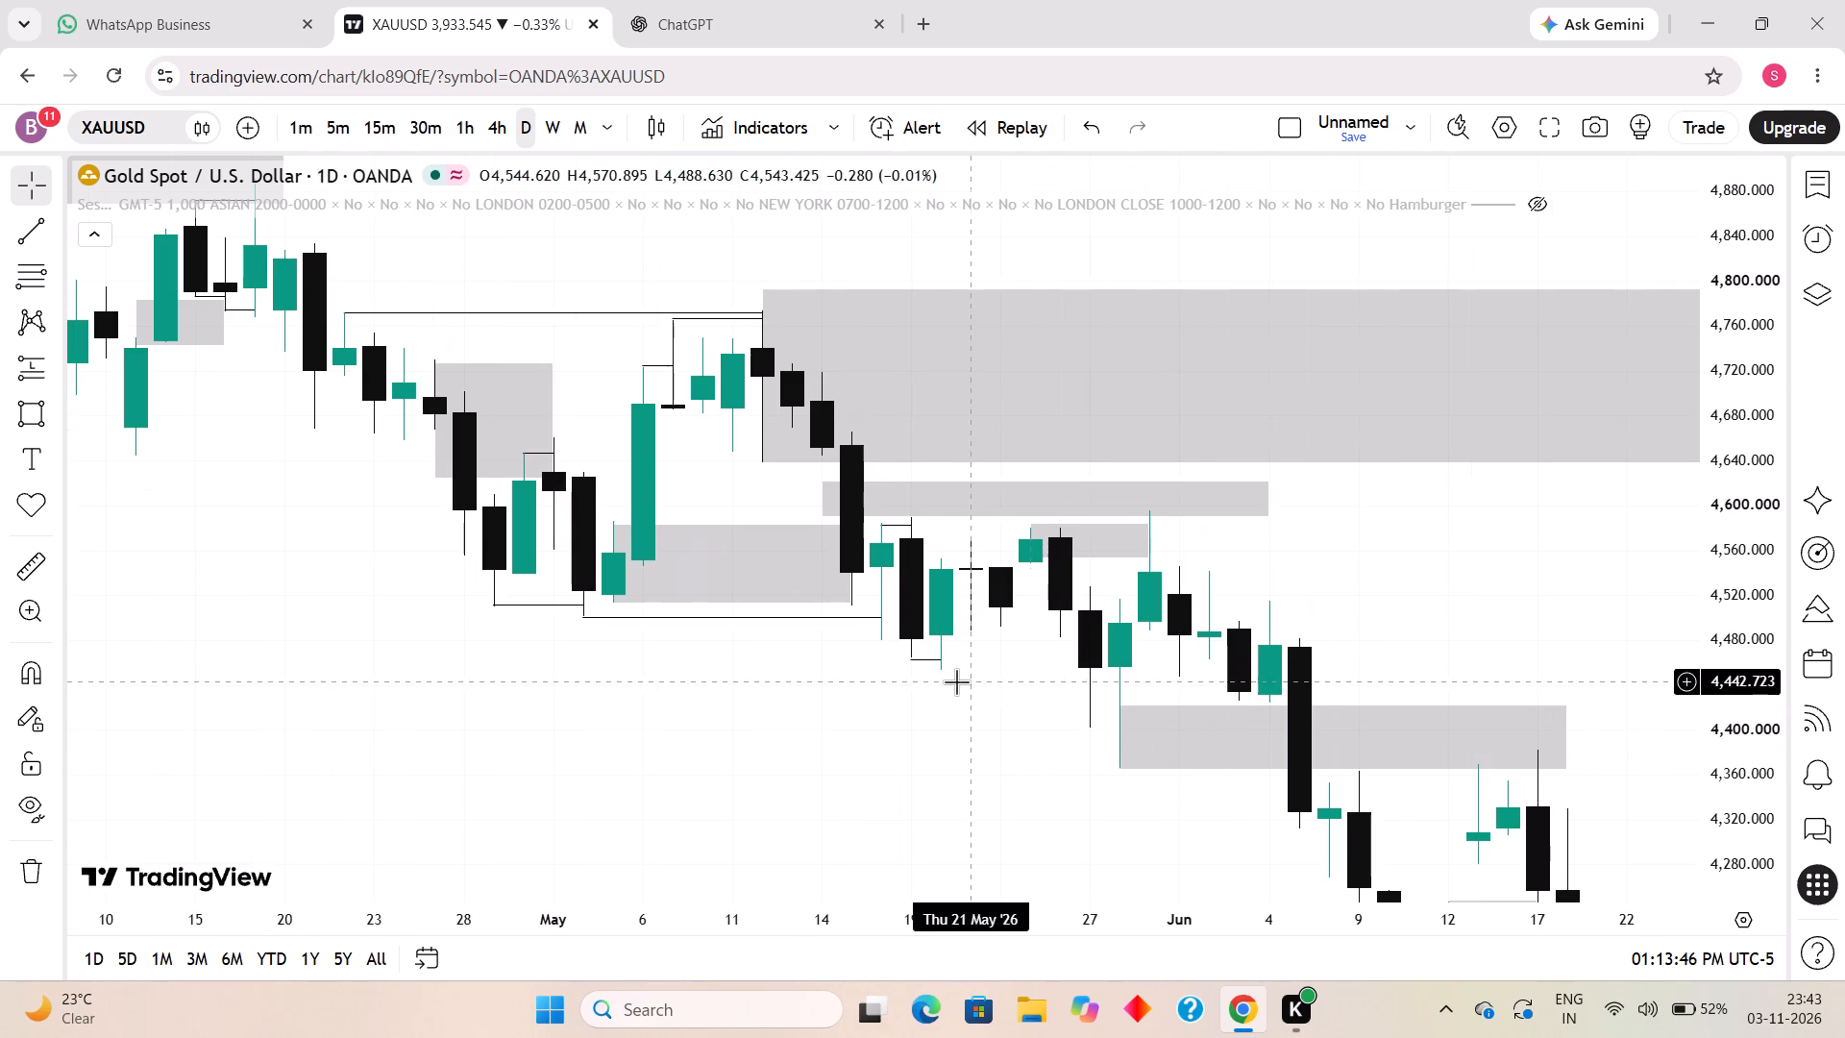
pyautogui.click(16, 235)
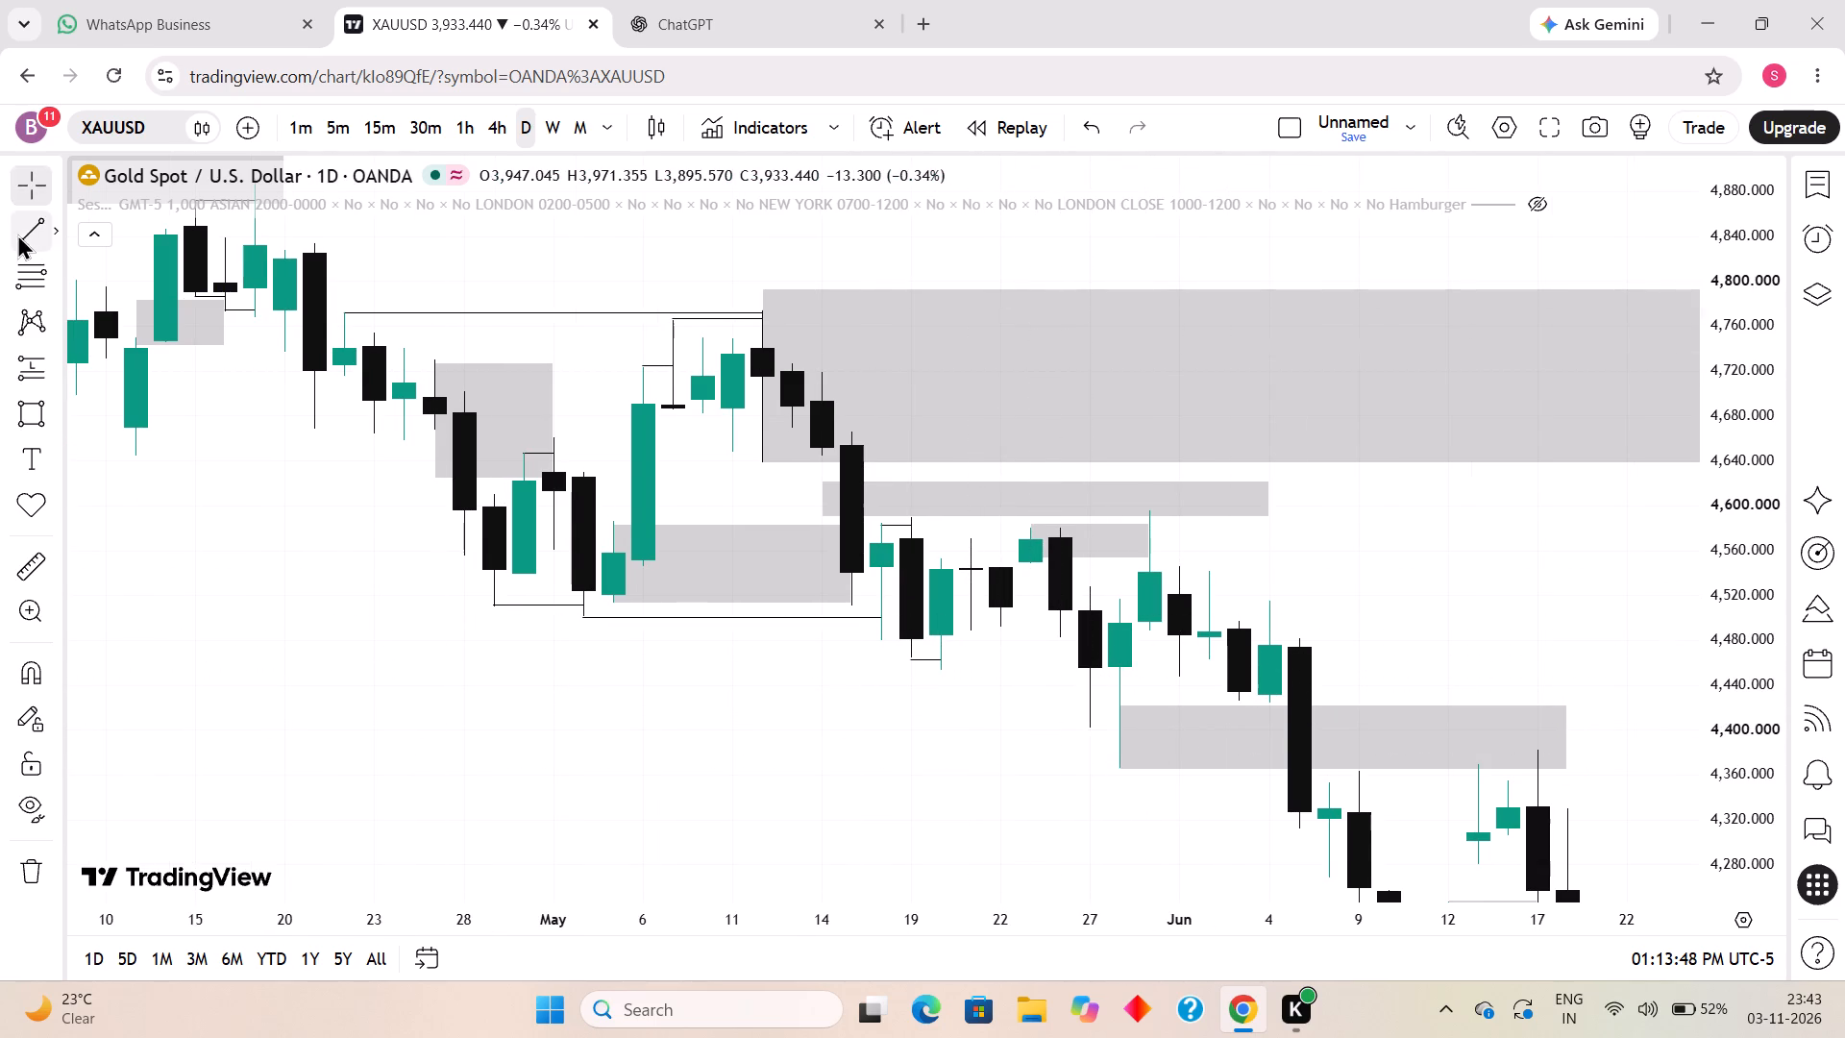
pyautogui.click(1029, 528)
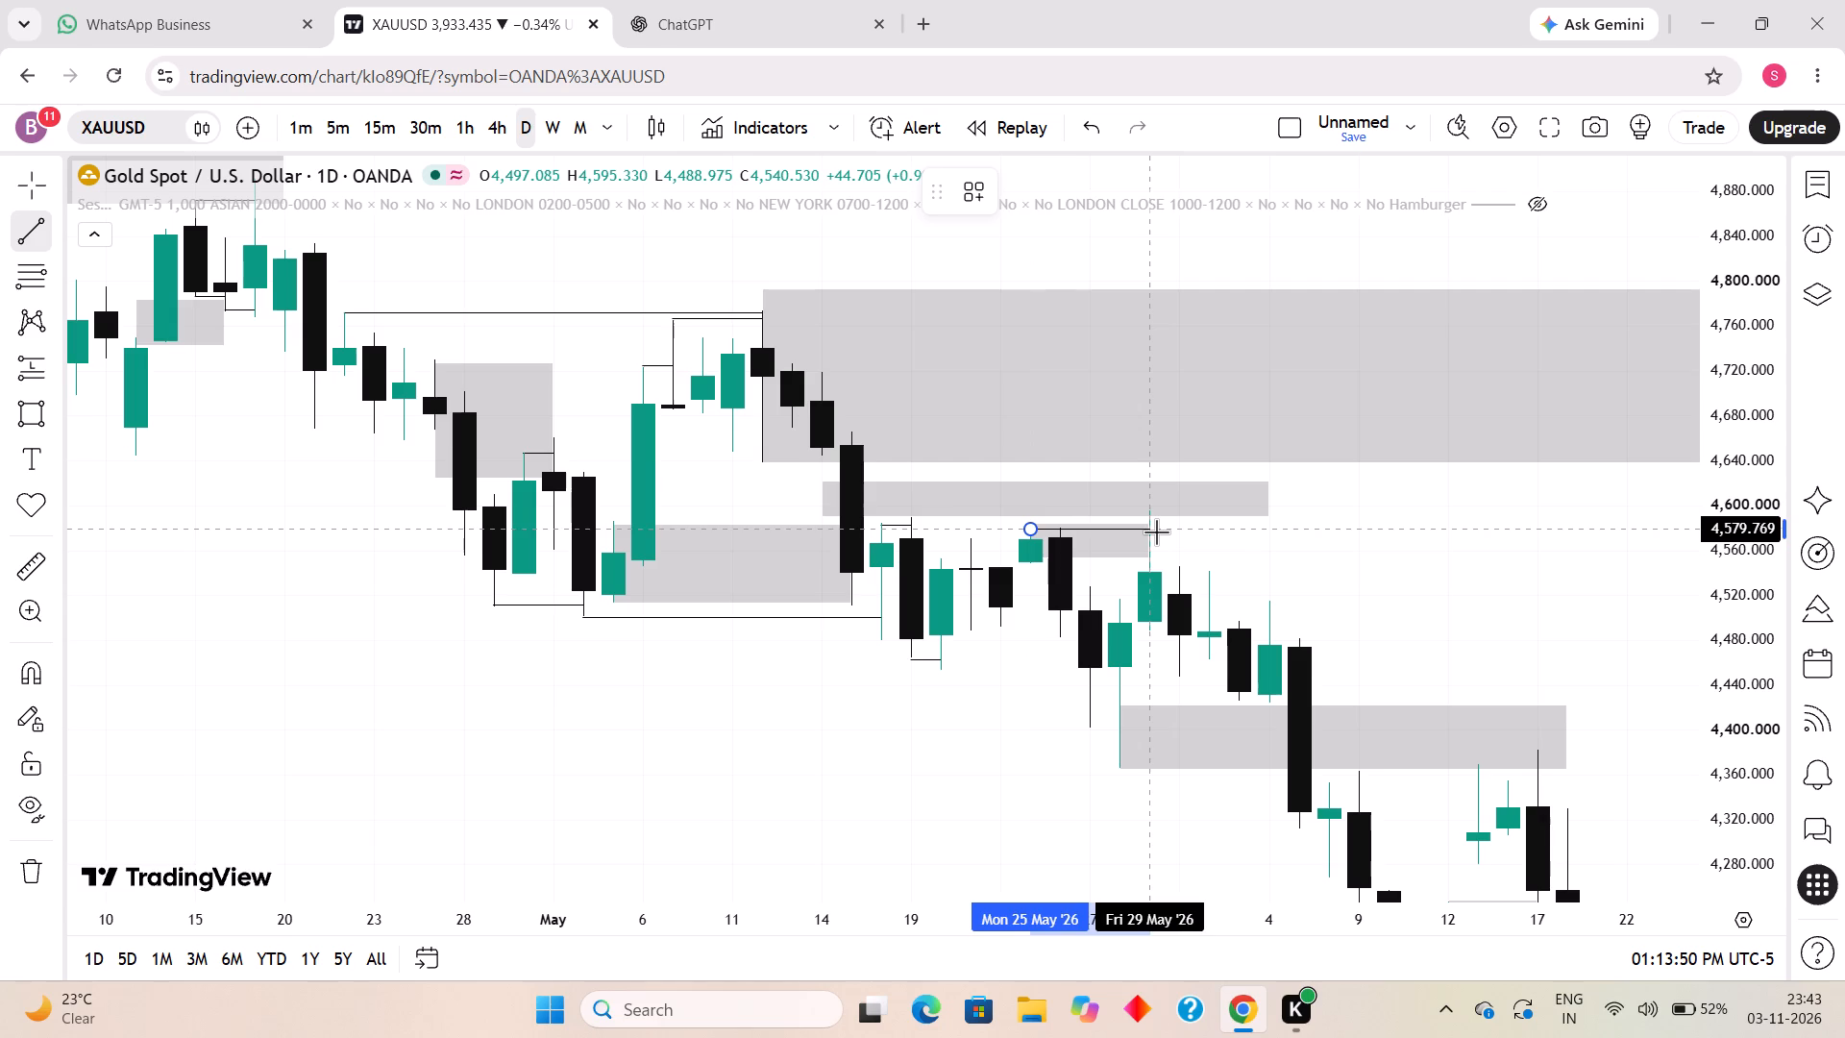
pyautogui.keyDown('shift'); pyautogui.click(1154, 531); pyautogui.keyUp('shift')
pyautogui.click(1244, 540)
# Draw a short horizontal trend line from the 27 May 2026 candle's low to 28 May at about 4,402.
pyautogui.moveTo(1246, 549); pyautogui.dragTo(1192, 502)
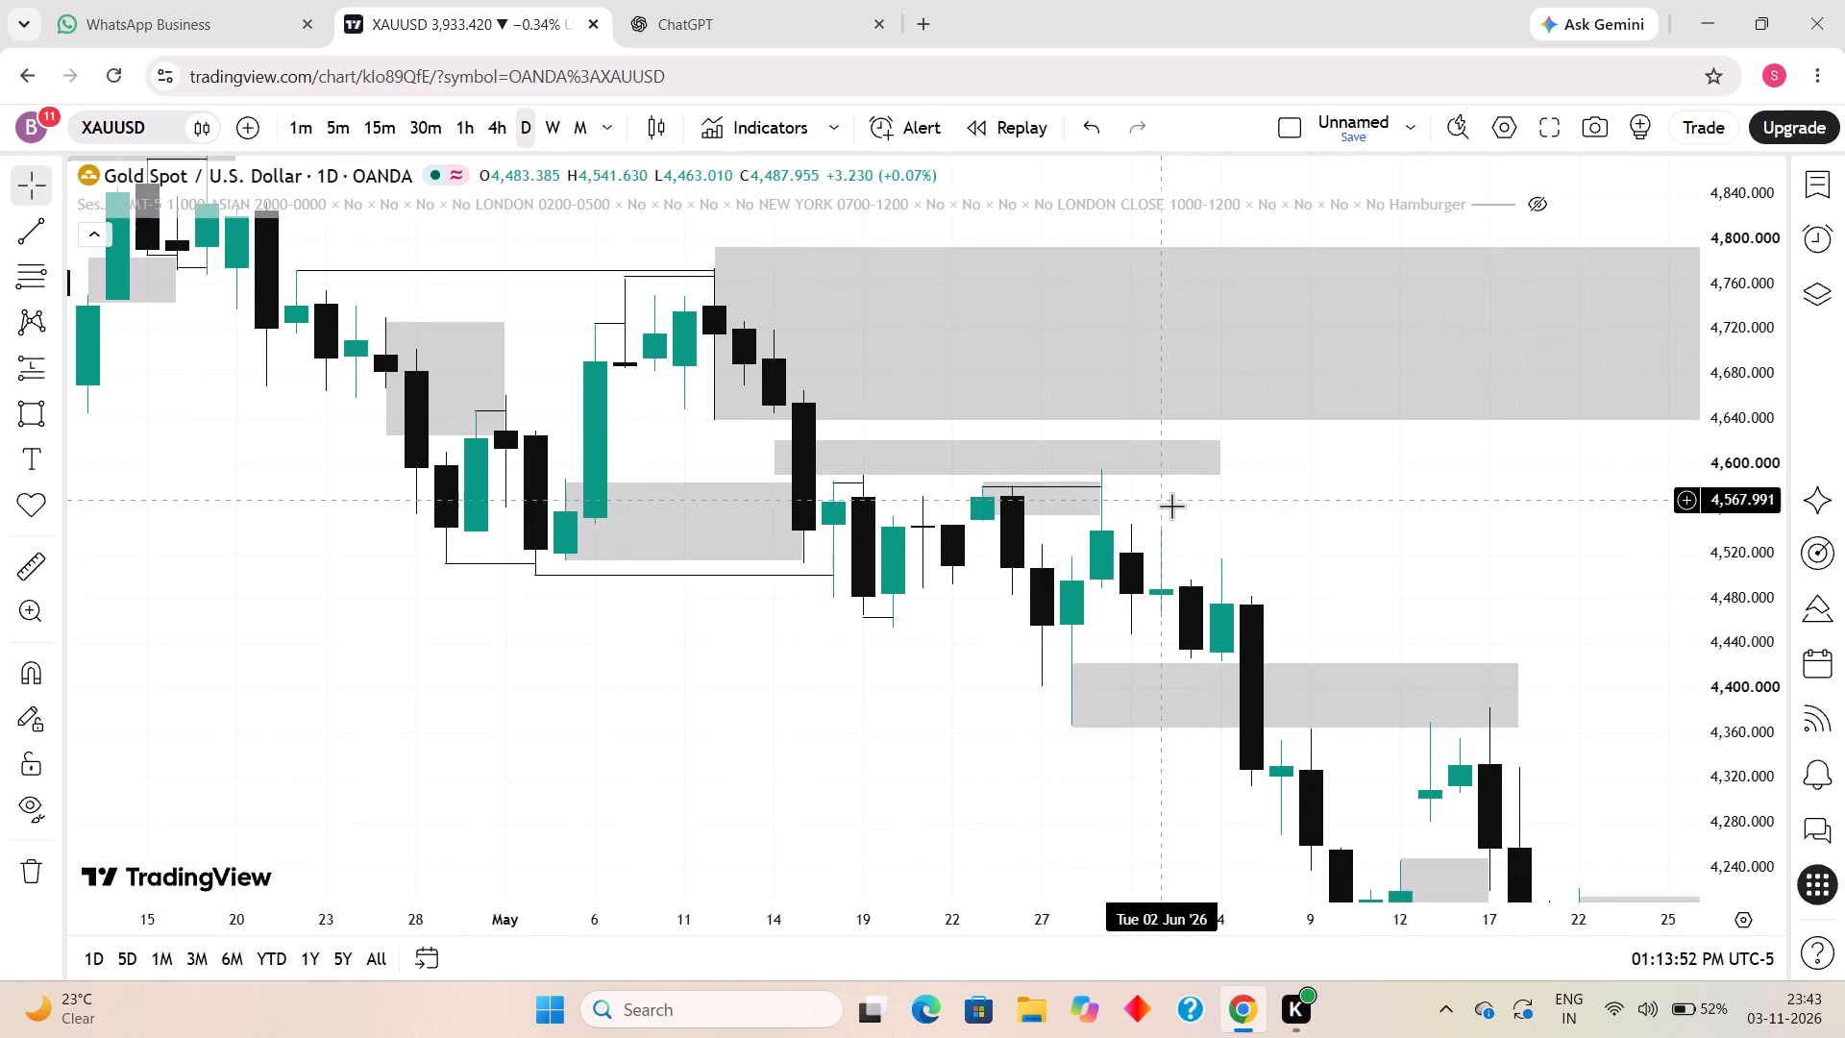
pyautogui.scroll(-2, 1185, 568)
pyautogui.moveTo(1094, 616); pyautogui.dragTo(1018, 603)
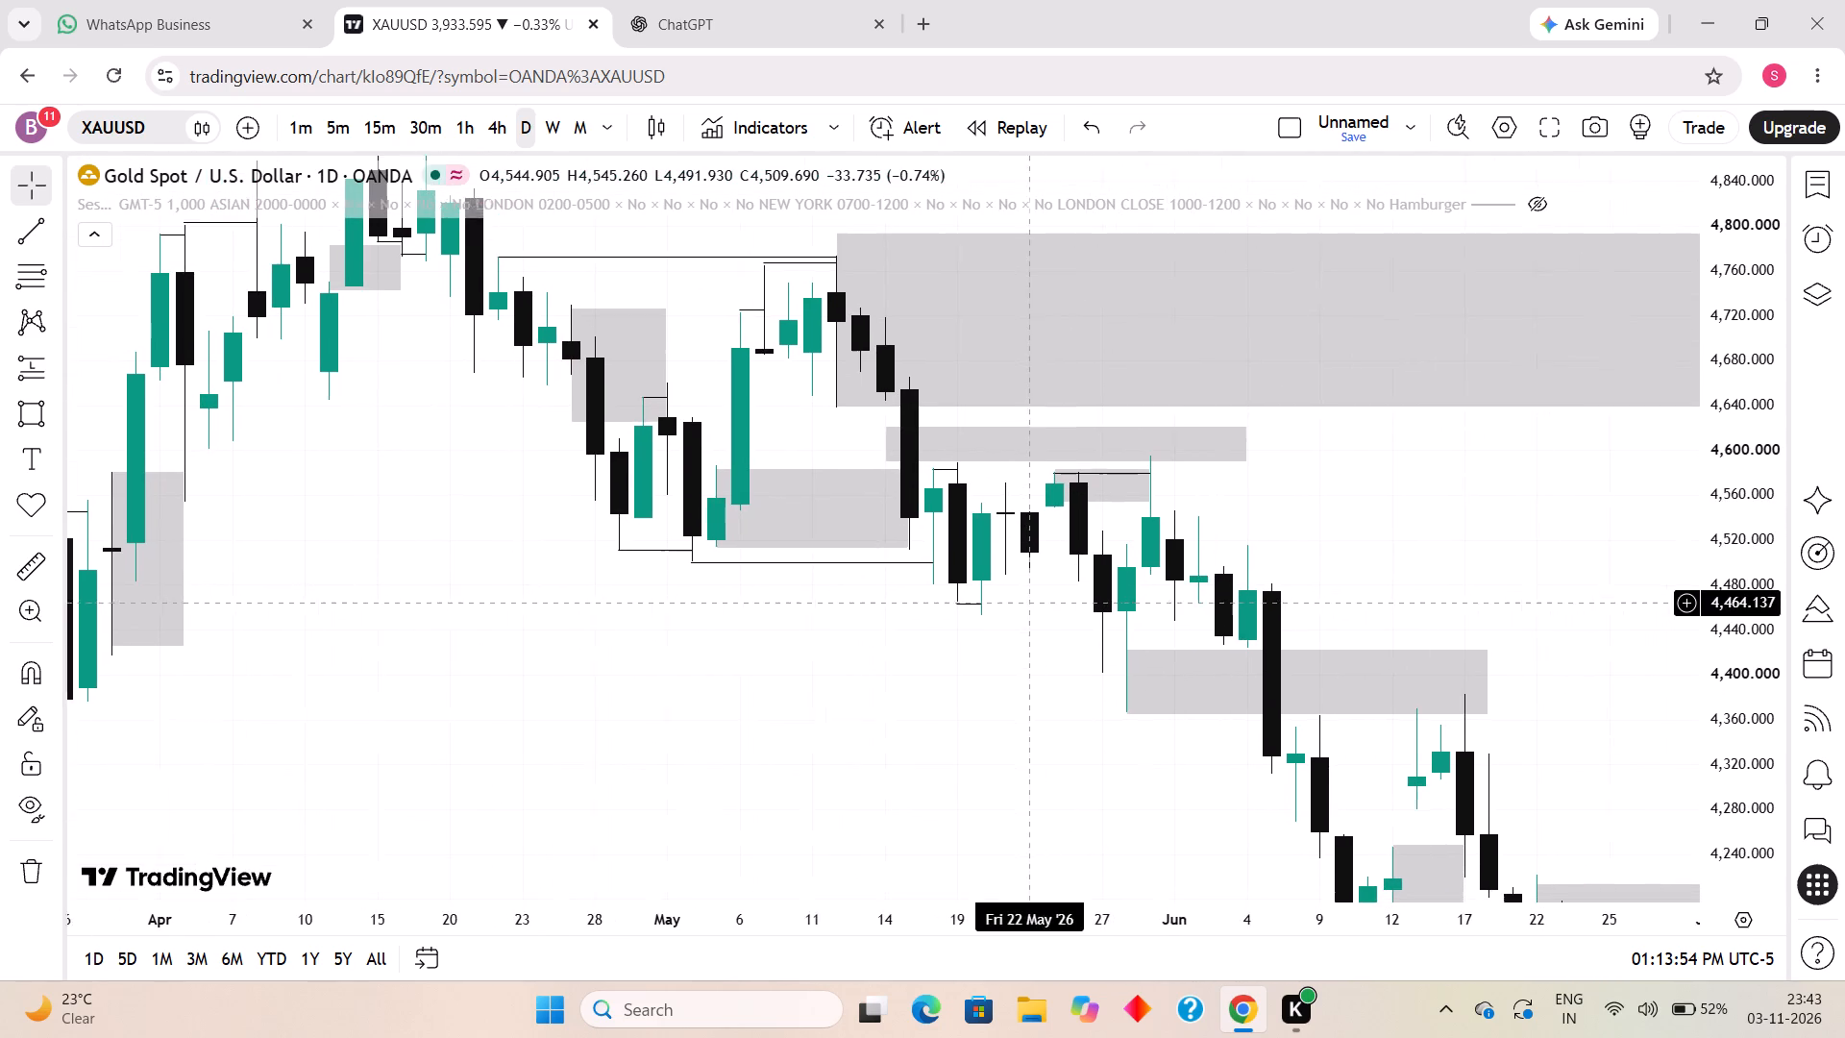
pyautogui.moveTo(1018, 603); pyautogui.dragTo(1013, 601)
pyautogui.moveTo(1122, 586); pyautogui.dragTo(1056, 561)
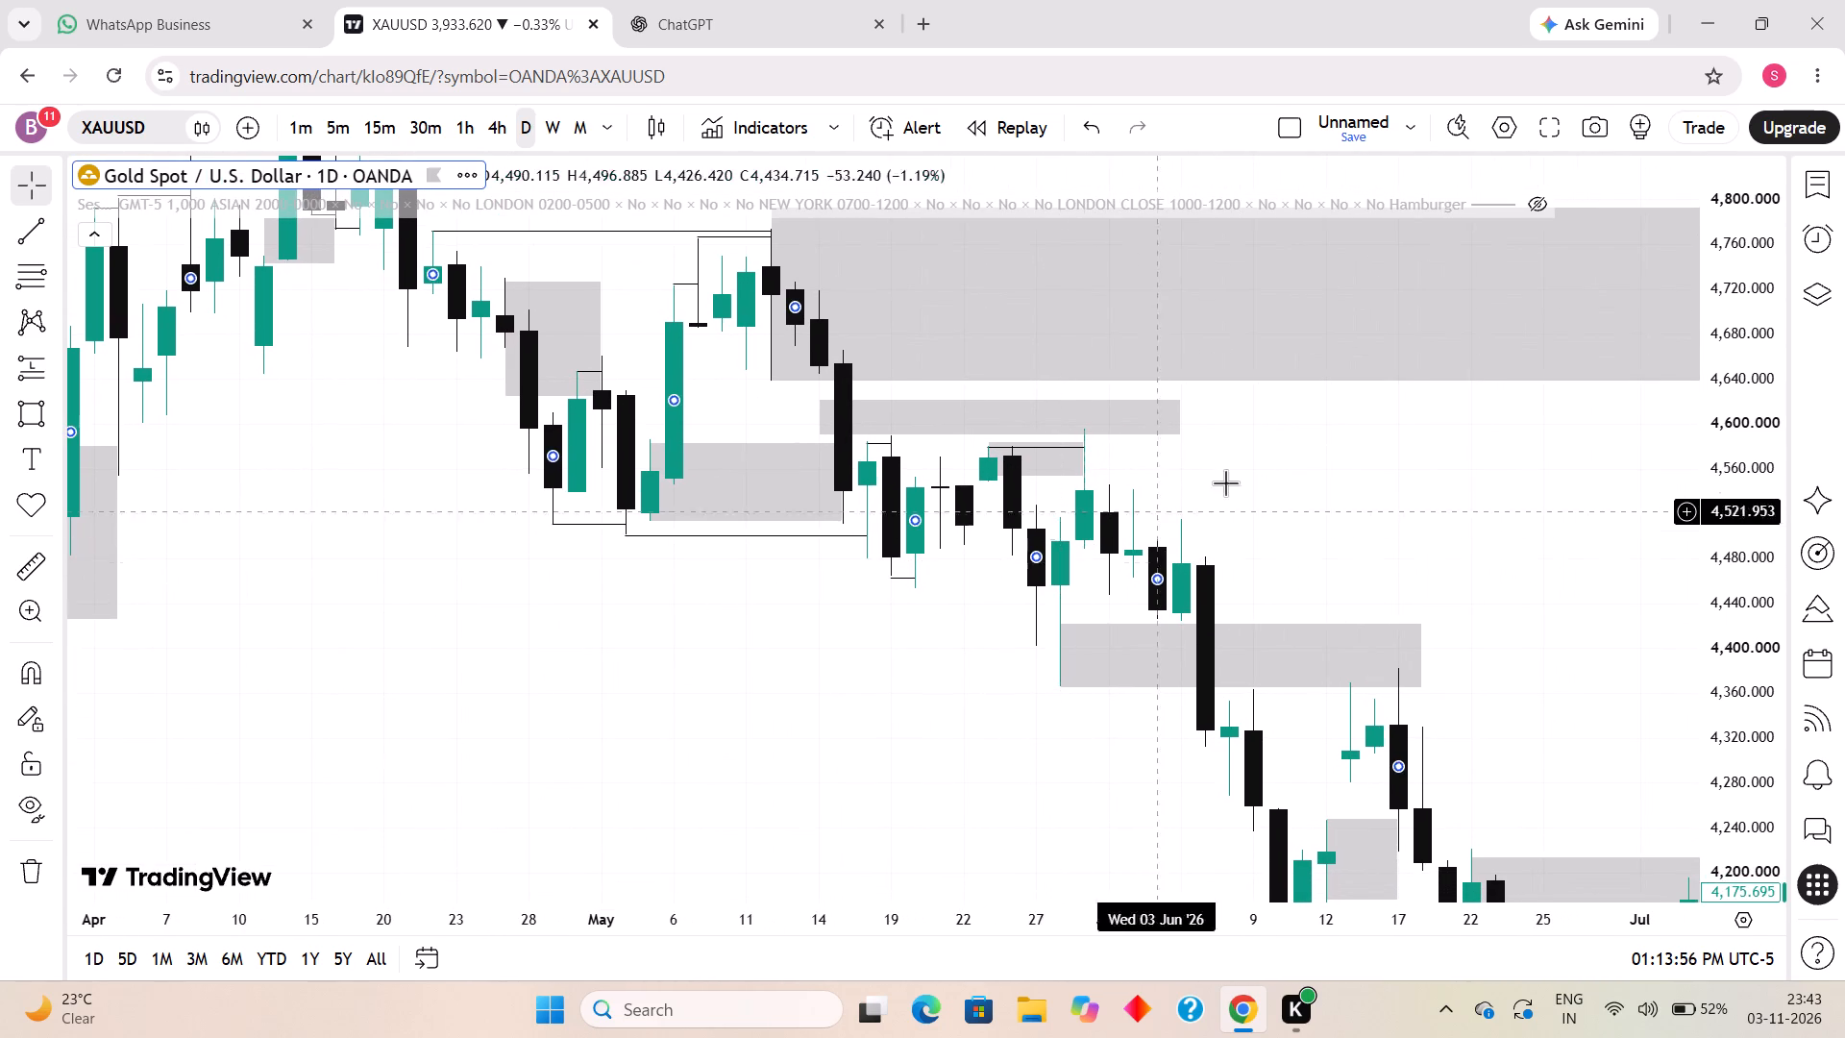
pyautogui.click(1267, 464)
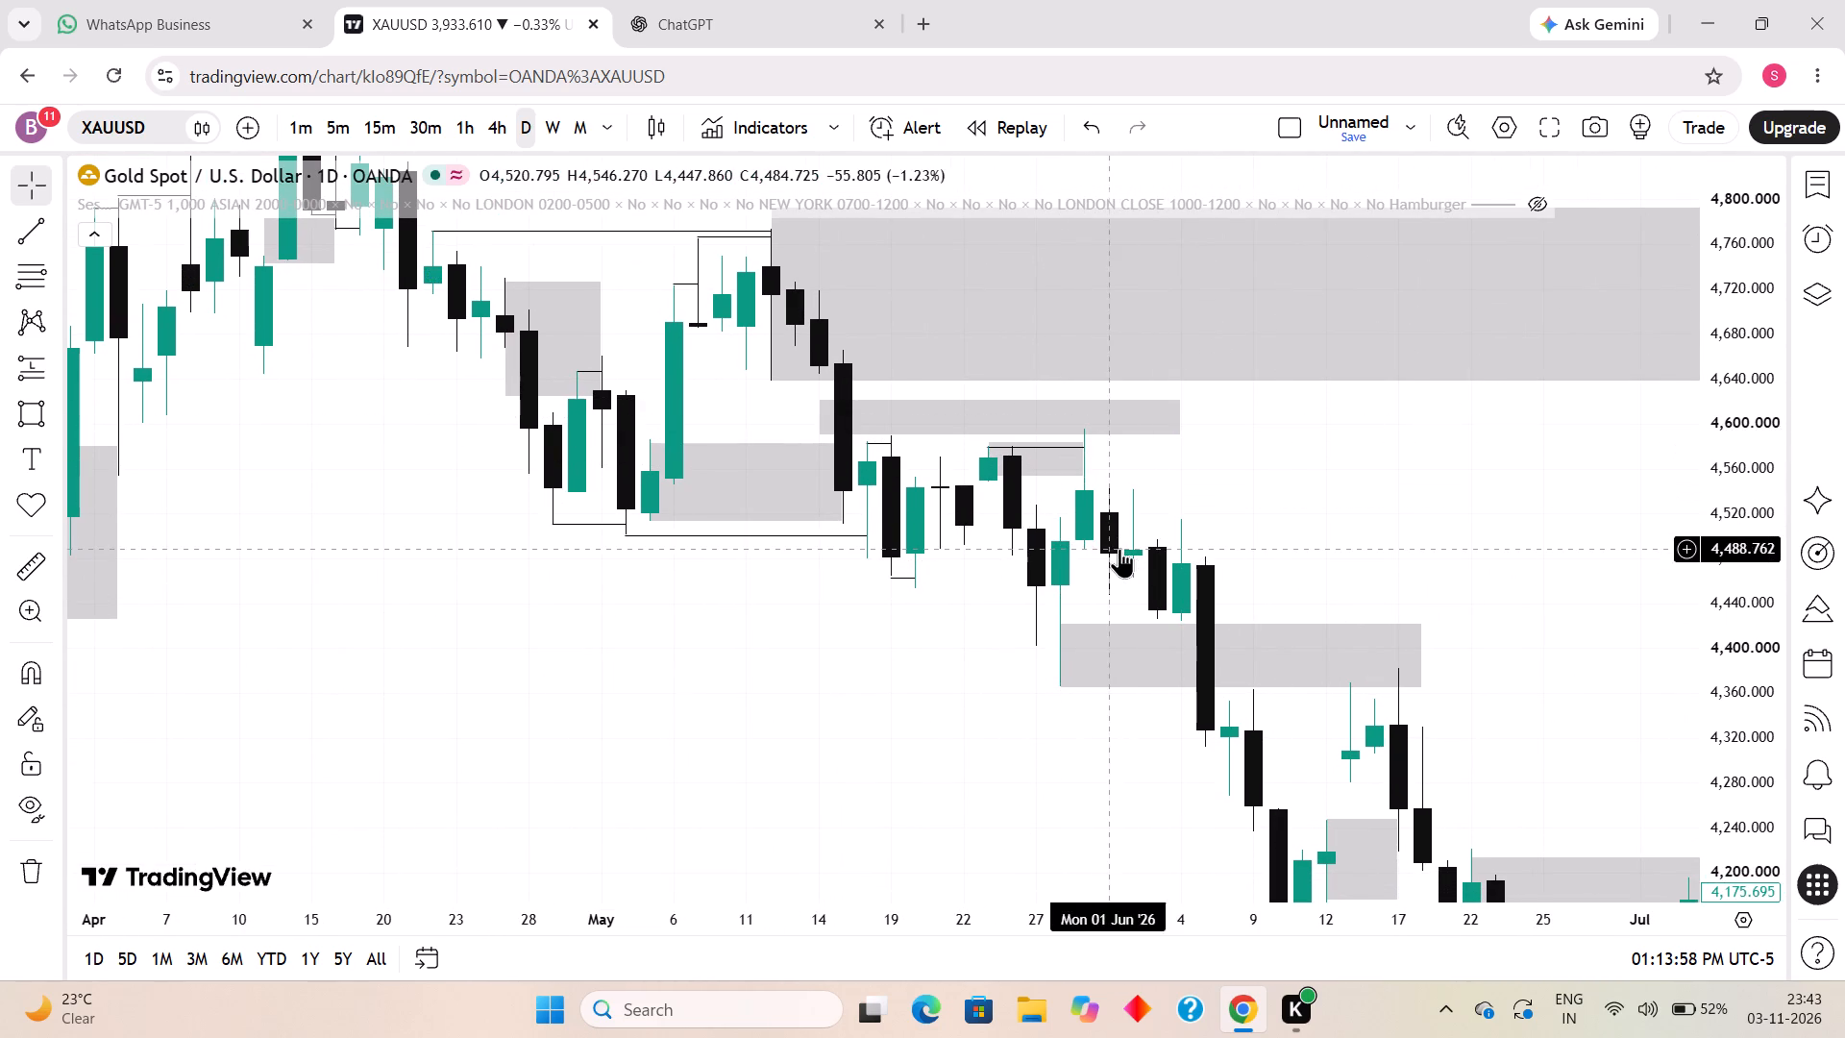
pyautogui.moveTo(1147, 495); pyautogui.dragTo(1064, 503)
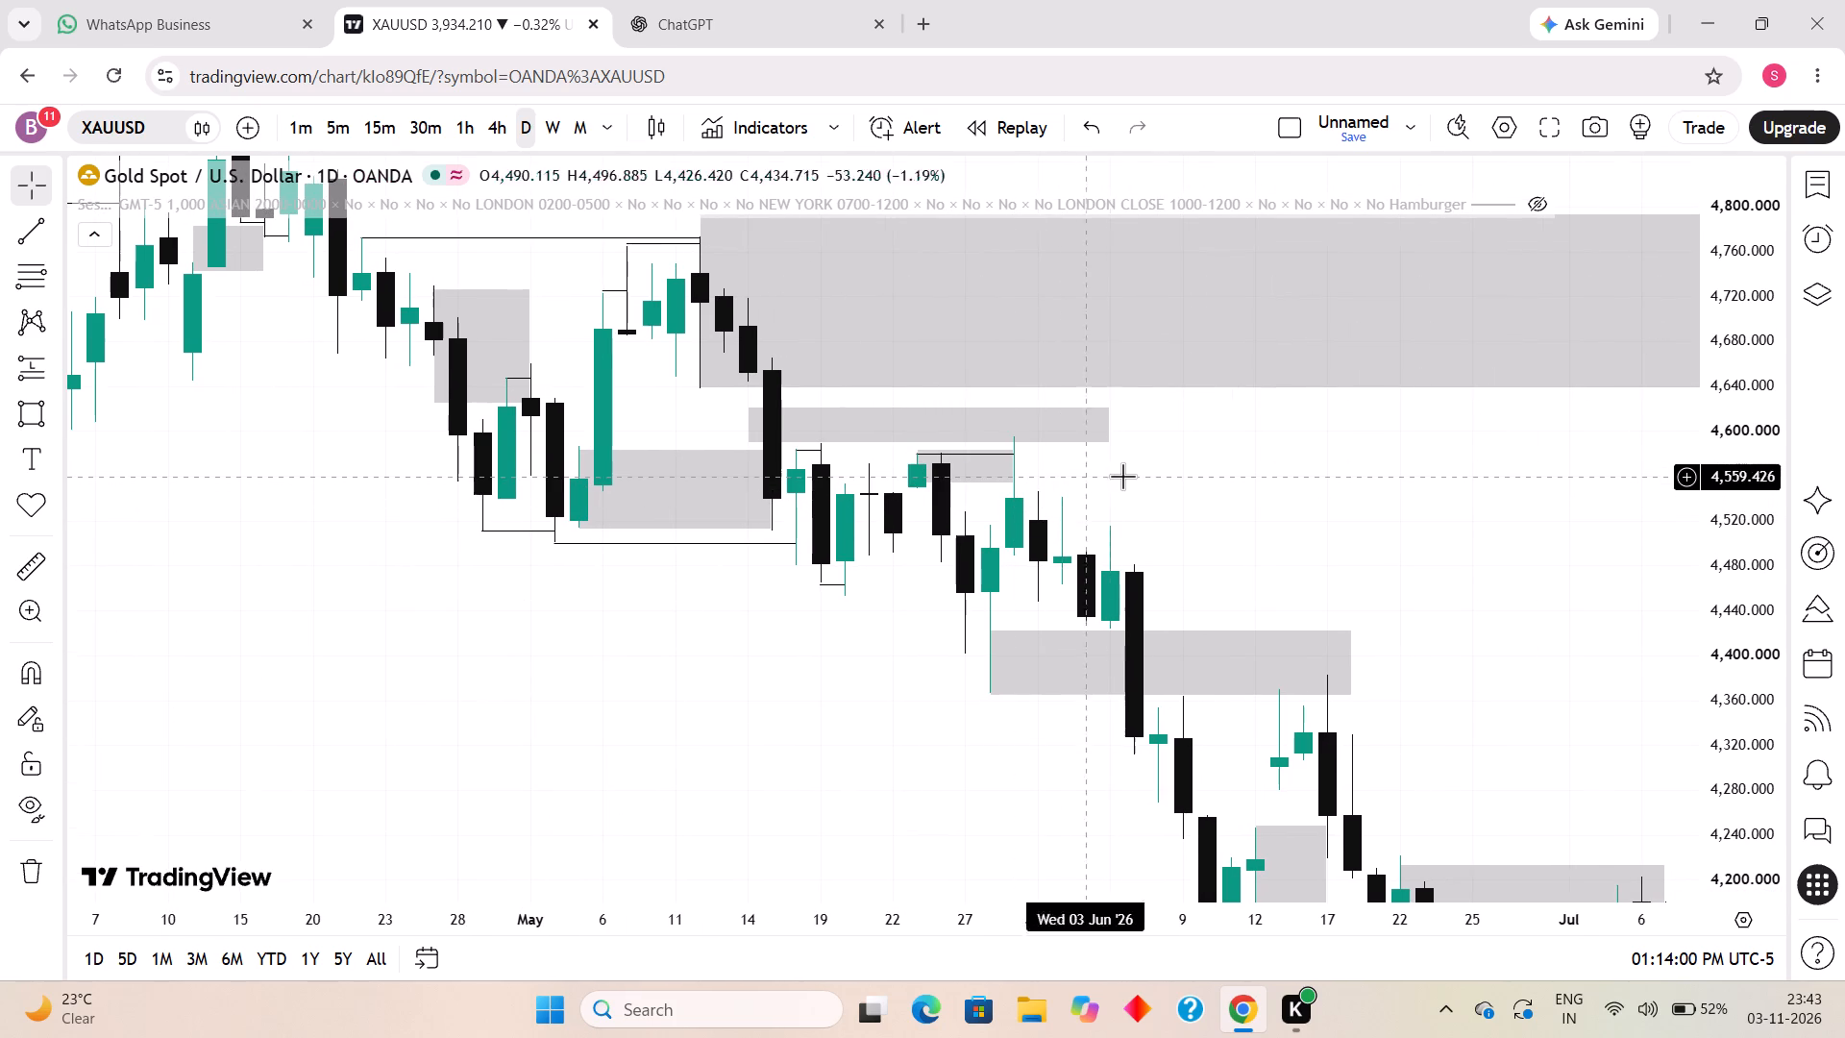
pyautogui.moveTo(1120, 510); pyautogui.dragTo(1097, 473)
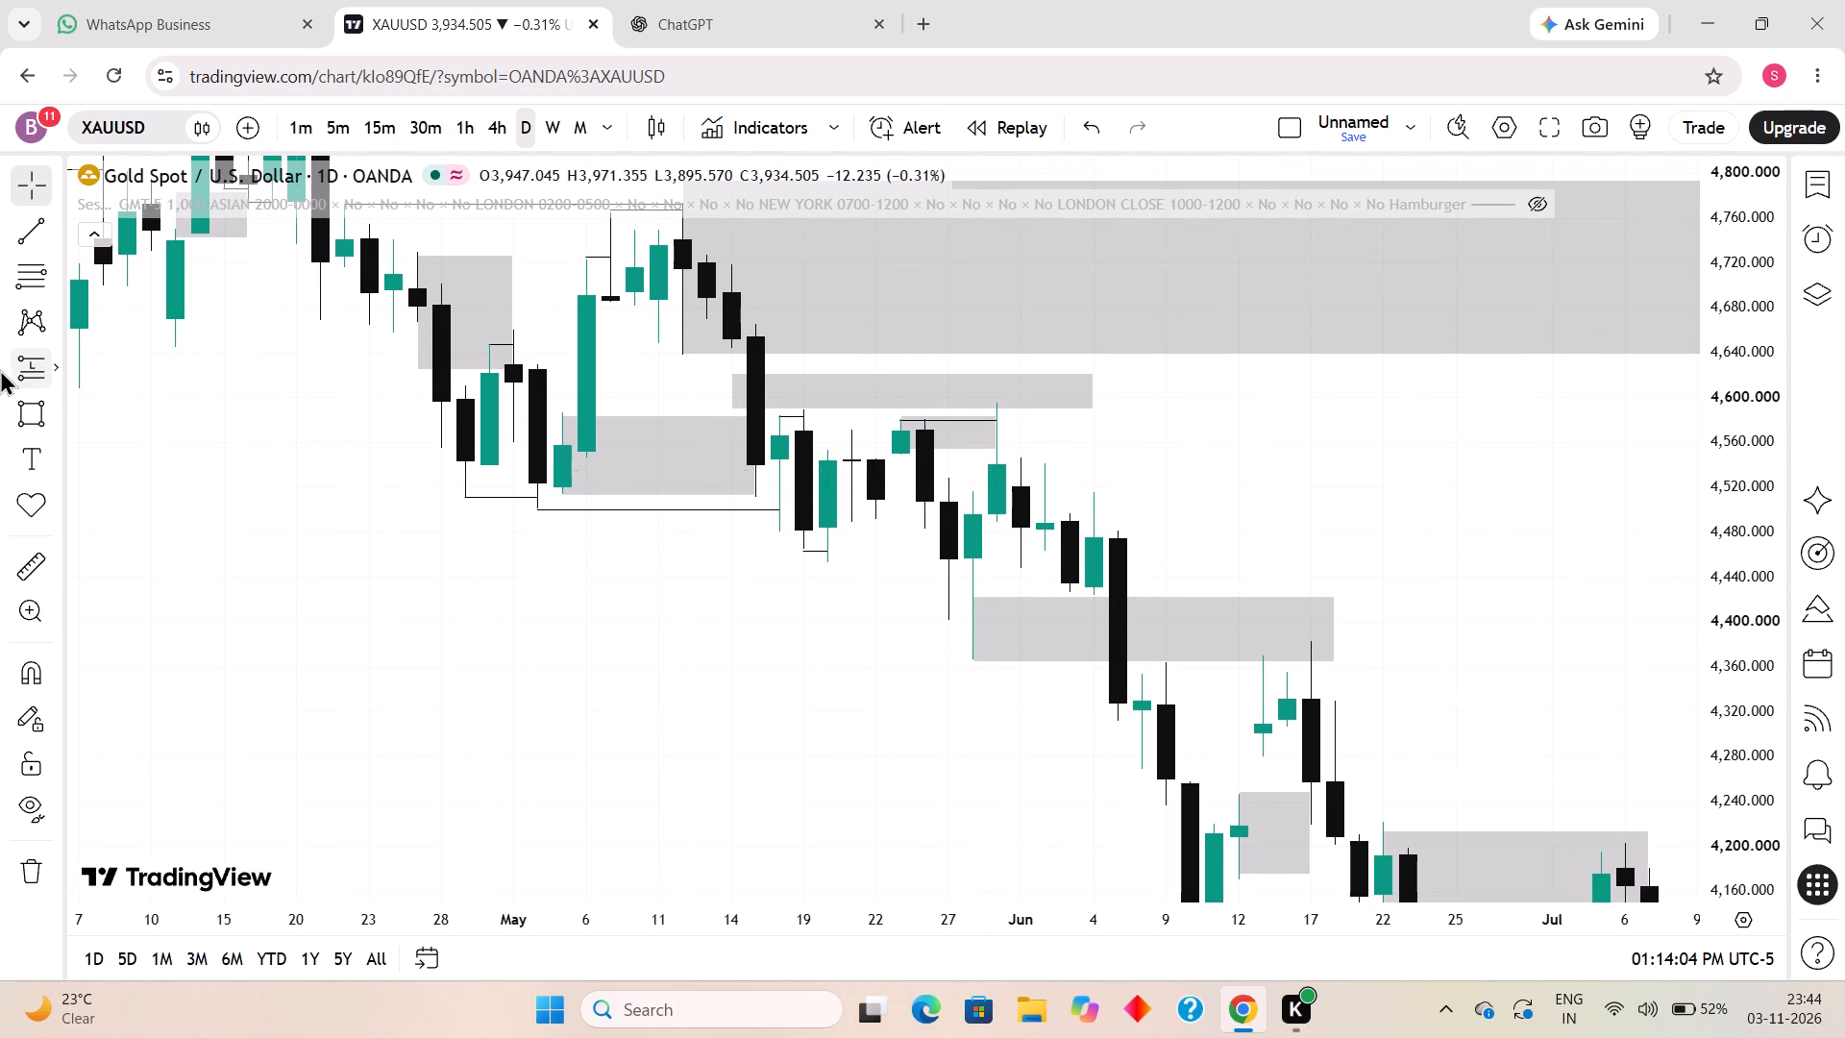
pyautogui.click(26, 225)
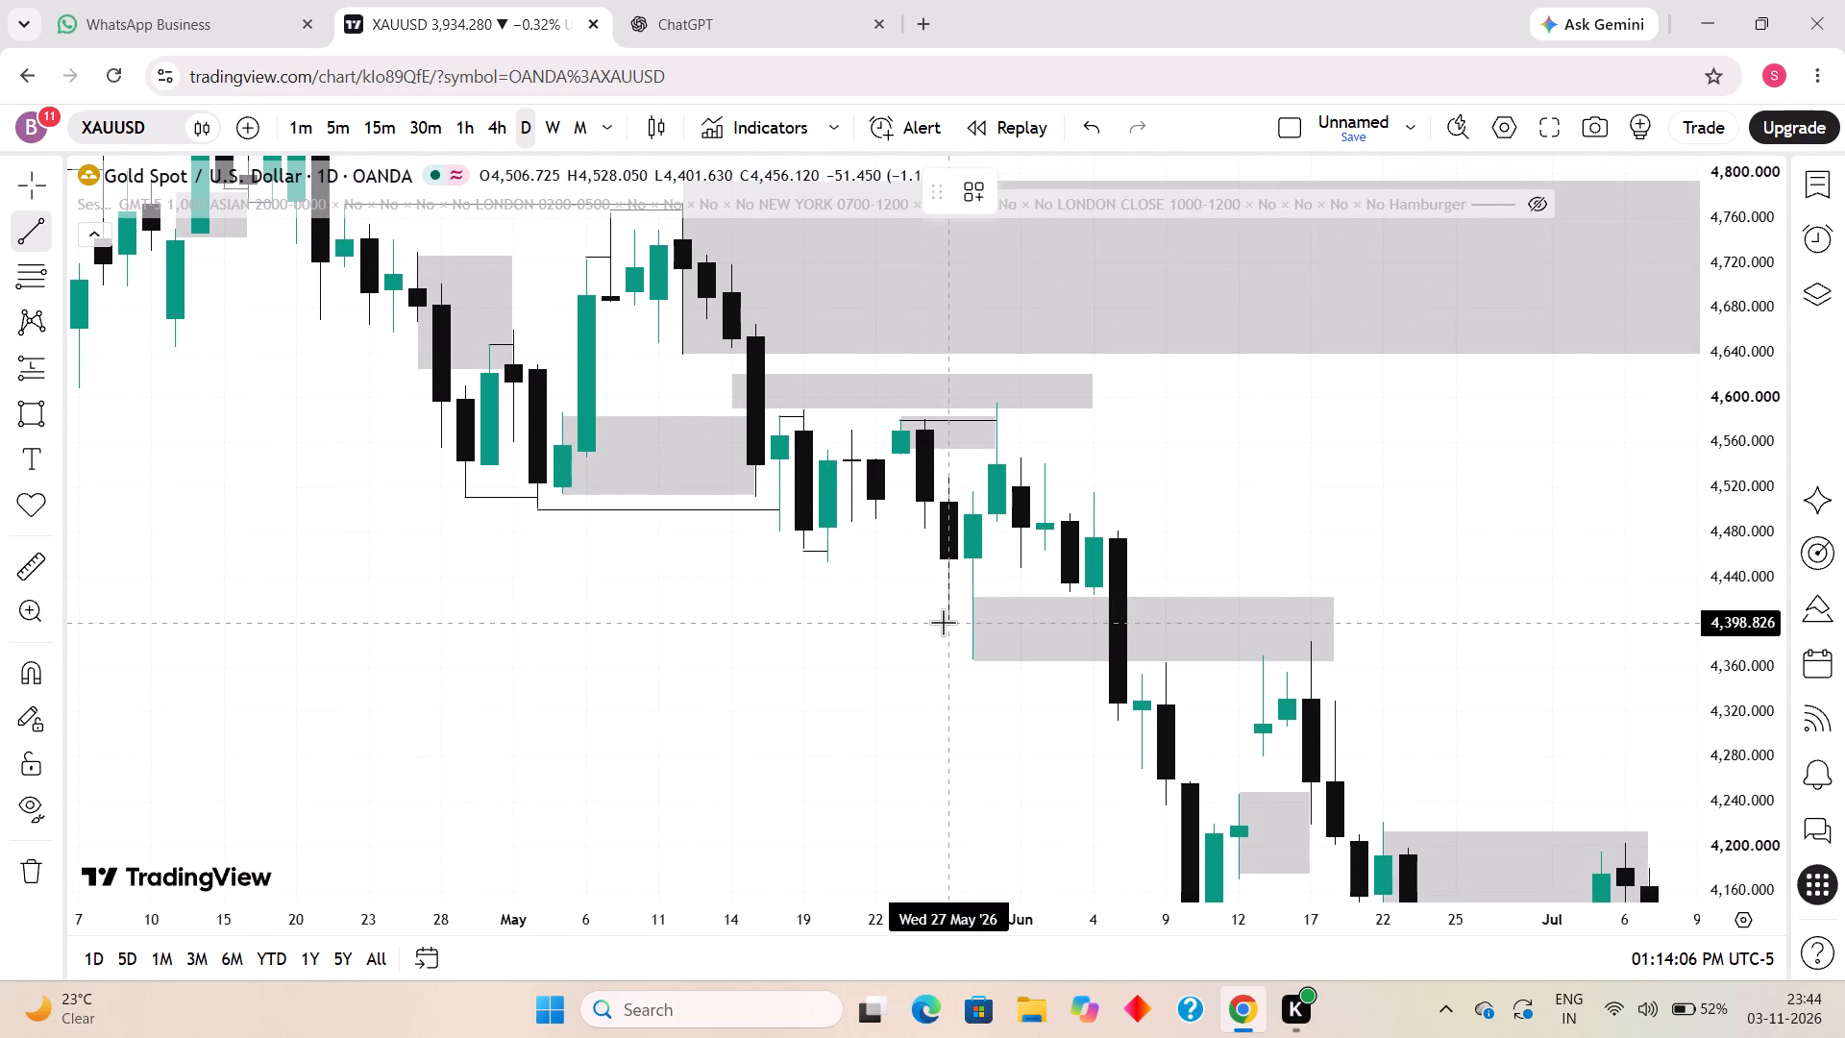
pyautogui.click(948, 619)
pyautogui.keyDown('shift'); pyautogui.click(976, 622); pyautogui.keyUp('shift')
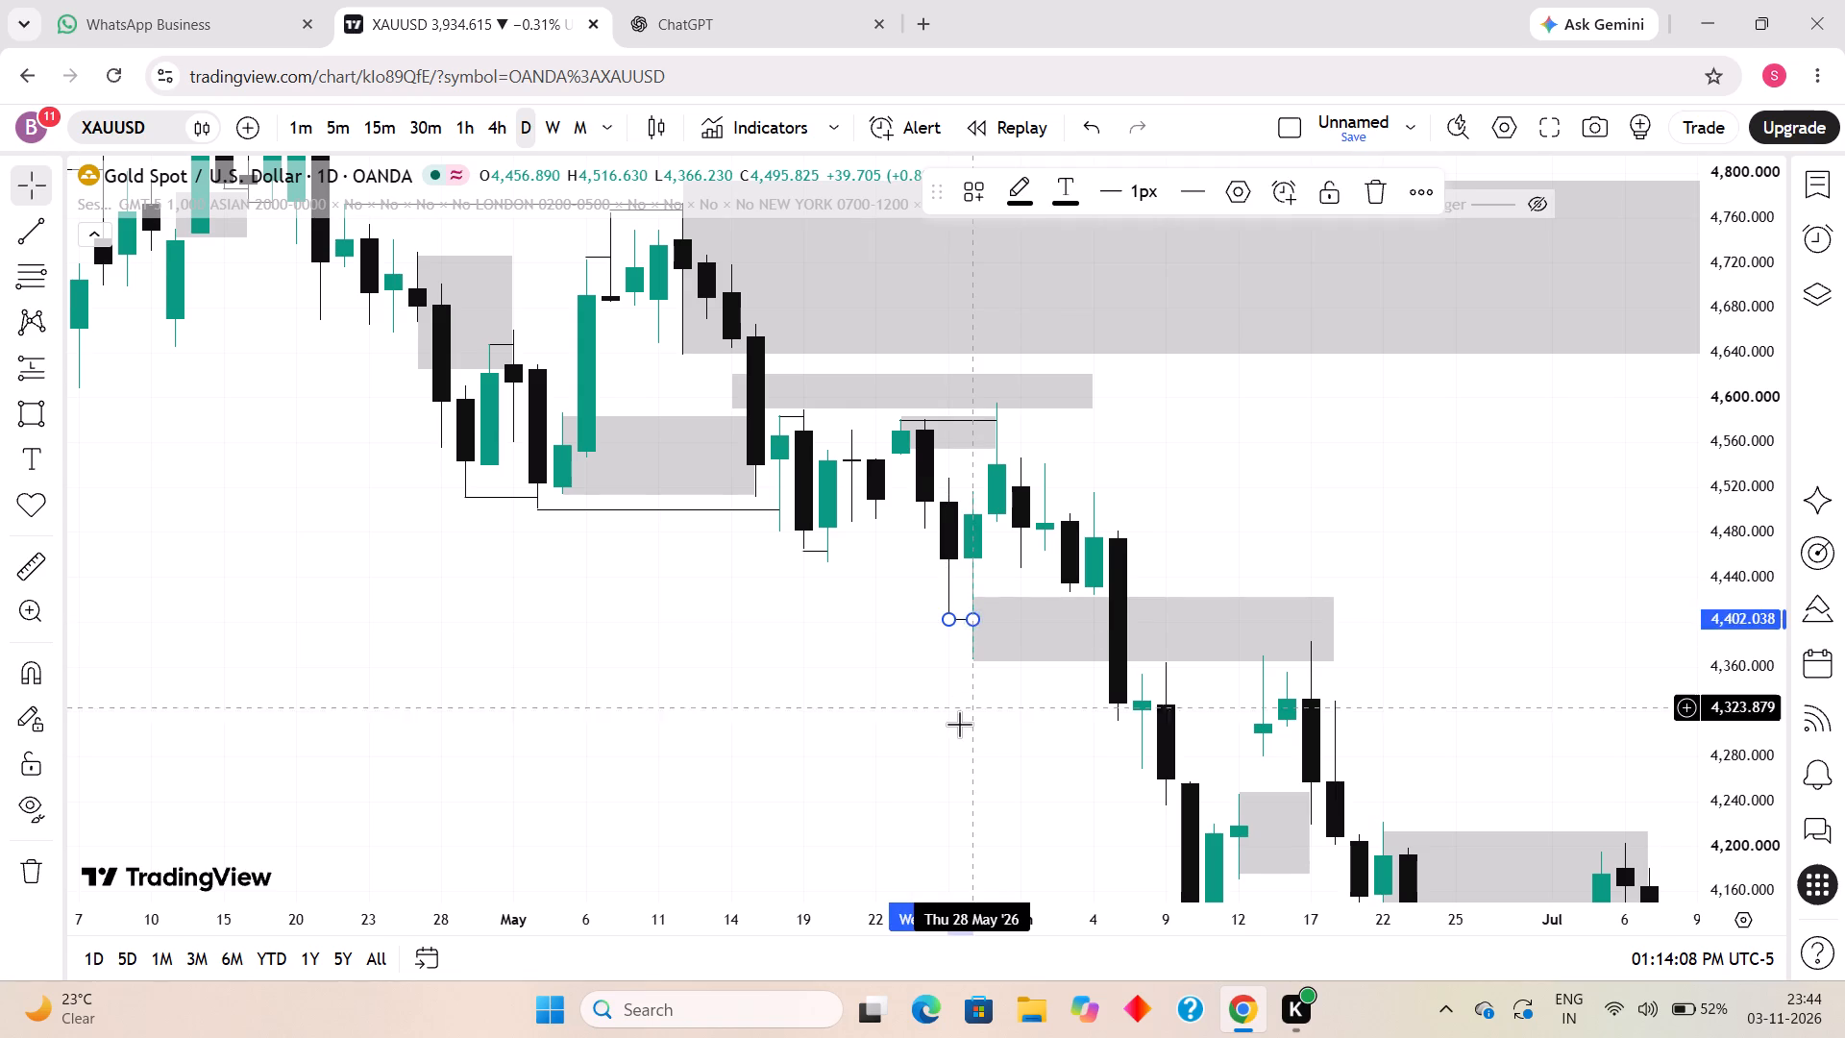
pyautogui.click(958, 728)
# Draw a short horizontal trend line from the 3 June 2026 candle's high to 4 June at about 4,497.
pyautogui.scroll(1, 989, 762)
pyautogui.moveTo(1138, 480); pyautogui.dragTo(1138, 479)
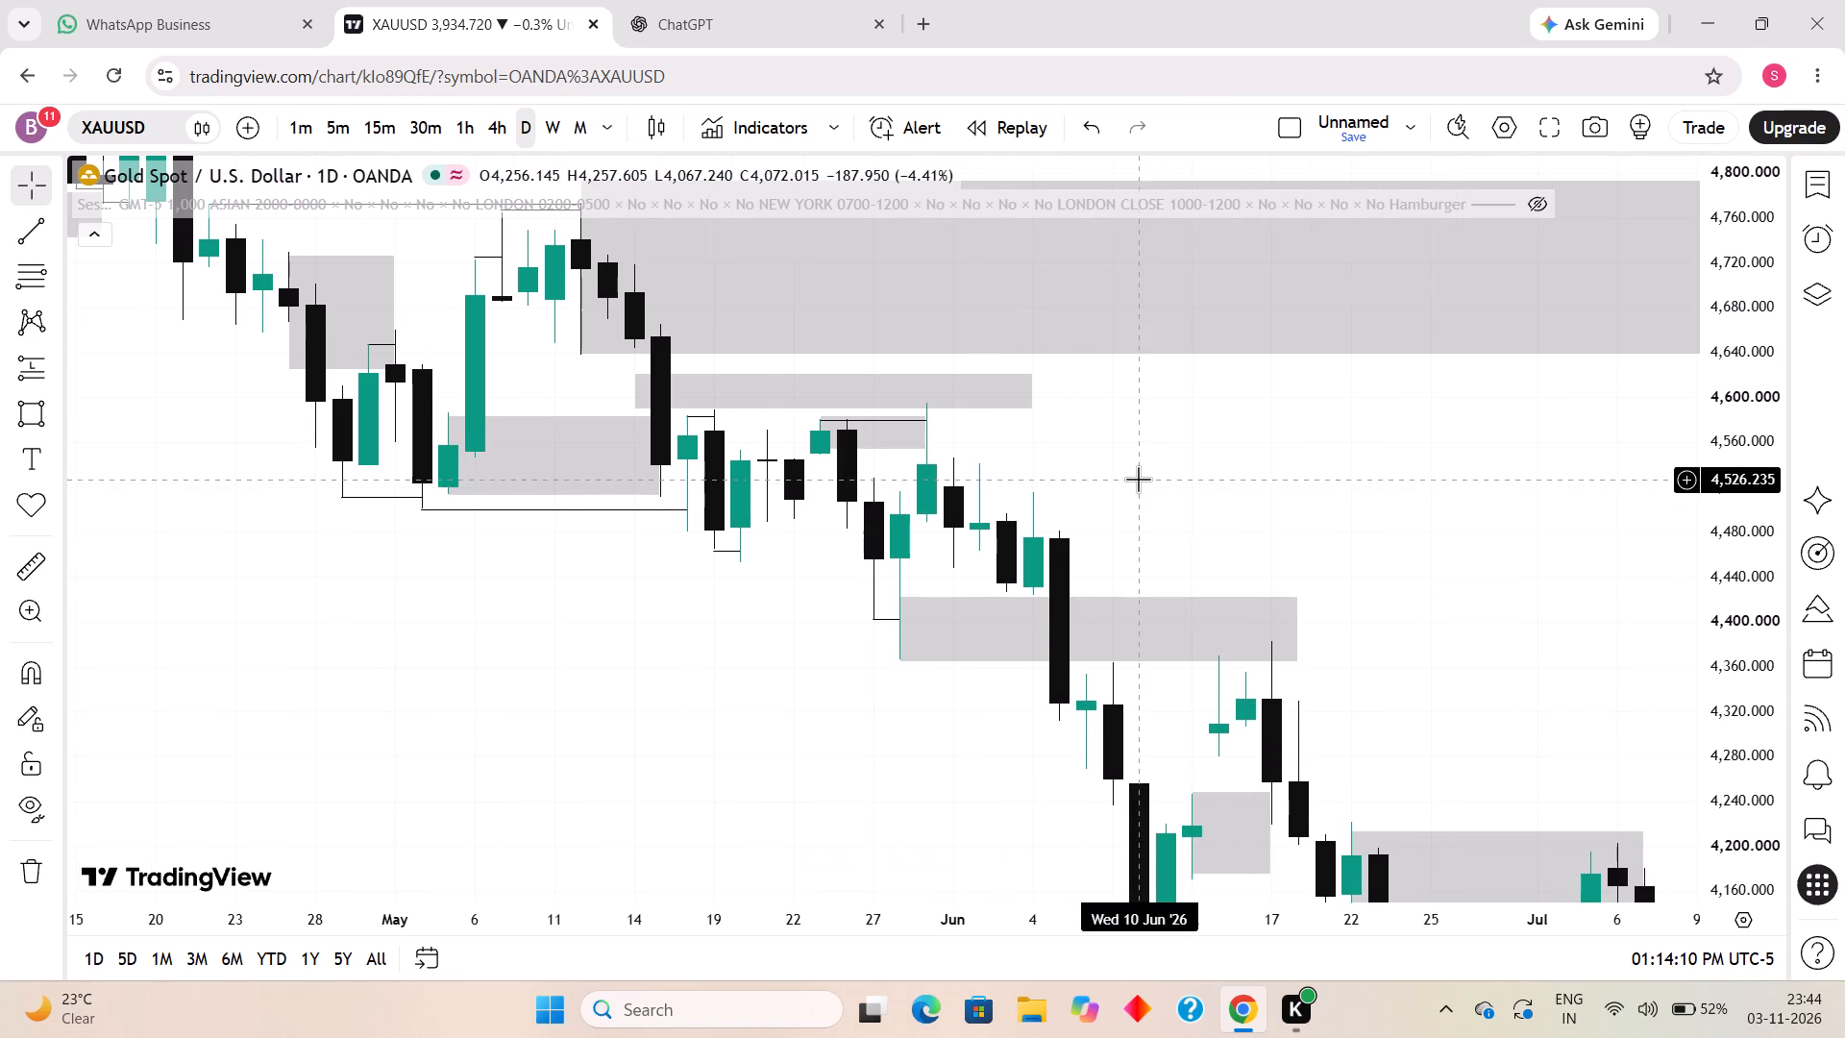
pyautogui.moveTo(1138, 479); pyautogui.dragTo(1118, 443)
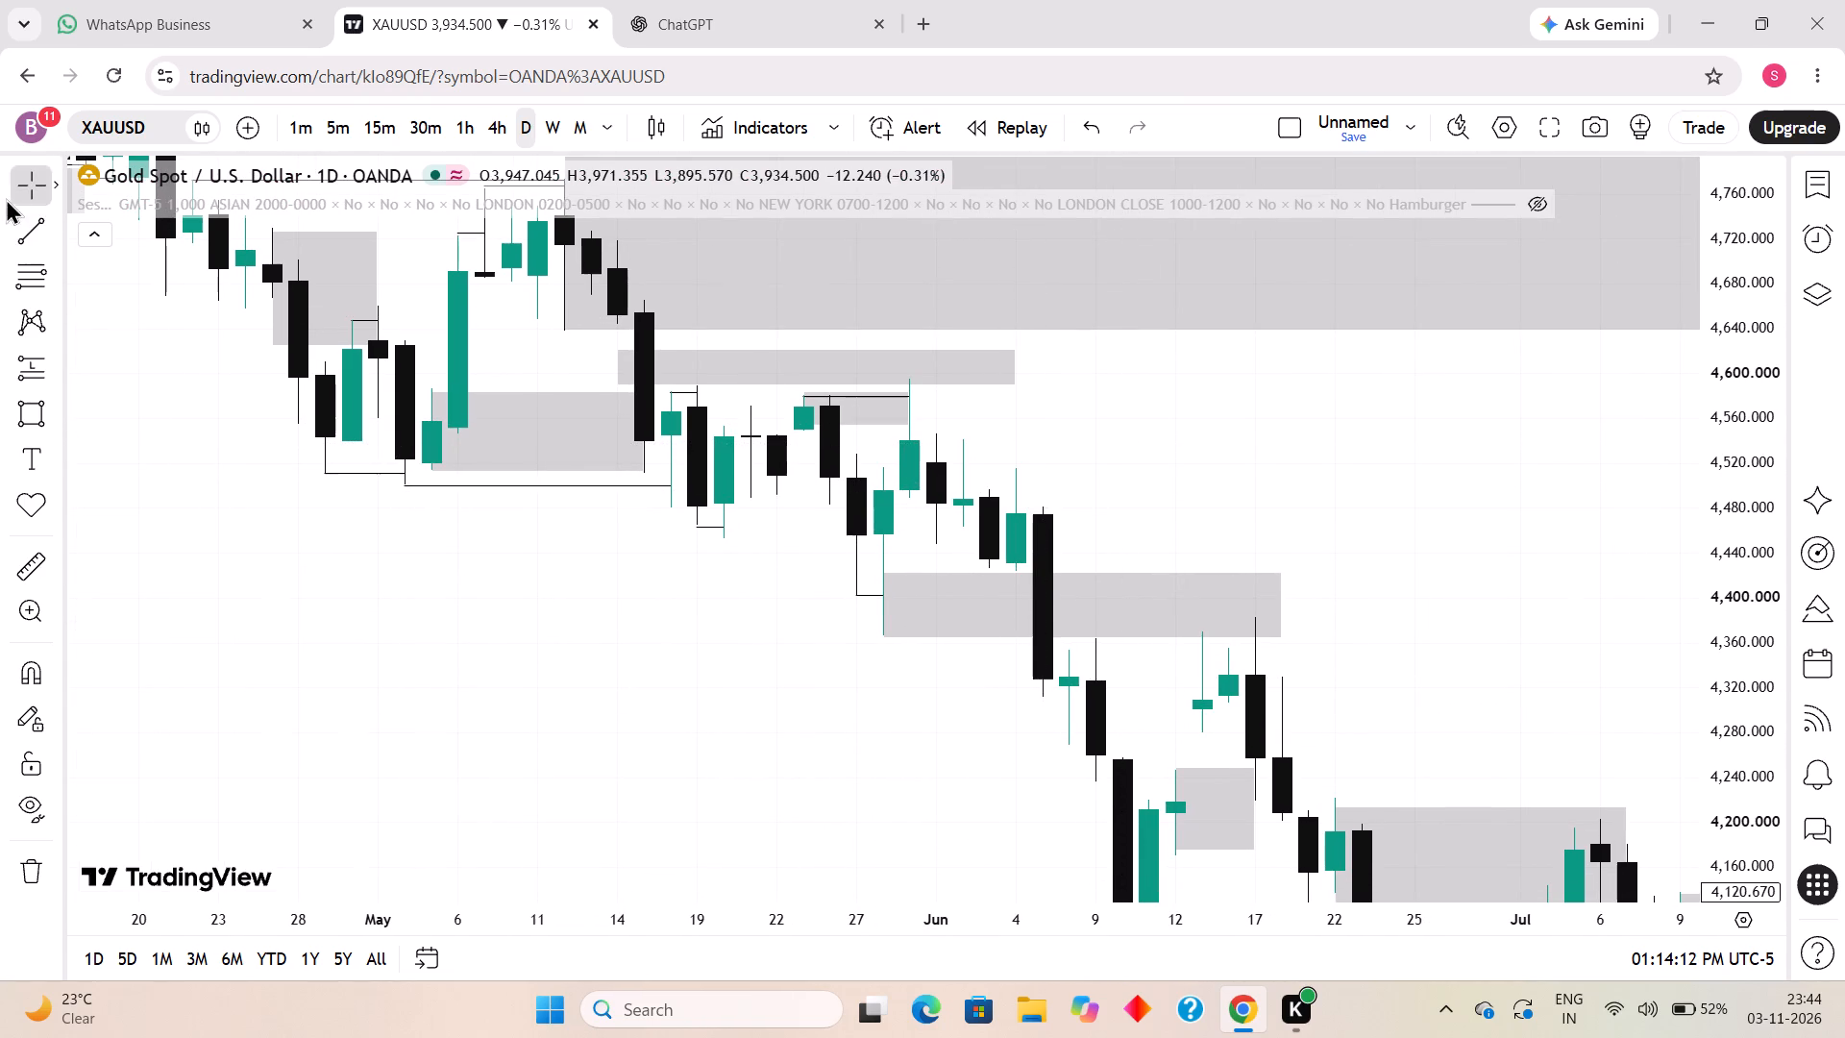
pyautogui.click(18, 219)
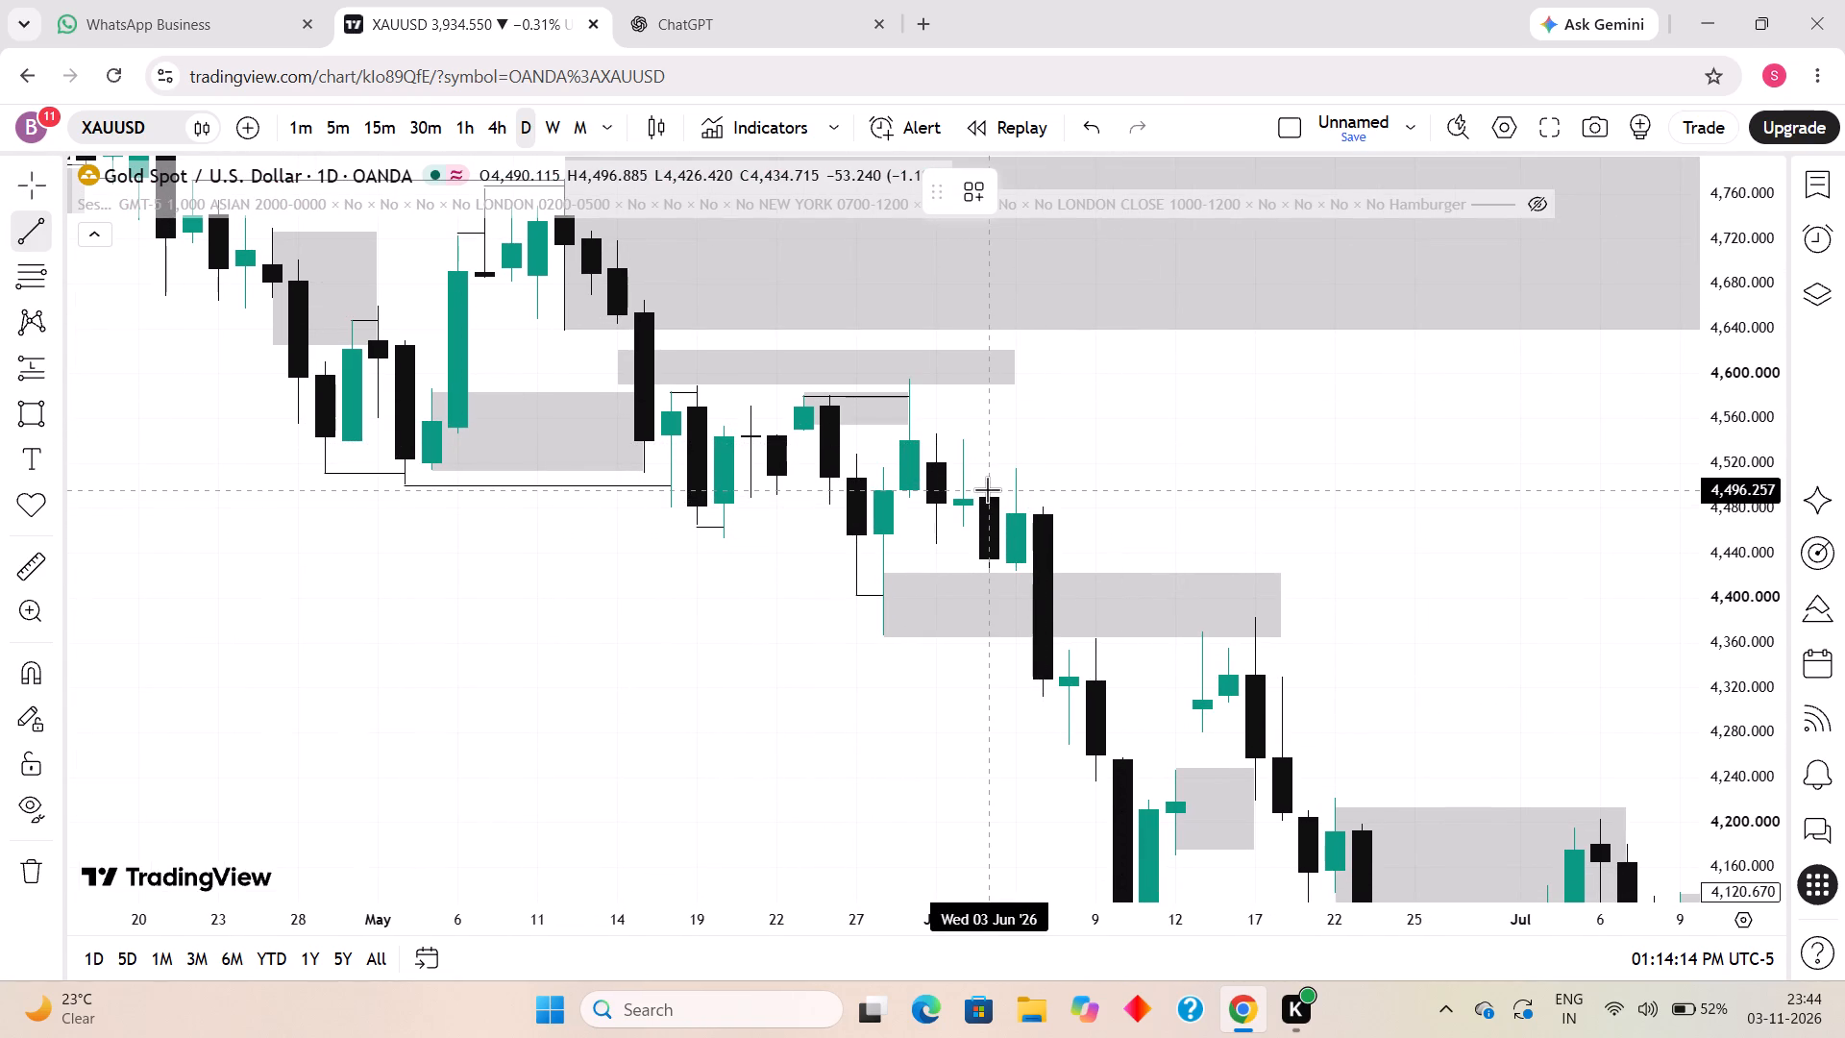
pyautogui.click(987, 488)
pyautogui.keyDown('shift'); pyautogui.click(1019, 488); pyautogui.keyUp('shift')
pyautogui.click(1147, 492)
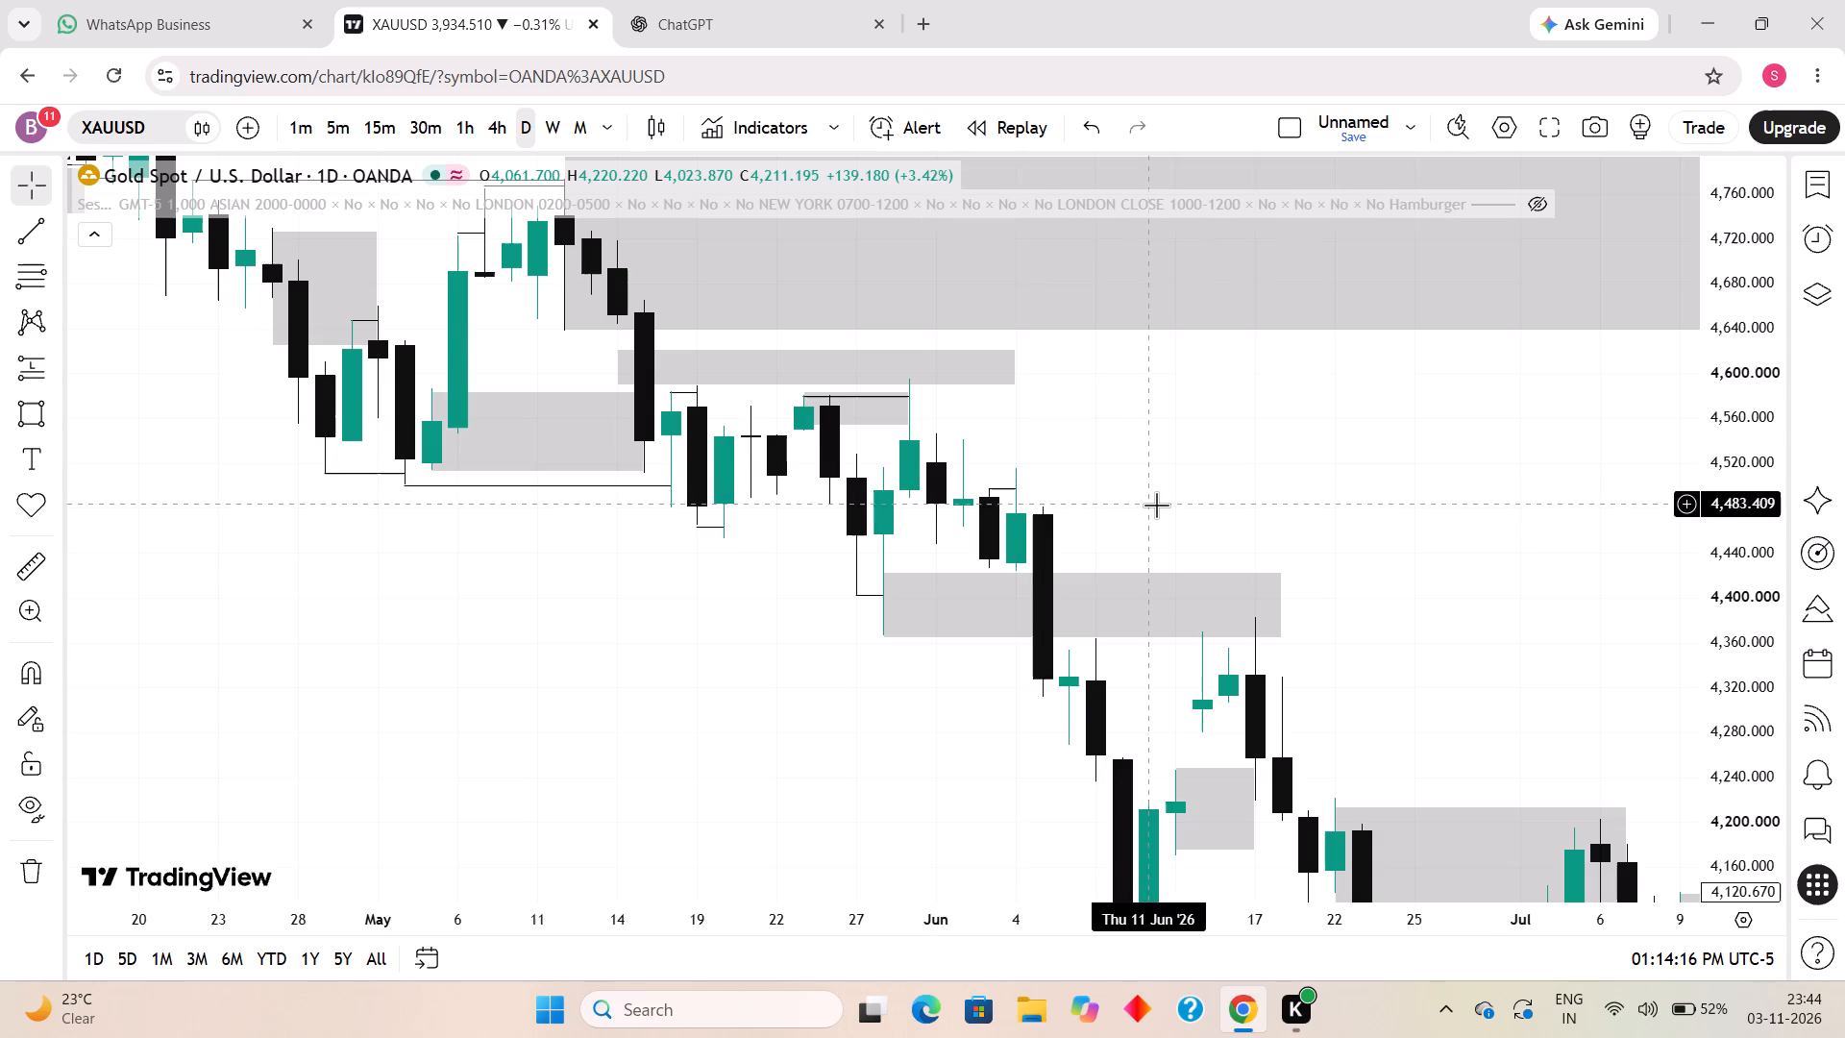
# Draw a short horizontal trend line from the 8 June 2026 candle's high to 9 June at about 4,352.
pyautogui.moveTo(1154, 505); pyautogui.dragTo(1119, 480)
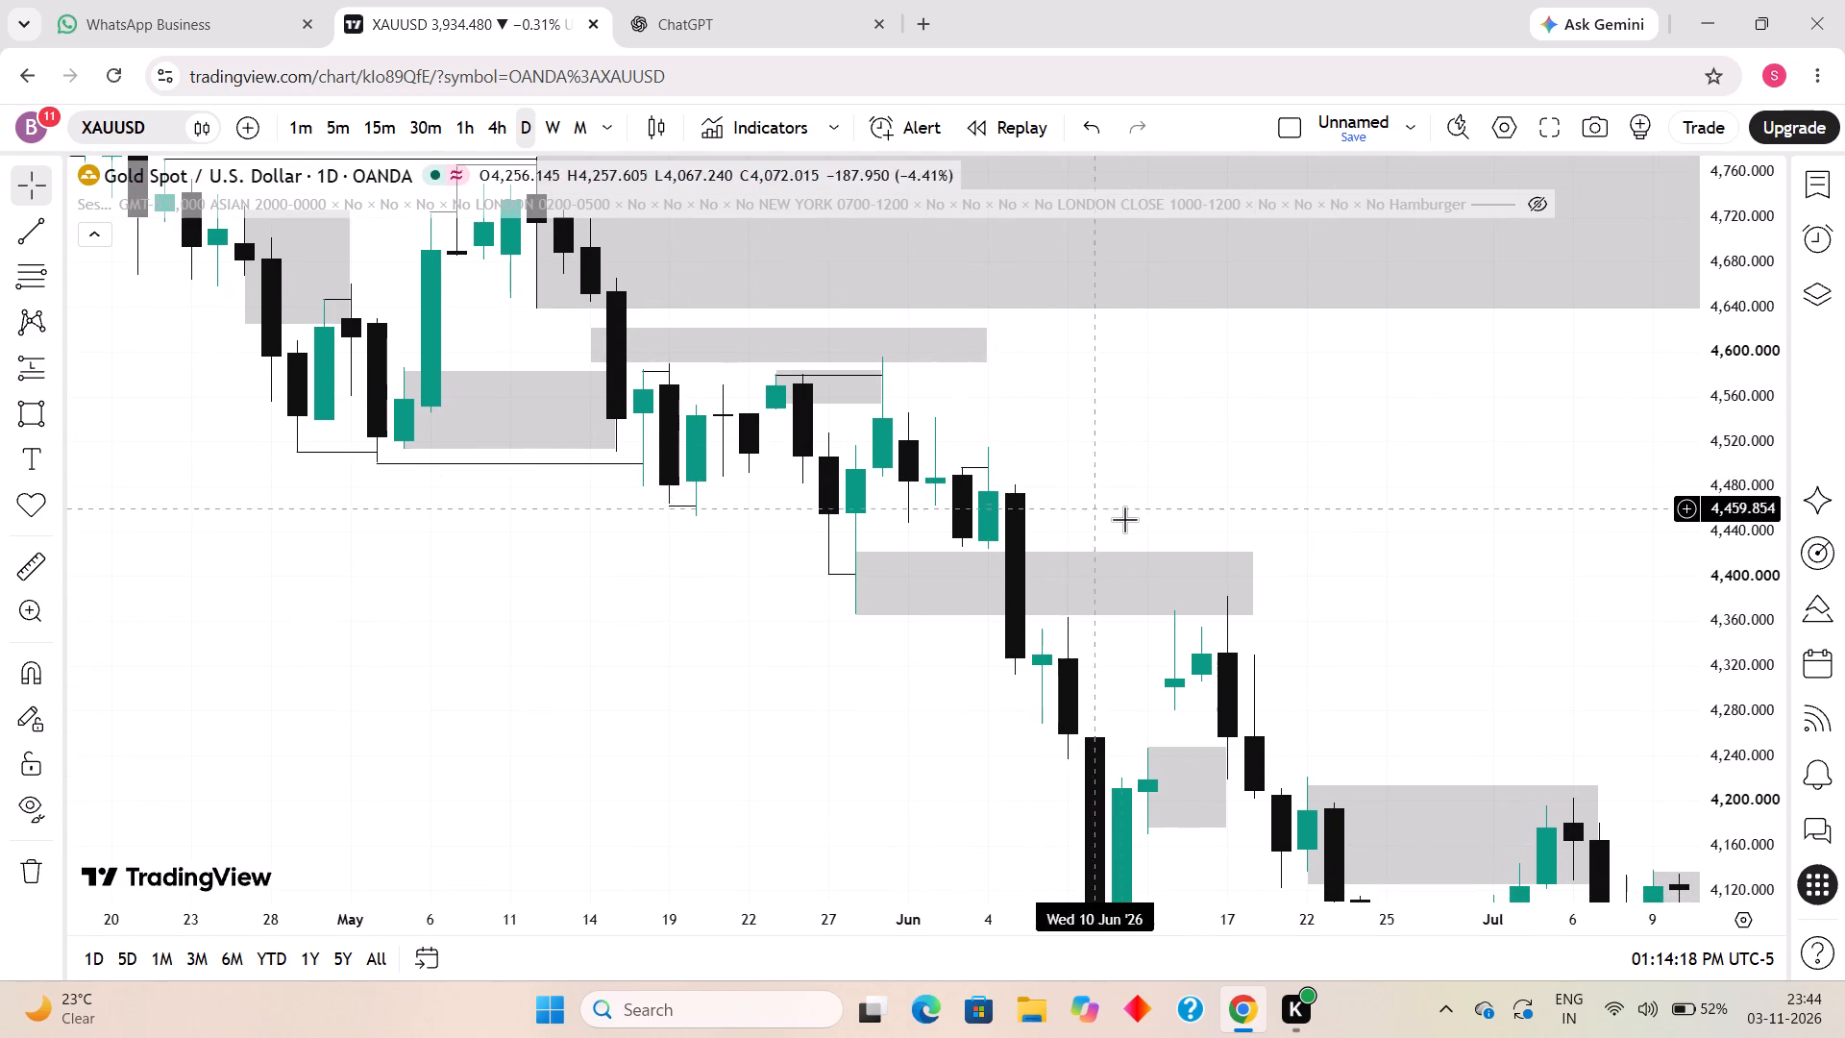
pyautogui.moveTo(1126, 520); pyautogui.dragTo(1021, 396)
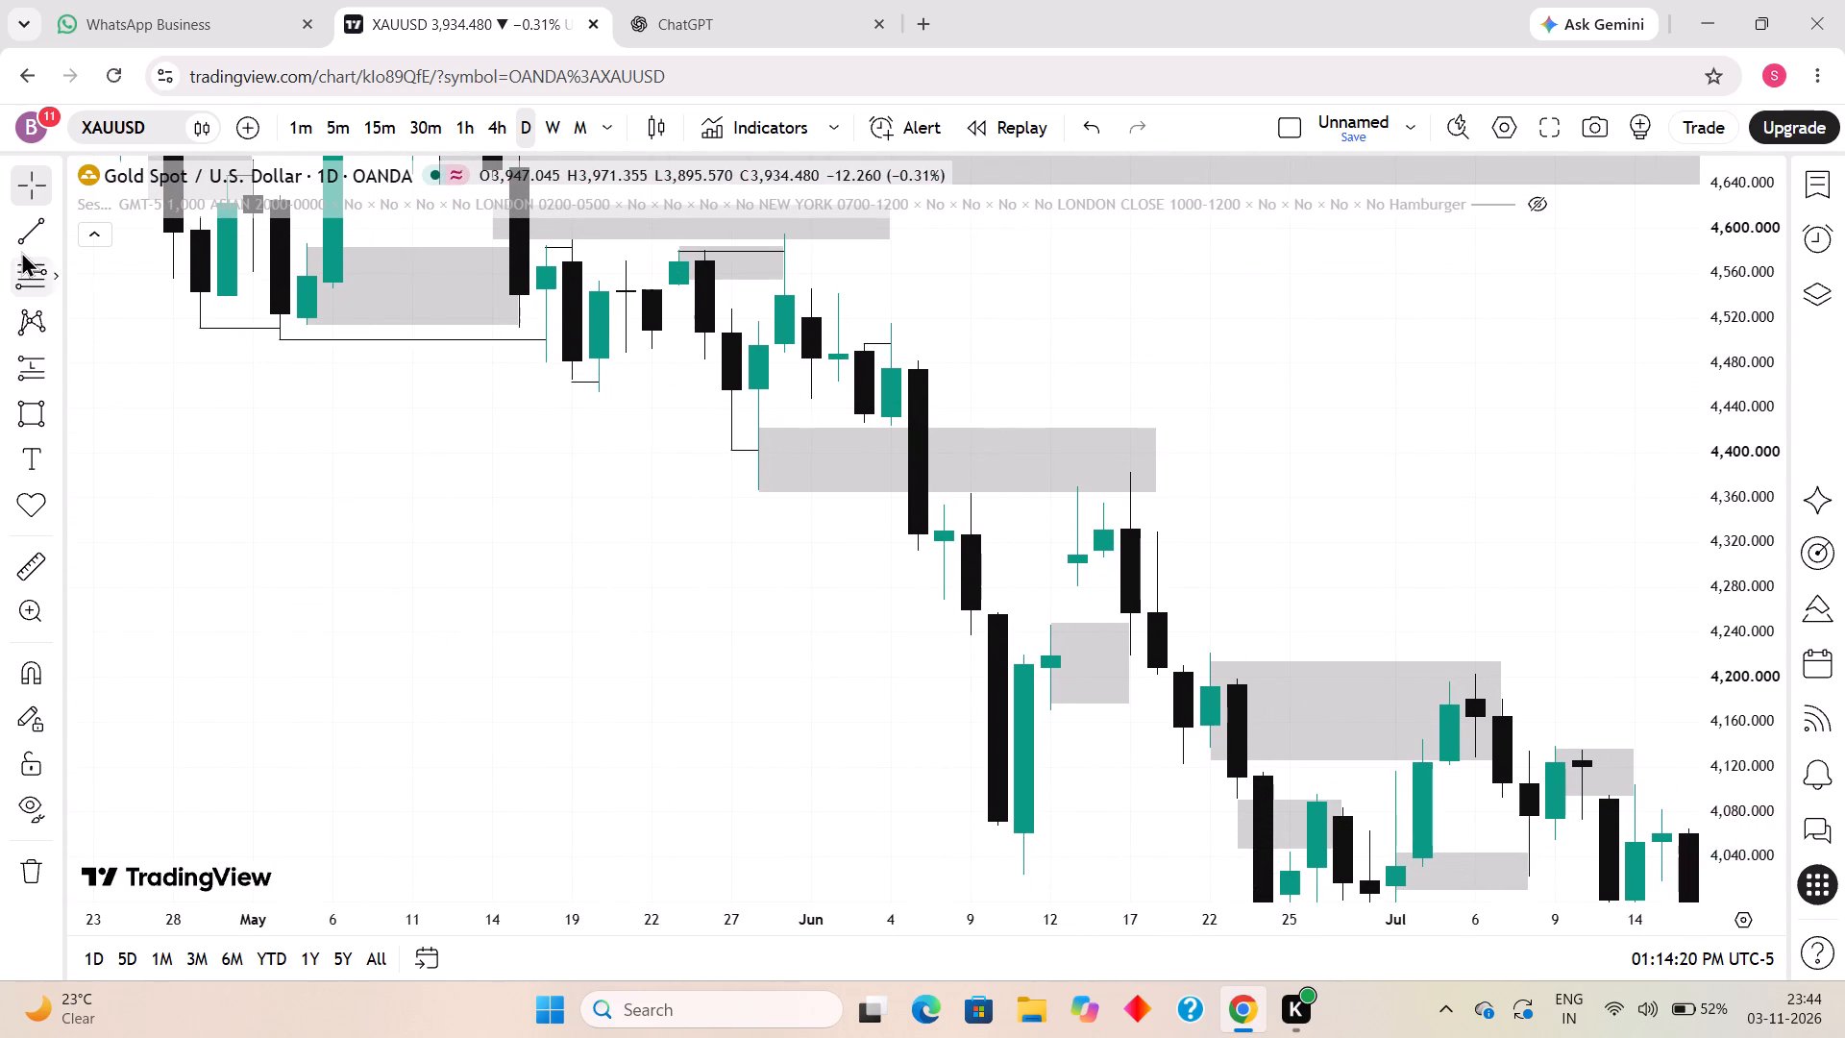
pyautogui.click(26, 241)
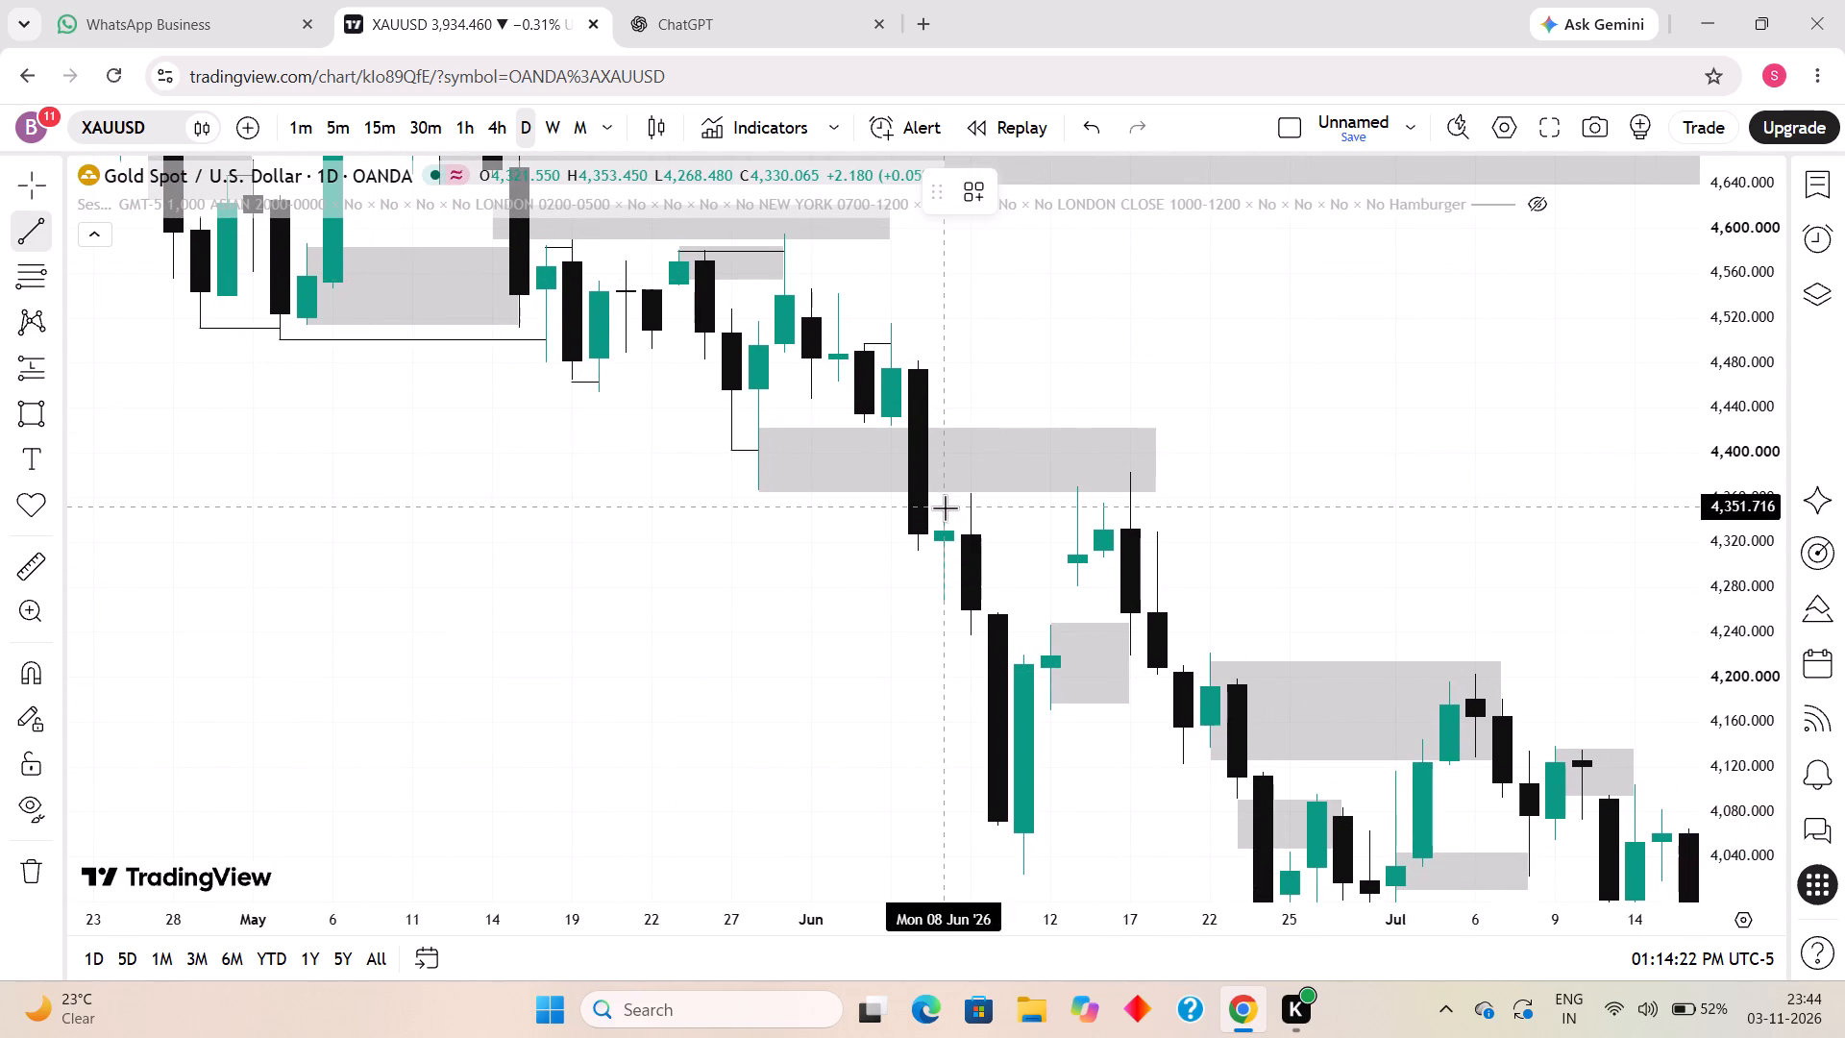
pyautogui.click(943, 507)
pyautogui.keyDown('shift'); pyautogui.click(973, 510); pyautogui.keyUp('shift')
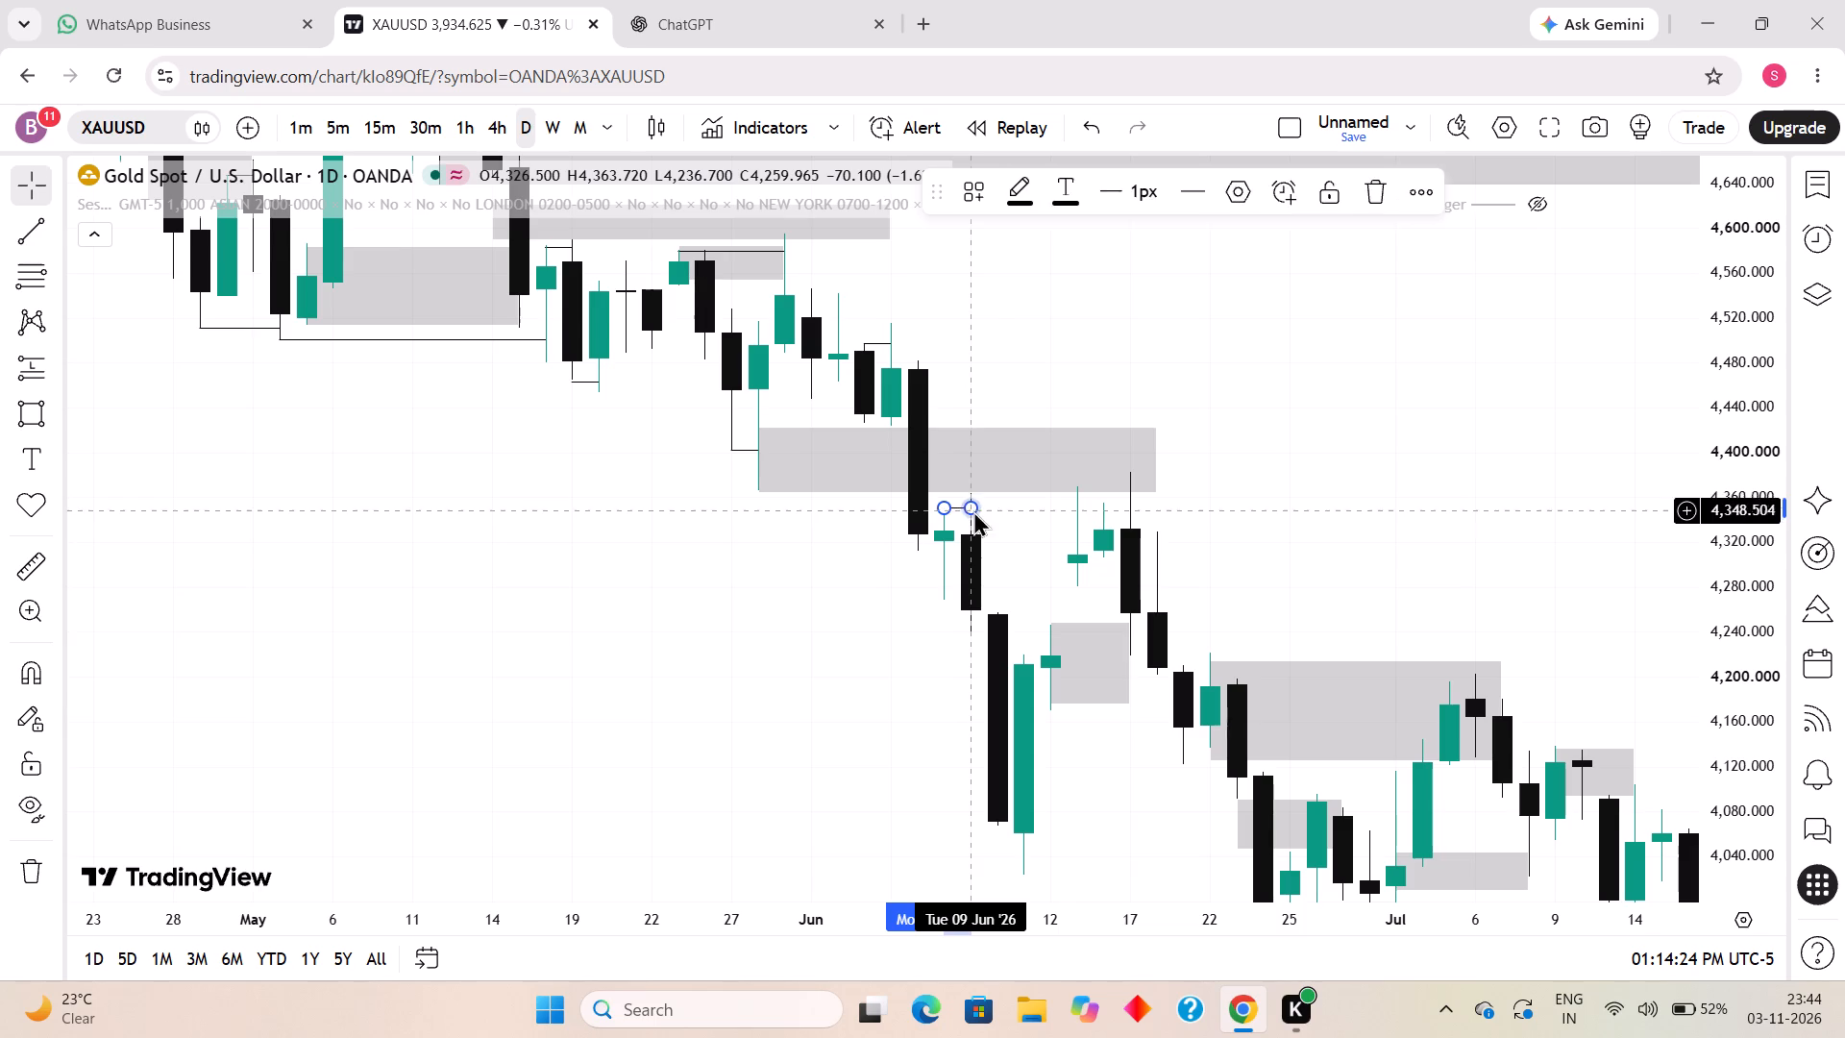
pyautogui.click(1021, 562)
# Draw a short horizontal trend line from the 15 June 2026 candle's high to 17 June at about 4,366, and close the advertisement.
pyautogui.click(38, 234)
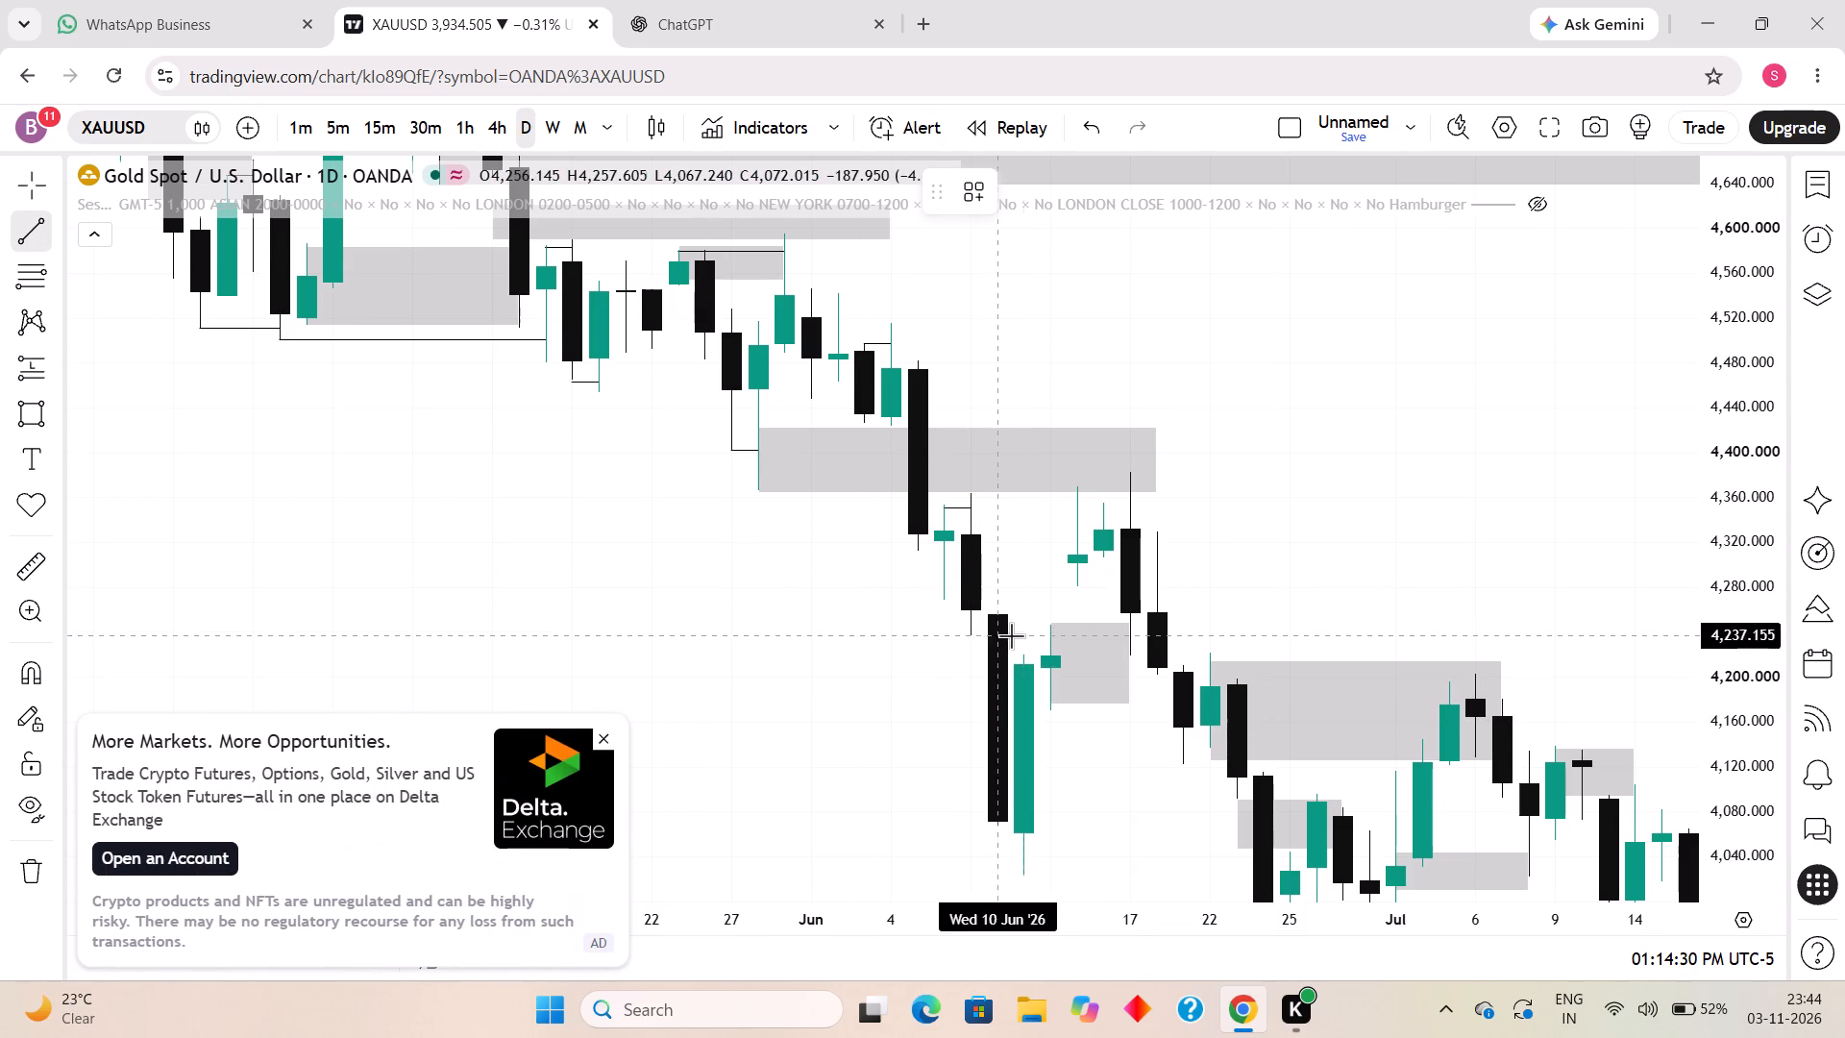
pyautogui.click(1075, 490)
pyautogui.keyDown('shift'); pyautogui.click(1132, 492); pyautogui.keyUp('shift')
pyautogui.click(1203, 519)
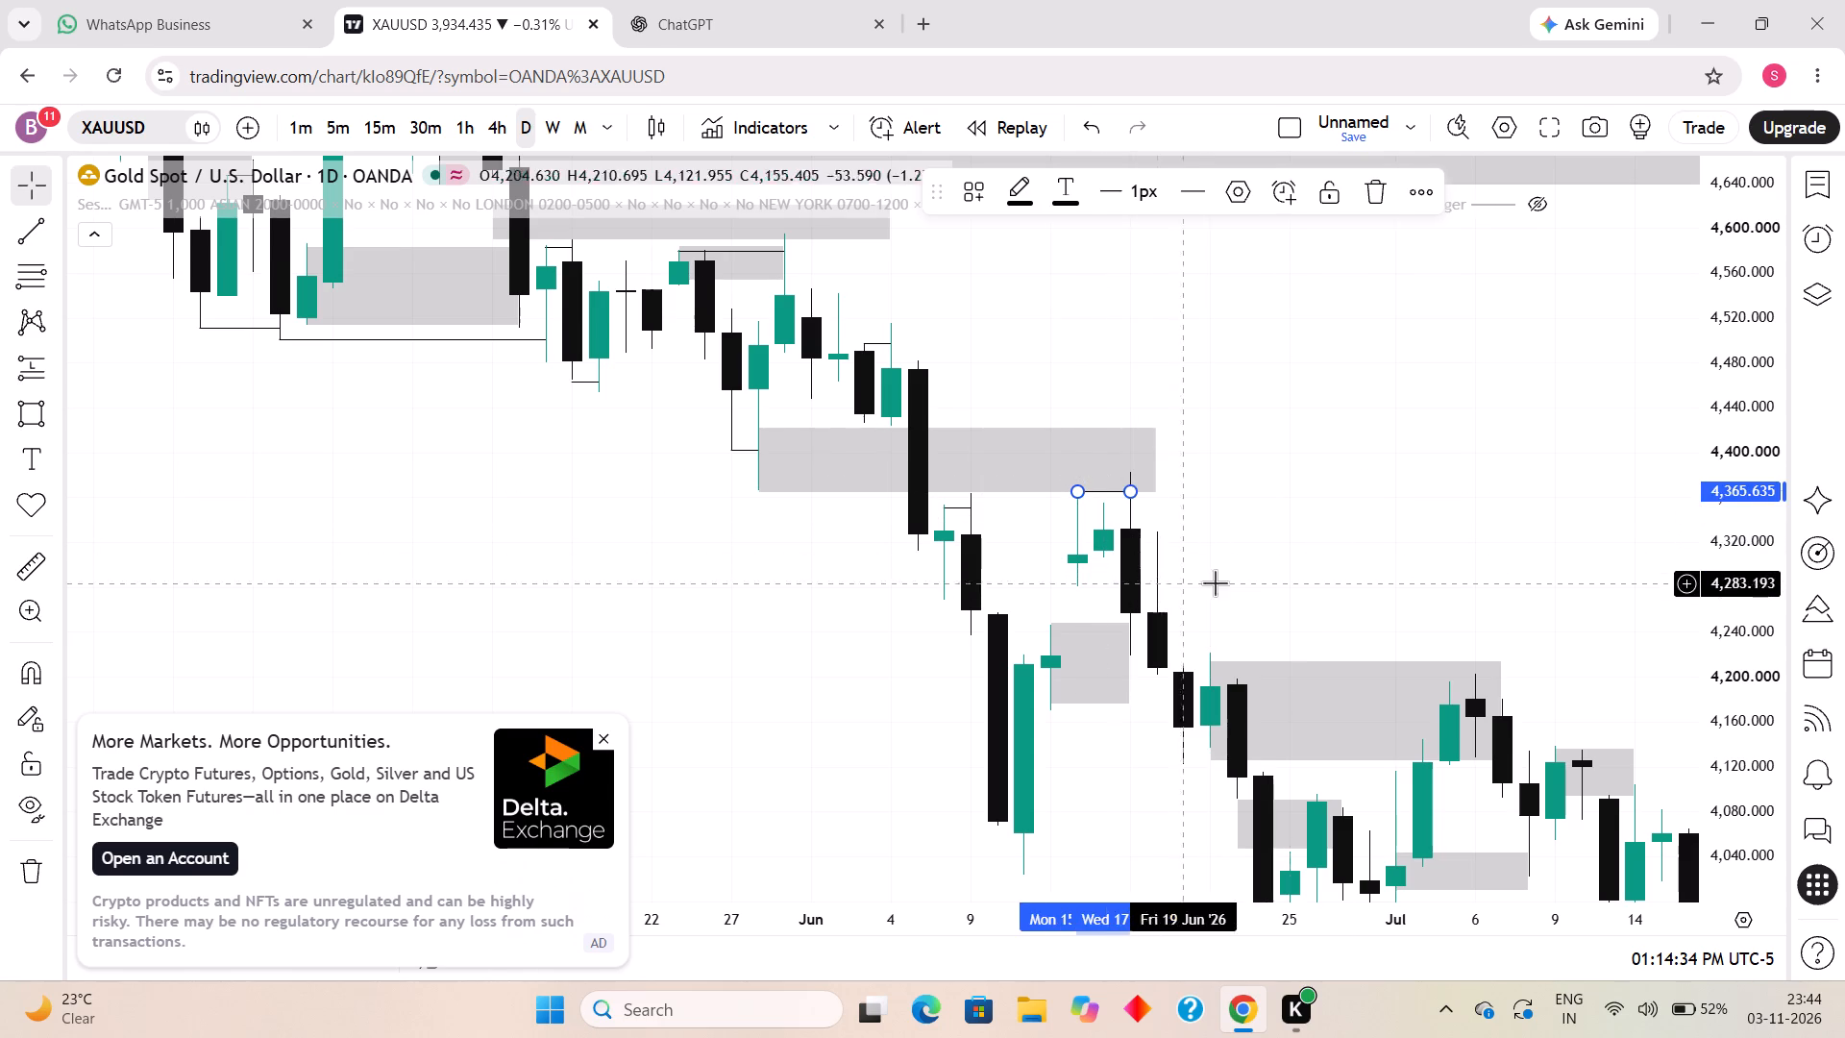
pyautogui.click(1339, 558)
pyautogui.click(603, 740)
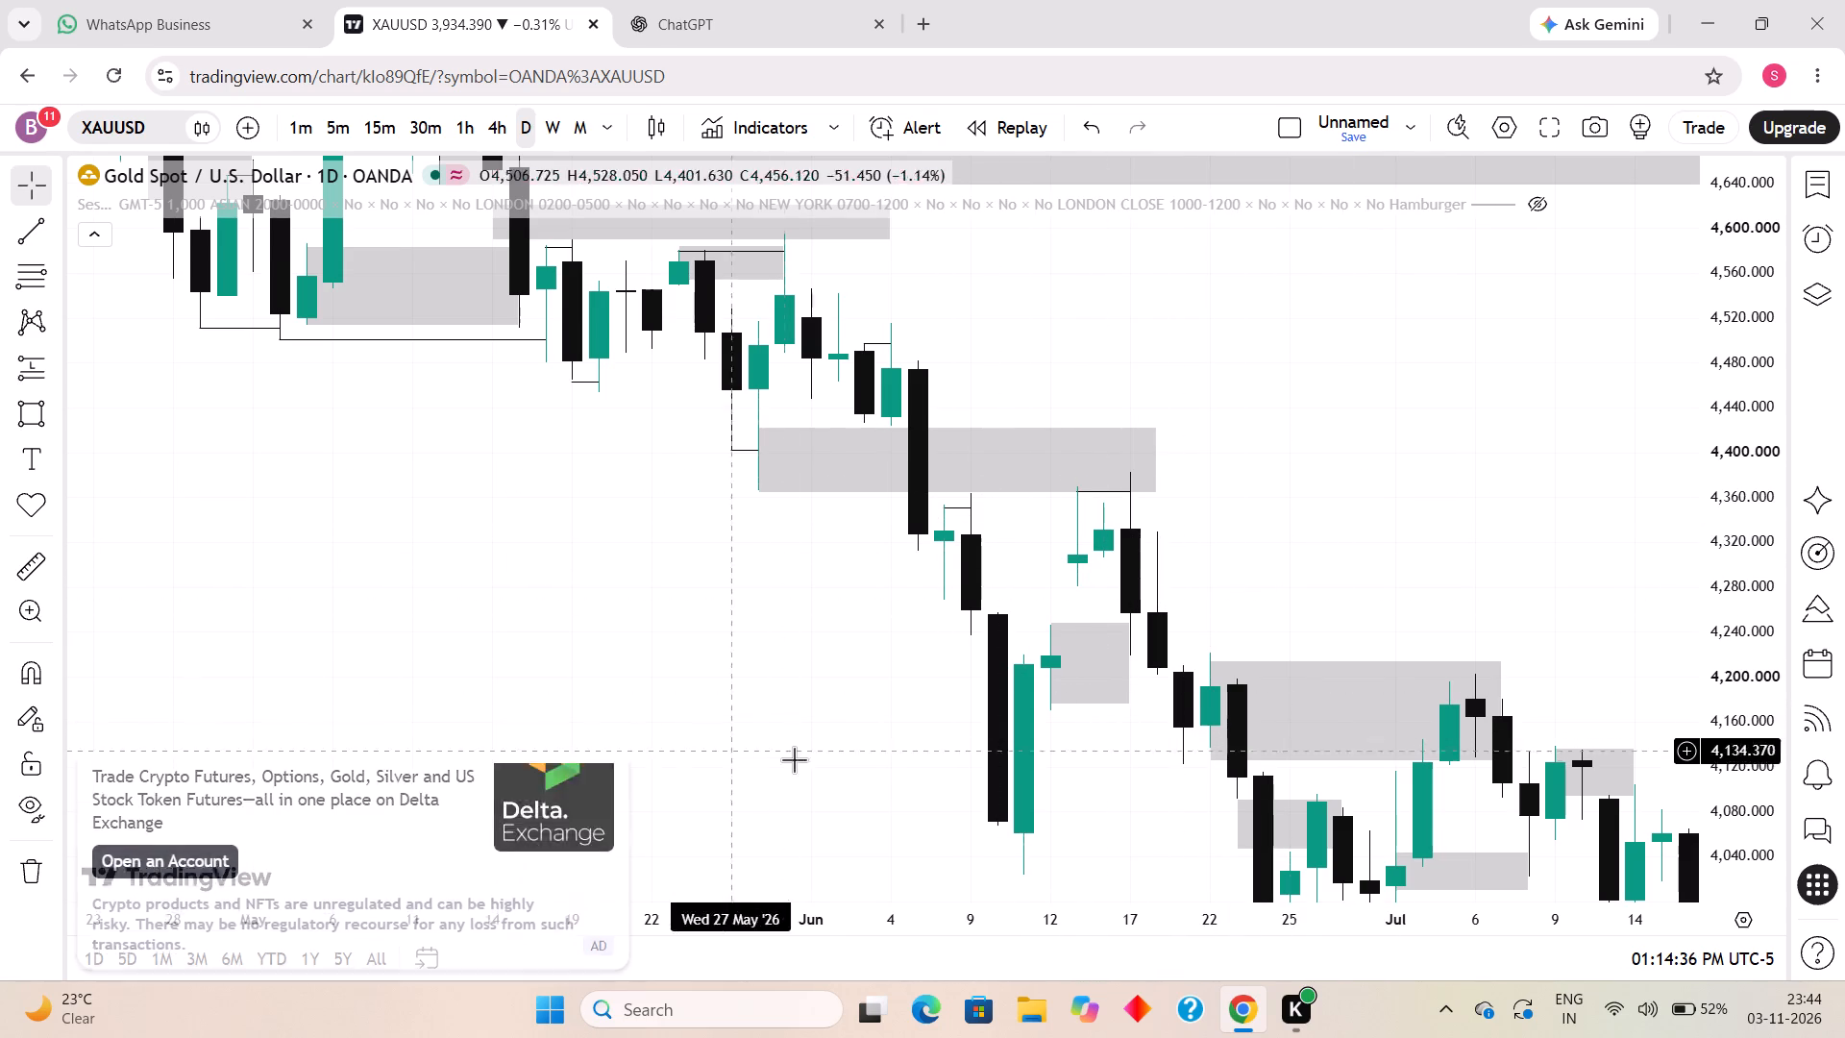
# Draw a thin rectangle from 17 June to 22 June 2026 between about 4,219 and 4,212.
pyautogui.moveTo(923, 675); pyautogui.dragTo(709, 592)
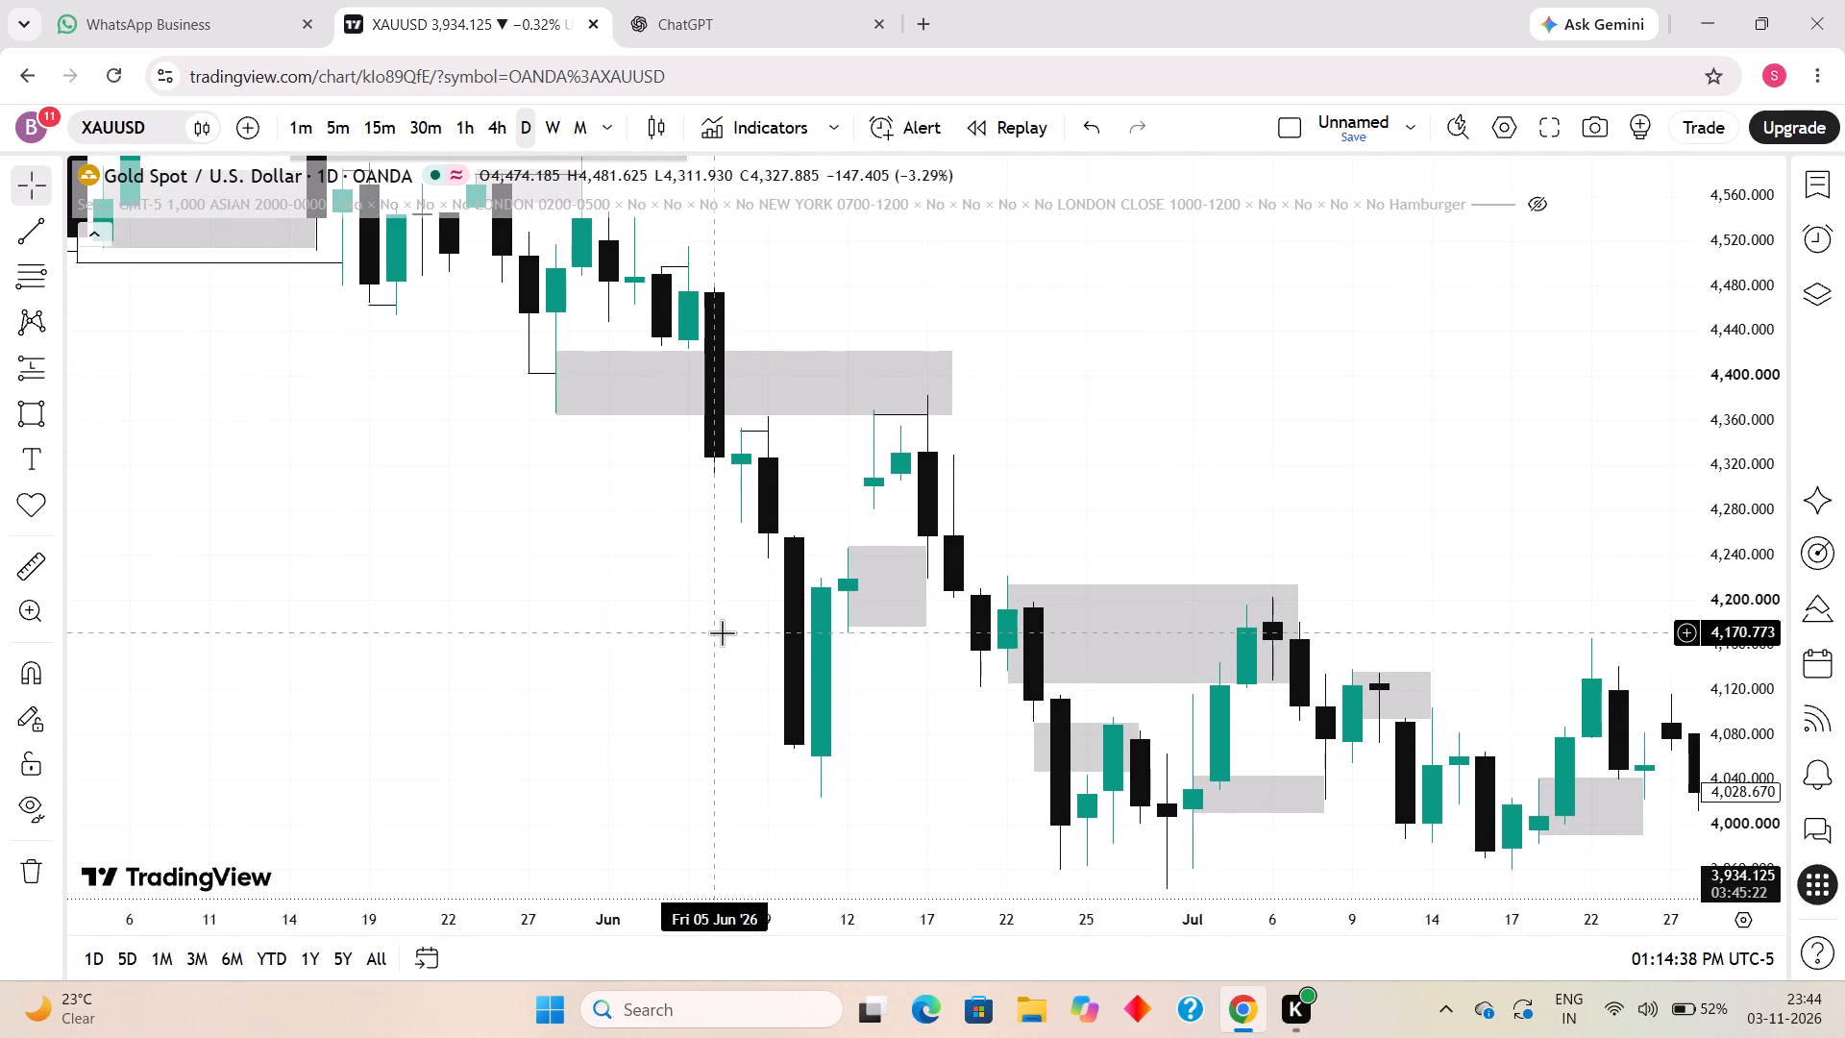
pyautogui.moveTo(966, 739); pyautogui.dragTo(869, 656)
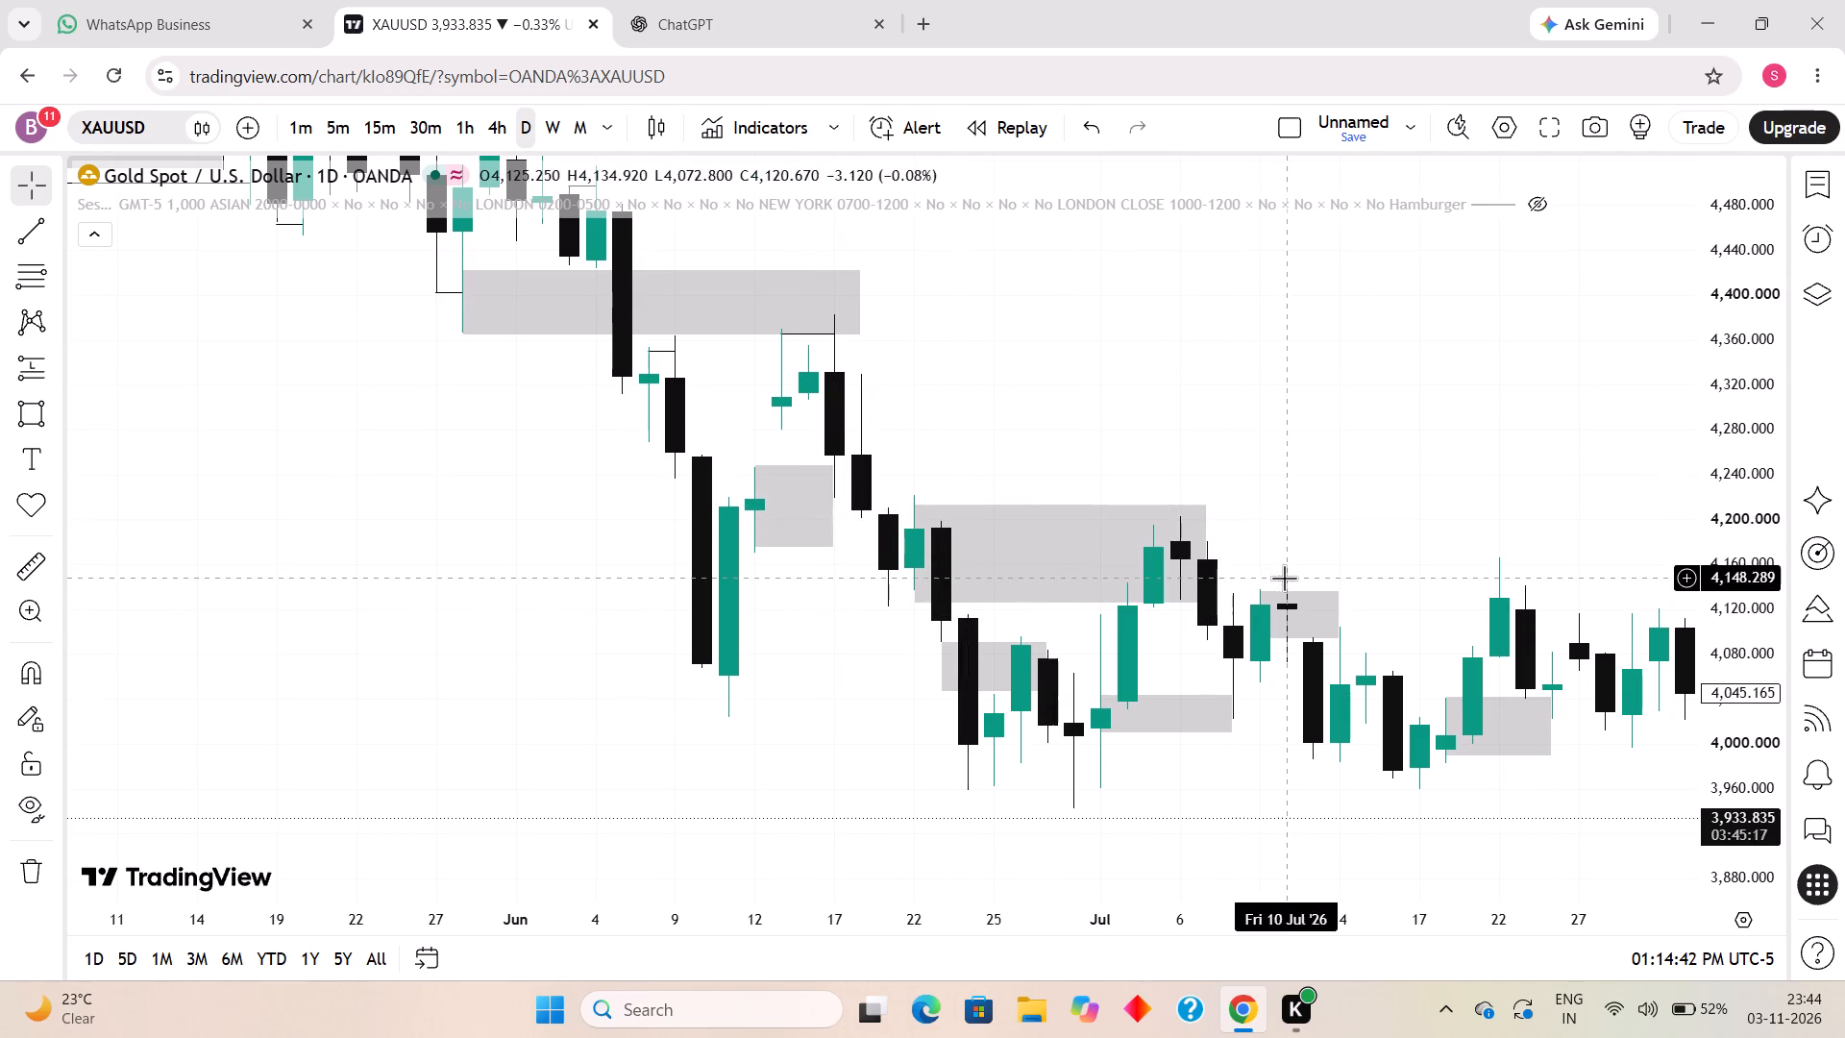
pyautogui.moveTo(1736, 679); pyautogui.dragTo(1651, 527)
pyautogui.click(19, 420)
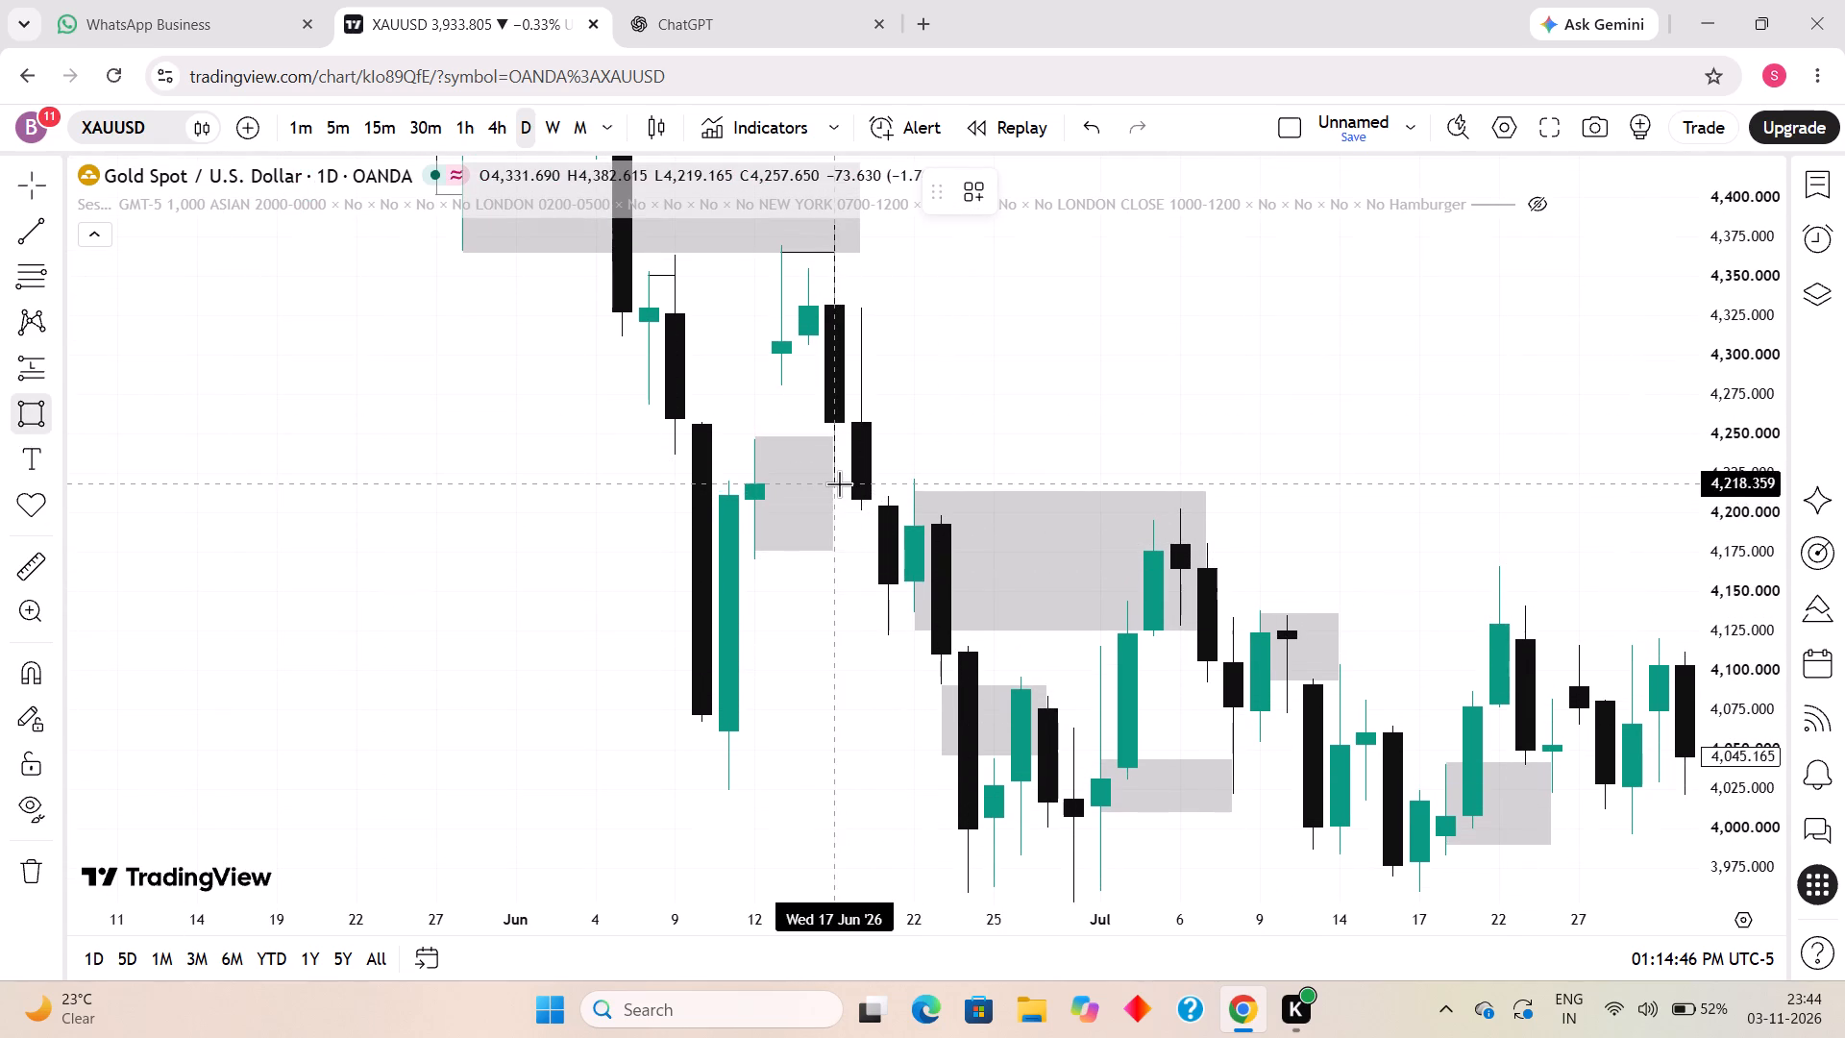
pyautogui.click(839, 482)
pyautogui.click(921, 494)
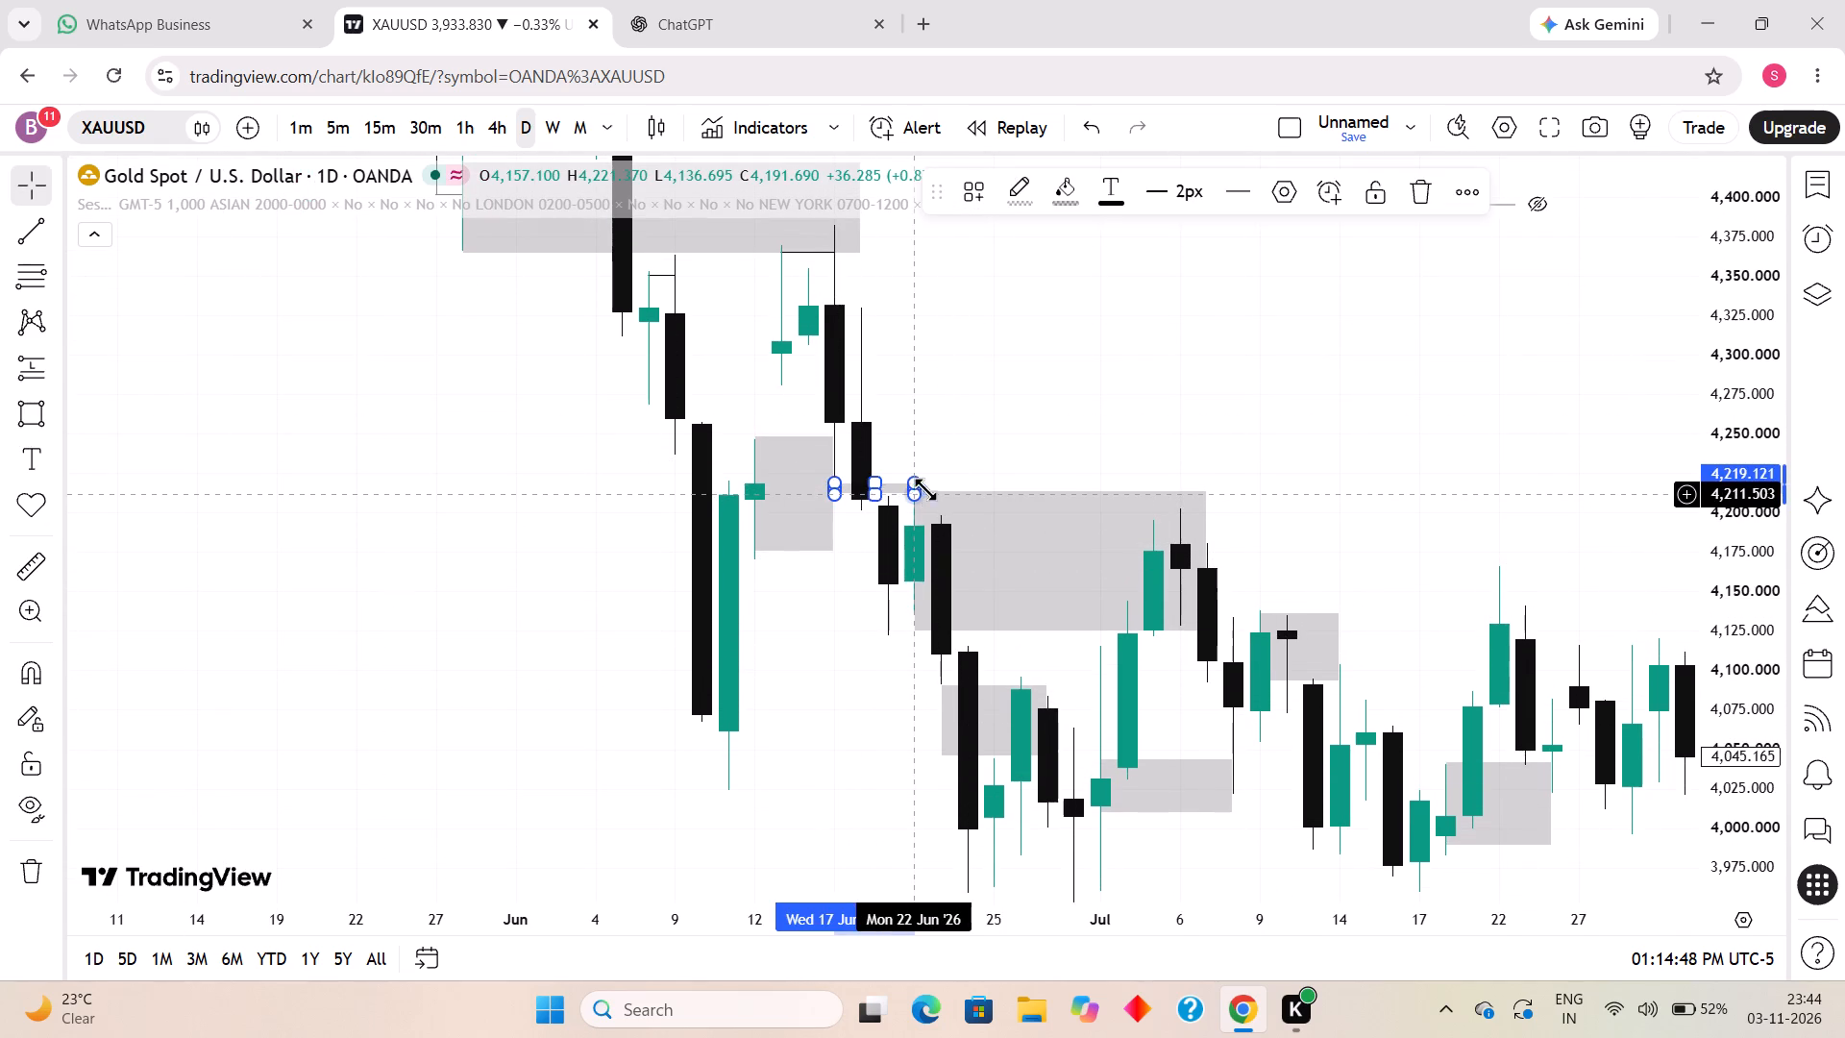
pyautogui.click(970, 448)
# Draw a short horizontal trend line from the 19 June 2026 candle's high to 22 June at about 4,210.
pyautogui.moveTo(980, 442); pyautogui.dragTo(1040, 402)
pyautogui.scroll(-1, 1037, 416)
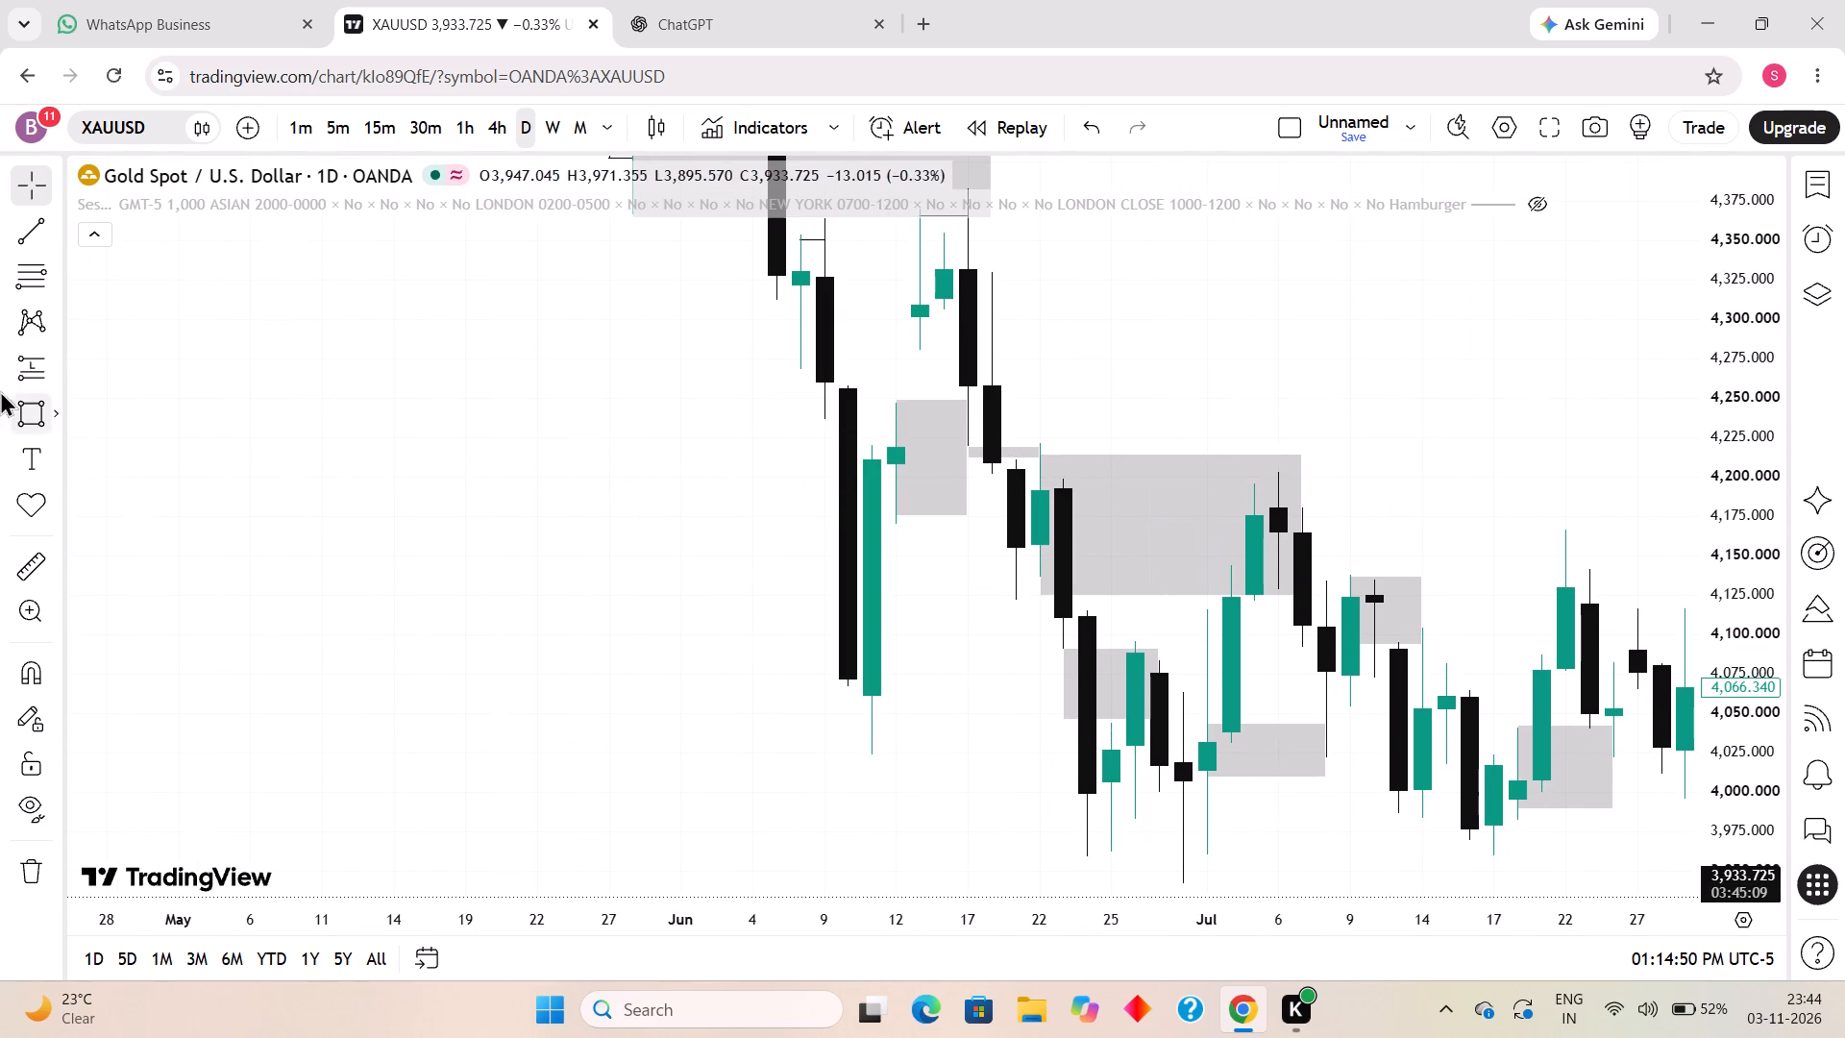
pyautogui.click(20, 221)
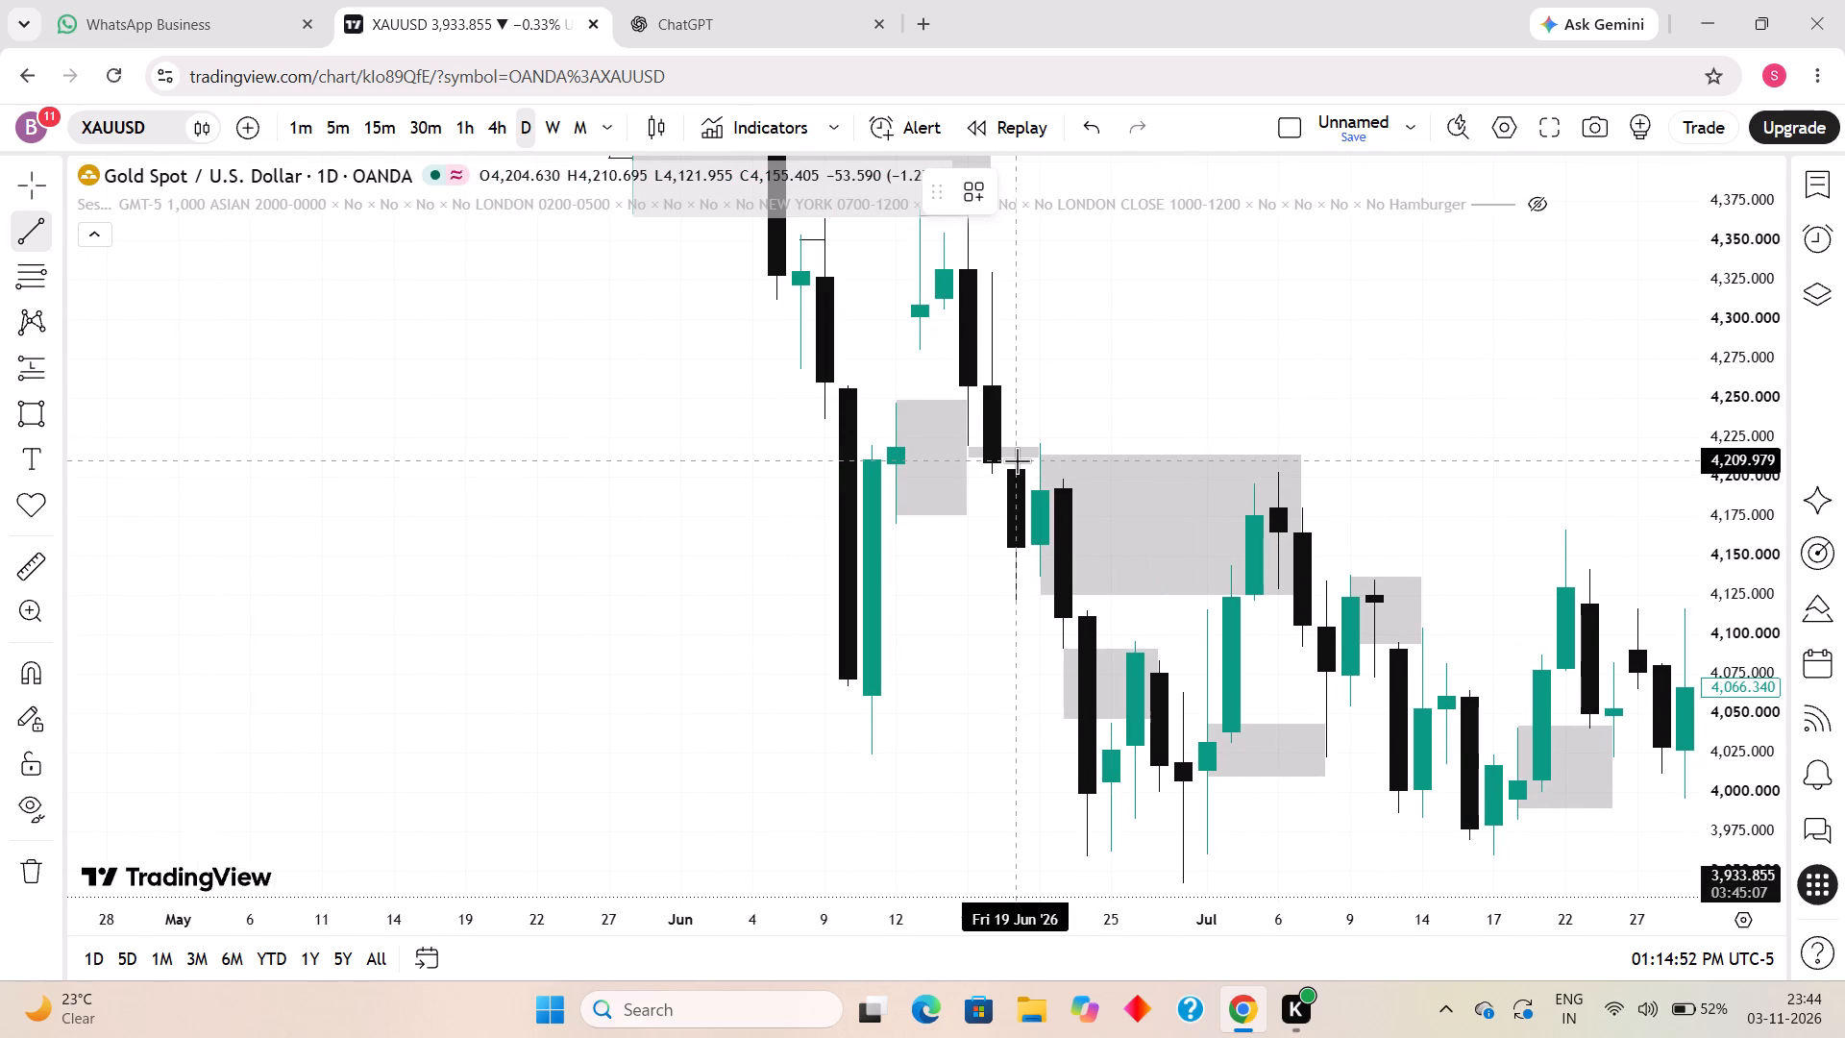
pyautogui.click(1015, 458)
pyautogui.keyDown('shift'); pyautogui.click(1041, 458); pyautogui.keyUp('shift')
pyautogui.click(1158, 435)
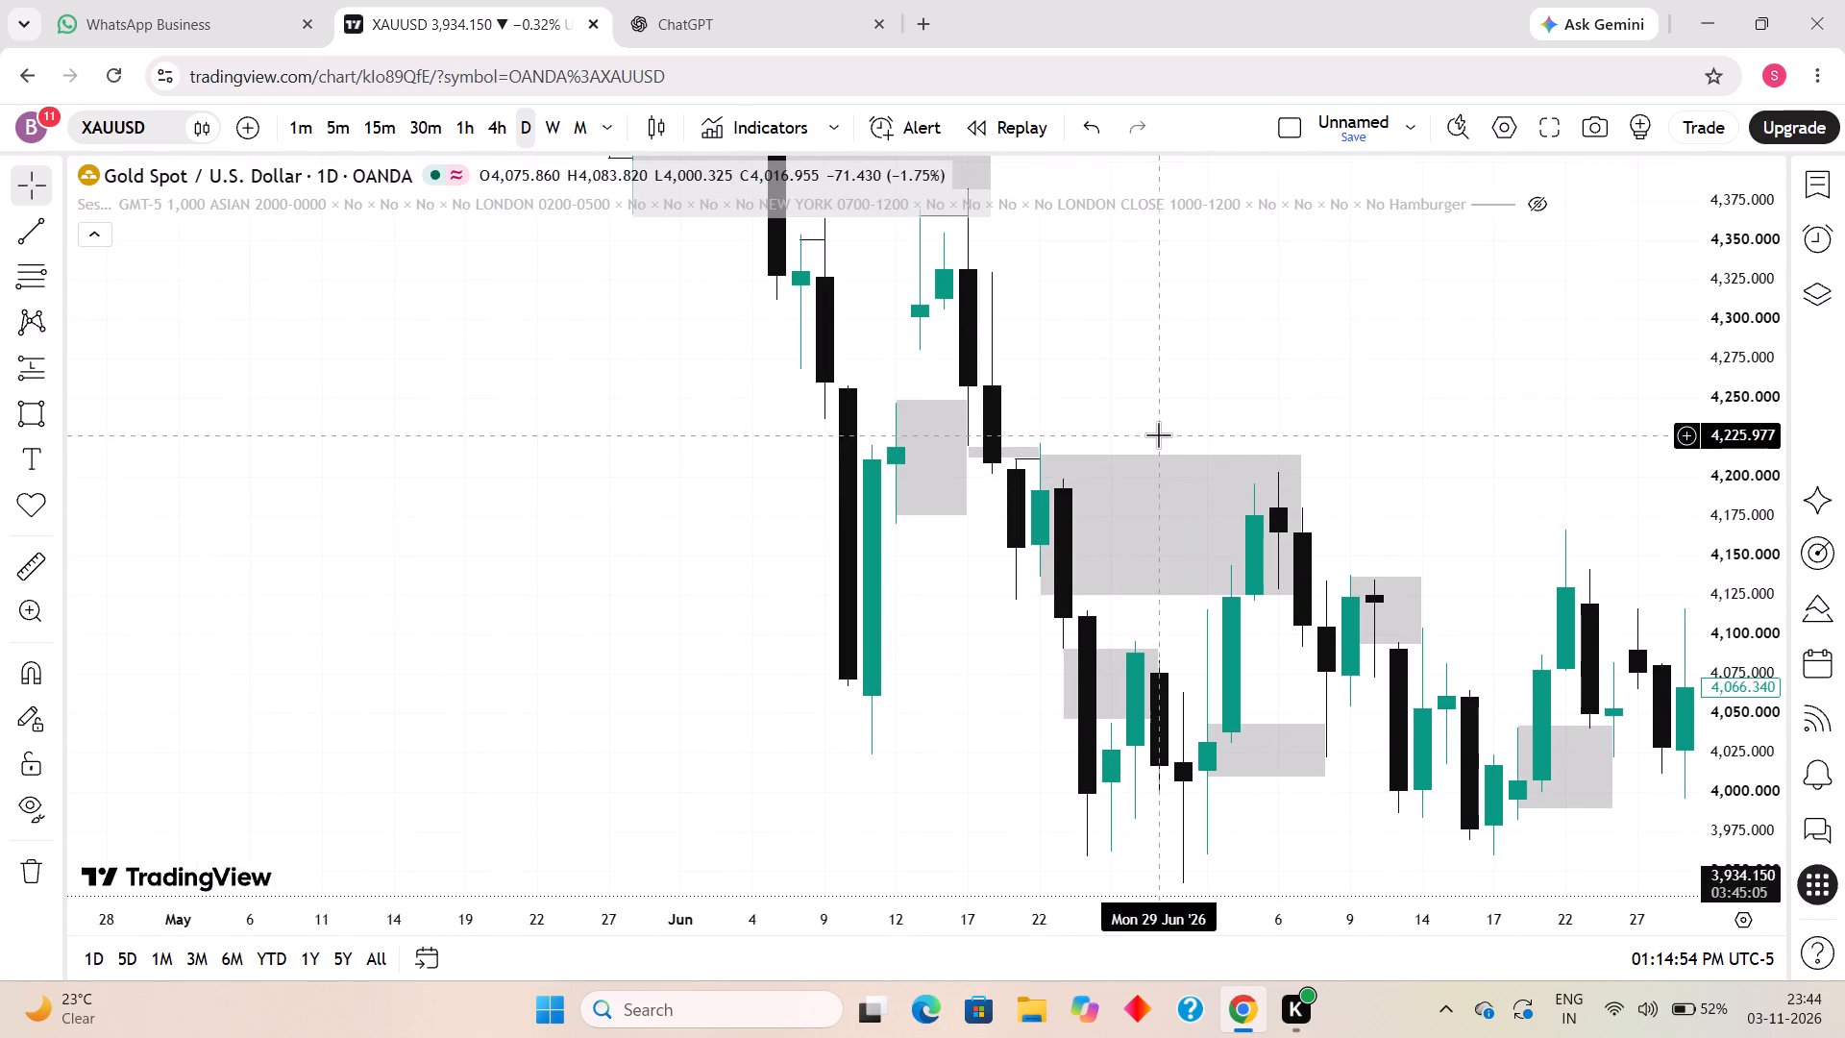
# Draw a short horizontal trend line from the 24 June 2026 candle's low to 30 June at about 3,960.
pyautogui.moveTo(1748, 444); pyautogui.dragTo(1734, 514)
pyautogui.scroll(-2, 1416, 547)
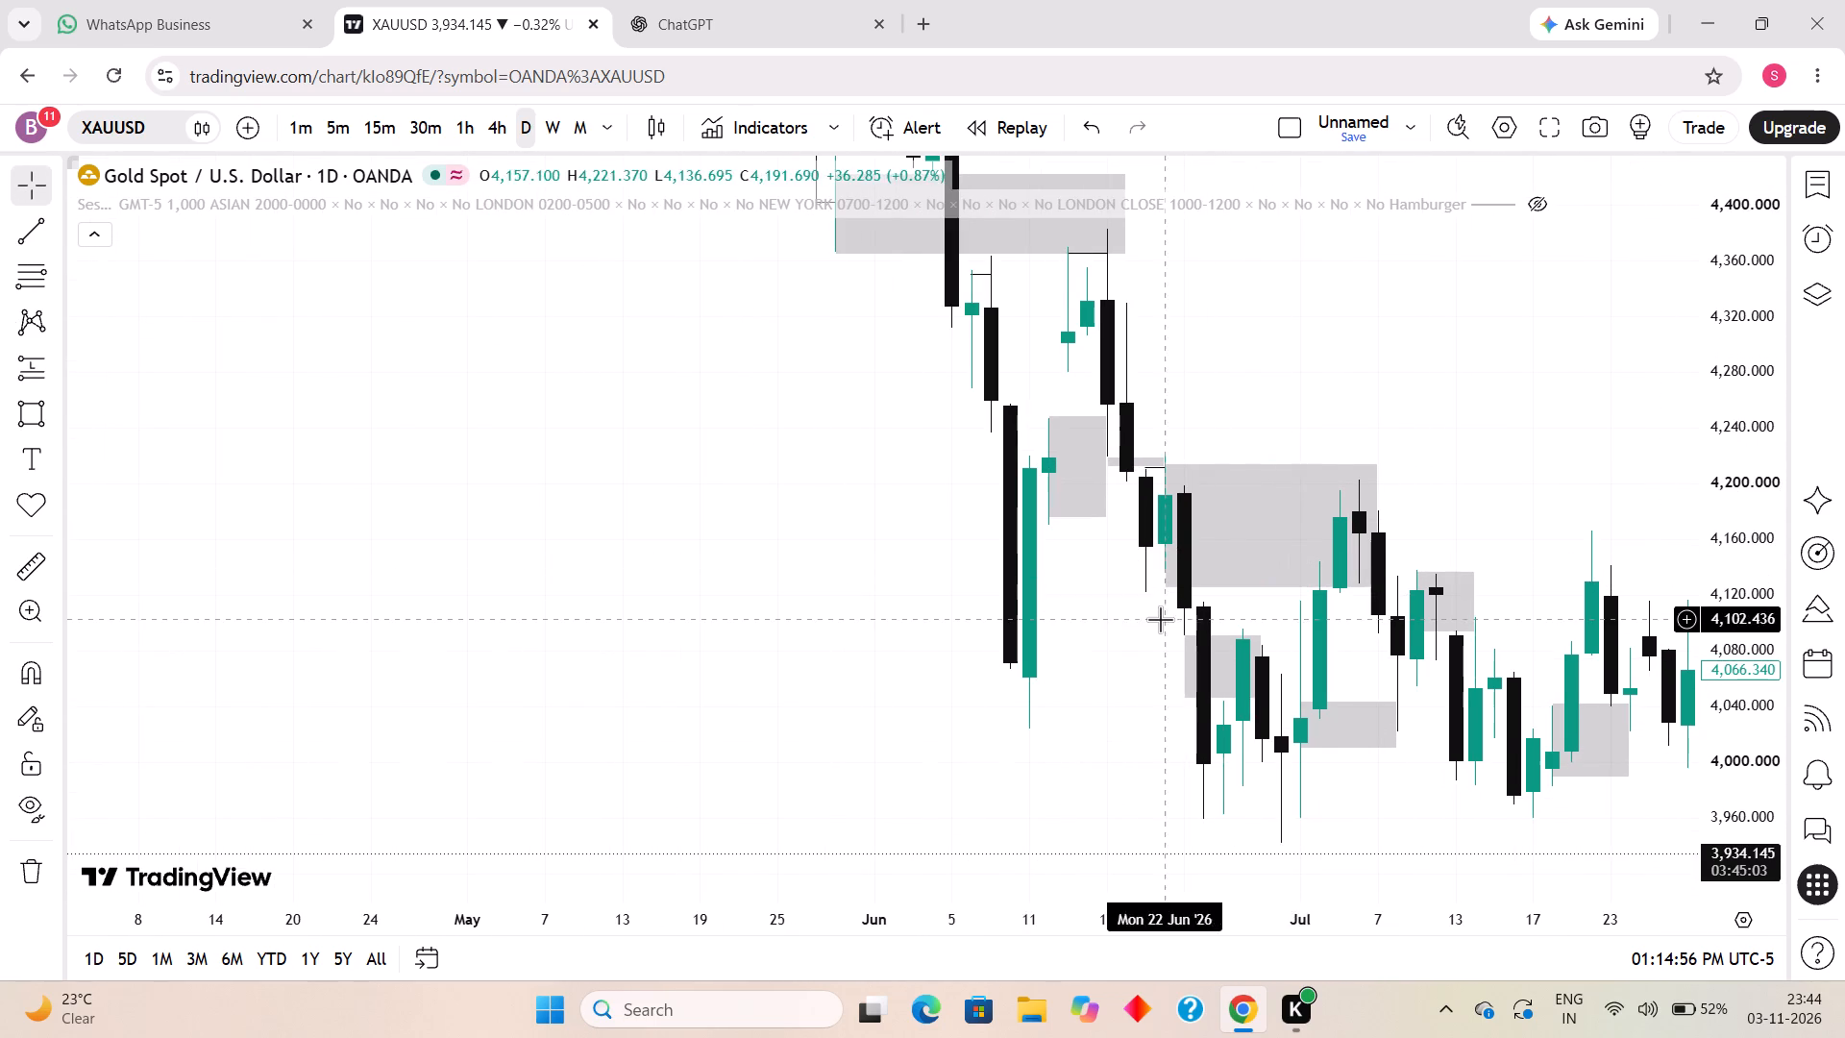
pyautogui.scroll(2, 1136, 625)
pyautogui.moveTo(1019, 639); pyautogui.dragTo(965, 605)
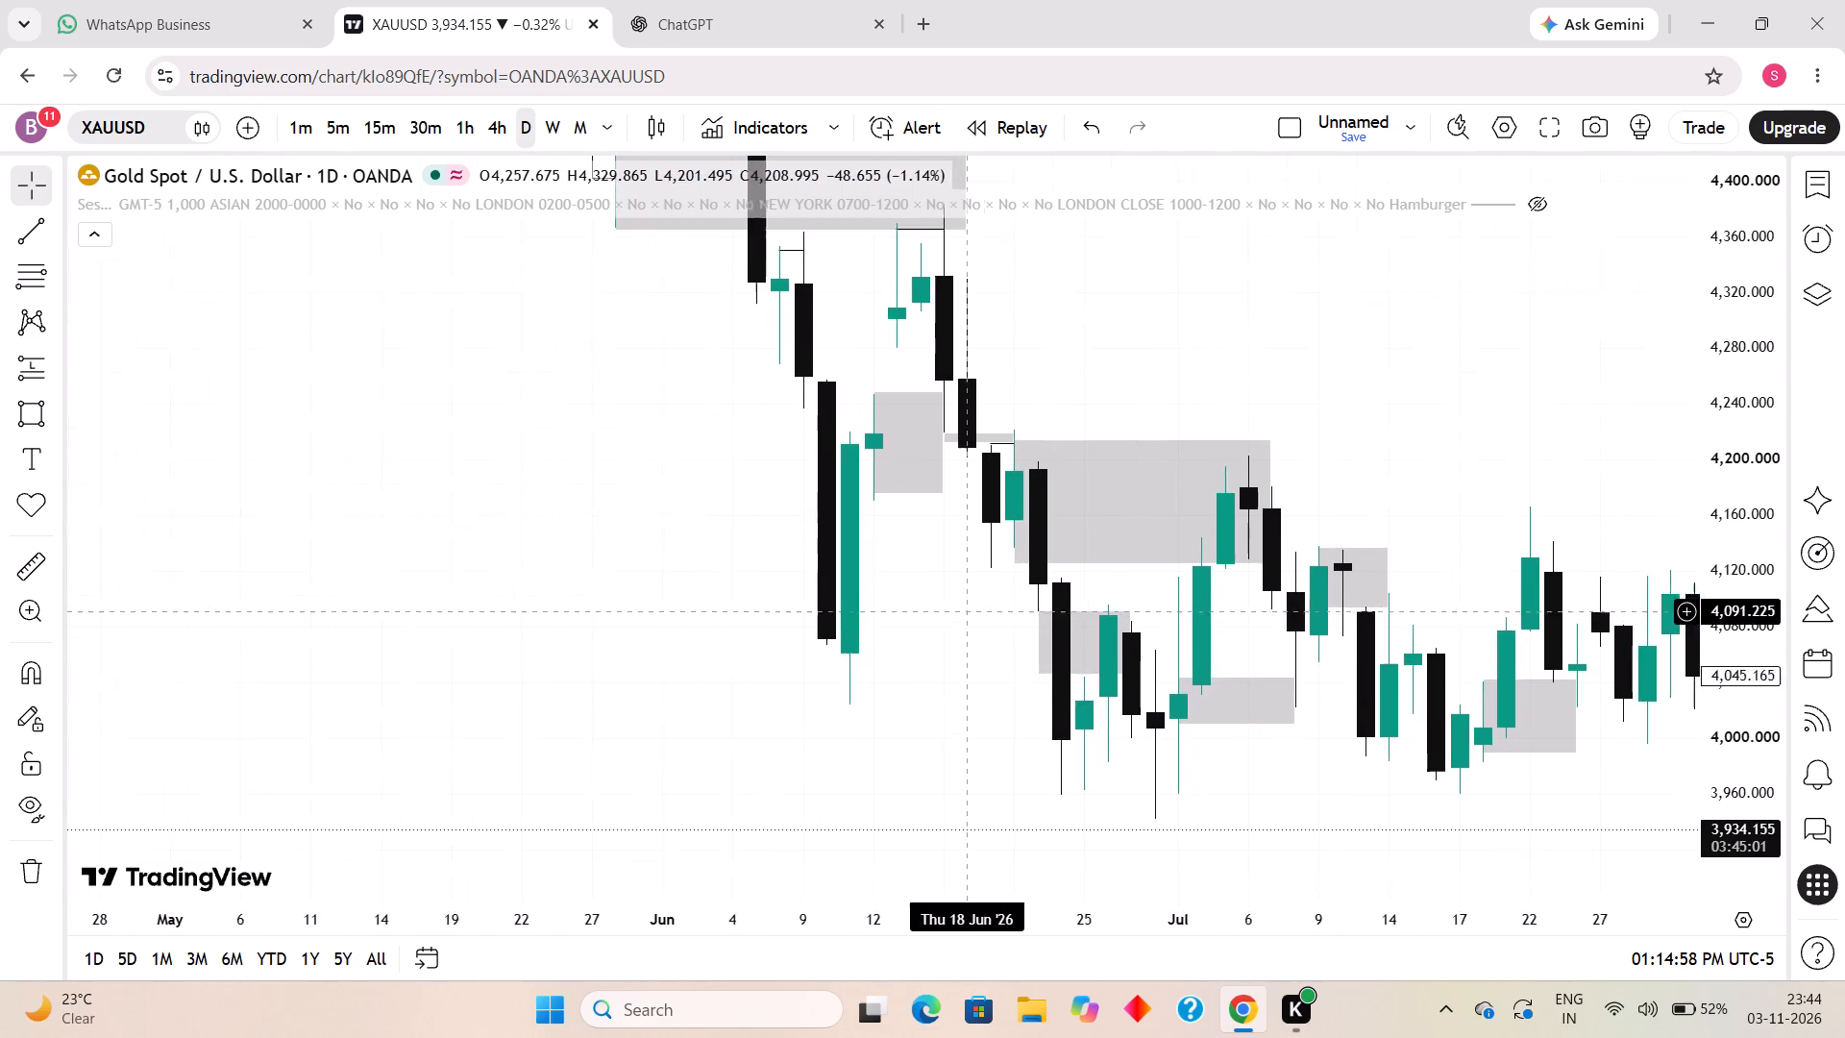
pyautogui.moveTo(965, 605); pyautogui.dragTo(955, 598)
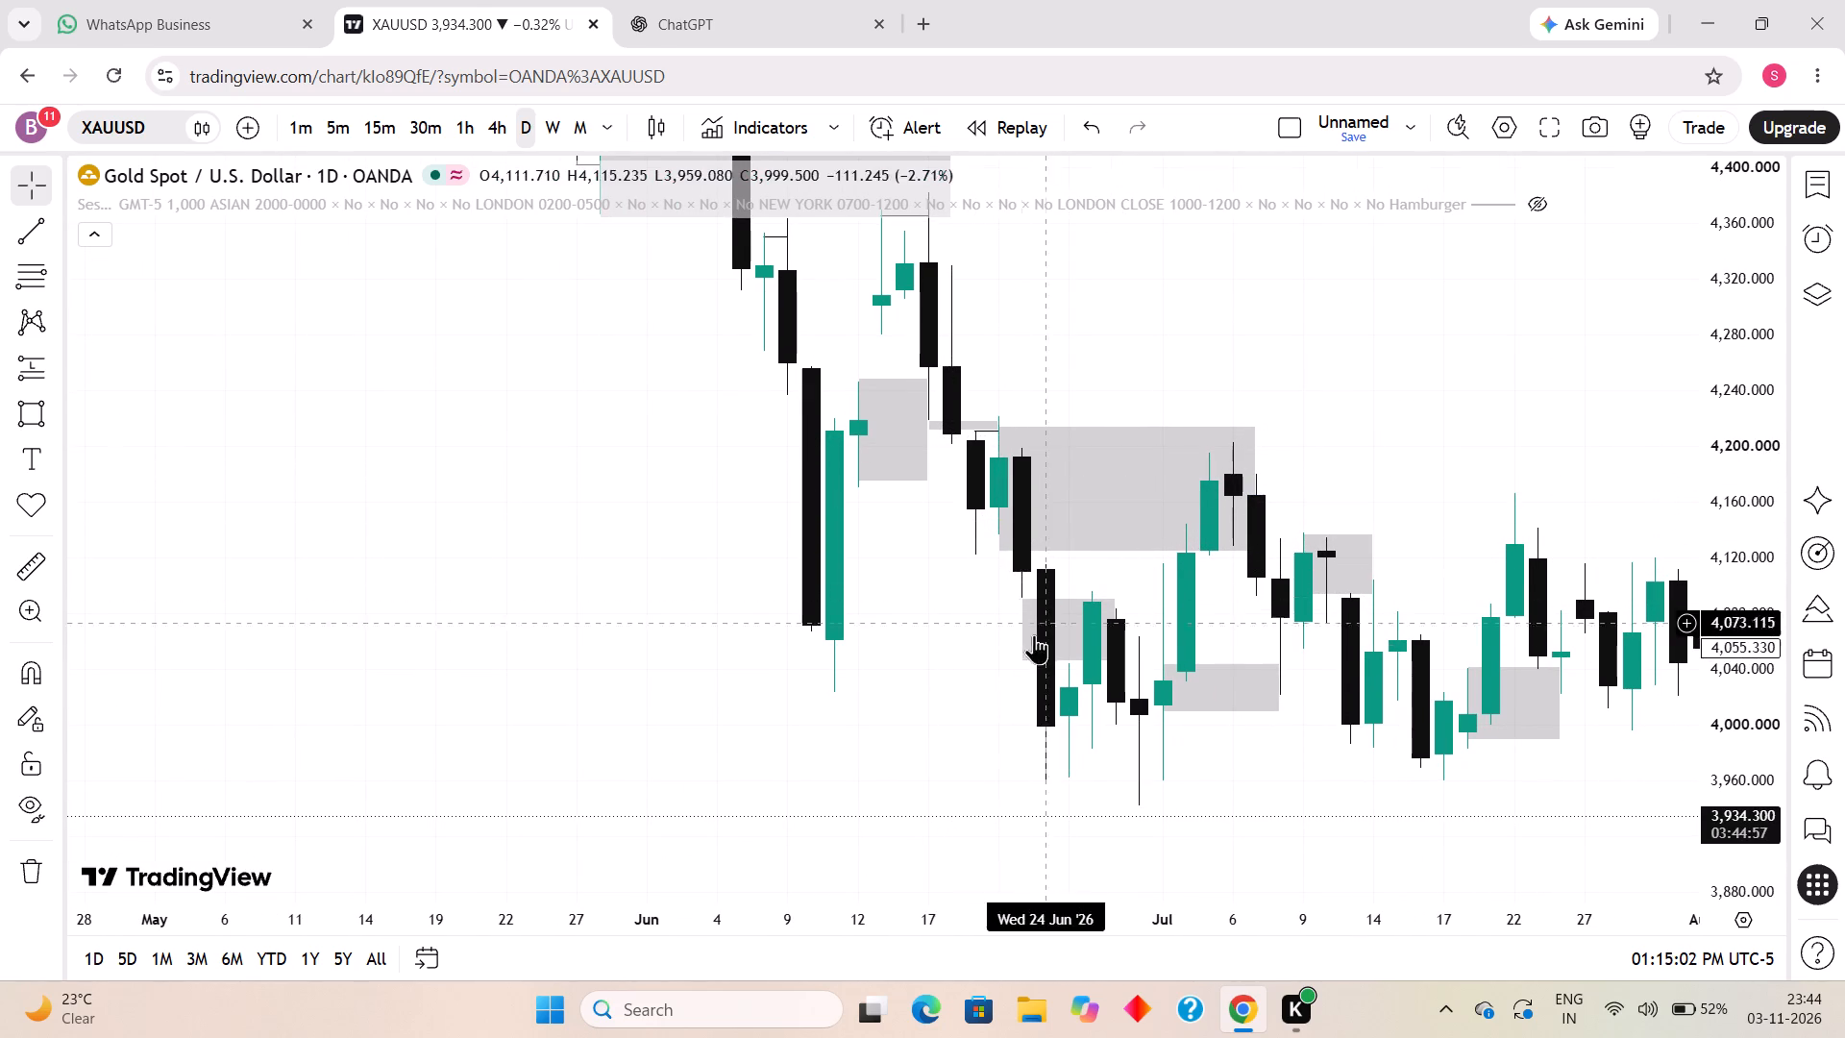
pyautogui.moveTo(973, 640); pyautogui.dragTo(857, 513)
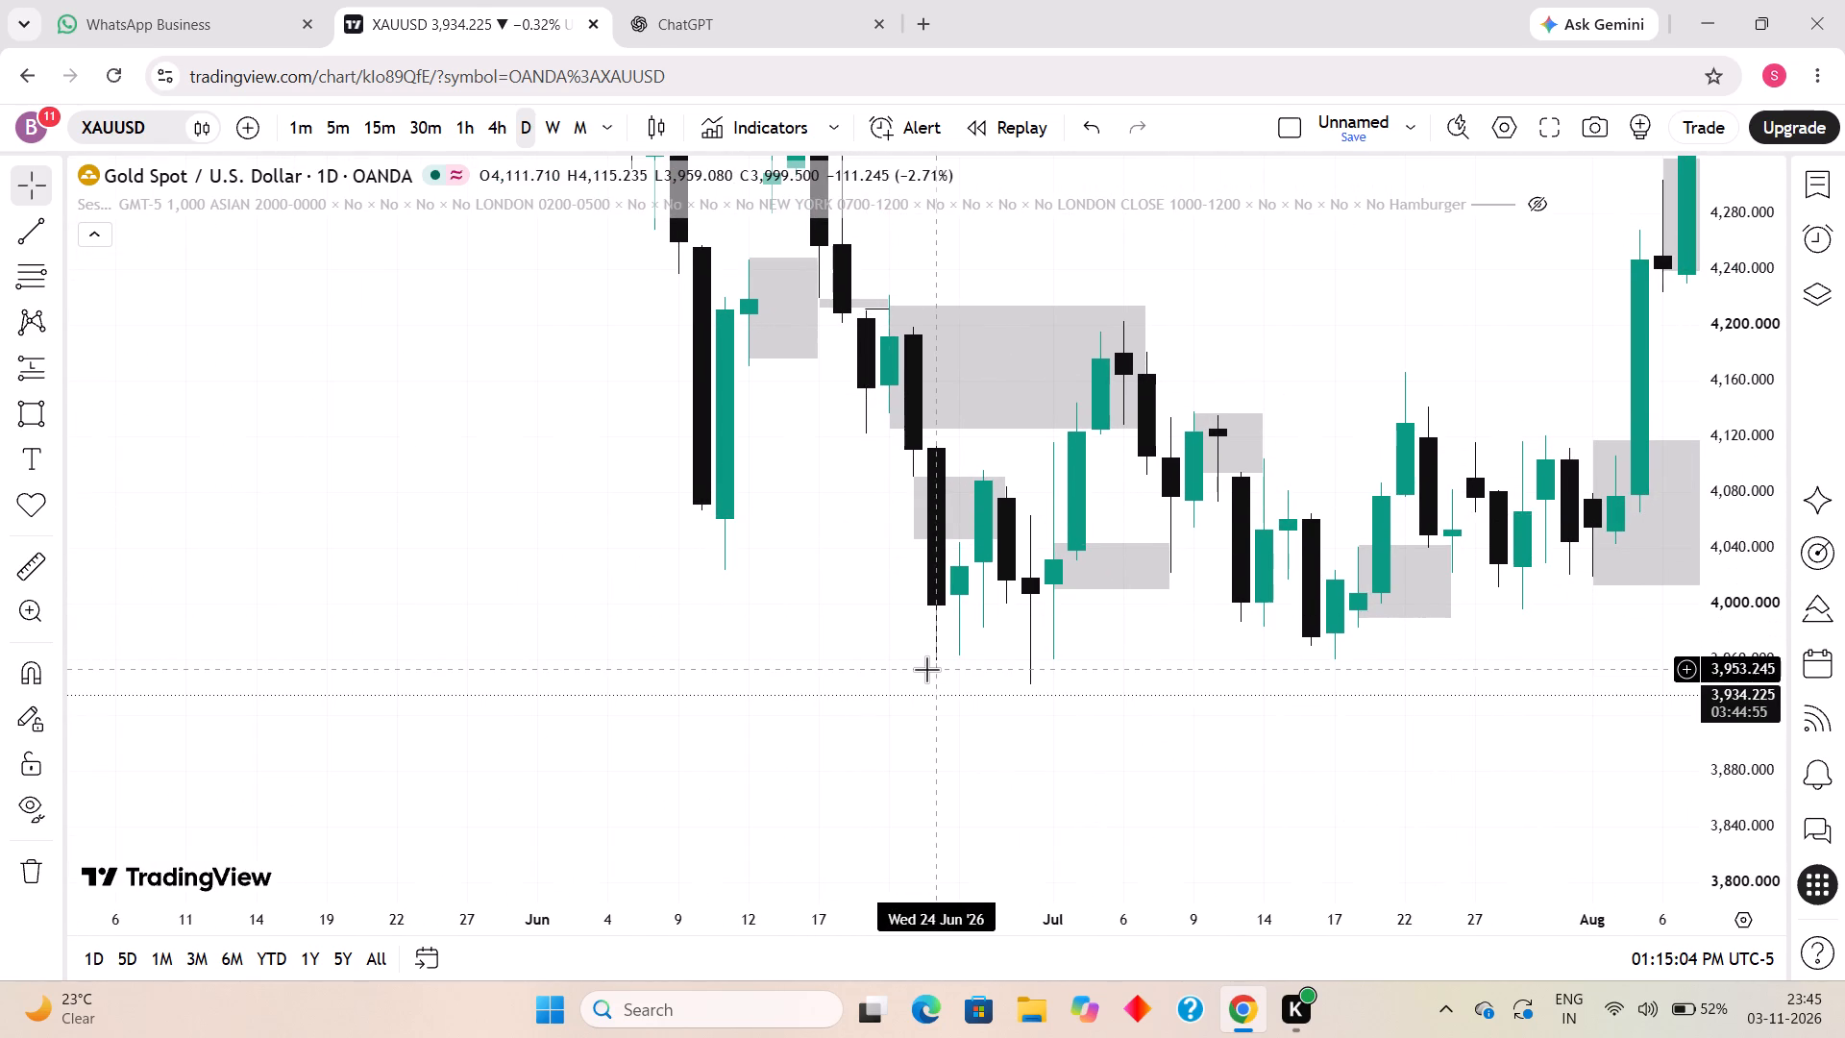
pyautogui.click(22, 227)
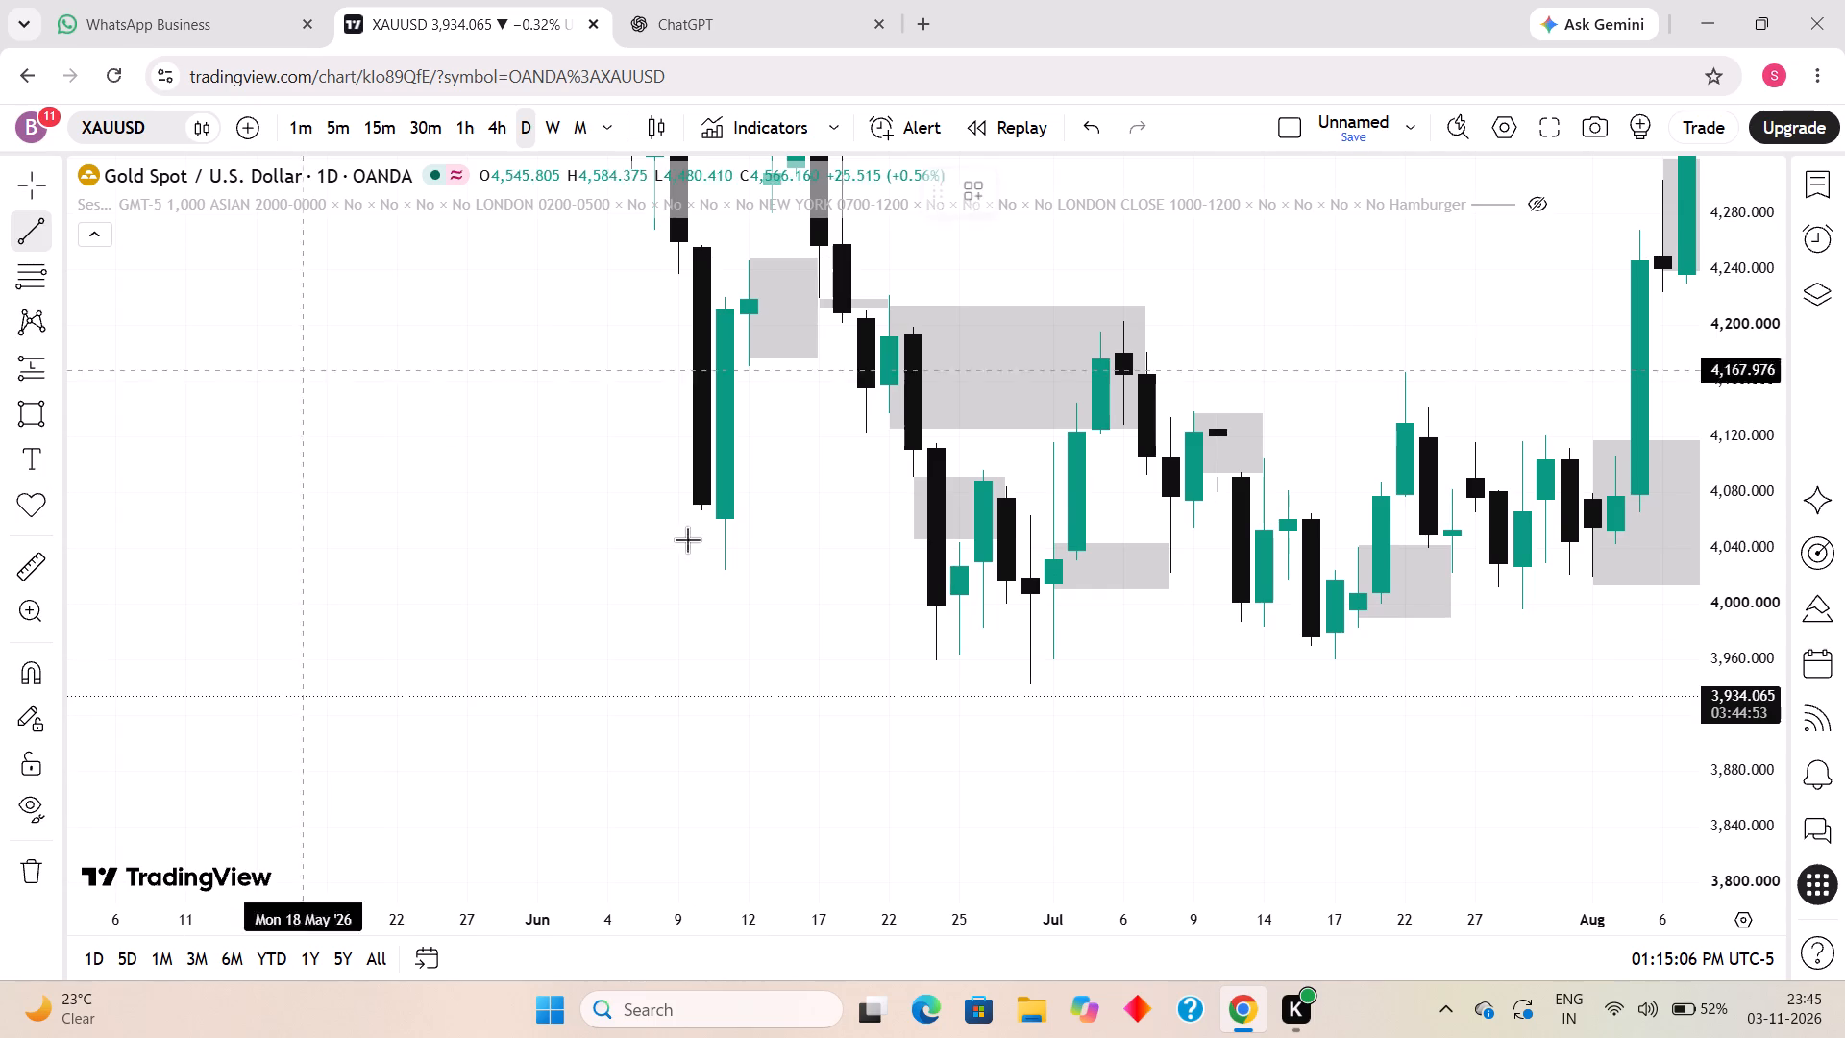
pyautogui.click(935, 658)
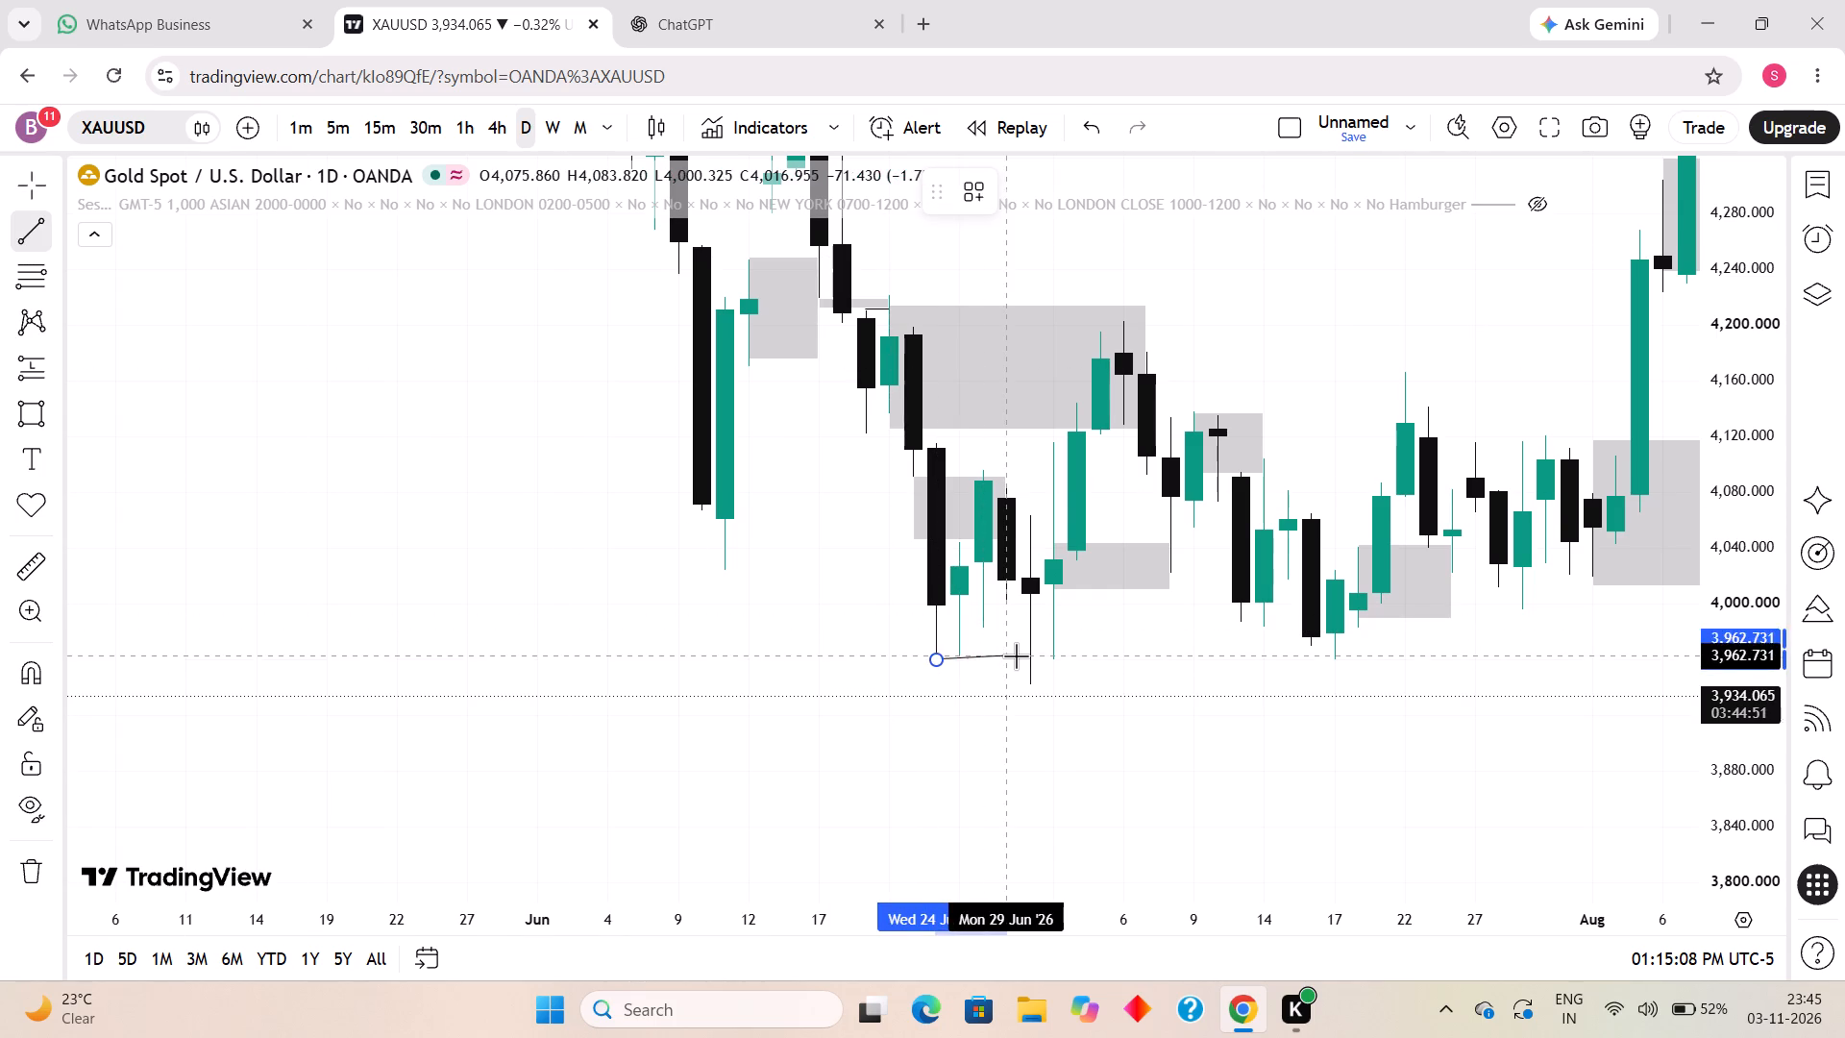
pyautogui.keyDown('shift'); pyautogui.click(1032, 655); pyautogui.keyUp('shift')
pyautogui.click(1187, 687)
# Draw a short horizontal trend line from the 3 July 2026 candle's high to 6 July at about 4,195.
pyautogui.scroll(-12, 1147, 692)
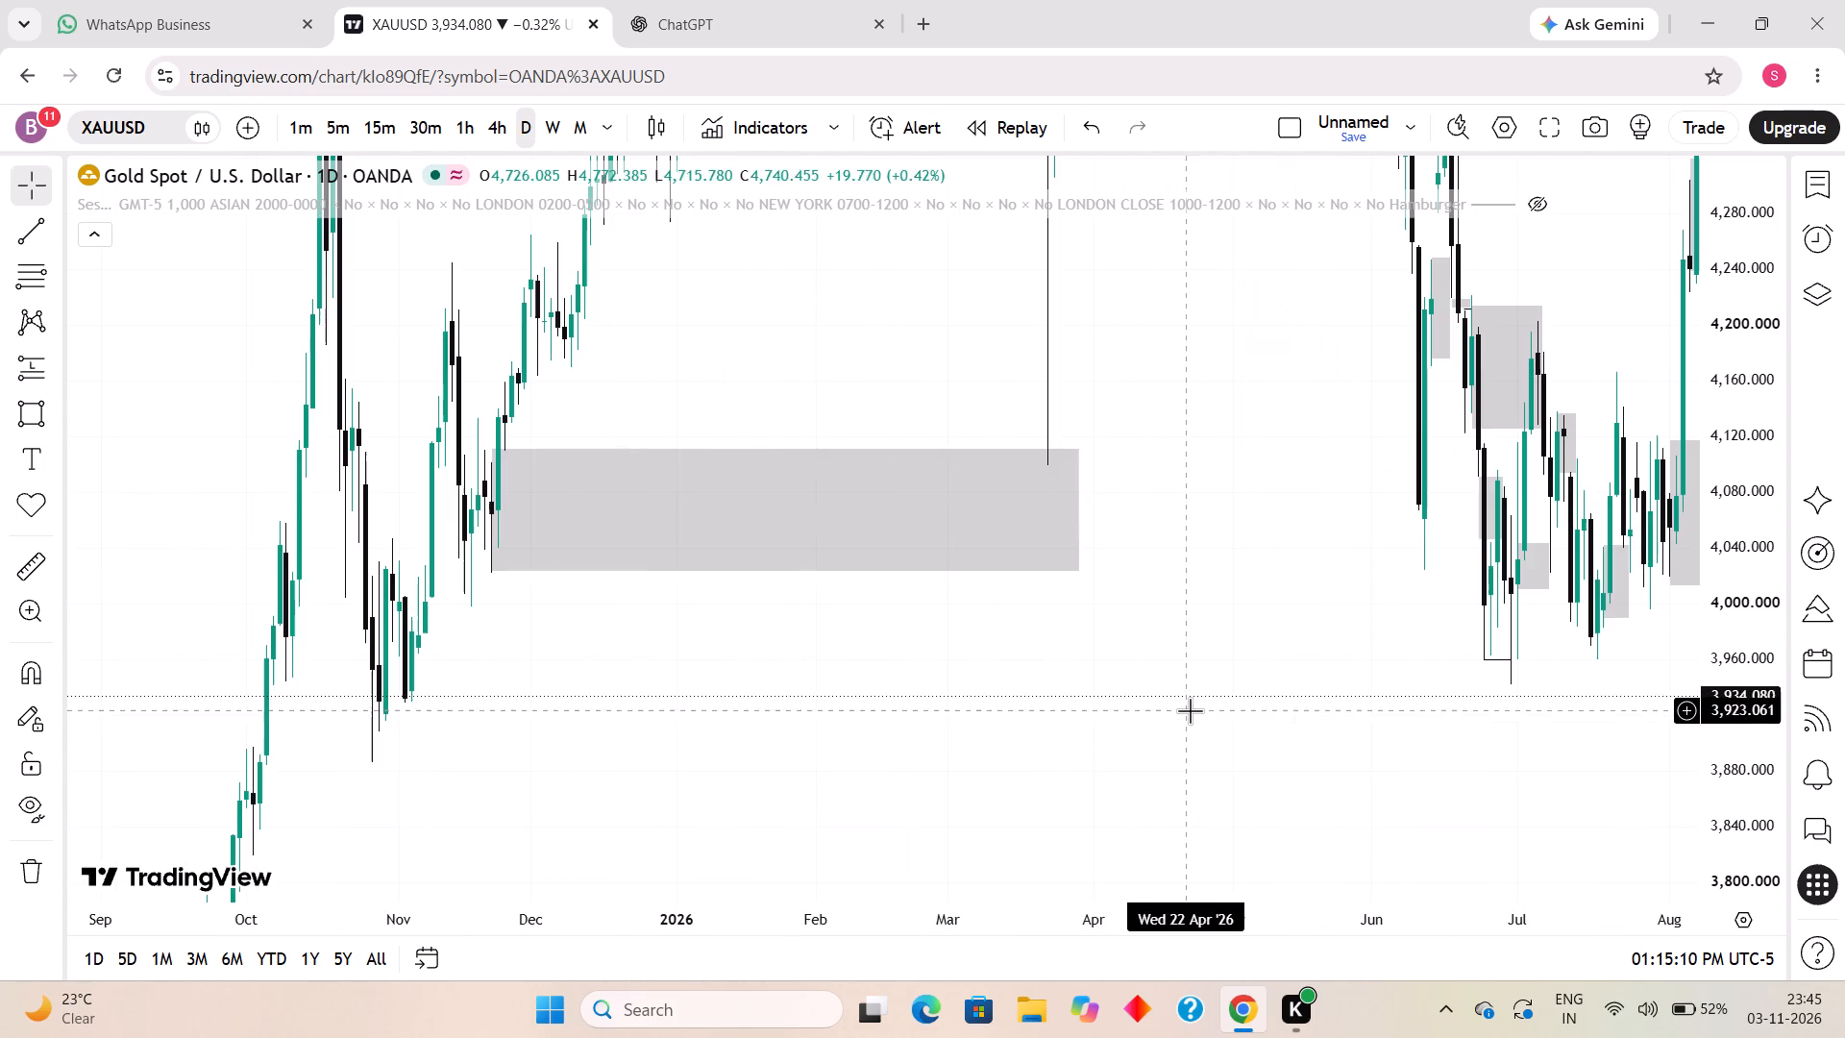
pyautogui.scroll(-1, 1197, 705)
pyautogui.moveTo(1764, 594); pyautogui.dragTo(1723, 827)
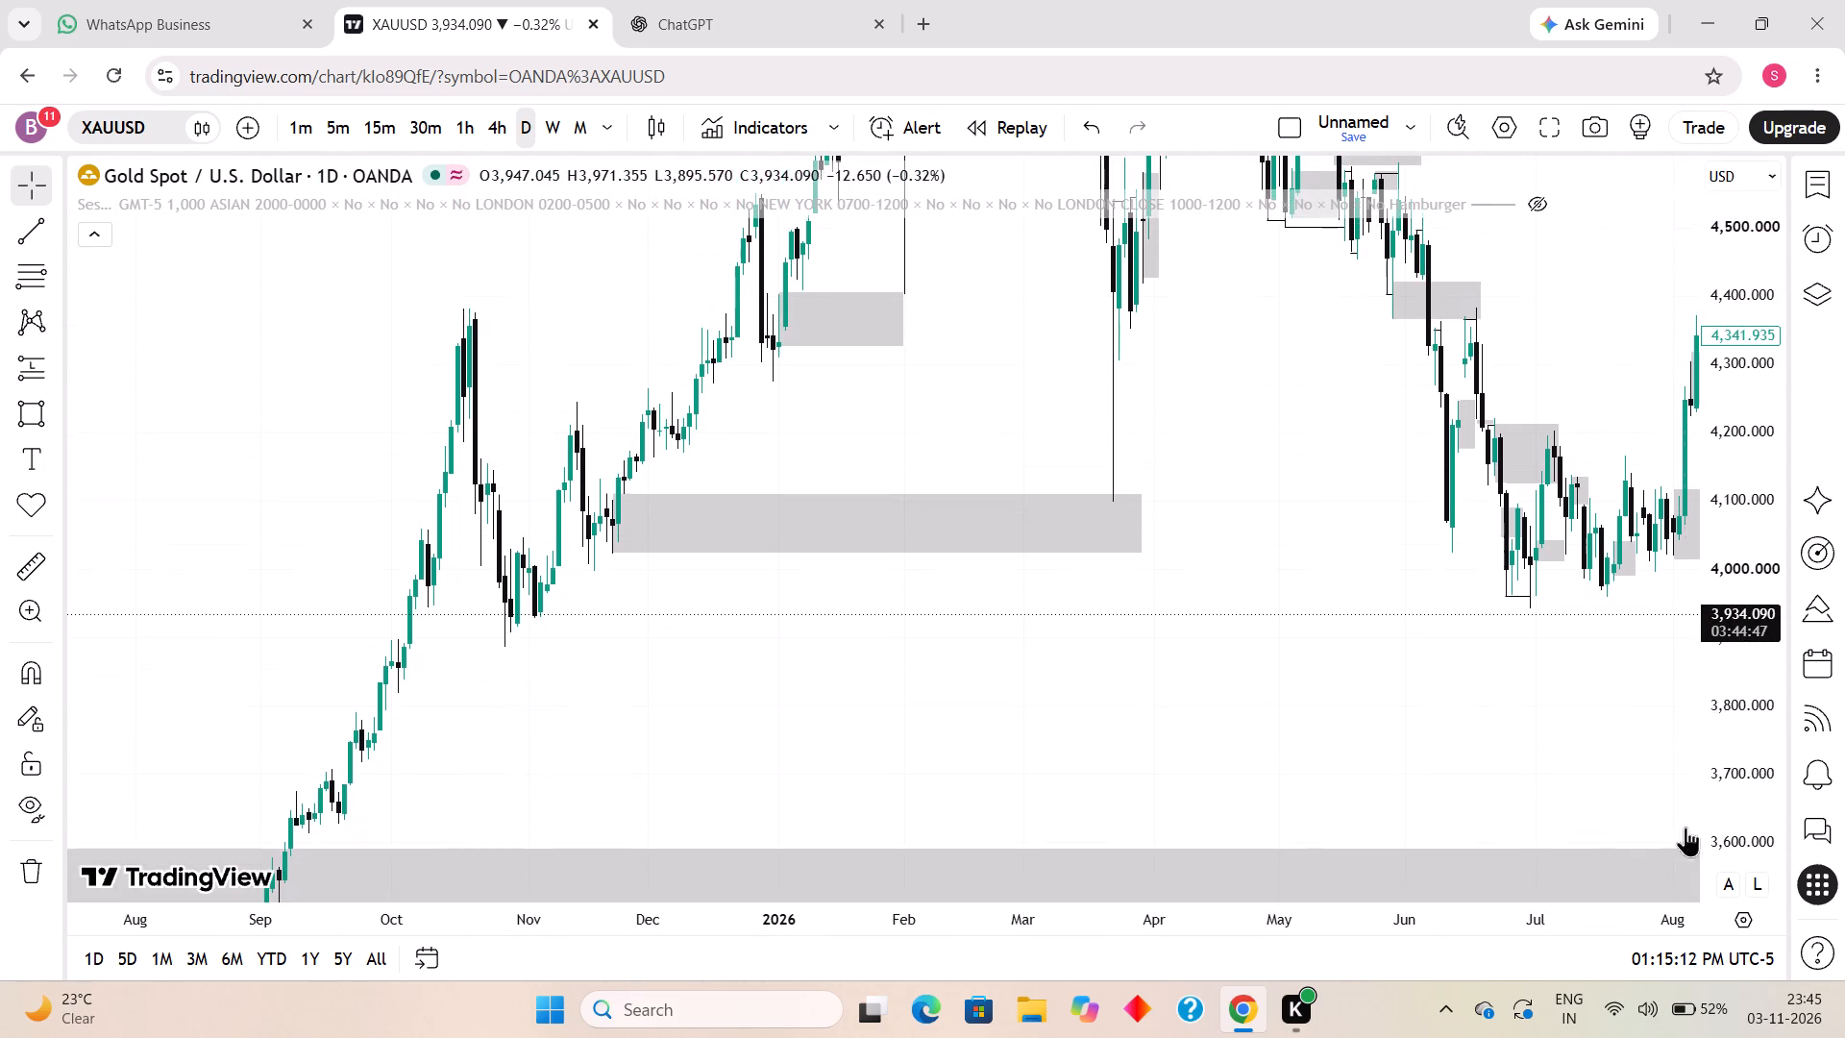
pyautogui.moveTo(1402, 751); pyautogui.dragTo(1074, 812)
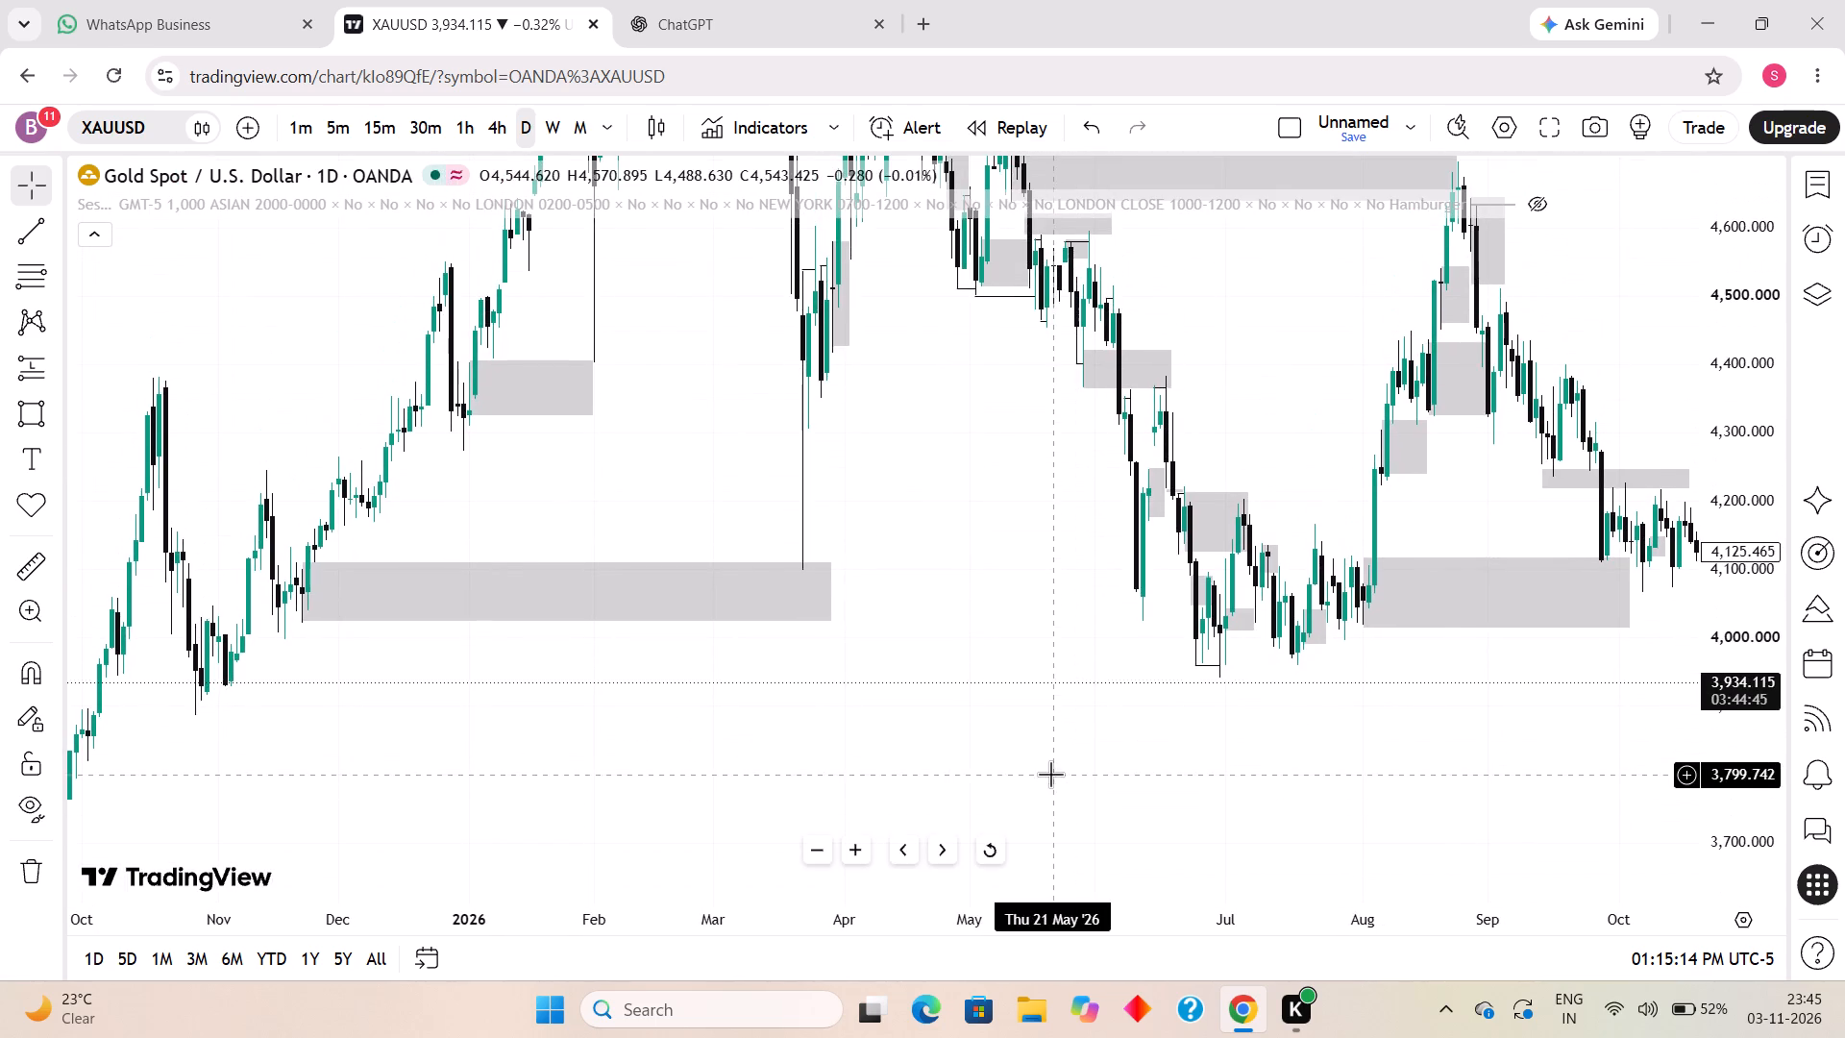
pyautogui.scroll(2, 1050, 774)
pyautogui.moveTo(1749, 778); pyautogui.dragTo(1627, 549)
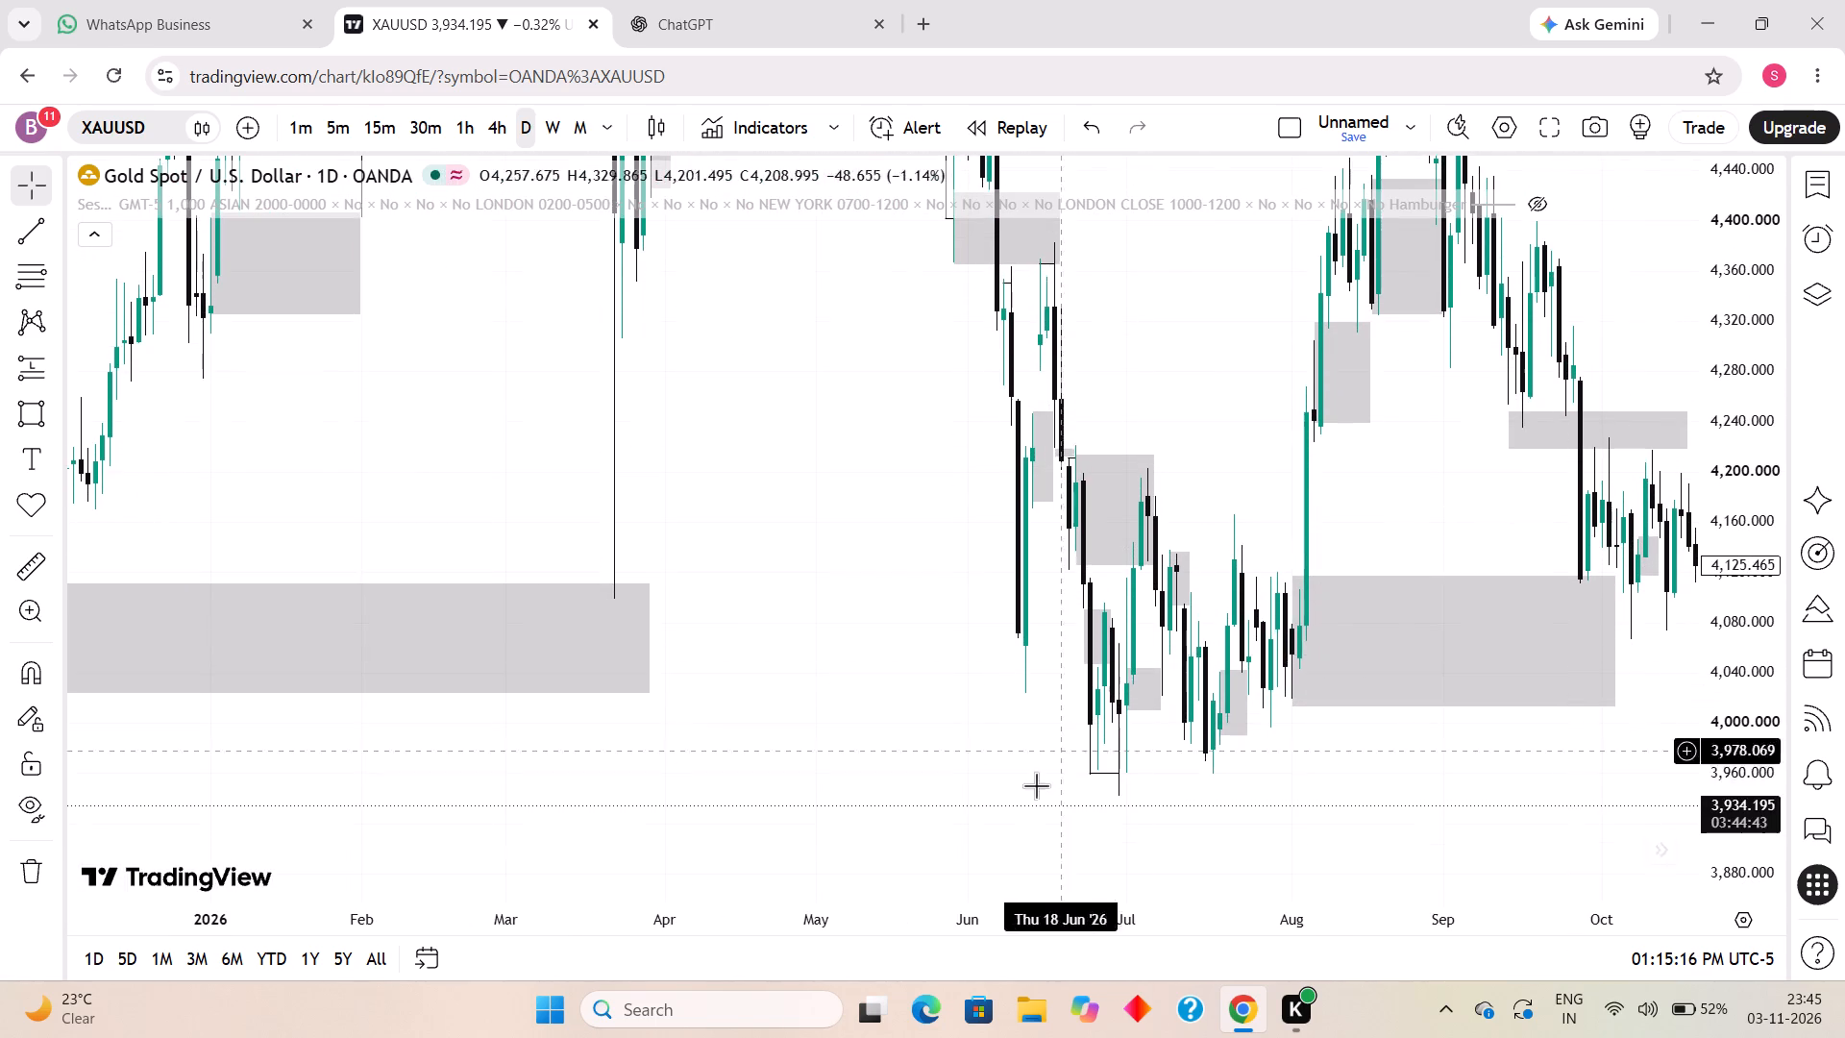
pyautogui.scroll(3, 1034, 807)
pyautogui.moveTo(1153, 803); pyautogui.dragTo(1336, 751)
pyautogui.scroll(2, 1155, 773)
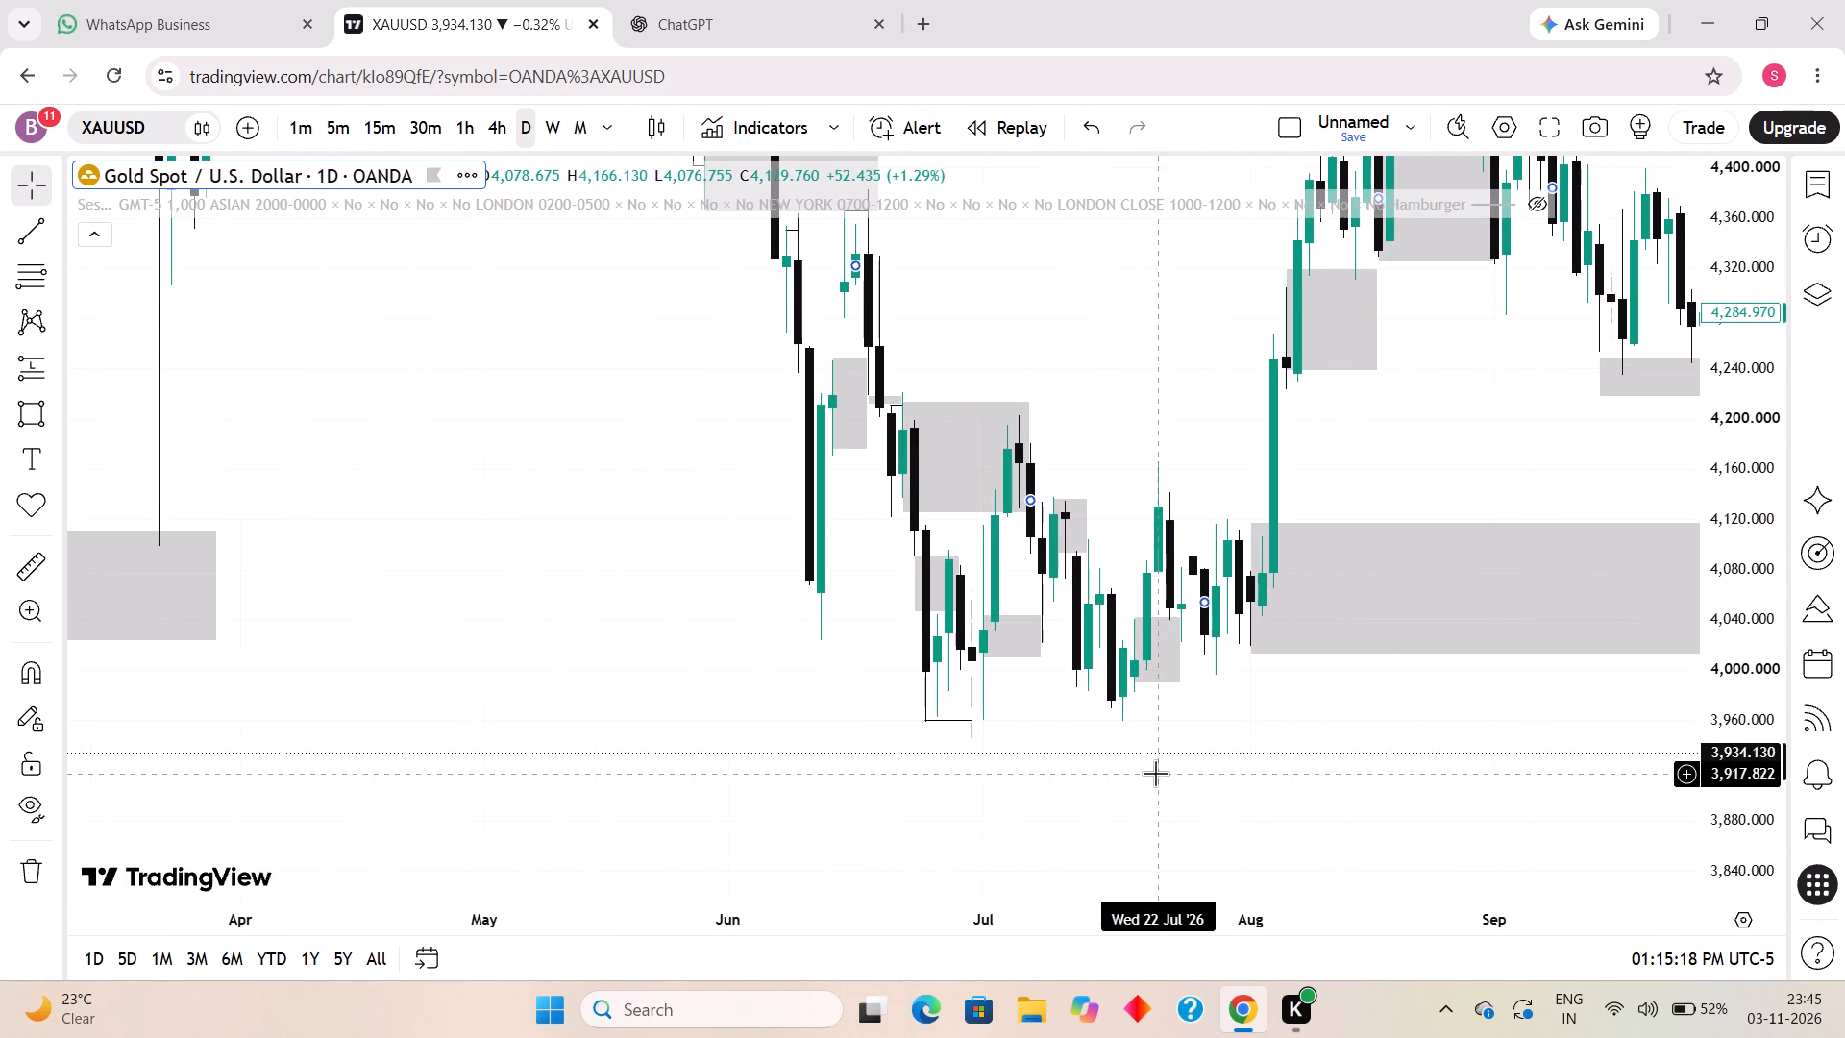
pyautogui.click(25, 233)
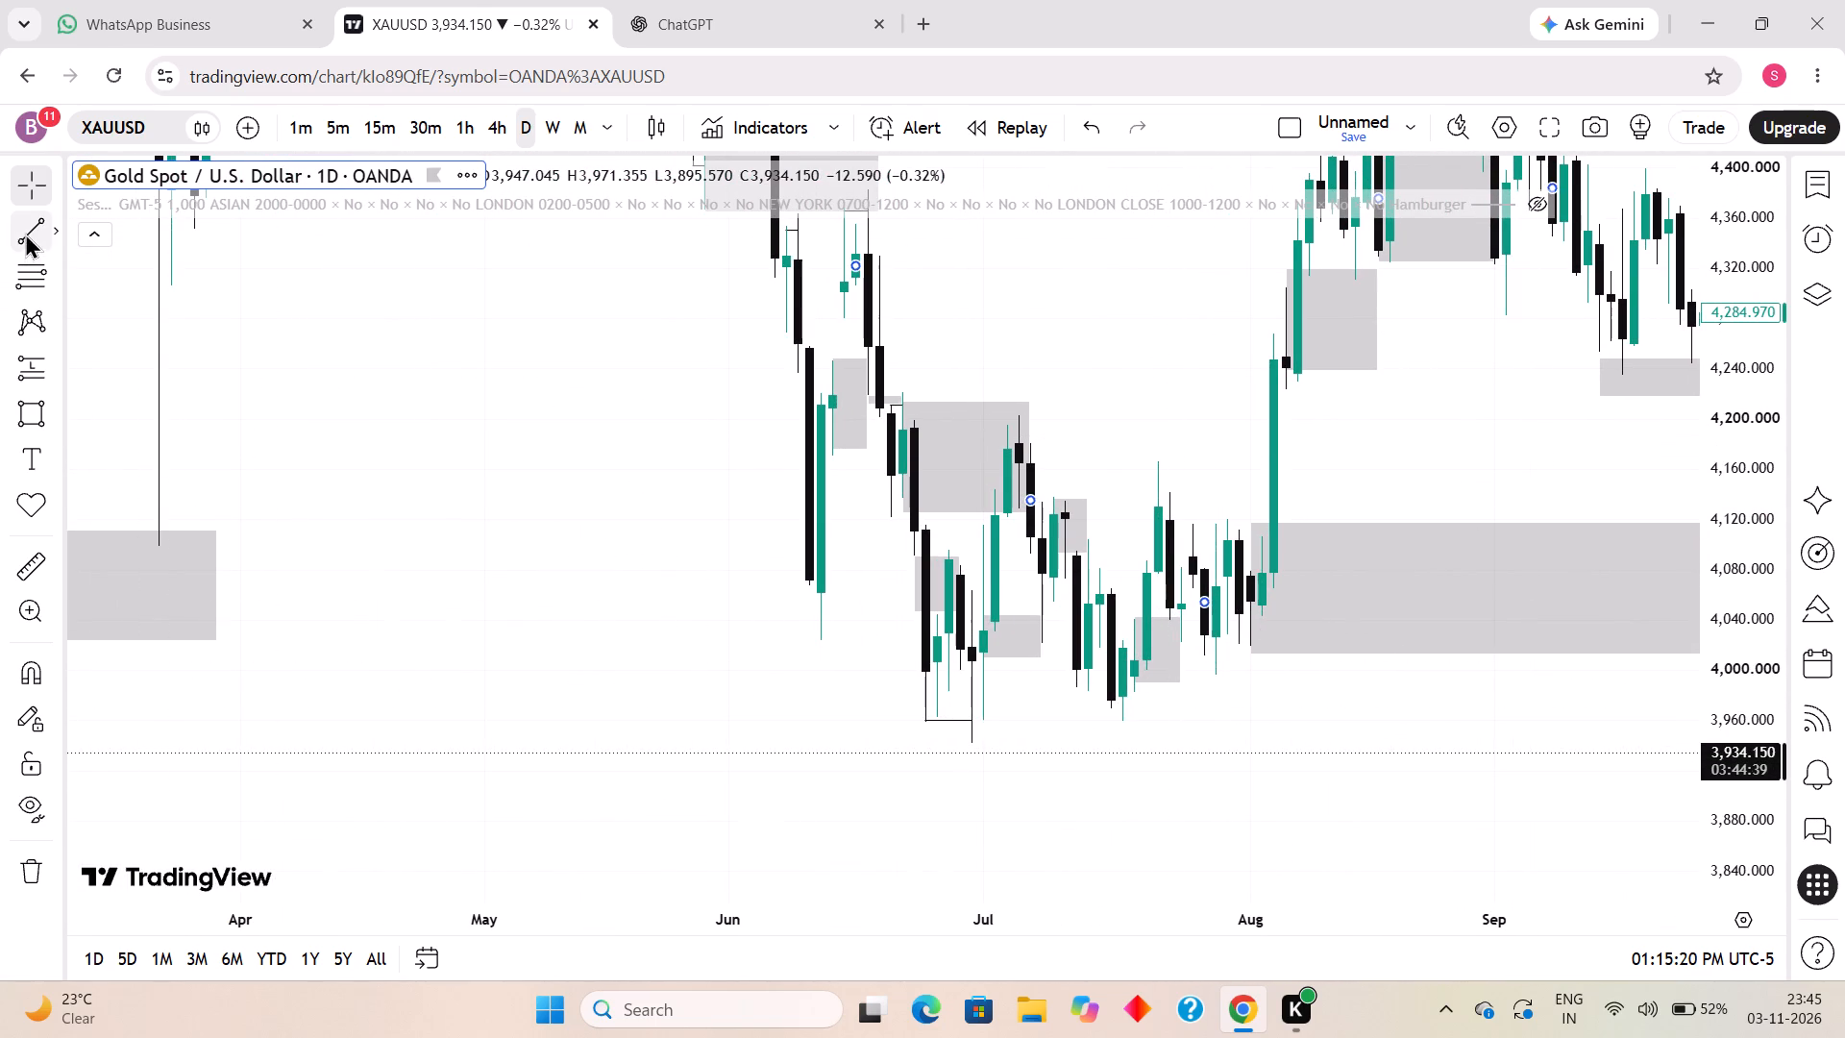
pyautogui.click(1005, 425)
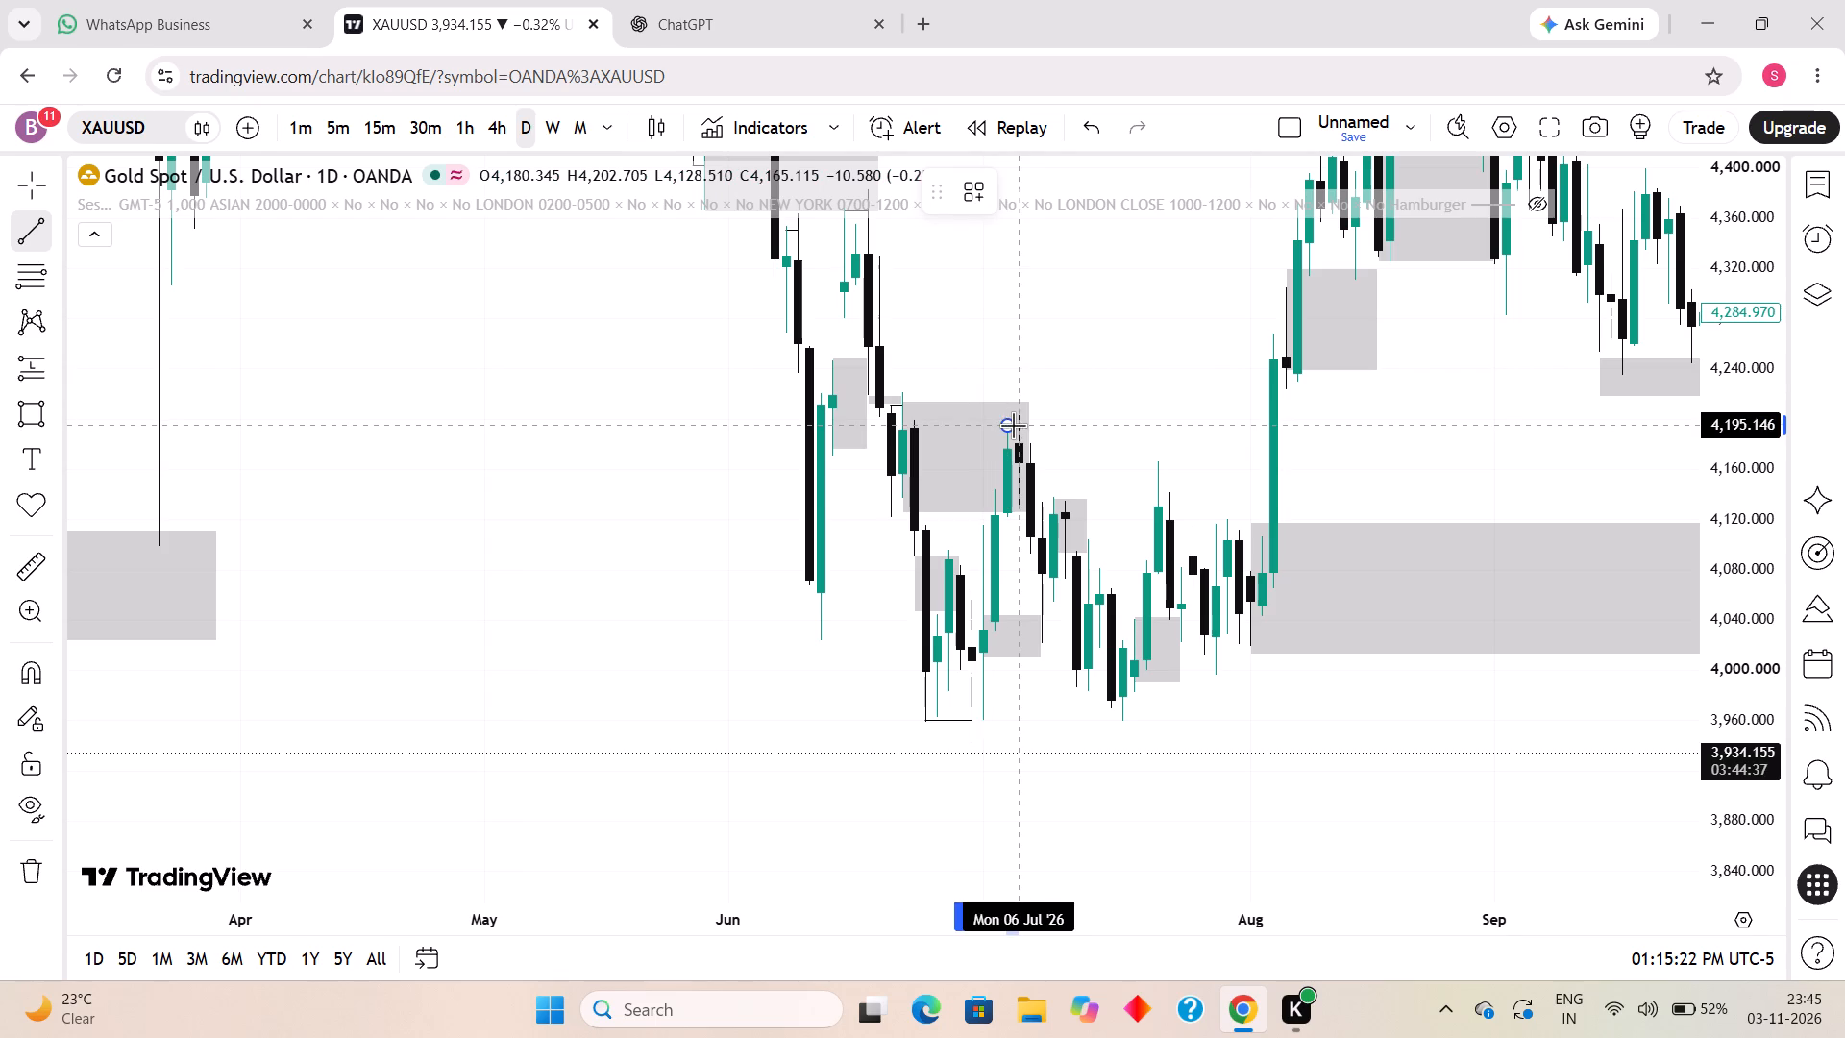
pyautogui.keyDown('shift'); pyautogui.click(1019, 425); pyautogui.keyUp('shift')
pyautogui.click(1072, 418)
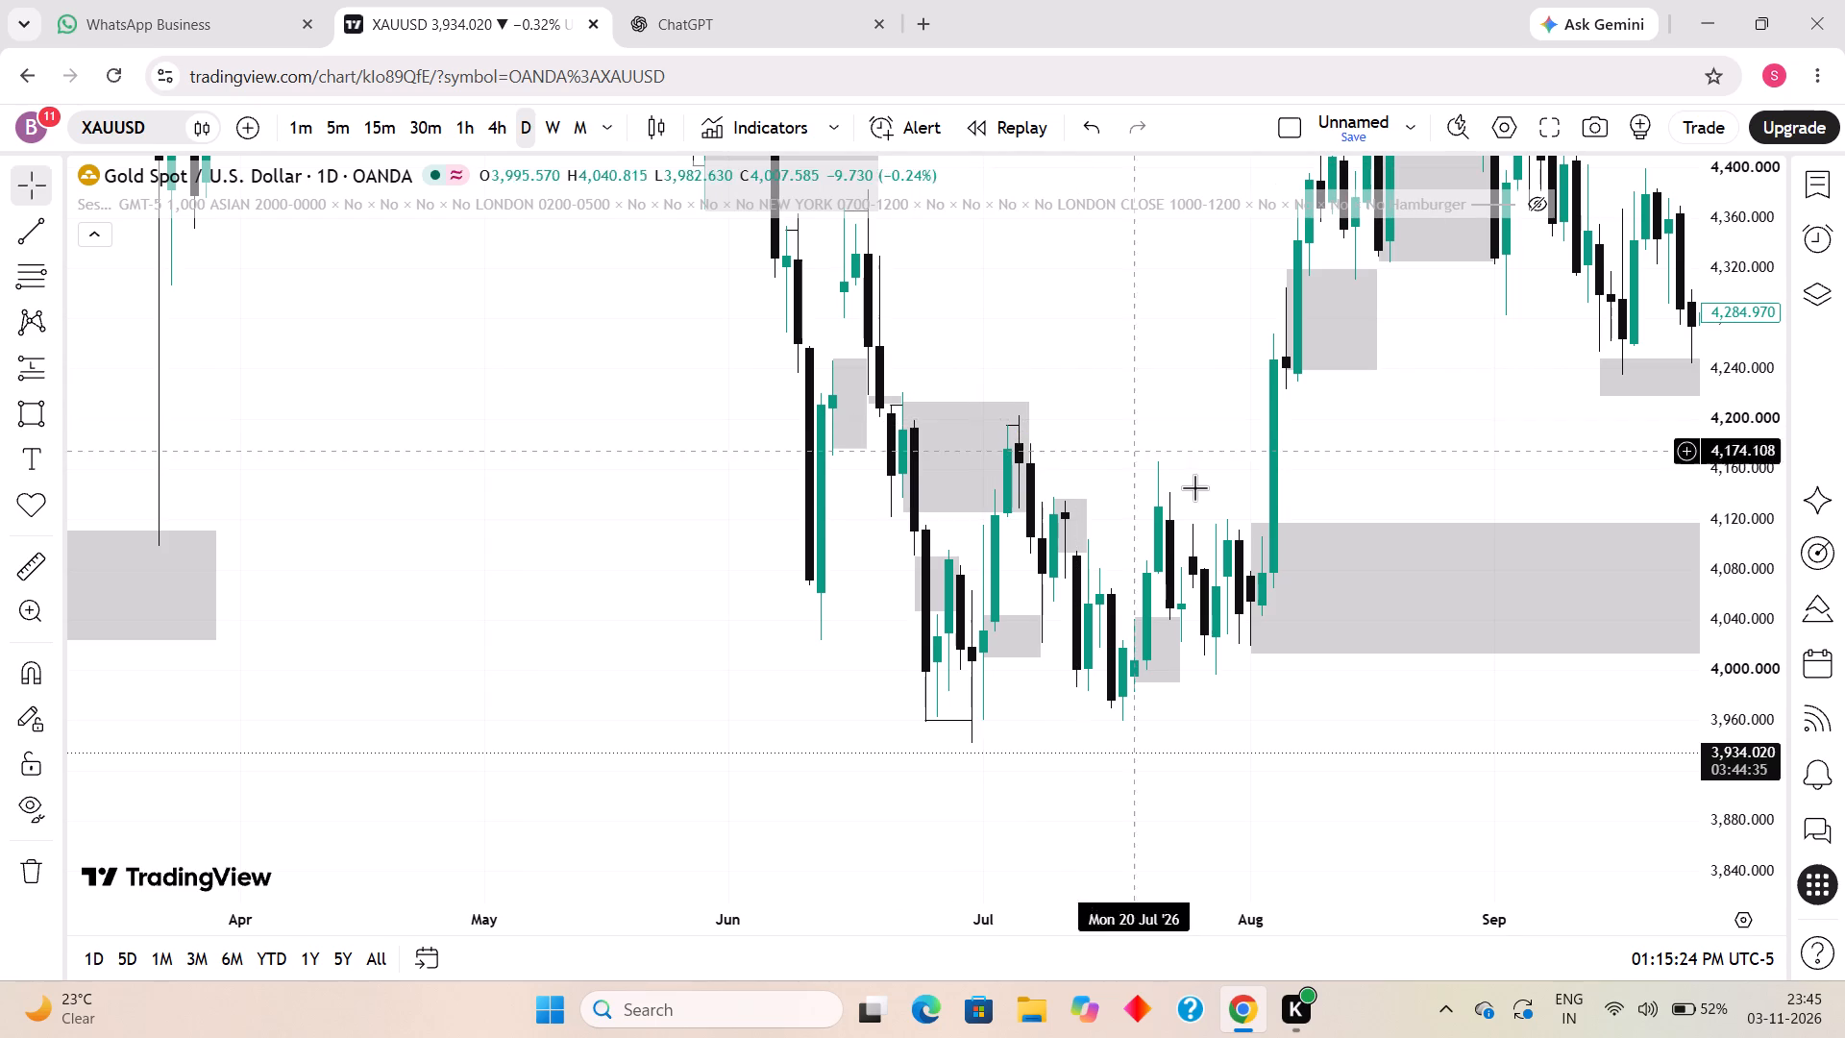
# Draw a short horizontal trend line from the 8 July 2026 candle's high to 9 July at about 4,135.
pyautogui.scroll(2, 1007, 625)
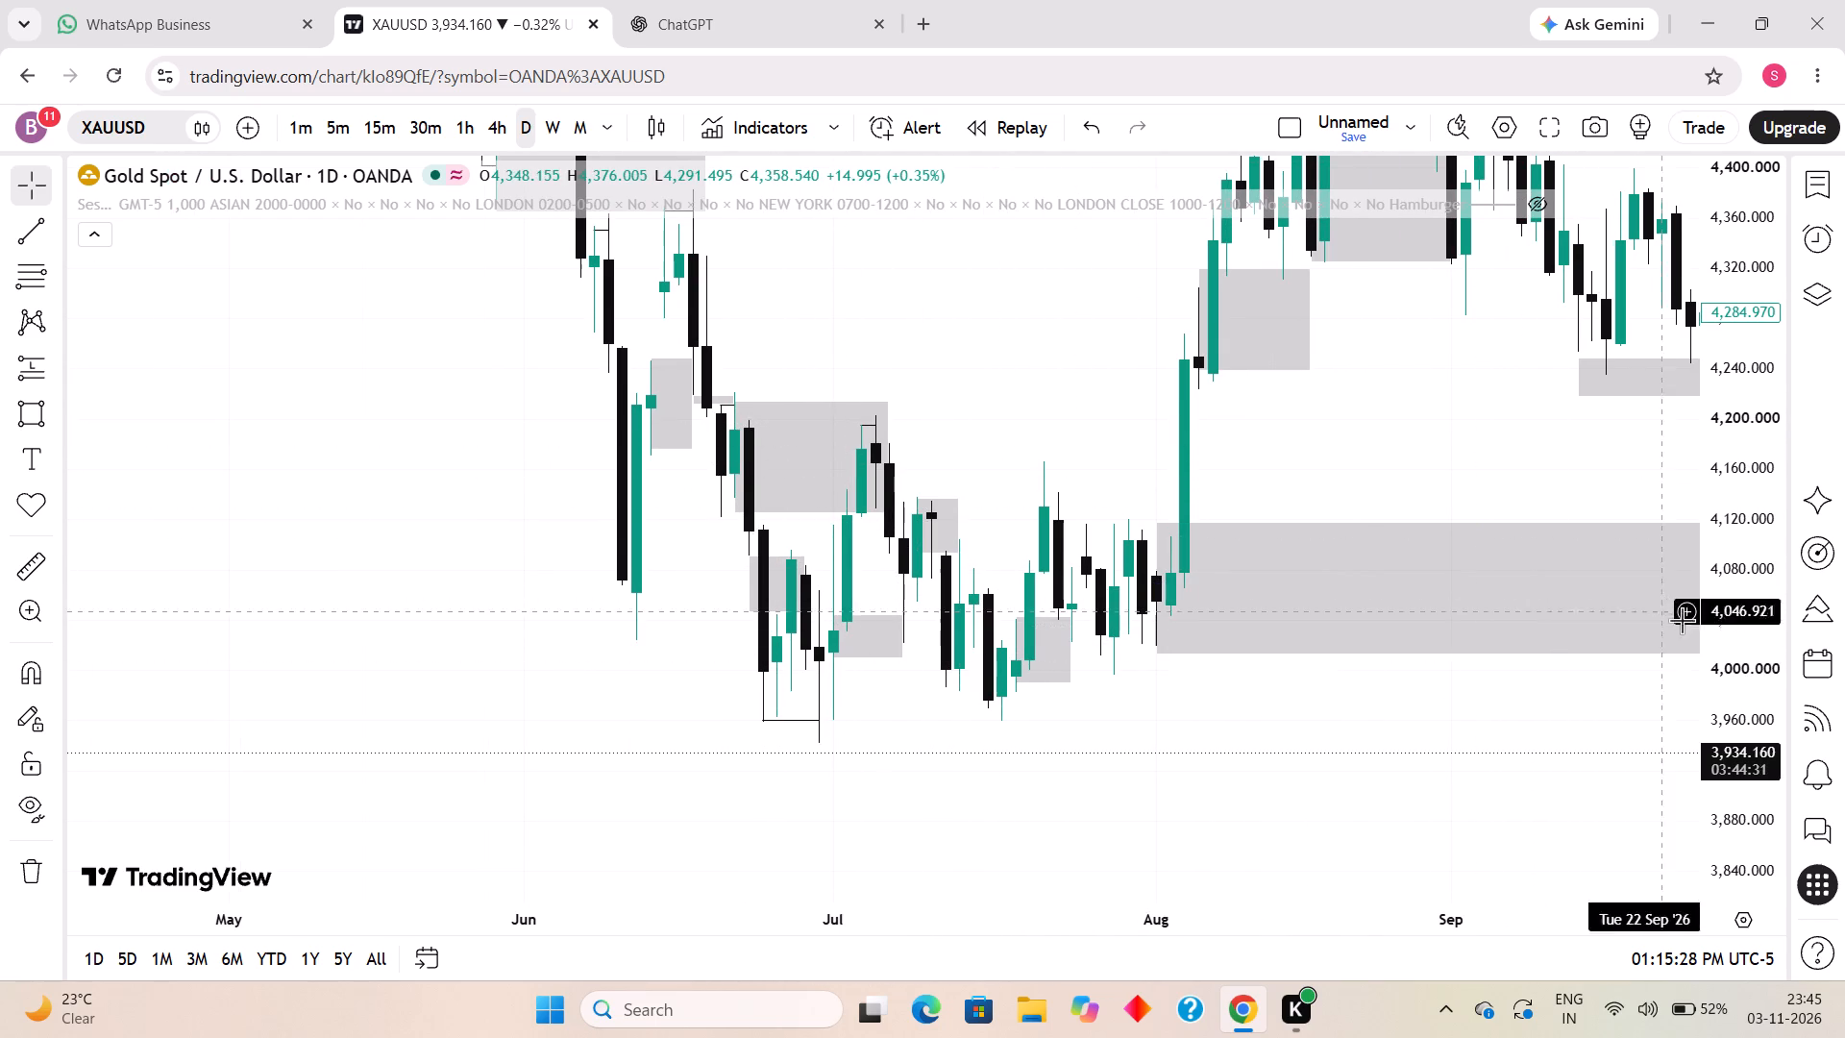
pyautogui.moveTo(1729, 732); pyautogui.dragTo(1559, 464)
pyautogui.scroll(3, 892, 478)
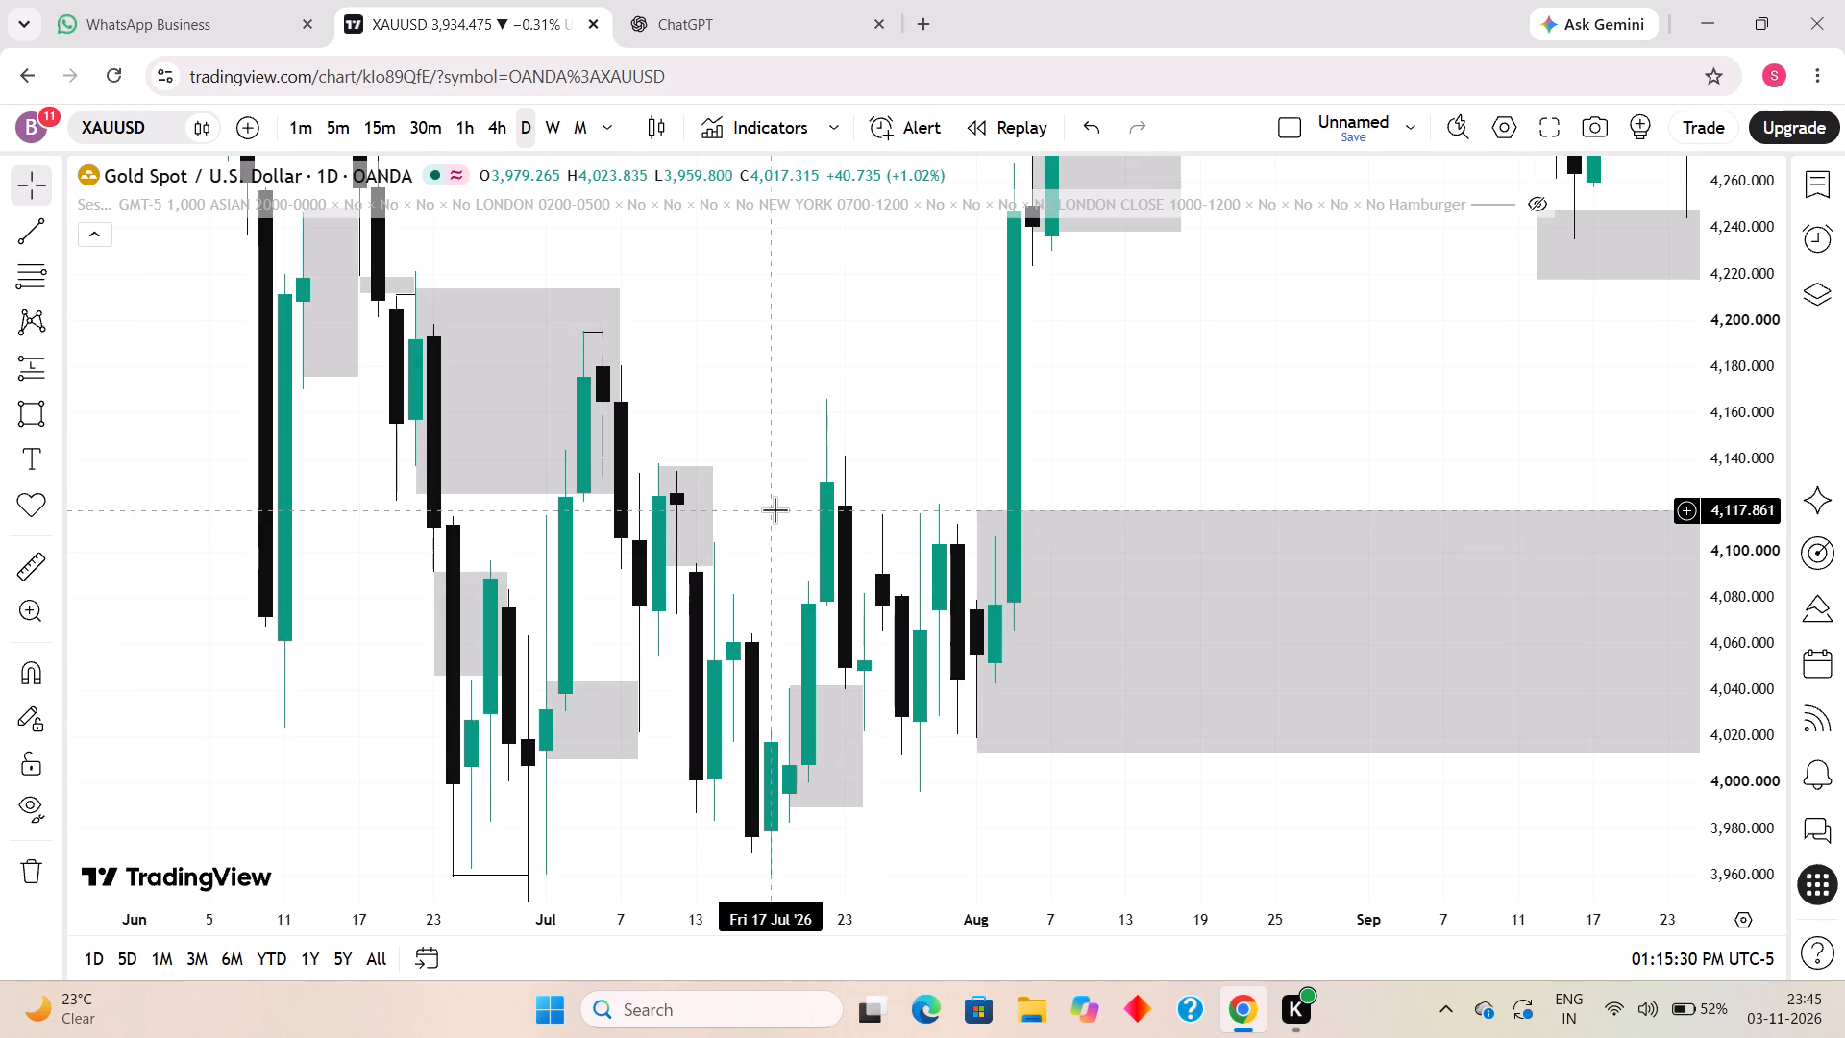
pyautogui.moveTo(775, 508); pyautogui.dragTo(941, 509)
pyautogui.click(22, 233)
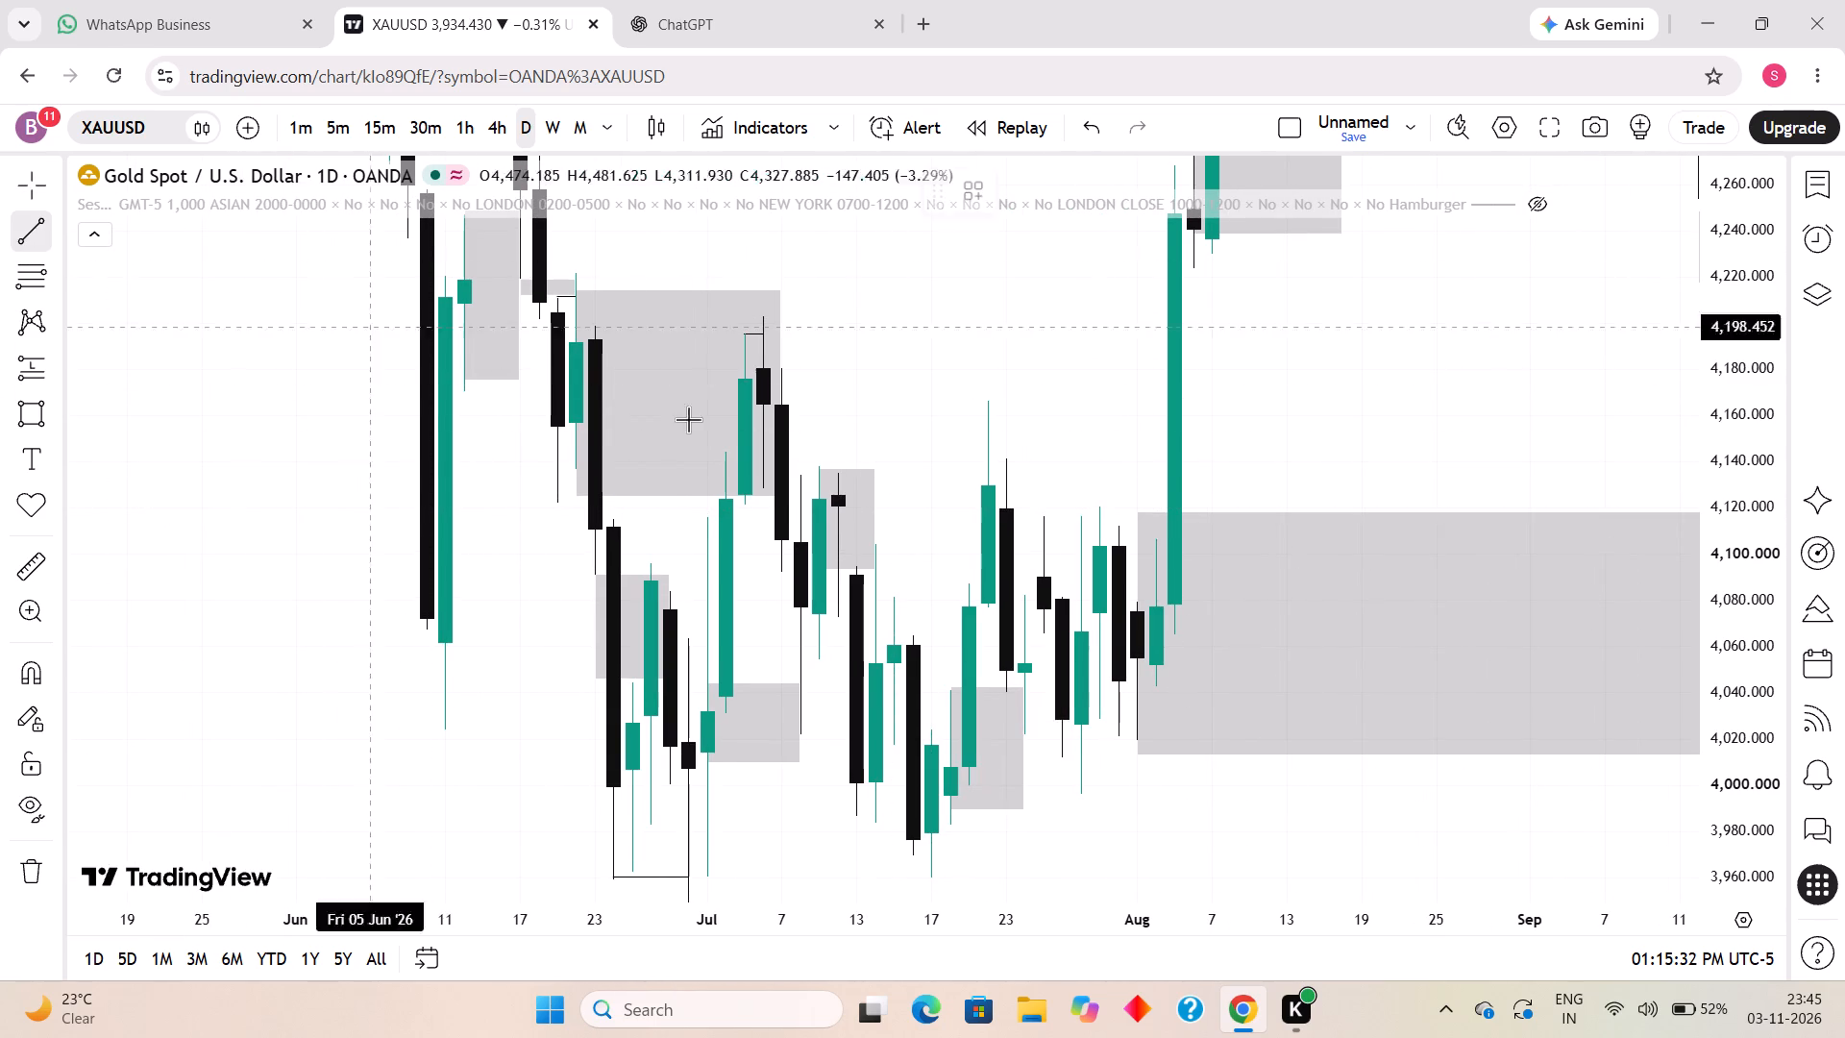
pyautogui.click(801, 475)
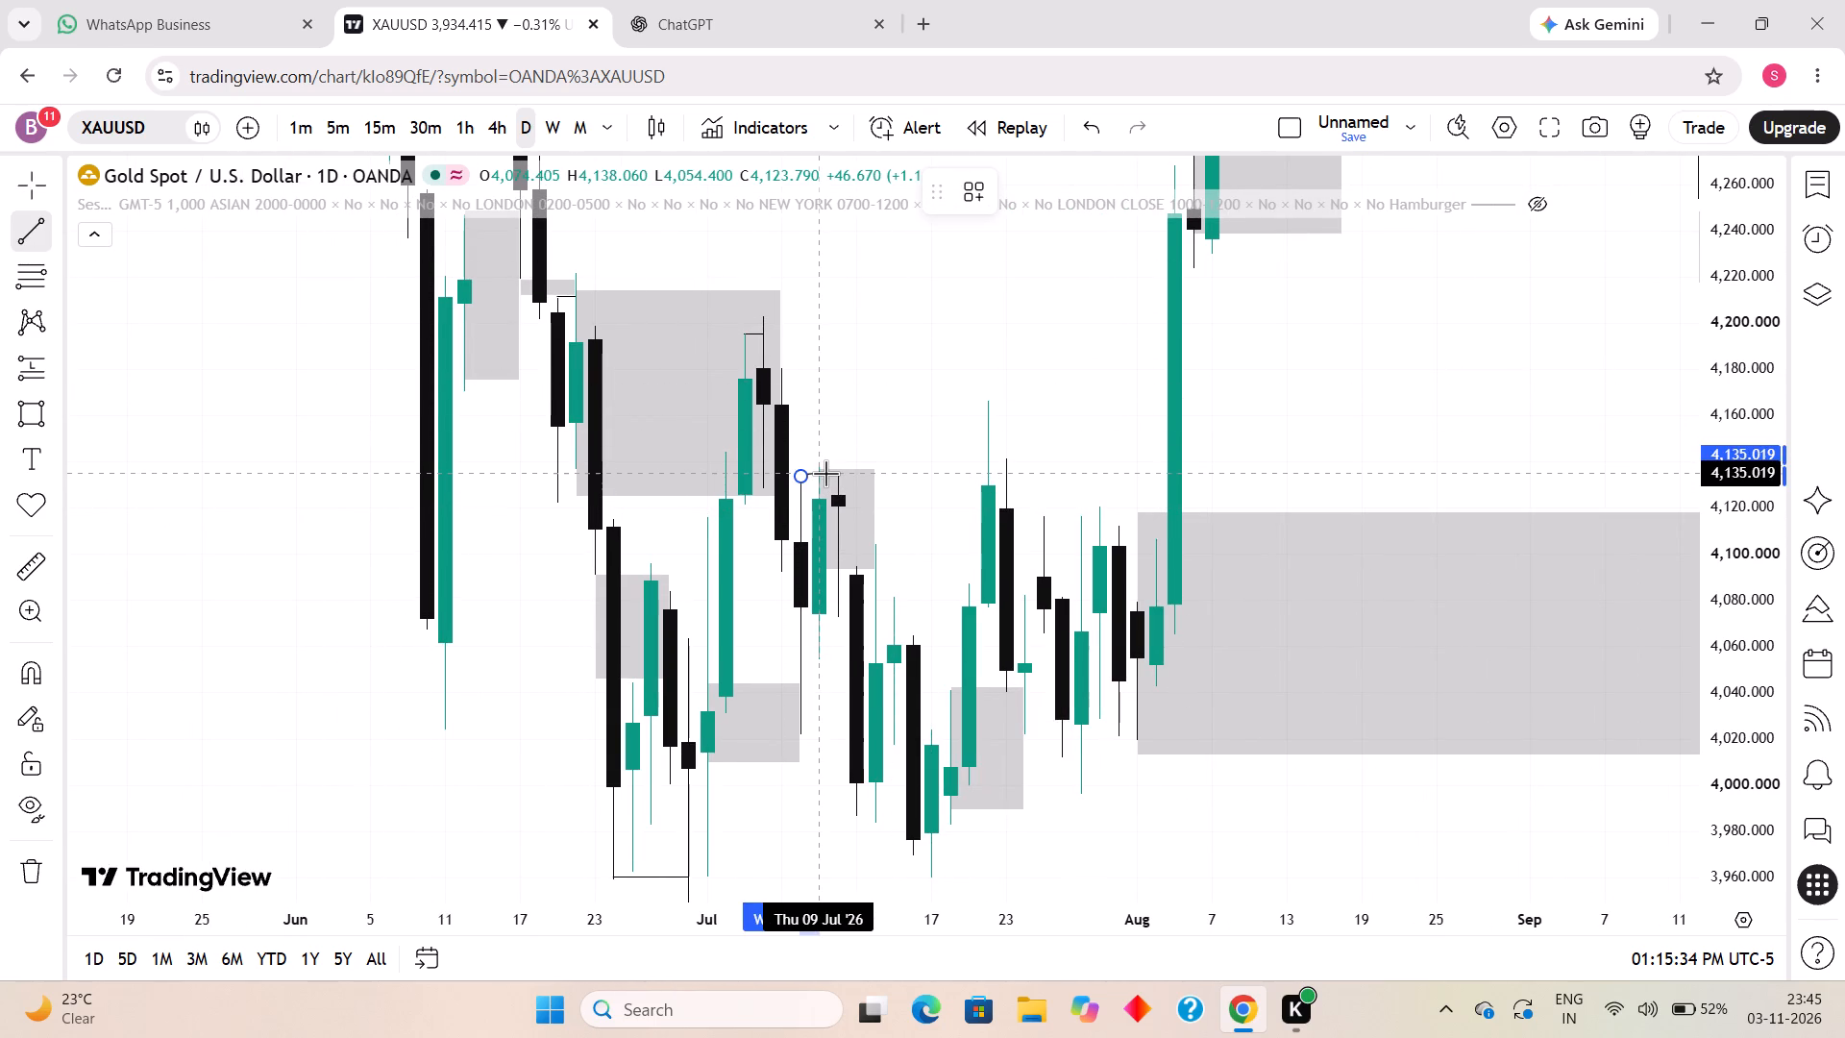
pyautogui.keyDown('shift'); pyautogui.click(822, 473); pyautogui.keyUp('shift')
pyautogui.click(885, 425)
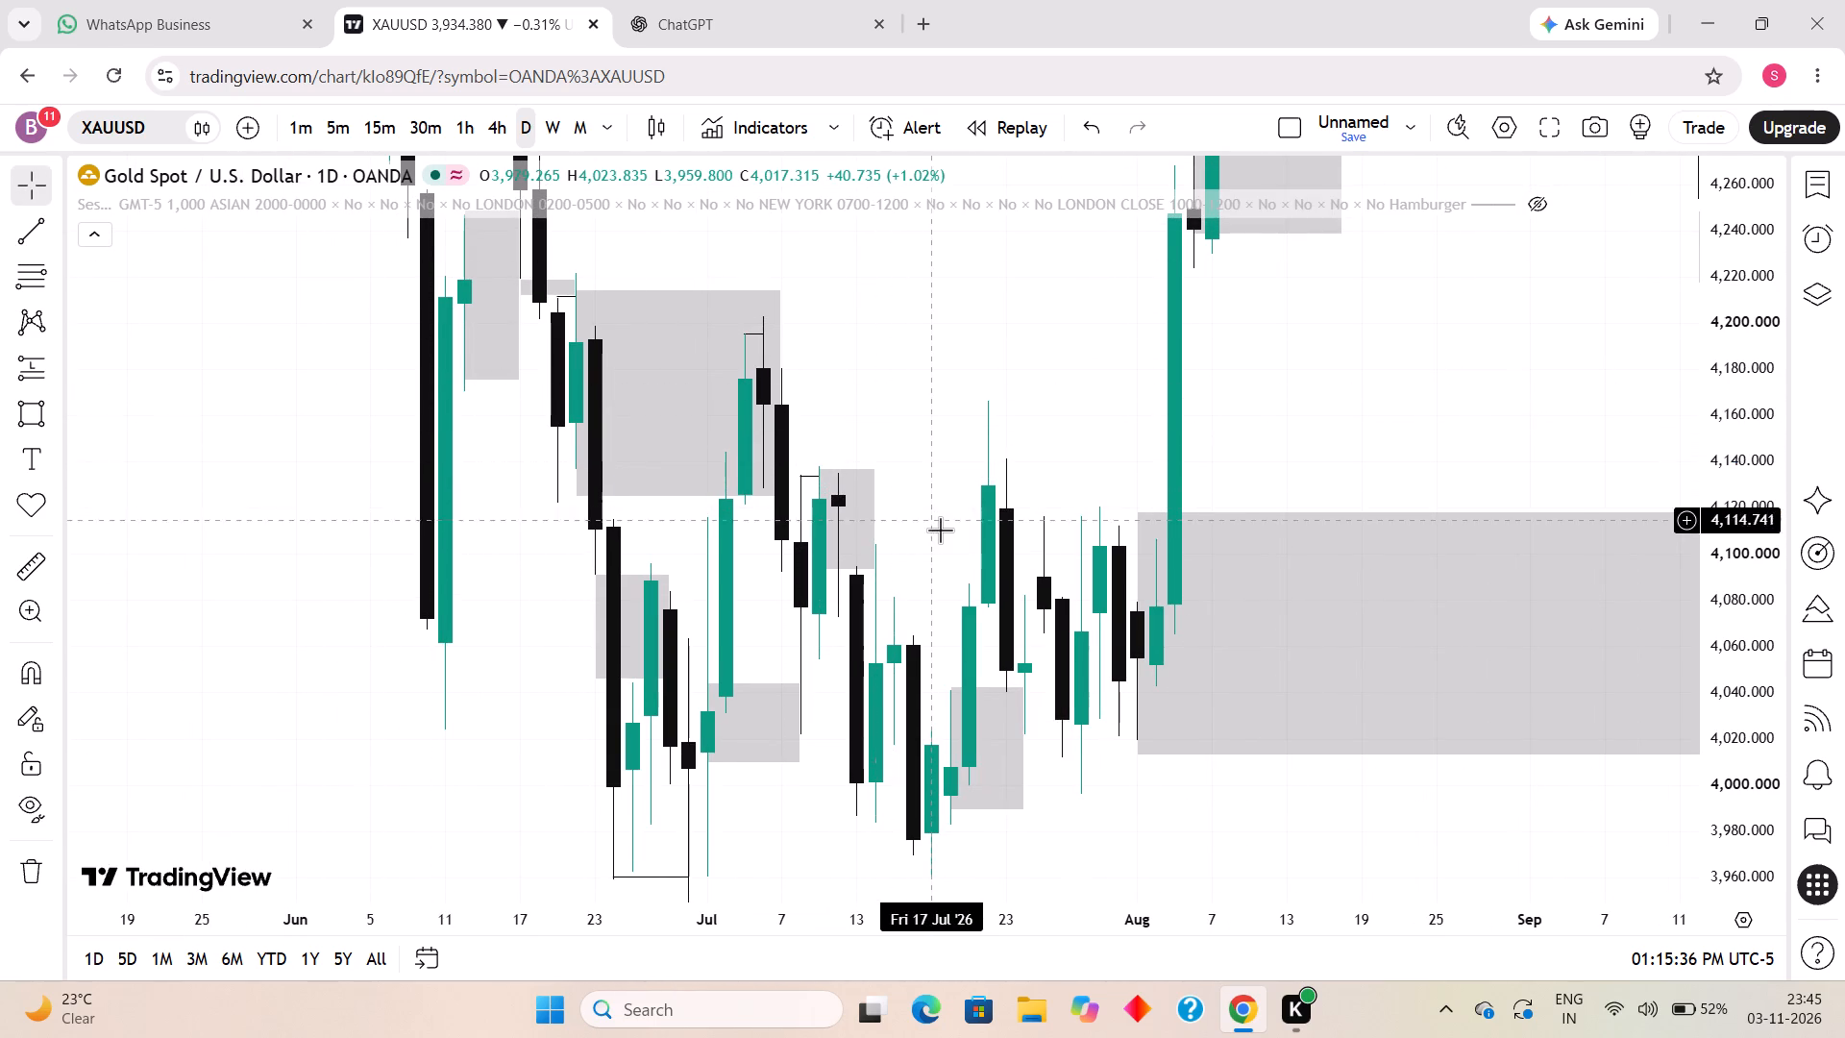
# Draw a short horizontal trend line from the 13 July 2026 candle's high to 14 July at about 4,095.
pyautogui.moveTo(933, 534); pyautogui.dragTo(922, 484)
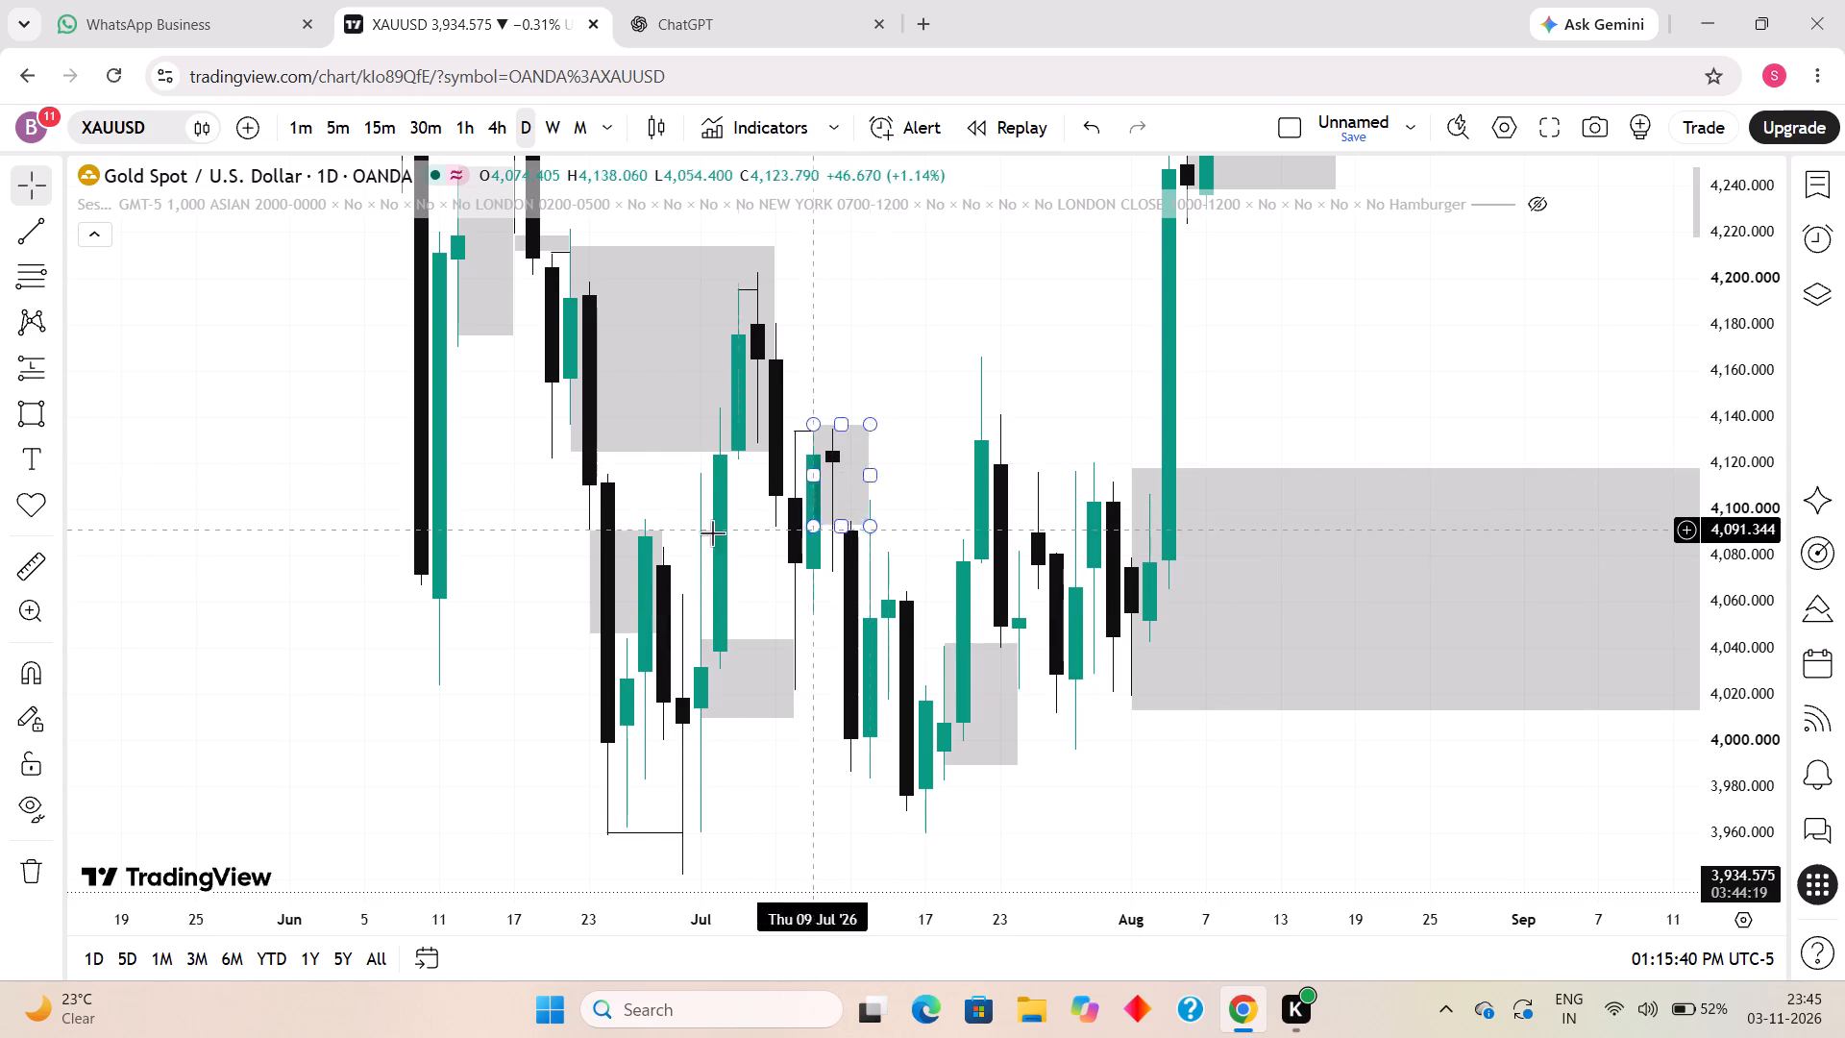
pyautogui.click(26, 242)
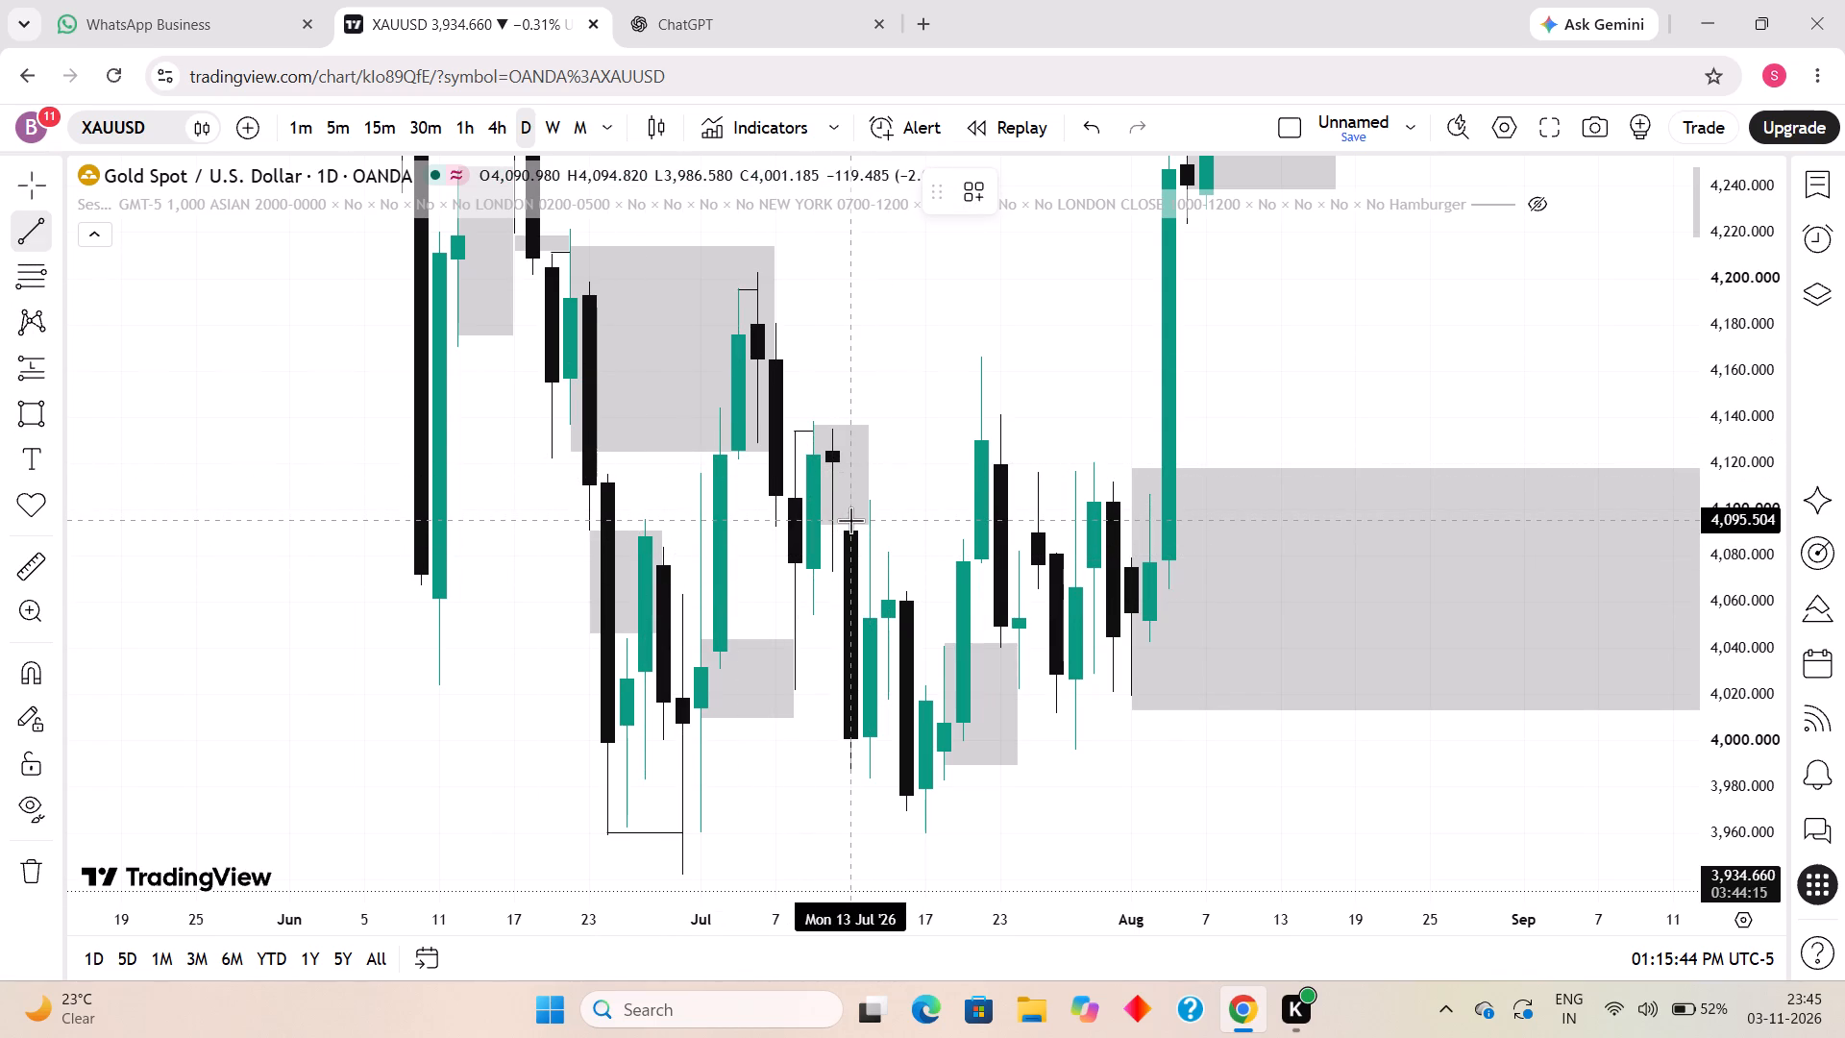
pyautogui.click(850, 520)
pyautogui.keyDown('shift'); pyautogui.click(871, 518); pyautogui.keyUp('shift')
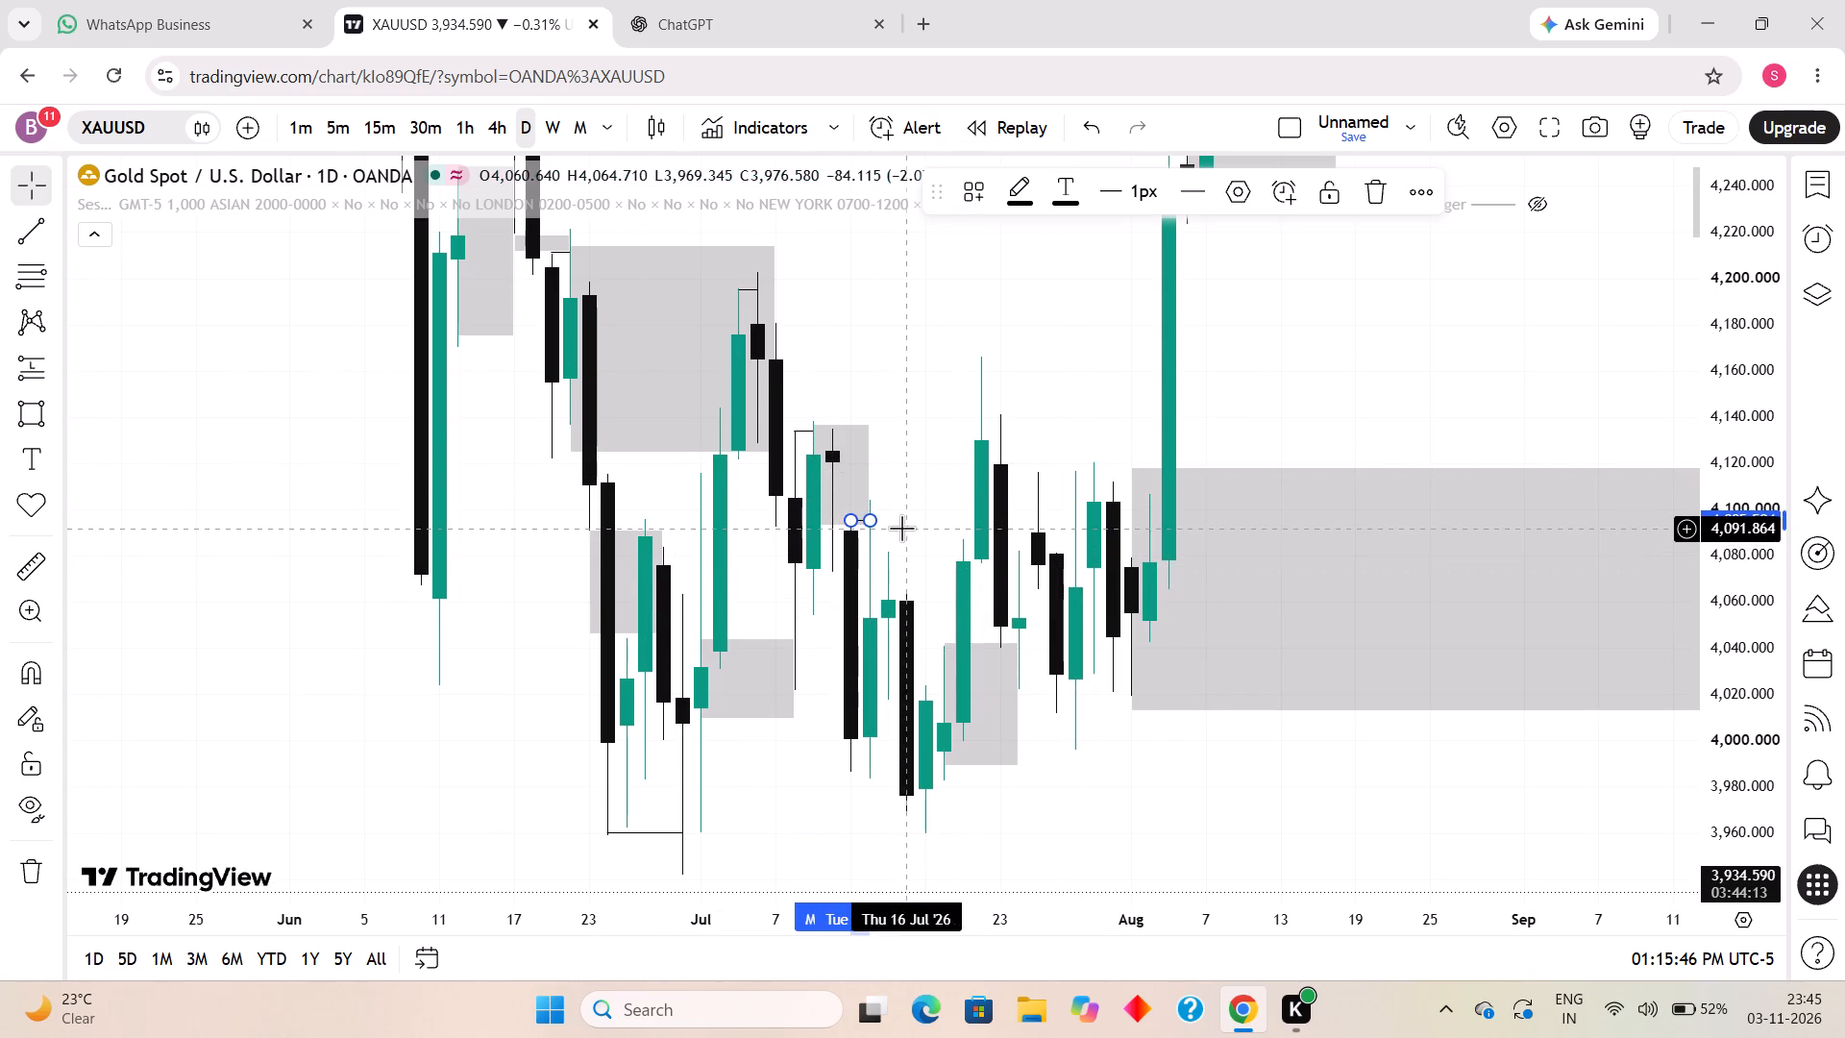
pyautogui.click(918, 531)
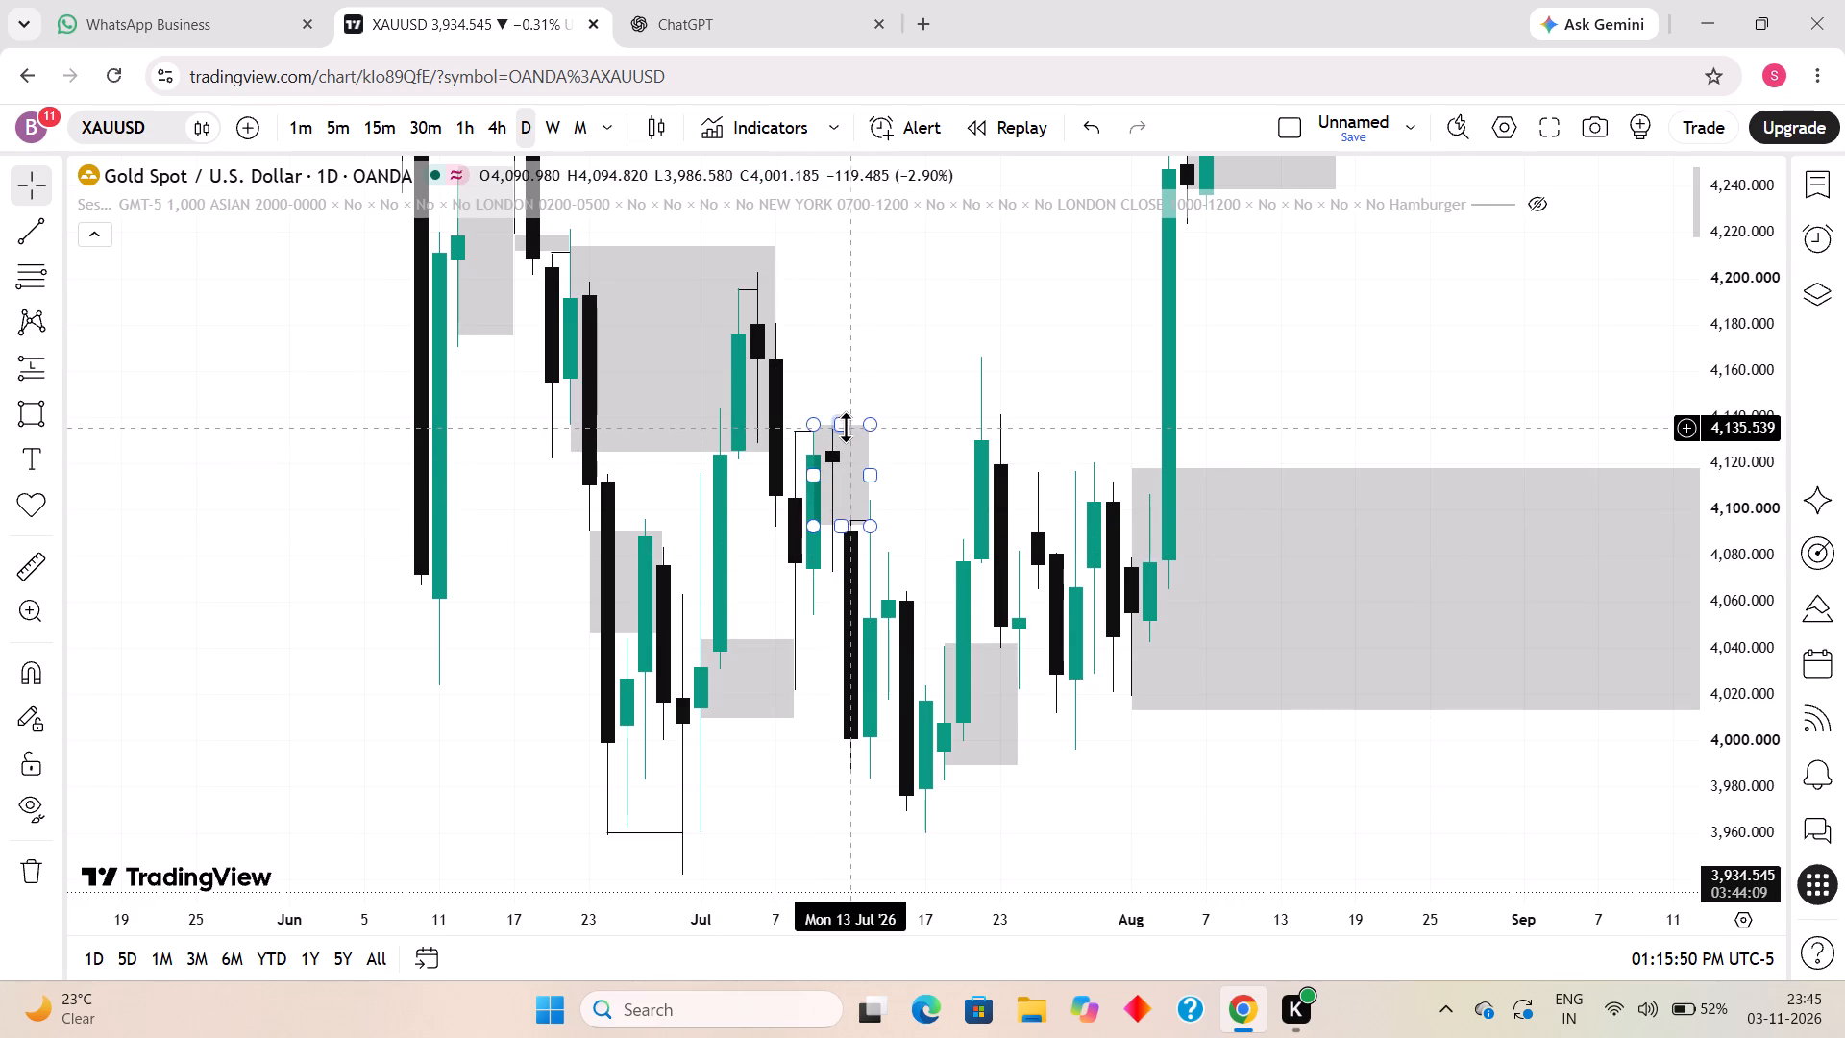
# Resize the 9 to 14 July 2026 rectangle to span about 4,121 down to 4,098.
pyautogui.moveTo(846, 427); pyautogui.dragTo(852, 460)
pyautogui.moveTo(815, 525); pyautogui.dragTo(816, 513)
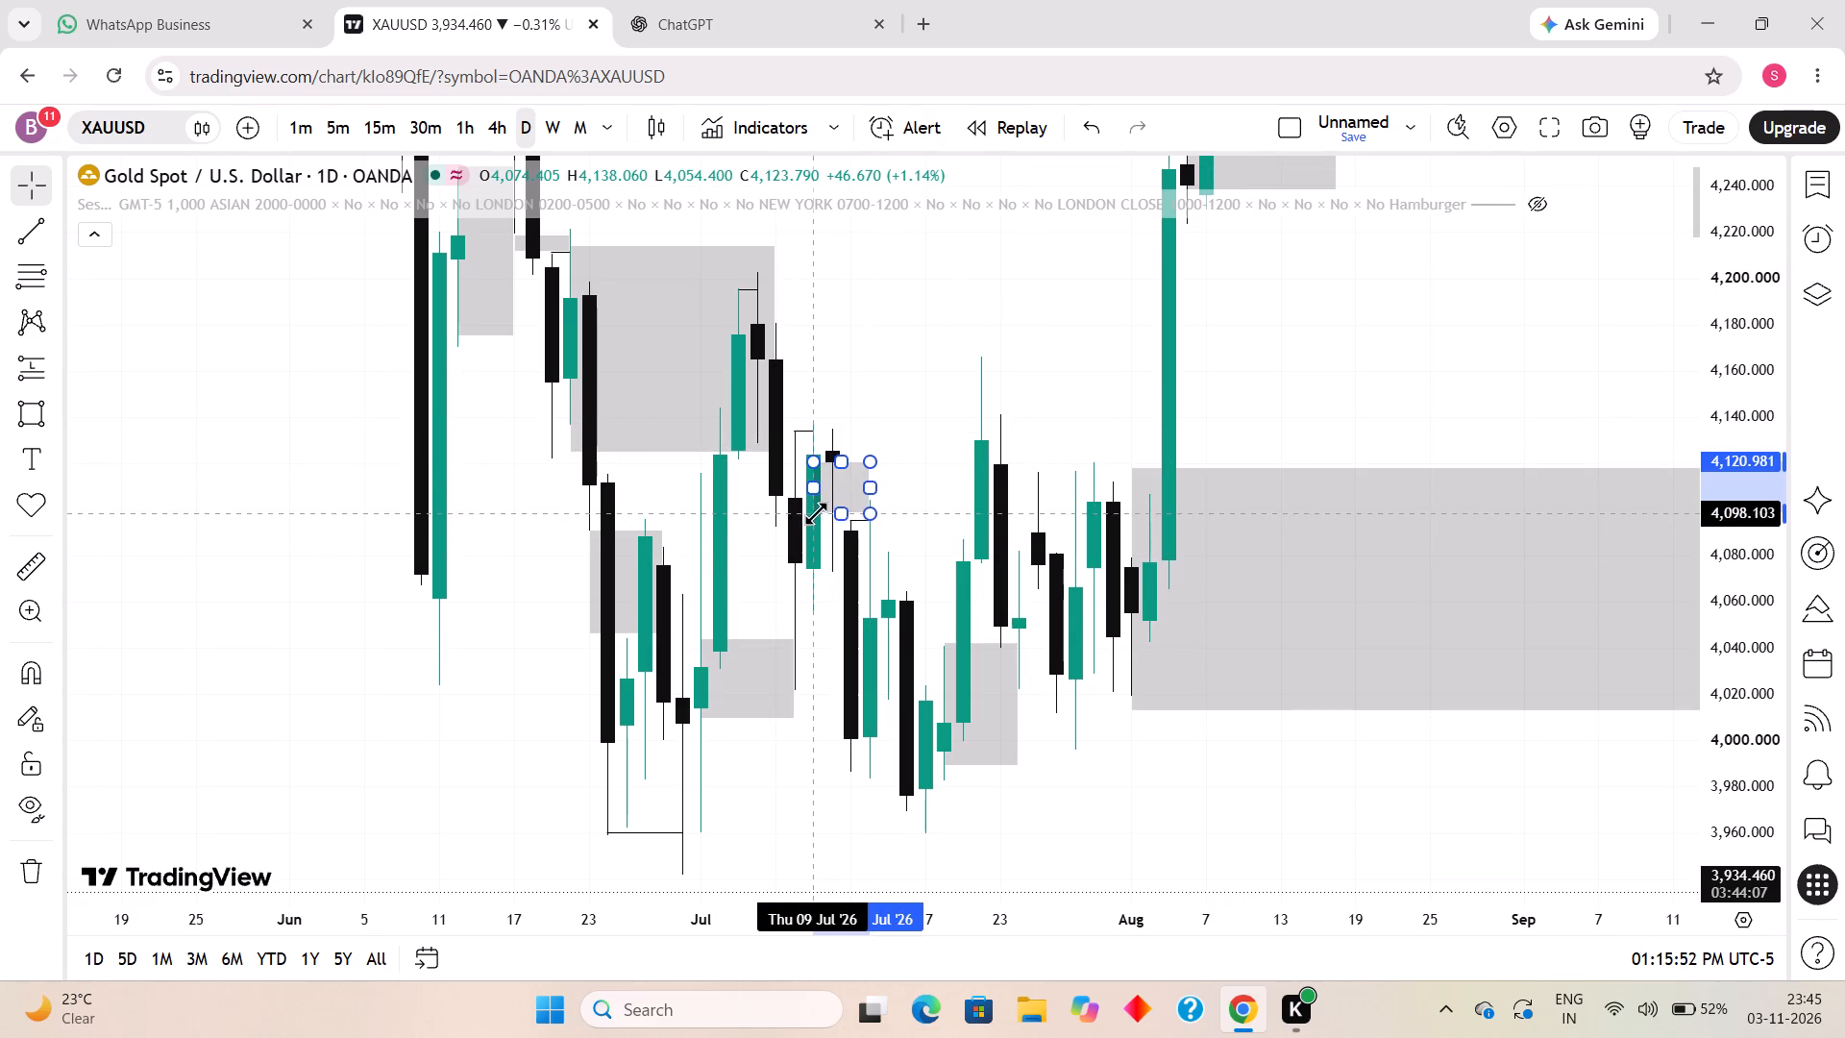
pyautogui.moveTo(816, 513); pyautogui.dragTo(822, 515)
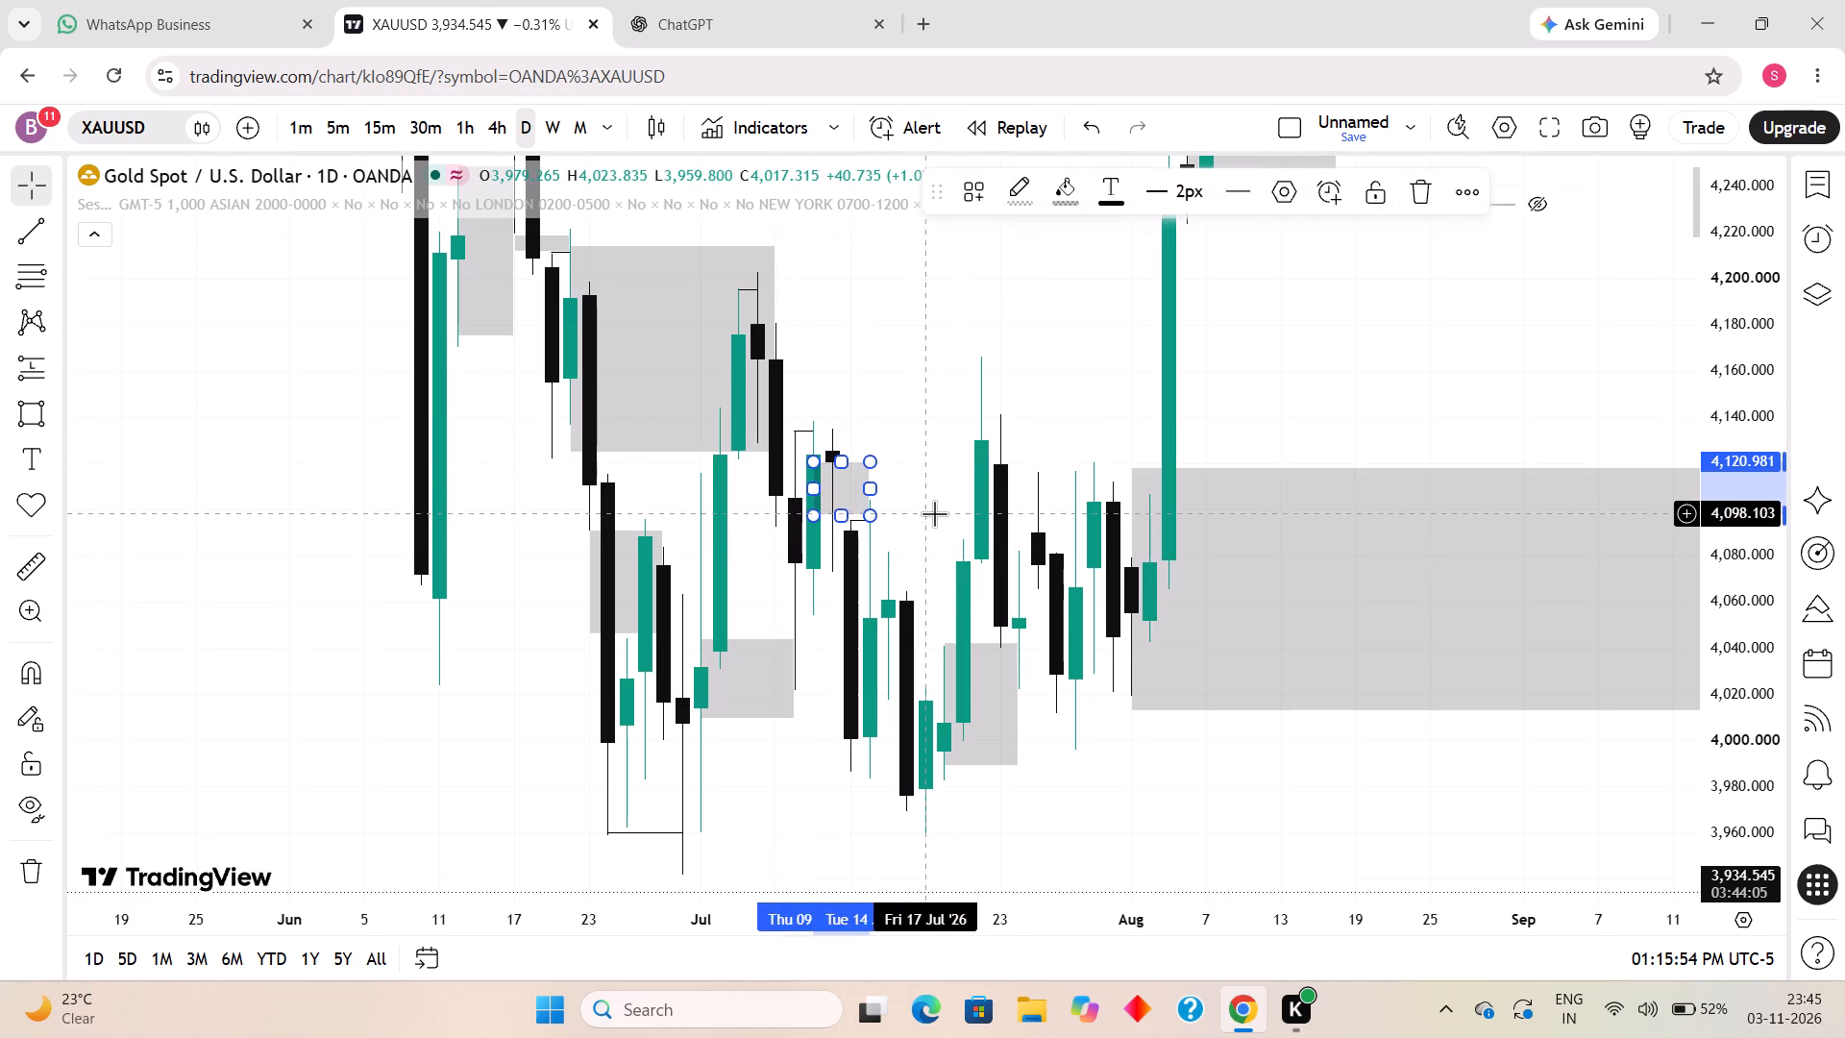
pyautogui.click(934, 513)
# Draw a short horizontal trend line from the 13 July 2026 candle's low to 14 July at about 3,988.
pyautogui.scroll(1, 849, 594)
pyautogui.moveTo(832, 590); pyautogui.dragTo(844, 510)
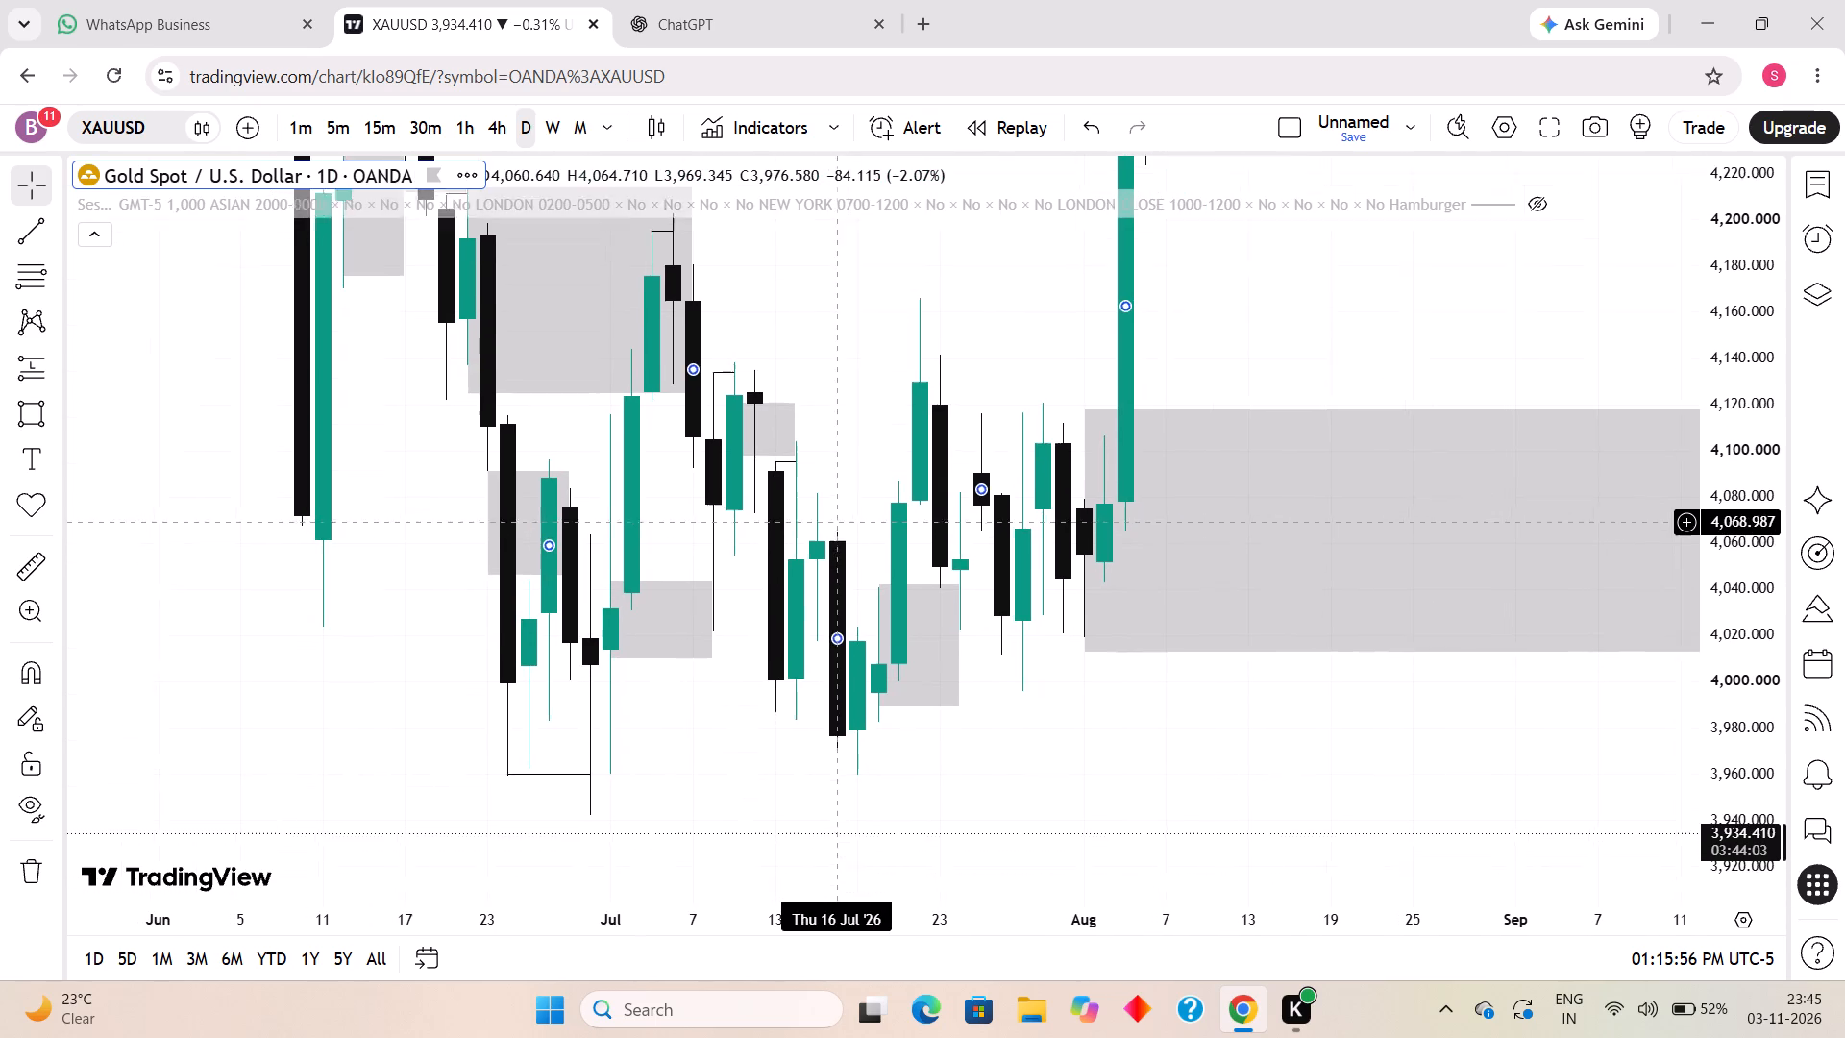
pyautogui.moveTo(844, 510); pyautogui.dragTo(848, 497)
pyautogui.click(26, 236)
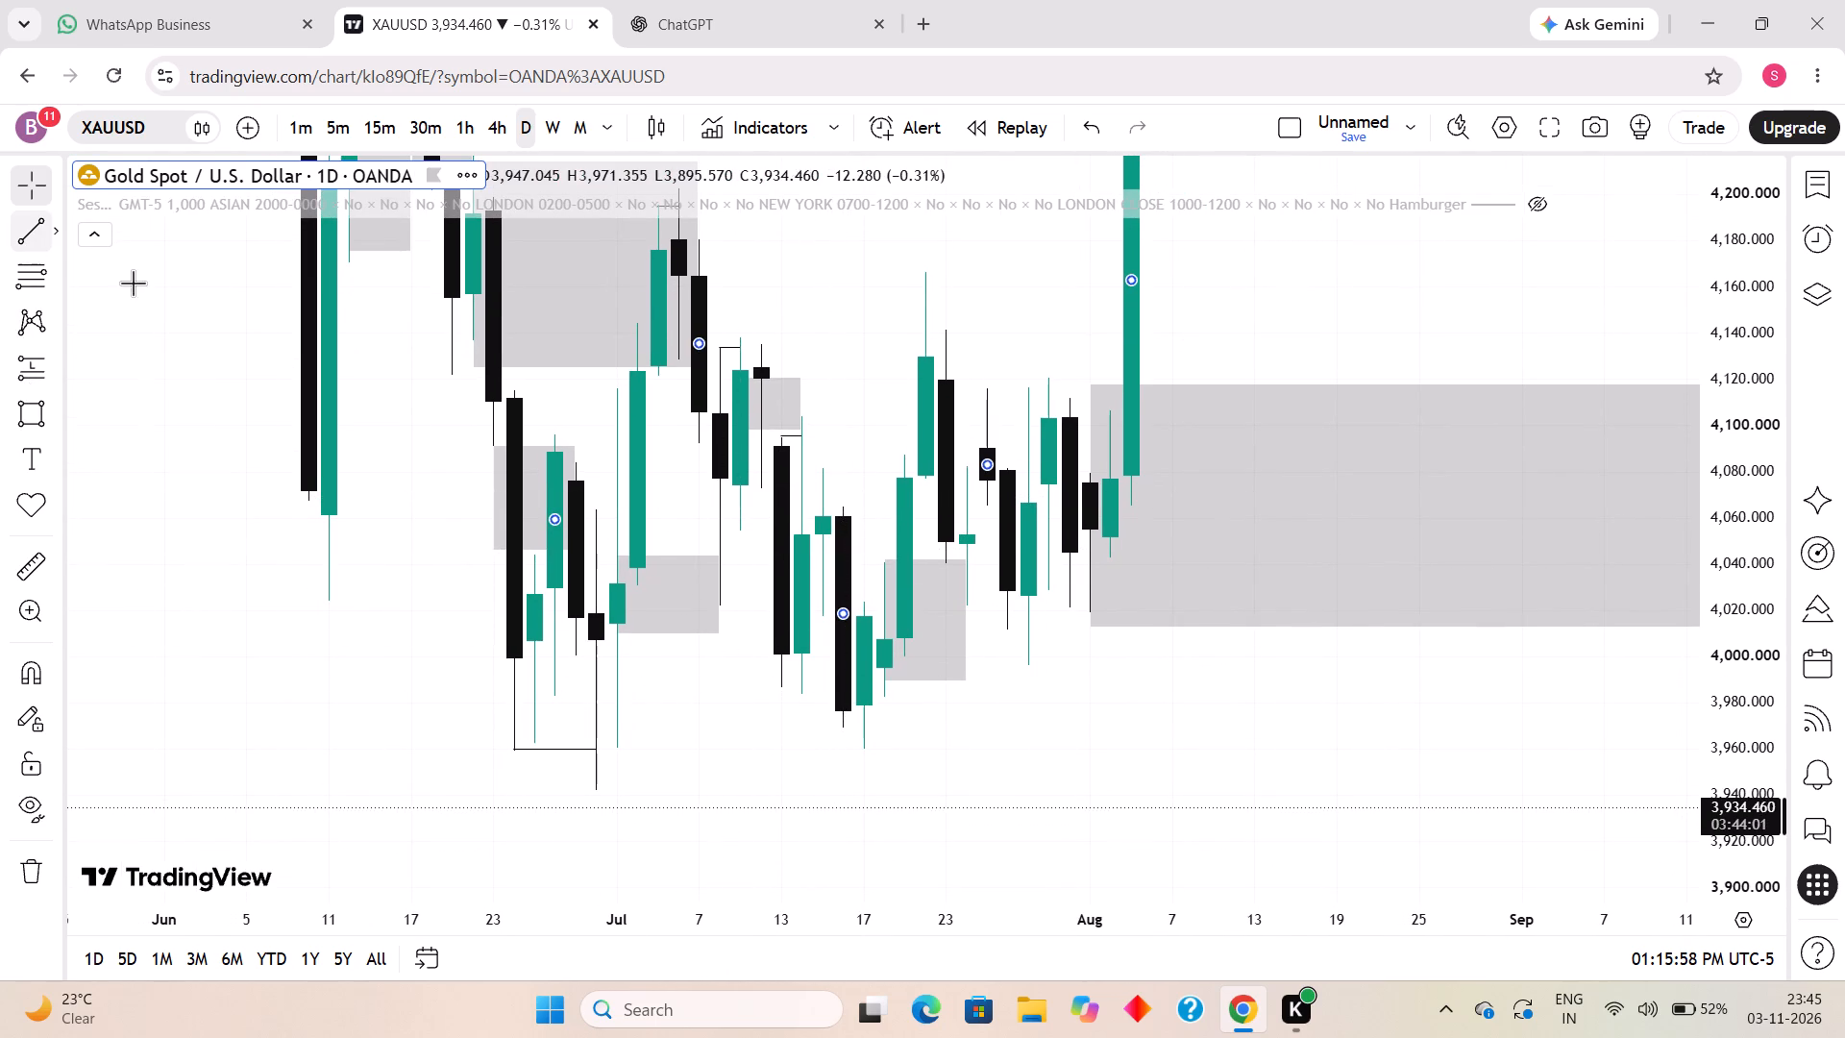
pyautogui.click(780, 684)
pyautogui.keyDown('shift'); pyautogui.click(800, 680); pyautogui.keyUp('shift')
pyautogui.click(817, 723)
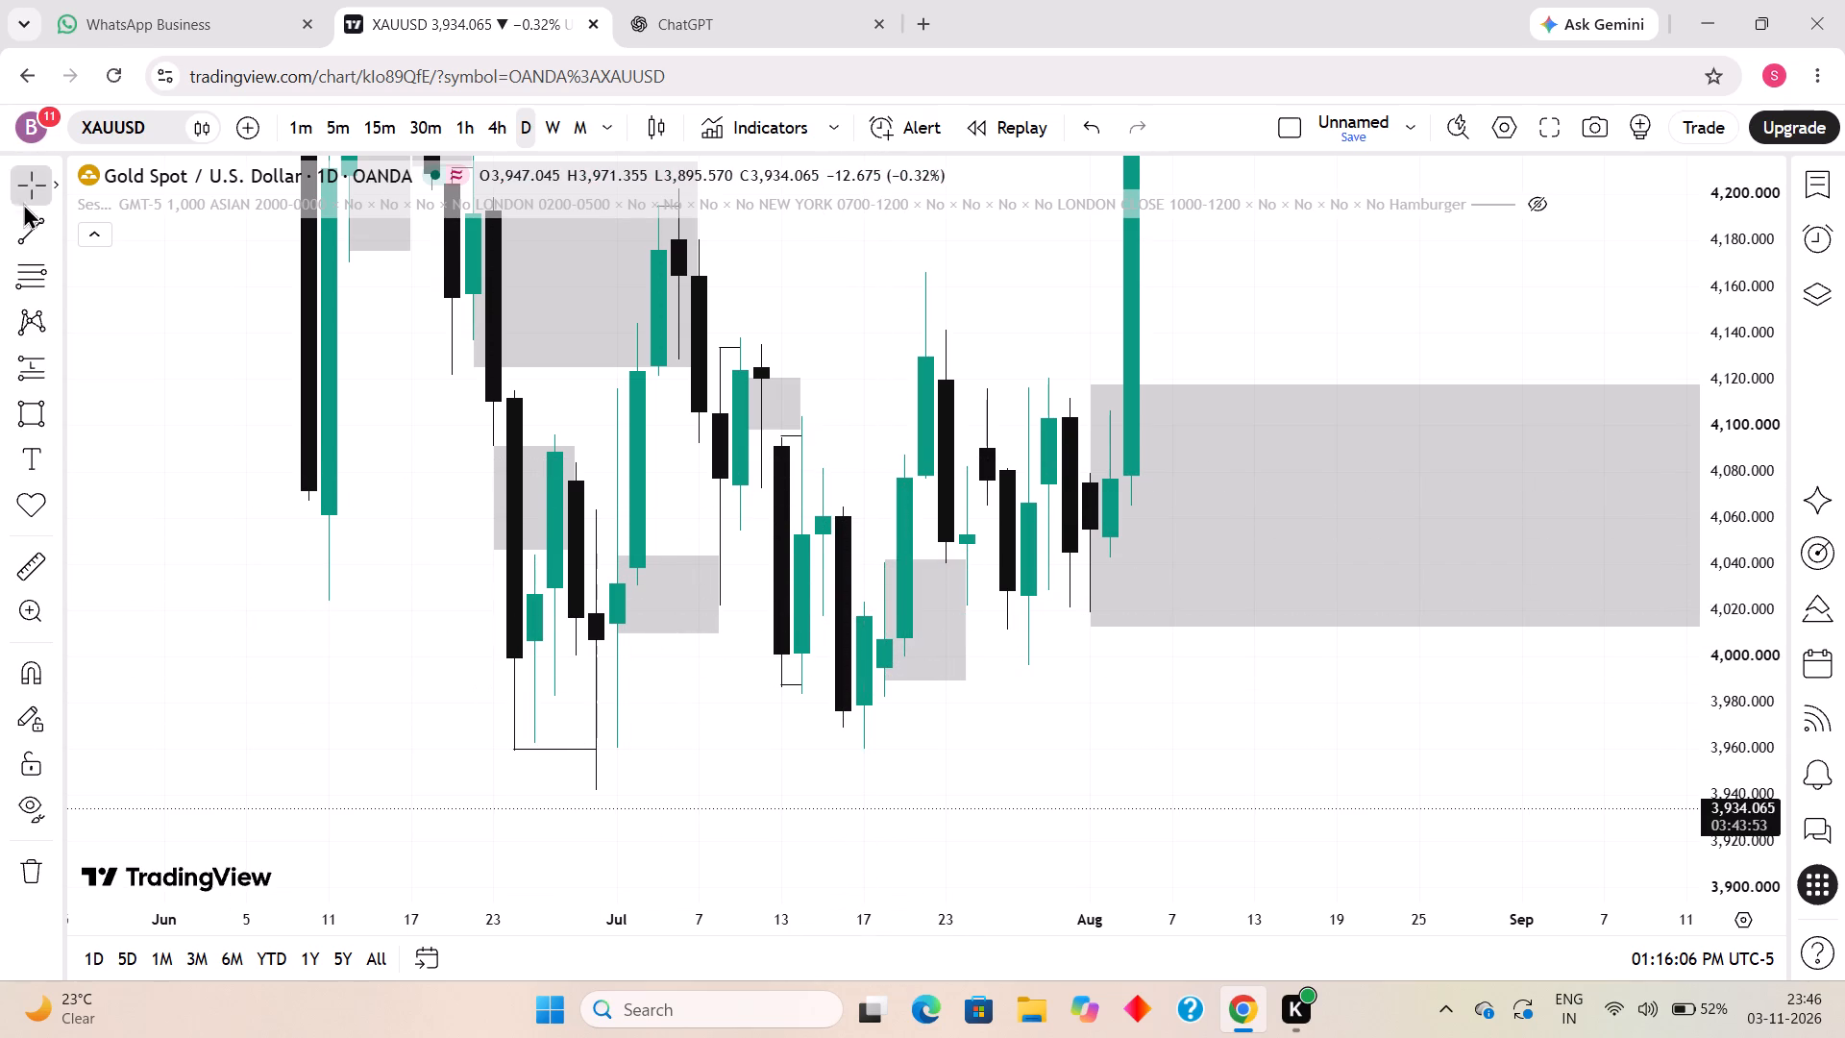
# Draw a short horizontal trend line from the 16 July 2026 candle's low to 17 July at about 3,970.
pyautogui.click(23, 230)
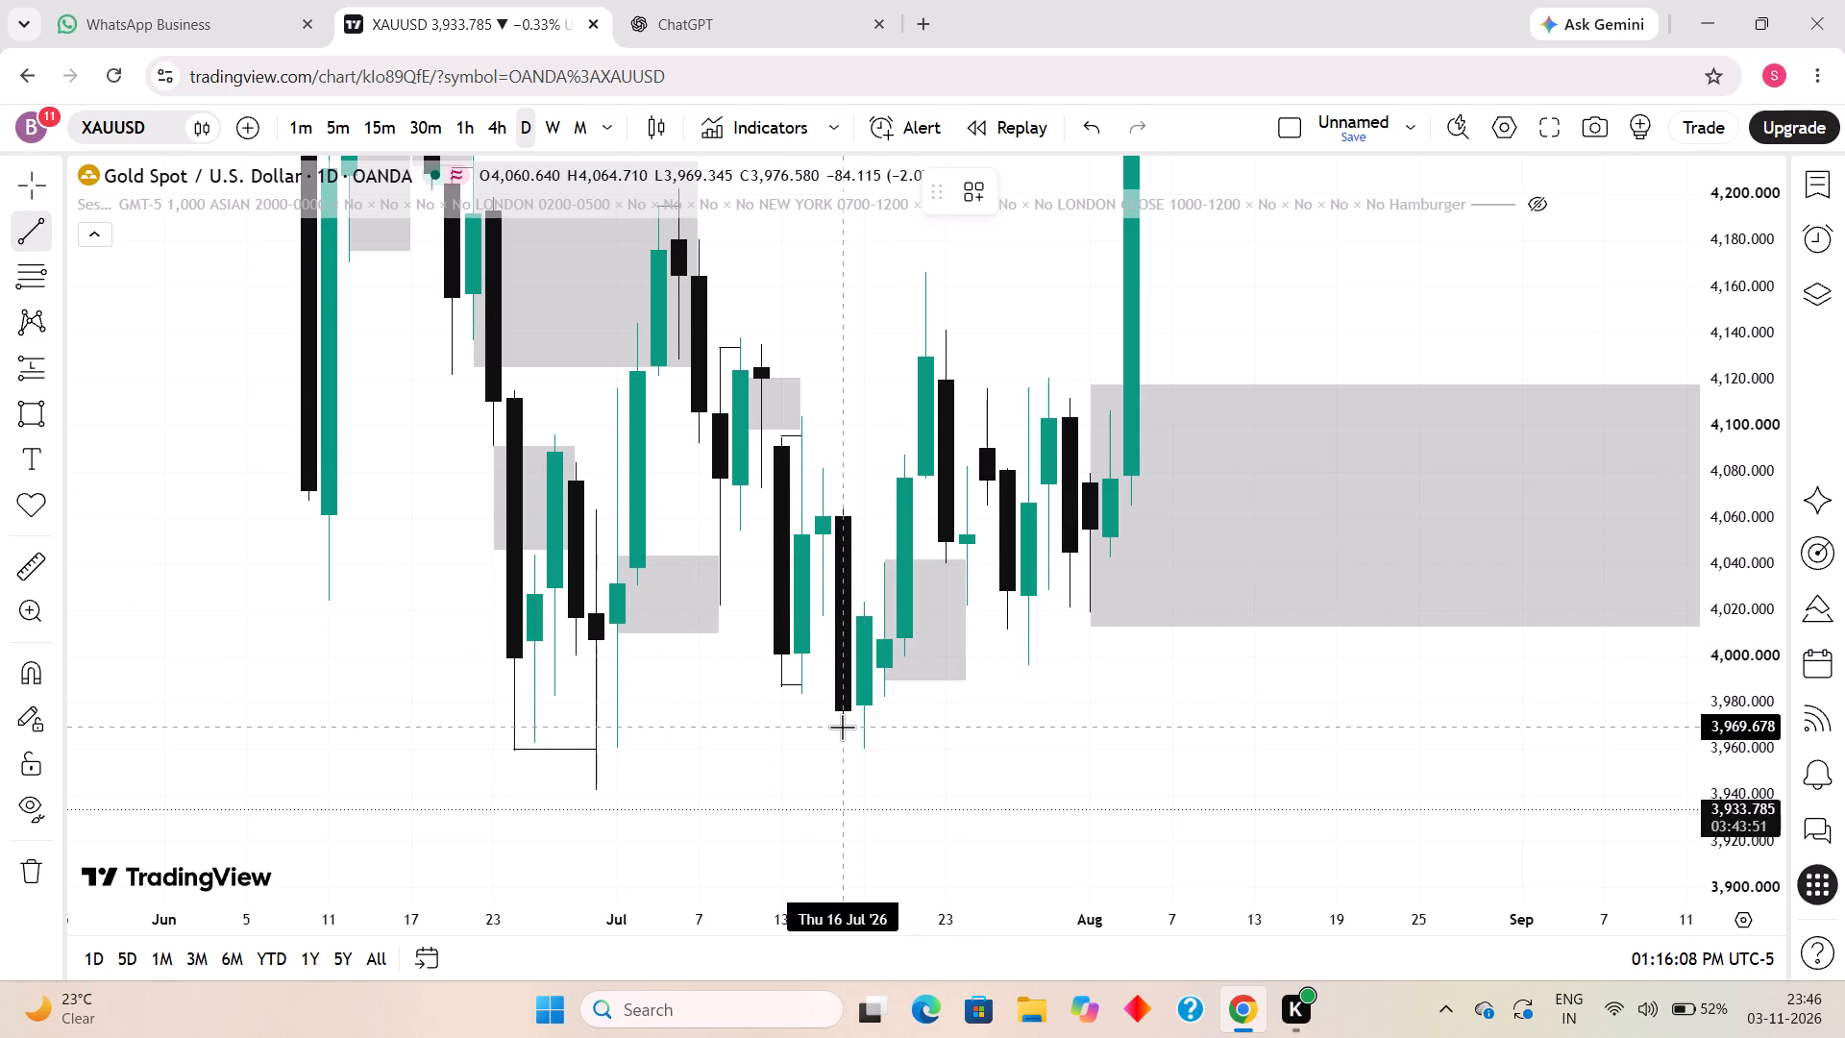
pyautogui.click(842, 727)
pyautogui.keyDown('shift'); pyautogui.click(865, 725); pyautogui.keyUp('shift')
pyautogui.click(1011, 736)
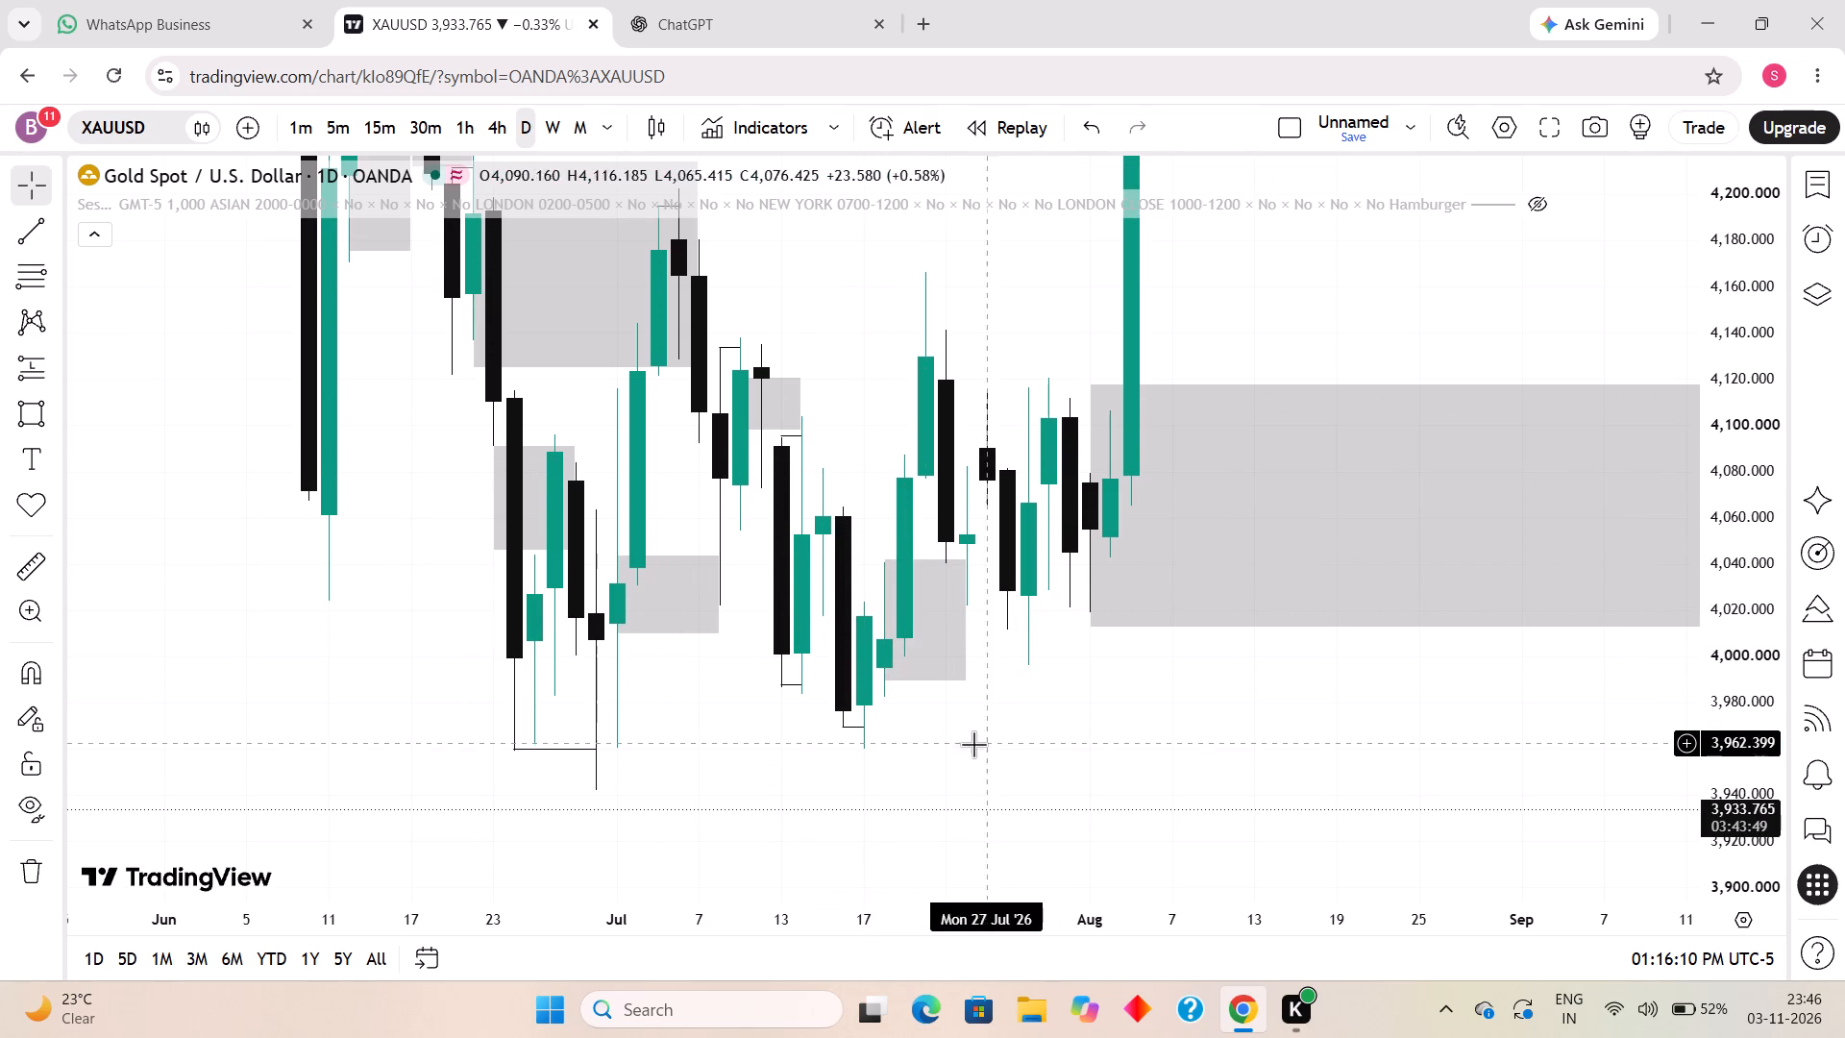
# Draw a horizontal trend line from the 9 July 2026 candle's high to 22 July at about 4,138.
pyautogui.scroll(1, 921, 742)
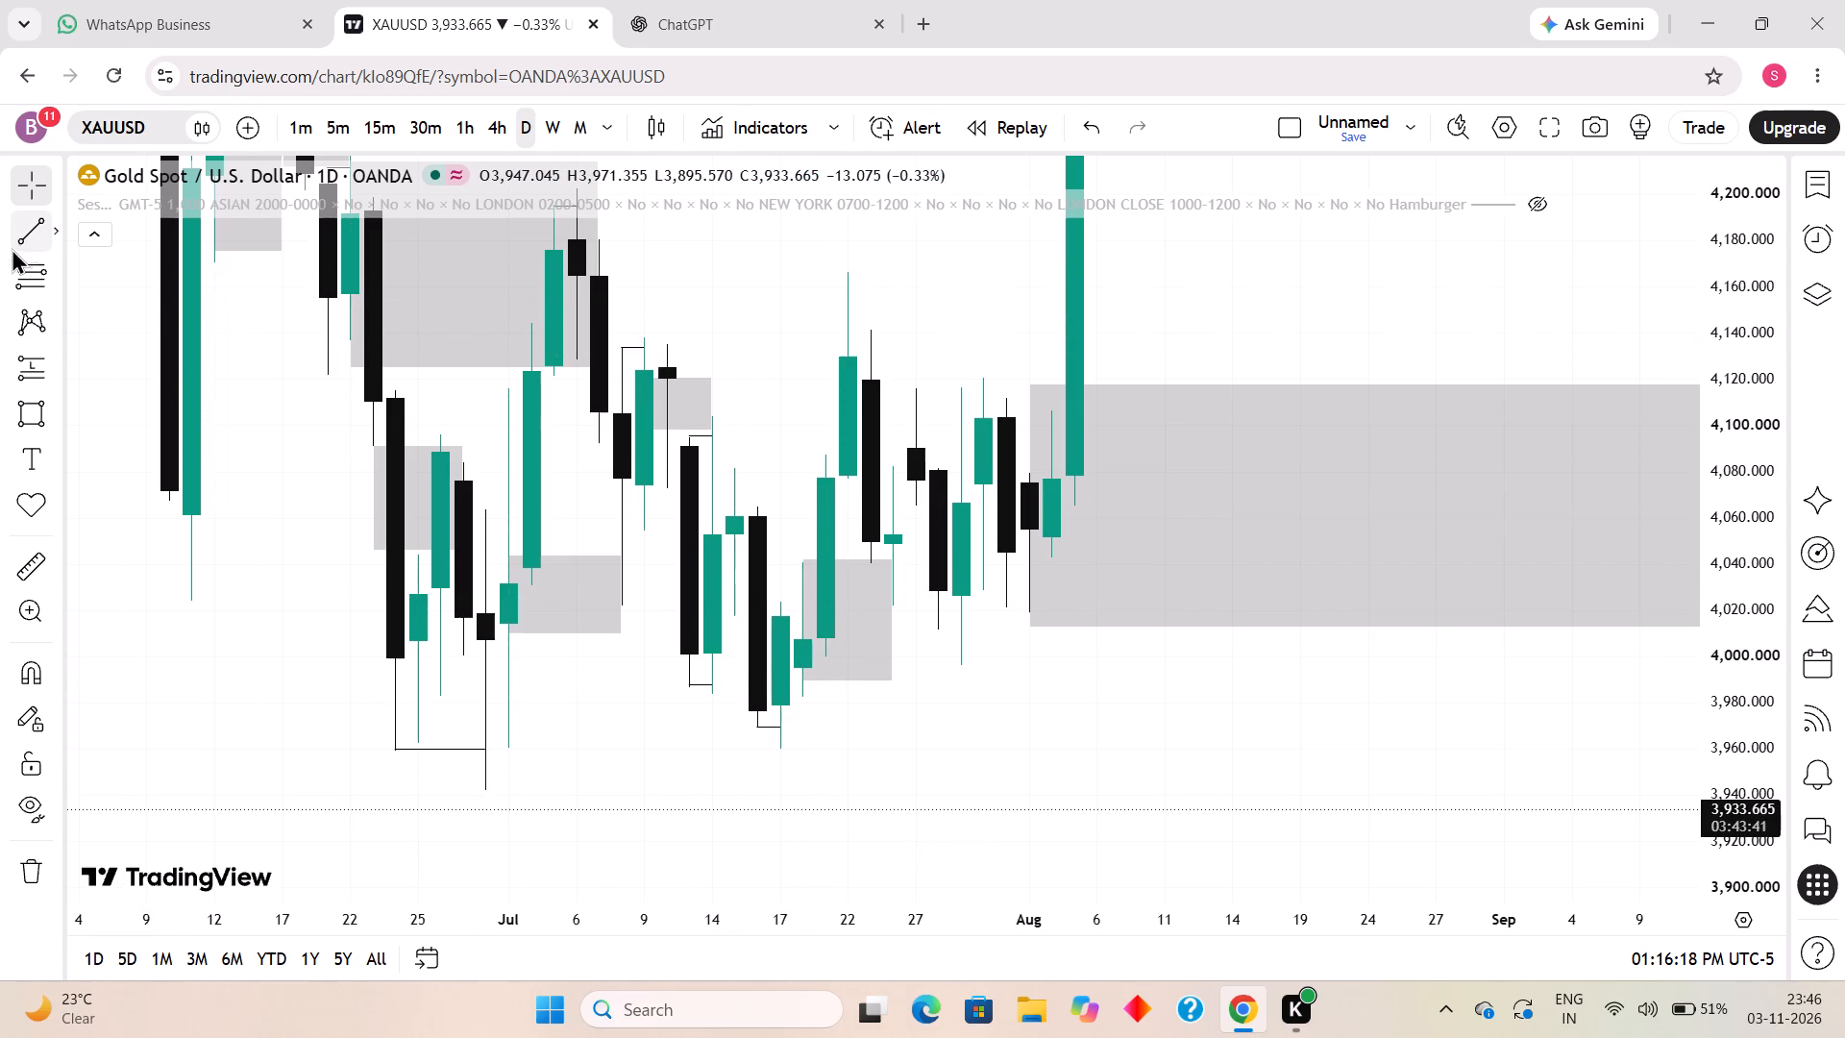
pyautogui.click(37, 229)
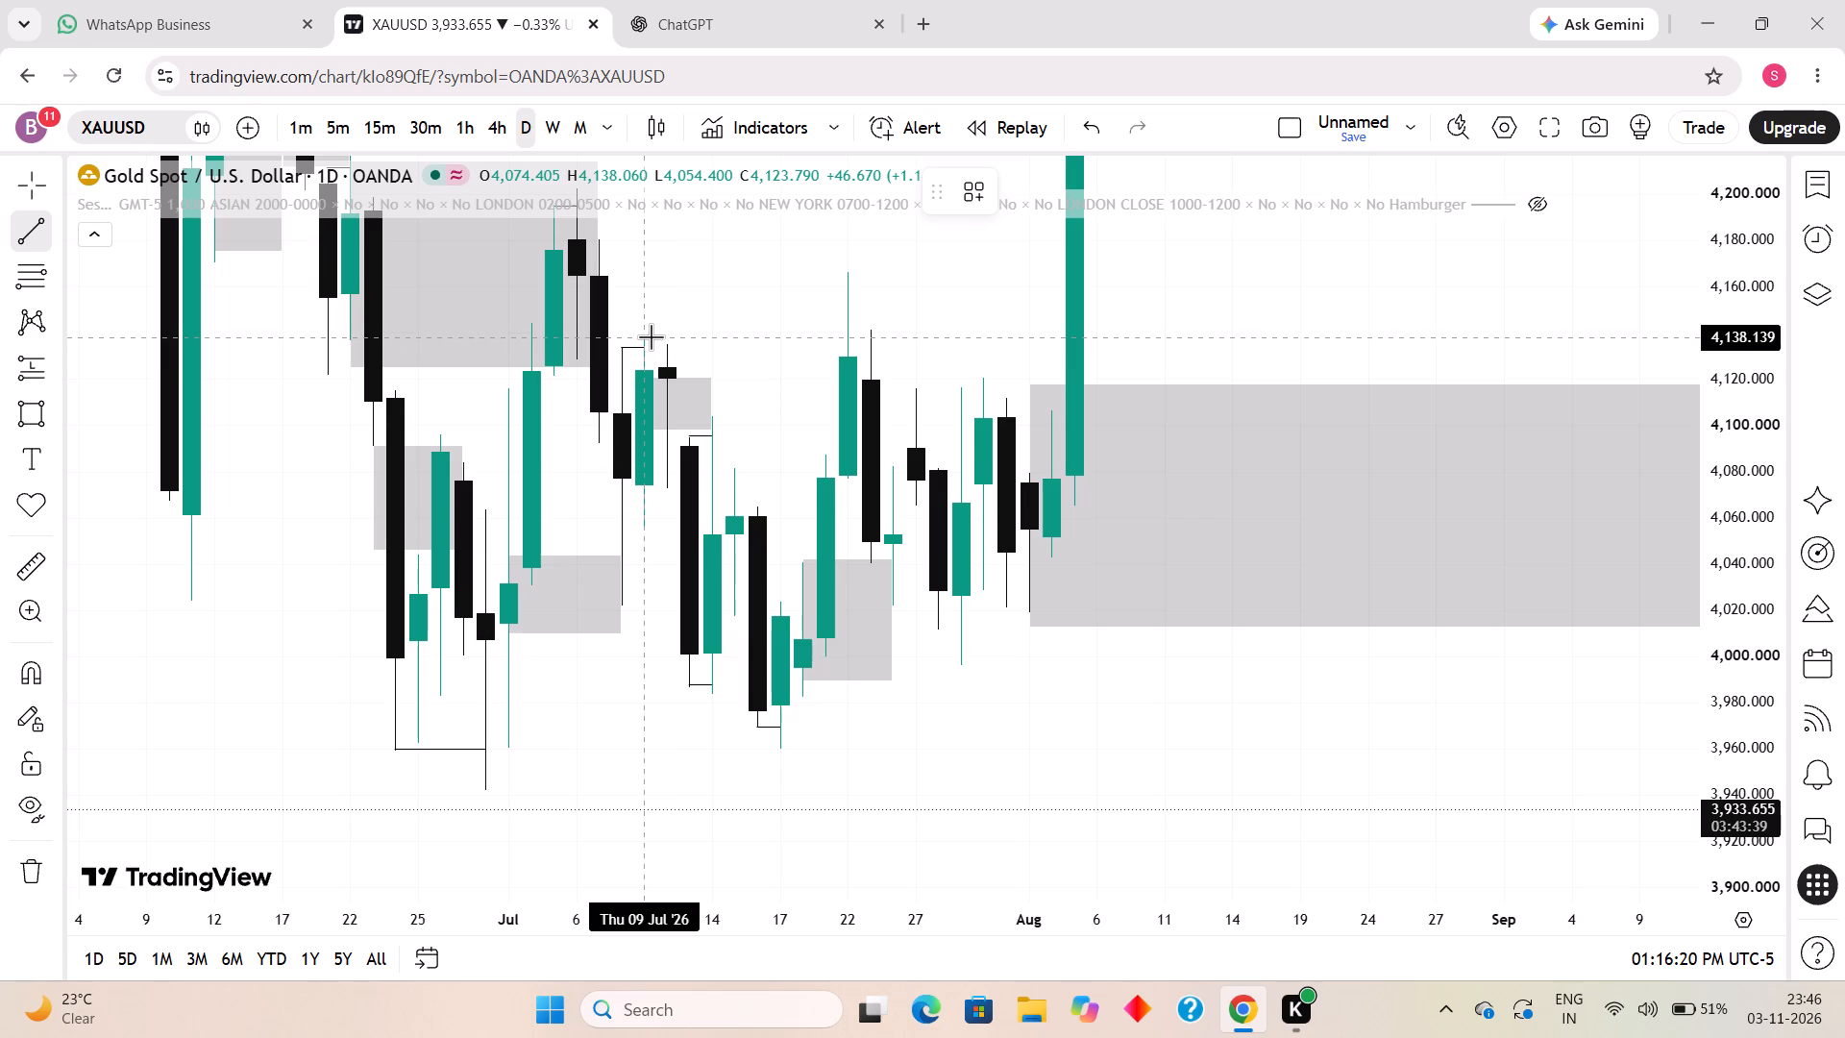
pyautogui.click(643, 339)
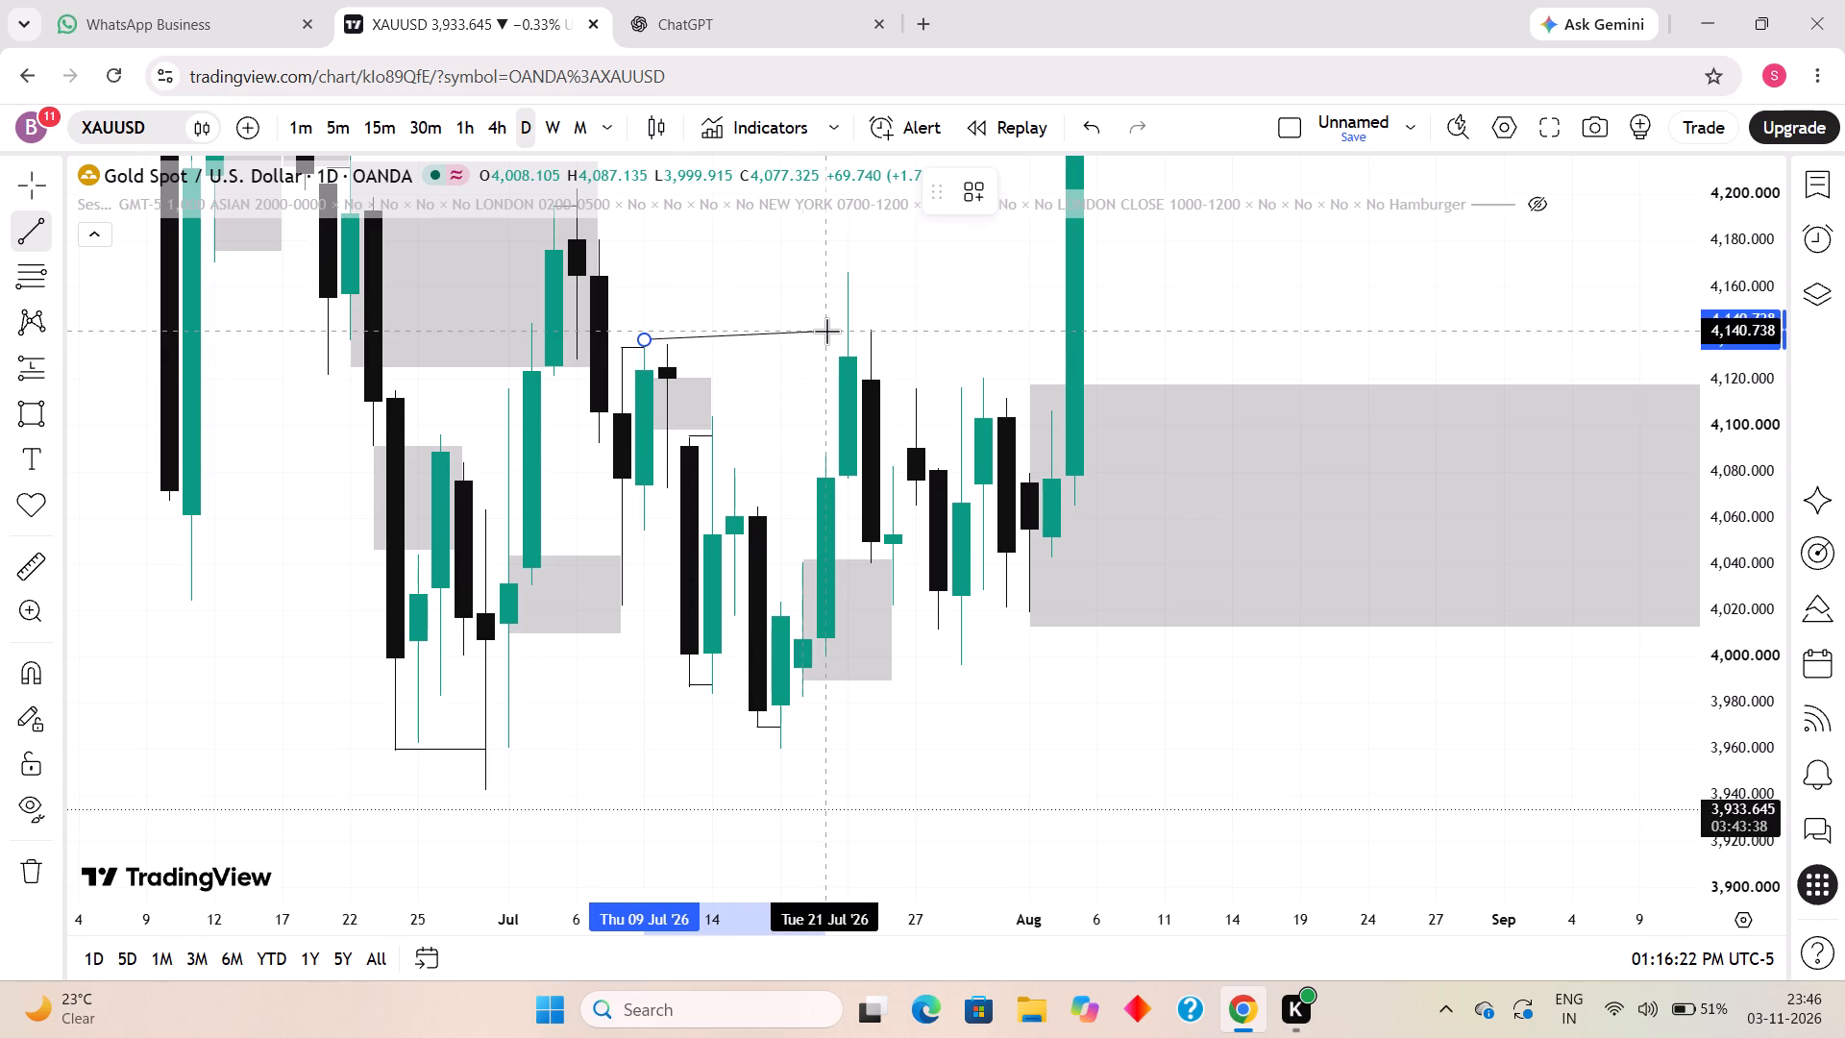
pyautogui.keyDown('shift'); pyautogui.click(848, 329); pyautogui.keyUp('shift')
pyautogui.click(917, 321)
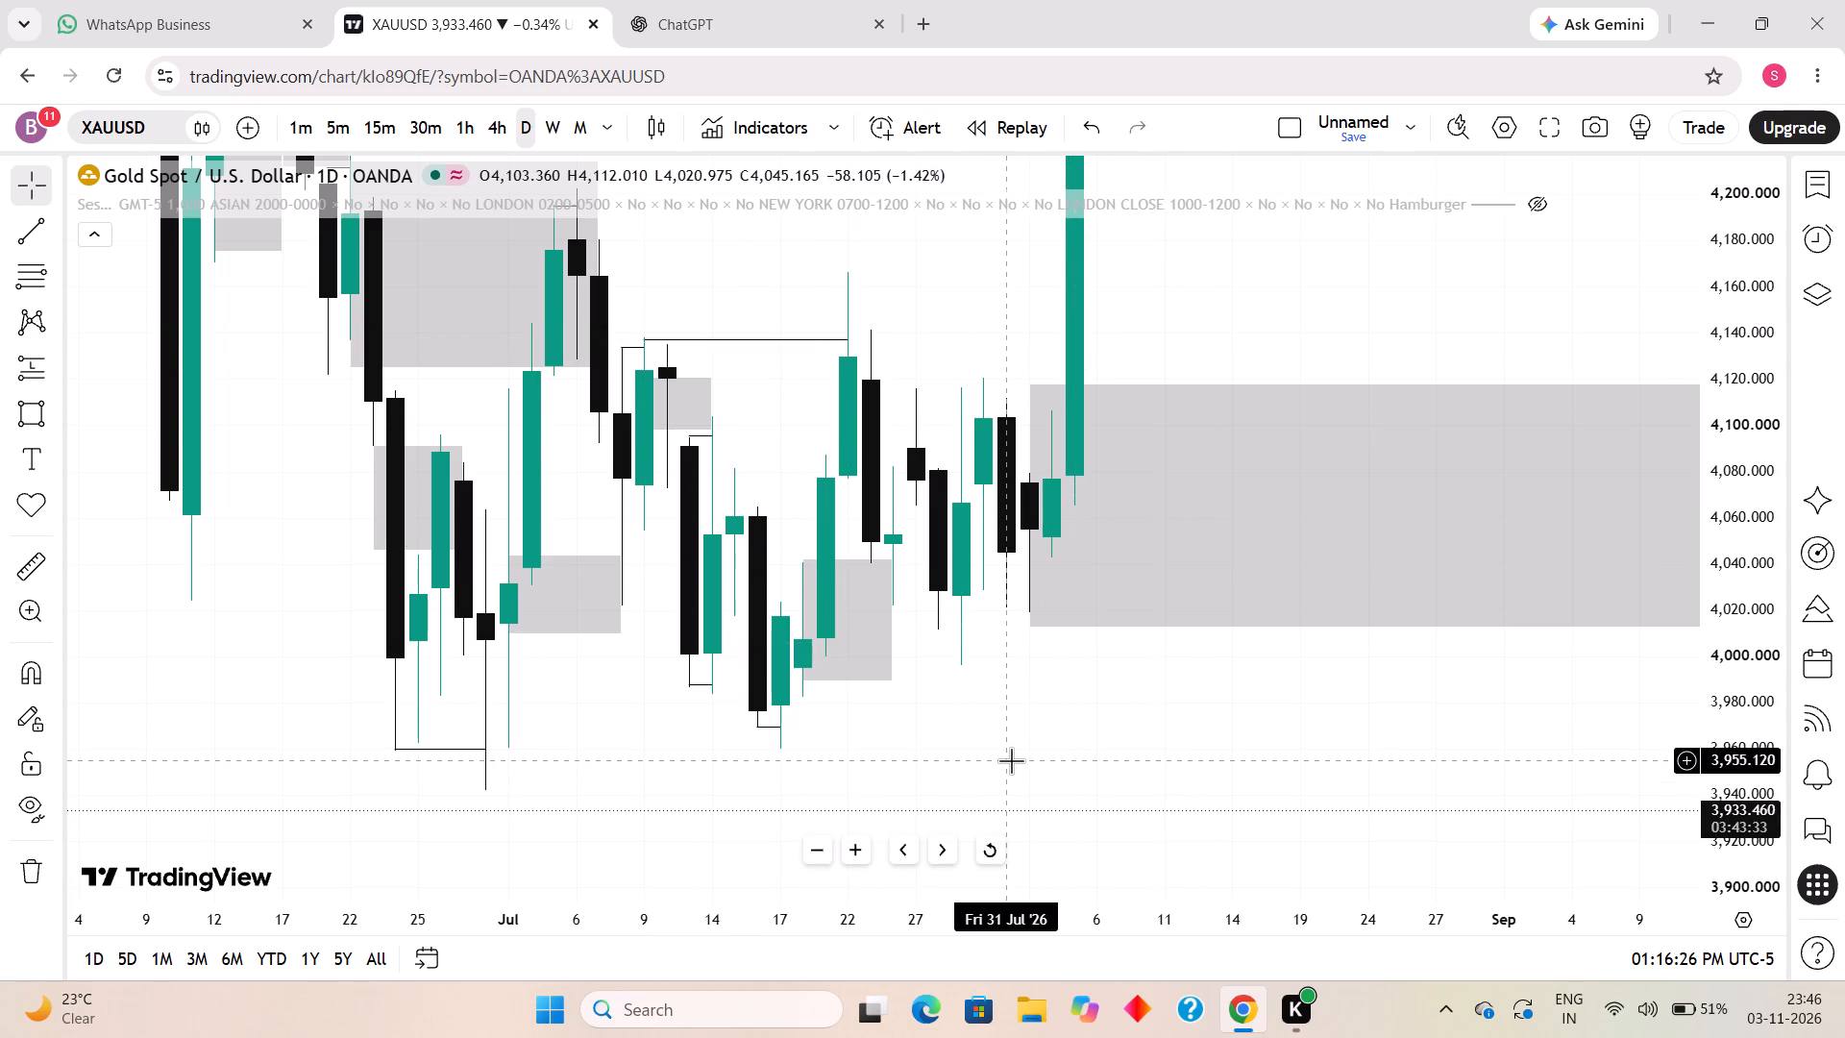
# Draw a short horizontal trend line from the 23 July 2026 candle's low to 24 July at about 4,040.
pyautogui.moveTo(1005, 761); pyautogui.dragTo(1024, 815)
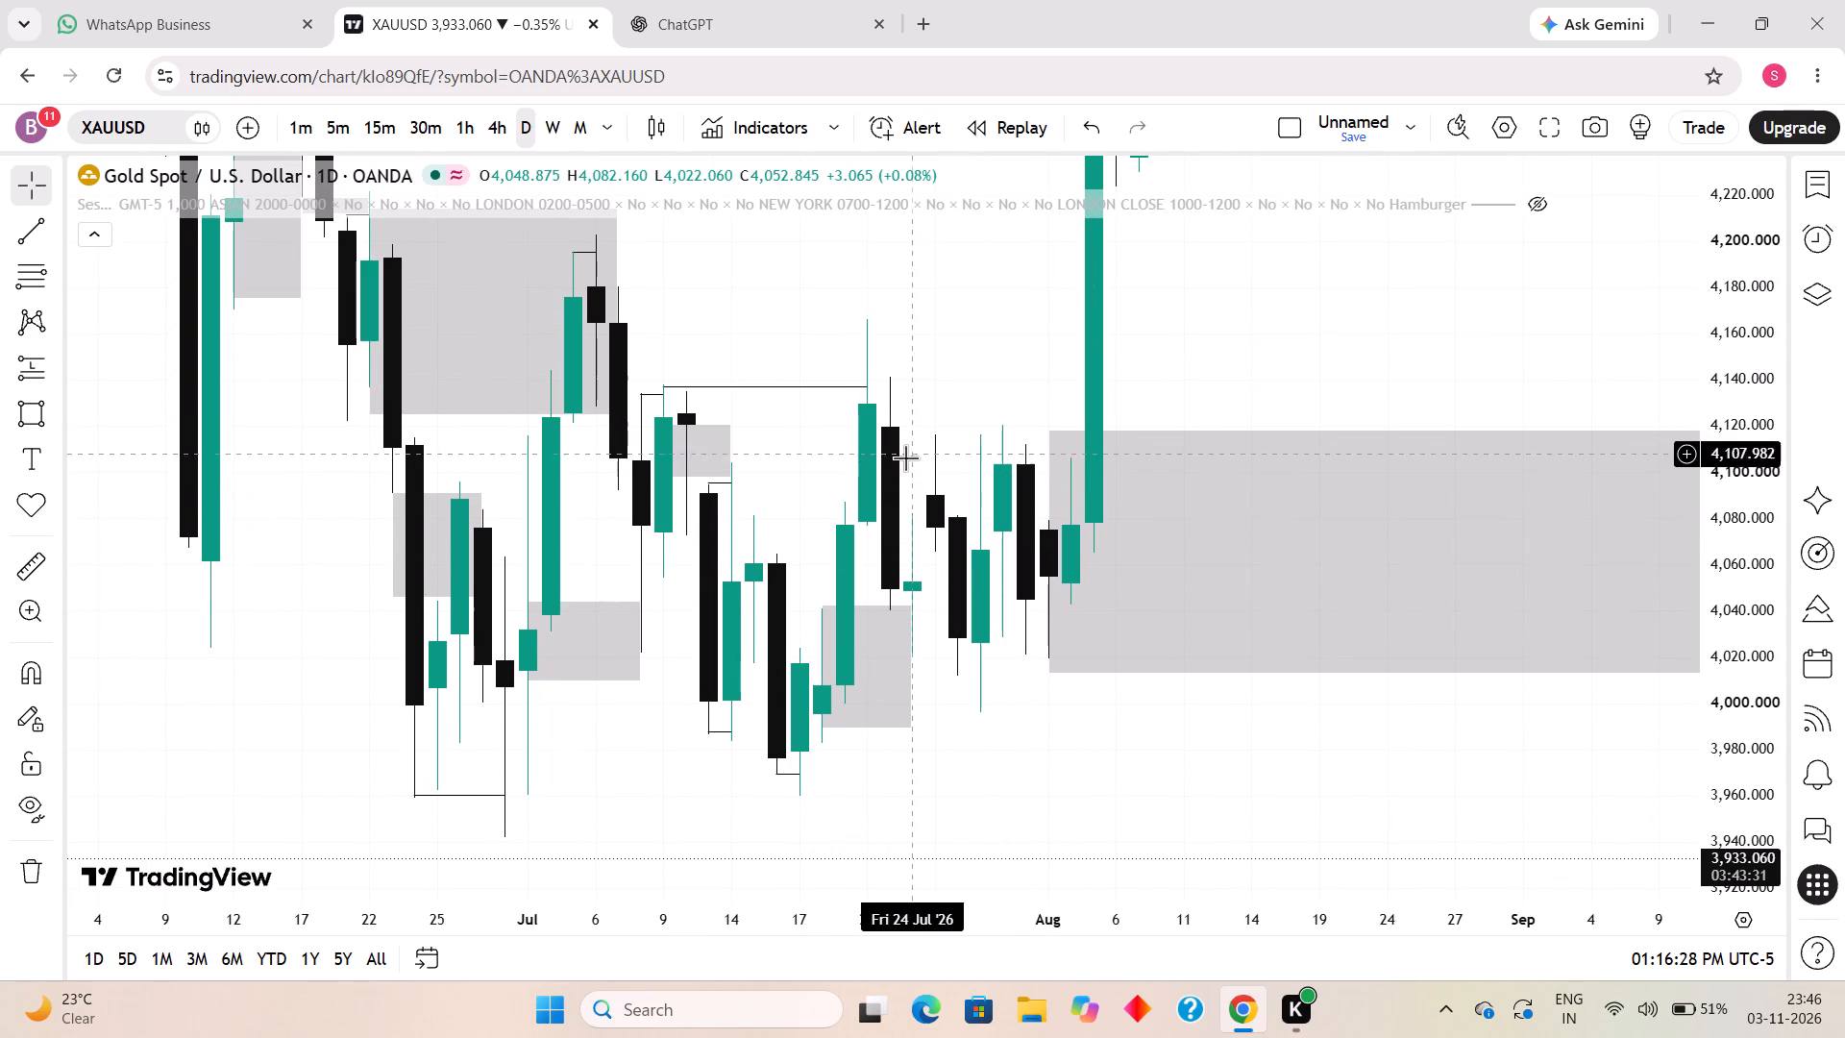
pyautogui.scroll(1, 870, 652)
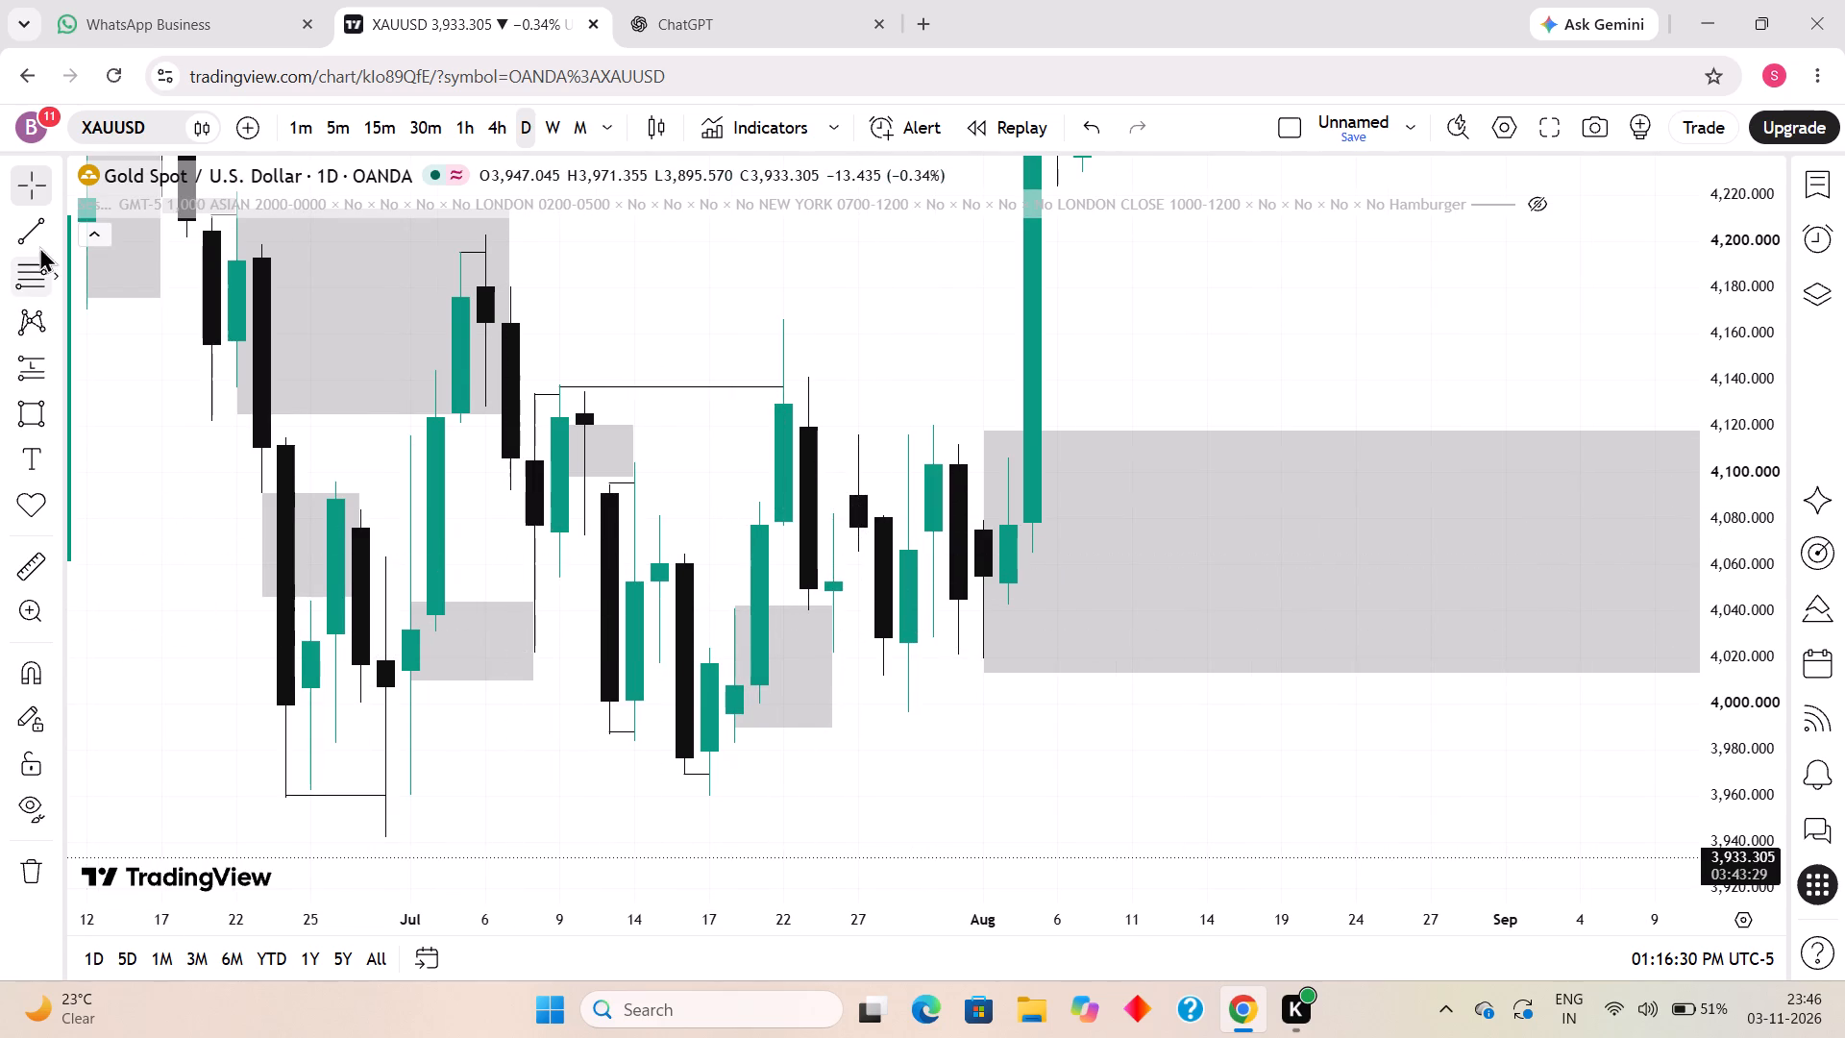
pyautogui.click(17, 226)
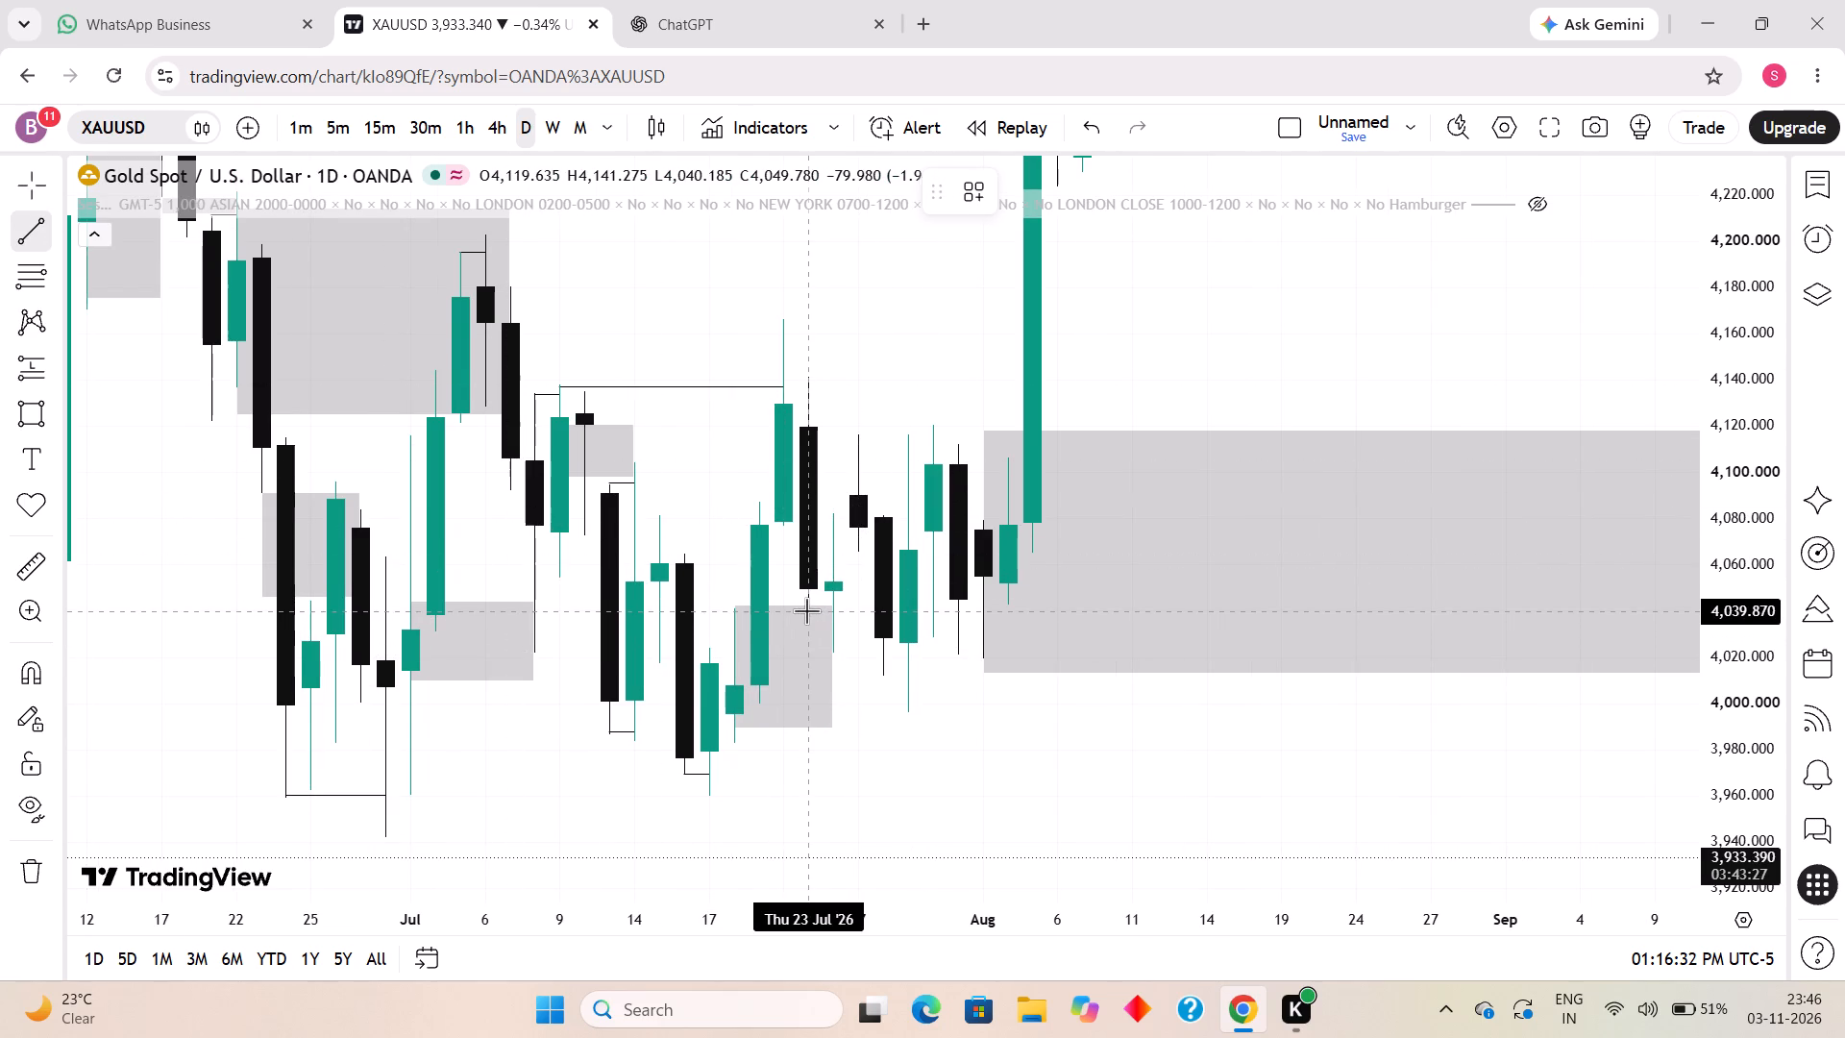
pyautogui.click(806, 610)
pyautogui.keyDown('shift'); pyautogui.click(835, 607); pyautogui.keyUp('shift')
pyautogui.click(904, 794)
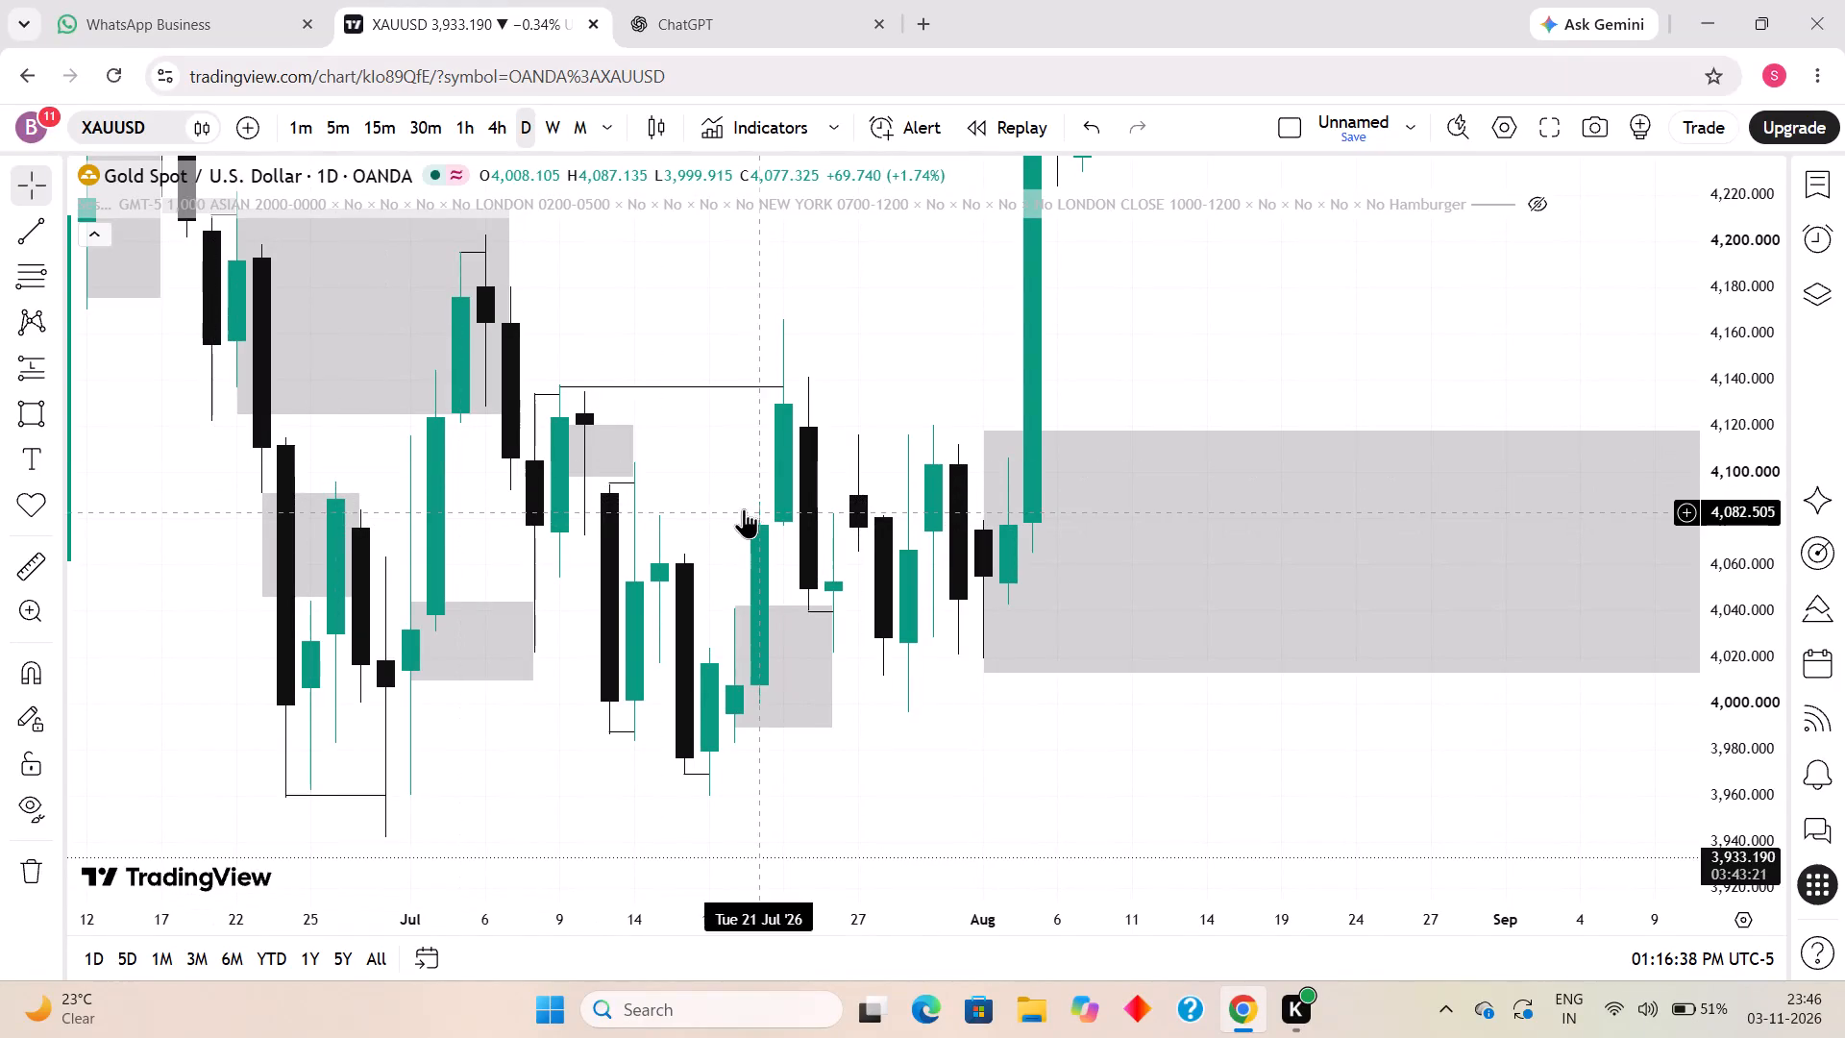
# Draw a horizontal trend line from the 27 July 2026 candle's high to 30 July at about 4,116.
pyautogui.click(17, 227)
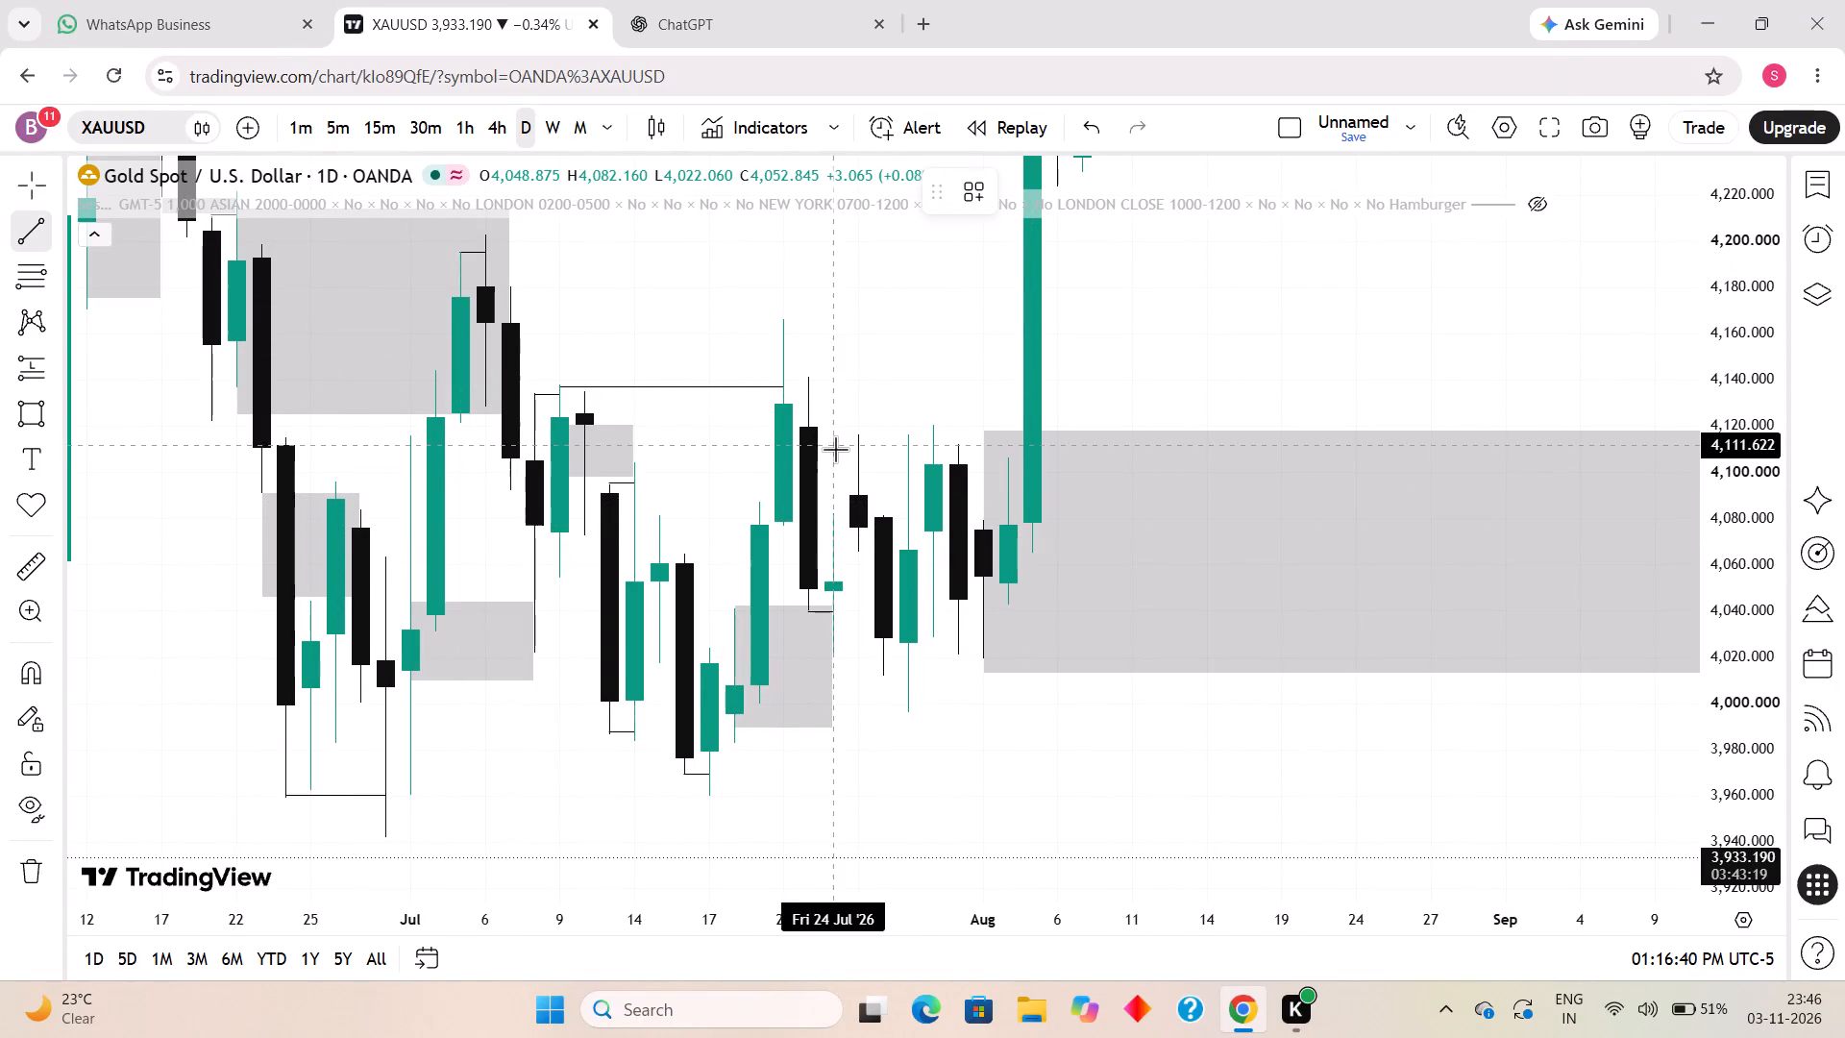
pyautogui.click(857, 434)
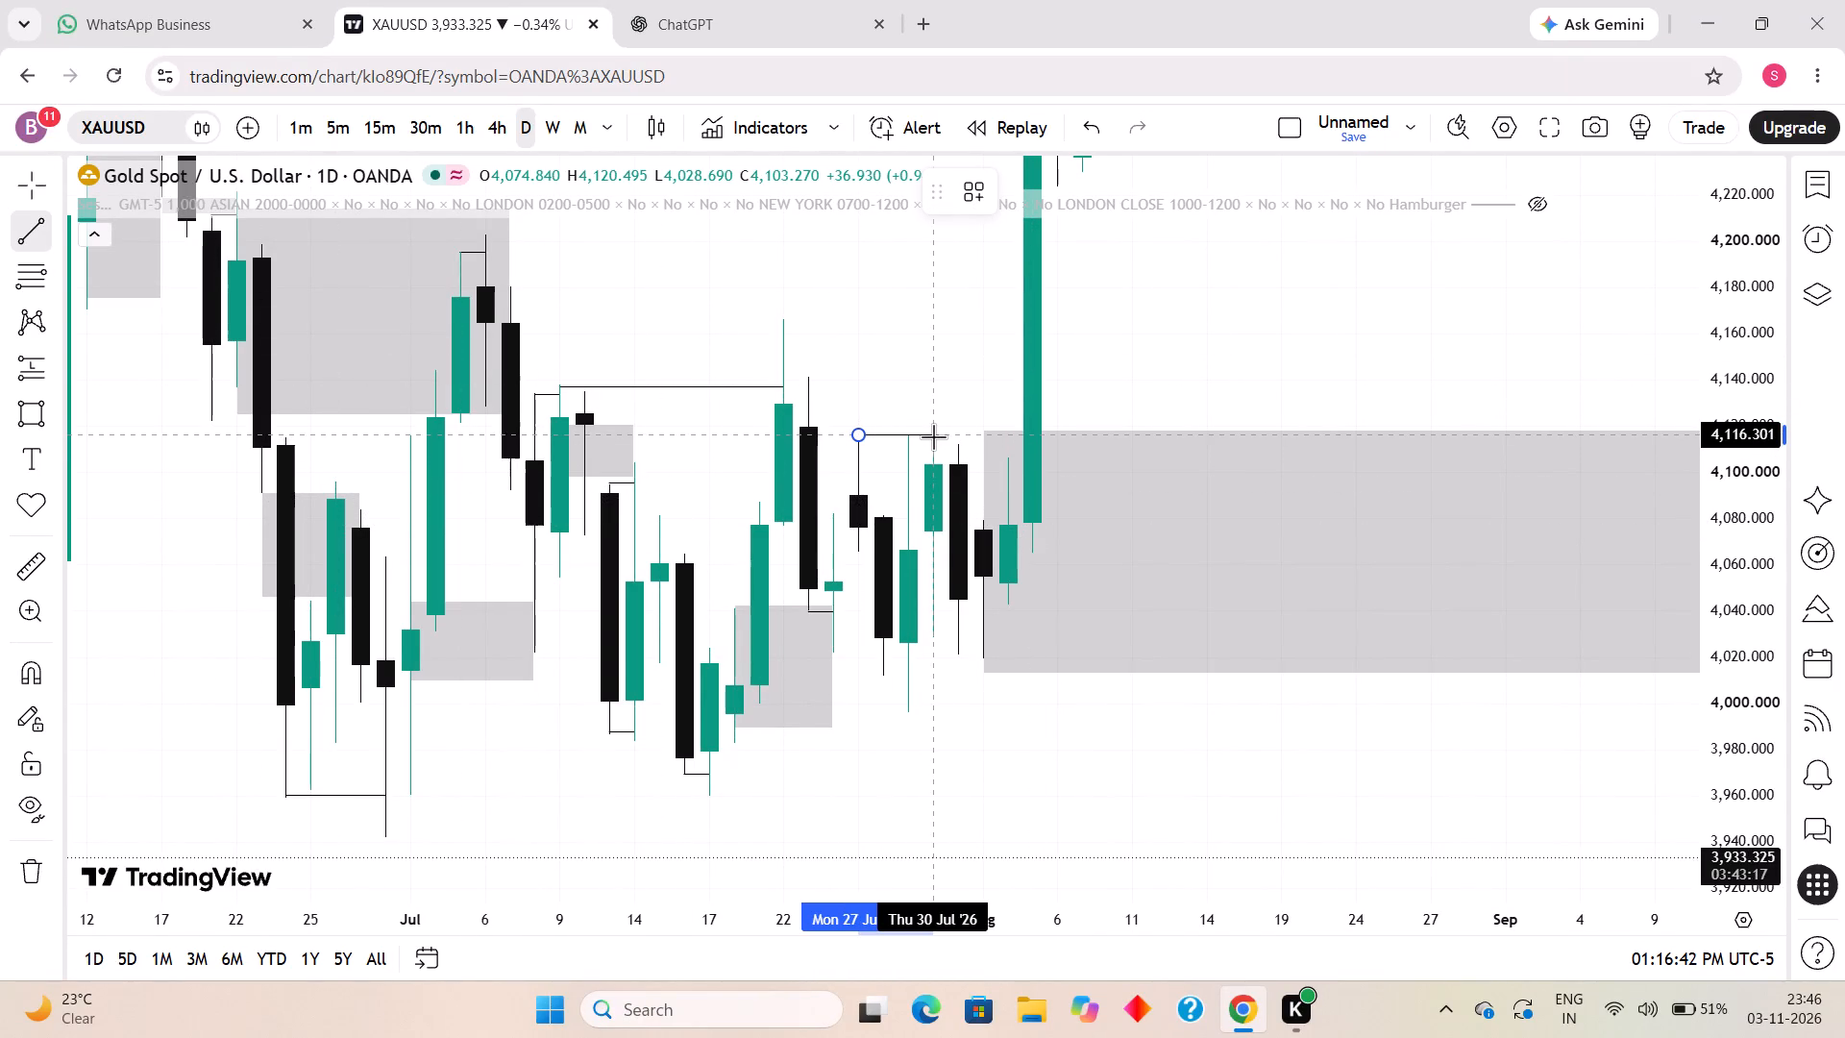
pyautogui.keyDown('shift'); pyautogui.click(937, 436); pyautogui.keyUp('shift')
pyautogui.click(954, 373)
# Draw a short horizontal trend line from the 28 July 2026 candle's low to 29 July at about 4,012.
pyautogui.moveTo(963, 388); pyautogui.dragTo(896, 287)
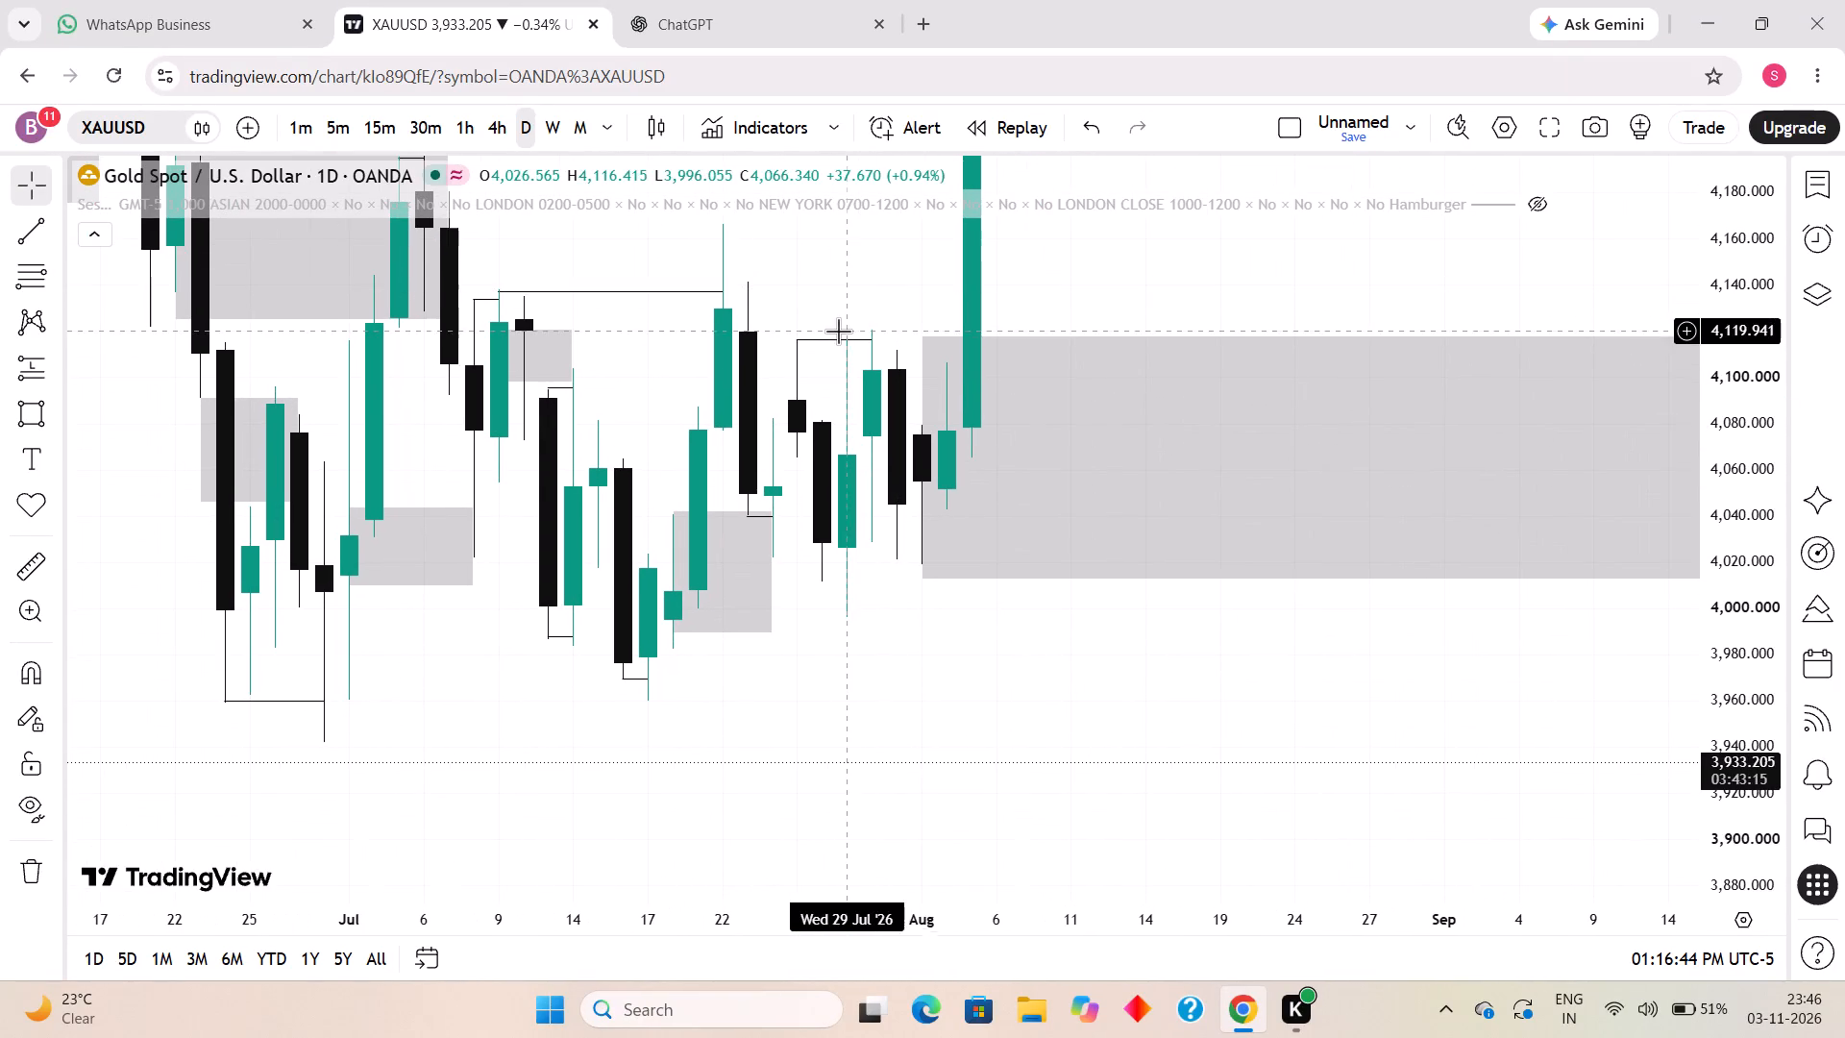
pyautogui.click(21, 232)
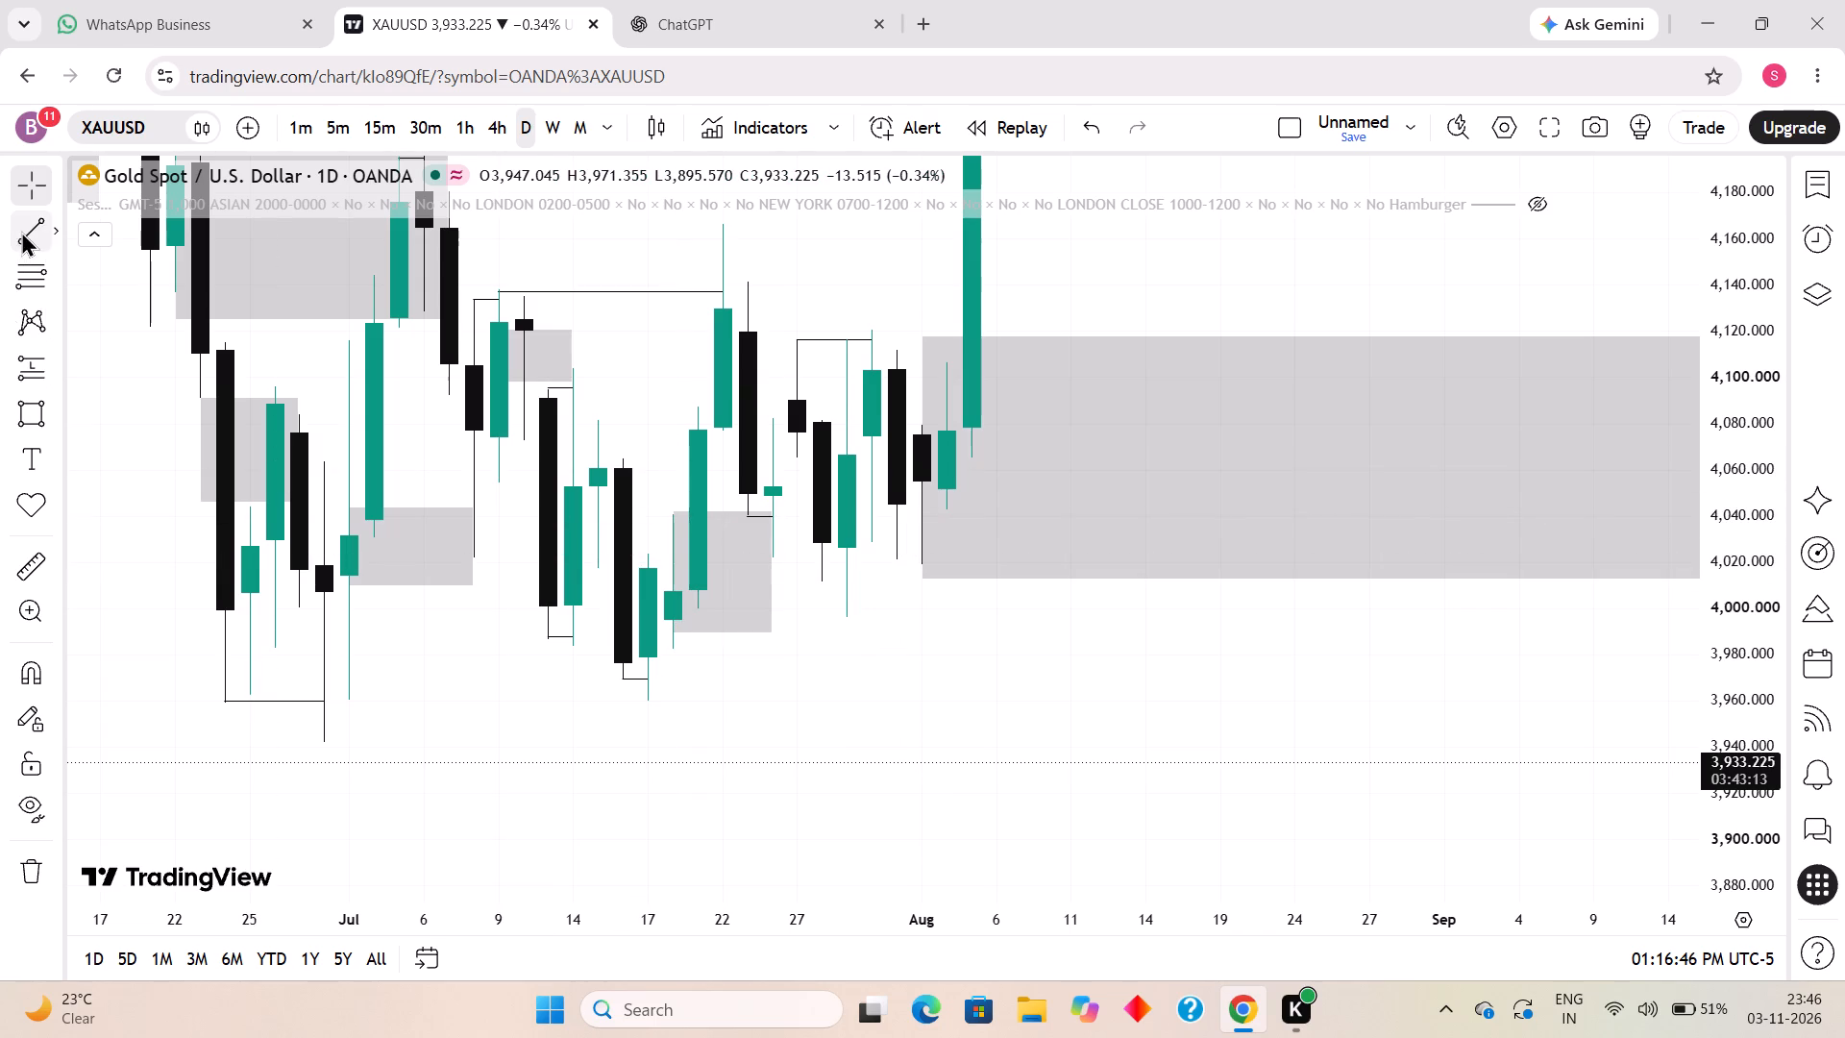
pyautogui.click(820, 580)
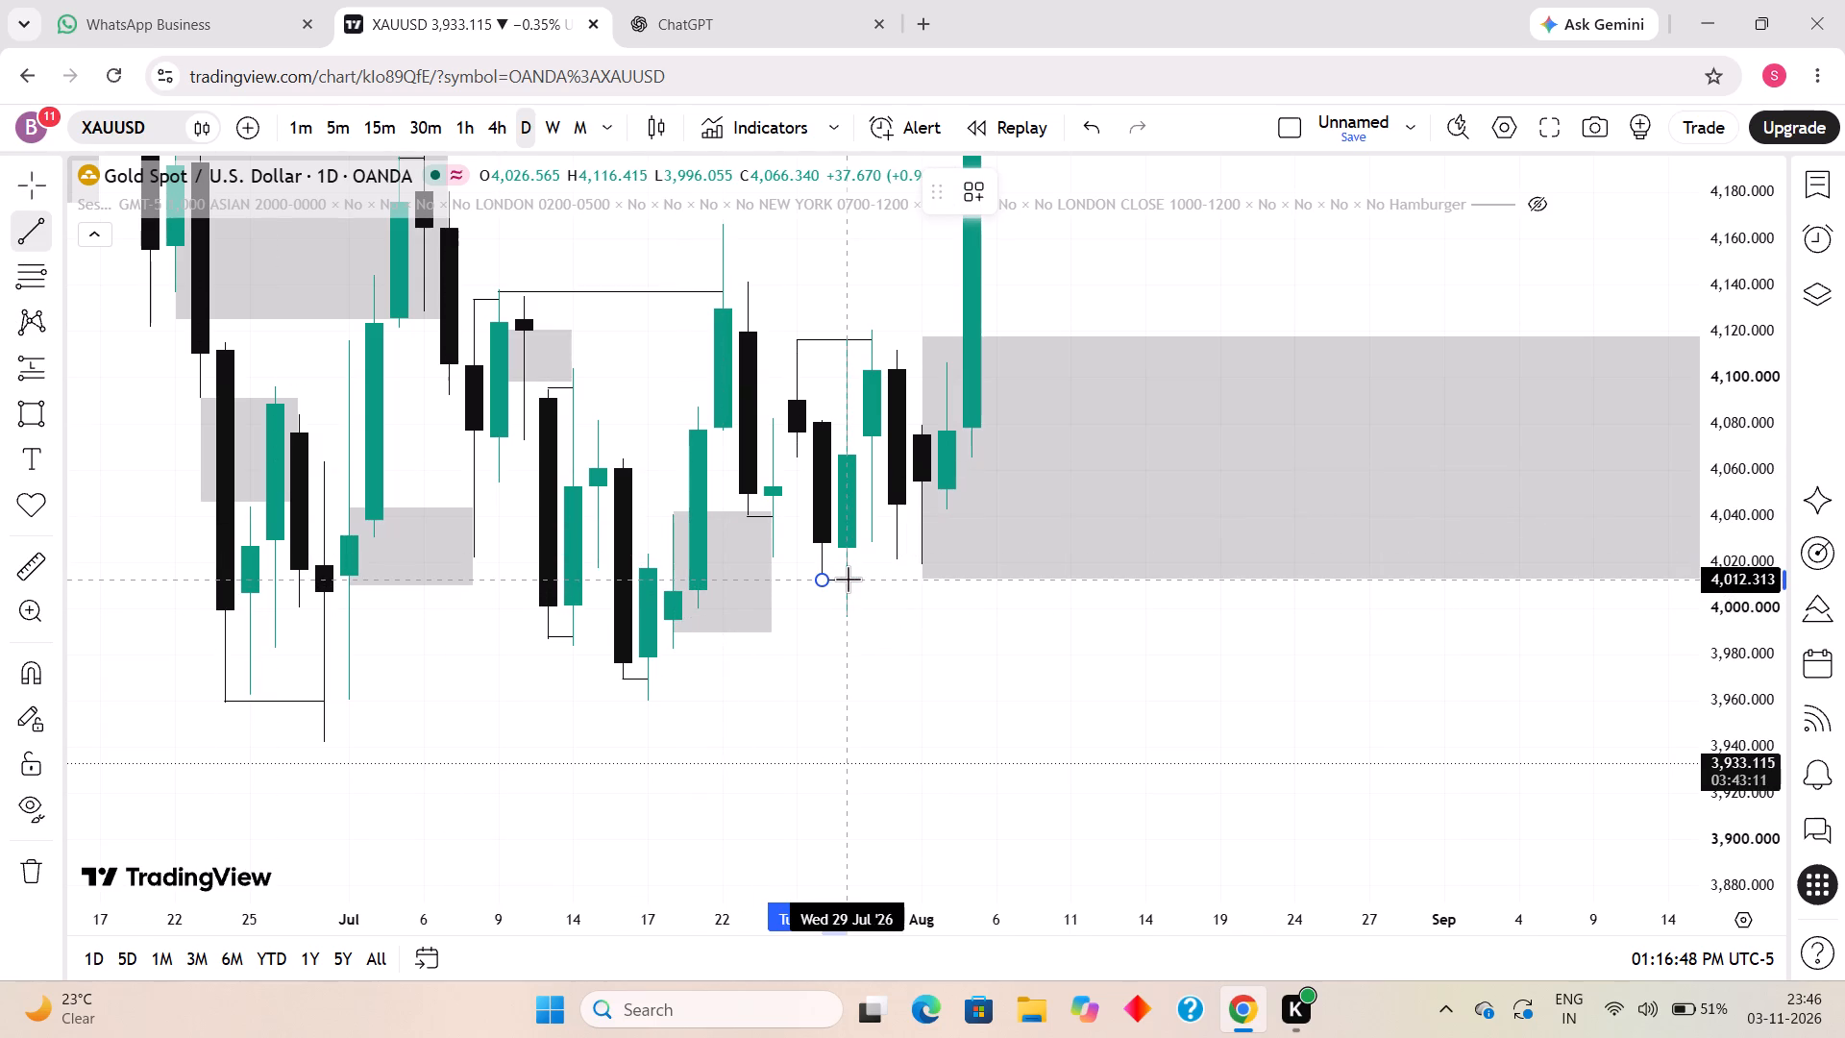
pyautogui.keyDown('shift'); pyautogui.click(848, 579); pyautogui.keyUp('shift')
pyautogui.click(919, 656)
# Draw a short horizontal trend line from the 30 July 2026 candle's low to 31 July at about 4,028.
pyautogui.moveTo(918, 623); pyautogui.dragTo(910, 684)
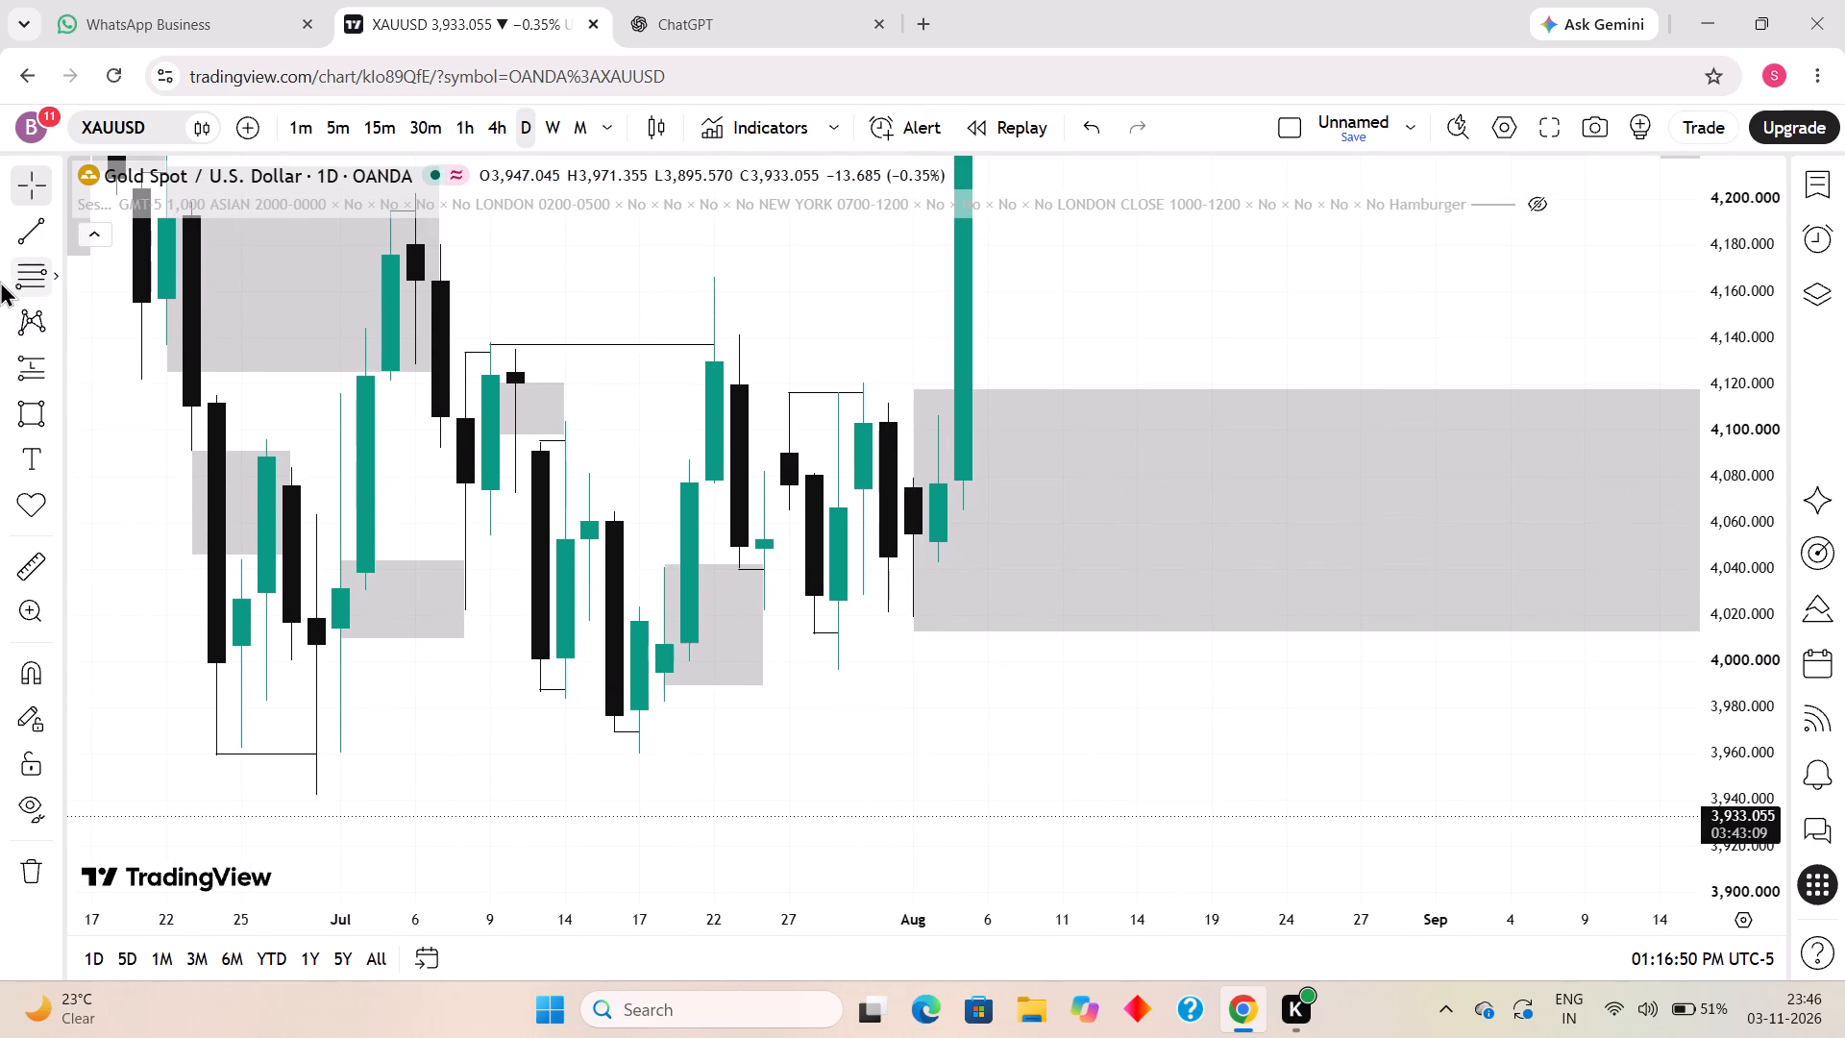
pyautogui.click(7, 236)
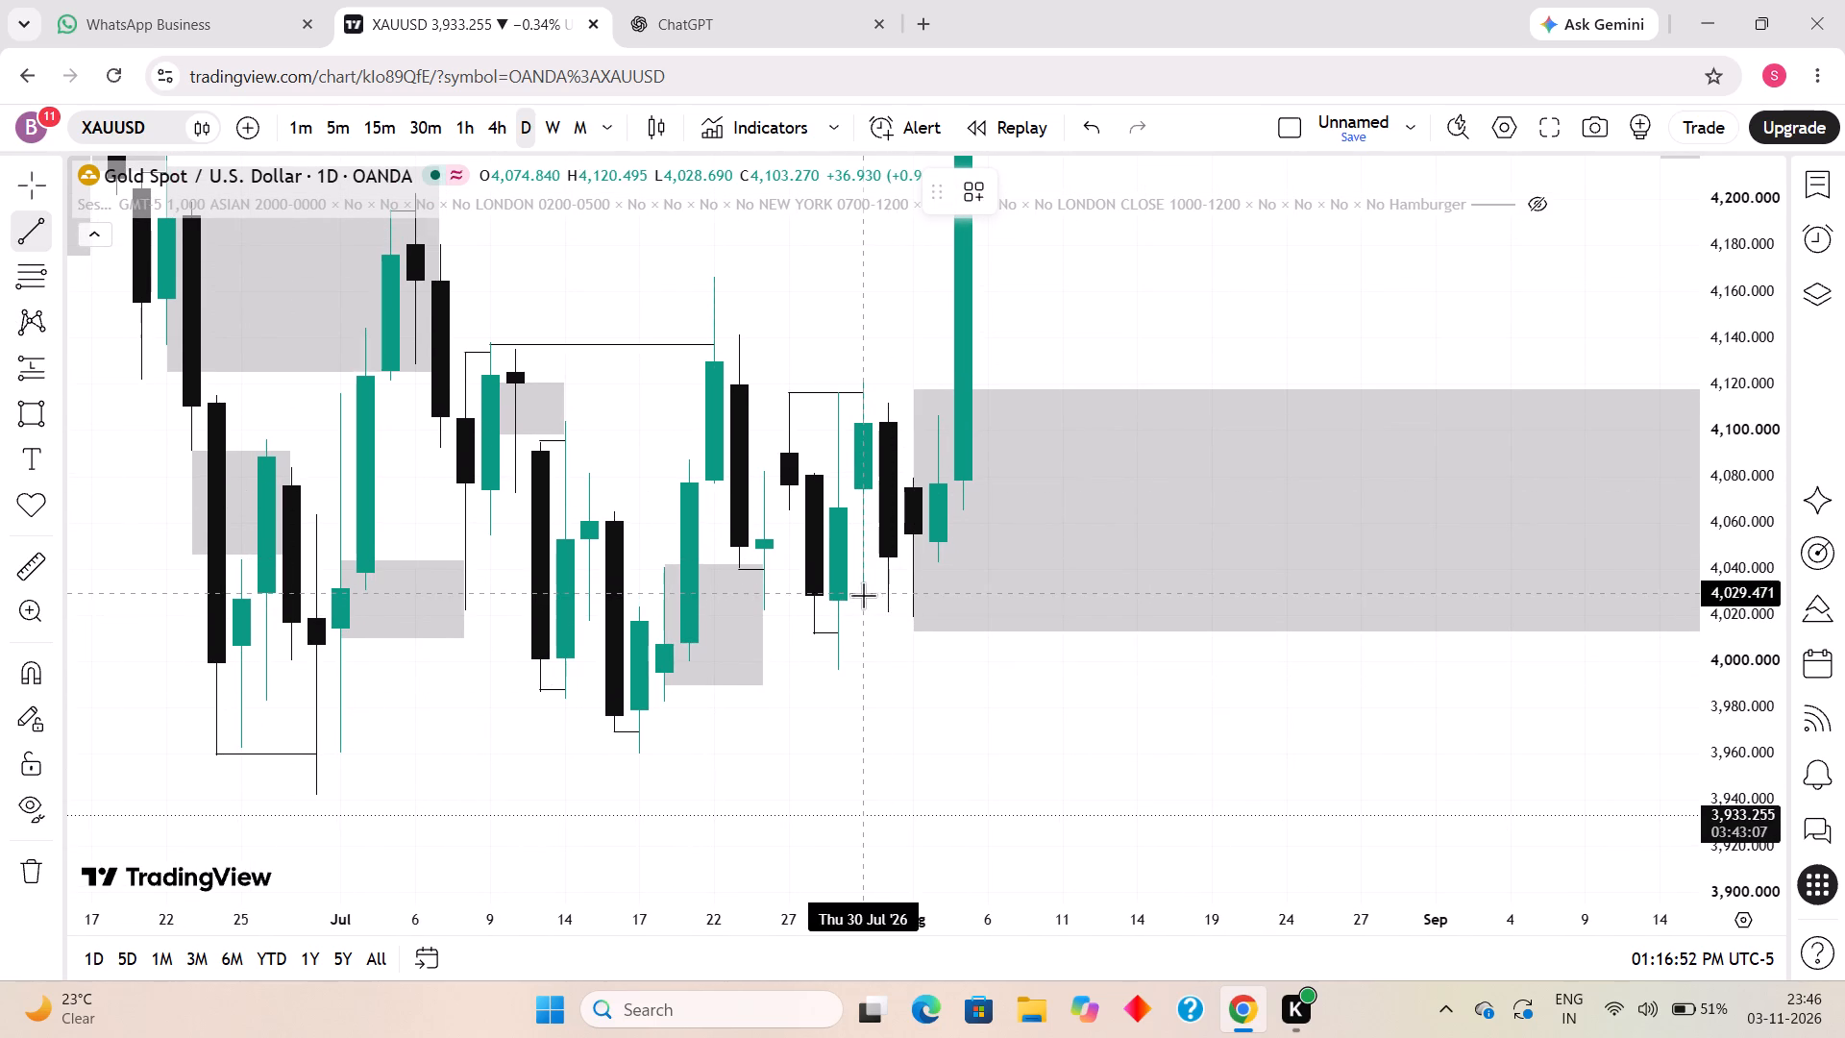
pyautogui.click(861, 596)
pyautogui.keyDown('shift'); pyautogui.click(889, 595); pyautogui.keyUp('shift')
pyautogui.click(889, 680)
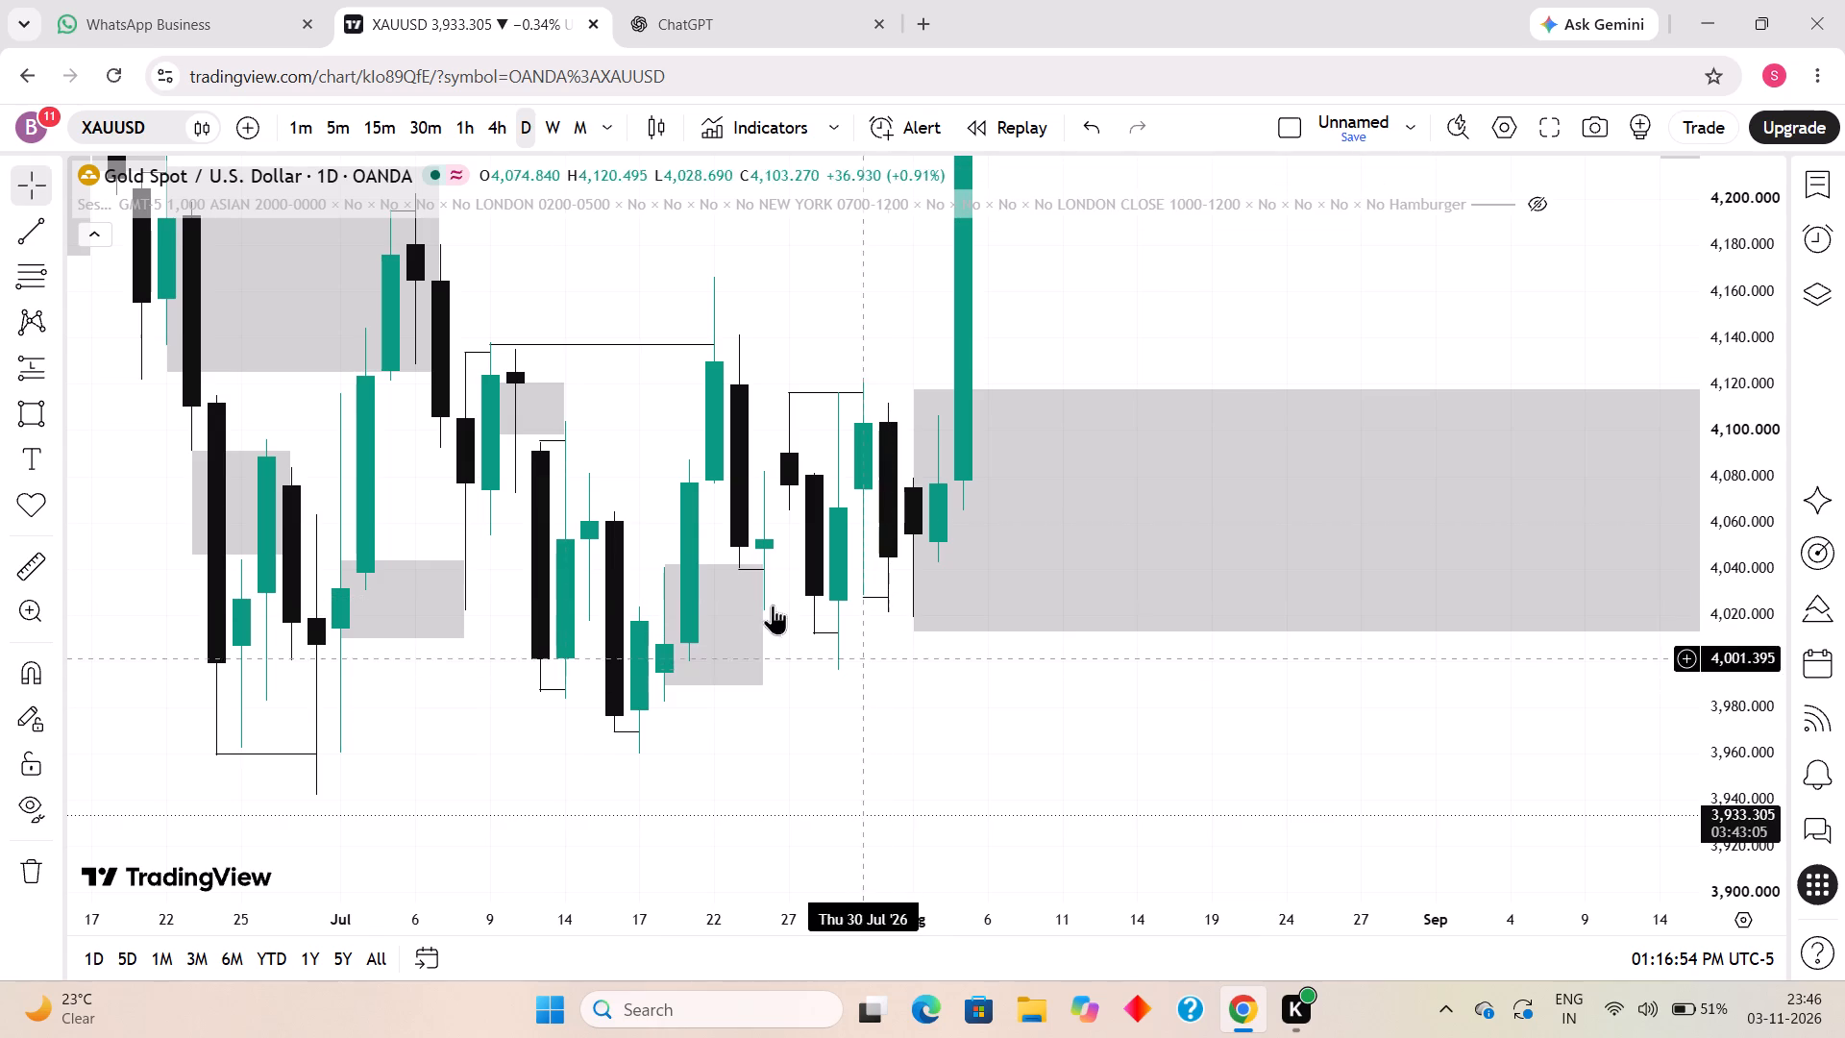
# Draw a short horizontal trend line from the 31 July 2026 candle's low to 3 August at about 4,022.
pyautogui.click(20, 233)
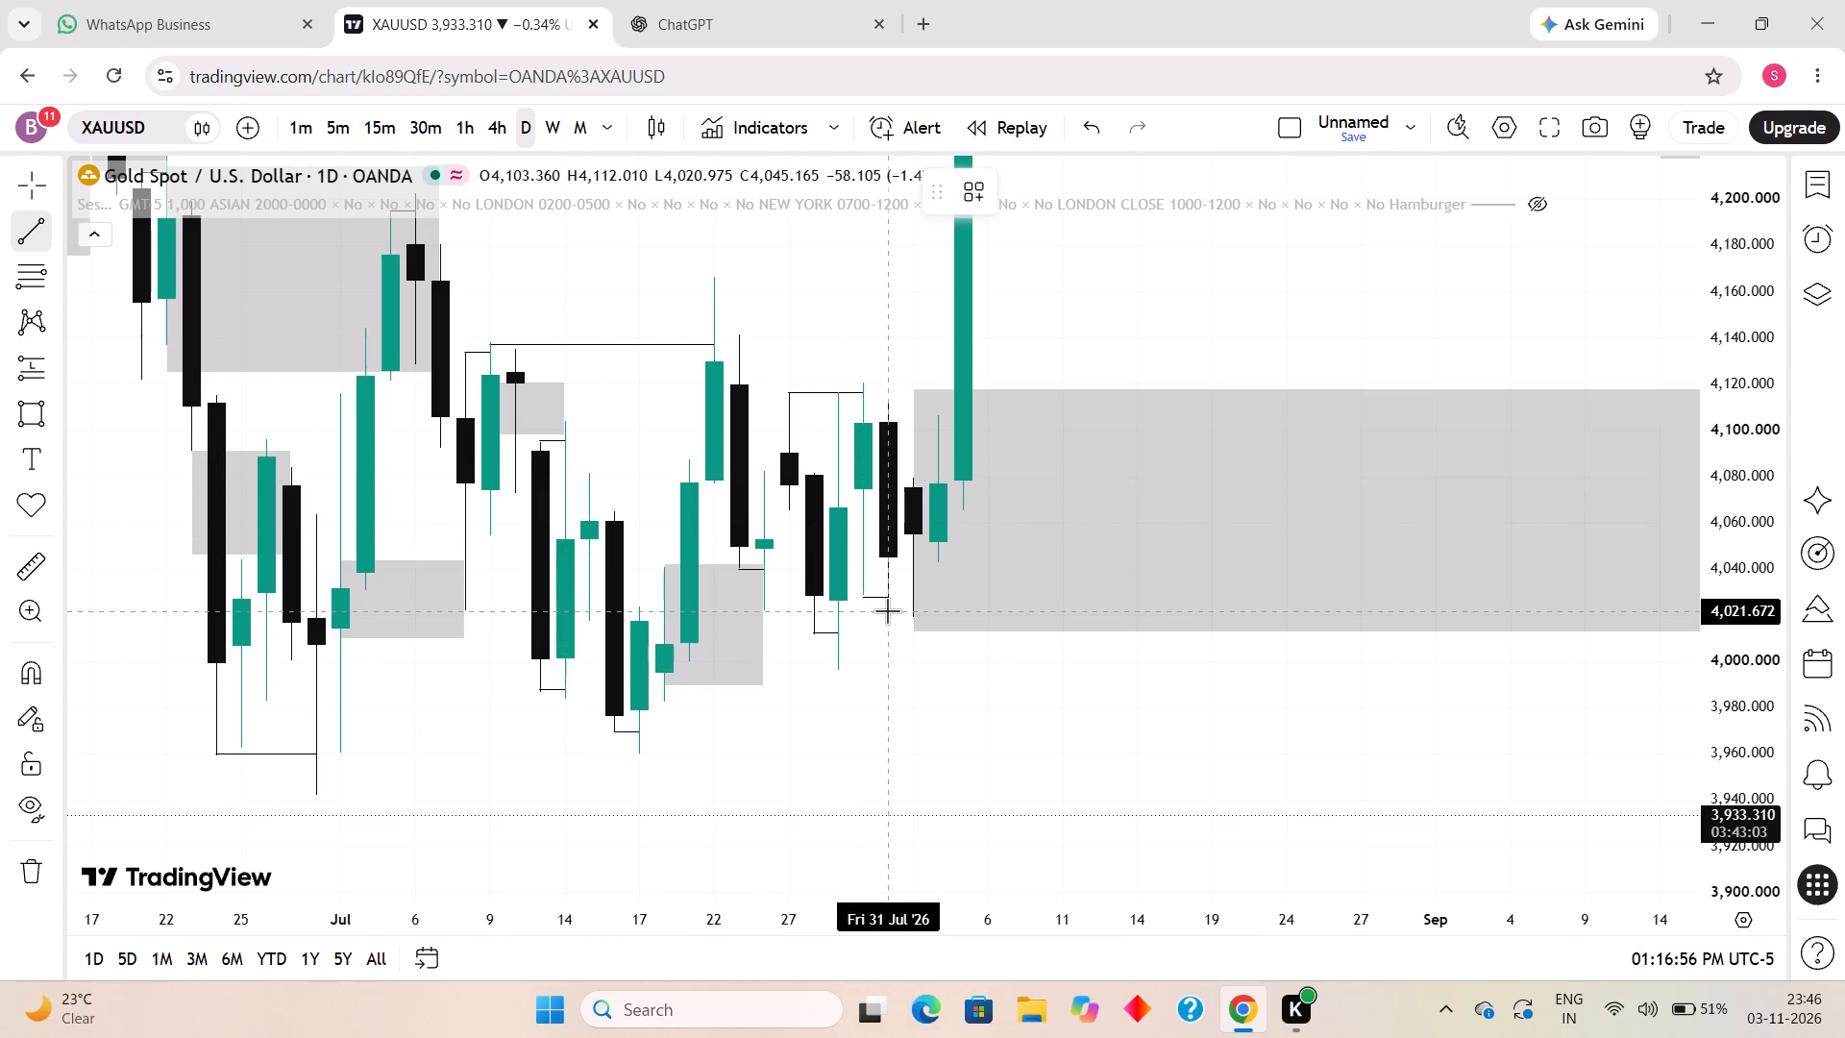
pyautogui.click(887, 610)
pyautogui.keyDown('shift'); pyautogui.click(913, 613); pyautogui.keyUp('shift')
pyautogui.click(917, 701)
# Draw a horizontal trend line from the 10 August 2026 candle's low to 14 August and lower it to about 4,313.
pyautogui.moveTo(1021, 712); pyautogui.dragTo(1021, 731)
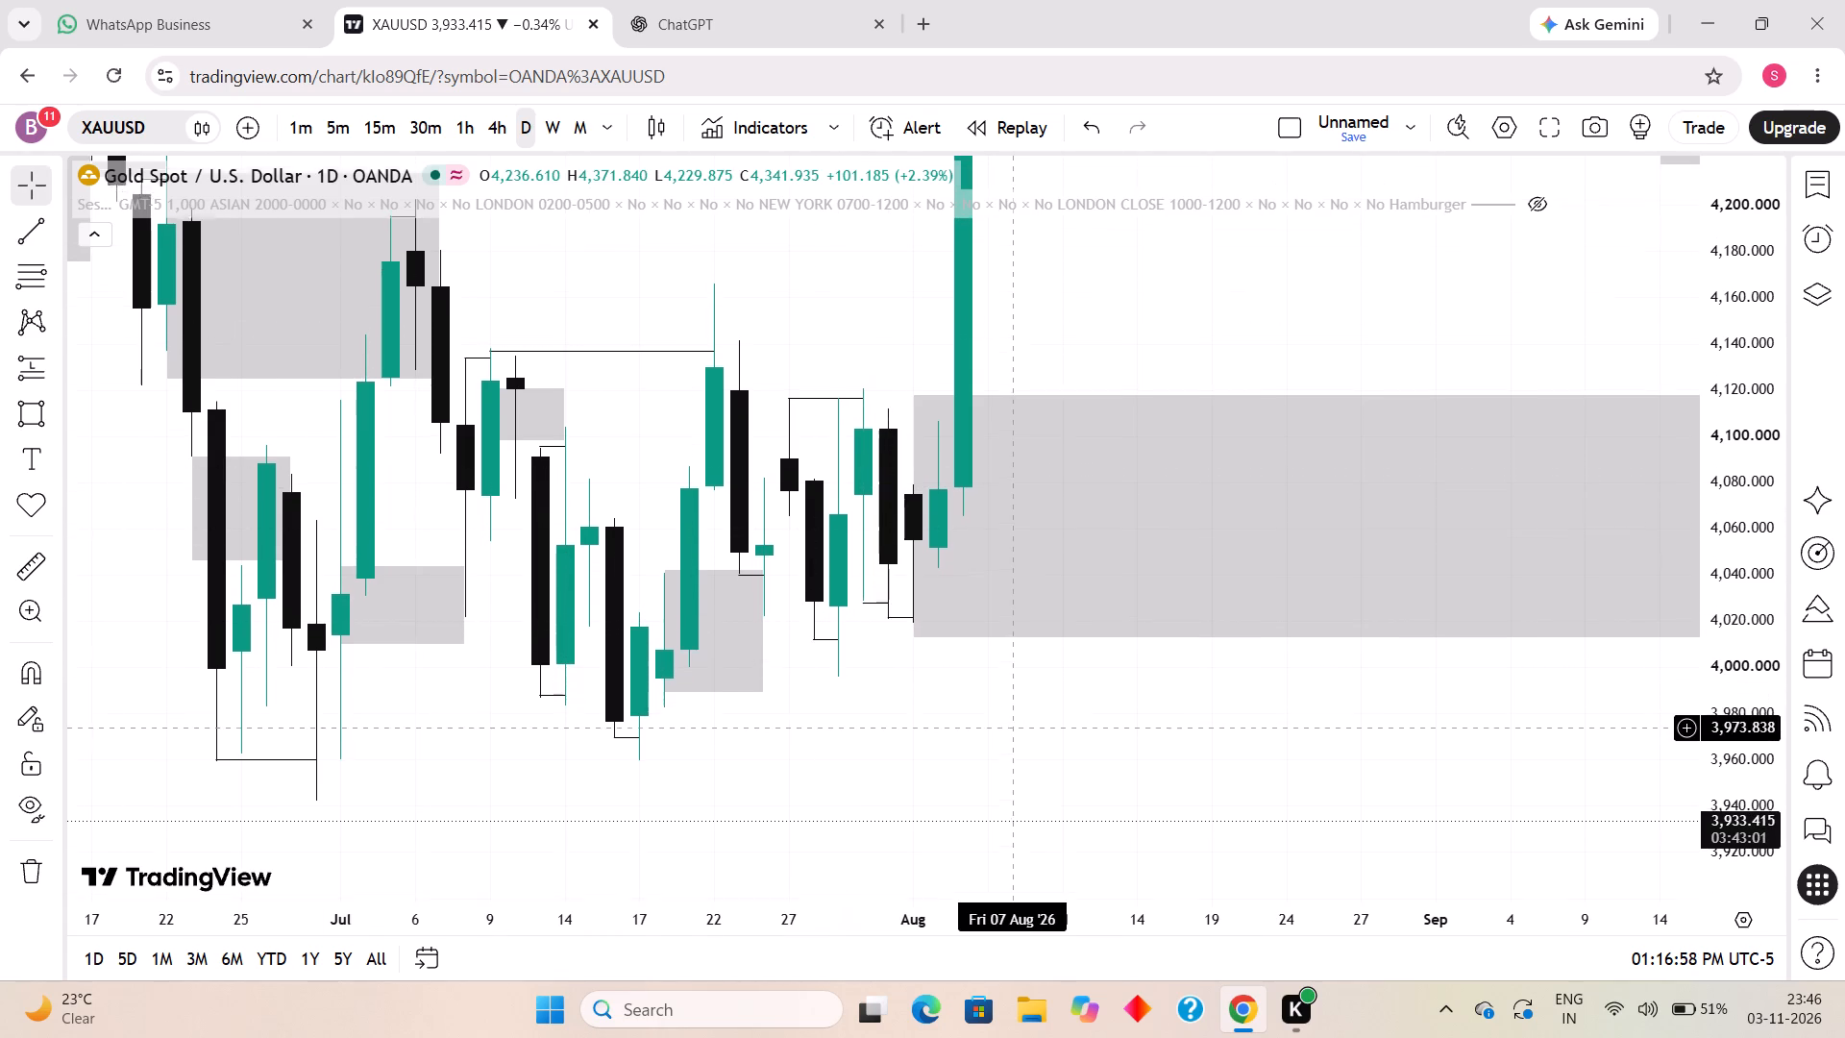
pyautogui.moveTo(1021, 731); pyautogui.dragTo(1020, 775)
pyautogui.moveTo(1117, 367); pyautogui.dragTo(1078, 684)
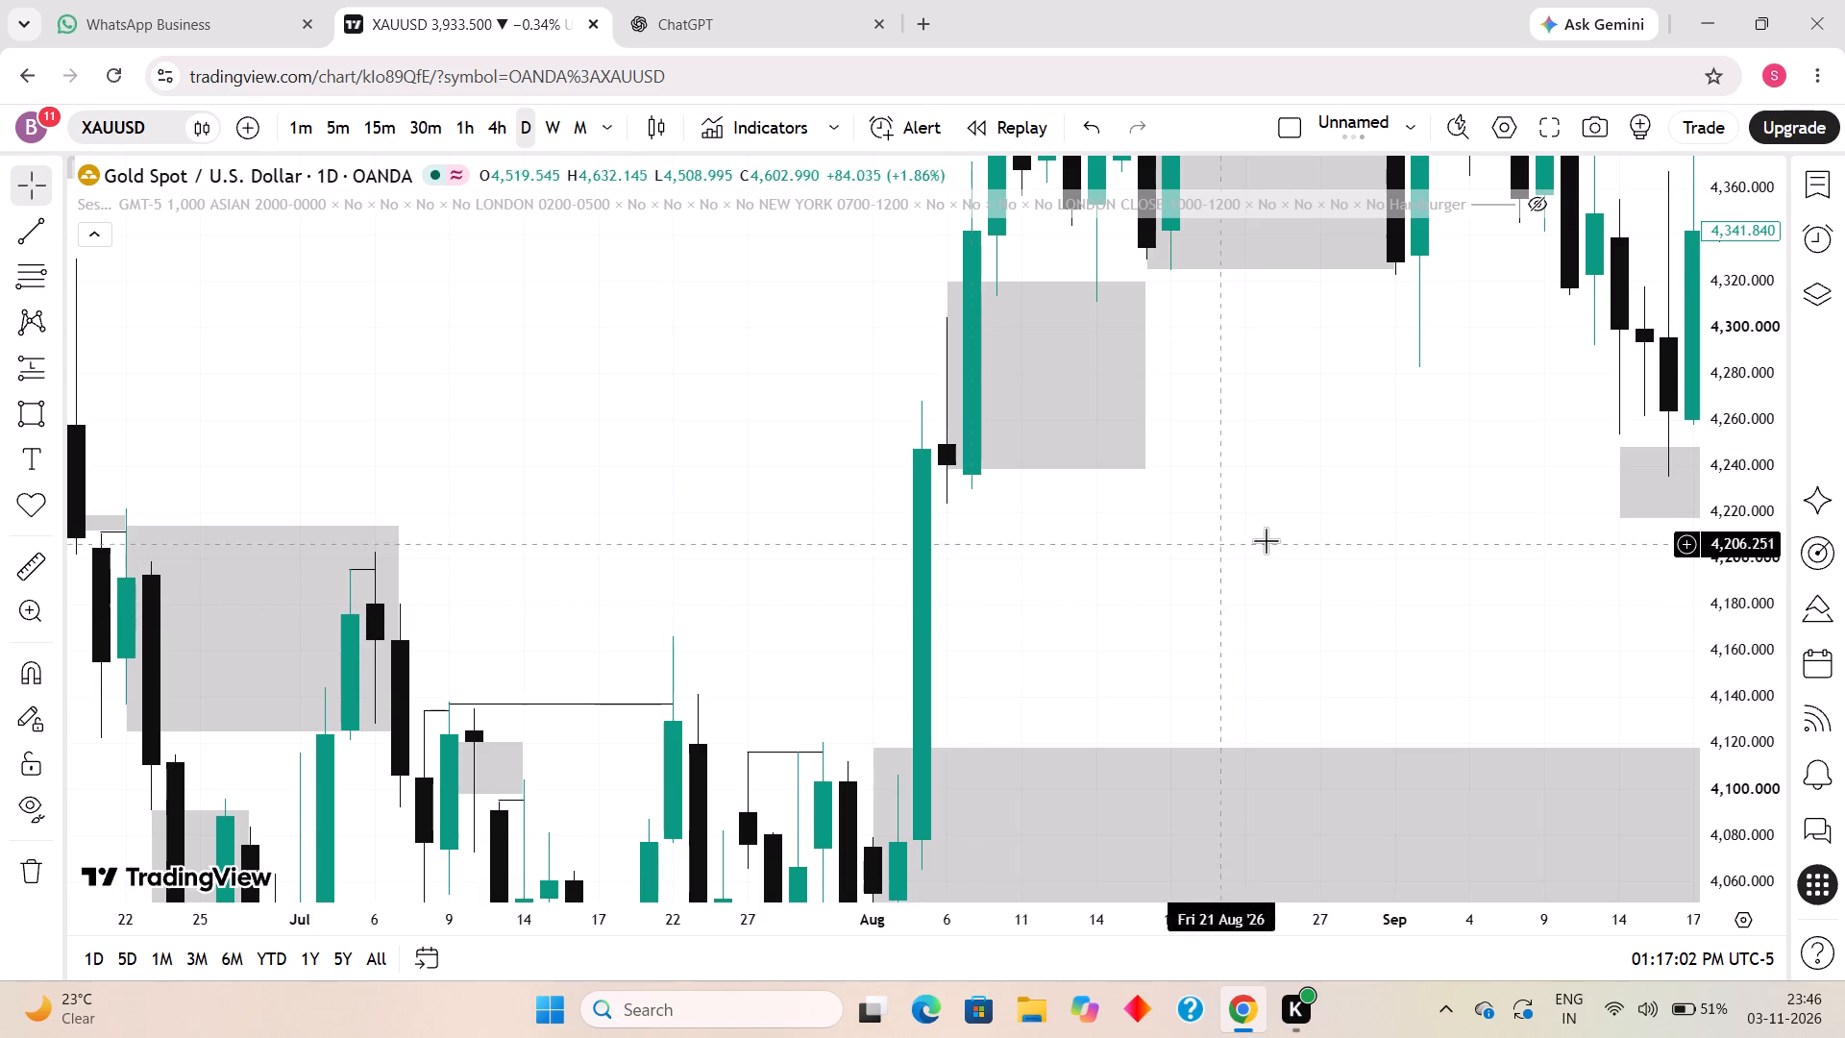
pyautogui.moveTo(1343, 531); pyautogui.dragTo(1340, 711)
pyautogui.moveTo(1774, 594); pyautogui.dragTo(1769, 715)
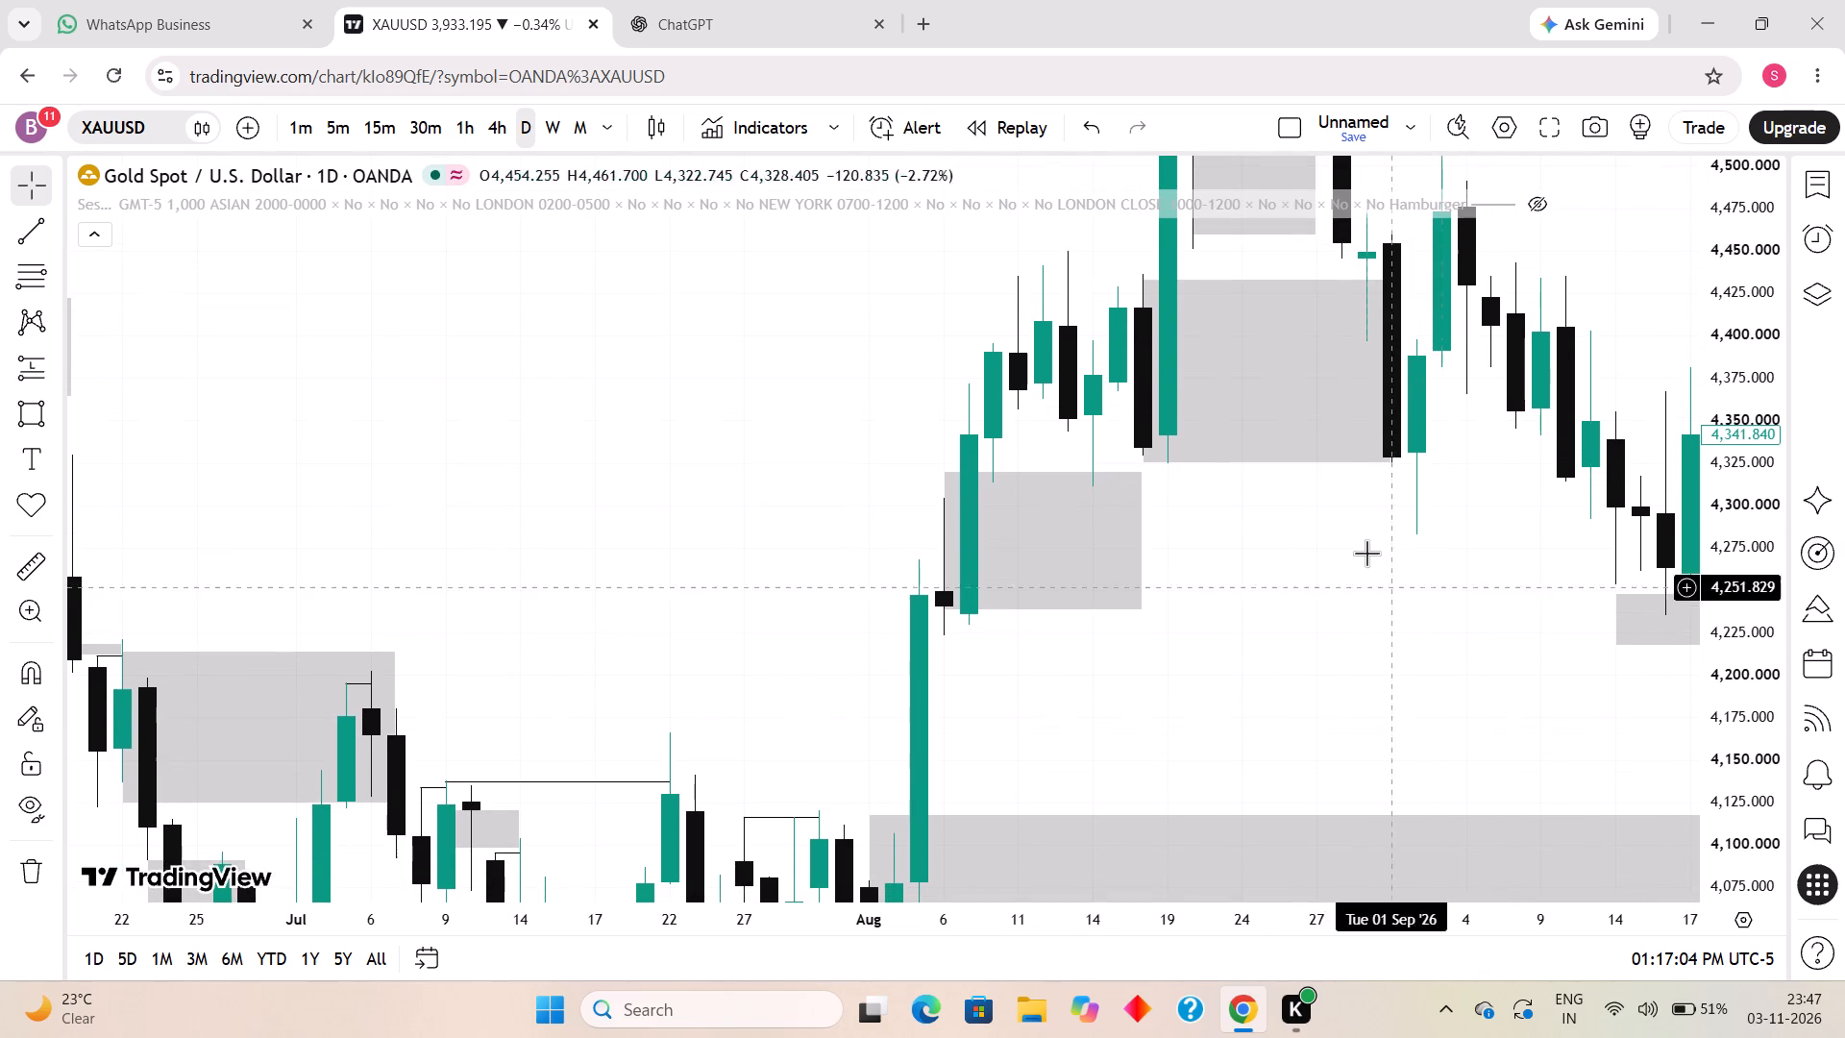
pyautogui.click(21, 224)
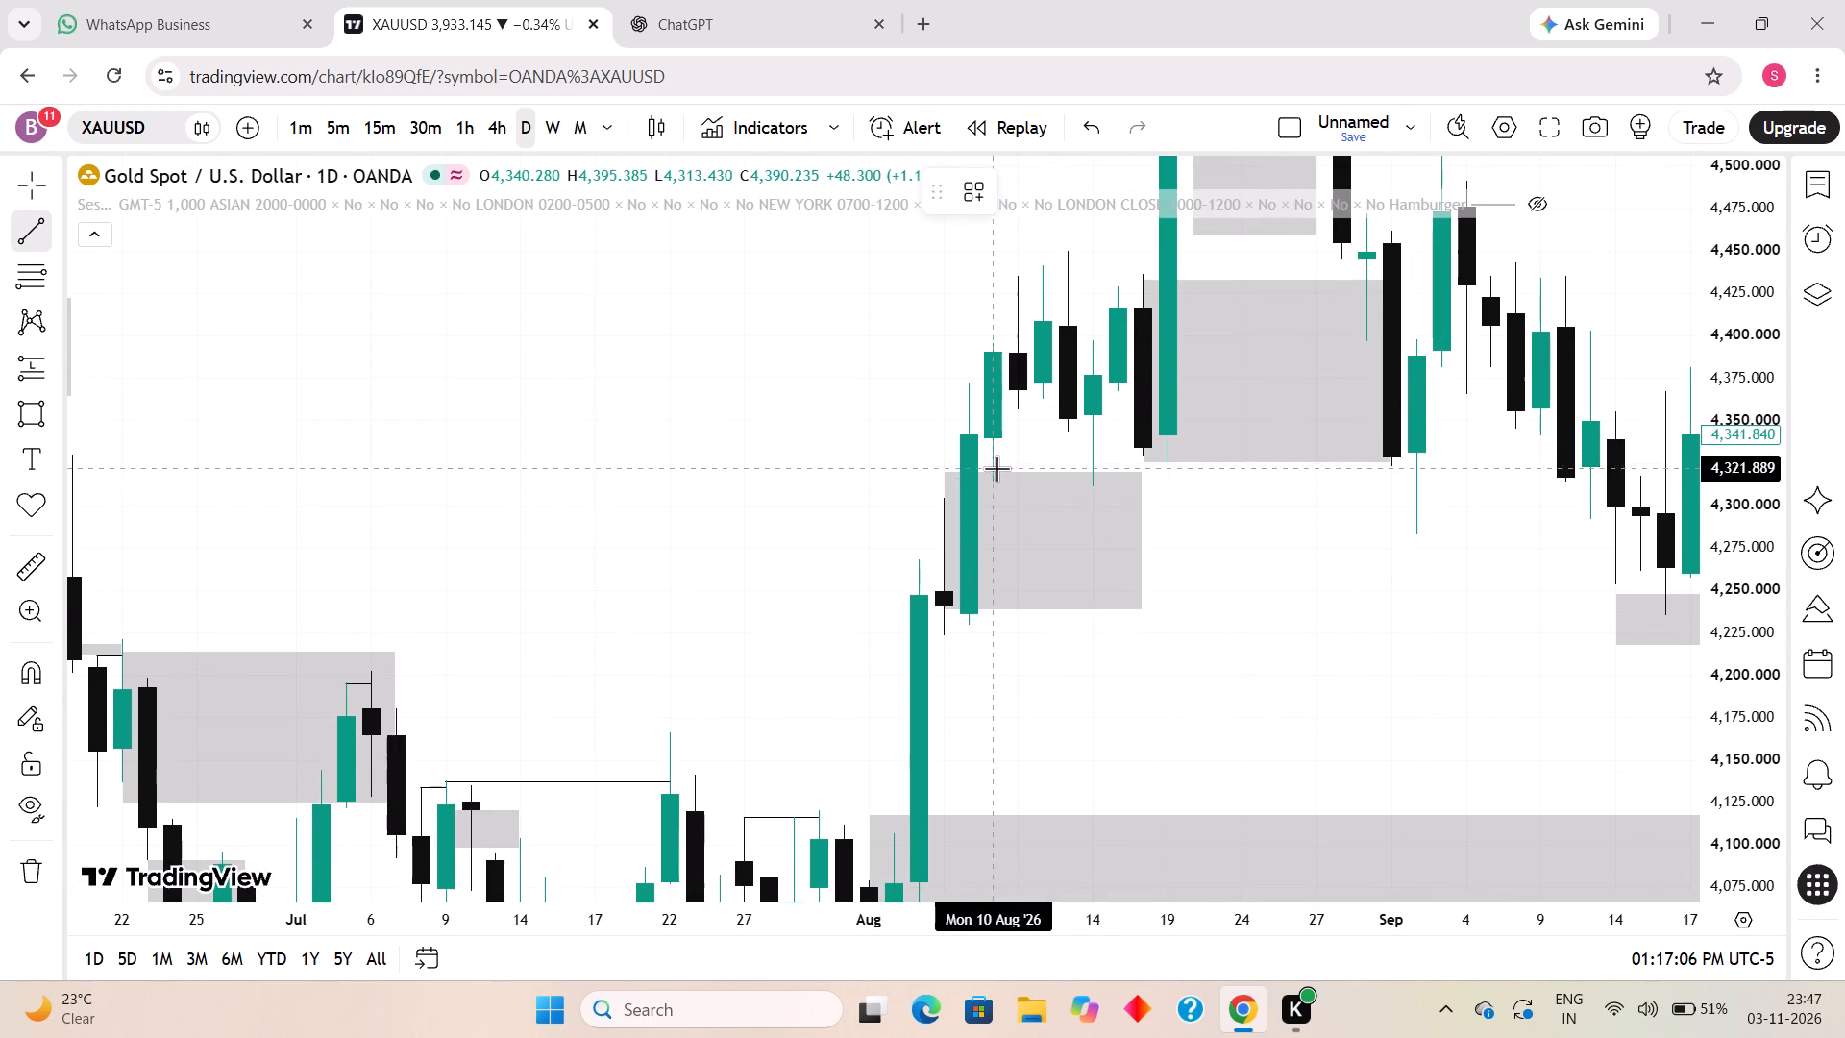
pyautogui.click(992, 477)
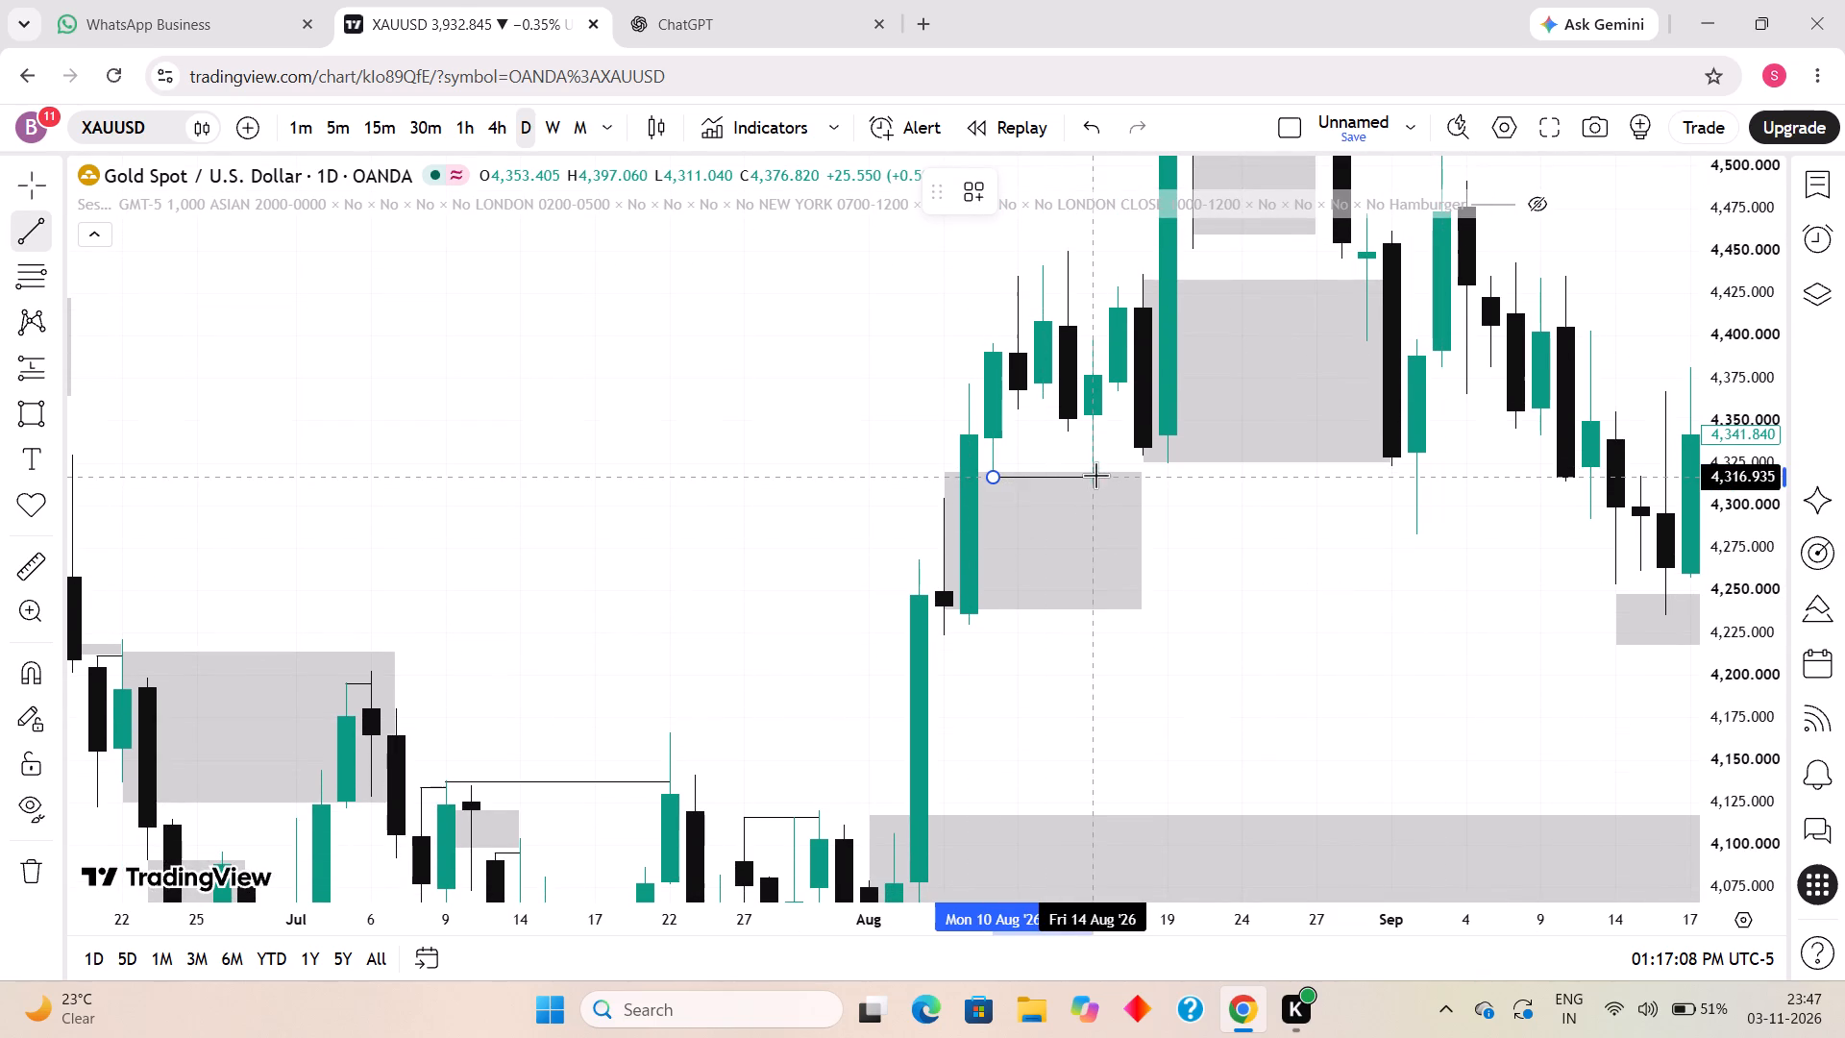
pyautogui.keyDown('shift'); pyautogui.click(1096, 475); pyautogui.keyUp('shift')
pyautogui.click(1244, 567)
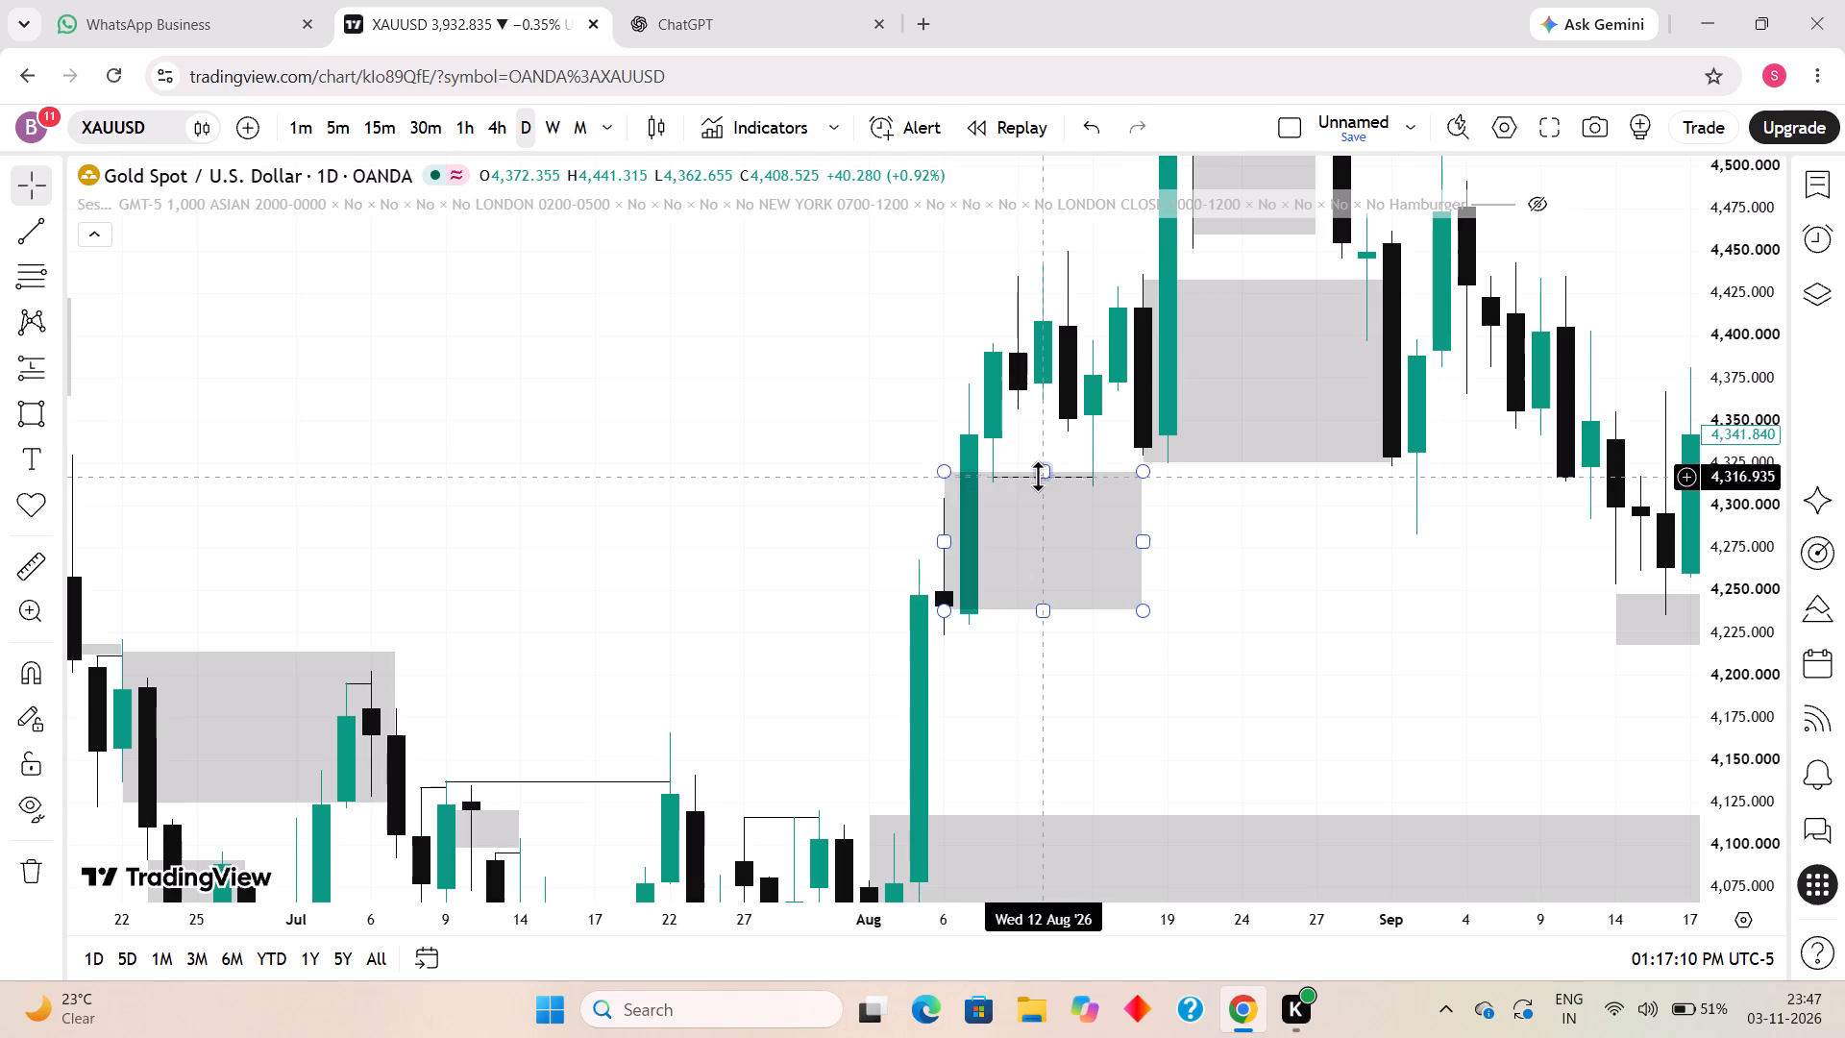
pyautogui.click(1037, 479)
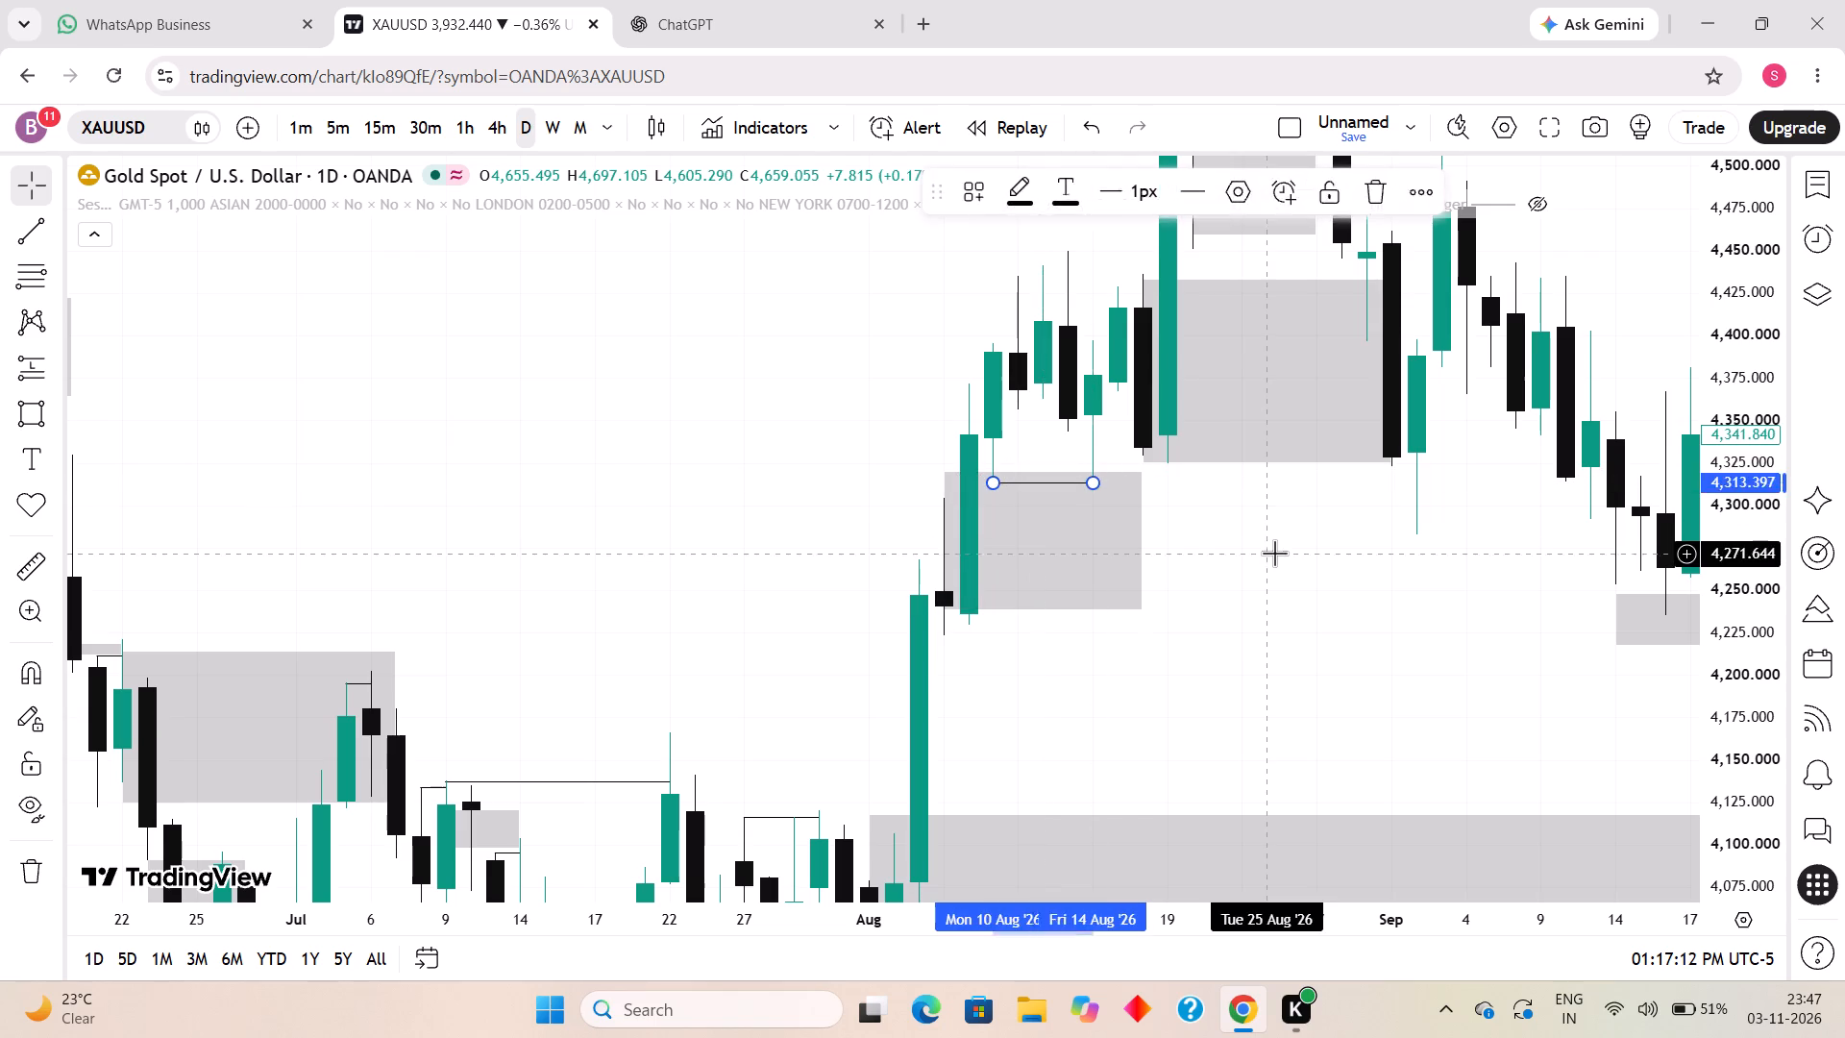
pyautogui.click(1274, 553)
# Draw a short horizontal trend line from the 11 August 2026 candle's high to 12 August at about 4,435.
pyautogui.moveTo(1288, 547); pyautogui.dragTo(1271, 664)
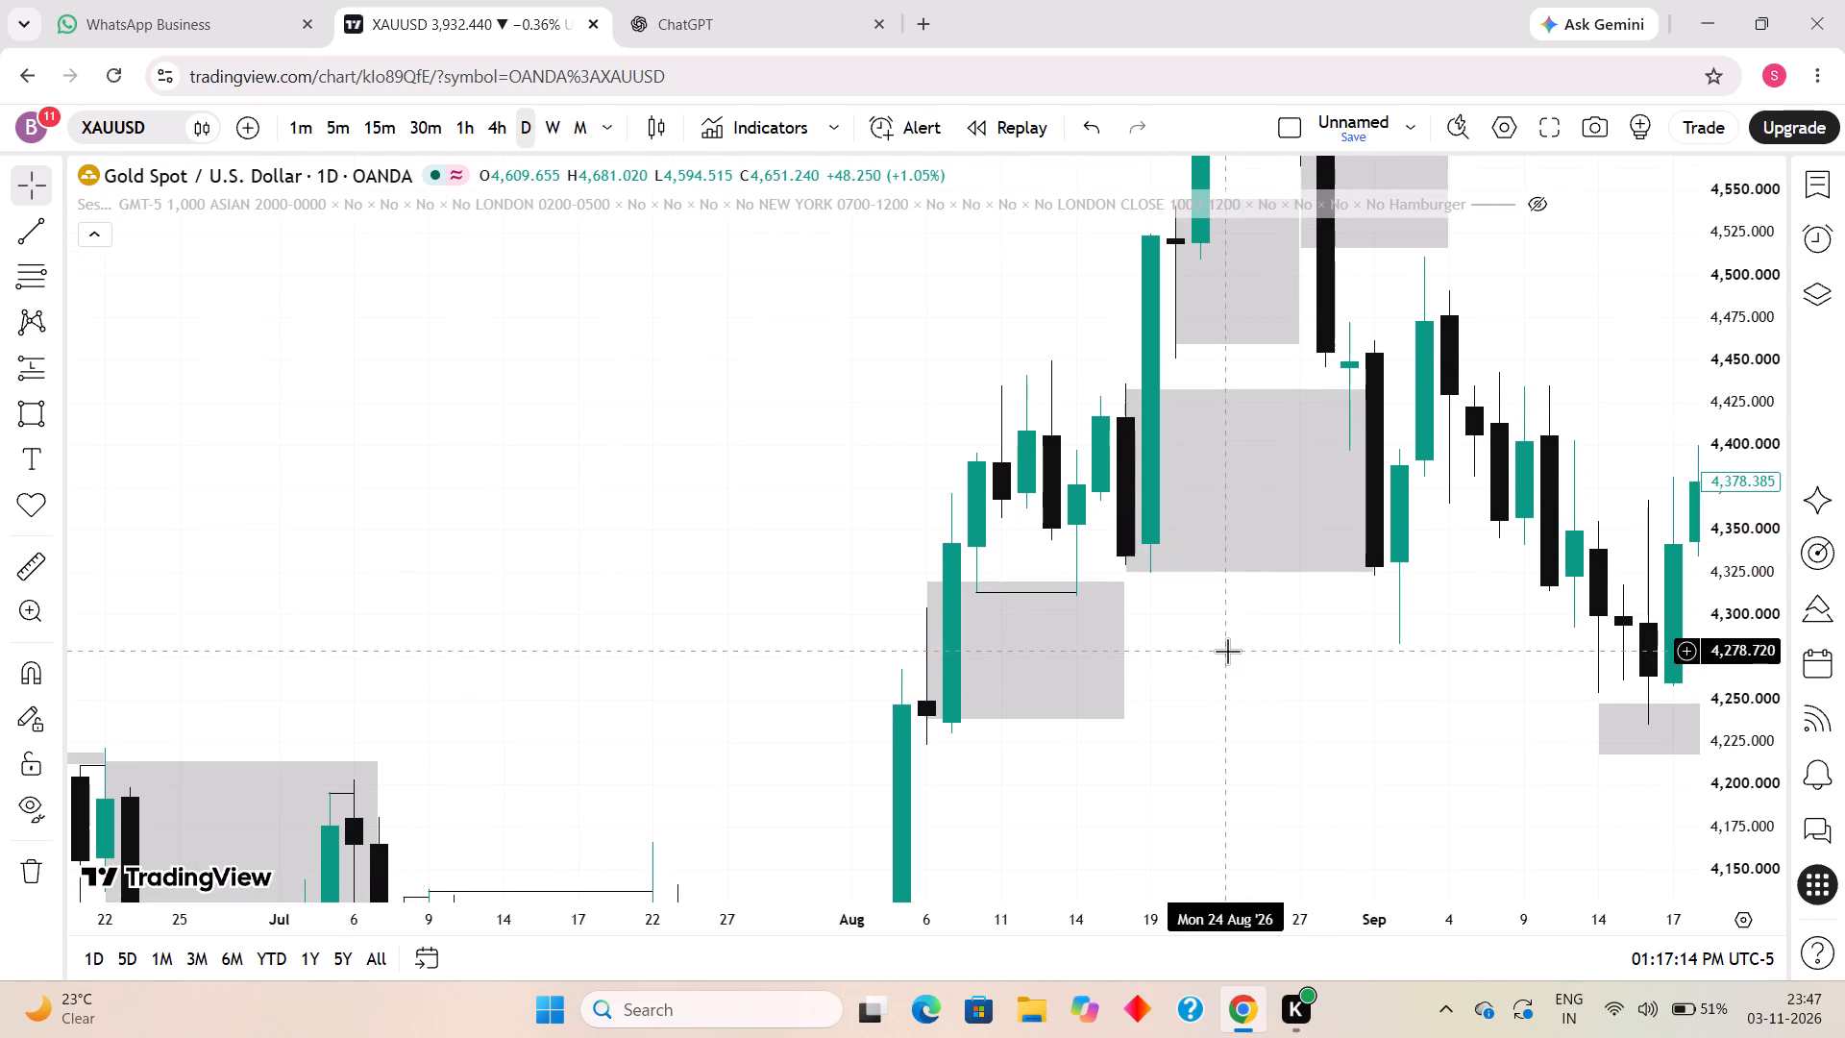
pyautogui.moveTo(1325, 703); pyautogui.dragTo(1287, 760)
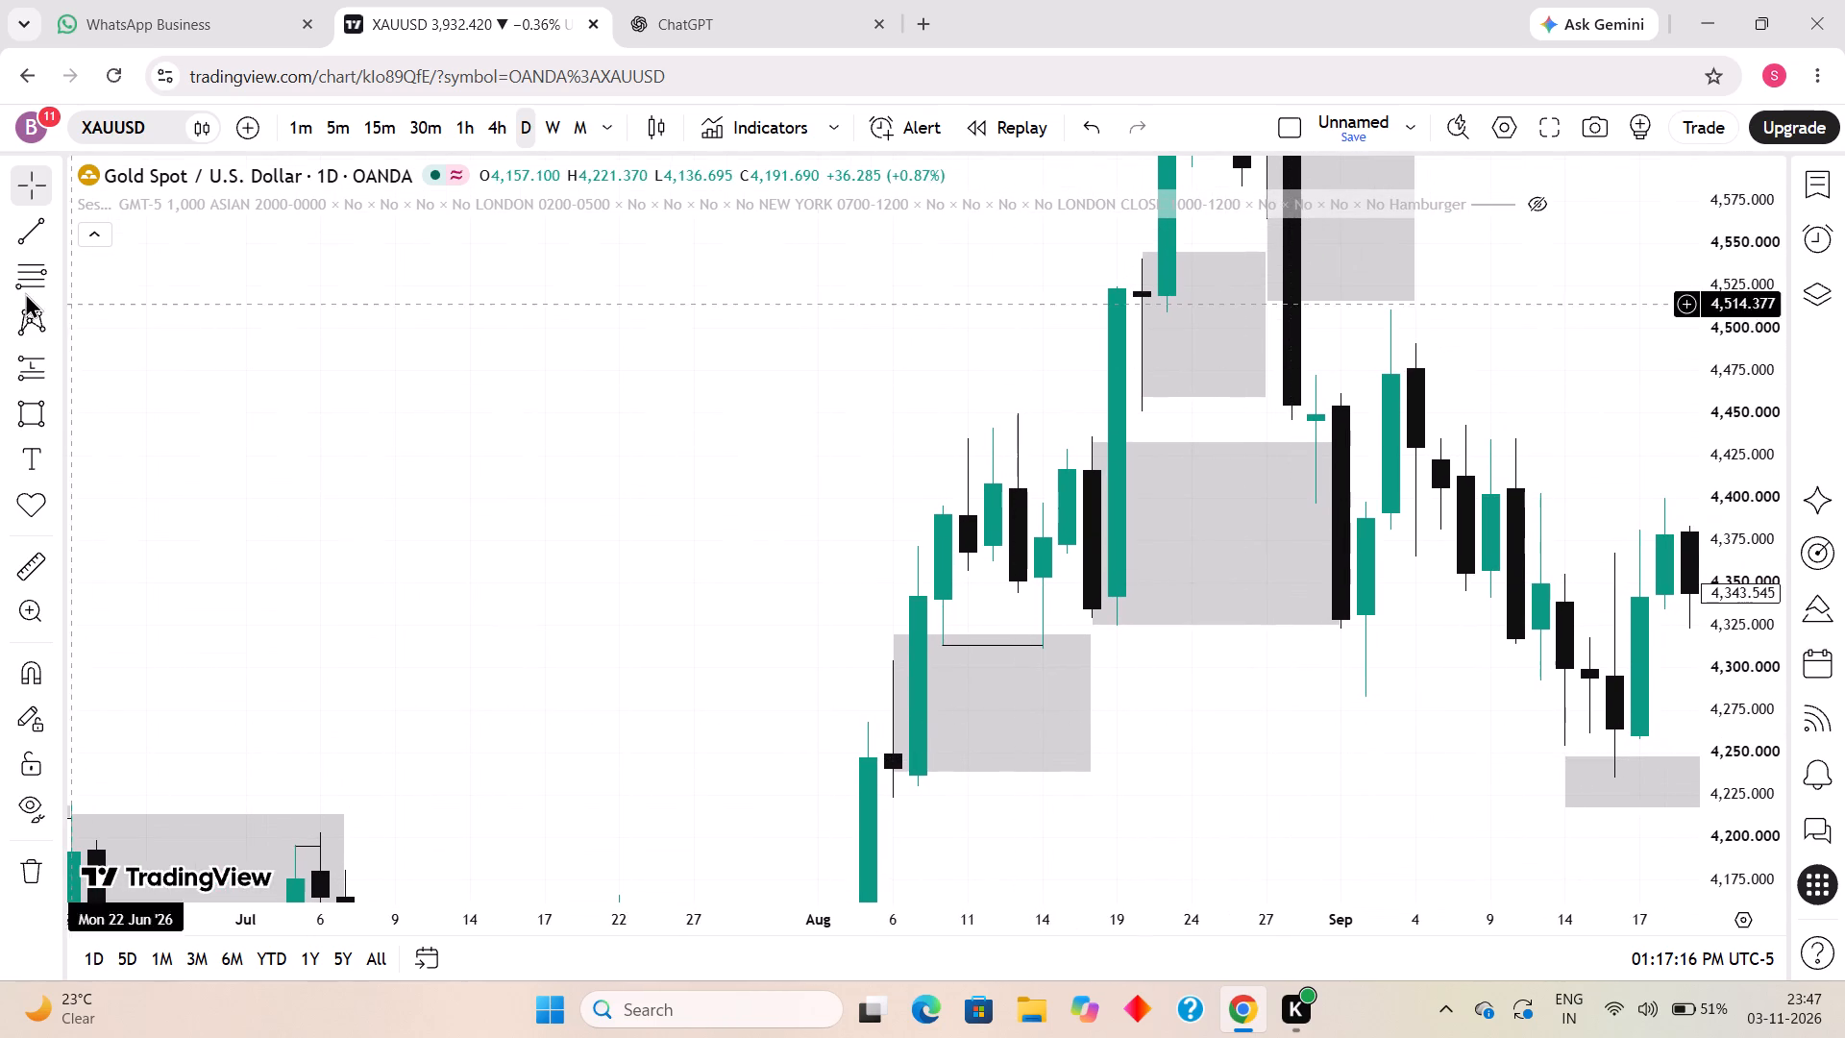
pyautogui.click(27, 234)
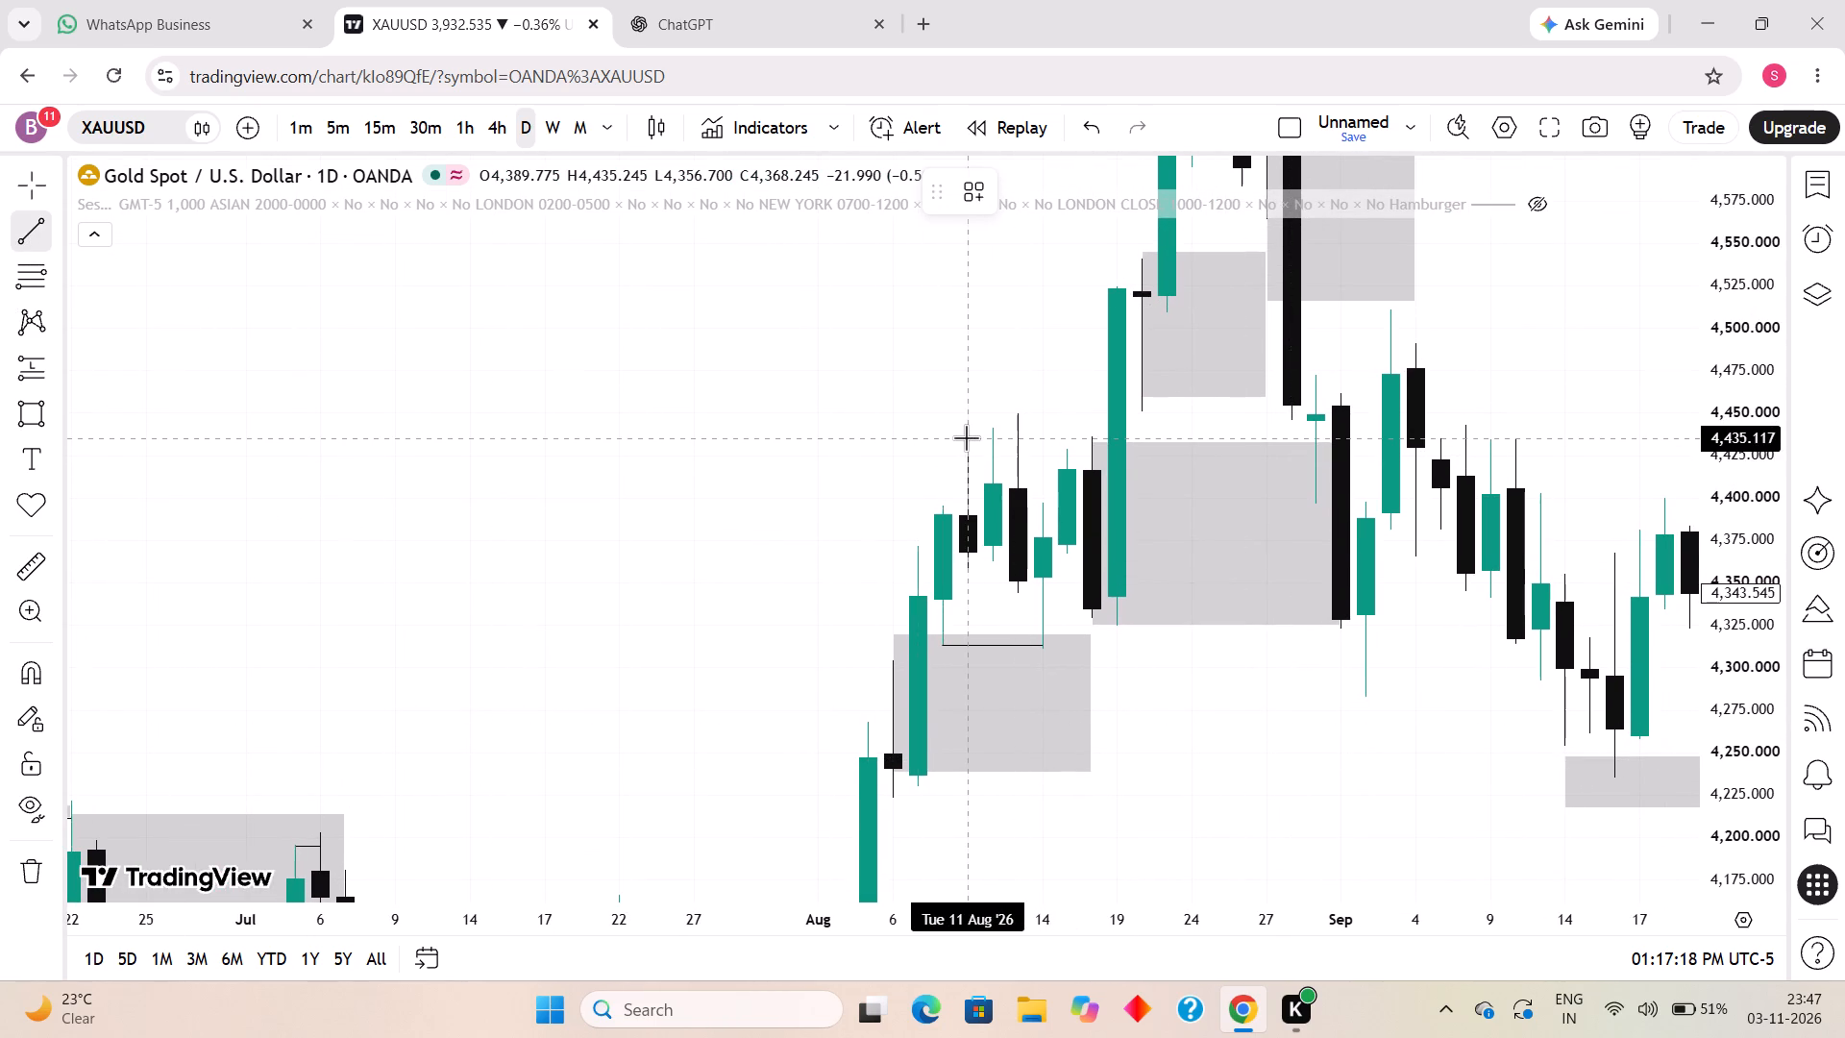
pyautogui.click(969, 437)
pyautogui.keyDown('shift'); pyautogui.click(994, 439); pyautogui.keyUp('shift')
pyautogui.click(1021, 468)
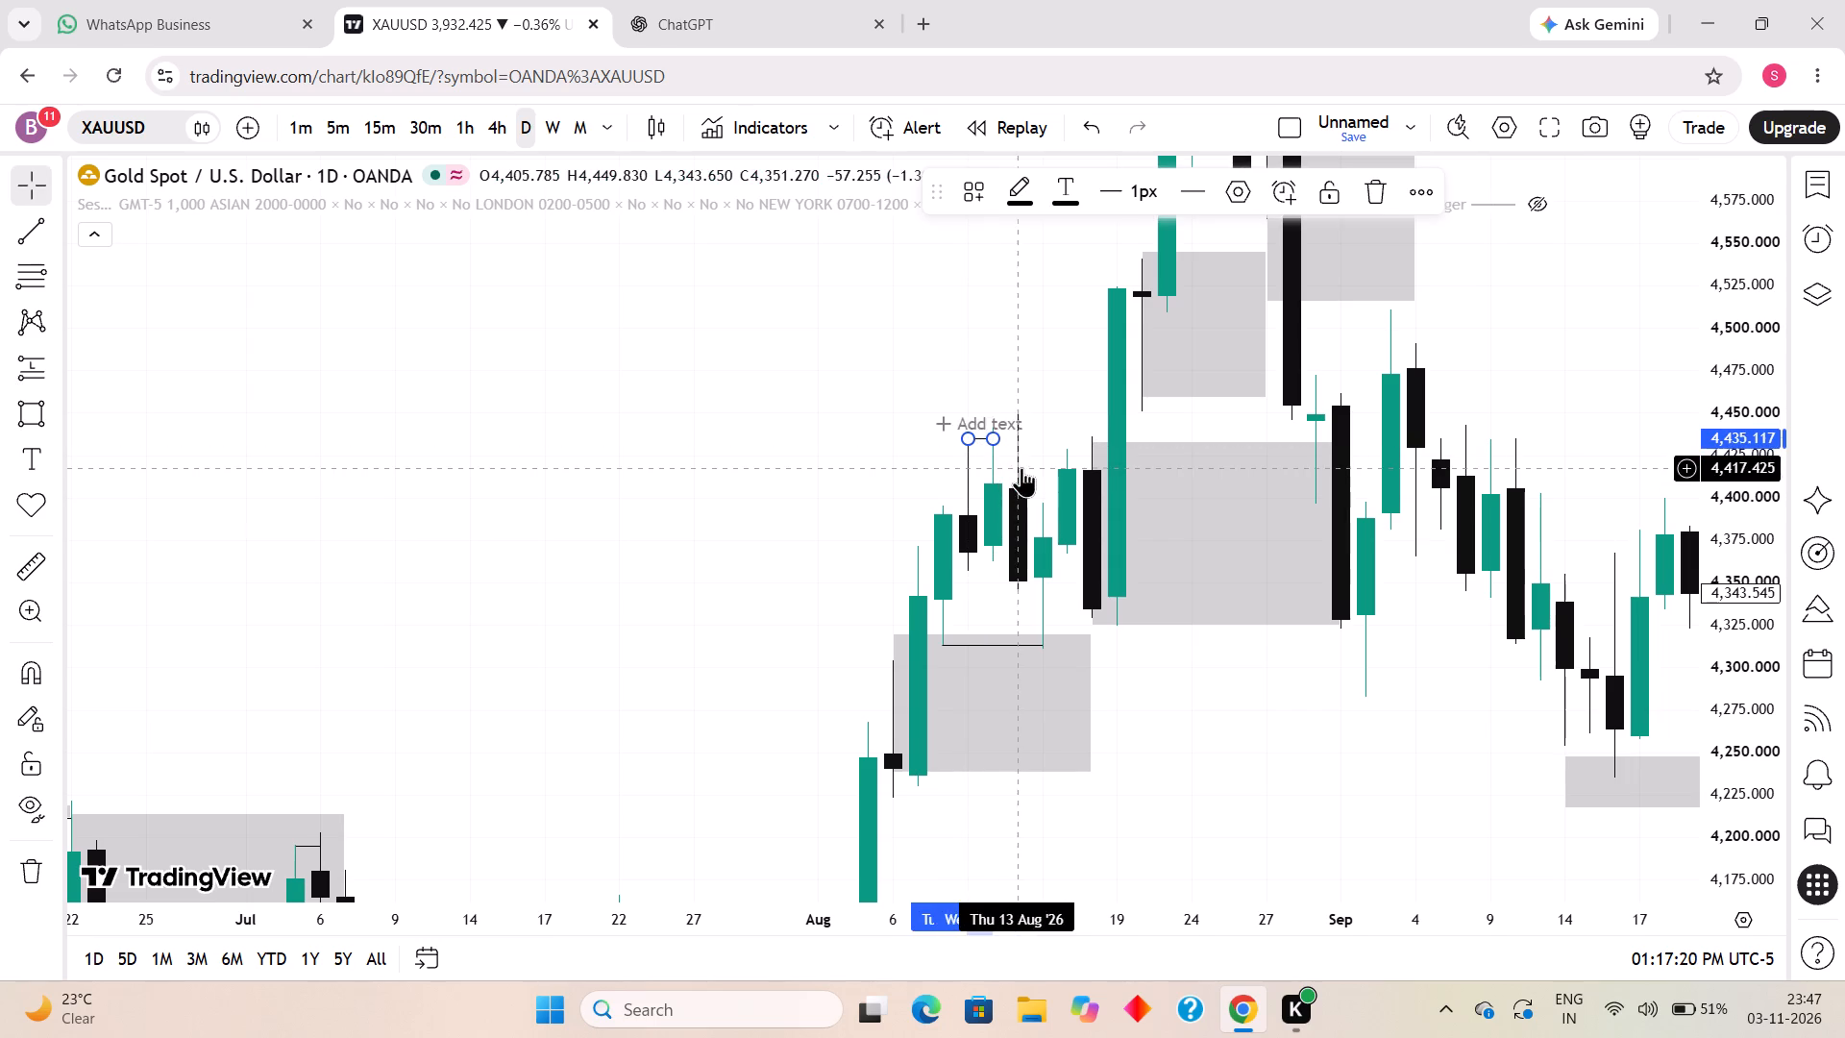
pyautogui.click(1017, 407)
# Draw a short horizontal trend line from the 12 August 2026 candle's high to 13 August at about 4,442.
pyautogui.click(13, 235)
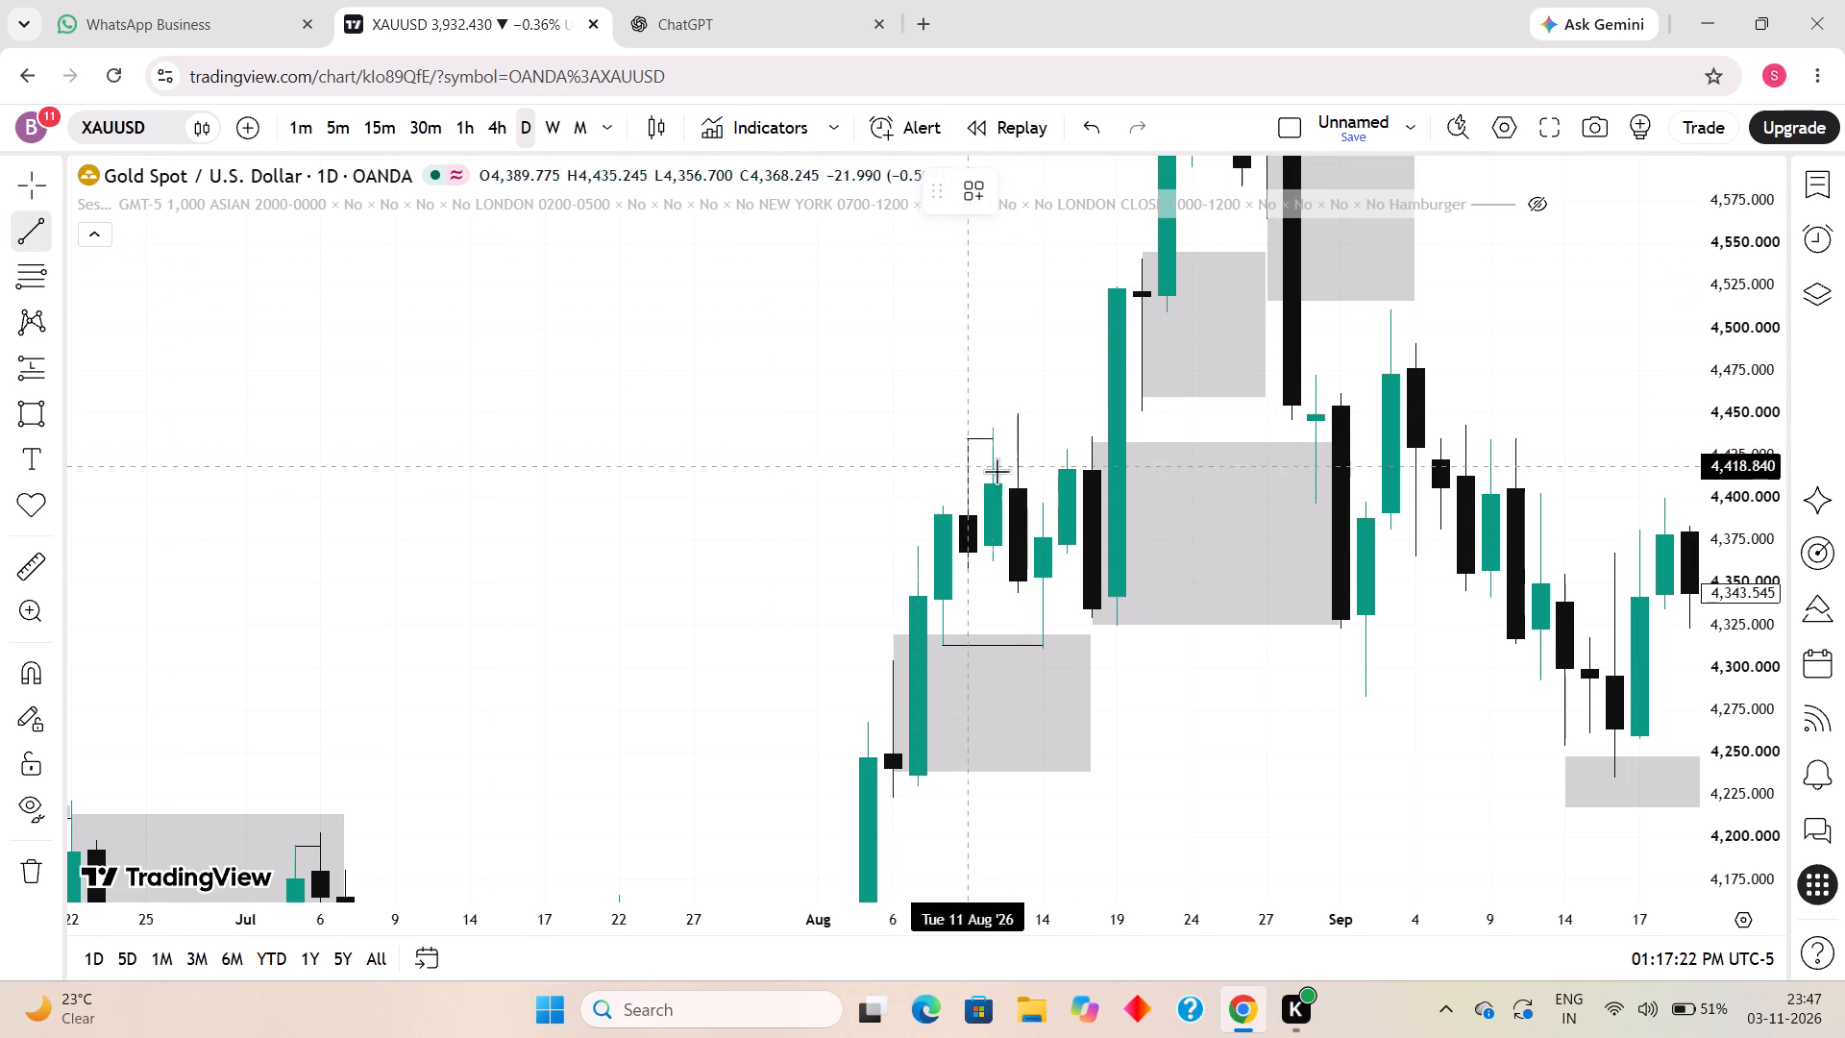
pyautogui.click(991, 426)
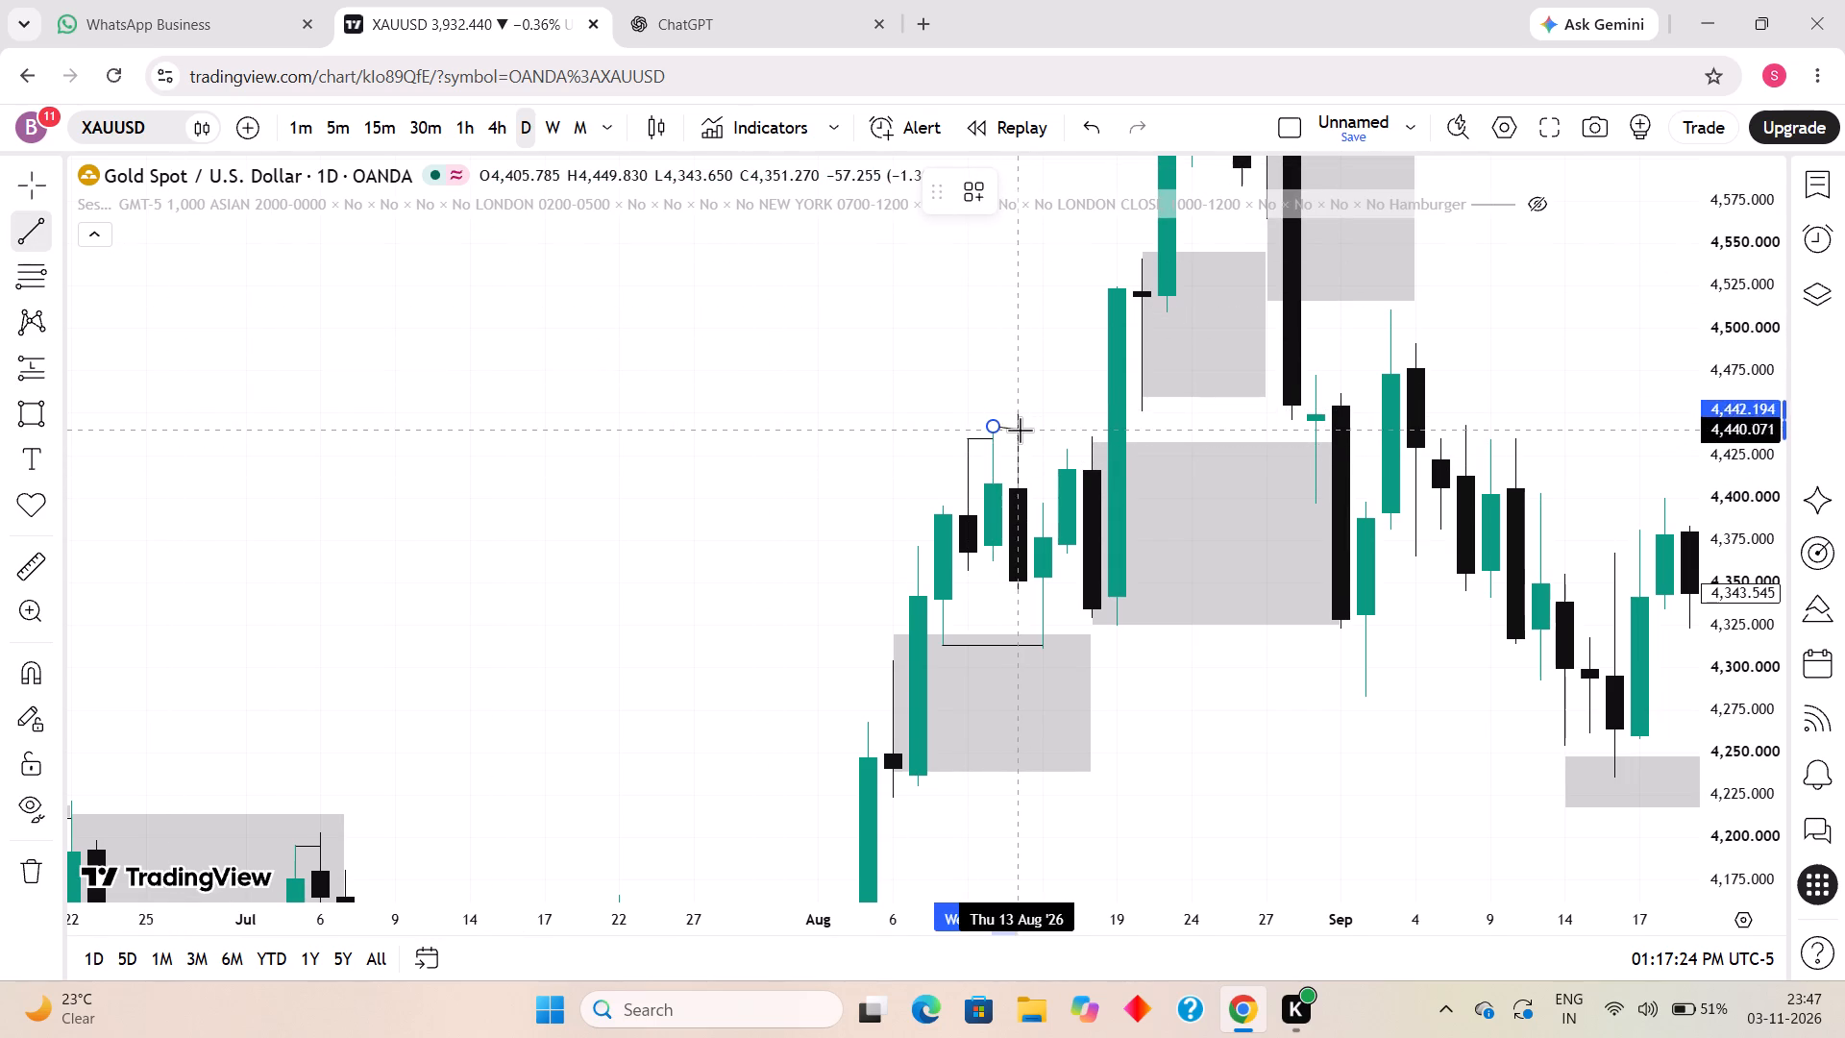
pyautogui.keyDown('shift'); pyautogui.click(1021, 430); pyautogui.keyUp('shift')
pyautogui.click(1048, 470)
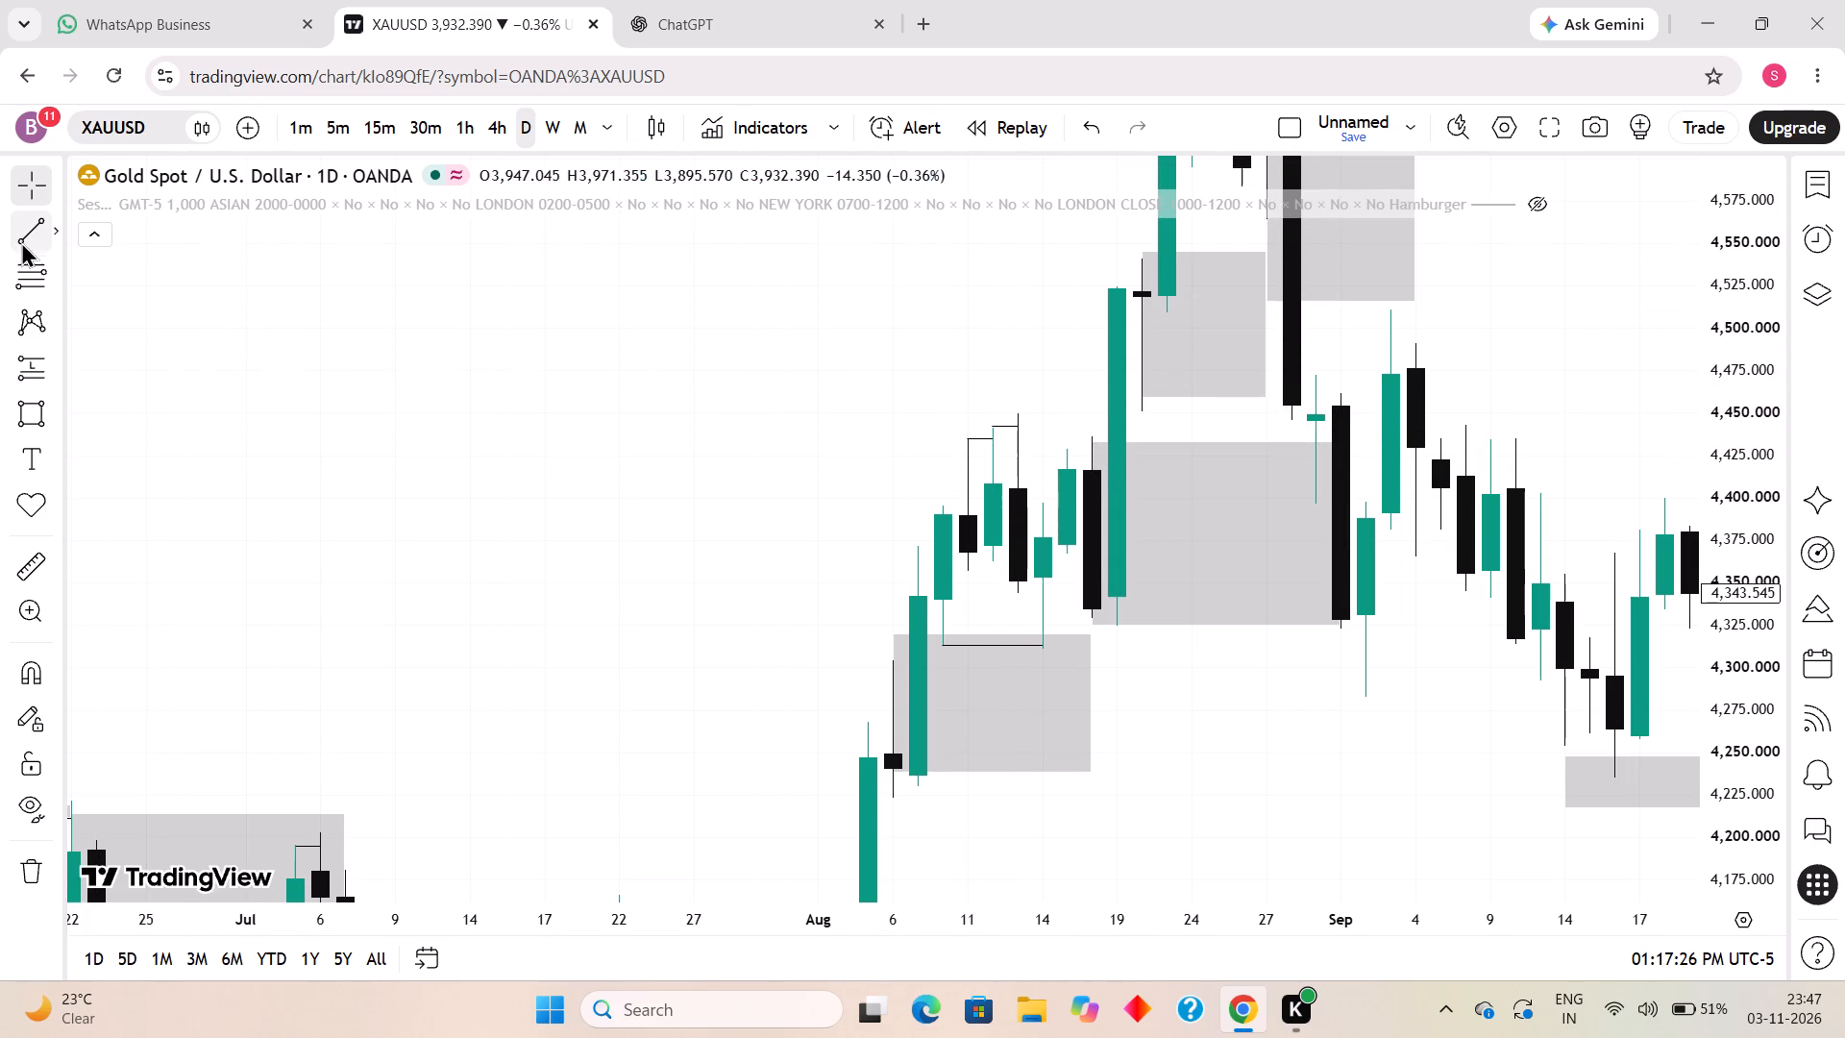
# Draw a short horizontal trend line from the 17 August 2026 candle's high to 18 August at about 4,428.
pyautogui.click(21, 238)
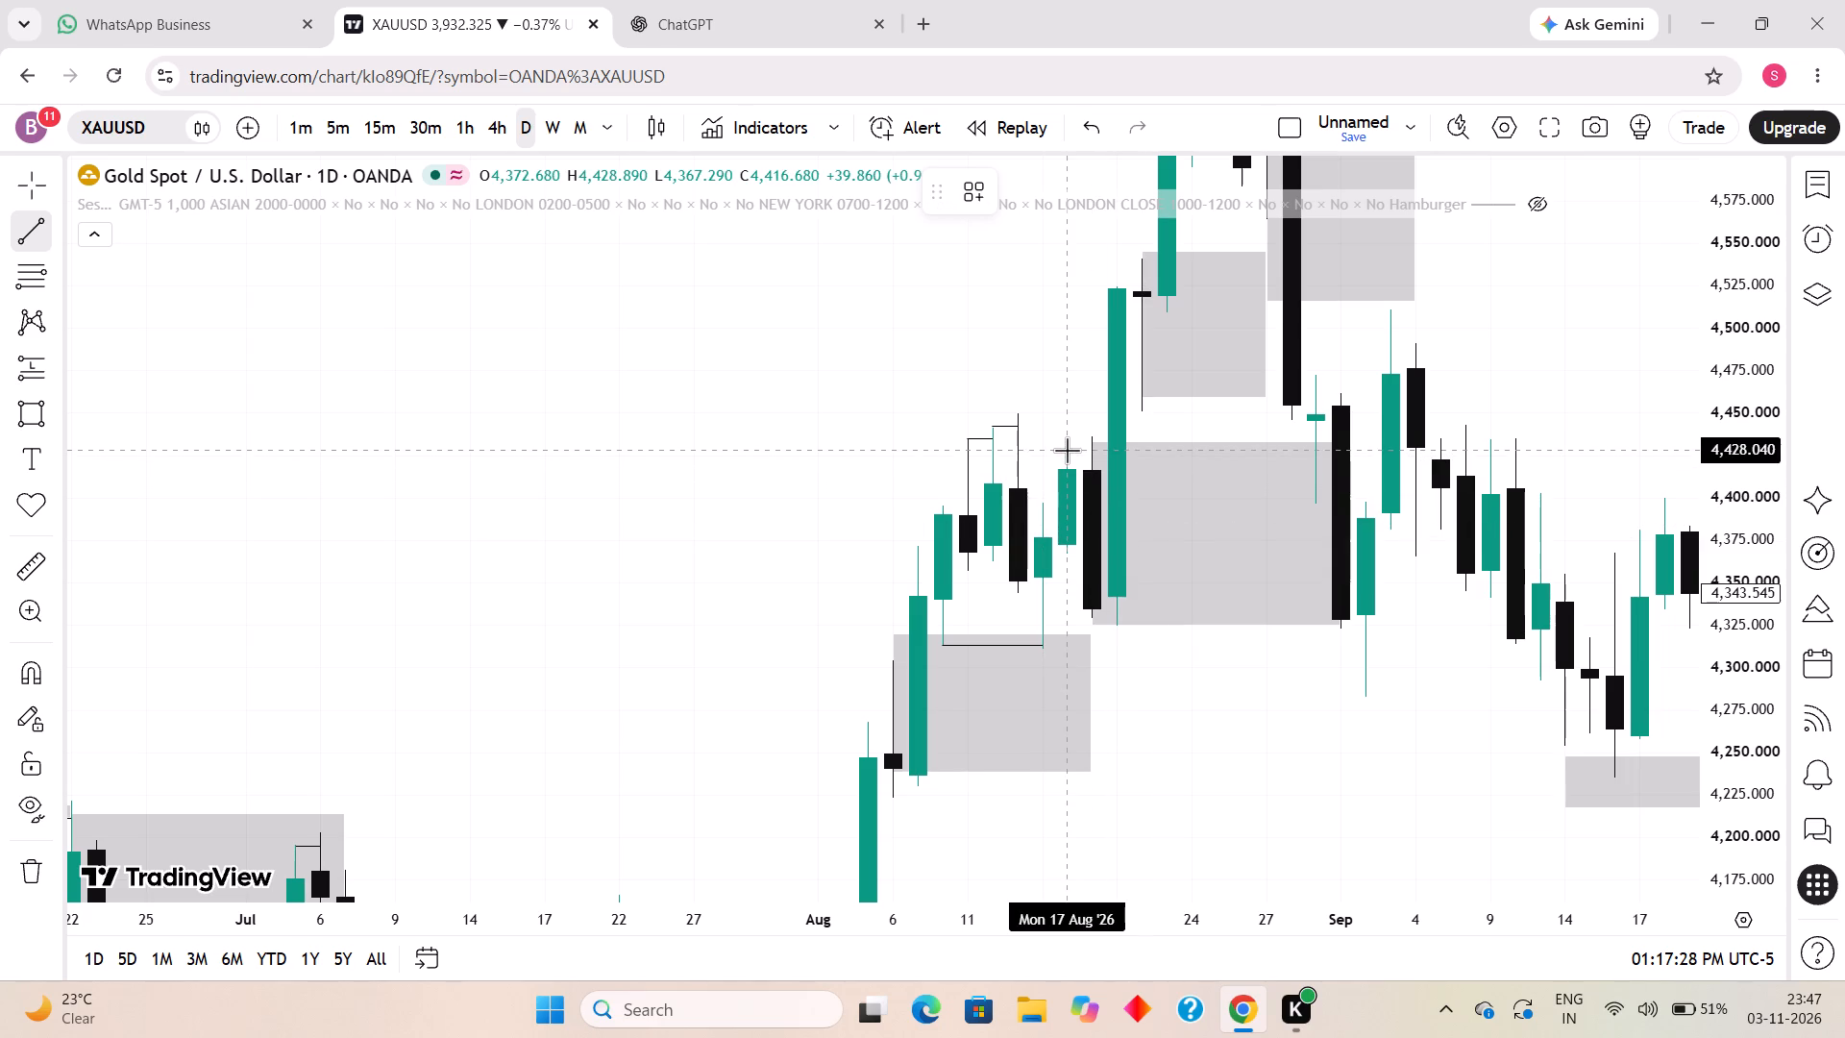
pyautogui.click(1067, 450)
pyautogui.keyDown('shift'); pyautogui.click(1089, 453); pyautogui.keyUp('shift')
pyautogui.click(1074, 407)
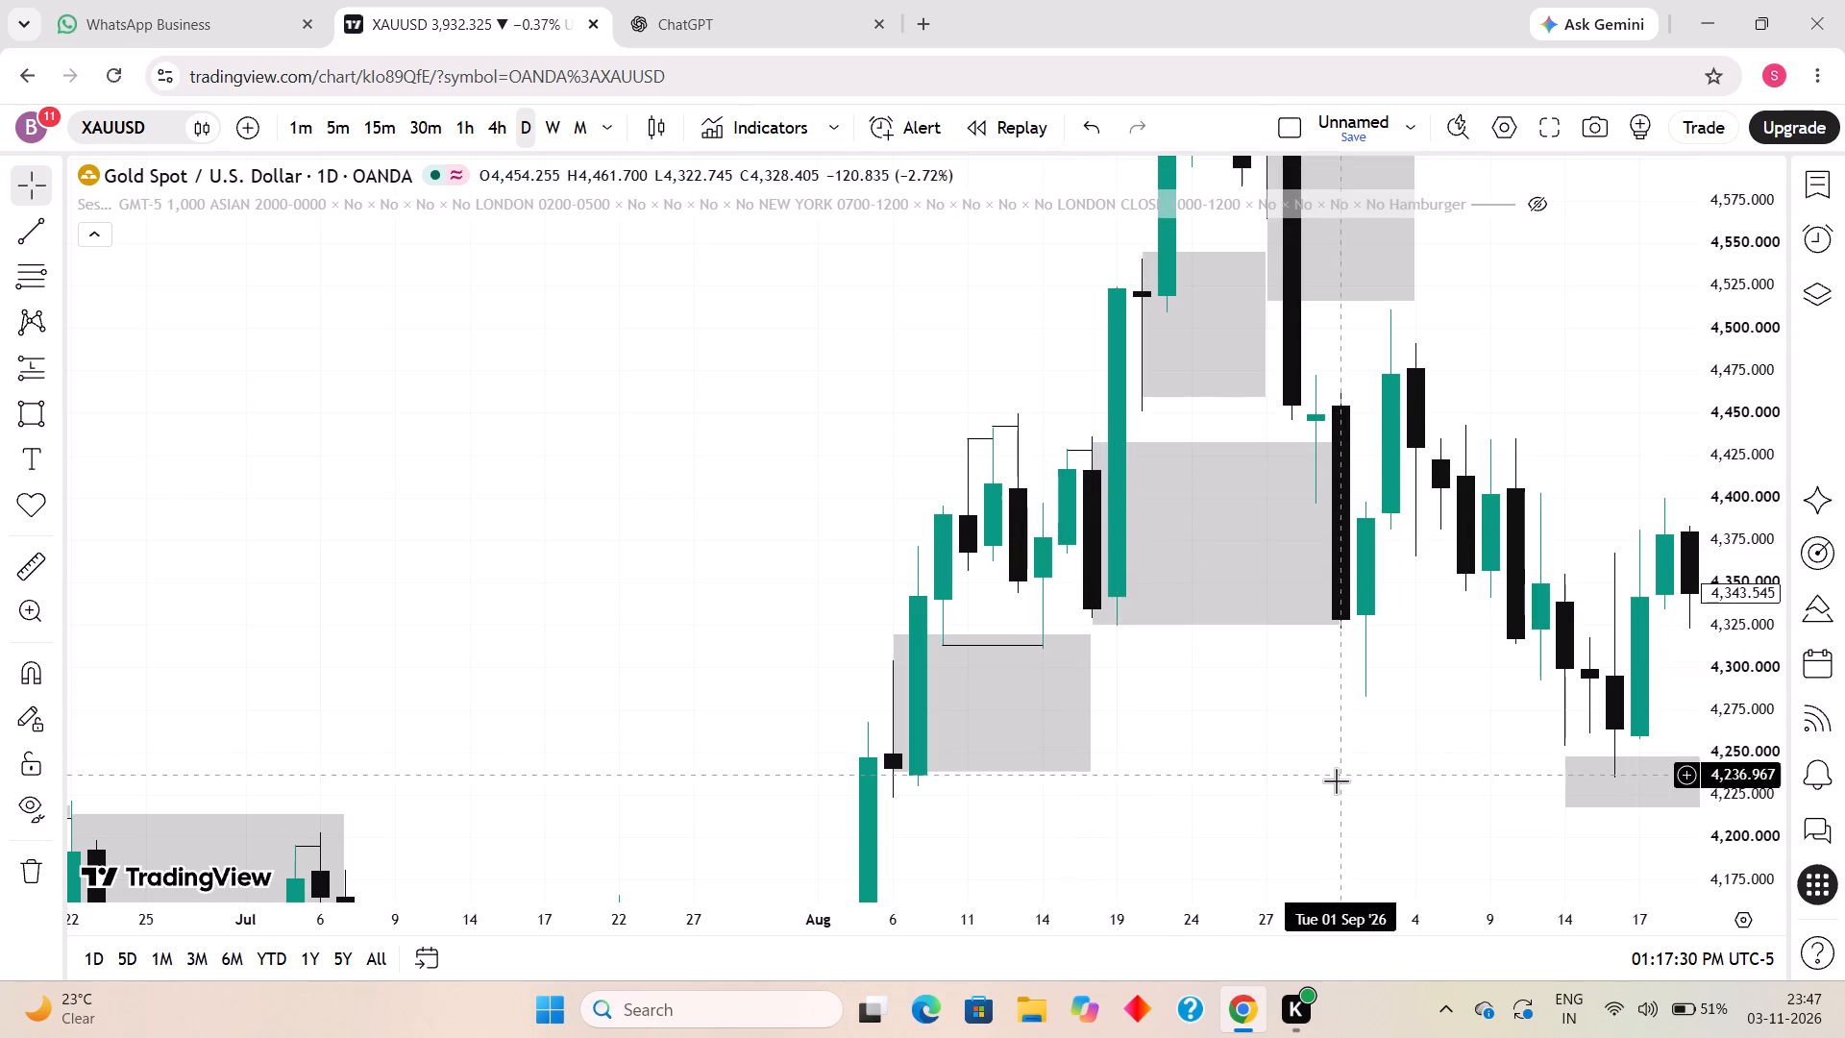
# Draw a short horizontal trend line from the 24 August 2026 candle's high to 25 August at about 4,682.
pyautogui.moveTo(1282, 794); pyautogui.dragTo(1229, 895)
pyautogui.moveTo(1742, 502); pyautogui.dragTo(1736, 613)
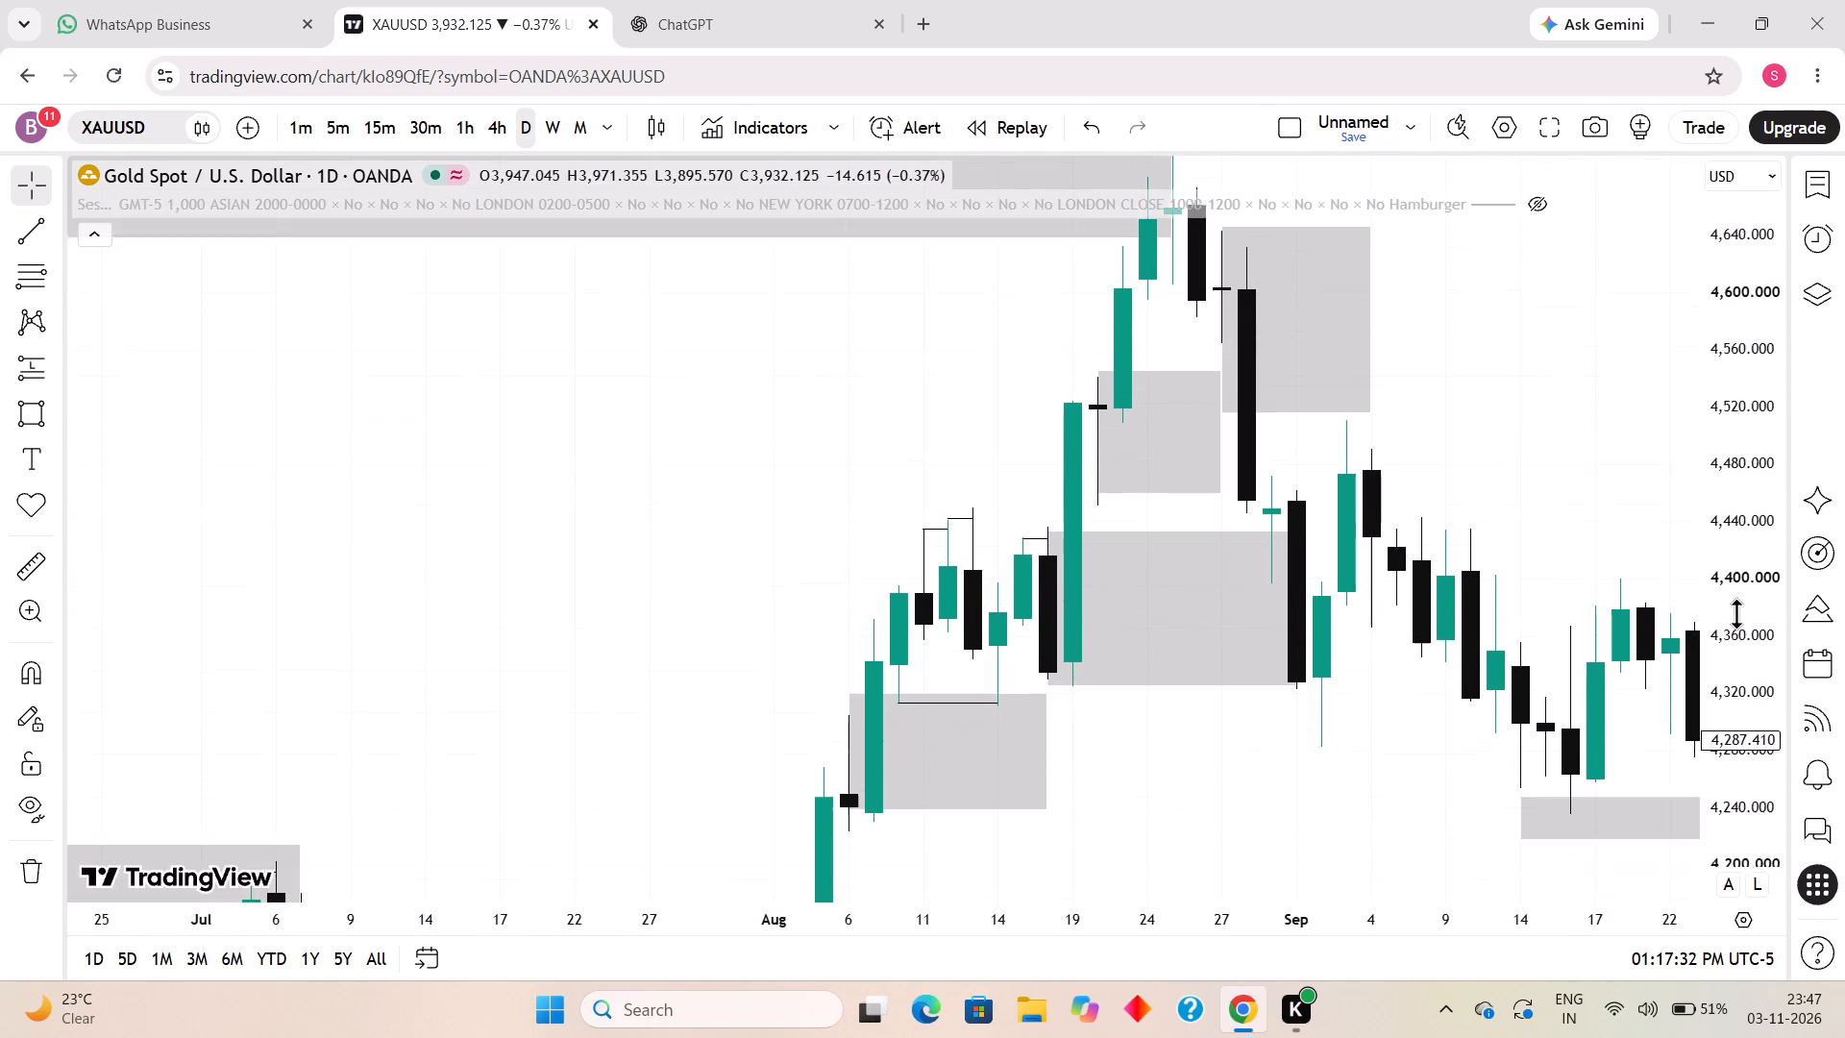
pyautogui.moveTo(1736, 613); pyautogui.dragTo(1716, 668)
pyautogui.moveTo(1475, 378); pyautogui.dragTo(1464, 576)
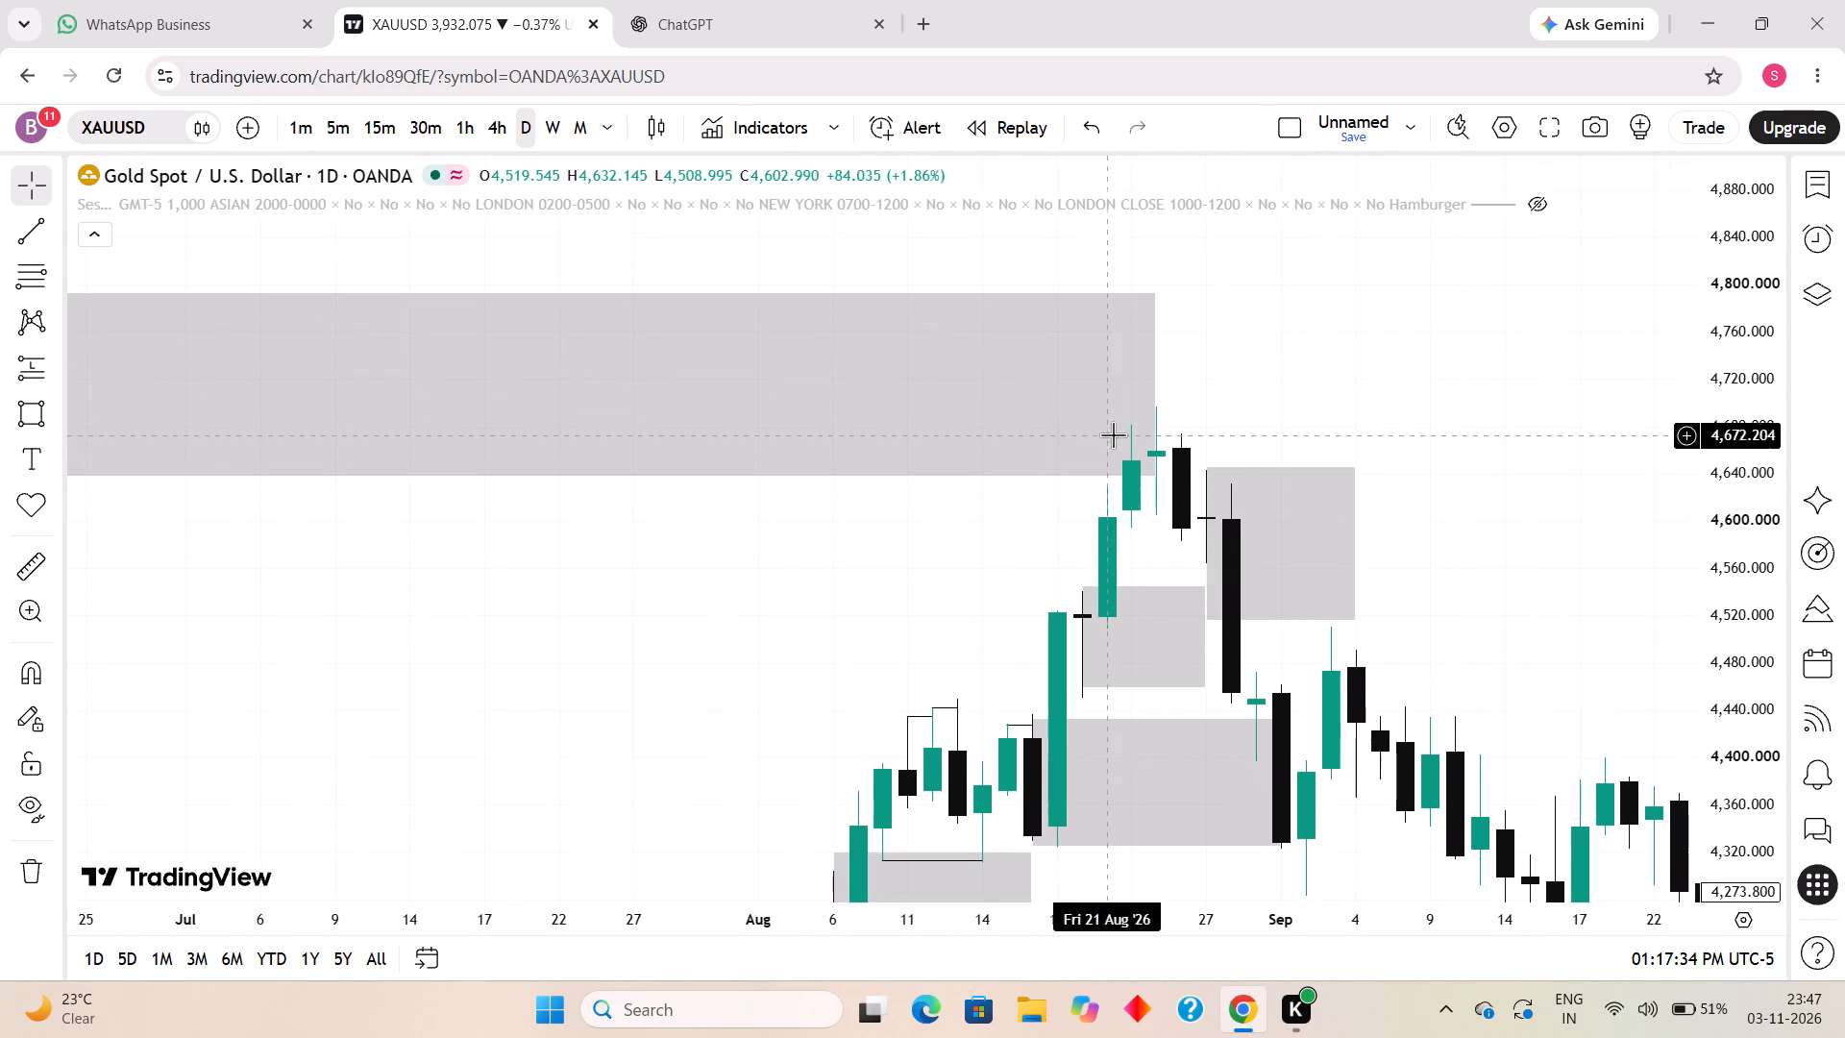
pyautogui.click(22, 235)
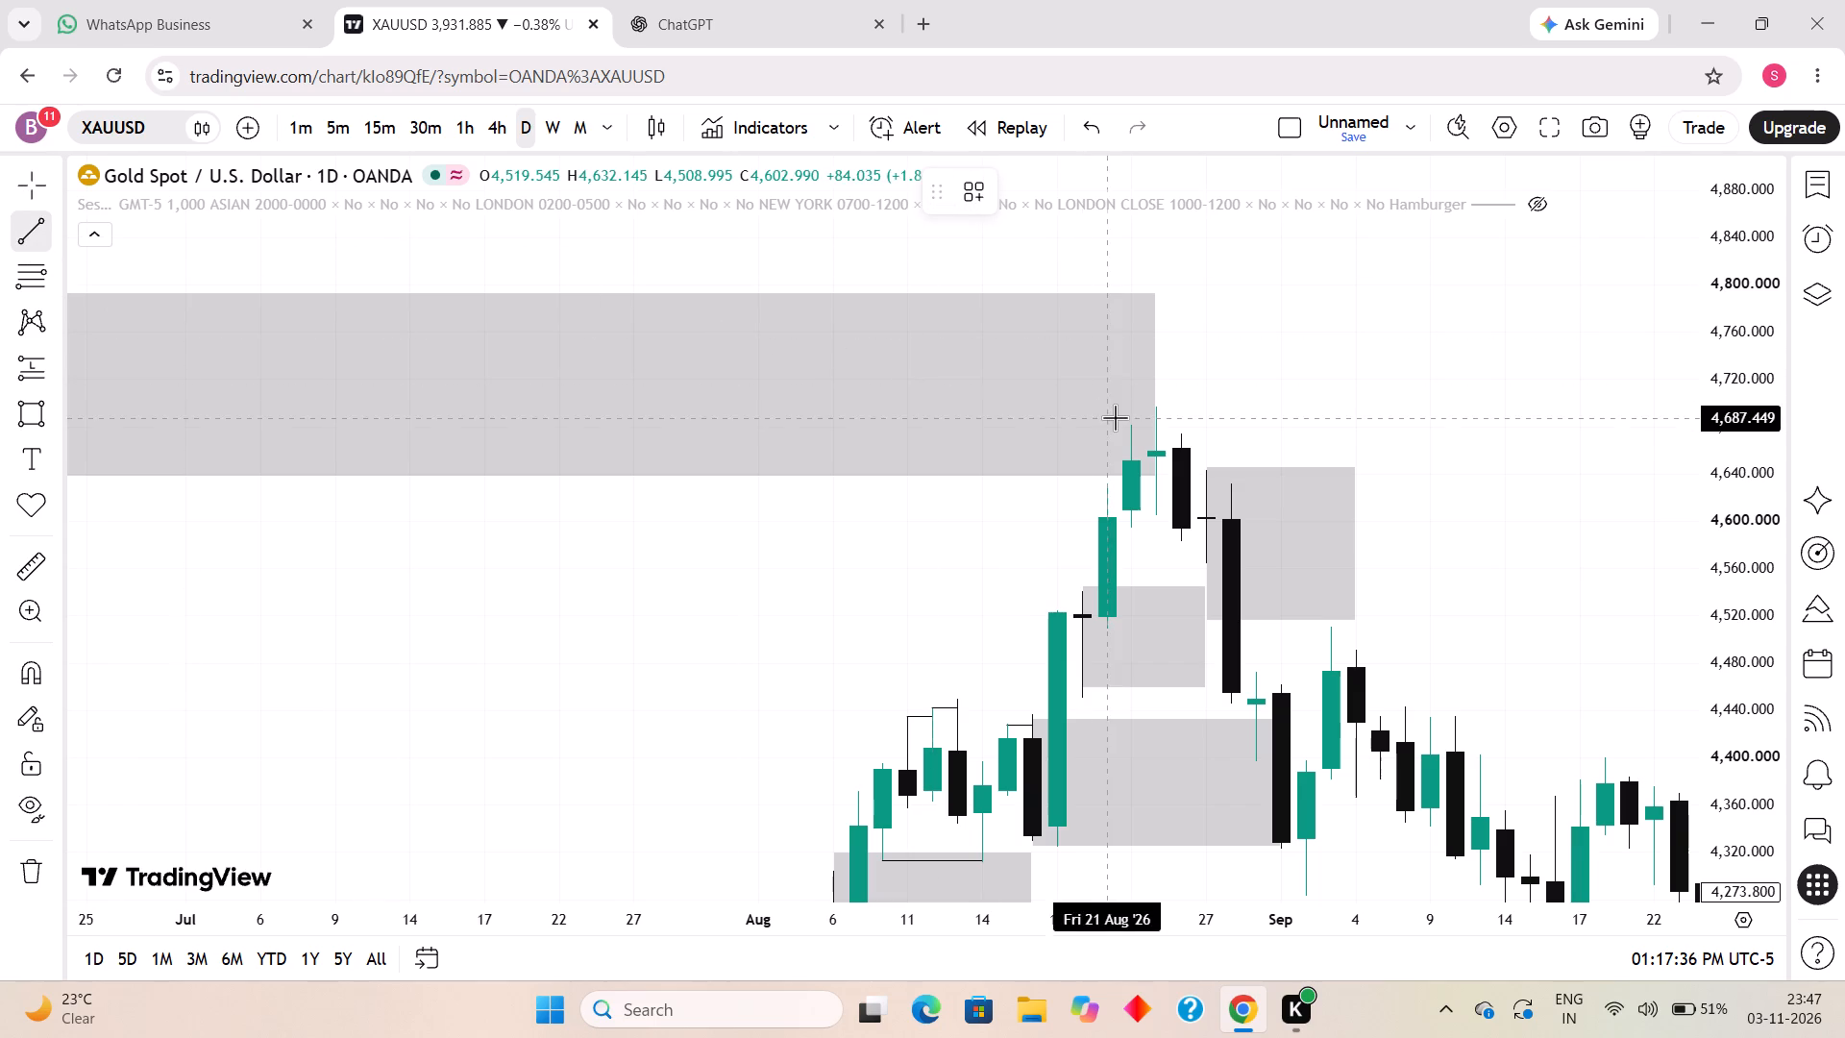
pyautogui.click(1130, 424)
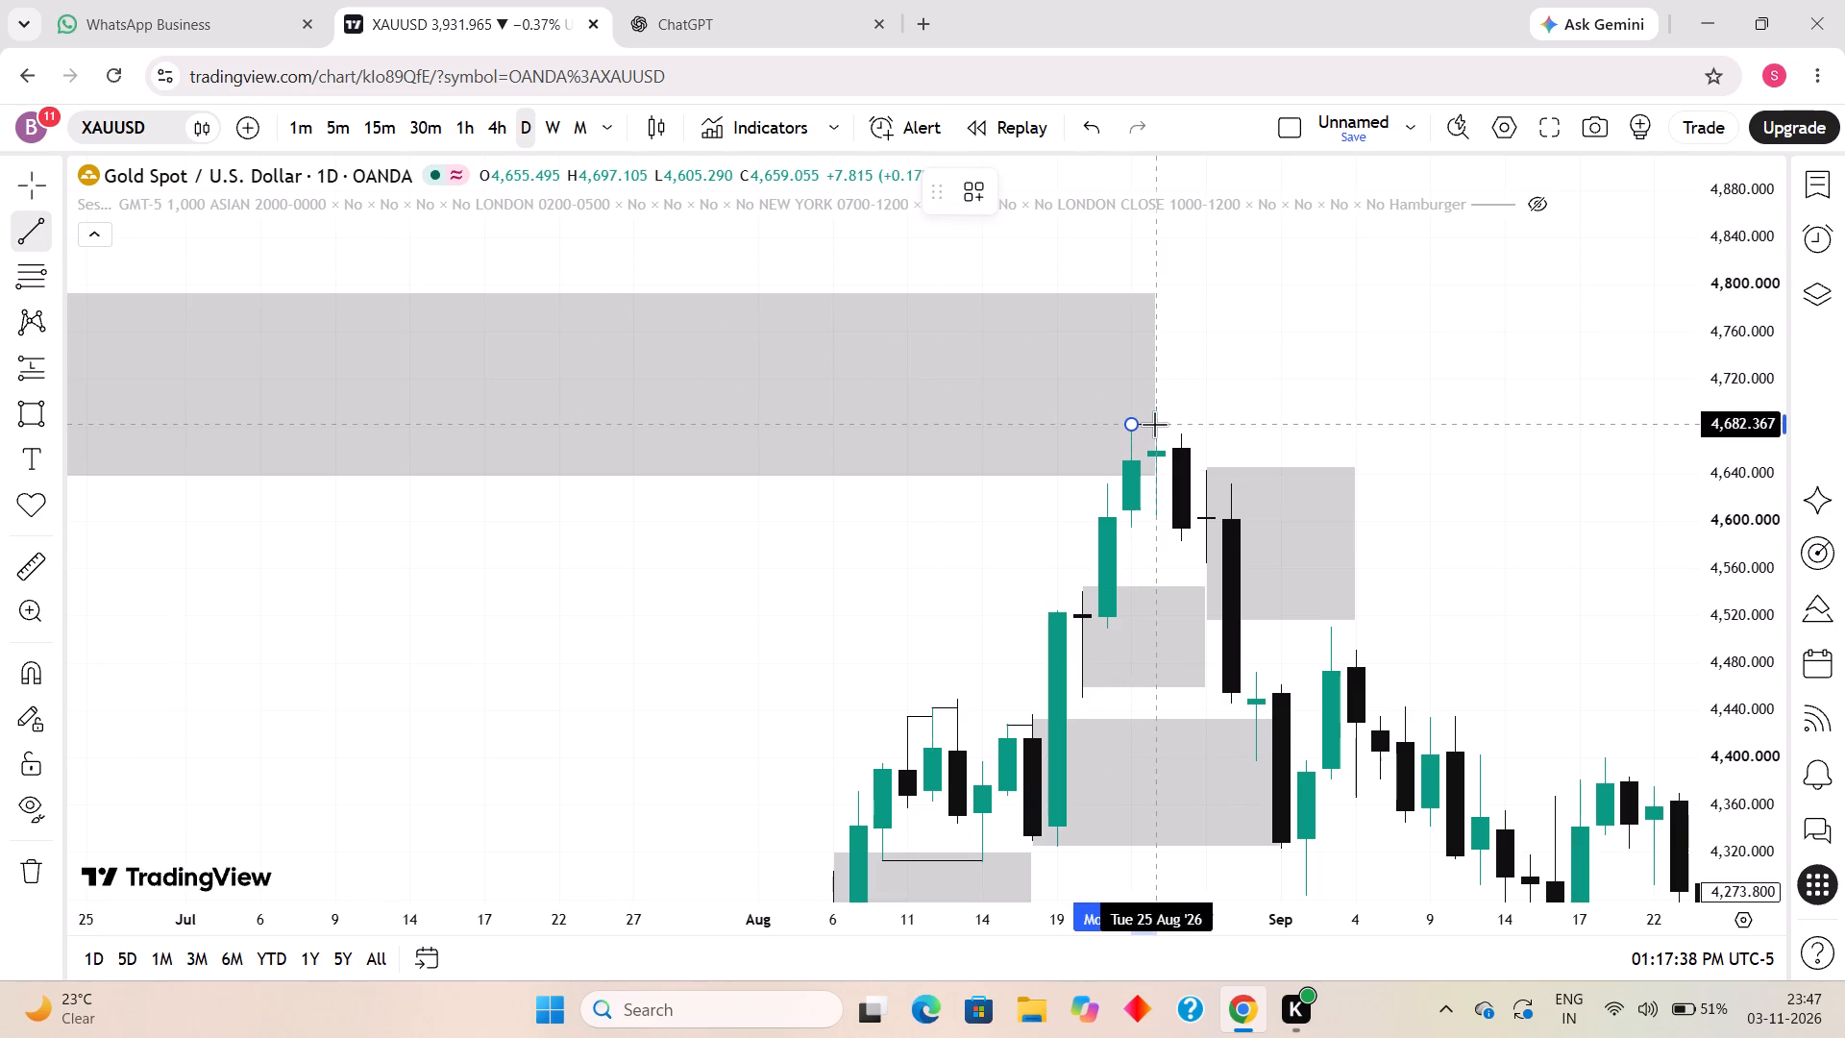
pyautogui.keyDown('shift'); pyautogui.click(1154, 424); pyautogui.keyUp('shift')
pyautogui.click(1399, 415)
pyautogui.rightClick(1436, 332)
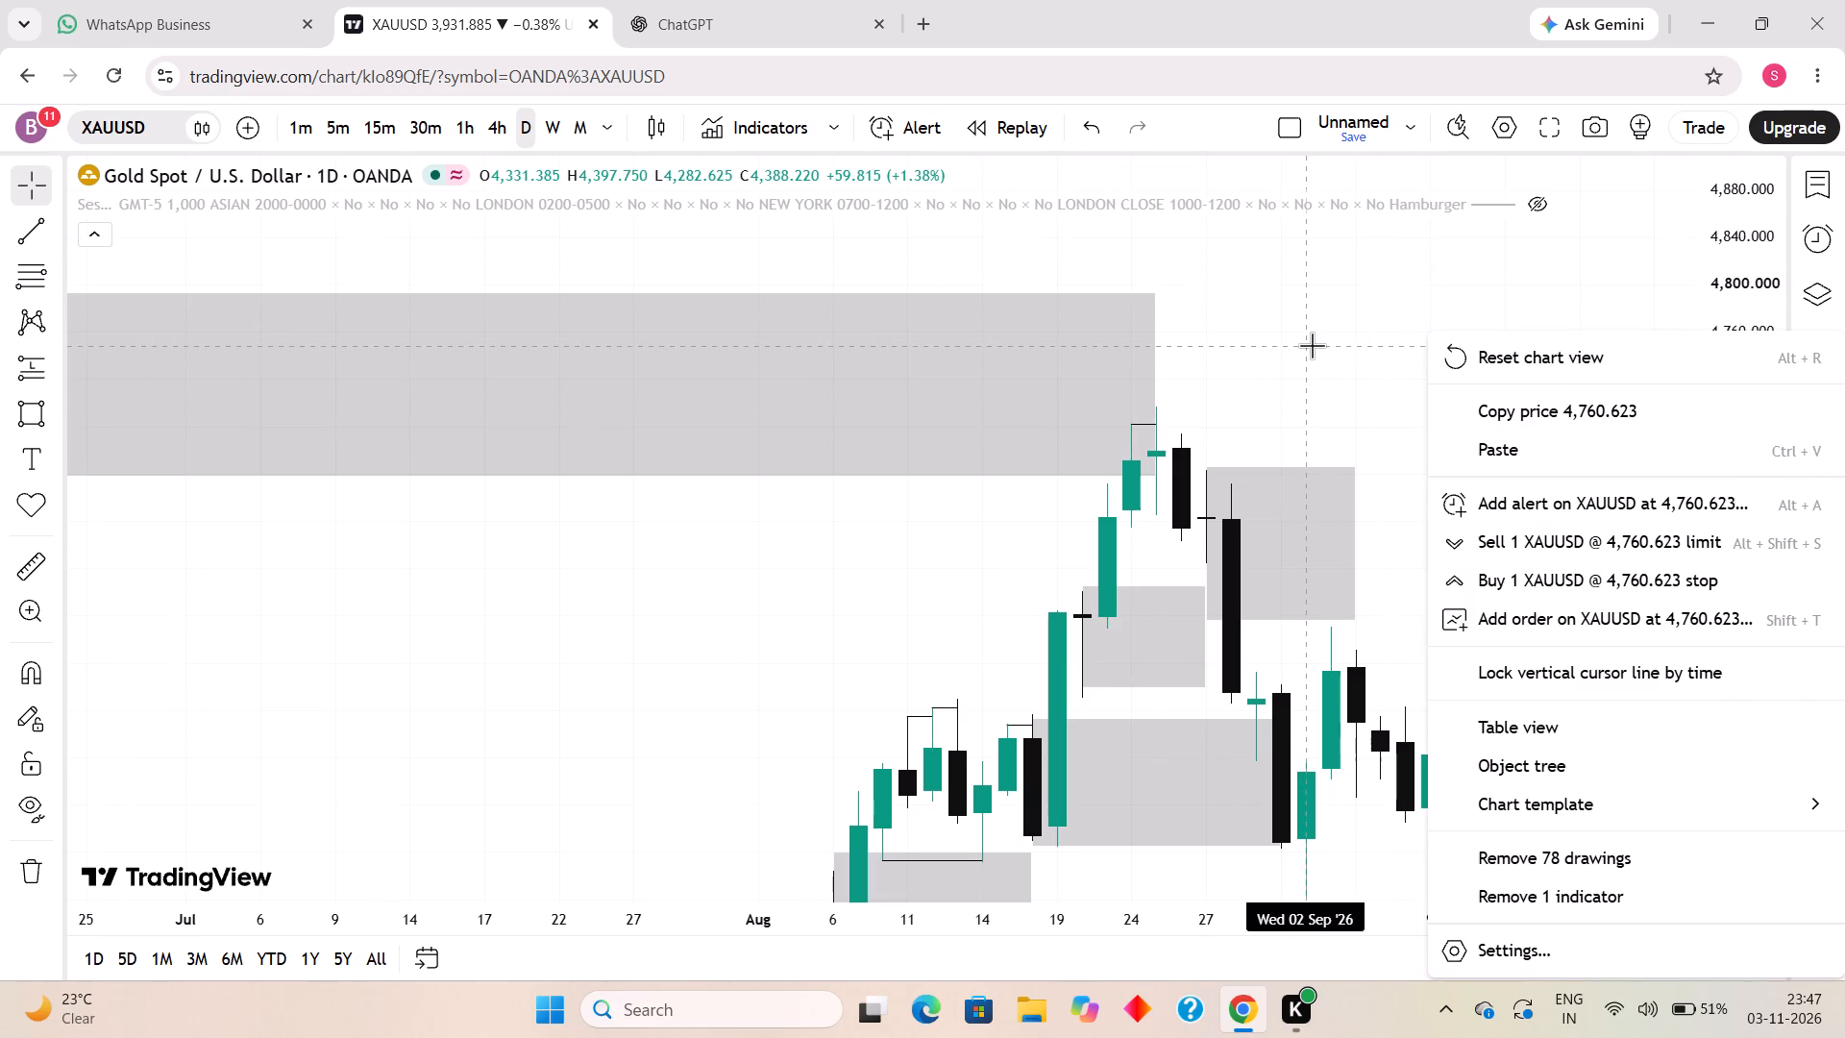
pyautogui.click(1312, 345)
# Draw a horizontal trend line from the 31 August 2026 candle's high to 3 September at about 4,475.
pyautogui.moveTo(1312, 351); pyautogui.dragTo(1331, 255)
pyautogui.scroll(1, 1226, 433)
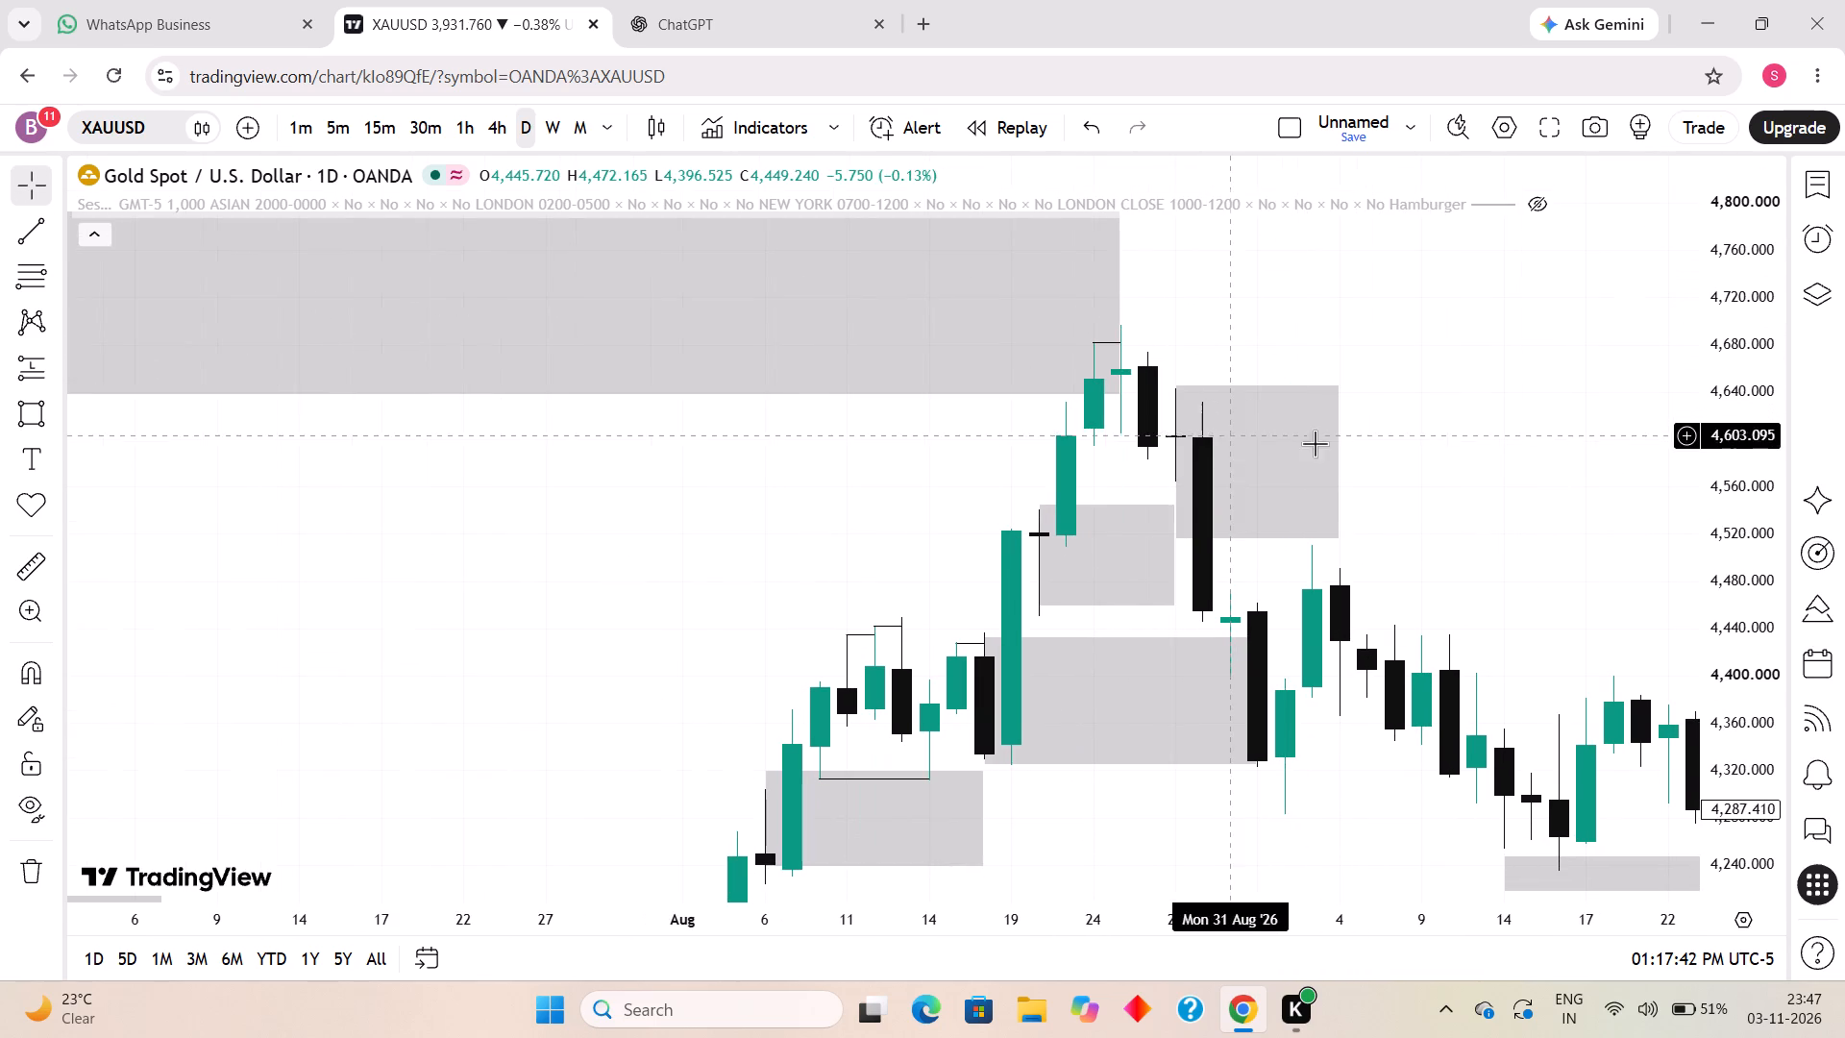
pyautogui.moveTo(1561, 464); pyautogui.dragTo(1426, 377)
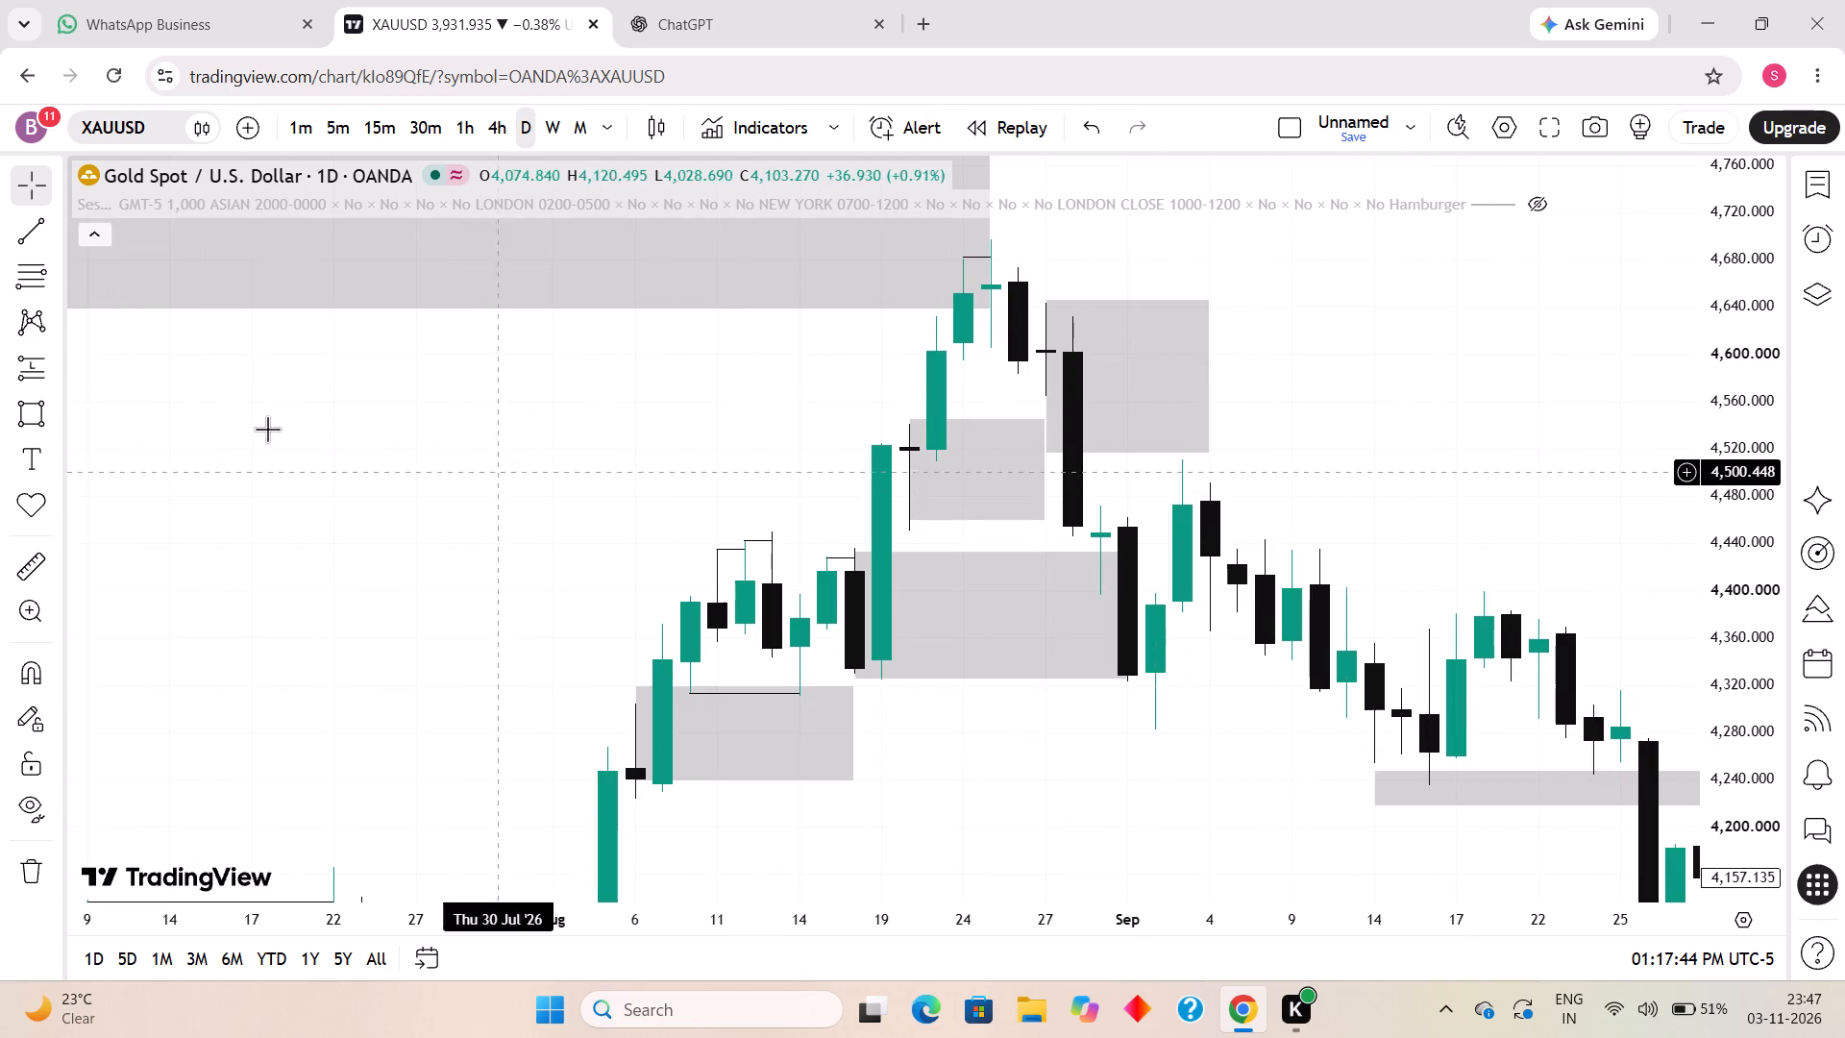
pyautogui.click(25, 223)
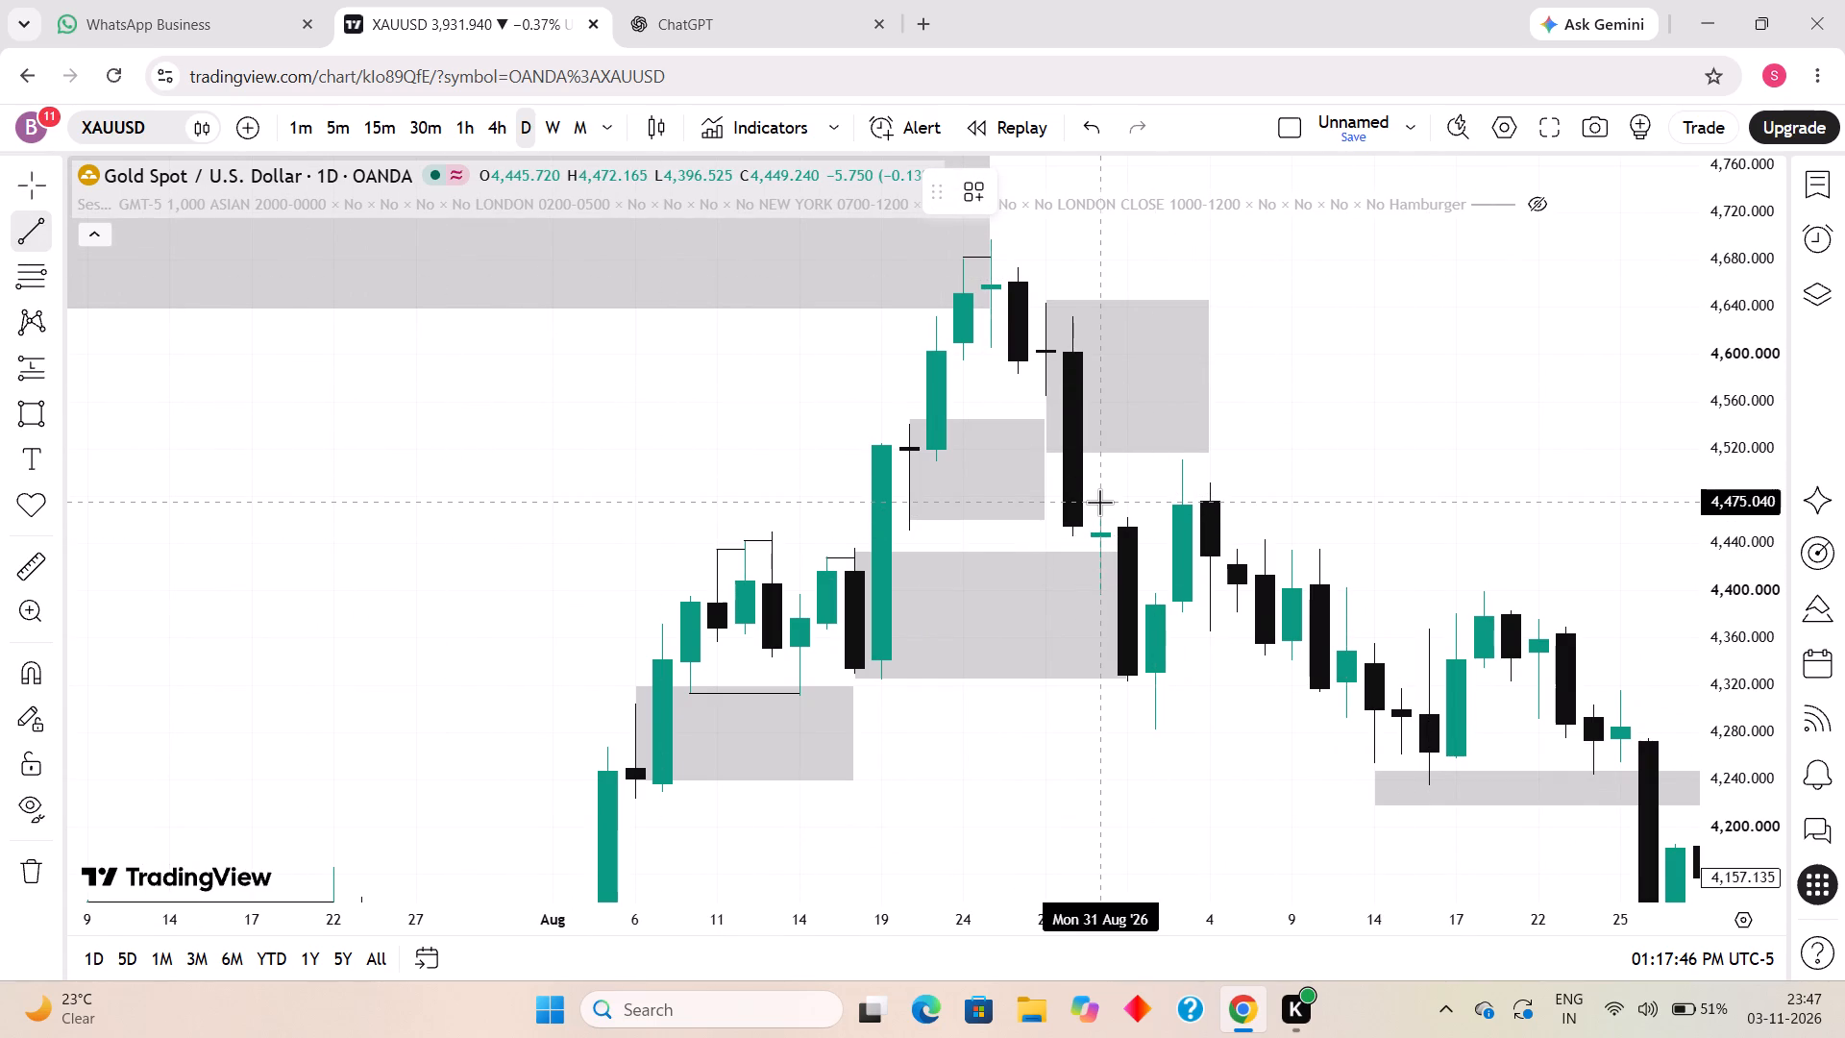
pyautogui.click(1099, 502)
pyautogui.keyDown('shift'); pyautogui.click(1174, 498); pyautogui.keyUp('shift')
pyautogui.click(1336, 486)
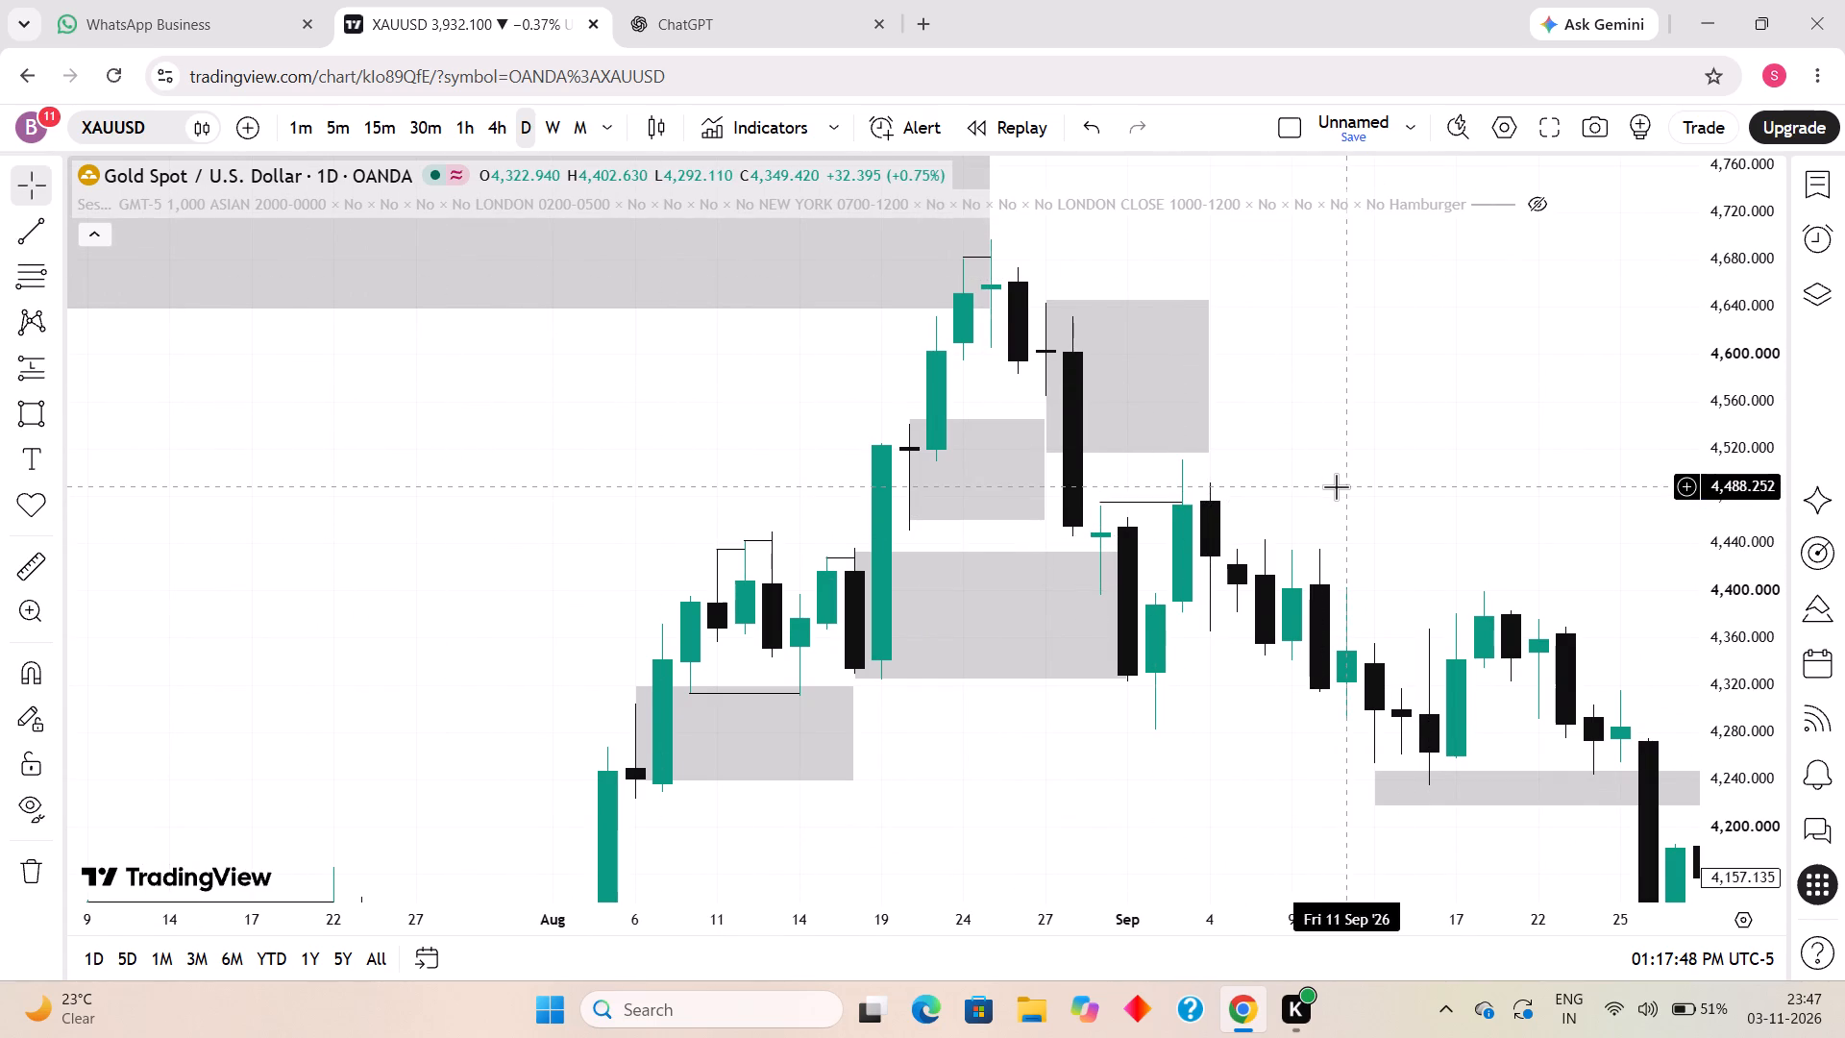
# Draw a short horizontal trend line from the 1 September 2026 candle's low to 2 September at about 4,323.
pyautogui.moveTo(1332, 487); pyautogui.dragTo(1250, 416)
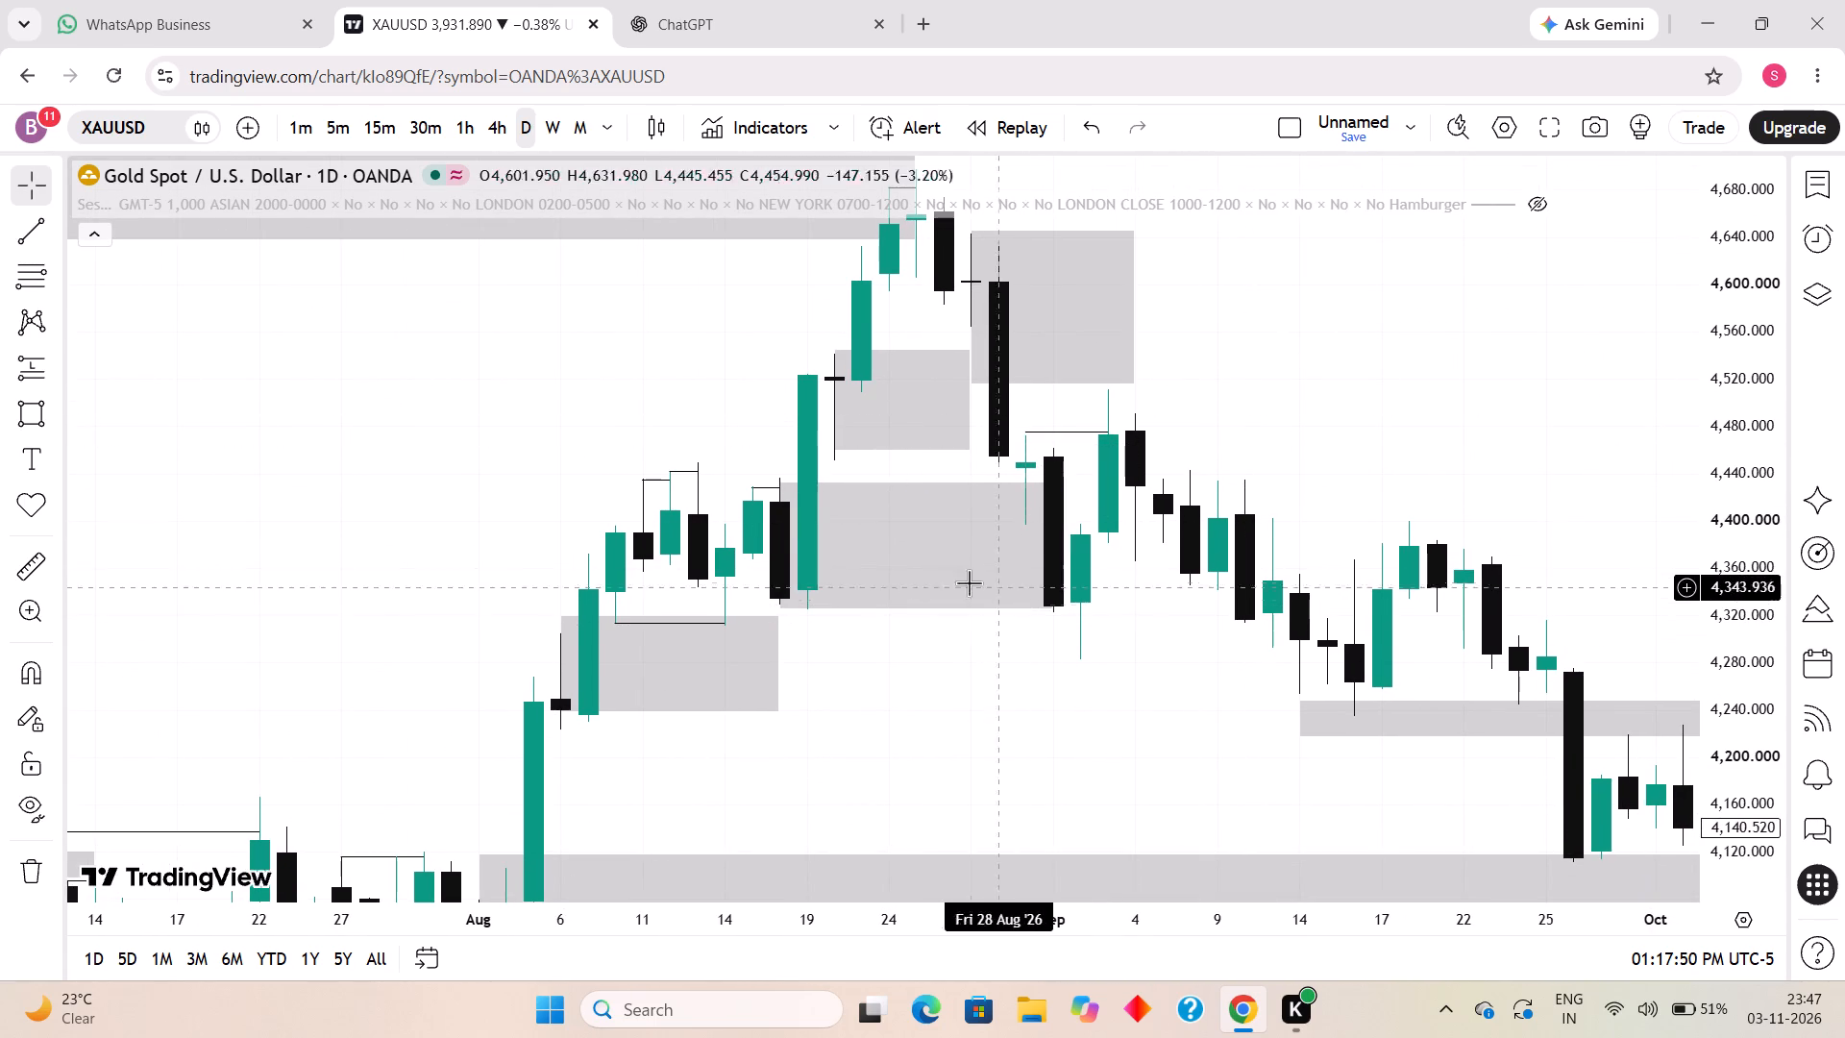
pyautogui.click(24, 233)
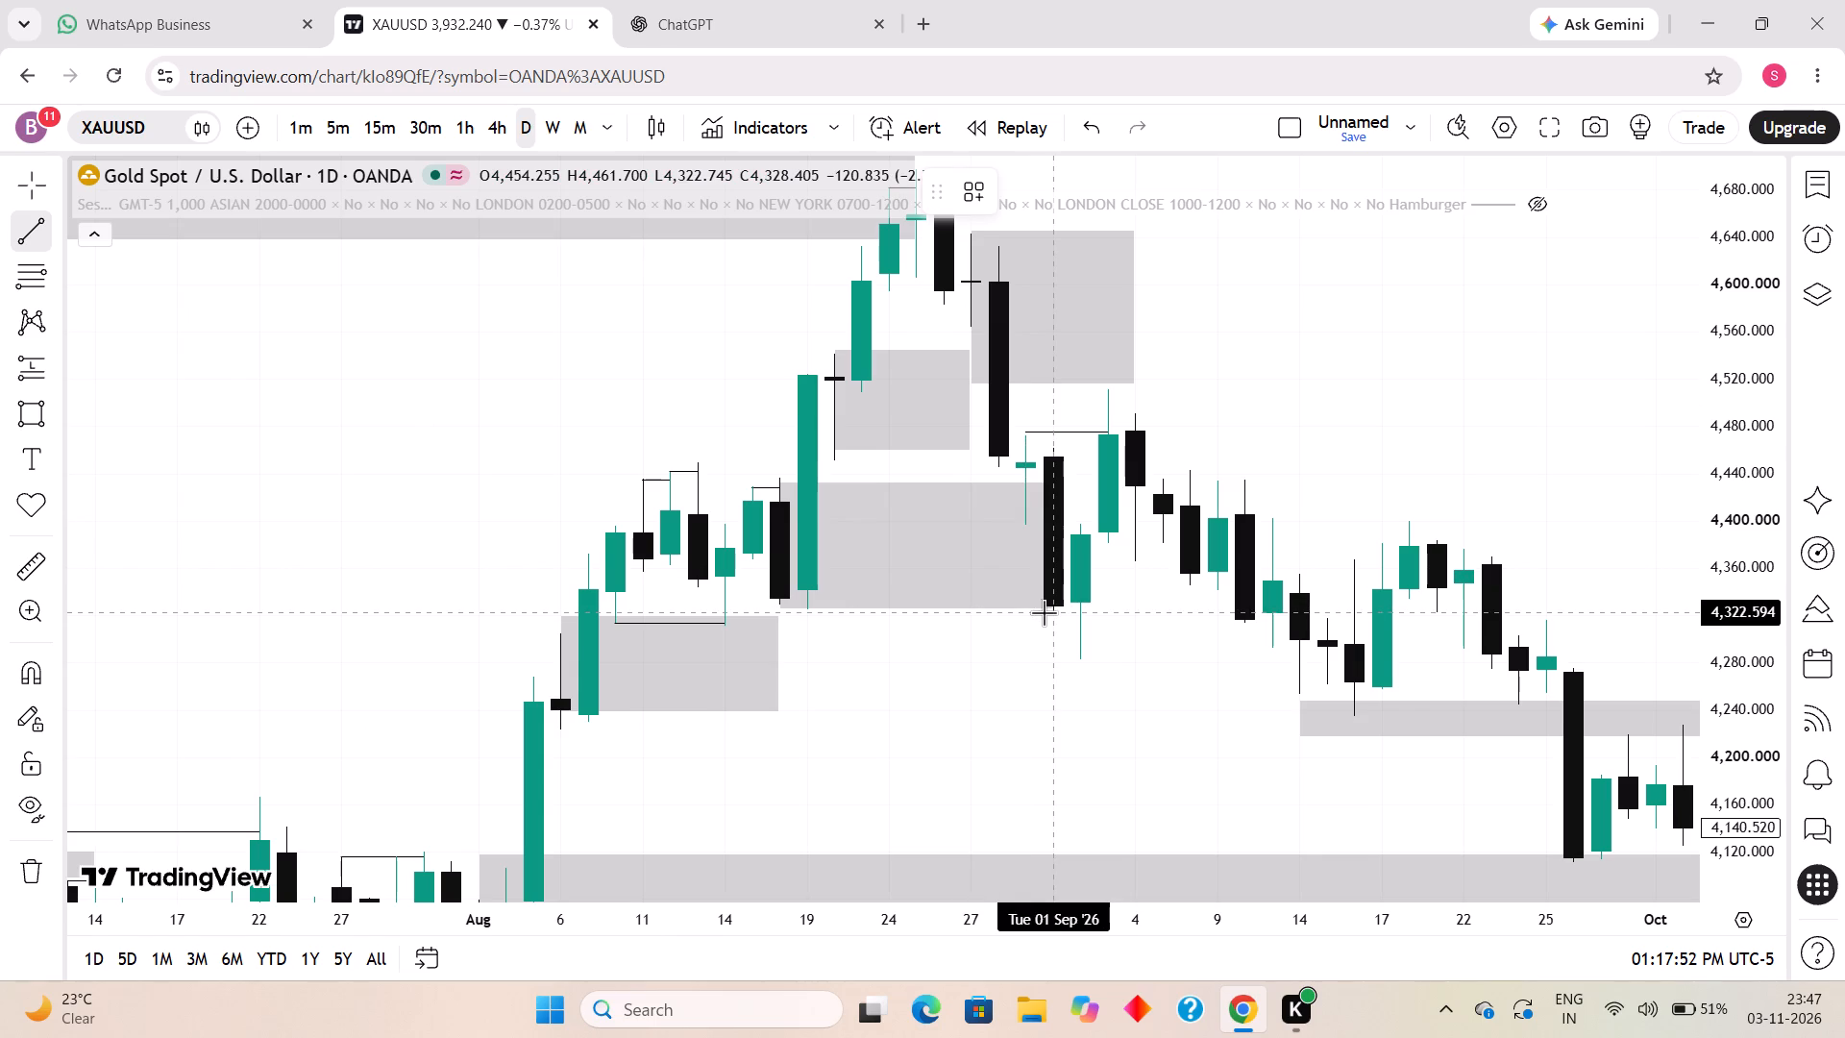
pyautogui.click(1051, 612)
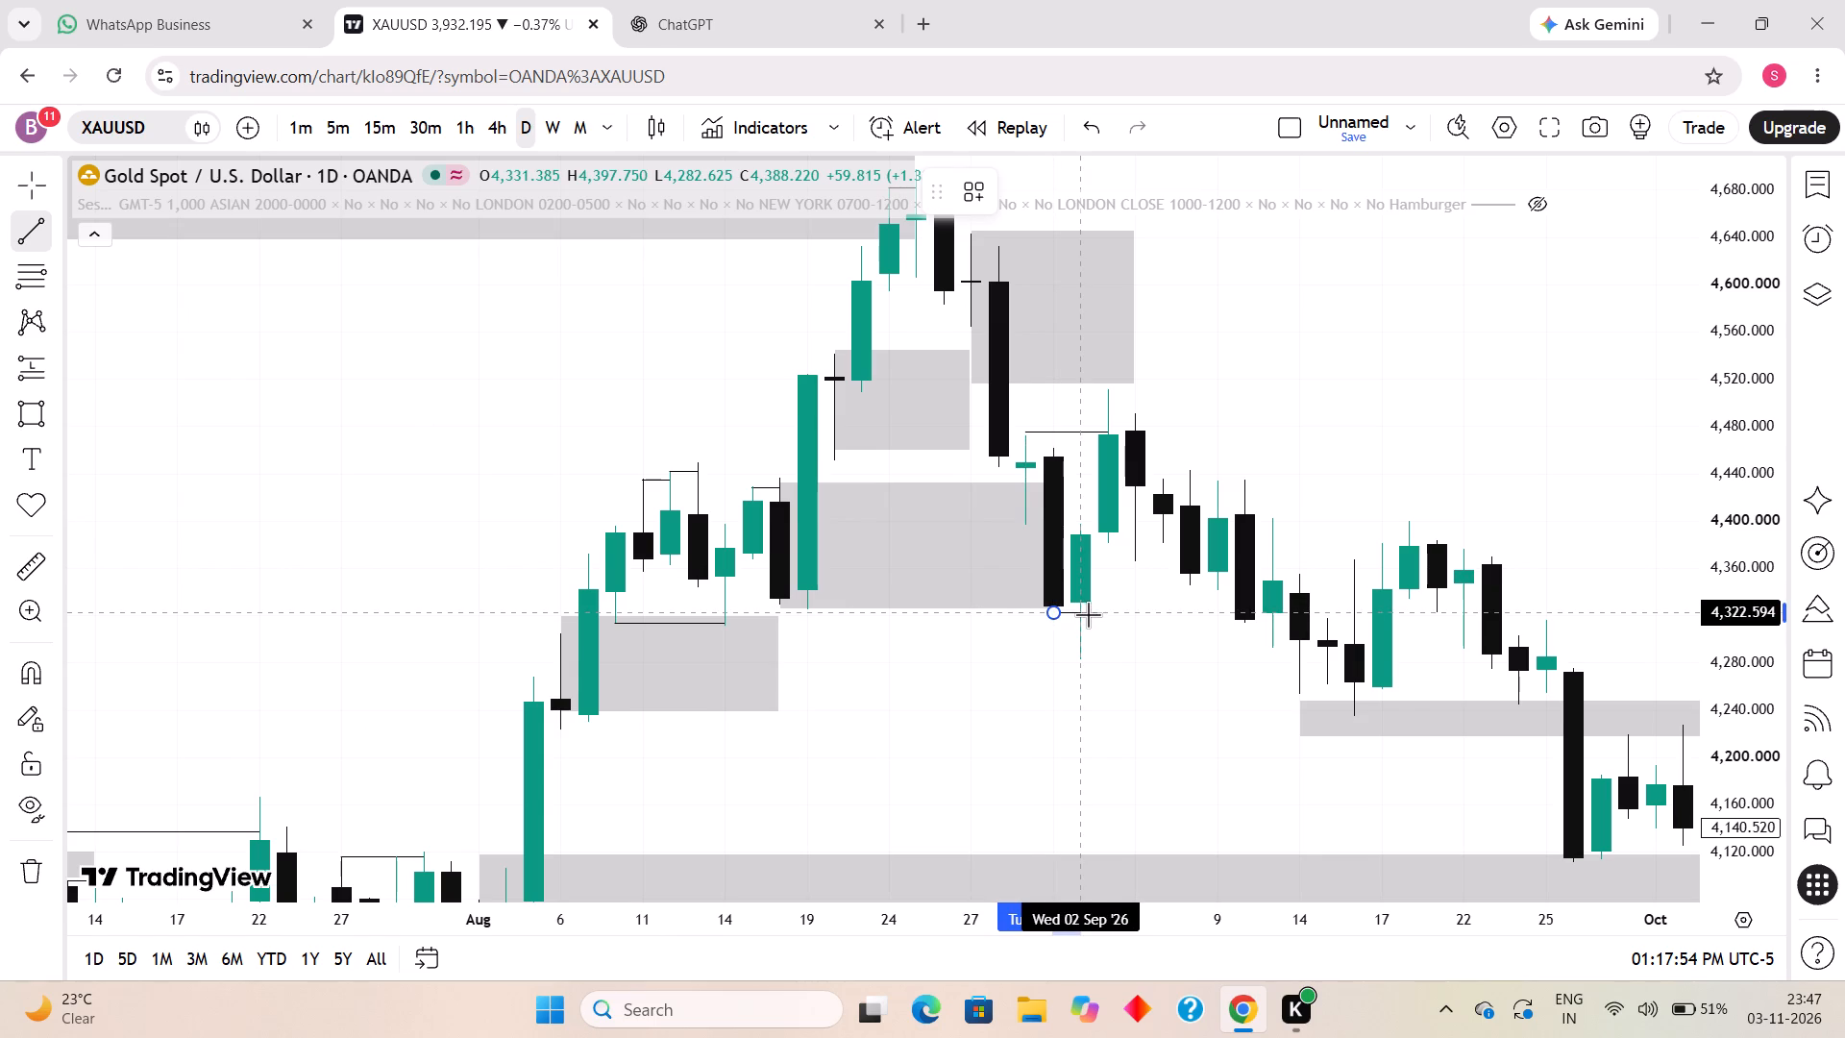
pyautogui.keyDown('shift'); pyautogui.click(1088, 614); pyautogui.keyUp('shift')
pyautogui.click(1115, 670)
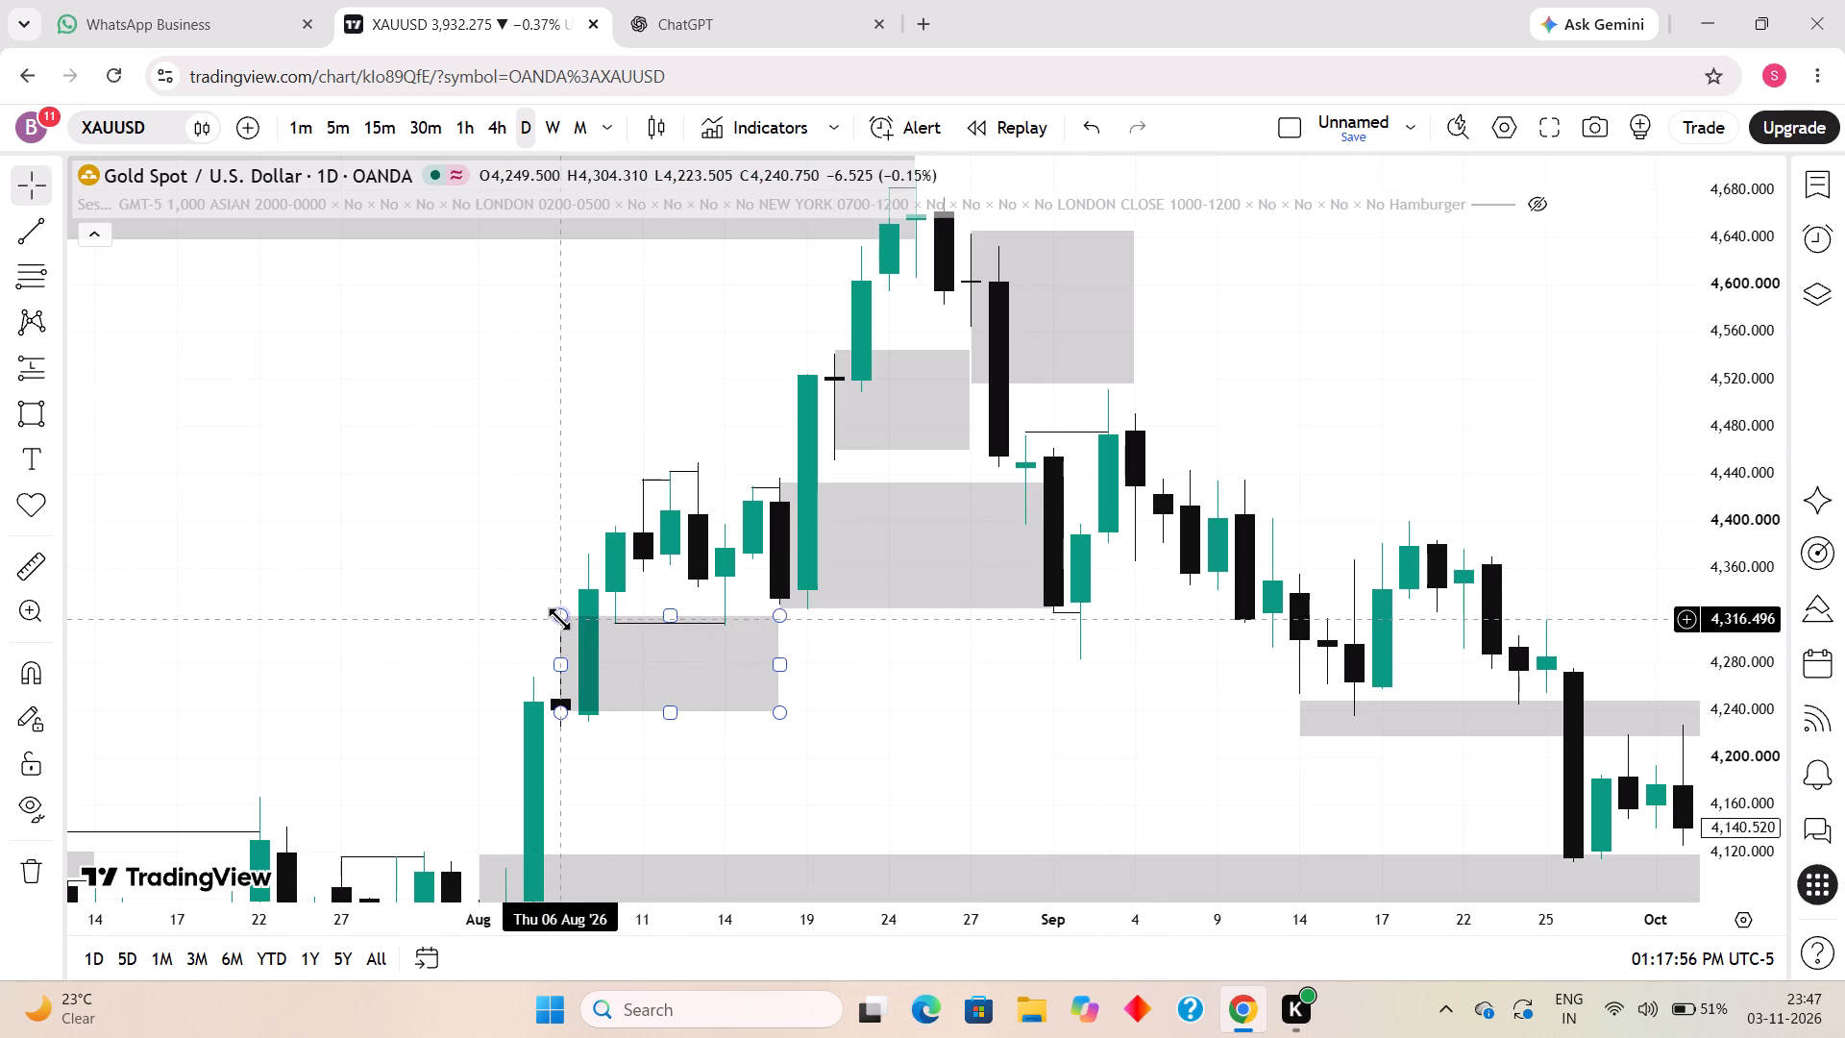
# Resize the price-zone rectangle starting 6 August 2026, lowering its top edge to about 4,306 and extending its end to 2 September.
pyautogui.moveTo(559, 619); pyautogui.dragTo(559, 631)
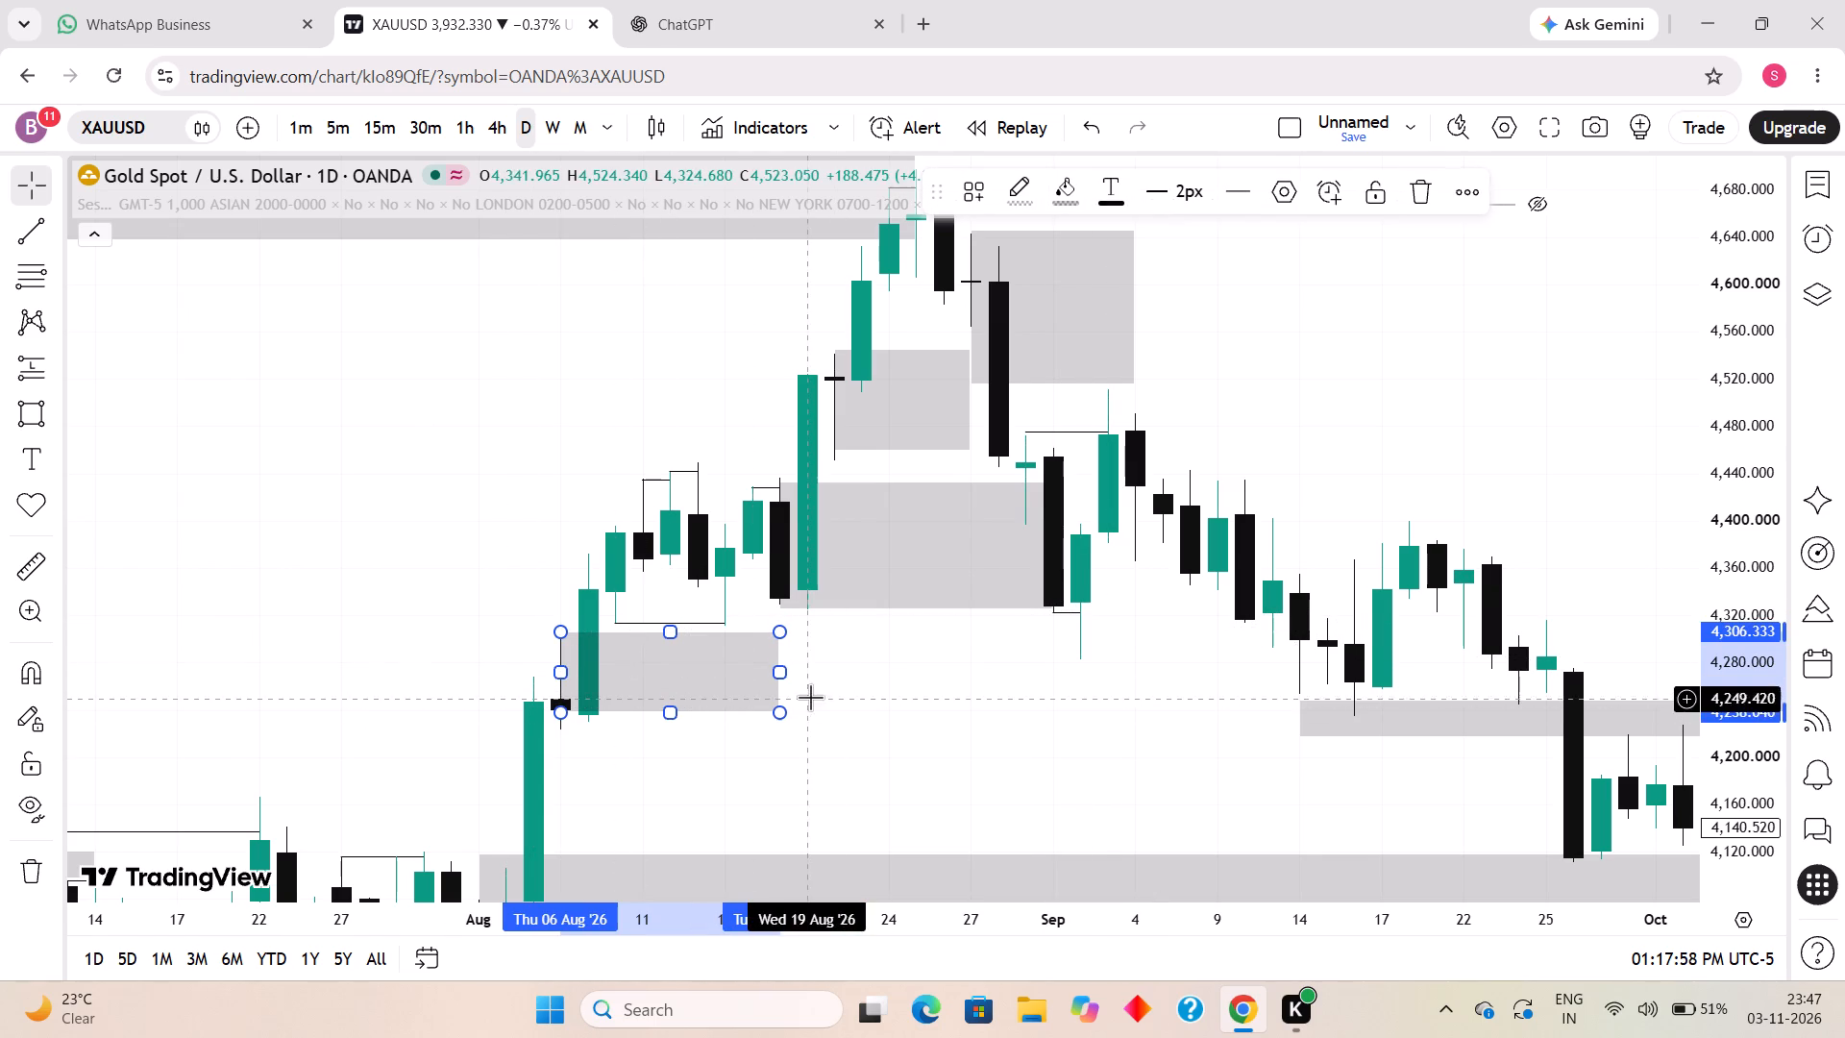
pyautogui.moveTo(782, 679); pyautogui.dragTo(1087, 697)
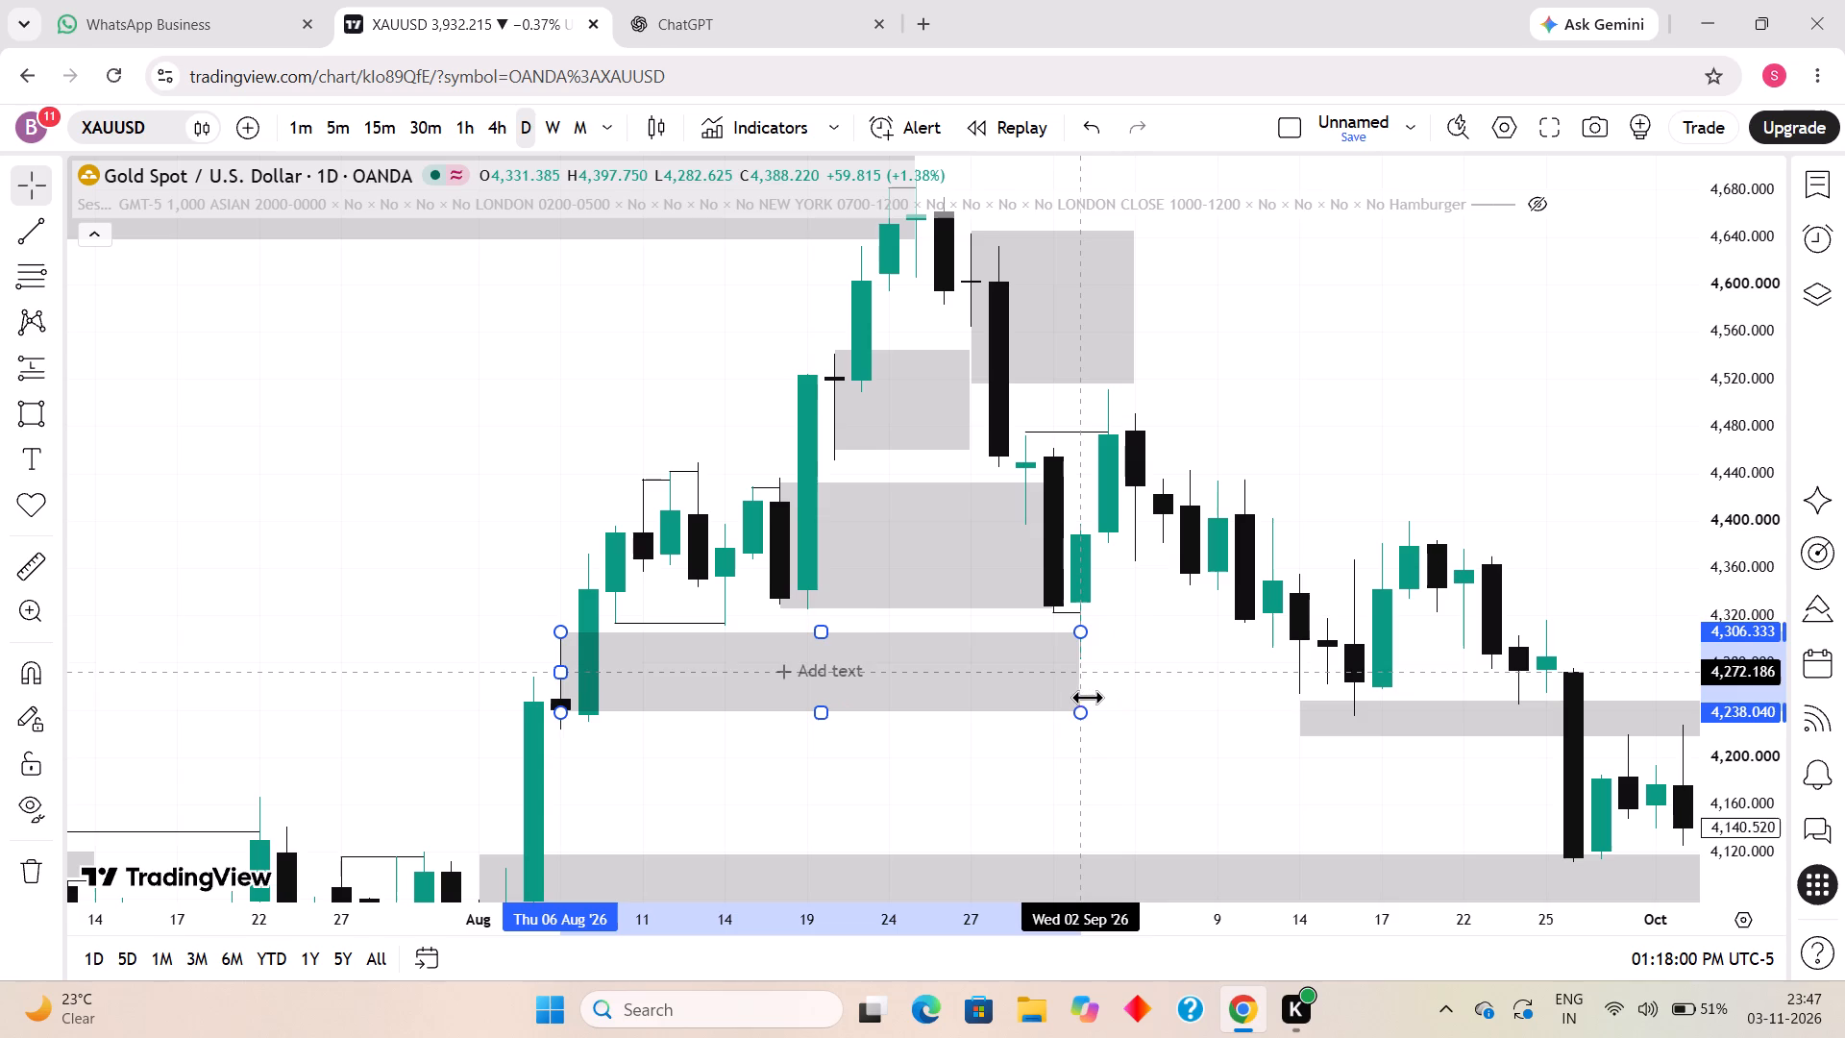
pyautogui.moveTo(1087, 697); pyautogui.dragTo(1087, 698)
pyautogui.click(1103, 690)
# Draw a short horizontal trend line from the 7 September 2026 candle's high to 8 September at about 4,433.
pyautogui.moveTo(1162, 674); pyautogui.dragTo(1144, 716)
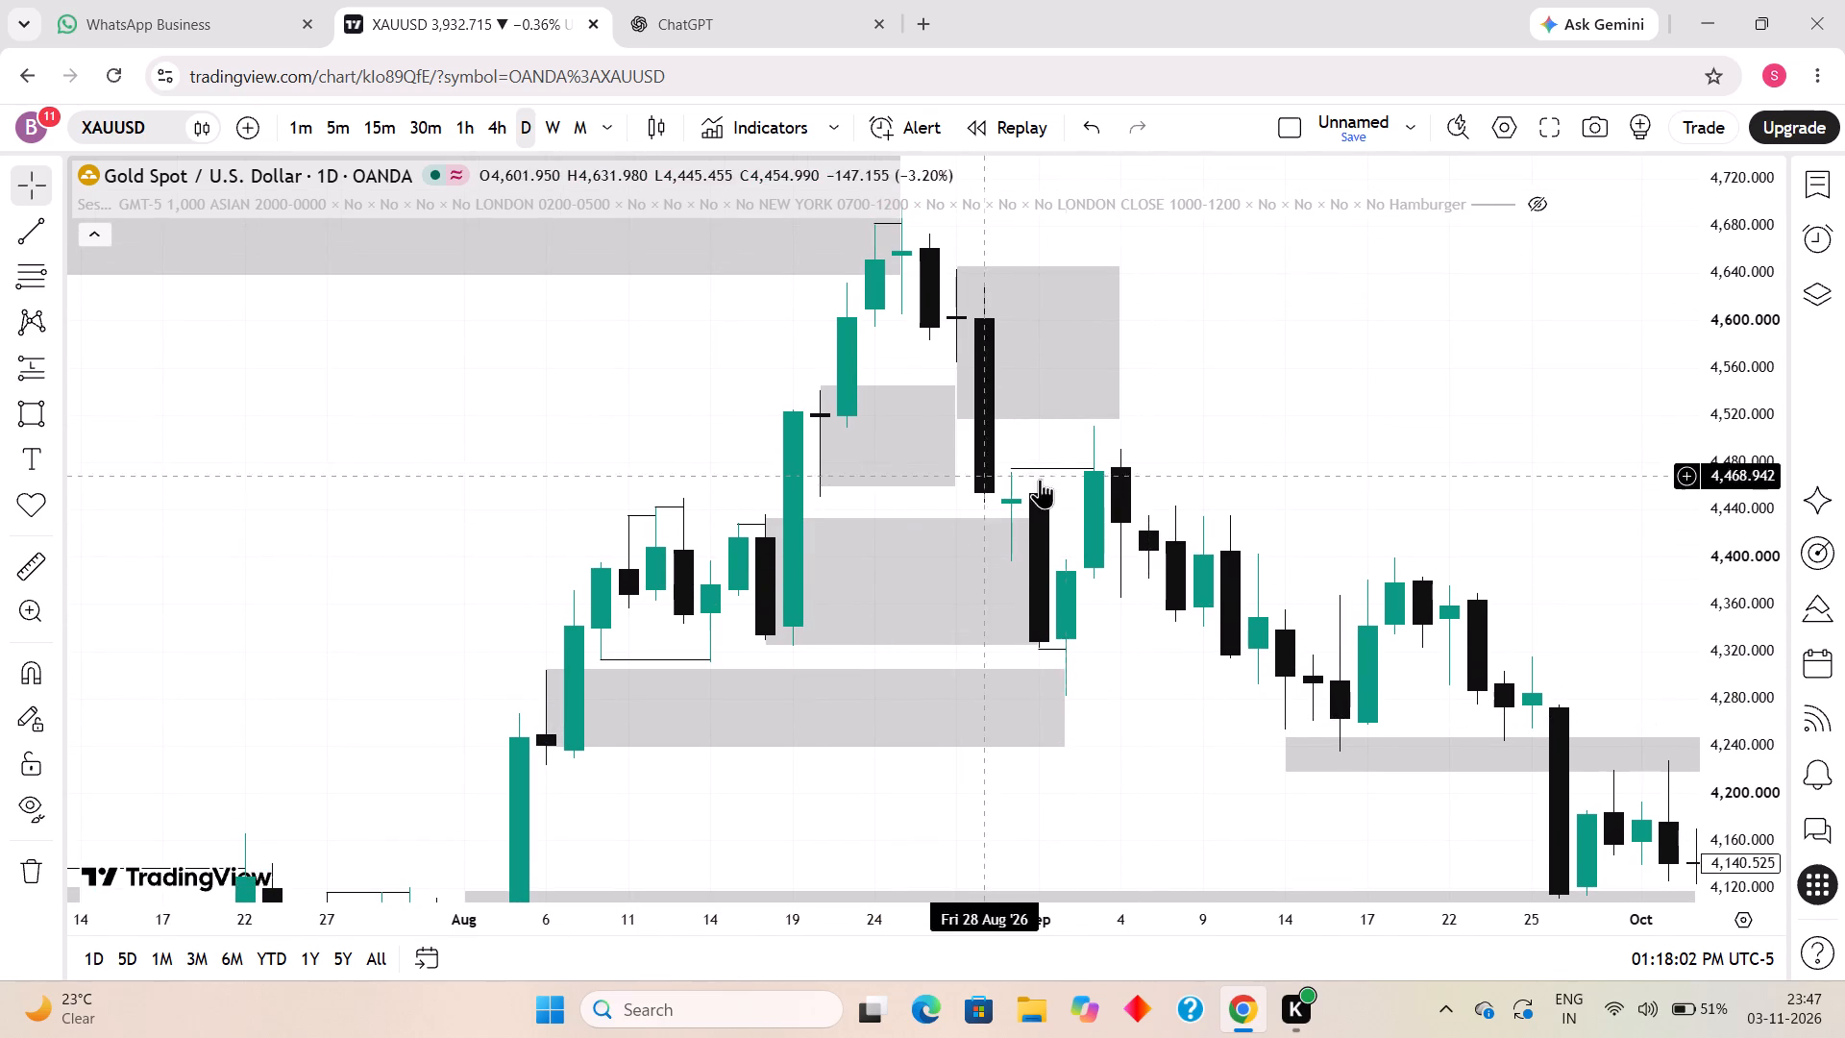
pyautogui.click(15, 230)
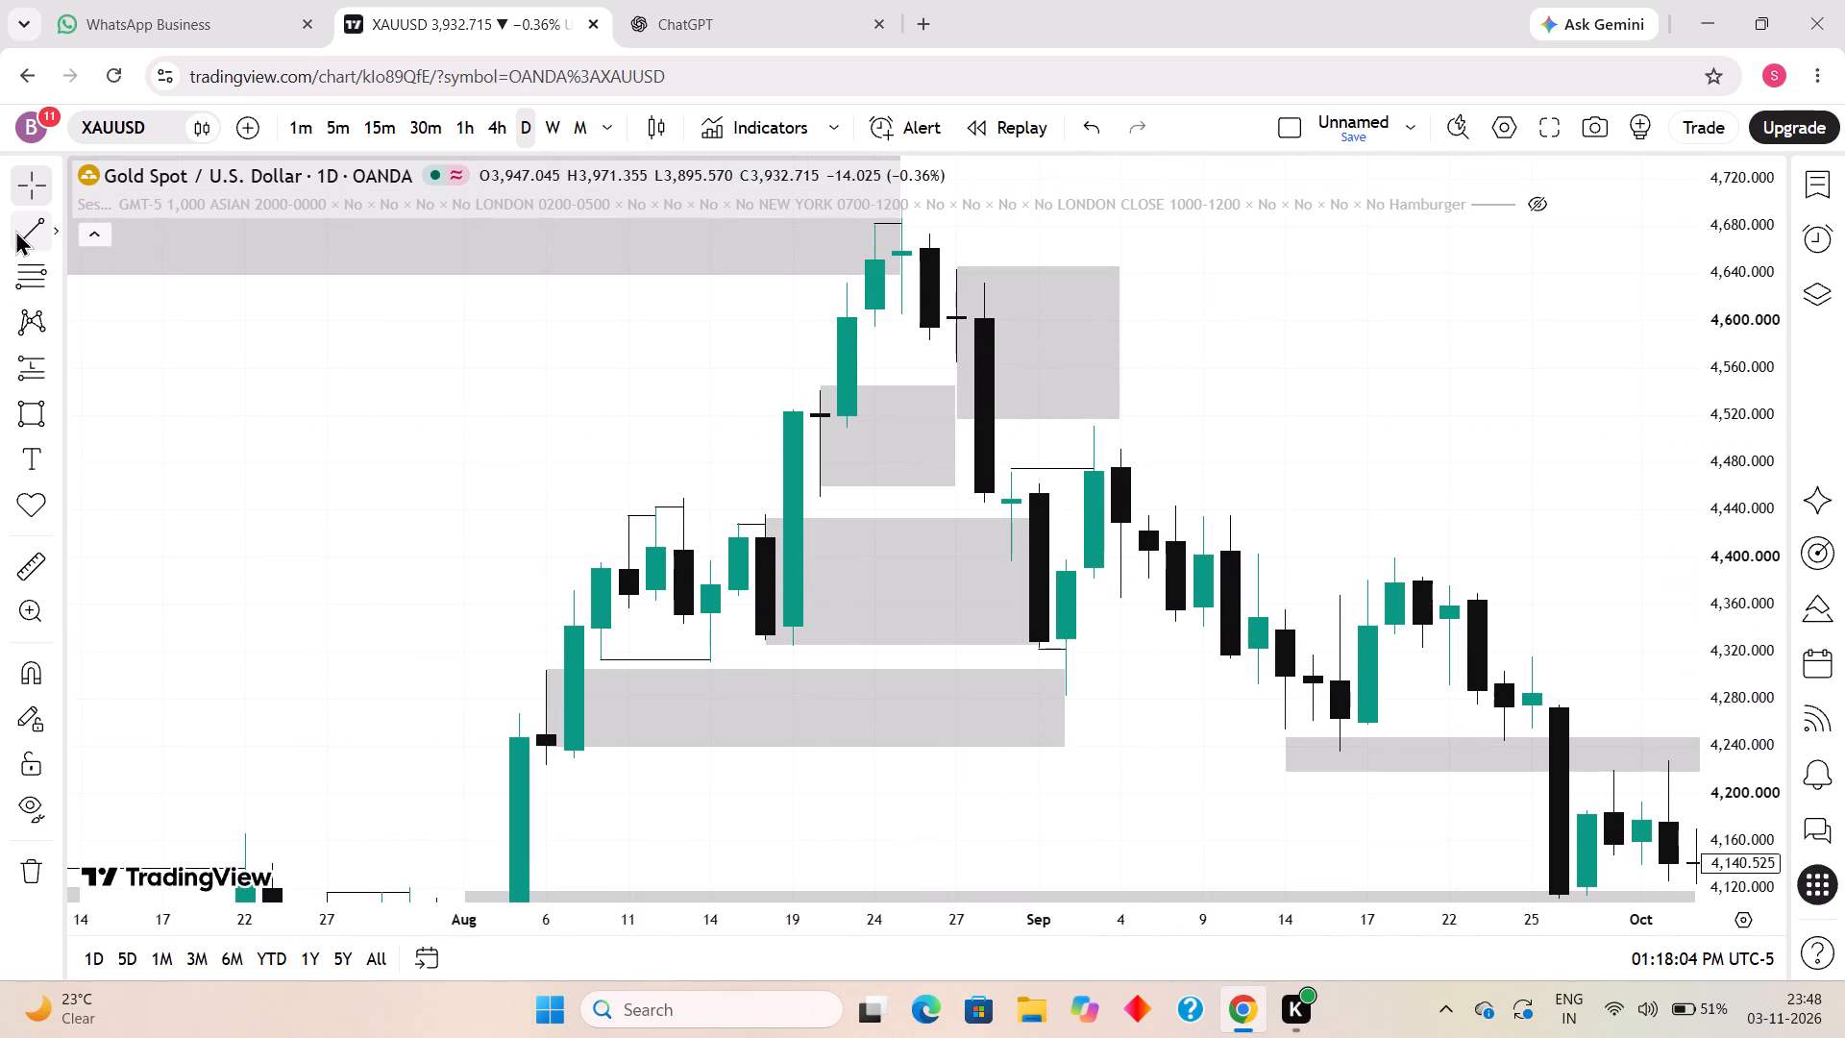
pyautogui.click(1148, 517)
pyautogui.keyDown('shift'); pyautogui.click(1172, 520); pyautogui.keyUp('shift')
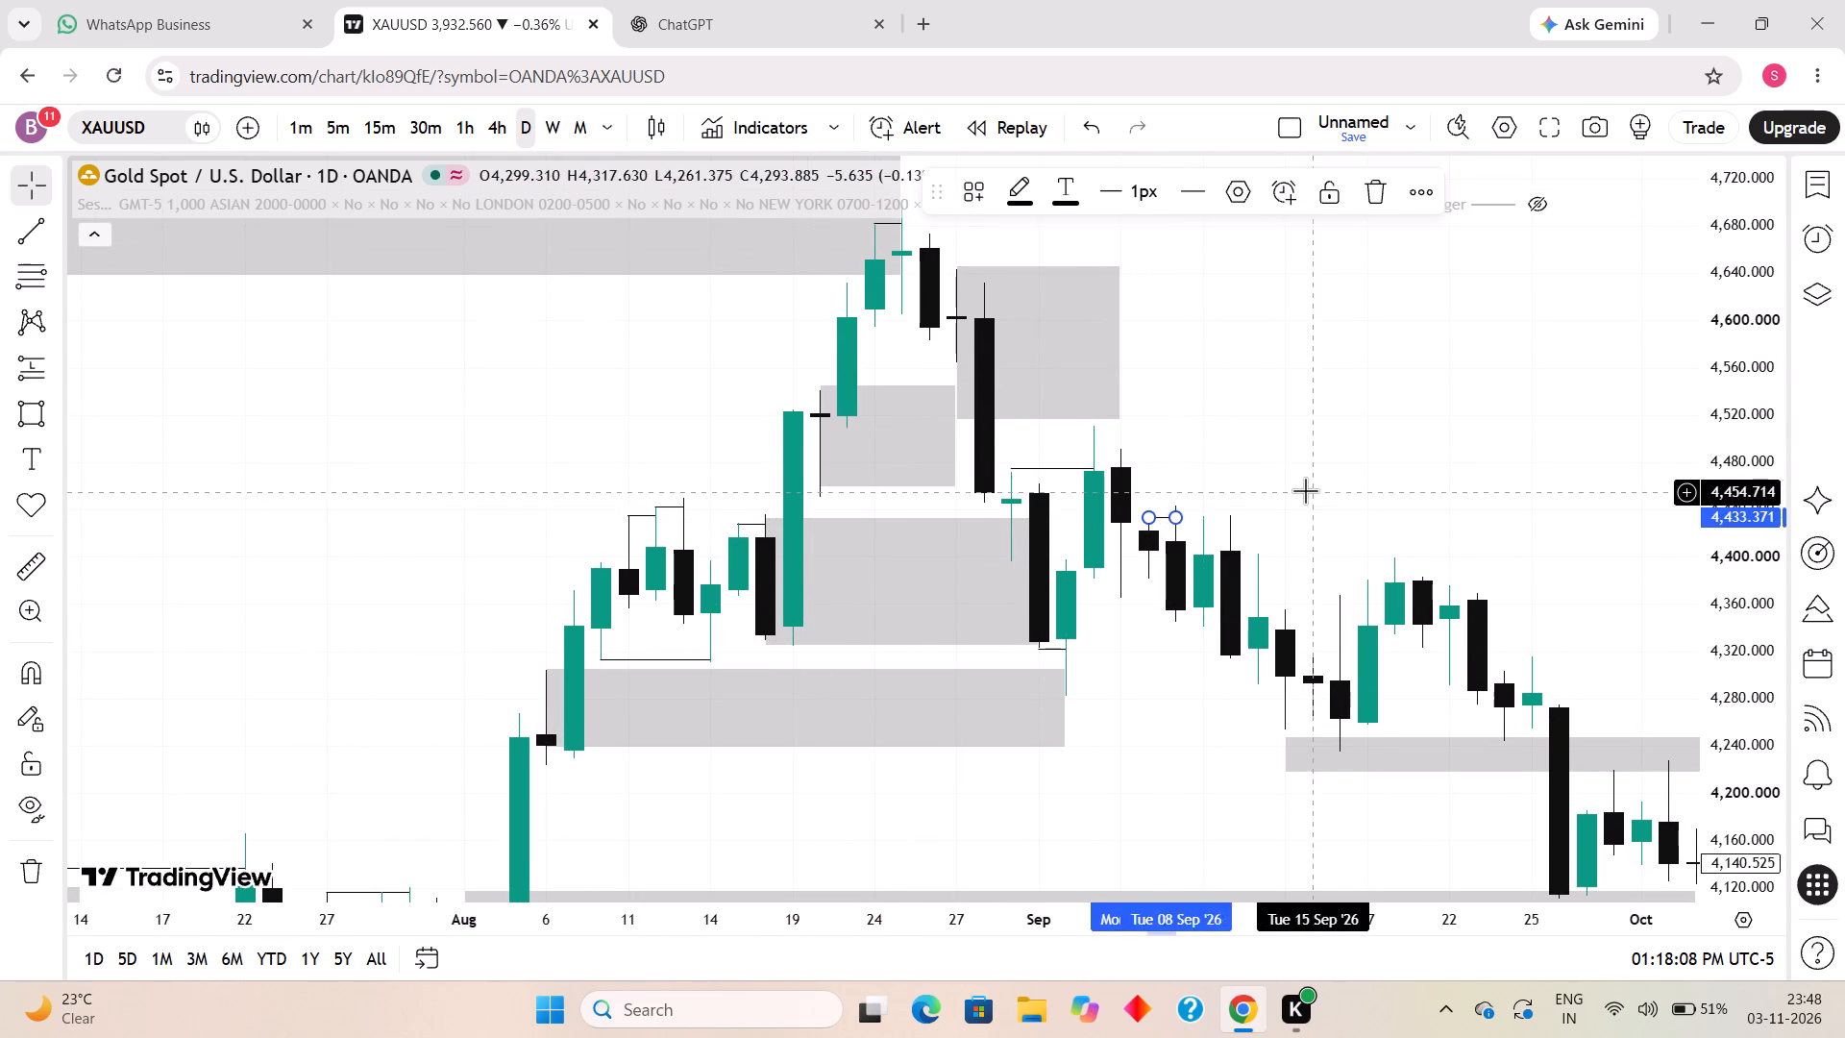
pyautogui.click(1305, 490)
# Draw a horizontal trend line from the 14 September 2026 candle's low to 16 September at about 4,252.
pyautogui.moveTo(1274, 545); pyautogui.dragTo(1264, 538)
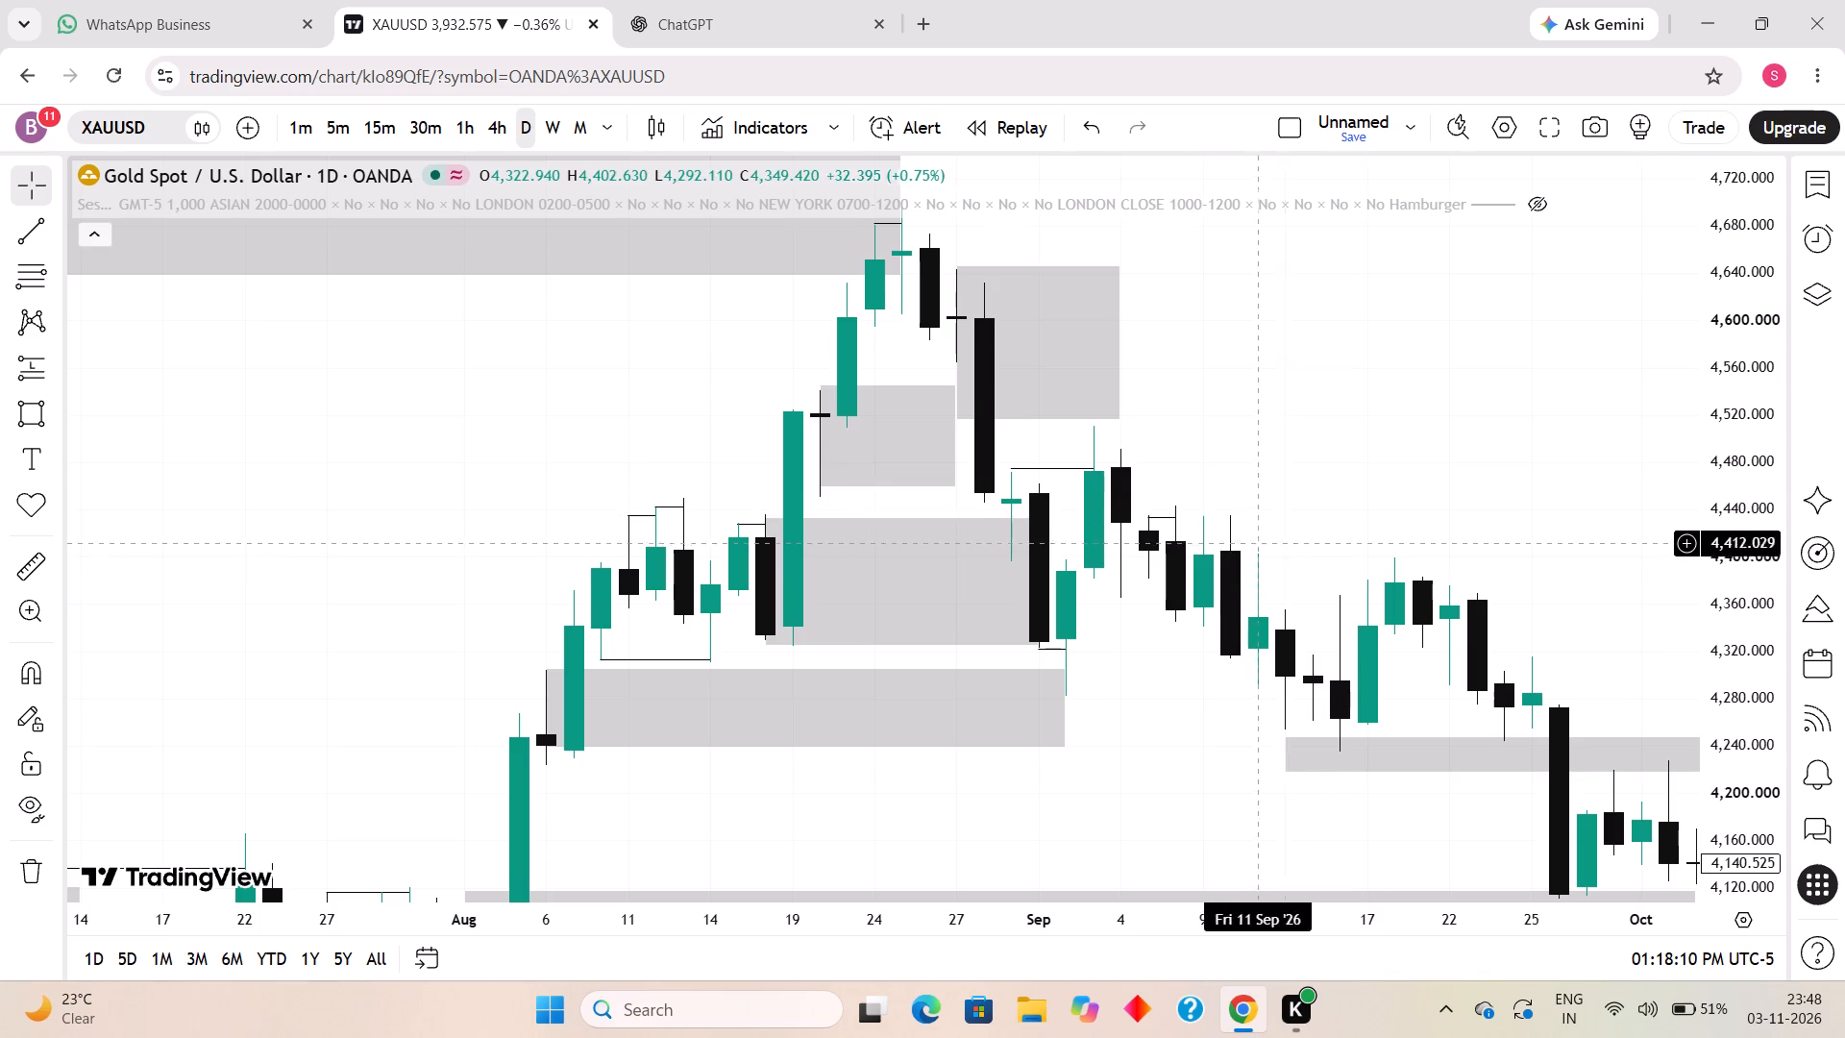
pyautogui.moveTo(1264, 538); pyautogui.dragTo(1016, 420)
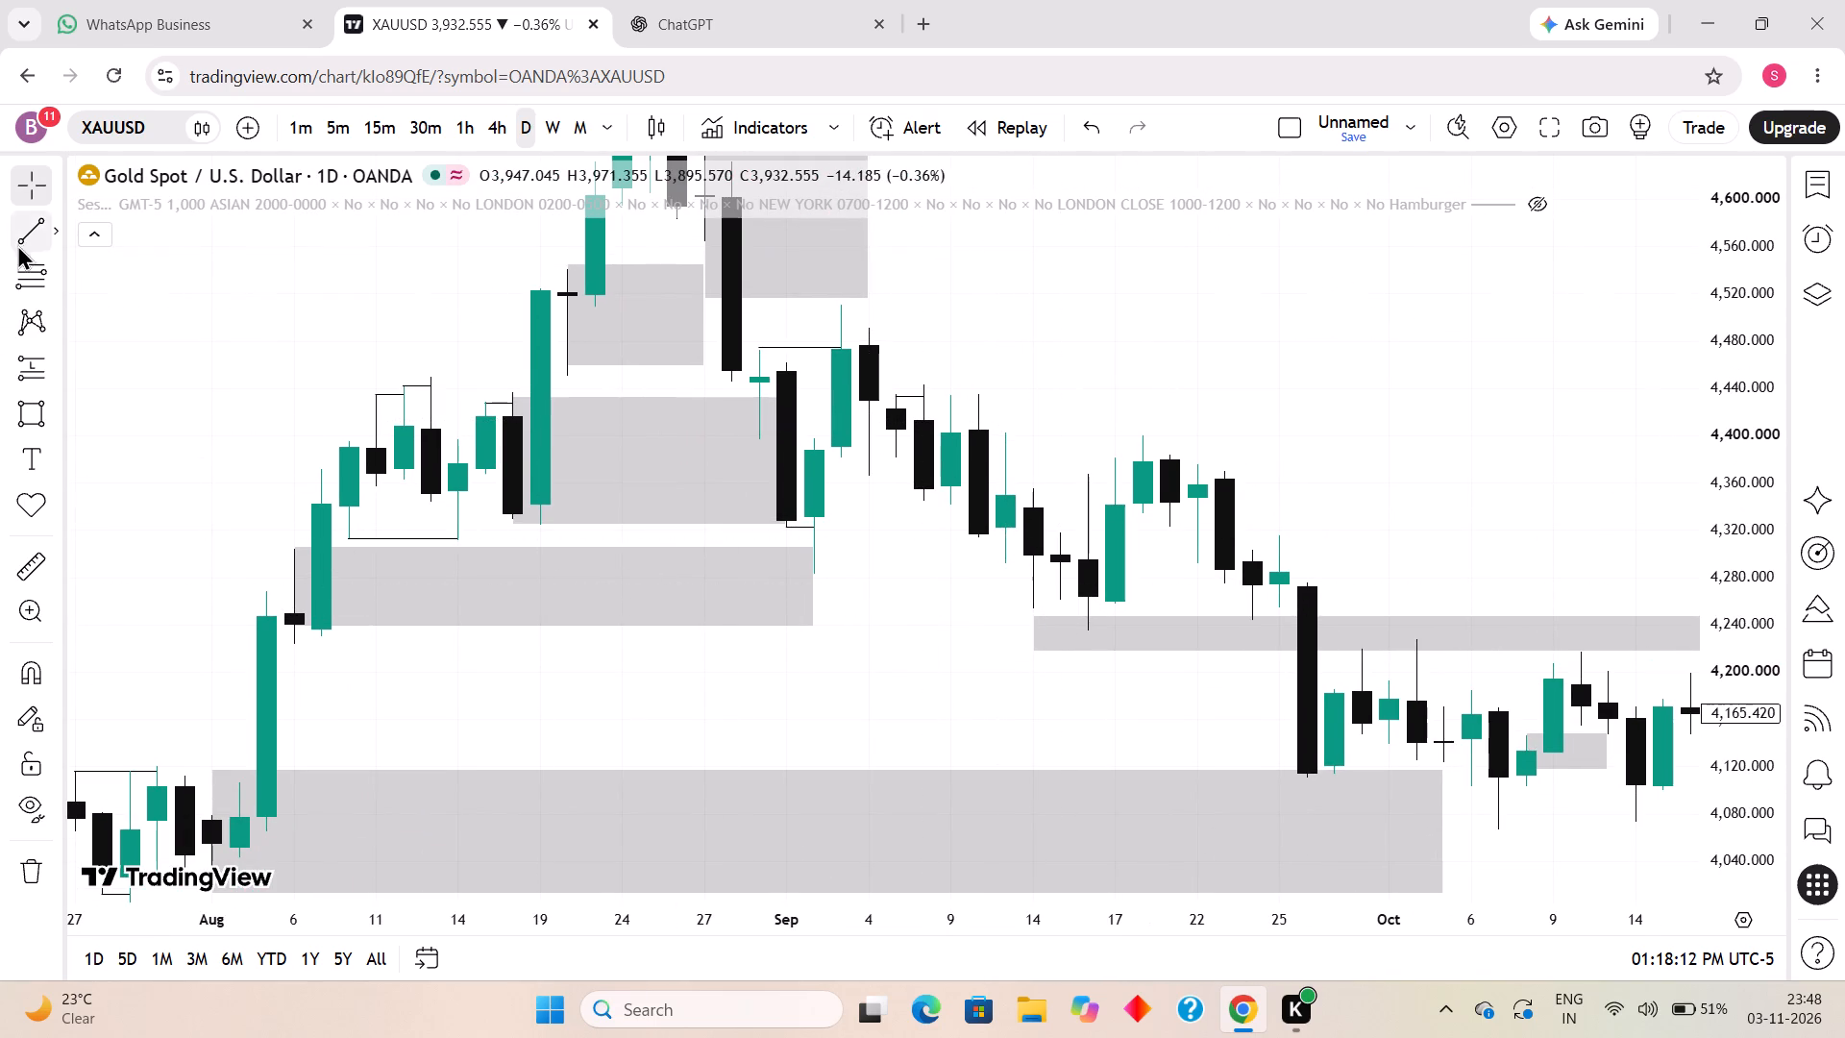
pyautogui.click(15, 235)
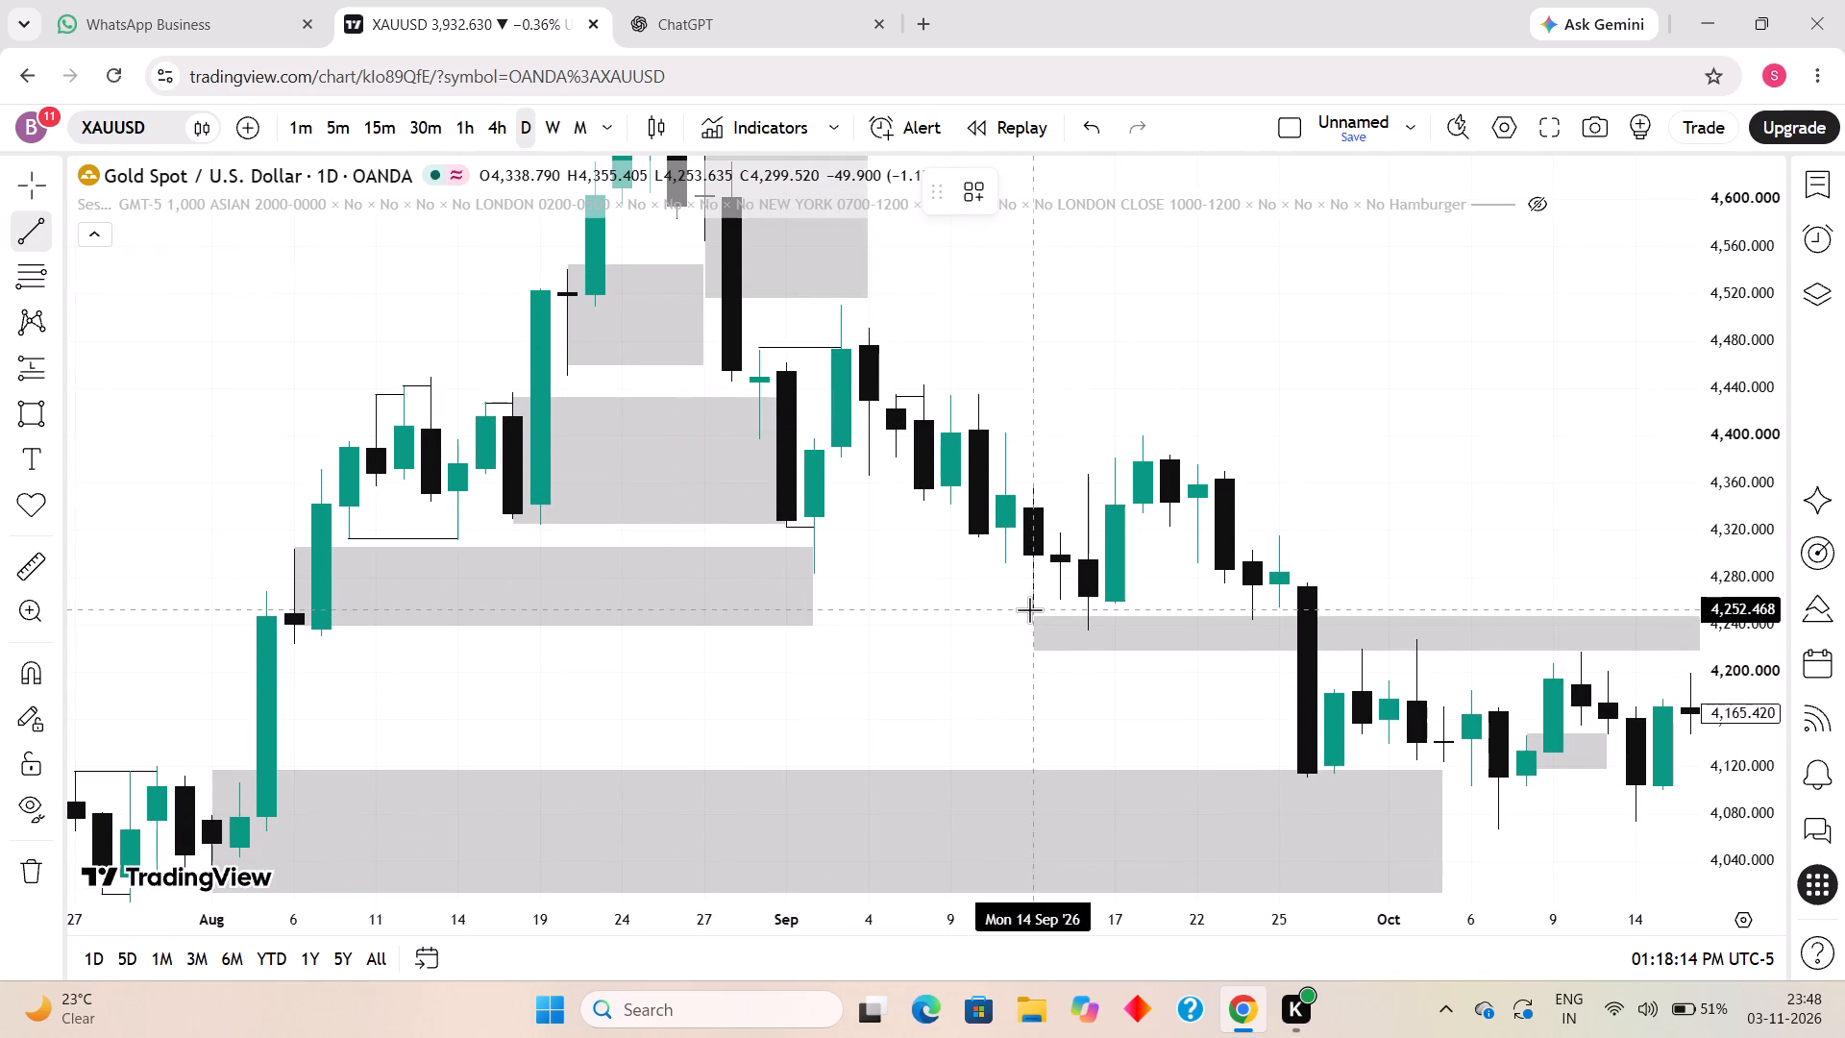
pyautogui.click(1030, 609)
pyautogui.keyDown('shift'); pyautogui.click(1094, 613); pyautogui.keyUp('shift')
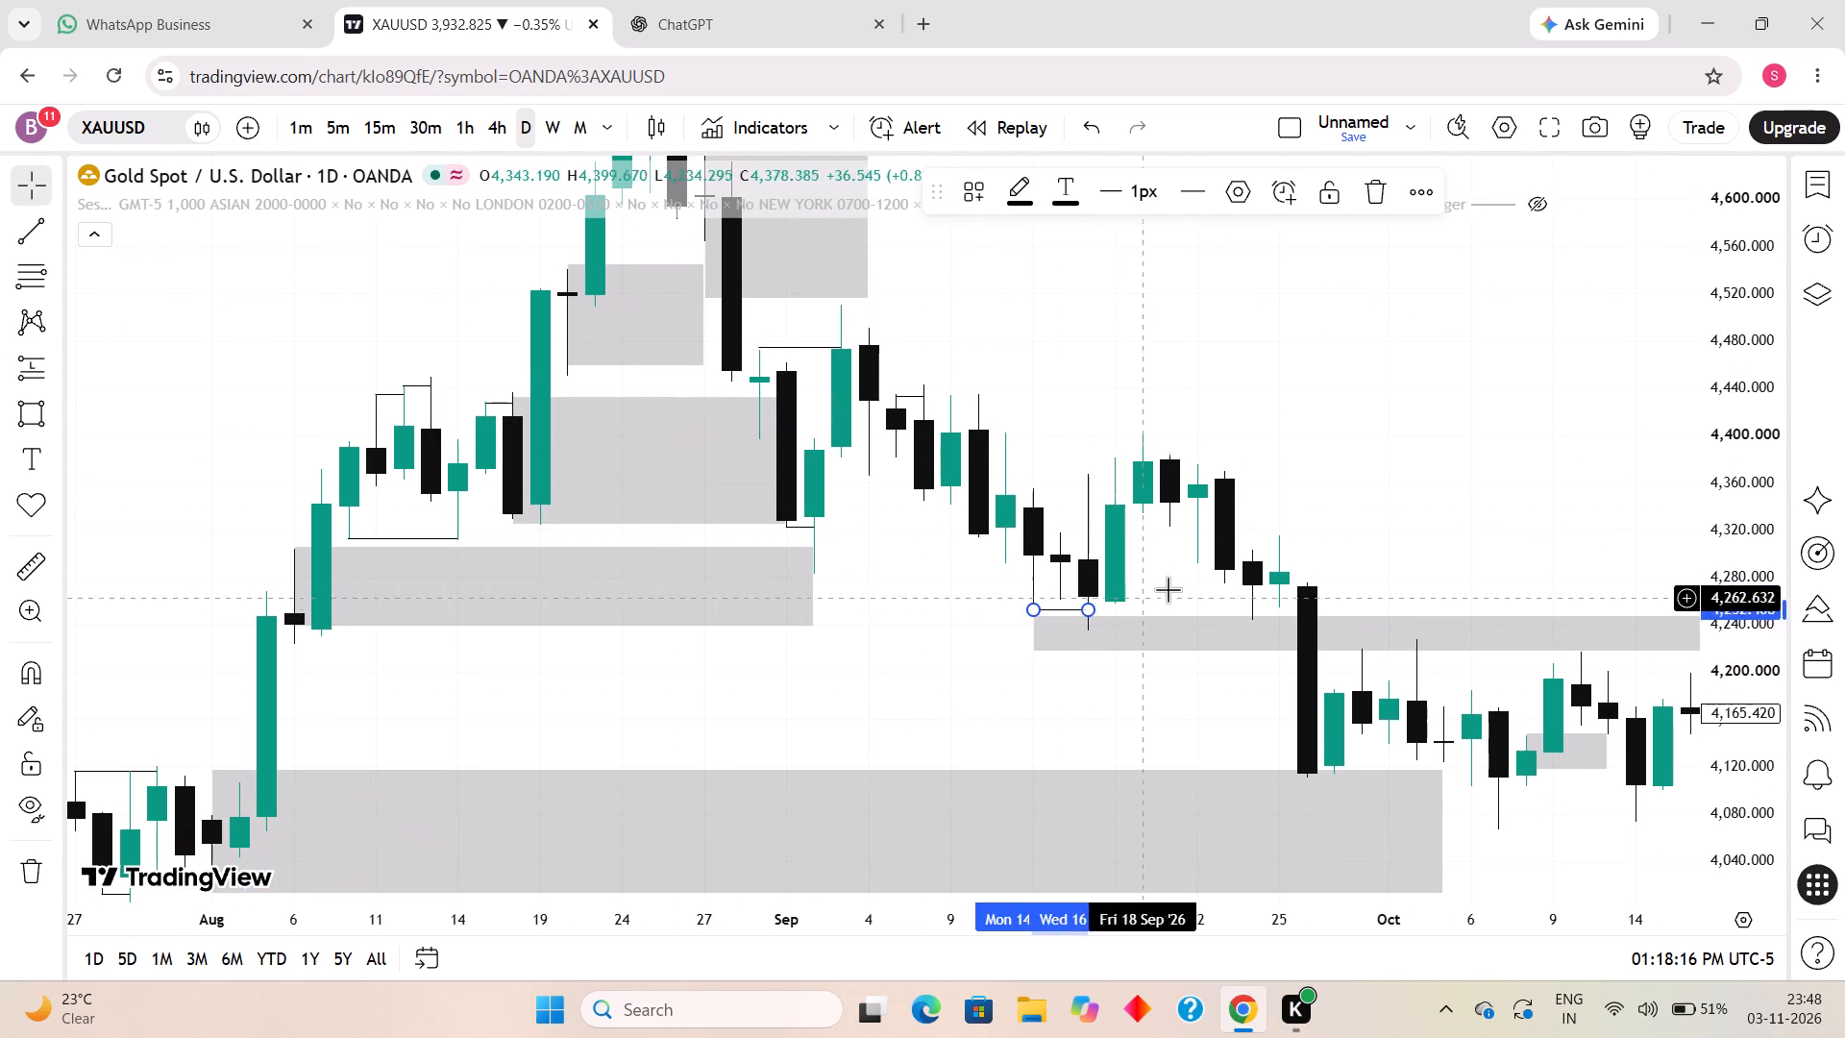
pyautogui.click(1168, 587)
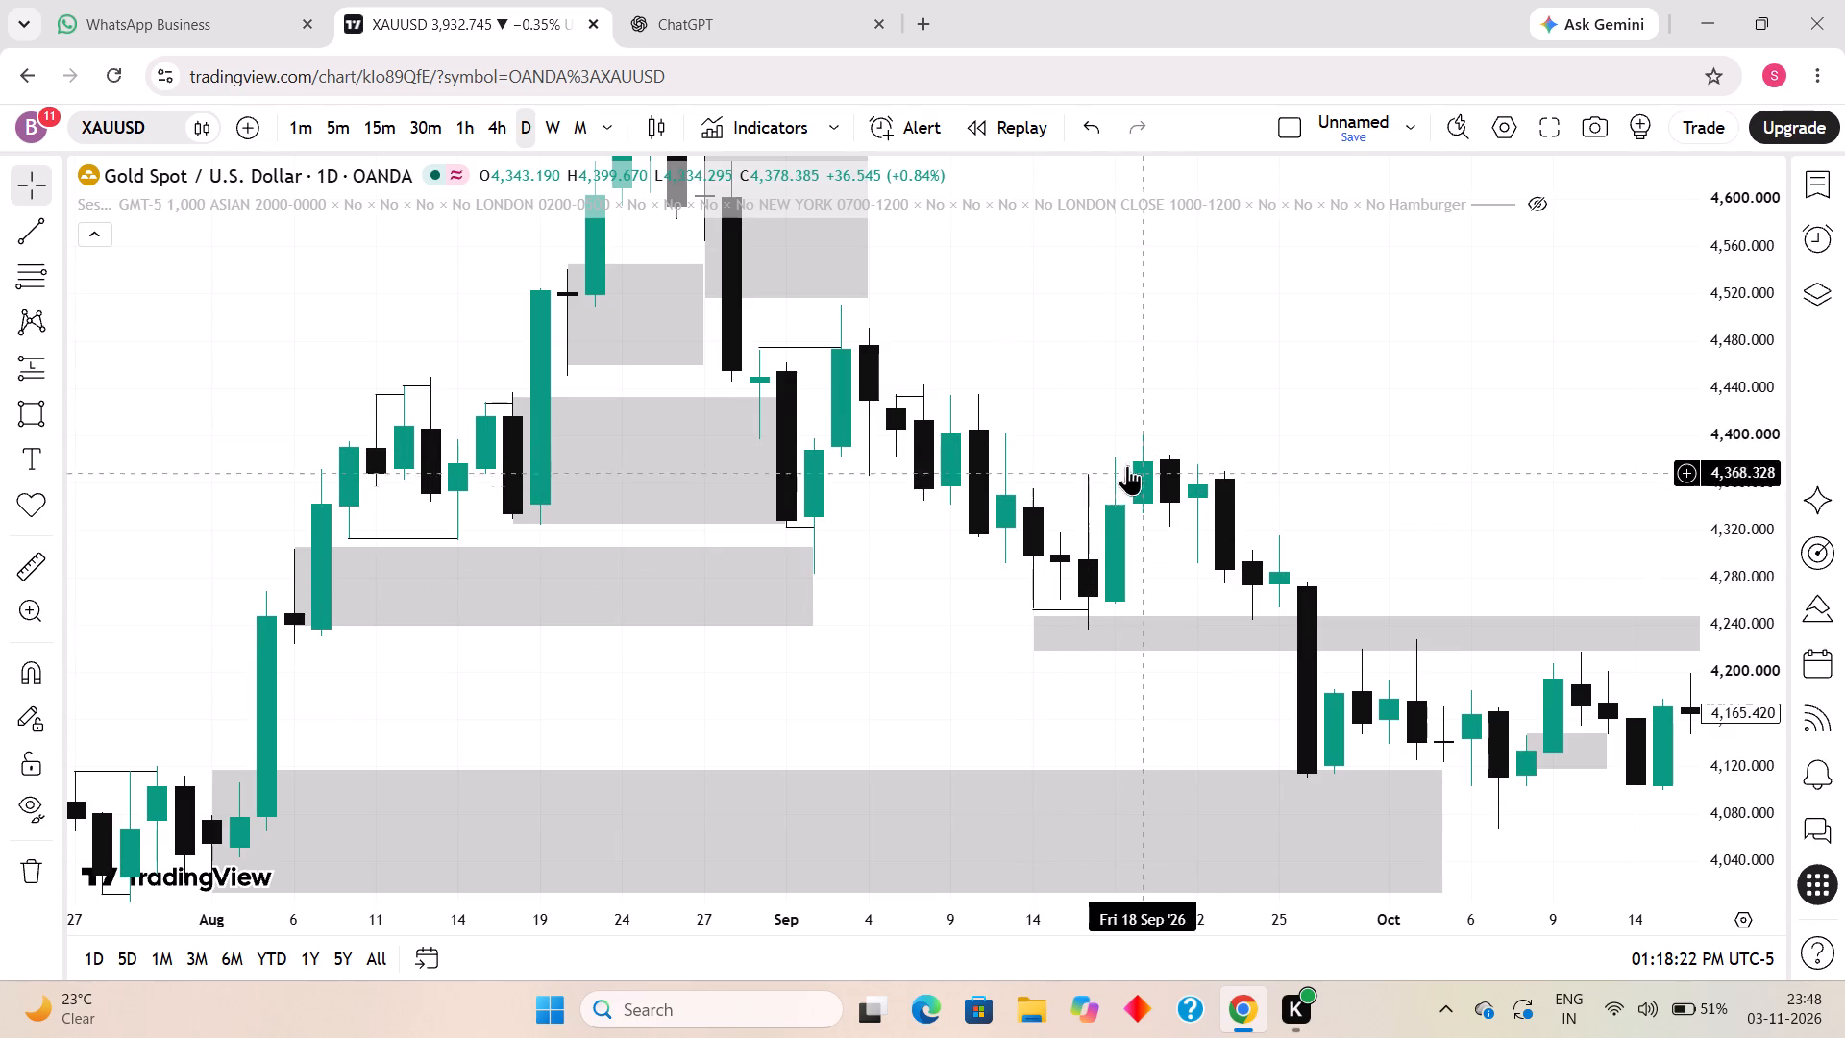
# Draw a short horizontal trend line from the 17 September 2026 candle's high to 18 September at about 4,381.
pyautogui.click(29, 220)
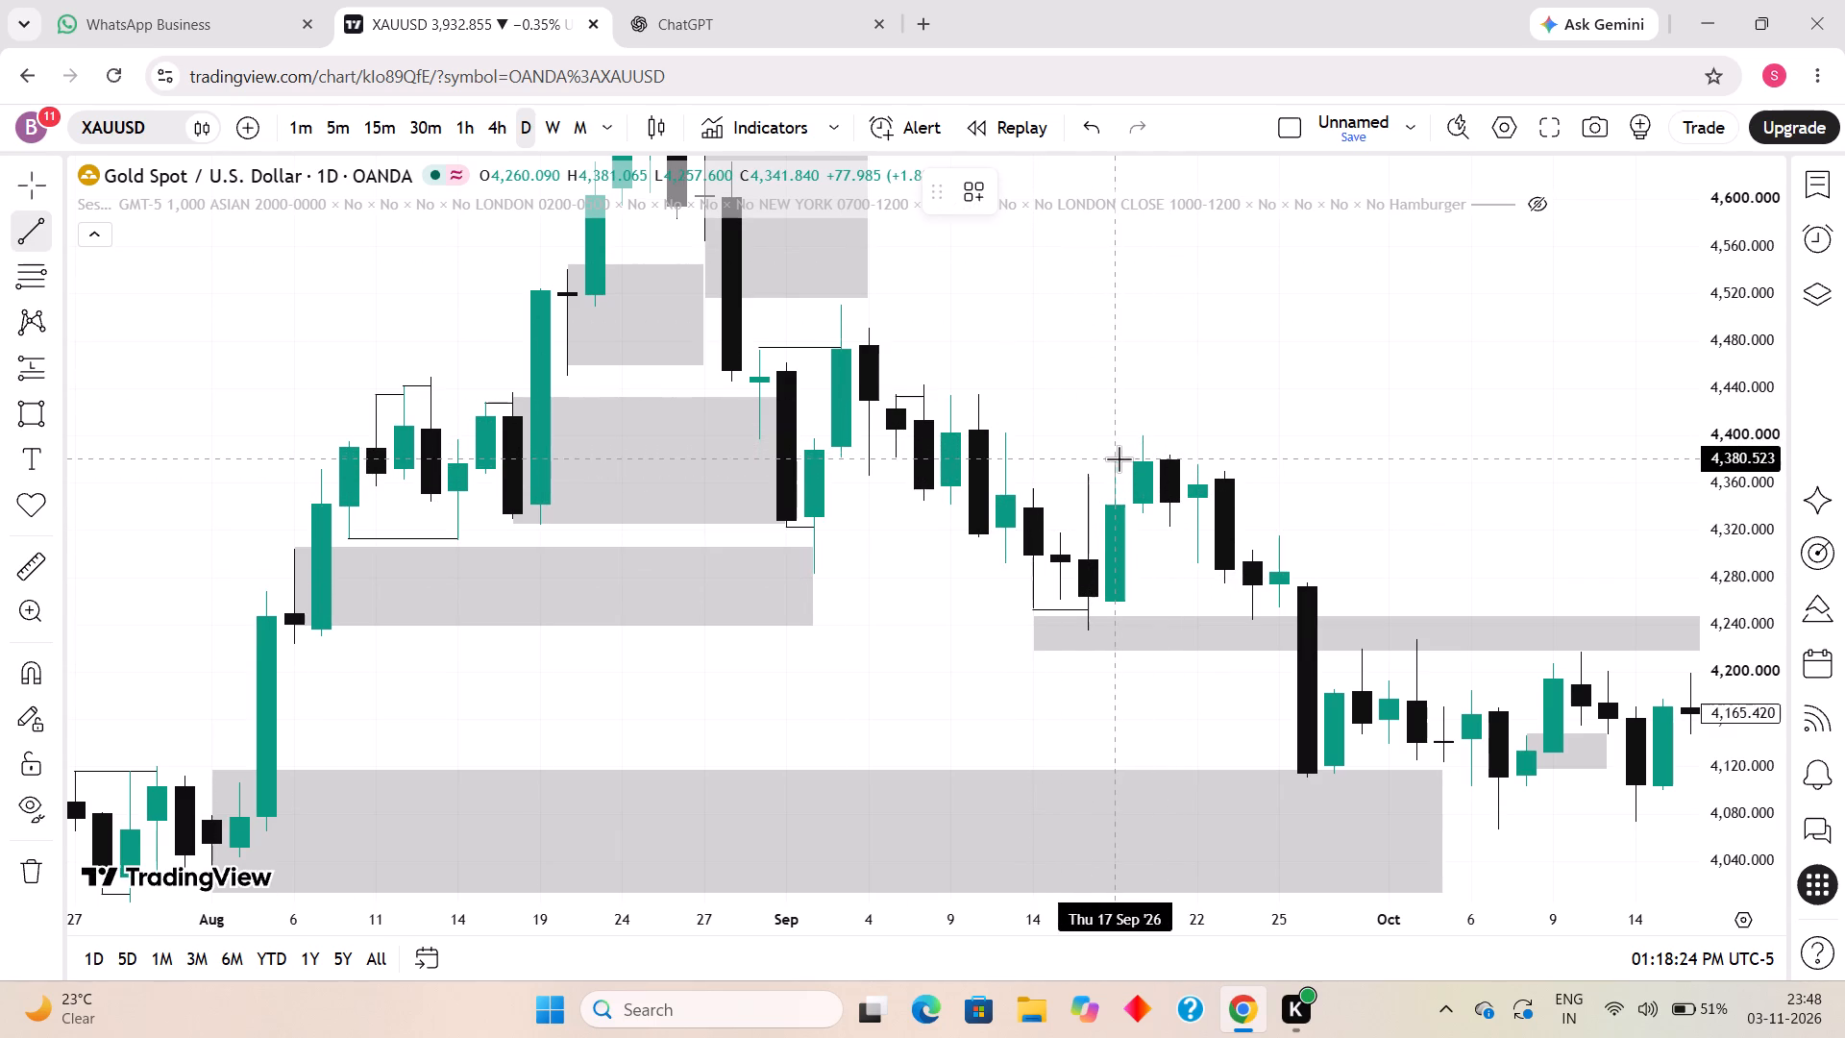
pyautogui.click(1112, 458)
pyautogui.keyDown('shift'); pyautogui.click(1146, 457); pyautogui.keyUp('shift')
pyautogui.click(1274, 407)
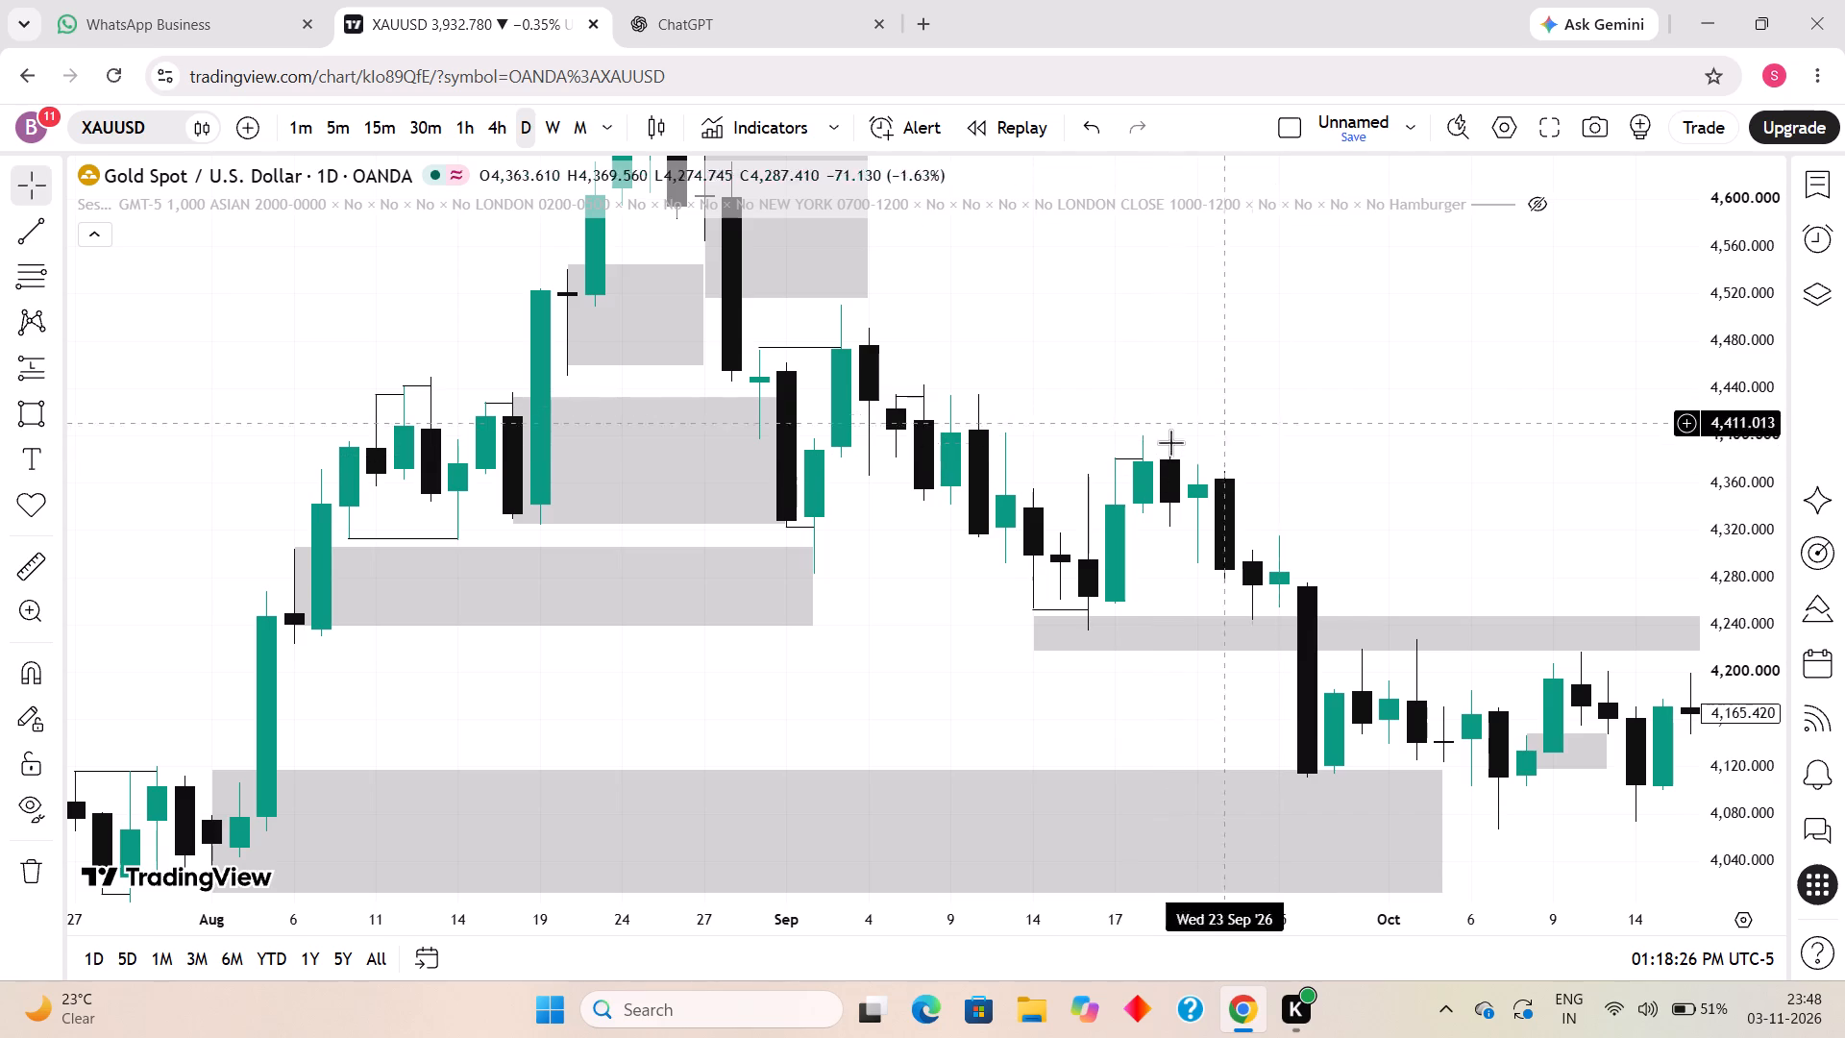
# Draw a short horizontal trend line from the 16 September 2026 candle's high to 17 September at about 4,365.
pyautogui.click(10, 236)
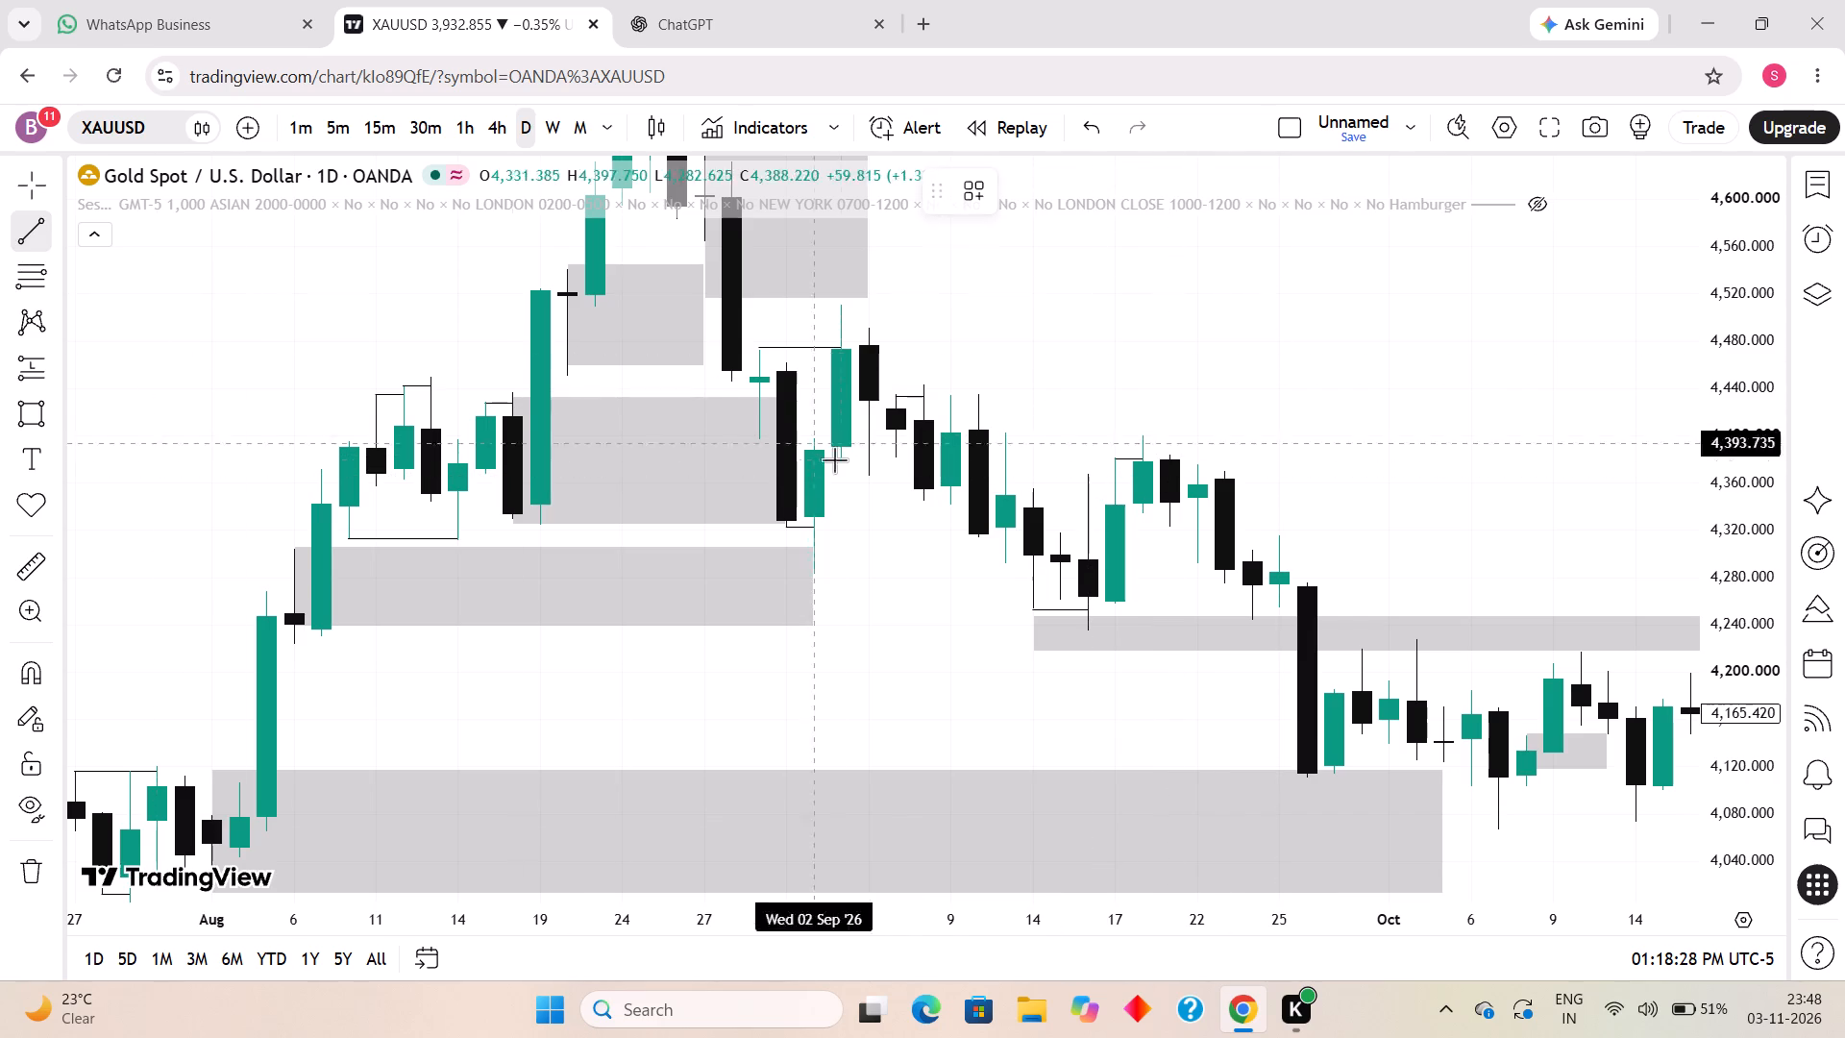
pyautogui.click(1085, 476)
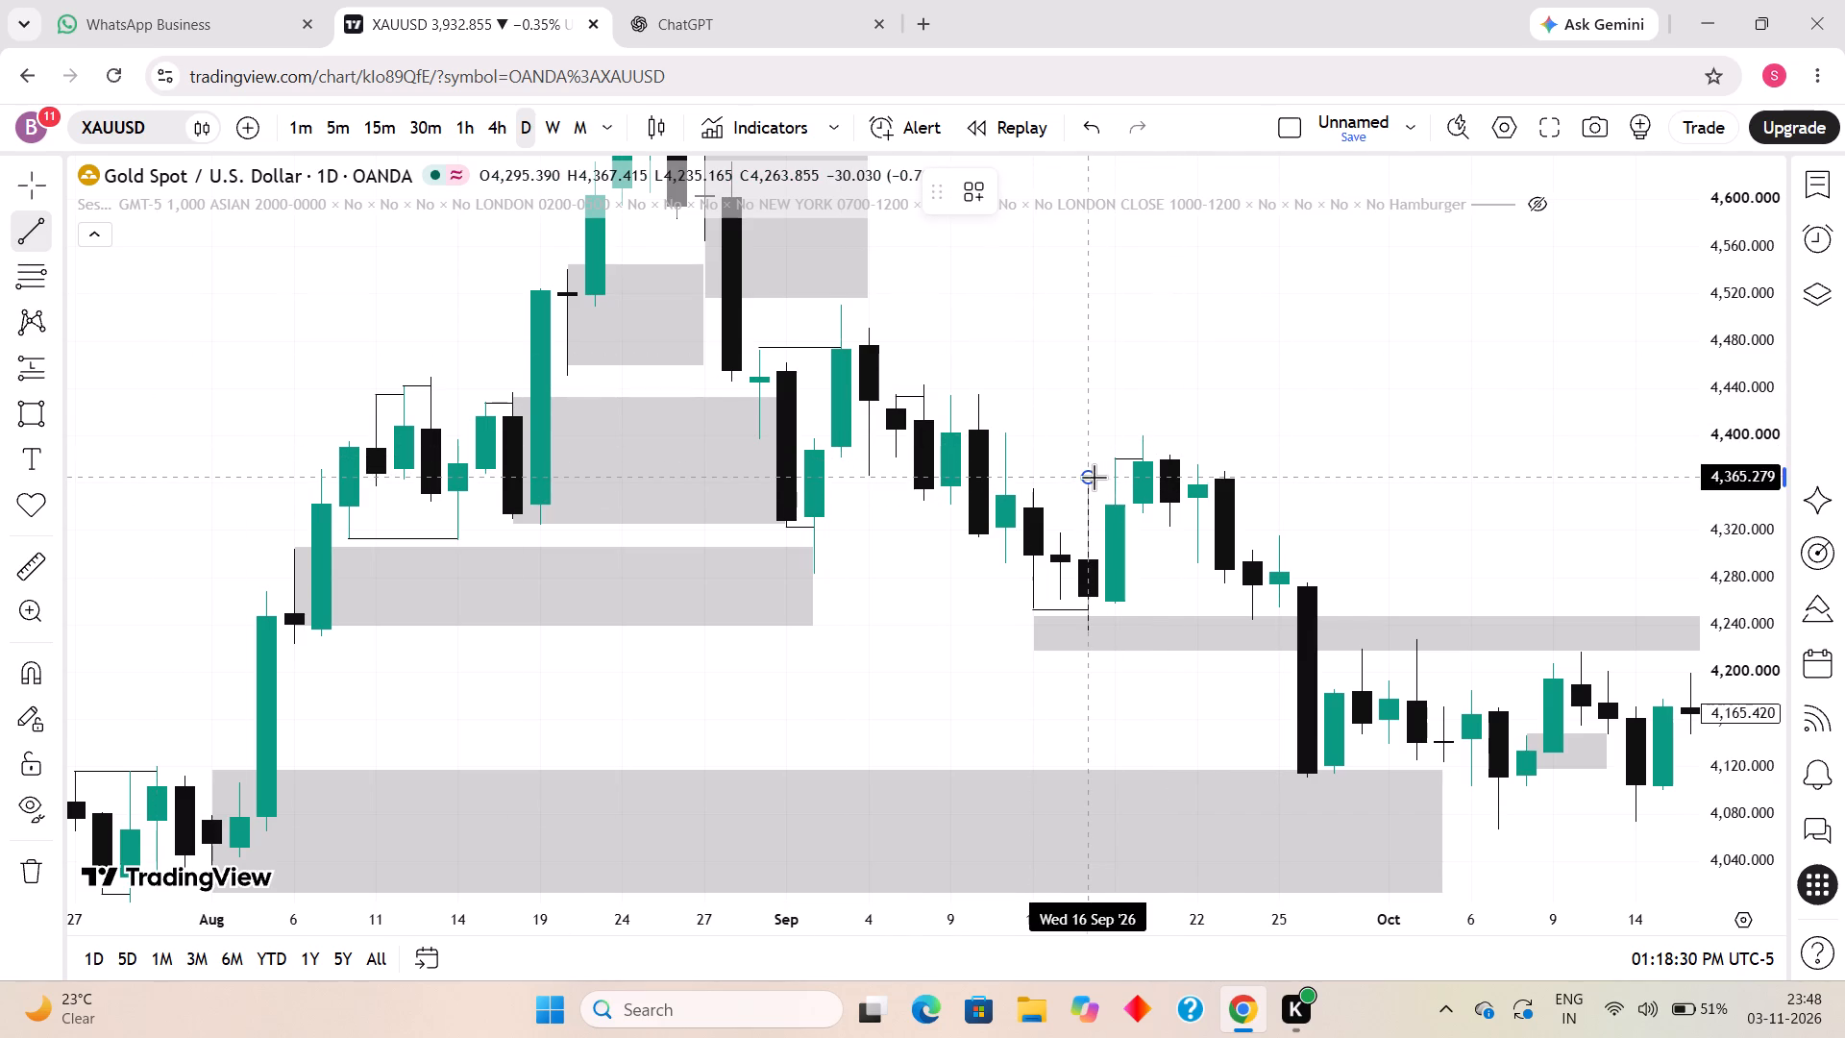
pyautogui.keyDown('shift'); pyautogui.click(1116, 479); pyautogui.keyUp('shift')
pyautogui.click(1427, 444)
# Draw a short horizontal trend line from the 24 September 2026 candle's high to 25 September at about 4,304.
pyautogui.scroll(1, 1170, 503)
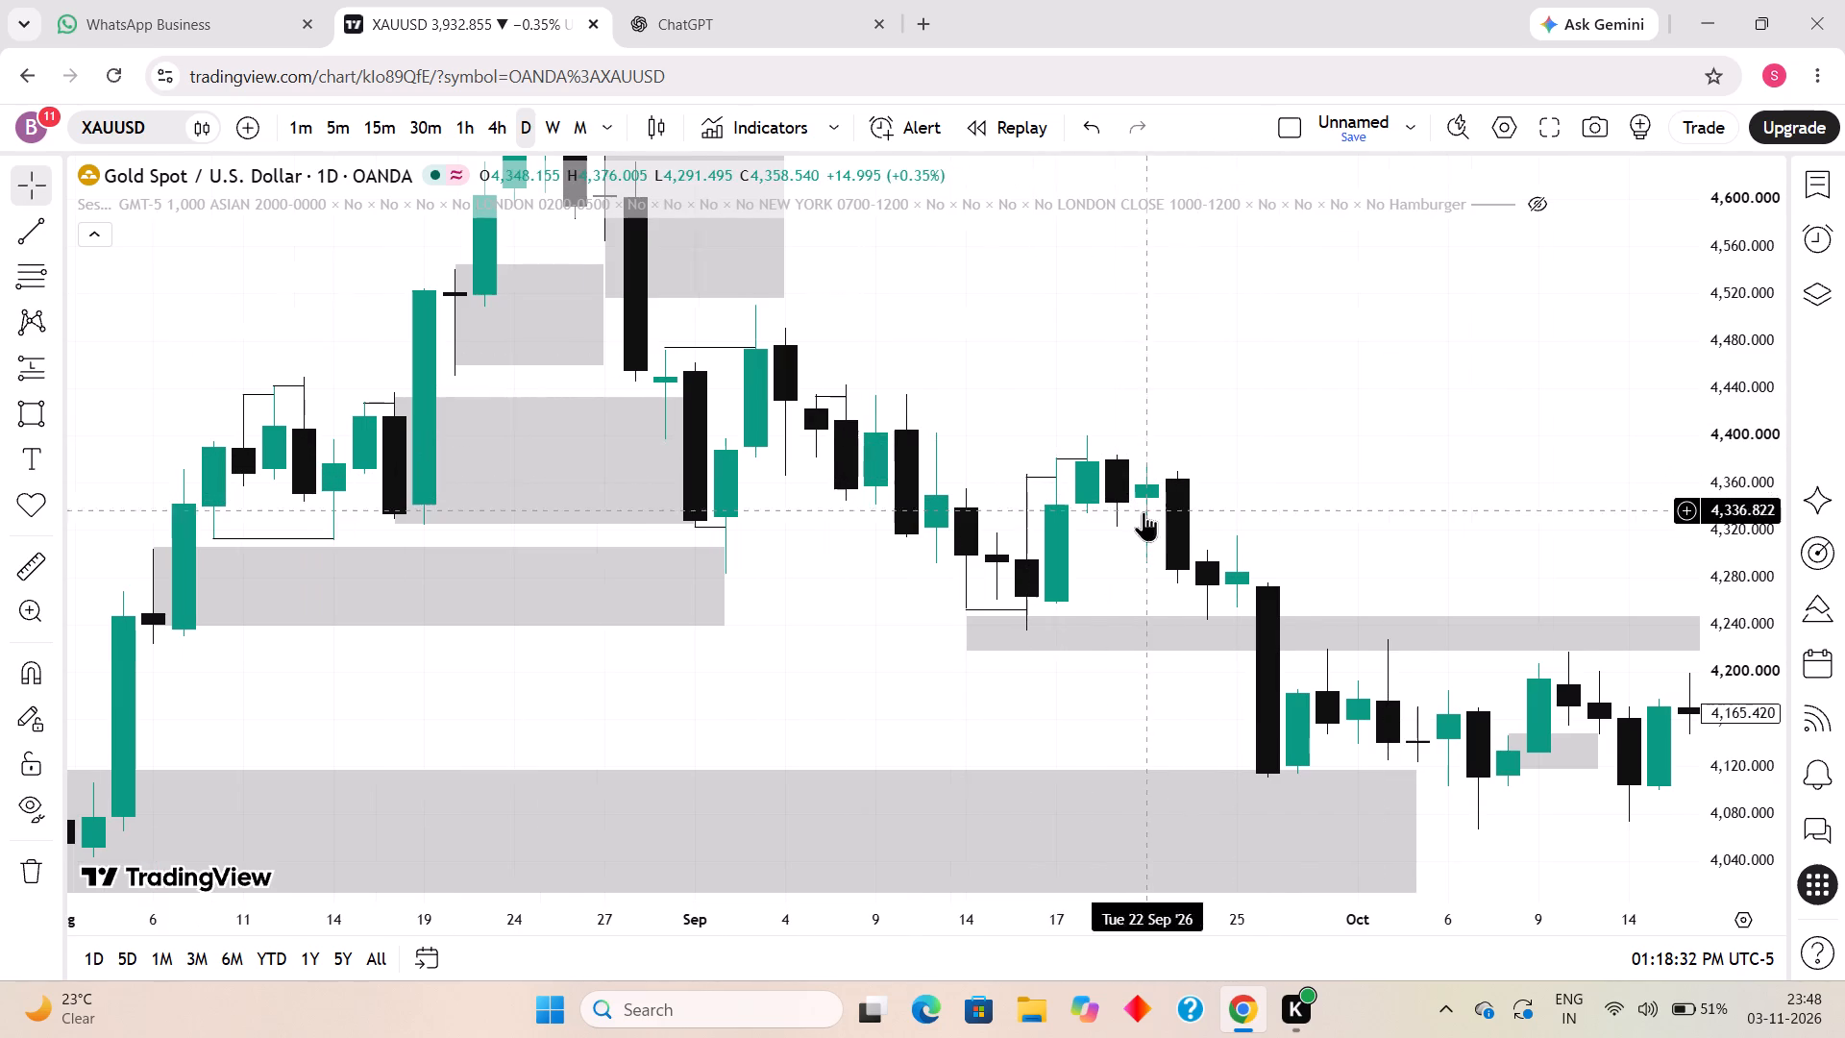
pyautogui.moveTo(1112, 576); pyautogui.dragTo(1029, 567)
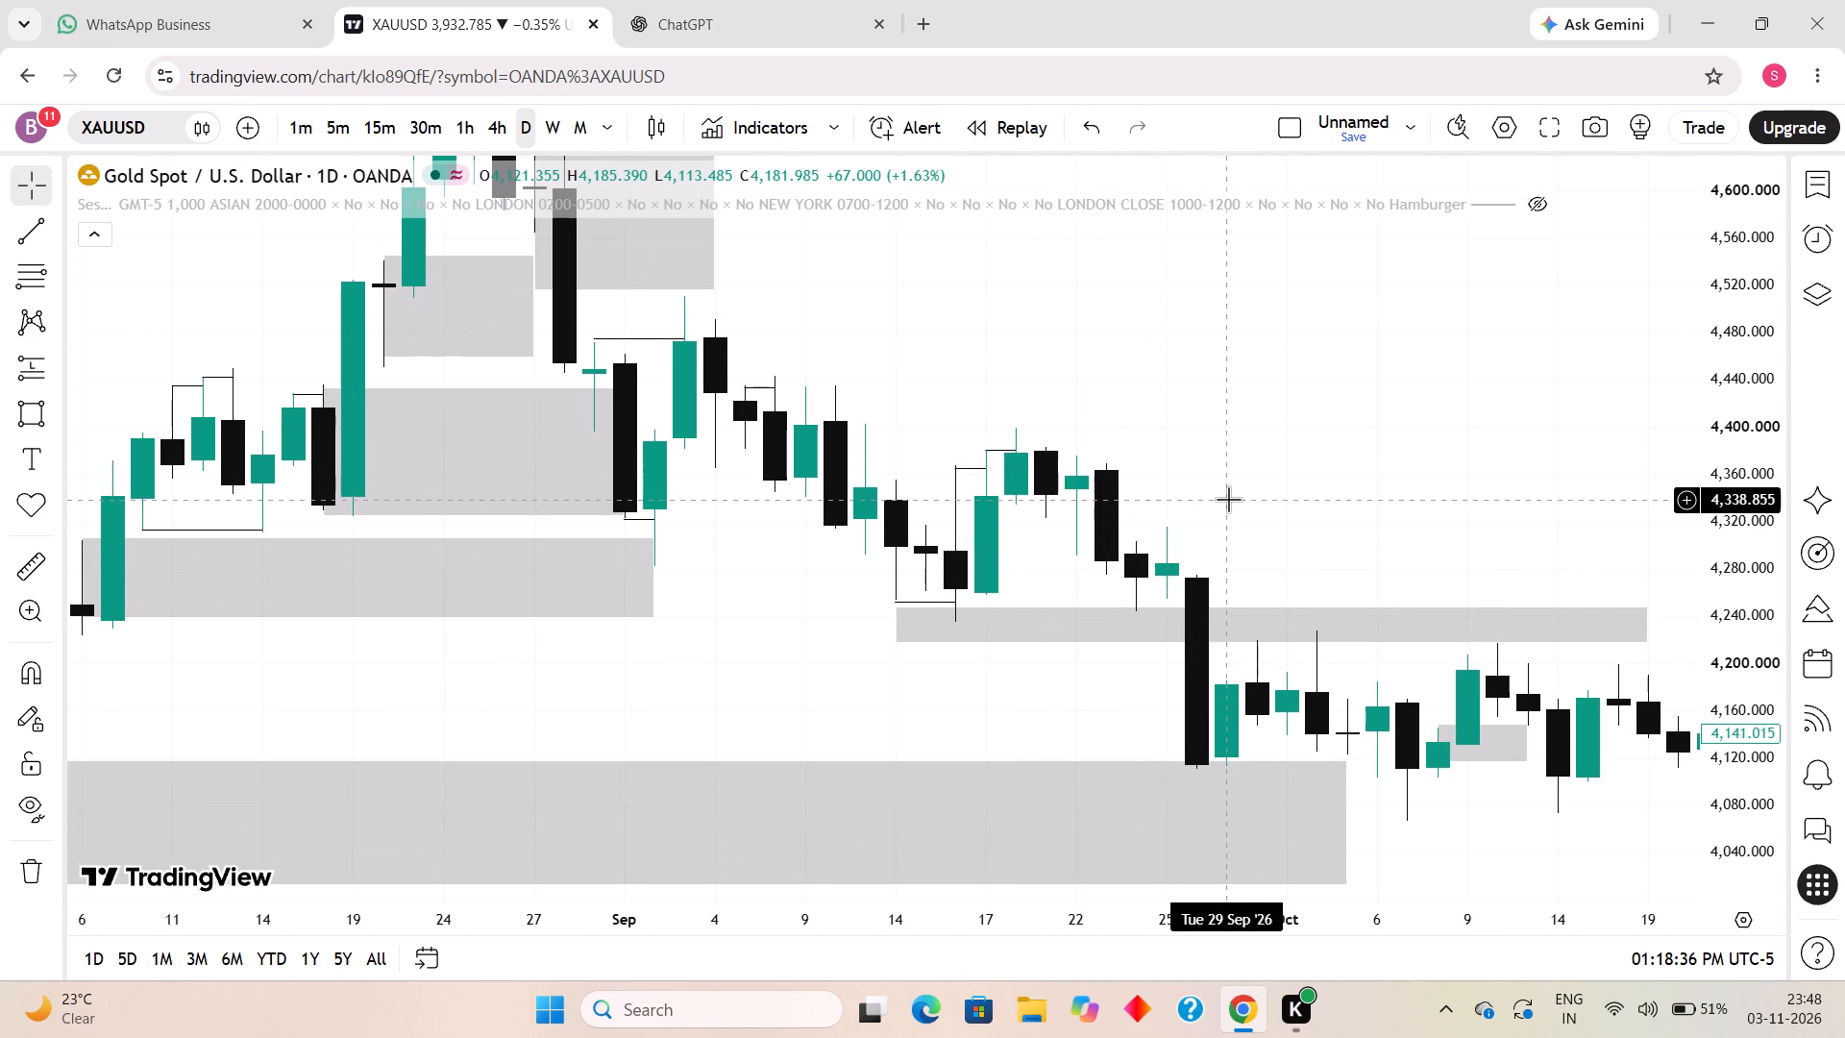
pyautogui.moveTo(1228, 499); pyautogui.dragTo(1178, 409)
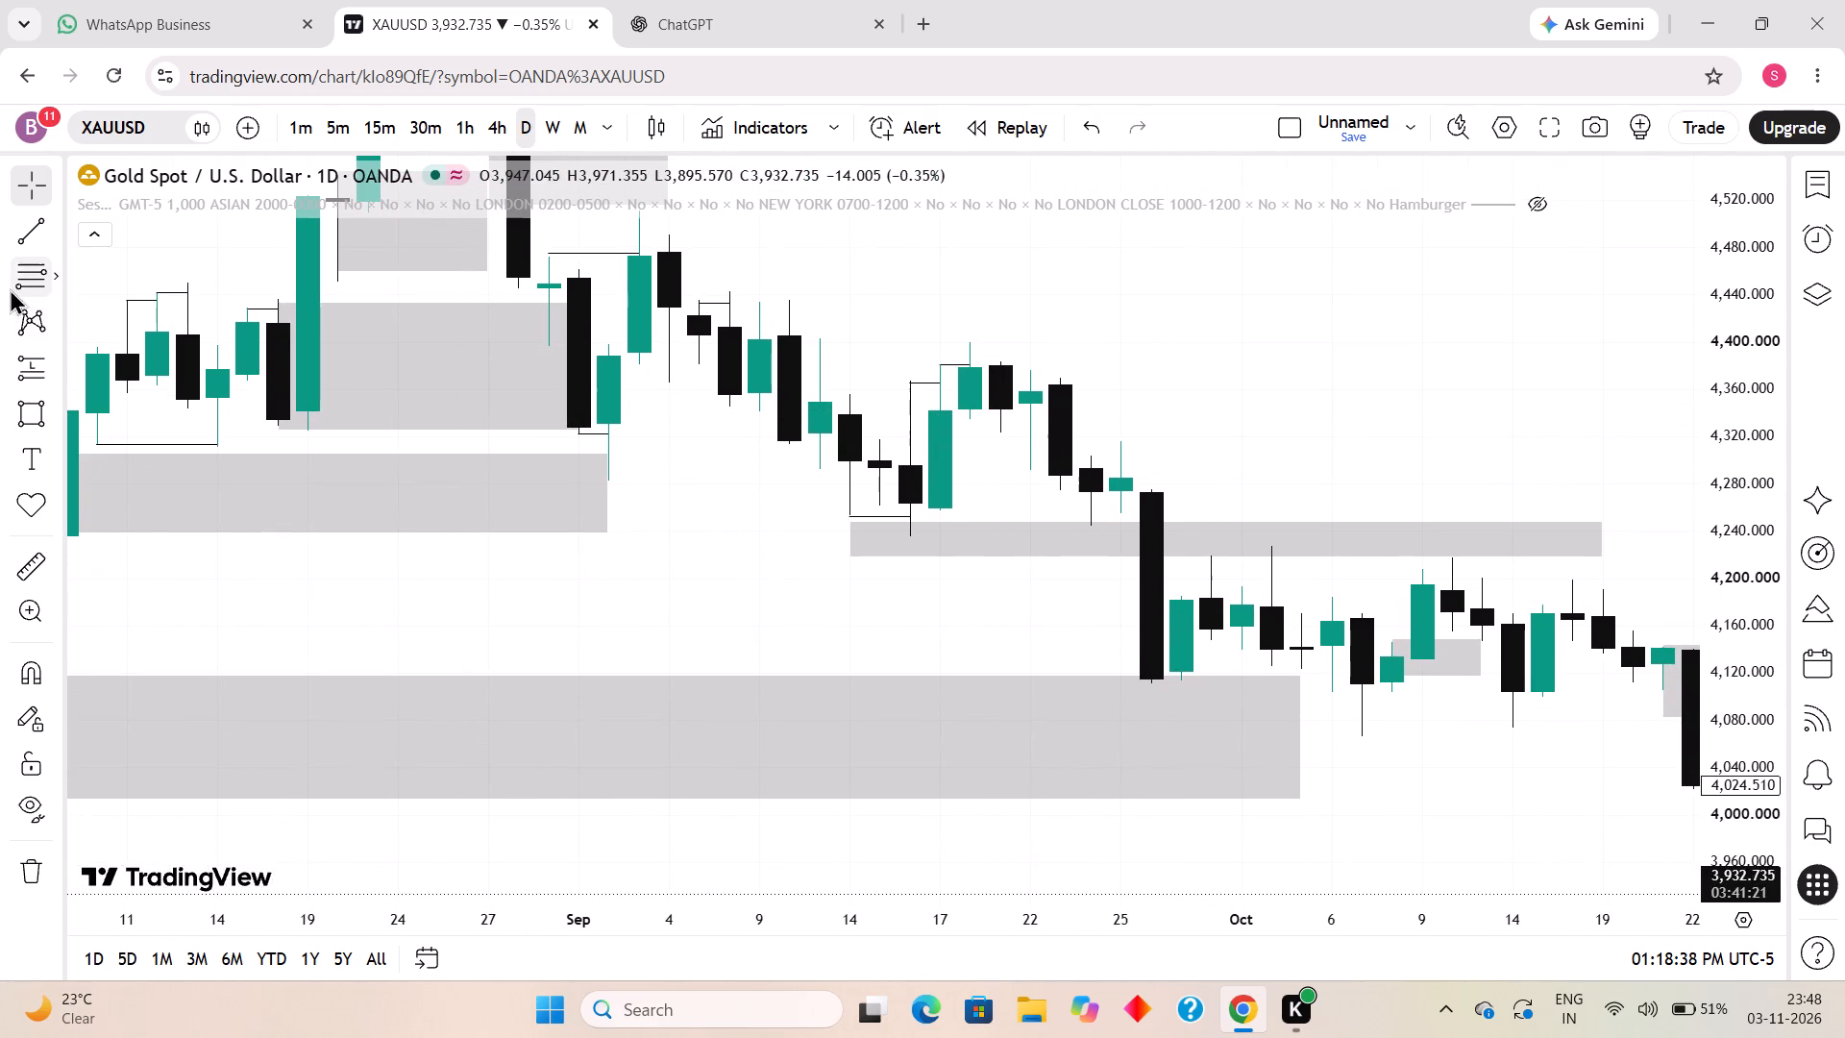
pyautogui.click(23, 243)
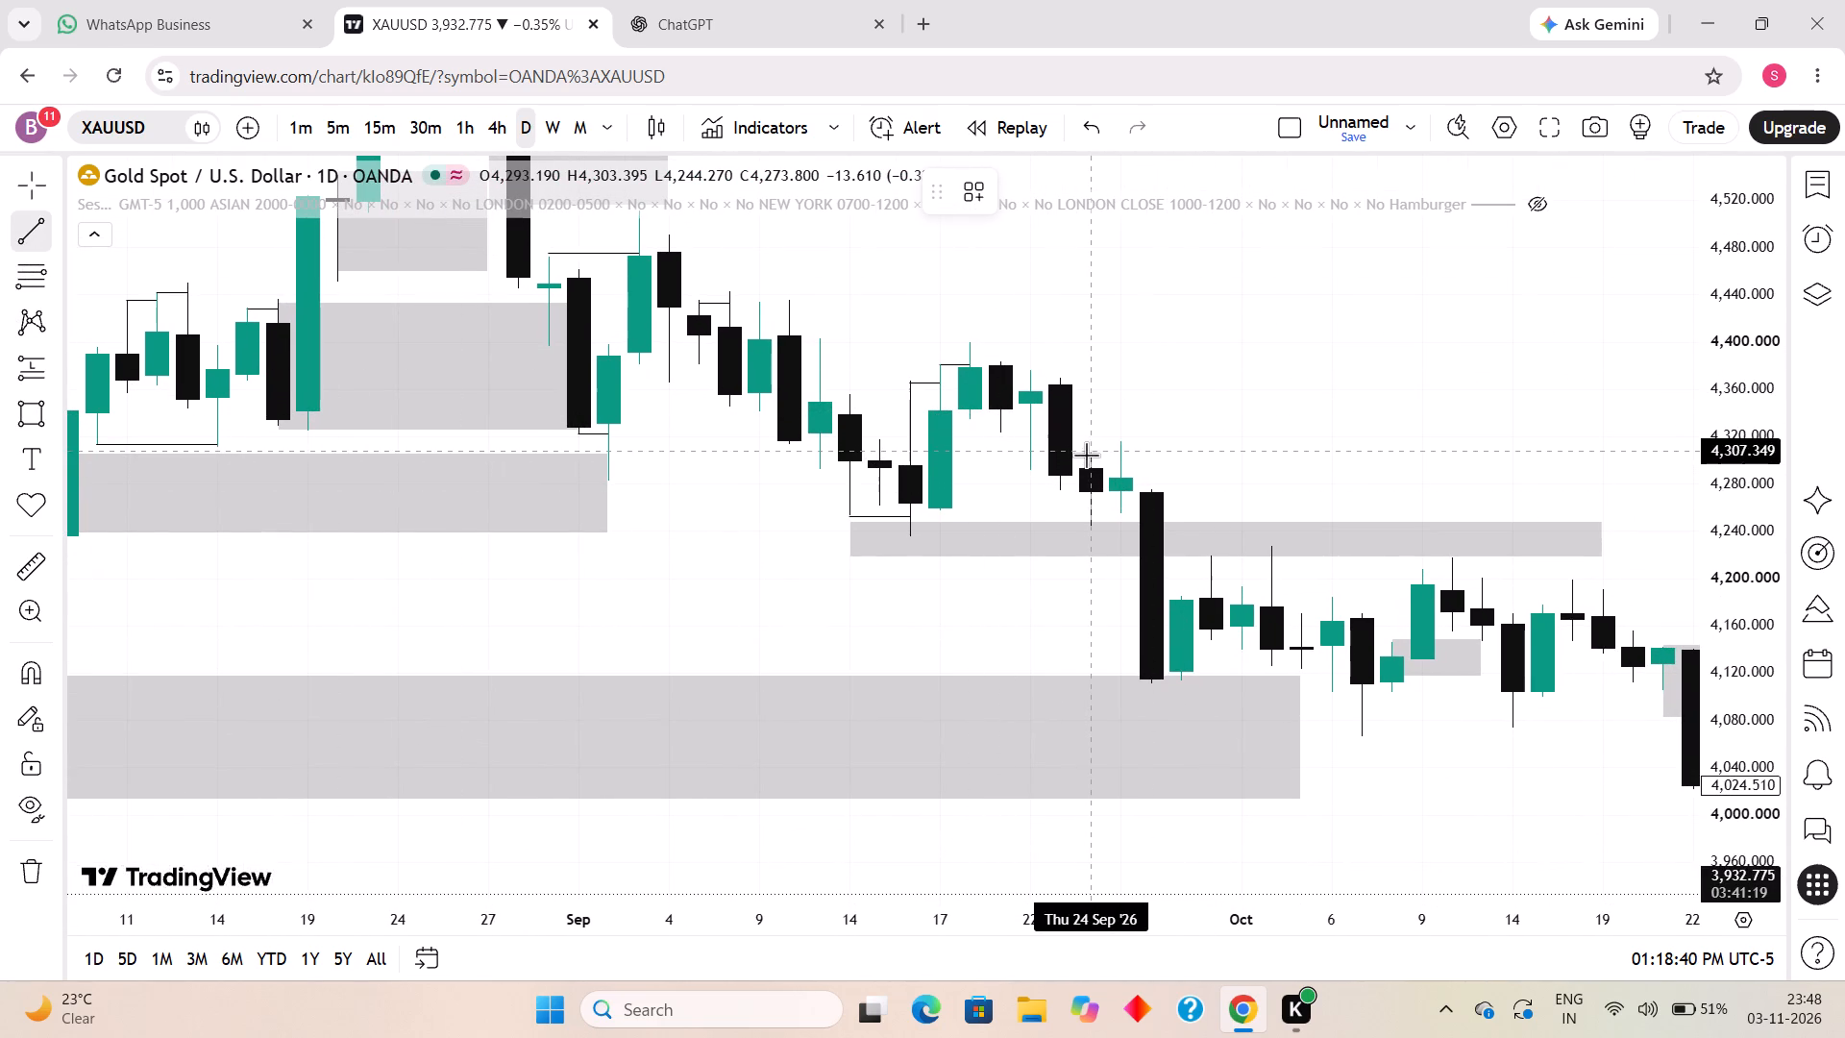
pyautogui.click(1089, 457)
pyautogui.keyDown('shift'); pyautogui.click(1124, 457); pyautogui.keyUp('shift')
pyautogui.click(1202, 456)
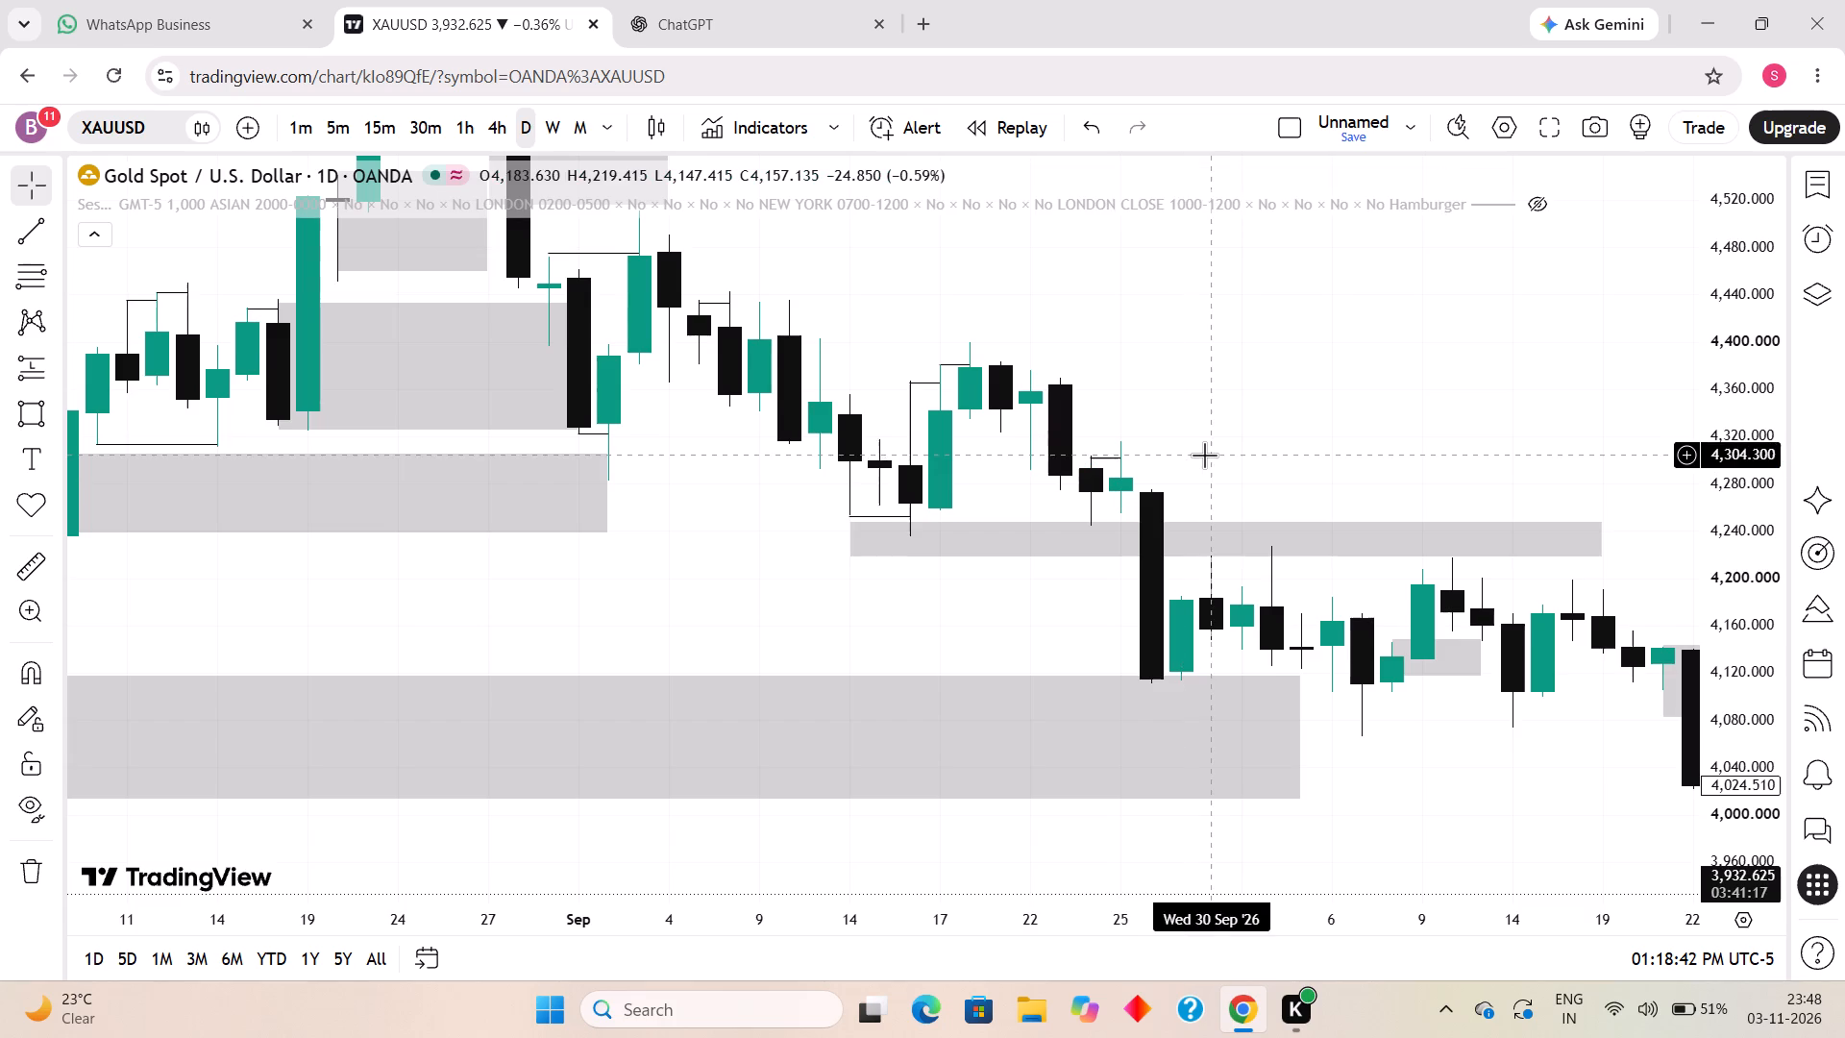
# Draw a short horizontal trend line from the 30 September 2026 candle's high to 2 October at about 4,220.
pyautogui.moveTo(1204, 455); pyautogui.dragTo(1077, 361)
pyautogui.scroll(-3, 1081, 526)
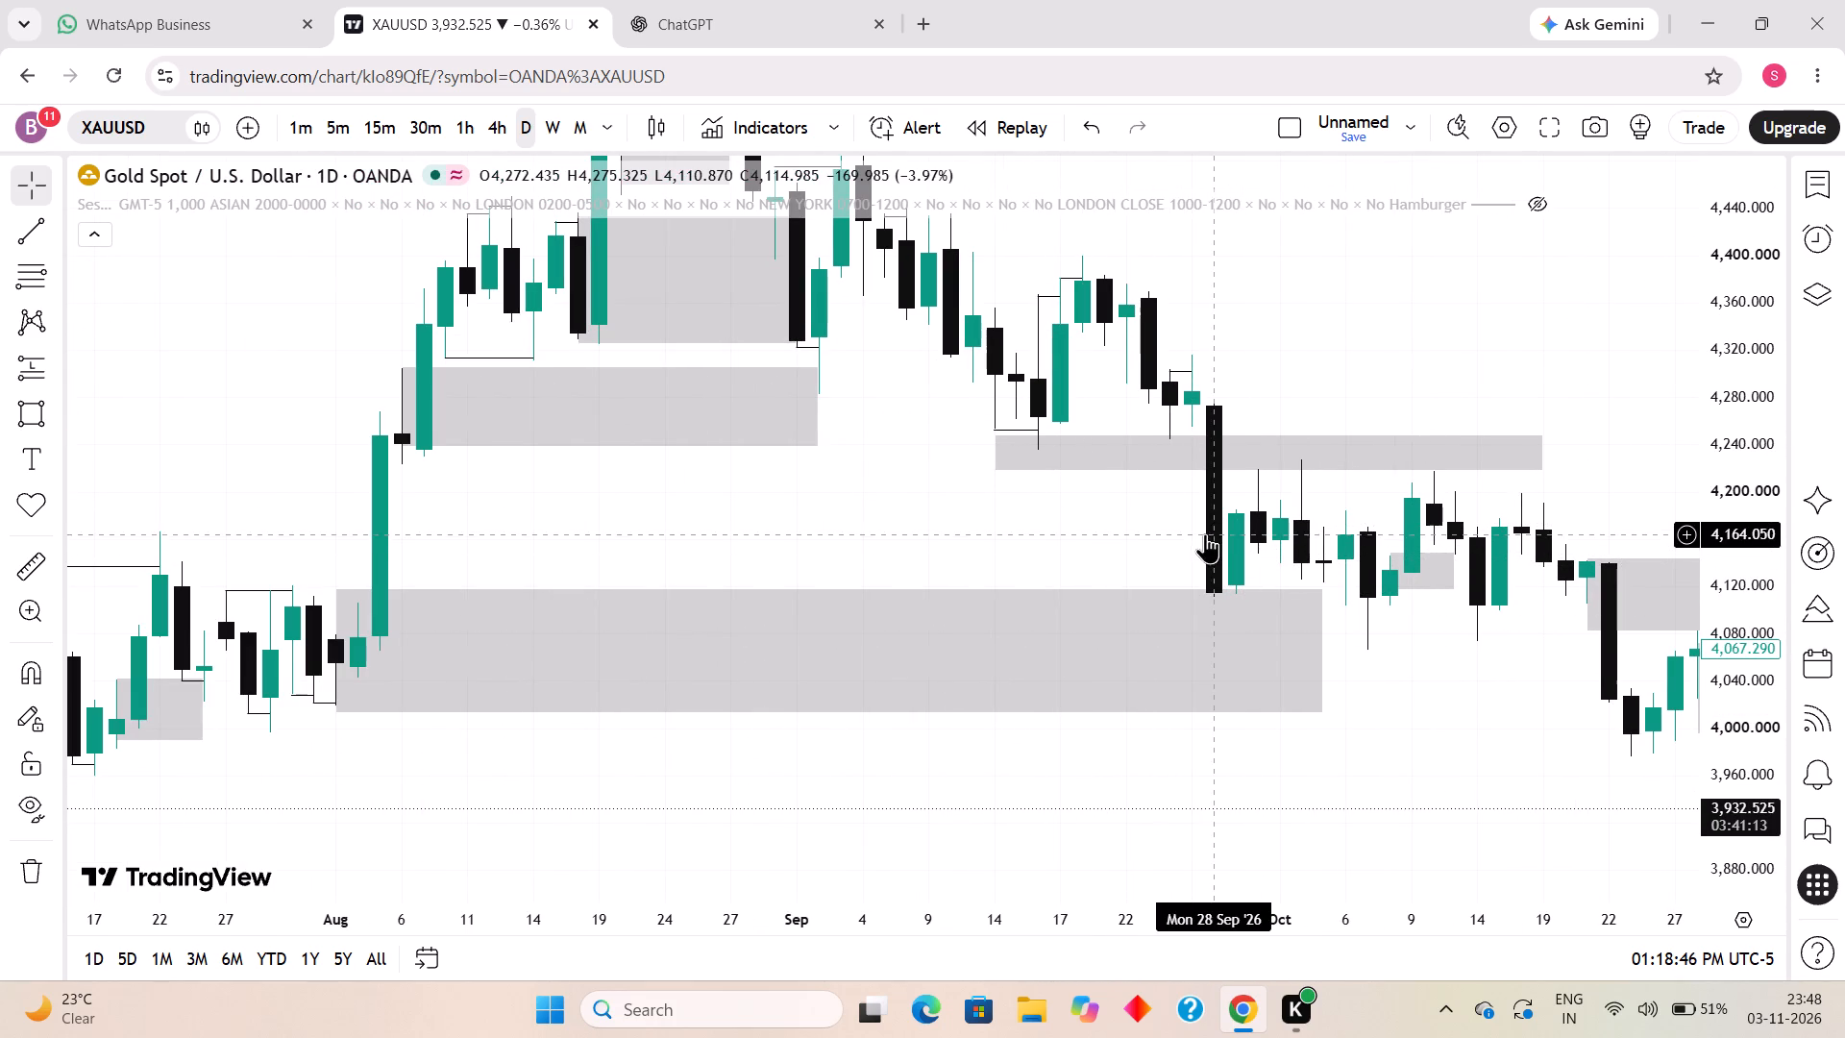
pyautogui.click(14, 225)
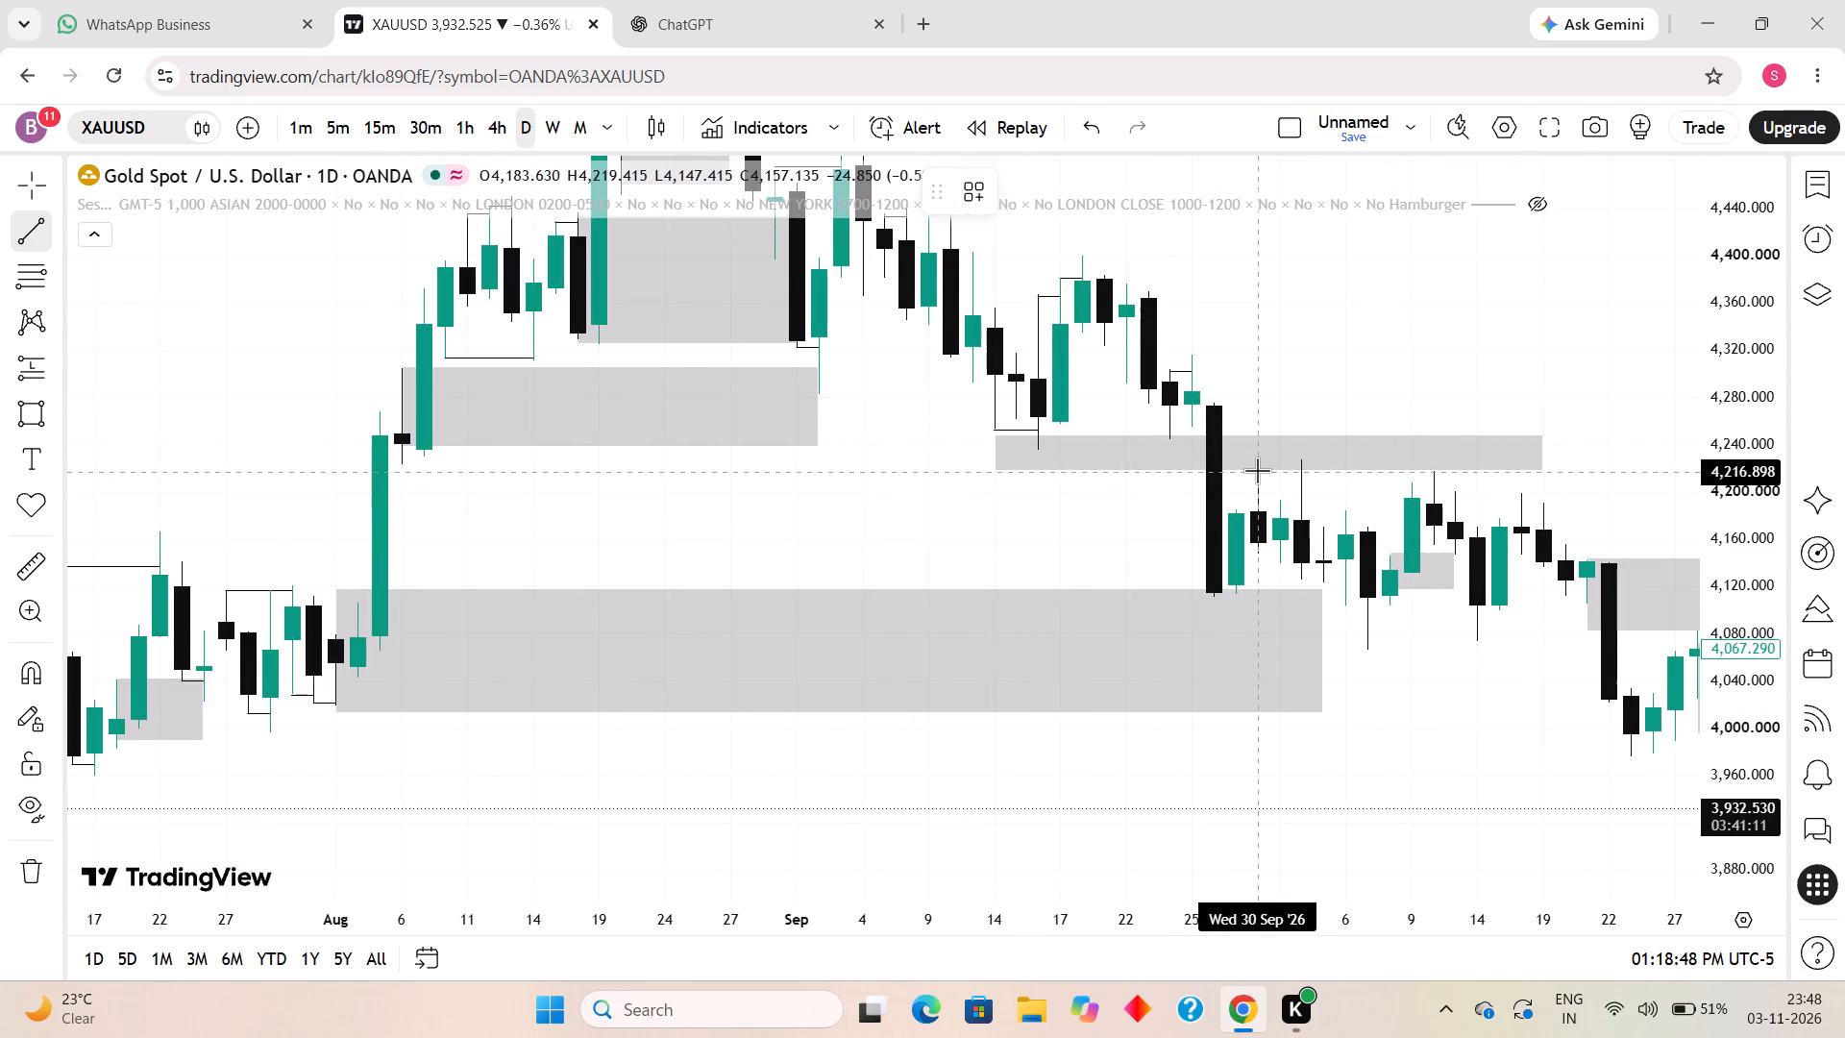
pyautogui.click(1257, 468)
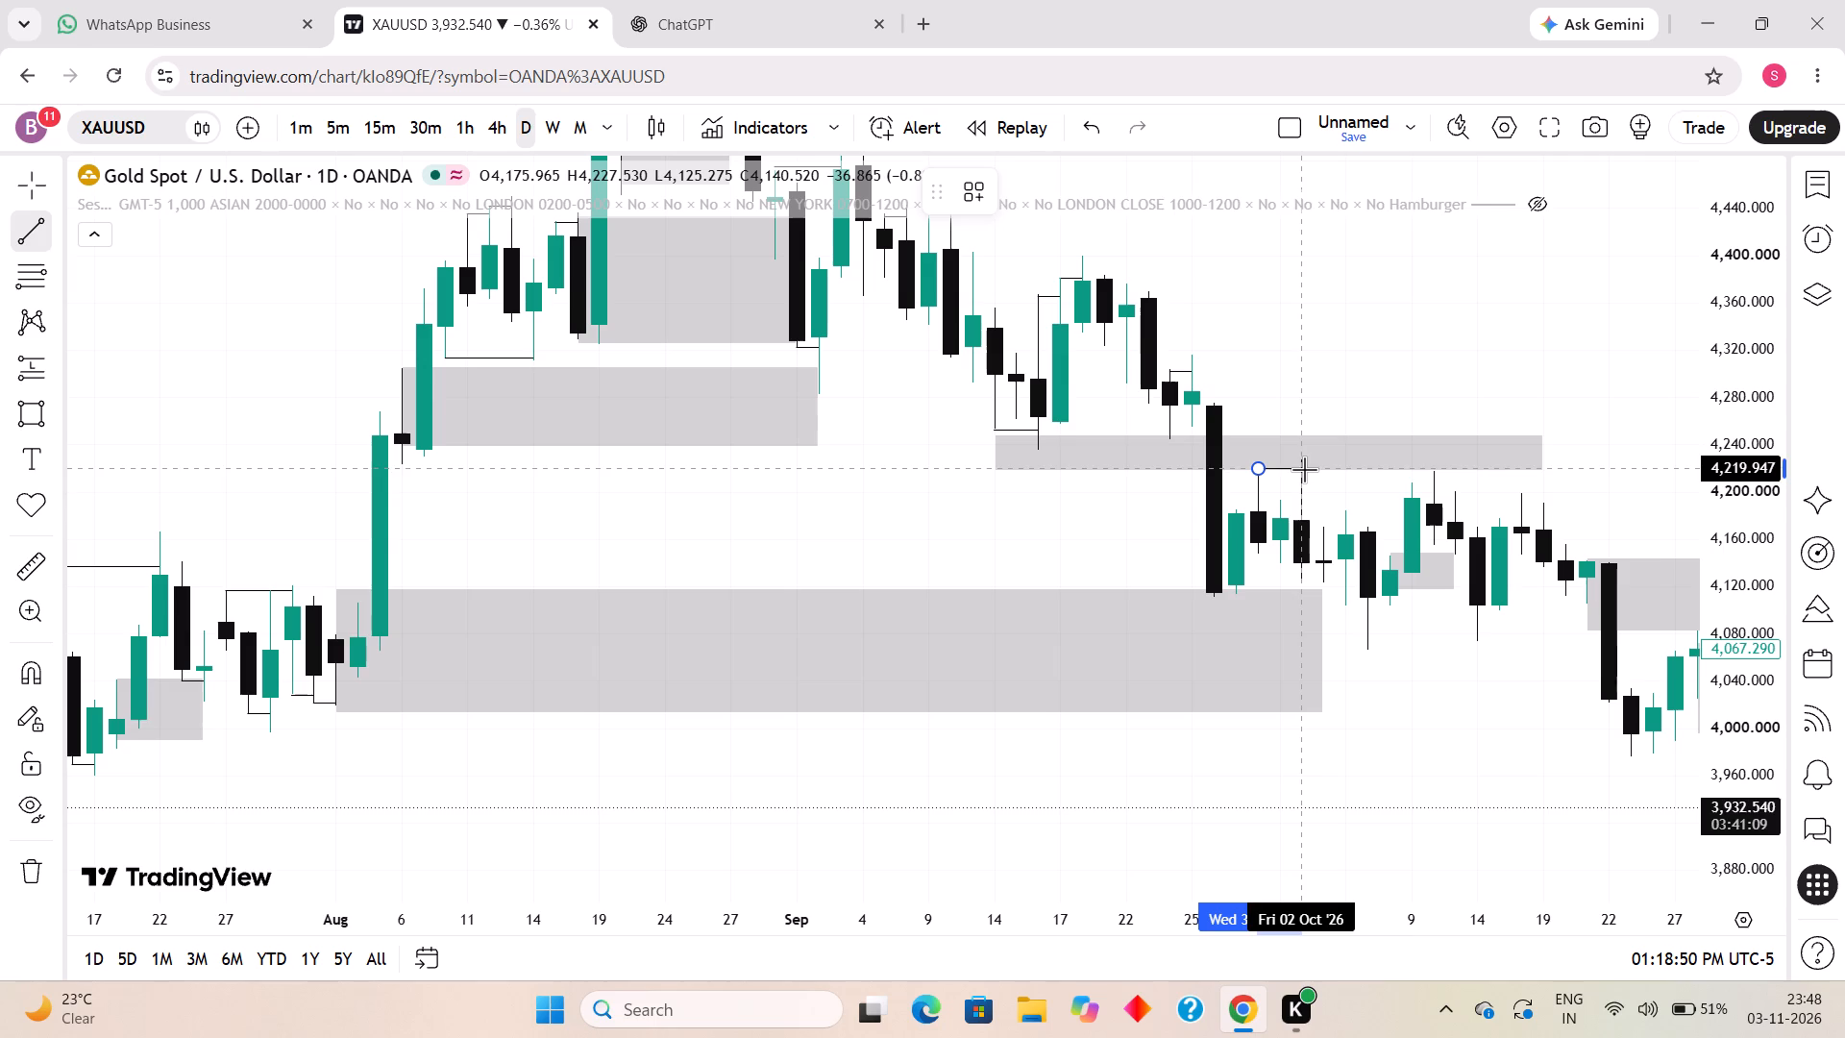
pyautogui.keyDown('shift'); pyautogui.click(1302, 469); pyautogui.keyUp('shift')
pyautogui.click(1323, 487)
pyautogui.click(1341, 496)
# Draw a short horizontal trend line from the 5 October 2026 candle's high to 6 October at about 4,170.
pyautogui.moveTo(1363, 518); pyautogui.dragTo(1227, 512)
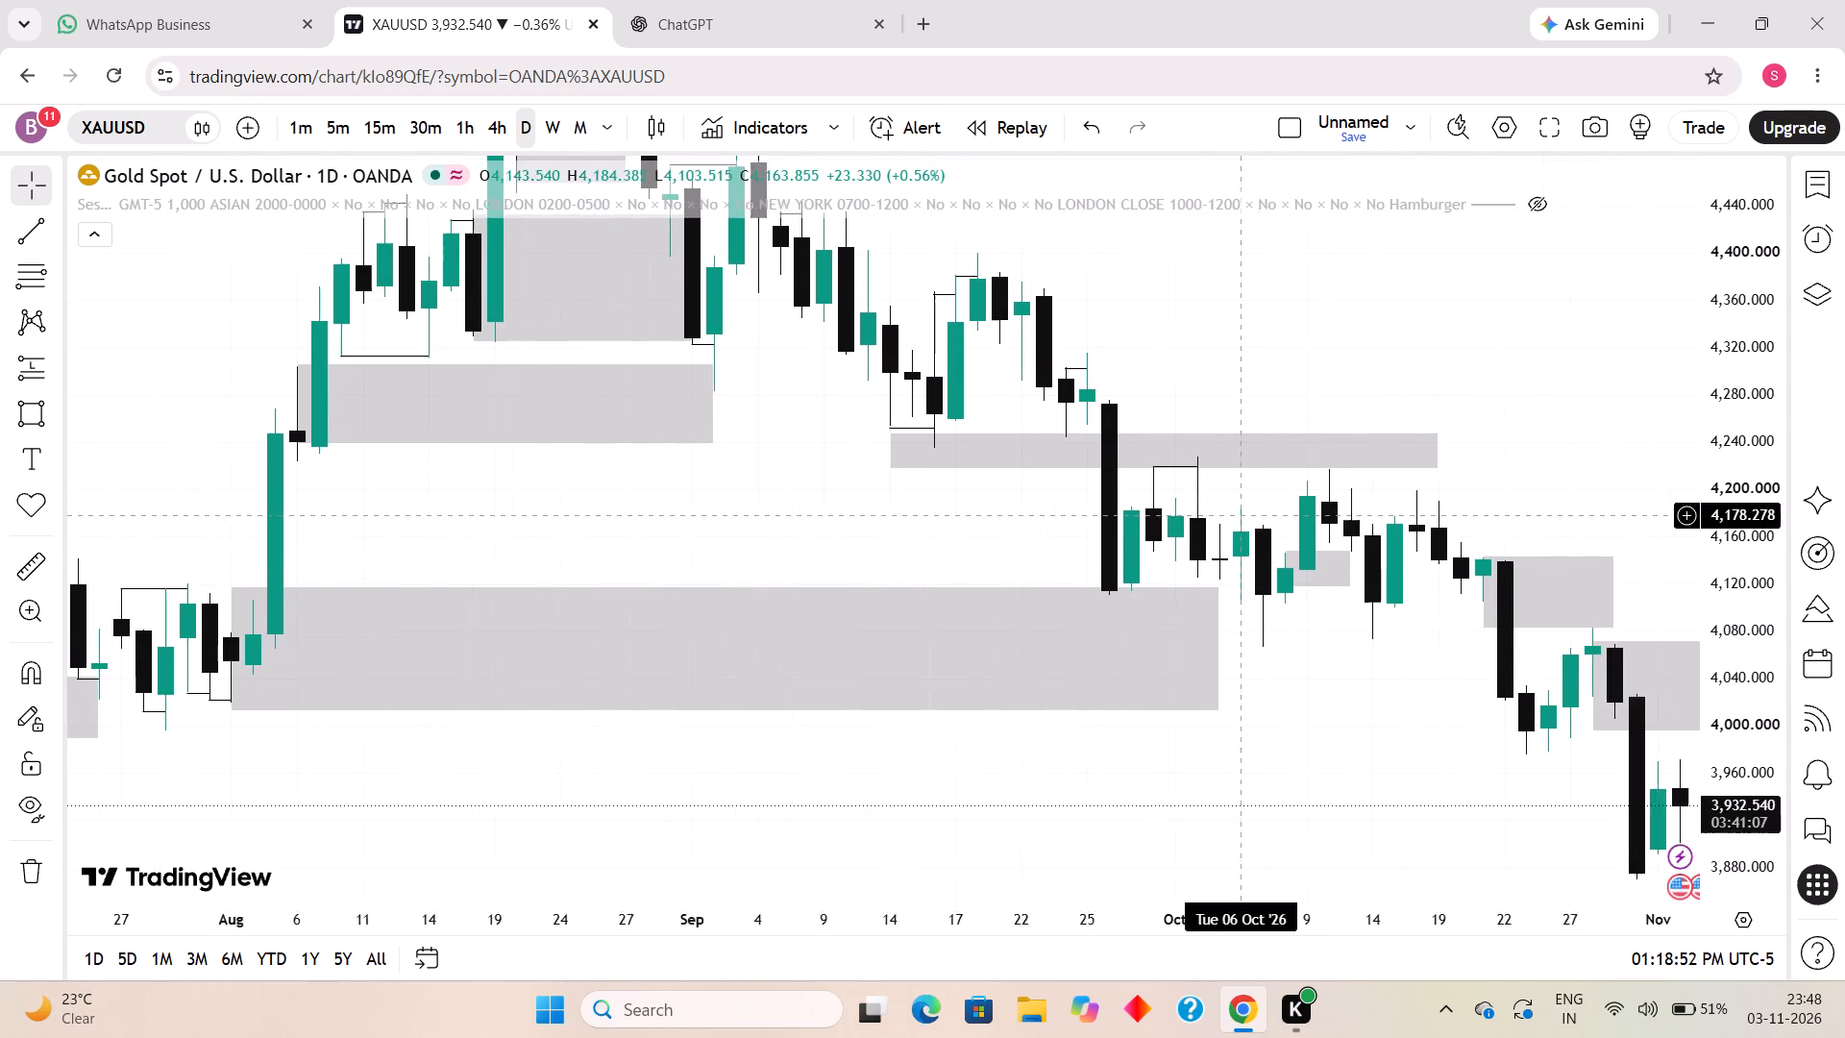
pyautogui.moveTo(1227, 512); pyautogui.dragTo(1097, 495)
pyautogui.scroll(-2, 1107, 573)
pyautogui.scroll(2, 1160, 492)
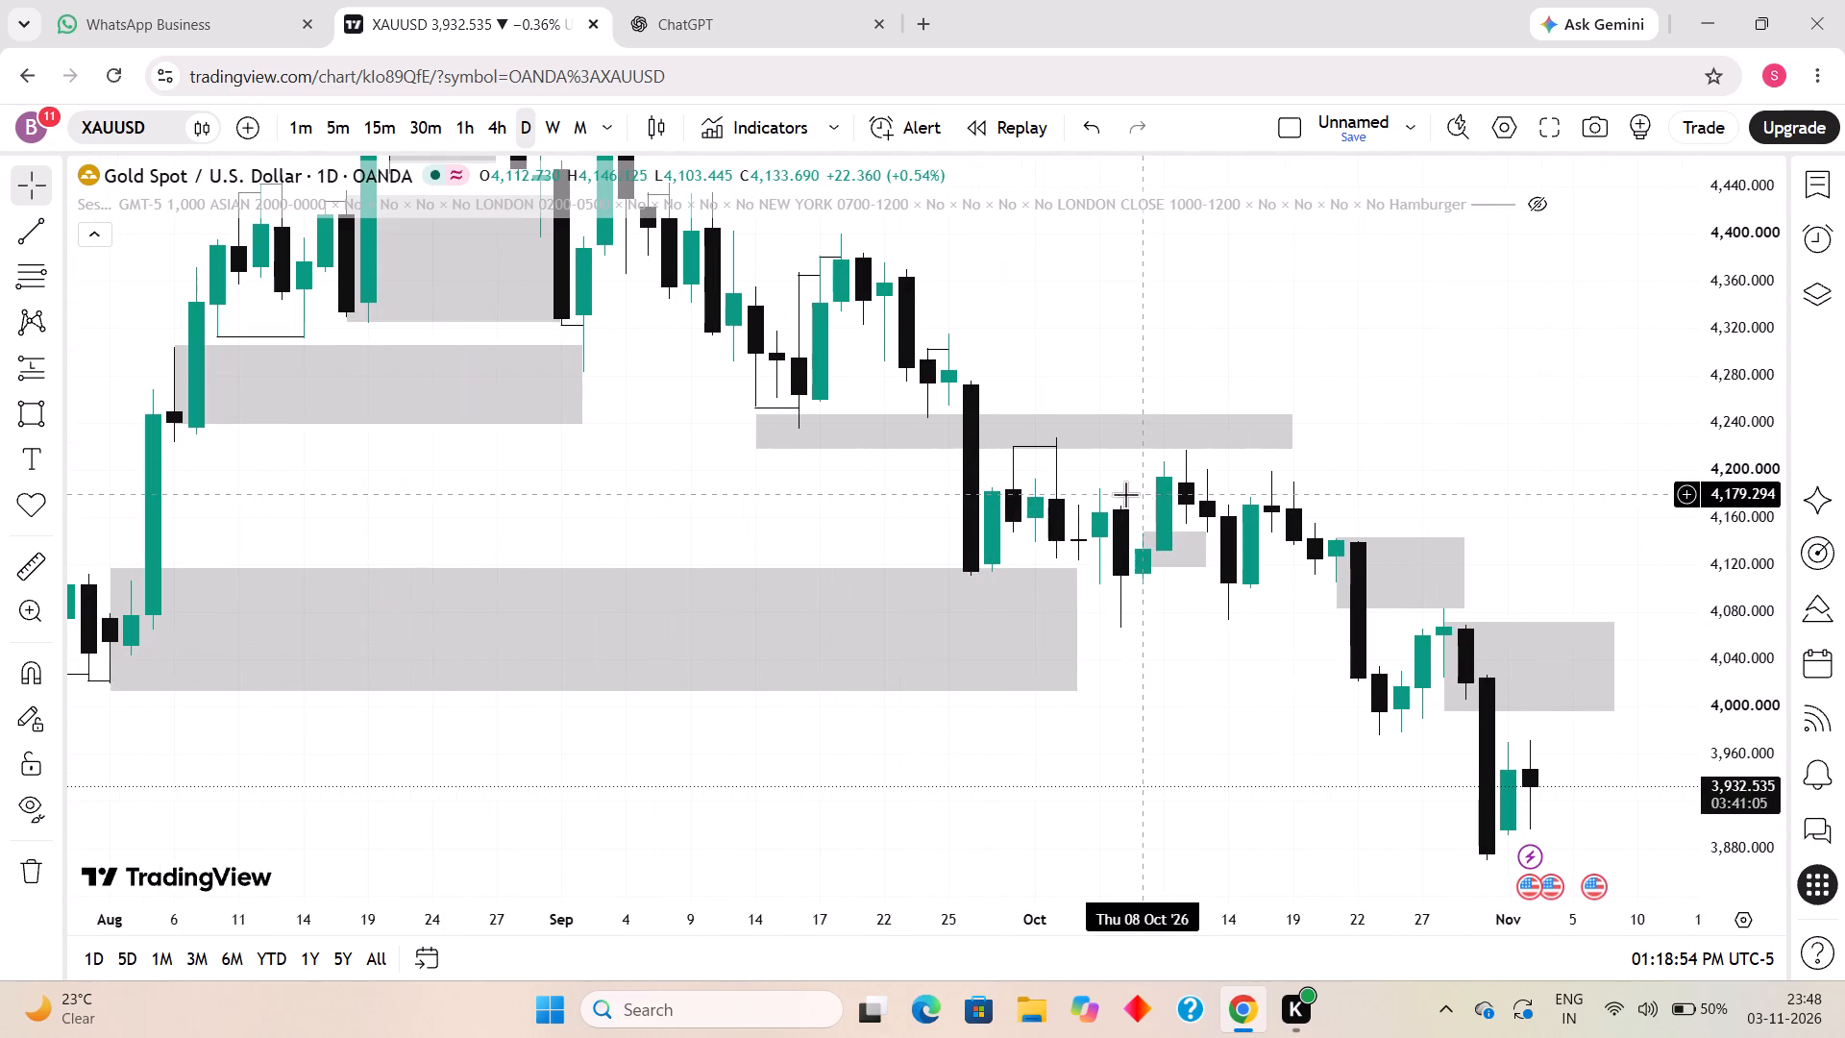
pyautogui.click(28, 230)
pyautogui.click(1076, 505)
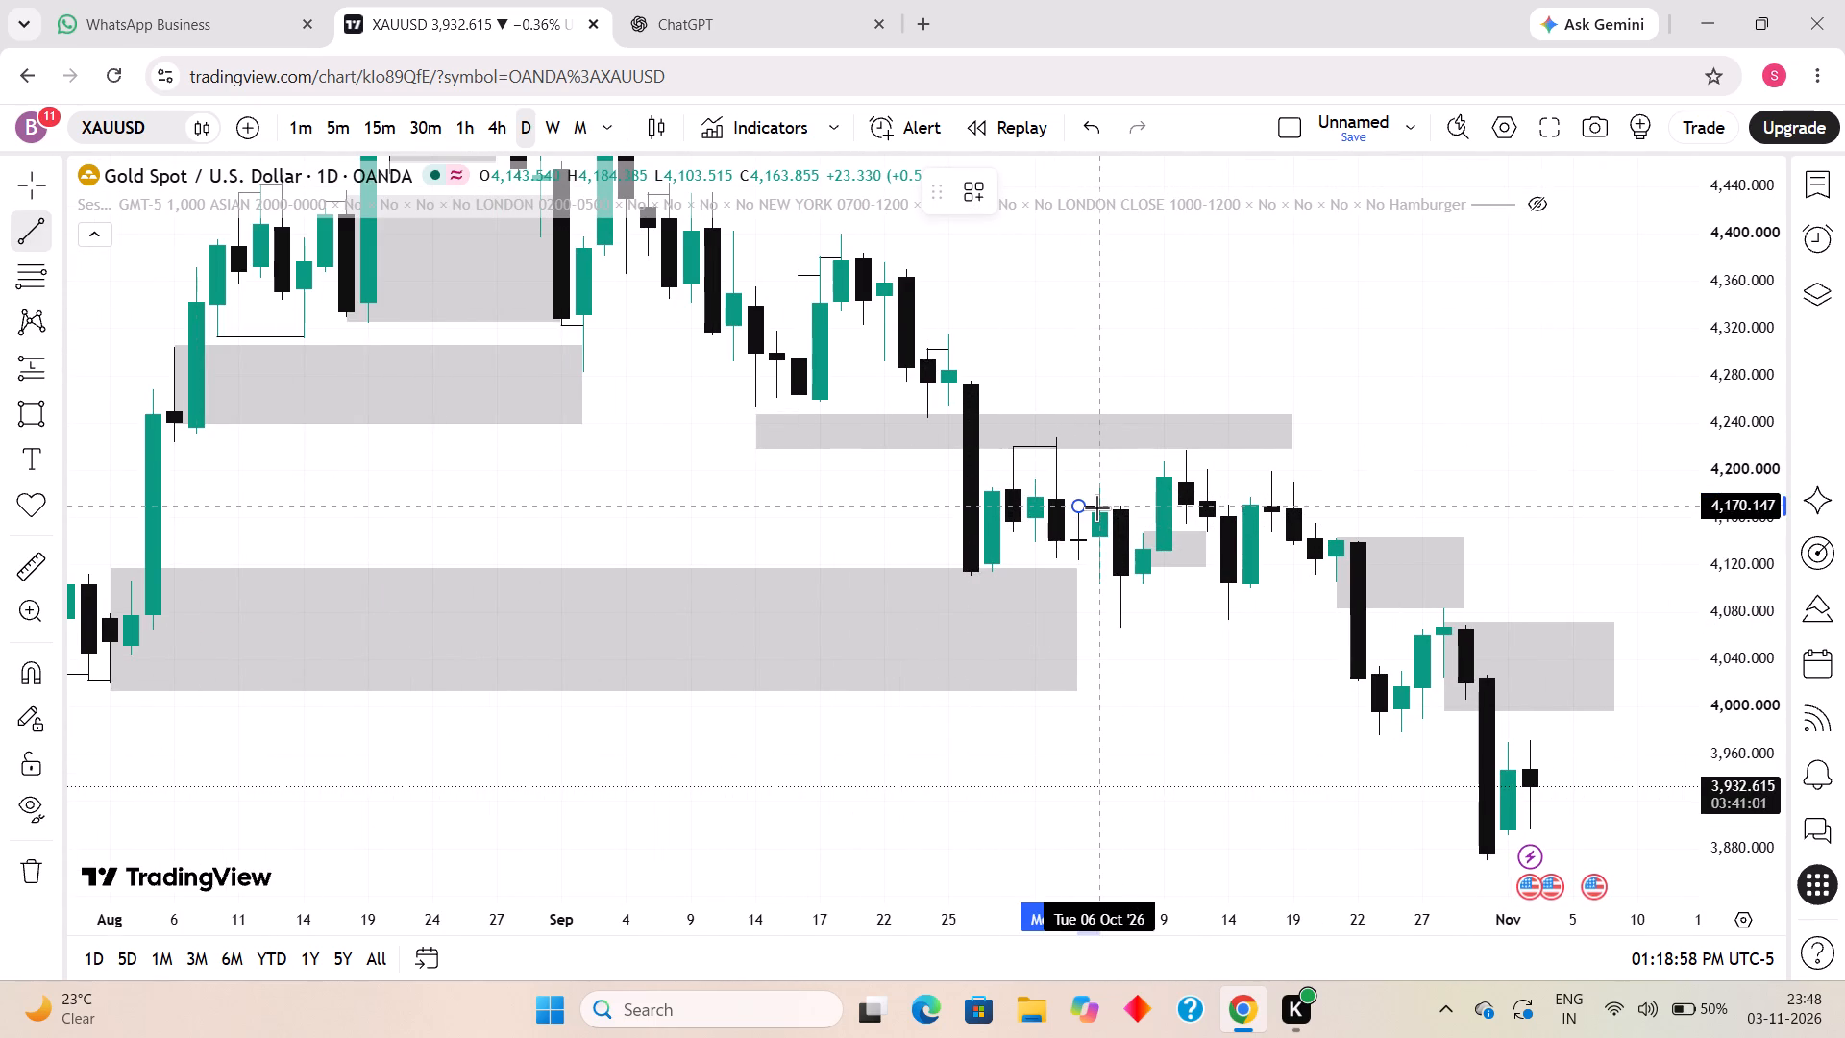
pyautogui.keyDown('shift'); pyautogui.click(1096, 507); pyautogui.keyUp('shift')
pyautogui.click(1180, 704)
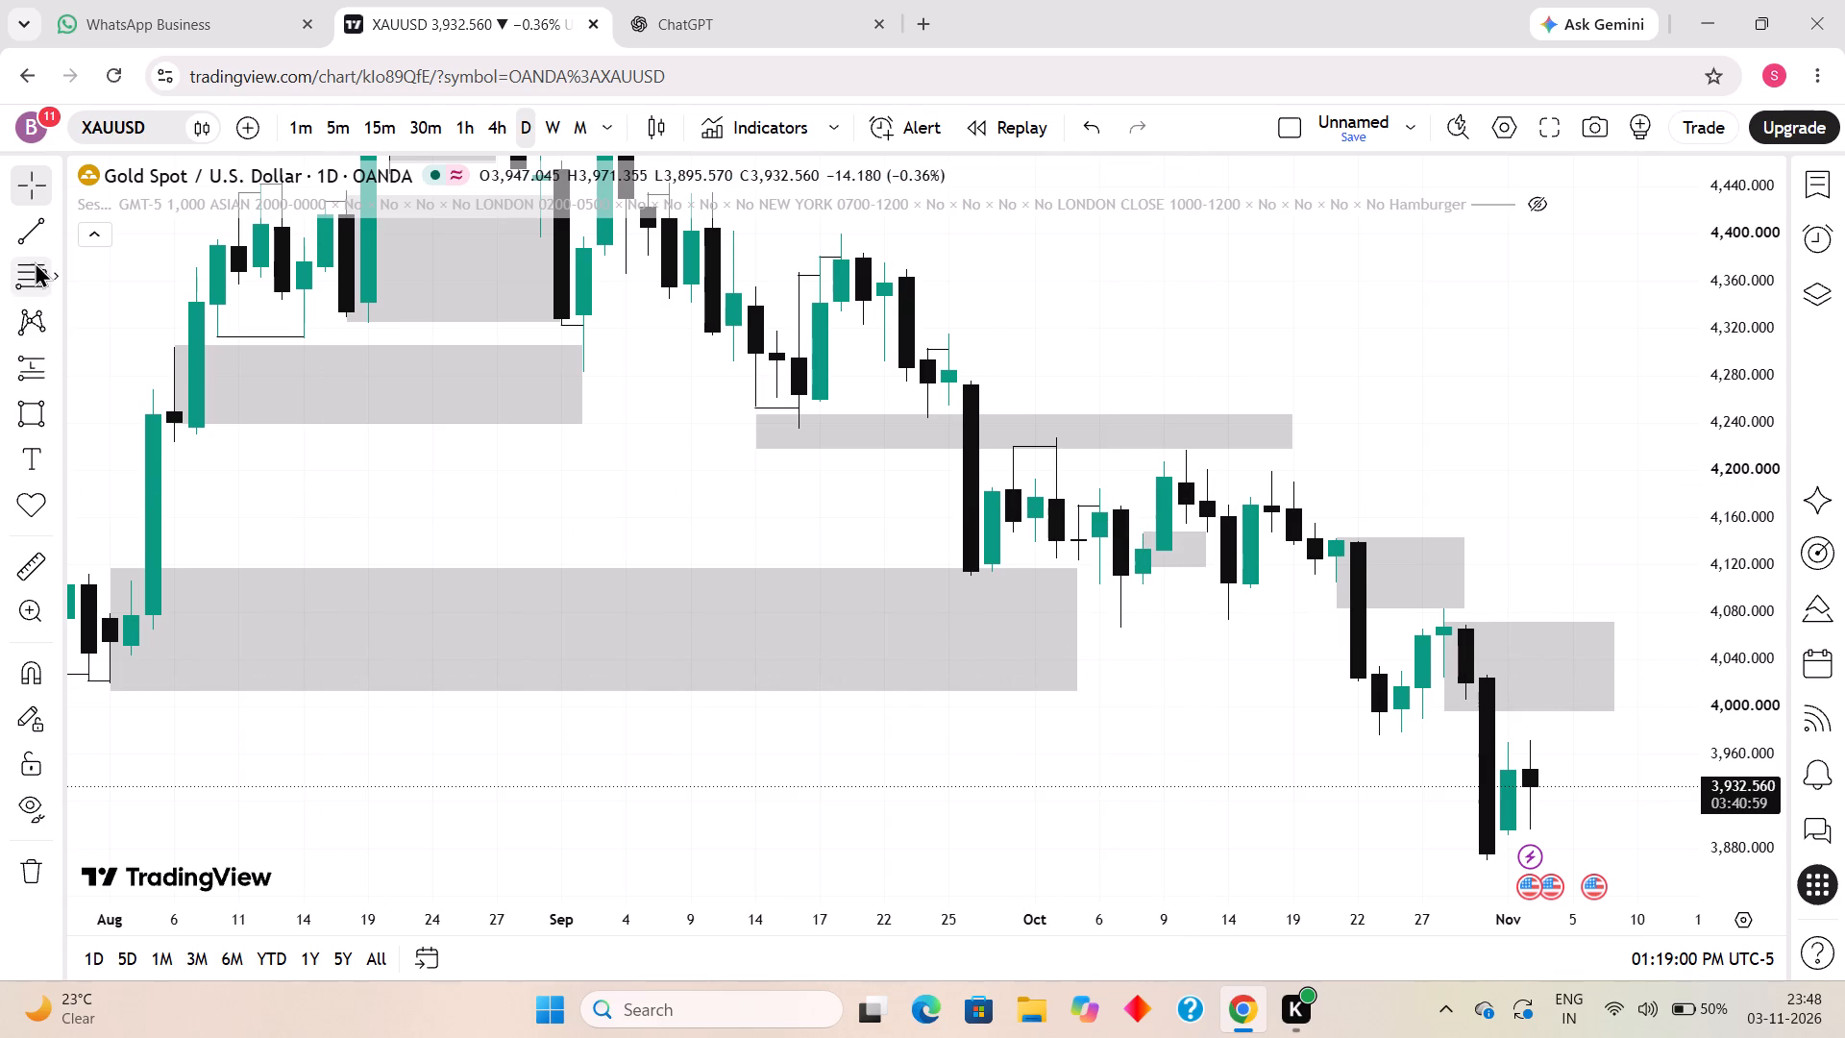
# Draw a horizontal trend line from the 28 September 2026 candle's low to 6 October at about 4,109.
pyautogui.click(12, 235)
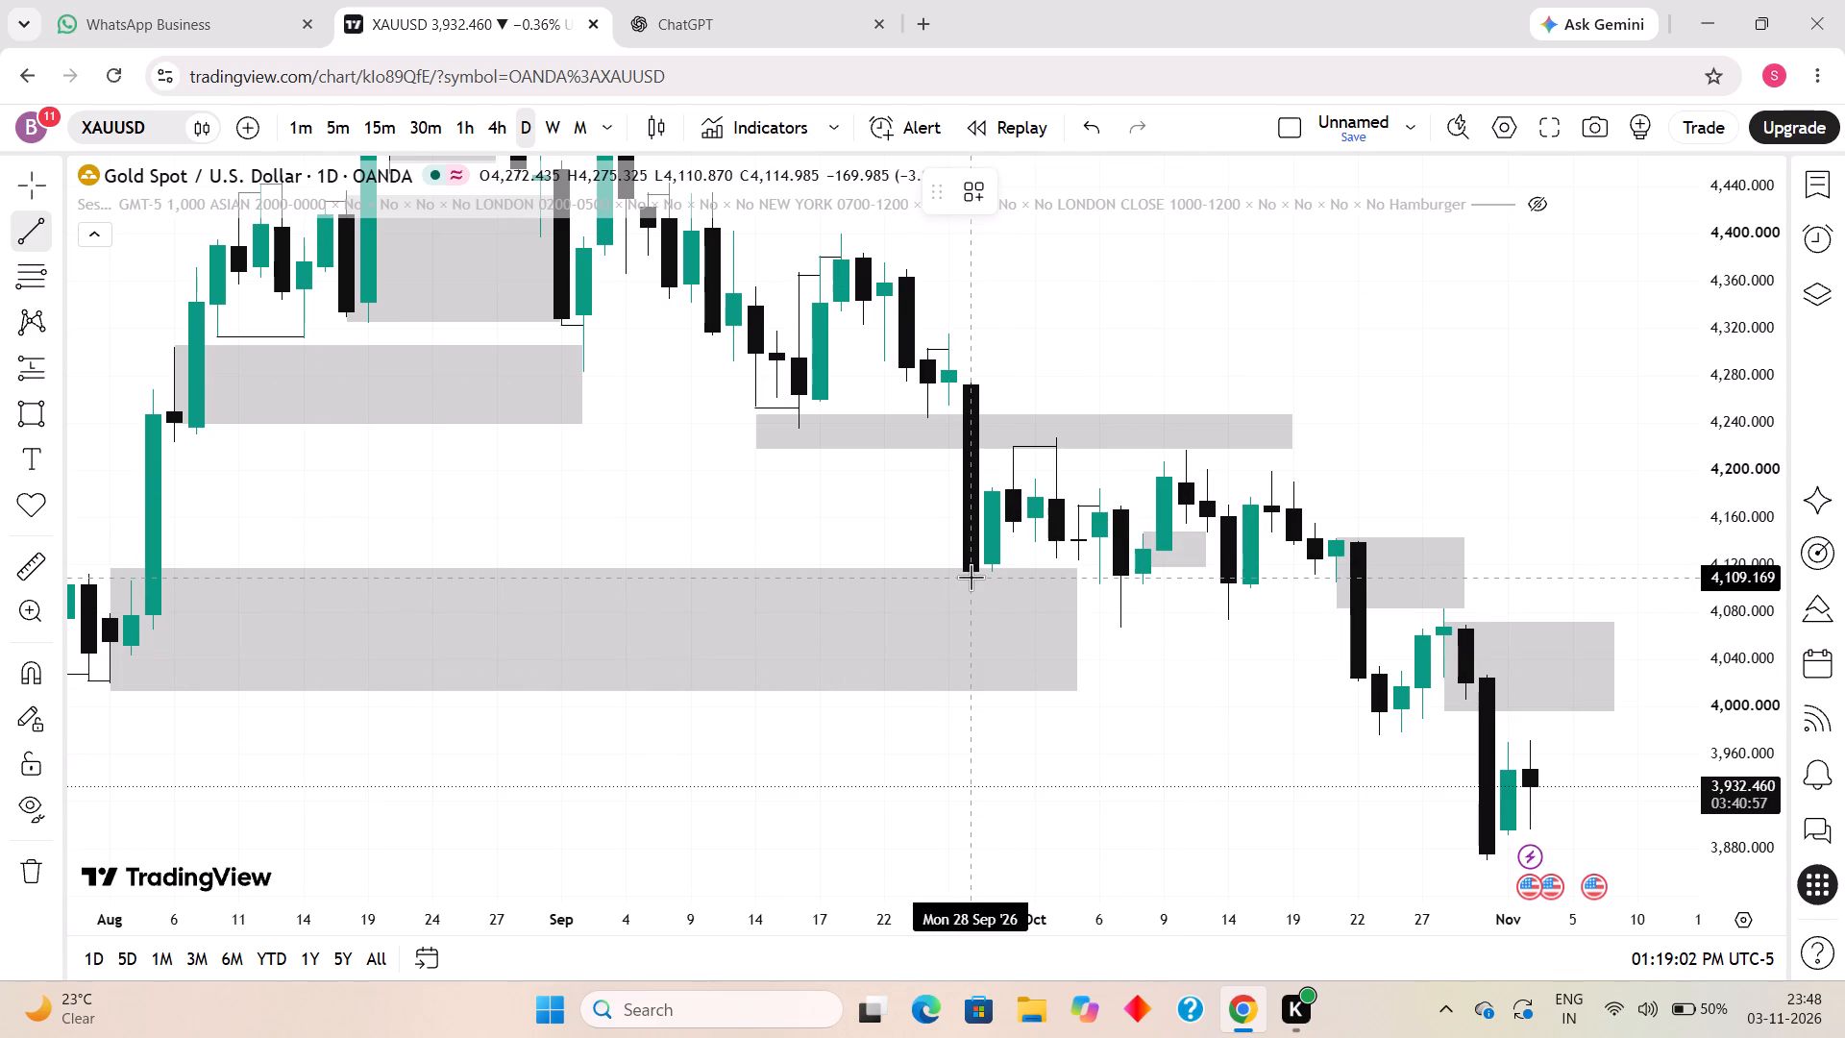
pyautogui.click(971, 576)
pyautogui.keyDown('shift'); pyautogui.click(1098, 581); pyautogui.keyUp('shift')
pyautogui.click(1218, 654)
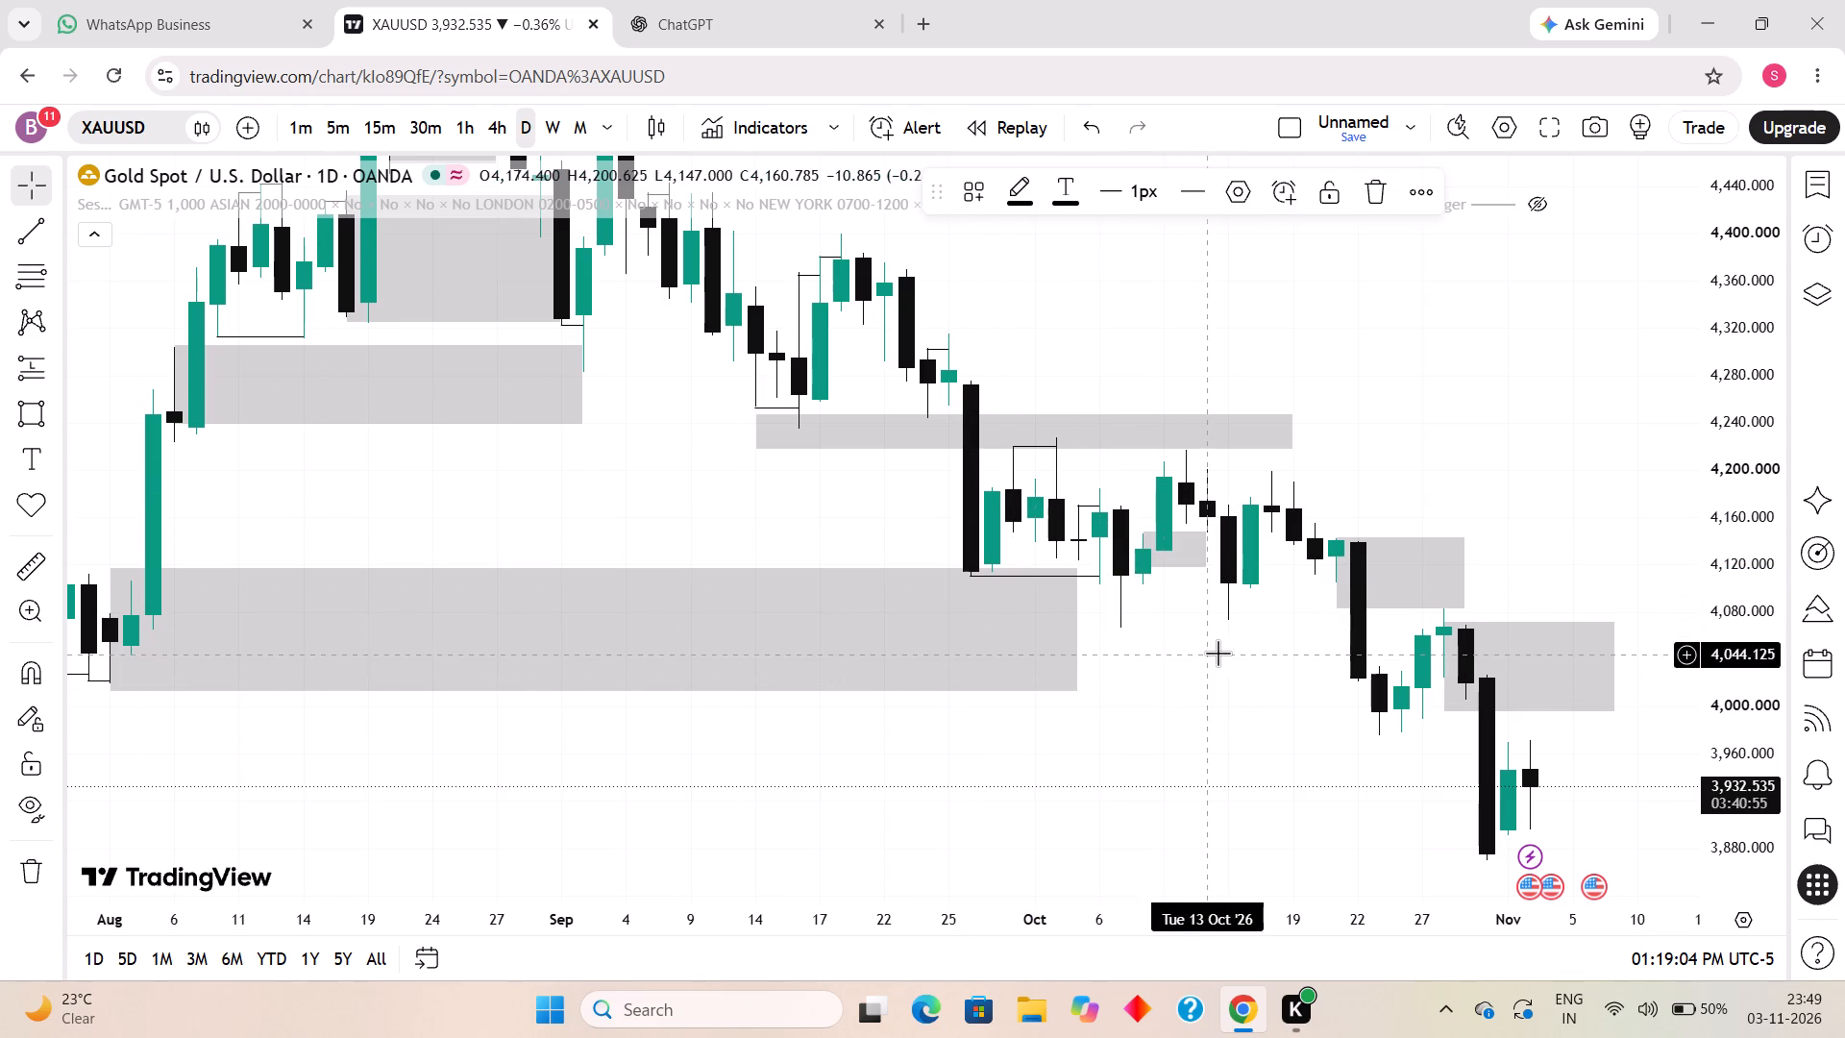
# Draw a short horizontal trend line from the 6 October 2026 candle's low to 7 October at about 4,102.
pyautogui.click(13, 231)
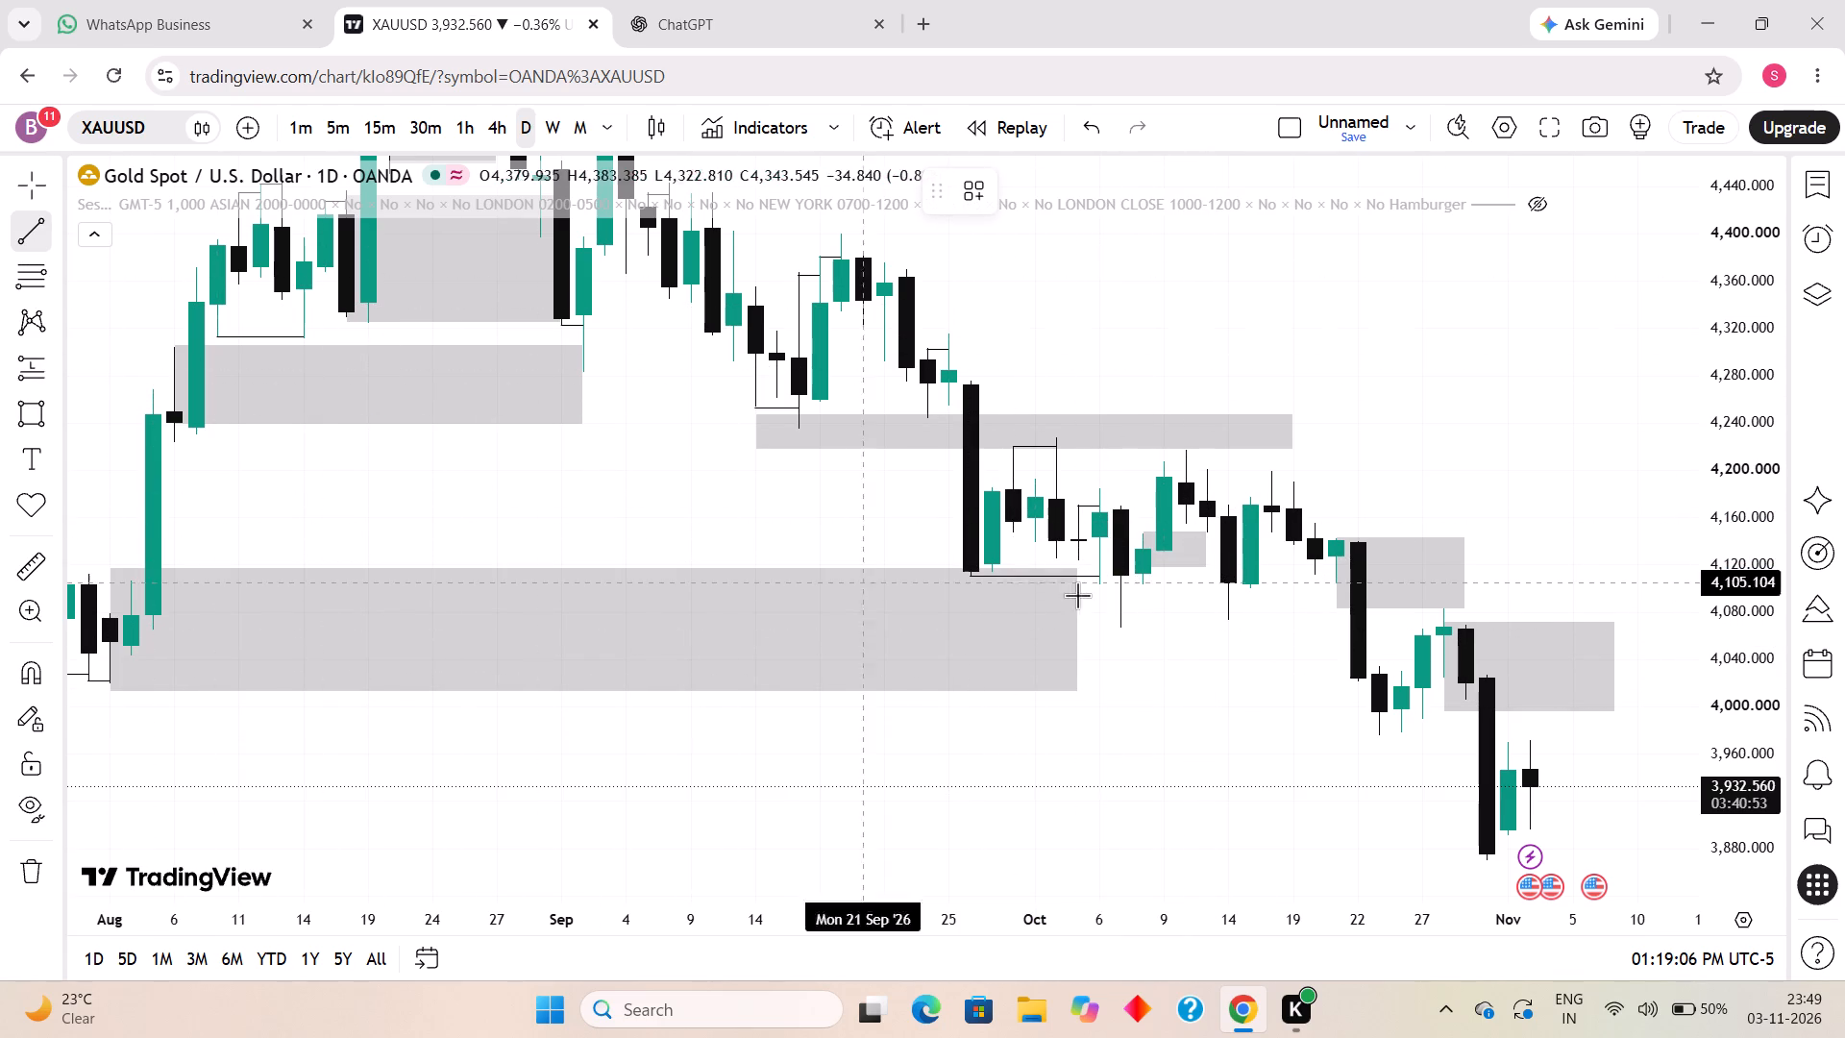
pyautogui.click(1098, 585)
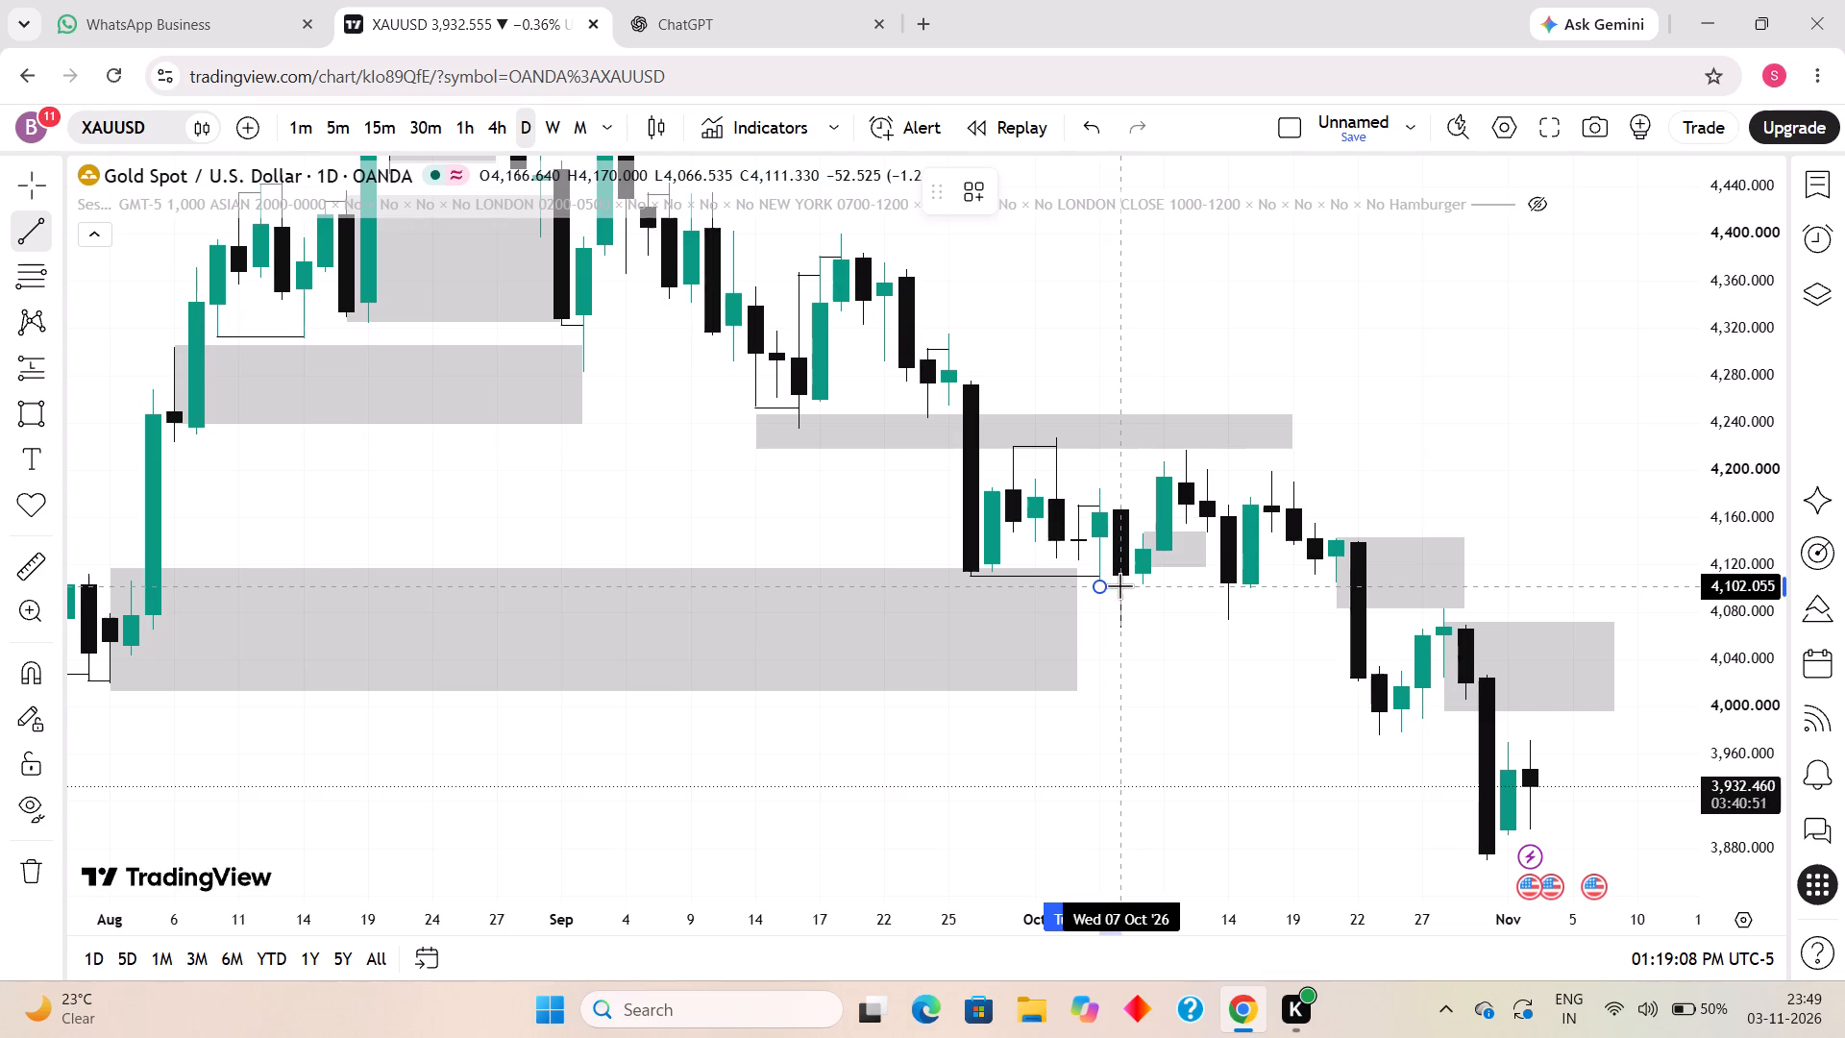
pyautogui.keyDown('shift'); pyautogui.click(1119, 585); pyautogui.keyUp('shift')
pyautogui.click(1168, 630)
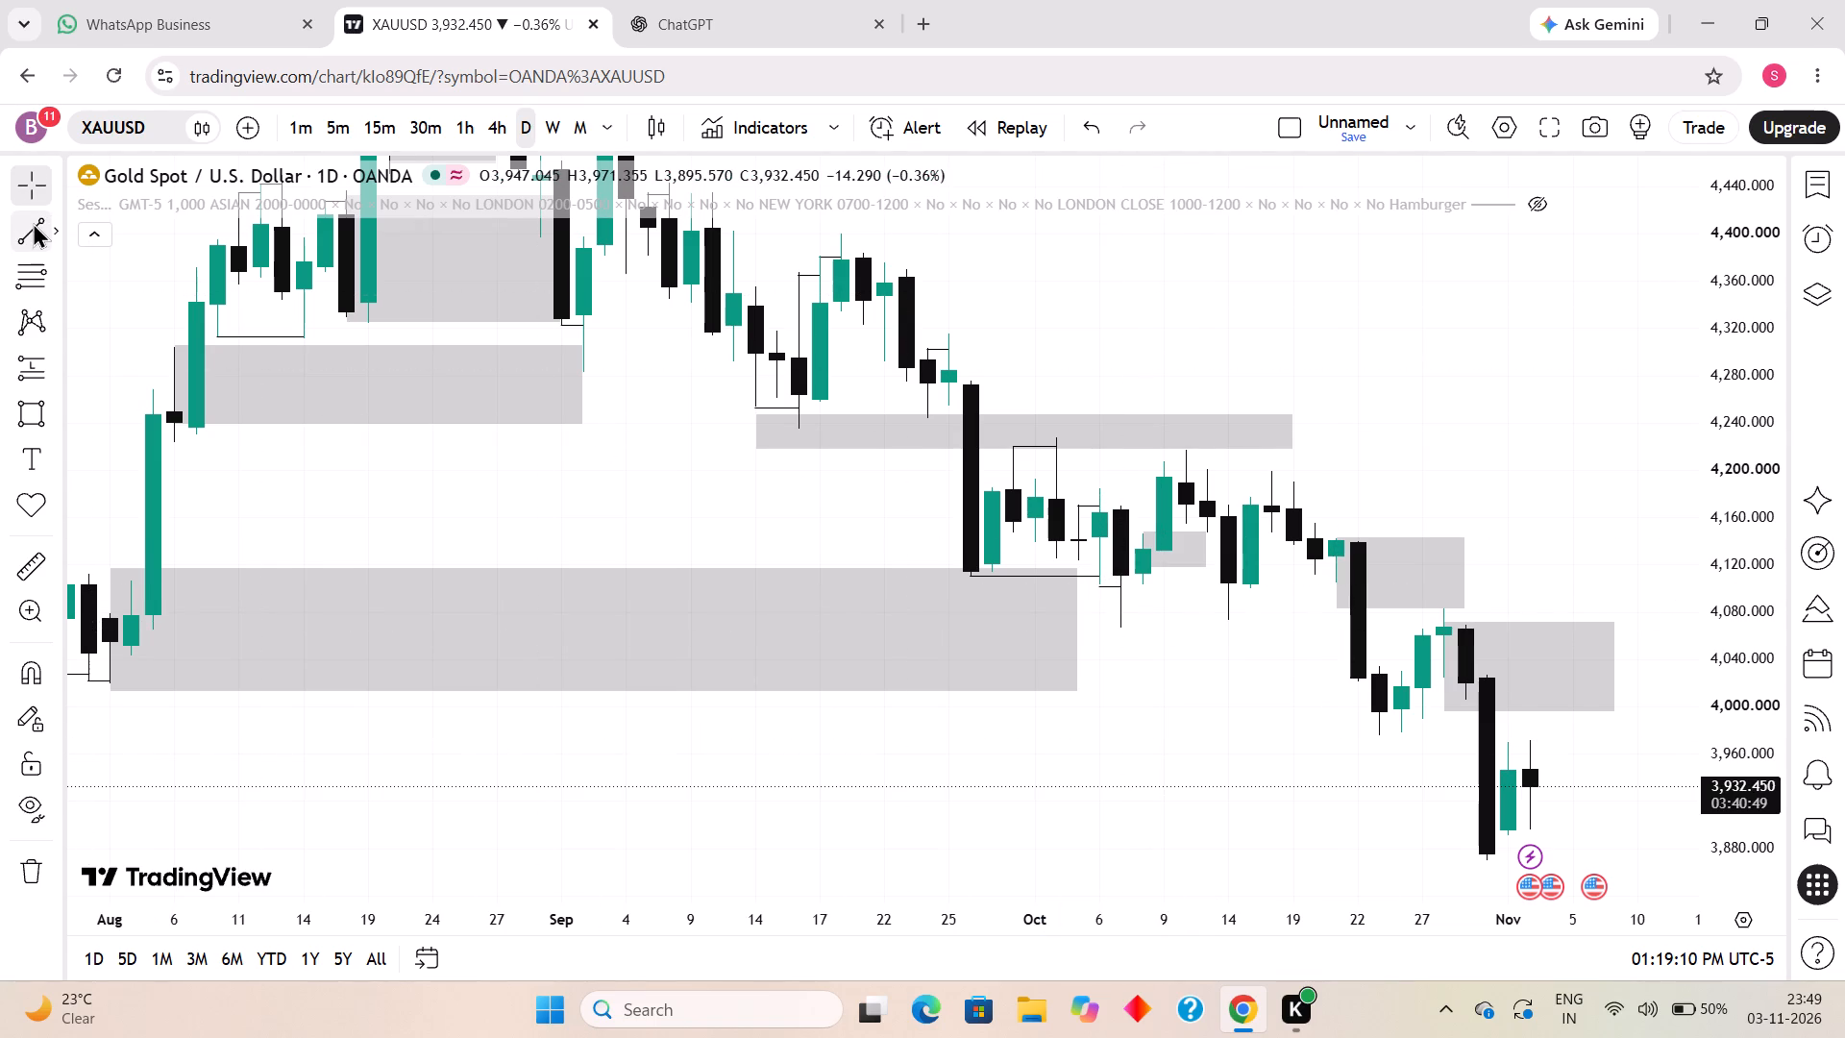
# Draw a short horizontal trend line from the 9 October 2026 candle's high to 12 October at about 4,205.
pyautogui.click(31, 221)
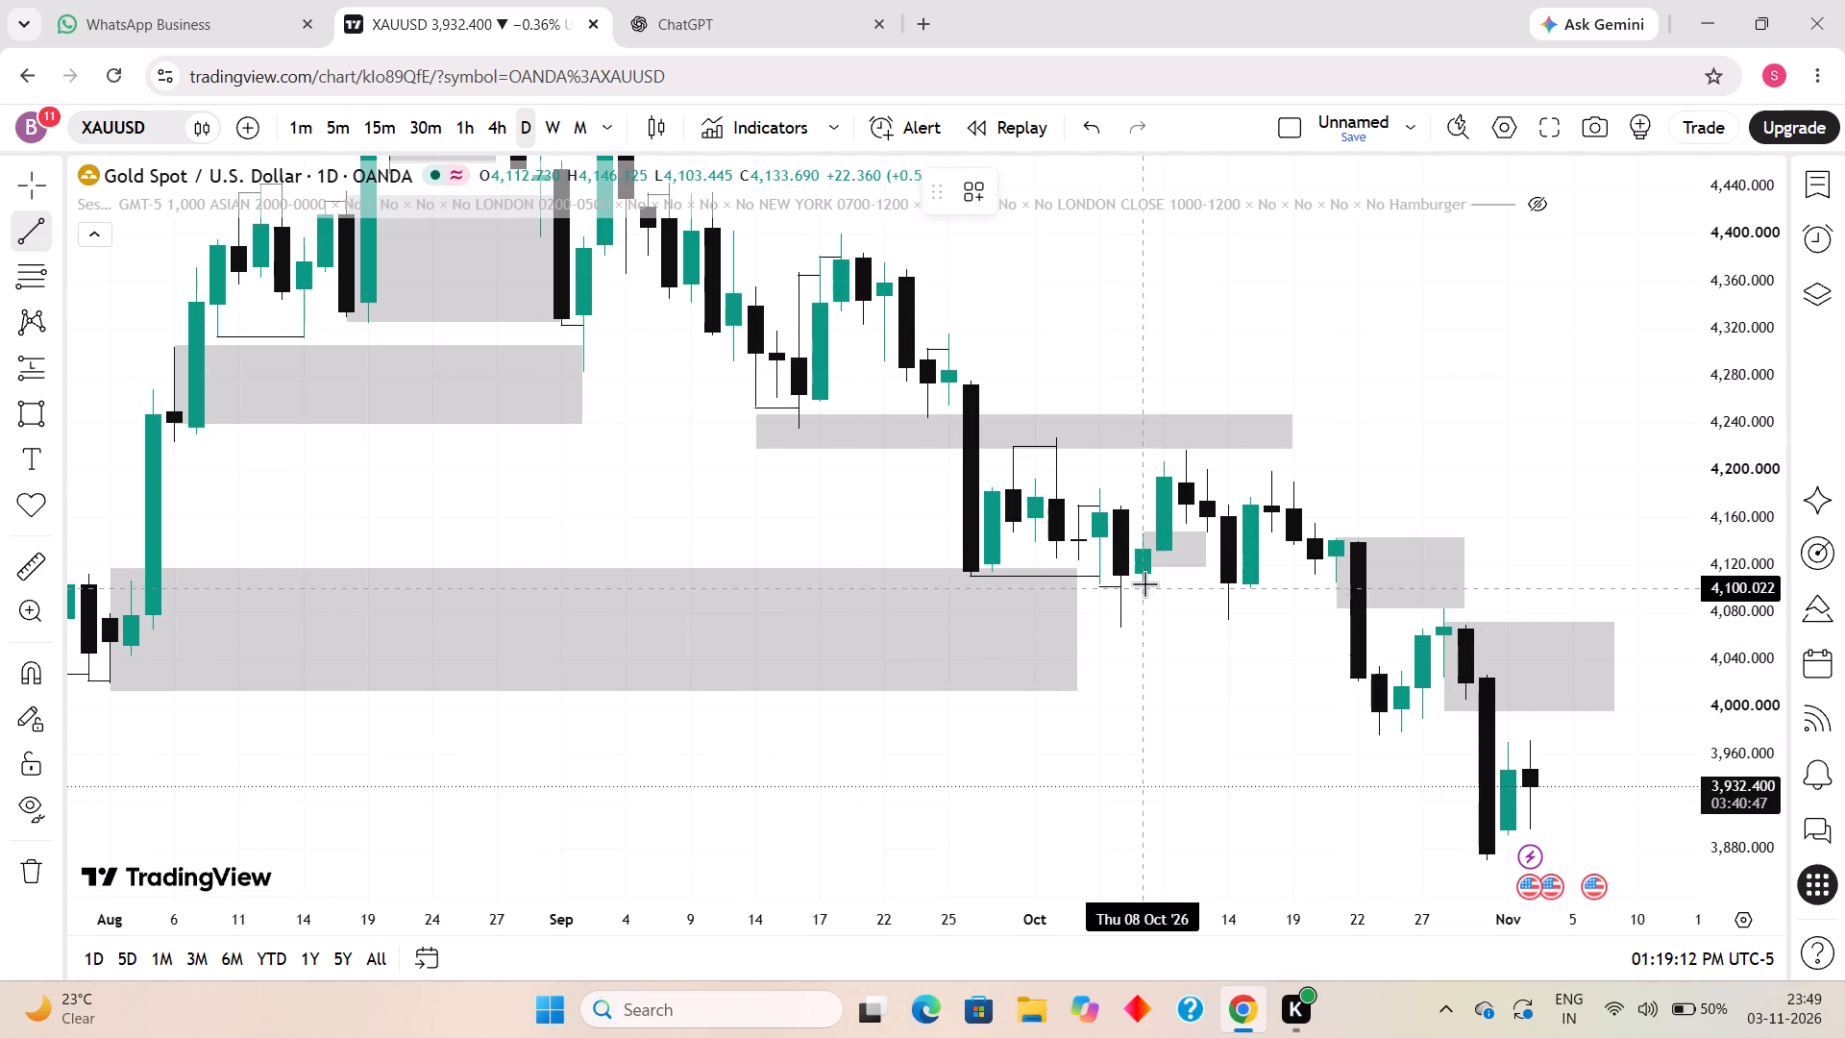
pyautogui.click(1164, 464)
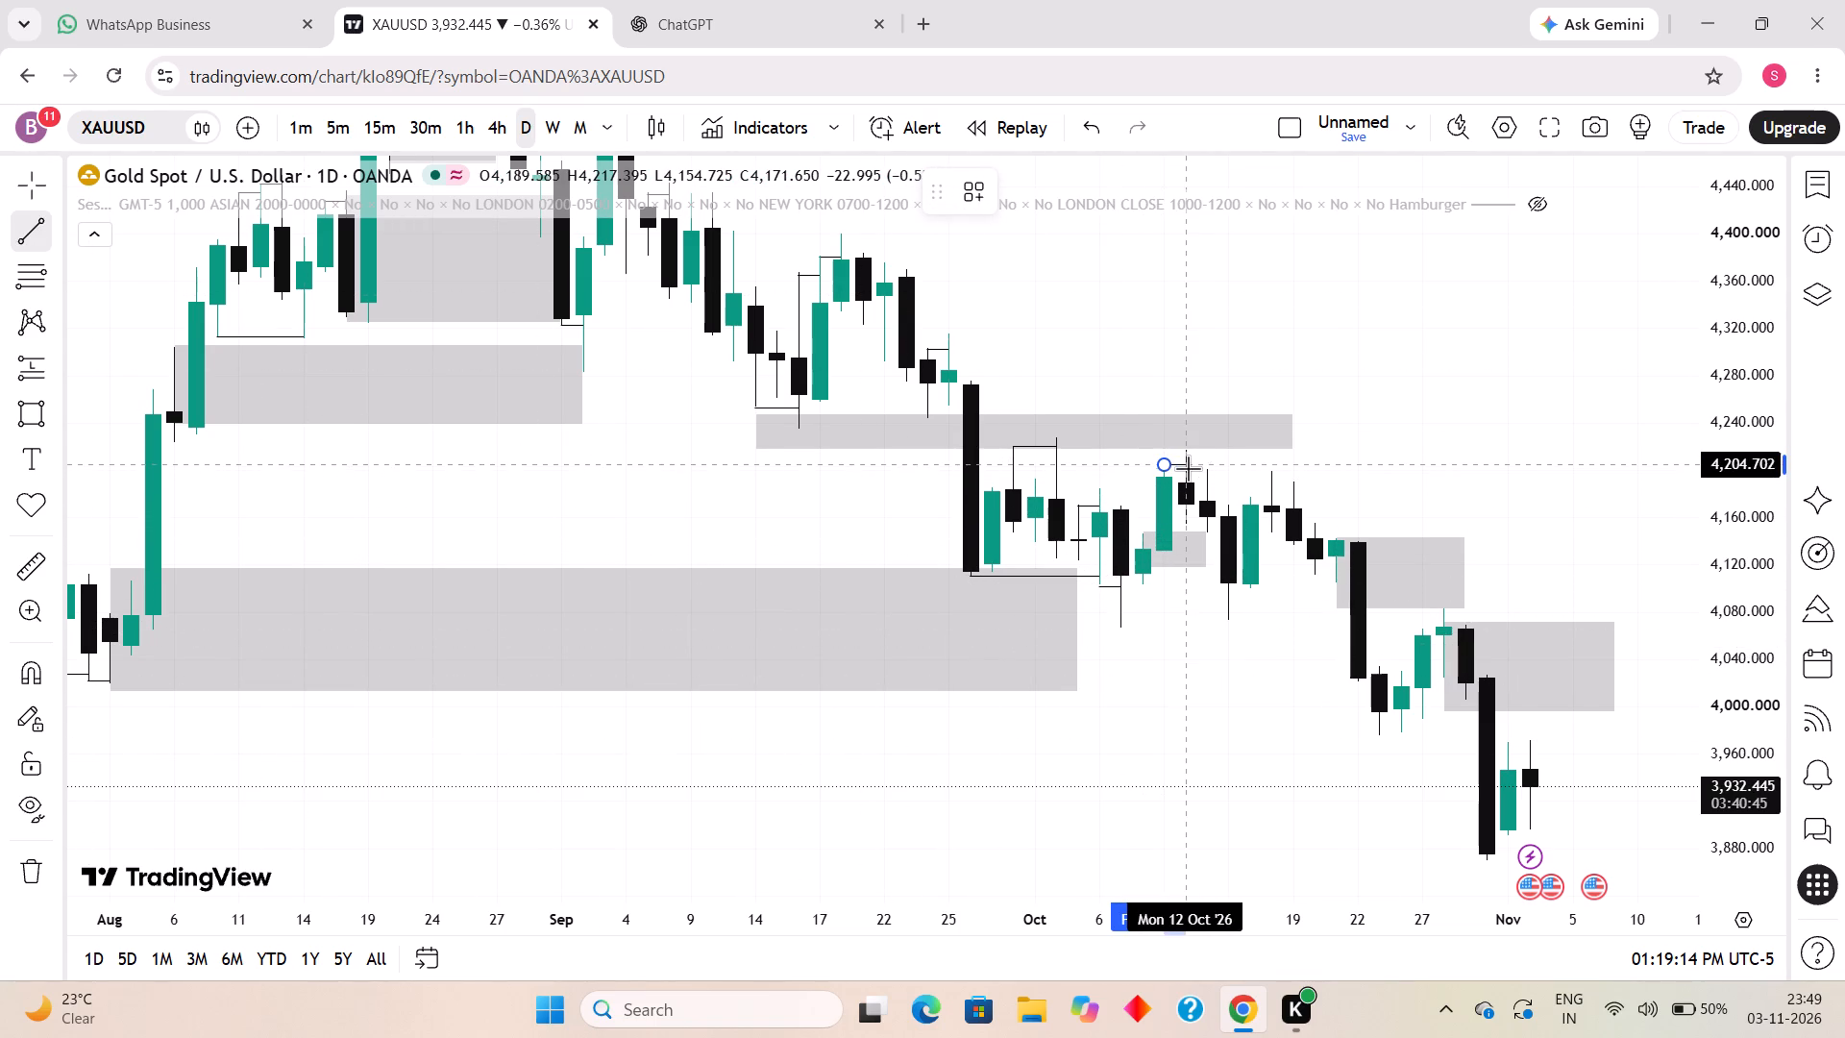
pyautogui.keyDown('shift'); pyautogui.click(1188, 468); pyautogui.keyUp('shift')
pyautogui.click(1365, 470)
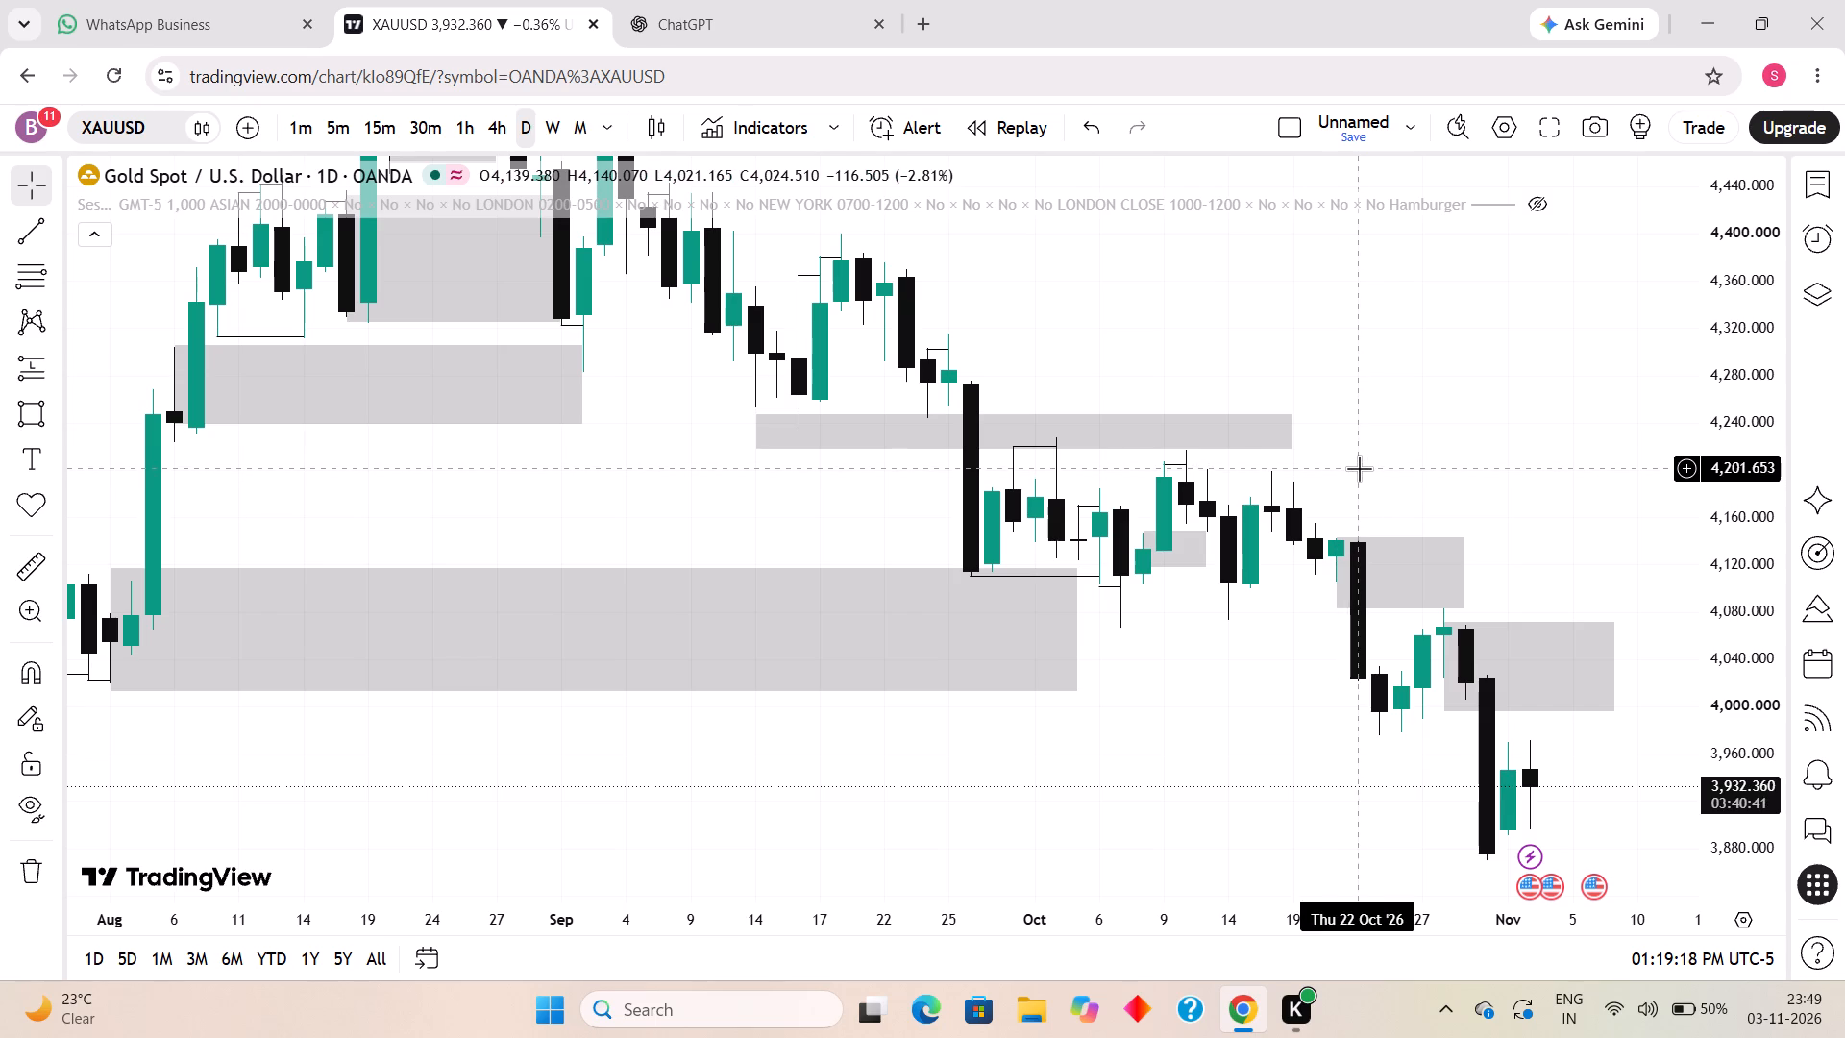
# Draw a short horizontal trend line from the 15 October 2026 candle's high to 16 October at about 4,179.
pyautogui.click(1359, 468)
pyautogui.moveTo(1358, 474); pyautogui.dragTo(1205, 435)
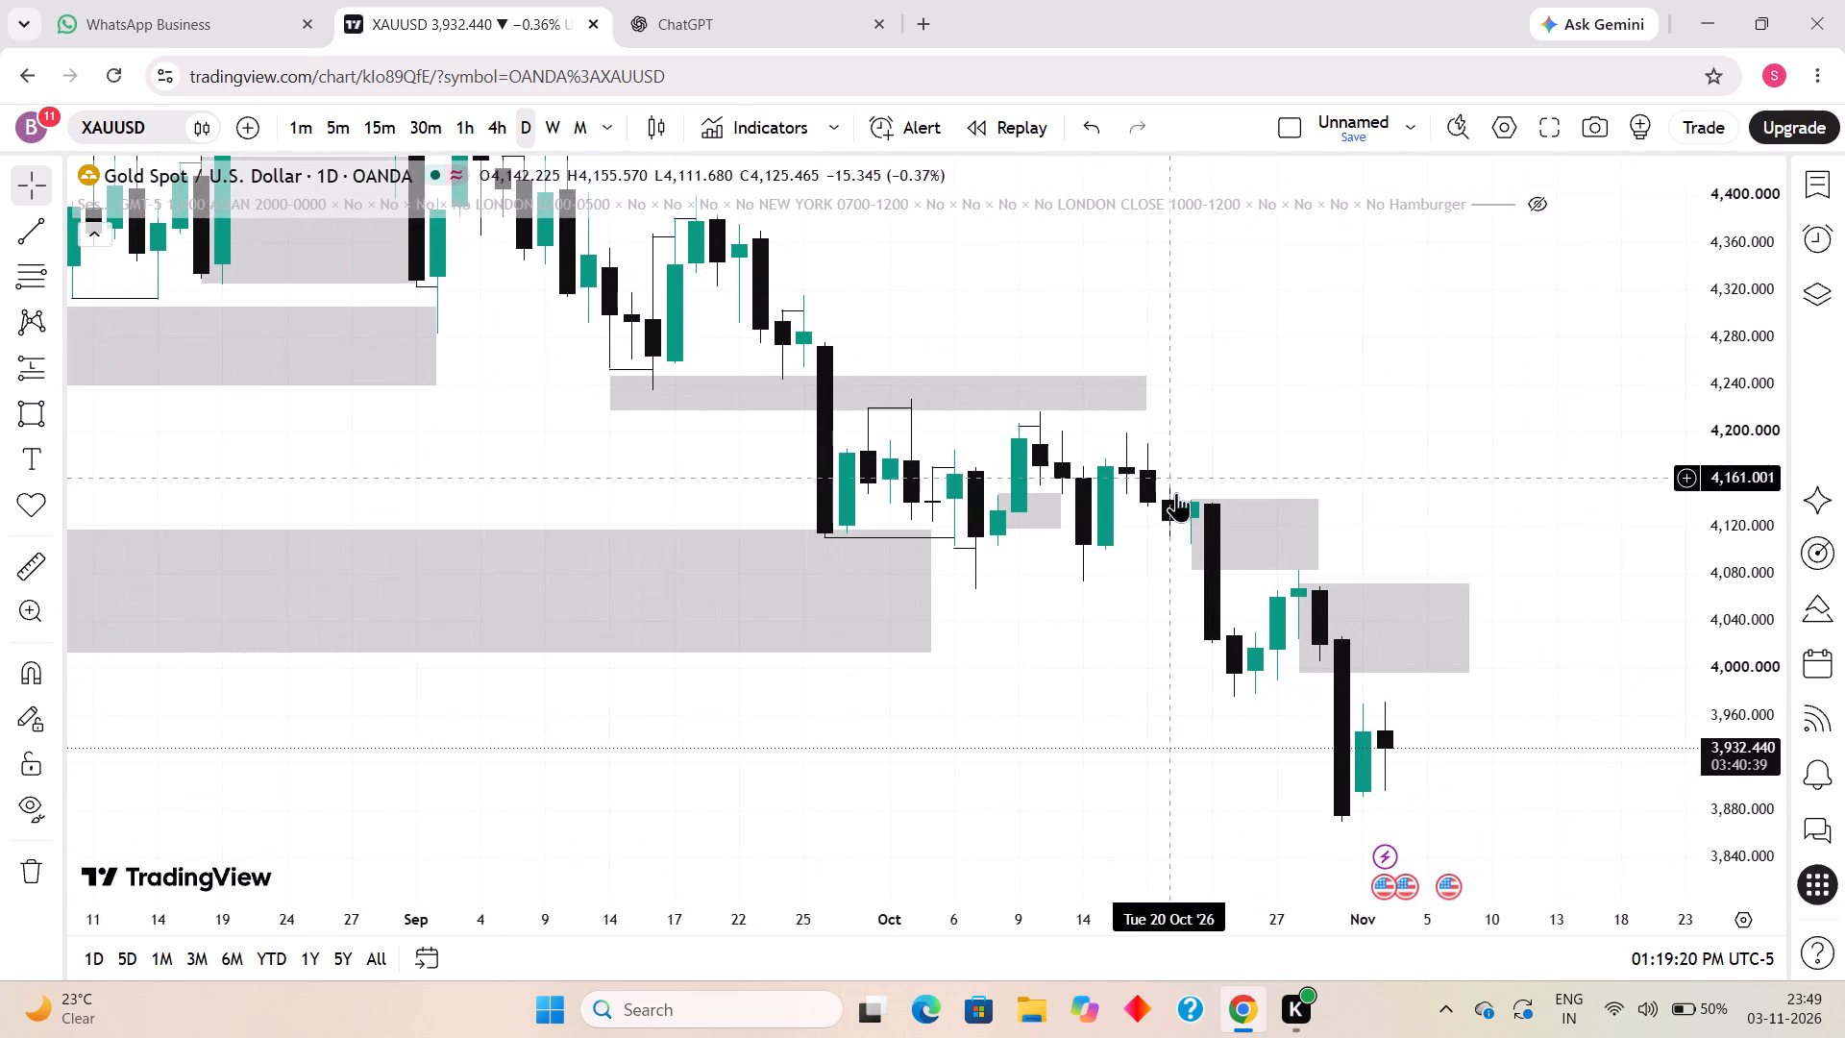
pyautogui.scroll(-2, 1182, 525)
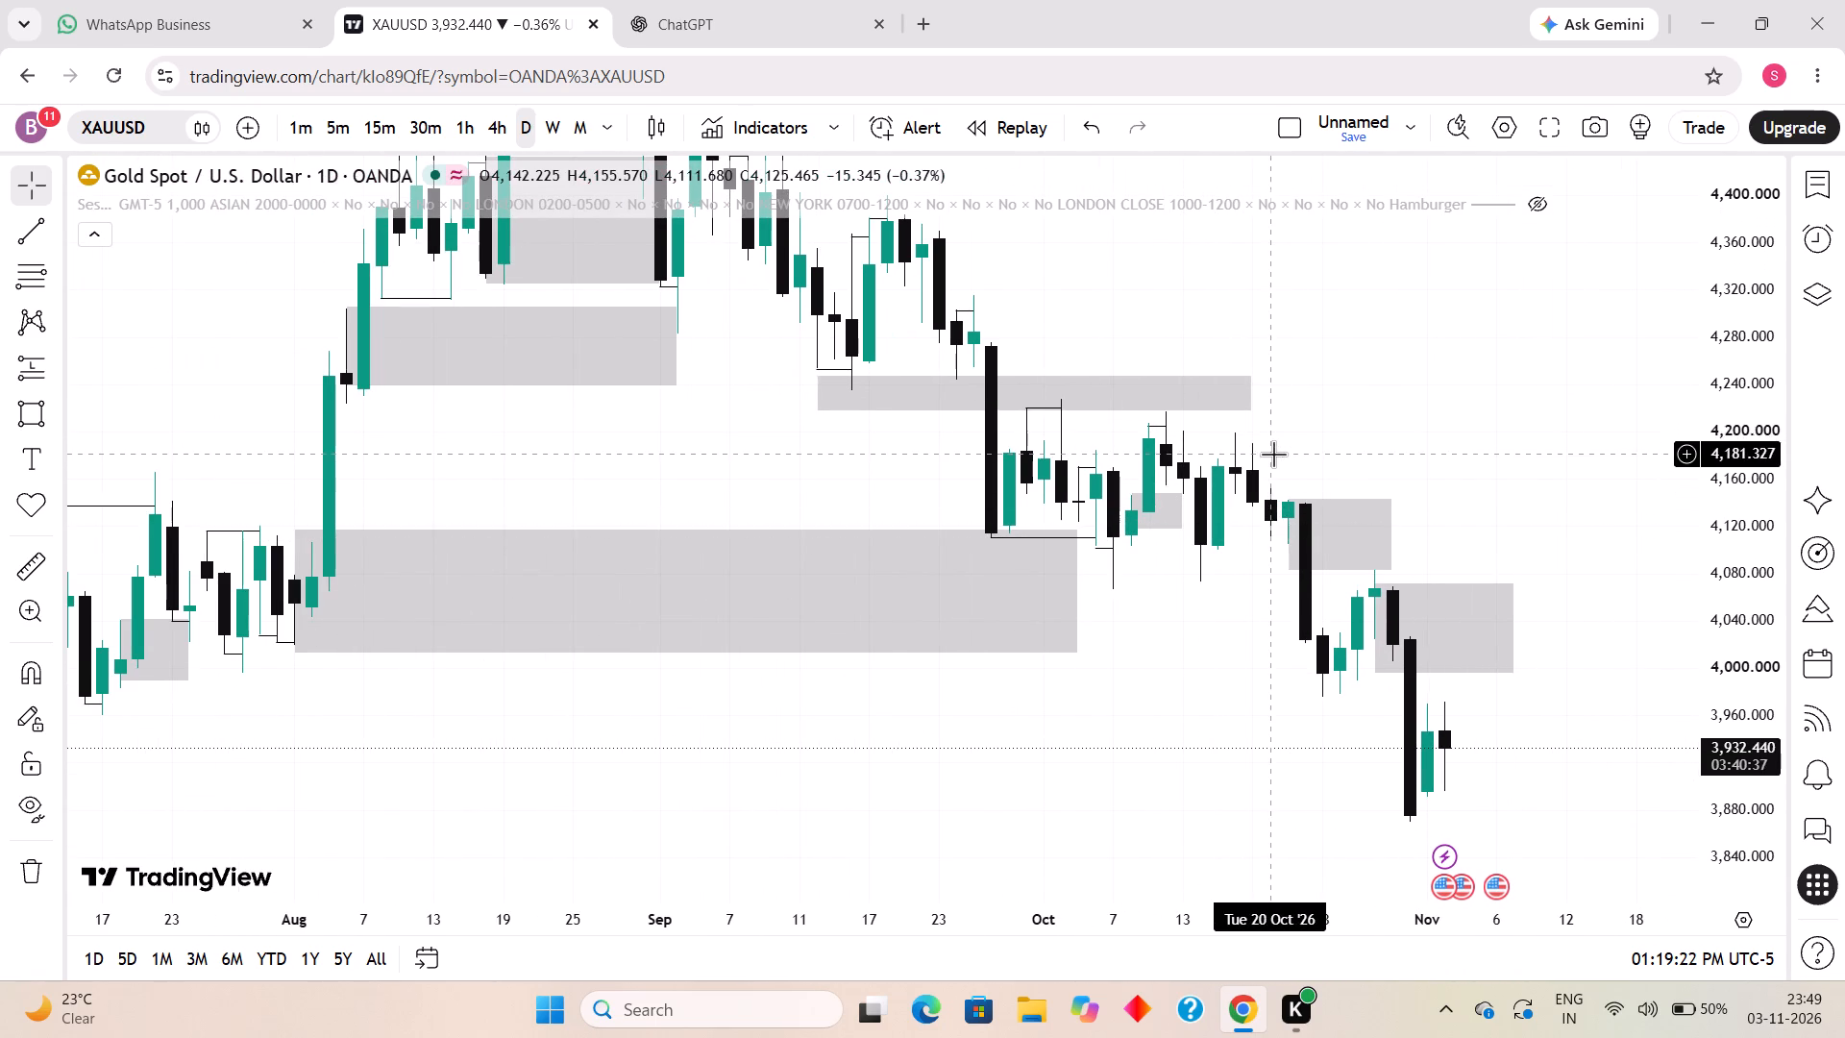
pyautogui.click(2, 231)
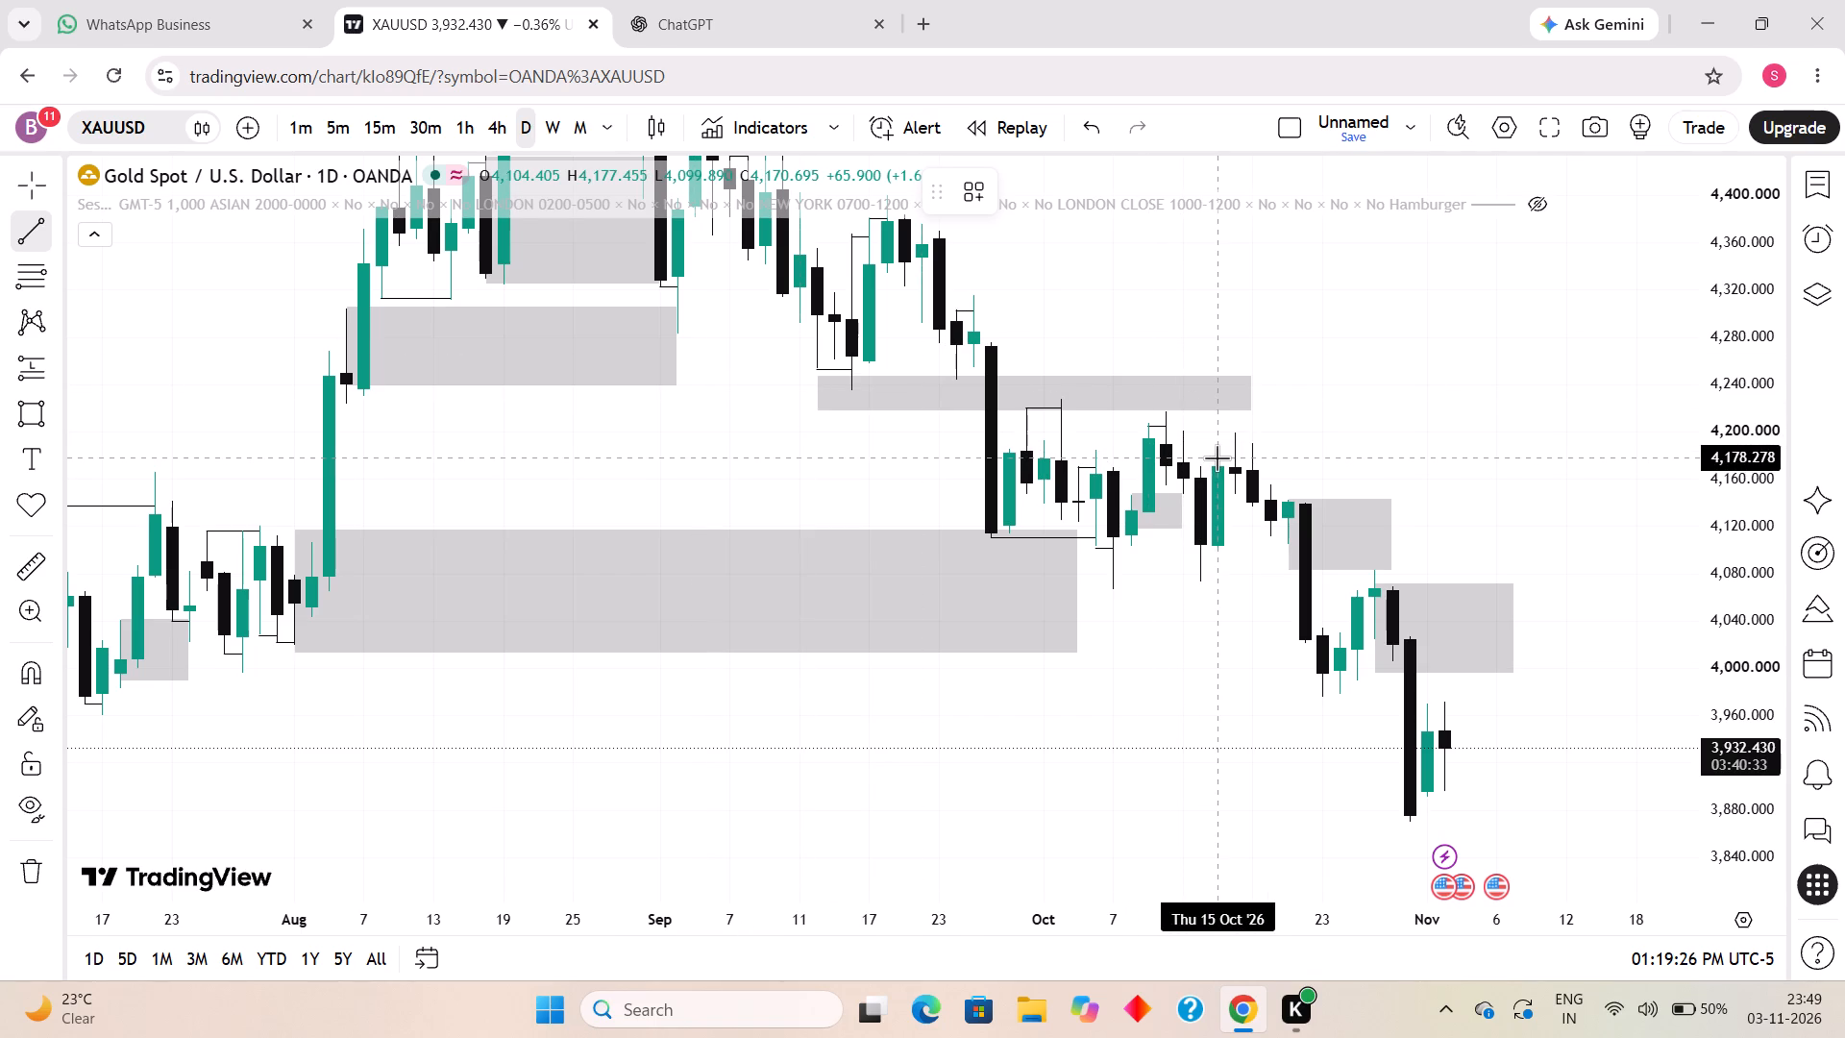
pyautogui.click(1215, 456)
pyautogui.keyDown('shift'); pyautogui.click(1234, 455); pyautogui.keyUp('shift')
pyautogui.click(1336, 445)
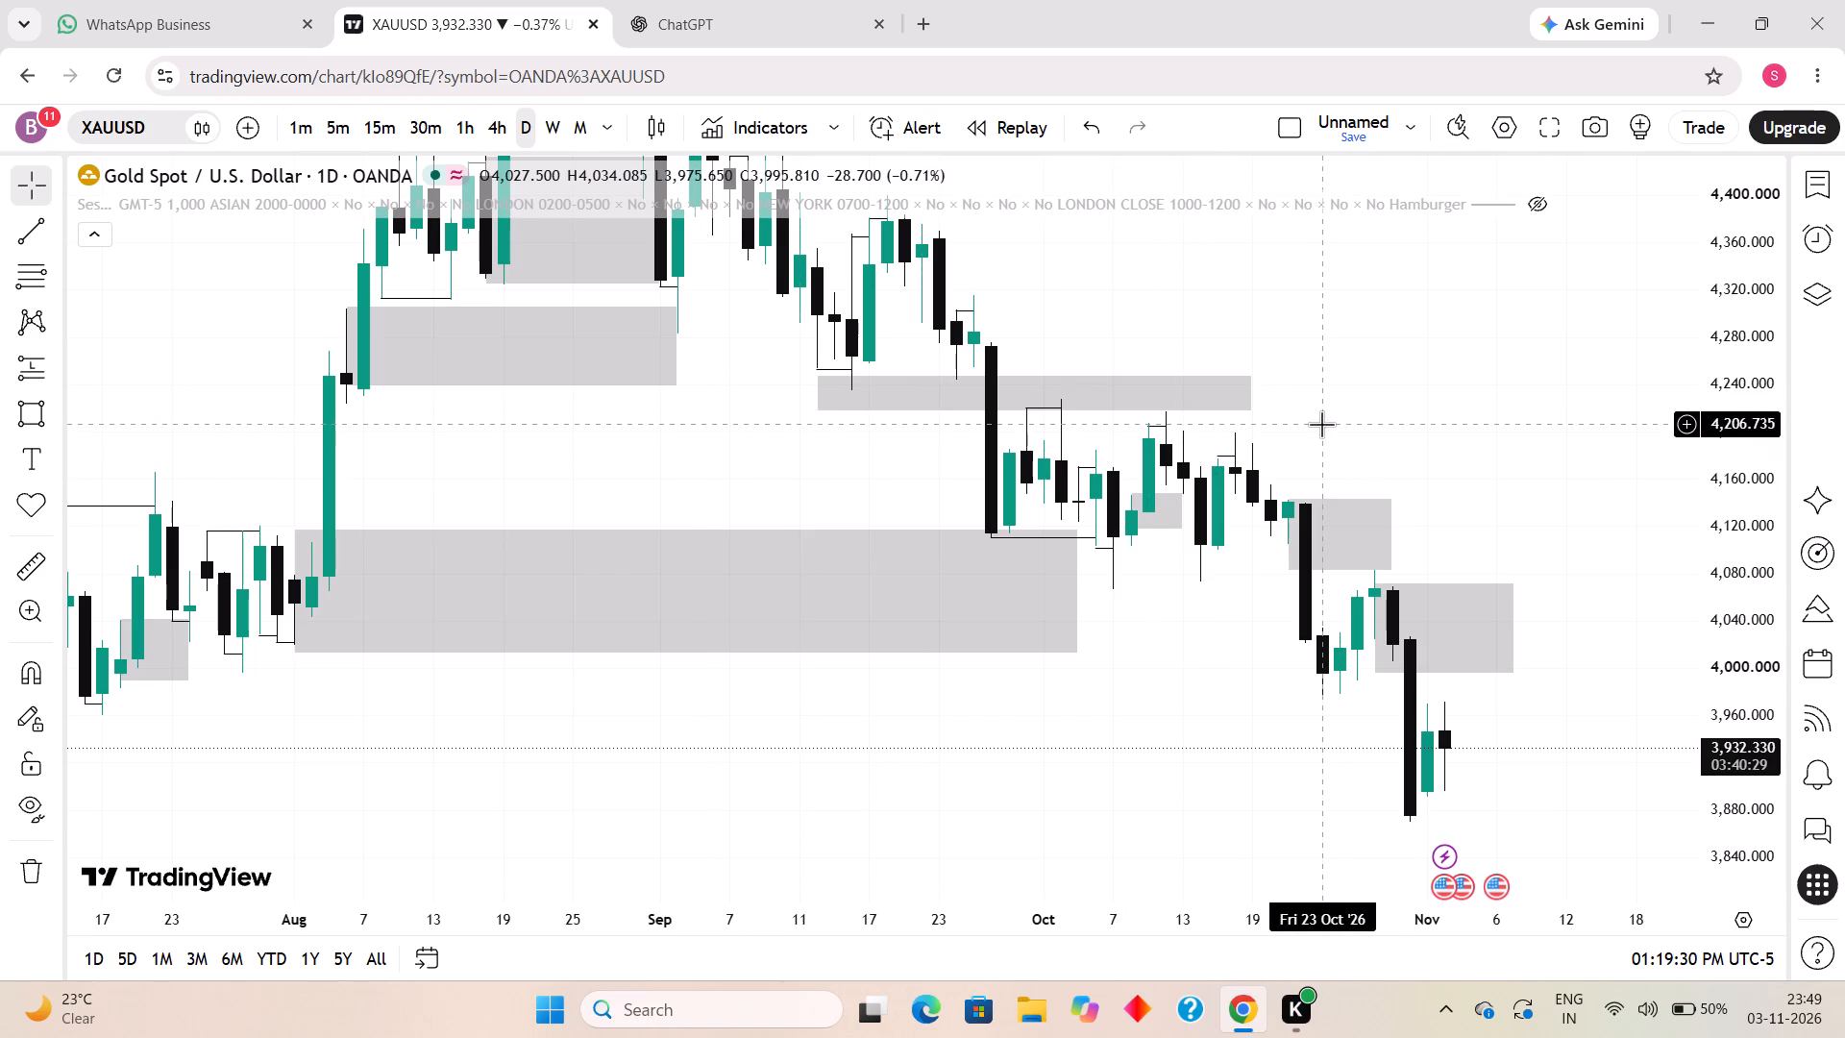
# Move the 9 to 12 October 2026 trend line up slightly to the 9 October candle's high at about 4,207.
pyautogui.scroll(3, 1262, 475)
pyautogui.moveTo(1758, 674); pyautogui.dragTo(1597, 392)
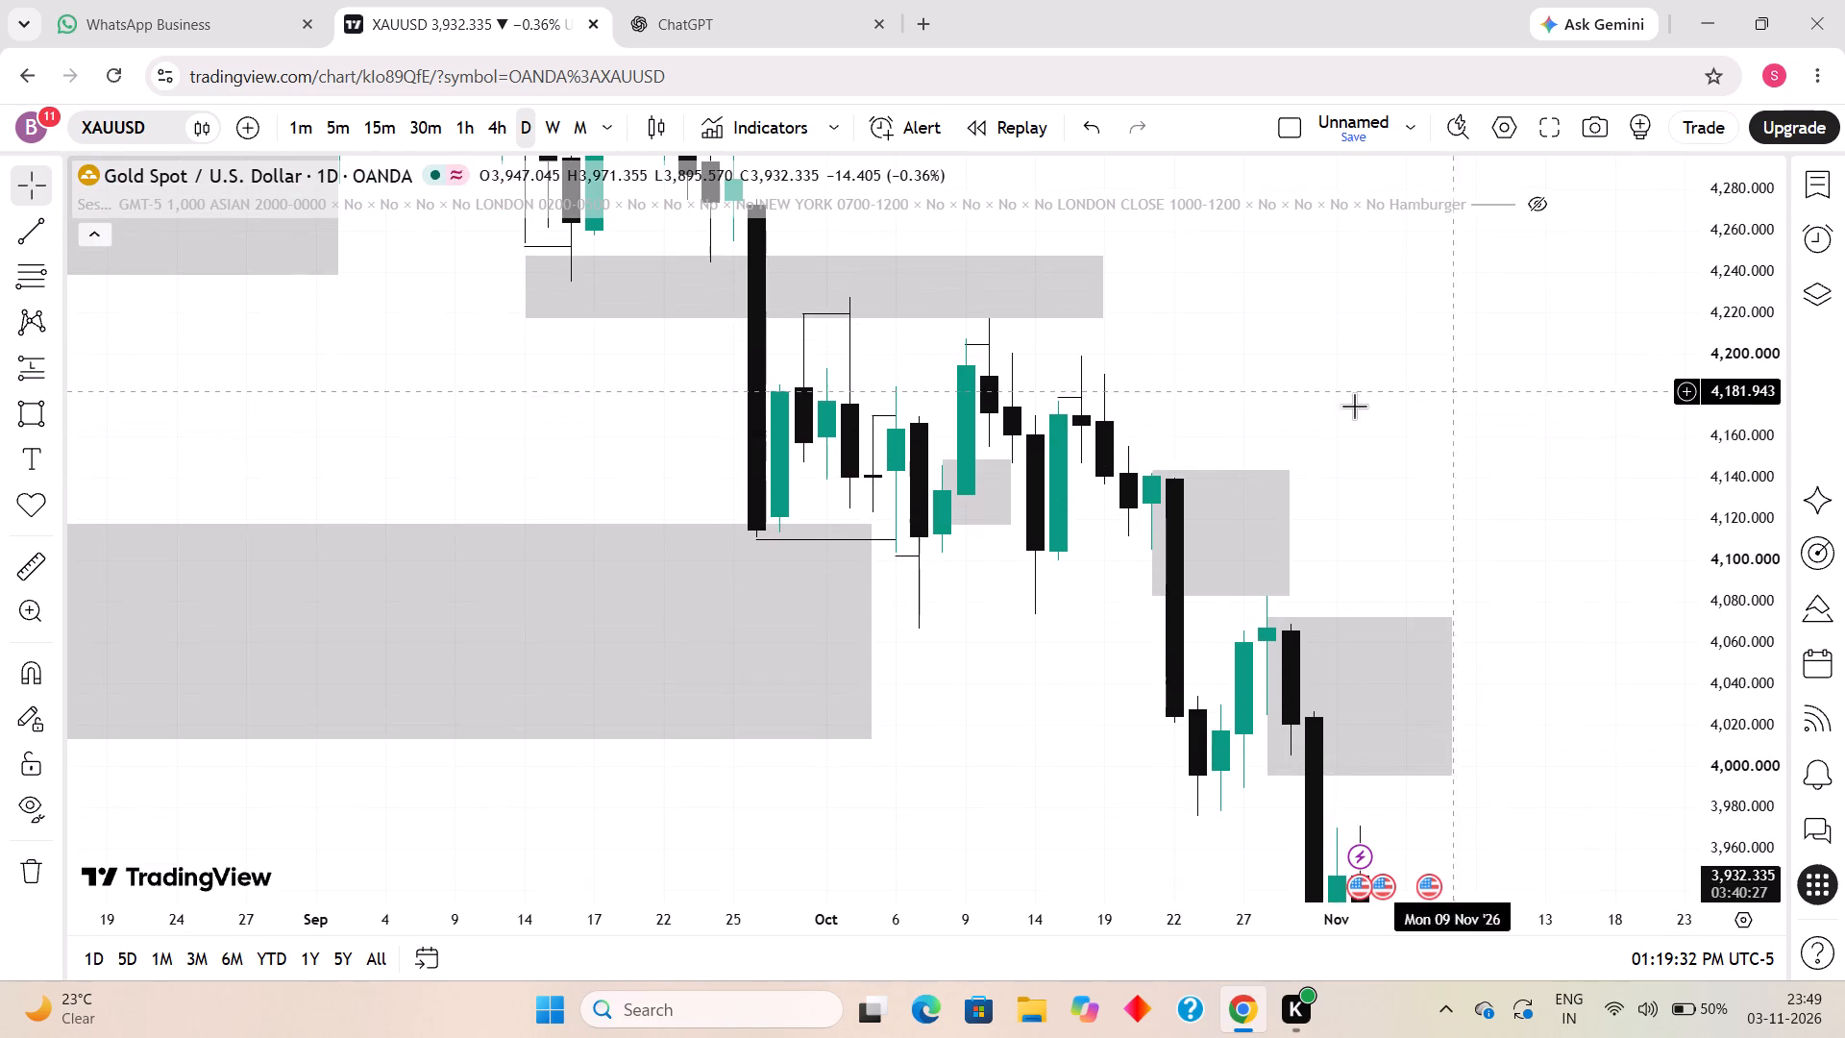
pyautogui.scroll(2, 881, 439)
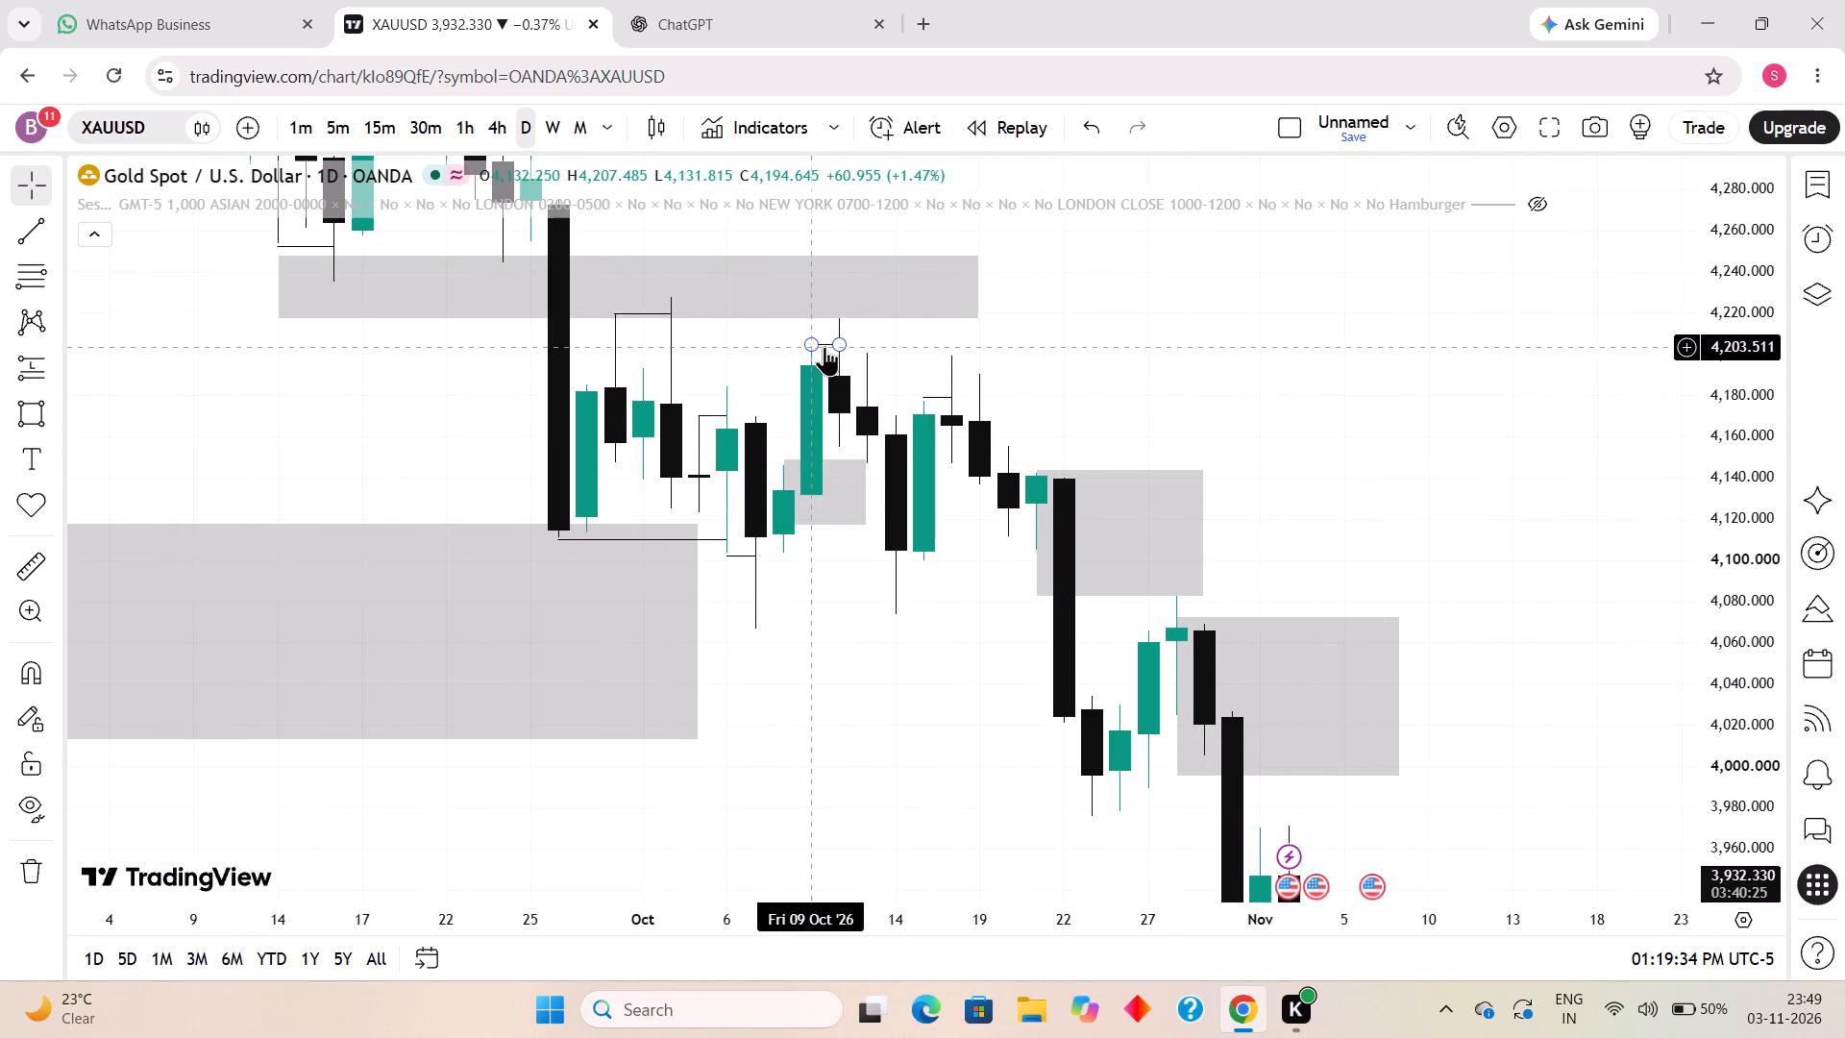
pyautogui.moveTo(824, 346); pyautogui.dragTo(806, 341)
pyautogui.click(920, 348)
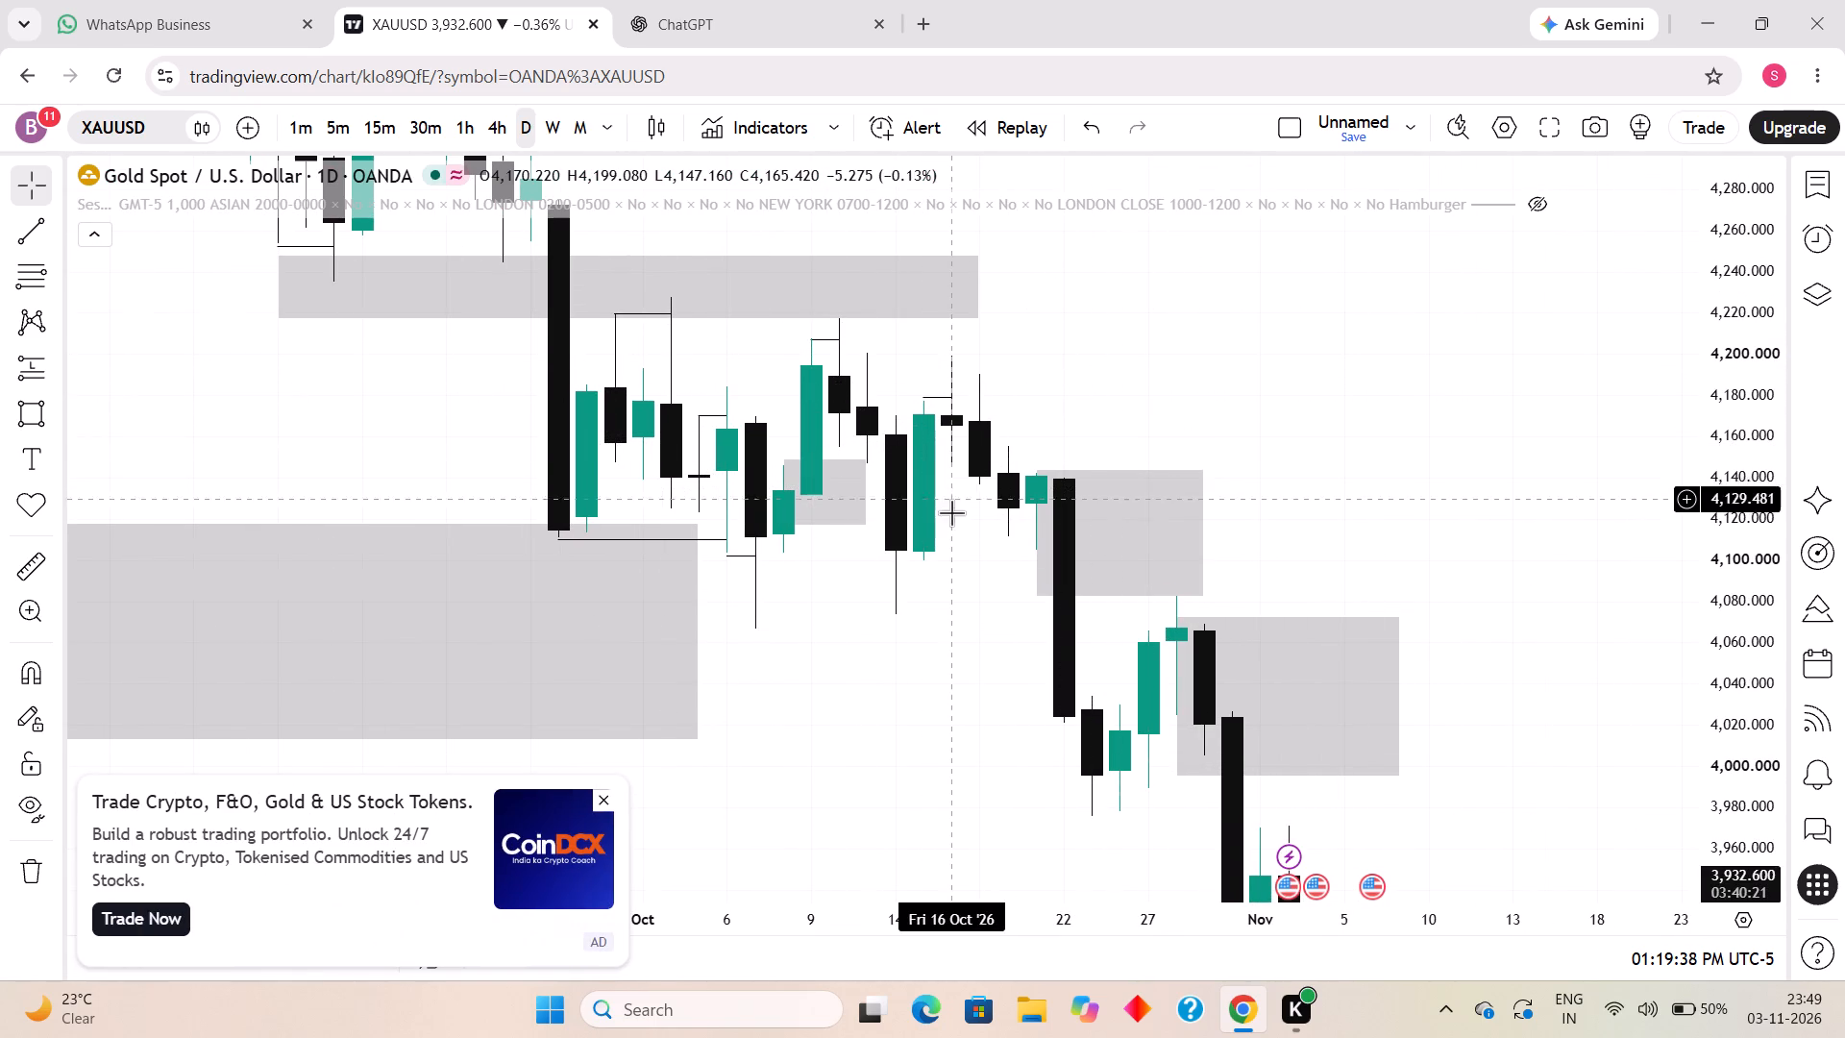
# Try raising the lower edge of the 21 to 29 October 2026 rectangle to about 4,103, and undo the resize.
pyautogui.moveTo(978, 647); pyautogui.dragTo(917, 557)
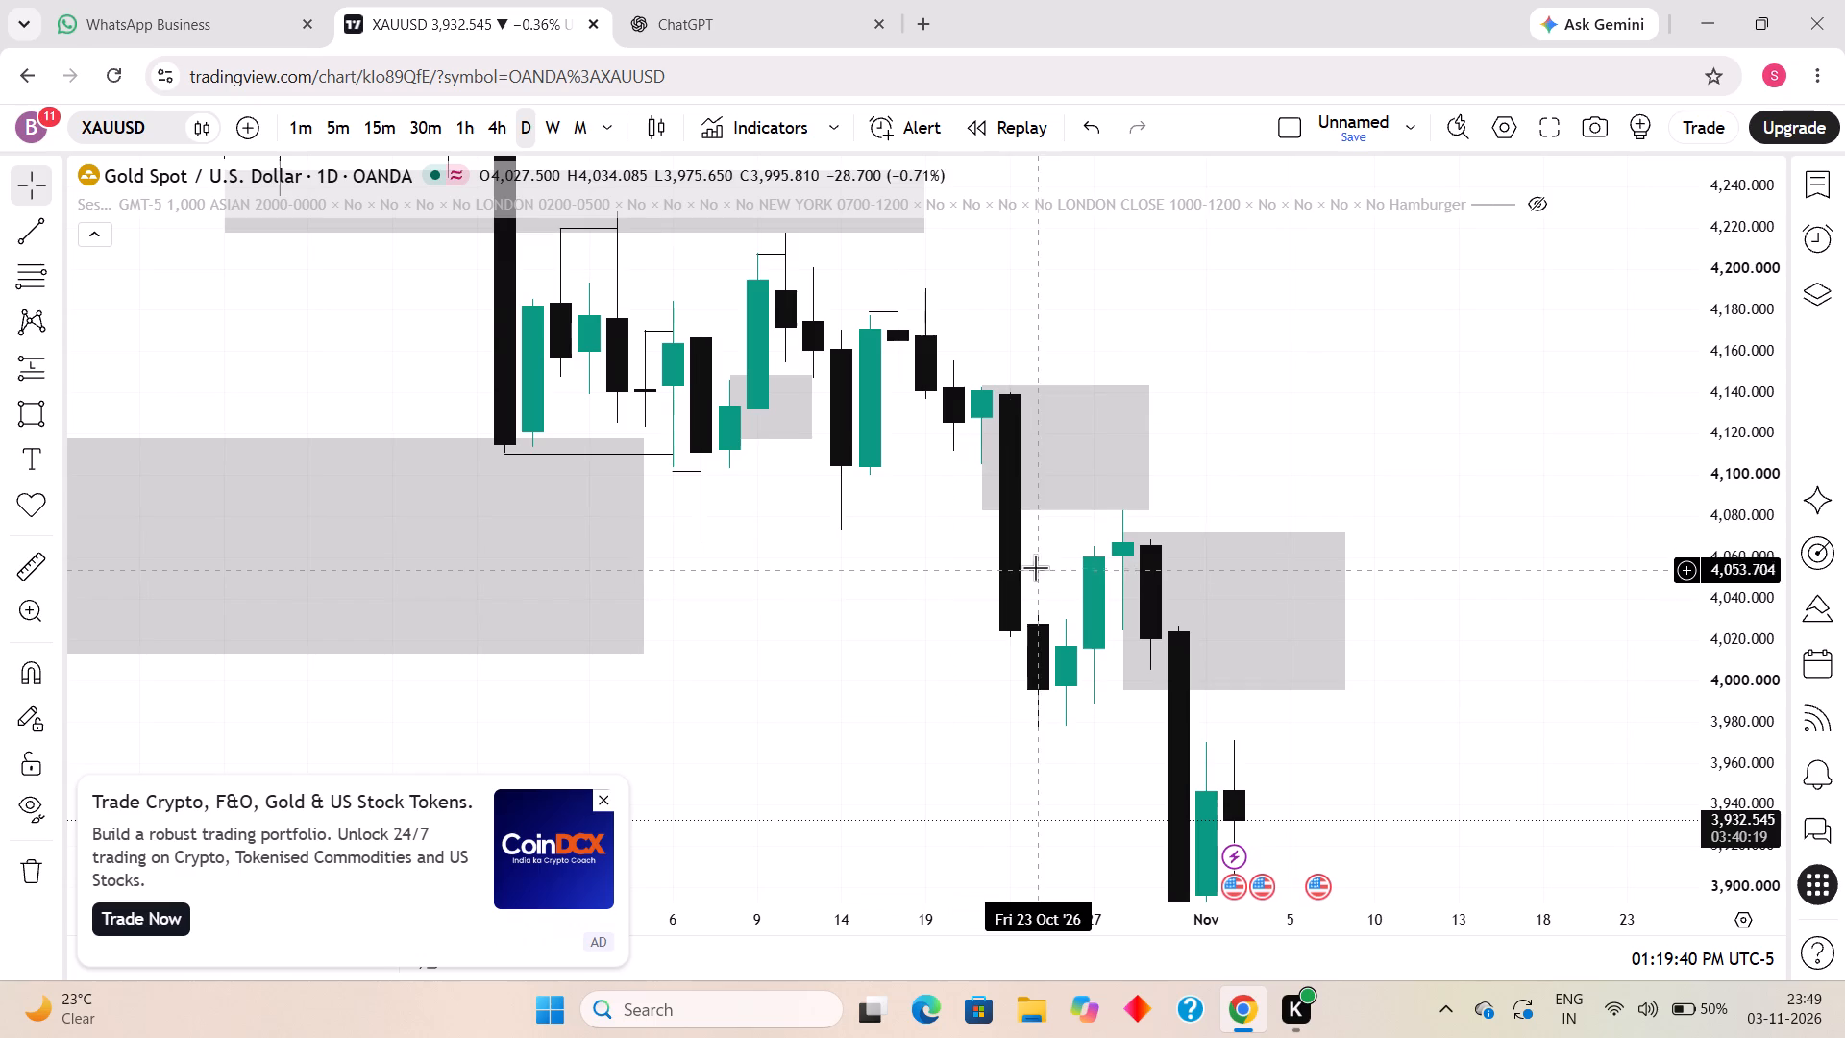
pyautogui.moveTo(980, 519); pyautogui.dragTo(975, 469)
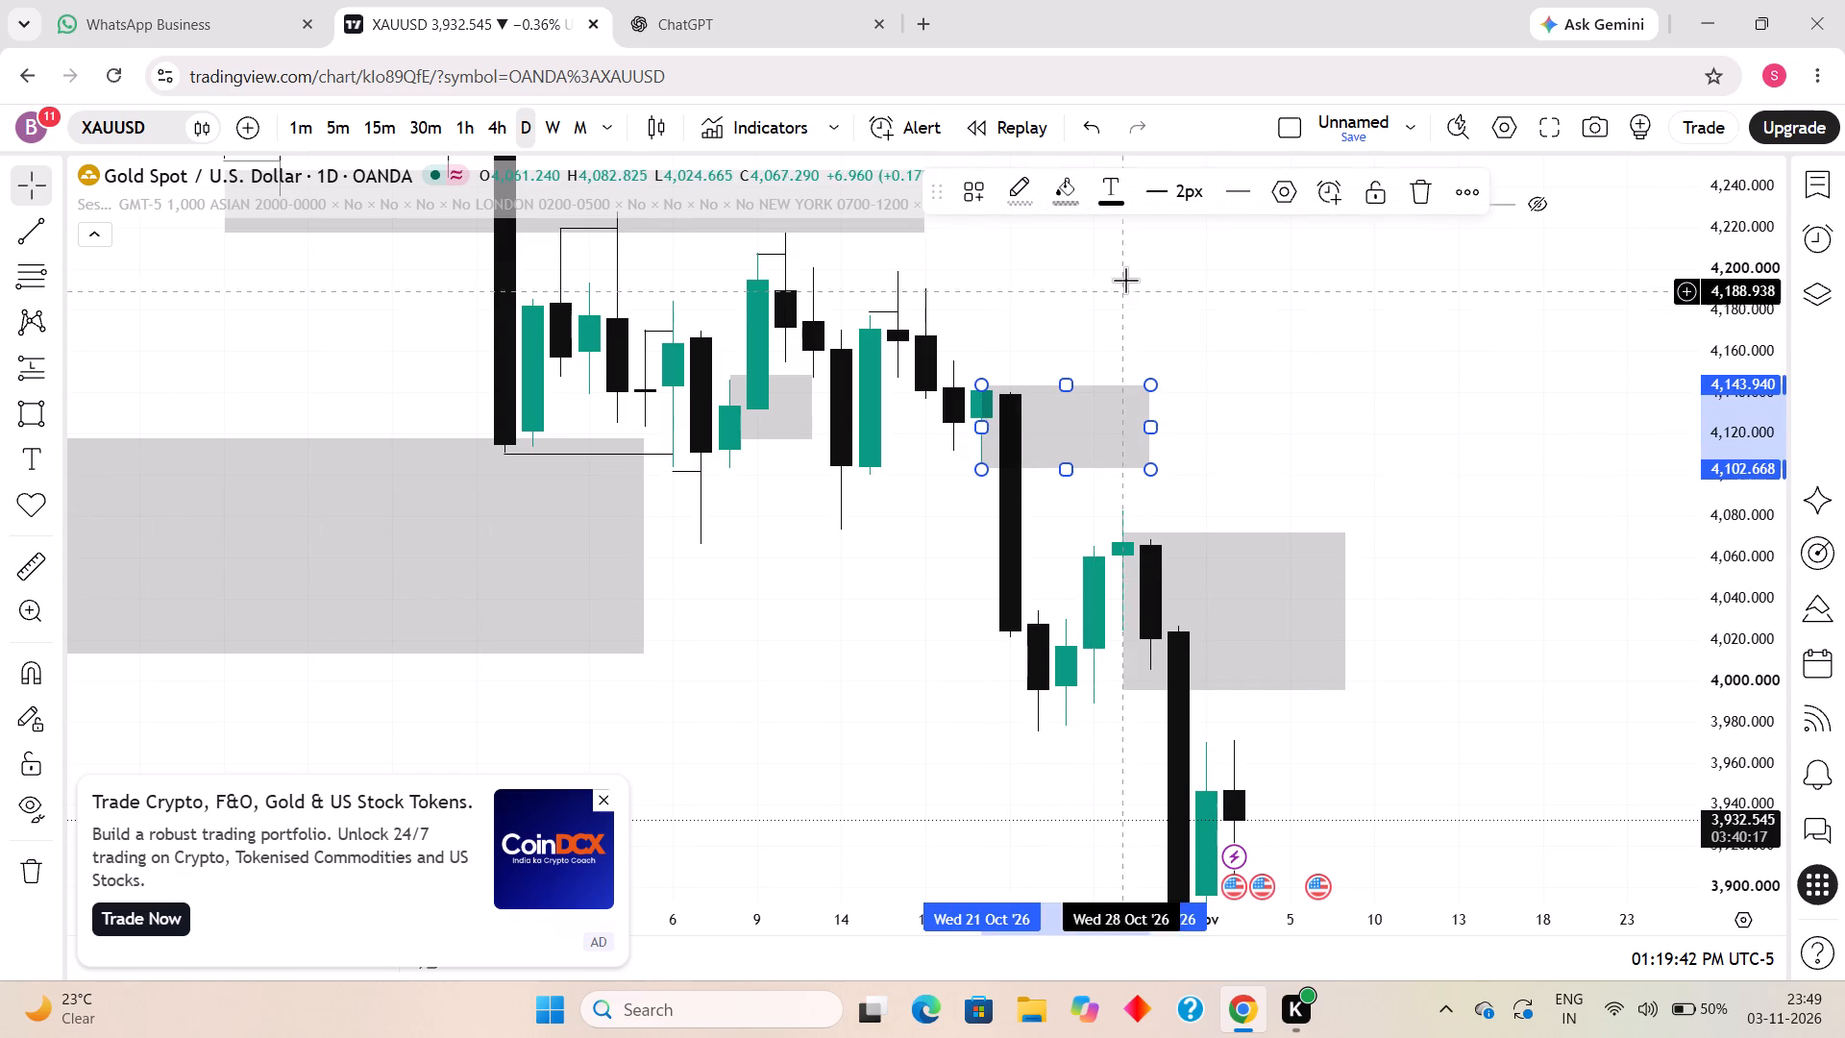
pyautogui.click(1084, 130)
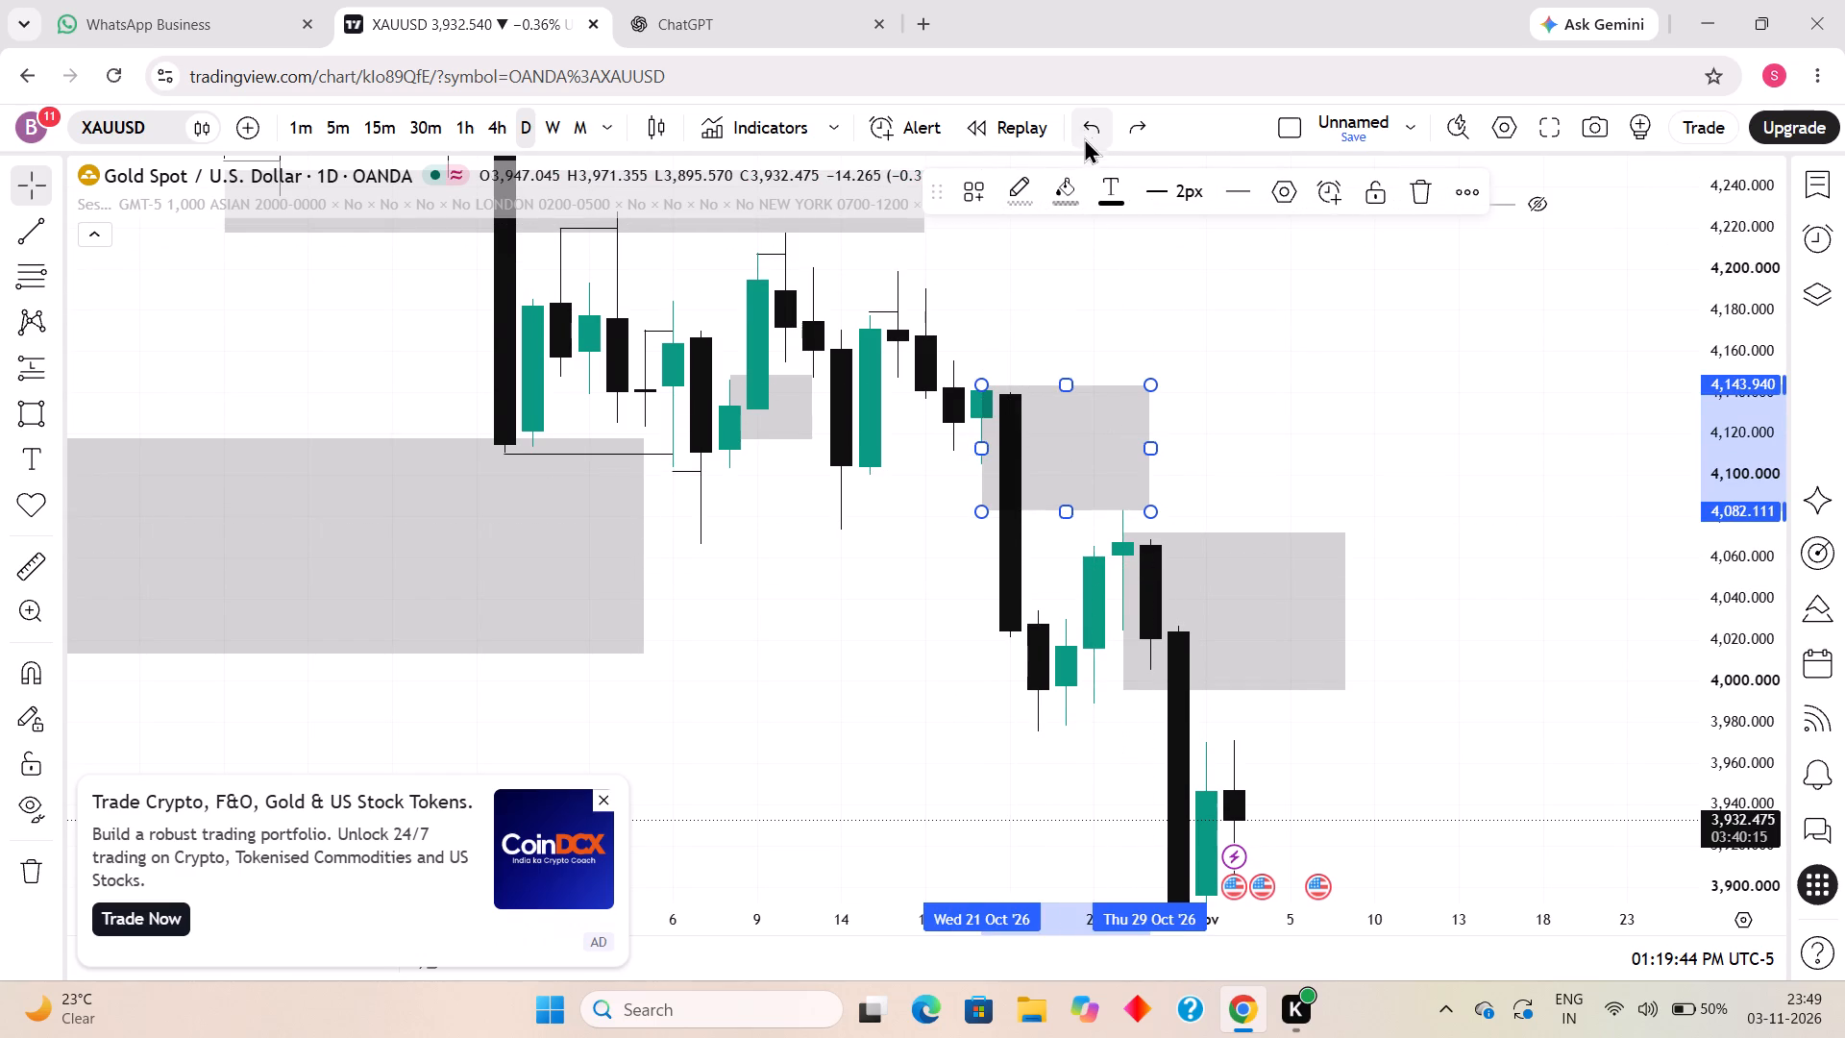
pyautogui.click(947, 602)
# Draw a short horizontal trend line from the 27 October 2026 candle's high to 28 October at about 4,068.
pyautogui.click(20, 227)
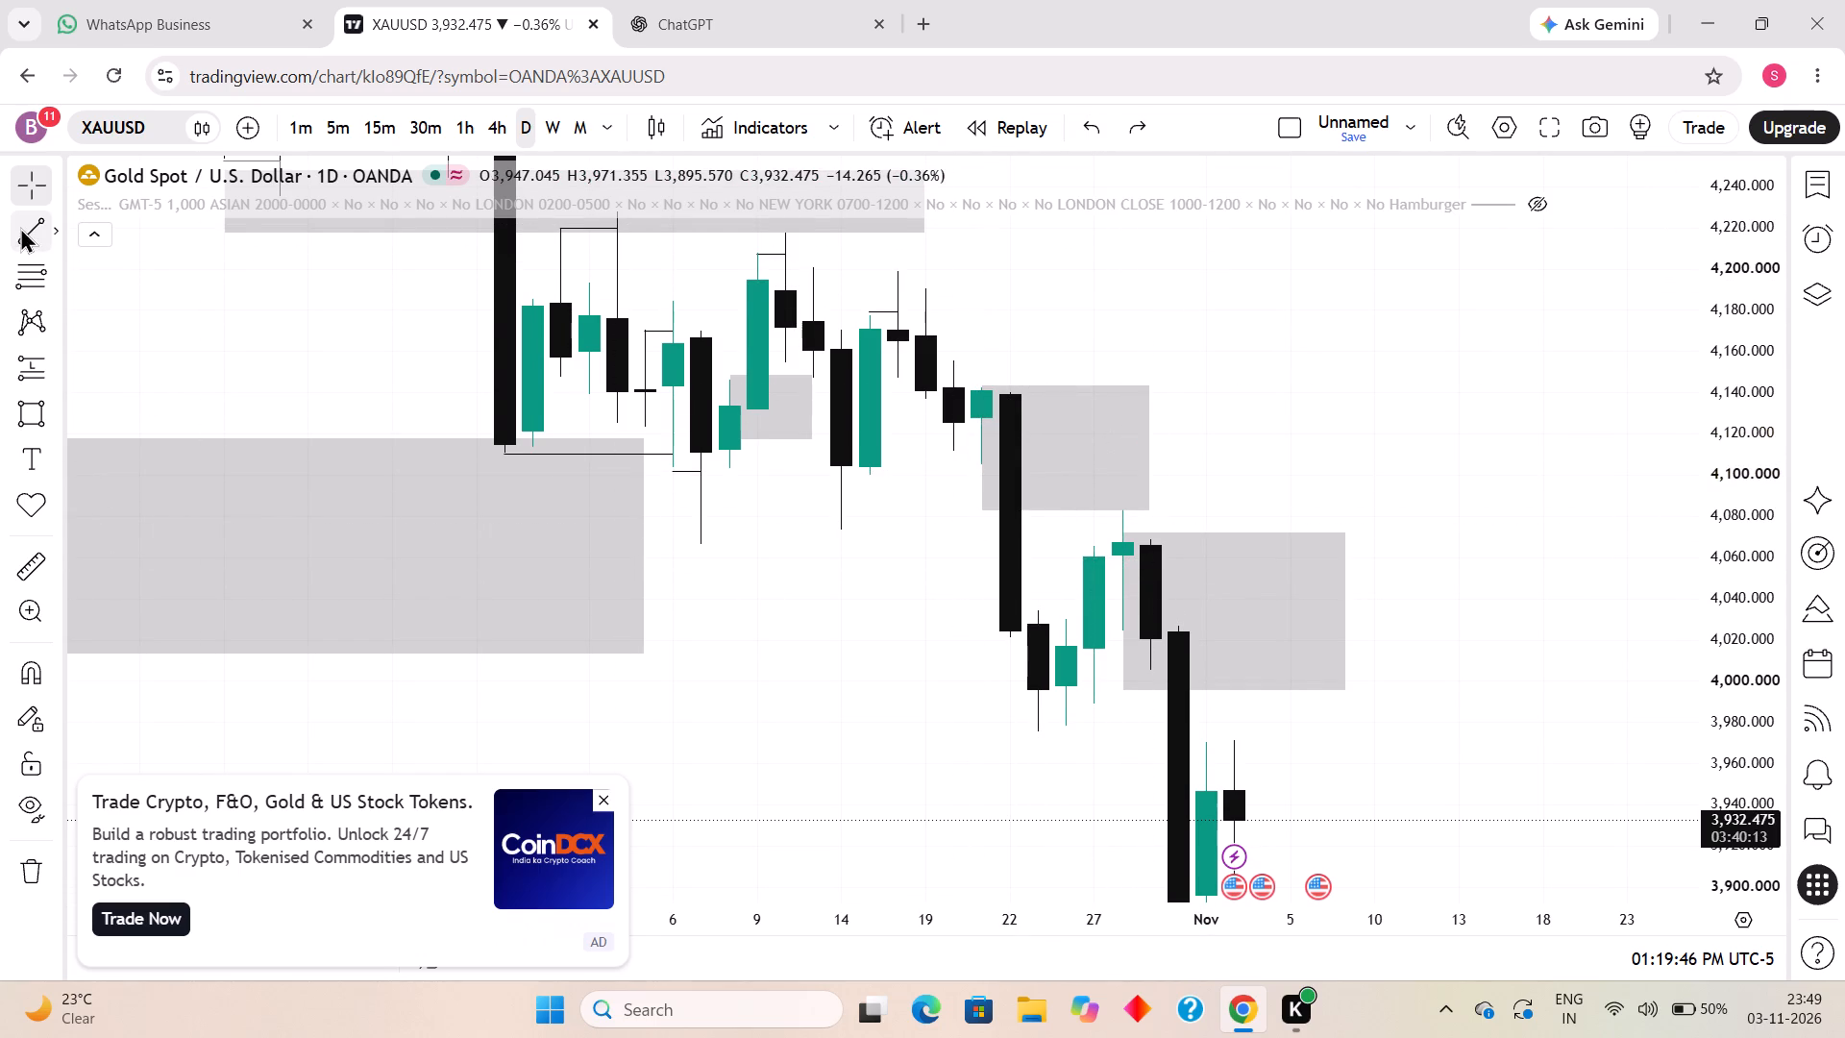
pyautogui.click(1094, 541)
pyautogui.keyDown('shift'); pyautogui.click(1120, 542); pyautogui.keyUp('shift')
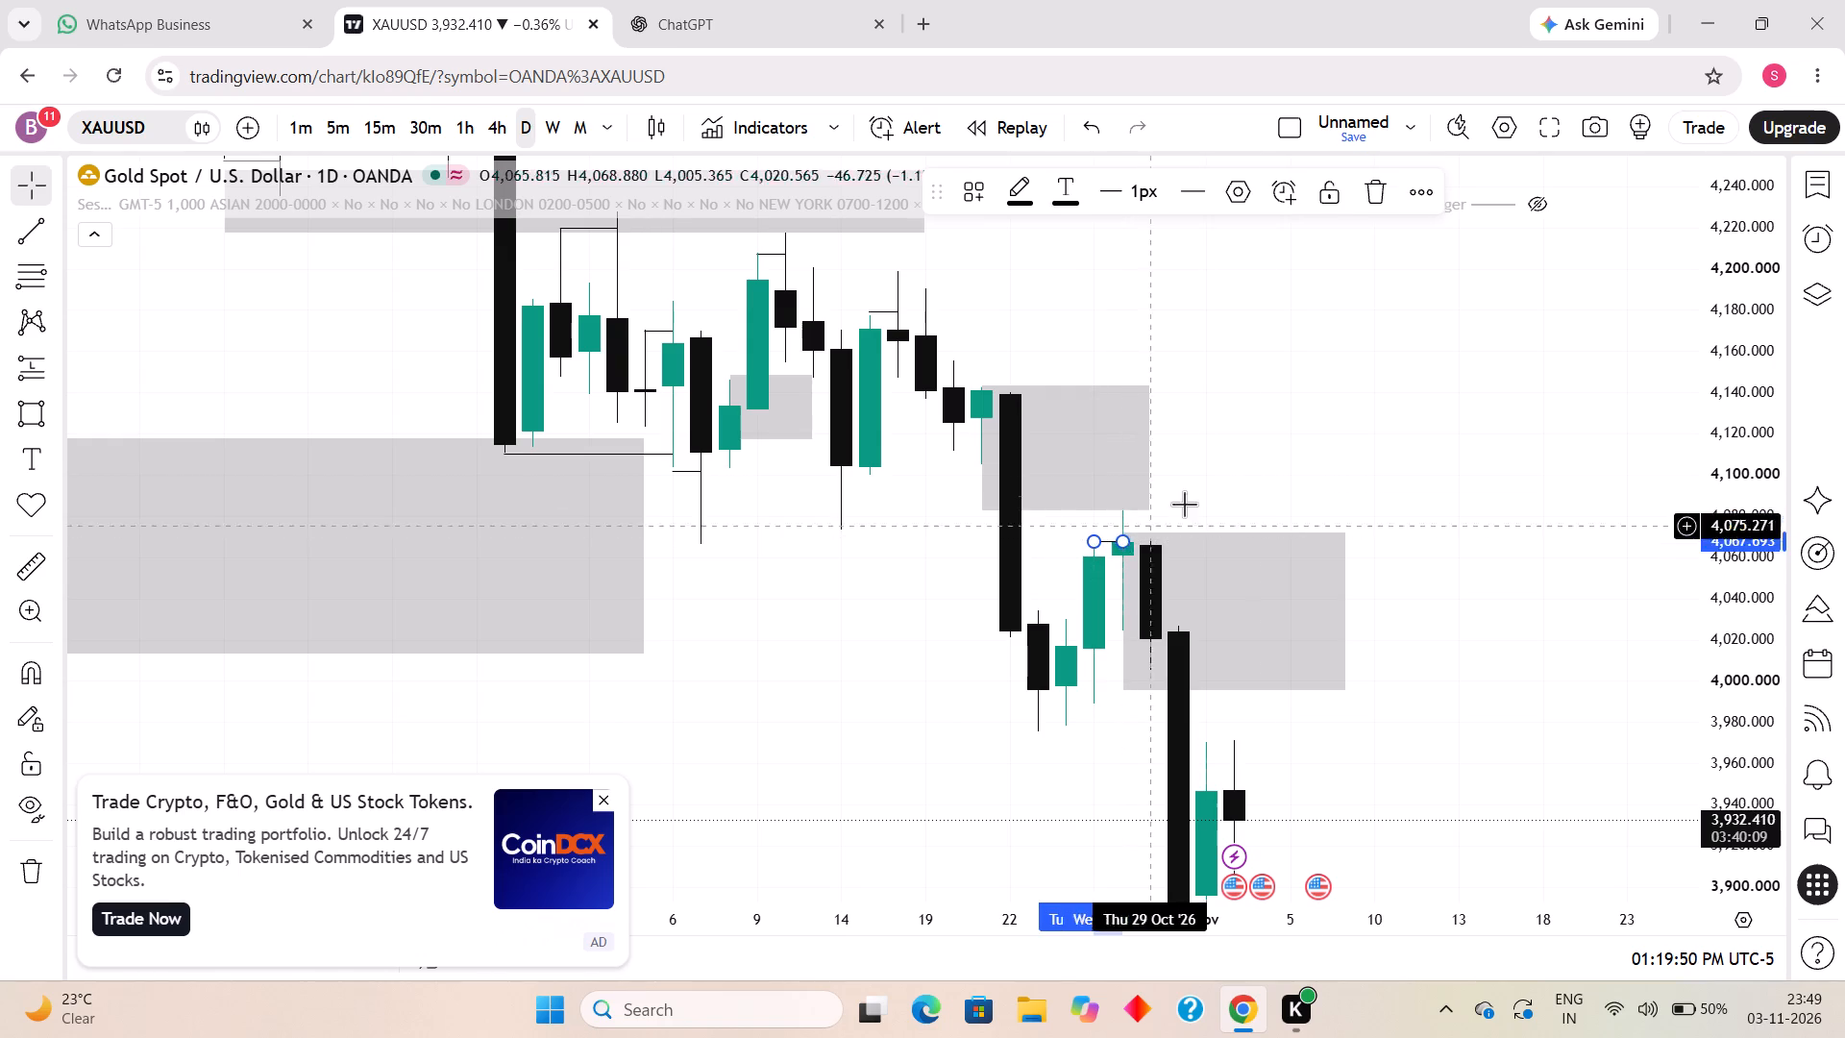
pyautogui.click(1253, 477)
pyautogui.click(1345, 497)
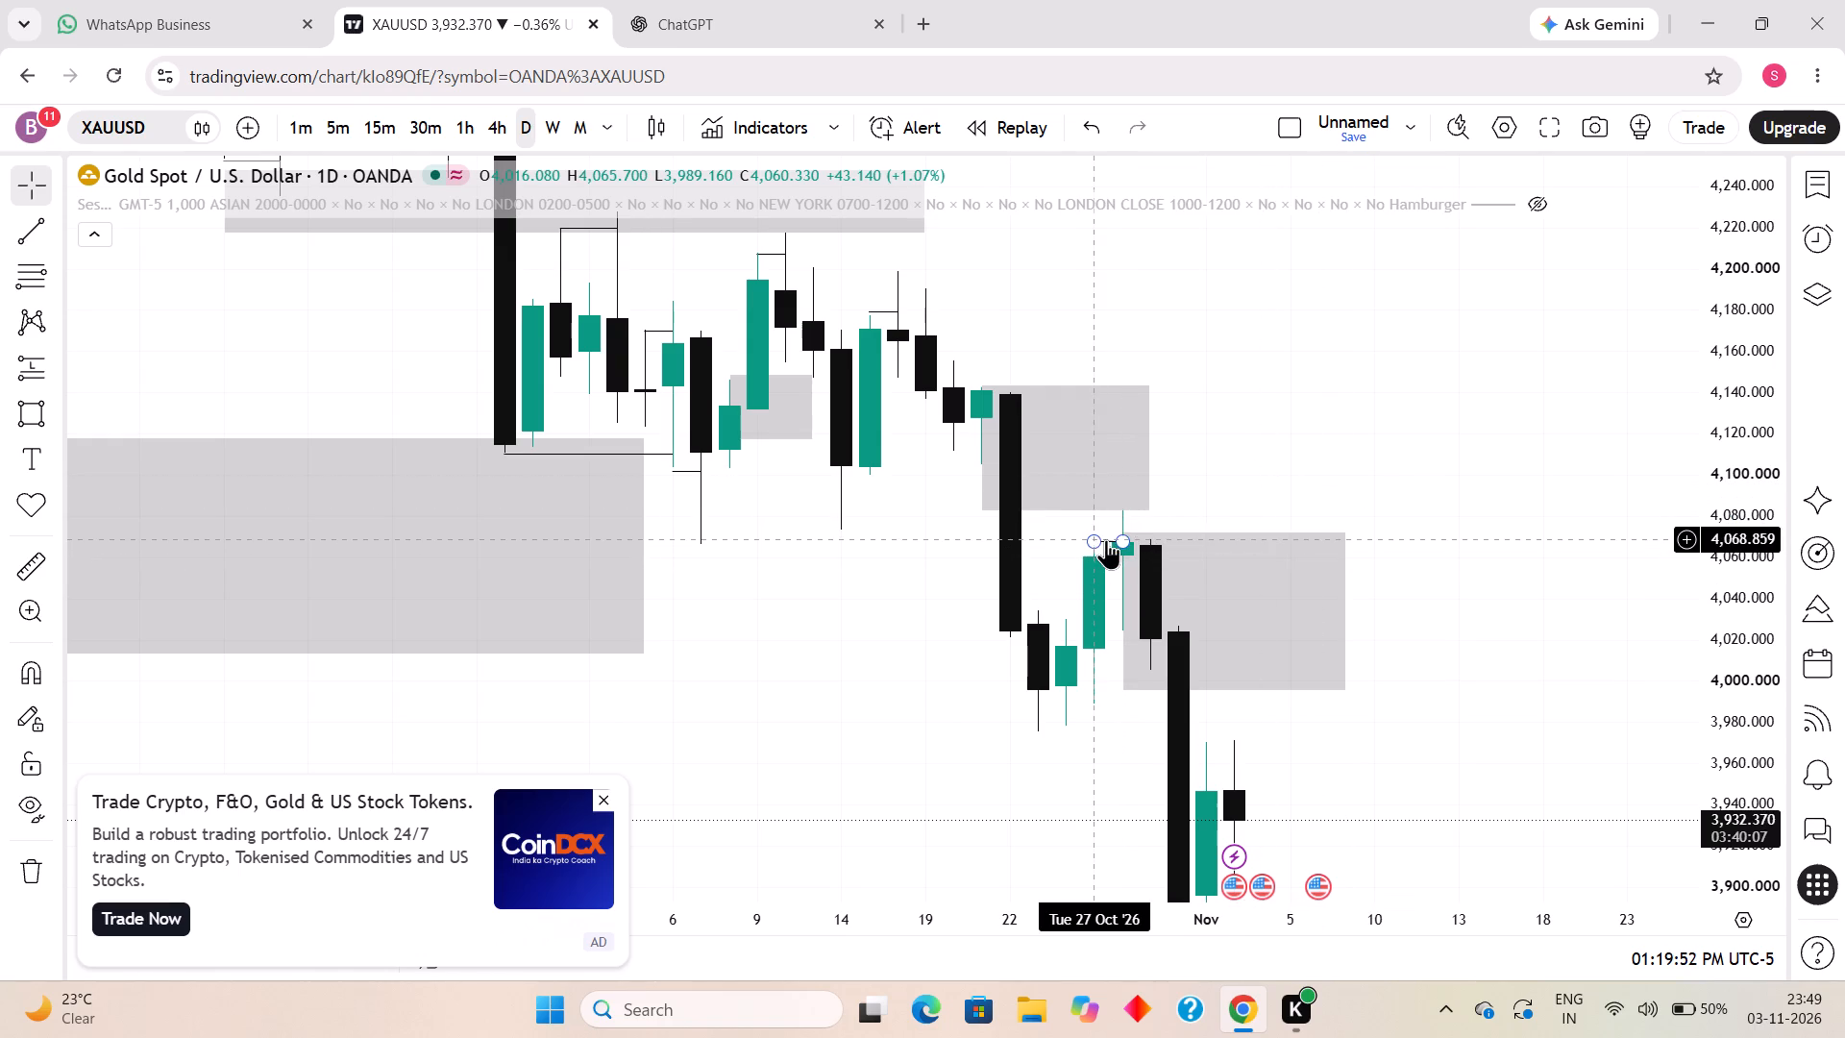
pyautogui.click(1106, 539)
pyautogui.click(1291, 473)
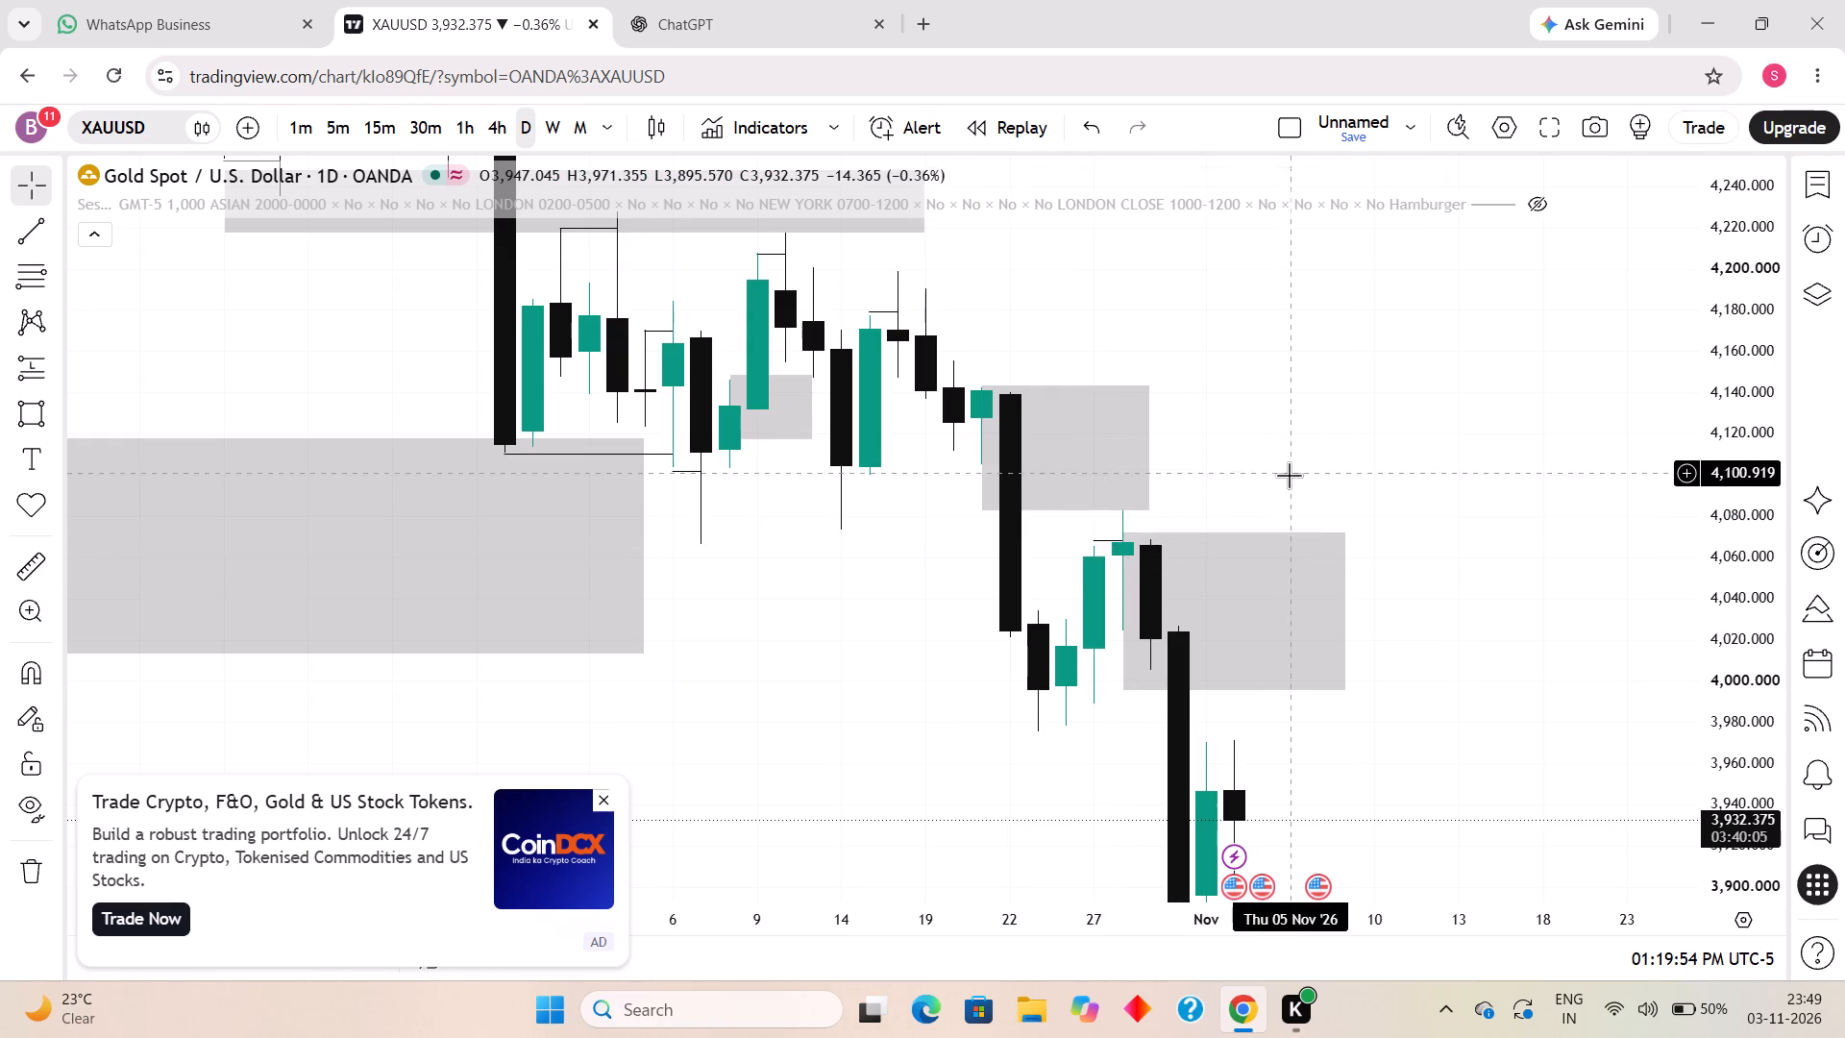
# Draw a rectangle from the 23 October 2026 candle to 4 November, spanning about 3,997 down to 3,978.
pyautogui.moveTo(1311, 497); pyautogui.dragTo(1341, 361)
pyautogui.scroll(1, 1074, 580)
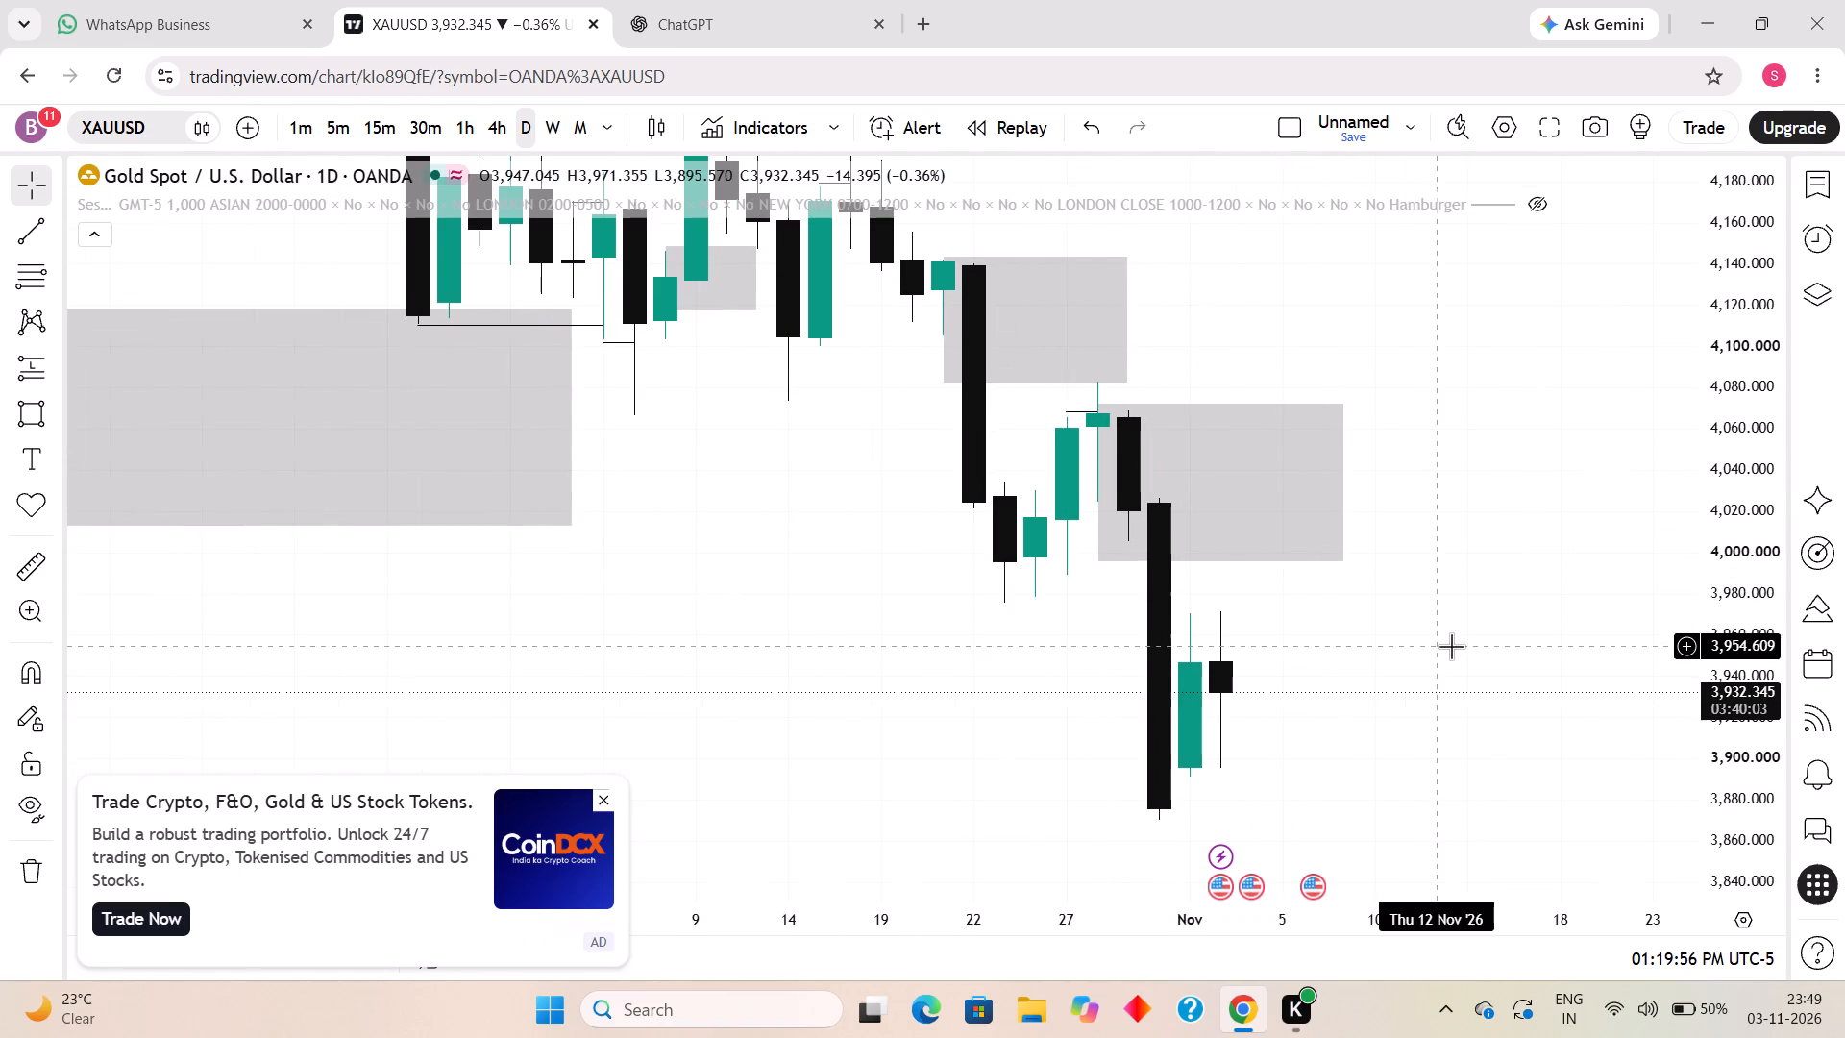
pyautogui.moveTo(1451, 644); pyautogui.dragTo(1408, 558)
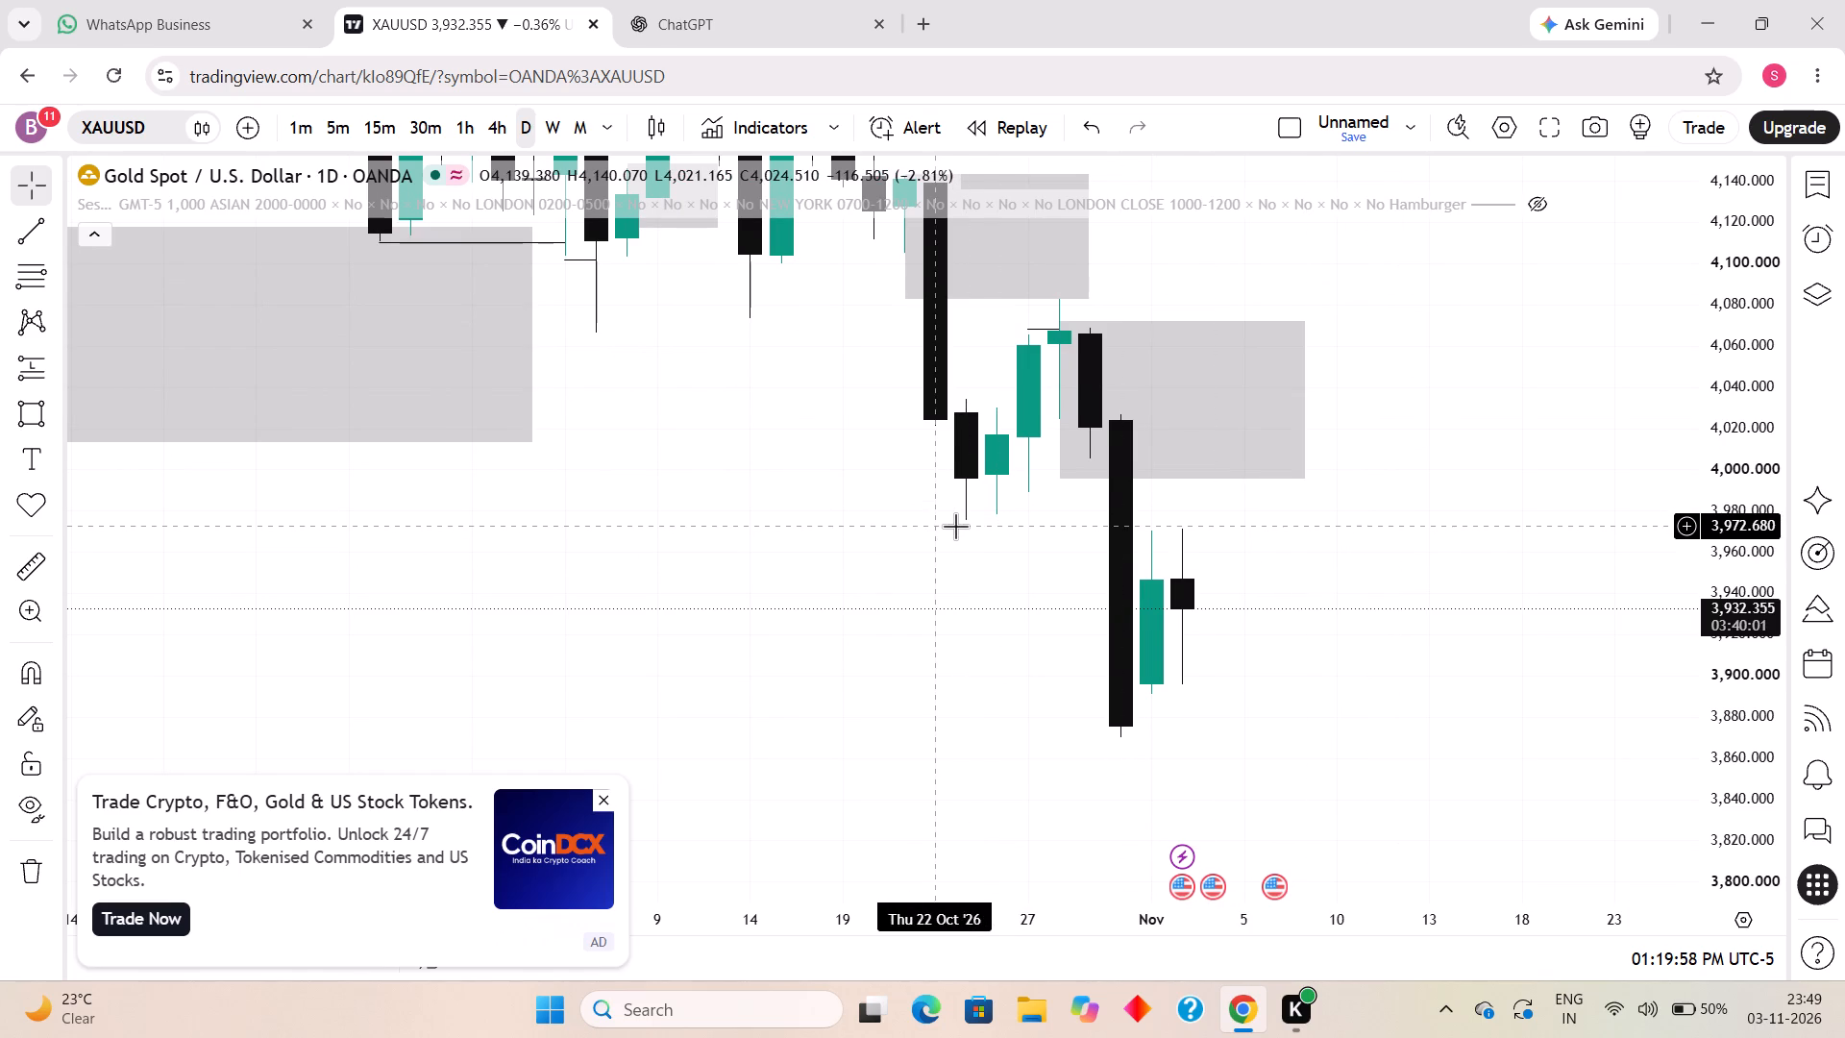
pyautogui.click(16, 406)
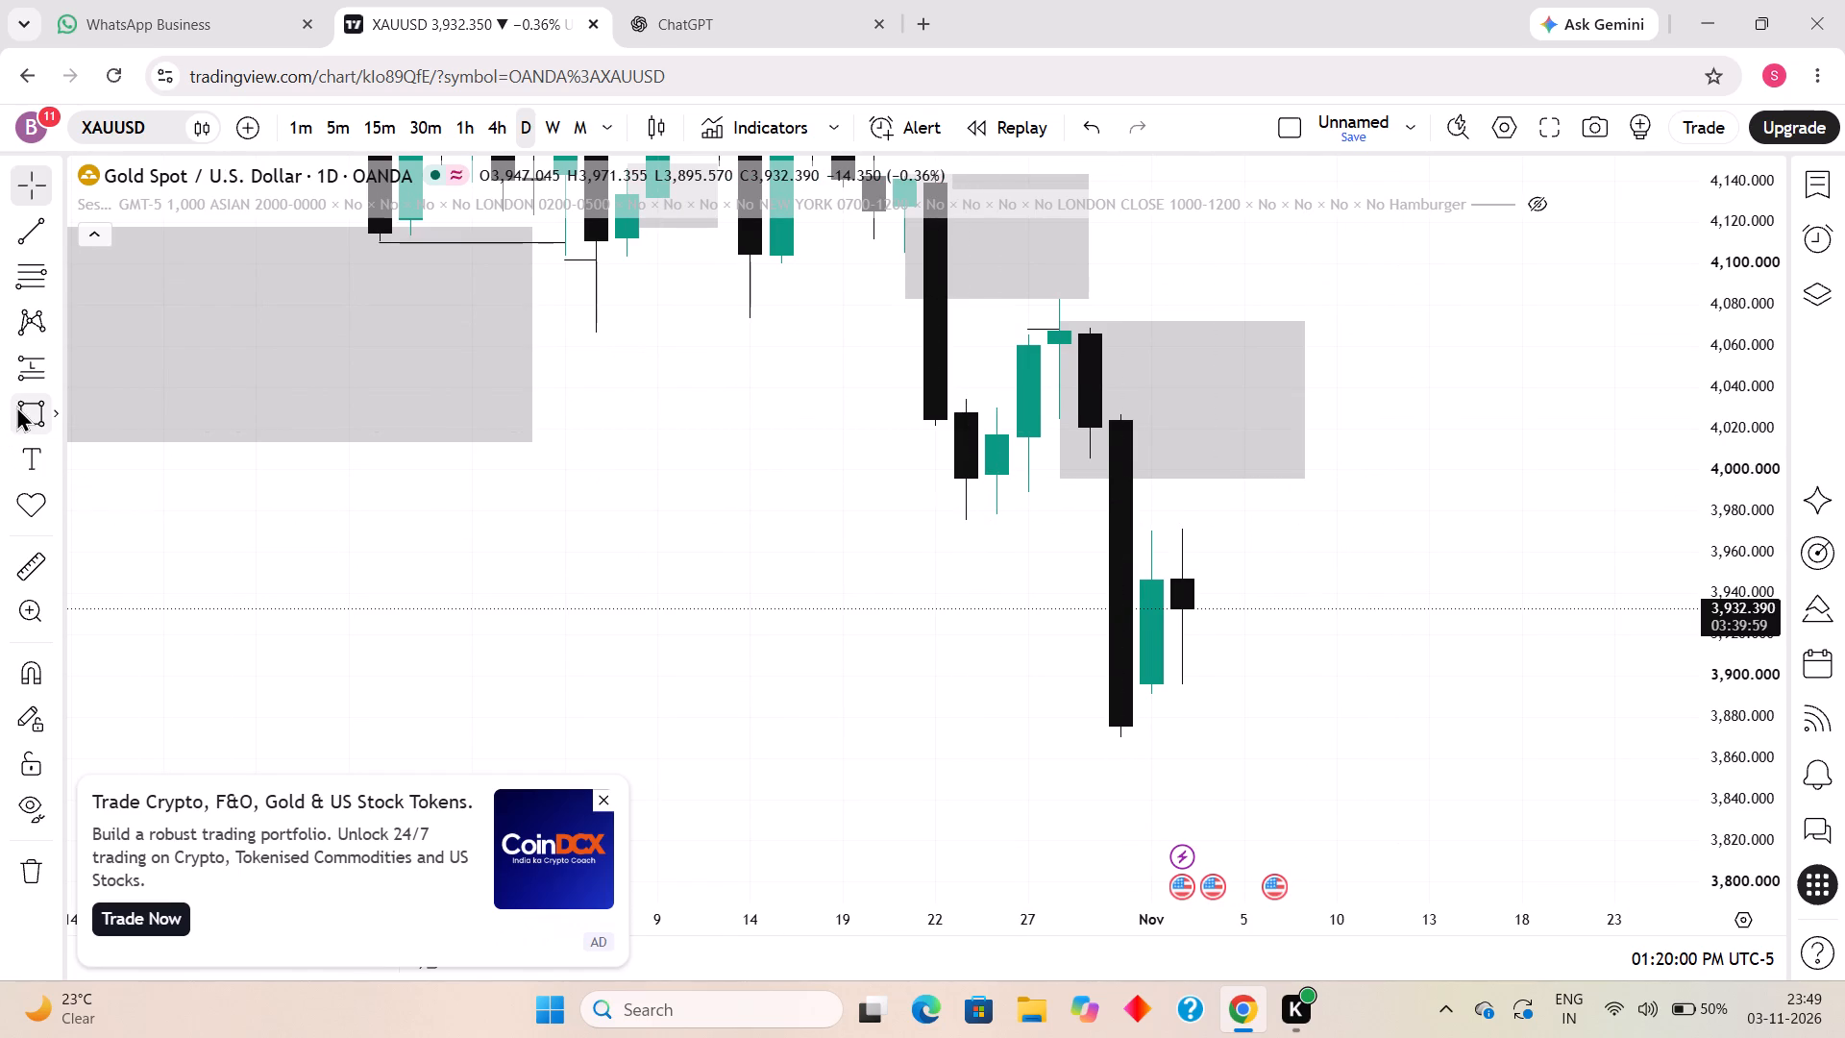
pyautogui.click(967, 492)
pyautogui.click(1202, 514)
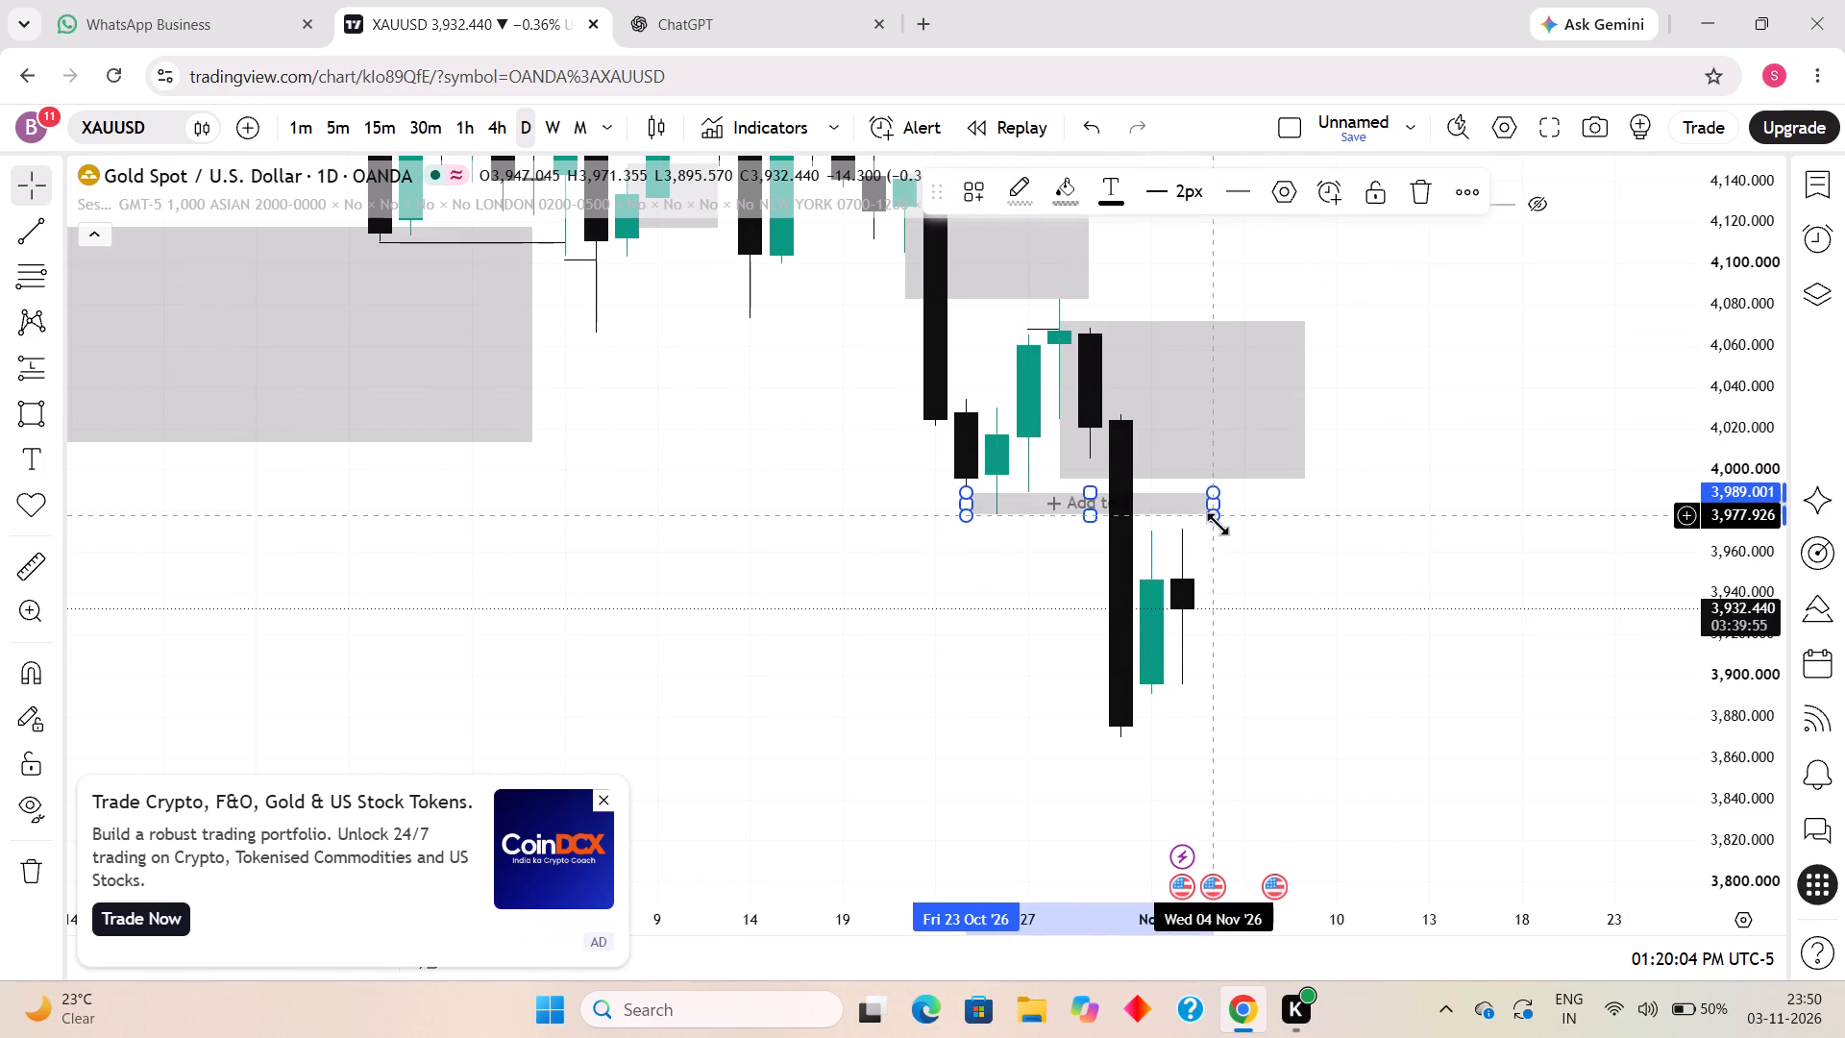
pyautogui.click(1336, 560)
pyautogui.moveTo(967, 493); pyautogui.dragTo(954, 482)
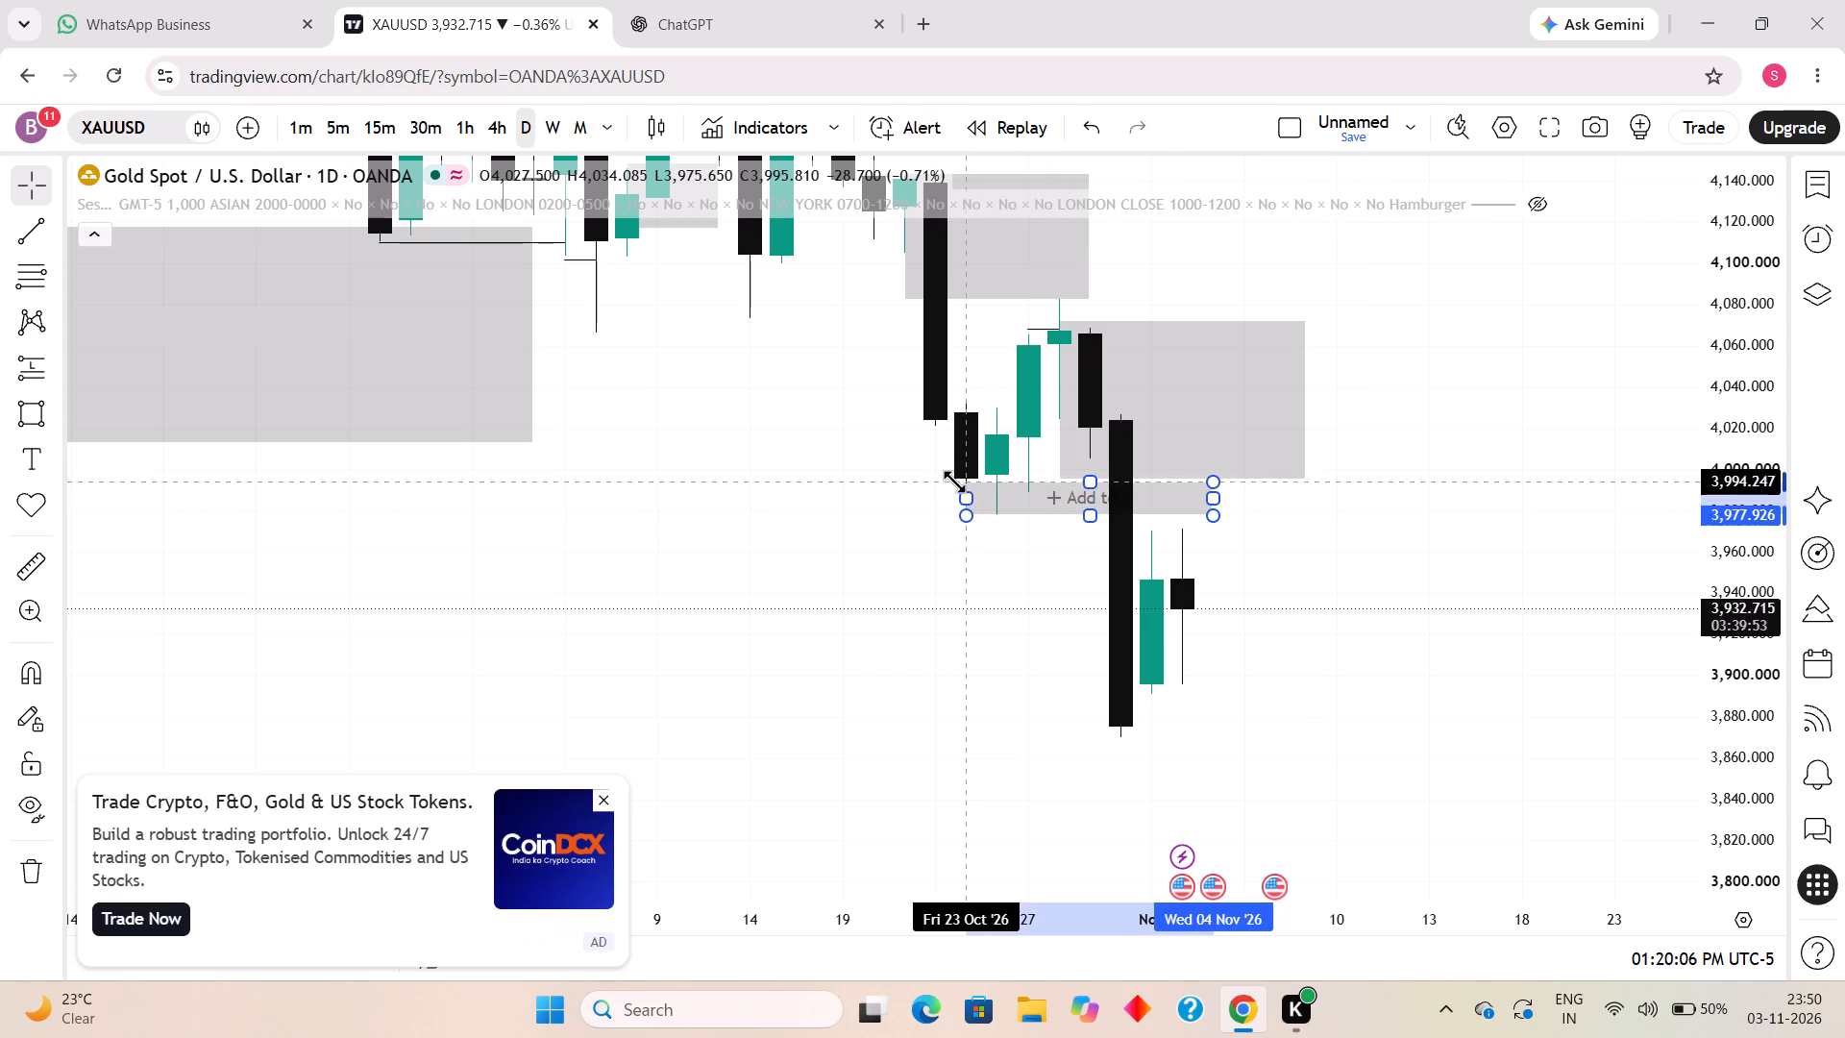
pyautogui.moveTo(954, 482); pyautogui.dragTo(954, 476)
pyautogui.moveTo(1215, 497); pyautogui.dragTo(1215, 496)
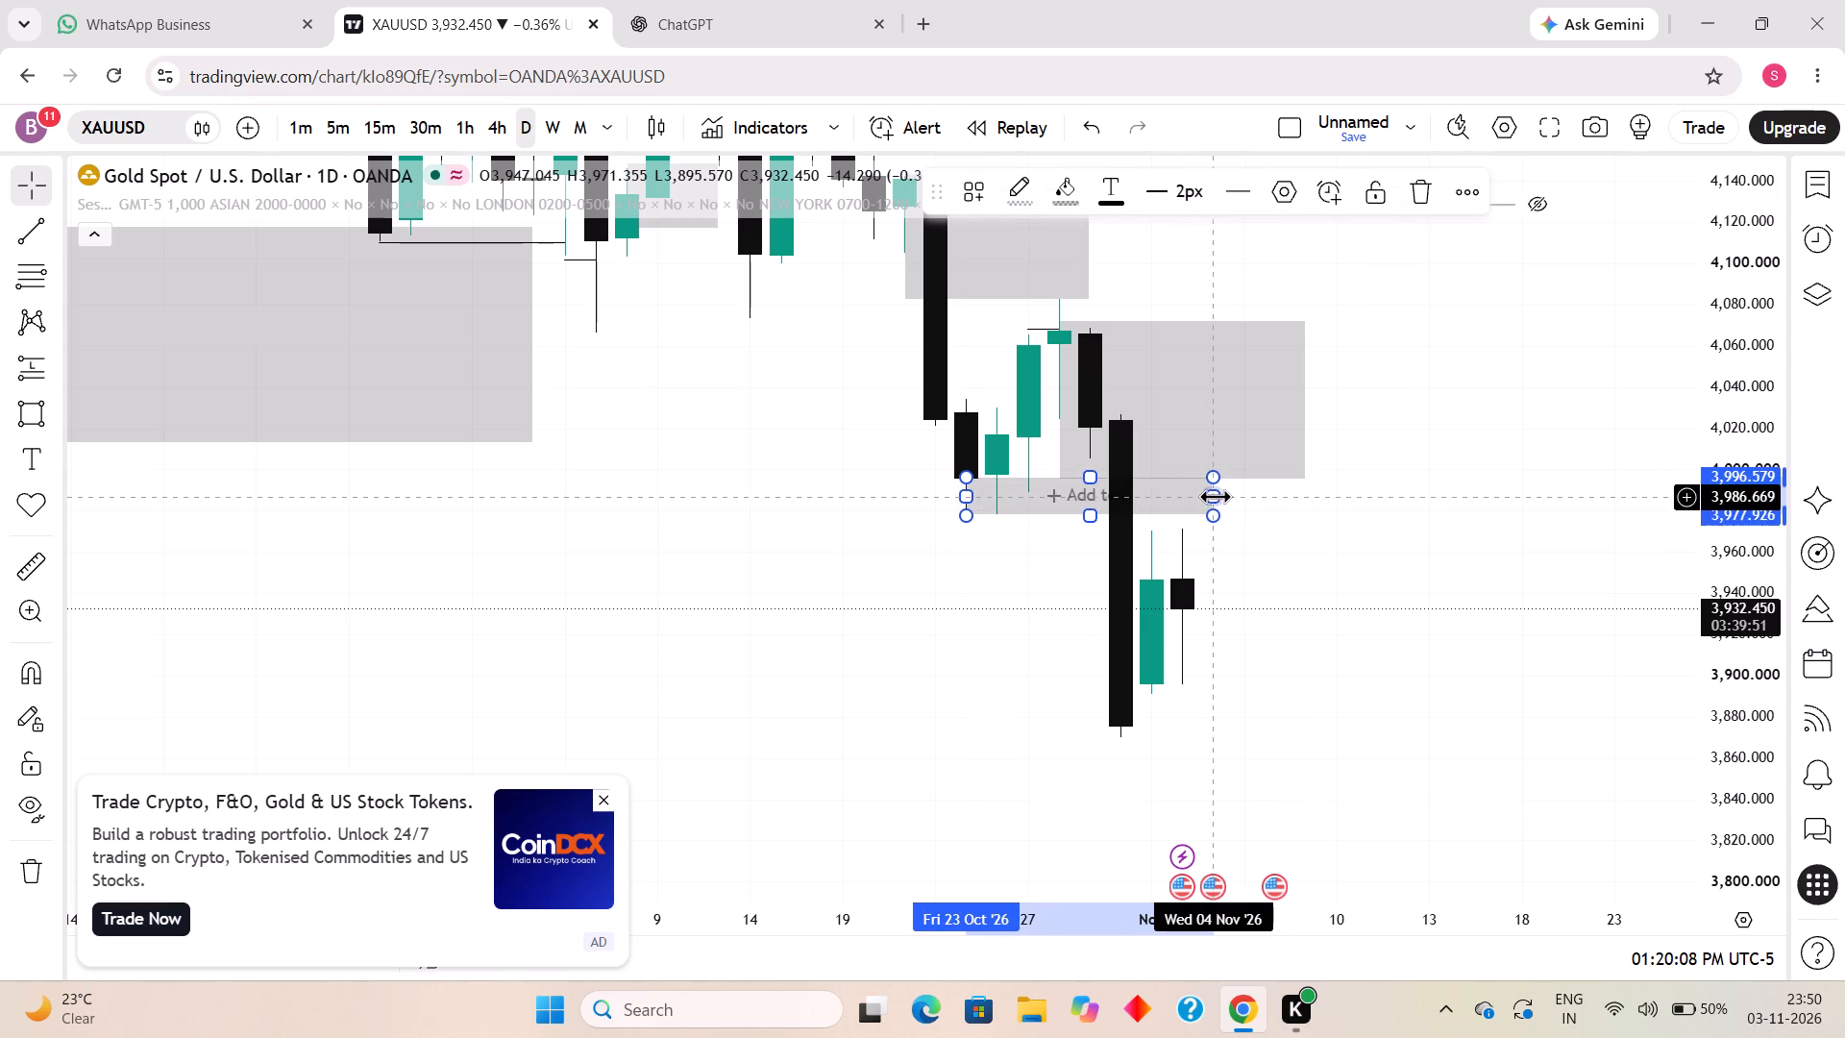
# Extend the right edge of the rectangle starting on 23 October 2026 to 5 November.
pyautogui.moveTo(1215, 496); pyautogui.dragTo(1246, 502)
pyautogui.click(1287, 419)
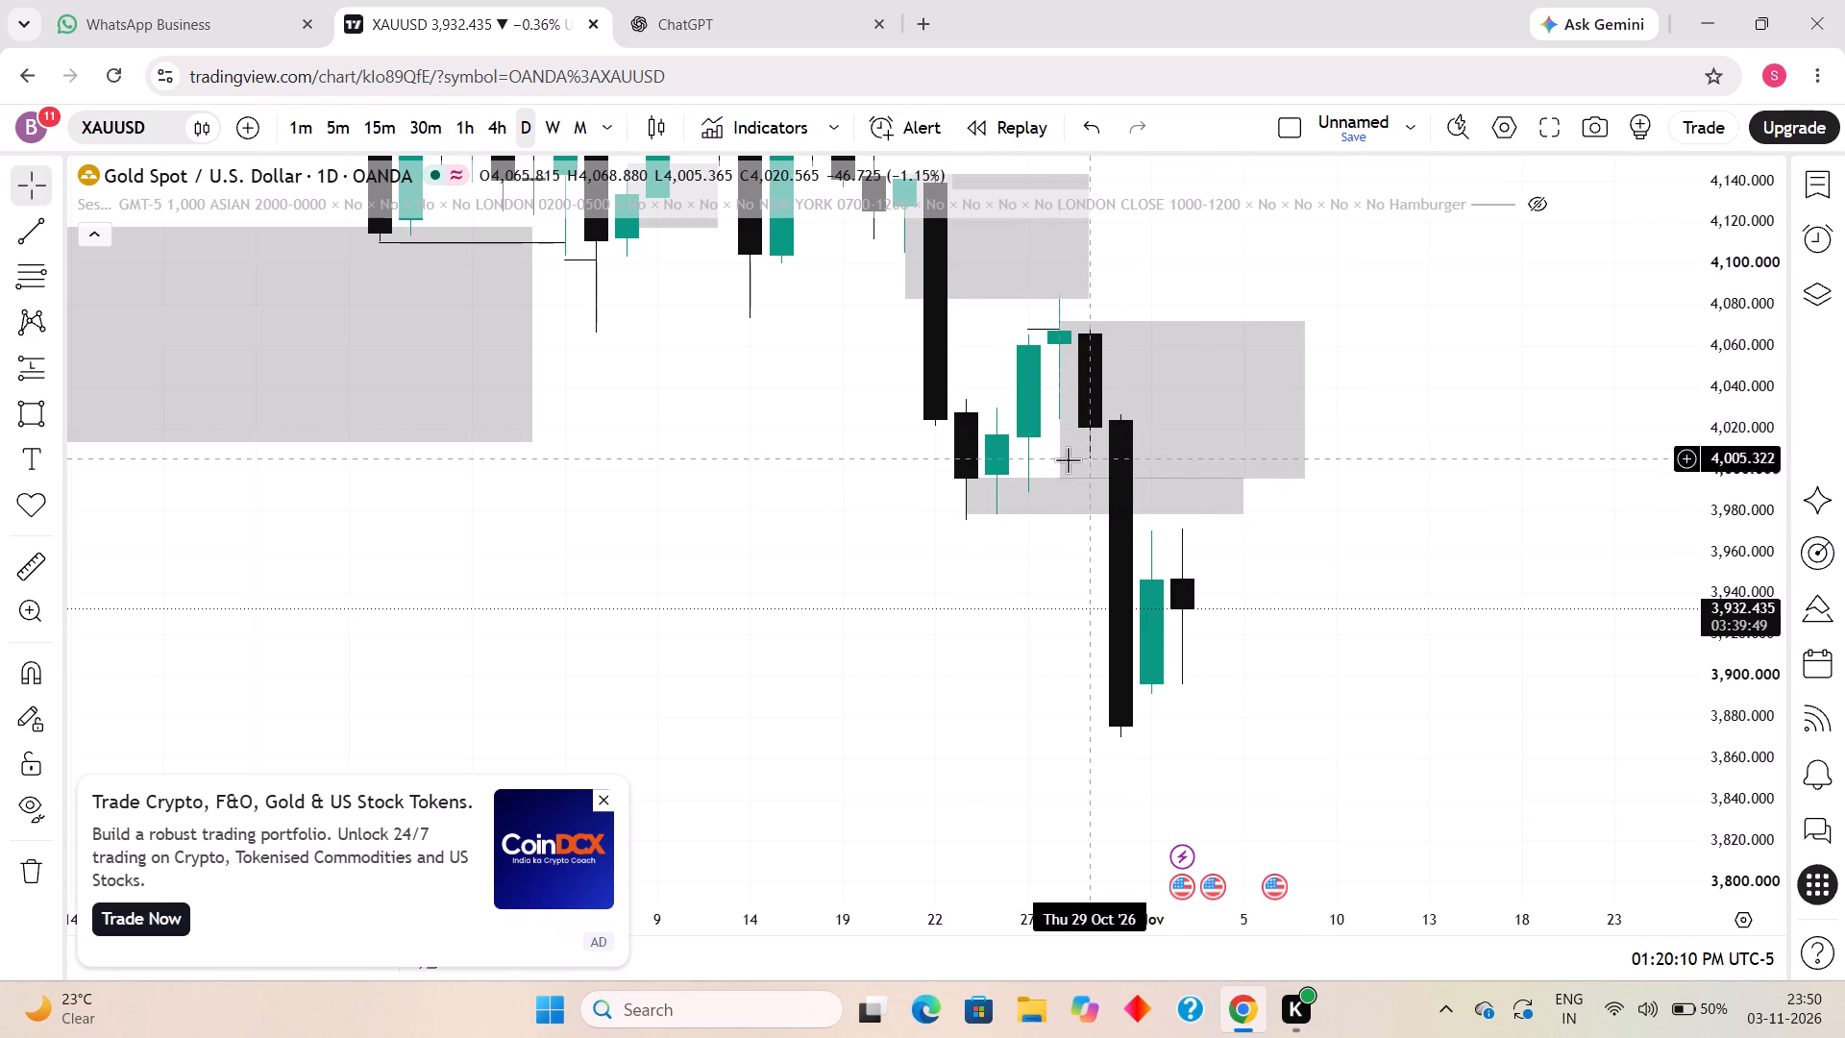
# Resize the rectangle ending on 9 November 2026 so it starts at the 29 October candle with its lower edge at about 4,004.
pyautogui.moveTo(1063, 471); pyautogui.dragTo(1080, 436)
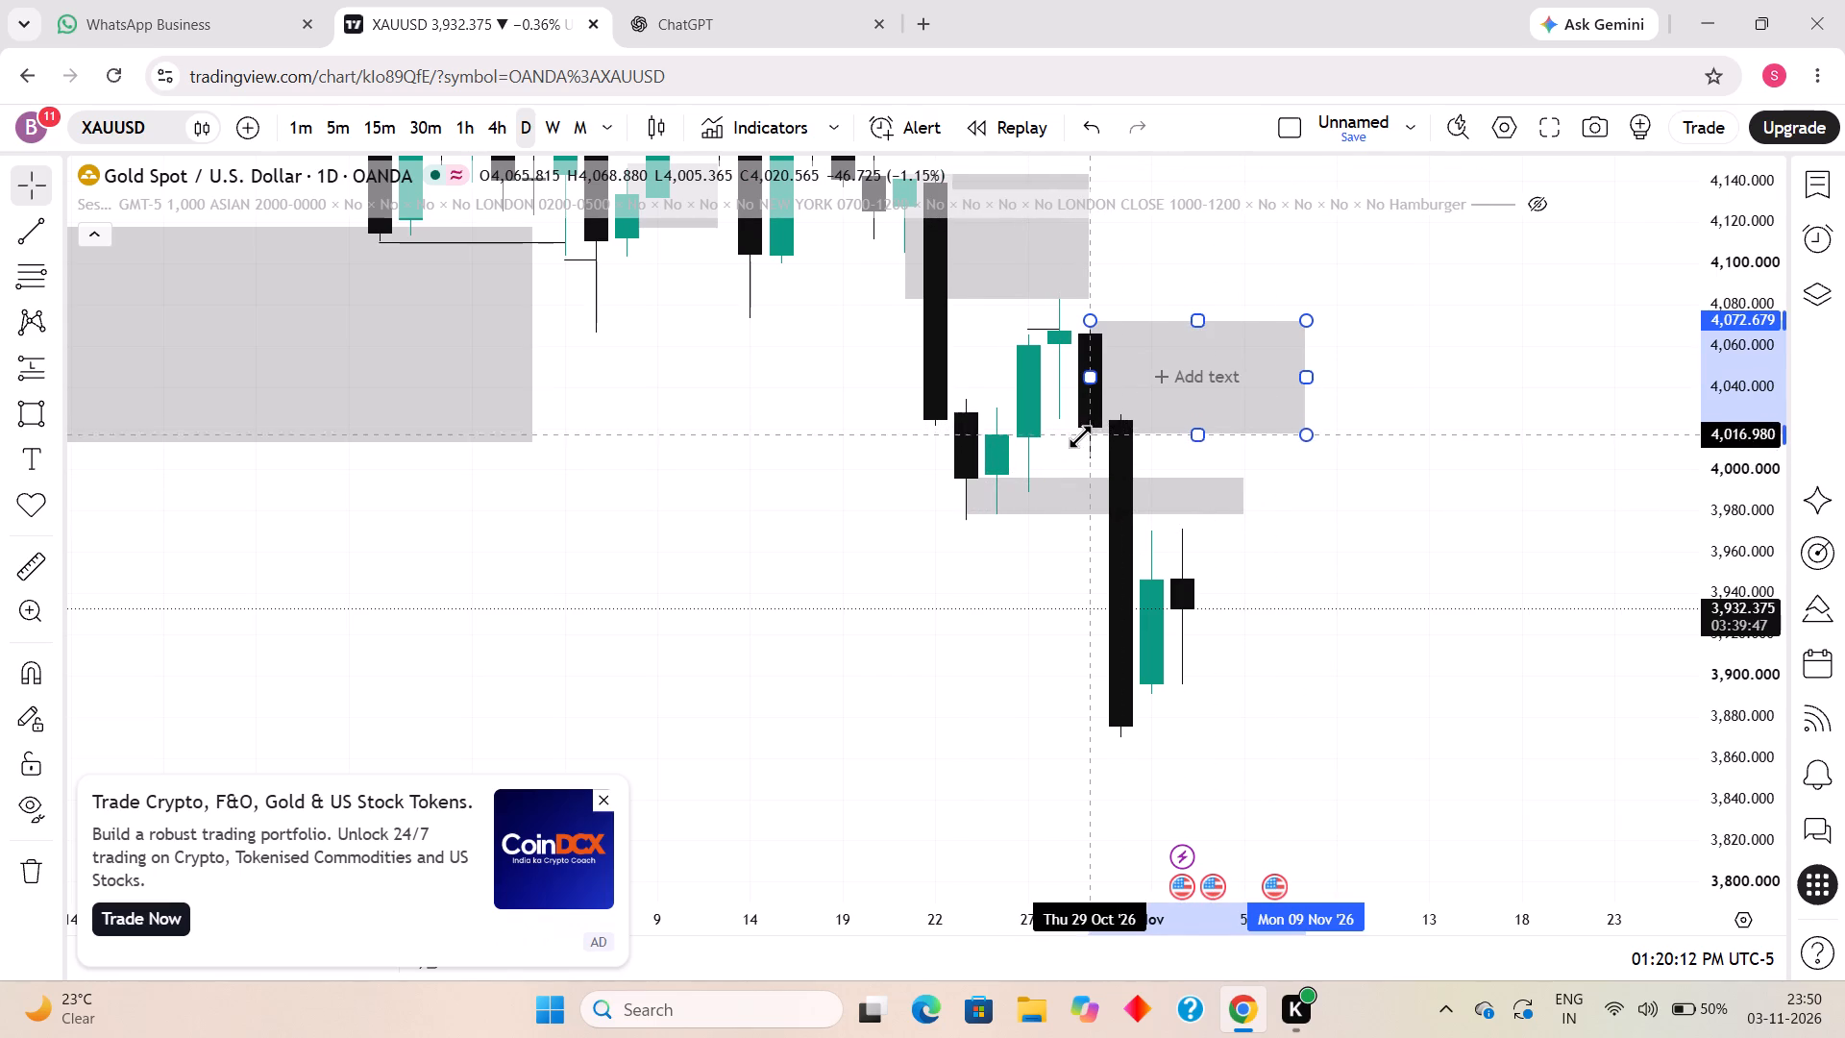
pyautogui.moveTo(1080, 436); pyautogui.dragTo(1093, 461)
pyautogui.click(1280, 513)
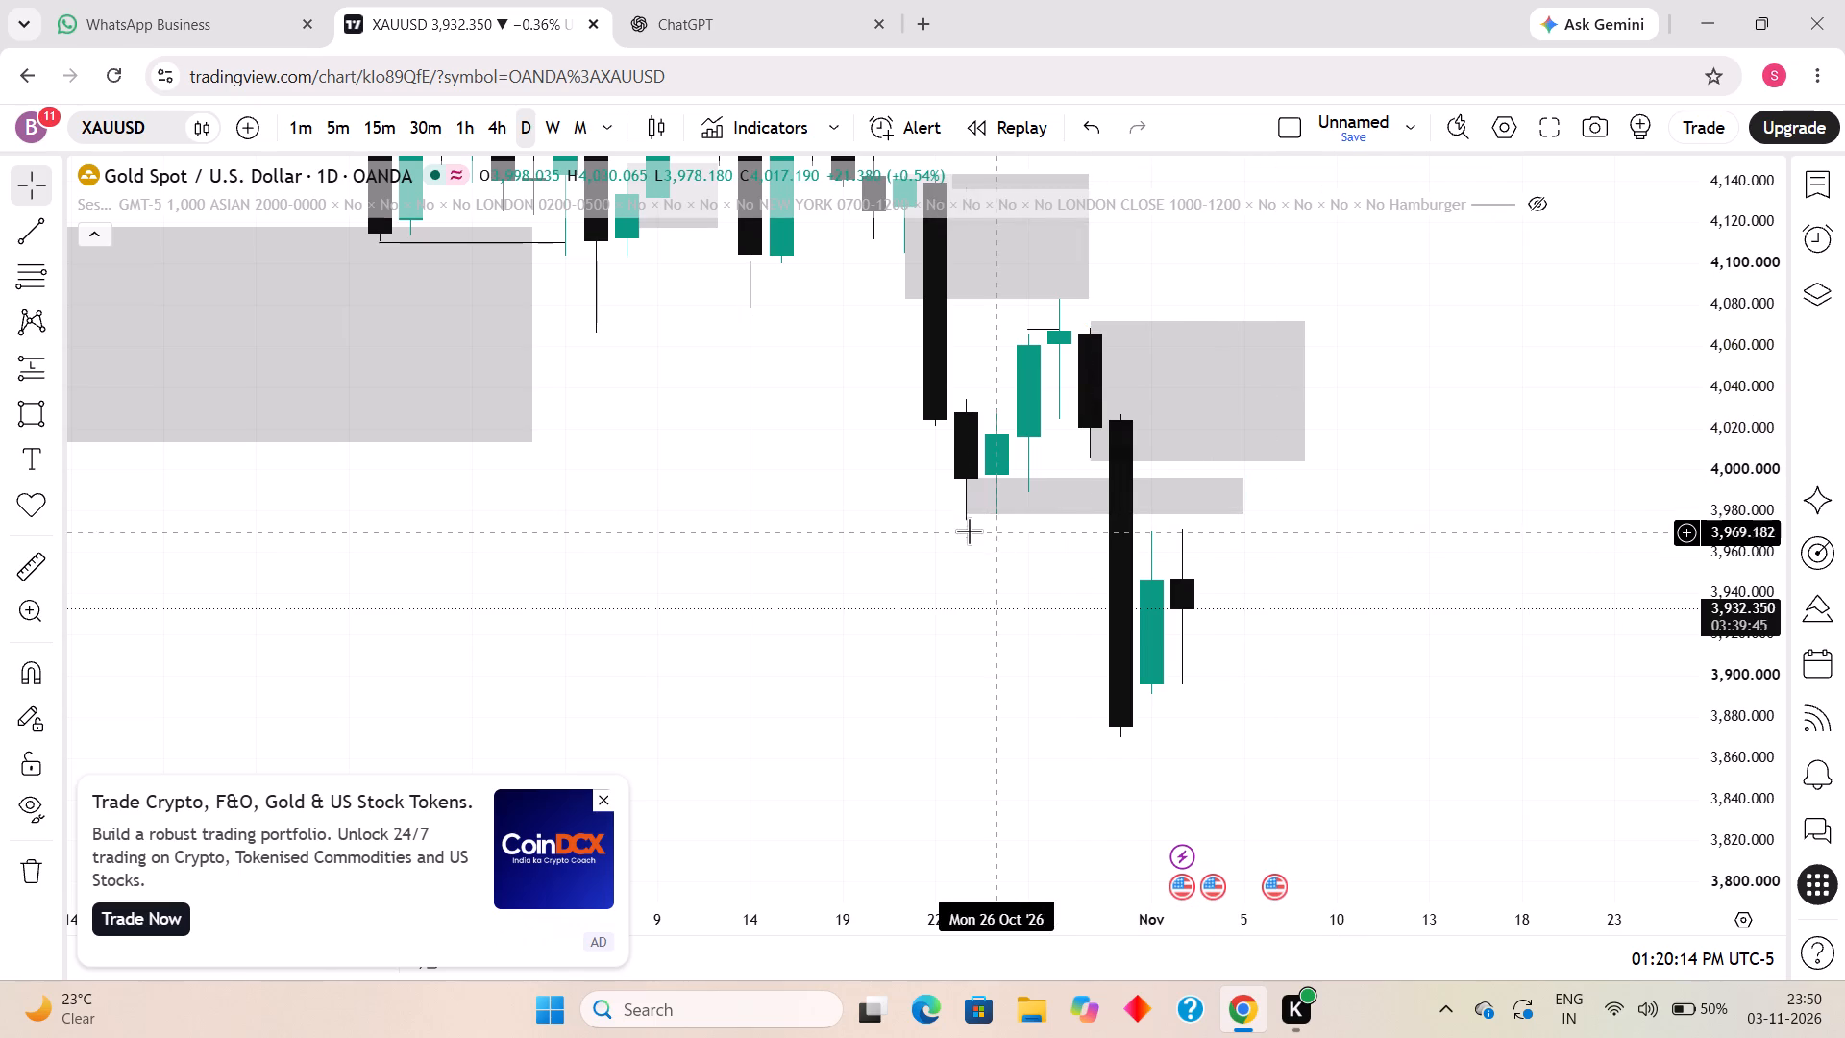
# Lower the bottom edge of the 23 October to 5 November 2026 rectangle to about 3,973.
pyautogui.click(968, 518)
pyautogui.click(1353, 534)
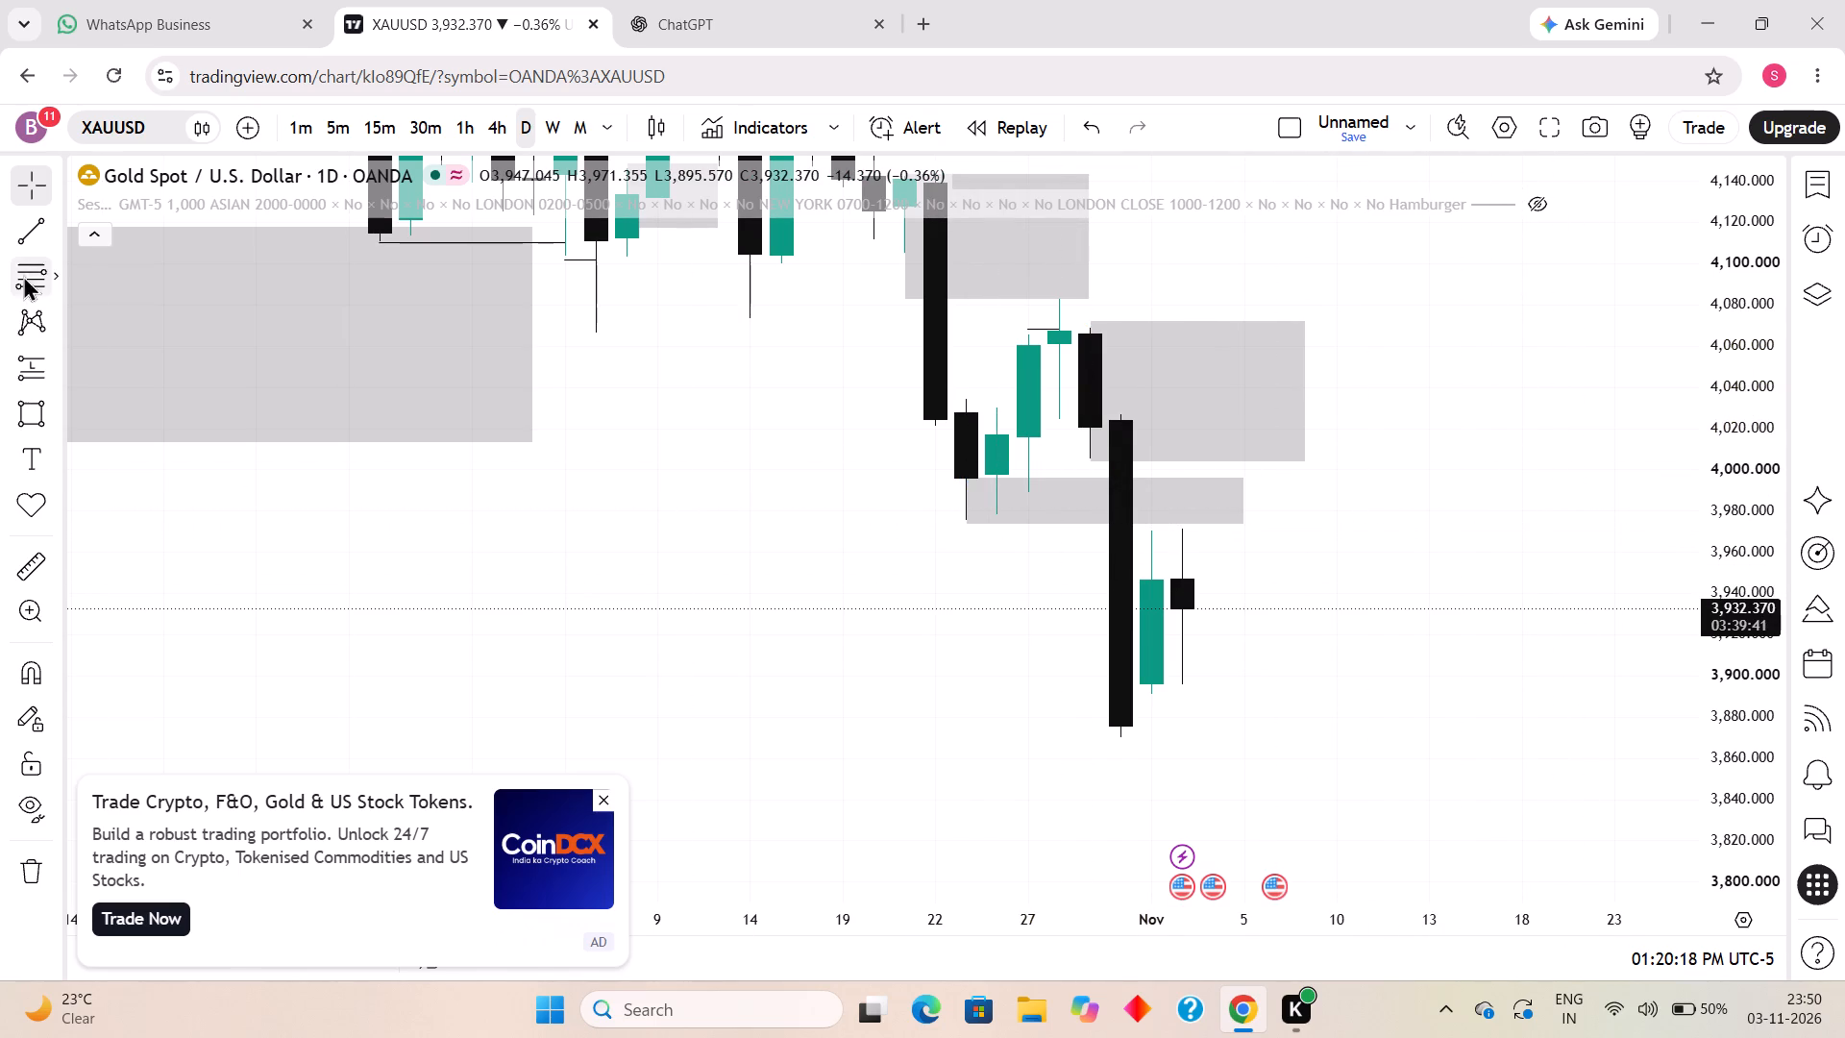
# Draw a short horizontal trend line from the 2 November 2026 candle's high to 3 November at about 3,970.
pyautogui.click(29, 239)
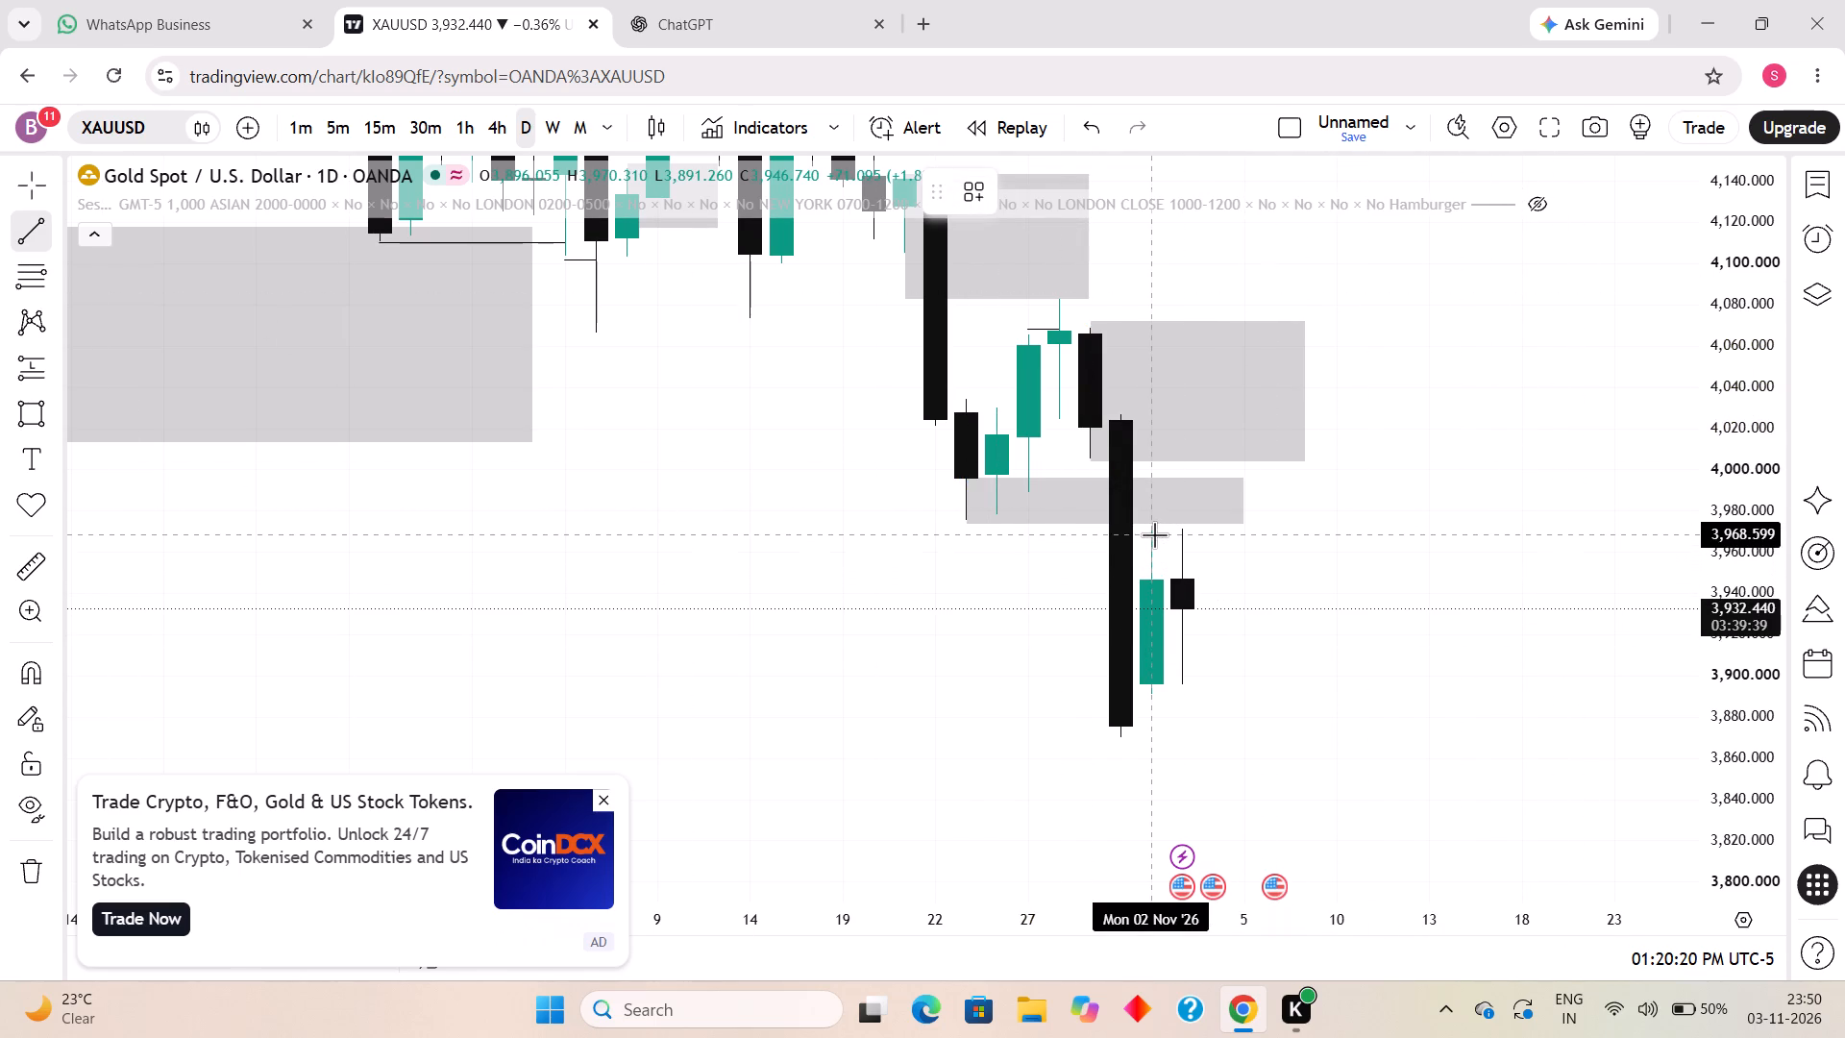
pyautogui.click(1149, 531)
pyautogui.keyDown('shift'); pyautogui.click(1180, 535); pyautogui.keyUp('shift')
pyautogui.click(1332, 590)
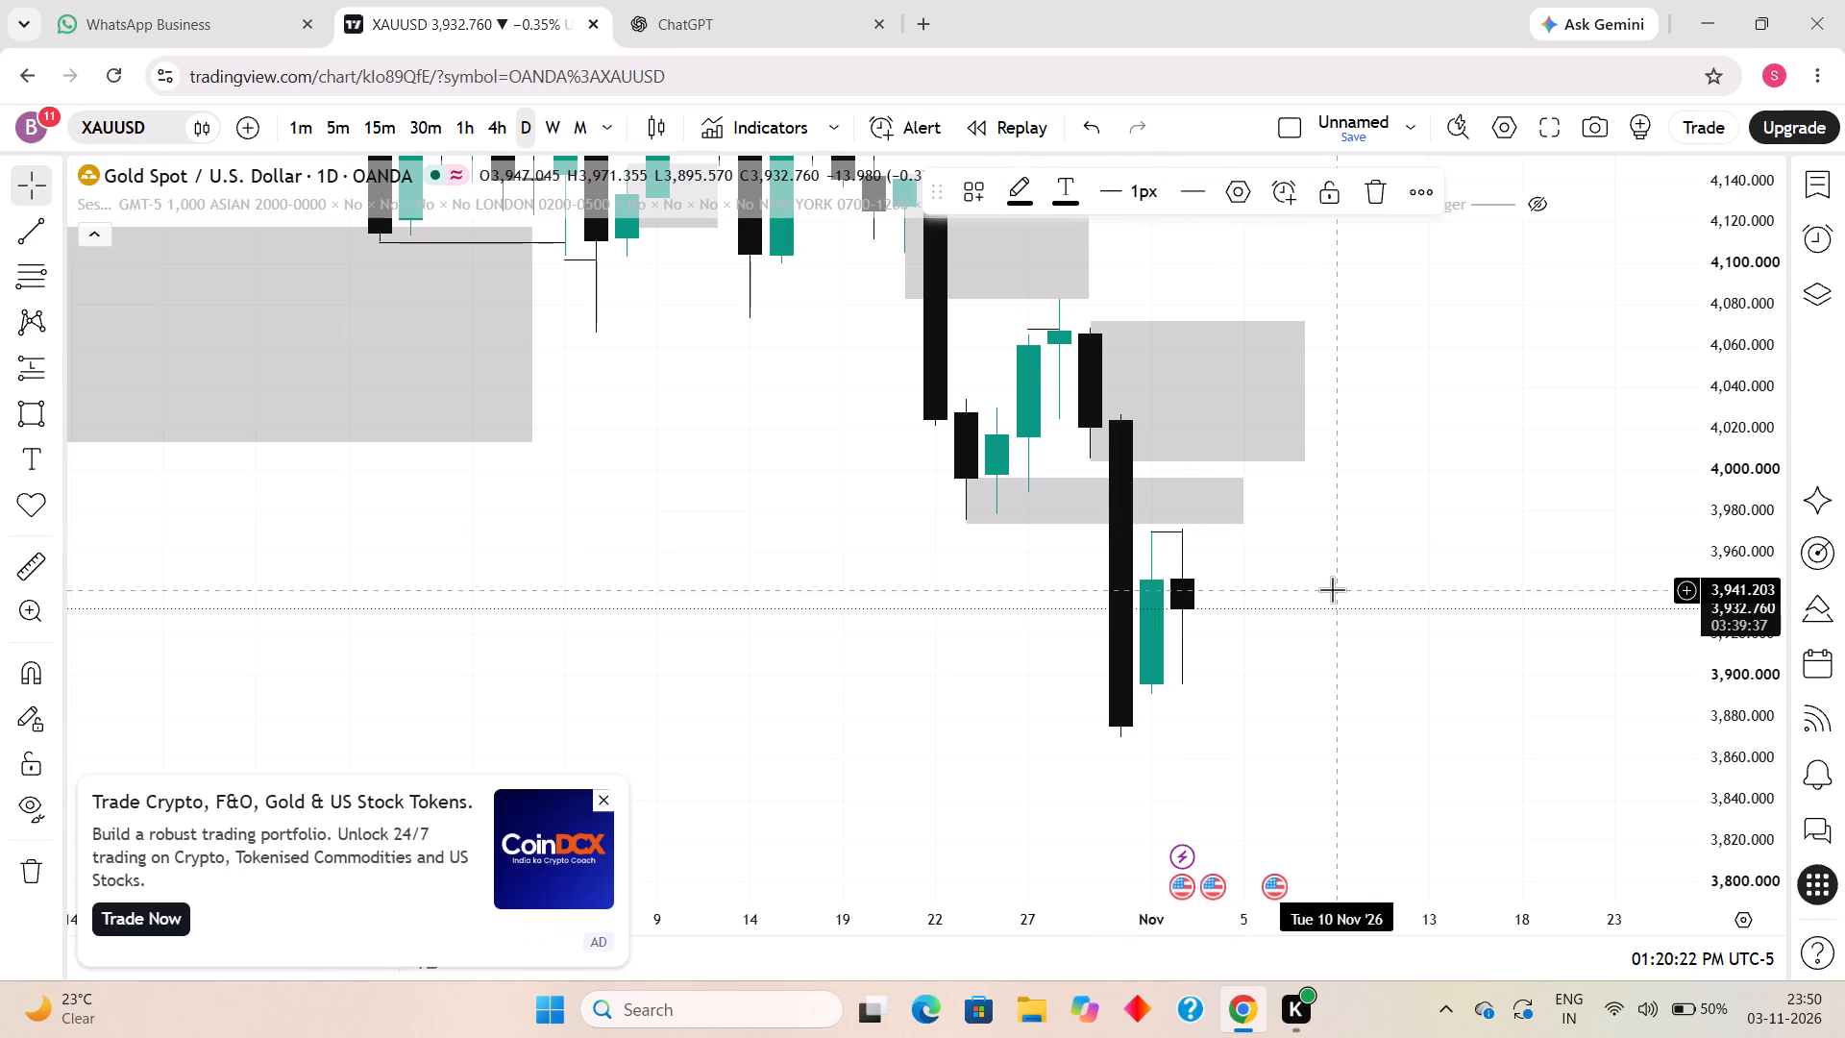
pyautogui.rightClick(1540, 470)
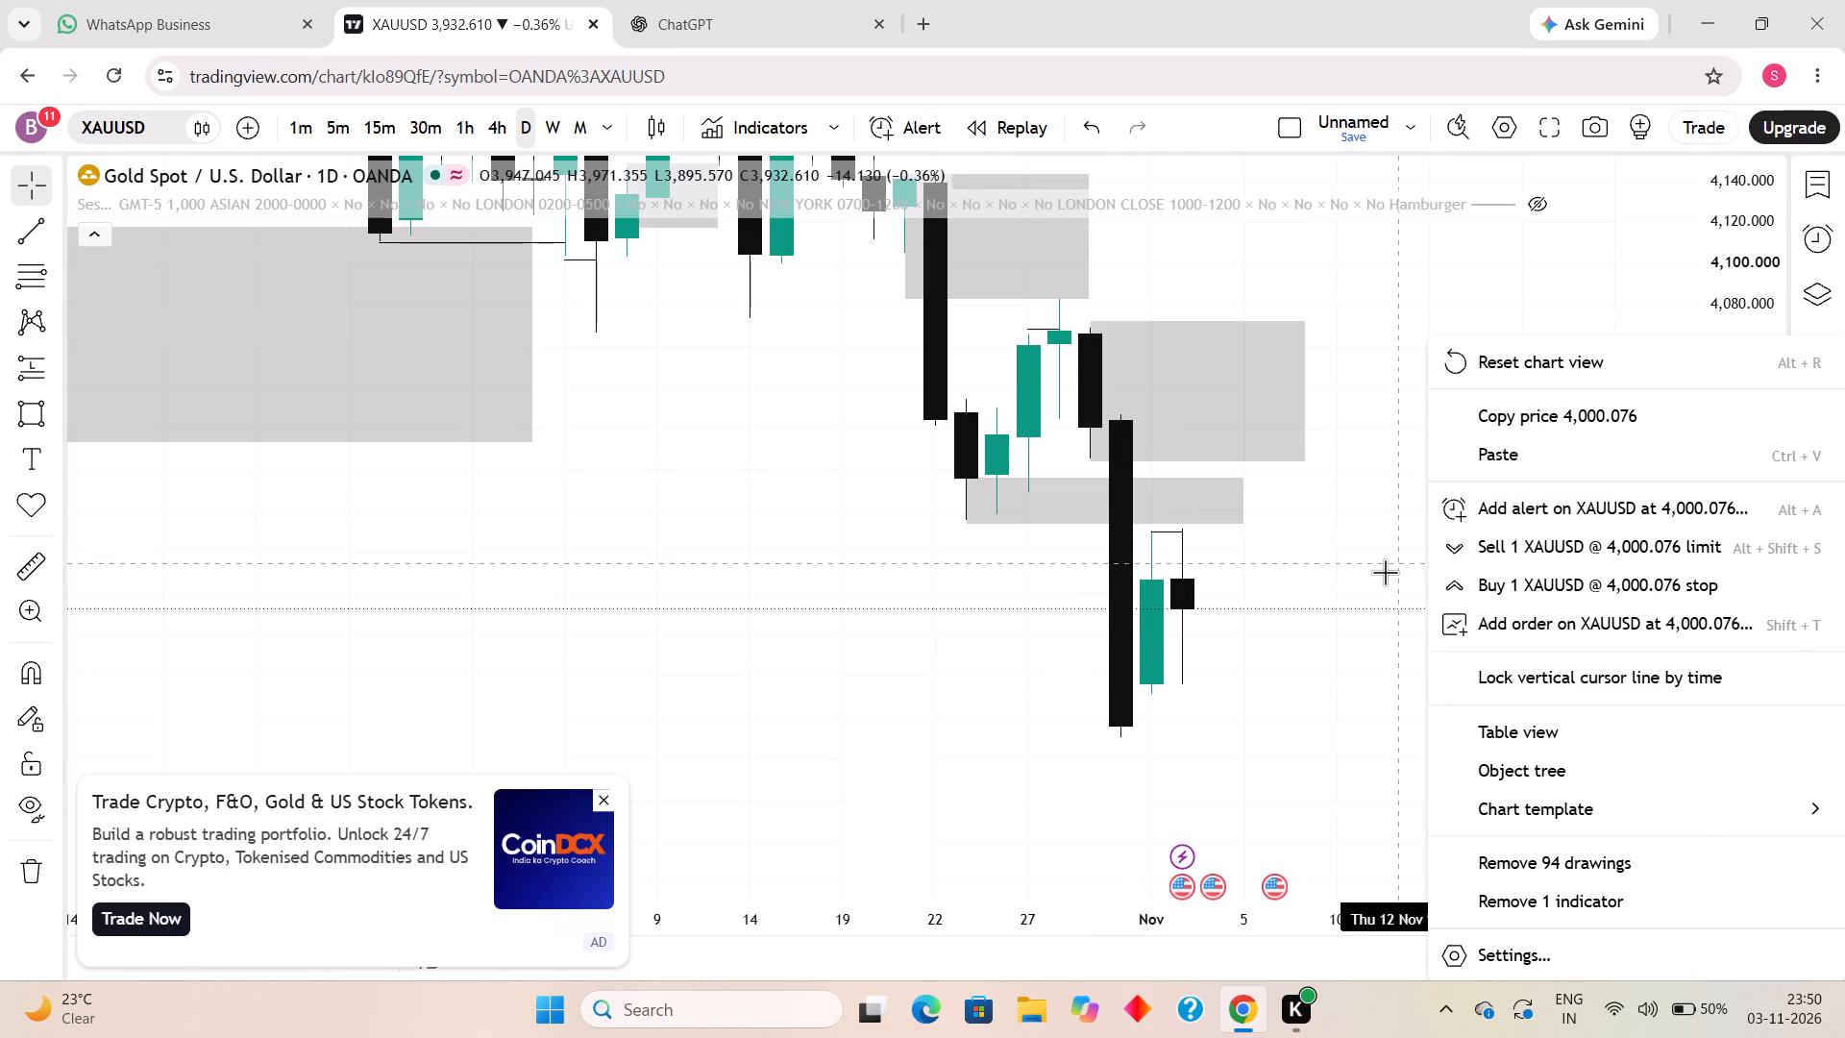
pyautogui.click(1362, 596)
# Switch the XAUUSD chart to the 4-hour interval and dismiss the advertisement.
pyautogui.moveTo(1738, 542); pyautogui.dragTo(1673, 769)
pyautogui.scroll(-7, 1379, 759)
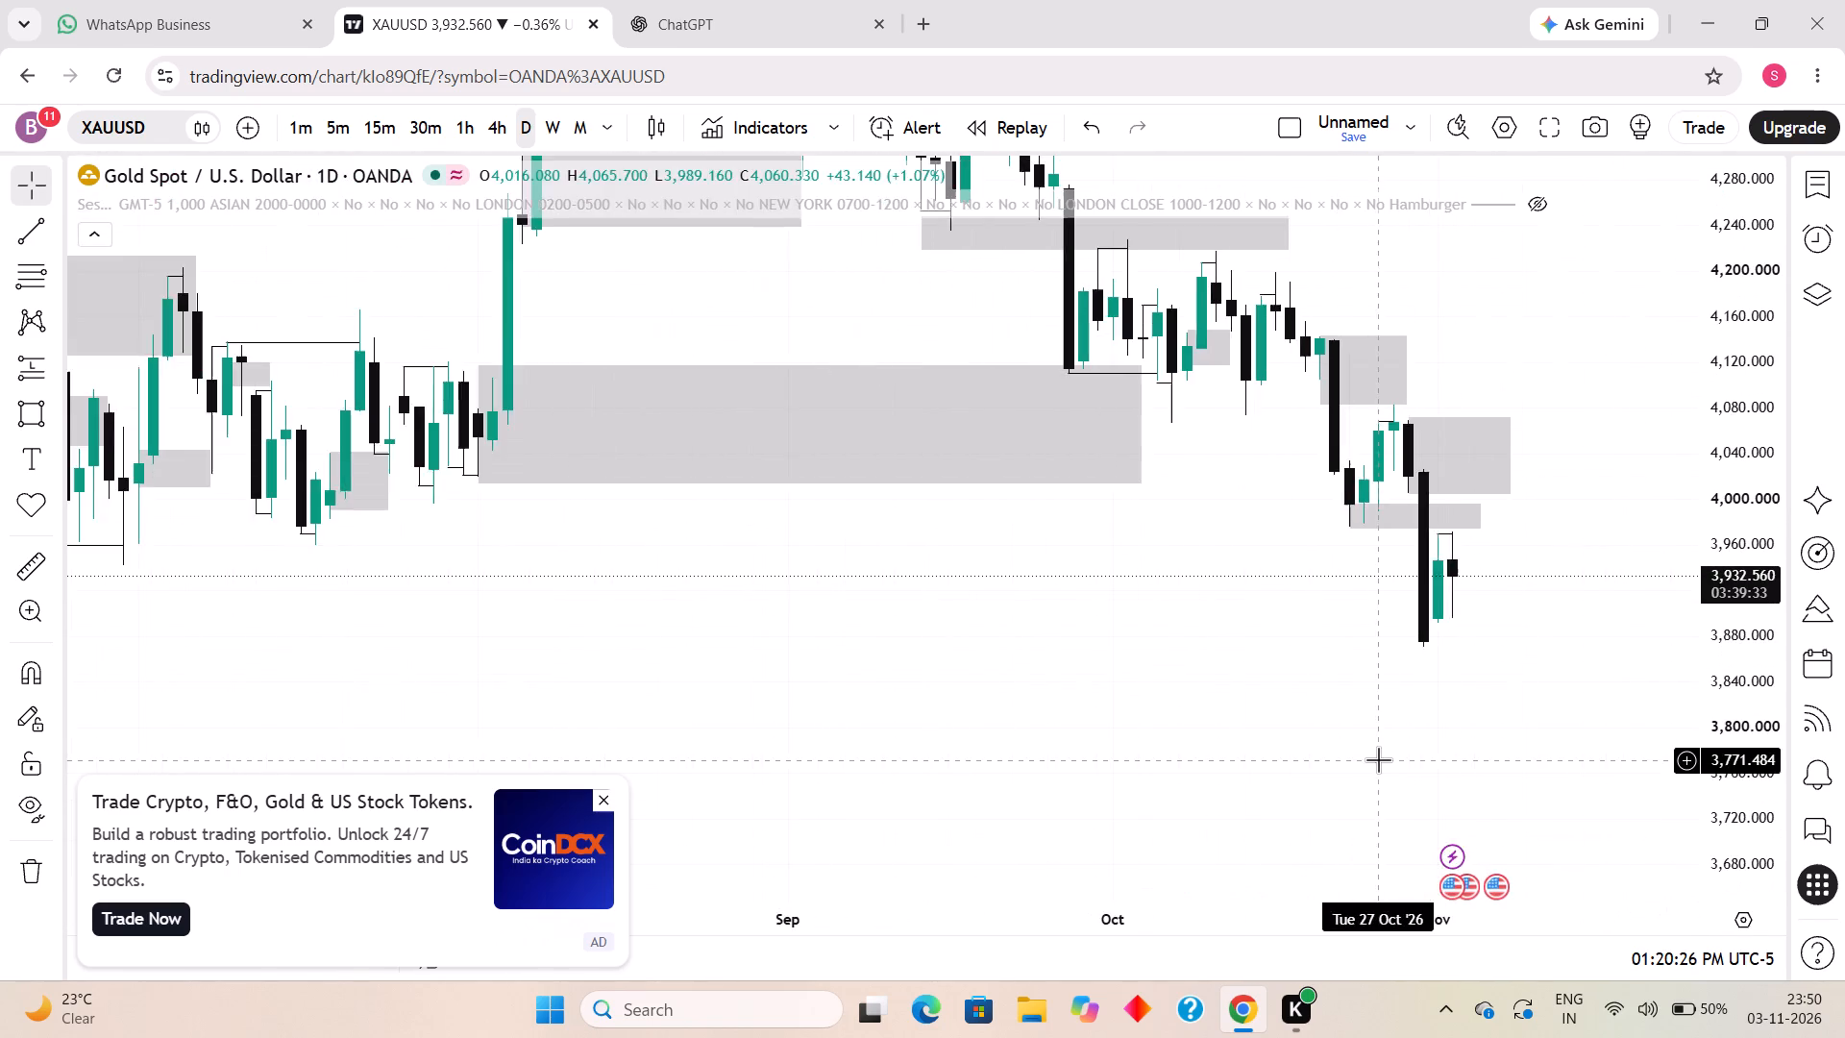
pyautogui.scroll(-7, 1368, 754)
pyautogui.moveTo(1366, 621); pyautogui.dragTo(1381, 818)
pyautogui.scroll(10, 1351, 800)
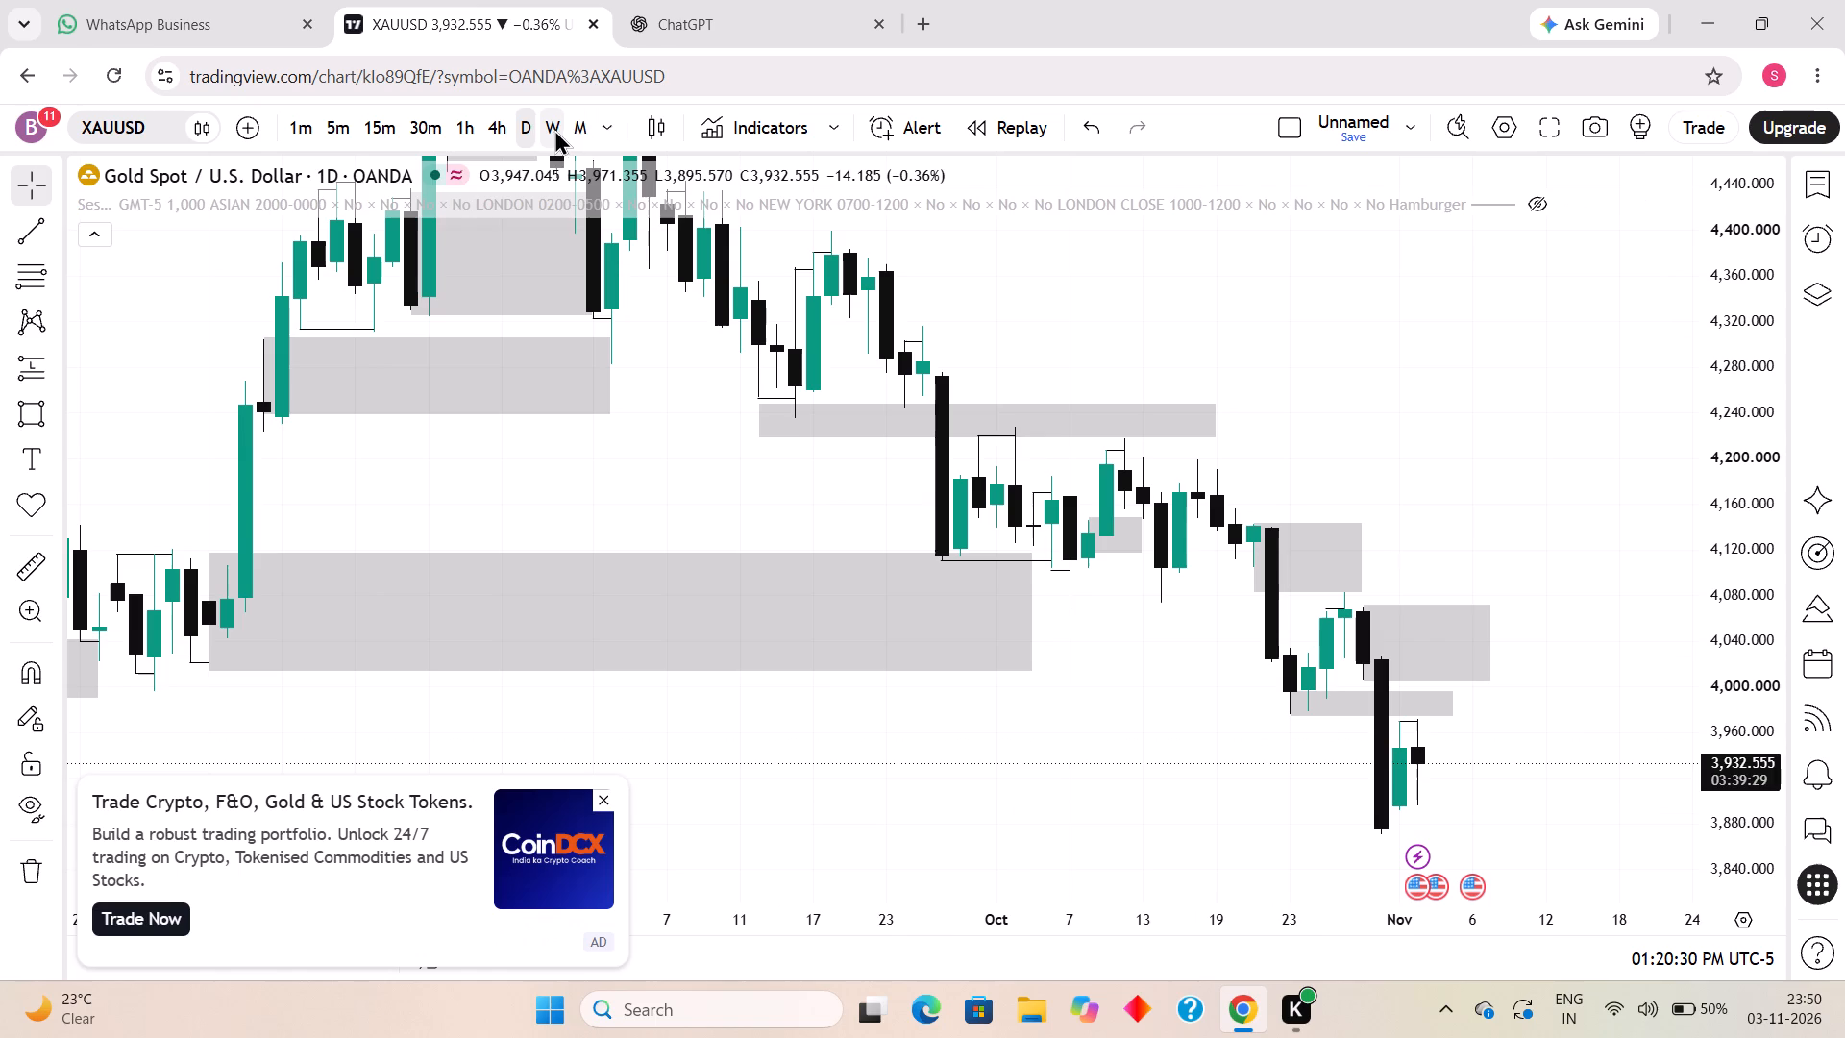
pyautogui.click(507, 125)
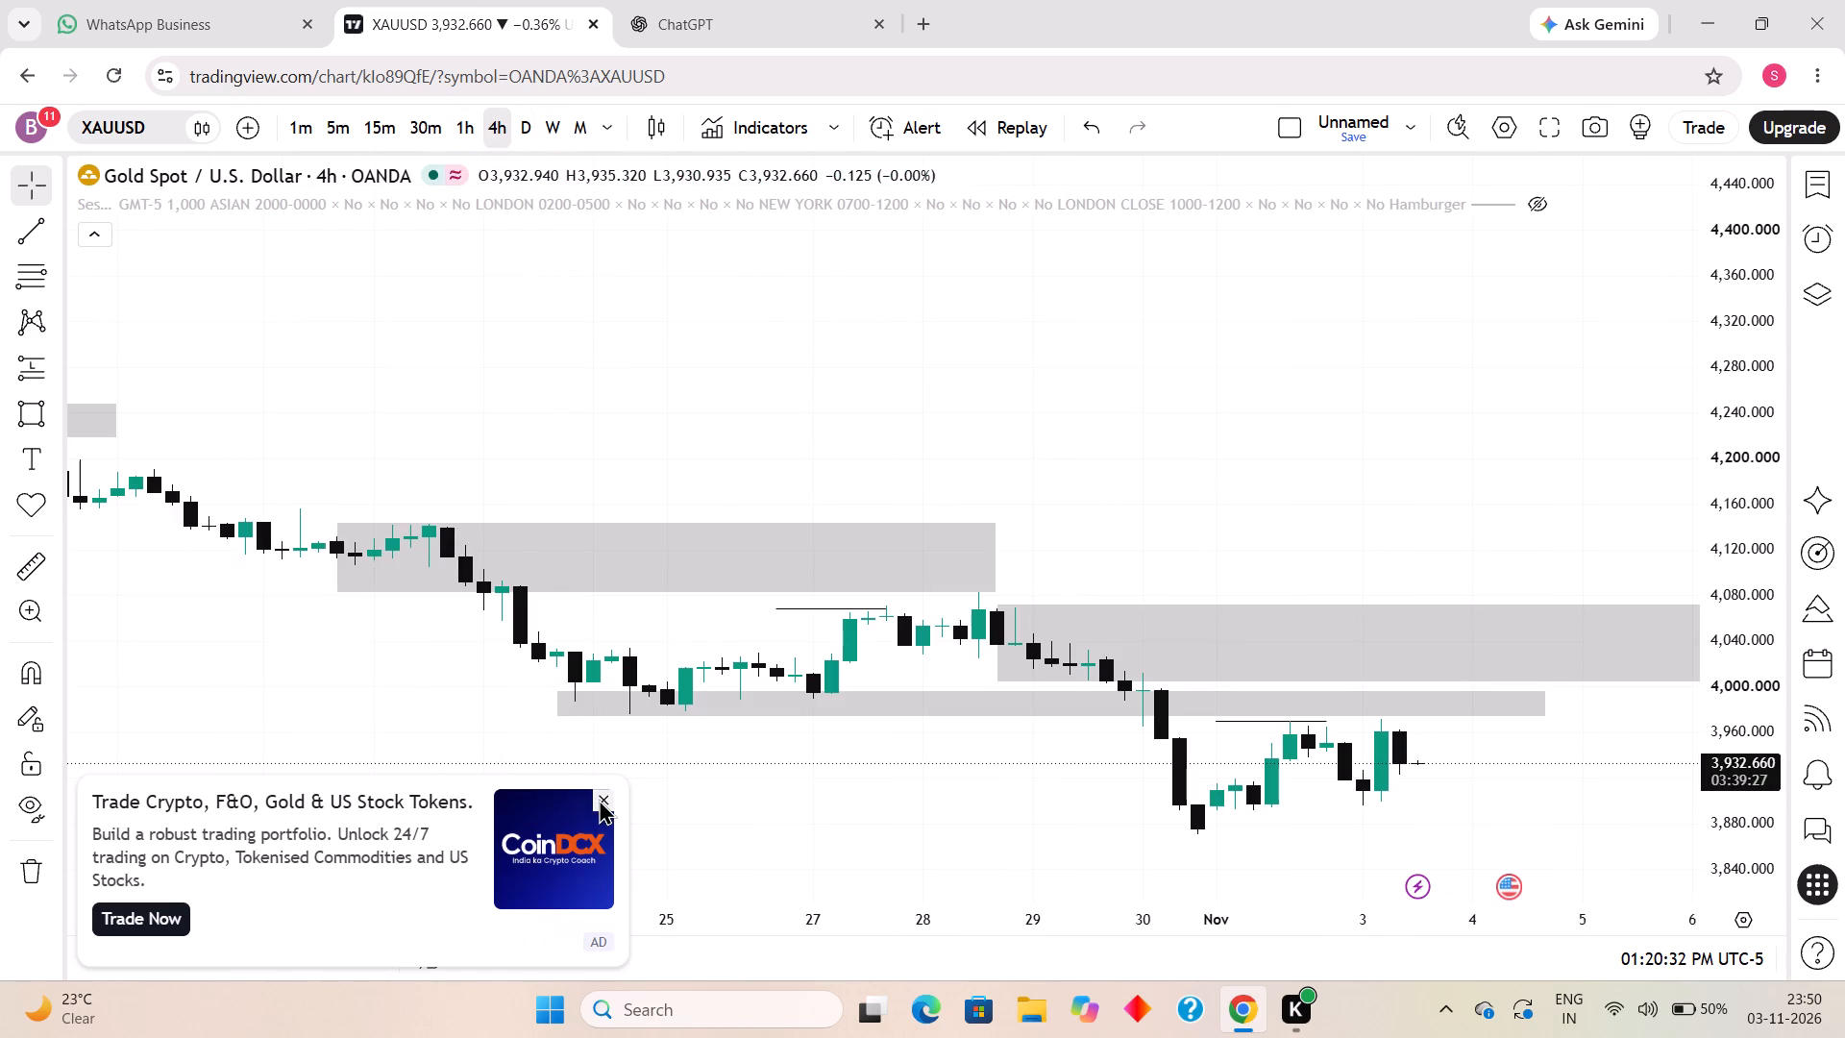
pyautogui.click(599, 799)
# Move the left edge of the January 2026 rectangle to 2 January 13:00 and its upper edge to about 4,392.
pyautogui.scroll(-20, 562, 743)
pyautogui.scroll(-5, 562, 743)
pyautogui.scroll(-7, 640, 746)
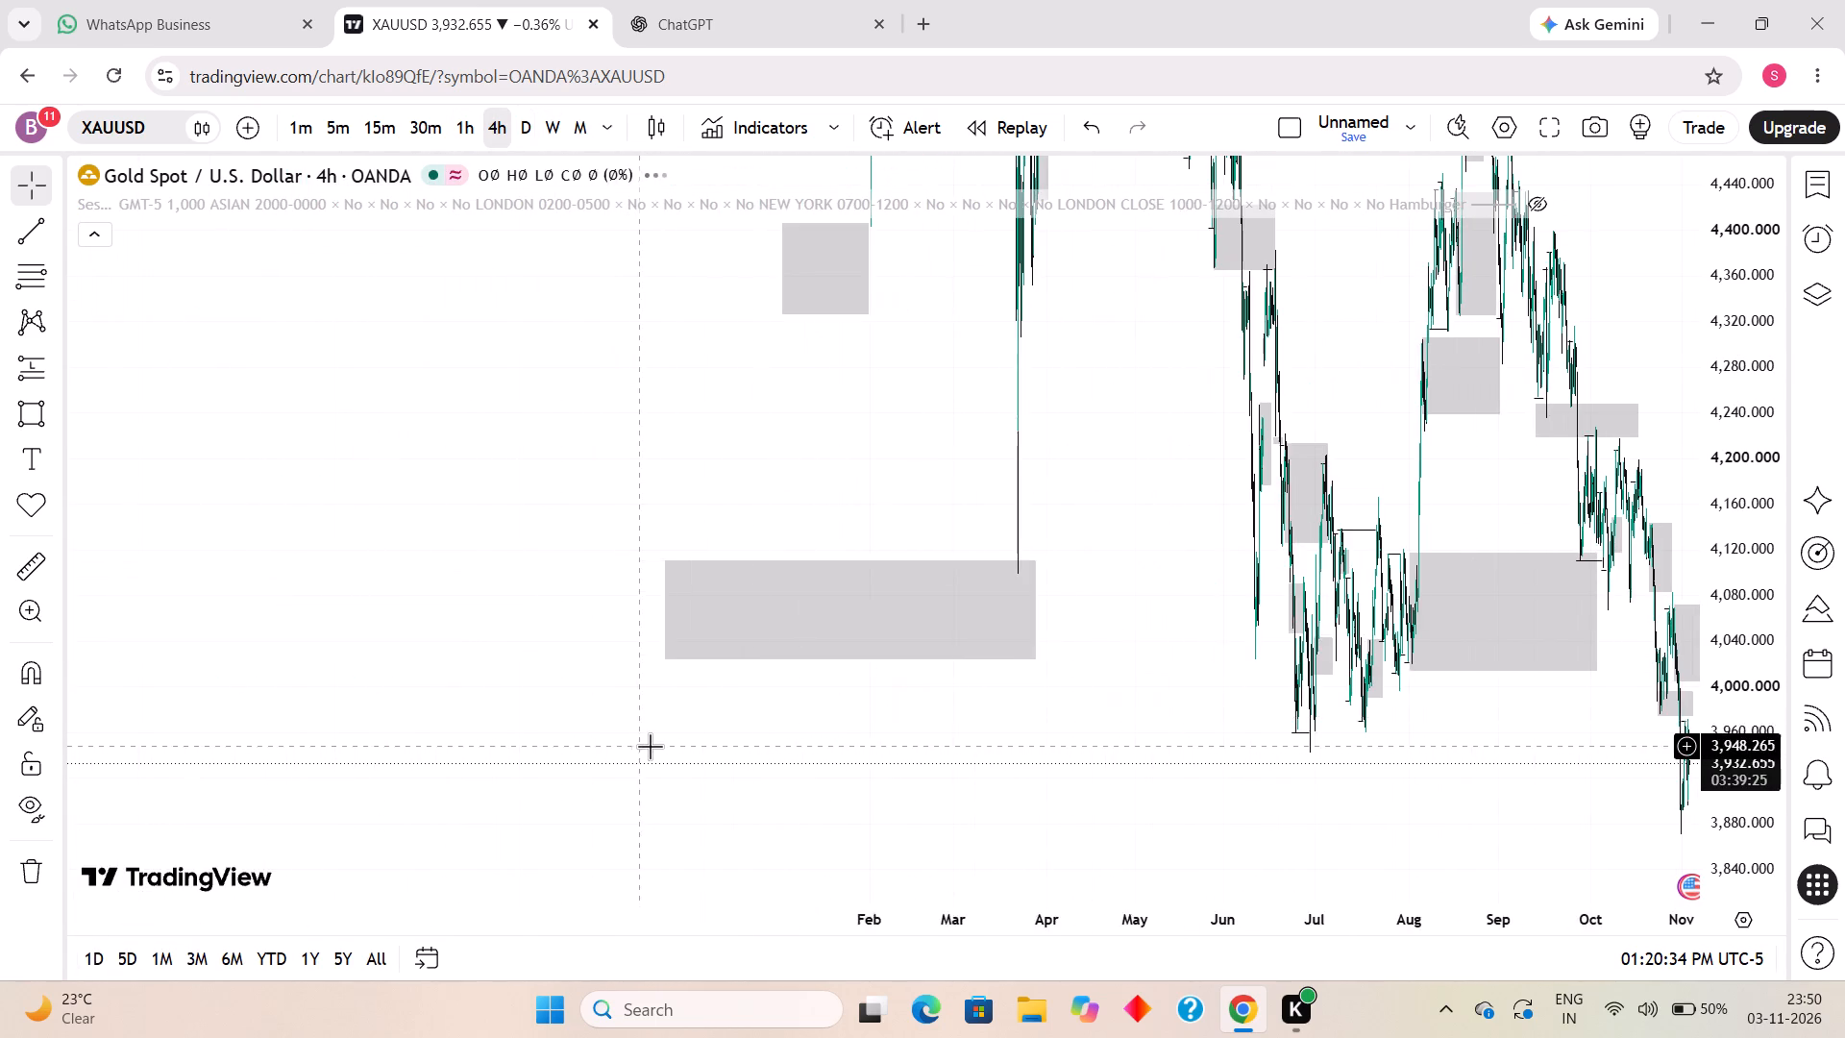
pyautogui.moveTo(1137, 506); pyautogui.dragTo(1410, 507)
pyautogui.scroll(4, 854, 726)
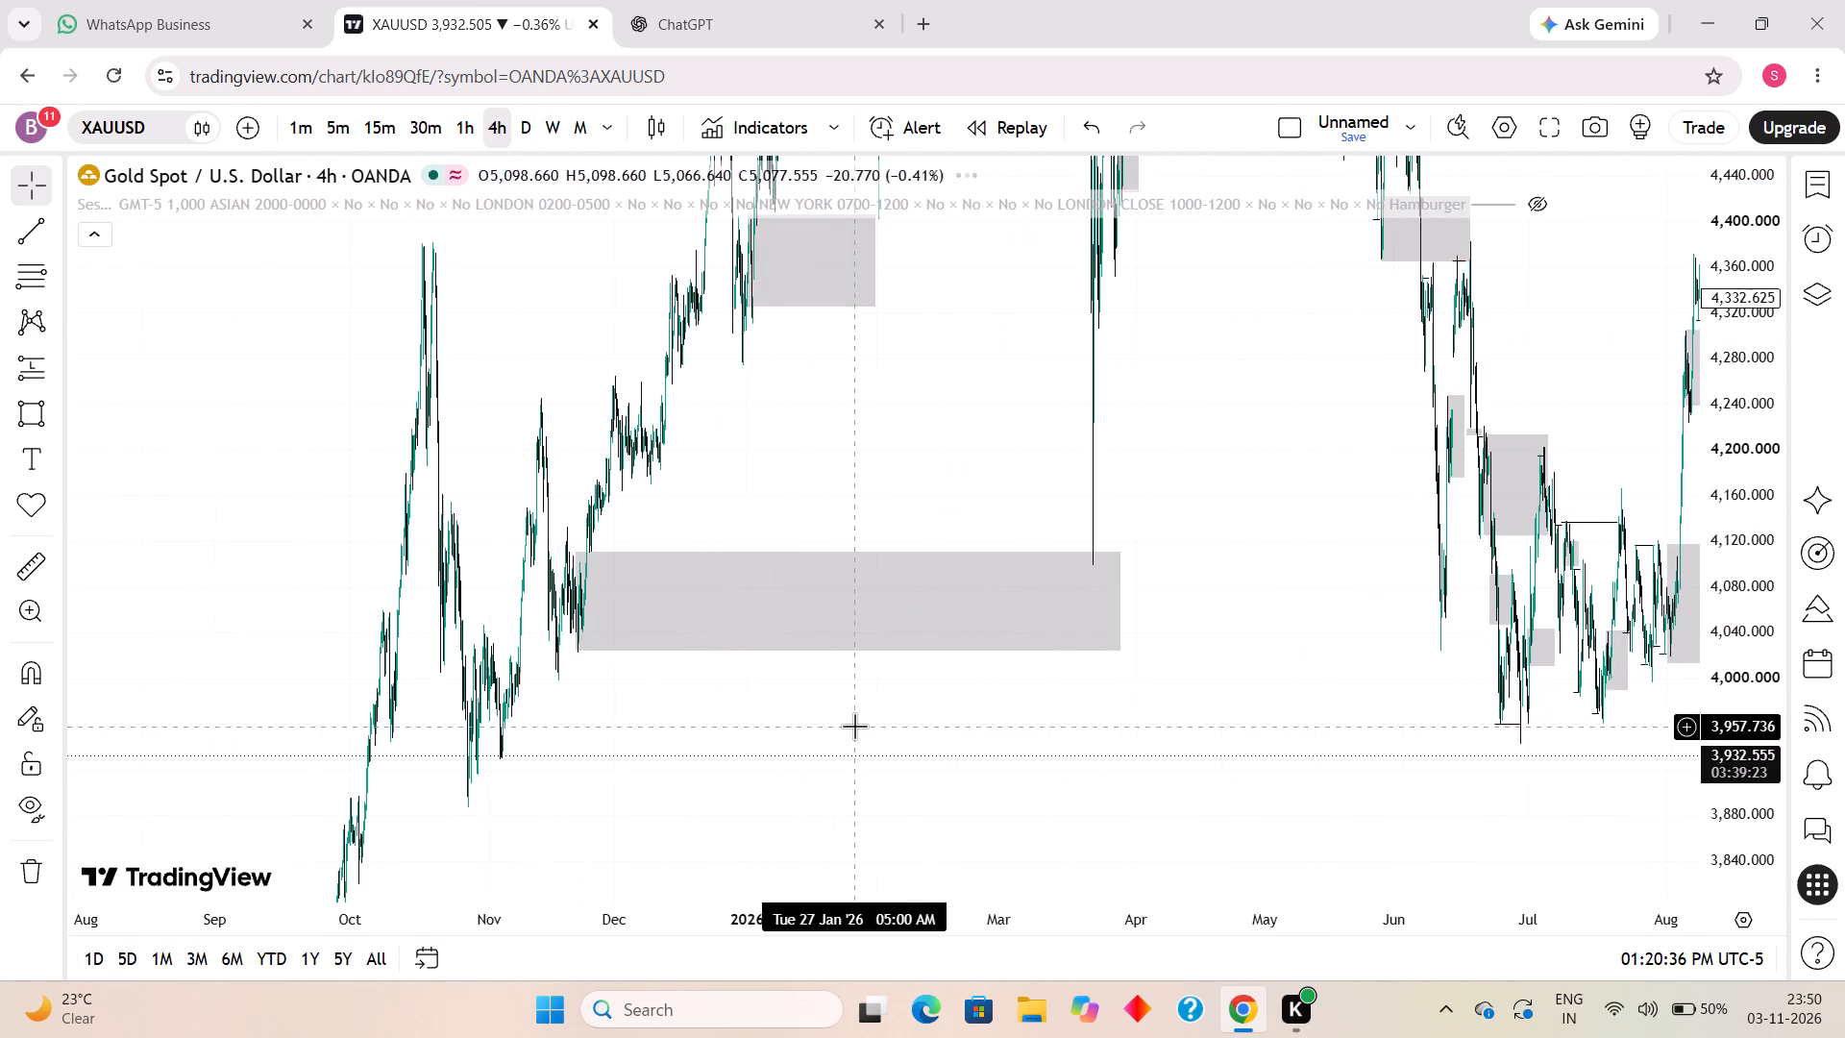
pyautogui.moveTo(840, 707); pyautogui.dragTo(1403, 703)
pyautogui.moveTo(1312, 482); pyautogui.dragTo(1323, 841)
pyautogui.scroll(6, 1216, 819)
pyautogui.scroll(4, 1115, 800)
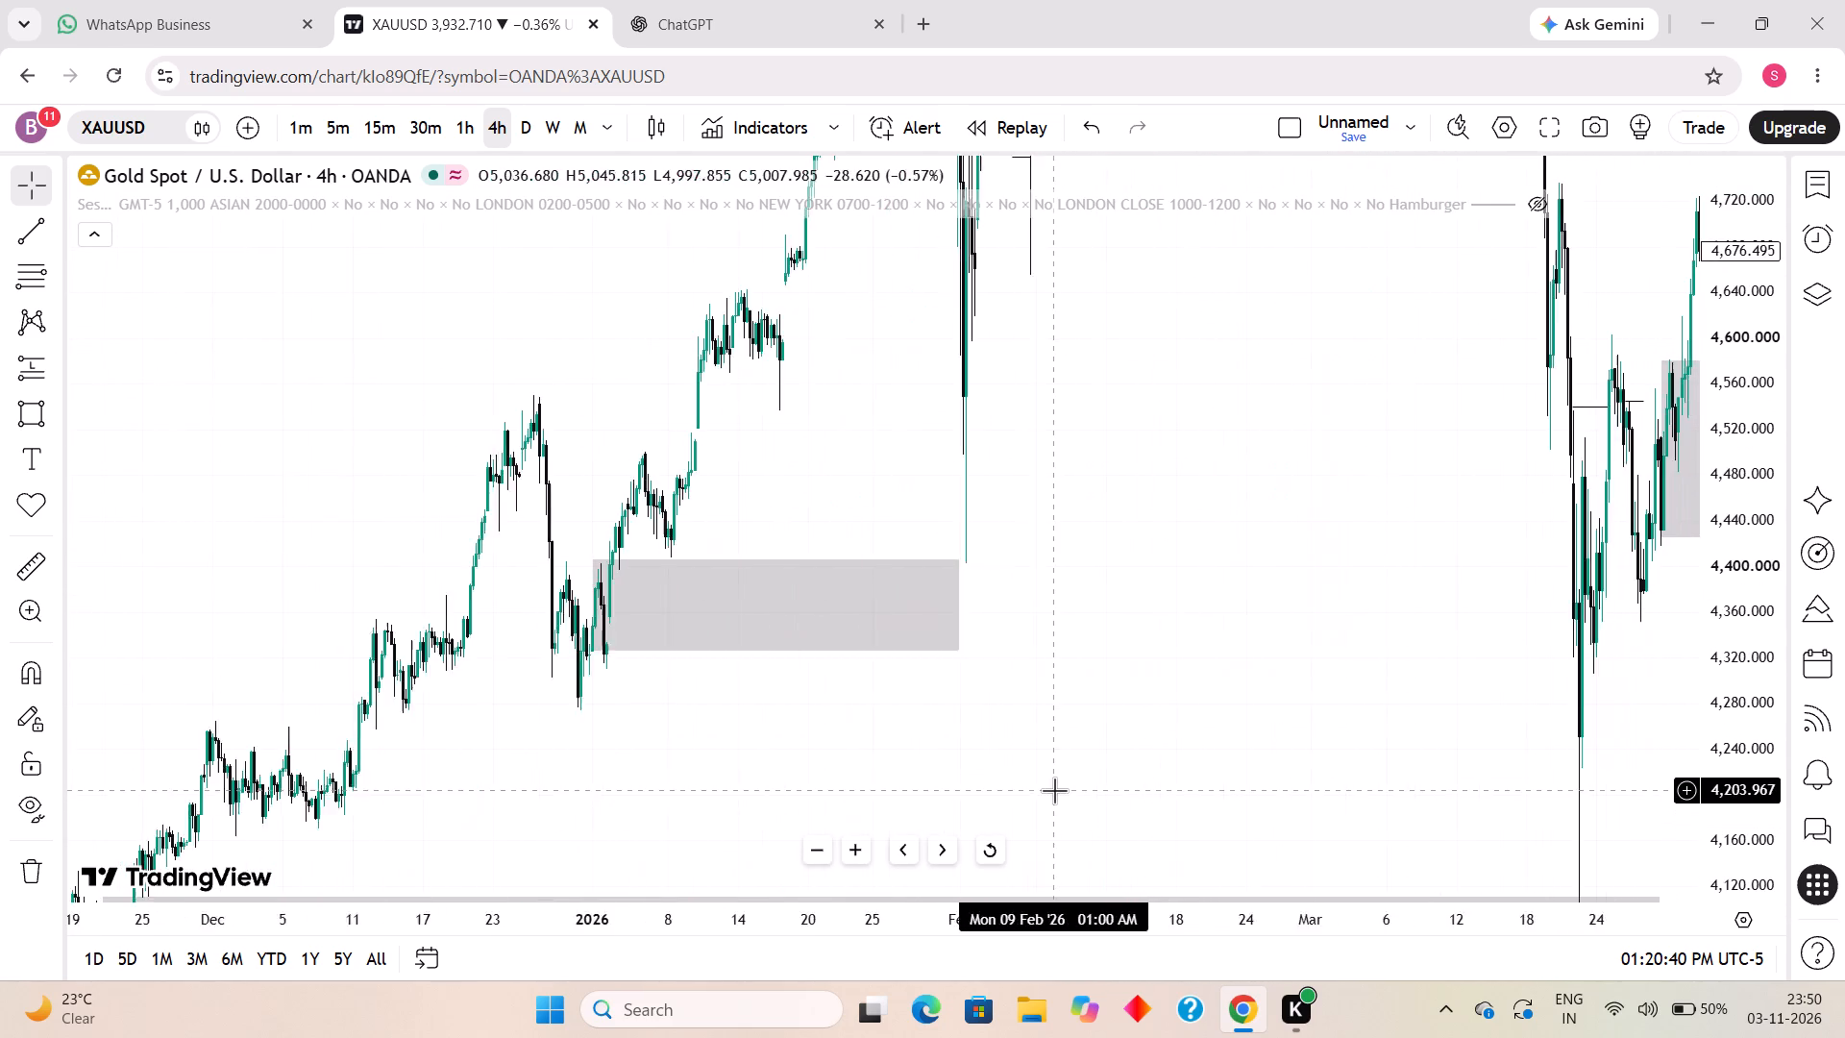
pyautogui.scroll(4, 1054, 790)
pyautogui.moveTo(970, 556); pyautogui.dragTo(1283, 780)
pyautogui.scroll(4, 1000, 737)
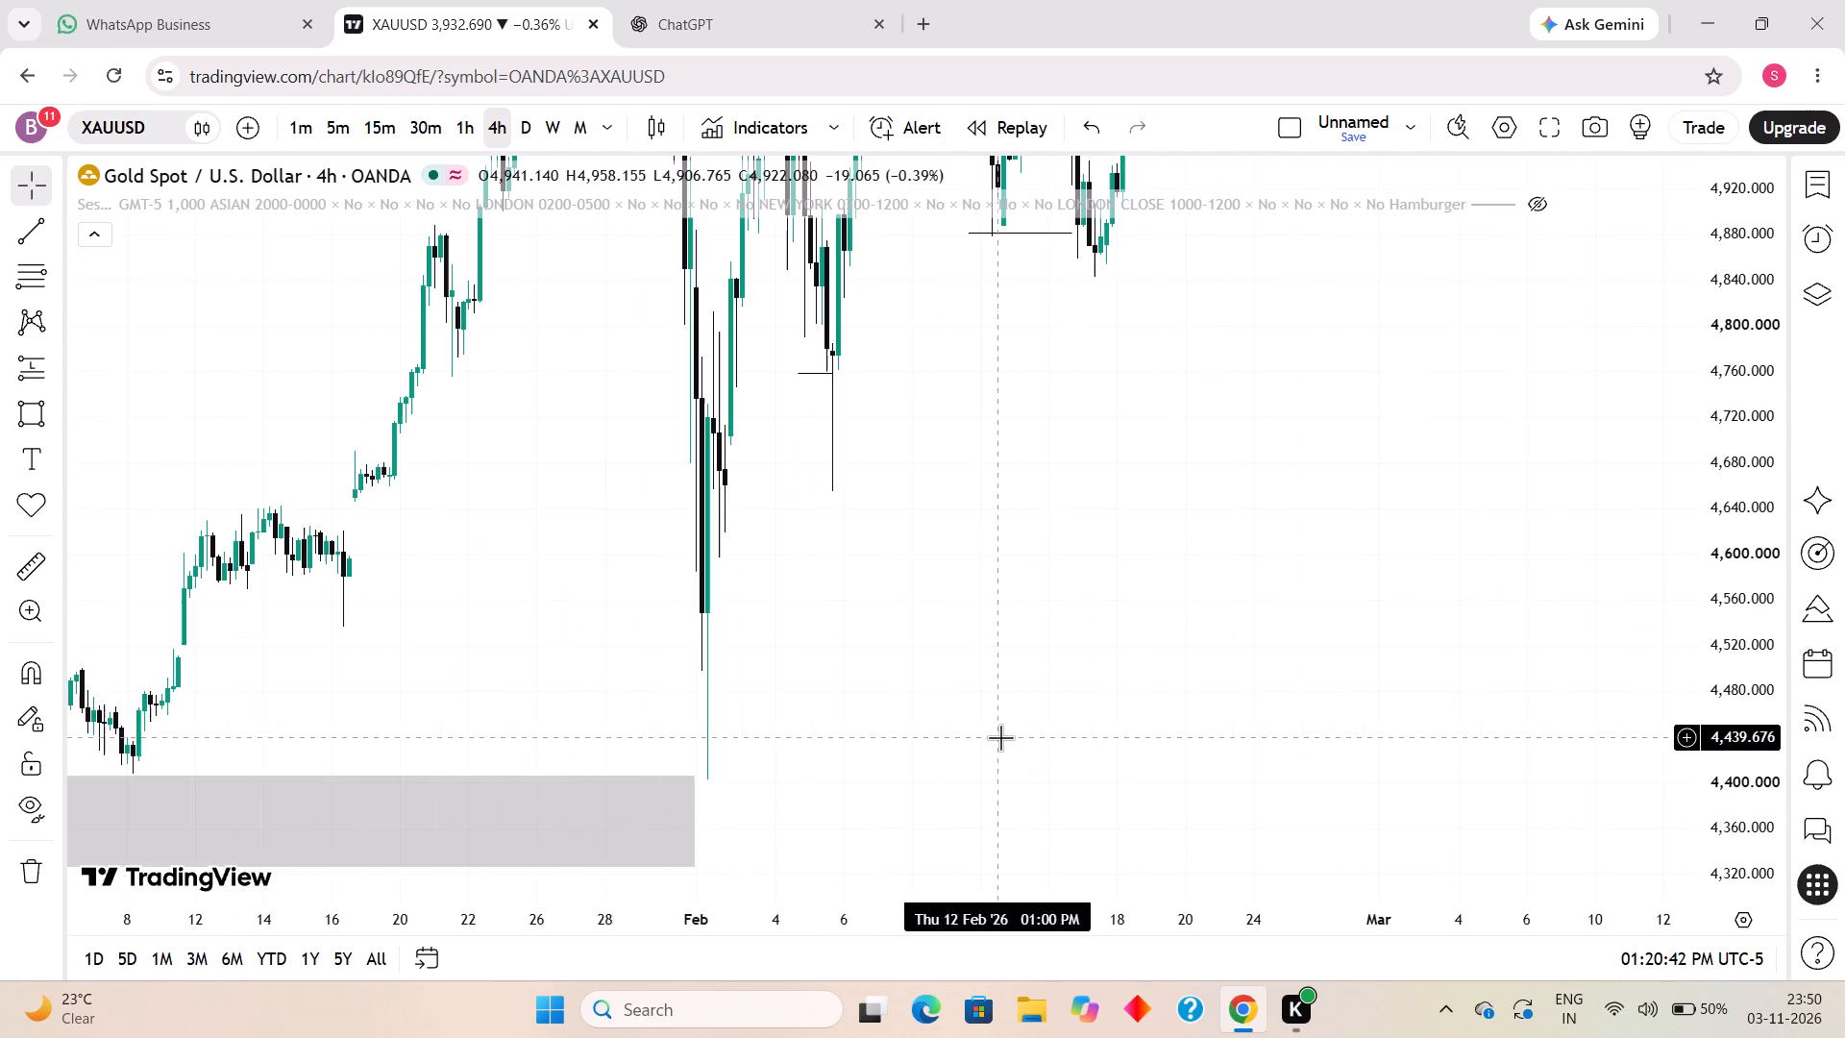
pyautogui.scroll(2, 828, 648)
pyautogui.moveTo(747, 644); pyautogui.dragTo(1341, 629)
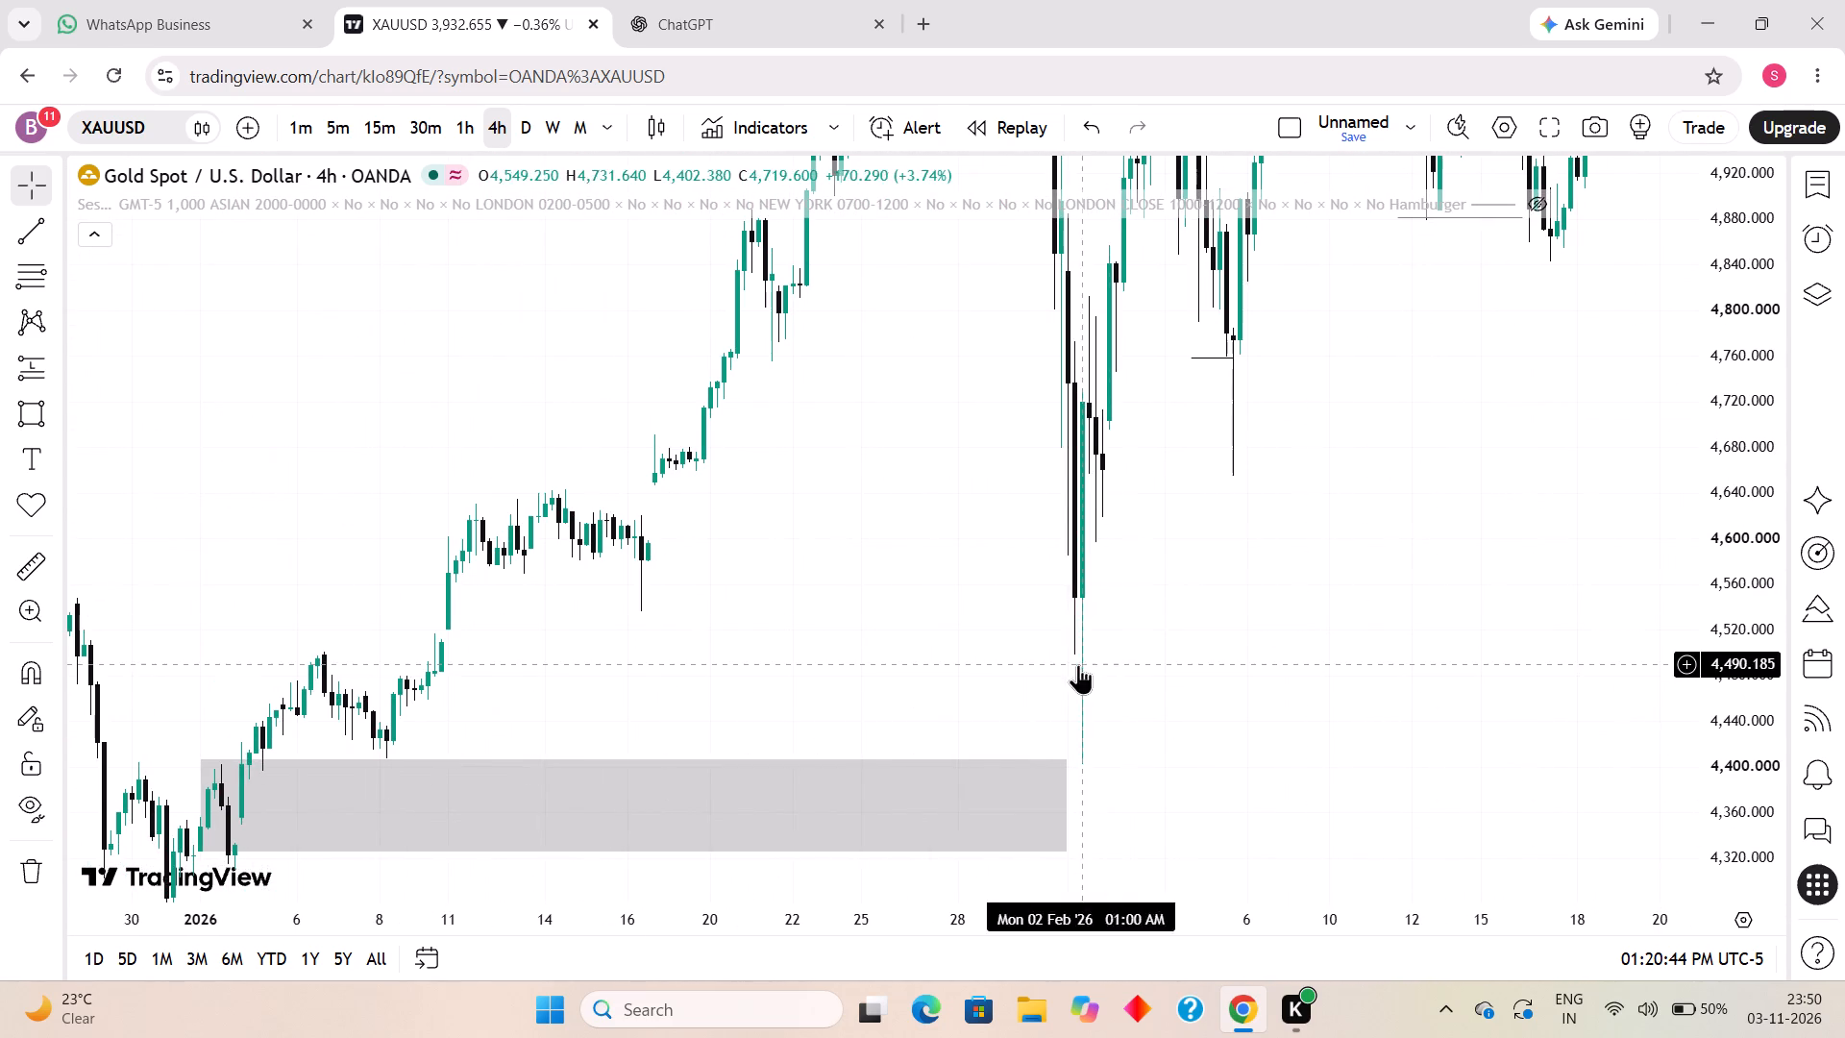
pyautogui.moveTo(670, 679); pyautogui.dragTo(788, 567)
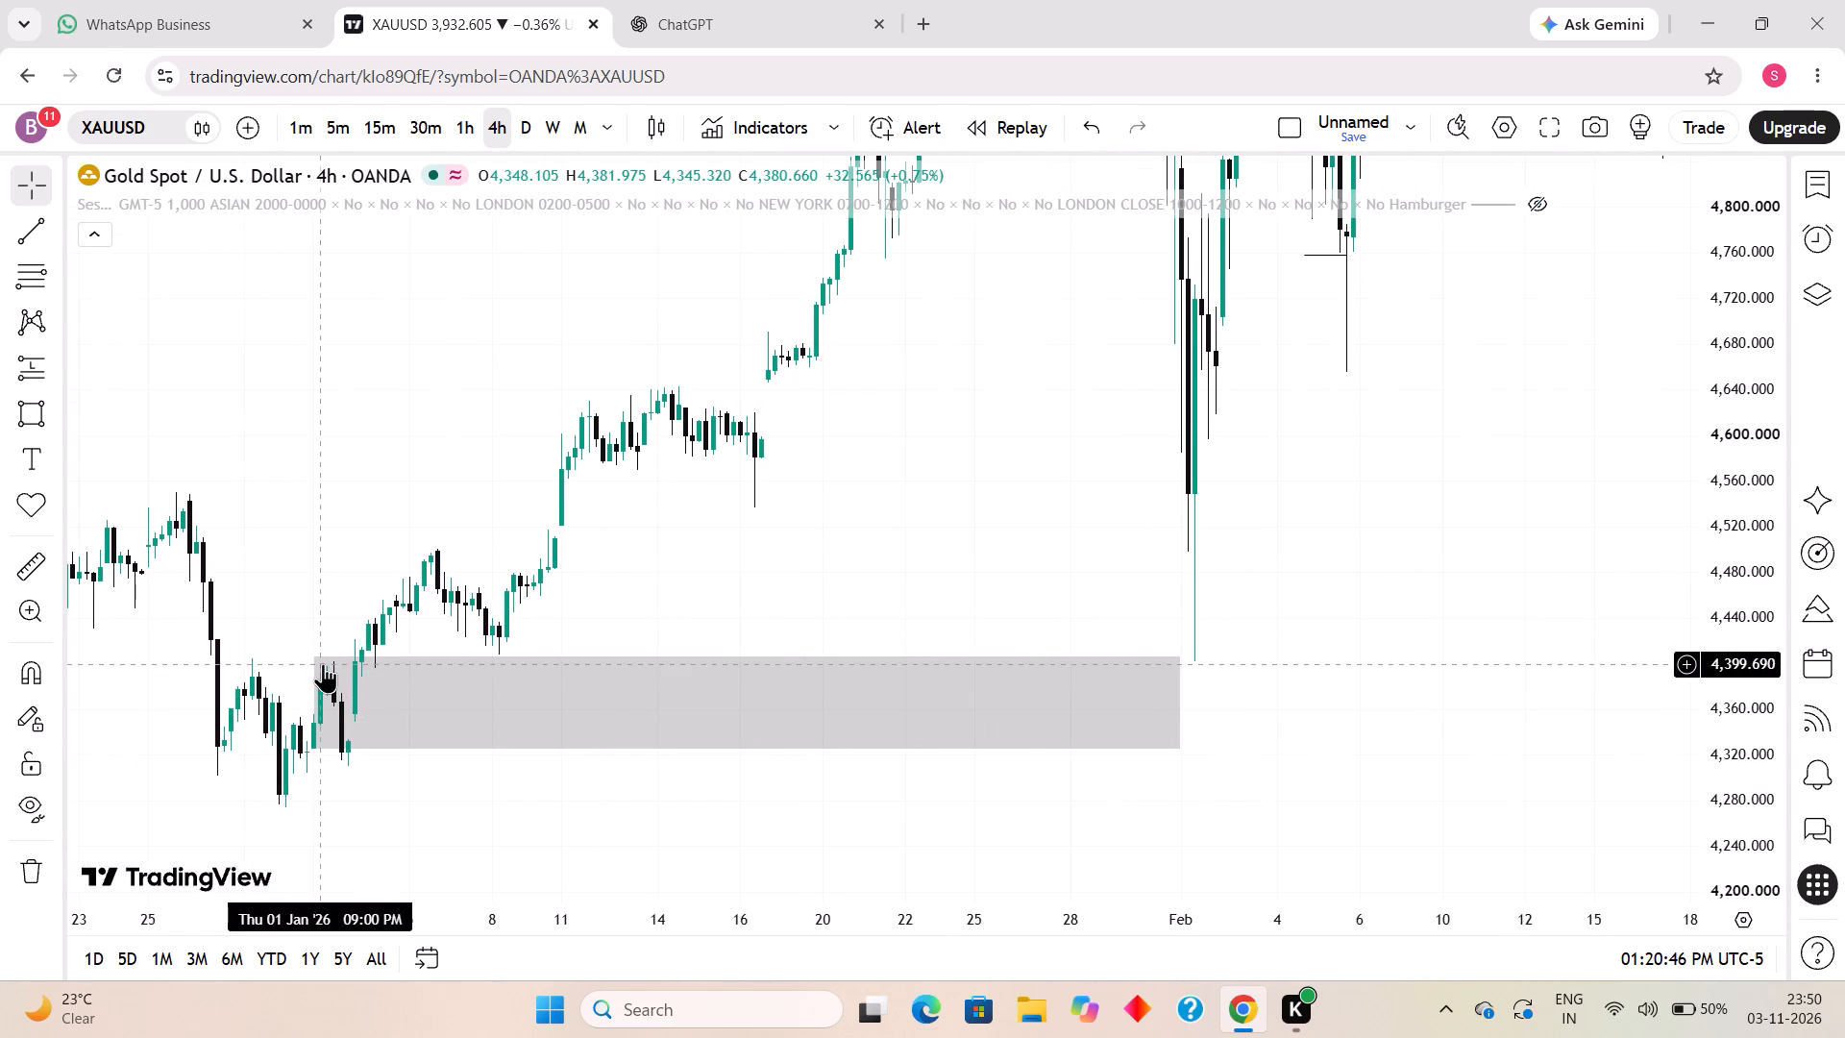
pyautogui.moveTo(317, 701); pyautogui.dragTo(347, 701)
pyautogui.moveTo(348, 661); pyautogui.dragTo(352, 672)
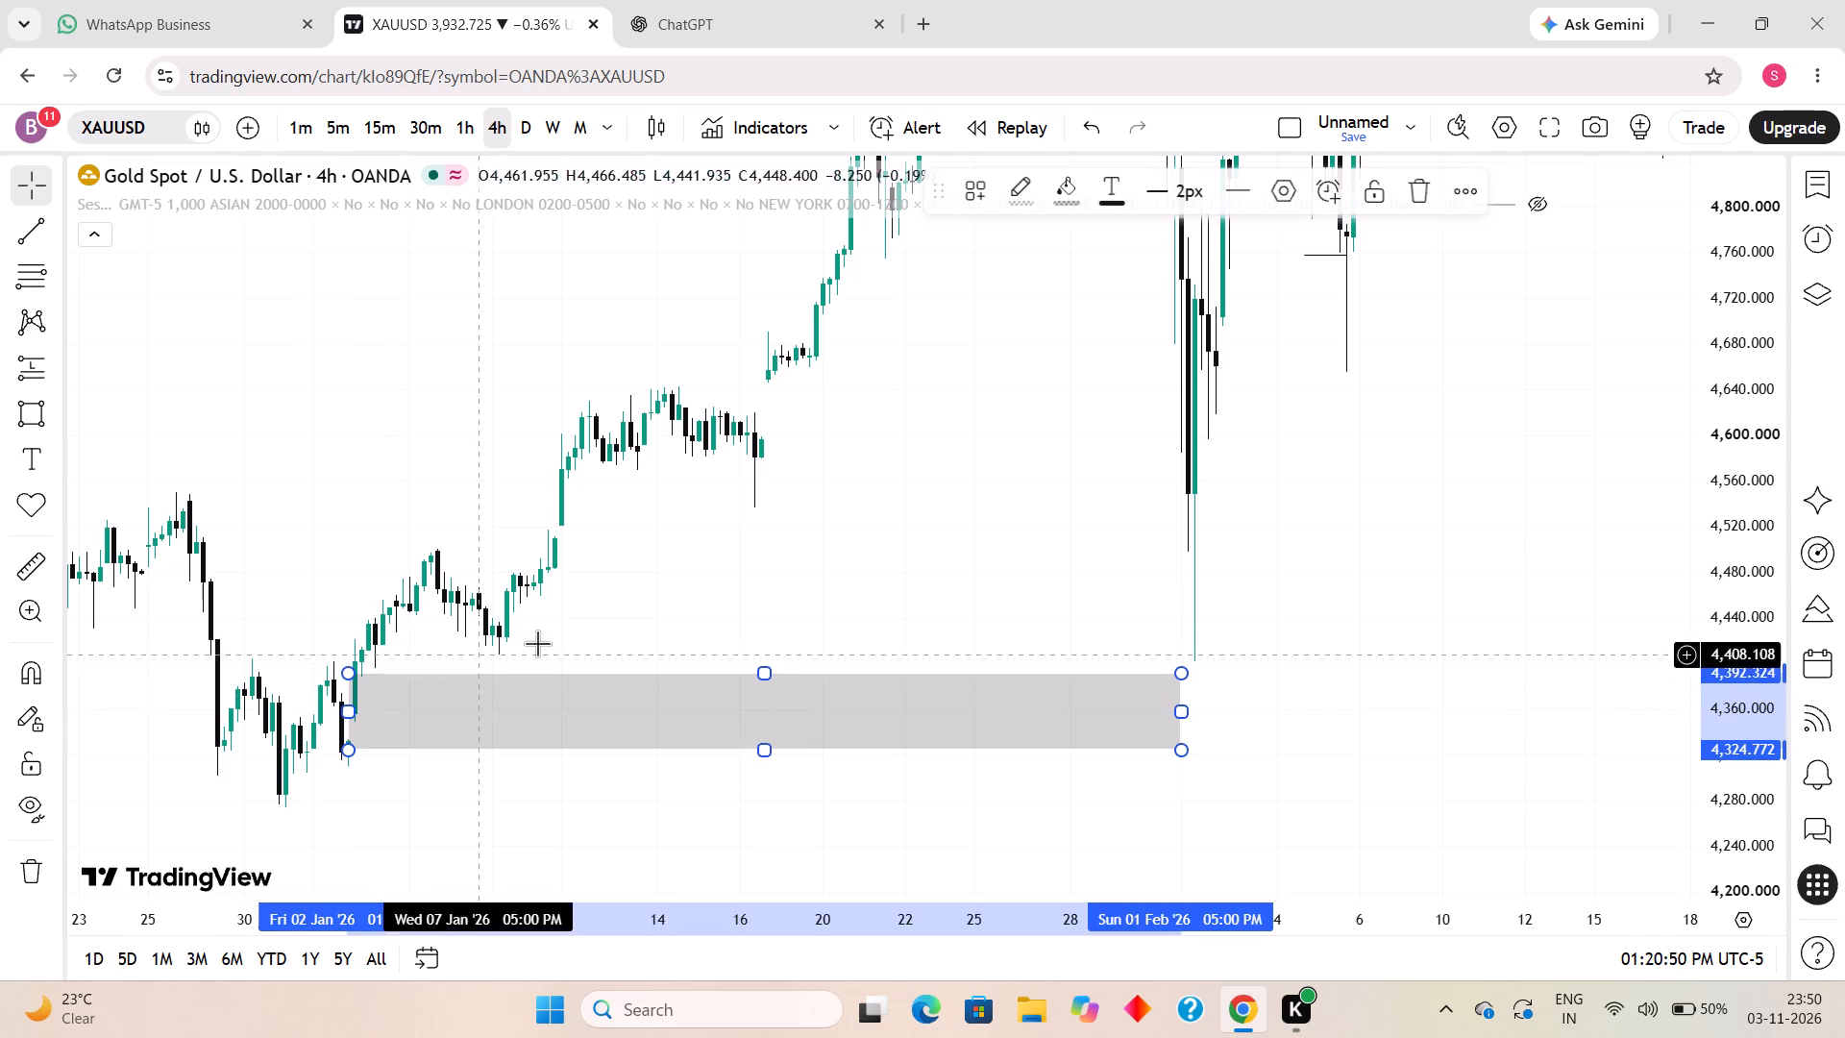
# Extend the January 2026 rectangle's right edge to 2 February 17:00 and raise its upper edge to about 4,405.
pyautogui.moveTo(1185, 719); pyautogui.dragTo(1225, 719)
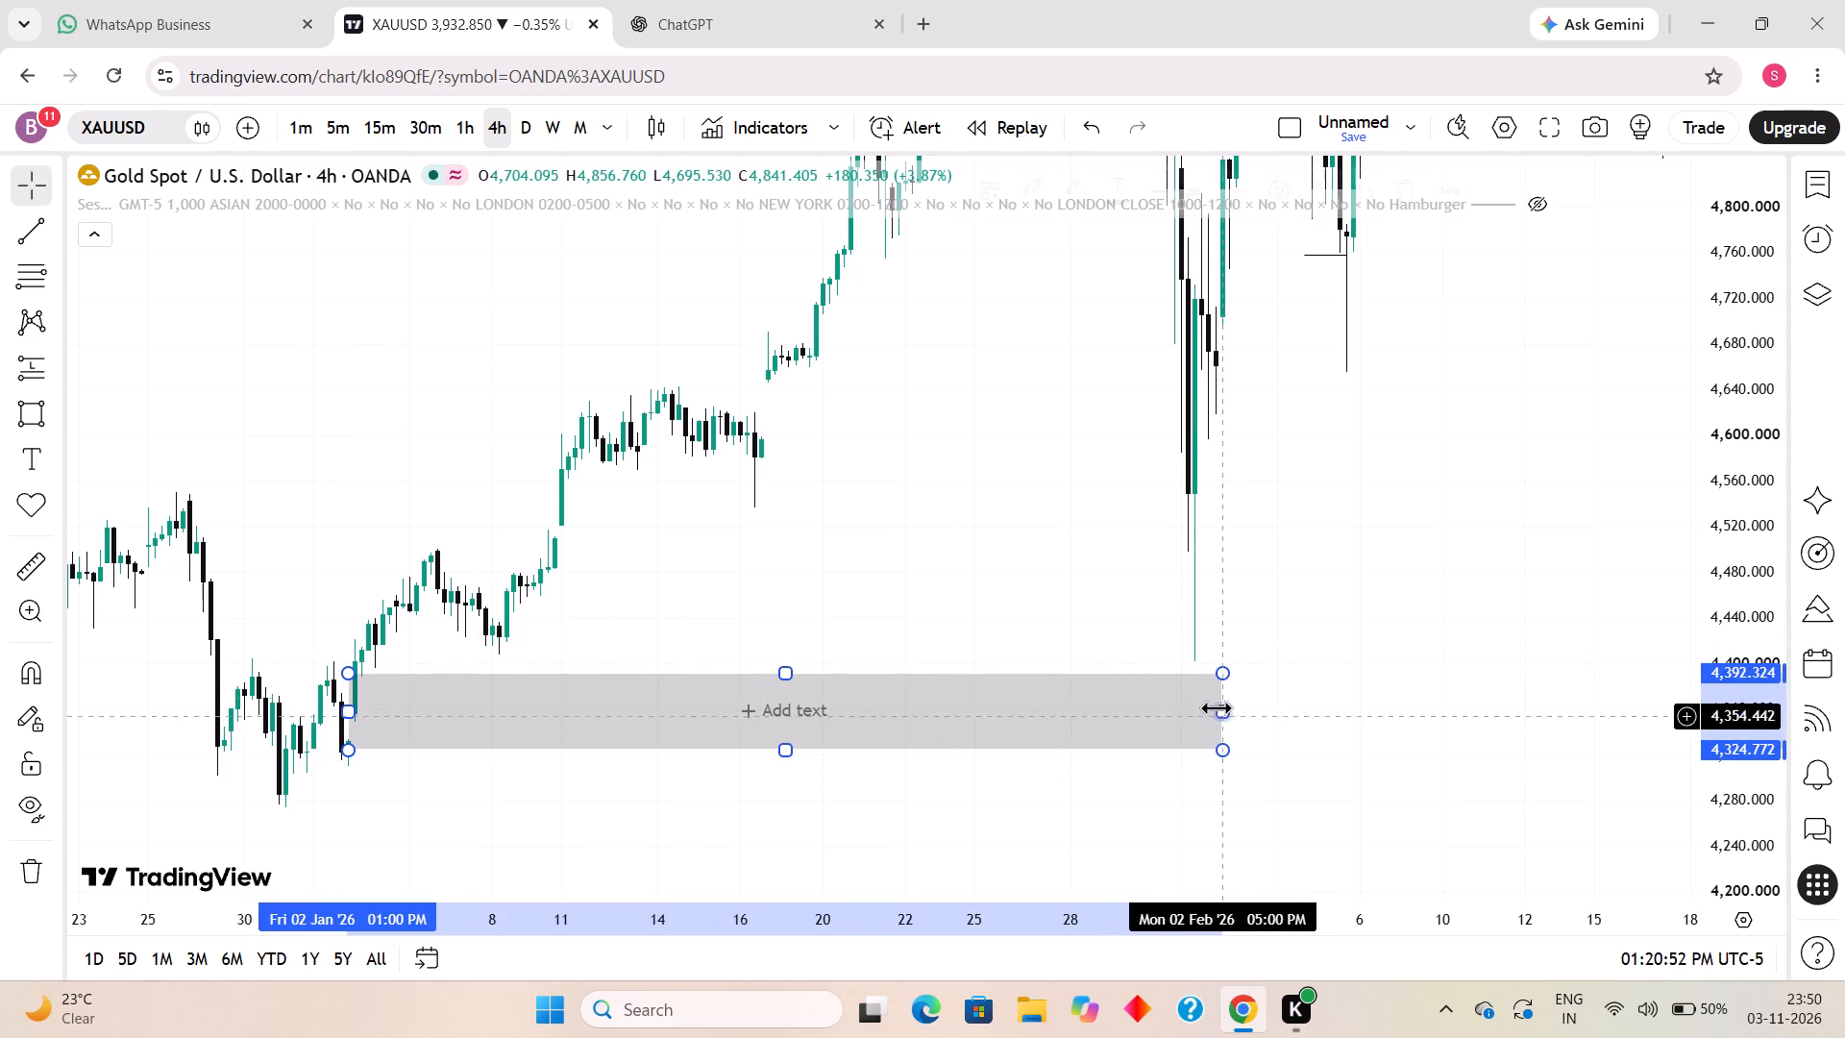
pyautogui.moveTo(1218, 674); pyautogui.dragTo(1220, 661)
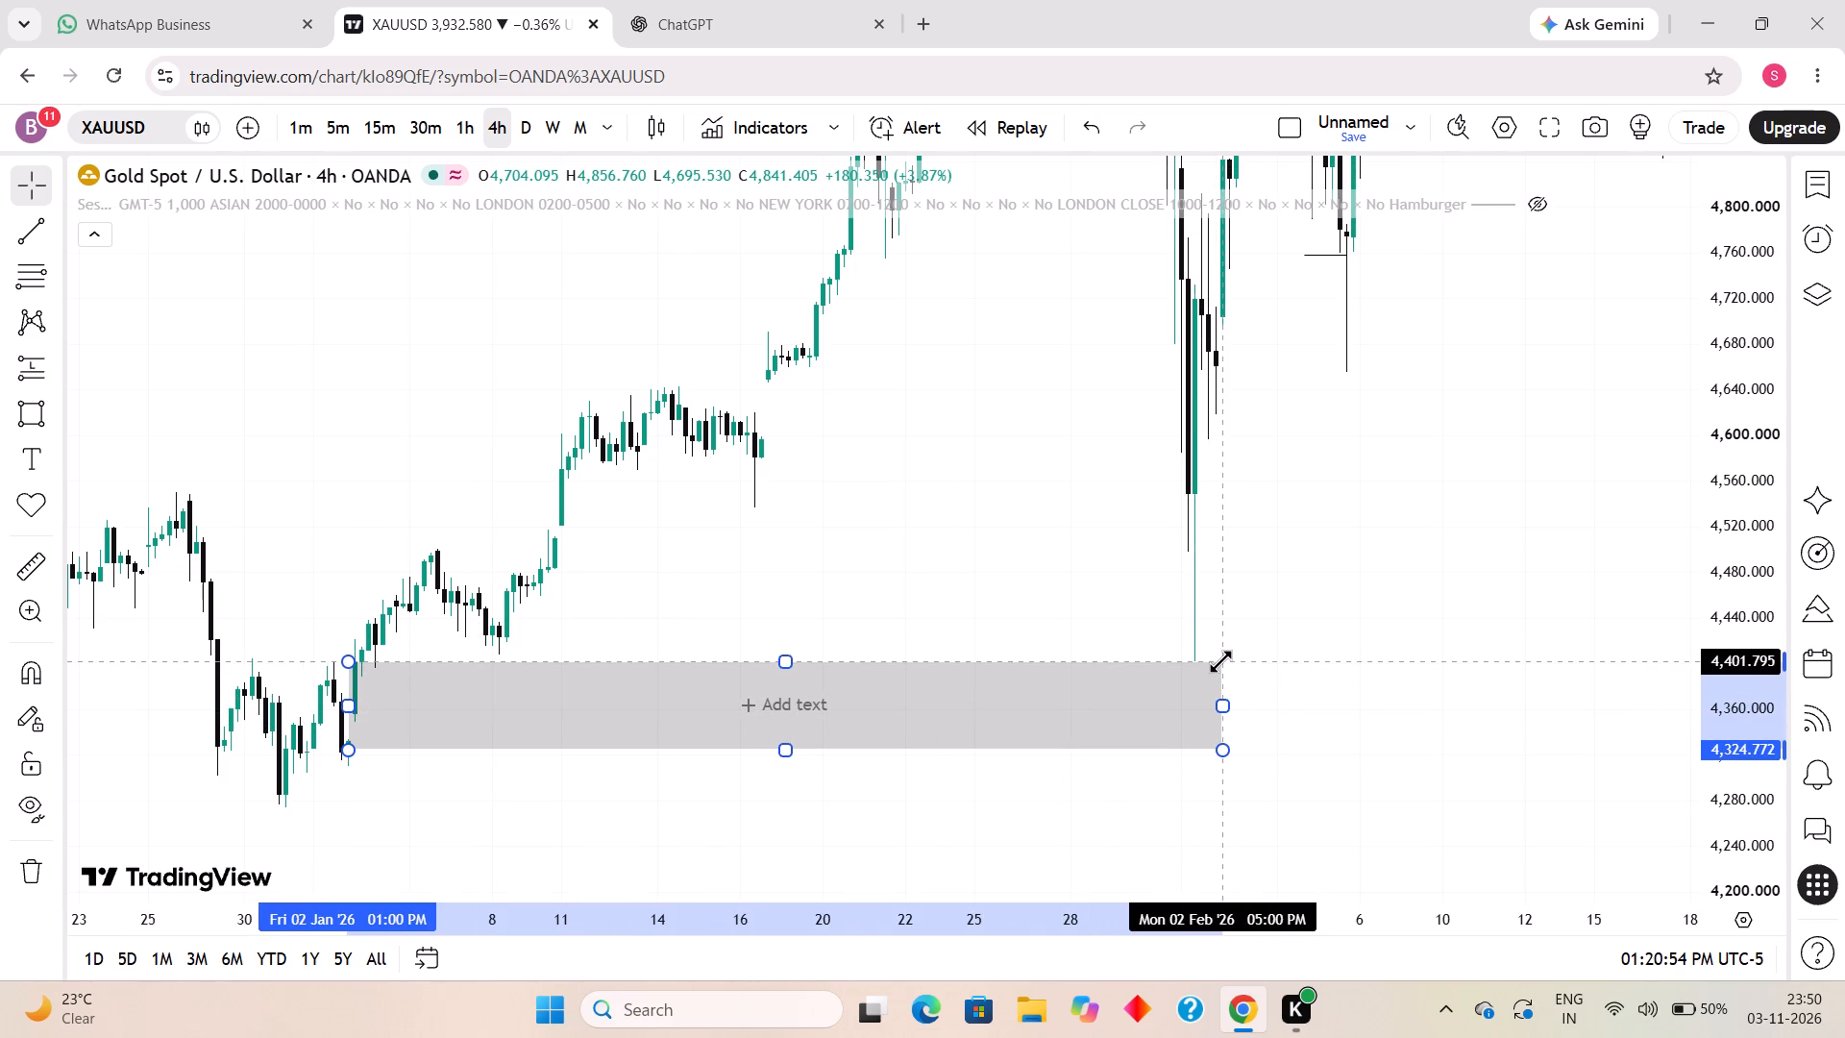
pyautogui.moveTo(1220, 661); pyautogui.dragTo(1224, 656)
pyautogui.click(1234, 603)
# Draw a short horizontal trend line from the 1 February 2026 candle's low to 2 February 01:00 at about 4,498.
pyautogui.scroll(2, 1079, 622)
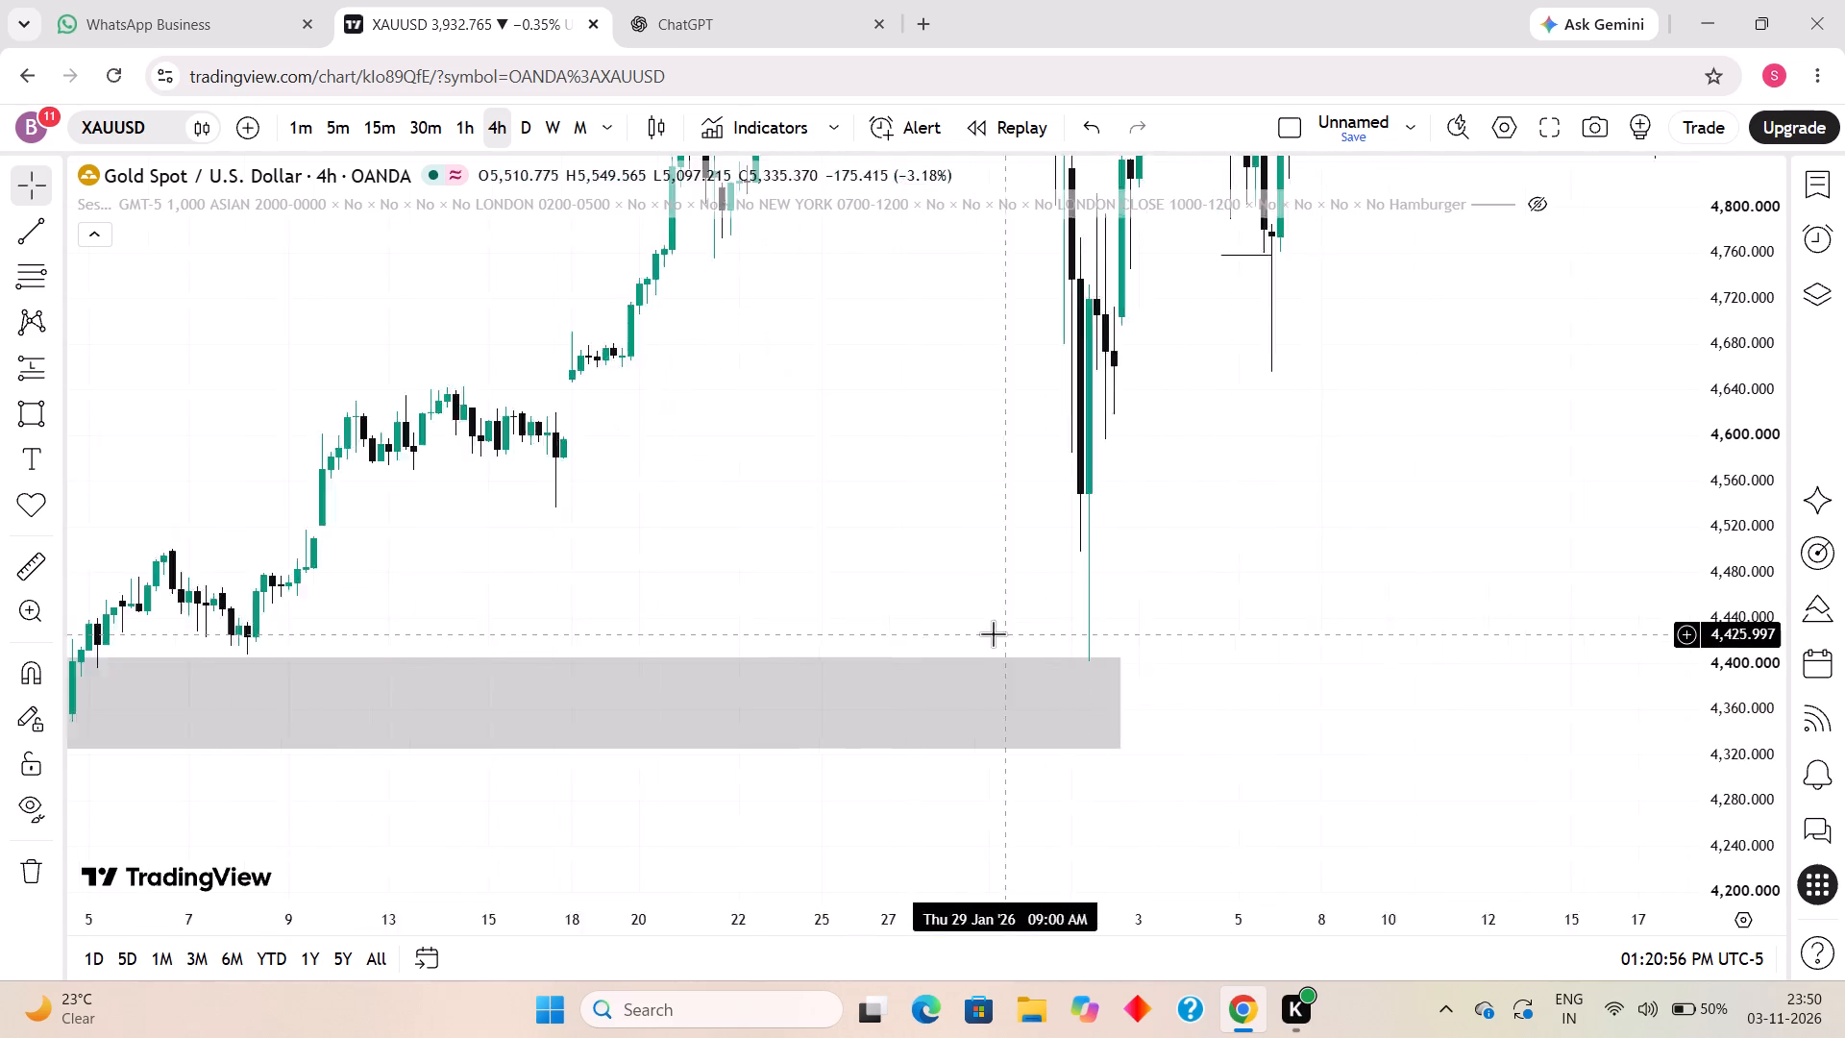
pyautogui.scroll(2, 993, 633)
pyautogui.moveTo(481, 511); pyautogui.dragTo(483, 511)
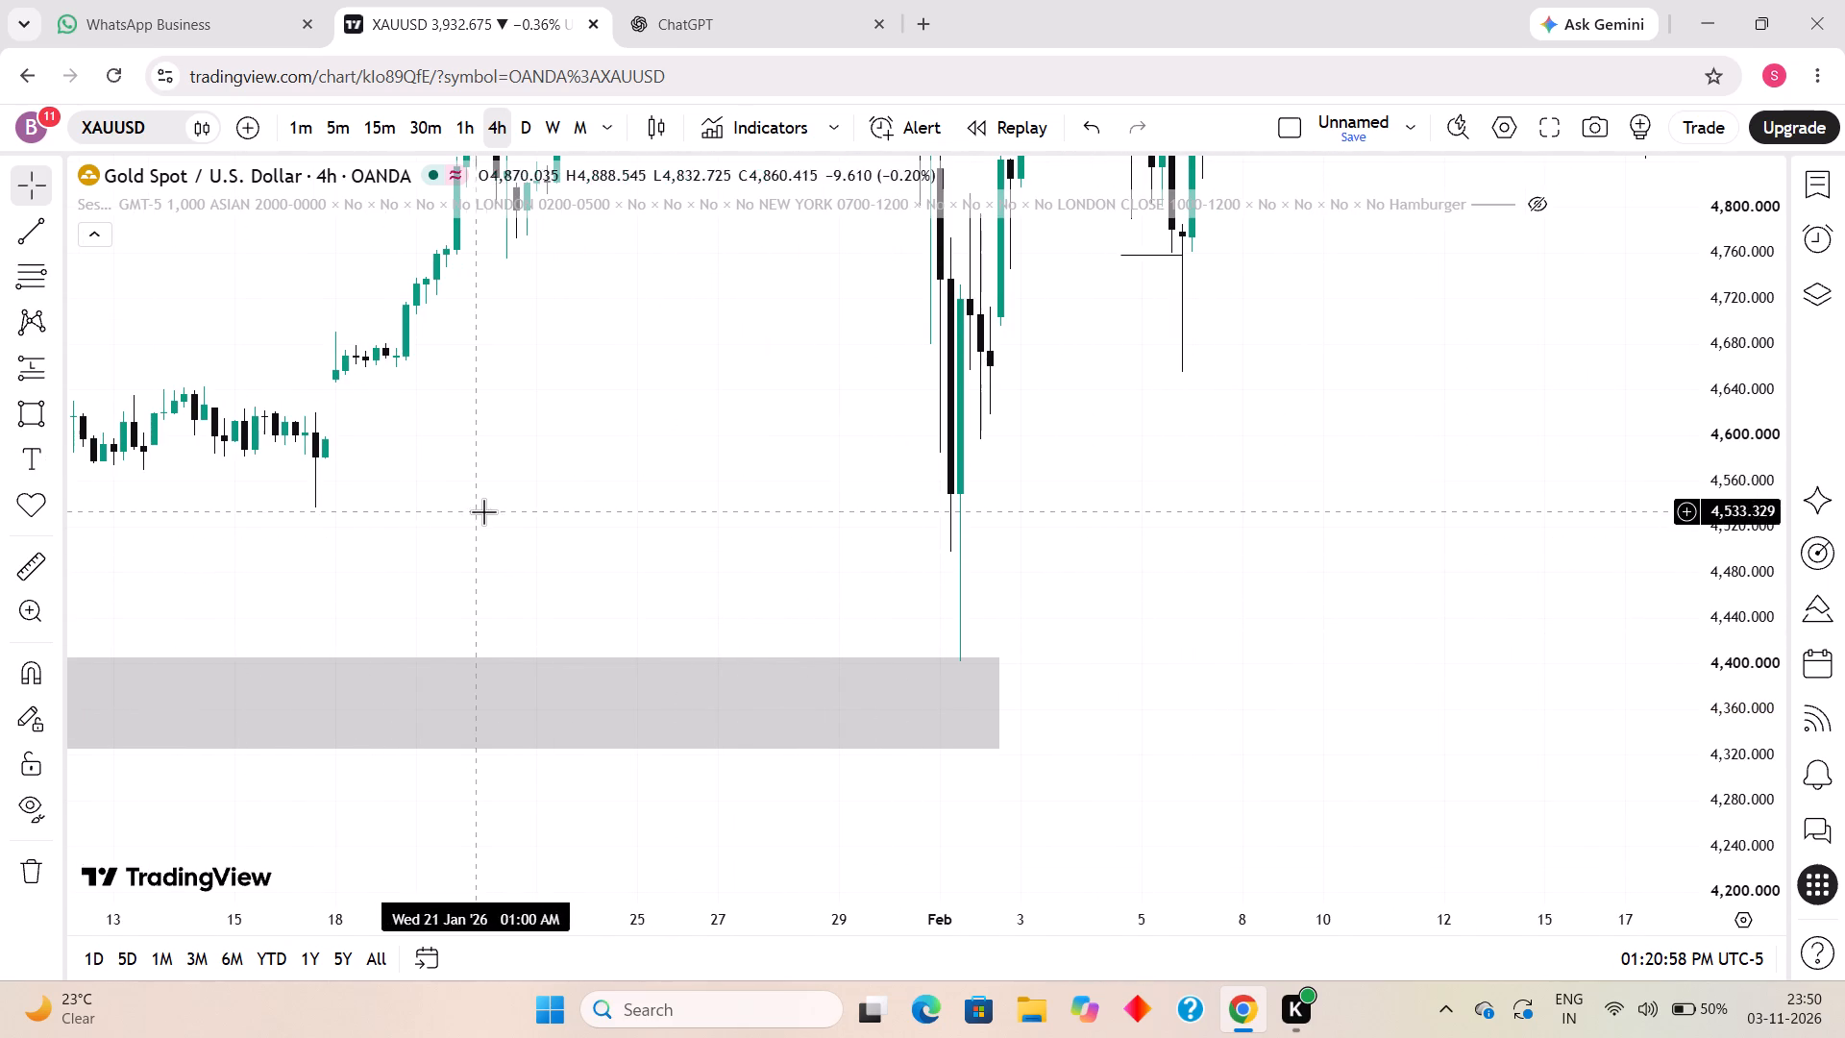
pyautogui.moveTo(483, 511); pyautogui.dragTo(473, 636)
pyautogui.click(22, 228)
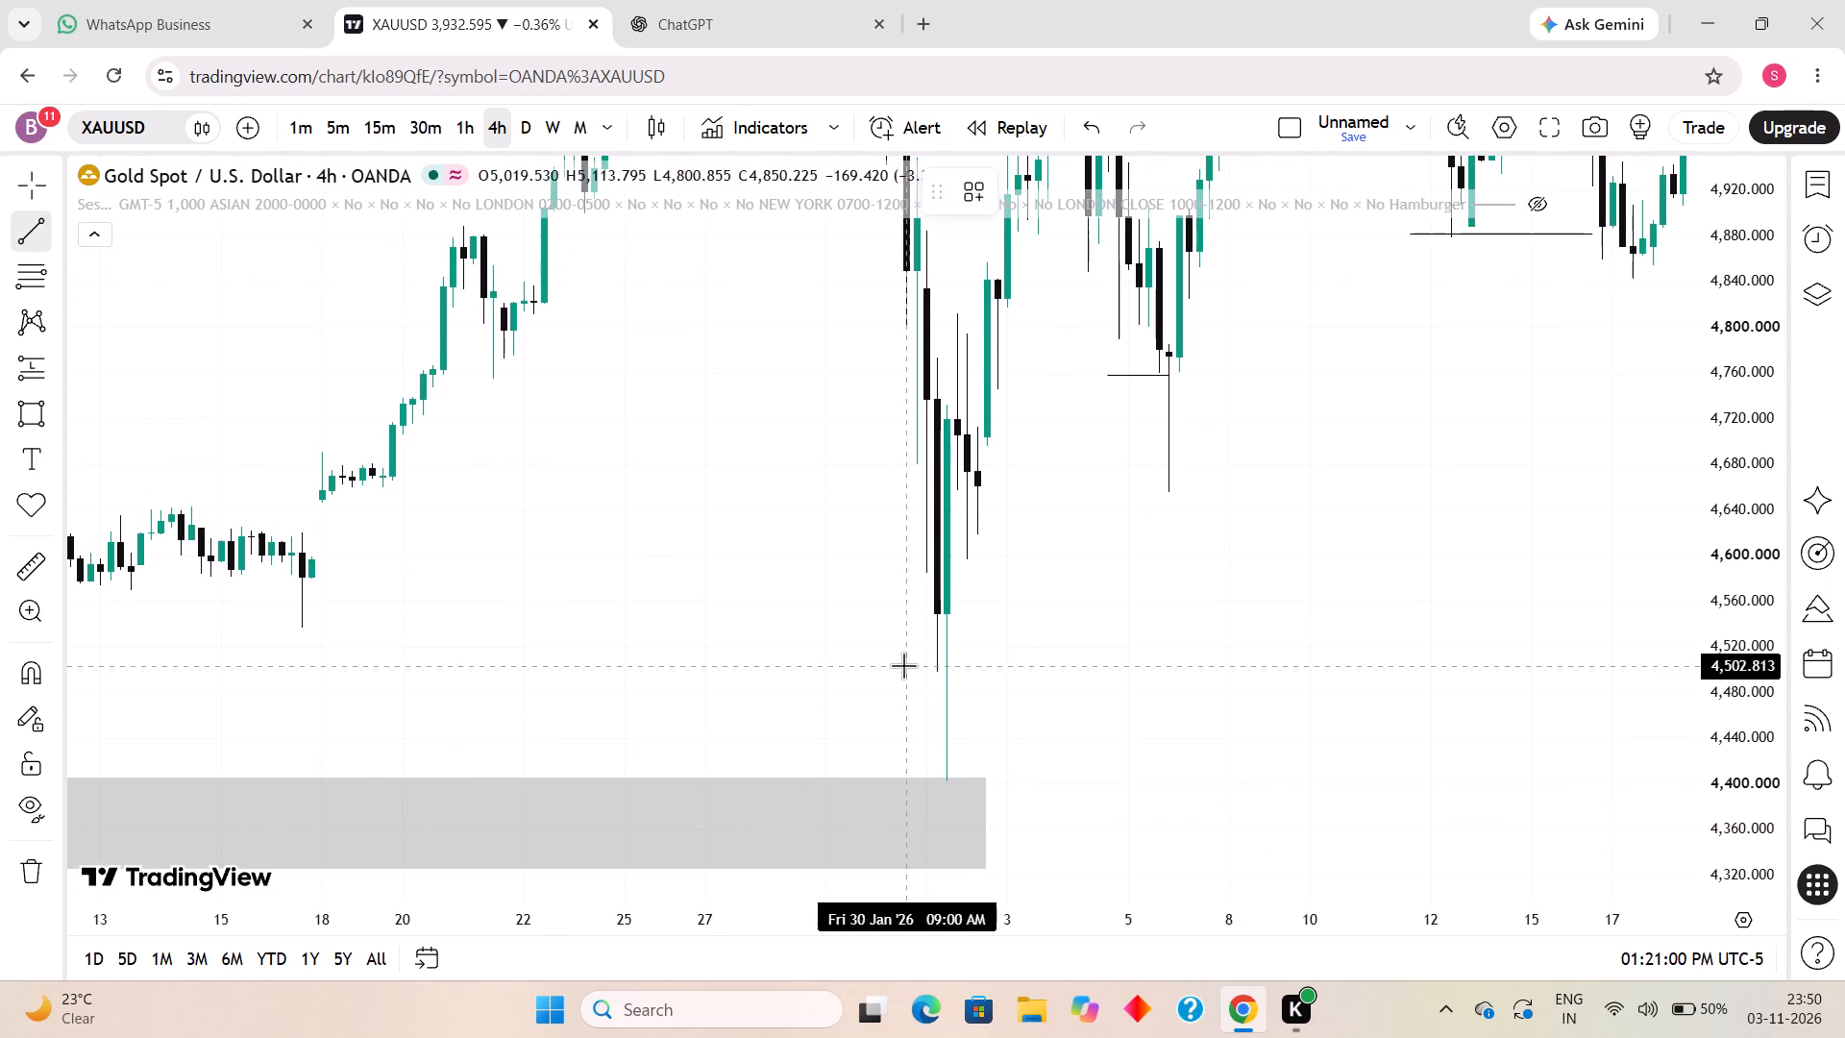
pyautogui.click(935, 672)
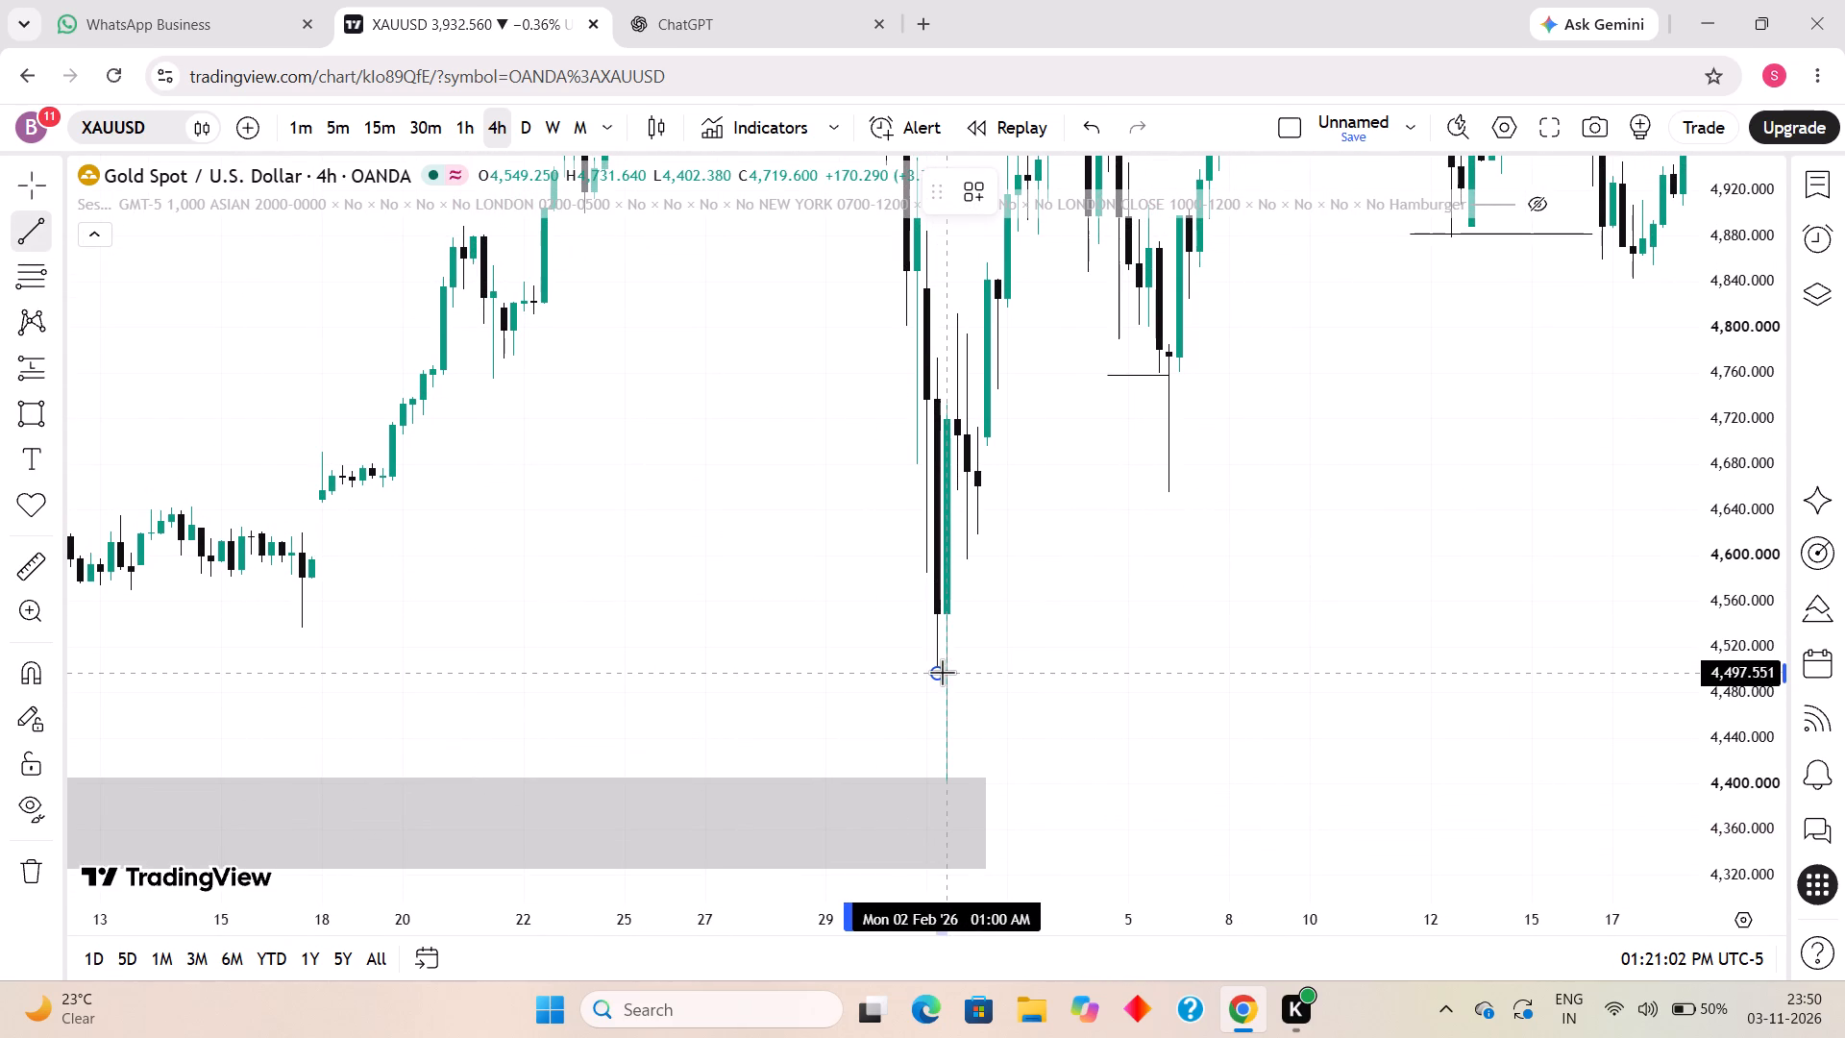
pyautogui.keyDown('shift'); pyautogui.click(947, 671); pyautogui.keyUp('shift')
pyautogui.click(992, 681)
# Draw a short horizontal trend line from the 2 February 2026 05:00 candle's low to 09:00 at about 4,656.
pyautogui.moveTo(1019, 667); pyautogui.dragTo(1068, 814)
pyautogui.scroll(4, 976, 774)
pyautogui.moveTo(910, 661); pyautogui.dragTo(971, 770)
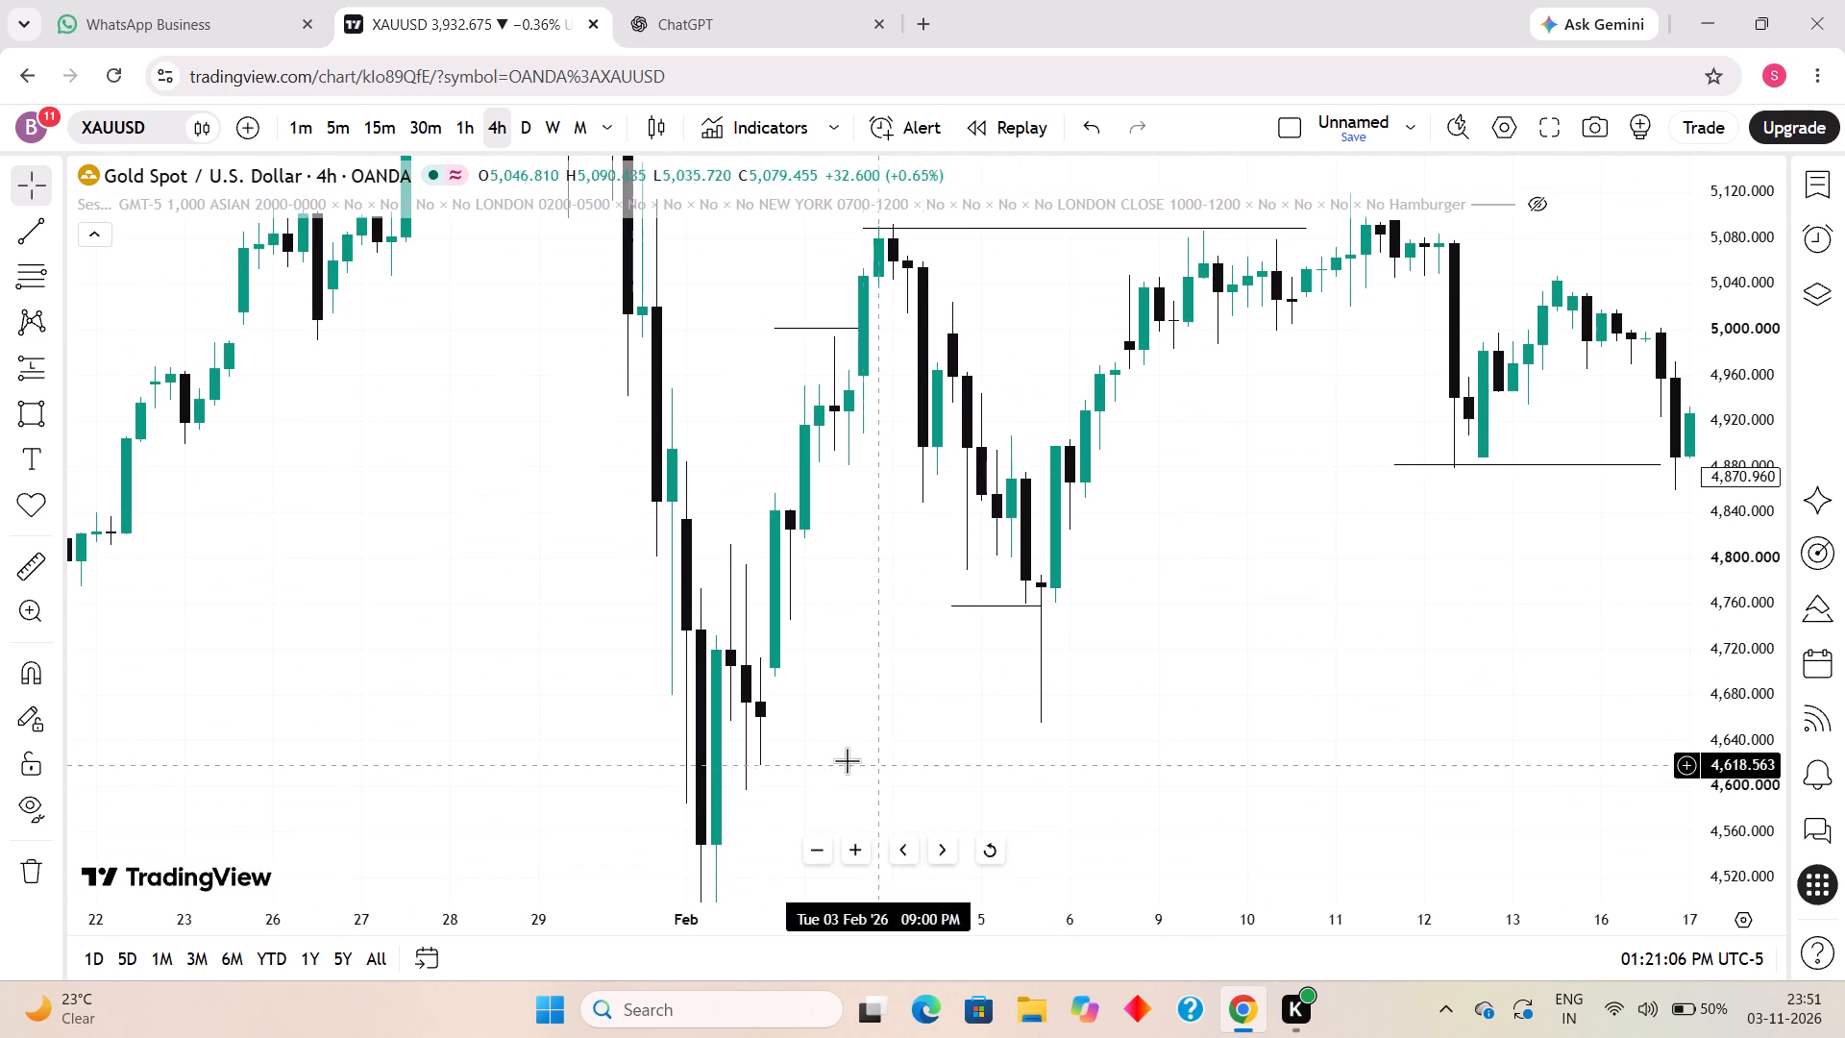
pyautogui.click(8, 235)
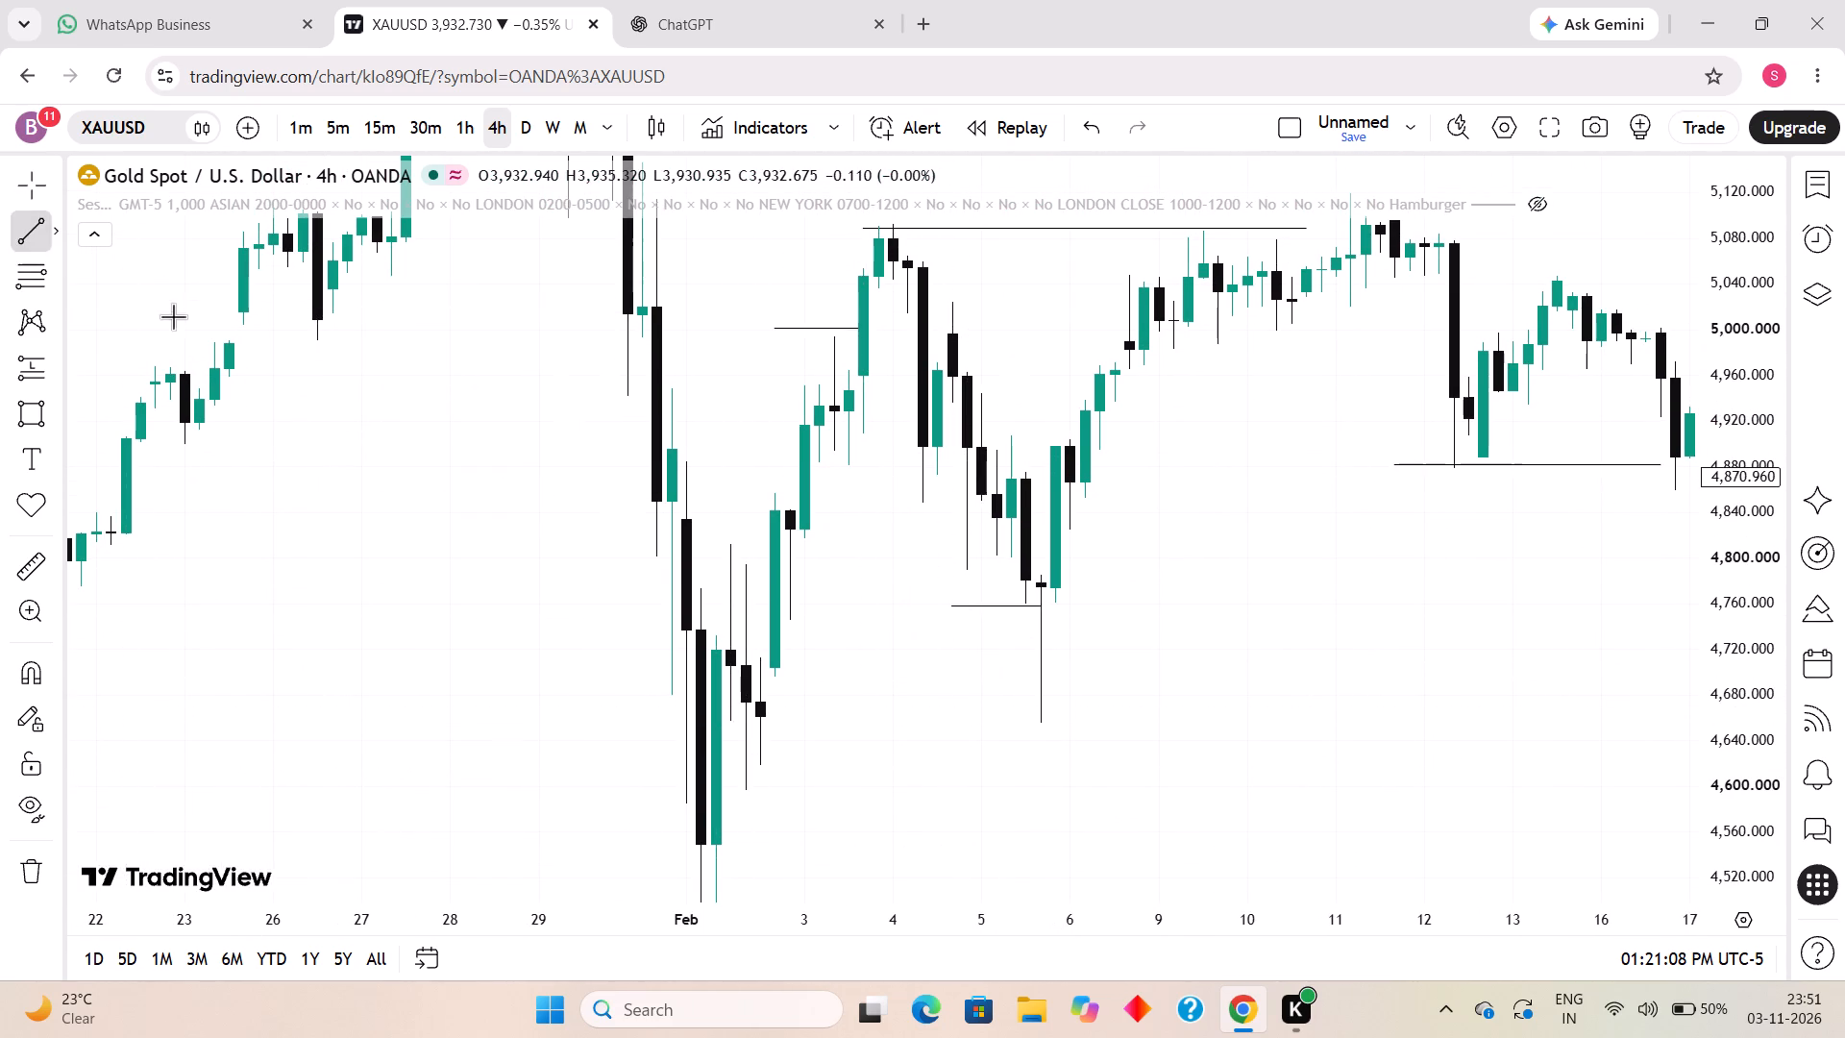
pyautogui.click(729, 721)
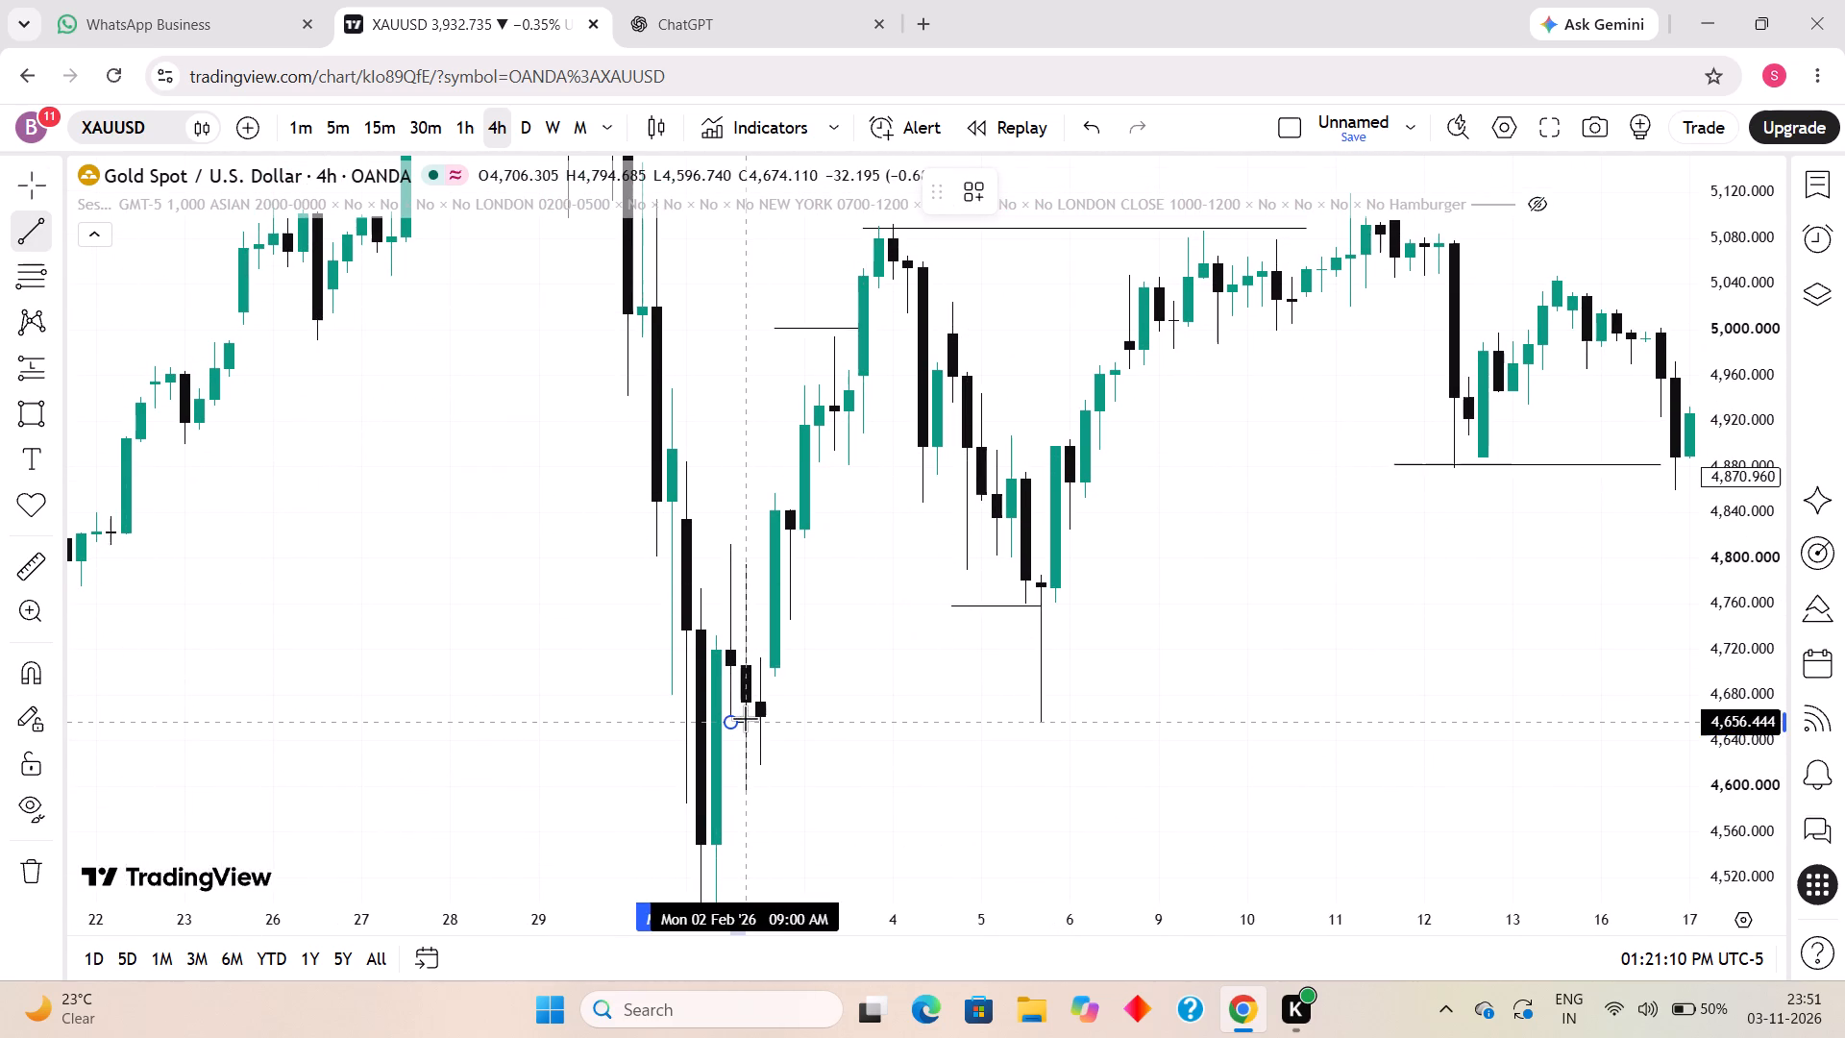
pyautogui.keyDown('shift'); pyautogui.click(745, 718); pyautogui.keyUp('shift')
pyautogui.click(834, 755)
# Draw a rectangle from the 2 February 2026 13:00 candle to 5 February 17:00, spanning about 4,712 down to 4,623.
pyautogui.moveTo(834, 748); pyautogui.dragTo(888, 803)
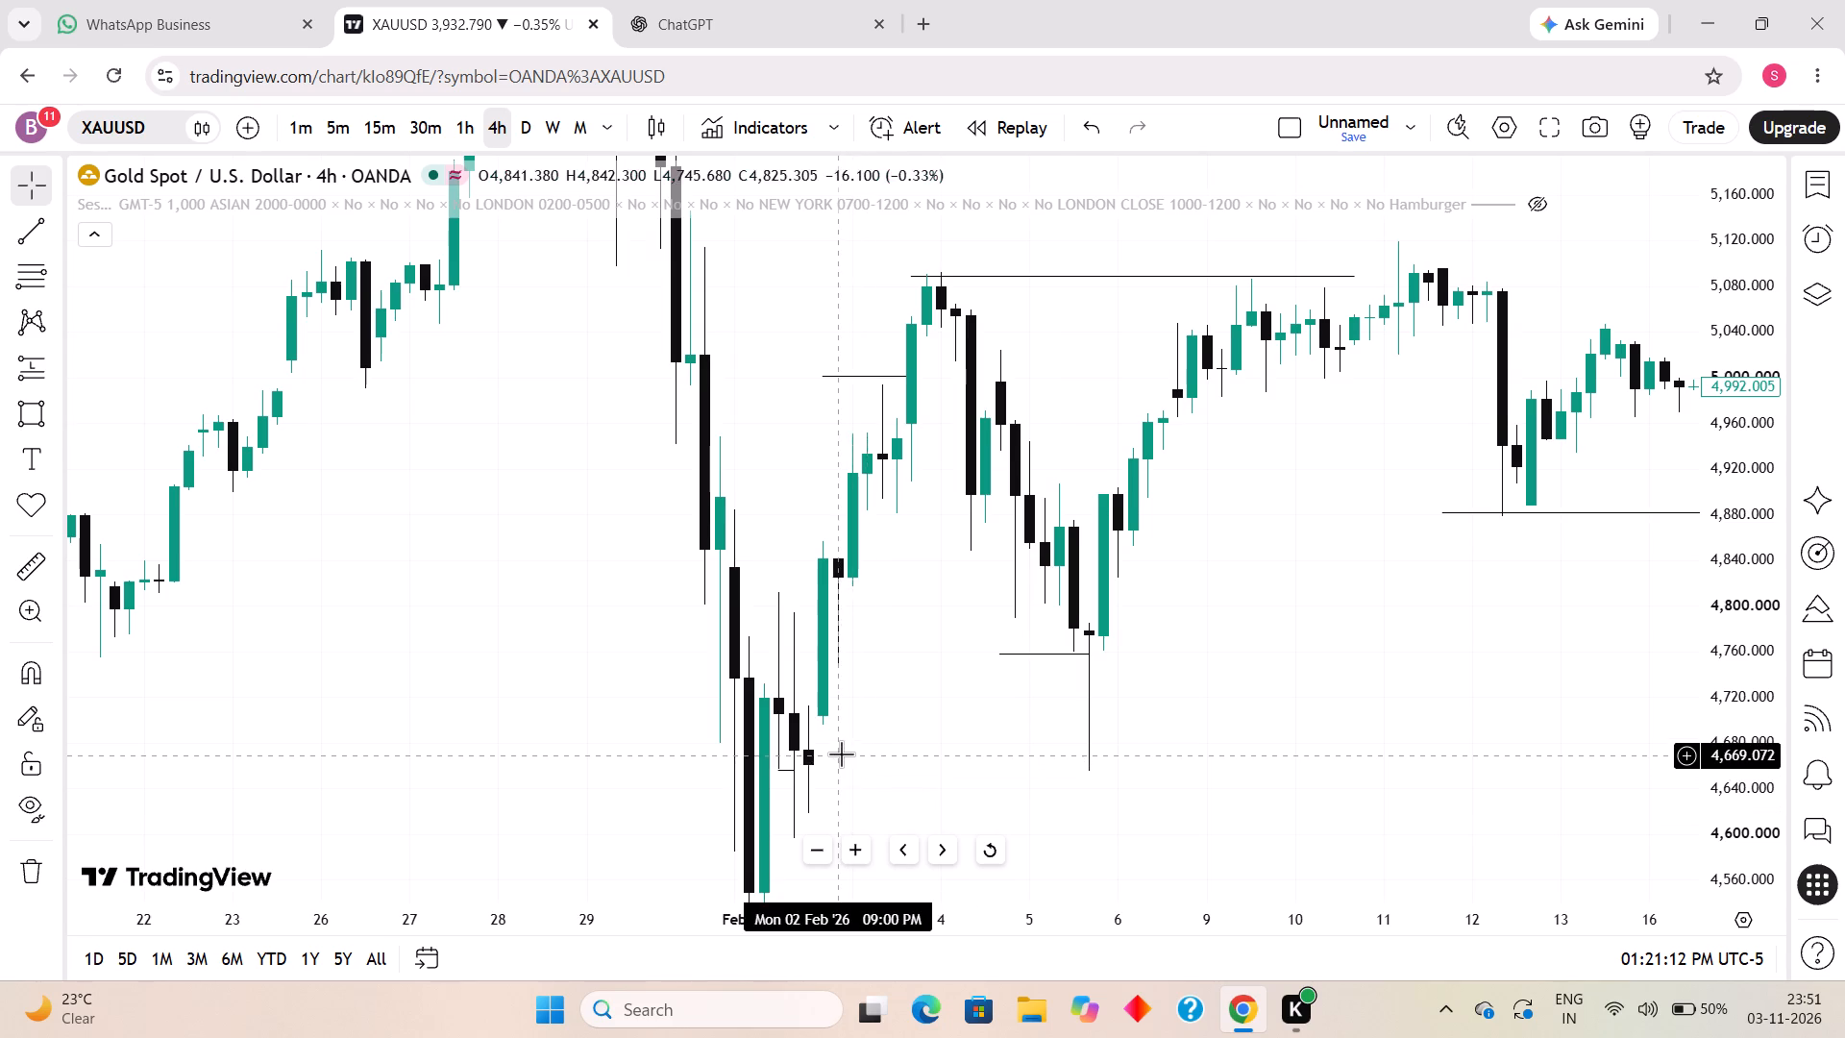
pyautogui.scroll(1, 841, 754)
pyautogui.moveTo(845, 730); pyautogui.dragTo(900, 597)
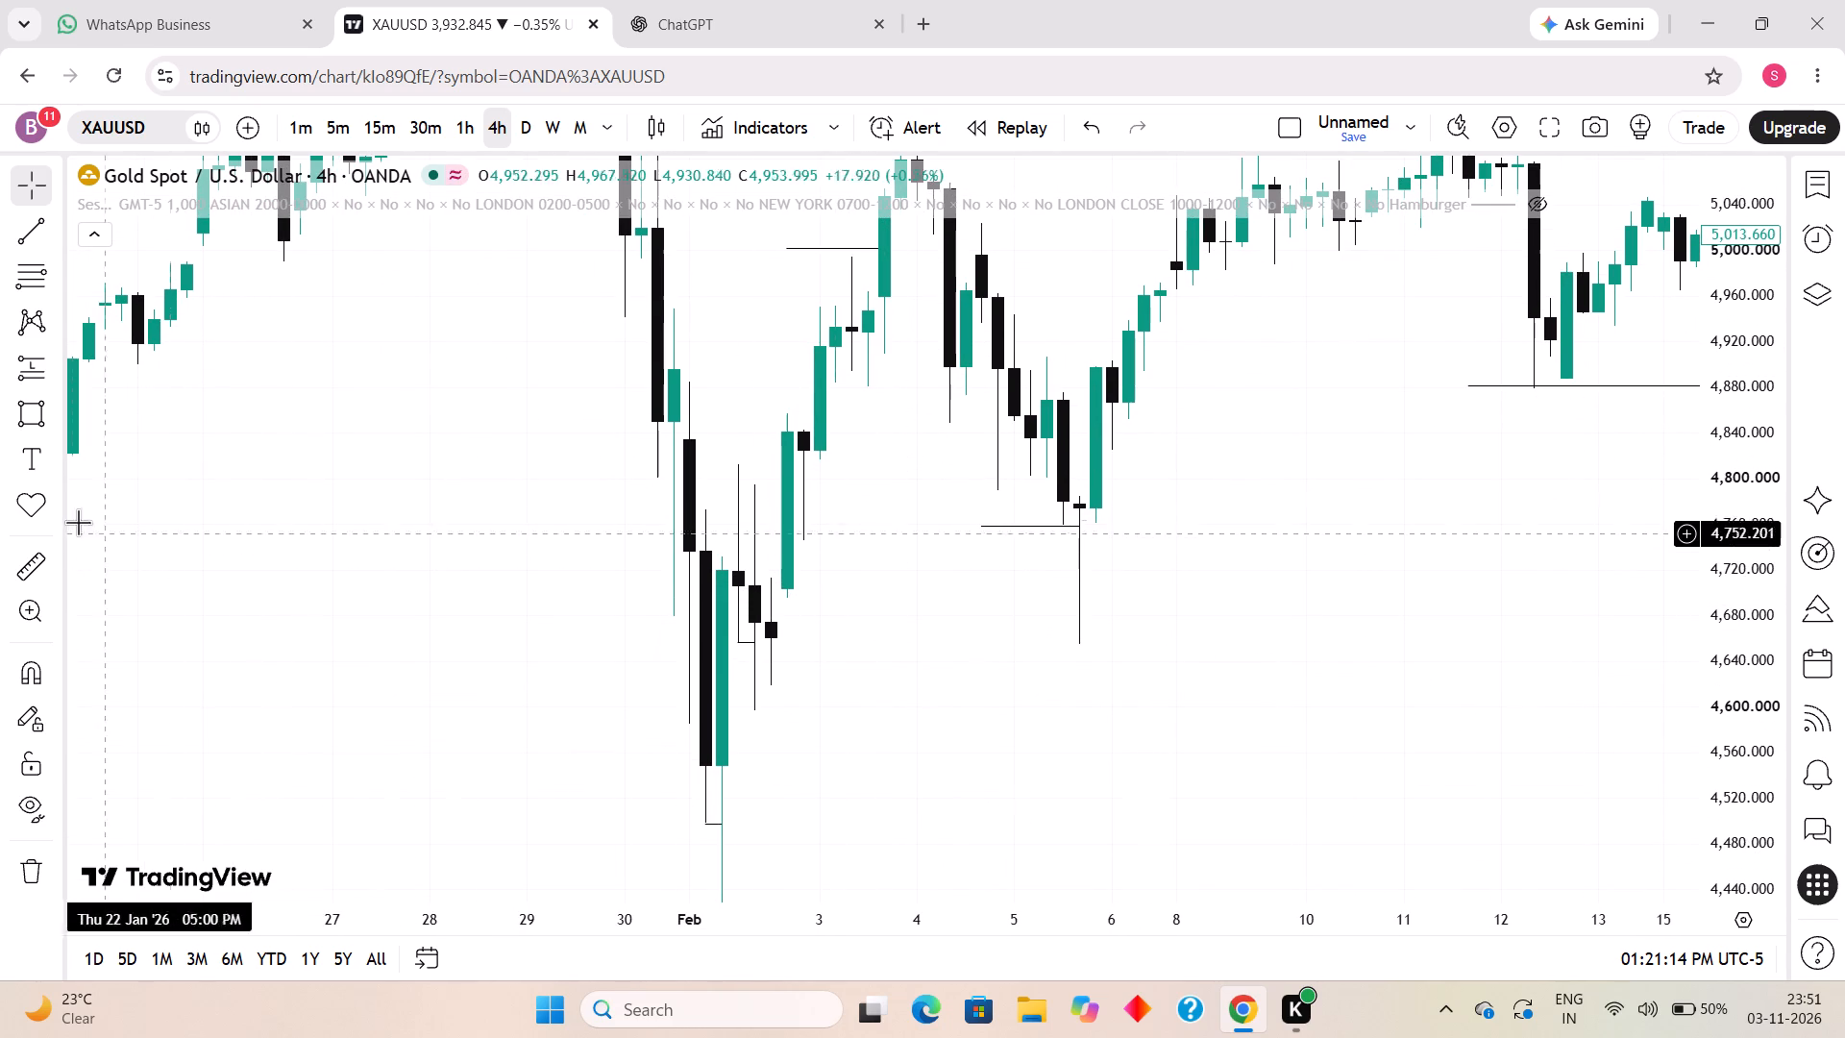
pyautogui.click(15, 416)
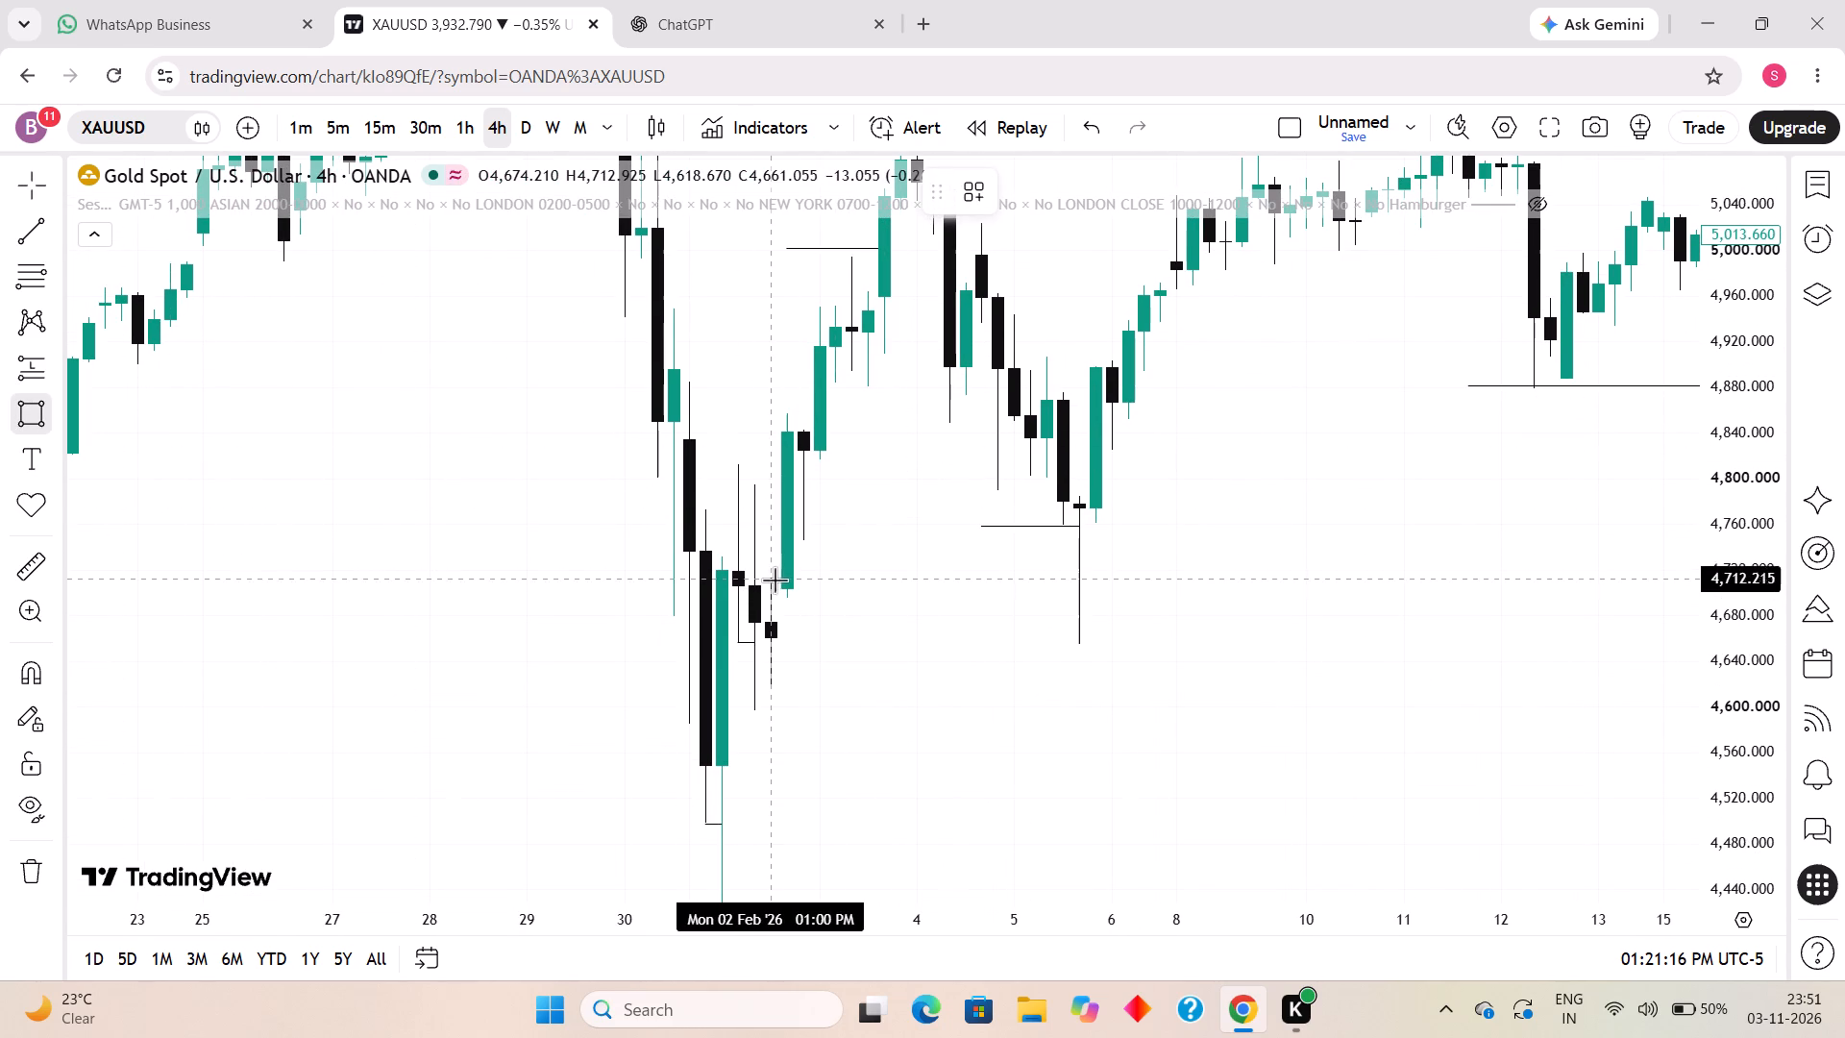
pyautogui.click(770, 579)
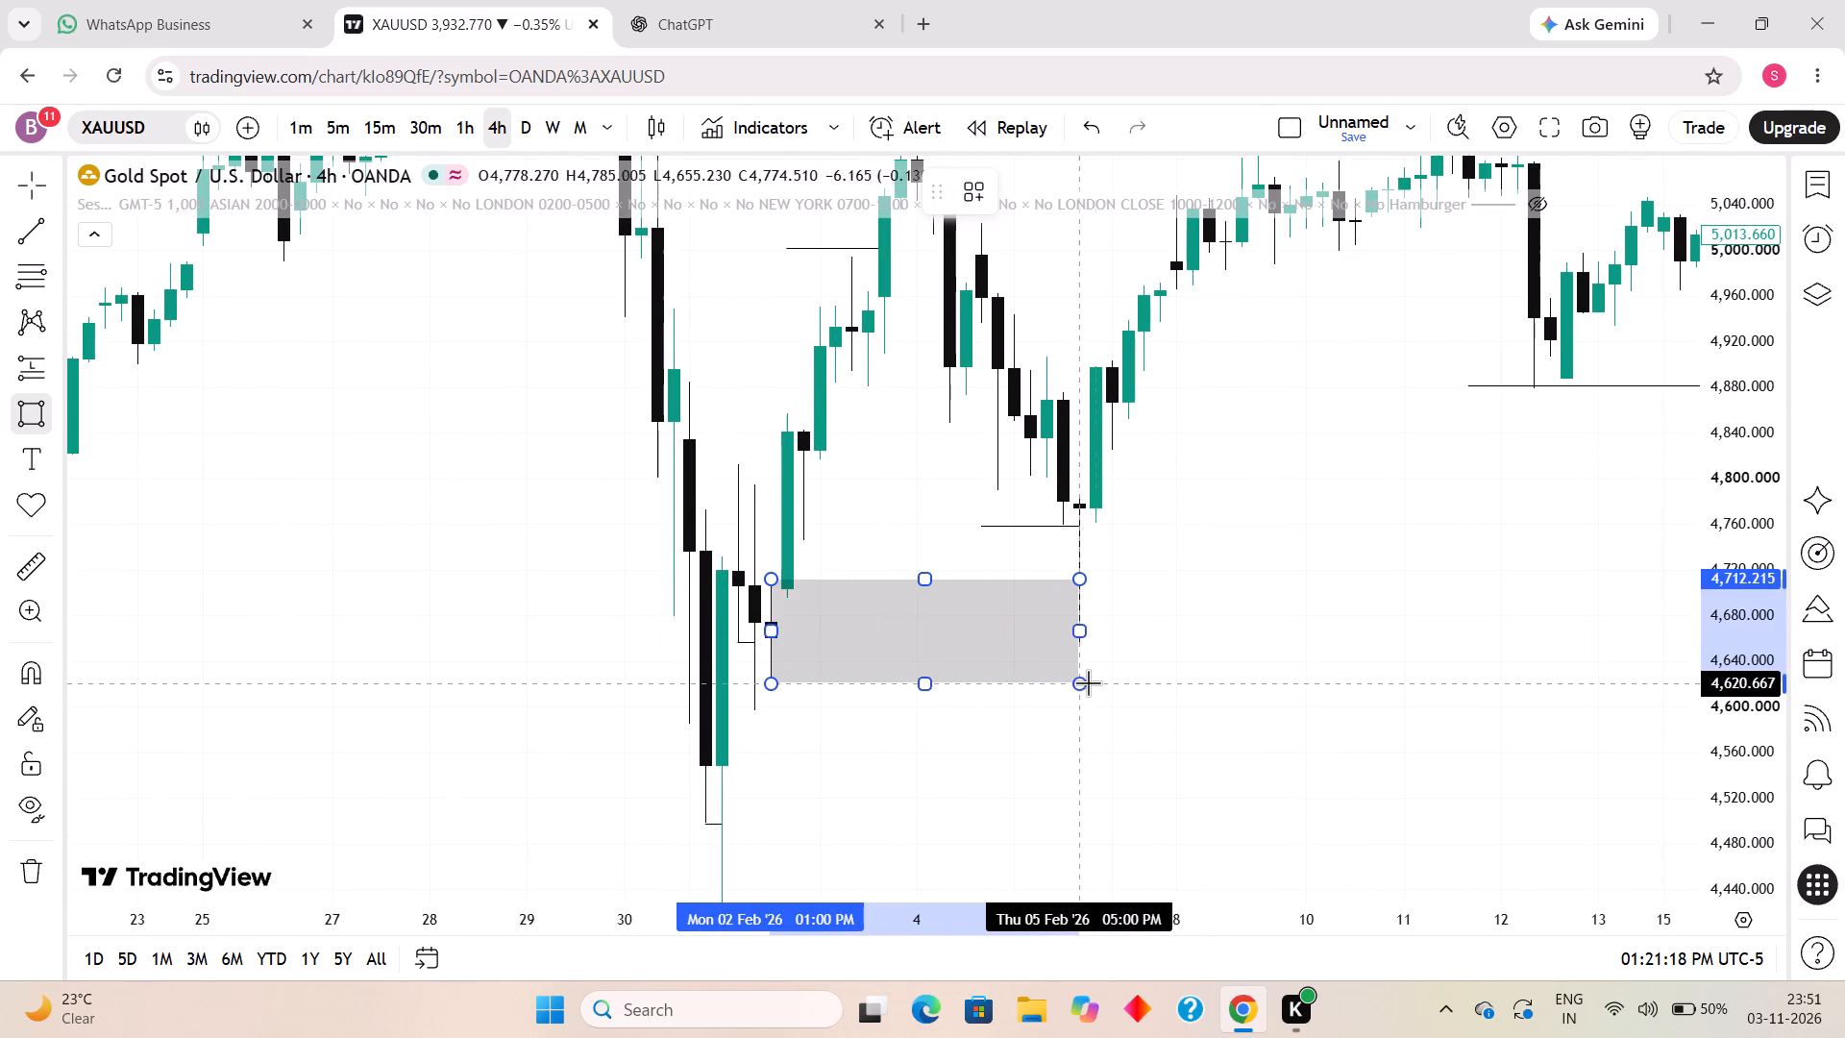
pyautogui.click(1085, 680)
# Move the long February 2026 trend line to start at 3 February 21:00 at about 5,091, and extend it to 11 February 05:00.
pyautogui.moveTo(1160, 581); pyautogui.dragTo(1232, 743)
pyautogui.scroll(2, 1075, 737)
pyautogui.moveTo(1168, 655); pyautogui.dragTo(1175, 717)
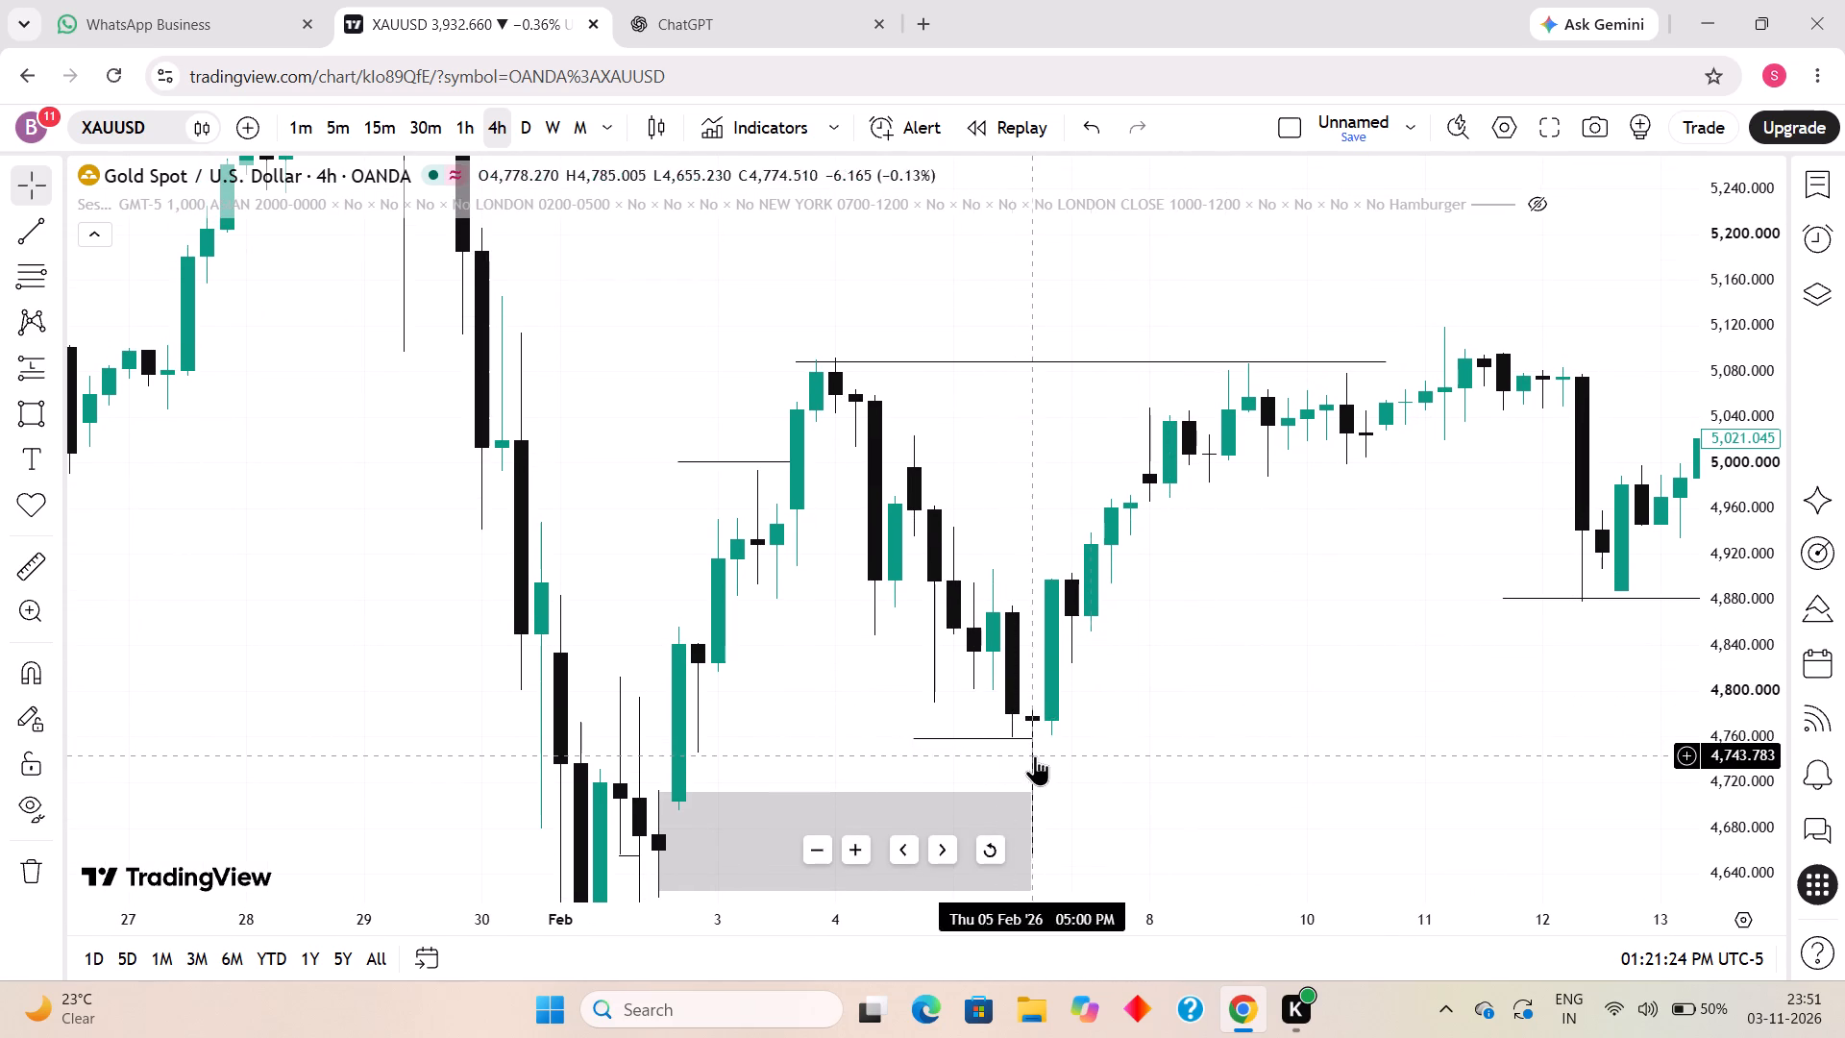
pyautogui.moveTo(1126, 756); pyautogui.dragTo(1115, 715)
pyautogui.moveTo(1154, 669); pyautogui.dragTo(1144, 806)
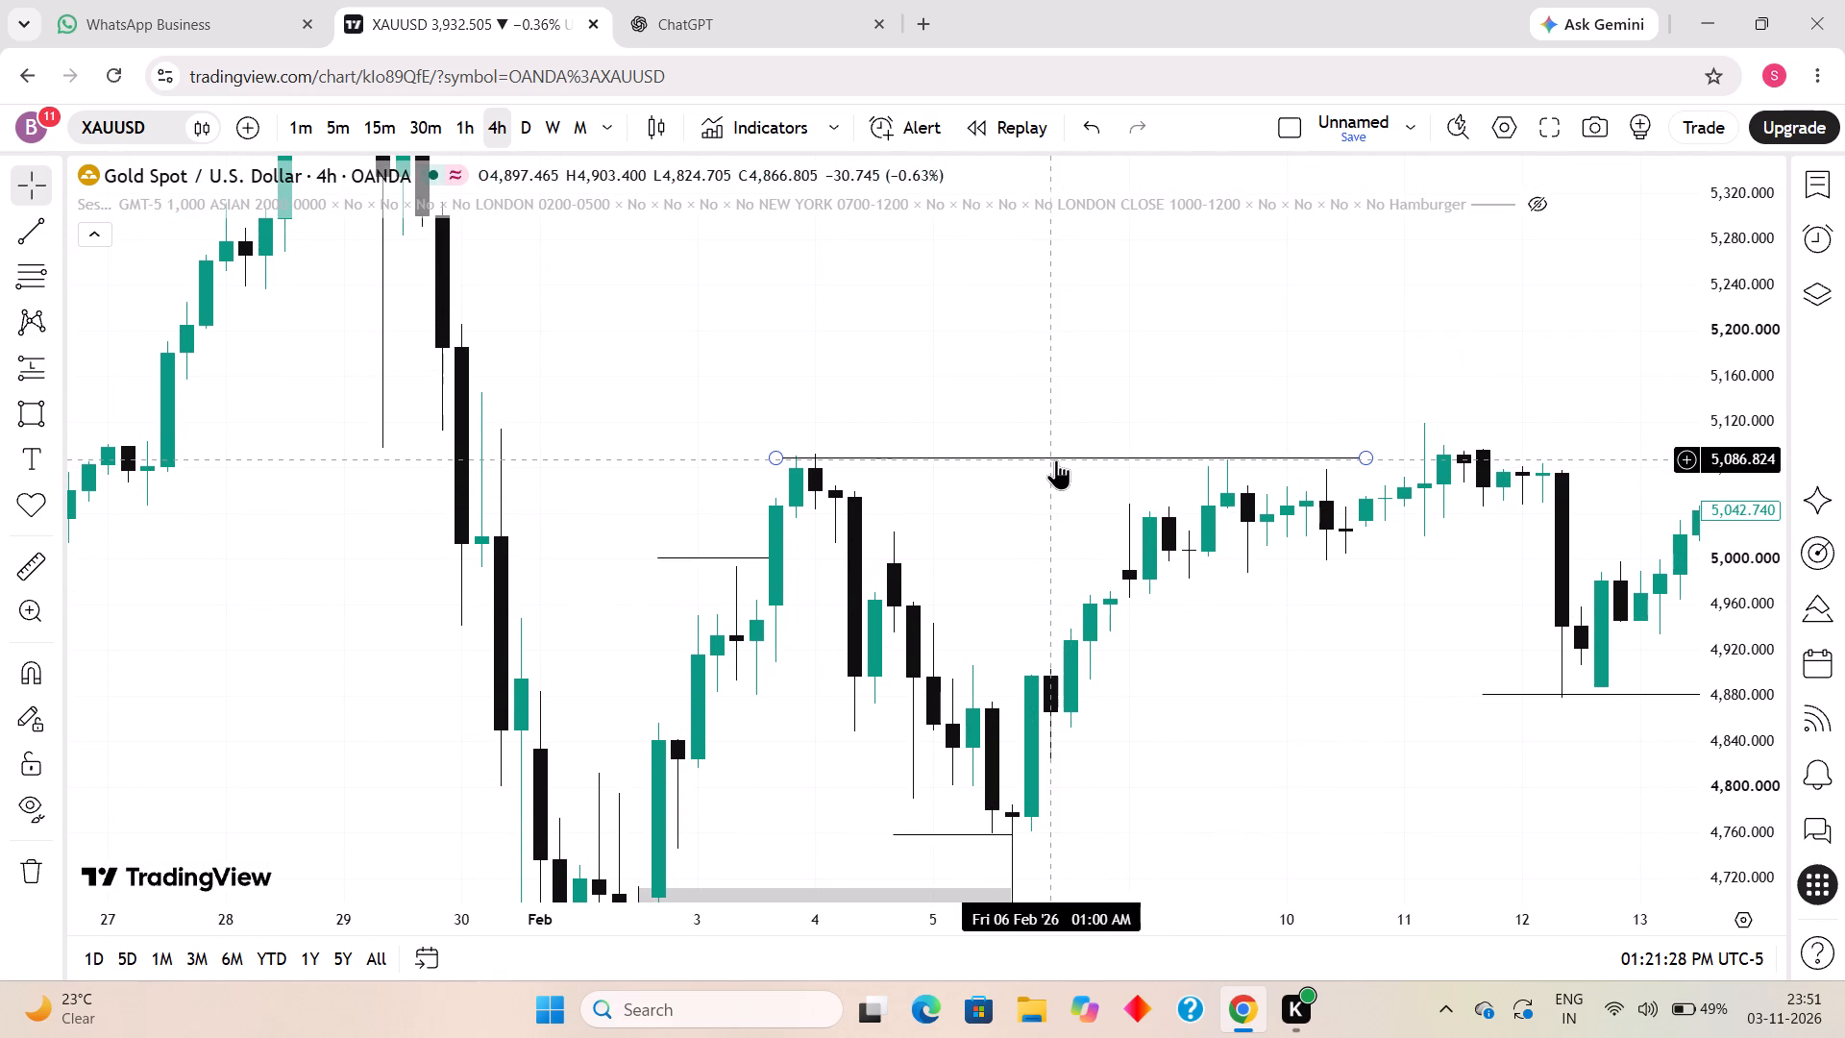
pyautogui.click(1056, 459)
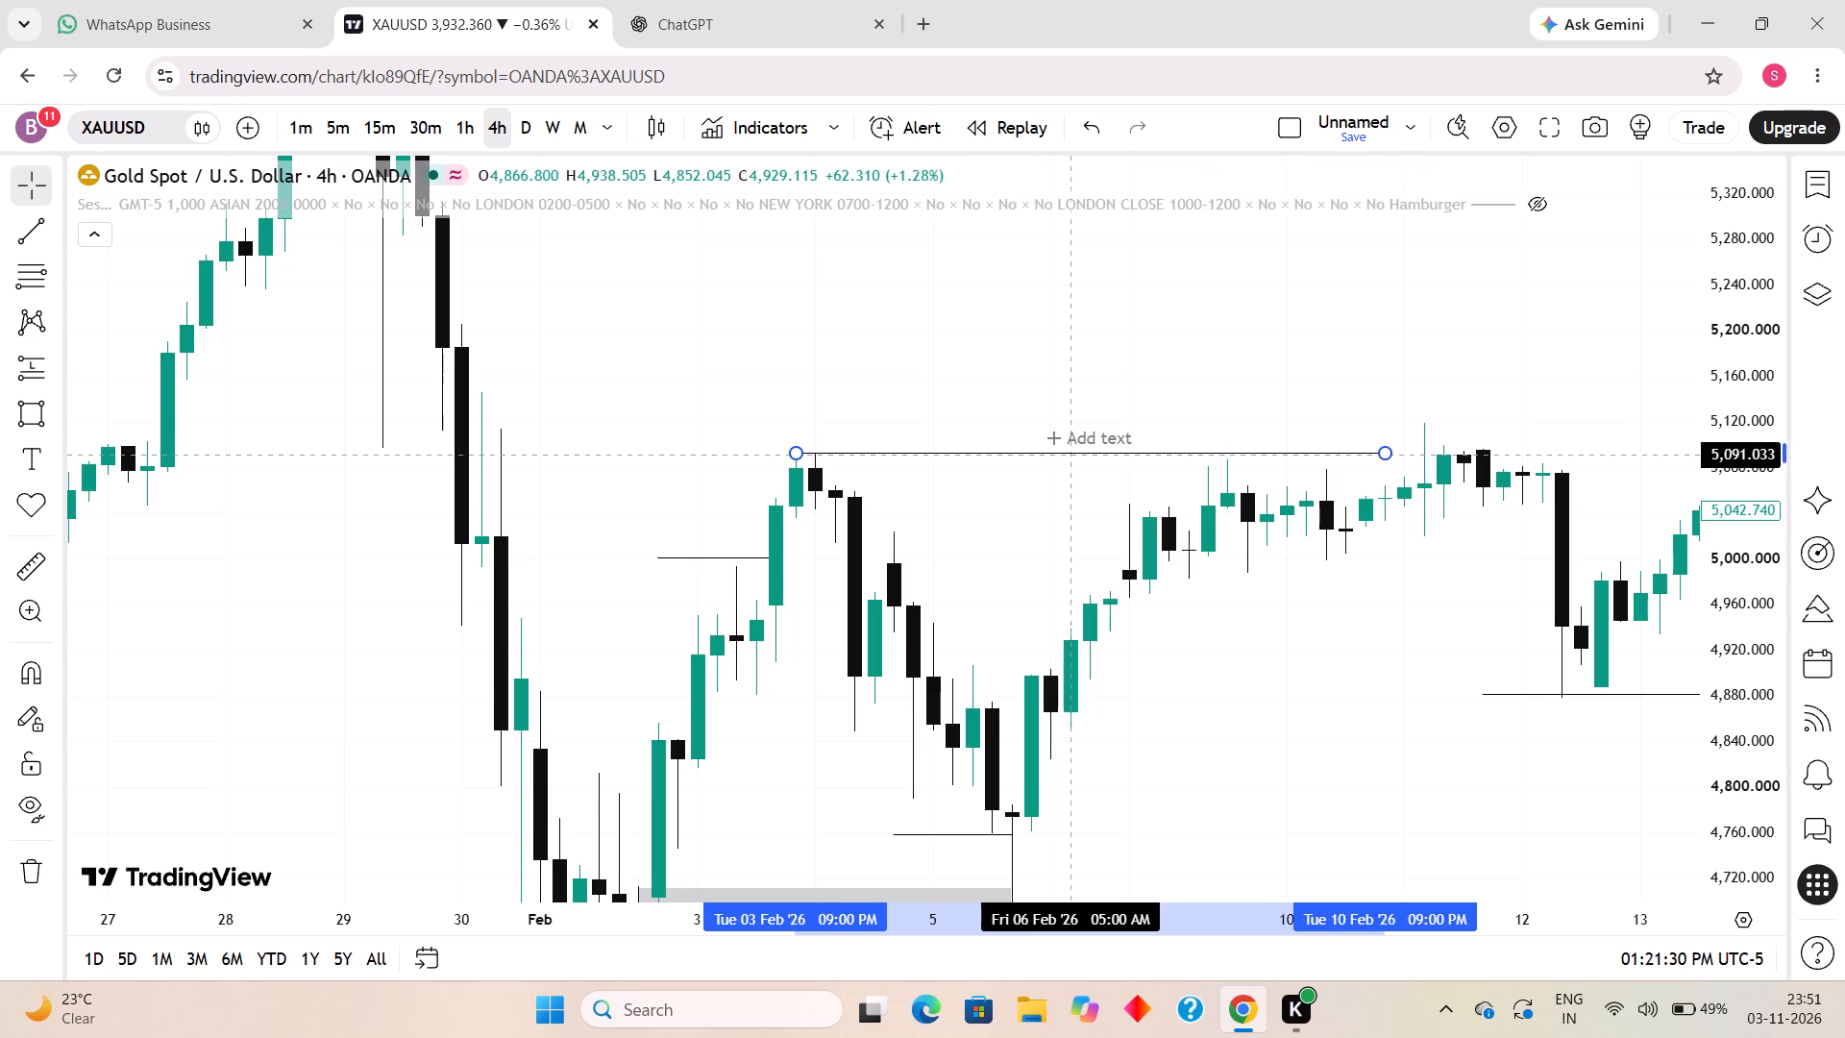
pyautogui.moveTo(1387, 449); pyautogui.dragTo(1428, 450)
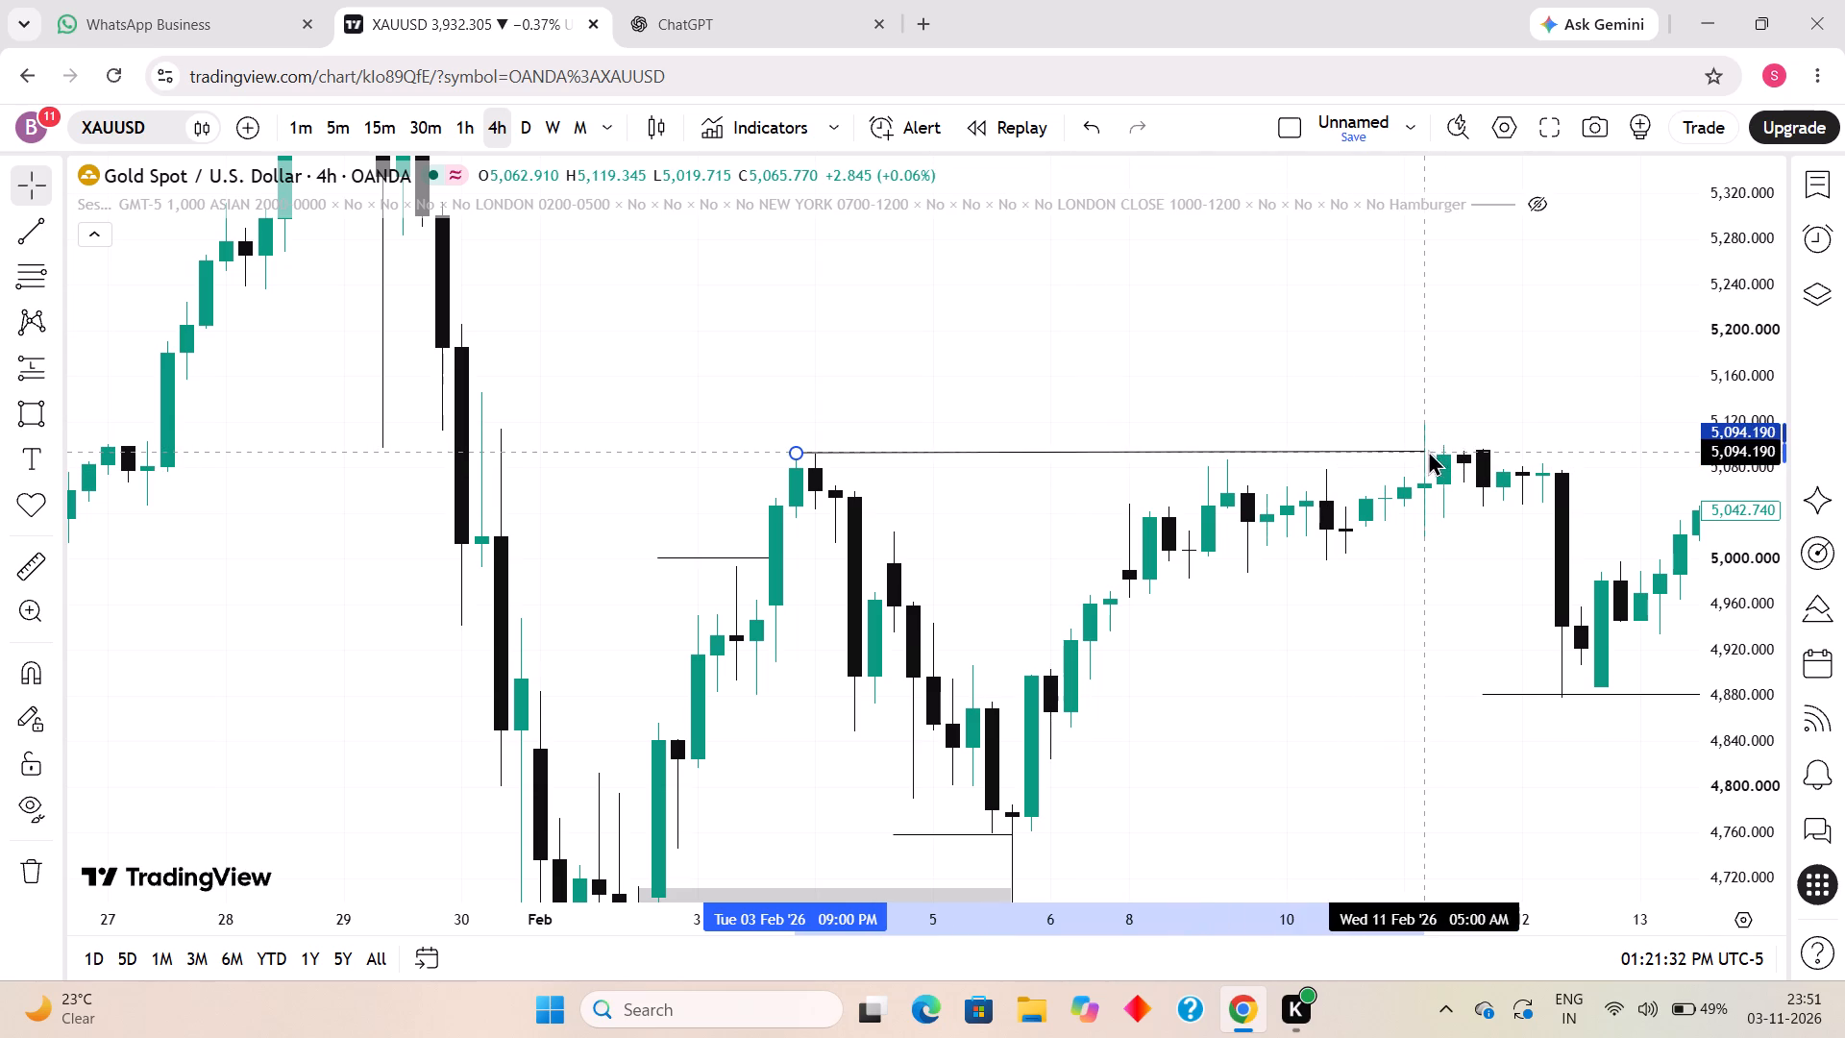
pyautogui.moveTo(1428, 450); pyautogui.dragTo(1422, 448)
pyautogui.click(1427, 586)
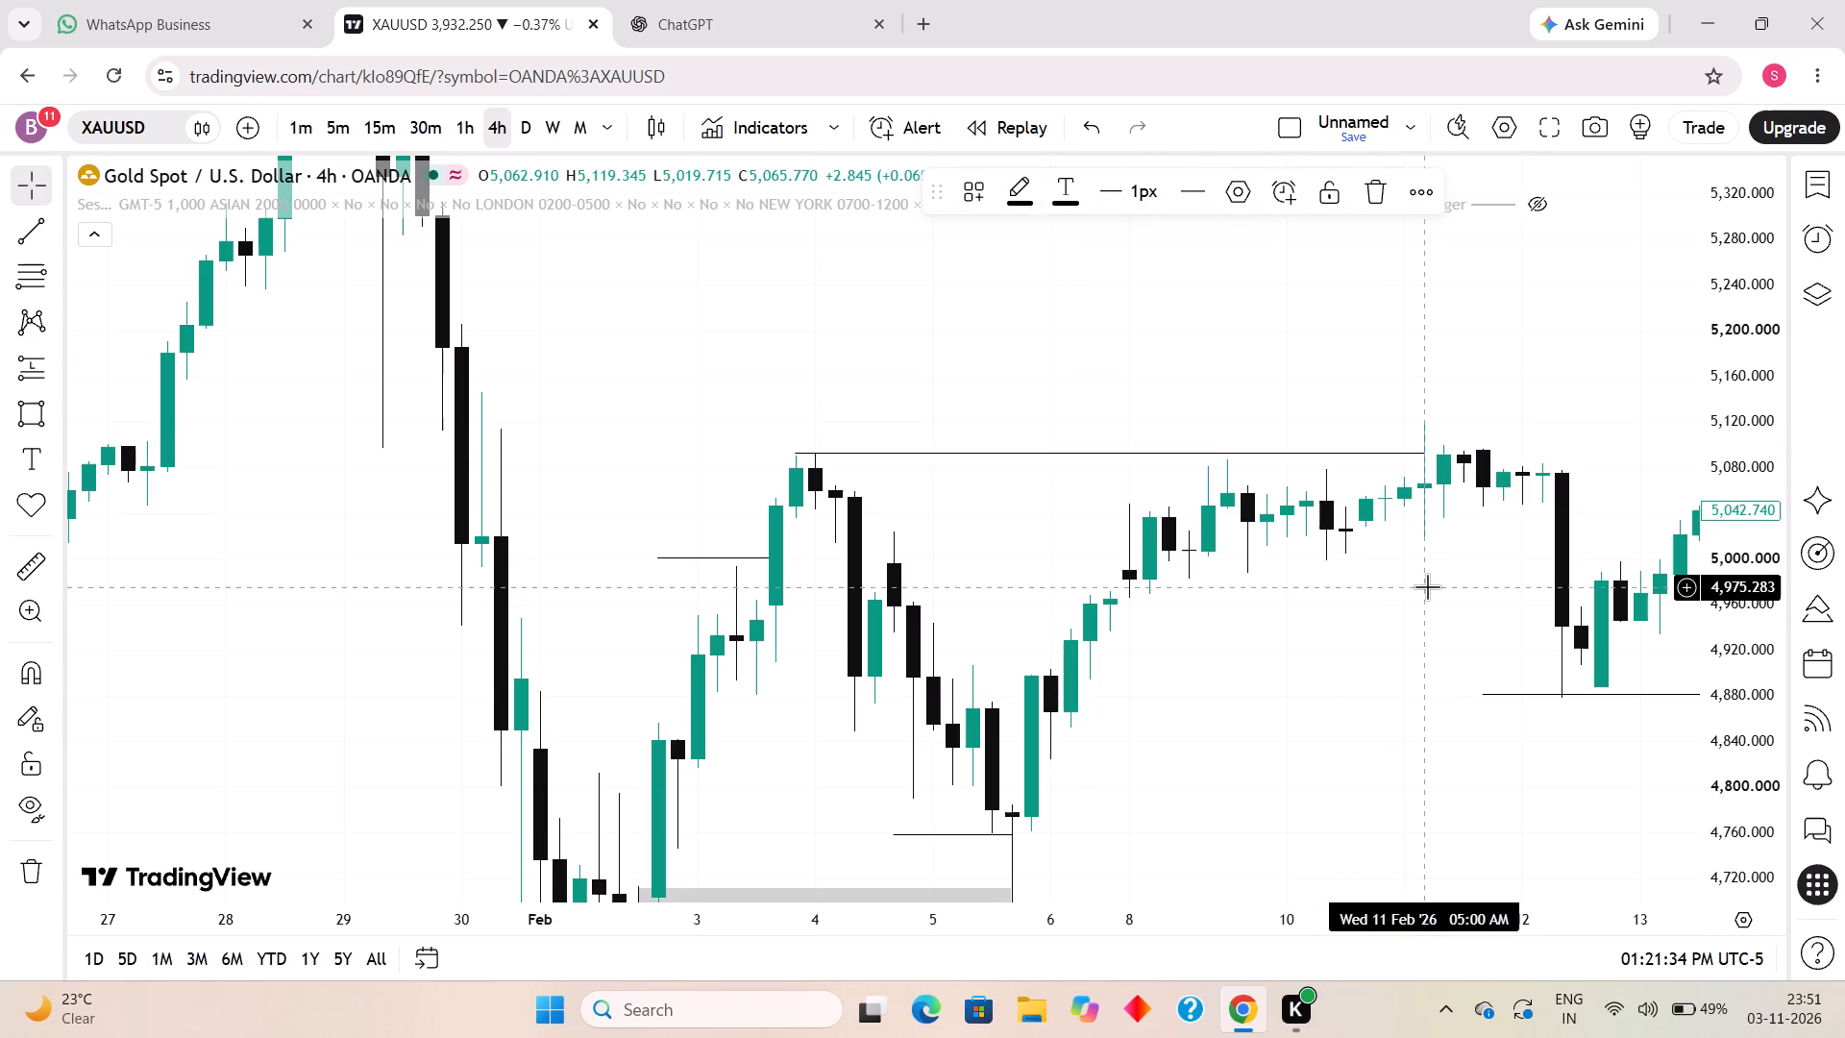
# Reshape the long rectangle beside the late January 2026 peak to start at 29 January 09:00, spanning about 5,552 down to 5,425.
pyautogui.scroll(-2, 1246, 645)
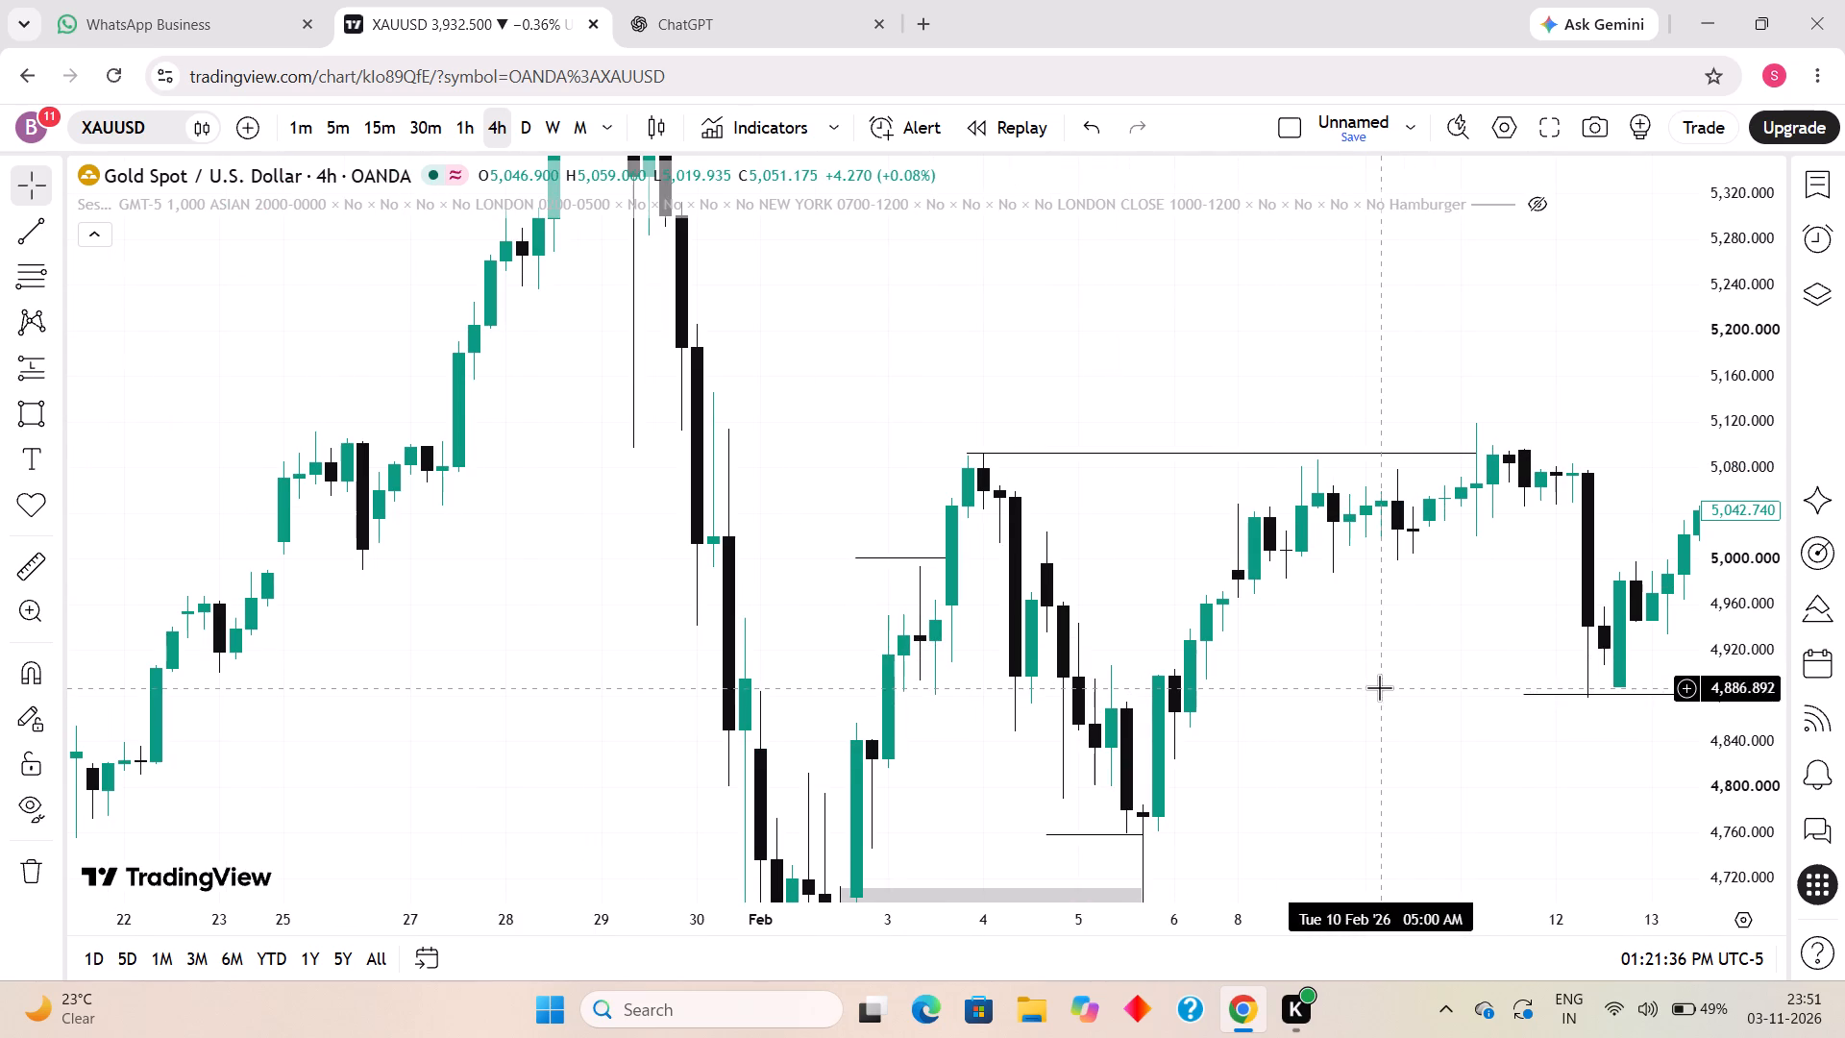
pyautogui.moveTo(1381, 683); pyautogui.dragTo(1438, 407)
pyautogui.moveTo(1762, 554); pyautogui.dragTo(1703, 714)
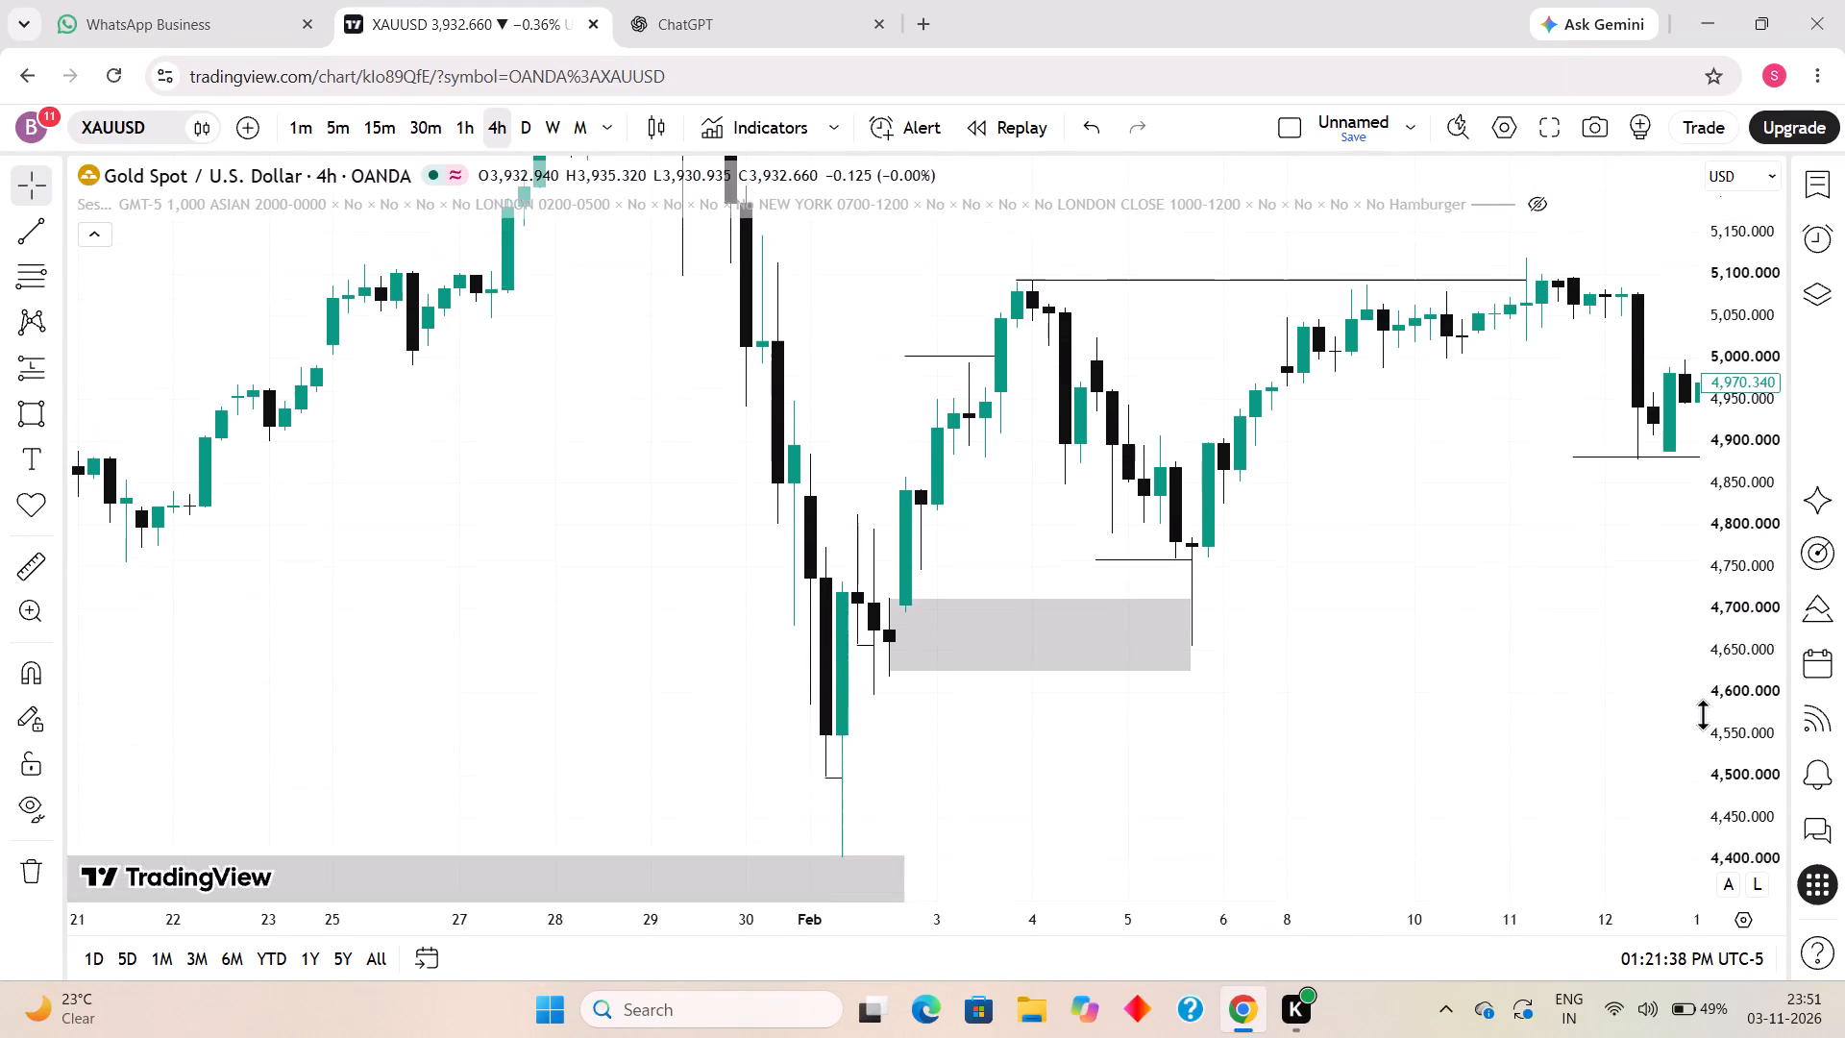
pyautogui.moveTo(1703, 714); pyautogui.dragTo(1699, 718)
pyautogui.moveTo(1372, 656); pyautogui.dragTo(1316, 752)
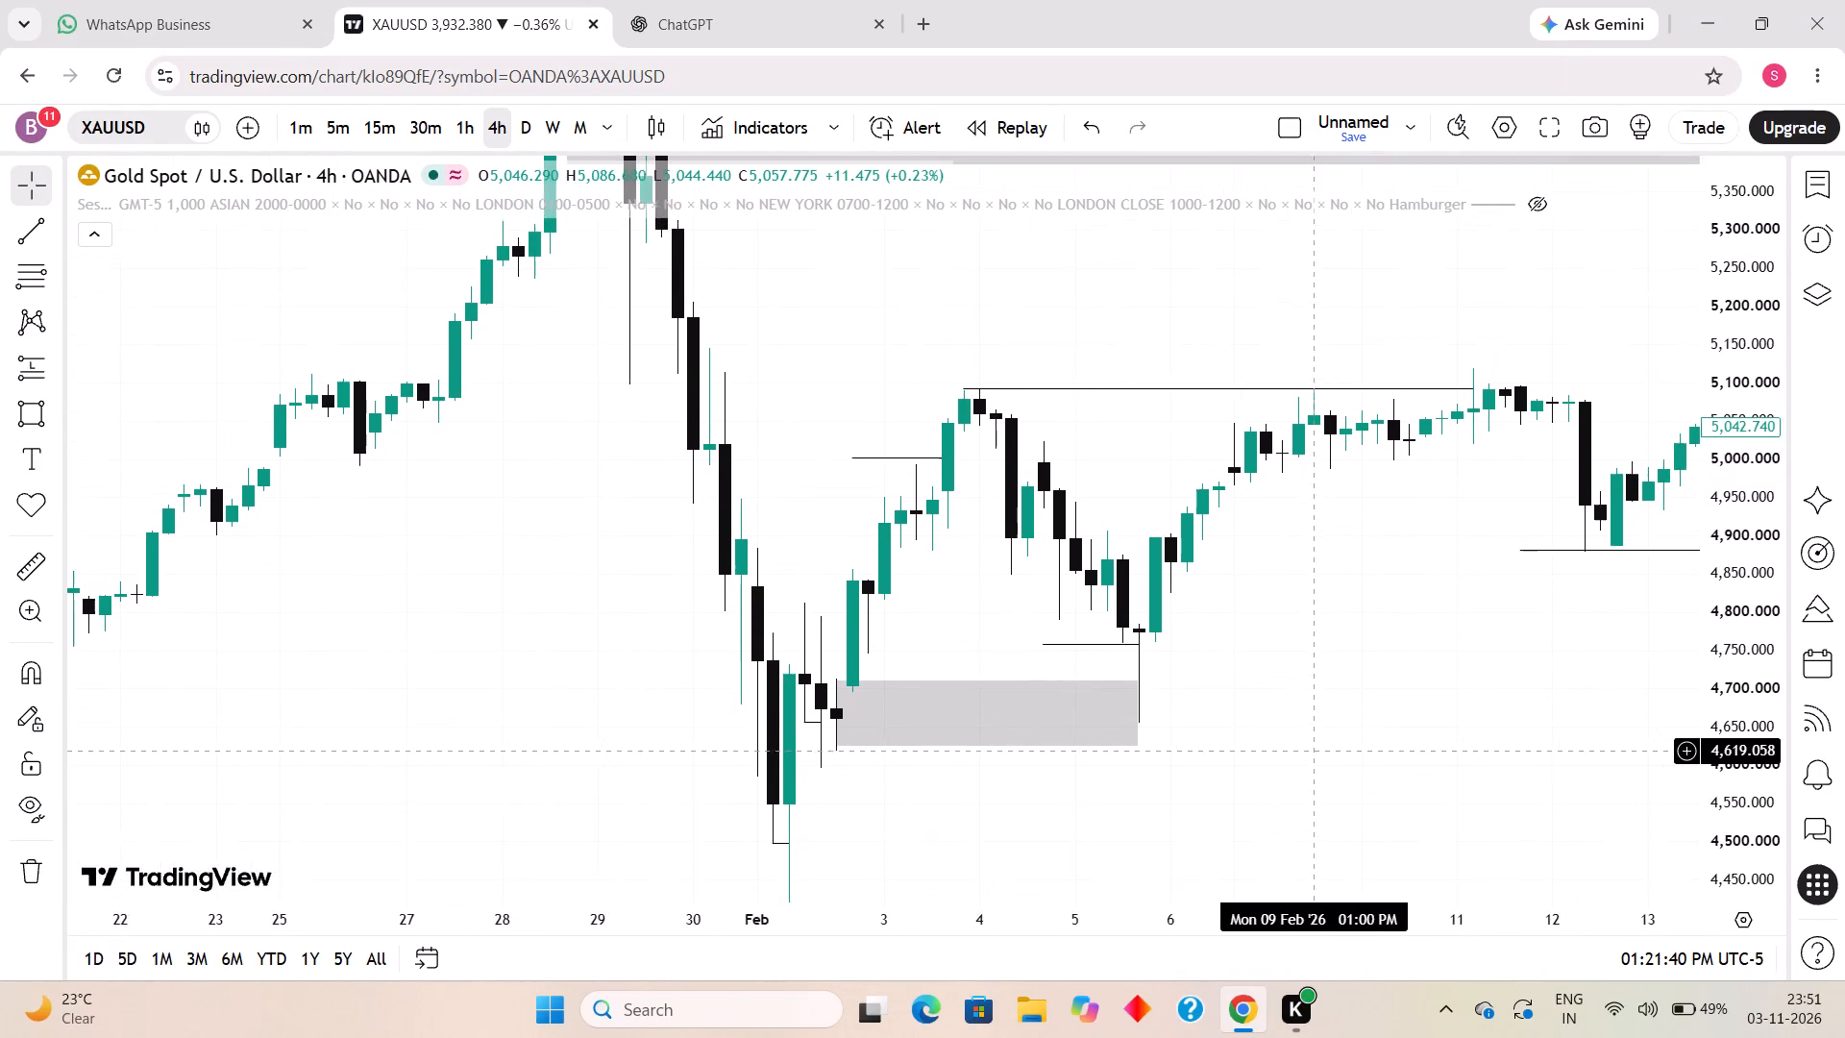
pyautogui.moveTo(1316, 752); pyautogui.dragTo(1294, 767)
pyautogui.moveTo(1334, 691); pyautogui.dragTo(1311, 729)
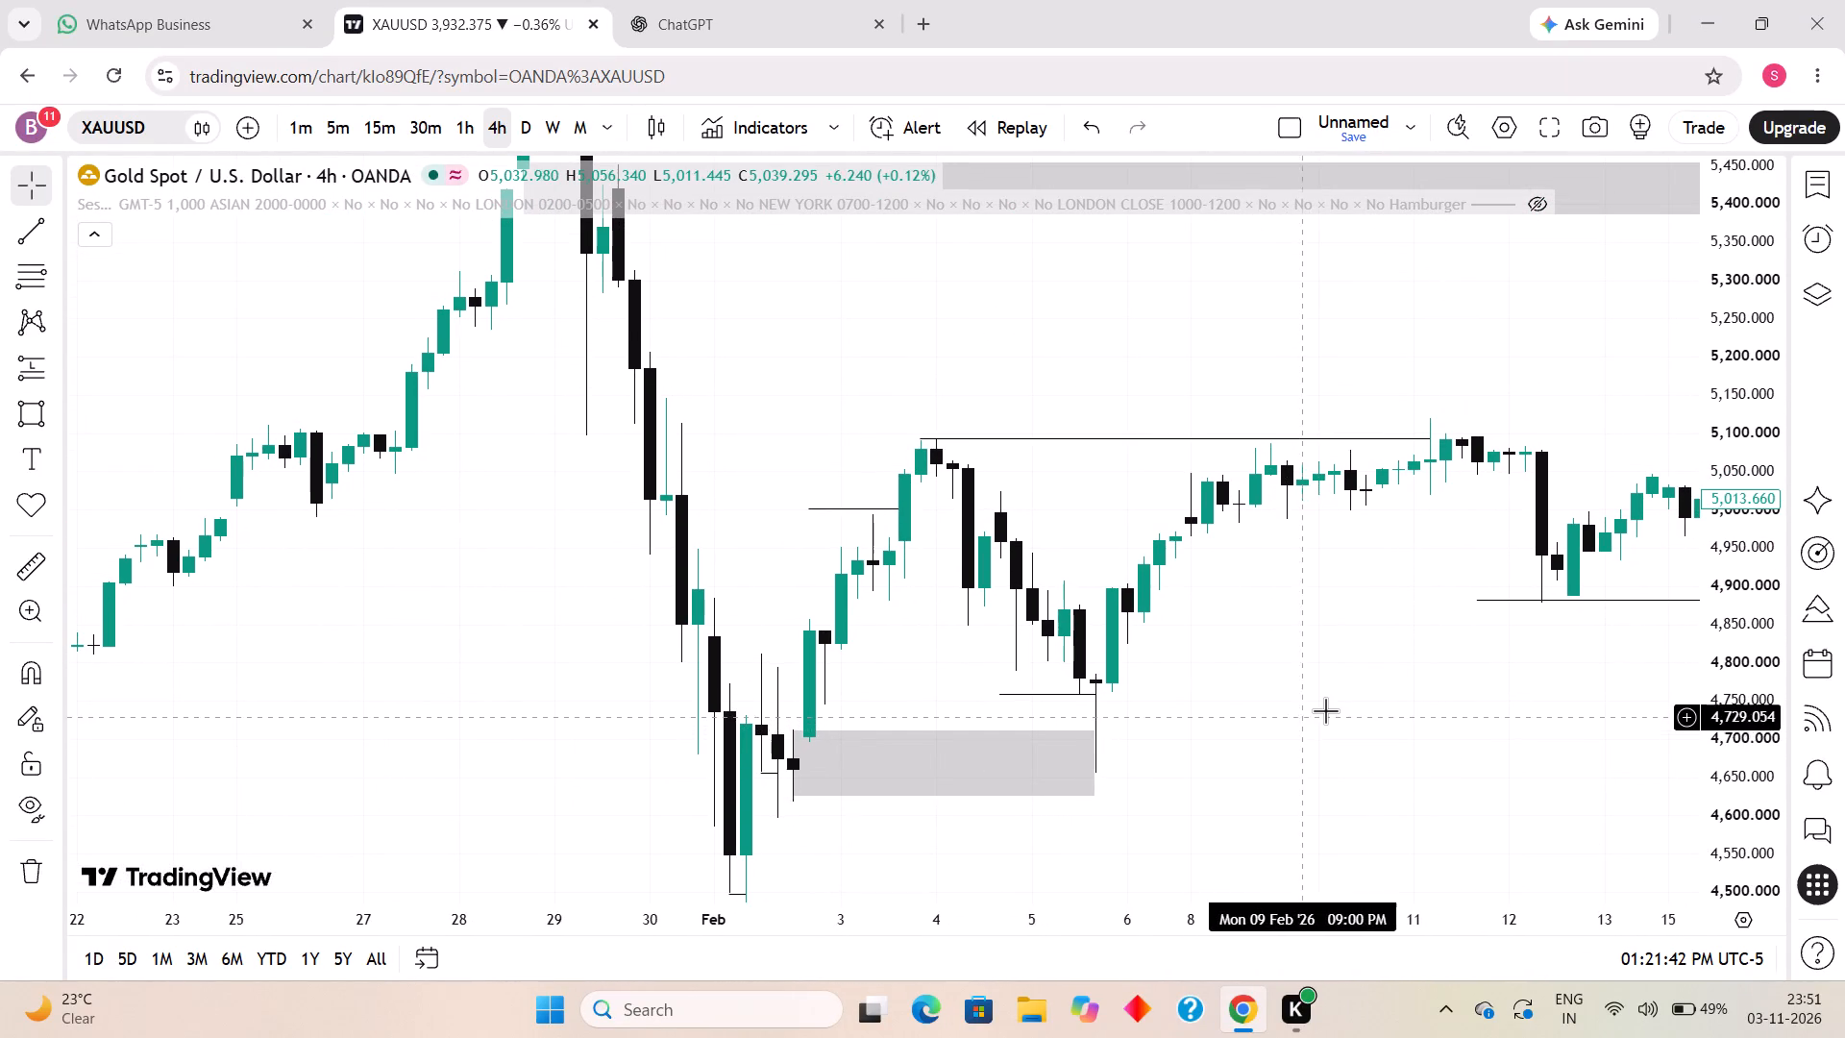
pyautogui.moveTo(1325, 709); pyautogui.dragTo(1183, 773)
pyautogui.scroll(-4, 1183, 773)
pyautogui.moveTo(1331, 712); pyautogui.dragTo(1133, 714)
pyautogui.moveTo(1172, 647); pyautogui.dragTo(1168, 762)
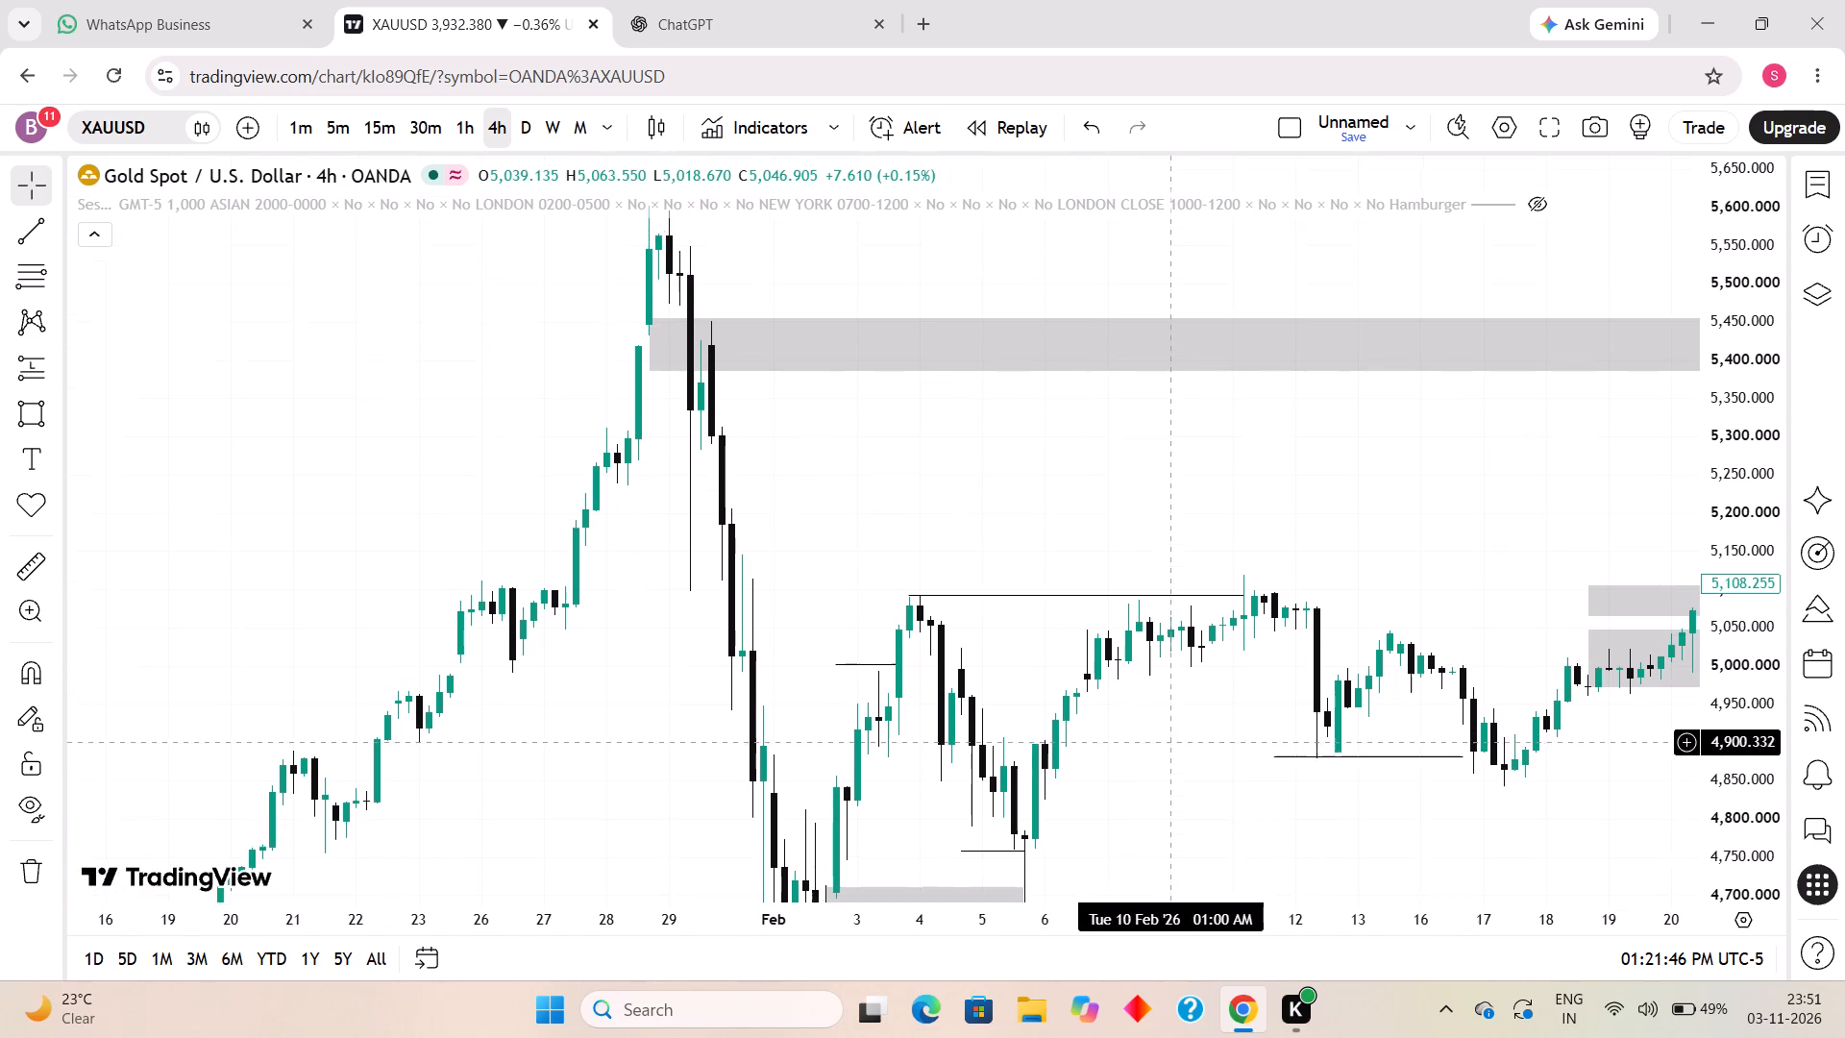
pyautogui.moveTo(1168, 762); pyautogui.dragTo(1168, 776)
pyautogui.moveTo(984, 503); pyautogui.dragTo(1014, 659)
pyautogui.moveTo(1144, 619); pyautogui.dragTo(1144, 618)
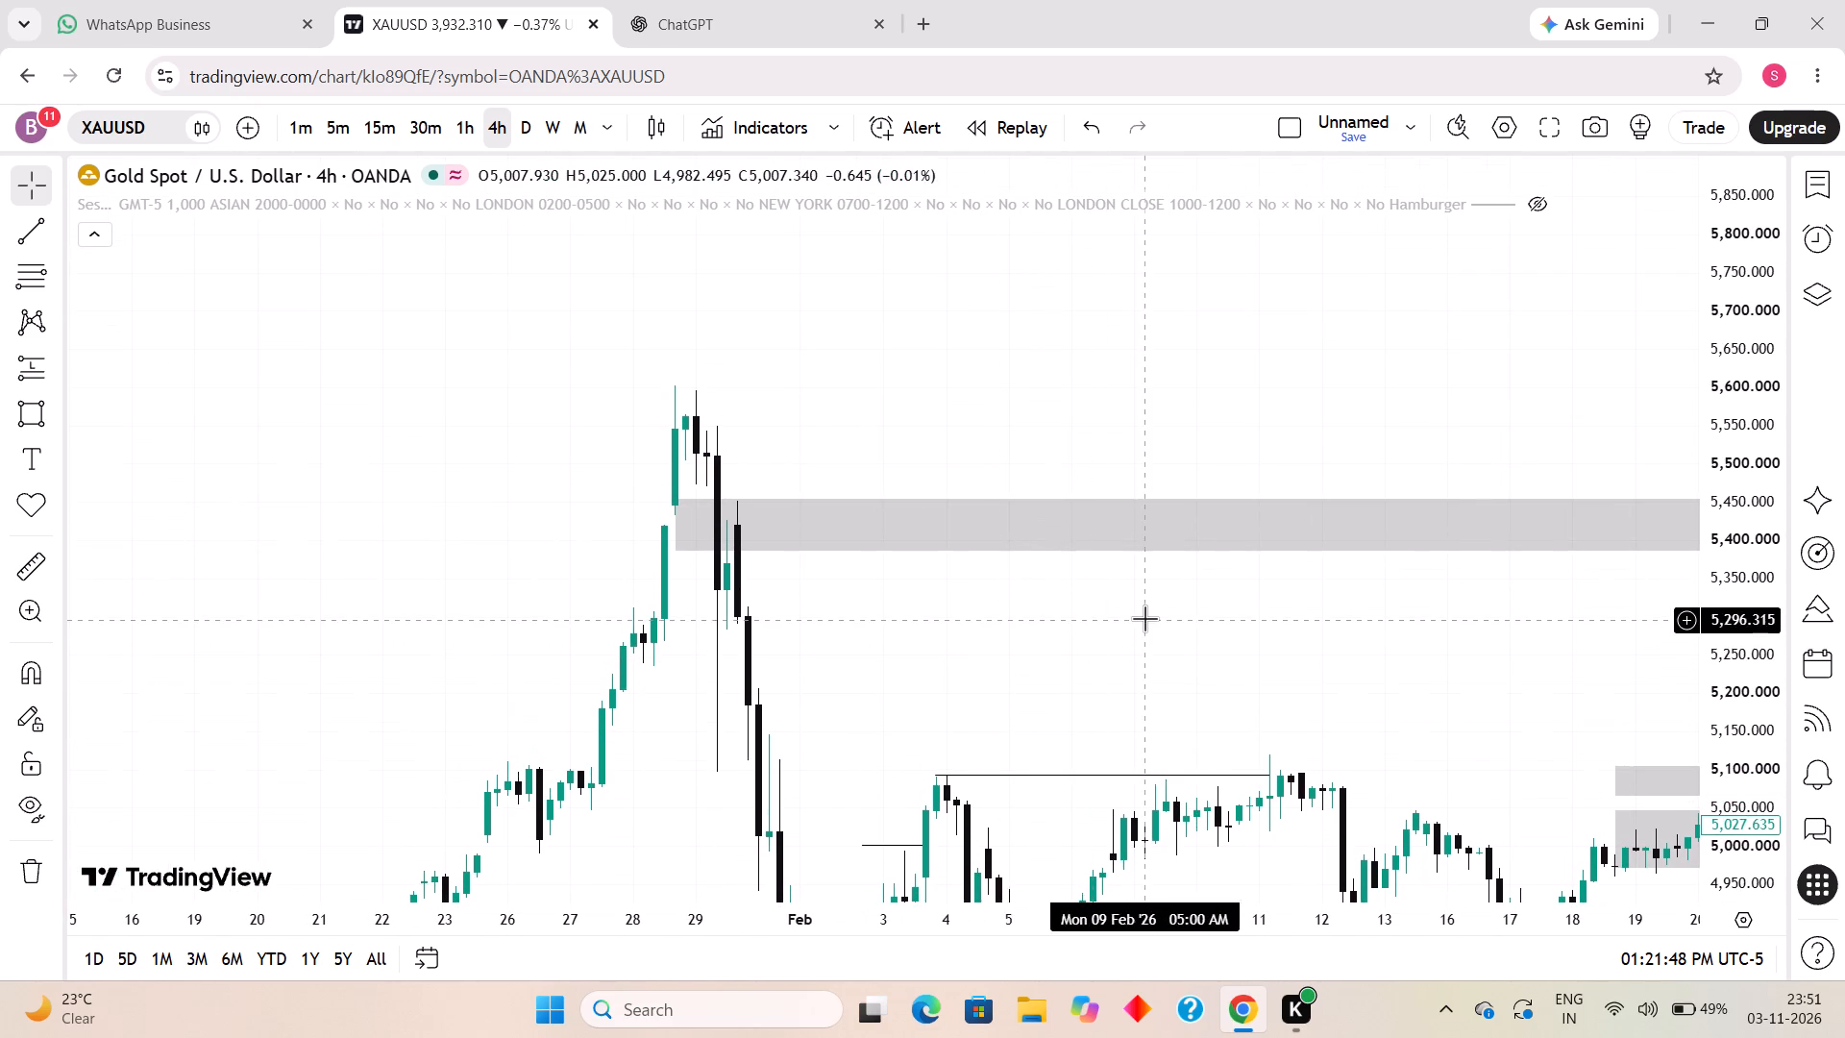
pyautogui.moveTo(1144, 618); pyautogui.dragTo(952, 601)
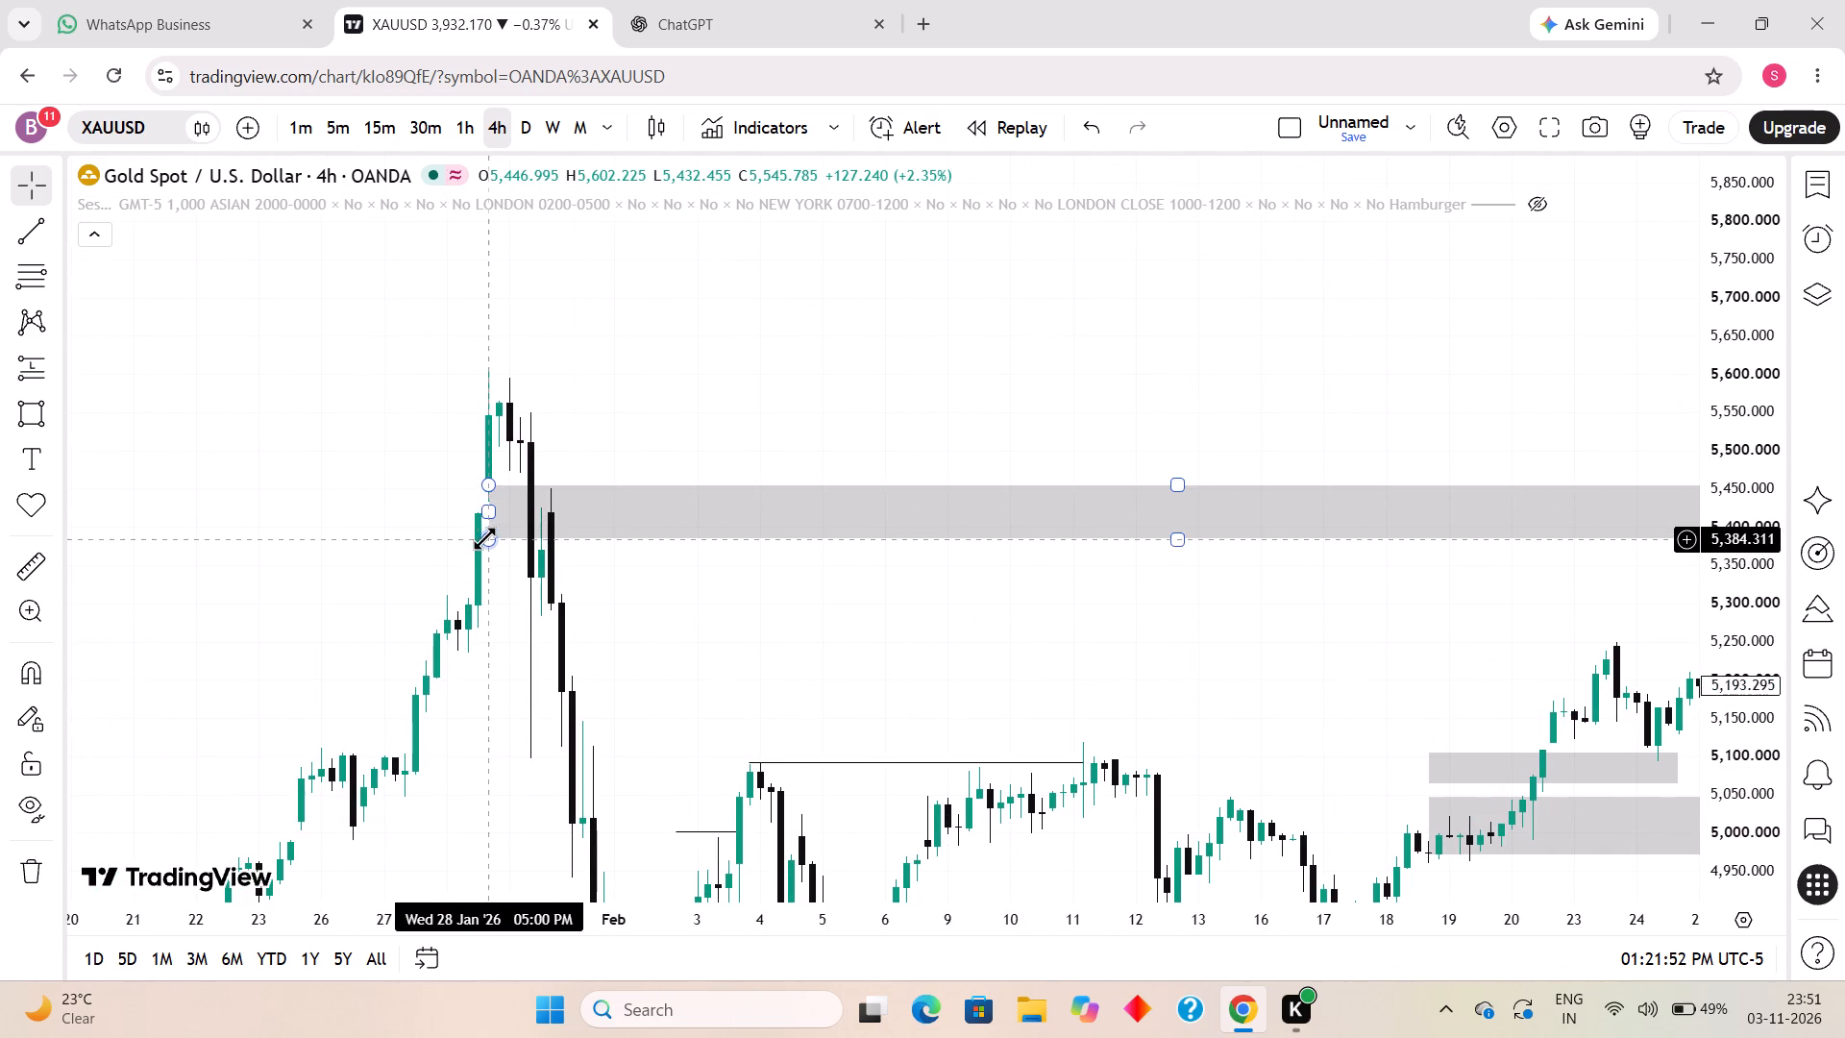
pyautogui.moveTo(484, 538); pyautogui.dragTo(516, 410)
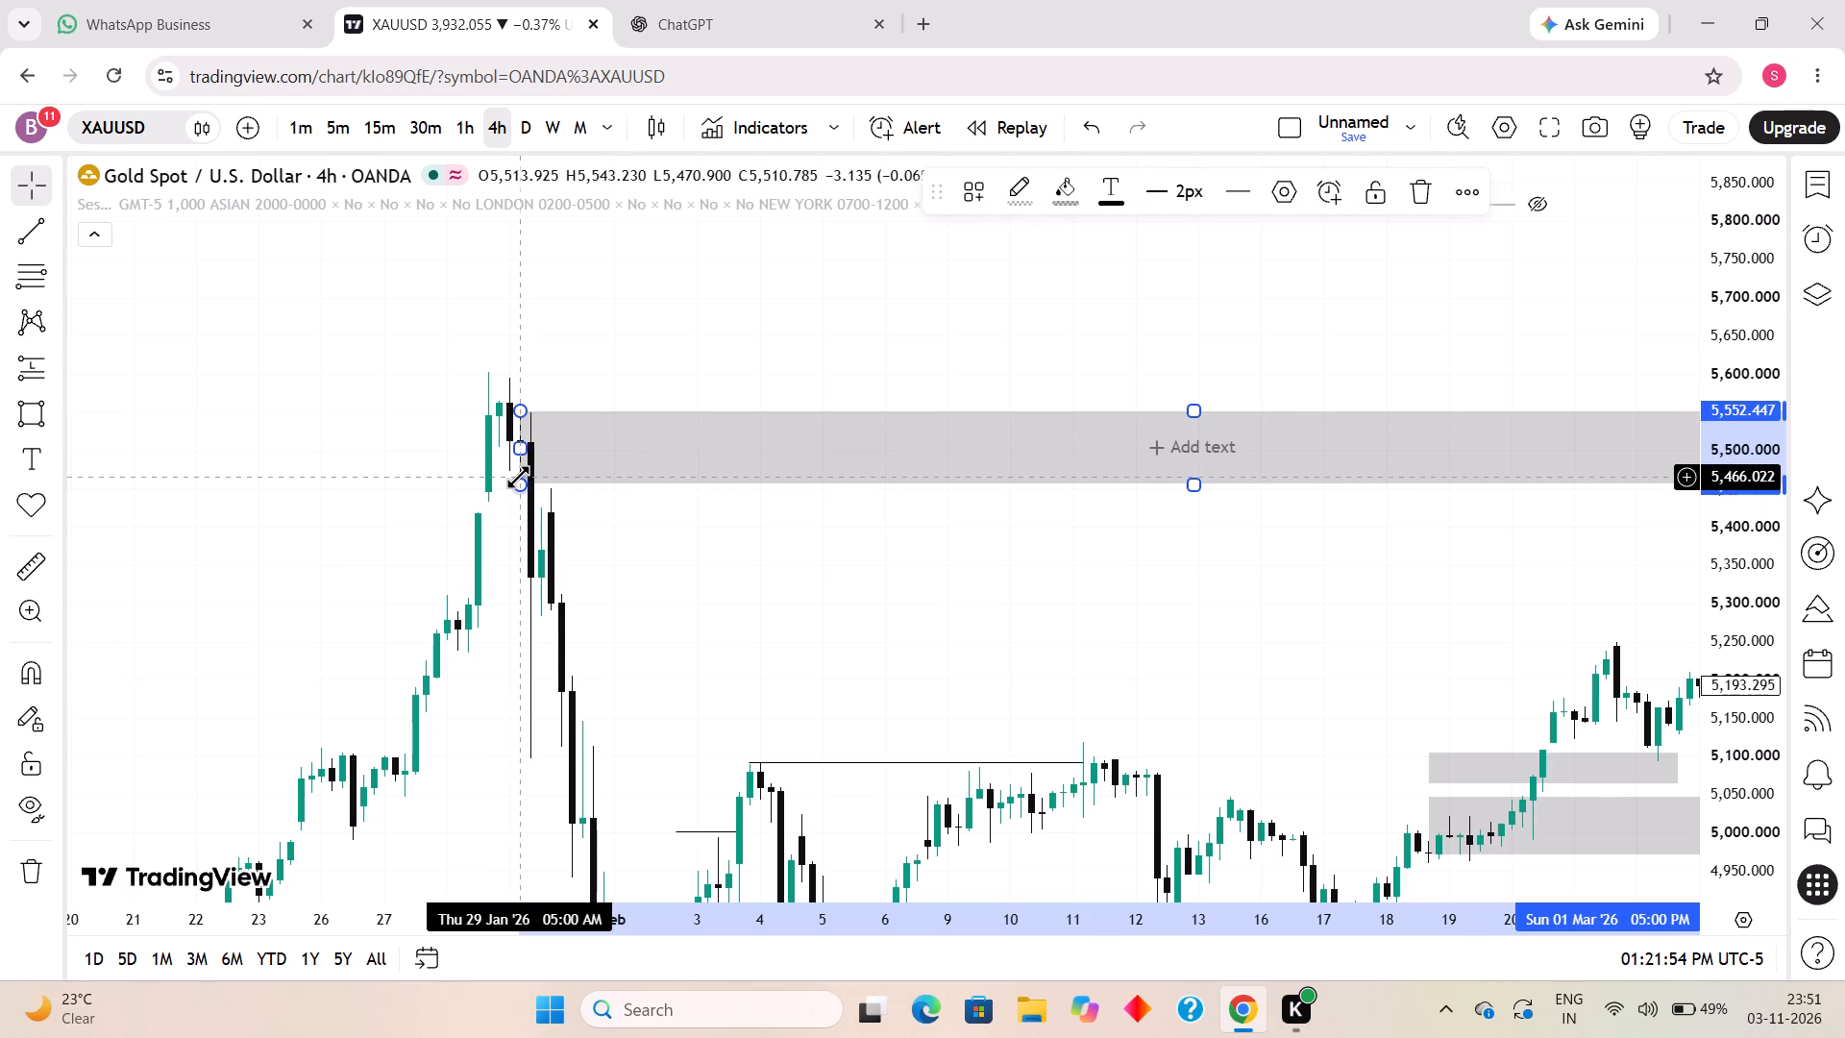
pyautogui.moveTo(518, 477); pyautogui.dragTo(518, 492)
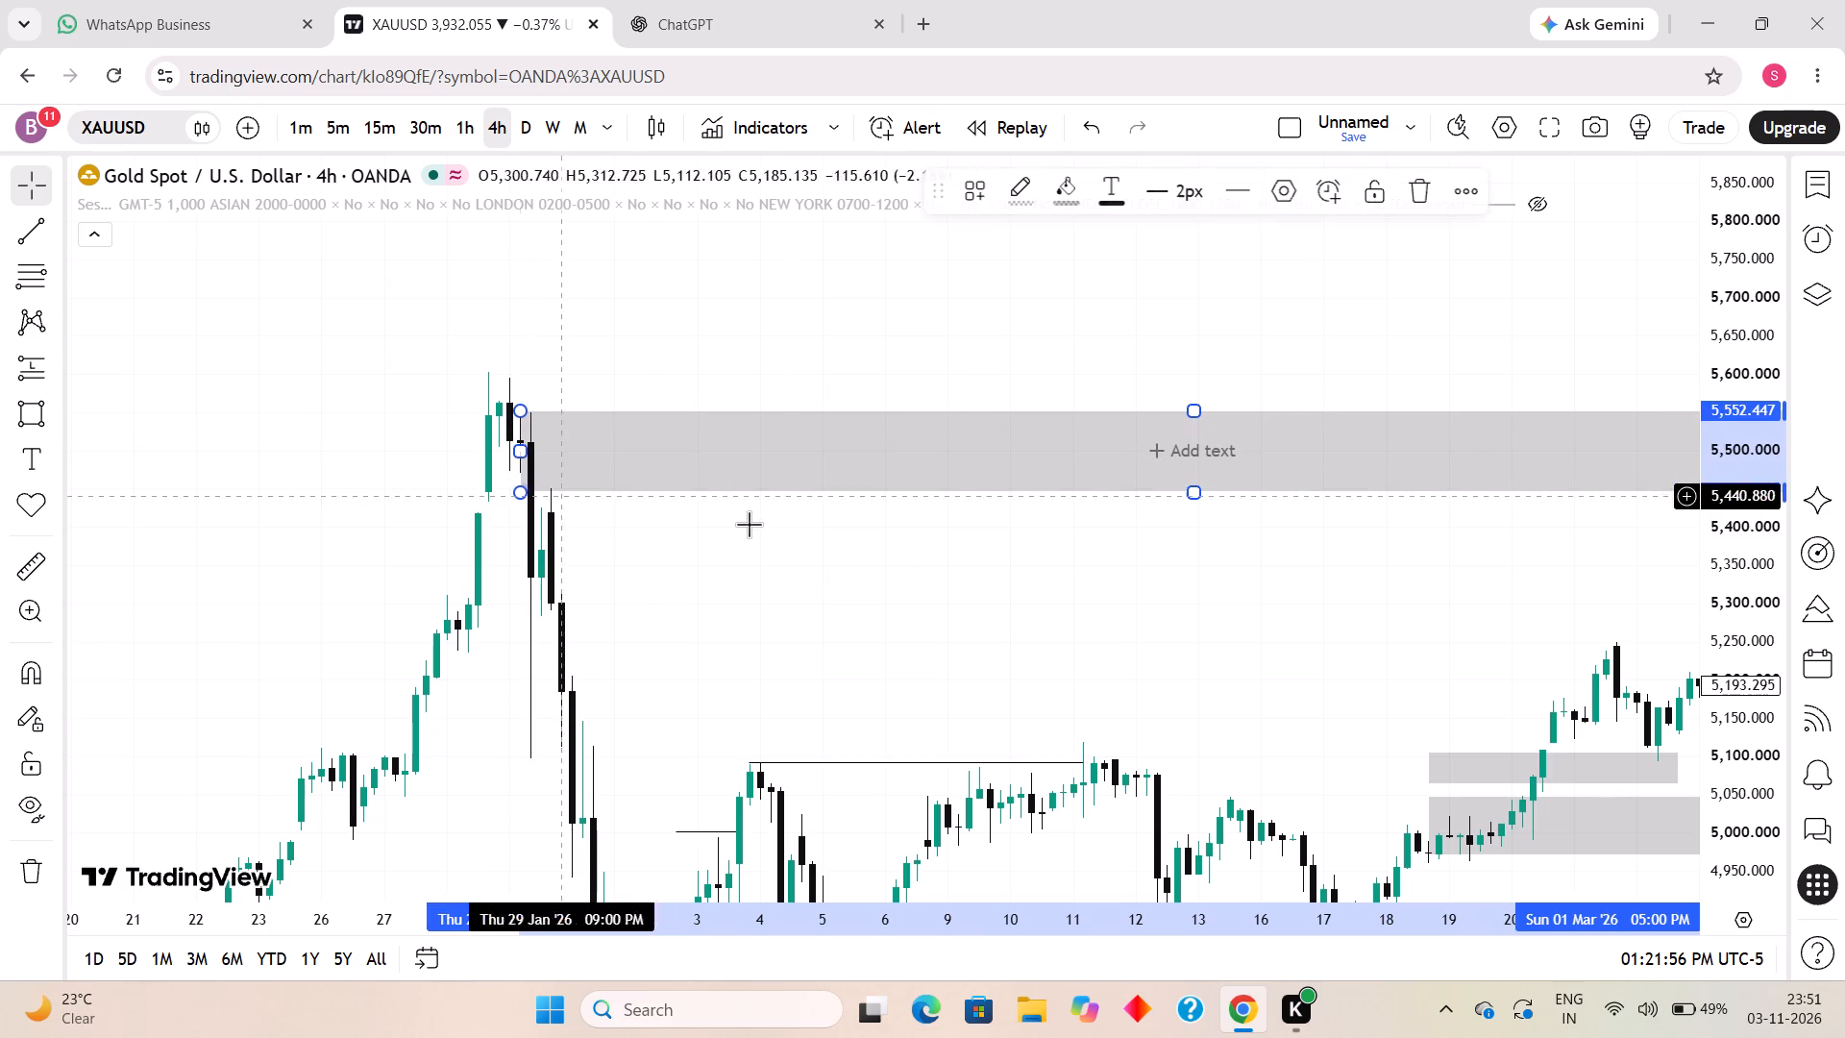
pyautogui.moveTo(1255, 567); pyautogui.dragTo(1164, 529)
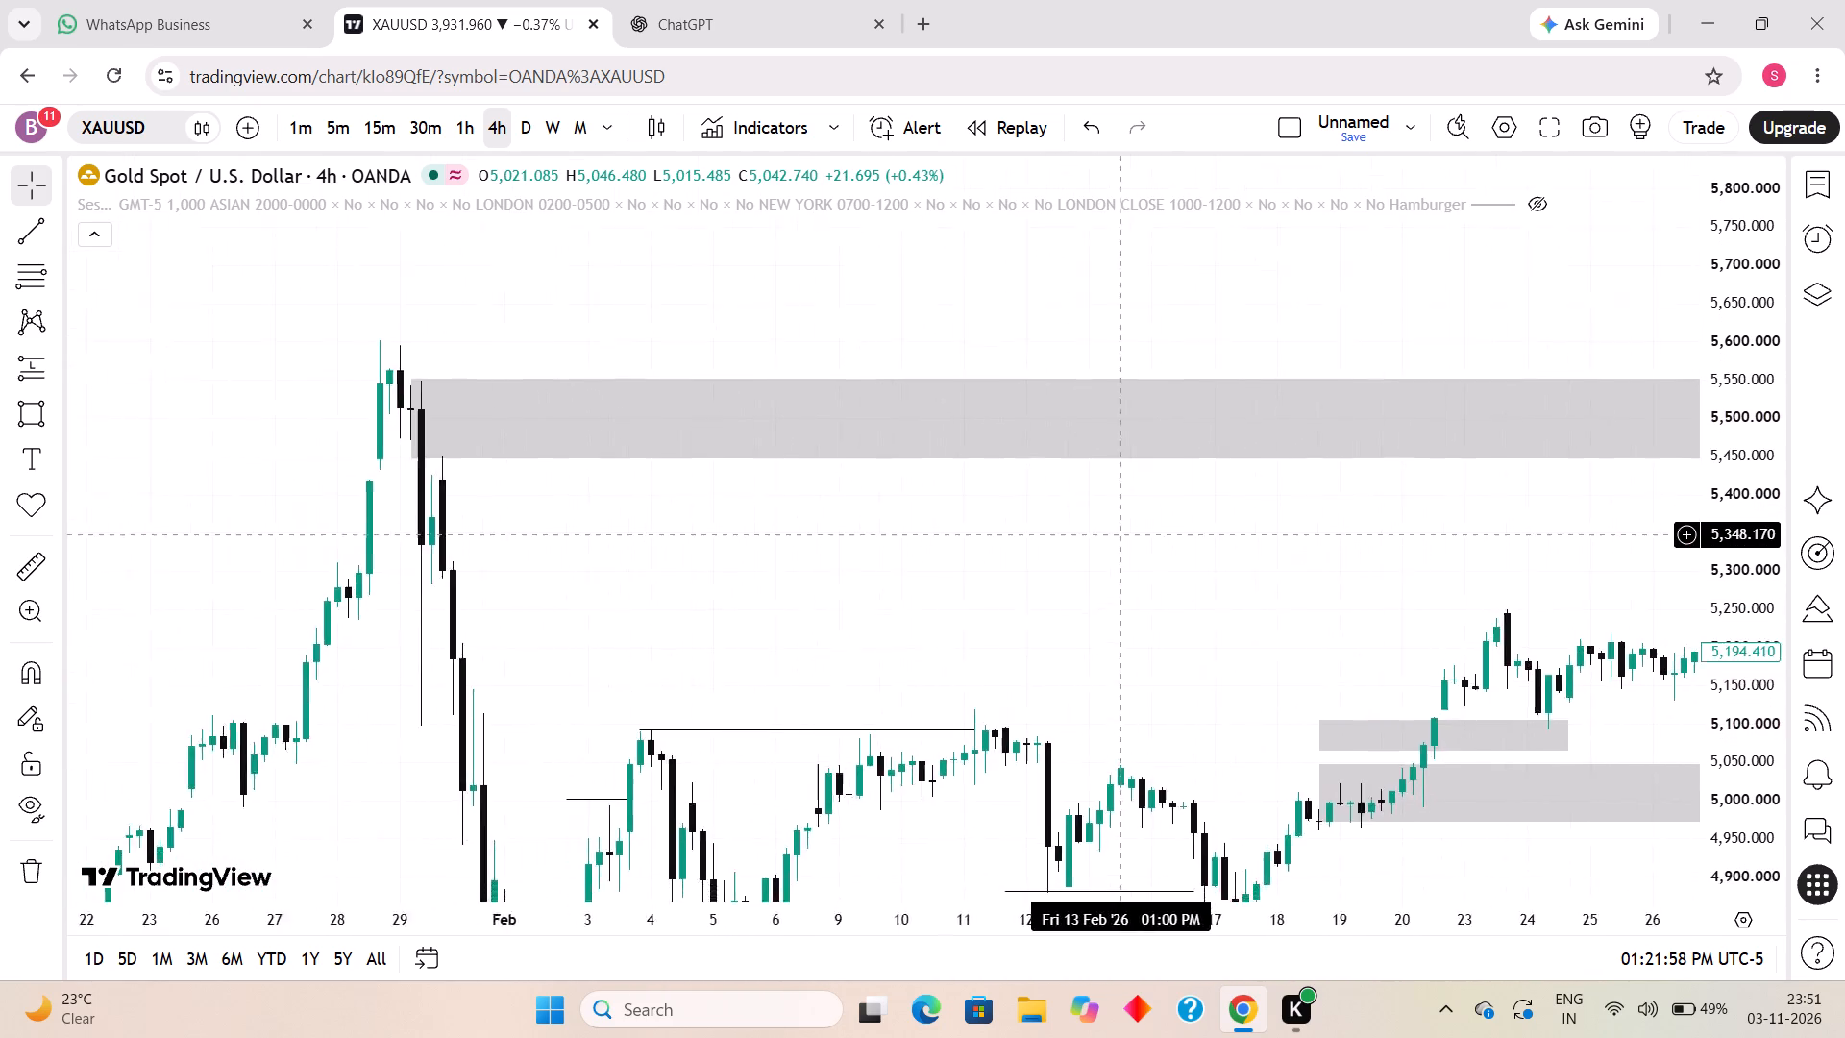
pyautogui.moveTo(1164, 529); pyautogui.dragTo(1248, 526)
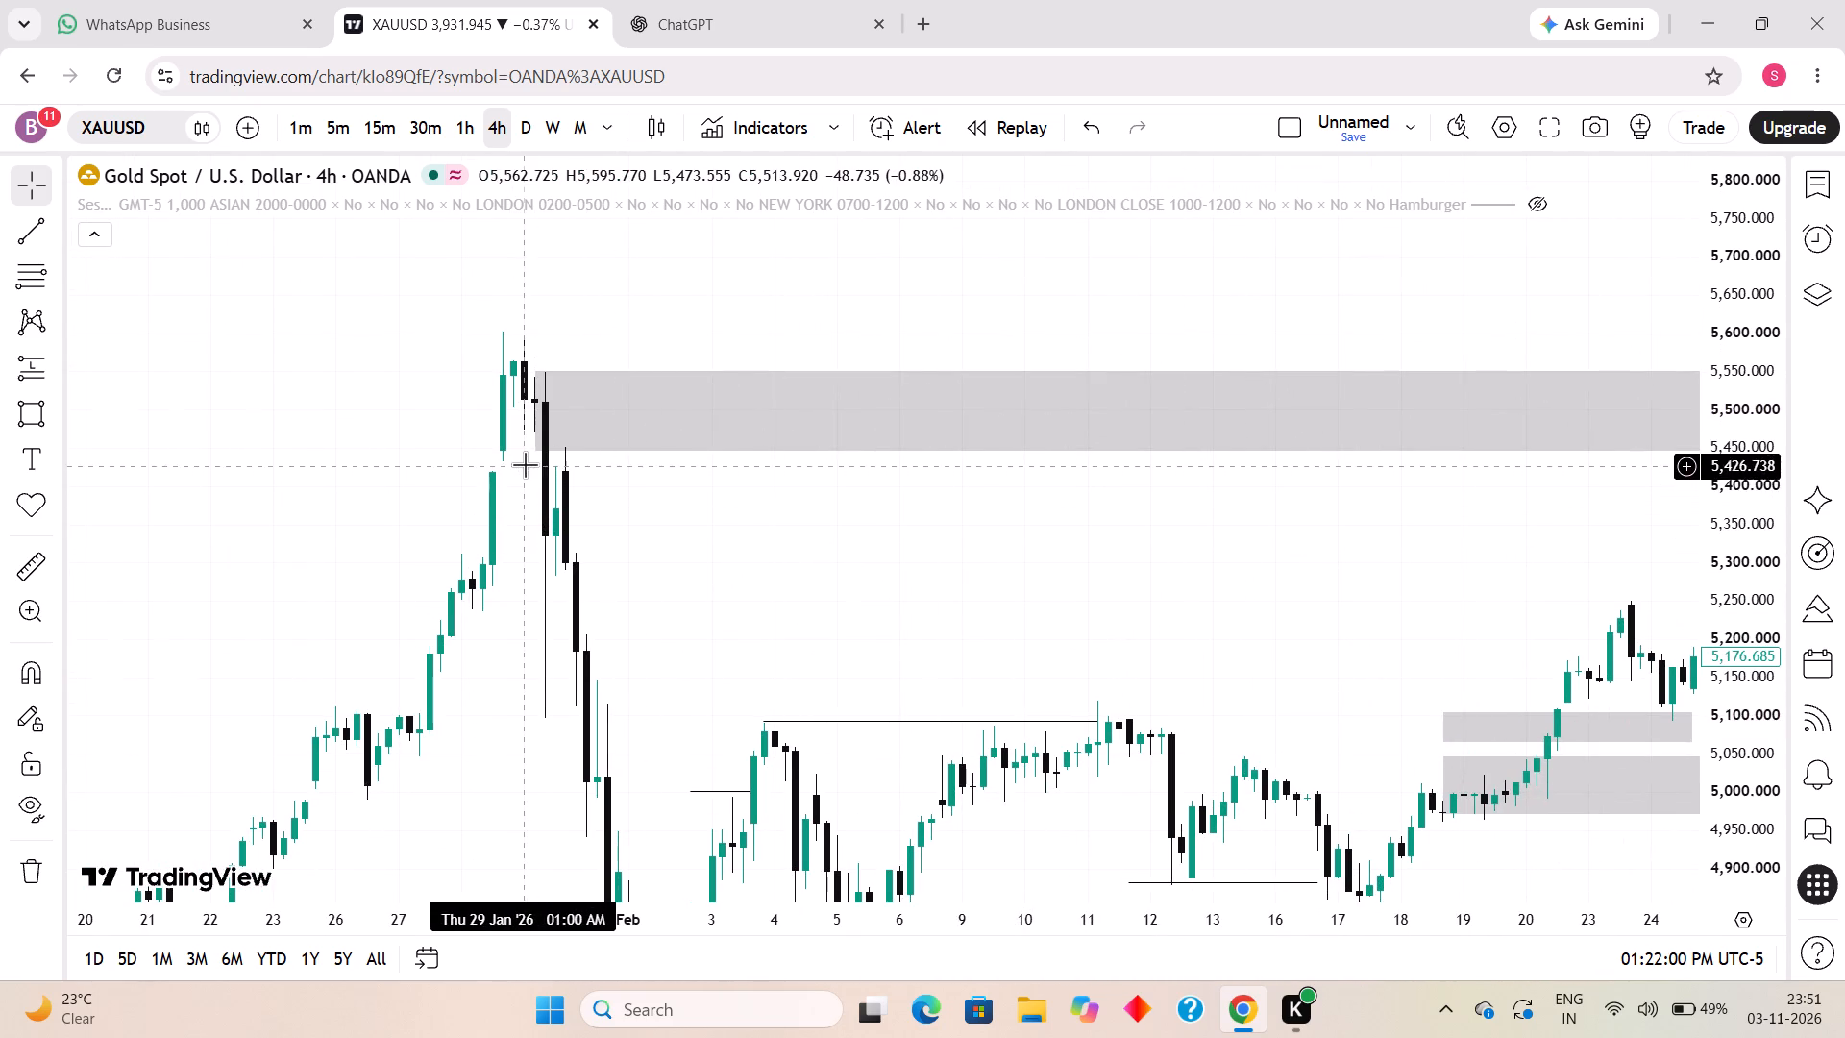
pyautogui.moveTo(530, 451); pyautogui.dragTo(540, 468)
pyautogui.click(840, 515)
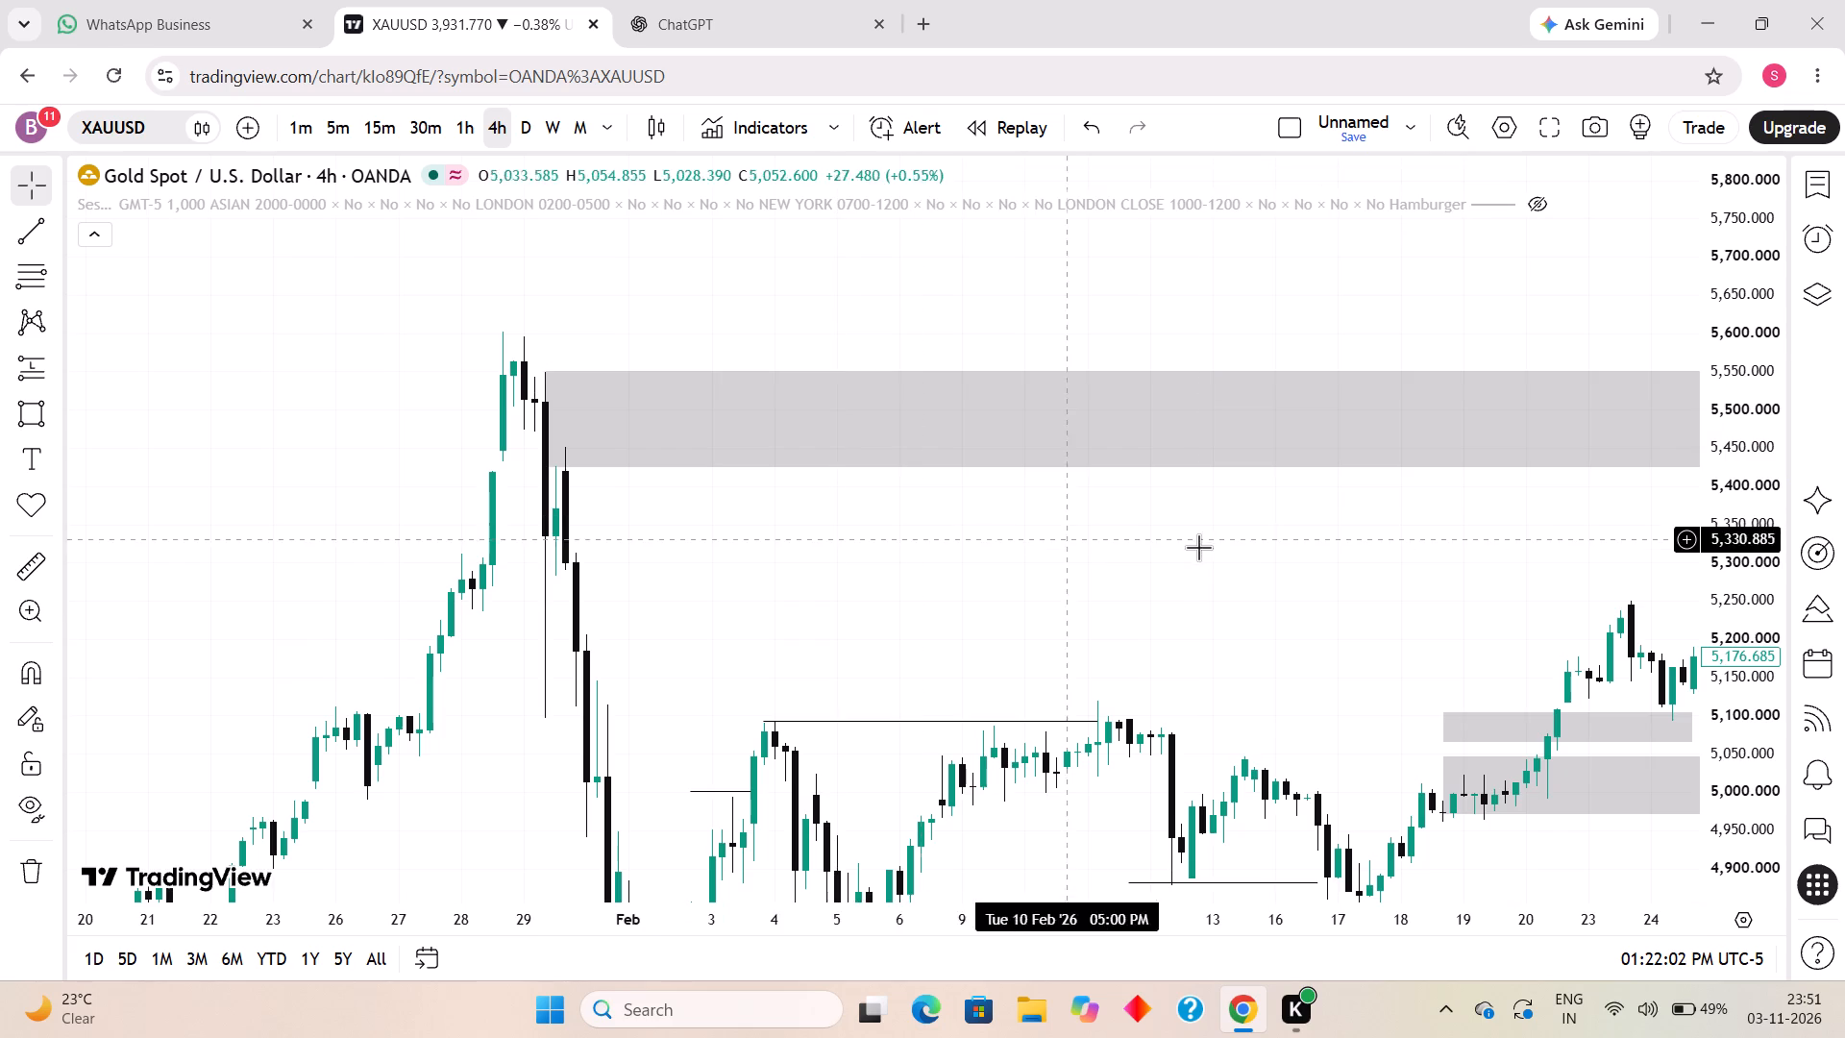
# Draw a small rectangle from the 4 February 2026 05:00 candle to 21:00, spanning about 5,065 down to 5,011.
pyautogui.moveTo(1198, 545); pyautogui.dragTo(696, 522)
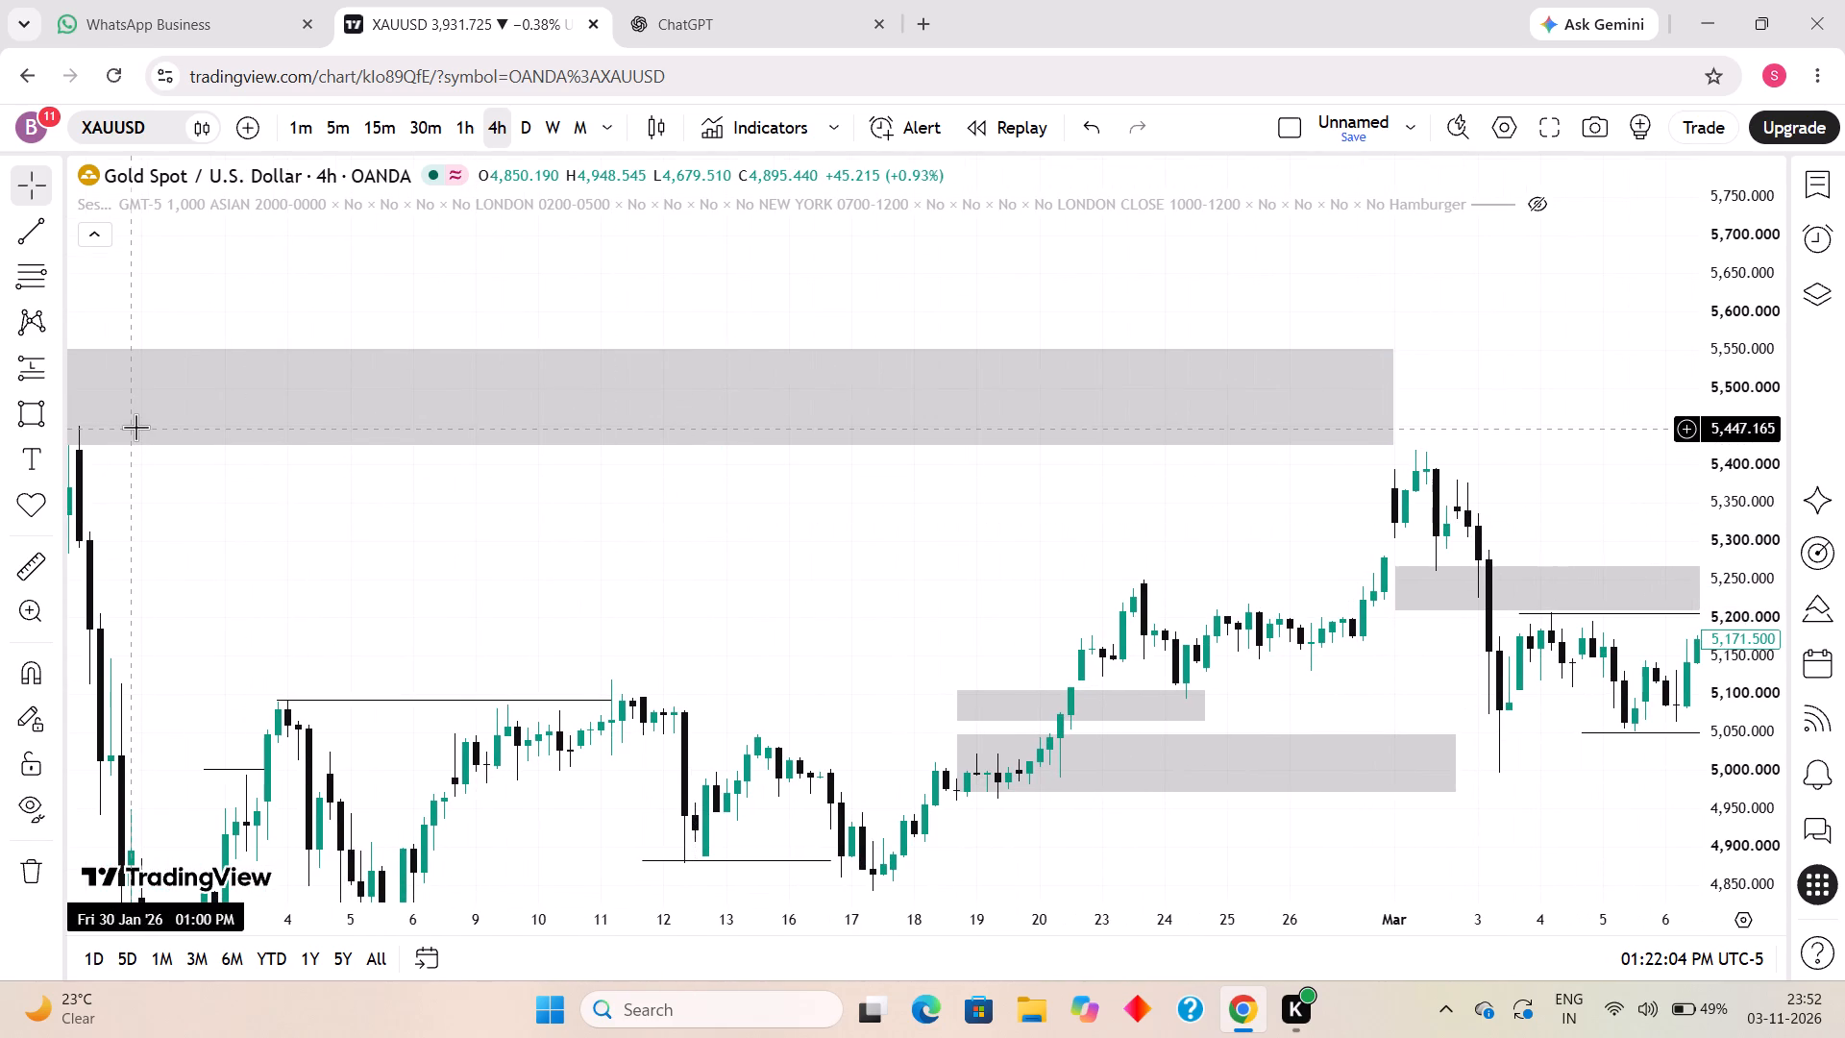
pyautogui.scroll(-2, 135, 427)
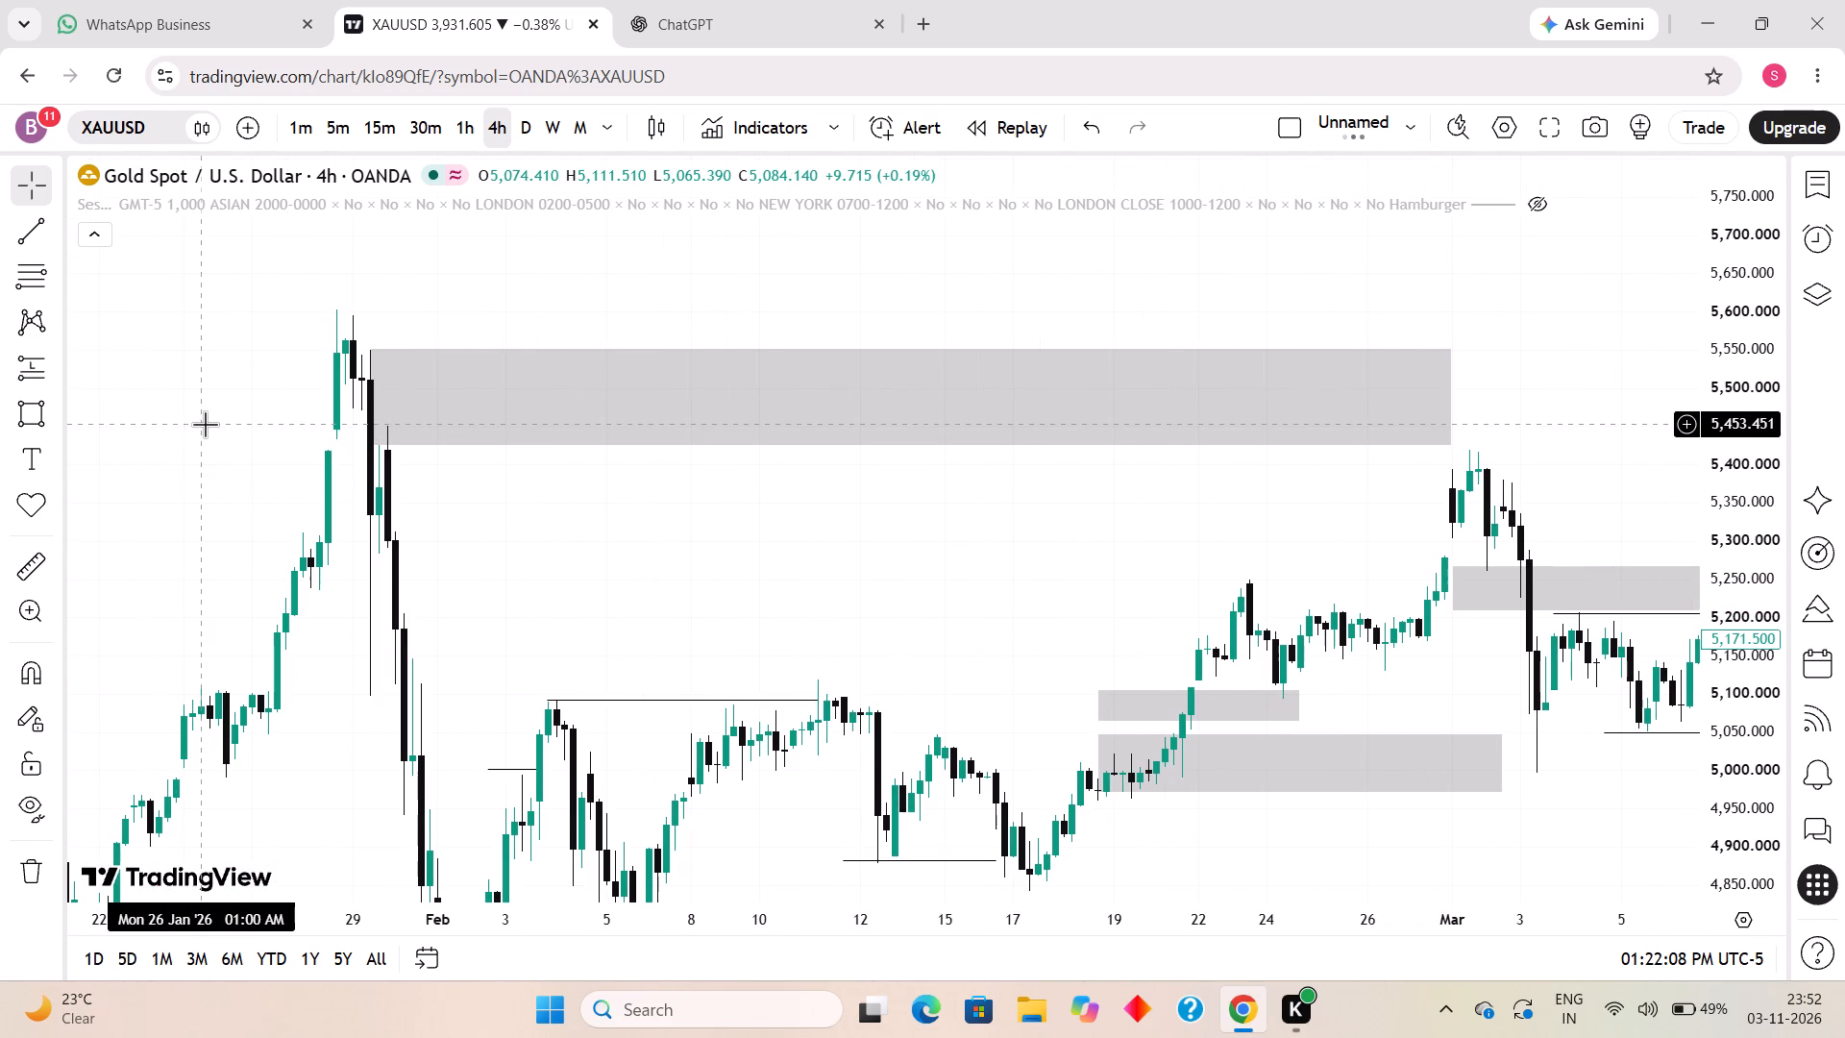
pyautogui.scroll(1, 324, 507)
pyautogui.moveTo(661, 527); pyautogui.dragTo(883, 257)
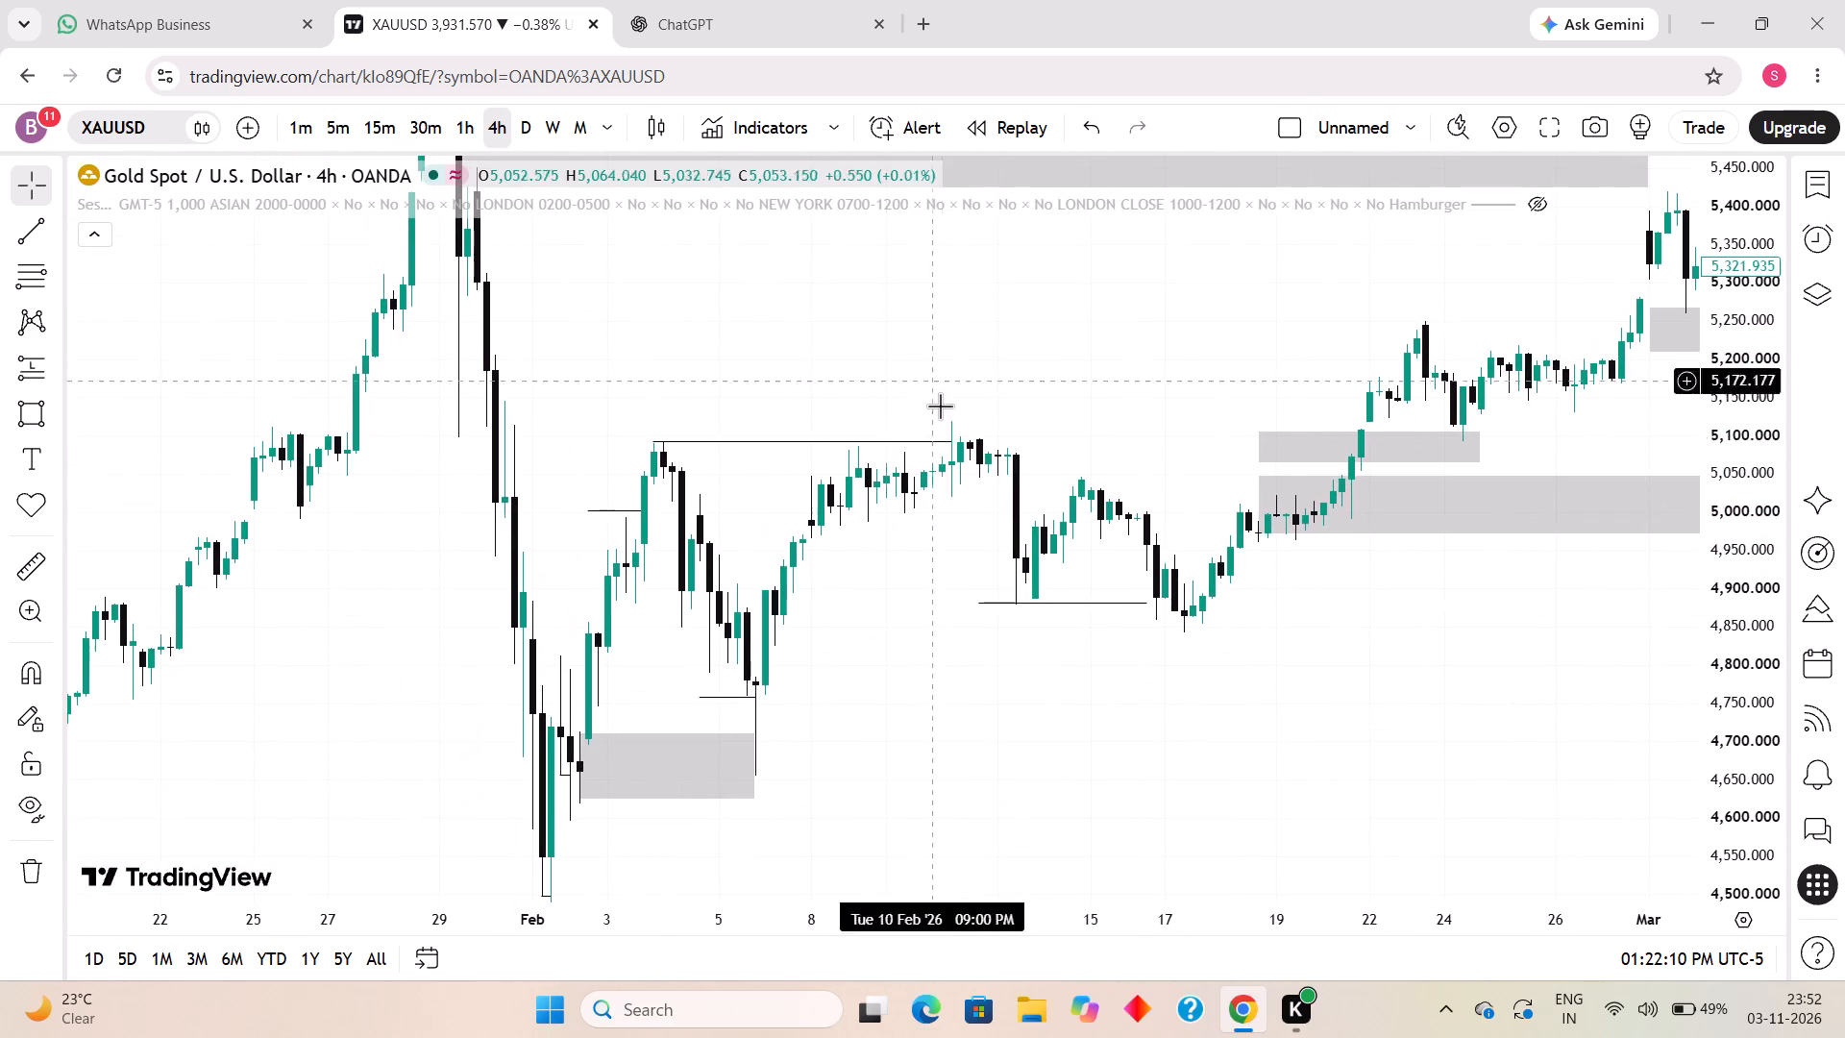
pyautogui.moveTo(820, 688); pyautogui.dragTo(1088, 607)
pyautogui.scroll(1, 1042, 628)
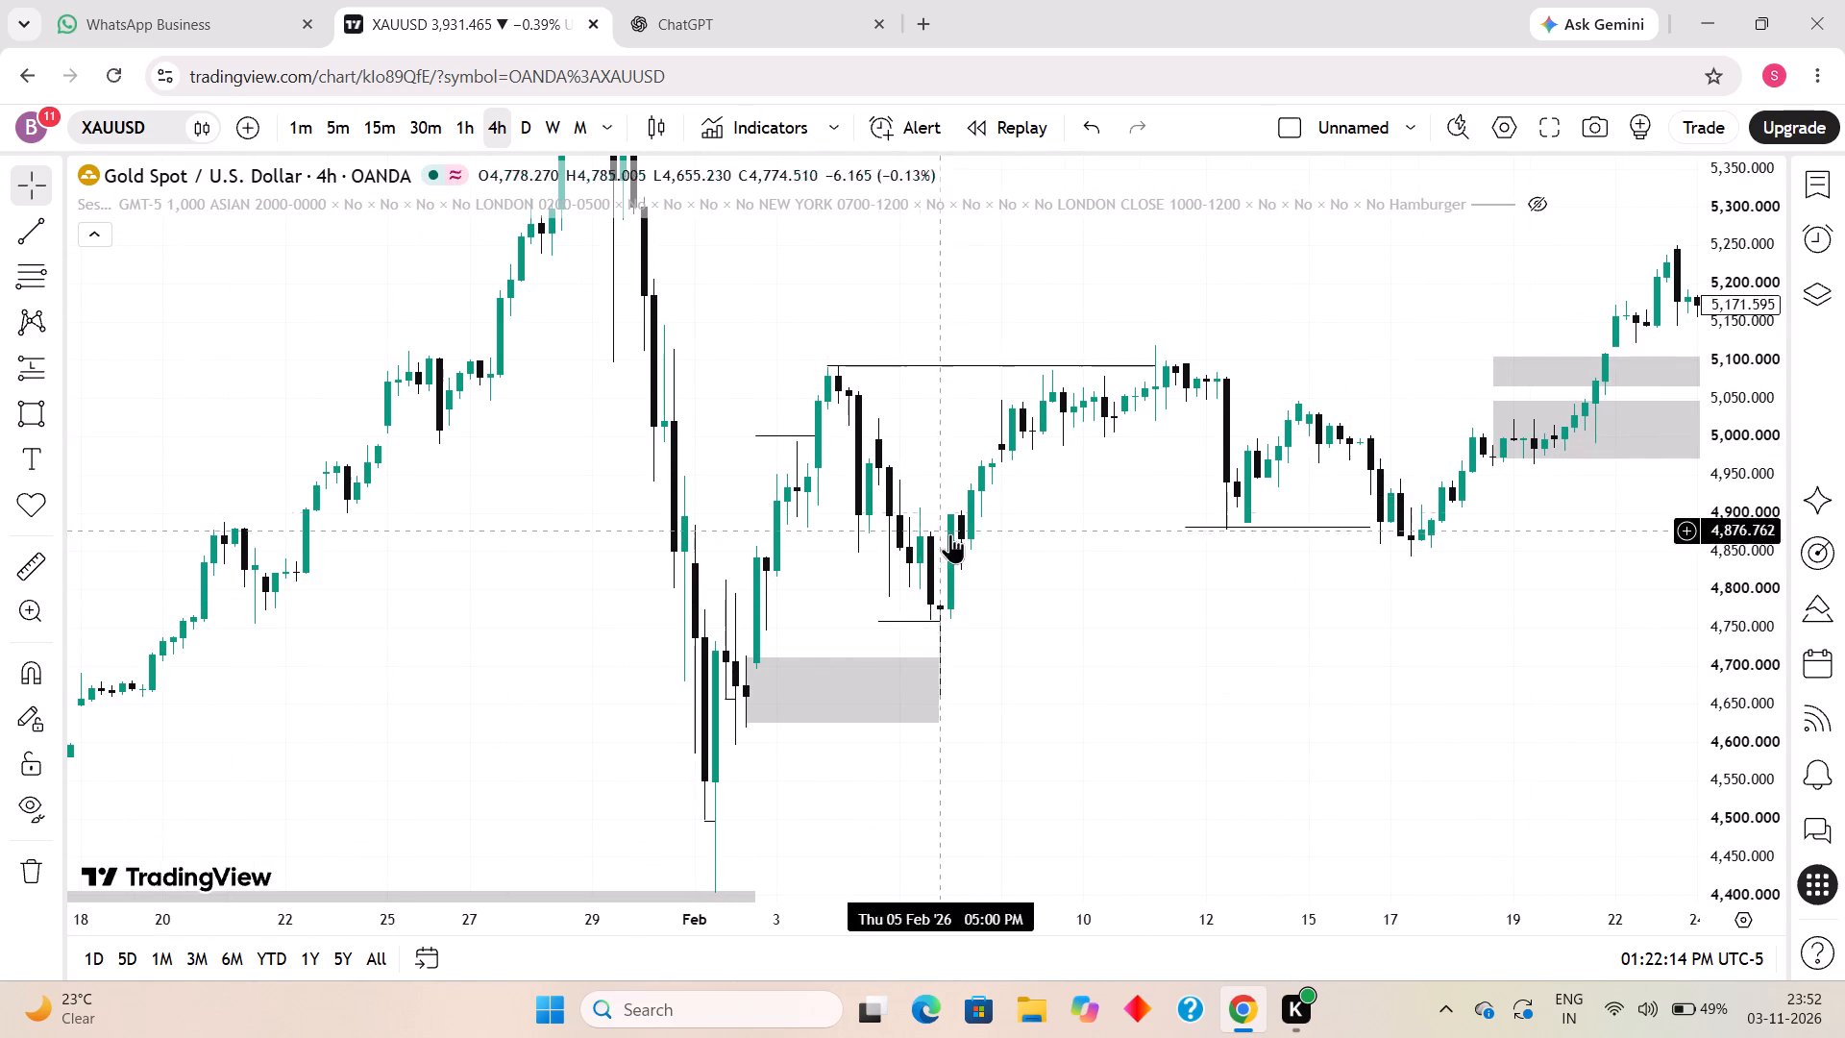
pyautogui.click(30, 400)
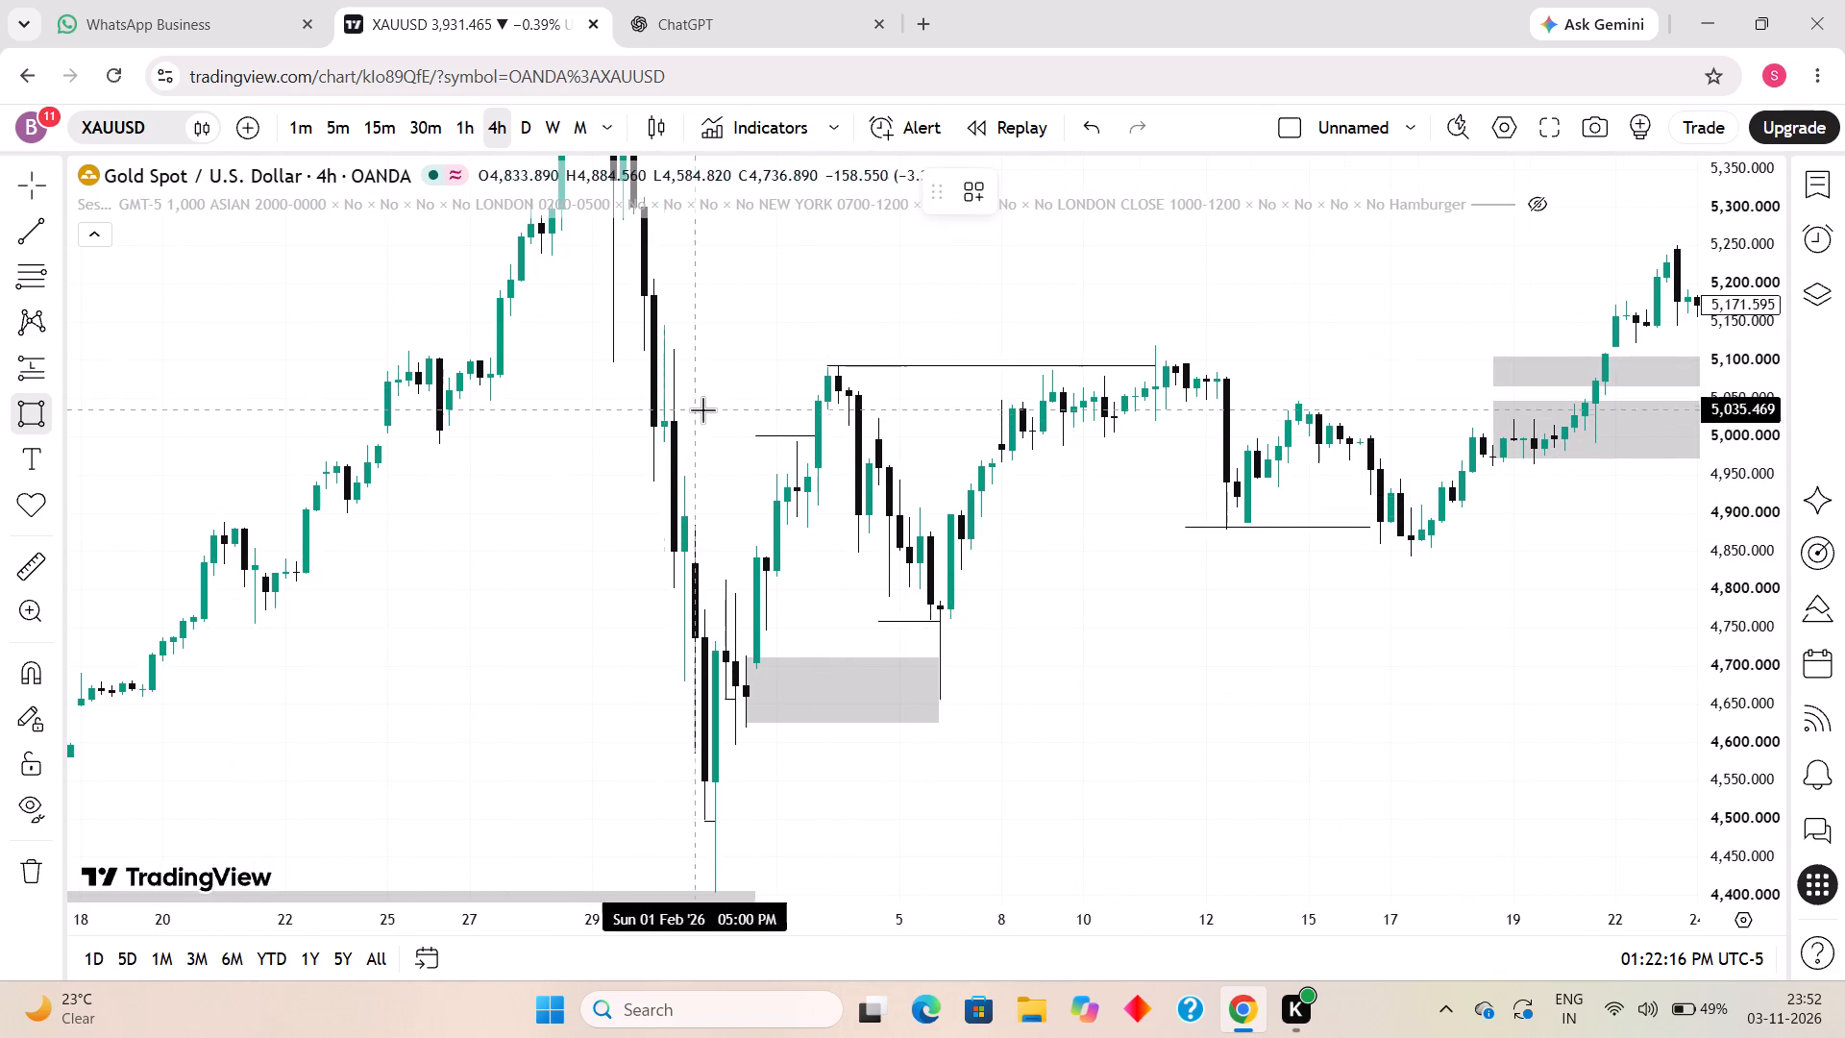
pyautogui.click(849, 386)
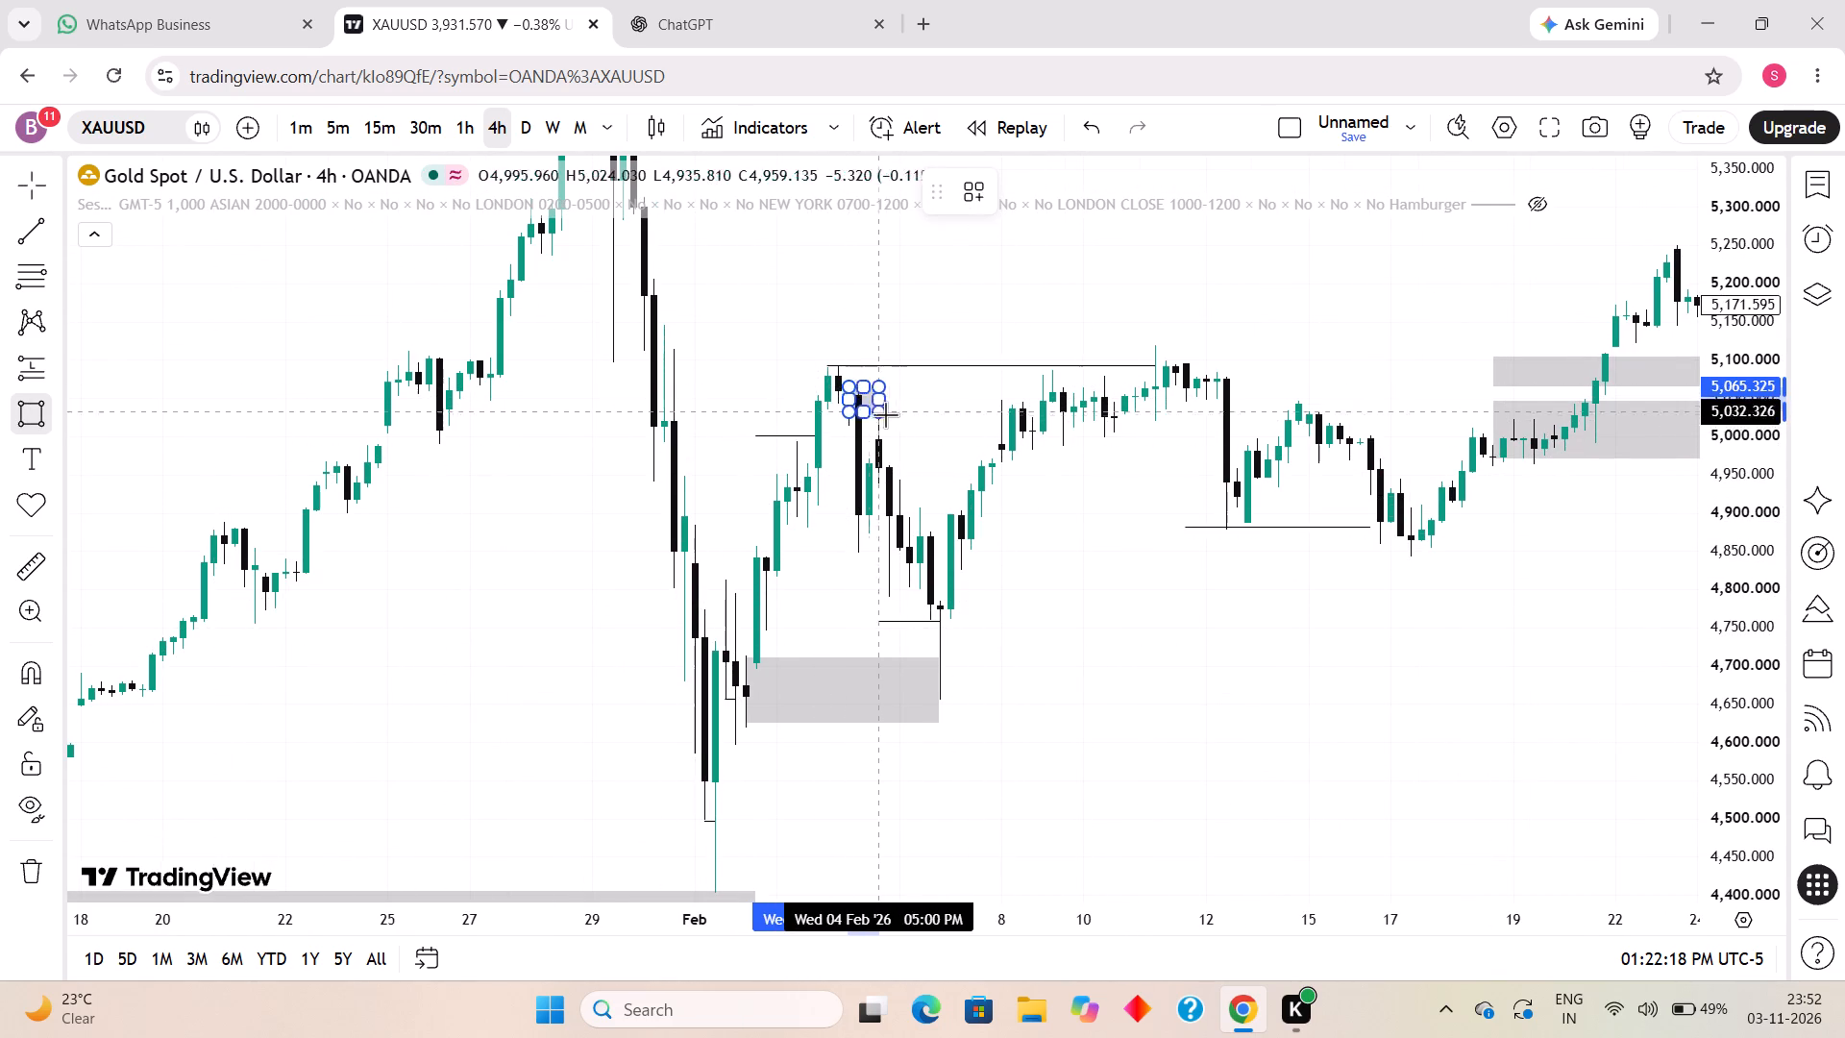
pyautogui.click(885, 427)
# Draw a short horizontal trend line from the 3 February 2026 05:00 candle's low to 13:00 at about 4,884.
pyautogui.moveTo(940, 510); pyautogui.dragTo(1238, 406)
pyautogui.scroll(-2, 1325, 590)
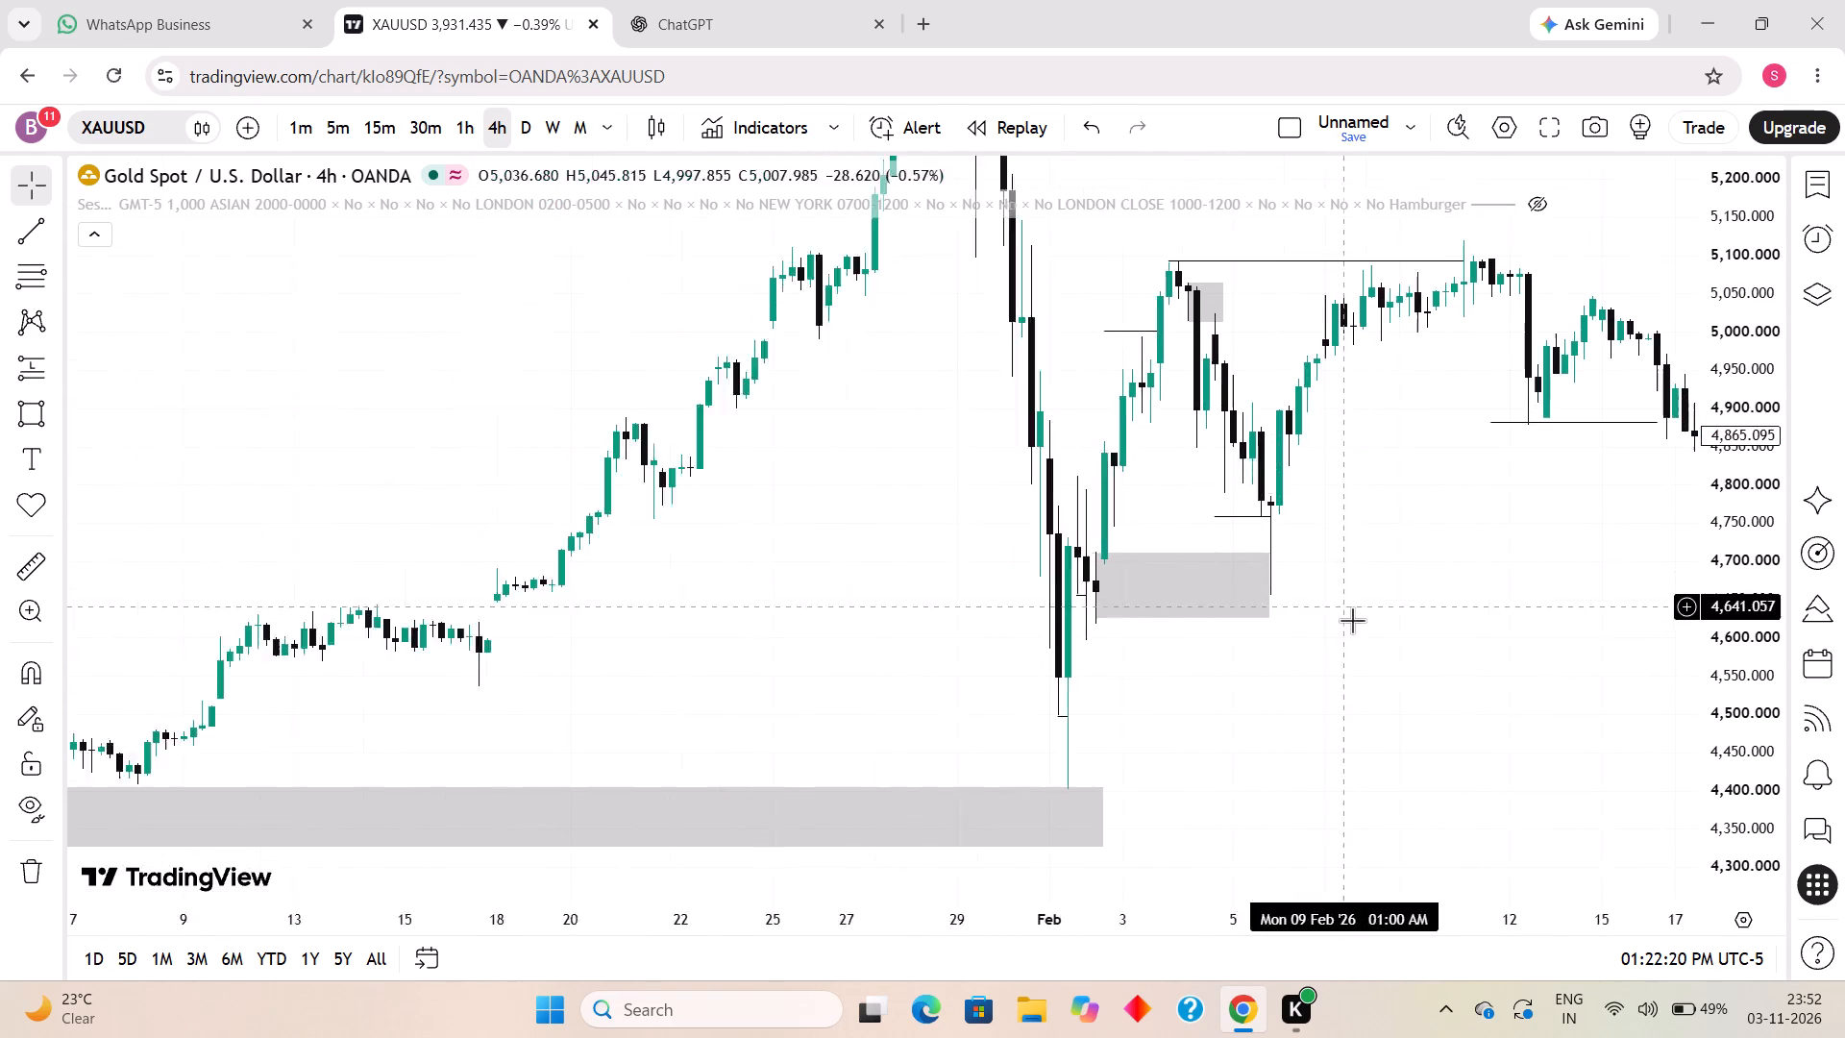
pyautogui.scroll(-2, 1352, 620)
pyautogui.scroll(4, 1172, 747)
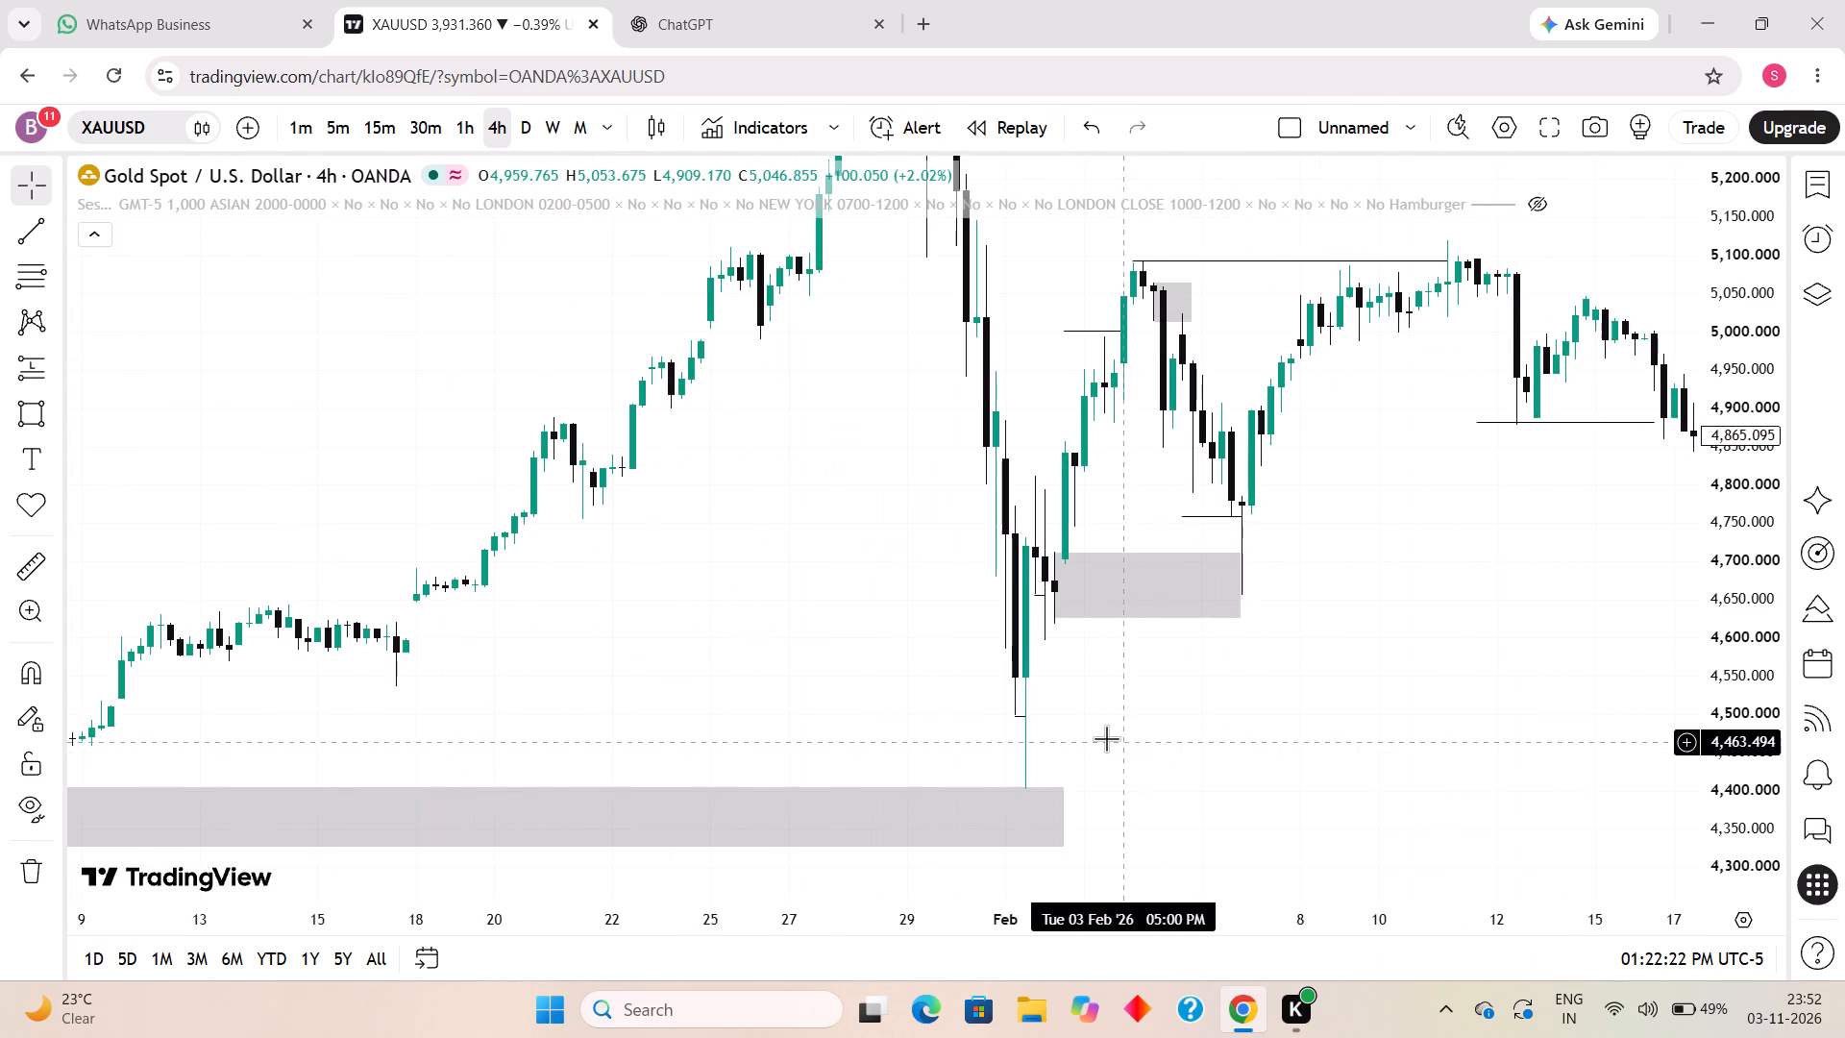
pyautogui.scroll(2, 1101, 737)
pyautogui.moveTo(1088, 666); pyautogui.dragTo(1095, 763)
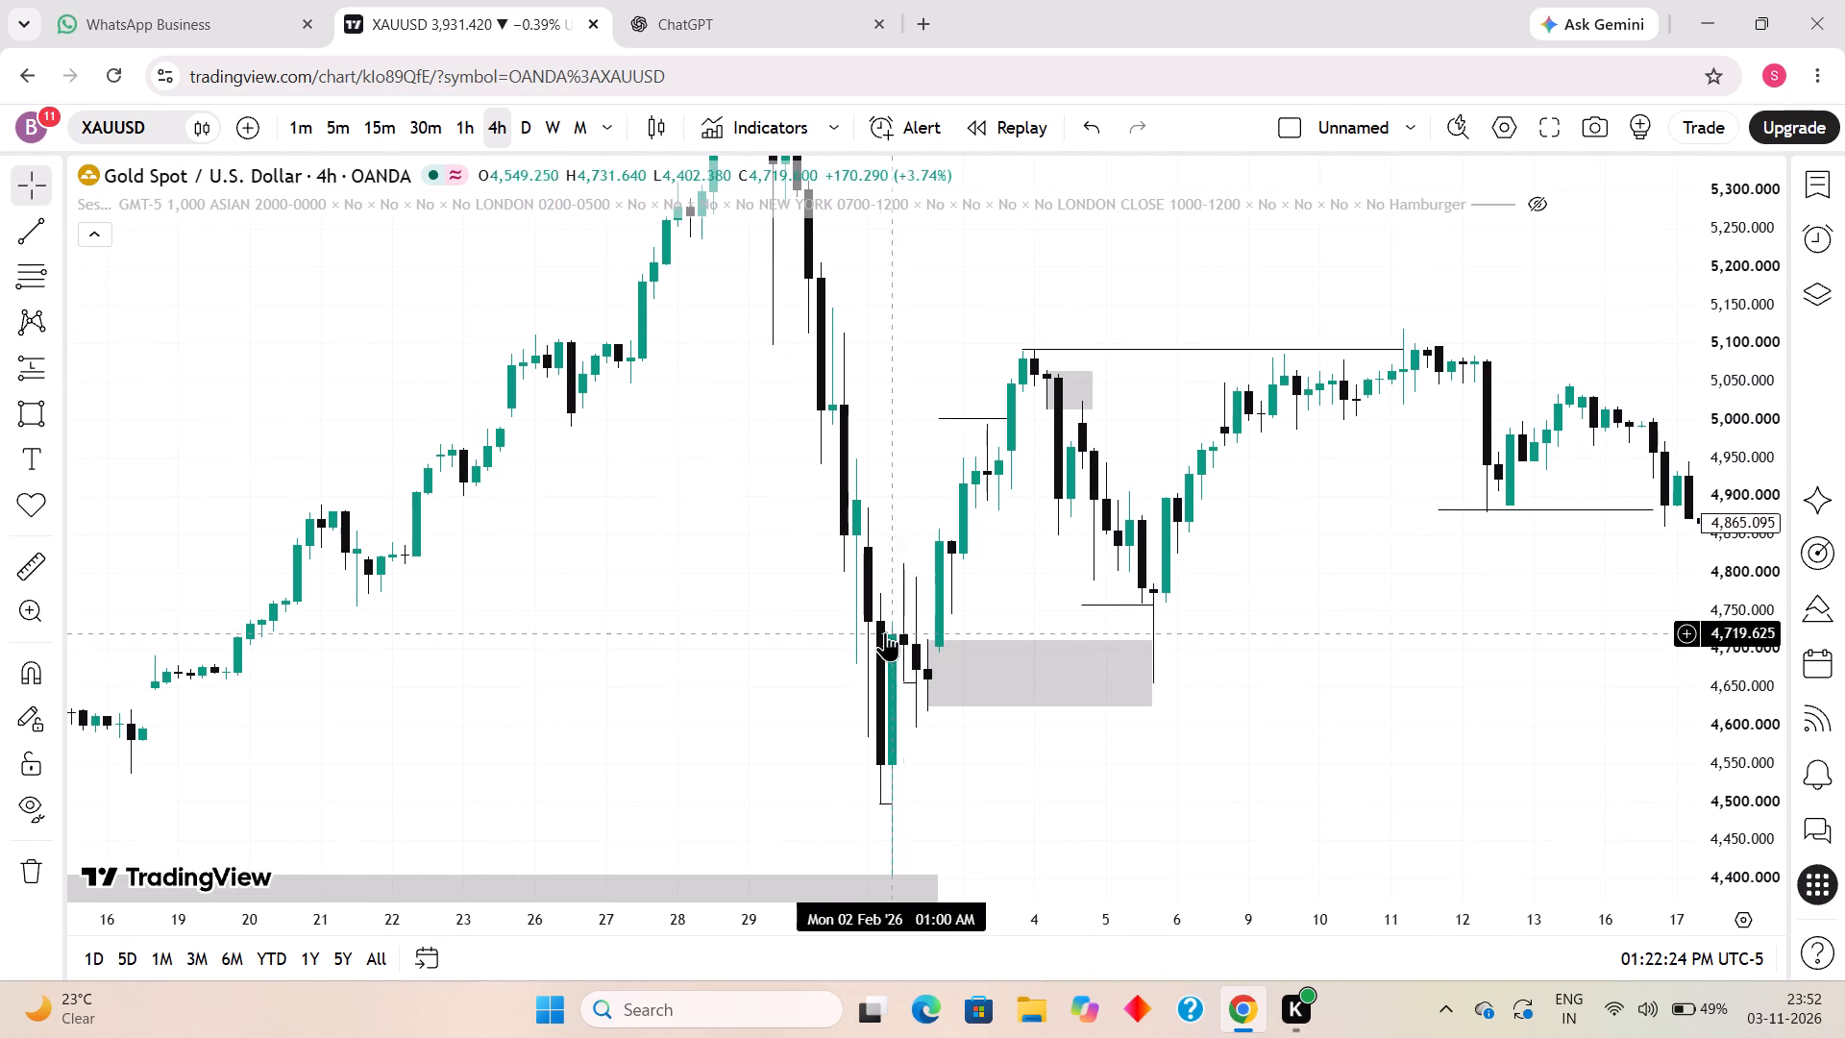
pyautogui.scroll(1, 878, 624)
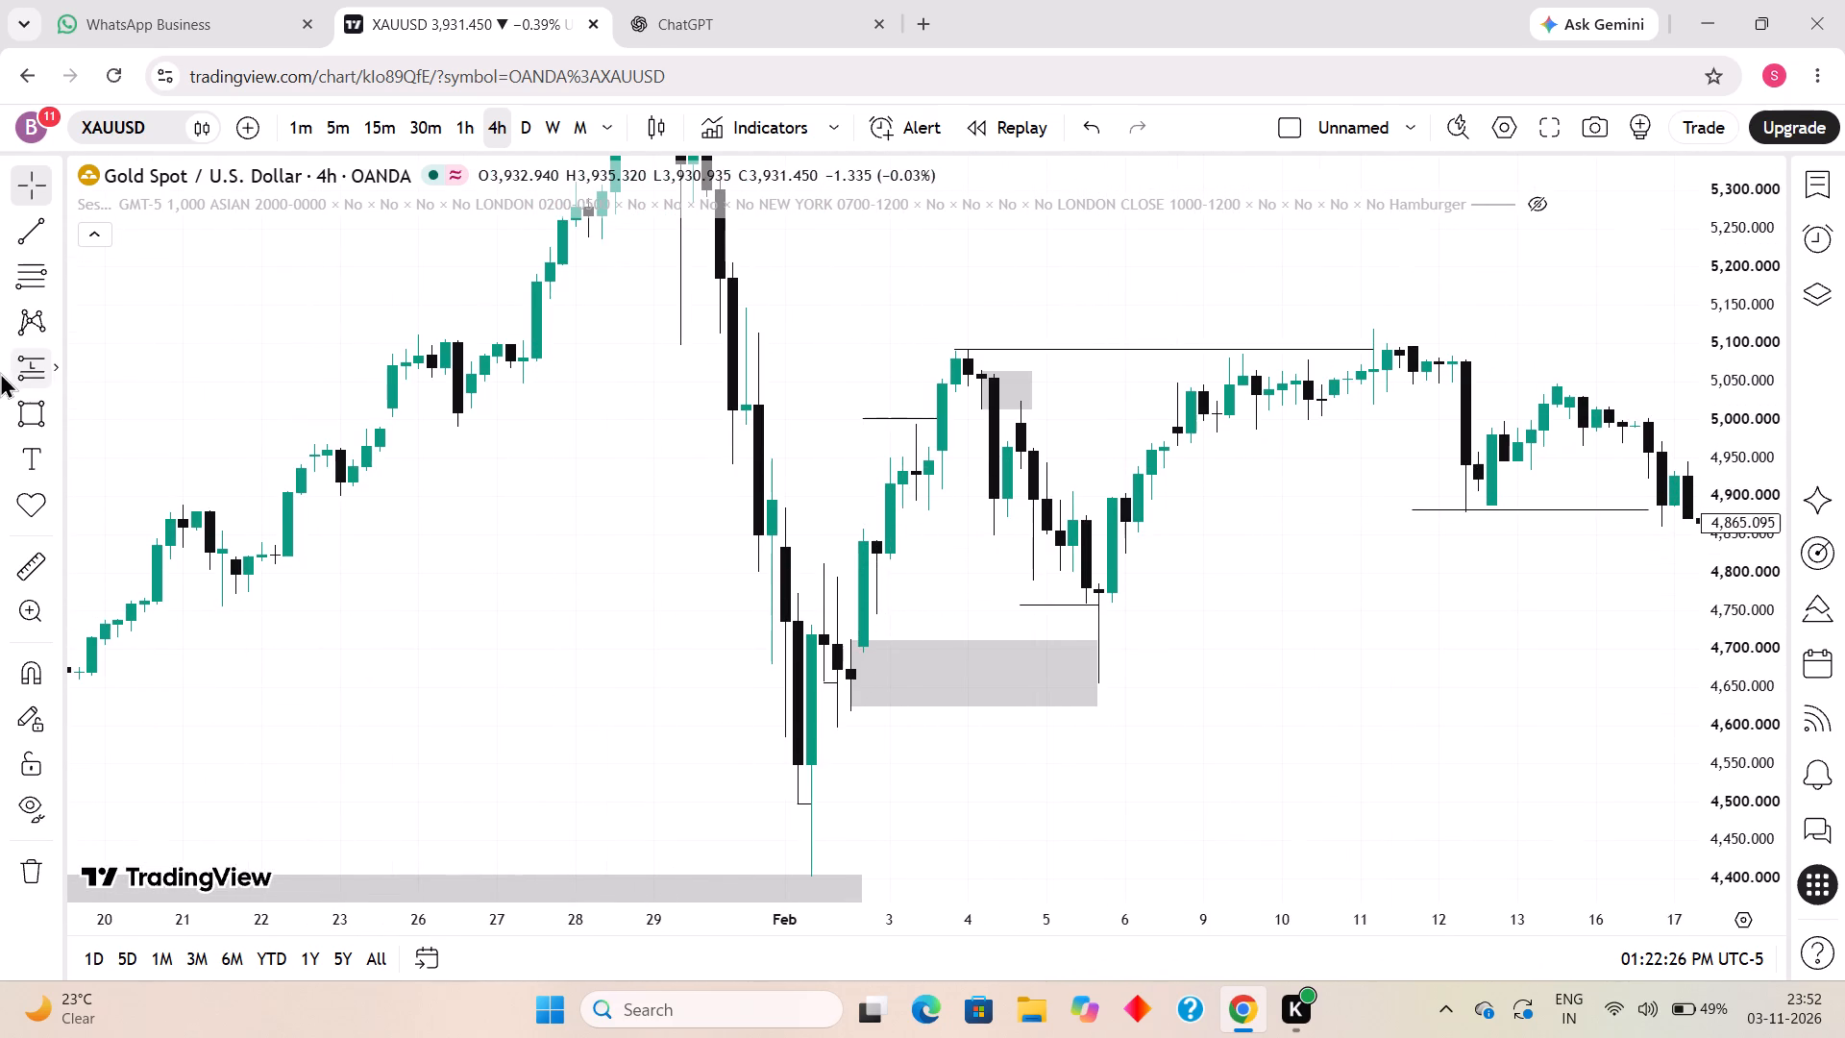
pyautogui.click(17, 406)
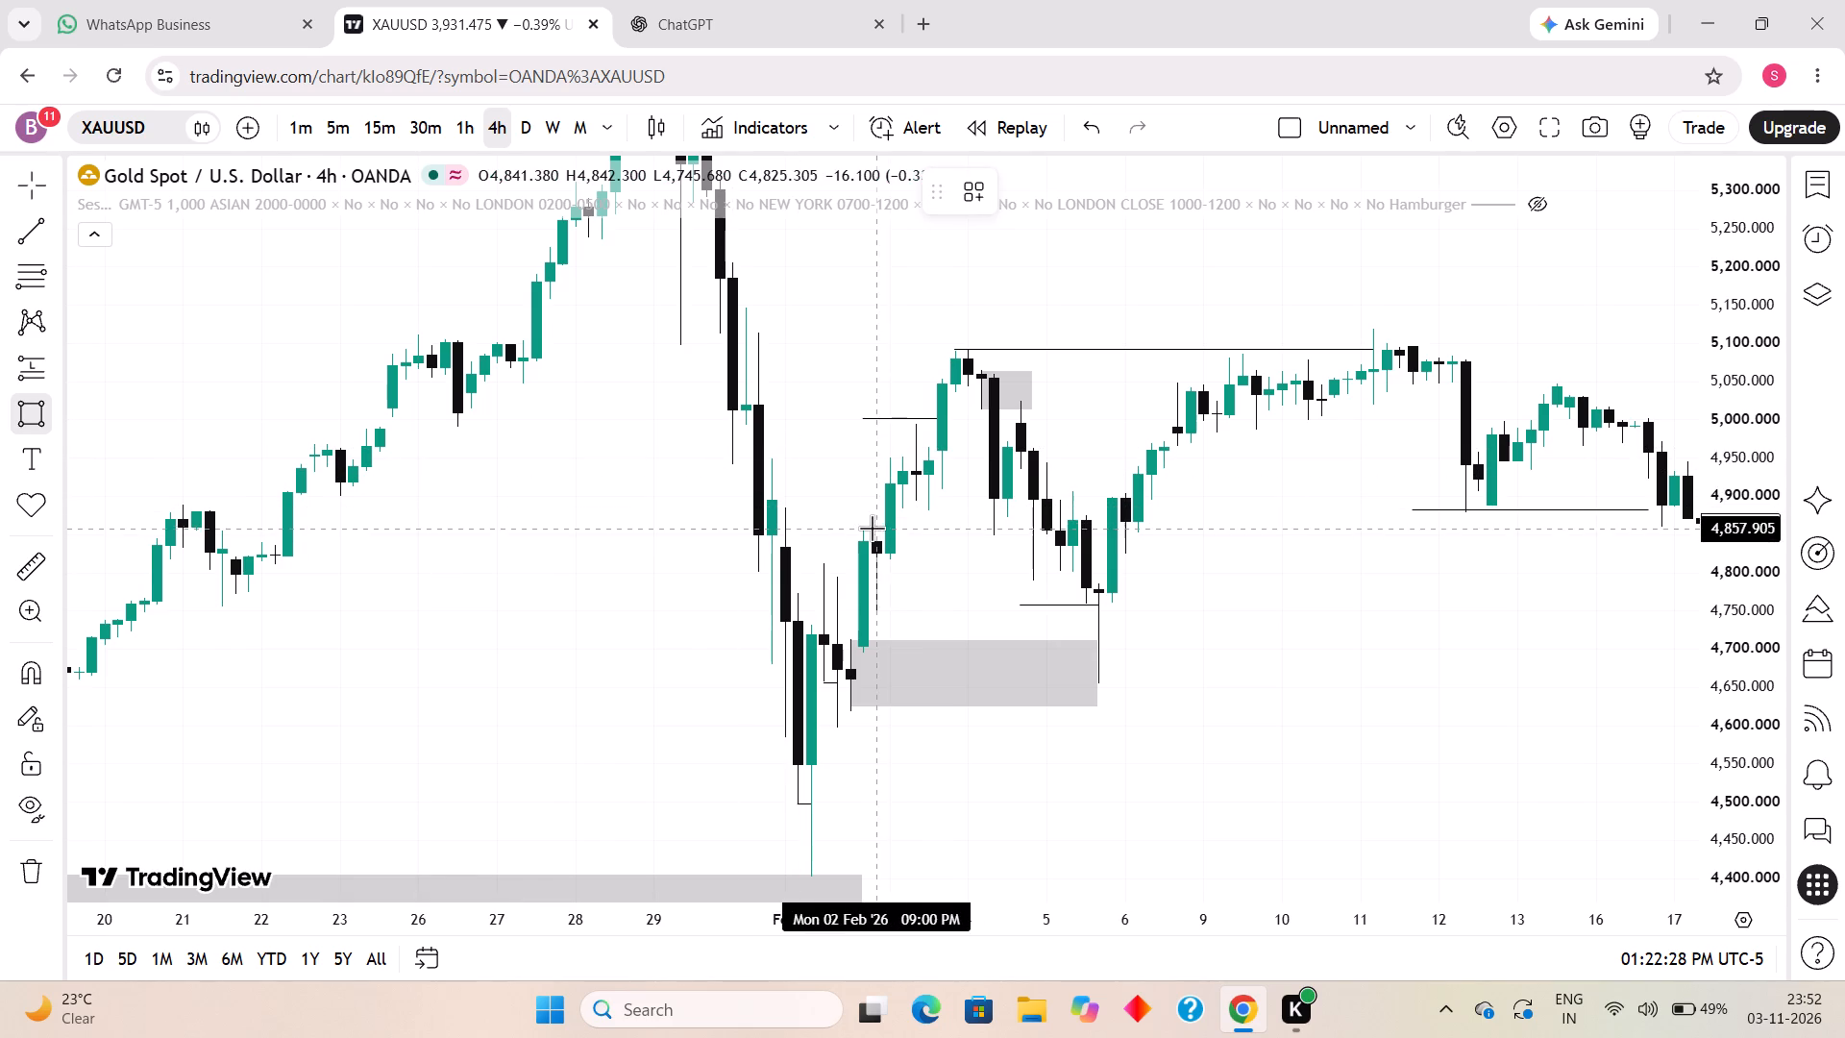
pyautogui.click(19, 235)
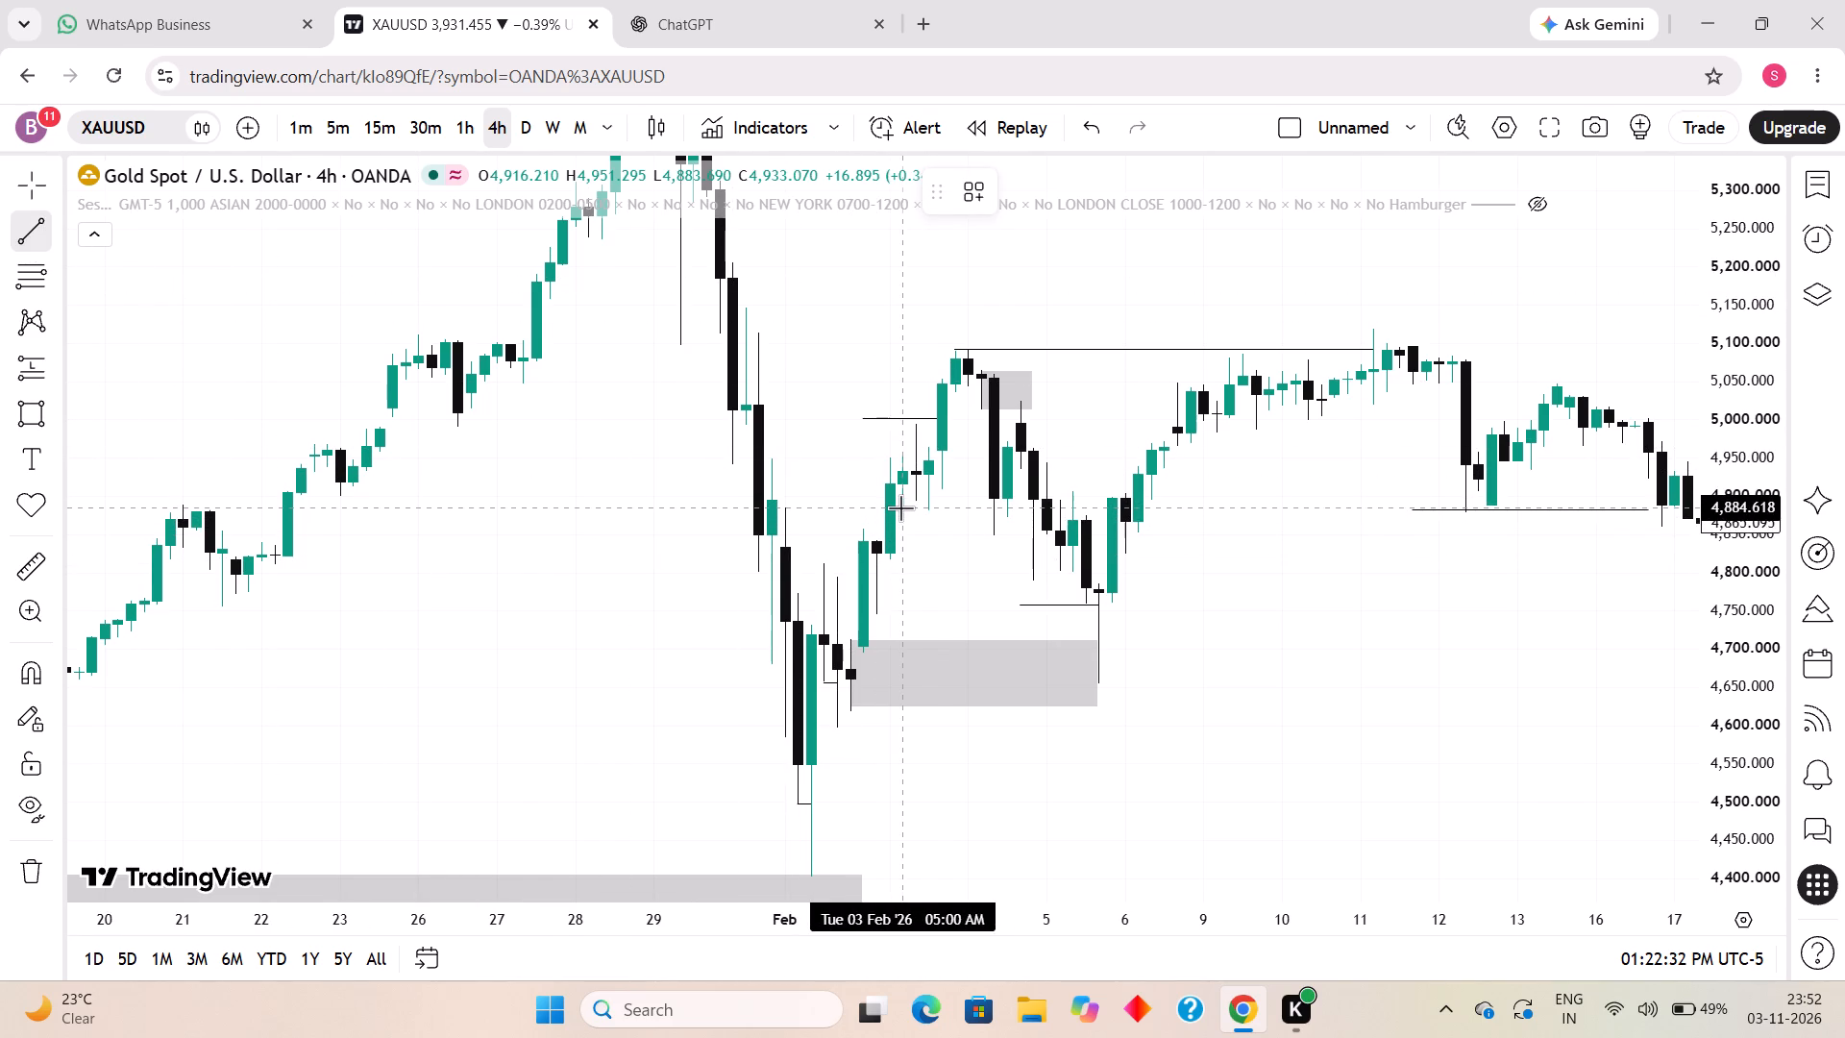
pyautogui.click(900, 507)
pyautogui.keyDown('shift'); pyautogui.click(927, 502); pyautogui.keyUp('shift')
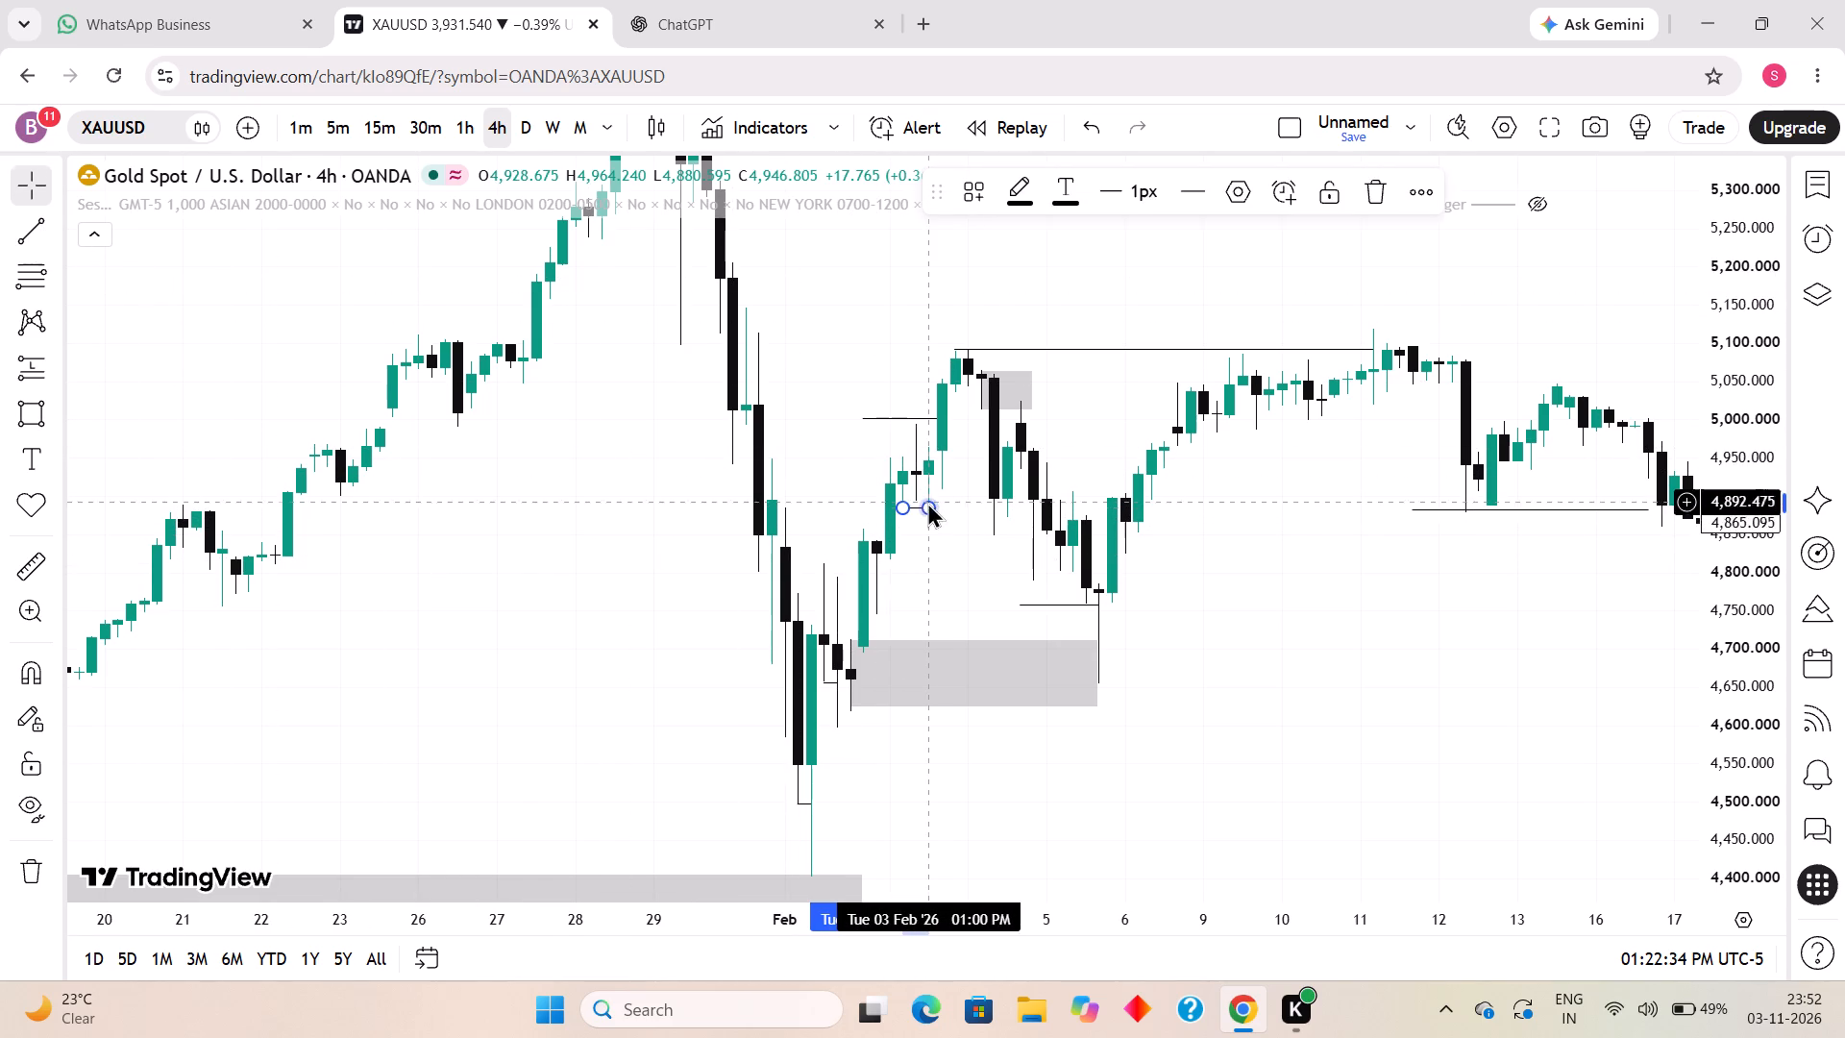
pyautogui.click(926, 556)
# Review the marked zones and swing levels on the 4-hour chart from late January to mid-April 2026.
pyautogui.moveTo(930, 537); pyautogui.dragTo(931, 548)
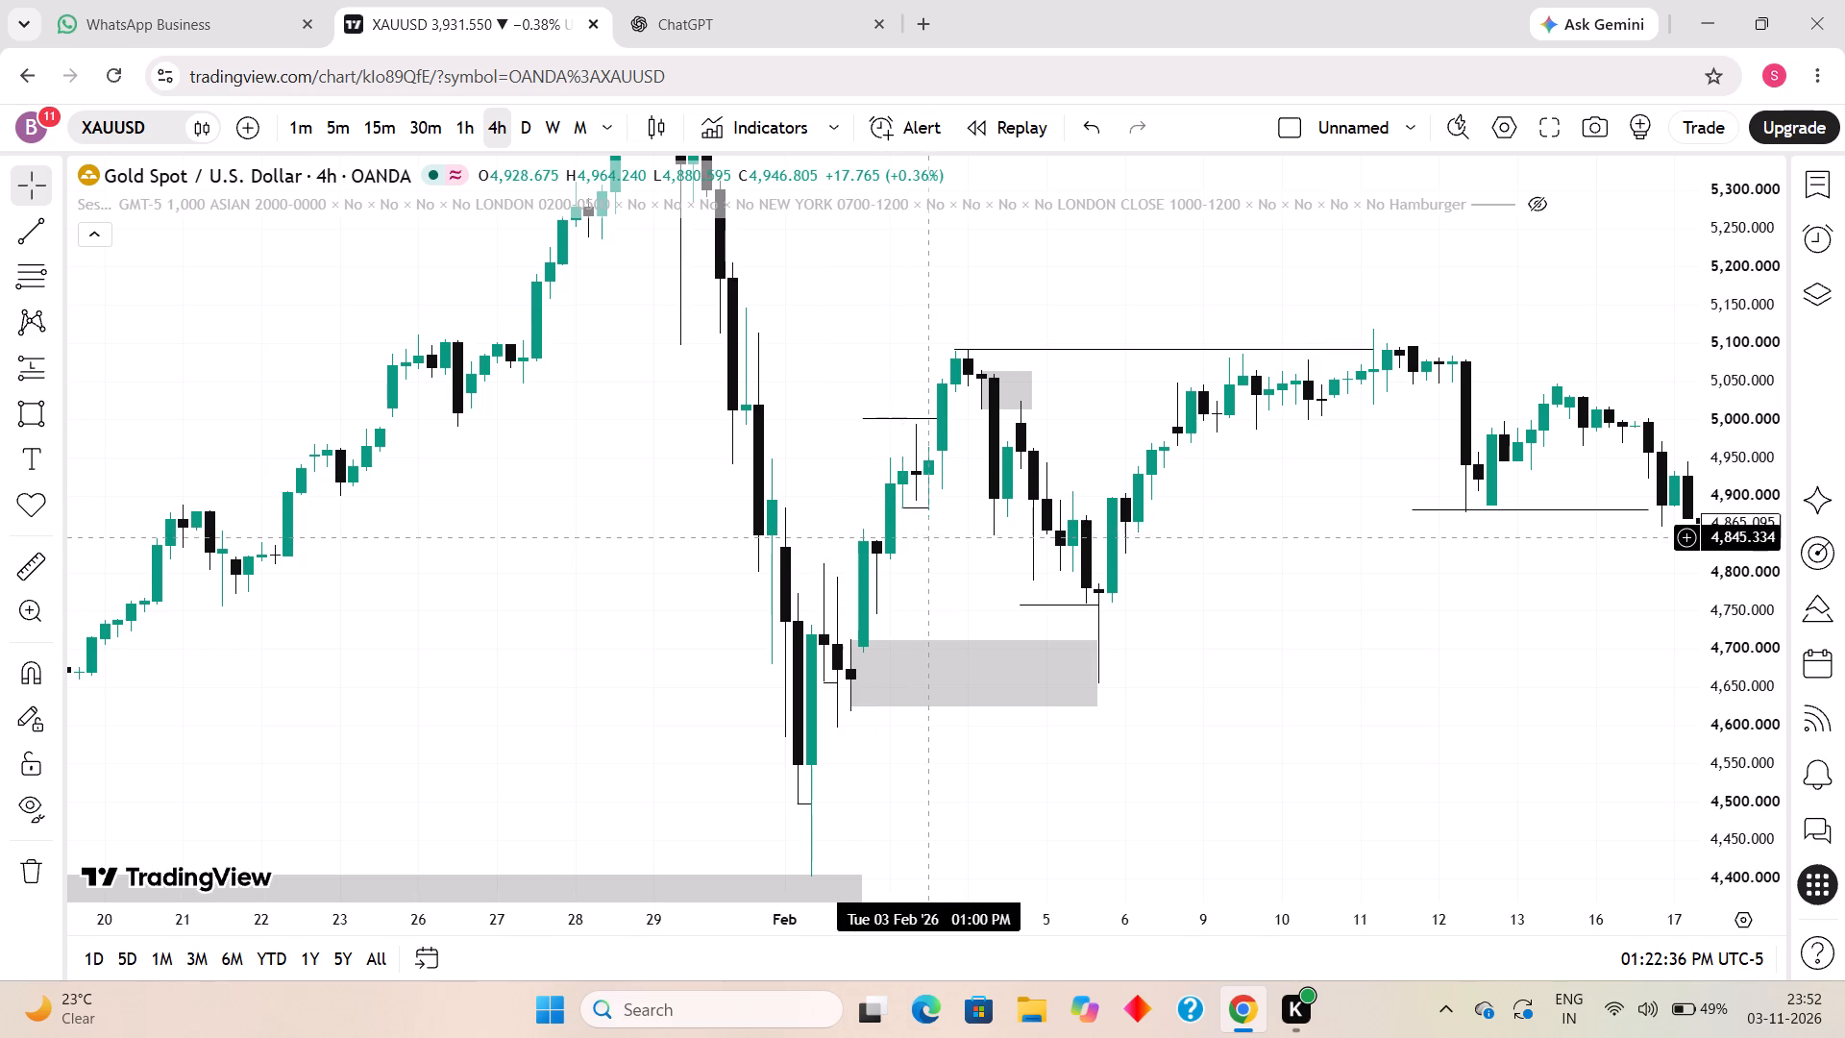
pyautogui.moveTo(931, 548); pyautogui.dragTo(928, 606)
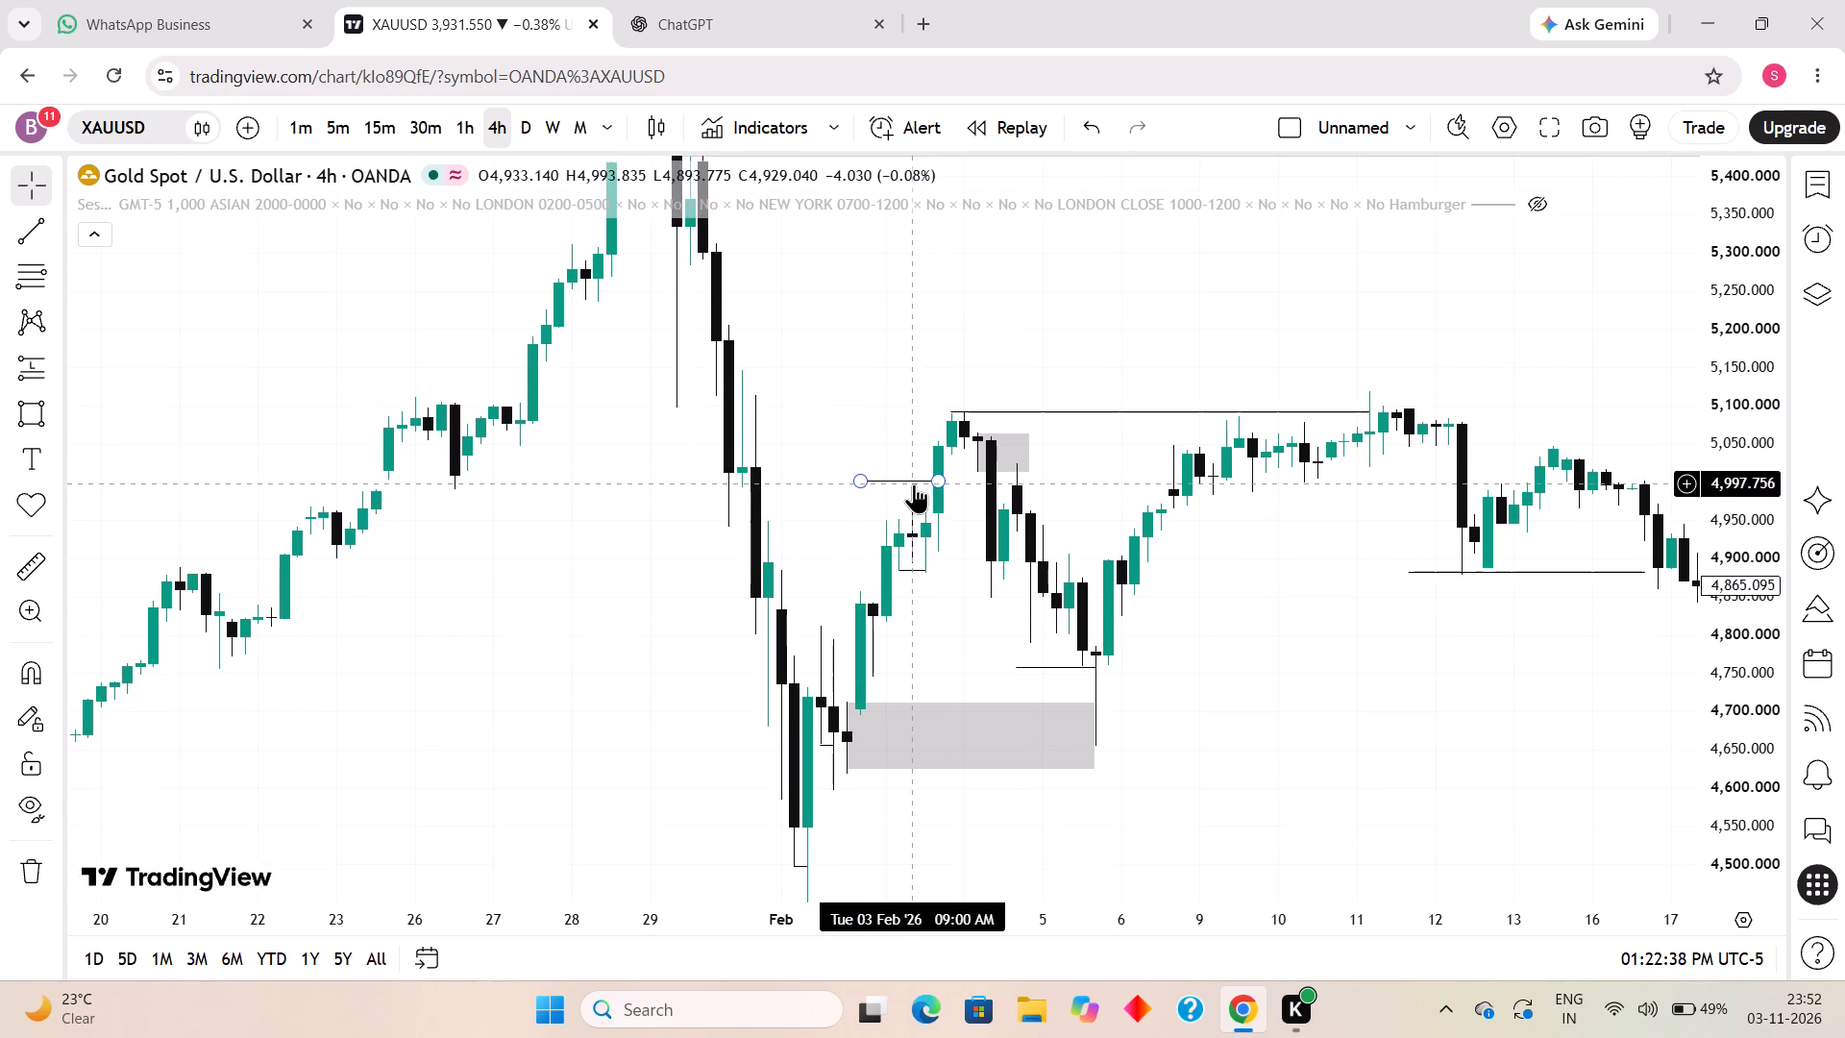
pyautogui.click(946, 546)
pyautogui.moveTo(944, 532); pyautogui.dragTo(945, 586)
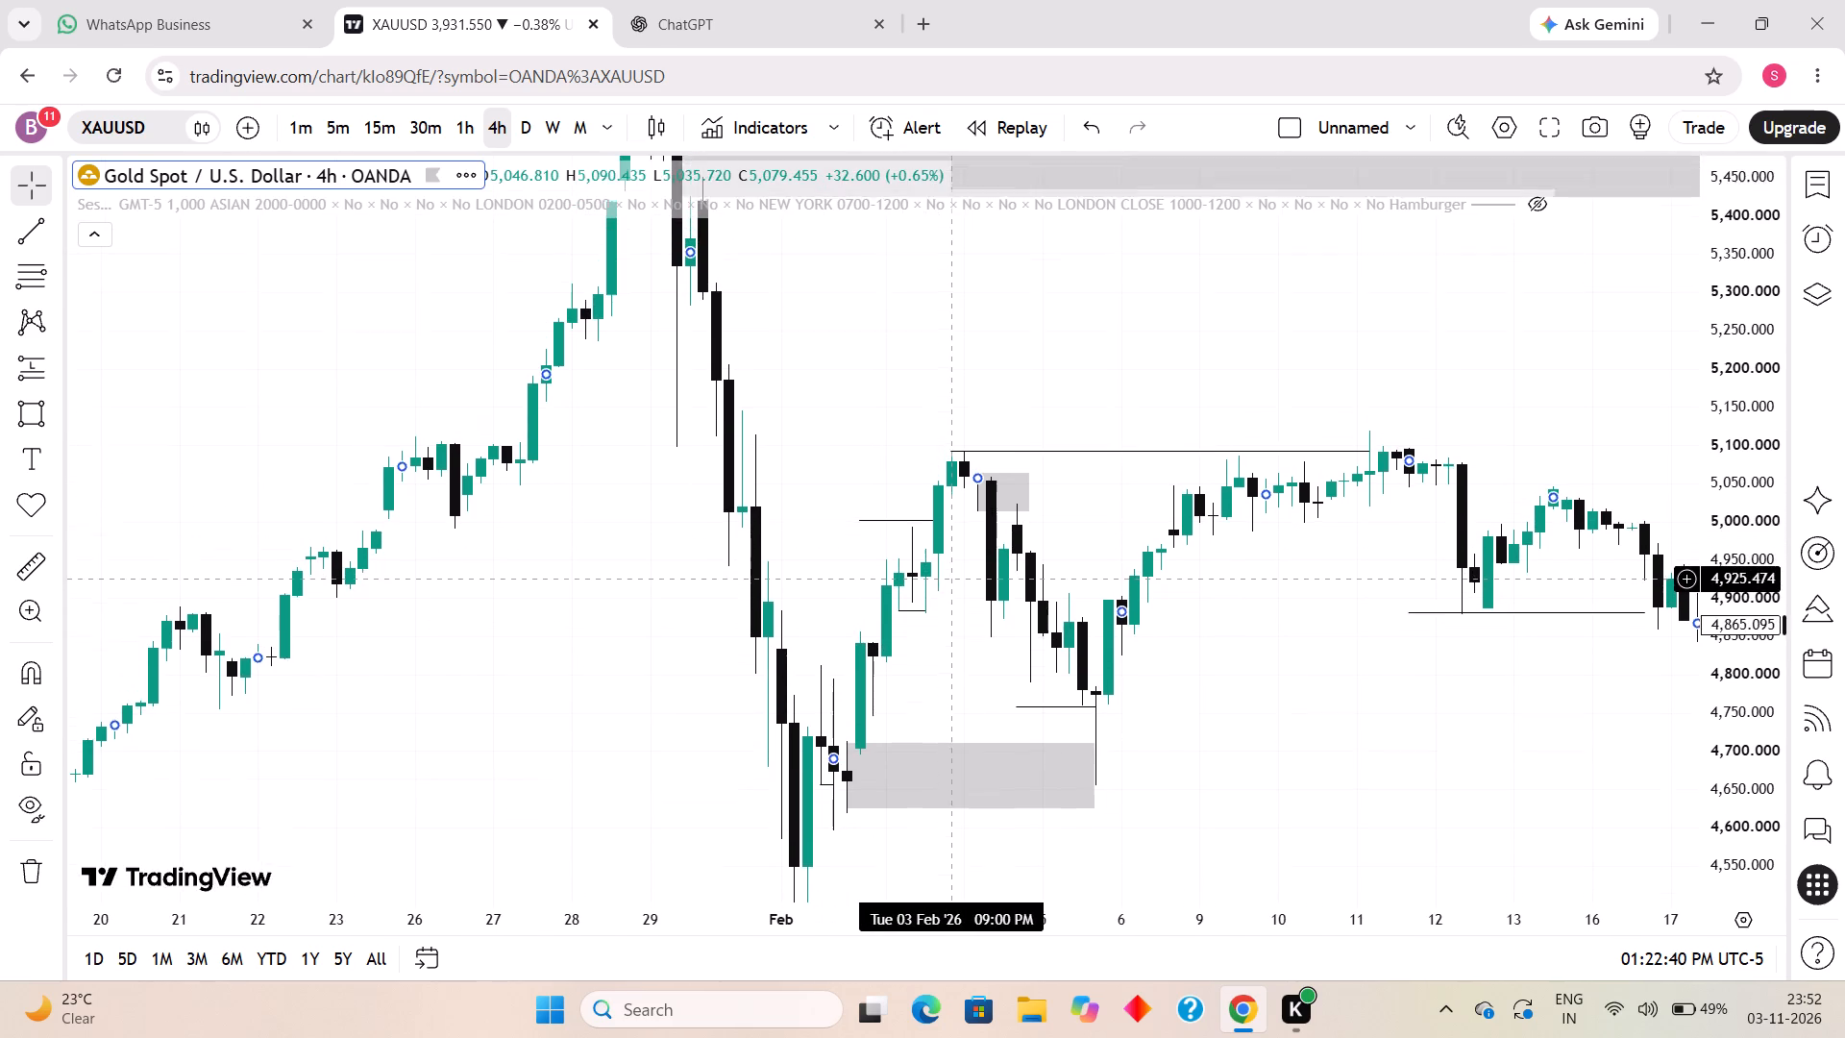
pyautogui.moveTo(945, 586); pyautogui.dragTo(932, 658)
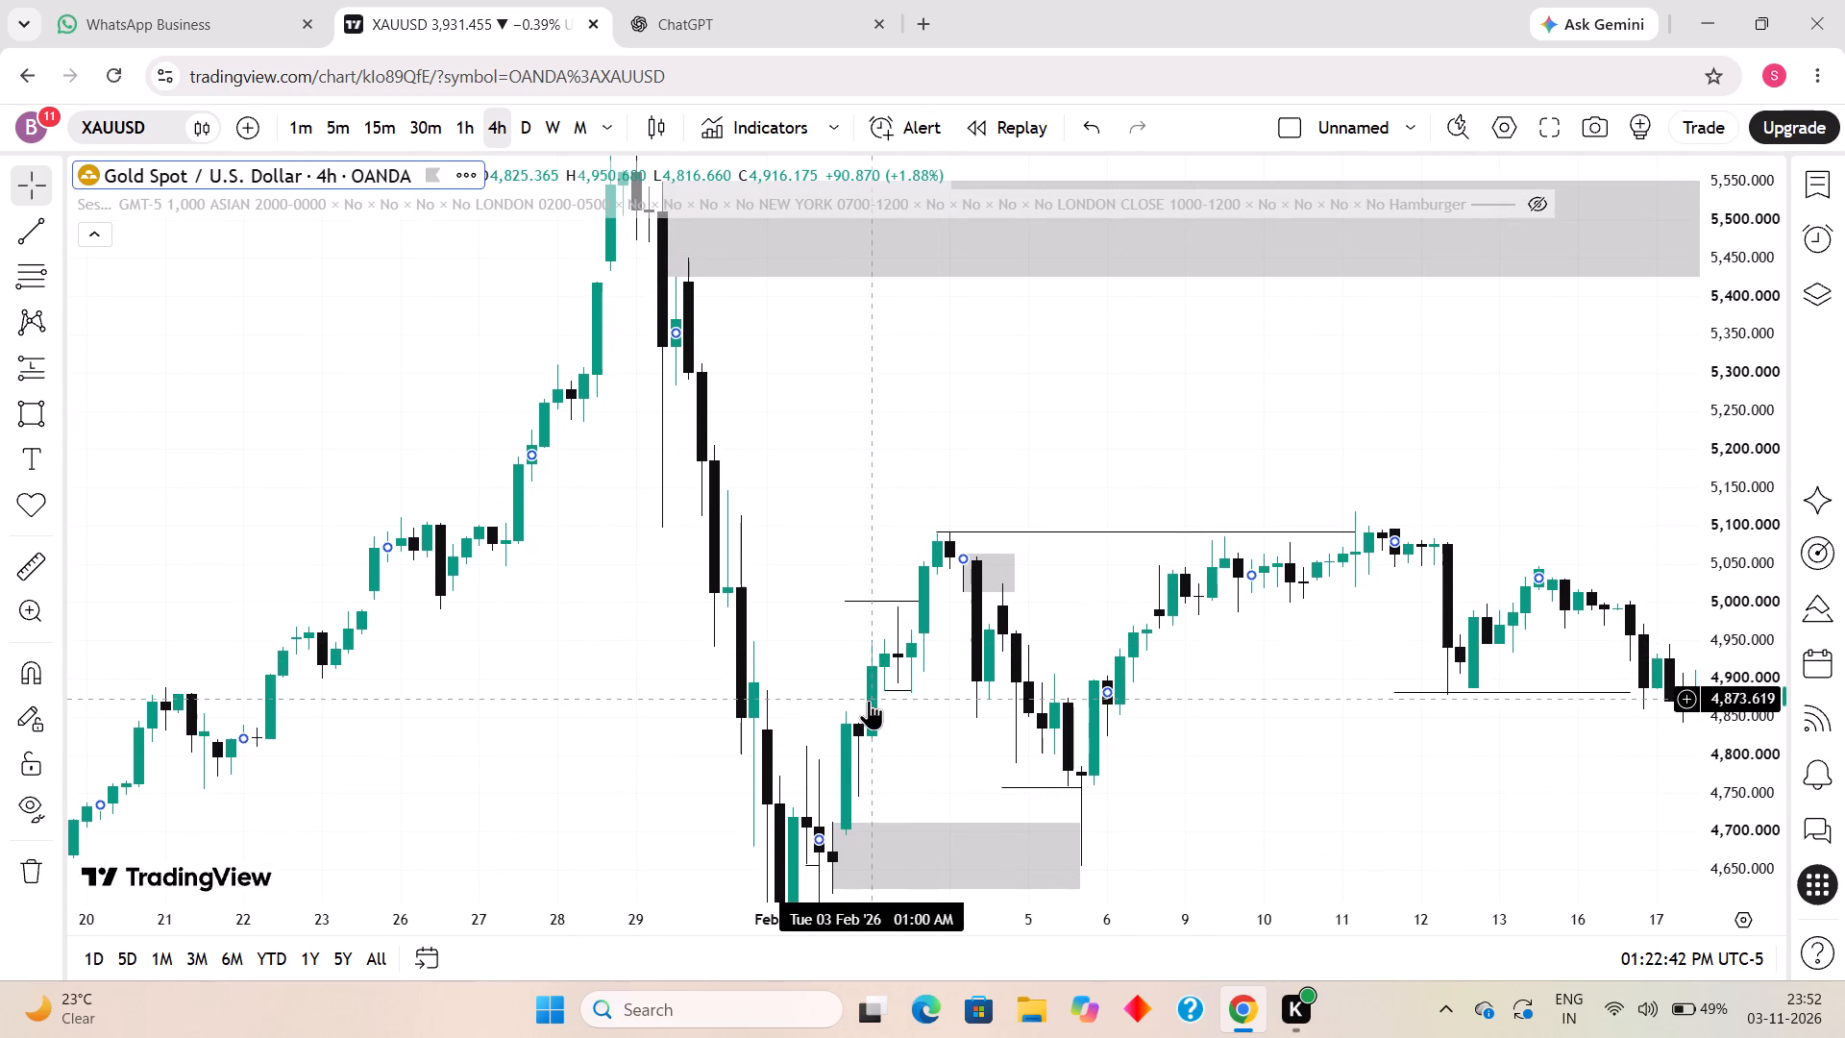
pyautogui.scroll(1, 870, 700)
pyautogui.moveTo(886, 684); pyautogui.dragTo(816, 562)
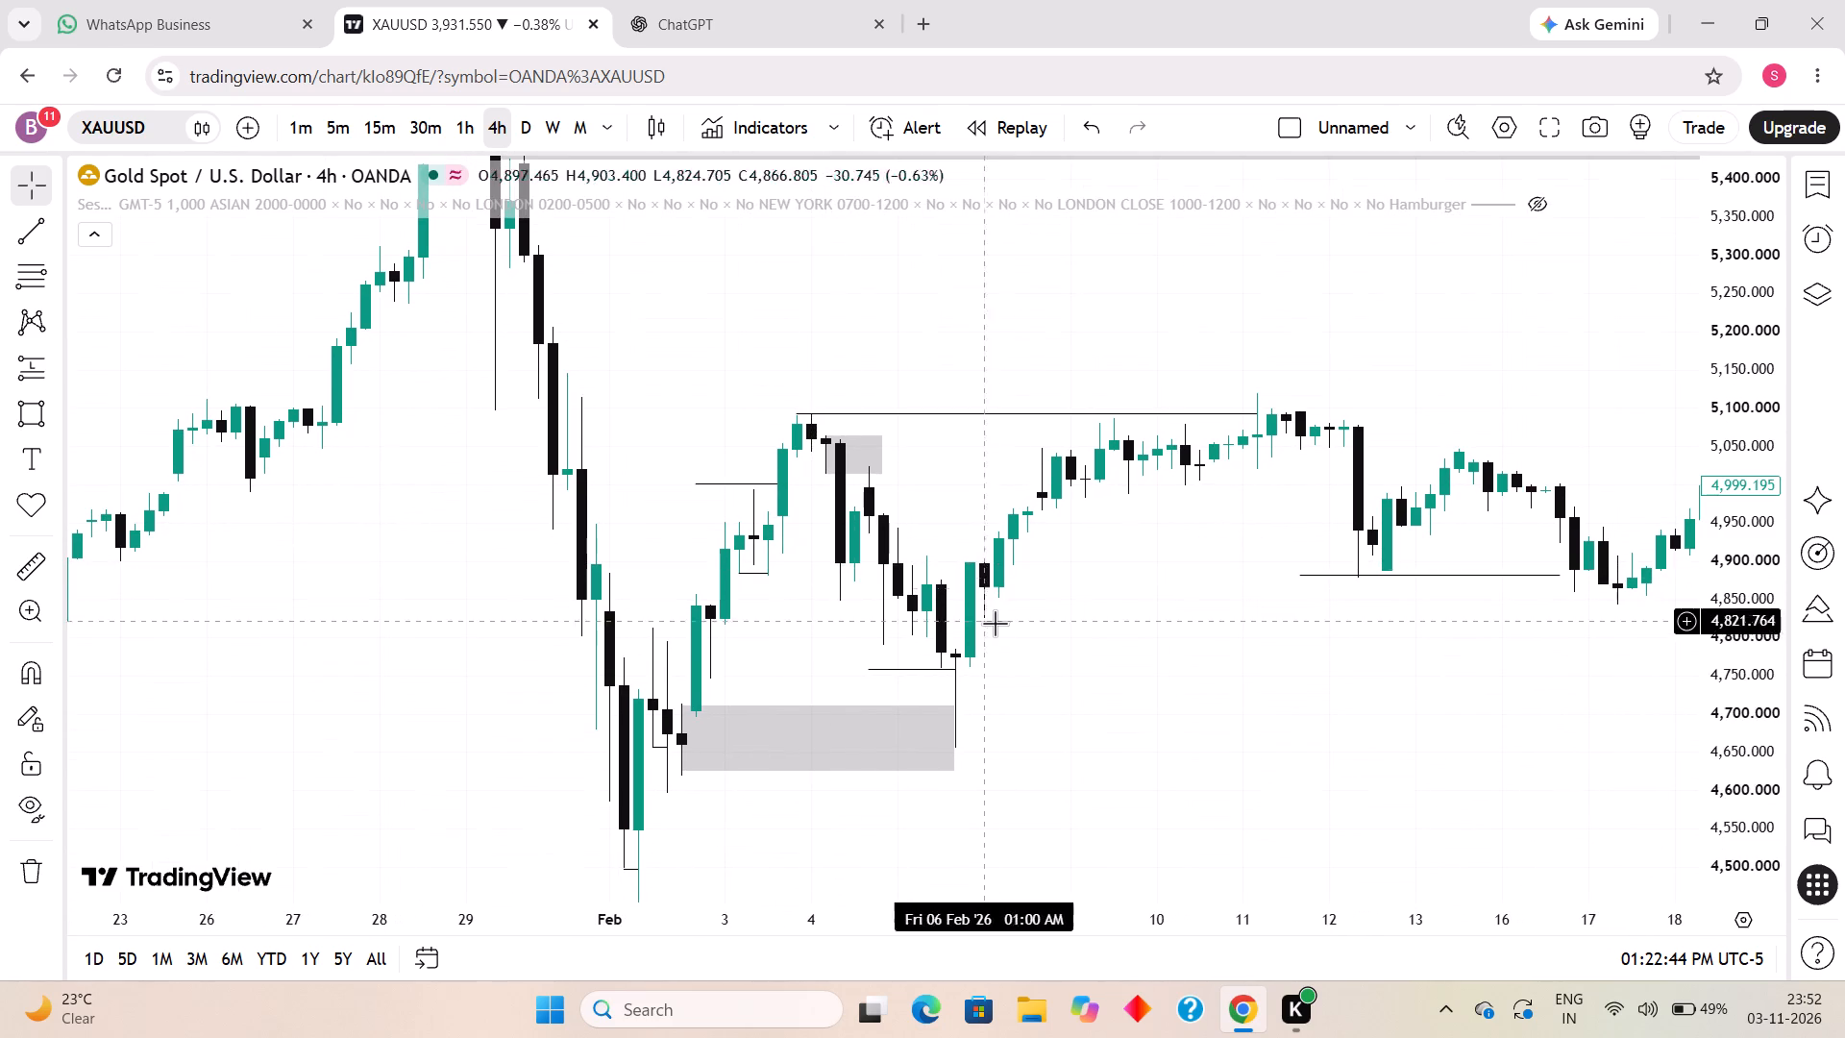
pyautogui.moveTo(1171, 657); pyautogui.dragTo(941, 704)
pyautogui.scroll(-6, 939, 704)
pyautogui.moveTo(1394, 734); pyautogui.dragTo(709, 753)
pyautogui.scroll(-6, 712, 748)
pyautogui.moveTo(1317, 750); pyautogui.dragTo(749, 662)
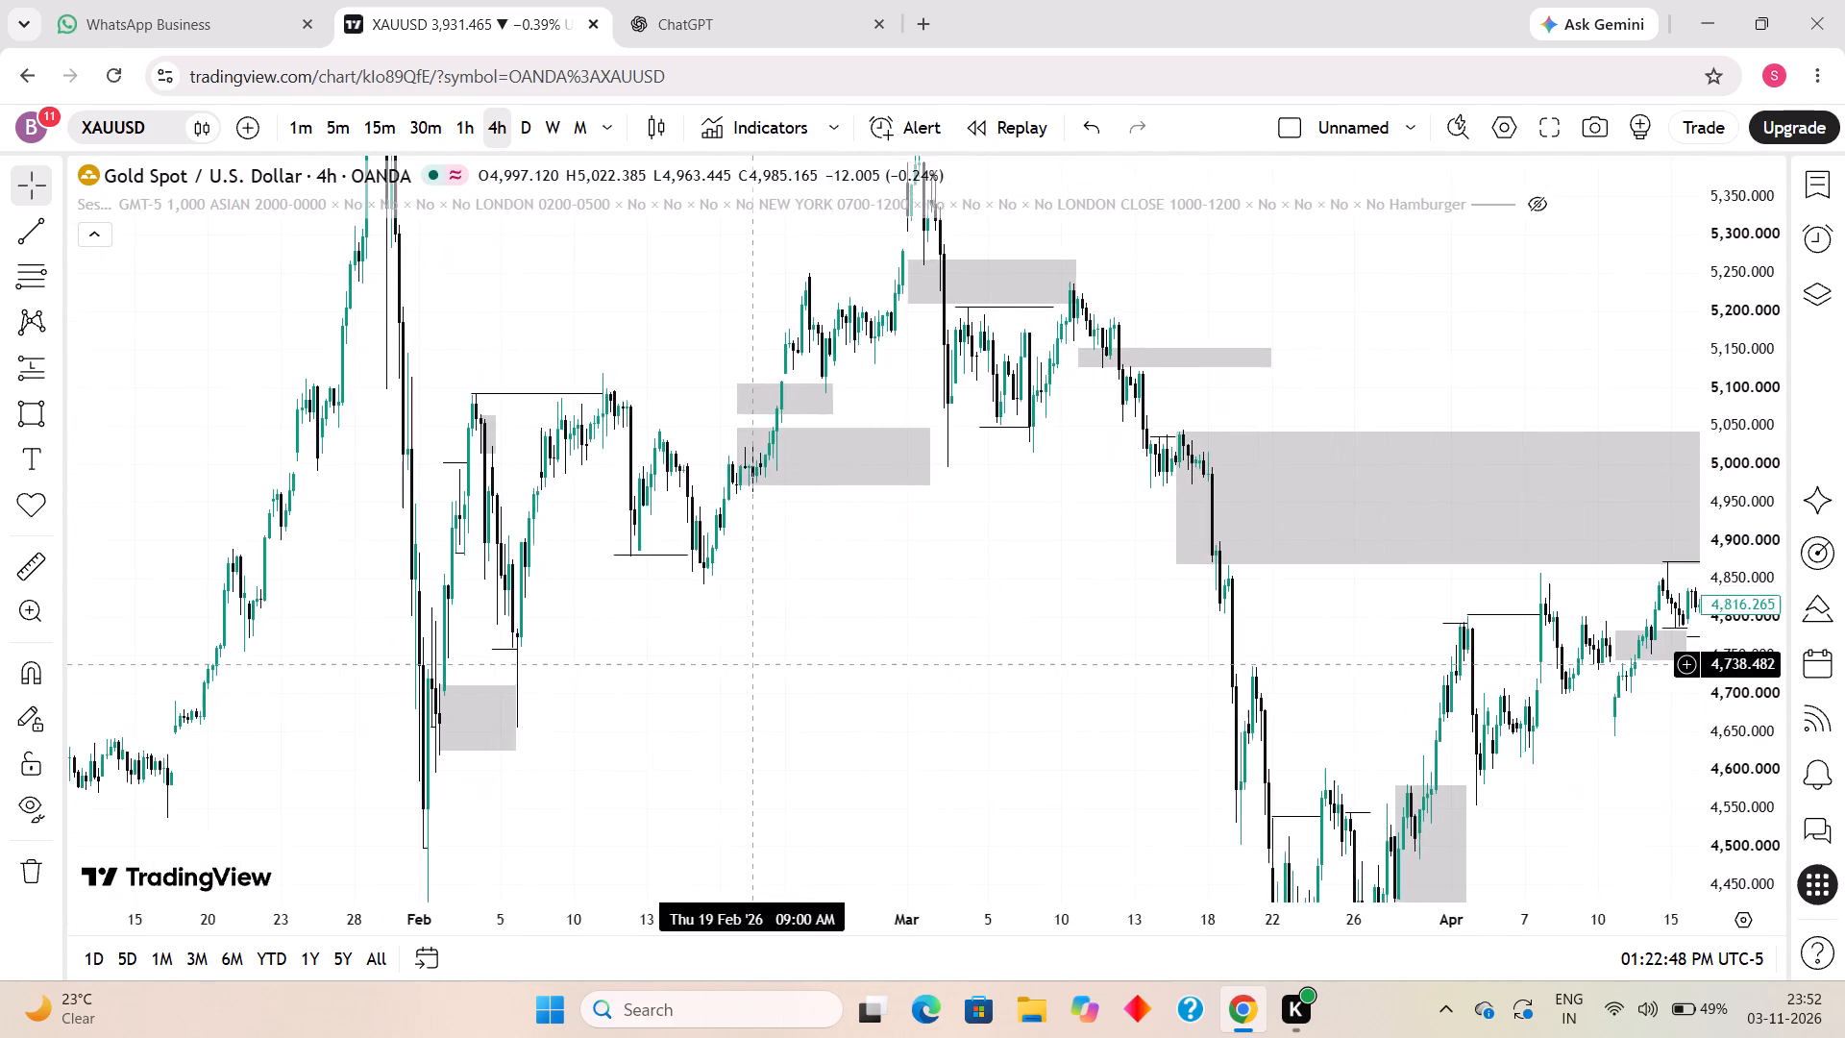
pyautogui.moveTo(749, 662); pyautogui.dragTo(1203, 757)
pyautogui.scroll(4, 996, 748)
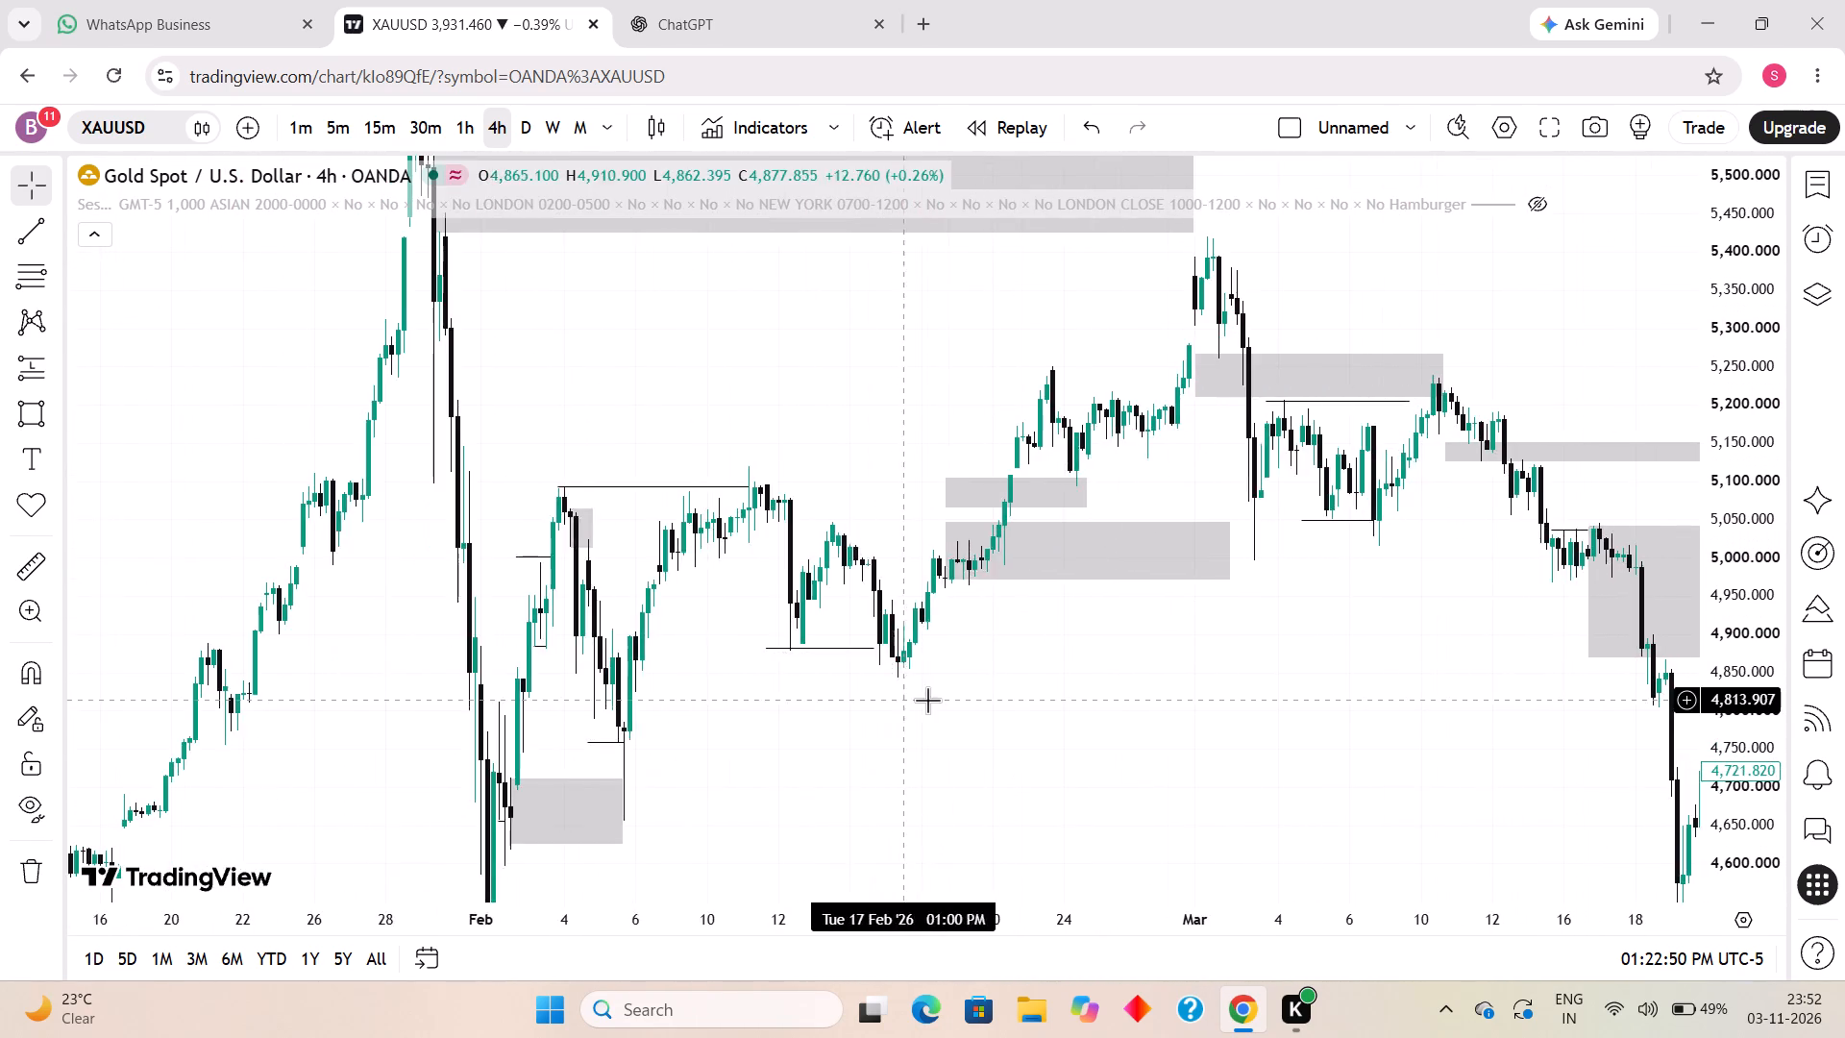
pyautogui.moveTo(923, 700); pyautogui.dragTo(1421, 704)
pyautogui.scroll(4, 1158, 728)
pyautogui.moveTo(1152, 724); pyautogui.dragTo(1158, 677)
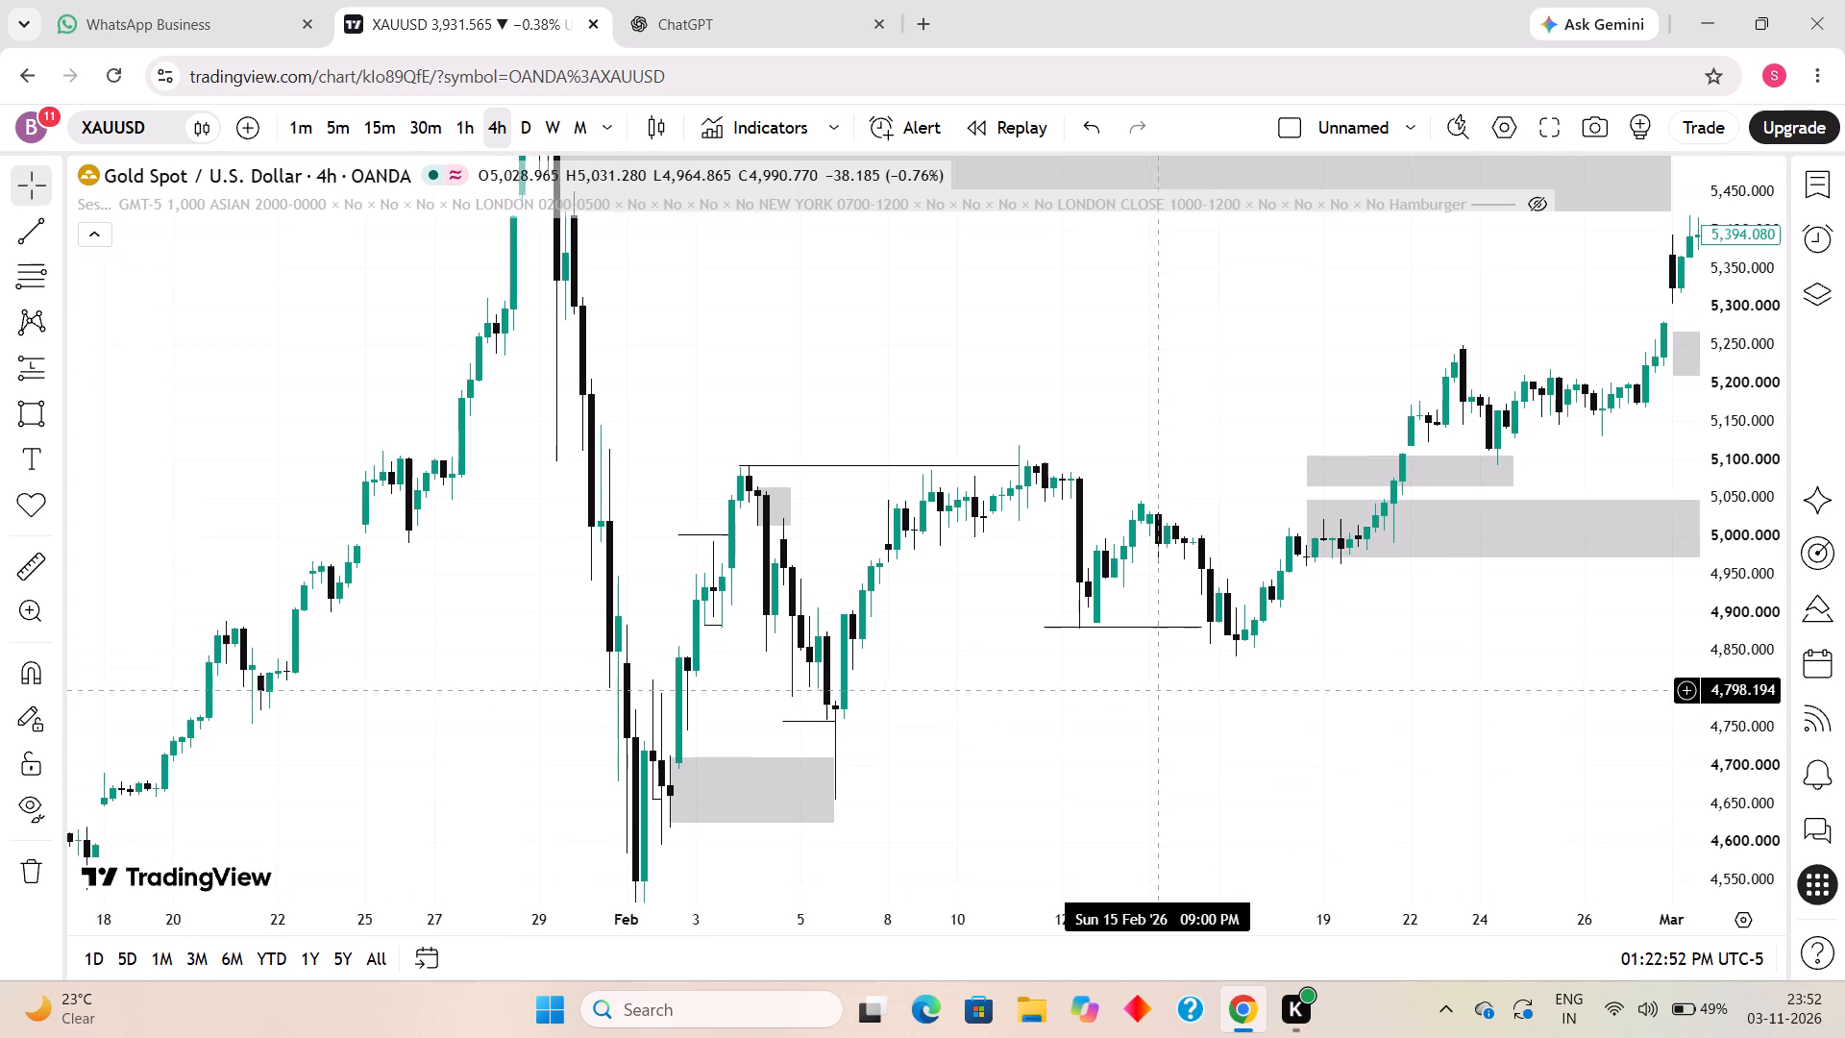
pyautogui.moveTo(1158, 677); pyautogui.dragTo(1187, 617)
pyautogui.scroll(3, 1055, 624)
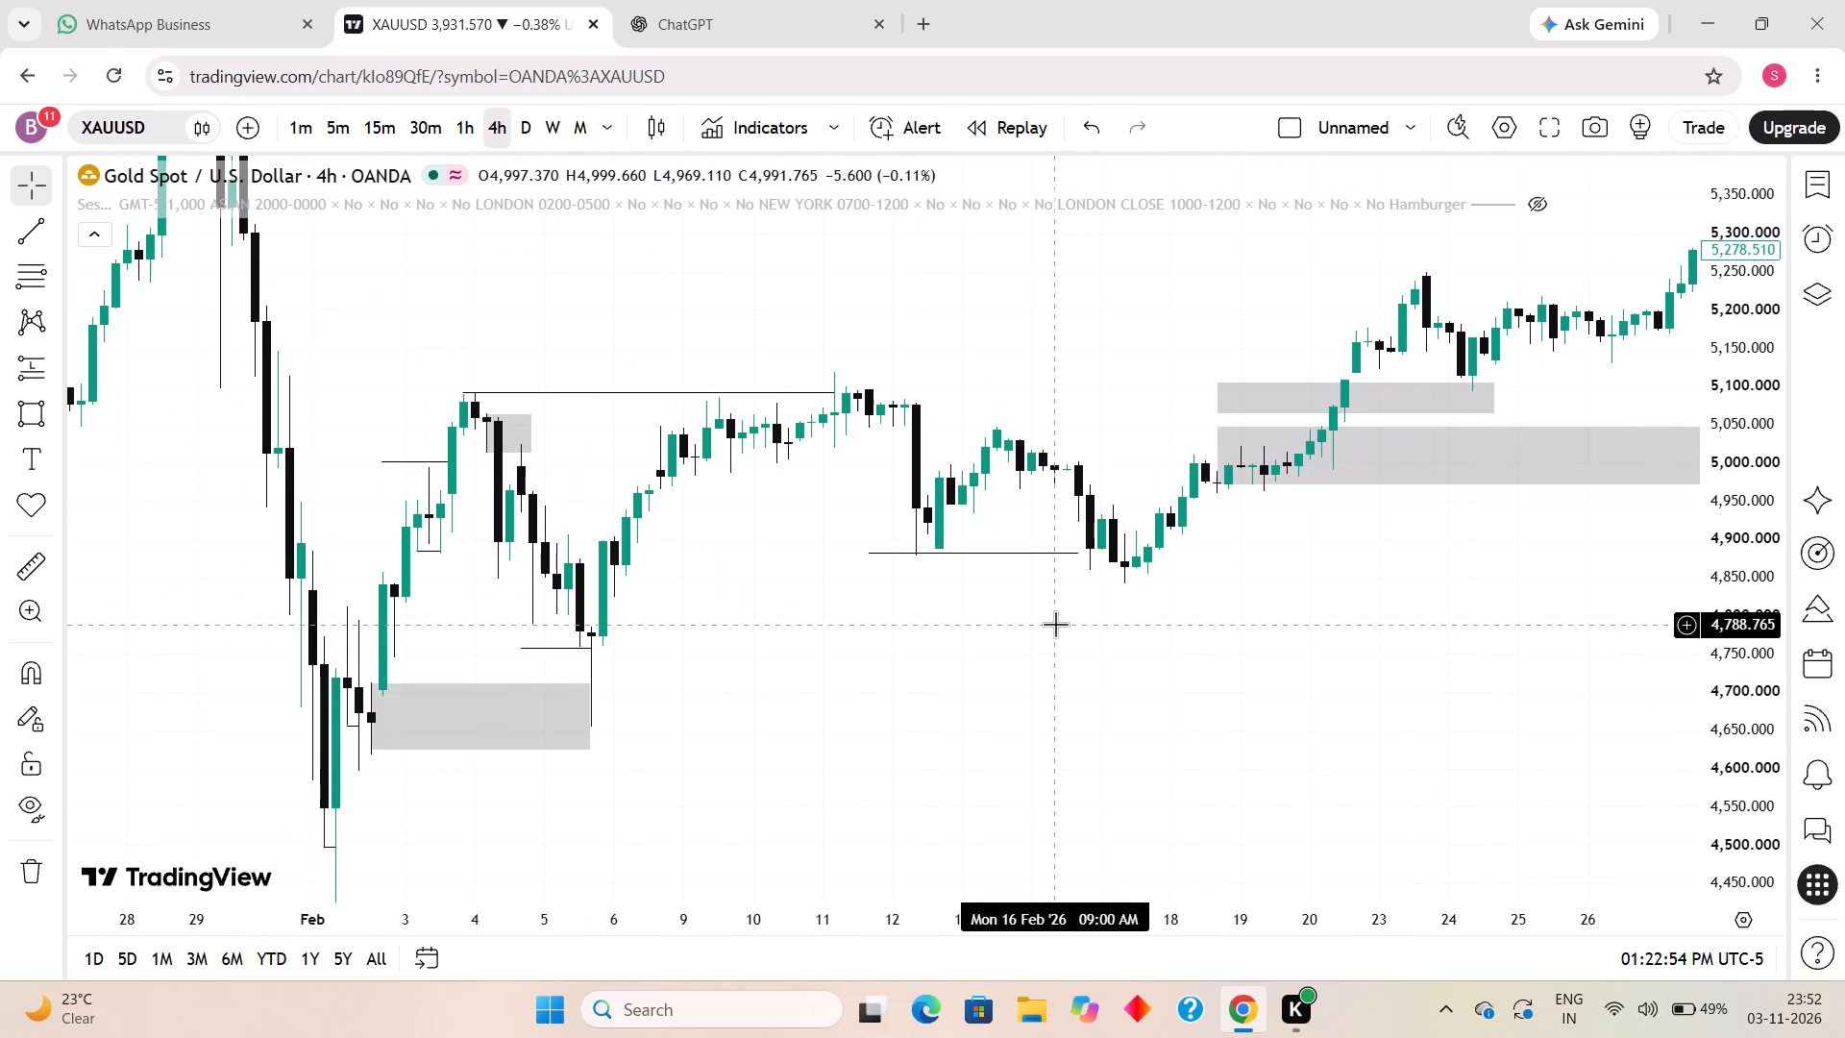
# Move the mid-February 2026 swing-low trend line to about 4,879, starting at 12 February 05:00 and ending at 16 February 21:00.
pyautogui.moveTo(1736, 756); pyautogui.dragTo(1459, 364)
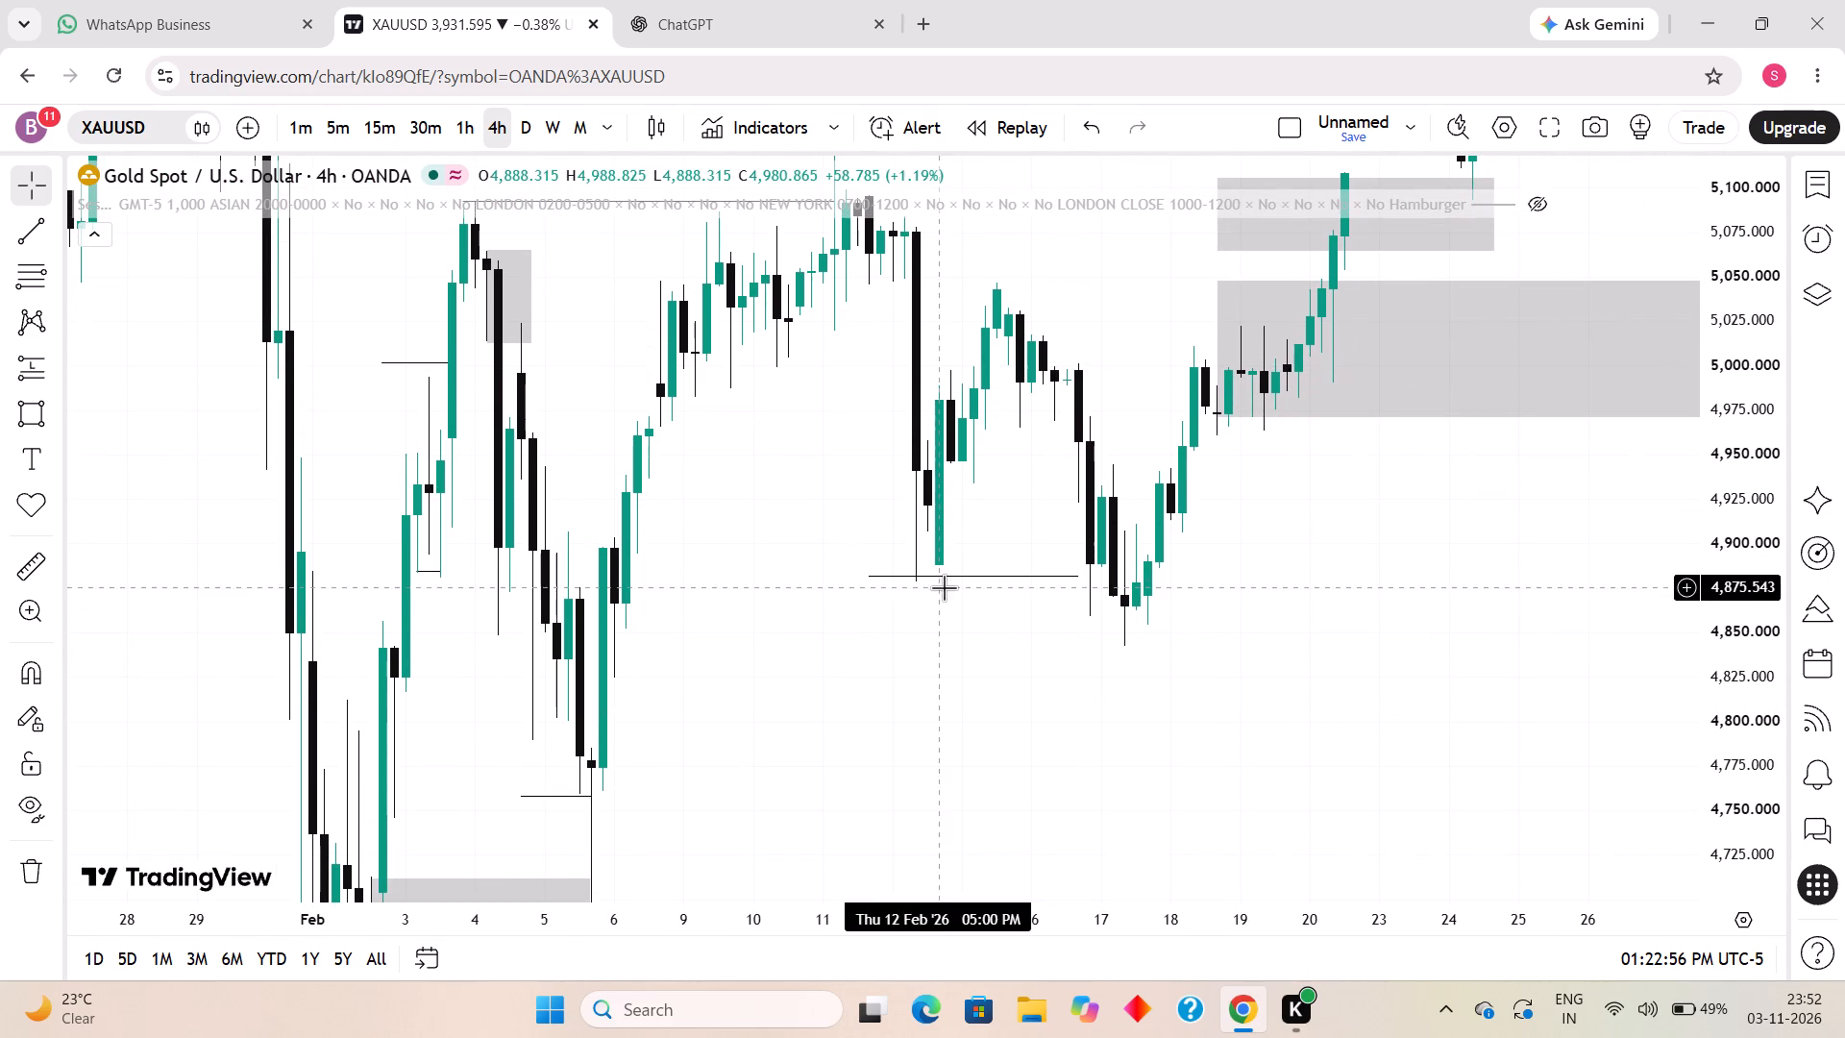
pyautogui.moveTo(976, 577); pyautogui.dragTo(990, 581)
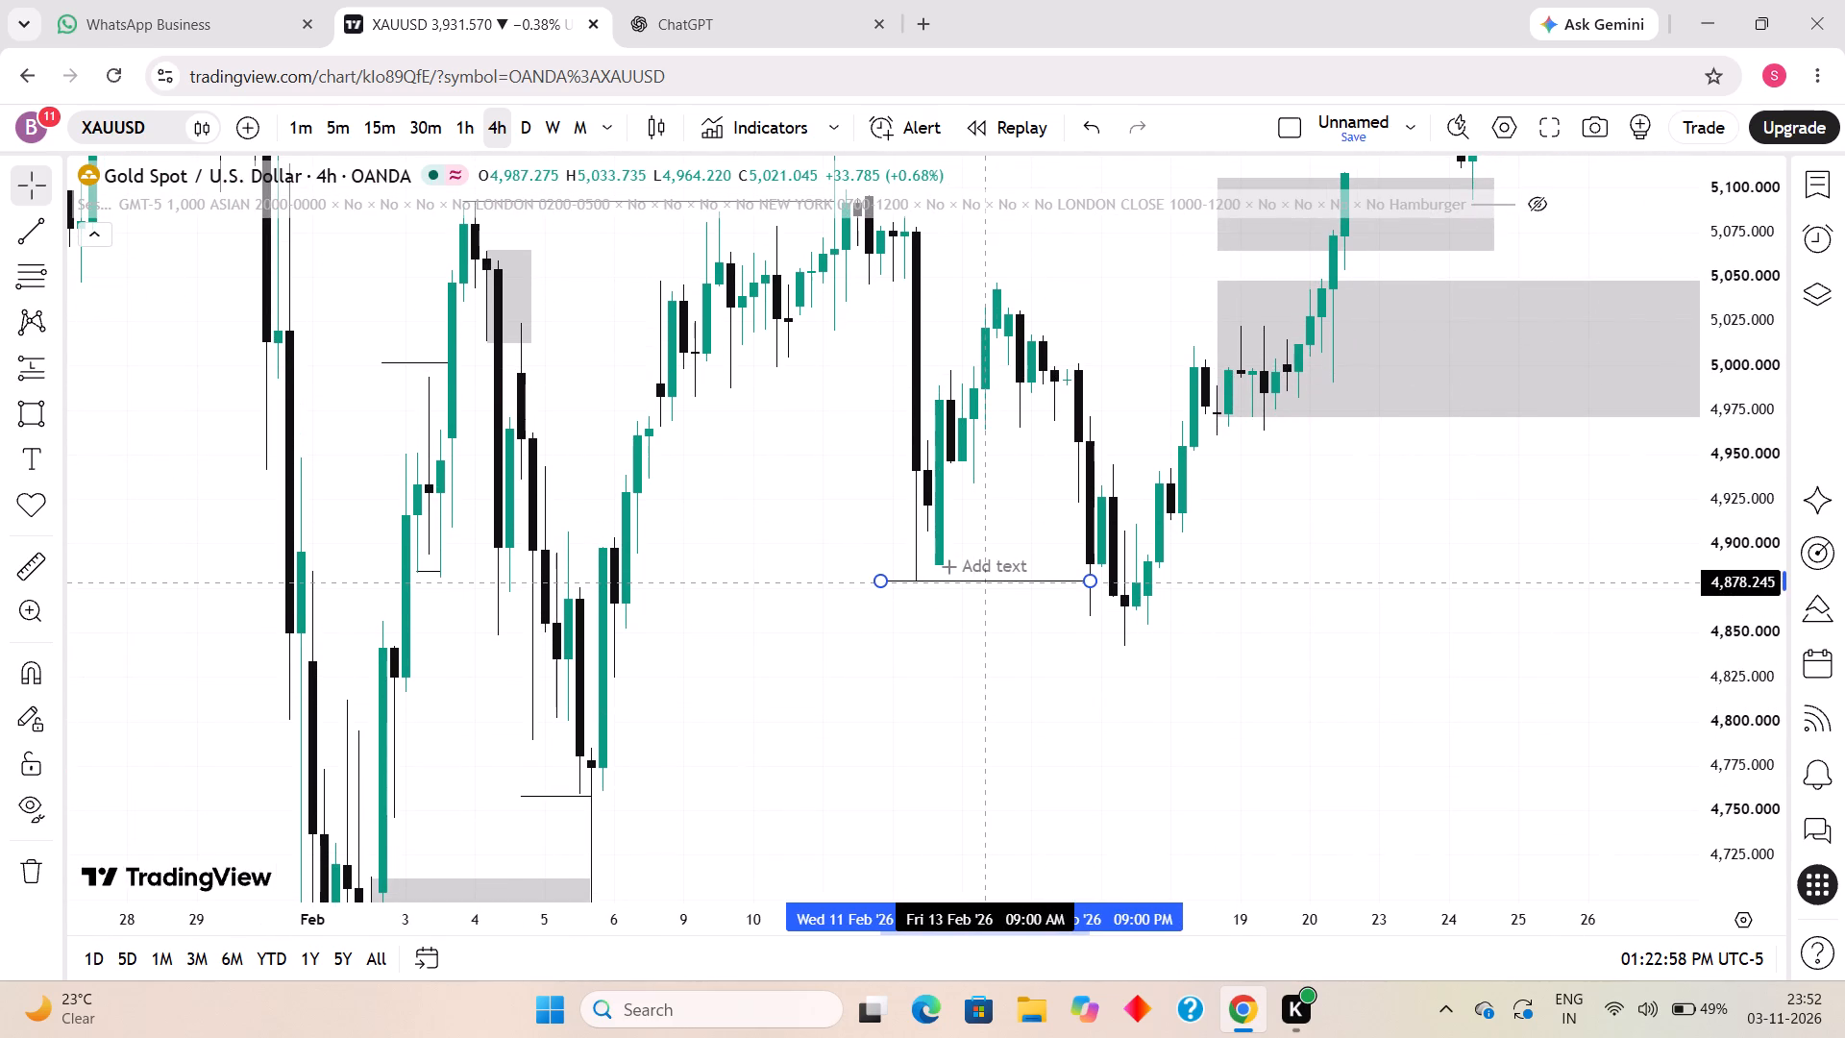
pyautogui.moveTo(990, 581); pyautogui.dragTo(989, 581)
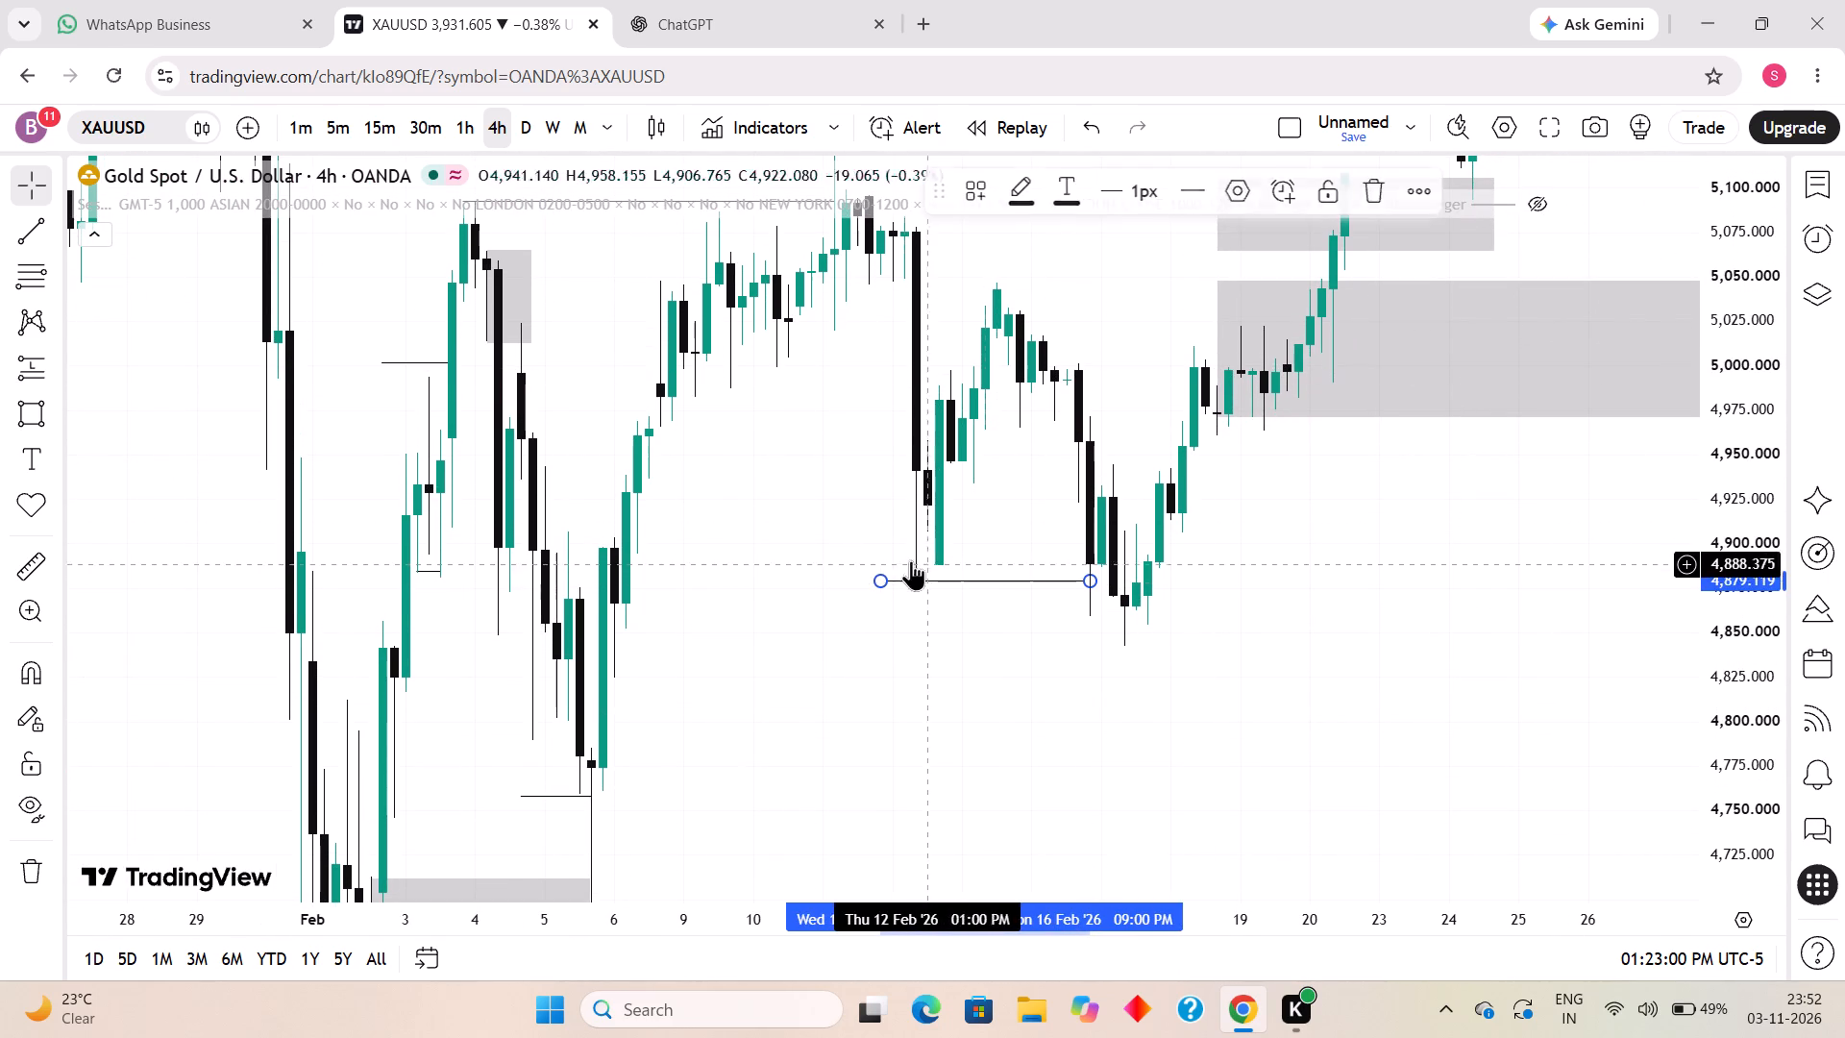
pyautogui.moveTo(882, 581); pyautogui.dragTo(903, 579)
pyautogui.click(981, 619)
# Draw a rectangle from the 12 February 2026 01:00 candle to 15 February 17:00, spanning about 5,082 down to 5,045.
pyautogui.moveTo(1051, 648); pyautogui.dragTo(1045, 707)
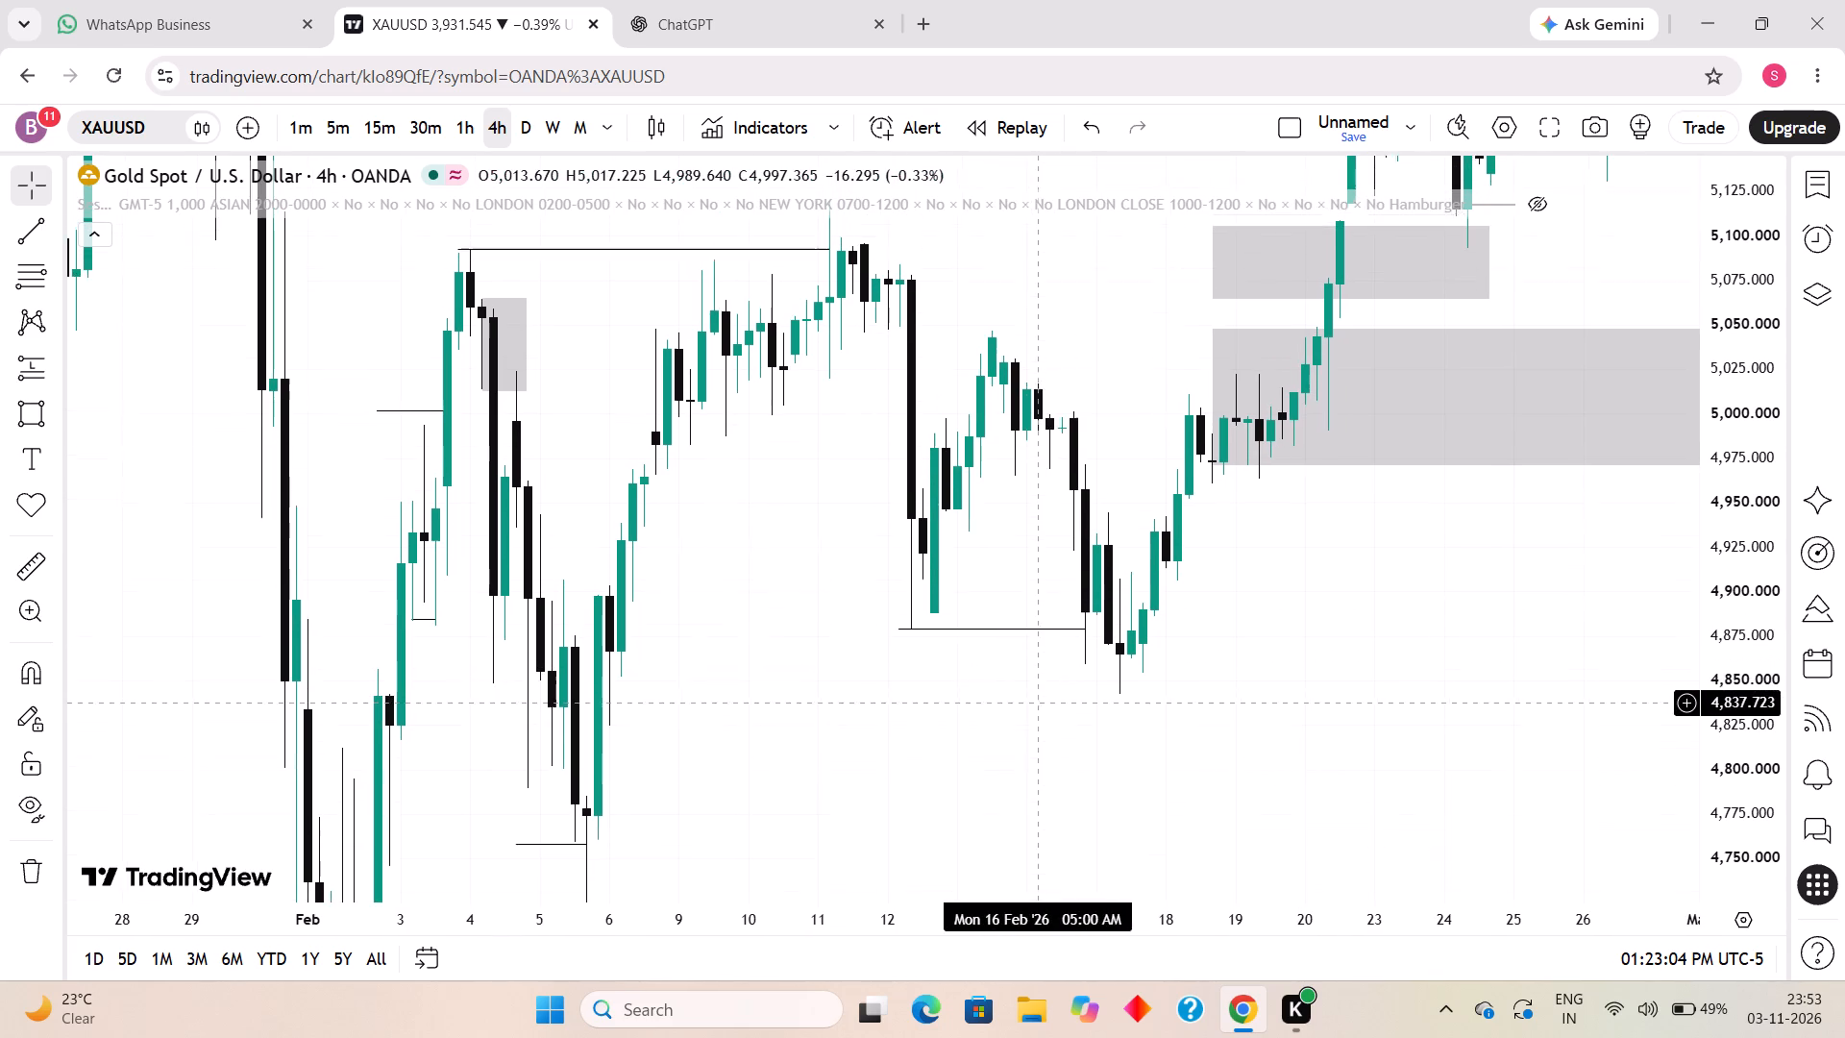
pyautogui.moveTo(1045, 707); pyautogui.dragTo(1043, 726)
pyautogui.scroll(1, 864, 717)
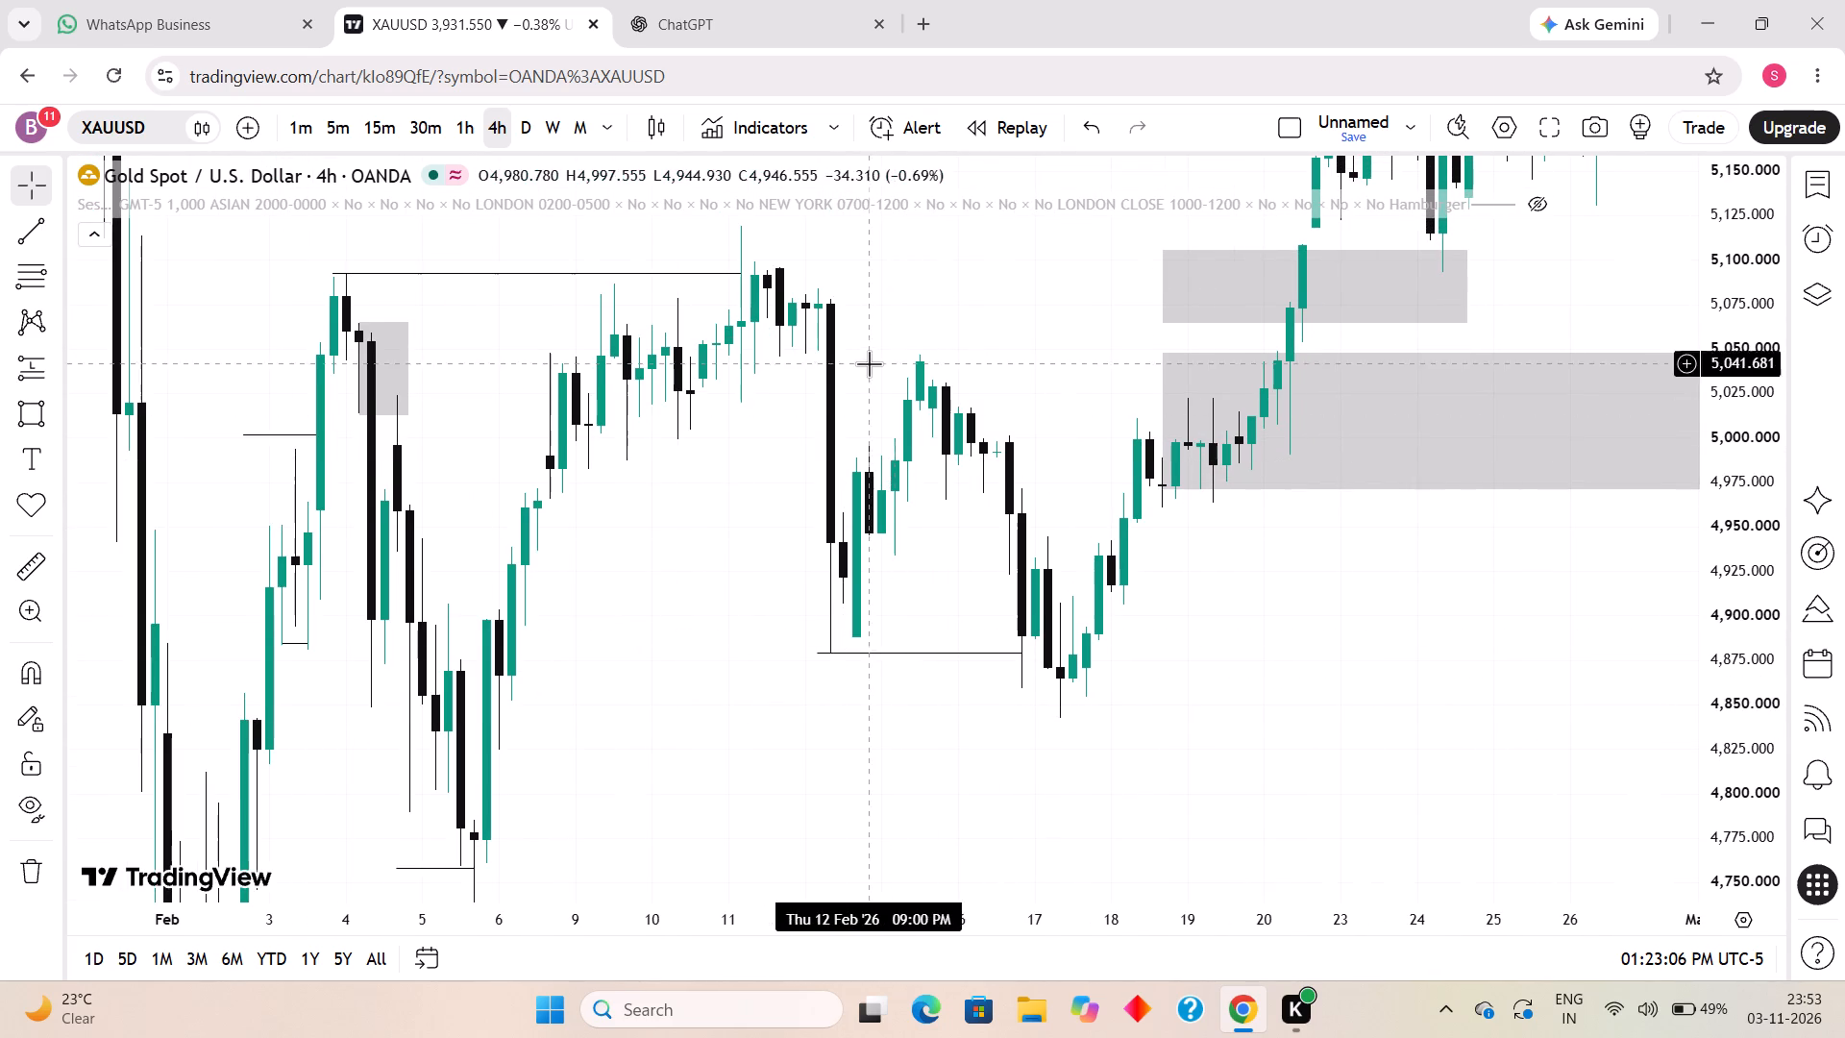
pyautogui.moveTo(869, 364); pyautogui.dragTo(882, 506)
pyautogui.click(29, 413)
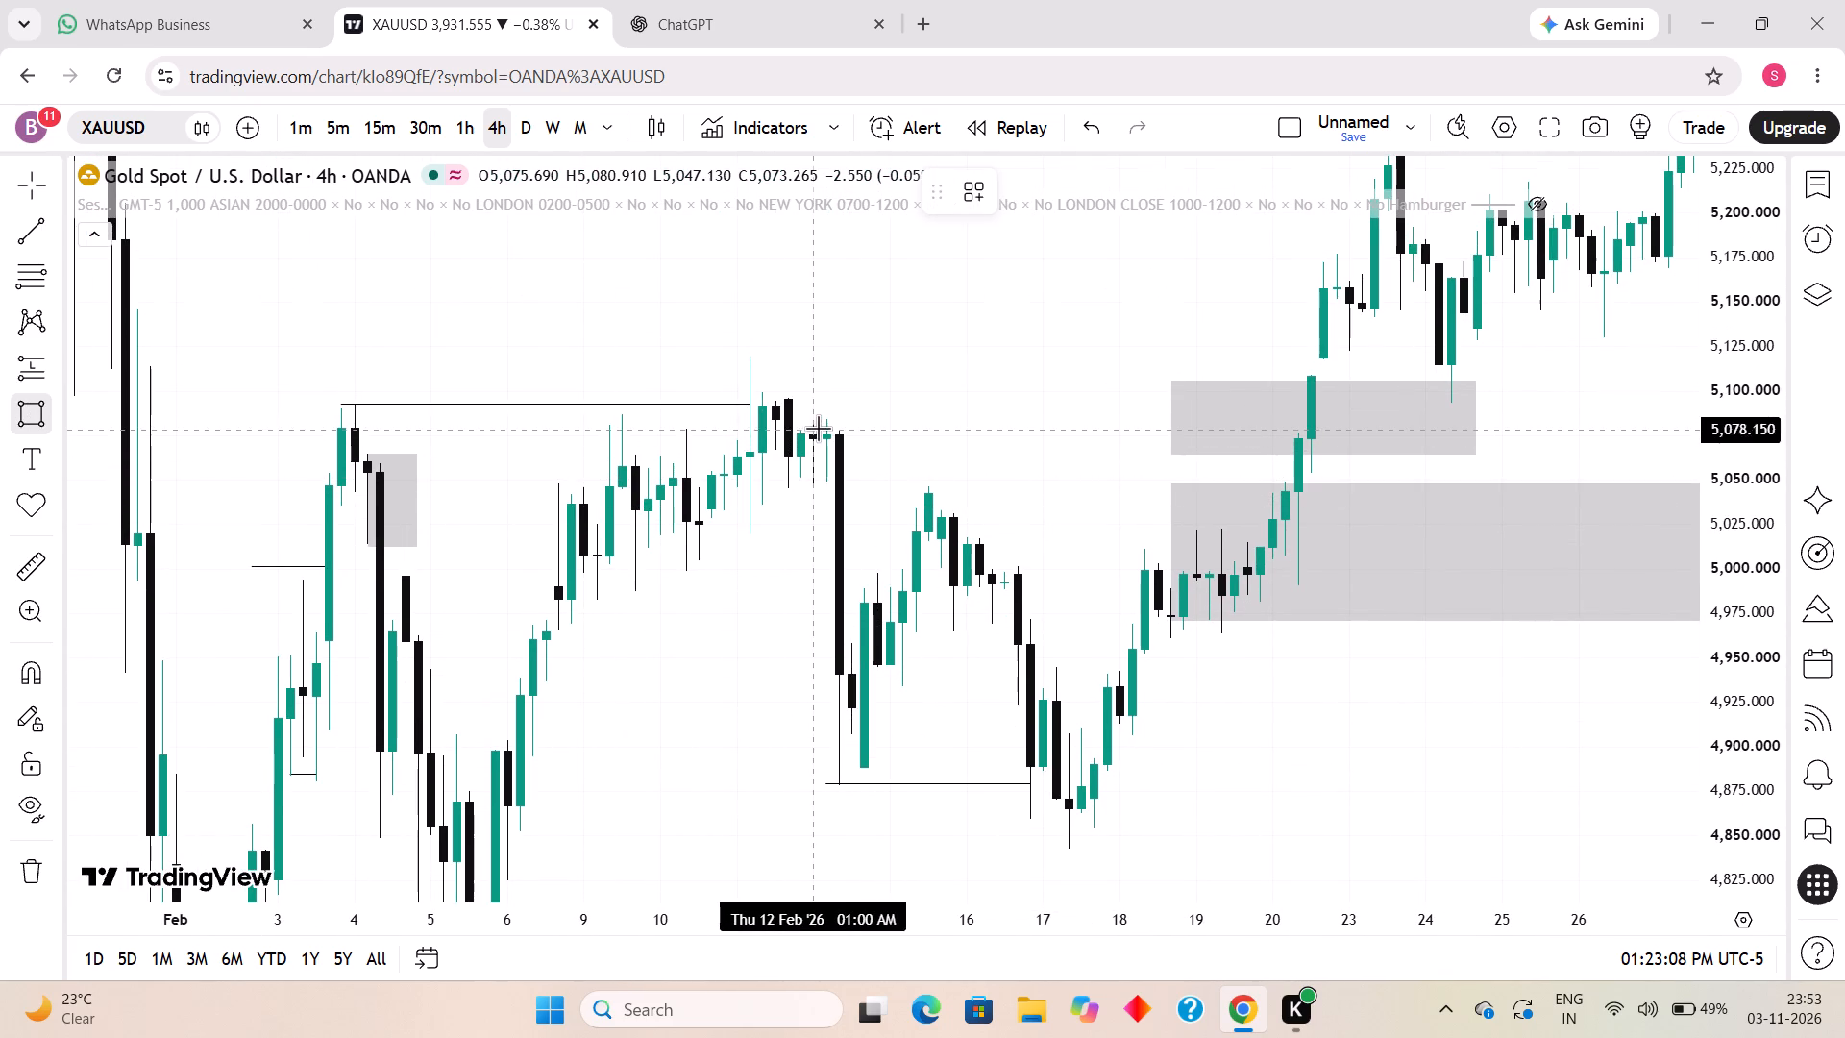
pyautogui.click(812, 422)
pyautogui.click(947, 488)
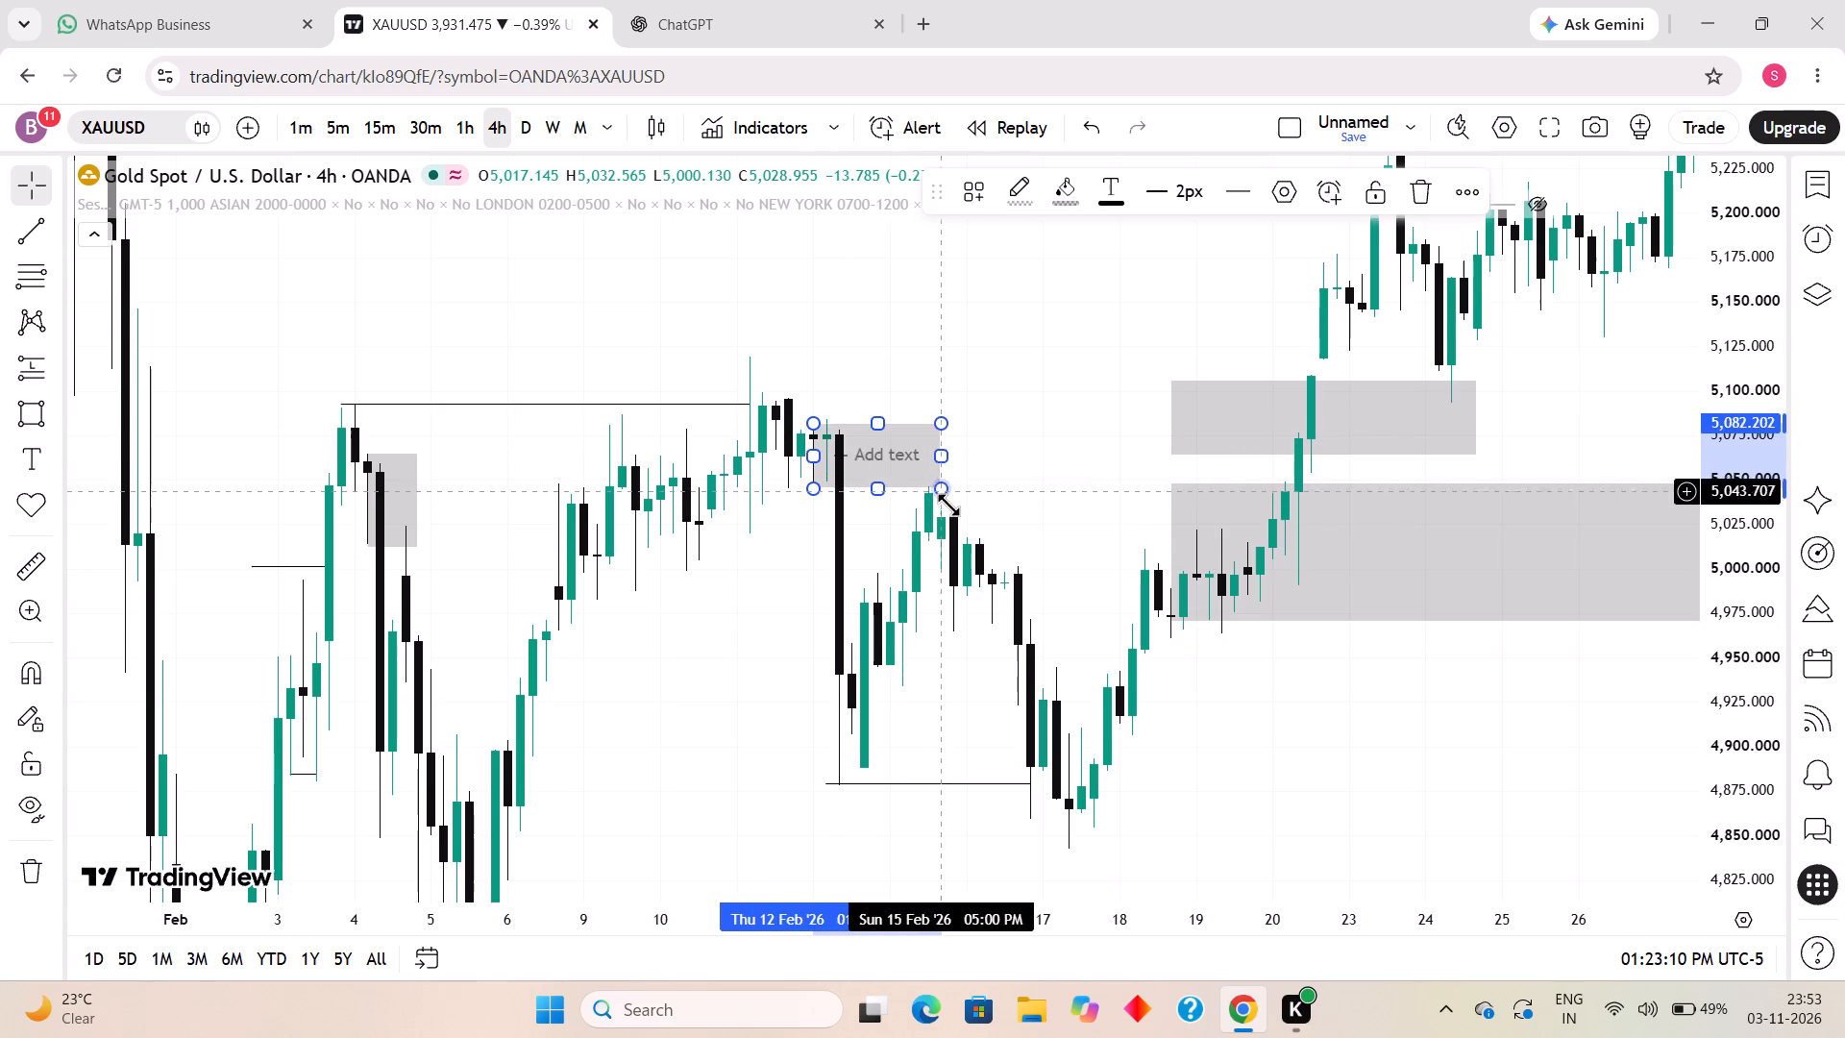
pyautogui.click(981, 569)
# Draw a small rectangle from the 13 February 2026 05:00 candle to 15 February 21:00, spanning about 5,000 down to 4,938.
pyautogui.moveTo(960, 640); pyautogui.dragTo(874, 556)
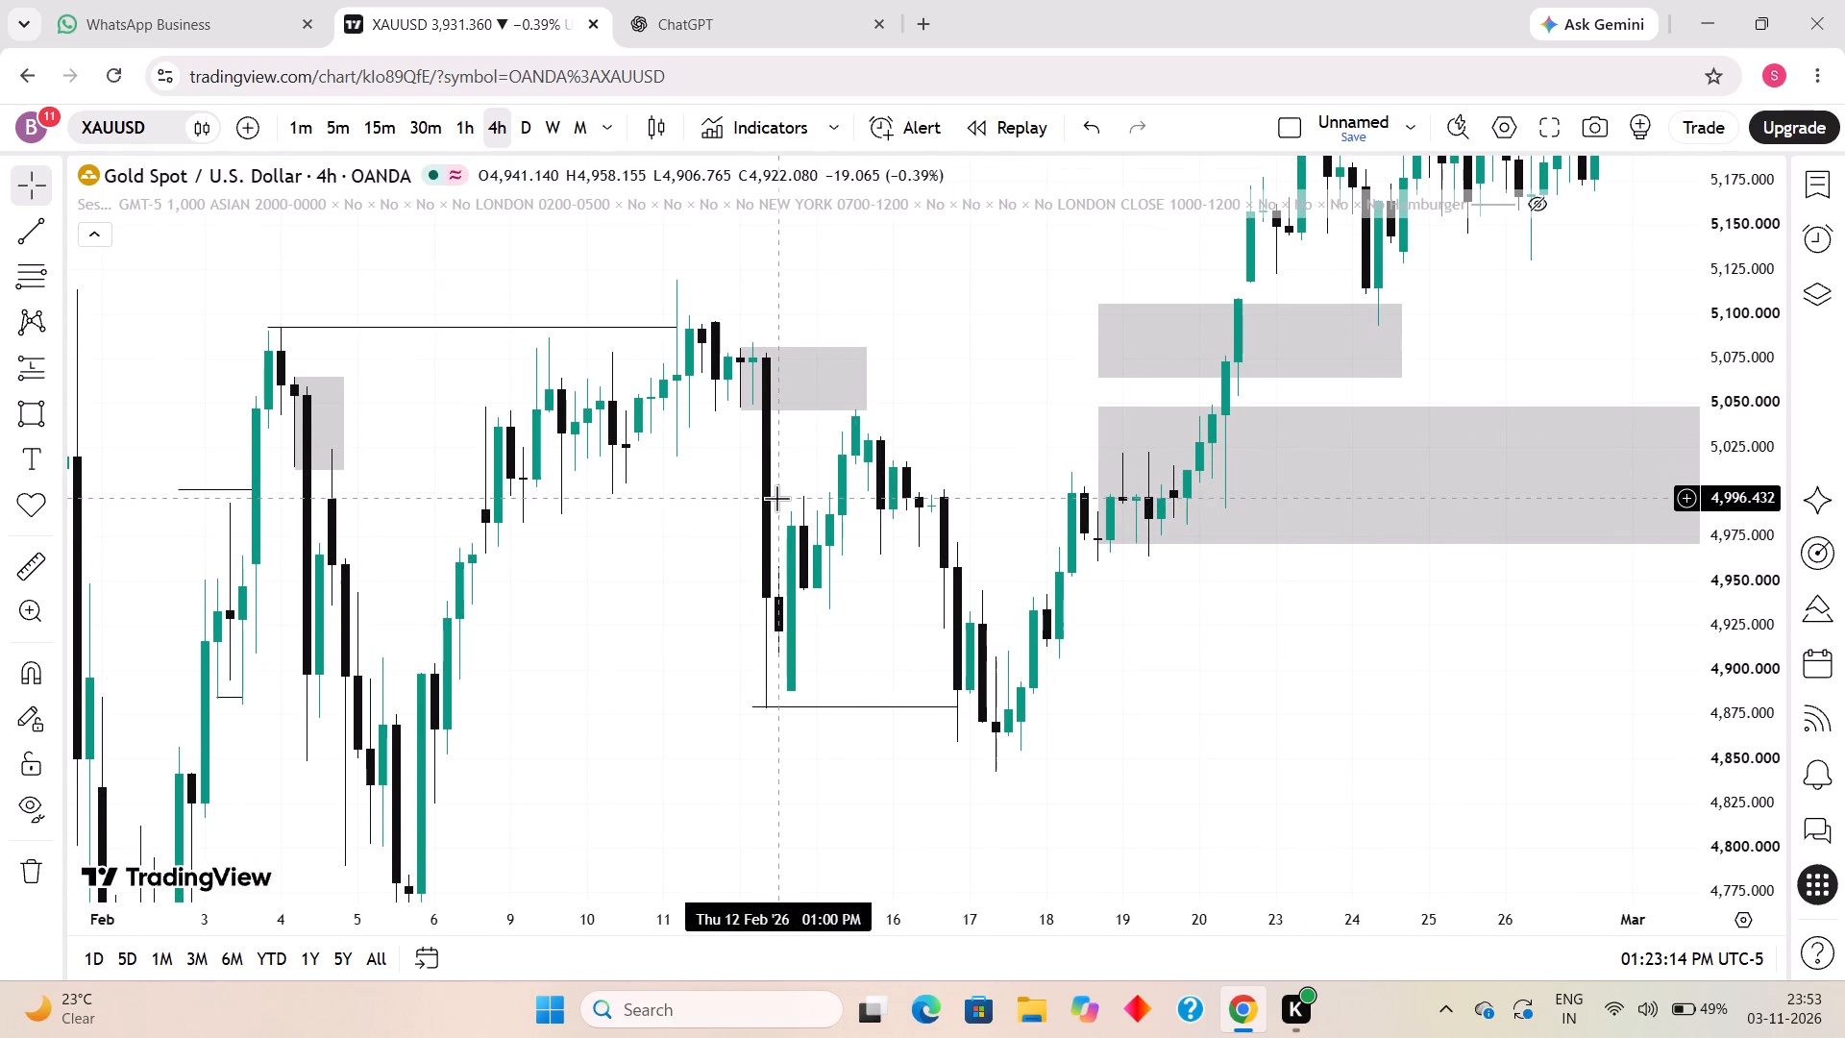
pyautogui.click(24, 404)
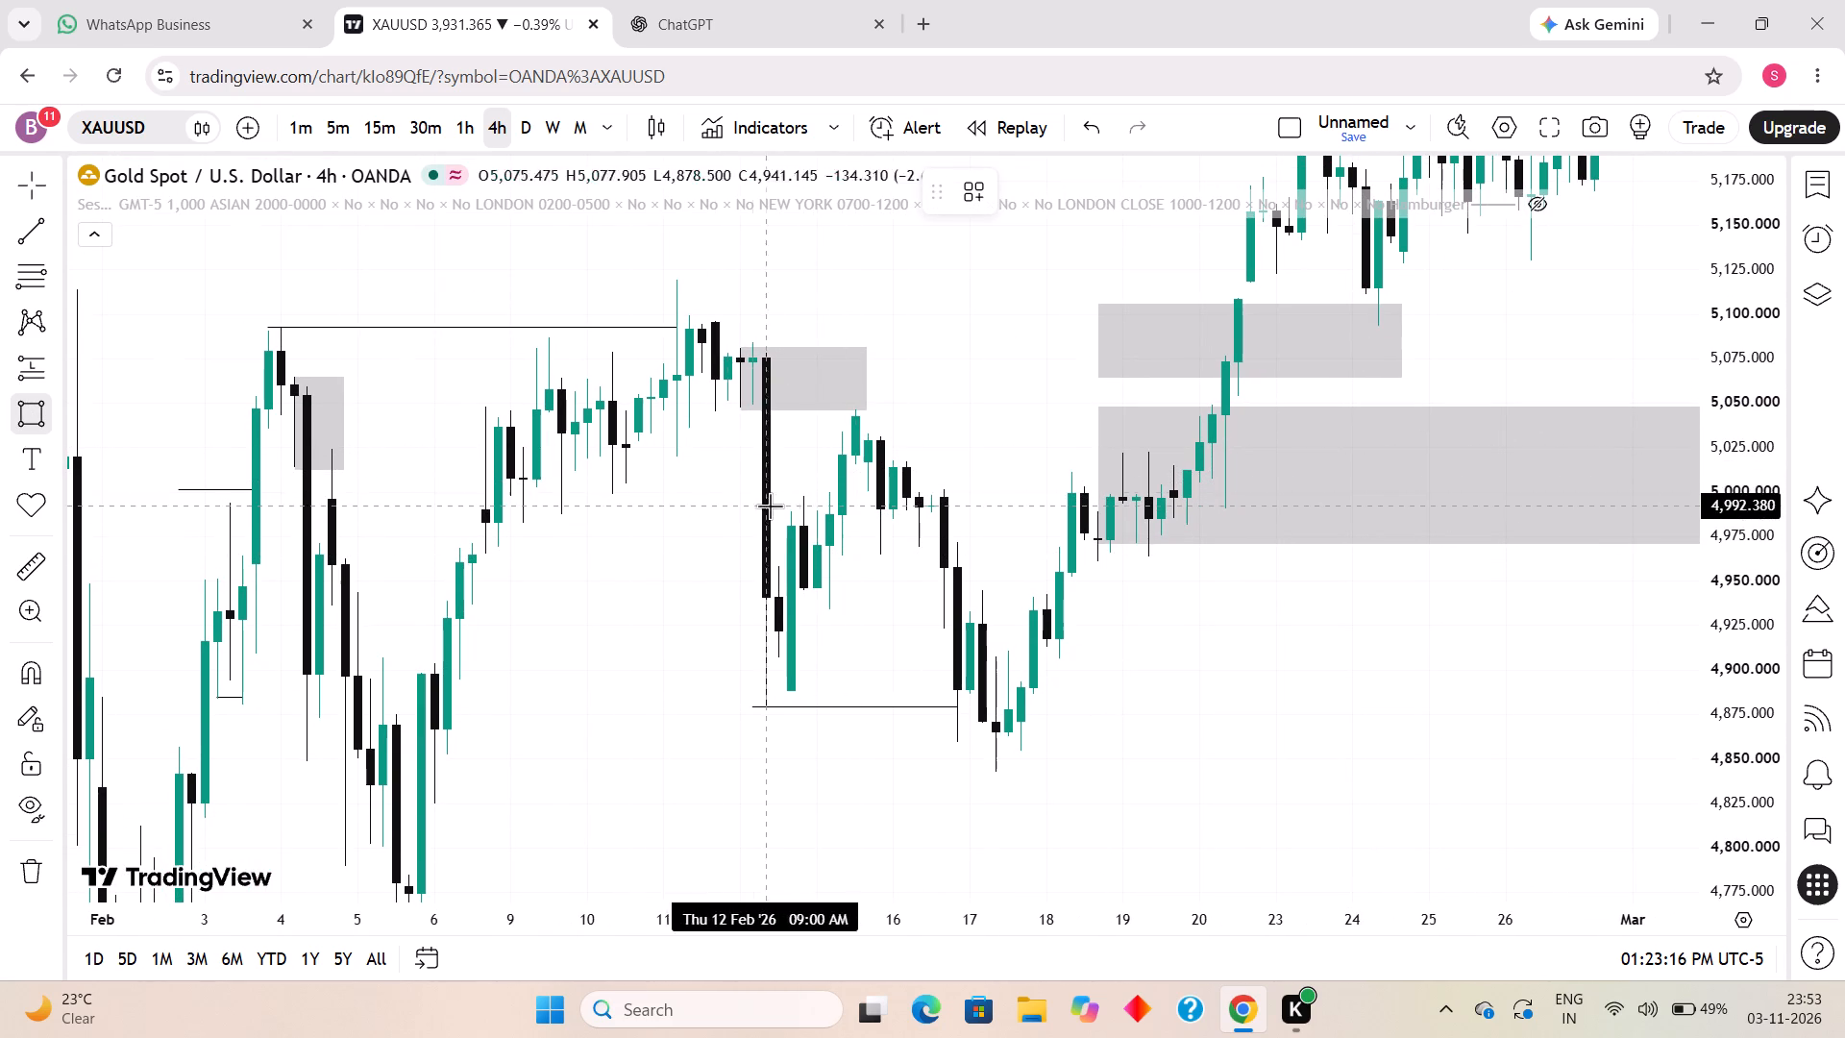
pyautogui.click(830, 492)
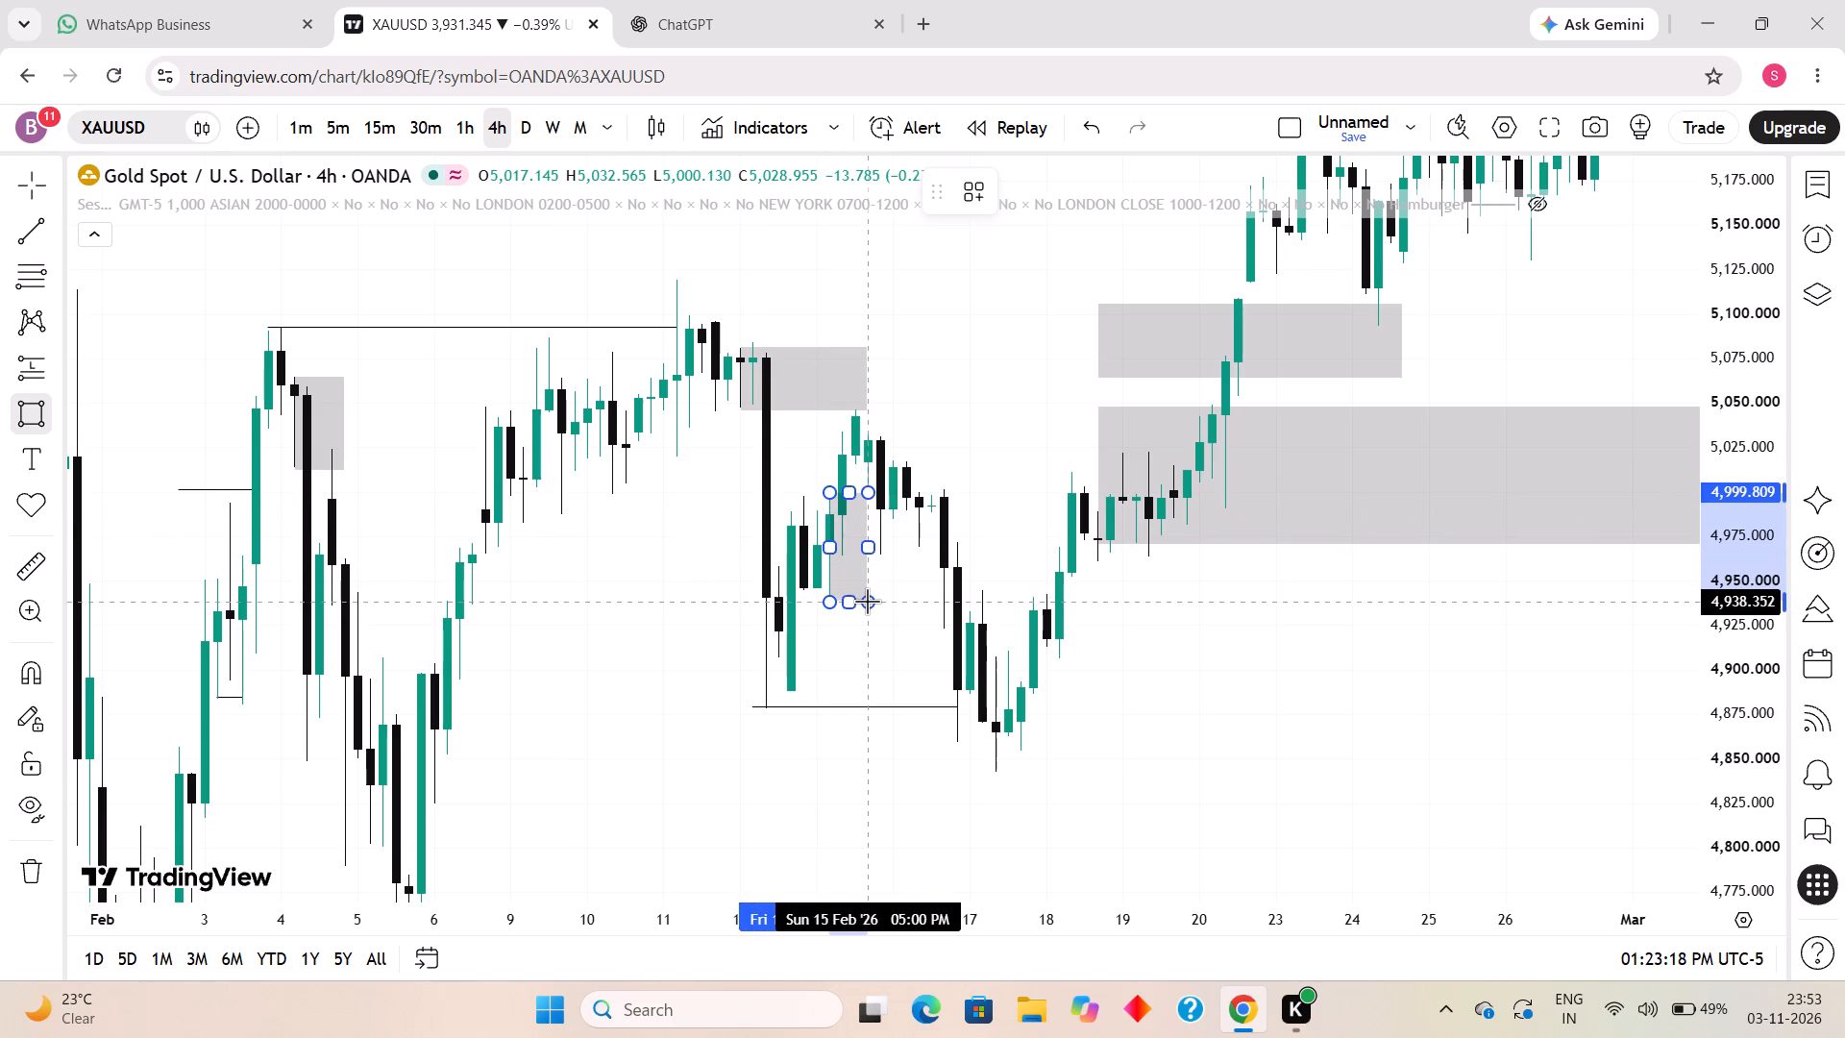
pyautogui.click(867, 601)
pyautogui.click(871, 548)
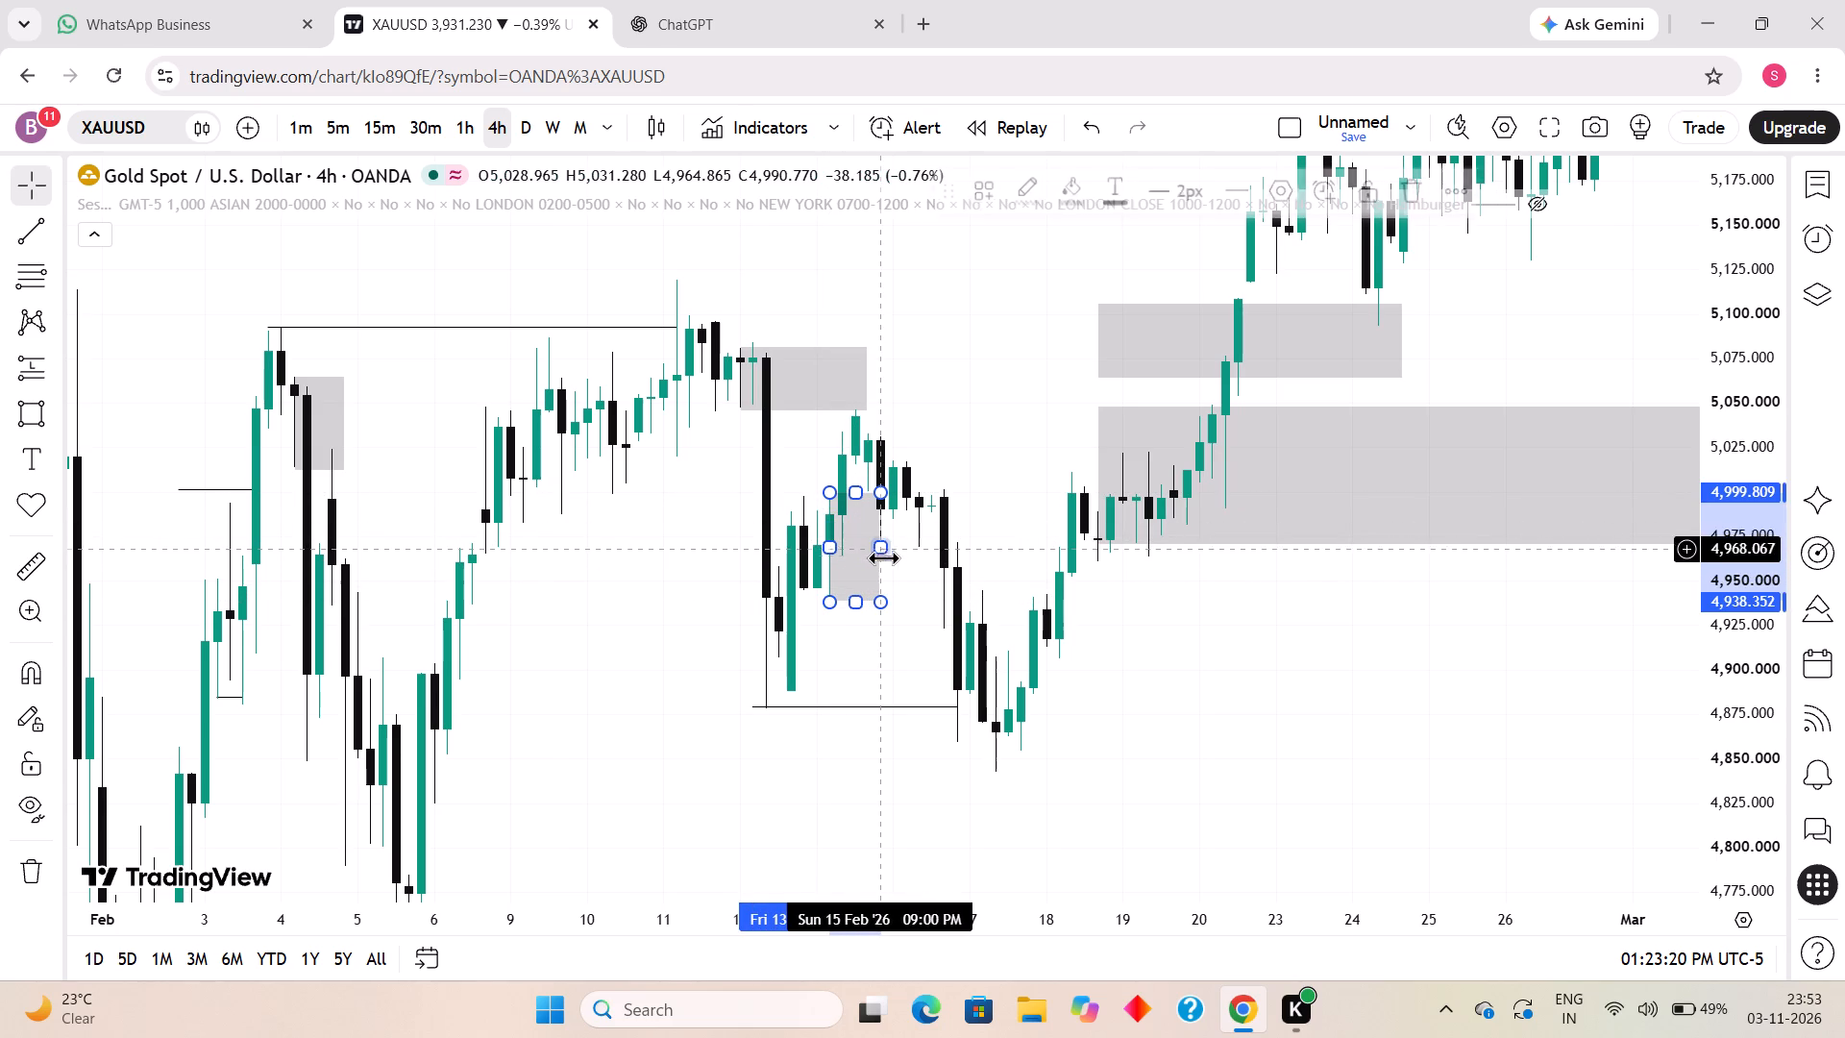
pyautogui.click(895, 569)
# Draw a rectangle from the 16 February 2026 09:00 candle to 18 February 09:00, spanning about 4,999 down to 4,970.
pyautogui.moveTo(891, 670); pyautogui.dragTo(821, 630)
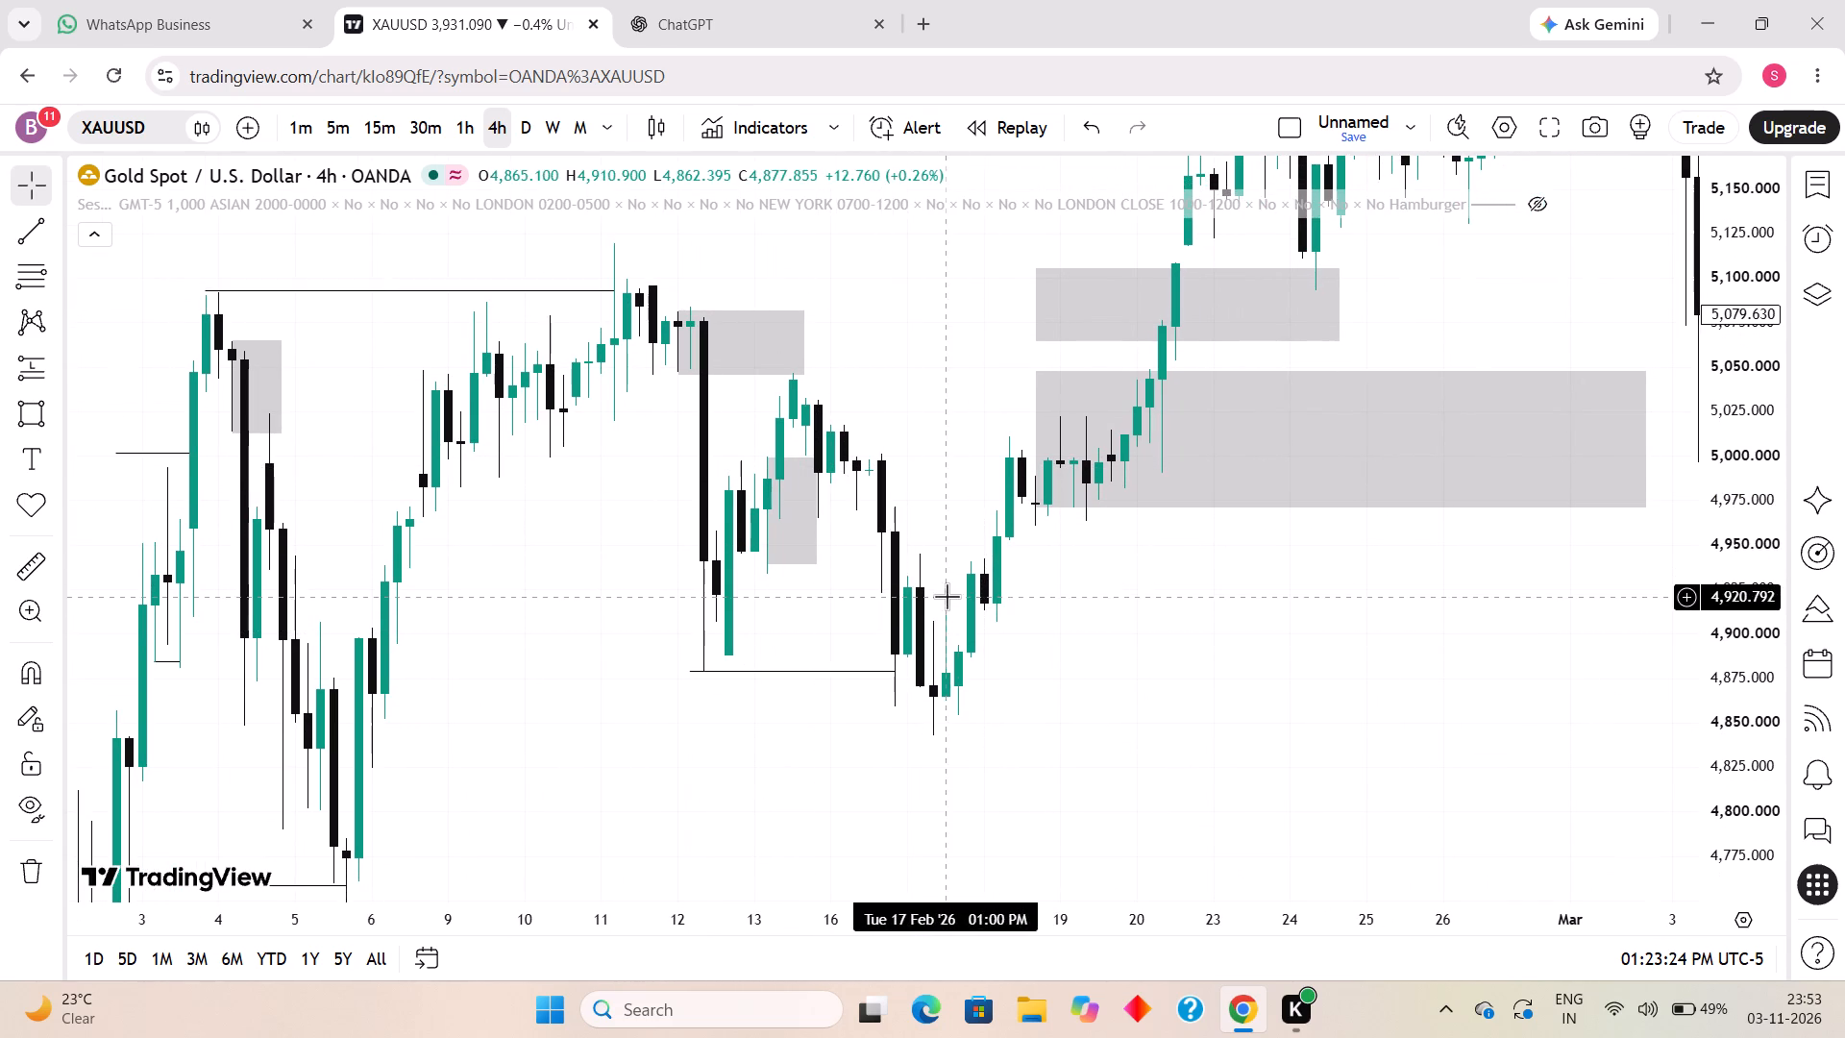
pyautogui.click(35, 402)
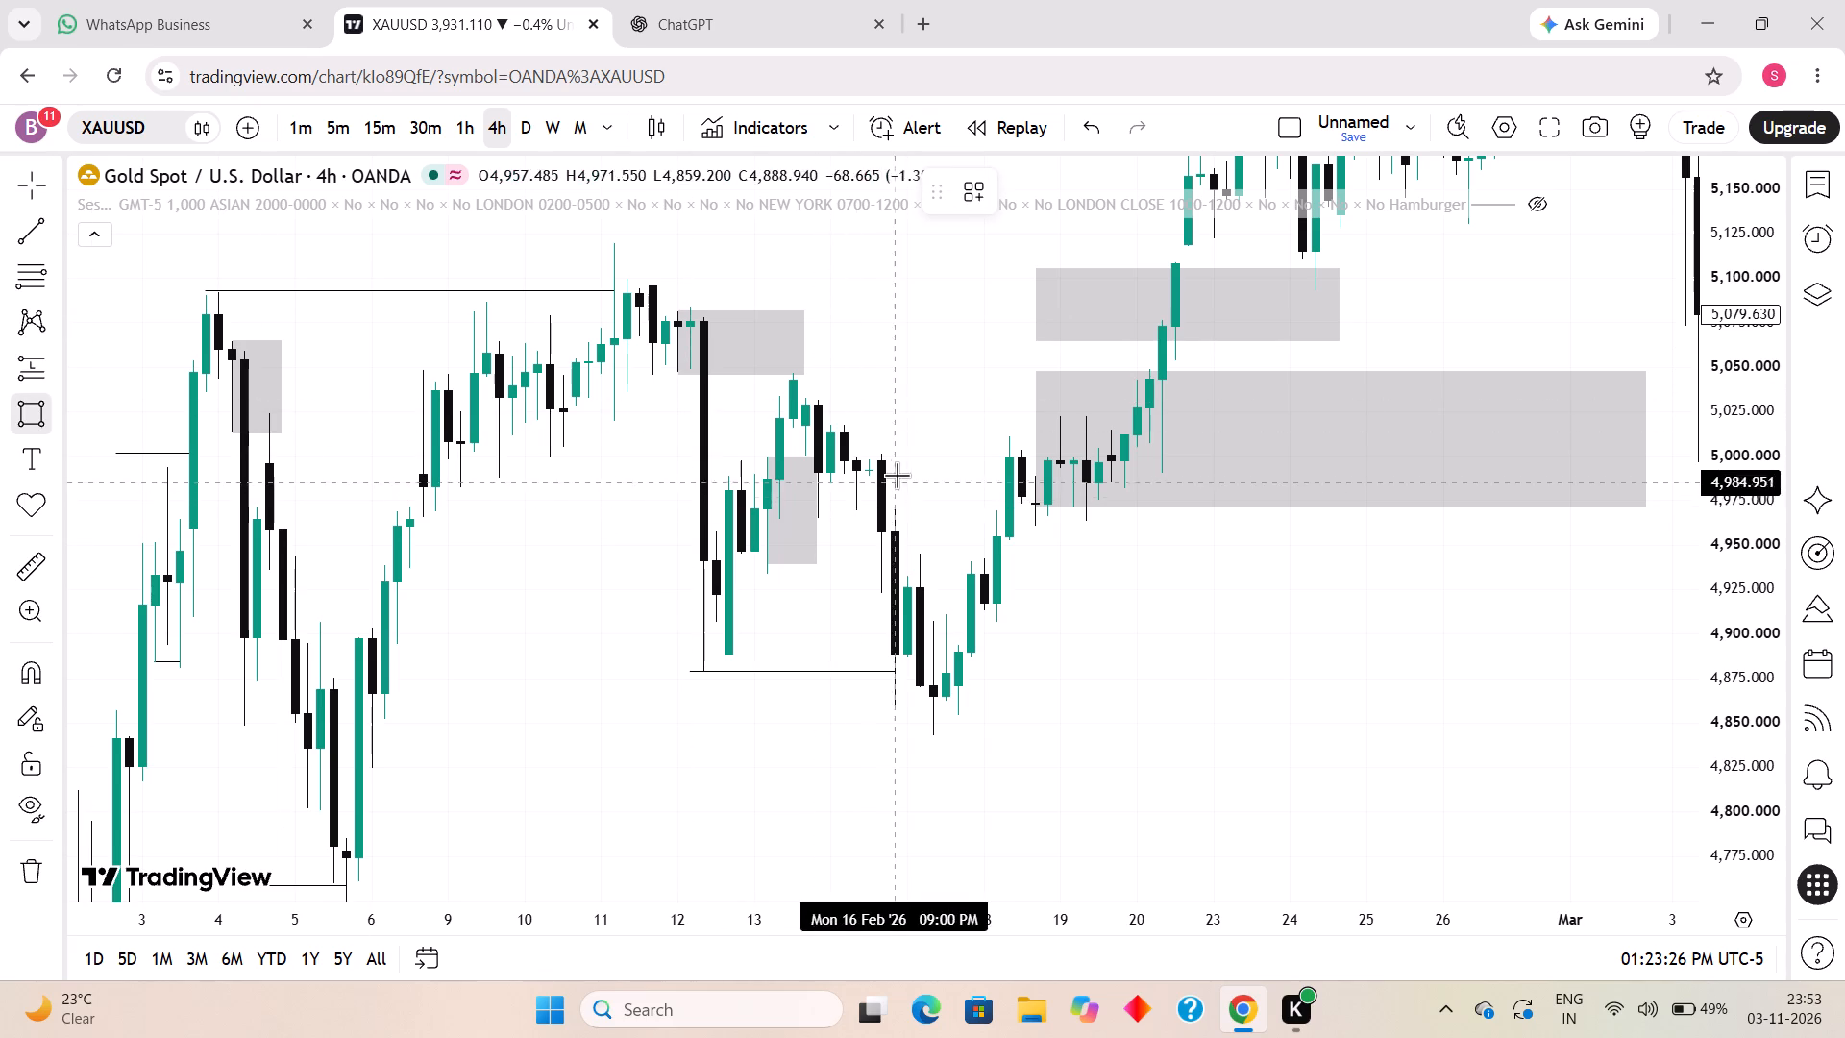
pyautogui.click(856, 457)
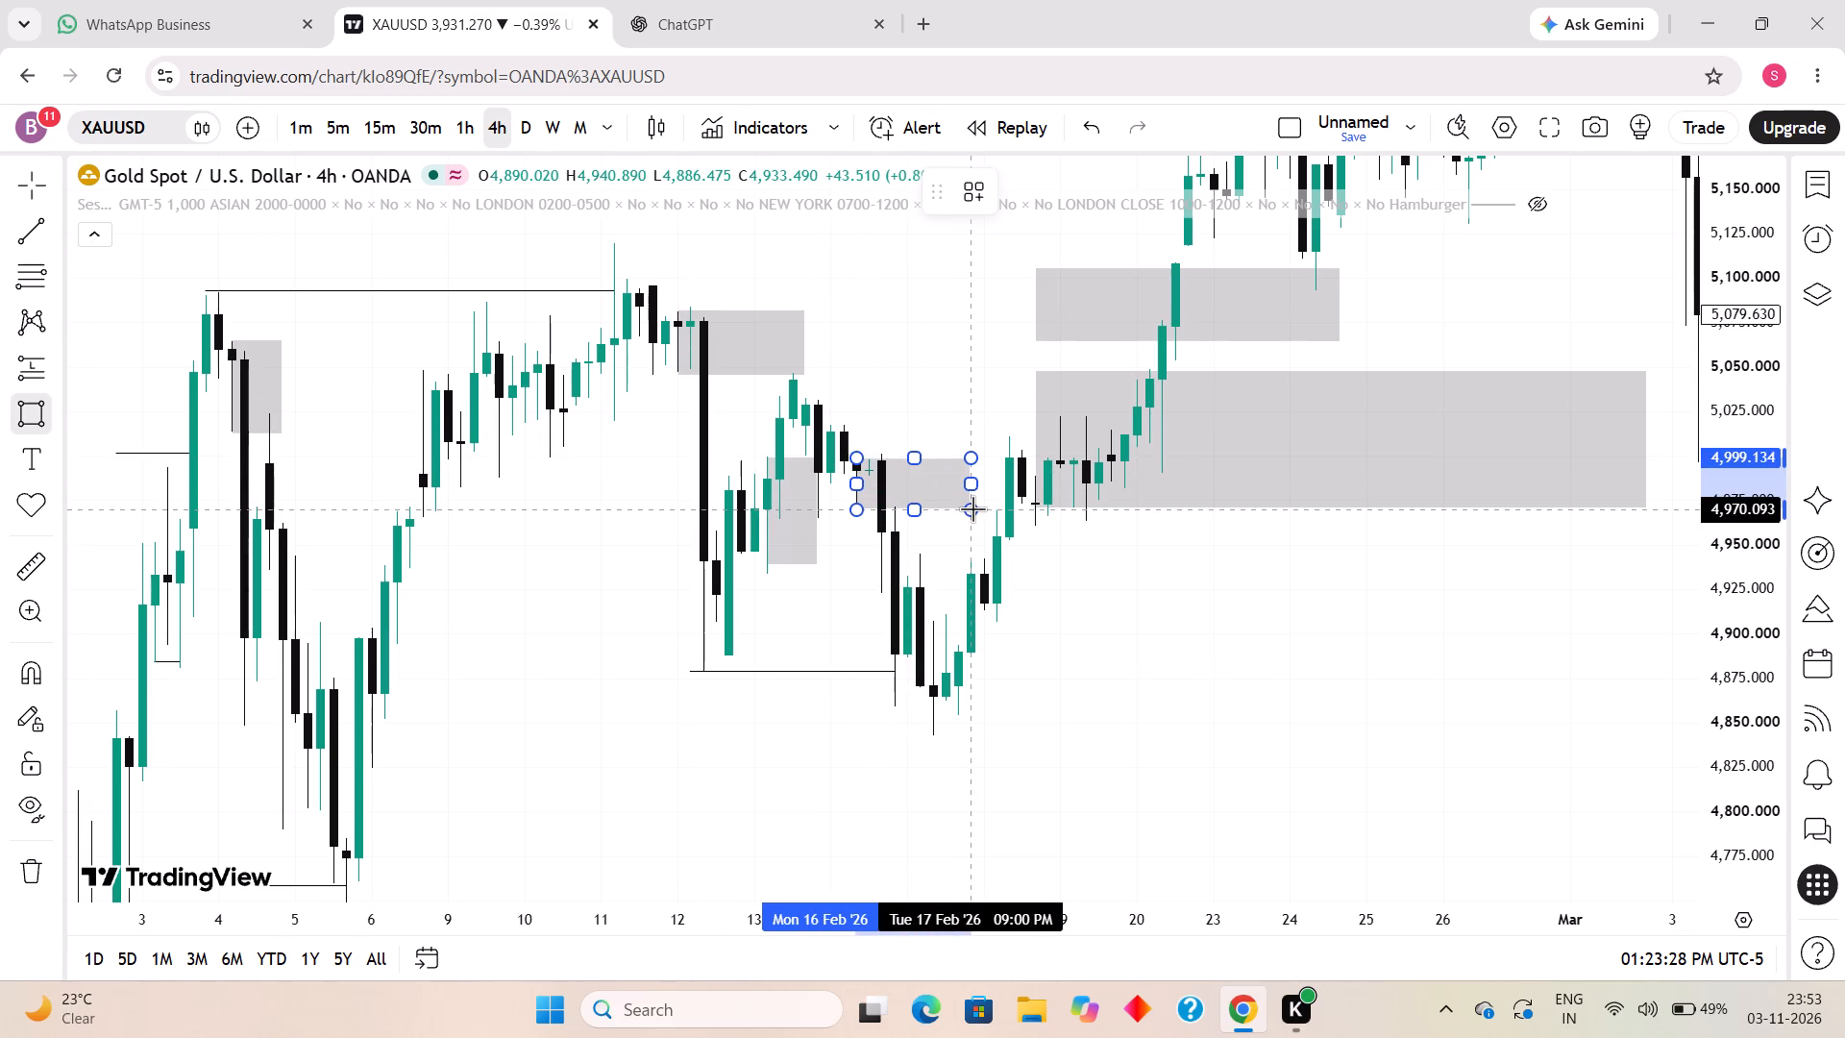
pyautogui.click(972, 508)
pyautogui.click(1119, 602)
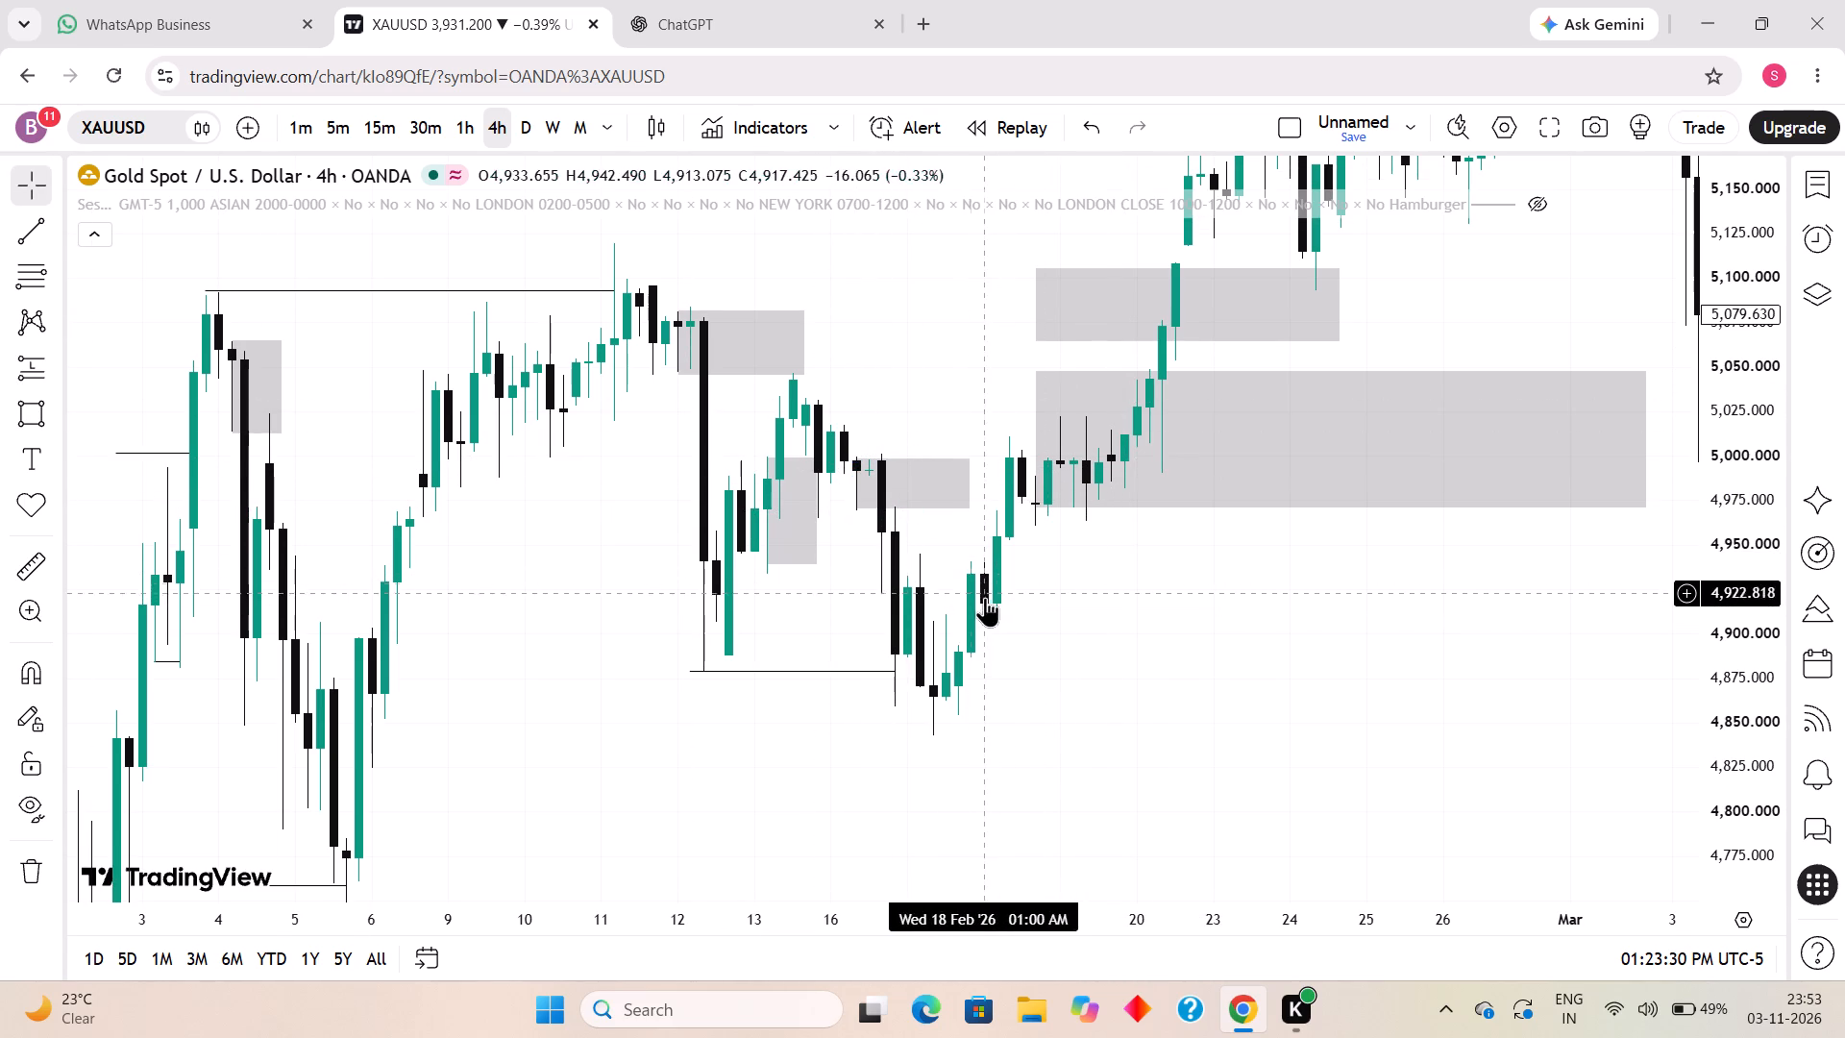
pyautogui.moveTo(972, 487); pyautogui.dragTo(1008, 488)
pyautogui.click(1055, 568)
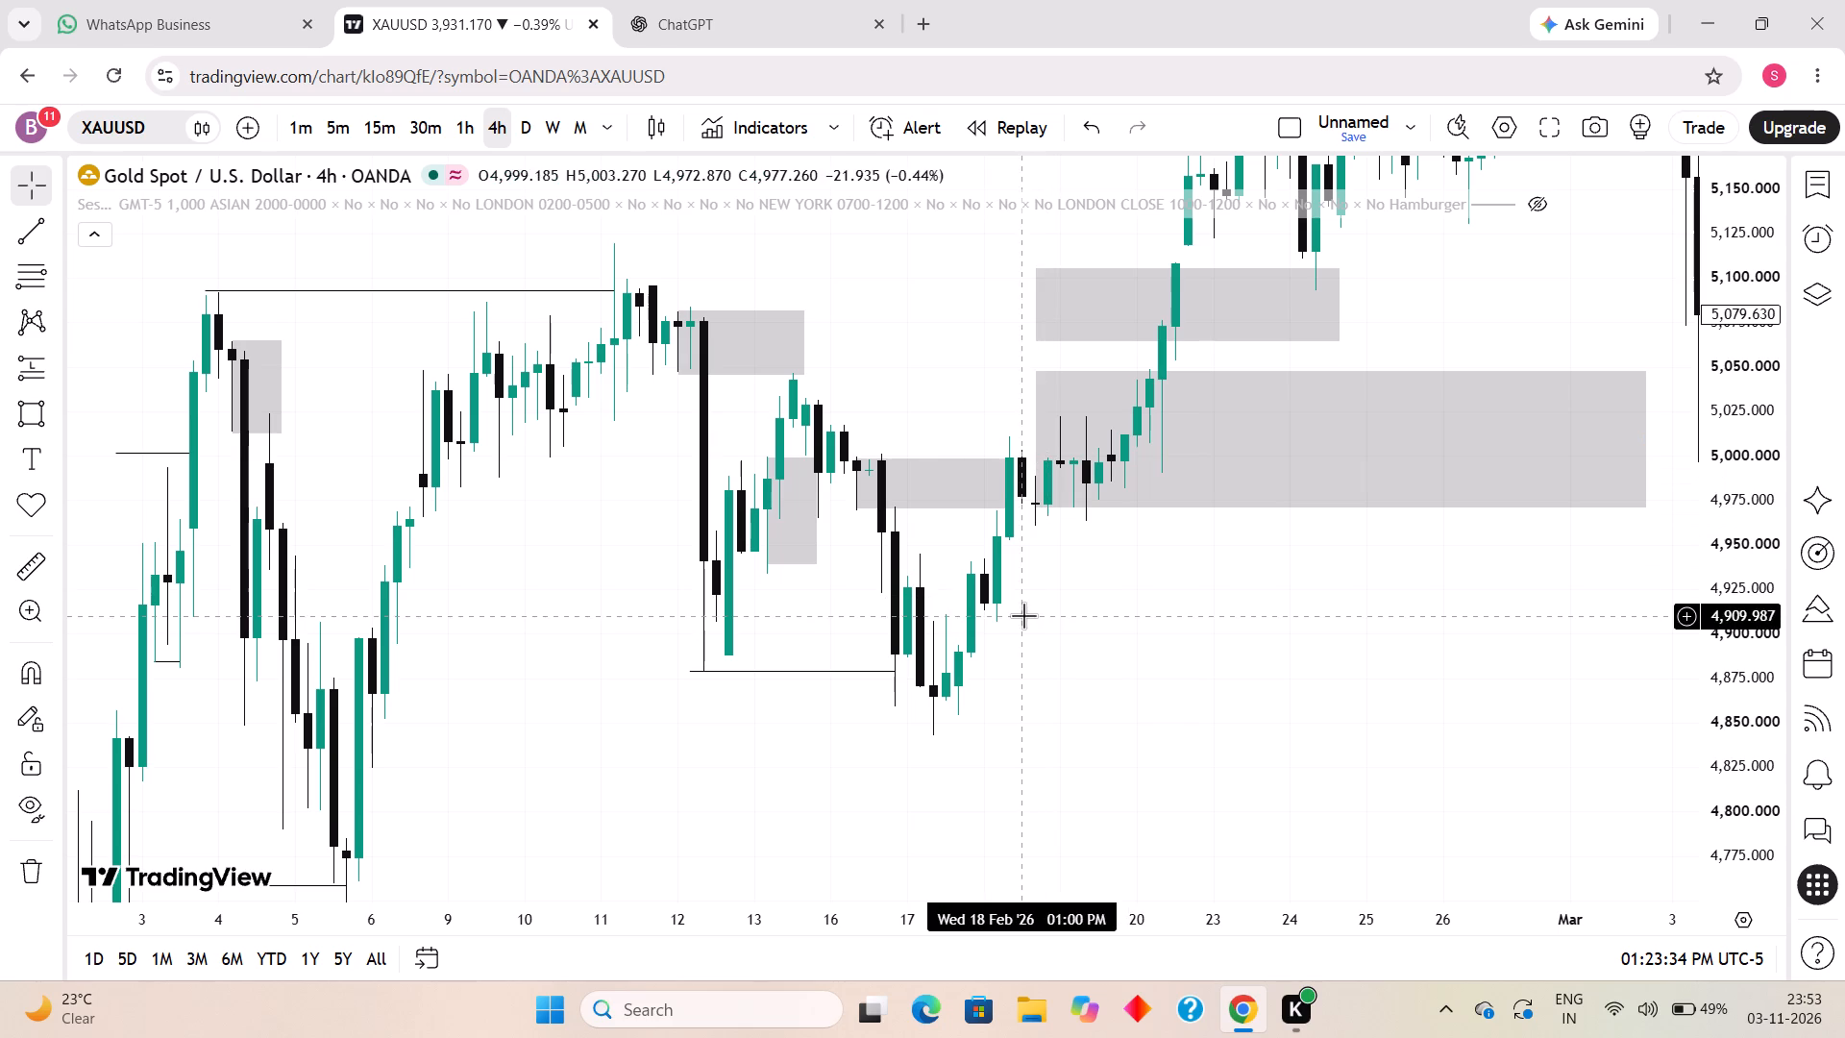
# Draw a short horizontal trend line from the 16 February 2026 21:00 candle's low to 17 February 09:00 at about 4,859.
pyautogui.moveTo(1105, 576); pyautogui.dragTo(1040, 690)
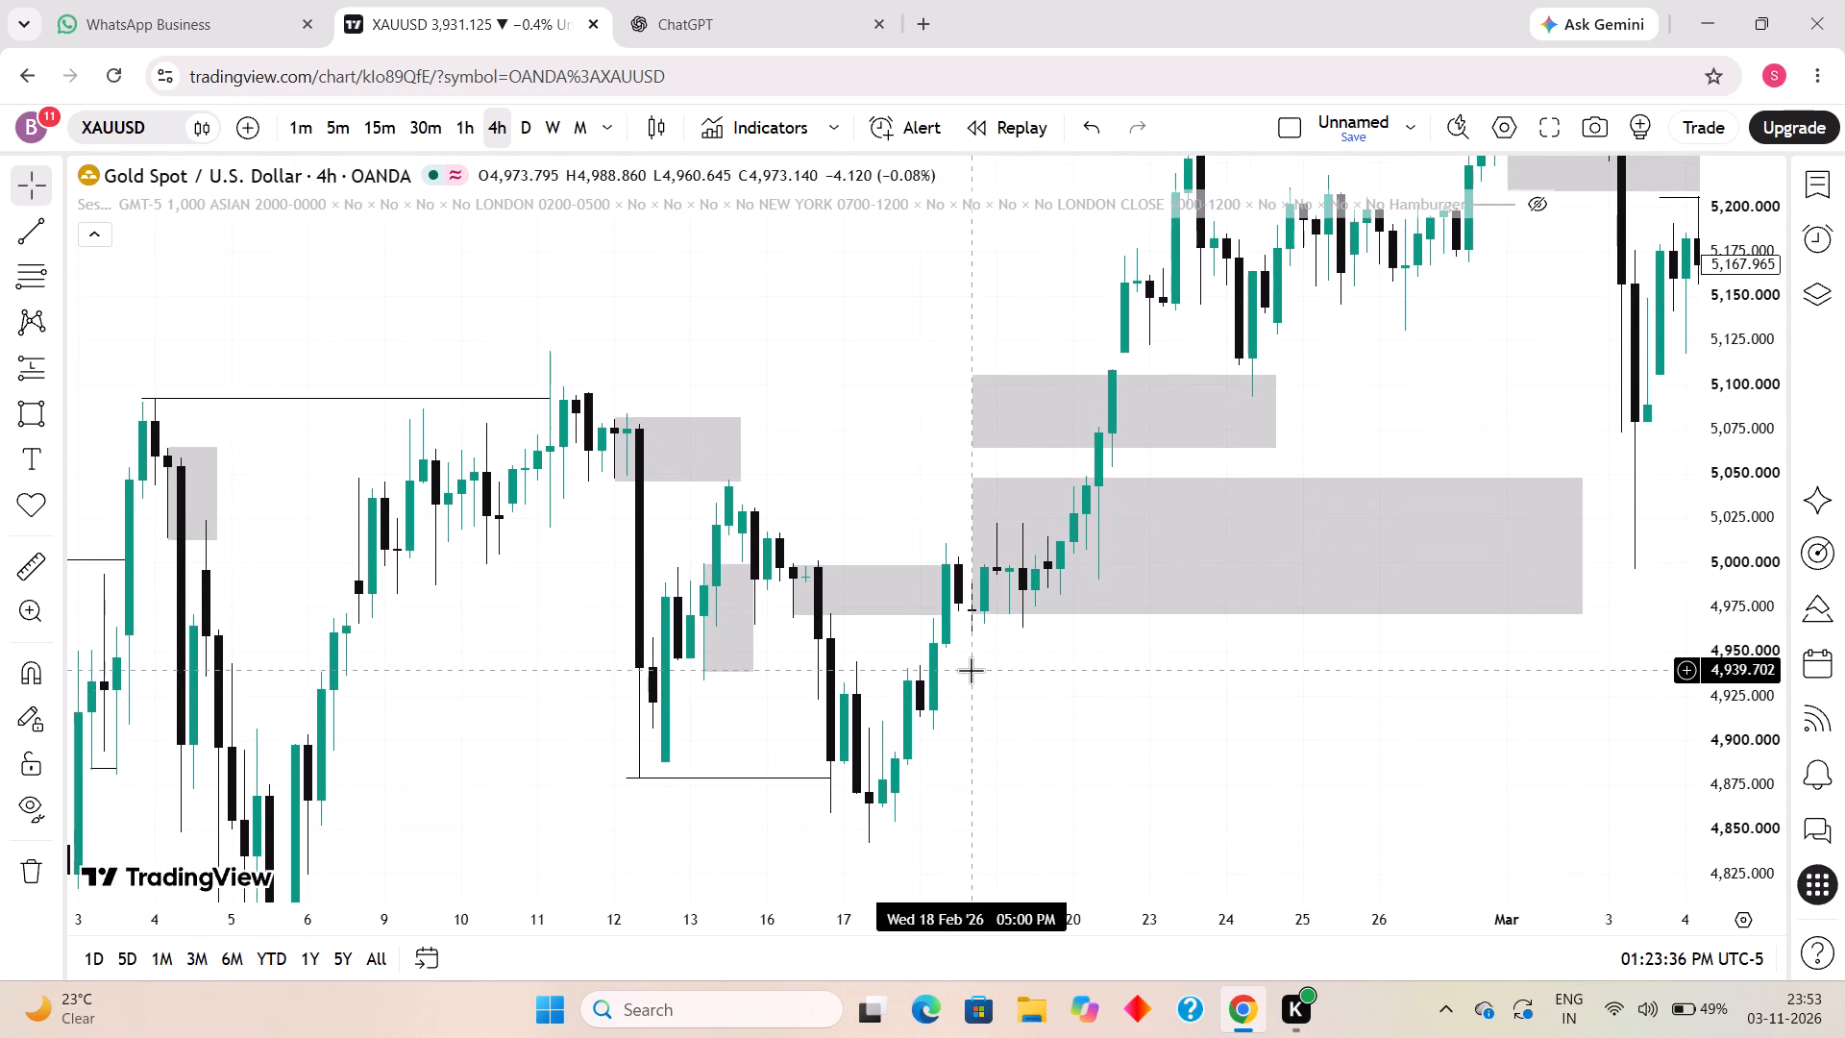
pyautogui.scroll(-1, 971, 669)
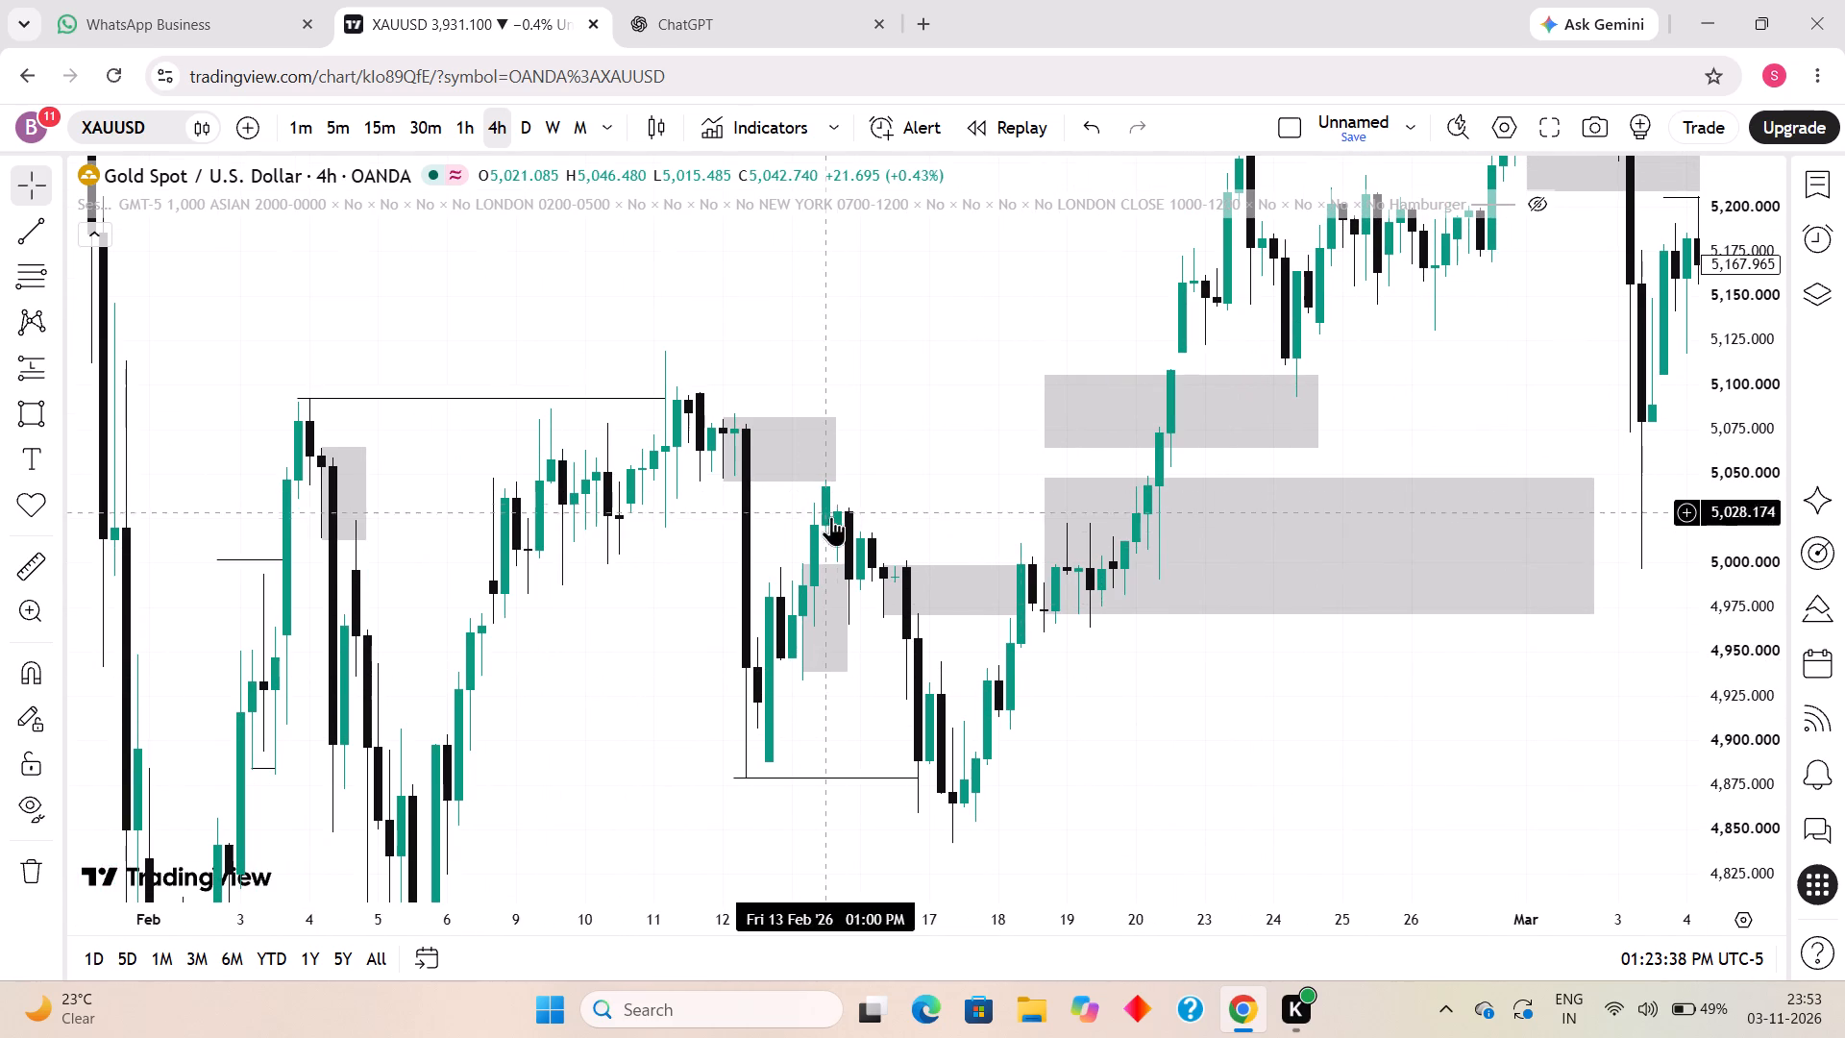
pyautogui.scroll(-1, 1095, 714)
pyautogui.moveTo(1140, 636); pyautogui.dragTo(1161, 593)
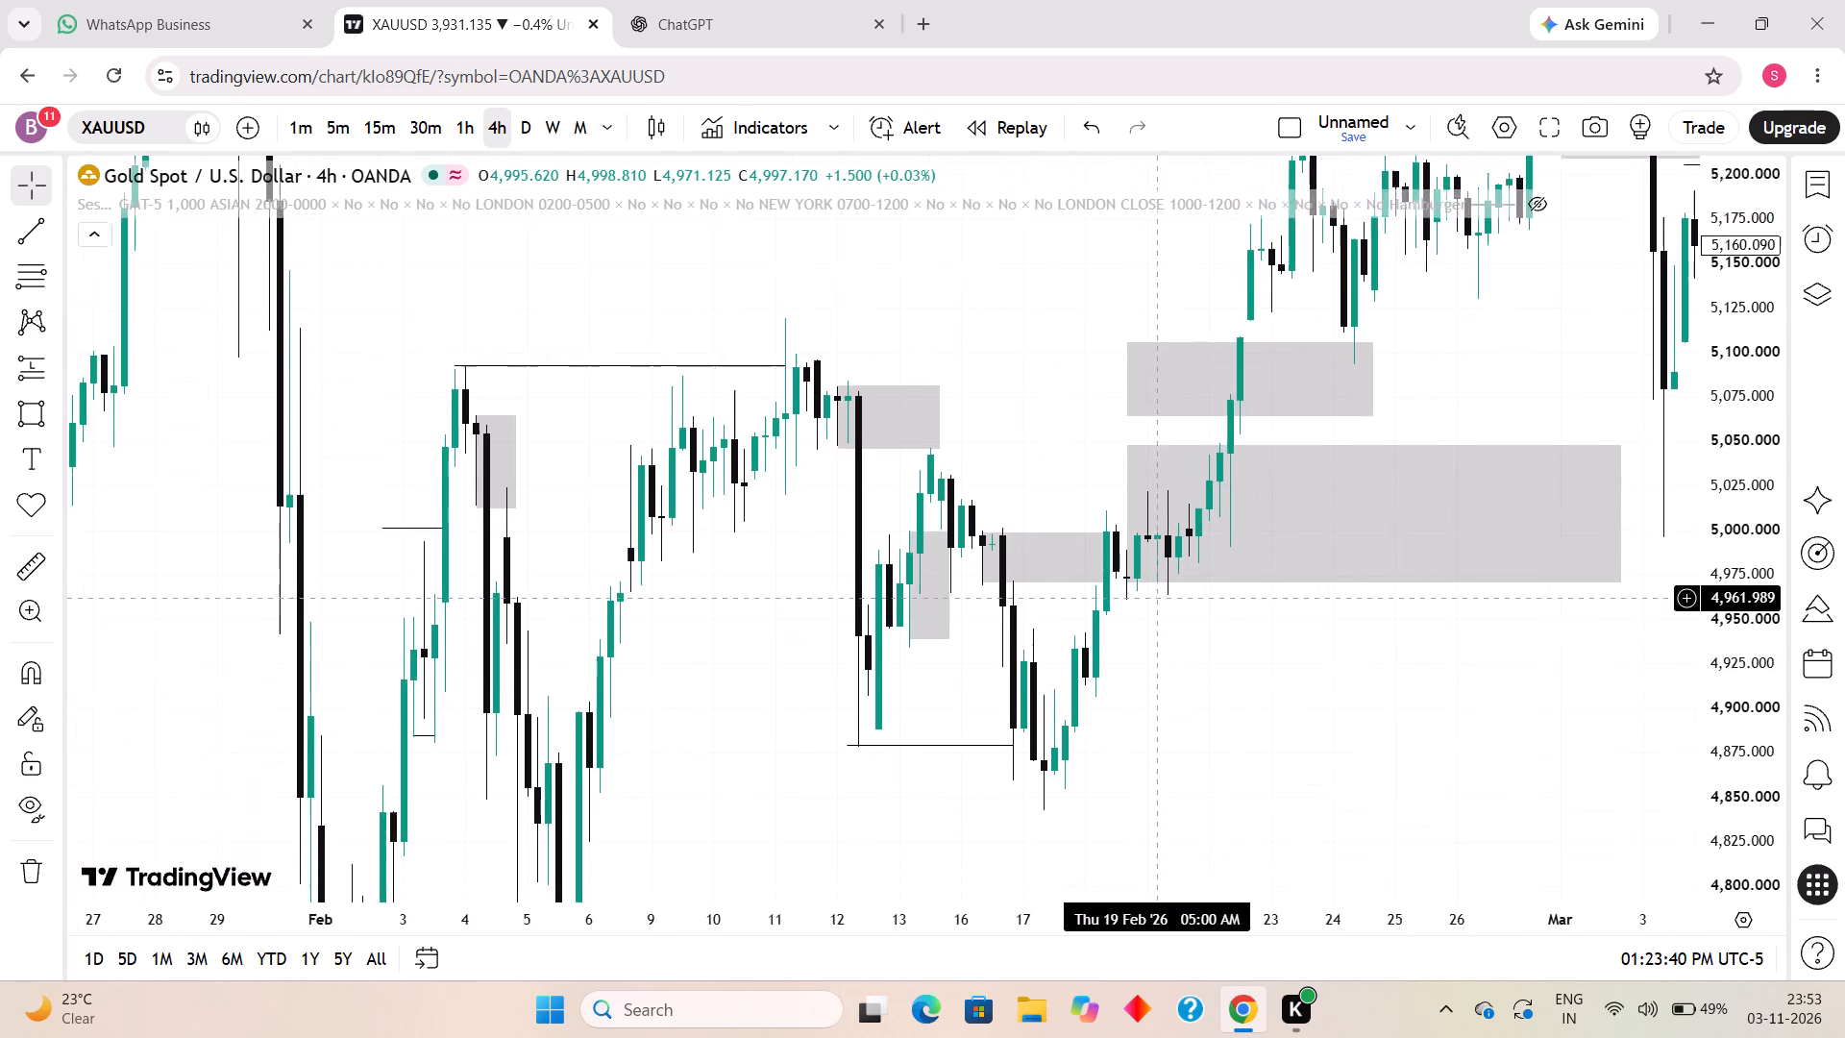
pyautogui.moveTo(1161, 593); pyautogui.dragTo(1198, 534)
pyautogui.moveTo(675, 771); pyautogui.dragTo(796, 784)
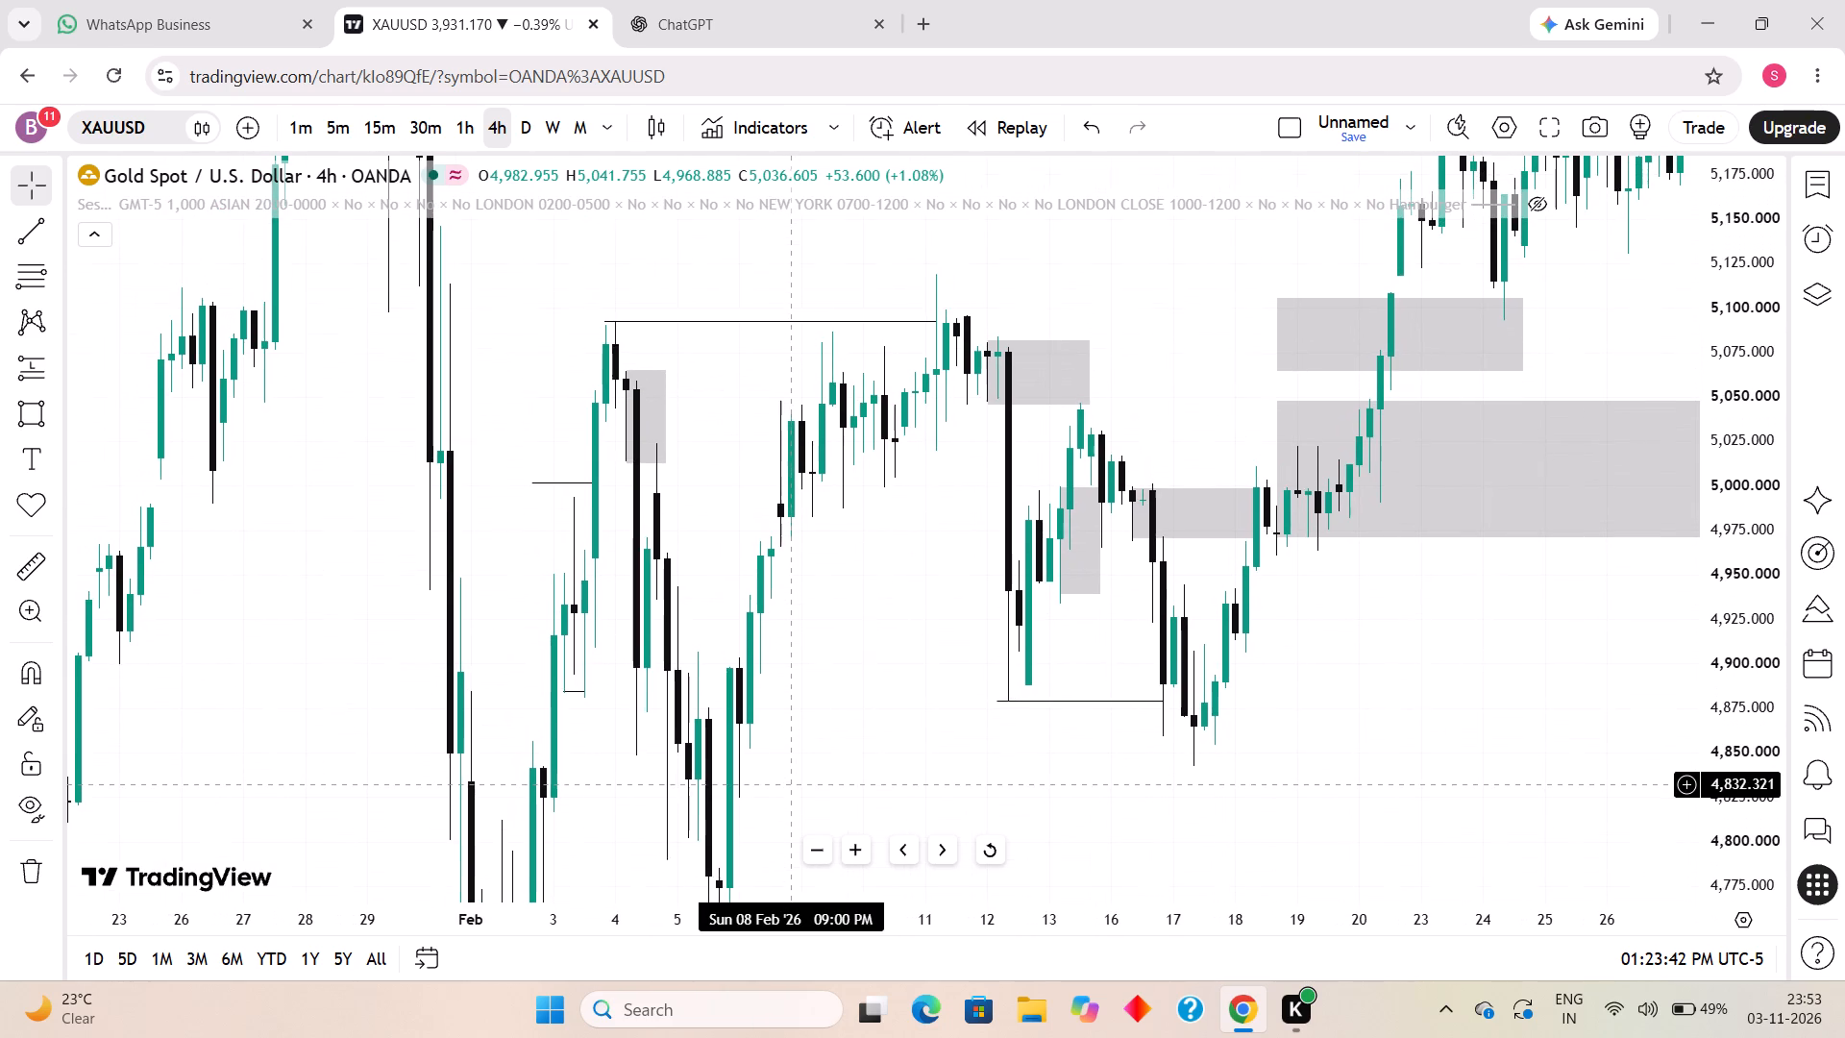
pyautogui.moveTo(796, 784); pyautogui.dragTo(796, 785)
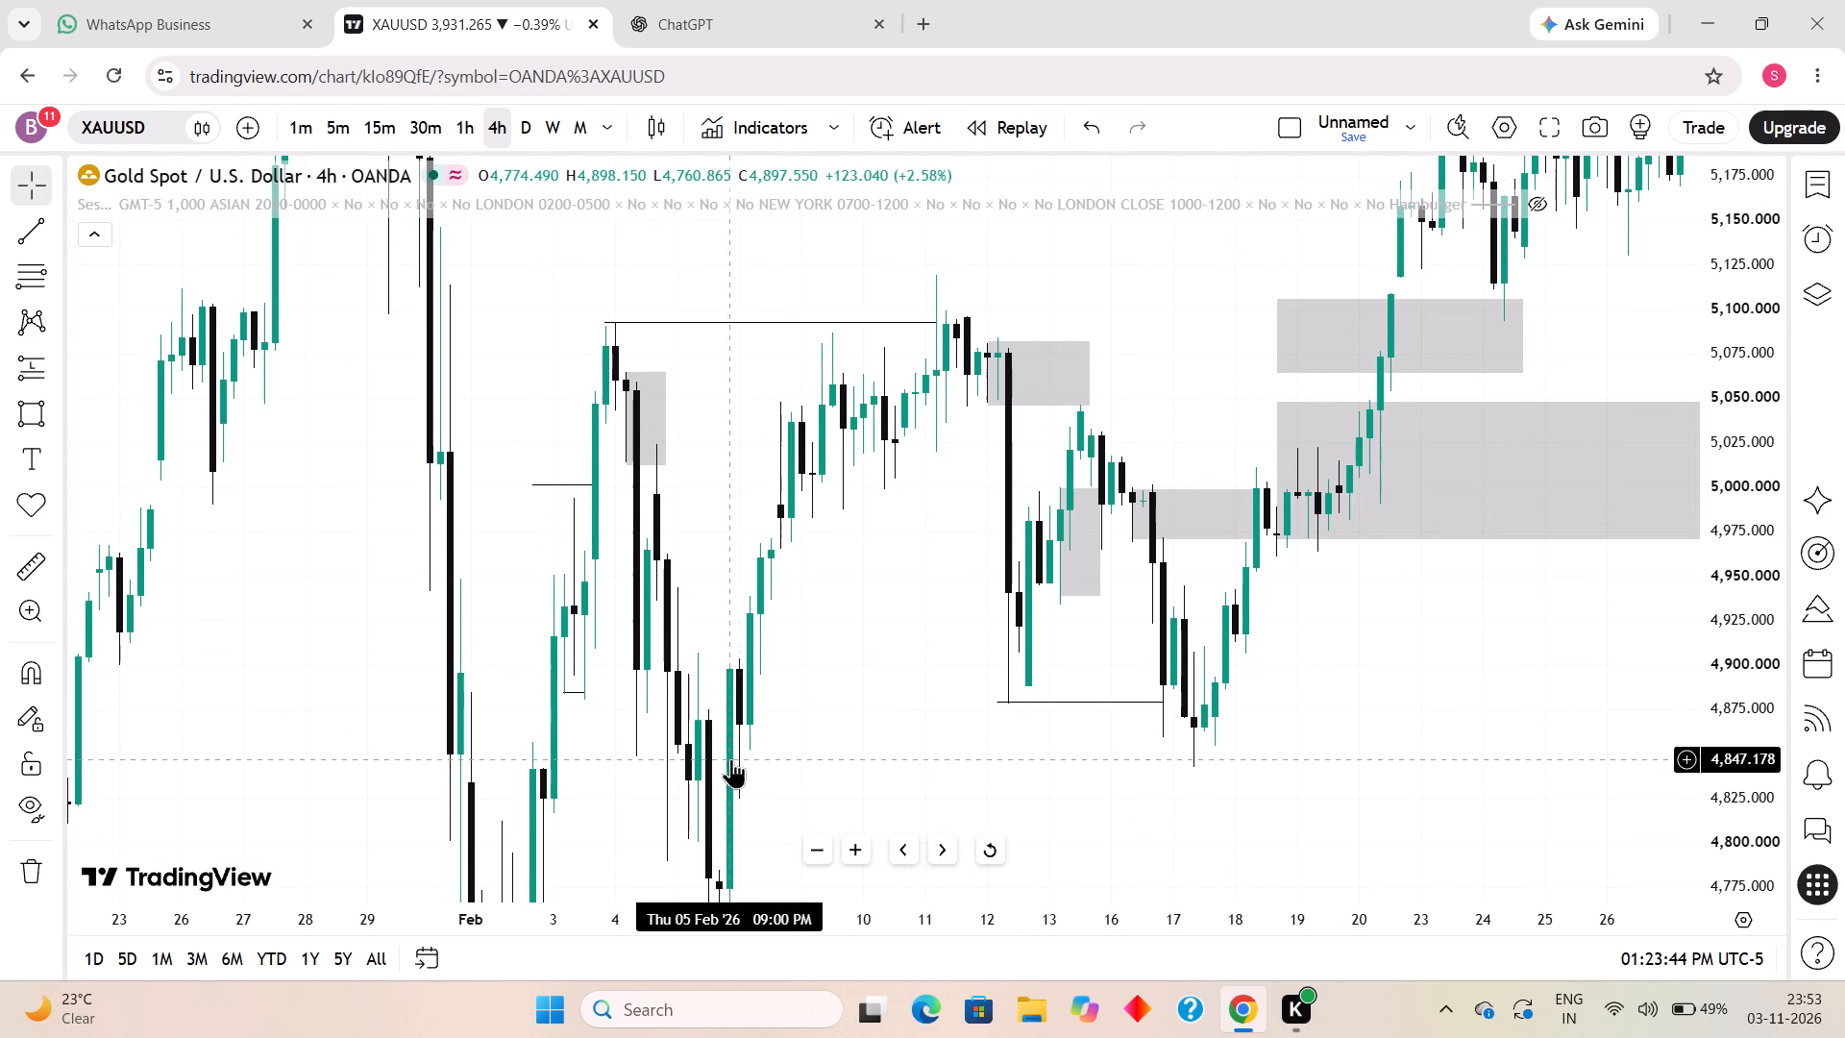
pyautogui.scroll(2, 730, 758)
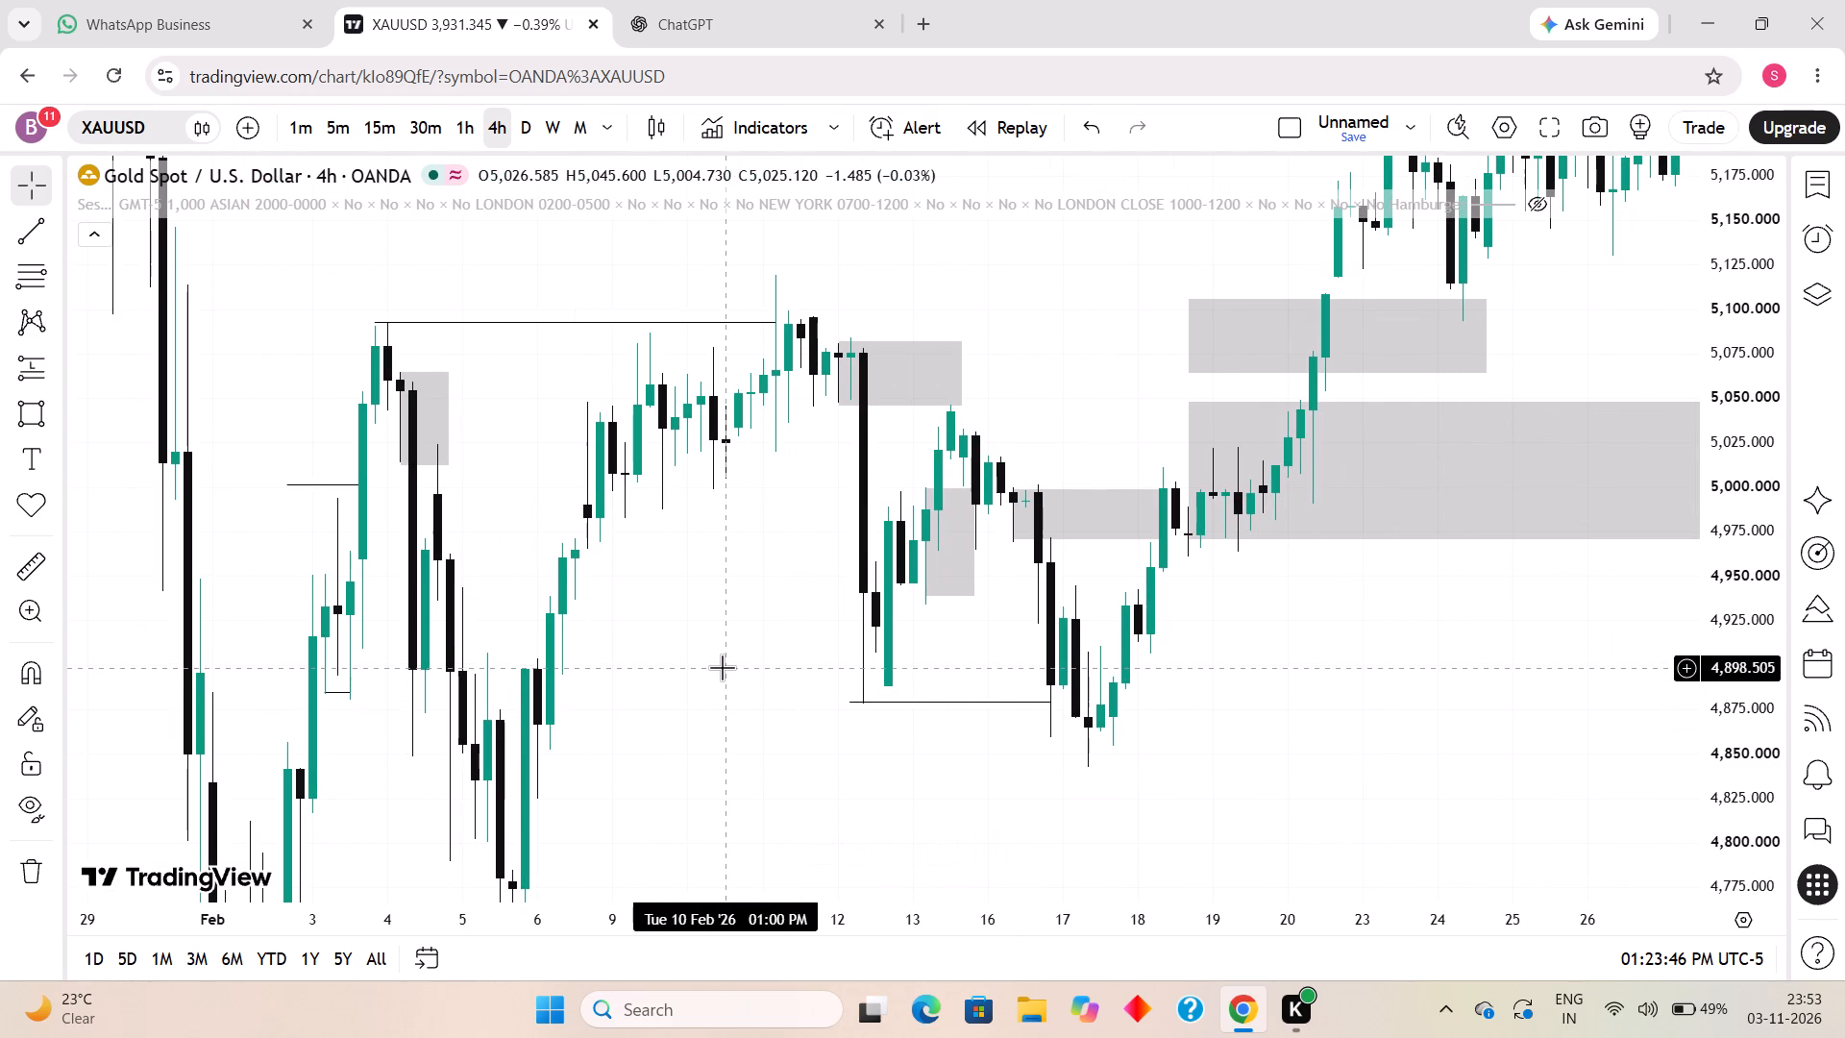
pyautogui.scroll(1, 722, 667)
pyautogui.moveTo(964, 768); pyautogui.dragTo(872, 643)
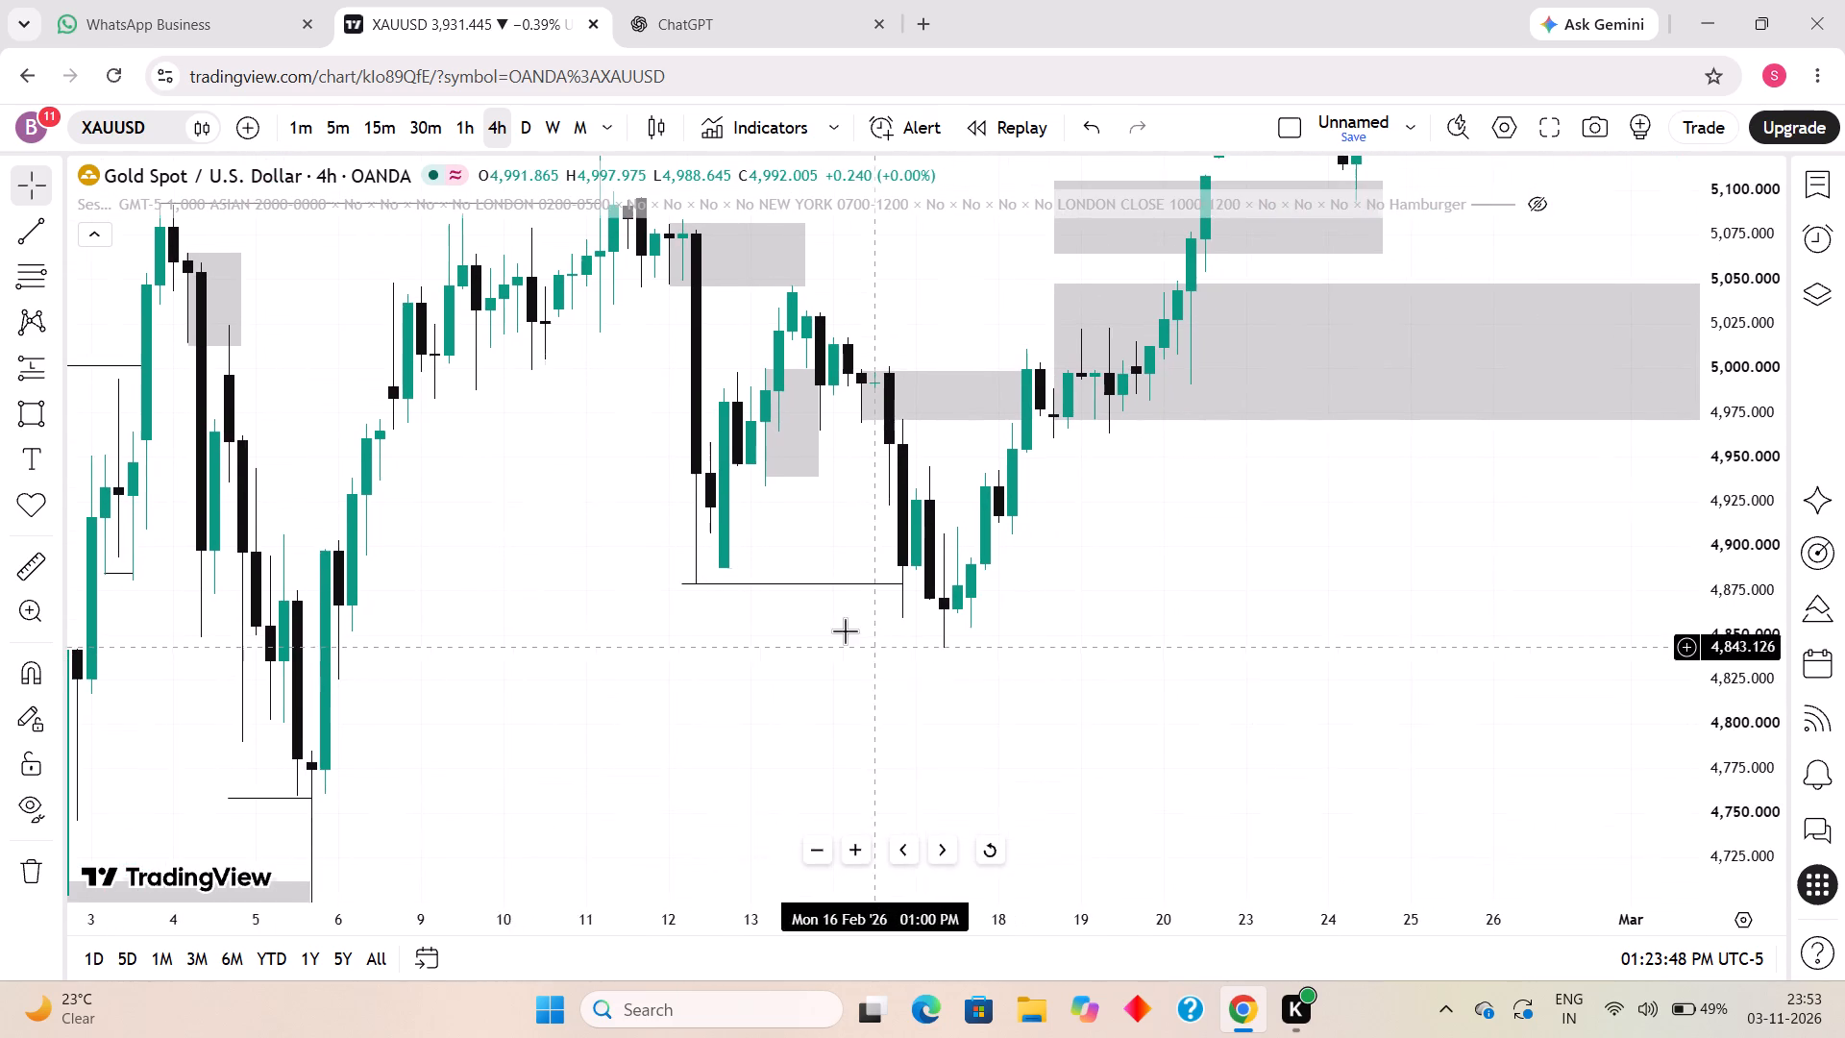
pyautogui.click(18, 233)
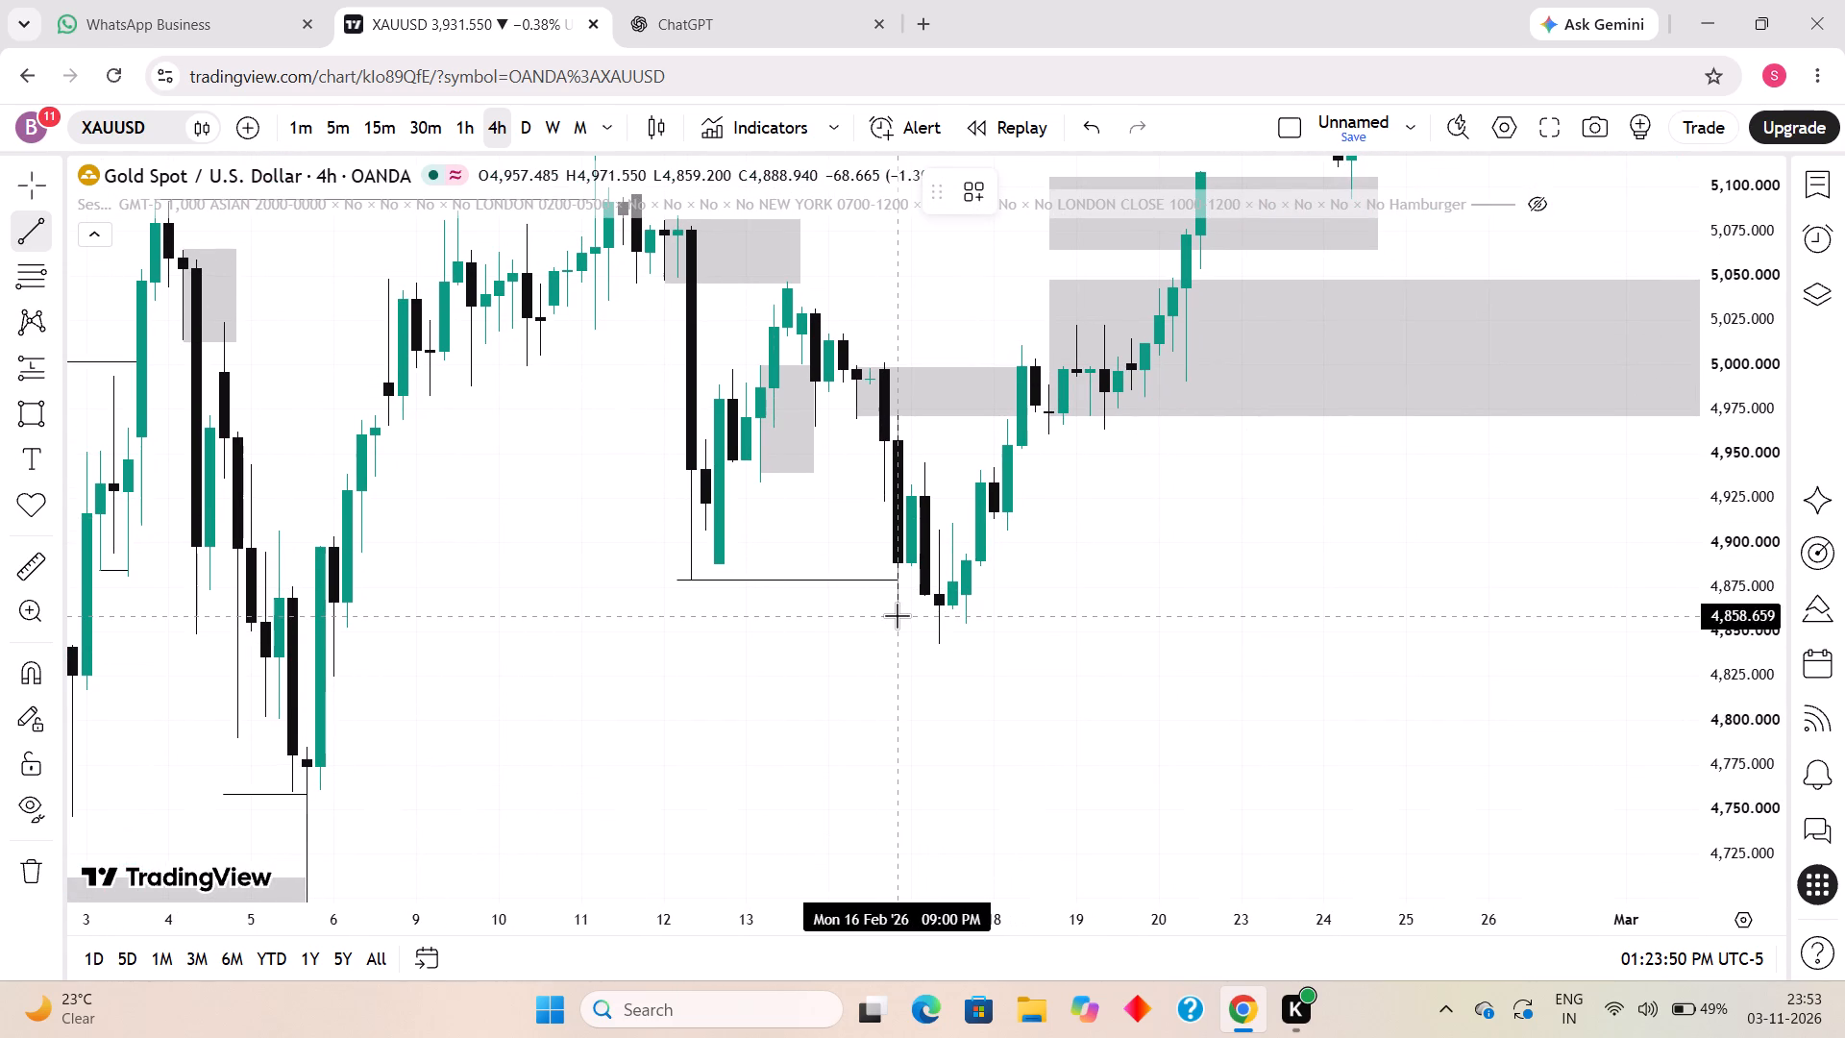
pyautogui.click(897, 615)
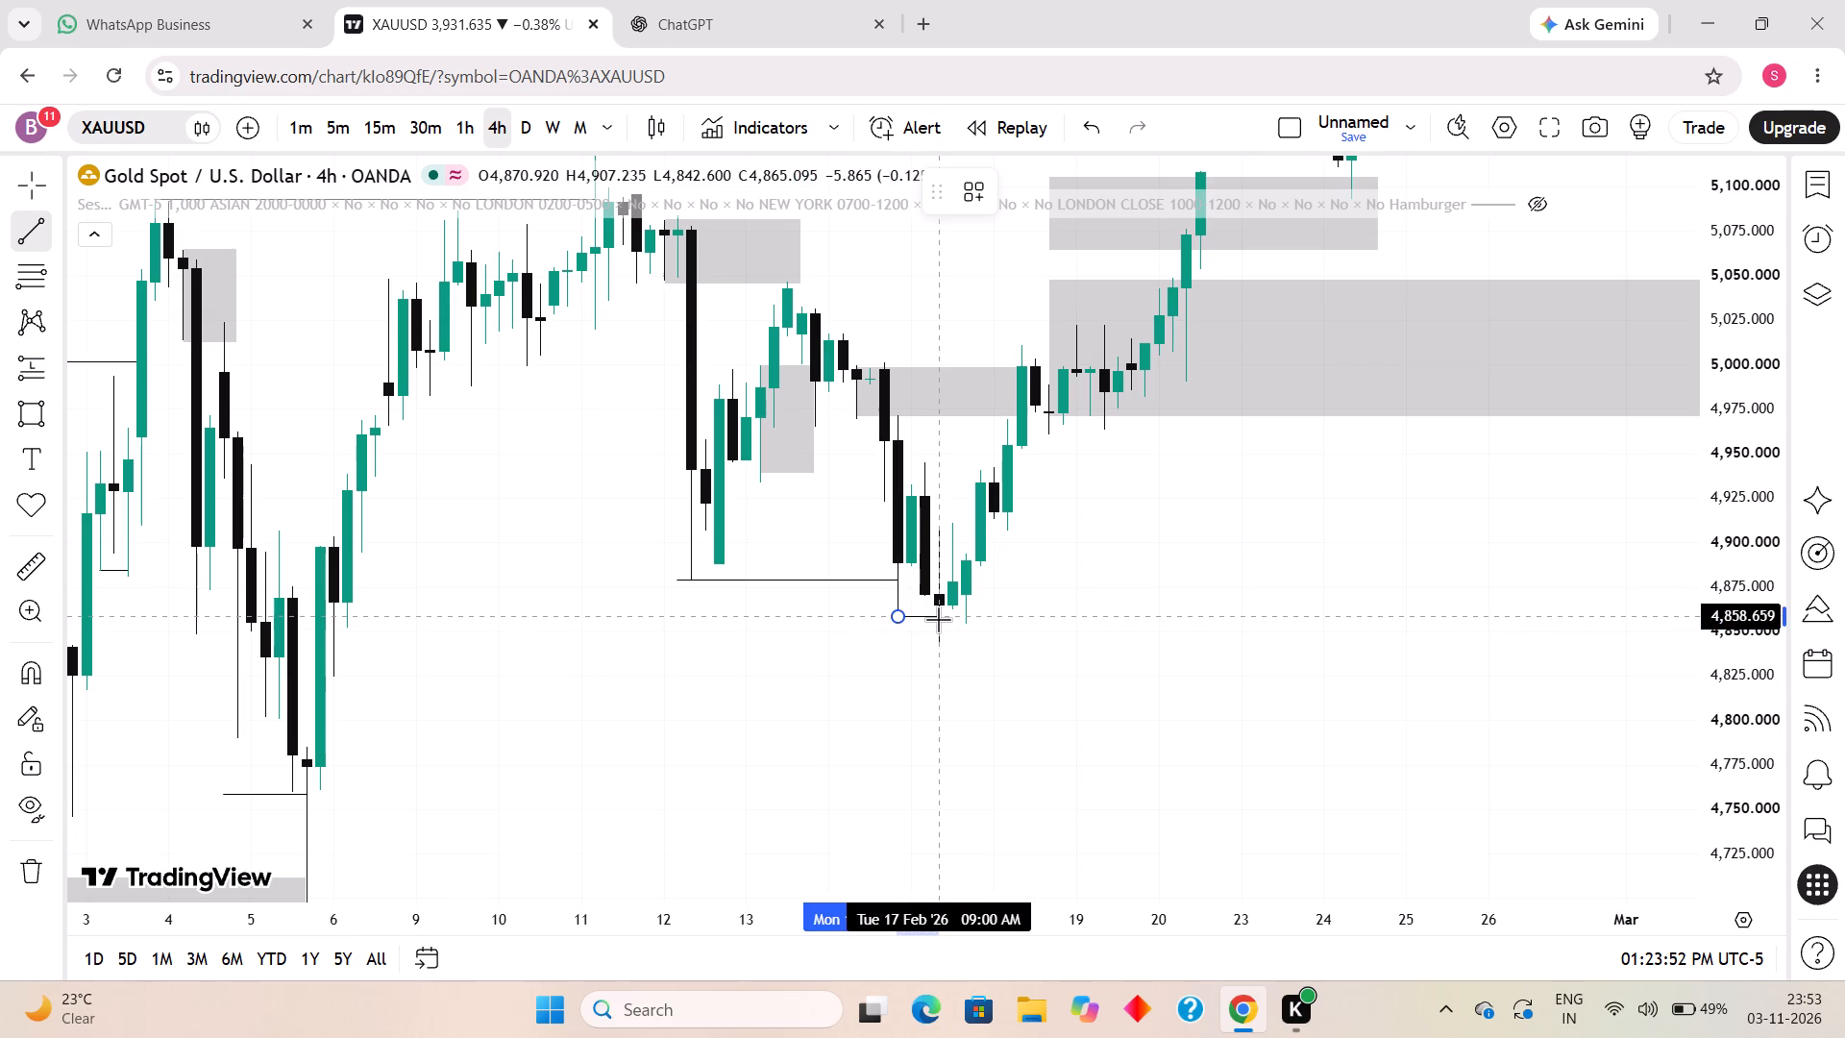
pyautogui.keyDown('shift'); pyautogui.click(938, 619); pyautogui.keyUp('shift')
pyautogui.click(973, 654)
pyautogui.scroll(1, 967, 691)
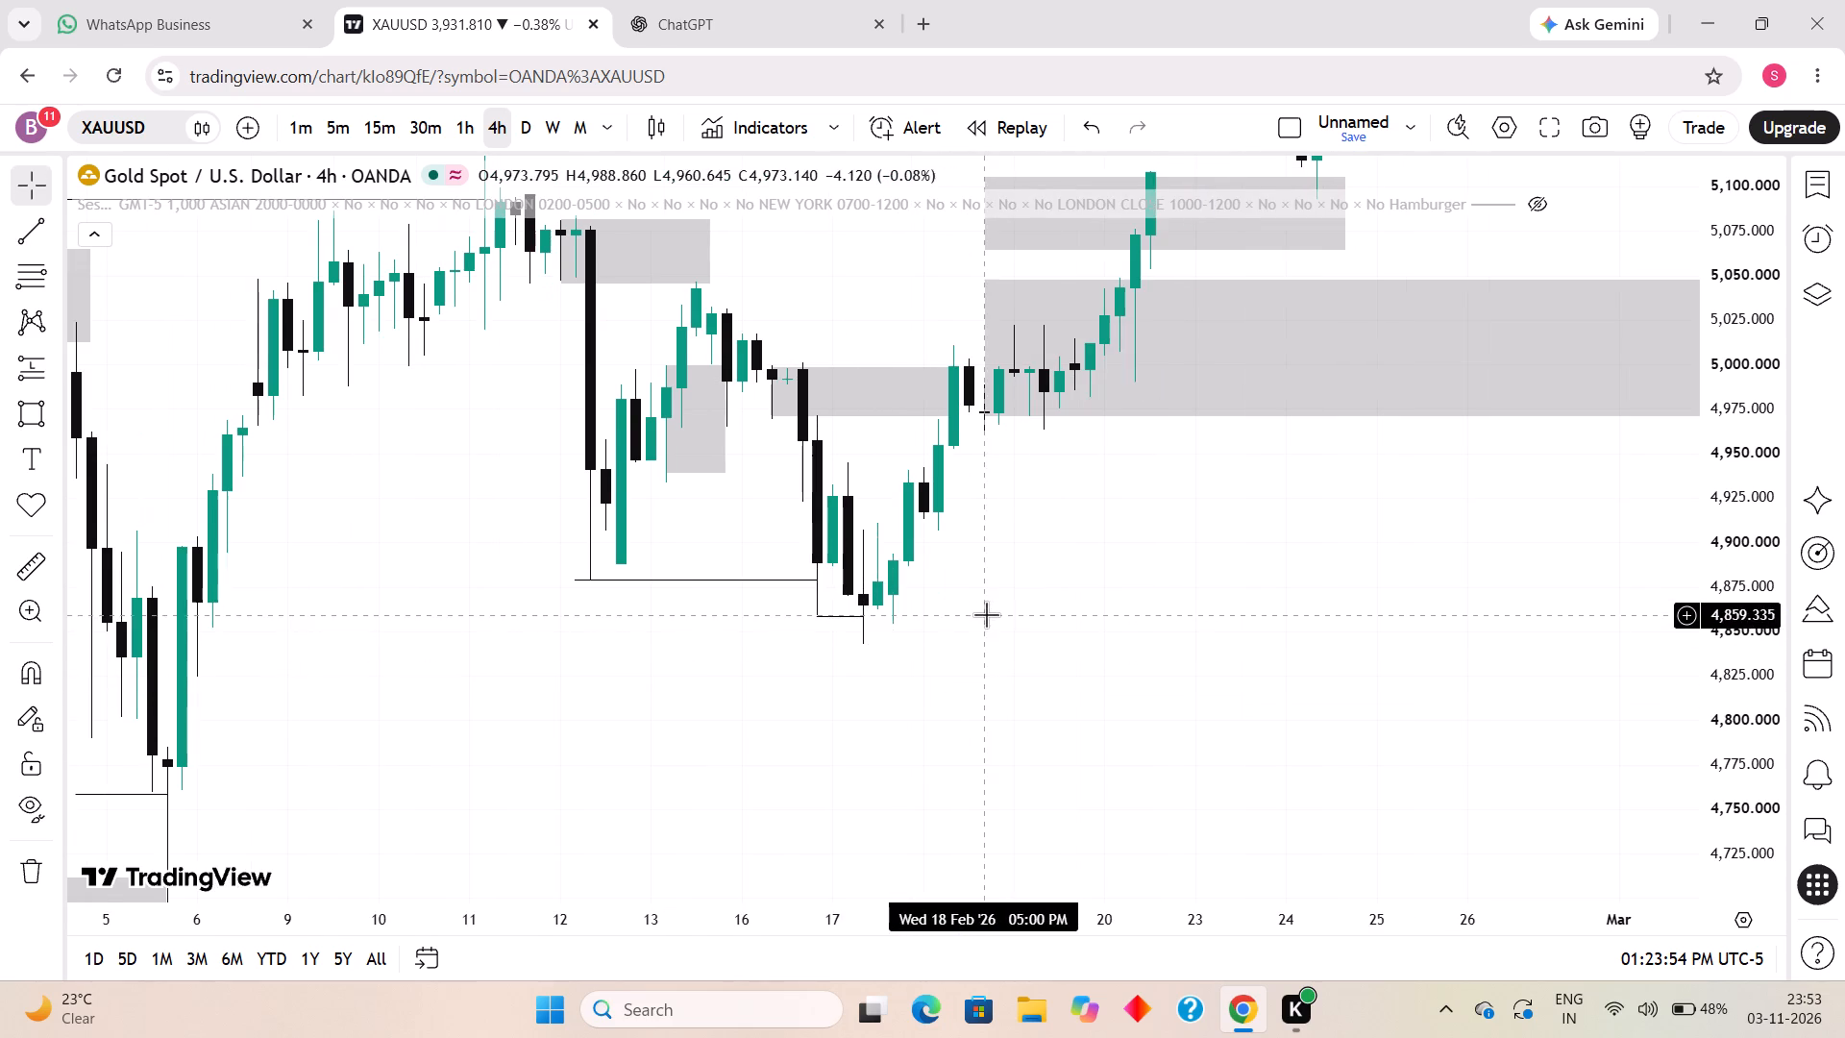
# Draw a small rectangle from the 17 February 2026 17:00 candle to 18 February 09:00, spanning about 4,911 down to 4,892.
pyautogui.moveTo(987, 614); pyautogui.dragTo(992, 703)
pyautogui.click(27, 422)
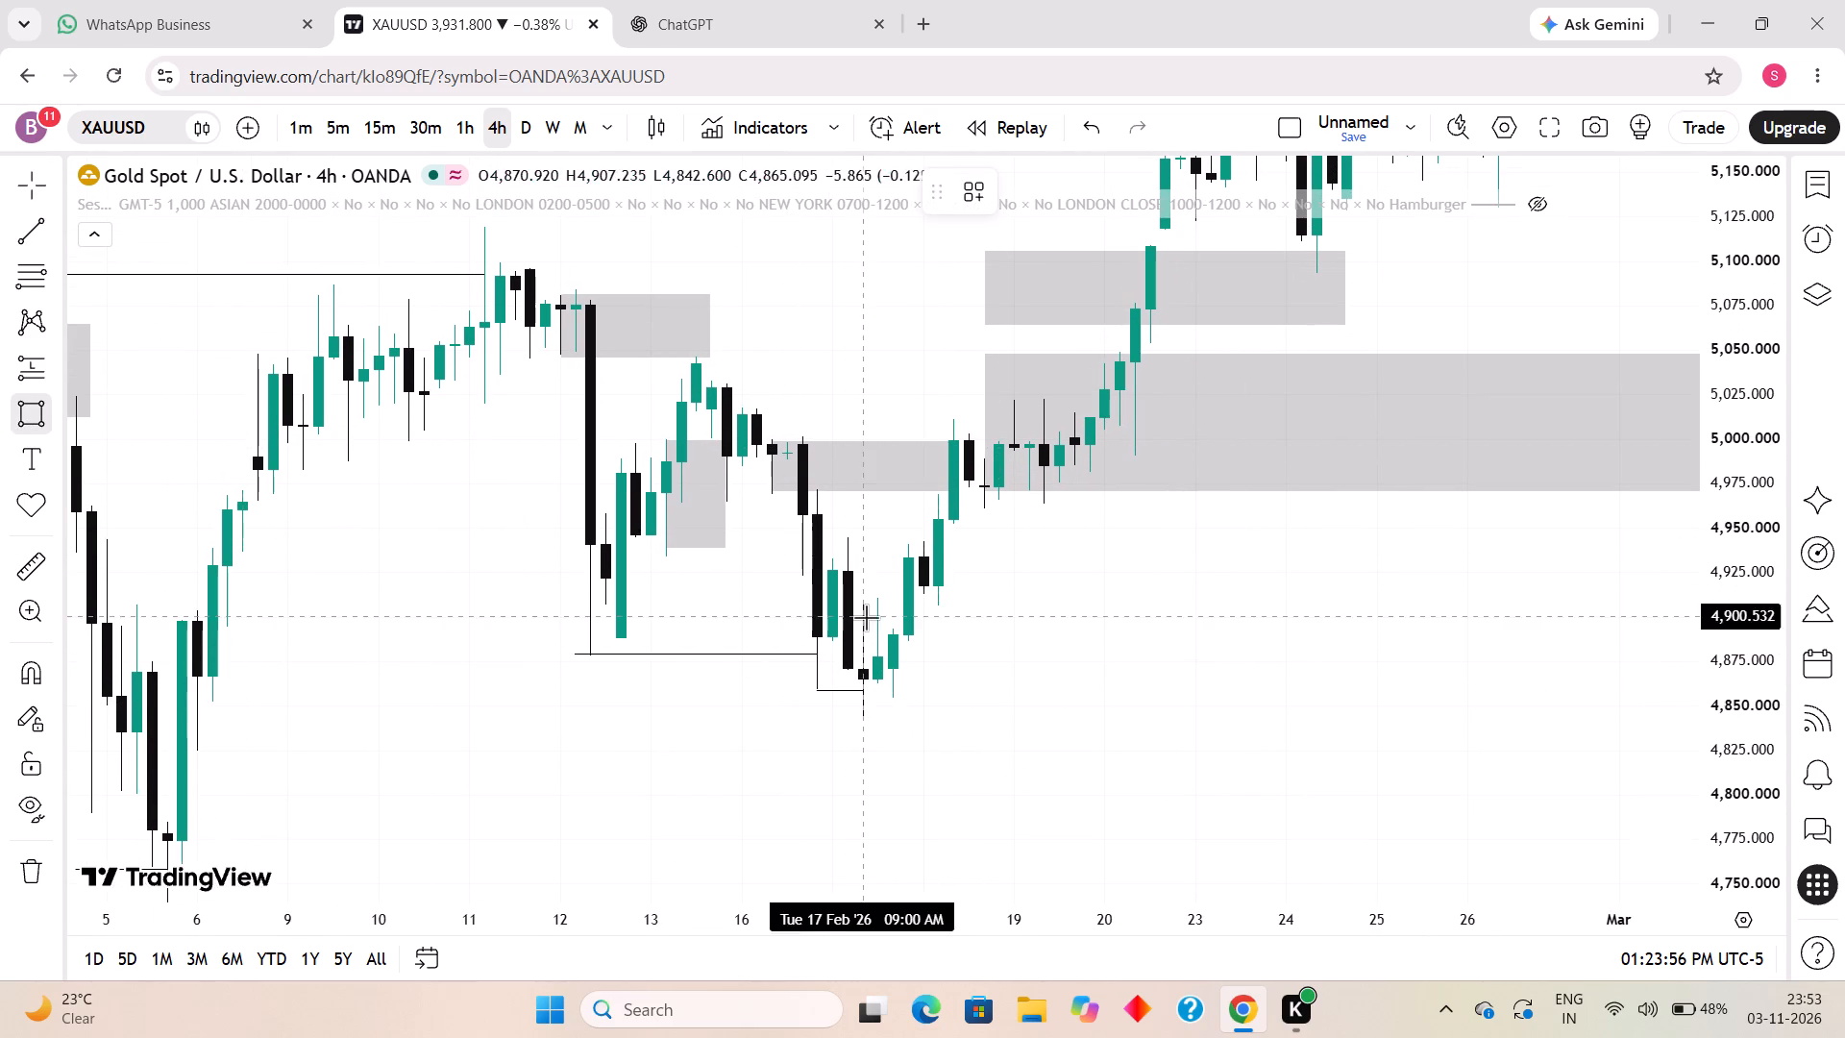
pyautogui.click(896, 630)
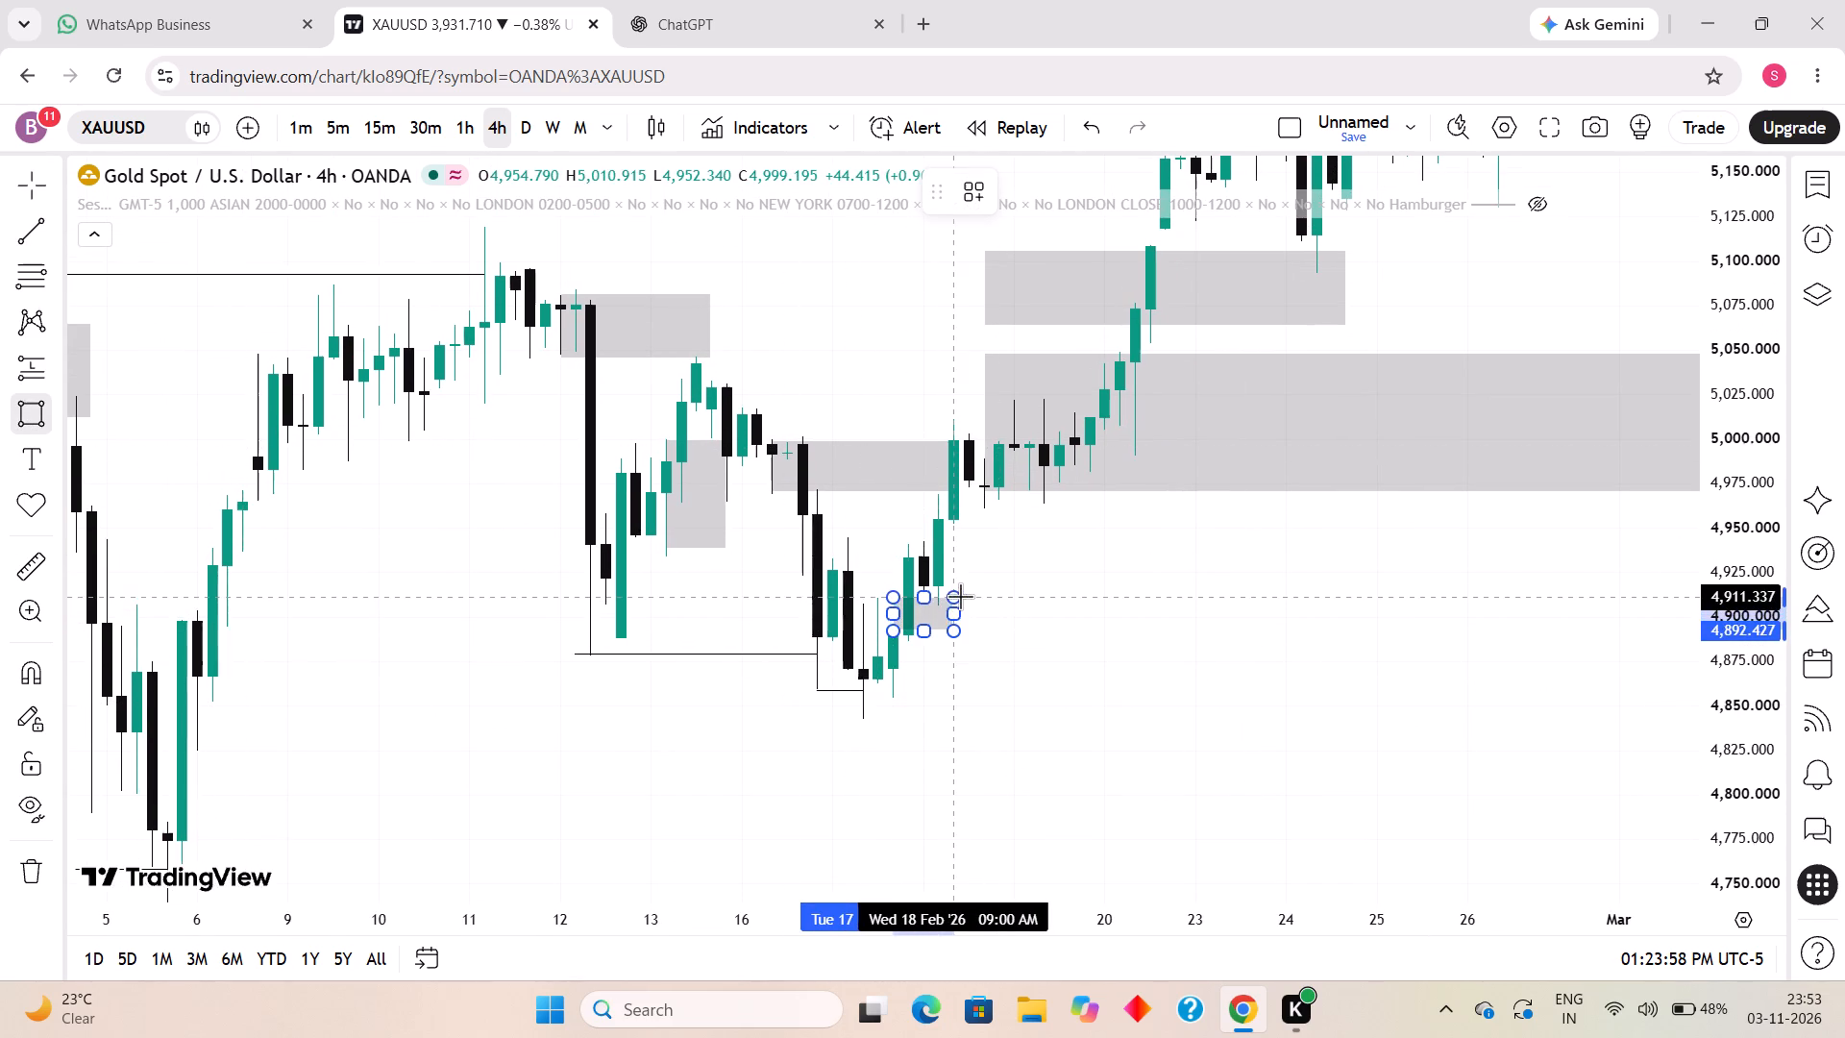
pyautogui.click(960, 596)
pyautogui.click(1014, 633)
# Draw a short horizontal trend line from the 18 February 2026 09:00 candle's high to 19 February 01:00 at about 5,010.
pyautogui.moveTo(1028, 592); pyautogui.dragTo(1020, 655)
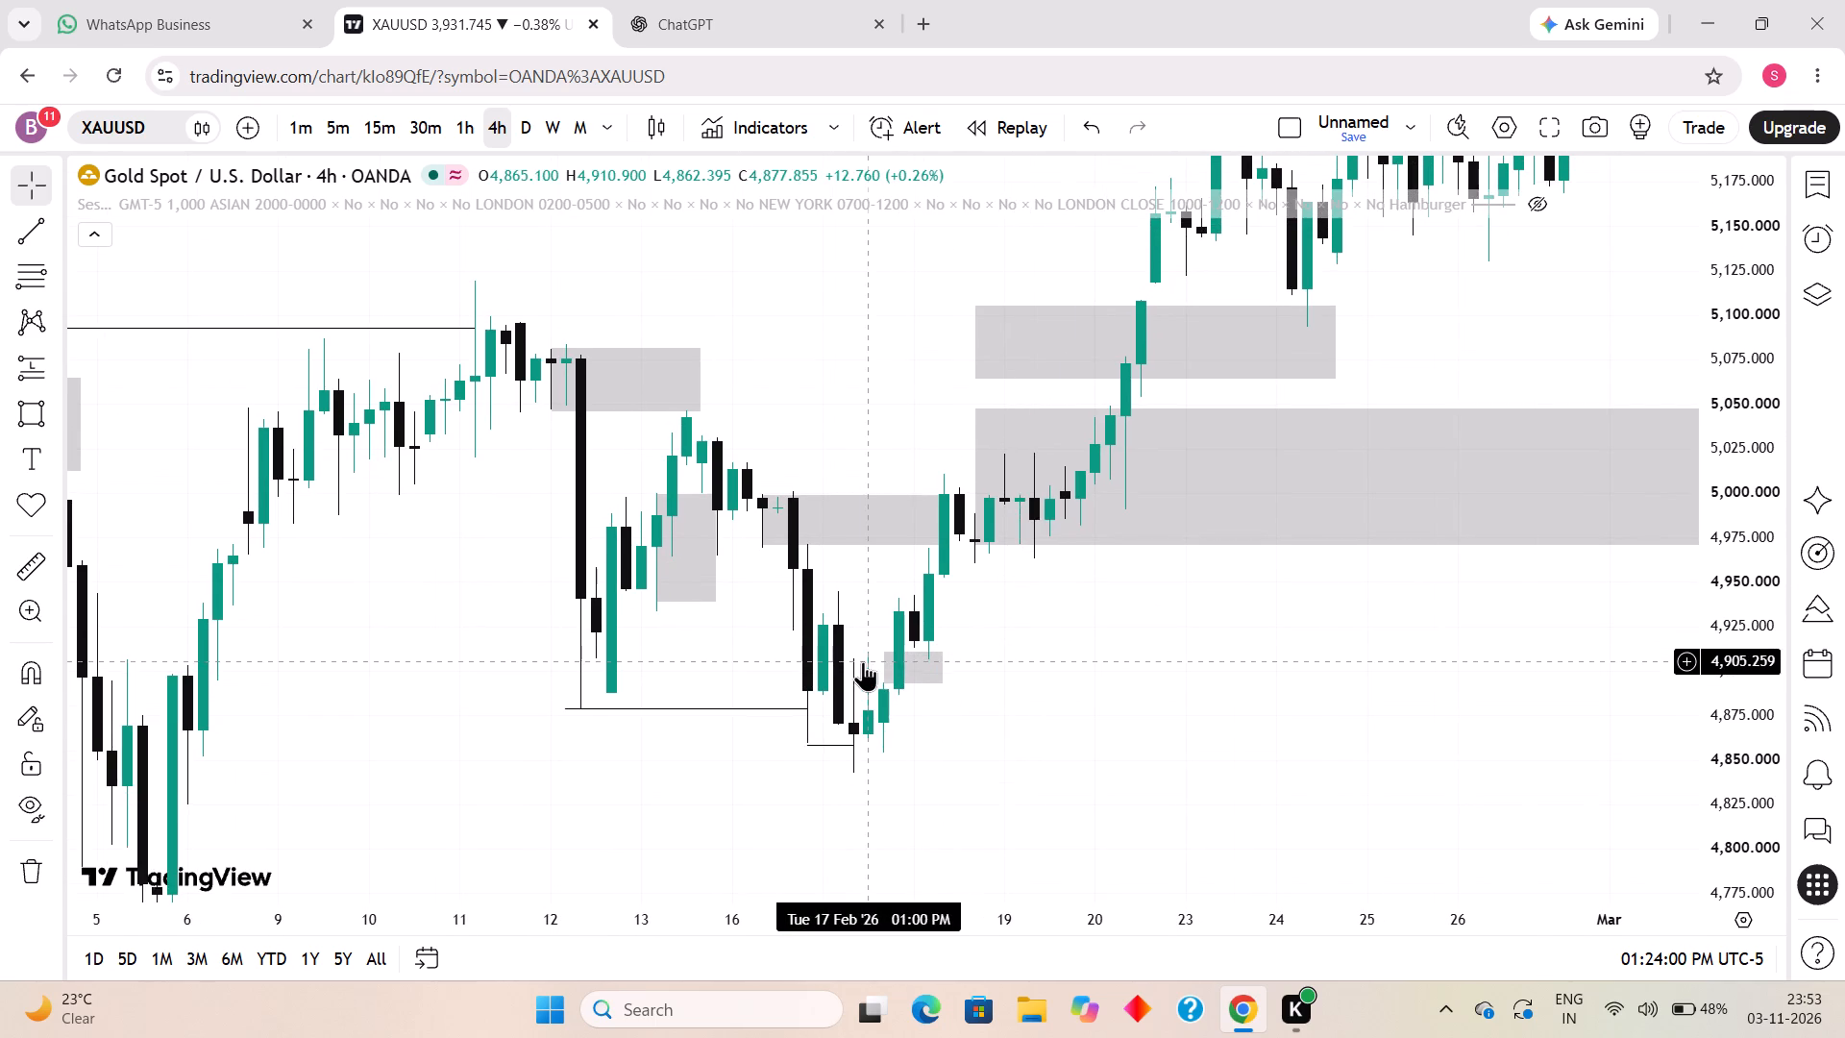
pyautogui.scroll(1, 863, 661)
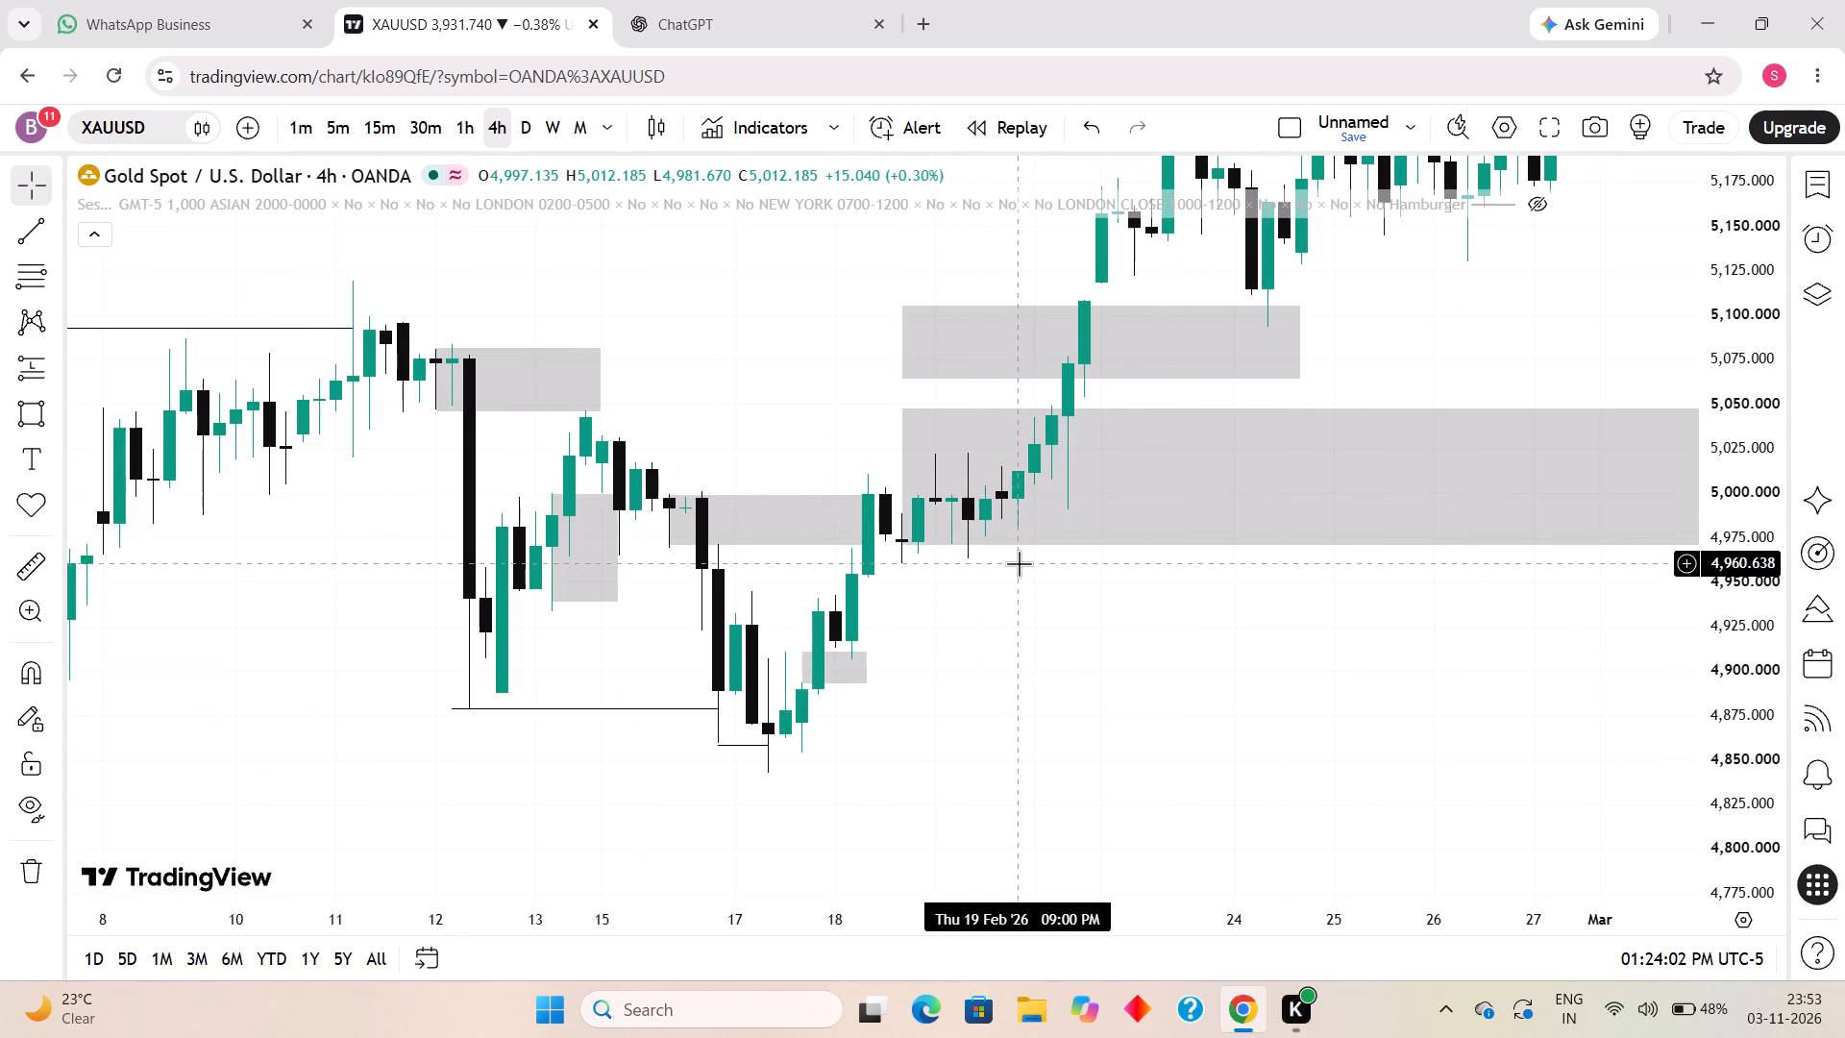
pyautogui.moveTo(1020, 661); pyautogui.dragTo(1020, 698)
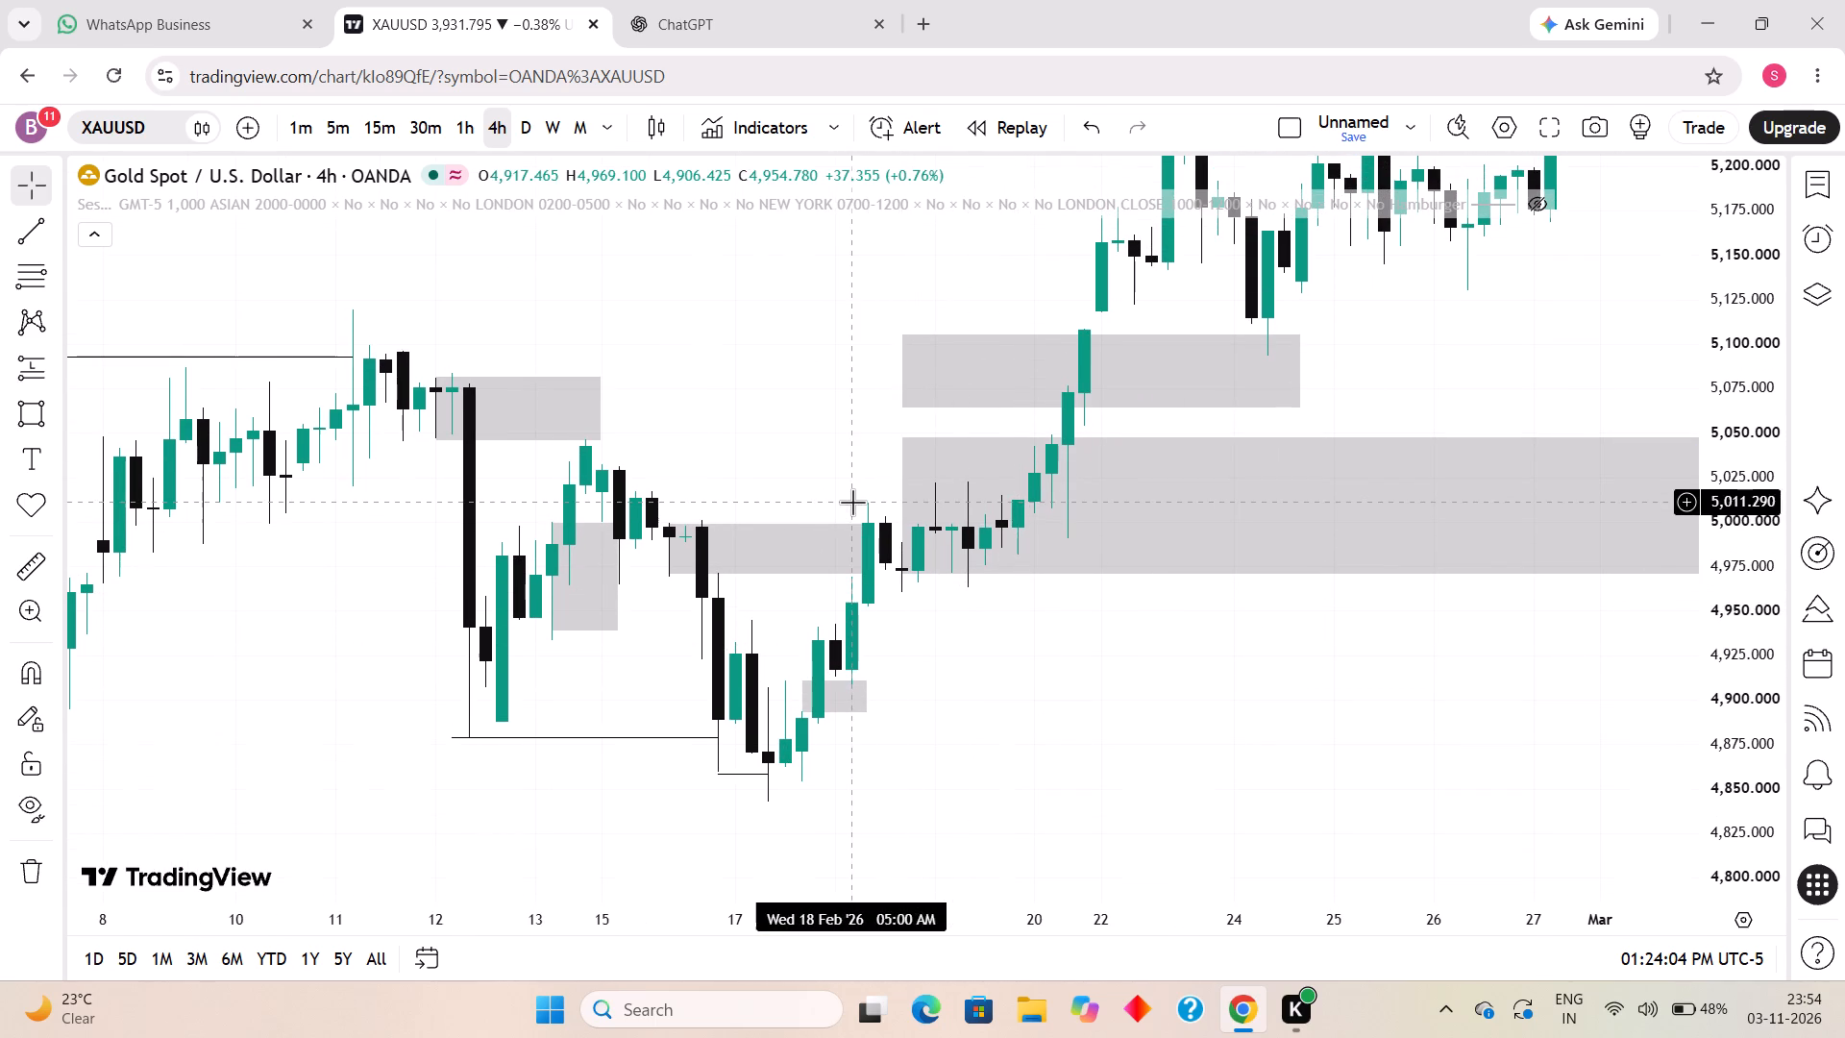
pyautogui.click(2, 227)
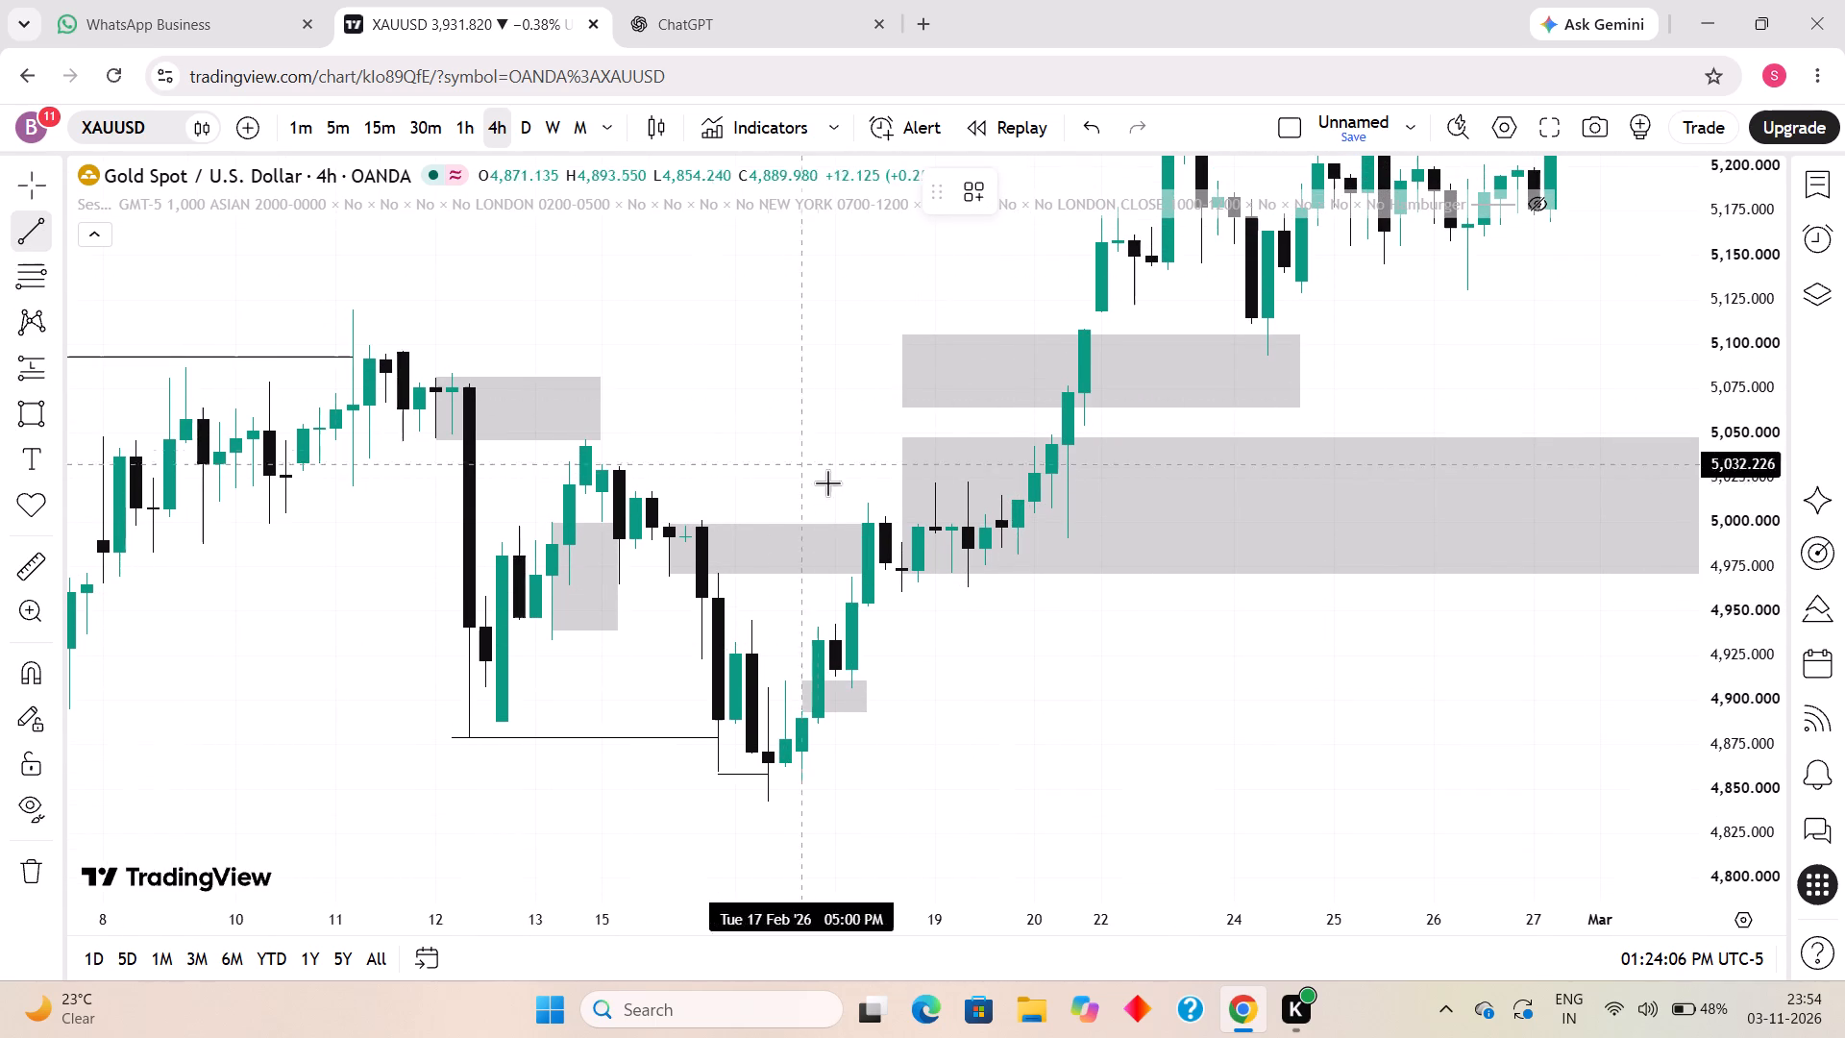
pyautogui.click(865, 504)
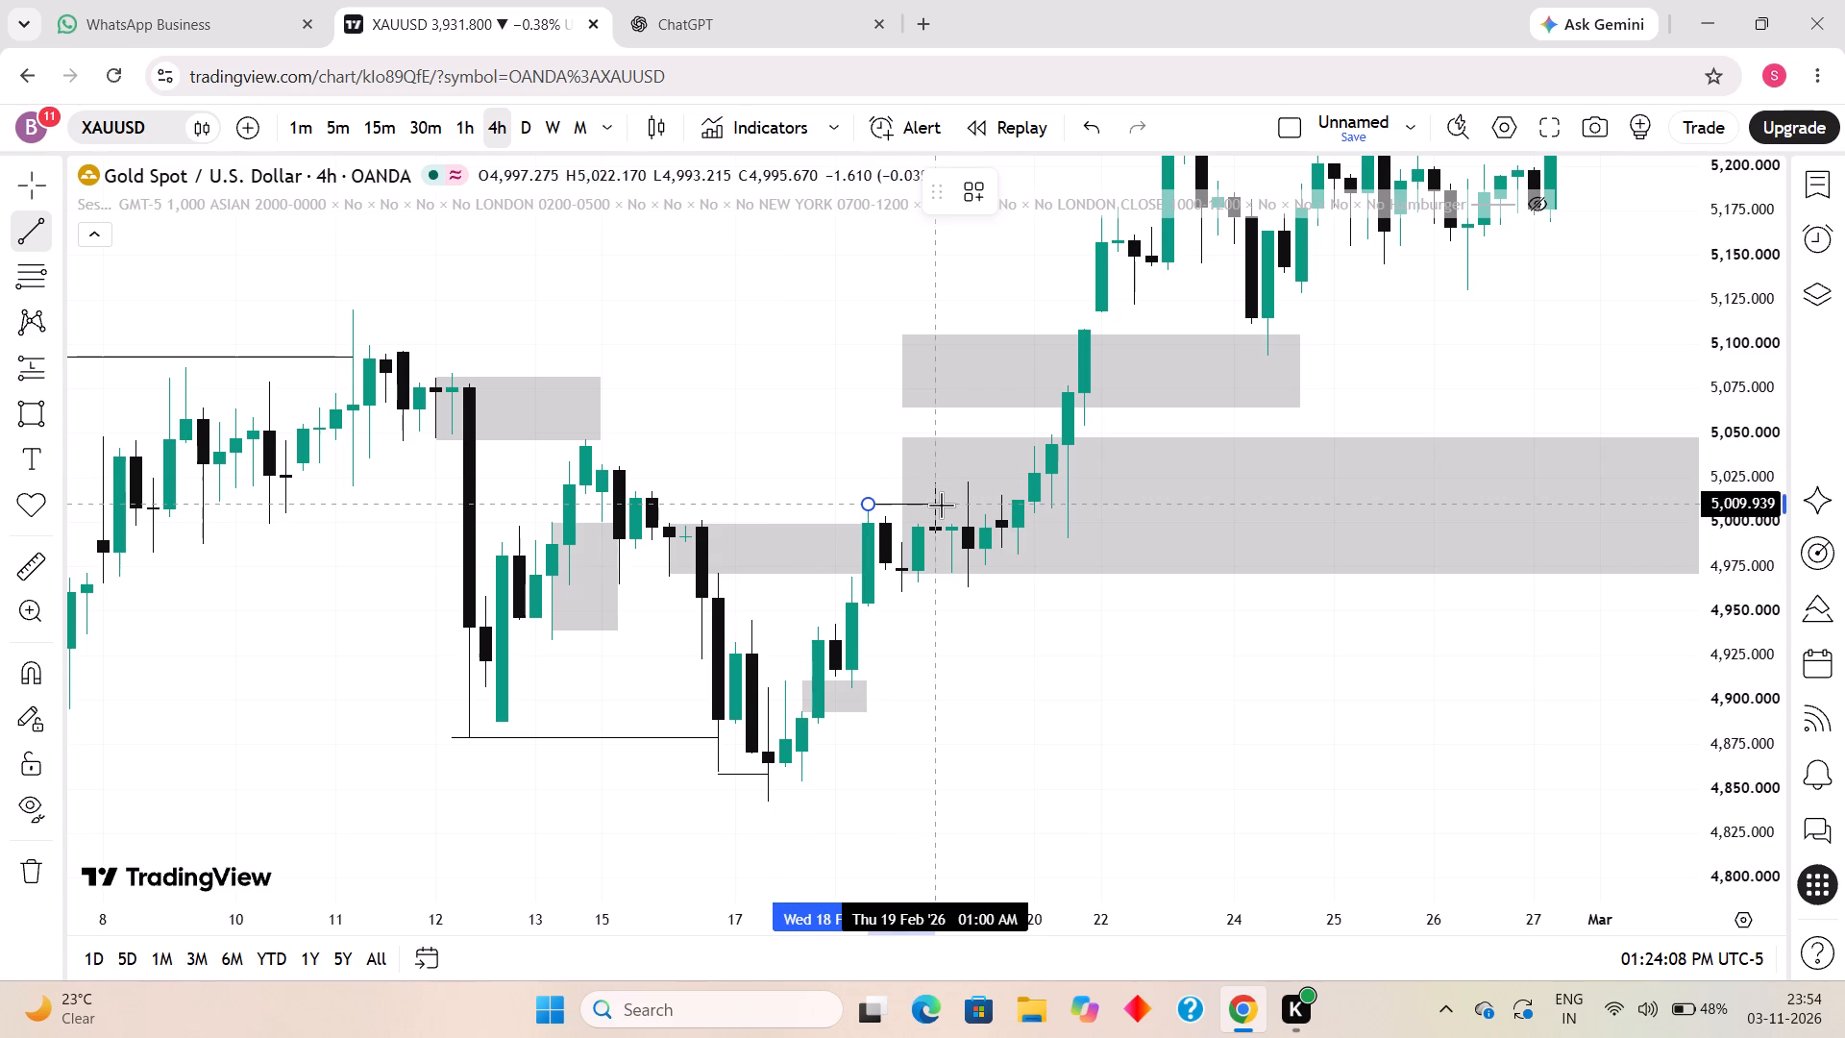
pyautogui.keyDown('shift'); pyautogui.click(941, 505); pyautogui.keyUp('shift')
pyautogui.click(1133, 695)
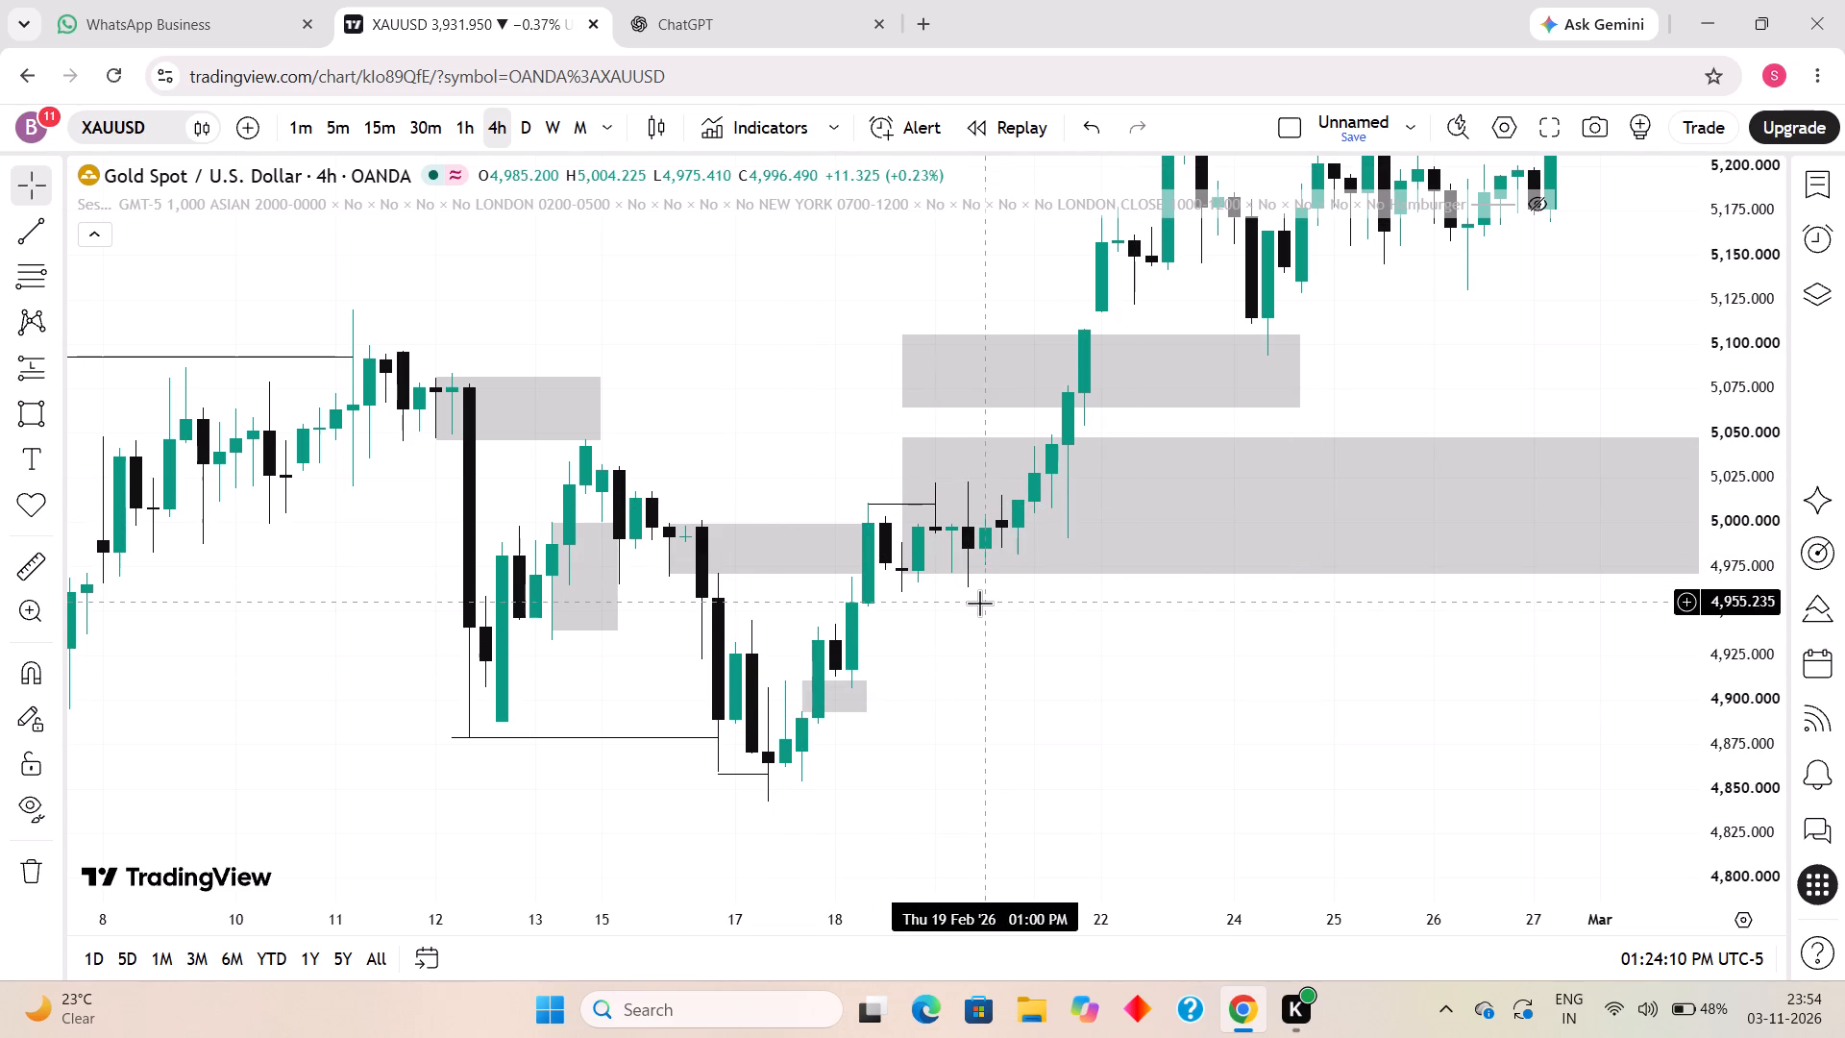
# Resize the rectangle ending 24 February 2026 17:00 to start at the 20 February 13:00 candle with its lower edge at about 5,077.
pyautogui.moveTo(1065, 702); pyautogui.dragTo(1006, 771)
pyautogui.scroll(-2, 993, 764)
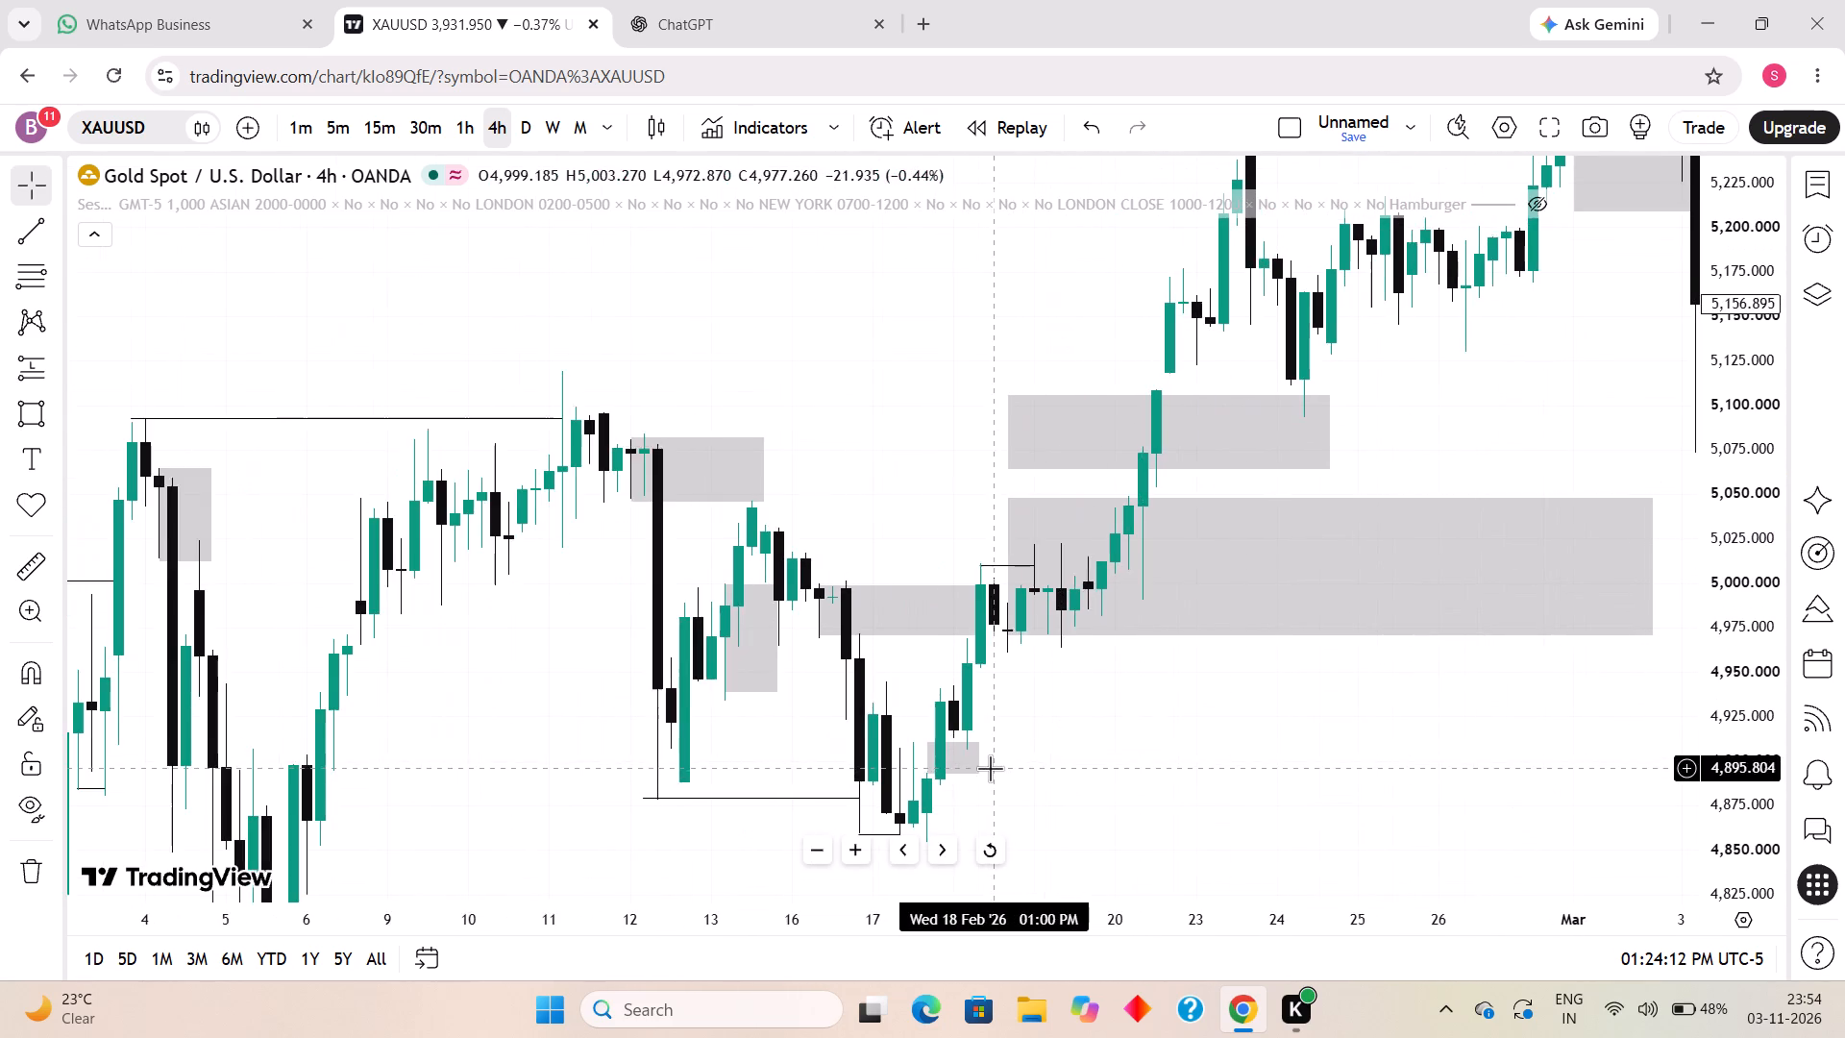
pyautogui.scroll(-1, 990, 768)
pyautogui.moveTo(1170, 789); pyautogui.dragTo(1183, 601)
pyautogui.scroll(-1, 1169, 590)
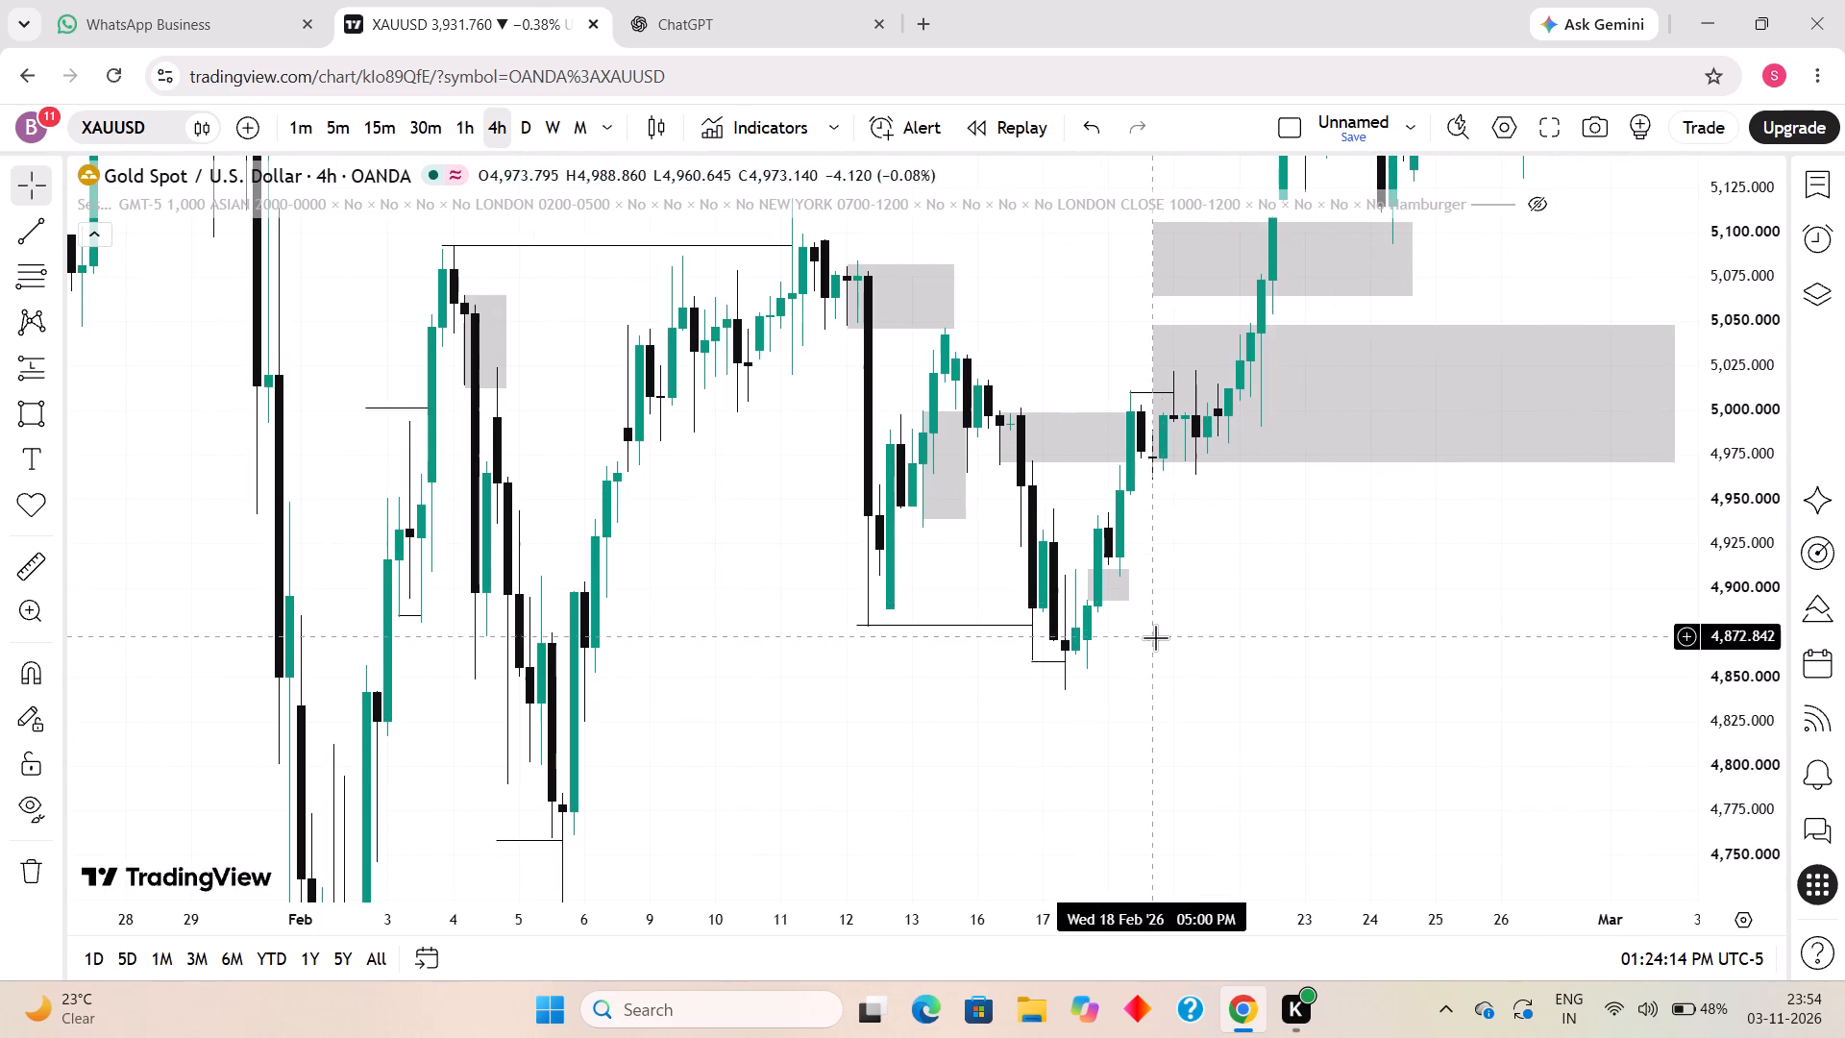
pyautogui.scroll(2, 1146, 646)
pyautogui.moveTo(1172, 547); pyautogui.dragTo(1152, 754)
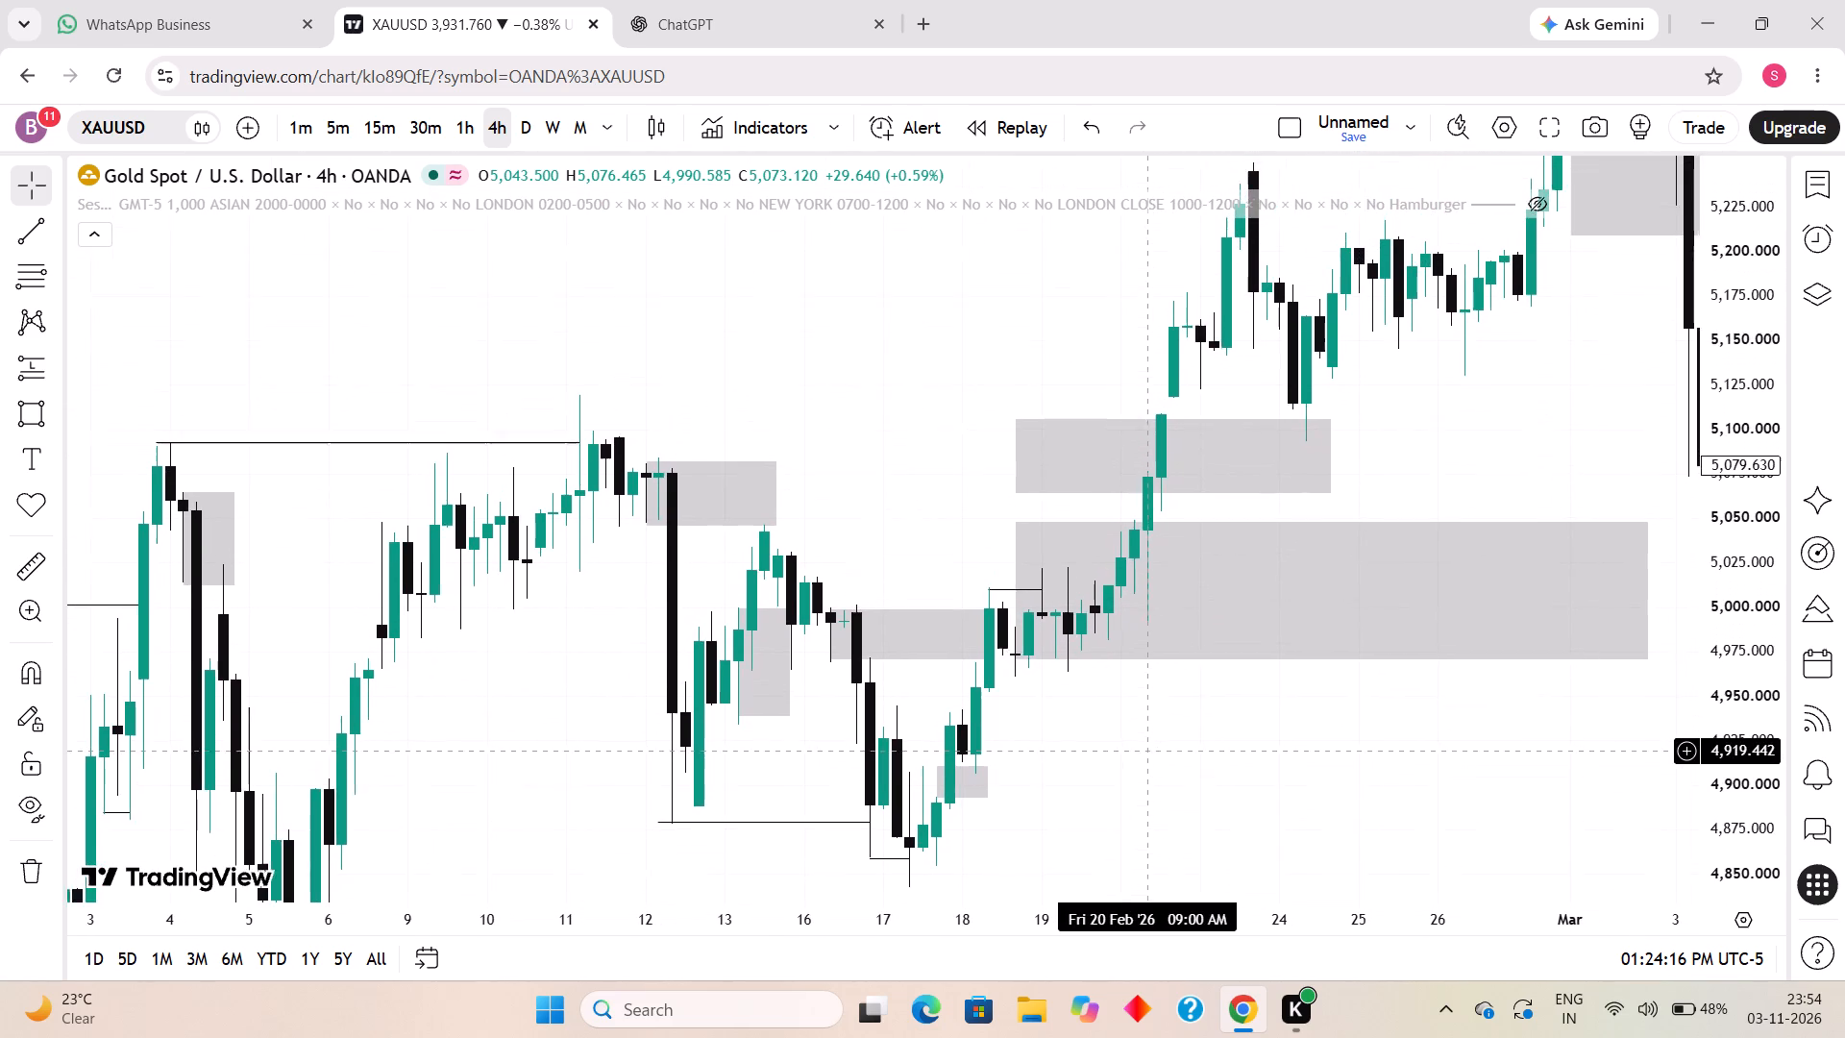
pyautogui.moveTo(1152, 754); pyautogui.dragTo(1148, 772)
pyautogui.scroll(1, 1074, 763)
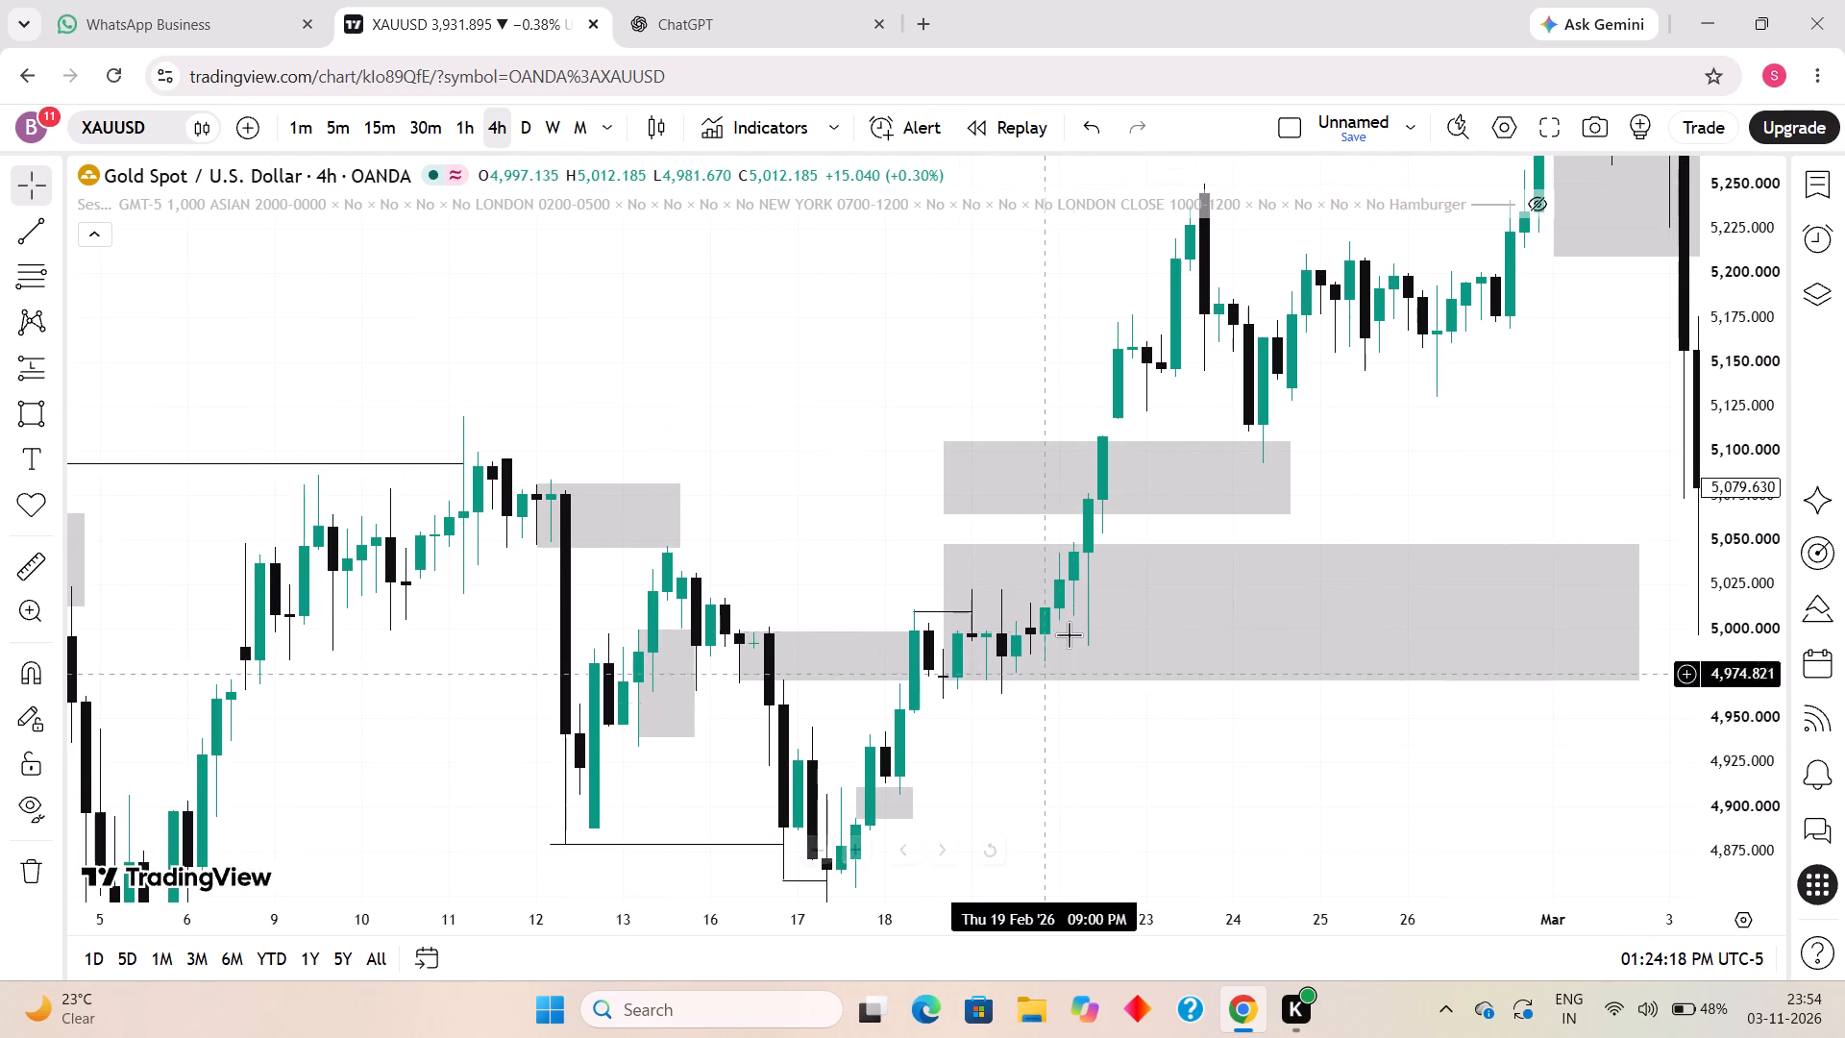
pyautogui.scroll(-4, 1091, 571)
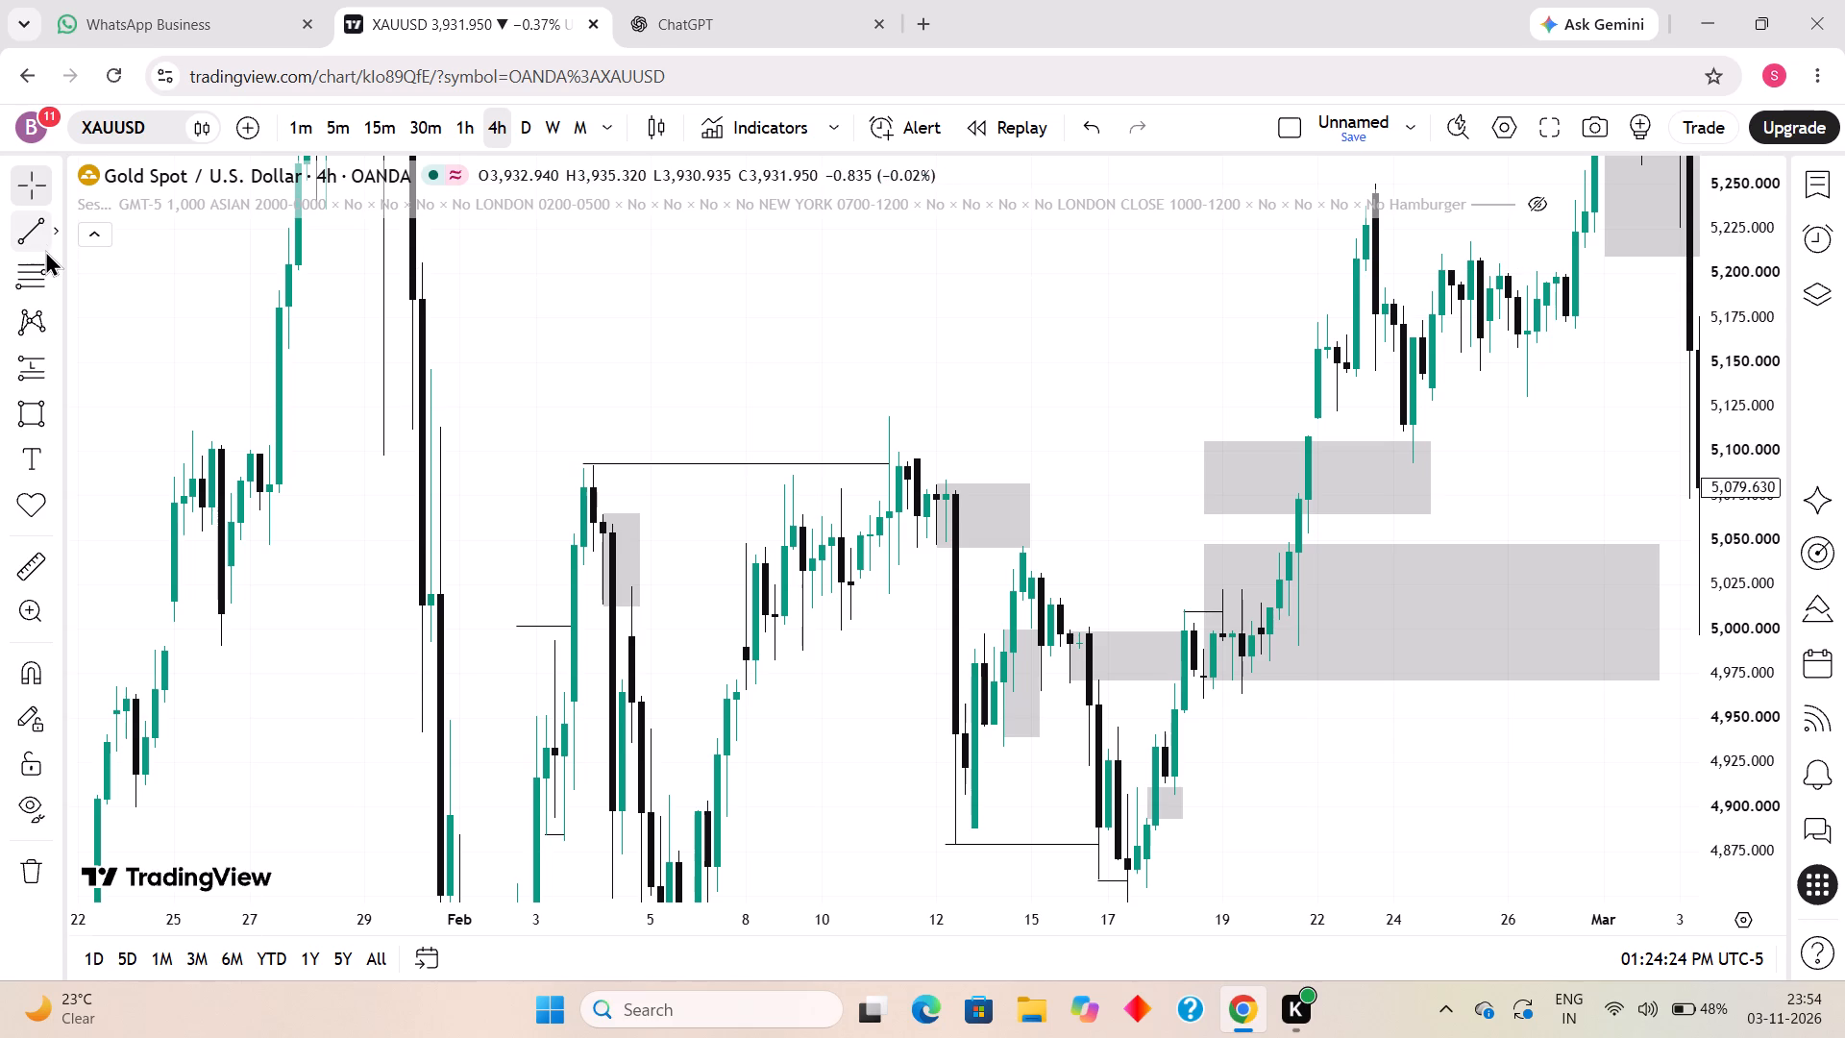
pyautogui.scroll(4, 1057, 564)
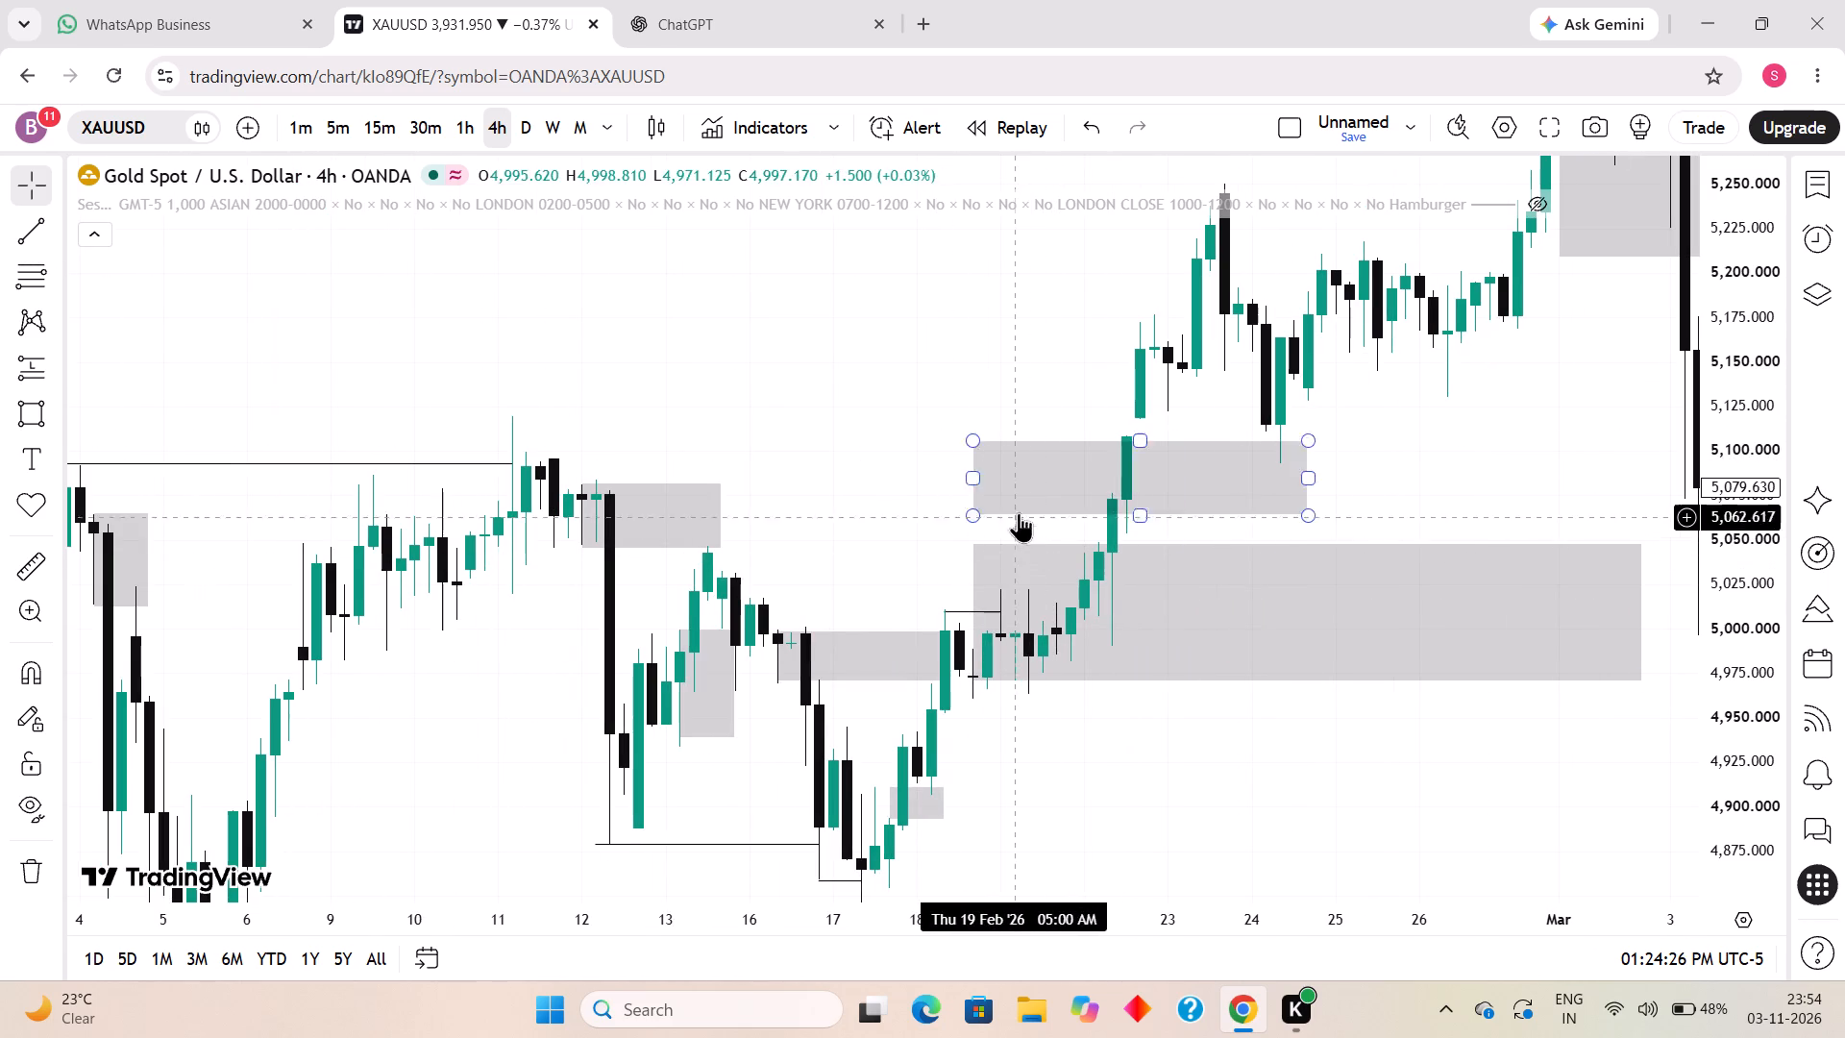
pyautogui.moveTo(975, 516); pyautogui.dragTo(1003, 487)
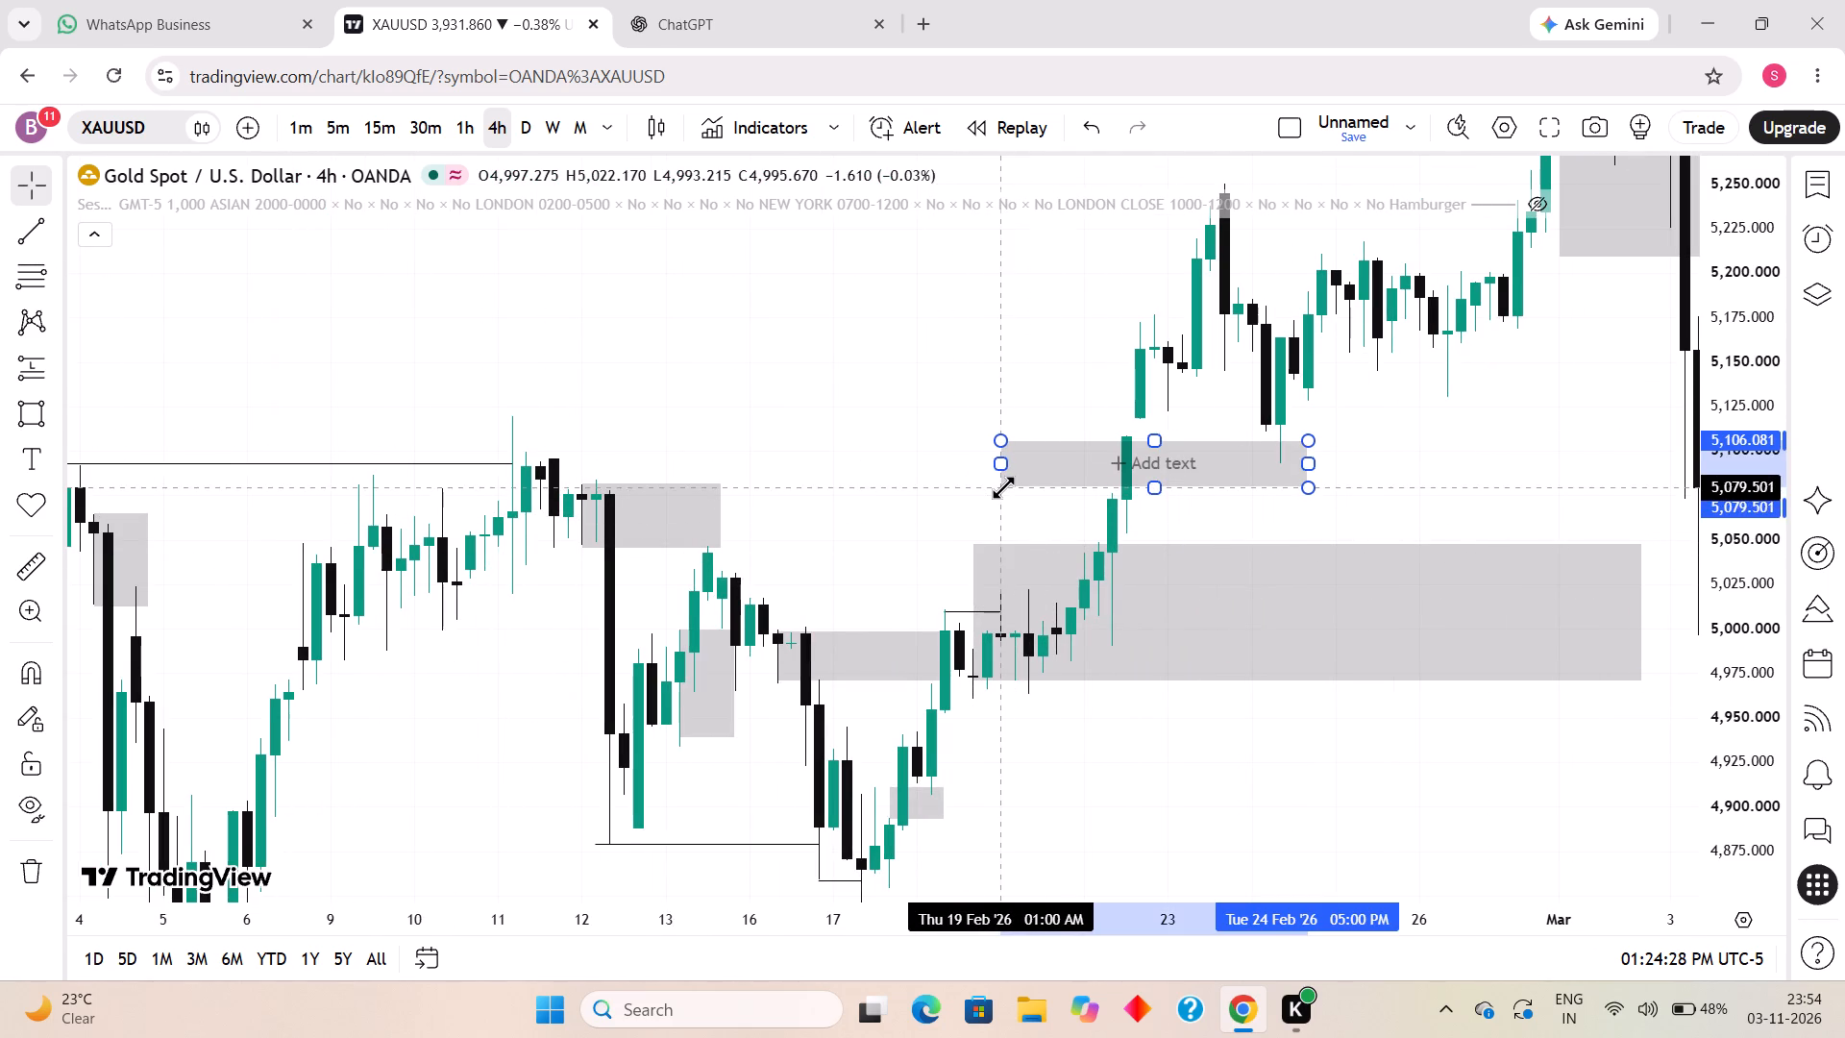
pyautogui.moveTo(1003, 487); pyautogui.dragTo(1004, 492)
pyautogui.moveTo(1005, 464); pyautogui.dragTo(1111, 459)
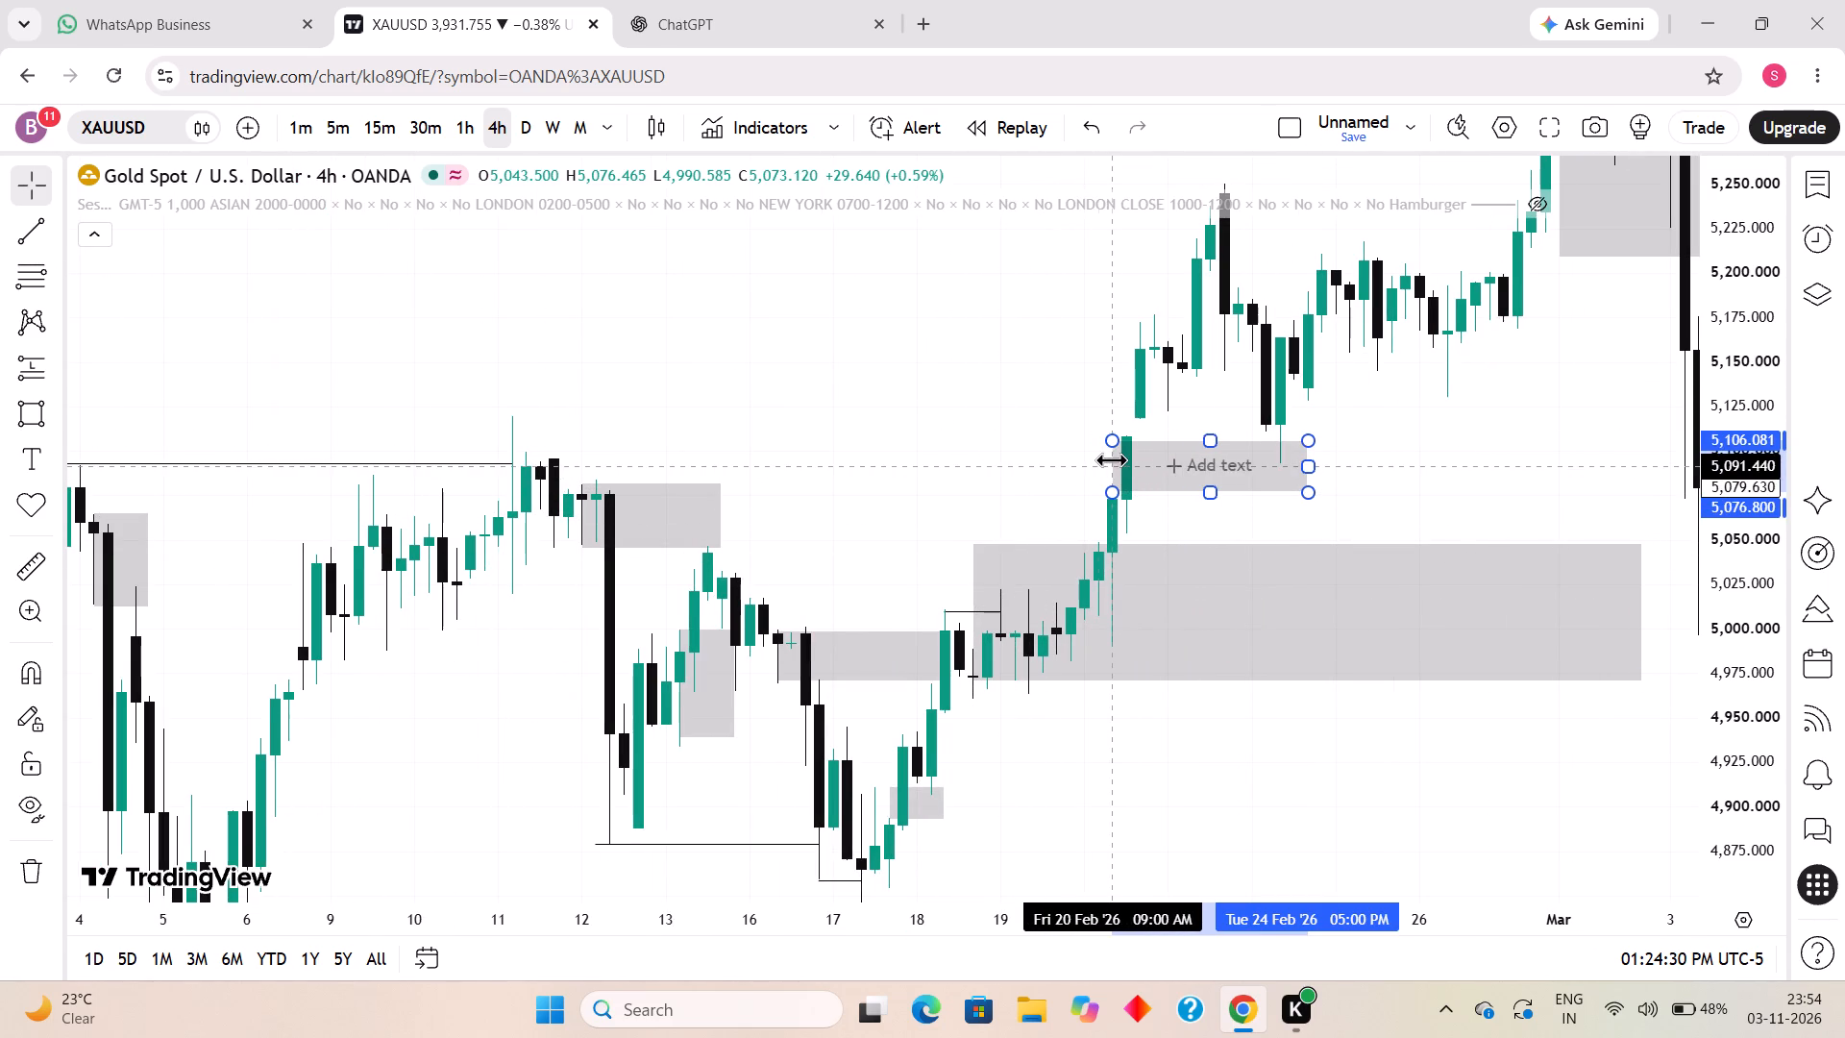
pyautogui.moveTo(1111, 459); pyautogui.dragTo(1126, 459)
pyautogui.click(1334, 523)
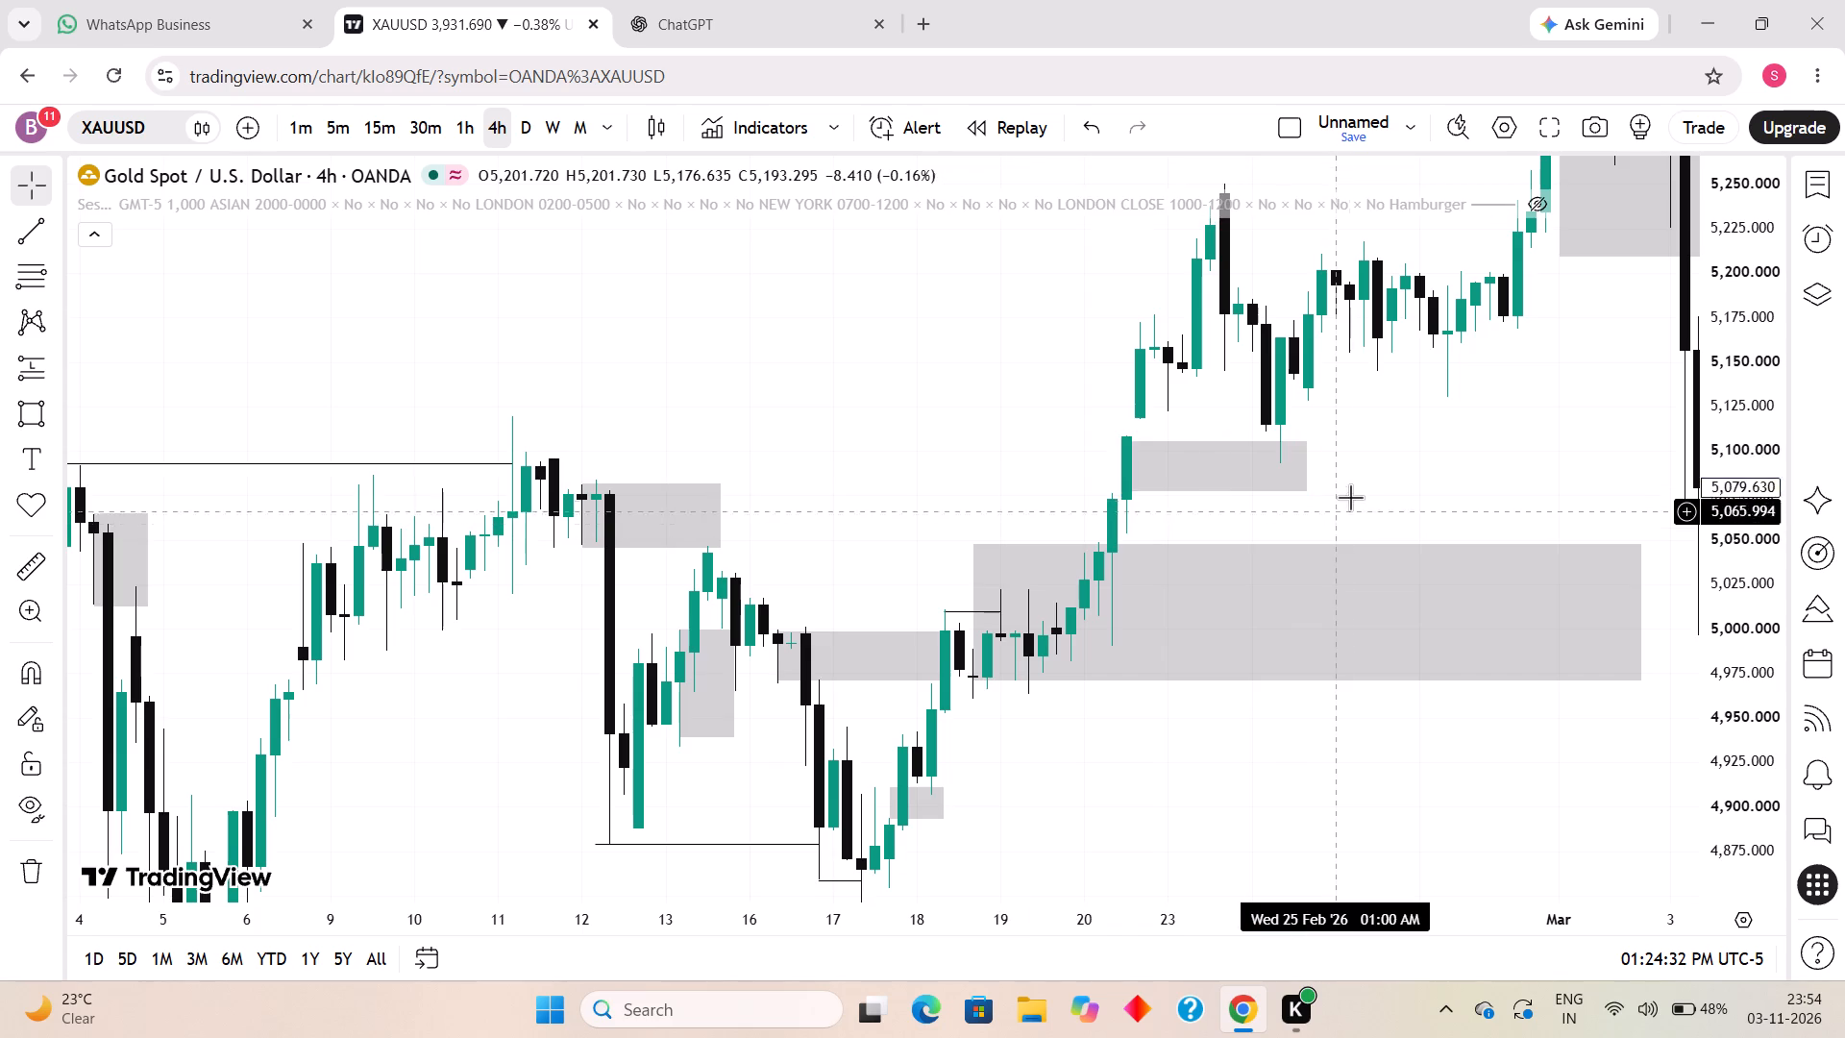
# Draw a one-candle horizontal trend line from 24 February 2026 05:00 to 09:00 at about 5,110.
pyautogui.moveTo(1365, 474); pyautogui.dragTo(1301, 608)
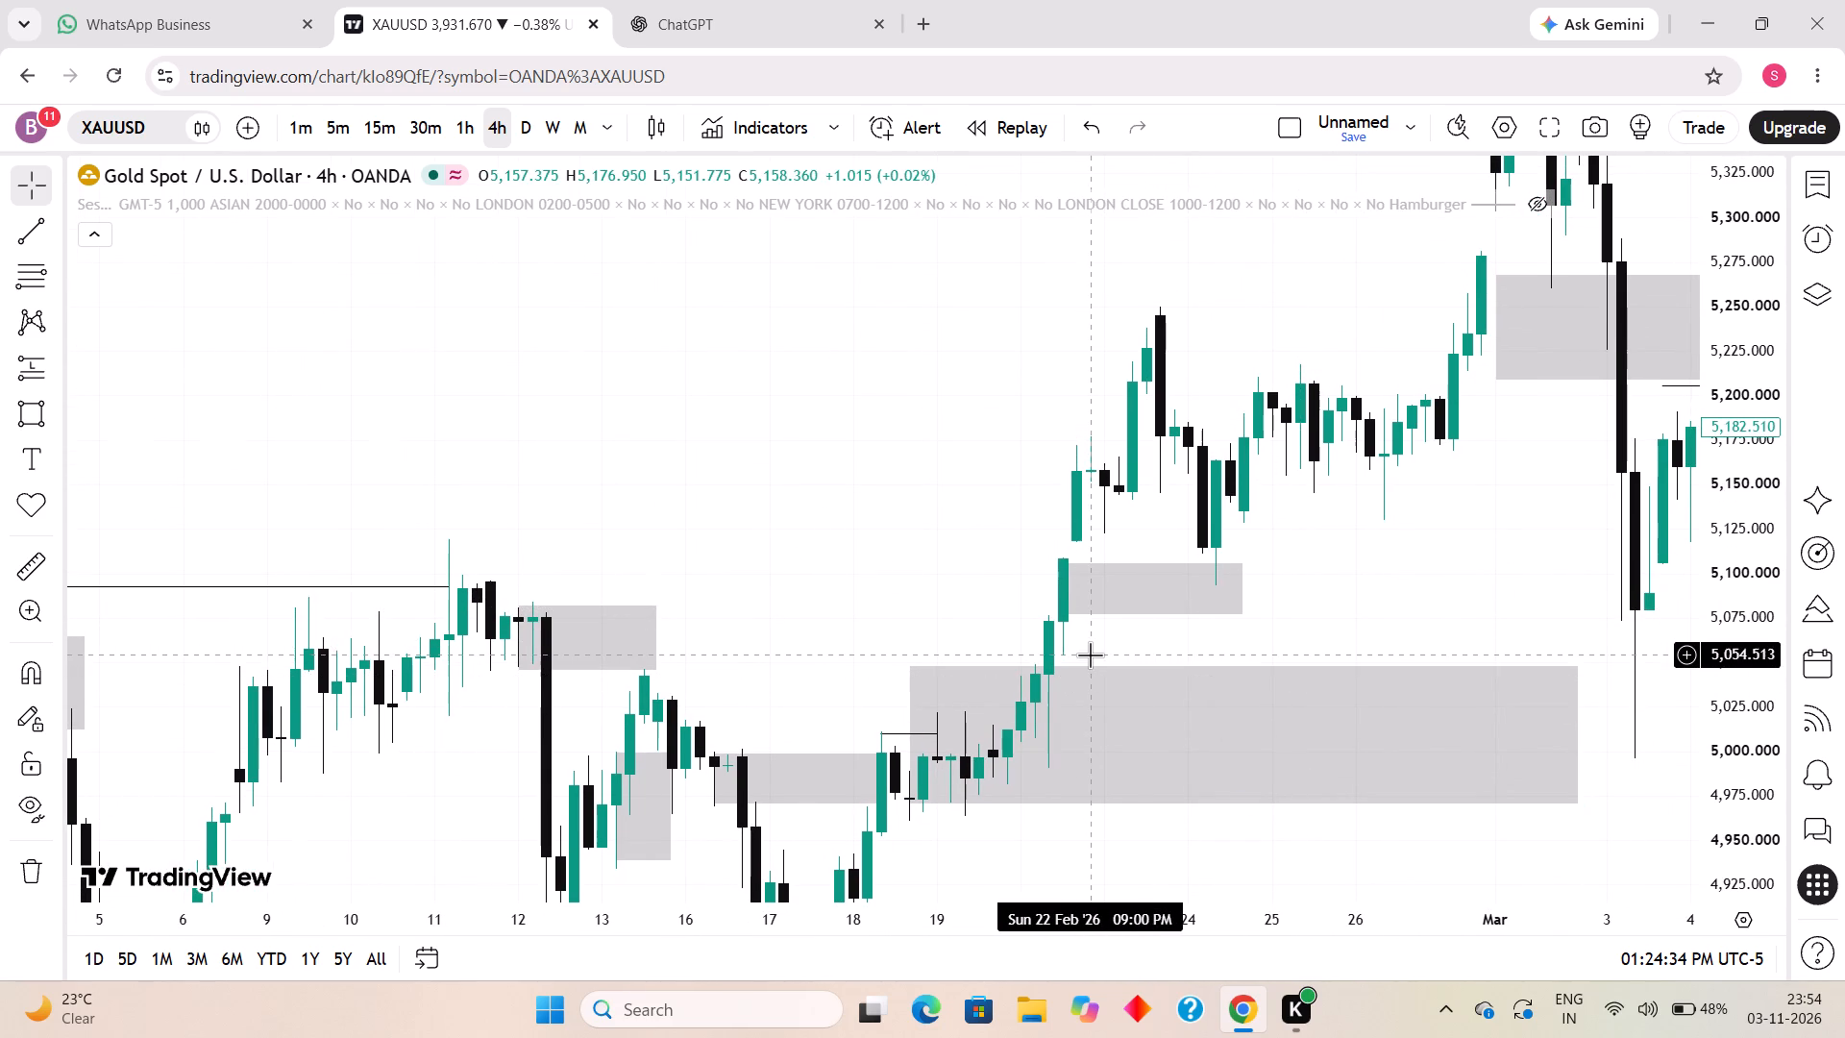
pyautogui.moveTo(1143, 630); pyautogui.dragTo(1095, 724)
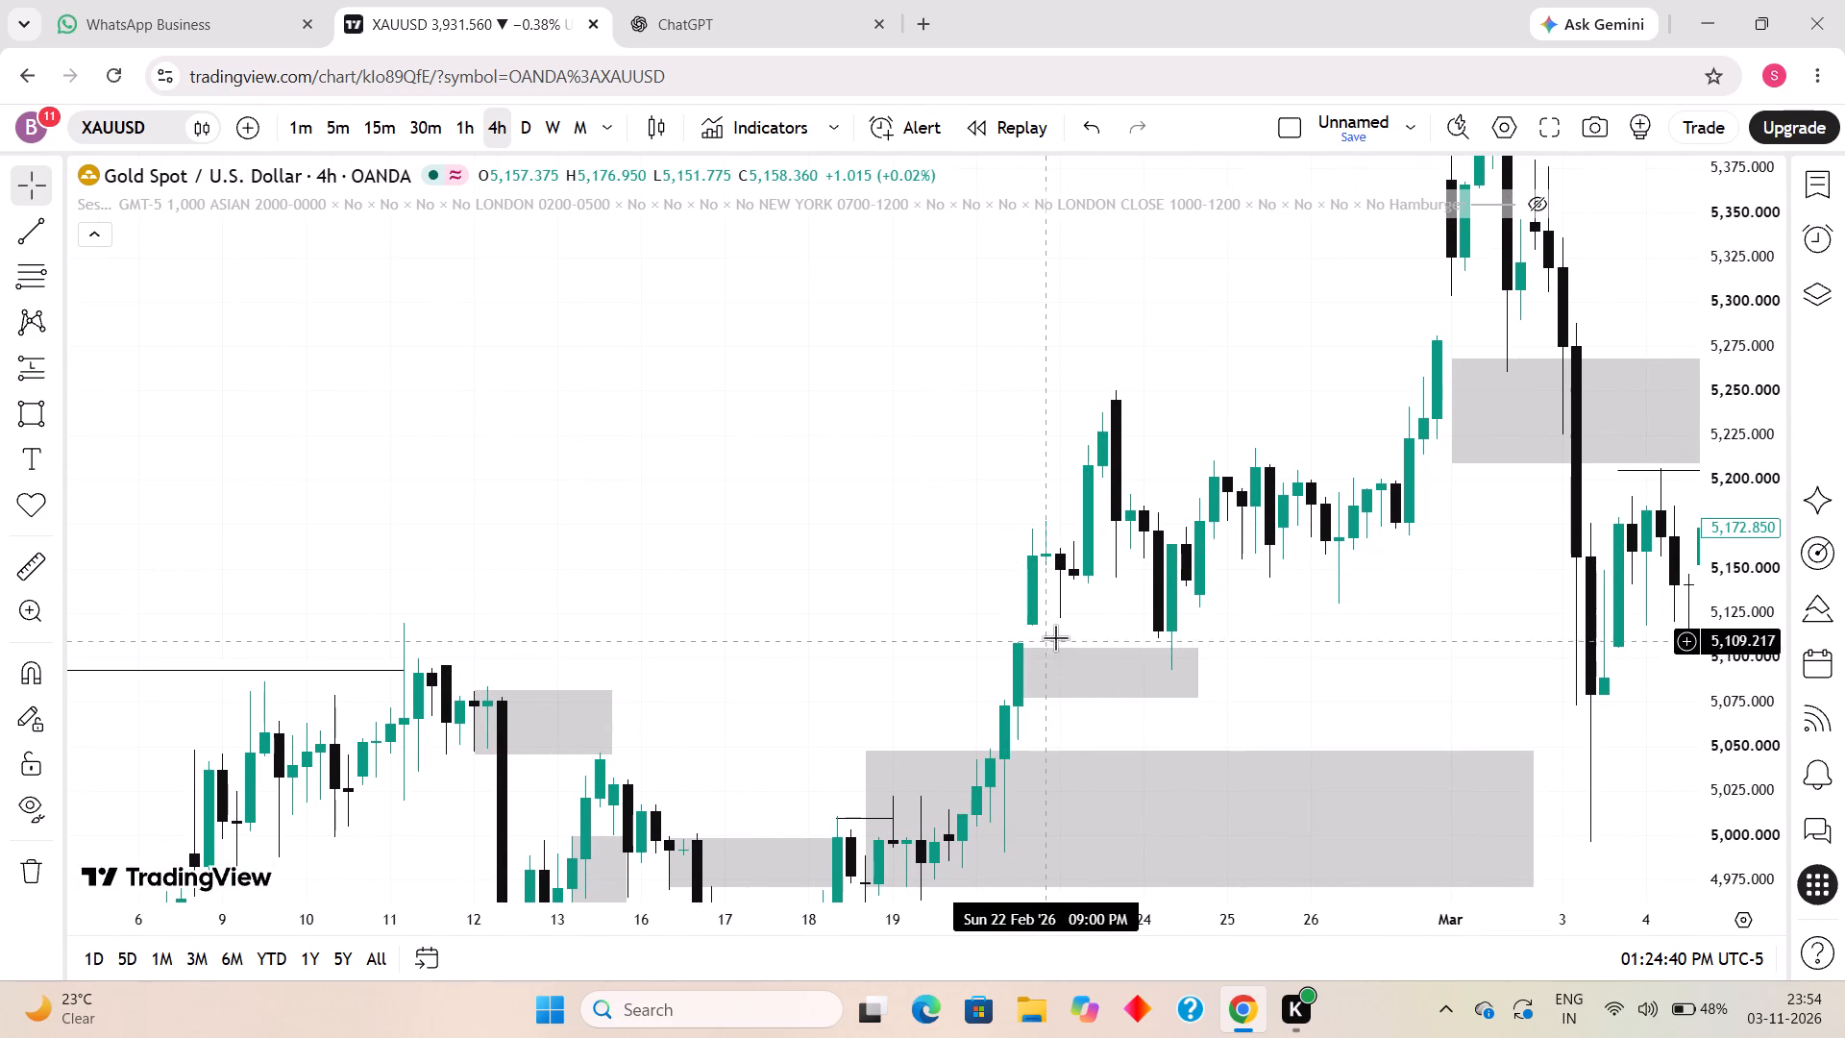
pyautogui.click(30, 235)
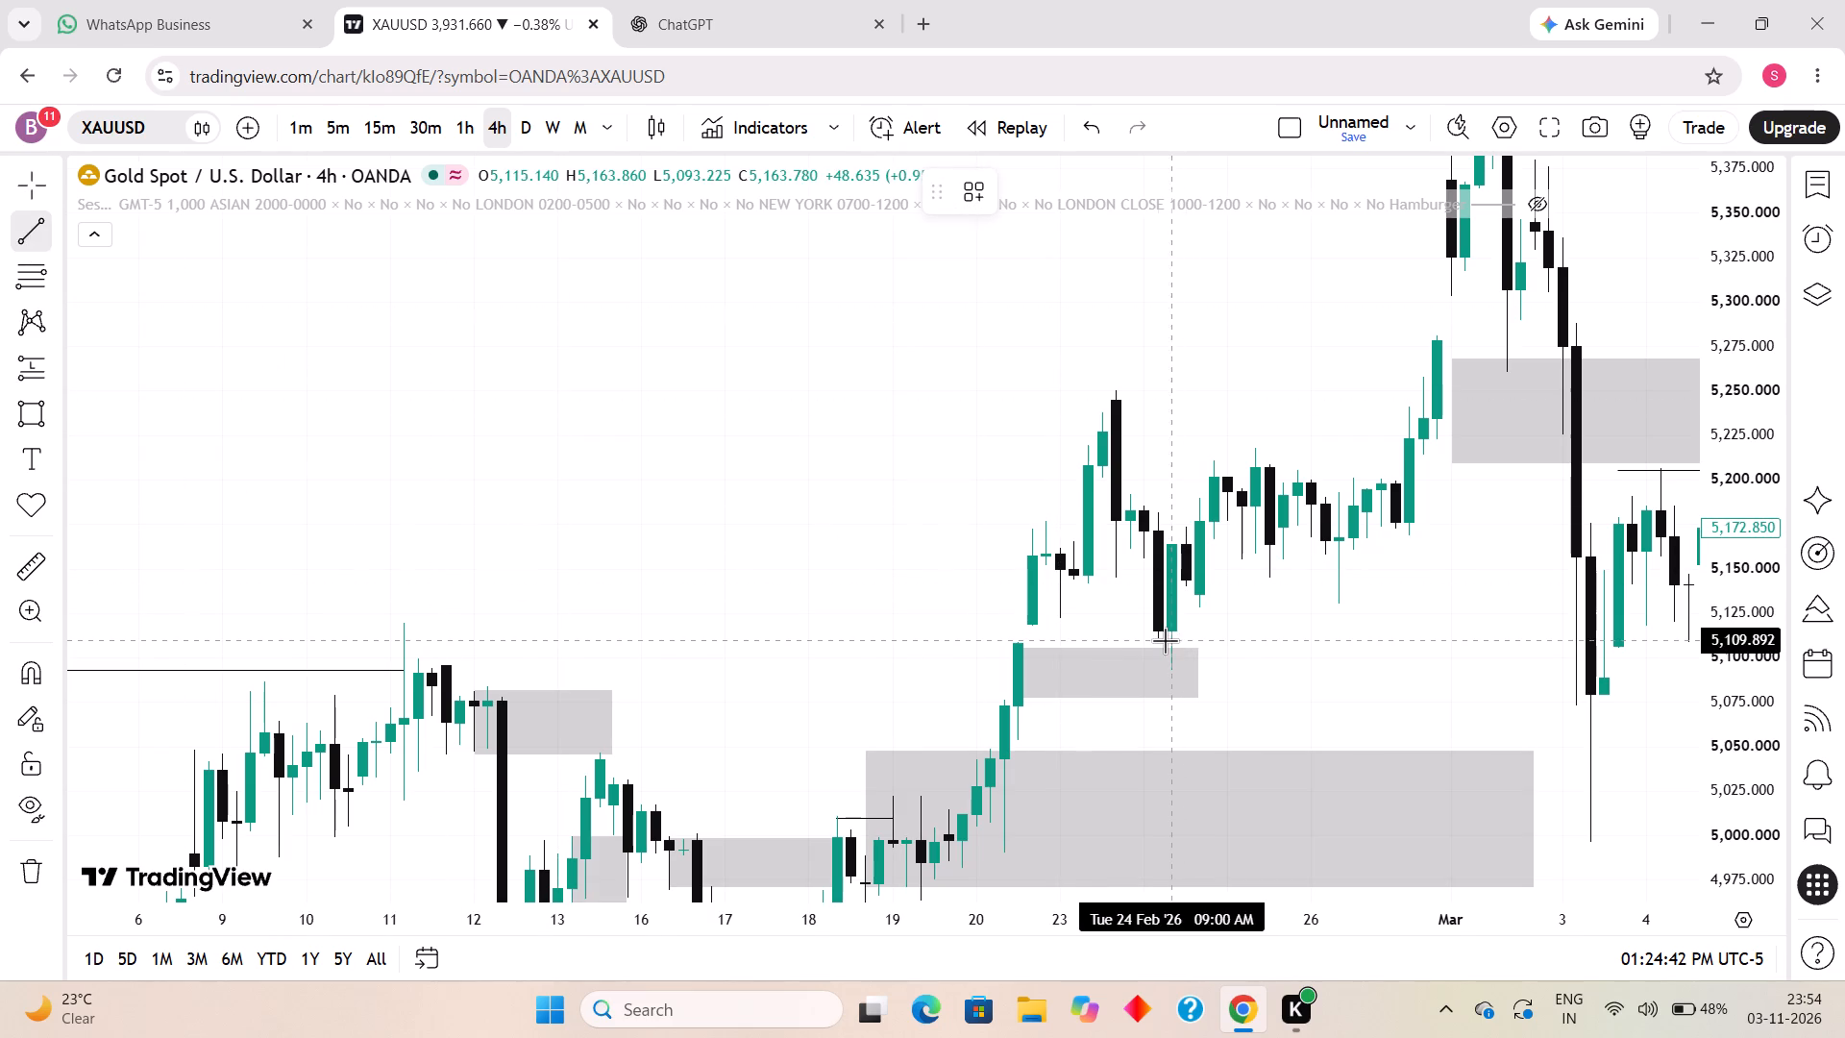
pyautogui.click(1158, 638)
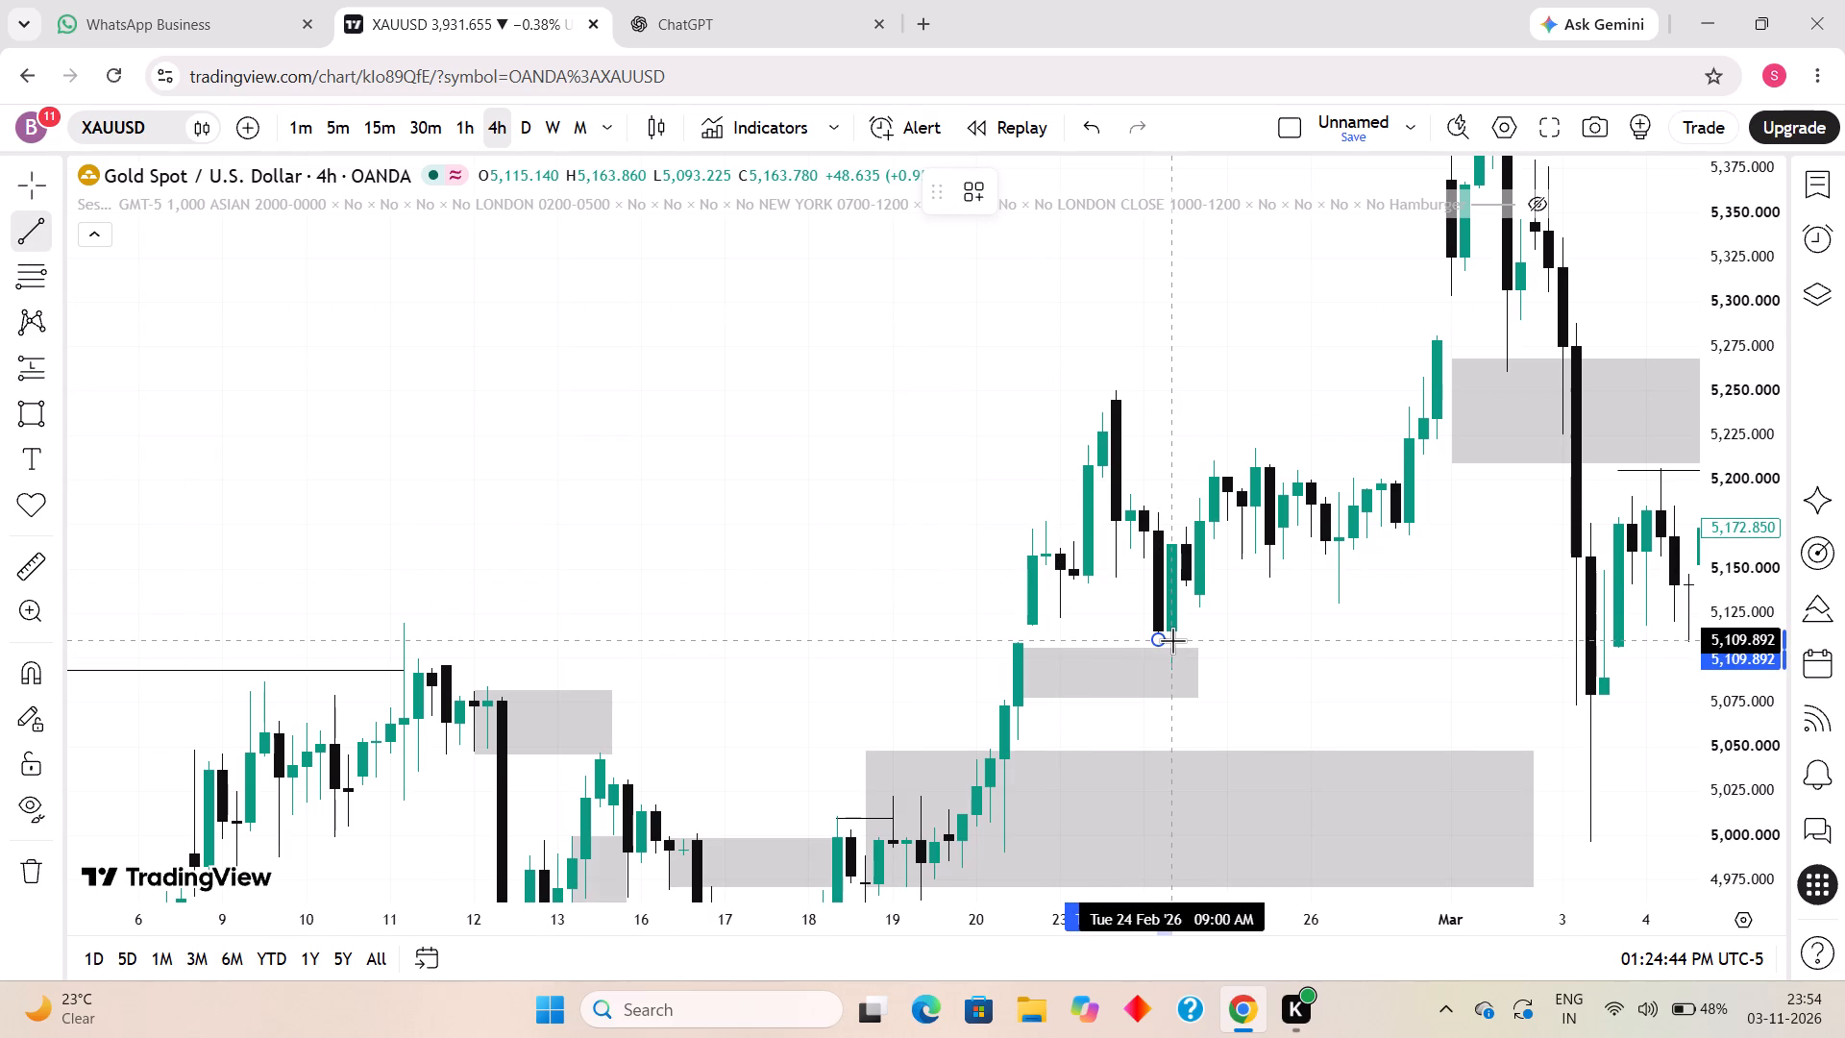
pyautogui.keyDown('shift'); pyautogui.click(1172, 640); pyautogui.keyUp('shift')
pyautogui.click(1277, 655)
# Draw a horizontal trend line from the 24 February 2026 21:00 candle's high to 25 February 09:00 at about 5,213.
pyautogui.scroll(2, 1023, 723)
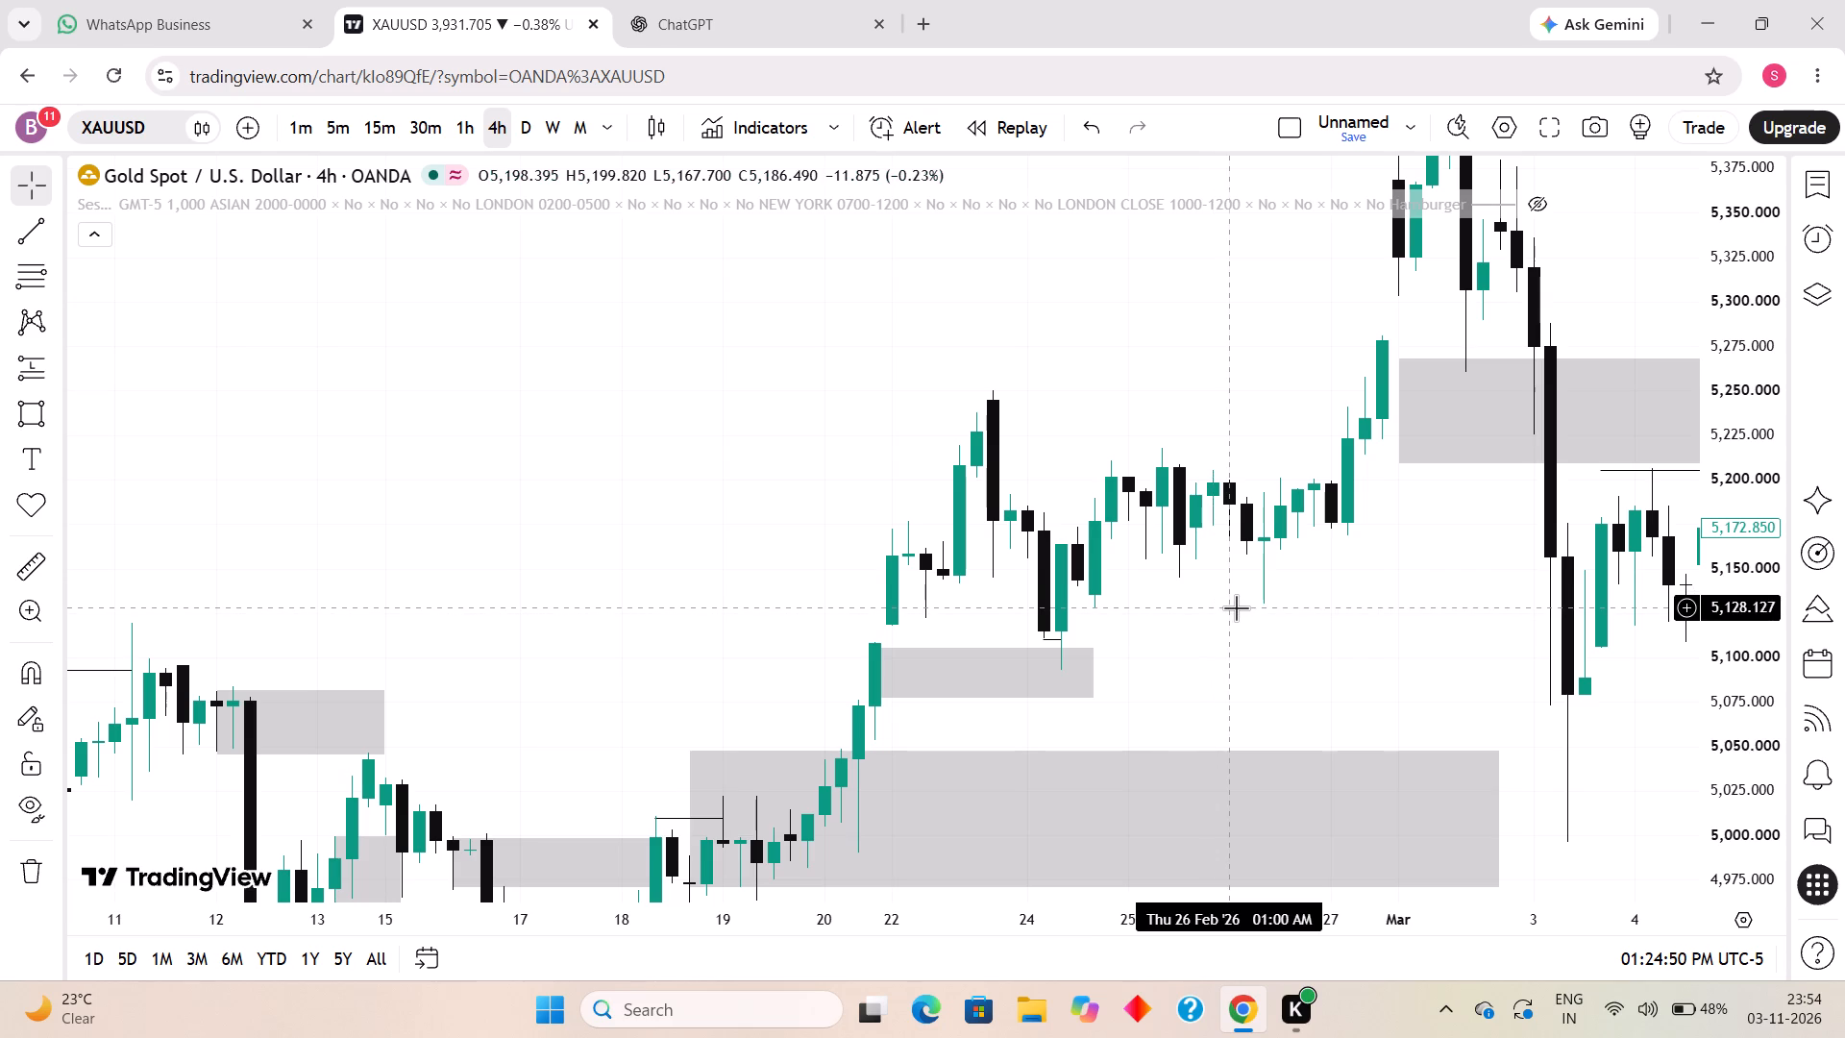
pyautogui.moveTo(1257, 648); pyautogui.dragTo(1090, 669)
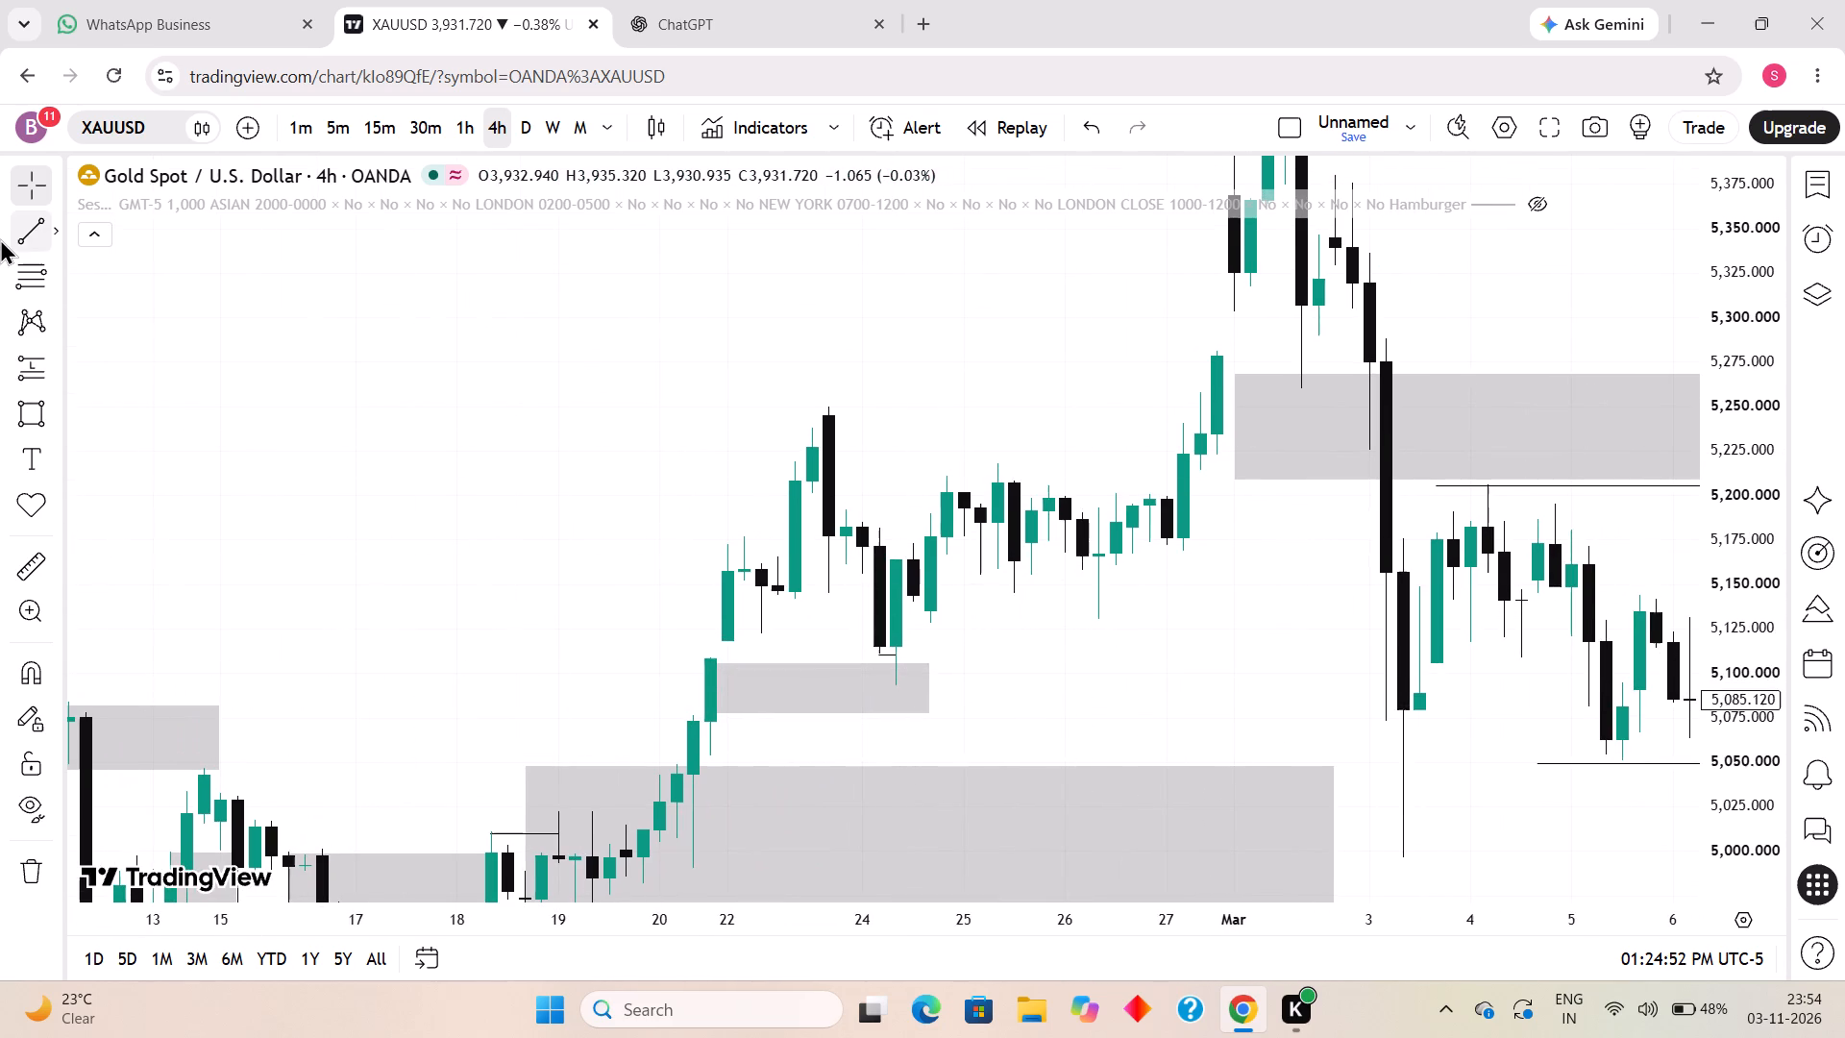
pyautogui.click(19, 230)
pyautogui.click(947, 474)
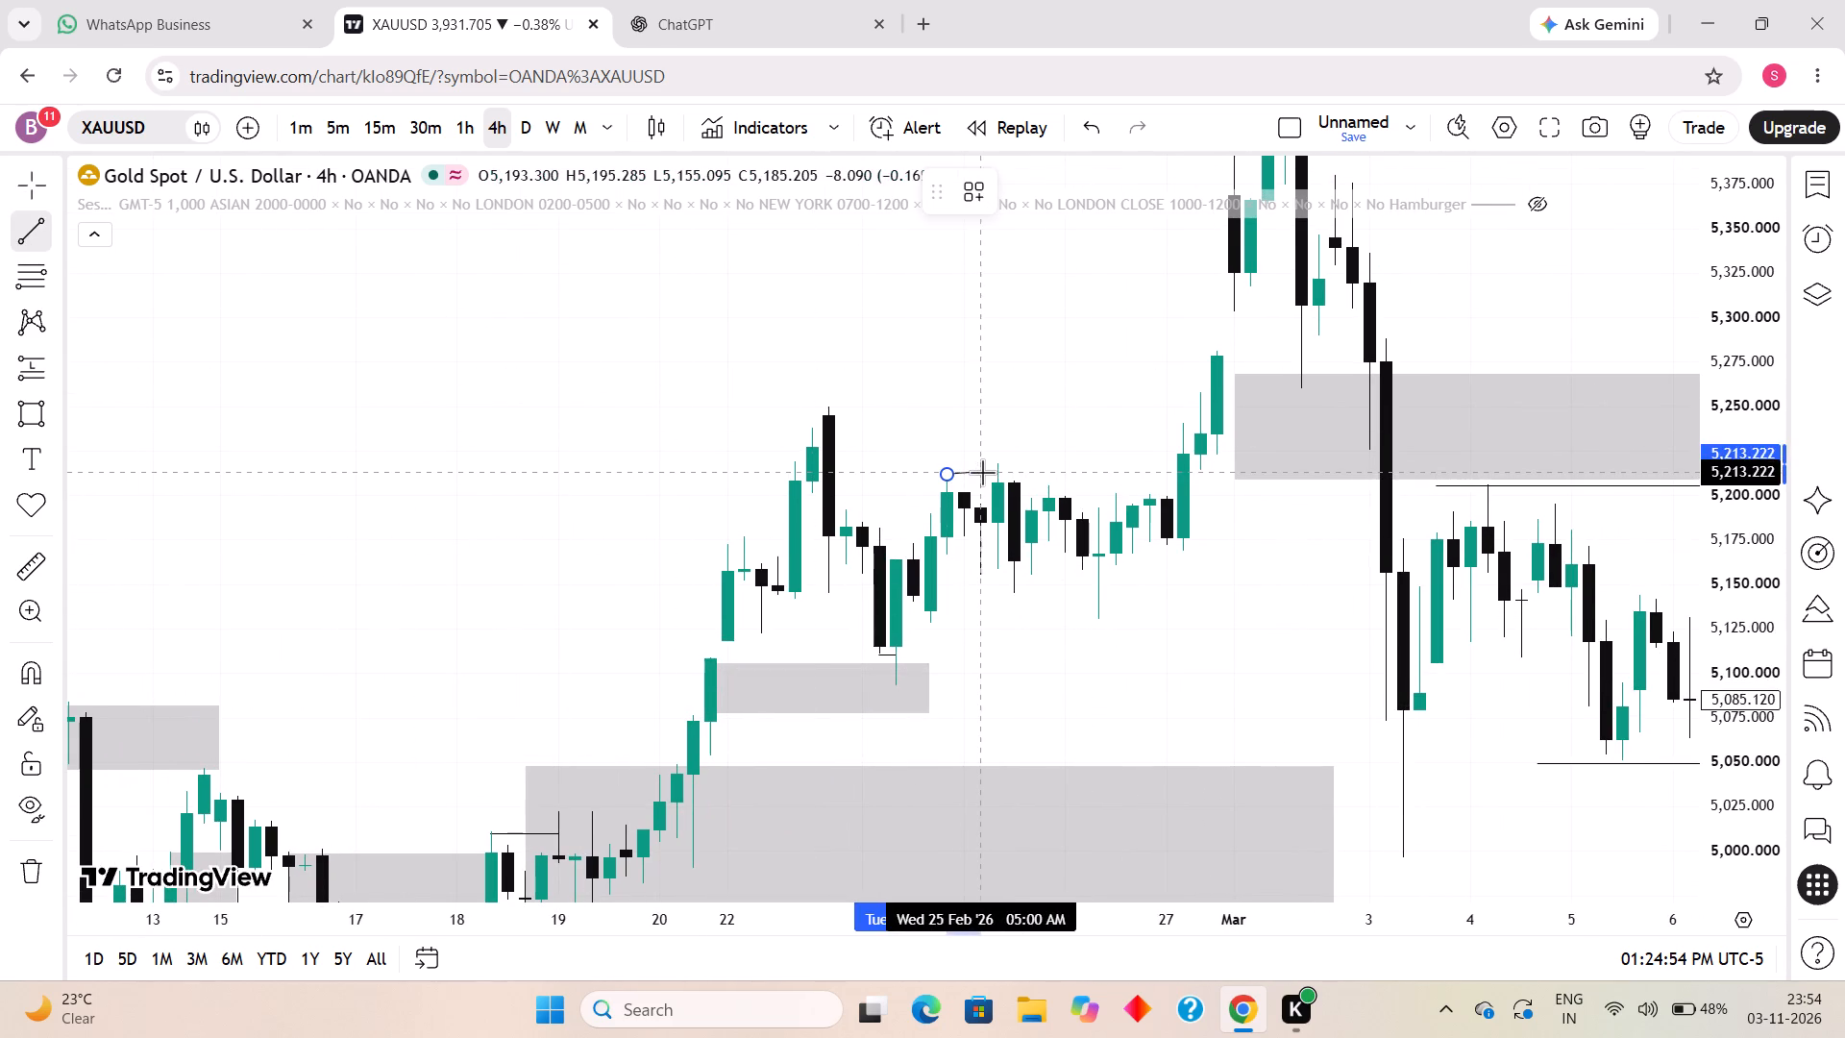
pyautogui.keyDown('shift'); pyautogui.click(997, 472); pyautogui.keyUp('shift')
pyautogui.click(1037, 633)
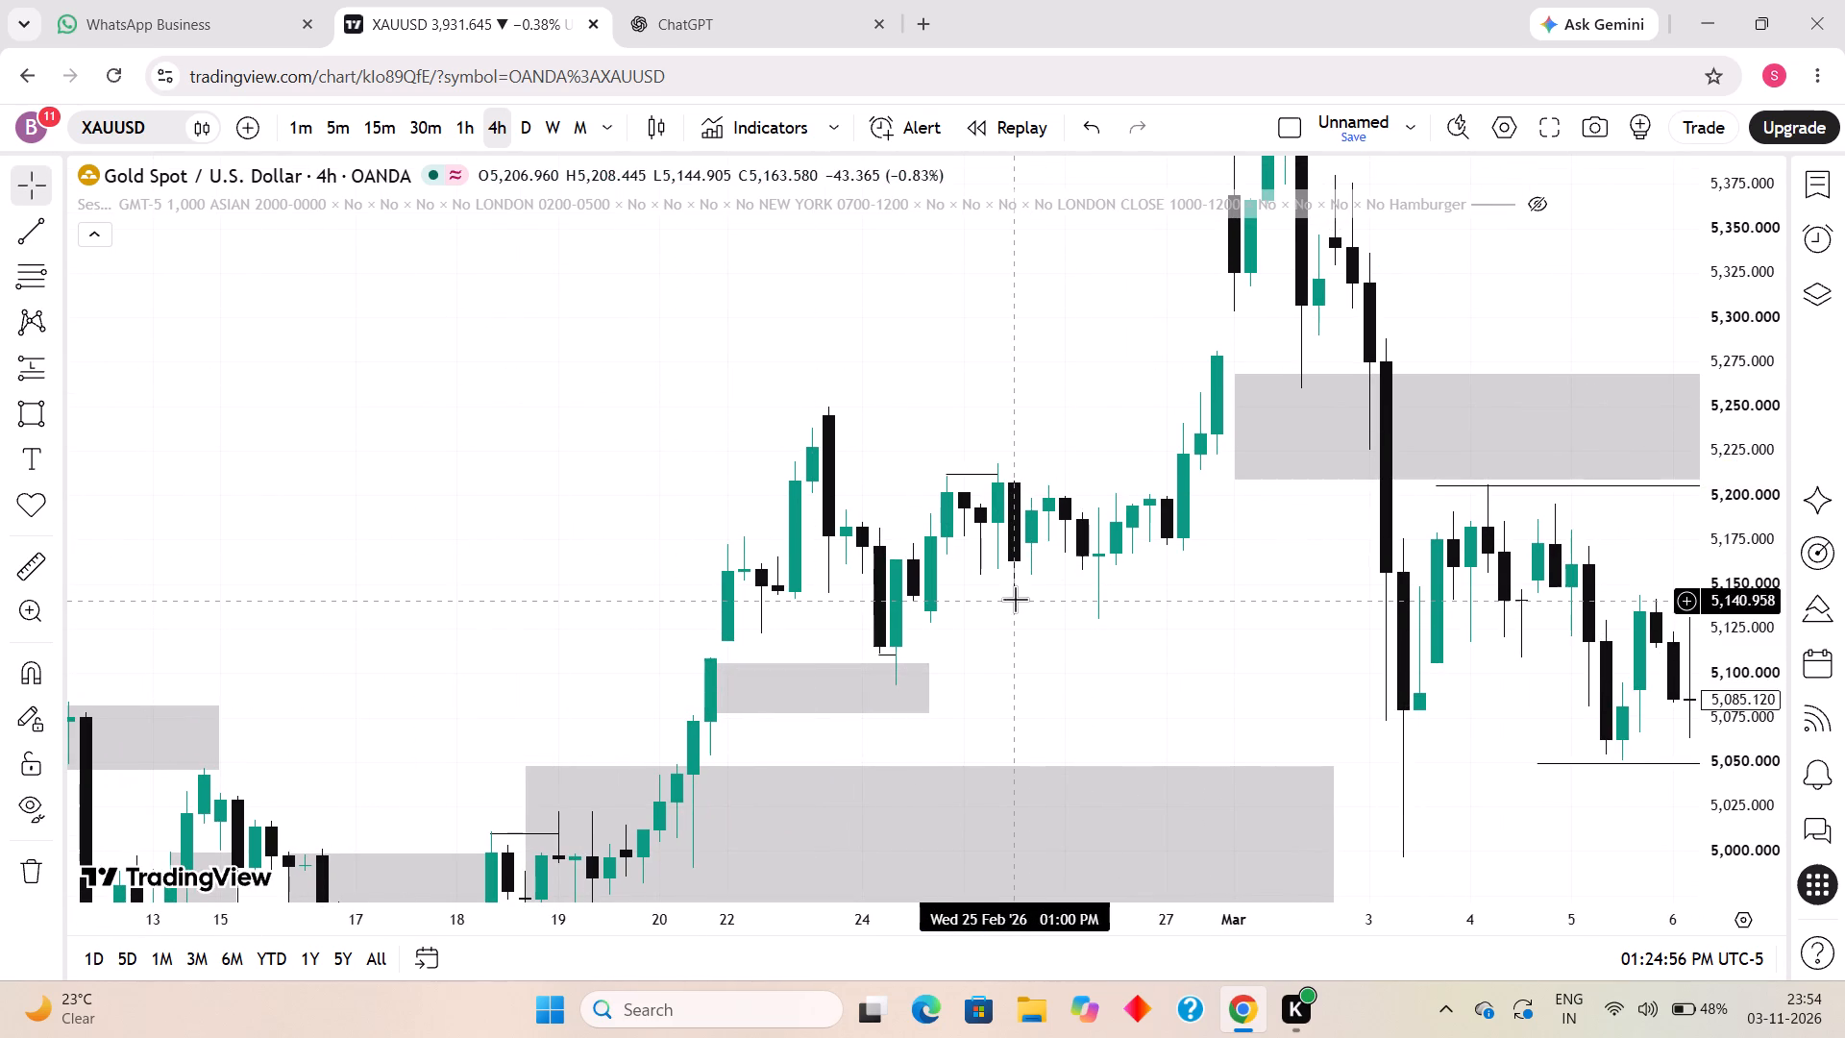
# Draw a horizontal trend line from the 25 February 2026 13:00 candle's low to 26 February 09:00 at about 5,144.
pyautogui.click(13, 228)
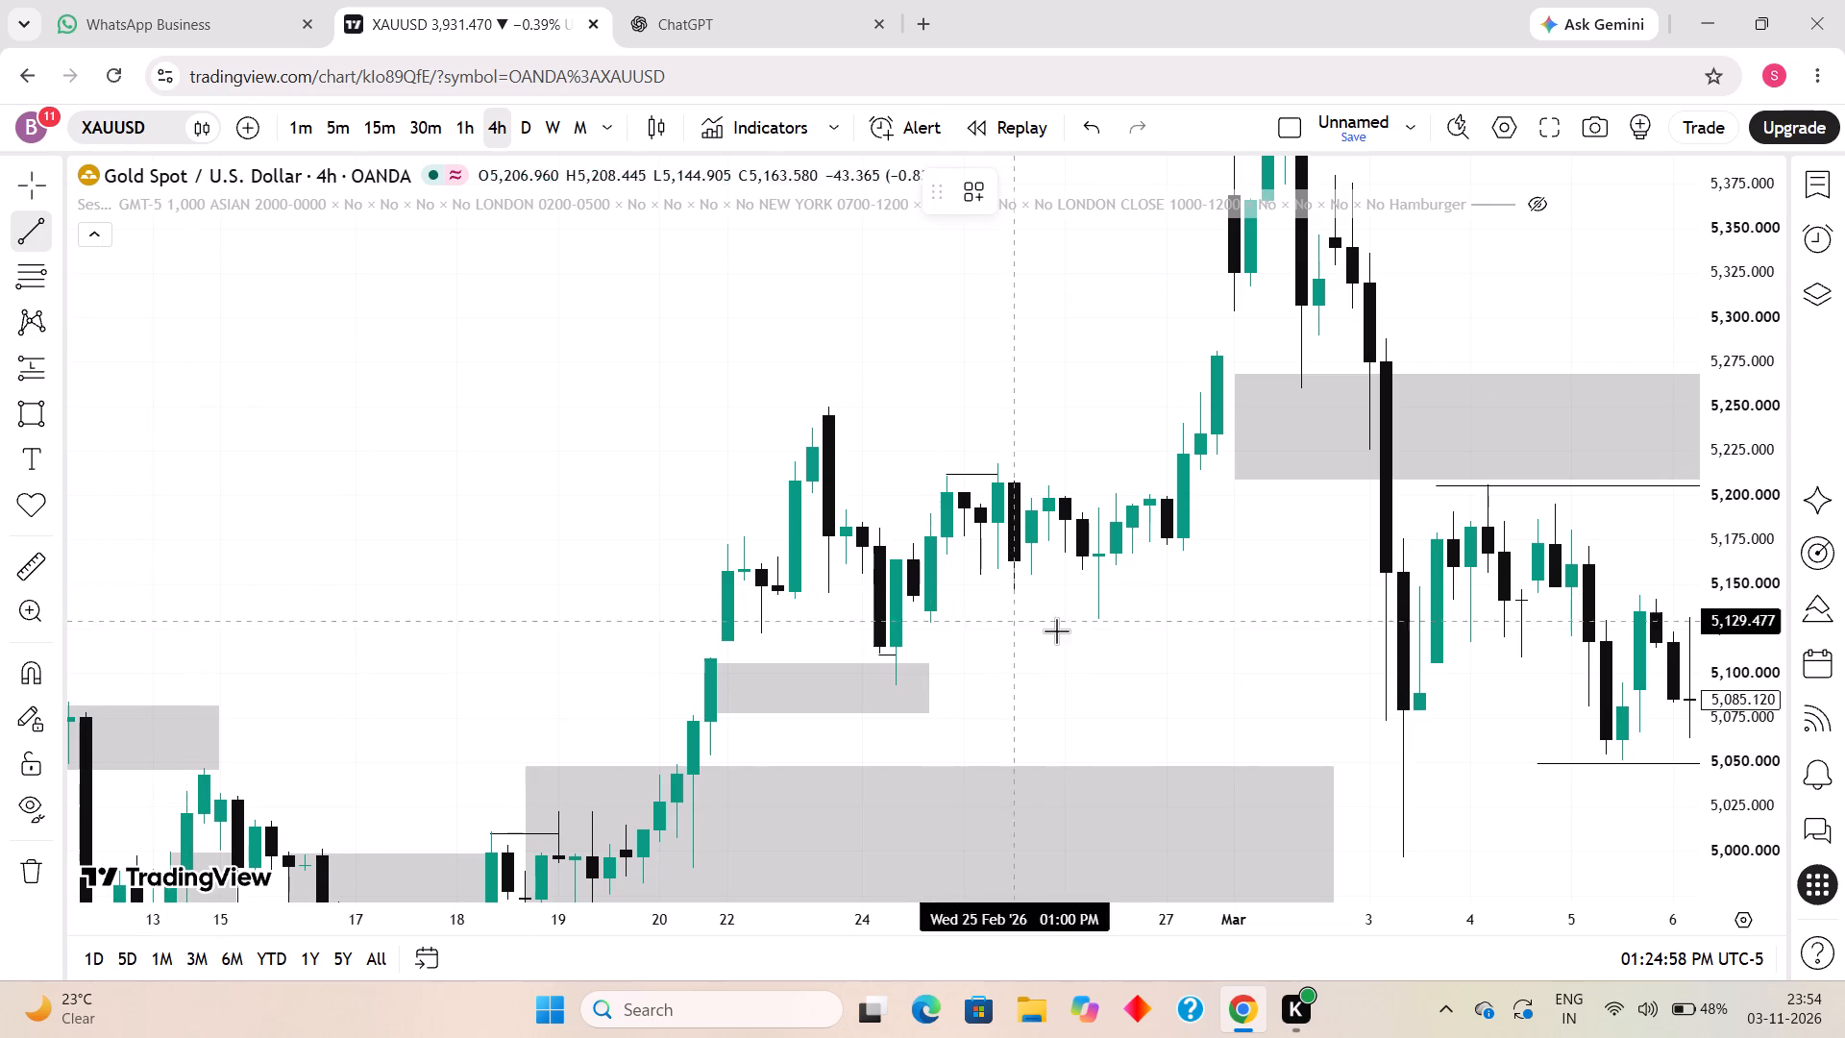
pyautogui.click(1013, 594)
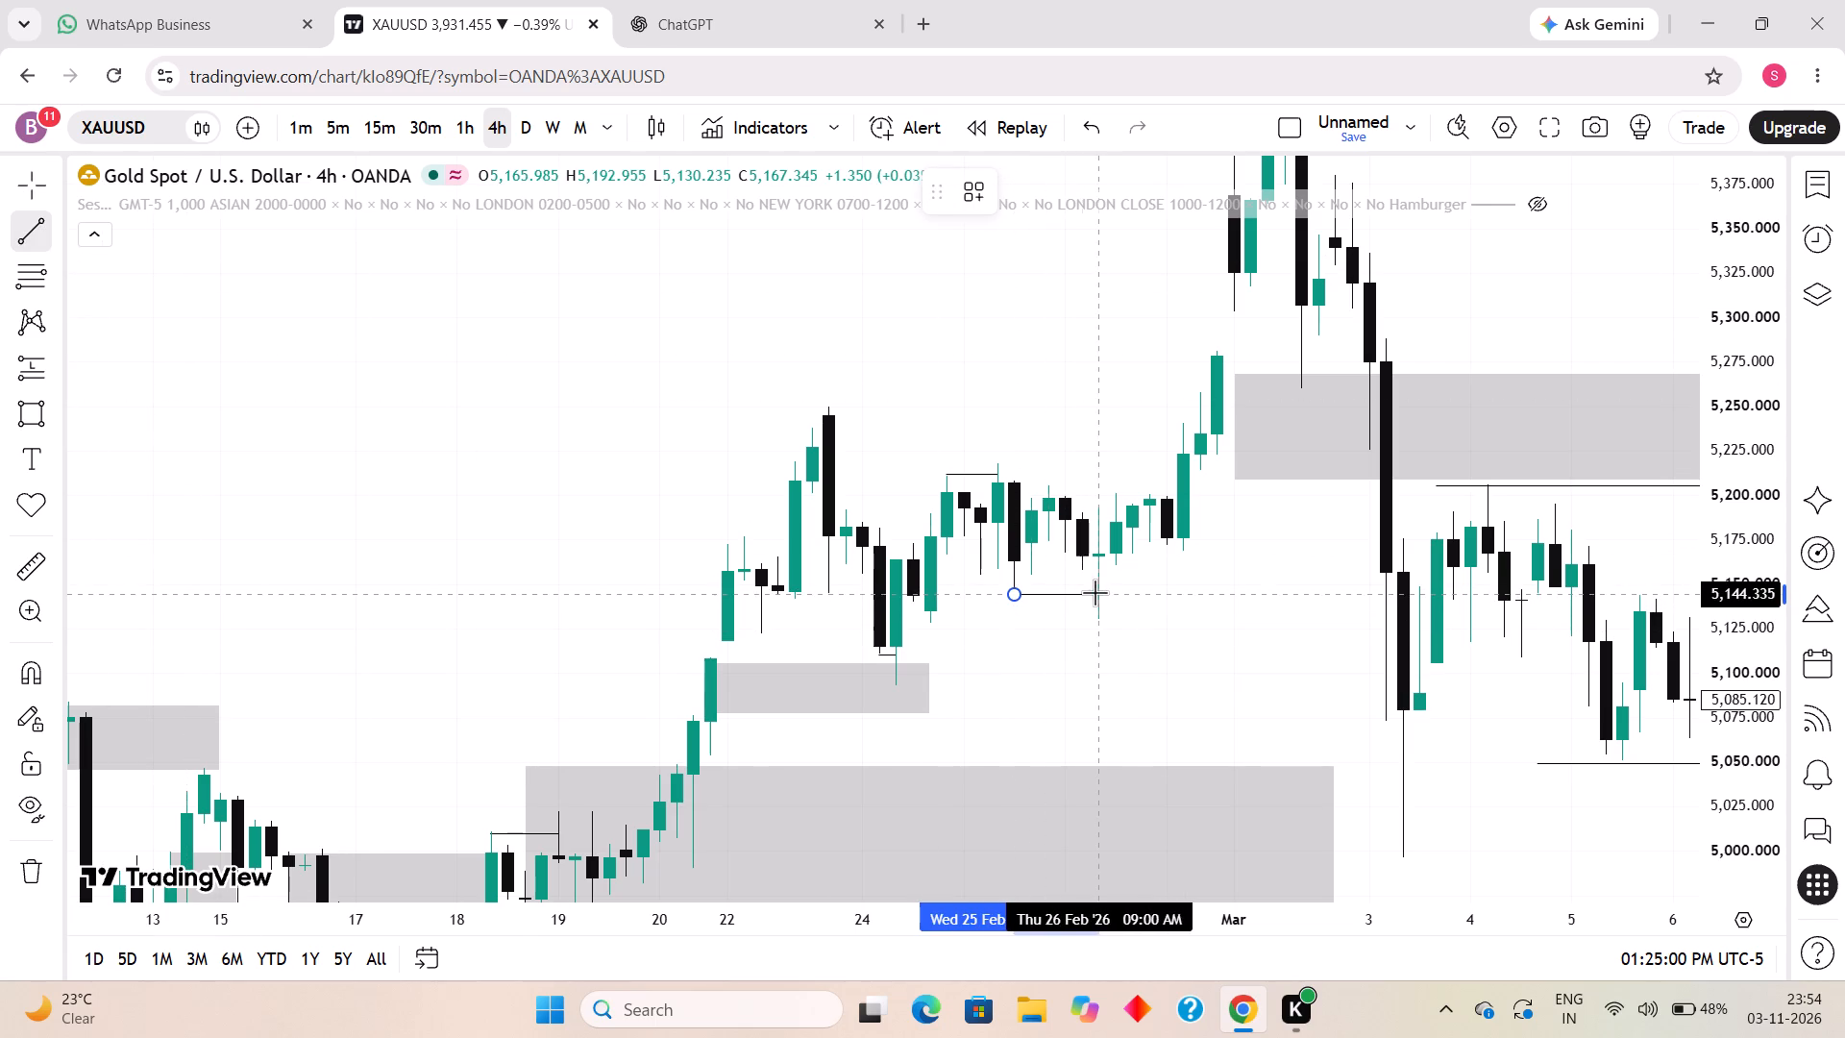
pyautogui.keyDown('shift'); pyautogui.click(1099, 592); pyautogui.keyUp('shift')
pyautogui.click(1120, 669)
# Shorten the rectangle spanning about 5,269 to 5,208 so that it starts at the 3 March 2026 01:00 candle.
pyautogui.moveTo(1147, 643); pyautogui.dragTo(1107, 734)
pyautogui.scroll(-2, 1102, 733)
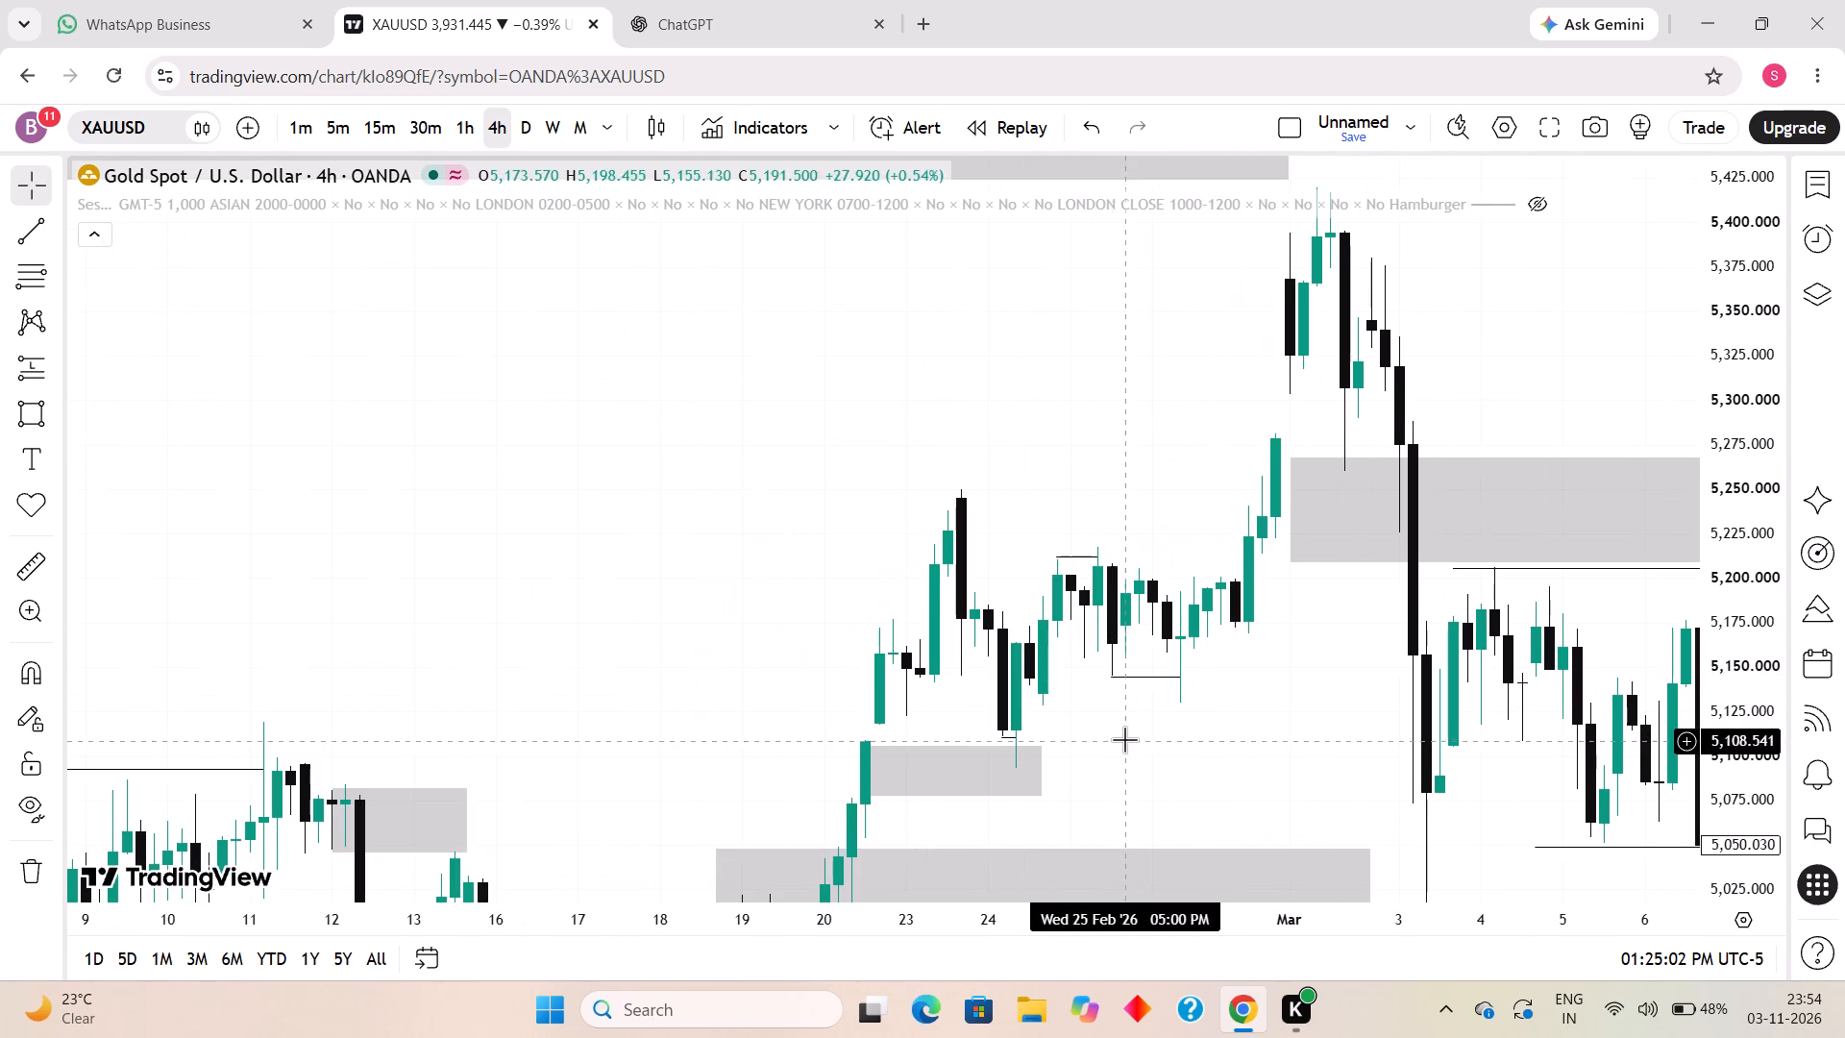
pyautogui.scroll(1, 1233, 646)
pyautogui.moveTo(1263, 646); pyautogui.dragTo(1163, 760)
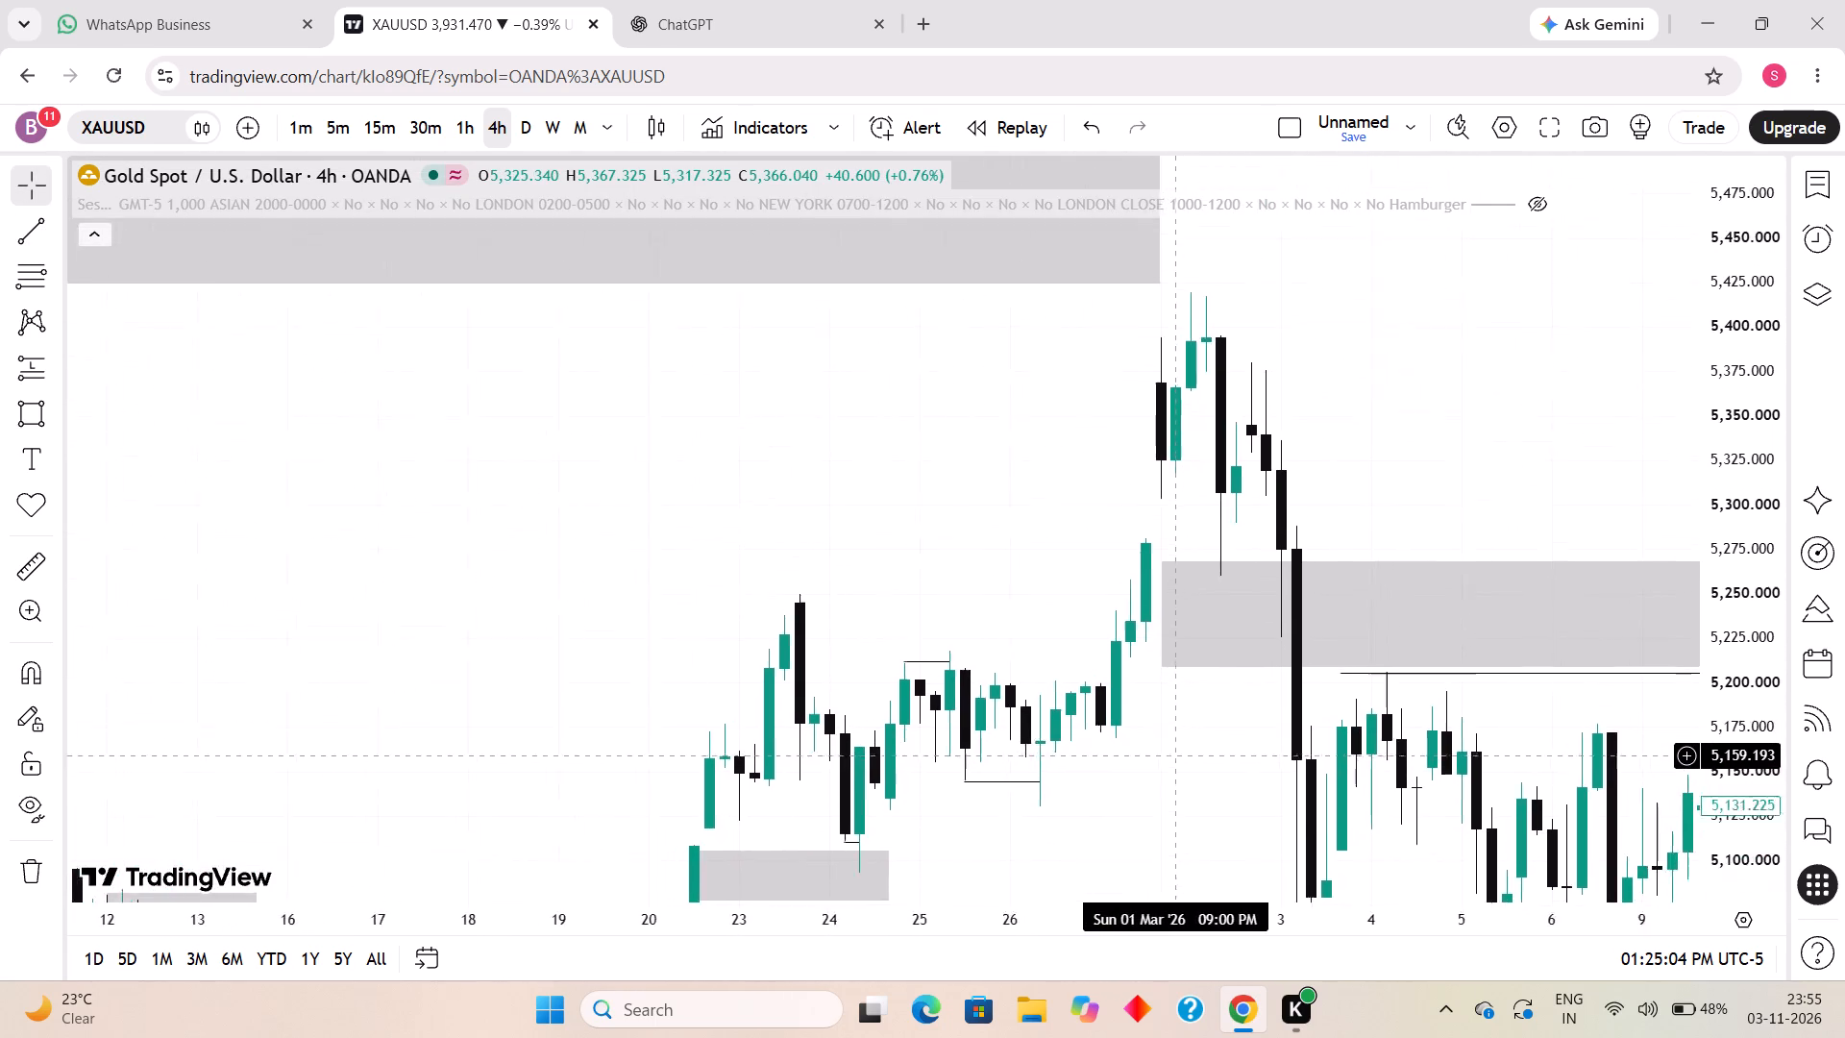
pyautogui.moveTo(1163, 760); pyautogui.dragTo(853, 699)
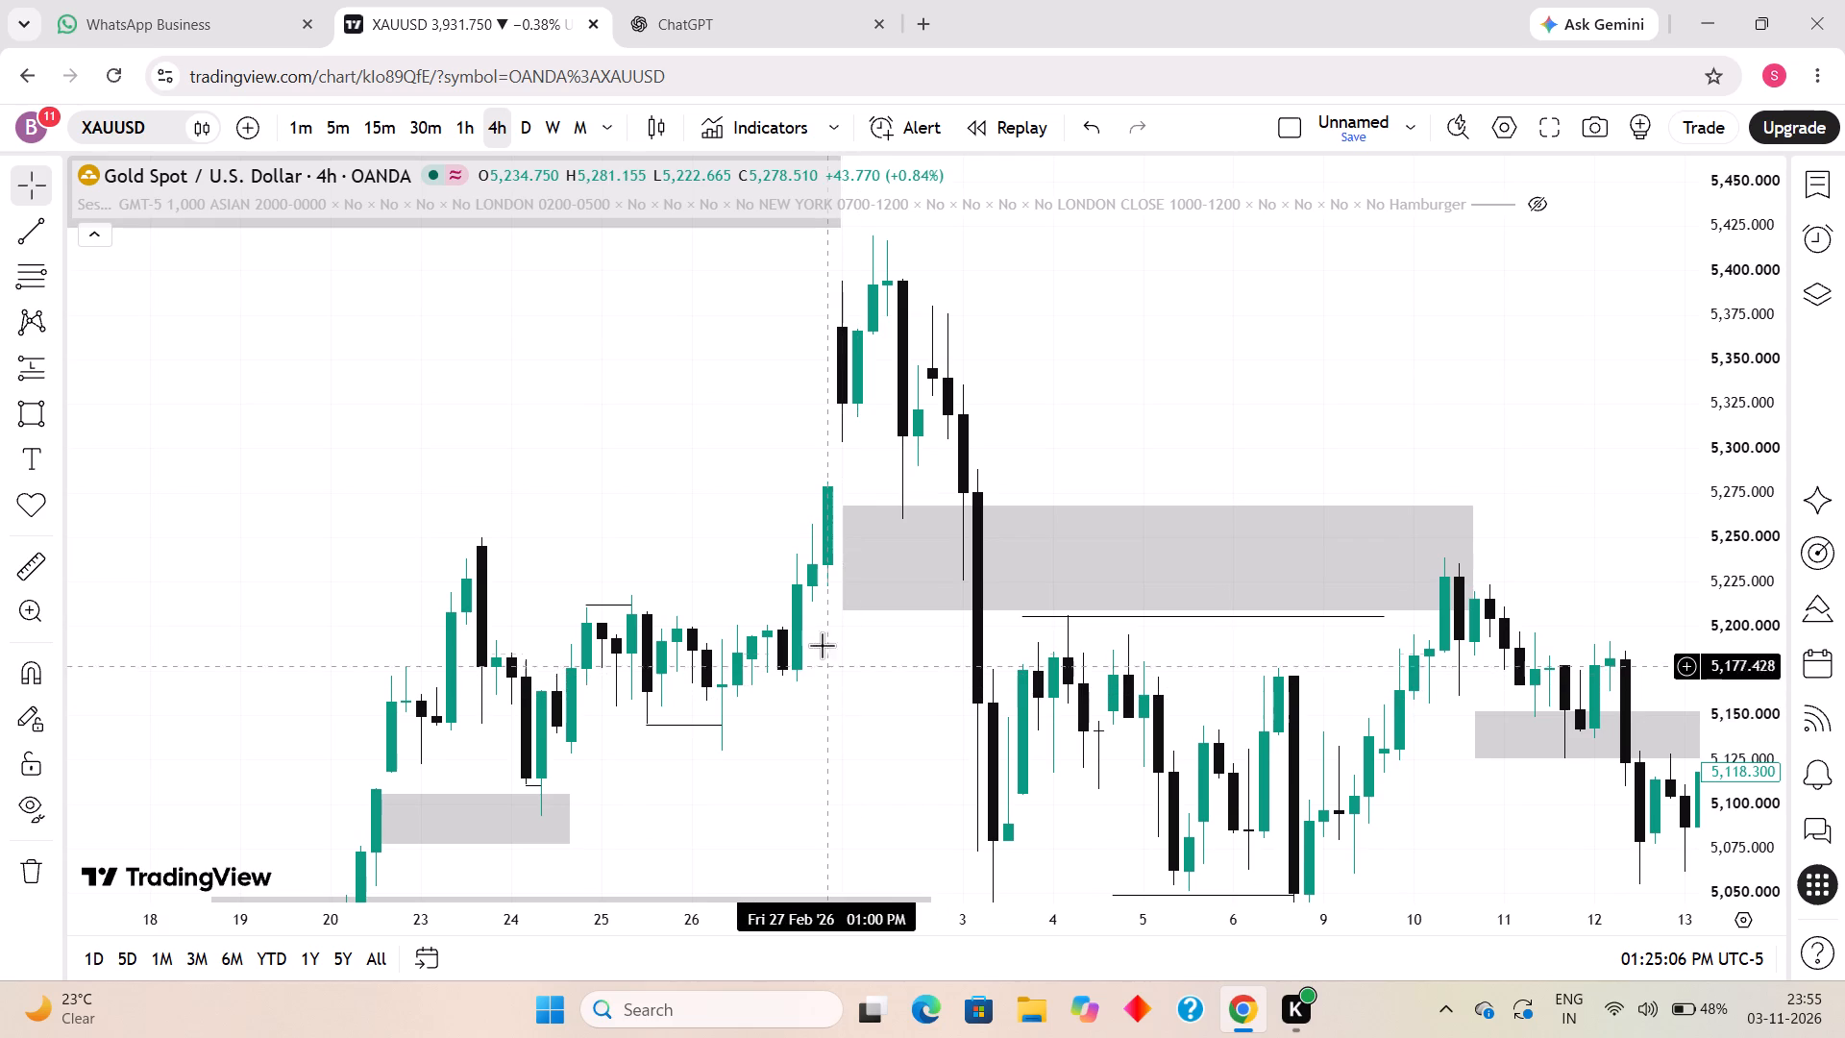
pyautogui.moveTo(849, 564); pyautogui.dragTo(914, 562)
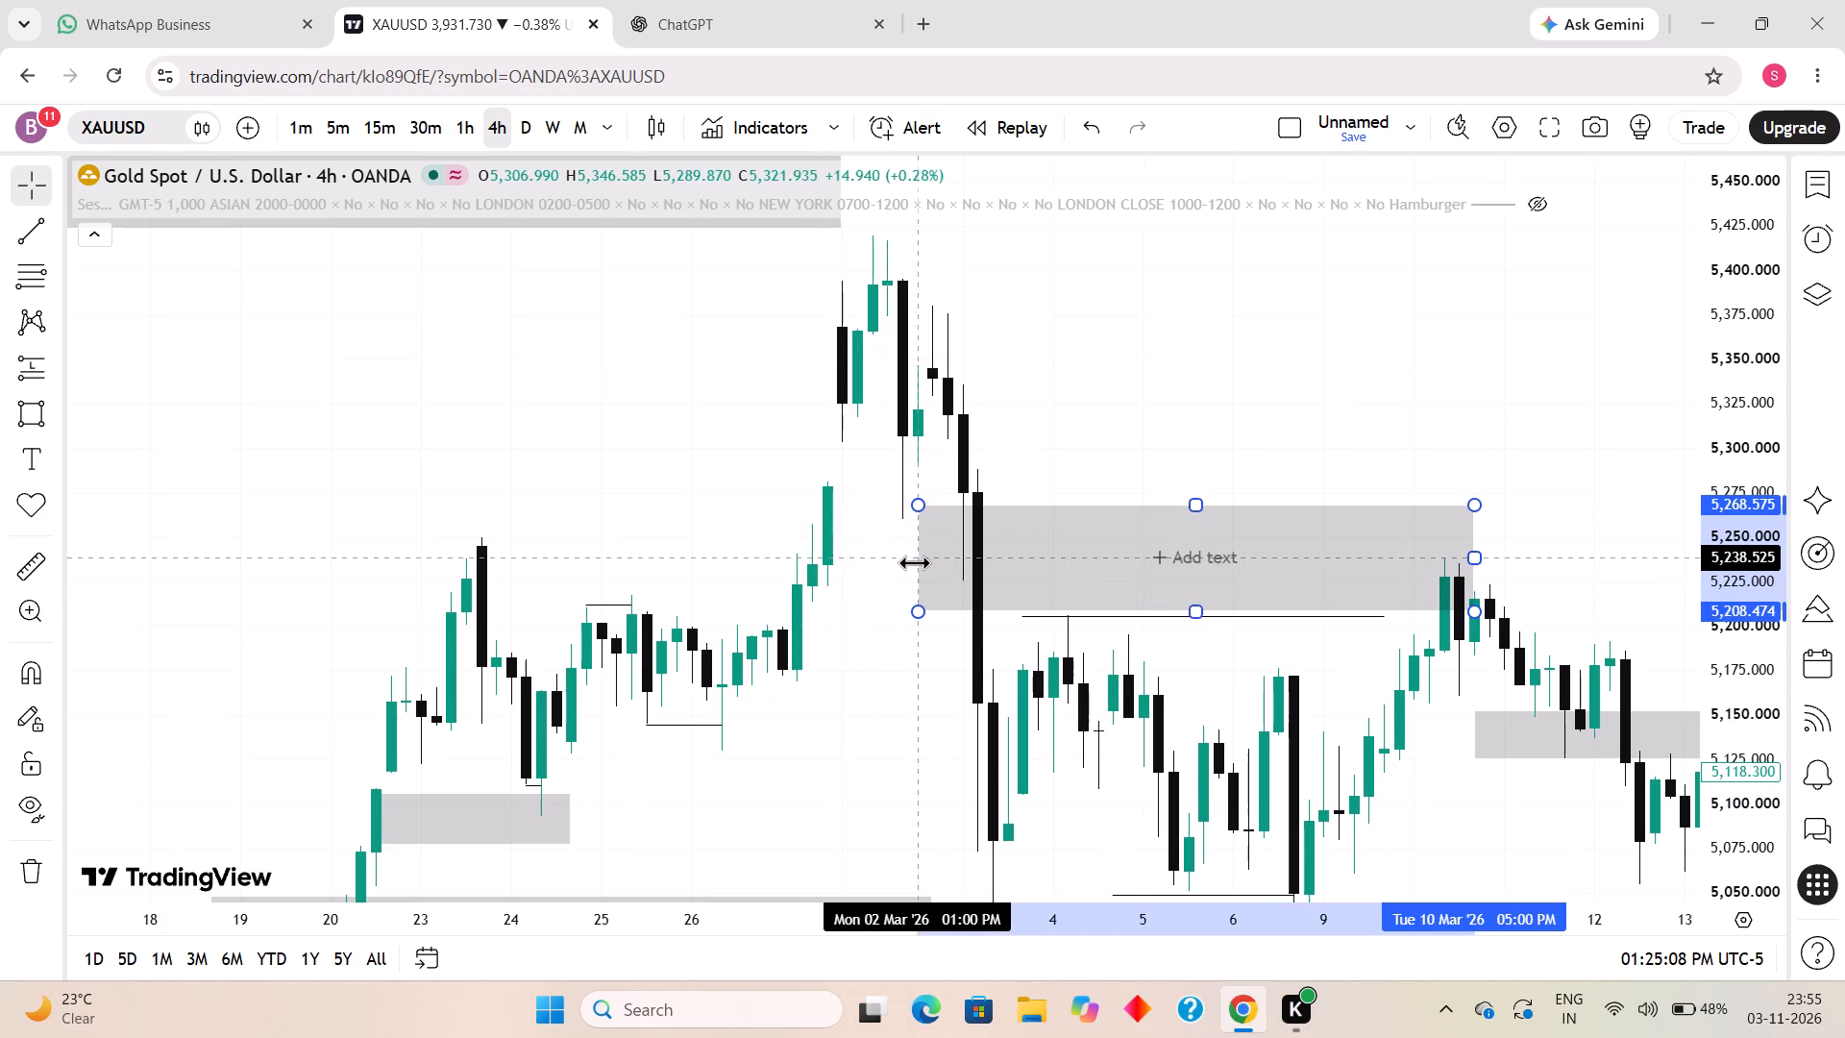
pyautogui.moveTo(914, 562); pyautogui.dragTo(961, 562)
pyautogui.click(919, 607)
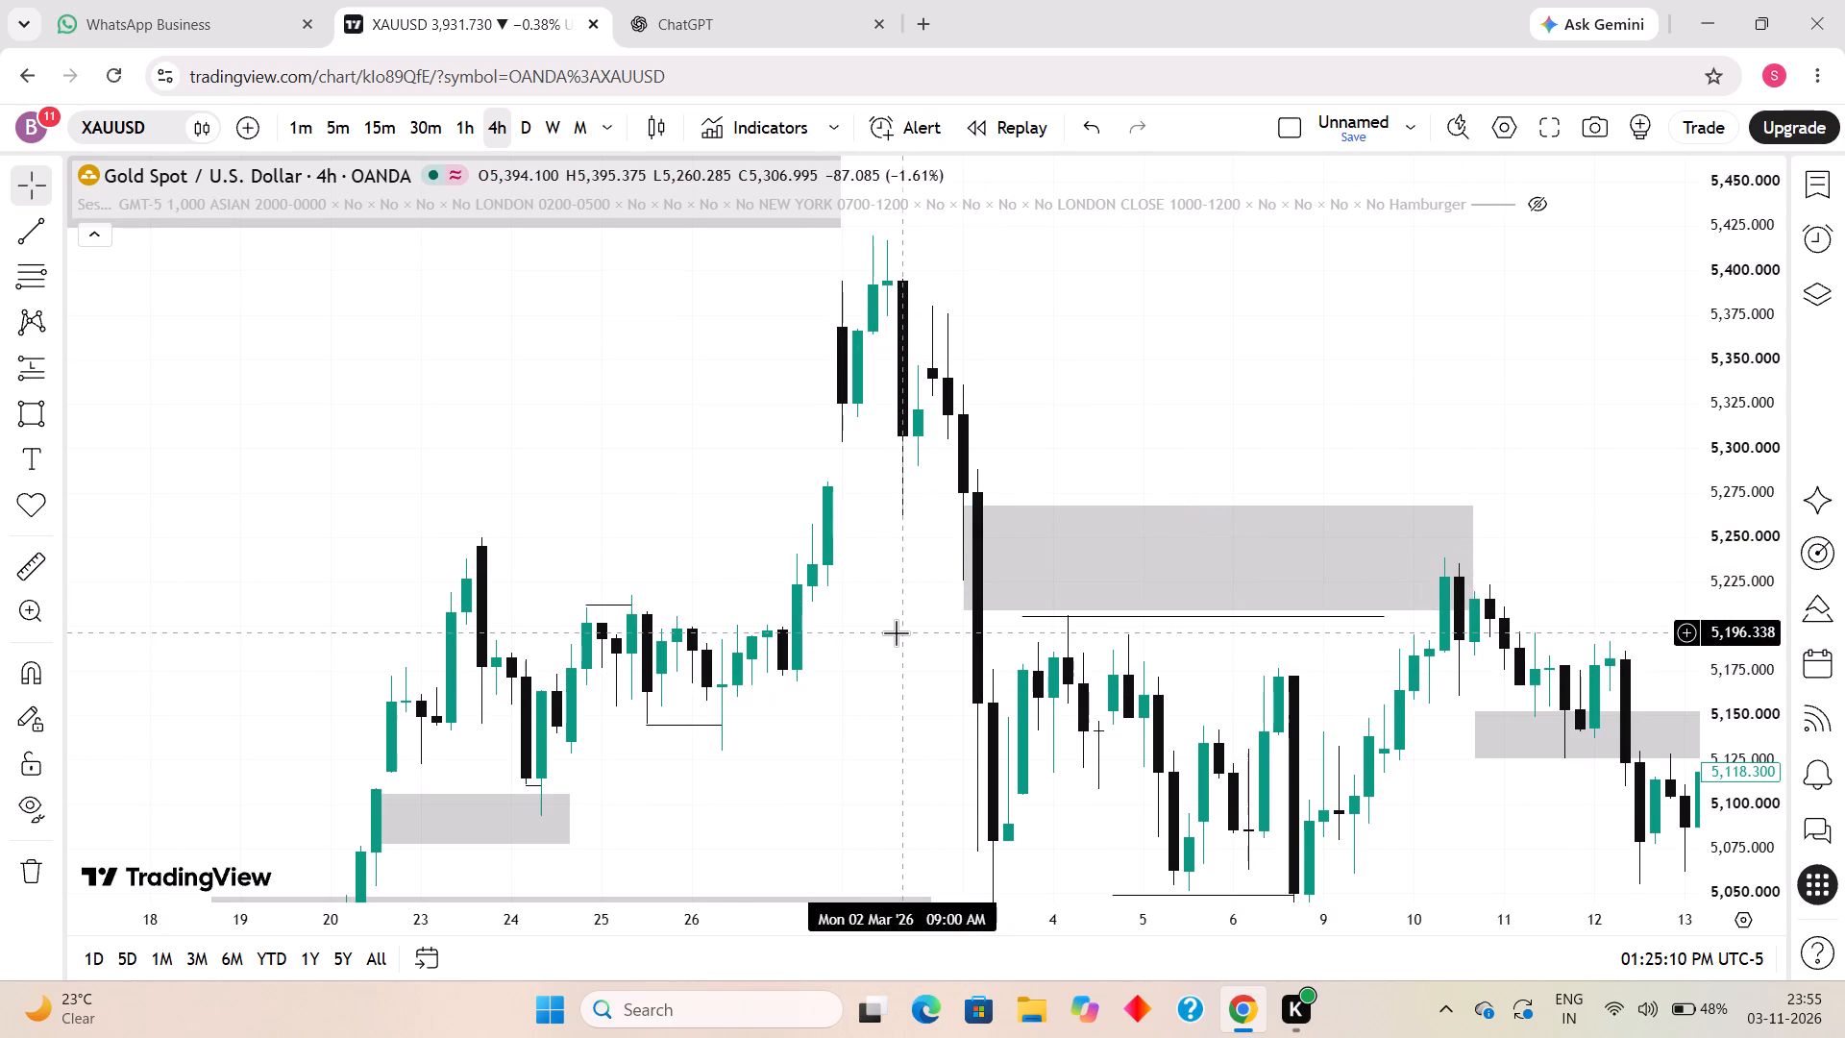
# Draw a short horizontal trend line from the 1 March 2026 17:00 candle's high to 2 March 01:00 at about 5,394.
pyautogui.moveTo(897, 638); pyautogui.dragTo(920, 816)
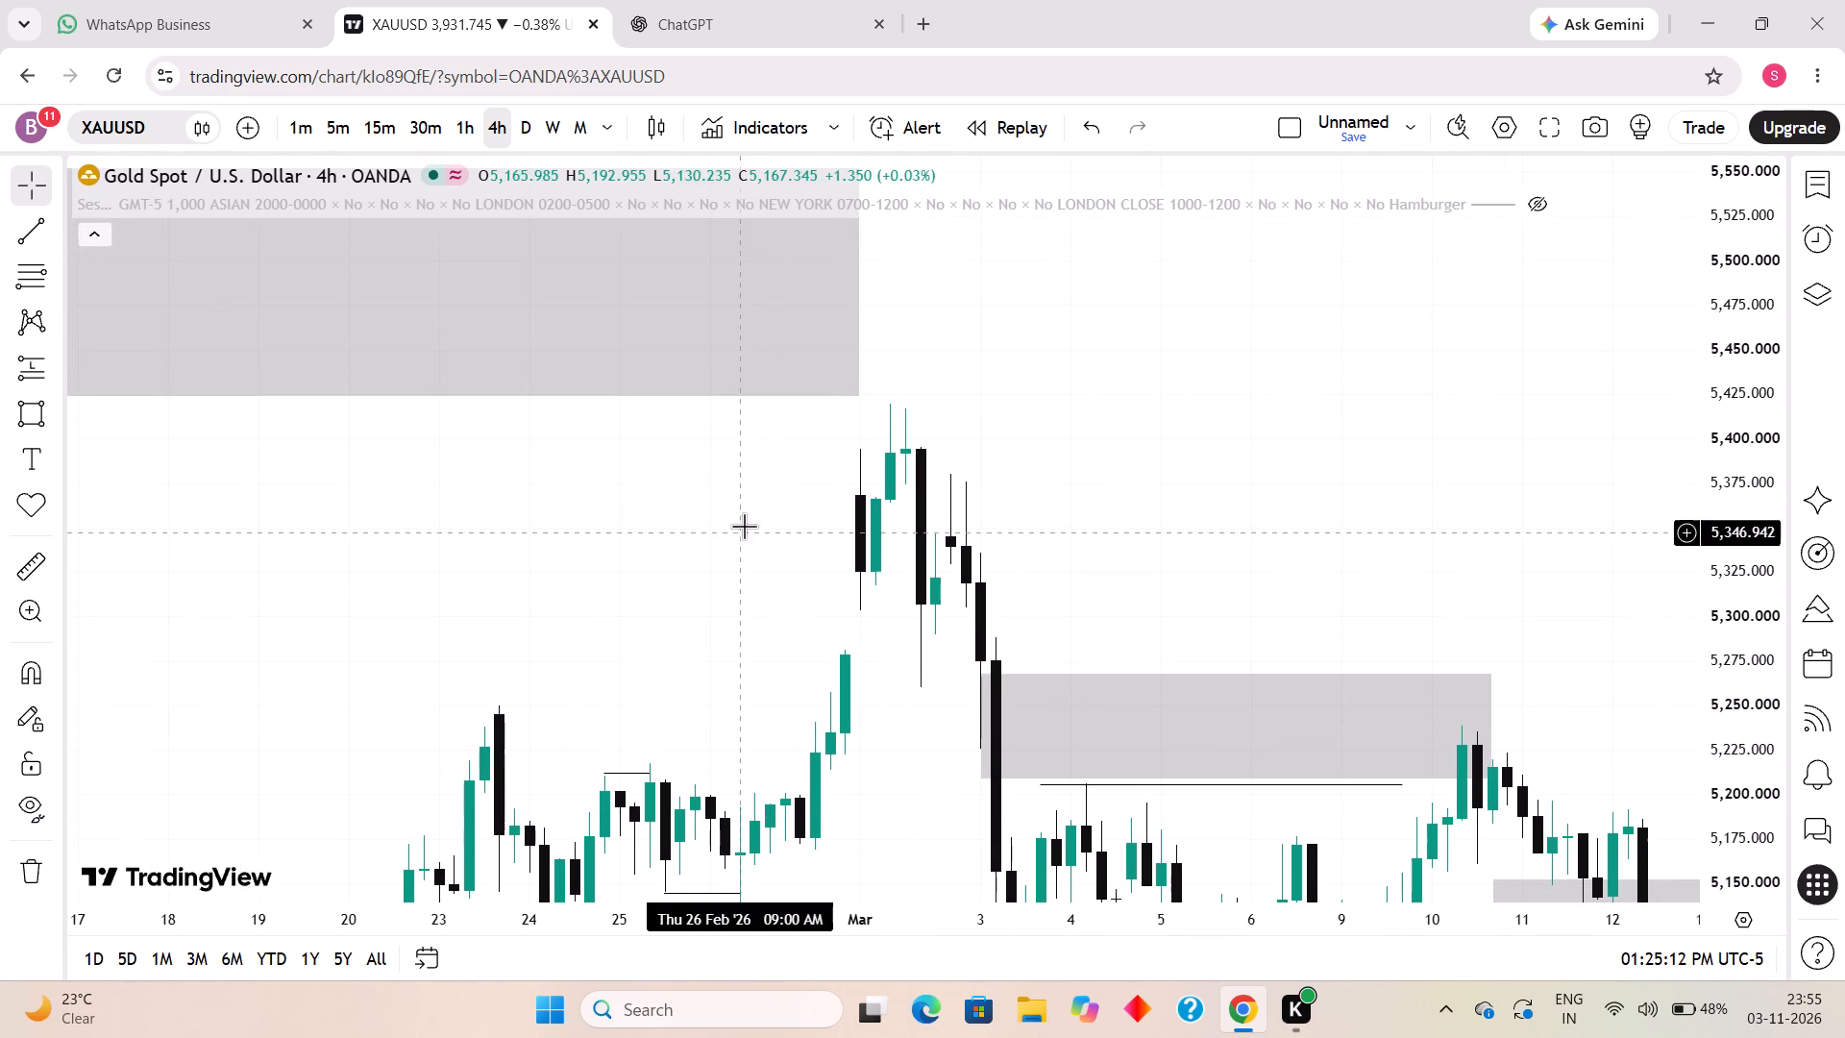
pyautogui.click(9, 225)
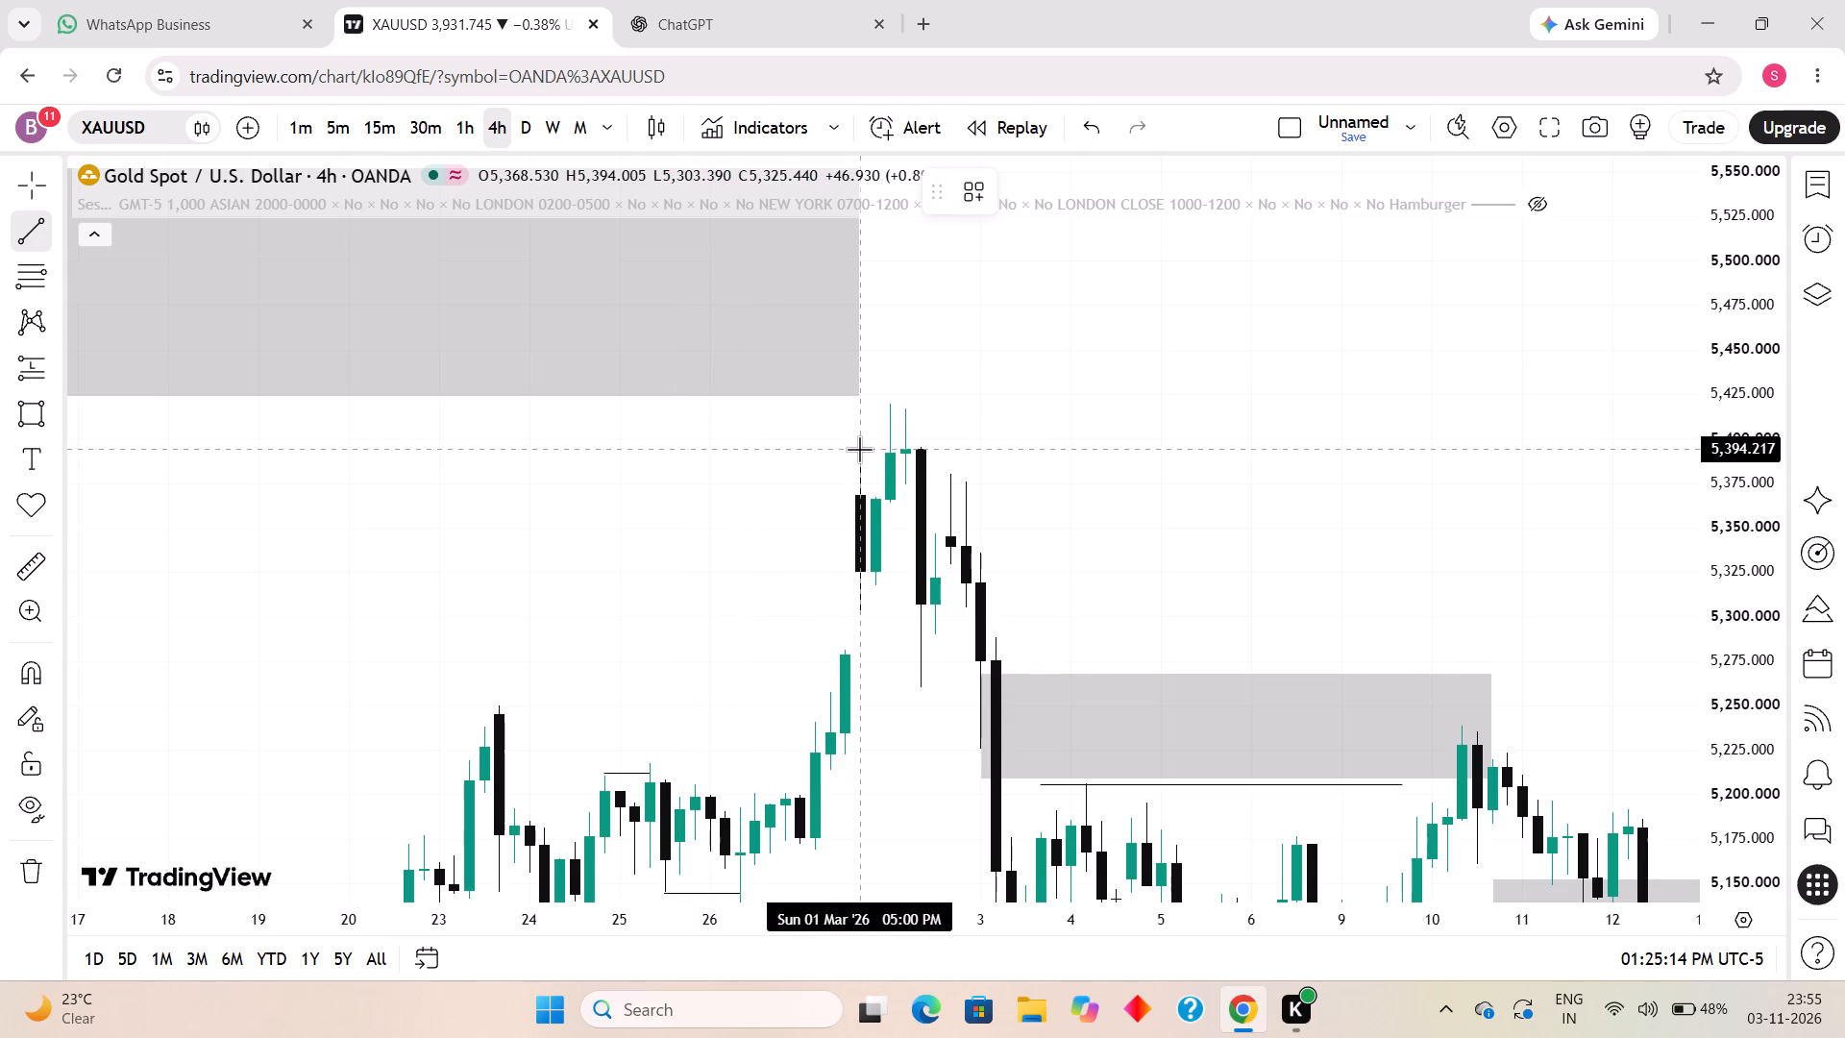
pyautogui.click(859, 449)
pyautogui.keyDown('shift'); pyautogui.click(896, 444); pyautogui.keyUp('shift')
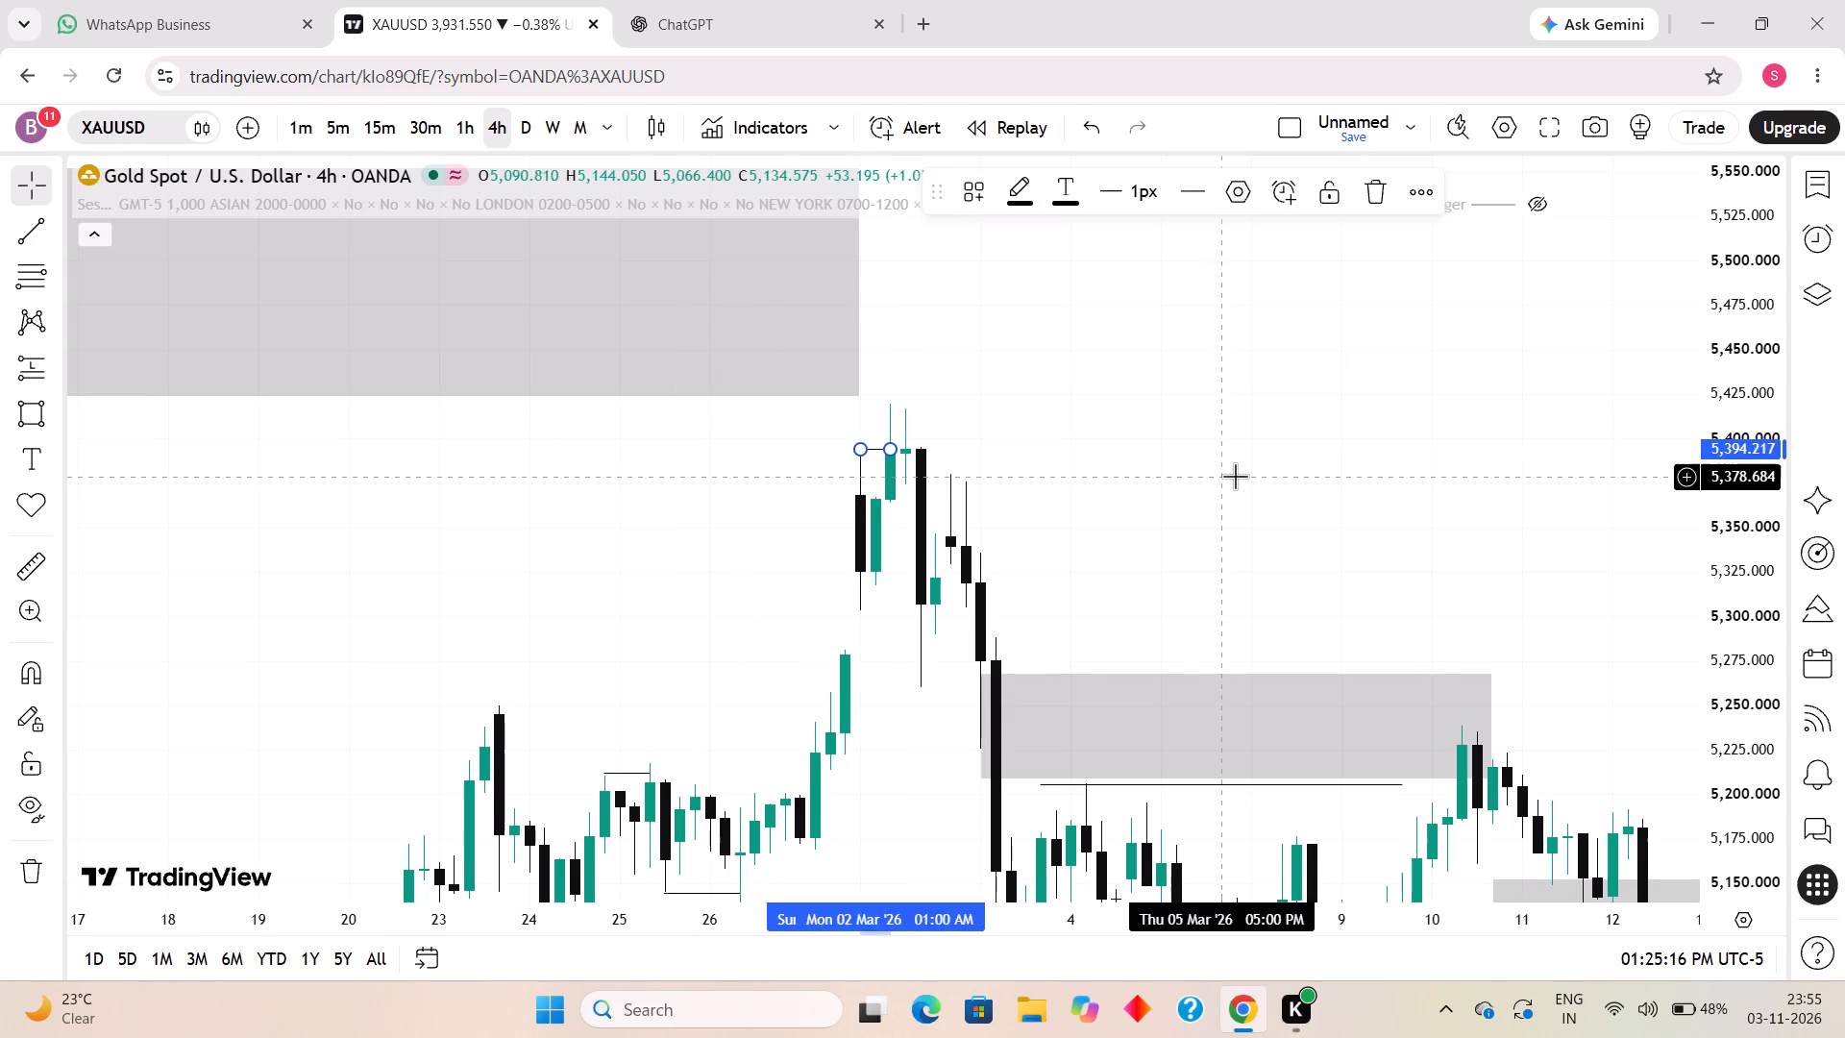
# Draw a rectangle from the 2 March 2026 05:00 candle to 17:00, spanning about 5,416 to 5,375.
pyautogui.click(1235, 476)
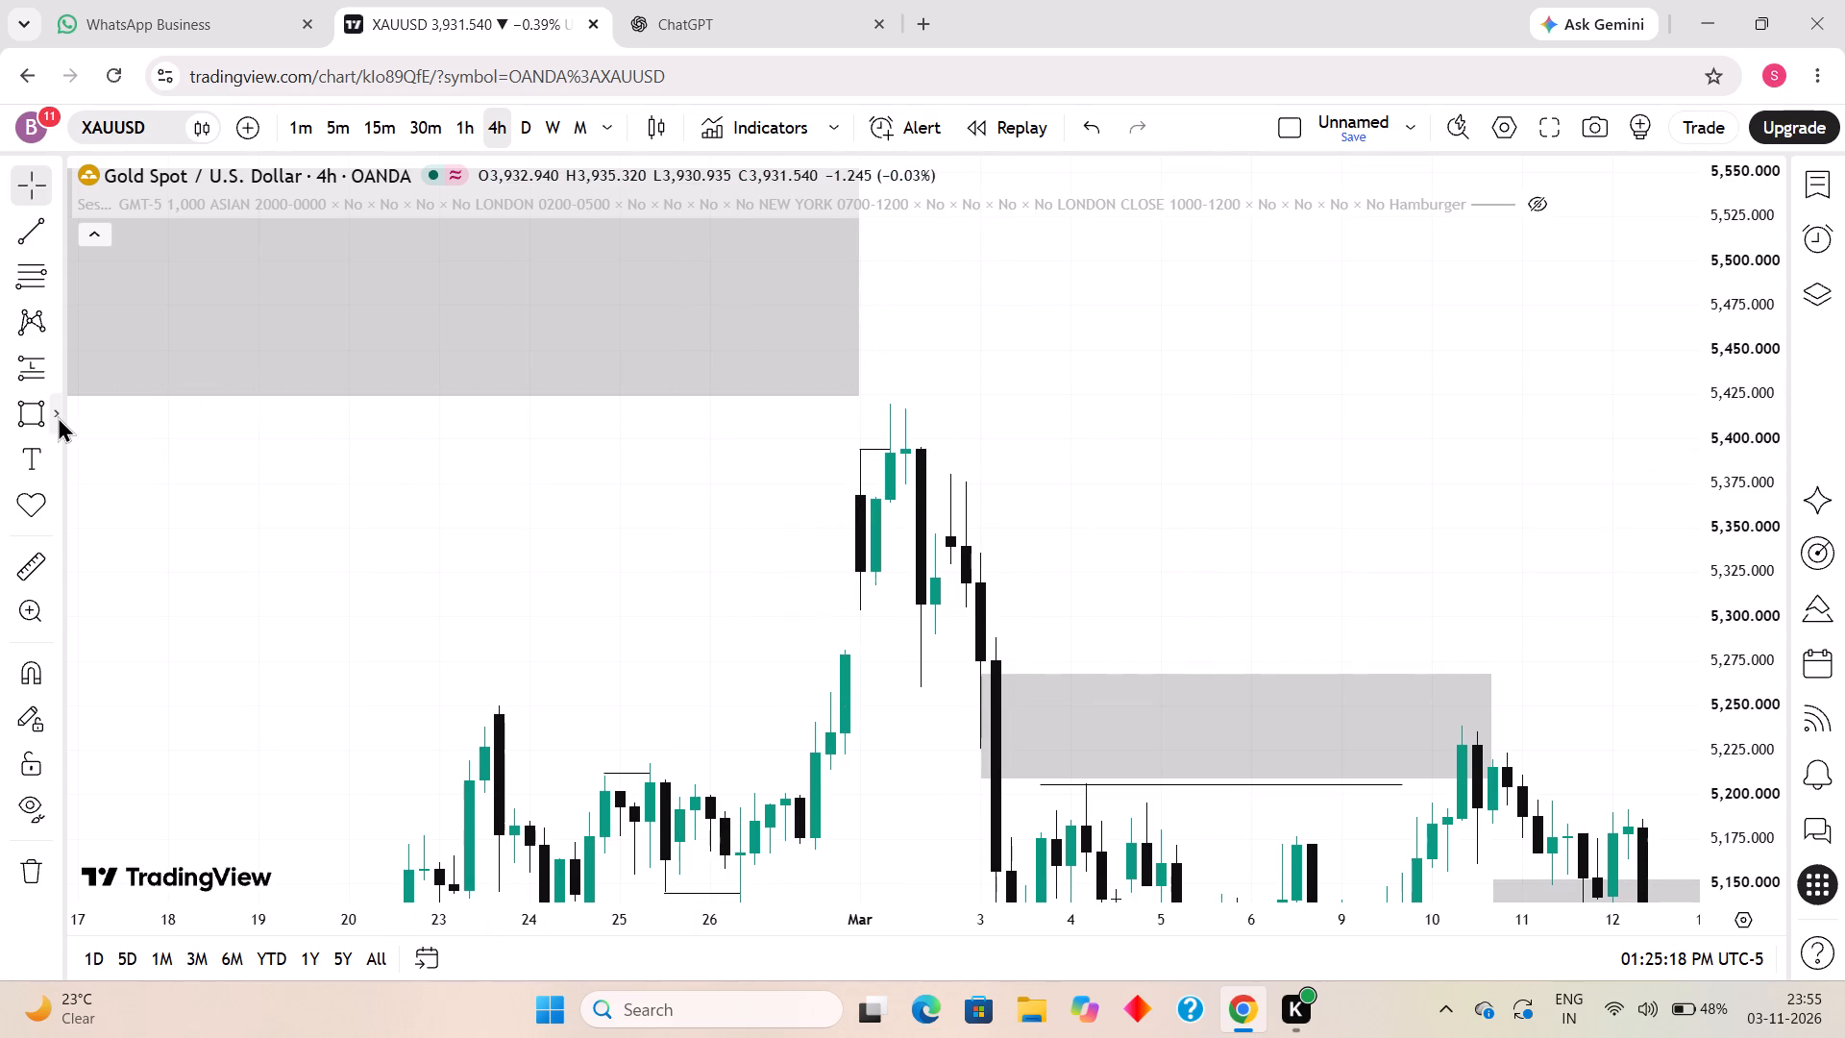
pyautogui.click(14, 408)
pyautogui.click(906, 409)
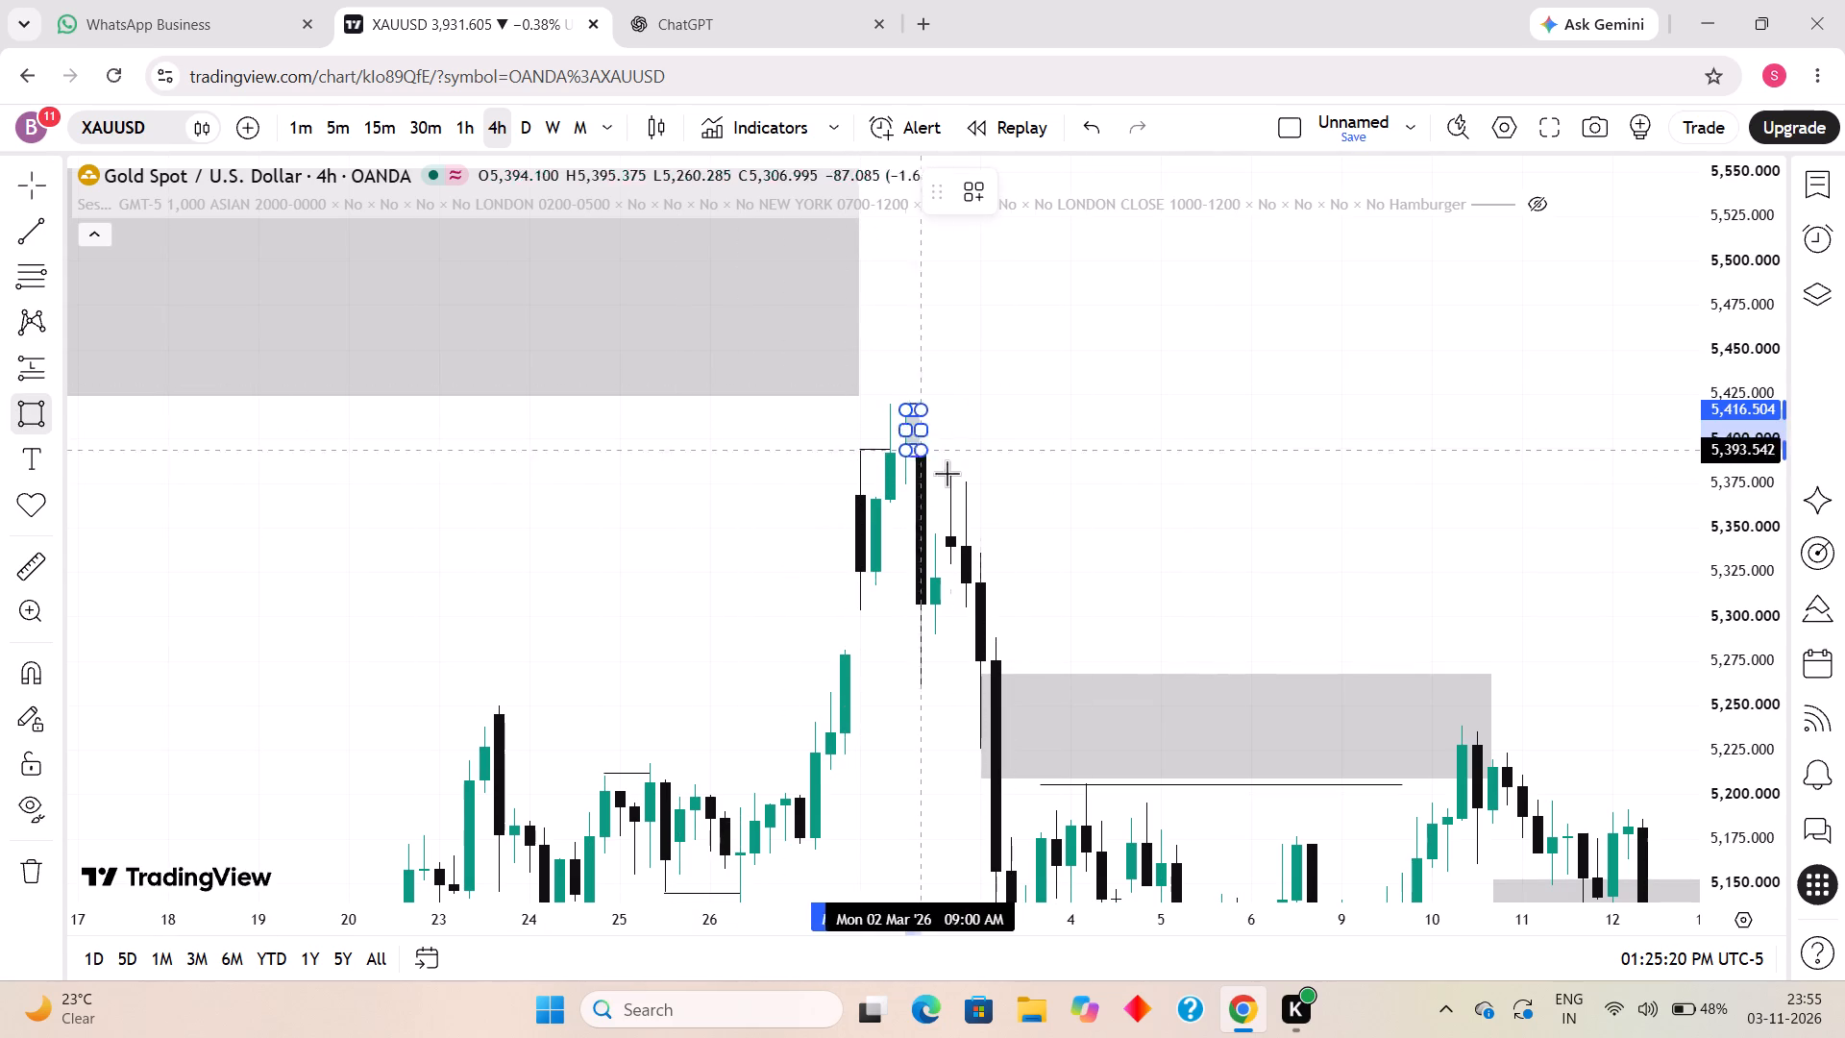
pyautogui.click(956, 483)
# Draw a short horizontal trend line from the 3 March 2026 21:00 candle's high to 4 March 05:00 at about 5,192.
pyautogui.moveTo(1058, 546); pyautogui.dragTo(1059, 540)
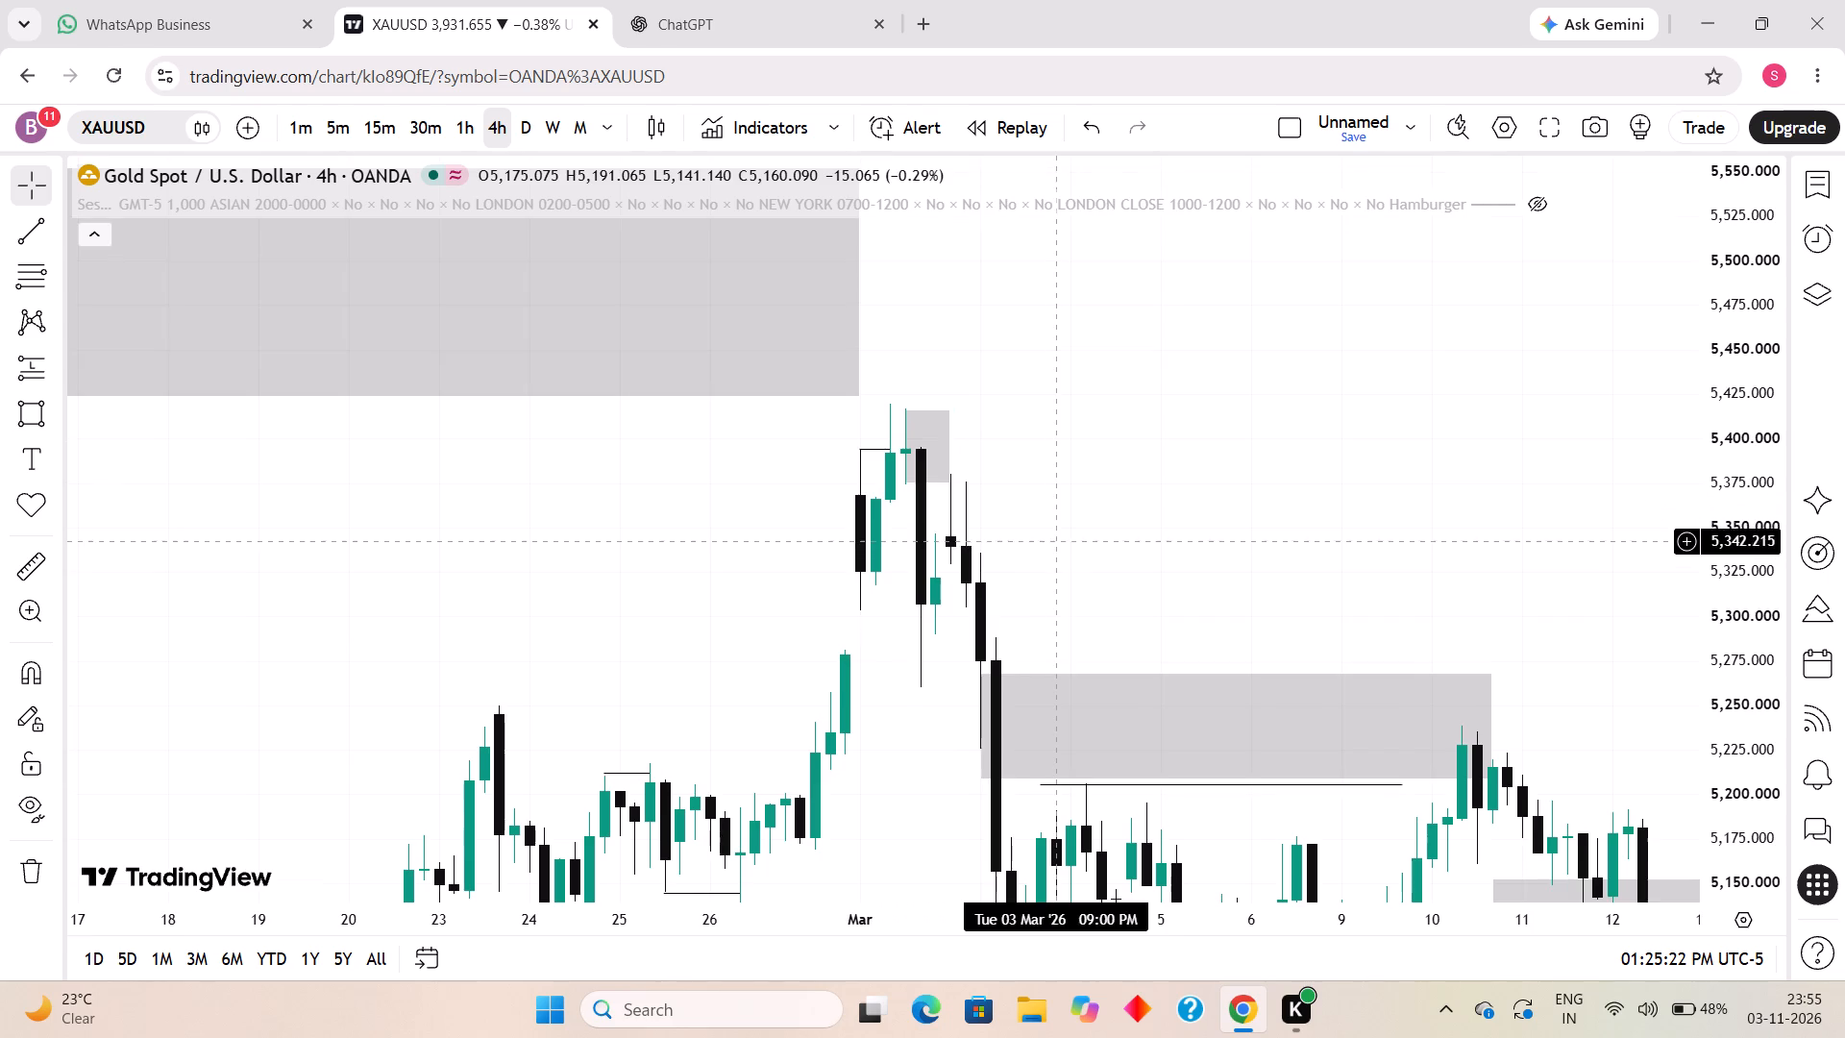
pyautogui.moveTo(1059, 540); pyautogui.dragTo(1078, 425)
pyautogui.scroll(-2, 1259, 765)
pyautogui.moveTo(1746, 589); pyautogui.dragTo(1749, 628)
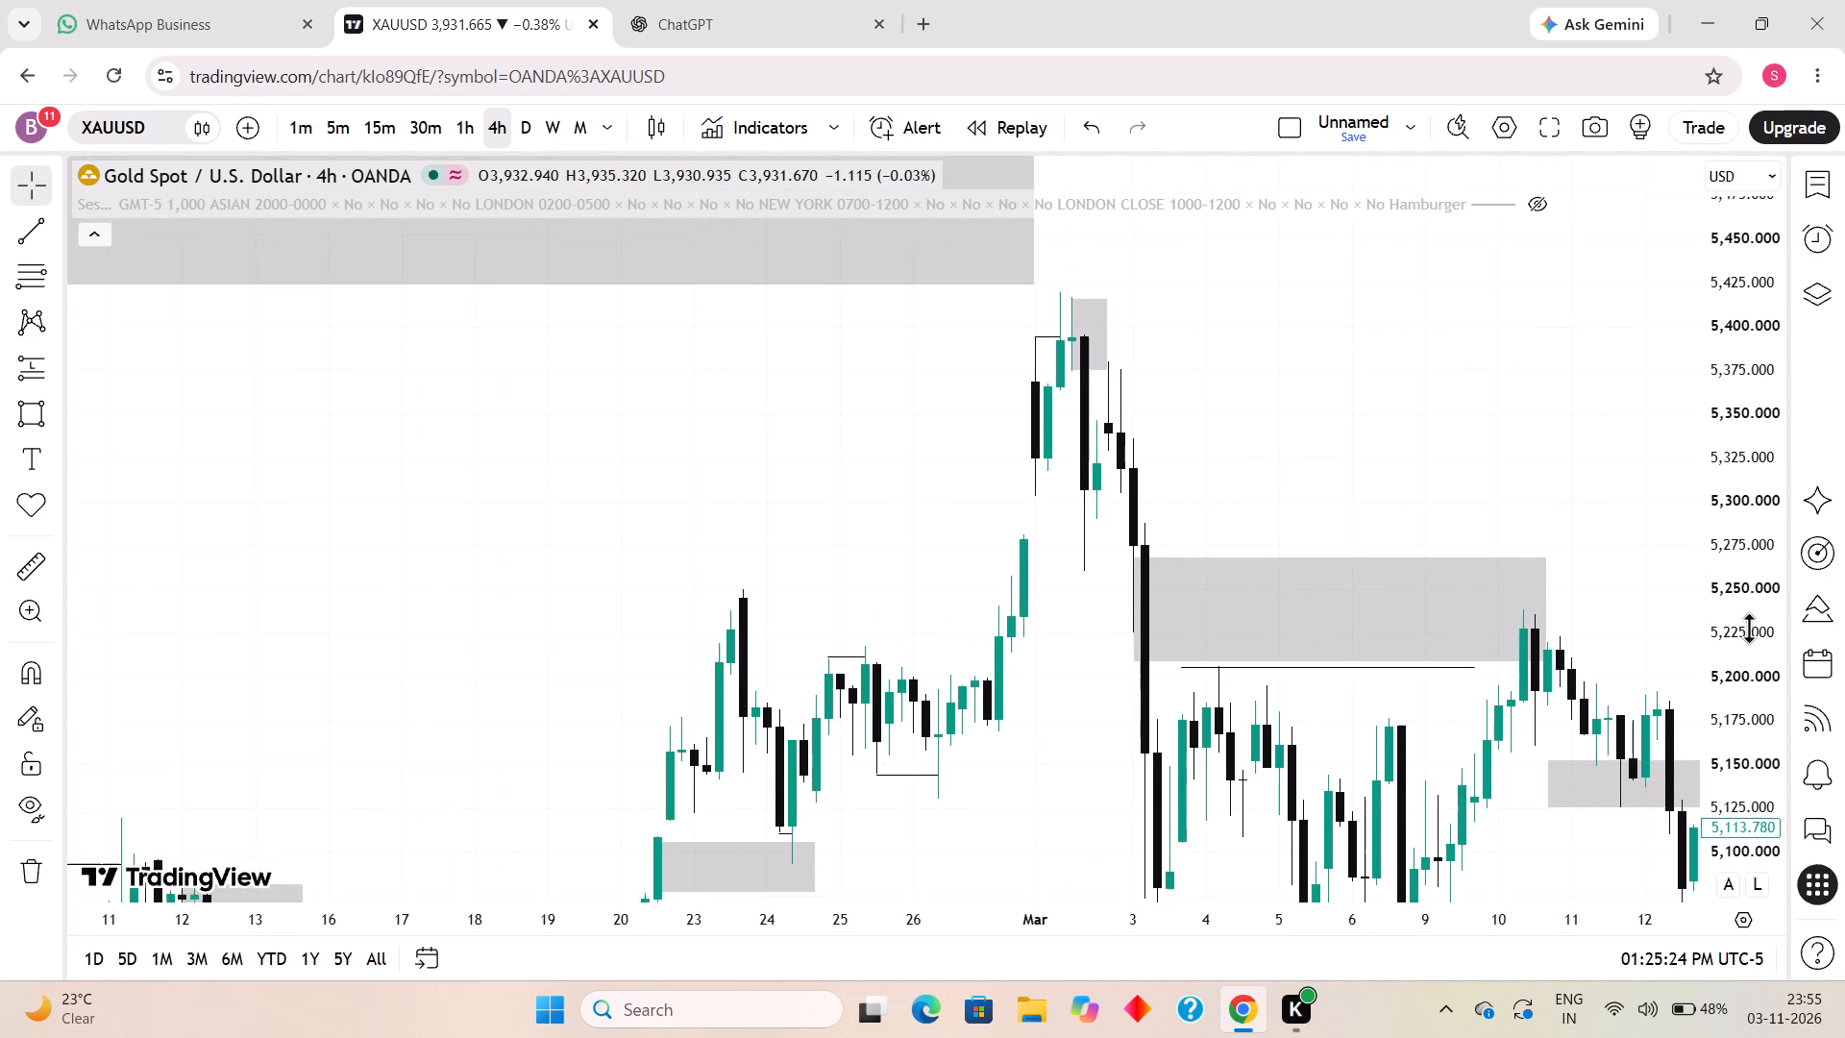
pyautogui.moveTo(1749, 628); pyautogui.dragTo(1699, 746)
pyautogui.moveTo(1224, 714); pyautogui.dragTo(1127, 515)
pyautogui.scroll(-3, 1033, 555)
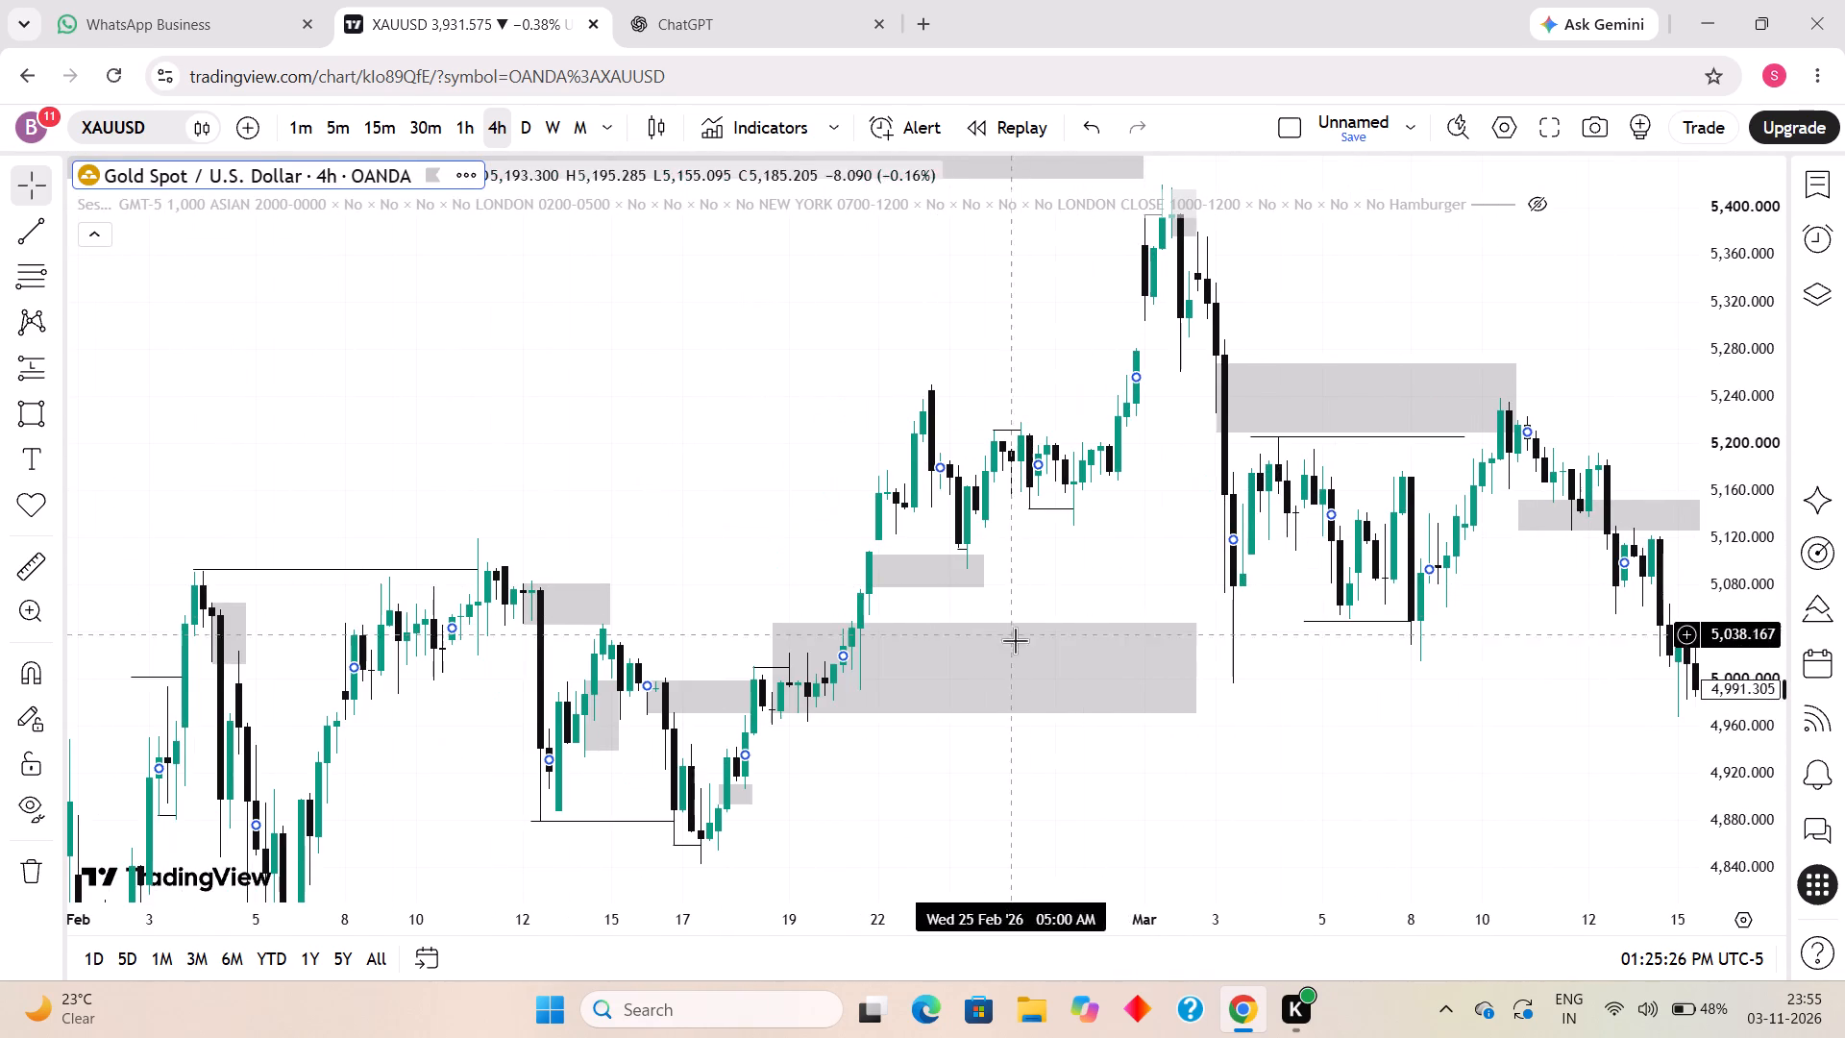
pyautogui.scroll(2, 1205, 691)
pyautogui.moveTo(1285, 693); pyautogui.dragTo(1237, 807)
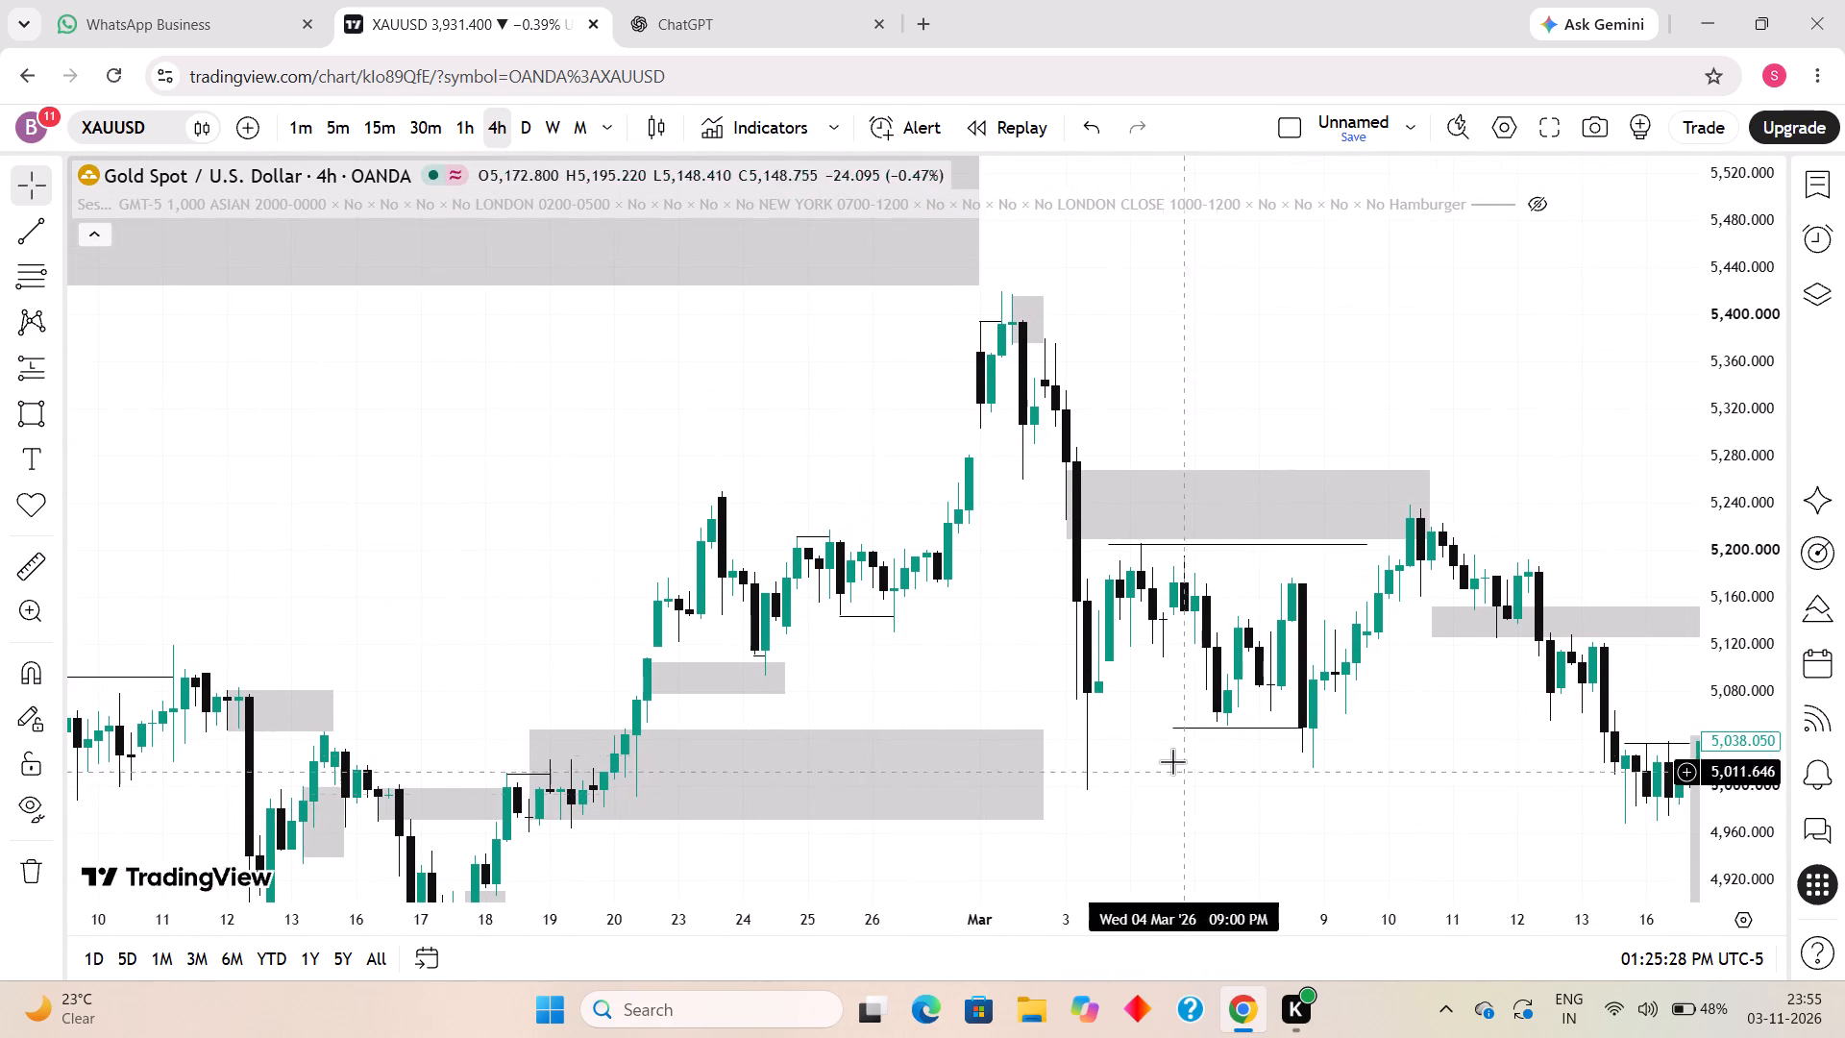
pyautogui.scroll(1, 1099, 700)
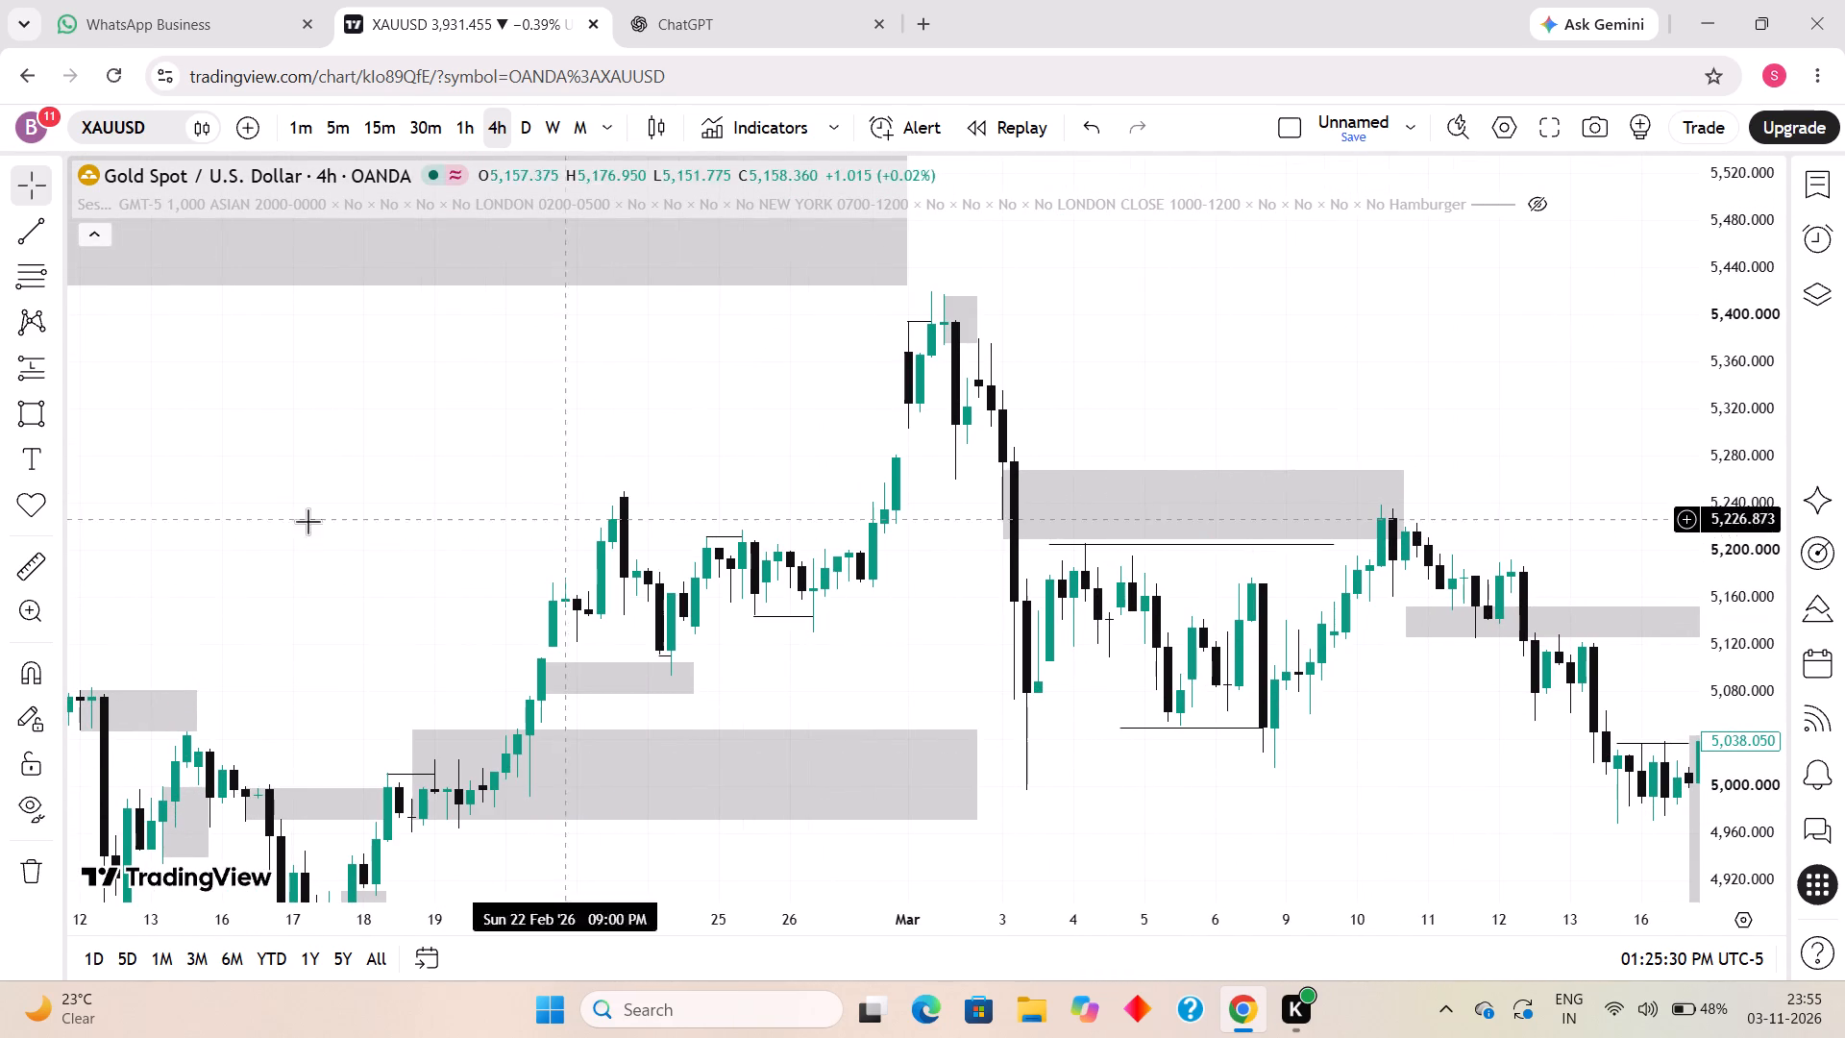
pyautogui.click(5, 230)
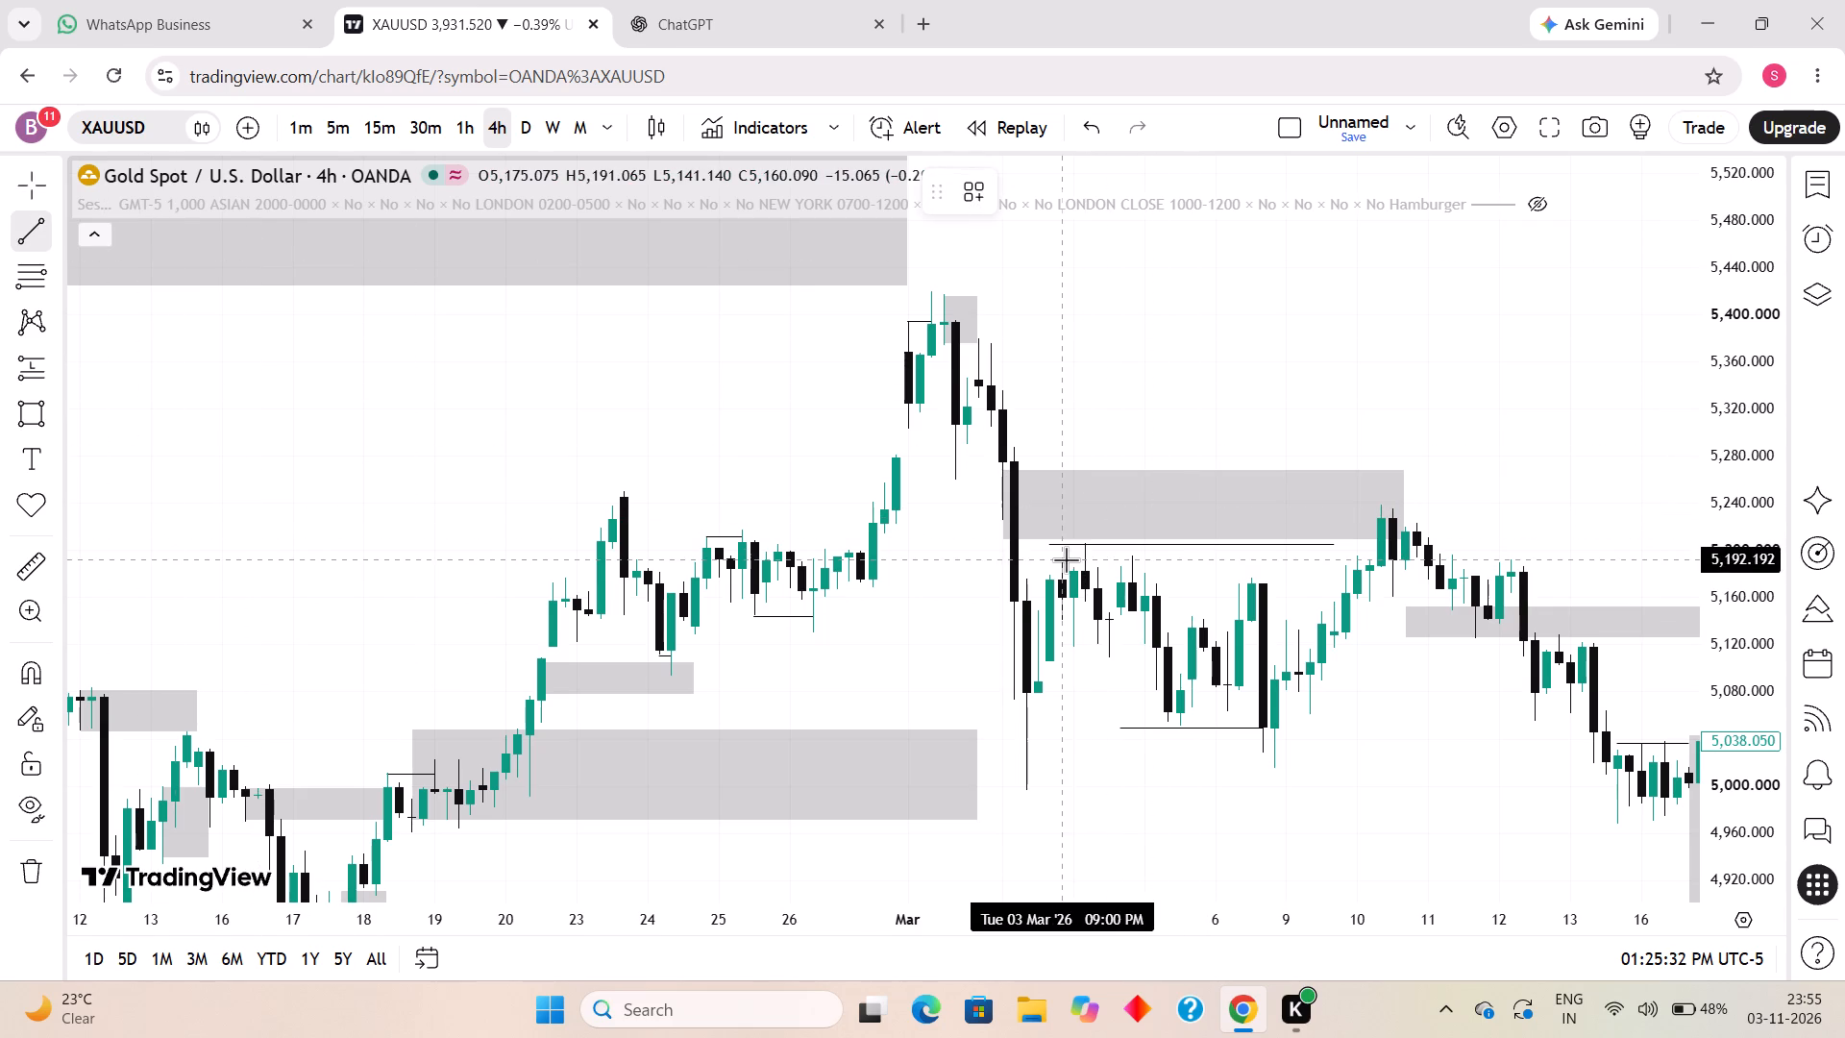
pyautogui.click(1061, 559)
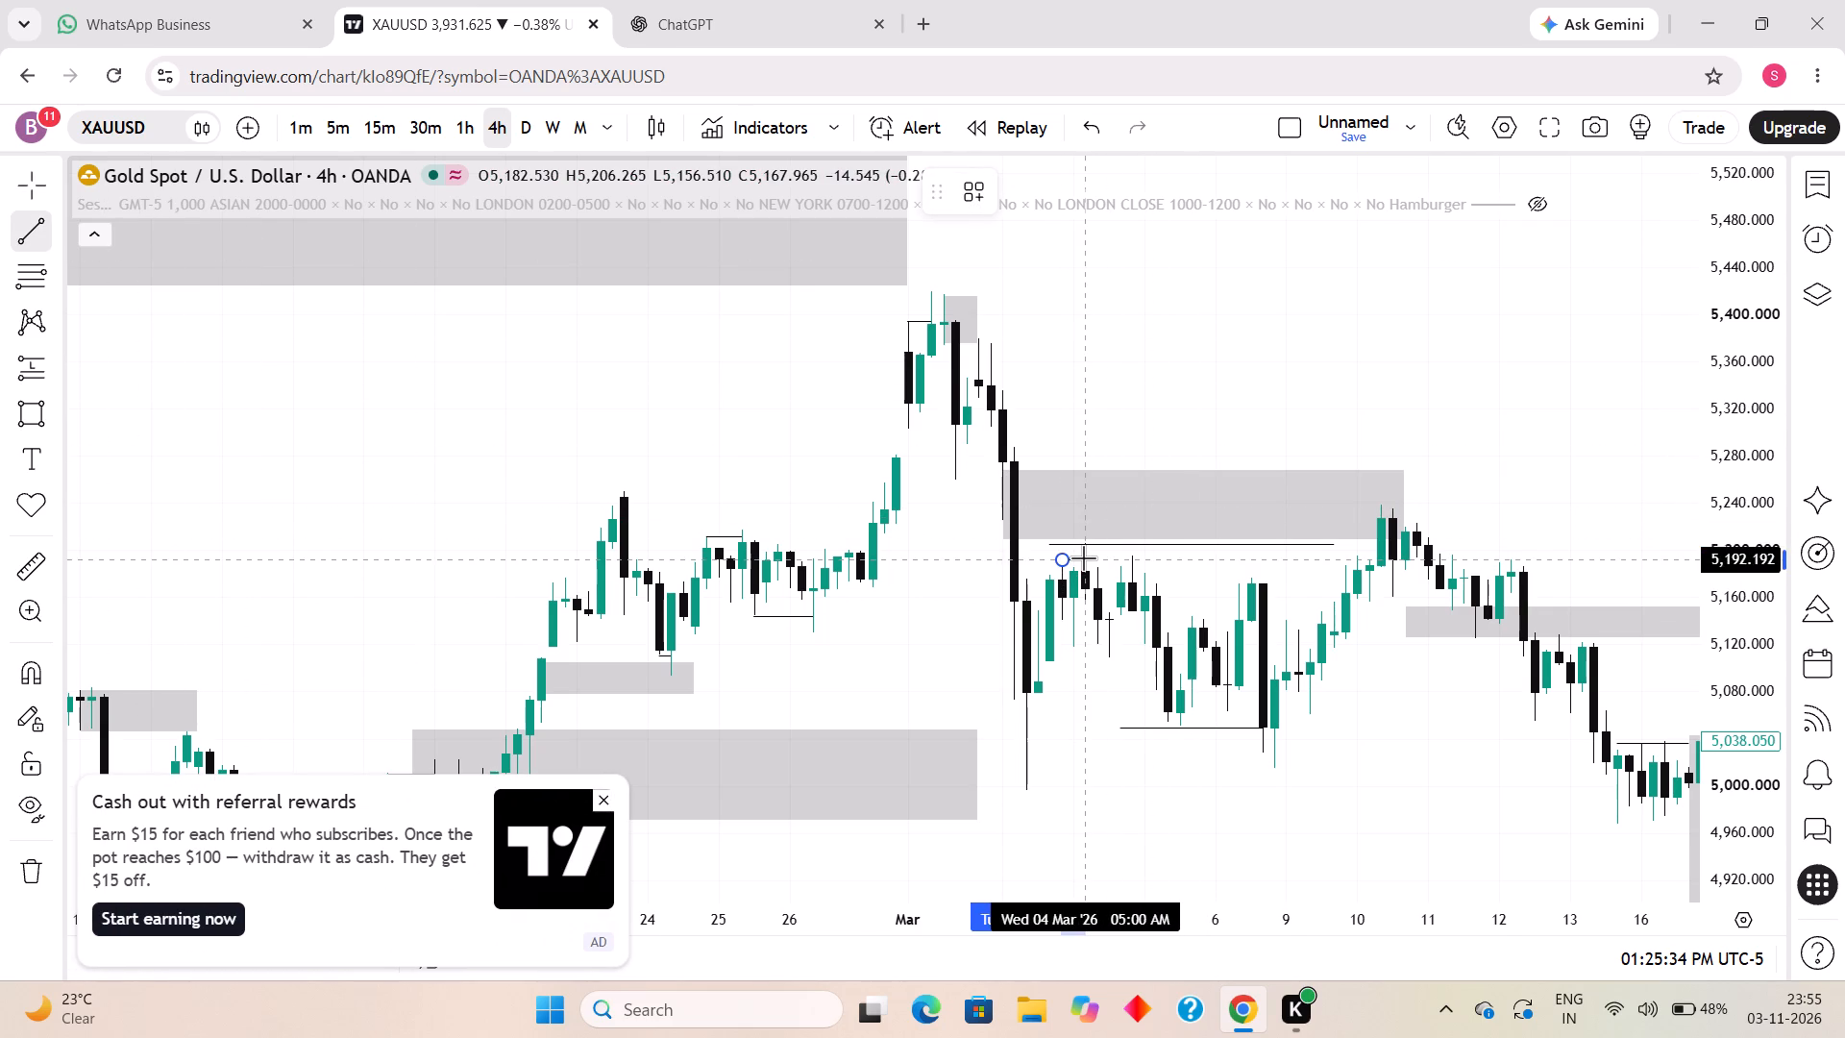
pyautogui.keyDown('shift'); pyautogui.click(1083, 557); pyautogui.keyUp('shift')
pyautogui.click(1133, 632)
pyautogui.click(604, 798)
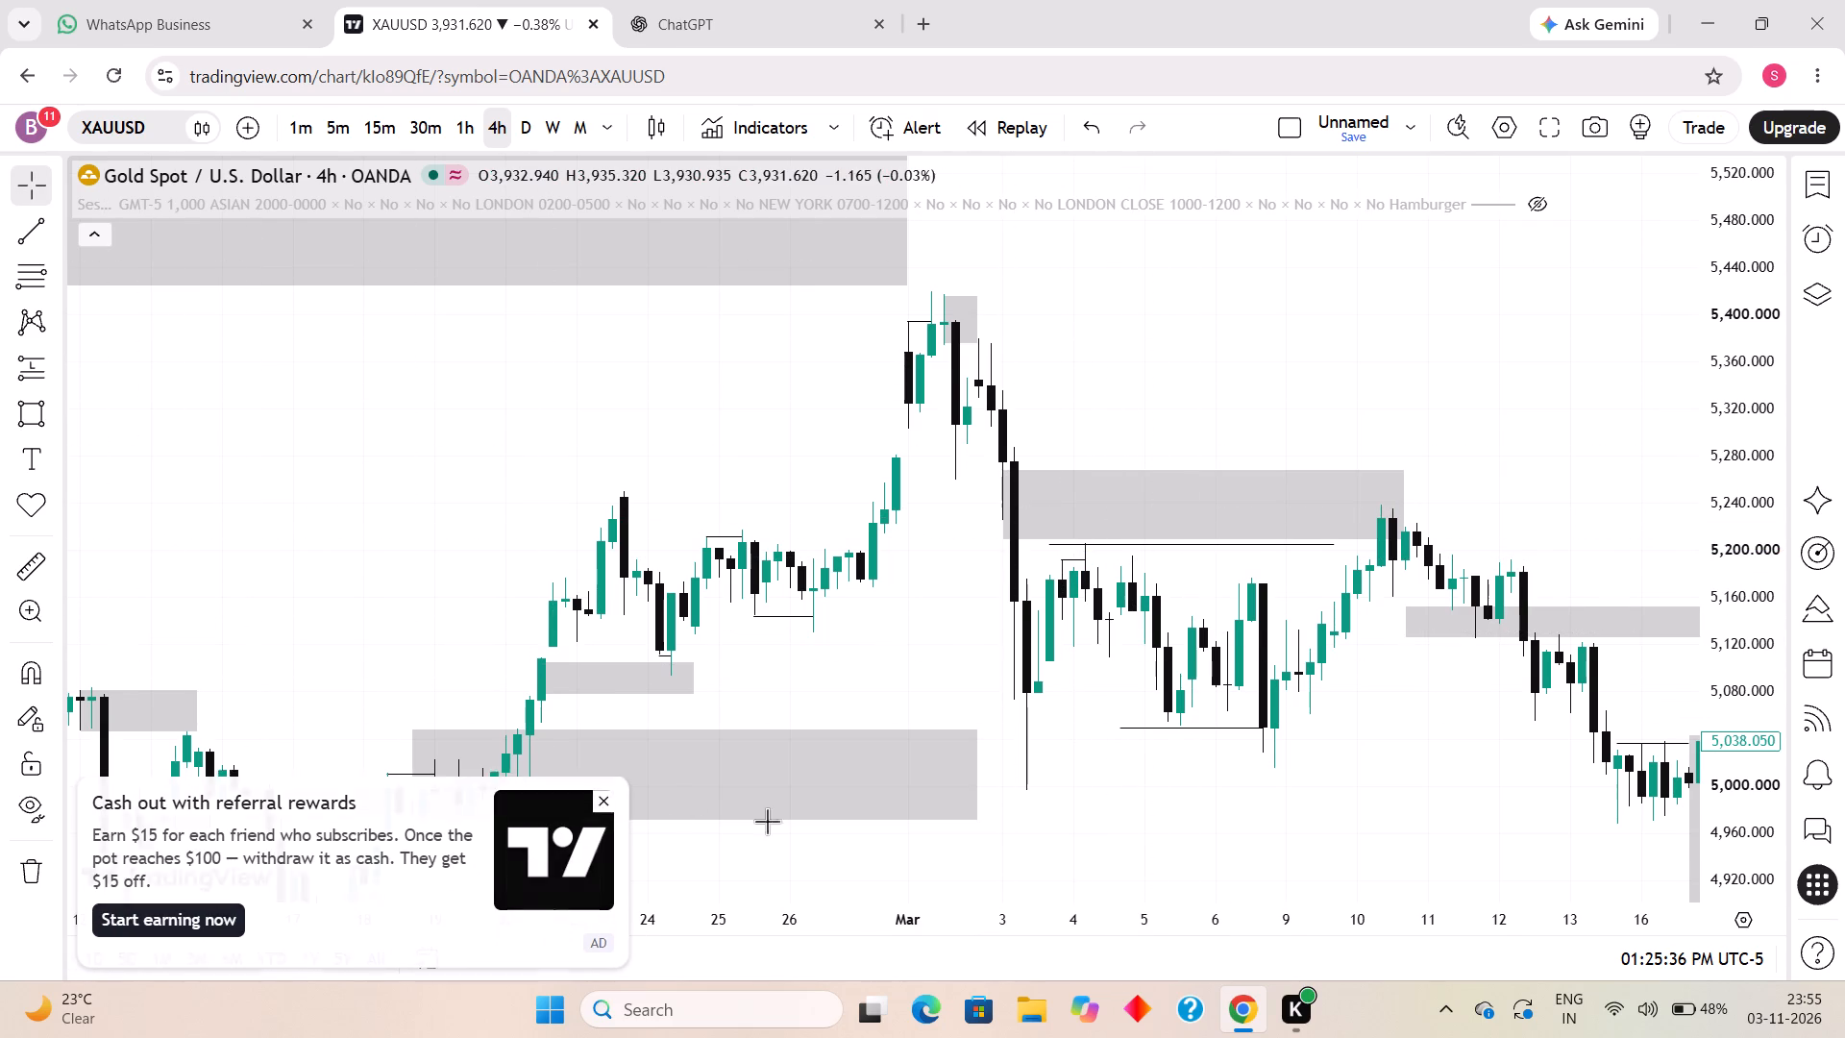
# Draw a rectangle from the 4 March 2026 05:00 candle to 21:00, spanning about 5,193 to 5,167.
pyautogui.scroll(1, 1154, 832)
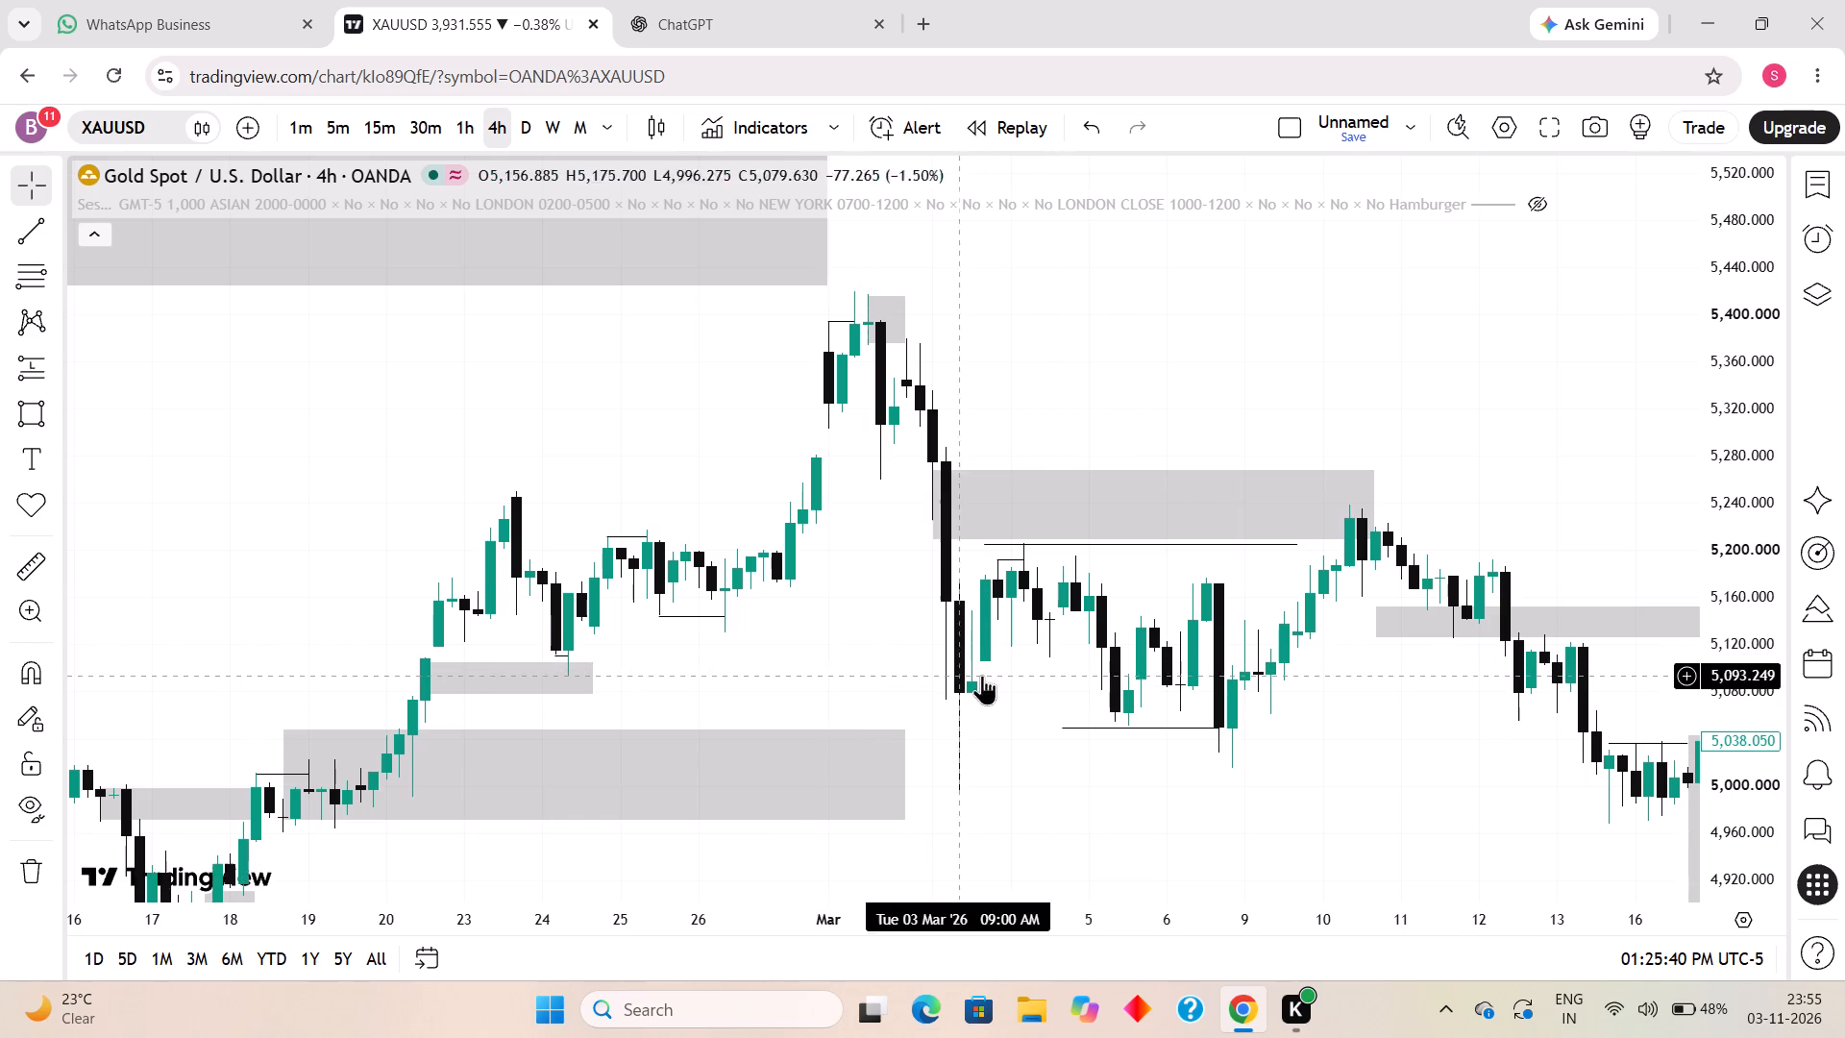
pyautogui.click(21, 408)
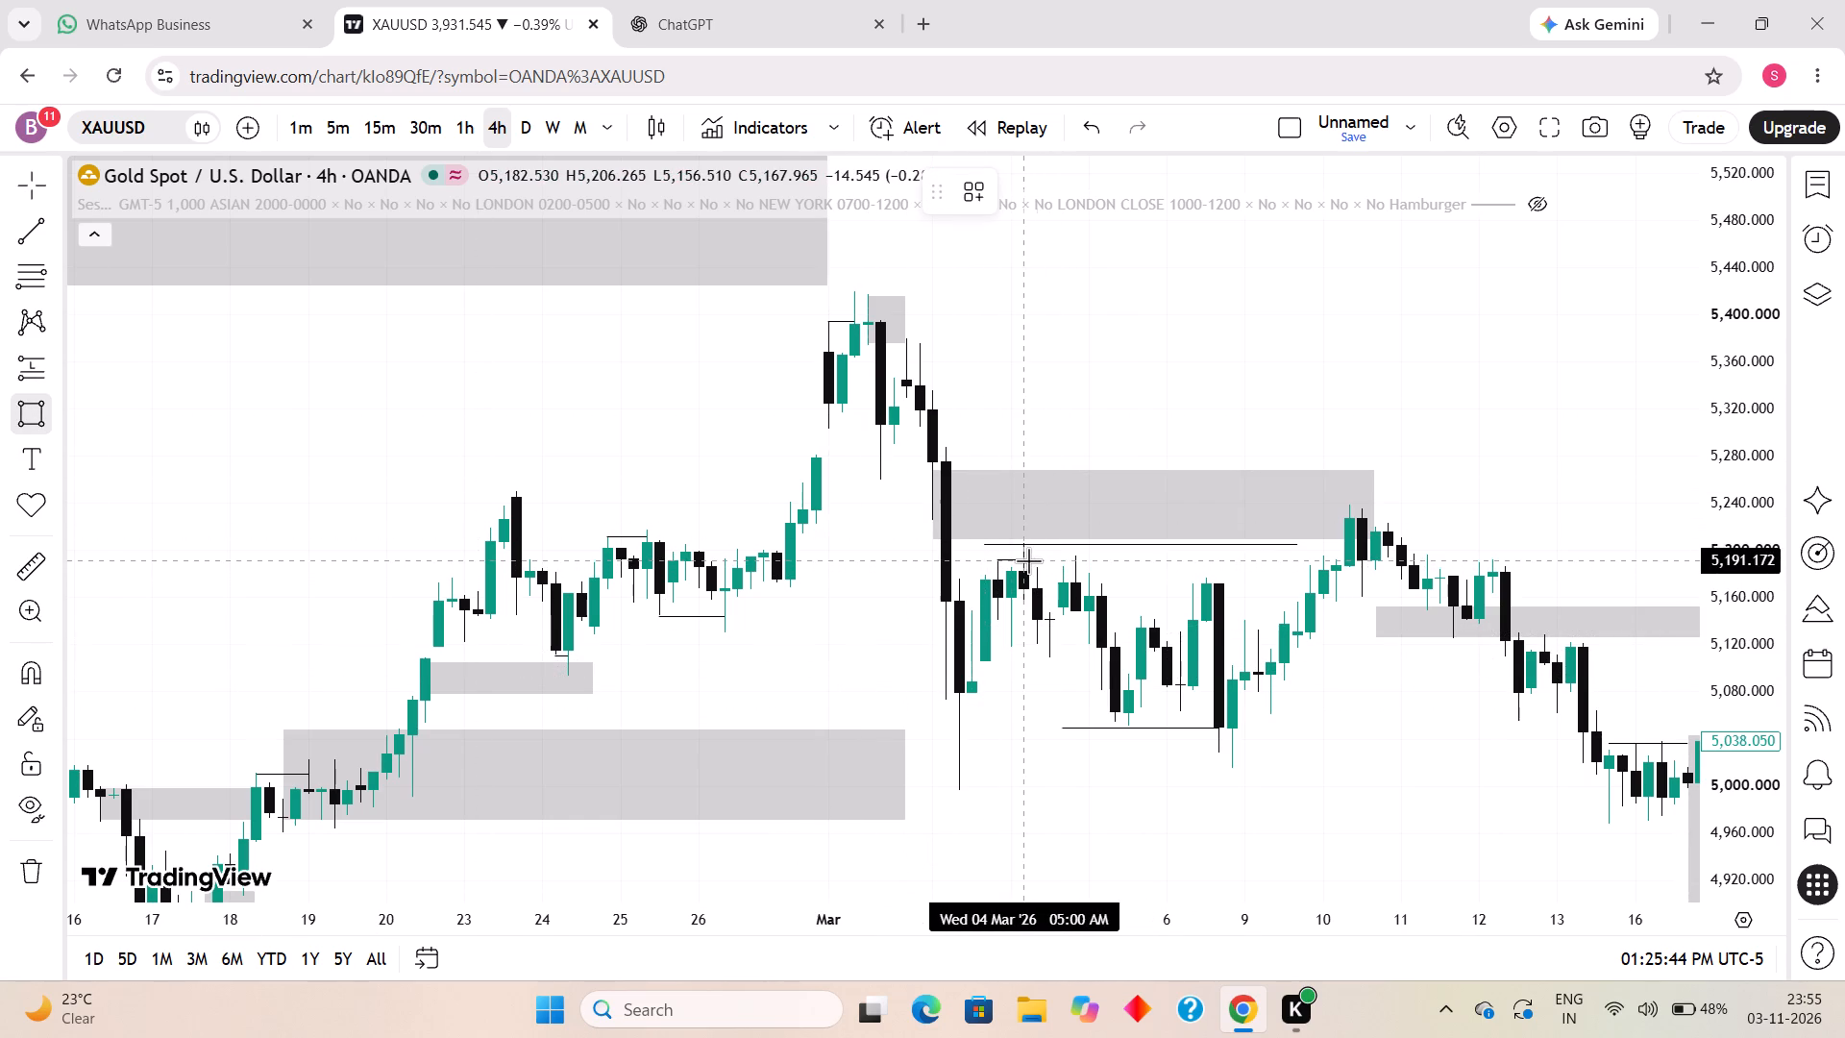
pyautogui.click(1024, 557)
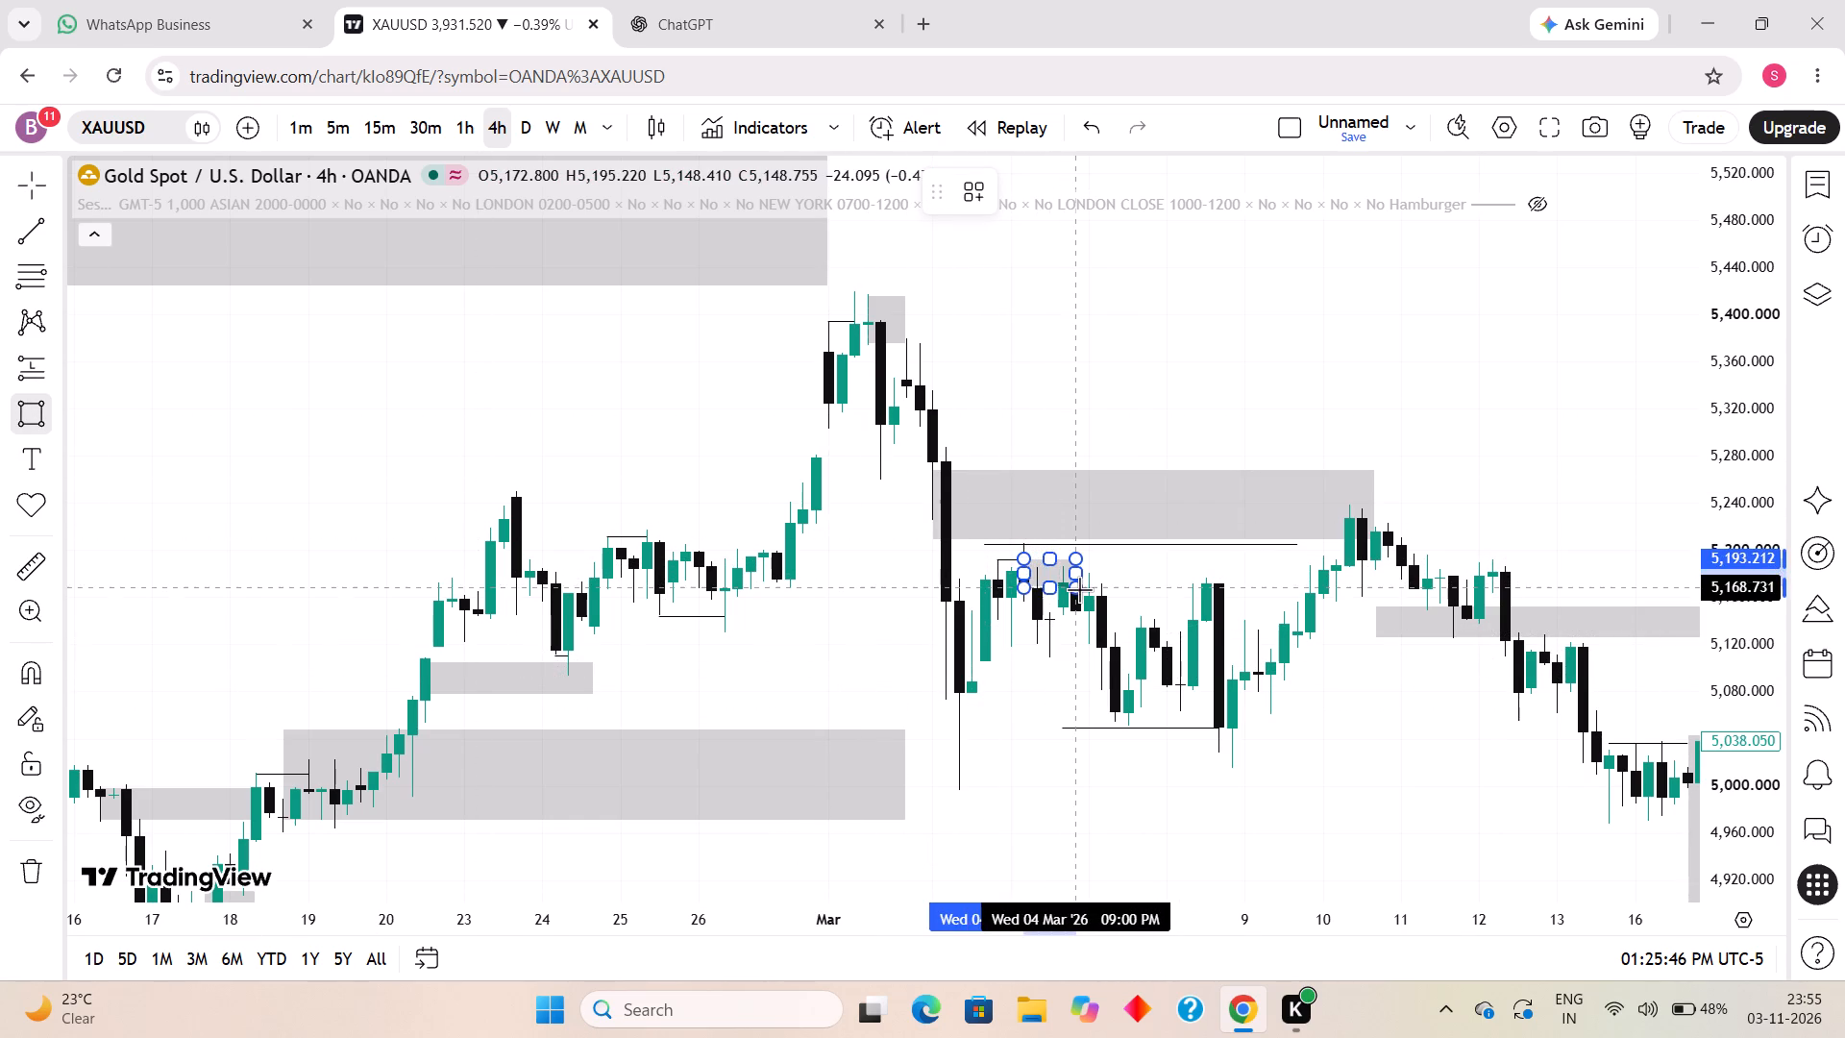
pyautogui.click(1071, 589)
pyautogui.click(1070, 660)
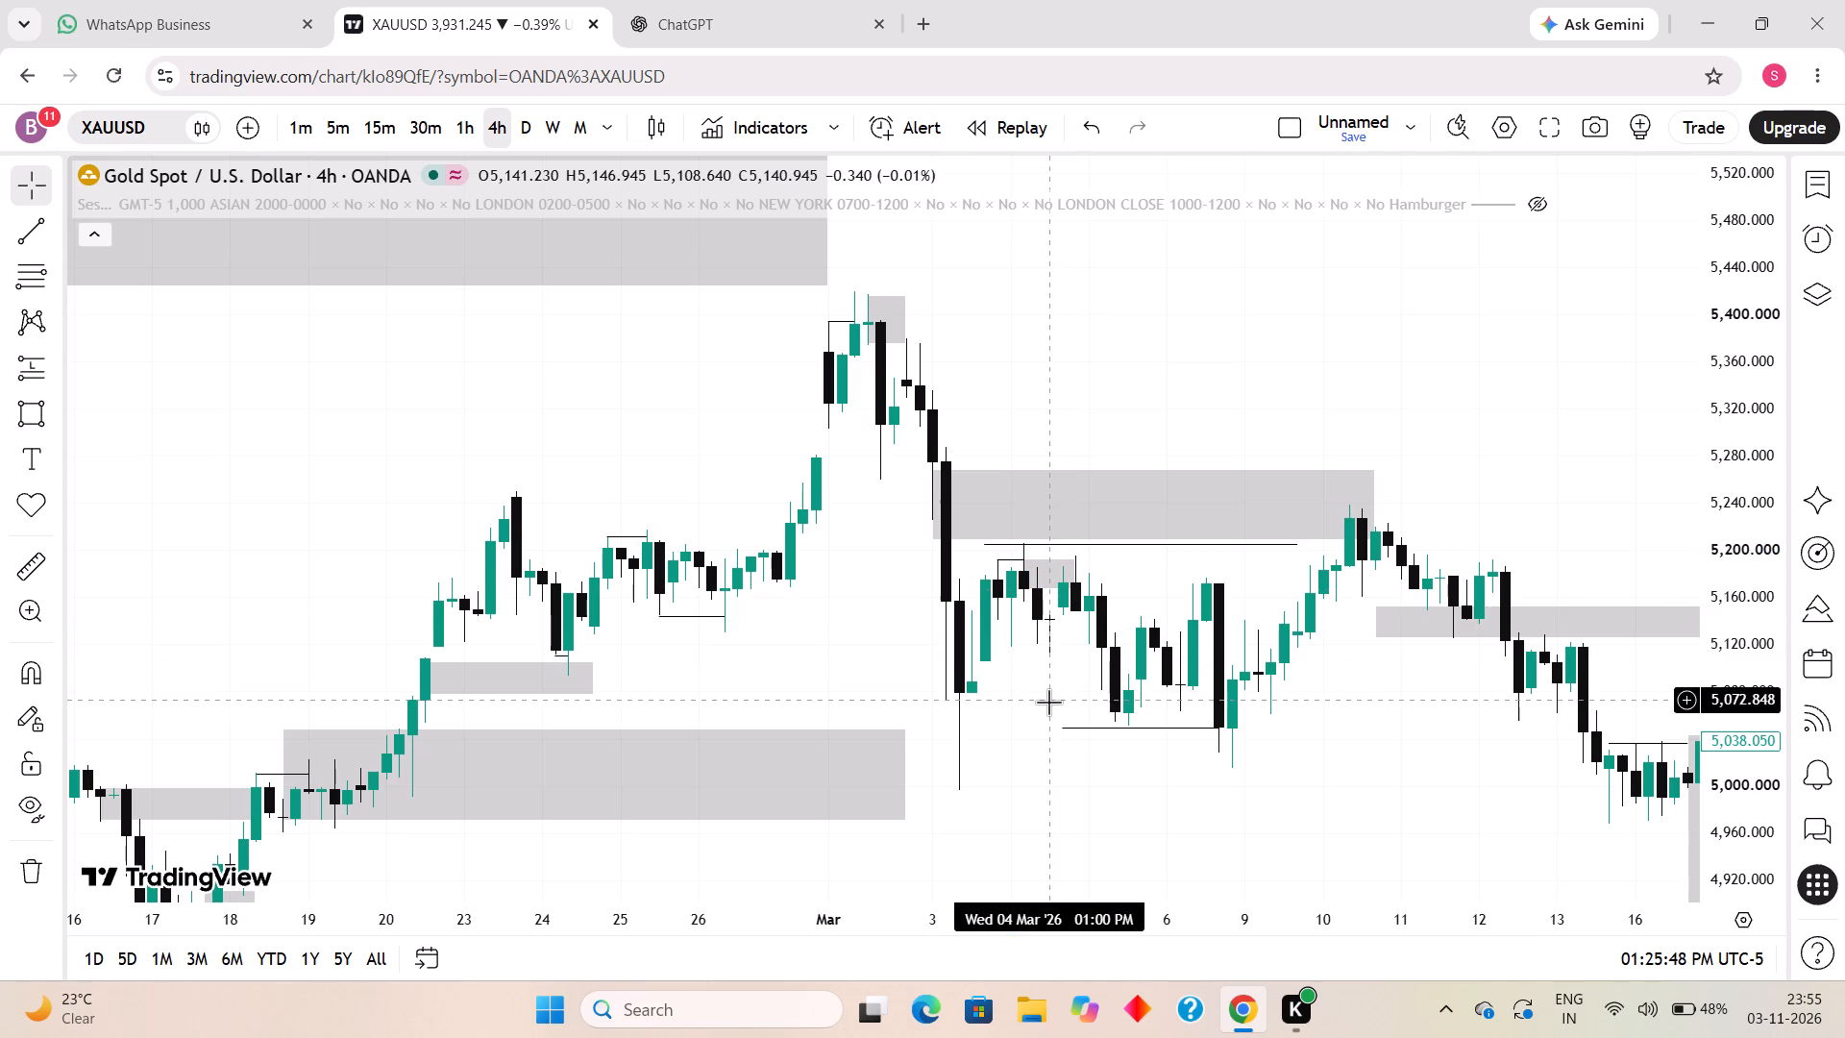
# Draw a horizontal trend line from the 4 March 2026 13:00 candle's low to 5 March 05:00 at about 5,106.
pyautogui.moveTo(1016, 683); pyautogui.dragTo(996, 659)
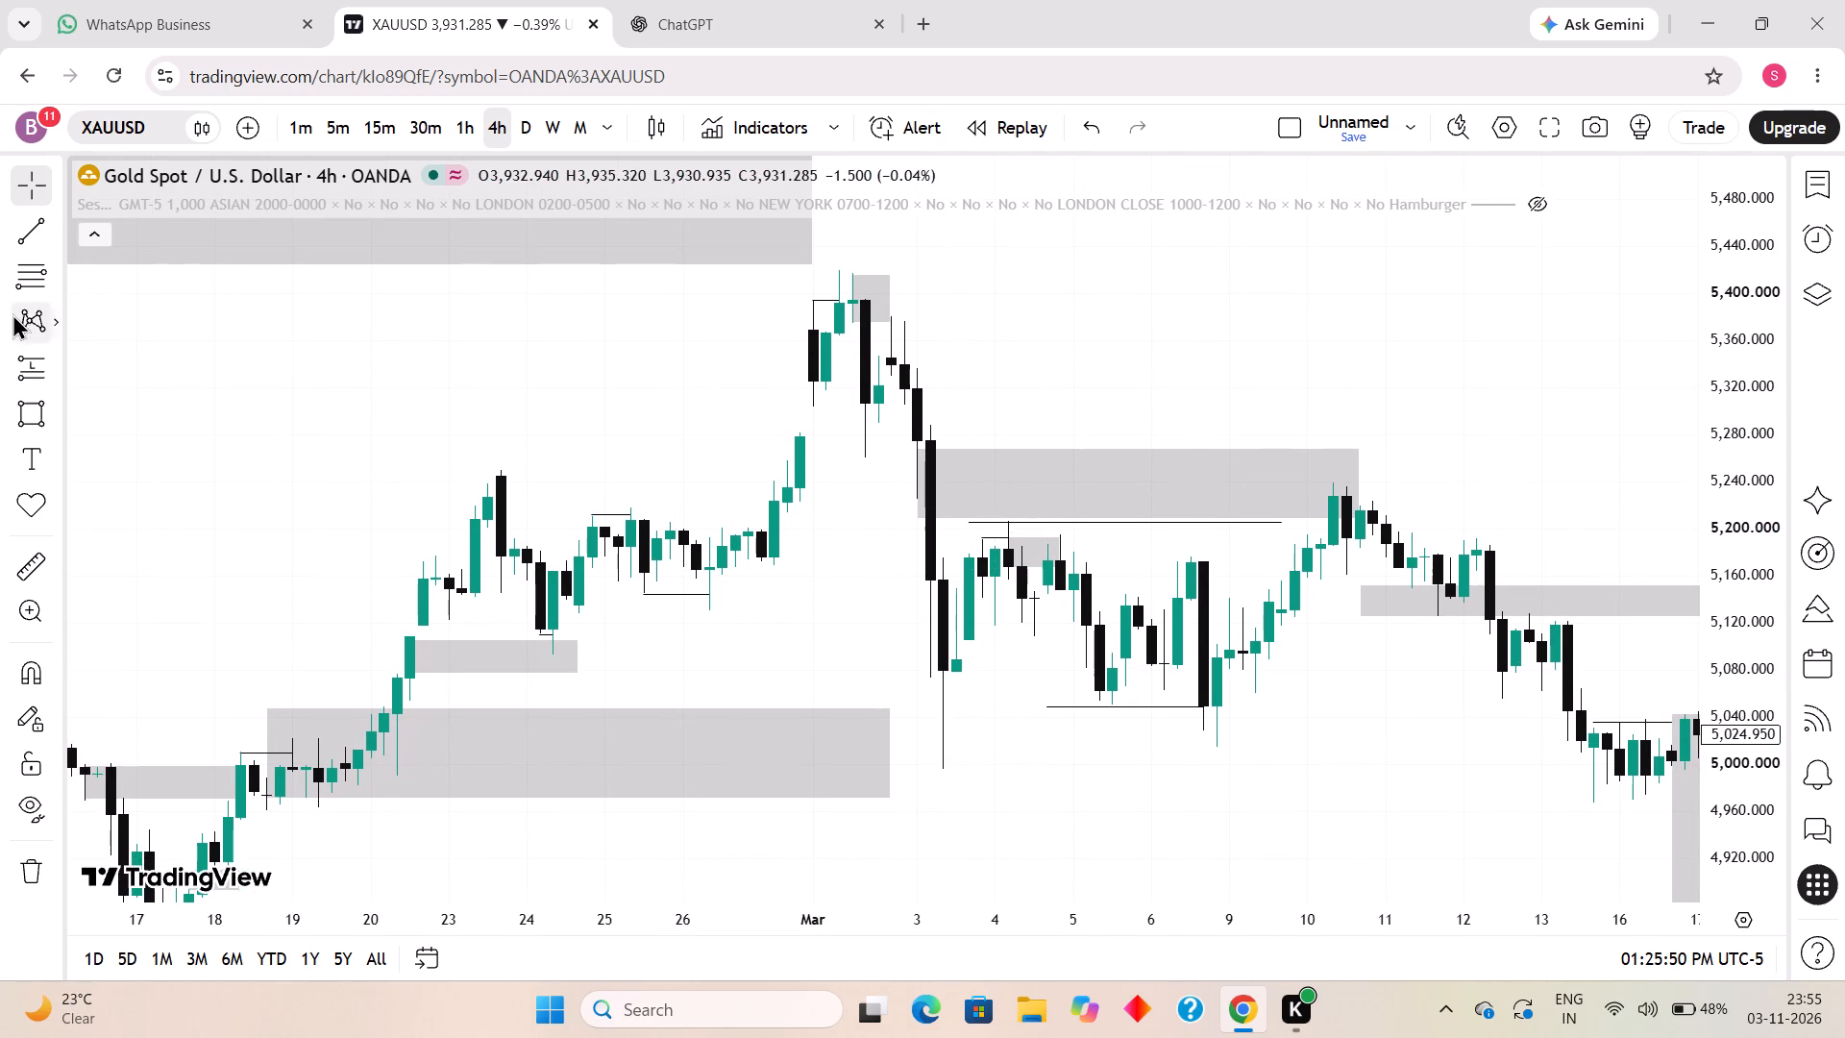
pyautogui.click(18, 211)
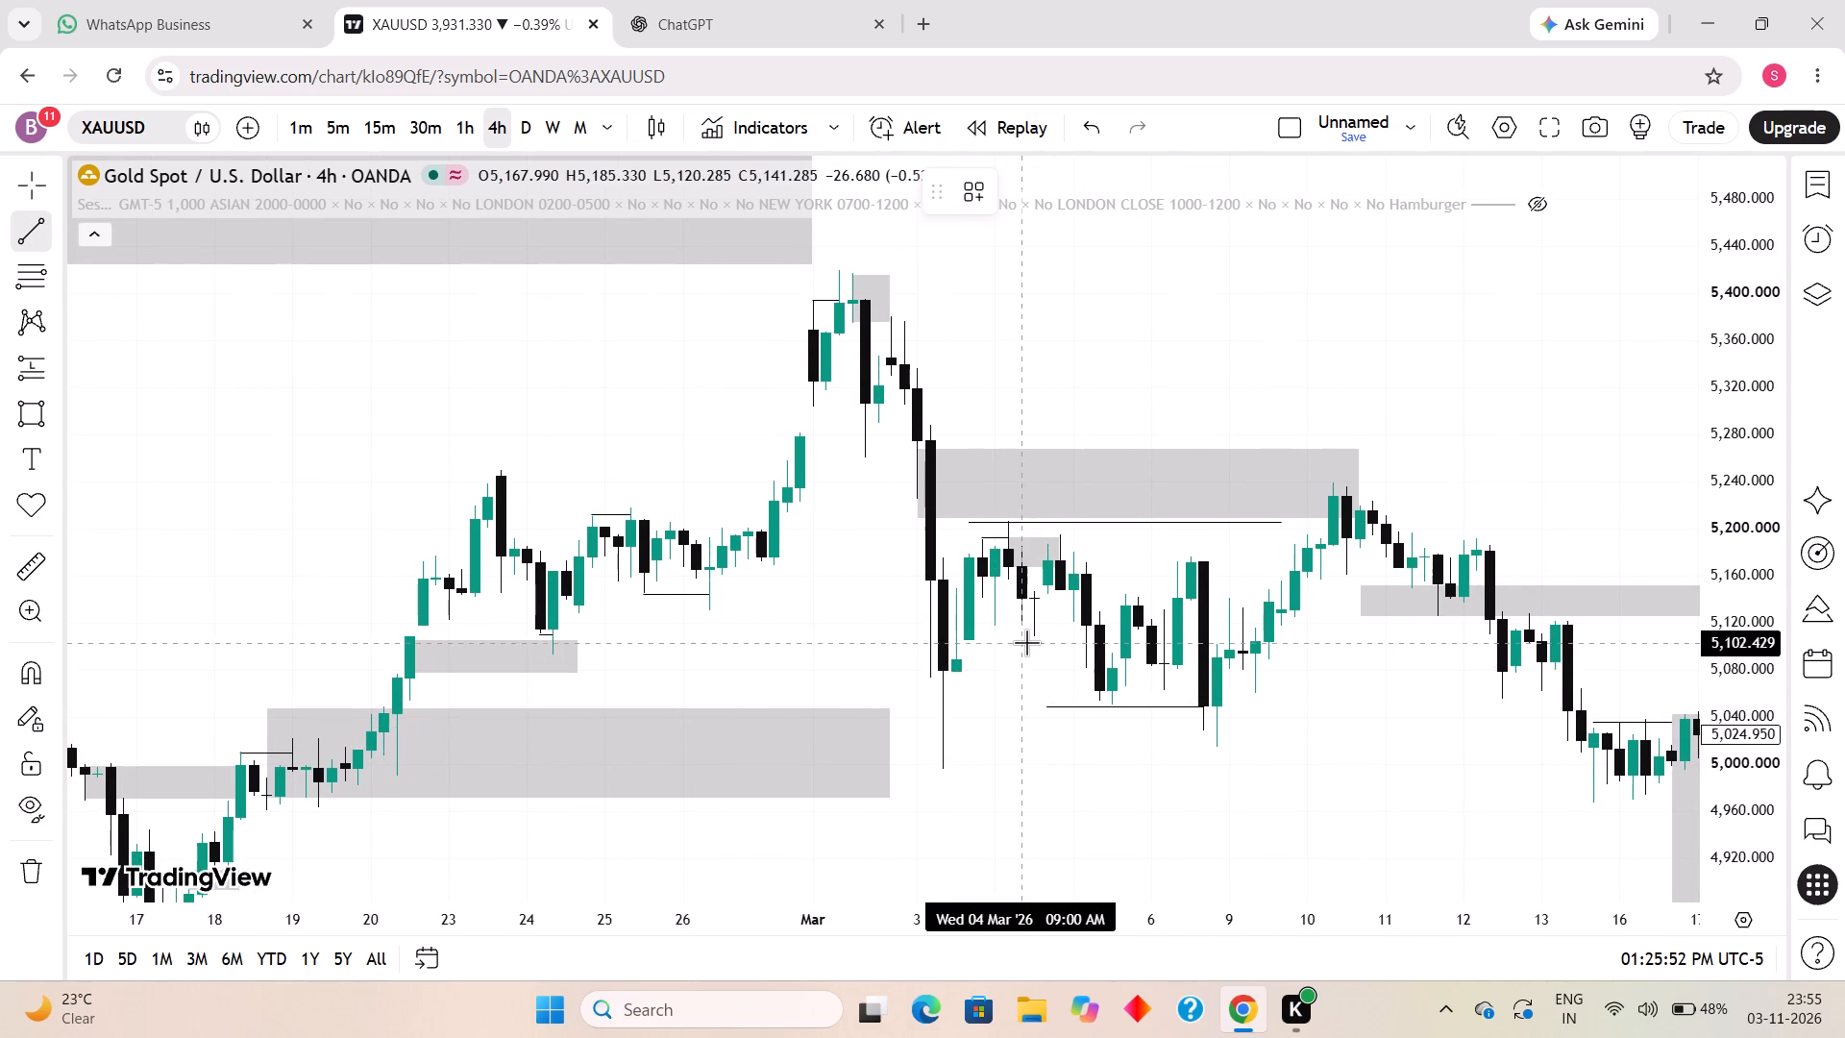
pyautogui.click(1029, 638)
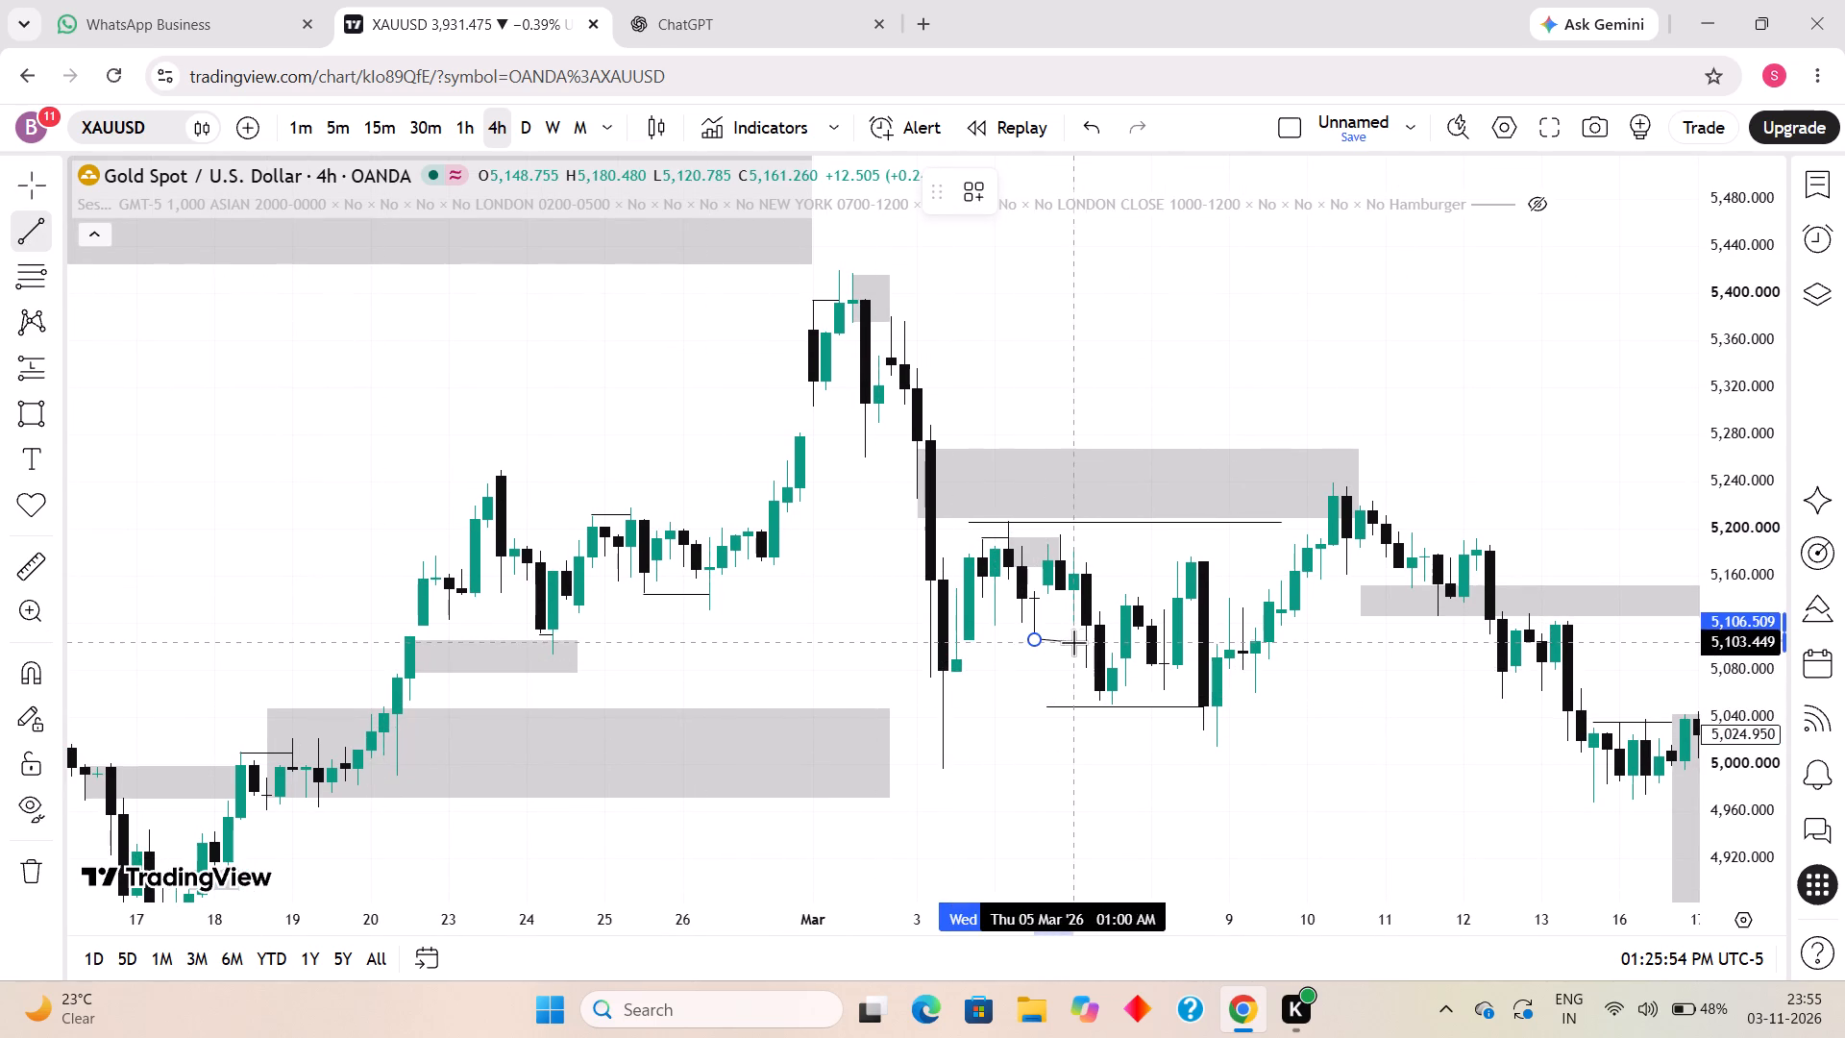
pyautogui.keyDown('shift'); pyautogui.click(1092, 642); pyautogui.keyUp('shift')
pyautogui.click(1059, 752)
# Draw a rectangle over the 6 March 2026 swing high, ending at 9 March 05:00 and spanning about 5,177 to 5,140.
pyautogui.moveTo(1138, 775); pyautogui.dragTo(1113, 770)
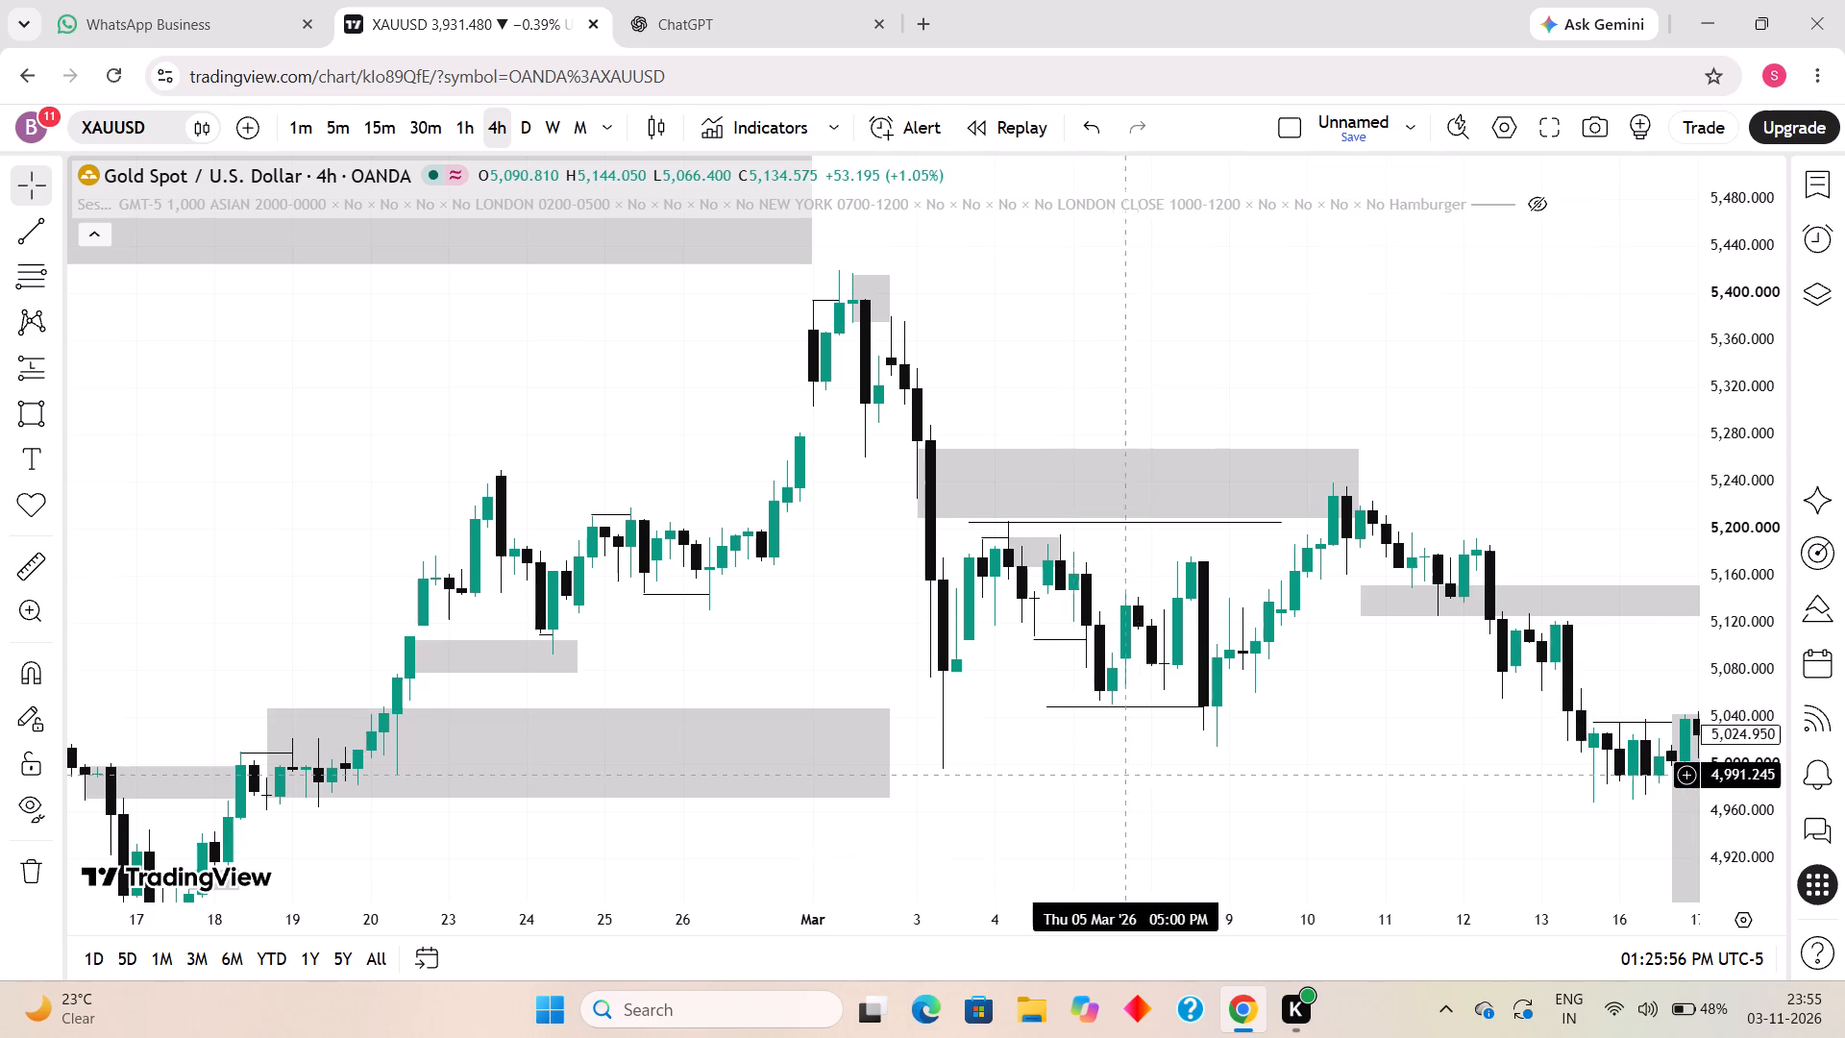
pyautogui.moveTo(1113, 770); pyautogui.dragTo(1010, 745)
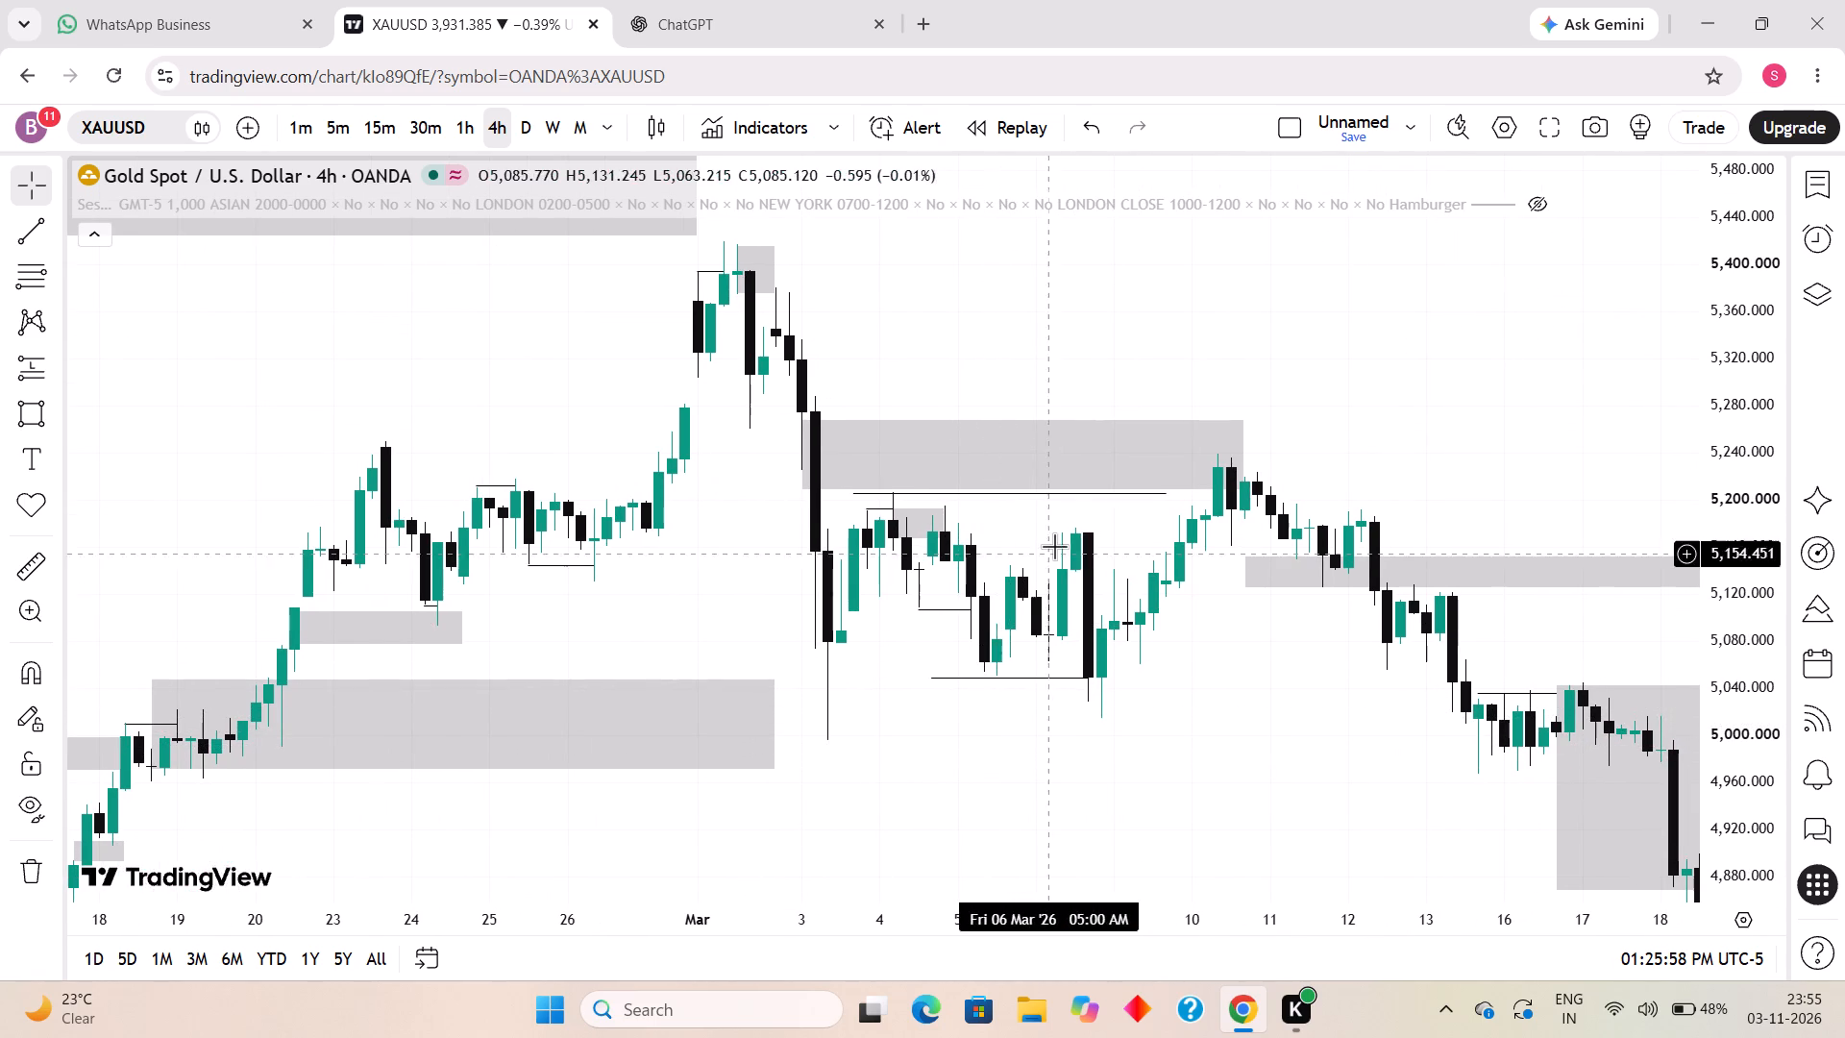
pyautogui.moveTo(1145, 702); pyautogui.dragTo(1145, 703)
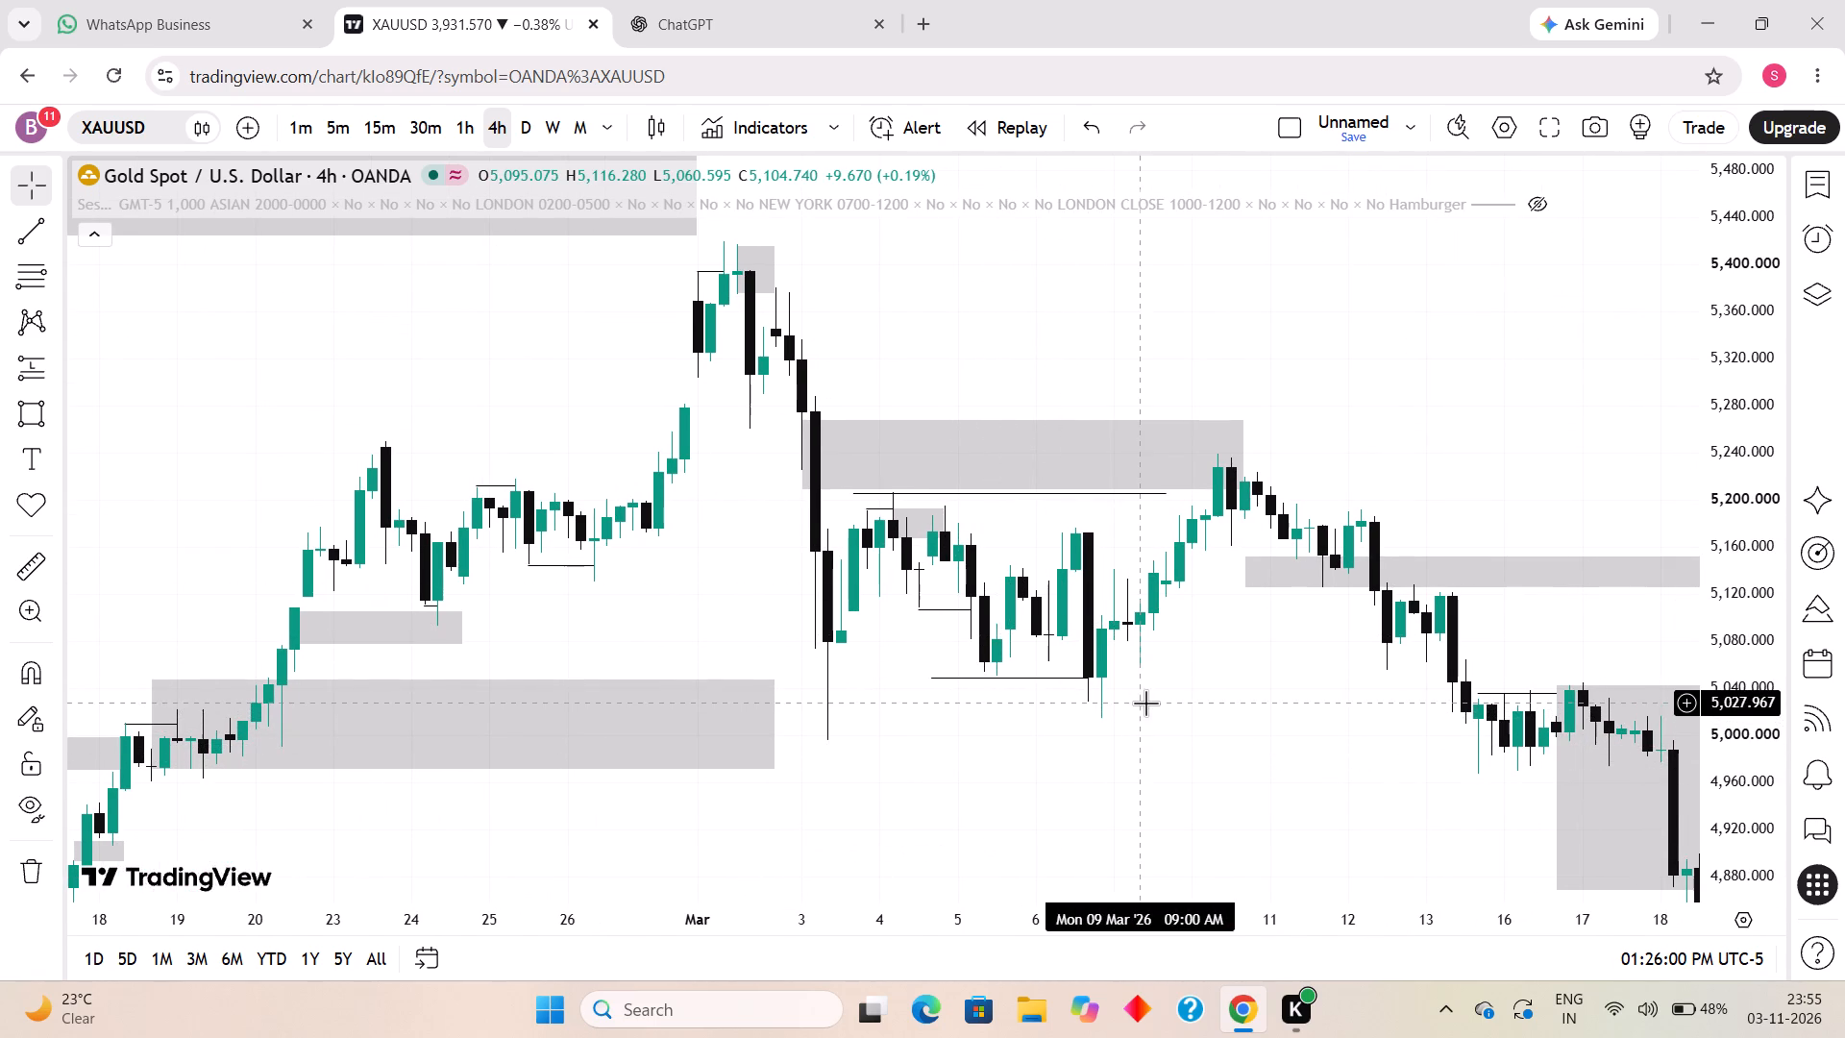
pyautogui.moveTo(1145, 703); pyautogui.dragTo(1114, 734)
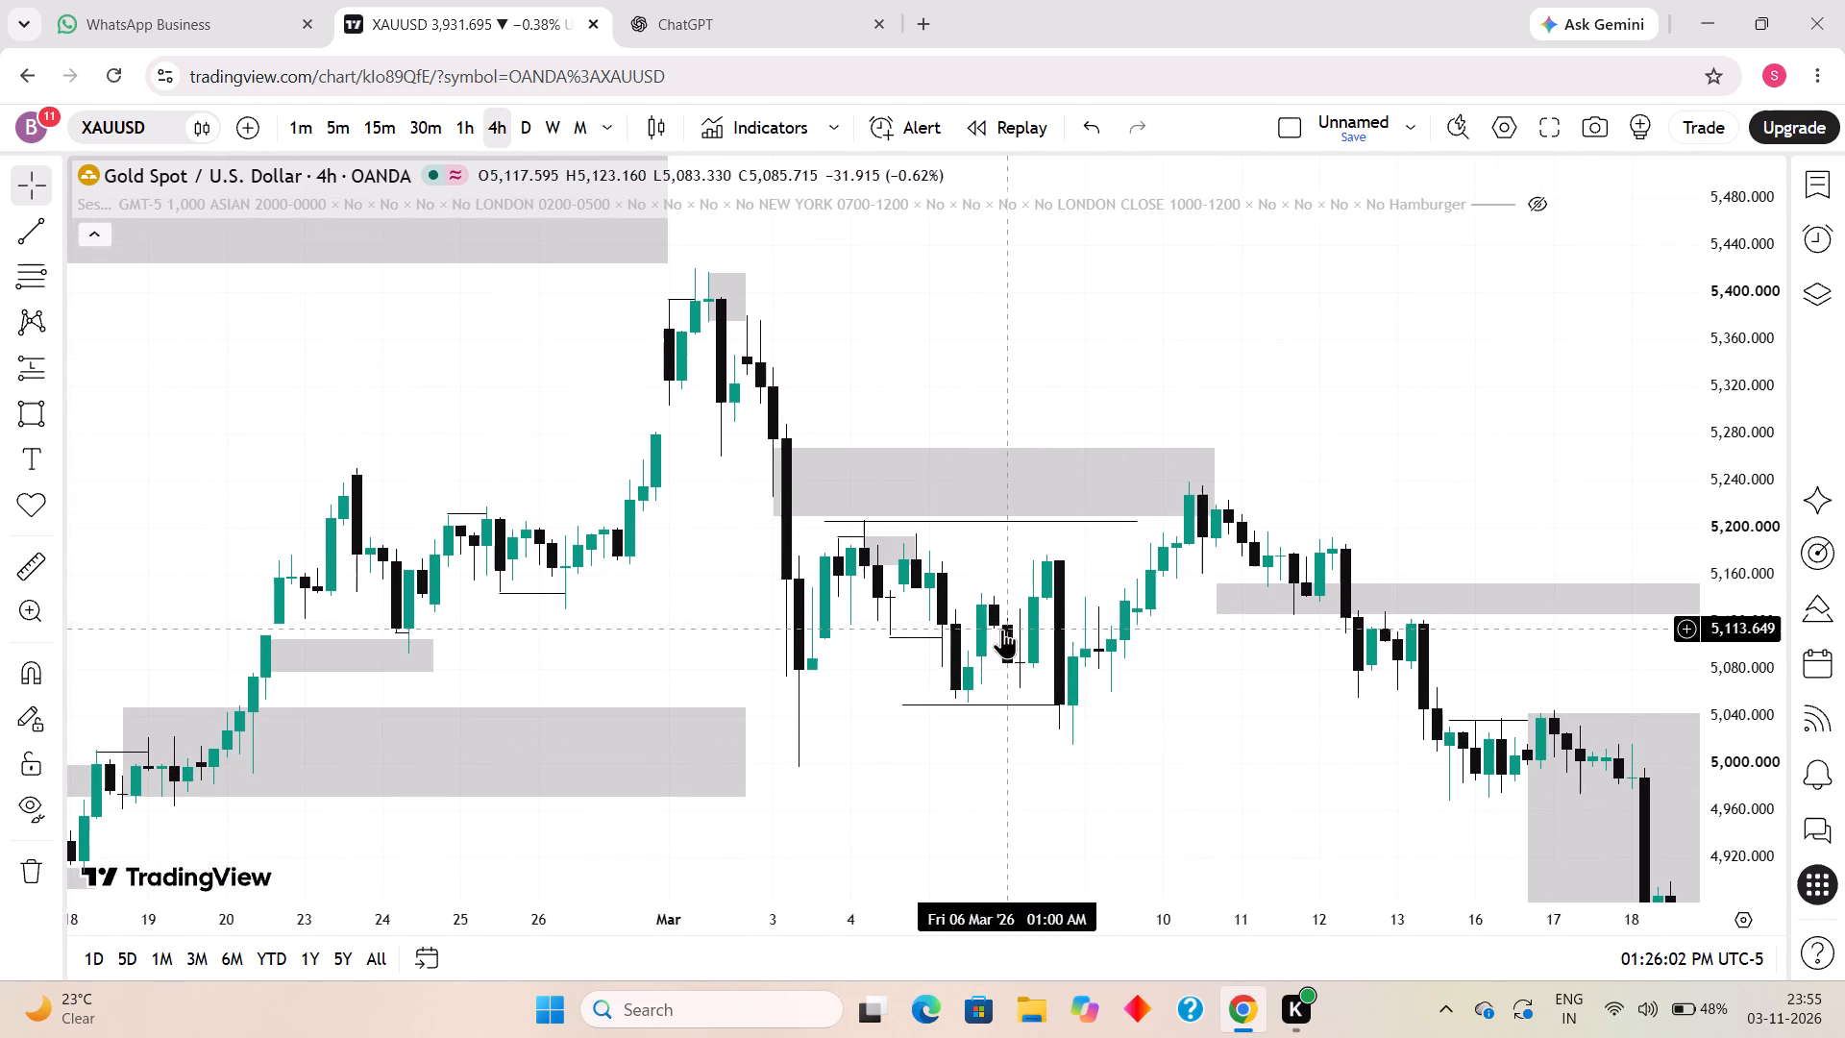
pyautogui.scroll(-2, 1118, 679)
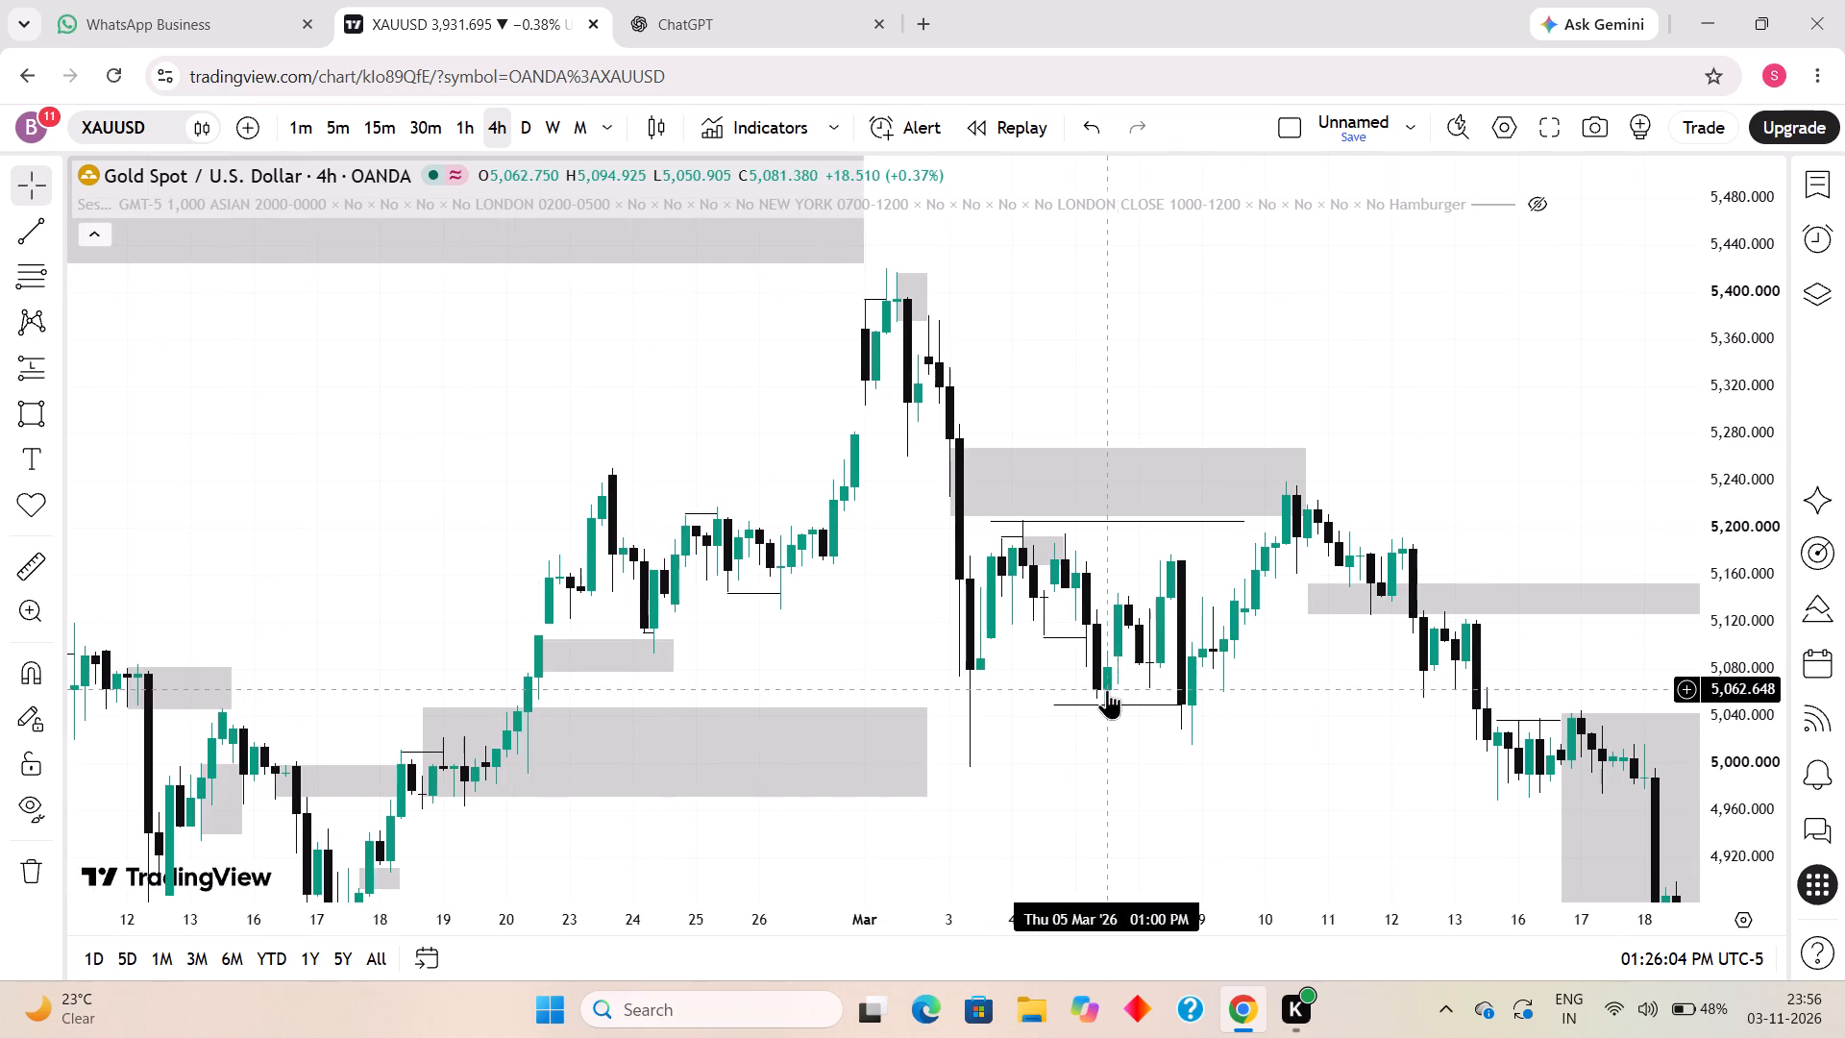
pyautogui.scroll(3, 1105, 689)
pyautogui.click(34, 406)
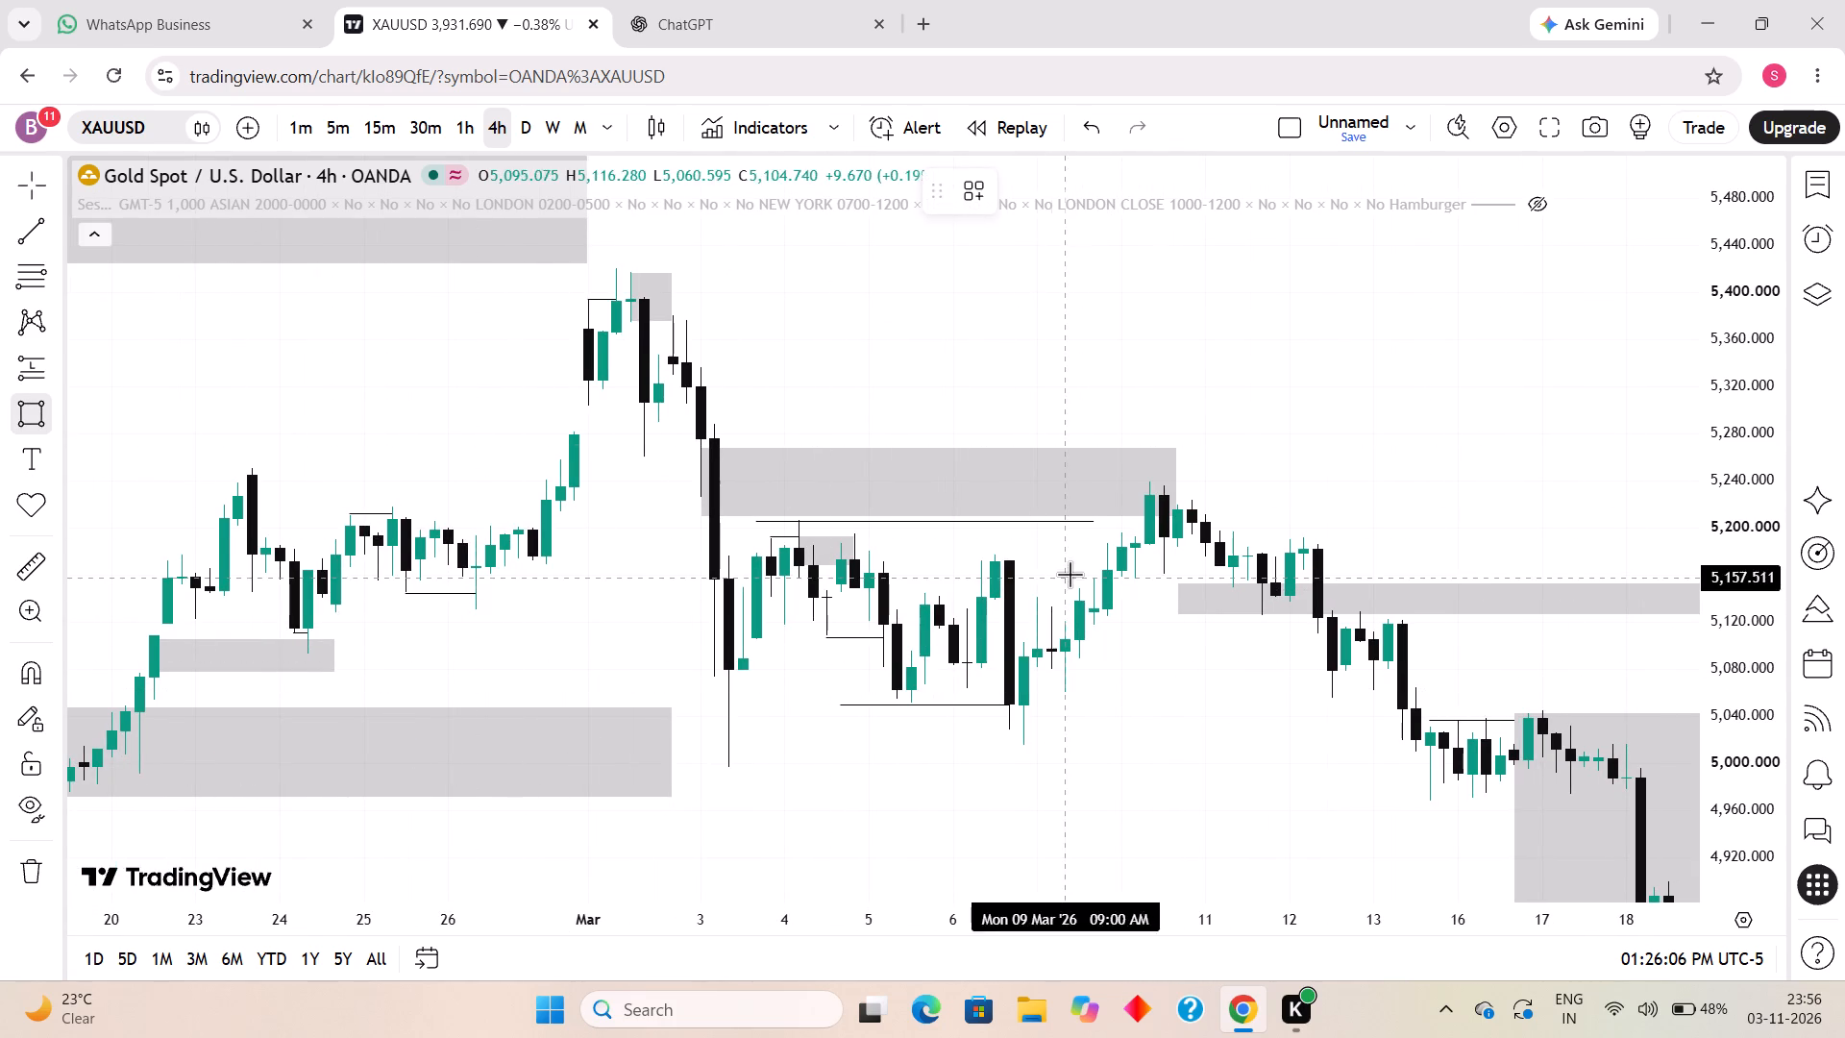
pyautogui.click(986, 555)
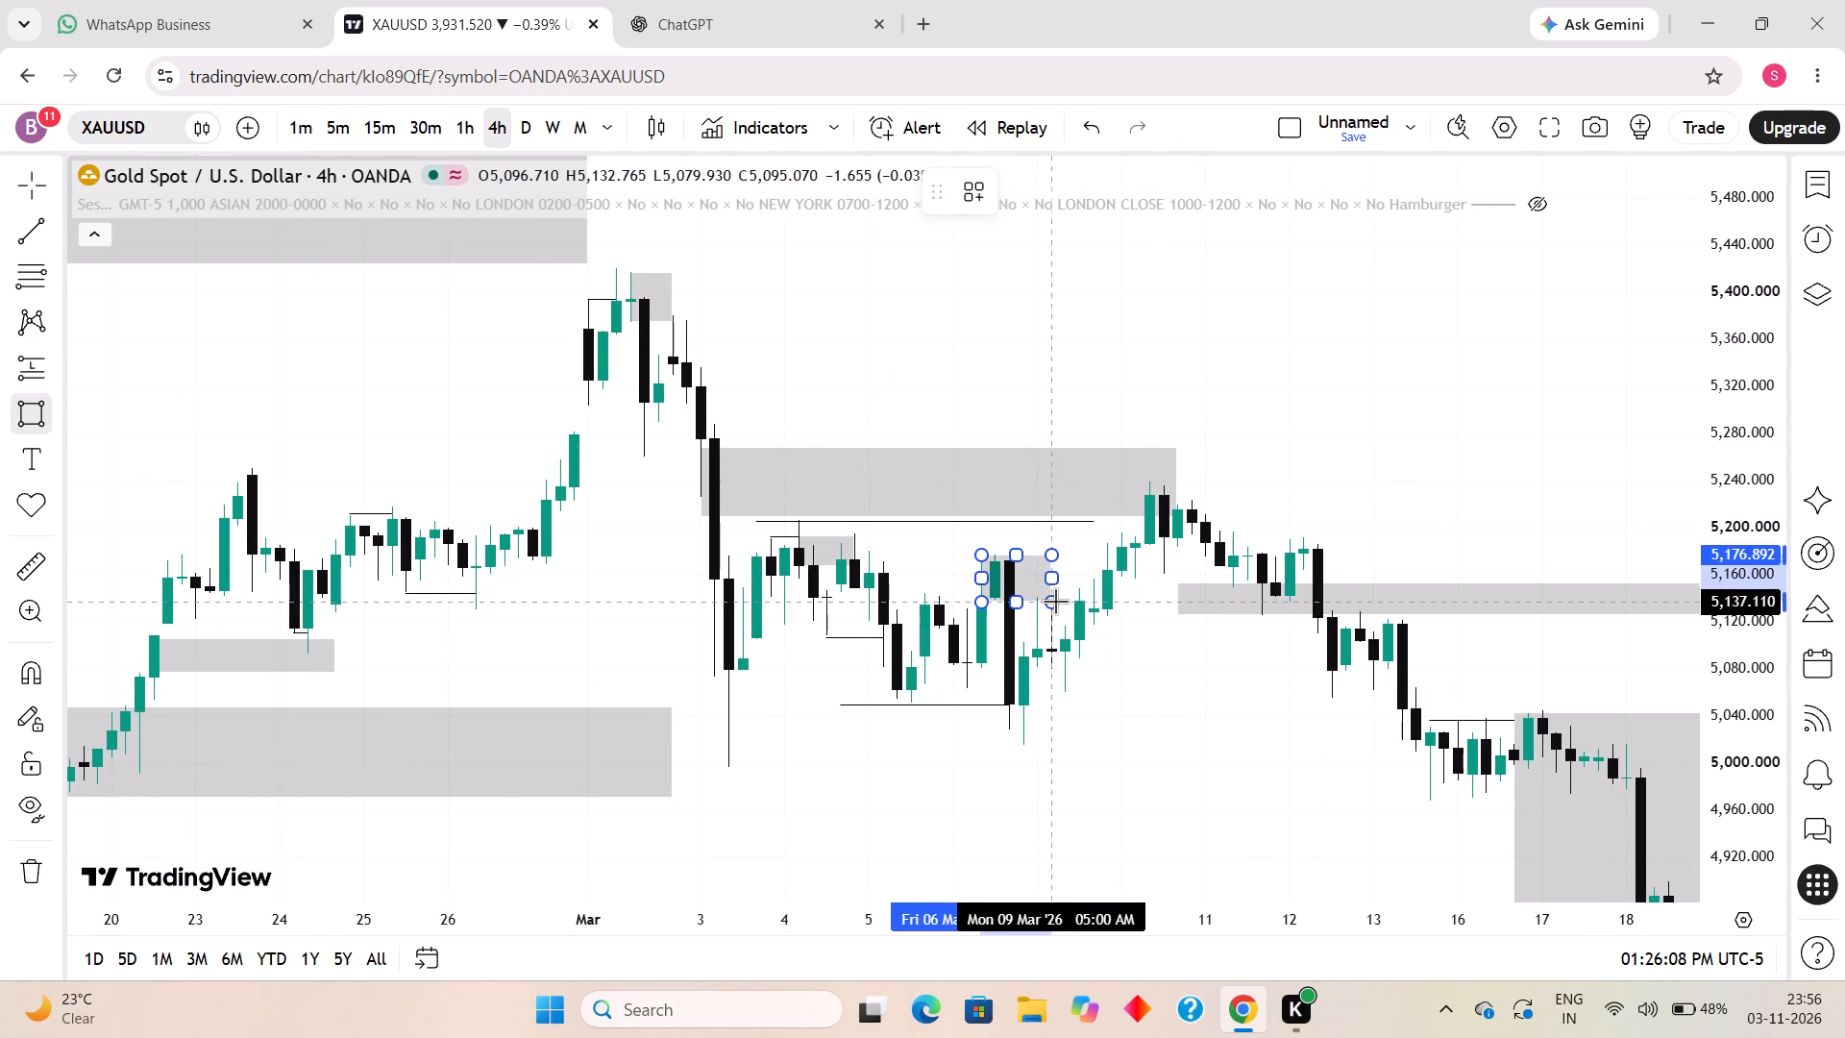
pyautogui.click(1048, 598)
pyautogui.click(1140, 684)
# Extend the 3 March 2026 17:00 trend line at about 5,205 horizontally to the 10 March 09:00 candle.
pyautogui.moveTo(1129, 702); pyautogui.dragTo(1014, 724)
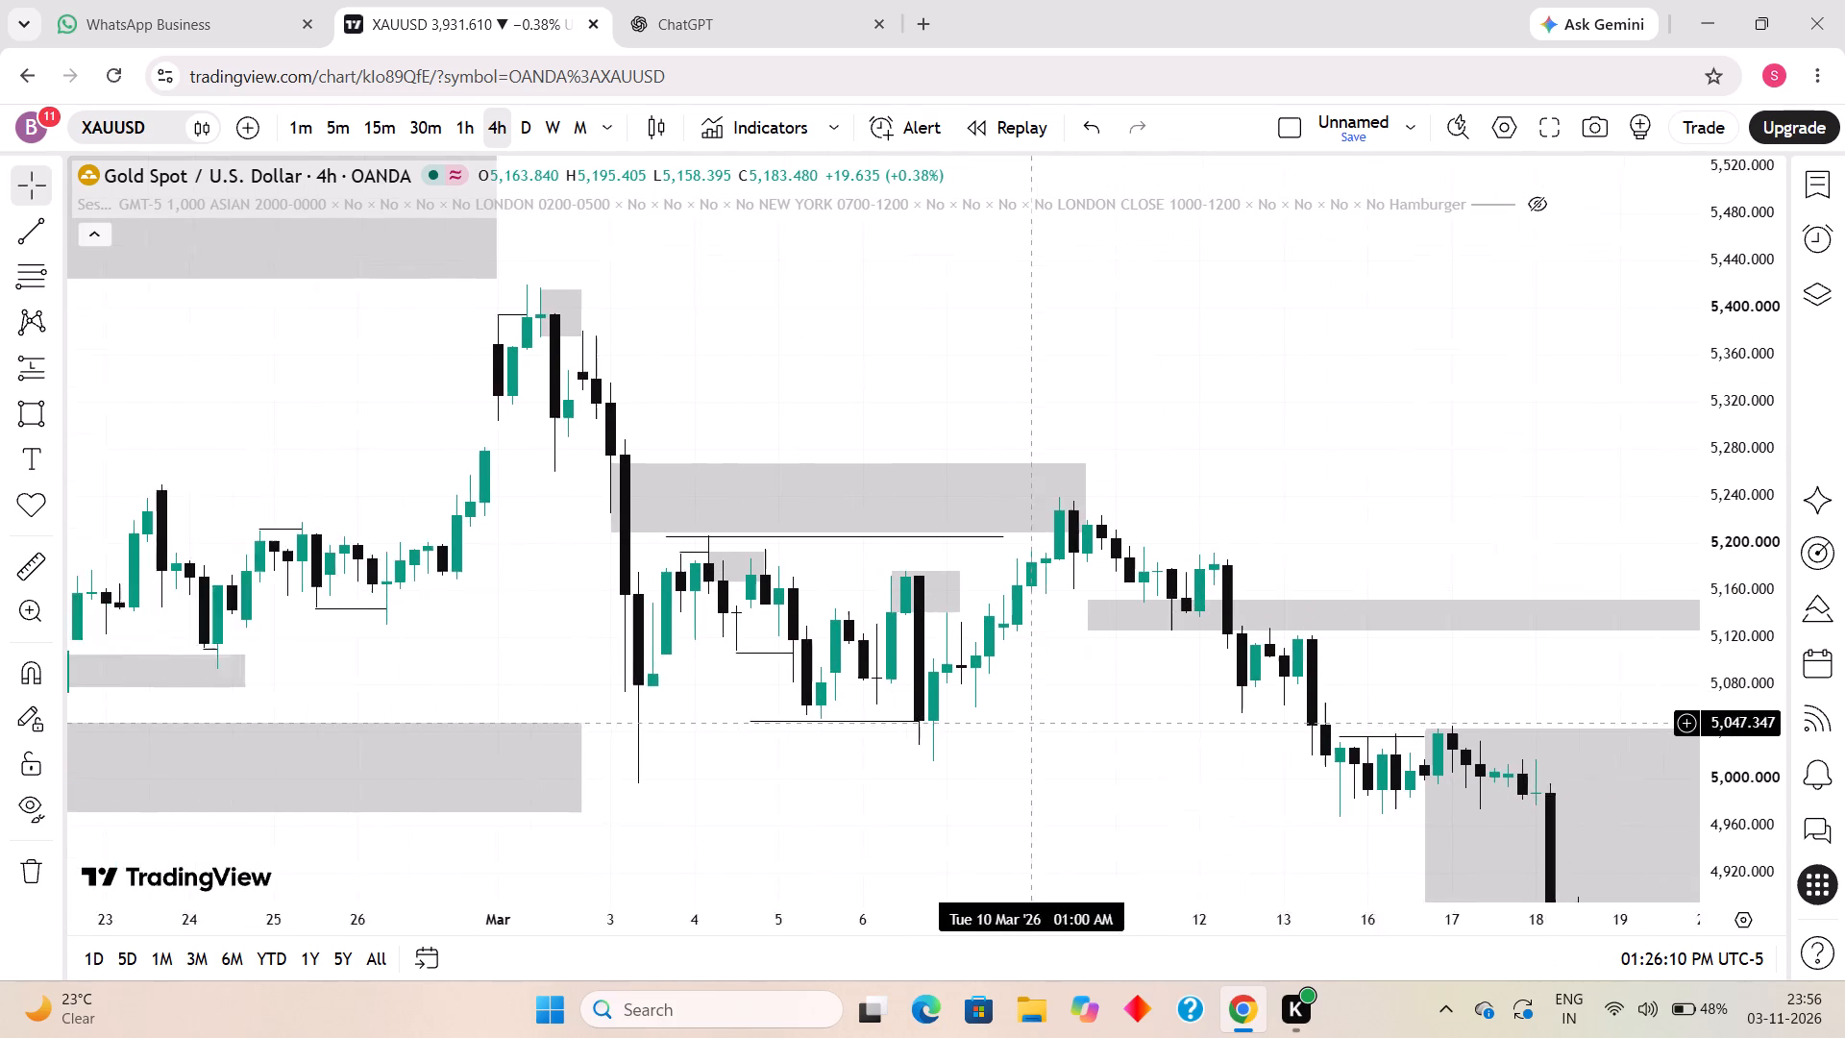
pyautogui.moveTo(1014, 724); pyautogui.dragTo(891, 710)
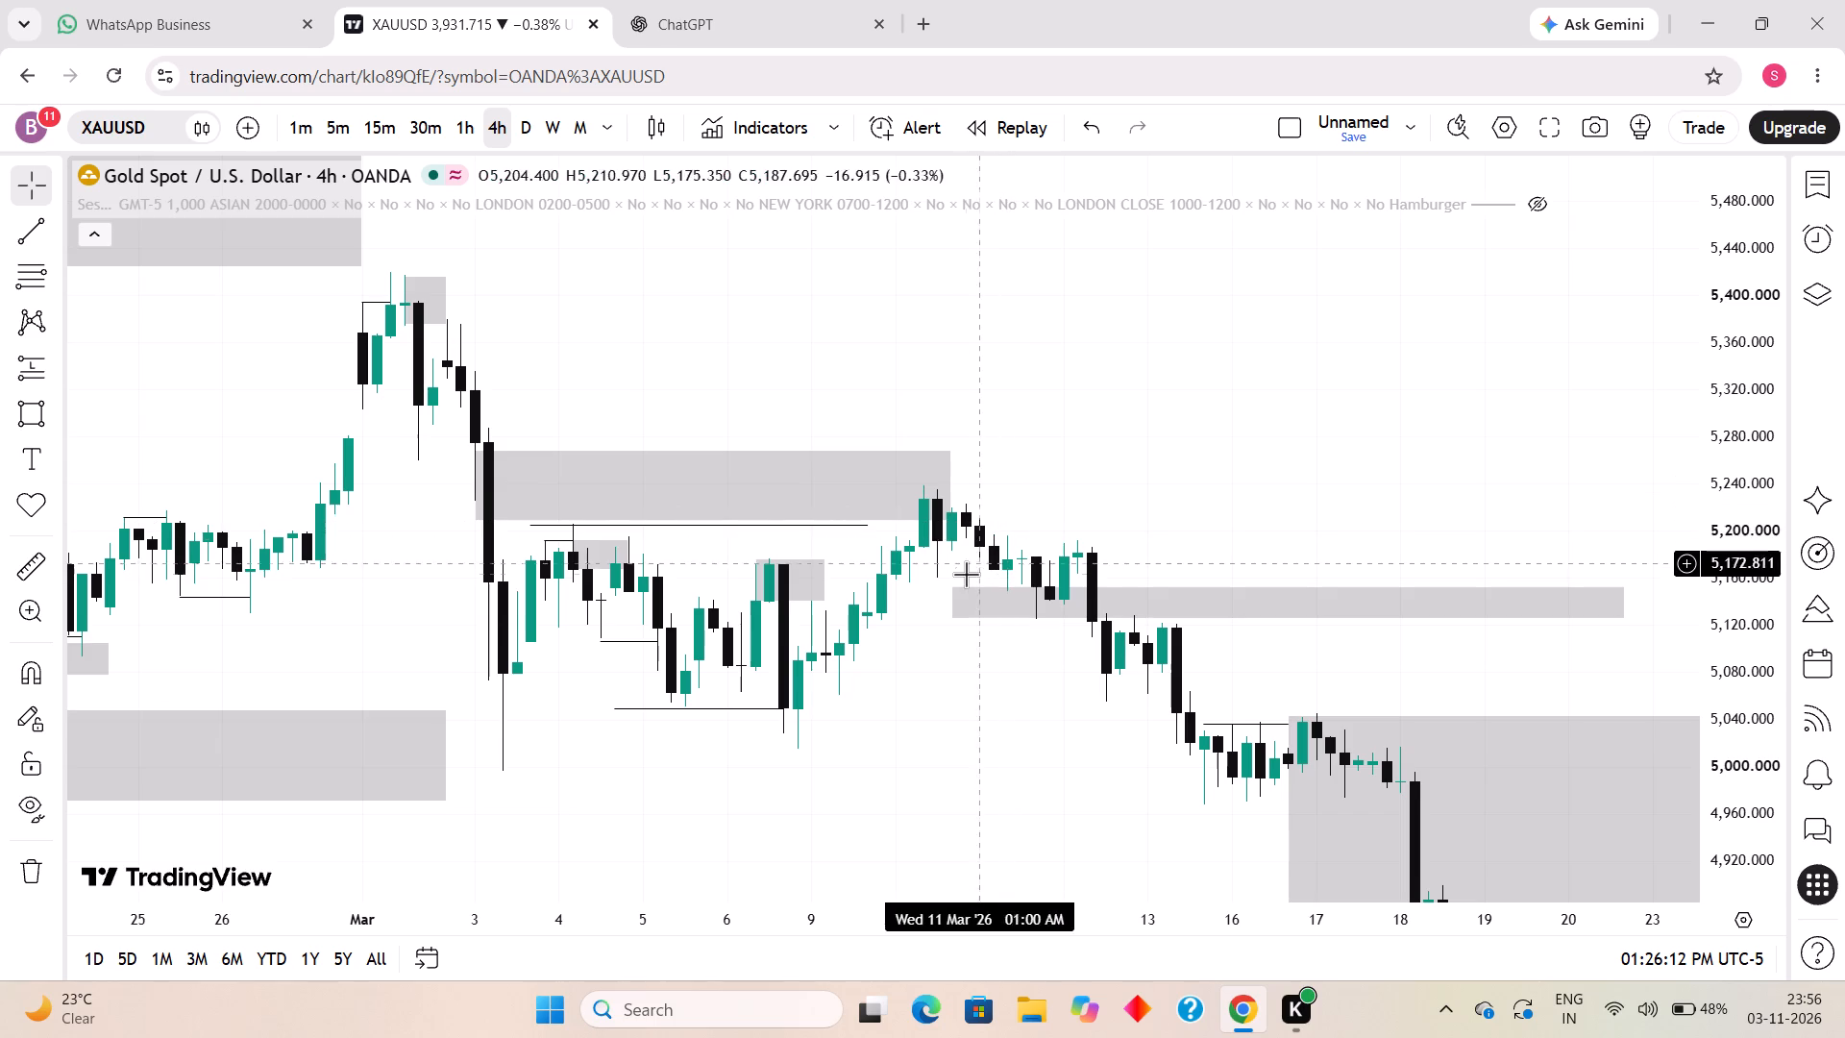
pyautogui.moveTo(871, 525); pyautogui.dragTo(910, 526)
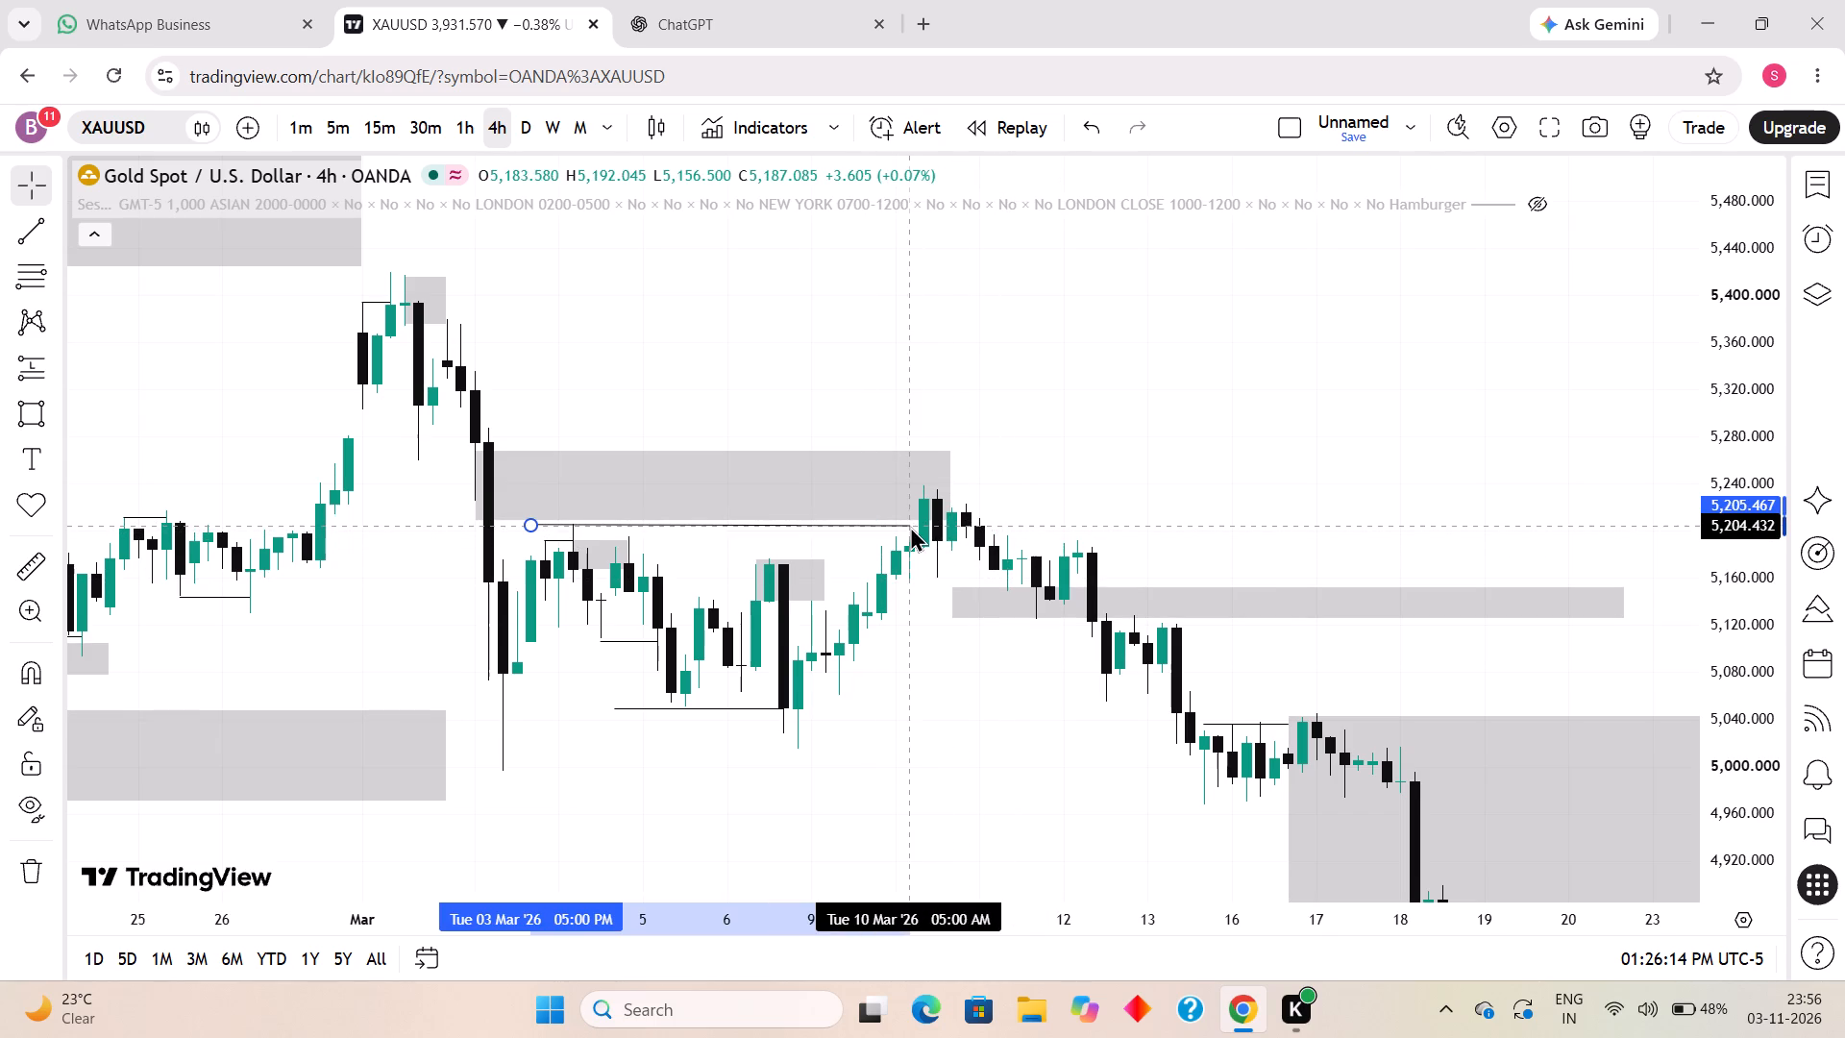
pyautogui.moveTo(910, 526); pyautogui.dragTo(928, 526)
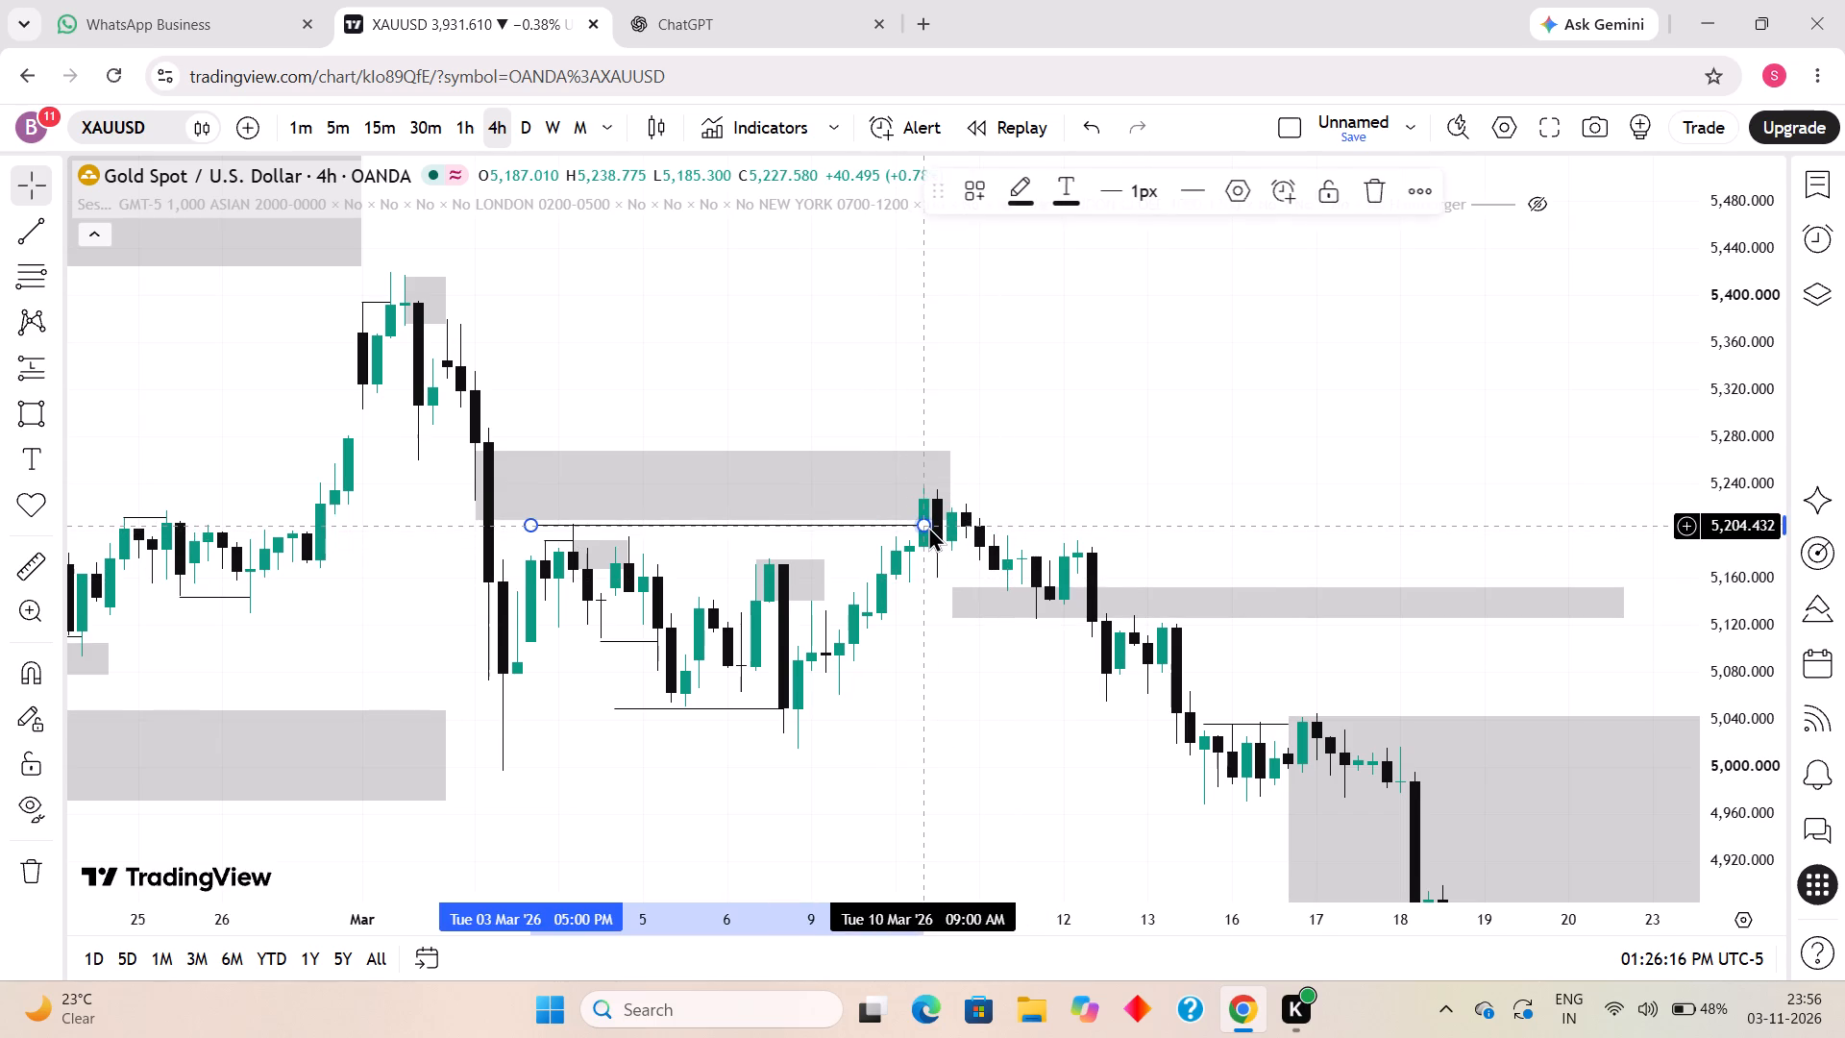
pyautogui.click(1138, 499)
# Draw a horizontal trend line from the 11 March 2026 13:00 candle's high to 12 March 01:00 at about 5,184.
pyautogui.moveTo(1026, 703); pyautogui.dragTo(1016, 677)
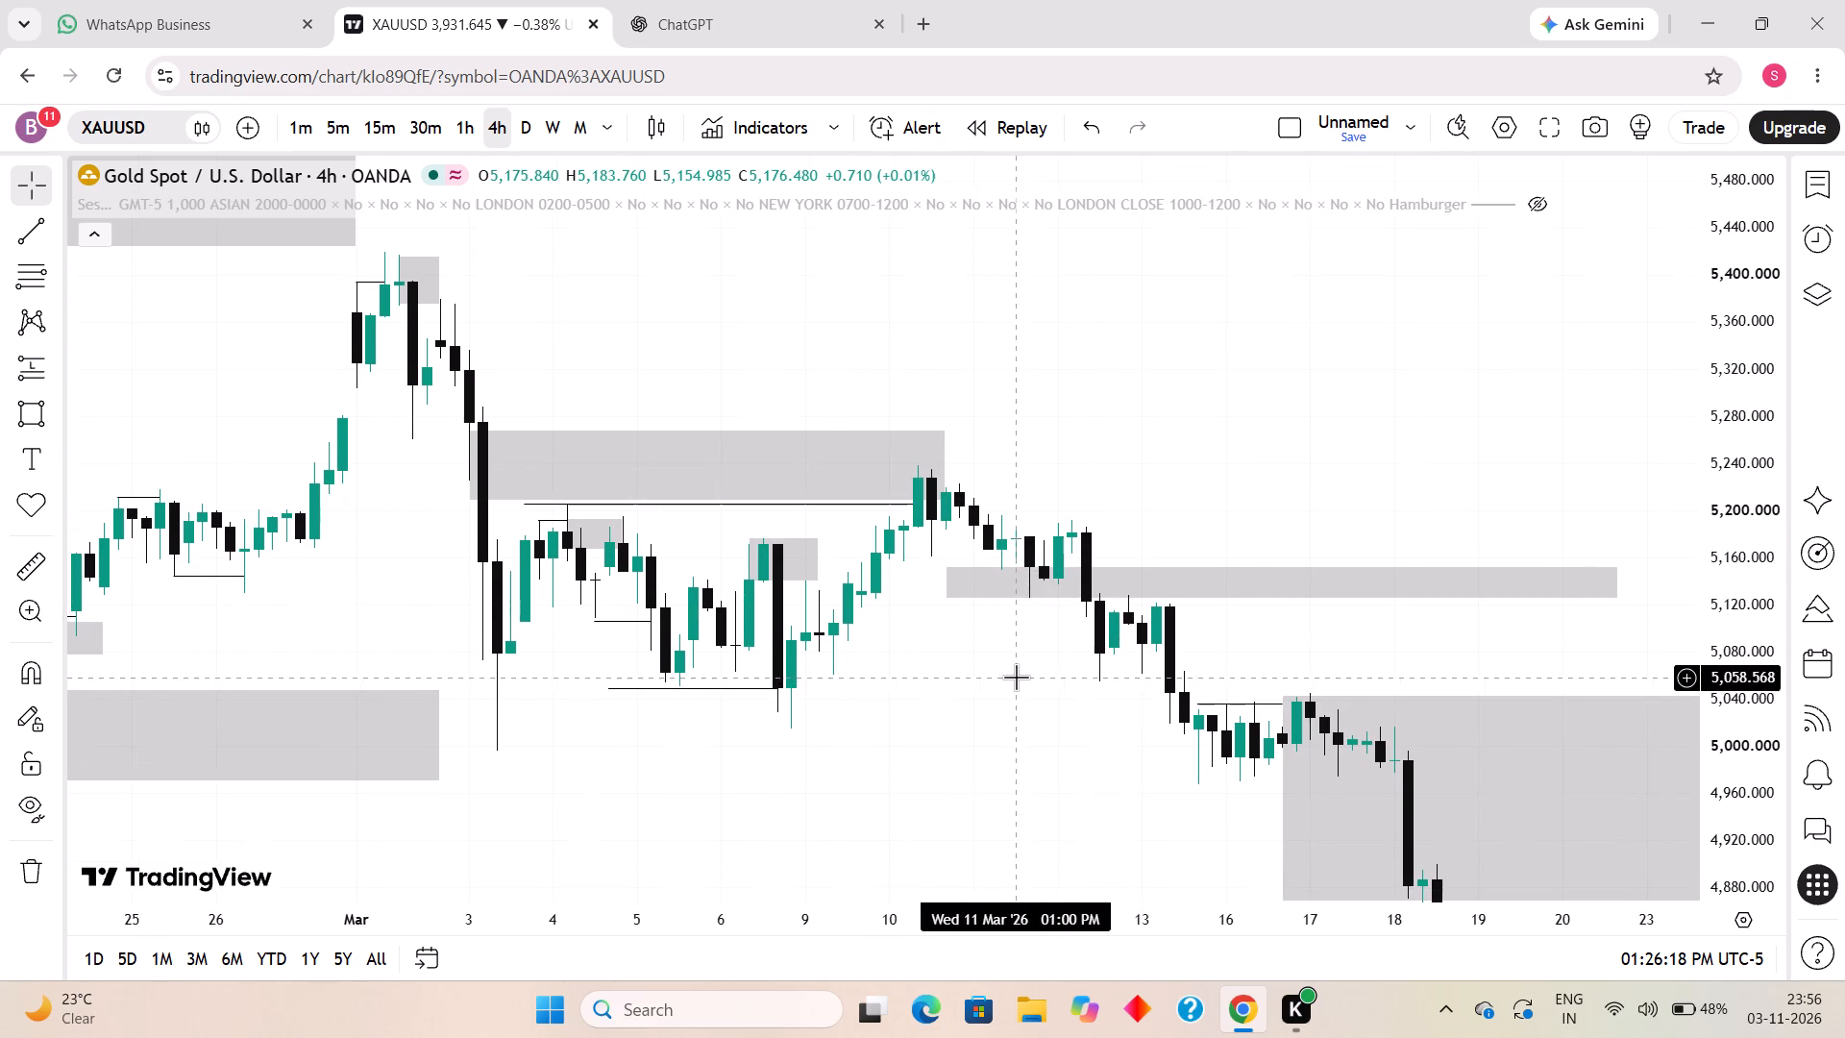
pyautogui.moveTo(1762, 749); pyautogui.dragTo(1593, 402)
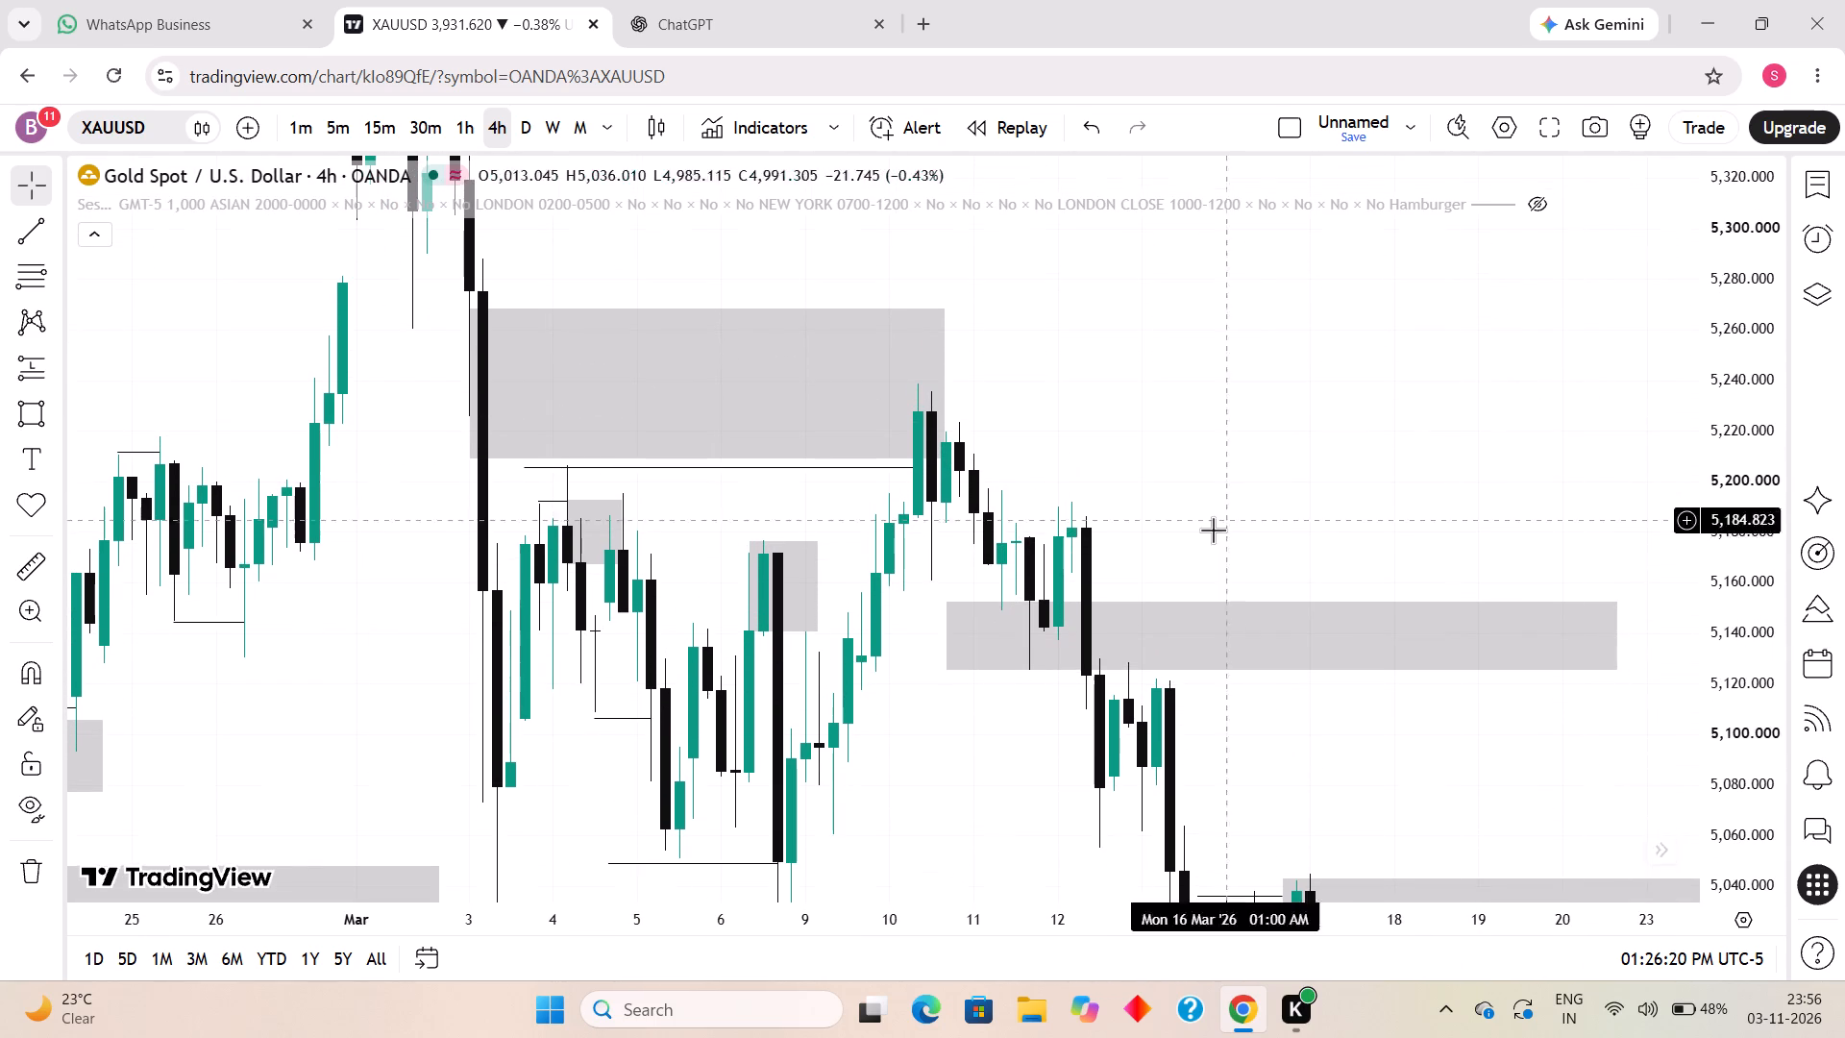
pyautogui.click(18, 235)
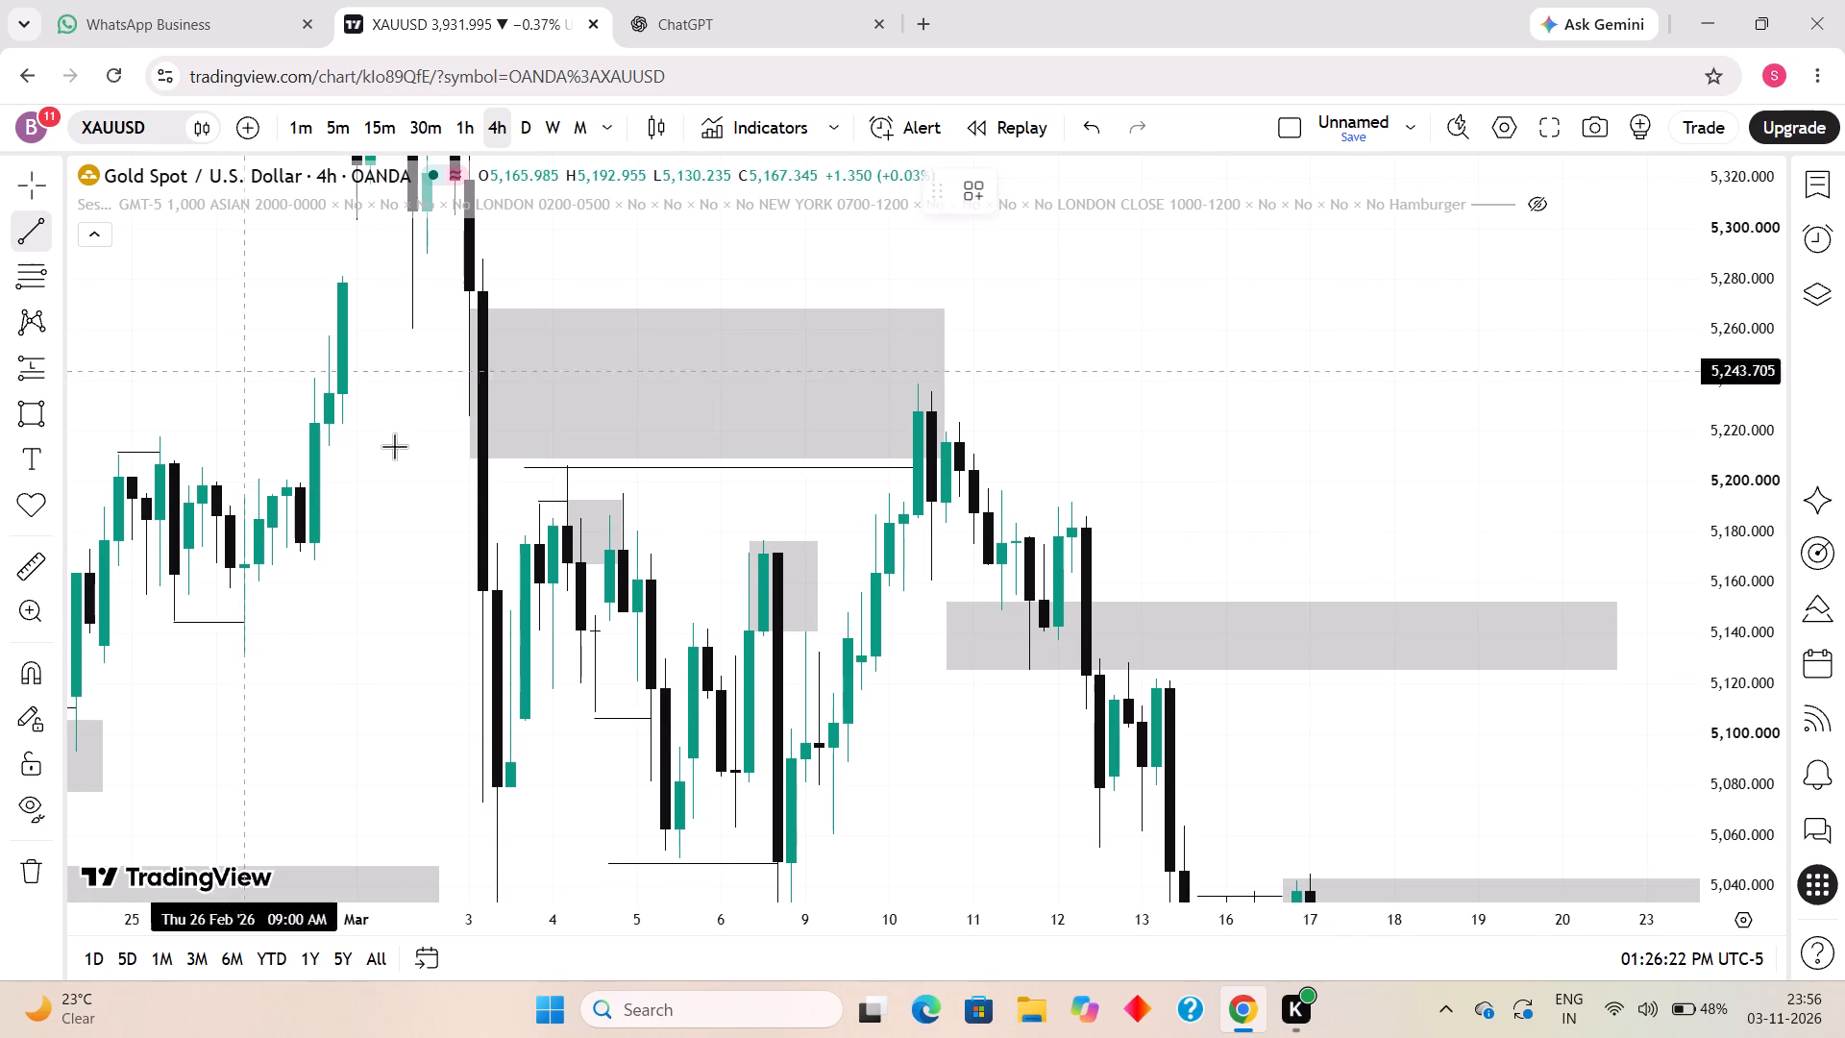
pyautogui.click(1011, 525)
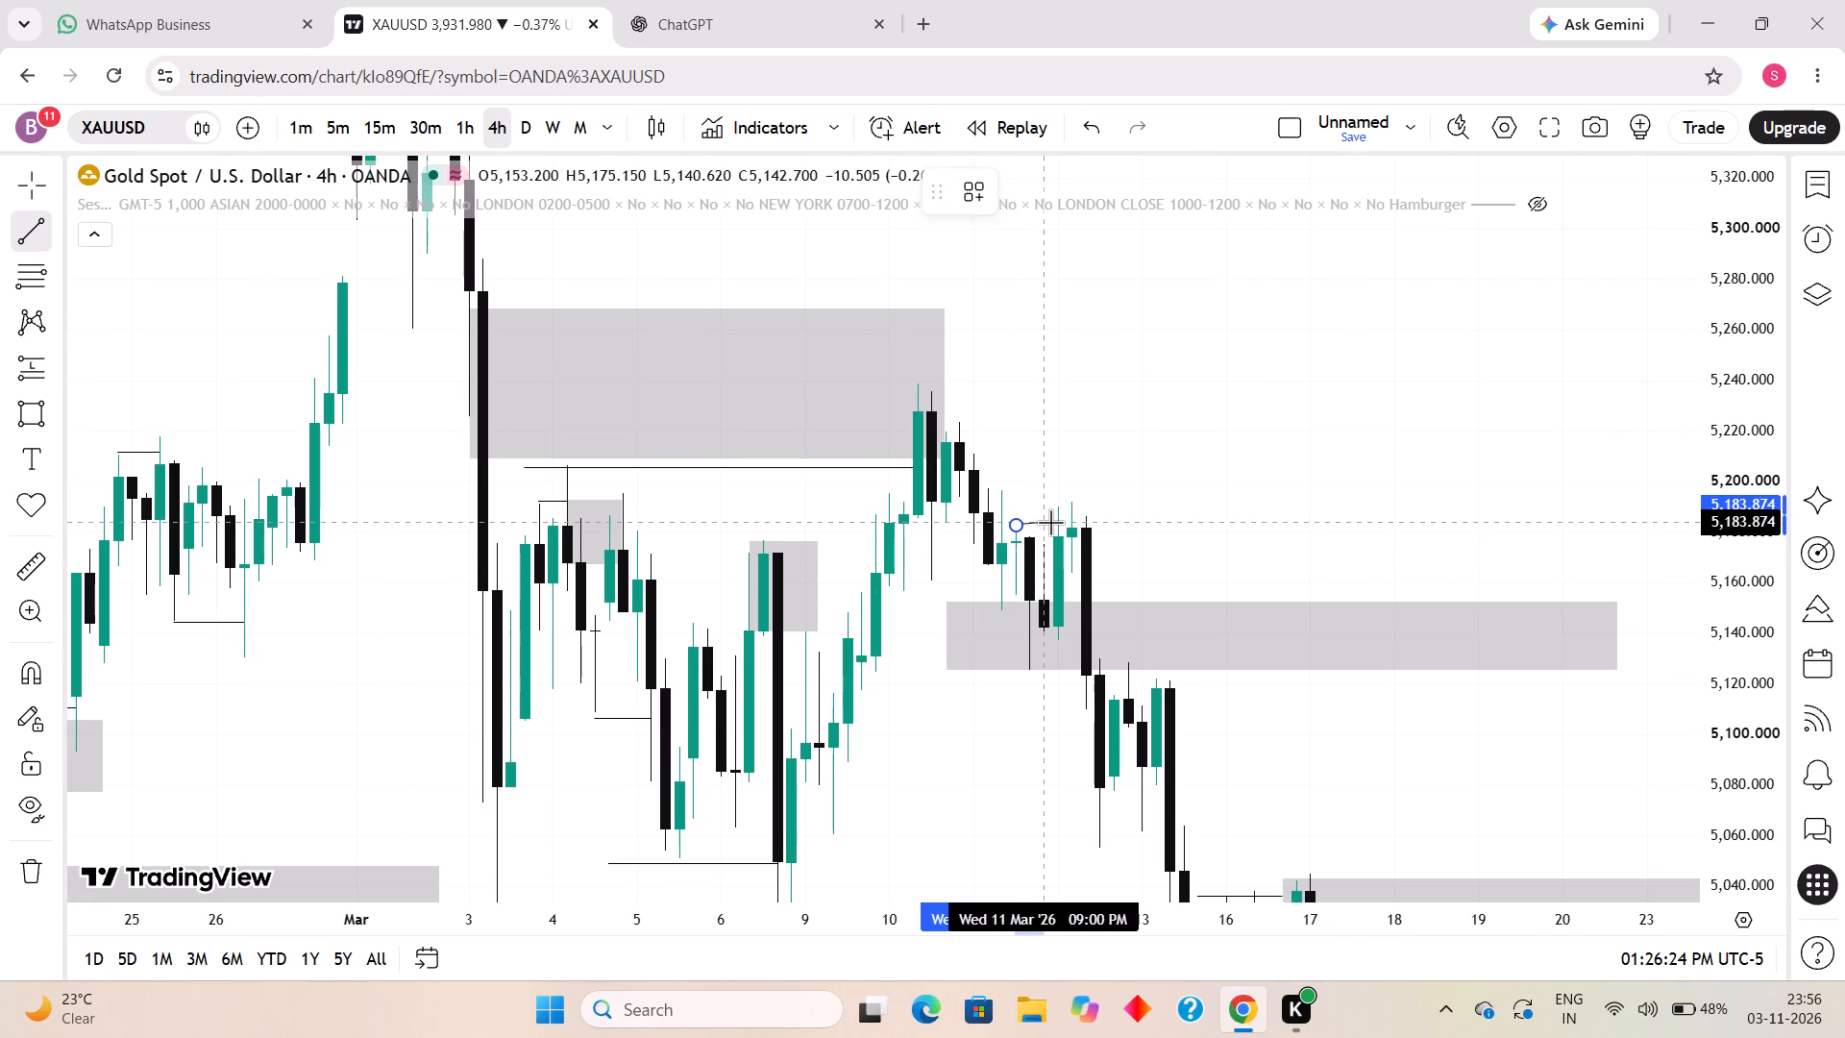
pyautogui.keyDown('shift'); pyautogui.click(1057, 522); pyautogui.keyUp('shift')
pyautogui.click(1126, 517)
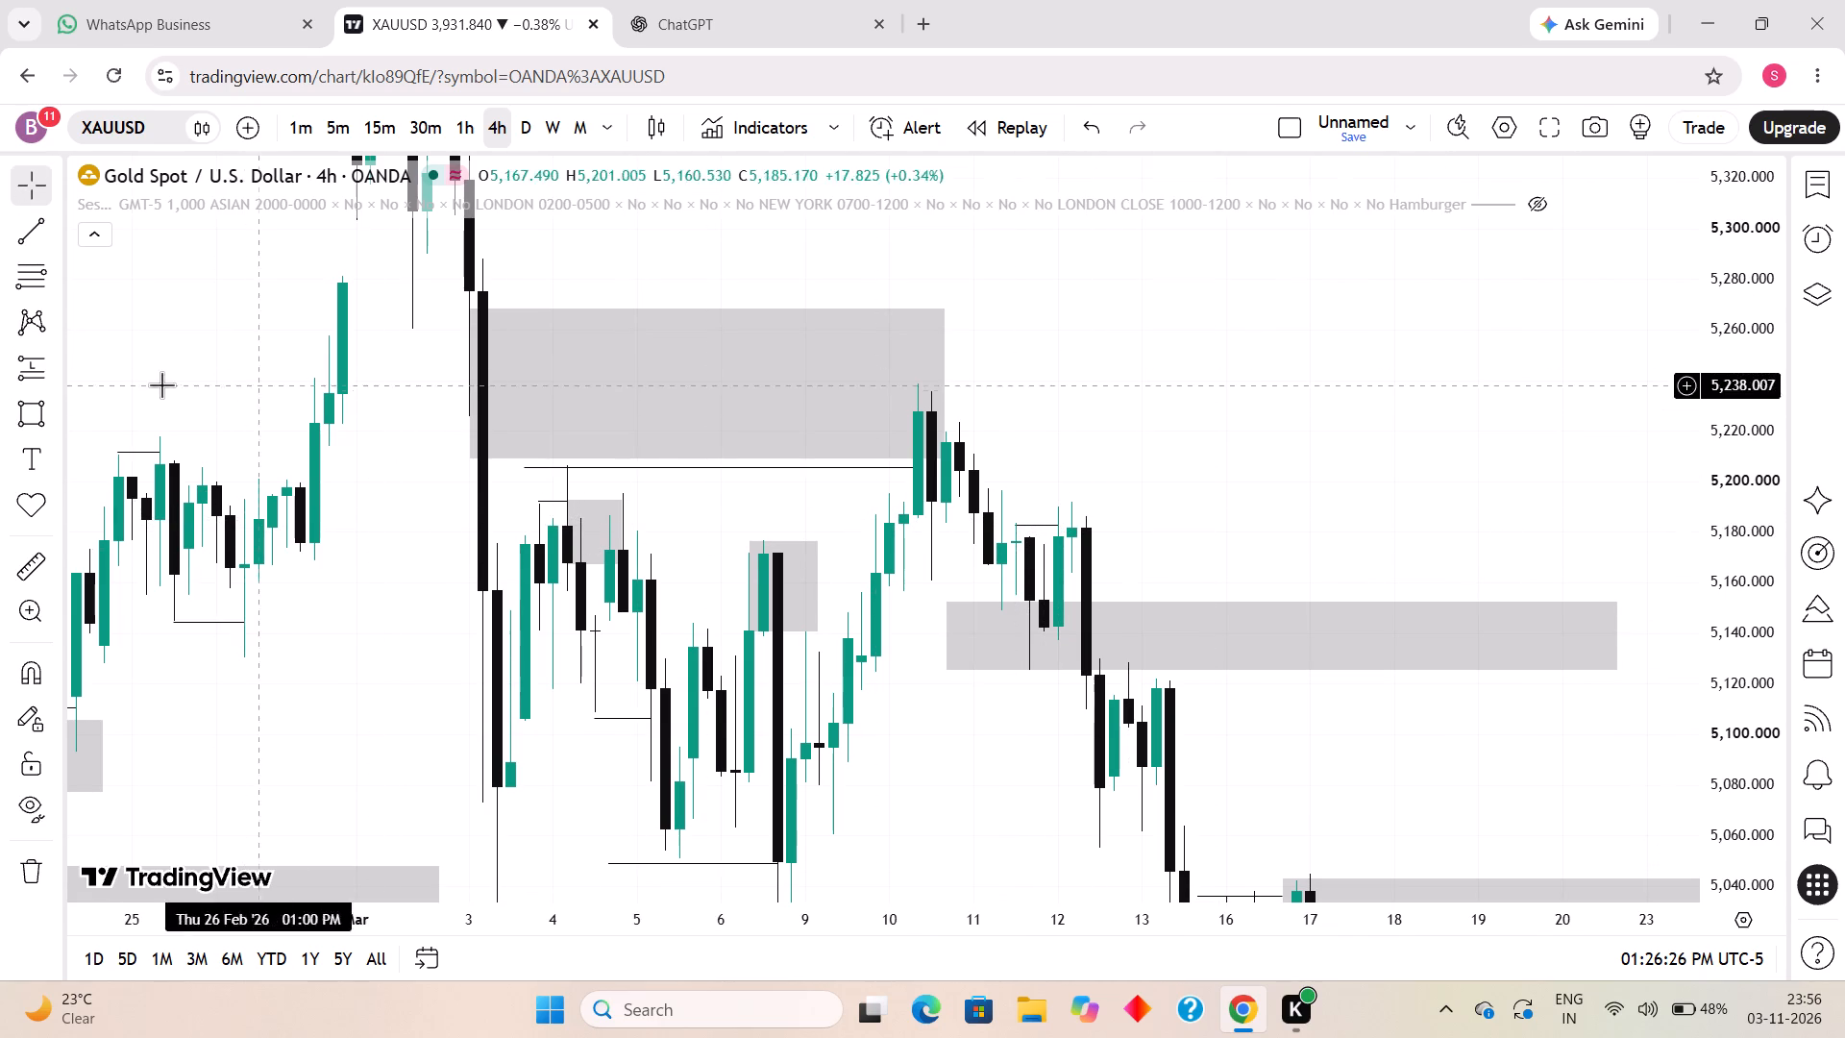
# Draw a short horizontal trend line from the 12 March 2026 01:00 candle's high to 05:00 at about 5,190.
pyautogui.click(19, 231)
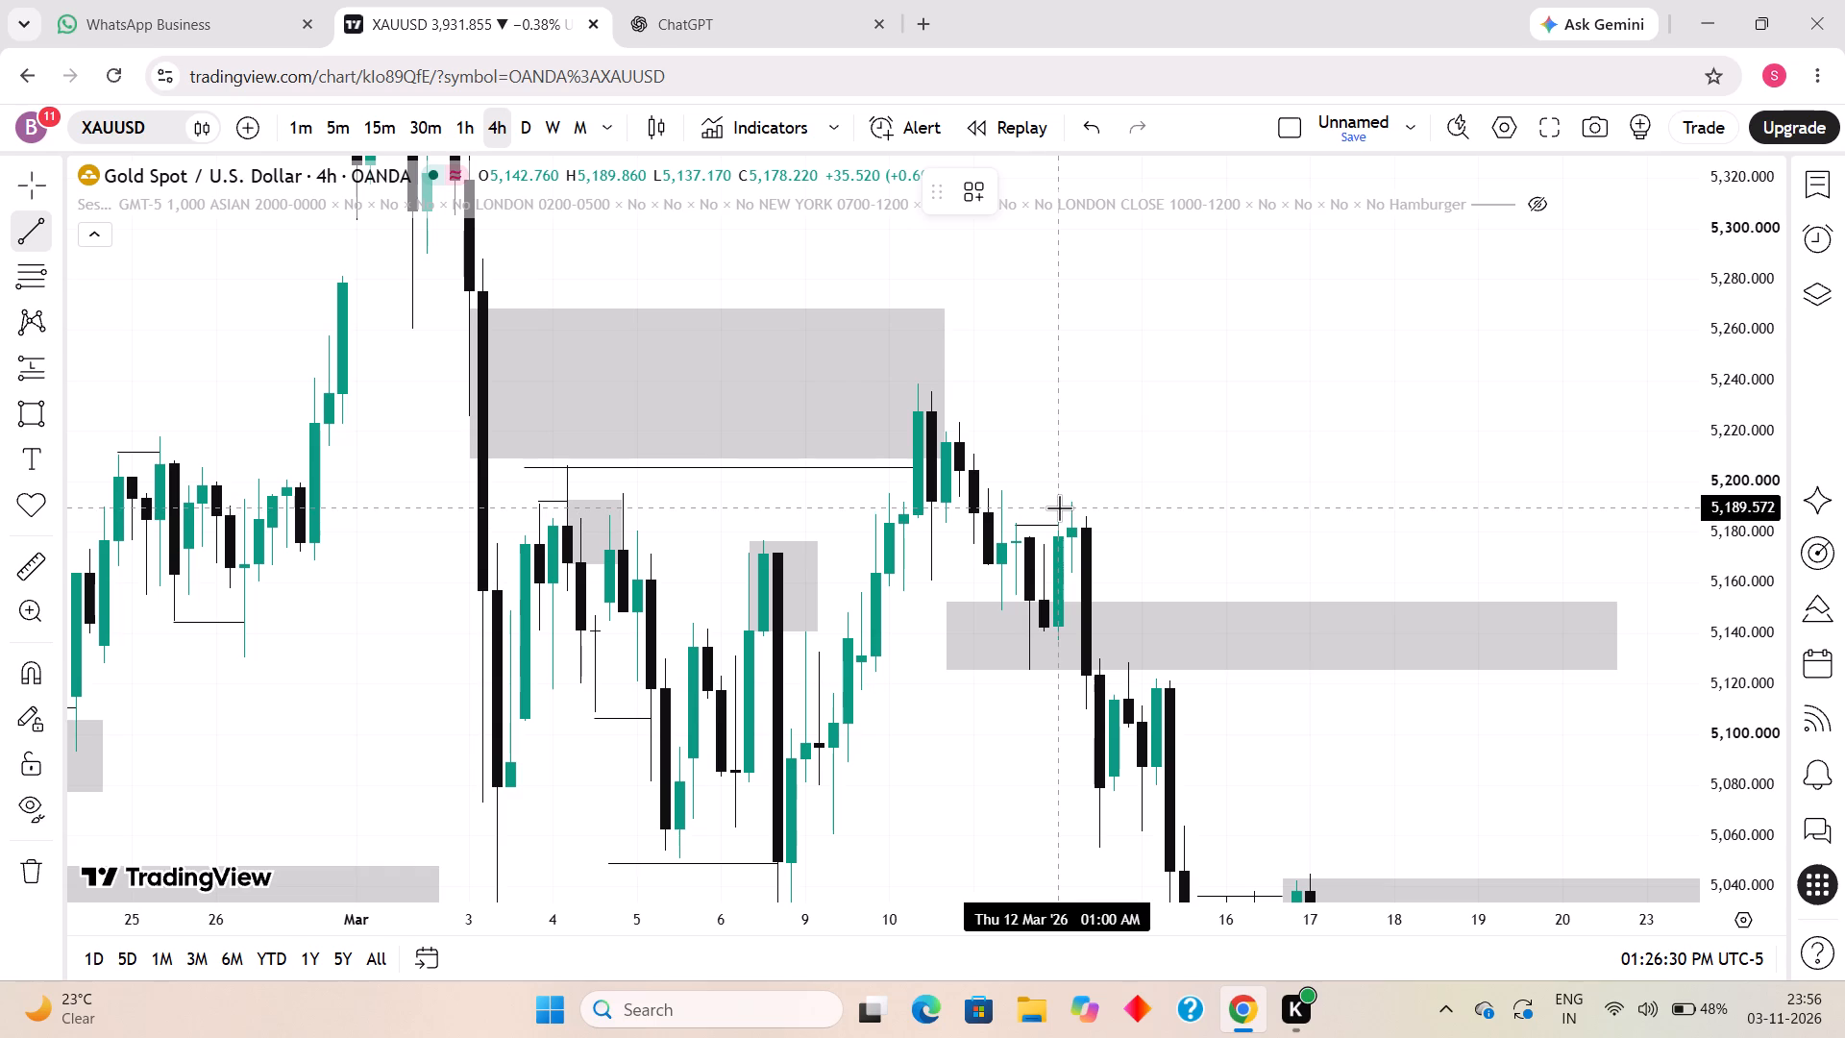
pyautogui.click(1059, 507)
pyautogui.keyDown('shift'); pyautogui.click(1073, 510); pyautogui.keyUp('shift')
pyautogui.click(1277, 536)
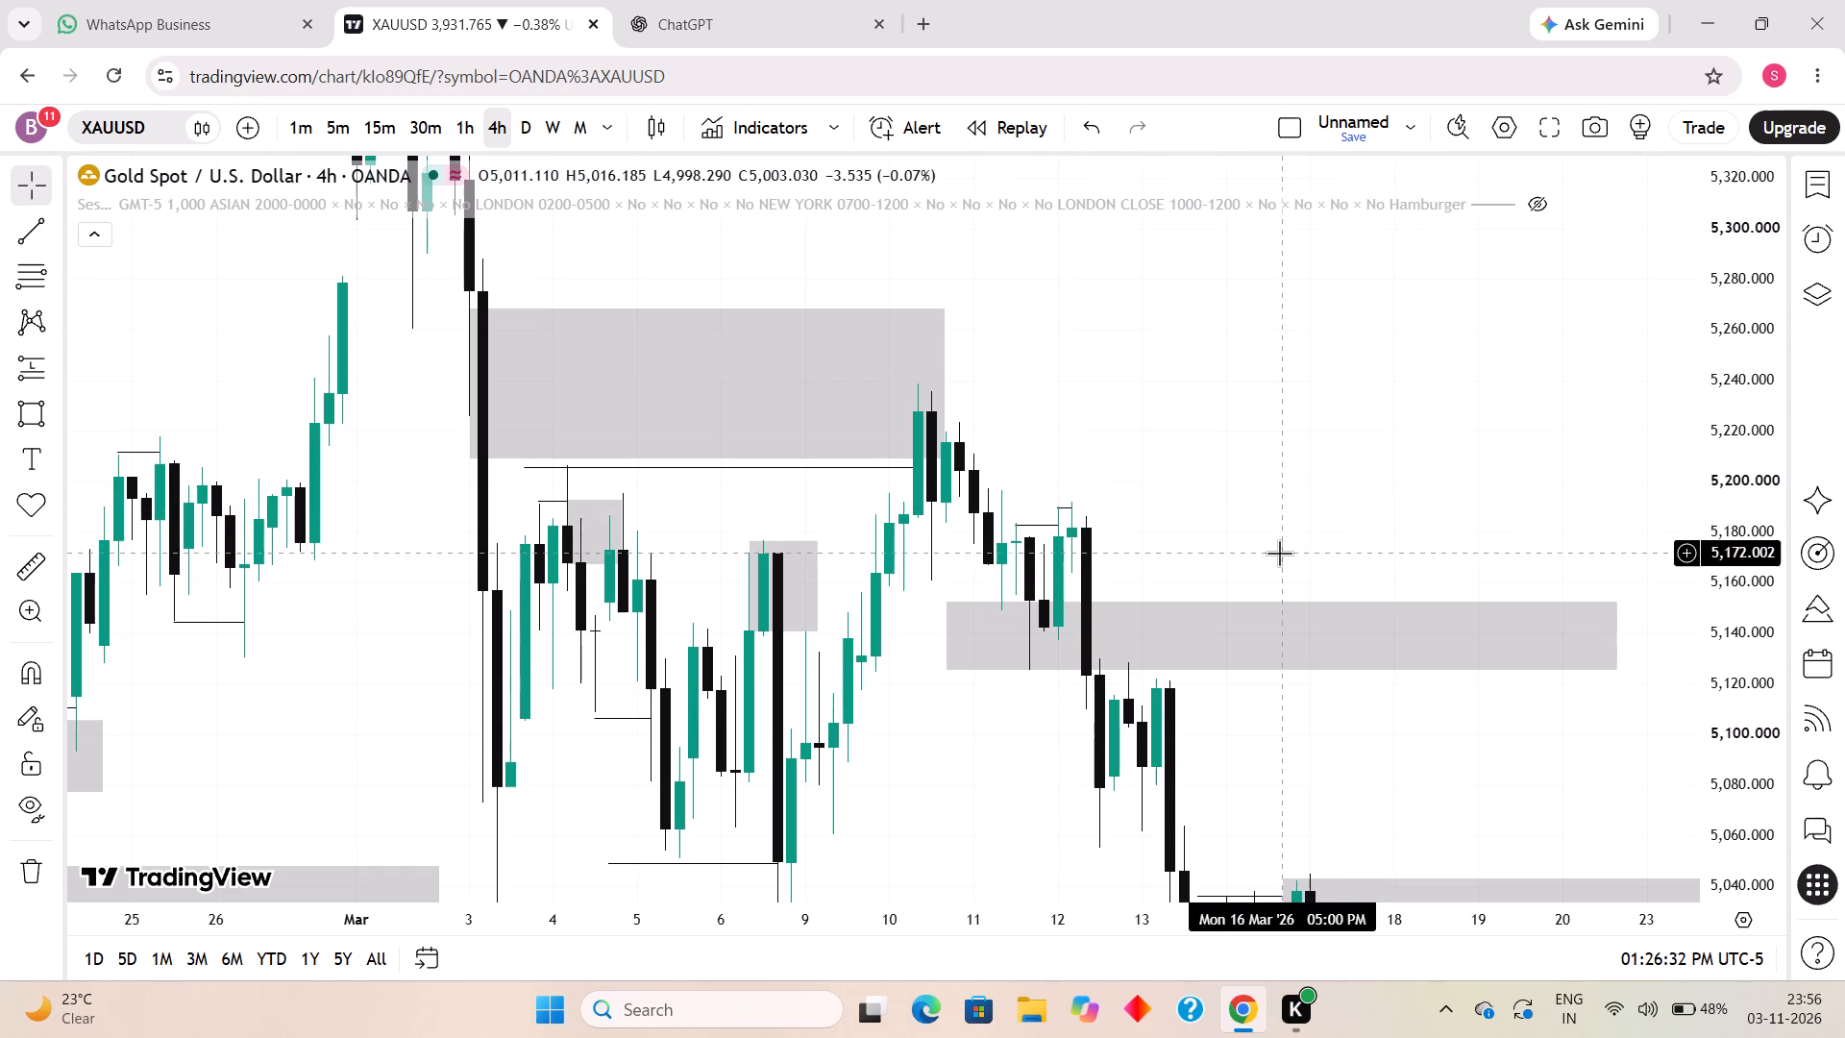
# Resize the rectangle below the 10 March 2026 high to end at 16 March 21:00, starting 10 March 21:00 with its top at about 5,142.
pyautogui.moveTo(1279, 553); pyautogui.dragTo(1304, 443)
pyautogui.scroll(1, 1168, 667)
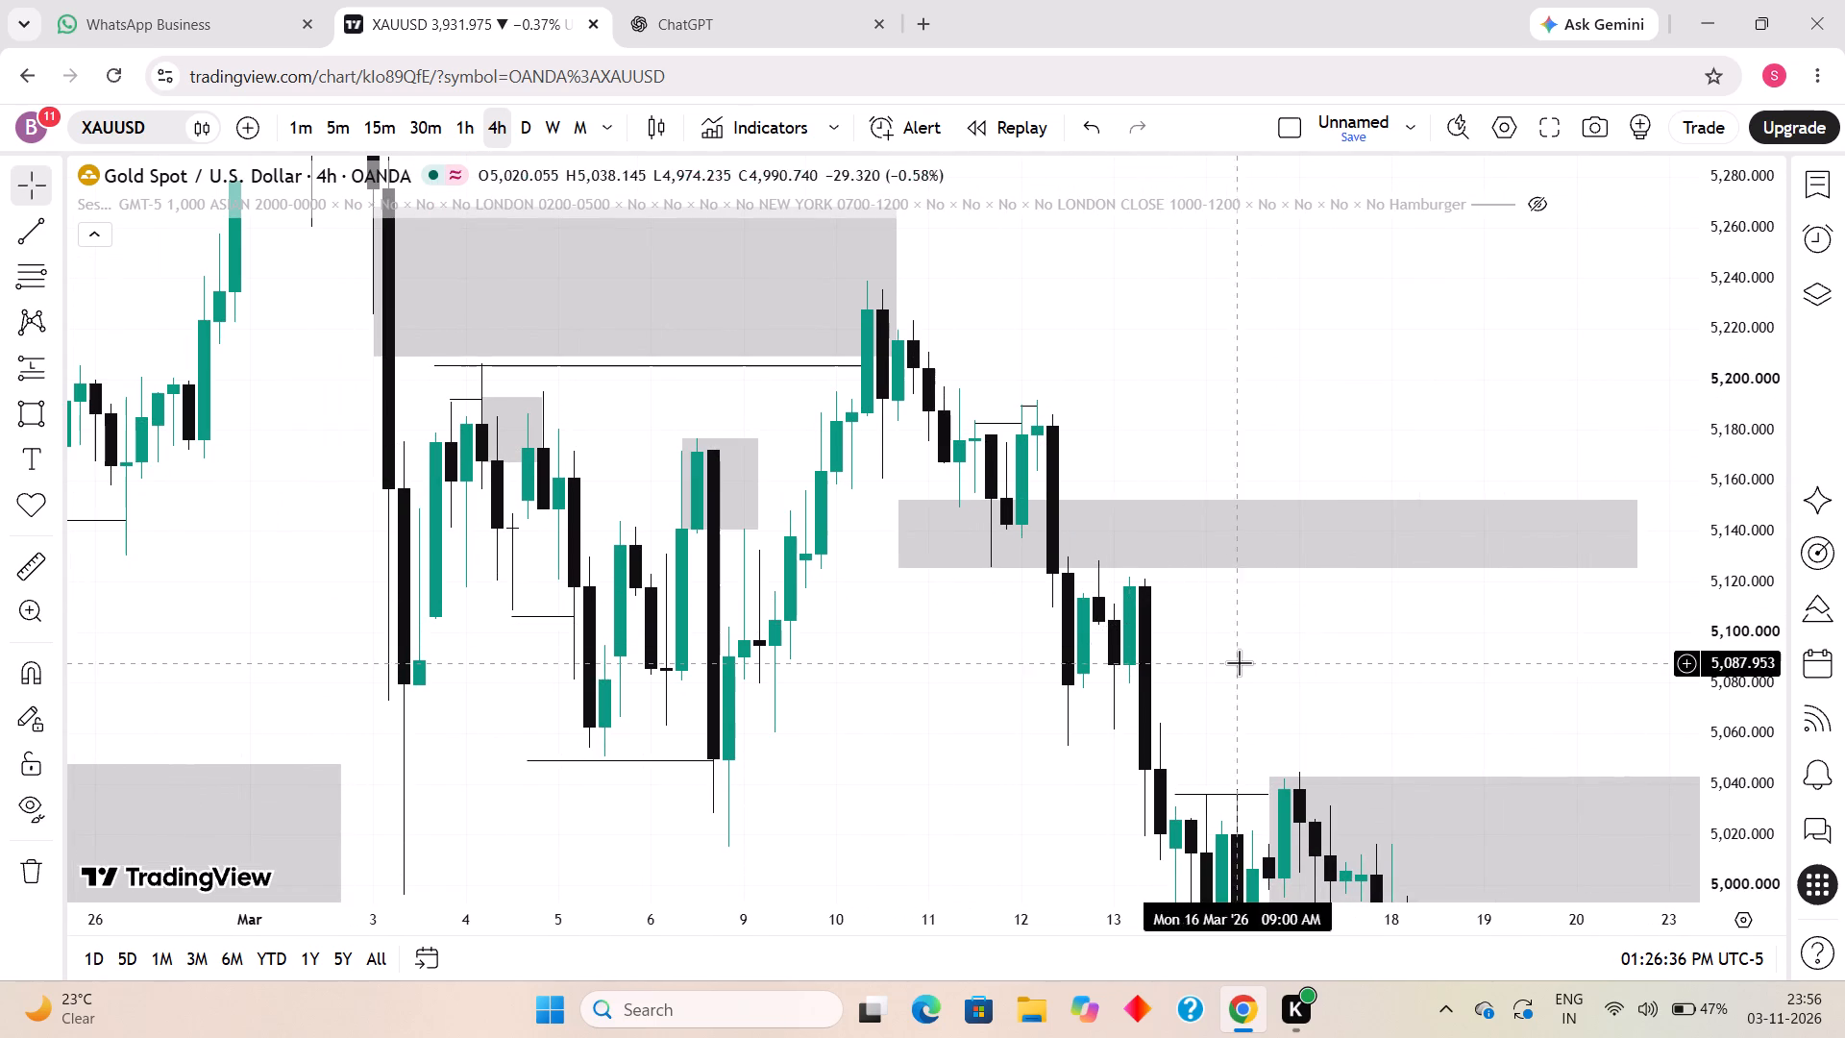
pyautogui.moveTo(1319, 656); pyautogui.dragTo(1047, 664)
pyautogui.moveTo(1378, 541); pyautogui.dragTo(1222, 546)
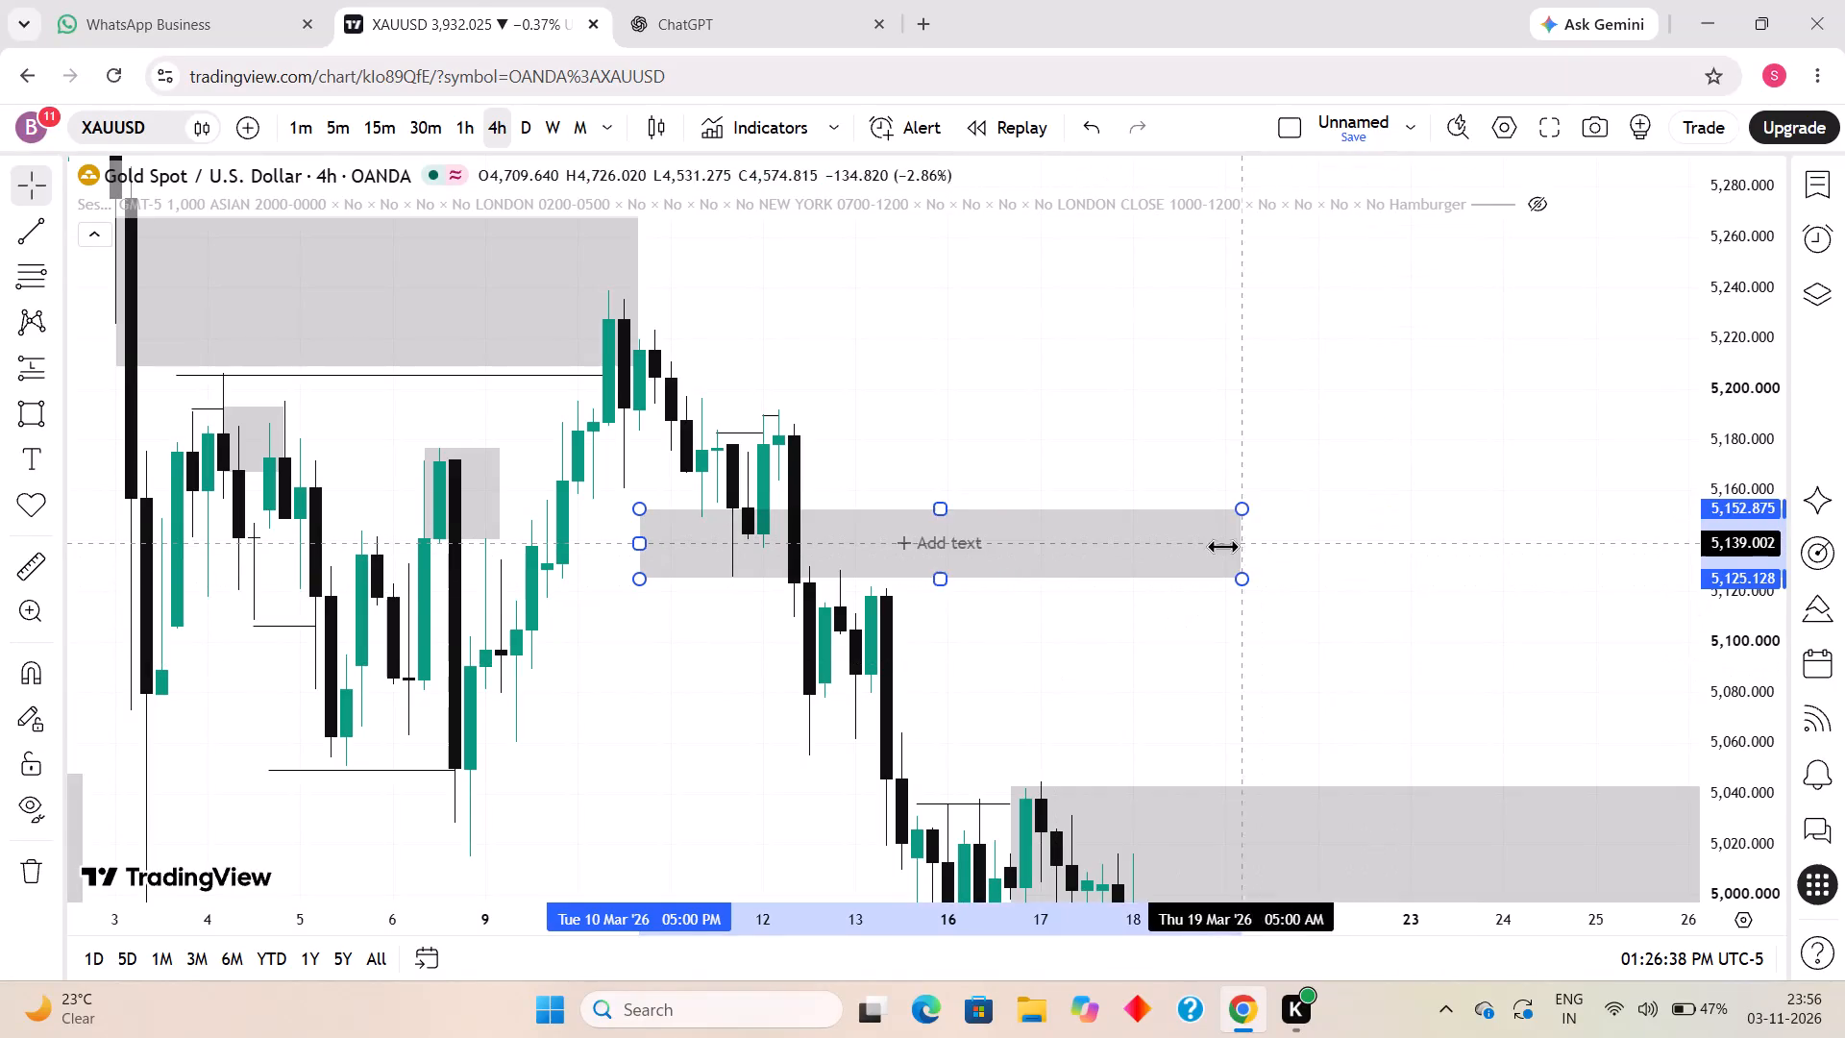
pyautogui.moveTo(1222, 546); pyautogui.dragTo(1029, 567)
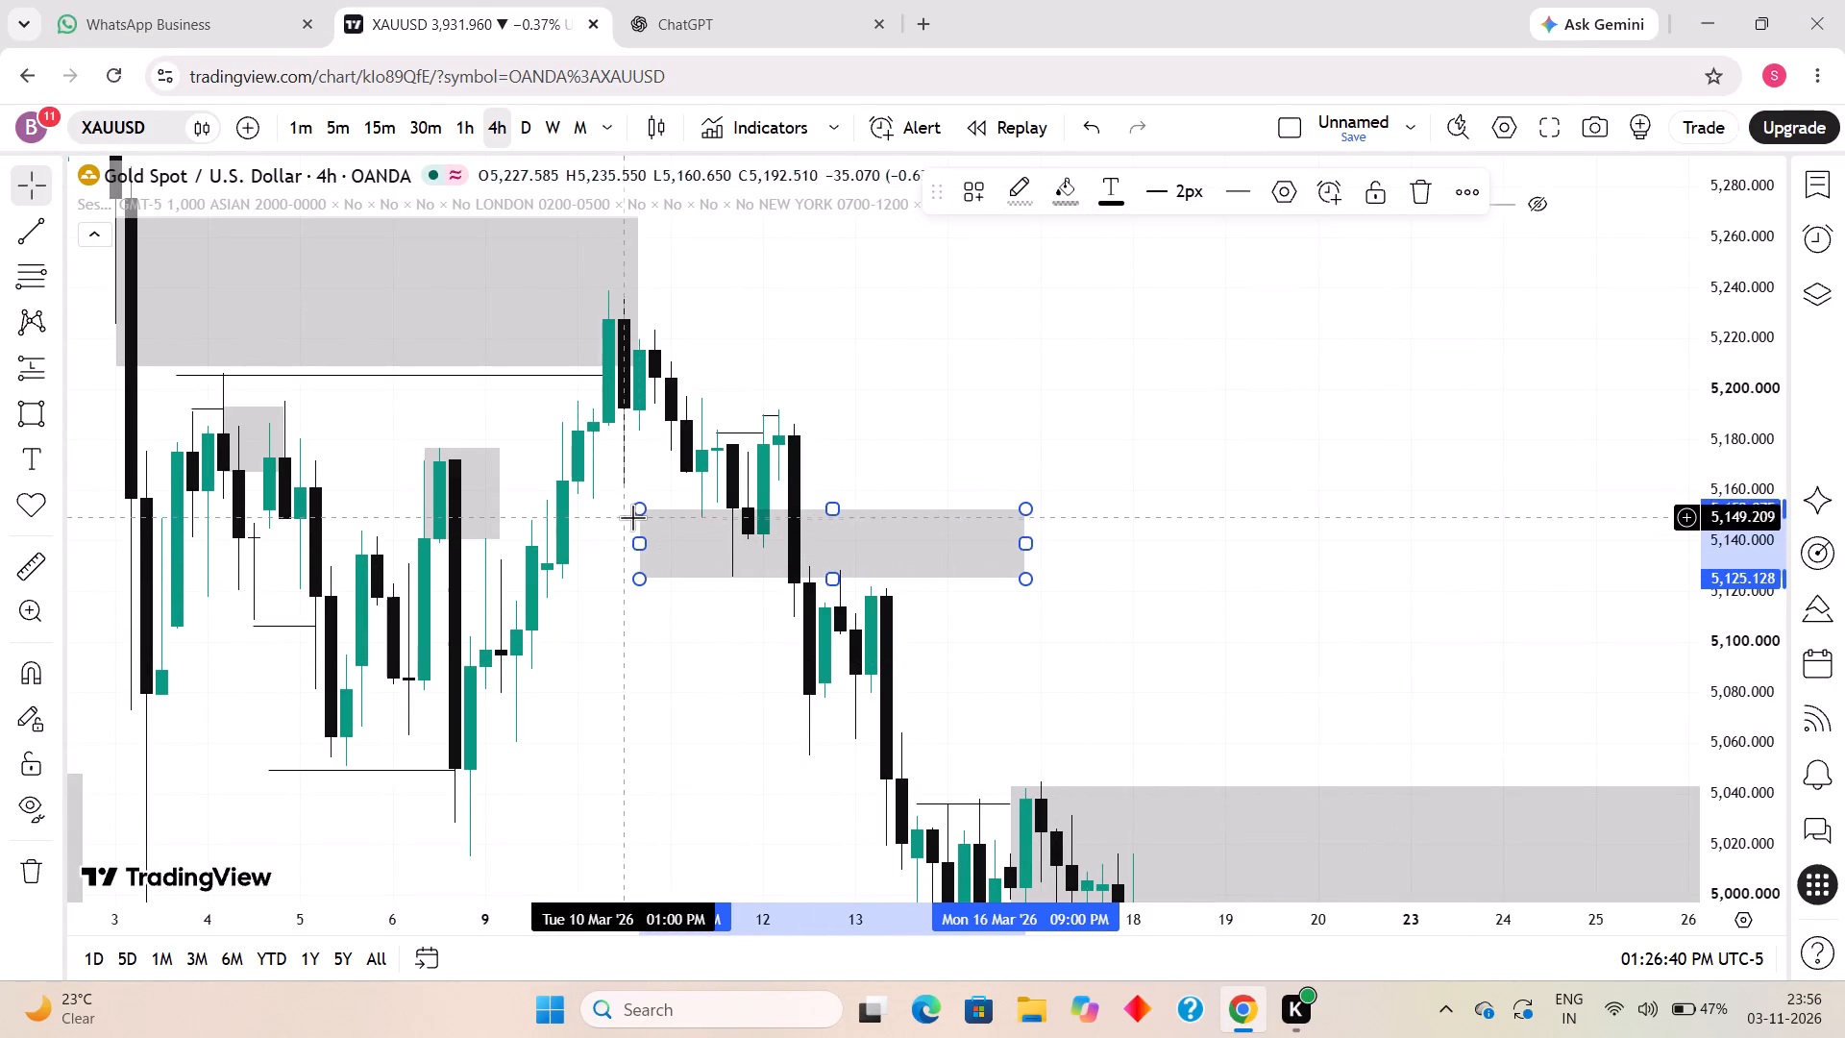
pyautogui.moveTo(635, 513); pyautogui.dragTo(648, 533)
pyautogui.click(843, 614)
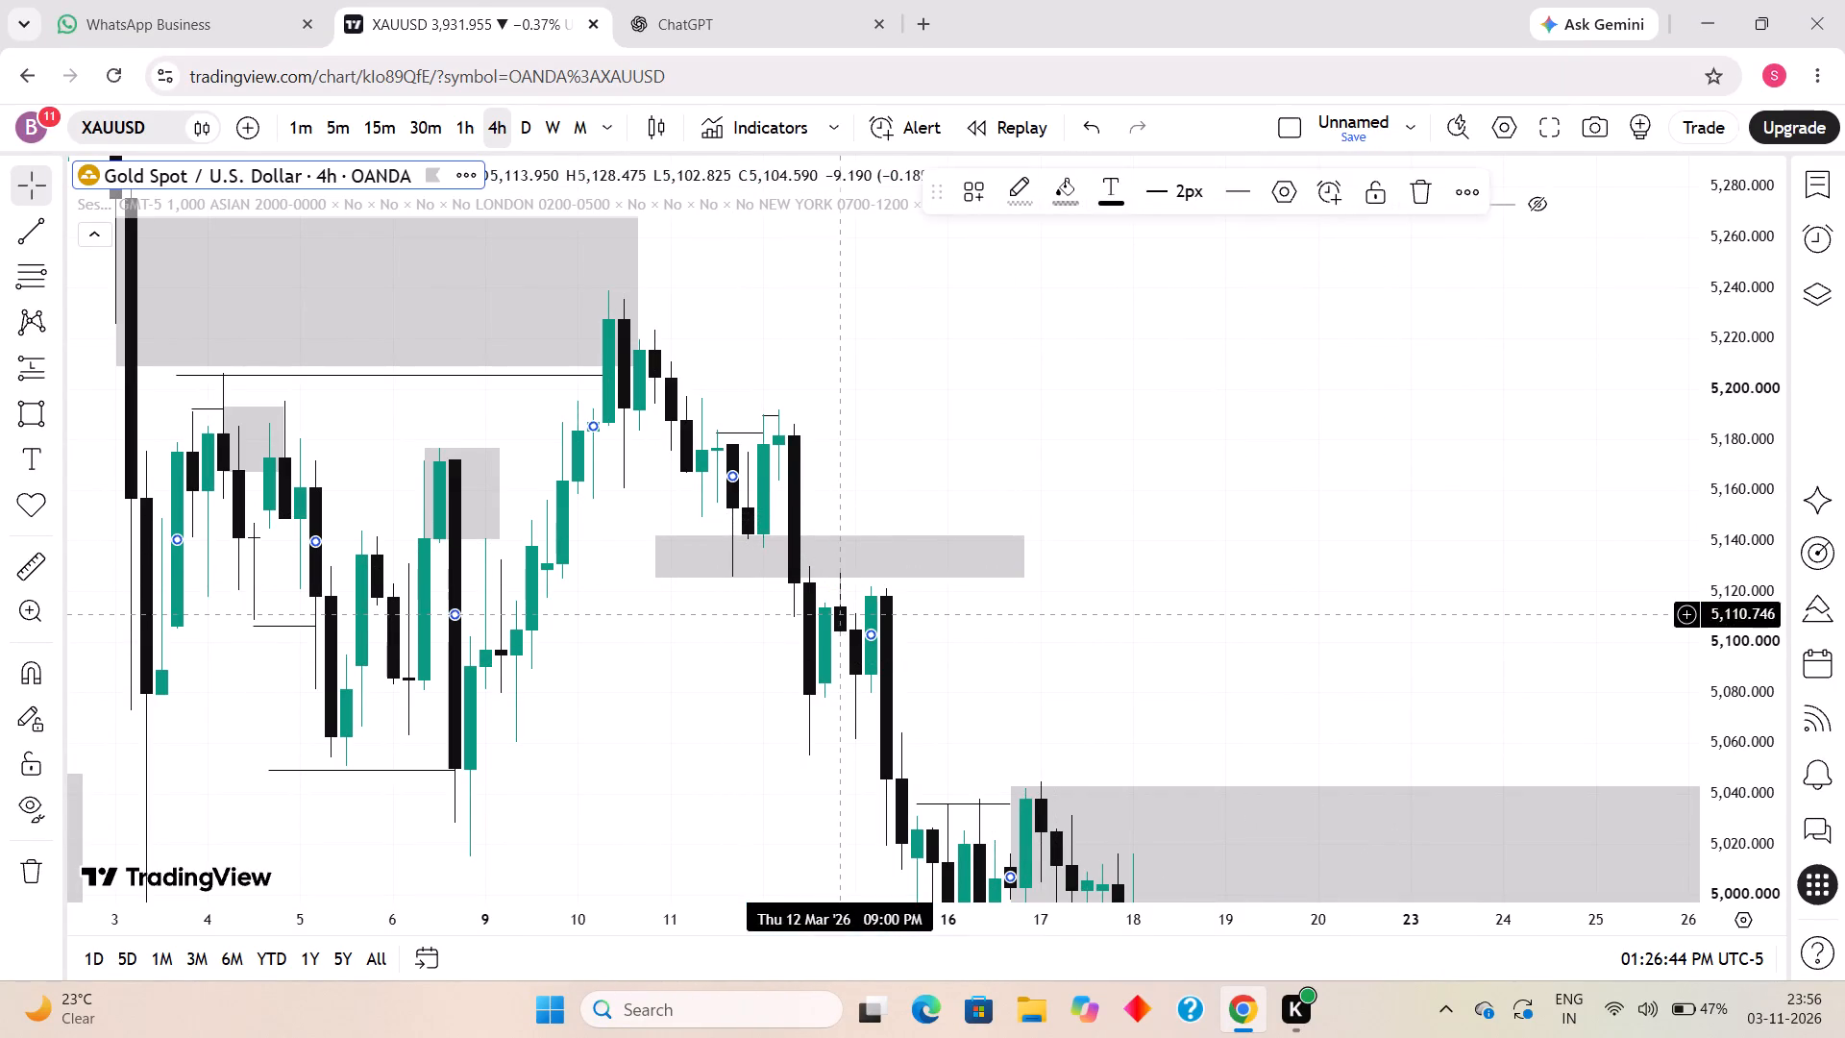
# Move the short 16 March 2026 trend line to about 5,042 and shorten it to span 16 March 17:00 to 17 March 01:00.
pyautogui.moveTo(1099, 629); pyautogui.dragTo(1210, 595)
pyautogui.scroll(-5, 1202, 595)
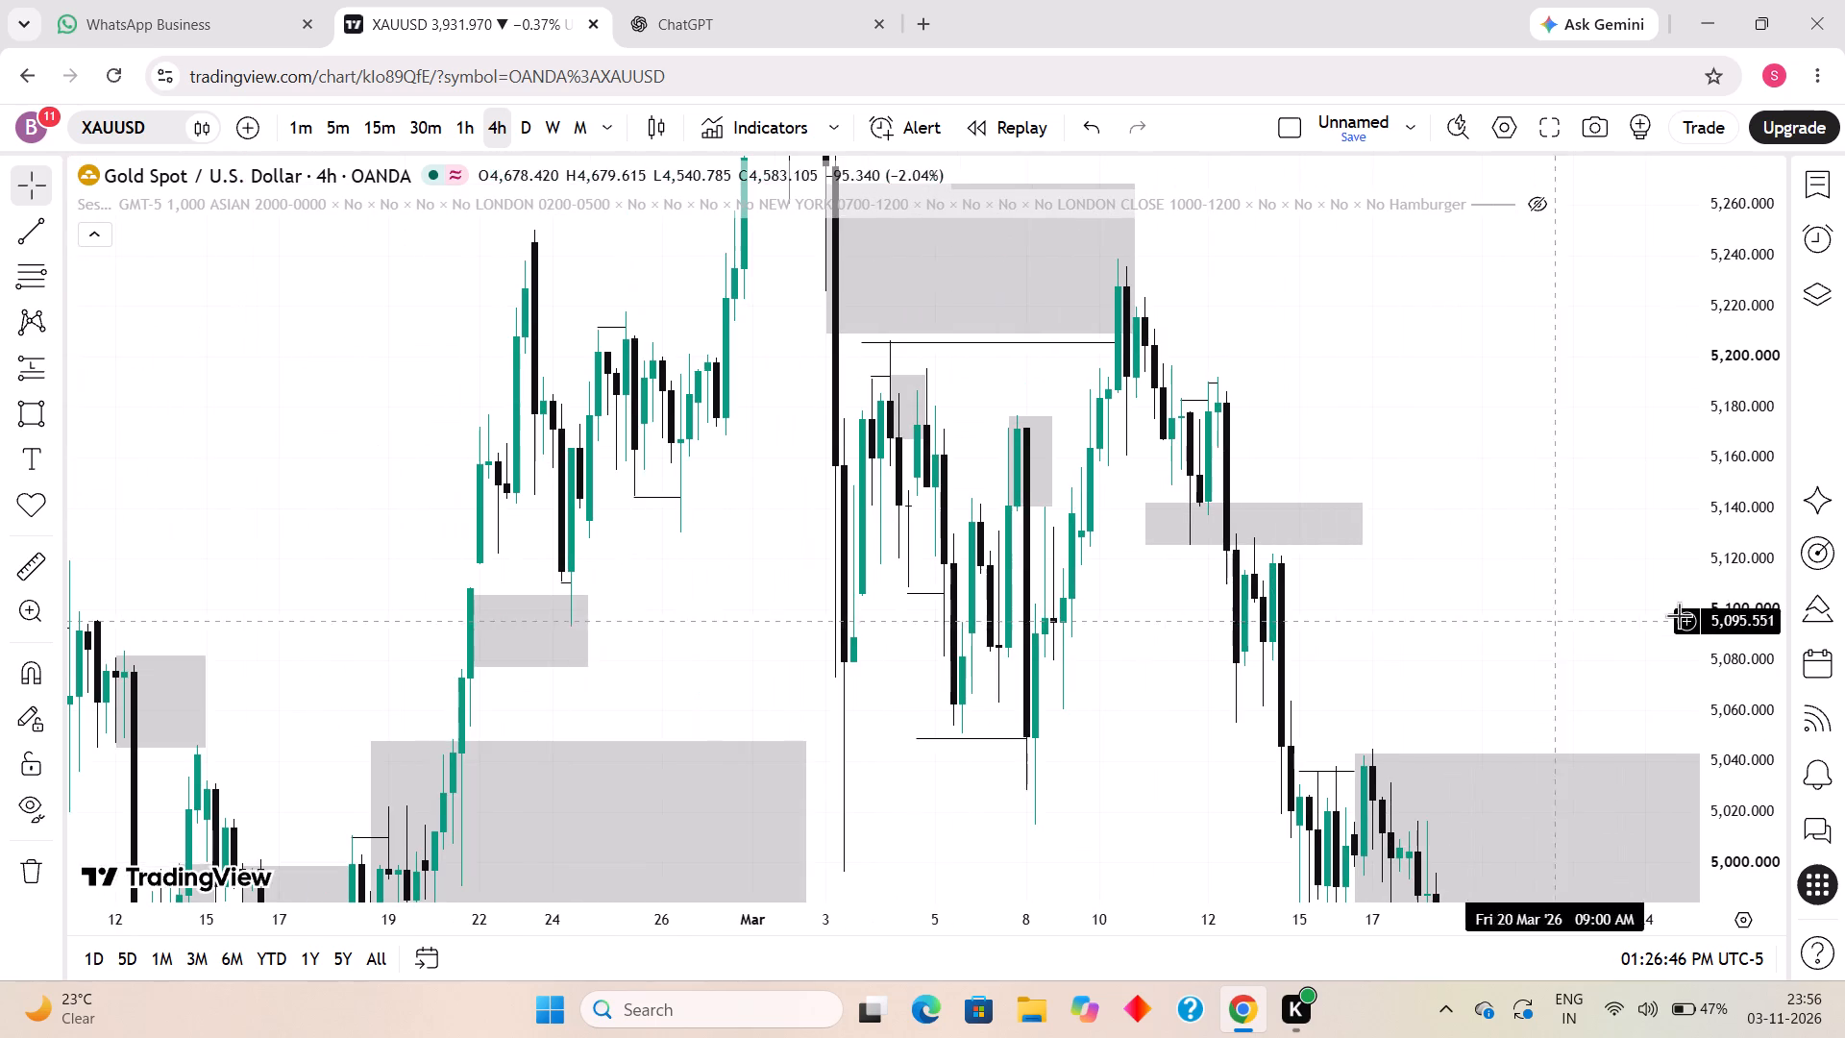
pyautogui.moveTo(1749, 554); pyautogui.dragTo(1734, 702)
pyautogui.moveTo(1596, 592); pyautogui.dragTo(1451, 515)
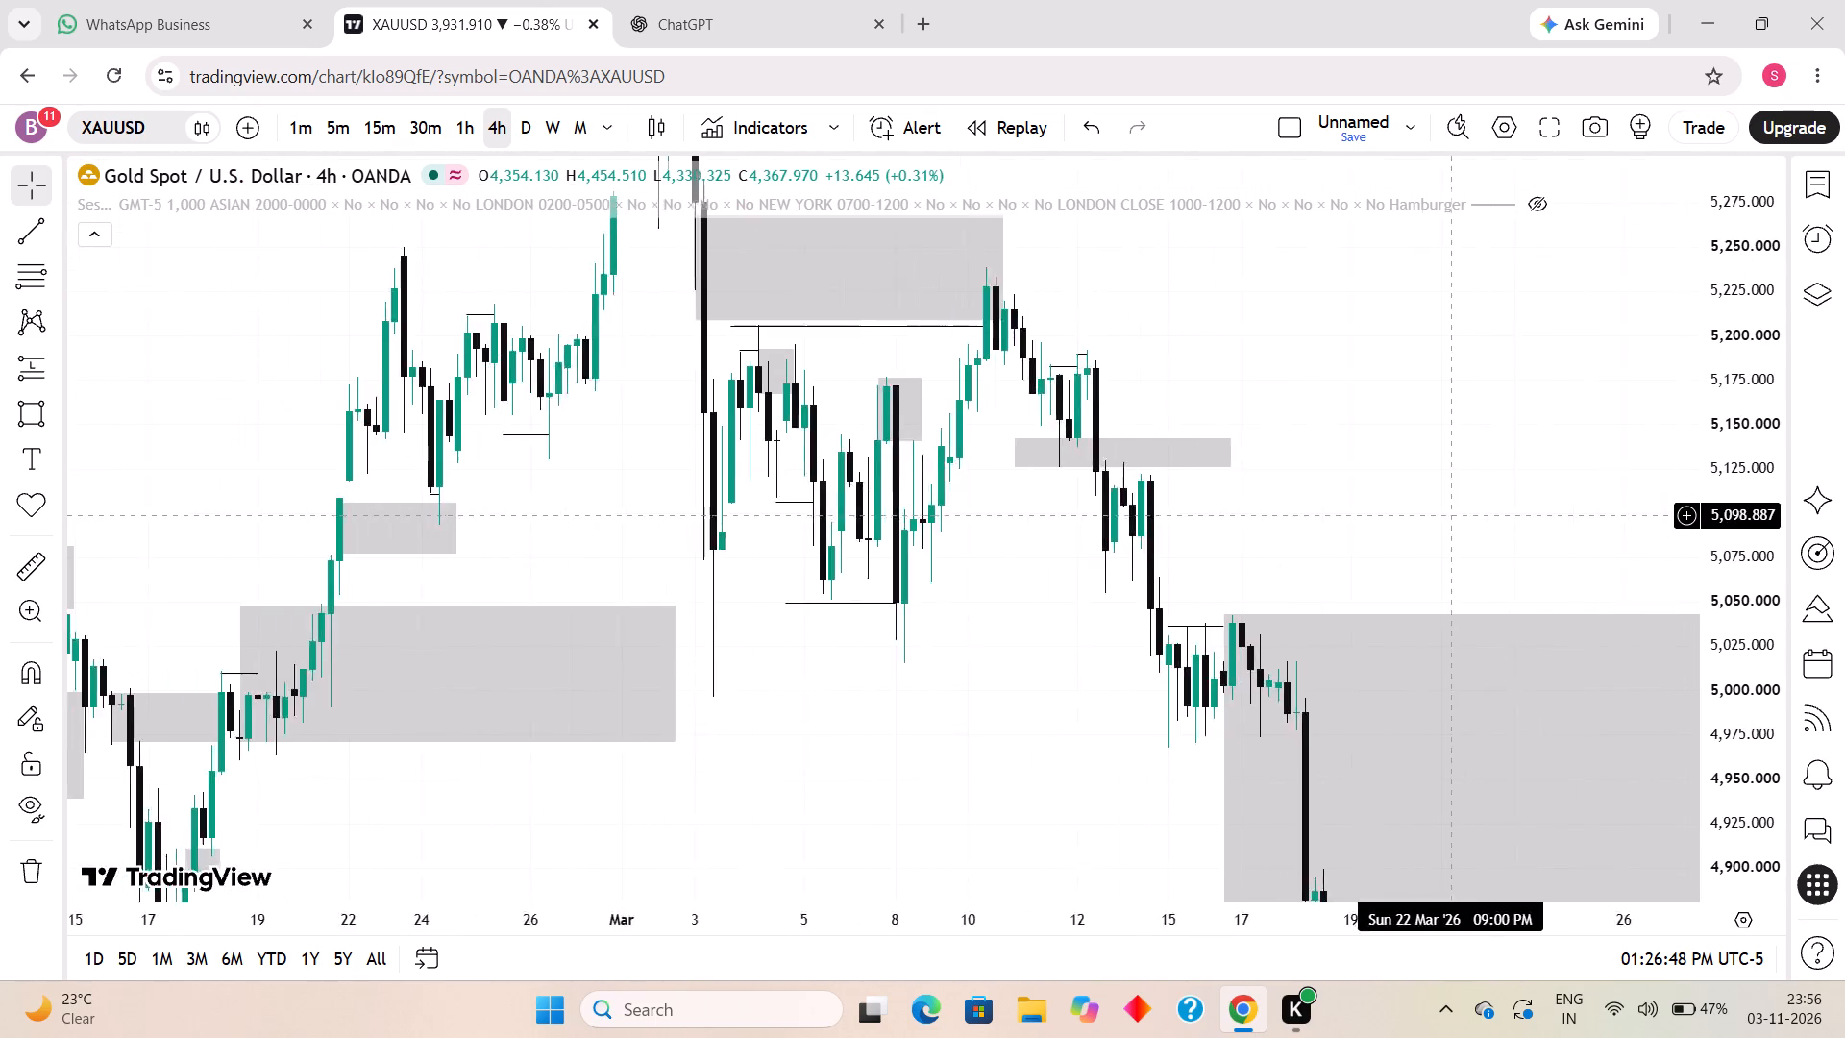
pyautogui.moveTo(1451, 515); pyautogui.dragTo(1553, 515)
pyautogui.scroll(1, 1342, 568)
pyautogui.moveTo(1337, 532); pyautogui.dragTo(1325, 472)
pyautogui.moveTo(1240, 537); pyautogui.dragTo(1232, 528)
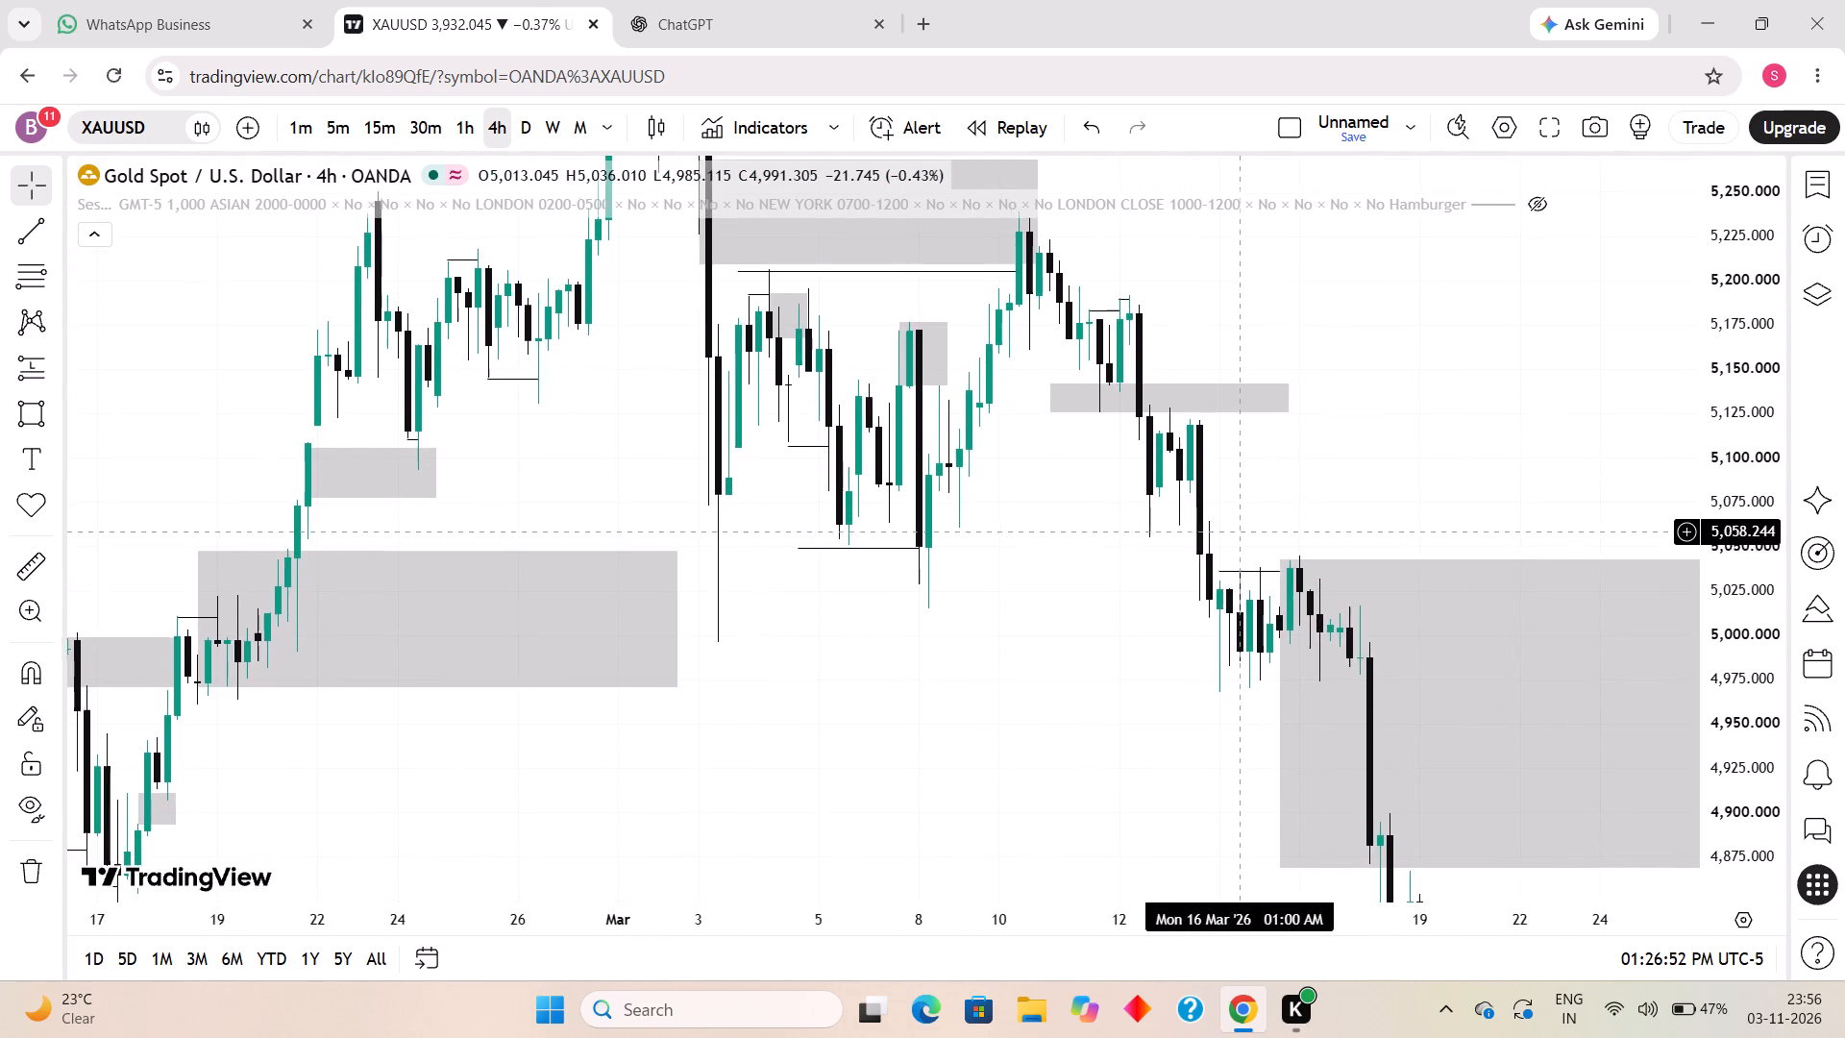
pyautogui.moveTo(1232, 528); pyautogui.dragTo(1050, 429)
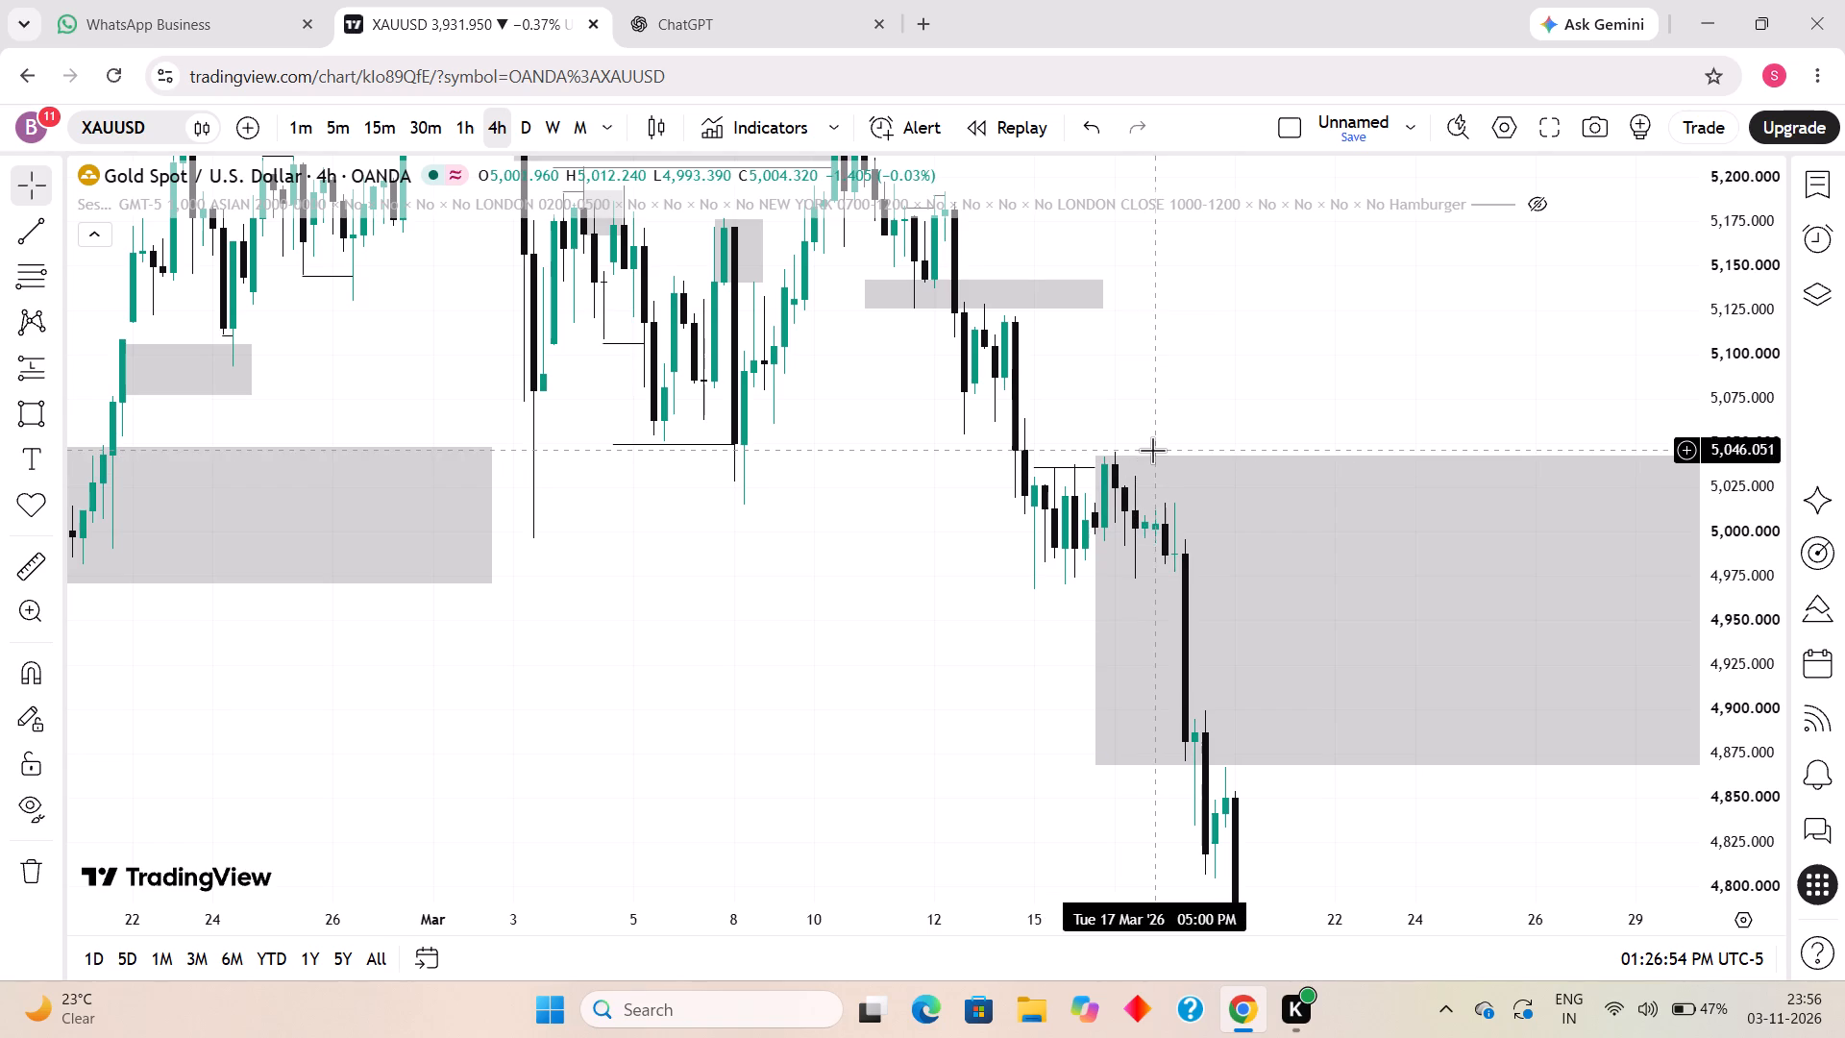
pyautogui.moveTo(1165, 439); pyautogui.dragTo(1179, 413)
pyautogui.moveTo(1744, 772); pyautogui.dragTo(1402, 280)
pyautogui.scroll(3, 927, 531)
pyautogui.moveTo(925, 534); pyautogui.dragTo(979, 741)
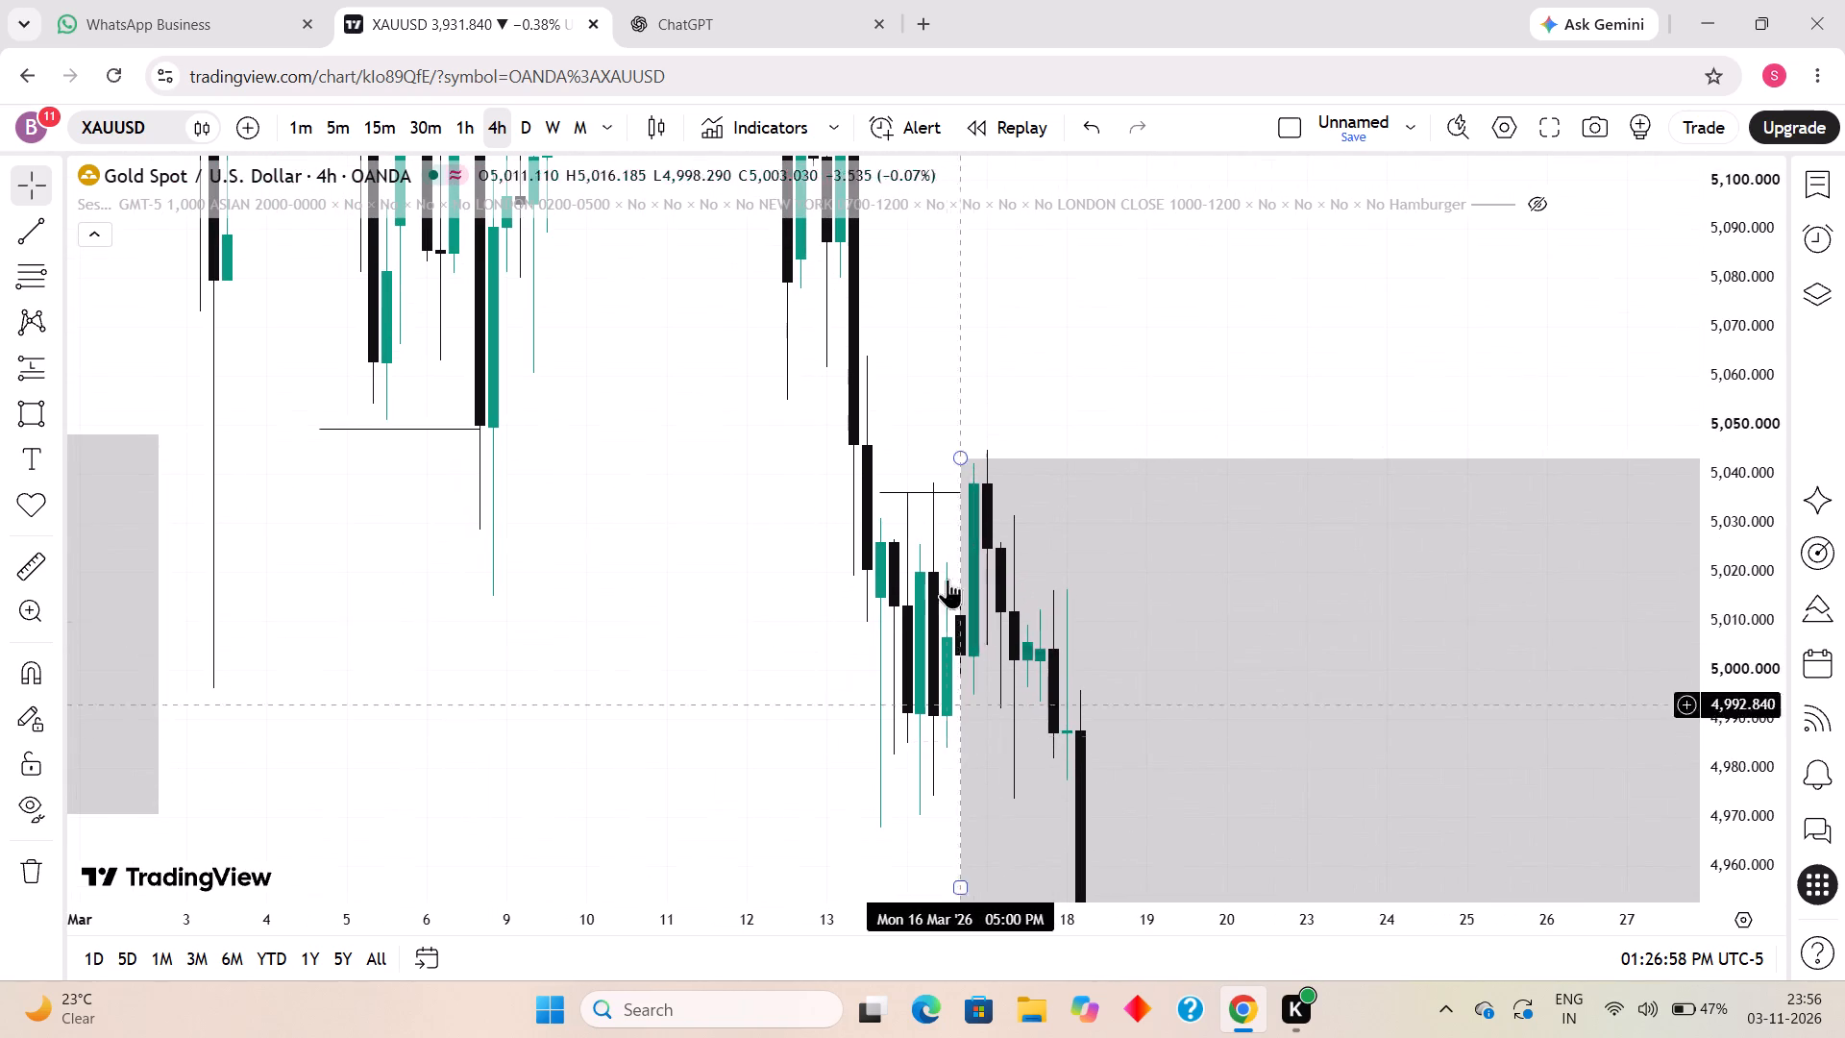
pyautogui.moveTo(929, 493); pyautogui.dragTo(972, 462)
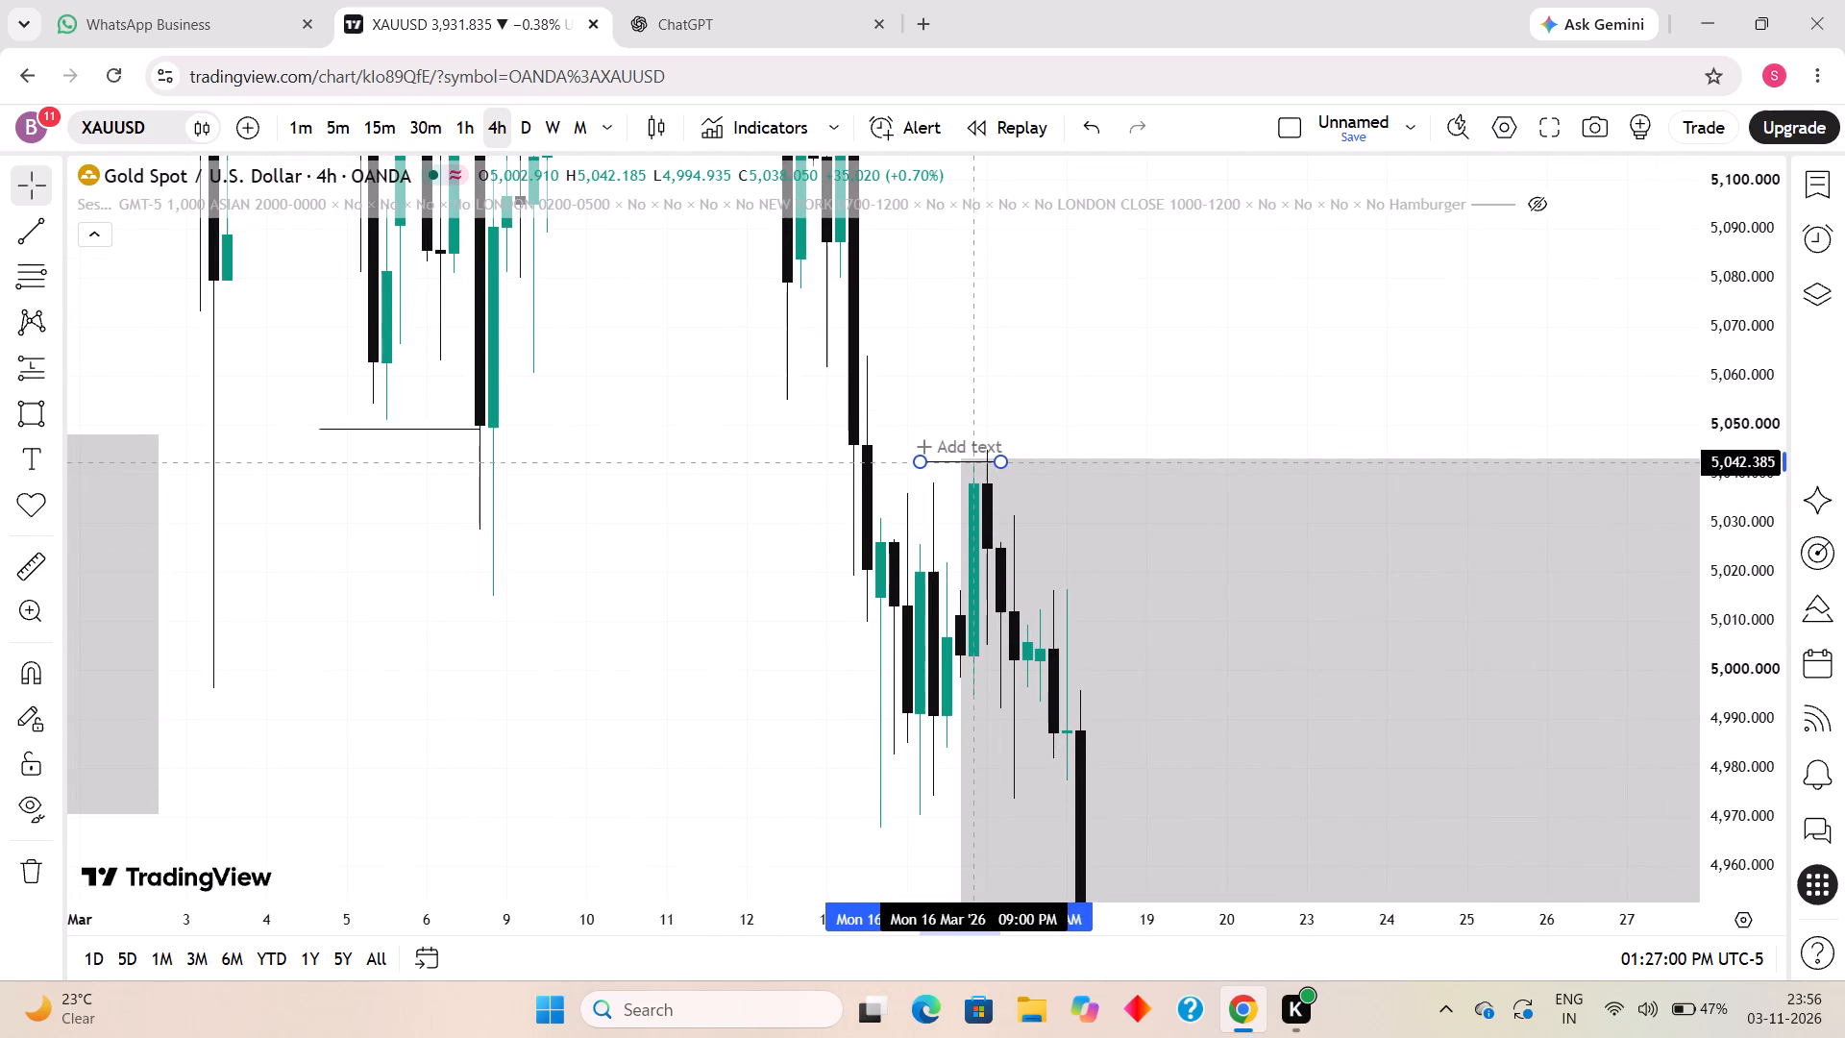
pyautogui.moveTo(972, 462); pyautogui.dragTo(966, 464)
pyautogui.click(744, 565)
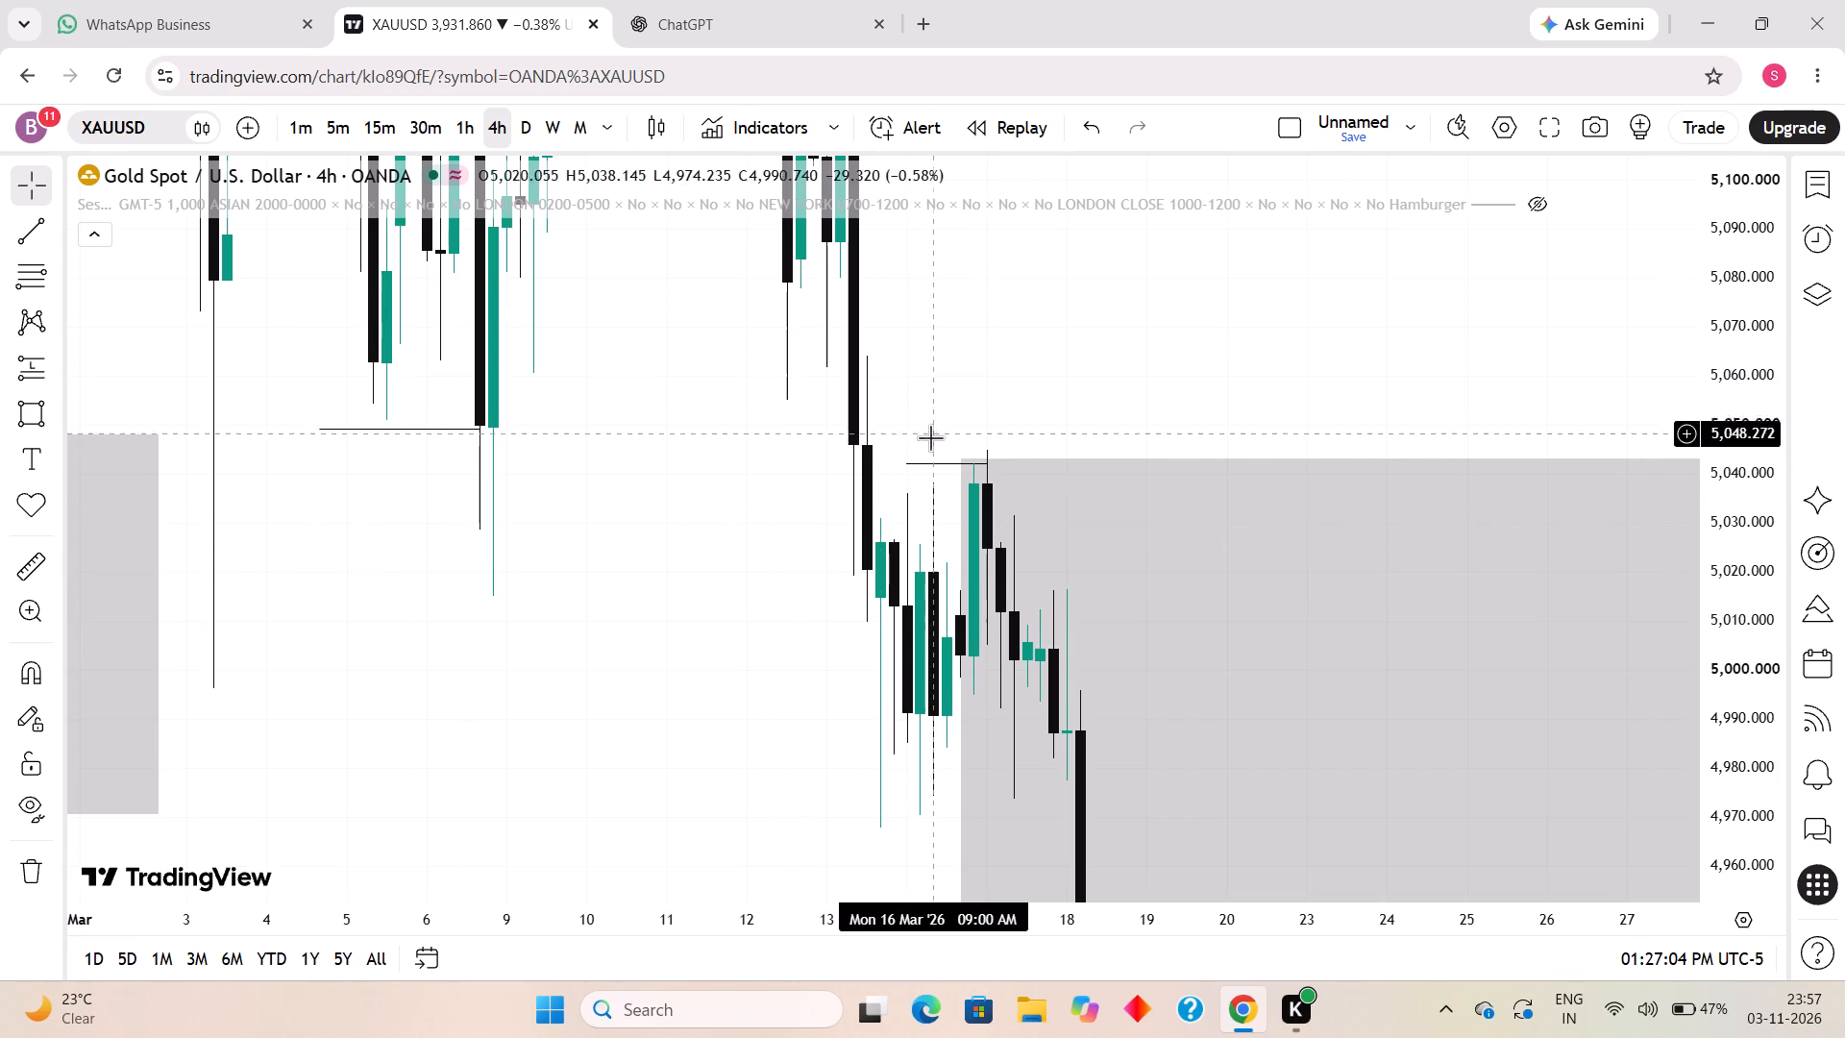
pyautogui.moveTo(912, 461); pyautogui.dragTo(971, 460)
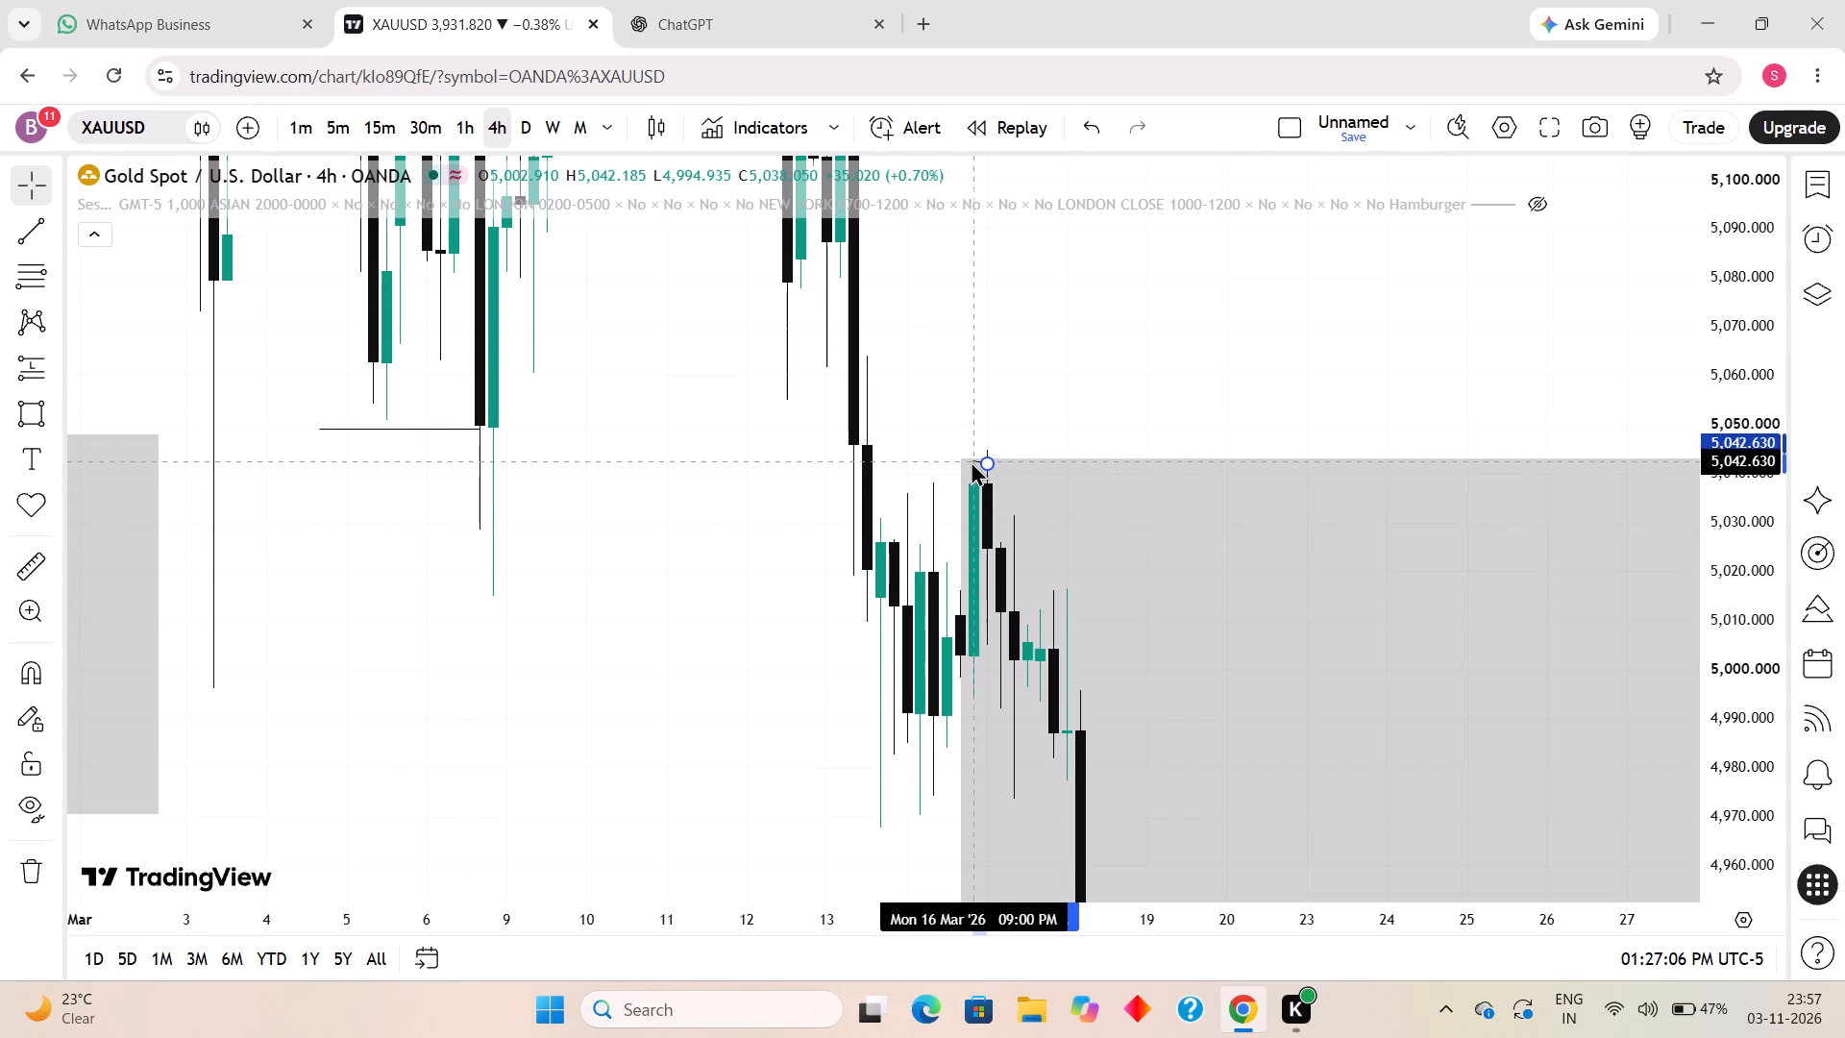
pyautogui.moveTo(971, 460); pyautogui.dragTo(959, 461)
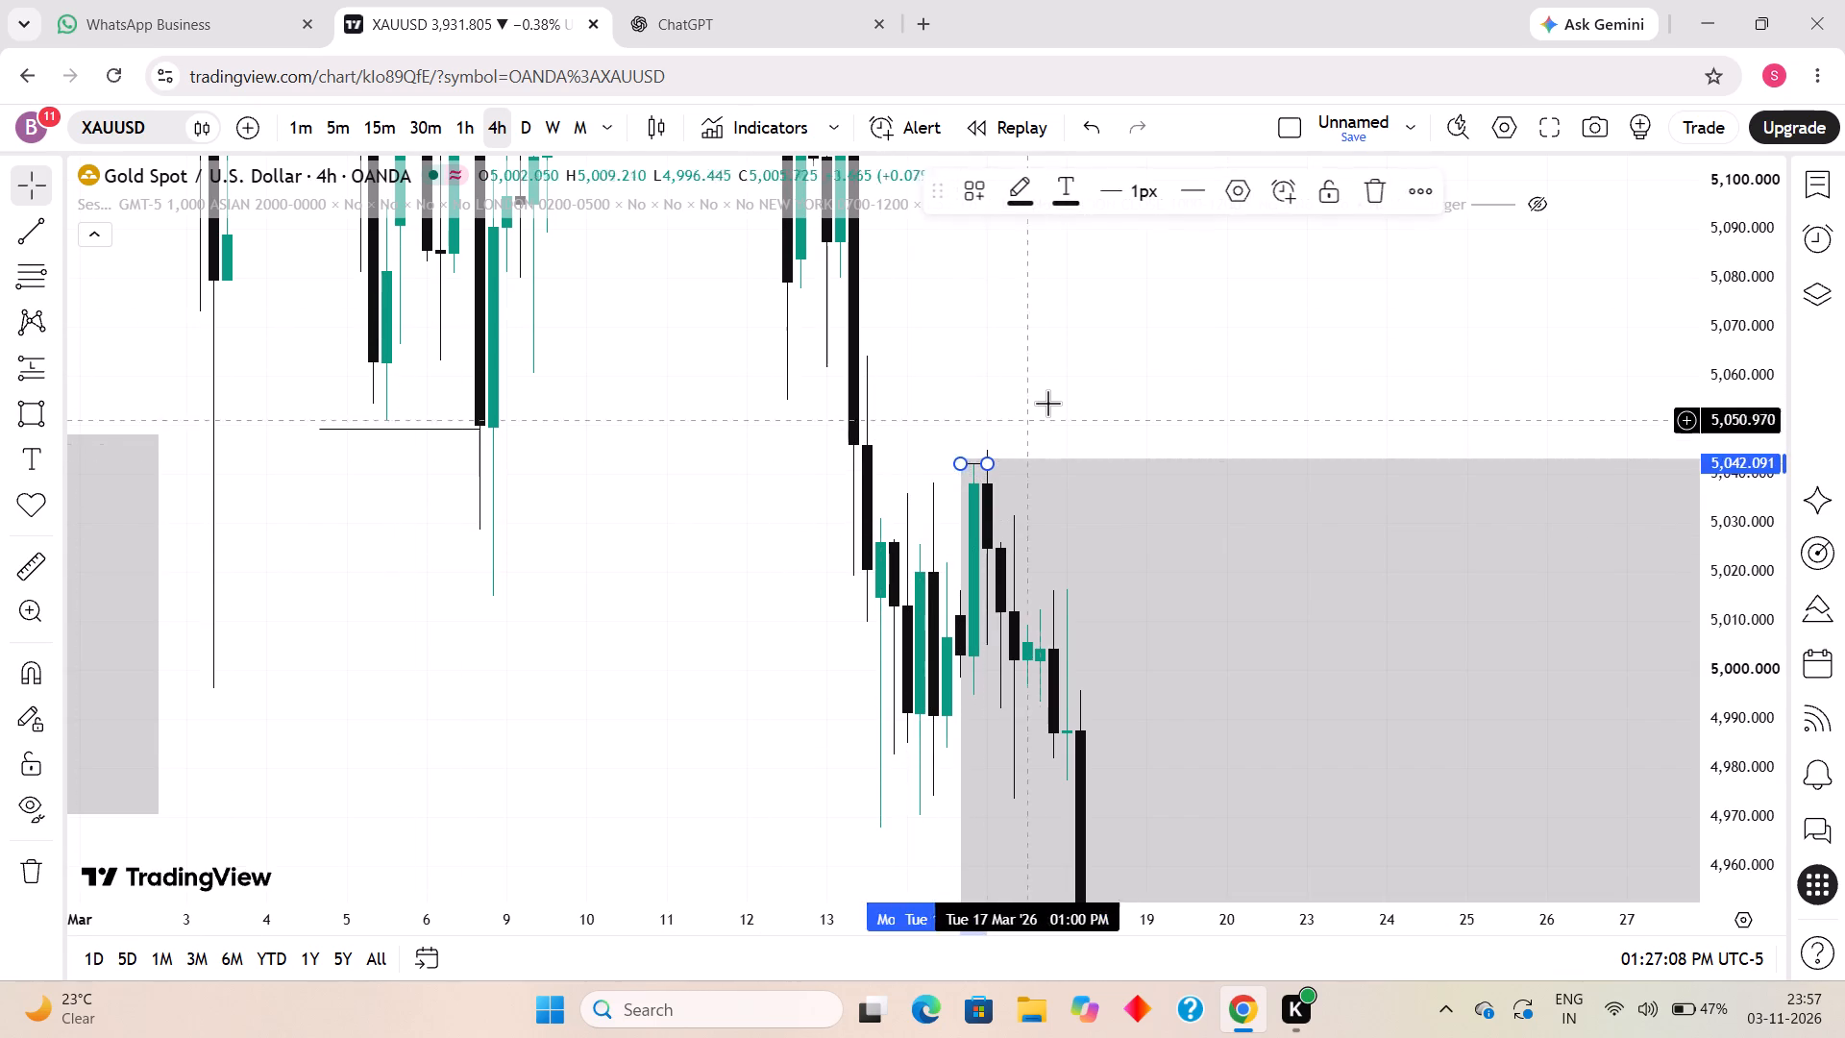
pyautogui.click(1050, 401)
# Draw a horizontal trend line from the 16 March 2026 01:00 candle's high to 09:00 at about 5,036.
pyautogui.click(30, 228)
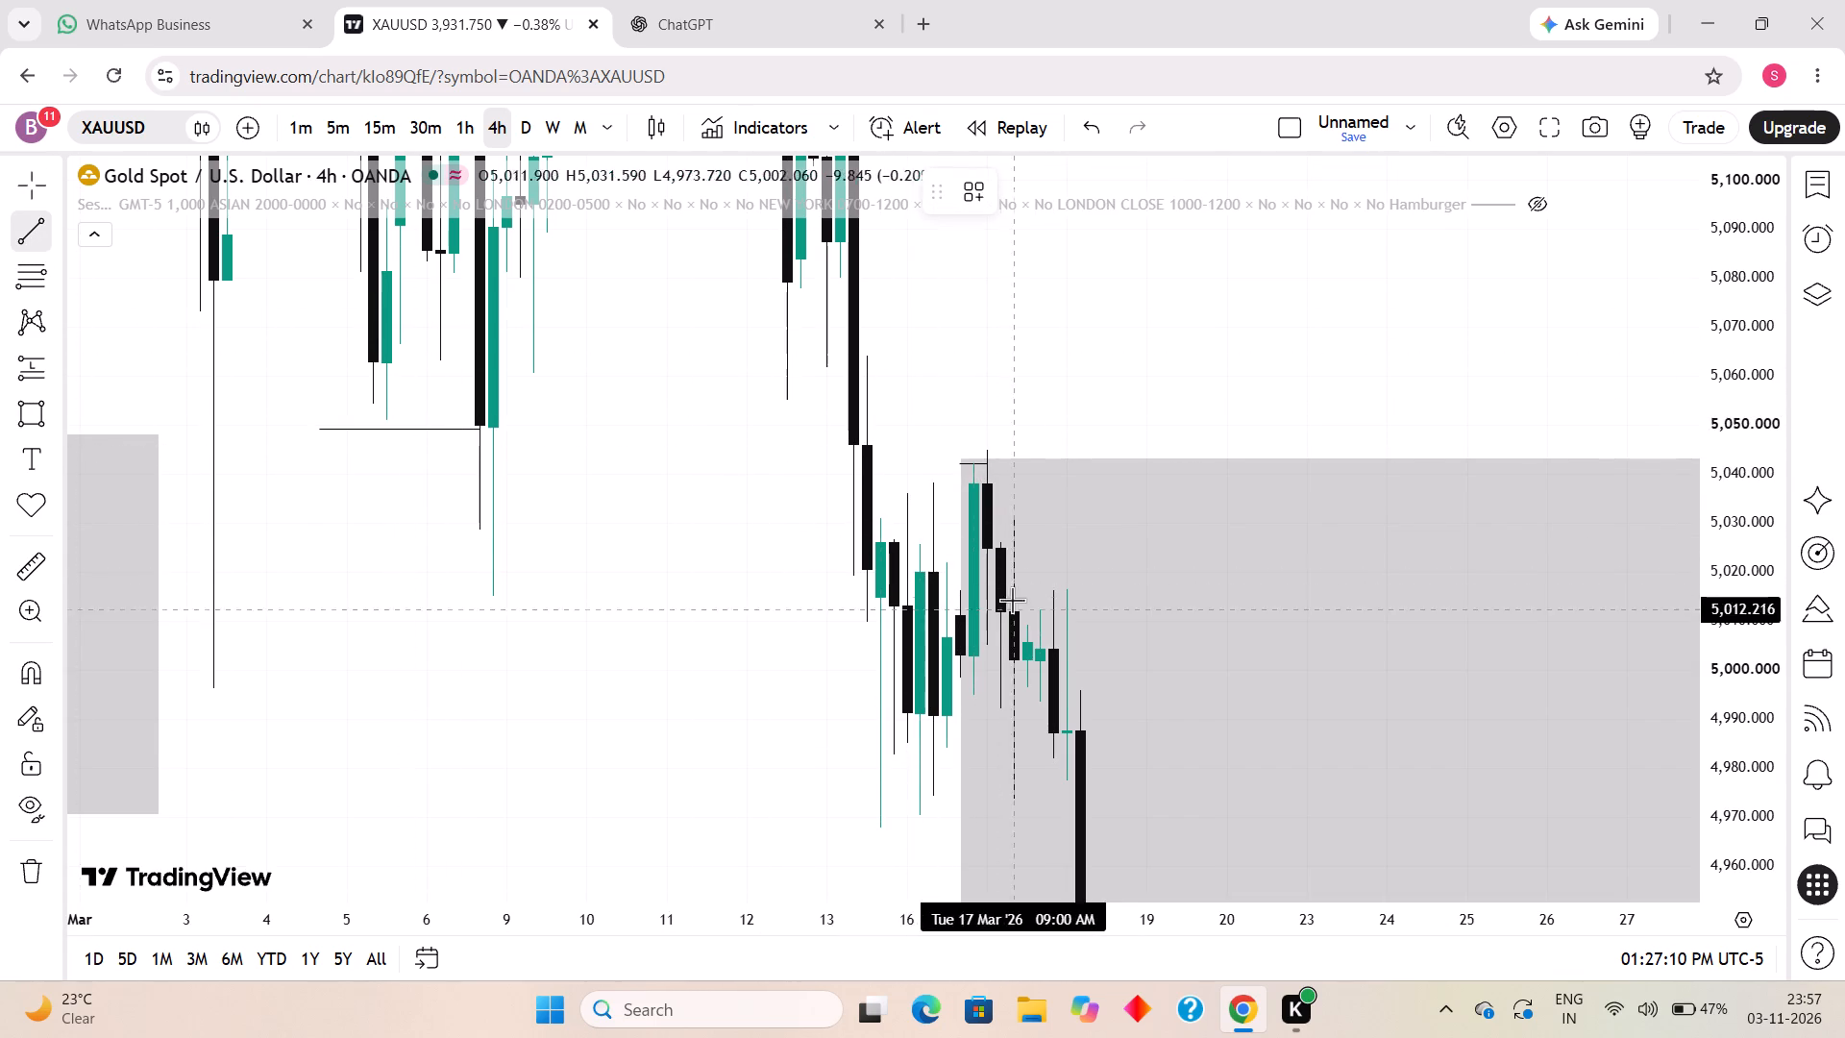
pyautogui.click(906, 494)
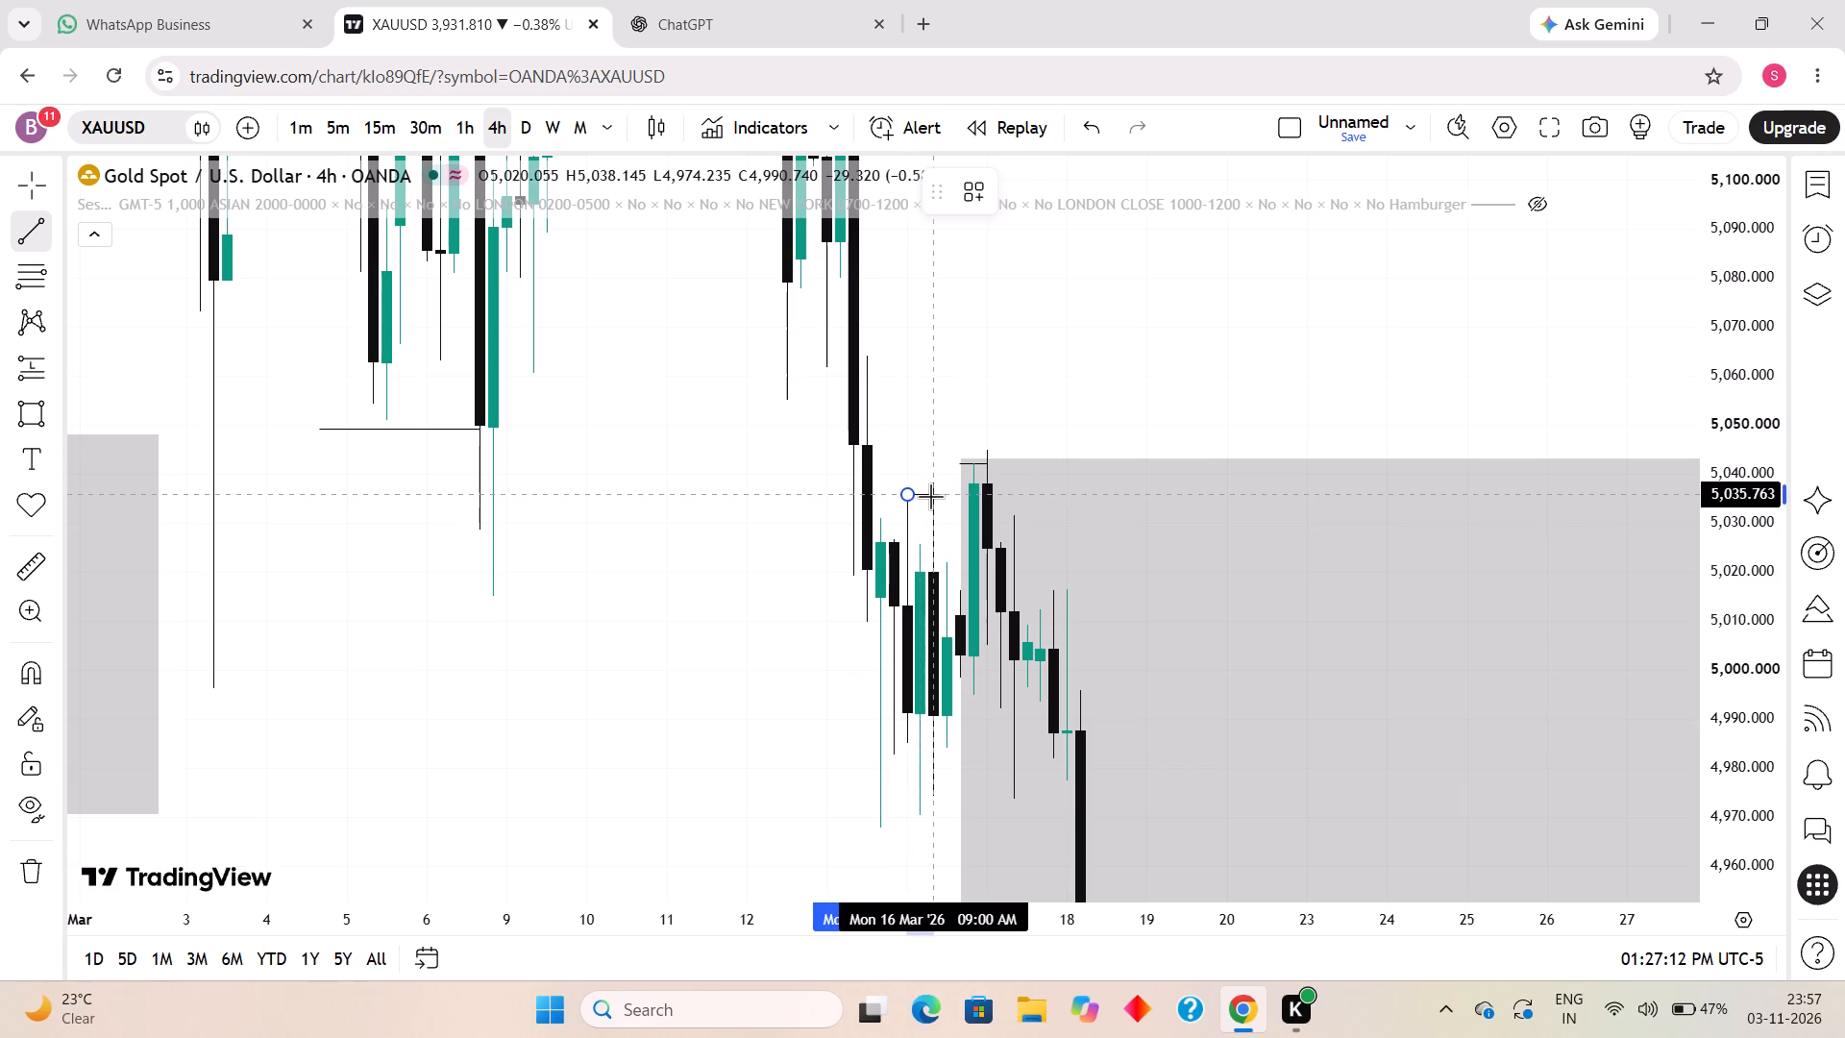
pyautogui.keyDown('shift'); pyautogui.click(930, 496); pyautogui.keyUp('shift')
pyautogui.click(922, 605)
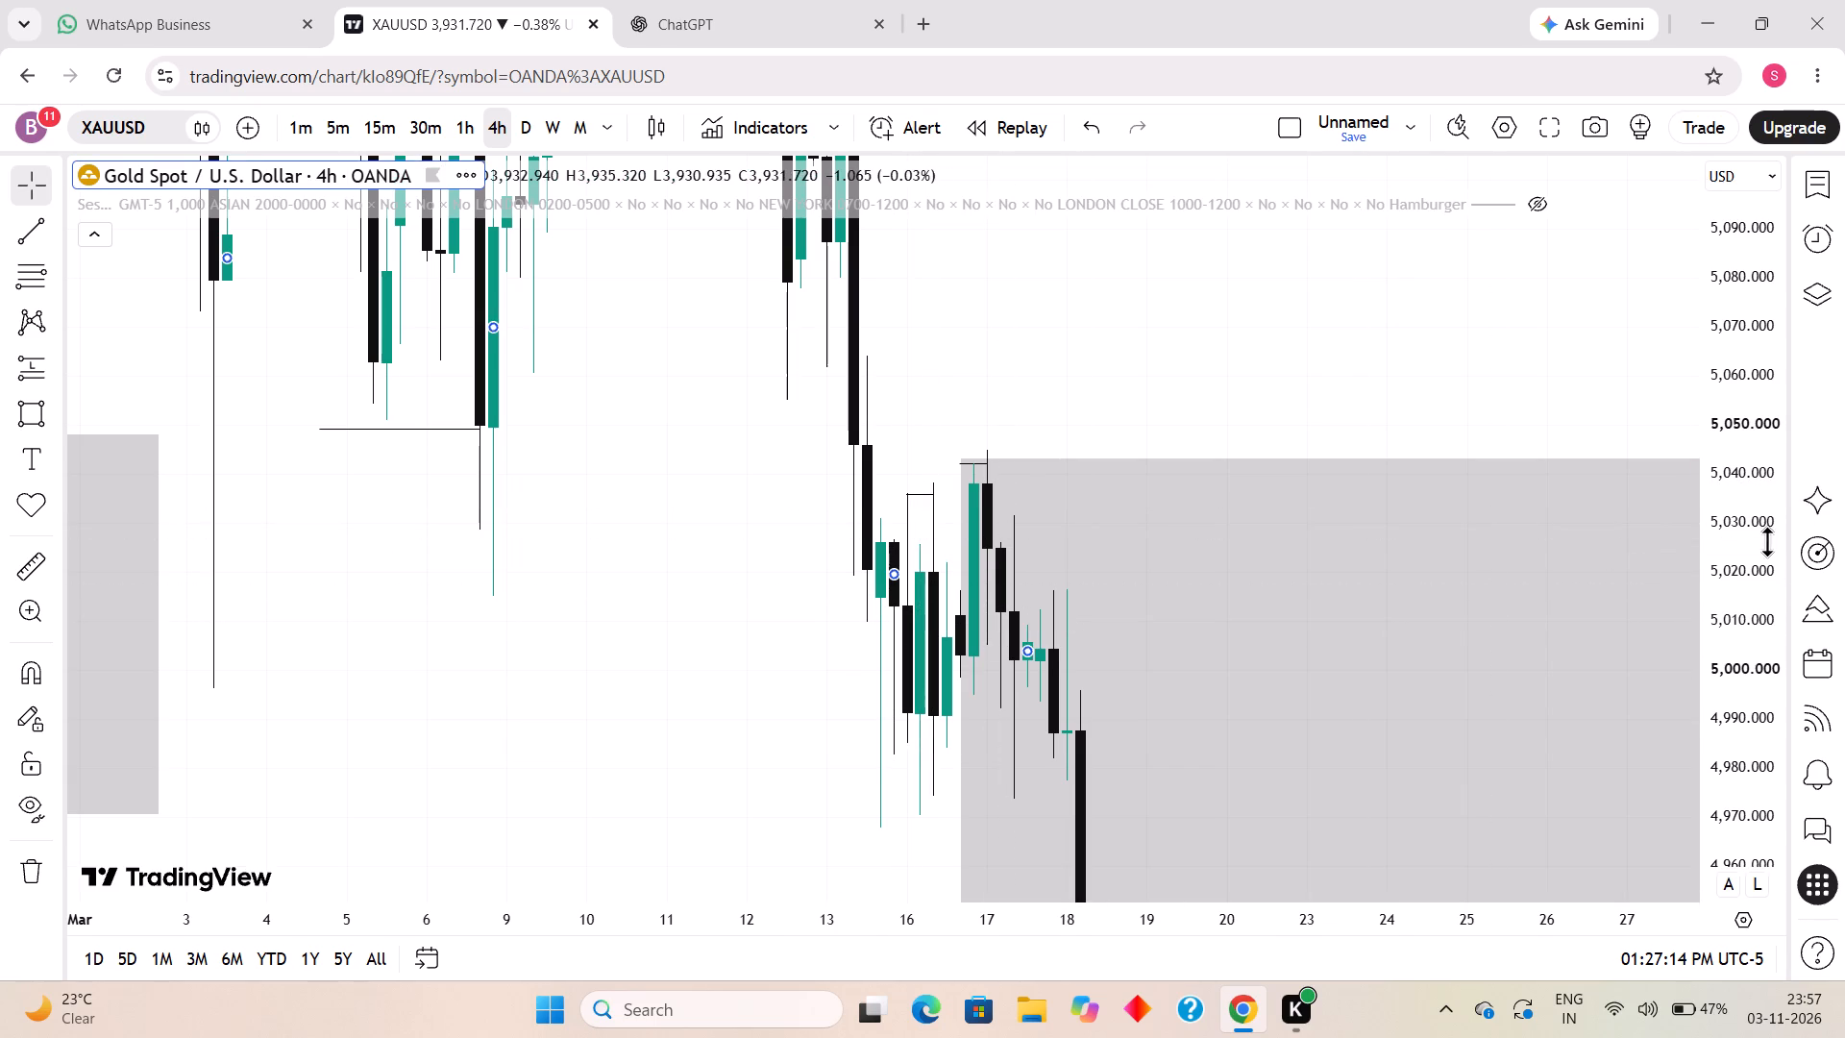
# Draw a short horizontal trend line from the 17 March 2026 21:00 candle's high to 18 March 01:00 at about 5,016.
pyautogui.moveTo(1760, 559); pyautogui.dragTo(1713, 708)
pyautogui.moveTo(844, 724); pyautogui.dragTo(767, 636)
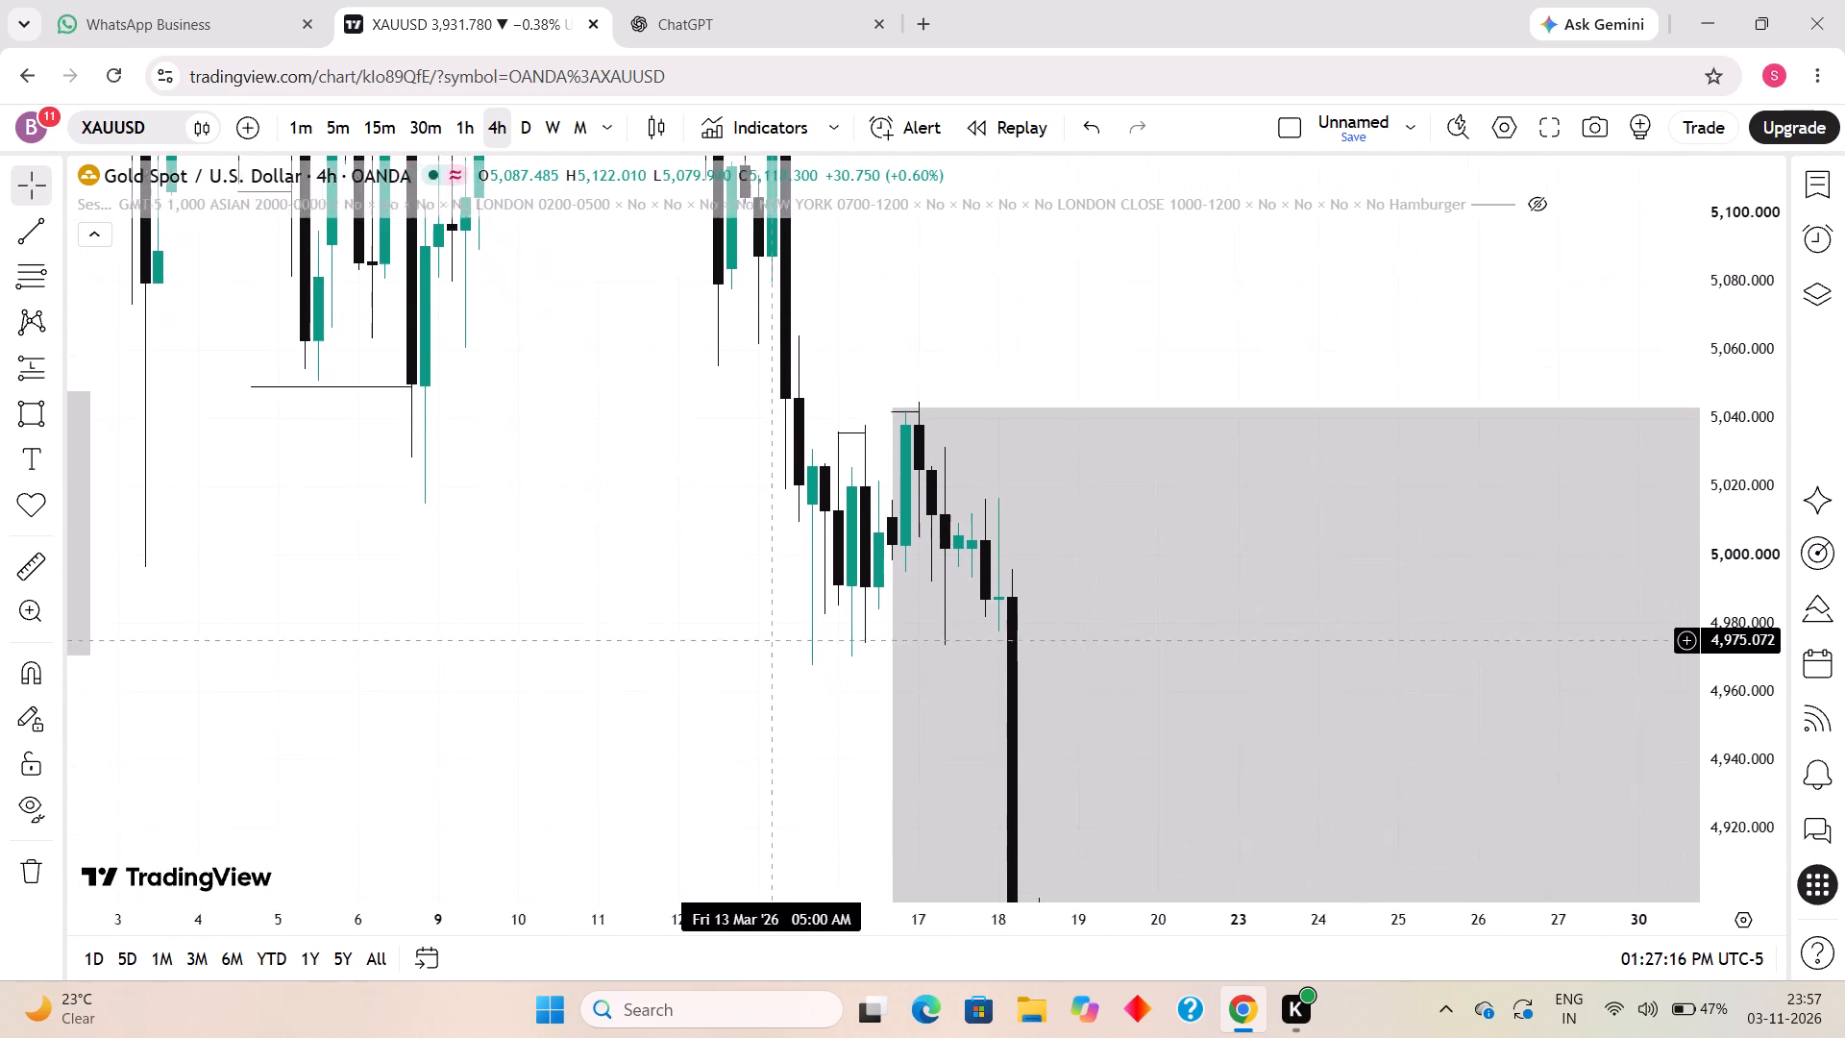
pyautogui.moveTo(767, 636); pyautogui.dragTo(735, 603)
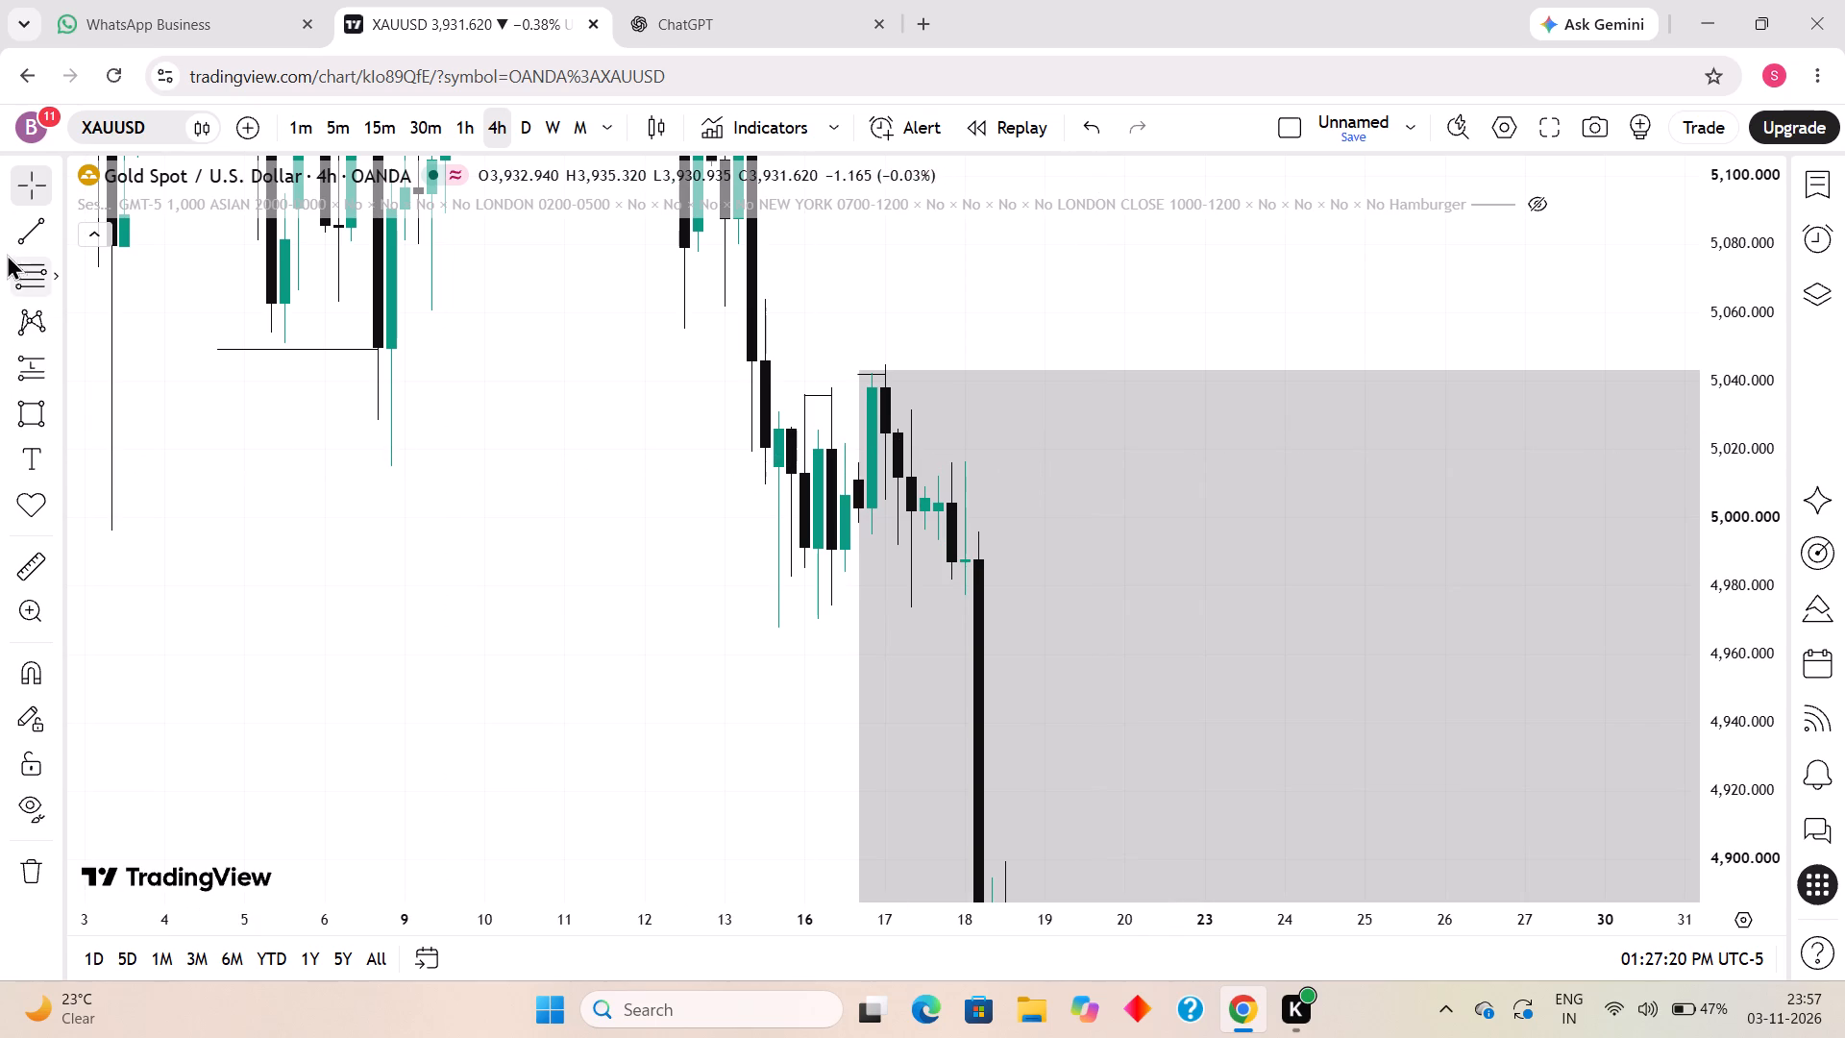
pyautogui.click(25, 233)
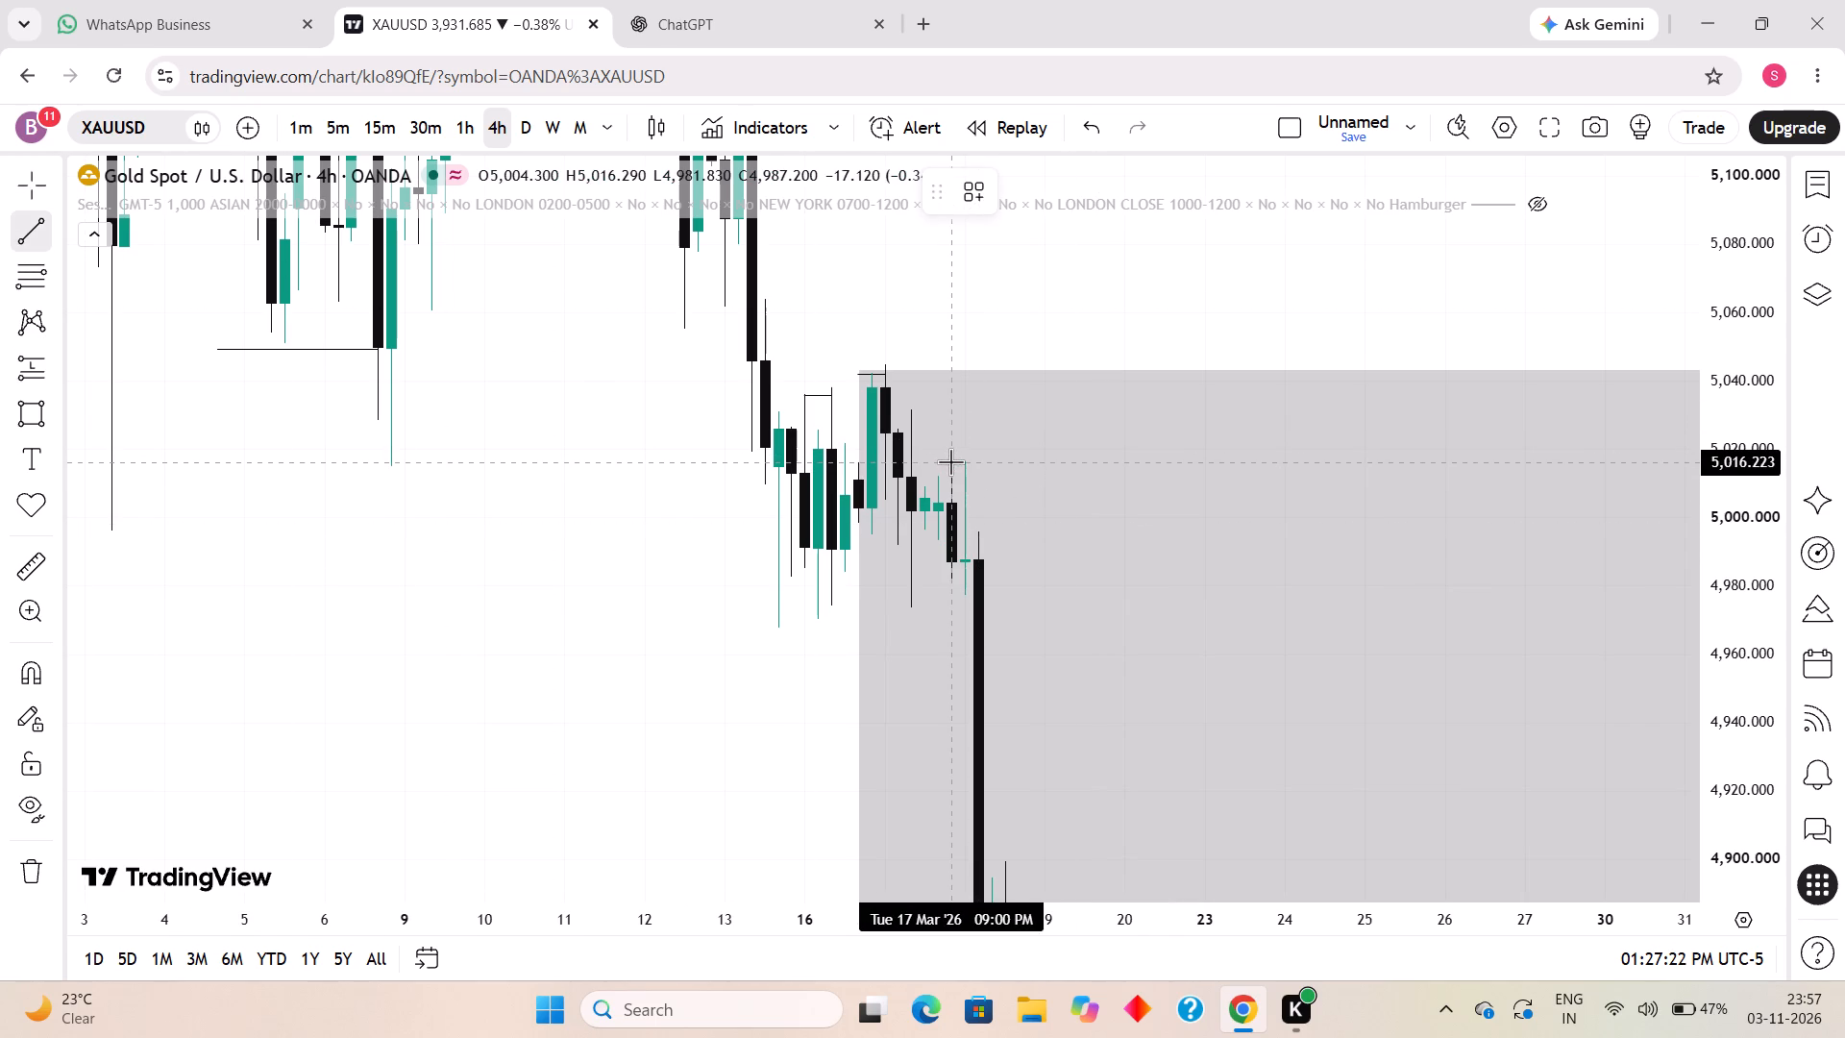
pyautogui.click(950, 461)
pyautogui.keyDown('shift'); pyautogui.click(970, 462); pyautogui.keyUp('shift')
pyautogui.click(1090, 341)
# Draw a short horizontal trend line from the 18 March 2026 09:00 candle's high to 13:00 at about 4,894.
pyautogui.moveTo(1767, 441); pyautogui.dragTo(1759, 661)
pyautogui.scroll(-6, 1332, 678)
pyautogui.moveTo(1464, 889); pyautogui.dragTo(1287, 741)
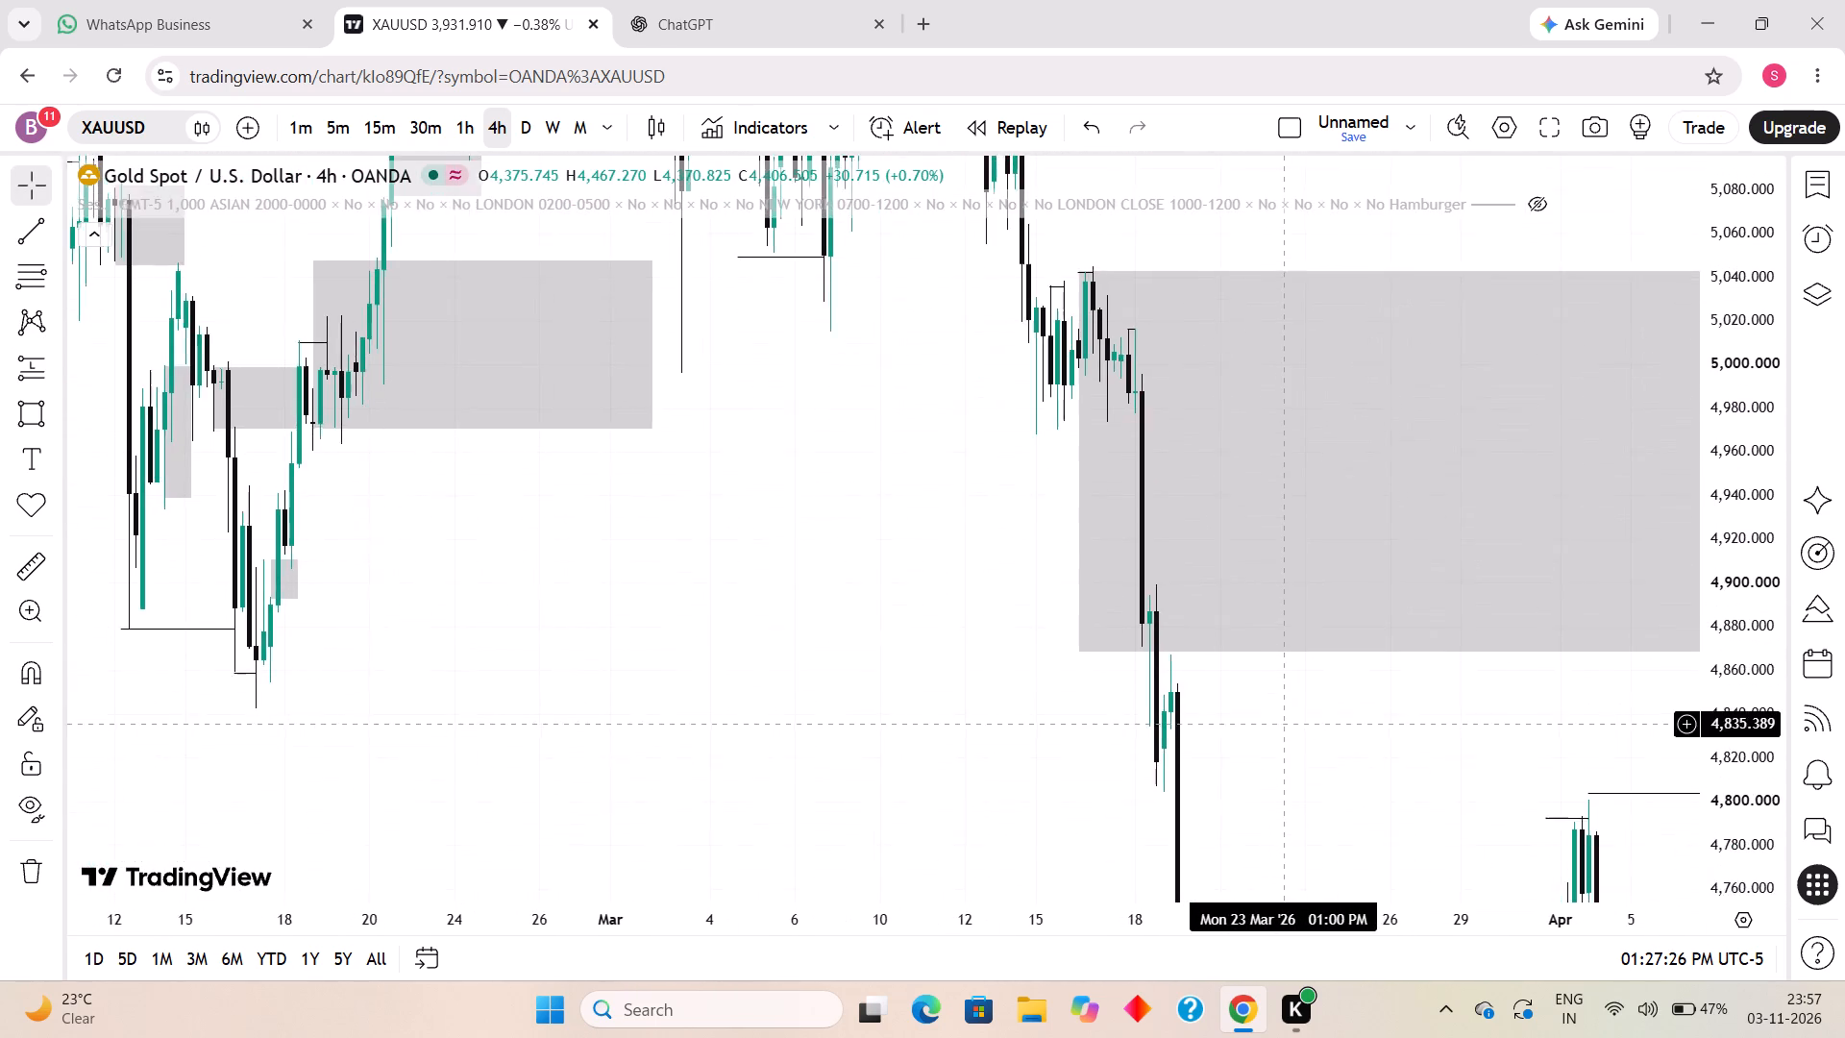
pyautogui.moveTo(1287, 741); pyautogui.dragTo(1287, 757)
pyautogui.scroll(3, 1206, 754)
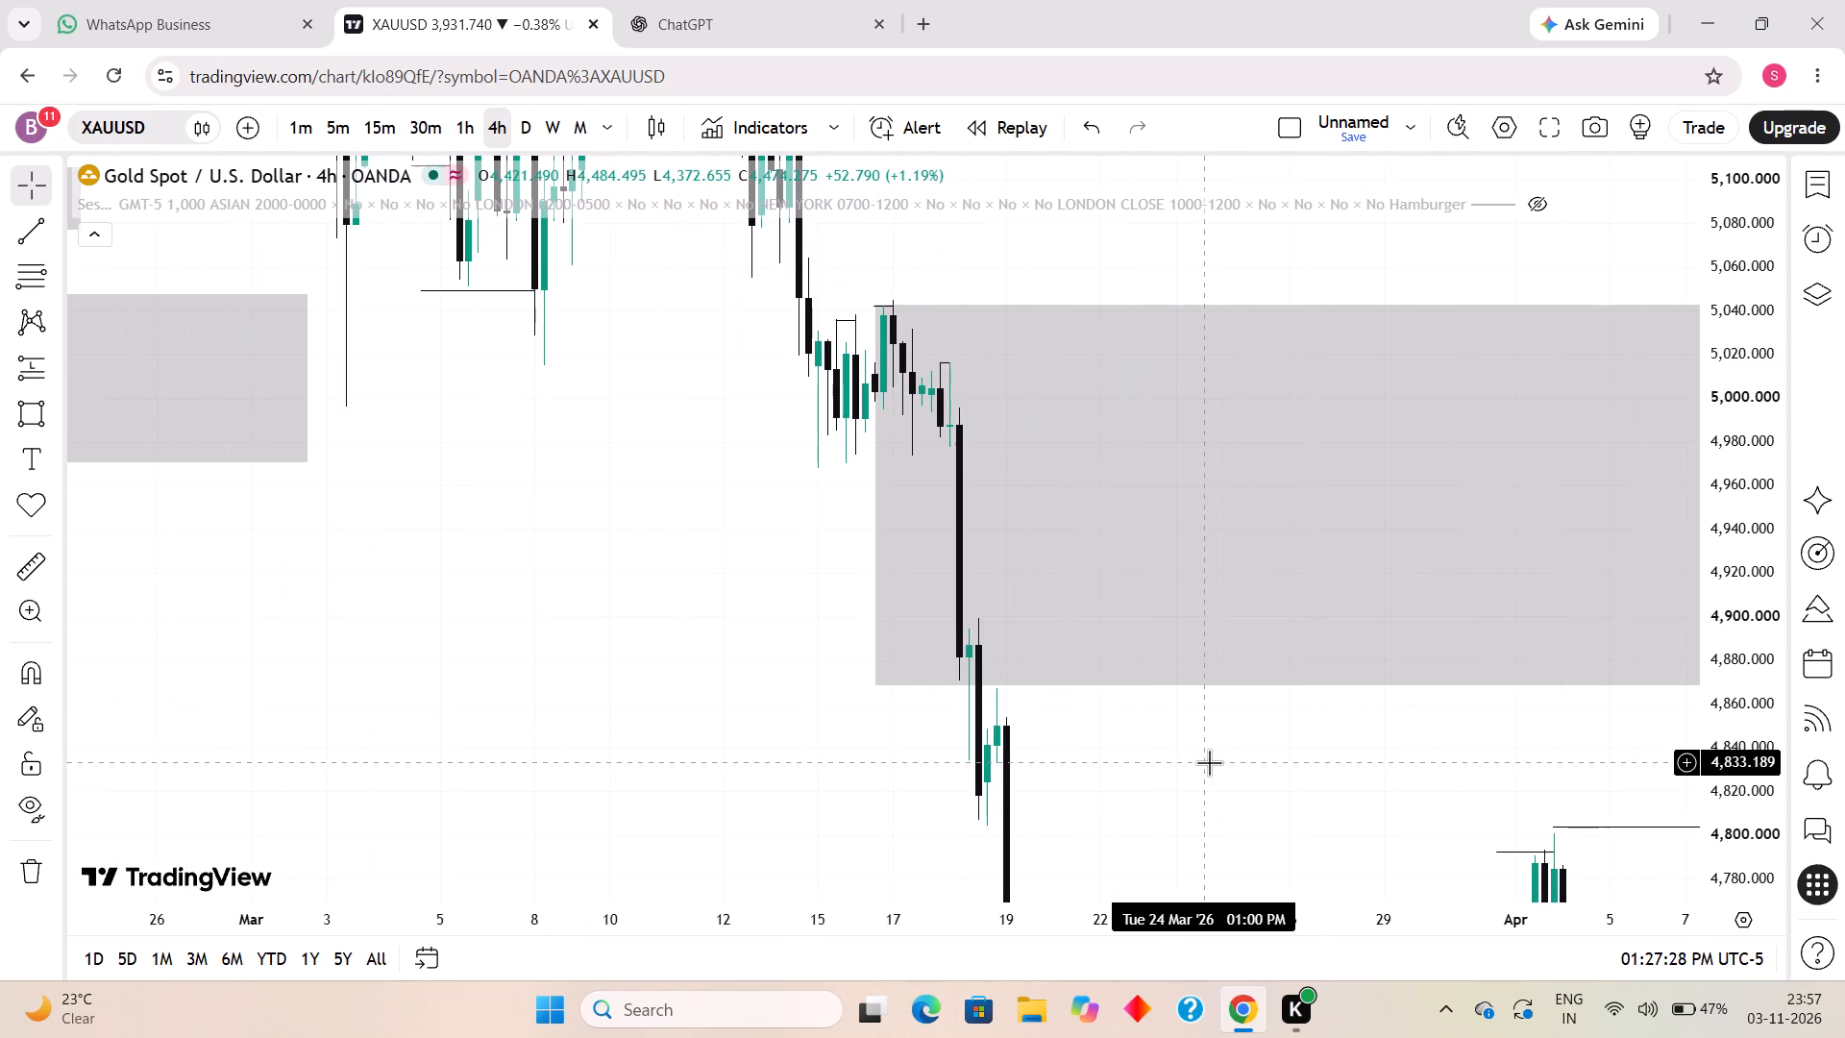
pyautogui.click(23, 240)
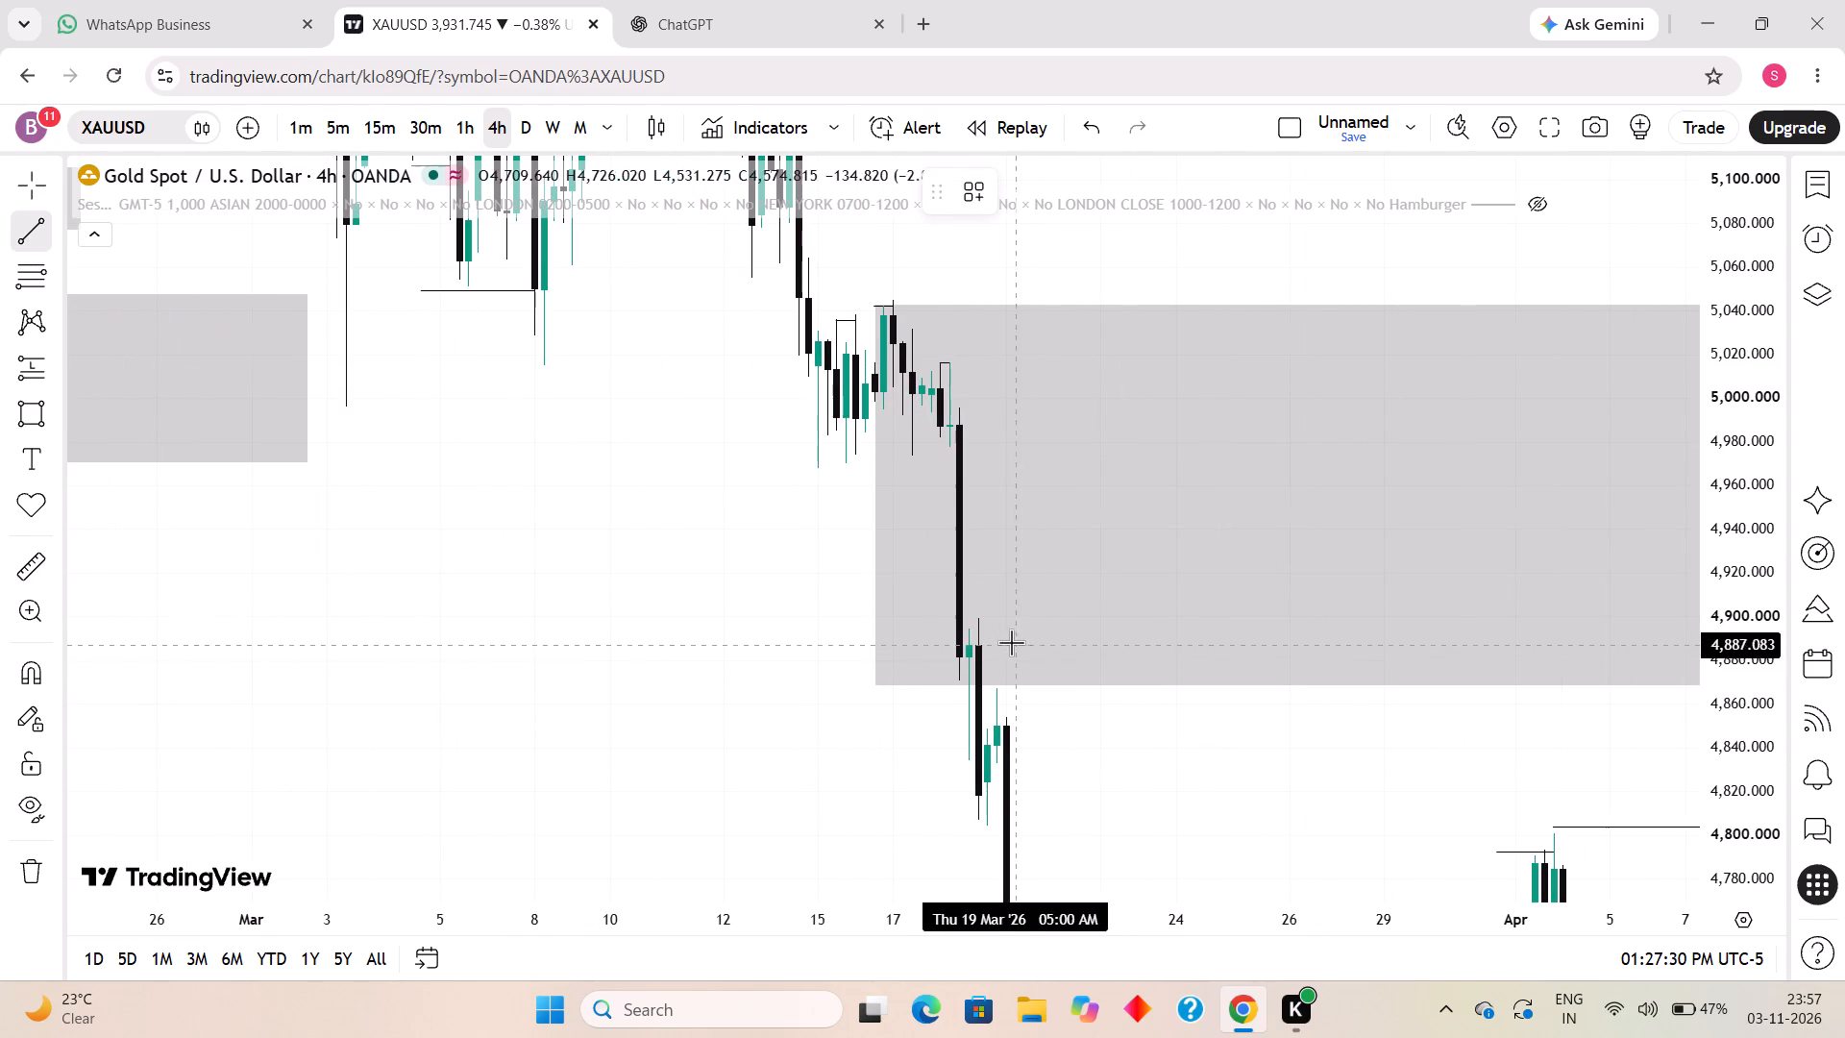
pyautogui.click(966, 630)
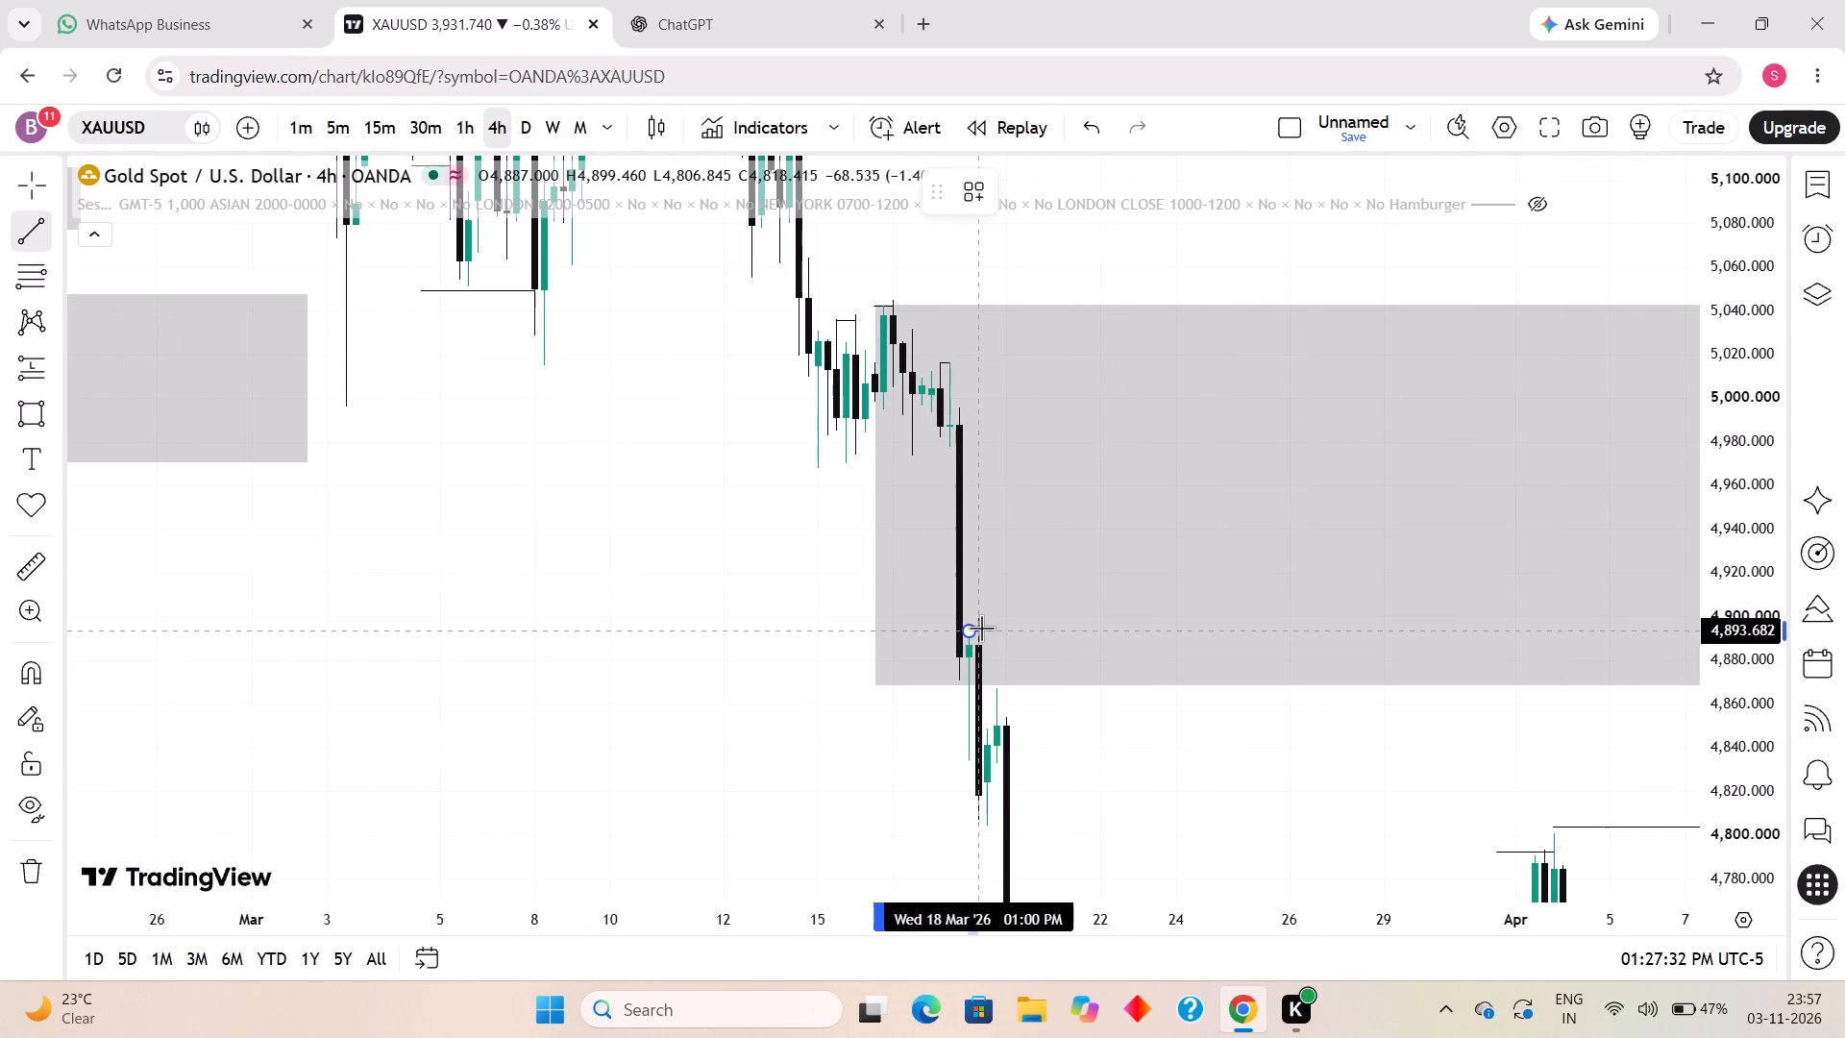
pyautogui.keyDown('shift'); pyautogui.click(980, 628); pyautogui.keyUp('shift')
pyautogui.click(1132, 771)
# Draw a short horizontal trend line from the 18 March 2026 17:00 candle's high to 21:00 at about 4,848.
pyautogui.moveTo(1133, 771); pyautogui.dragTo(1426, 641)
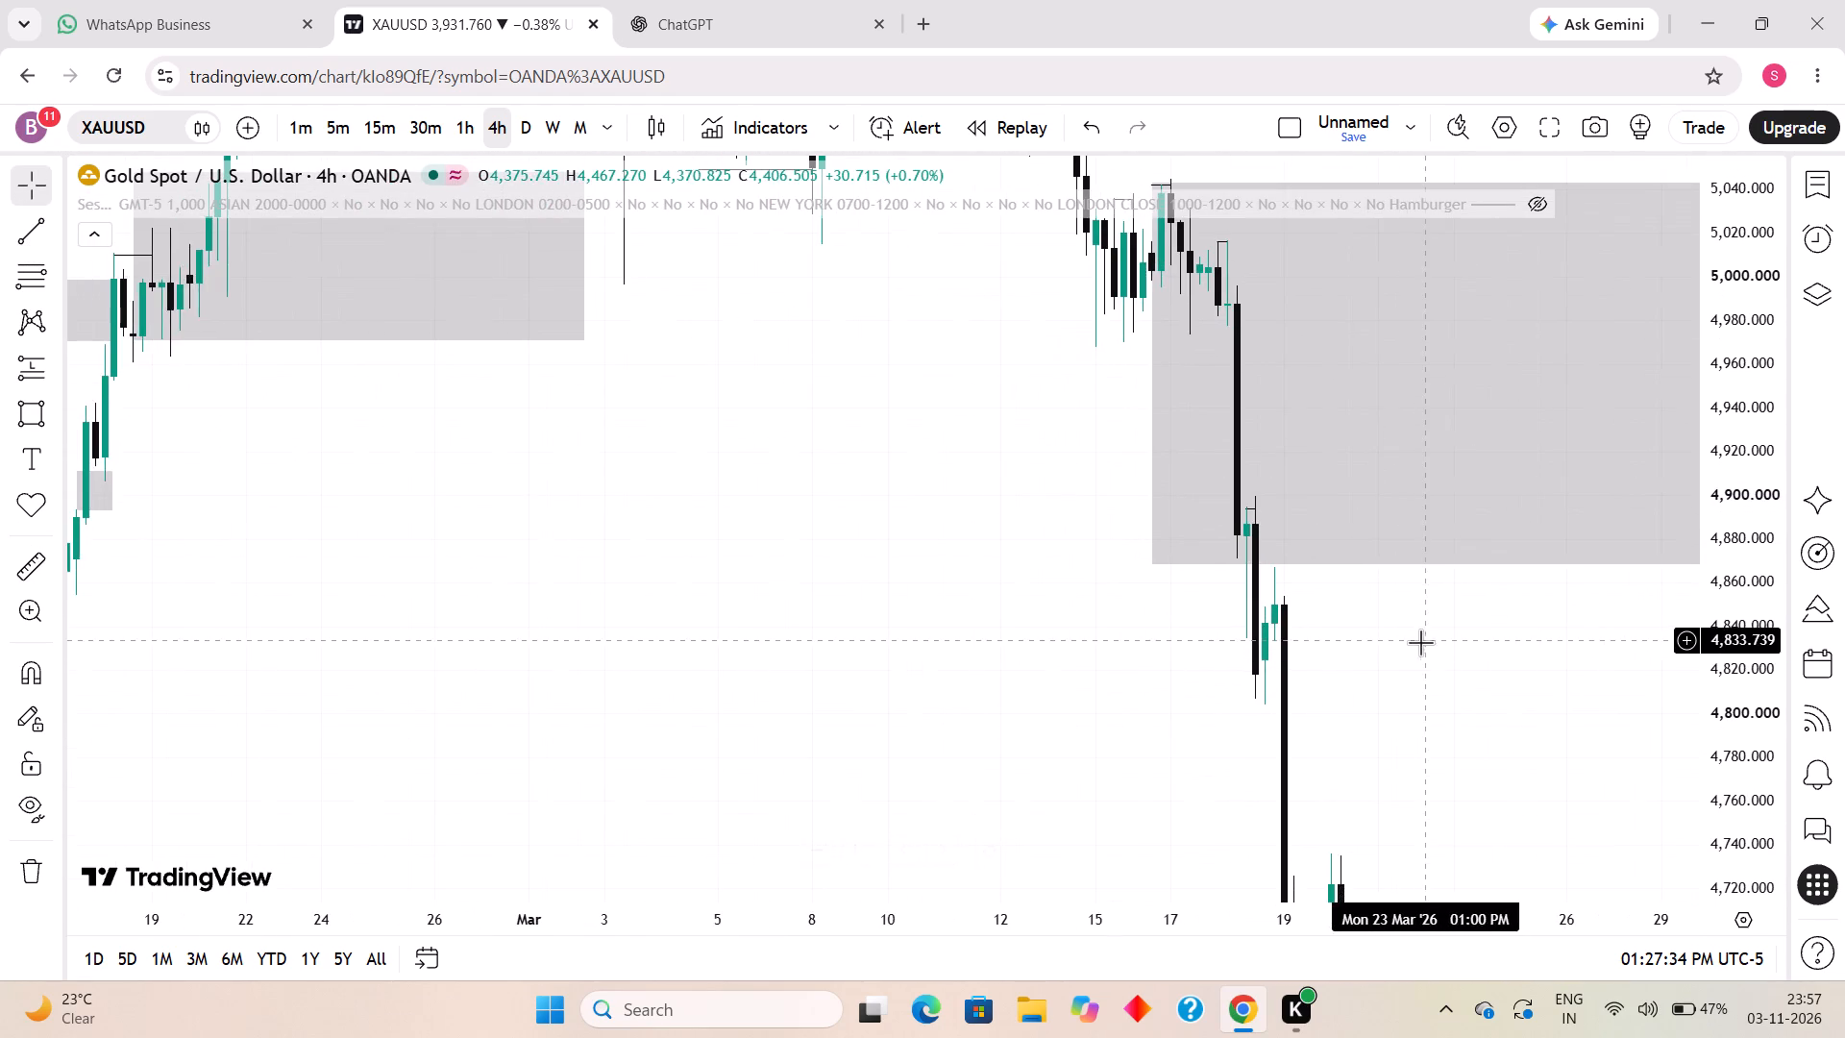
pyautogui.scroll(8, 1377, 668)
pyautogui.moveTo(1343, 699); pyautogui.dragTo(1386, 614)
pyautogui.moveTo(1368, 667); pyautogui.dragTo(1384, 610)
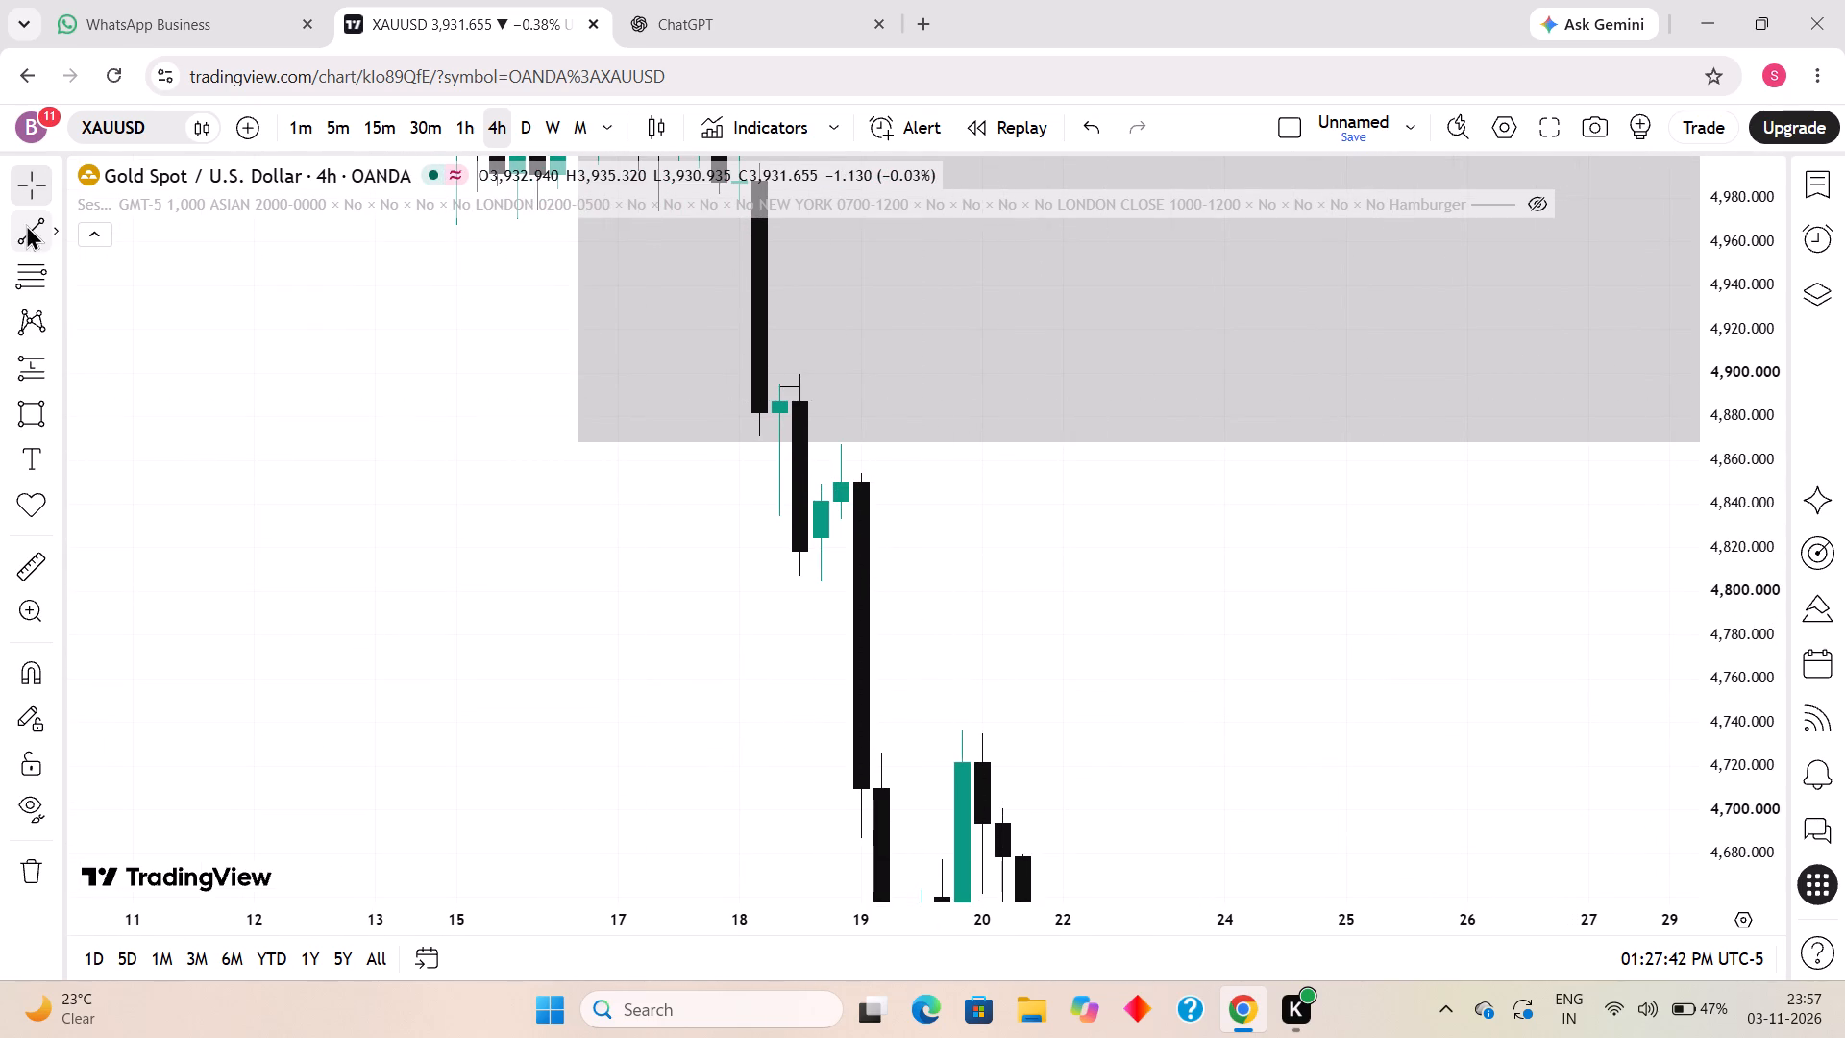
pyautogui.click(26, 224)
pyautogui.click(821, 485)
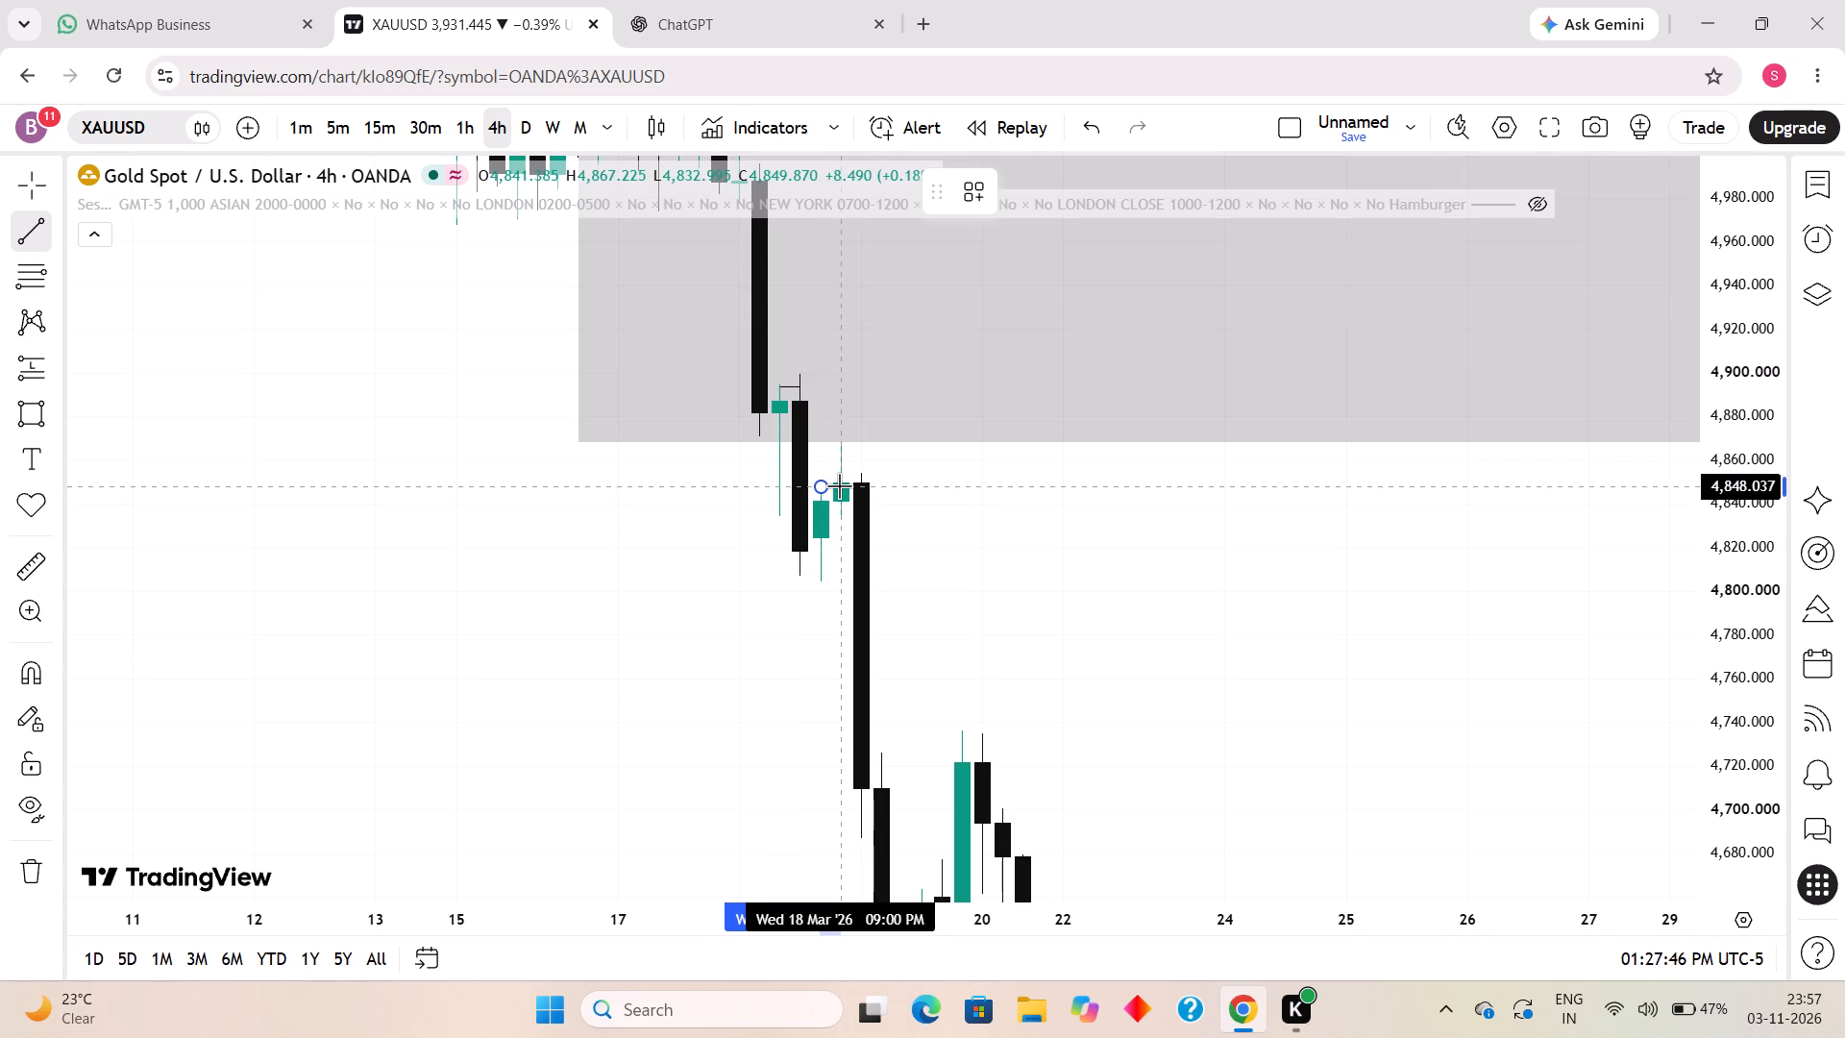
pyautogui.keyDown('shift'); pyautogui.click(839, 485); pyautogui.keyUp('shift')
pyautogui.click(919, 507)
pyautogui.click(1186, 637)
# Draw a horizontal trend line from the 19 March 2026 05:00 candle's high to 21:00 at about 4,727.
pyautogui.moveTo(1159, 667); pyautogui.dragTo(1105, 528)
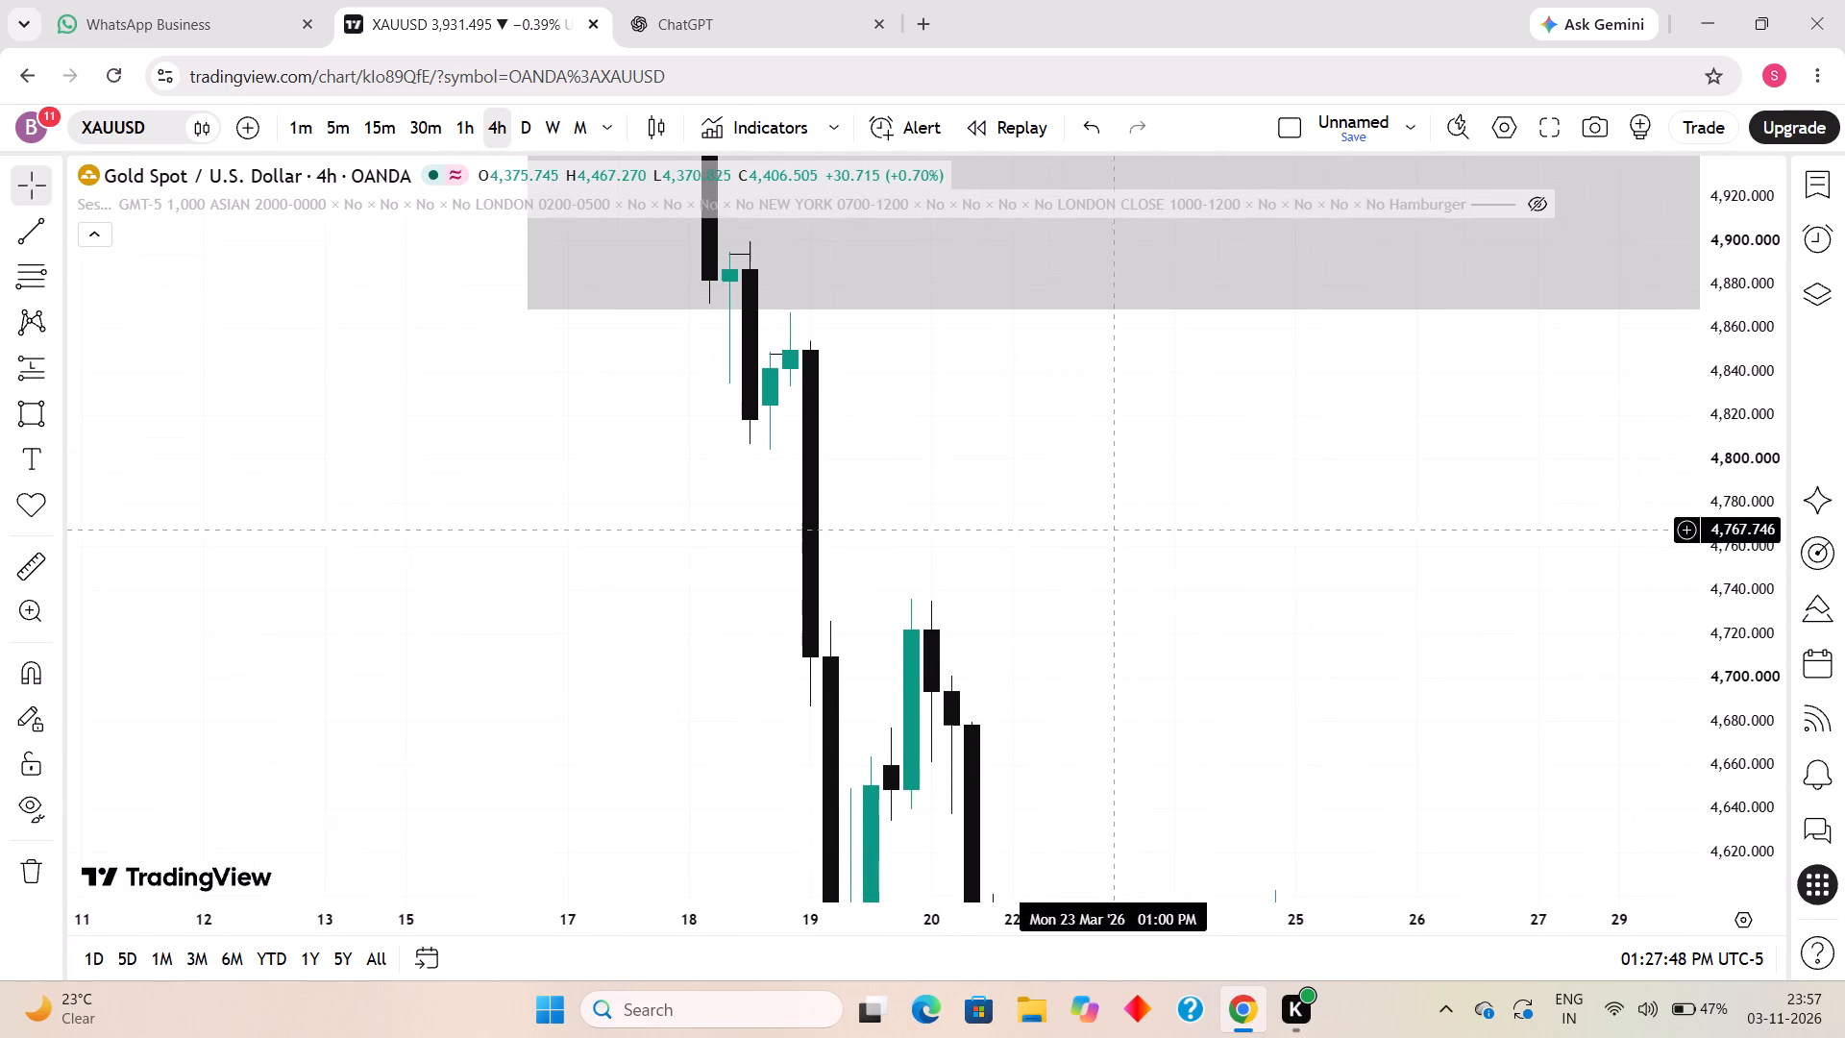
pyautogui.moveTo(1105, 528); pyautogui.dragTo(1104, 527)
pyautogui.scroll(-1, 1091, 578)
pyautogui.moveTo(1749, 574); pyautogui.dragTo(1667, 815)
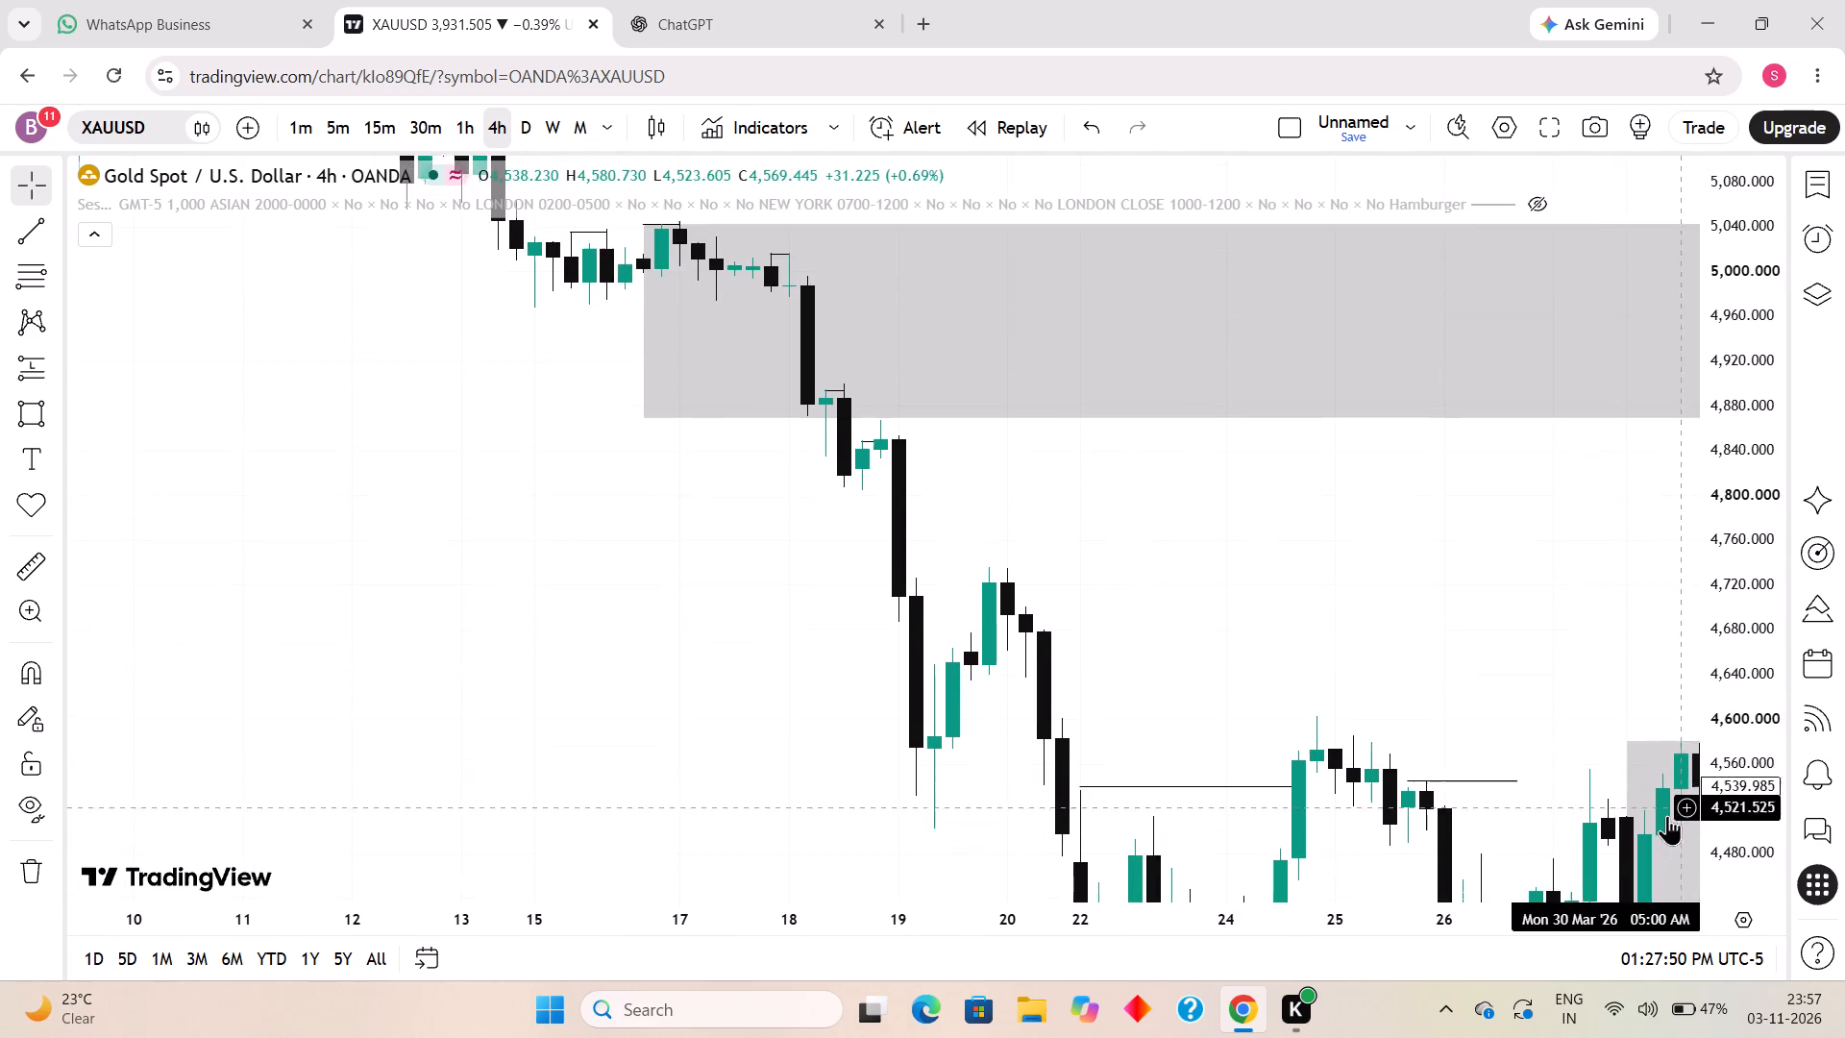
pyautogui.moveTo(1667, 815); pyautogui.dragTo(1659, 827)
pyautogui.moveTo(1139, 600); pyautogui.dragTo(1071, 511)
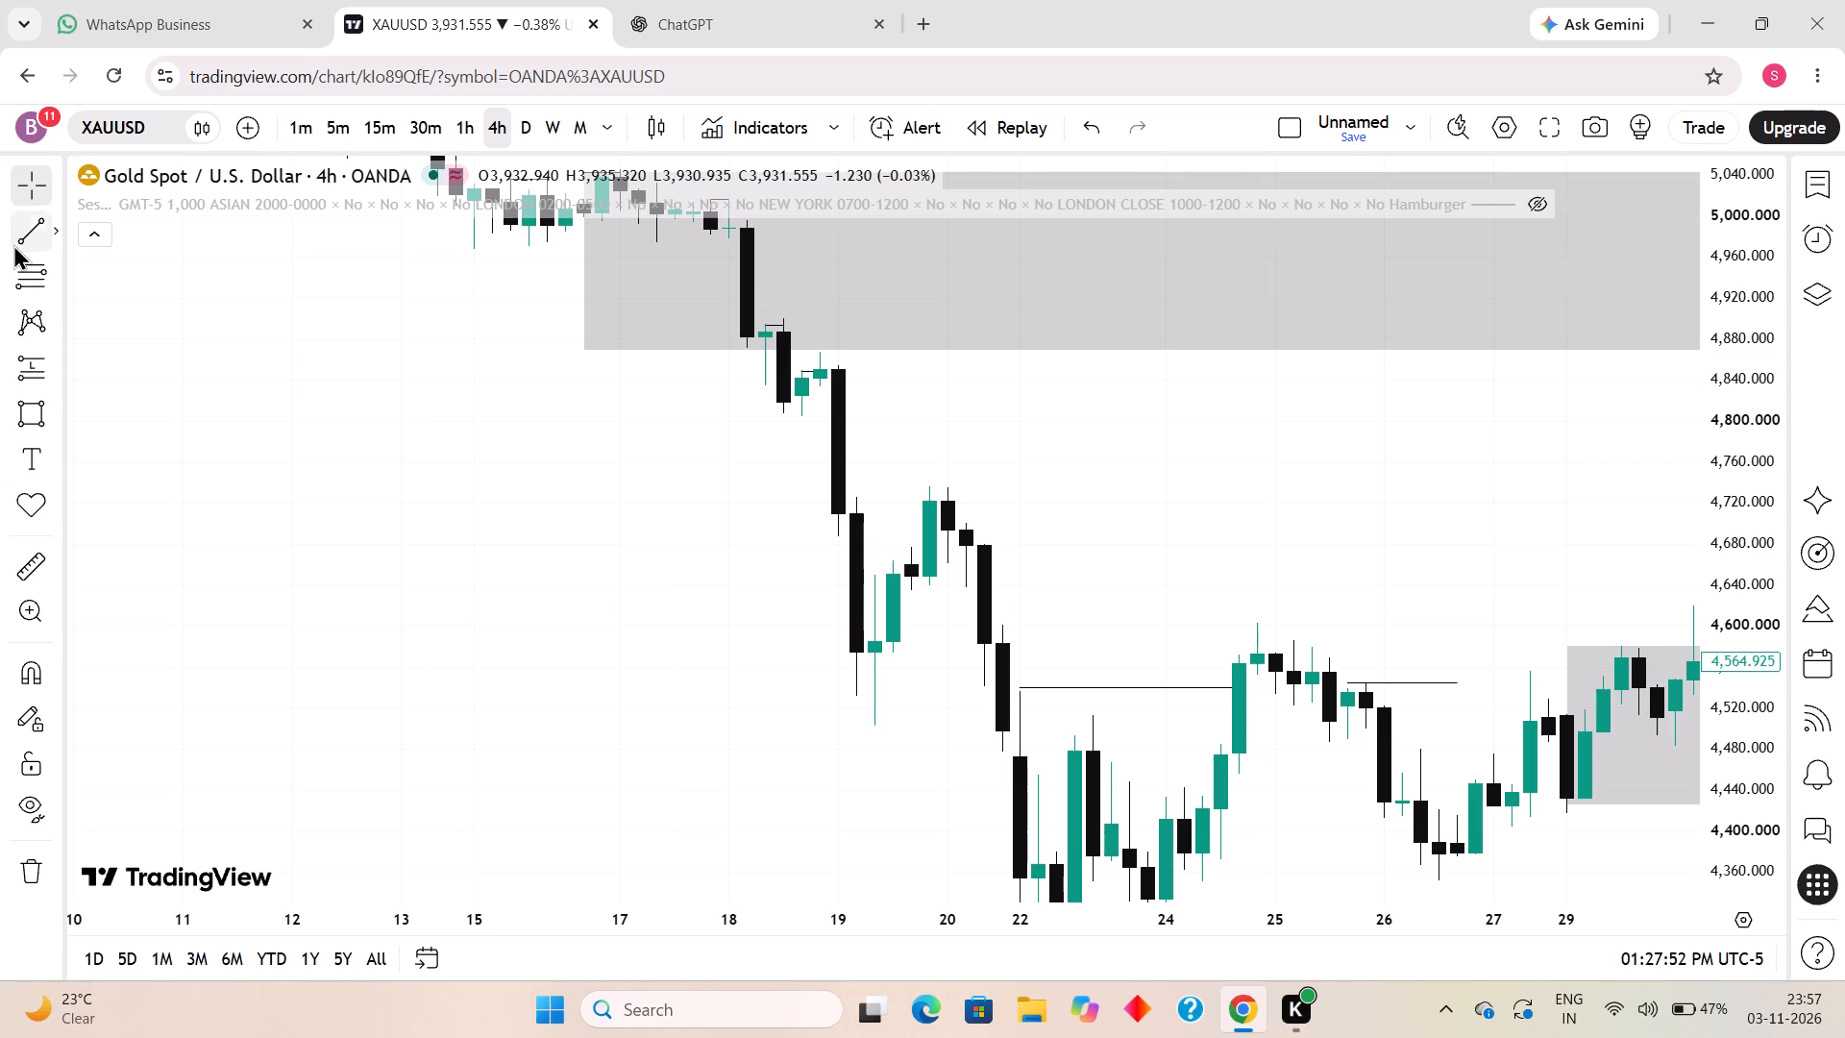
pyautogui.click(16, 231)
pyautogui.click(857, 497)
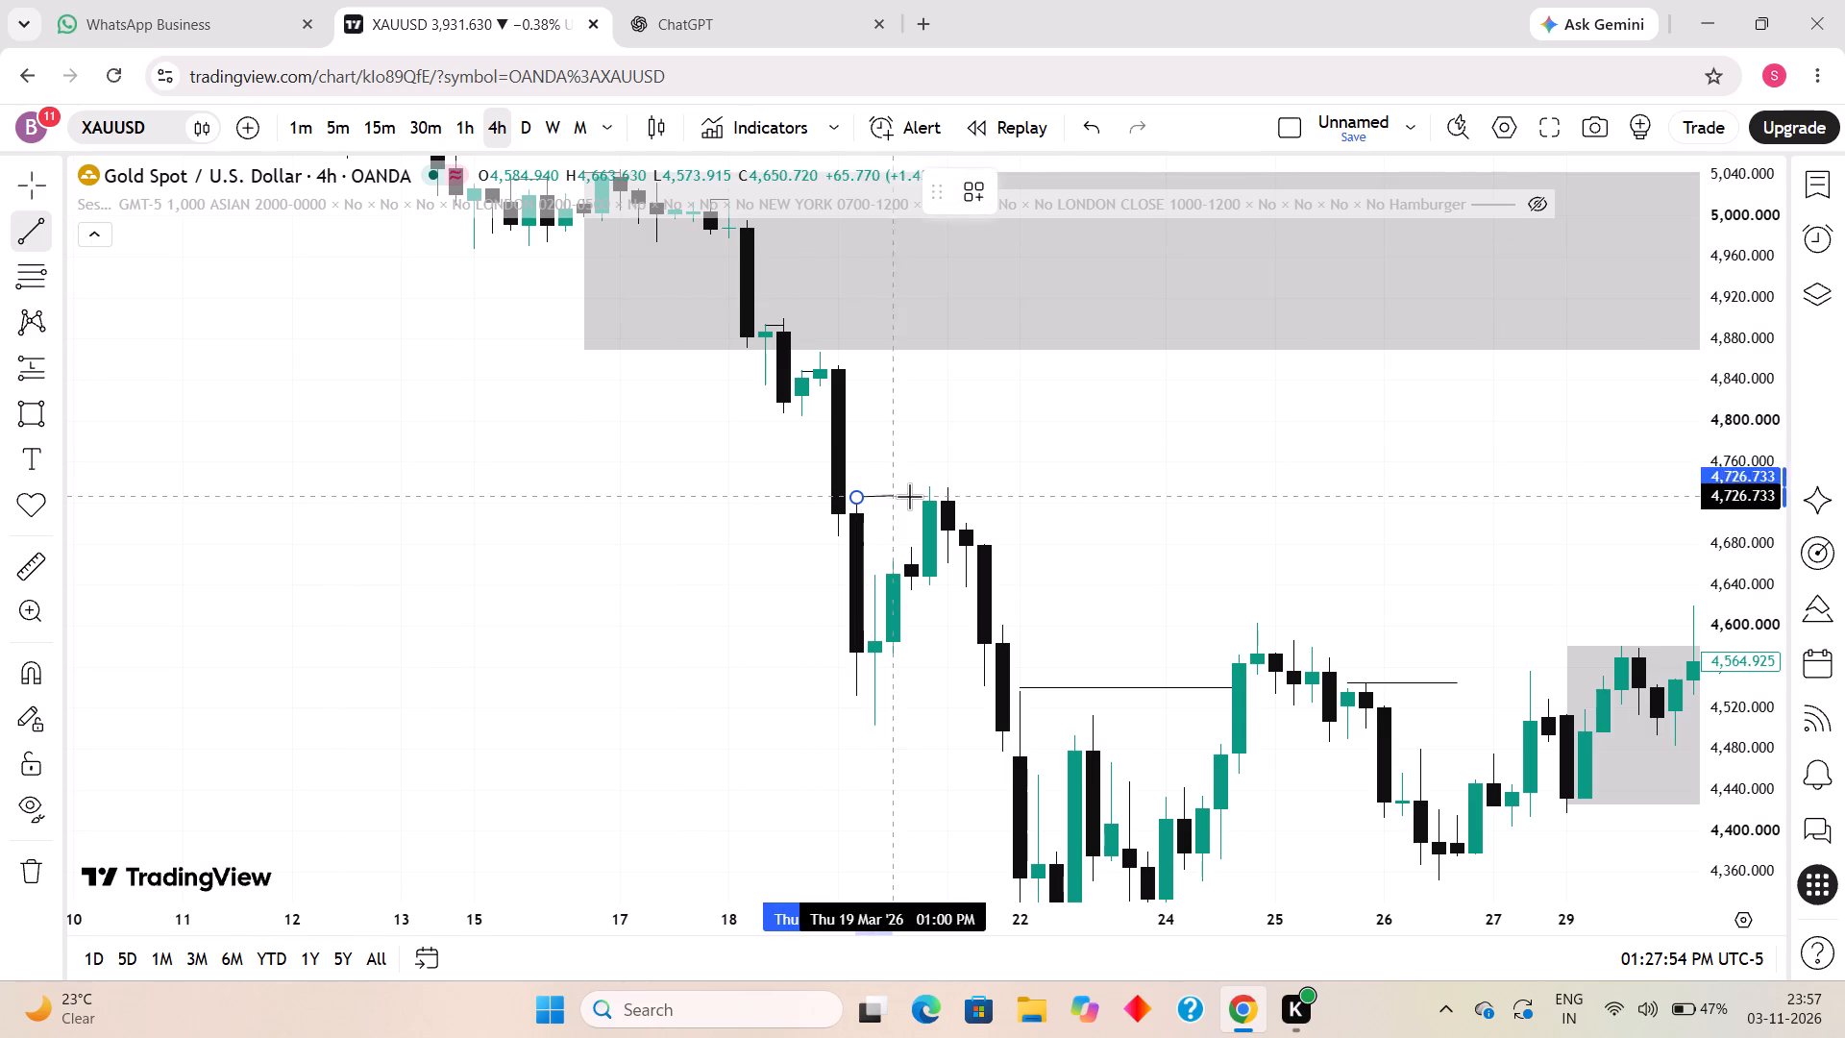
pyautogui.keyDown('shift'); pyautogui.click(925, 494); pyautogui.keyUp('shift')
pyautogui.click(1106, 507)
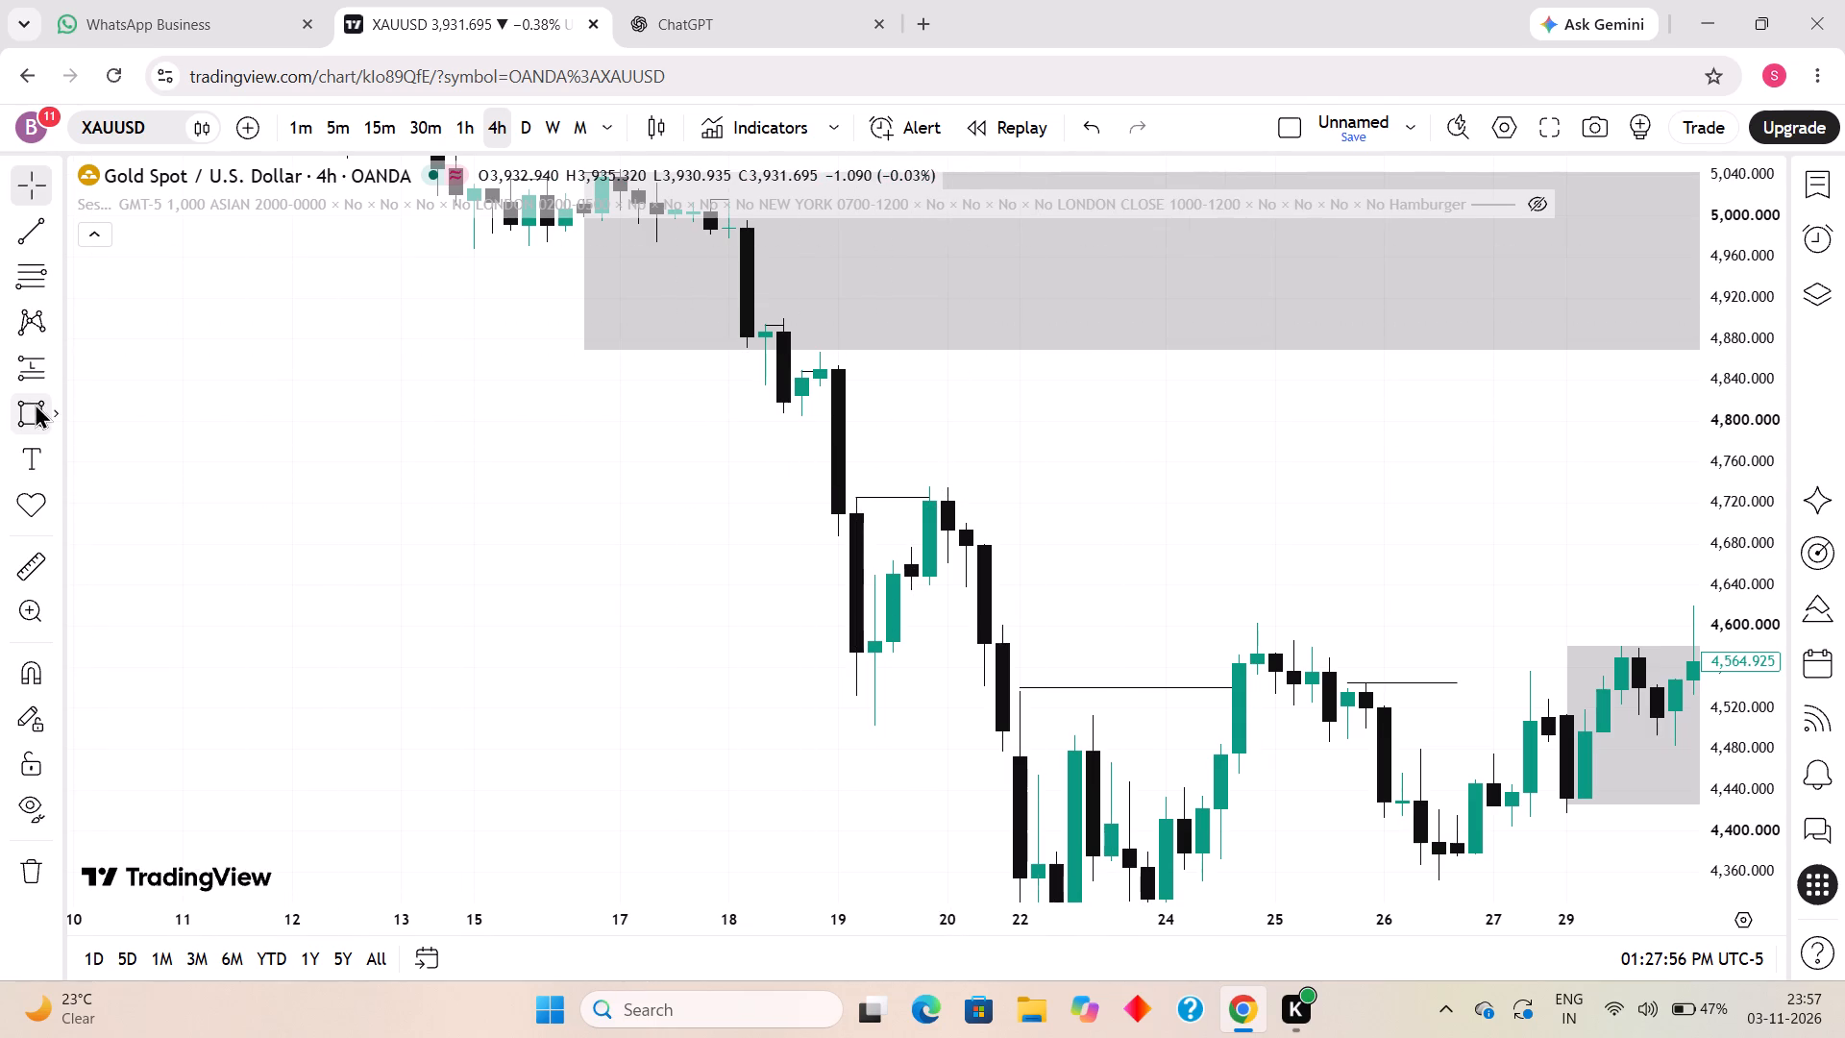
# Draw a rectangle from 18 March 2026 17:00 to 20 March 05:00, spanning about 4,783 to 4,736.
pyautogui.click(35, 403)
pyautogui.click(801, 437)
pyautogui.click(971, 485)
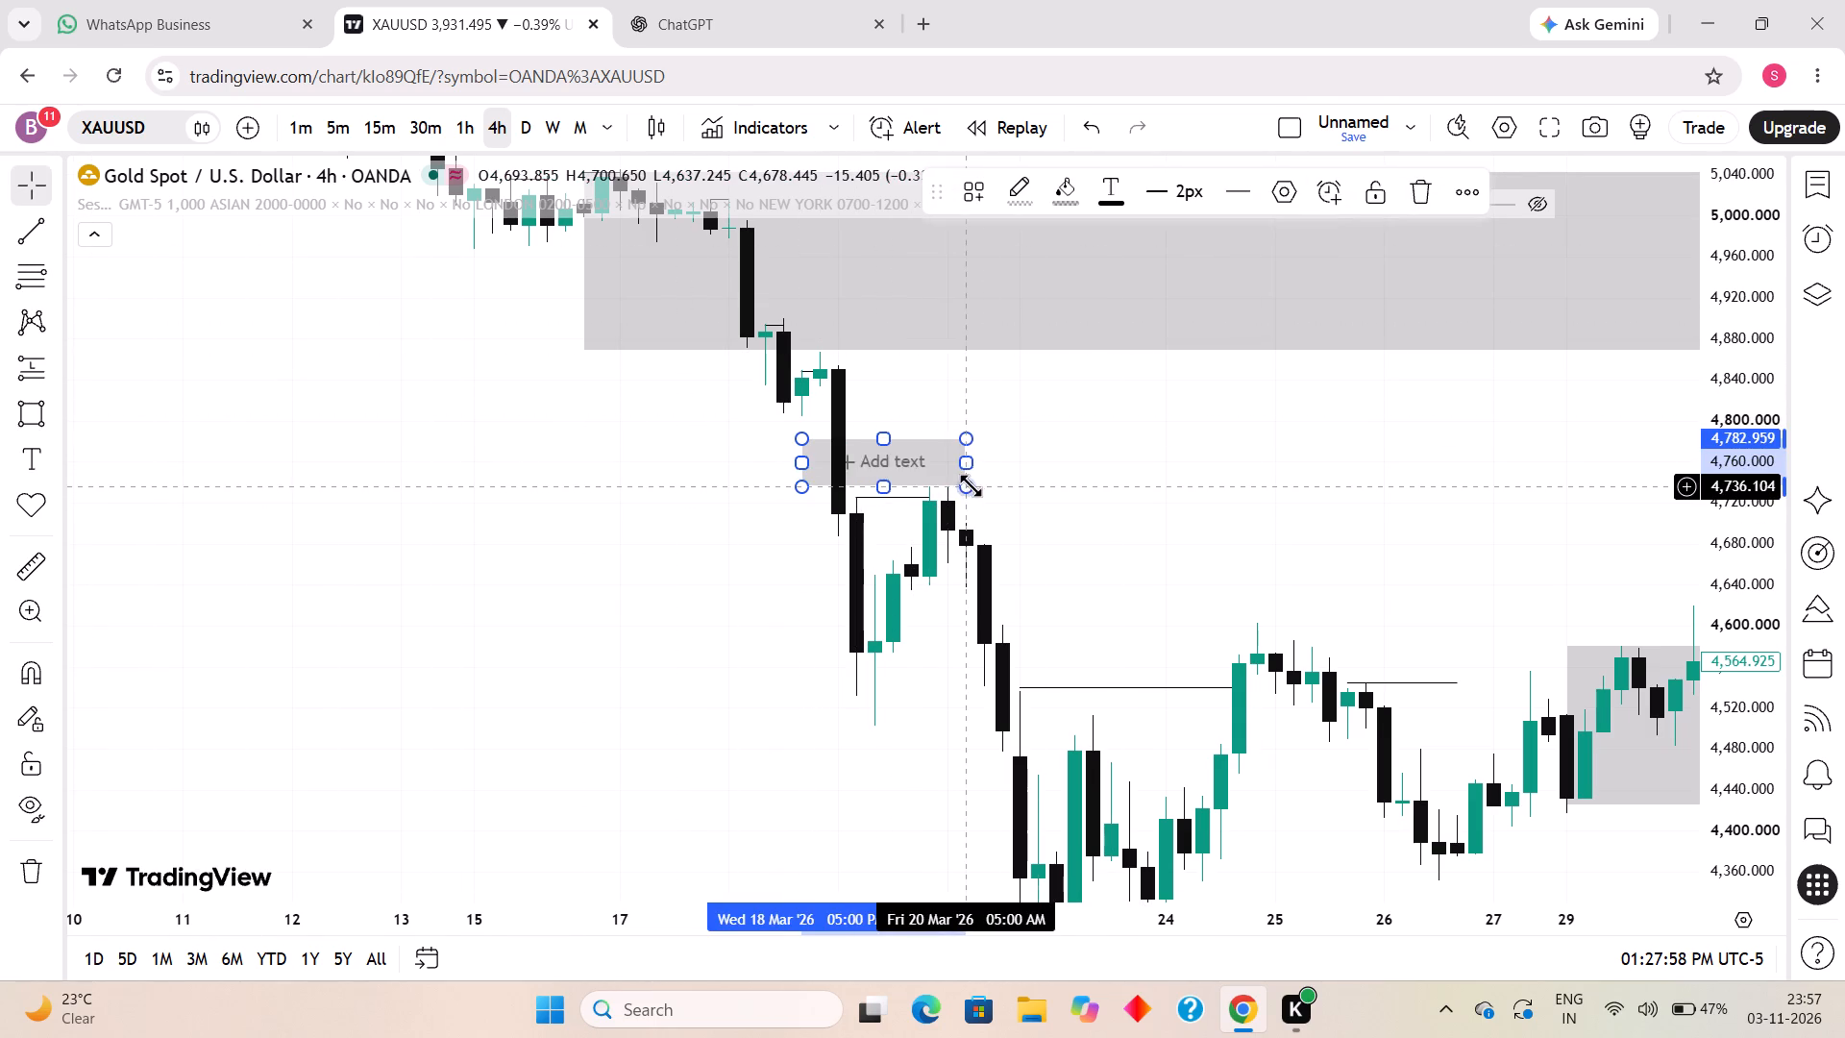
# Draw a rectangle from 20 March 2026 09:00 to 23 March 09:00, spanning about 4,497 to 4,478.
pyautogui.moveTo(1061, 506); pyautogui.dragTo(990, 342)
pyautogui.scroll(-3, 972, 407)
pyautogui.scroll(2, 988, 639)
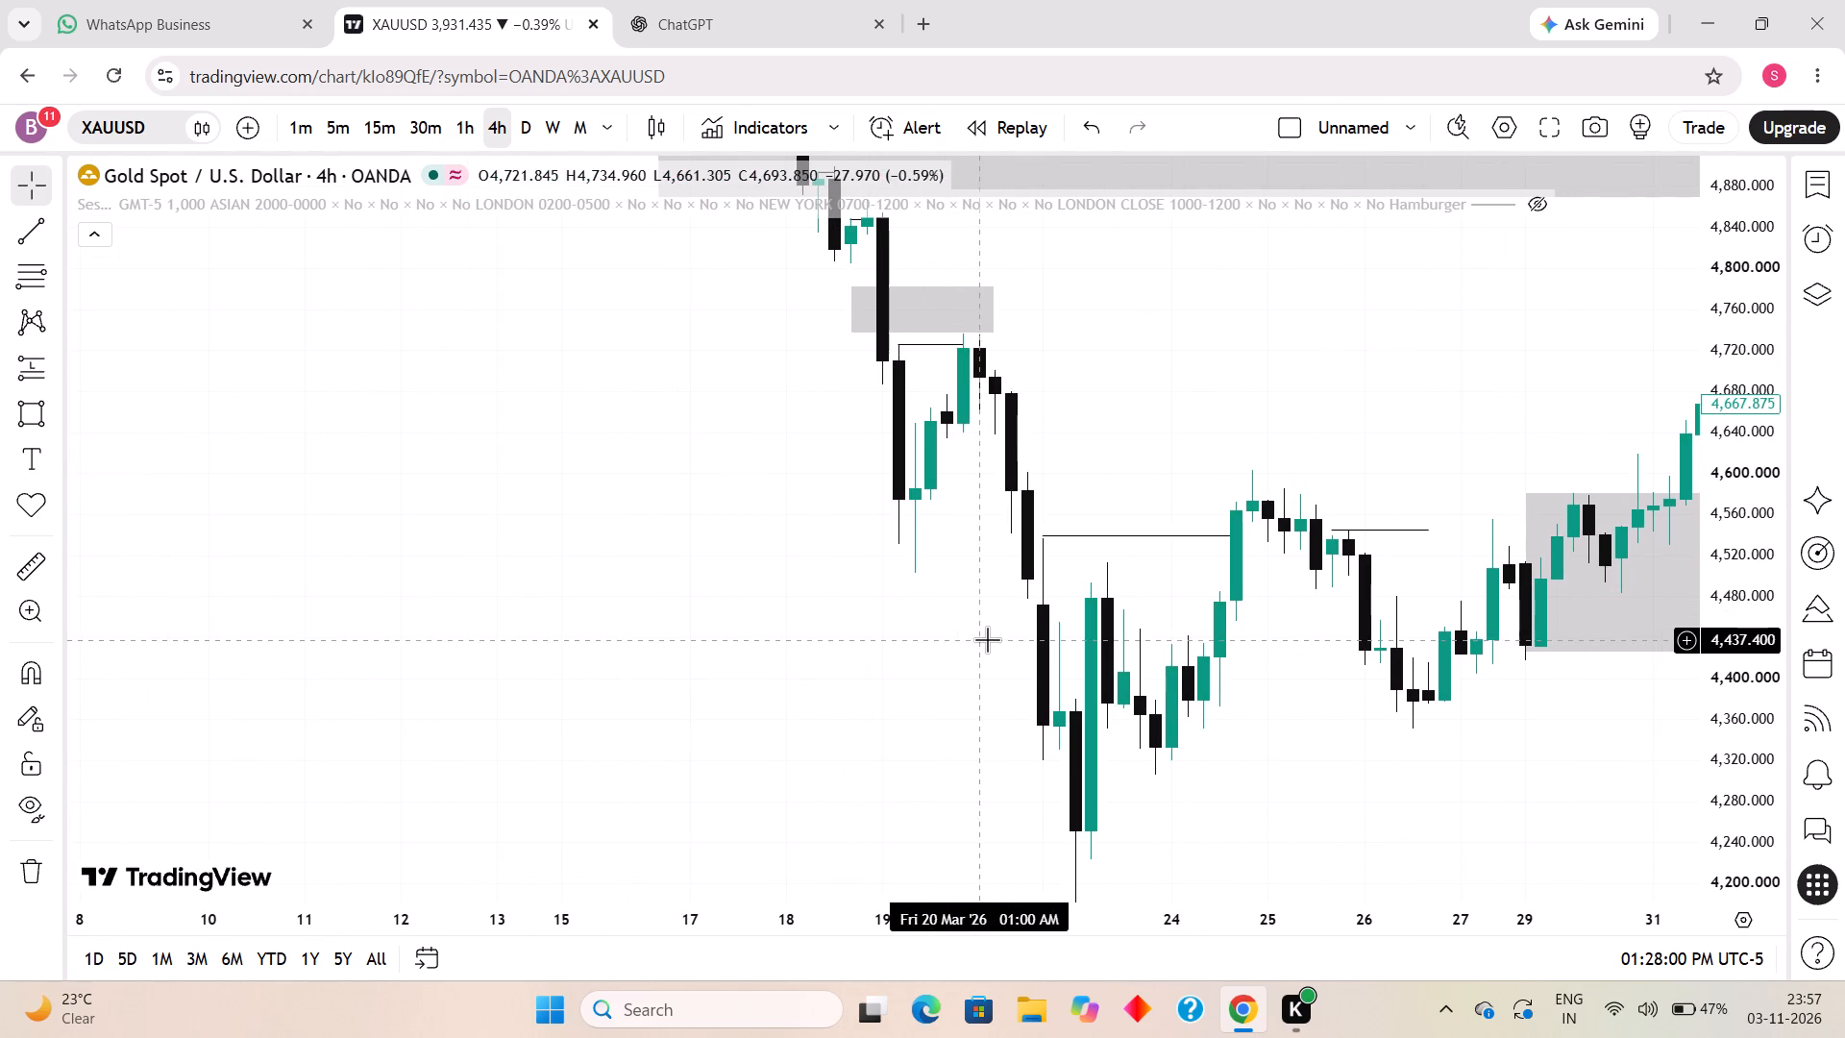
pyautogui.moveTo(967, 637); pyautogui.dragTo(830, 484)
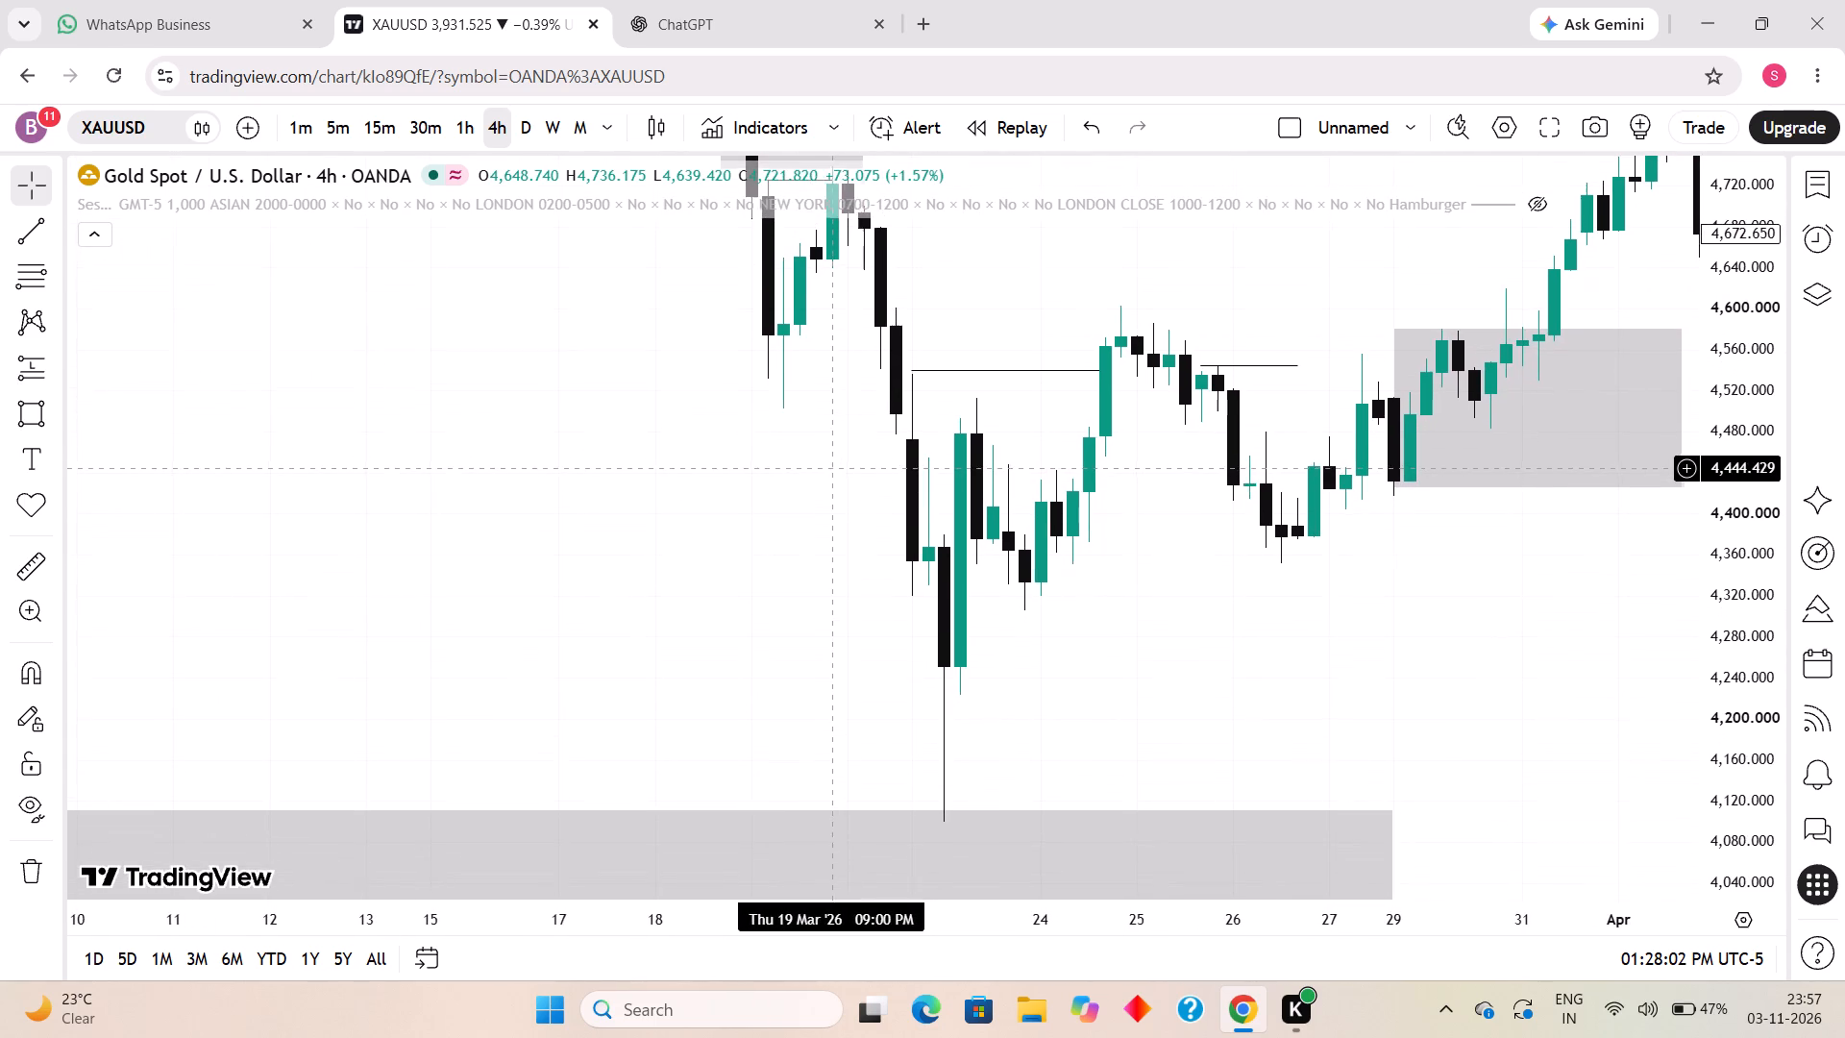
pyautogui.moveTo(830, 484); pyautogui.dragTo(836, 526)
pyautogui.click(34, 410)
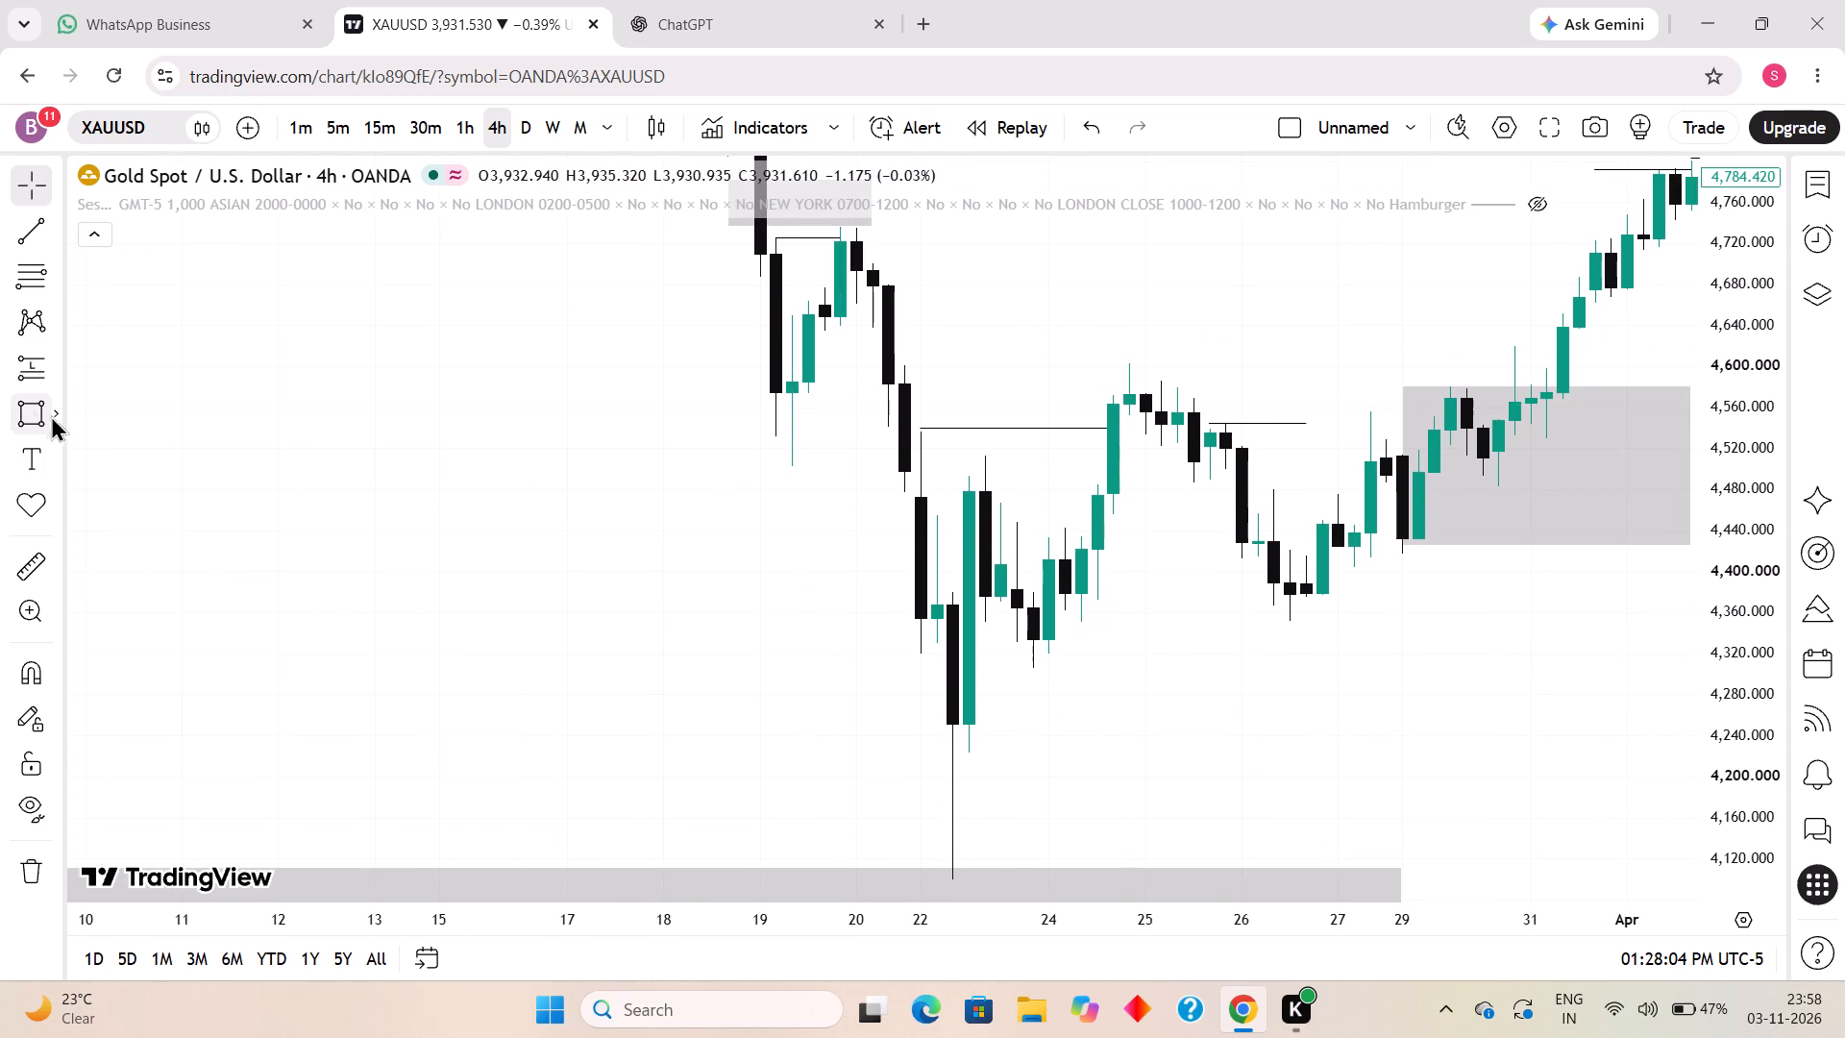
pyautogui.click(883, 471)
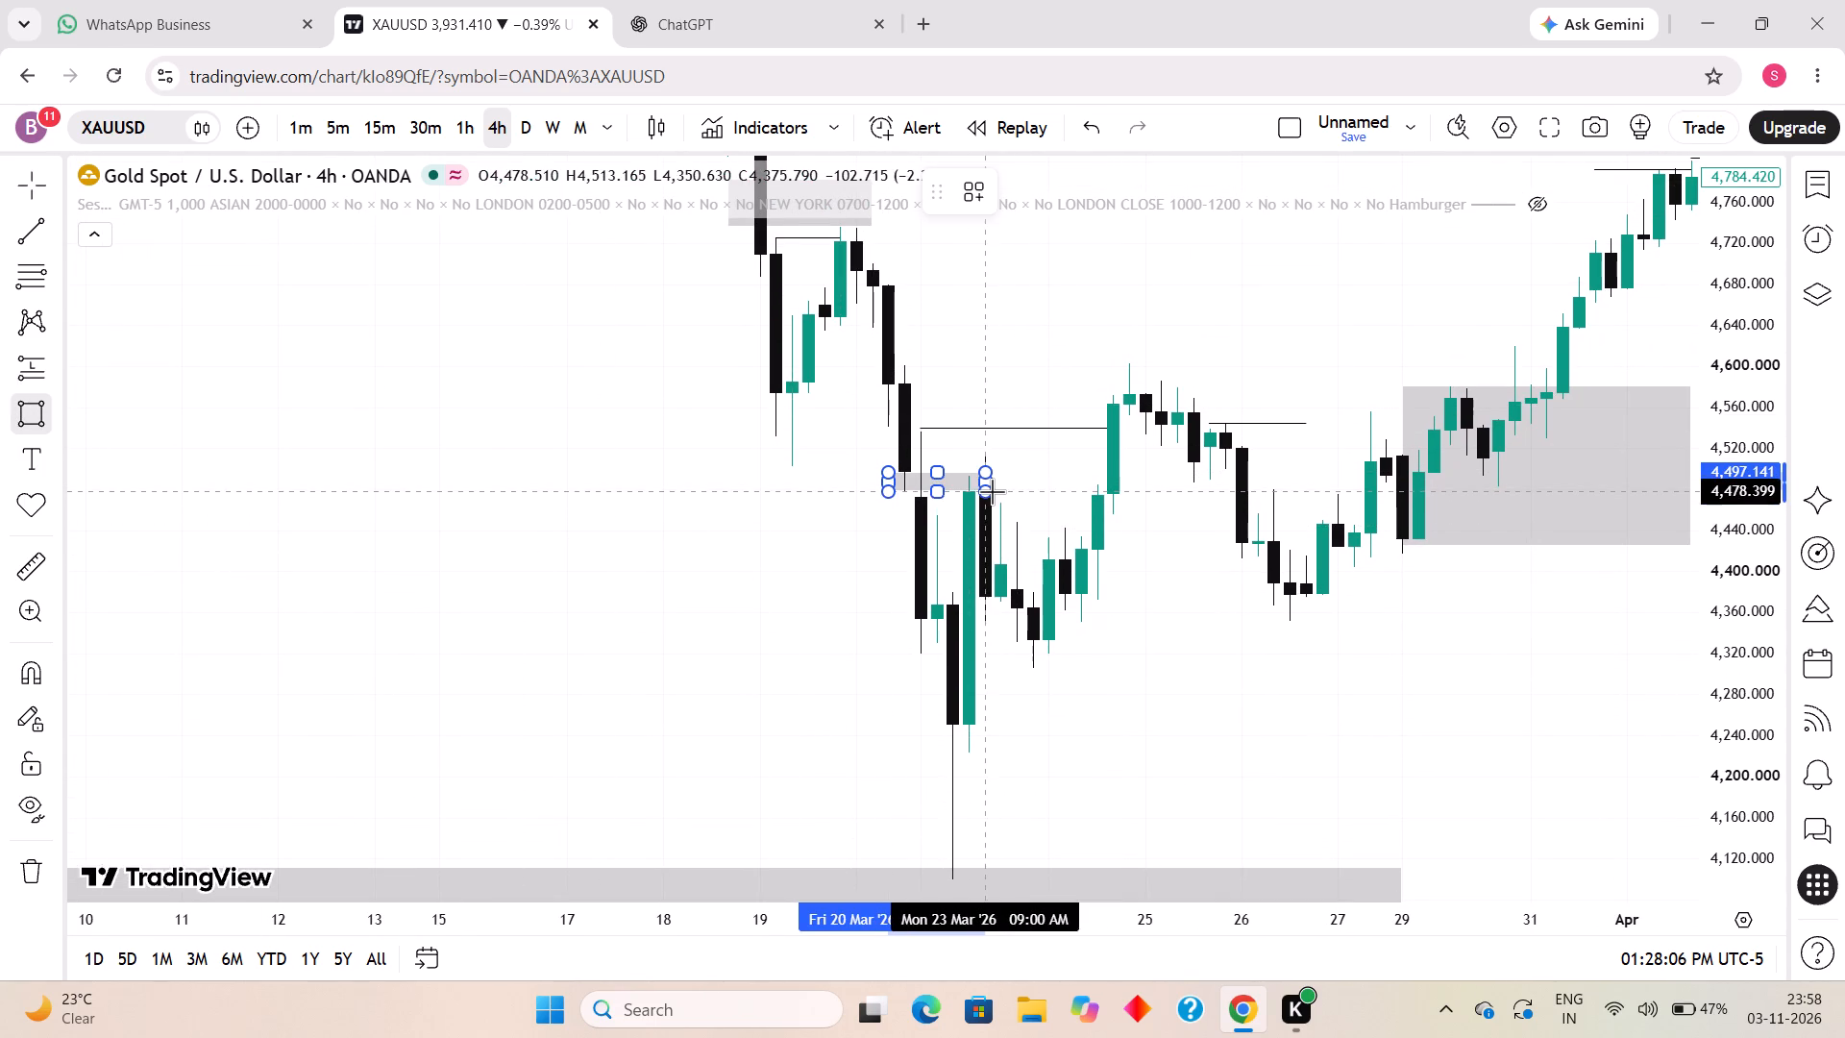
pyautogui.click(992, 491)
pyautogui.click(1200, 694)
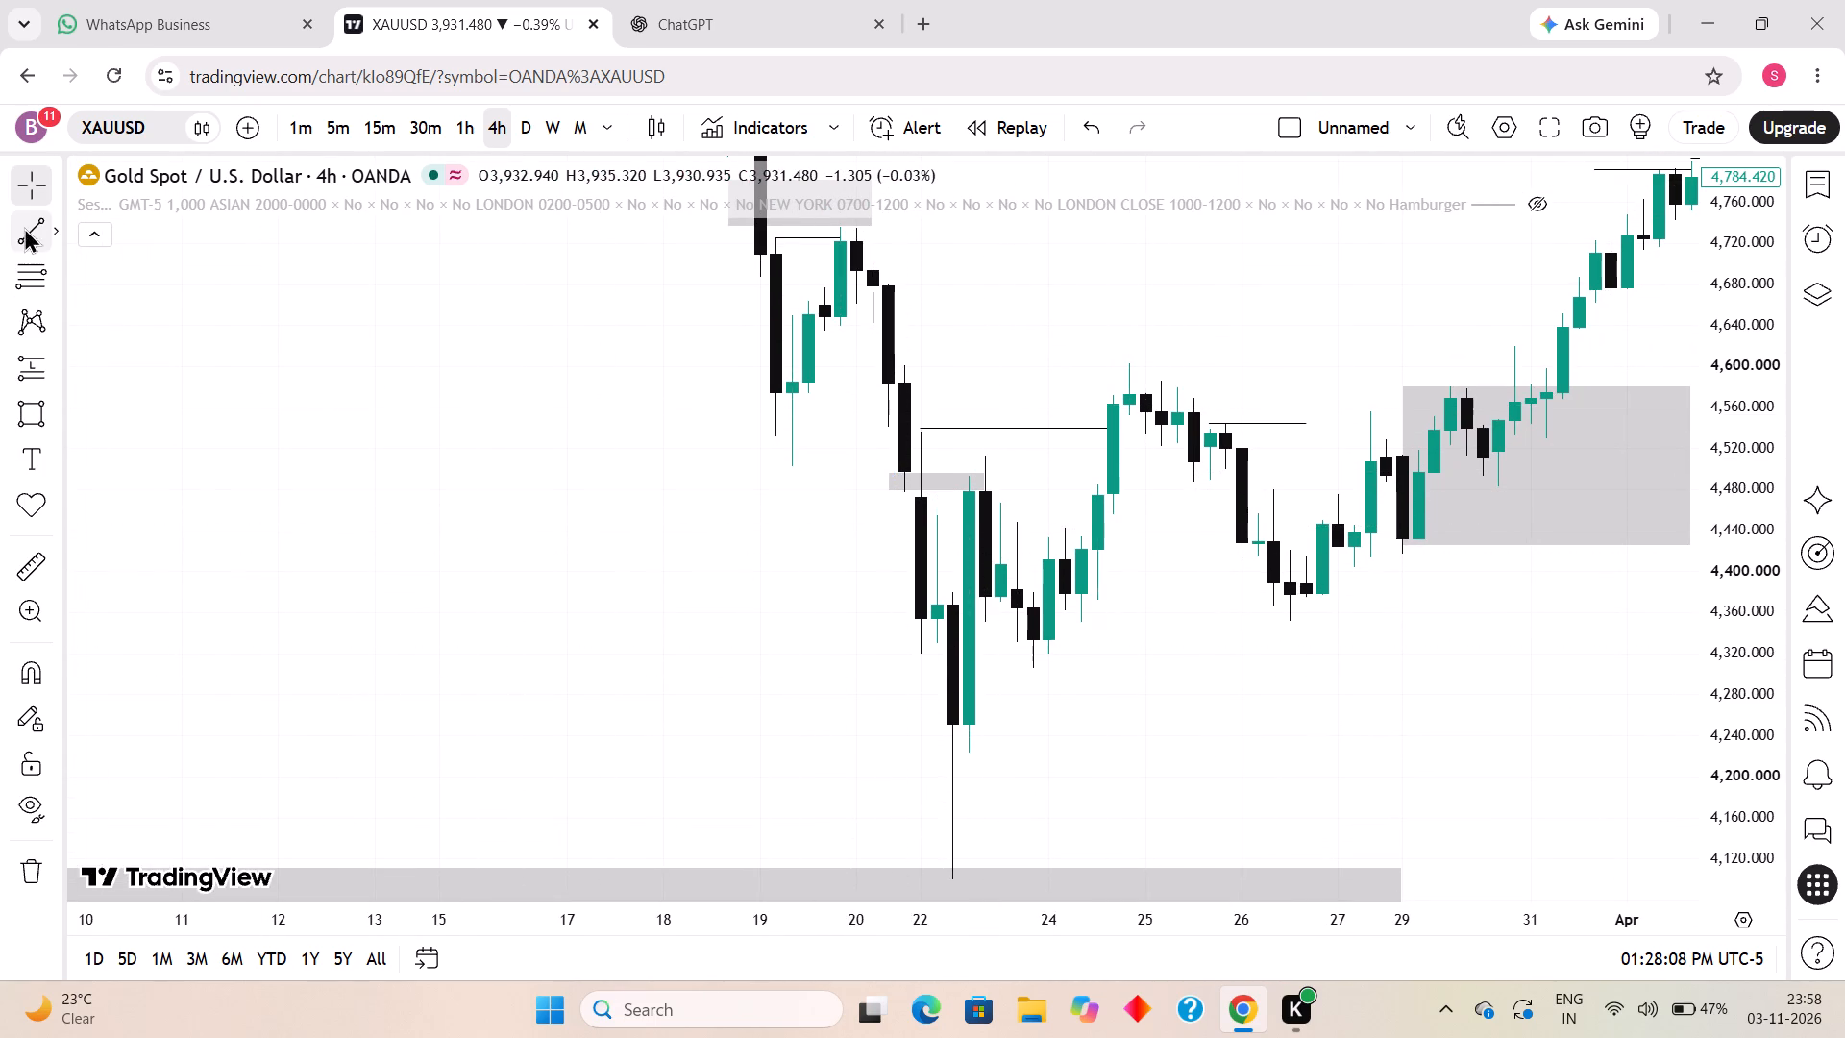
# Draw a short horizontal trend line from the 23 March 2026 05:00 candle's high to 09:00 at about 4,494.
pyautogui.click(24, 225)
pyautogui.click(967, 475)
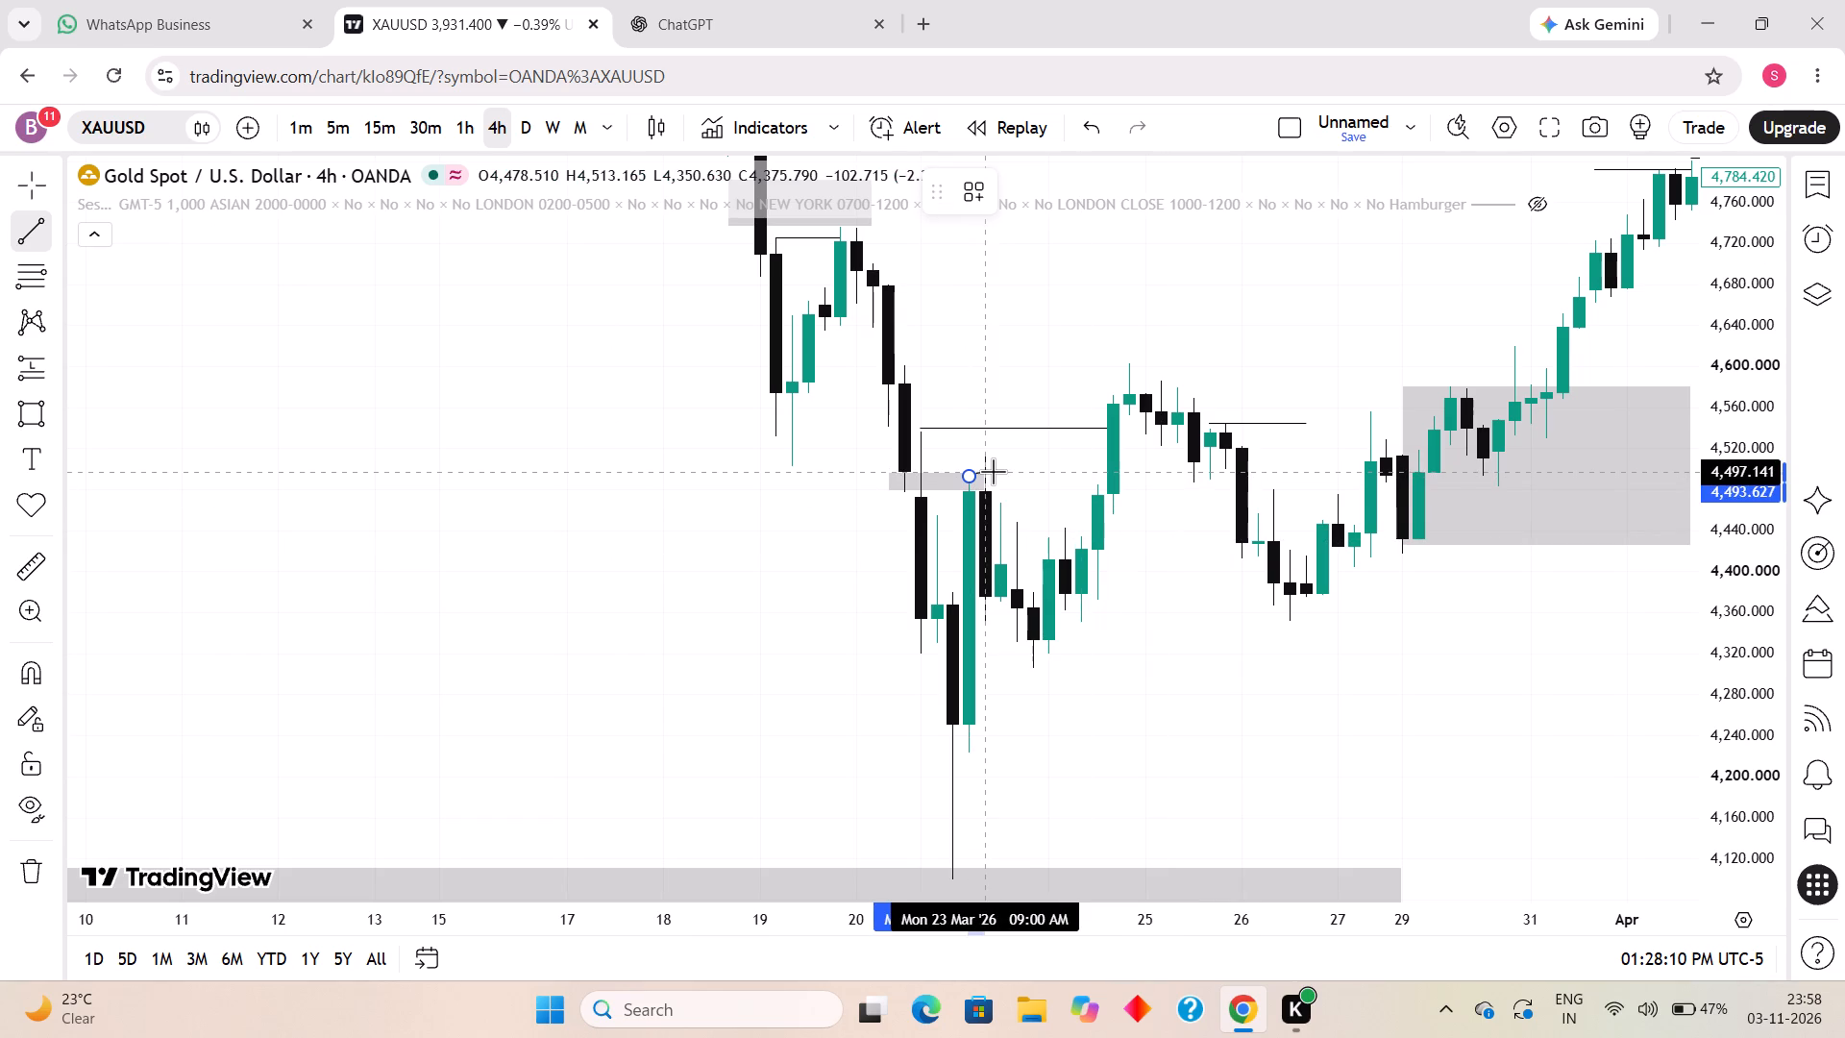
pyautogui.keyDown('shift'); pyautogui.click(989, 472); pyautogui.keyUp('shift')
pyautogui.click(1063, 503)
pyautogui.click(1235, 716)
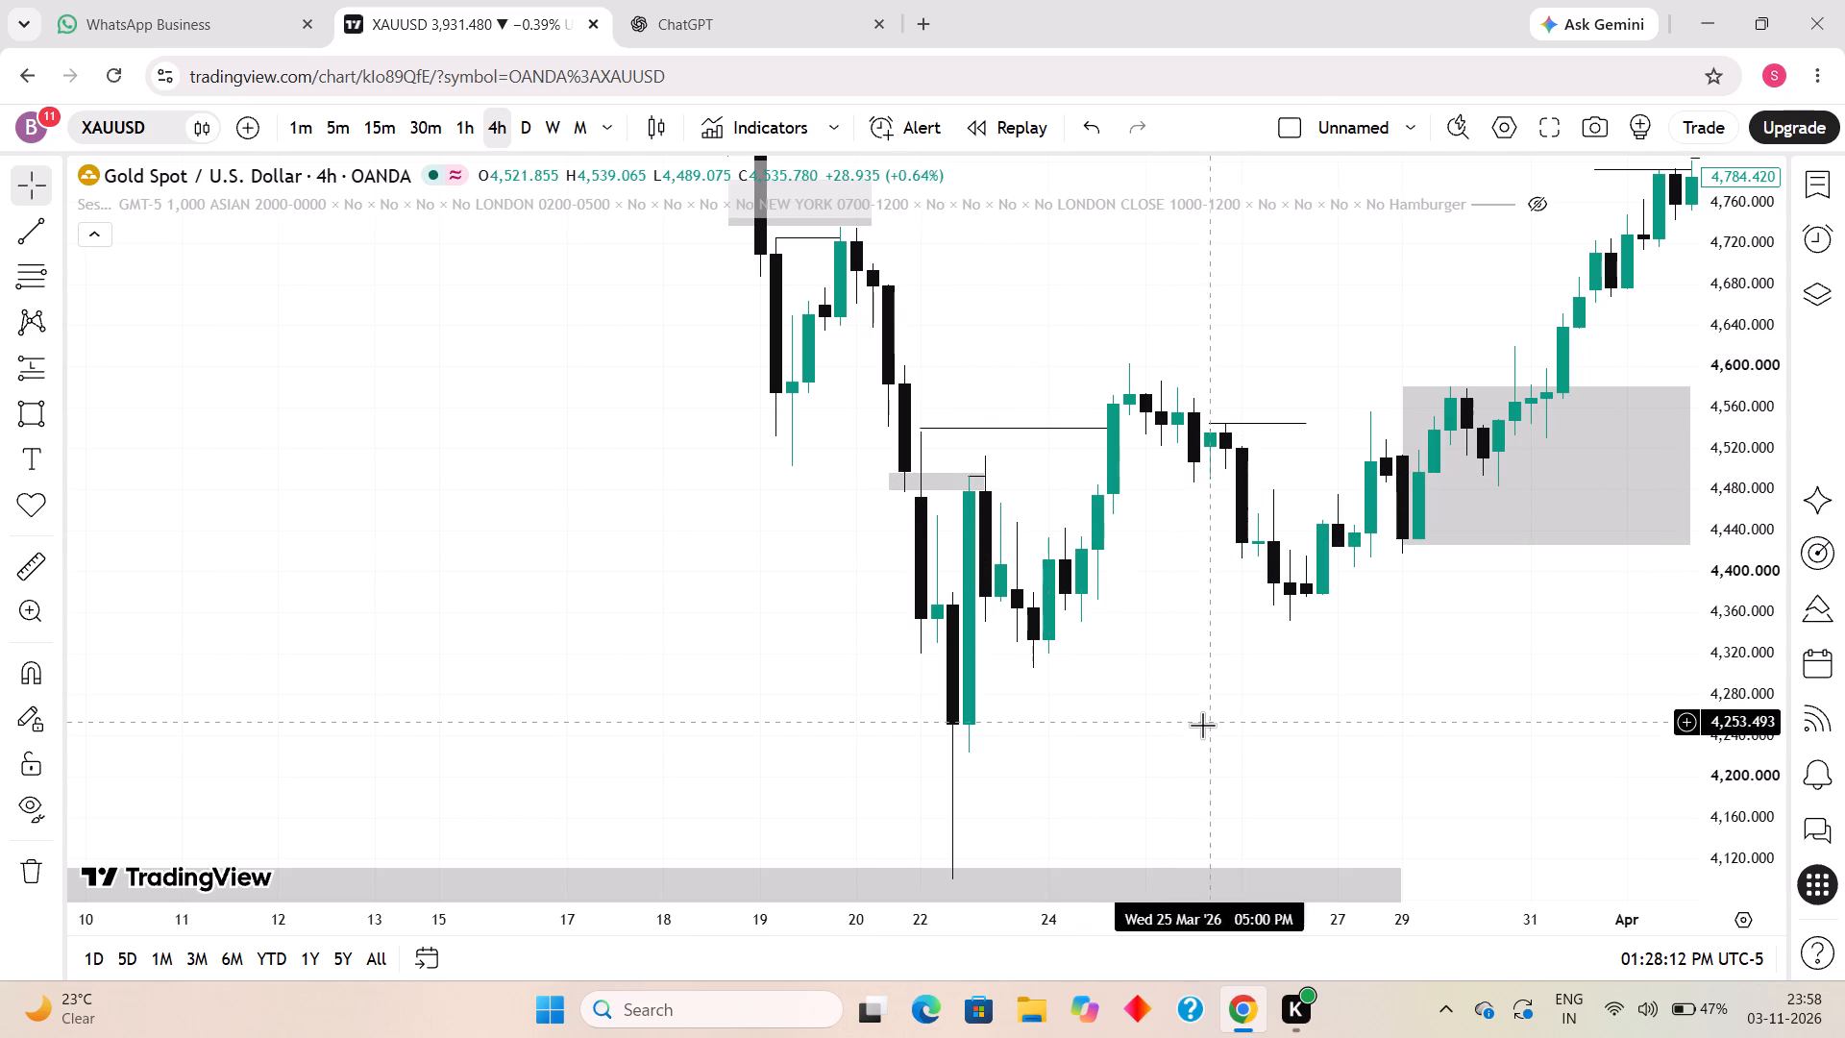
# Draw a short horizontal trend line from the 23 March 2026 17:00 candle's low to 21:00 at about 4,332.
pyautogui.scroll(1, 1081, 724)
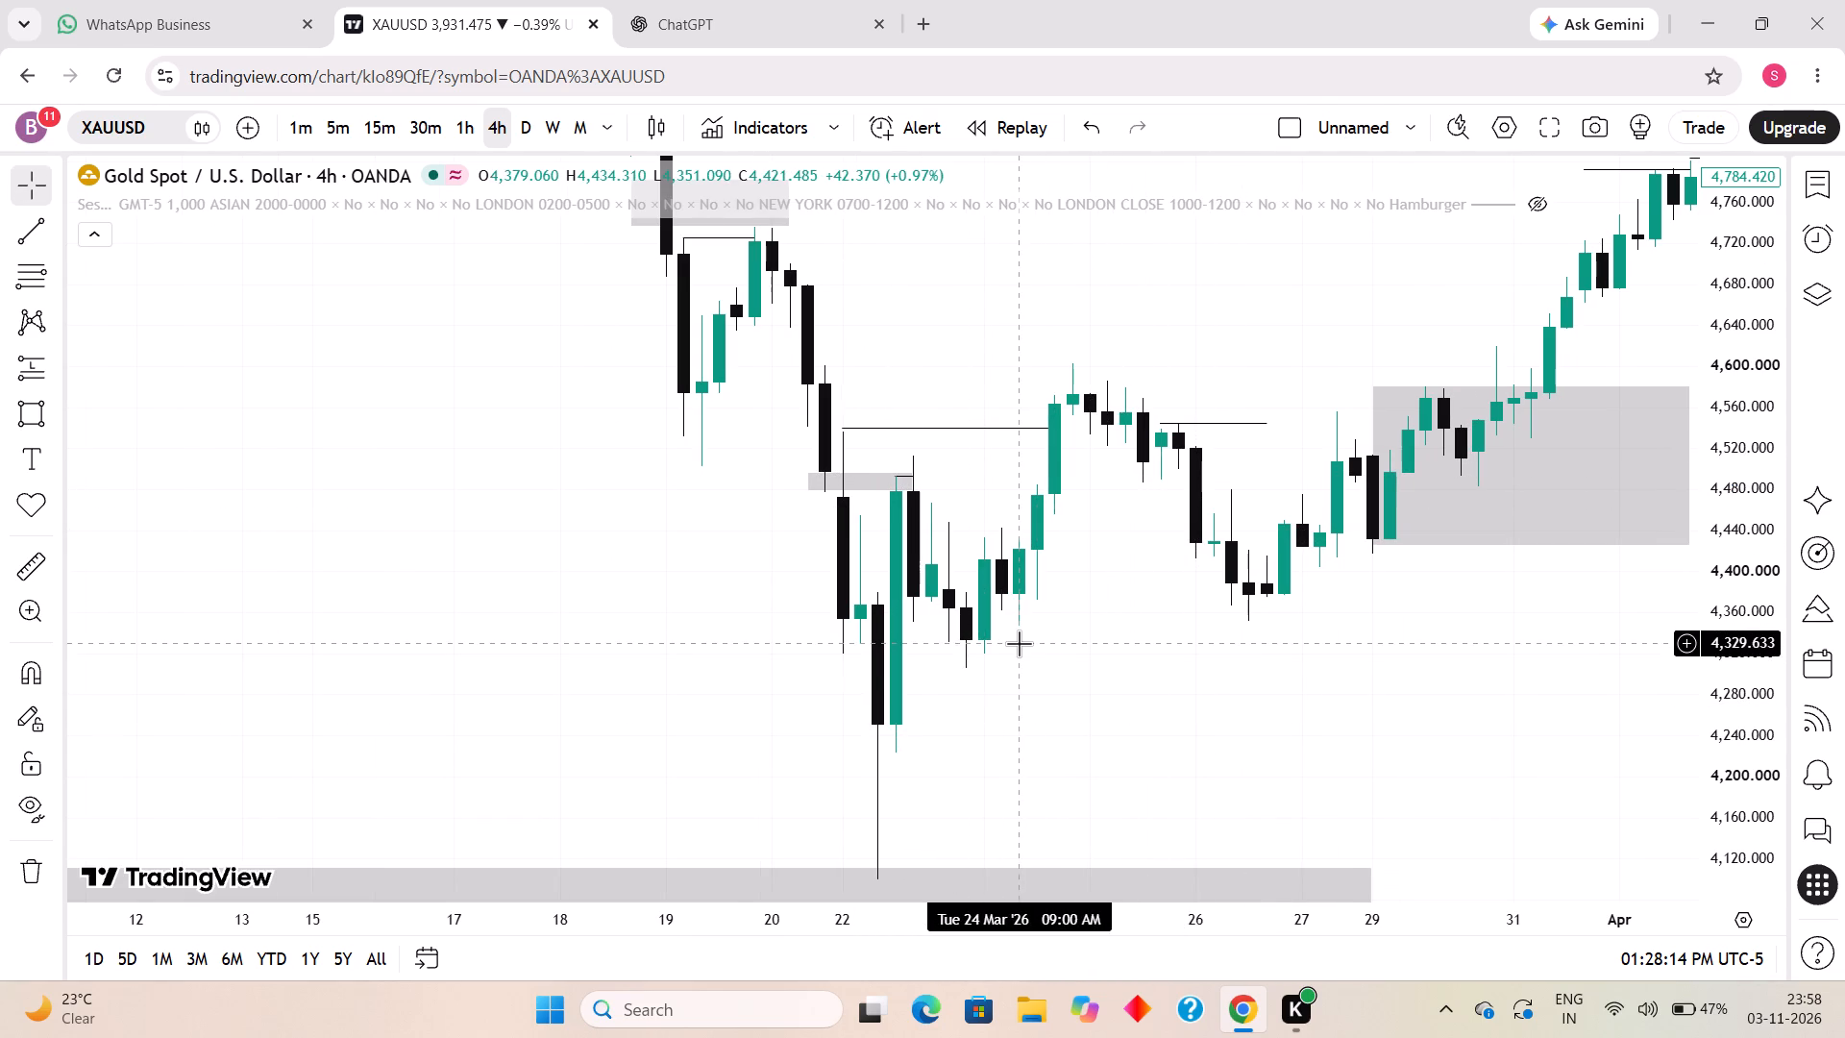
pyautogui.click(25, 214)
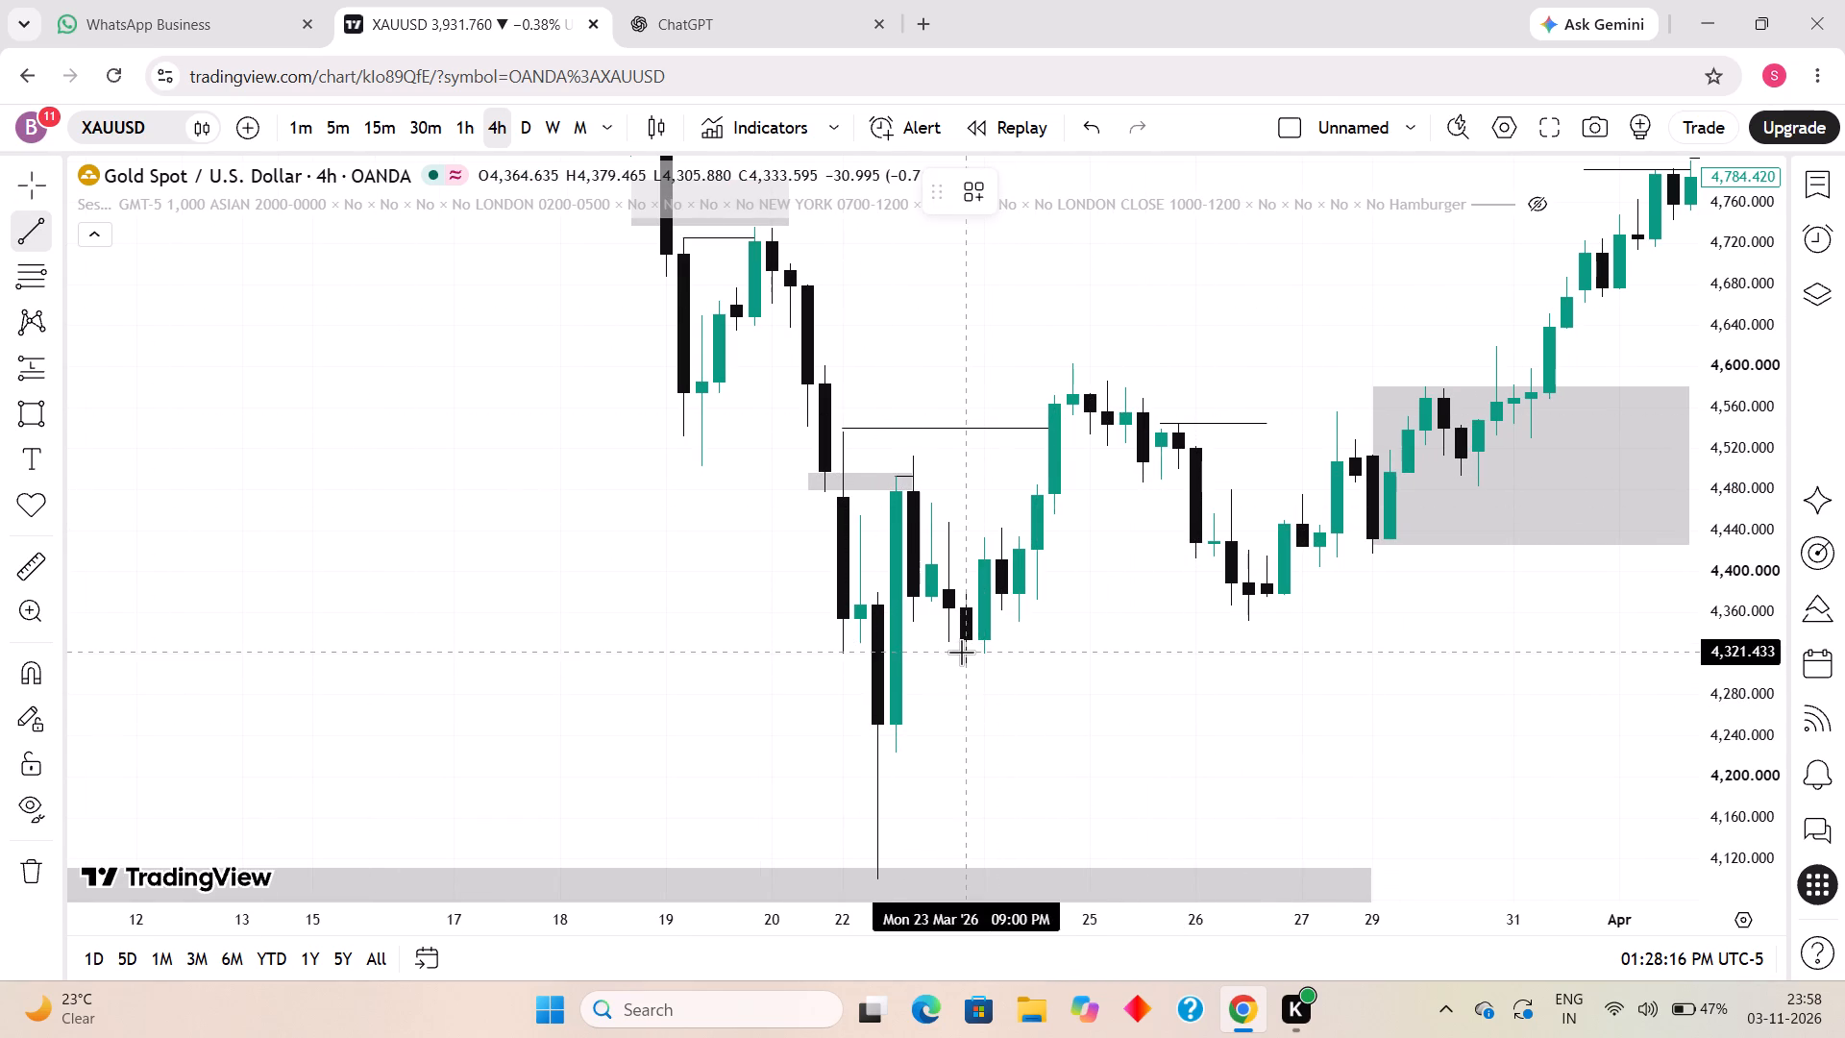
pyautogui.click(947, 641)
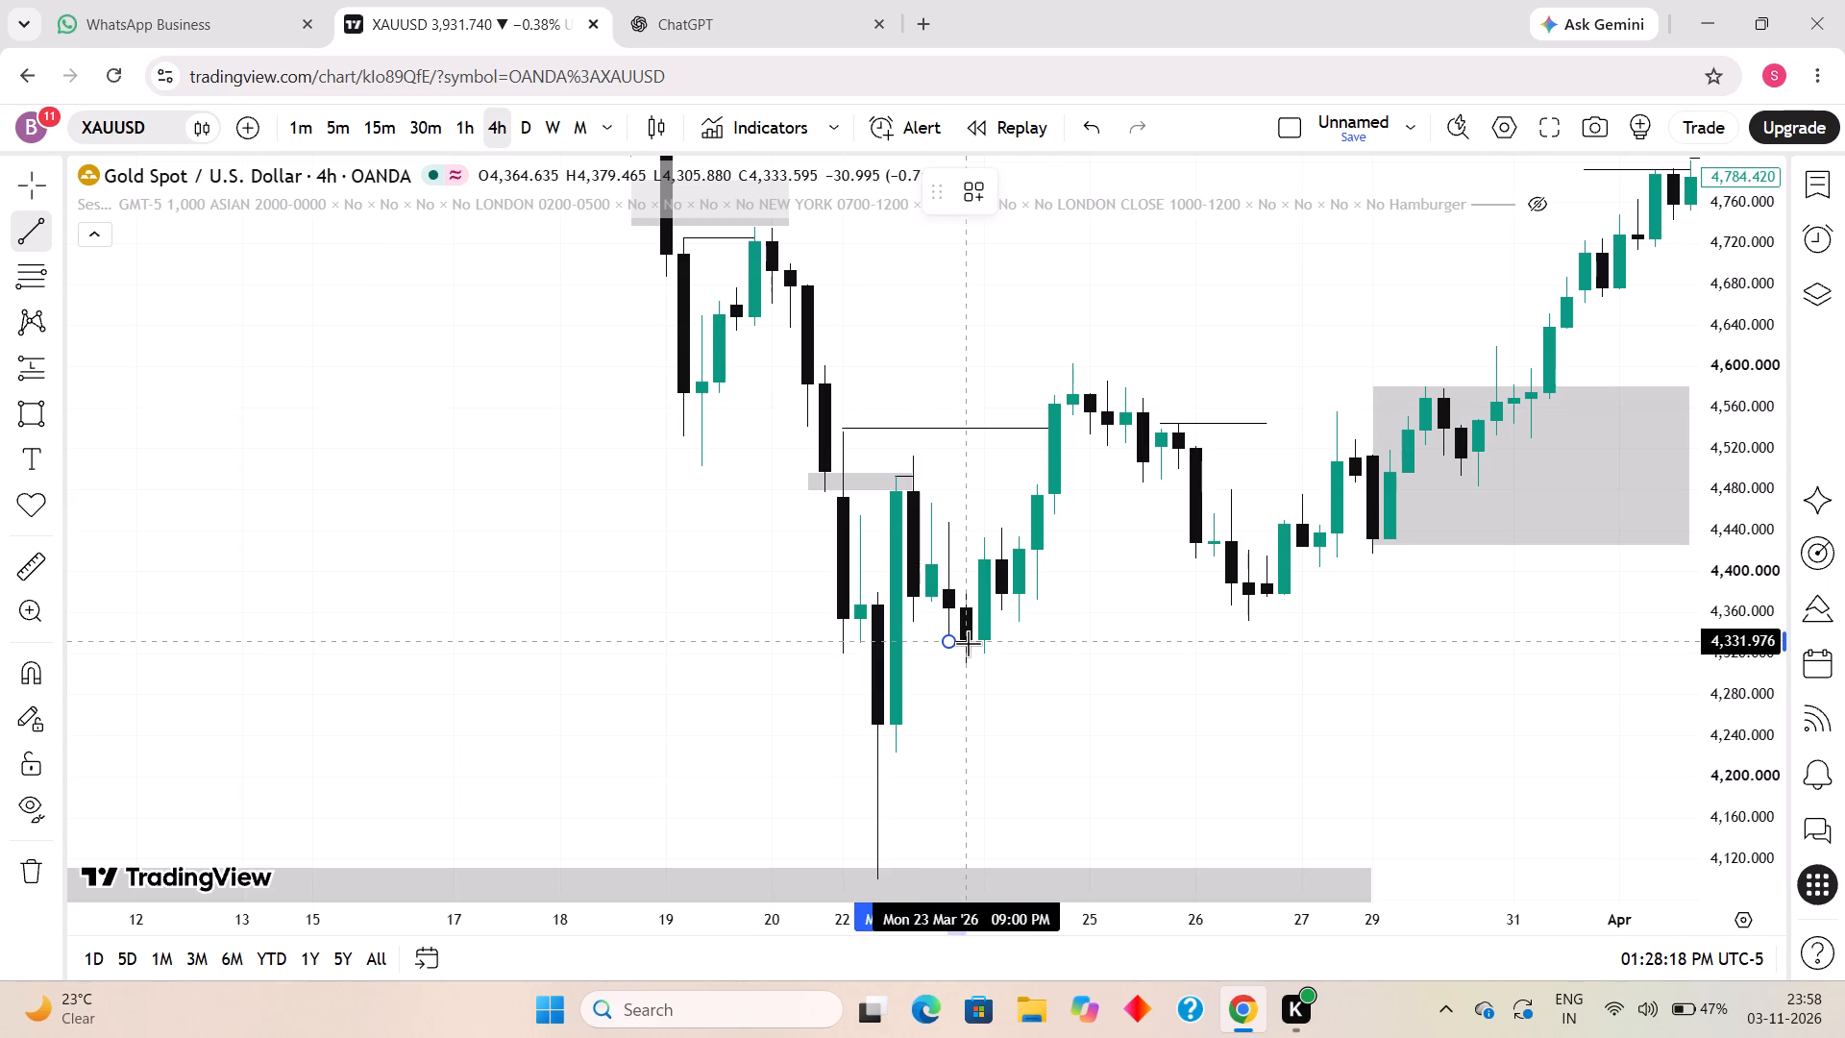
pyautogui.keyDown('shift'); pyautogui.click(968, 643); pyautogui.keyUp('shift')
pyautogui.click(1059, 707)
# Draw a short horizontal trend line from the 24 March 2026 05:00 candle's low to 09:00 at about 4,365.
pyautogui.moveTo(1091, 773); pyautogui.dragTo(1113, 638)
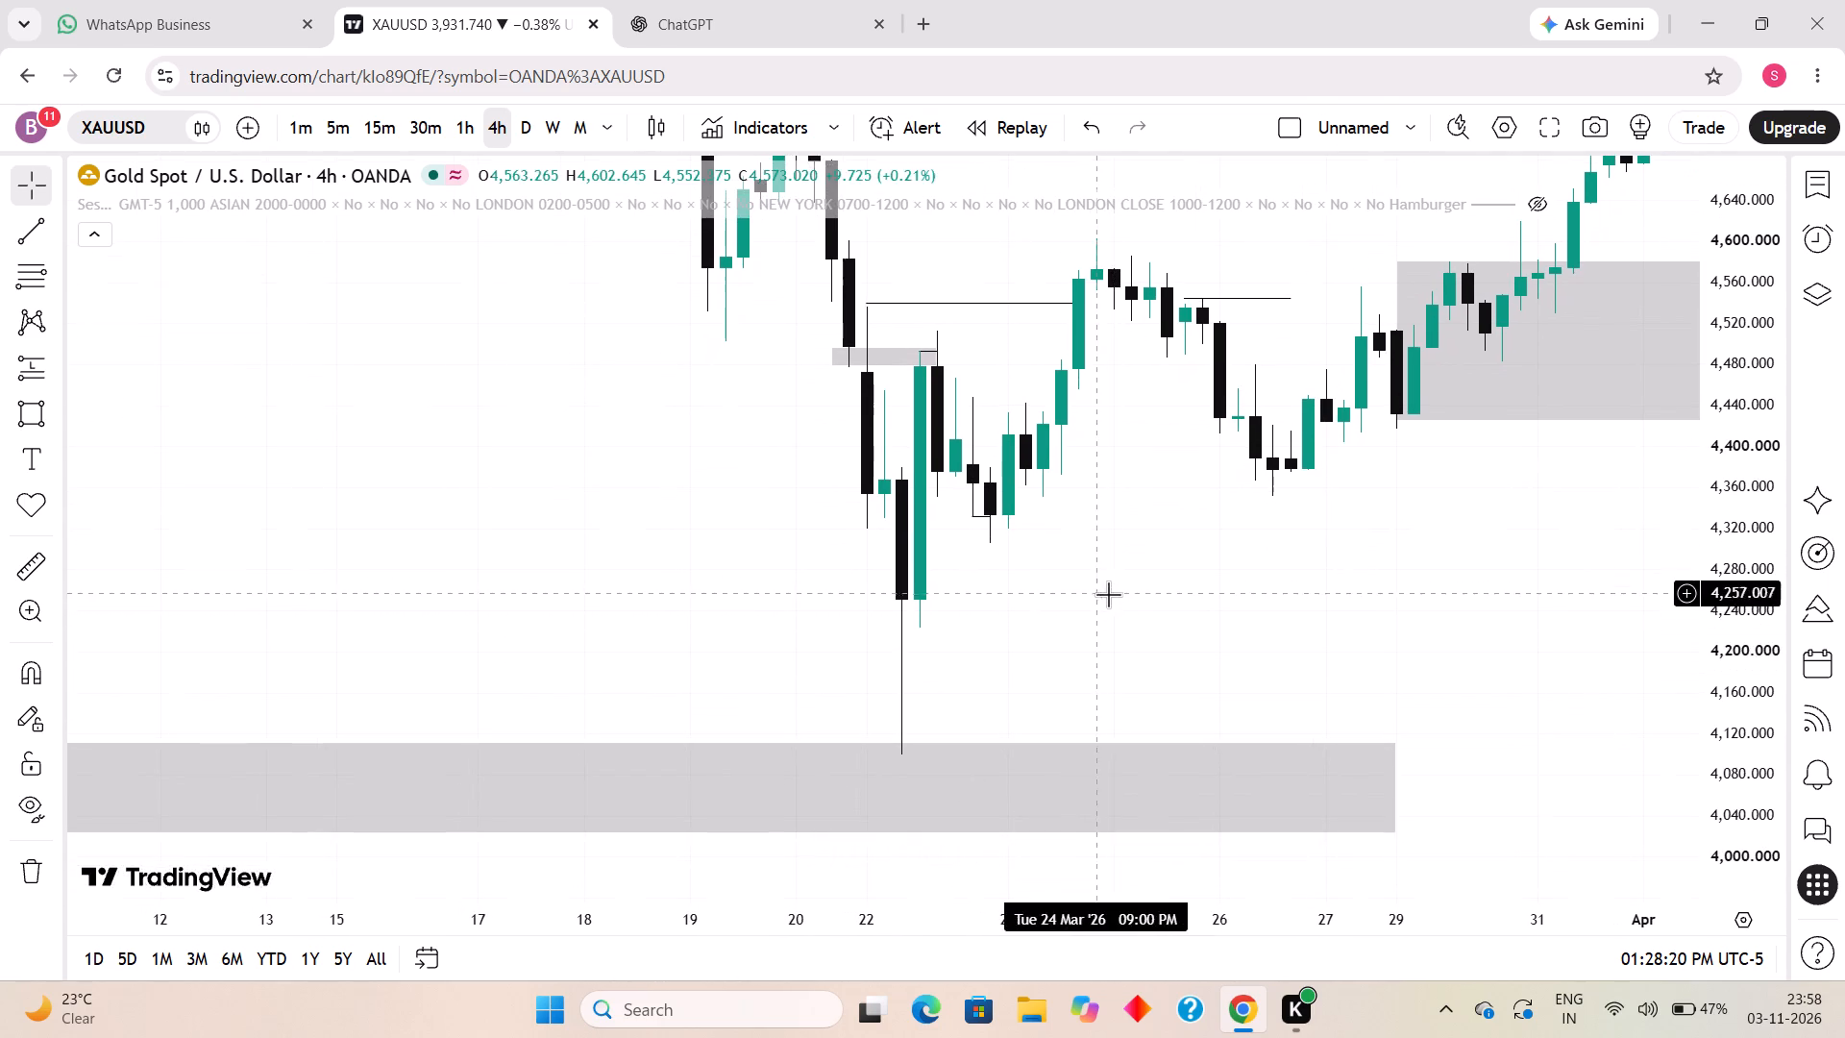
pyautogui.moveTo(1126, 620); pyautogui.dragTo(1204, 813)
pyautogui.scroll(2, 907, 786)
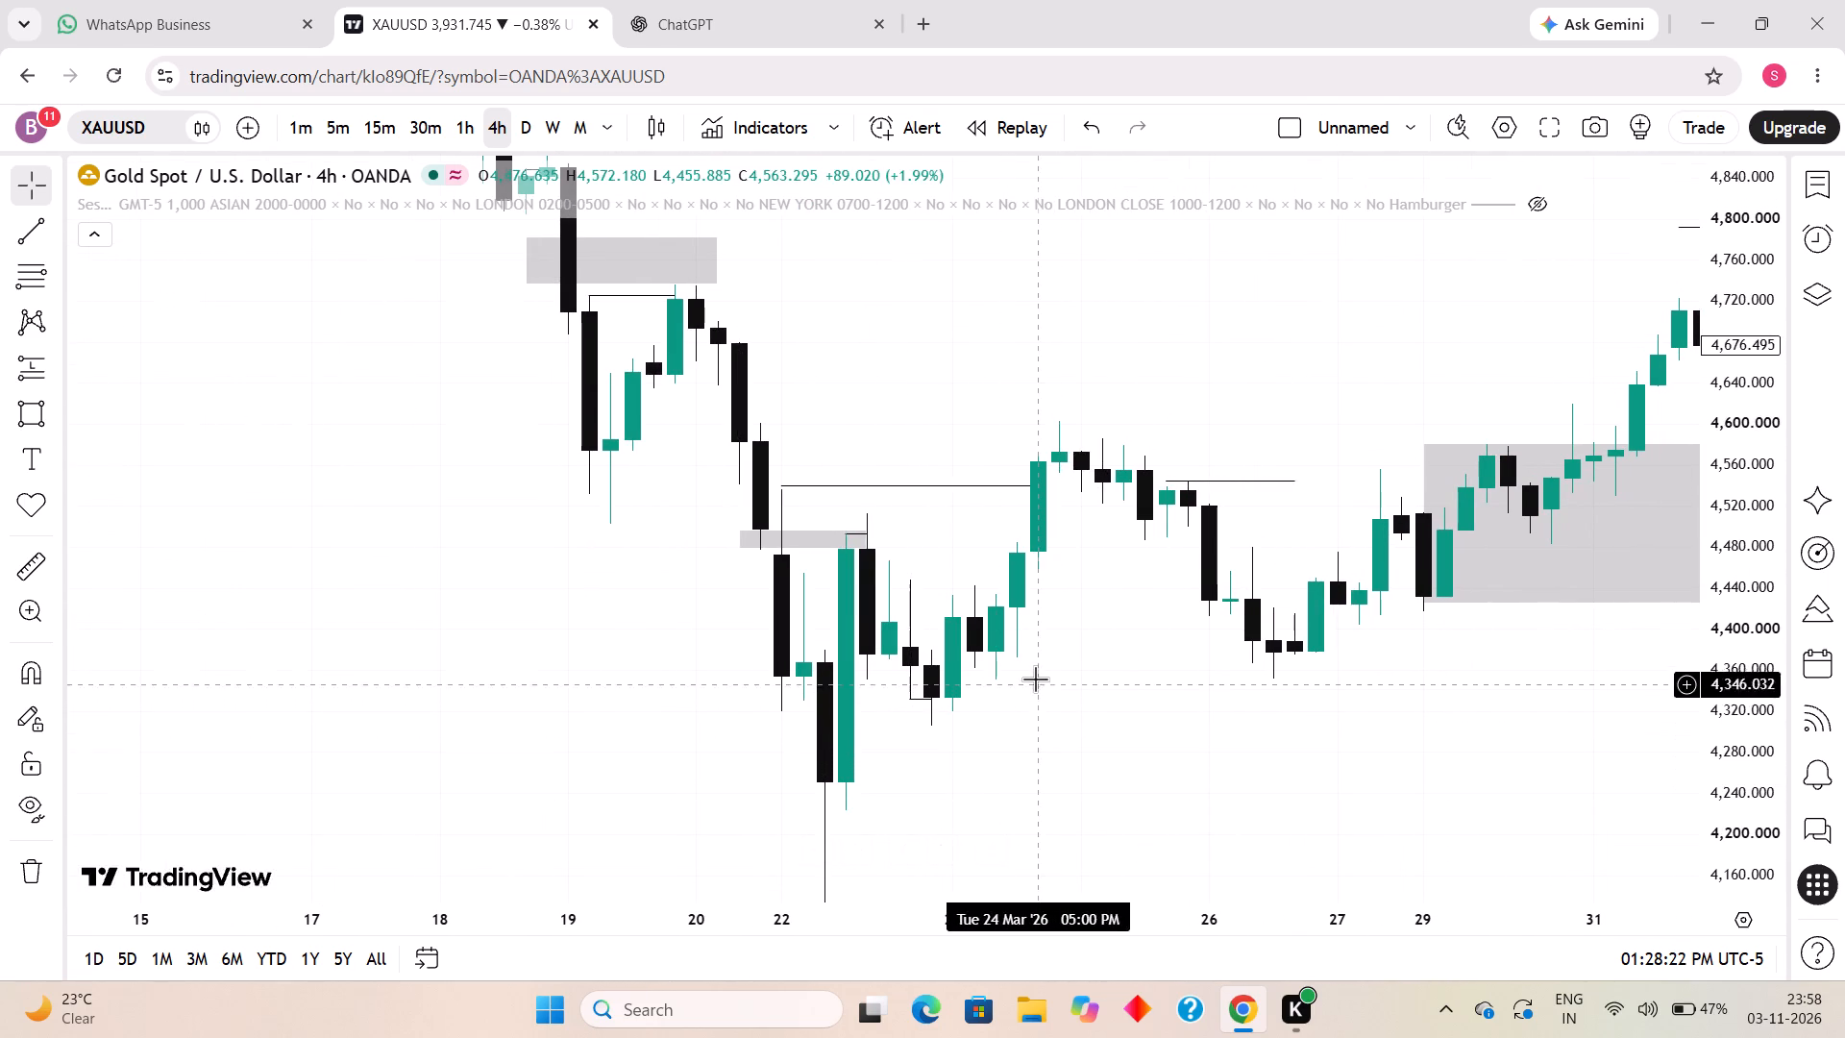
pyautogui.click(15, 245)
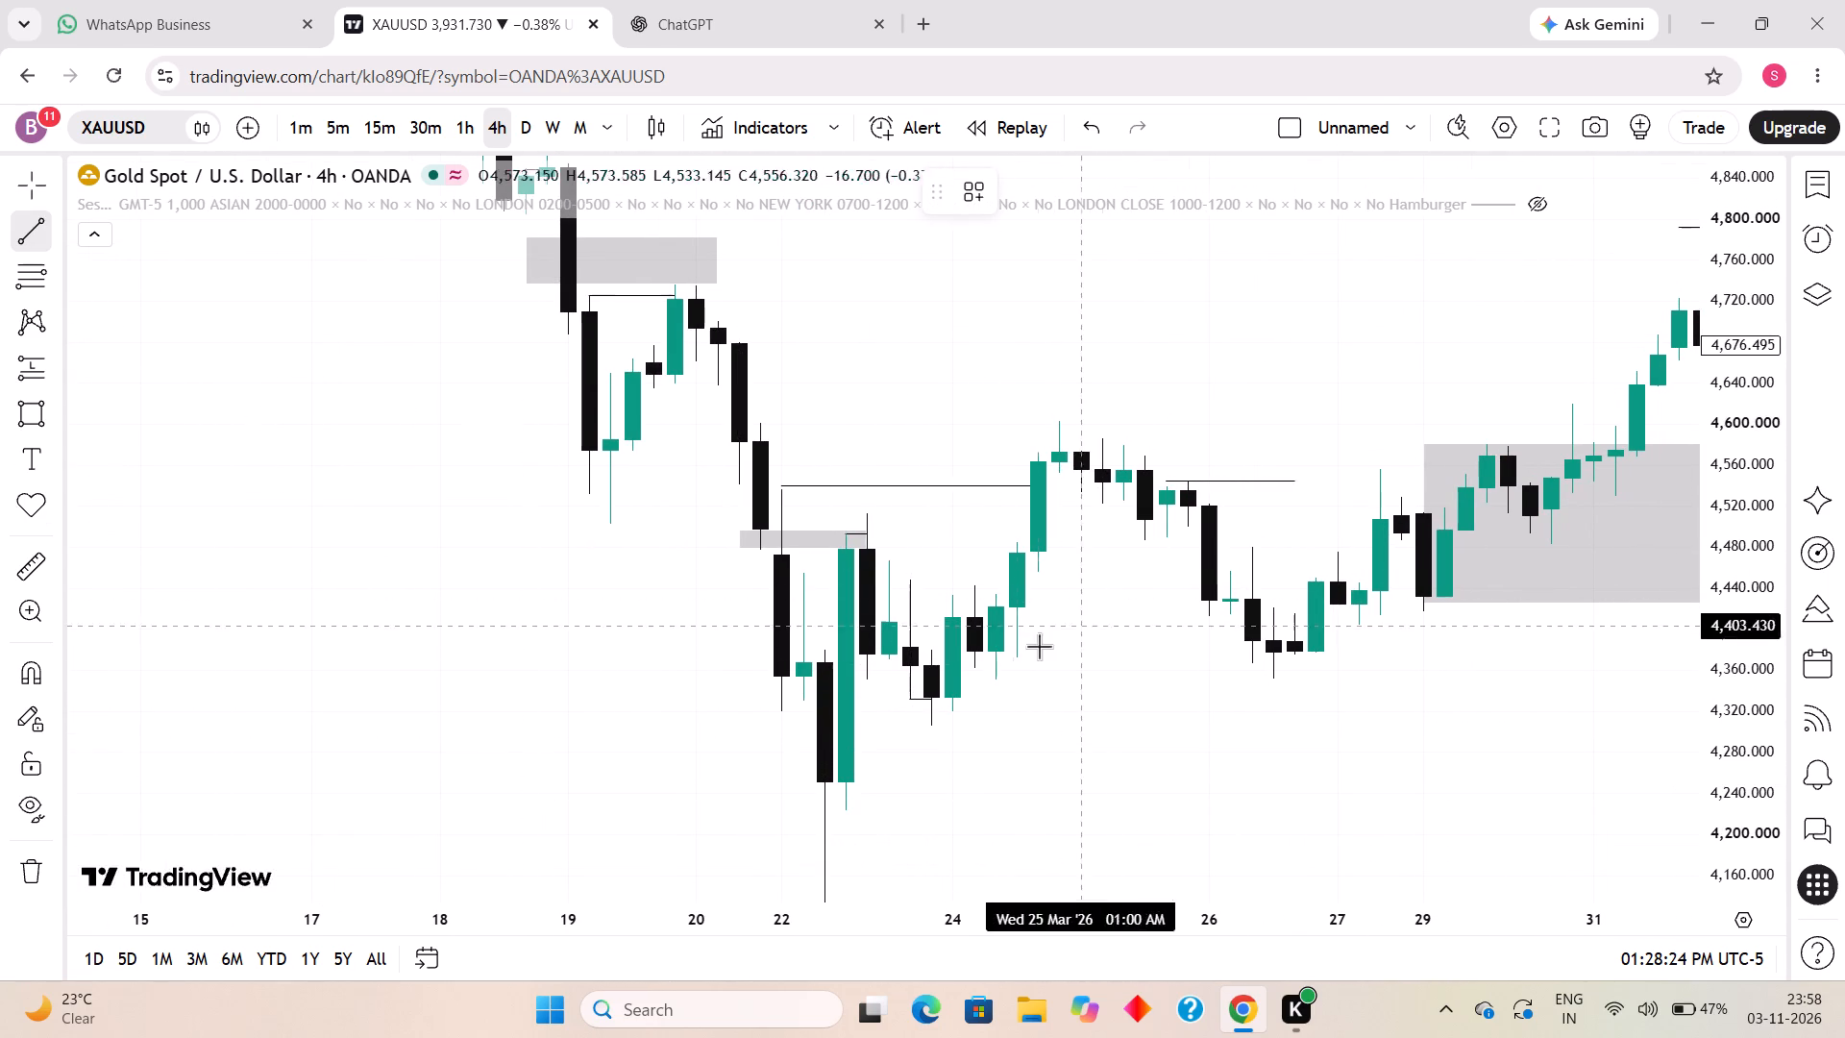
pyautogui.click(974, 665)
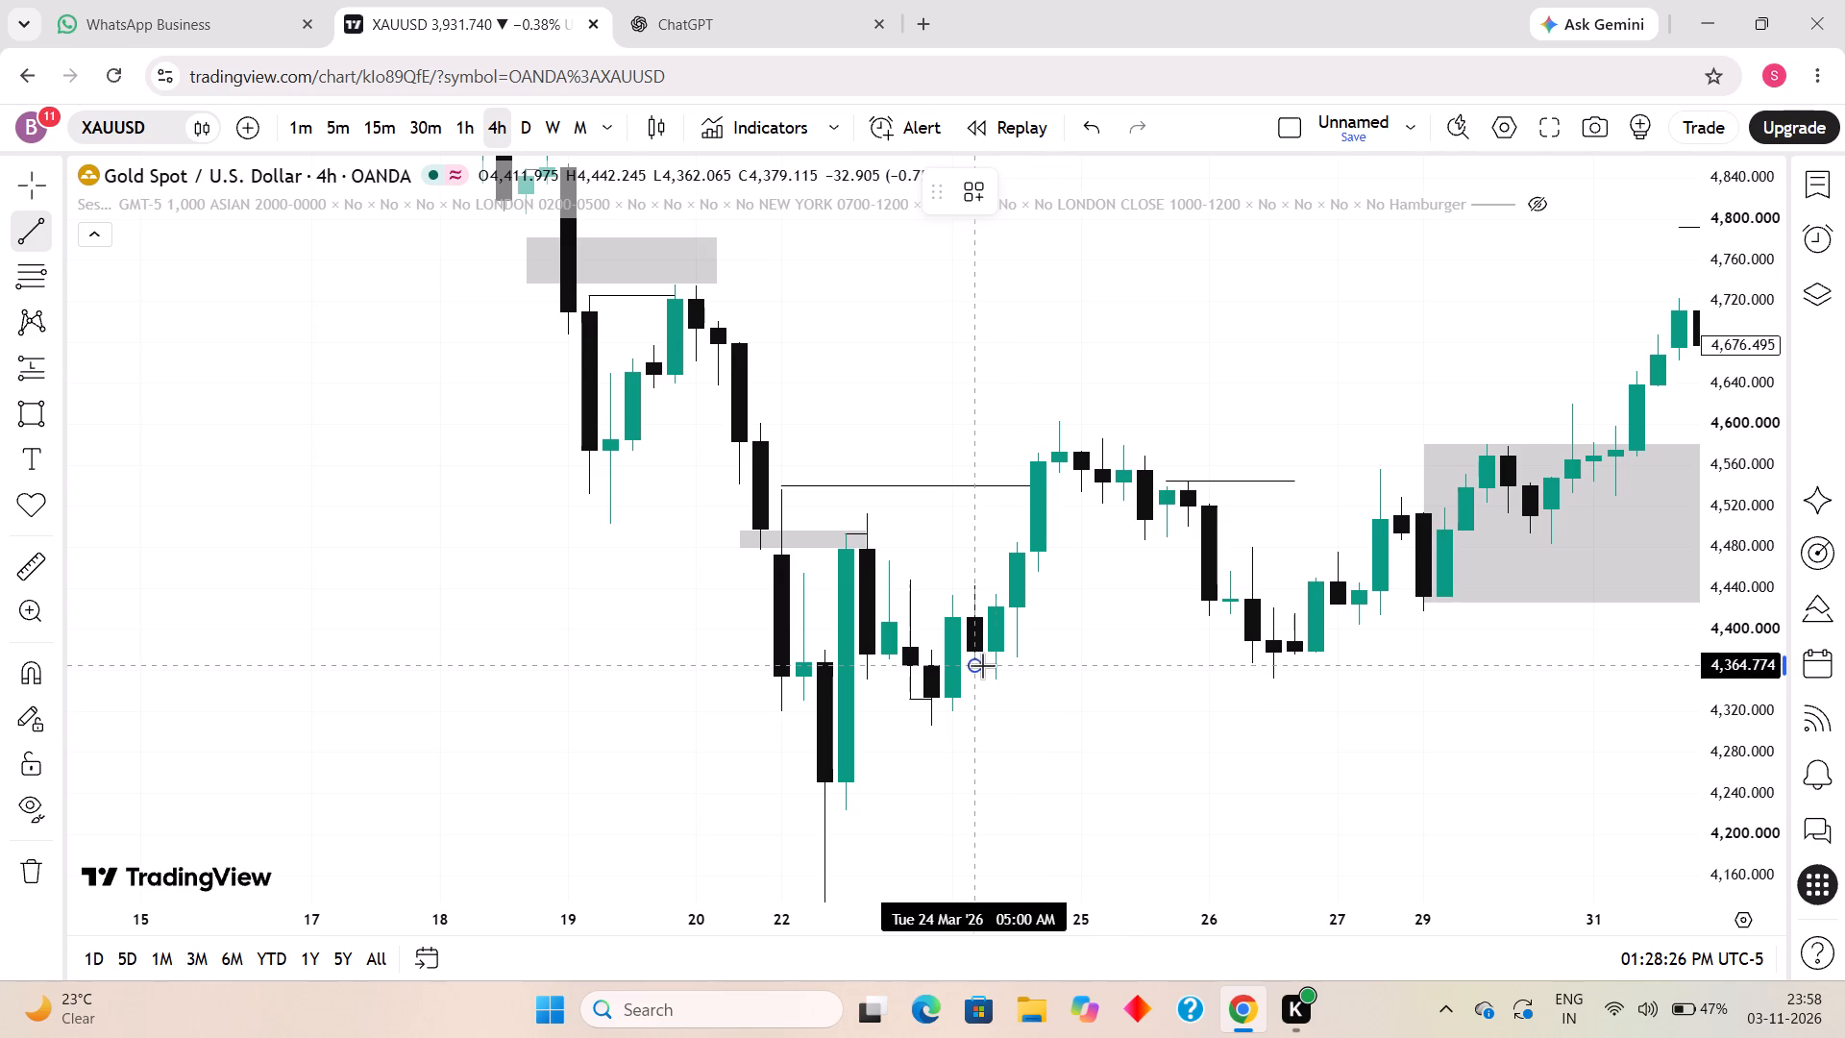
pyautogui.keyDown('shift'); pyautogui.click(996, 666); pyautogui.keyUp('shift')
pyautogui.click(1130, 754)
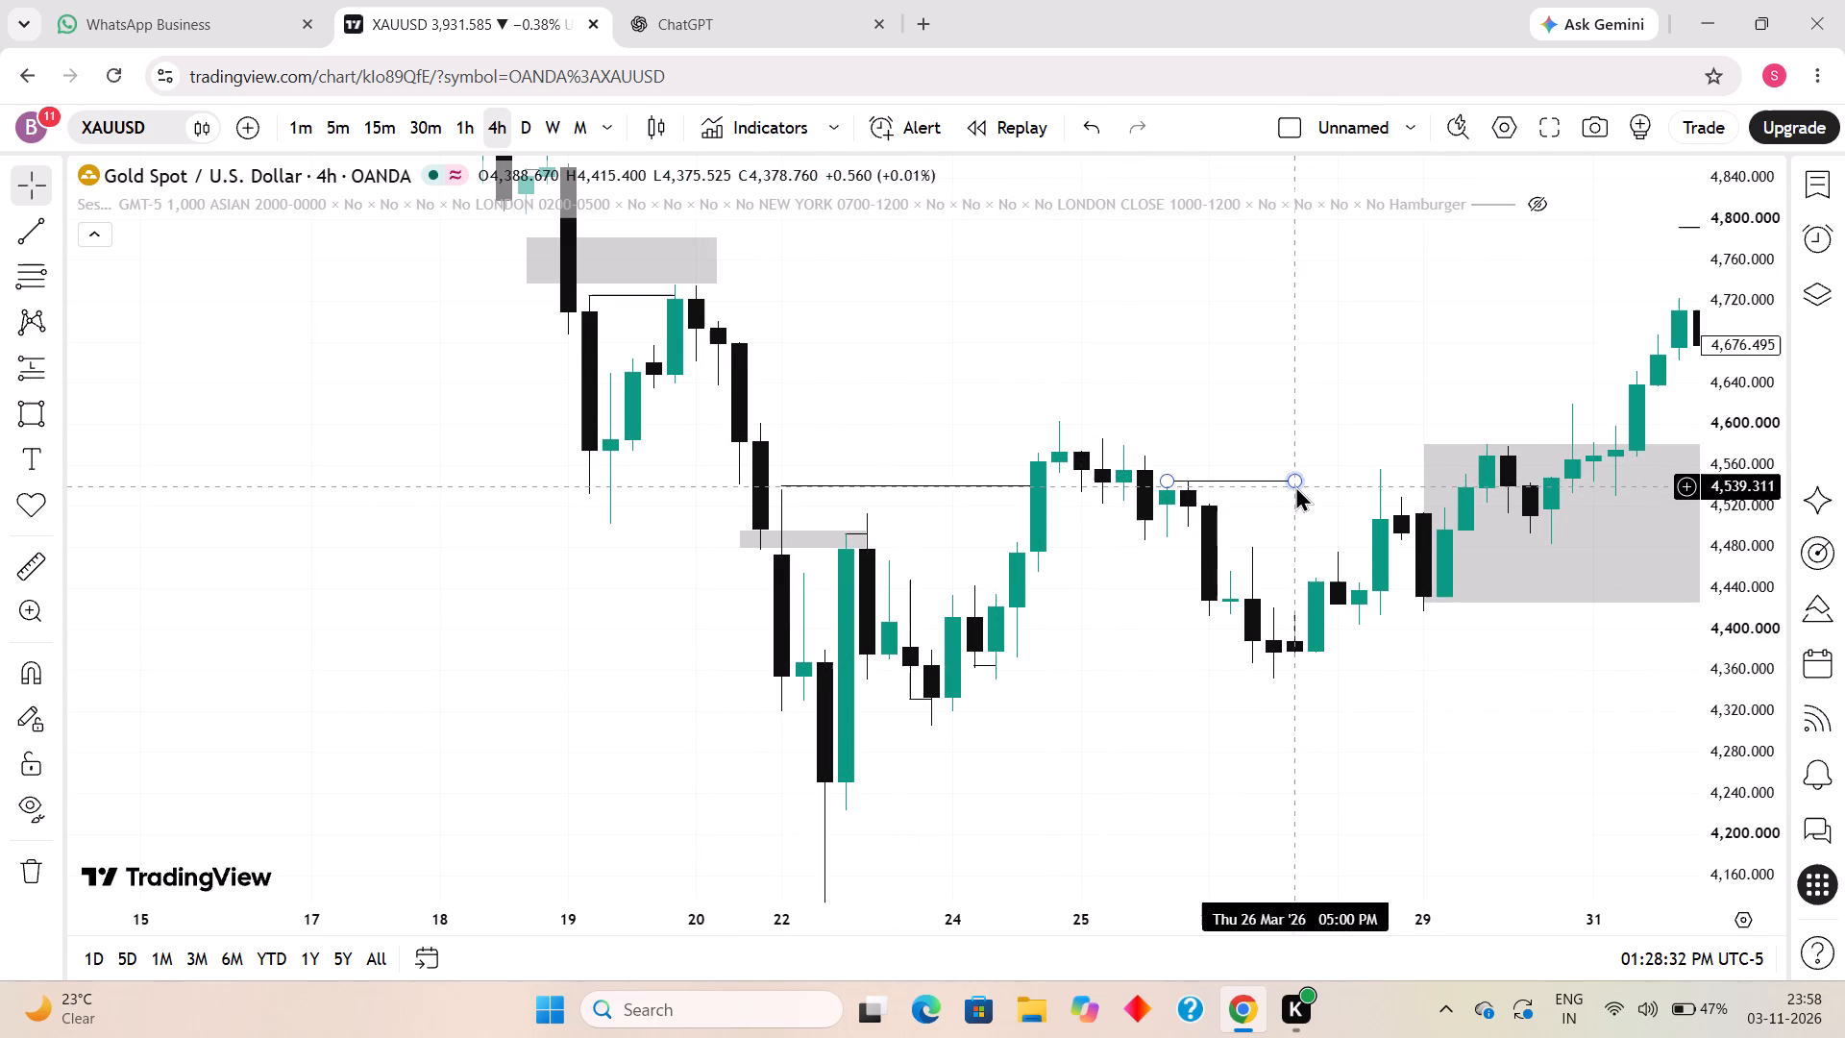
# Extend the horizontal trend line starting at 25 March 2026 17:00 to 27 March 09:00 at about 4,545.
pyautogui.moveTo(1295, 485); pyautogui.dragTo(1367, 480)
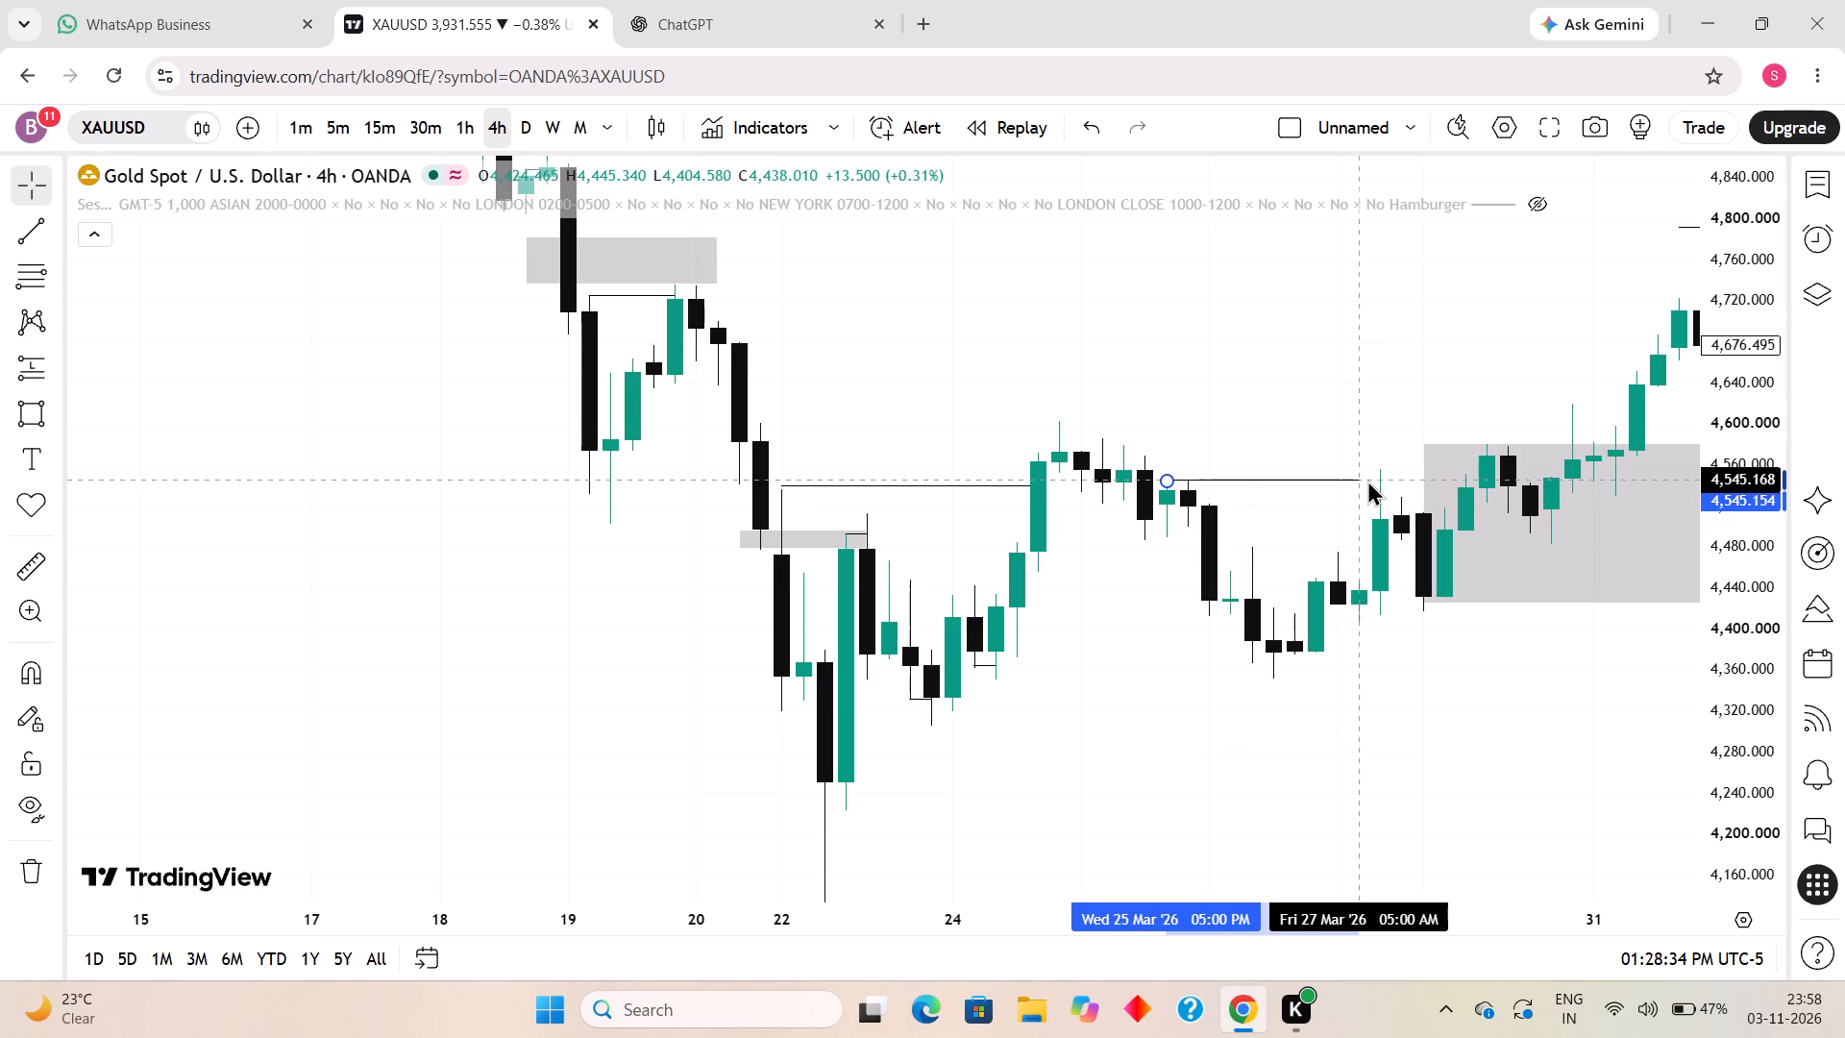
pyautogui.moveTo(1367, 480); pyautogui.dragTo(1380, 482)
pyautogui.click(1310, 520)
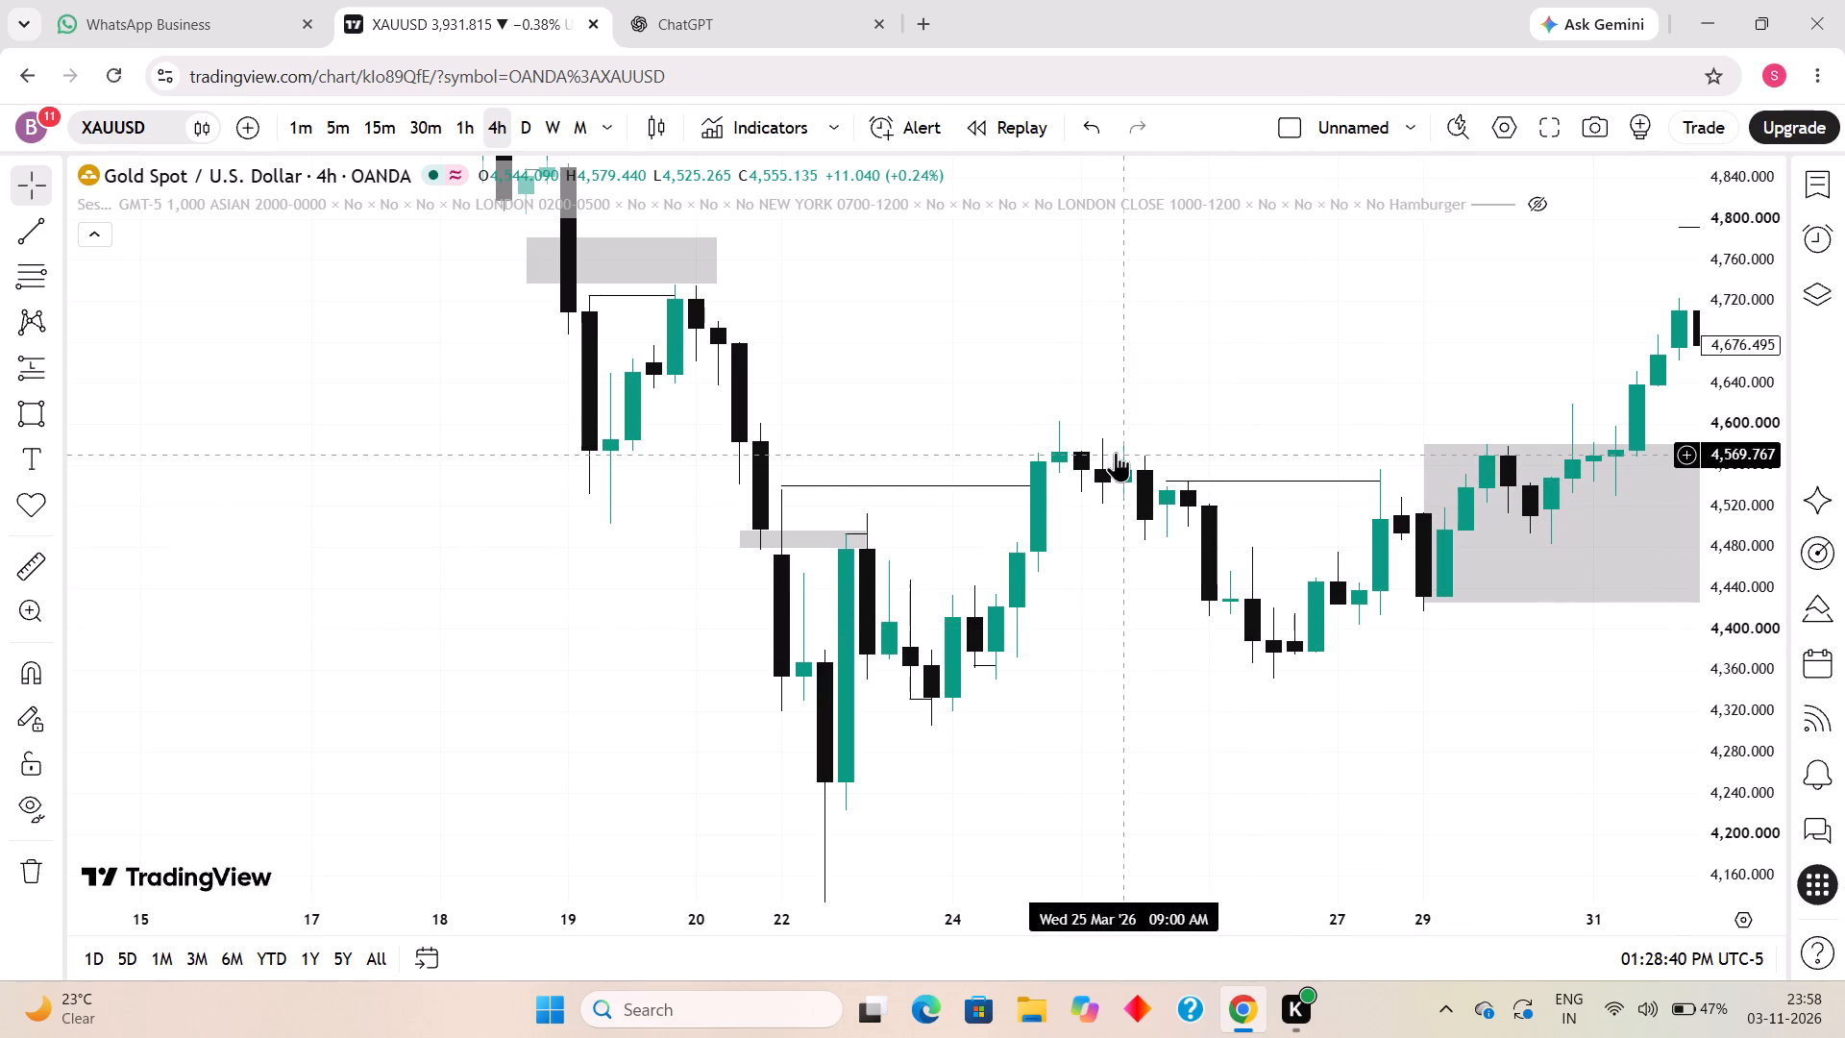
# Draw a horizontal trend line from the 20 March 2026 13:00 candle's high to 24 March 21:00 at about 4,601.
pyautogui.scroll(-1, 1067, 445)
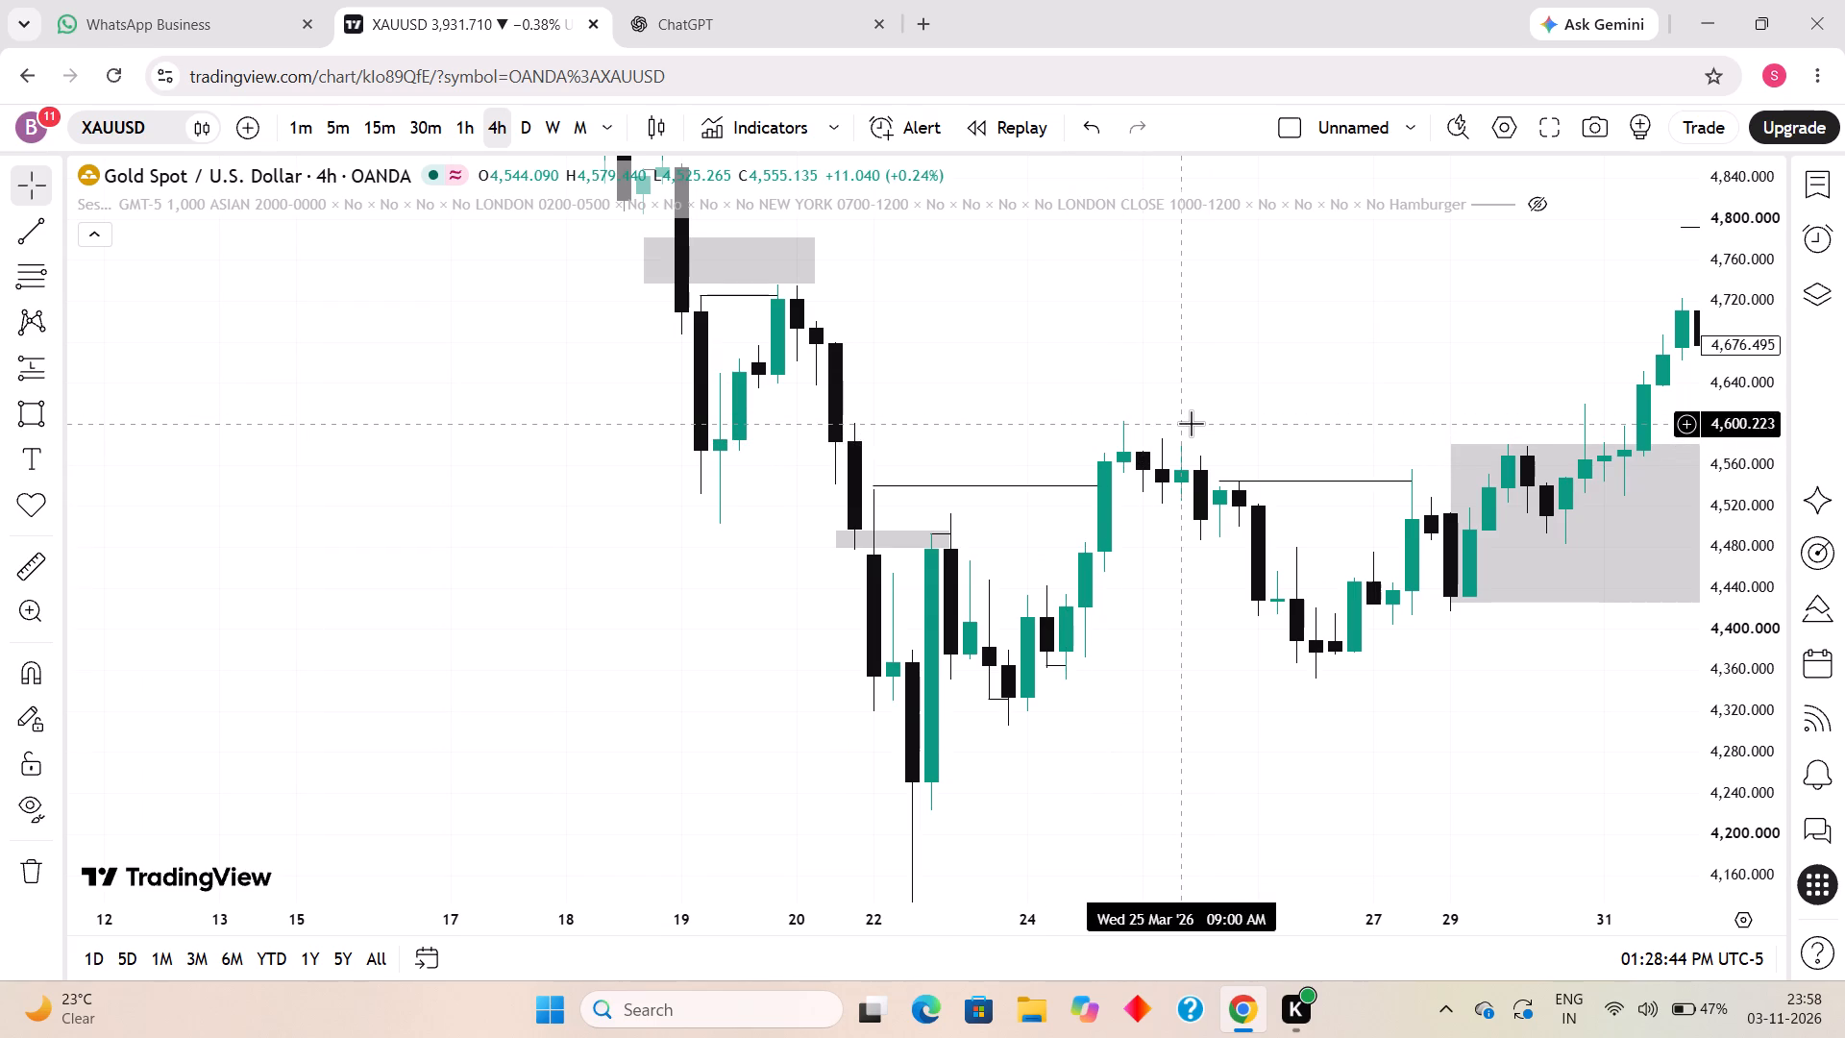
pyautogui.click(14, 223)
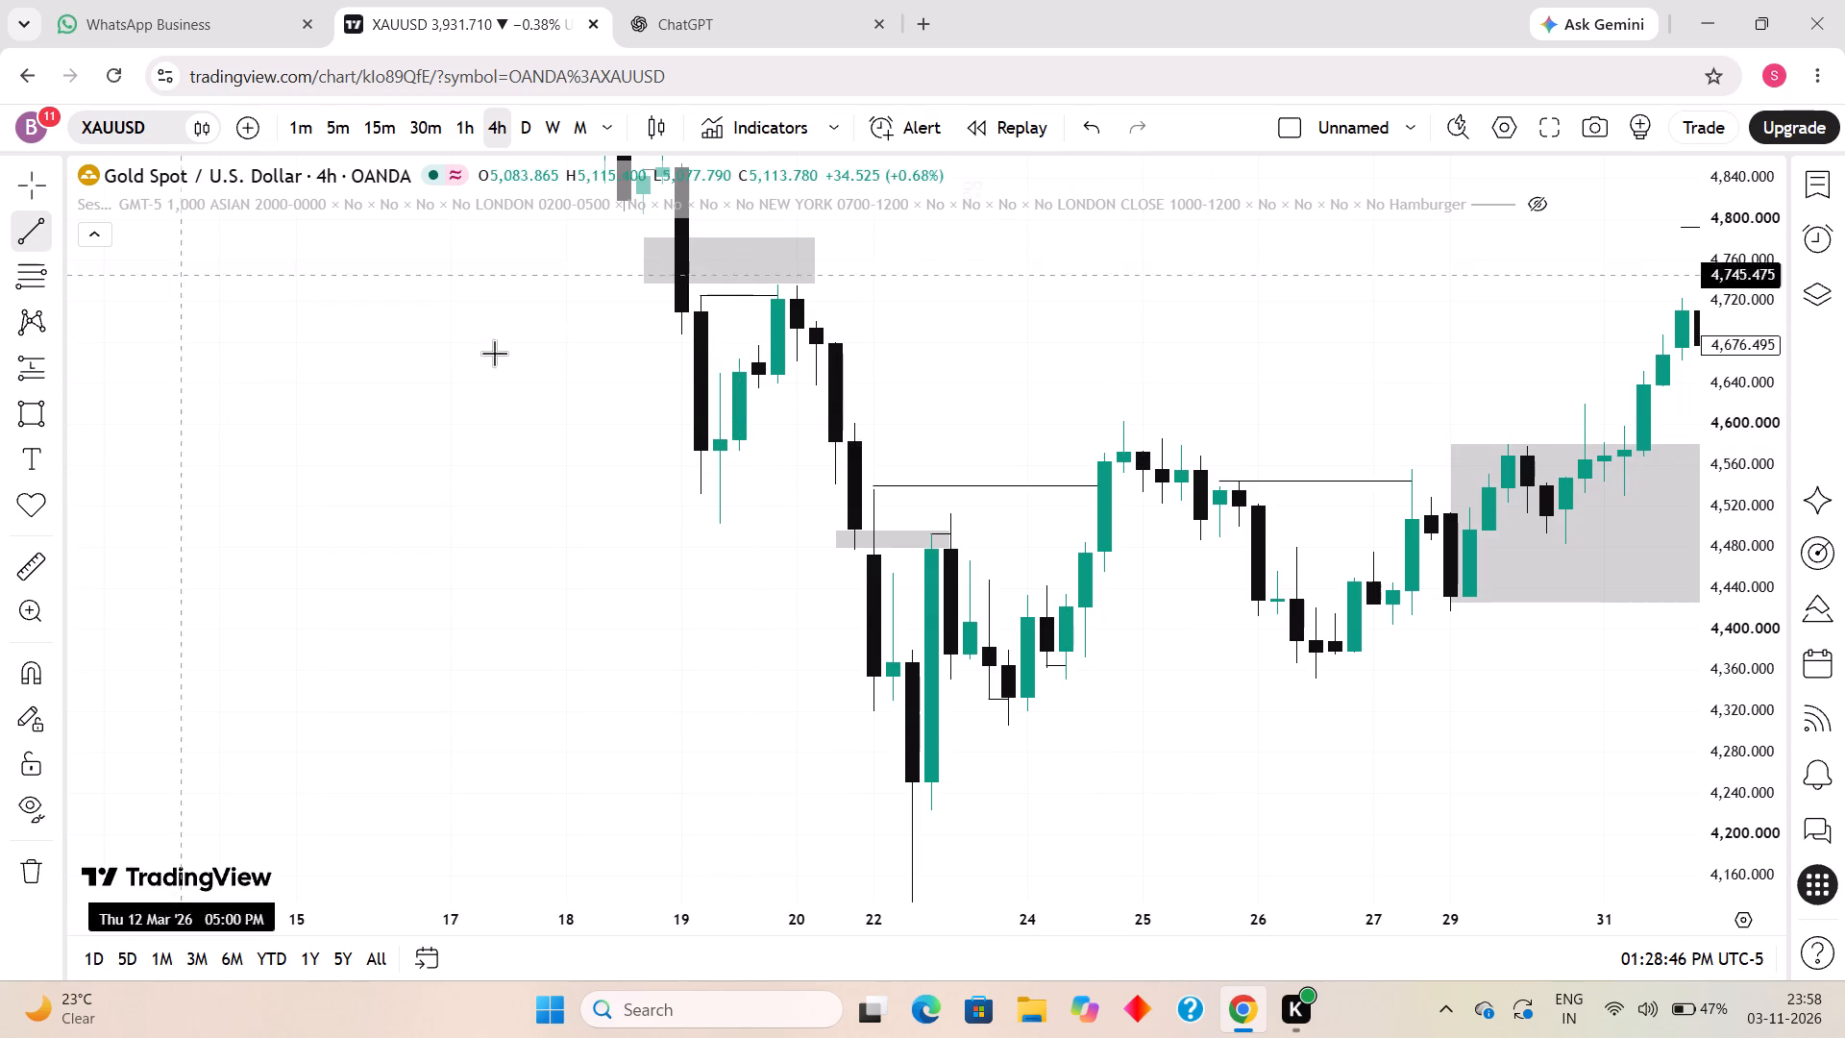
pyautogui.click(854, 422)
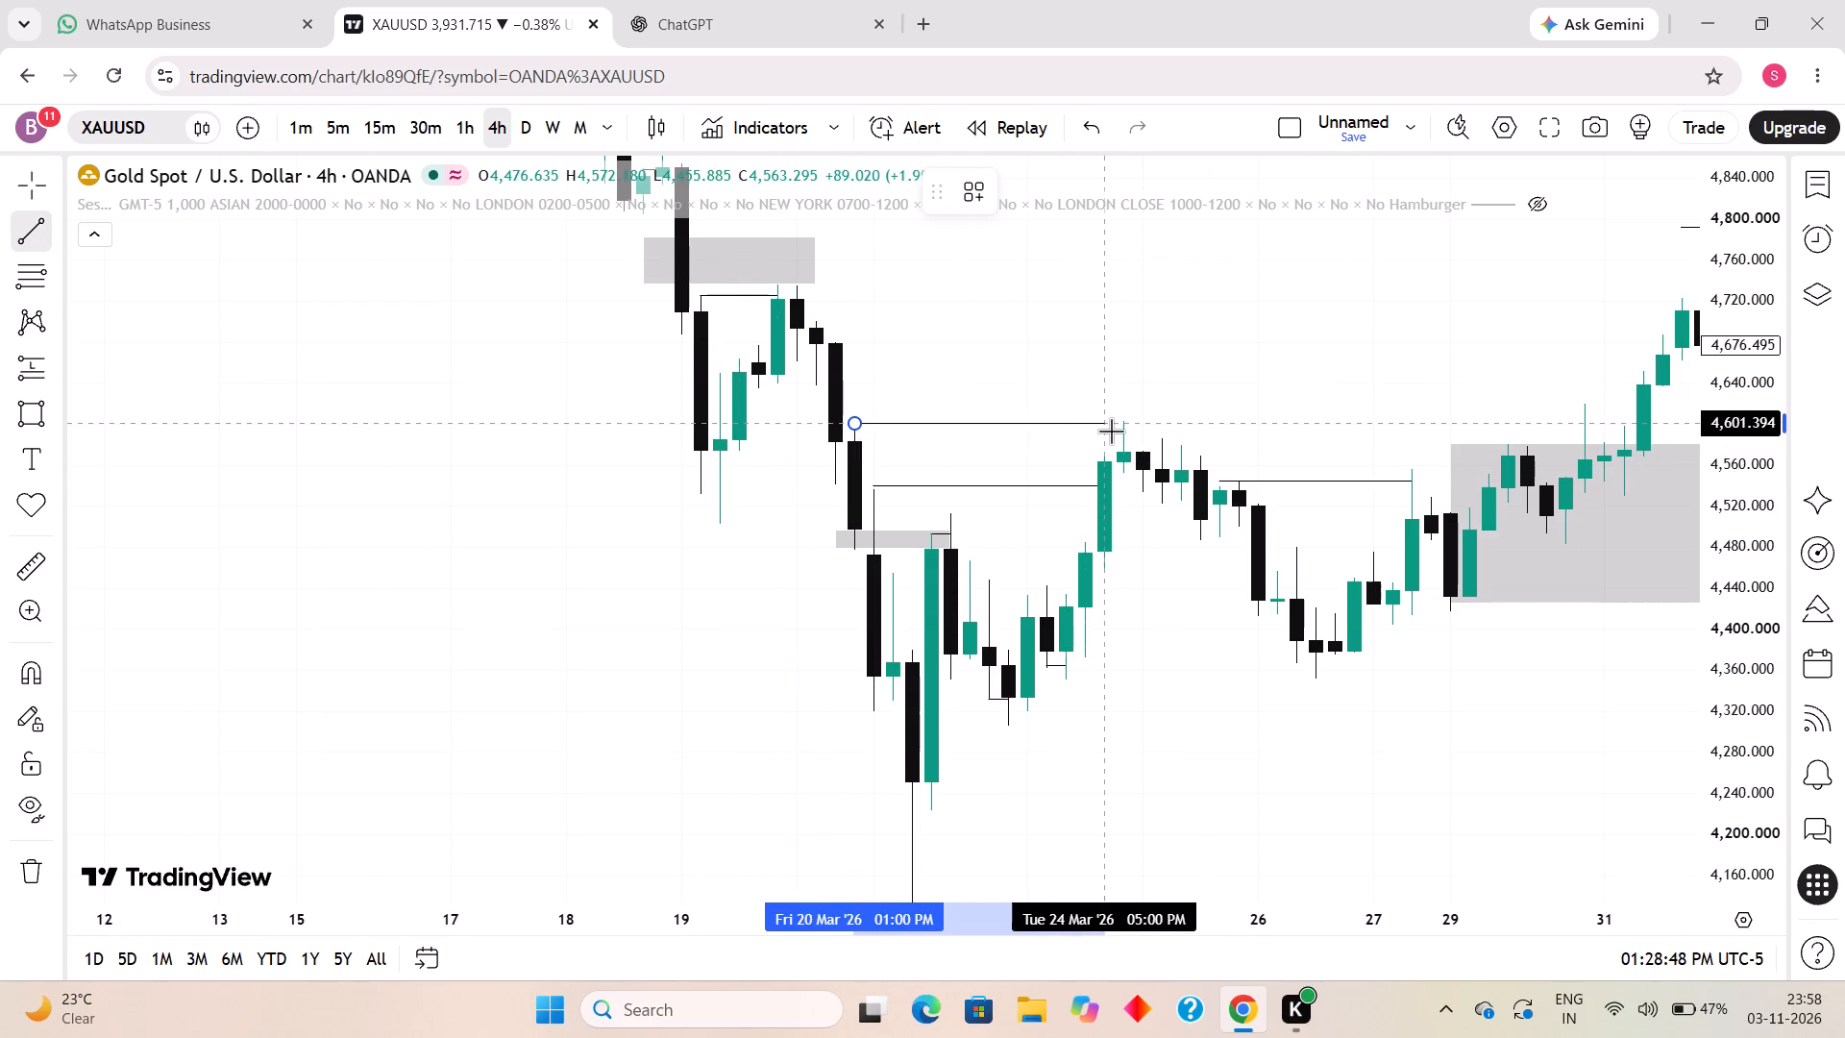
pyautogui.keyDown('shift'); pyautogui.click(1125, 432); pyautogui.keyUp('shift')
pyautogui.click(1091, 456)
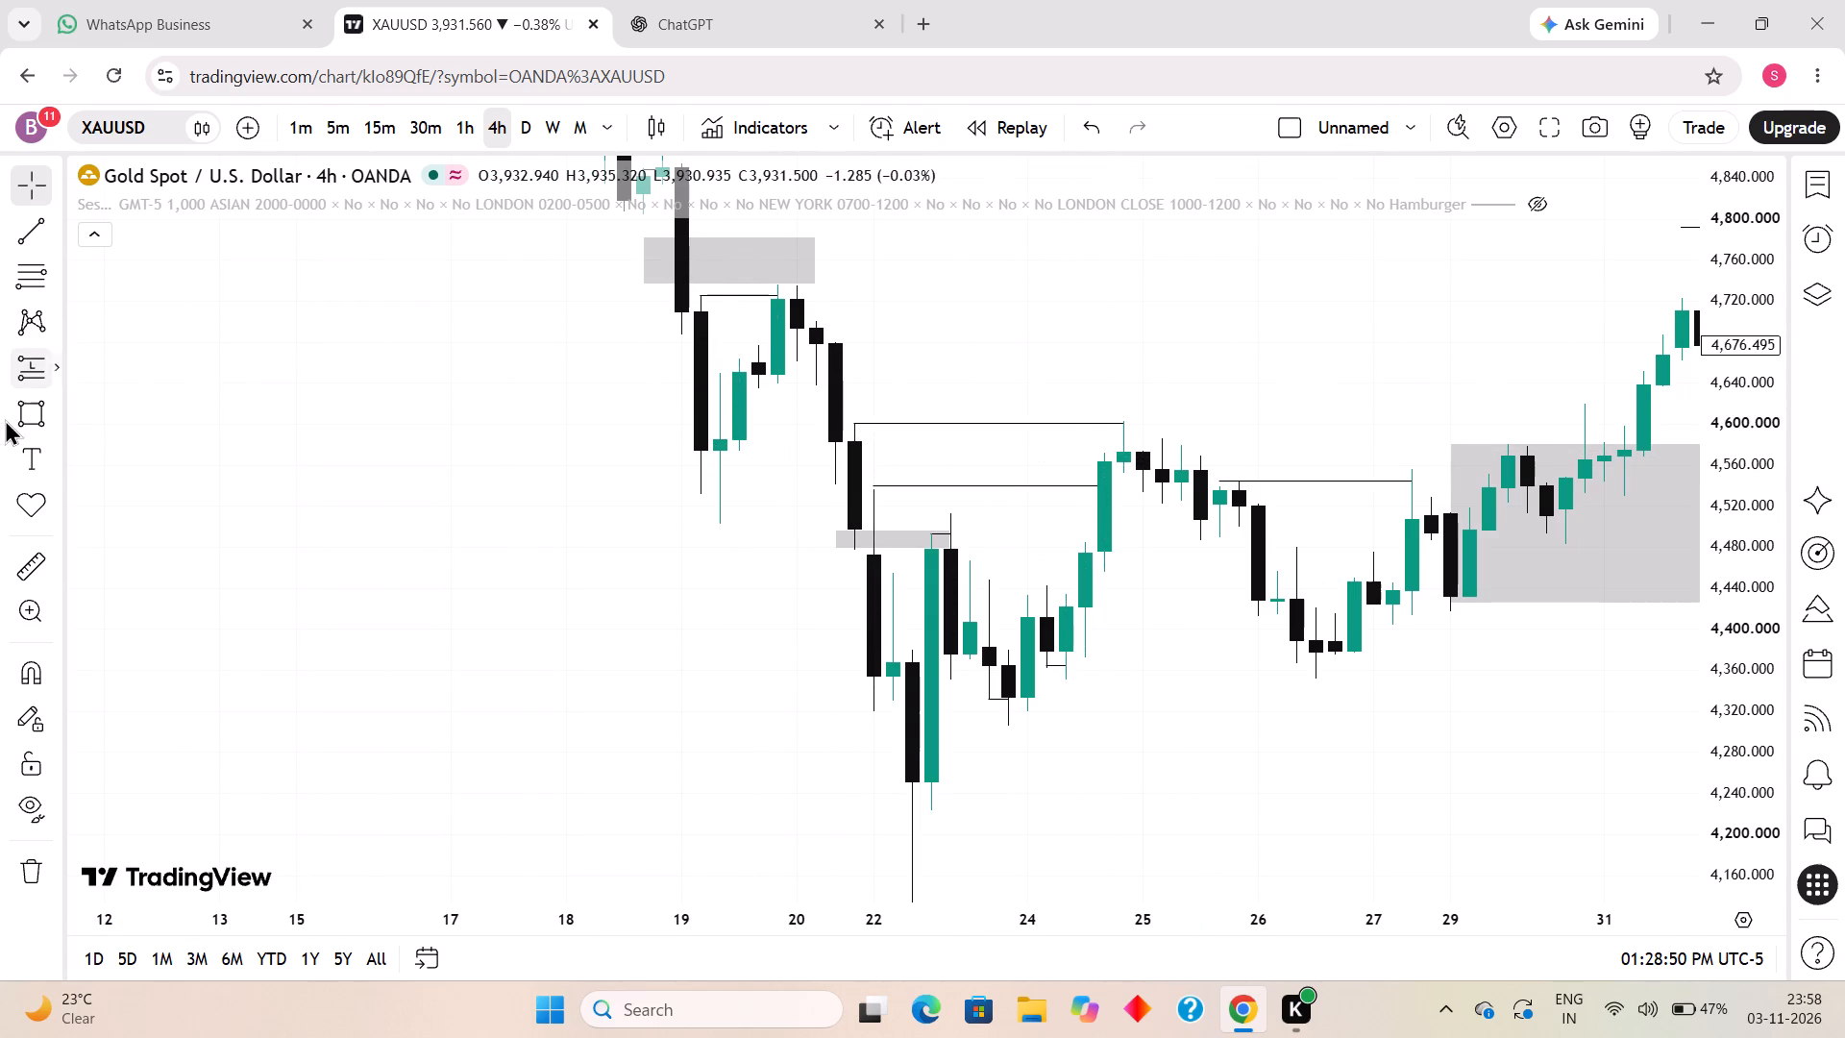
# Draw a rectangle from 20 March 2026 05:00 to 25 March 01:00, spanning about 4,637 to 4,600.
pyautogui.click(37, 413)
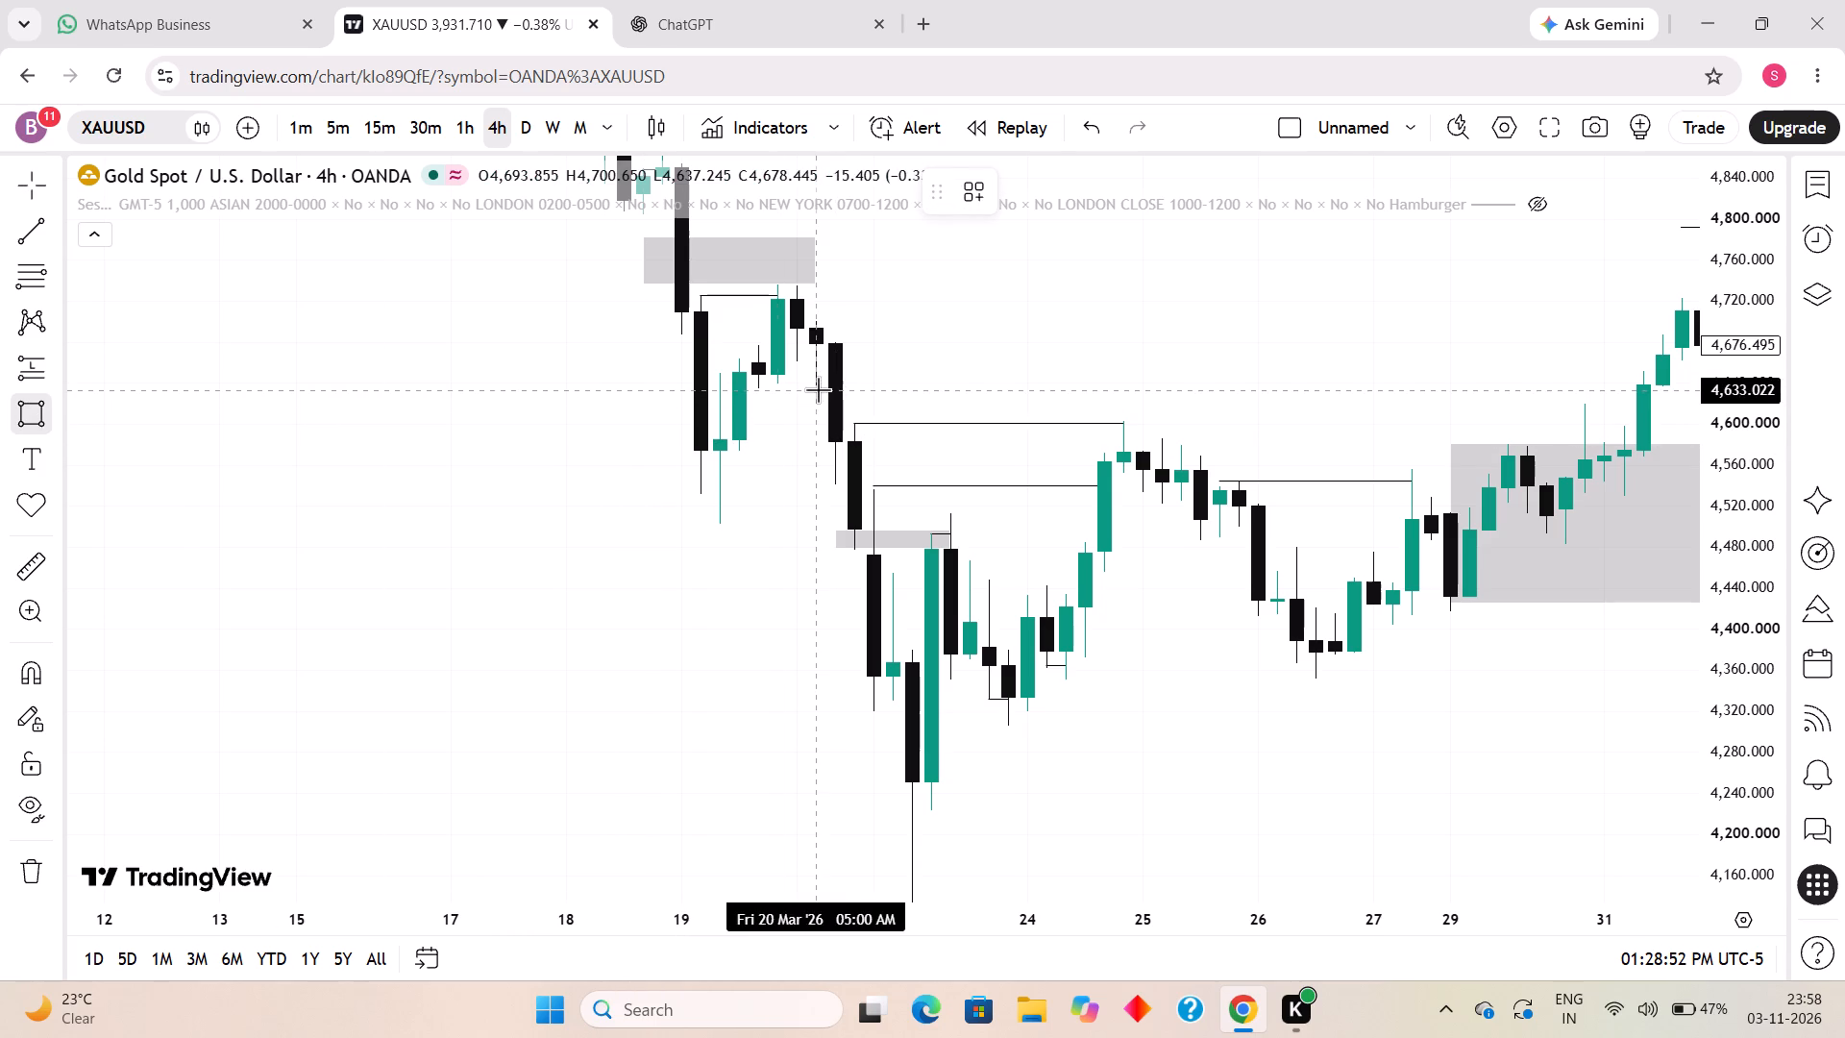
pyautogui.click(816, 386)
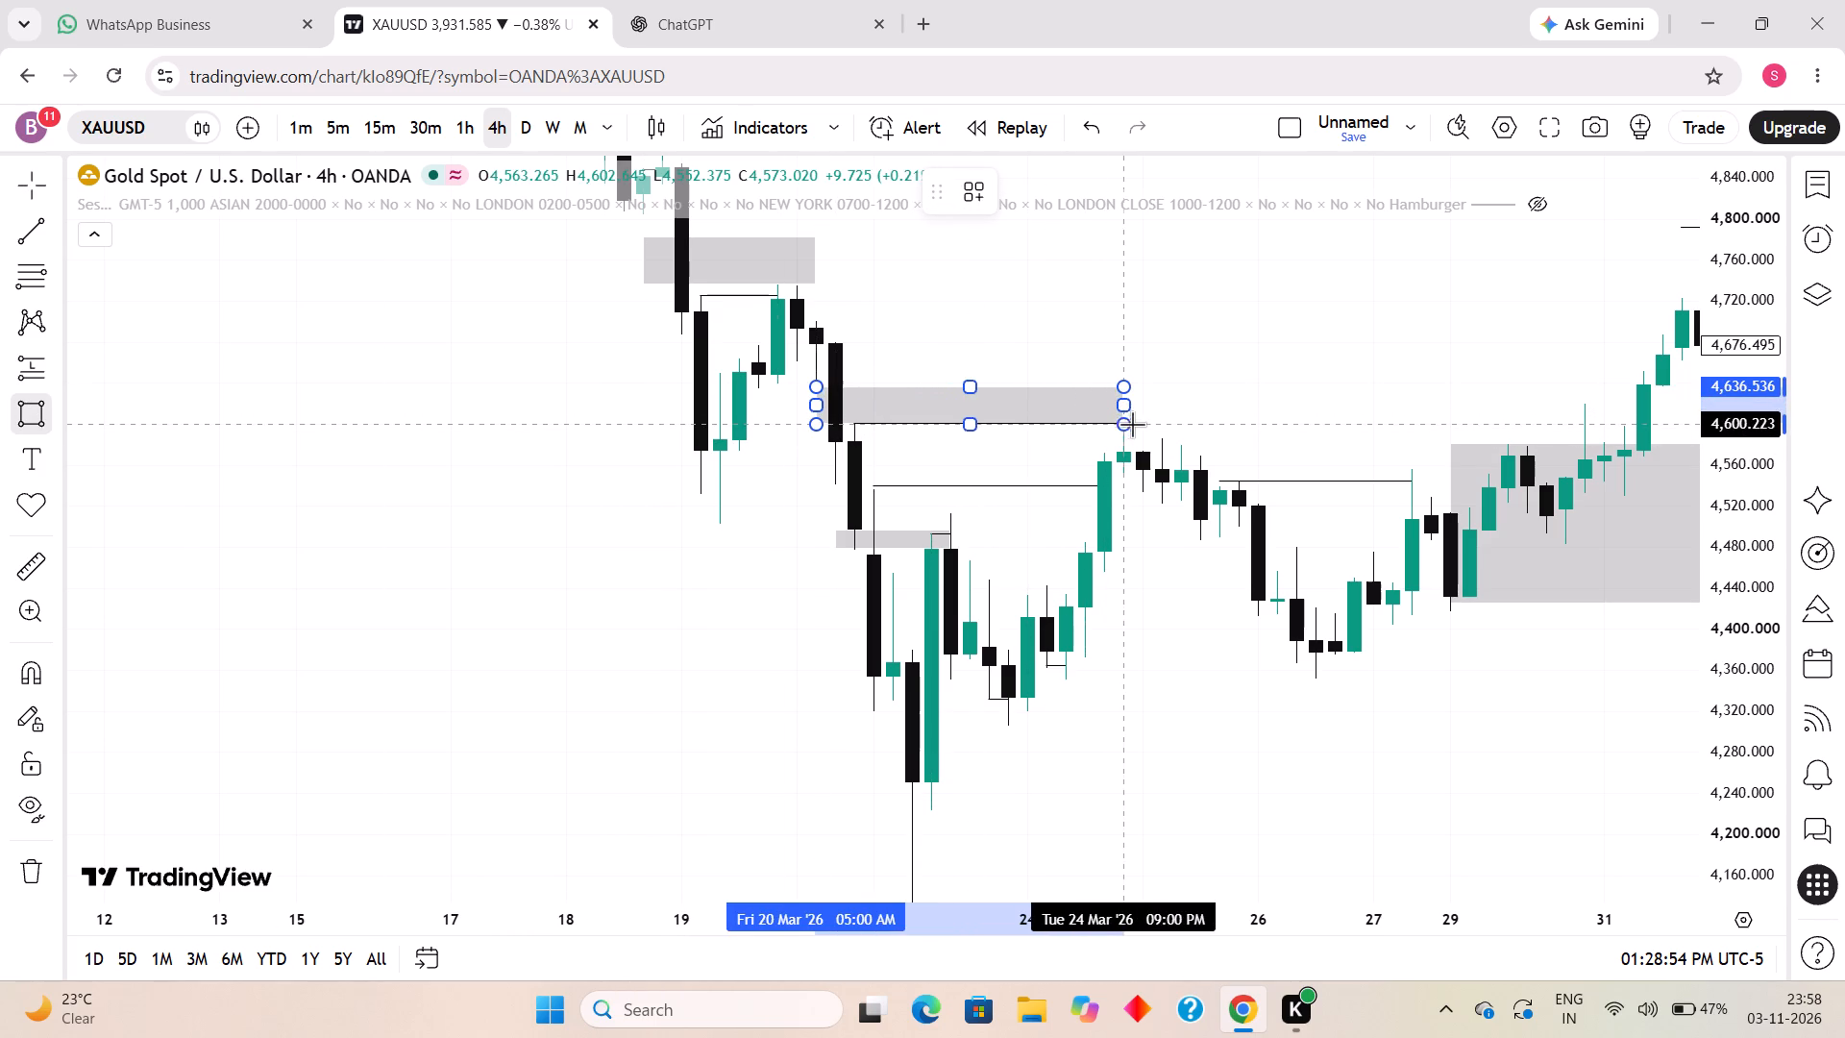
pyautogui.click(1142, 424)
pyautogui.click(1133, 465)
# Draw a short horizontal trend line from the 26 March 2026 05:00 candle's high to 09:00 at about 4,458.
pyautogui.moveTo(1227, 637); pyautogui.dragTo(931, 586)
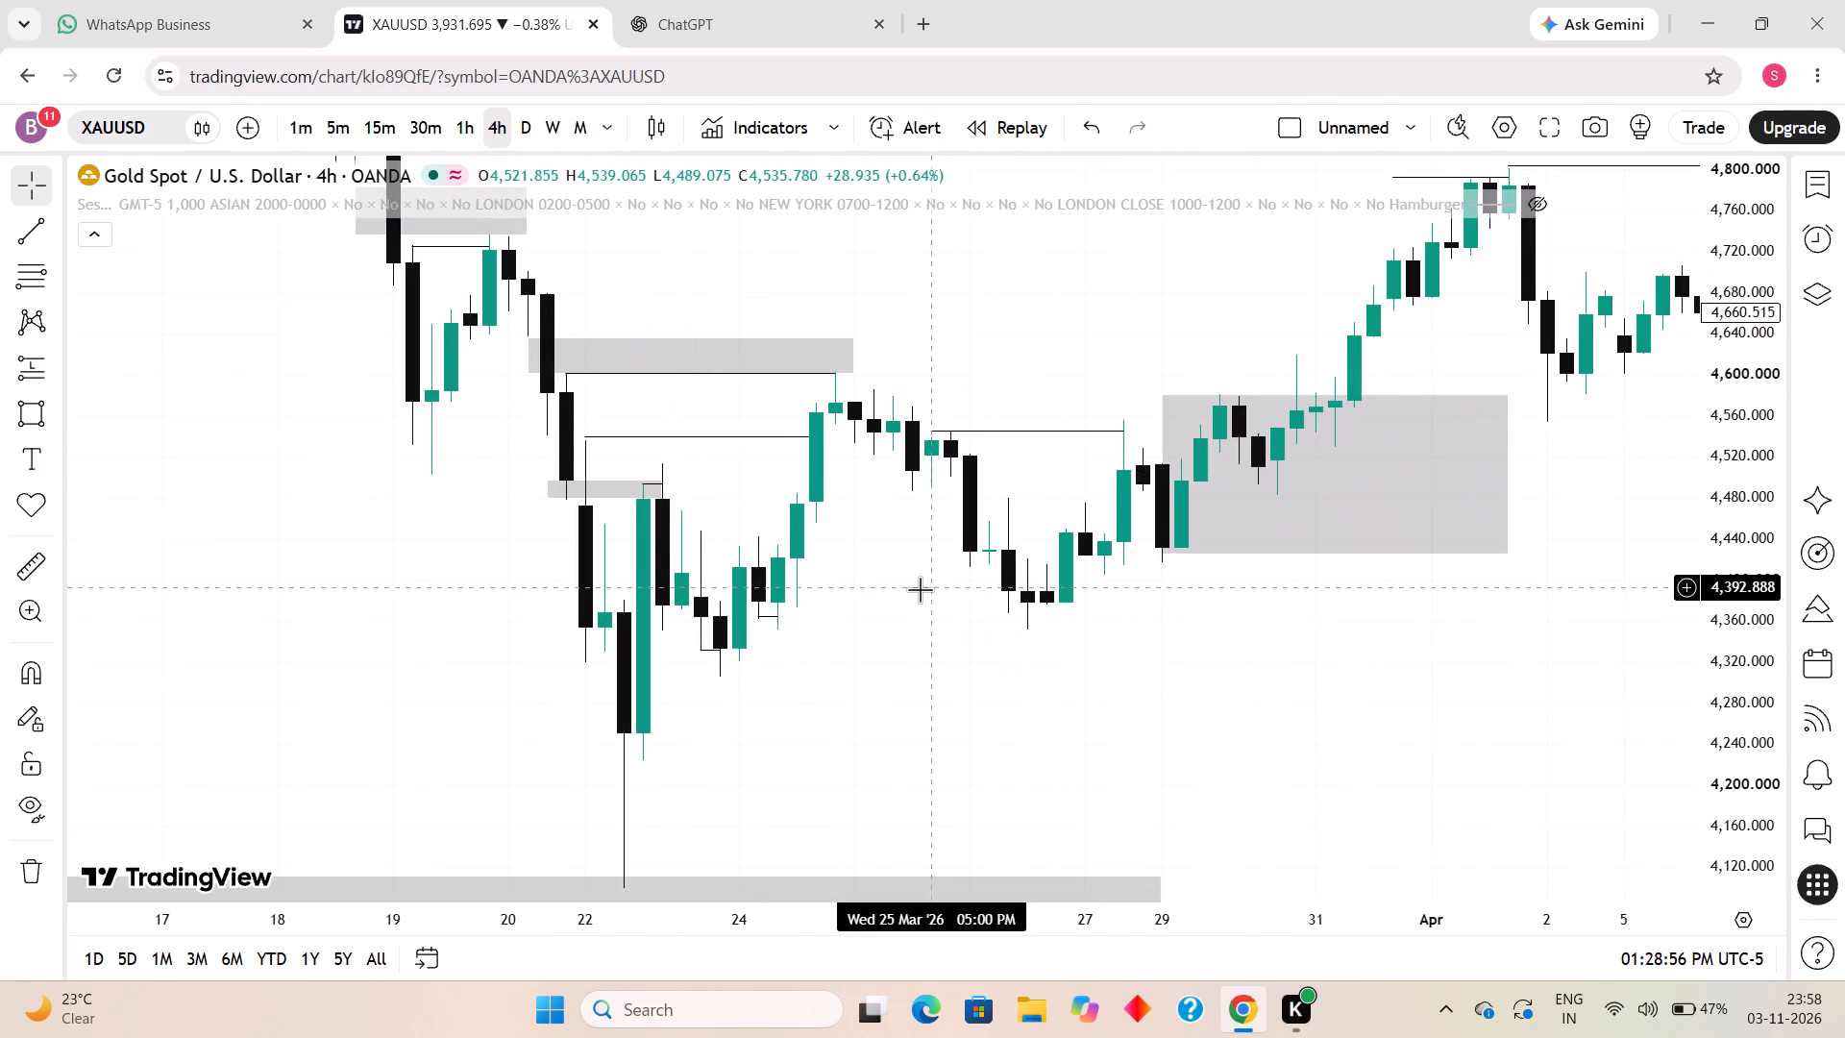
pyautogui.scroll(-2, 922, 591)
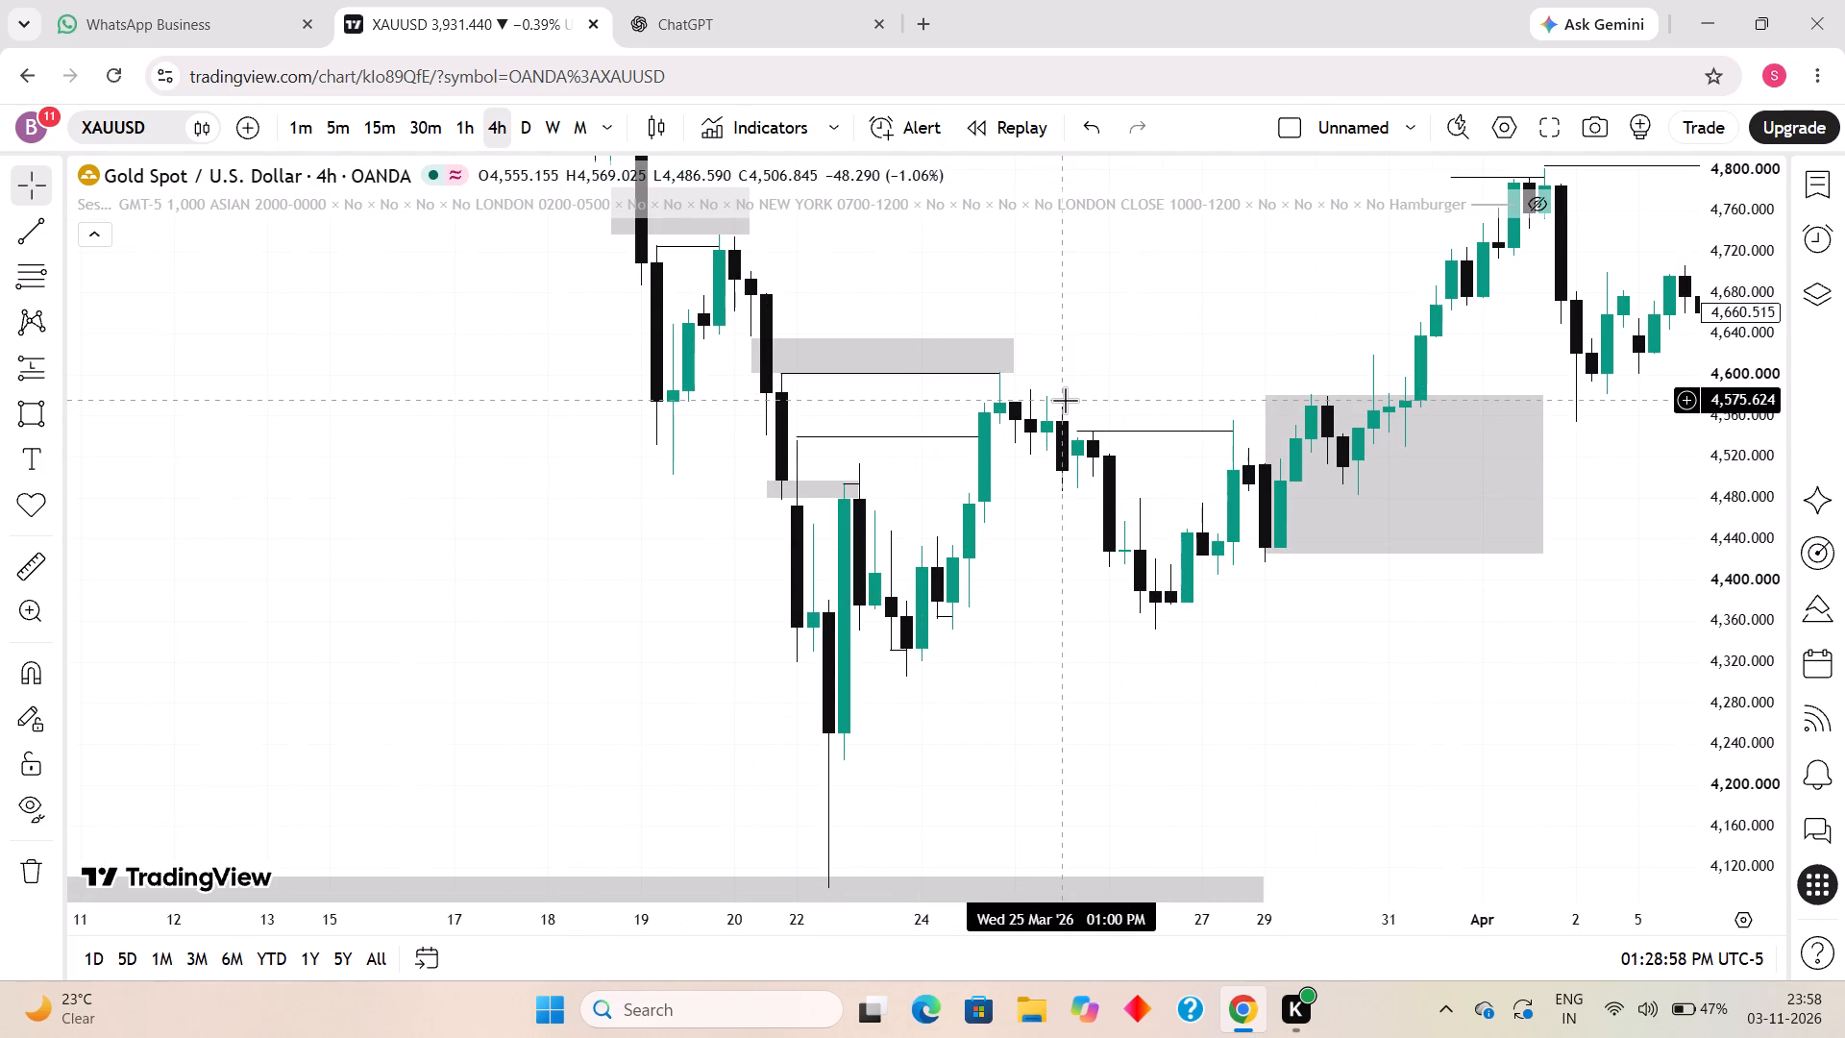
pyautogui.moveTo(1062, 617); pyautogui.dragTo(1013, 607)
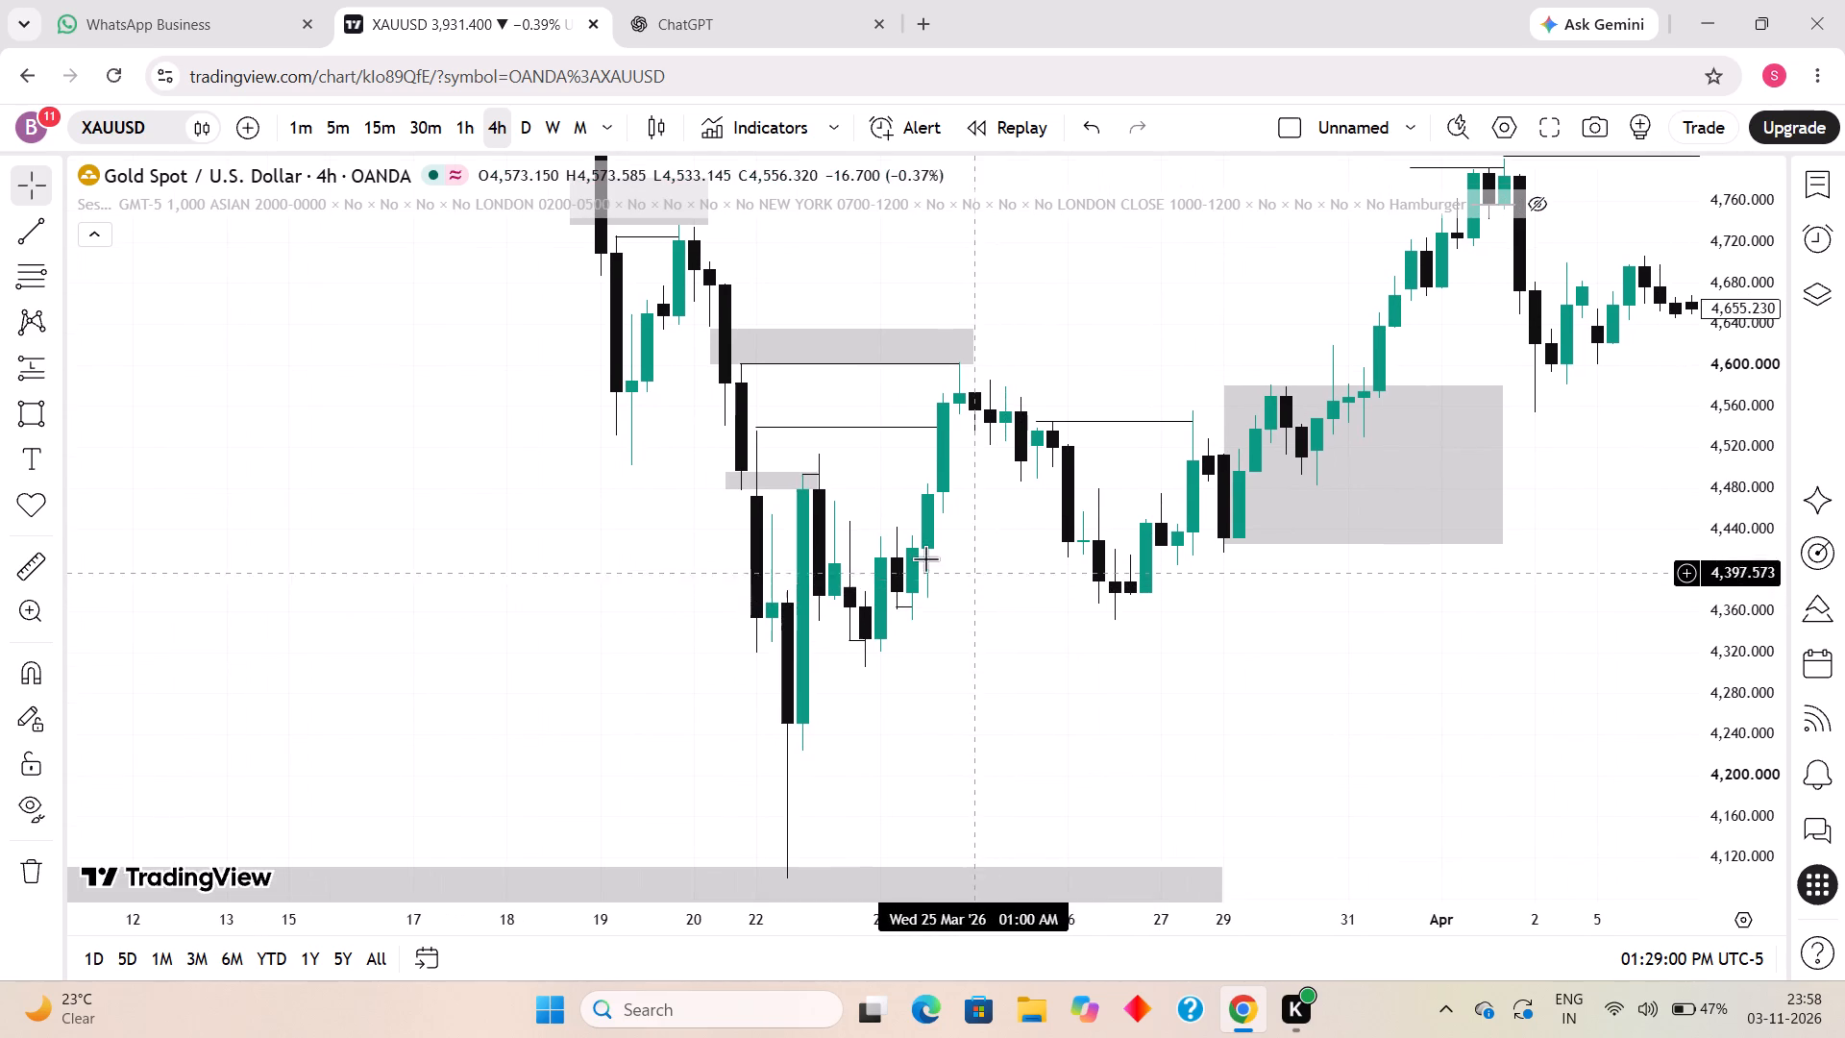
pyautogui.click(12, 226)
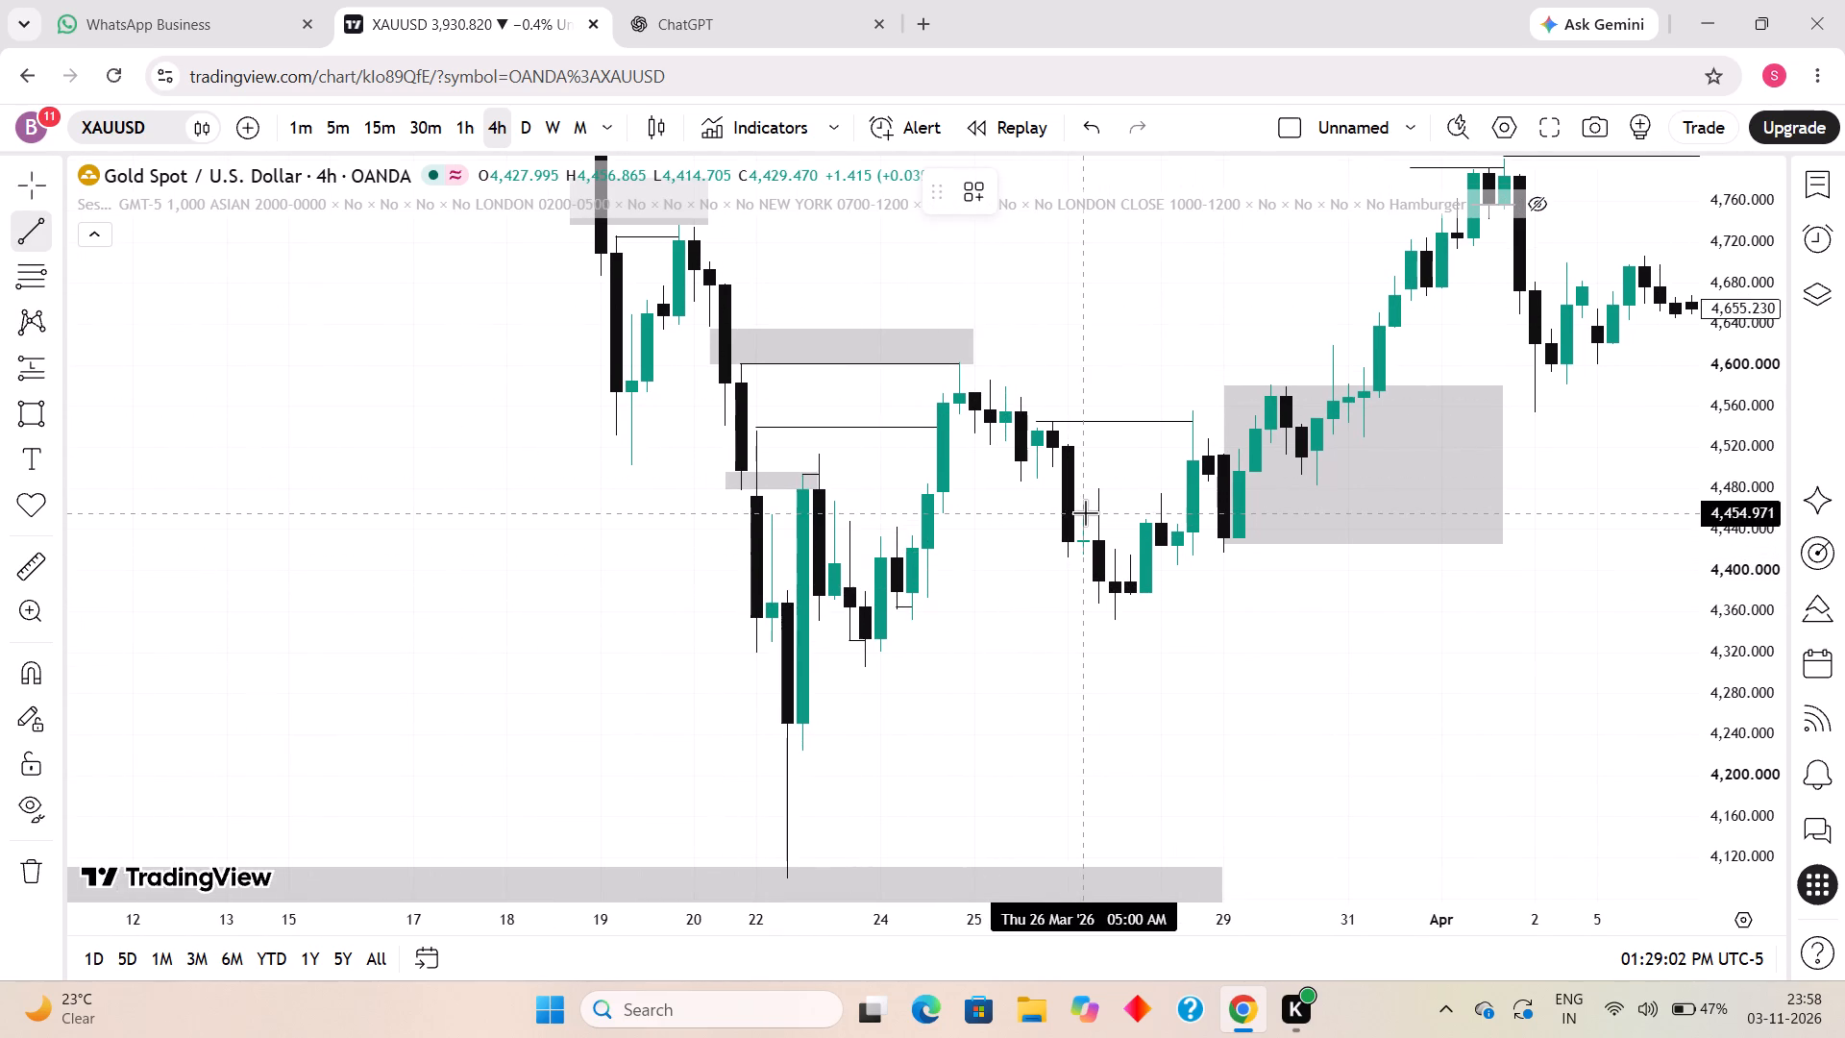
pyautogui.click(1080, 509)
pyautogui.keyDown('shift'); pyautogui.click(1096, 508); pyautogui.keyUp('shift')
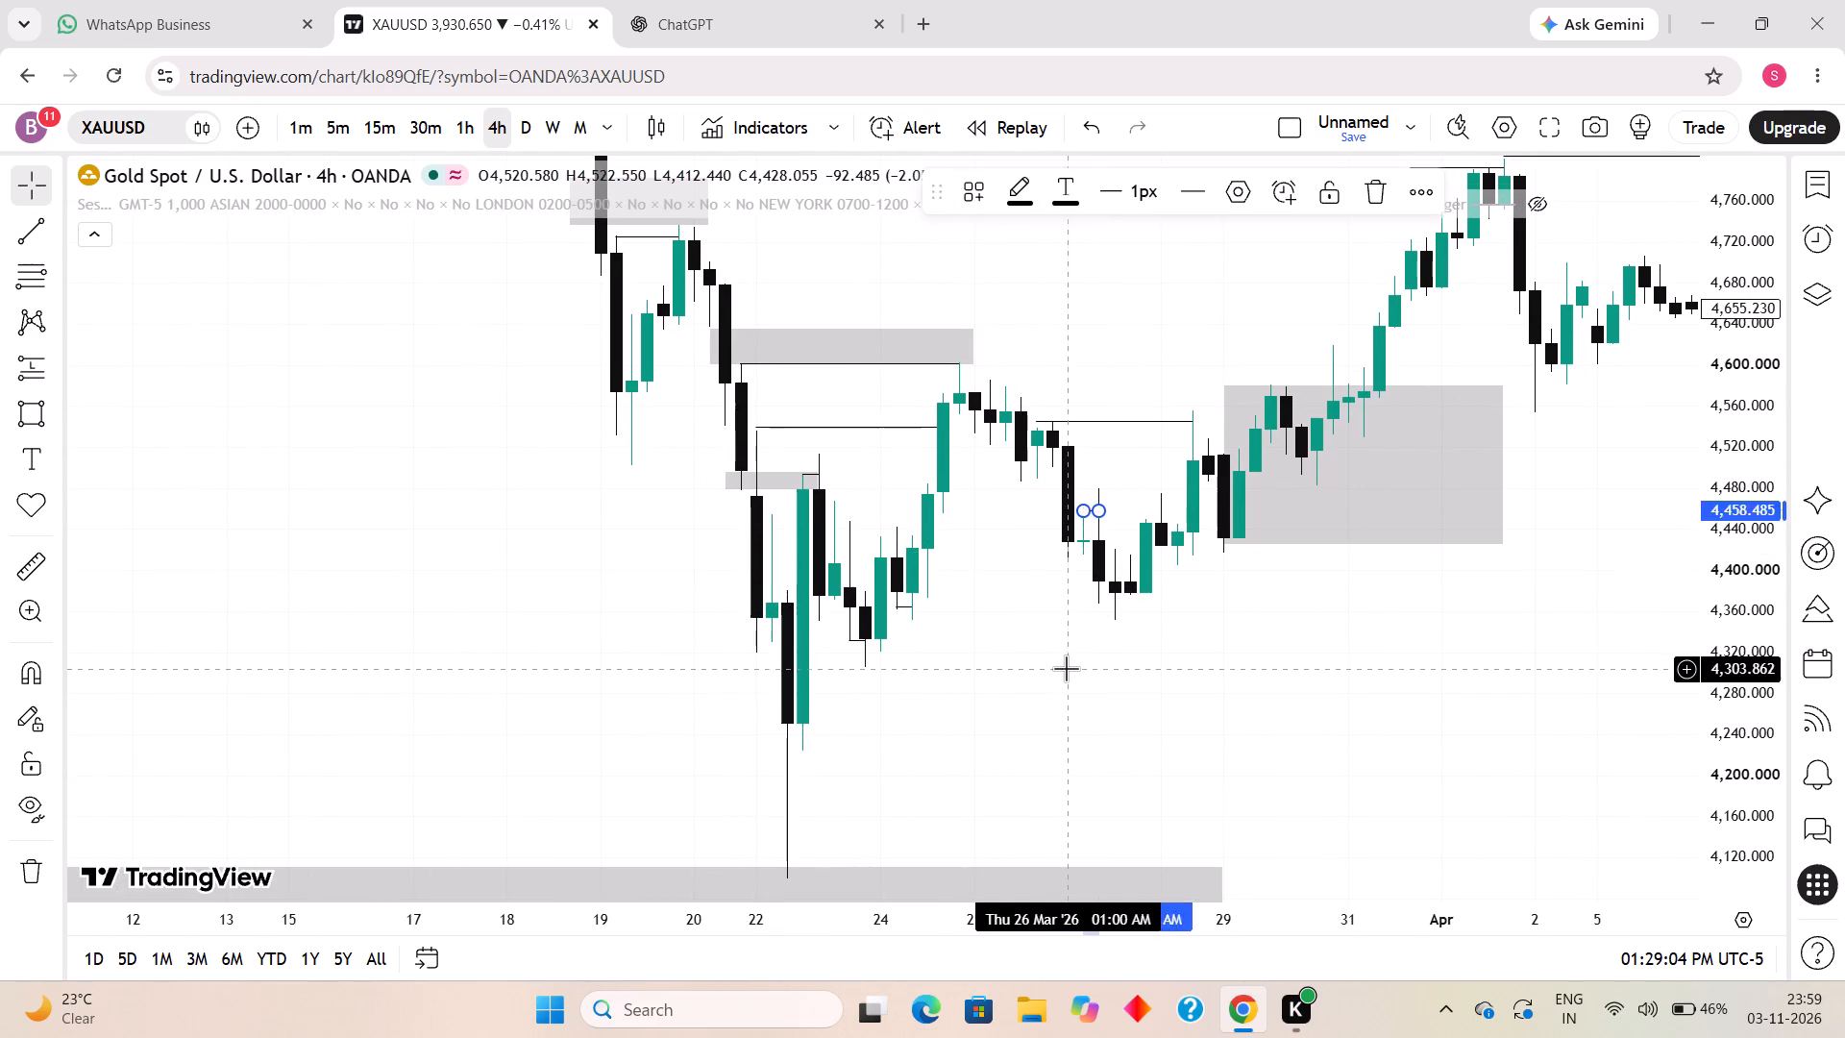
pyautogui.click(1066, 668)
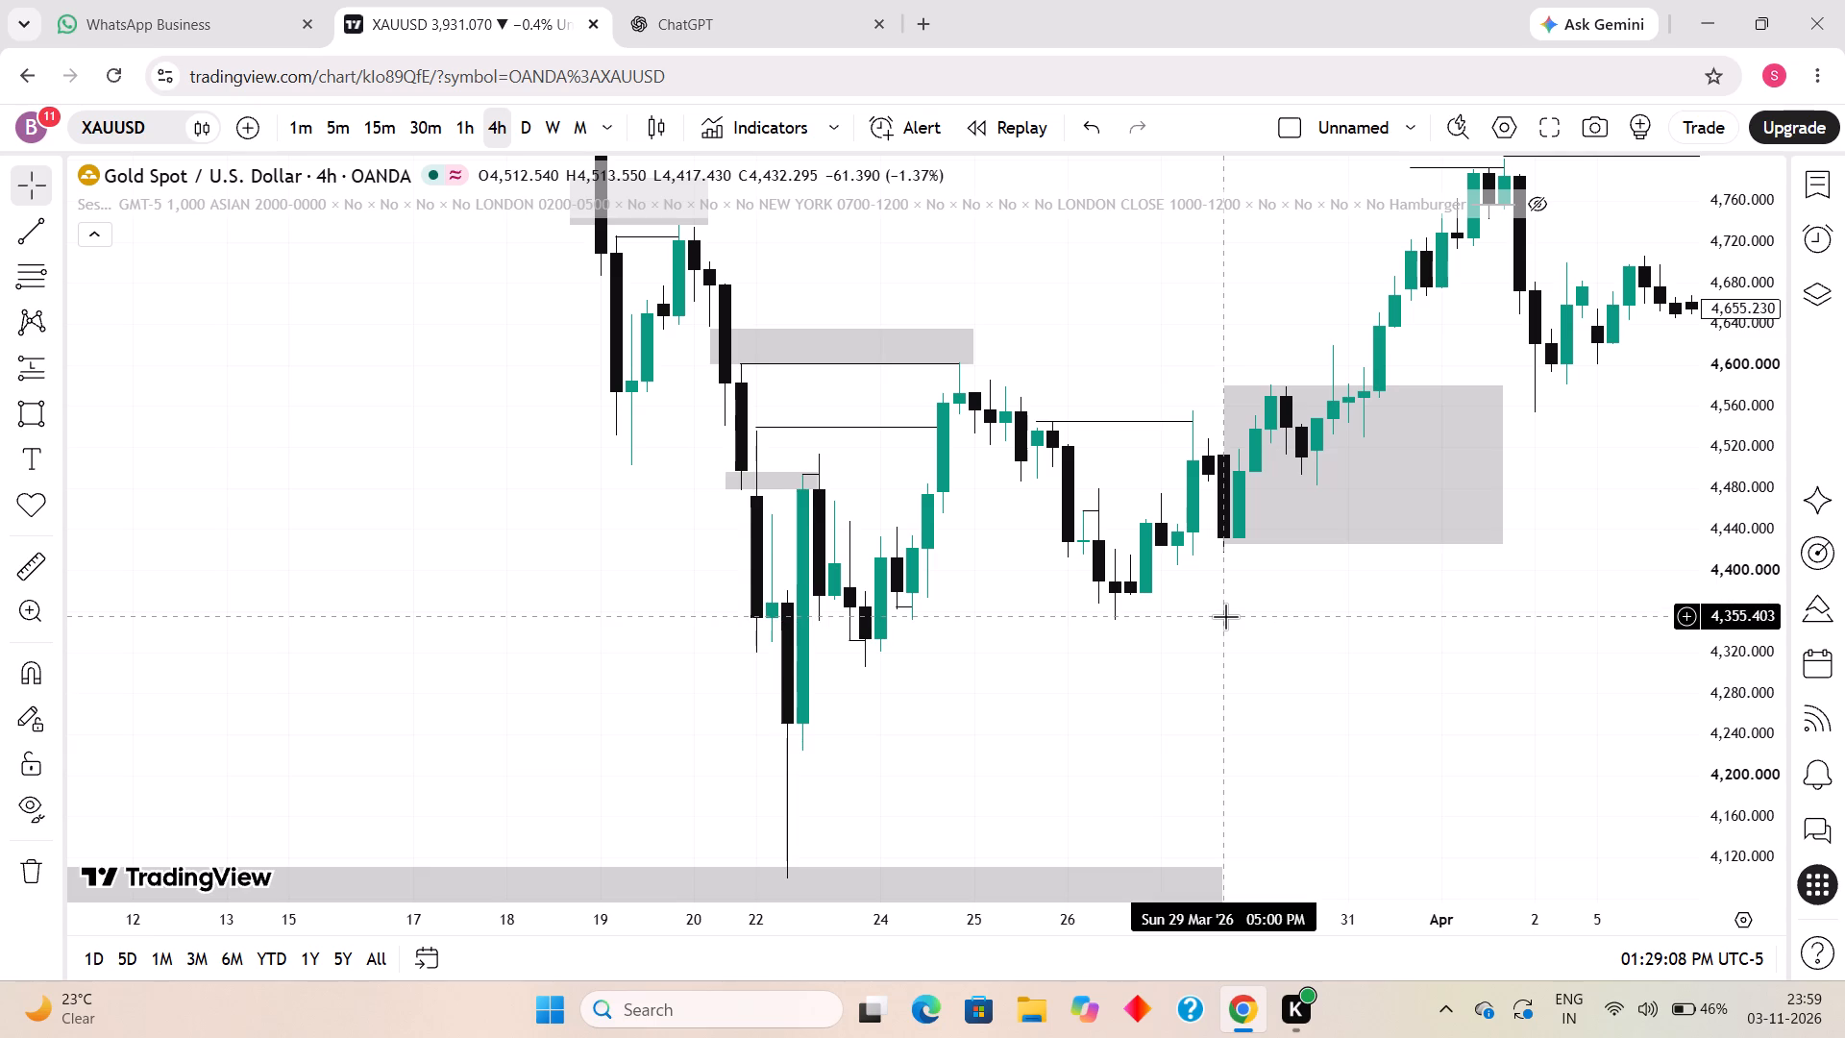
# Draw a horizontal trend line from the 24 March 2026 09:00 candle's low to 26 March 13:00 at about 4,351.
pyautogui.click(18, 243)
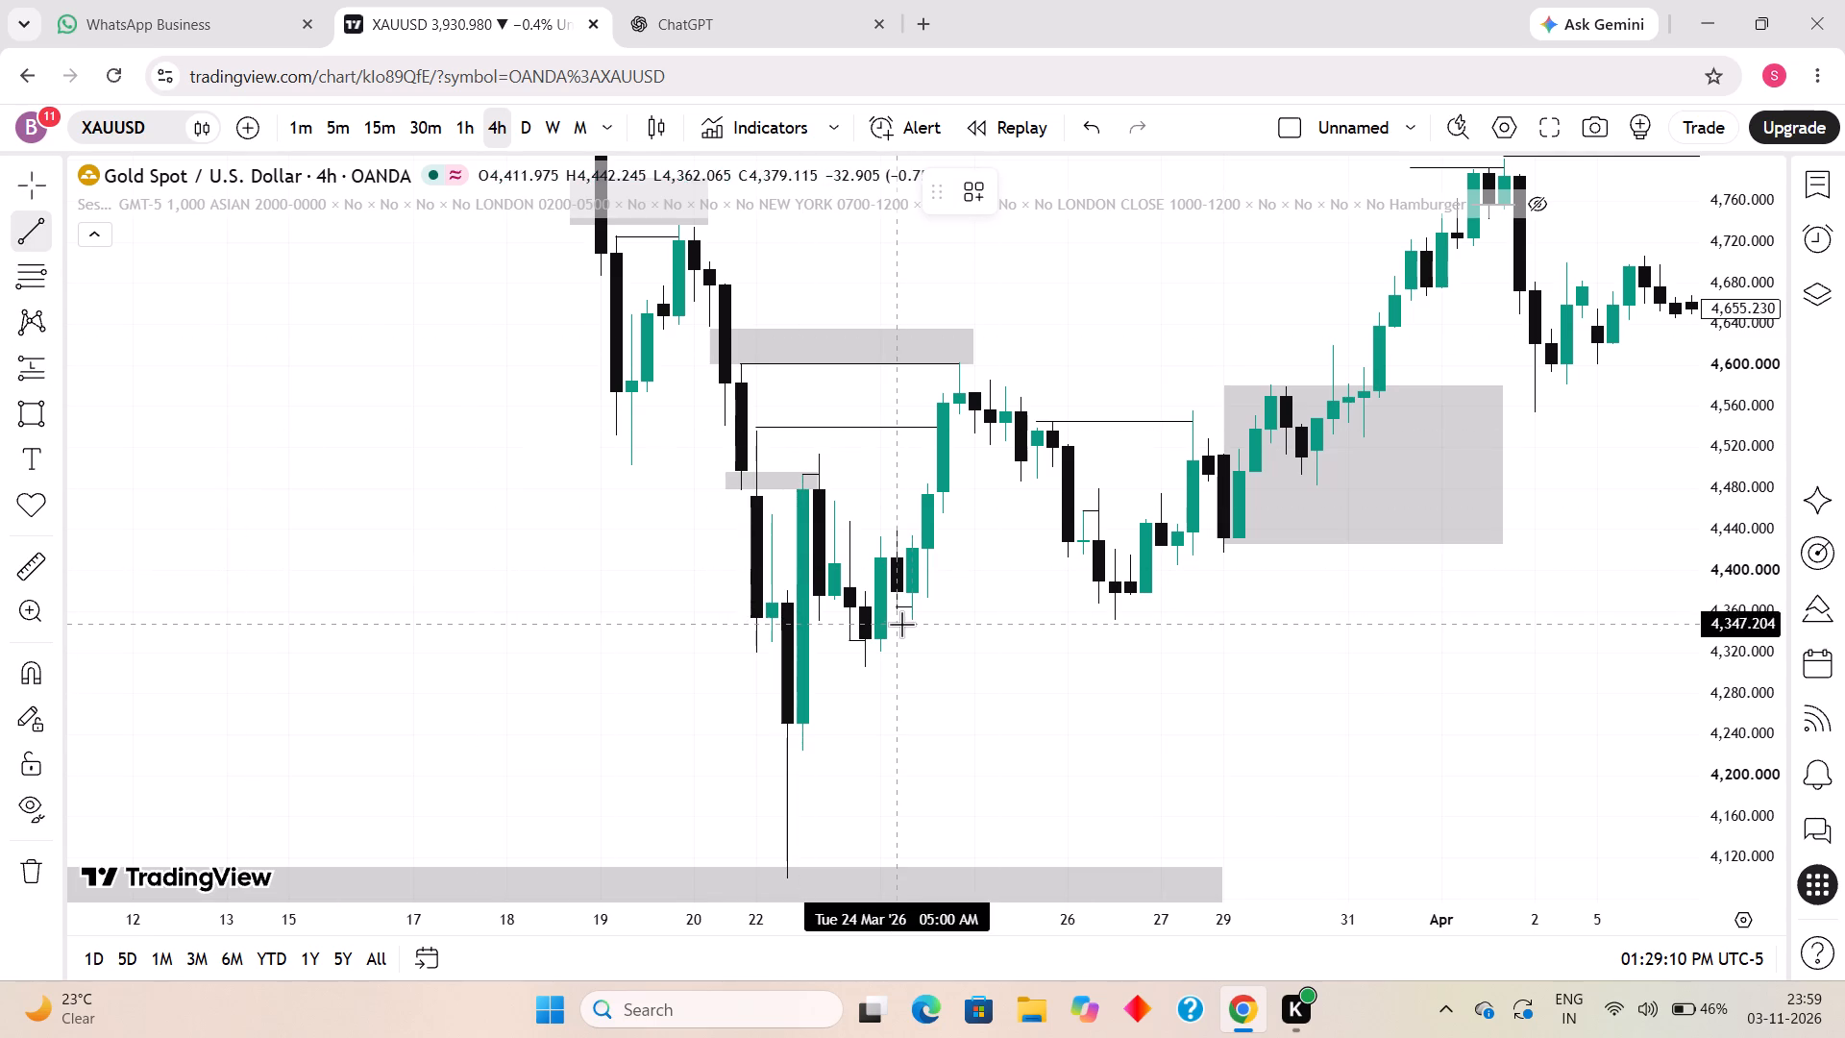
pyautogui.click(911, 621)
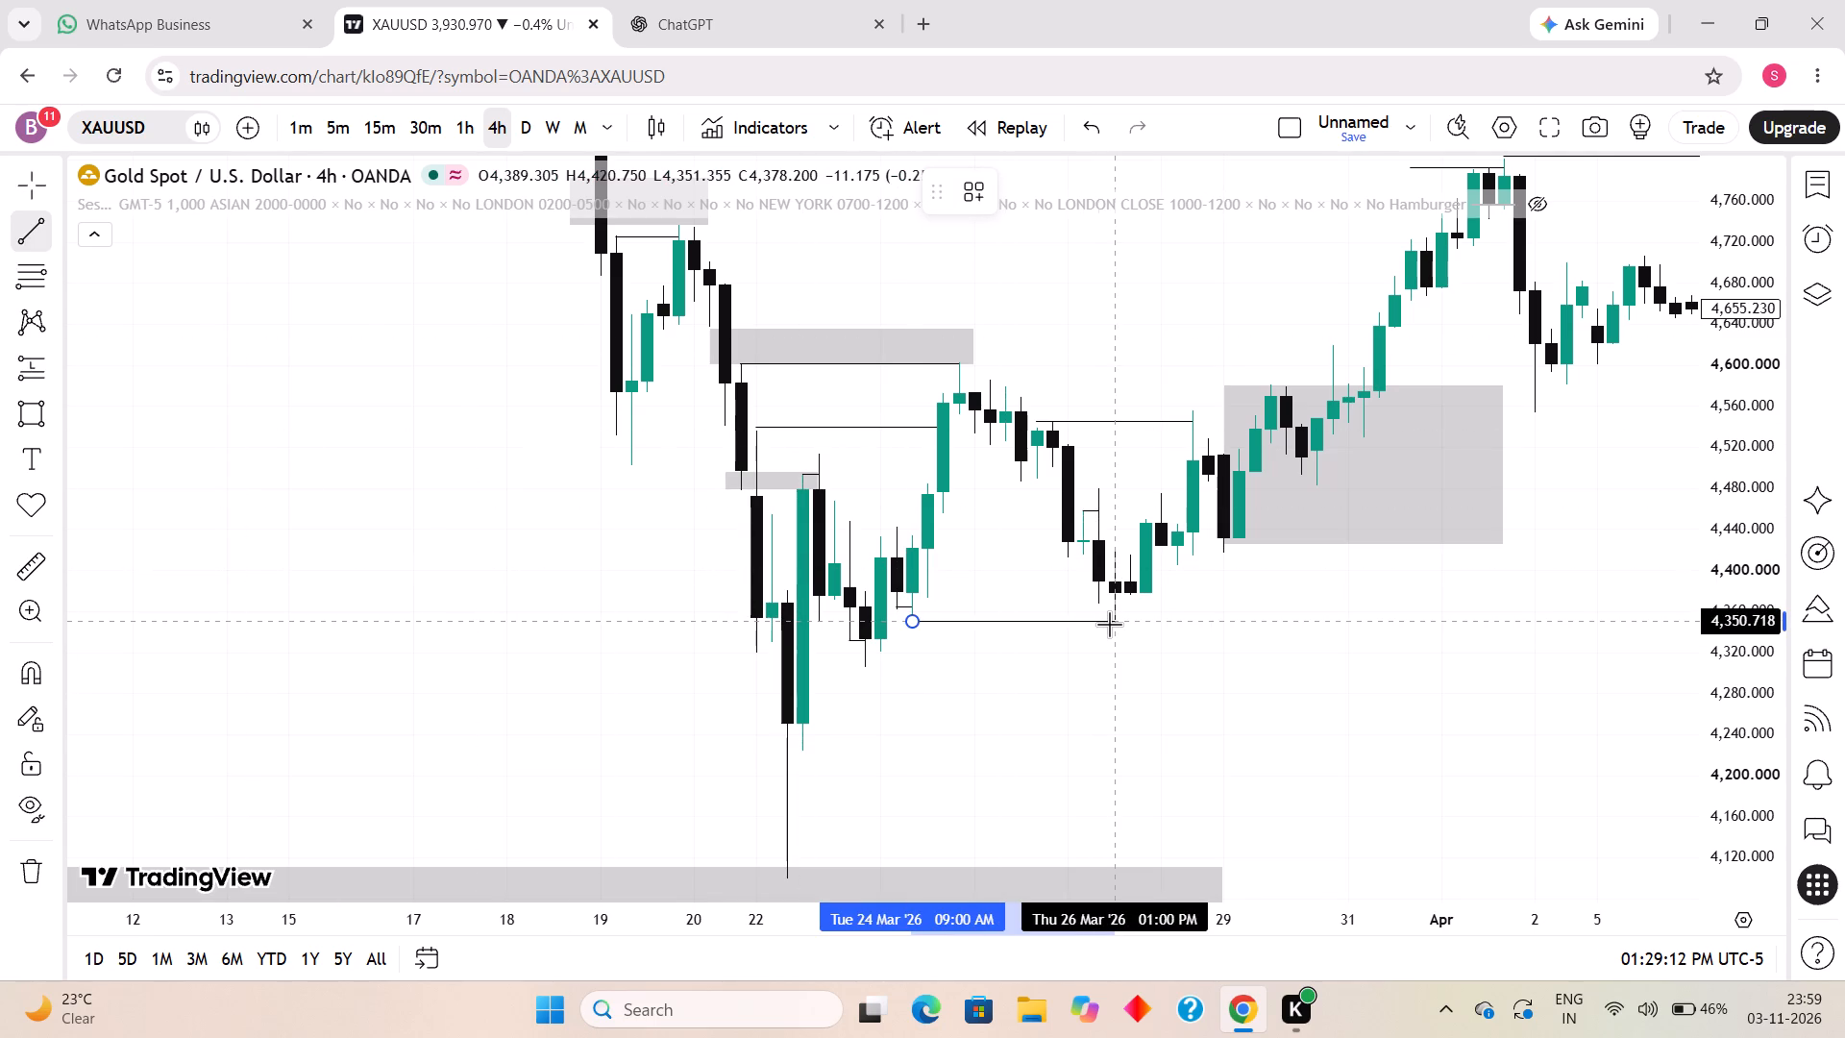
pyautogui.keyDown('shift'); pyautogui.click(1114, 623); pyautogui.keyUp('shift')
pyautogui.keyDown('shift'); pyautogui.click(1146, 674); pyautogui.keyUp('shift')
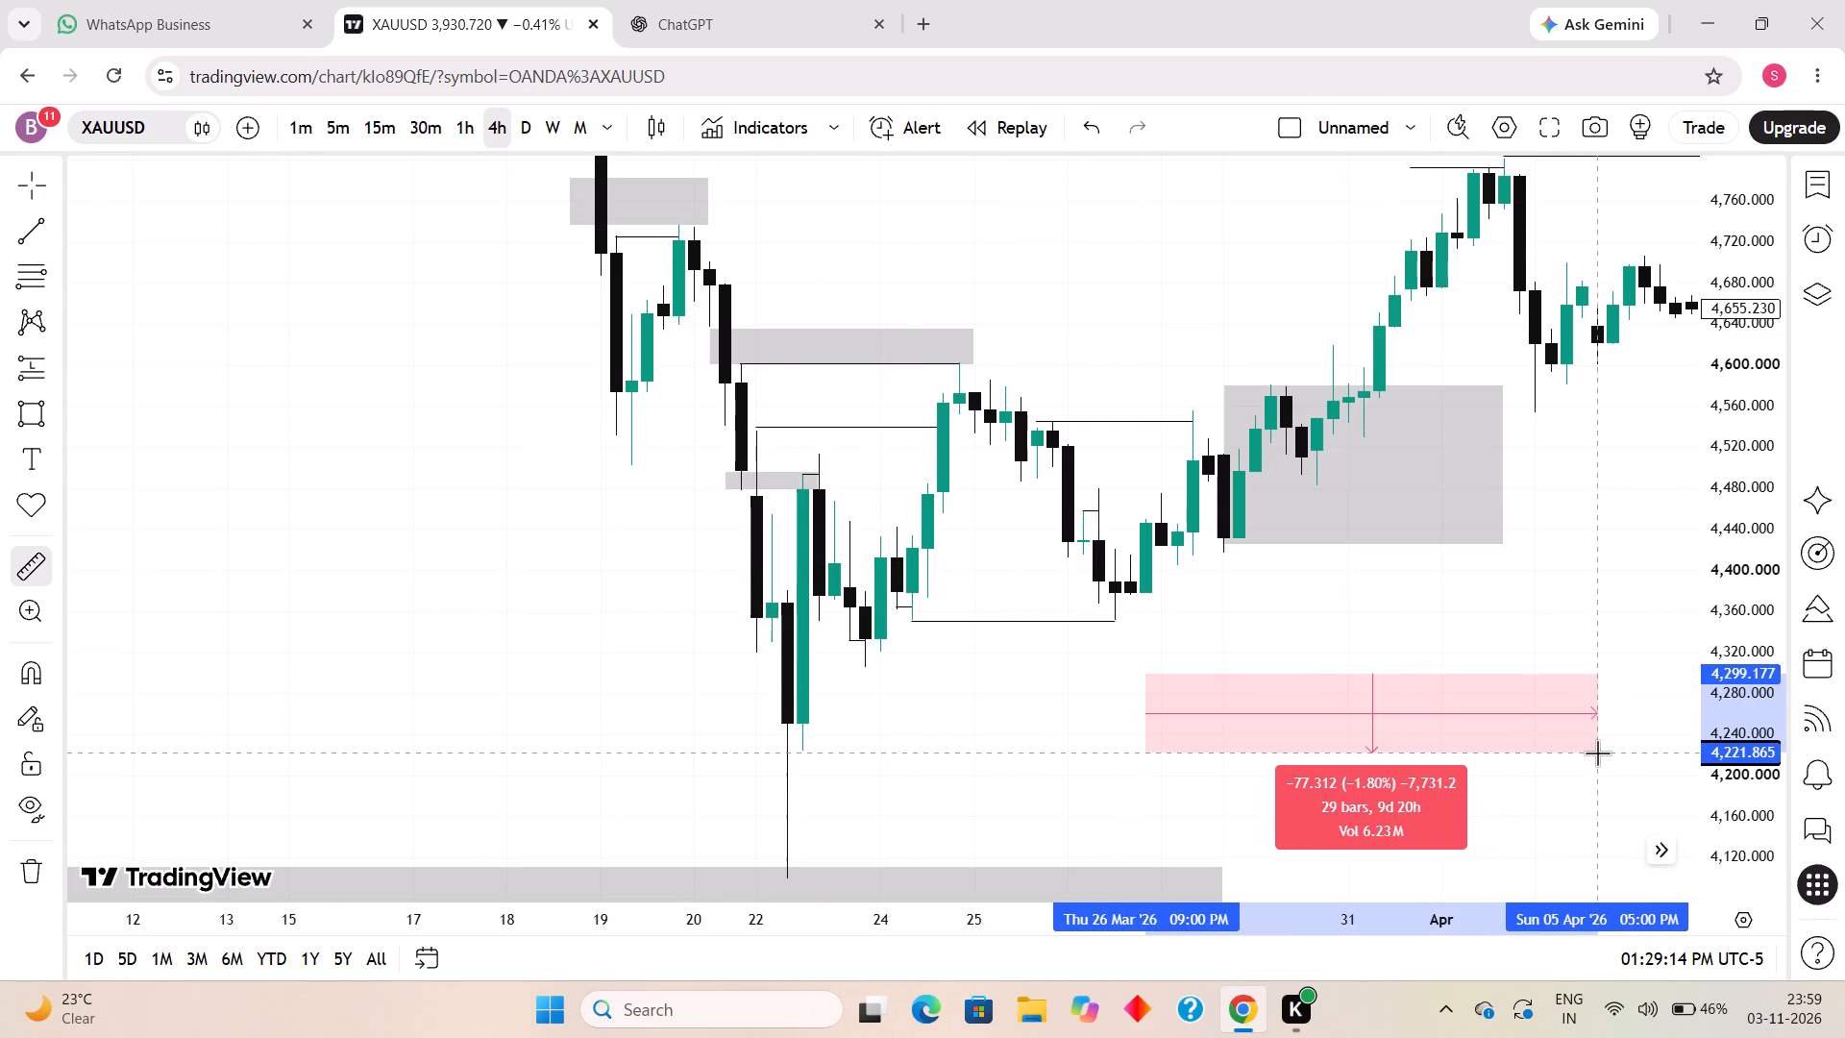
pyautogui.click(1597, 753)
pyautogui.click(1425, 645)
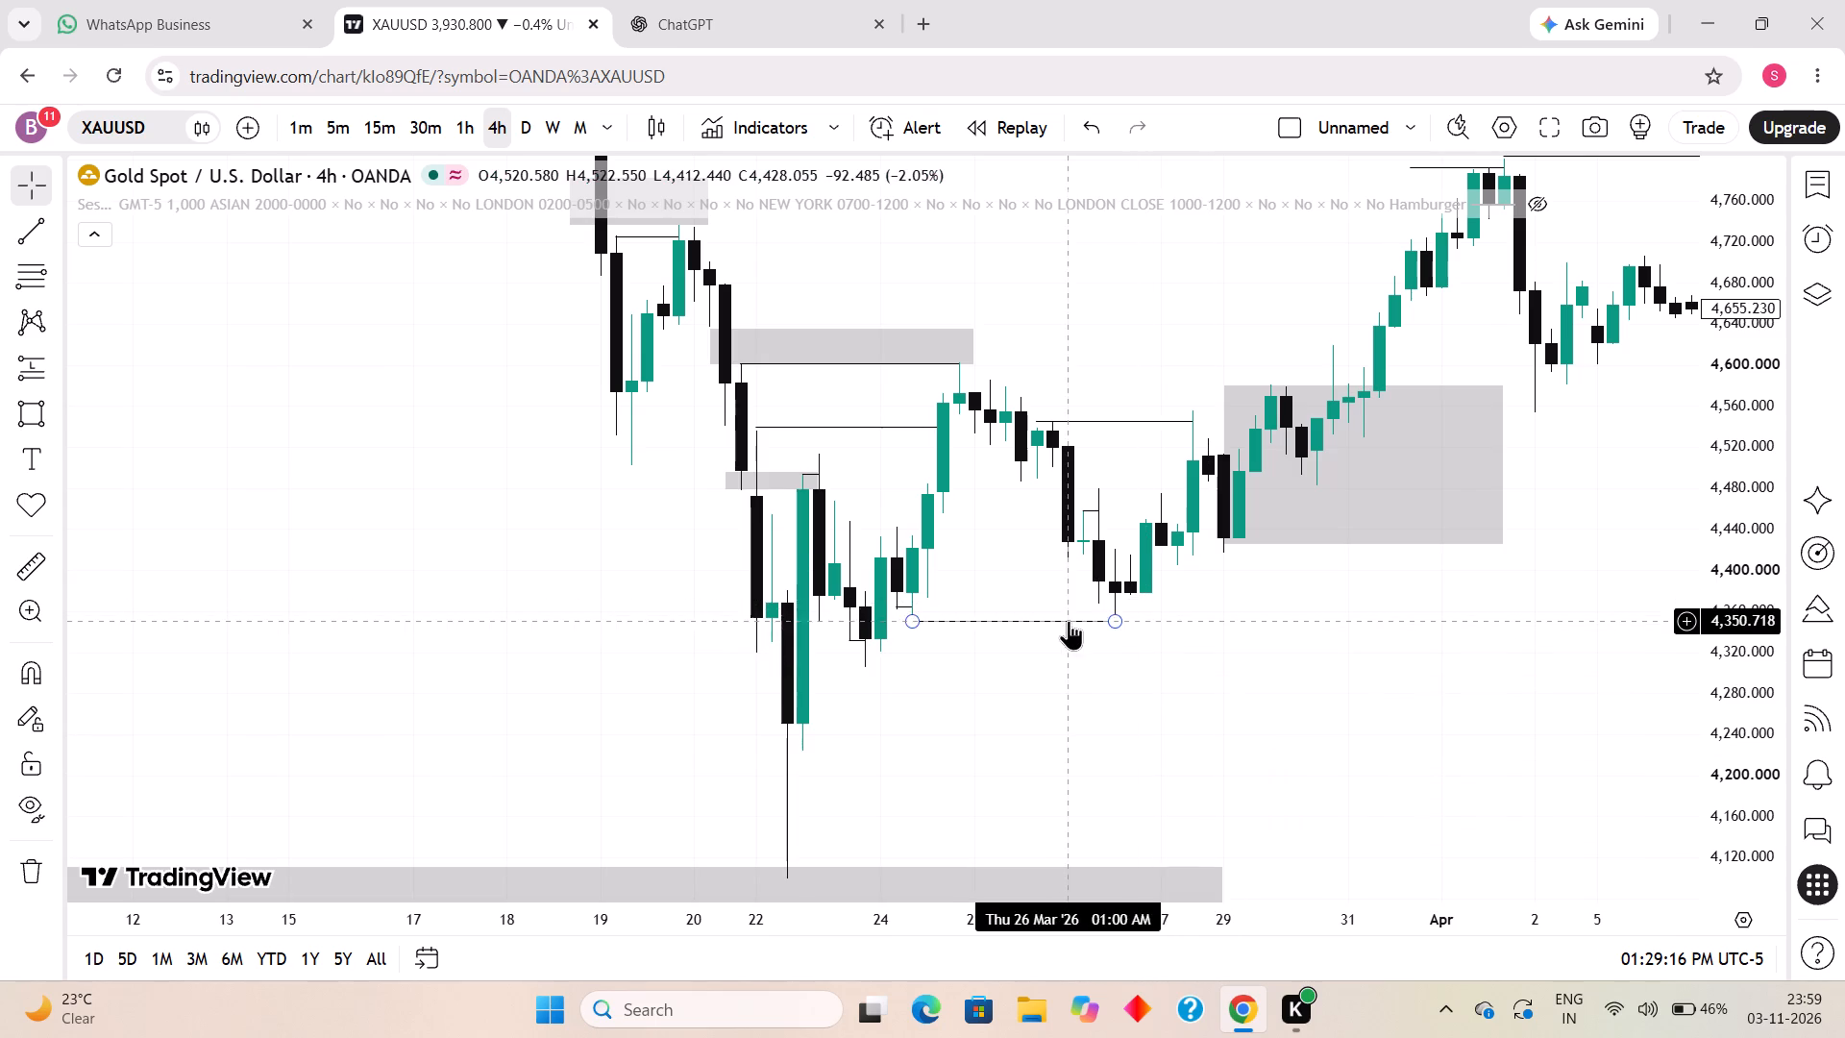
# Draw a rectangle from 27 March 2026 05:00 to 29 March 21:00, spanning about 4,448 to 4,414.
pyautogui.scroll(1, 1069, 620)
pyautogui.moveTo(1290, 667); pyautogui.dragTo(1294, 719)
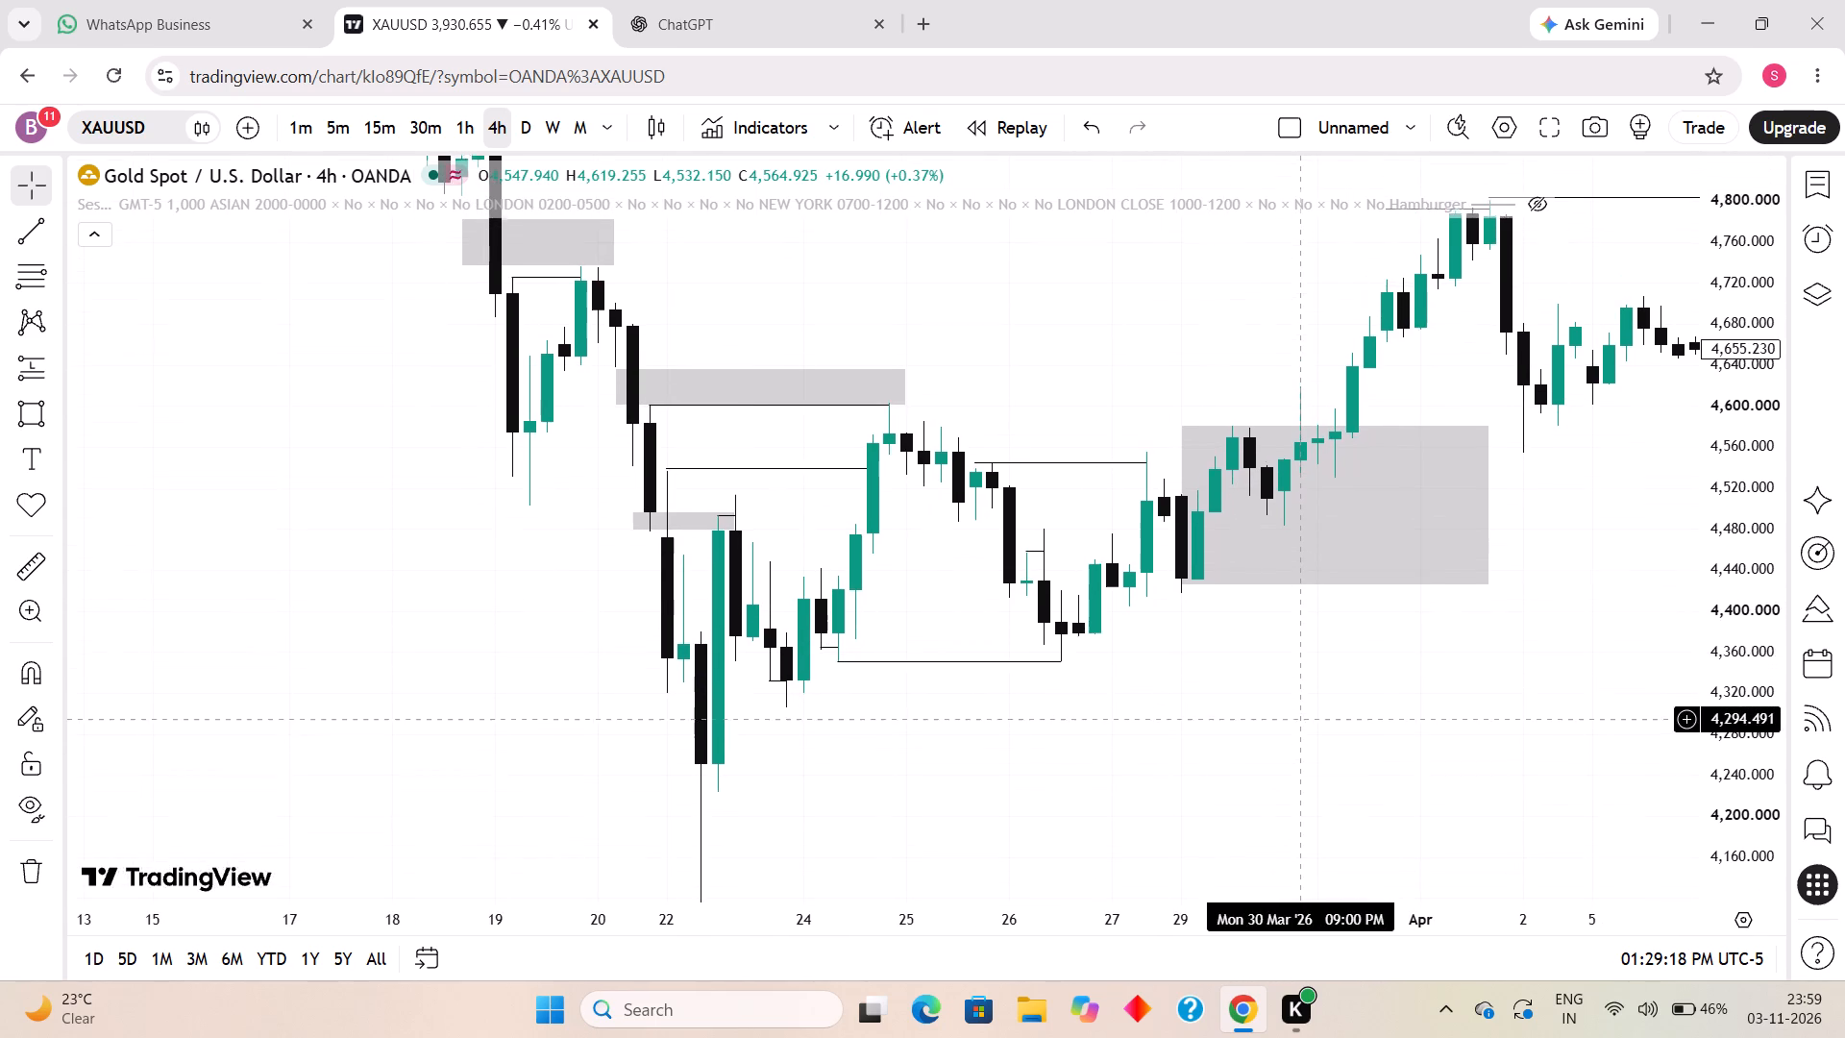
pyautogui.moveTo(1294, 719); pyautogui.dragTo(1294, 720)
pyautogui.click(37, 411)
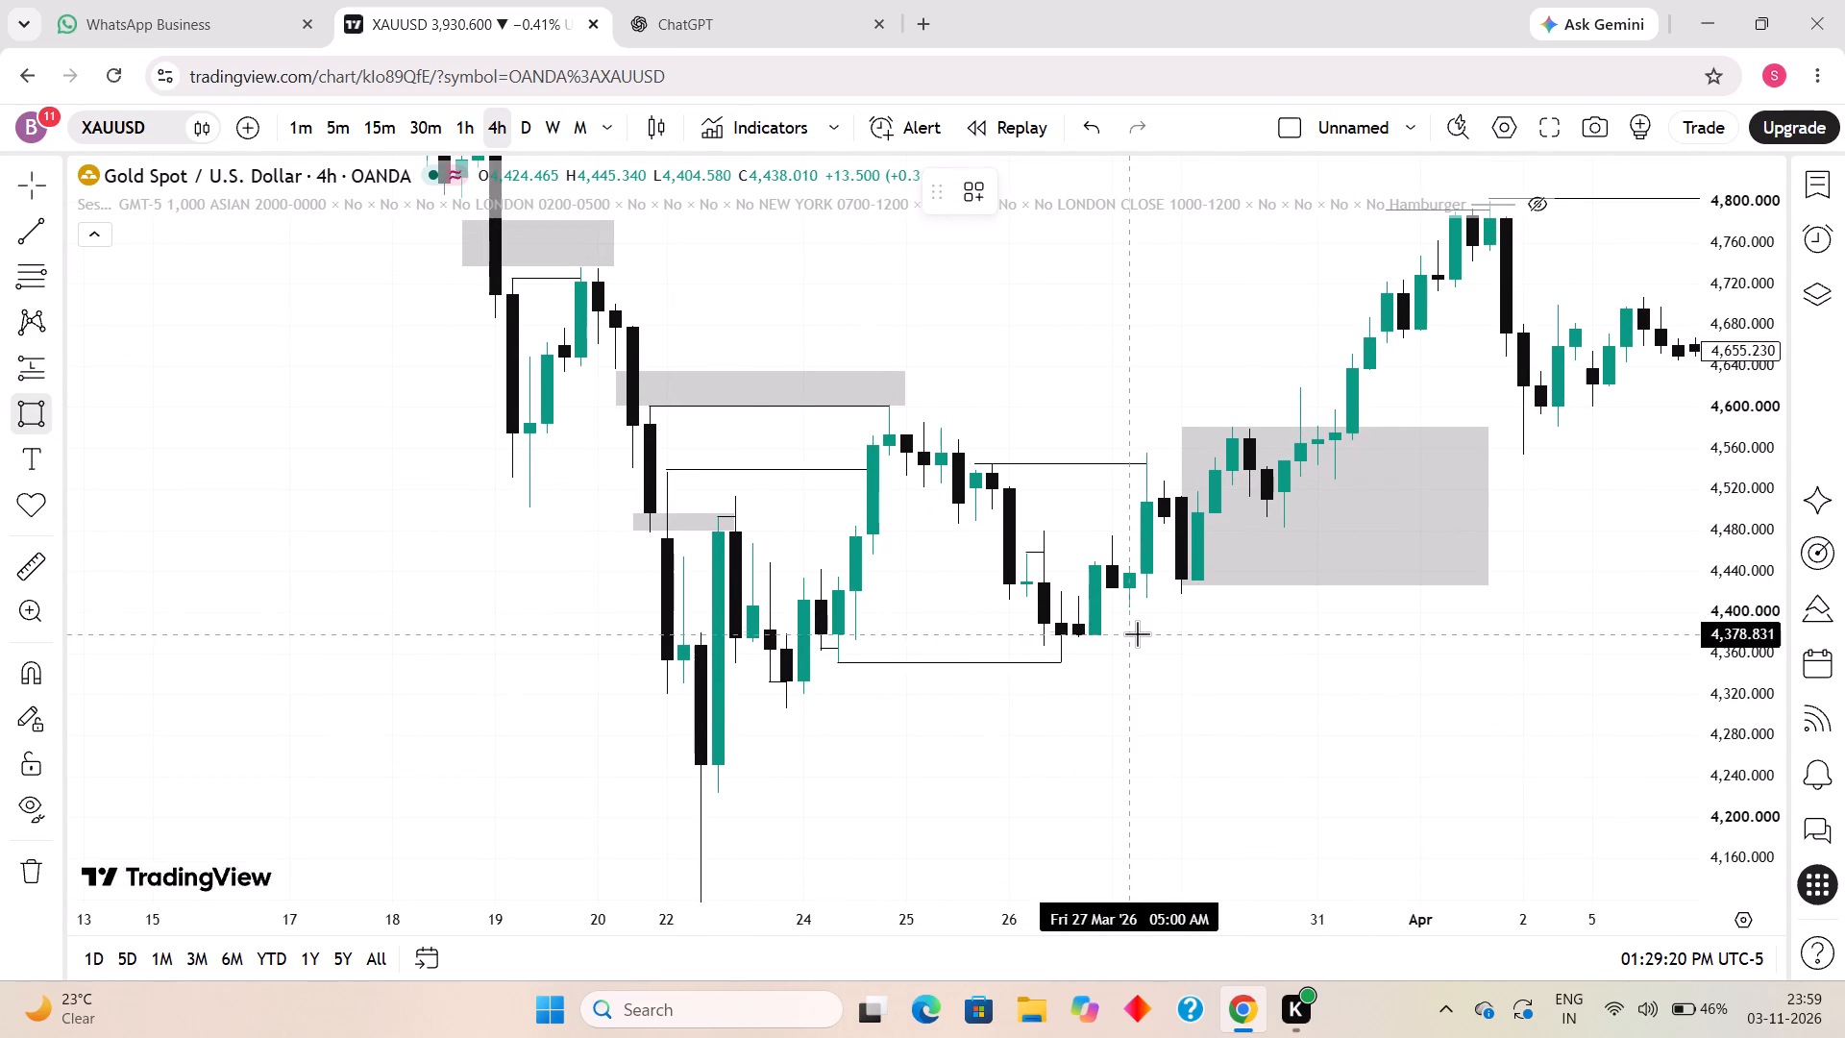
pyautogui.click(1127, 563)
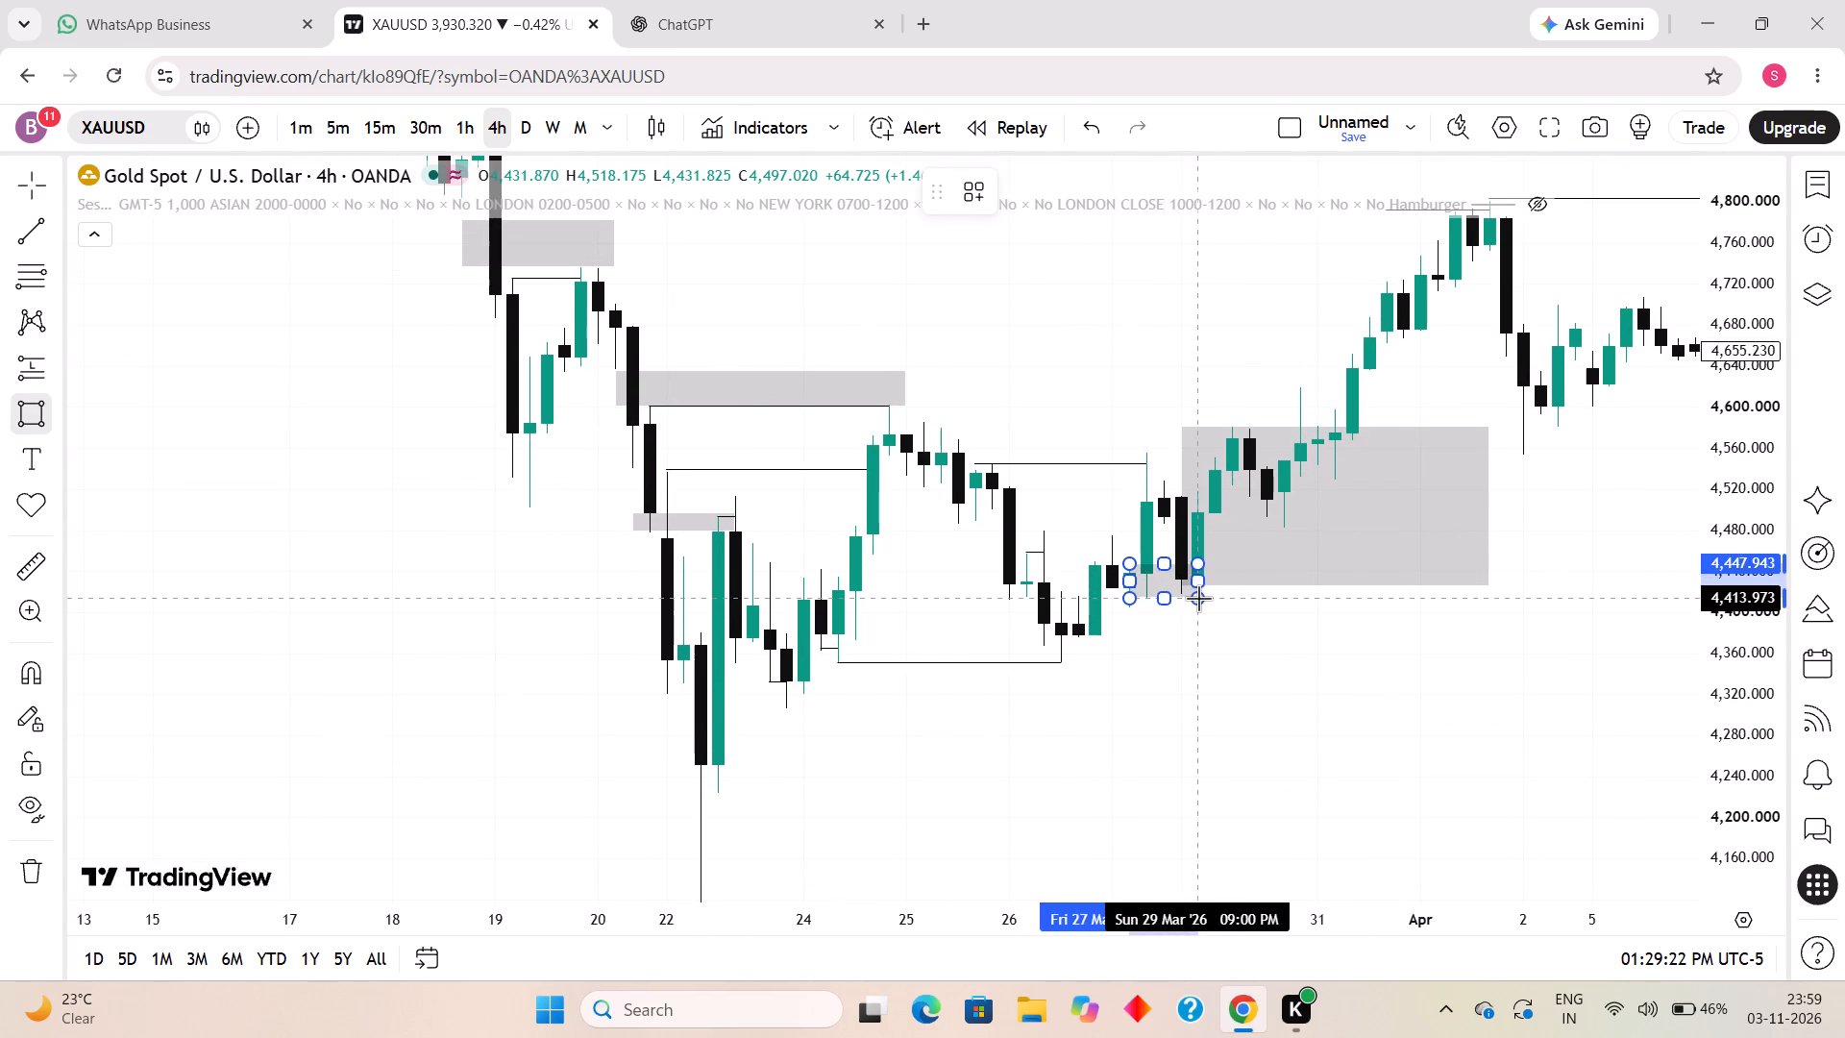
pyautogui.click(1198, 598)
pyautogui.click(1242, 668)
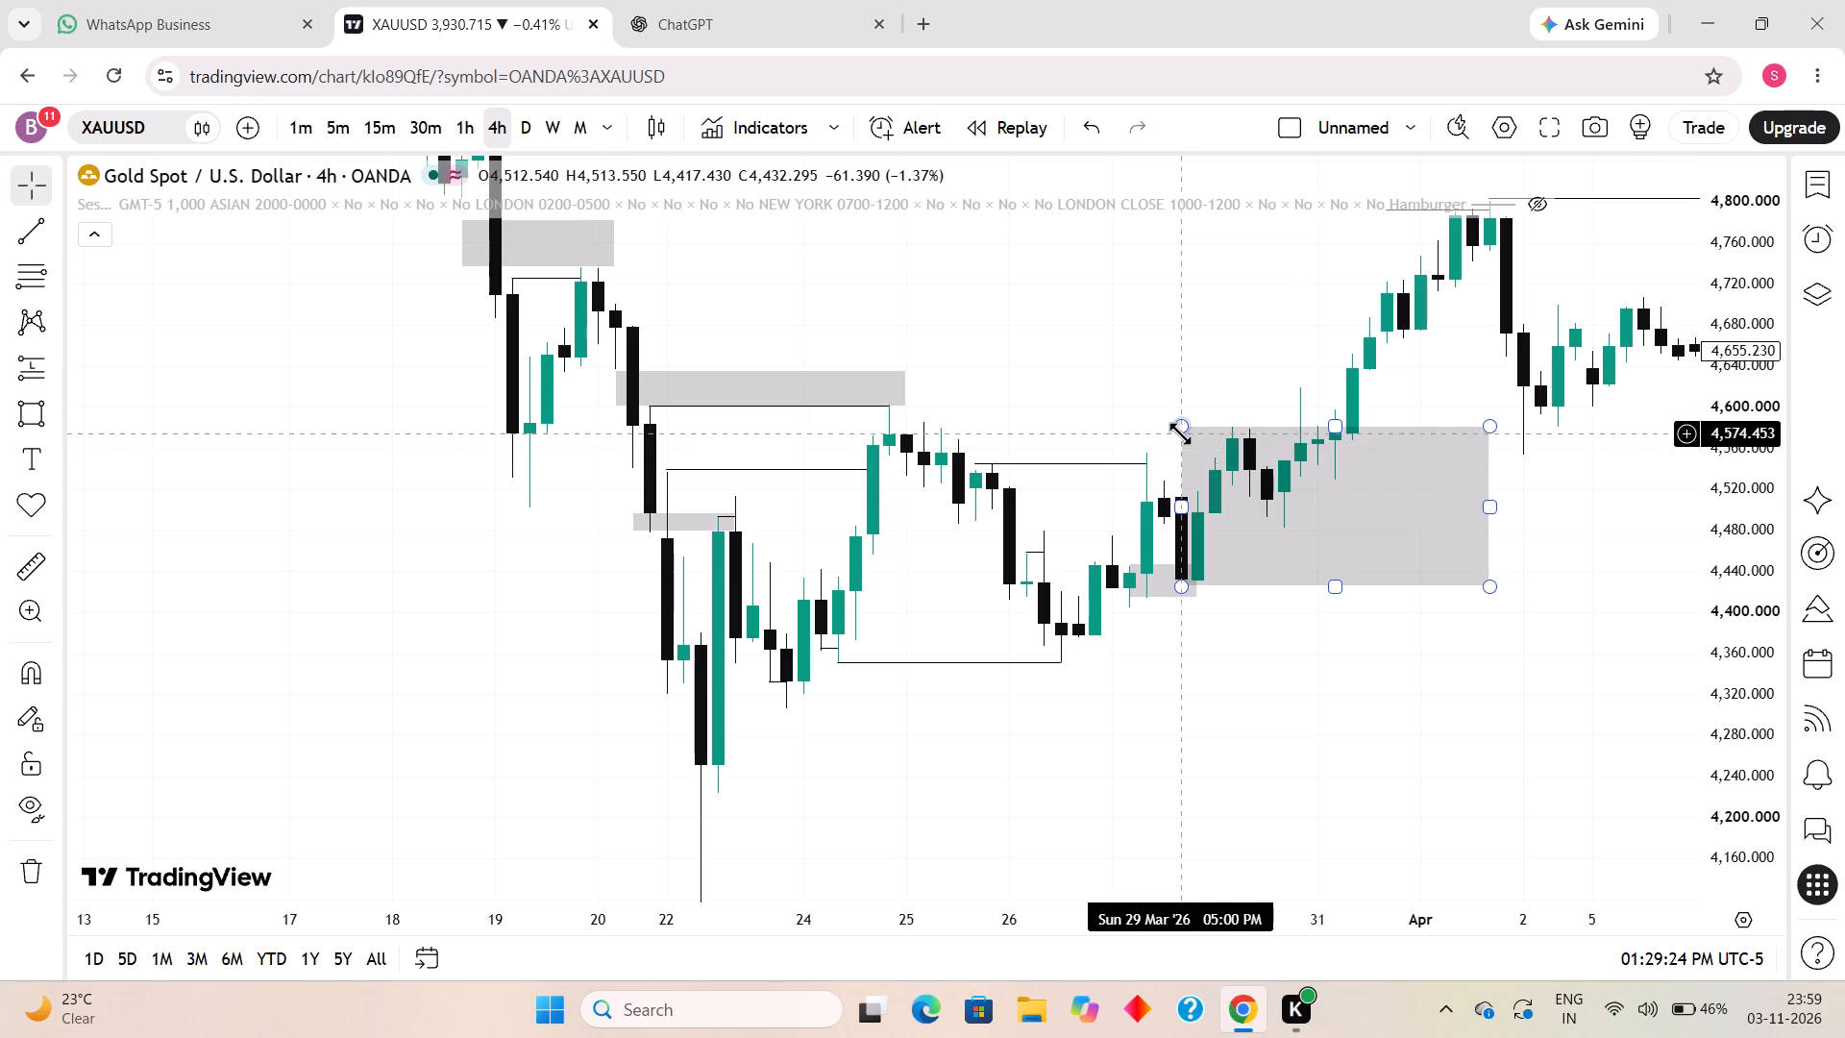
# Resize the larger rectangle beginning 29 March 2026 to span 29 March 21:00 to 30 March 13:00, with its top at about 4,522.
pyautogui.moveTo(1488, 510); pyautogui.dragTo(1276, 513)
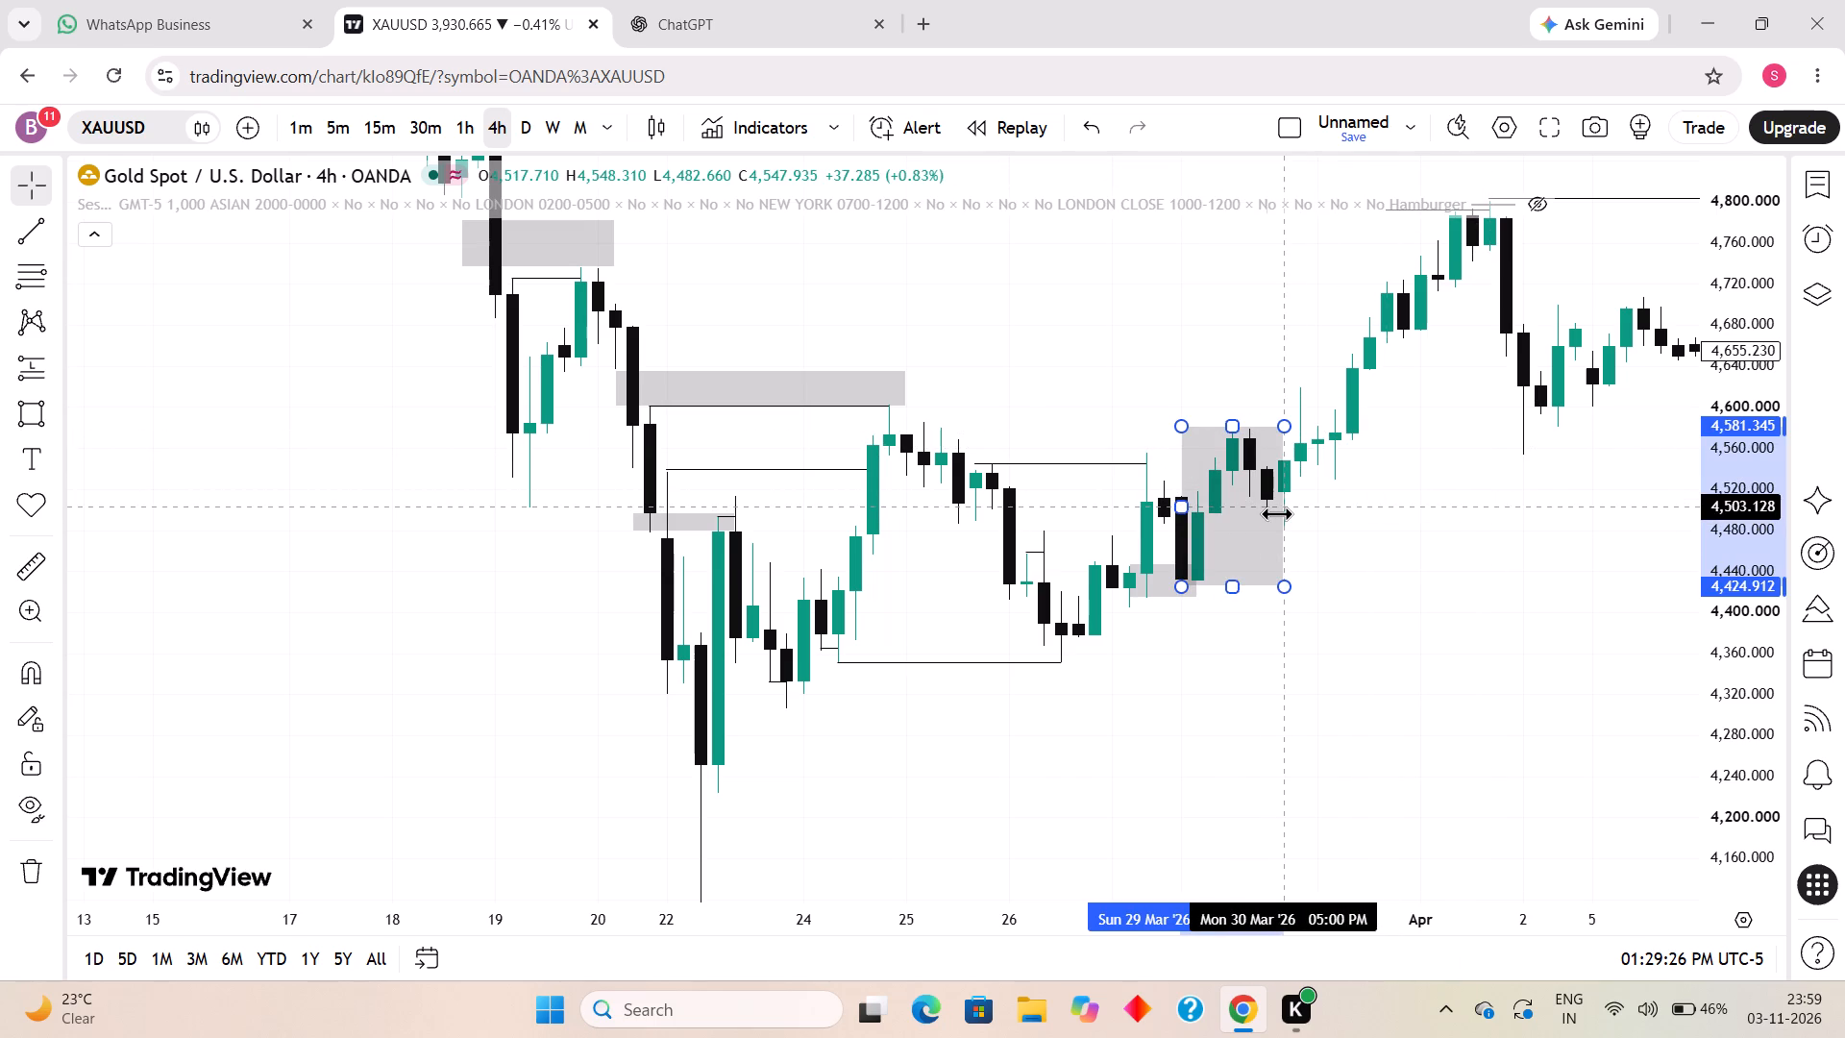
pyautogui.moveTo(1276, 513); pyautogui.dragTo(1271, 514)
pyautogui.moveTo(1183, 431); pyautogui.dragTo(1187, 488)
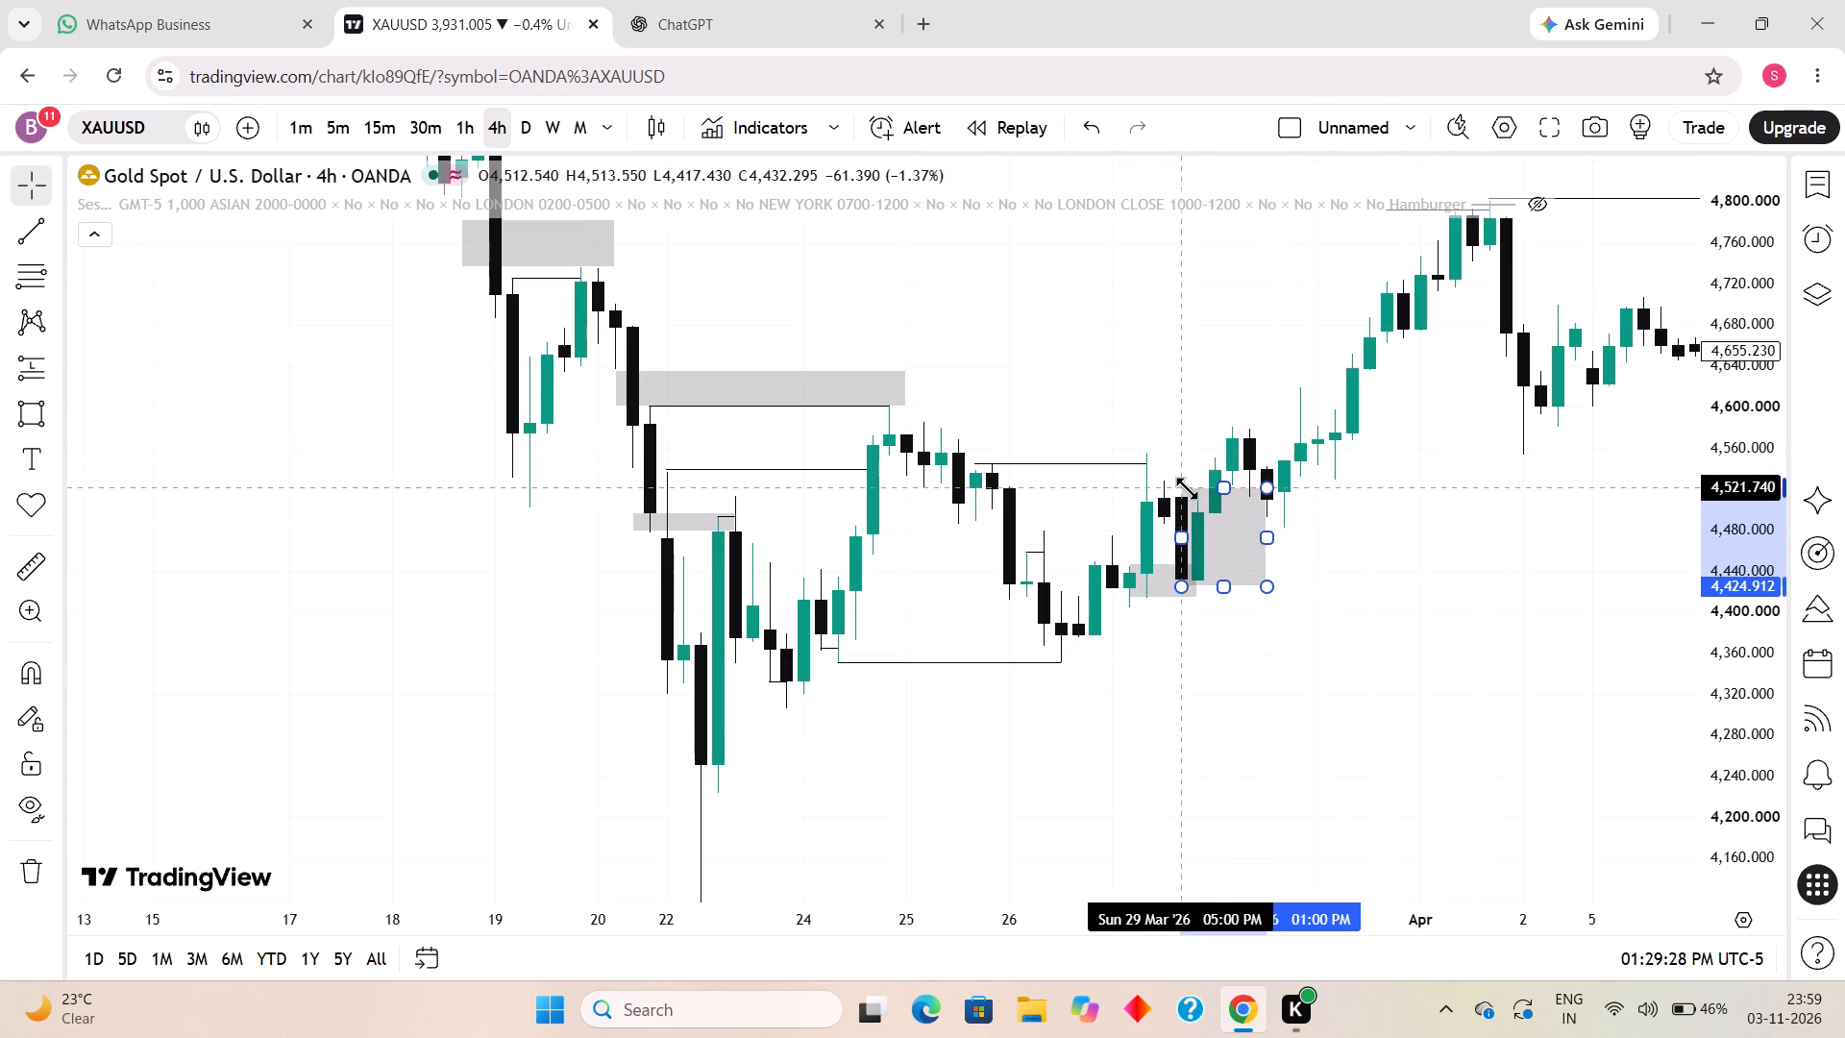
pyautogui.moveTo(1187, 488); pyautogui.dragTo(1190, 488)
pyautogui.click(1381, 571)
# Draw a horizontal trend line from the 30 March 2026 05:00 candle's high to 21:00 at about 4,581.
pyautogui.moveTo(1404, 586); pyautogui.dragTo(1411, 601)
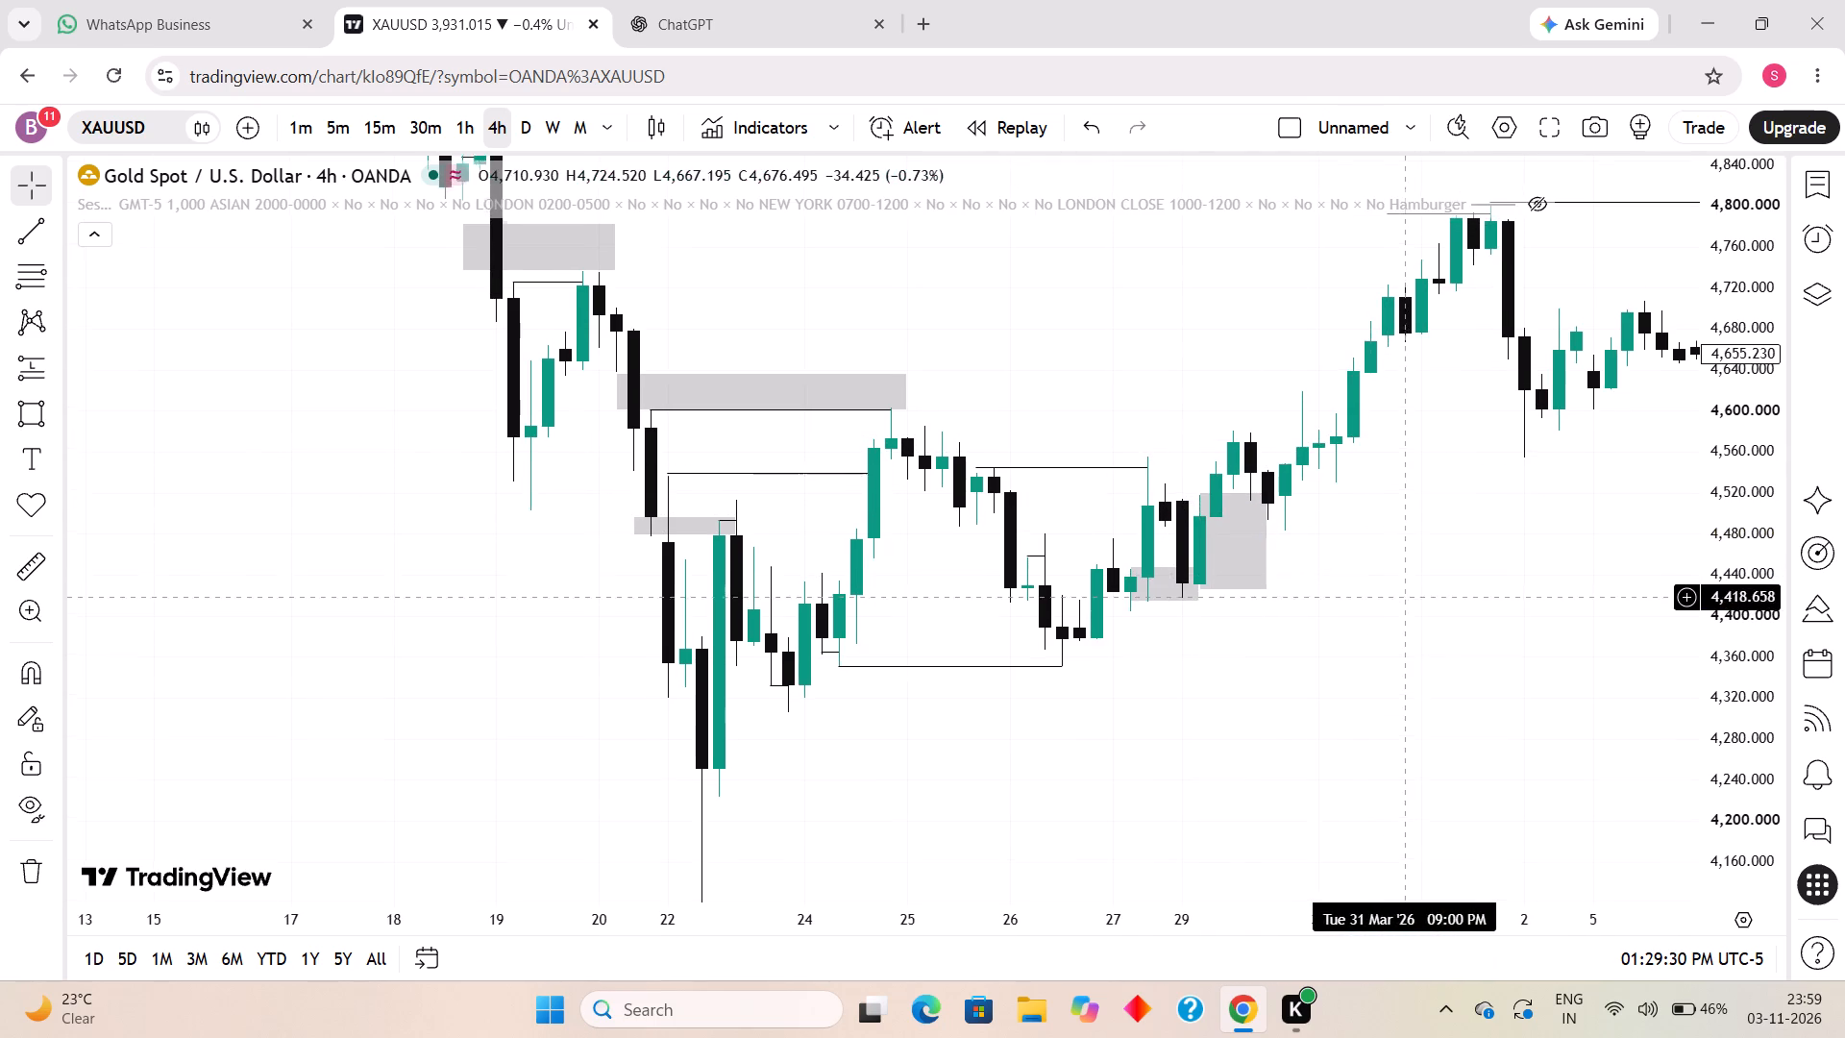
pyautogui.moveTo(1411, 601); pyautogui.dragTo(1415, 612)
pyautogui.scroll(1, 1219, 682)
pyautogui.moveTo(1326, 609); pyautogui.dragTo(1286, 707)
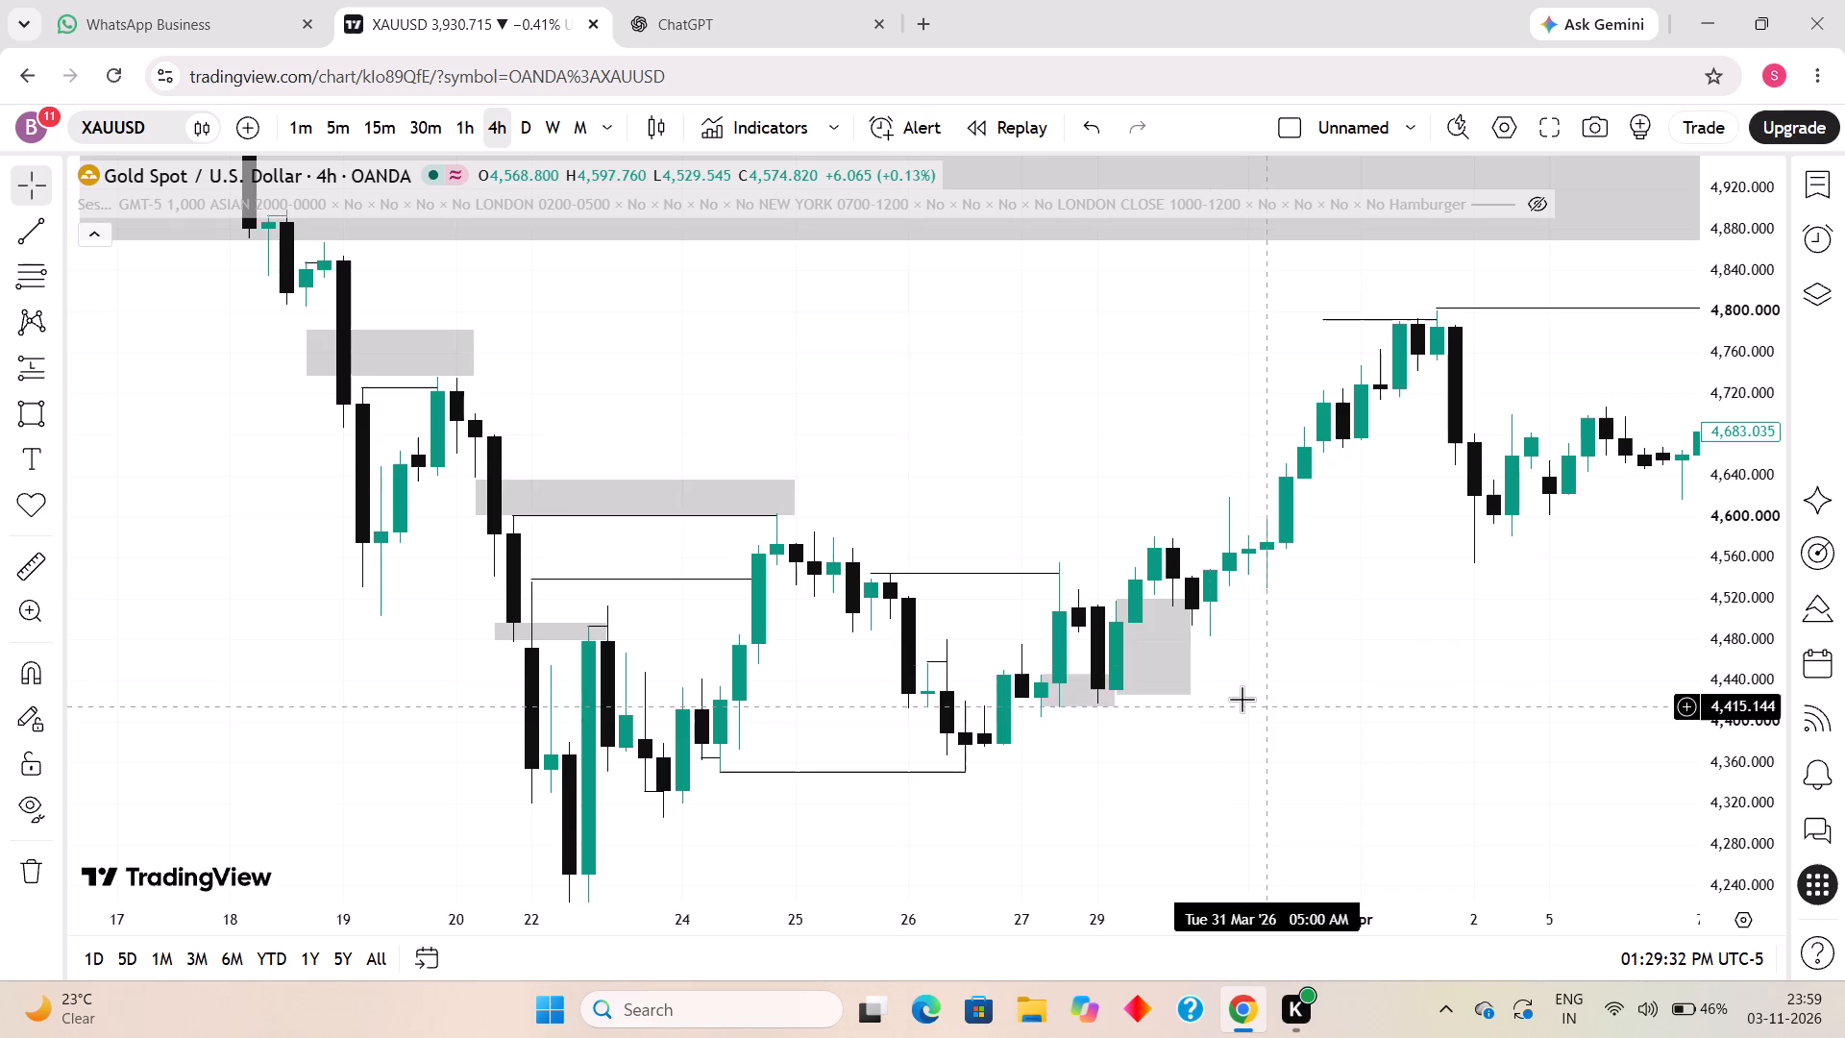
pyautogui.click(24, 239)
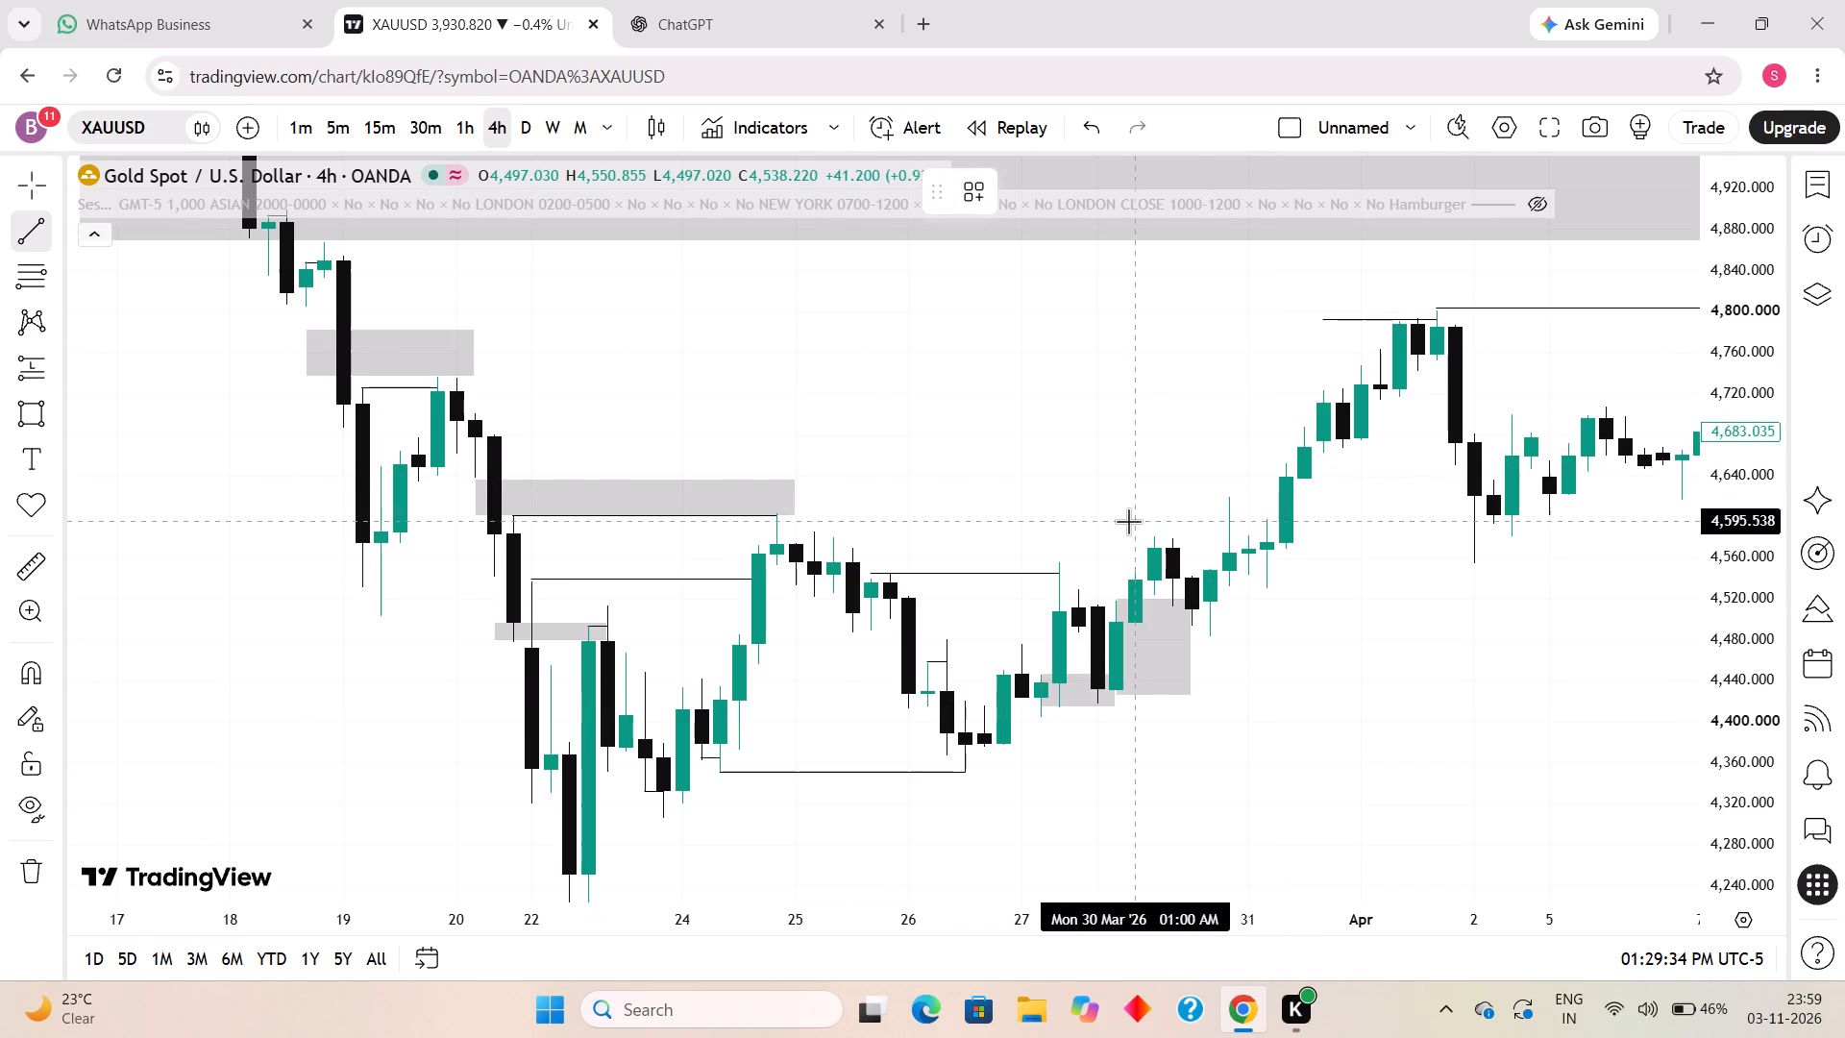
pyautogui.click(1152, 535)
pyautogui.keyDown('shift'); pyautogui.click(1224, 531); pyautogui.keyUp('shift')
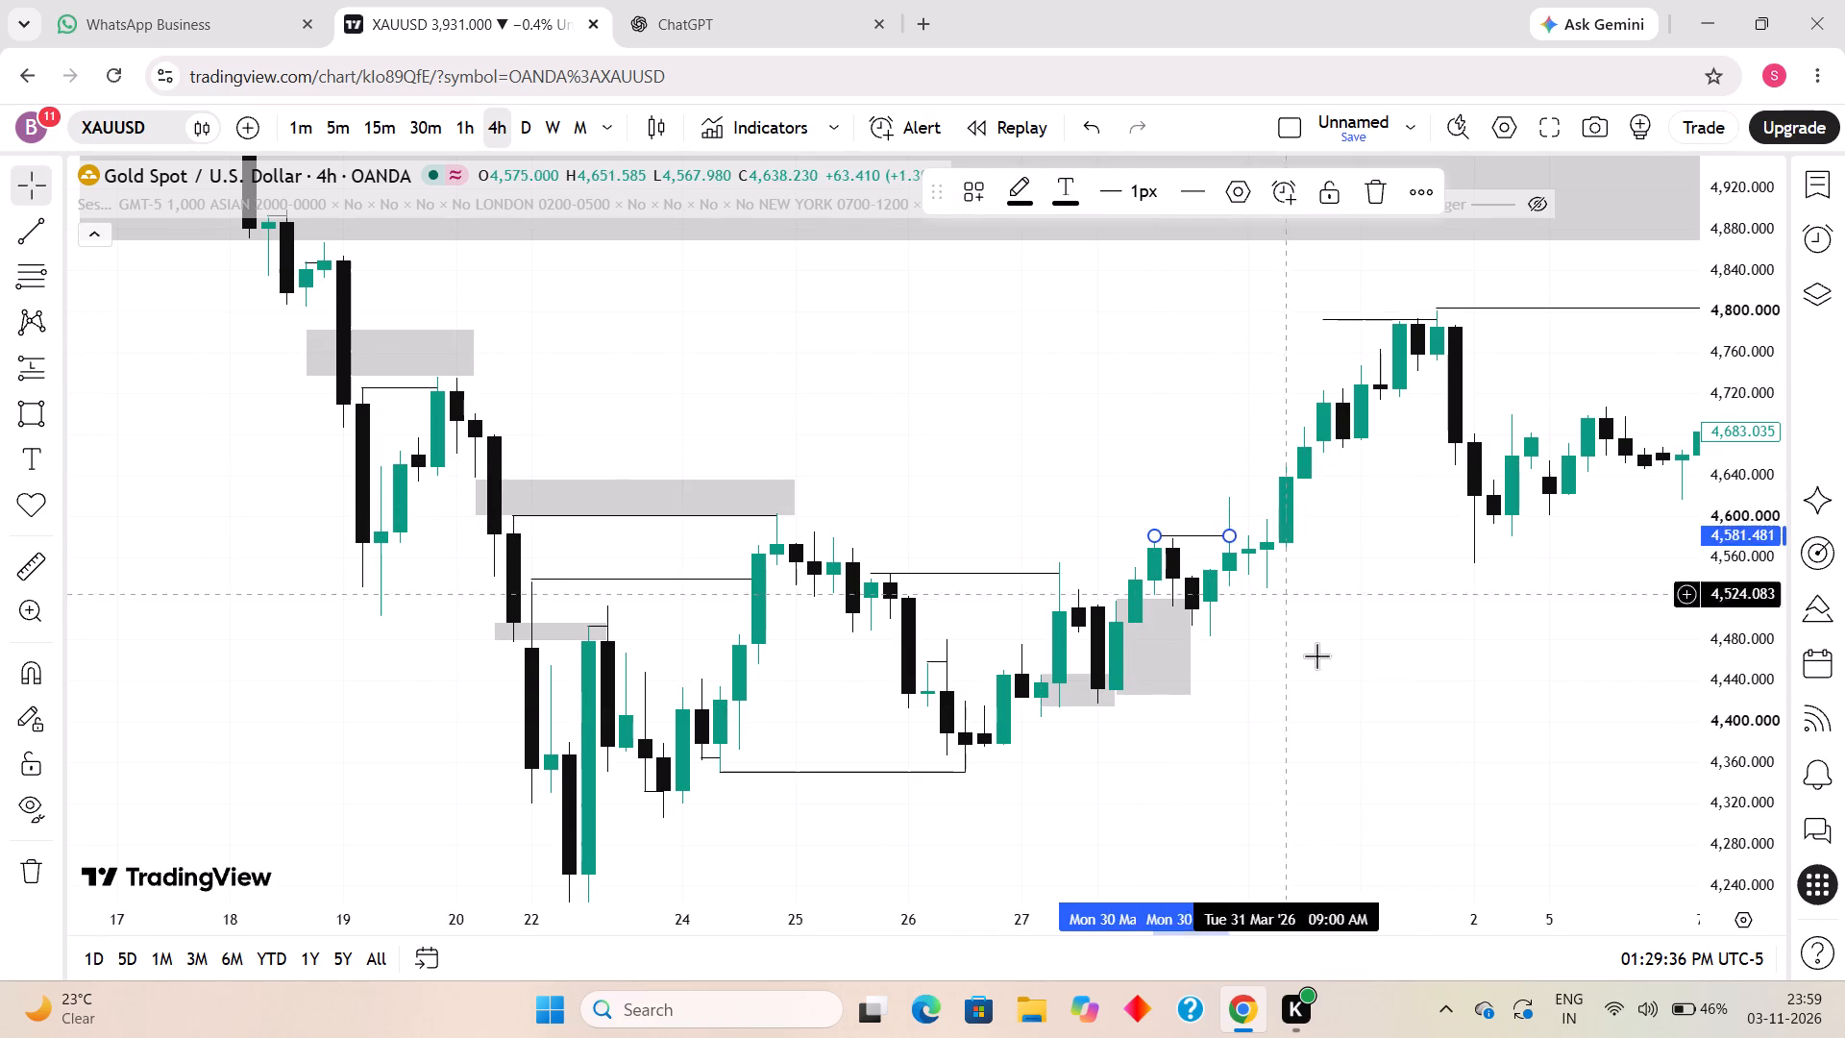
pyautogui.click(1329, 688)
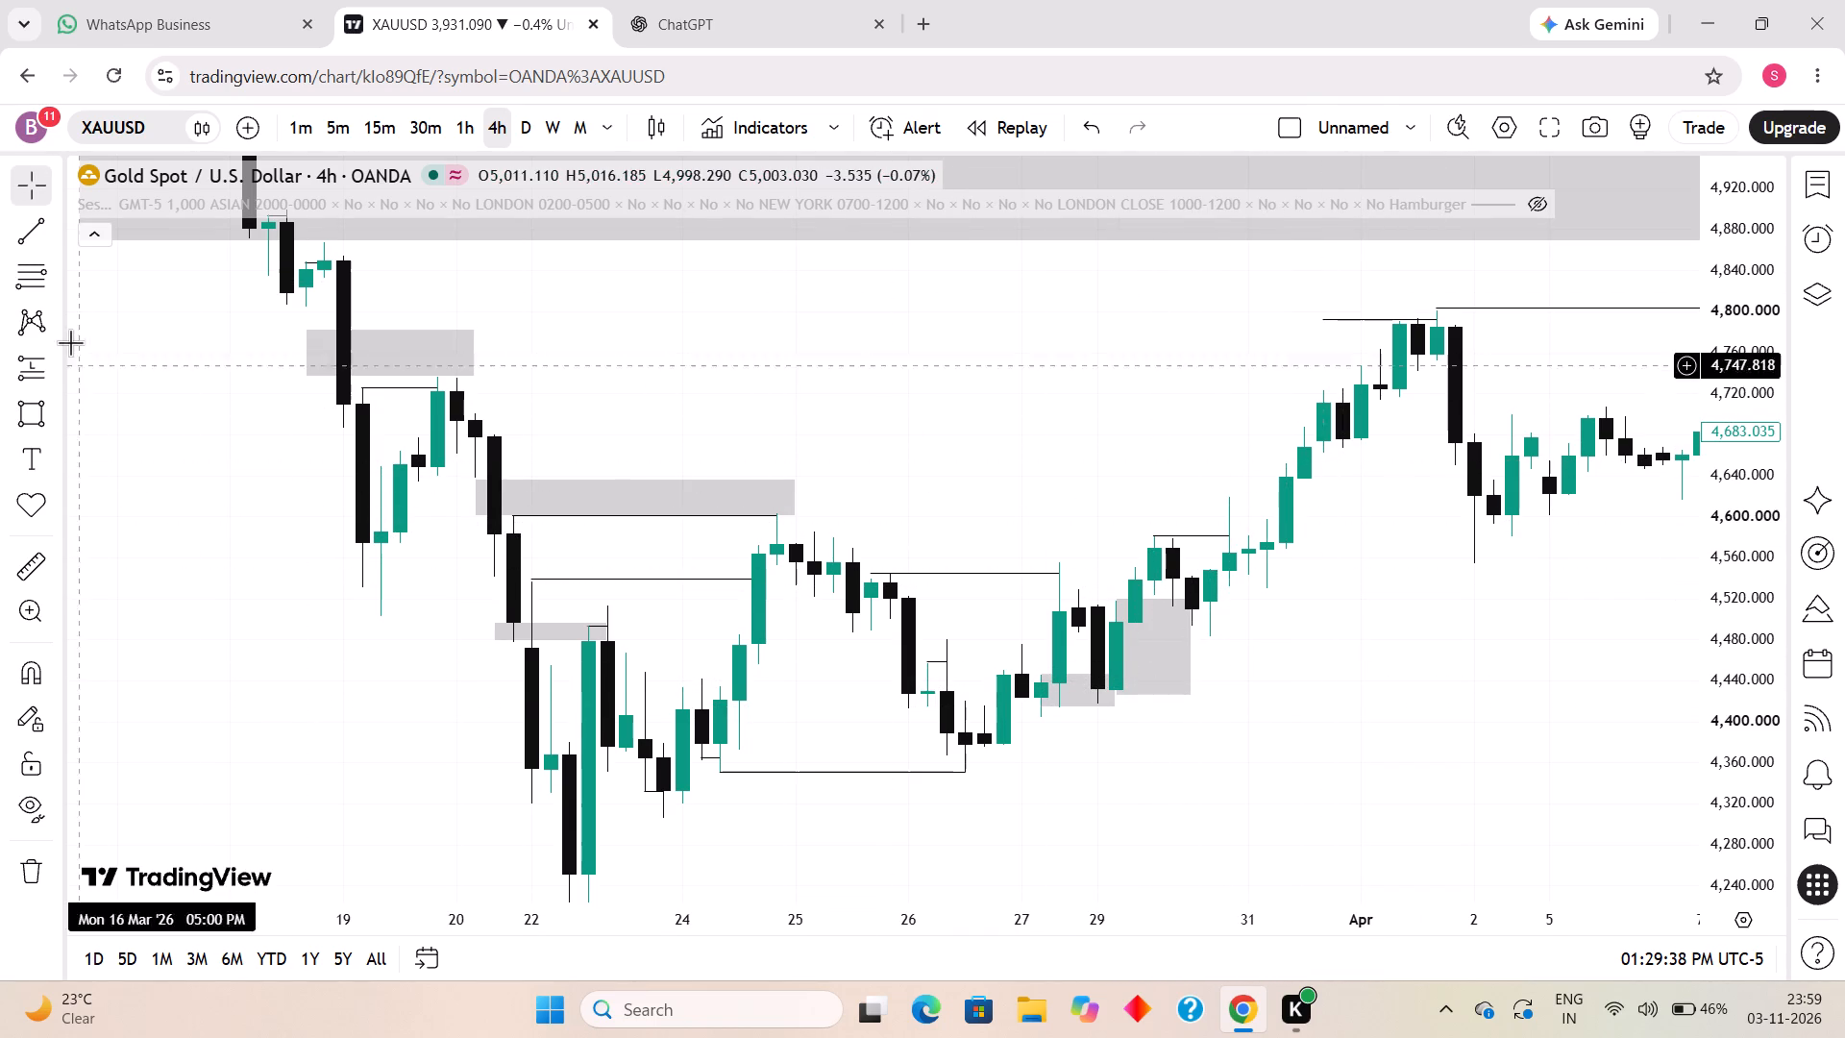
# Draw a short horizontal trend line from the 30 March 2026 13:00 candle's low to 17:00 at about 4,496.
pyautogui.click(13, 235)
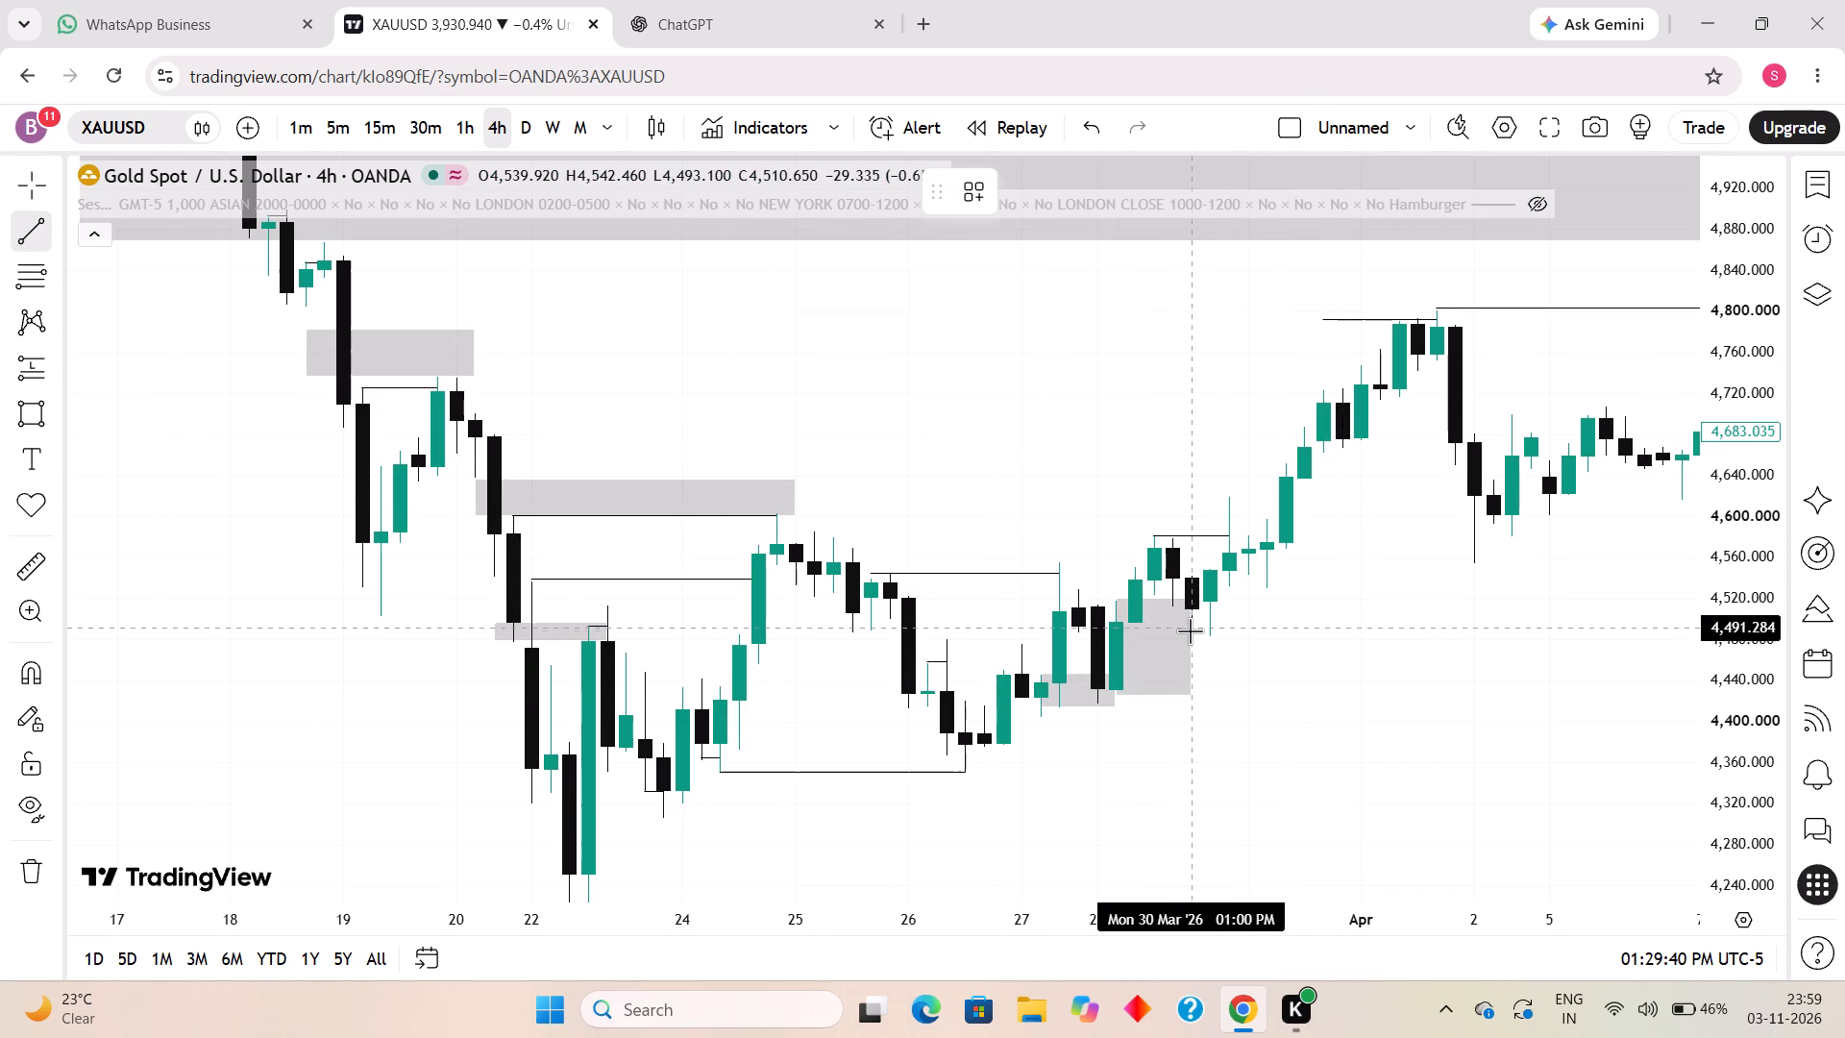
pyautogui.click(1192, 623)
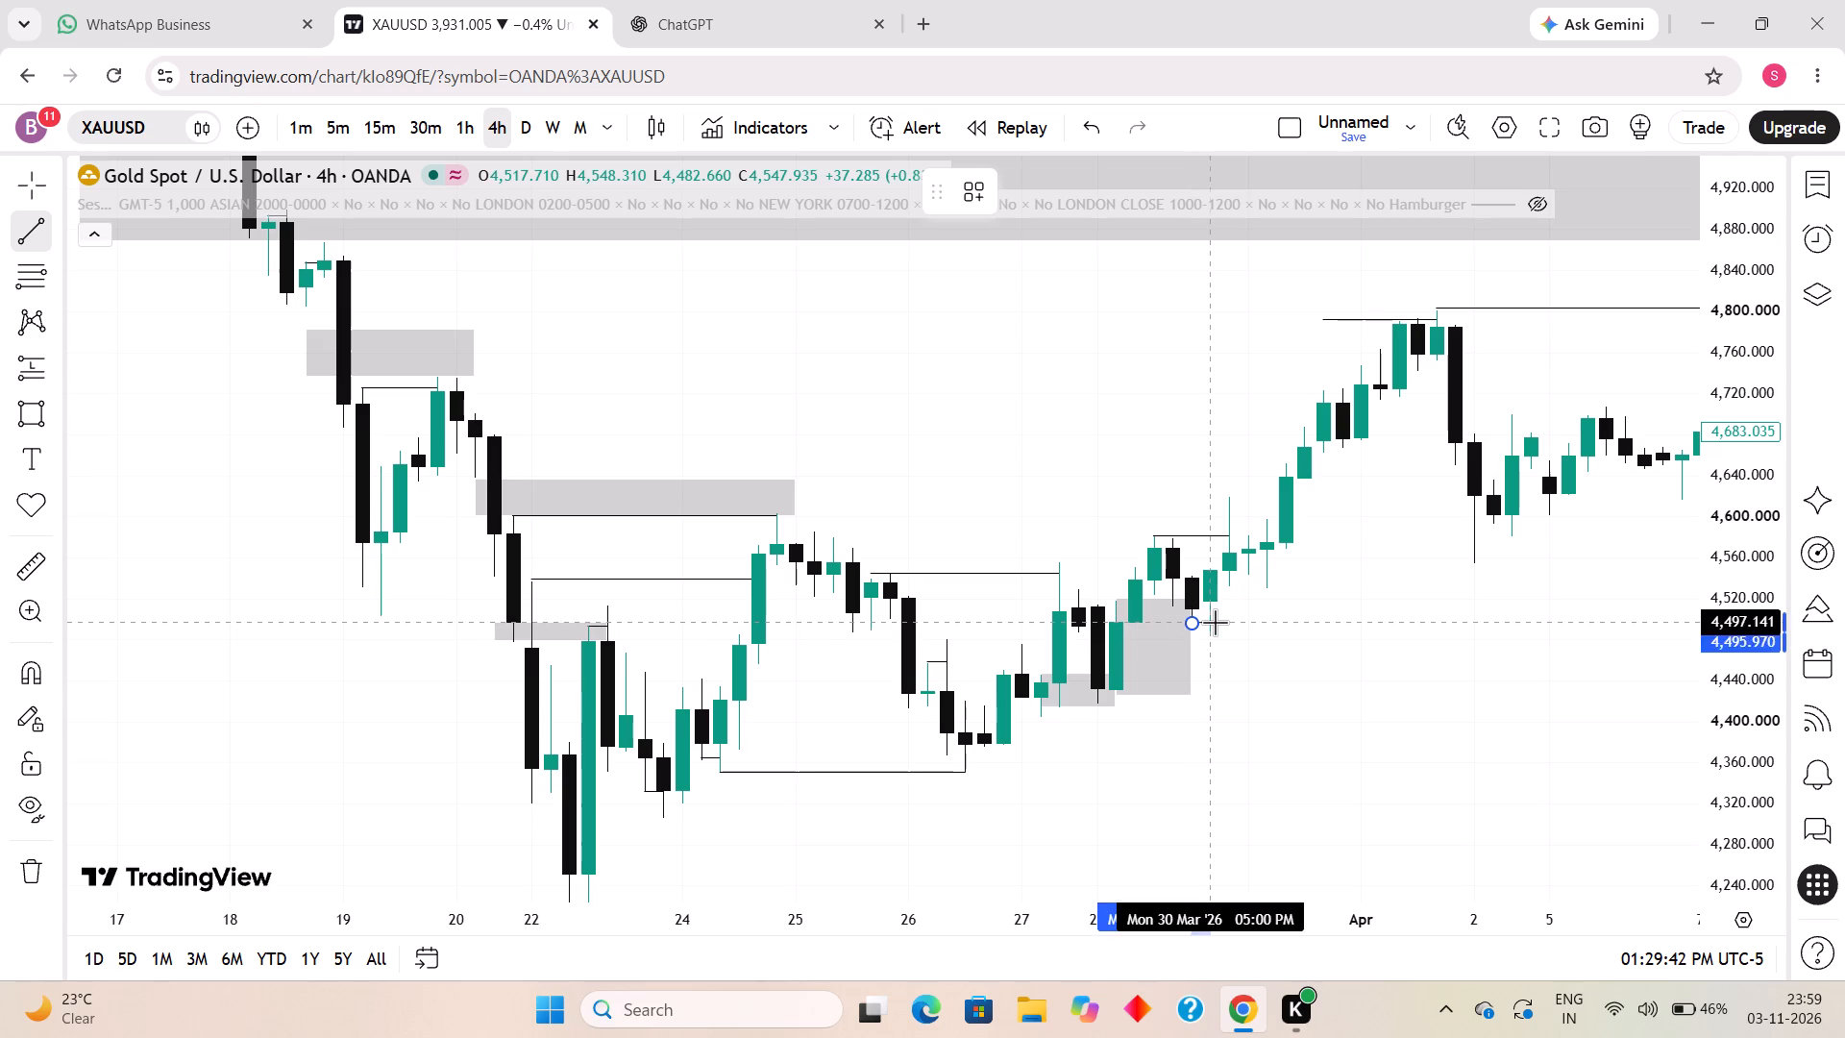
pyautogui.keyDown('shift'); pyautogui.click(1215, 622); pyautogui.keyUp('shift')
pyautogui.click(1269, 669)
# Draw a short horizontal trend line from the 30 March 2026 21:00 candle's low to 31 March 05:00 at about 4,532.
pyautogui.moveTo(1326, 697); pyautogui.dragTo(1315, 755)
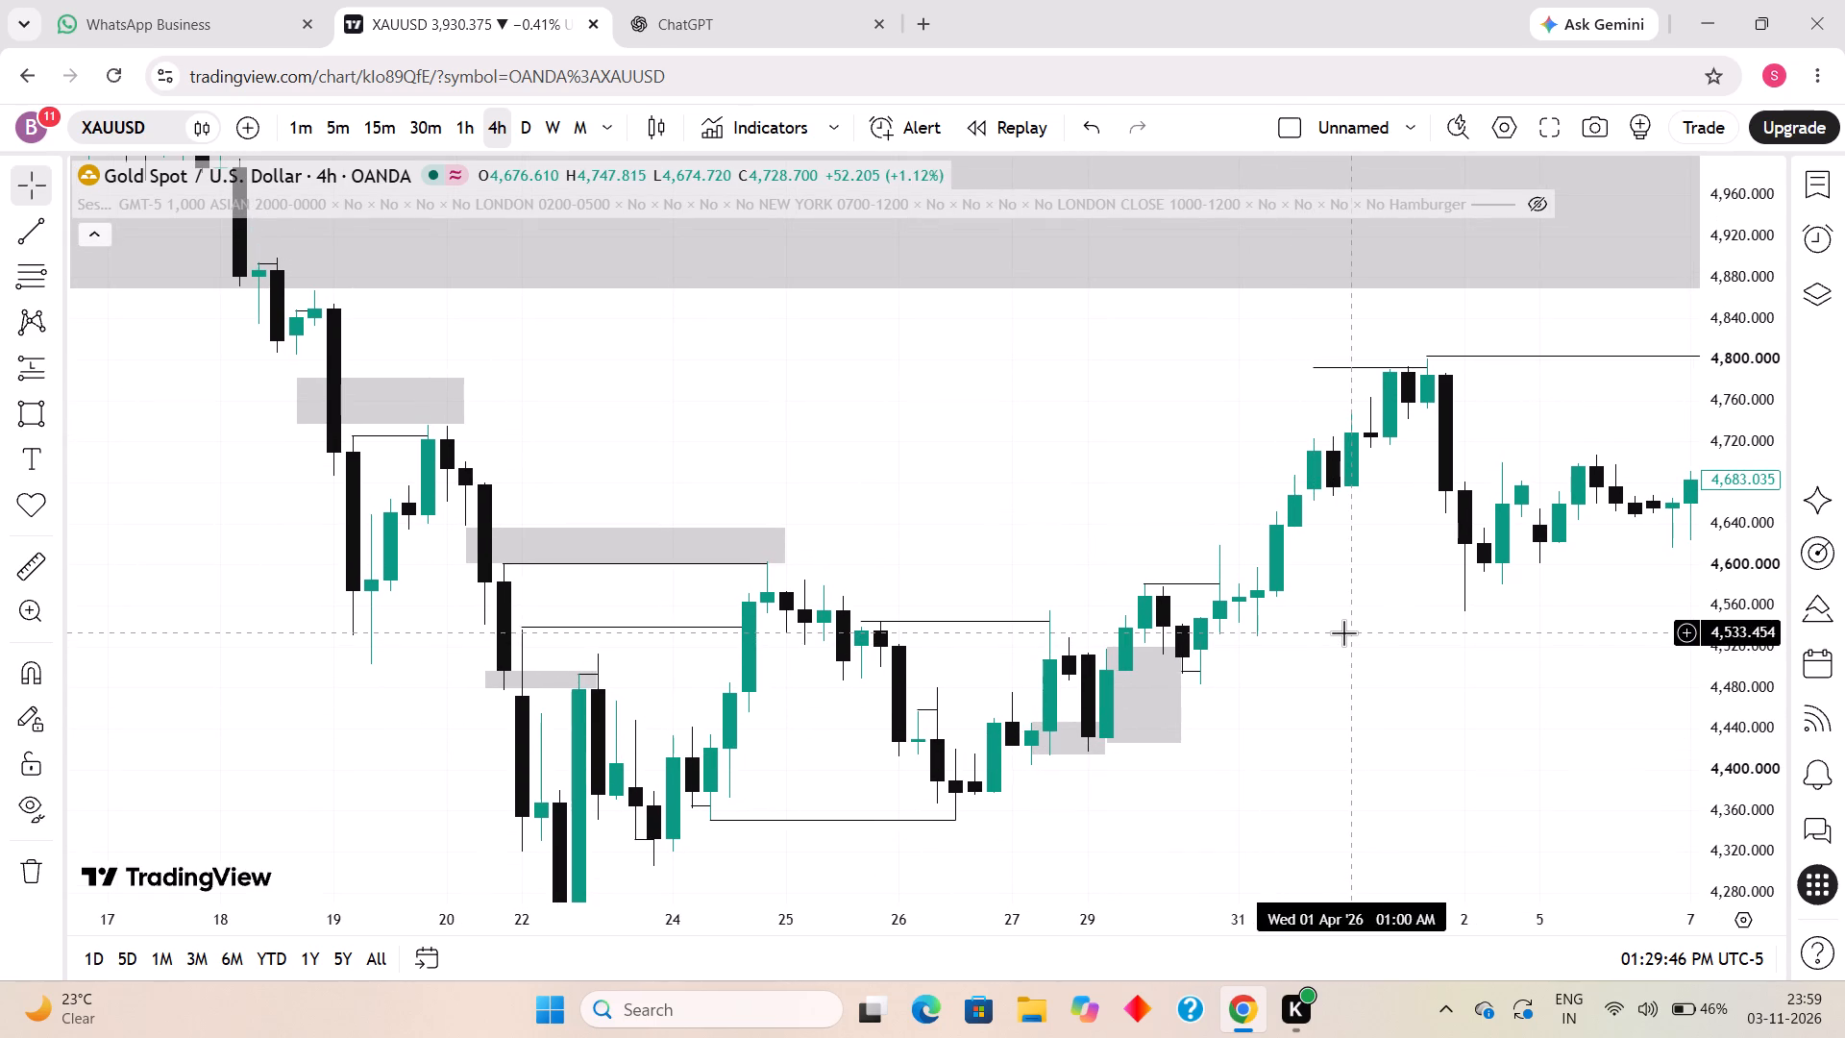
pyautogui.click(29, 217)
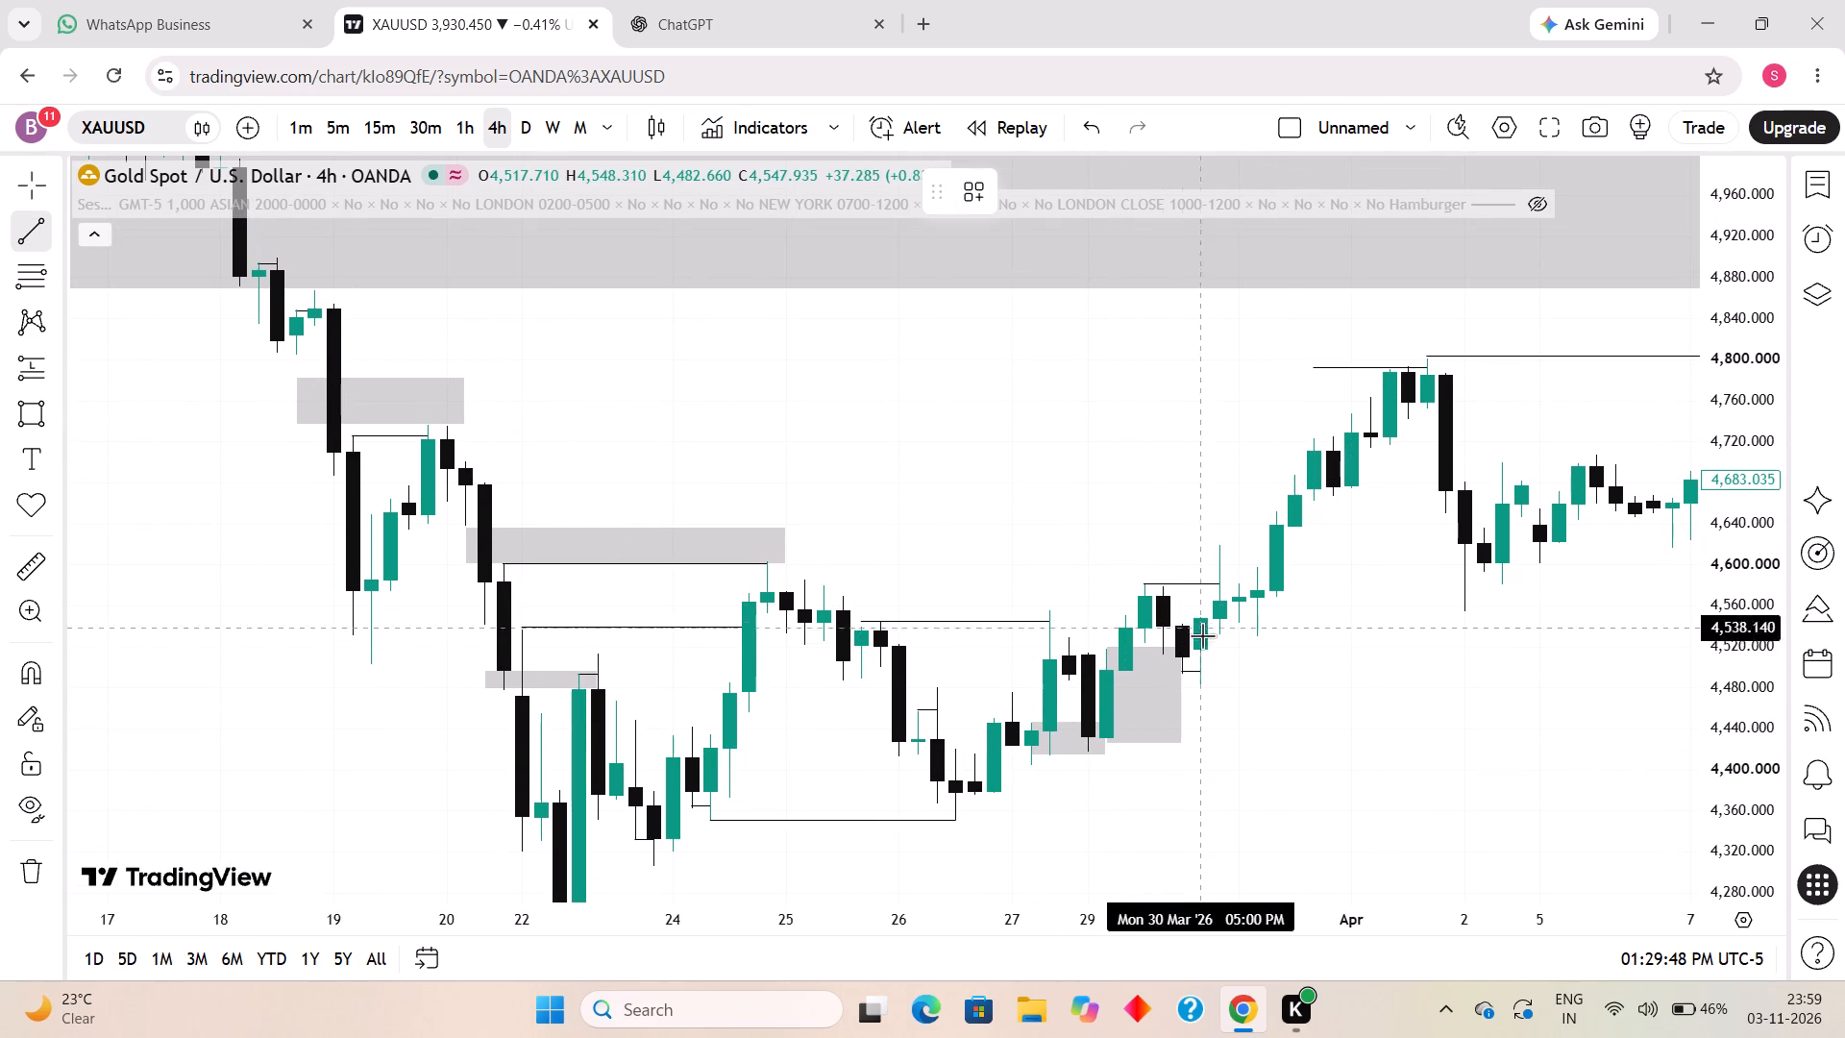
pyautogui.click(1220, 633)
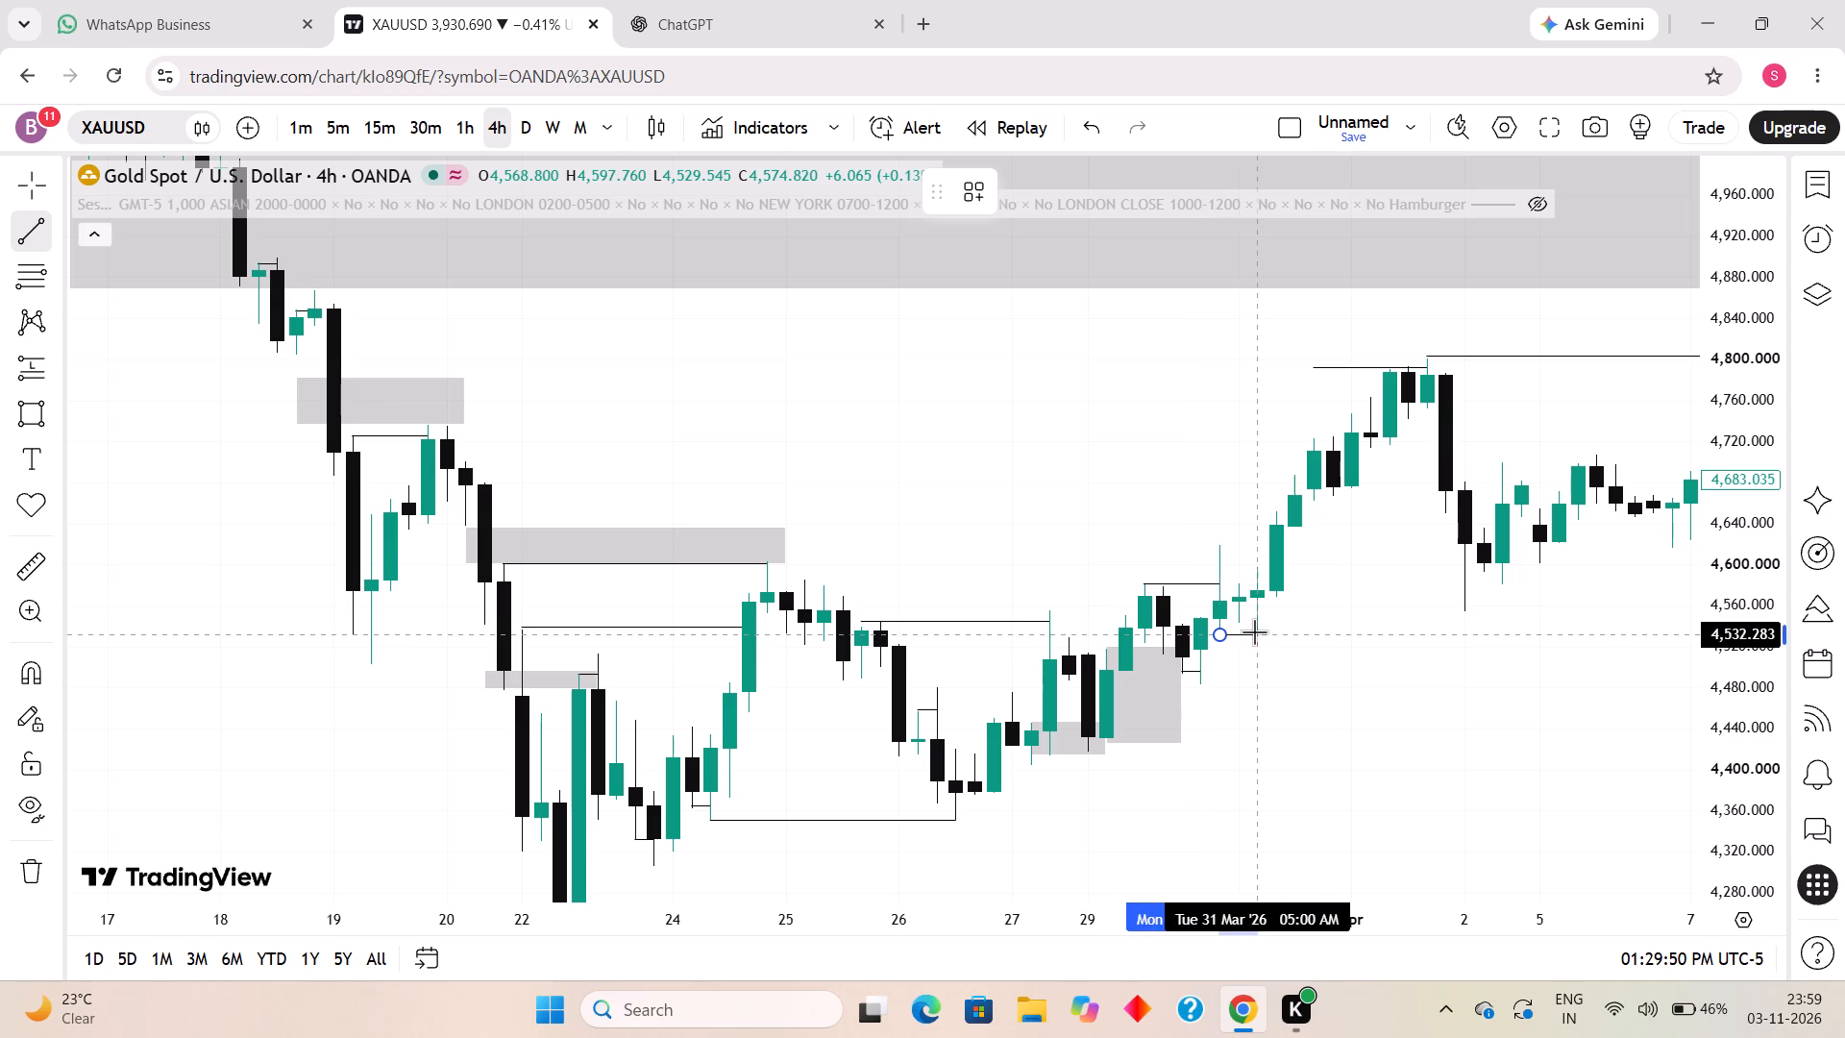
pyautogui.keyDown('shift'); pyautogui.click(1254, 631); pyautogui.keyUp('shift')
pyautogui.click(1308, 716)
# Draw a rectangle from 31 March 2026 05:00 to 2 April 05:00, spanning about 4,597 to 4,534.
pyautogui.scroll(2, 1298, 820)
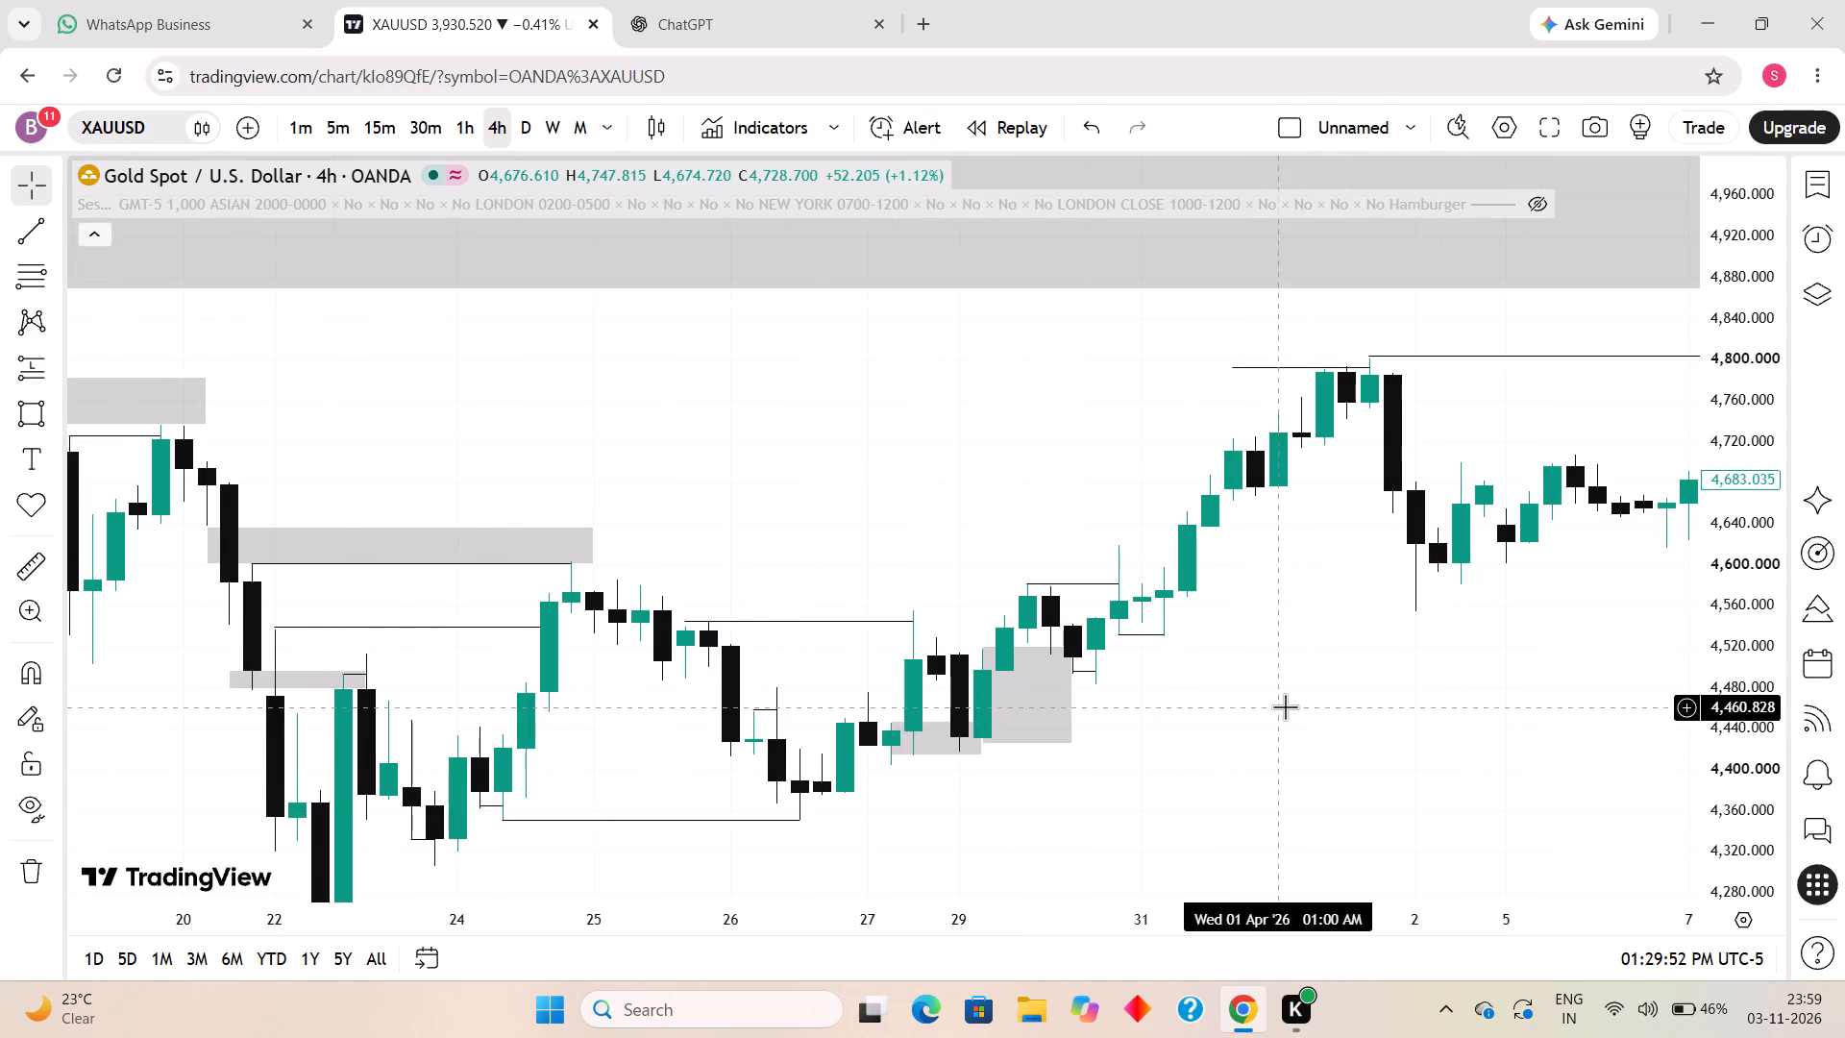
pyautogui.moveTo(1293, 724); pyautogui.dragTo(1281, 771)
pyautogui.scroll(-4, 1249, 763)
pyautogui.moveTo(1397, 737); pyautogui.dragTo(1284, 699)
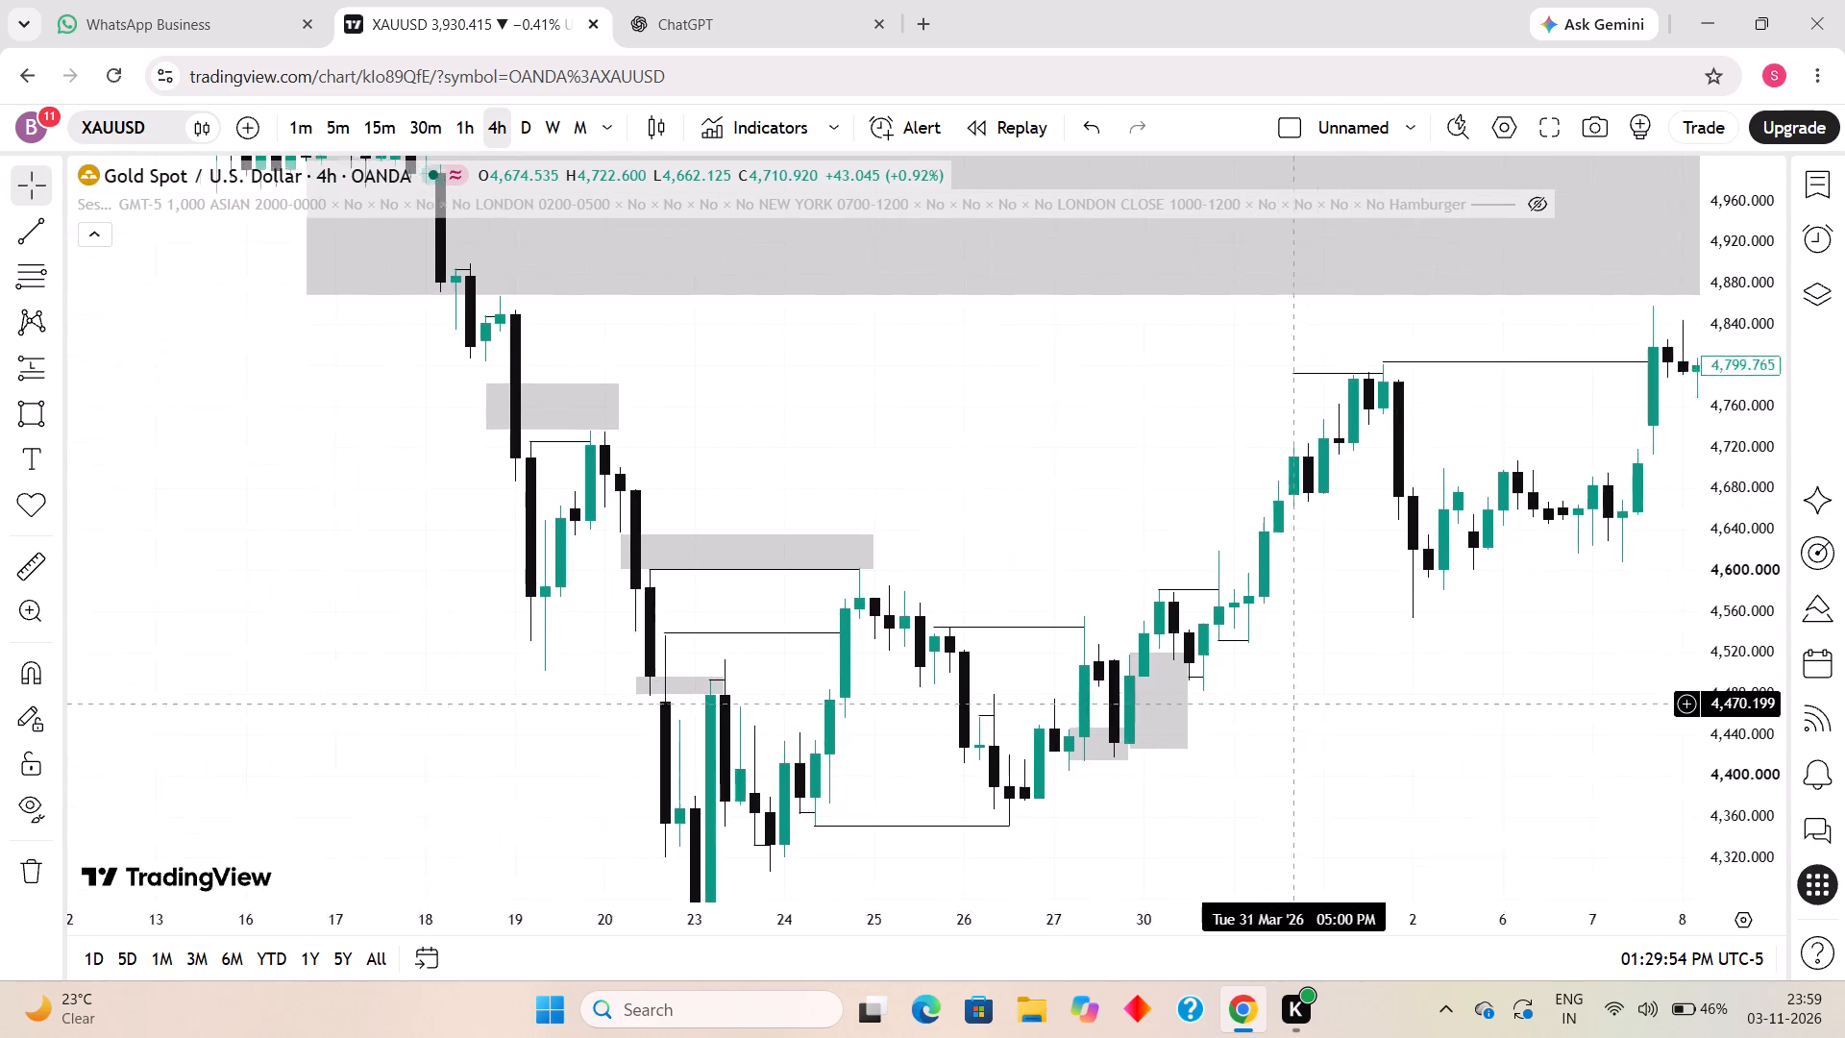
pyautogui.moveTo(1284, 699); pyautogui.dragTo(1025, 766)
pyautogui.click(23, 397)
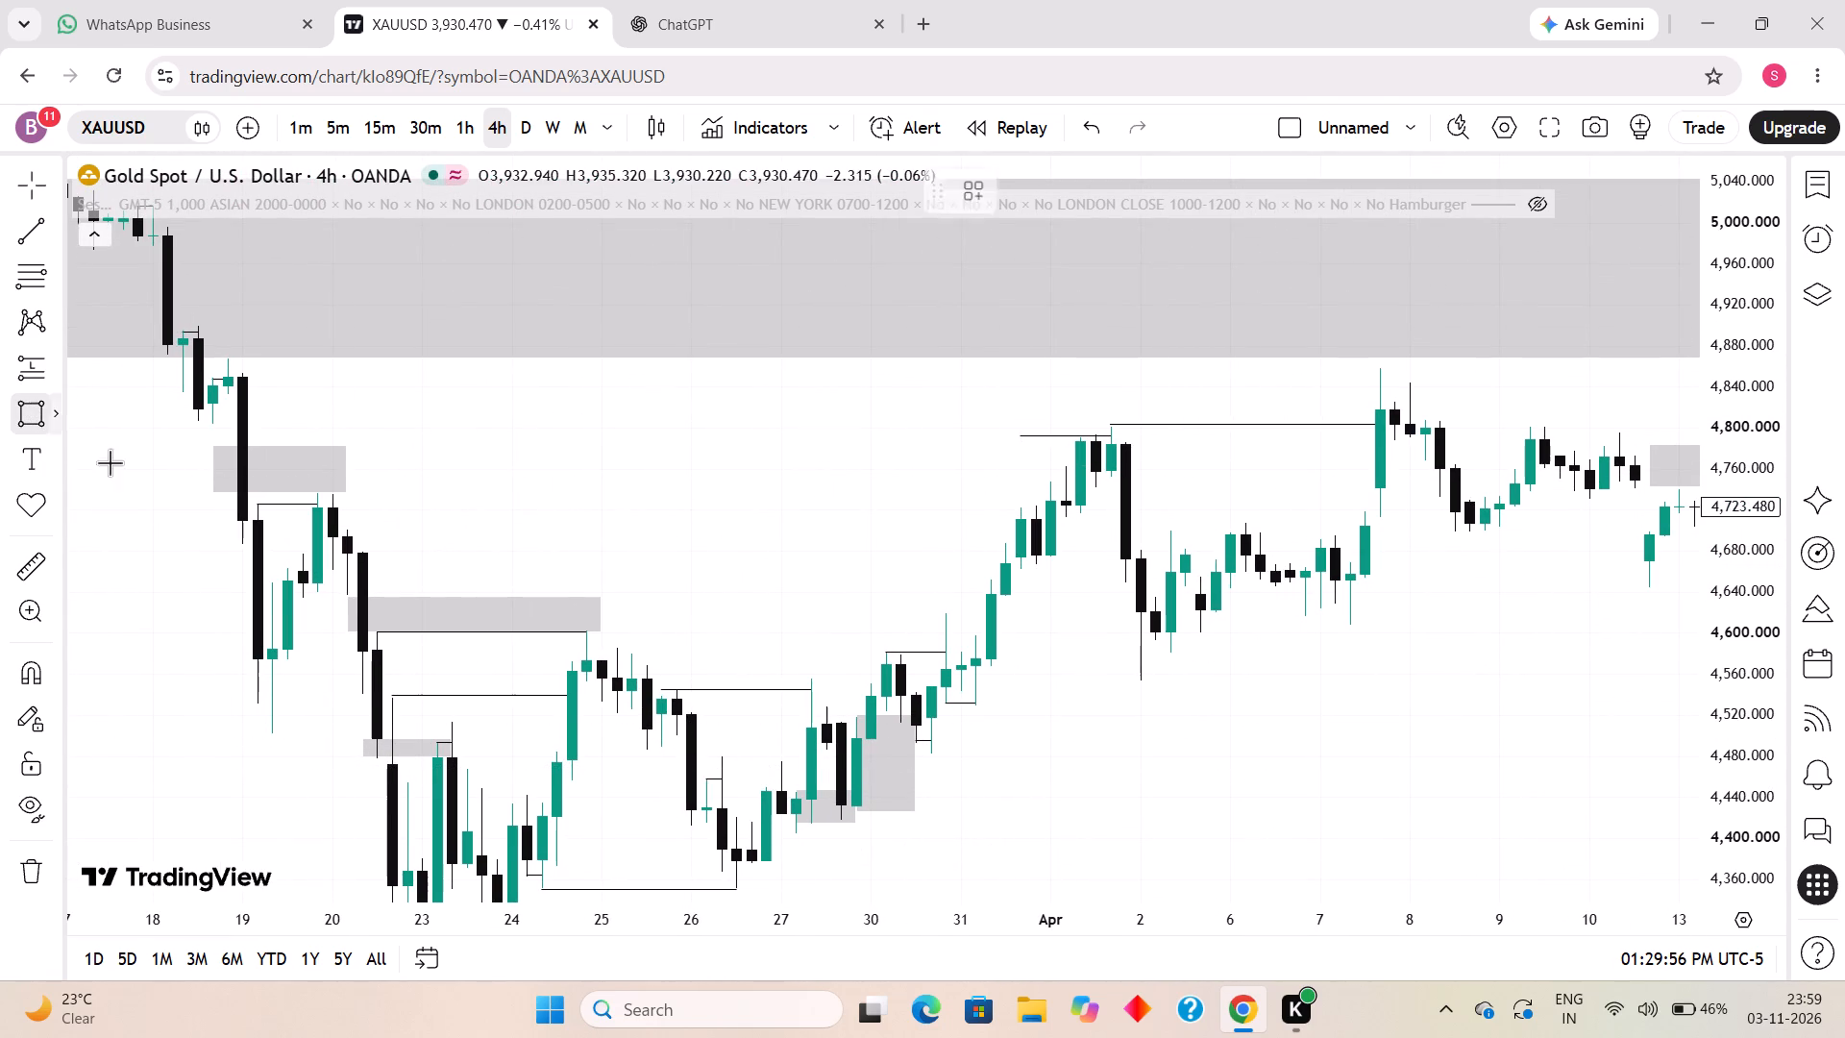
pyautogui.click(976, 636)
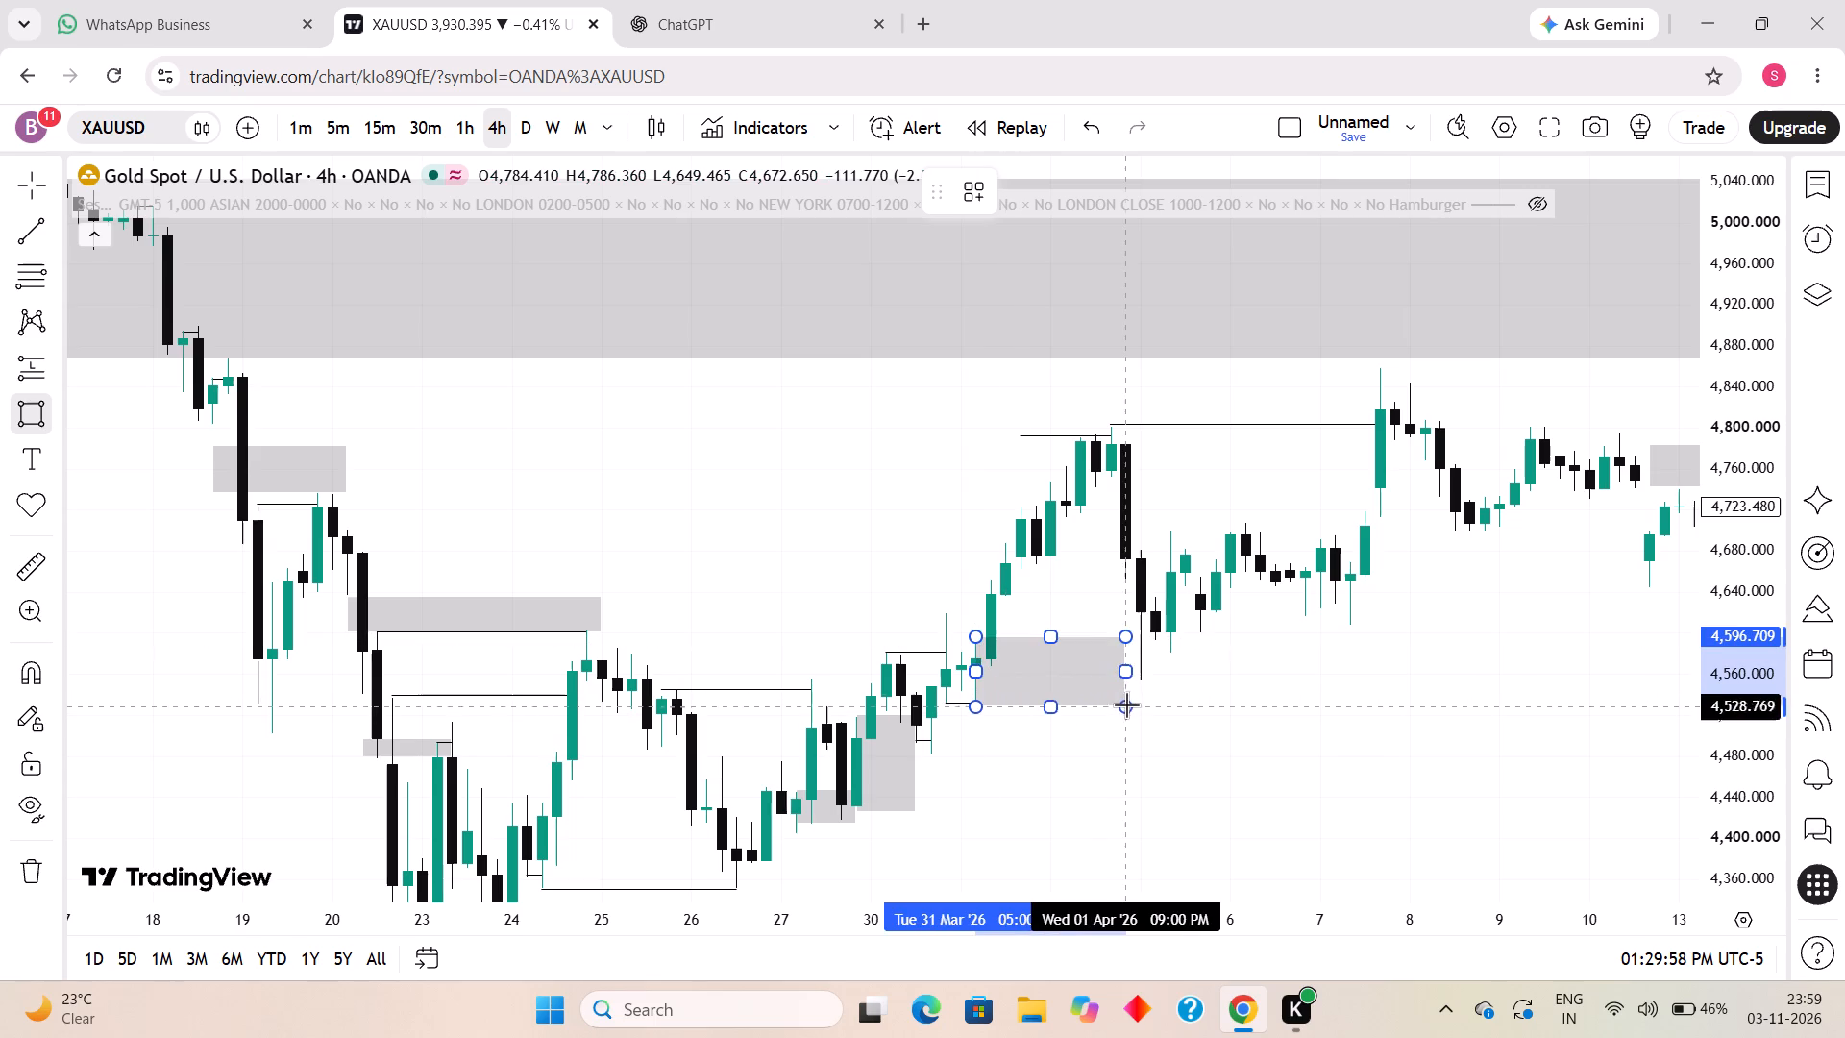
pyautogui.click(1148, 701)
pyautogui.click(1348, 707)
# Draw a rectangle from 1 April 2026 17:00 to 2 April 13:00, spanning about 4,731 to 4,686.
pyautogui.scroll(2, 1252, 683)
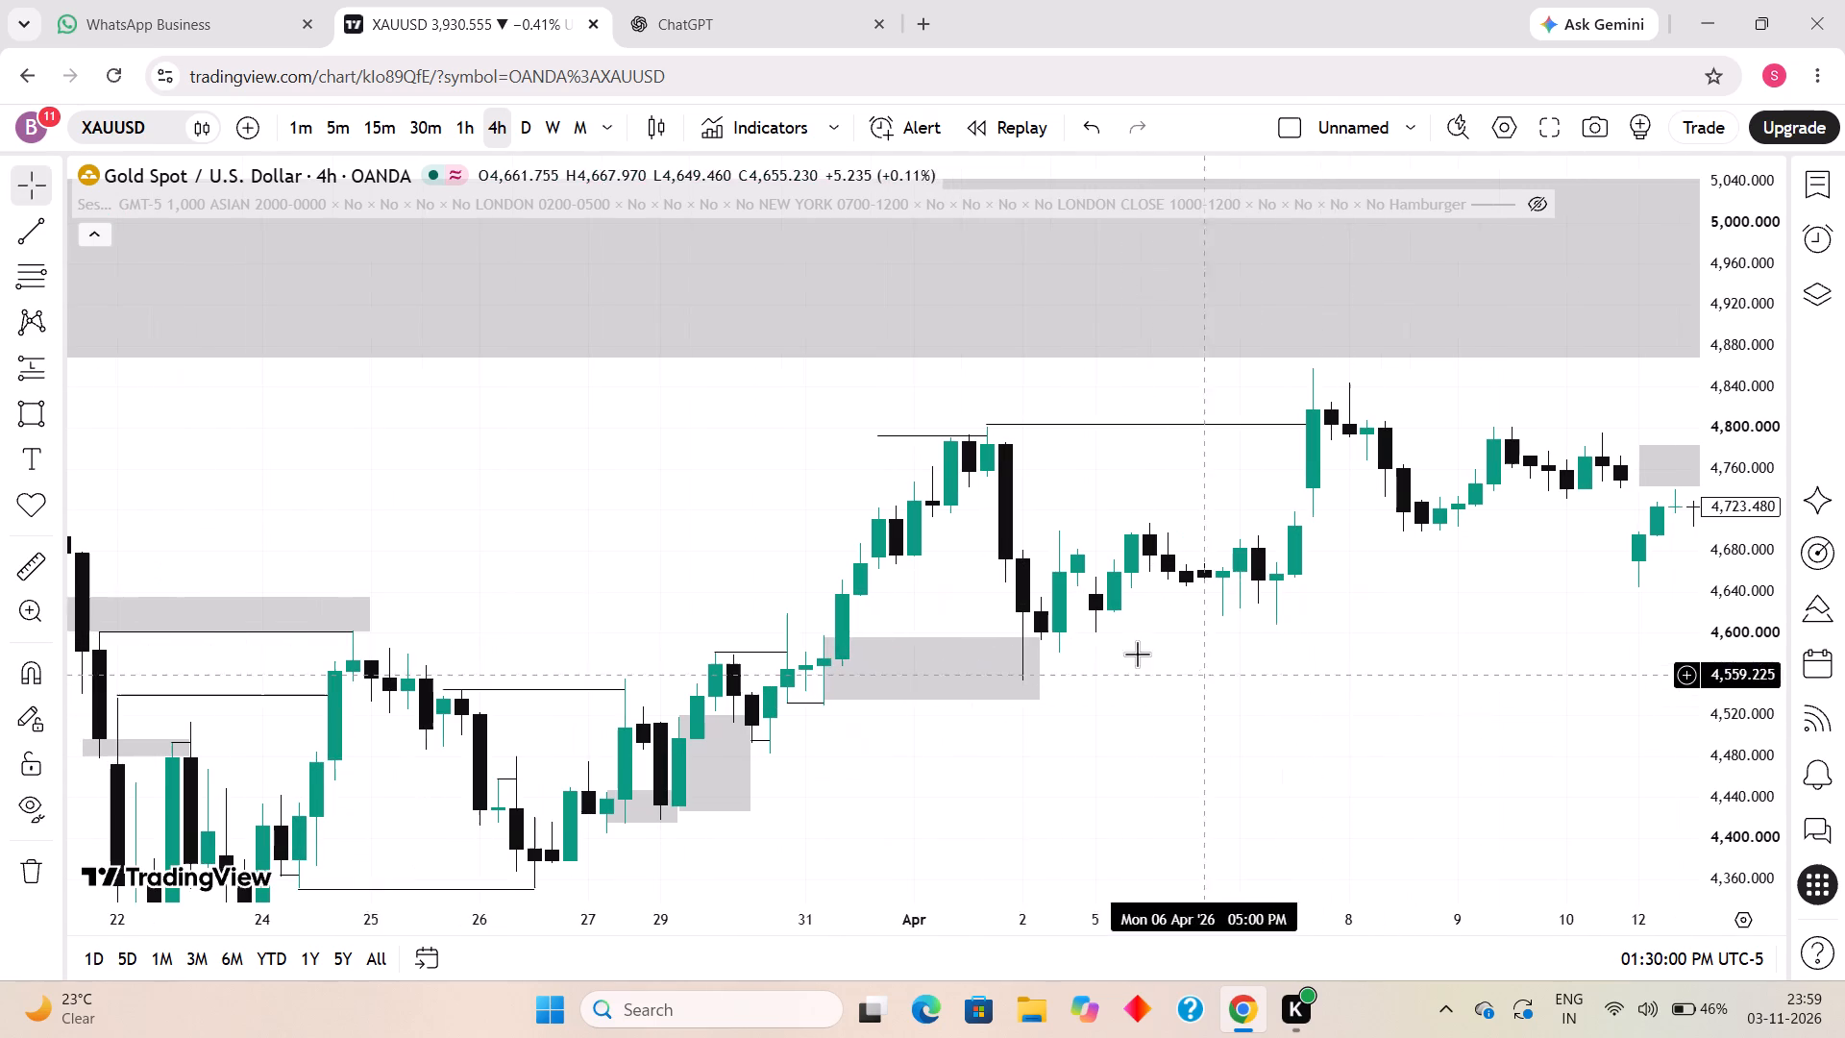
pyautogui.click(21, 408)
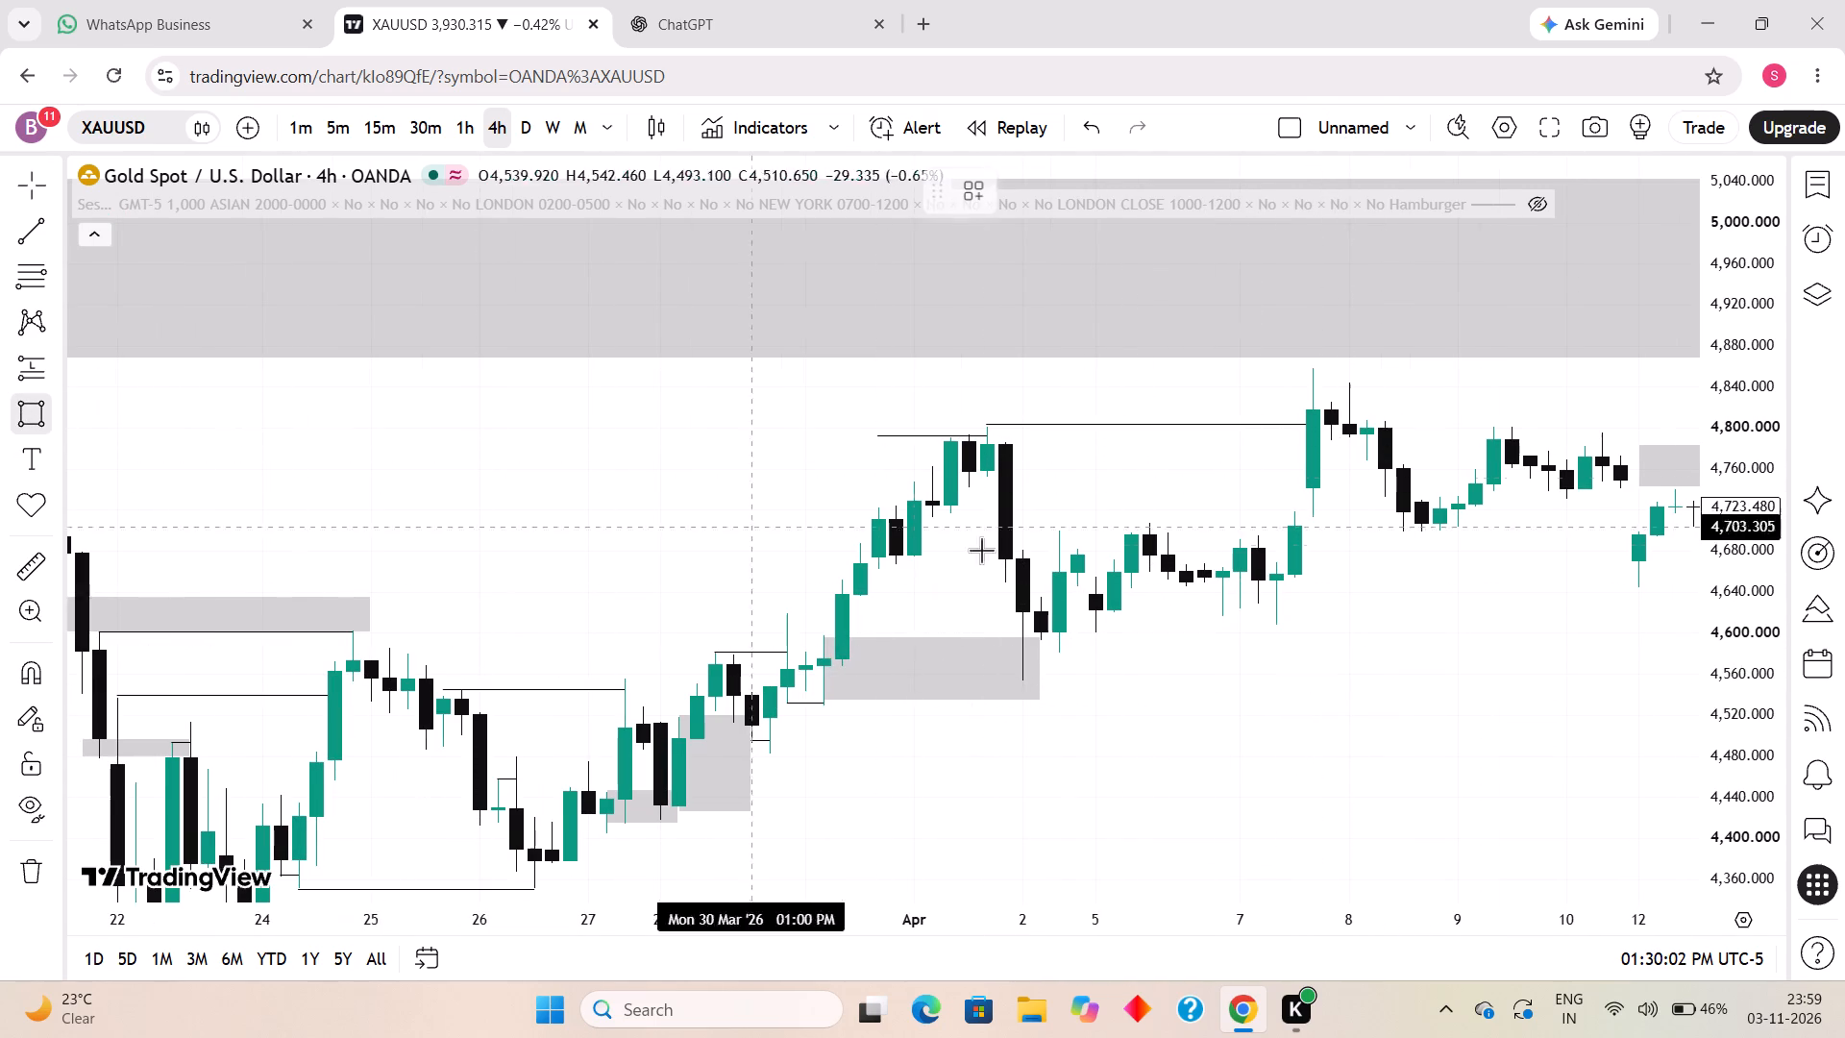
pyautogui.click(992, 498)
pyautogui.click(1075, 545)
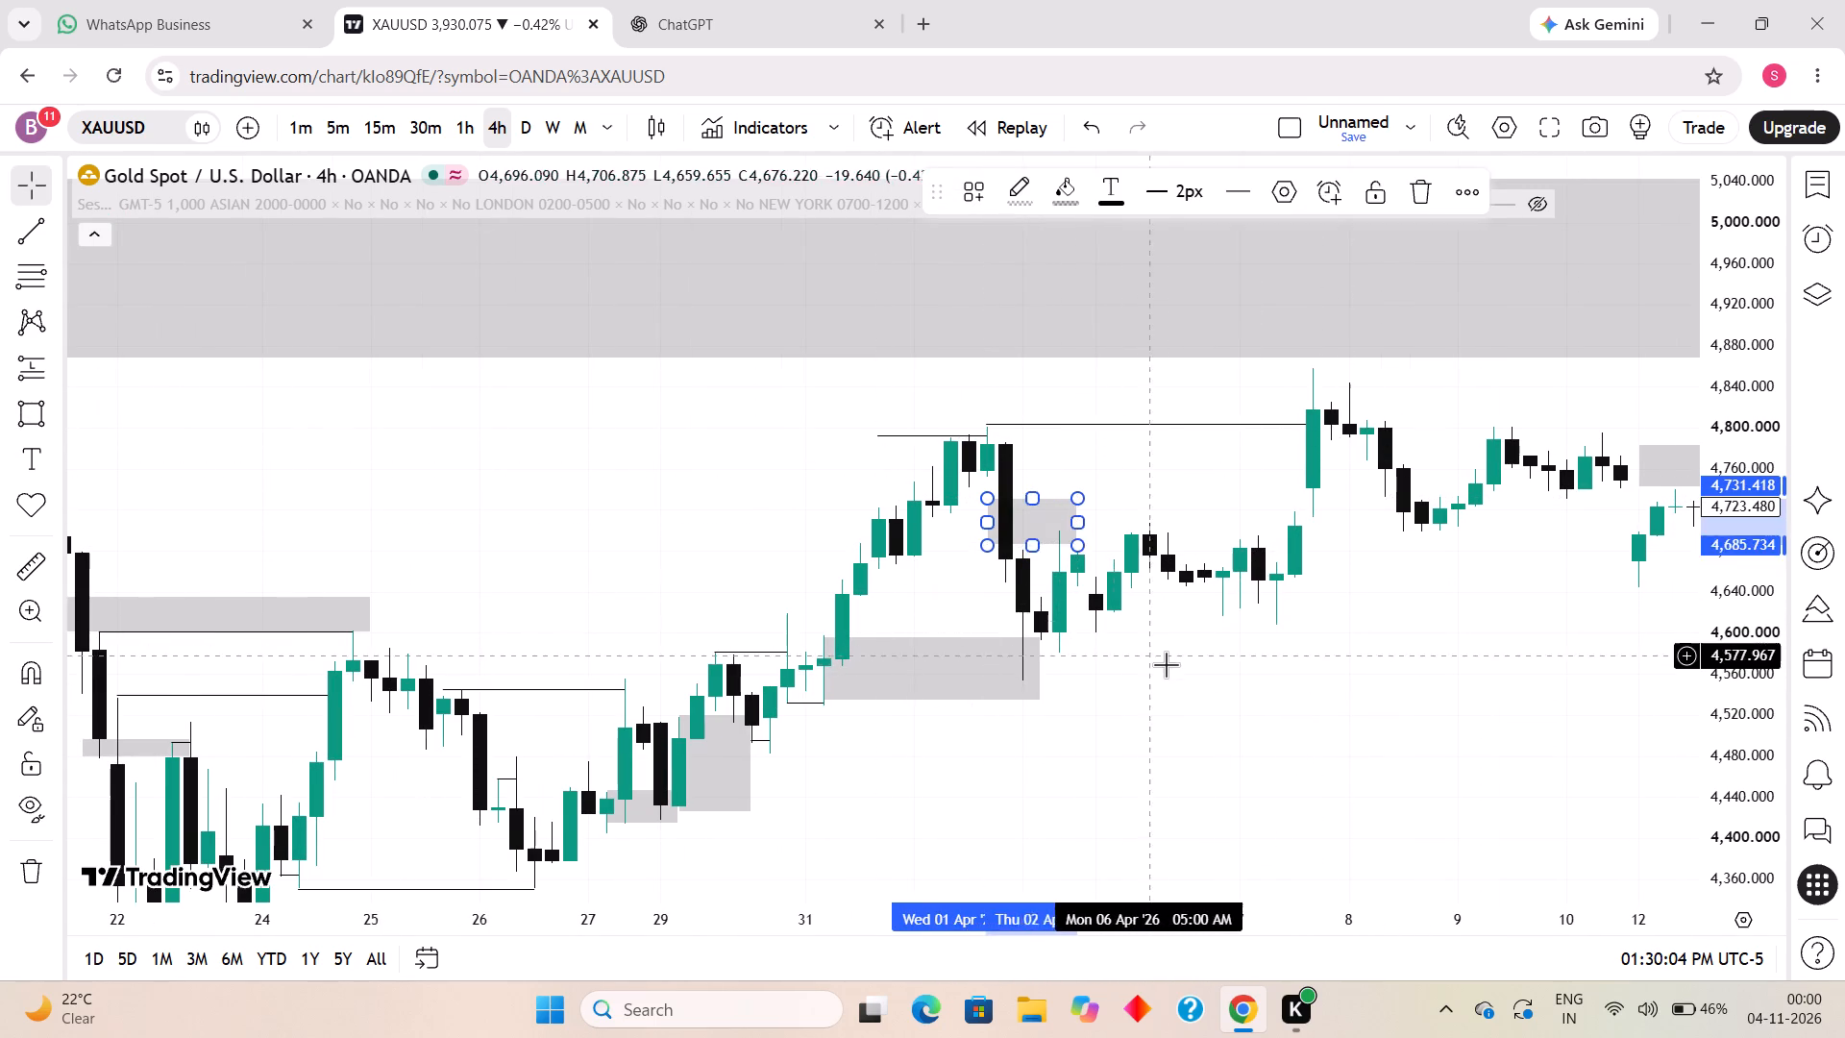
pyautogui.click(1167, 664)
# Draw a rectangle from 2 April 2026 05:00 to 5 April 17:00, spanning about 4,637 to 4,600.
pyautogui.moveTo(1249, 744); pyautogui.dragTo(1224, 724)
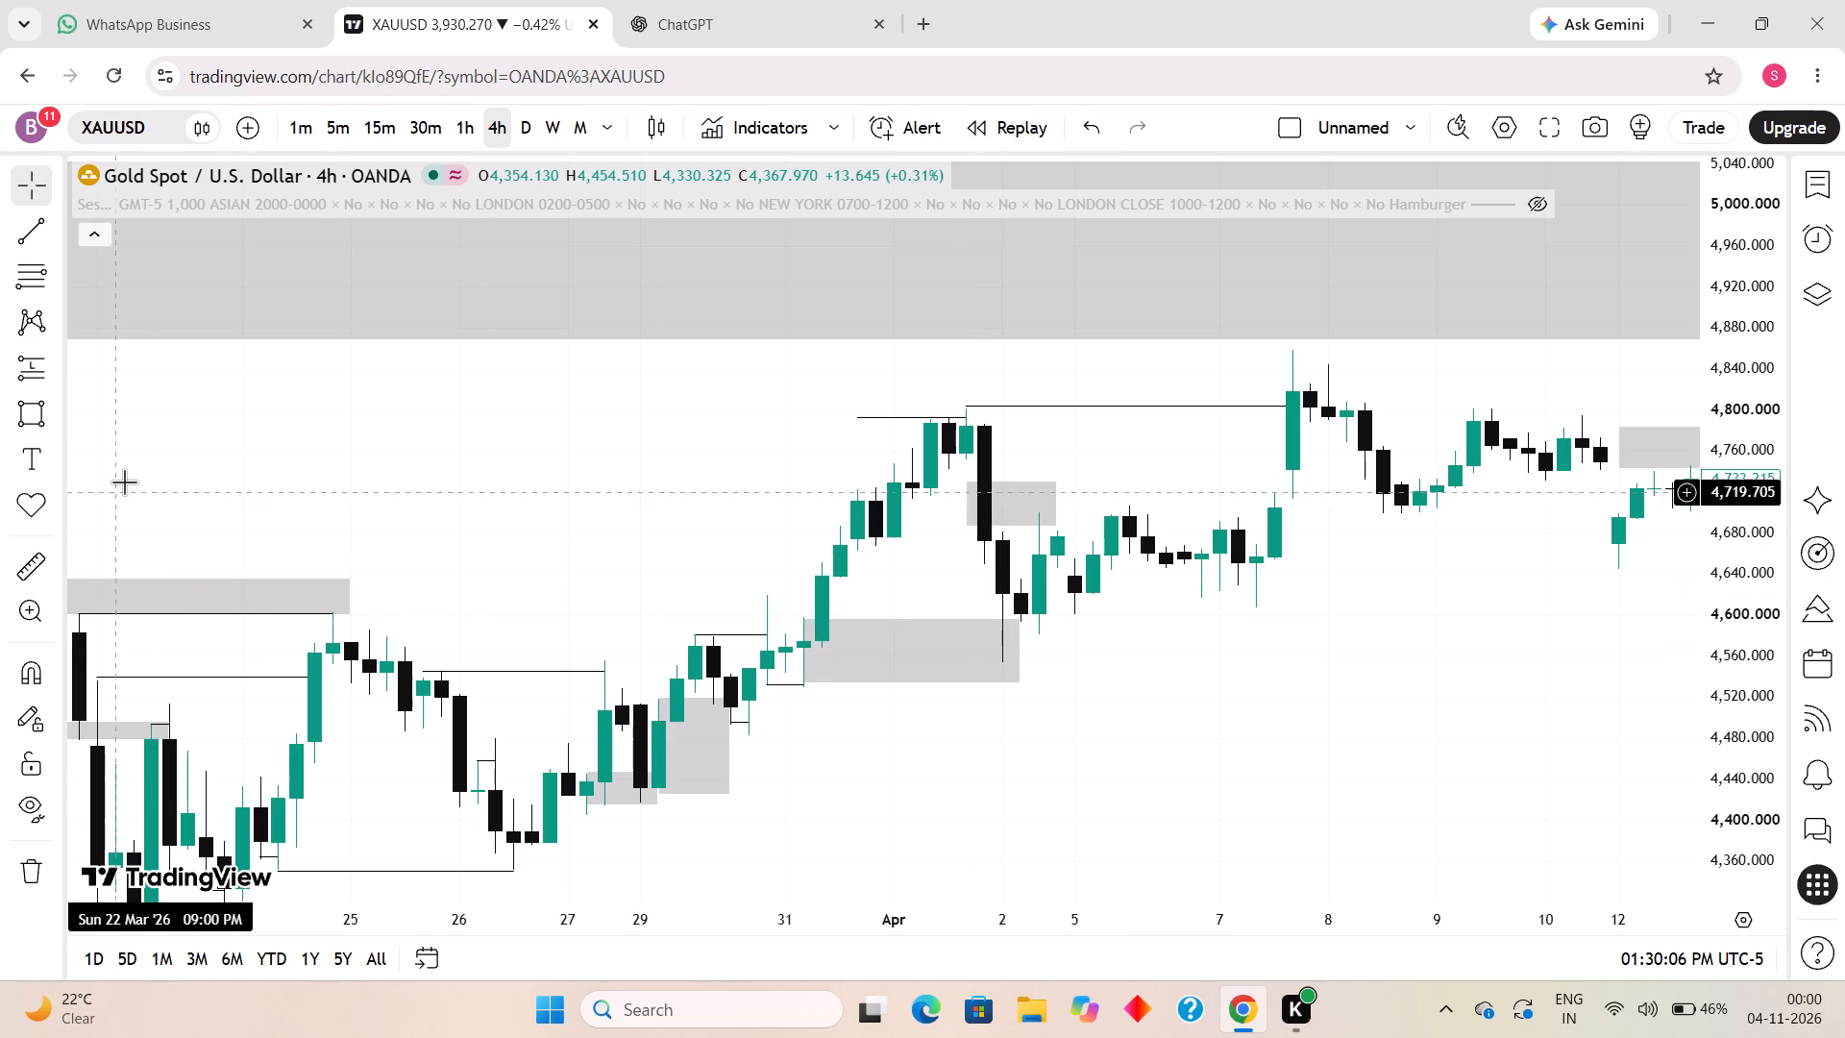
pyautogui.click(37, 409)
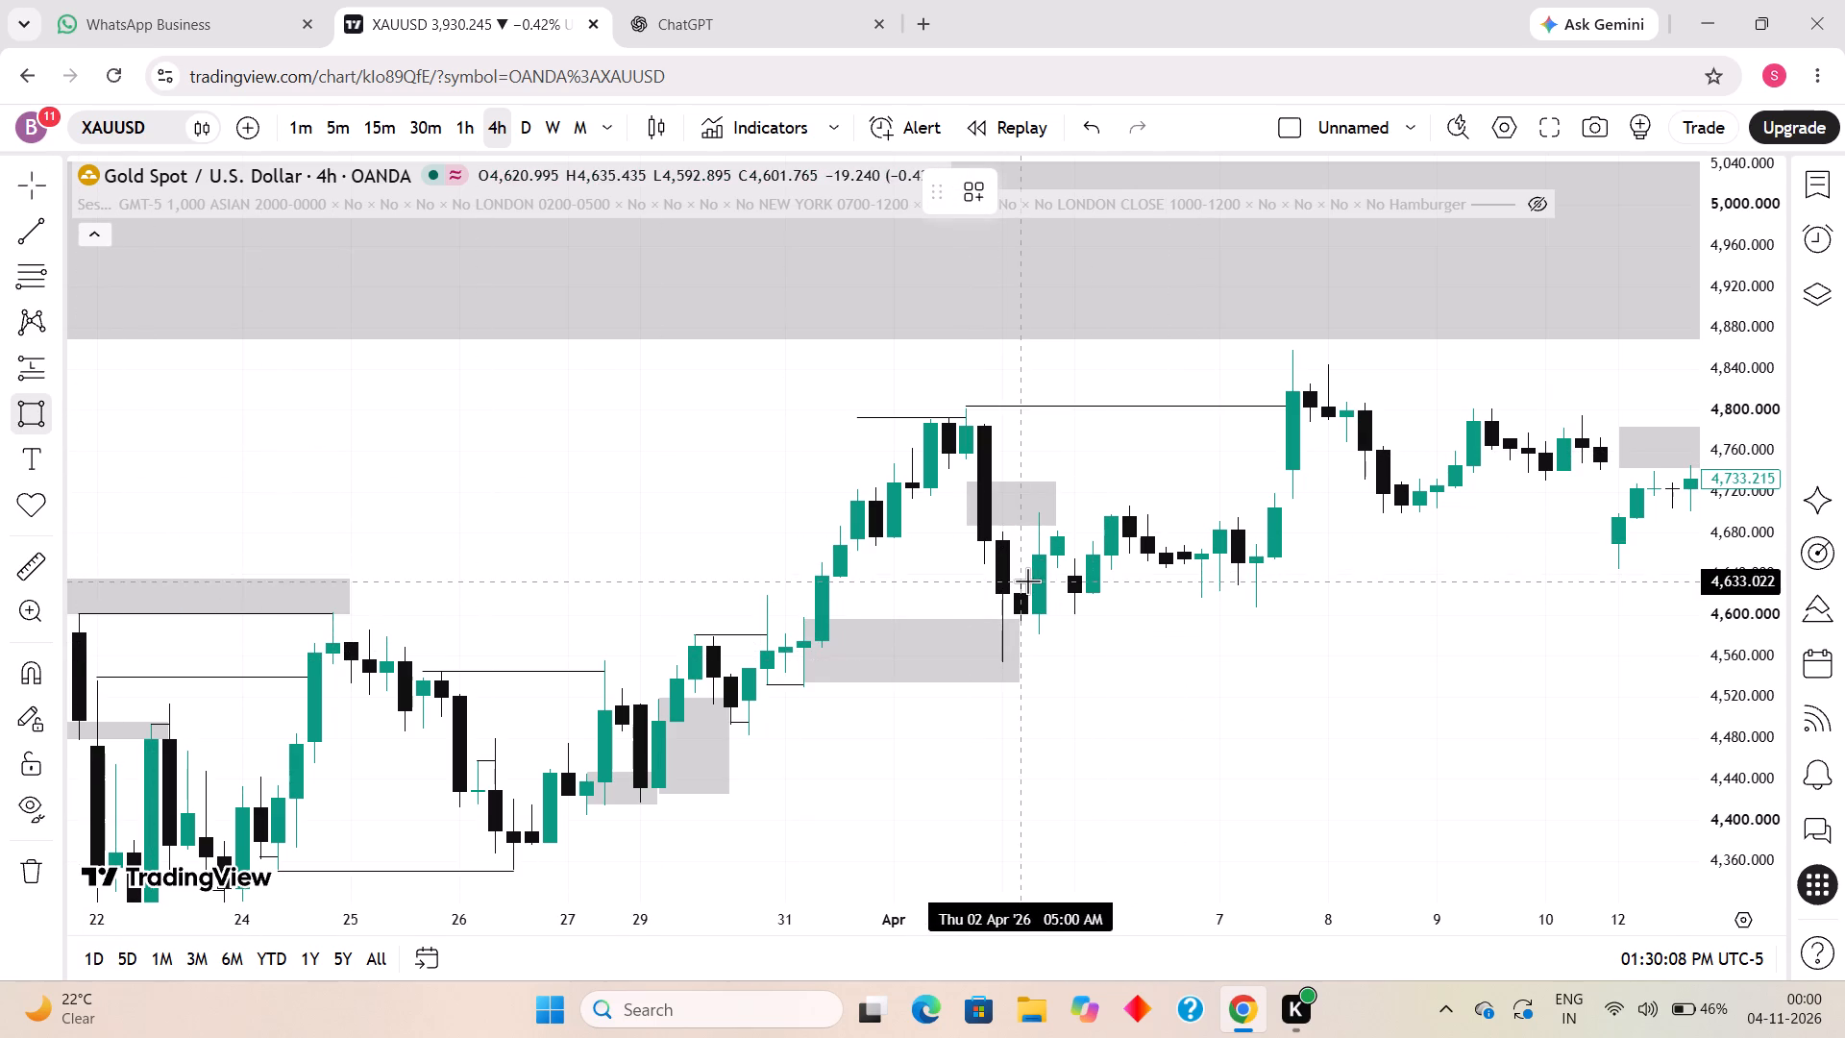
pyautogui.click(1021, 576)
pyautogui.click(1074, 615)
pyautogui.click(1203, 657)
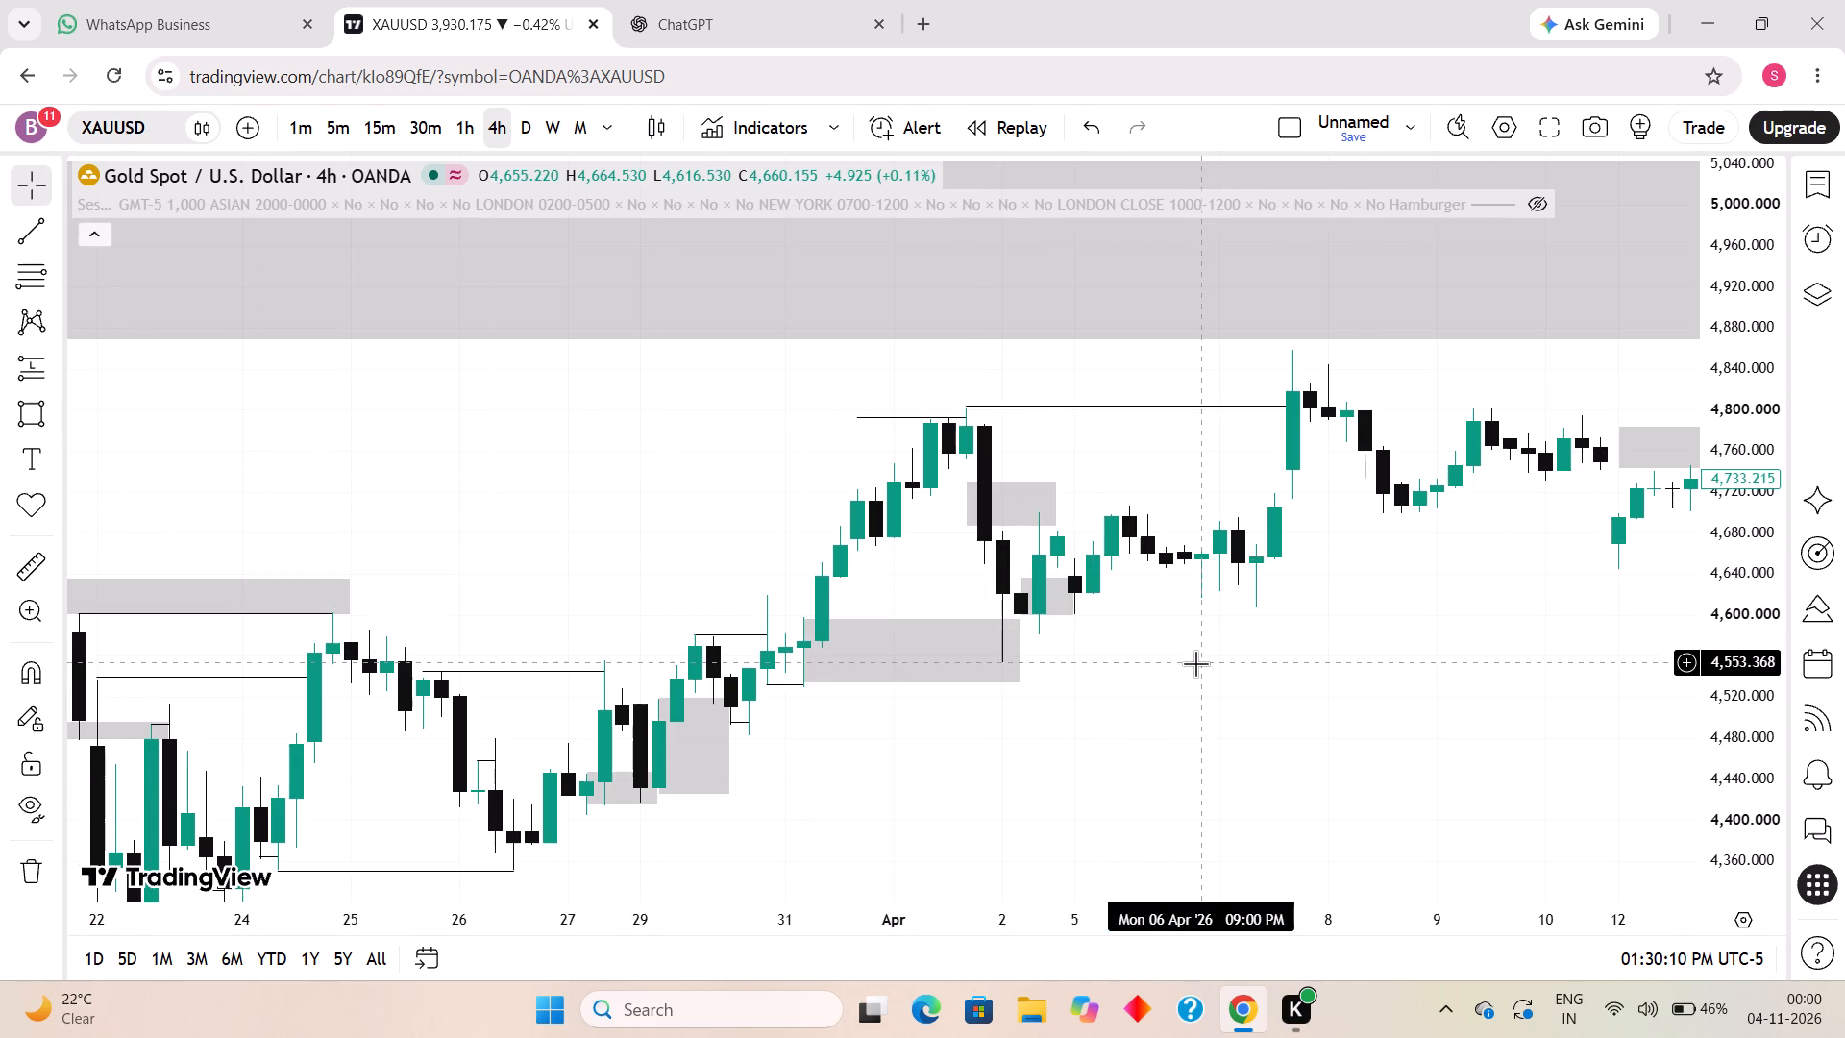
# Draw a horizontal trend line from the 6 April 2026 21:00 candle's low to 7 April 09:00 at about 4,617.
pyautogui.moveTo(1280, 735); pyautogui.dragTo(1277, 714)
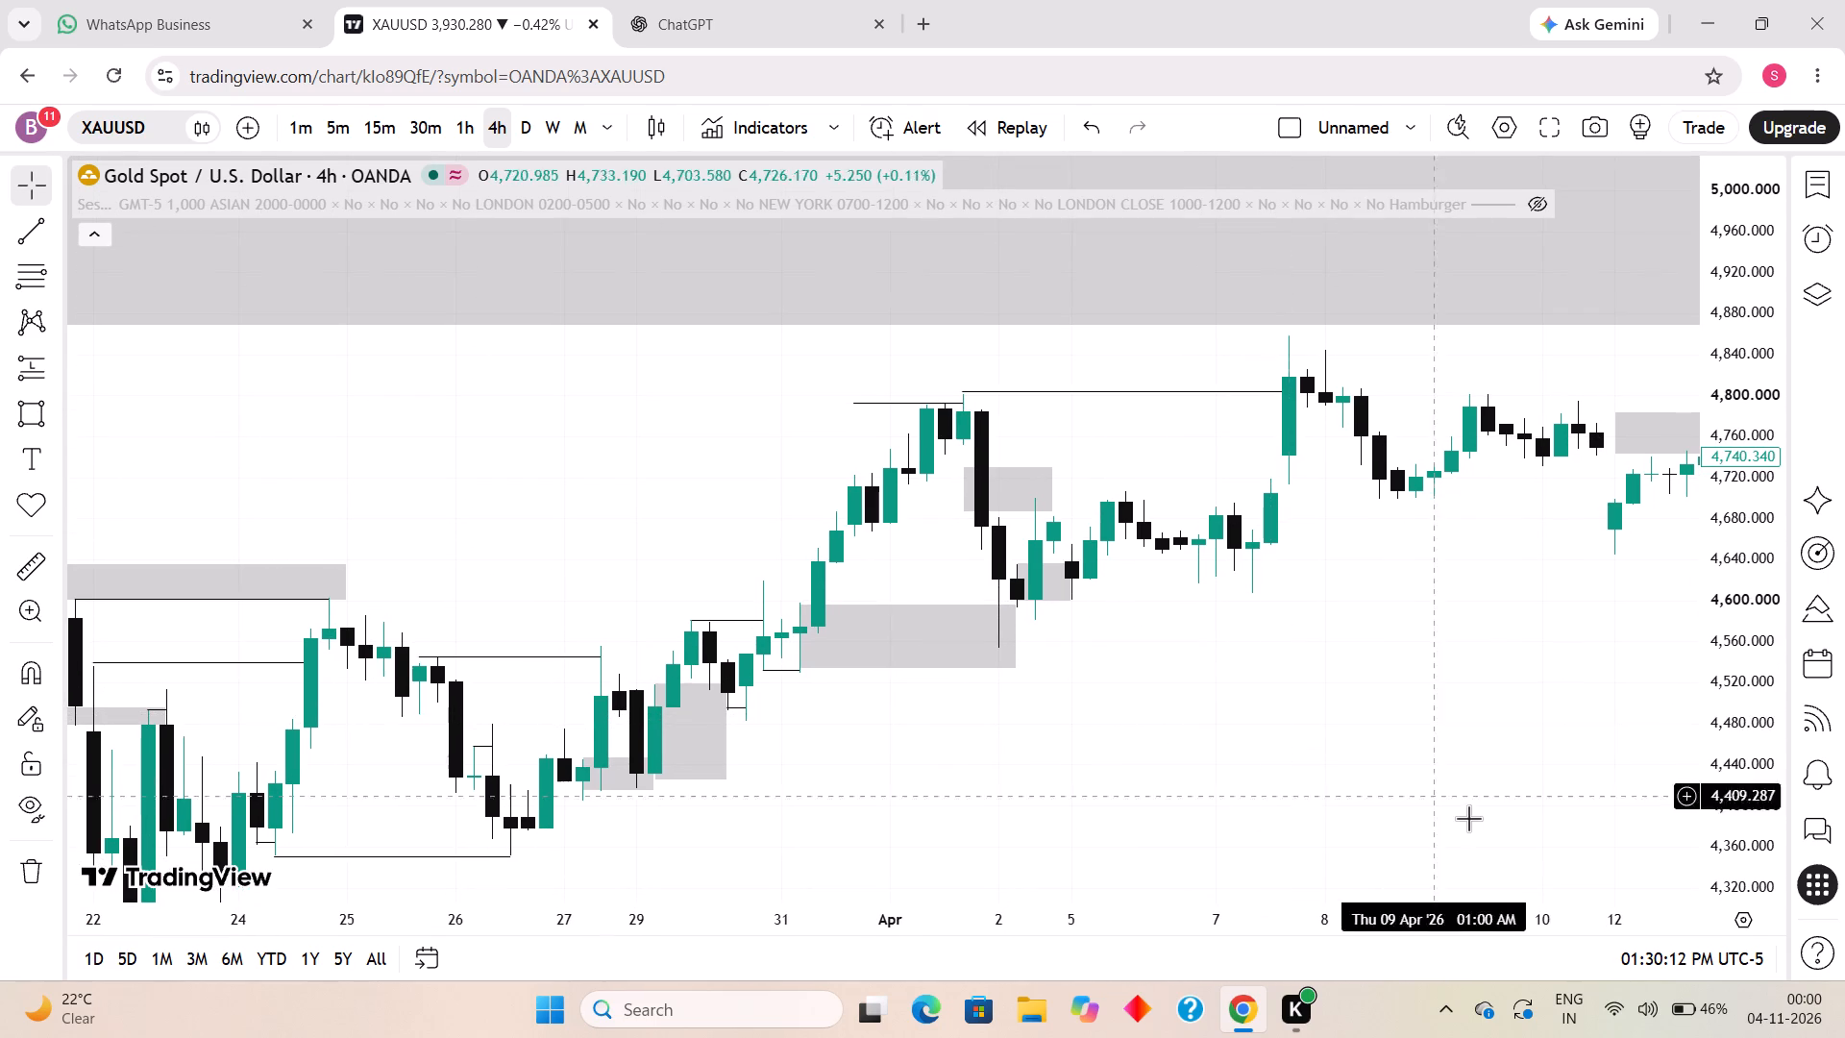
pyautogui.moveTo(1749, 797); pyautogui.dragTo(1615, 541)
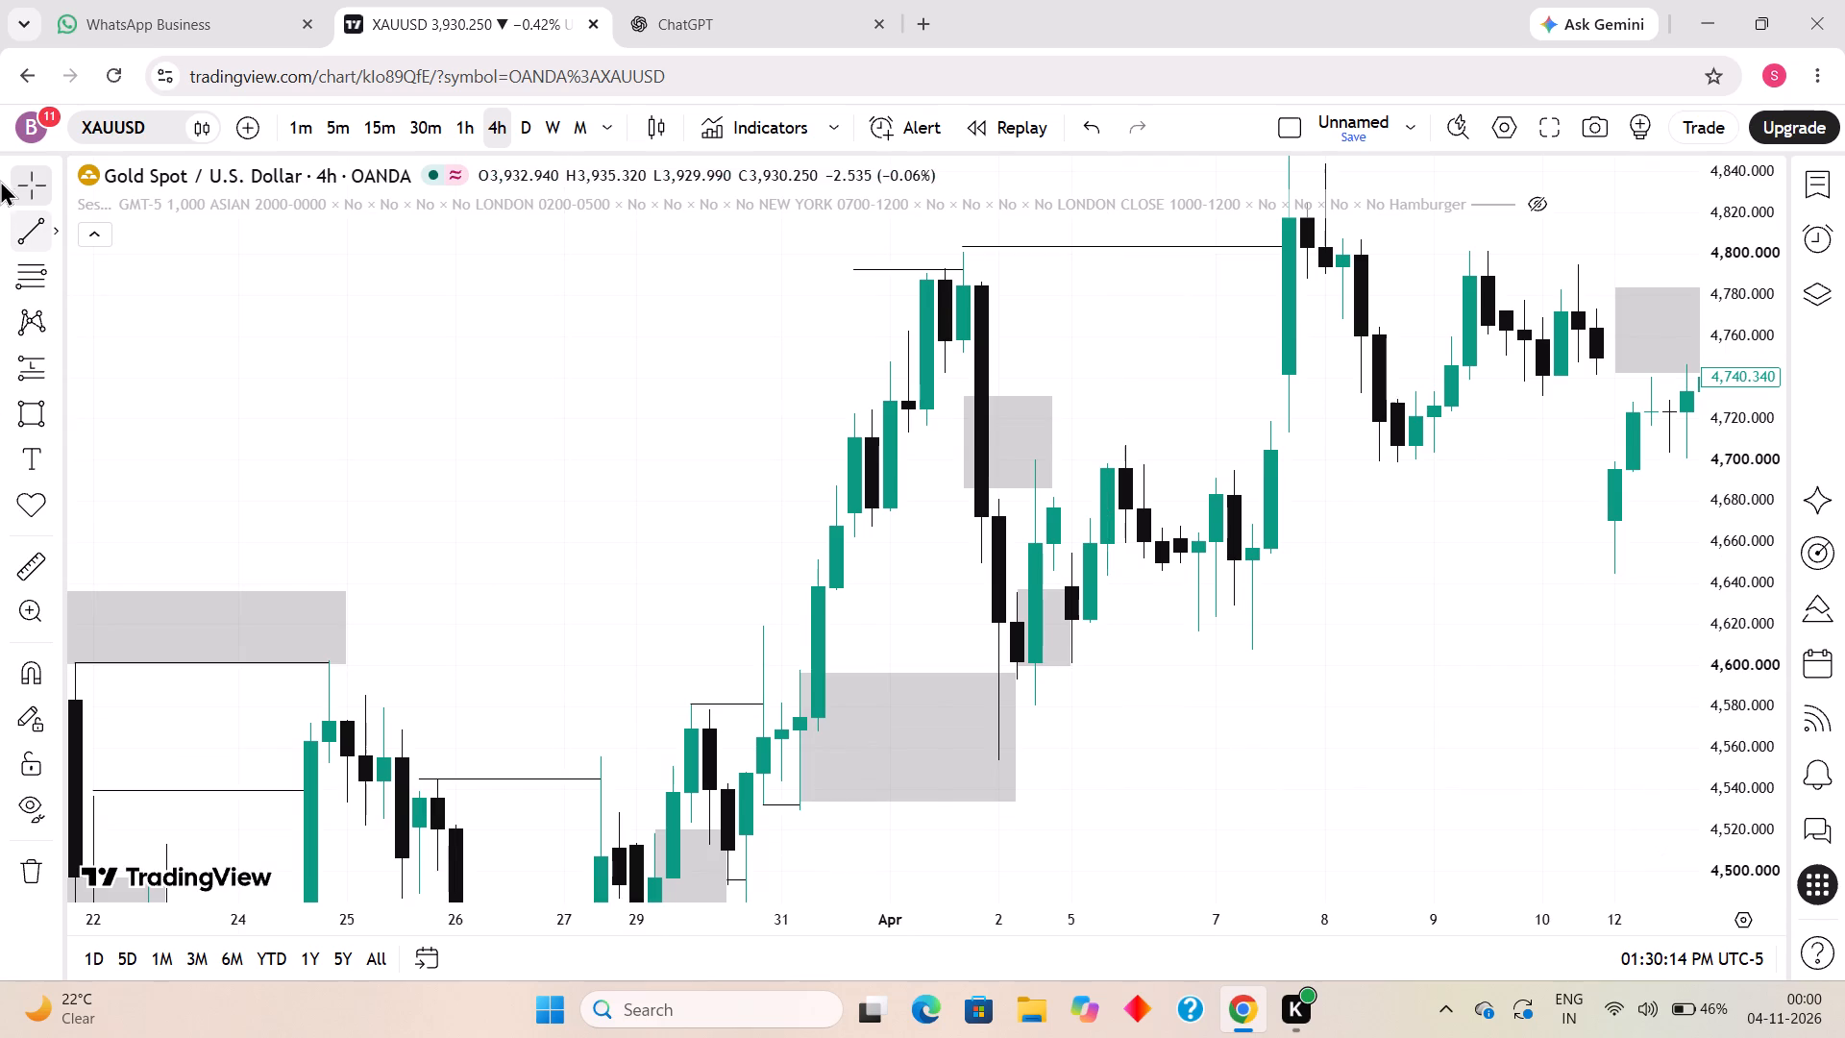
pyautogui.click(4, 227)
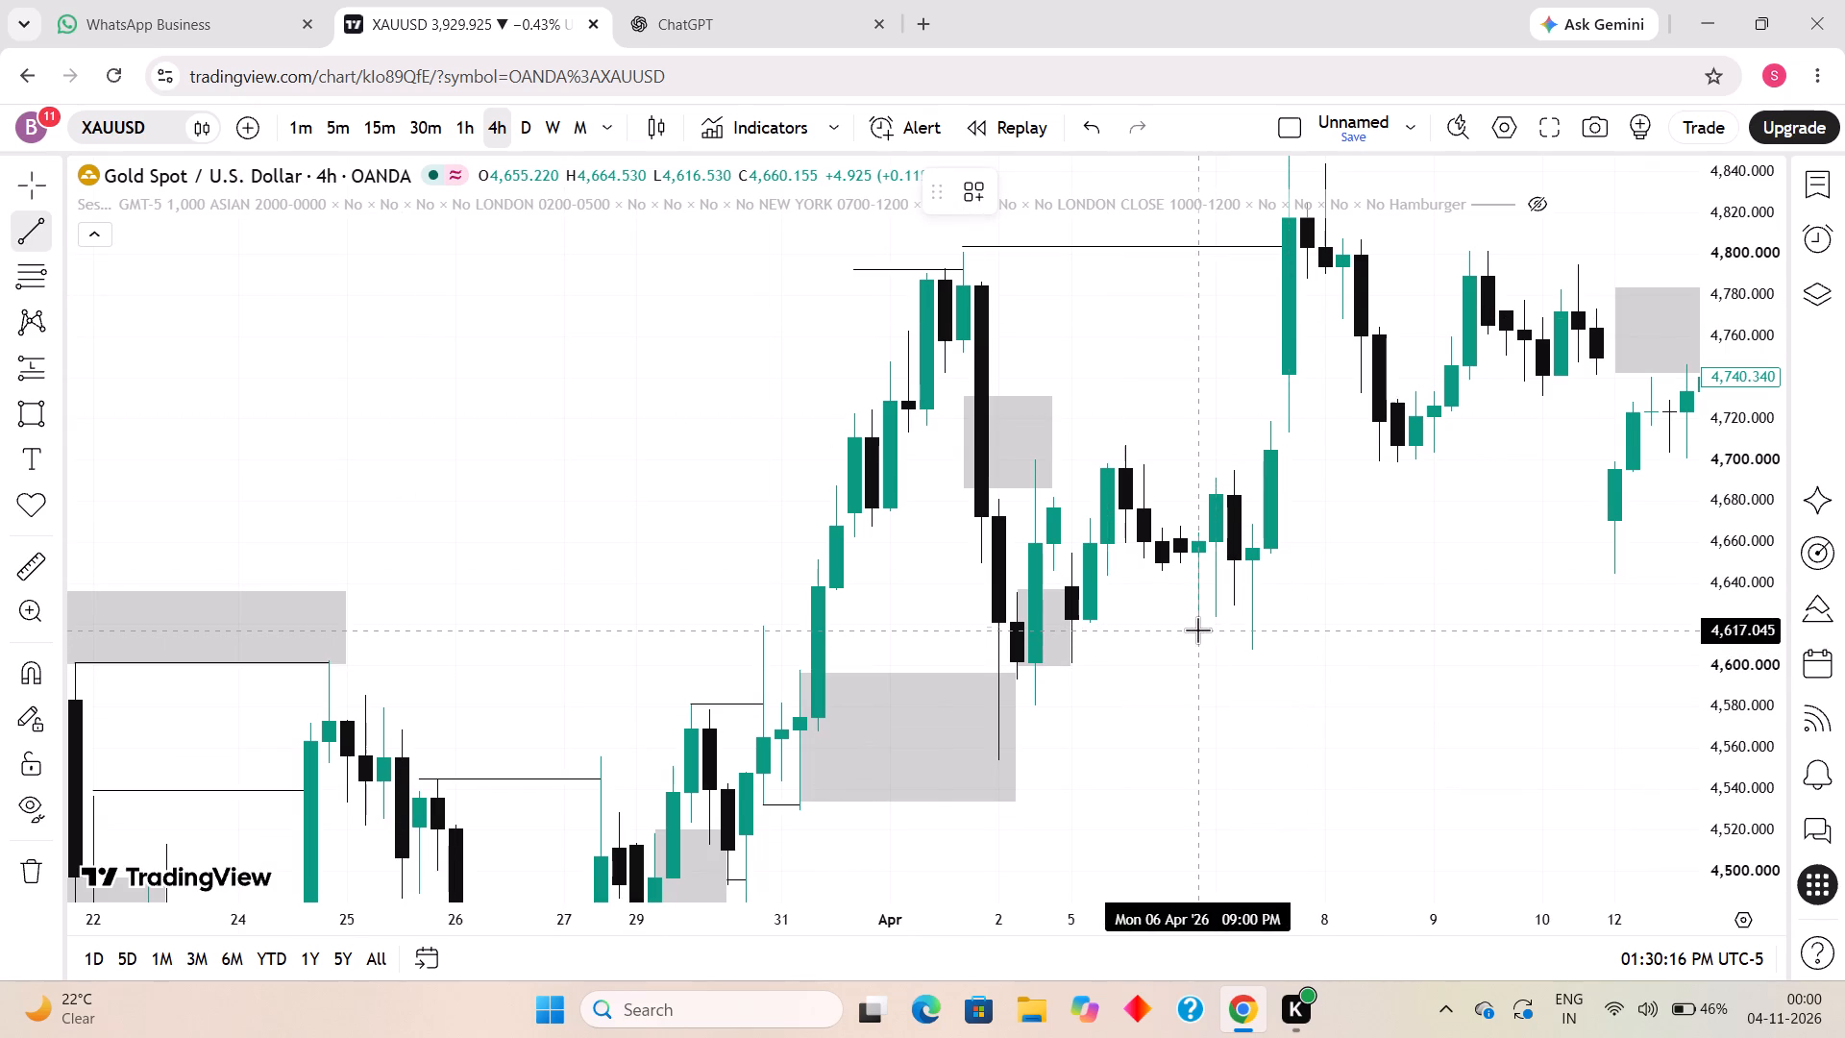
pyautogui.click(1197, 630)
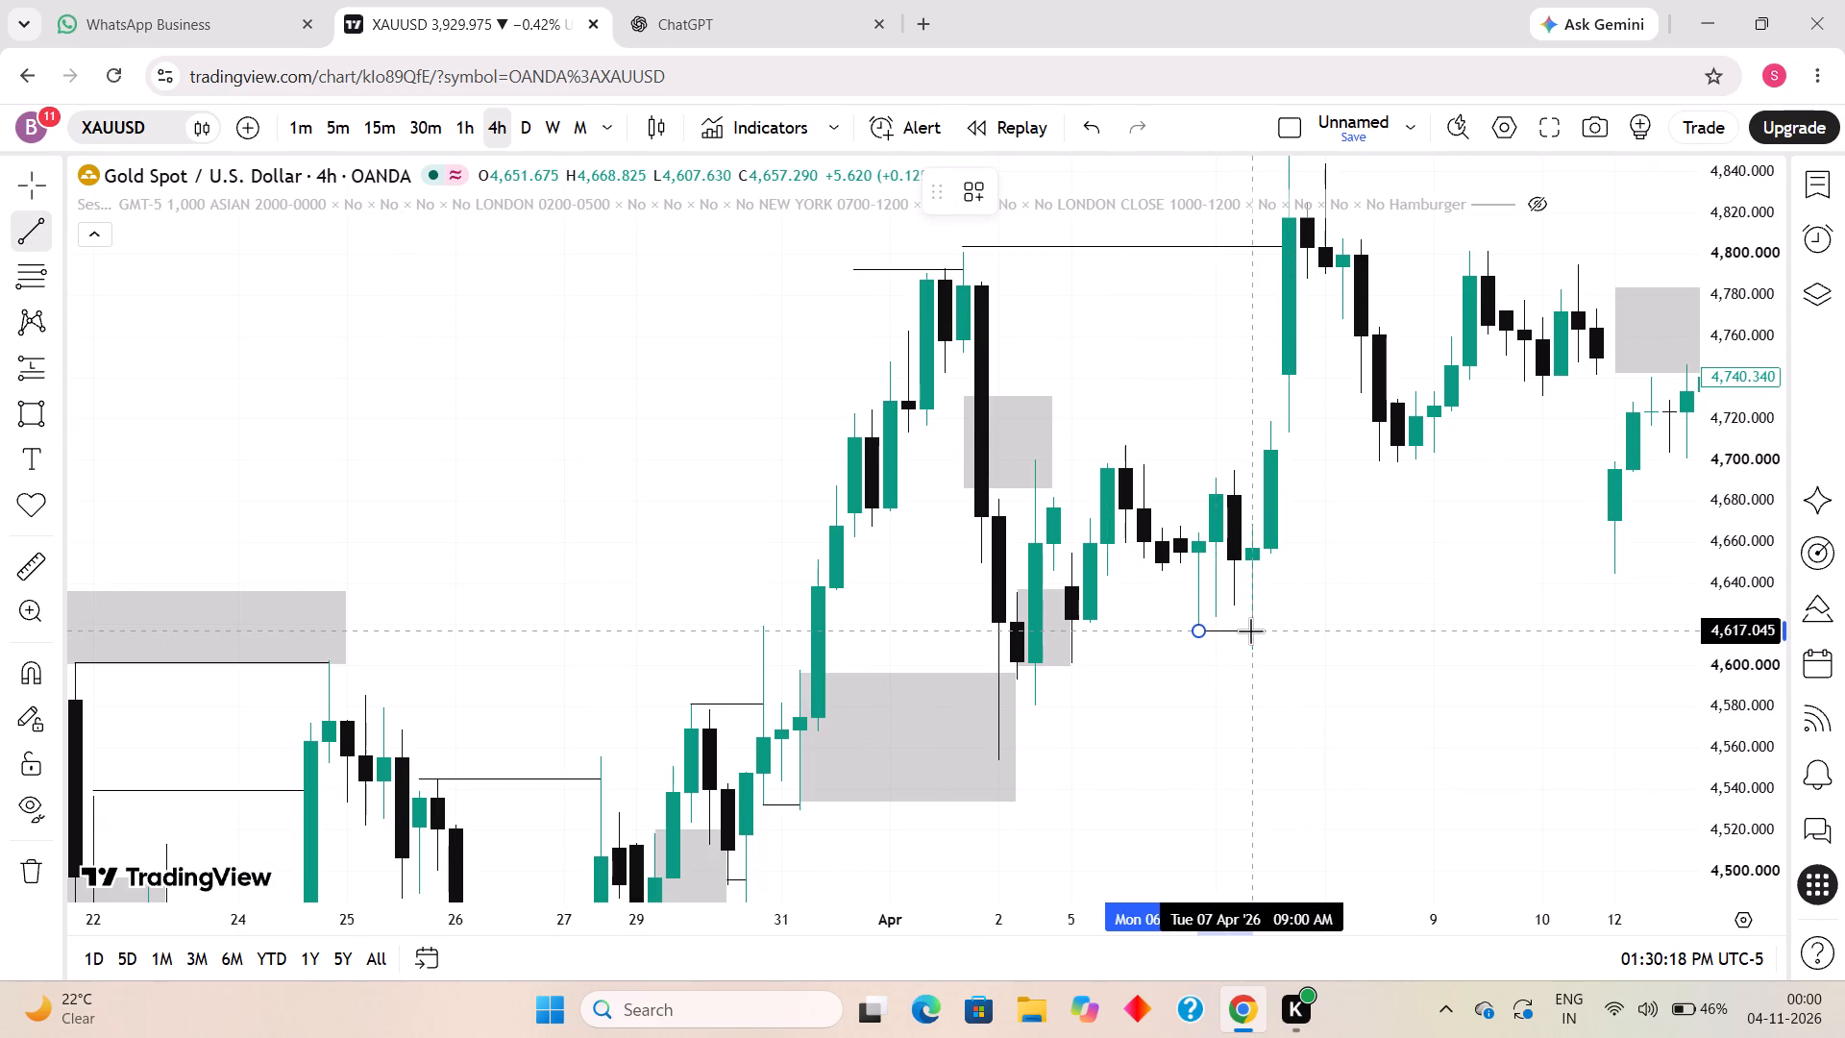
pyautogui.keyDown('shift'); pyautogui.click(1250, 630); pyautogui.keyUp('shift')
pyautogui.click(1390, 671)
# Shorten the trend line at about 4,792 so it starts at the 1 April 2026 09:00 candle and ends at 17:00.
pyautogui.moveTo(1397, 660); pyautogui.dragTo(1357, 773)
pyautogui.scroll(1, 1123, 630)
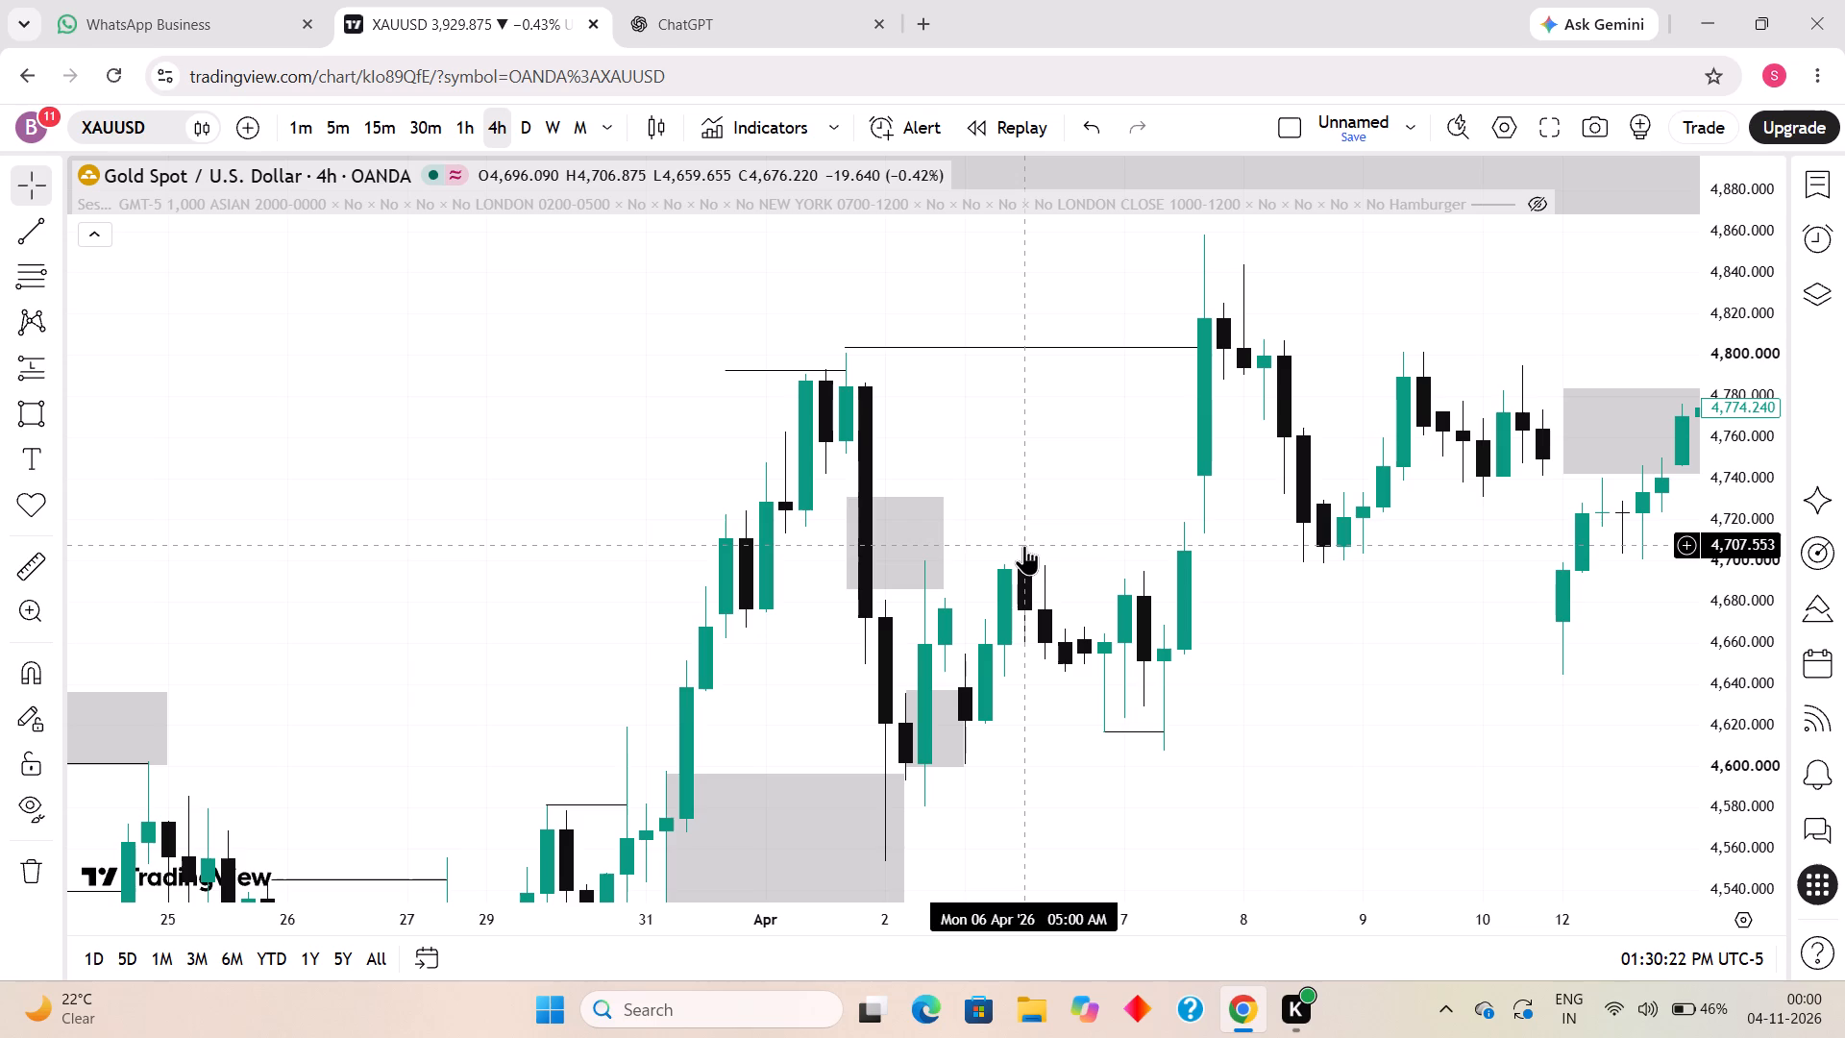
pyautogui.moveTo(1348, 608); pyautogui.dragTo(1312, 720)
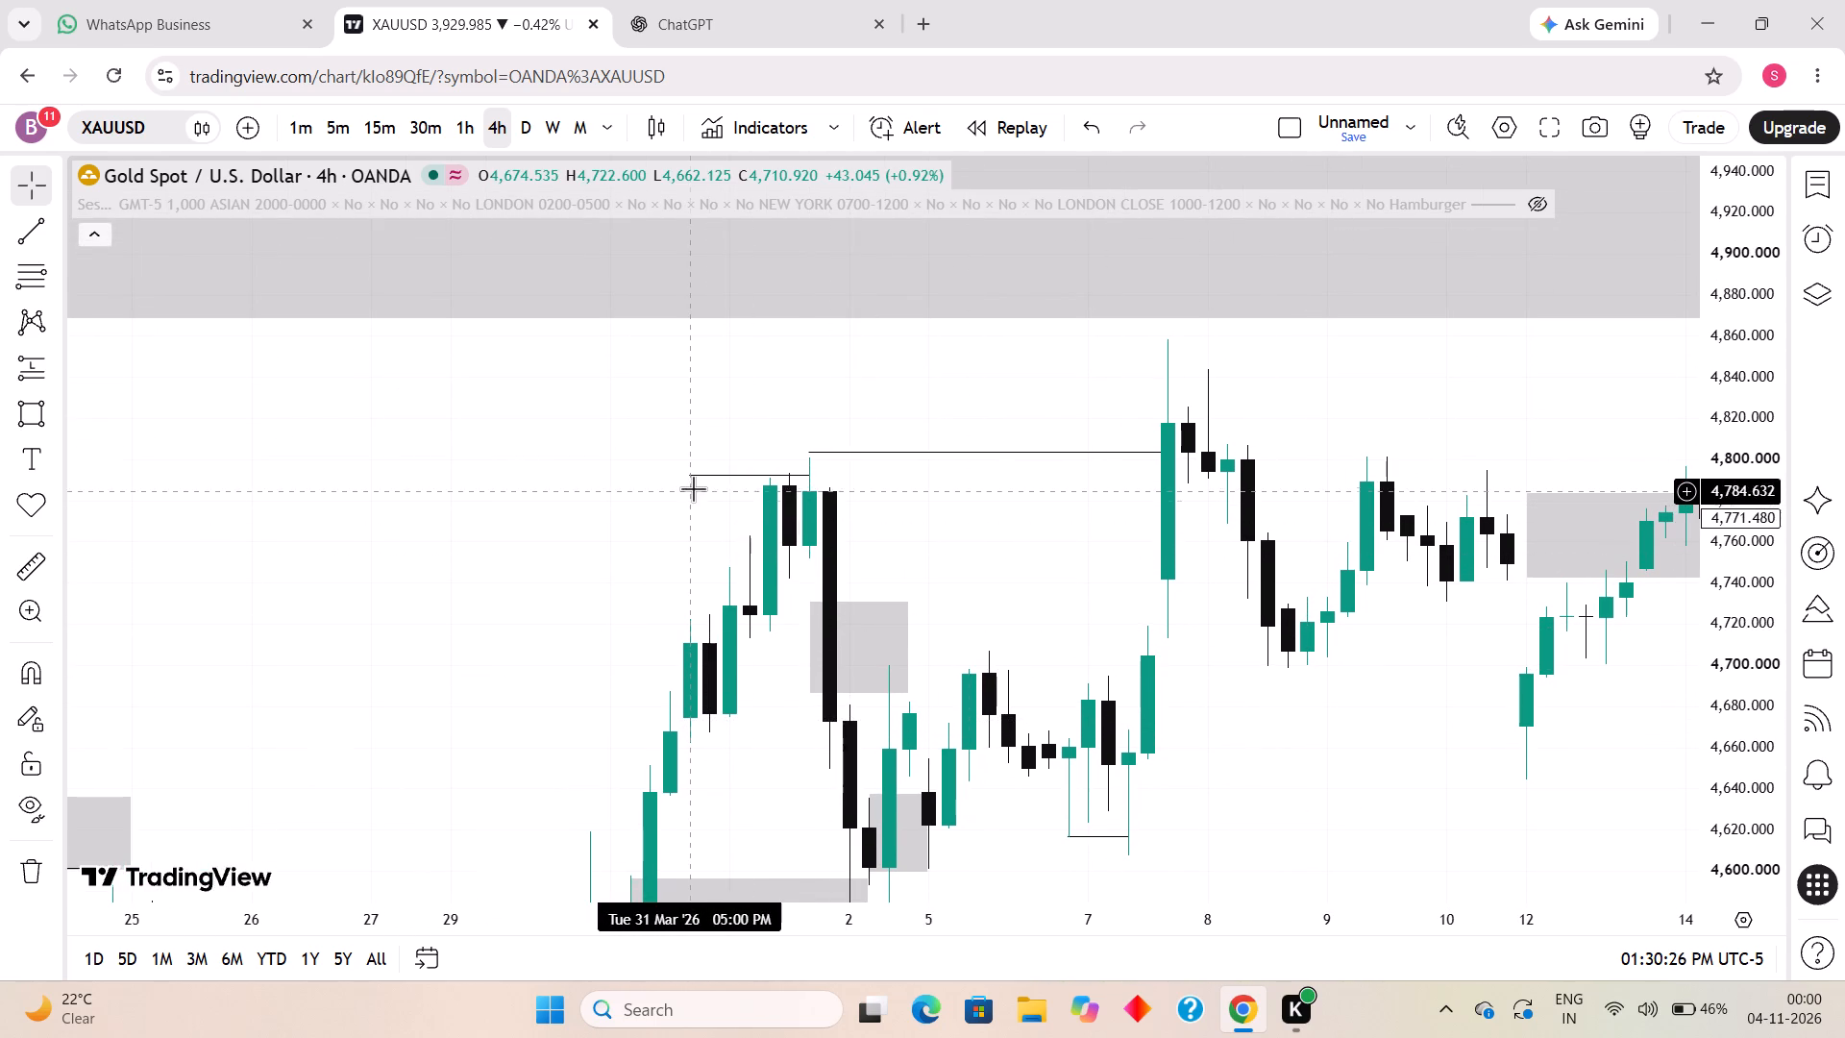
pyautogui.moveTo(690, 477); pyautogui.dragTo(806, 476)
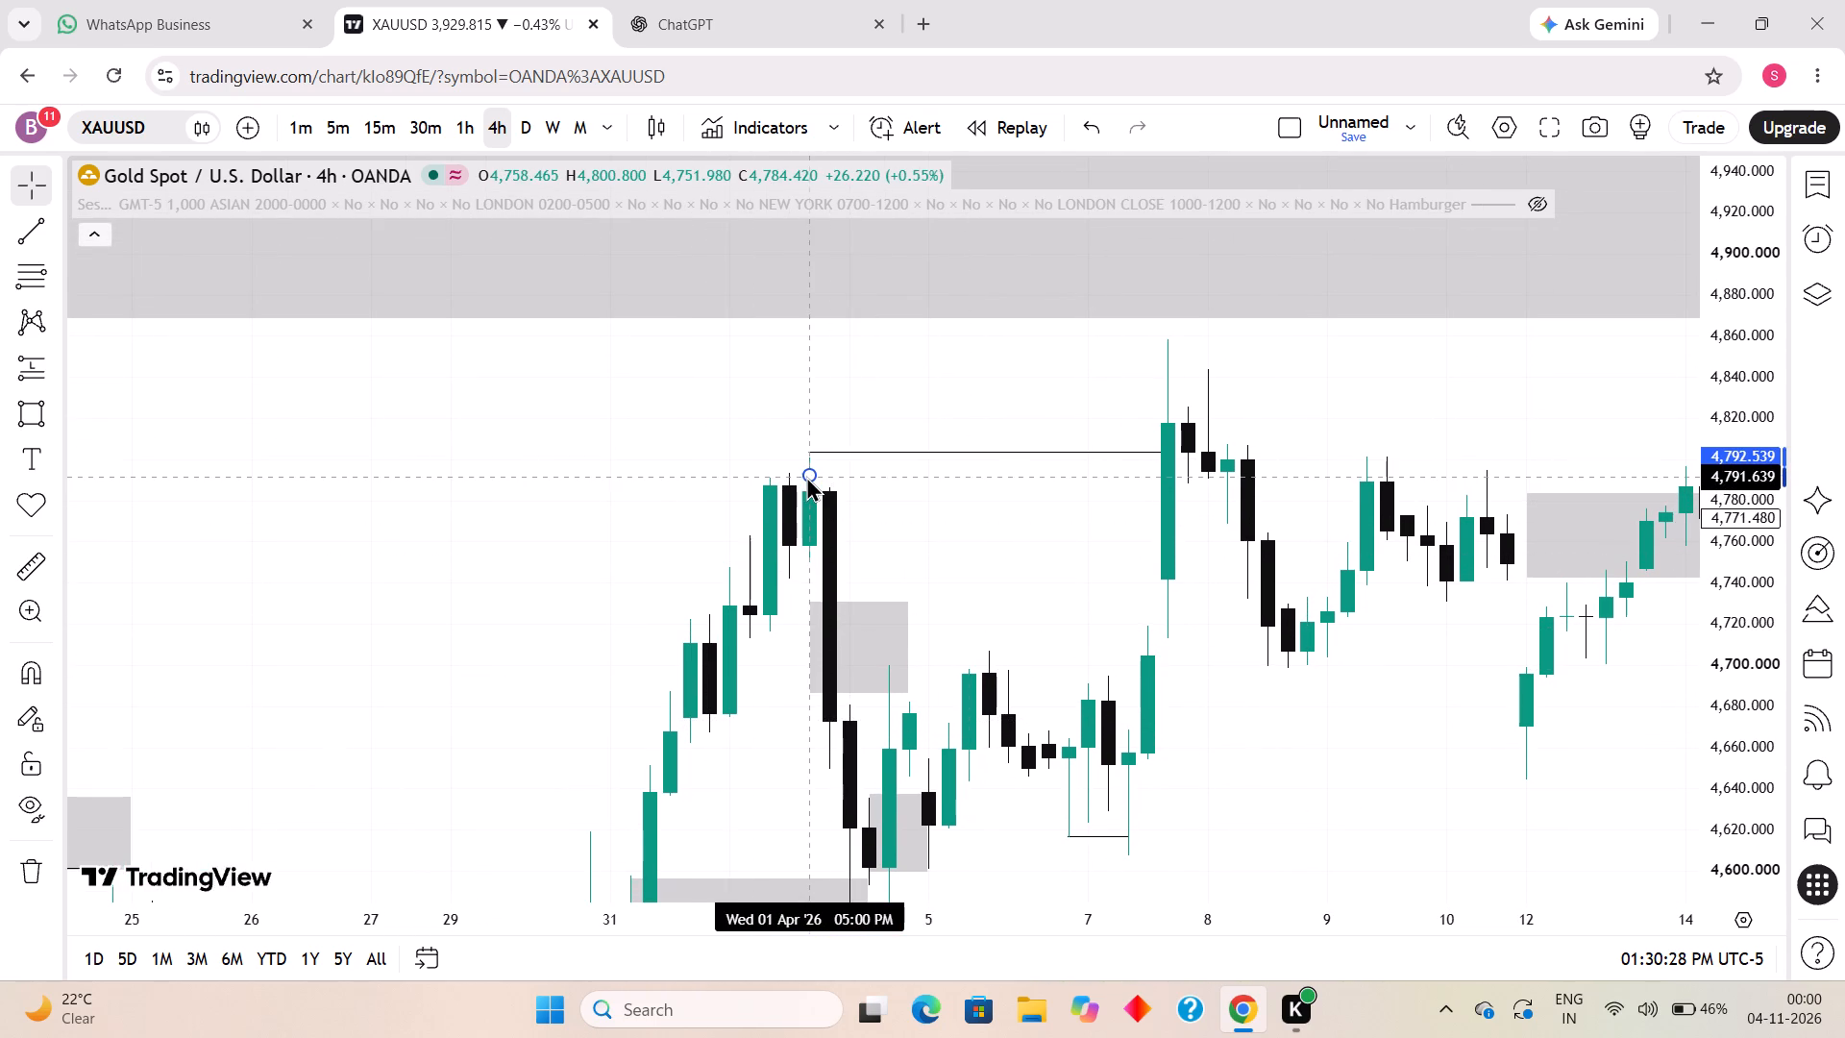
pyautogui.moveTo(806, 476); pyautogui.dragTo(765, 474)
pyautogui.click(656, 524)
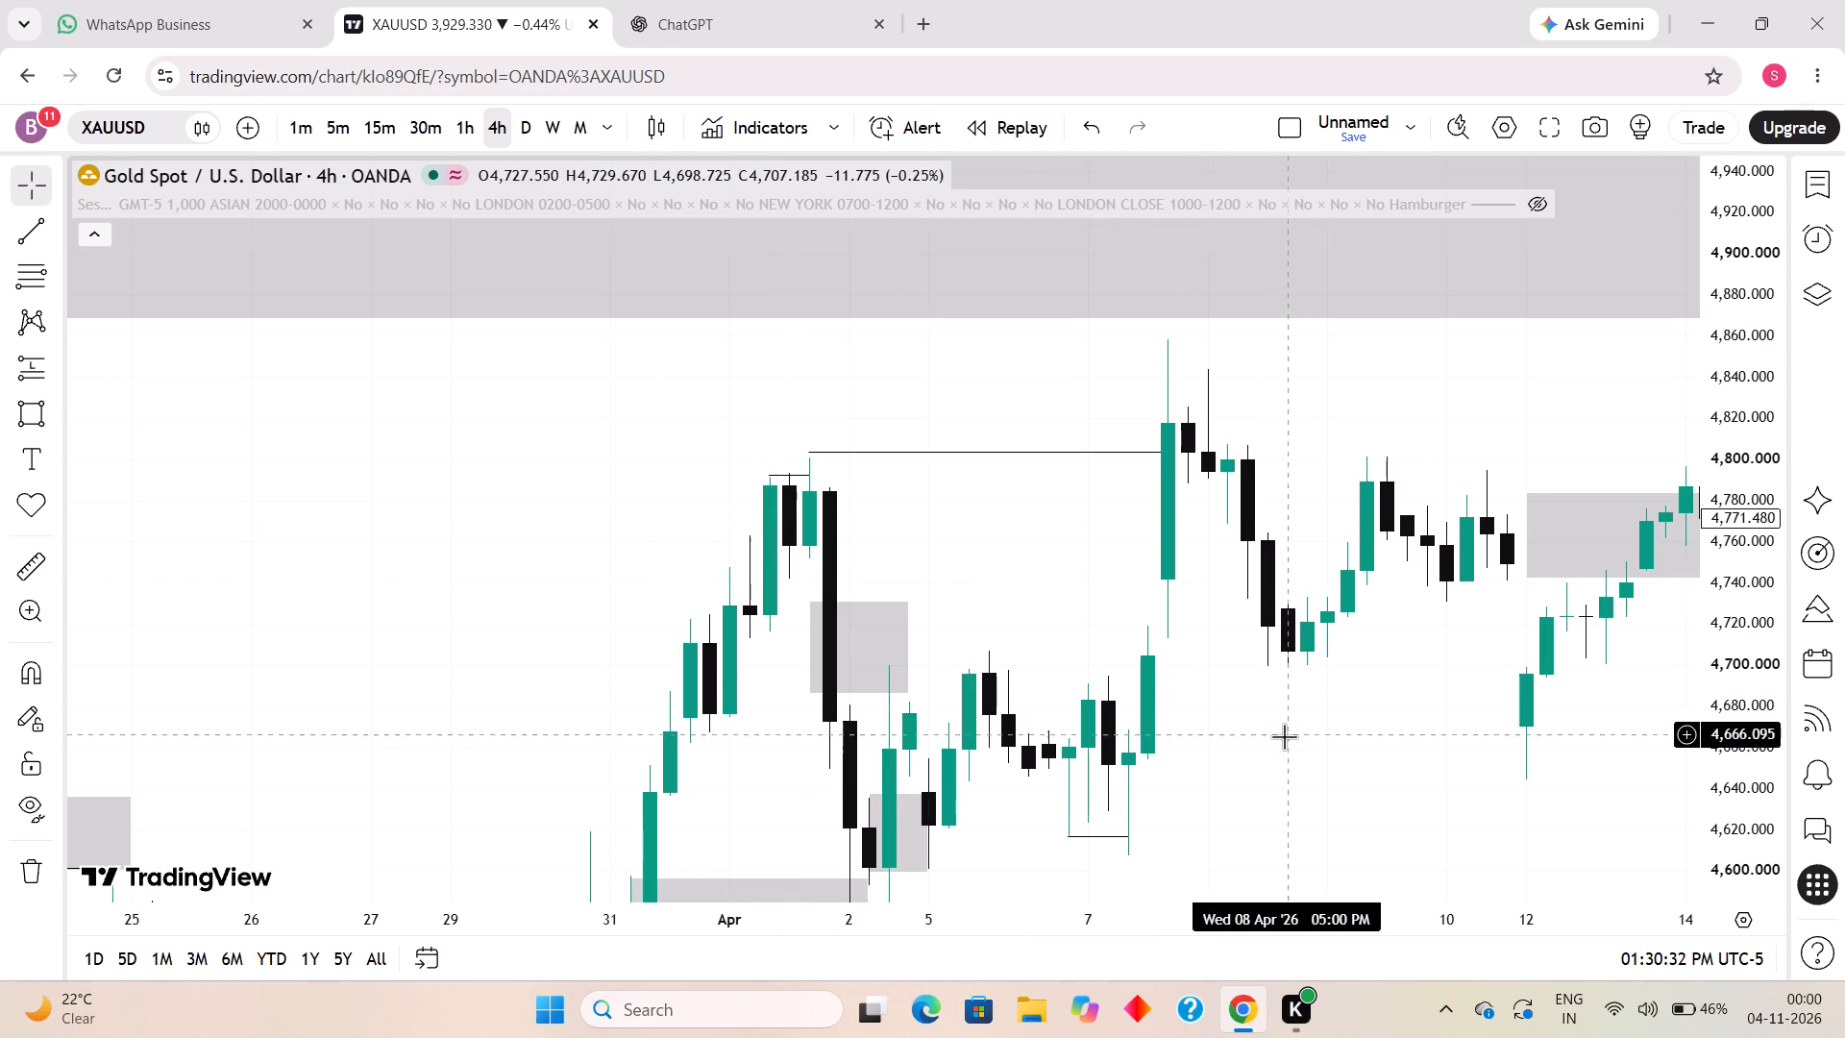
pyautogui.scroll(1, 1289, 739)
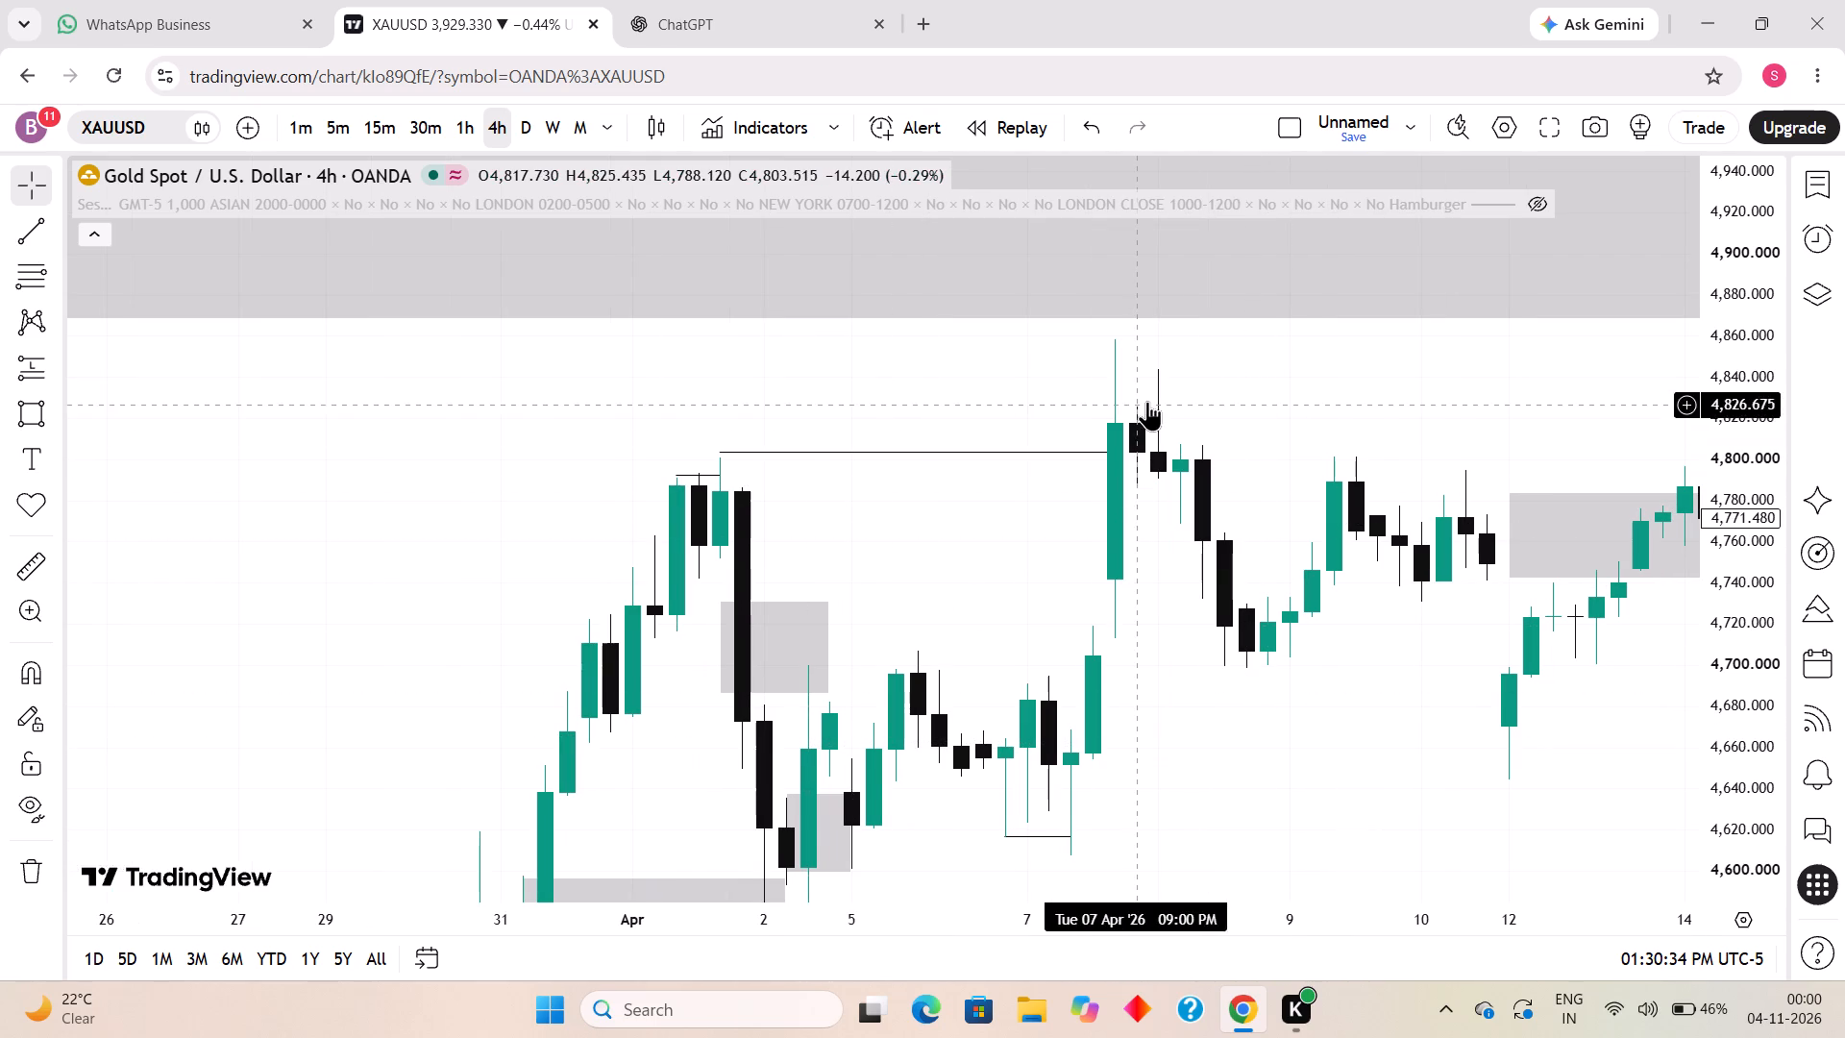
# Draw a short horizontal trend line at about 4,825 from the 7 April 2026 21:00 candle to 8 April 01:00.
pyautogui.click(21, 231)
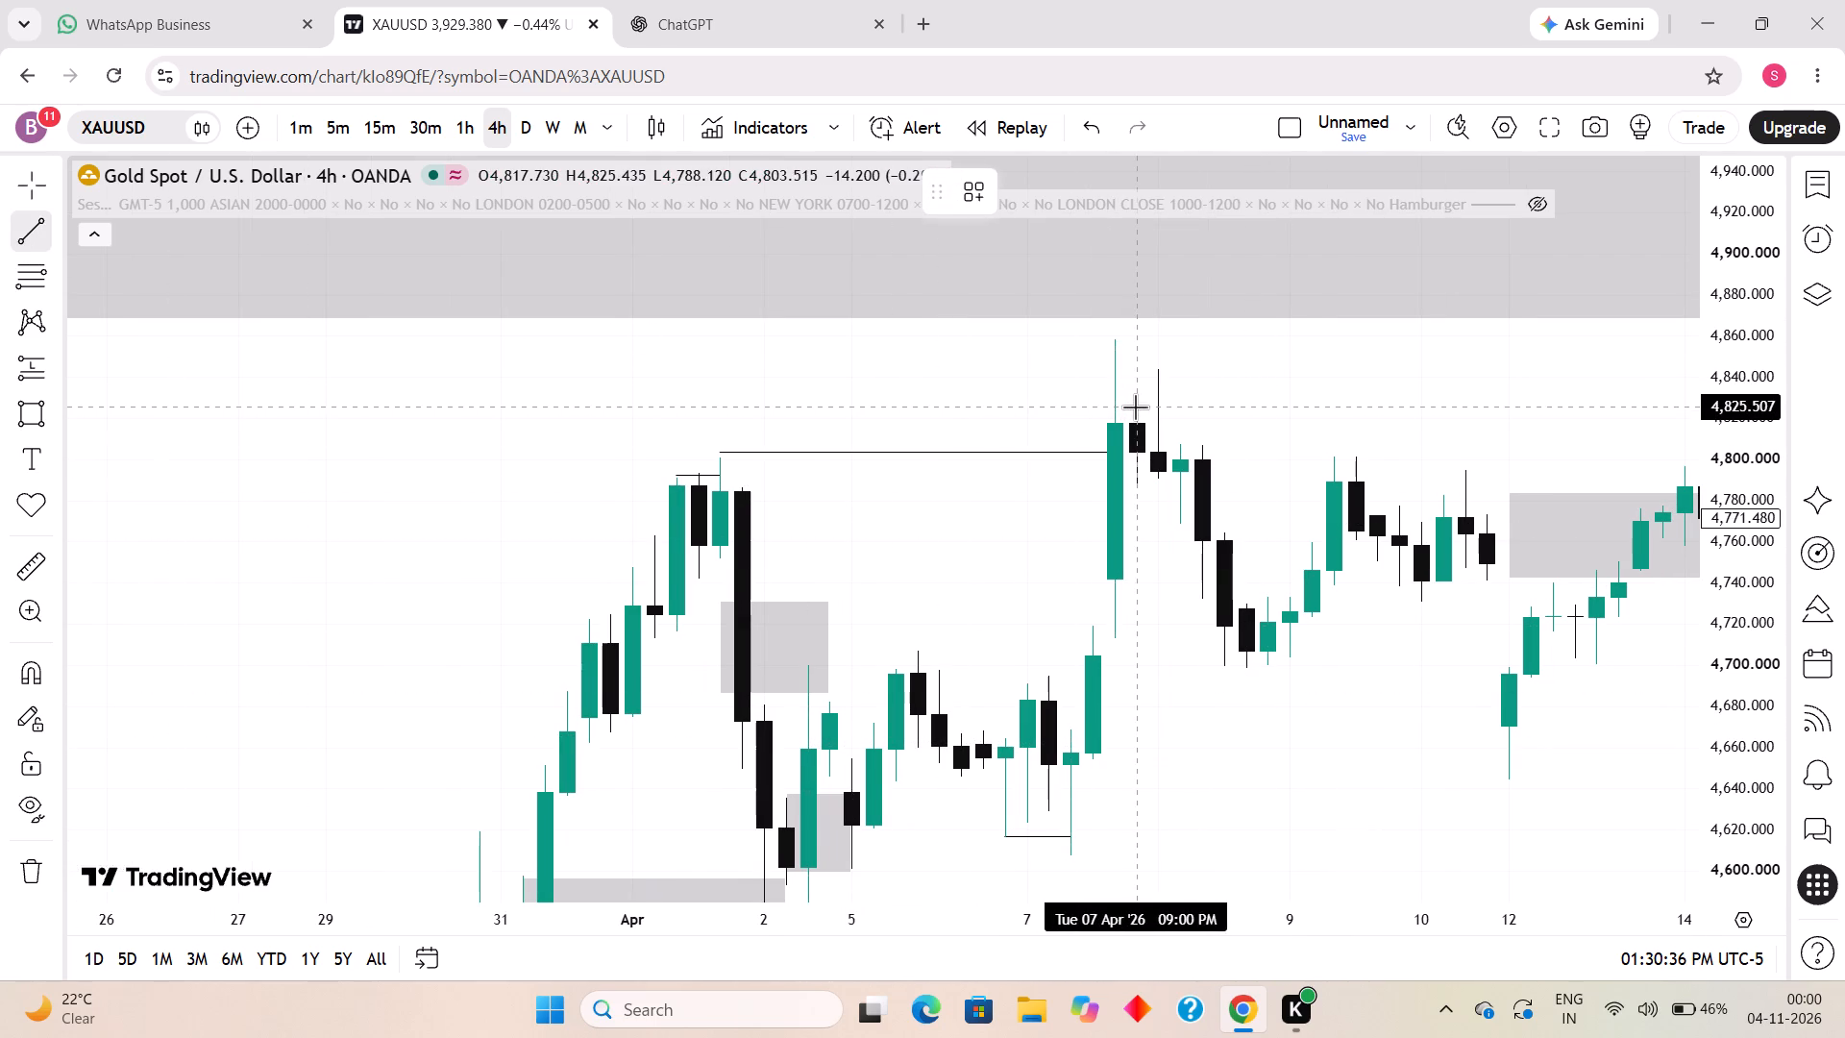
pyautogui.click(1135, 407)
pyautogui.keyDown('shift'); pyautogui.click(1166, 410); pyautogui.keyUp('shift')
pyautogui.click(1253, 439)
# Draw a horizontal trend line from the 7 April 2026 17:00 candle's high at about 4,858 to 14 April 21:00.
pyautogui.moveTo(1249, 443); pyautogui.dragTo(1134, 362)
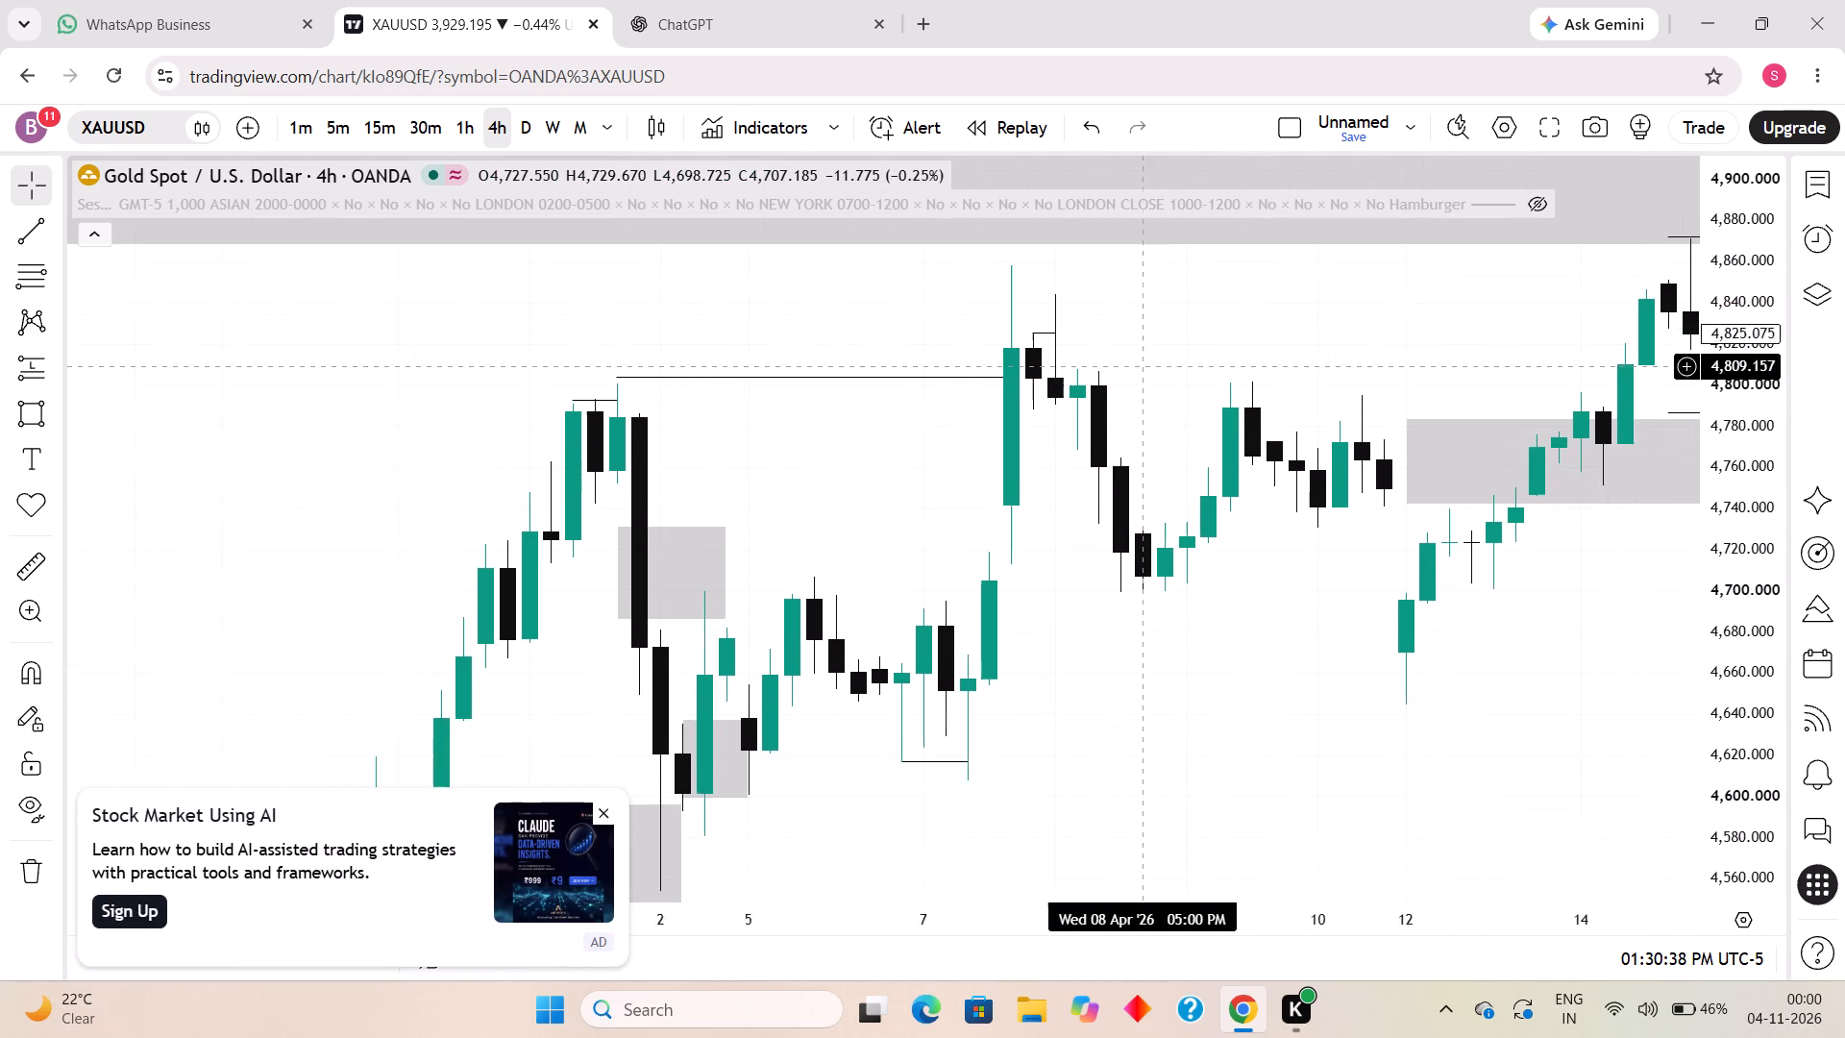
pyautogui.moveTo(1134, 362); pyautogui.dragTo(1127, 357)
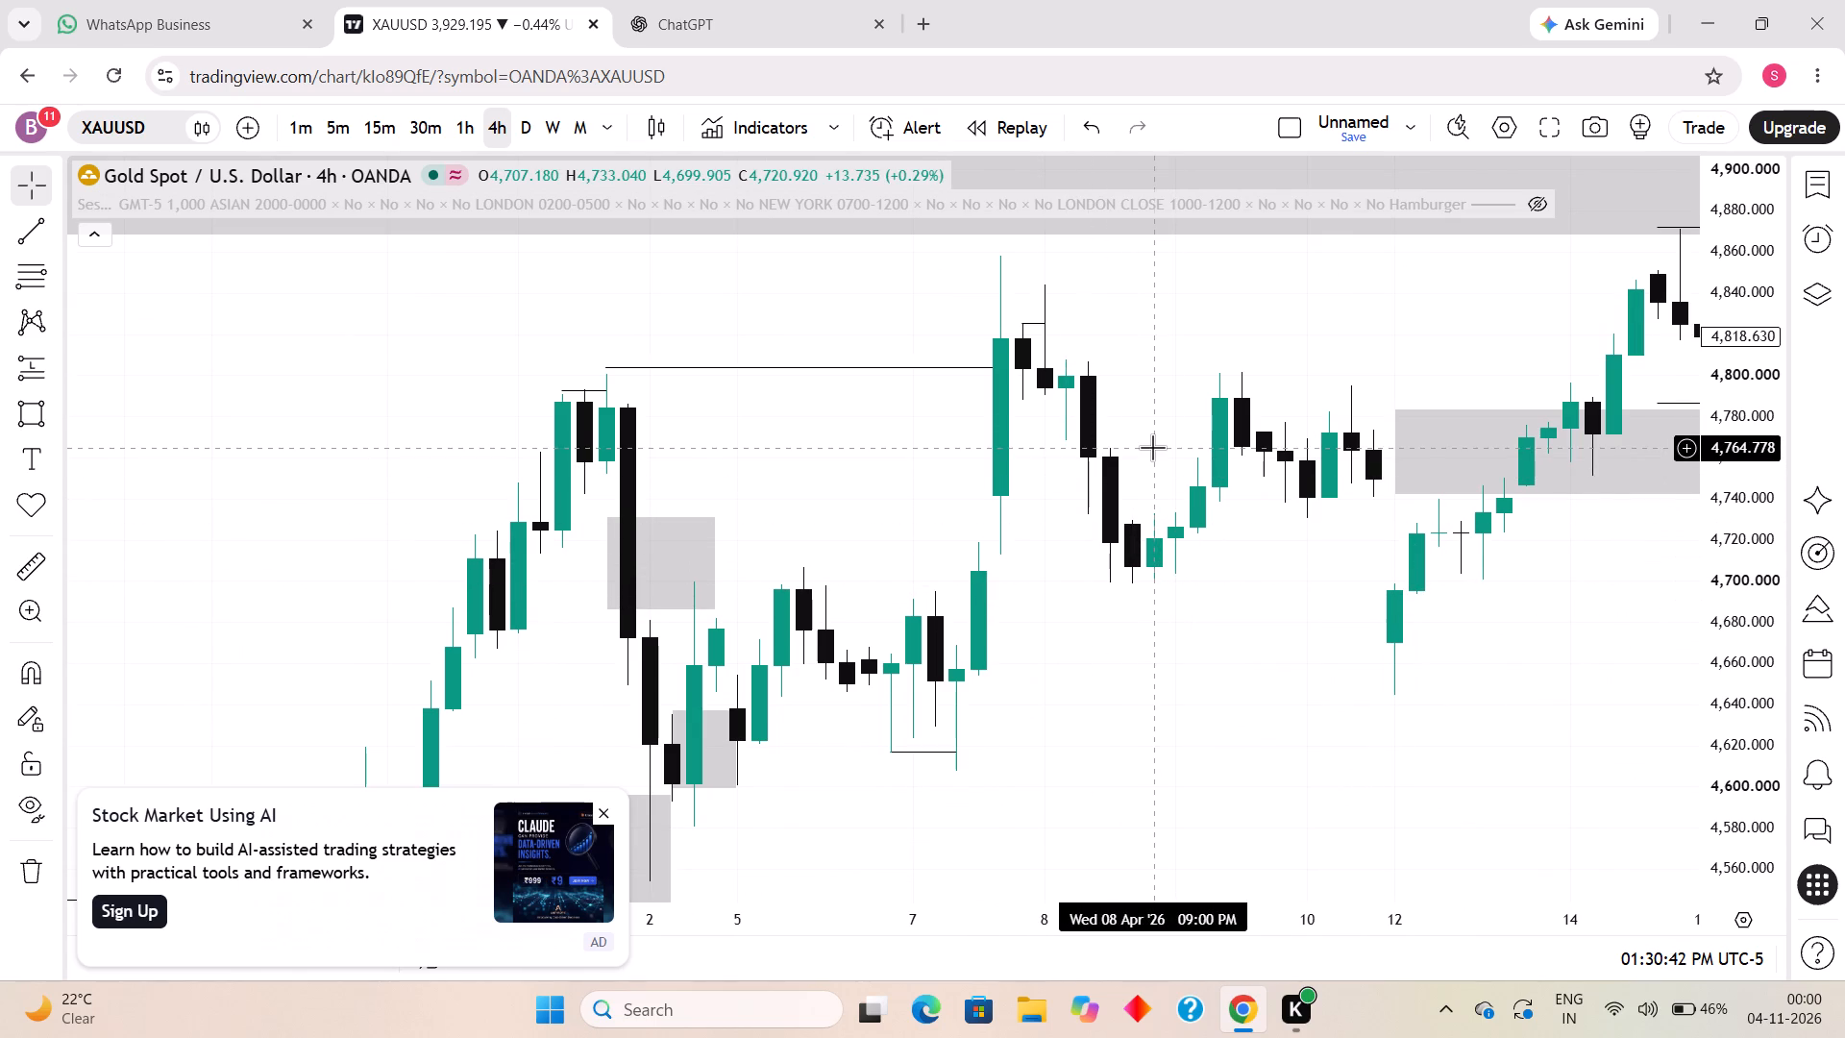
pyautogui.scroll(-4, 1149, 450)
pyautogui.moveTo(1406, 647); pyautogui.dragTo(1175, 633)
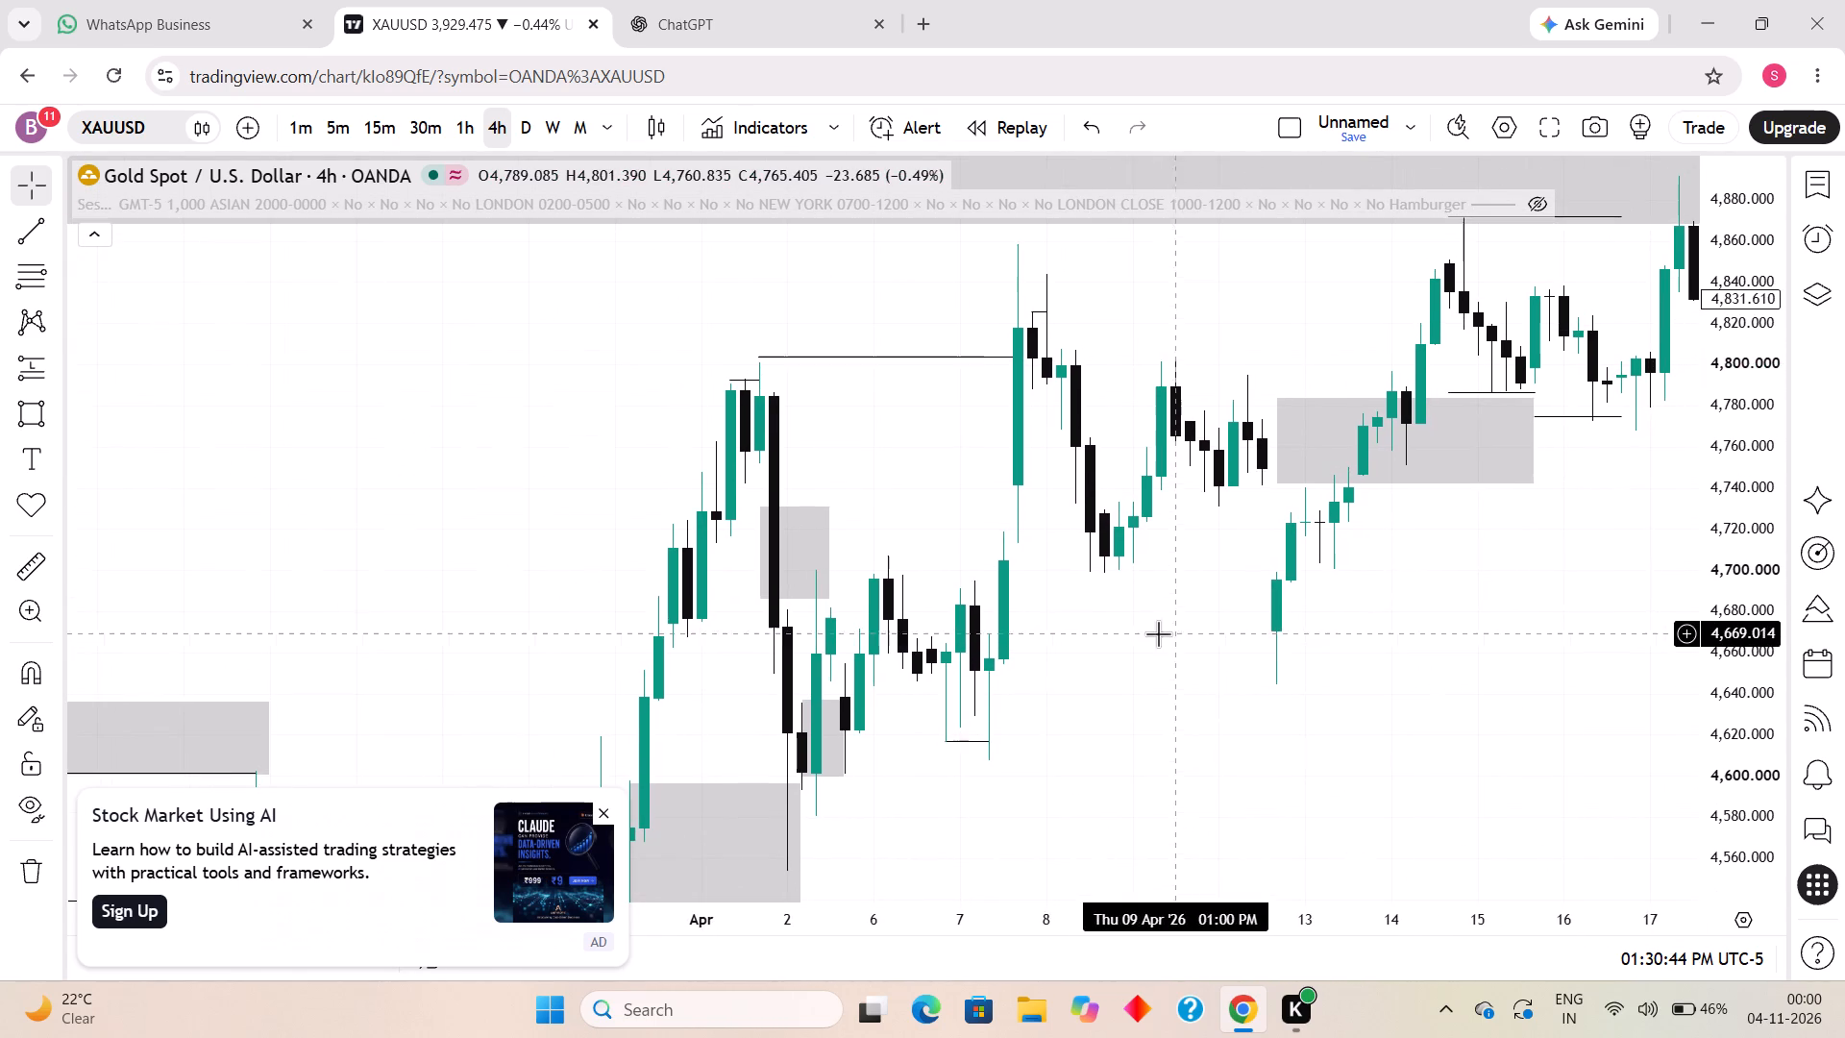
pyautogui.moveTo(1133, 591); pyautogui.dragTo(1083, 737)
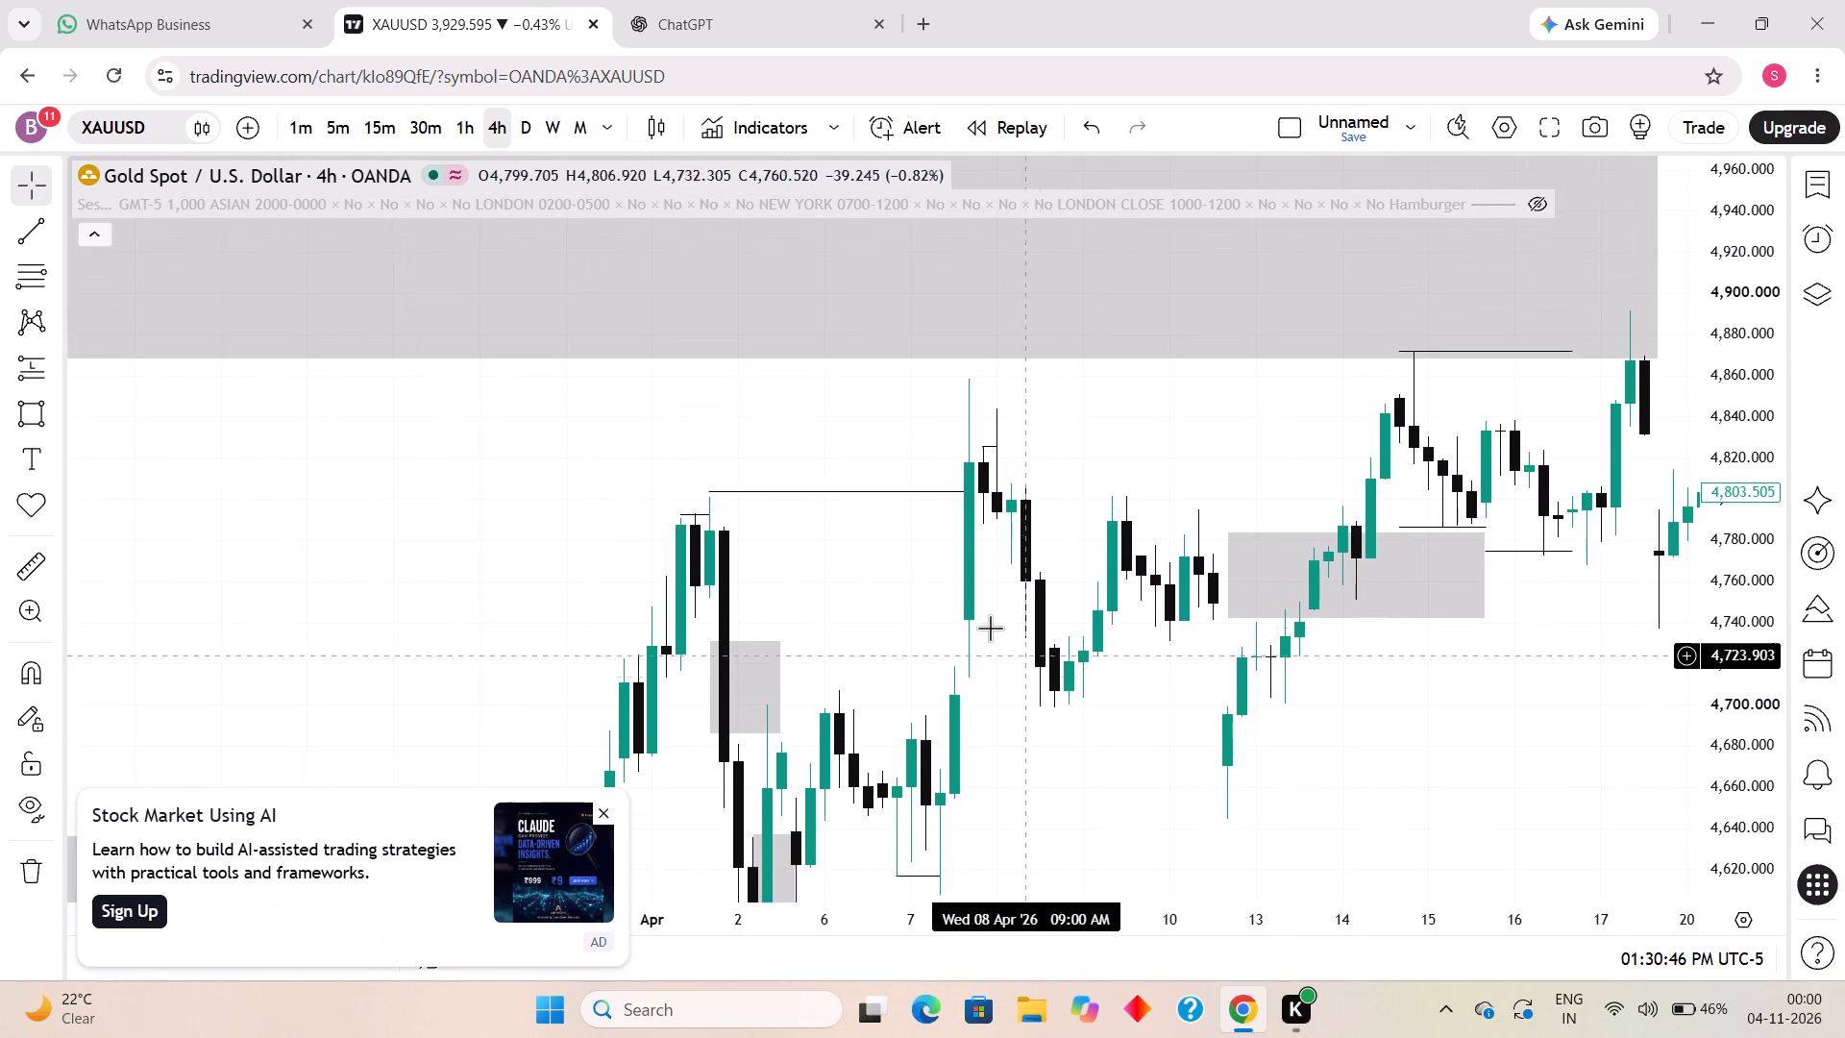
pyautogui.click(32, 217)
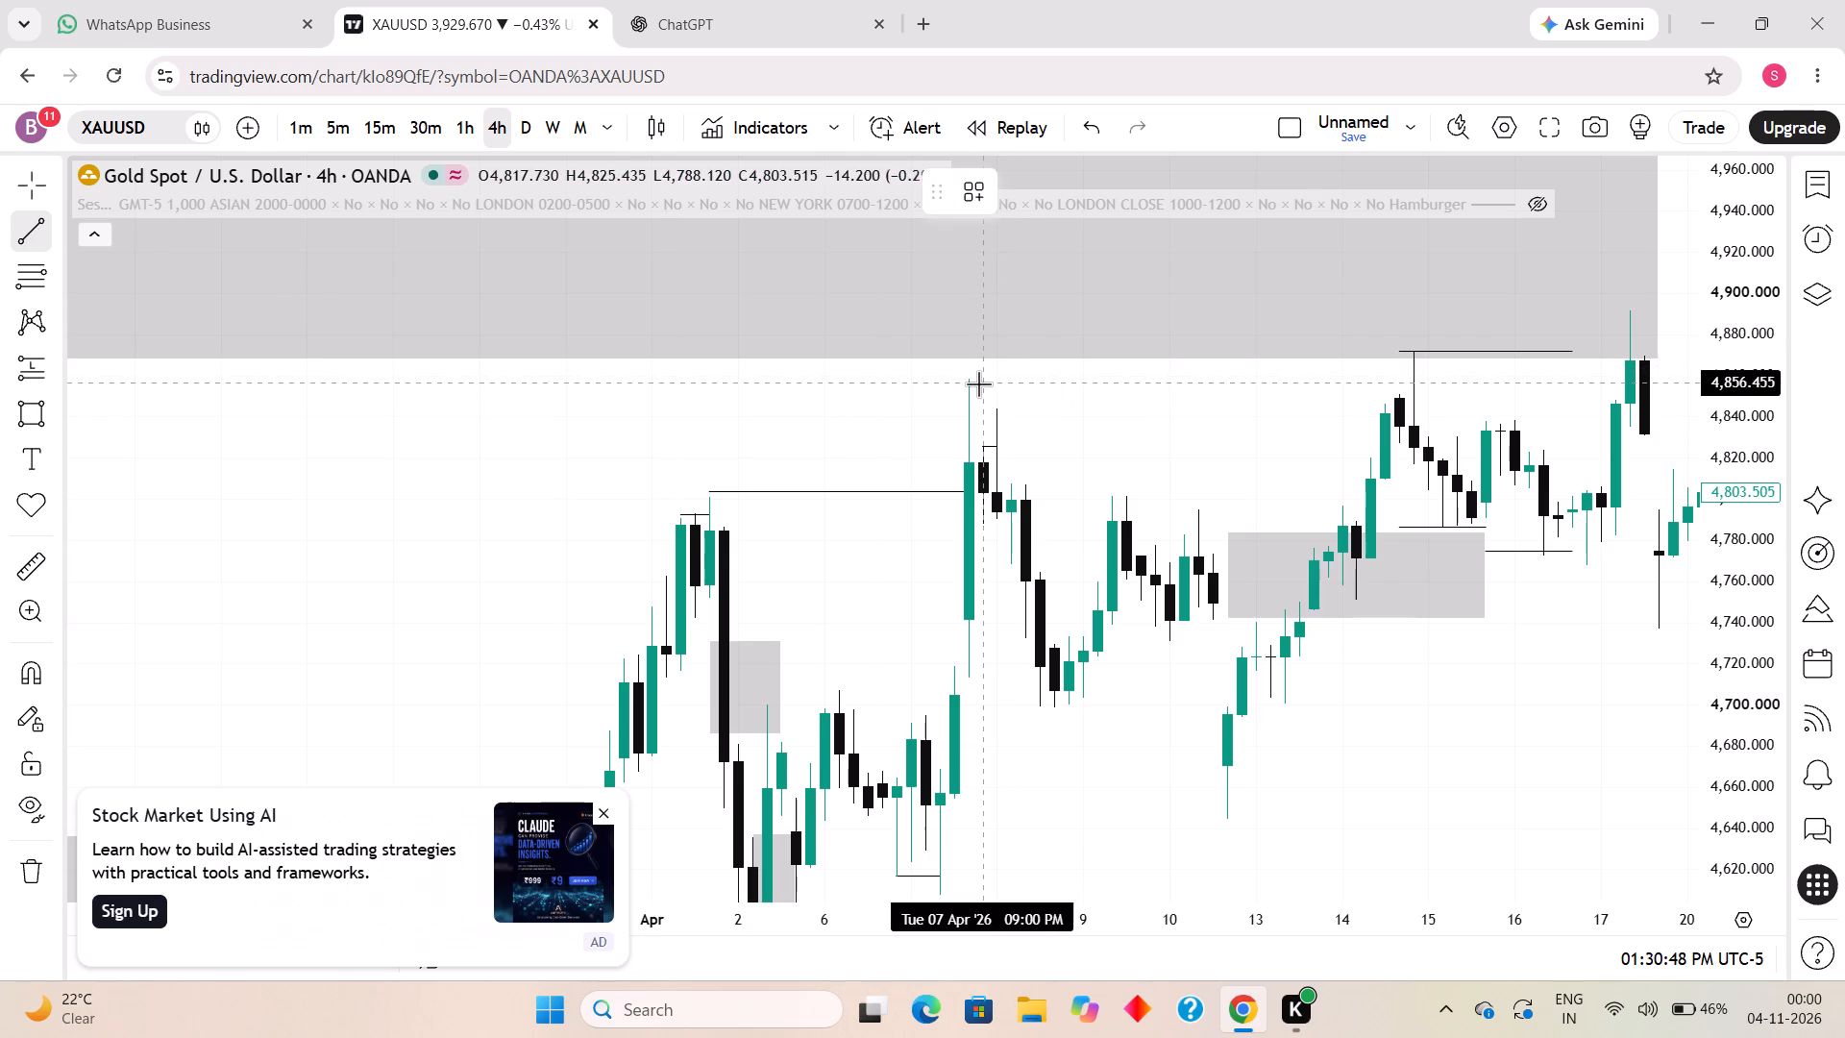
pyautogui.click(970, 379)
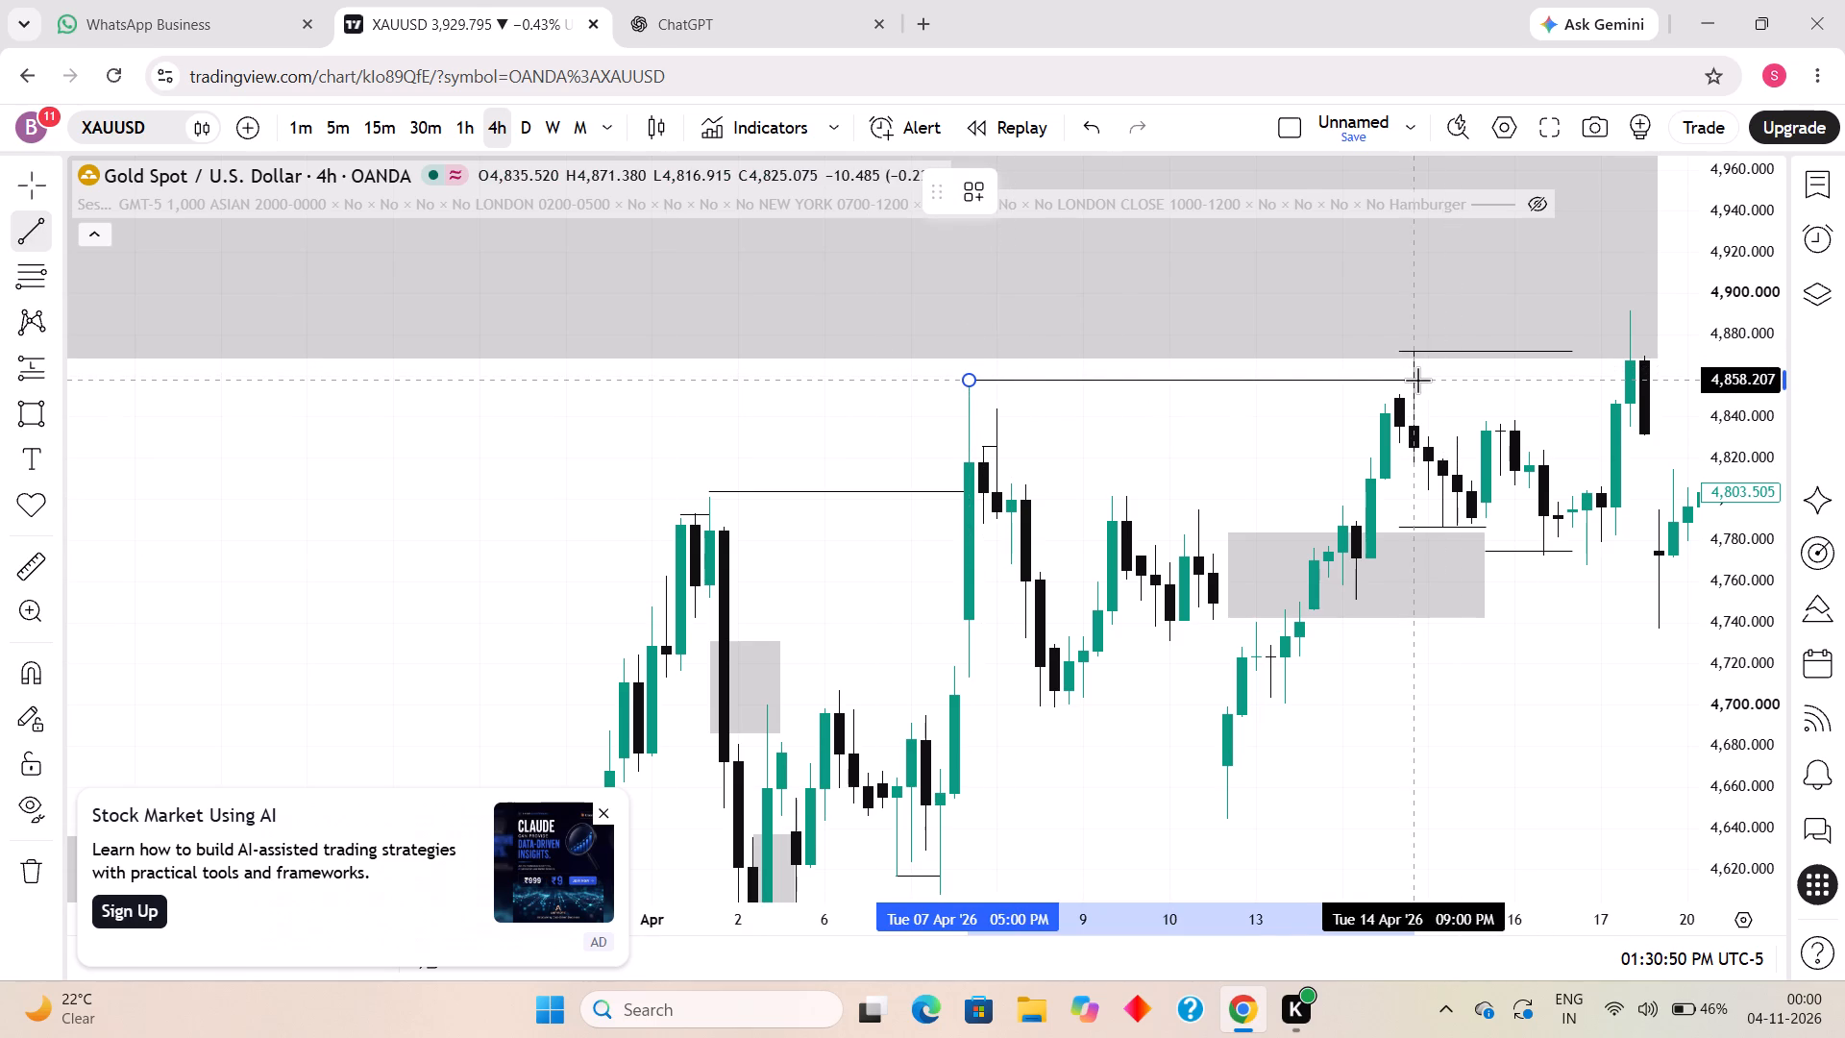
pyautogui.keyDown('shift'); pyautogui.click(1417, 380); pyautogui.keyUp('shift')
pyautogui.click(1429, 428)
# Extend the trend line at about 4,872 so it ends at the 17 April 2026 09:00 candle.
pyautogui.moveTo(1421, 462); pyautogui.dragTo(1043, 569)
pyautogui.scroll(-2, 1053, 573)
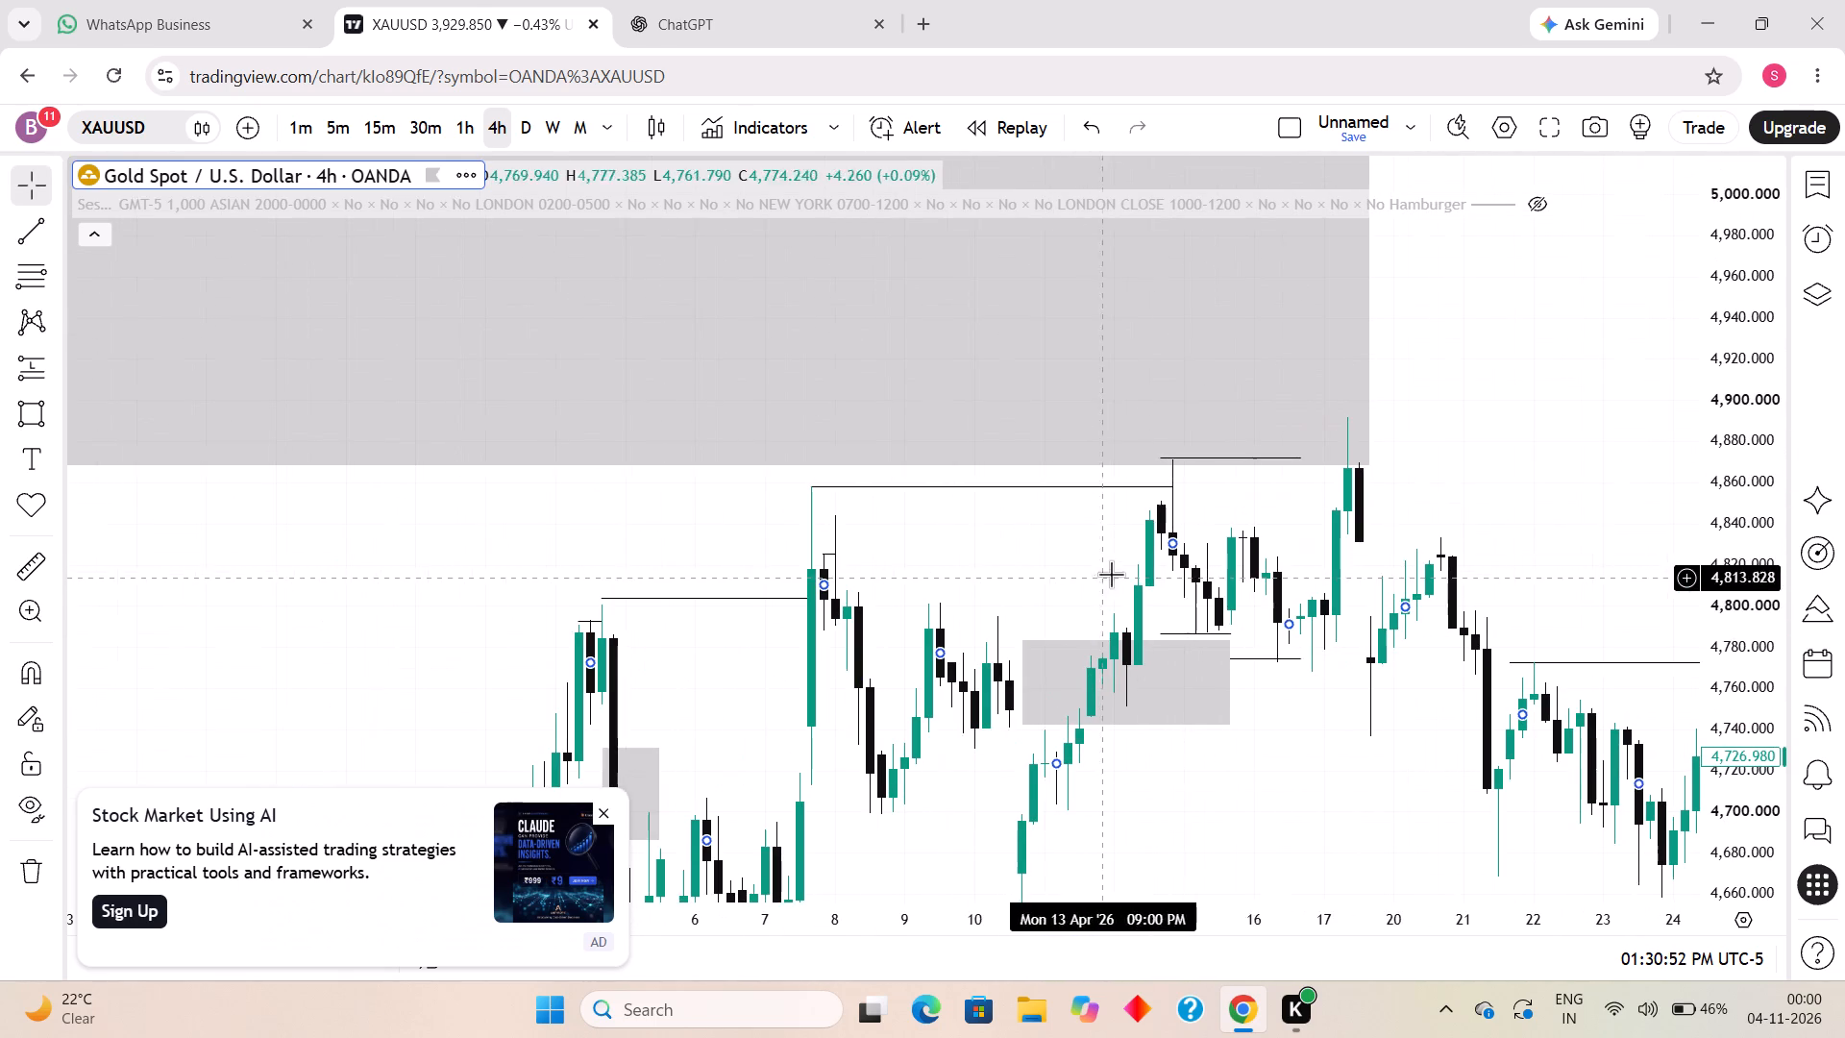
pyautogui.moveTo(1304, 460); pyautogui.dragTo(1350, 452)
pyautogui.click(1484, 480)
# Draw a rectangle from 7 April 2026 13:00 to 9 April 01:00, spanning about 4,720 to 4,702.
pyautogui.moveTo(1365, 528); pyautogui.dragTo(1468, 418)
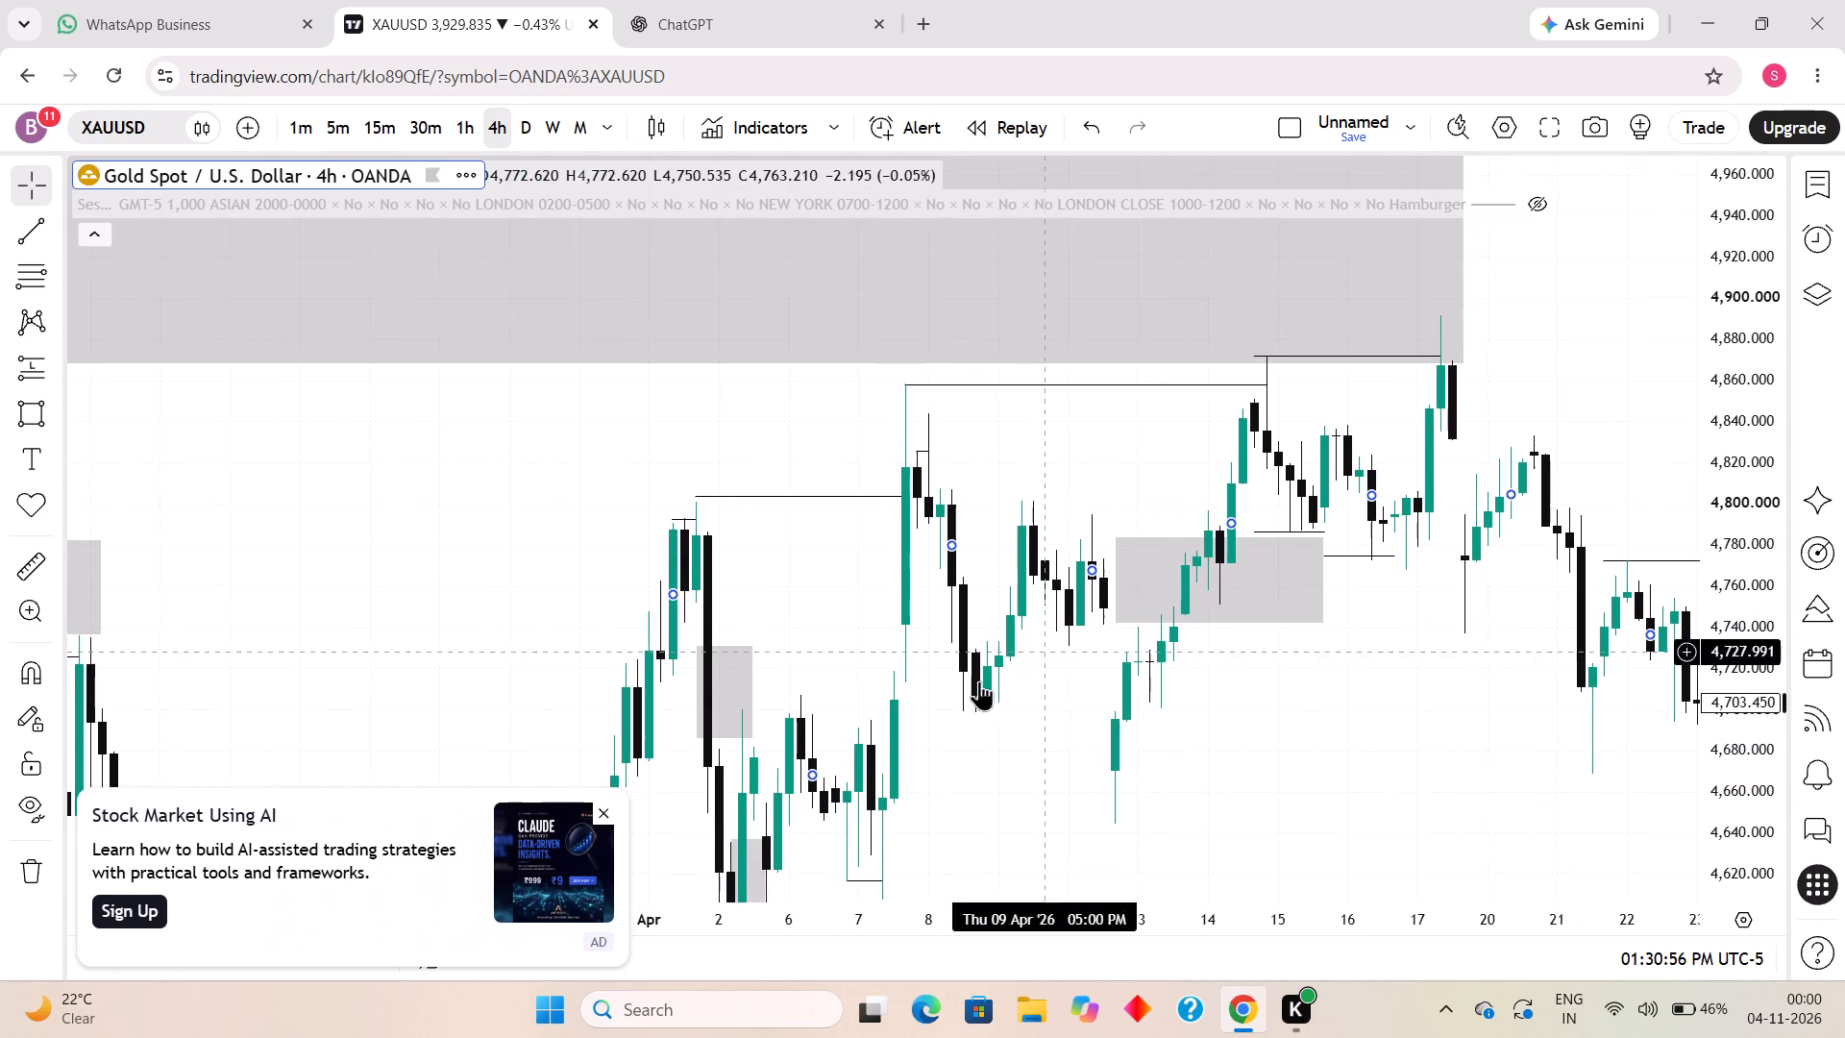
pyautogui.moveTo(947, 704); pyautogui.dragTo(1022, 600)
pyautogui.click(24, 412)
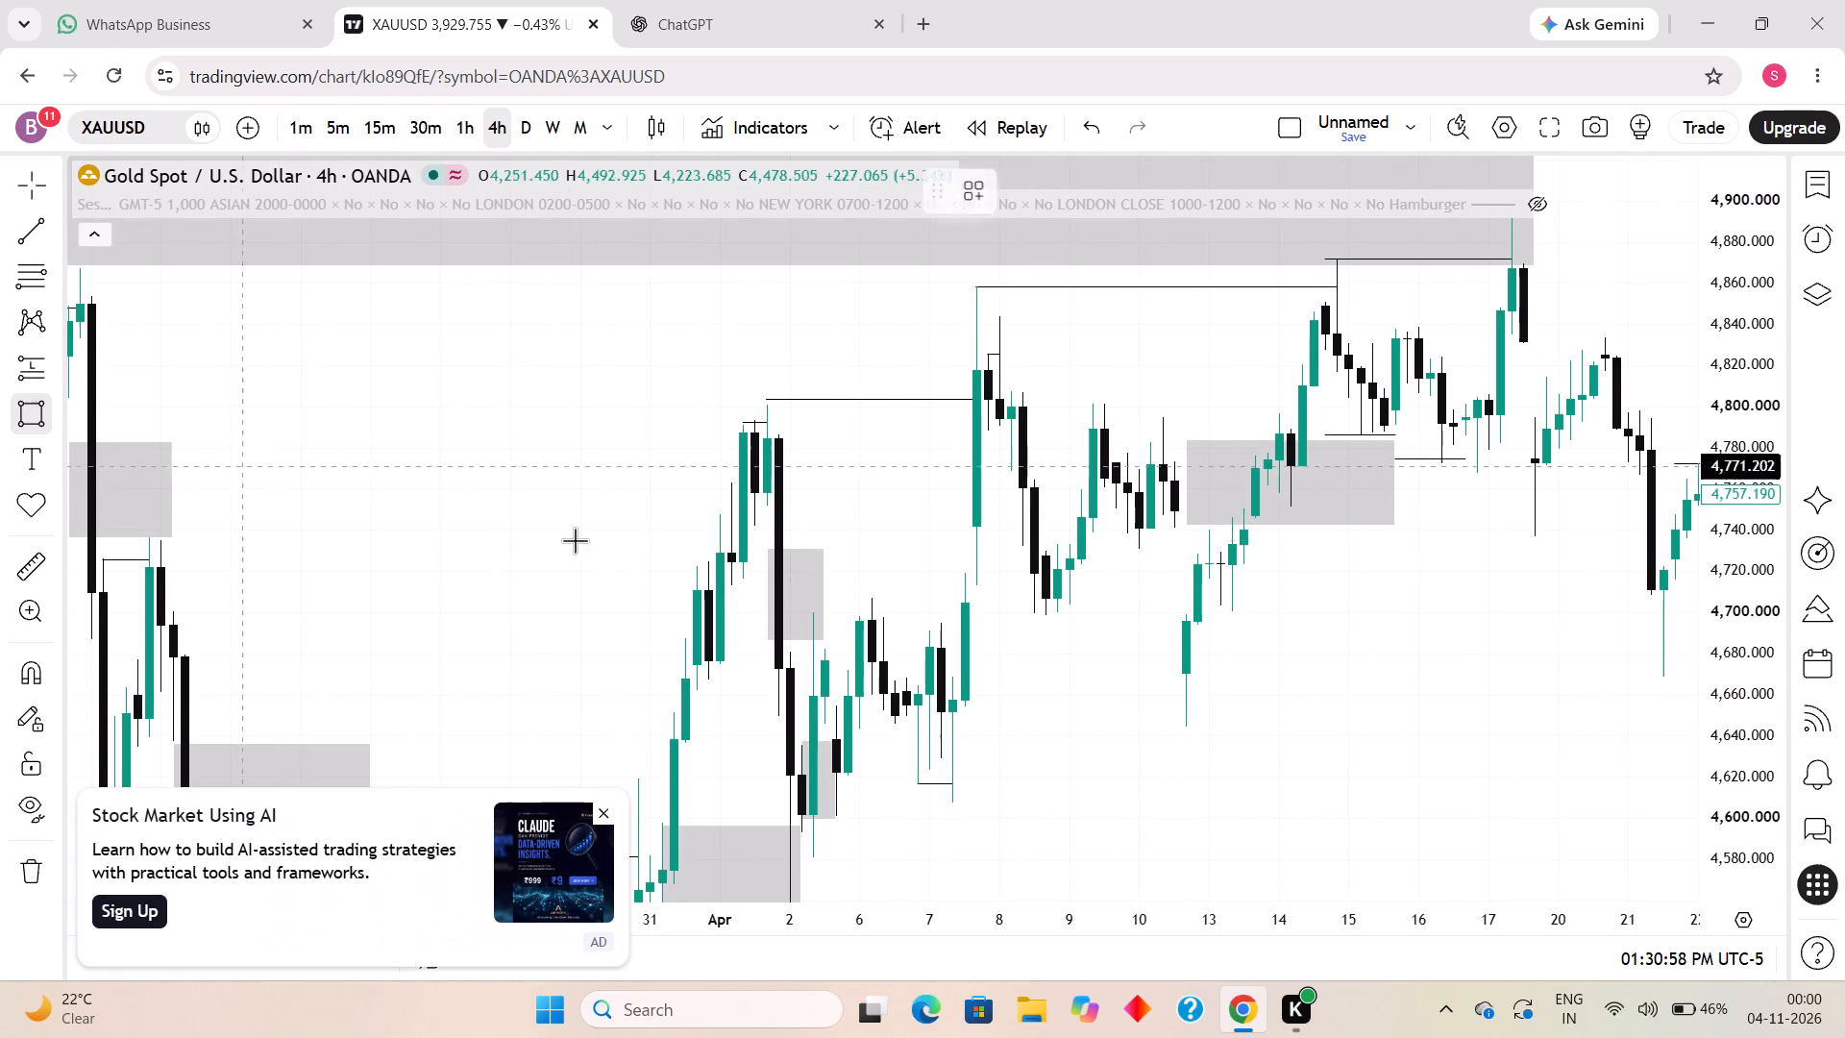
pyautogui.click(959, 571)
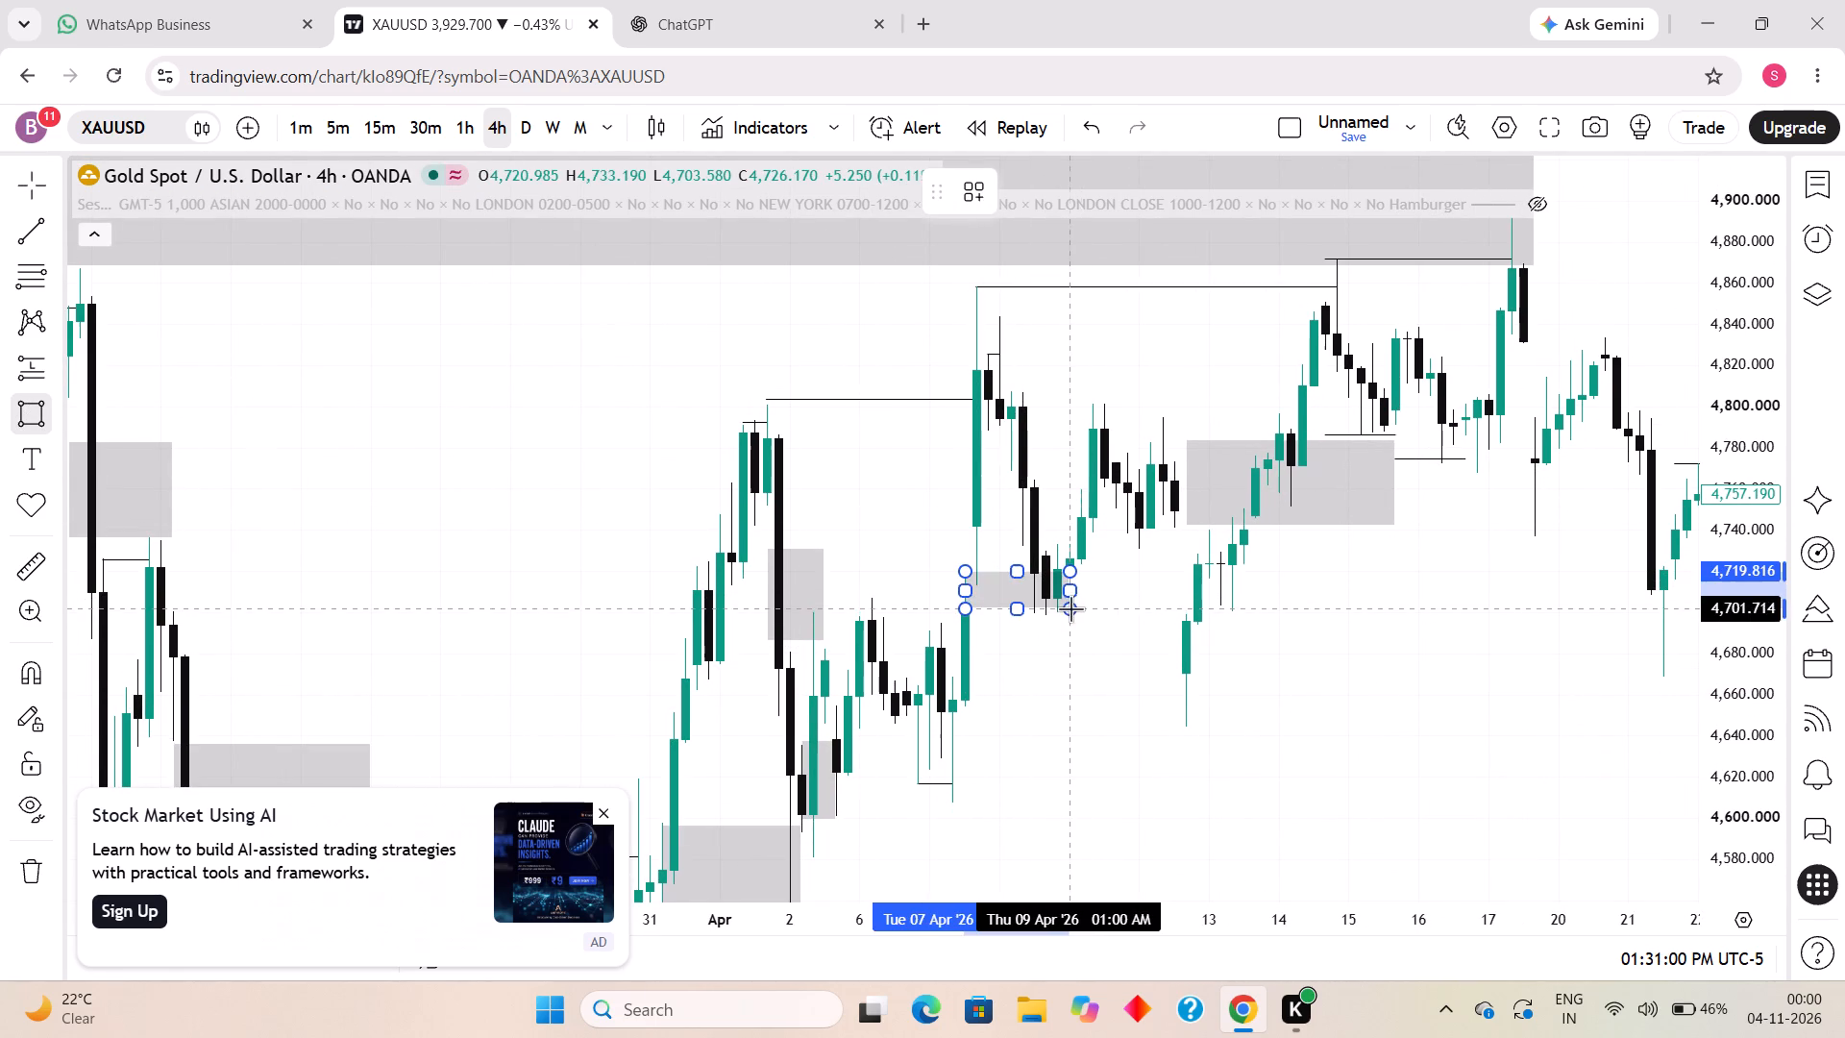
pyautogui.click(1070, 607)
pyautogui.click(1112, 657)
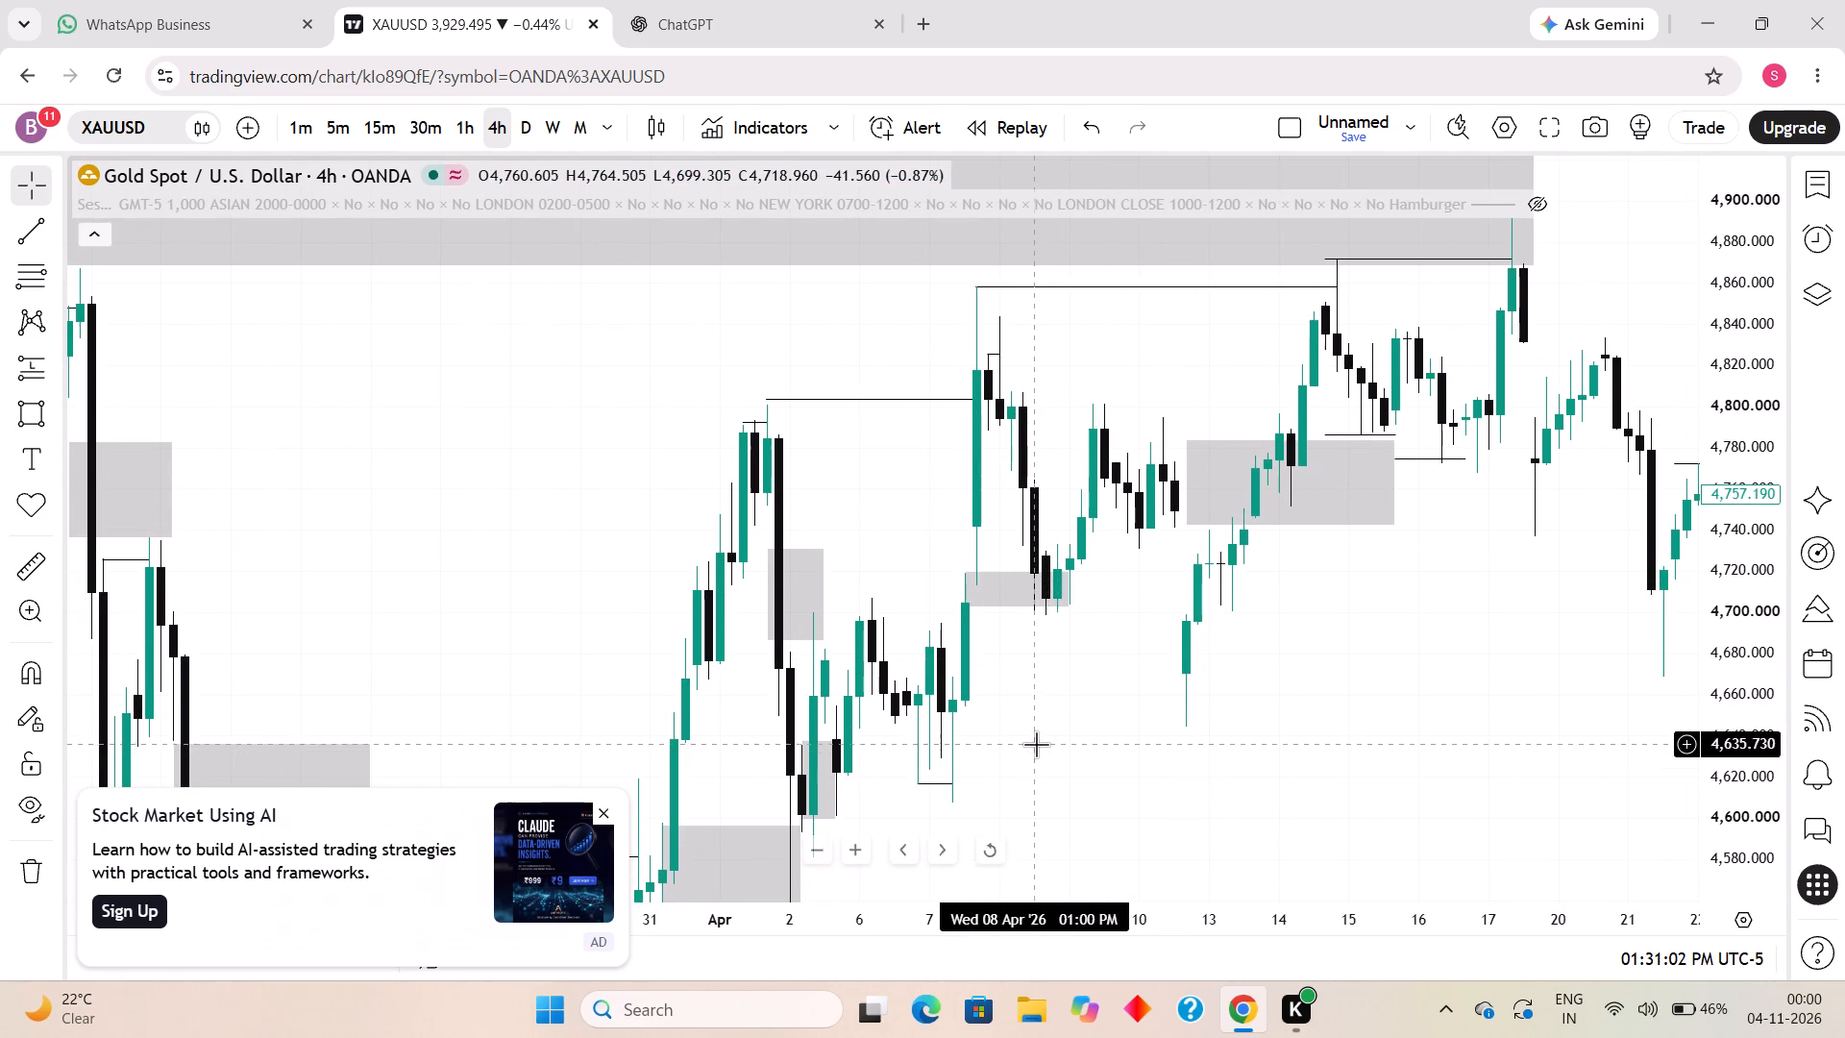
# Draw a rectangle from 7 April 2026 09:00 to 12 April 21:00, spanning about 4,667 to 4,617.
pyautogui.scroll(1, 1036, 744)
pyautogui.moveTo(1060, 673); pyautogui.dragTo(1061, 695)
pyautogui.moveTo(951, 735); pyautogui.dragTo(1001, 664)
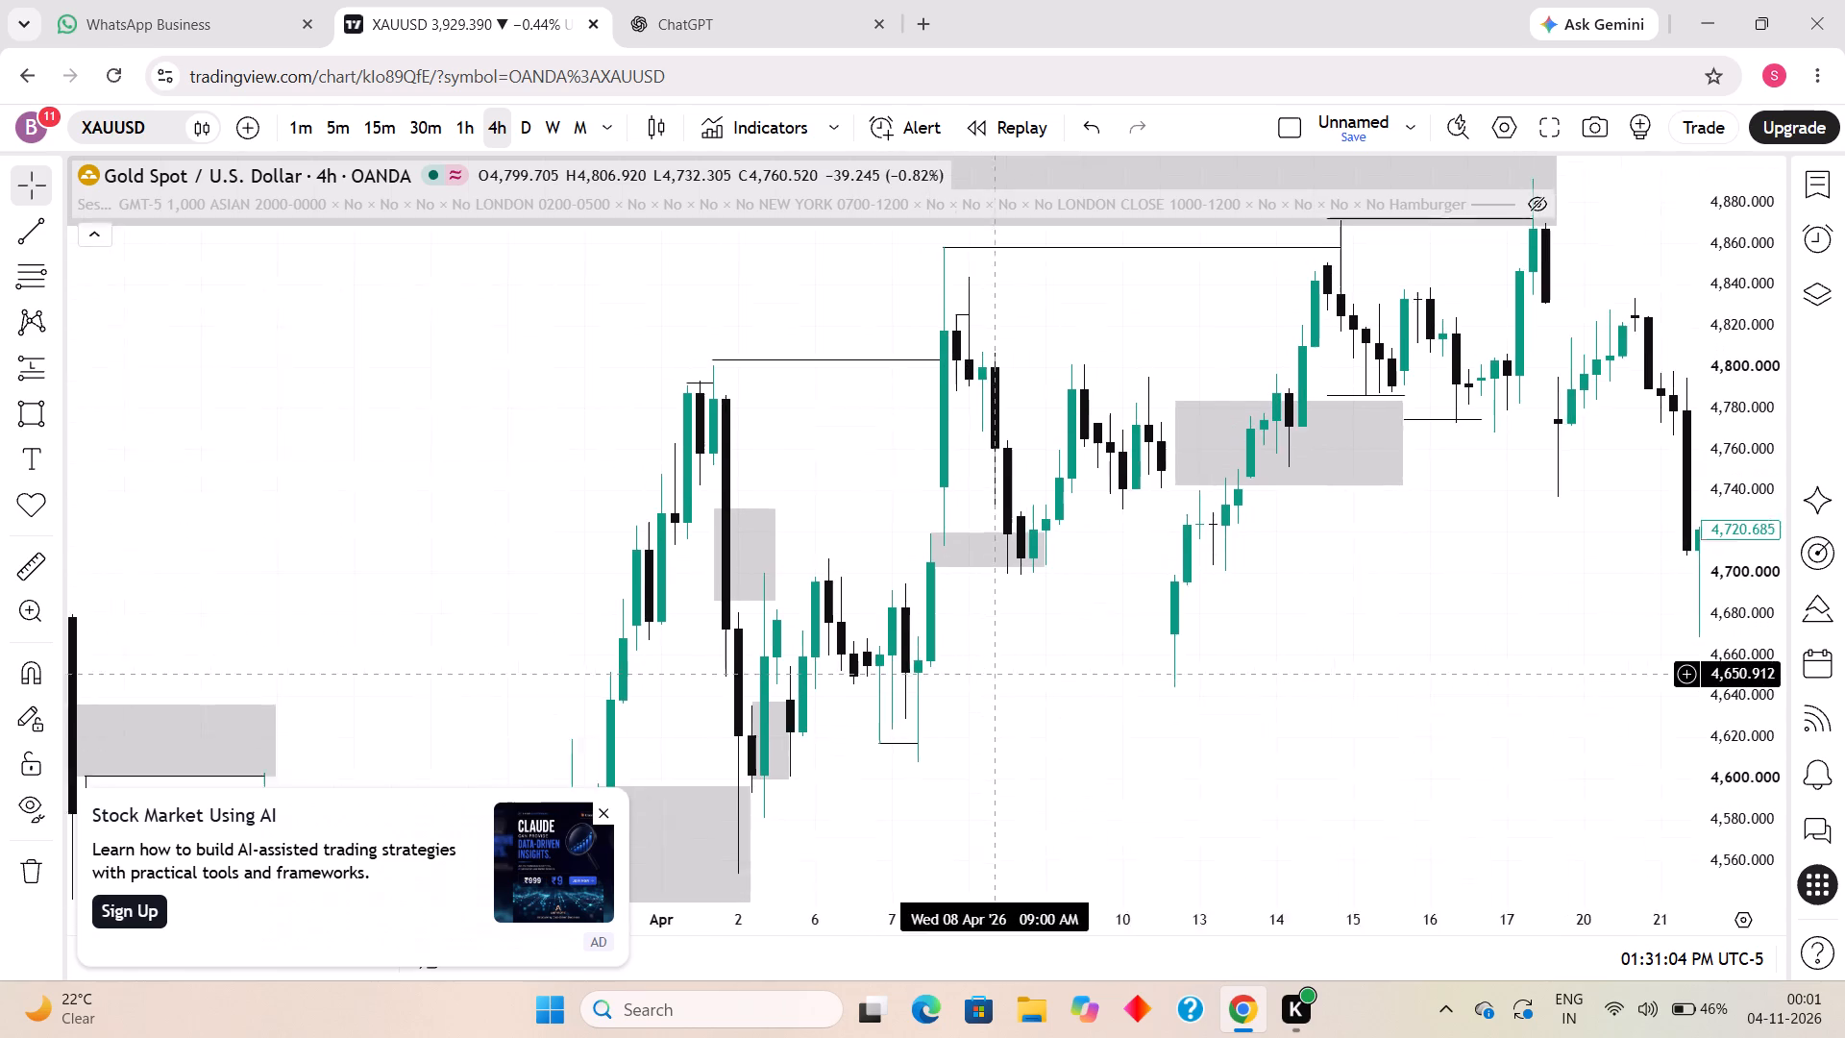
pyautogui.moveTo(1001, 664); pyautogui.dragTo(1020, 642)
pyautogui.click(38, 407)
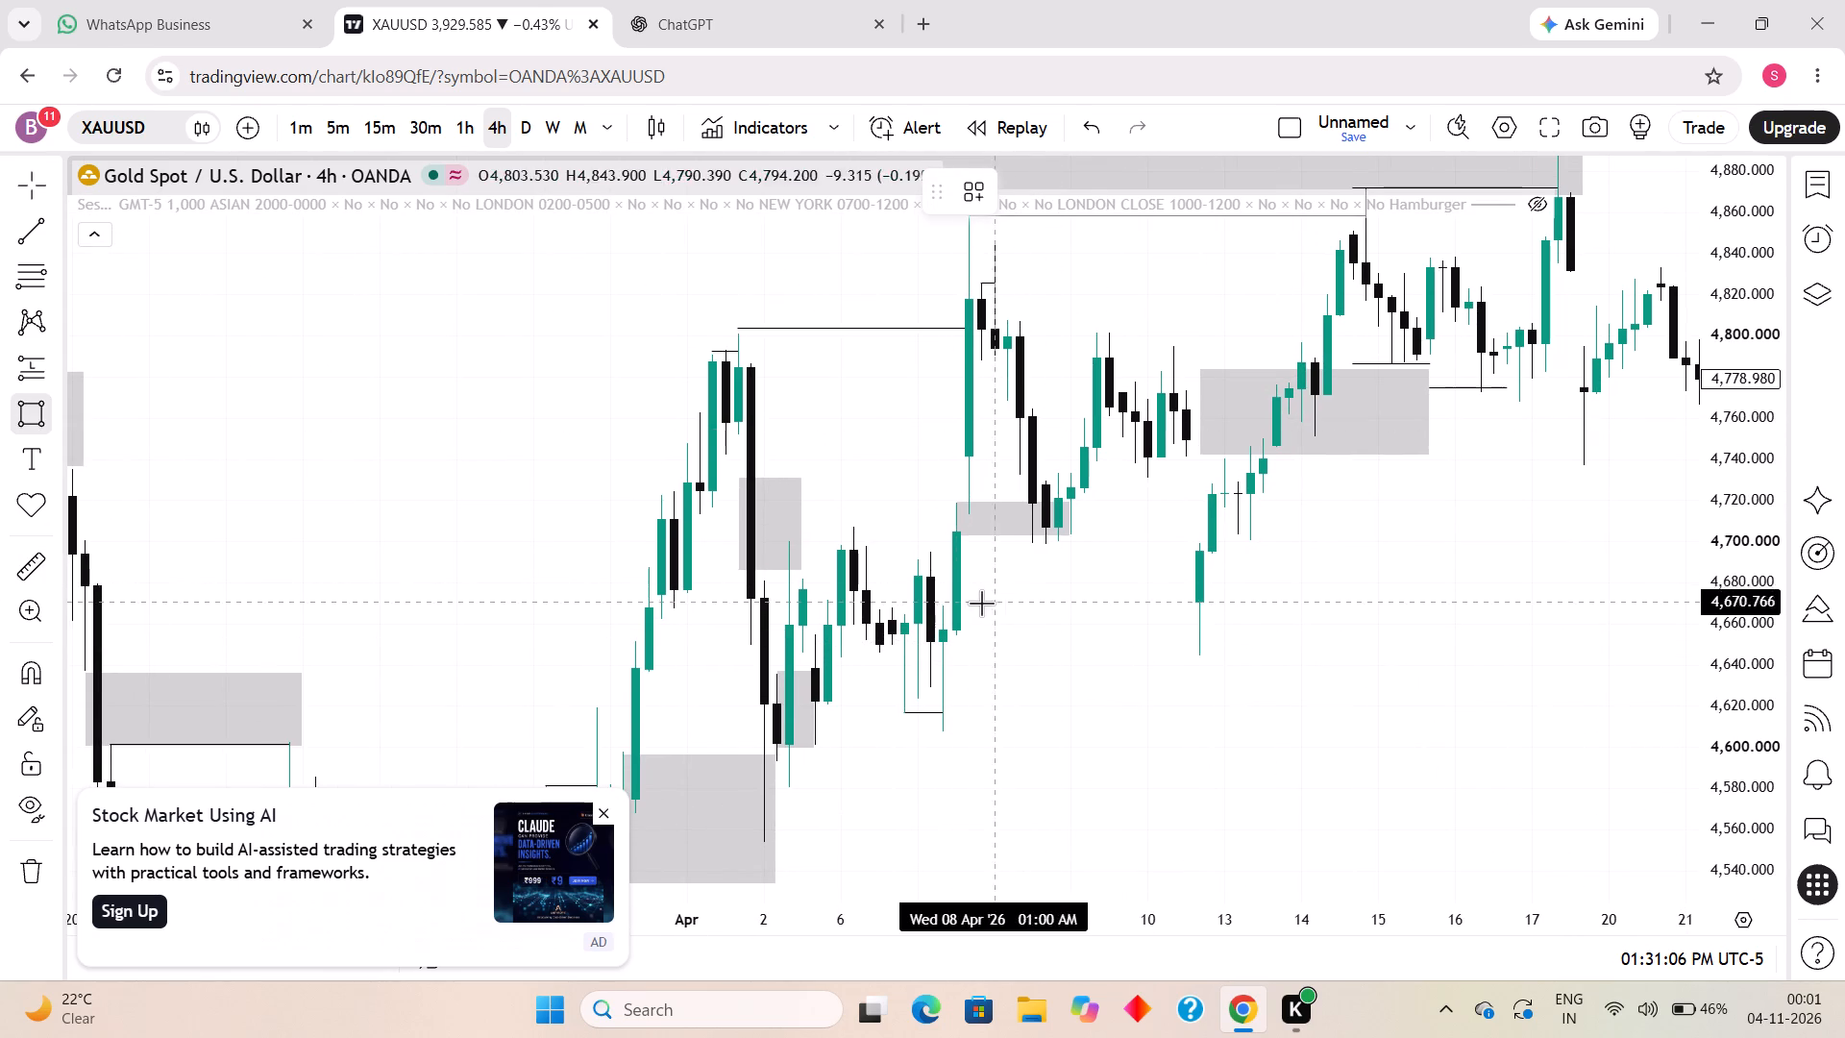
pyautogui.click(944, 608)
pyautogui.click(1211, 712)
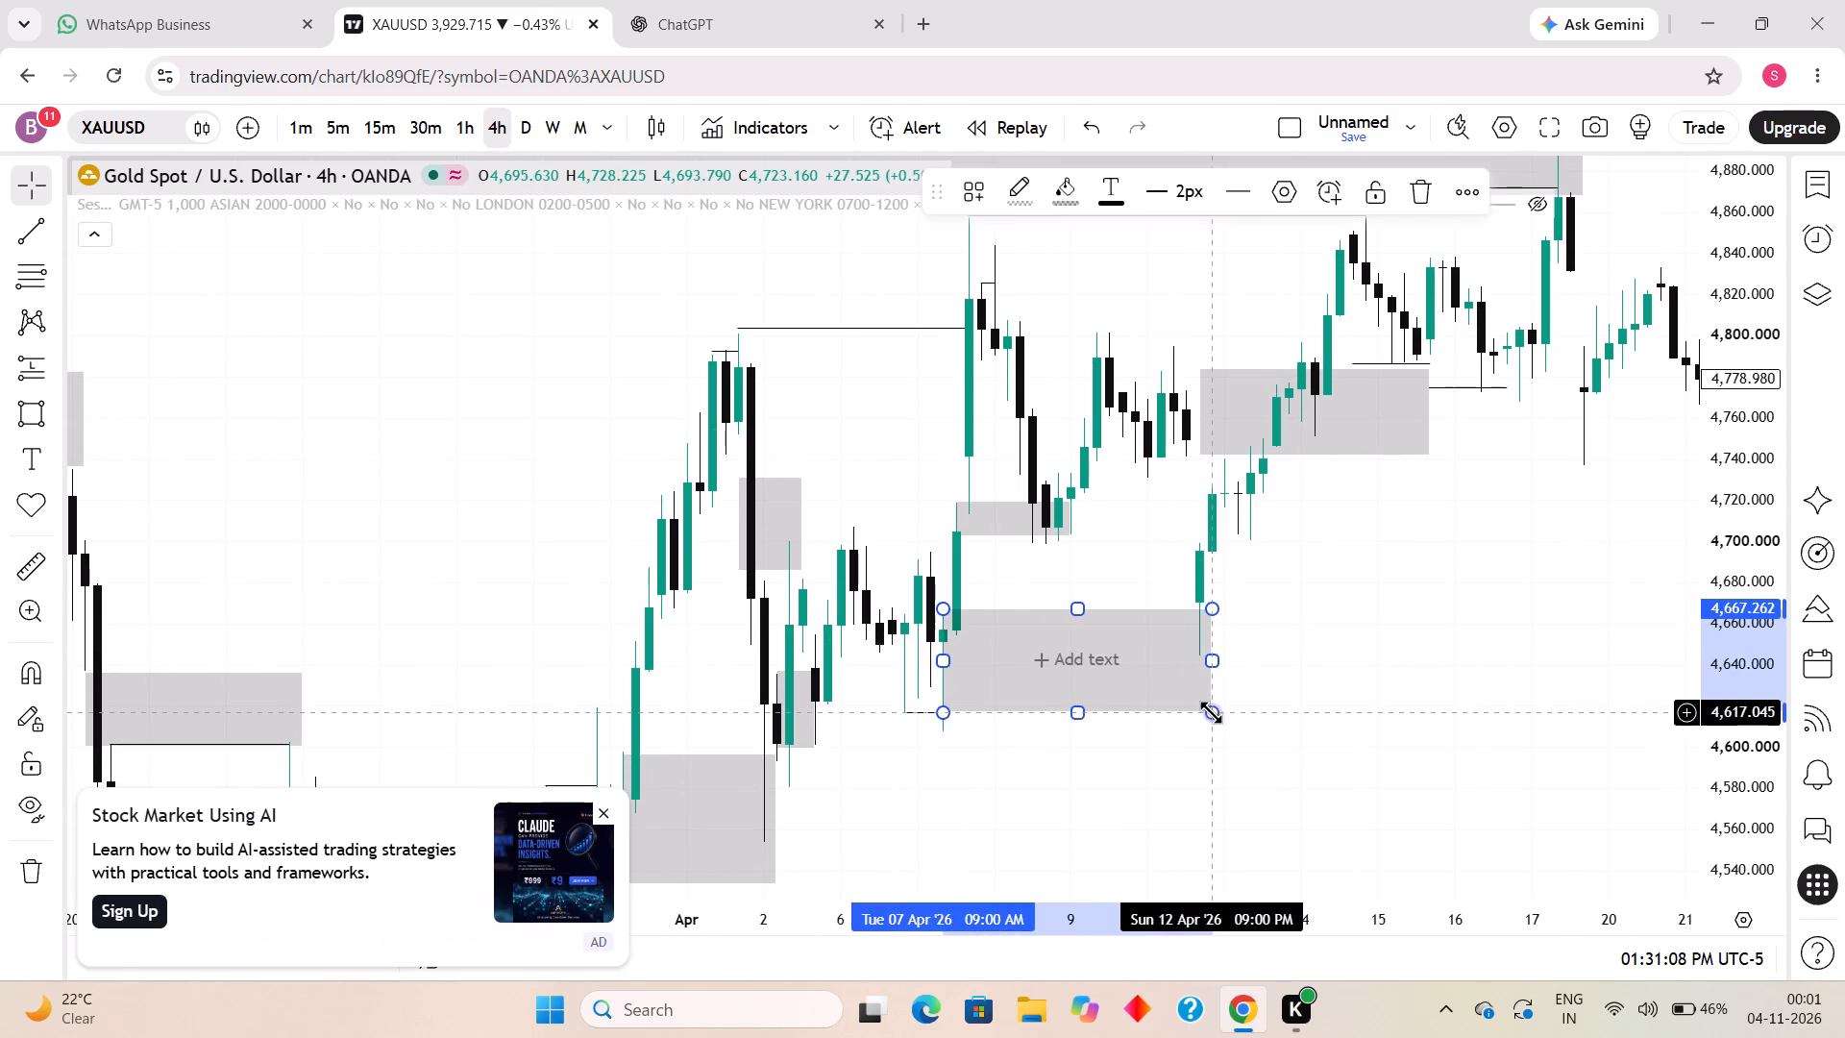
pyautogui.click(1356, 663)
# Shrink the rectangle starting at 12 April 2026 17:00 to cover 13 April 09:00 to 14 April 09:00, about 4,761 to 4,742.
pyautogui.moveTo(1456, 628); pyautogui.dragTo(1354, 812)
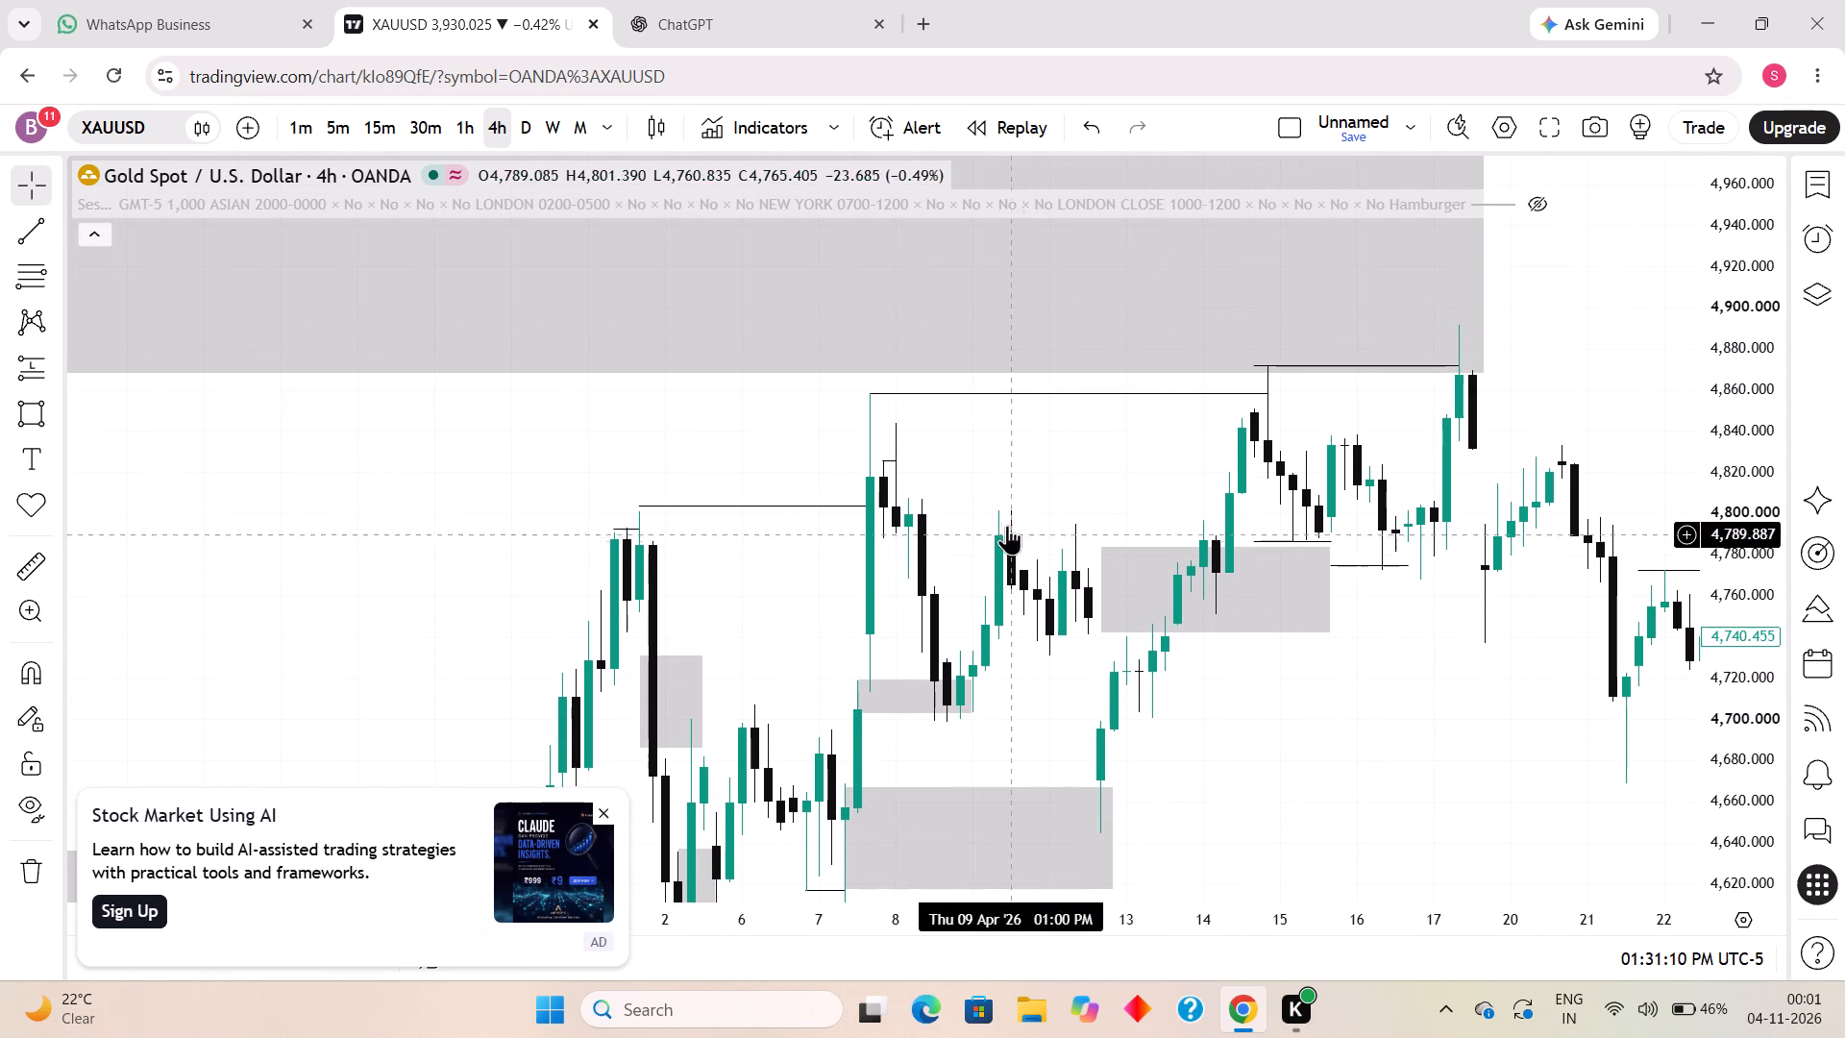
pyautogui.moveTo(1446, 792); pyautogui.dragTo(1347, 753)
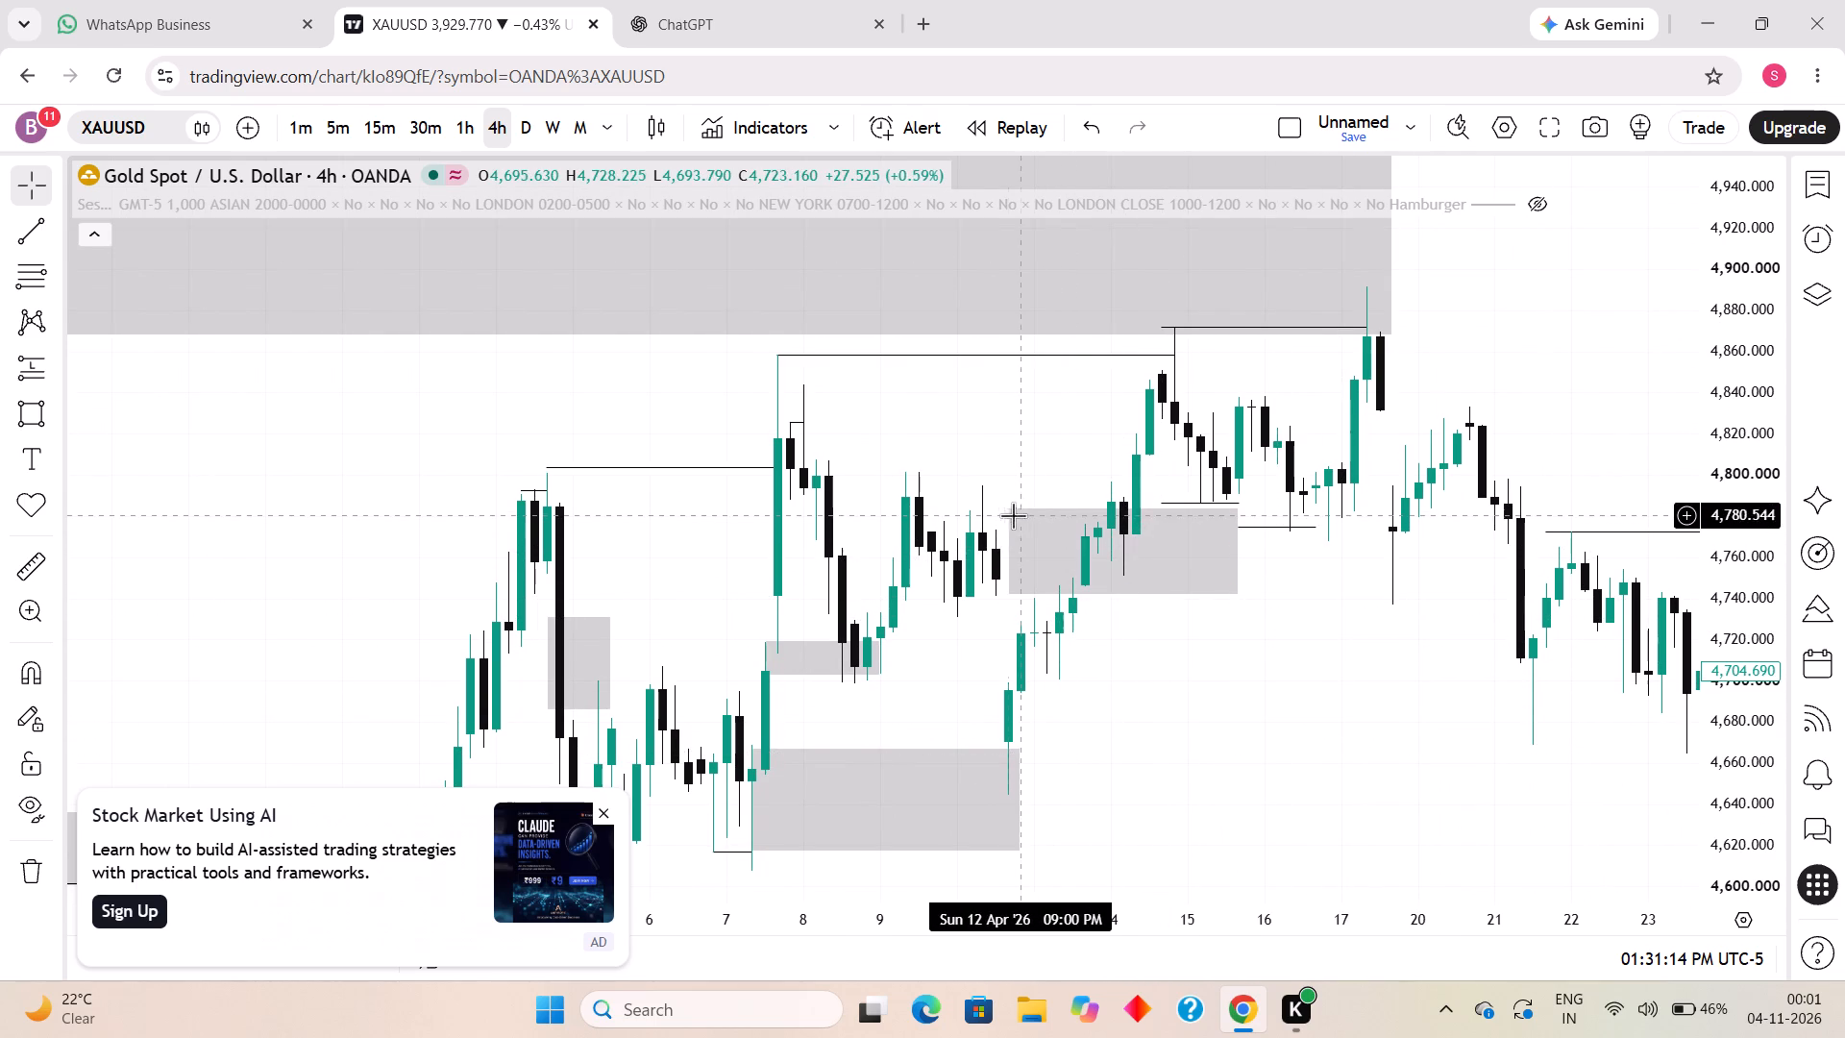
pyautogui.moveTo(1006, 512); pyautogui.dragTo(1008, 514)
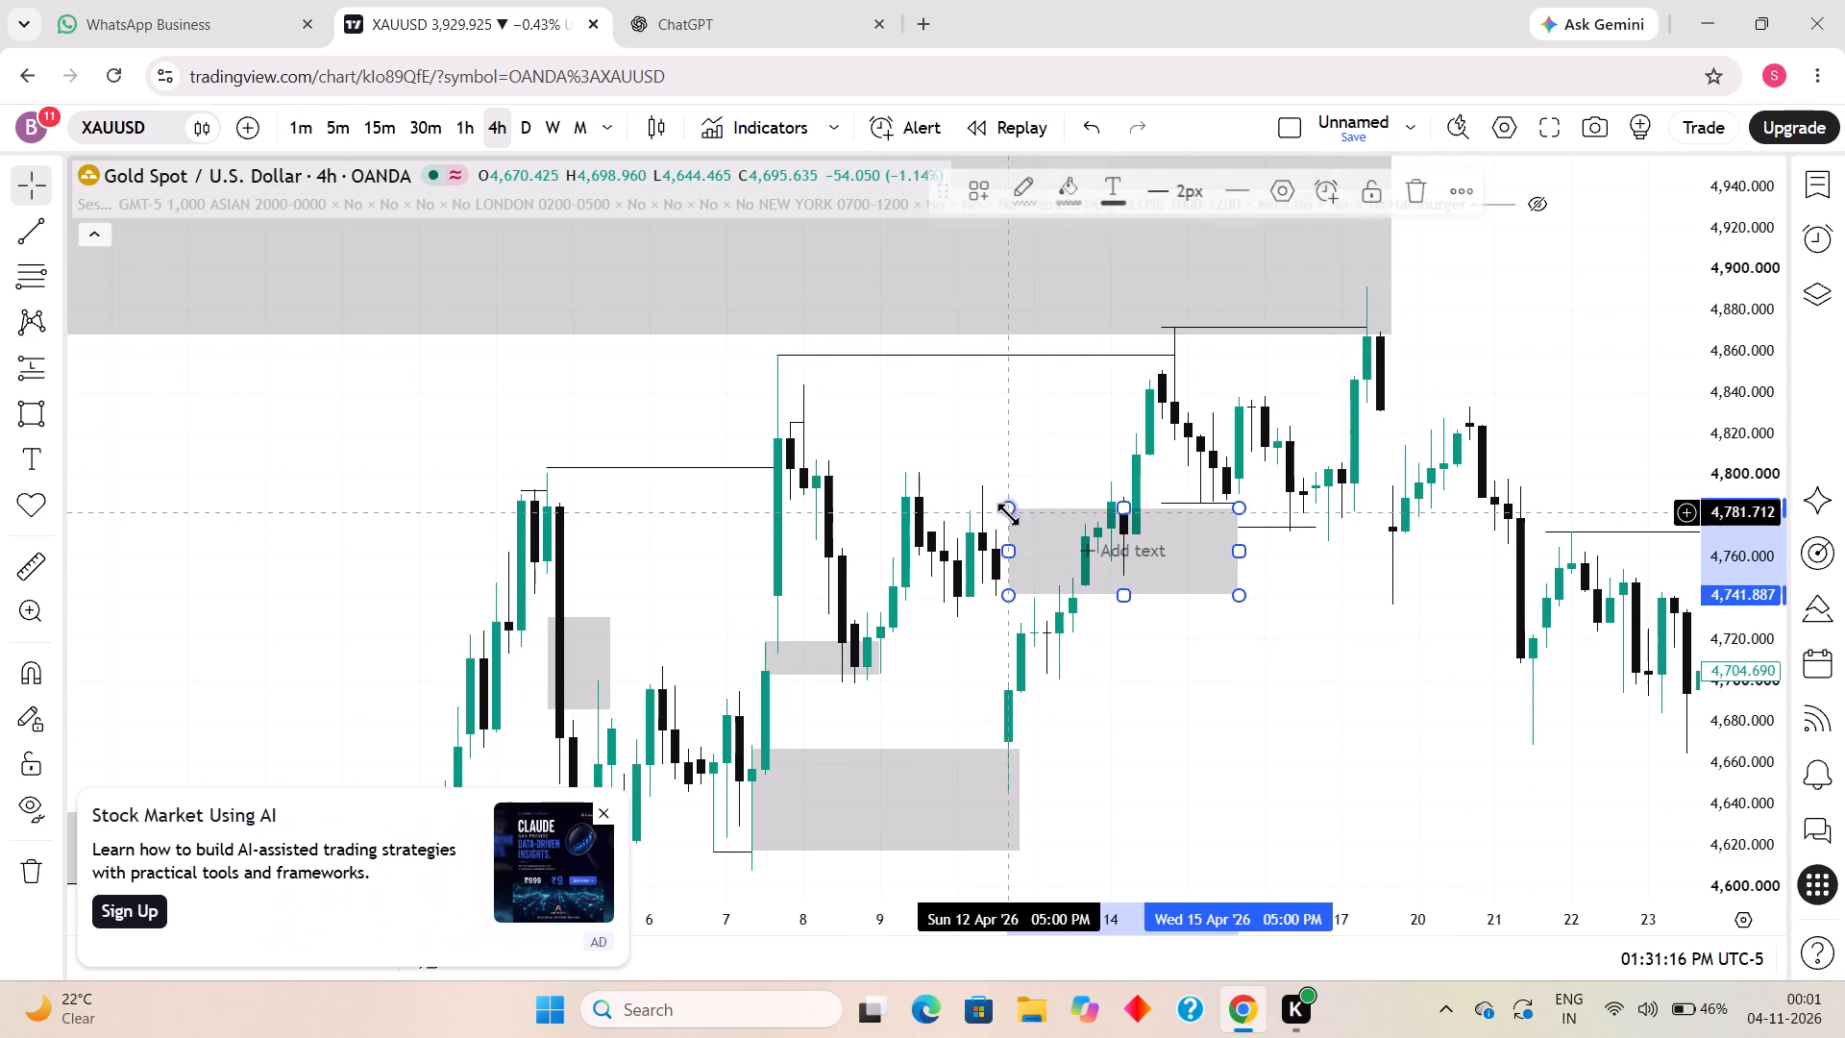
pyautogui.moveTo(1008, 514); pyautogui.dragTo(1037, 554)
pyautogui.moveTo(1243, 574); pyautogui.dragTo(1141, 580)
pyautogui.moveTo(1039, 568); pyautogui.dragTo(1059, 573)
pyautogui.click(1244, 634)
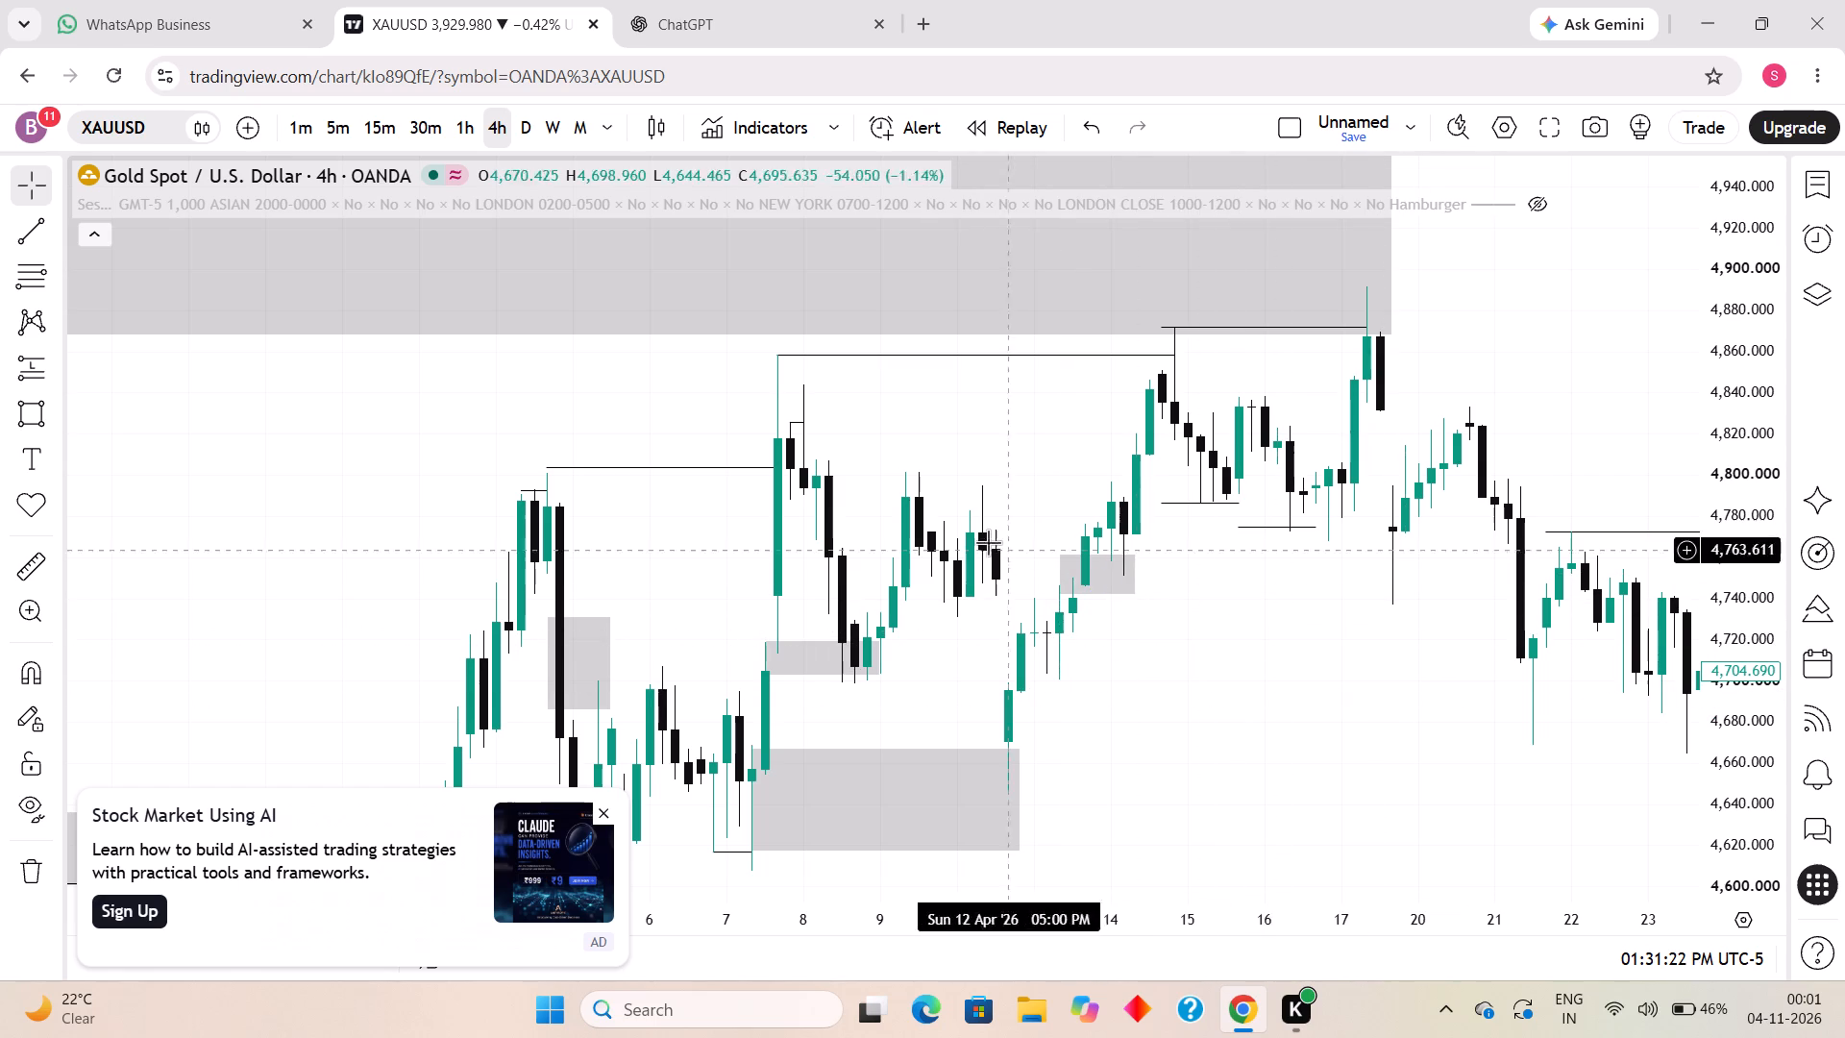
# Draw a short horizontal trend line at about 4,760 from 14 April 2026 01:00 to 05:00.
pyautogui.click(23, 236)
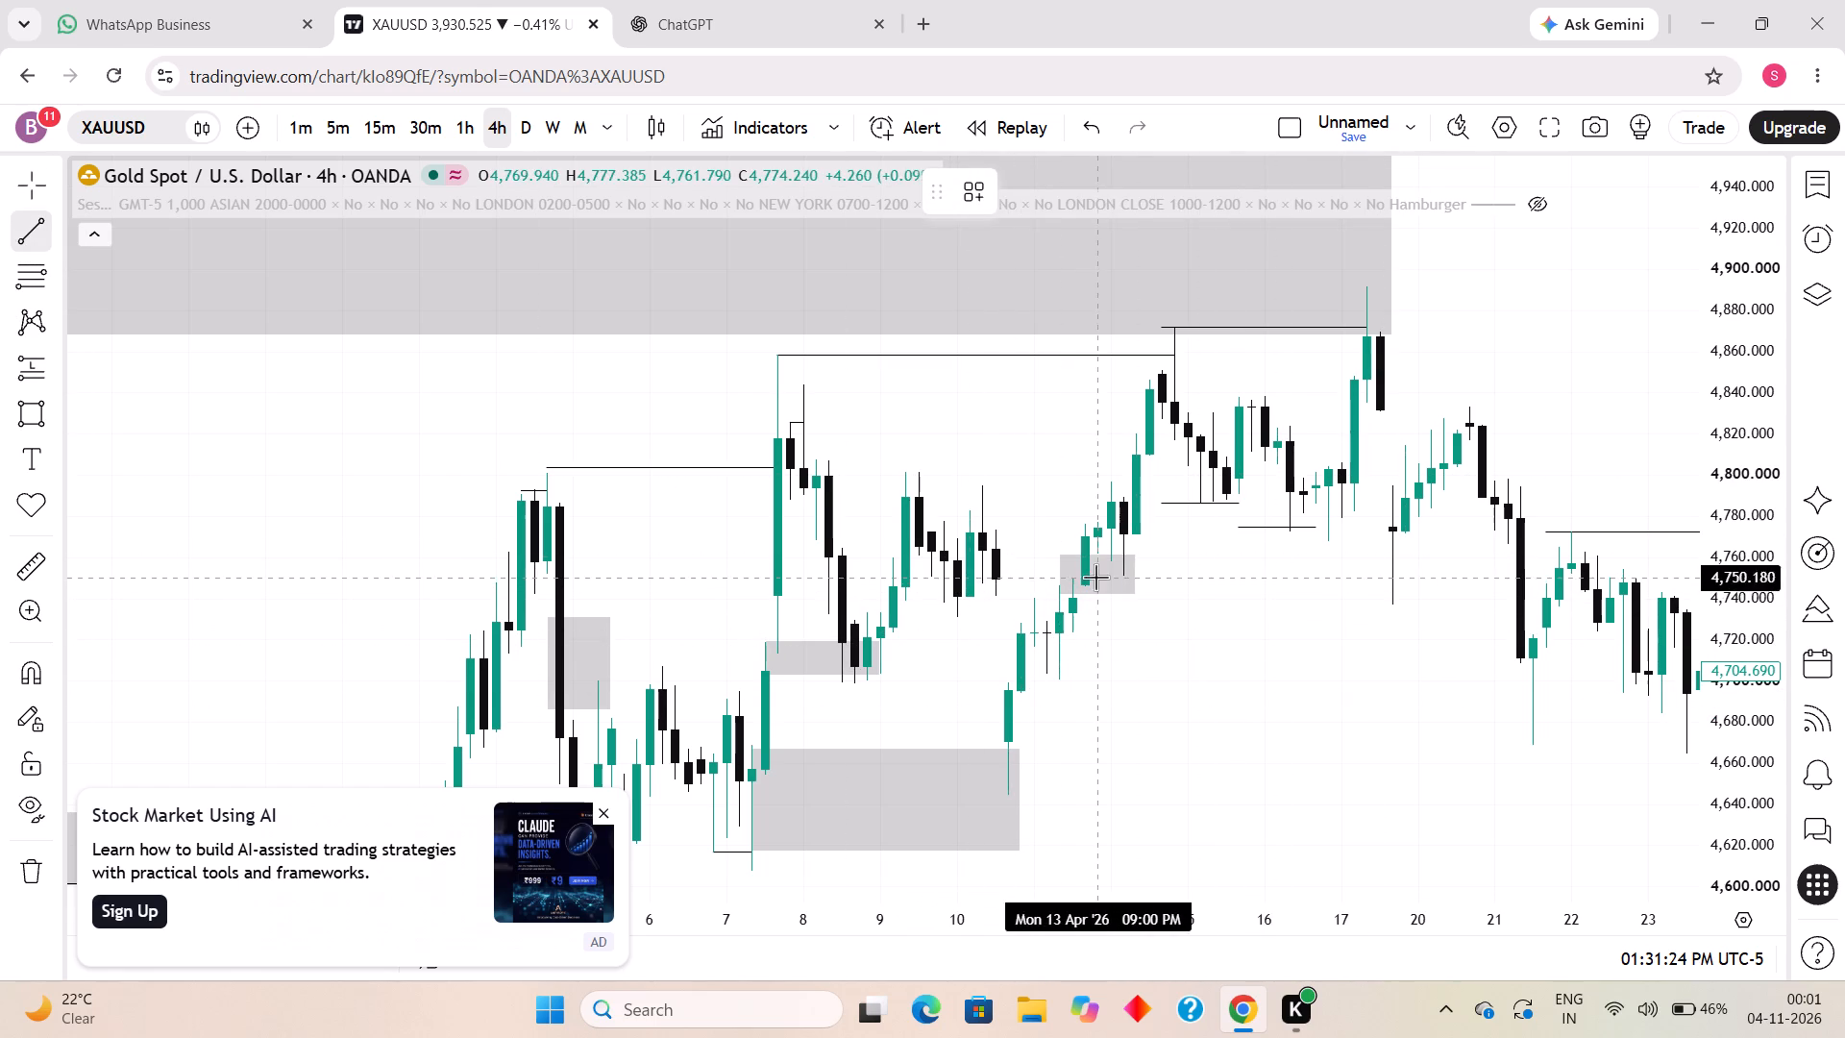
pyautogui.click(1110, 558)
pyautogui.keyDown('shift'); pyautogui.click(1125, 560); pyautogui.keyUp('shift')
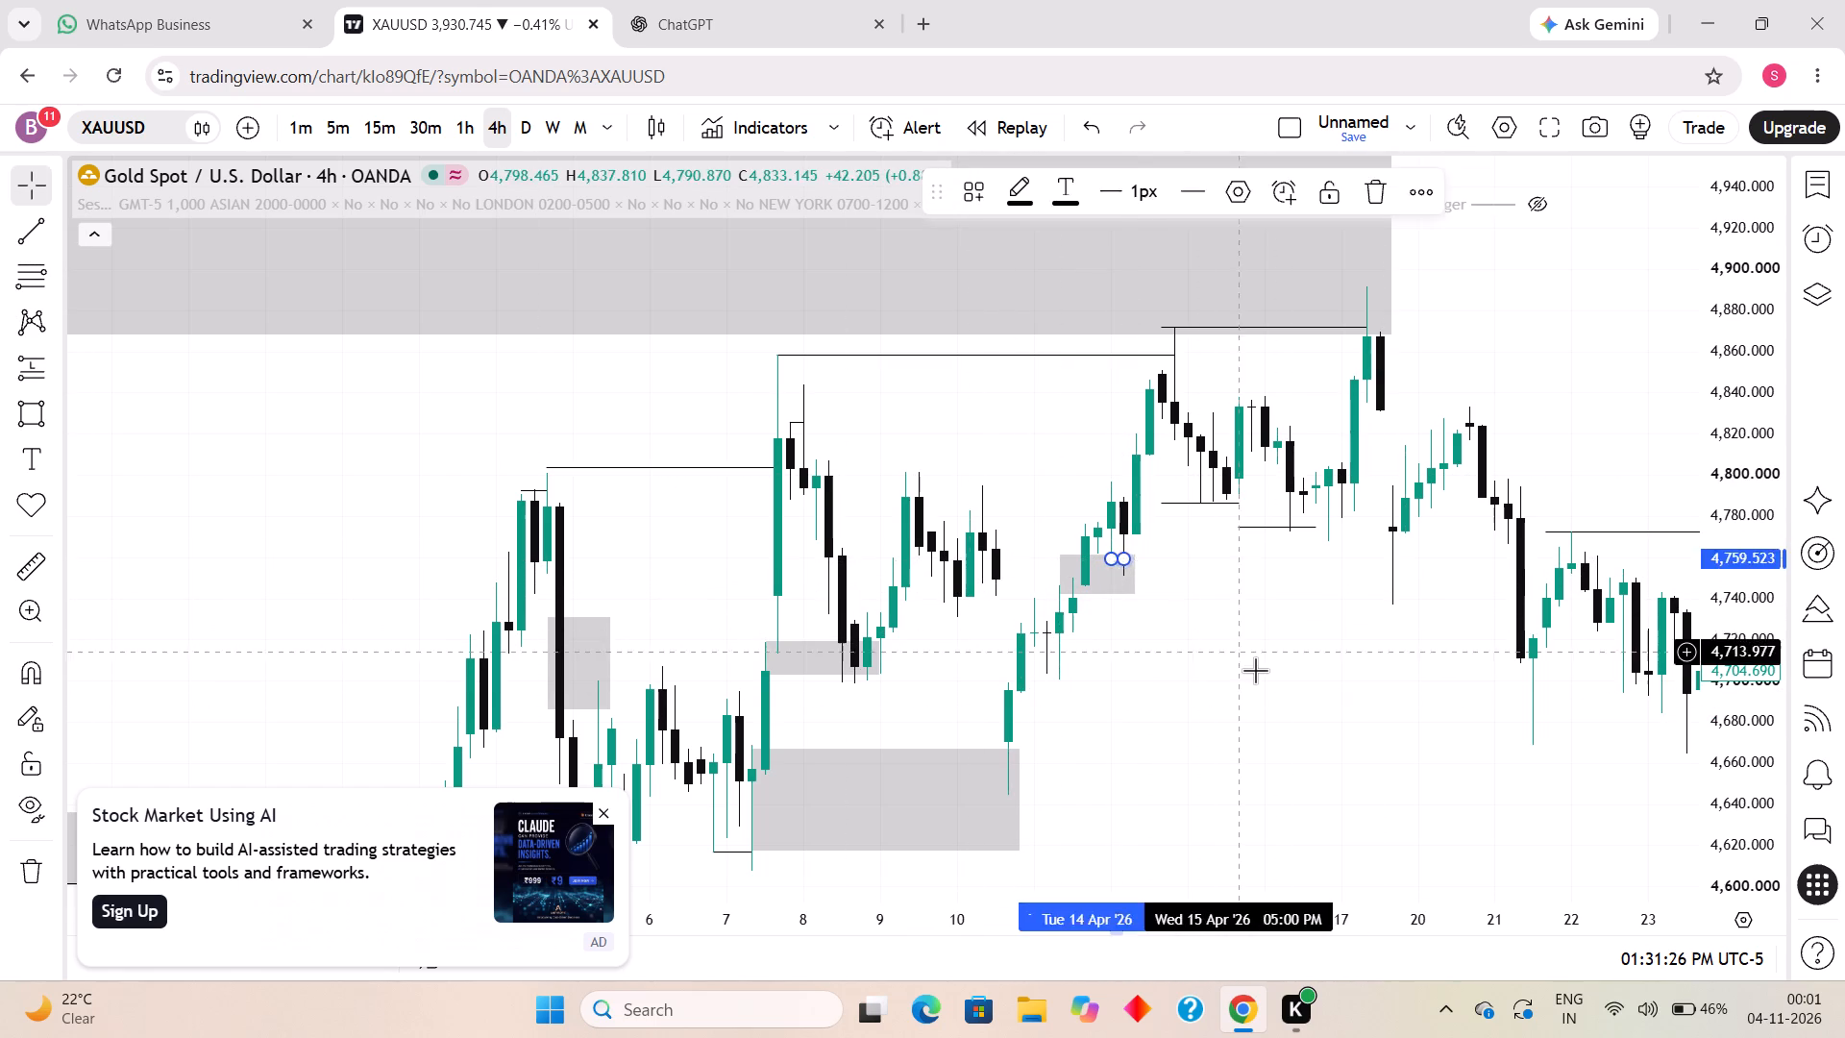
pyautogui.click(1255, 668)
# Adjust the trend line at about 4,786 so it runs from 15 April 2026 05:00 to 16 April 09:00.
pyautogui.moveTo(1259, 673); pyautogui.dragTo(1248, 760)
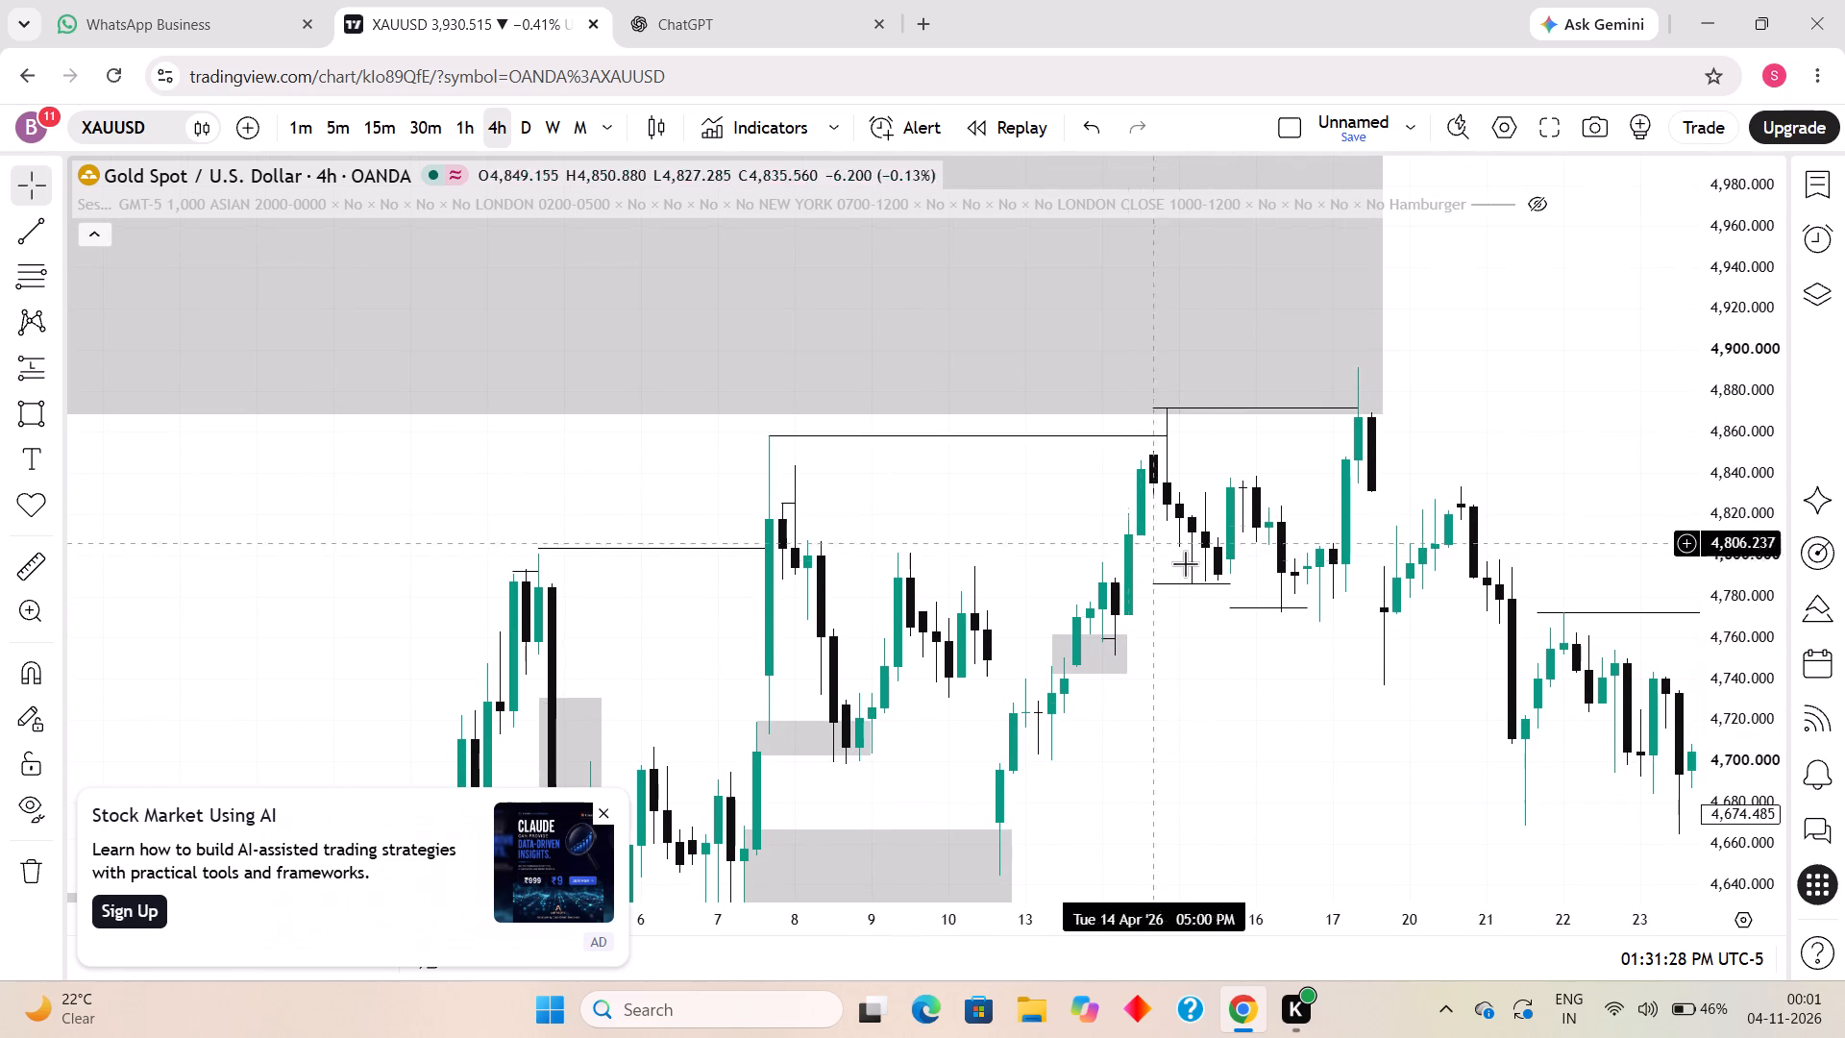
pyautogui.moveTo(1229, 709); pyautogui.dragTo(1110, 699)
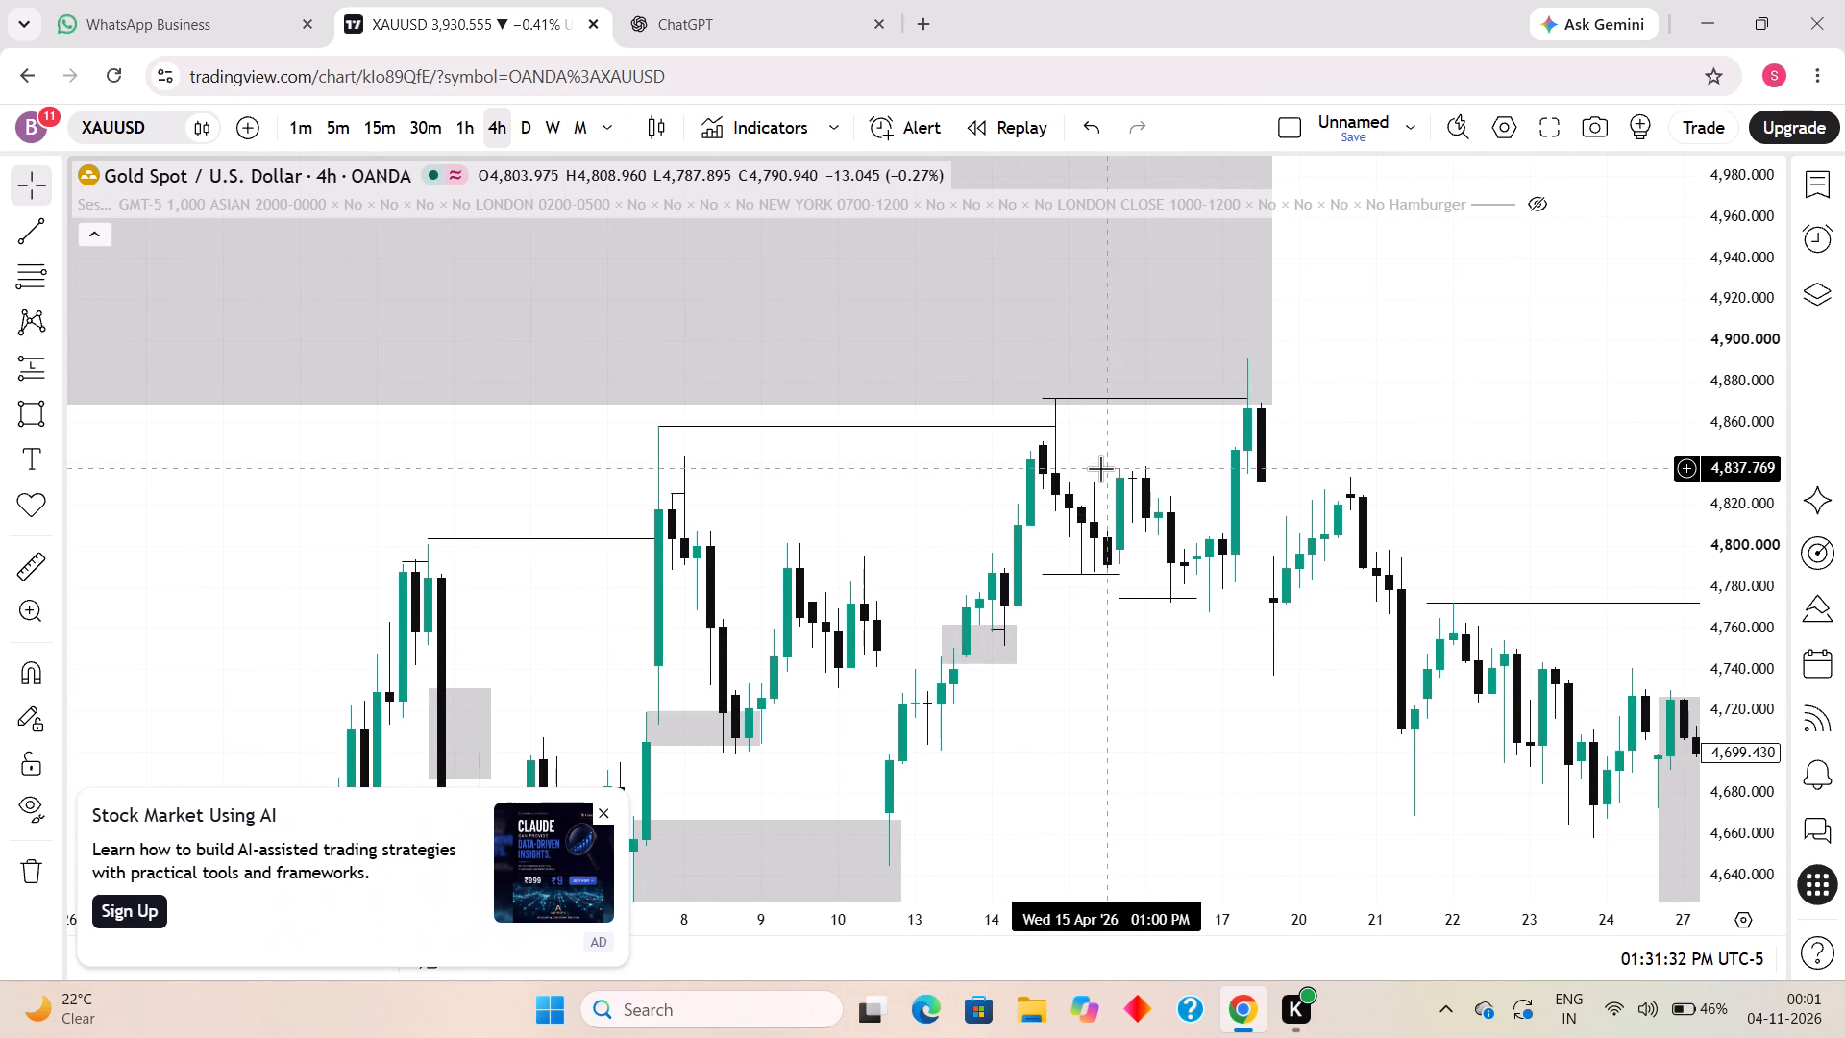
pyautogui.moveTo(1083, 575); pyautogui.dragTo(1115, 575)
pyautogui.moveTo(1157, 573); pyautogui.dragTo(1170, 572)
pyautogui.click(1191, 655)
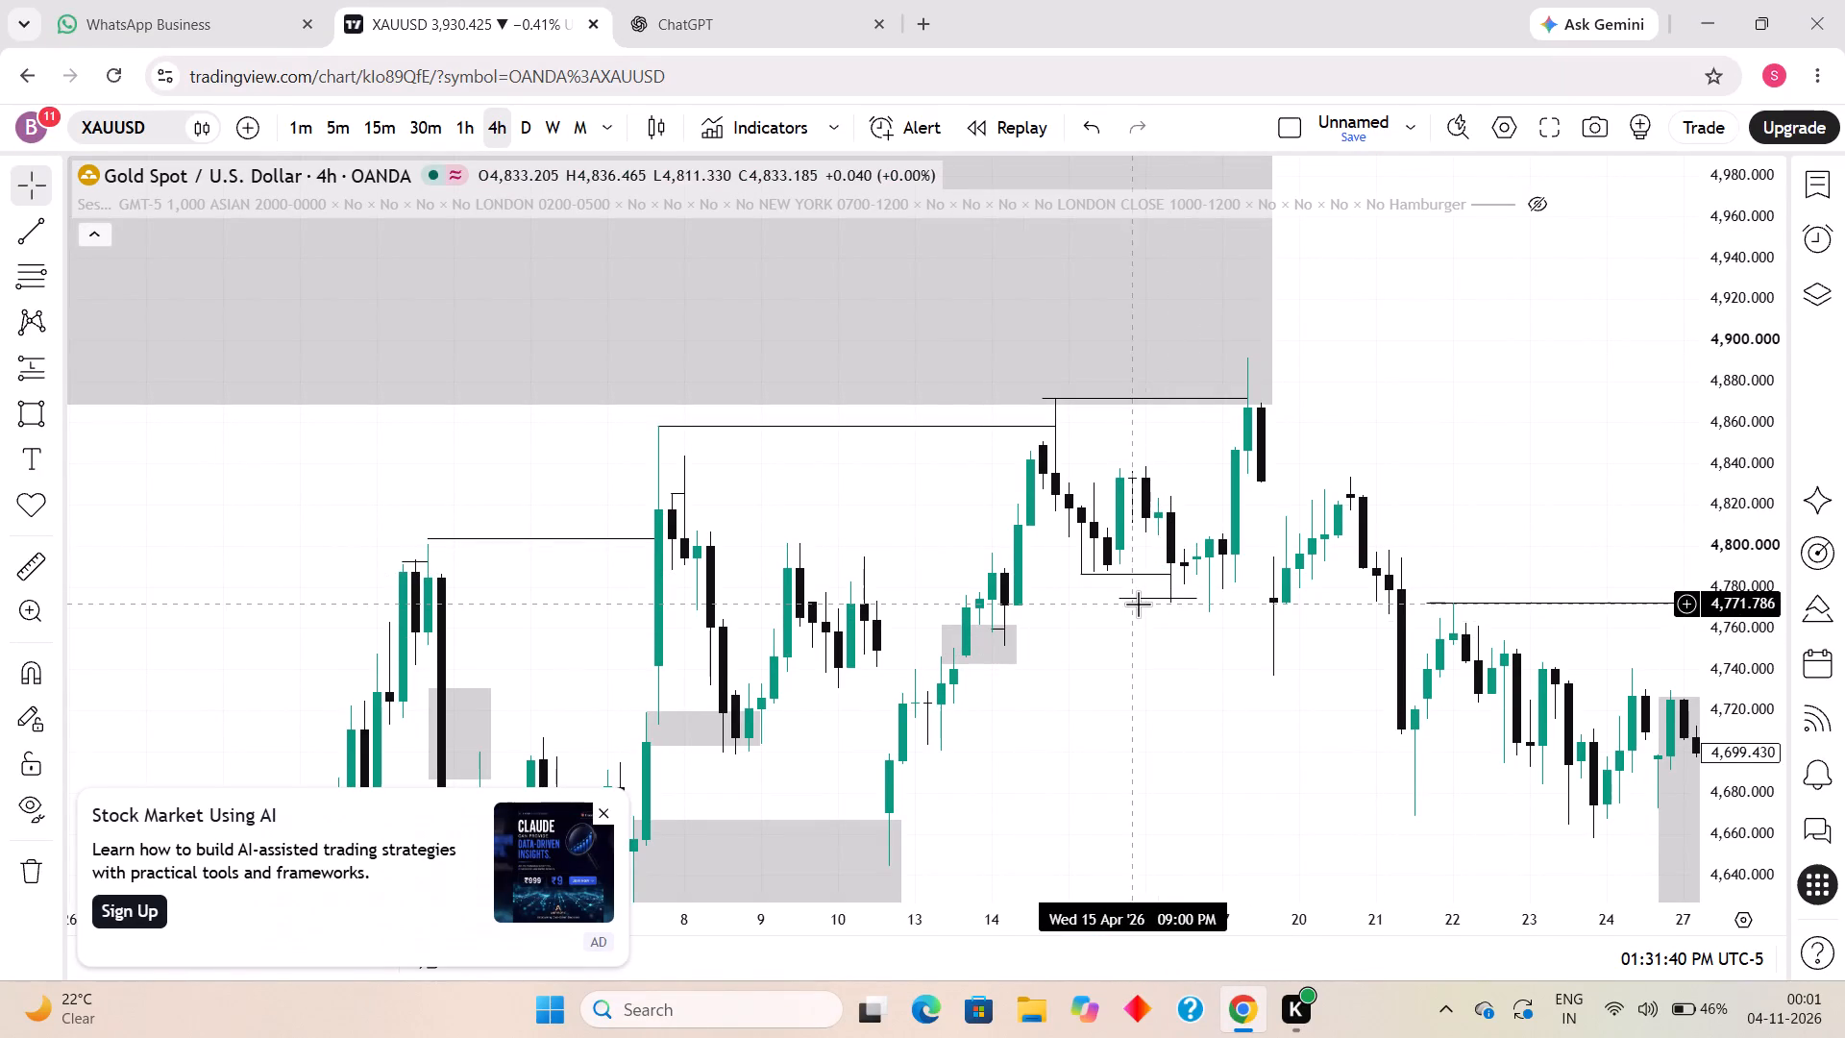
# Adjust the trend line at about 4,772 so it starts at the 16 April 2026 09:00 candle and ends at 21:00.
pyautogui.moveTo(1147, 601); pyautogui.dragTo(1168, 606)
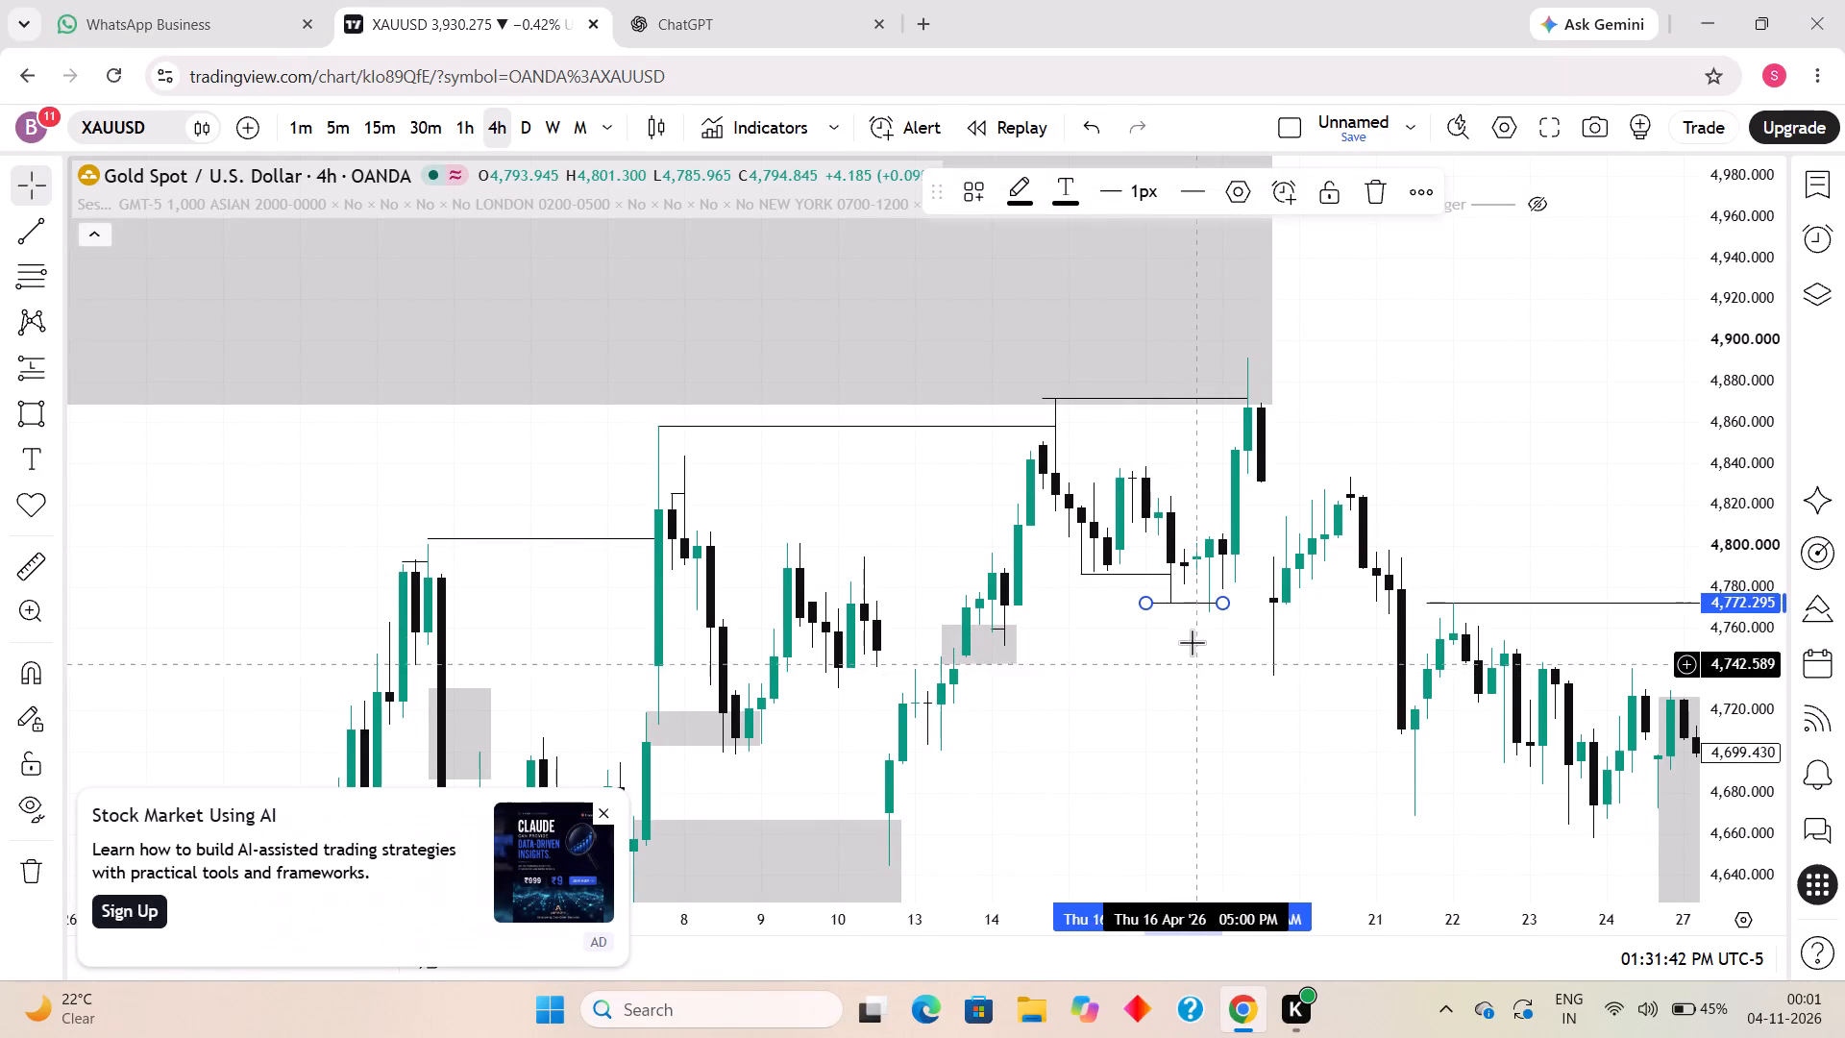
pyautogui.moveTo(1178, 604); pyautogui.dragTo(1198, 604)
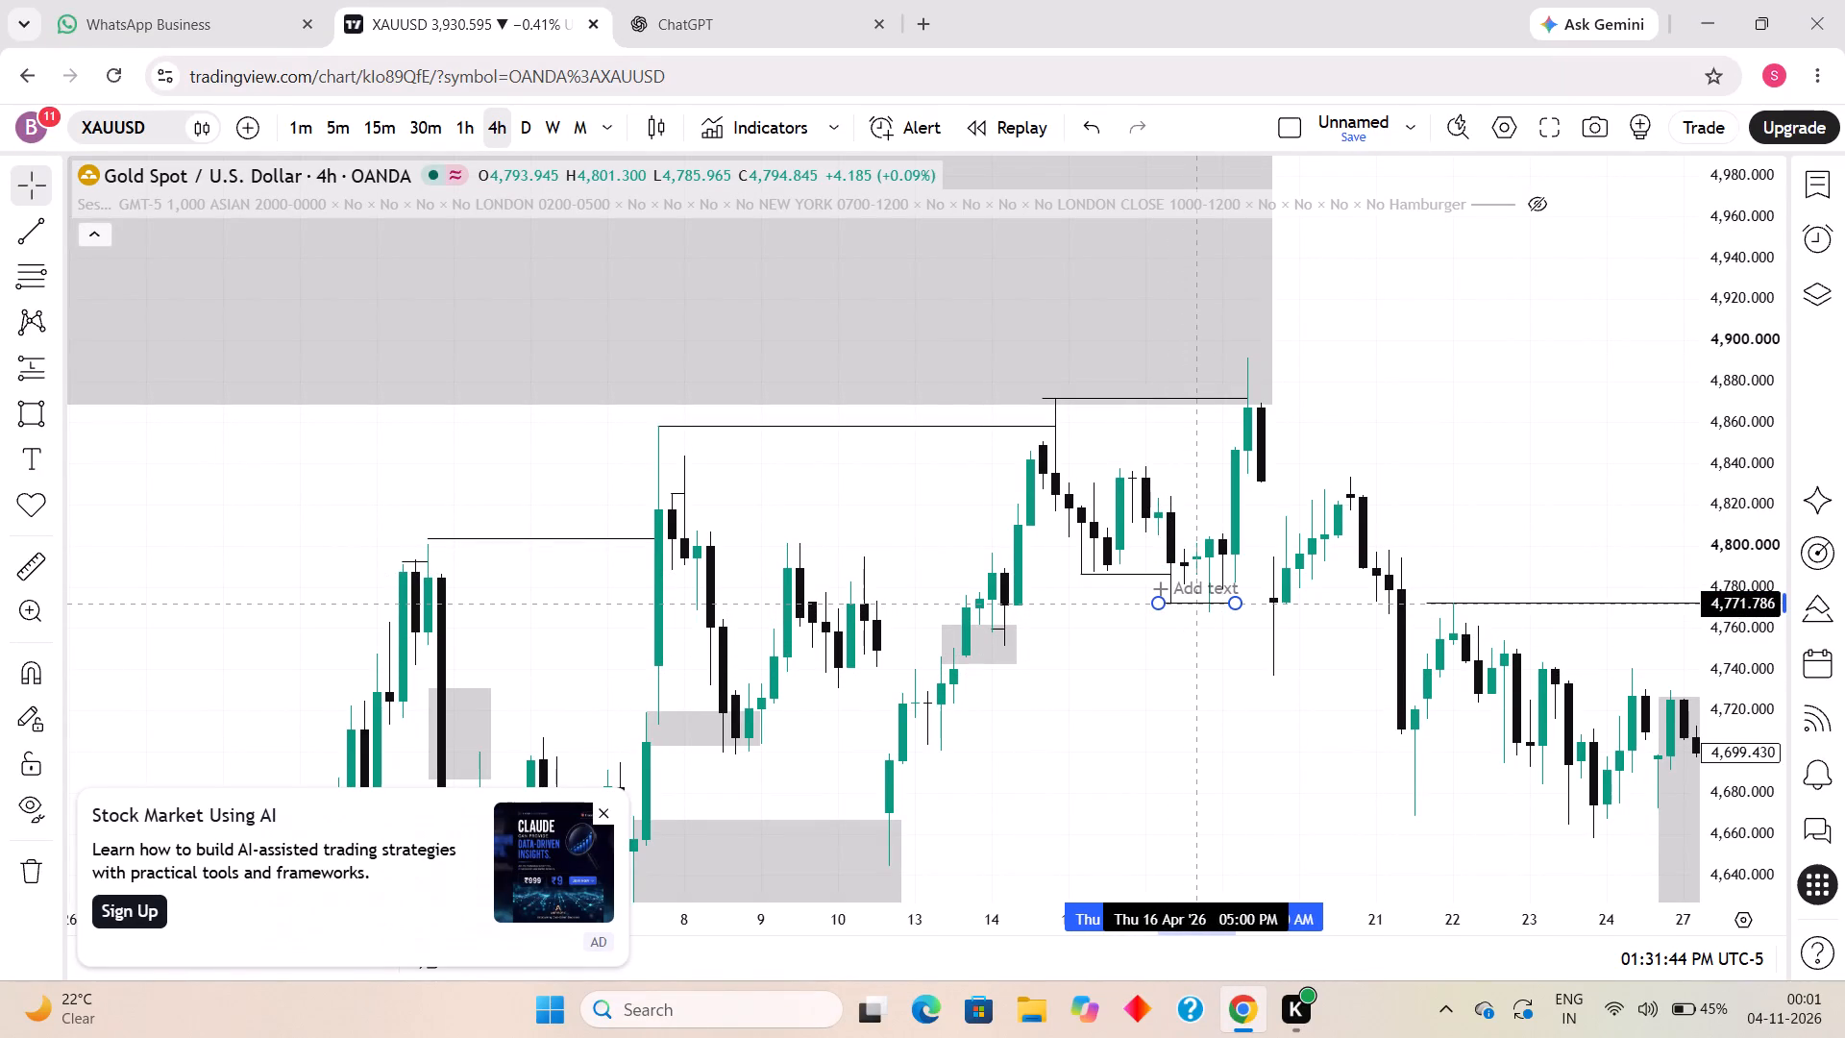
pyautogui.moveTo(1198, 604); pyautogui.dragTo(1210, 604)
pyautogui.click(1197, 634)
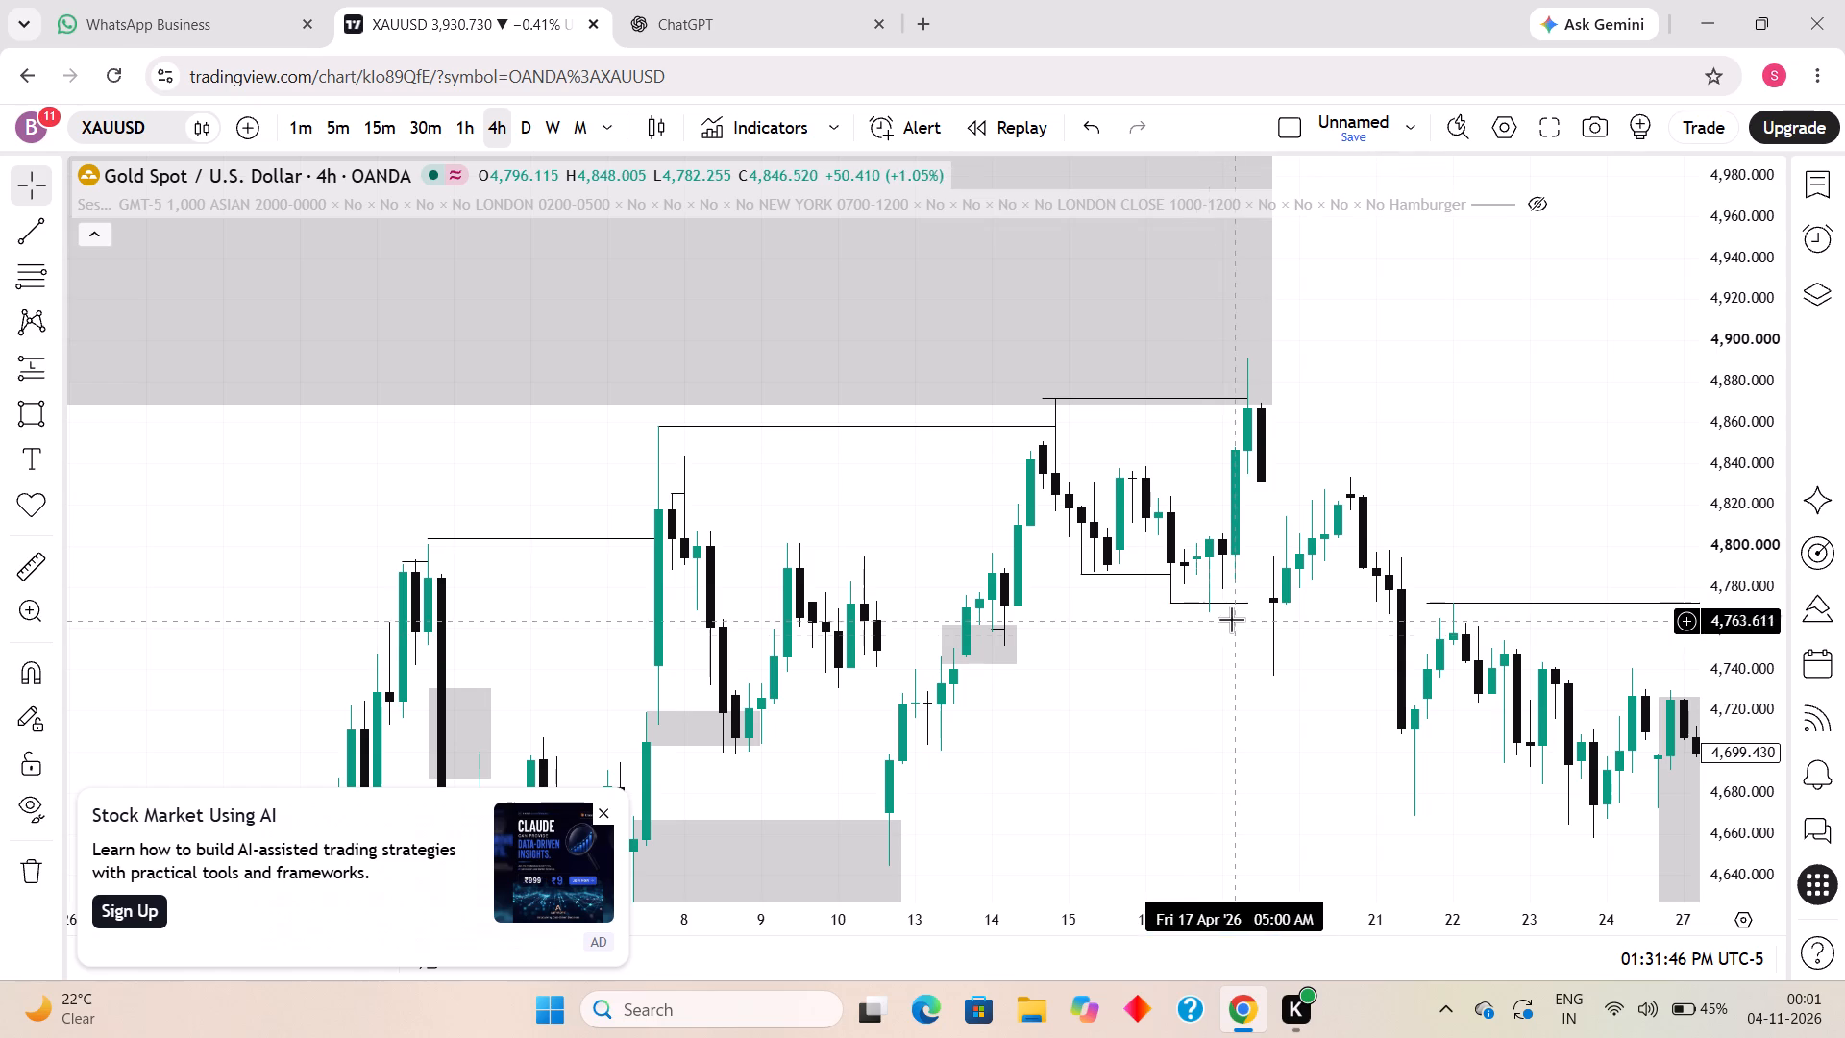
pyautogui.moveTo(1244, 605); pyautogui.dragTo(1208, 605)
pyautogui.click(1220, 684)
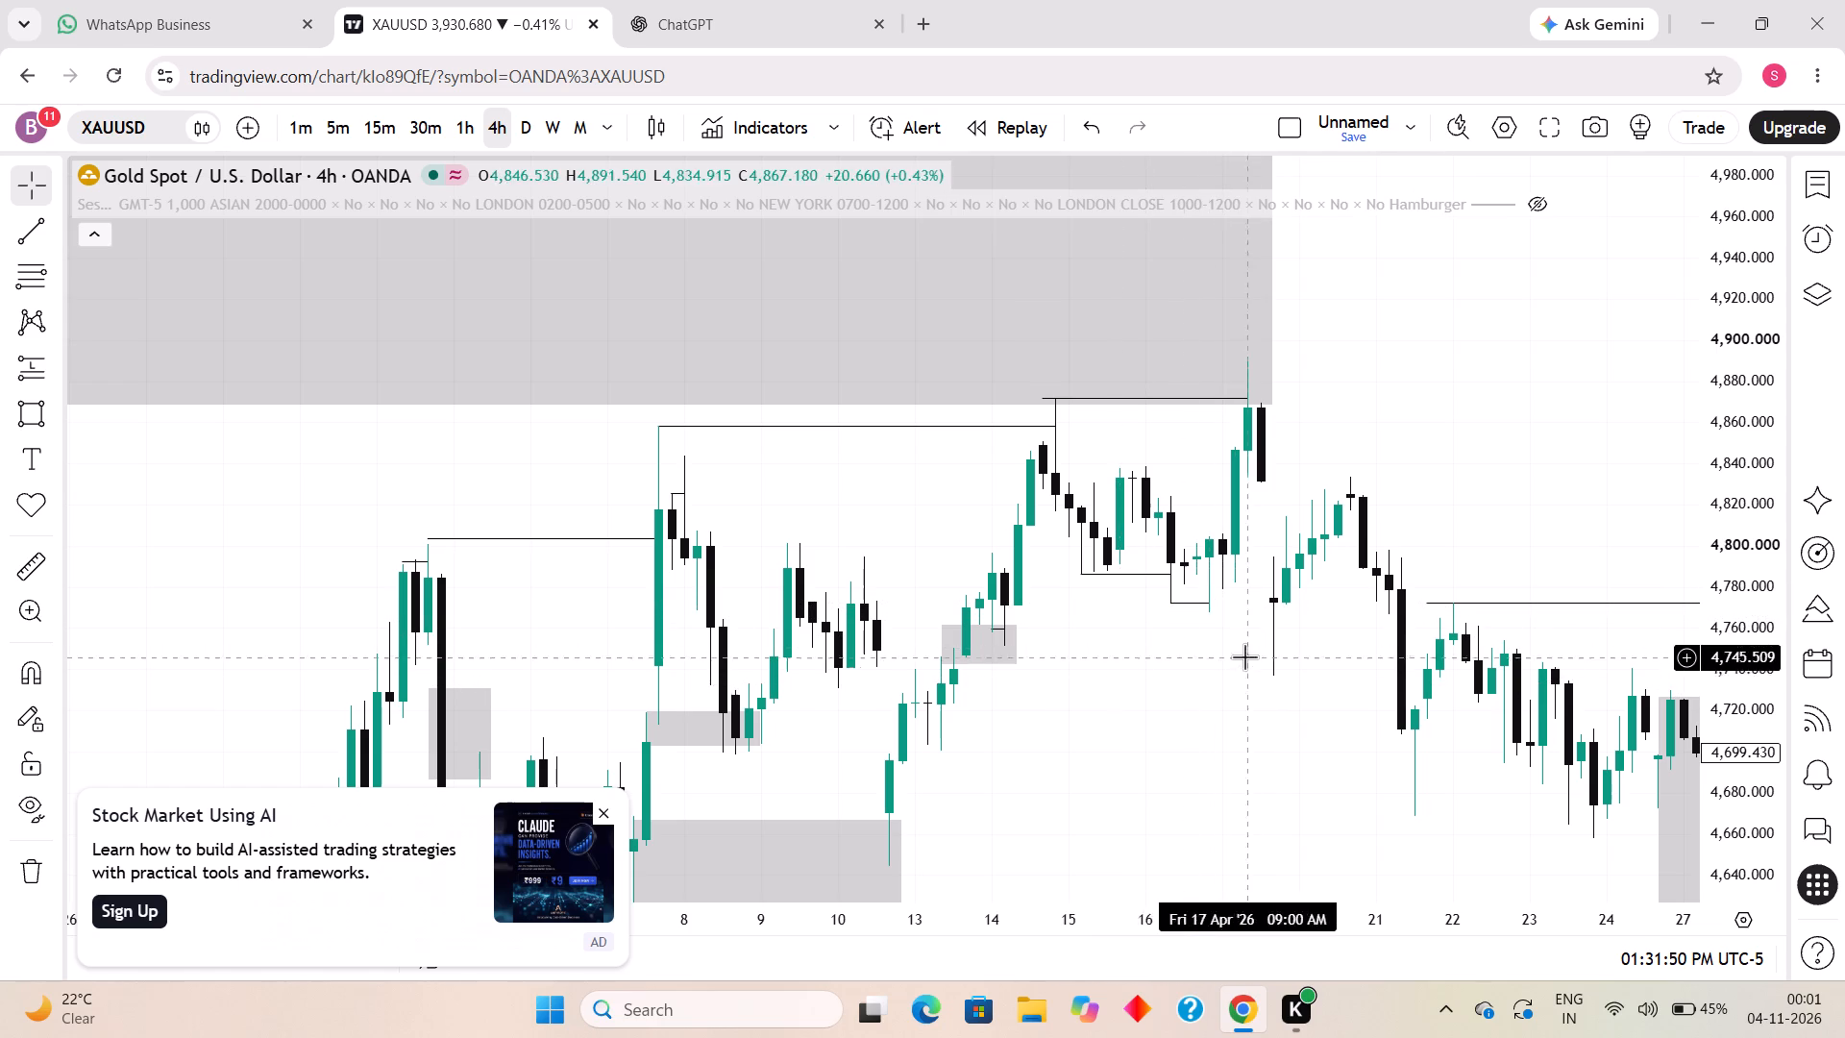
# Draw a rectangle from 16 April 2026 09:00 to 20 April 17:00, spanning about 4,830 to 4,817.
pyautogui.scroll(1, 1164, 679)
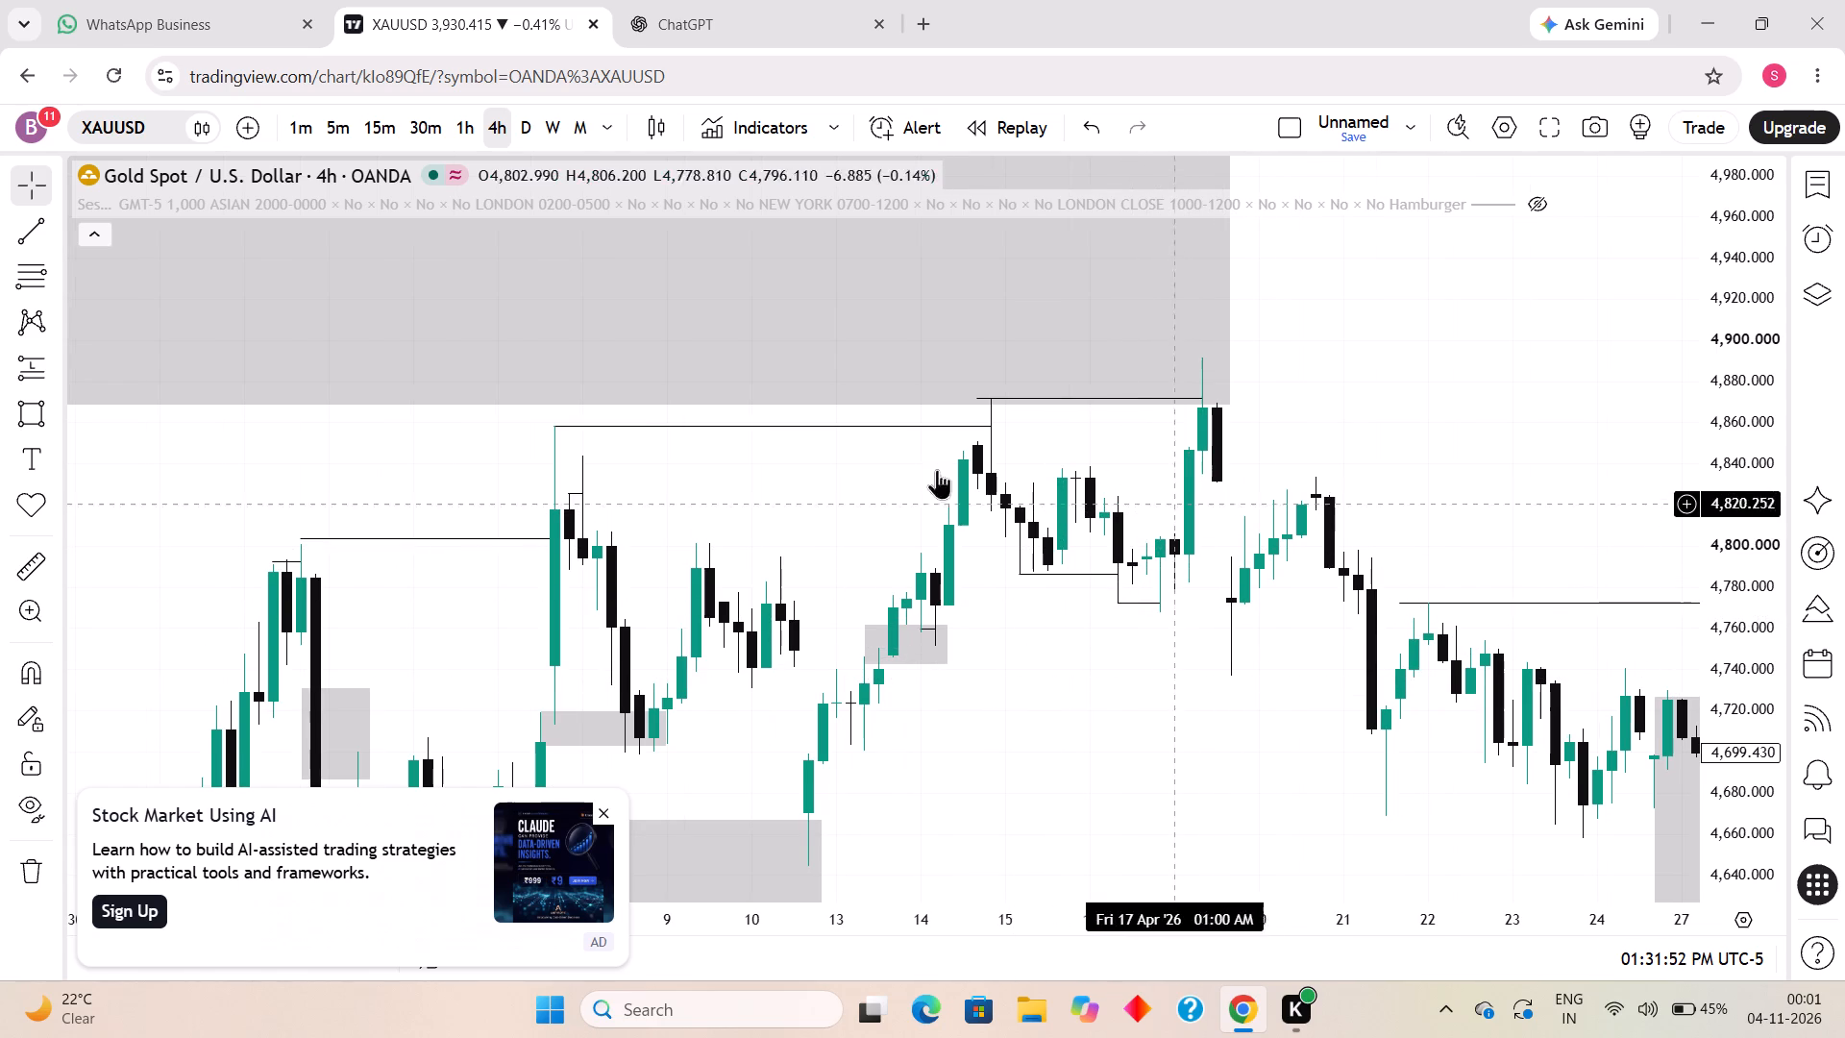
pyautogui.click(18, 393)
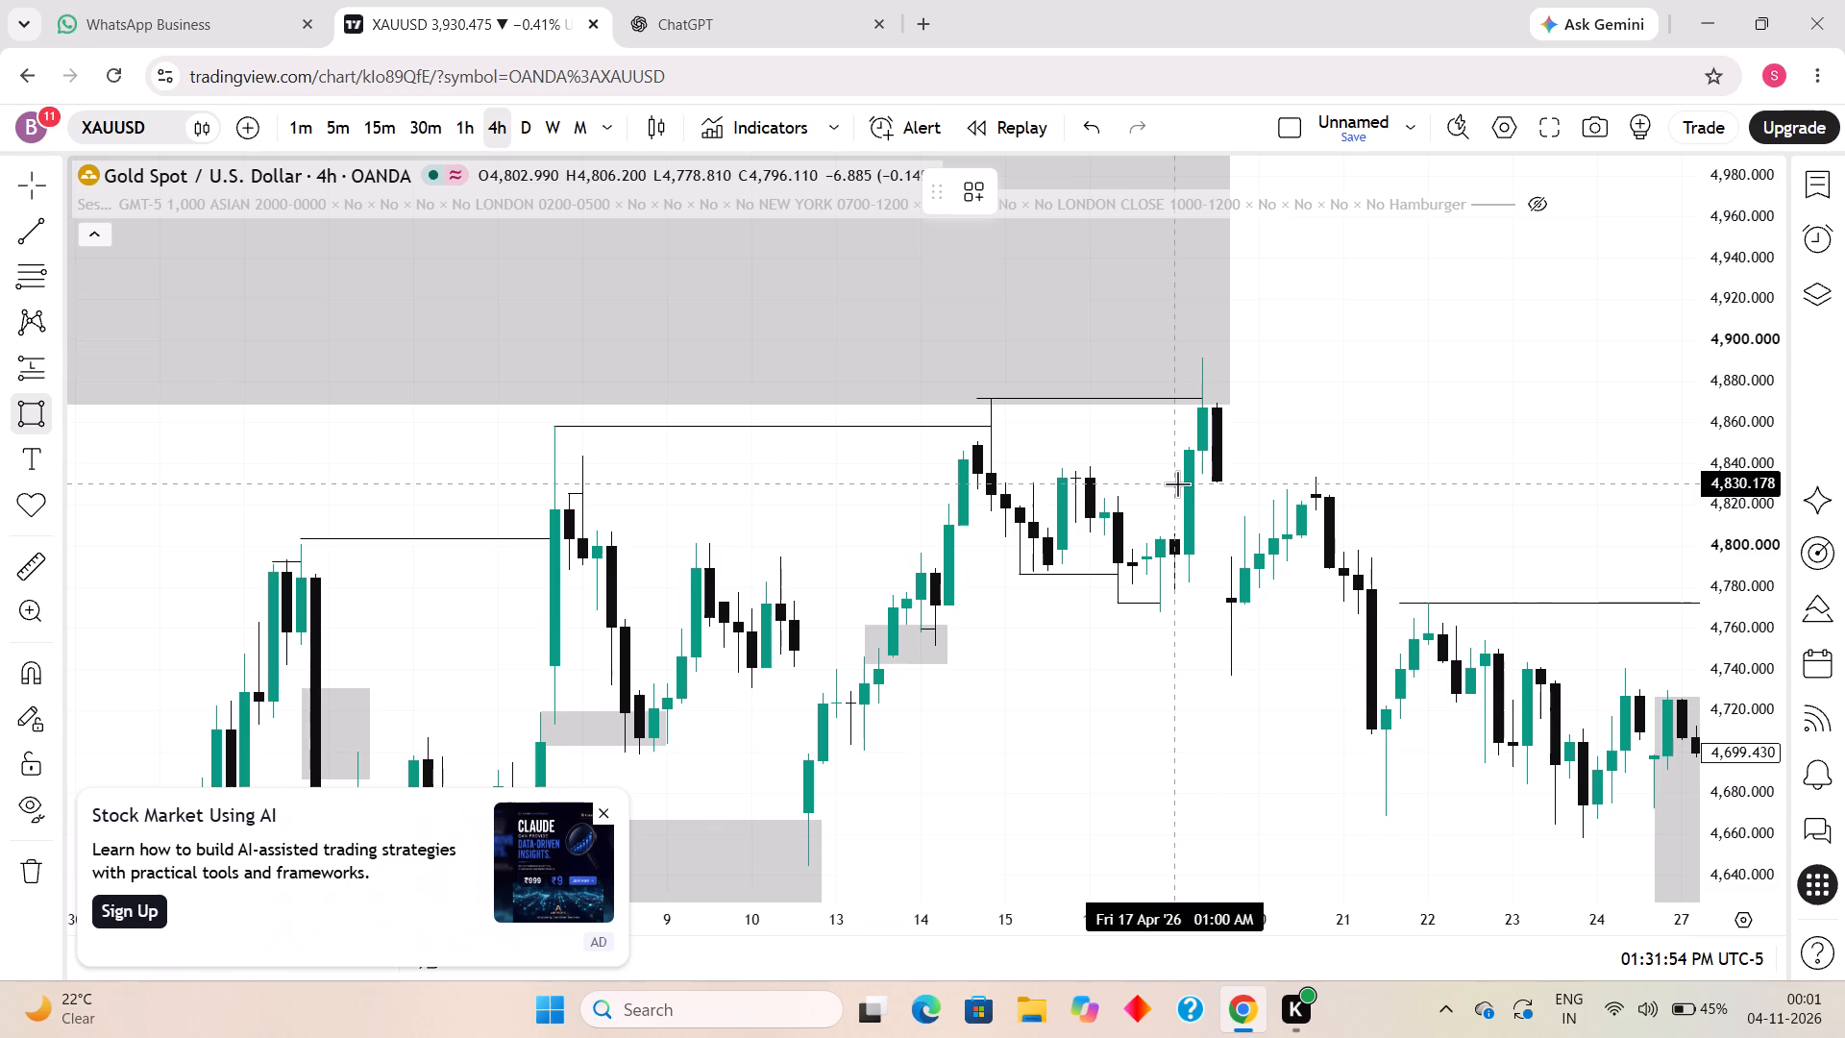
pyautogui.click(1177, 483)
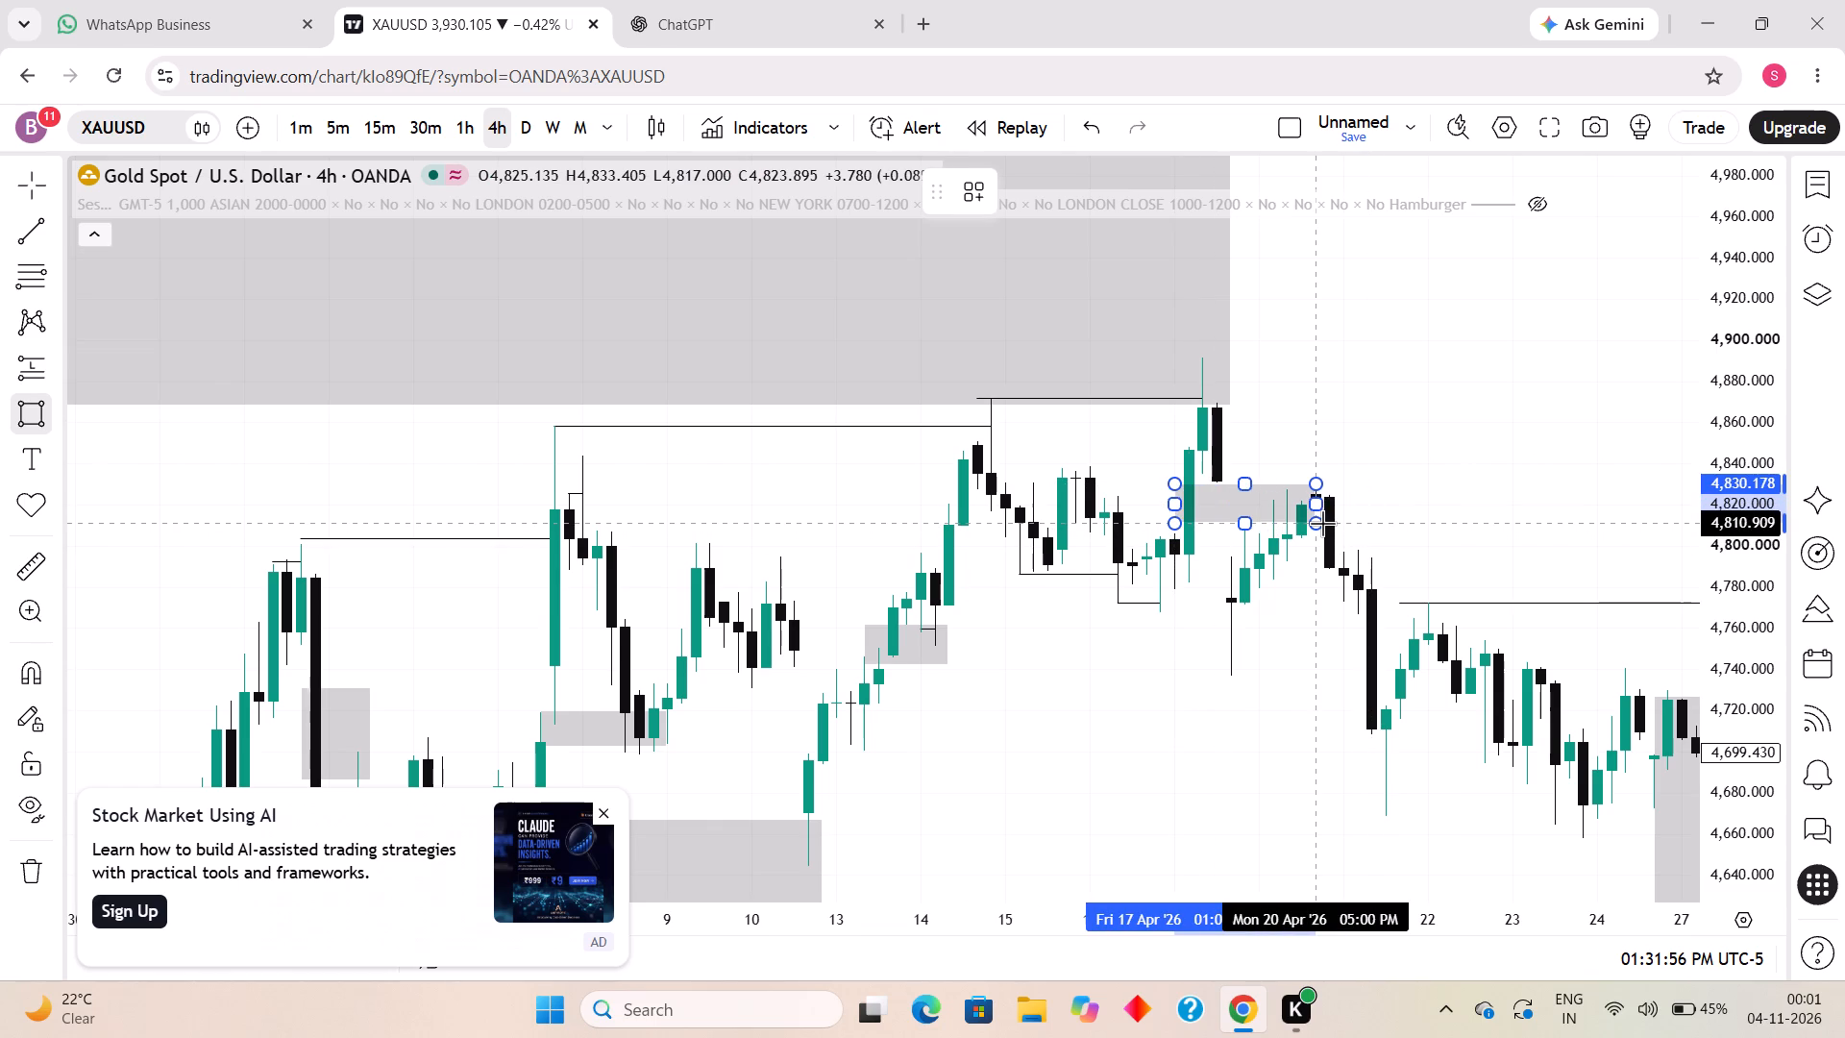
pyautogui.click(1316, 506)
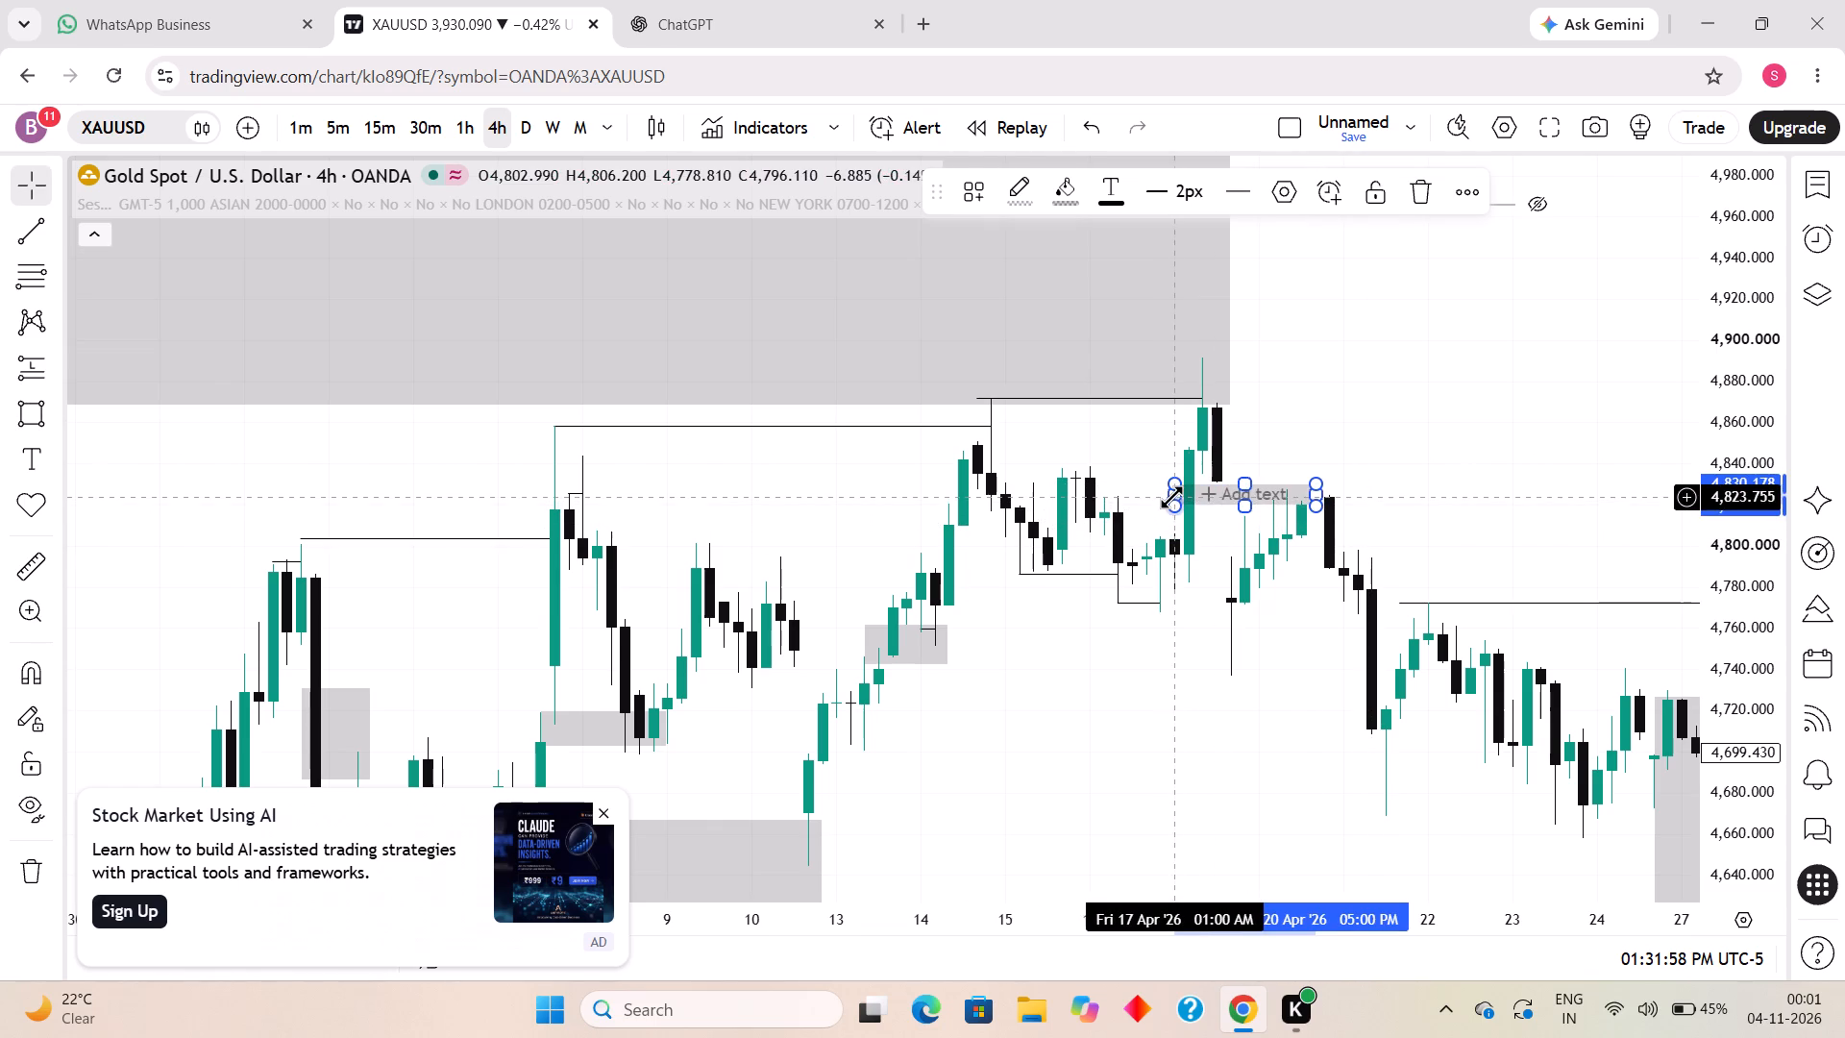
pyautogui.moveTo(1171, 497); pyautogui.dragTo(1119, 511)
pyautogui.click(1403, 505)
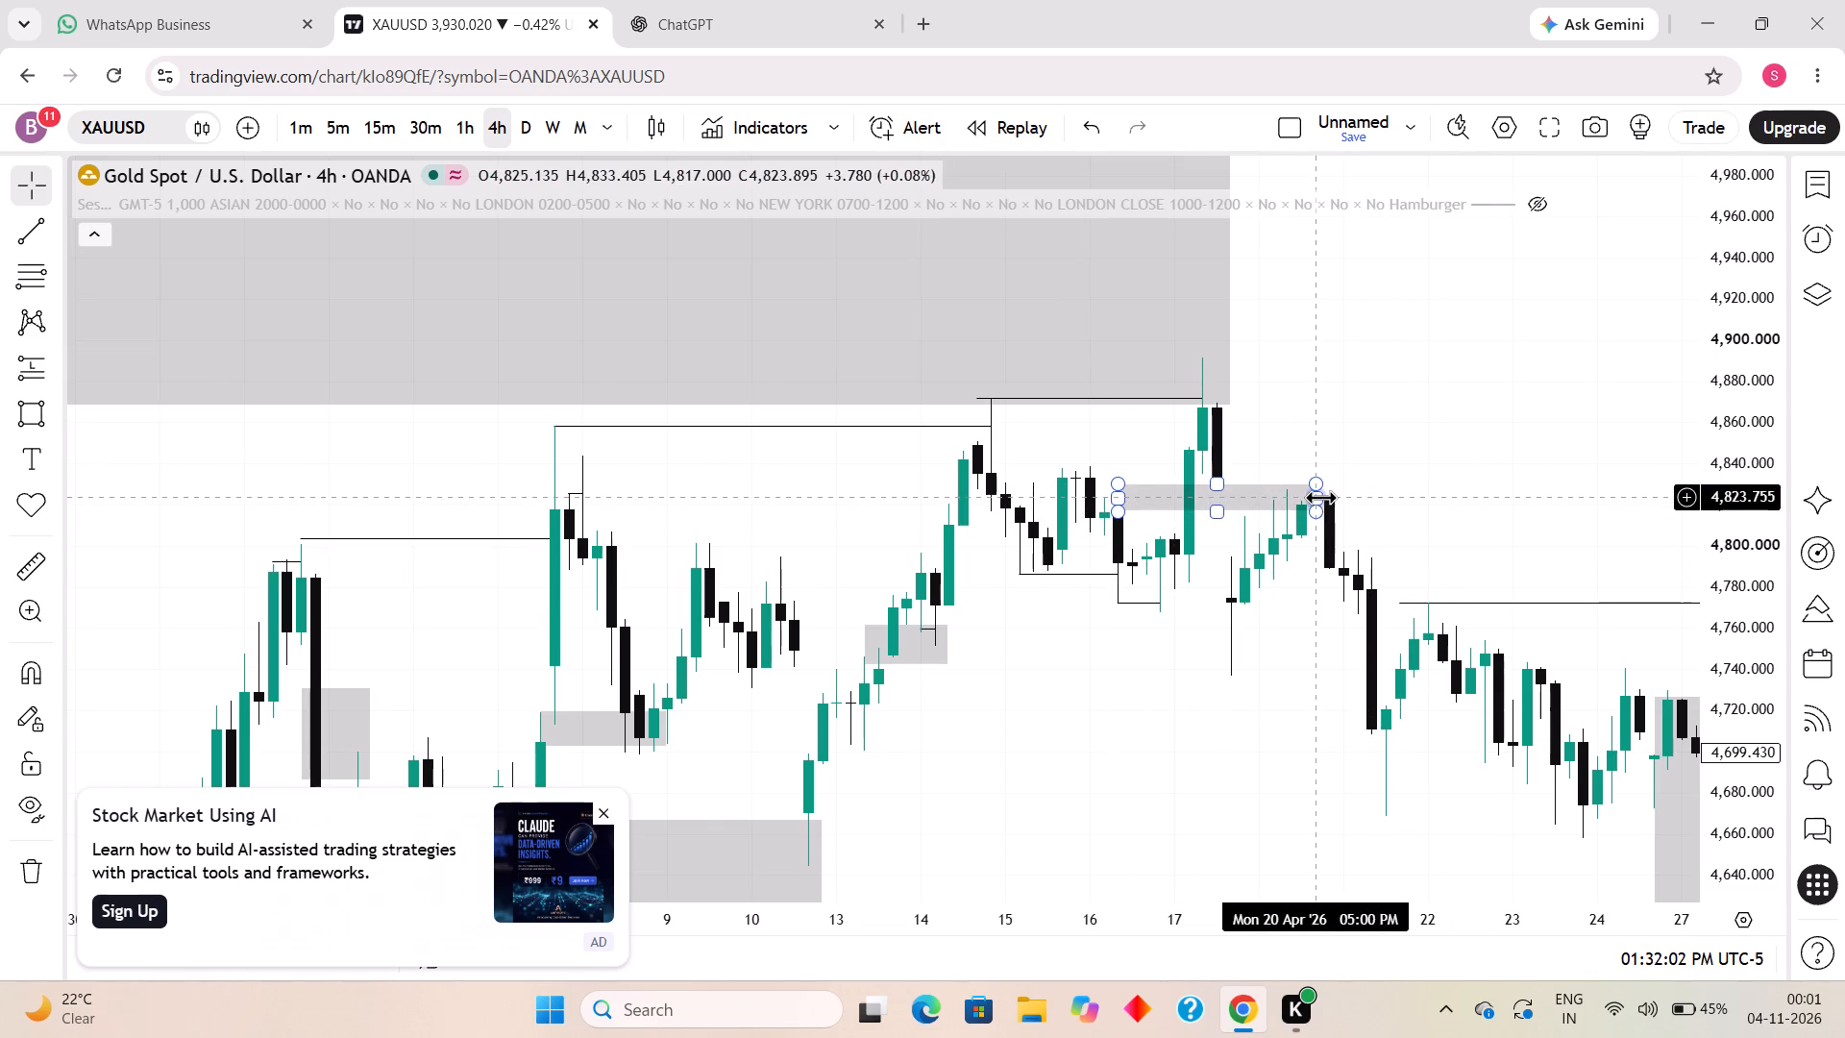
pyautogui.click(1320, 497)
pyautogui.click(1299, 605)
# Draw a short horizontal trend line at about 4,828 from 20 April 2026 09:00 to 17:00.
pyautogui.click(16, 240)
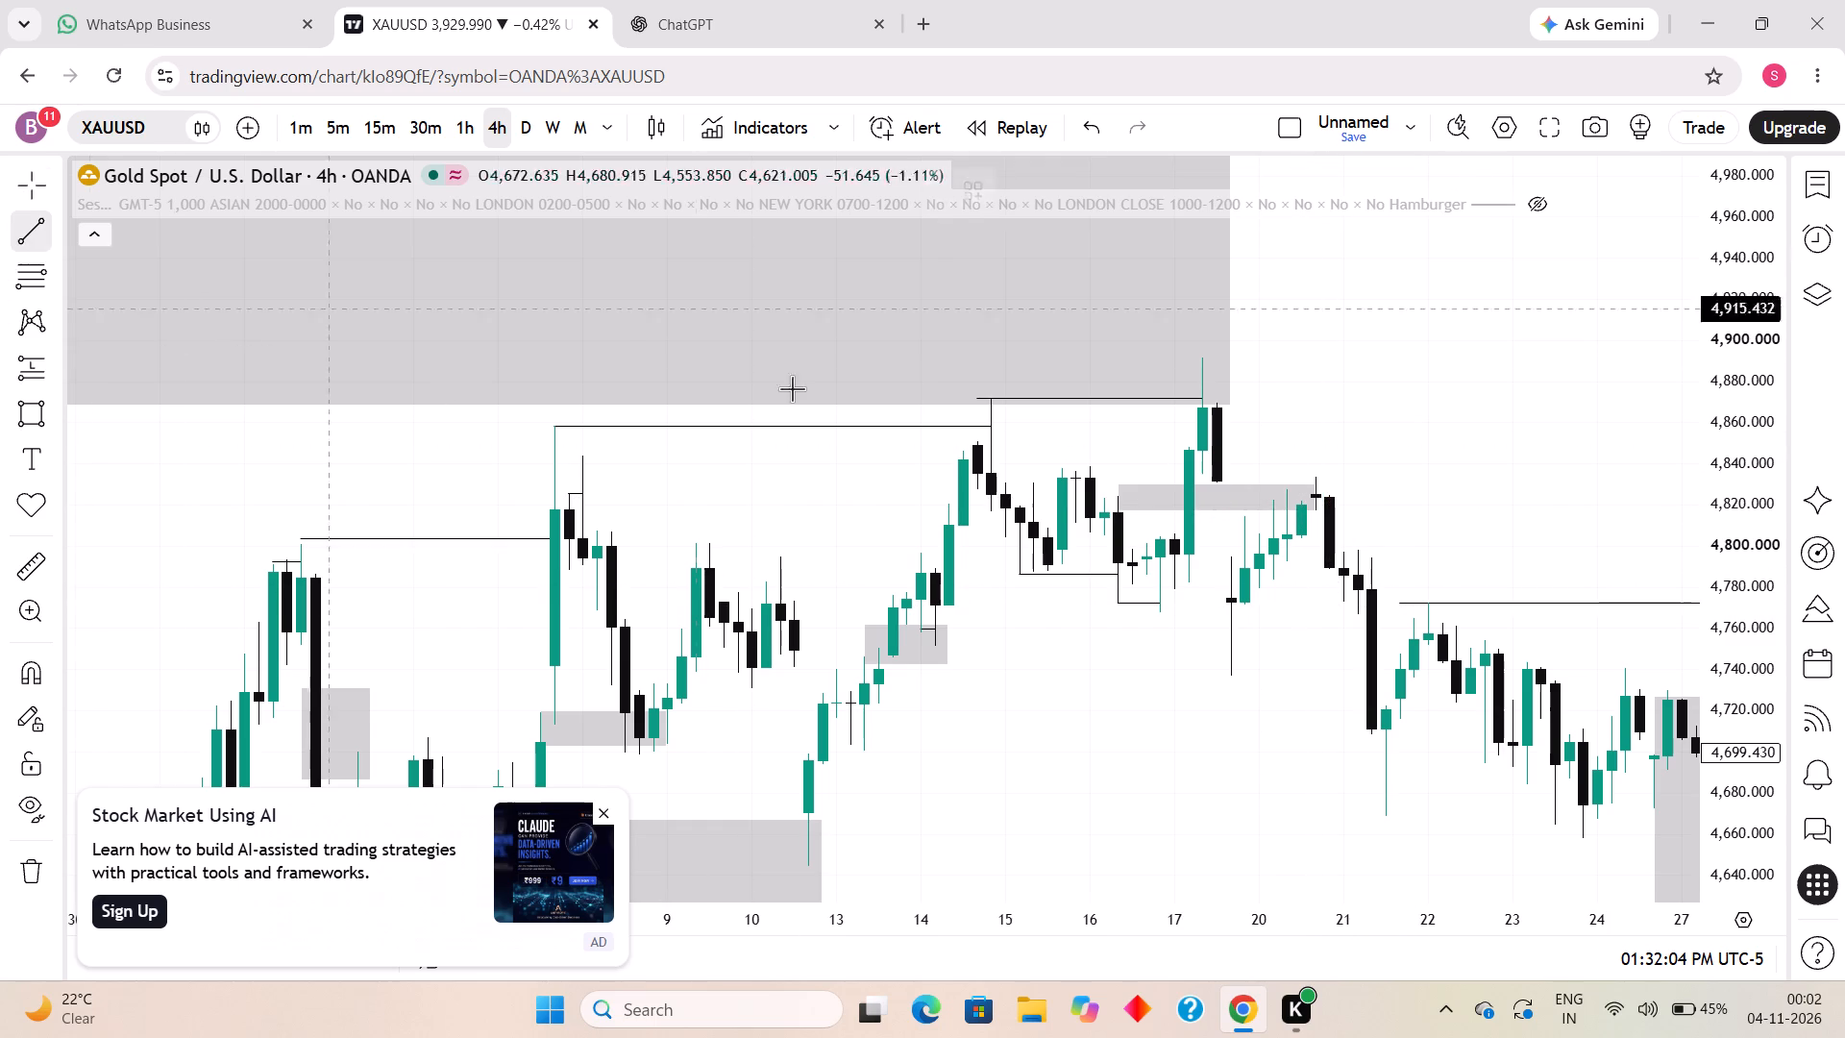
pyautogui.click(1286, 487)
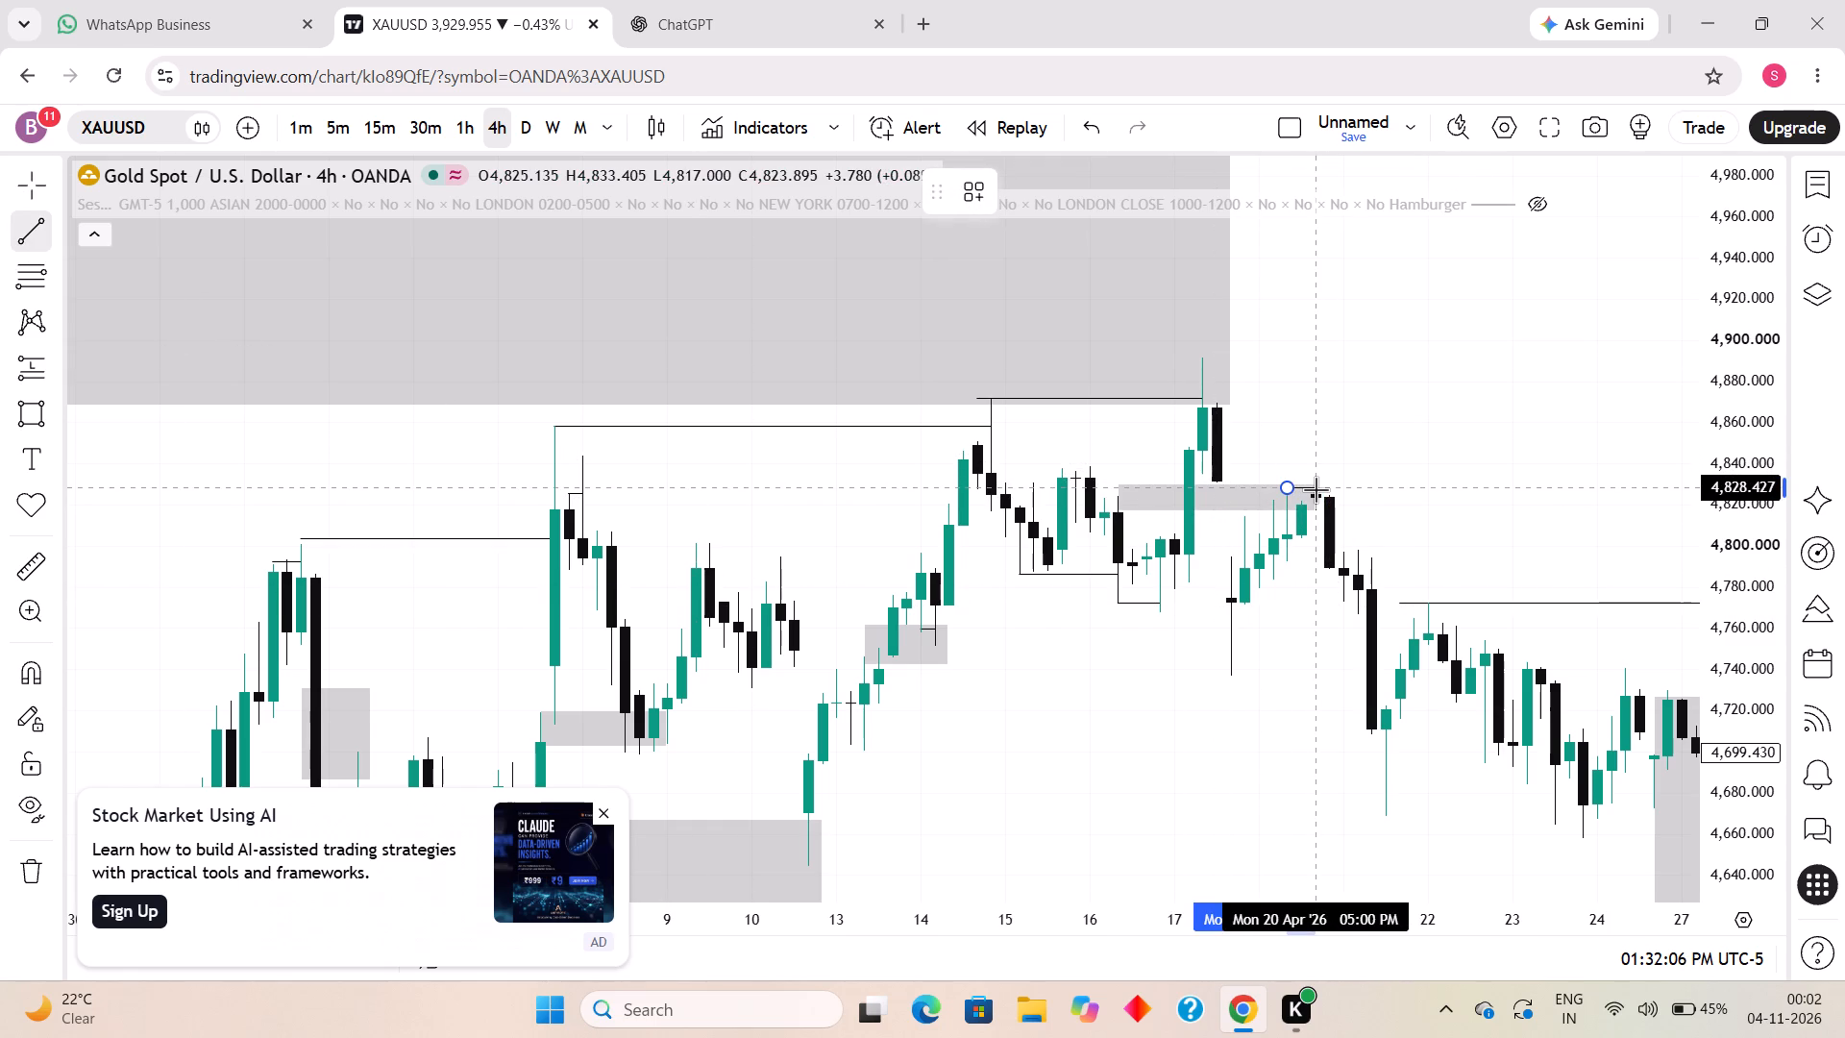
pyautogui.keyDown('shift'); pyautogui.click(1316, 489); pyautogui.keyUp('shift')
pyautogui.click(1326, 593)
# Draw a rectangle from 20 April 2026 17:00 to 21 April 13:00, spanning about 4,812 to 4,798.
pyautogui.moveTo(1335, 696); pyautogui.dragTo(911, 605)
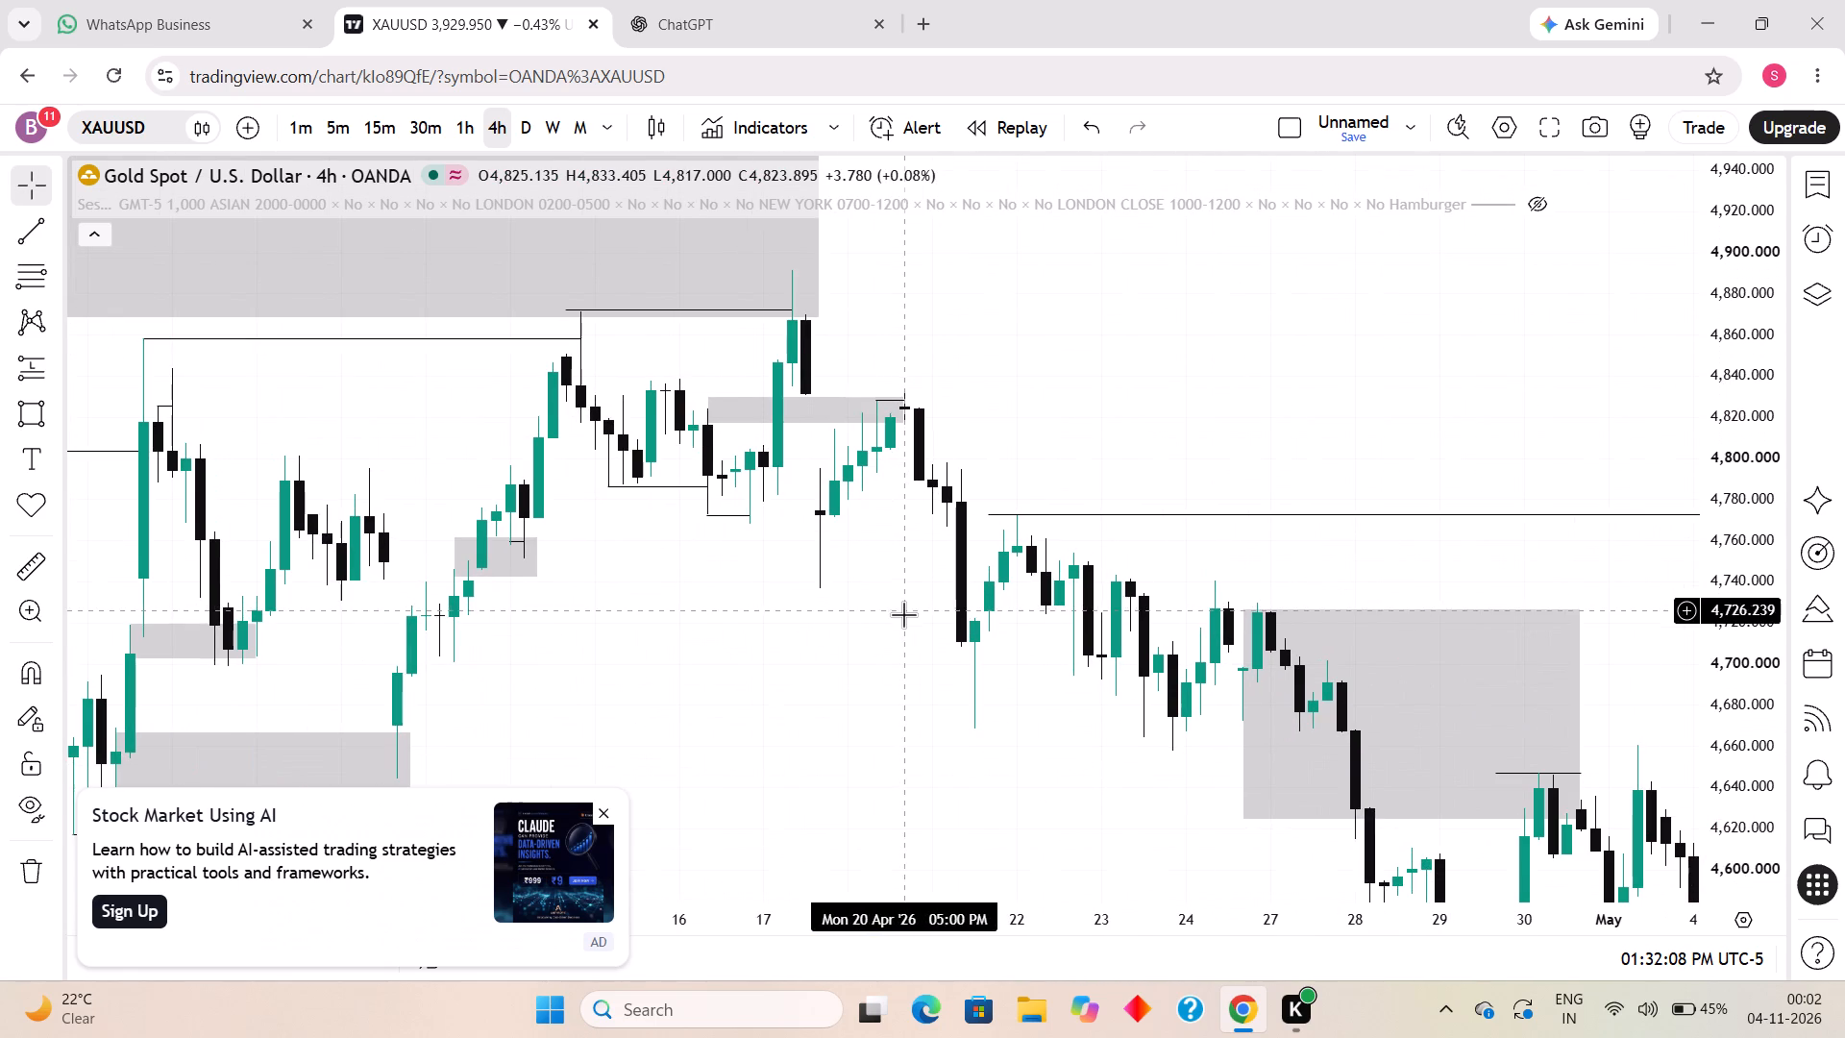
pyautogui.scroll(-1, 903, 630)
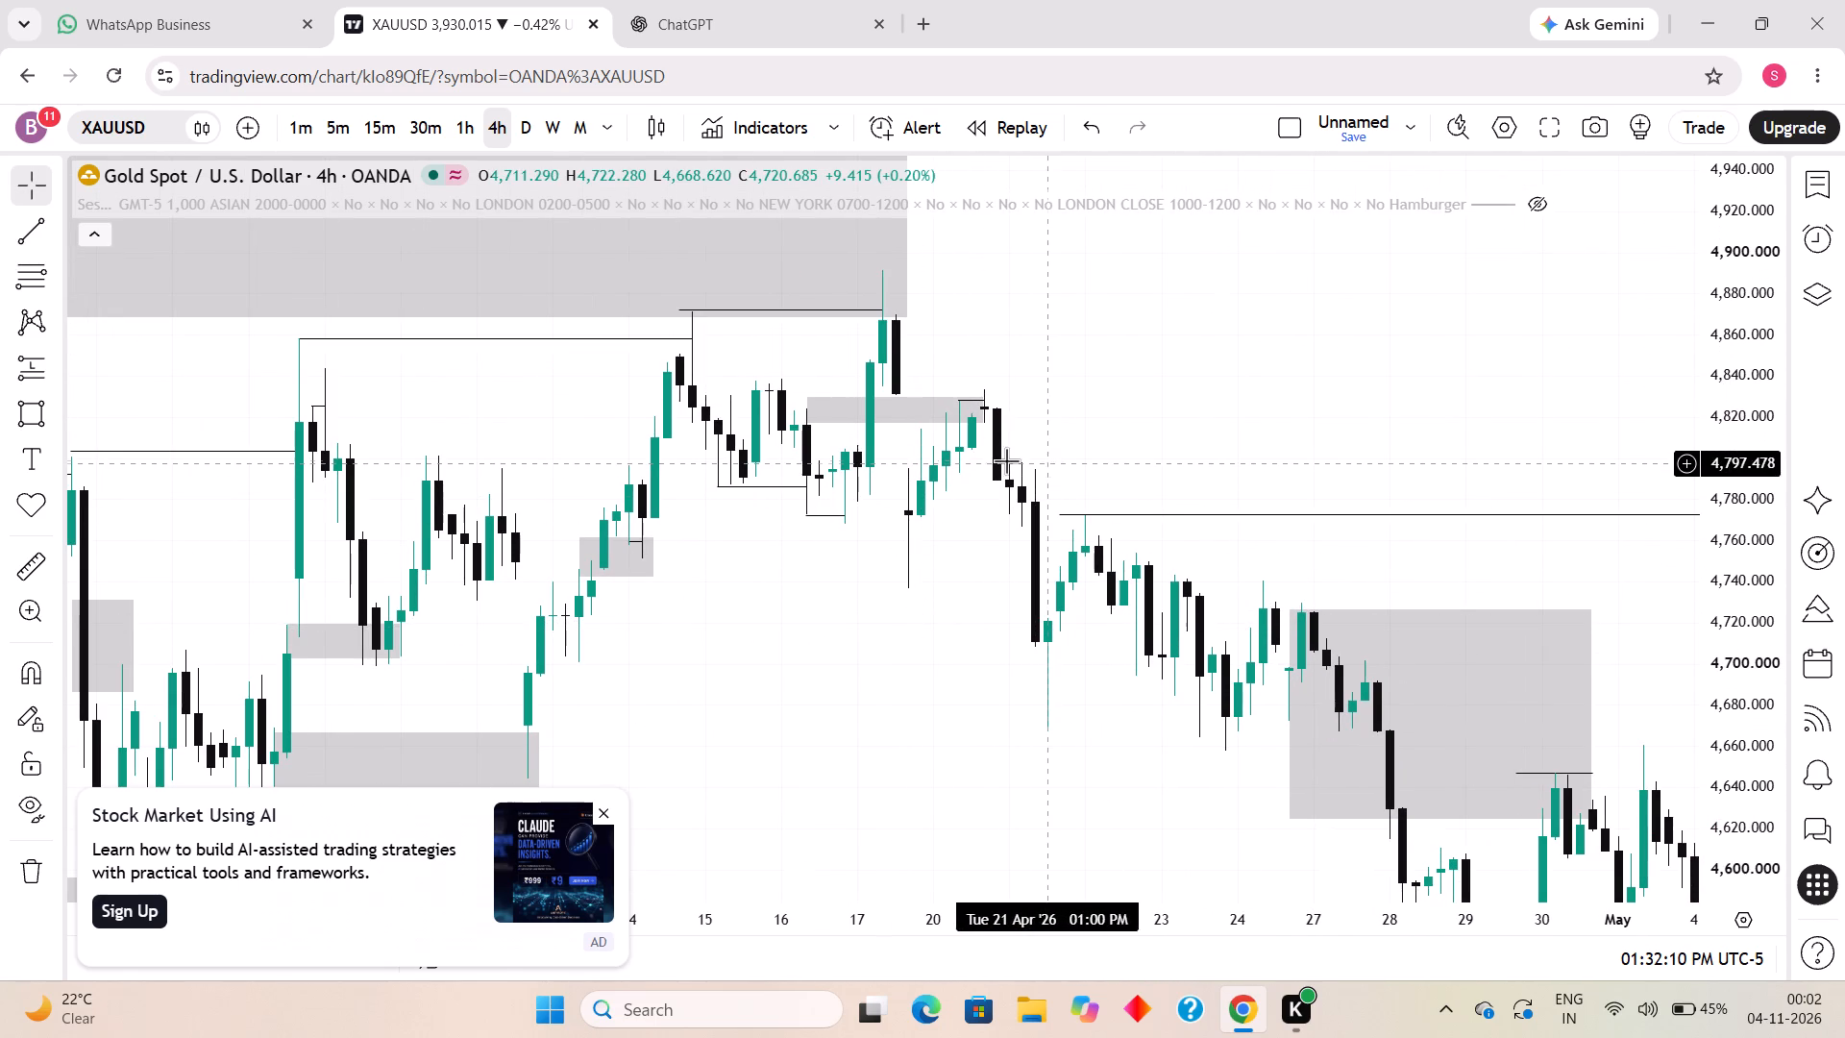
pyautogui.click(14, 409)
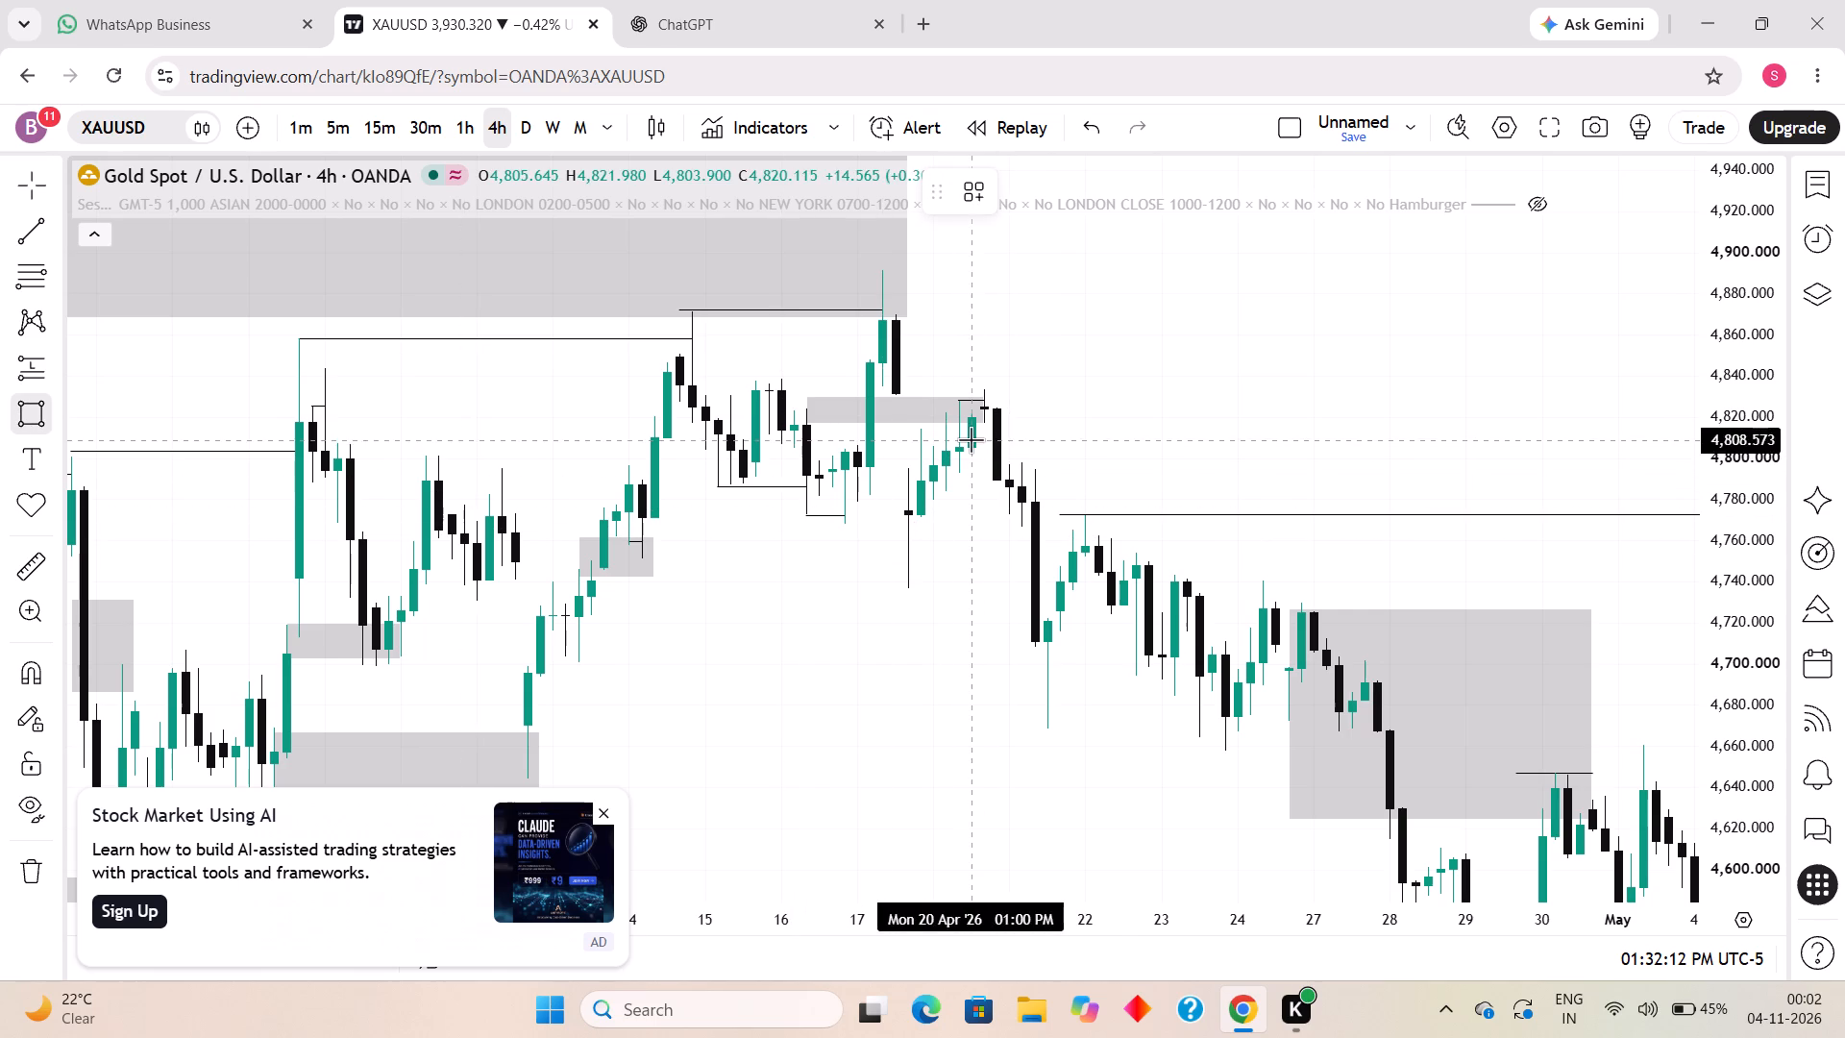
pyautogui.click(989, 432)
pyautogui.click(1045, 461)
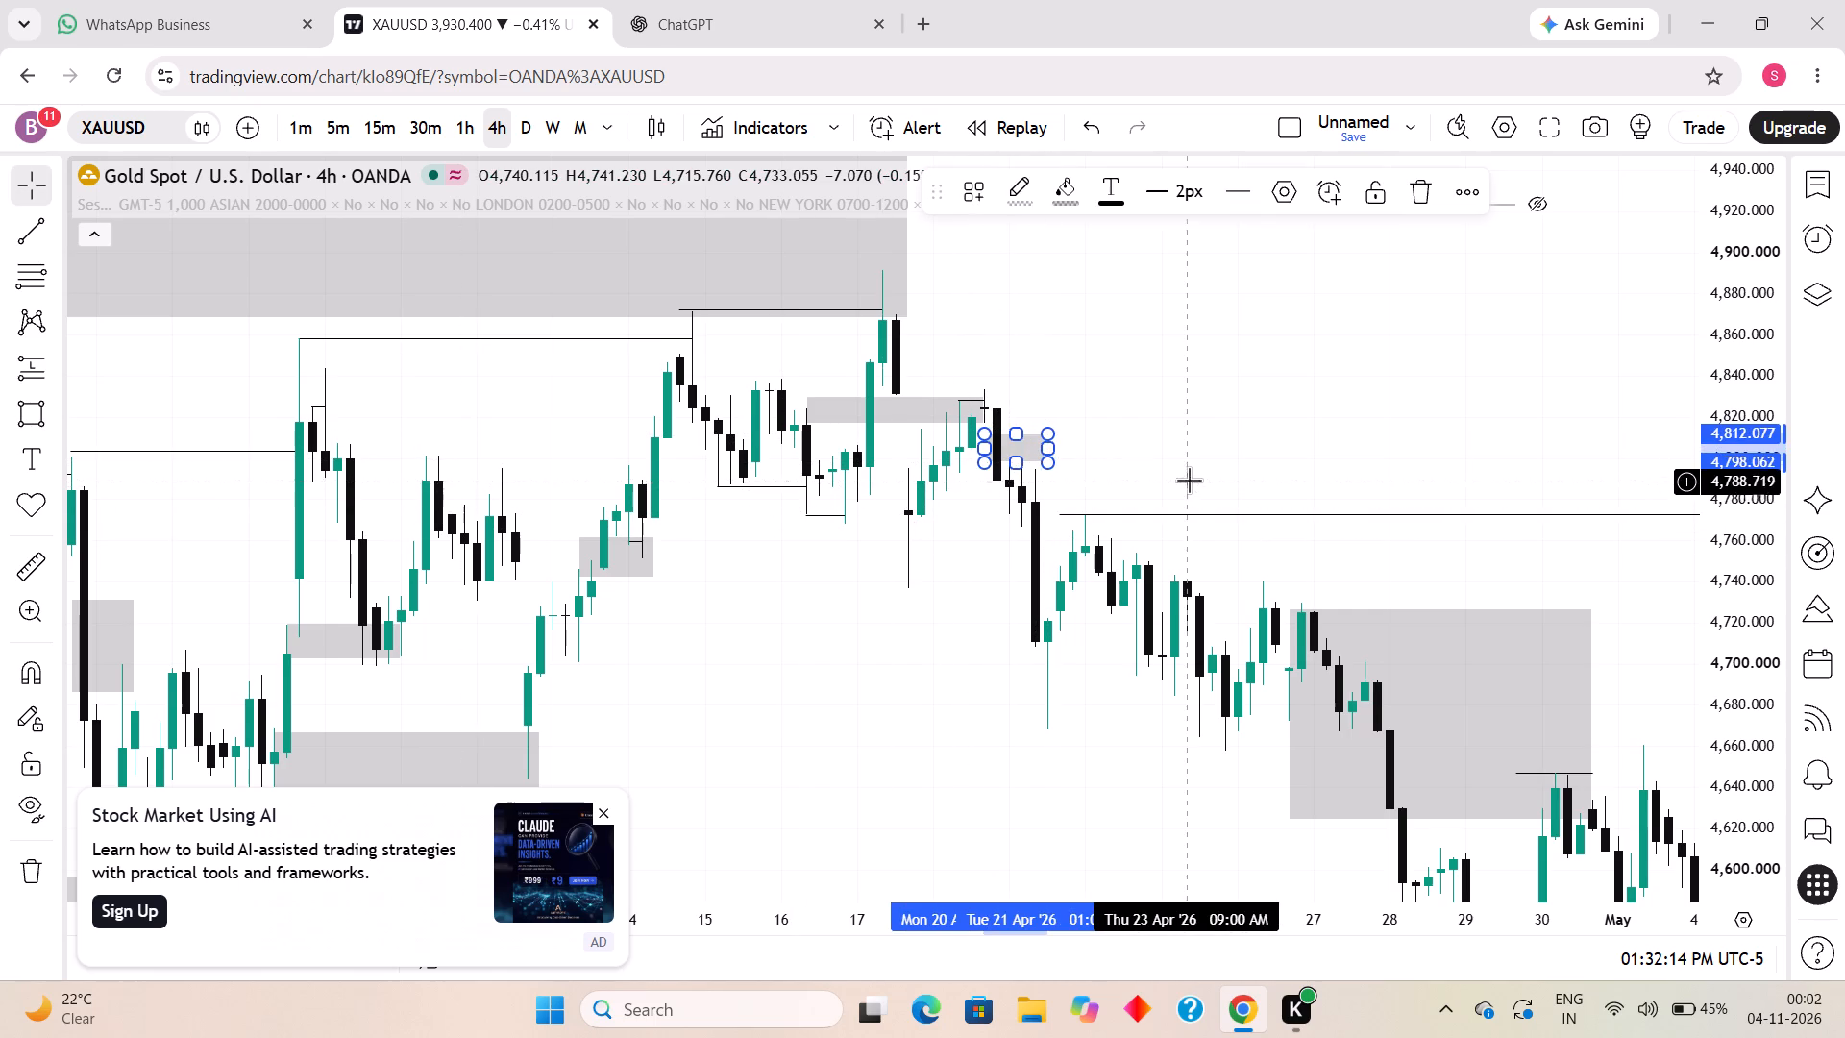
# Draw a rectangle from 21 April 2026 05:00 to 22 April 05:00, spanning about 4,796 to 4,771.
pyautogui.moveTo(1189, 480); pyautogui.dragTo(1077, 372)
pyautogui.click(42, 419)
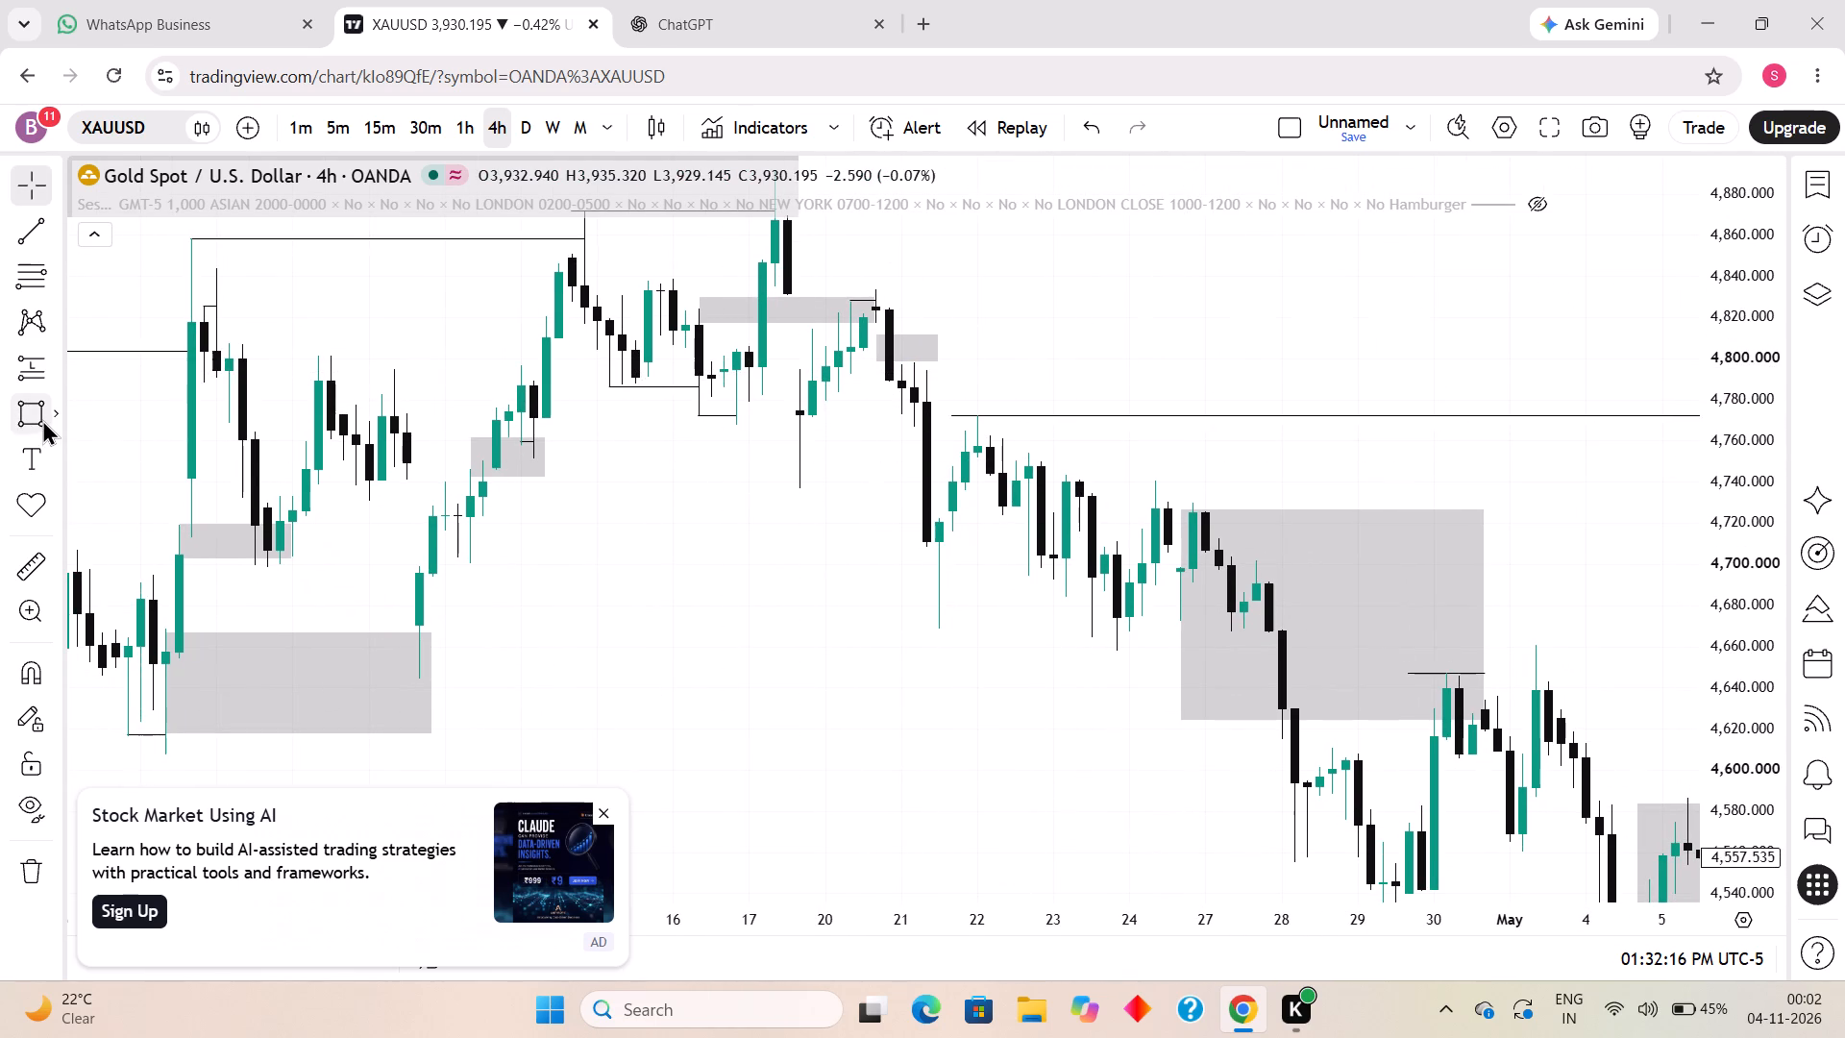
pyautogui.click(912, 366)
pyautogui.click(988, 418)
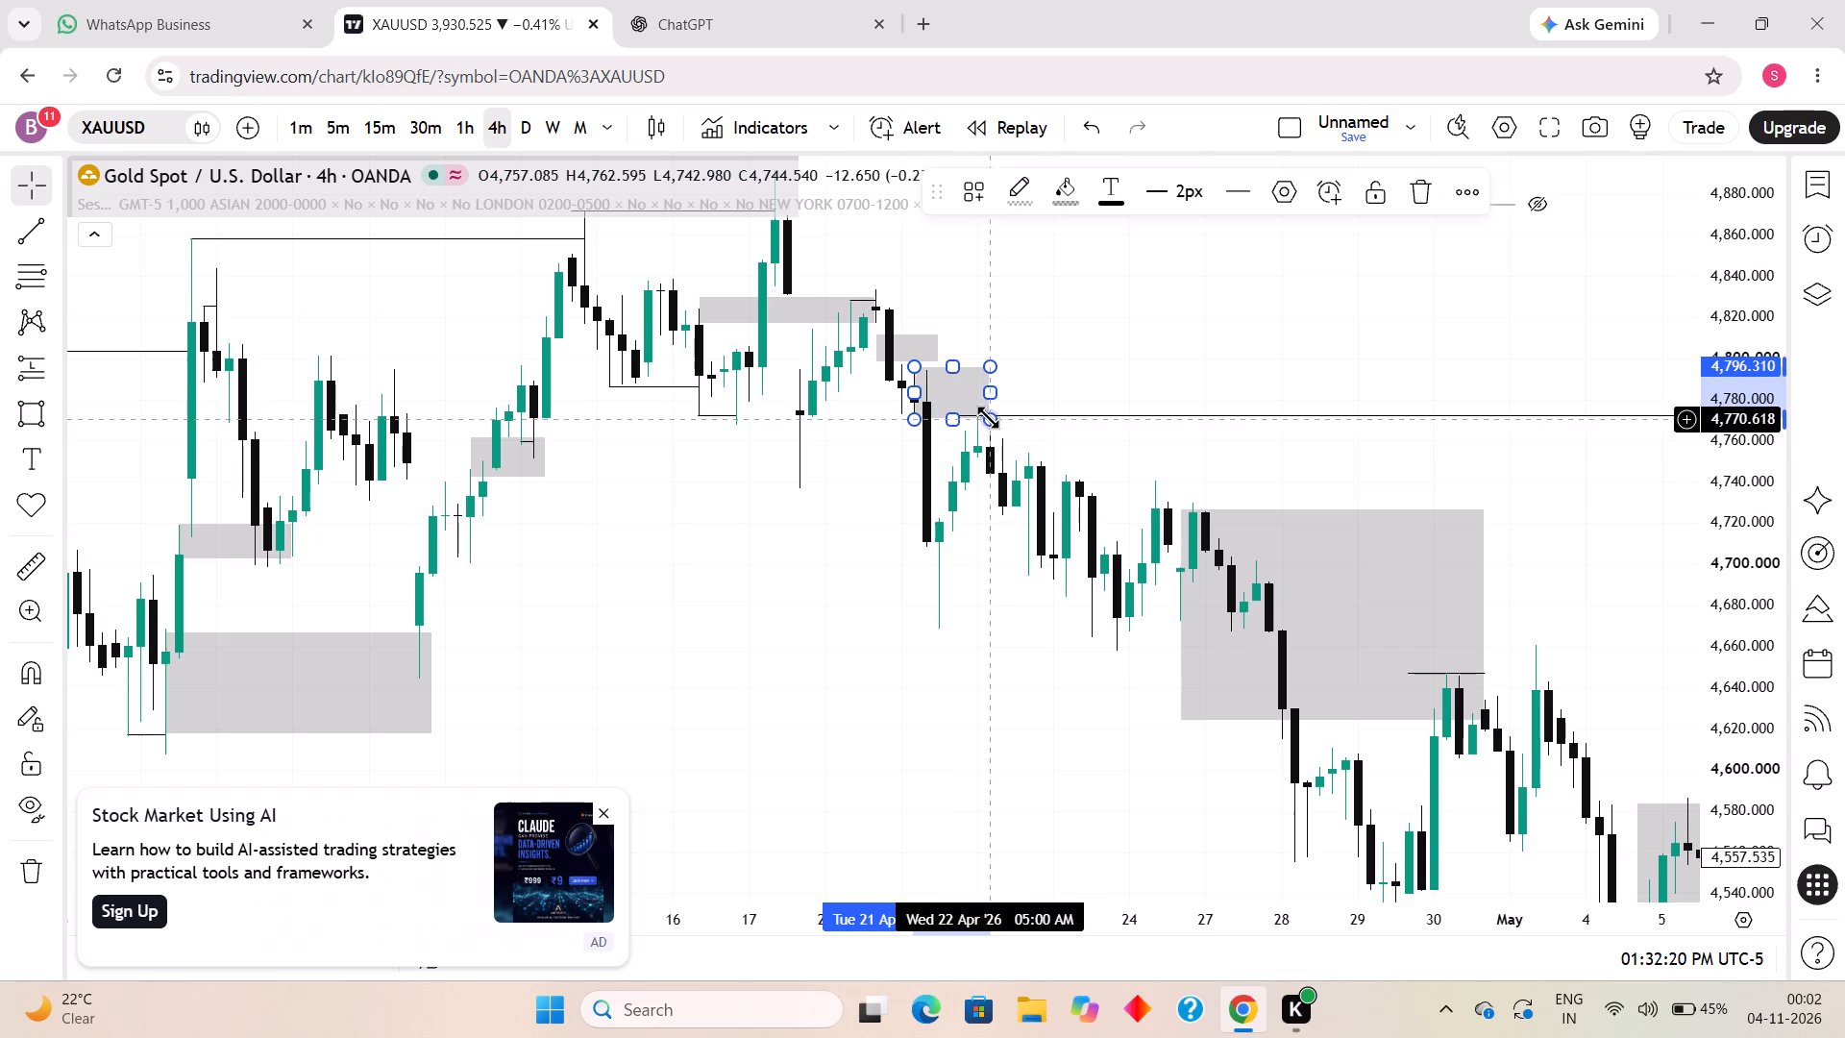
pyautogui.click(1043, 397)
# Draw a horizontal trend line at about 4,669 from the 21 April 2026 13:00 low to 23 April 13:00.
pyautogui.moveTo(1074, 676); pyautogui.dragTo(985, 596)
pyautogui.click(24, 236)
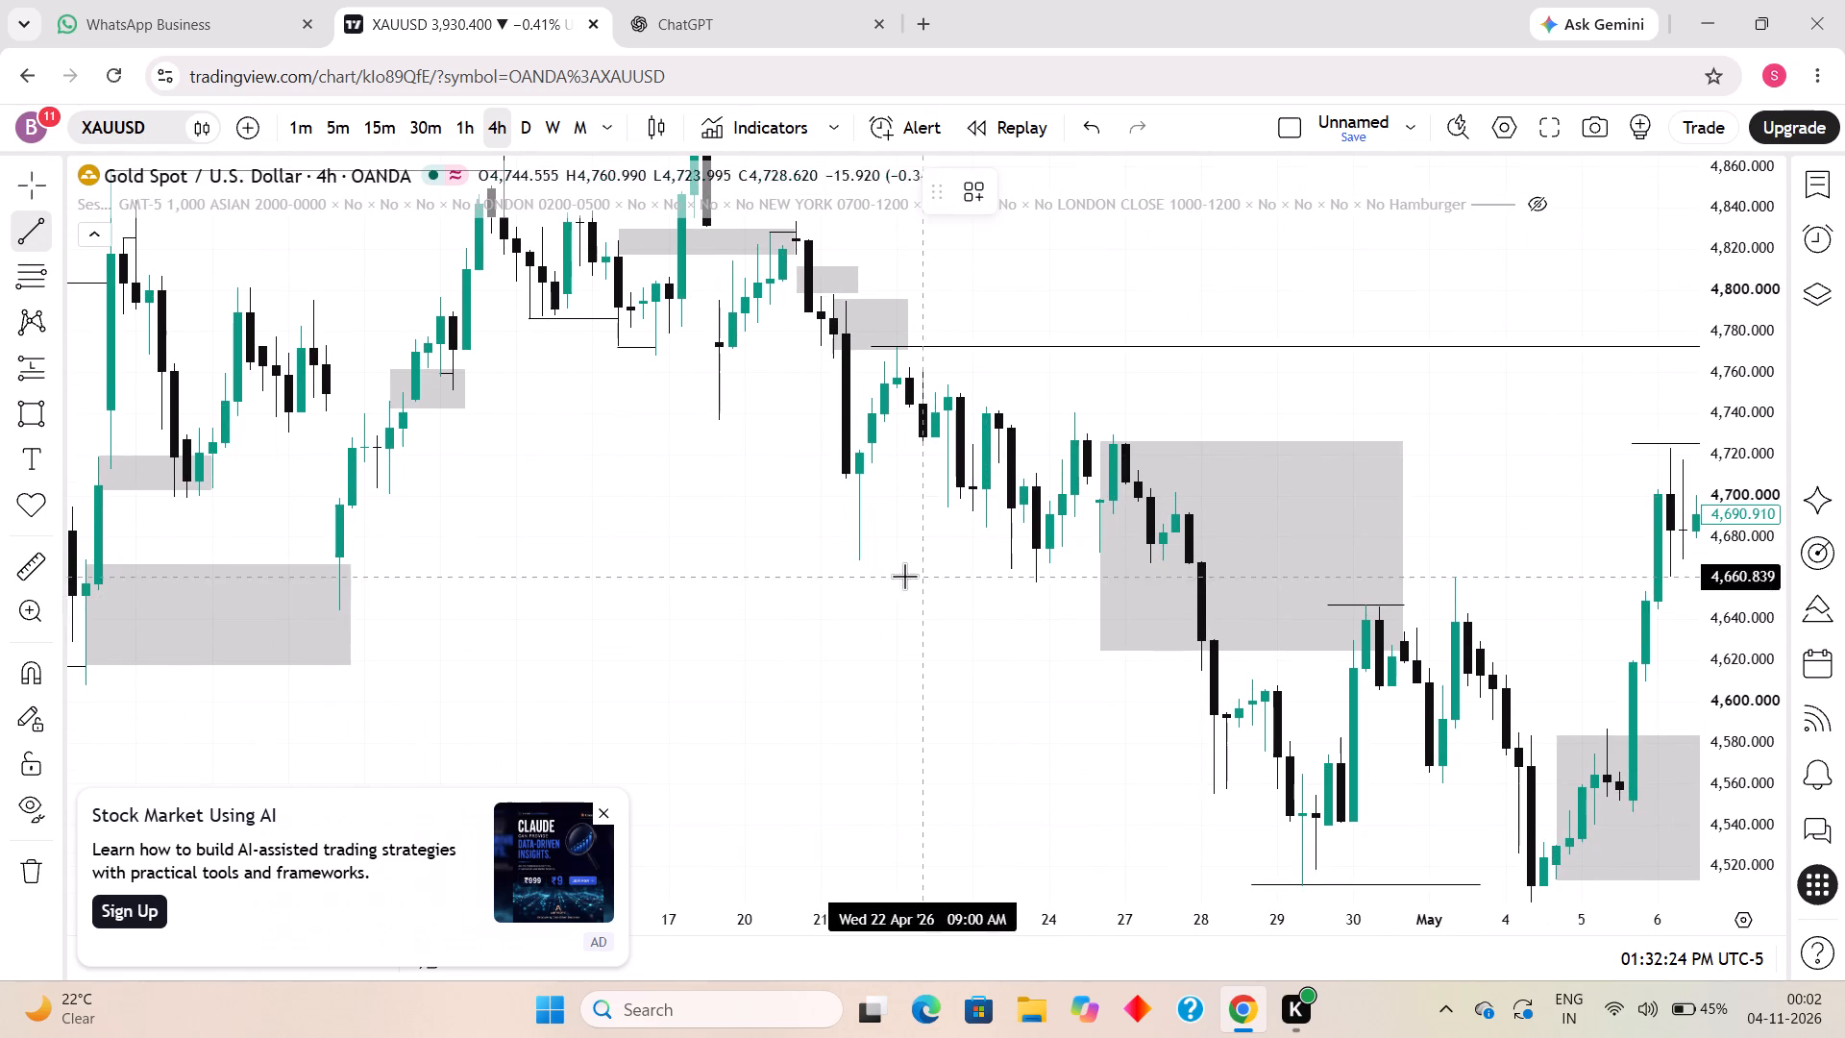
pyautogui.click(861, 559)
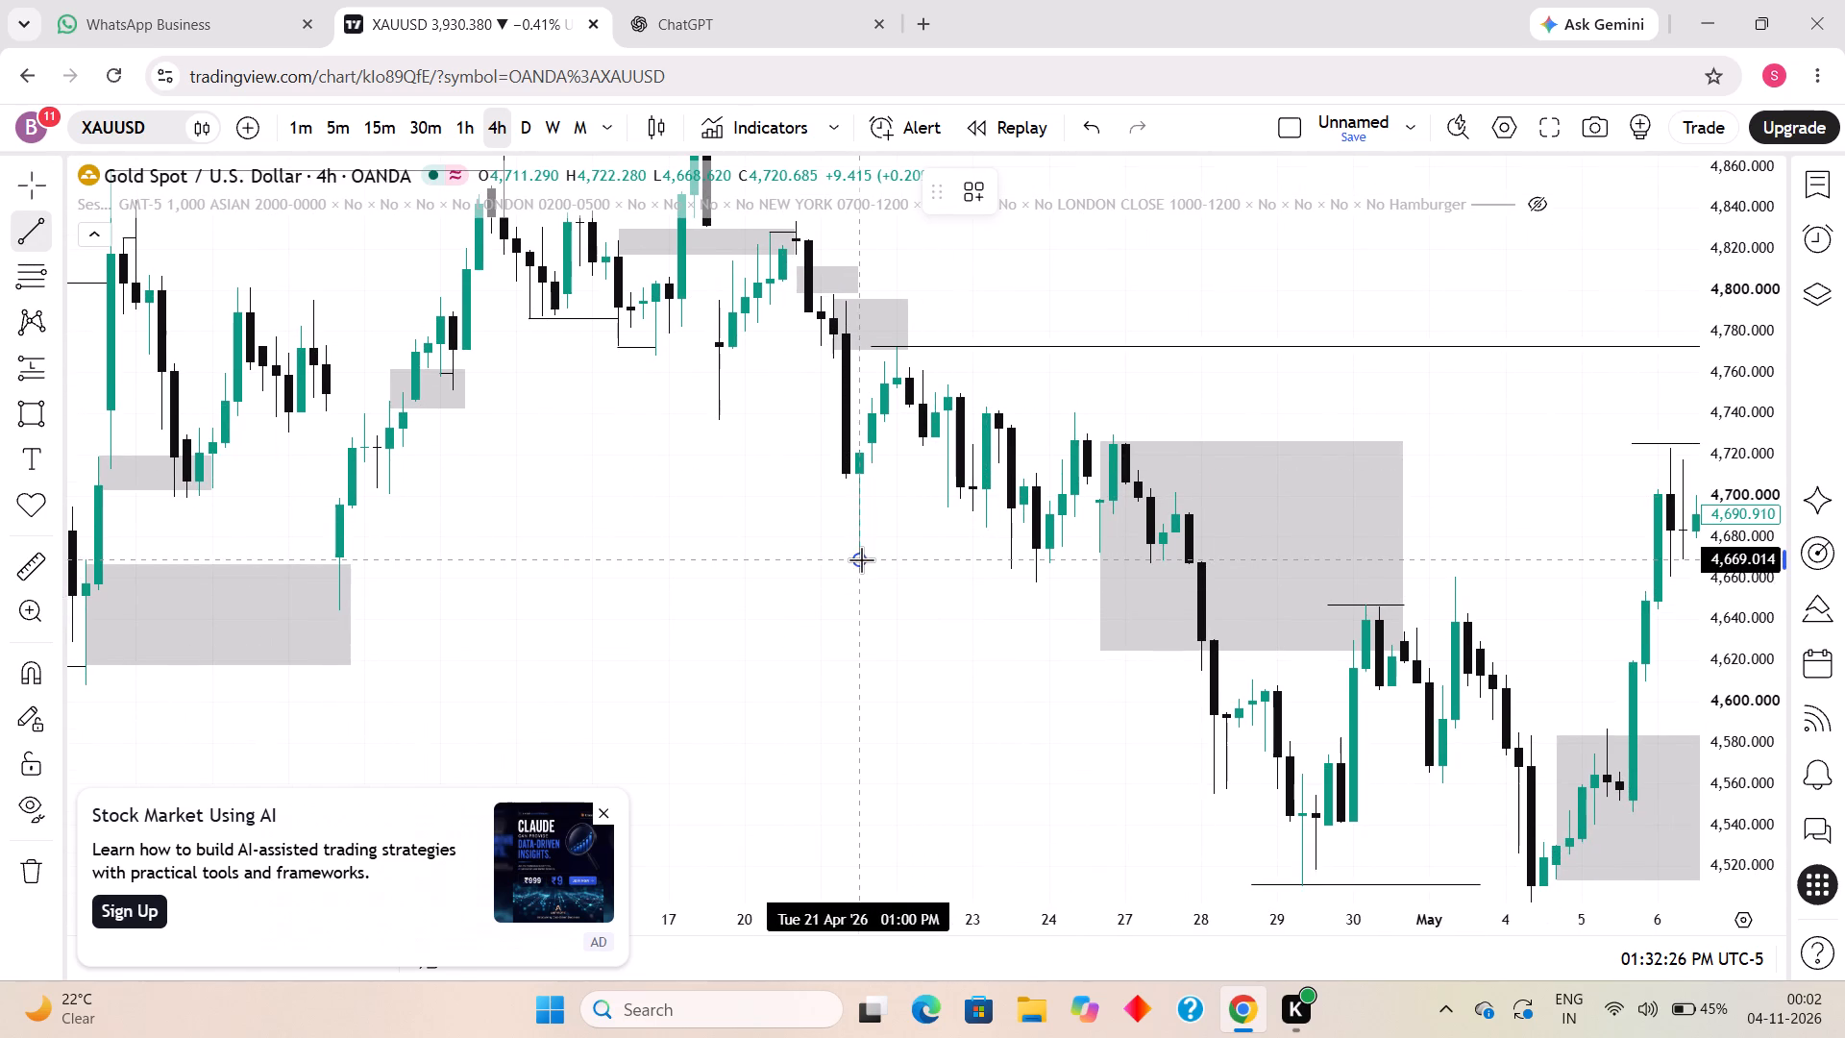
pyautogui.keyDown('shift'); pyautogui.click(1011, 563); pyautogui.keyUp('shift')
pyautogui.click(1066, 680)
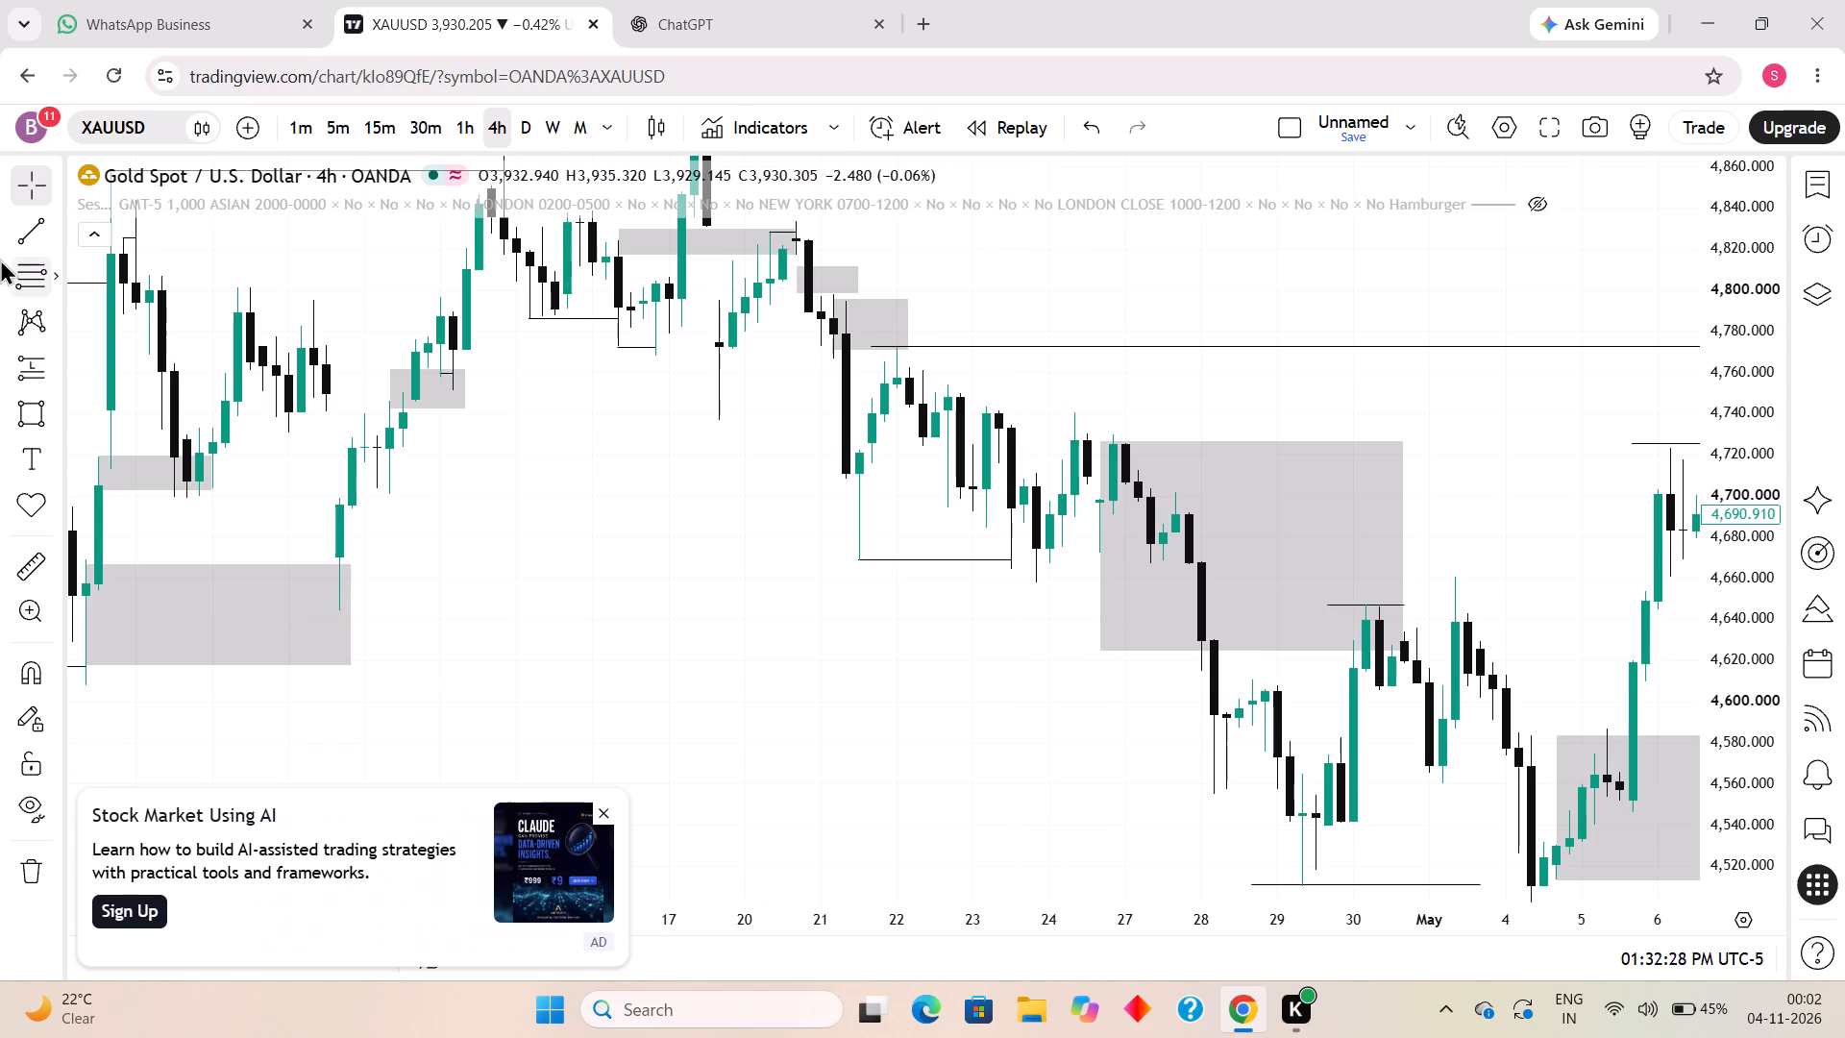
# Draw a short horizontal trend line at about 4,665 from 23 April 2026 13:00 to 21:00.
pyautogui.click(27, 233)
pyautogui.click(1008, 568)
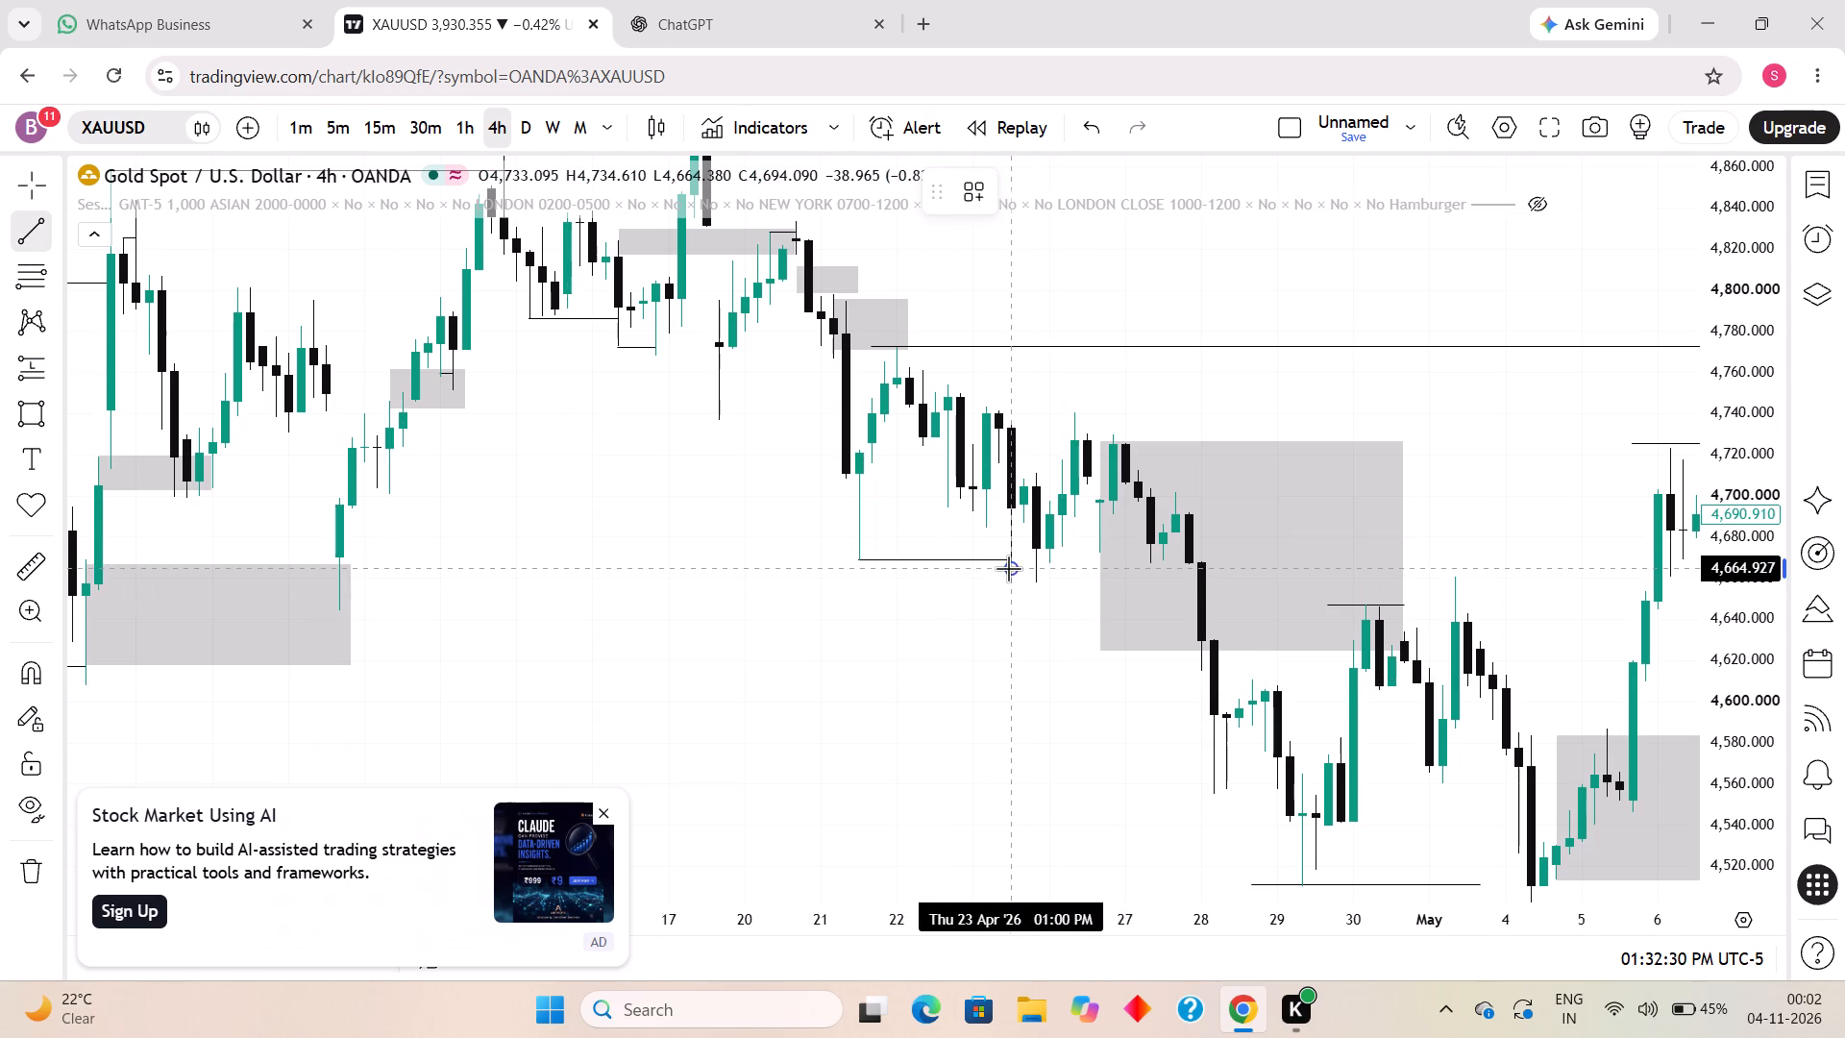
pyautogui.keyDown('shift'); pyautogui.click(1037, 568); pyautogui.keyUp('shift')
pyautogui.click(1083, 663)
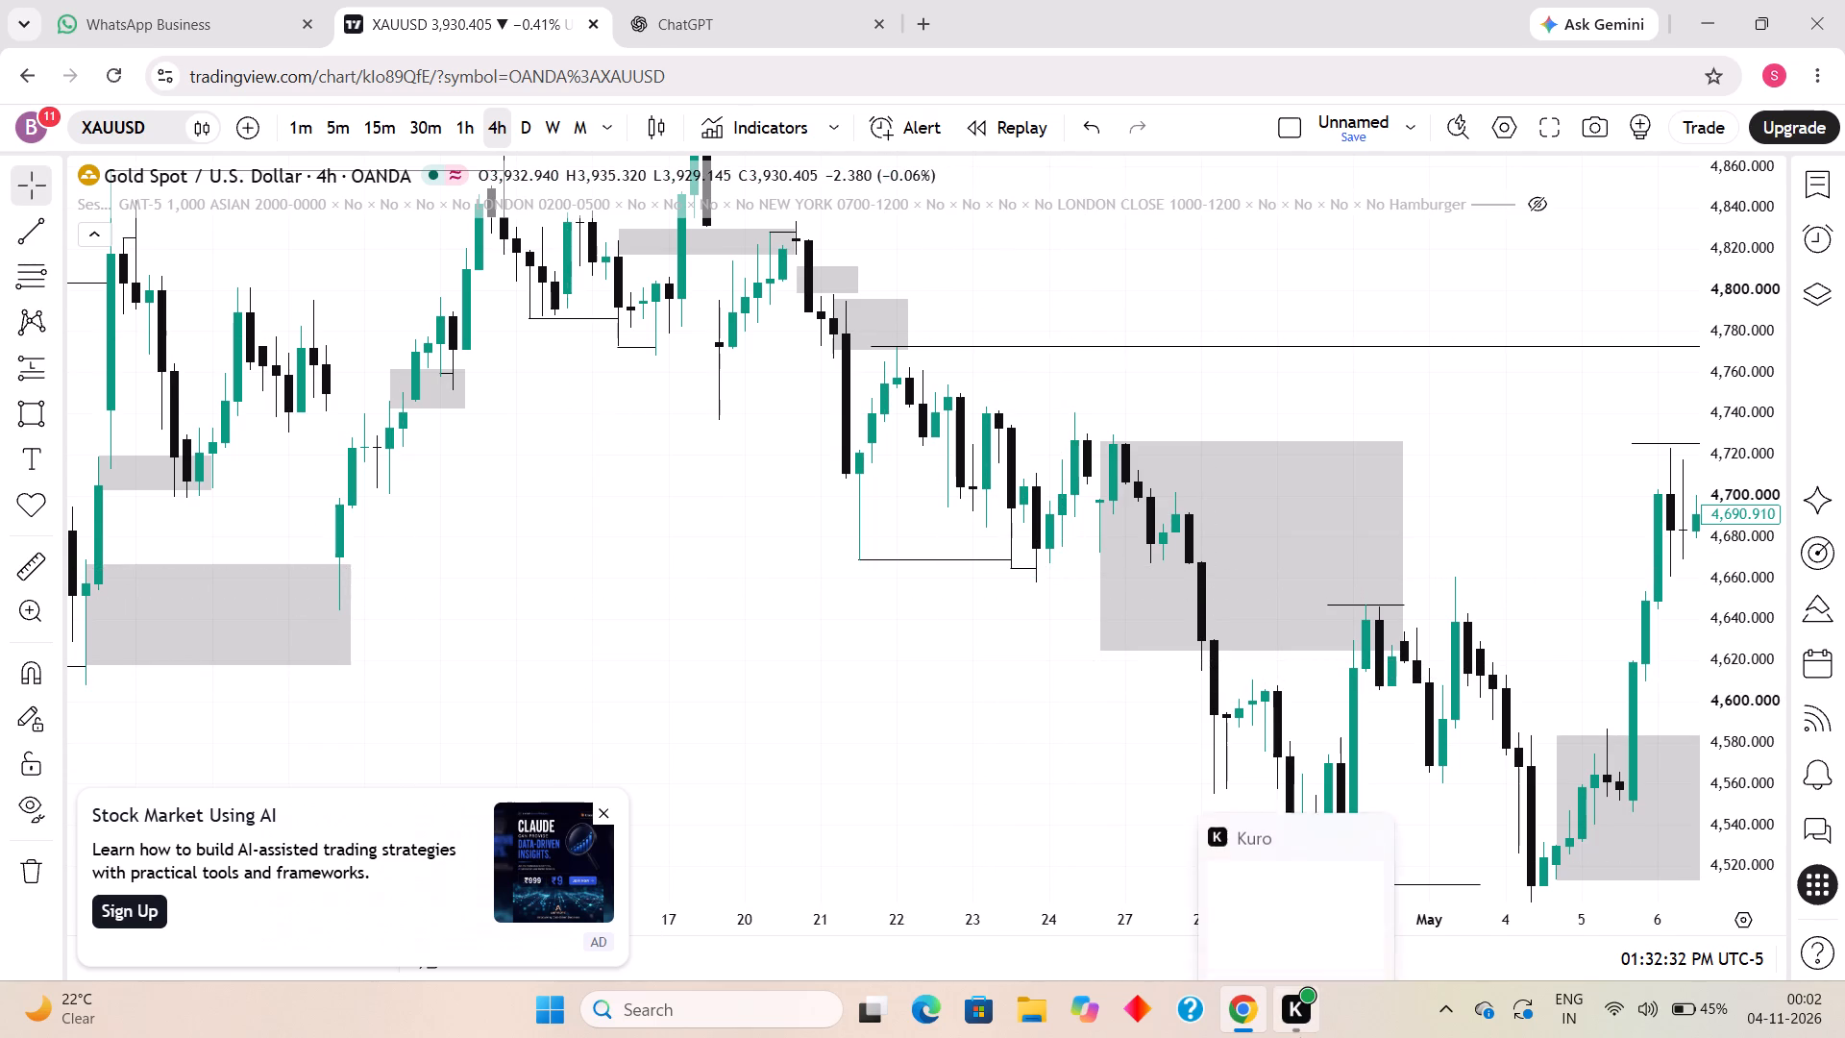
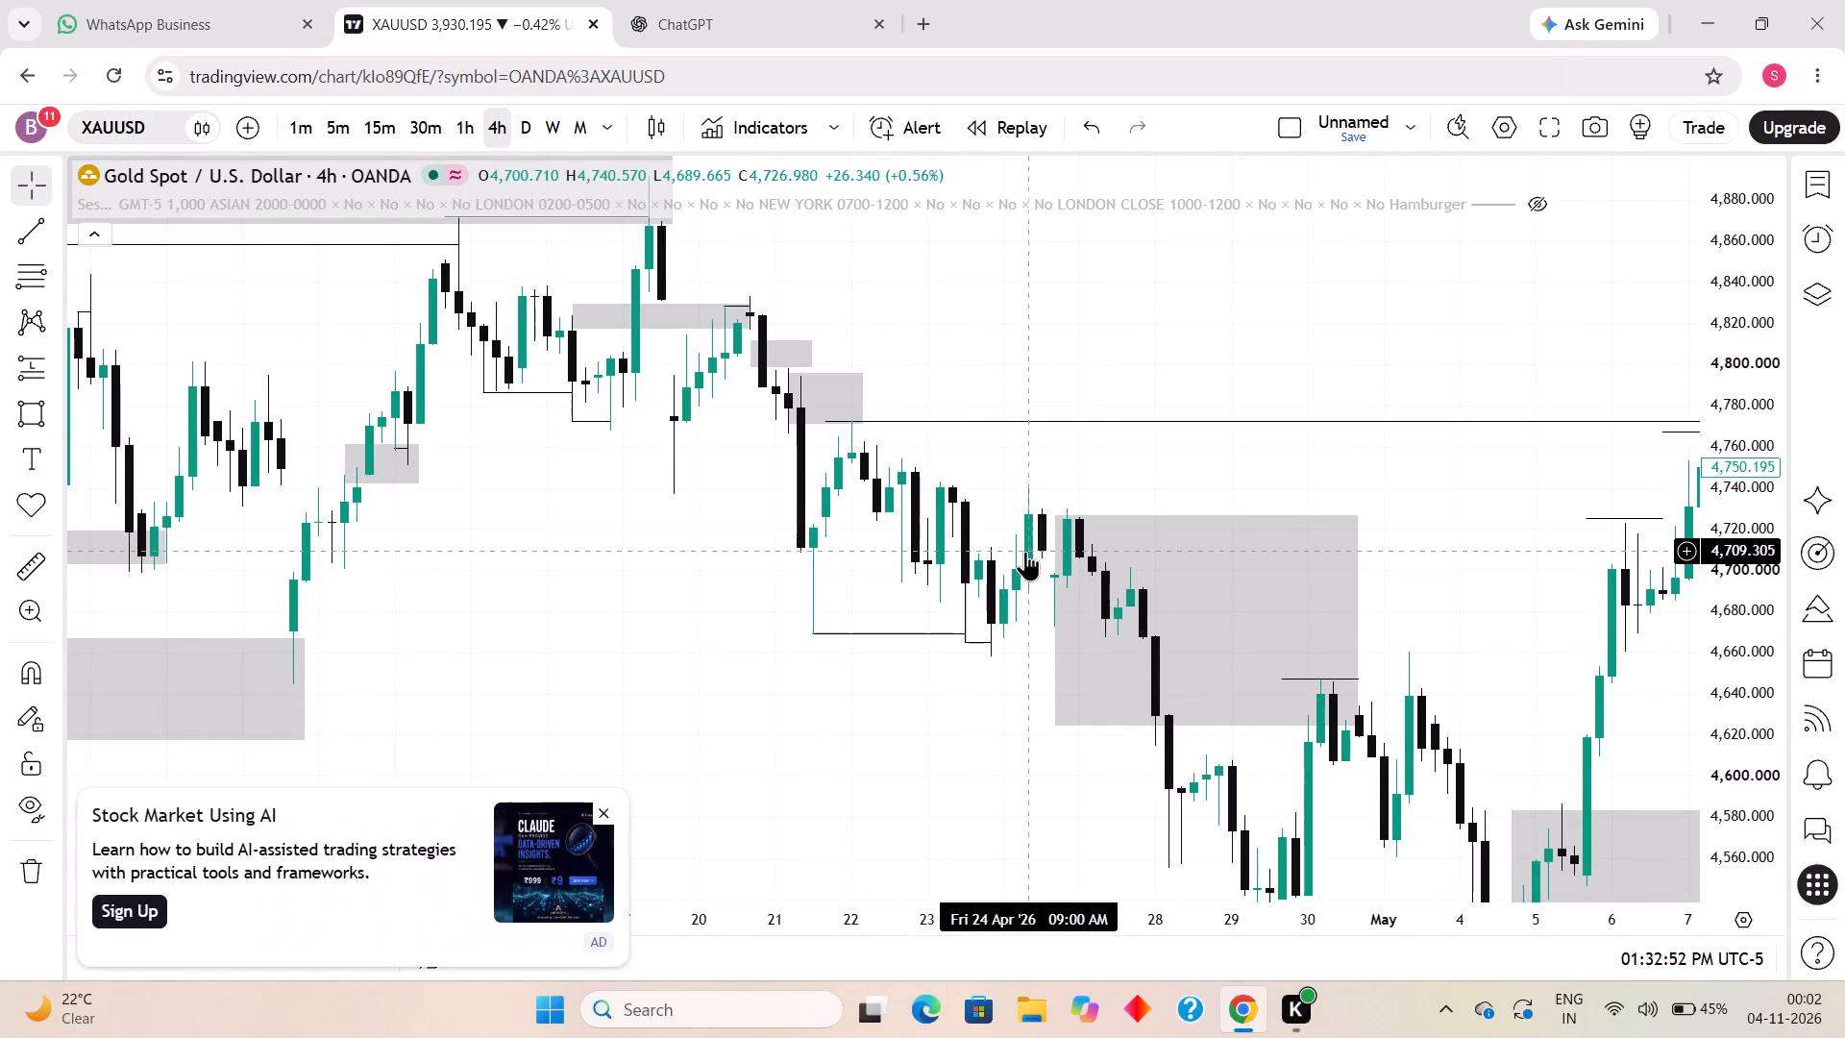
# Draw a rectangle zone from the 23 Apr swing high to 24 Apr, spanning about 4,743.8 to 4,720.4.
pyautogui.click(31, 407)
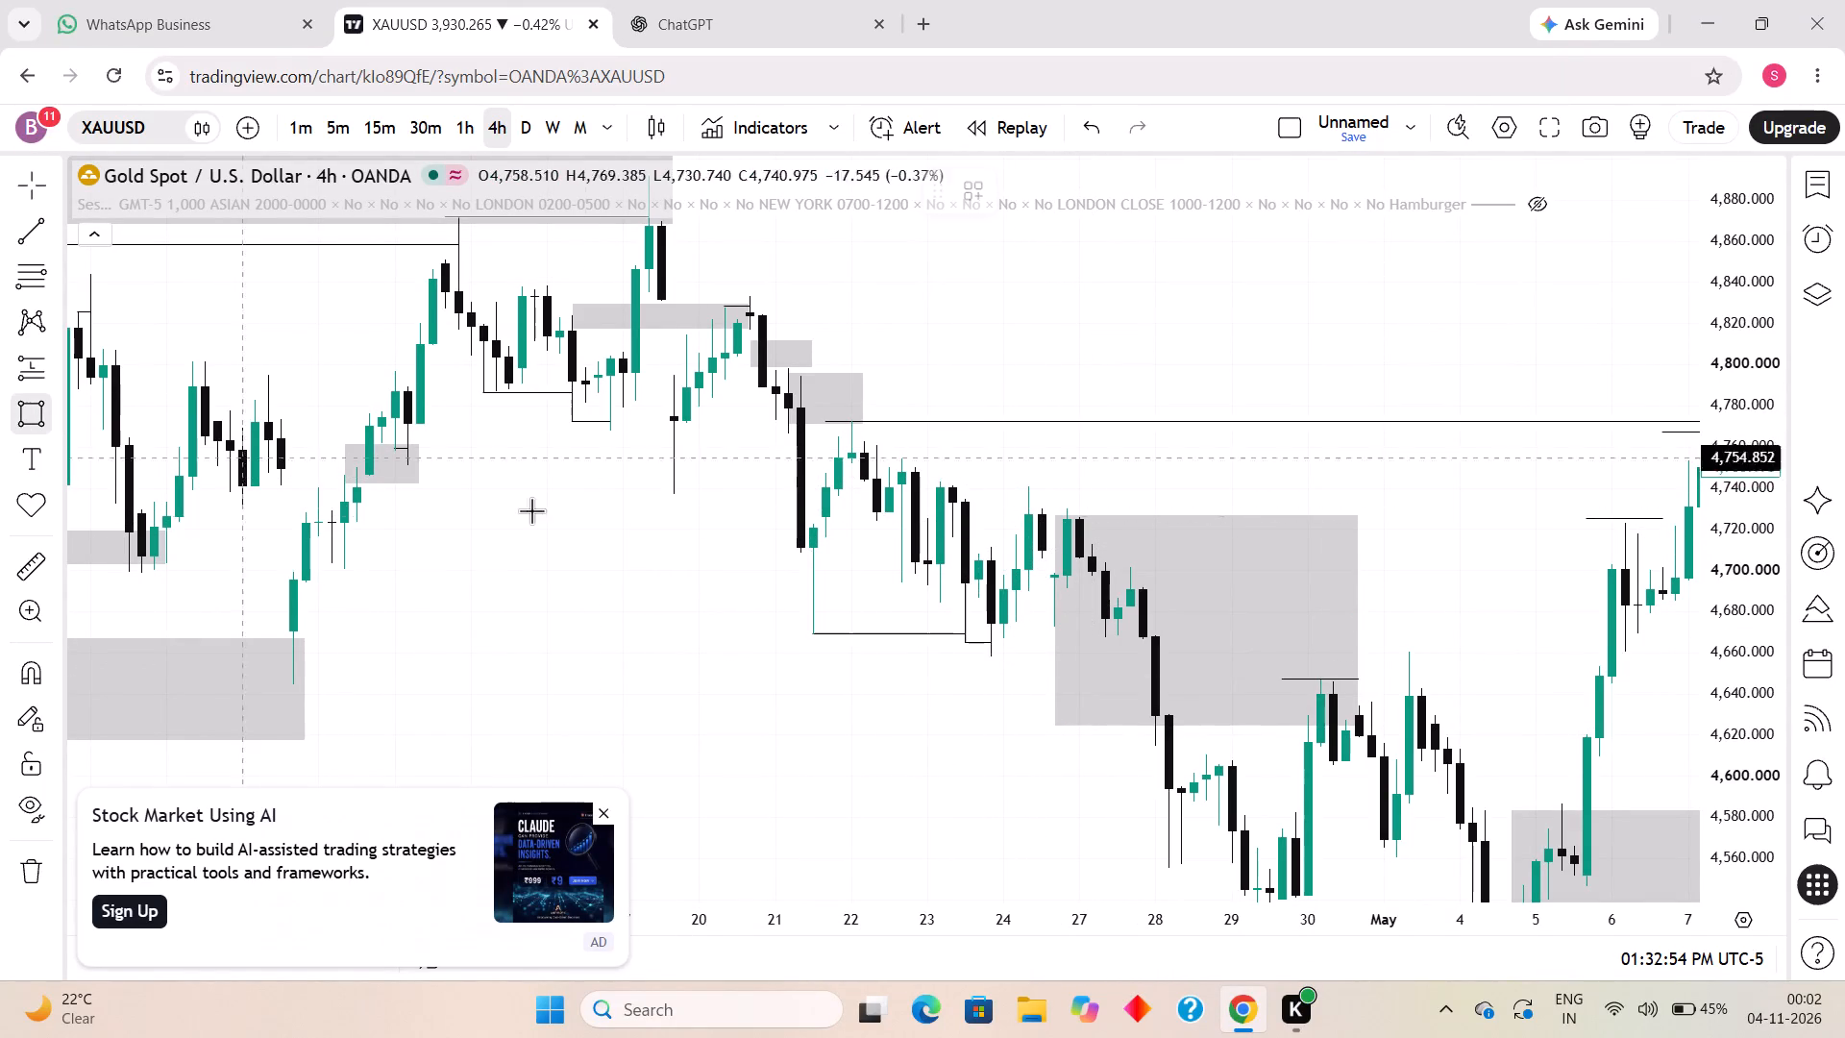
pyautogui.click(953, 480)
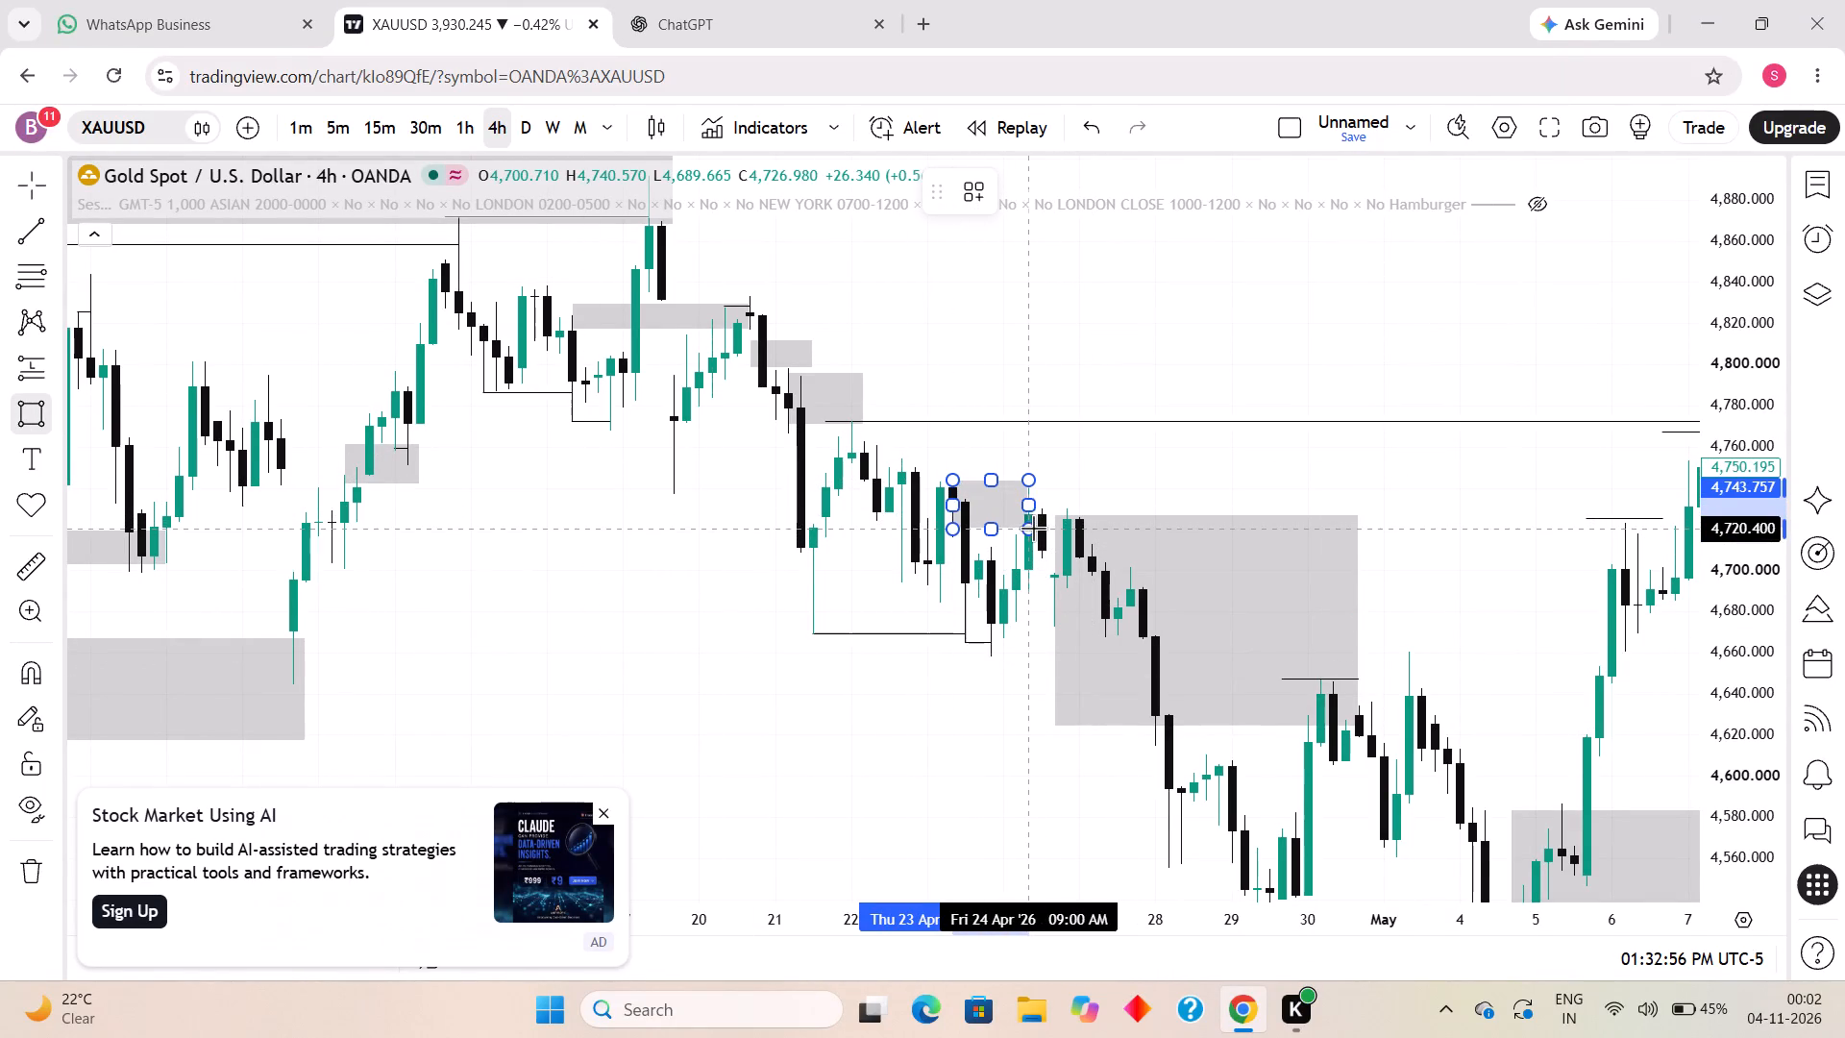
pyautogui.click(1034, 528)
pyautogui.click(1185, 453)
# Shrink the large late-April rectangle so it starts on 27 Apr 05:00 AM and spans about 4,656 to 4,632.
pyautogui.moveTo(1014, 677); pyautogui.dragTo(942, 656)
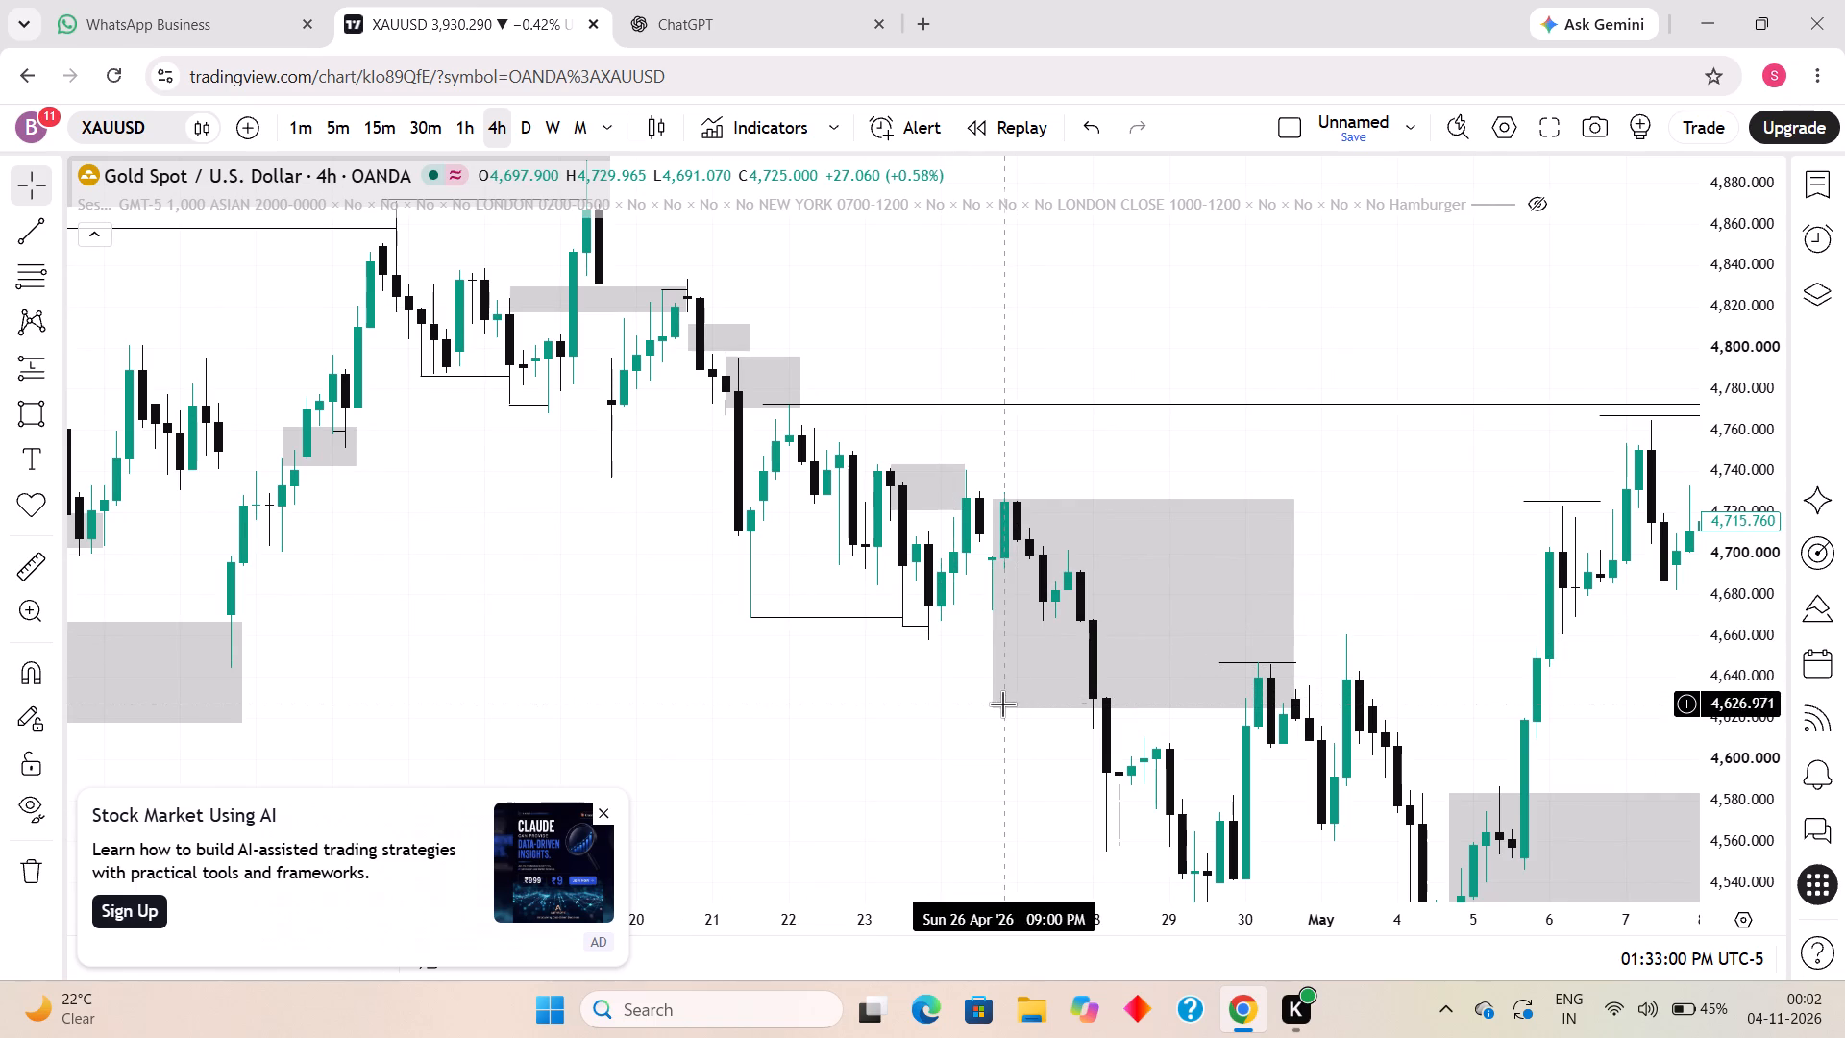
pyautogui.moveTo(989, 500); pyautogui.dragTo(1011, 580)
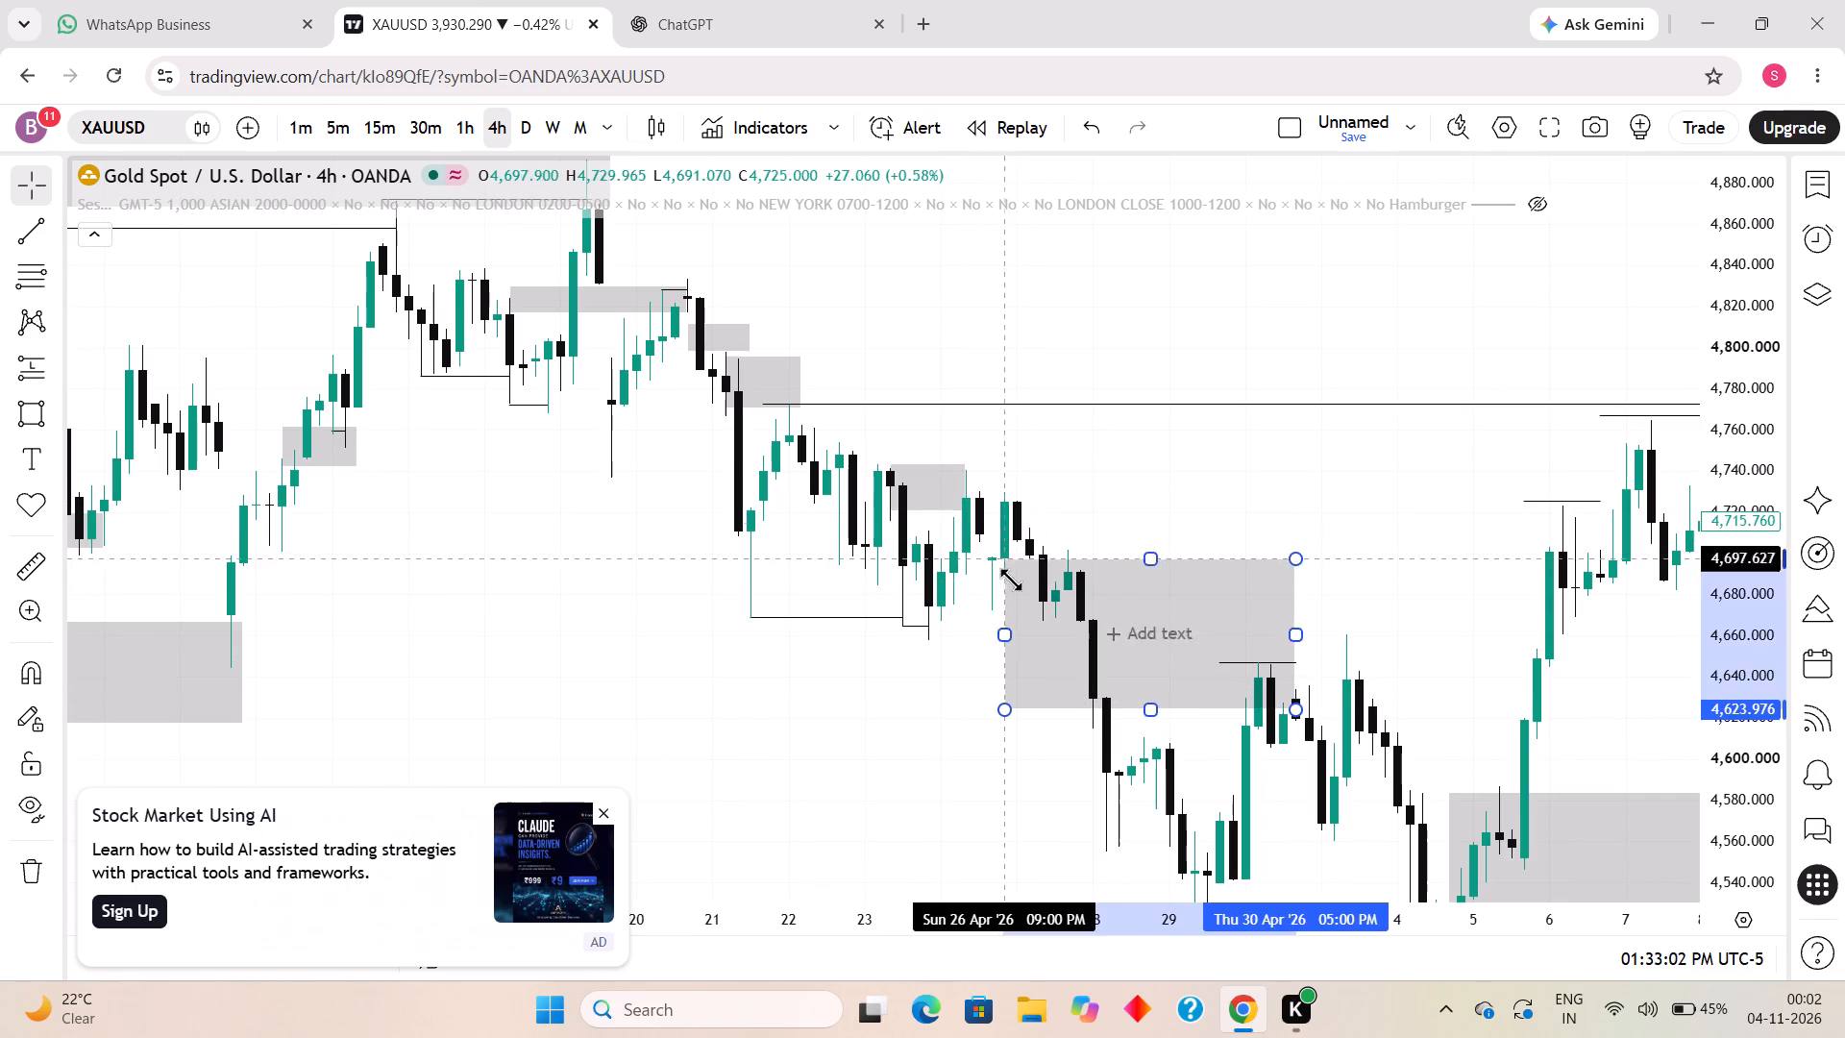
pyautogui.moveTo(1011, 580); pyautogui.dragTo(1043, 643)
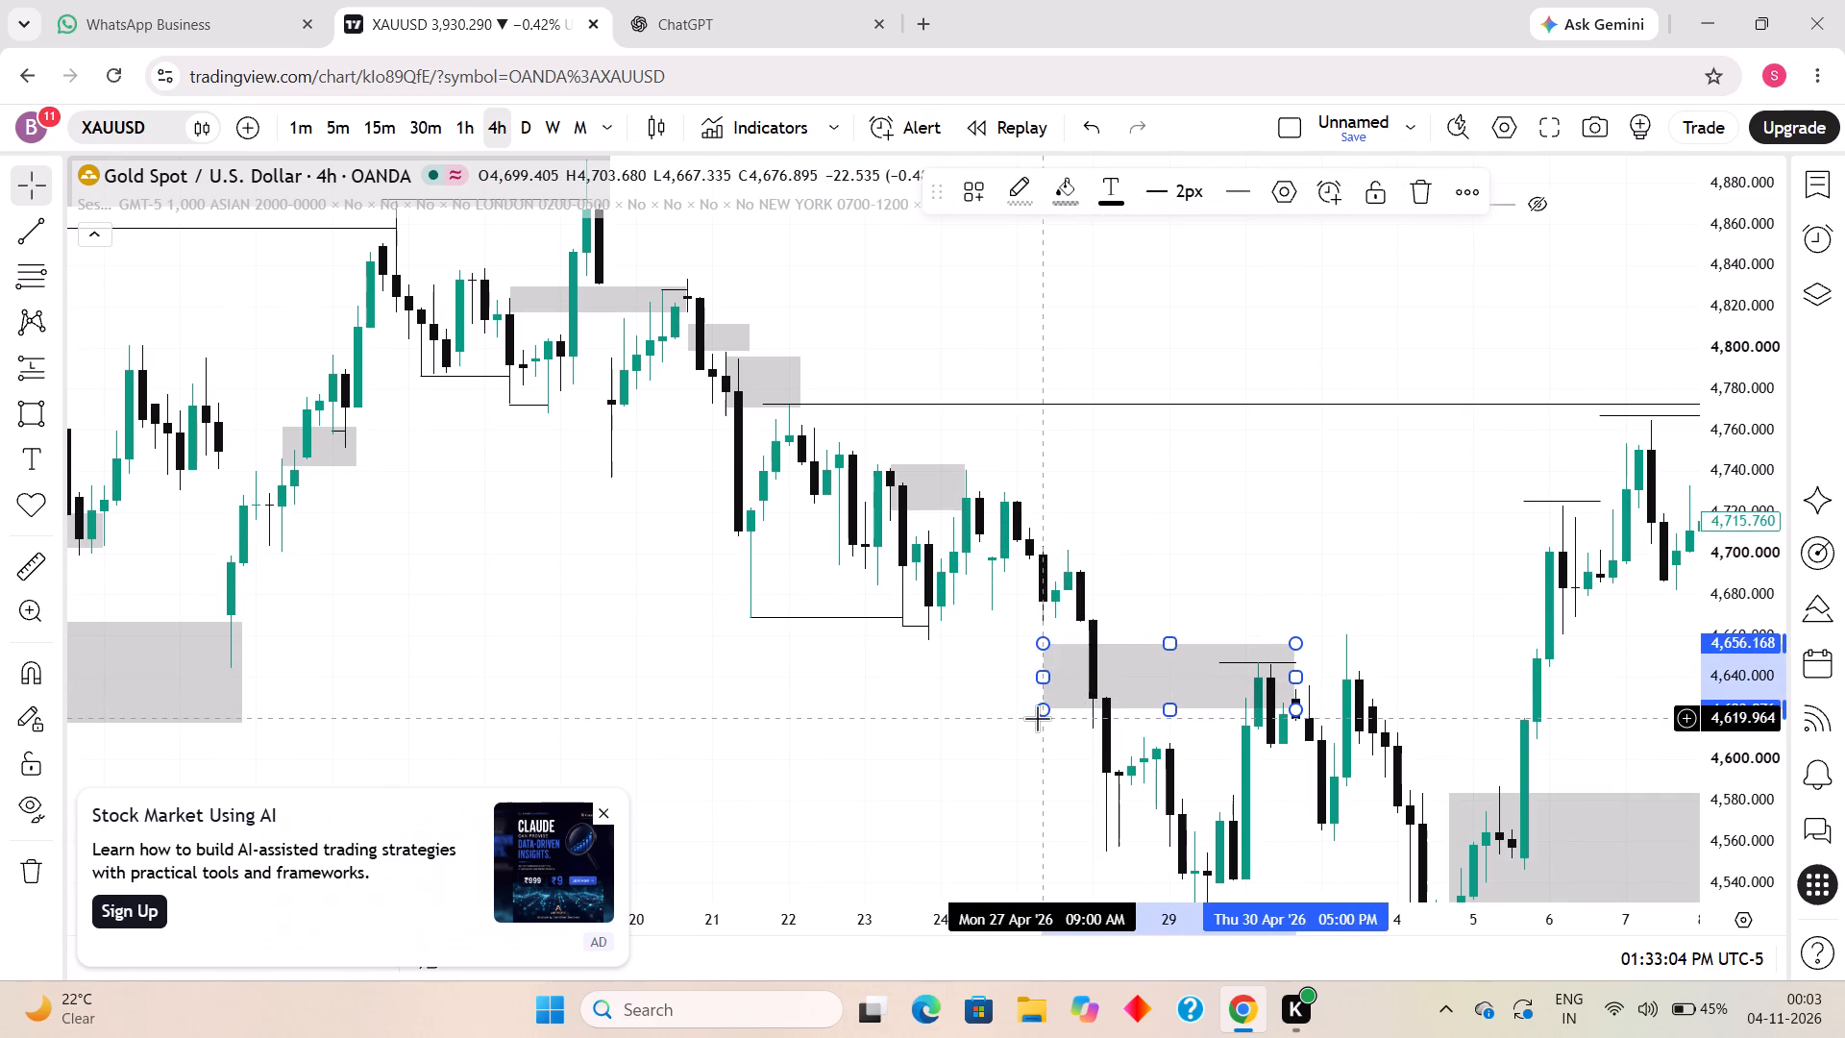
pyautogui.moveTo(1038, 714); pyautogui.dragTo(1036, 693)
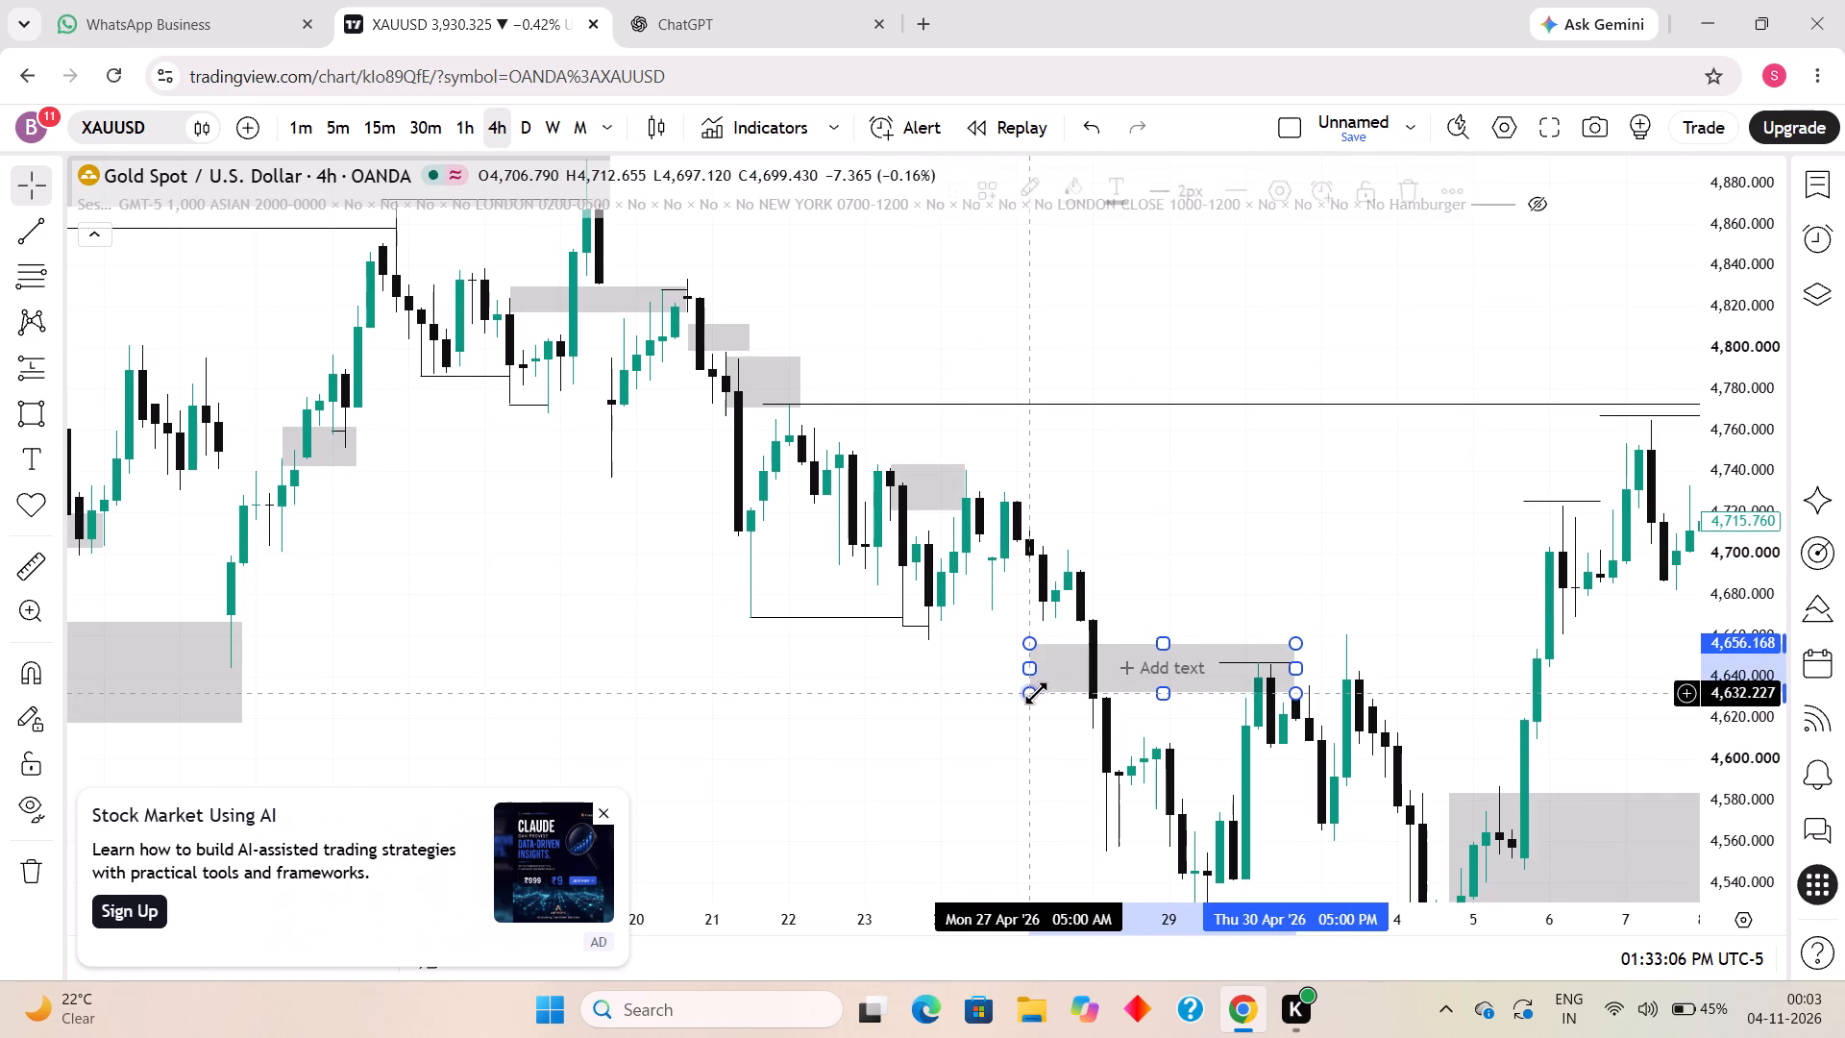
pyautogui.click(1108, 571)
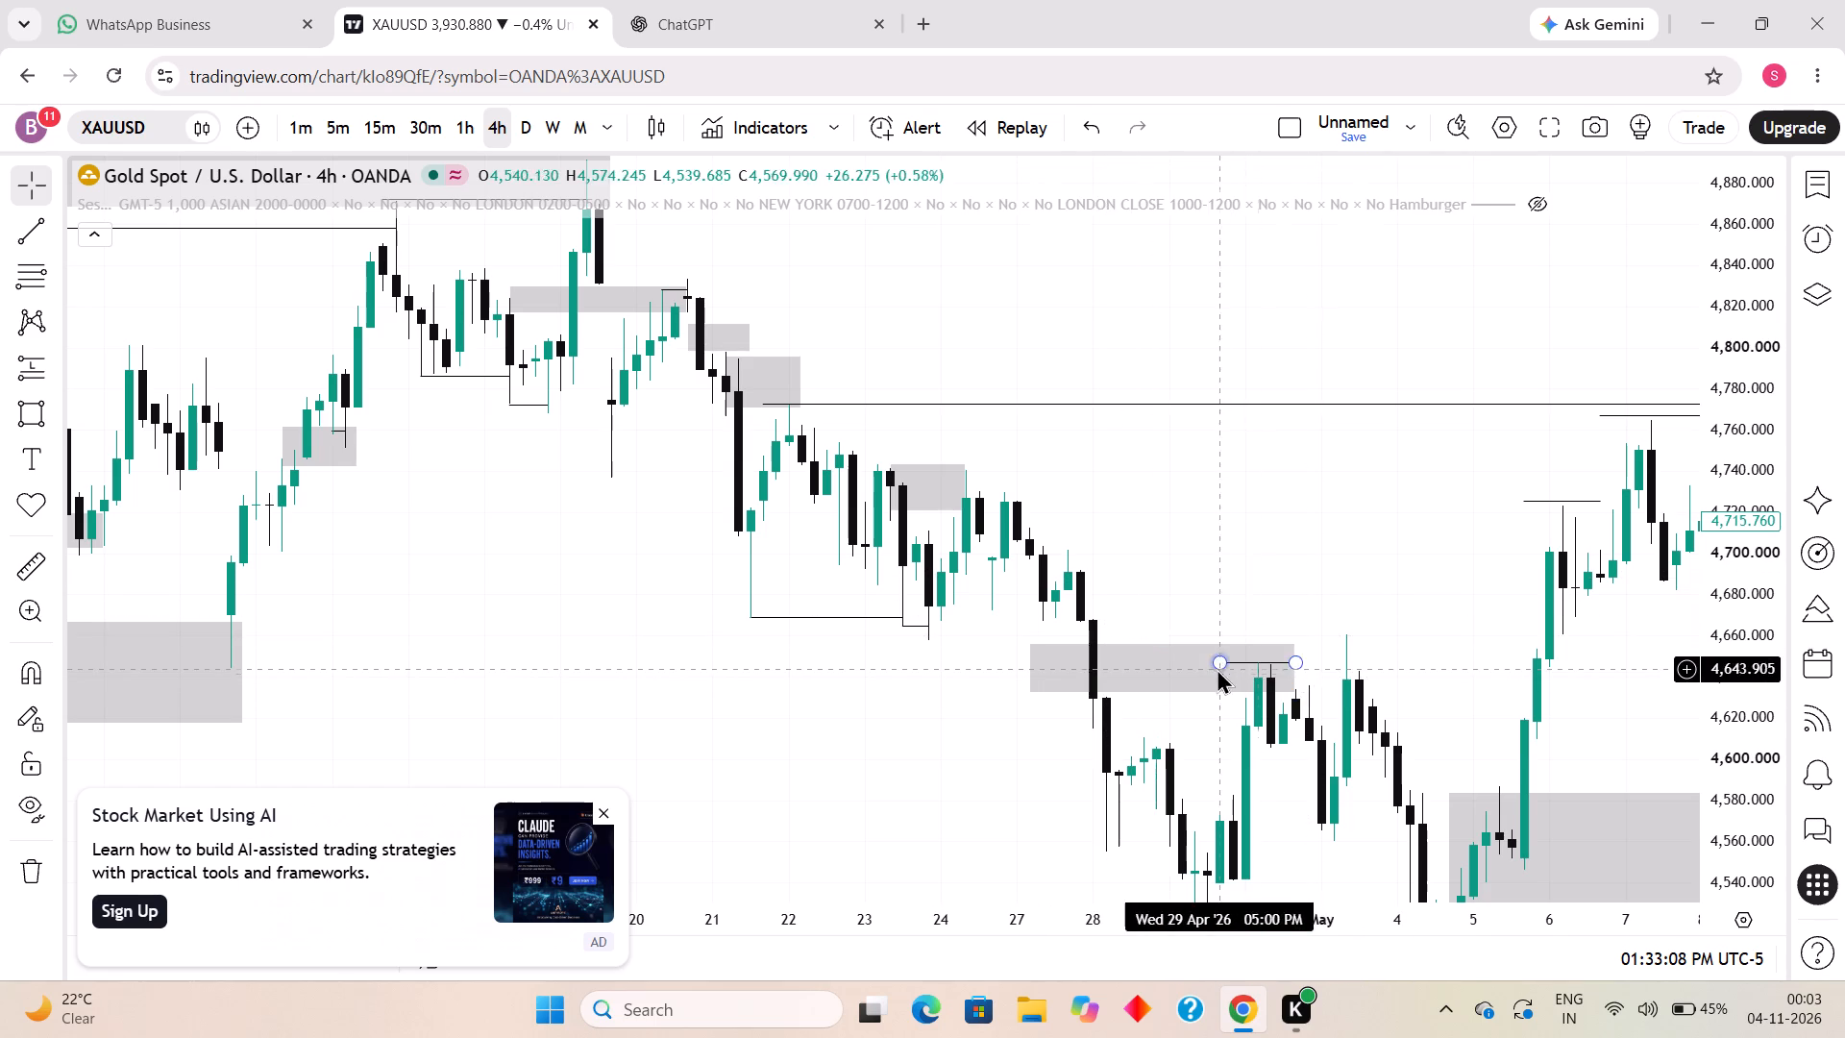
# Extend the horizontal line above the 30 Apr highs, at about 4,647, forward to the tall 1 May candle.
pyautogui.moveTo(1297, 659); pyautogui.dragTo(1304, 657)
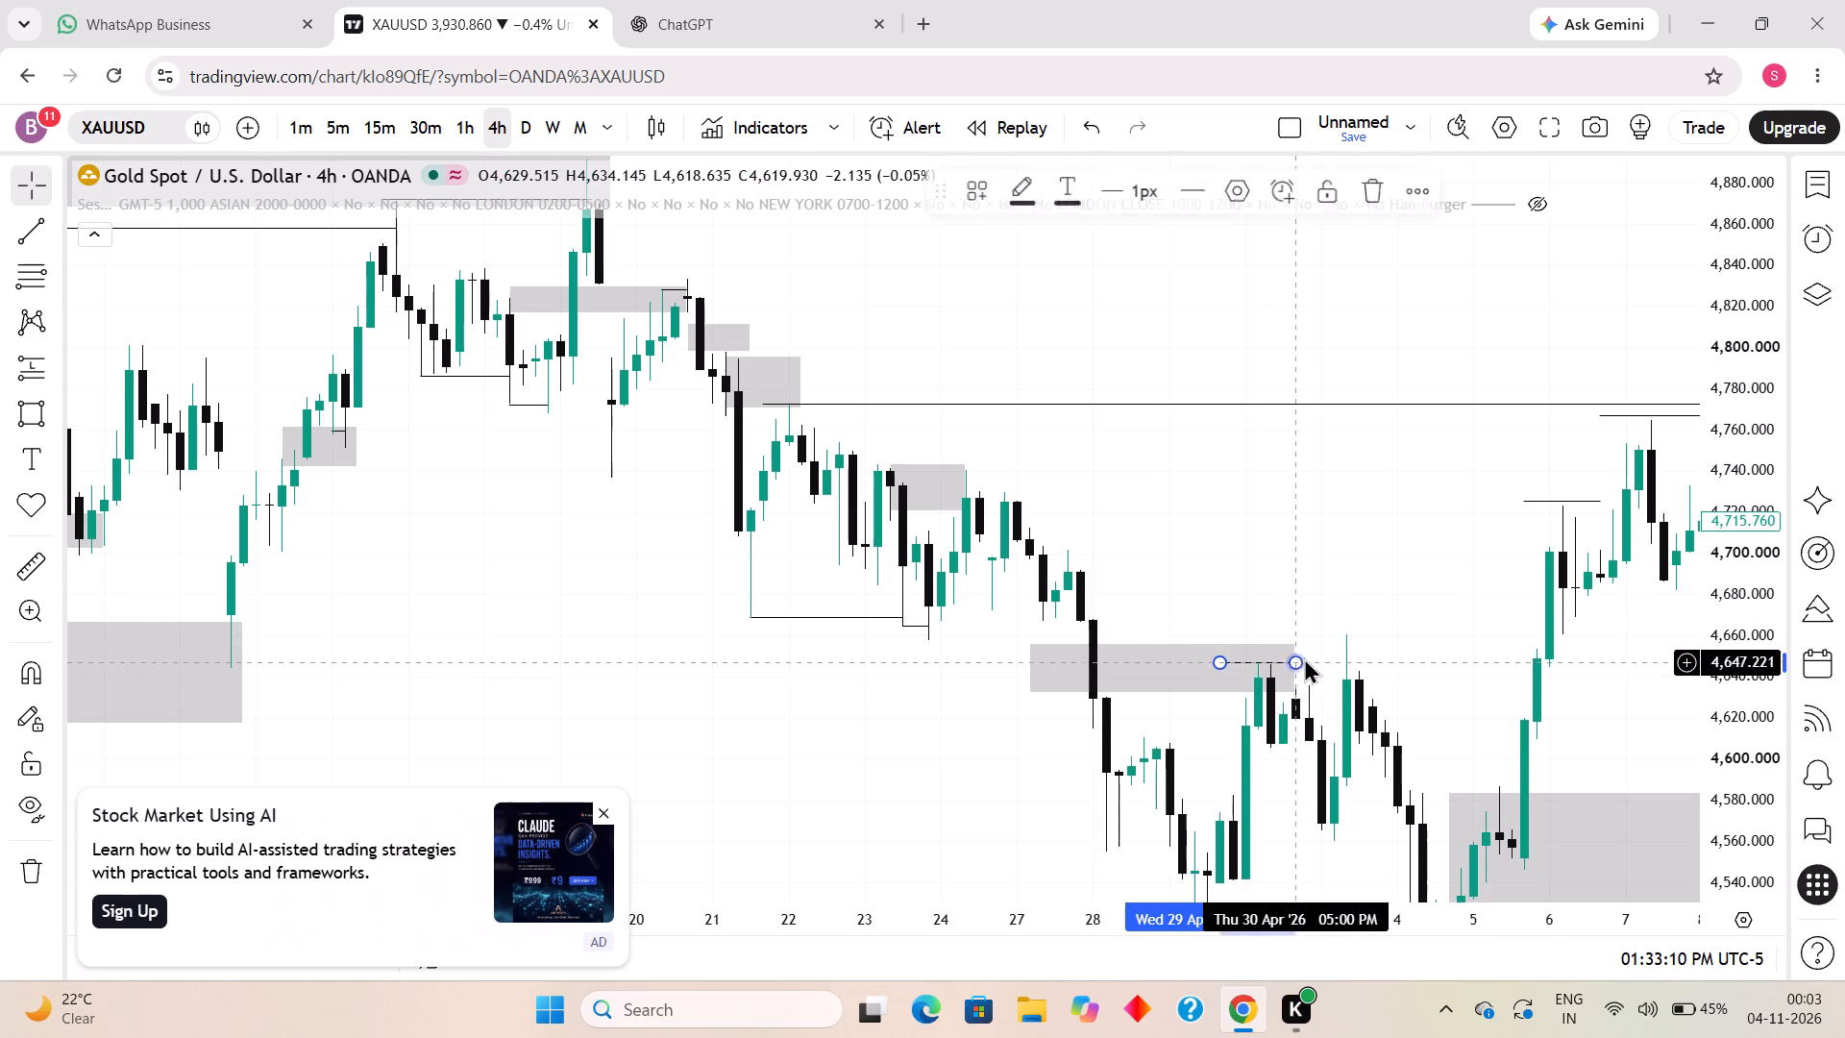
pyautogui.moveTo(1304, 657); pyautogui.dragTo(1348, 660)
pyautogui.click(1451, 649)
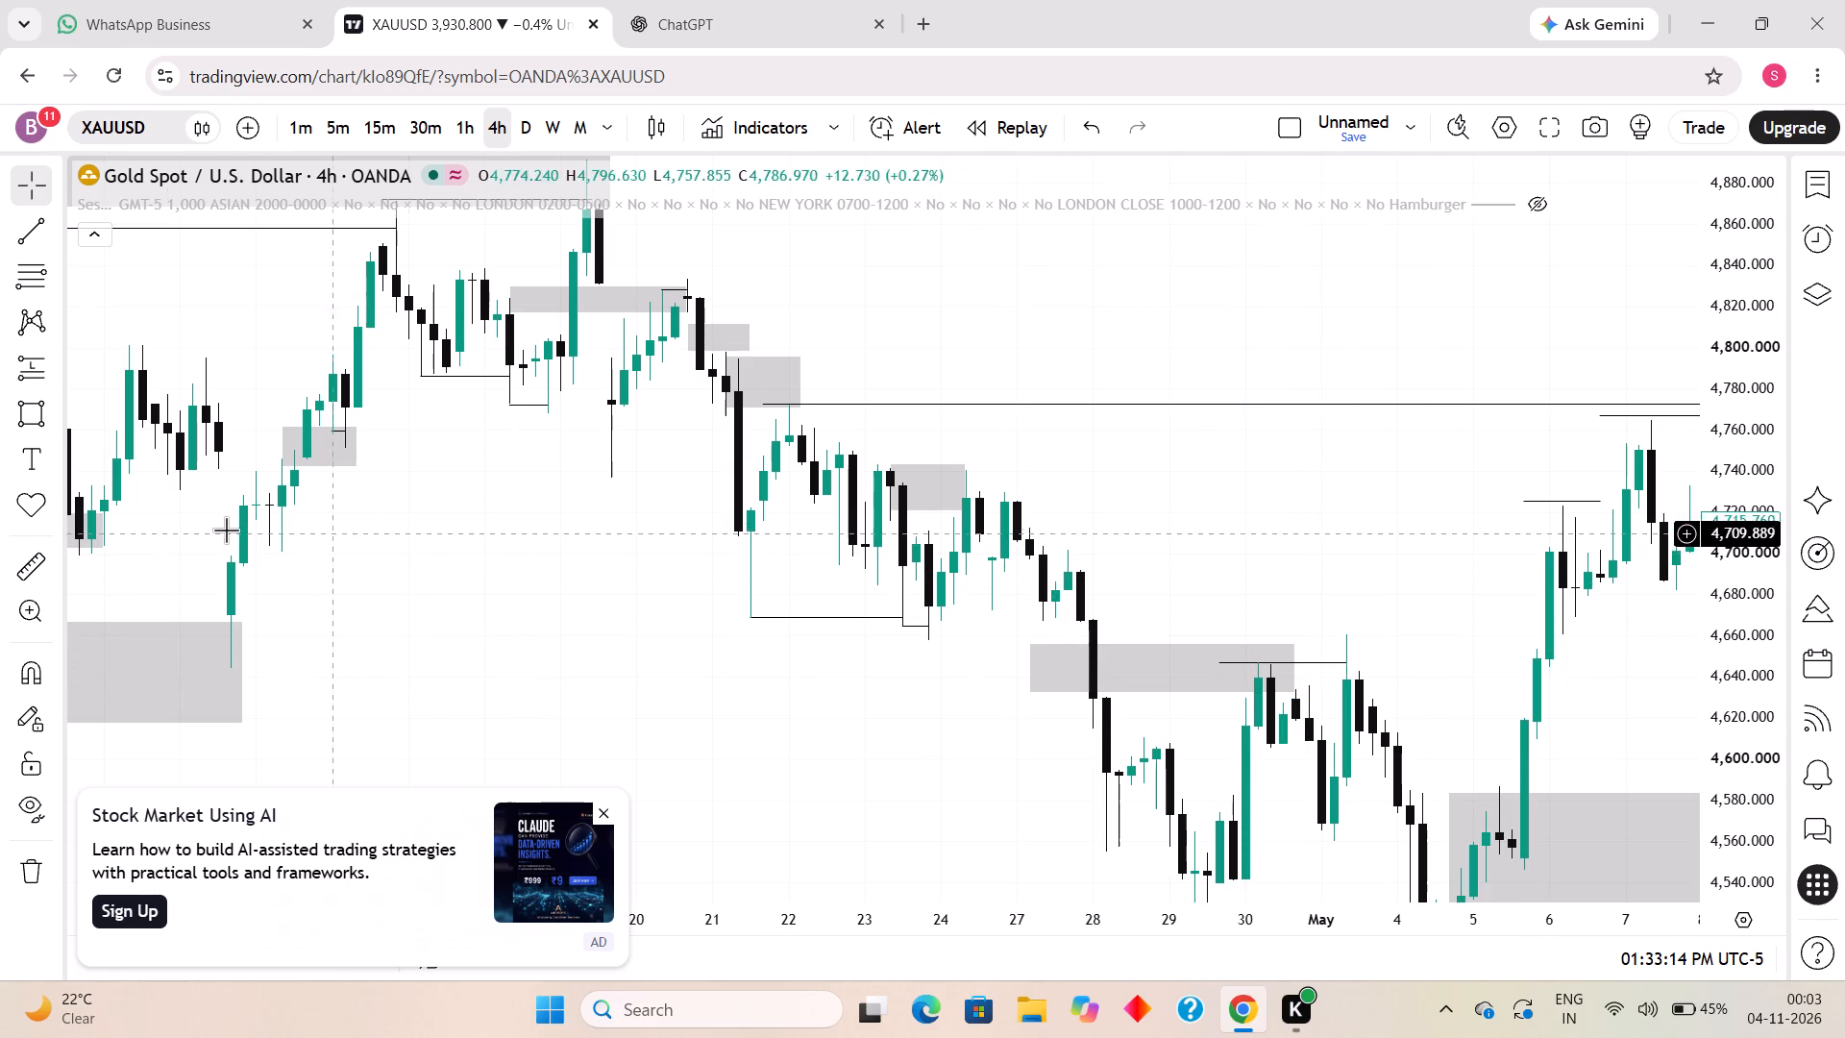
# Draw a small rectangle zone from 24 Apr 01:00 PM to 27 Apr 01:00 AM, spanning about 4,728 to 4,709.
pyautogui.click(35, 407)
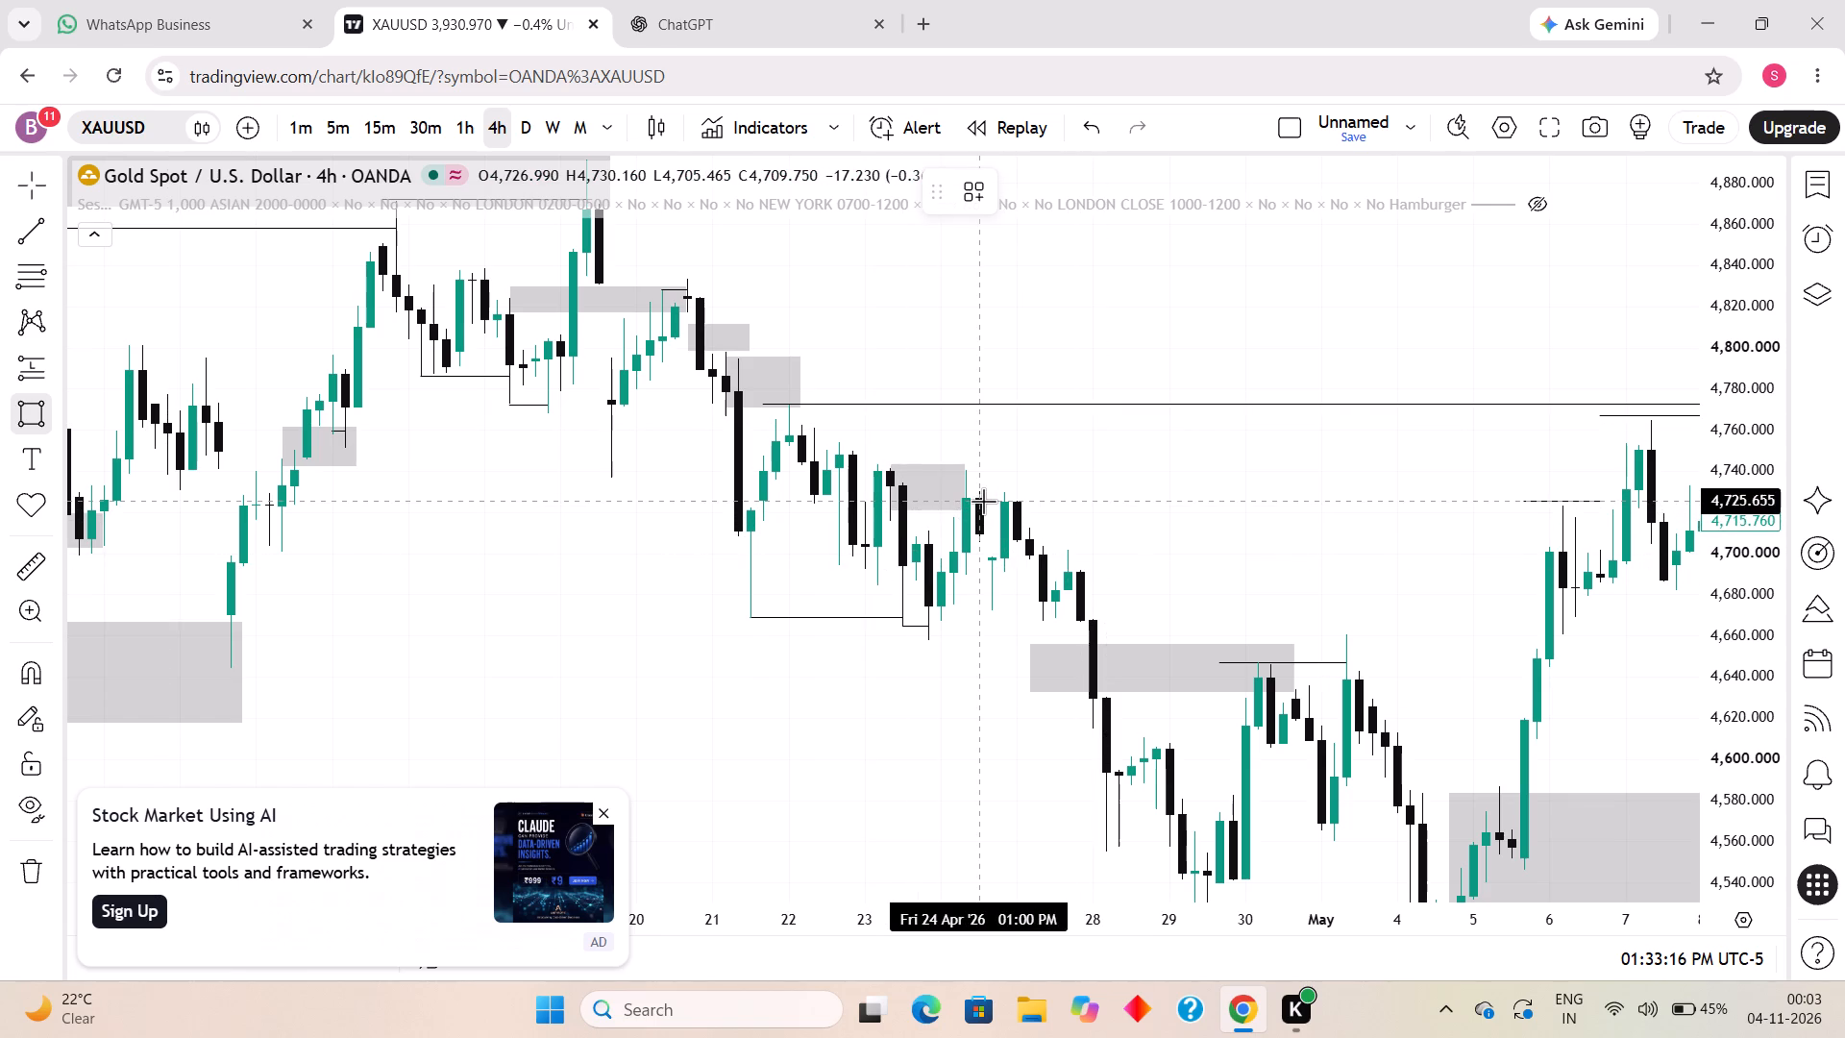
pyautogui.click(980, 496)
pyautogui.click(1020, 534)
pyautogui.click(1018, 617)
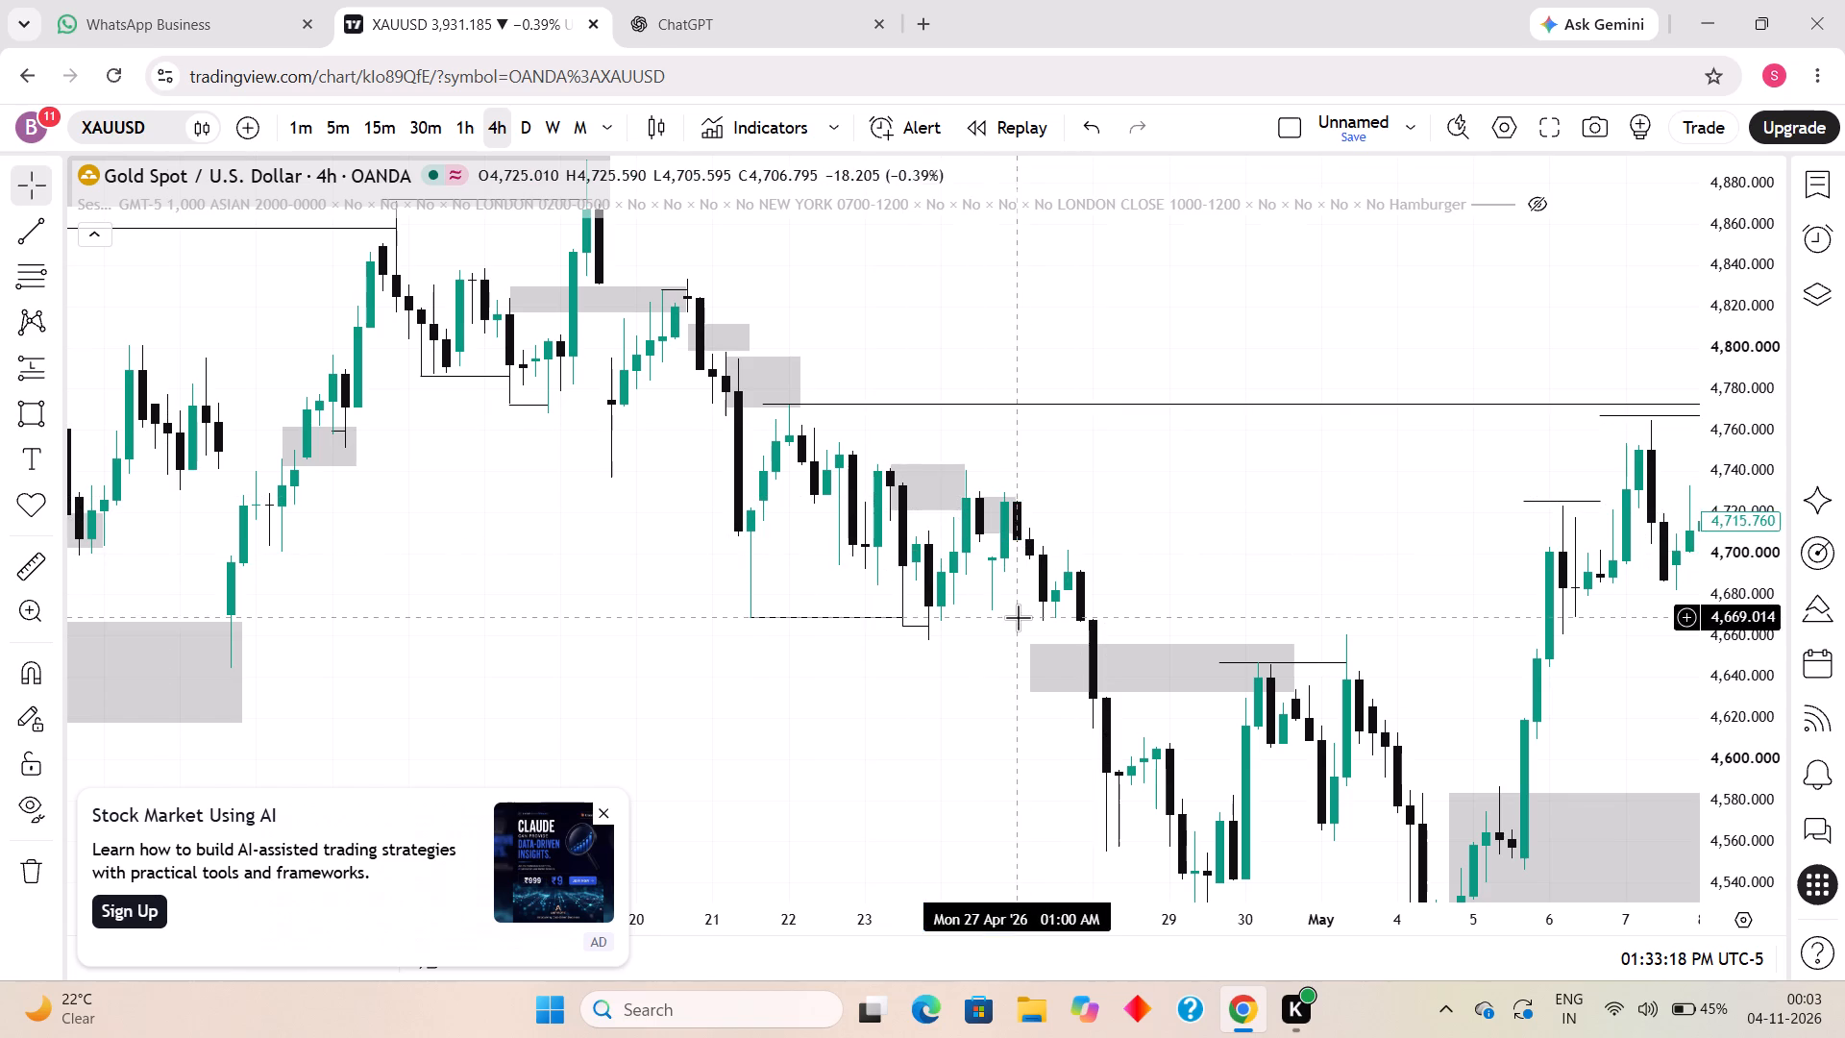
# Draw a small rectangle zone across the 27 Apr candles from 05:00 AM, spanning about 4,711 to 4,694.
pyautogui.click(26, 408)
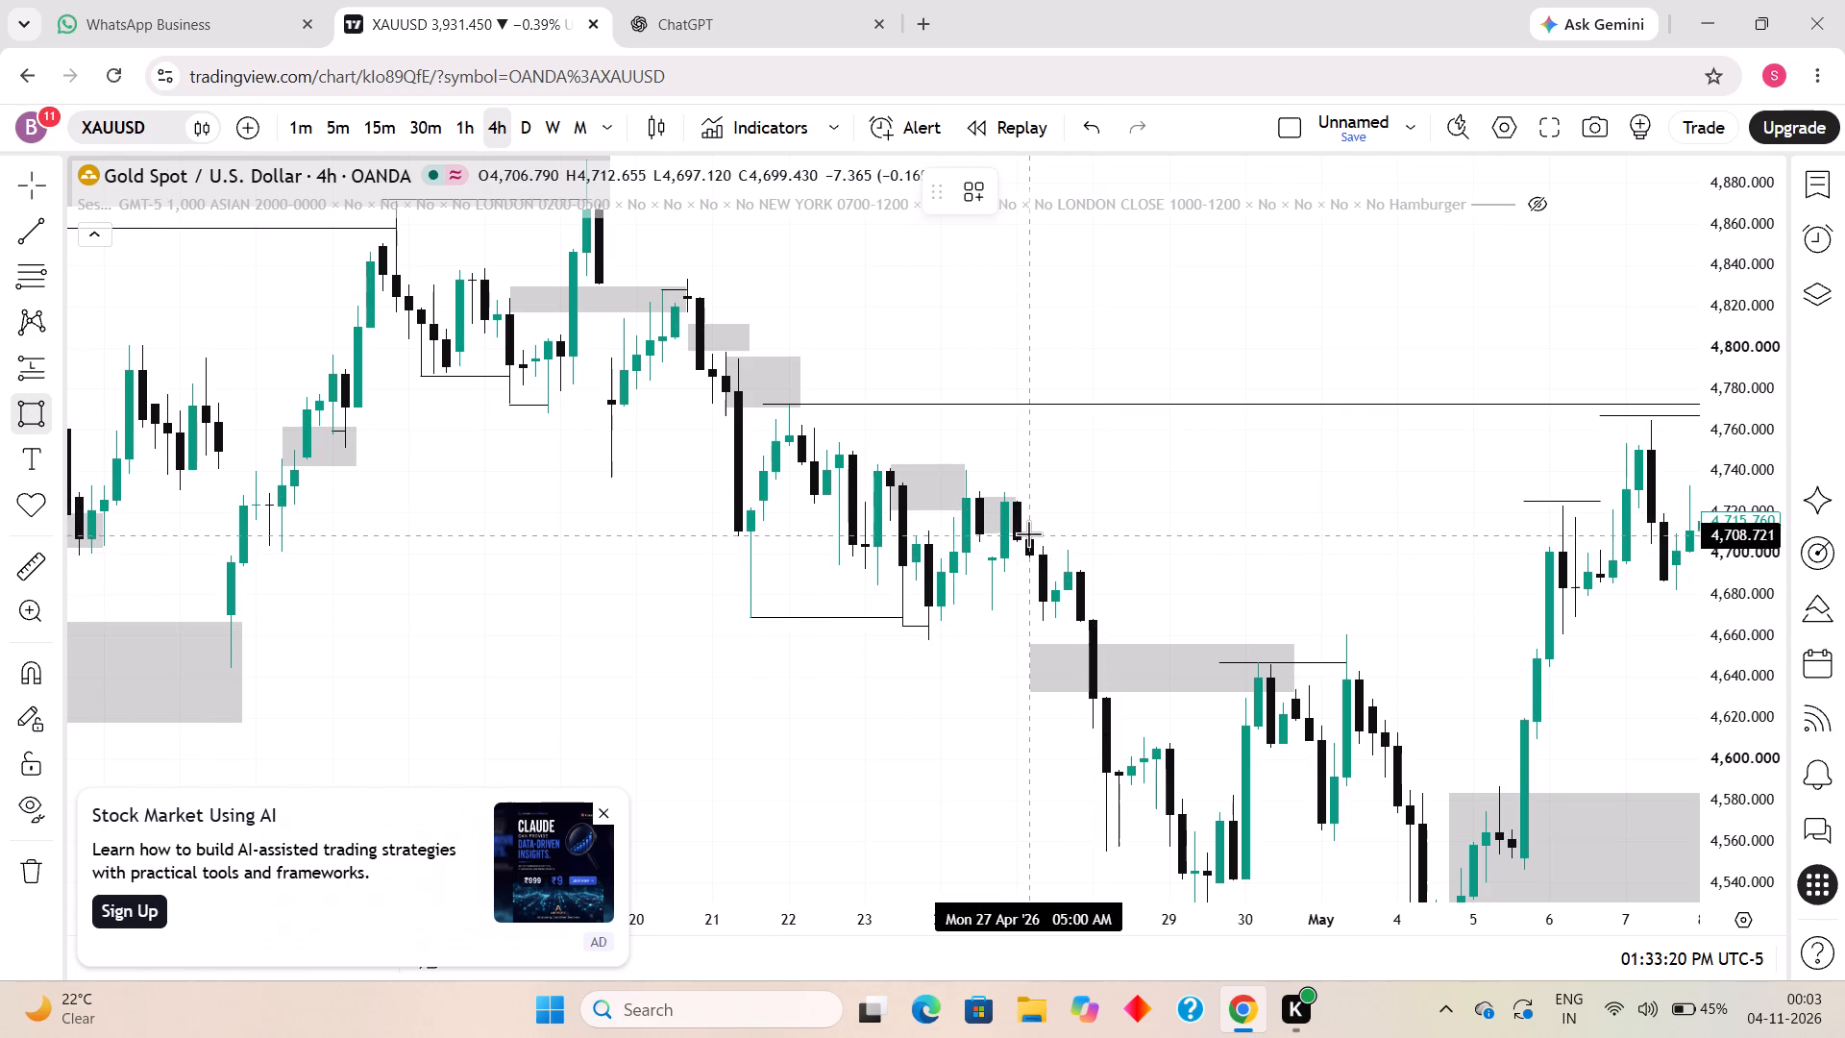
pyautogui.click(1025, 530)
pyautogui.click(1082, 566)
# Draw a rectangle zone from 28 Apr to 29 Apr 01:00 AM, spanning about 4,617 to 4,602.
pyautogui.moveTo(1192, 612); pyautogui.dragTo(1053, 506)
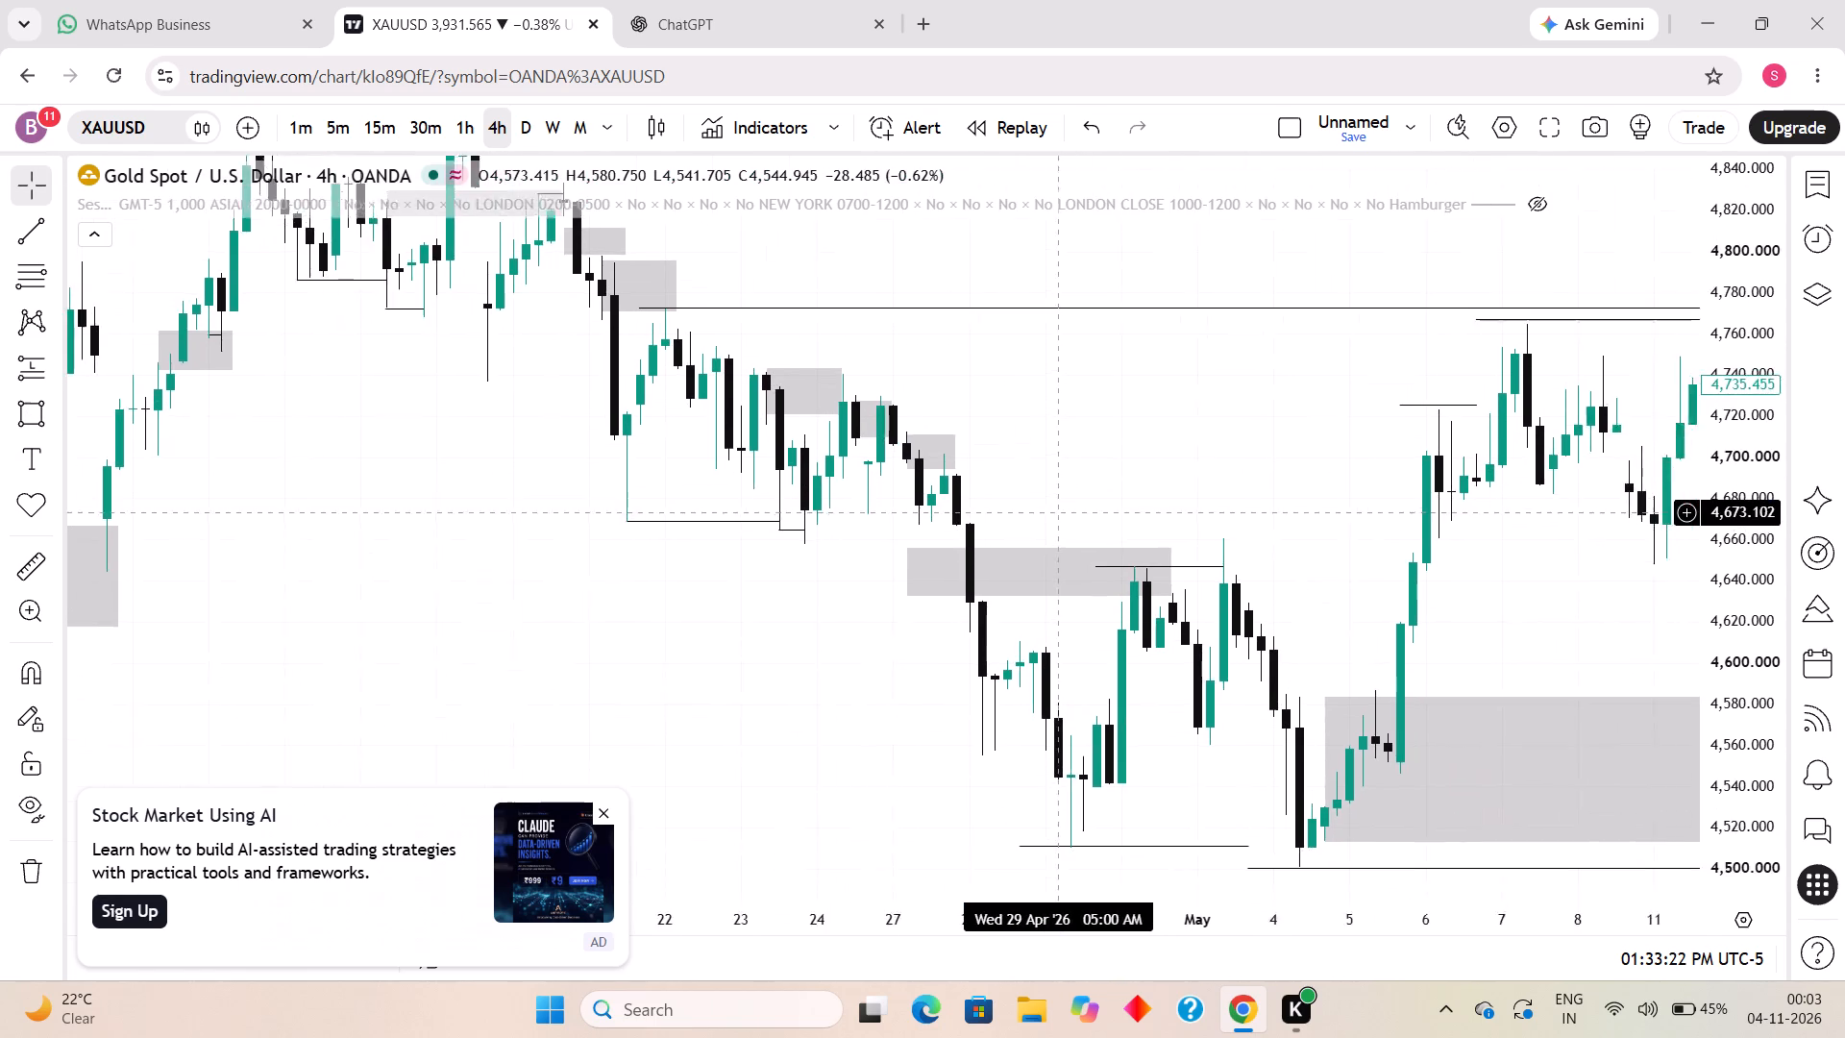
pyautogui.moveTo(1053, 506); pyautogui.dragTo(998, 457)
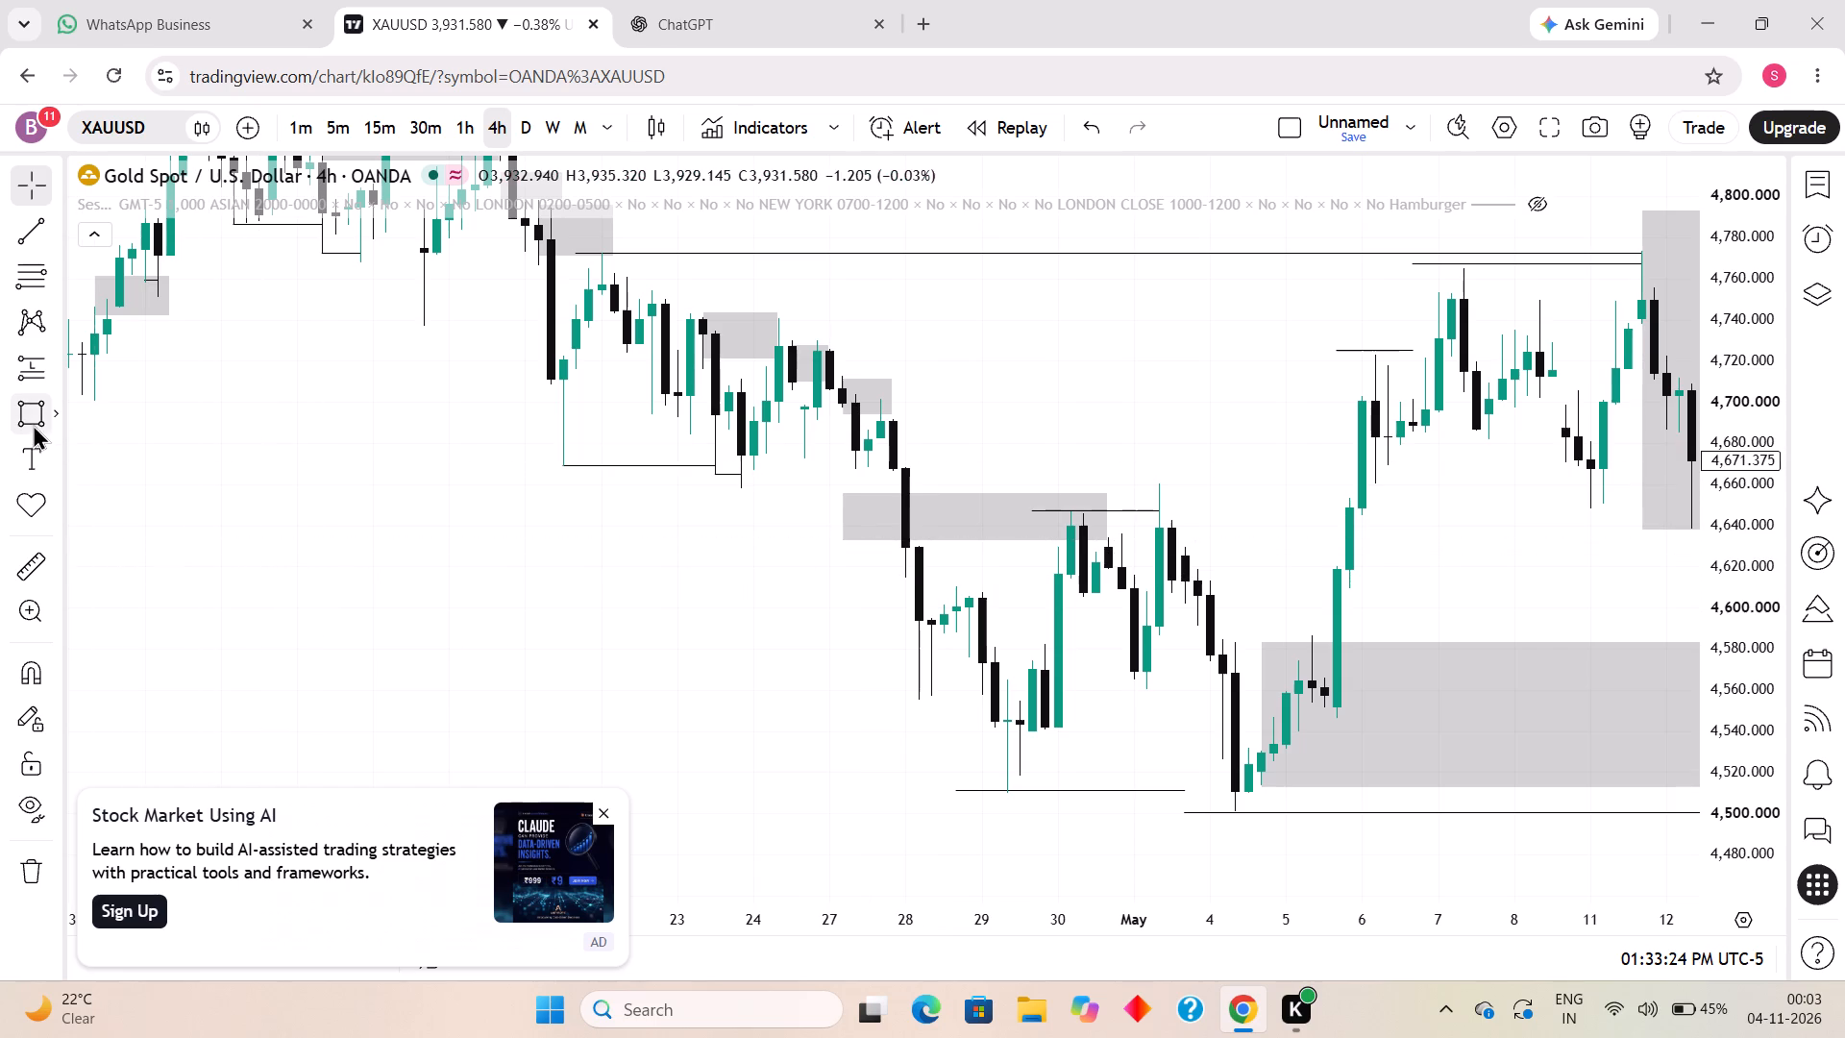
pyautogui.click(33, 421)
pyautogui.click(907, 572)
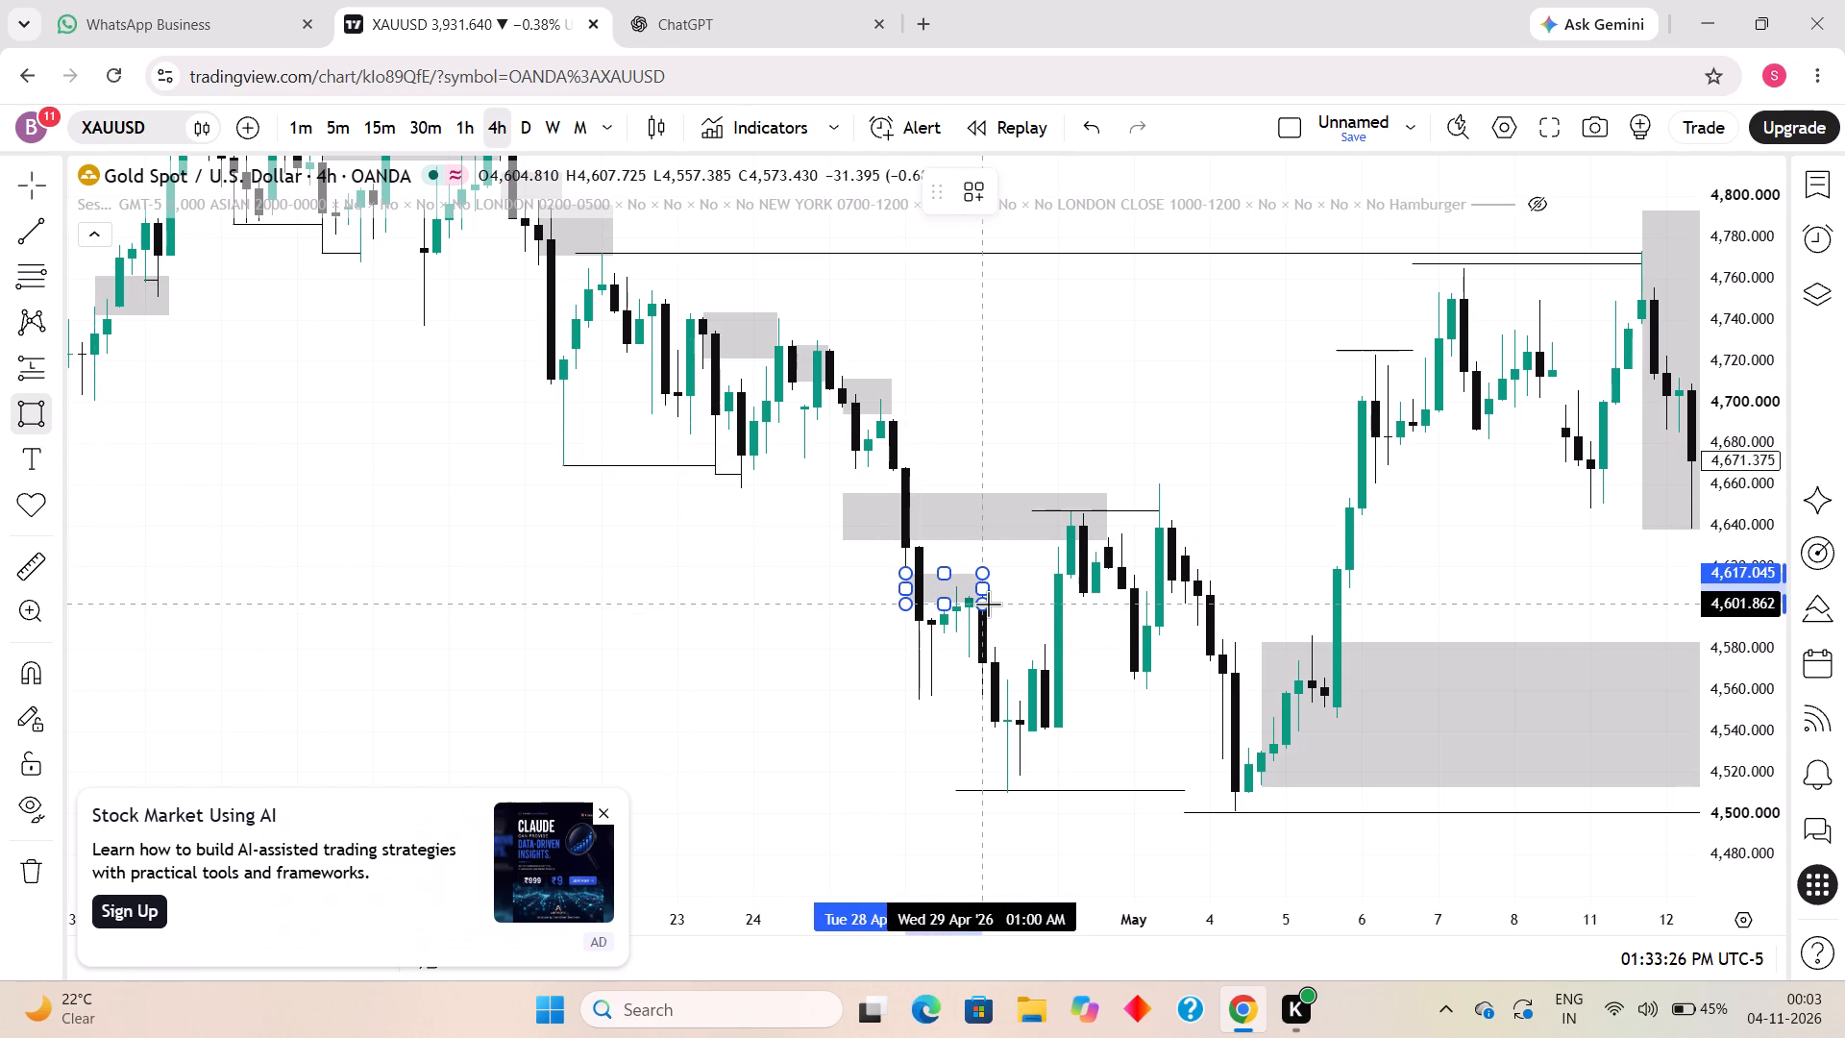
pyautogui.click(988, 604)
pyautogui.click(971, 660)
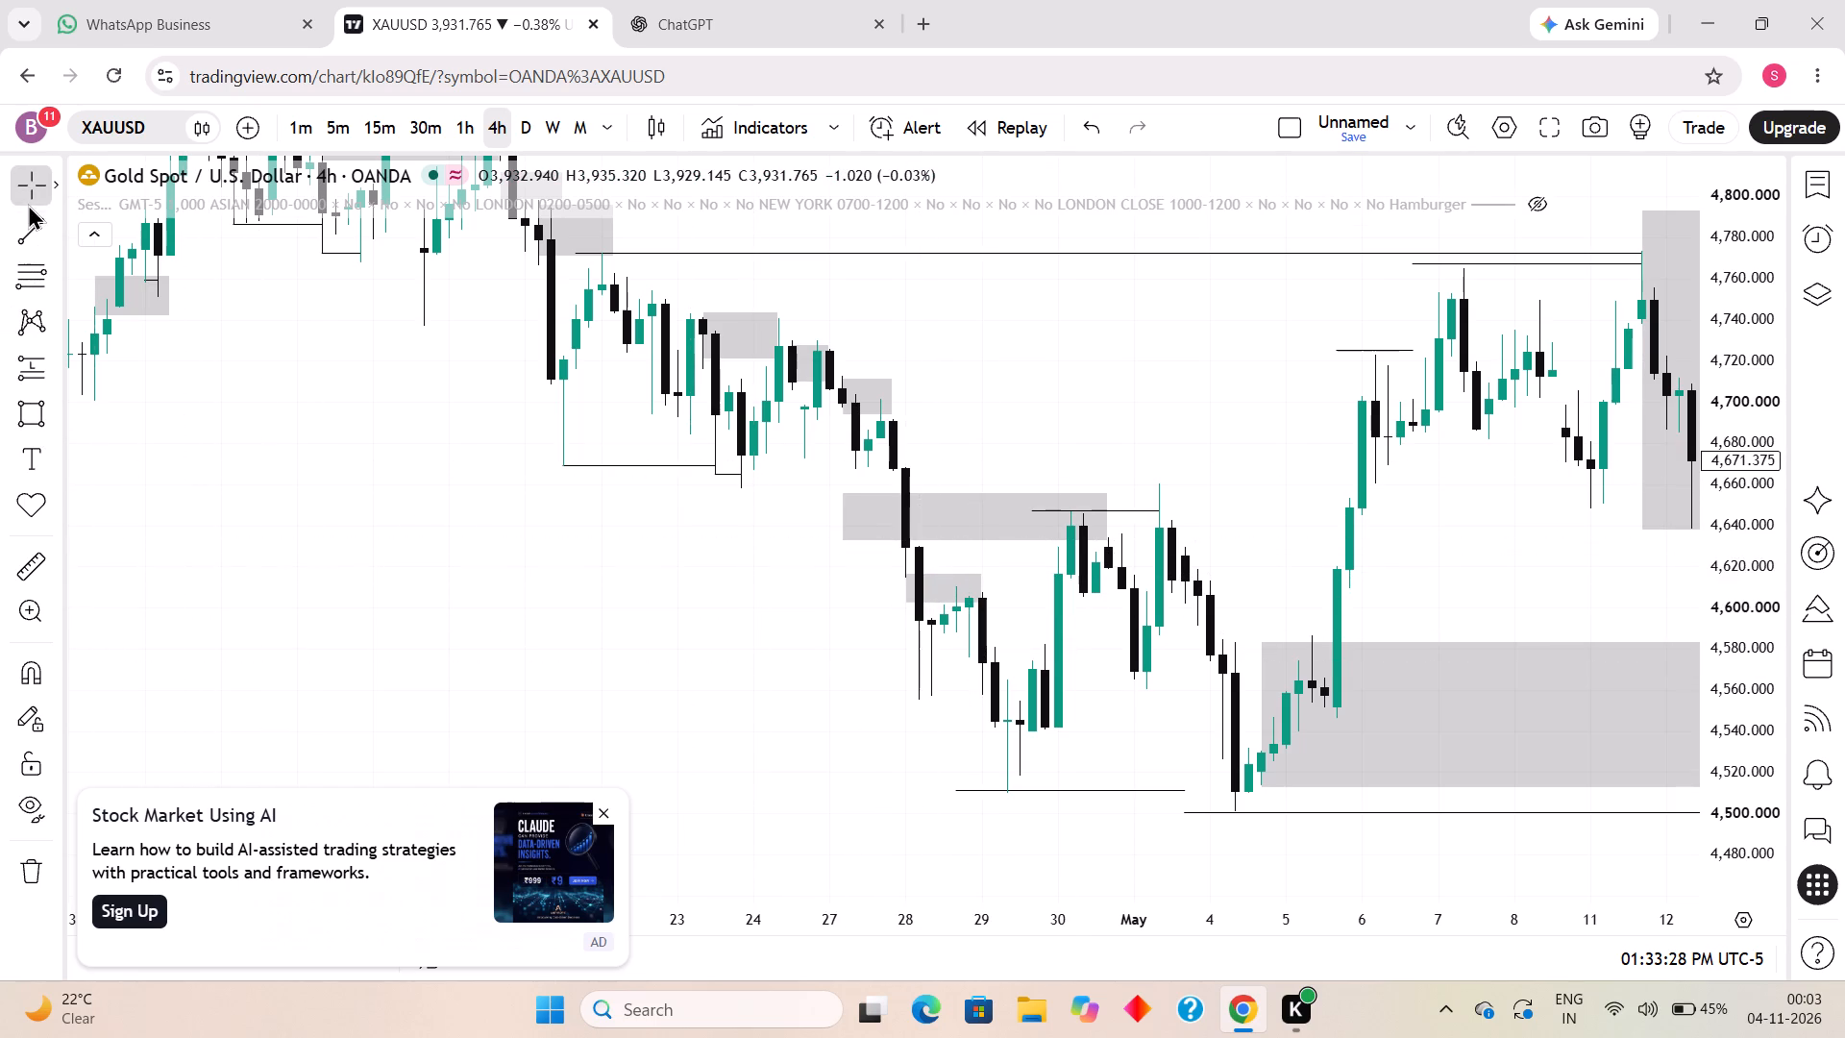
# Draw a very short horizontal trend line at about 4,602.4 over the 28 Apr 01:00 PM candle.
pyautogui.click(28, 219)
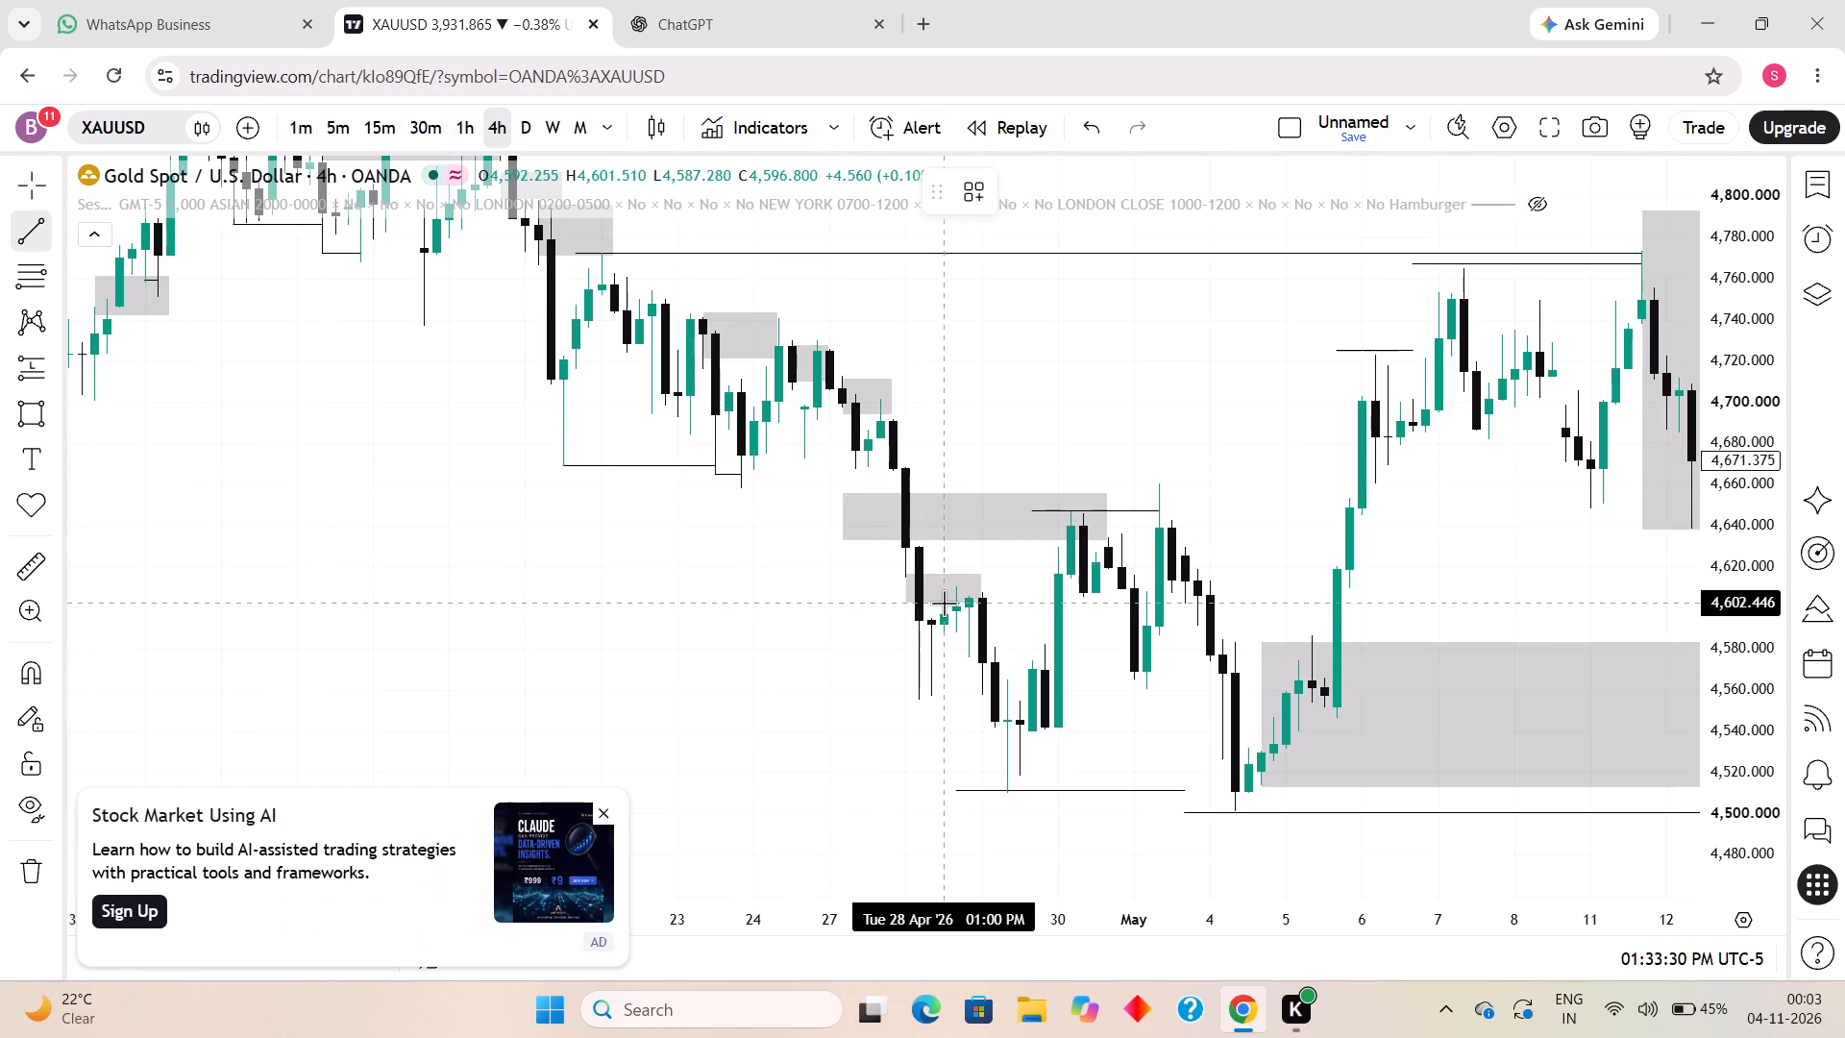
pyautogui.click(944, 603)
pyautogui.keyDown('shift'); pyautogui.click(957, 602); pyautogui.keyUp('shift')
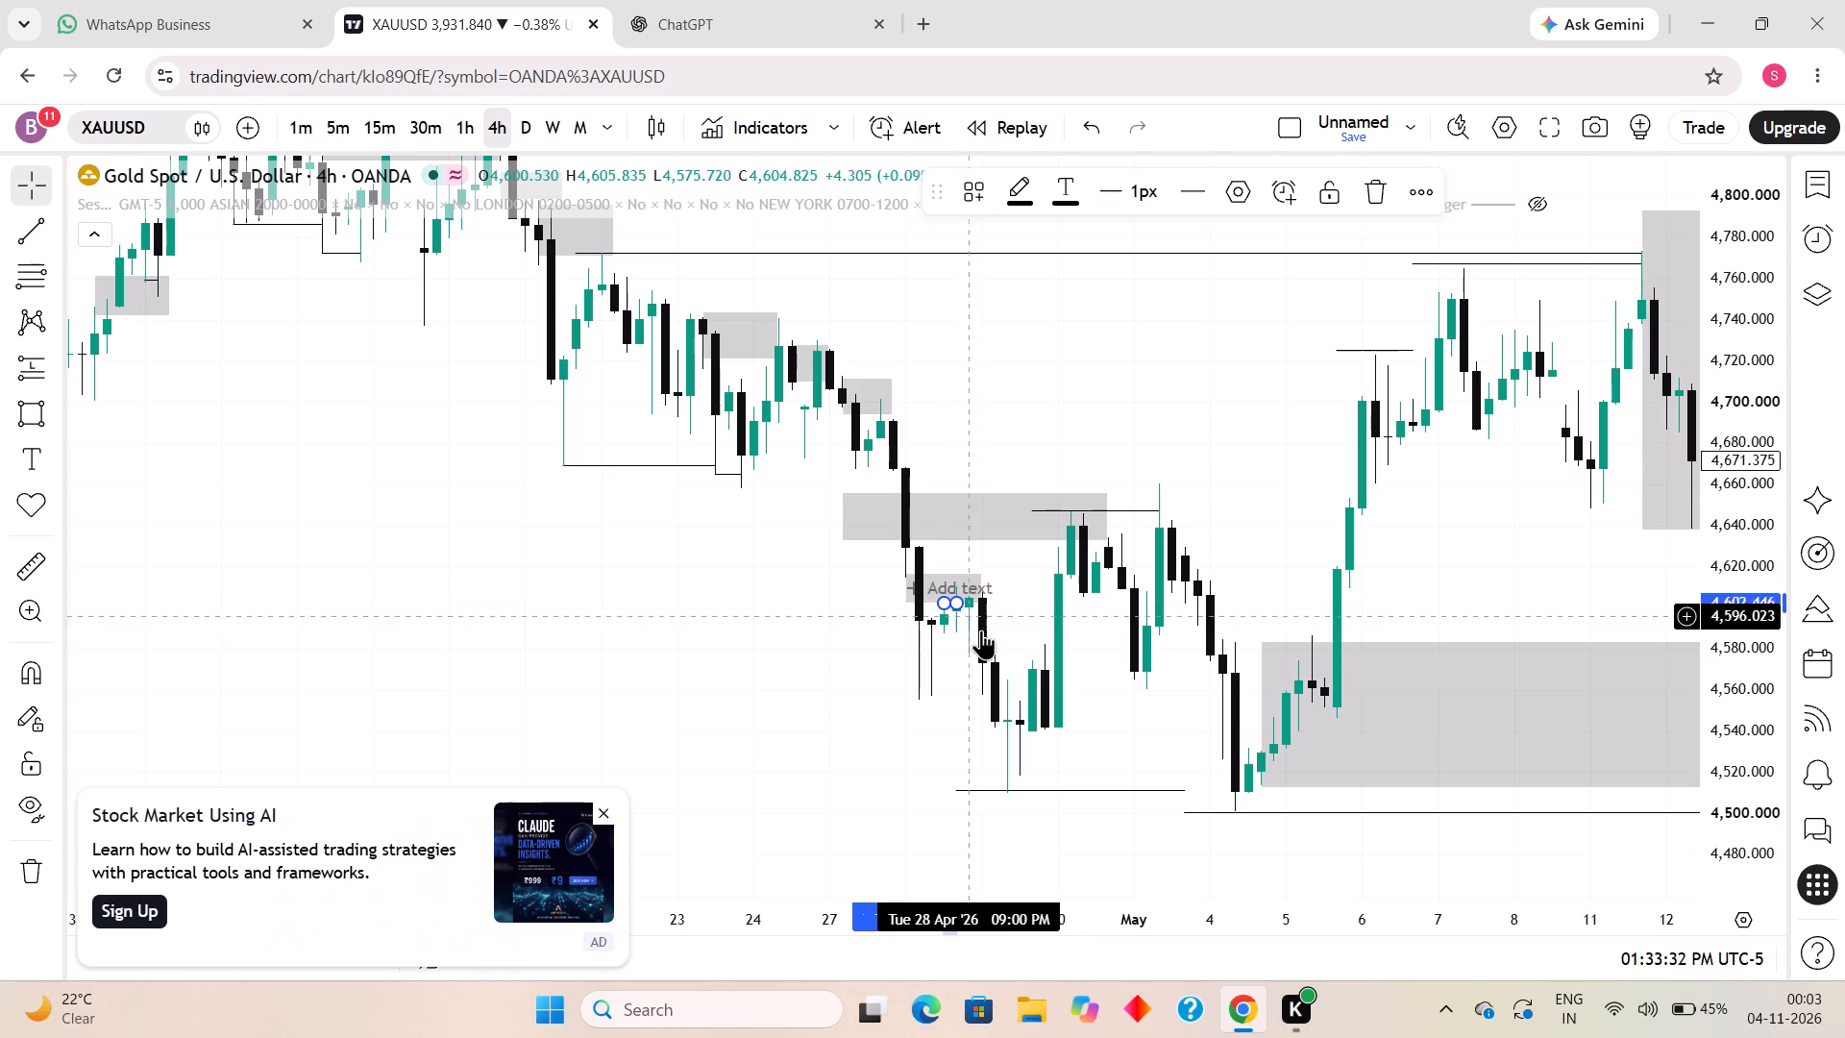
pyautogui.click(982, 633)
pyautogui.click(967, 706)
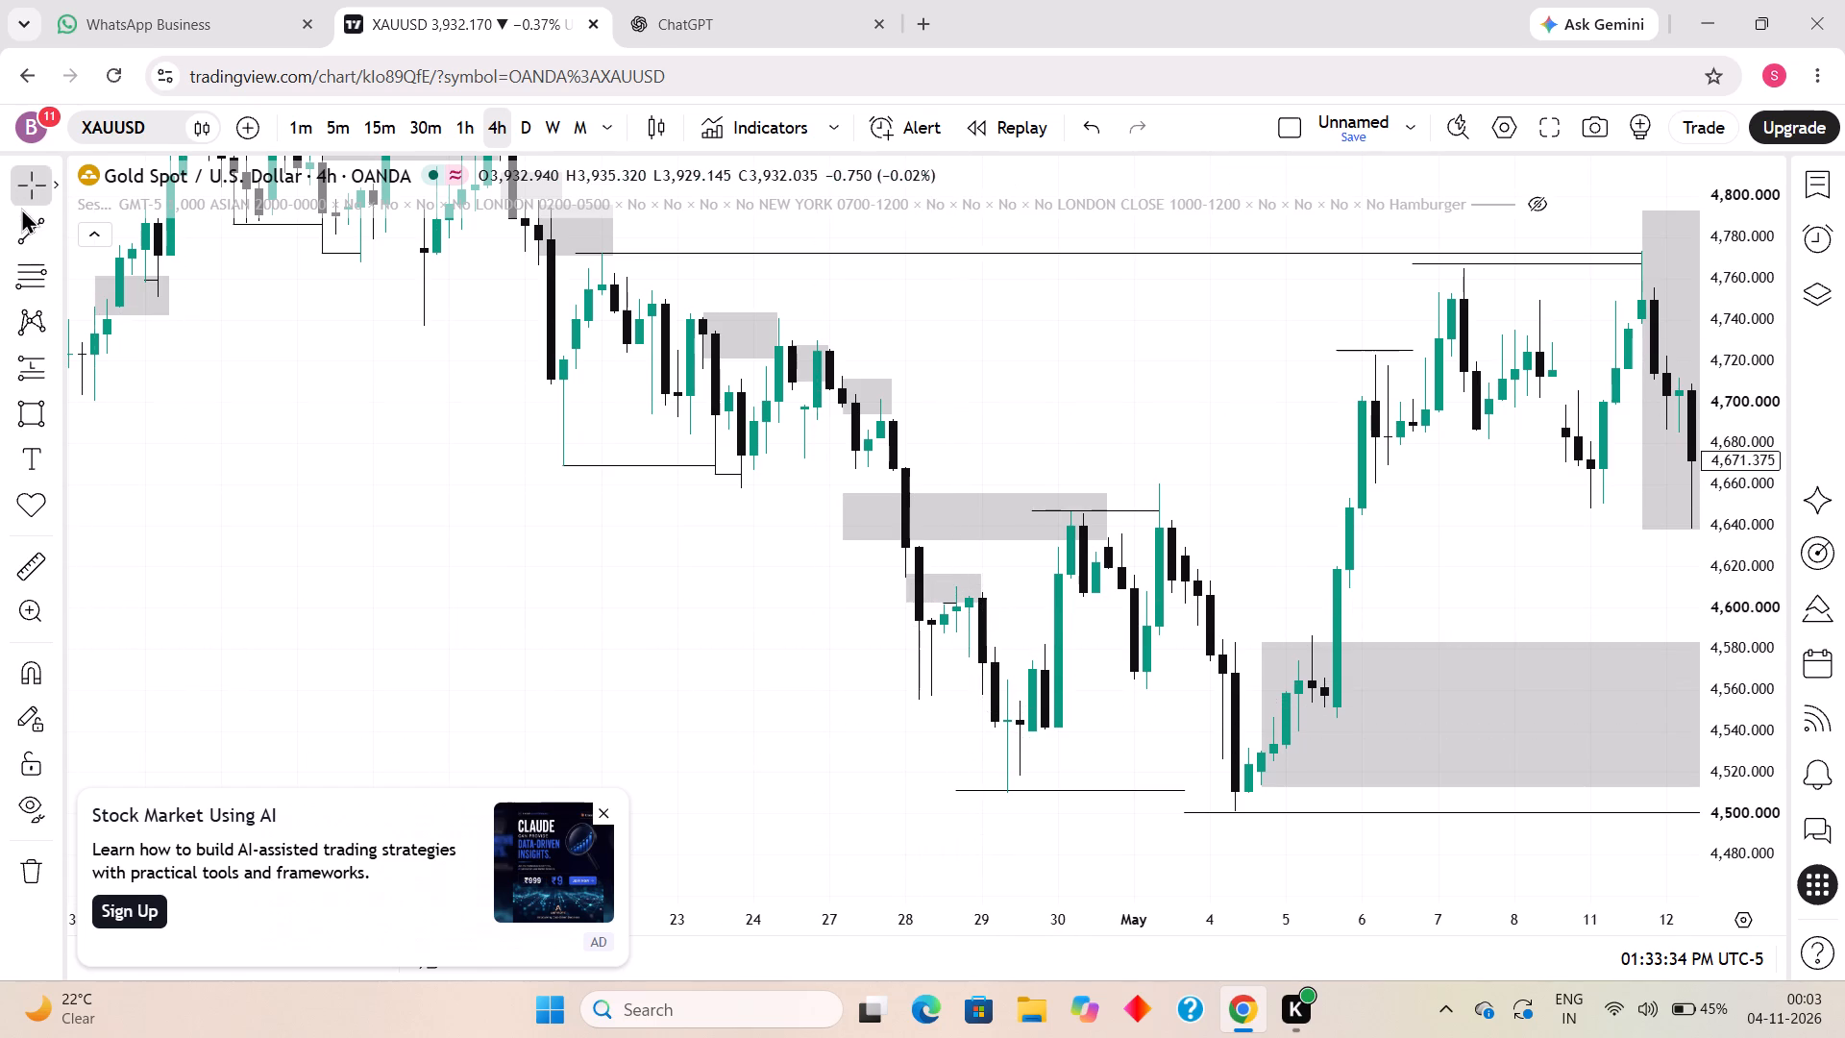
# Draw a horizontal trend line along the 28 Apr low at about 4,556, from 05:00 AM to the 29 Apr break candle.
pyautogui.click(31, 224)
pyautogui.click(920, 698)
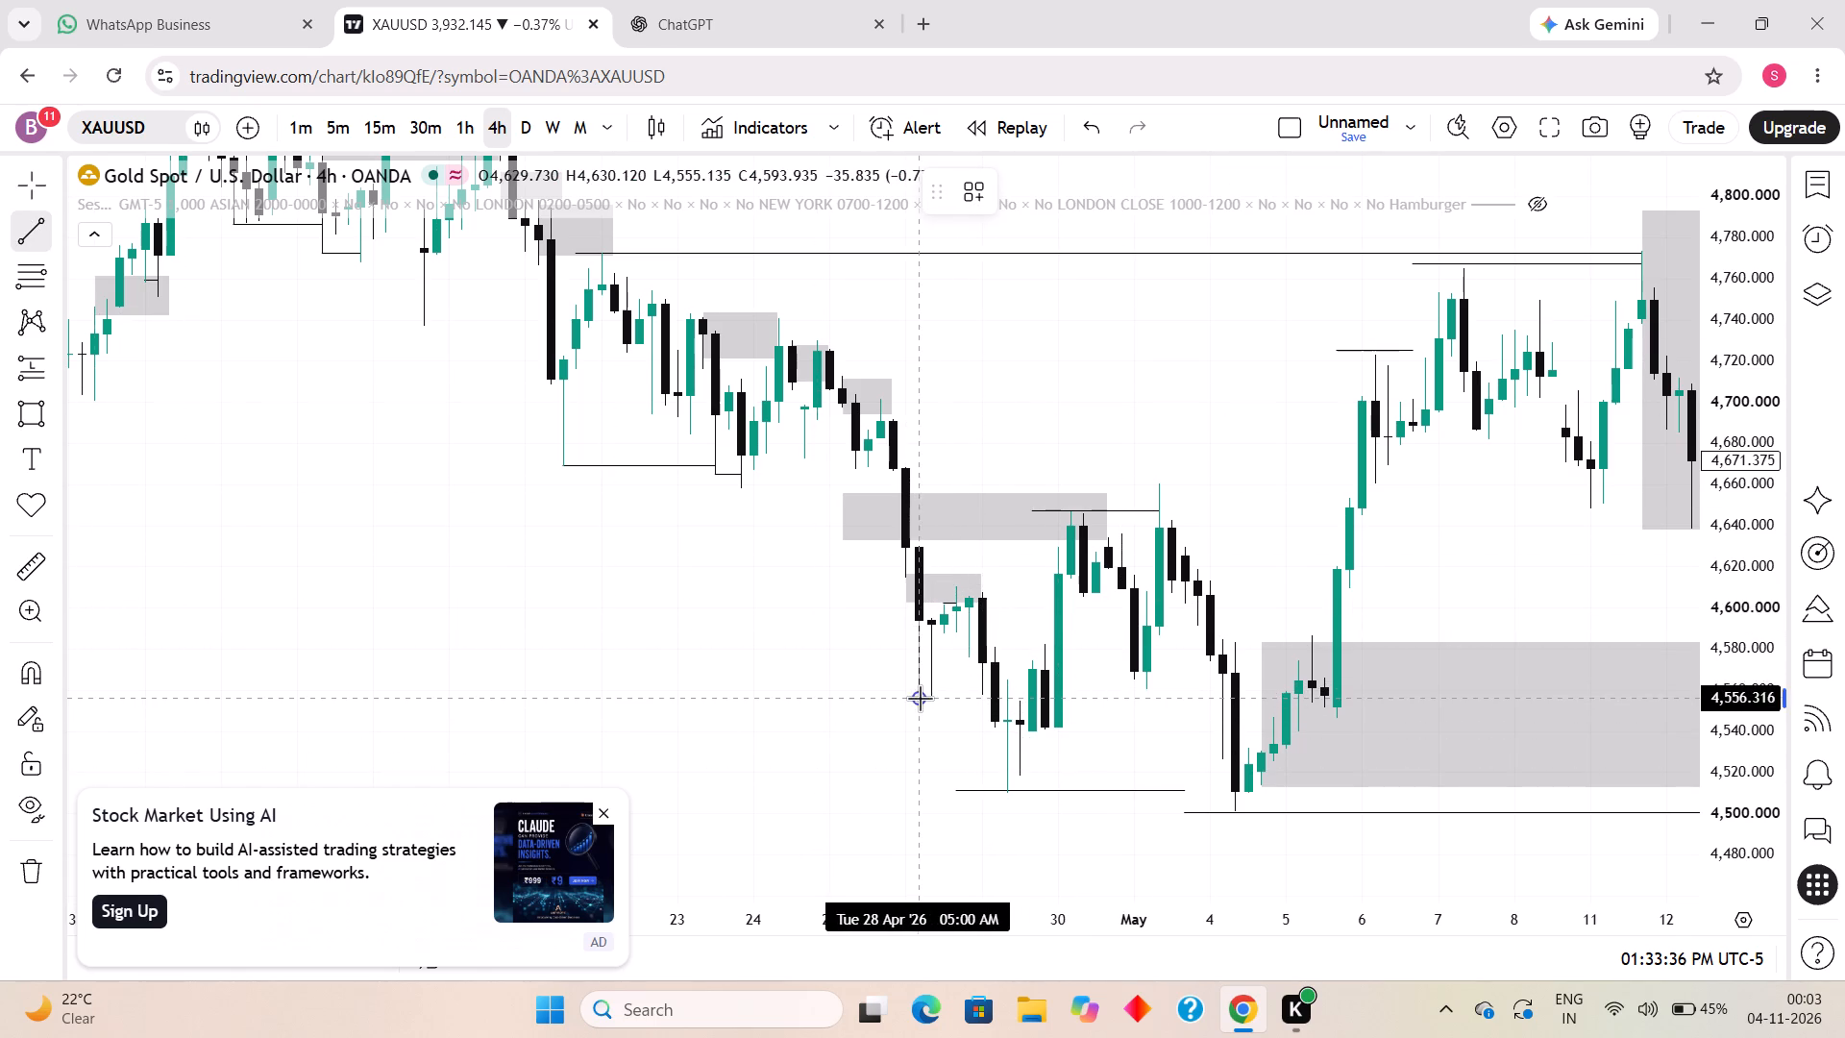
pyautogui.keyDown('shift'); pyautogui.click(995, 710); pyautogui.keyUp('shift')
pyautogui.click(976, 779)
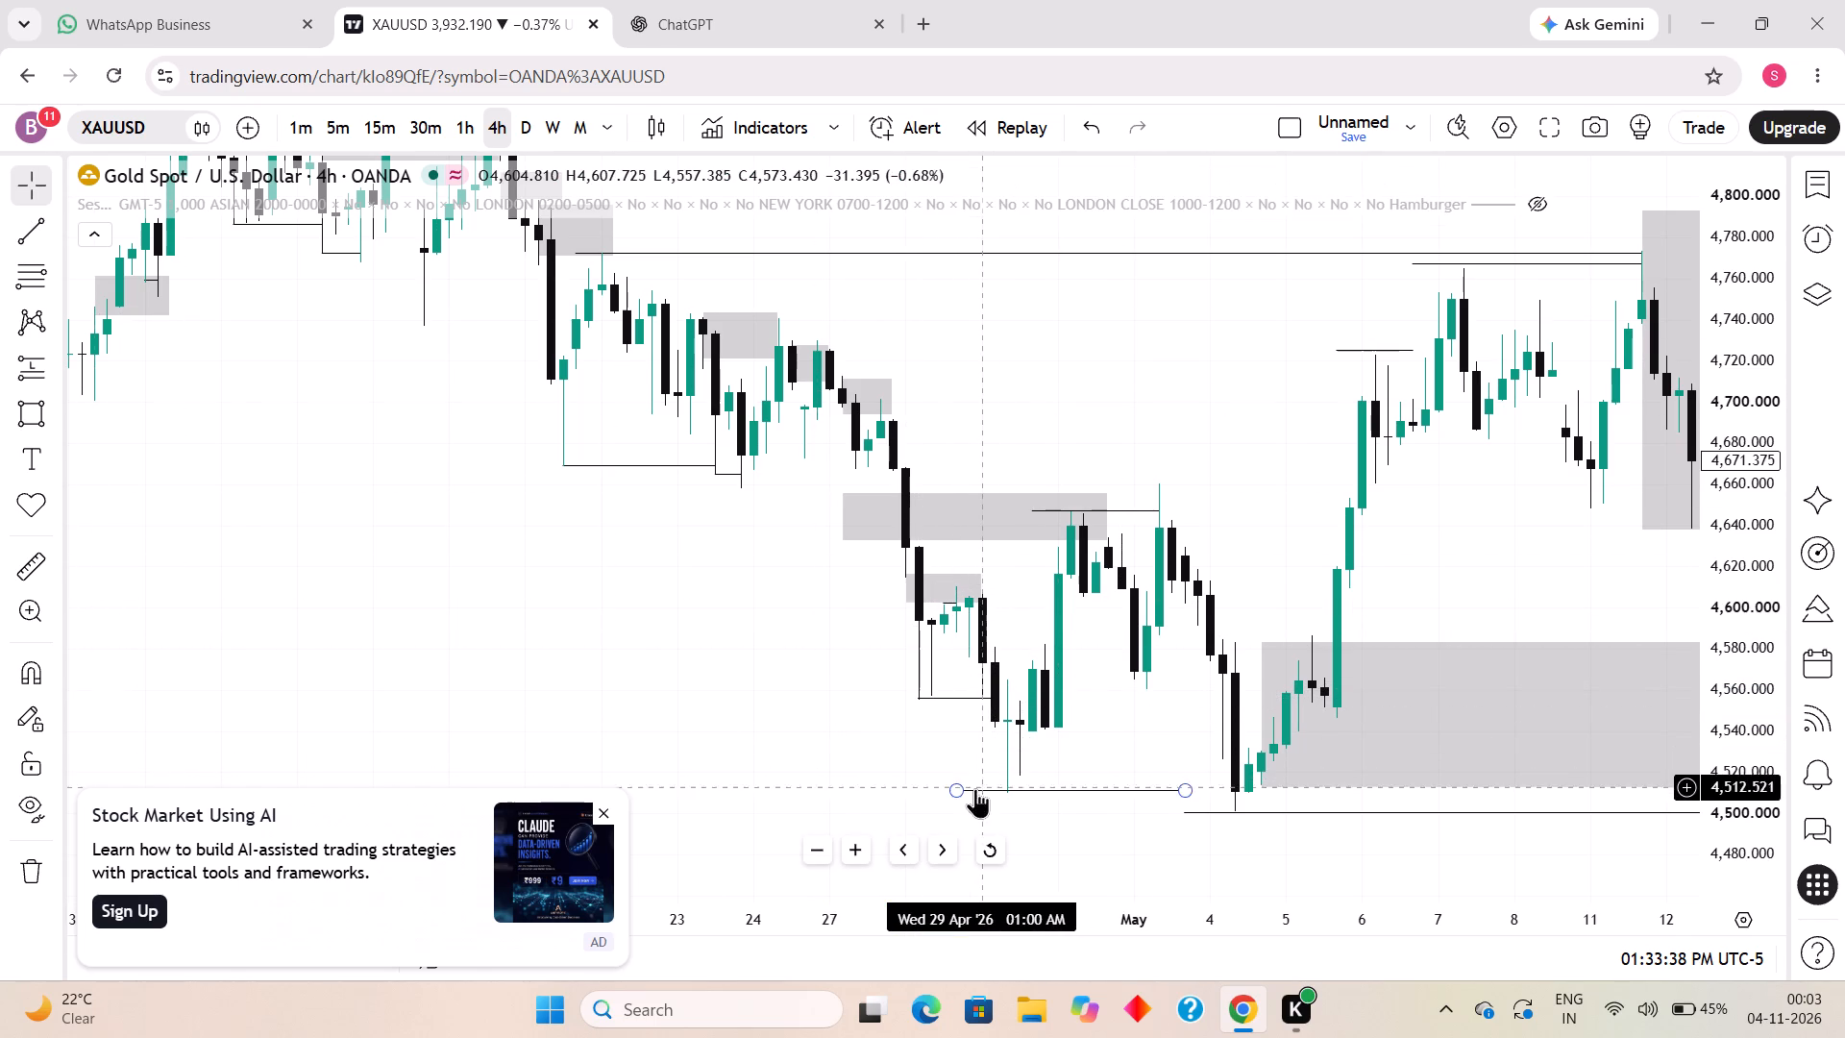
# Adjust the 4,511 low line to start at the 29 Apr low and end at the 4 May candle, undoing its accidental move.
pyautogui.moveTo(974, 788); pyautogui.dragTo(890, 828)
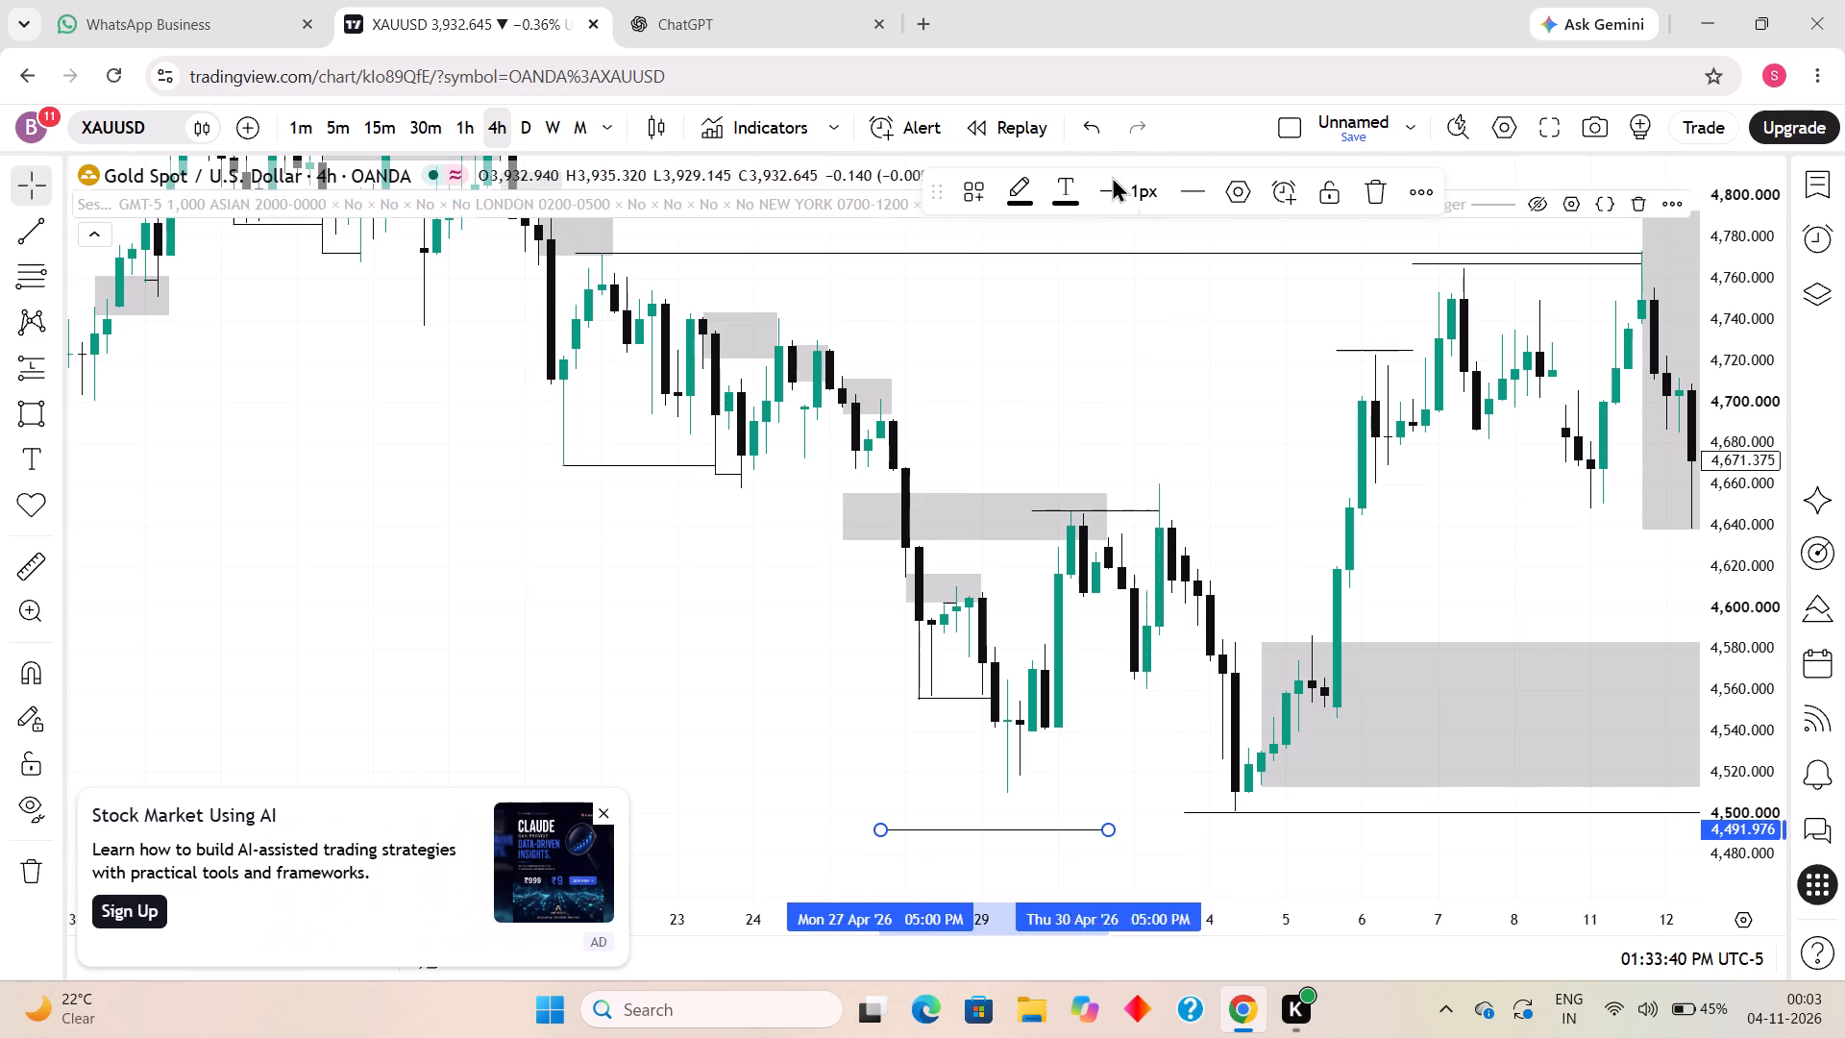
pyautogui.click(1095, 129)
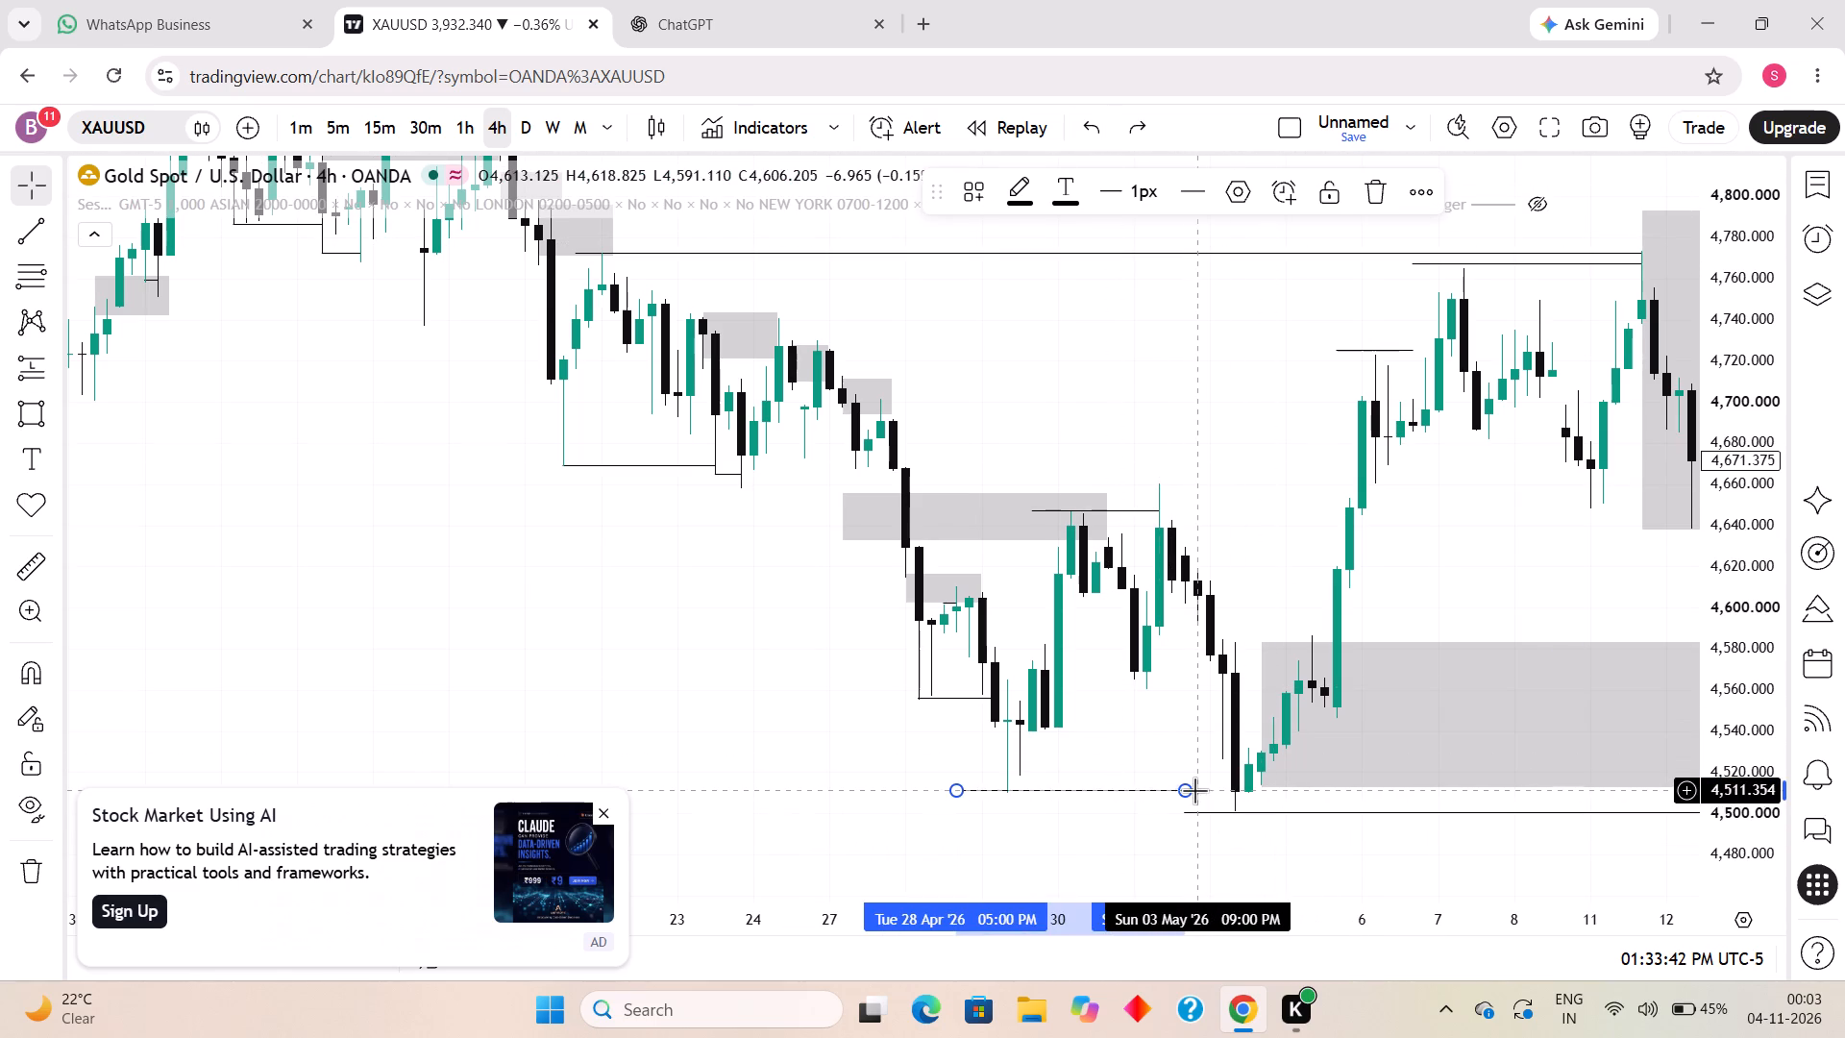
pyautogui.moveTo(1186, 787); pyautogui.dragTo(1230, 787)
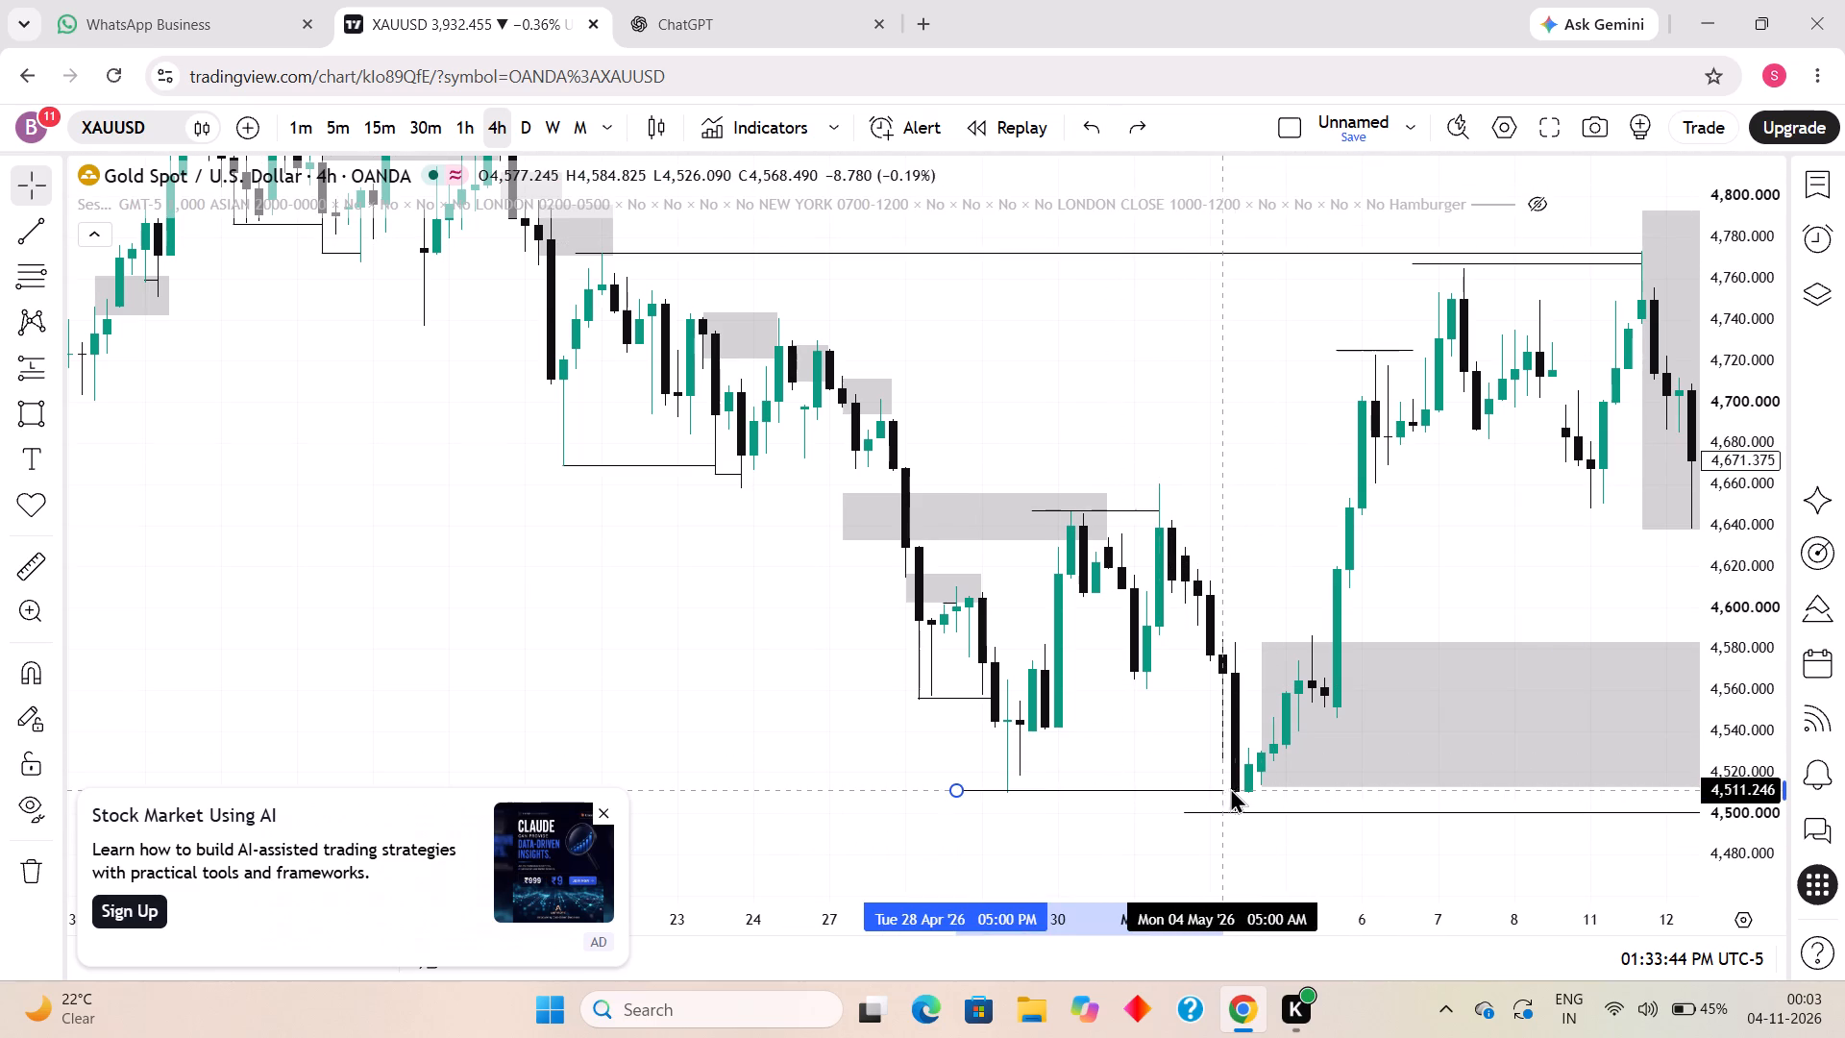
pyautogui.moveTo(1230, 787); pyautogui.dragTo(1238, 787)
pyautogui.click(1306, 868)
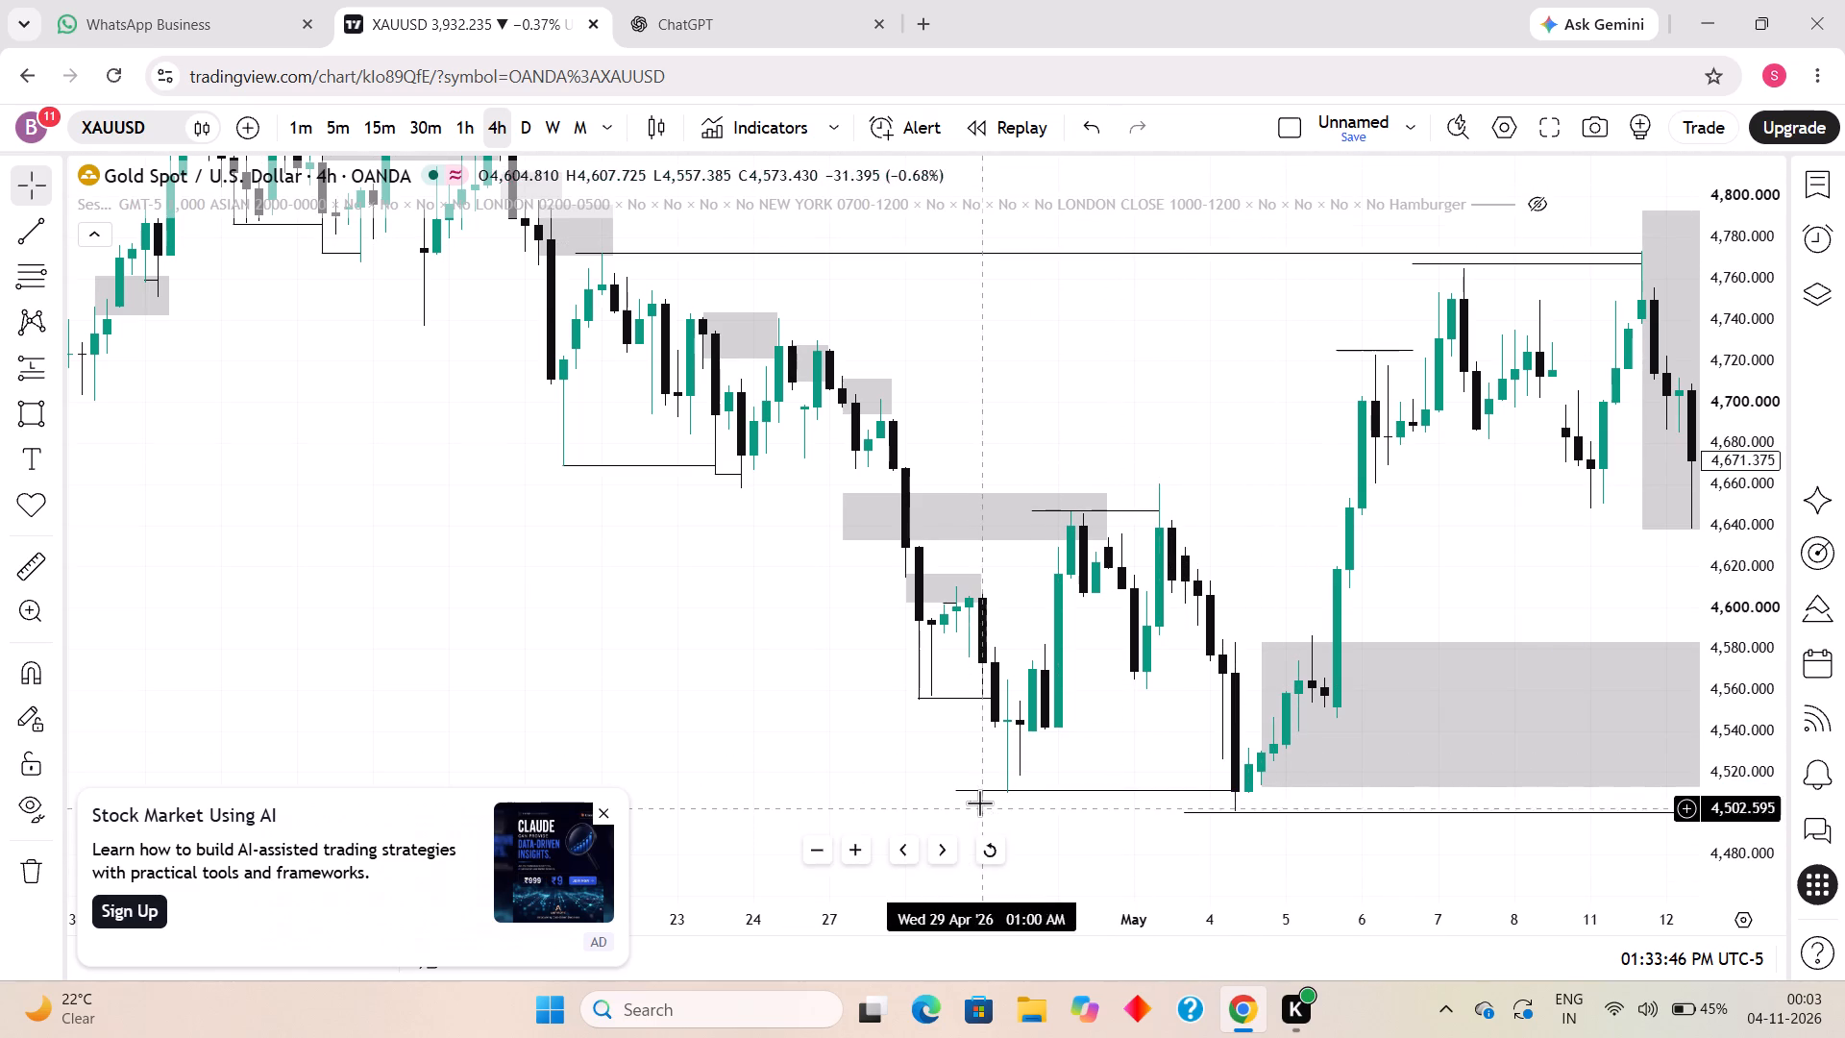
pyautogui.moveTo(958, 786); pyautogui.dragTo(1007, 801)
pyautogui.click(1109, 843)
# Move the start edge of the early-May rectangle below the 5 May rally one candle later on 4 May.
pyautogui.scroll(1, 1107, 728)
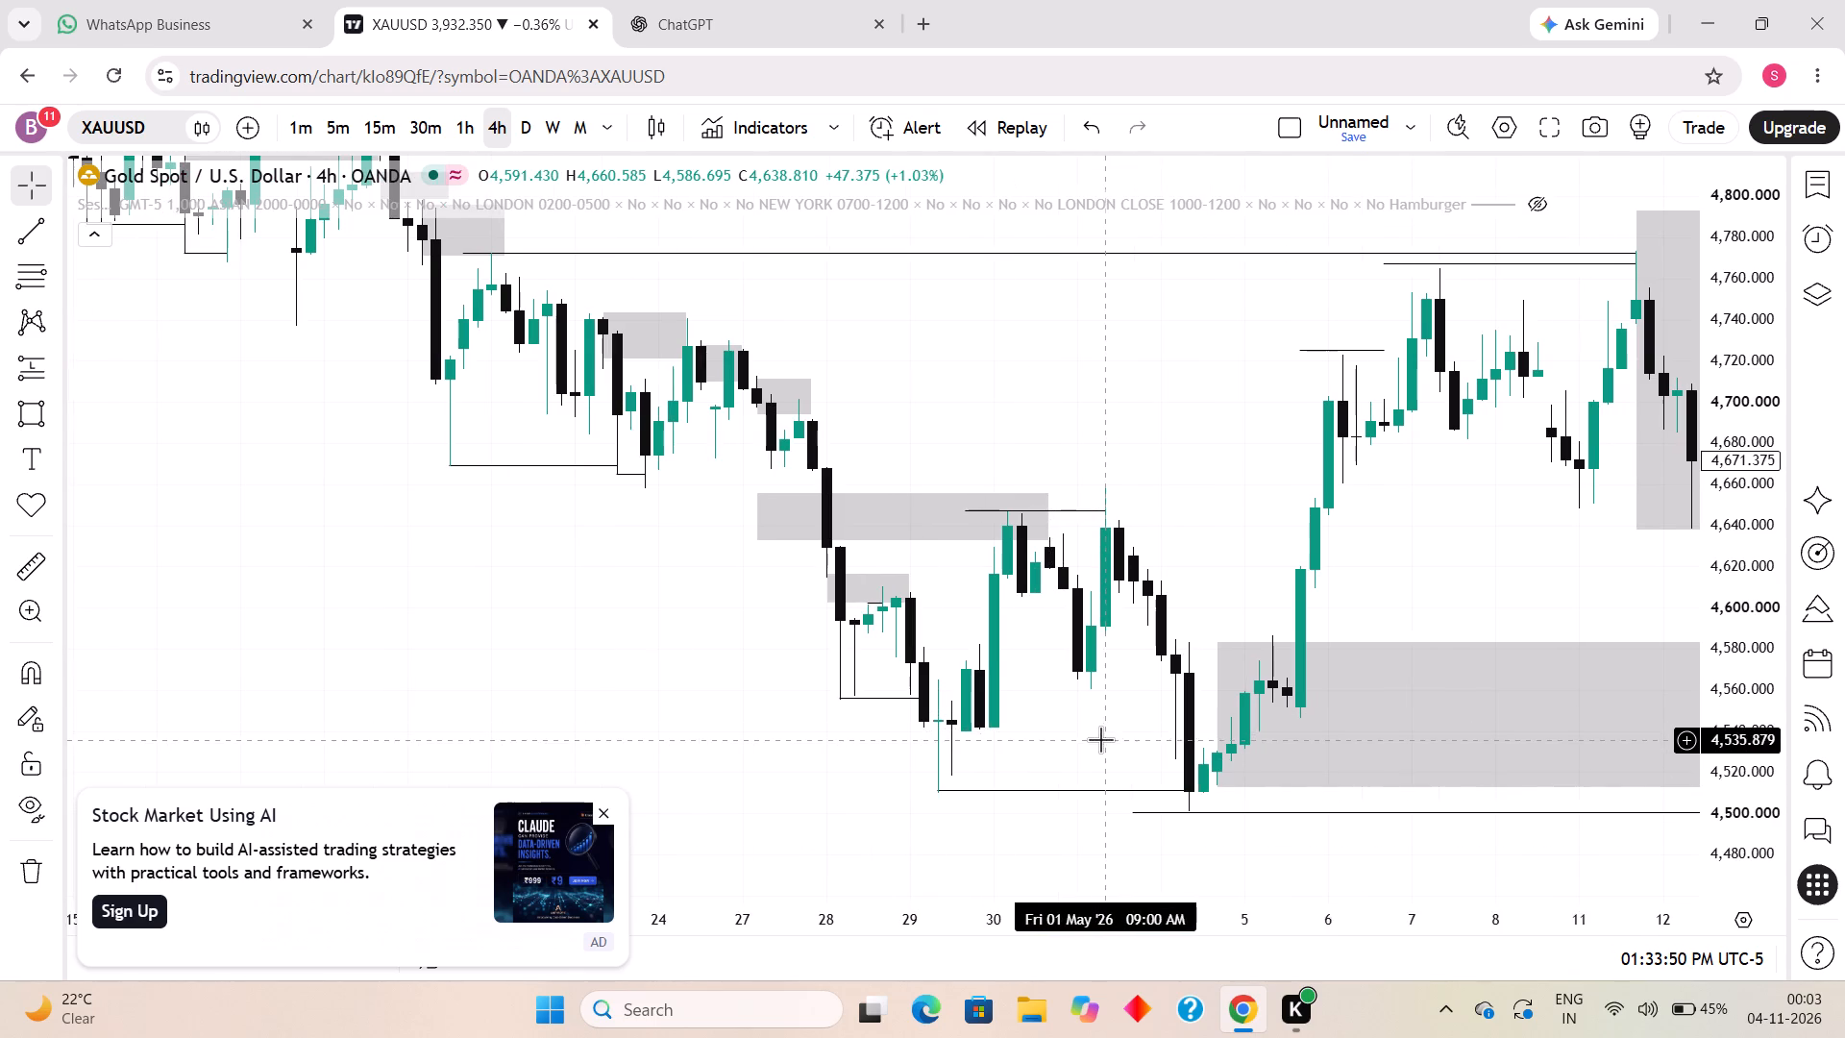
pyautogui.scroll(1, 1099, 740)
pyautogui.moveTo(1055, 732); pyautogui.dragTo(847, 664)
pyautogui.moveTo(1267, 514); pyautogui.dragTo(915, 598)
pyautogui.scroll(-3, 1040, 673)
pyautogui.moveTo(1397, 856); pyautogui.dragTo(1391, 851)
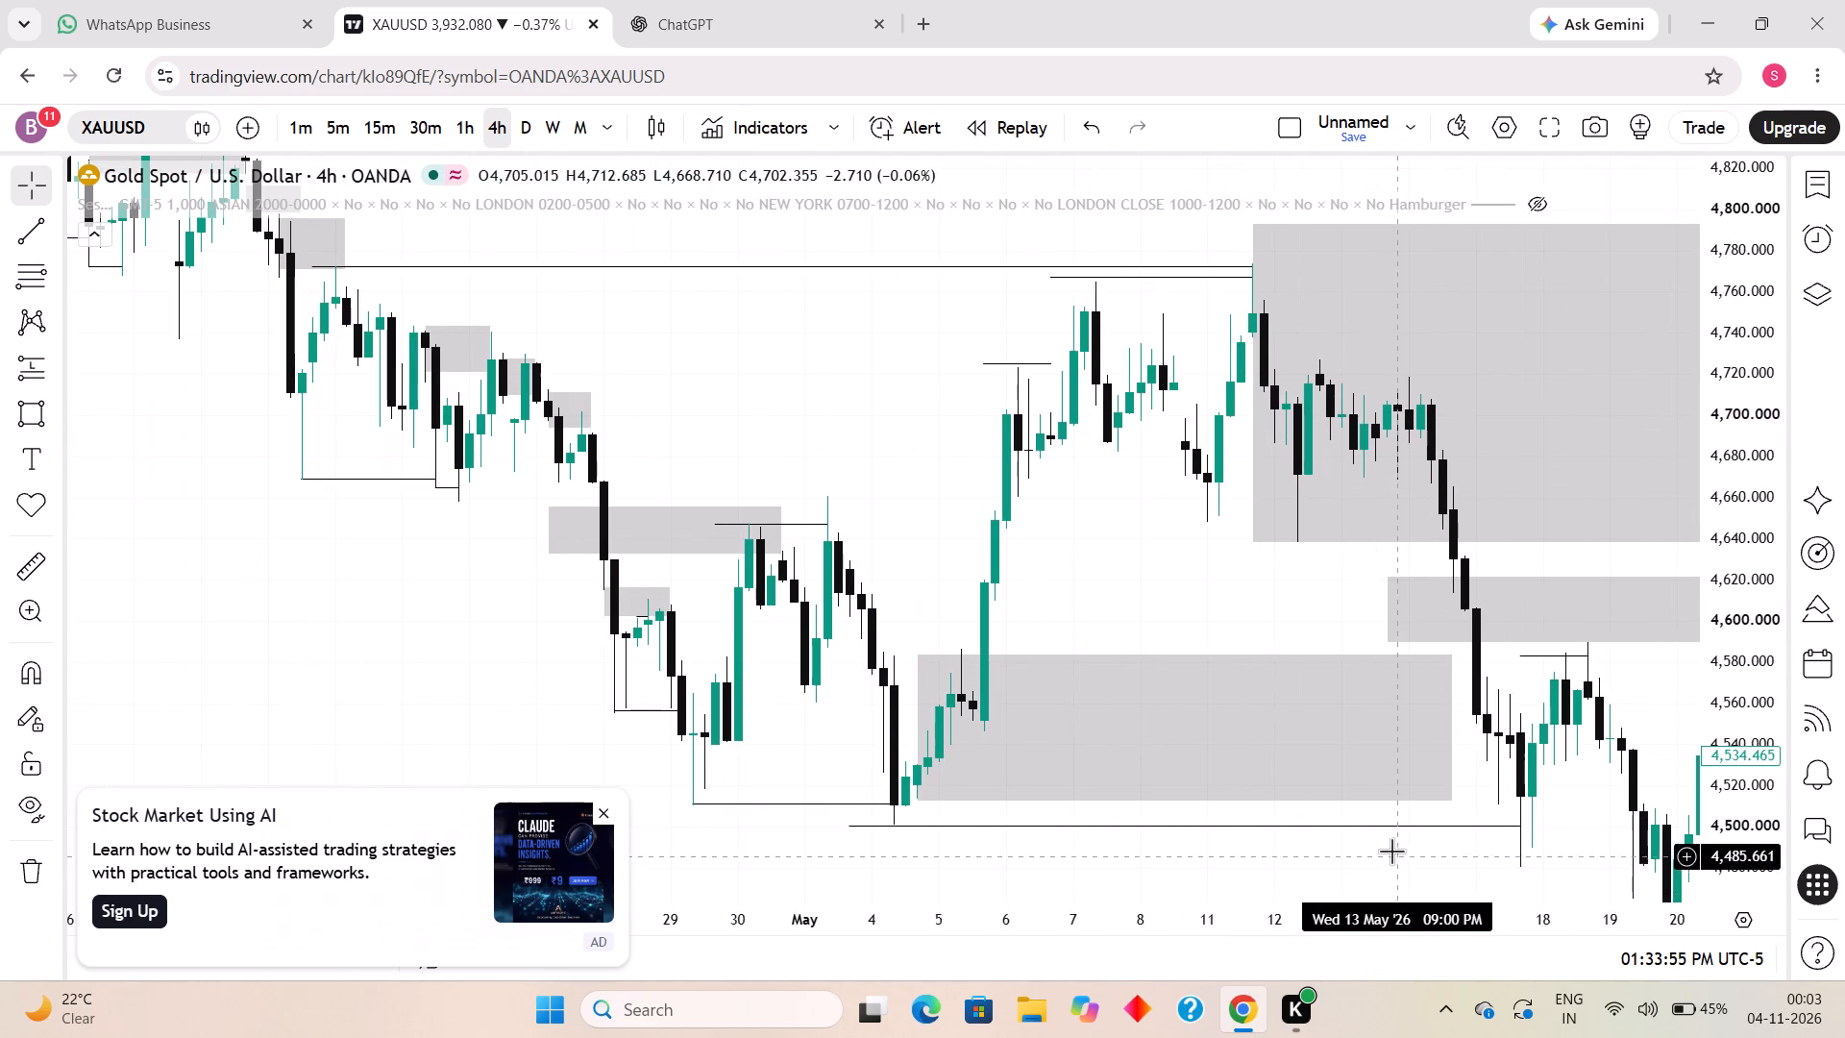
pyautogui.moveTo(1391, 851); pyautogui.dragTo(1255, 763)
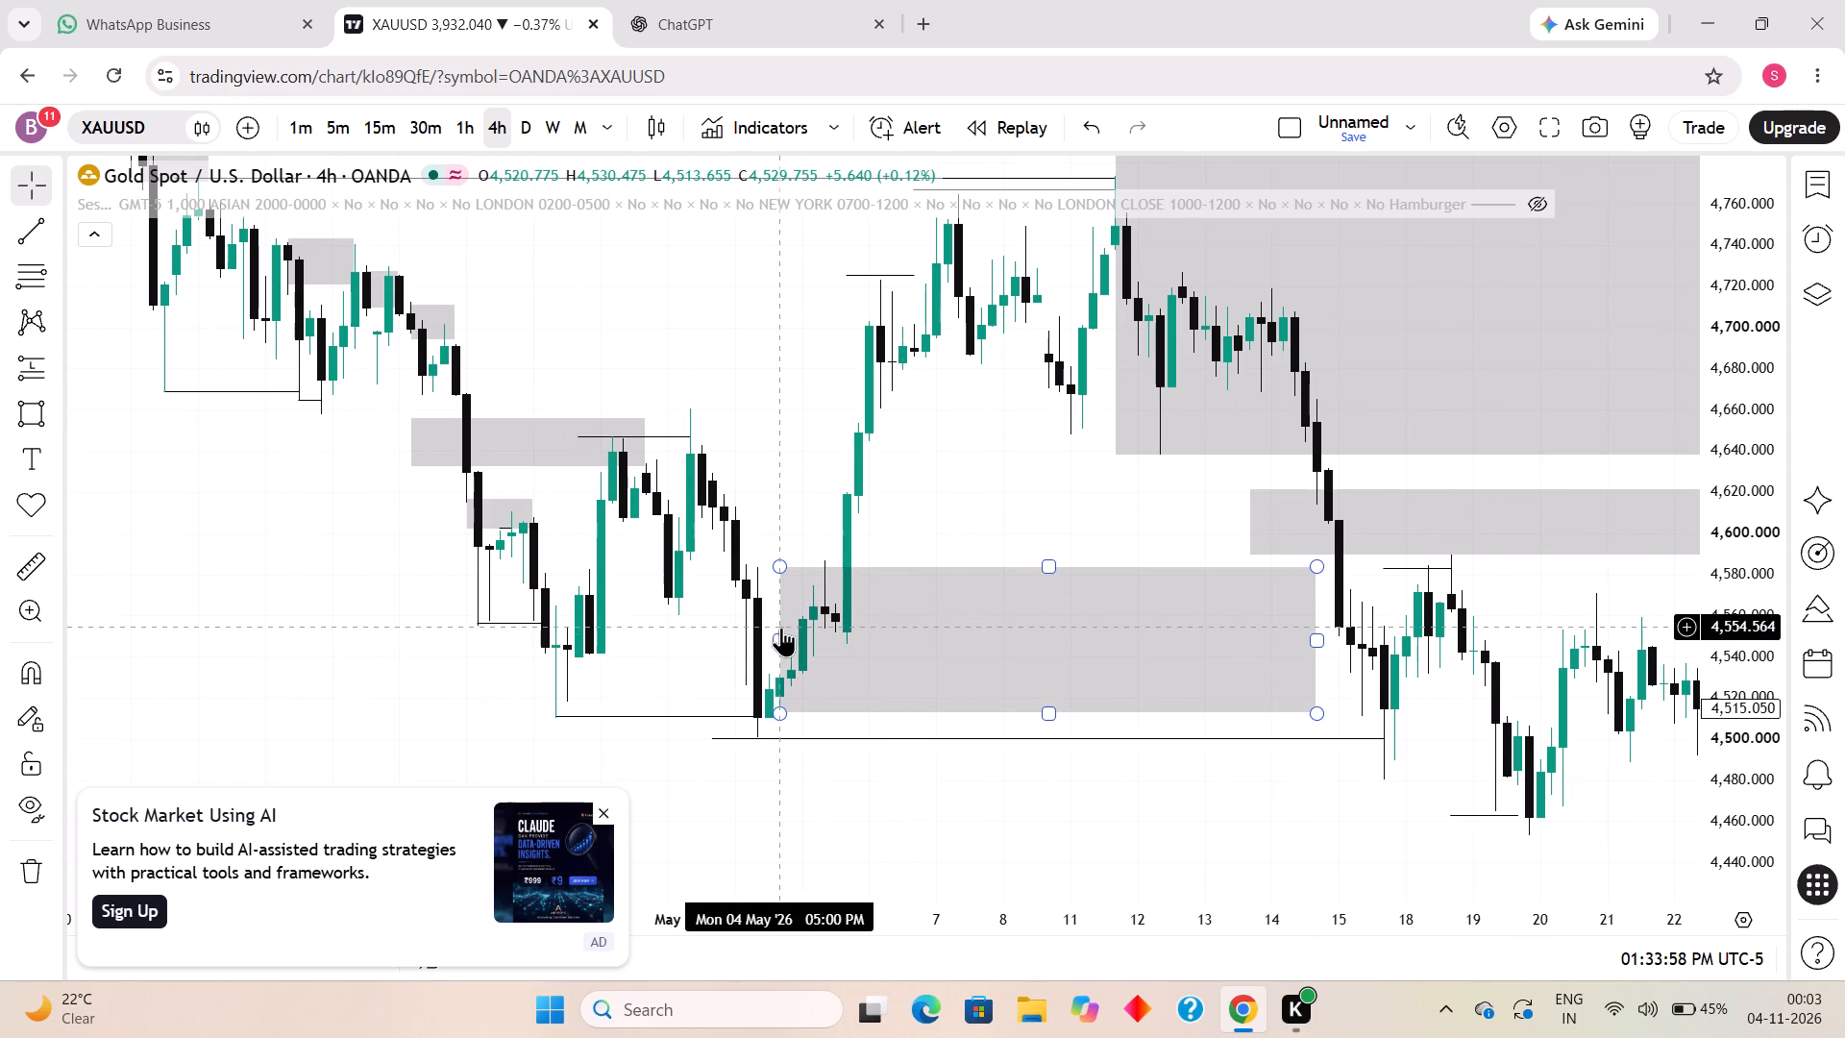
pyautogui.moveTo(776, 637); pyautogui.dragTo(789, 640)
pyautogui.click(929, 553)
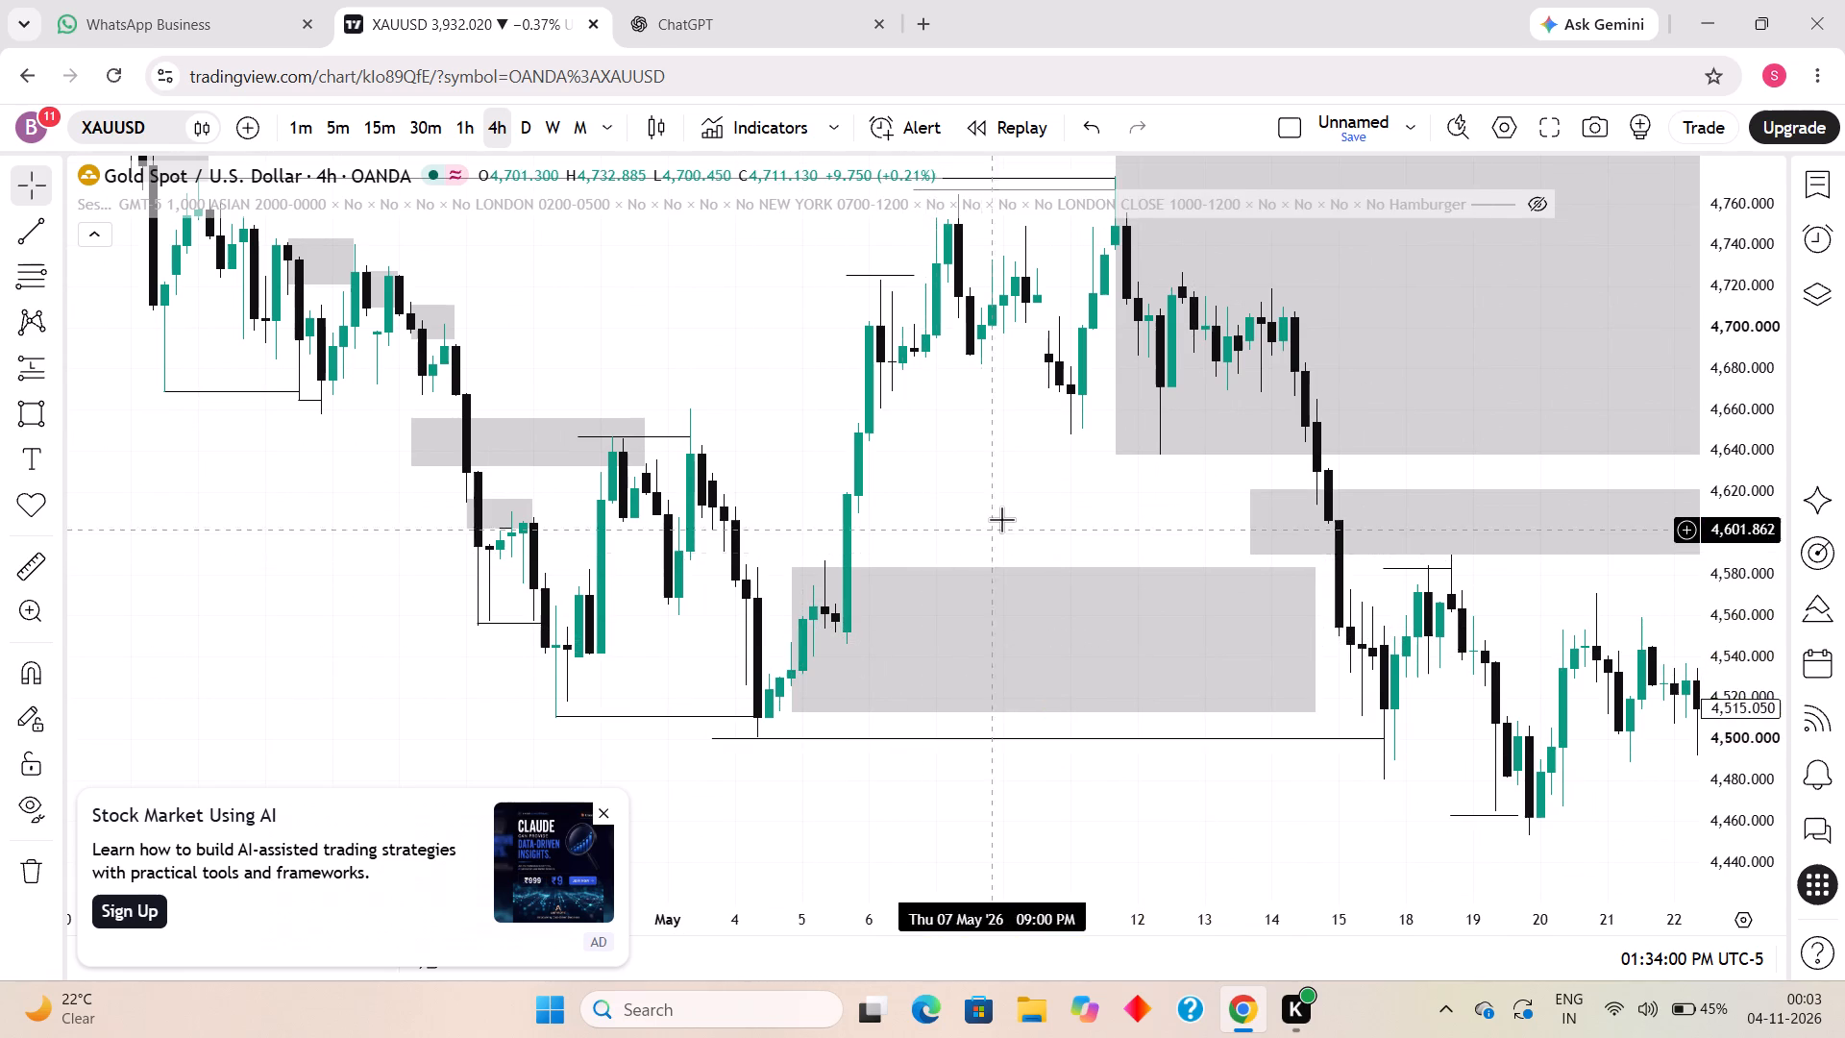
# Reposition the short line above the 6 May swing high down onto that candle's high, shifted one candle later.
pyautogui.moveTo(1017, 518); pyautogui.dragTo(1182, 654)
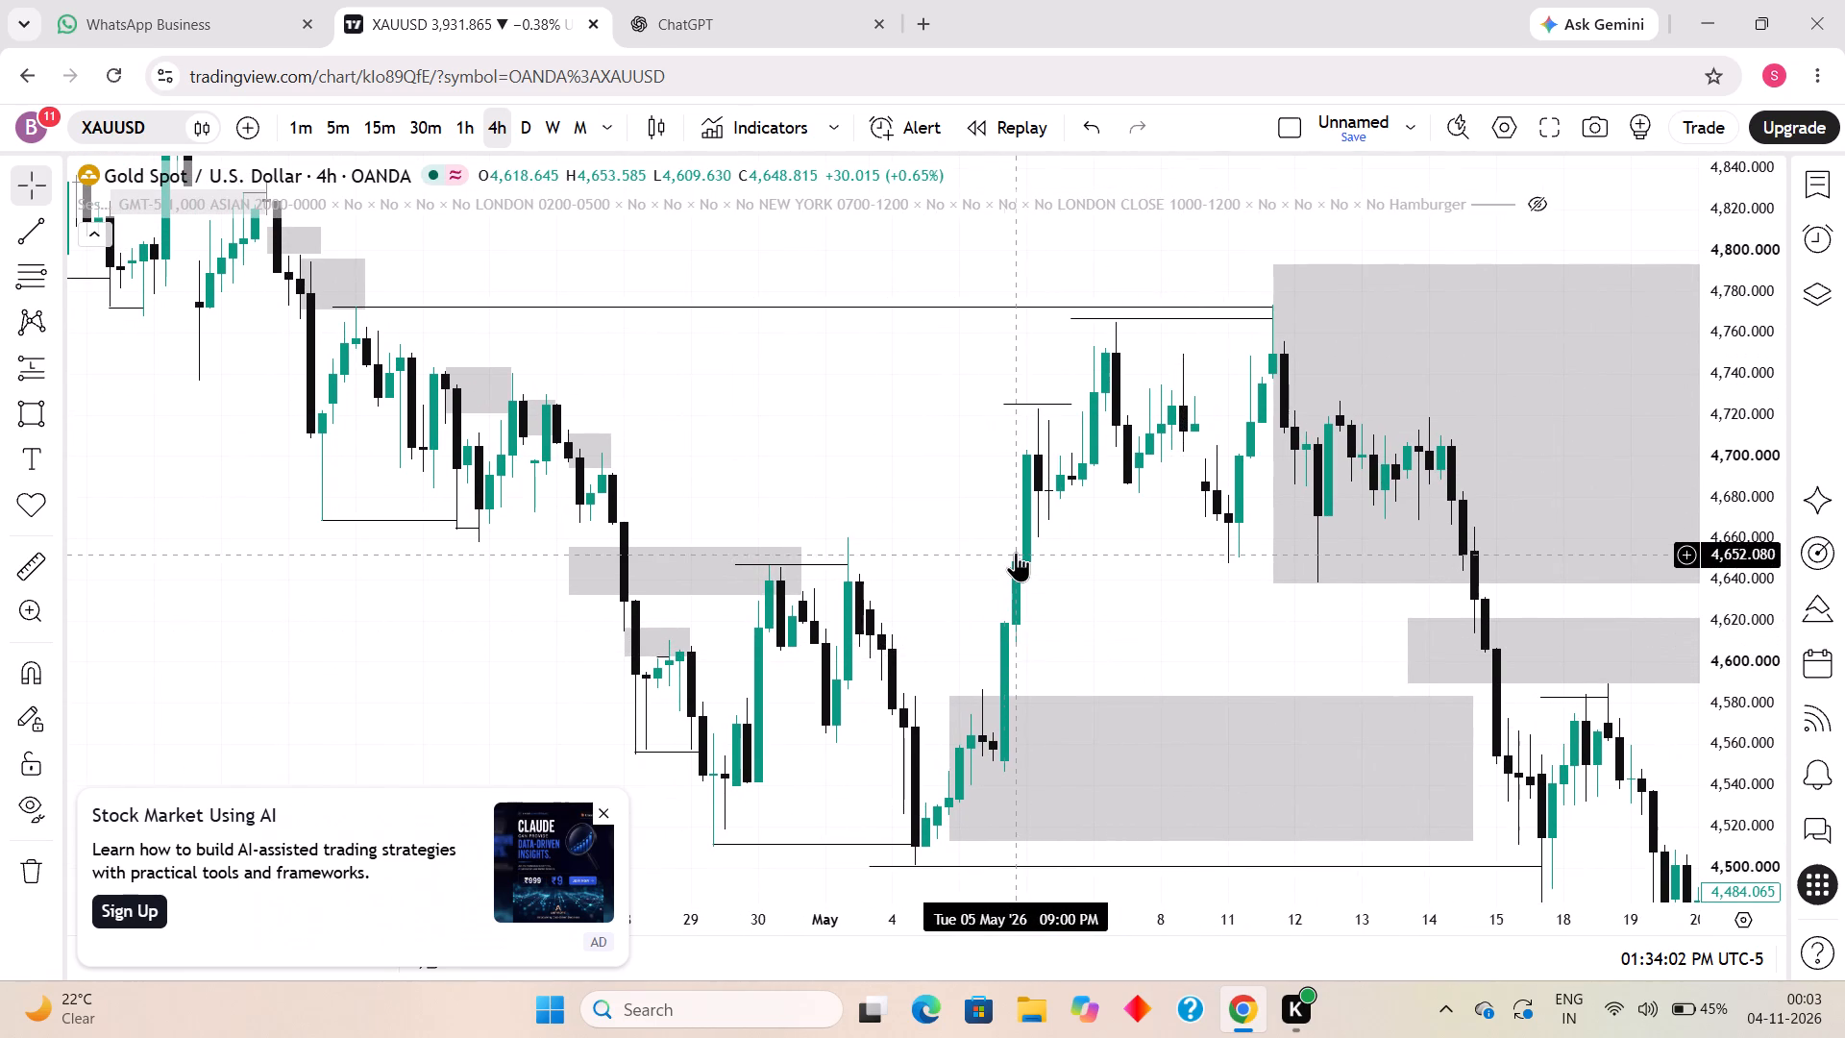
pyautogui.scroll(1, 1016, 552)
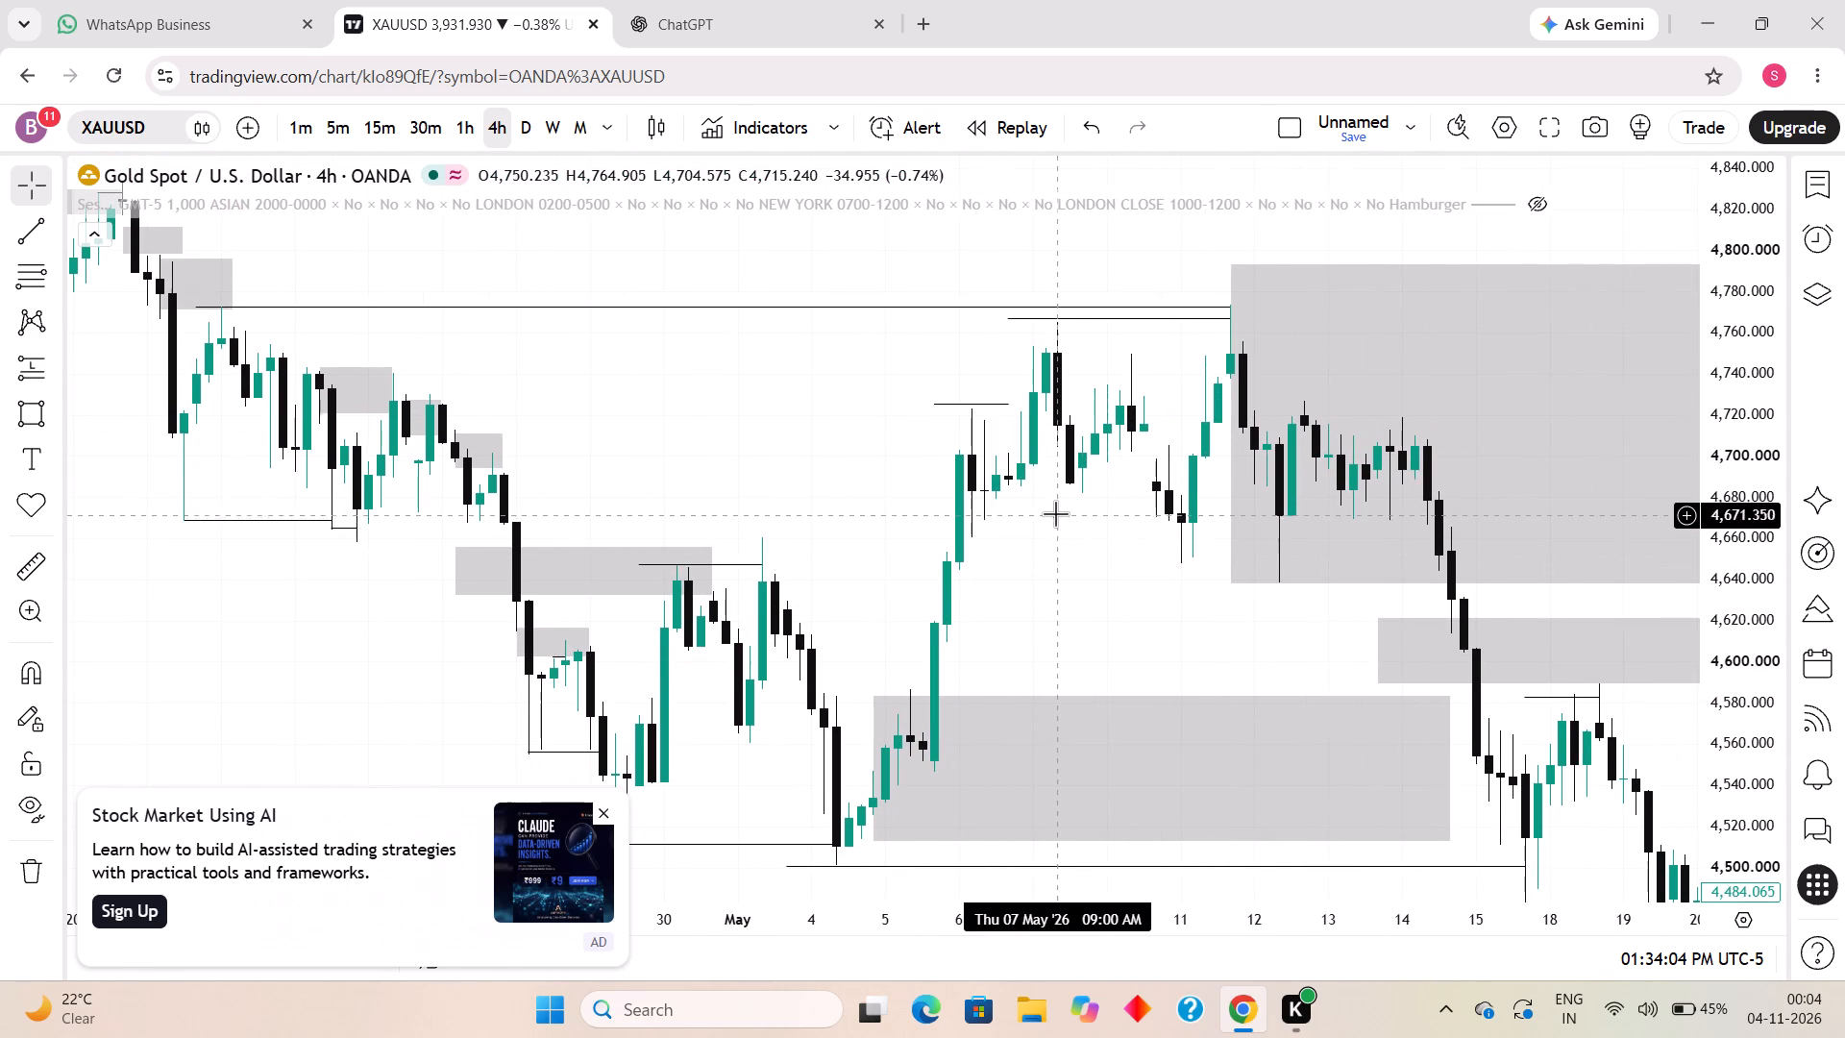
pyautogui.moveTo(1057, 527); pyautogui.dragTo(1048, 685)
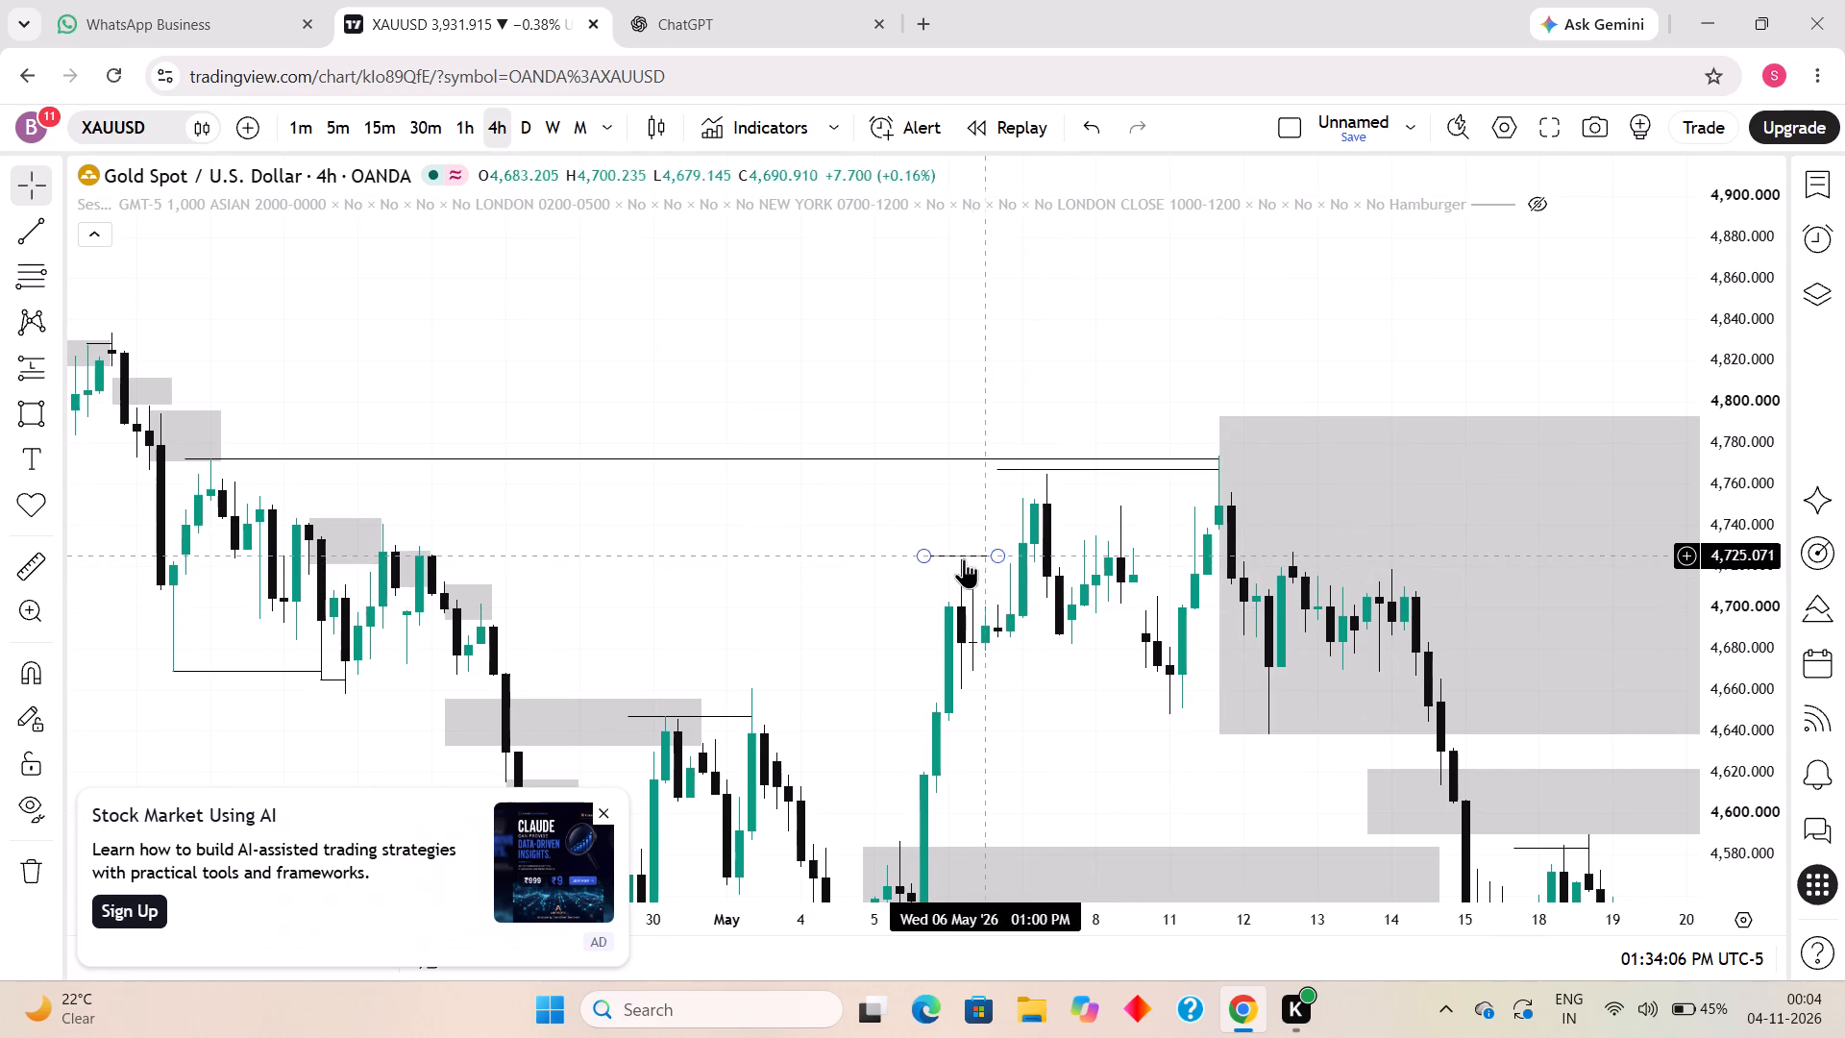
pyautogui.moveTo(954, 551); pyautogui.dragTo(957, 559)
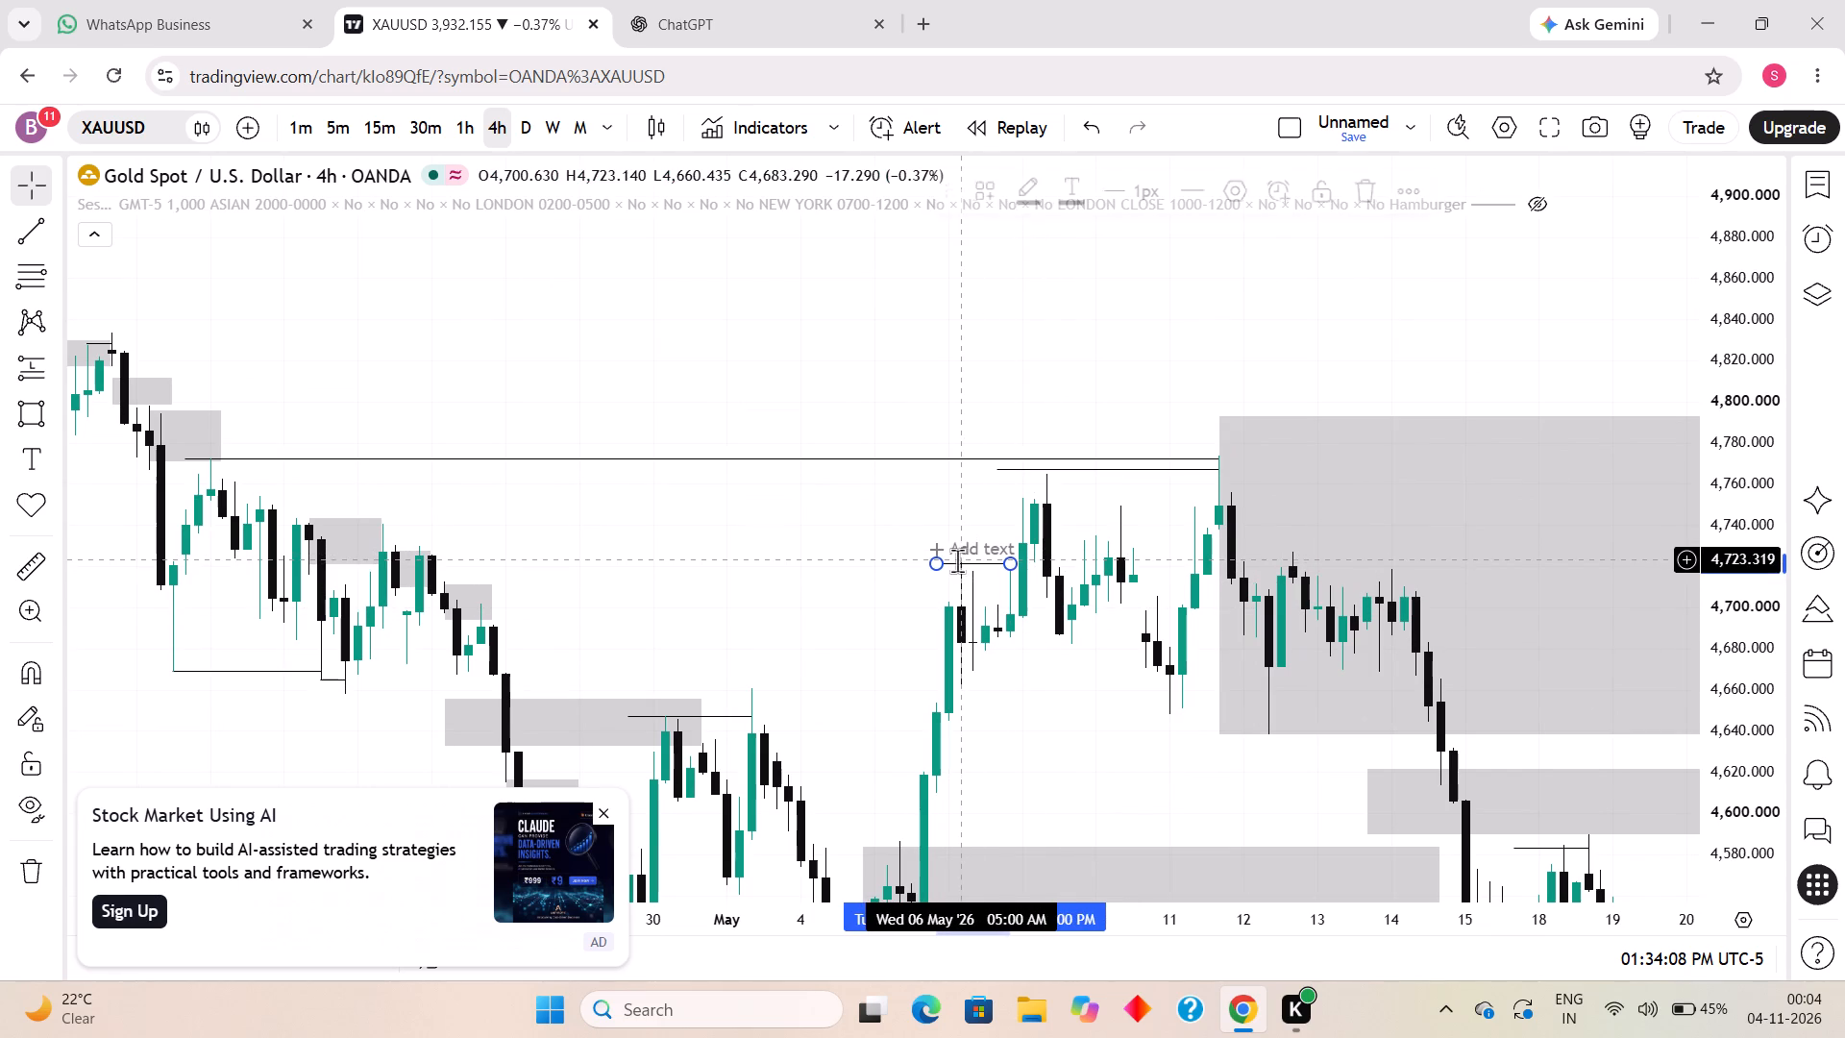
pyautogui.click(1003, 592)
pyautogui.click(980, 566)
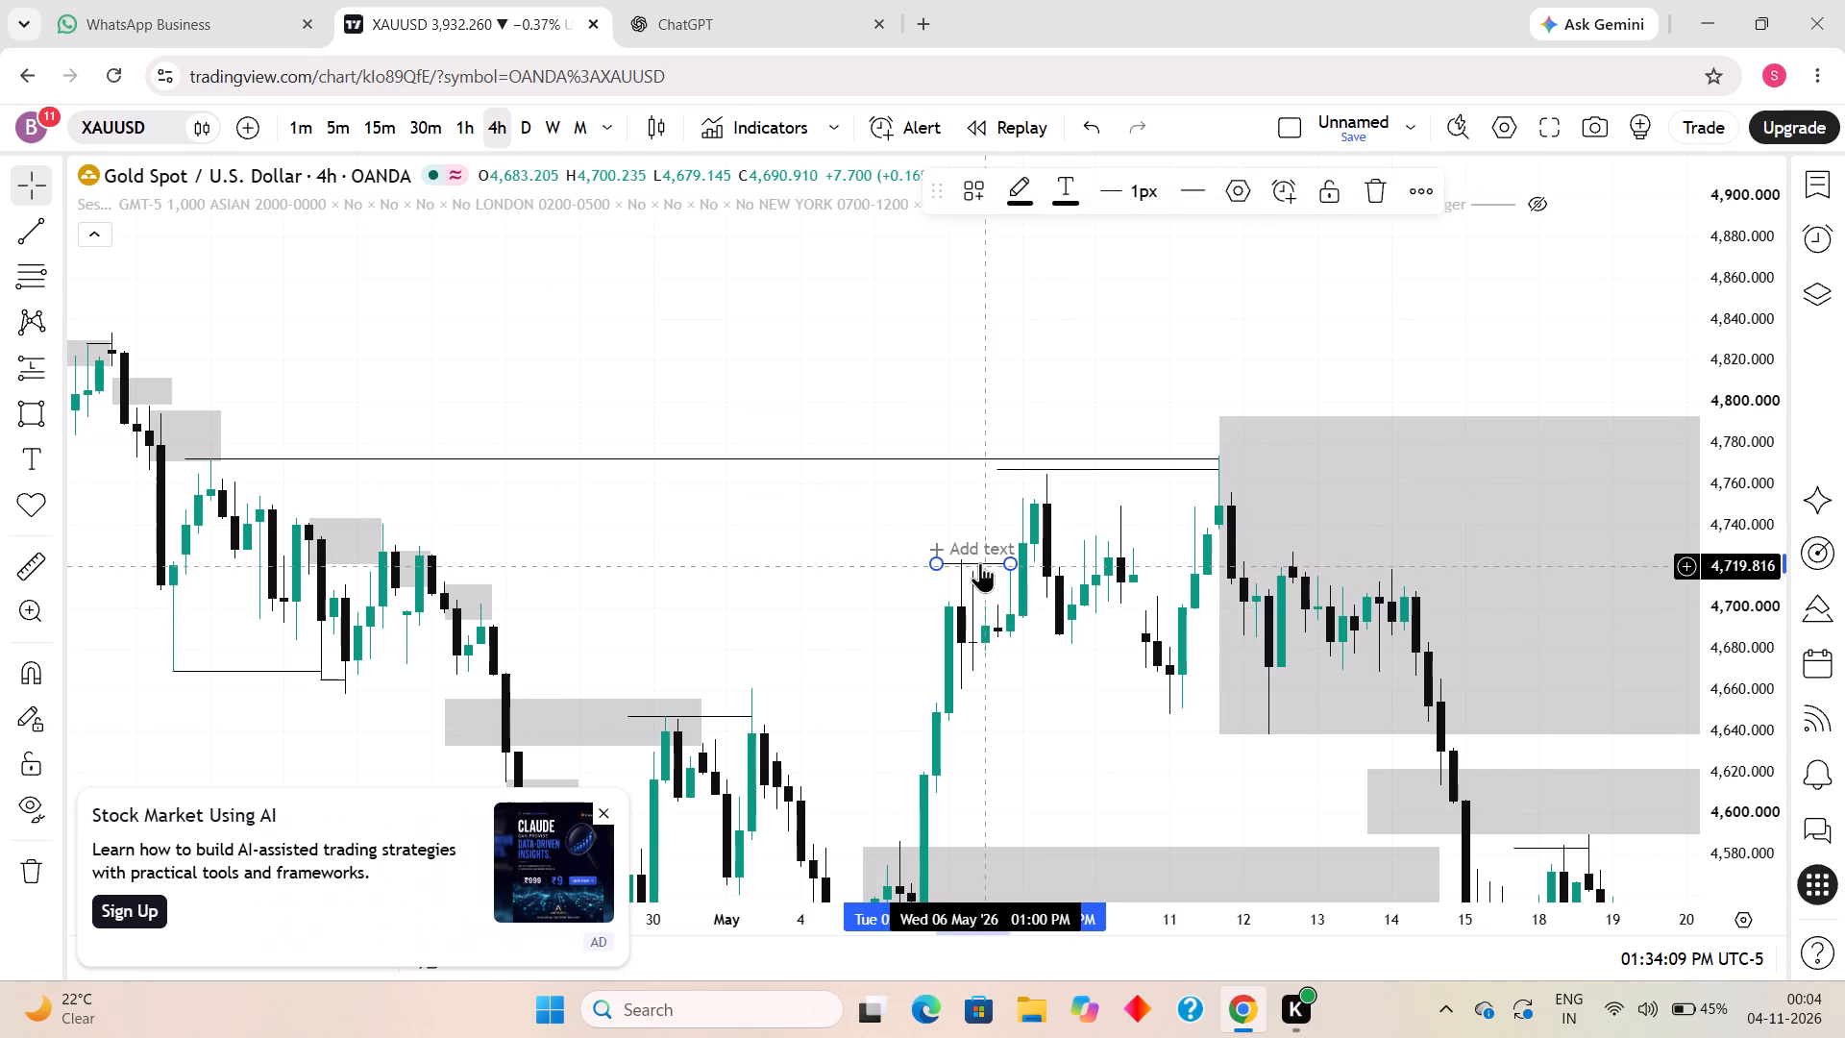
pyautogui.click(1030, 635)
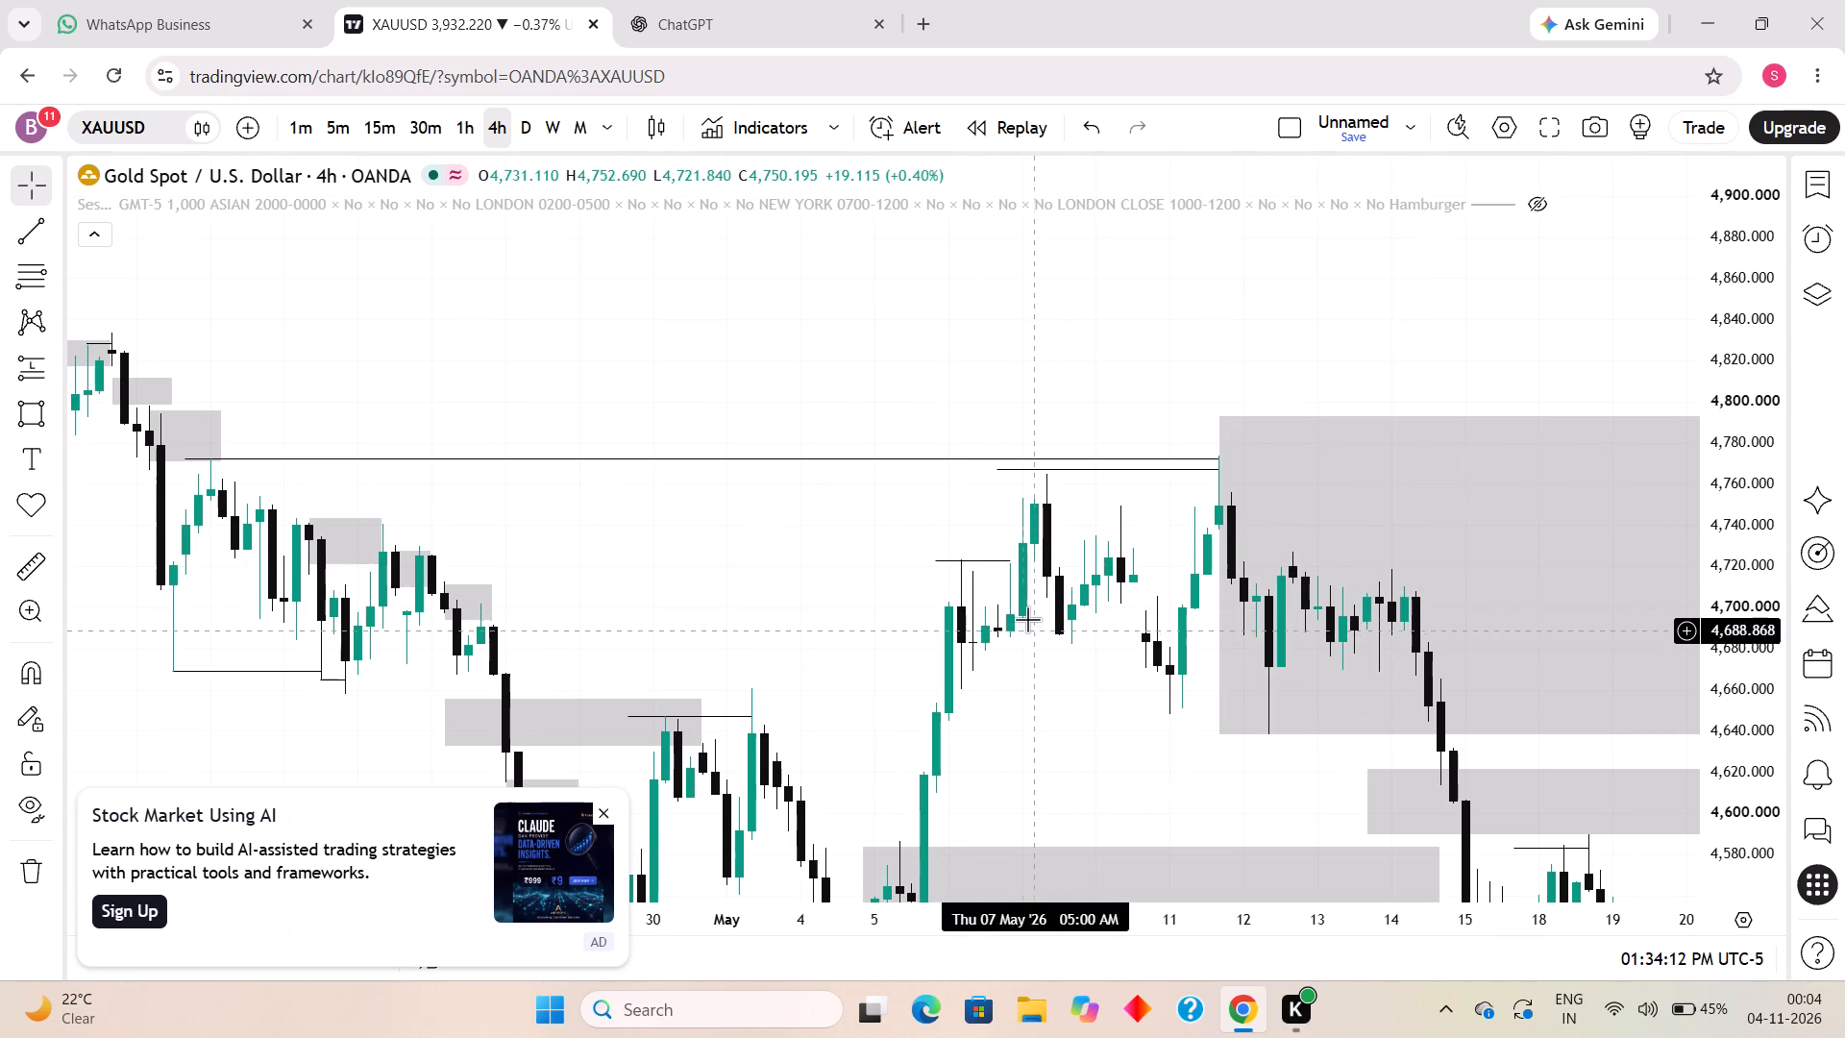
# Extend the end of the 6 May swing-high line one candle to the 7 May candle that breaks it.
pyautogui.moveTo(1011, 558); pyautogui.dragTo(1021, 559)
pyautogui.click(1051, 700)
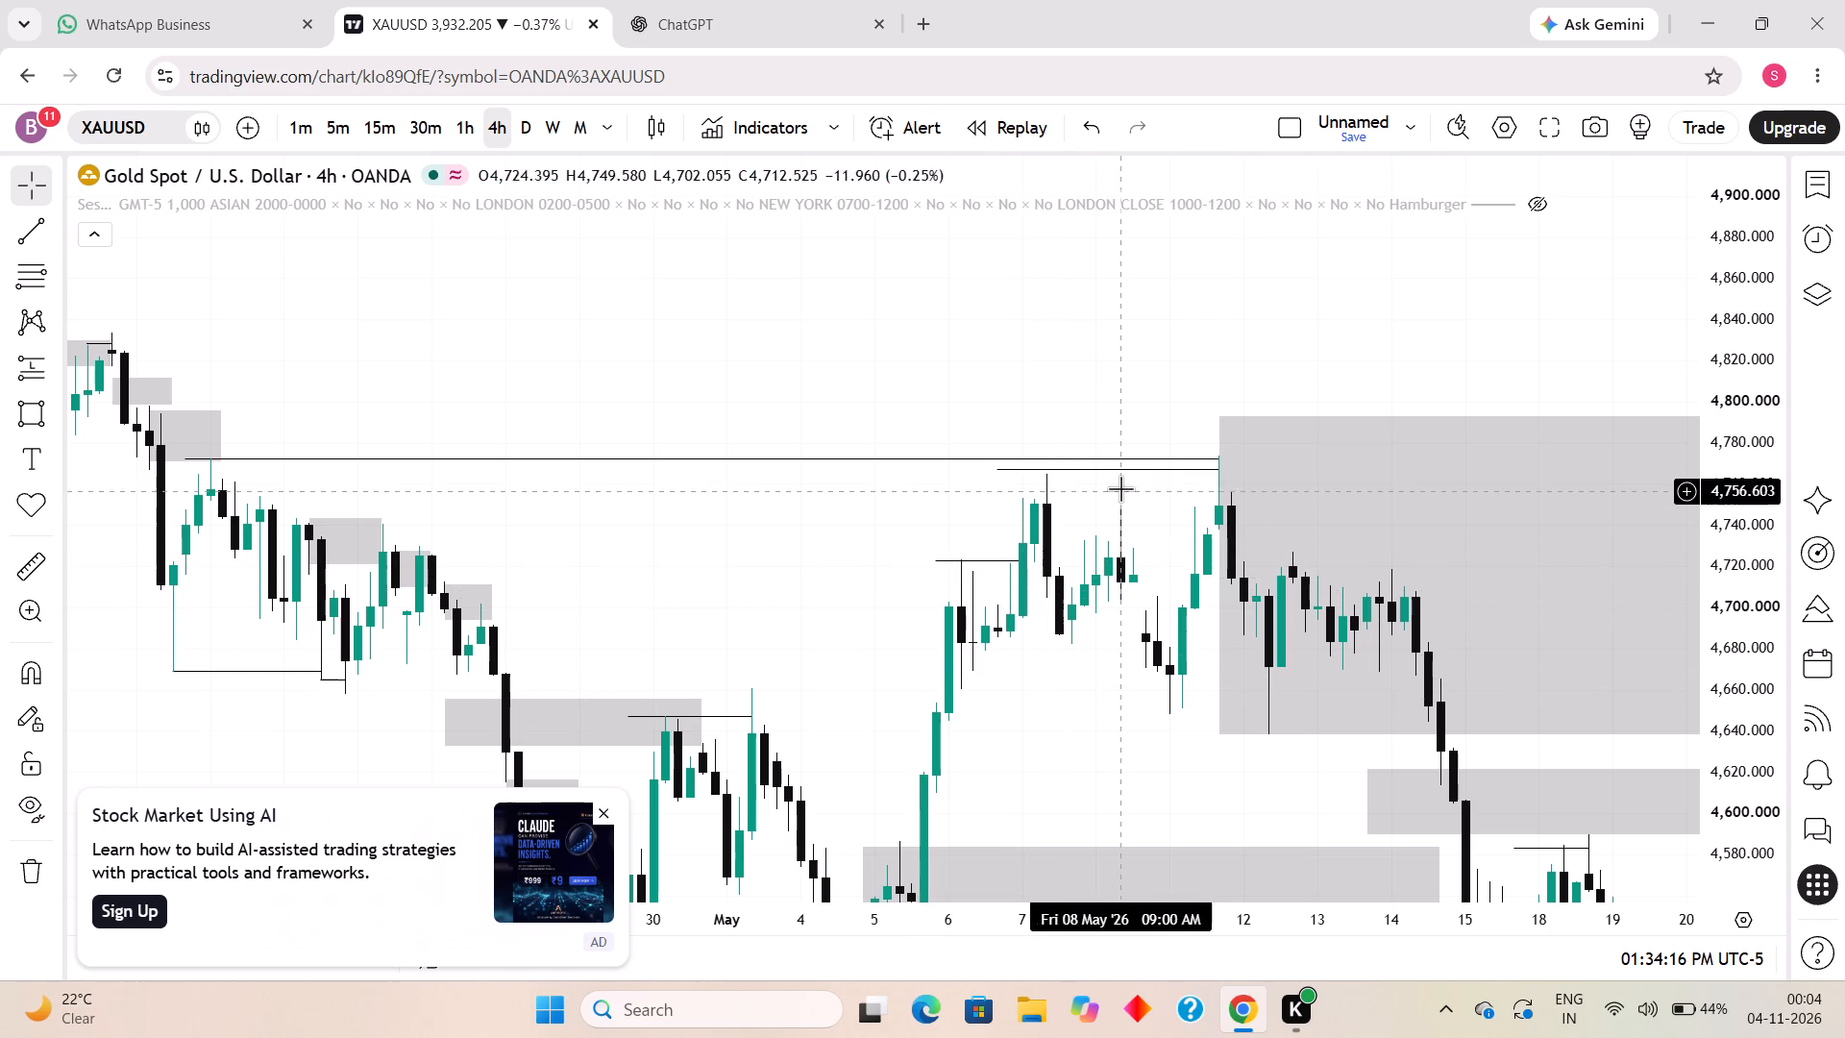
# Reposition the line above the 7 May swing high onto that high at about 4,764, running from 7 May 09:00 AM to 11 May 05:00 PM.
pyautogui.moveTo(1150, 471); pyautogui.dragTo(1164, 477)
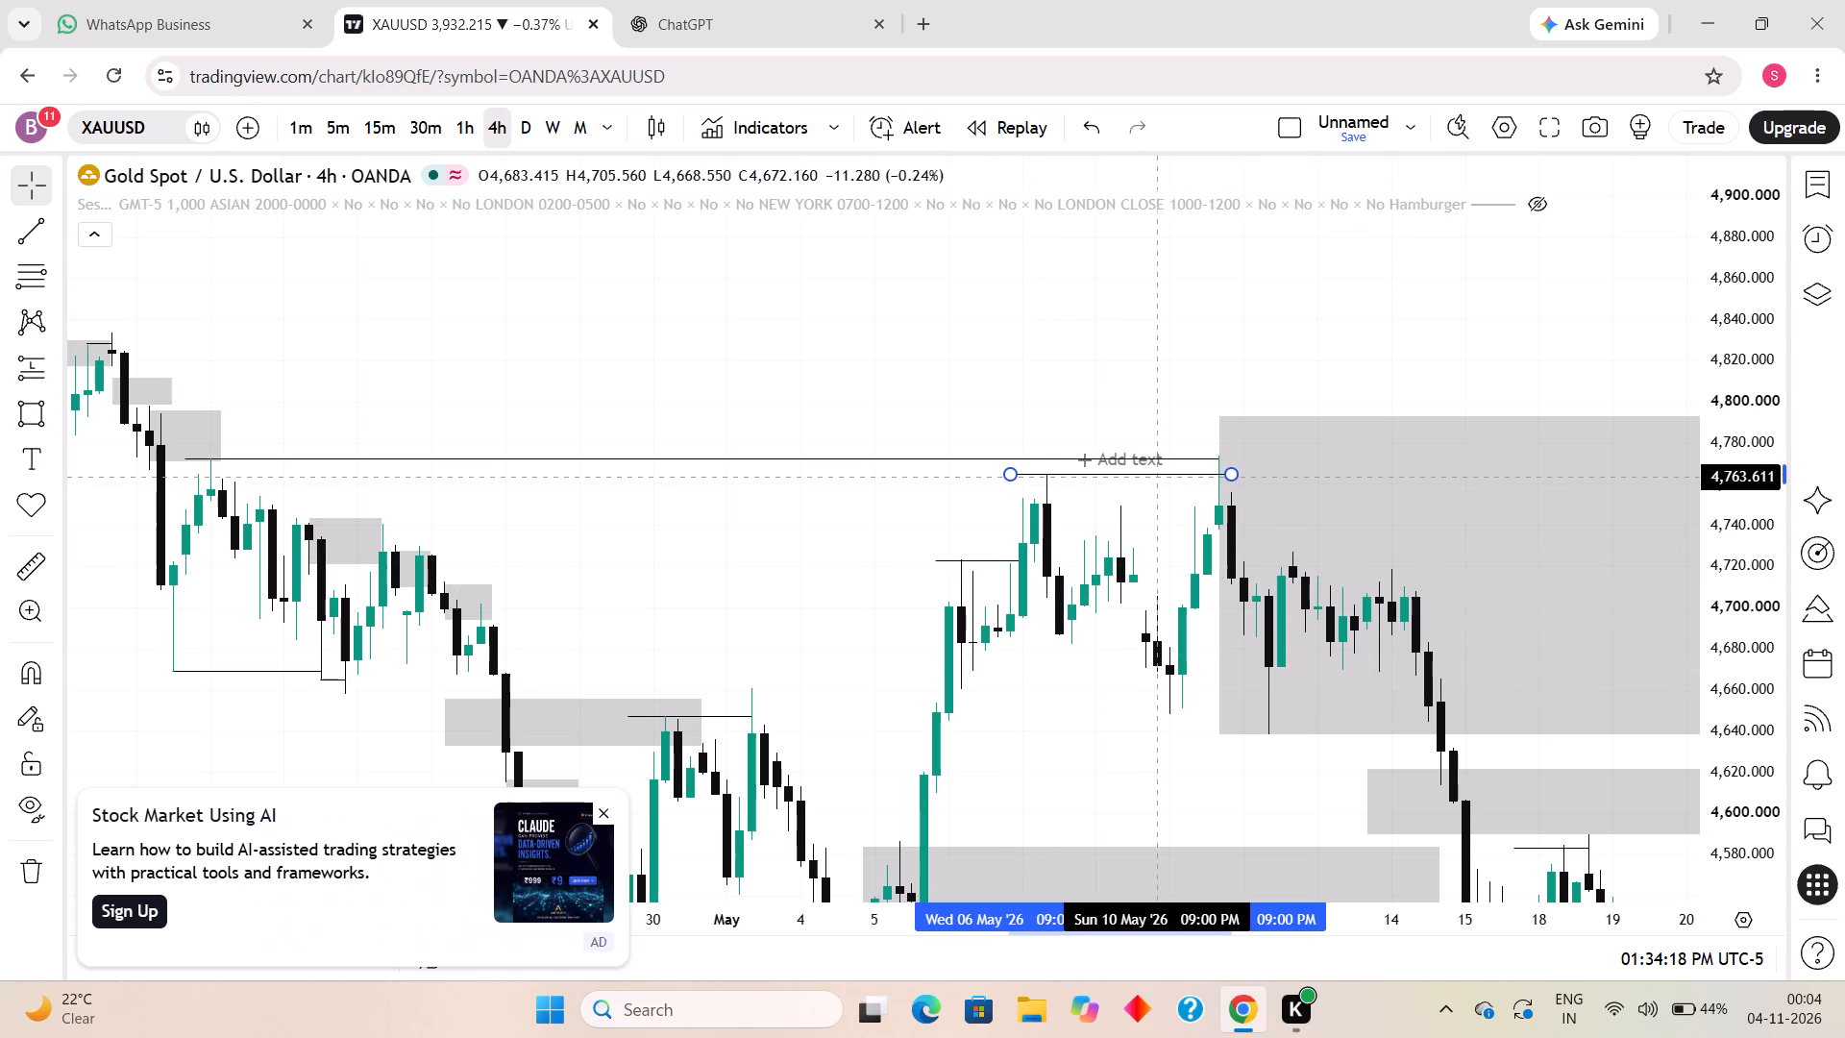
pyautogui.moveTo(1164, 477); pyautogui.dragTo(1195, 477)
pyautogui.moveTo(1270, 476); pyautogui.dragTo(1223, 473)
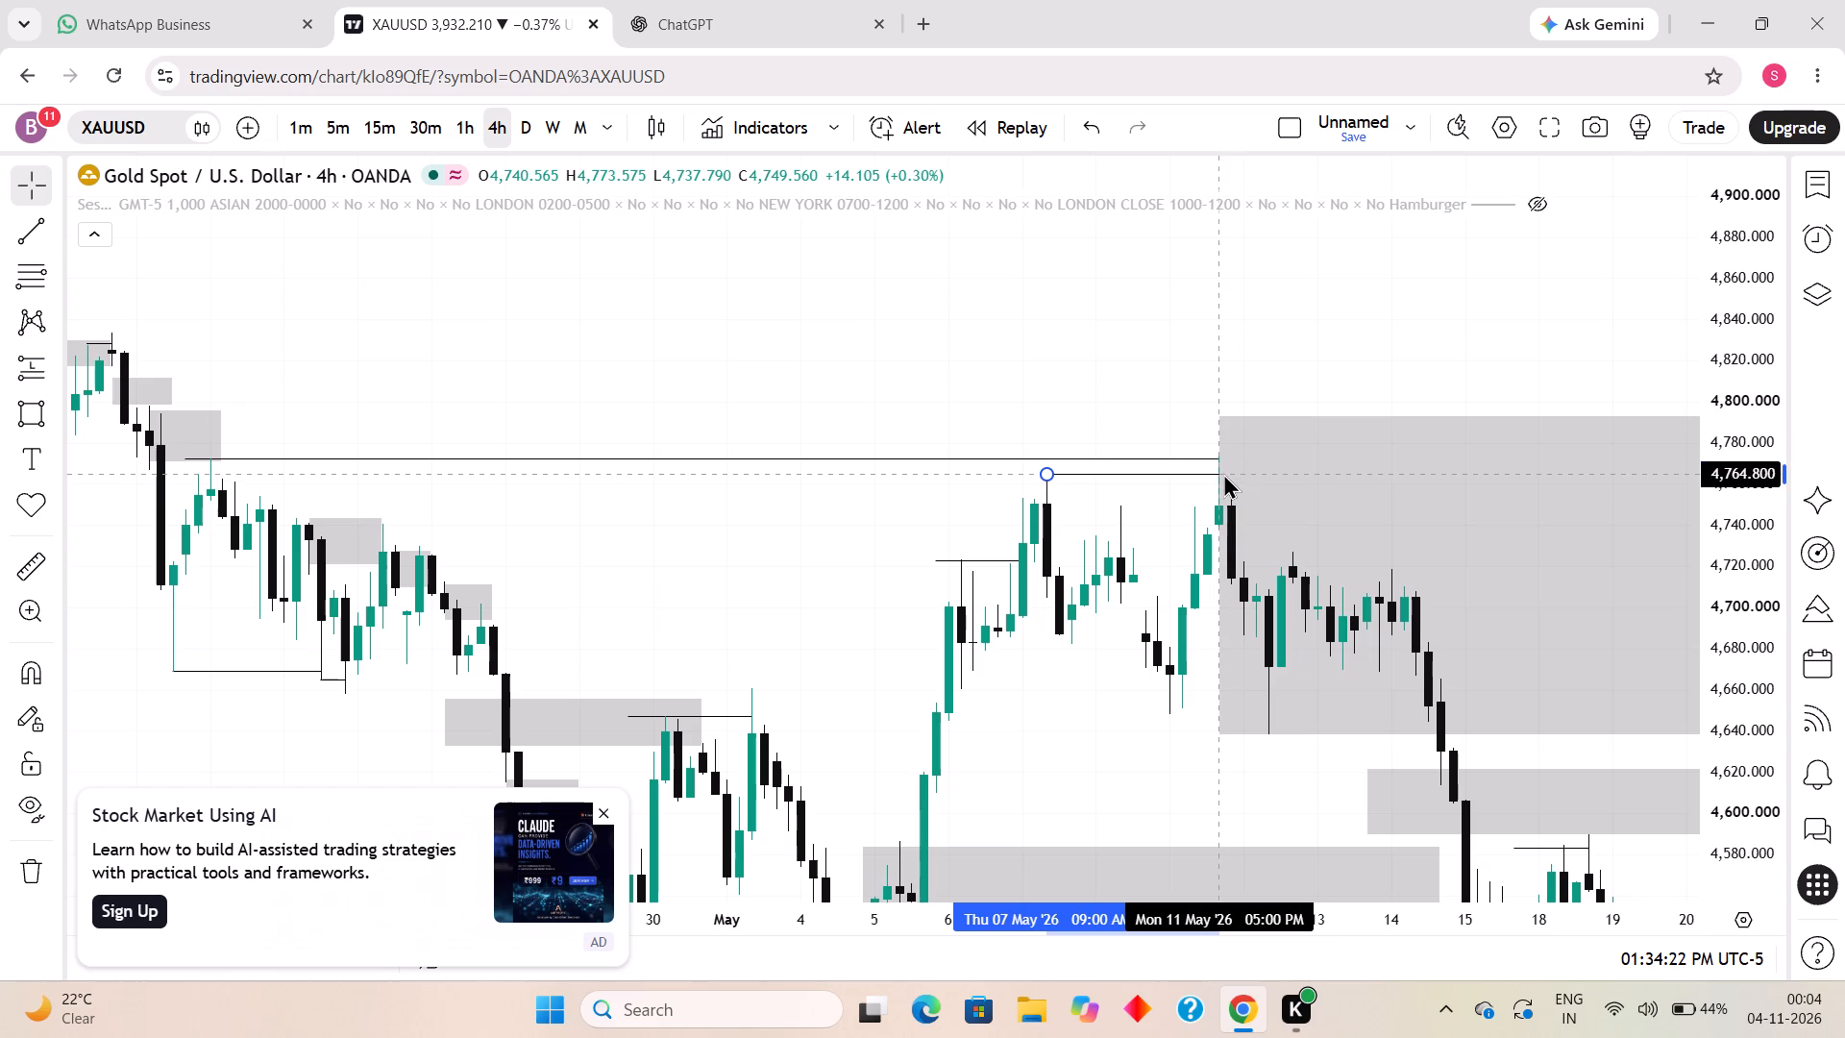
pyautogui.moveTo(1223, 473); pyautogui.dragTo(1218, 471)
pyautogui.click(1186, 519)
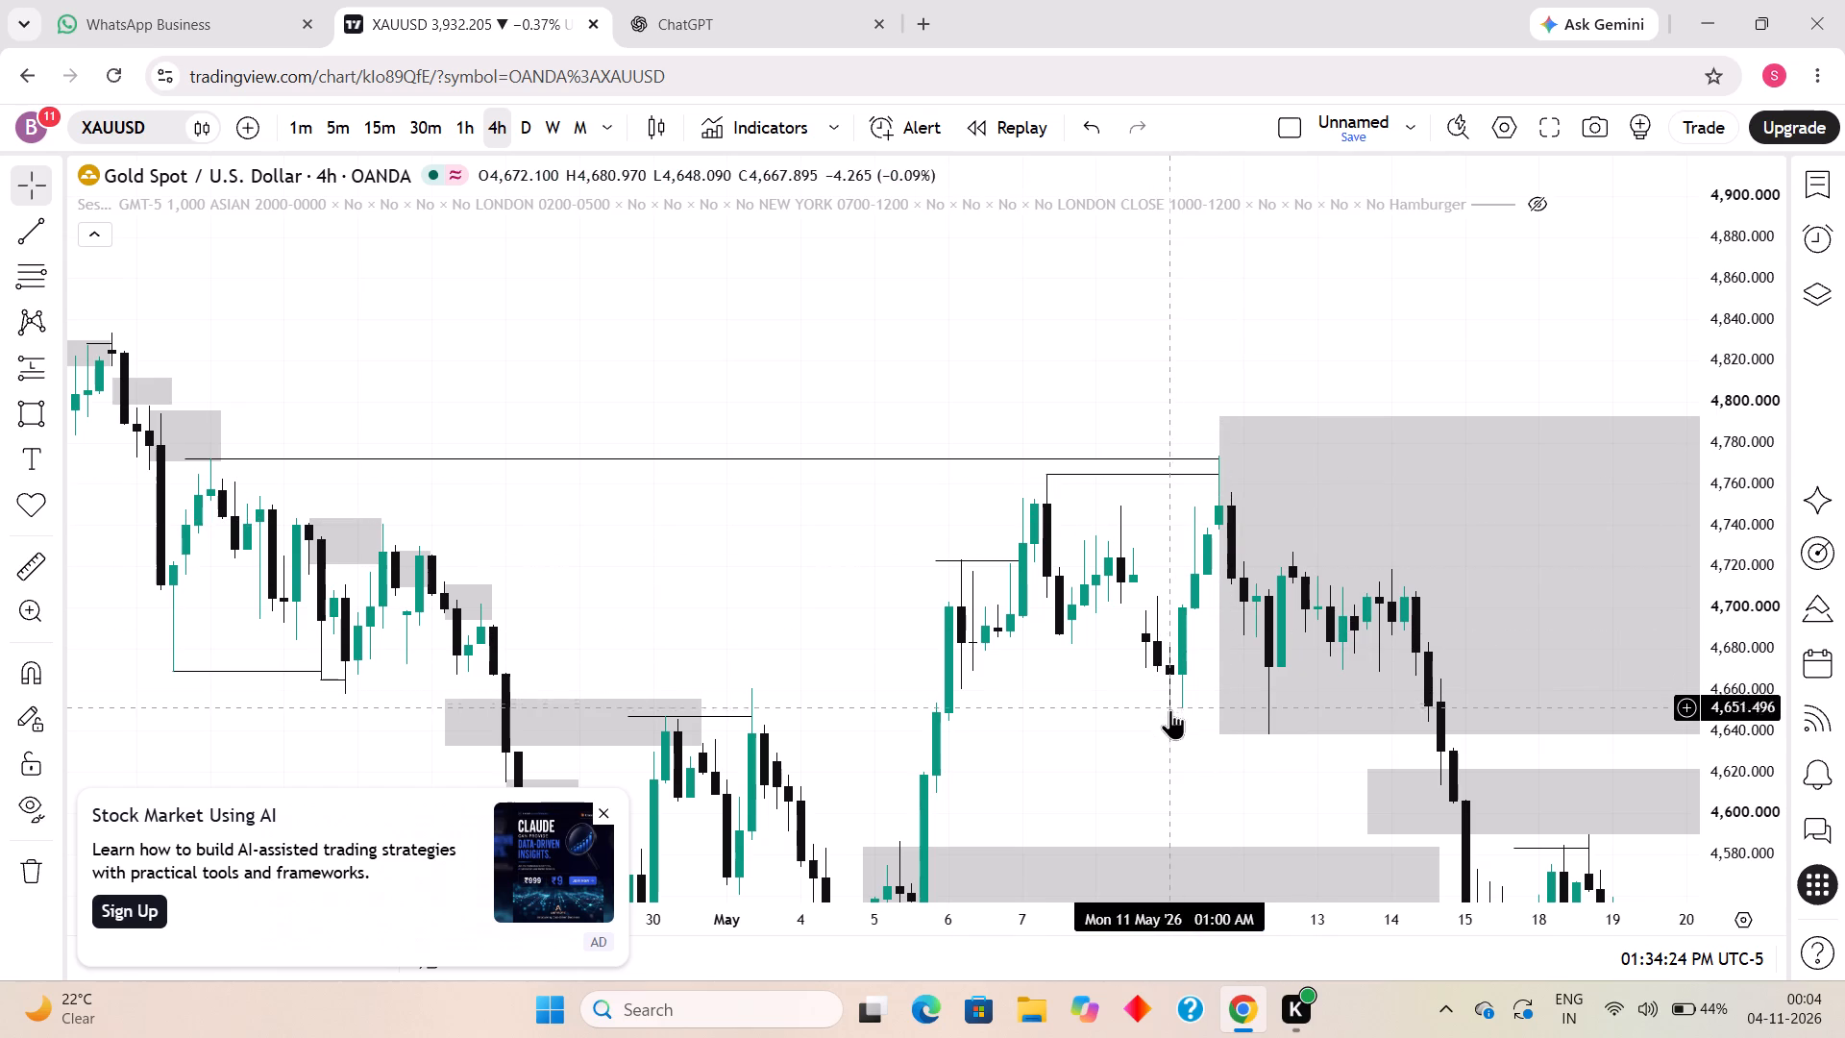
# Draw a horizontal trend line along the 6 May low at about 4,662, from 6 May 05:00 AM to 11 May 01:00 AM.
pyautogui.moveTo(1172, 717); pyautogui.dragTo(1067, 629)
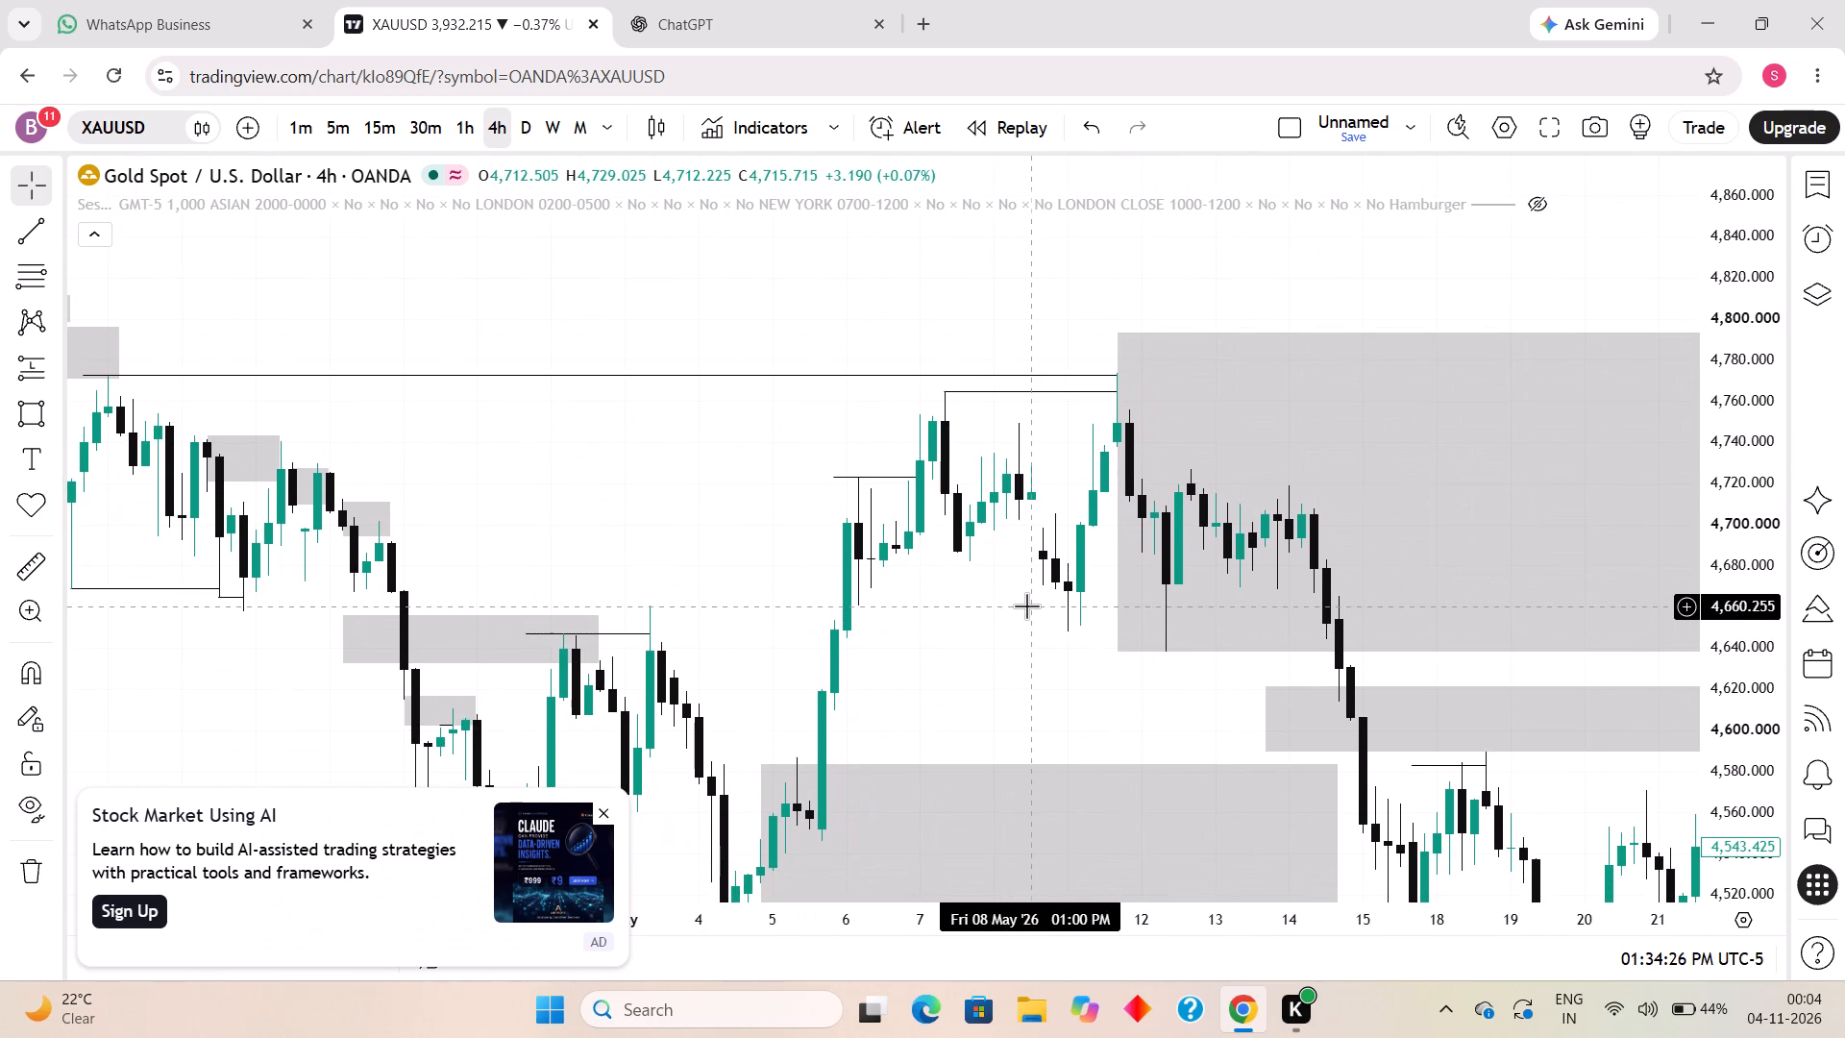
pyautogui.click(23, 226)
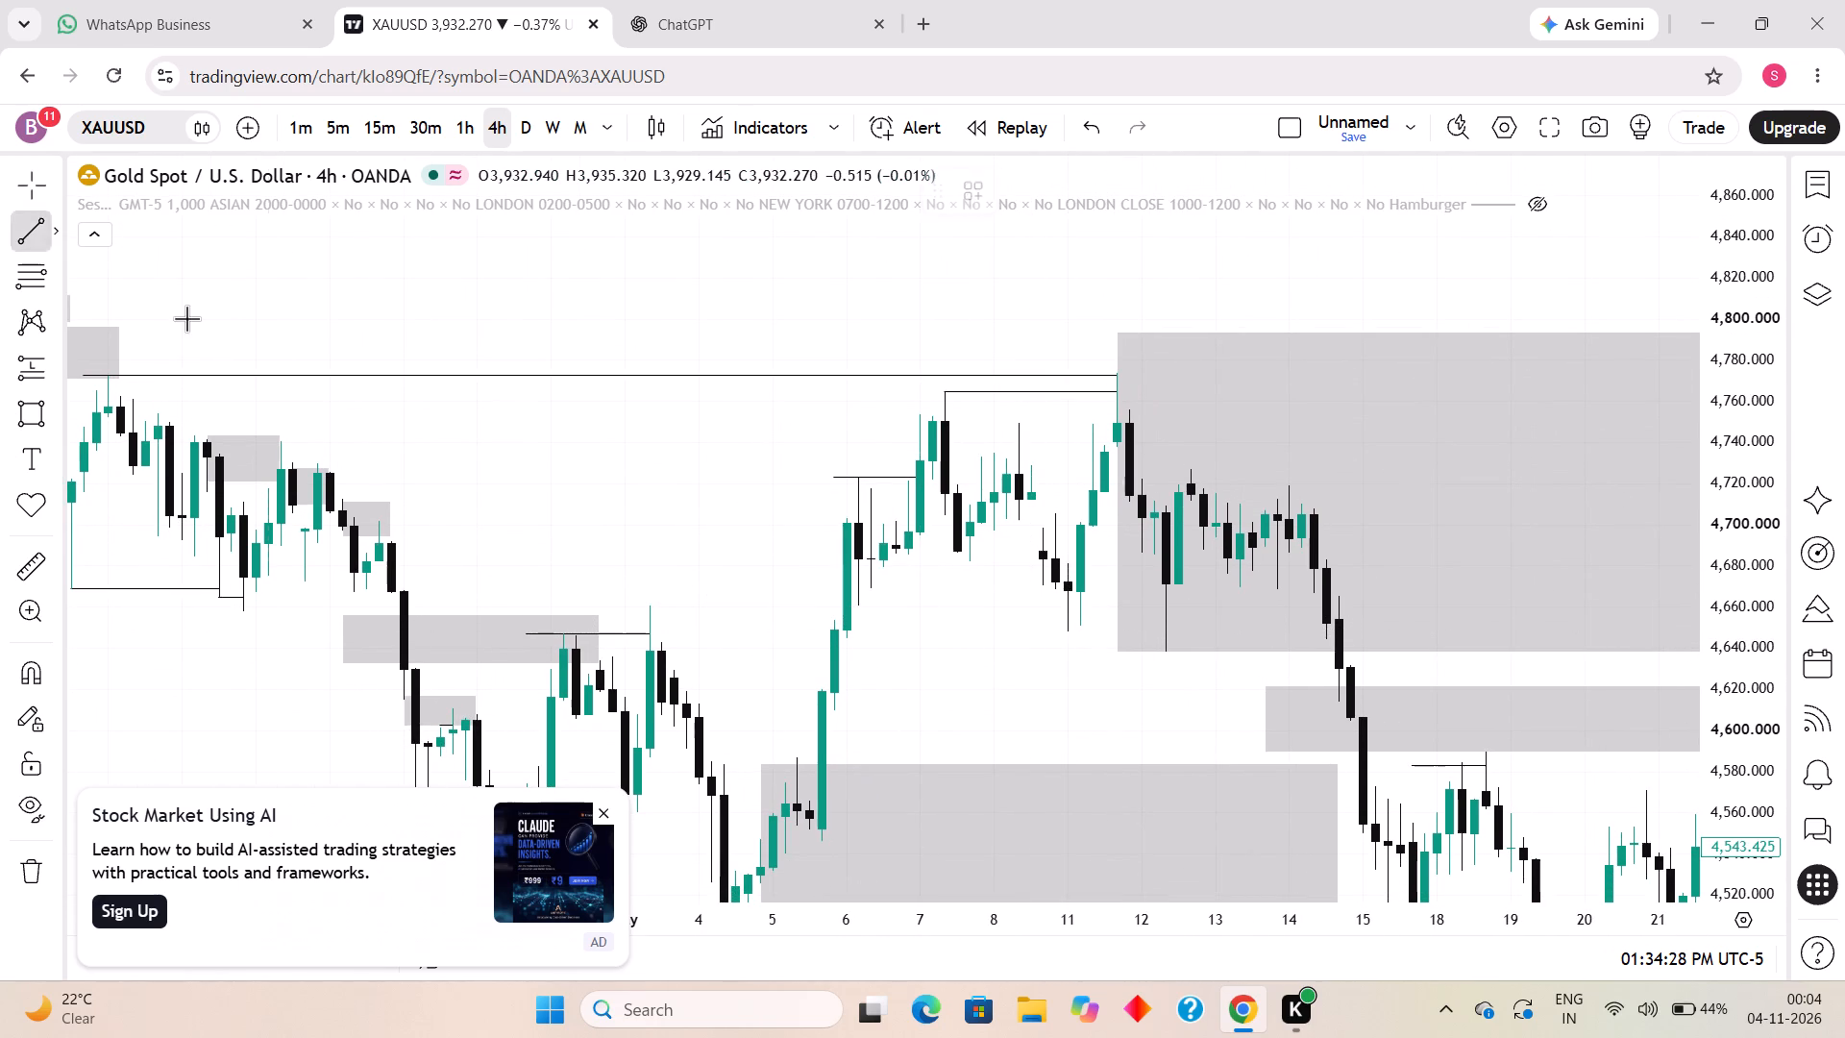
pyautogui.click(853, 602)
pyautogui.keyDown('shift'); pyautogui.click(1064, 602); pyautogui.keyUp('shift')
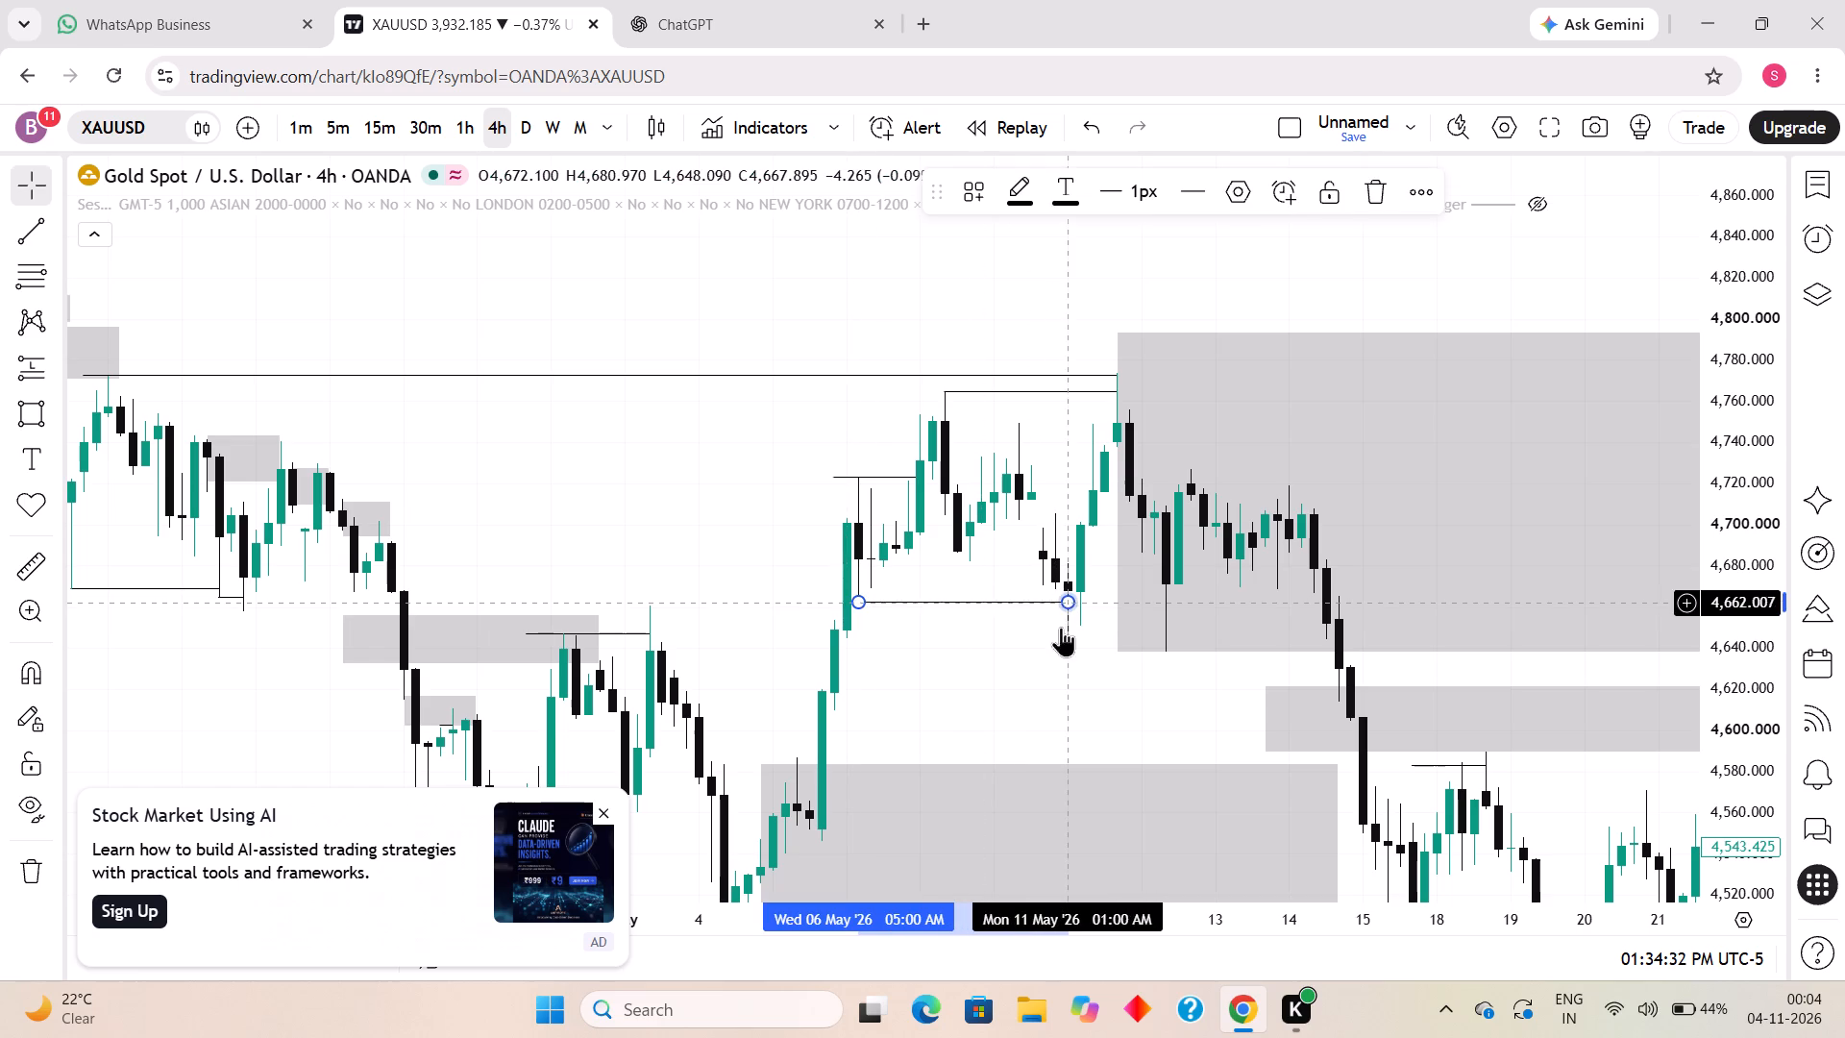
pyautogui.click(1053, 665)
# Draw a rectangle zone from about 4,752 down to 4,724, starting at the 11 May high candle and ending on 12 May.
pyautogui.click(31, 408)
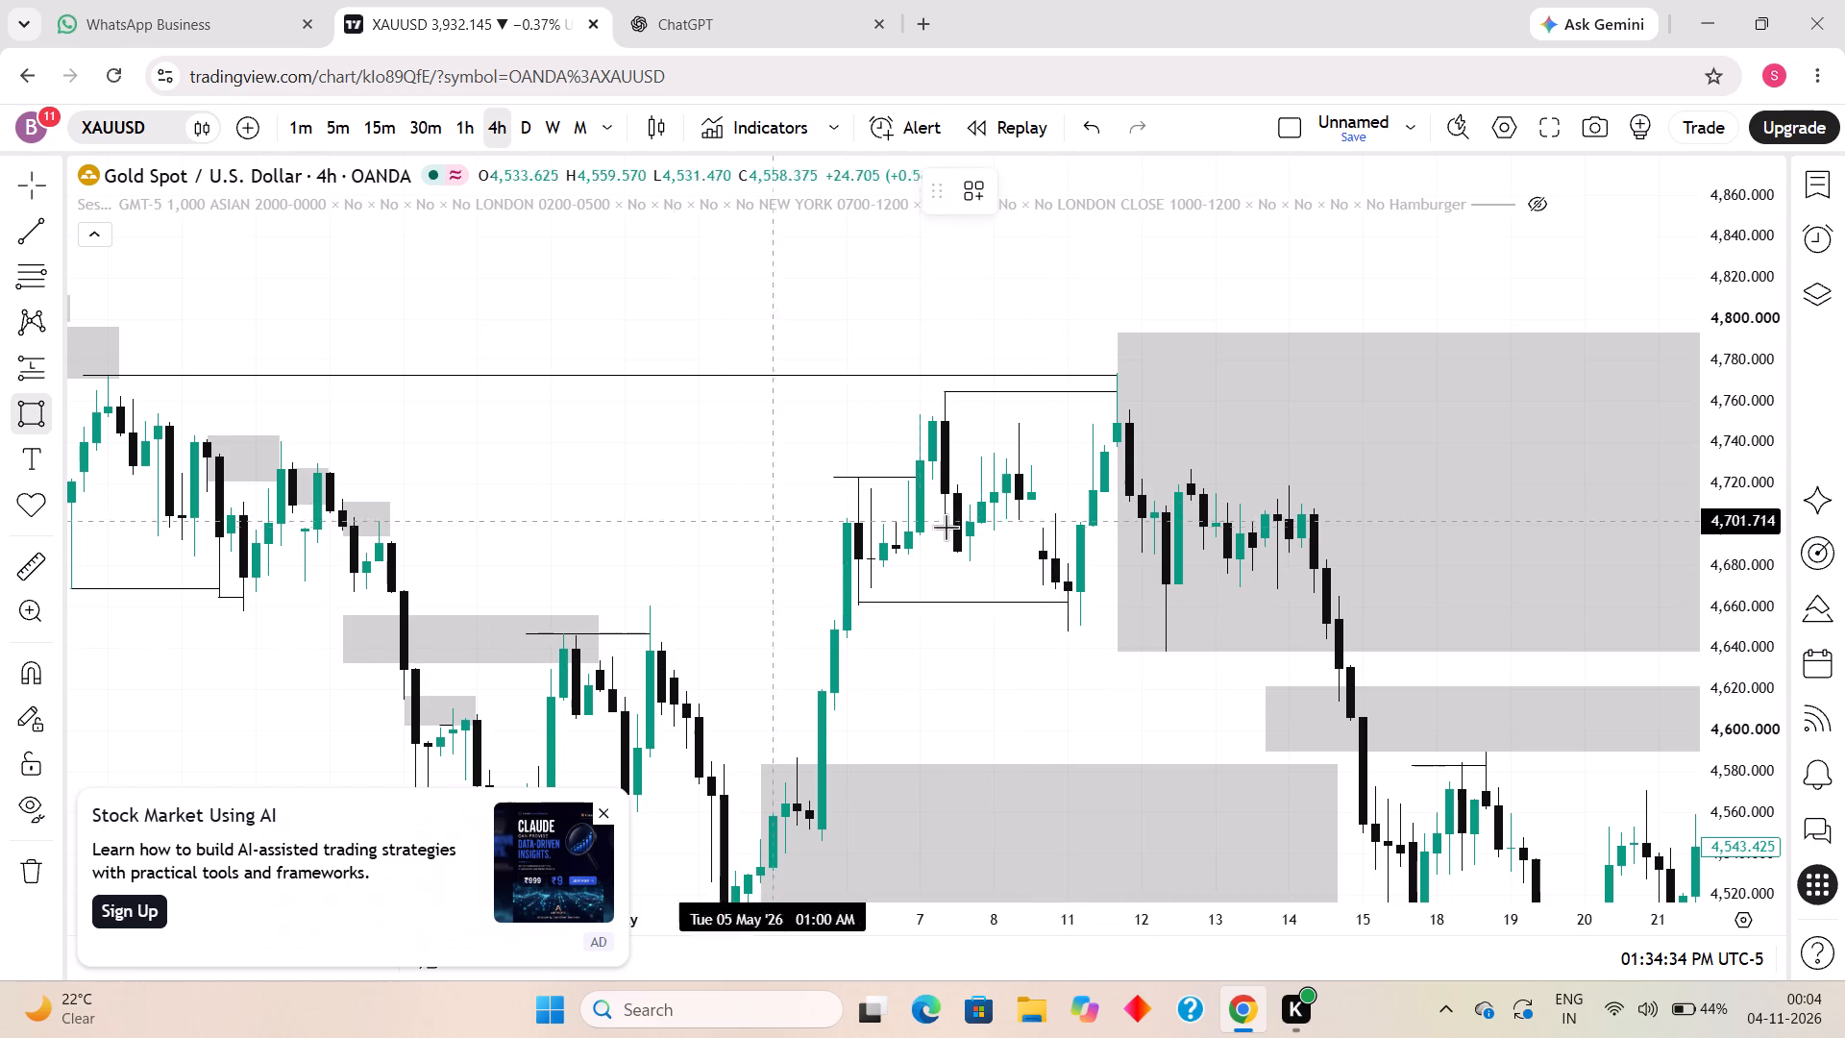
pyautogui.click(1118, 417)
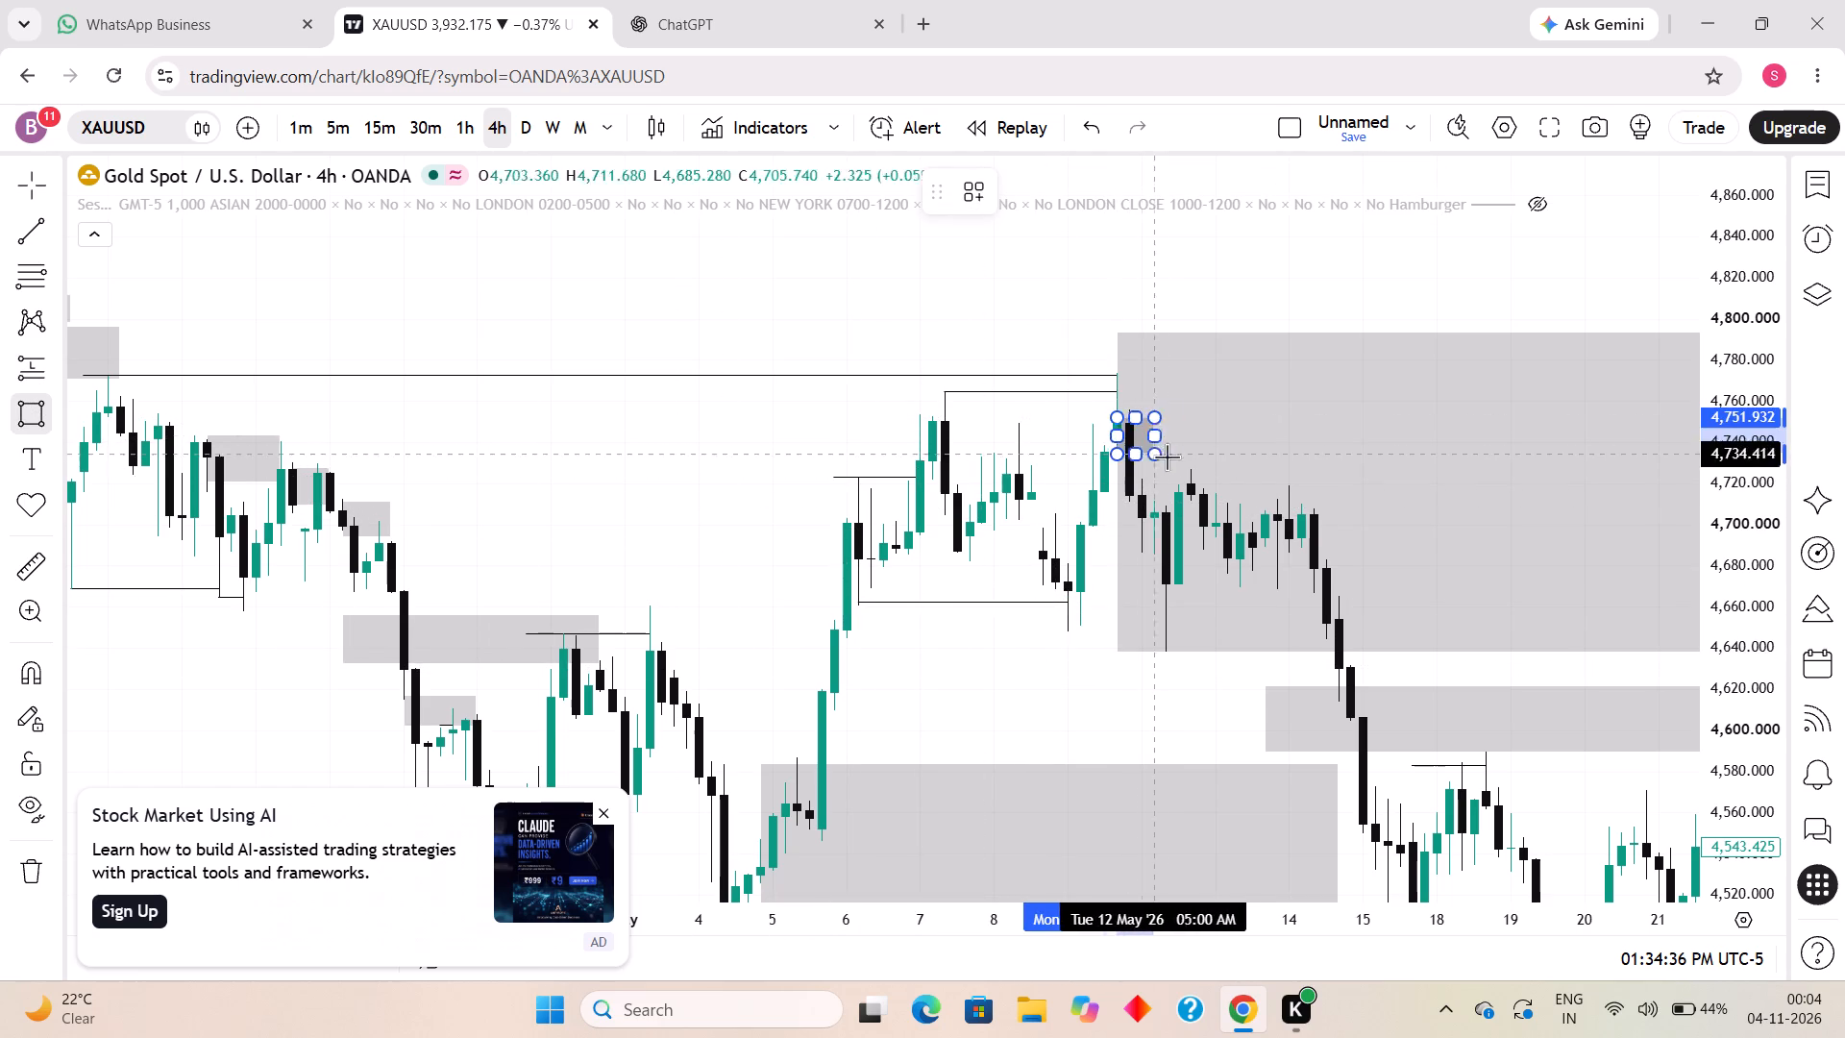
pyautogui.click(1199, 474)
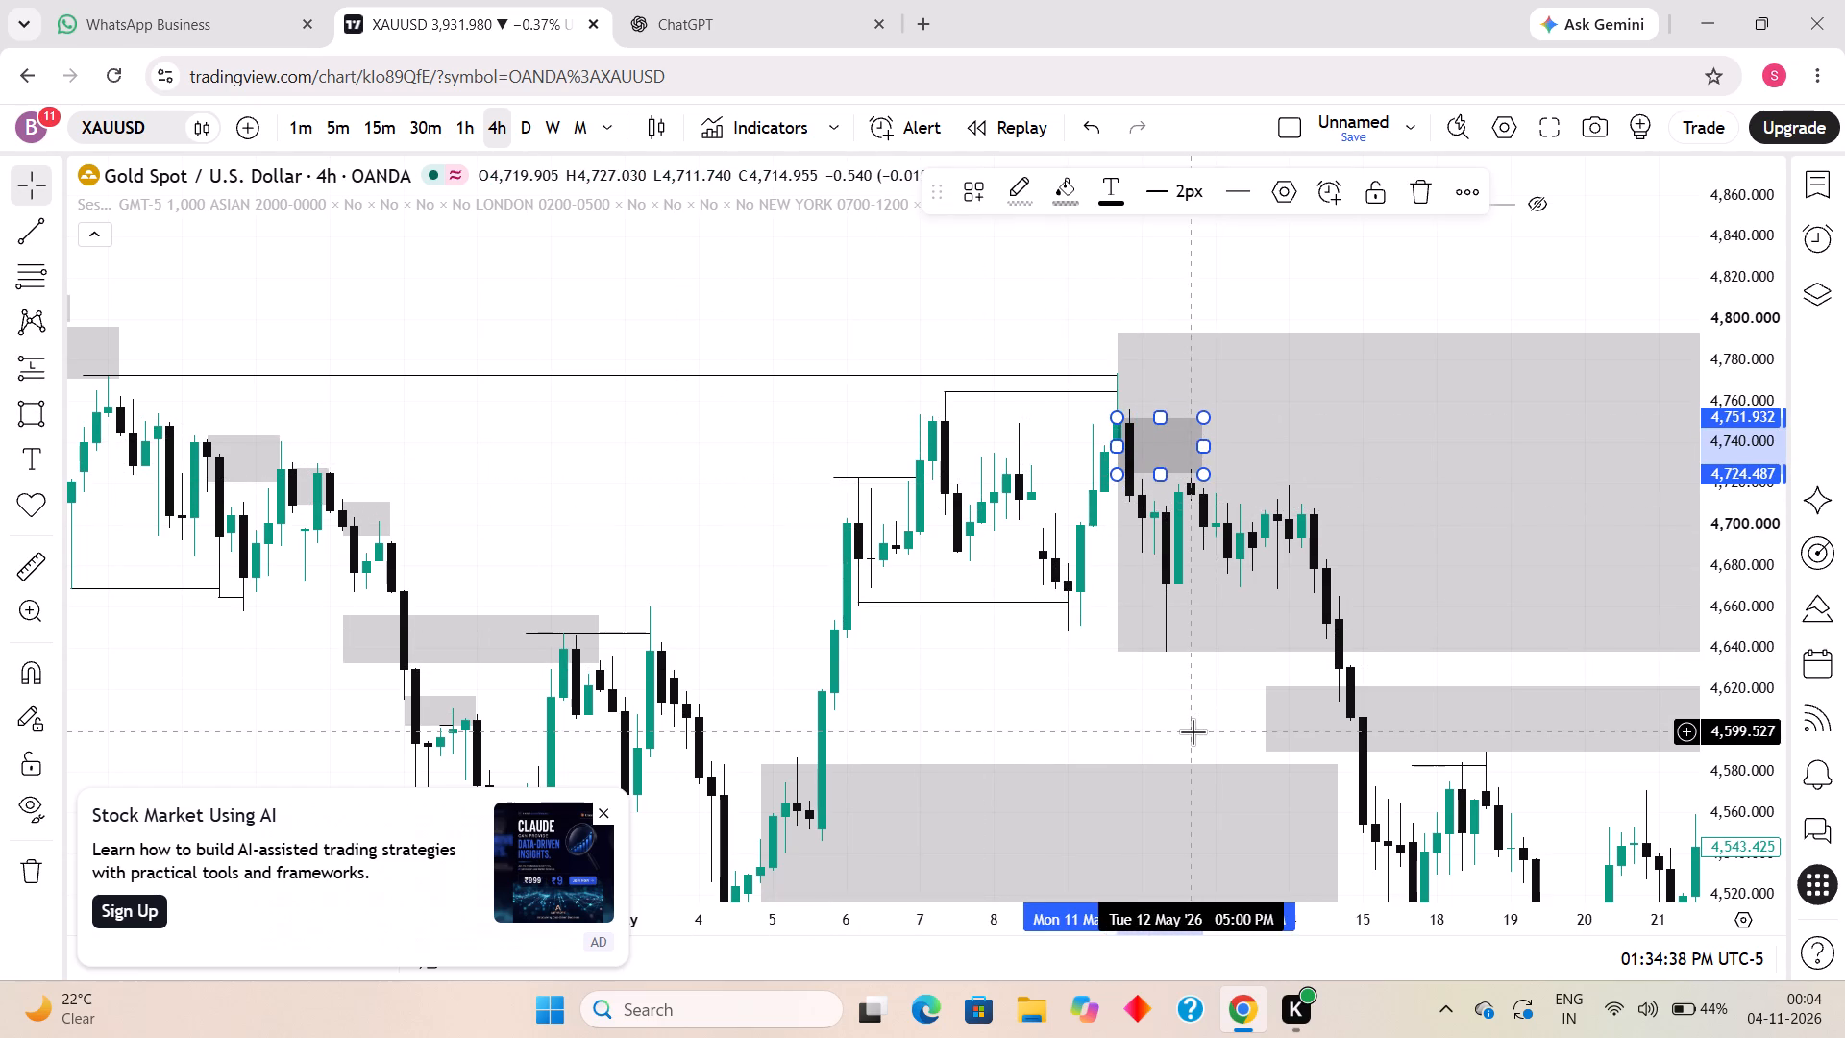
pyautogui.click(1193, 730)
# Draw a horizontal trend line along the 11 May low at about 4,649, ending at the 12 May 09:00 AM candle.
pyautogui.moveTo(1177, 726); pyautogui.dragTo(1119, 712)
pyautogui.click(29, 235)
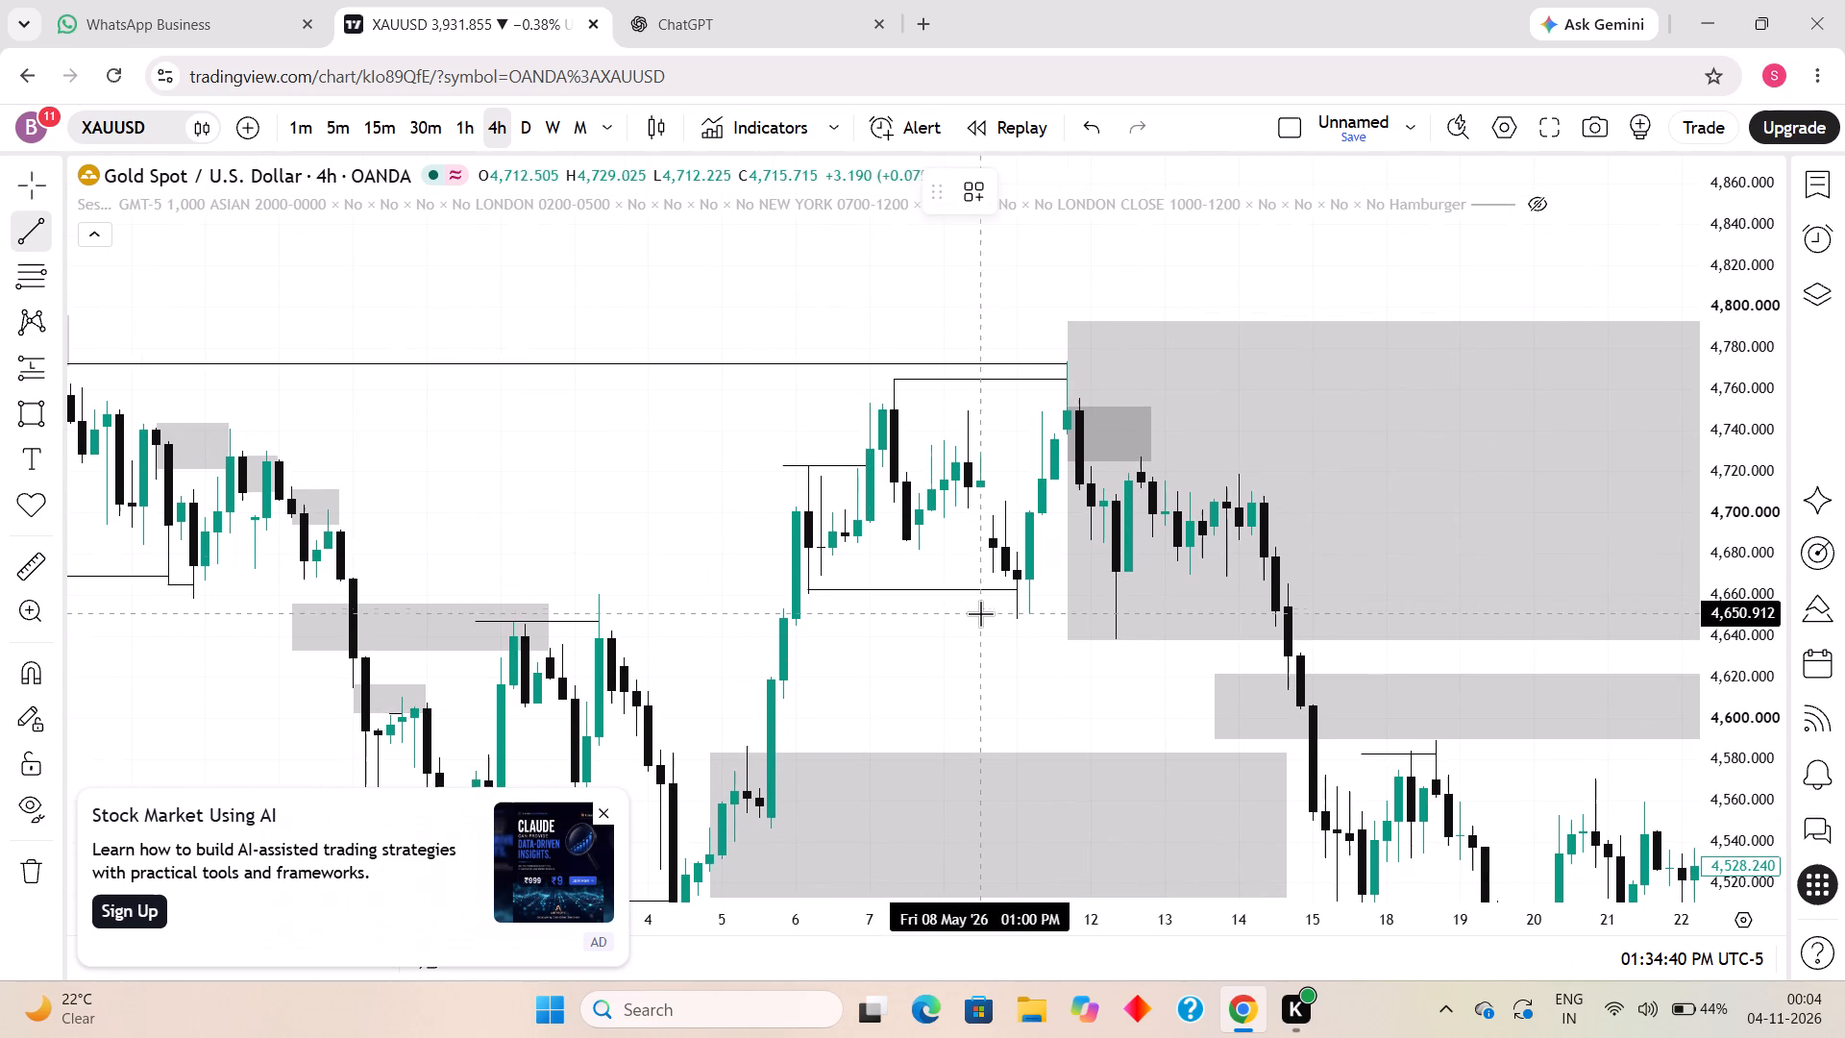
pyautogui.click(1014, 617)
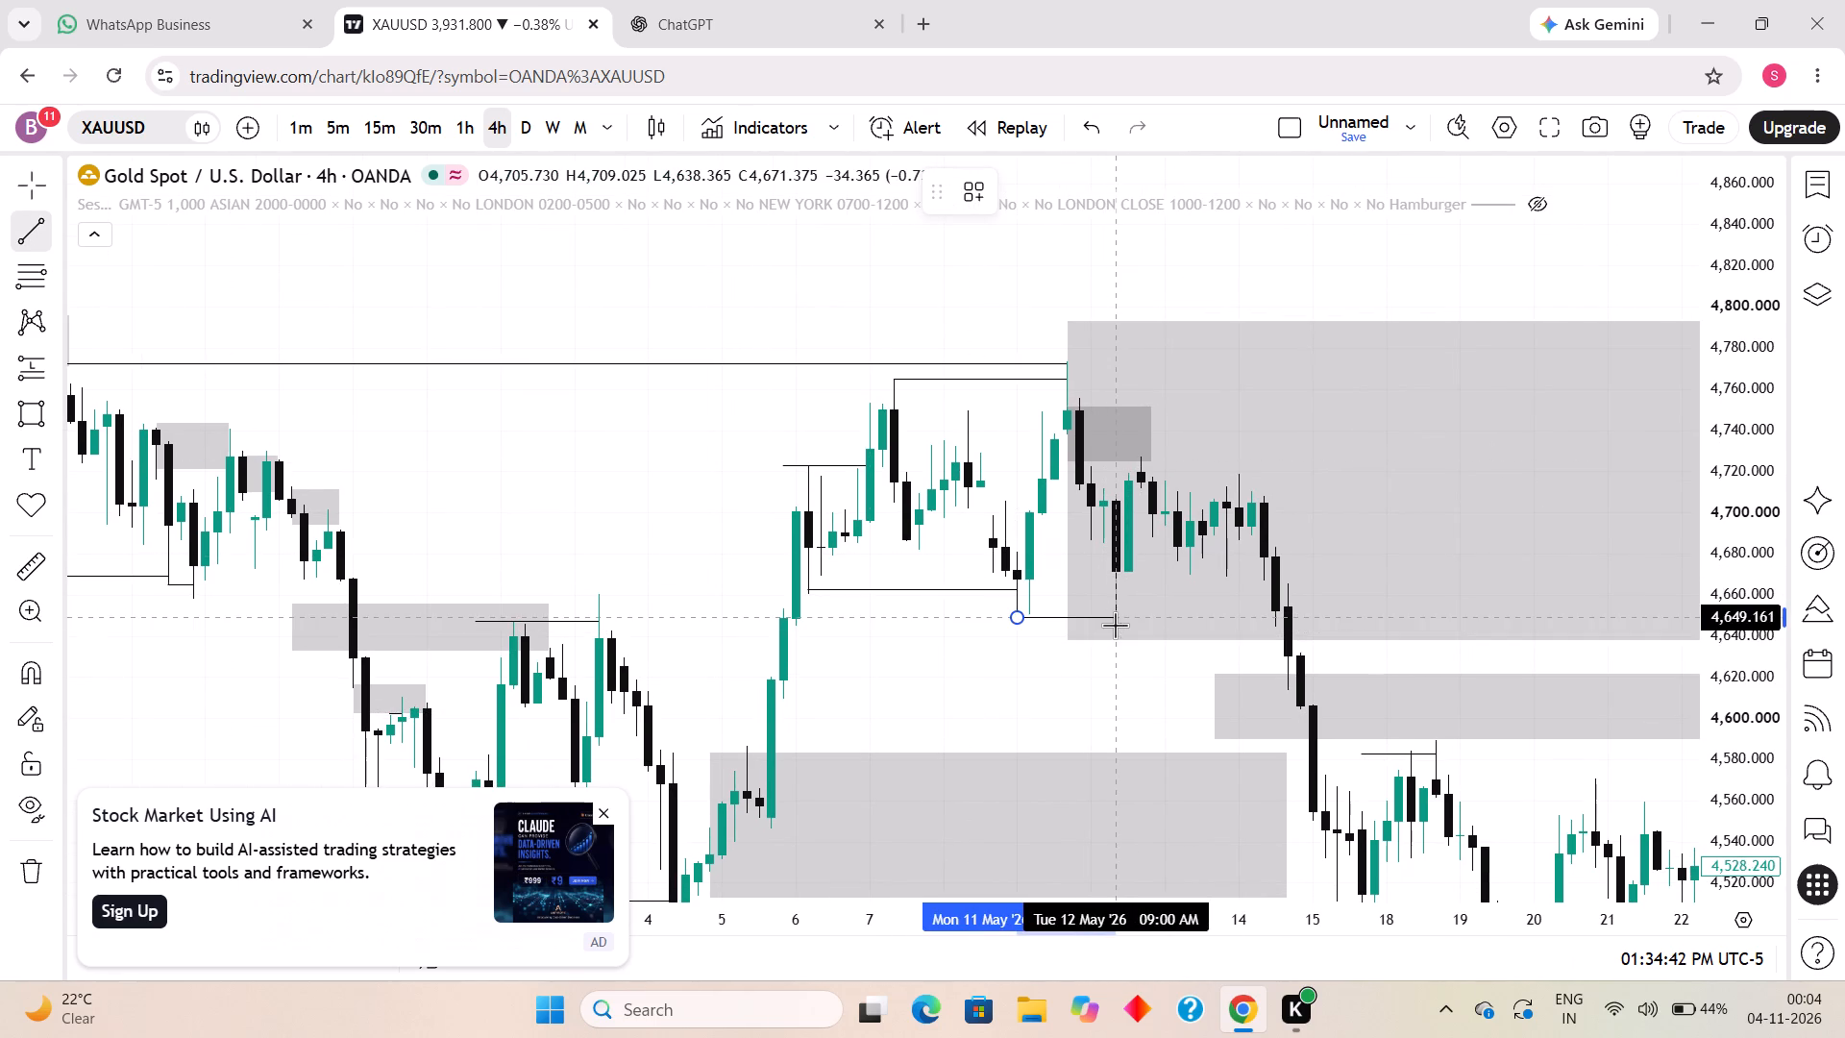
pyautogui.keyDown('shift'); pyautogui.click(1115, 625); pyautogui.keyUp('shift')
pyautogui.click(1085, 689)
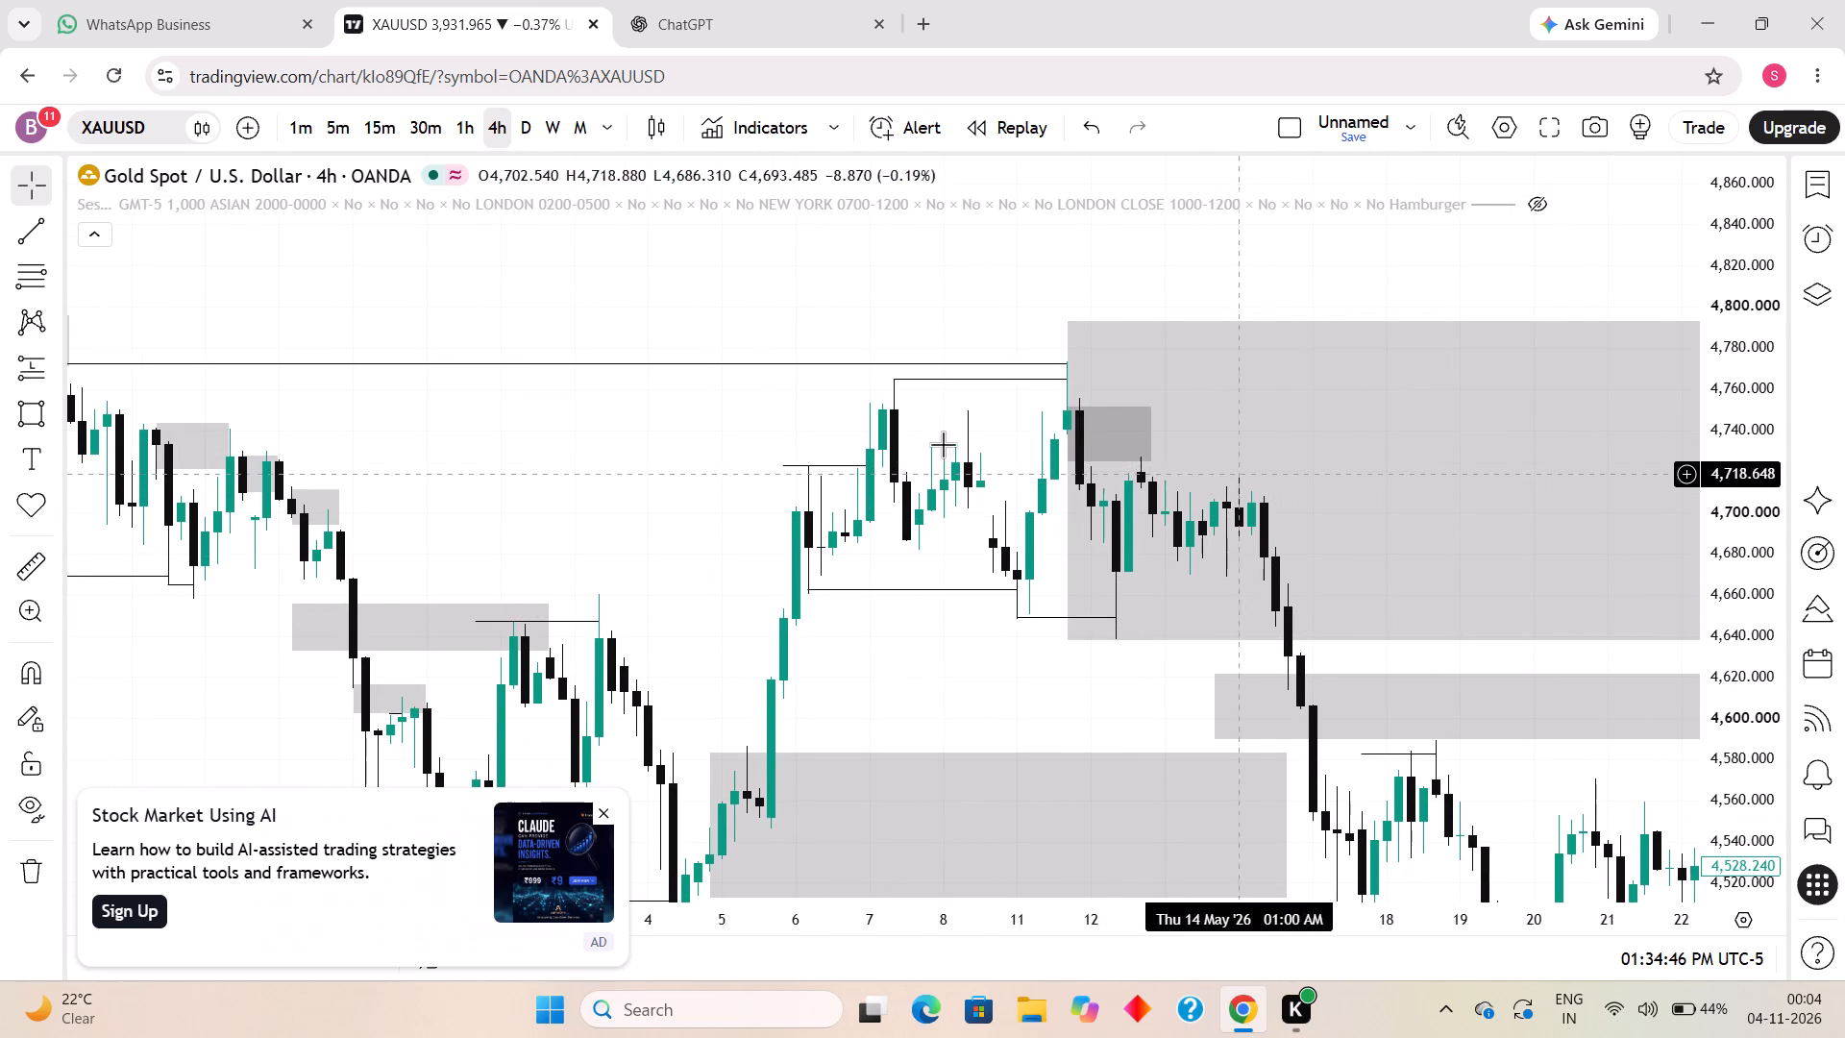
# Draw a horizontal trend line at the 13 May high, about 4,716, from 13 May 01:00 AM to 14 May 01:00 AM.
pyautogui.click(10, 225)
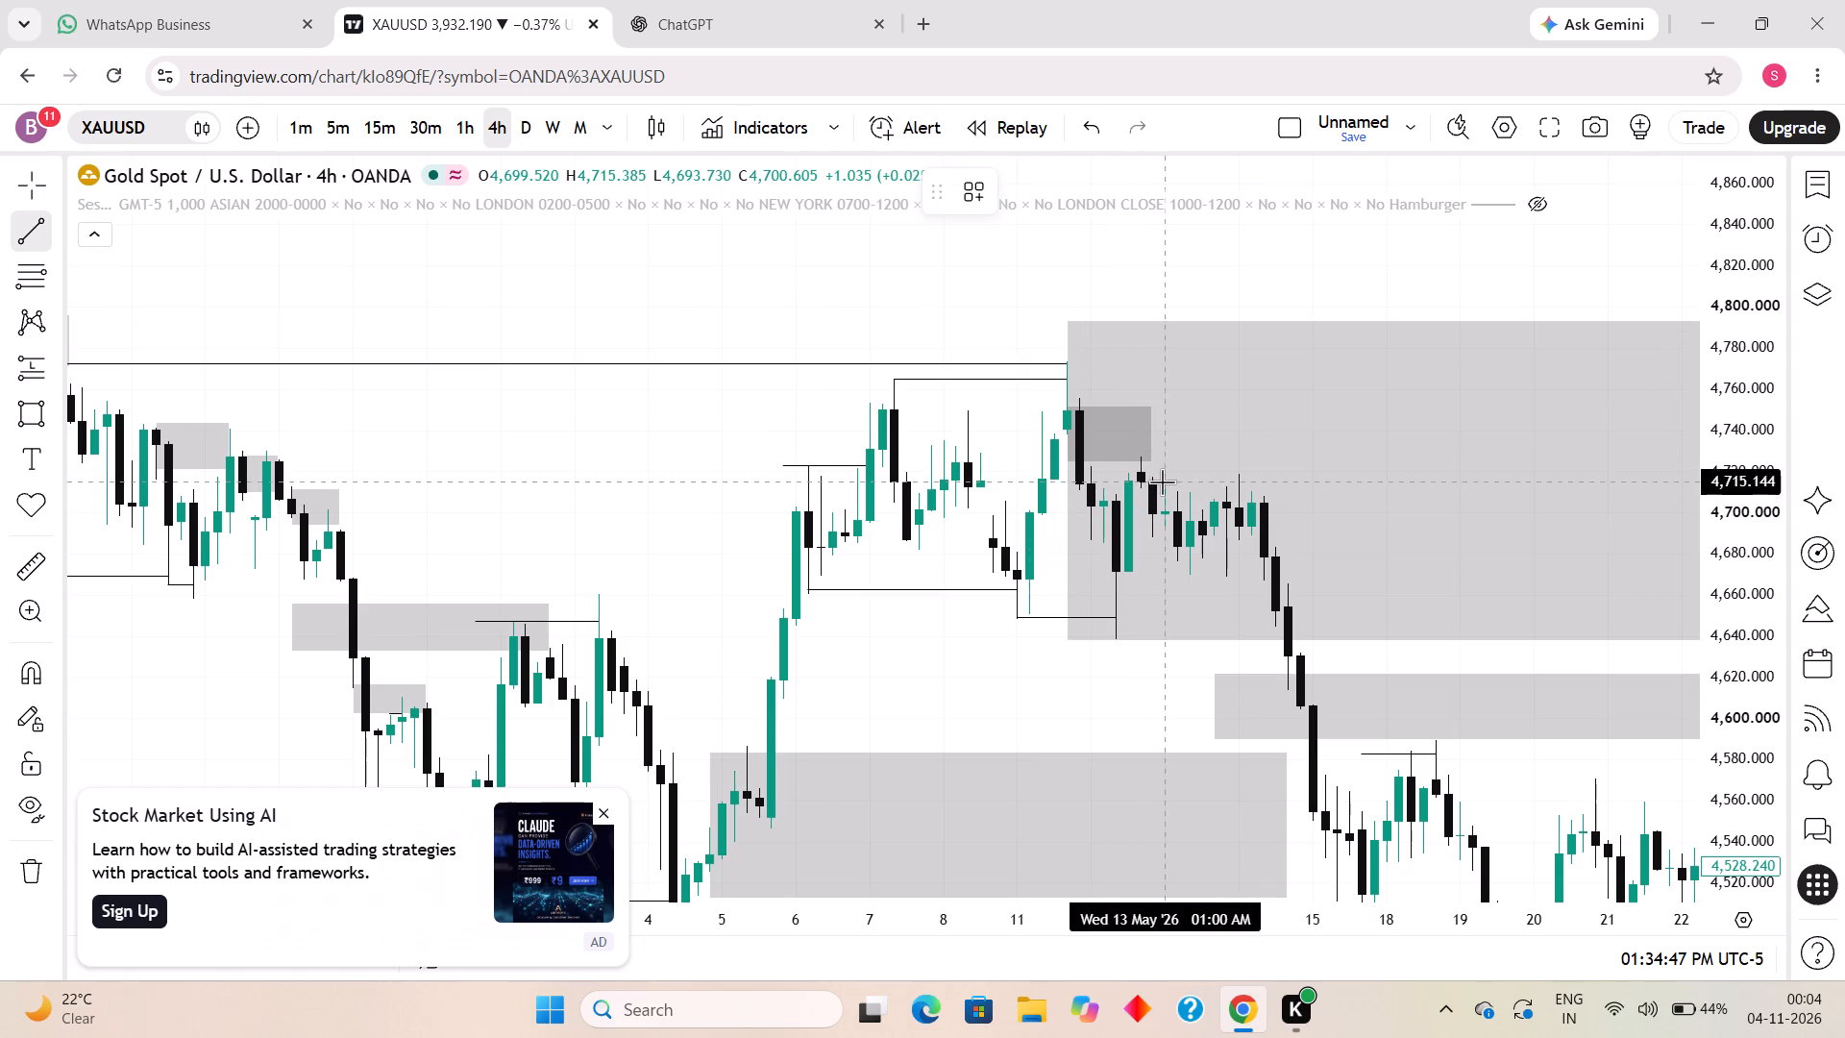
pyautogui.click(1162, 478)
pyautogui.keyDown('shift'); pyautogui.click(1242, 489); pyautogui.keyUp('shift')
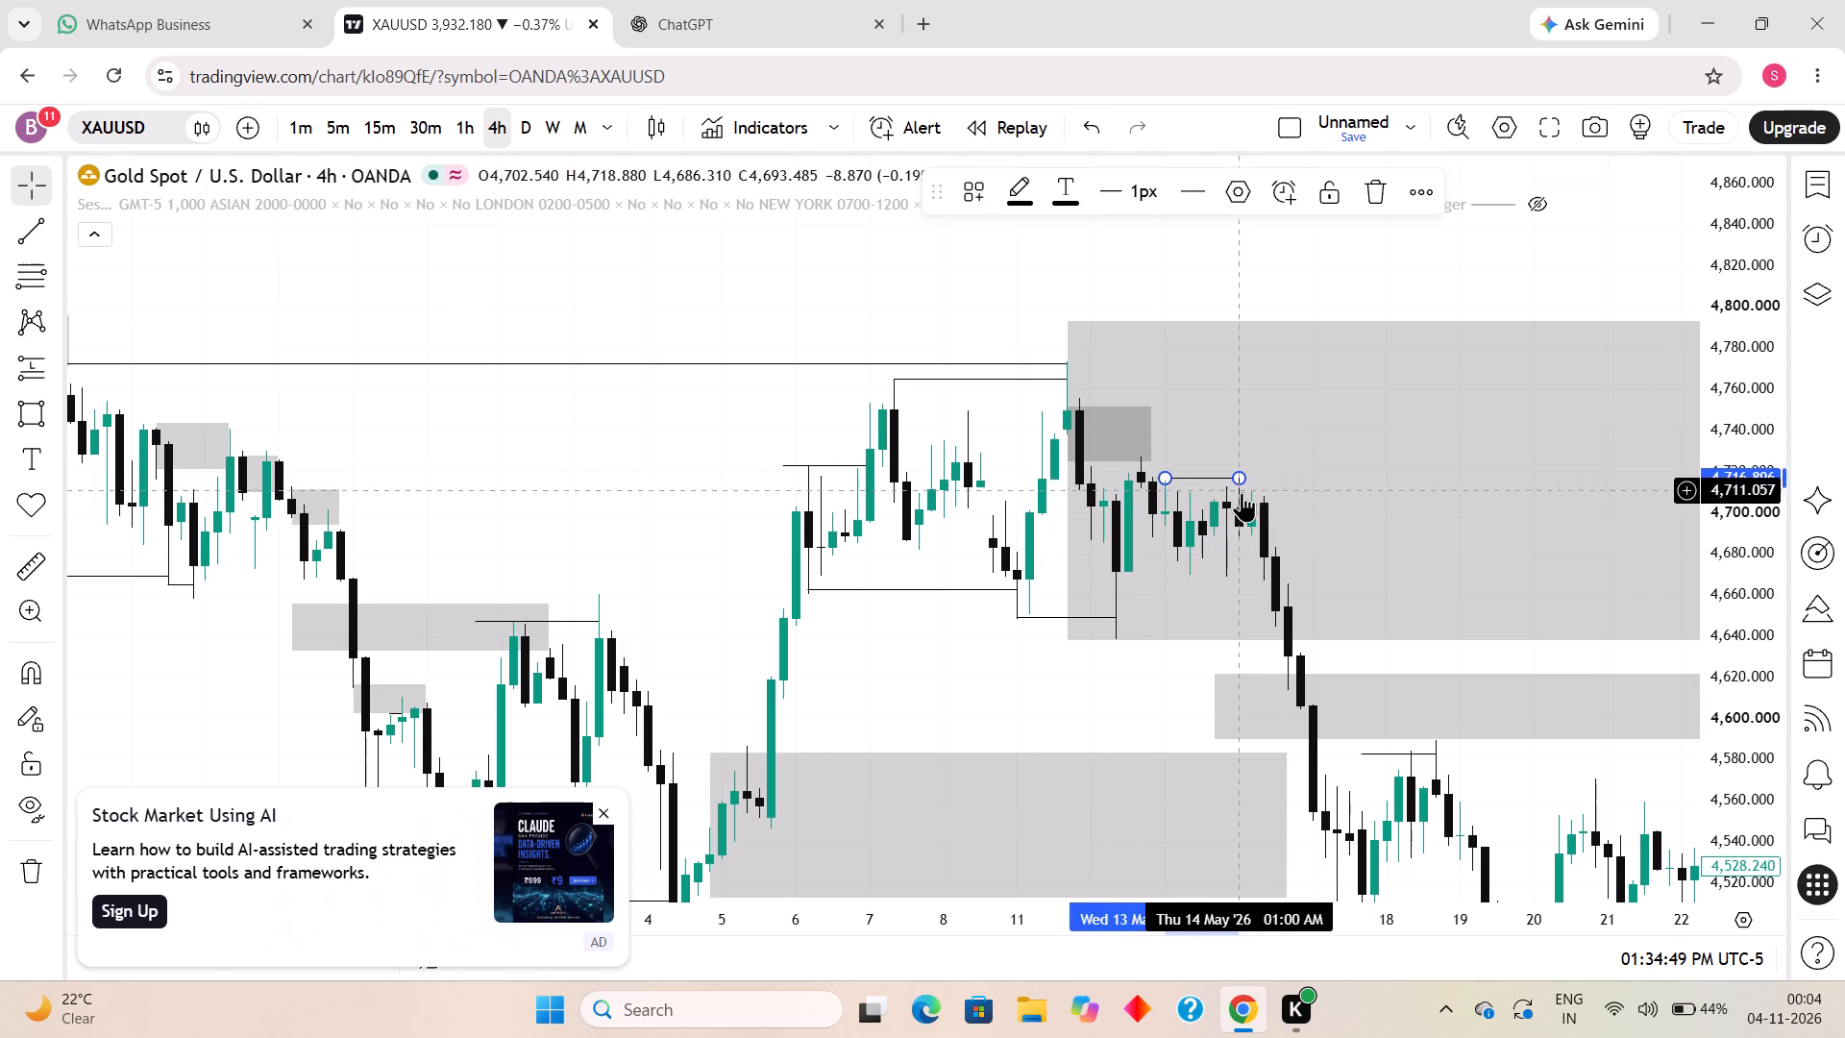
pyautogui.click(1164, 703)
# Draw a horizontal trend line at about 4,573 from the 15 May candle after the sell-off to the 18 May candle.
pyautogui.moveTo(1149, 711); pyautogui.dragTo(1095, 707)
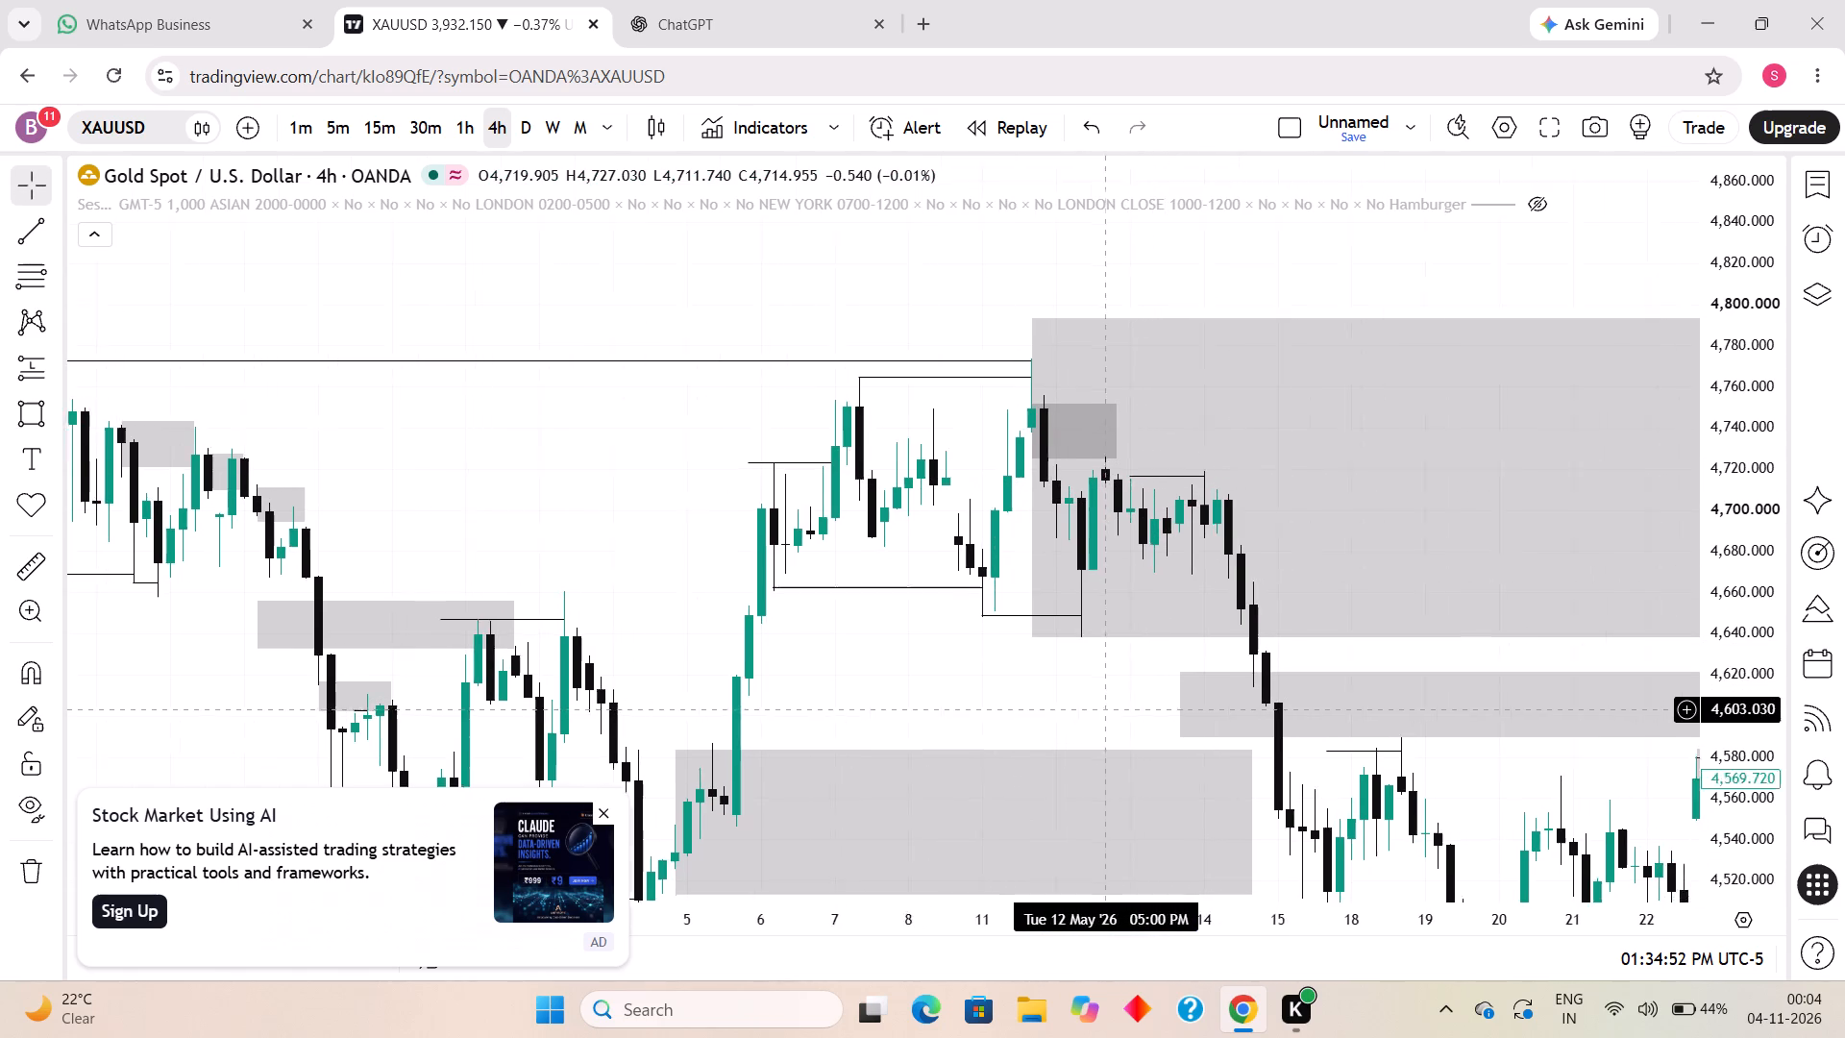
pyautogui.moveTo(1095, 707); pyautogui.dragTo(924, 657)
pyautogui.scroll(-2, 945, 667)
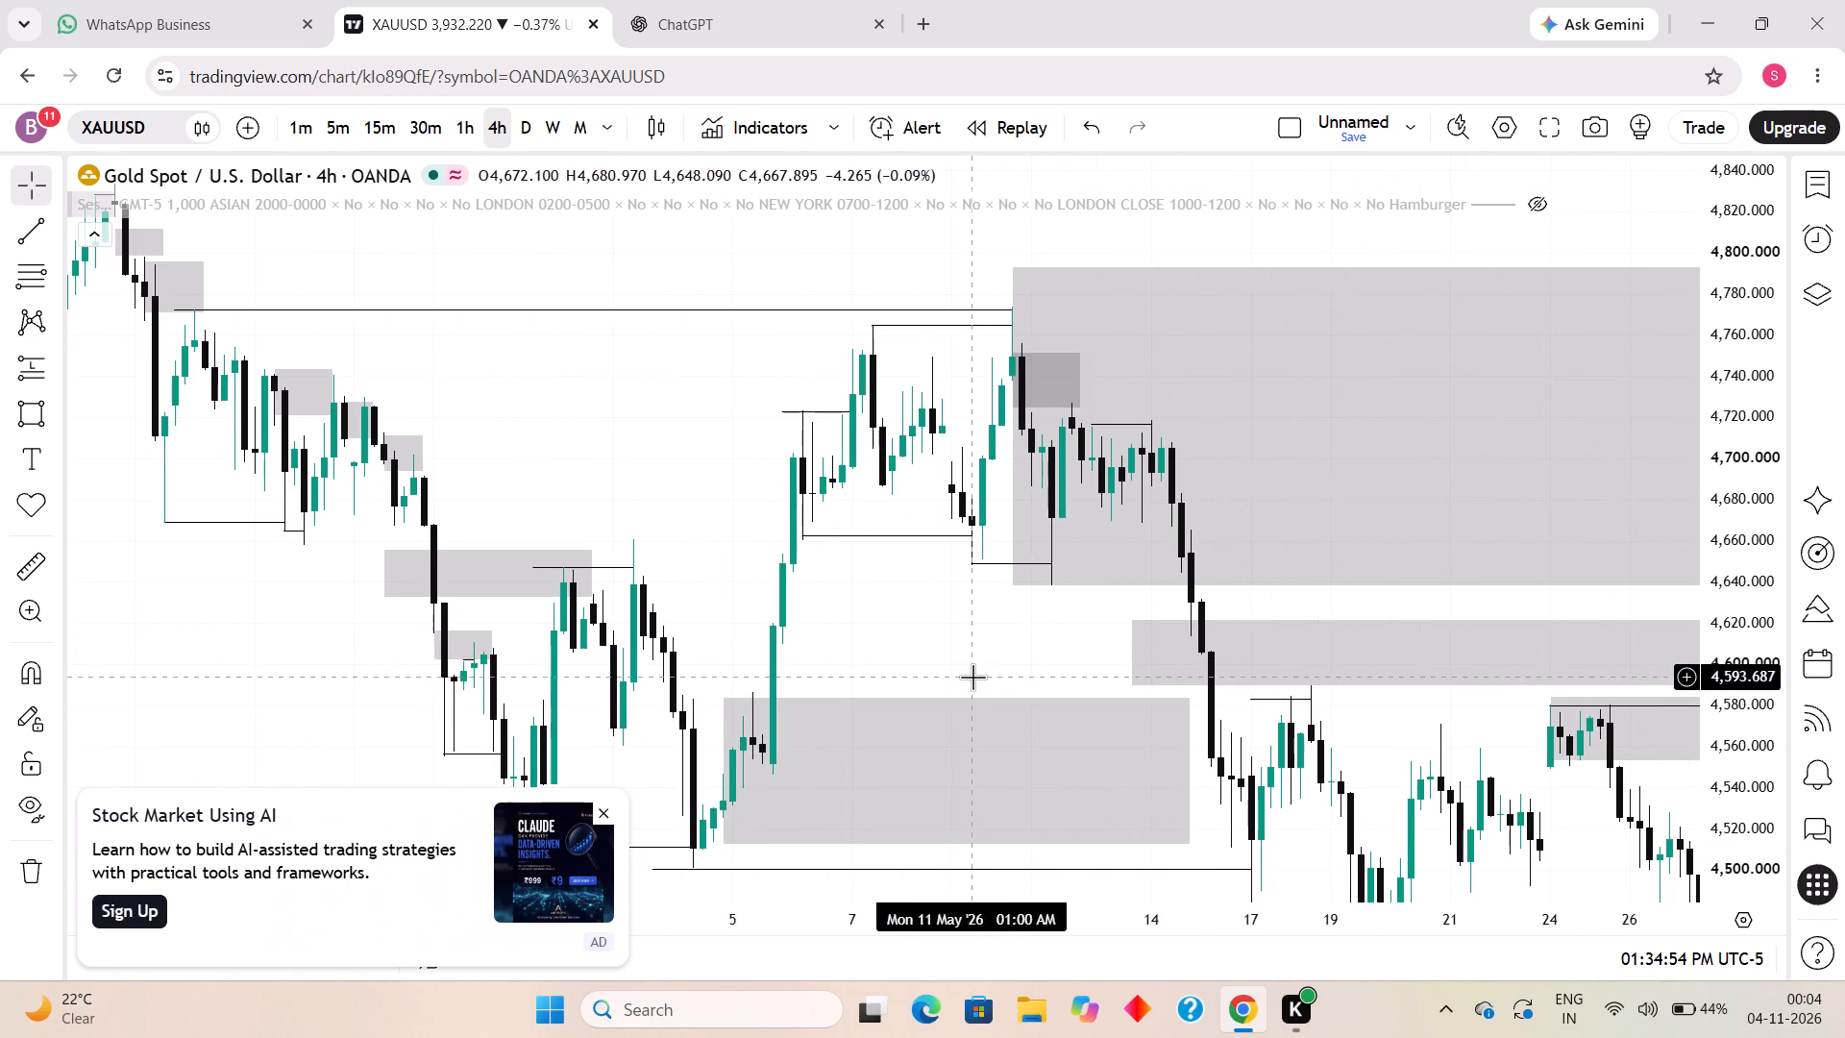
pyautogui.moveTo(972, 677); pyautogui.dragTo(894, 456)
pyautogui.scroll(1, 1038, 711)
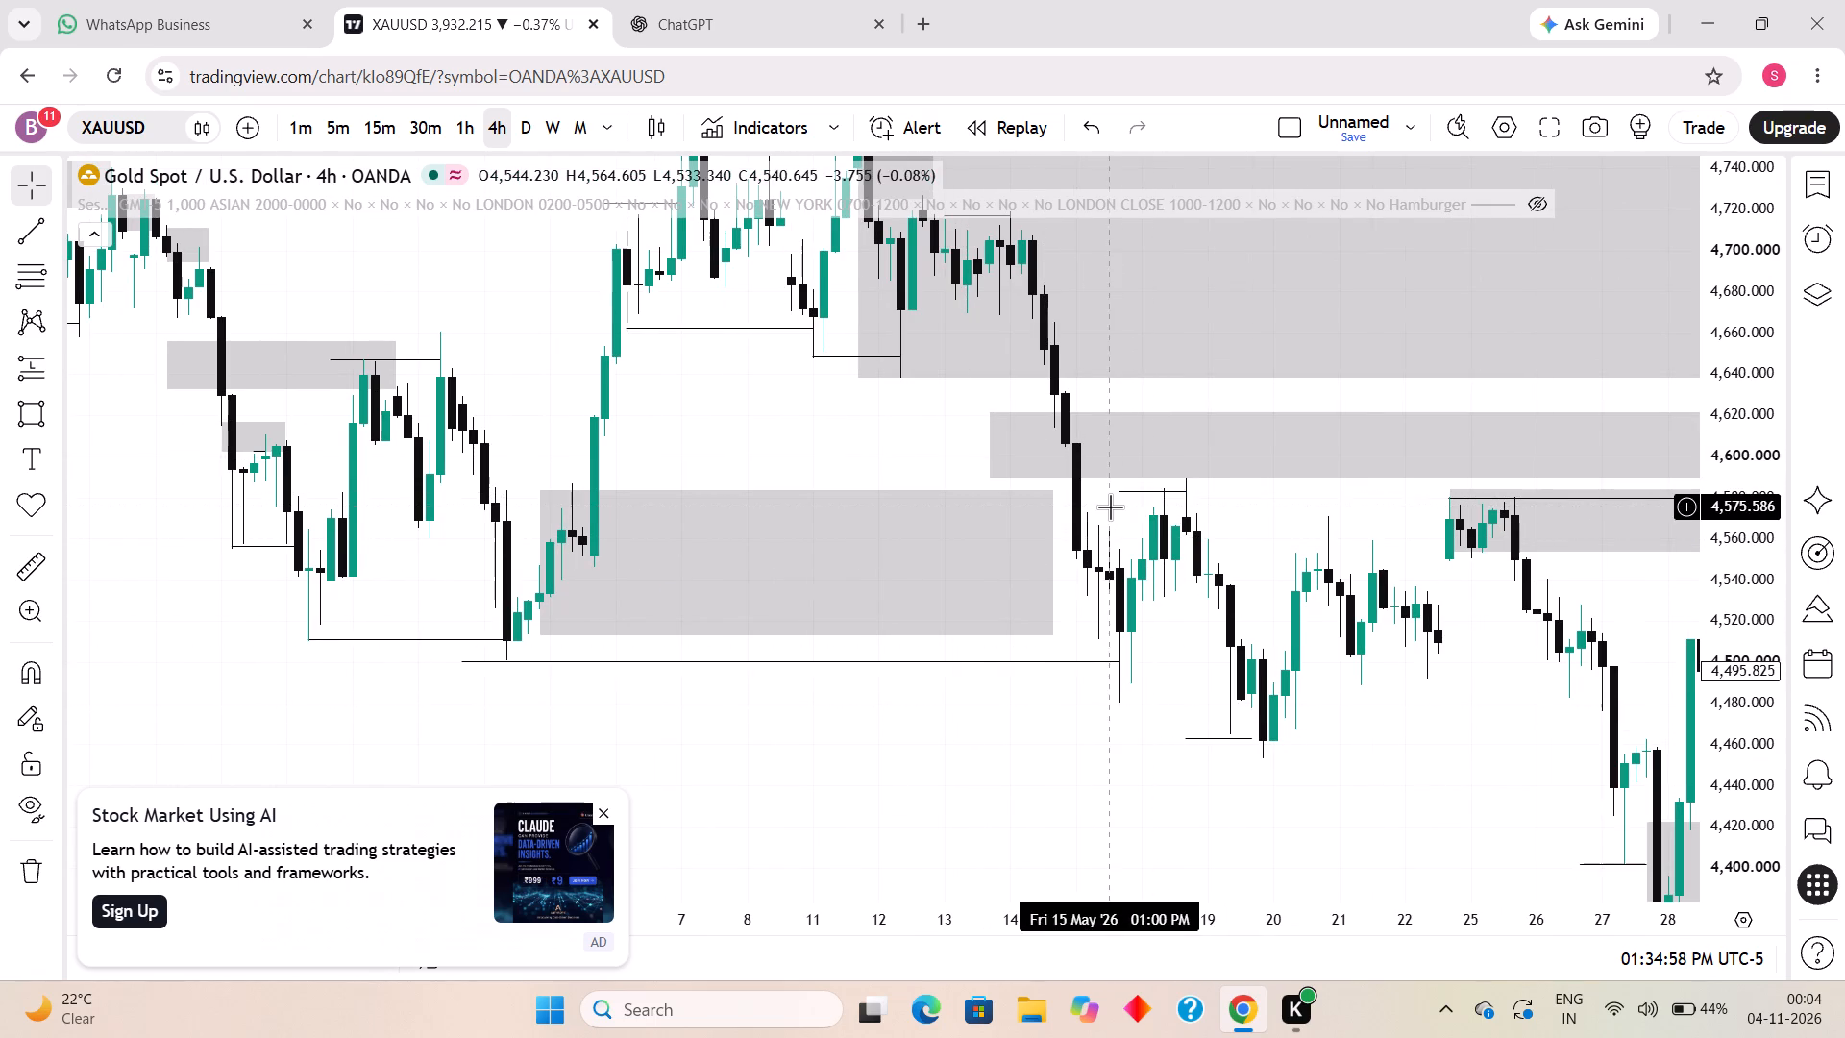
pyautogui.click(24, 228)
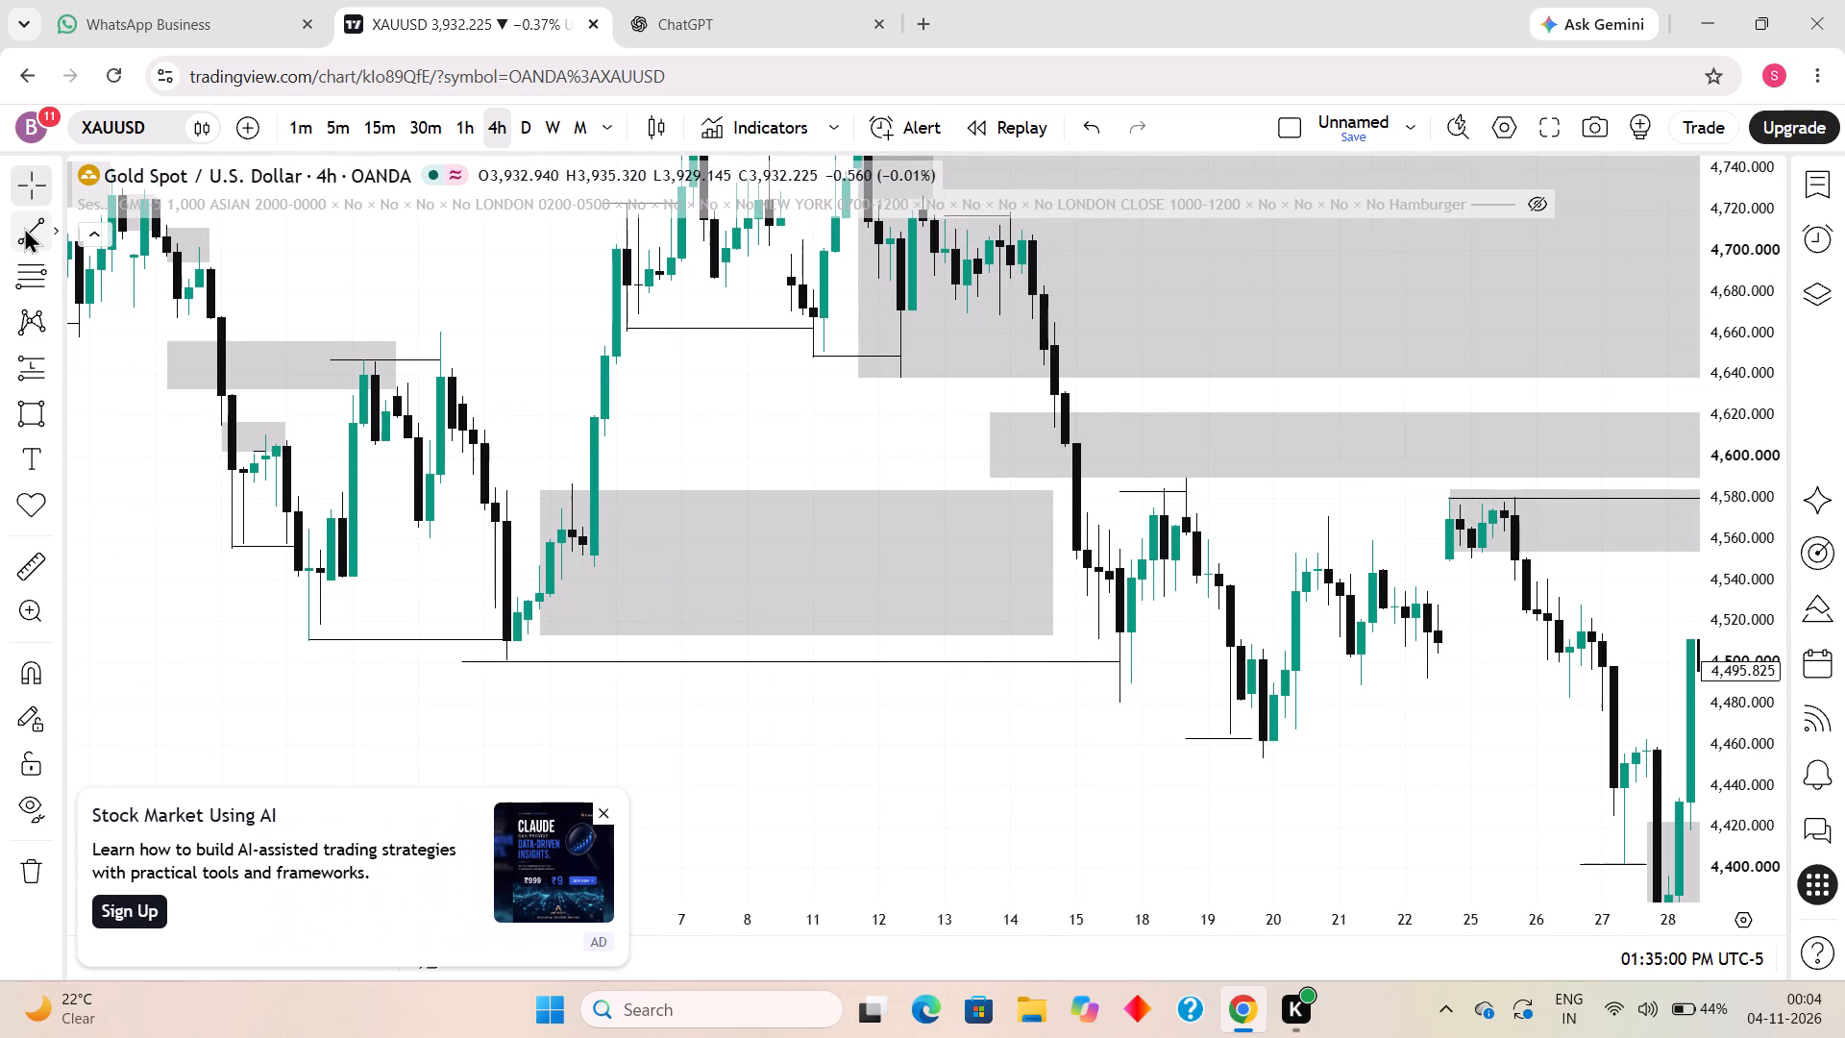
pyautogui.click(1086, 511)
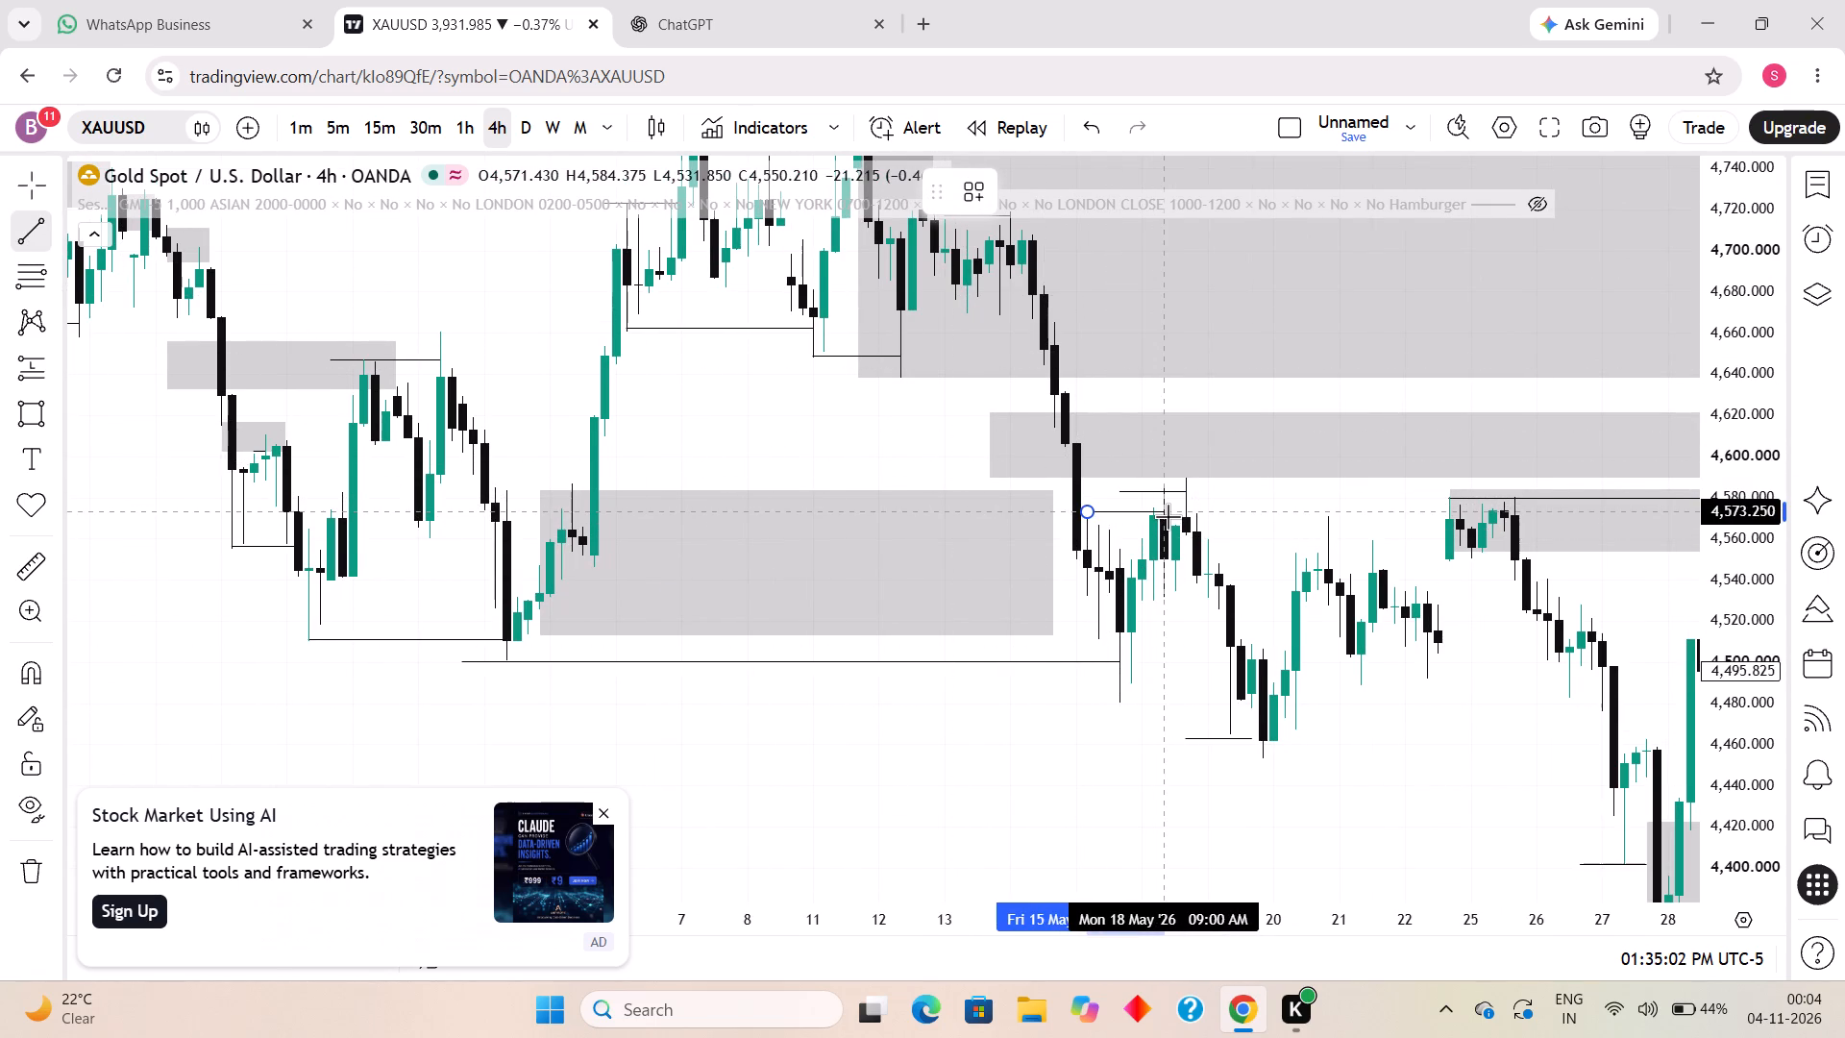
pyautogui.keyDown('shift'); pyautogui.click(1157, 511); pyautogui.keyUp('shift')
pyautogui.click(1151, 614)
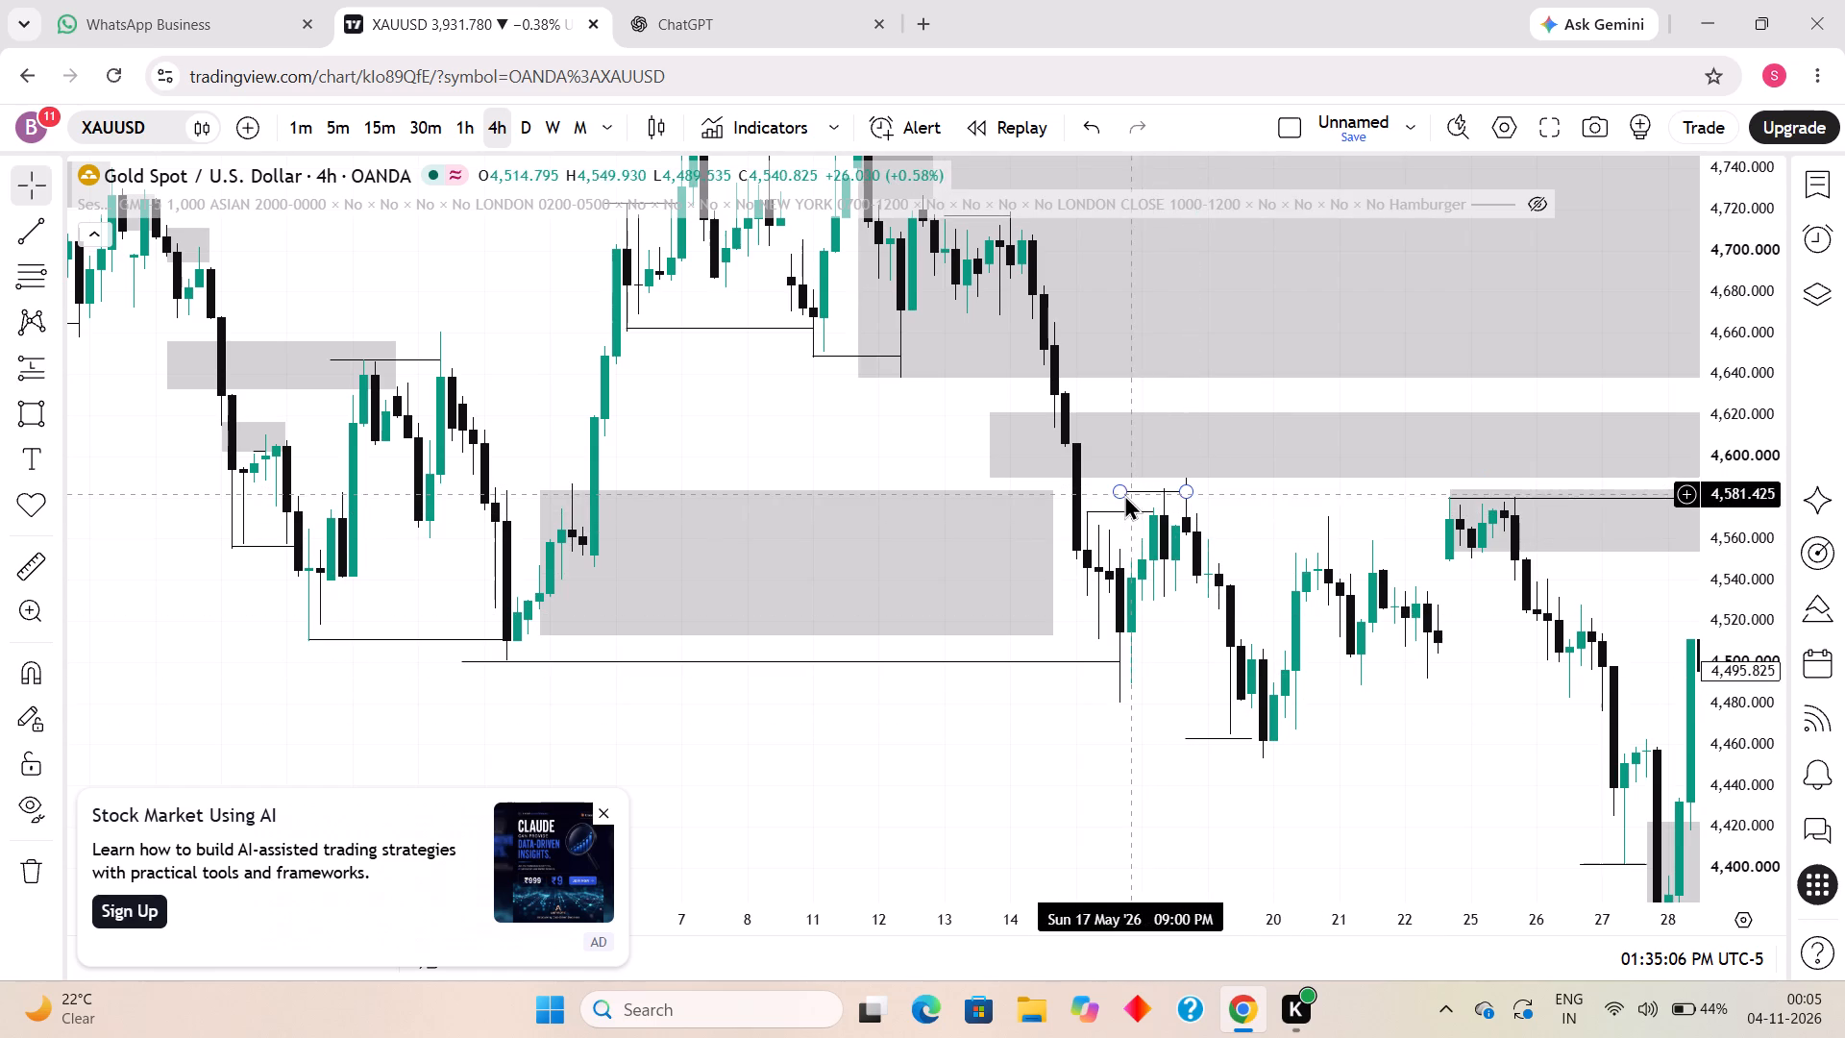
# Shorten the line at about 4,583 by moving its start to the 18 May 09:00 AM candle.
pyautogui.moveTo(1120, 489); pyautogui.dragTo(1163, 490)
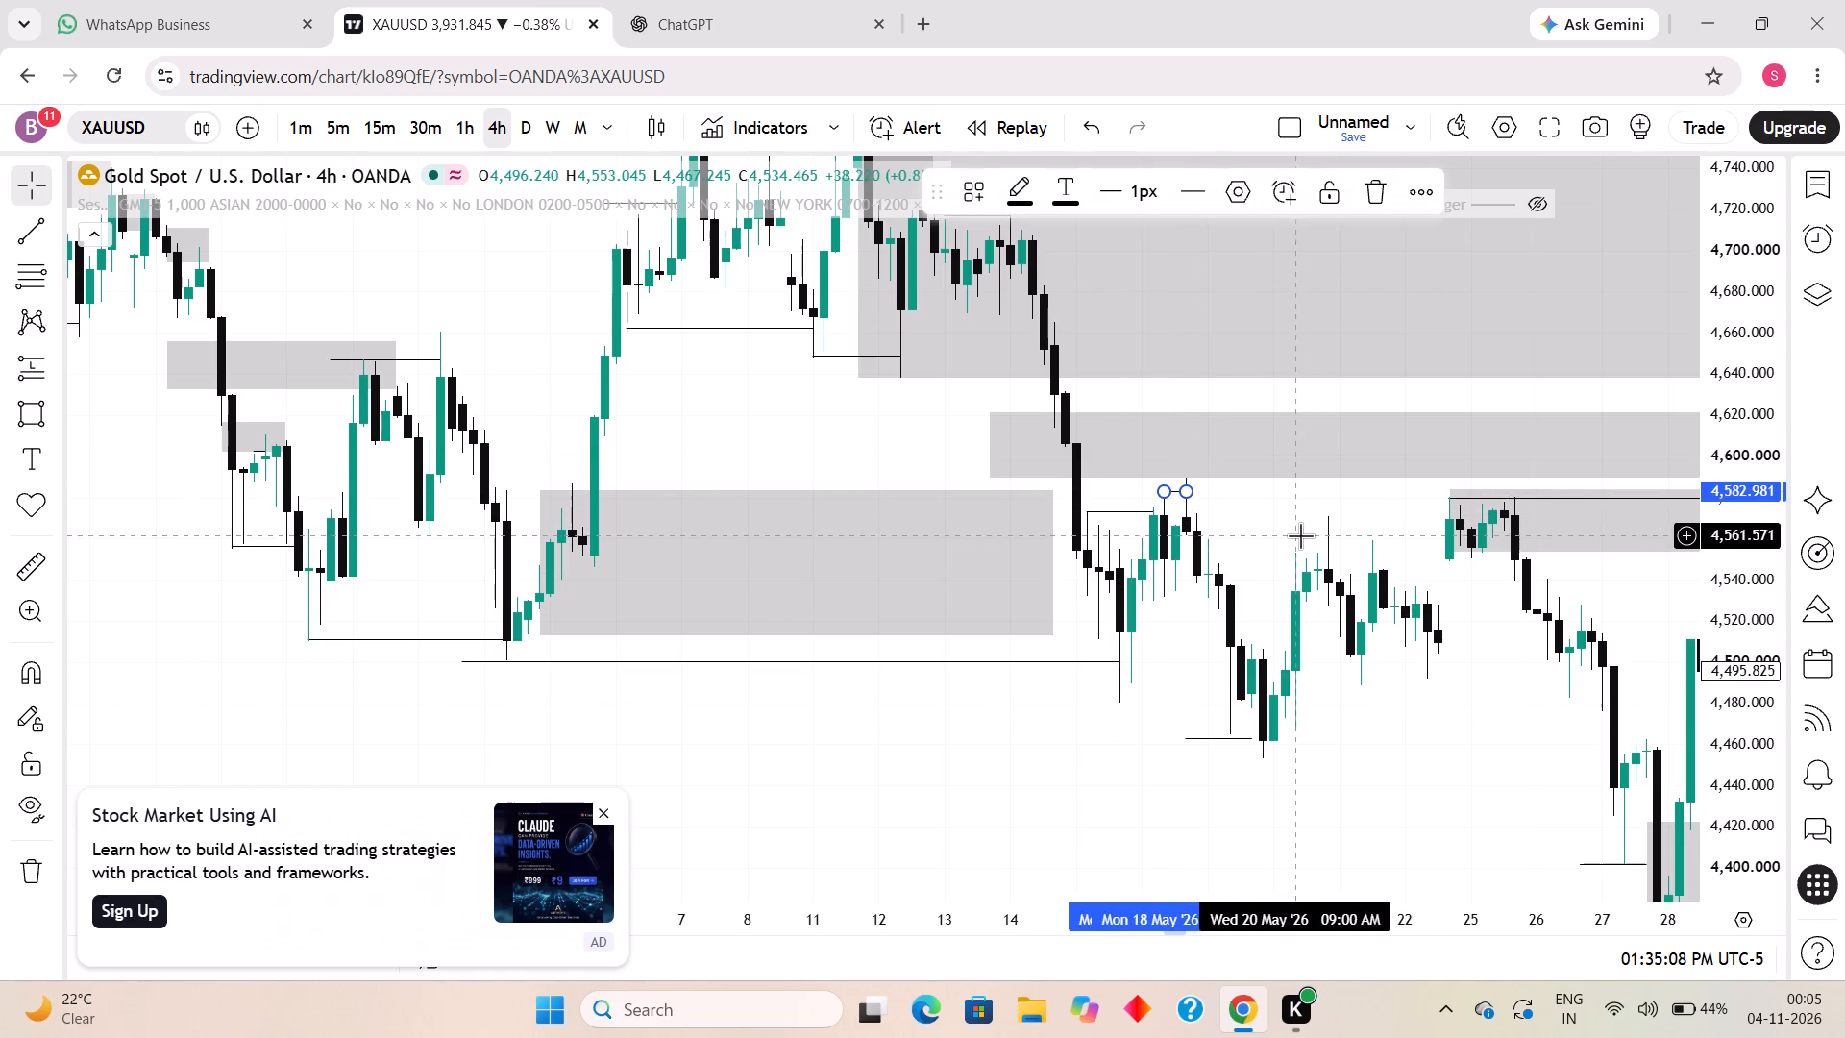
pyautogui.click(1273, 531)
# Draw a rectangle zone from about 4,560 down to 4,534, starting at 19 May 01:00 AM and ending on 20 May.
pyautogui.scroll(1, 1135, 576)
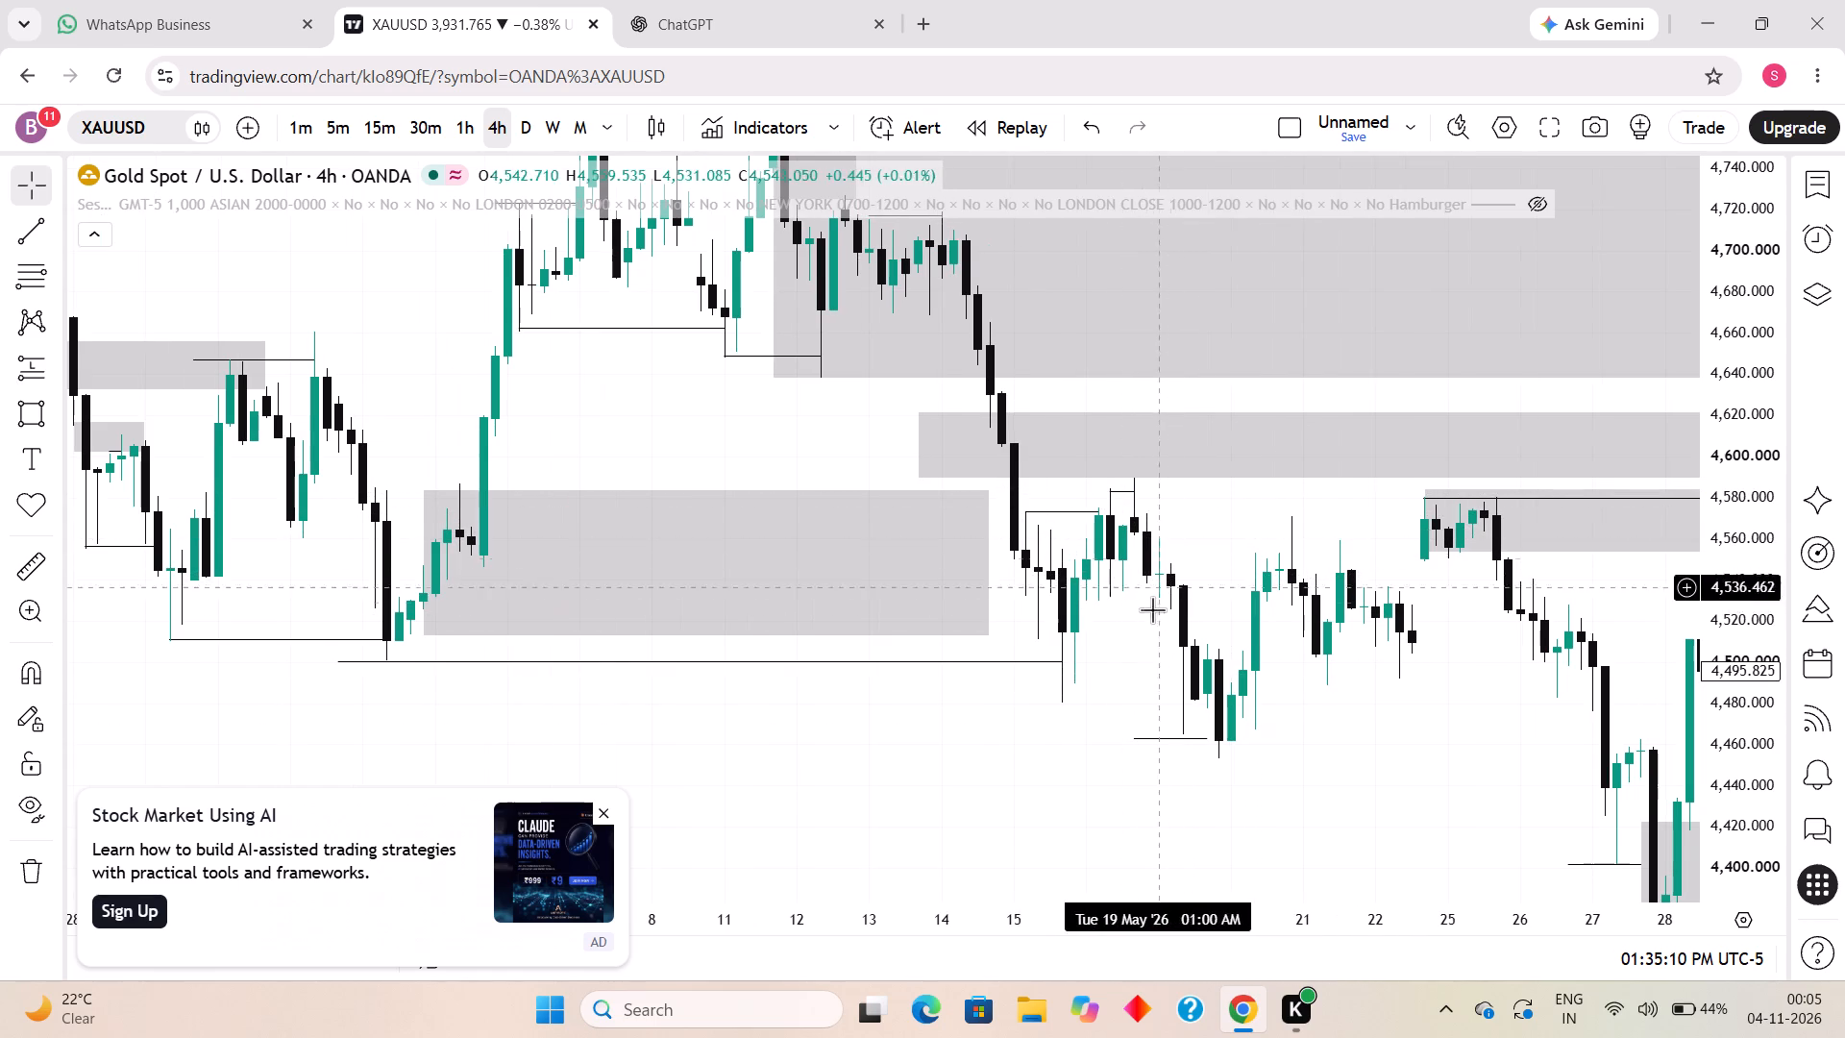
pyautogui.moveTo(1125, 666); pyautogui.dragTo(1072, 642)
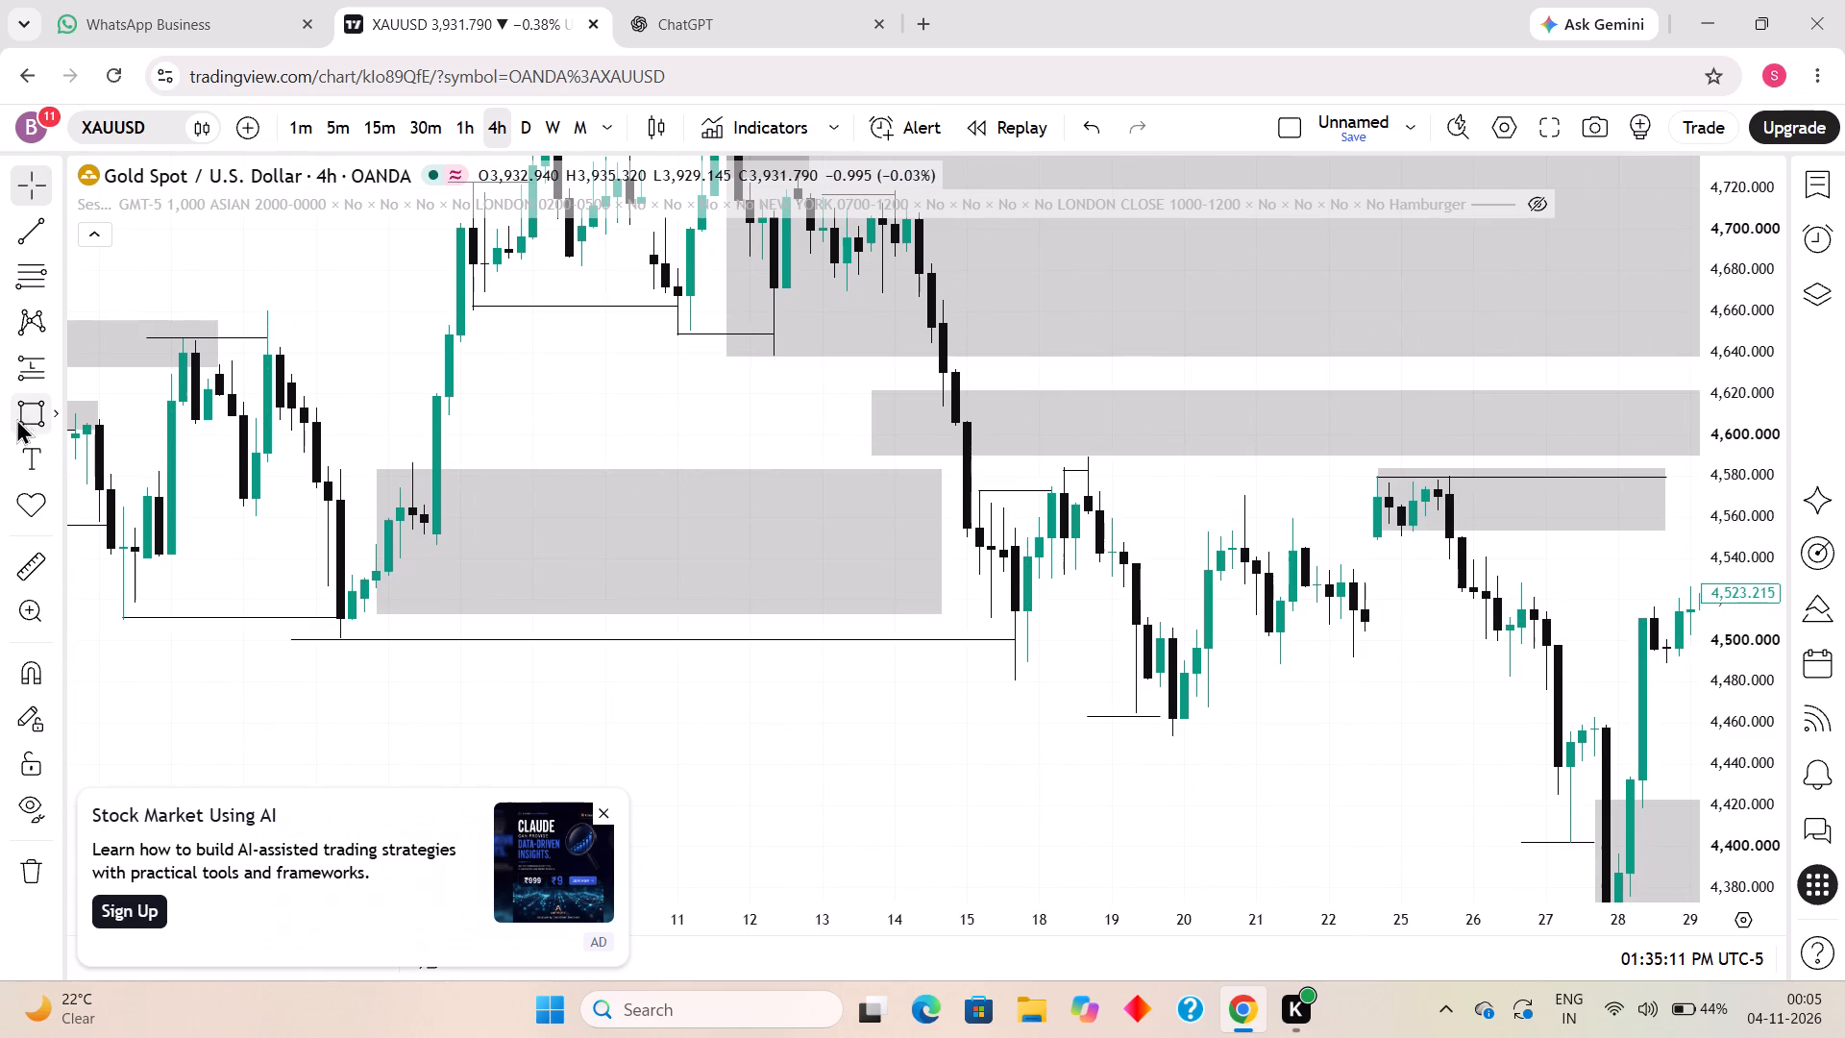
pyautogui.click(9, 404)
pyautogui.click(1113, 516)
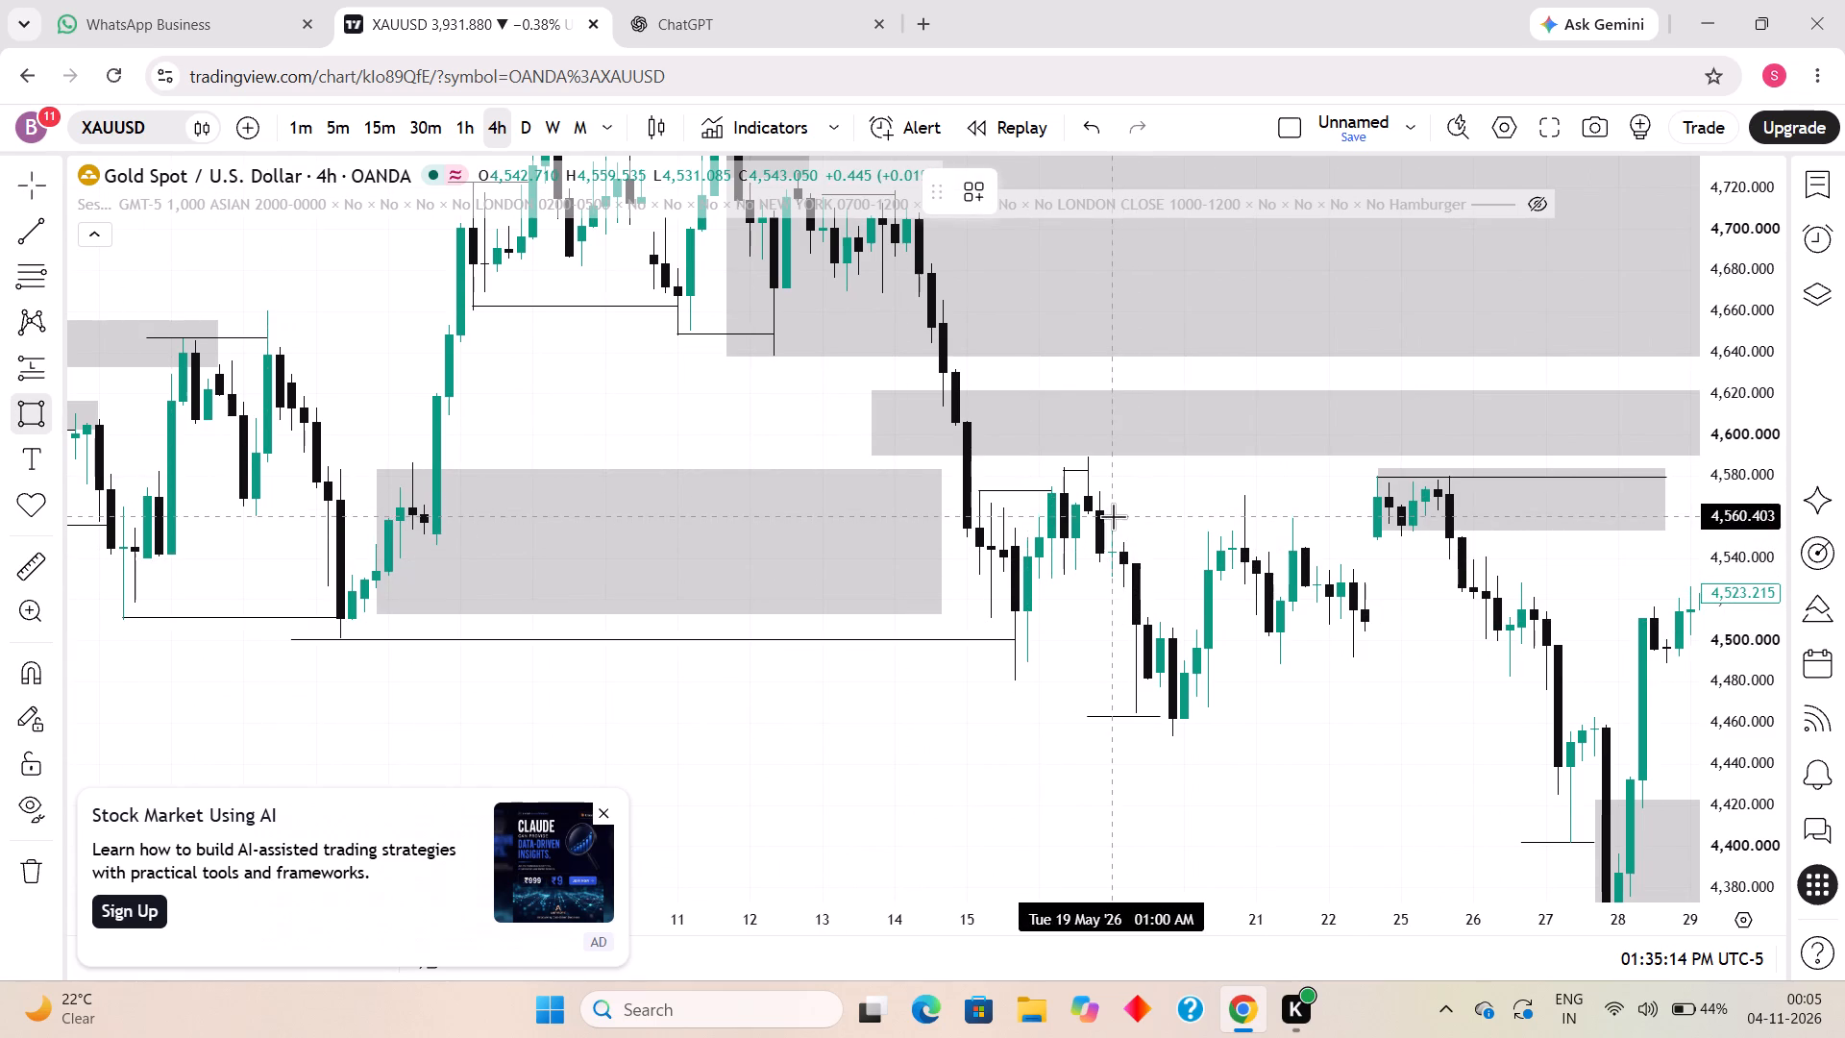
pyautogui.click(1228, 570)
pyautogui.click(1296, 625)
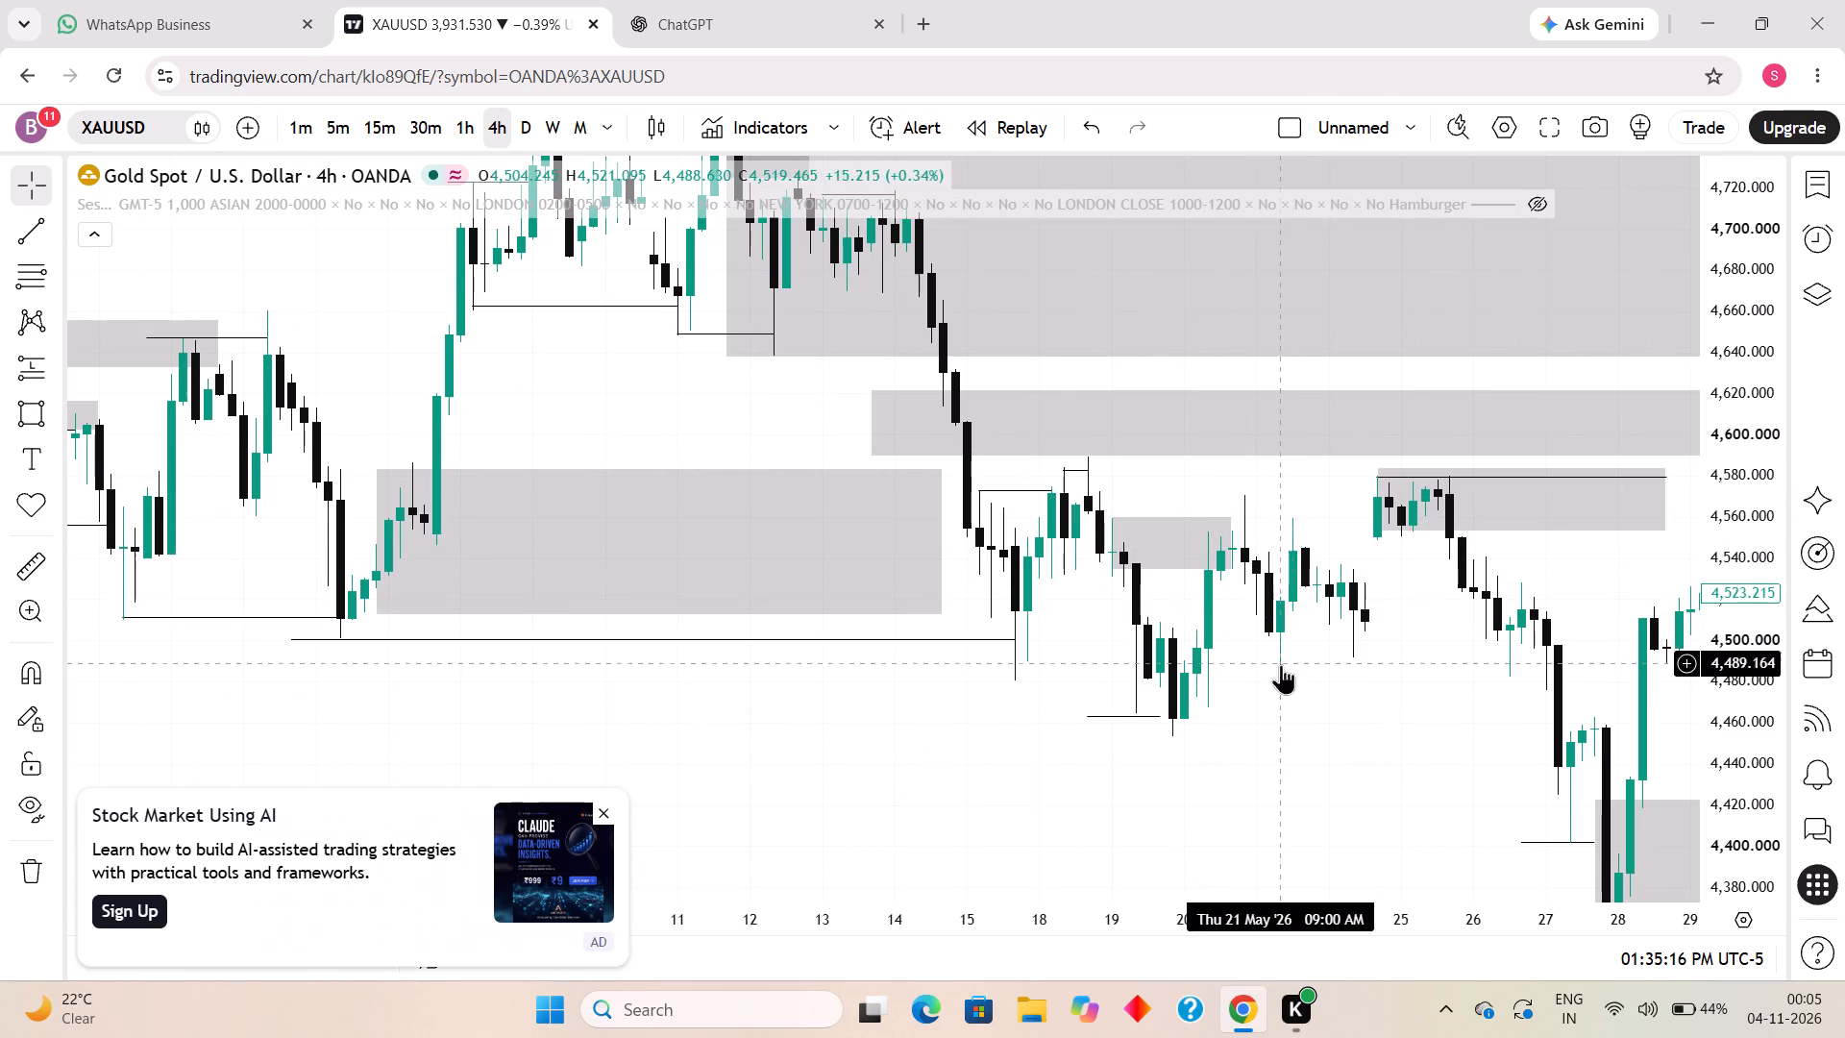
# Draw a rectangle zone from about 4,505 down to 4,471, starting on 20 May and ending at 21 May 09:00 AM.
pyautogui.click(34, 413)
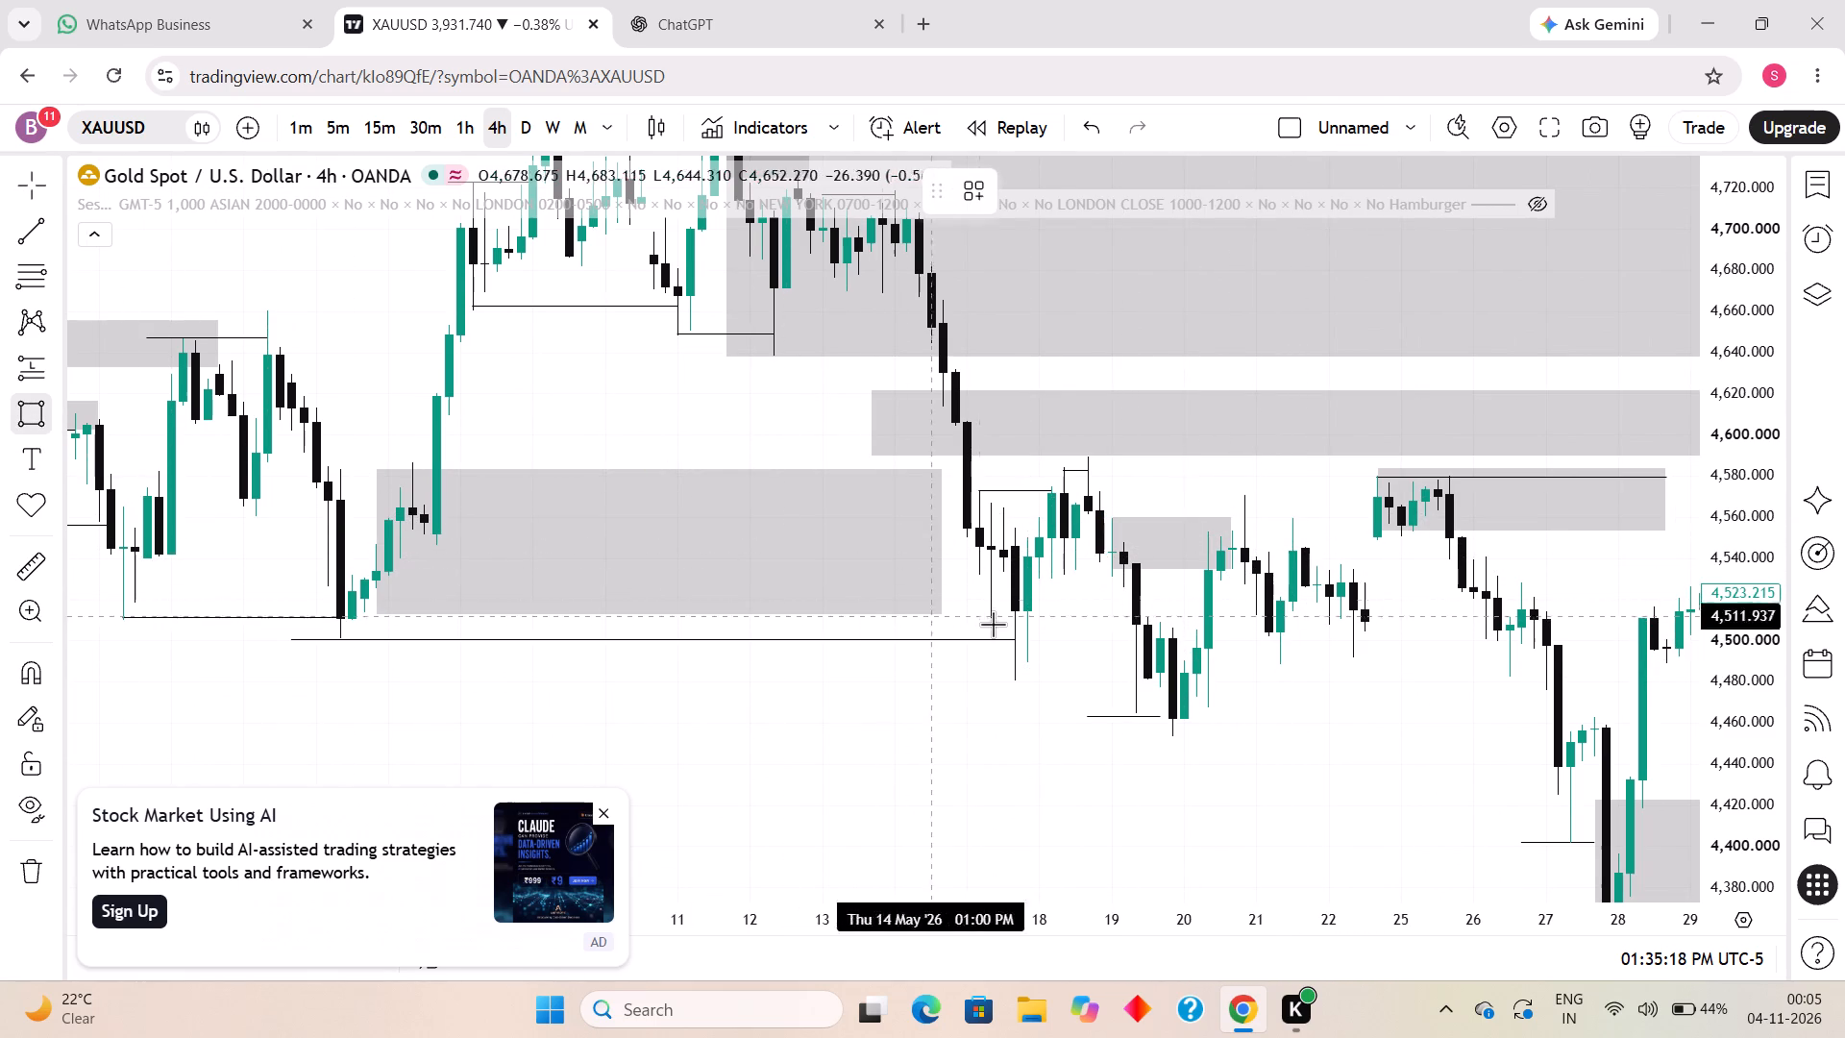
pyautogui.click(1193, 630)
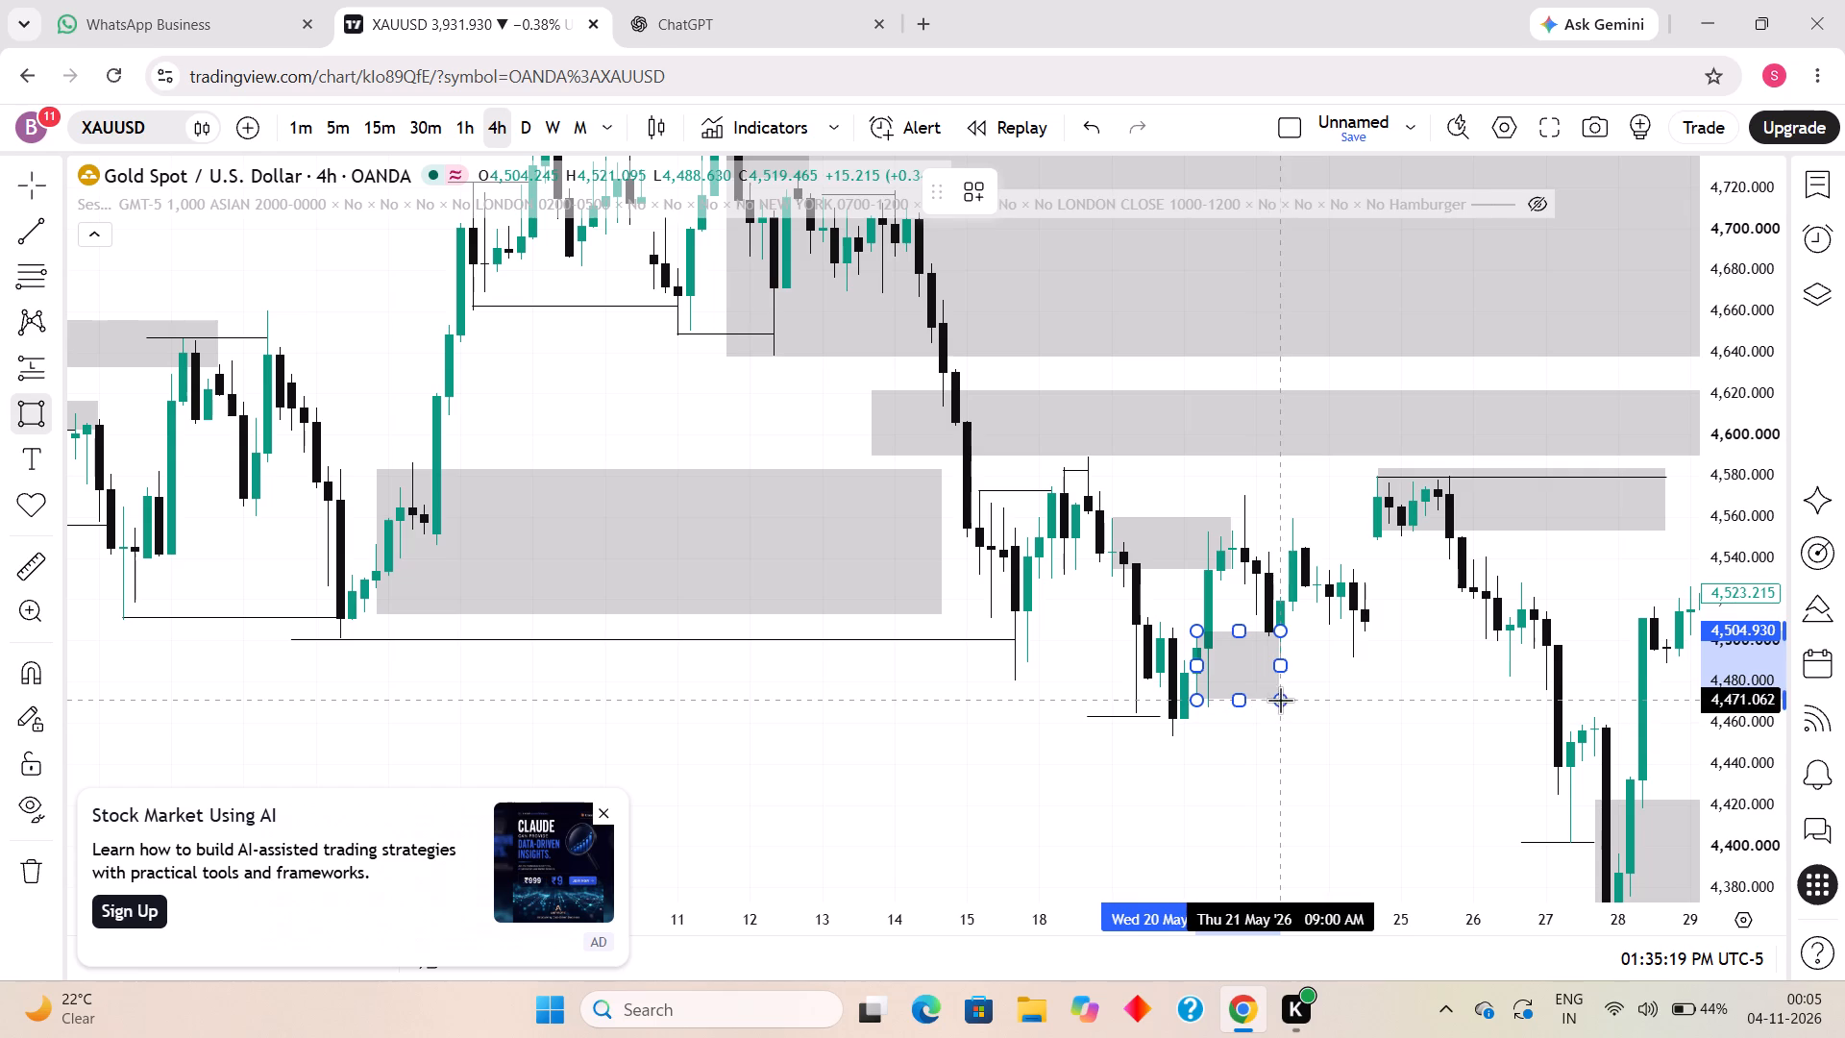
pyautogui.click(1281, 699)
pyautogui.click(1340, 756)
pyautogui.rightClick(1330, 676)
pyautogui.click(1307, 775)
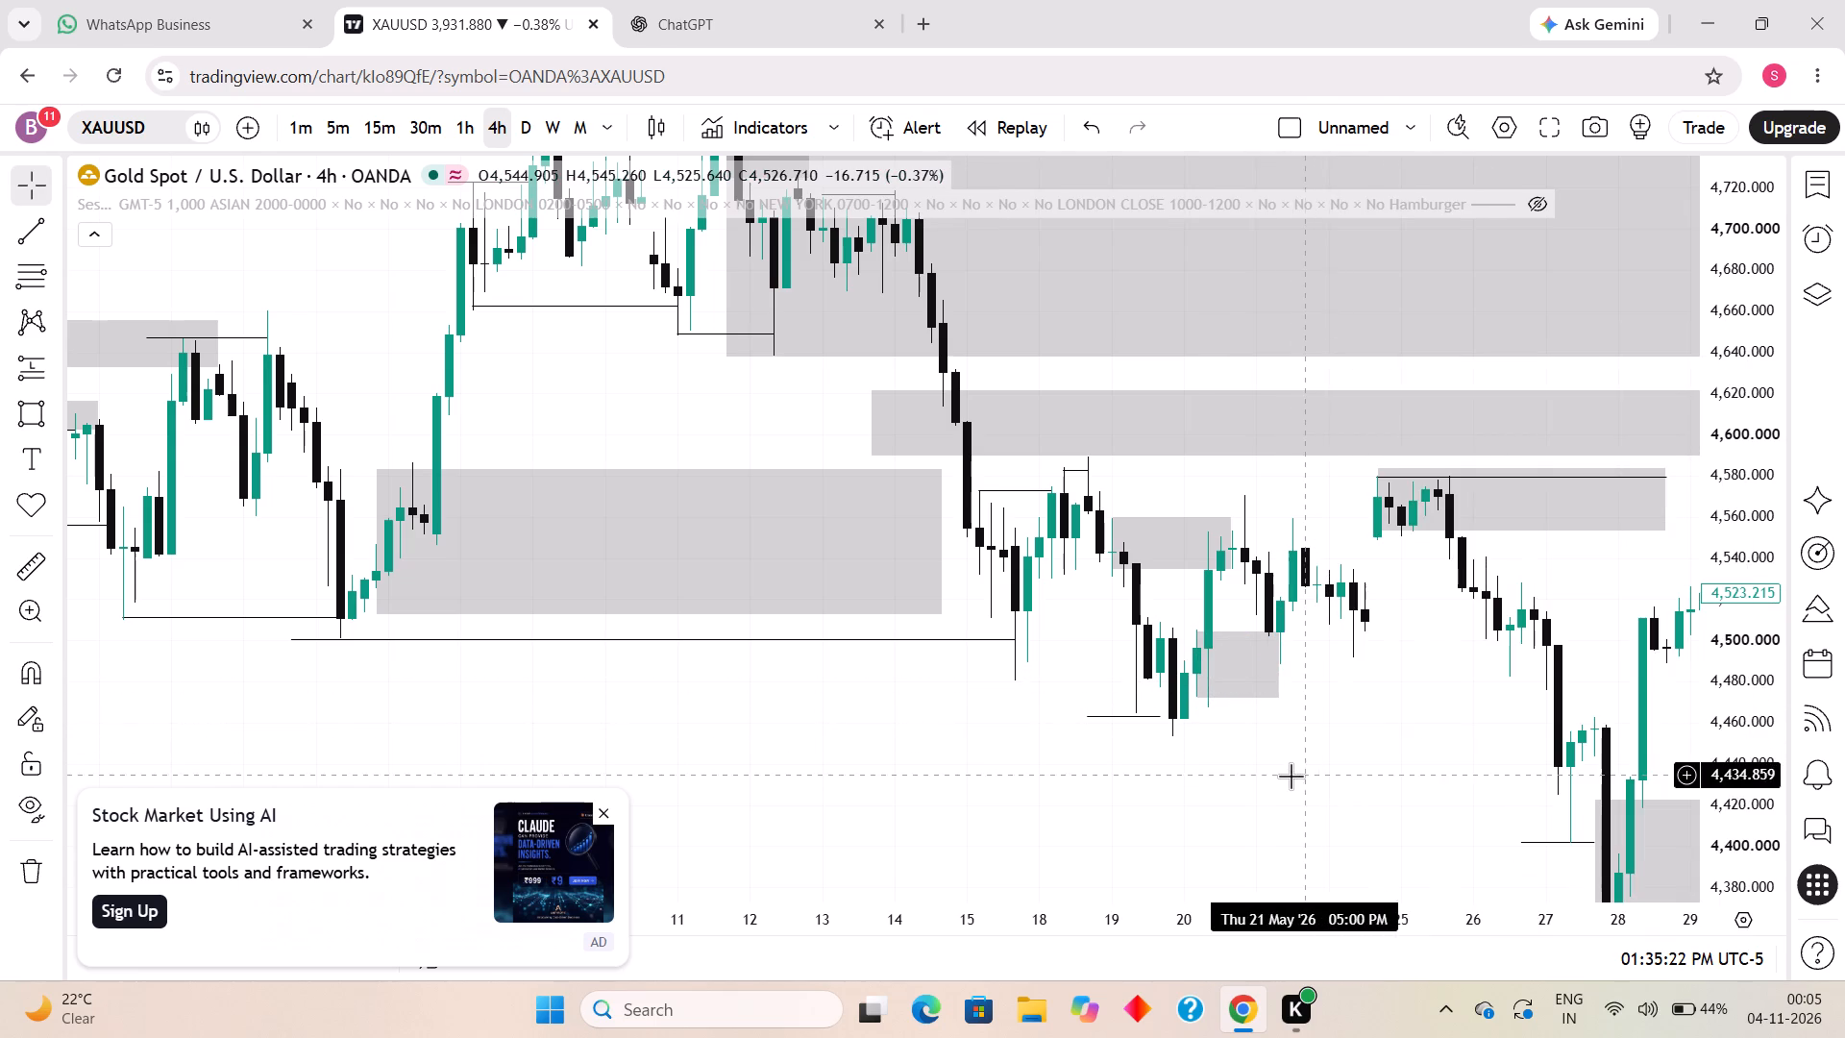
# Extend the end of the late-May swing-high line at about 4,579 to the 29 May candle that breaks it.
pyautogui.scroll(2, 1275, 789)
pyautogui.moveTo(1320, 760); pyautogui.dragTo(1263, 884)
pyautogui.moveTo(1329, 778); pyautogui.dragTo(999, 716)
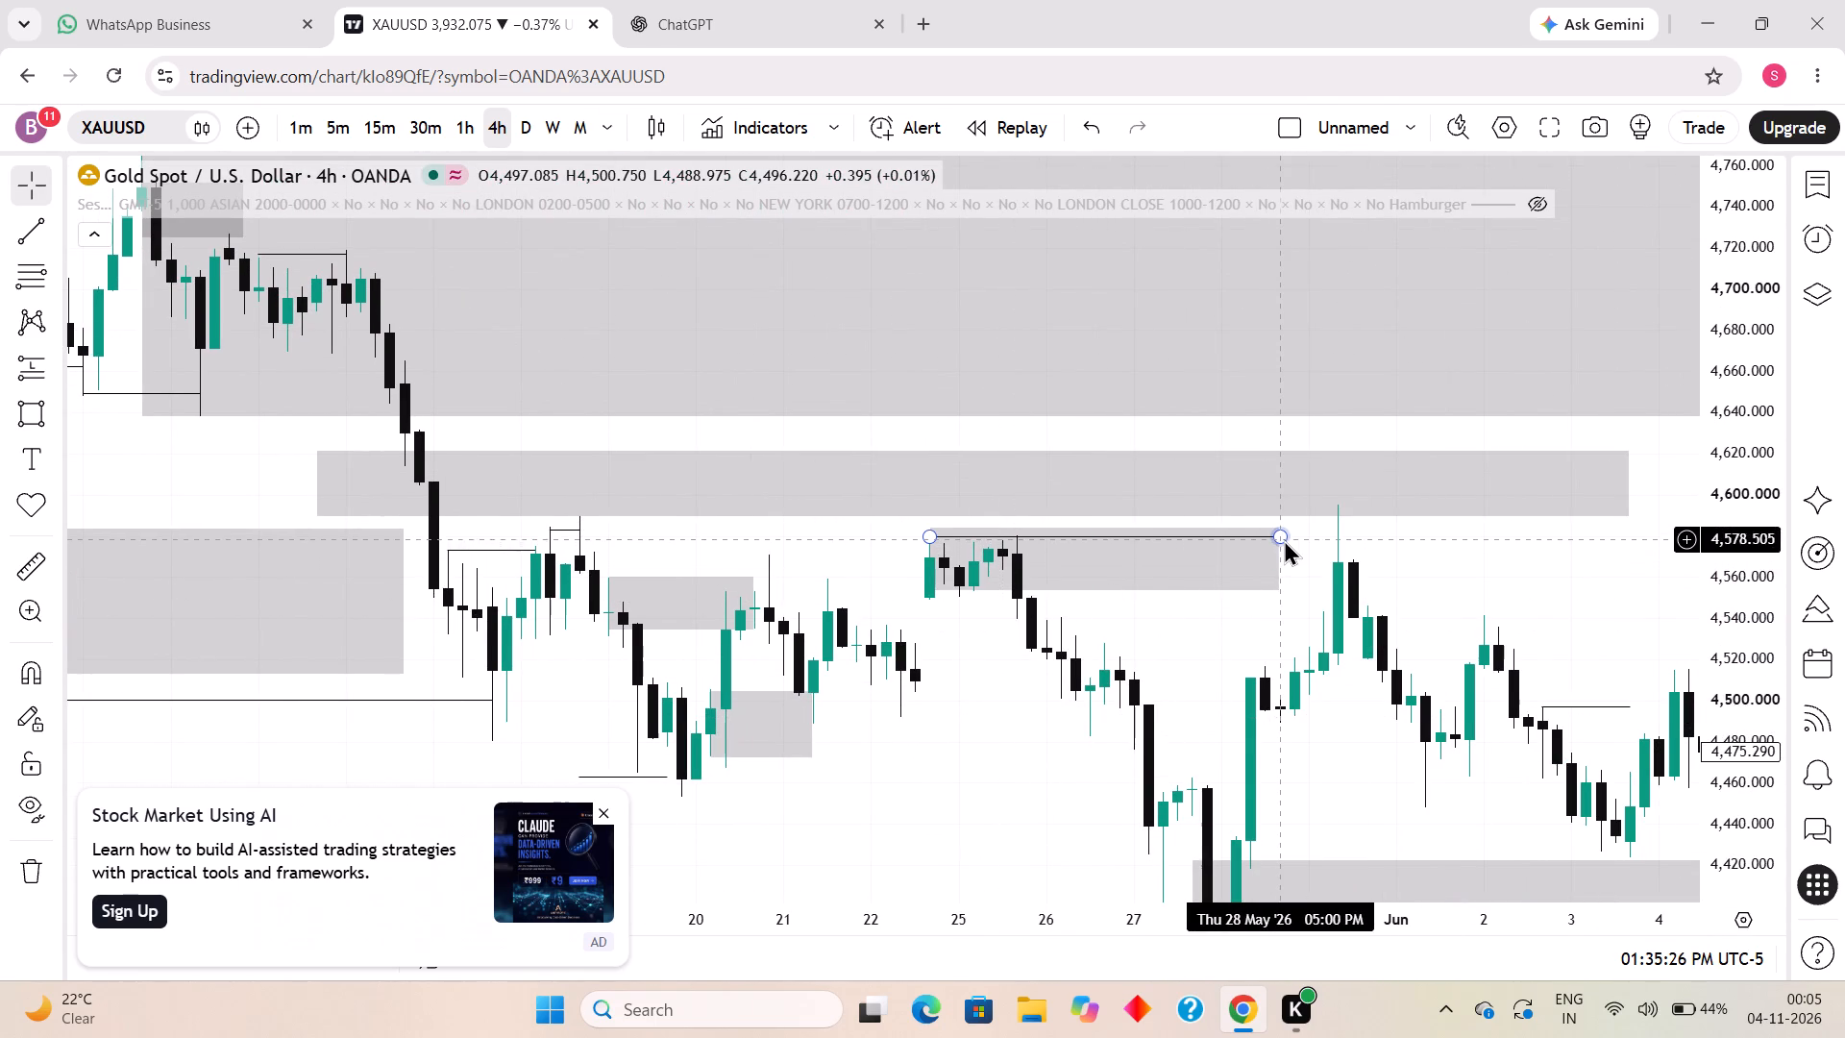
pyautogui.moveTo(1283, 535); pyautogui.dragTo(1341, 540)
pyautogui.click(1303, 580)
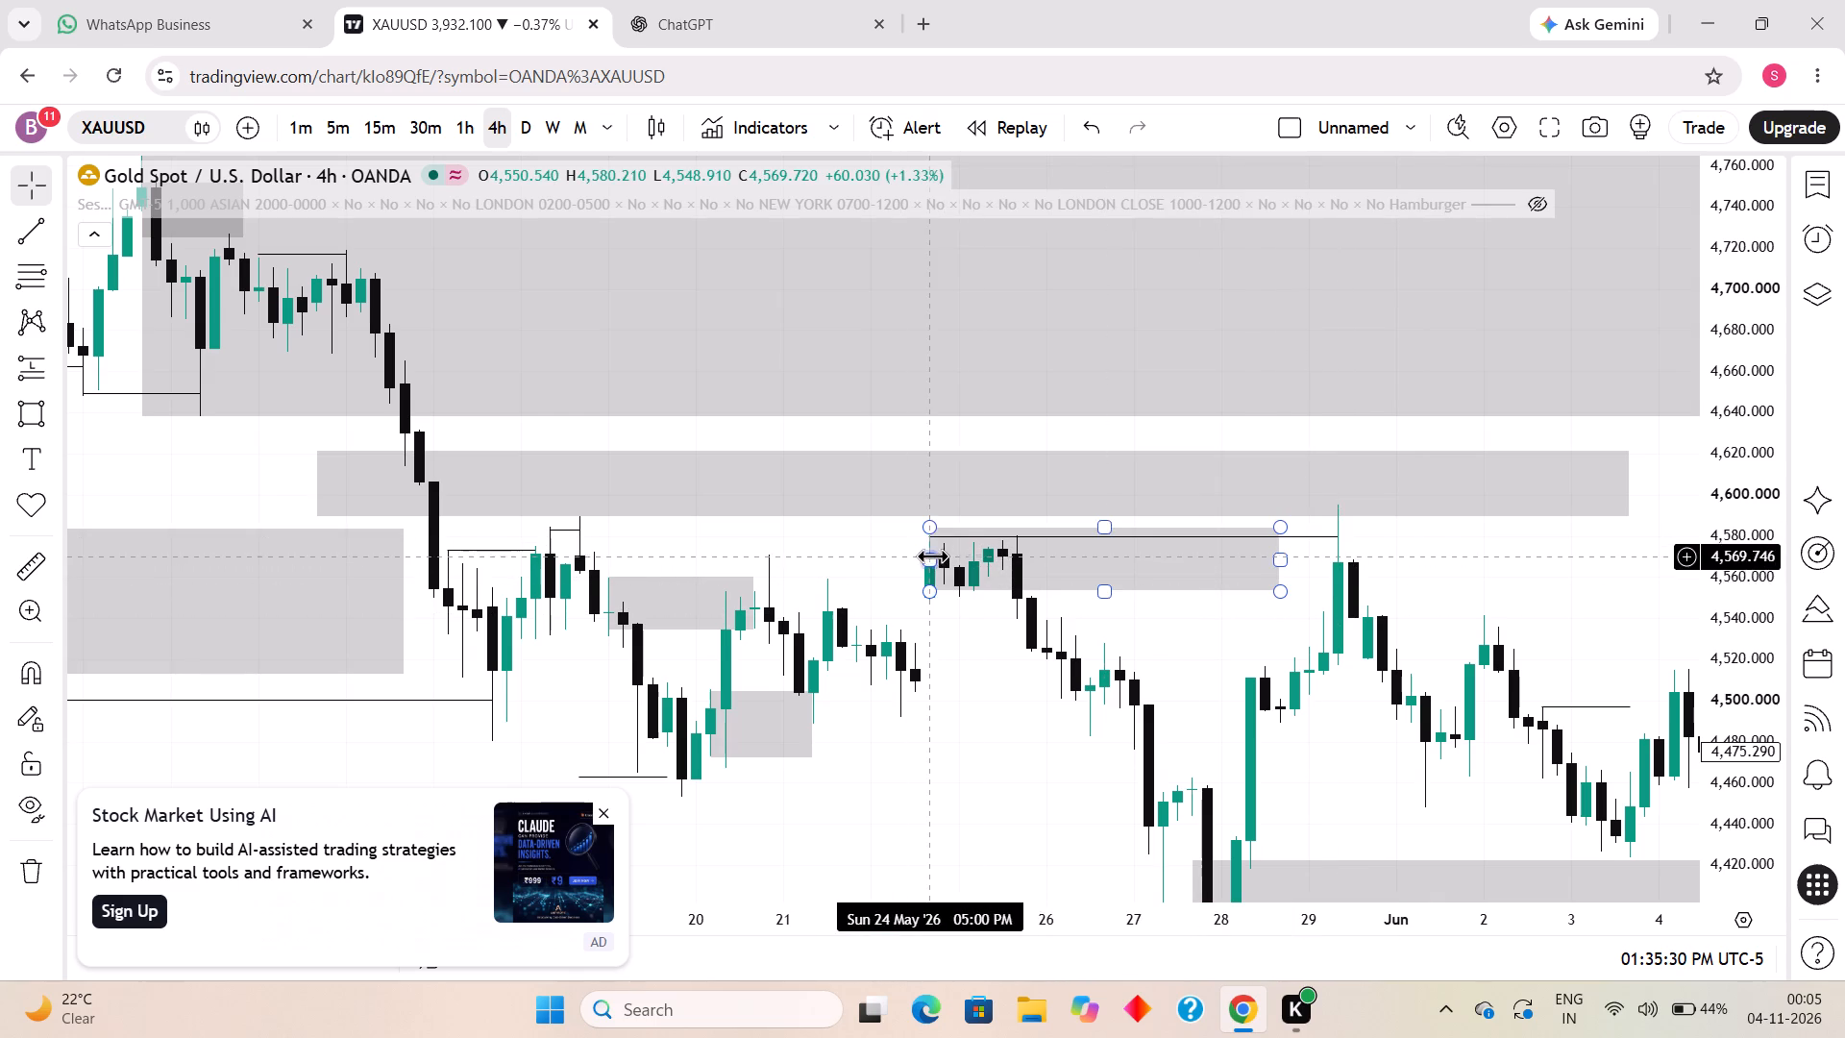
# Resize the late-May rectangle below the 4,579 line to start at 25 May 01:00 PM and end at the 29 May break candle.
pyautogui.moveTo(932, 555); pyautogui.dragTo(1002, 559)
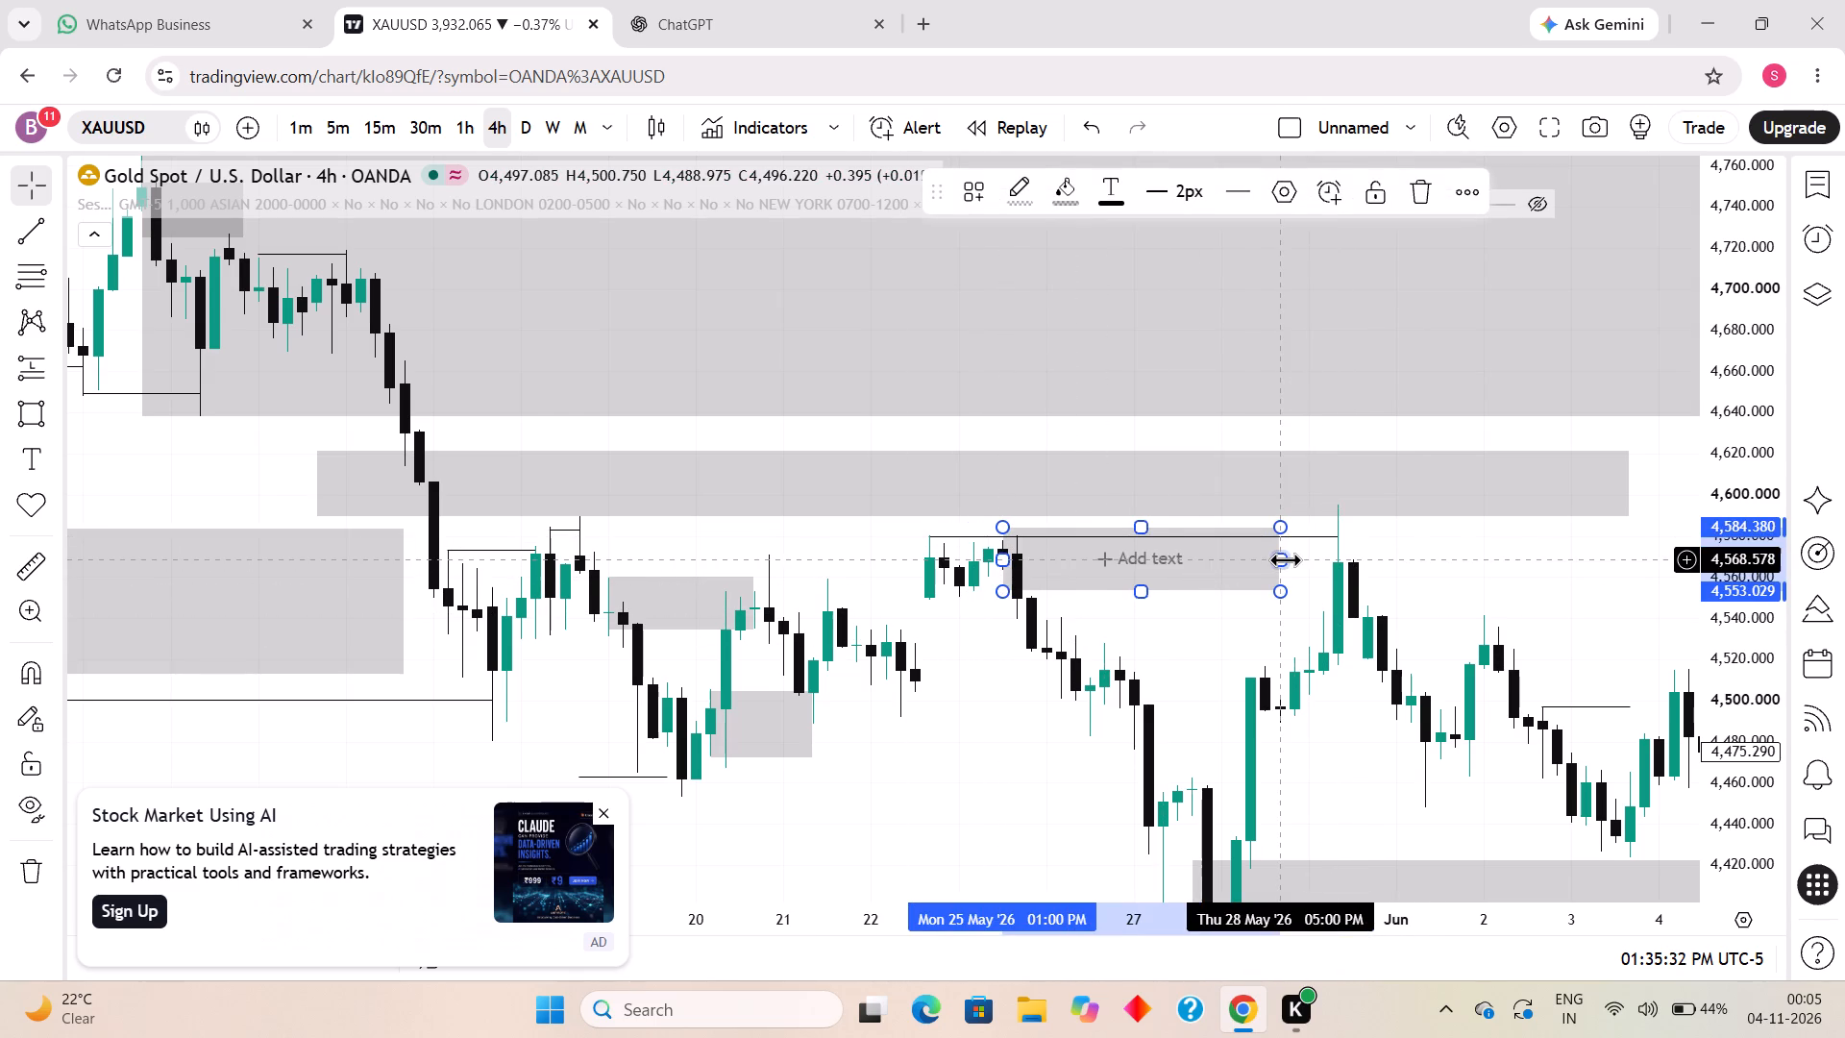
pyautogui.moveTo(1285, 559); pyautogui.dragTo(1337, 564)
# Draw a short horizontal structure line at about 4,539 from 26 May 01:00 AM to 26 May 05:00 AM.
pyautogui.moveTo(1210, 663); pyautogui.dragTo(1166, 635)
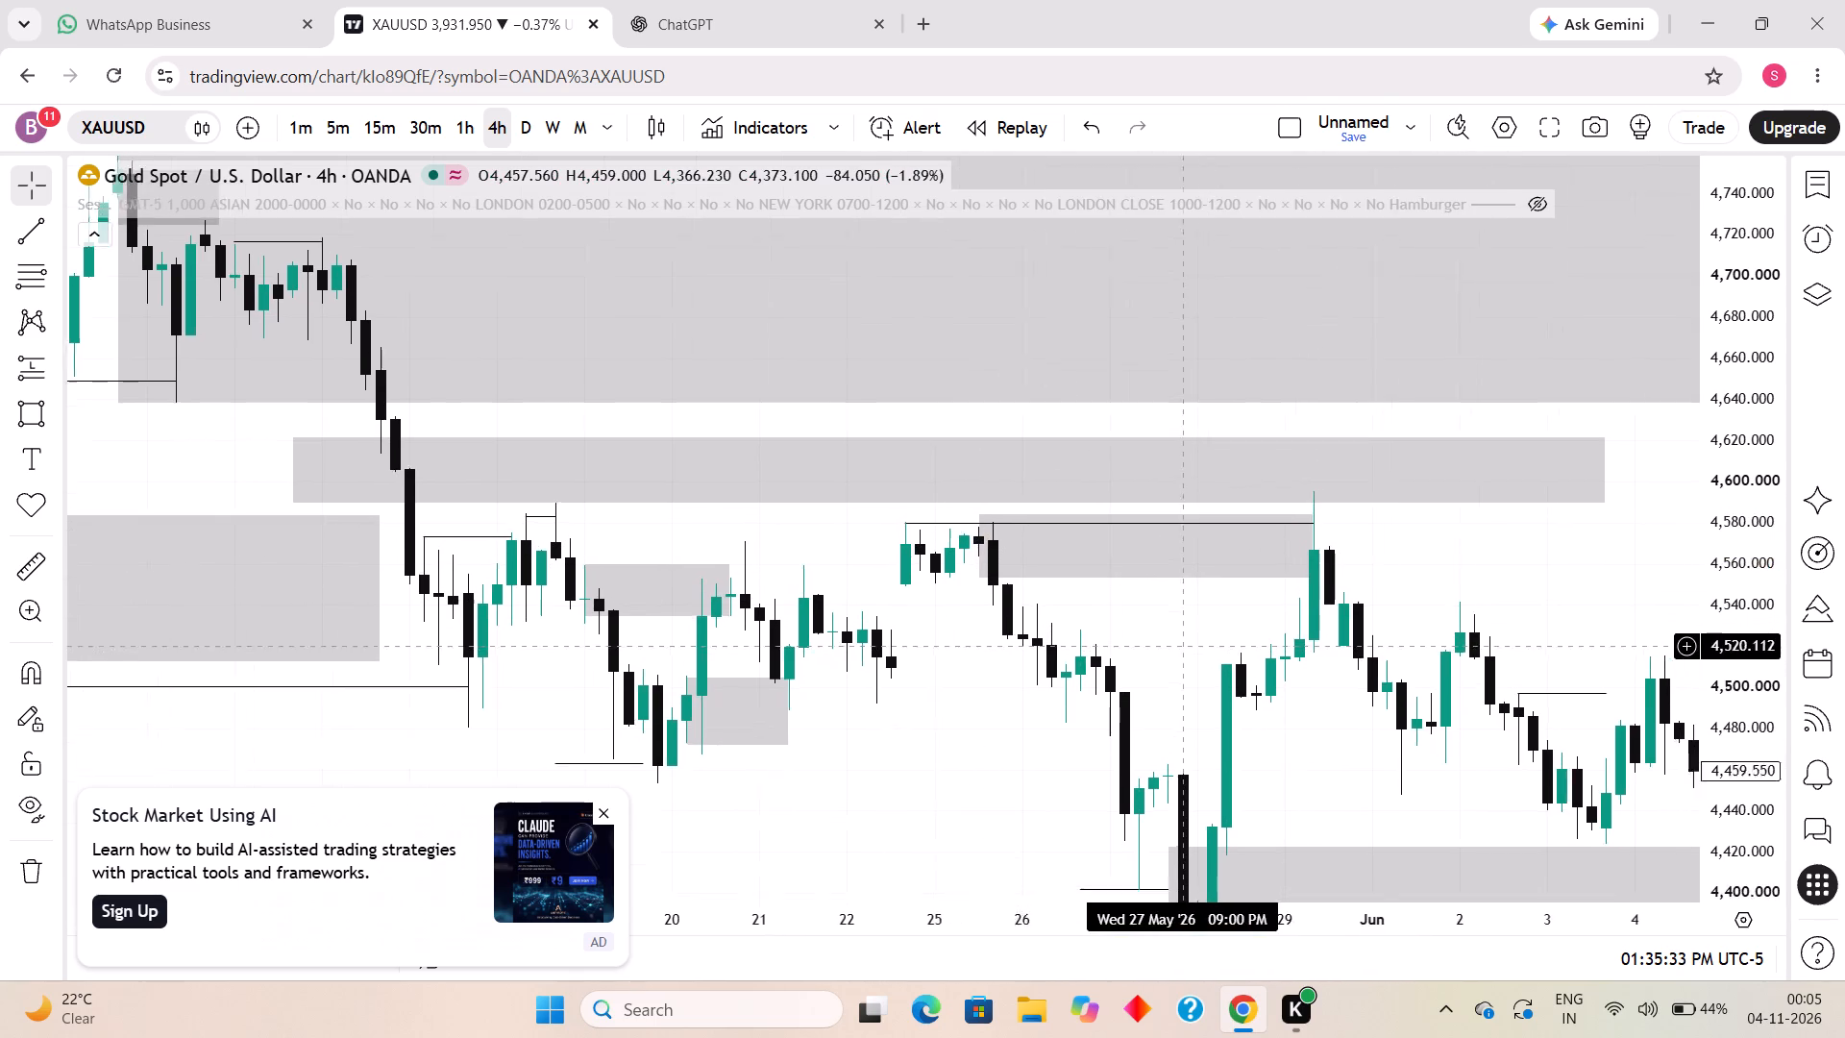
pyautogui.moveTo(1166, 635); pyautogui.dragTo(1044, 533)
pyautogui.scroll(-1, 944, 608)
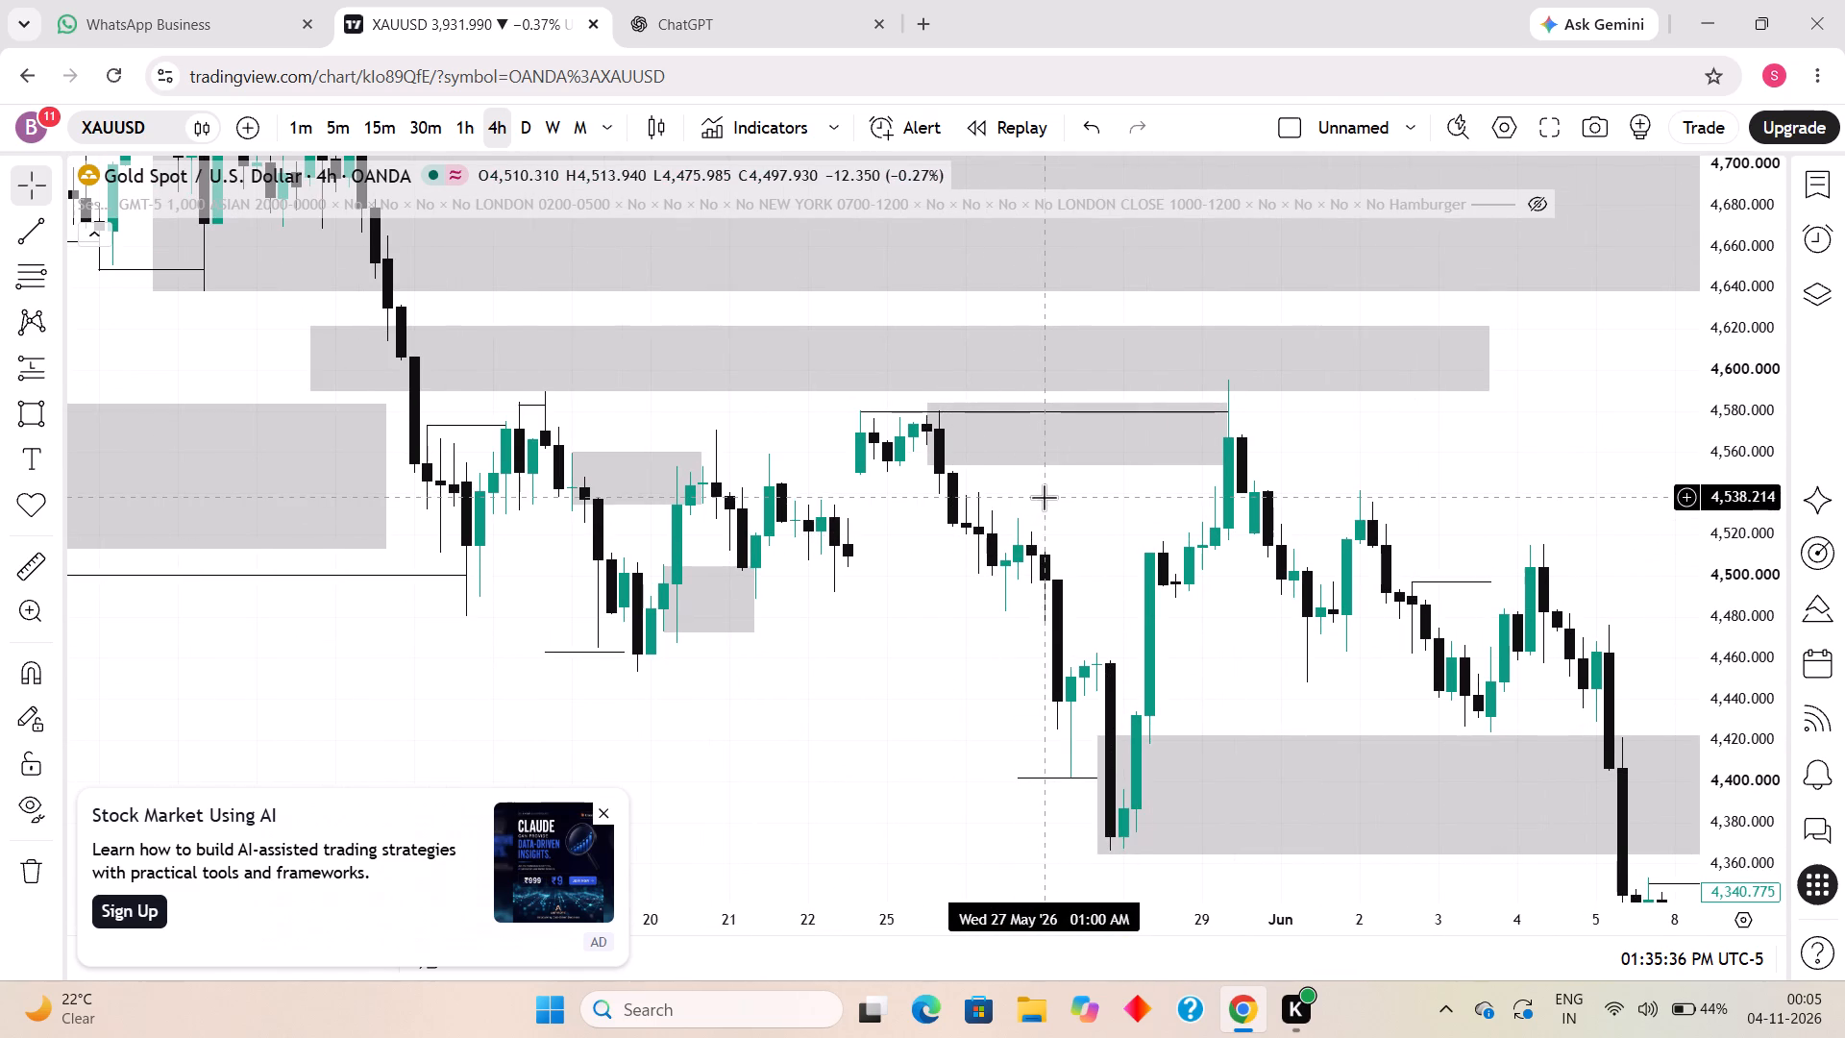
pyautogui.click(21, 232)
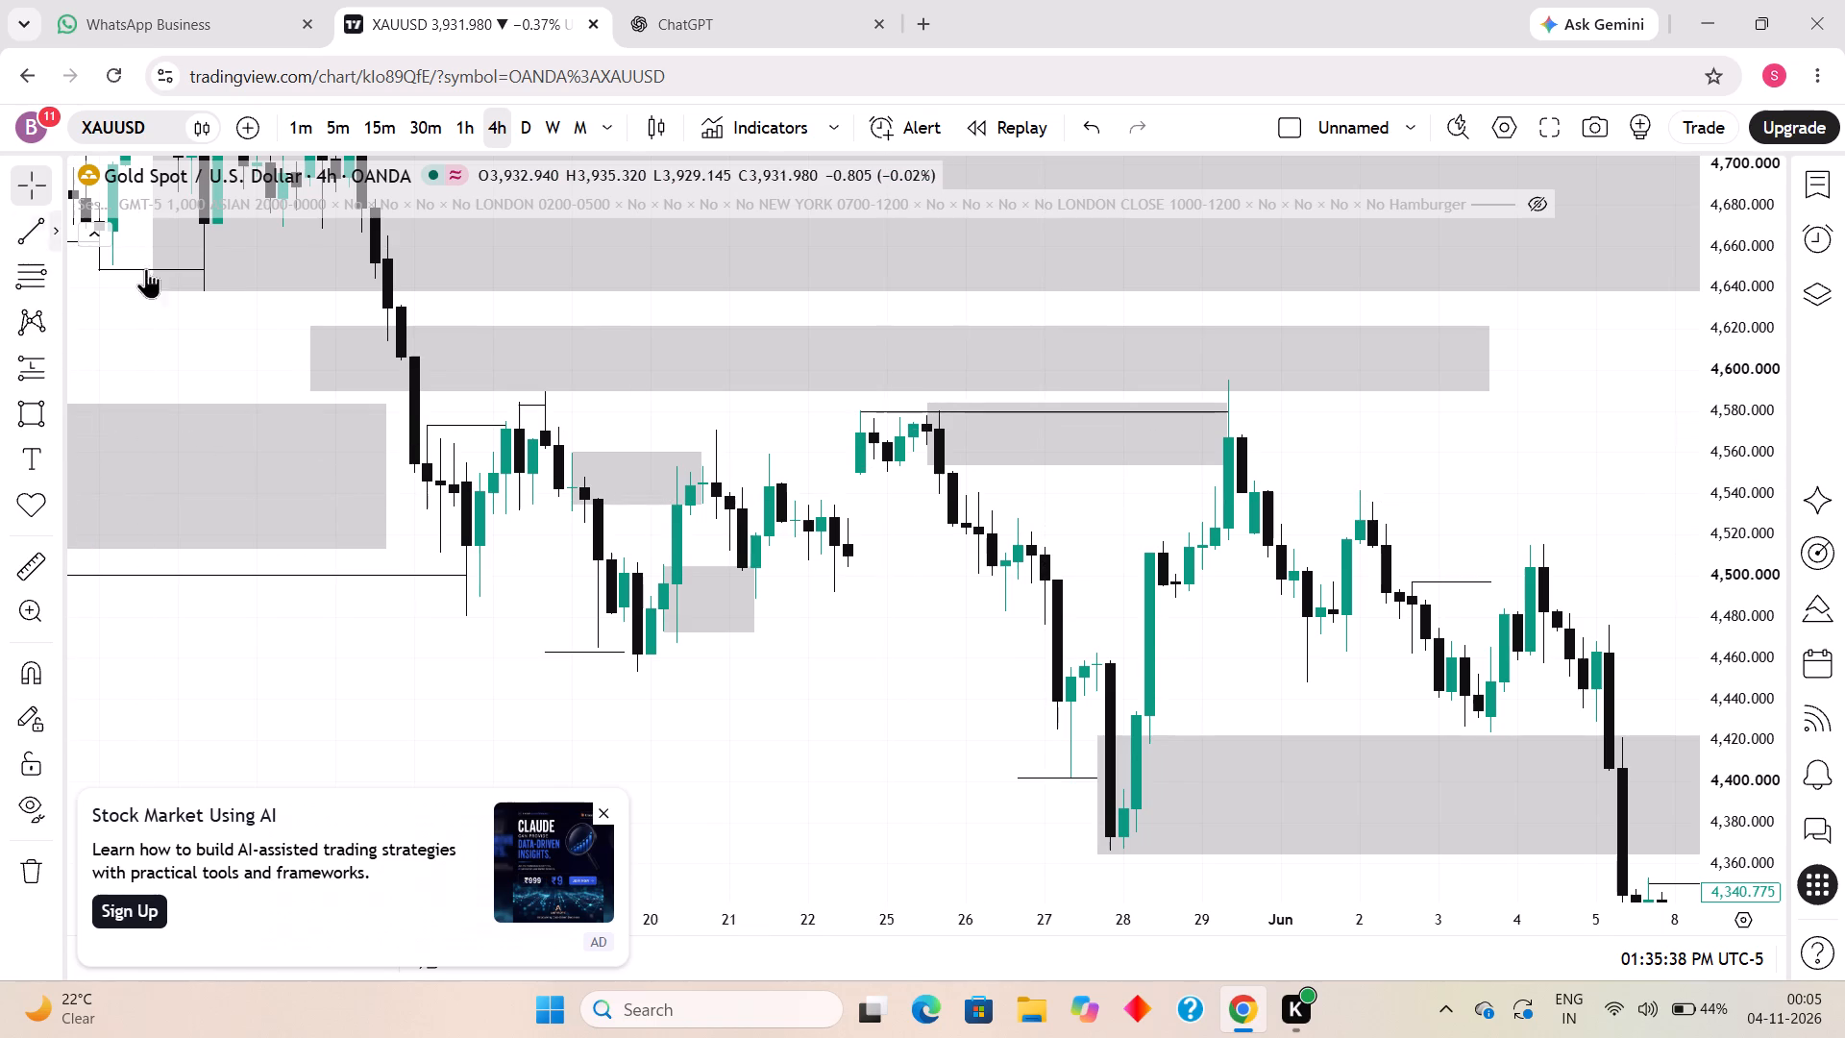
pyautogui.click(968, 495)
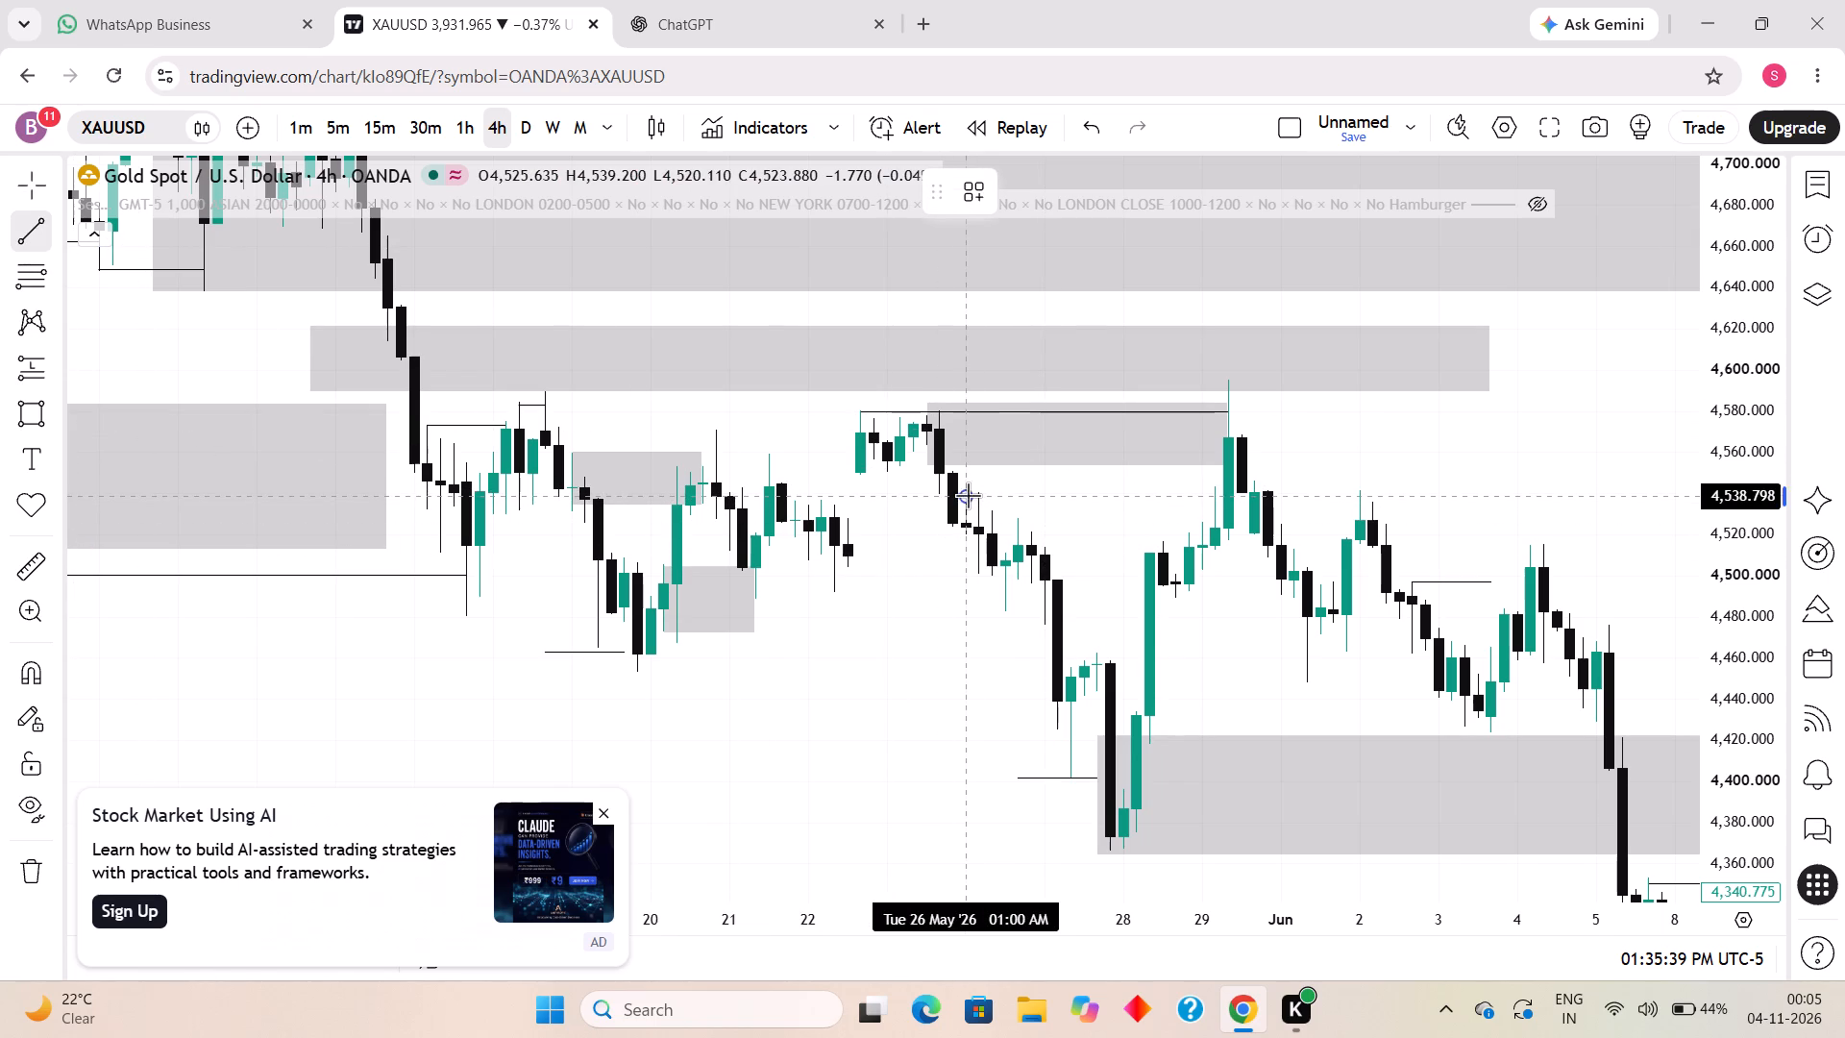
pyautogui.keyDown('shift'); pyautogui.click(979, 500); pyautogui.keyUp('shift')
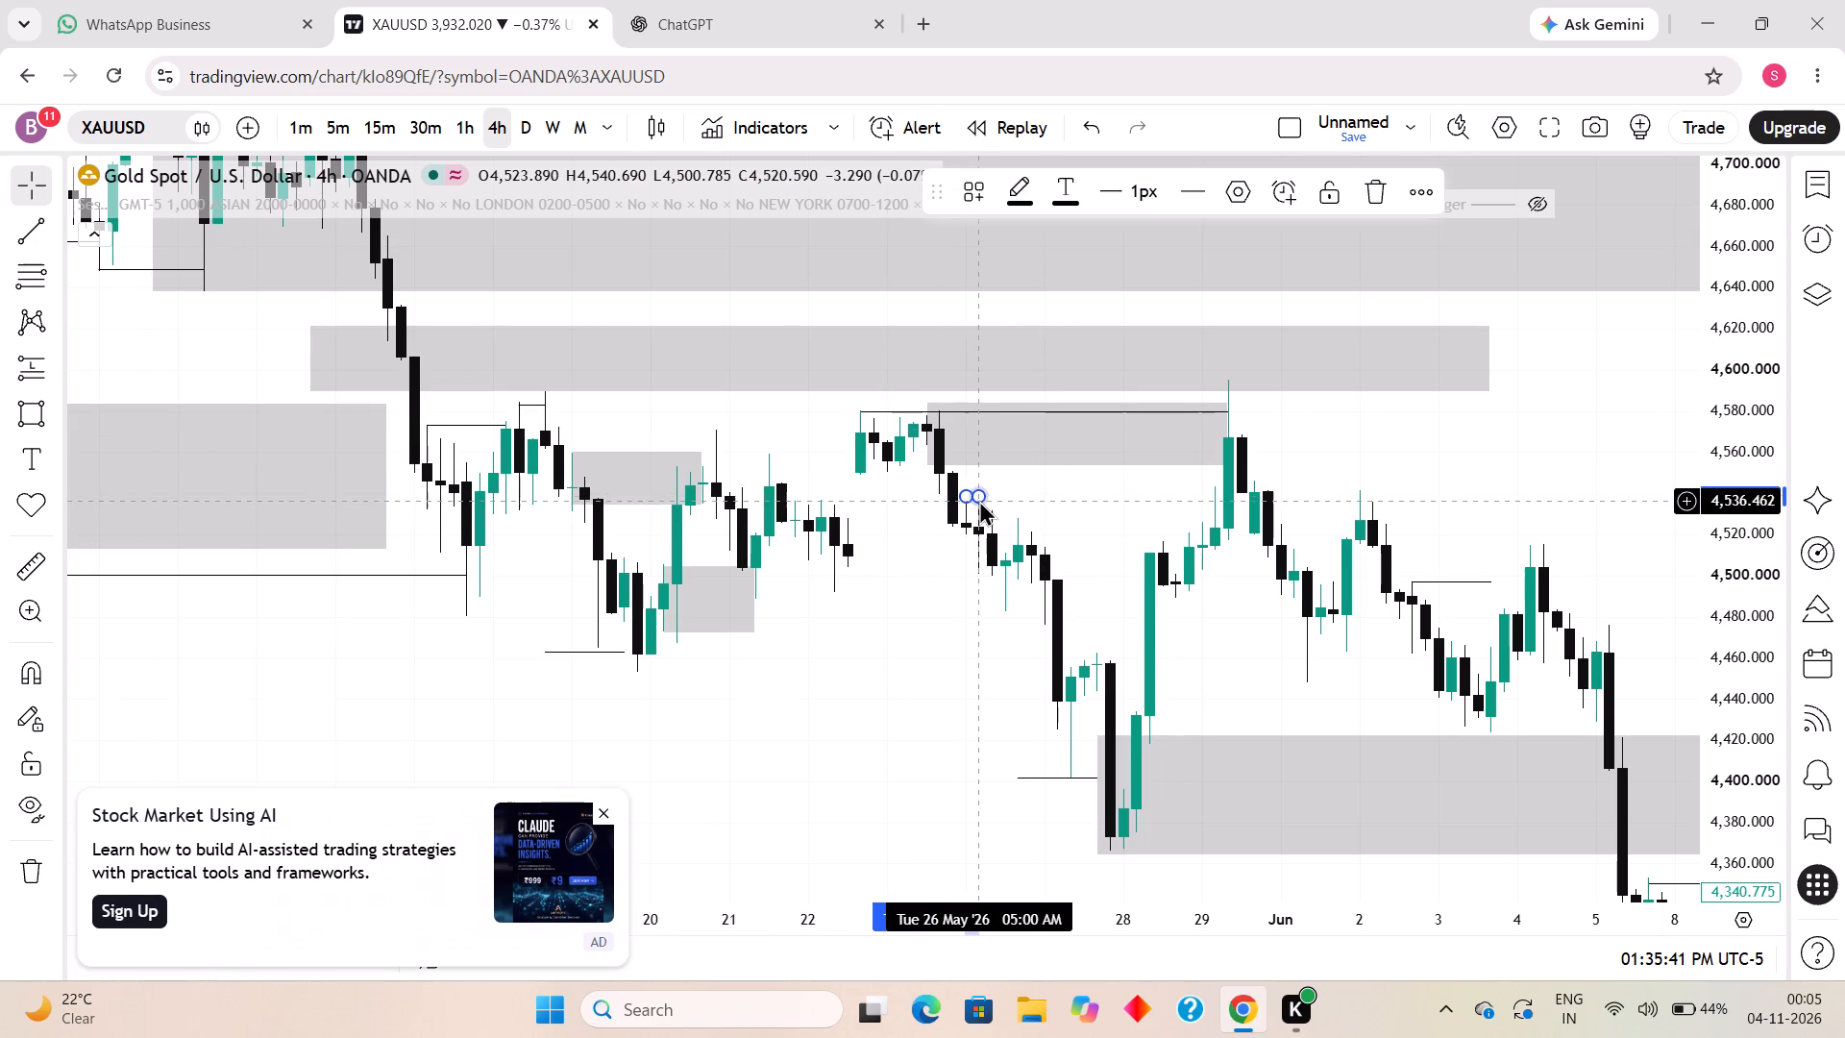
pyautogui.click(1022, 553)
# Draw a rectangle zone from about 4,478 down to 4,458, starting early on 27 May and ending at 27 May 09:00 PM.
pyautogui.scroll(1, 985, 688)
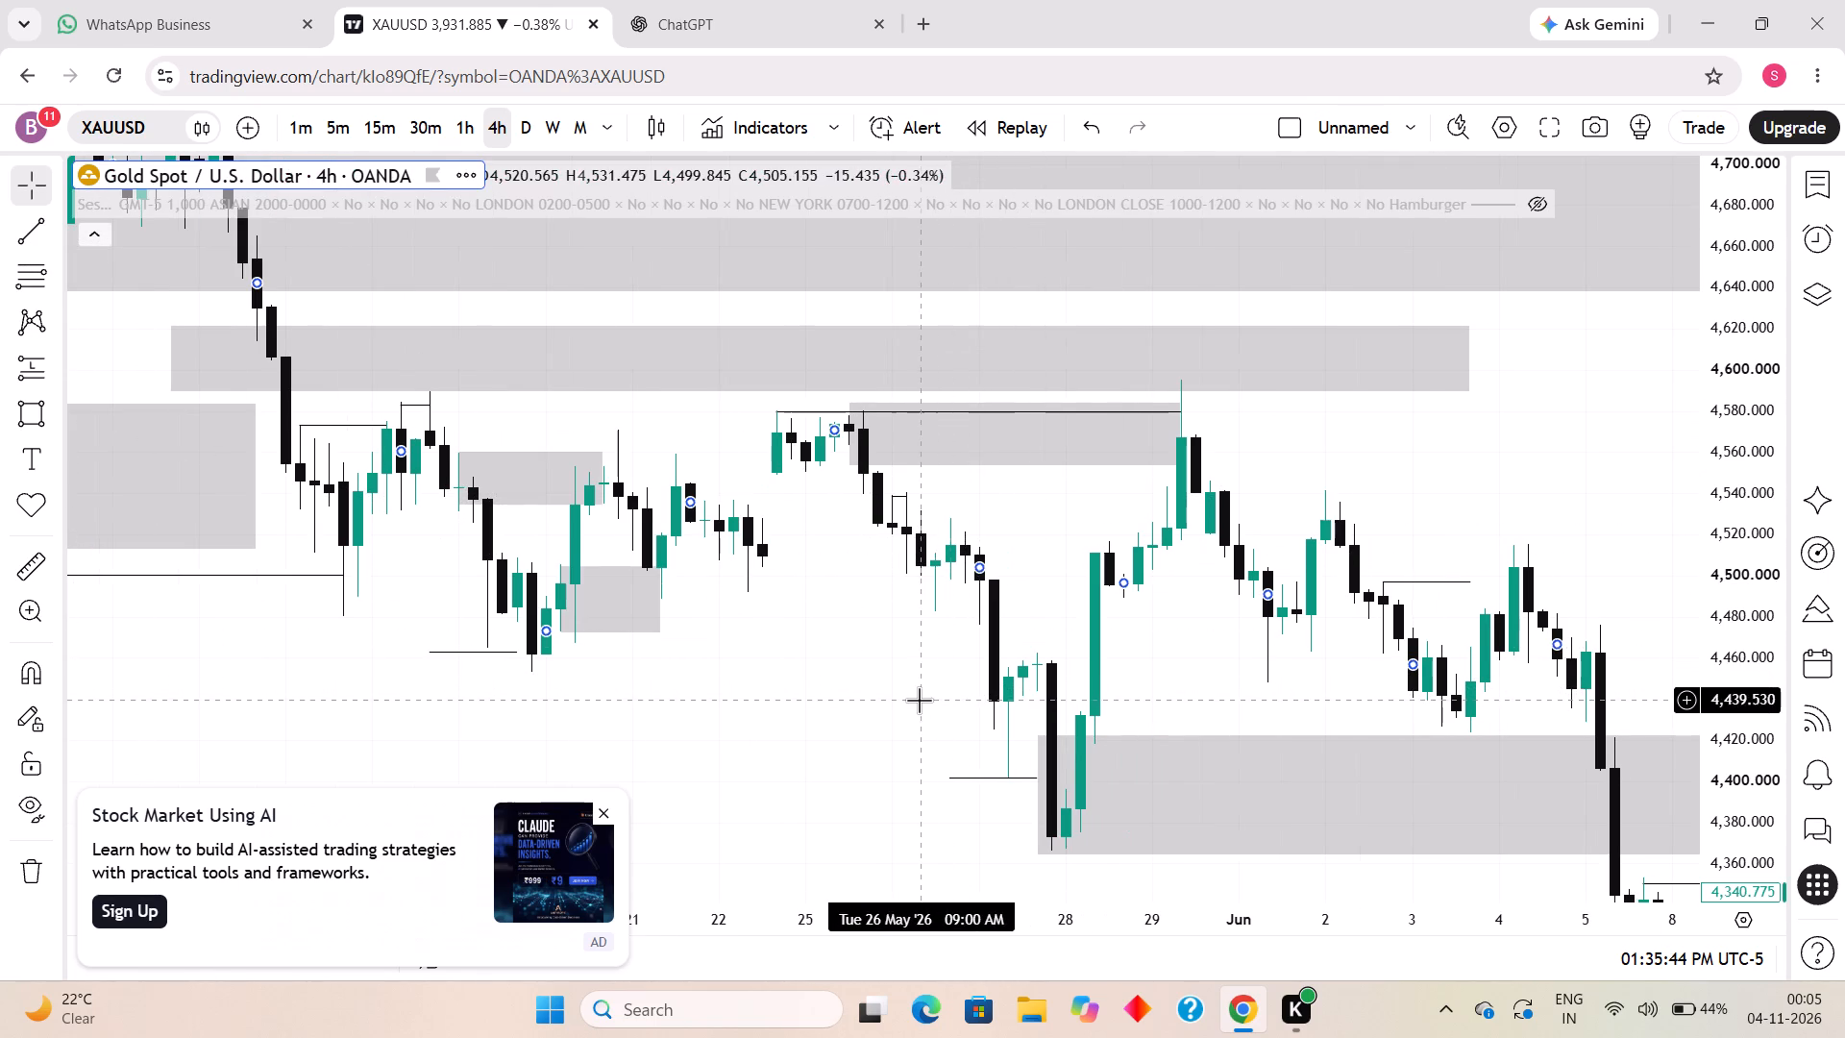
pyautogui.click(37, 398)
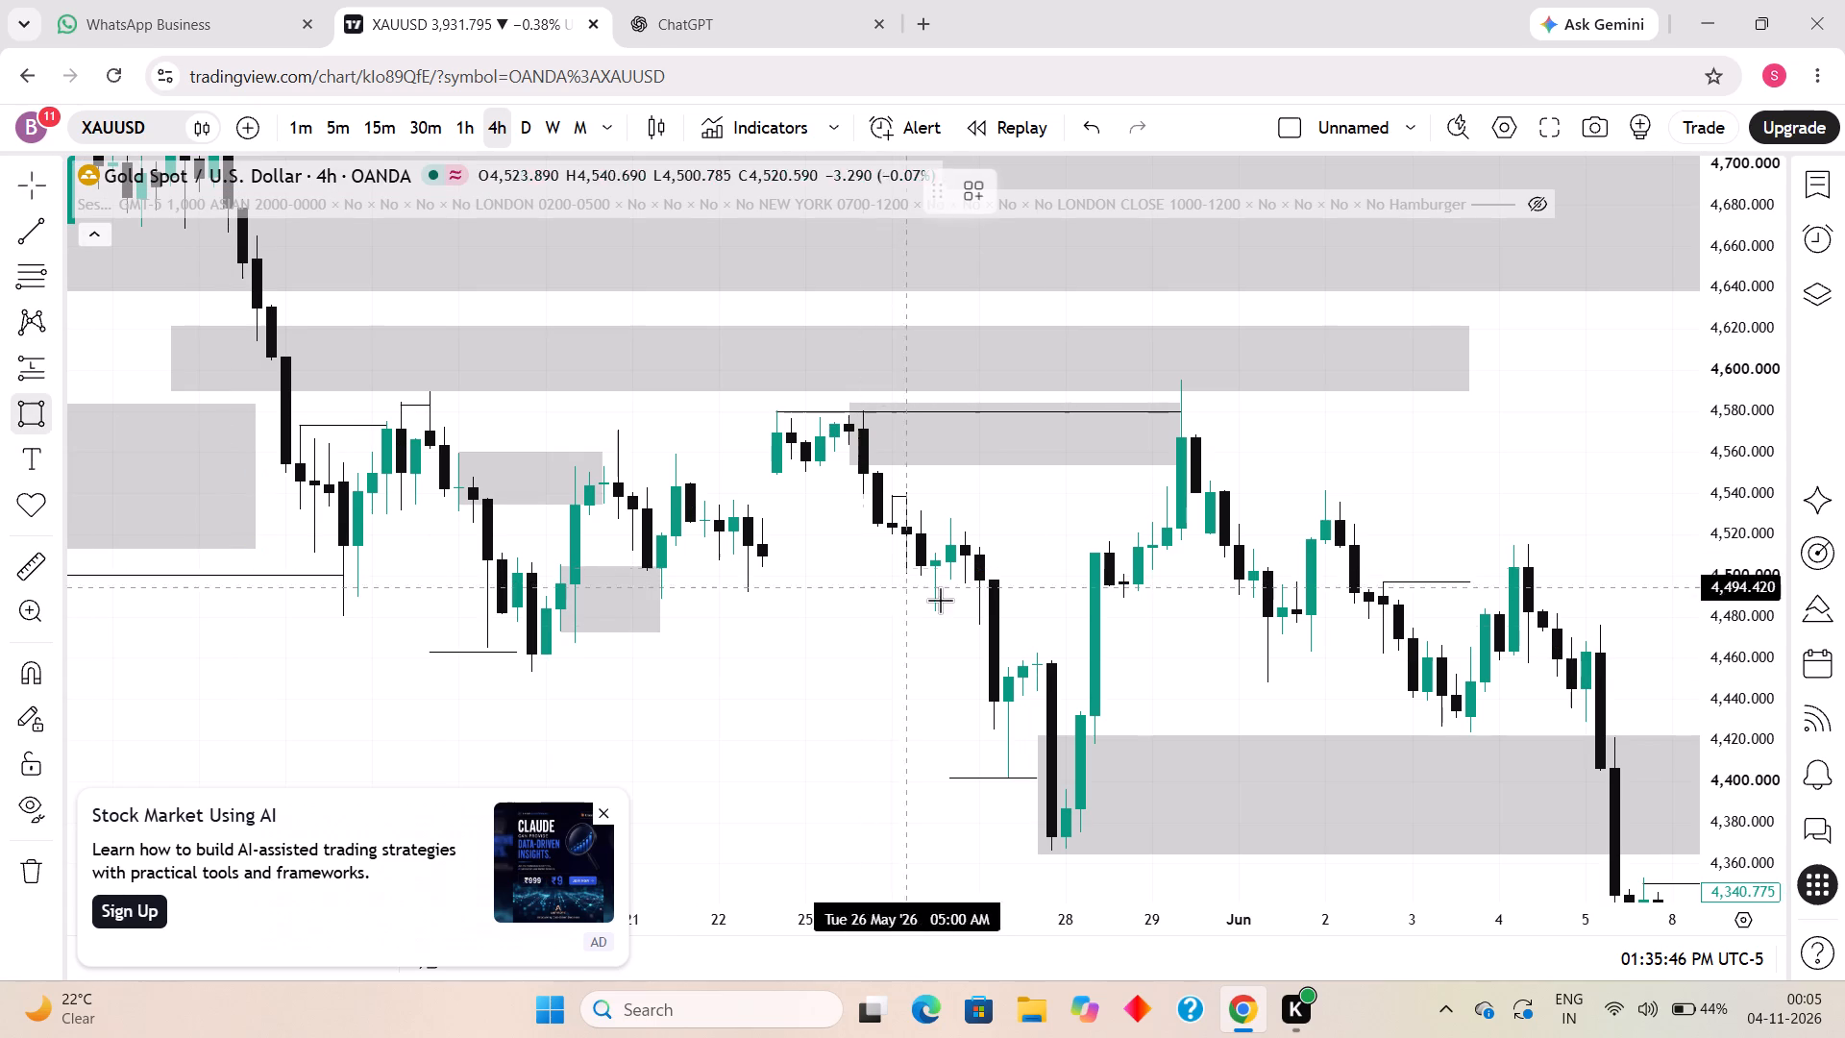
pyautogui.click(977, 620)
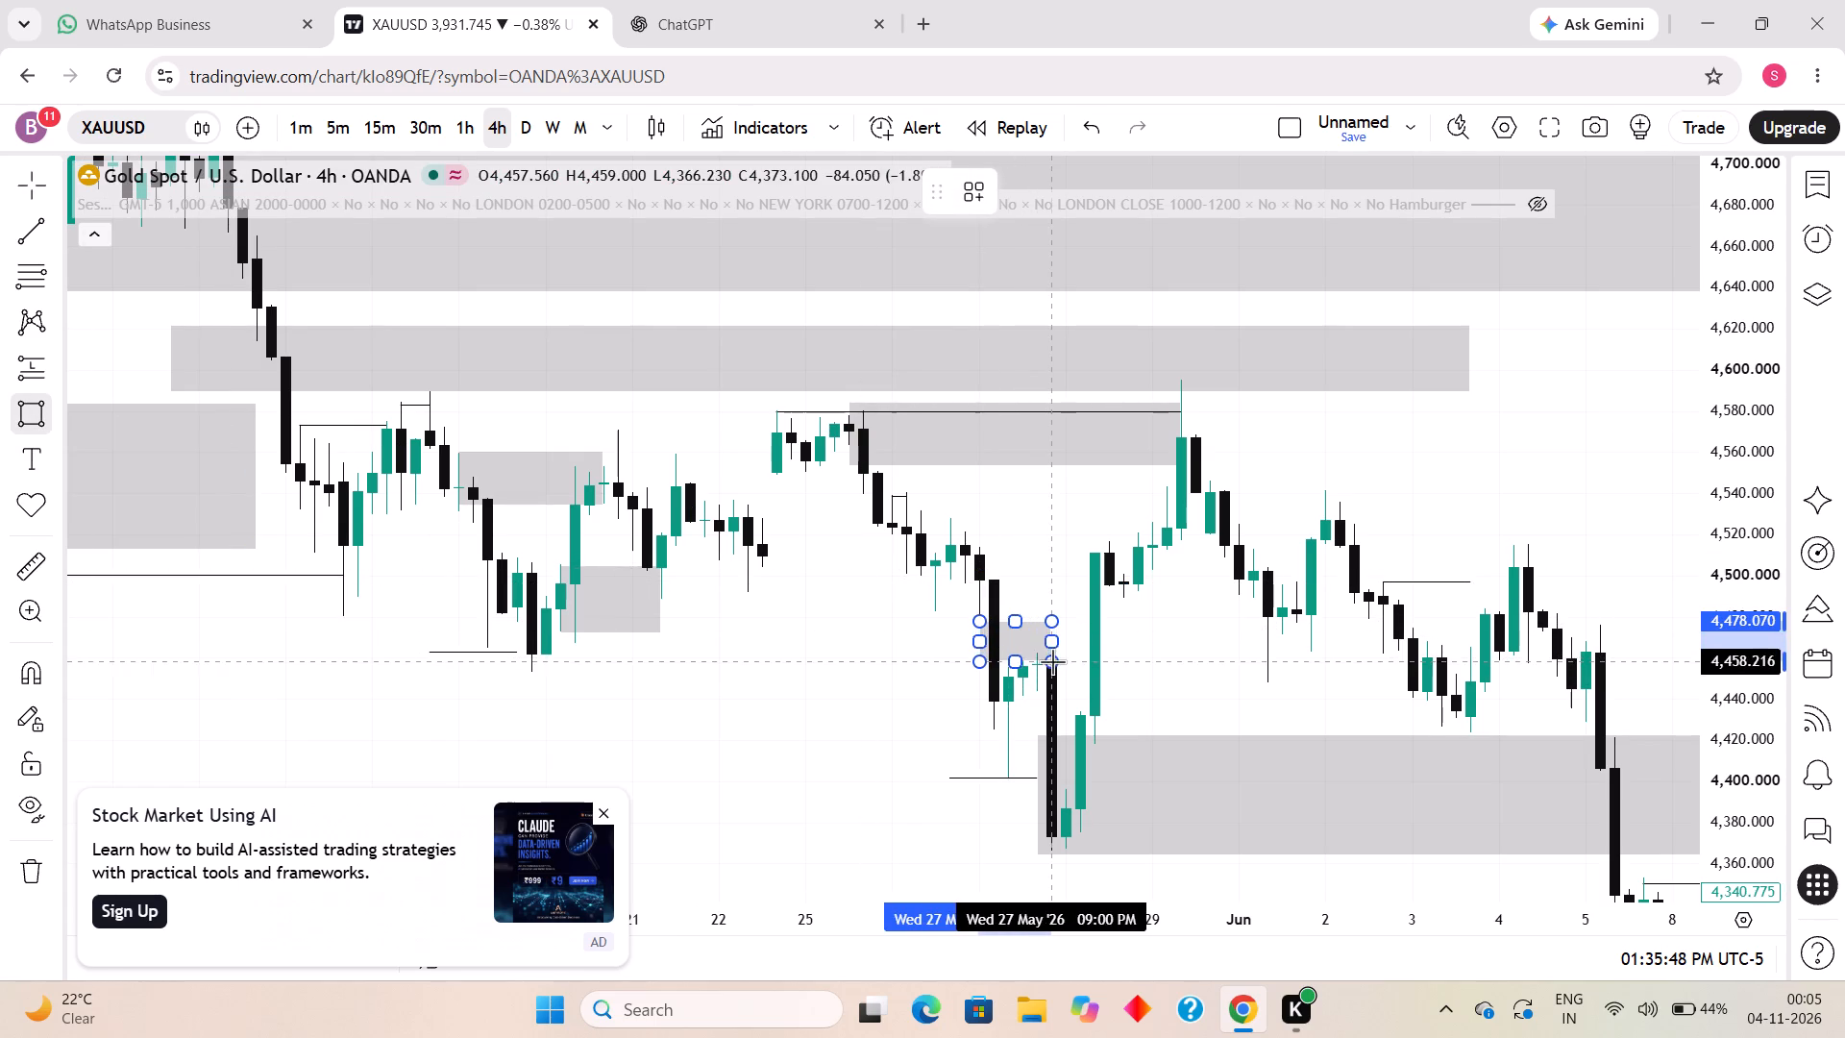
pyautogui.click(1052, 661)
pyautogui.click(1029, 727)
# Extend the end of the 2 June structure line at about 4,497 to the 4 June 05:00 AM candle, keeping it horizontal.
pyautogui.moveTo(955, 754); pyautogui.dragTo(810, 577)
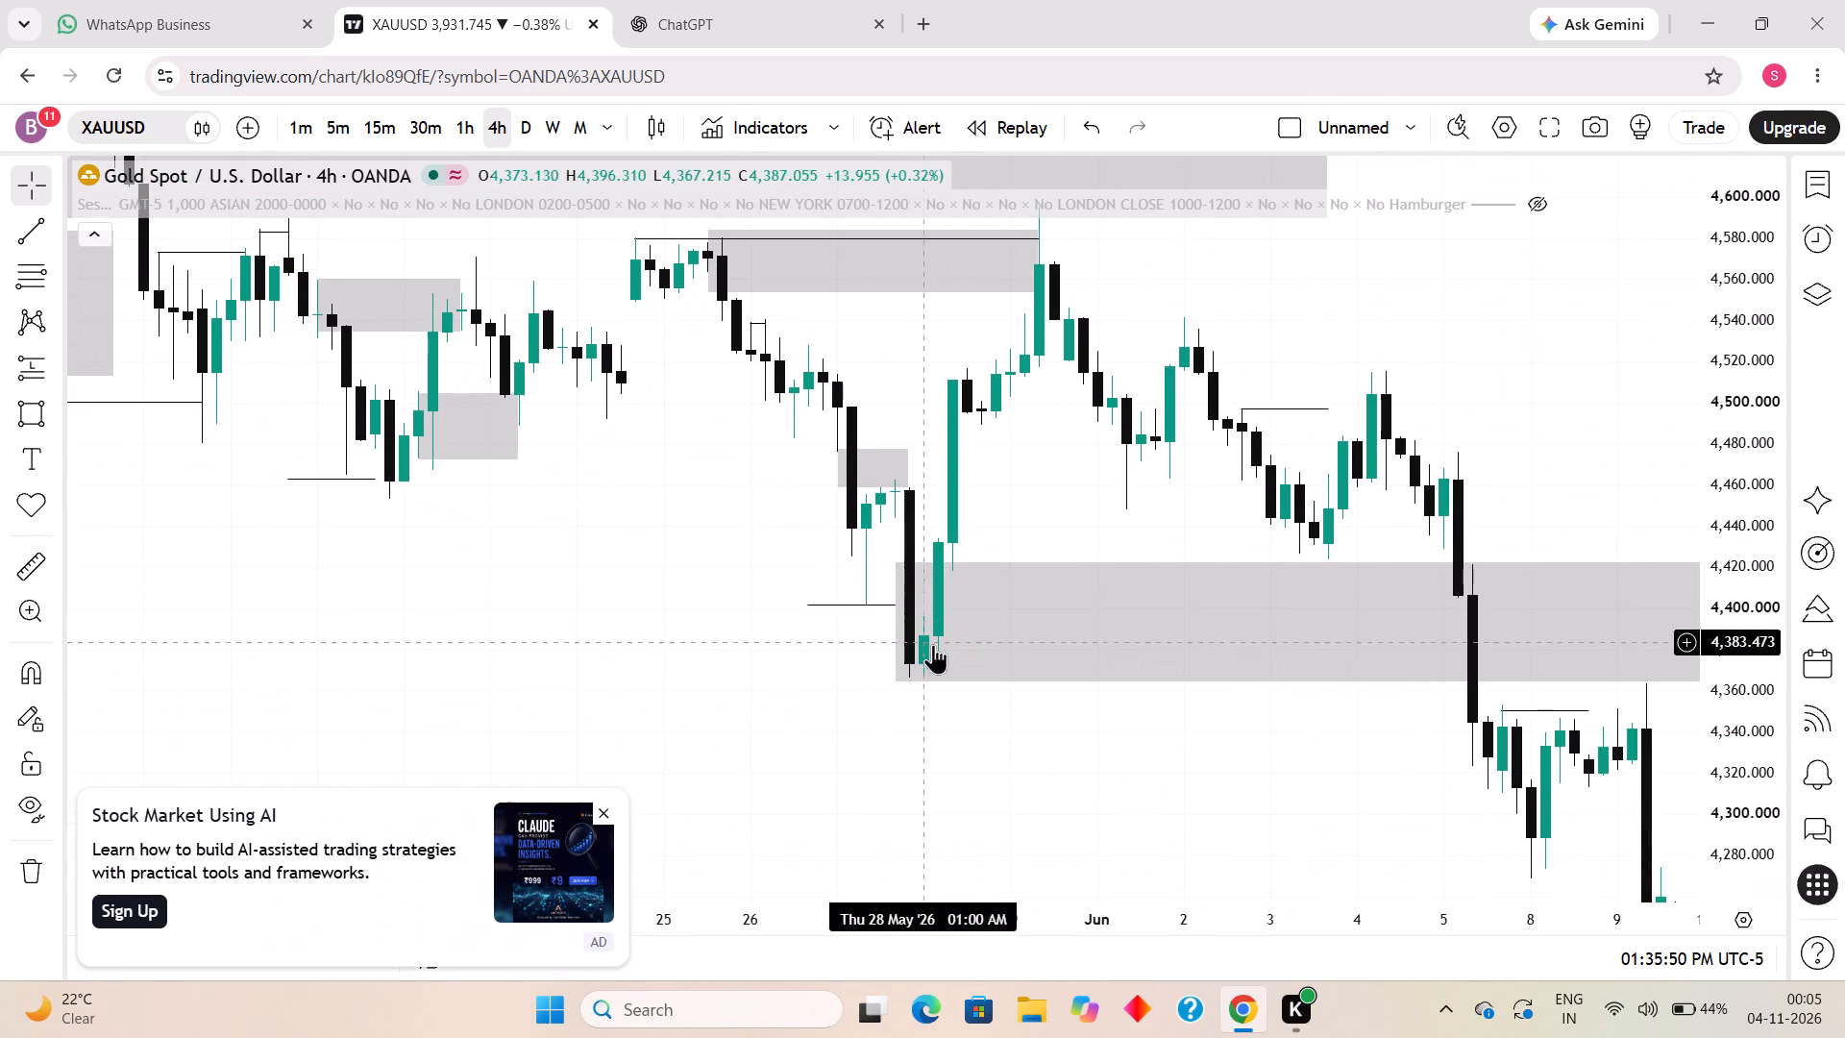
pyautogui.moveTo(997, 783); pyautogui.dragTo(1020, 874)
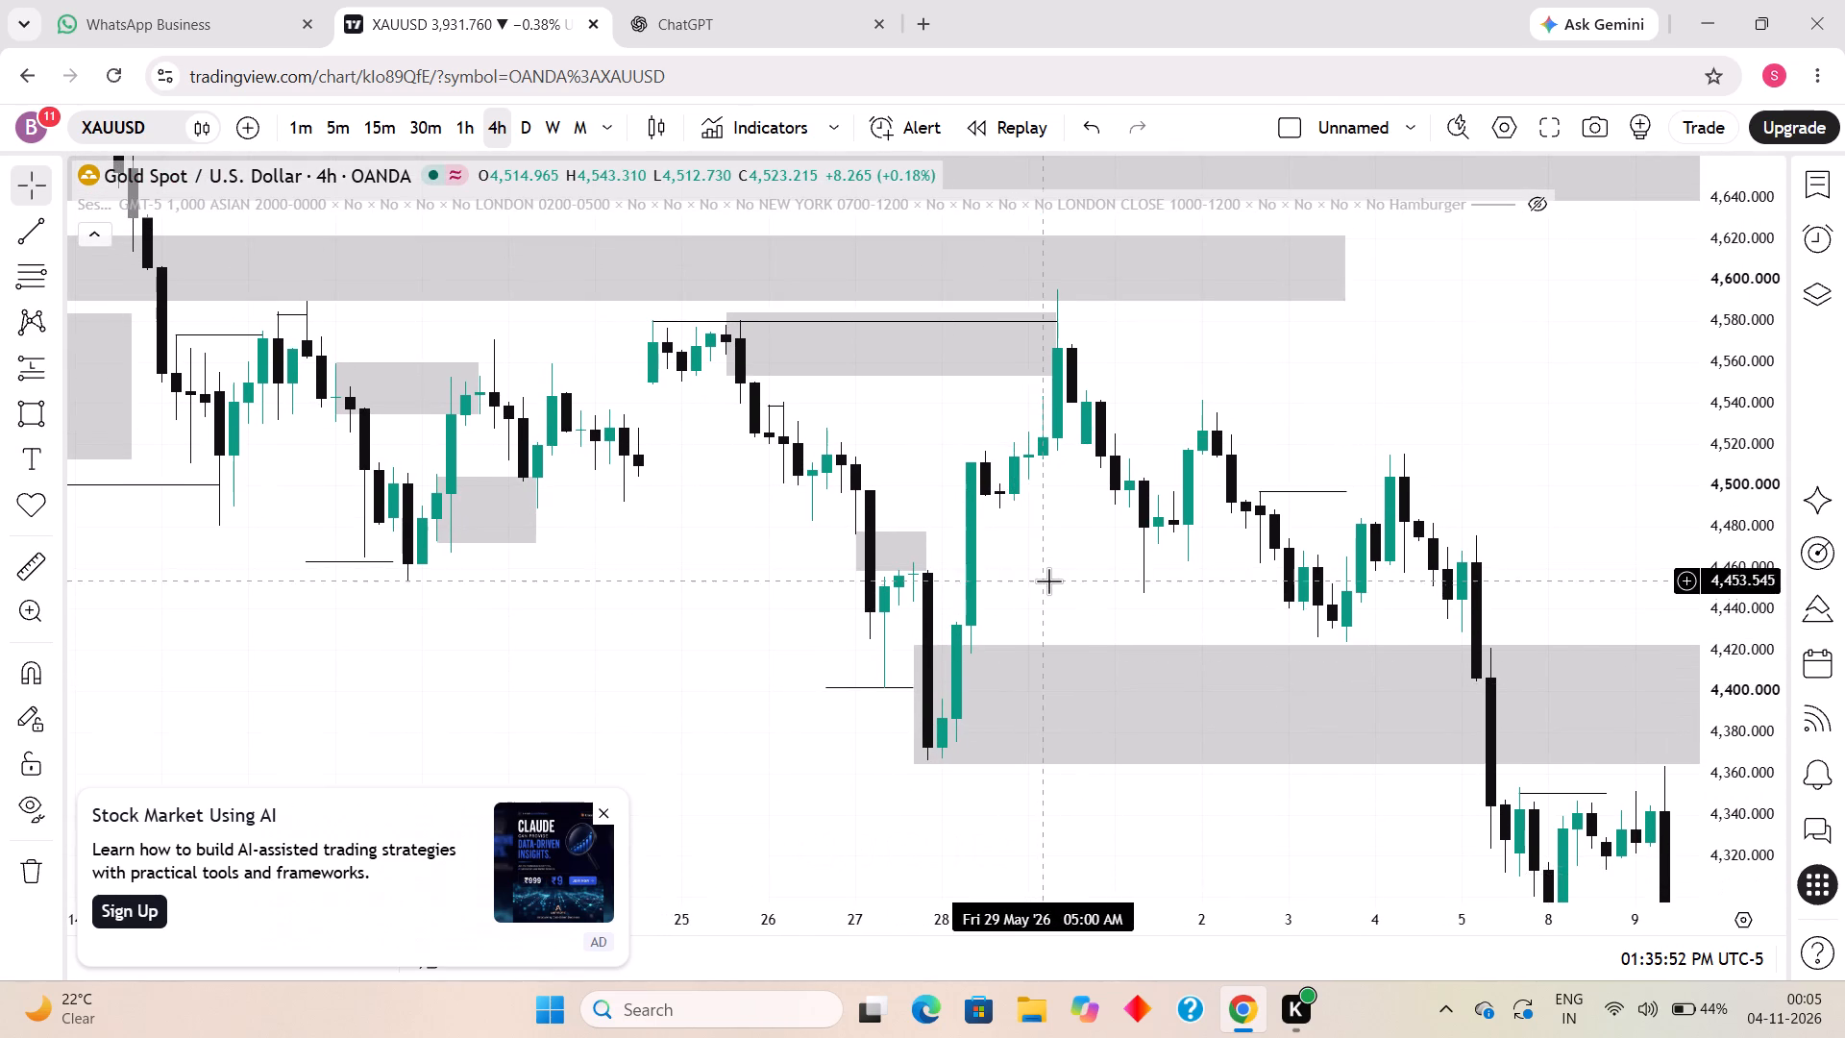
pyautogui.moveTo(1104, 608); pyautogui.dragTo(1057, 721)
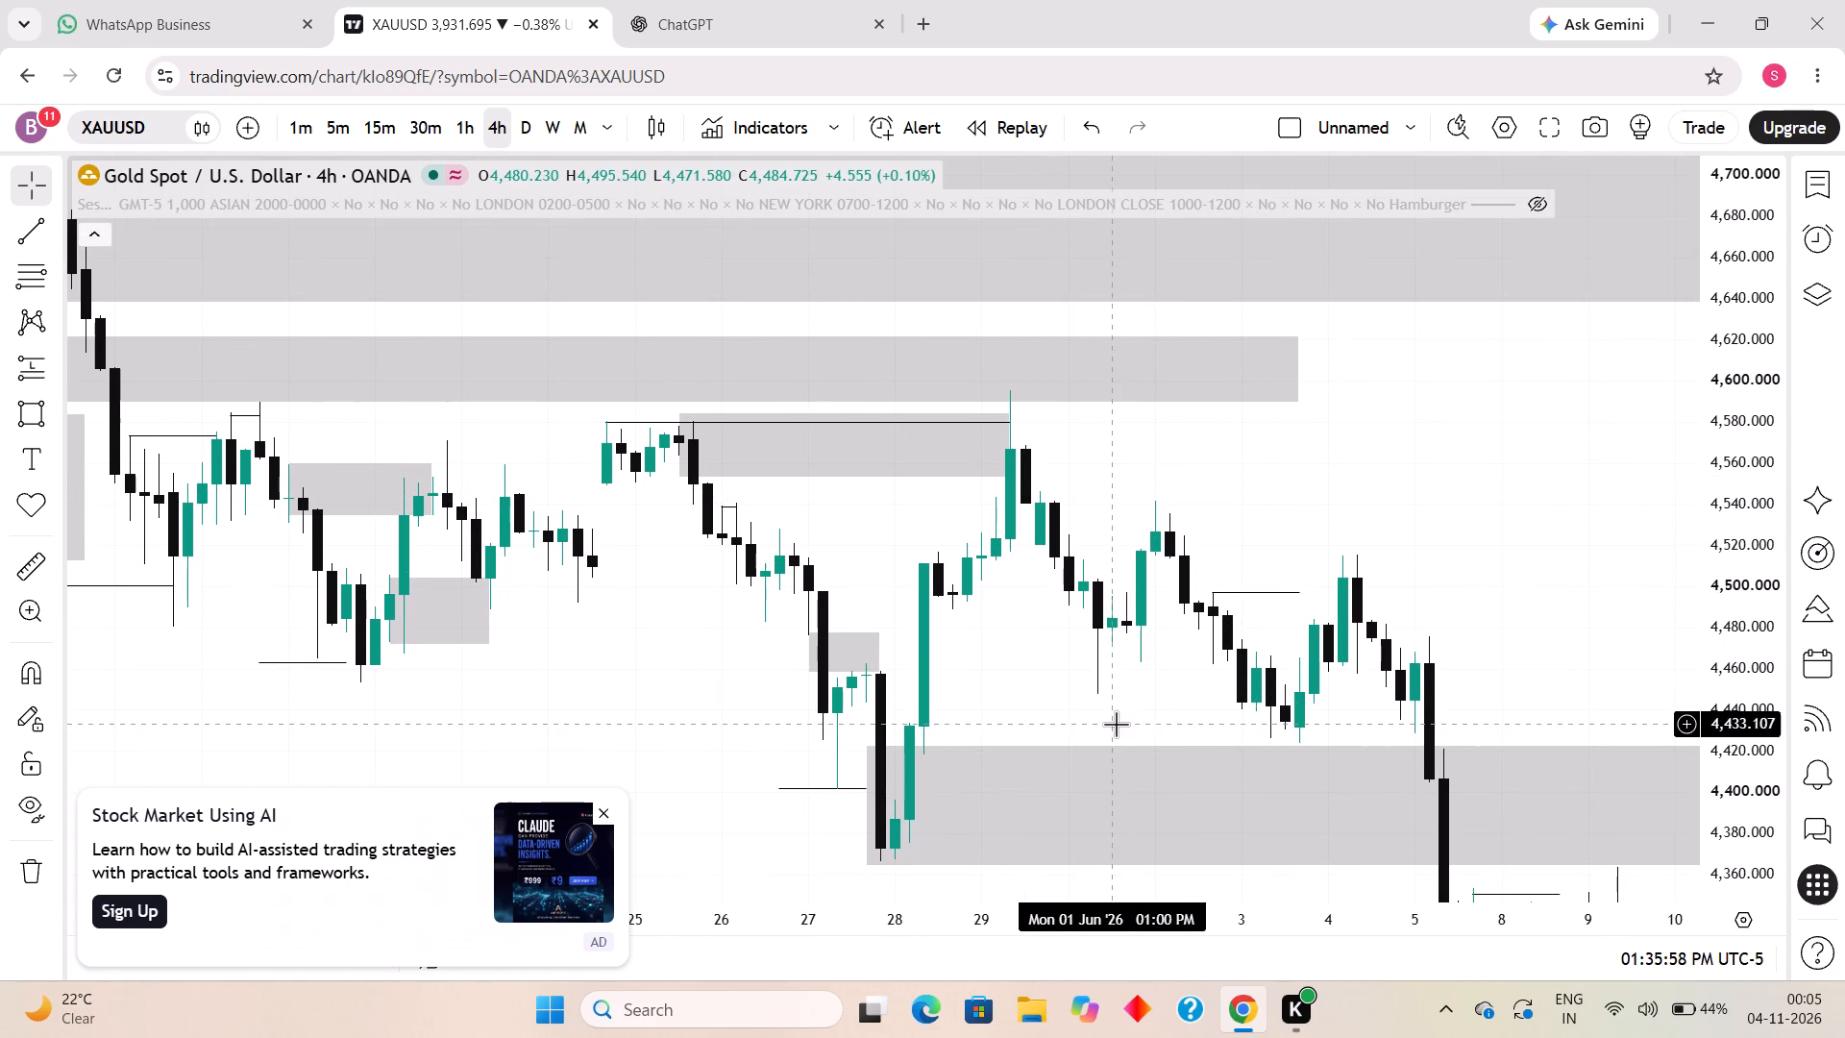
pyautogui.moveTo(1158, 672); pyautogui.dragTo(978, 655)
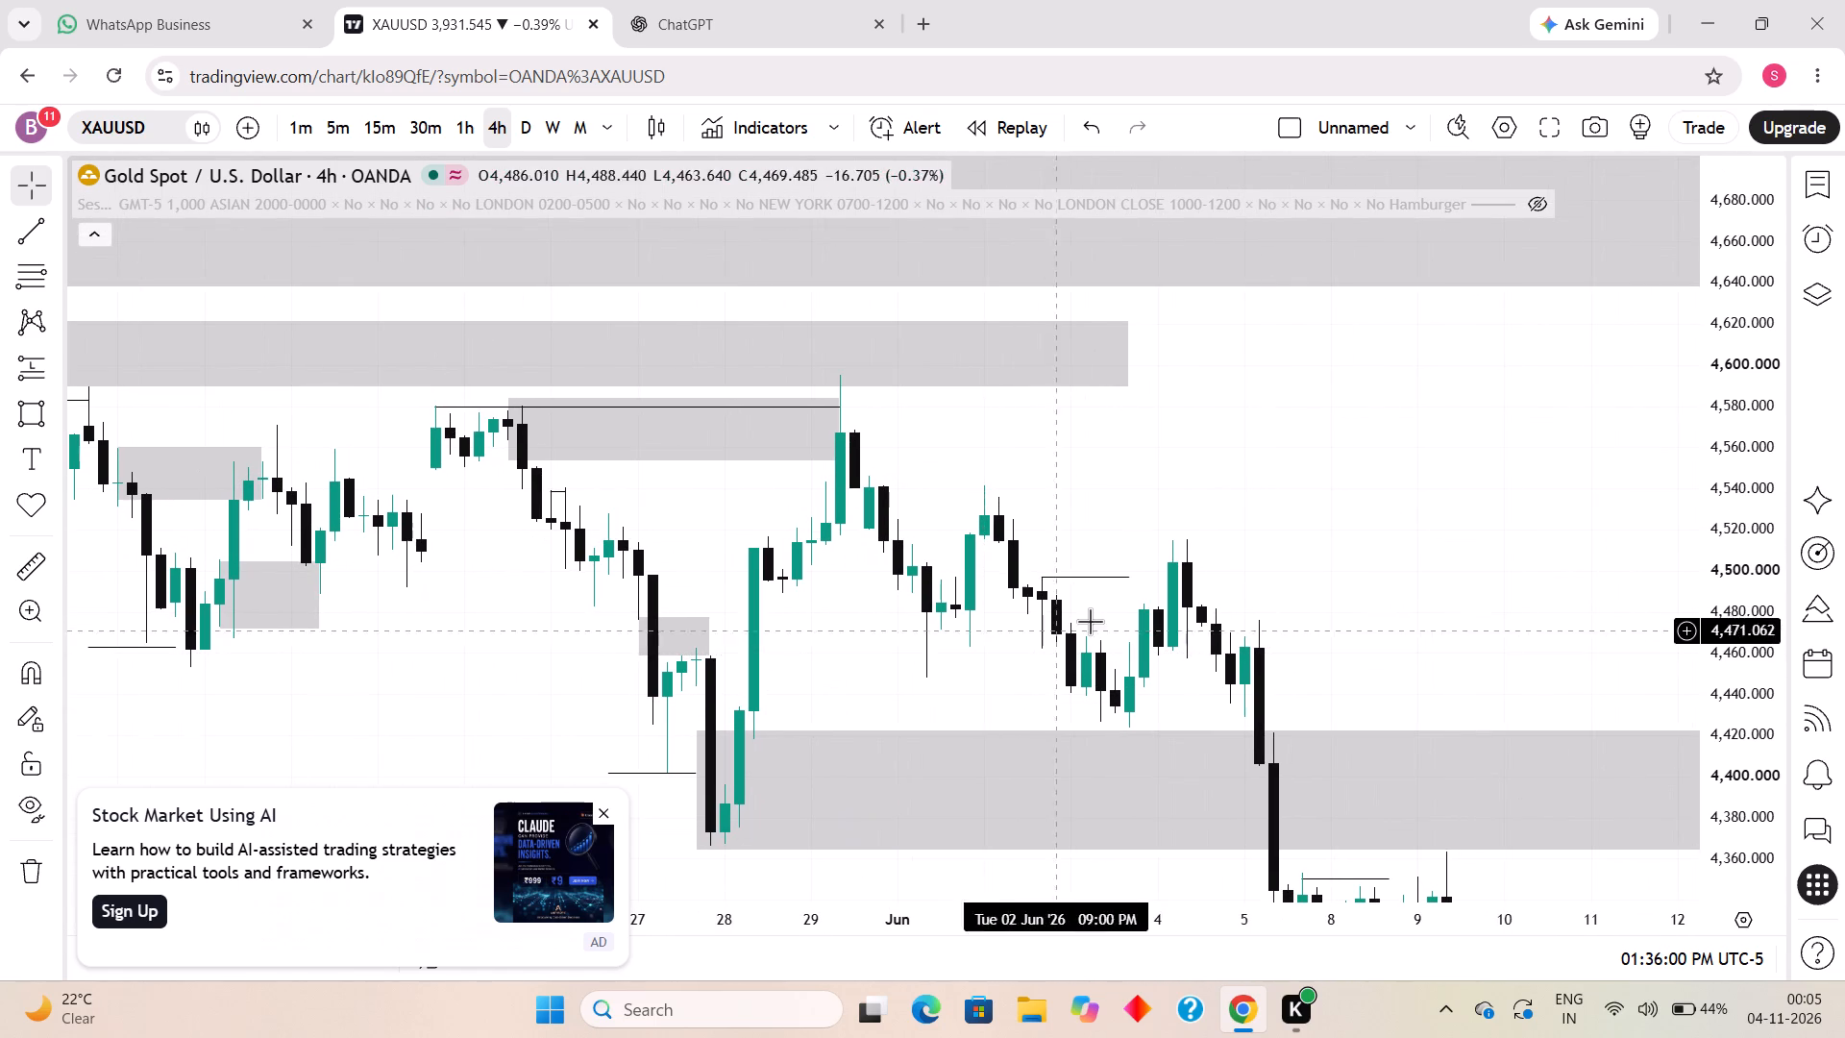
pyautogui.moveTo(1126, 581); pyautogui.dragTo(1183, 581)
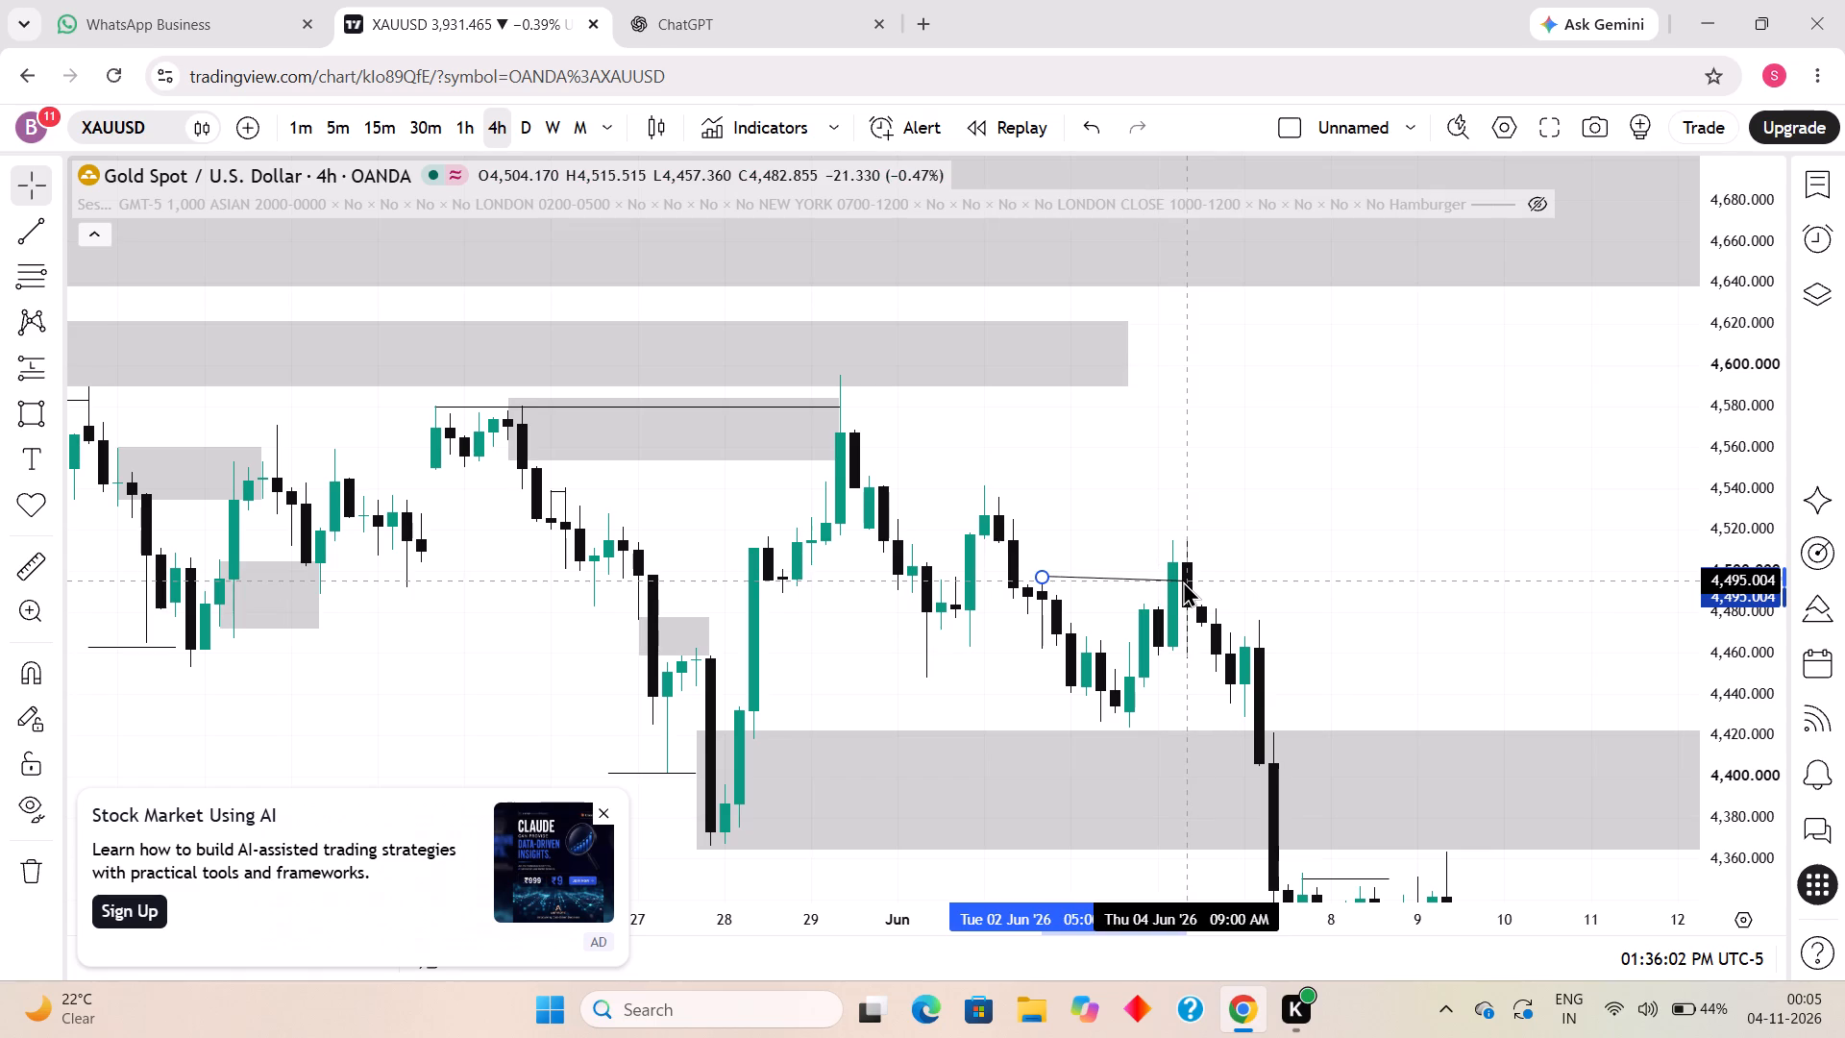
pyautogui.moveTo(1183, 581); pyautogui.dragTo(1169, 581)
pyautogui.keyDown('shift'); pyautogui.click(1169, 581); pyautogui.keyUp('shift')
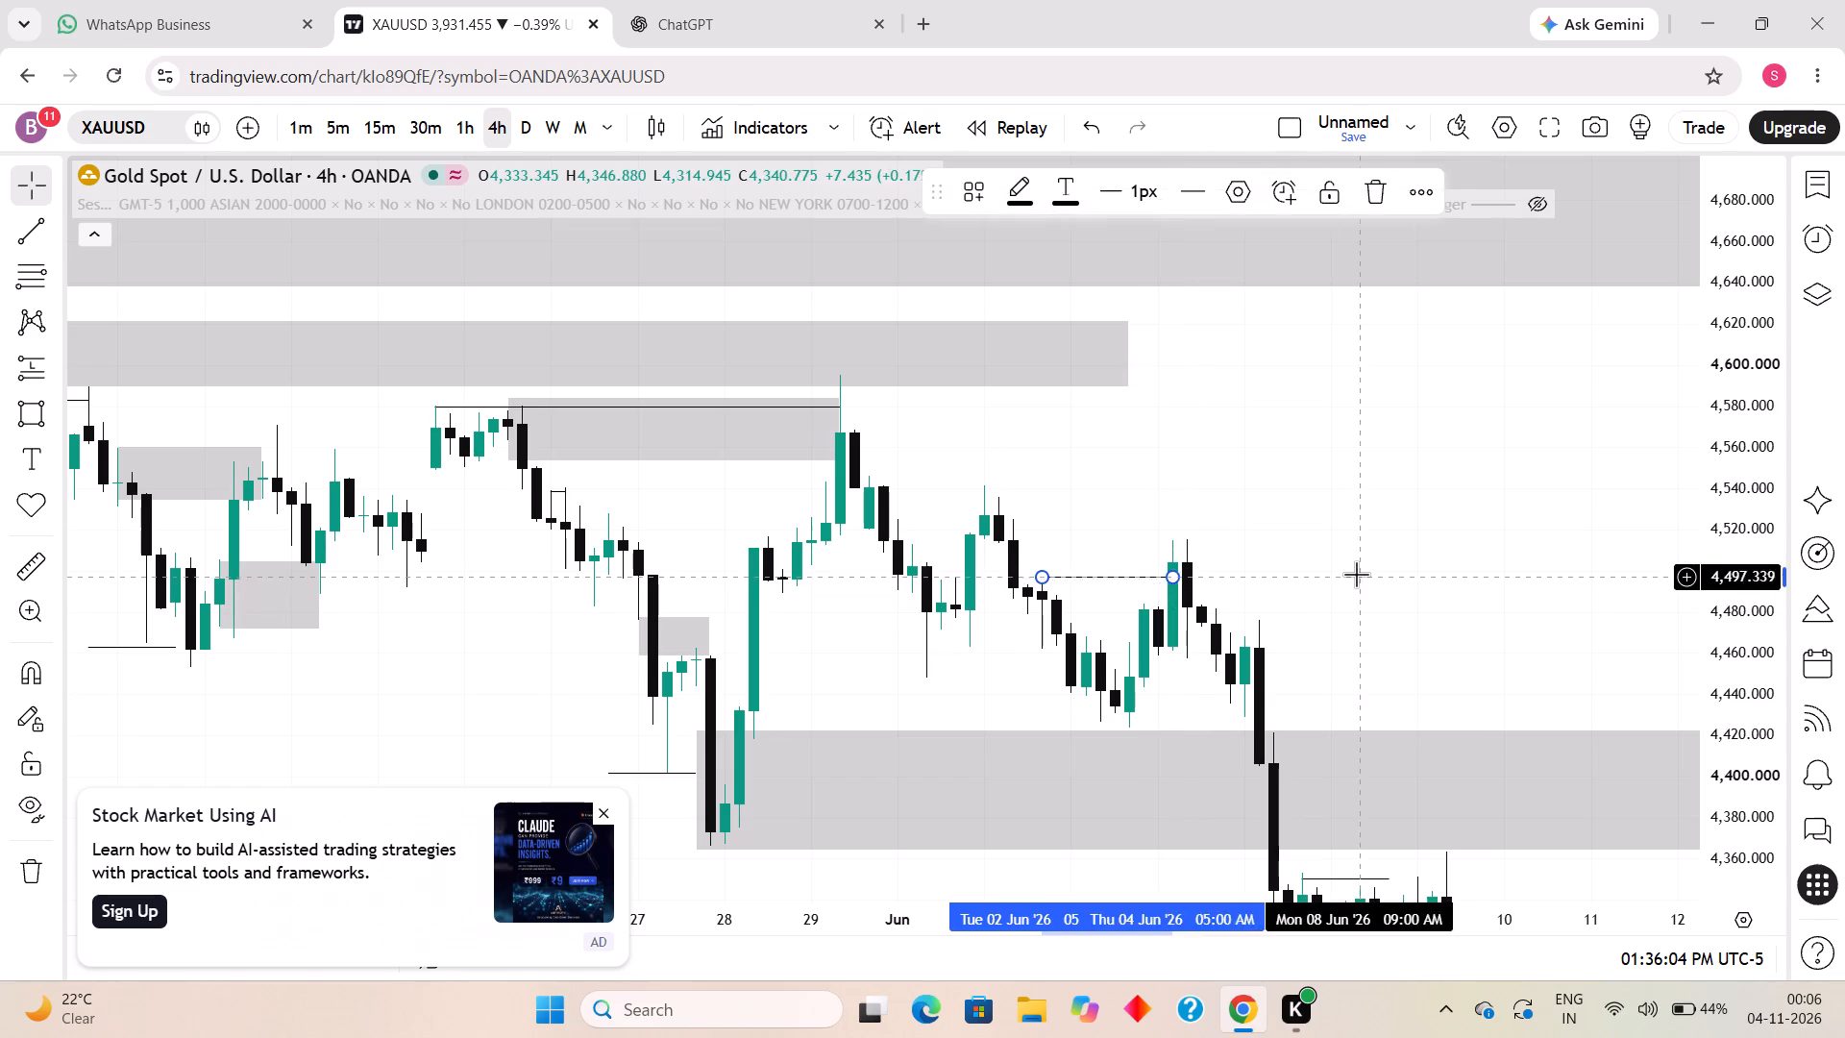
pyautogui.click(1356, 573)
# Draw a rectangle zone from about 4,543 down to 4,508, from 2 June 01:00 AM to 4 June 09:00 AM.
pyautogui.click(25, 414)
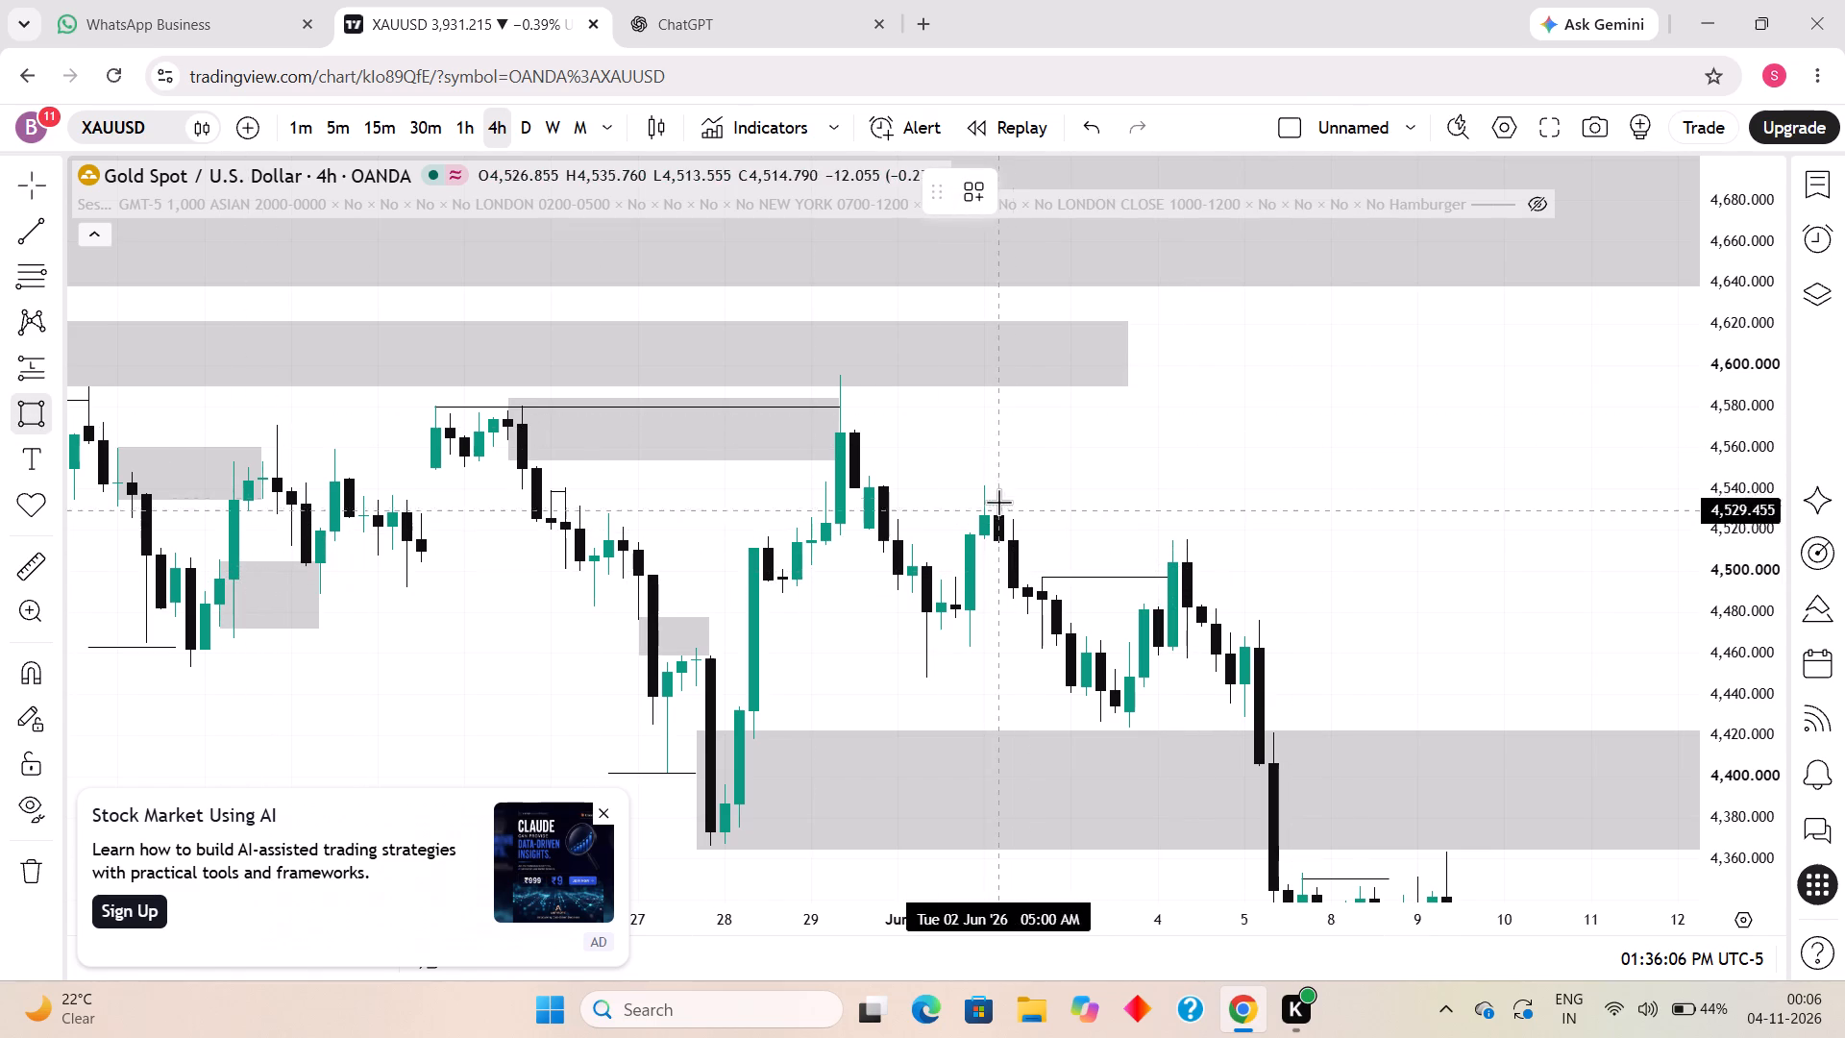
pyautogui.click(987, 482)
pyautogui.click(1184, 554)
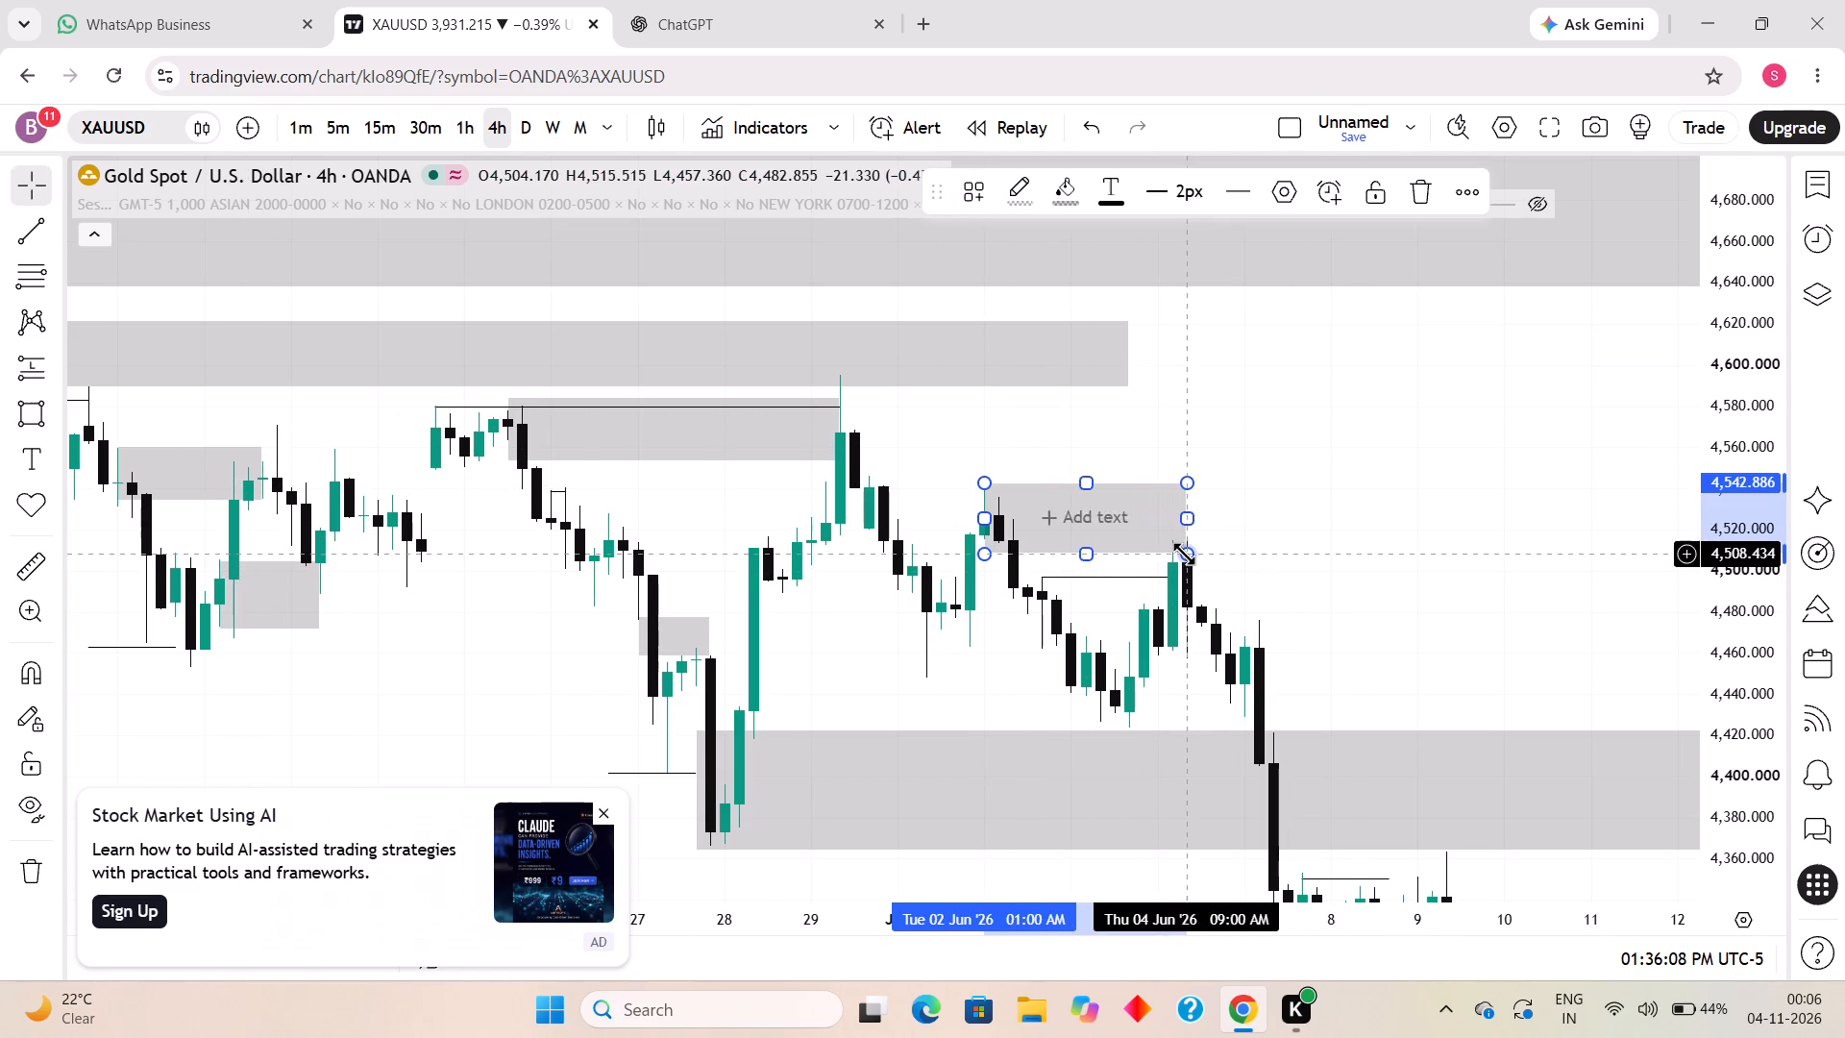
# Resize the long rectangle above 4,364 to start at the 27 May 09:00 PM candle with its top at about 4,398.
pyautogui.moveTo(1287, 623); pyautogui.dragTo(1159, 494)
pyautogui.scroll(-3, 1029, 692)
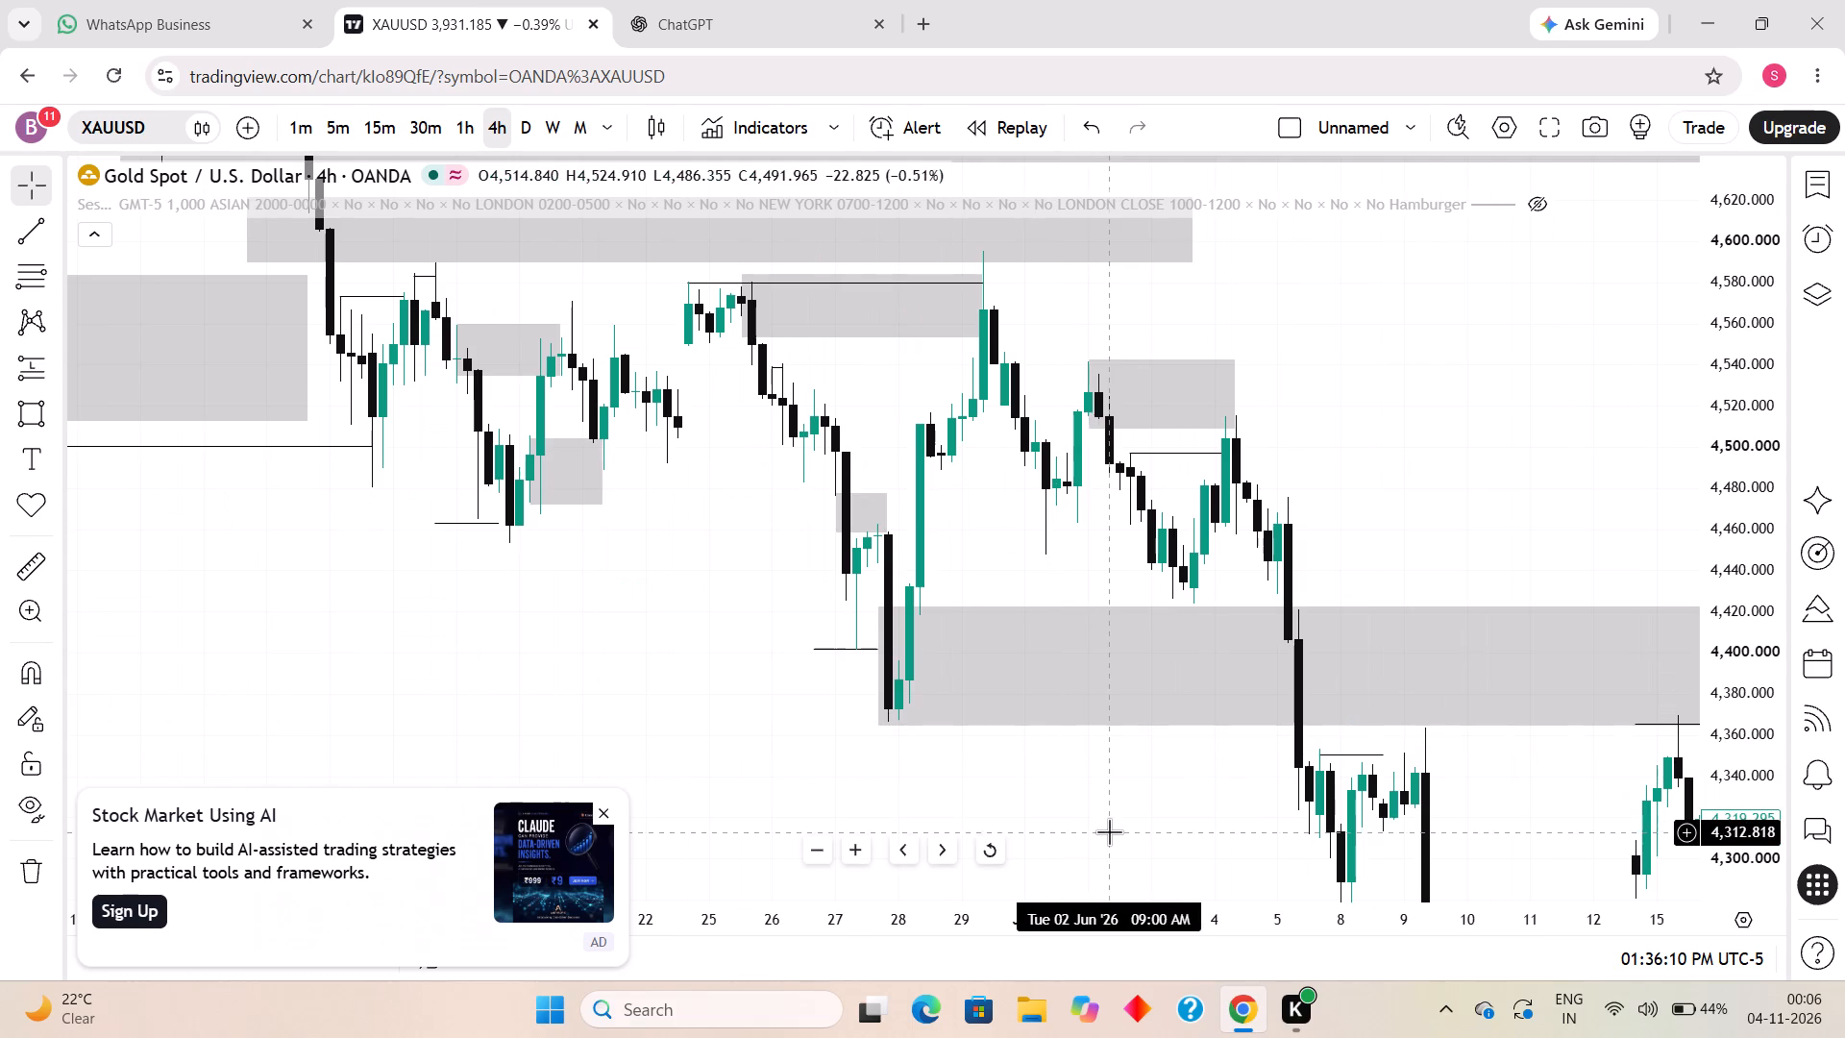
pyautogui.moveTo(1109, 830); pyautogui.dragTo(800, 815)
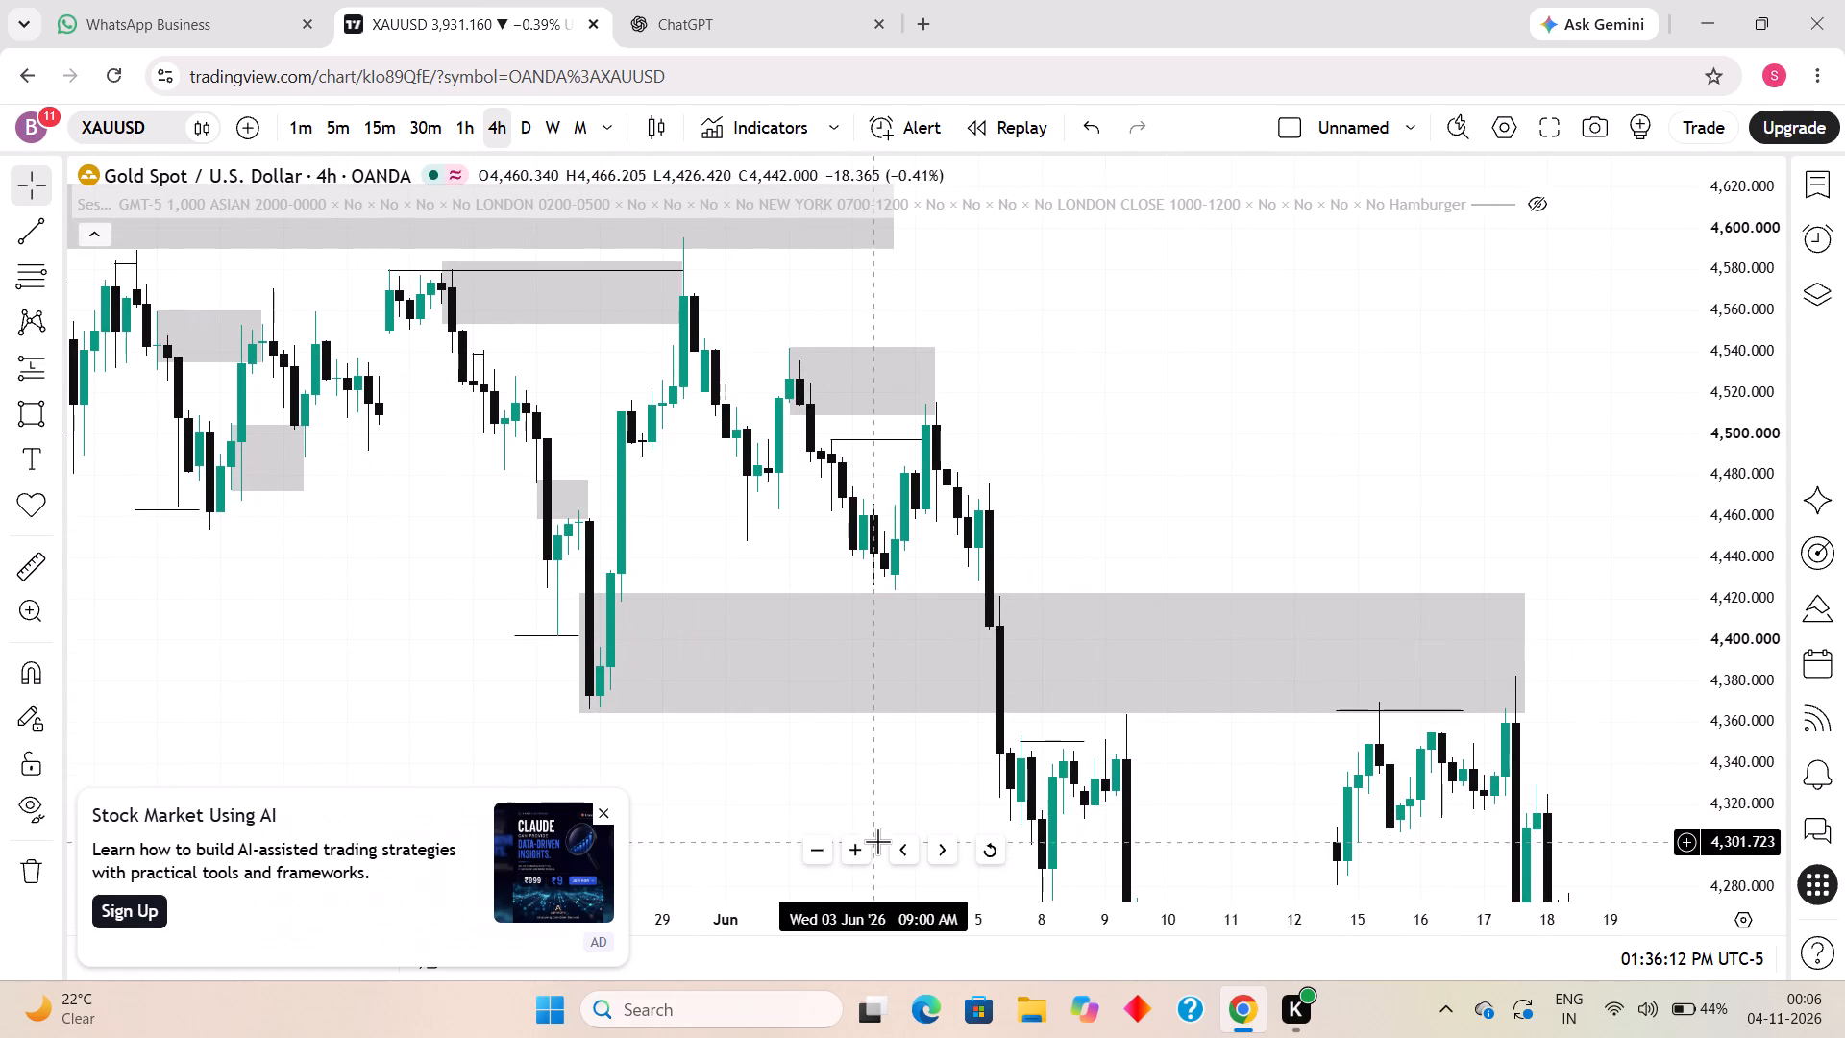
pyautogui.moveTo(580, 597); pyautogui.dragTo(582, 601)
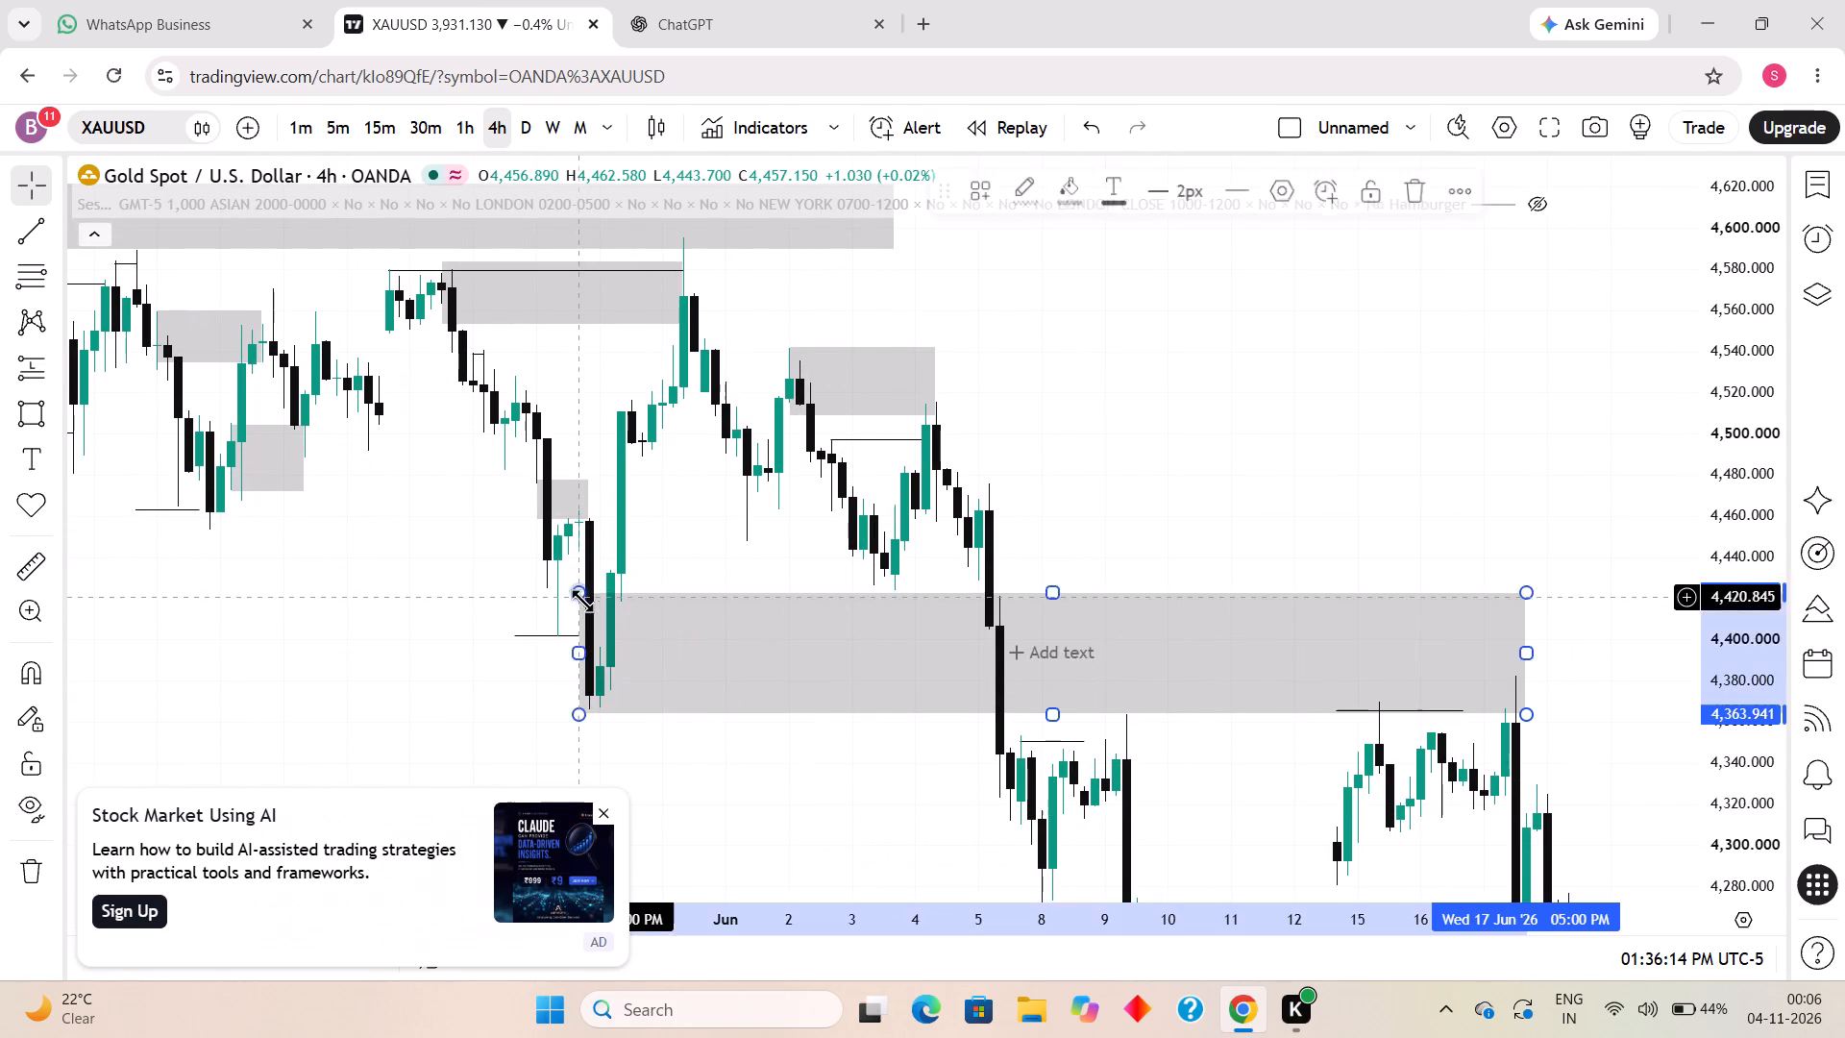
pyautogui.moveTo(582, 601); pyautogui.dragTo(593, 641)
pyautogui.click(750, 775)
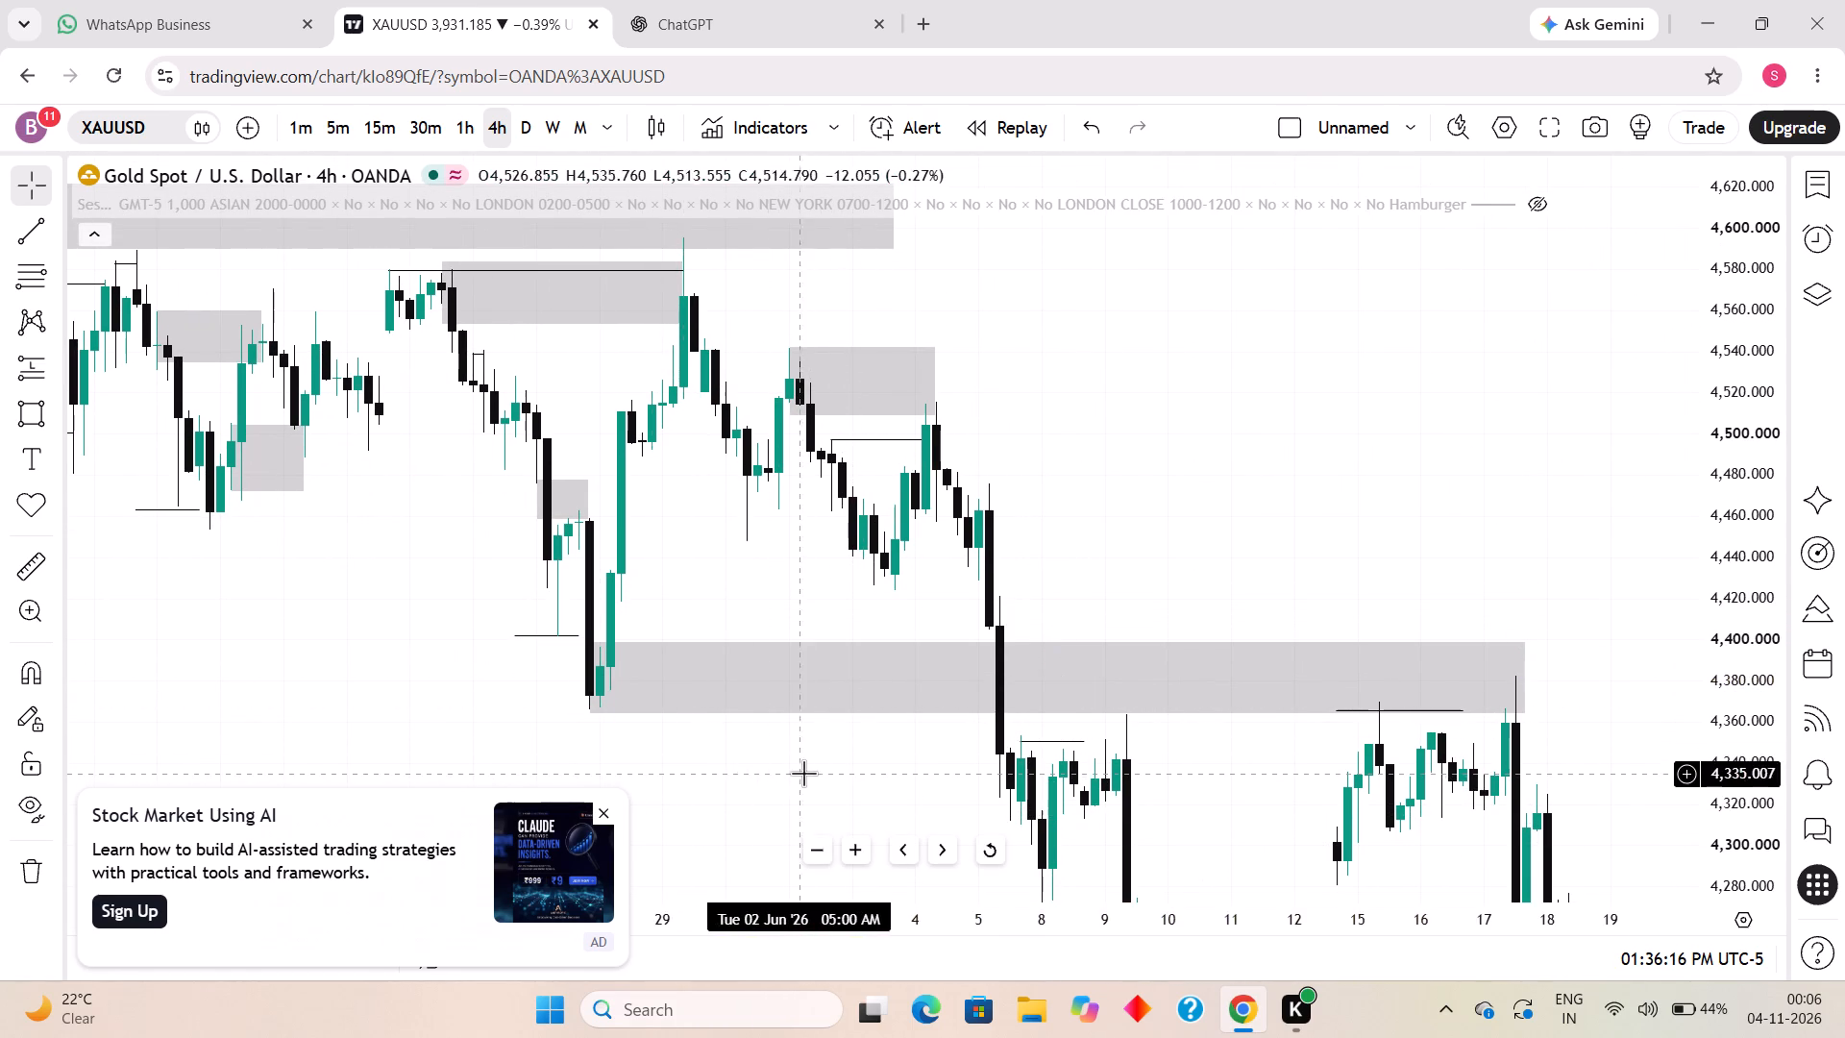
# Align the mid-June swing-high line at about 4,370 to run horizontally from the 15 June 09:00 AM high to 17 June 01:00 PM.
pyautogui.moveTo(806, 773); pyautogui.dragTo(594, 615)
pyautogui.moveTo(1214, 556); pyautogui.dragTo(1239, 552)
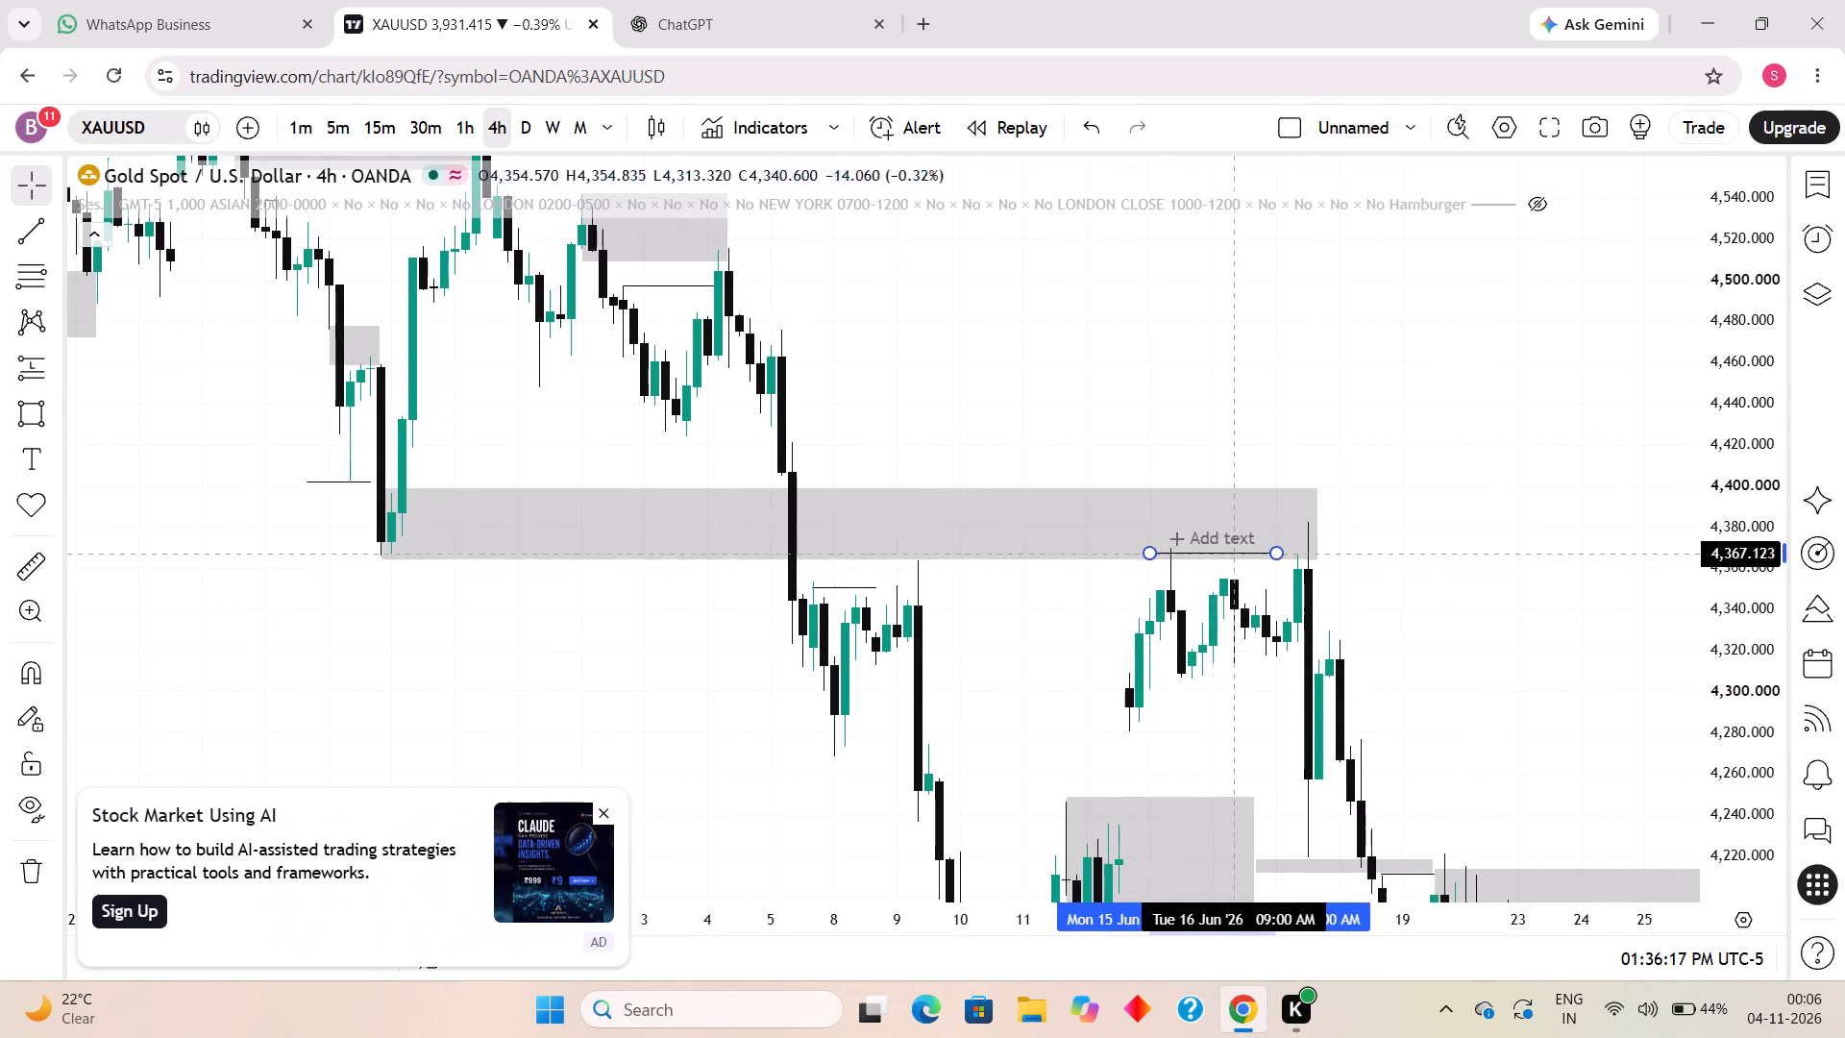
pyautogui.moveTo(1239, 552); pyautogui.dragTo(1261, 549)
pyautogui.click(1430, 609)
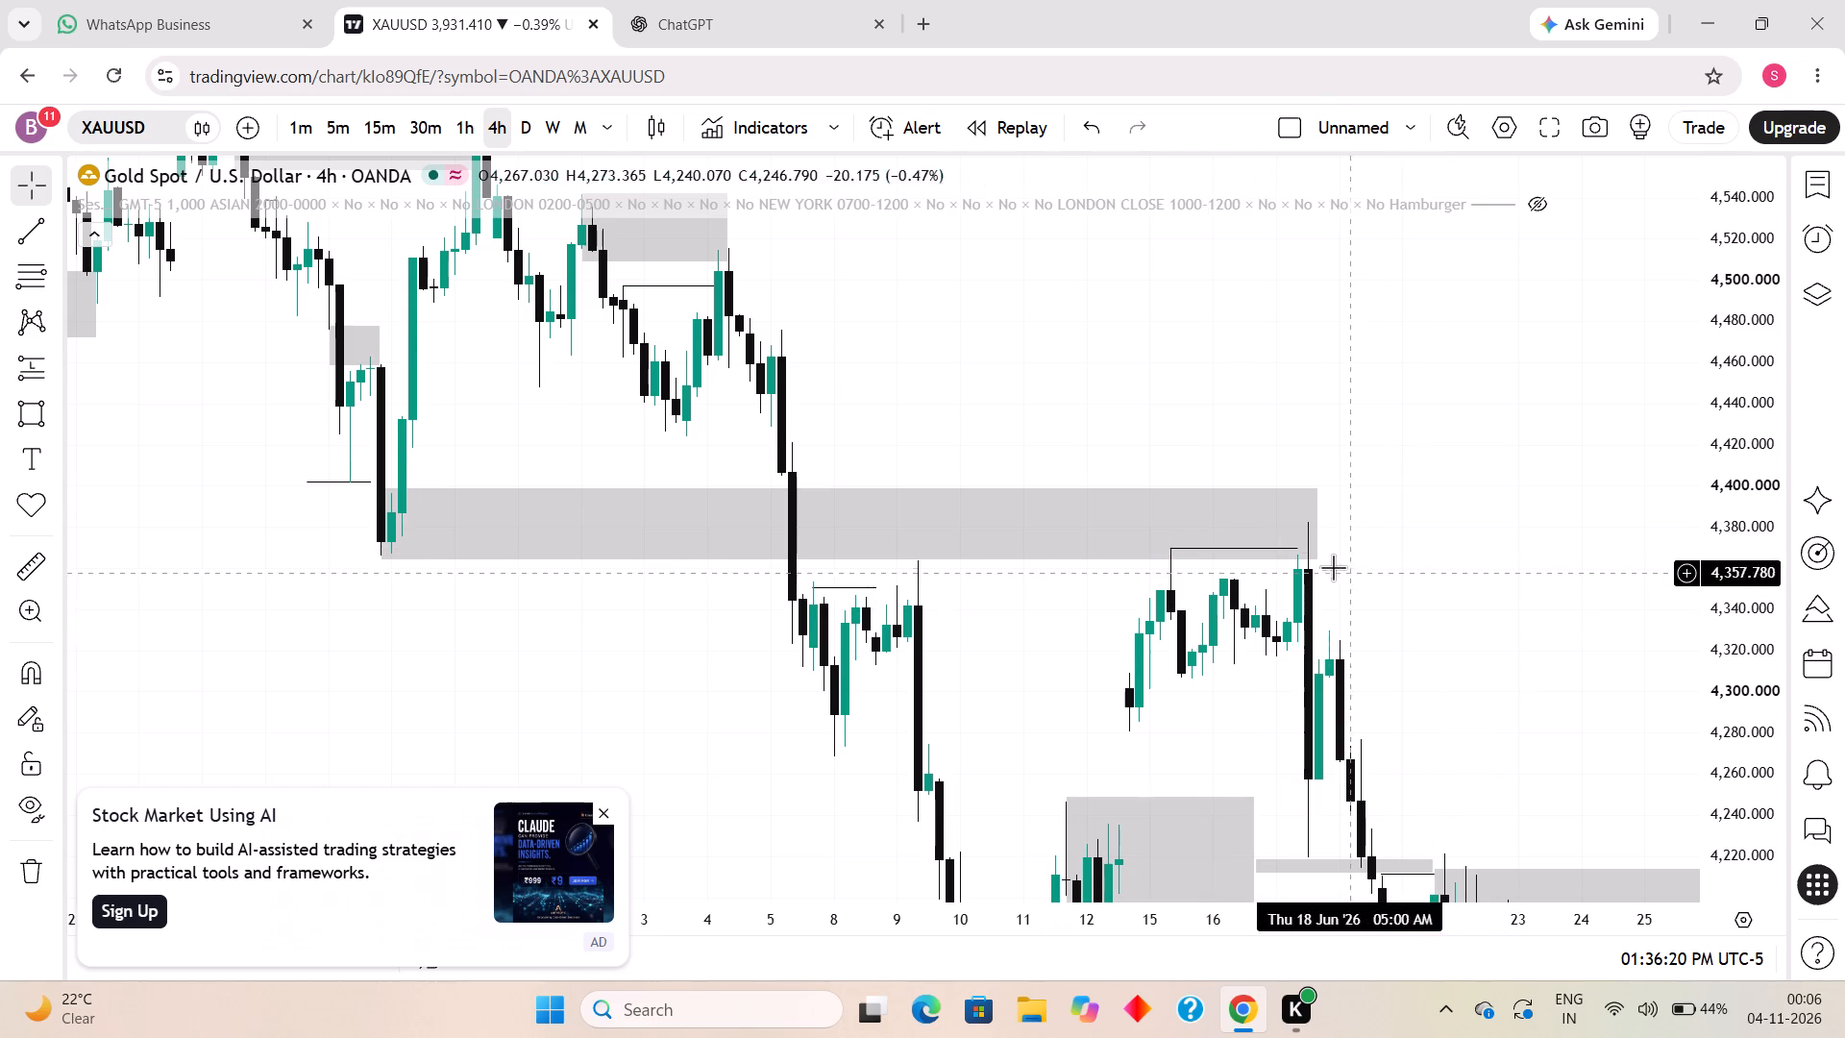
pyautogui.moveTo(1297, 549); pyautogui.dragTo(1314, 551)
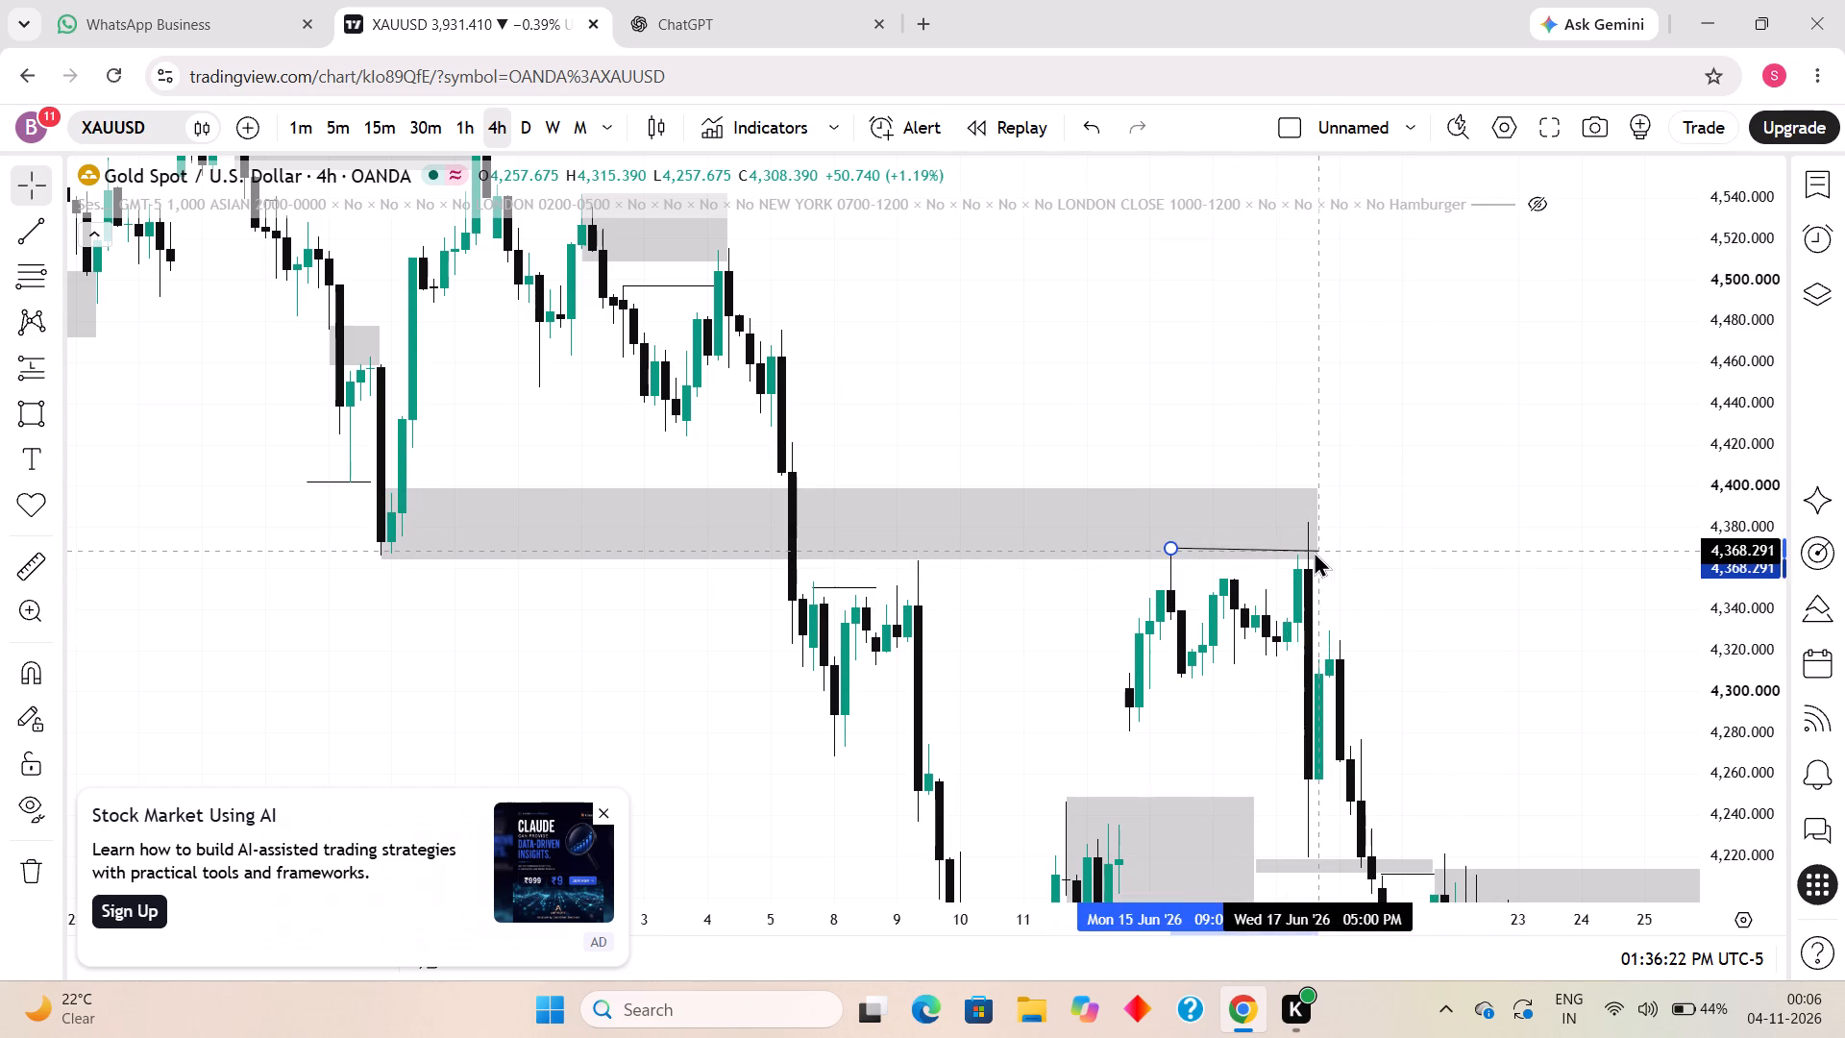
pyautogui.moveTo(1314, 551); pyautogui.dragTo(1310, 551)
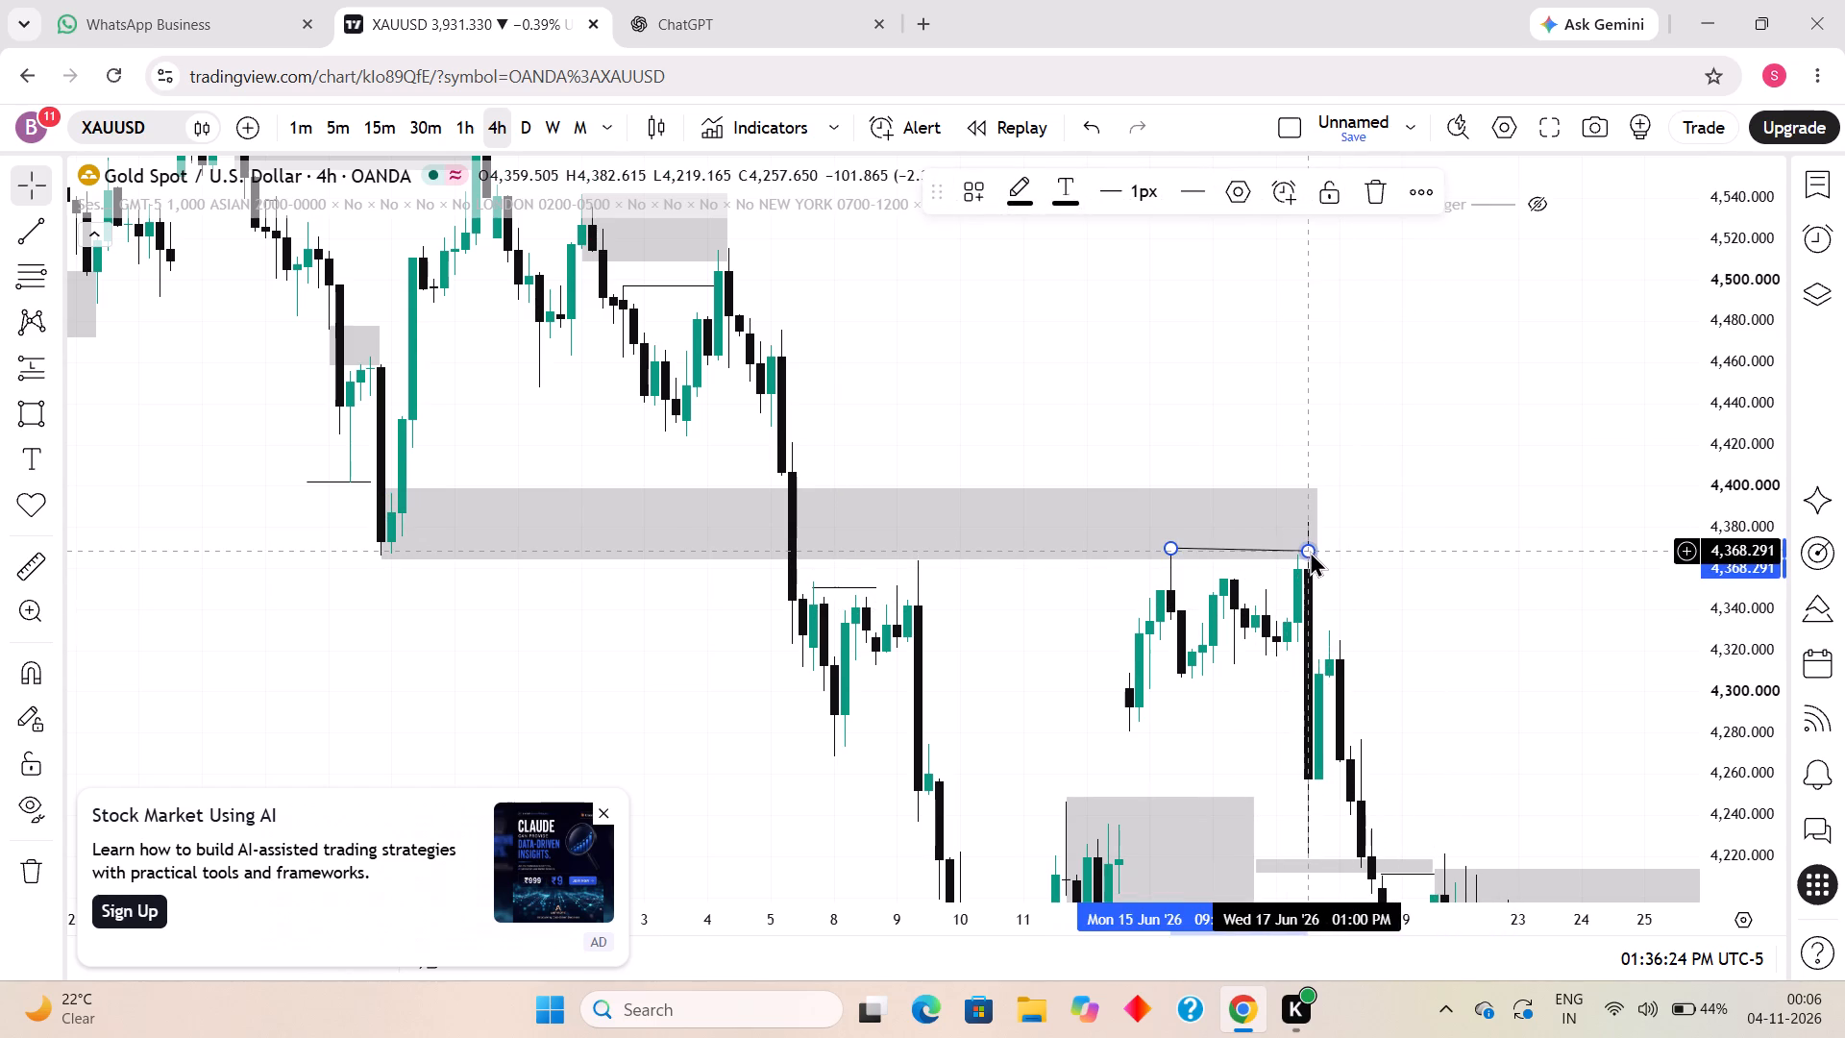
pyautogui.click(1310, 551)
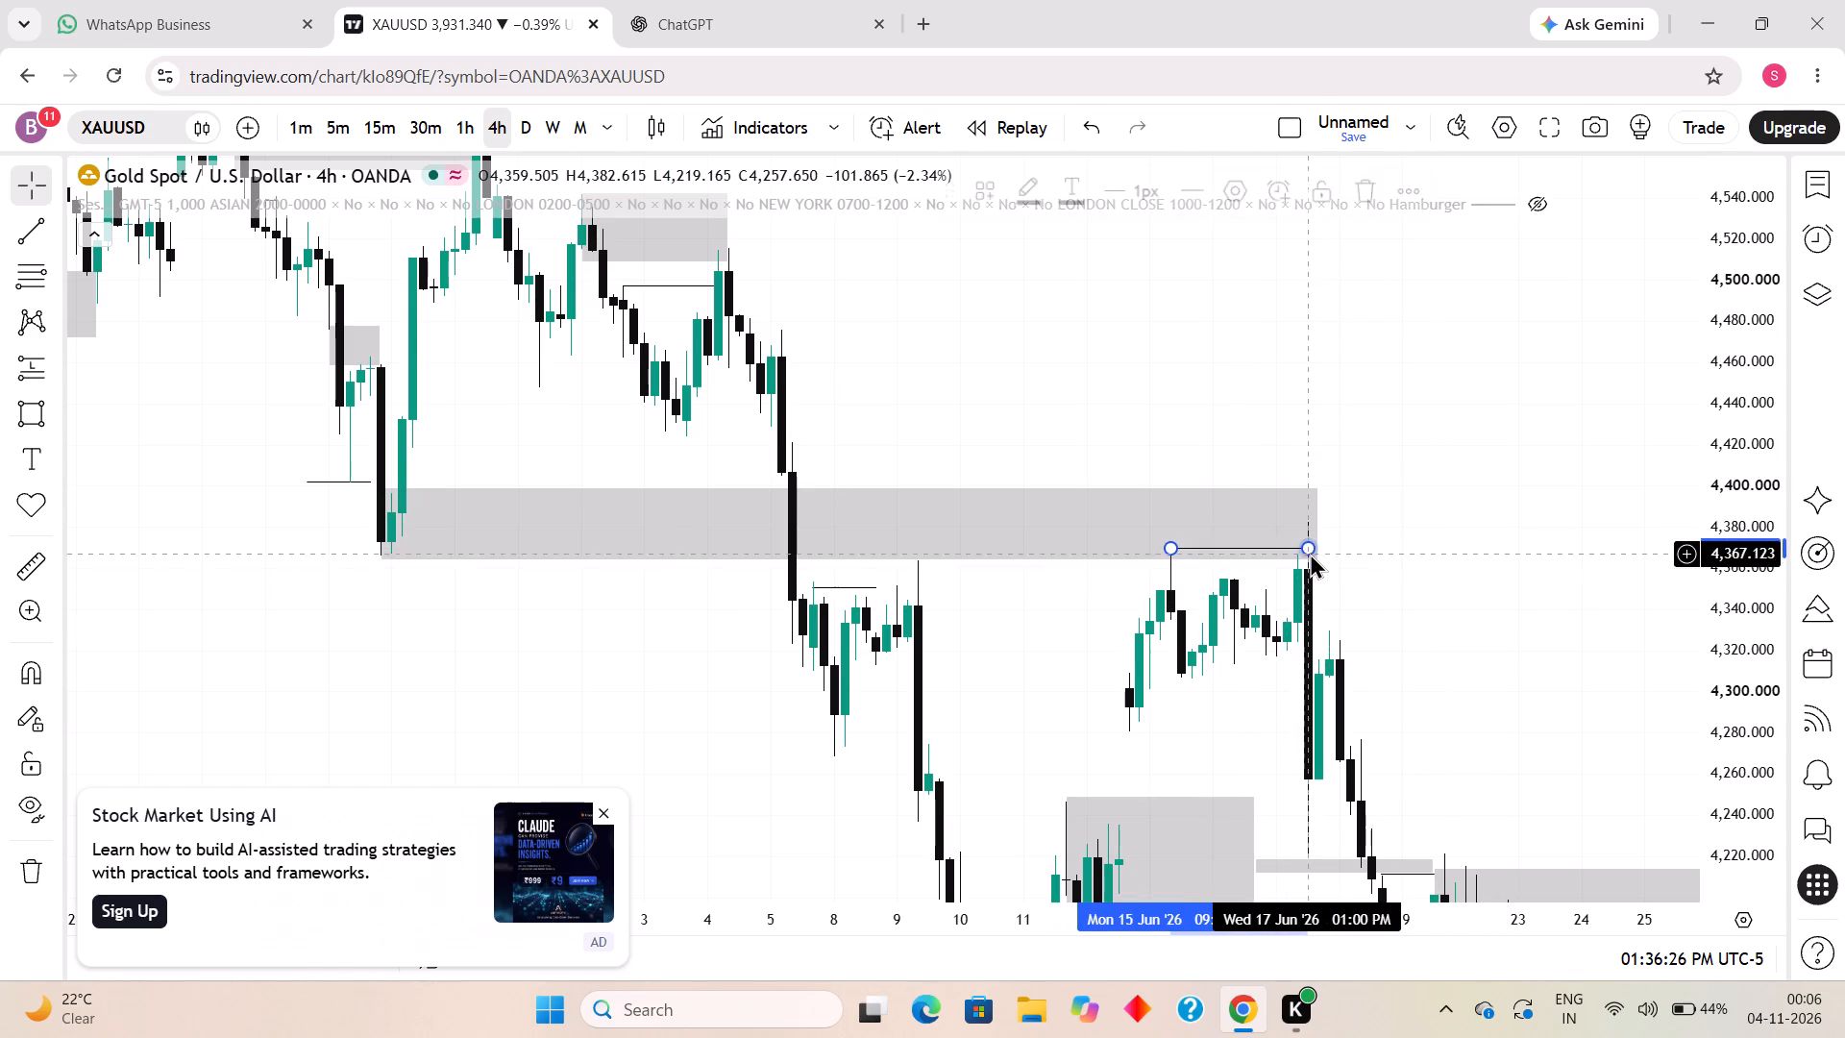
pyautogui.click(1425, 590)
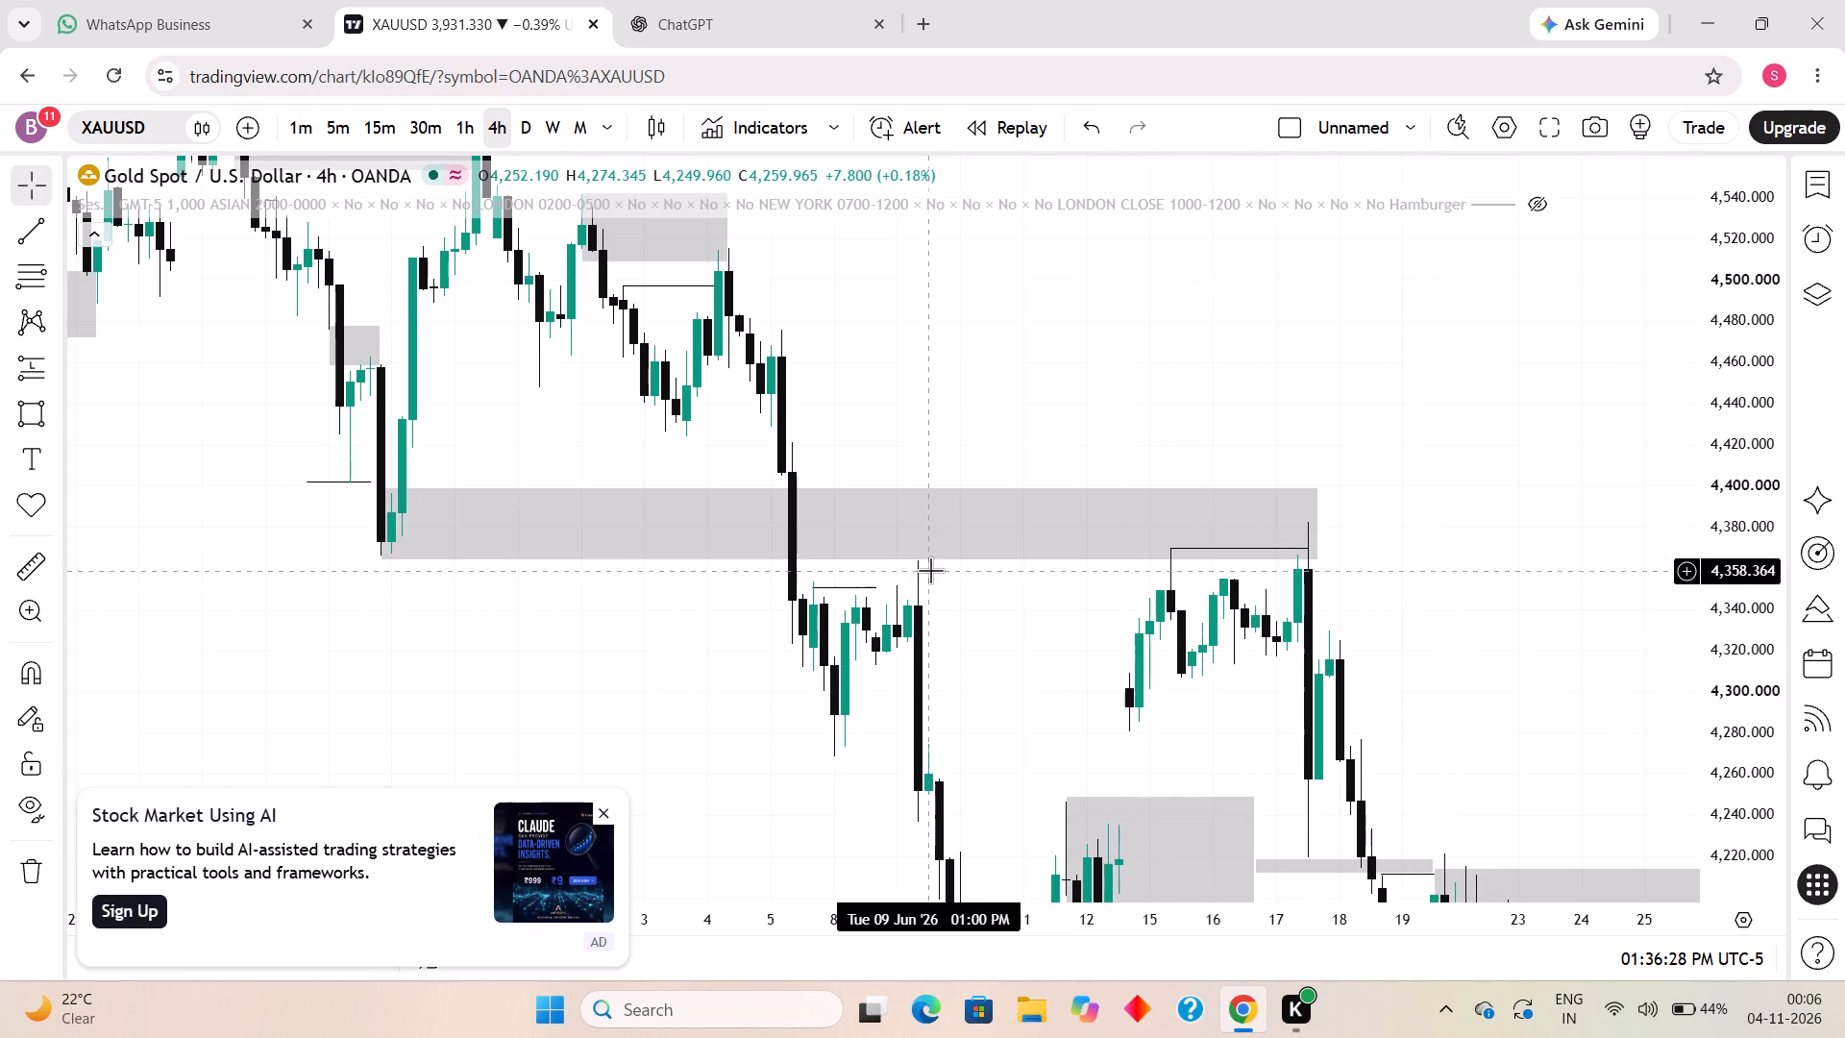
# Draw a horizontal swing-high line at about 4,362 from the 9 June 09:00 AM high to 15 June 09:00 AM.
pyautogui.click(27, 225)
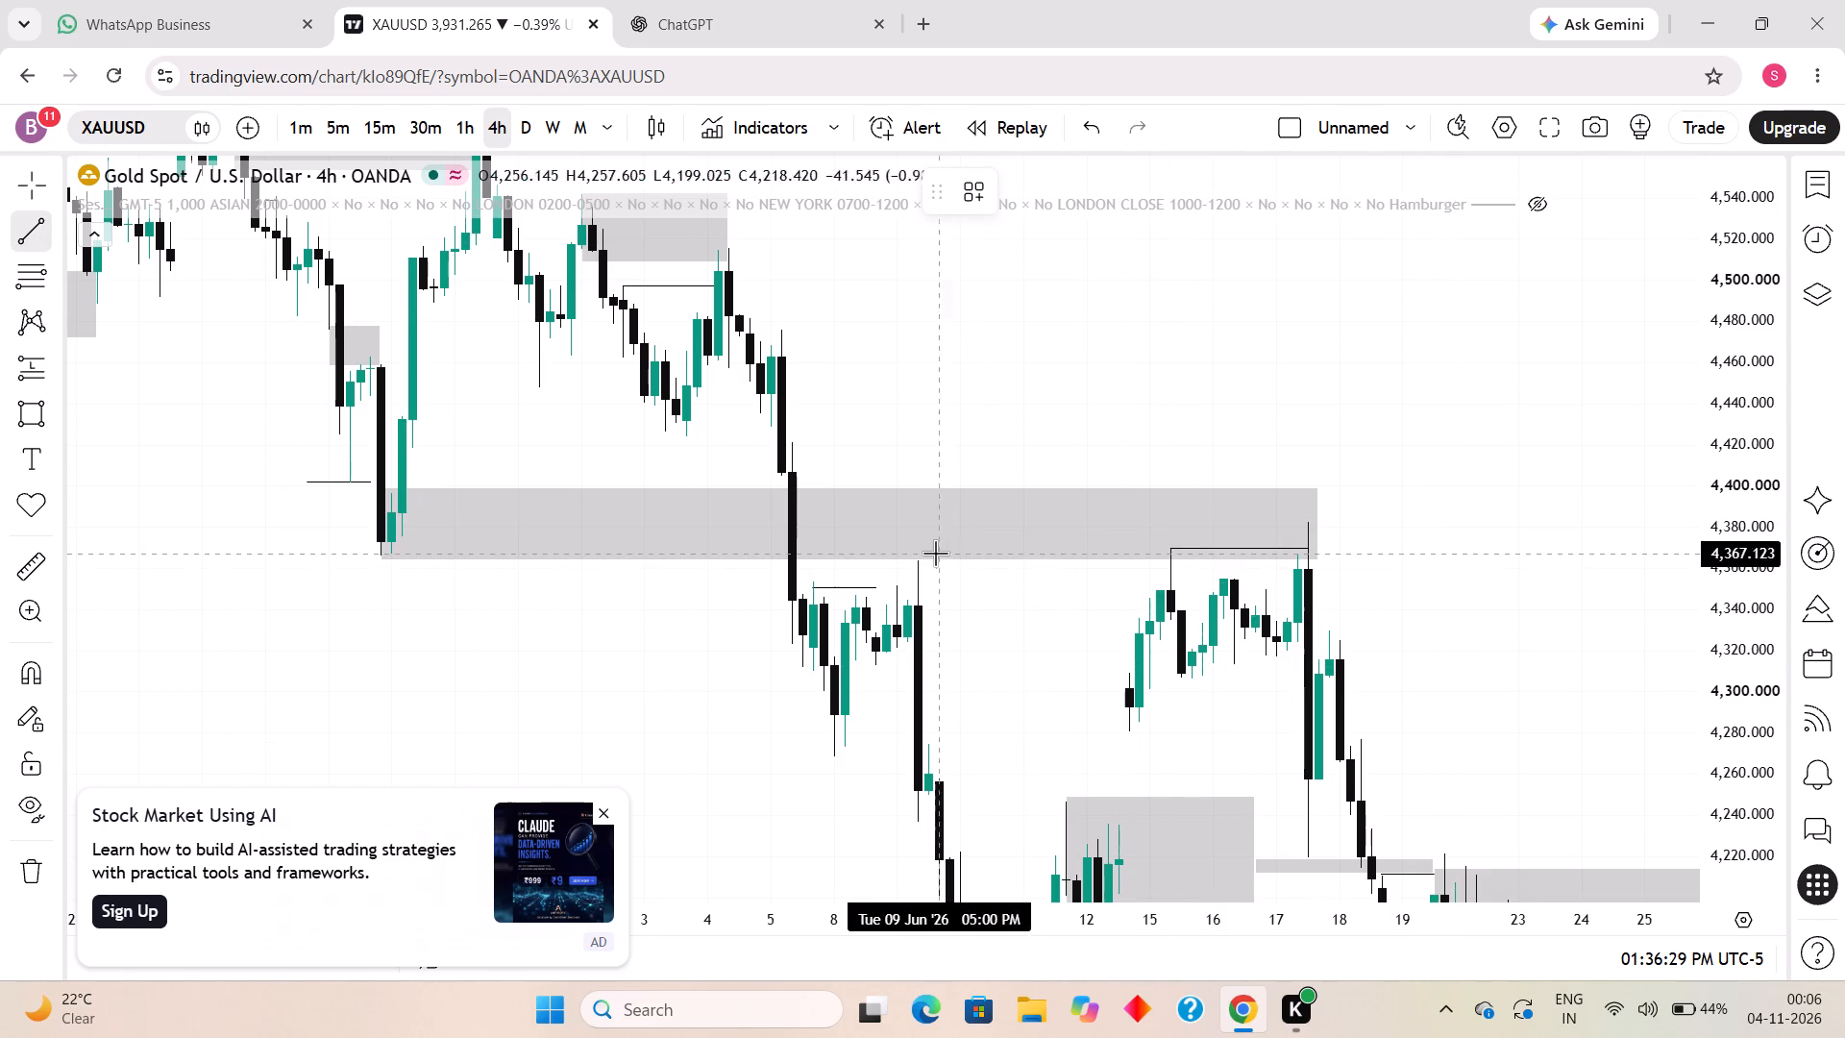
pyautogui.click(917, 562)
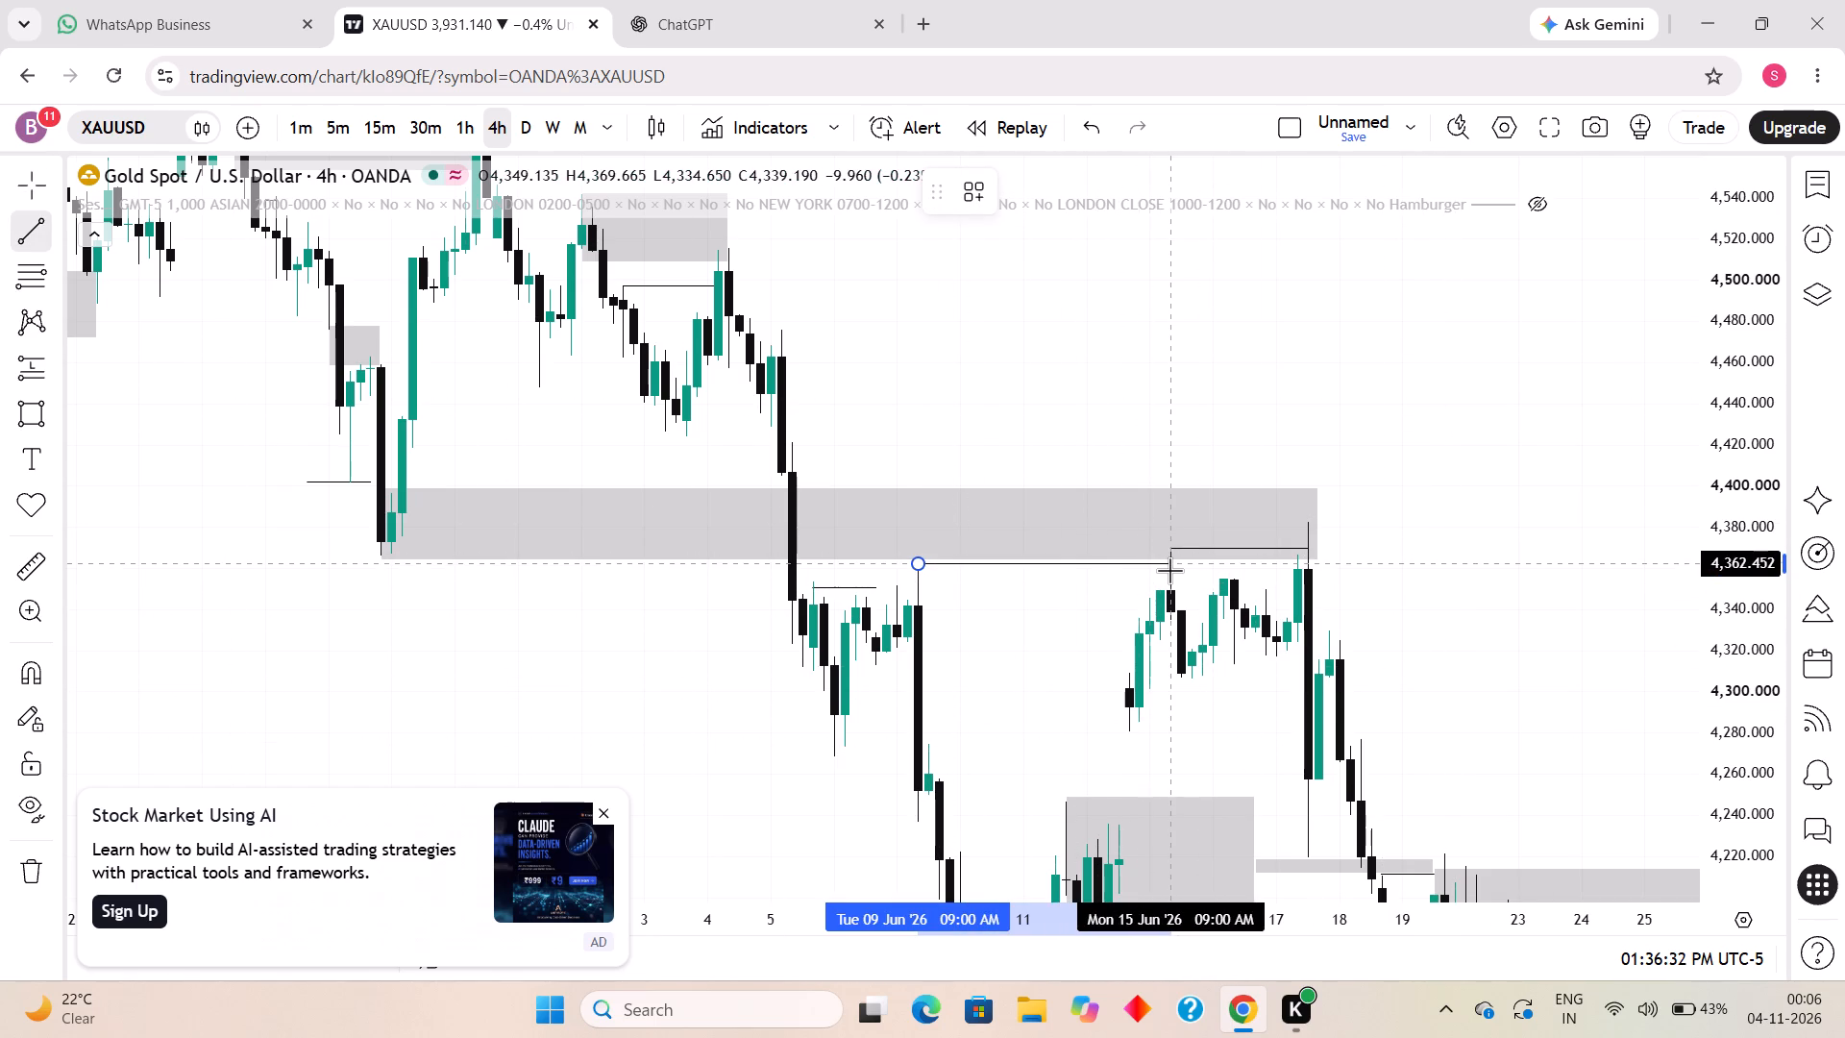
pyautogui.keyDown('shift'); pyautogui.click(1169, 570); pyautogui.keyUp('shift')
pyautogui.click(1226, 740)
# Draw a rectangle zone from about 4,333 down to 4,311, from 15 June 09:00 PM to 16 June 09:00 AM.
pyautogui.moveTo(1224, 737); pyautogui.dragTo(1139, 731)
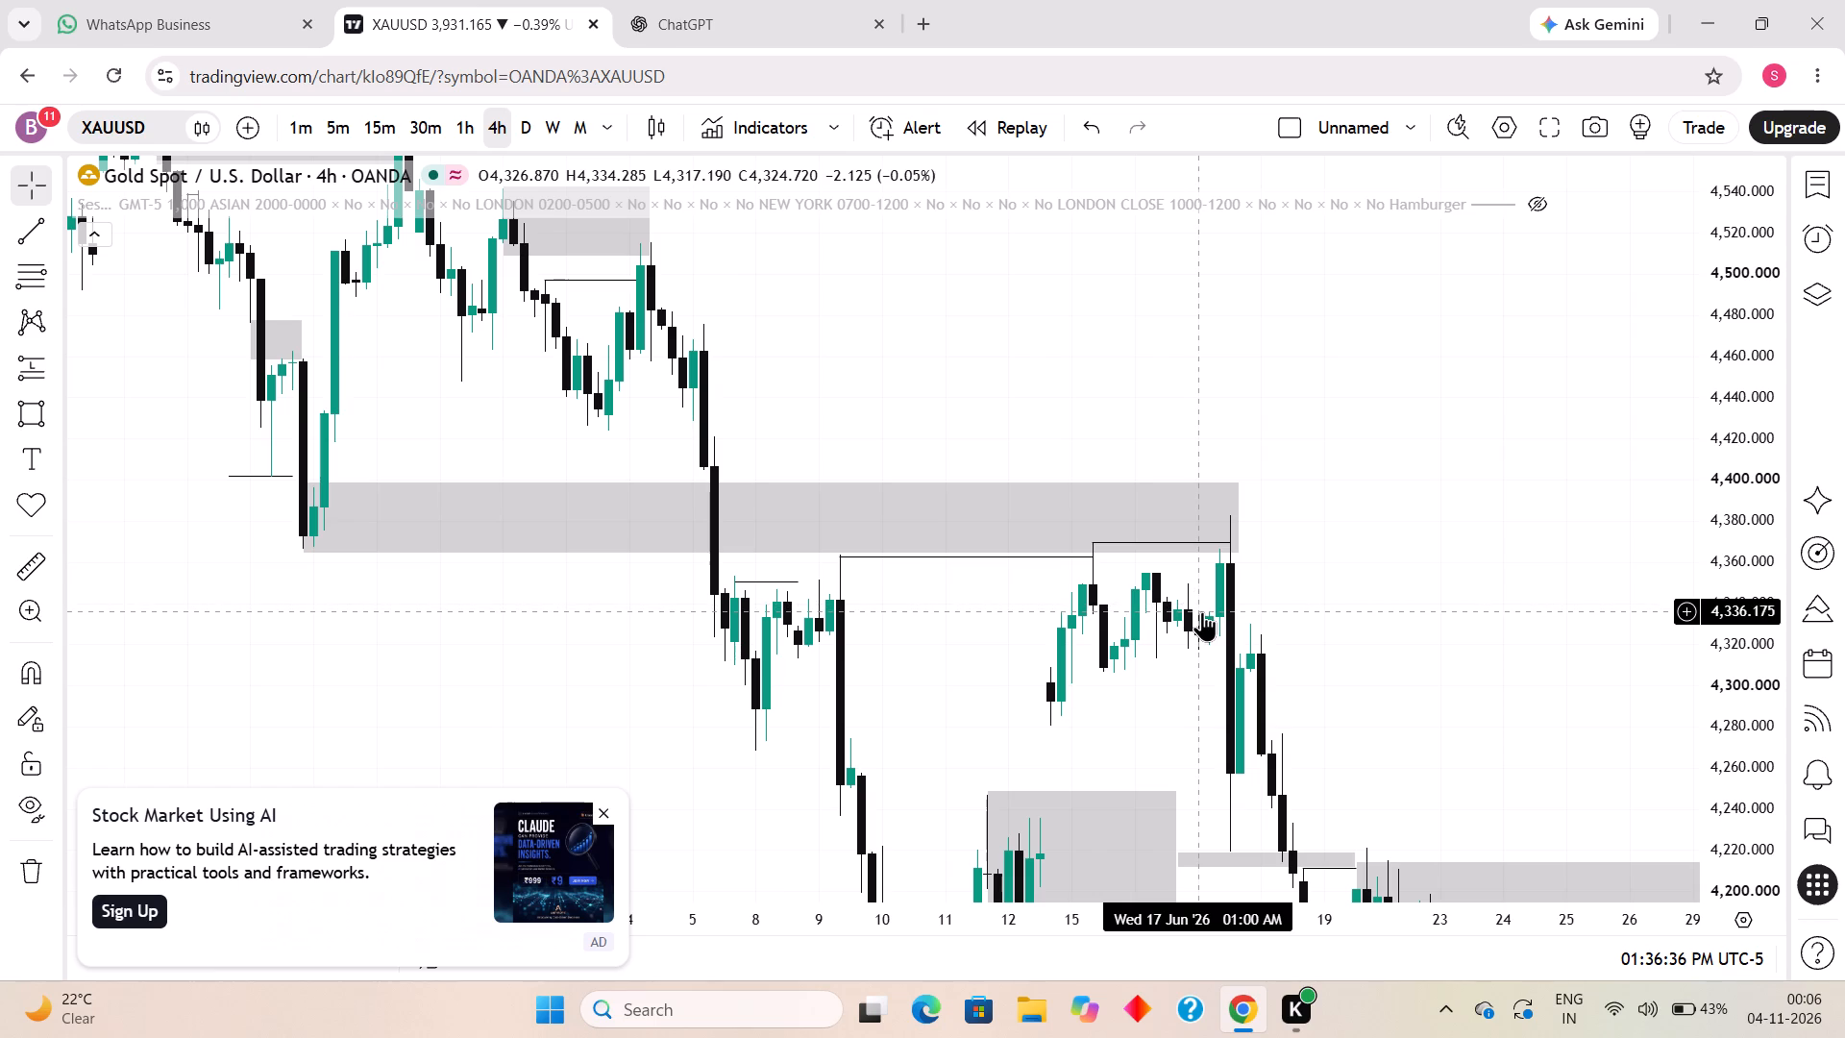
pyautogui.click(29, 407)
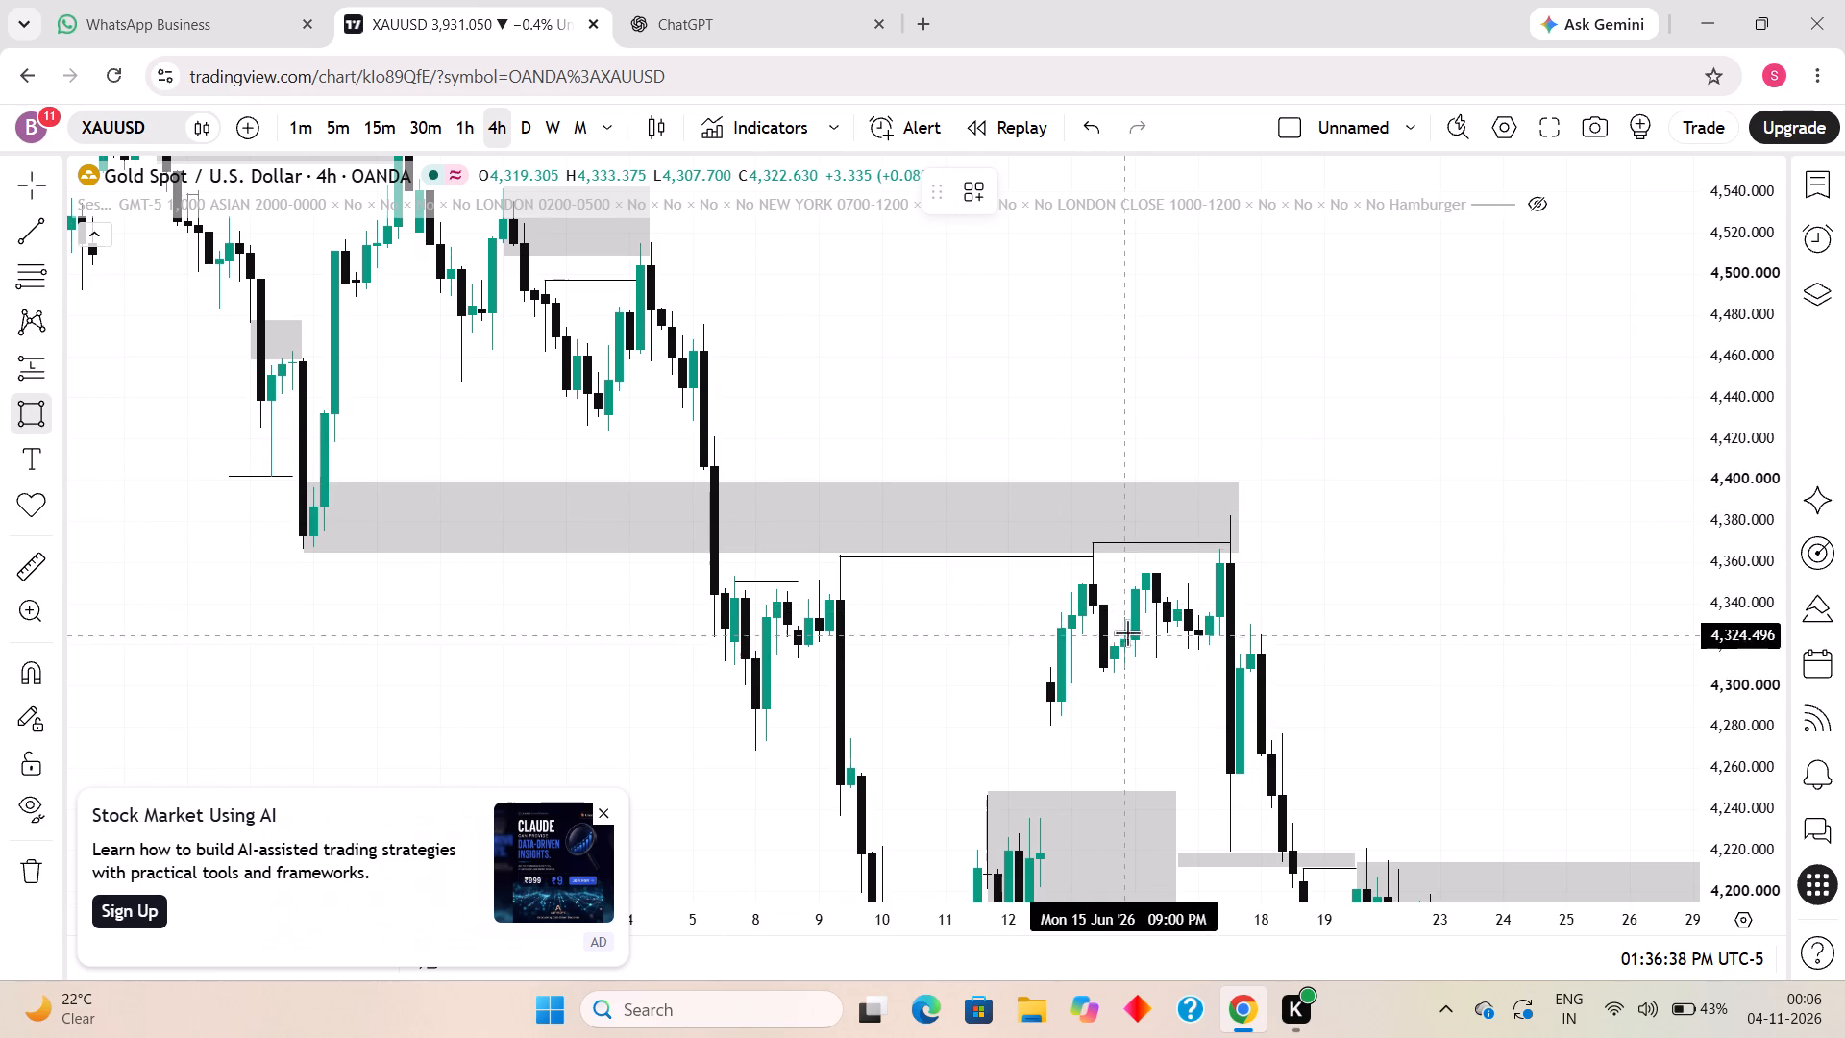
pyautogui.click(1123, 618)
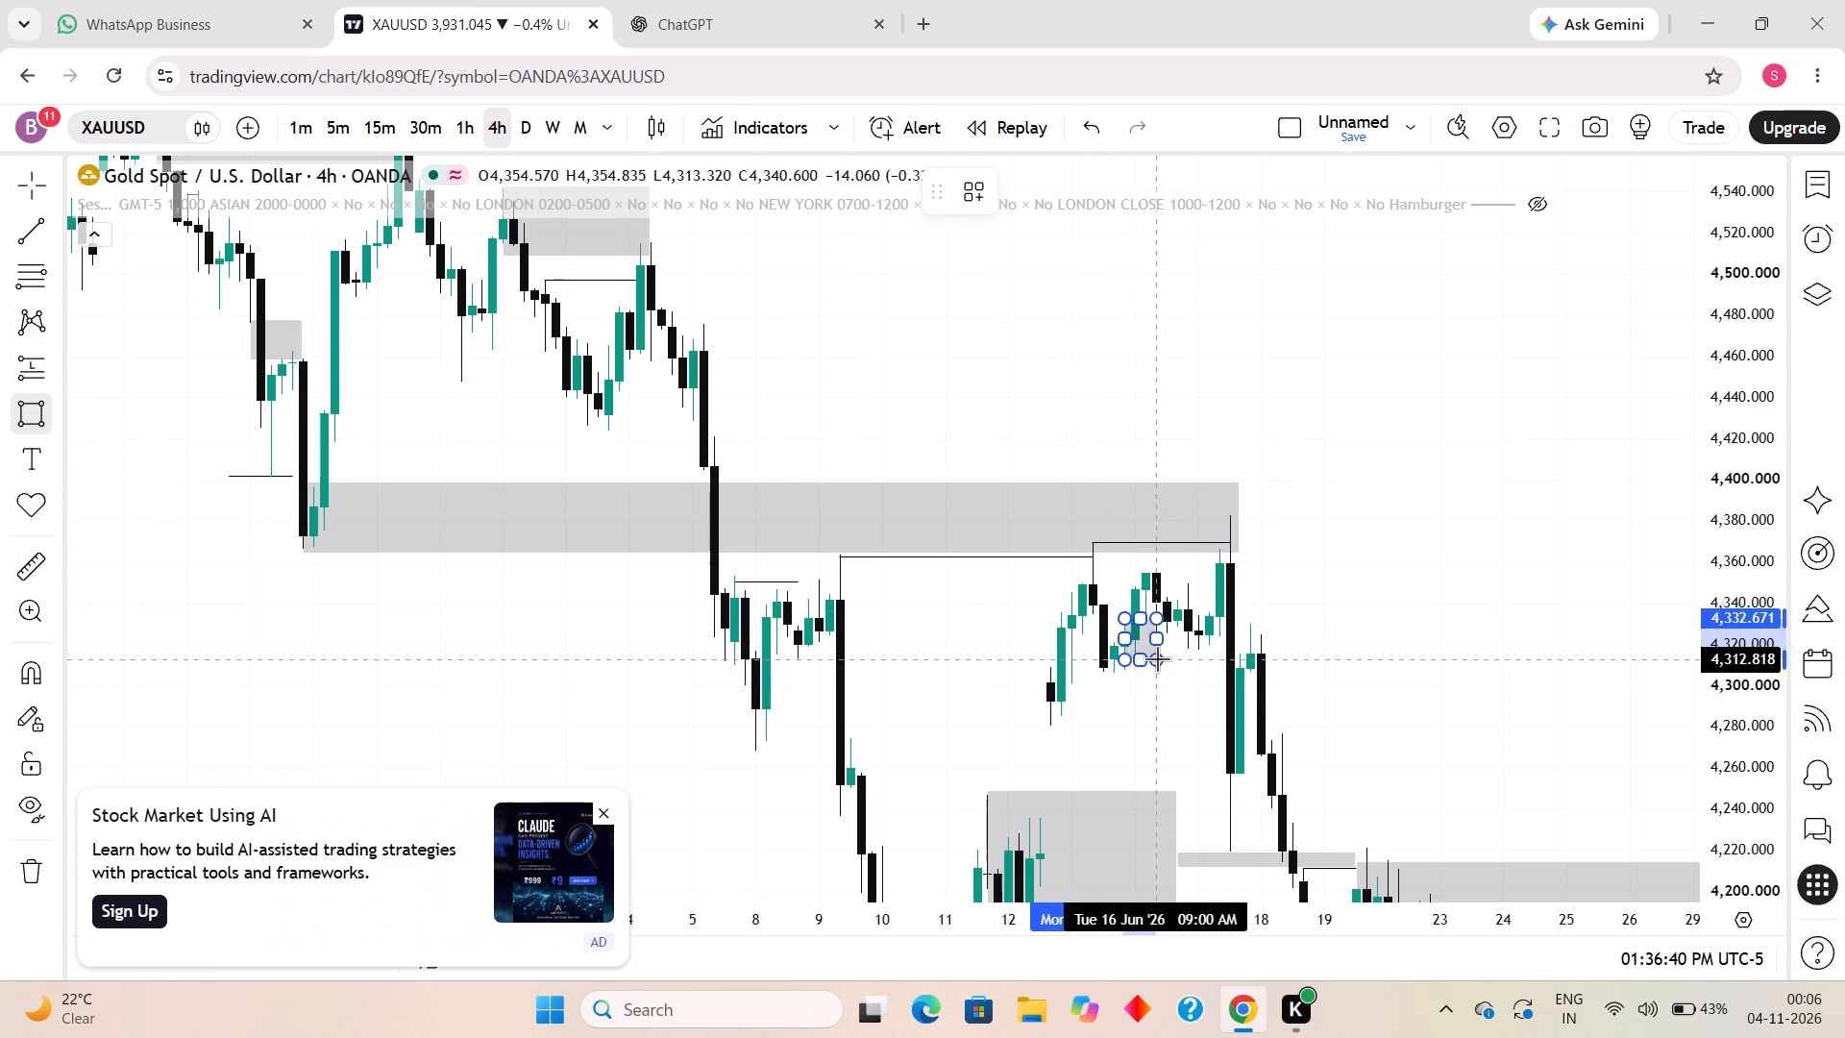
pyautogui.click(1157, 658)
pyautogui.click(1185, 707)
pyautogui.click(1128, 657)
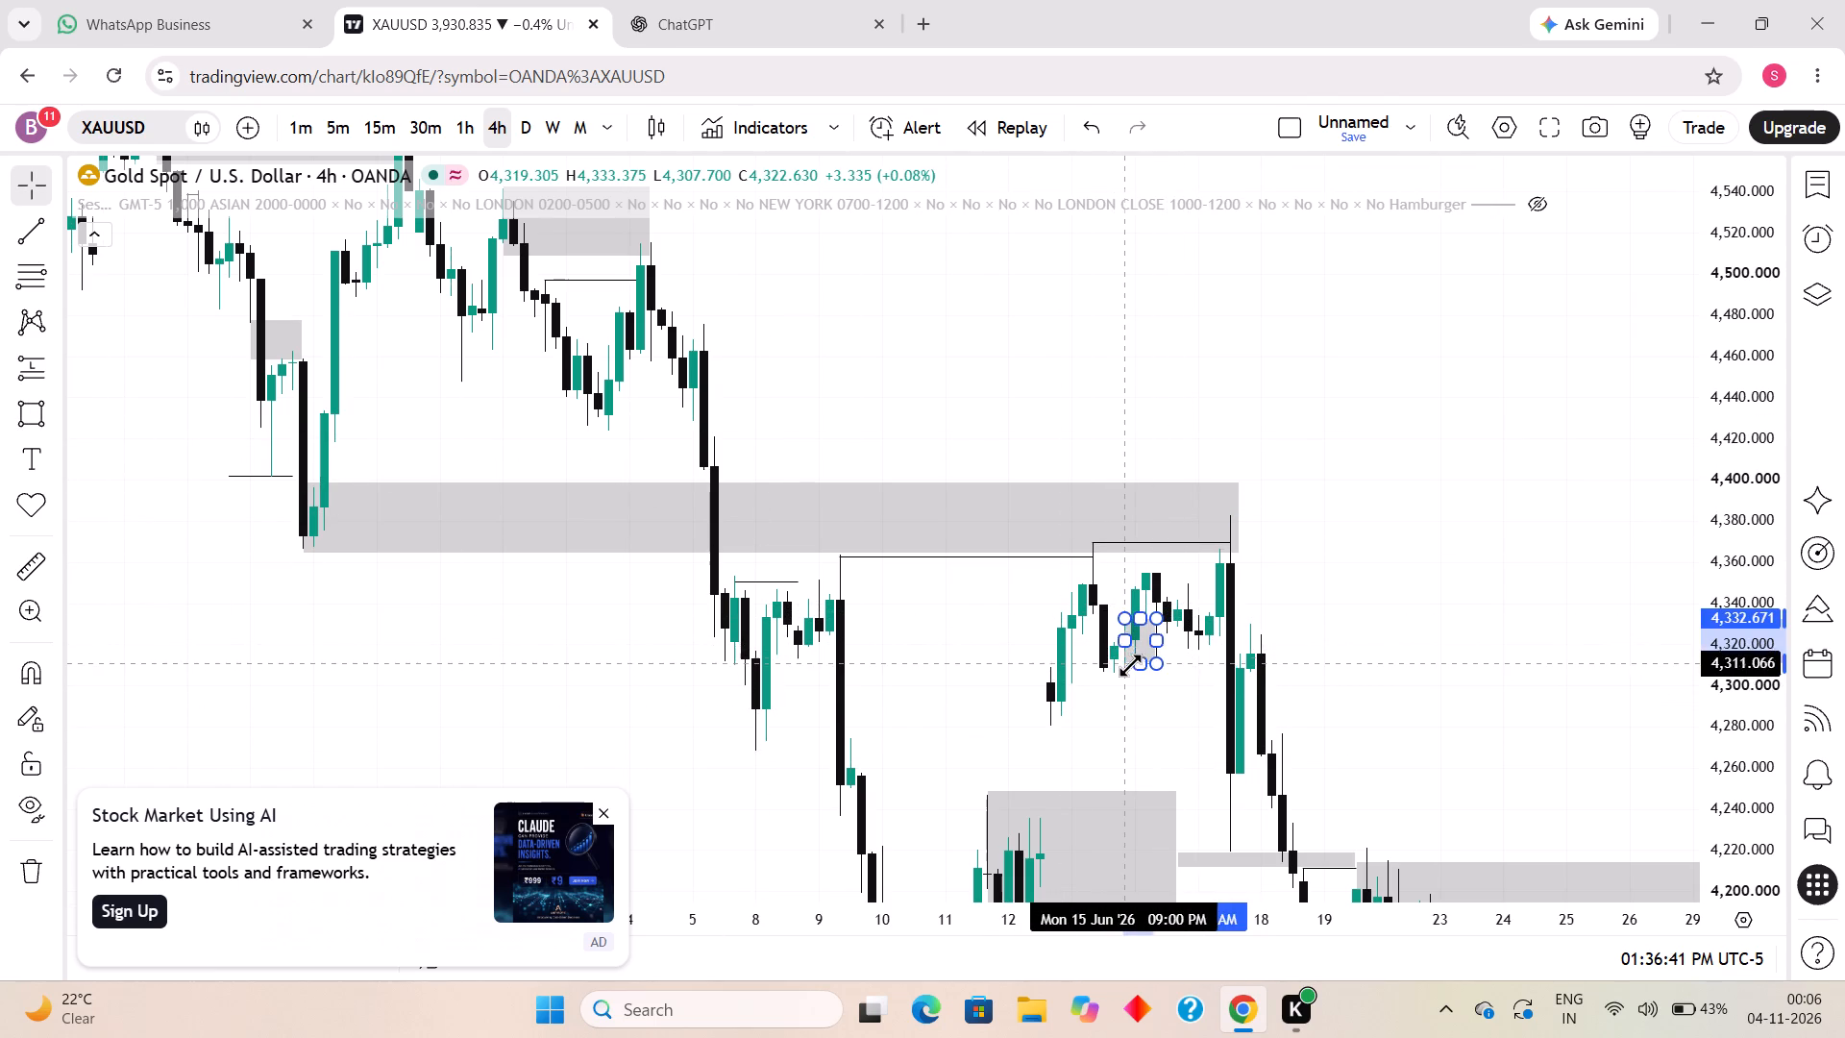
pyautogui.click(1161, 719)
# Draw a rectangle zone from about 4,367 down to 4,319, spanning 17 June 09:00 AM to 17 June 09:00 PM.
pyautogui.moveTo(1387, 655); pyautogui.dragTo(1387, 655)
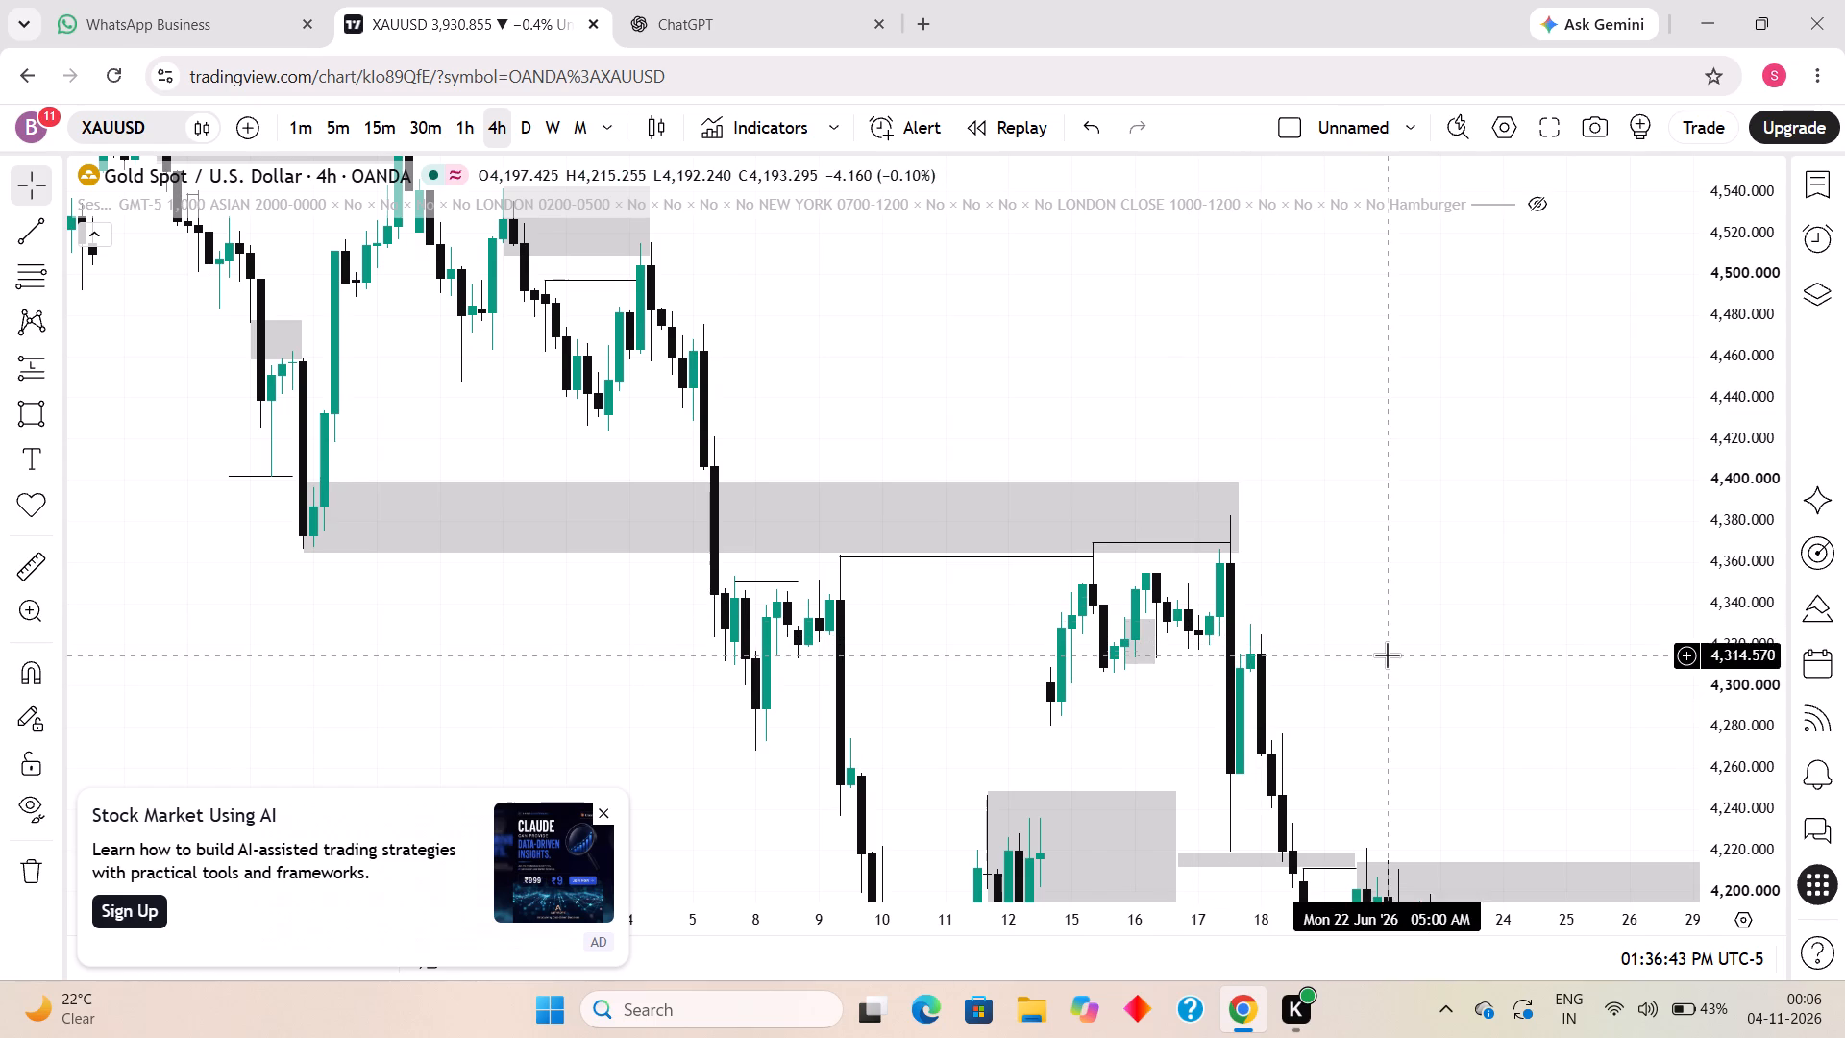
pyautogui.moveTo(1387, 655); pyautogui.dragTo(1315, 561)
pyautogui.scroll(-1, 1250, 669)
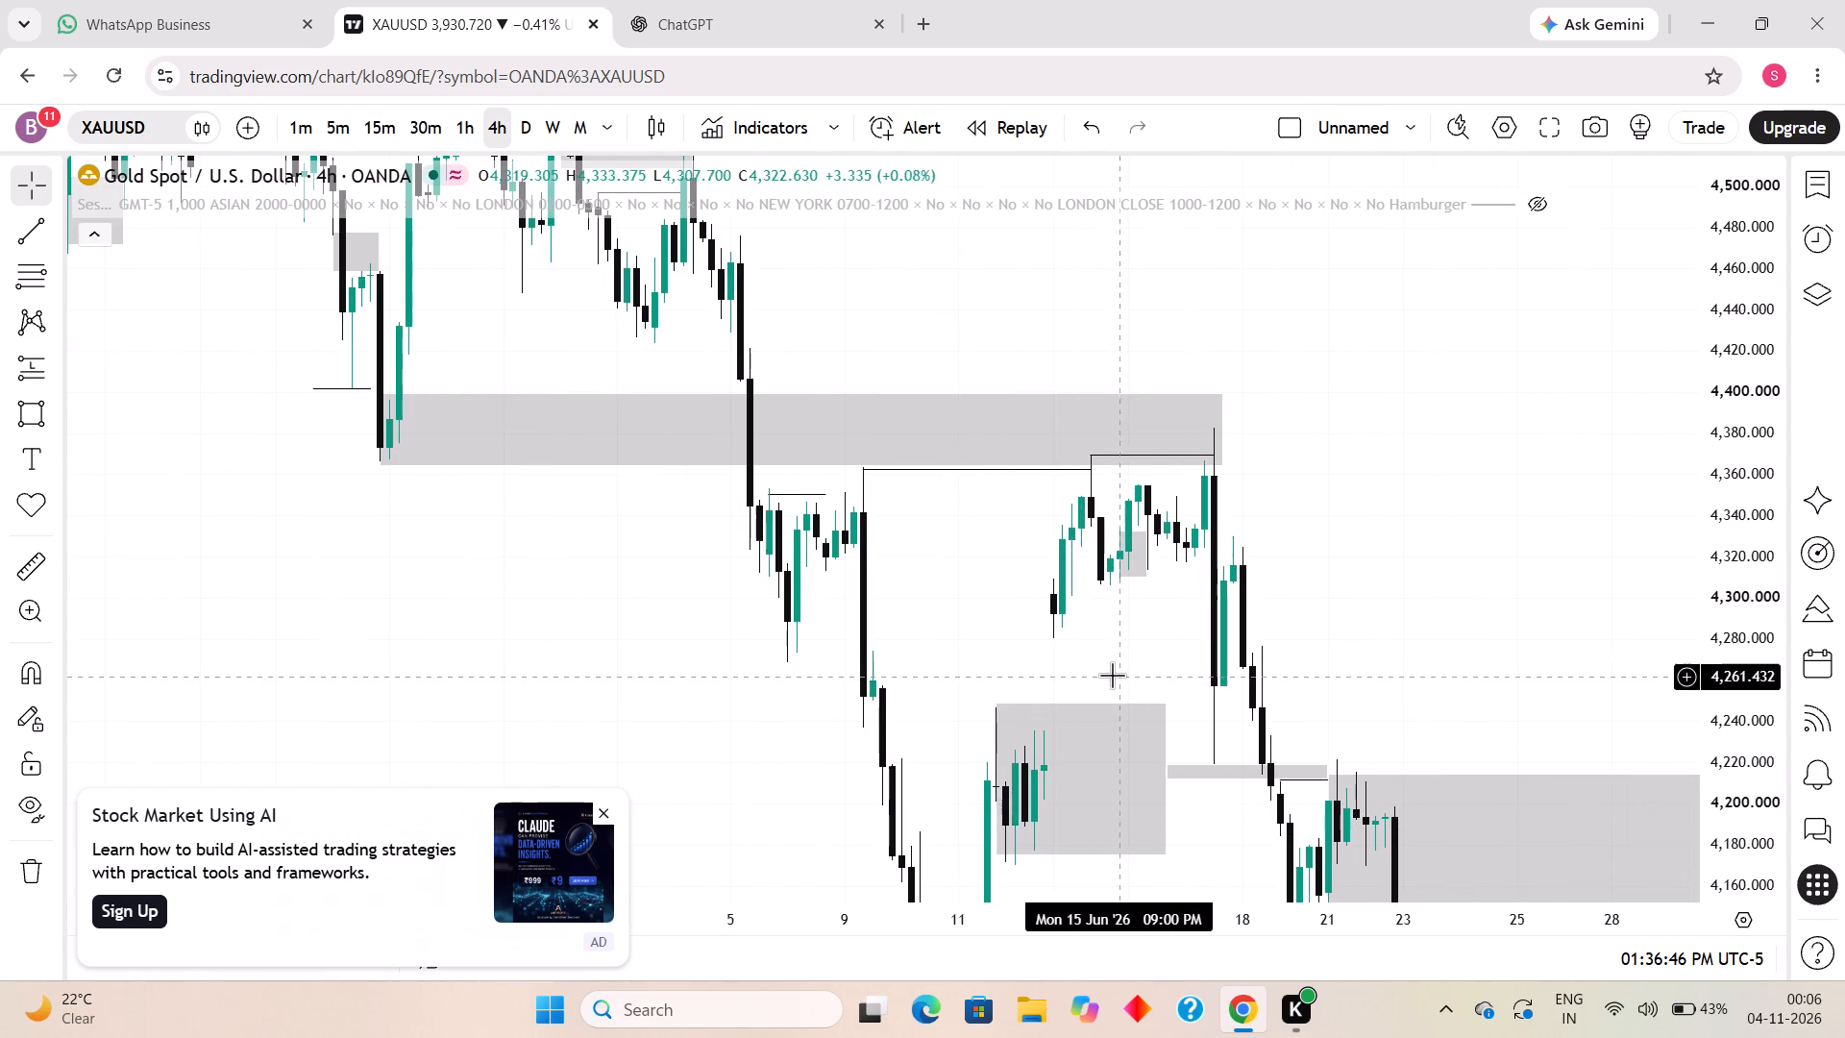
pyautogui.moveTo(1110, 670); pyautogui.dragTo(1110, 620)
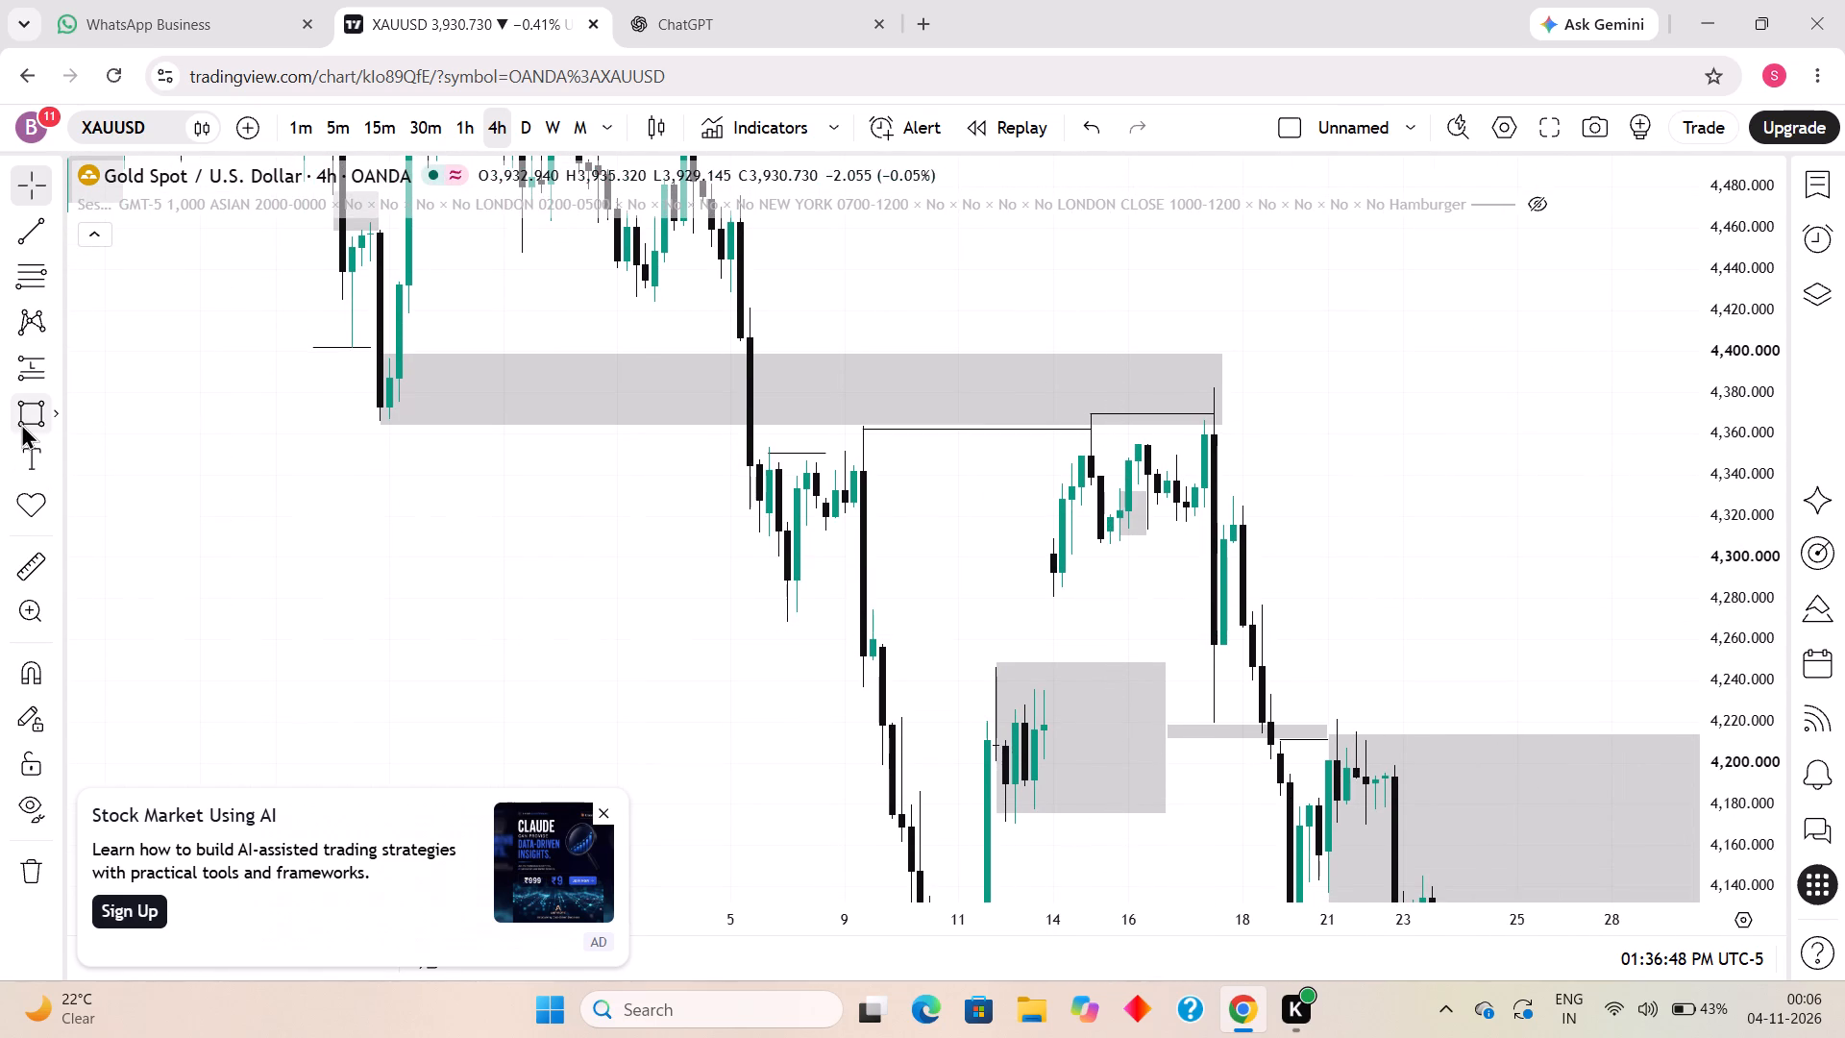
pyautogui.click(21, 423)
pyautogui.click(1205, 420)
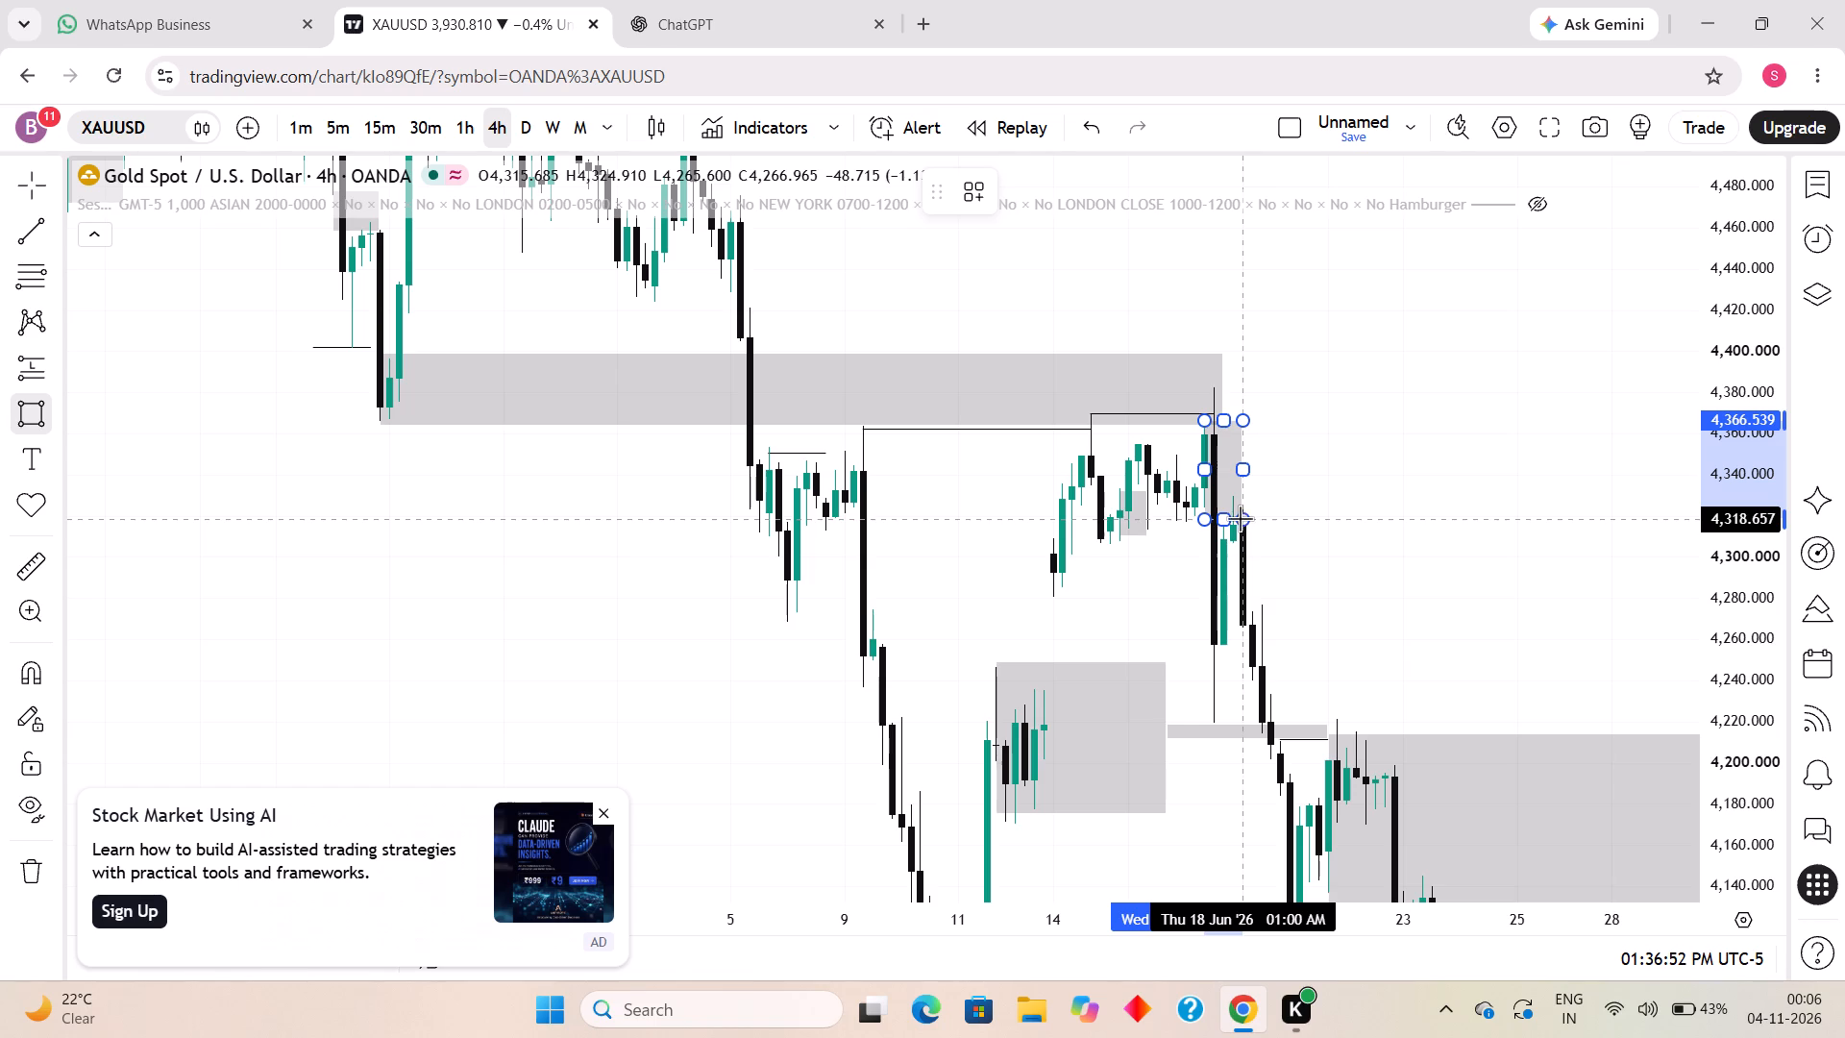
pyautogui.click(1235, 518)
pyautogui.click(1408, 596)
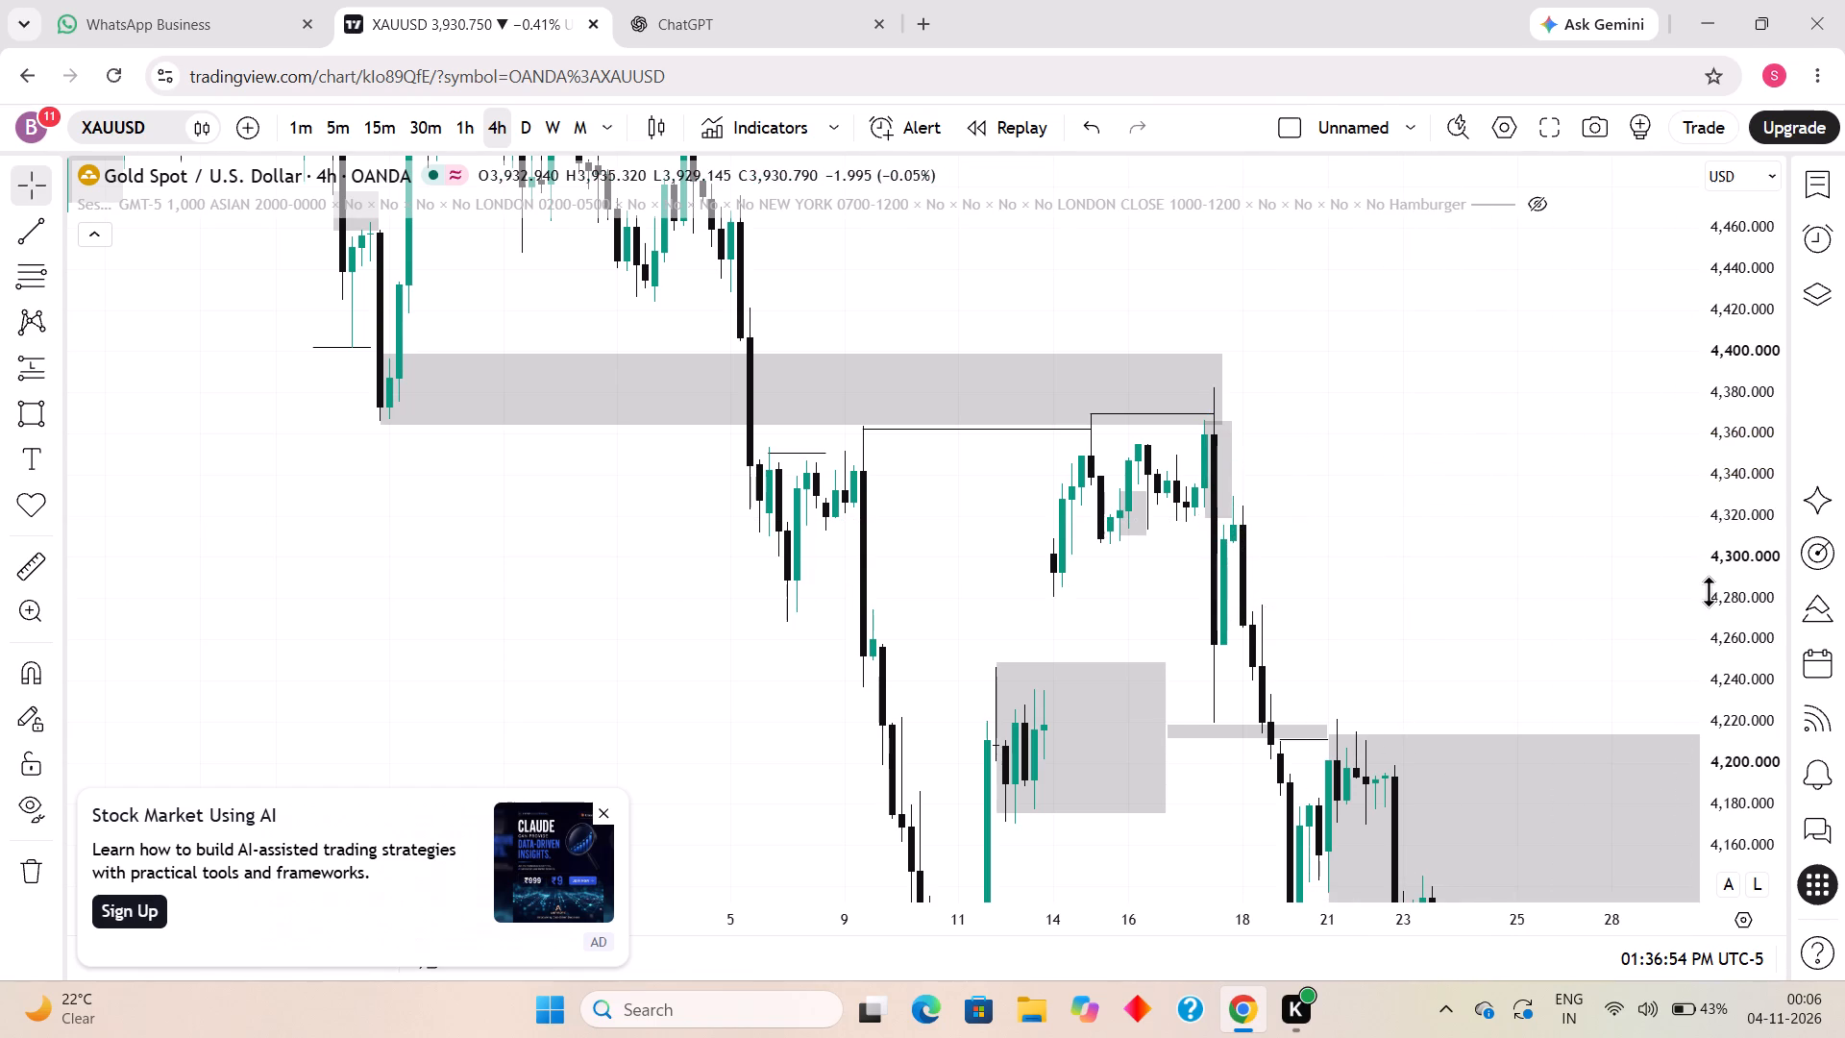
# Draw a rectangle zone from about 4,129 down to 4,059, spanning 11 June 05:00 AM to 18 June 09:00 PM.
pyautogui.moveTo(1743, 603); pyautogui.dragTo(1671, 785)
pyautogui.moveTo(1189, 805); pyautogui.dragTo(1132, 682)
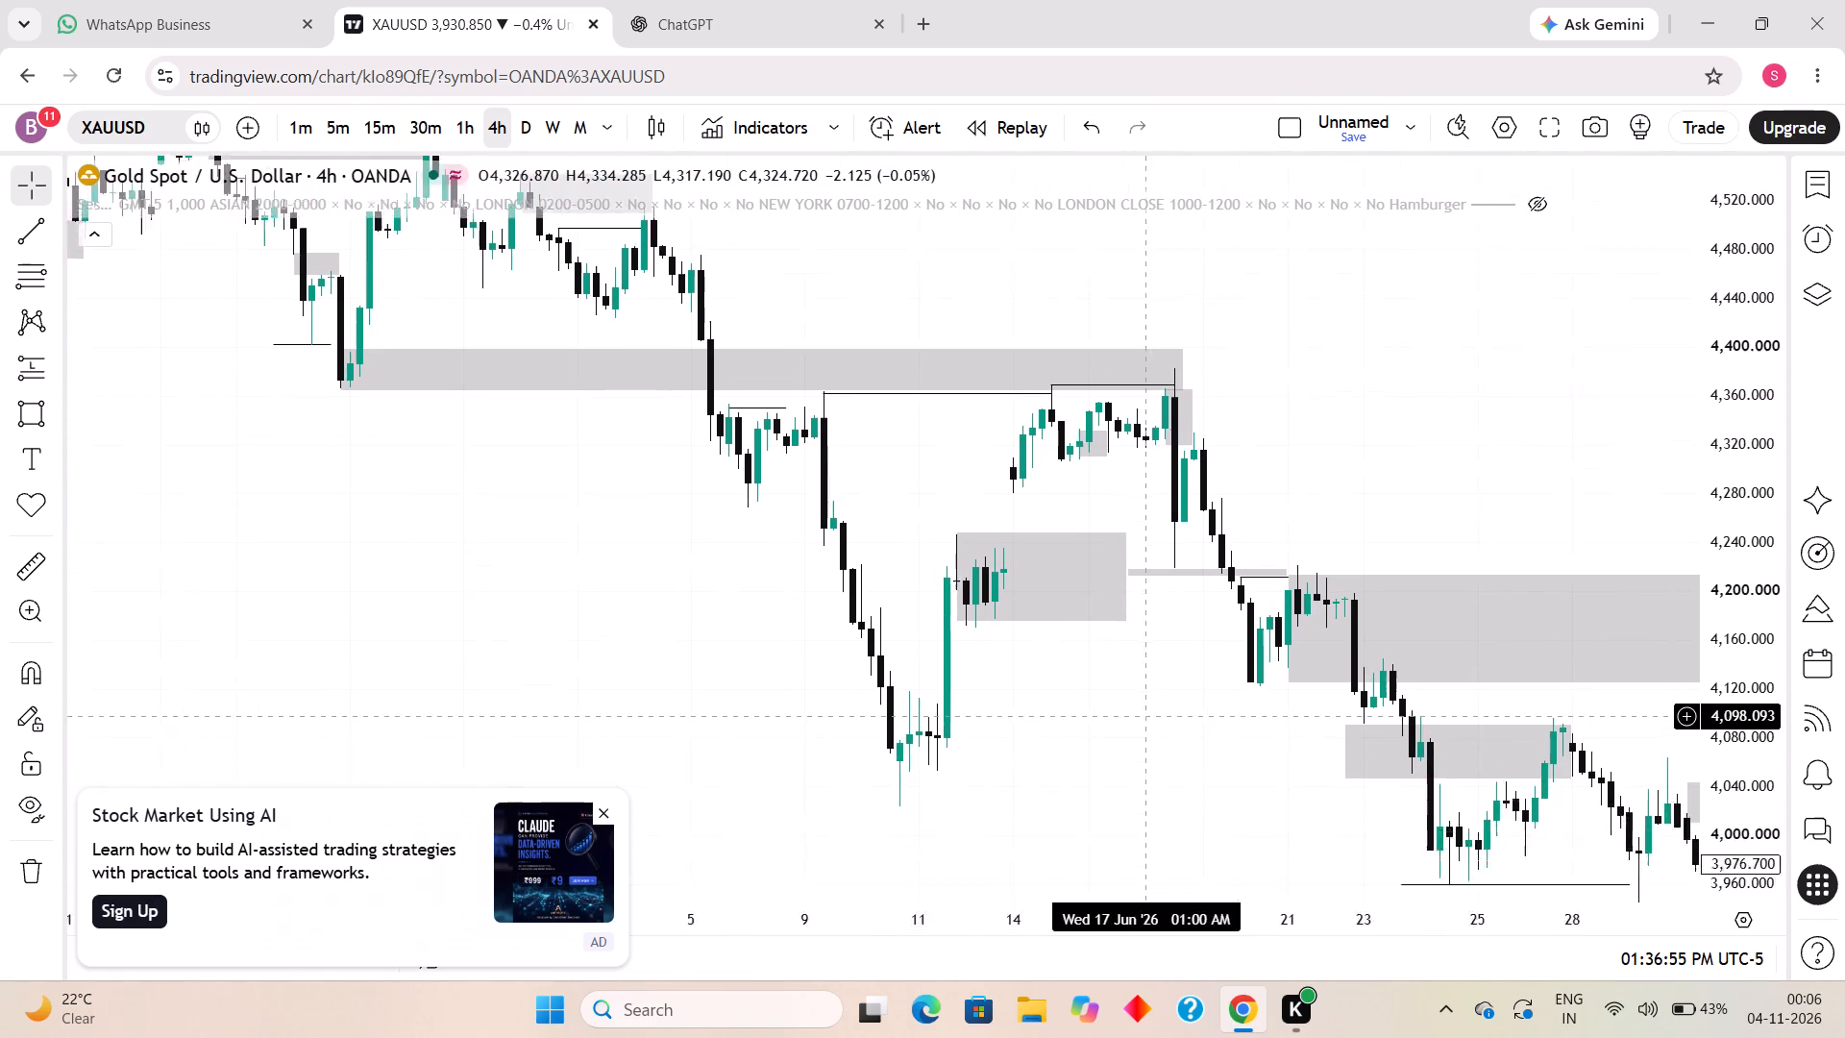
pyautogui.moveTo(1132, 682); pyautogui.dragTo(1119, 640)
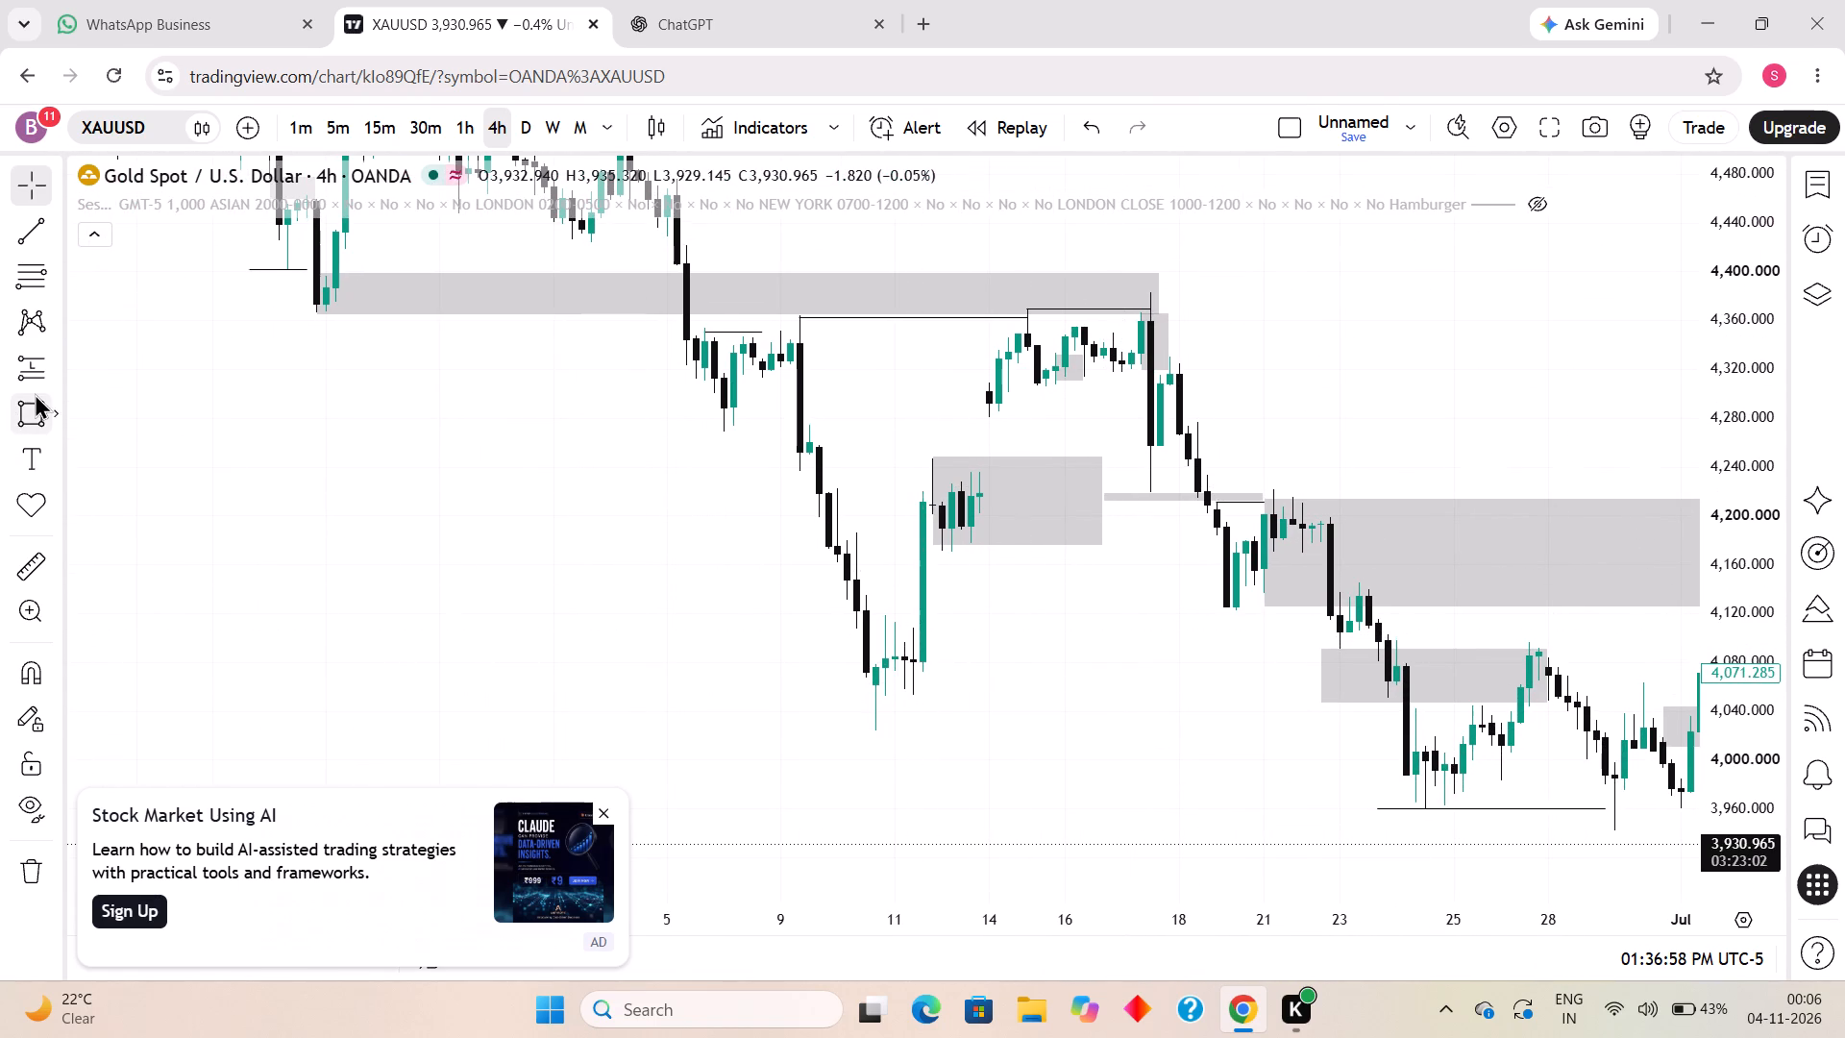
pyautogui.click(35, 390)
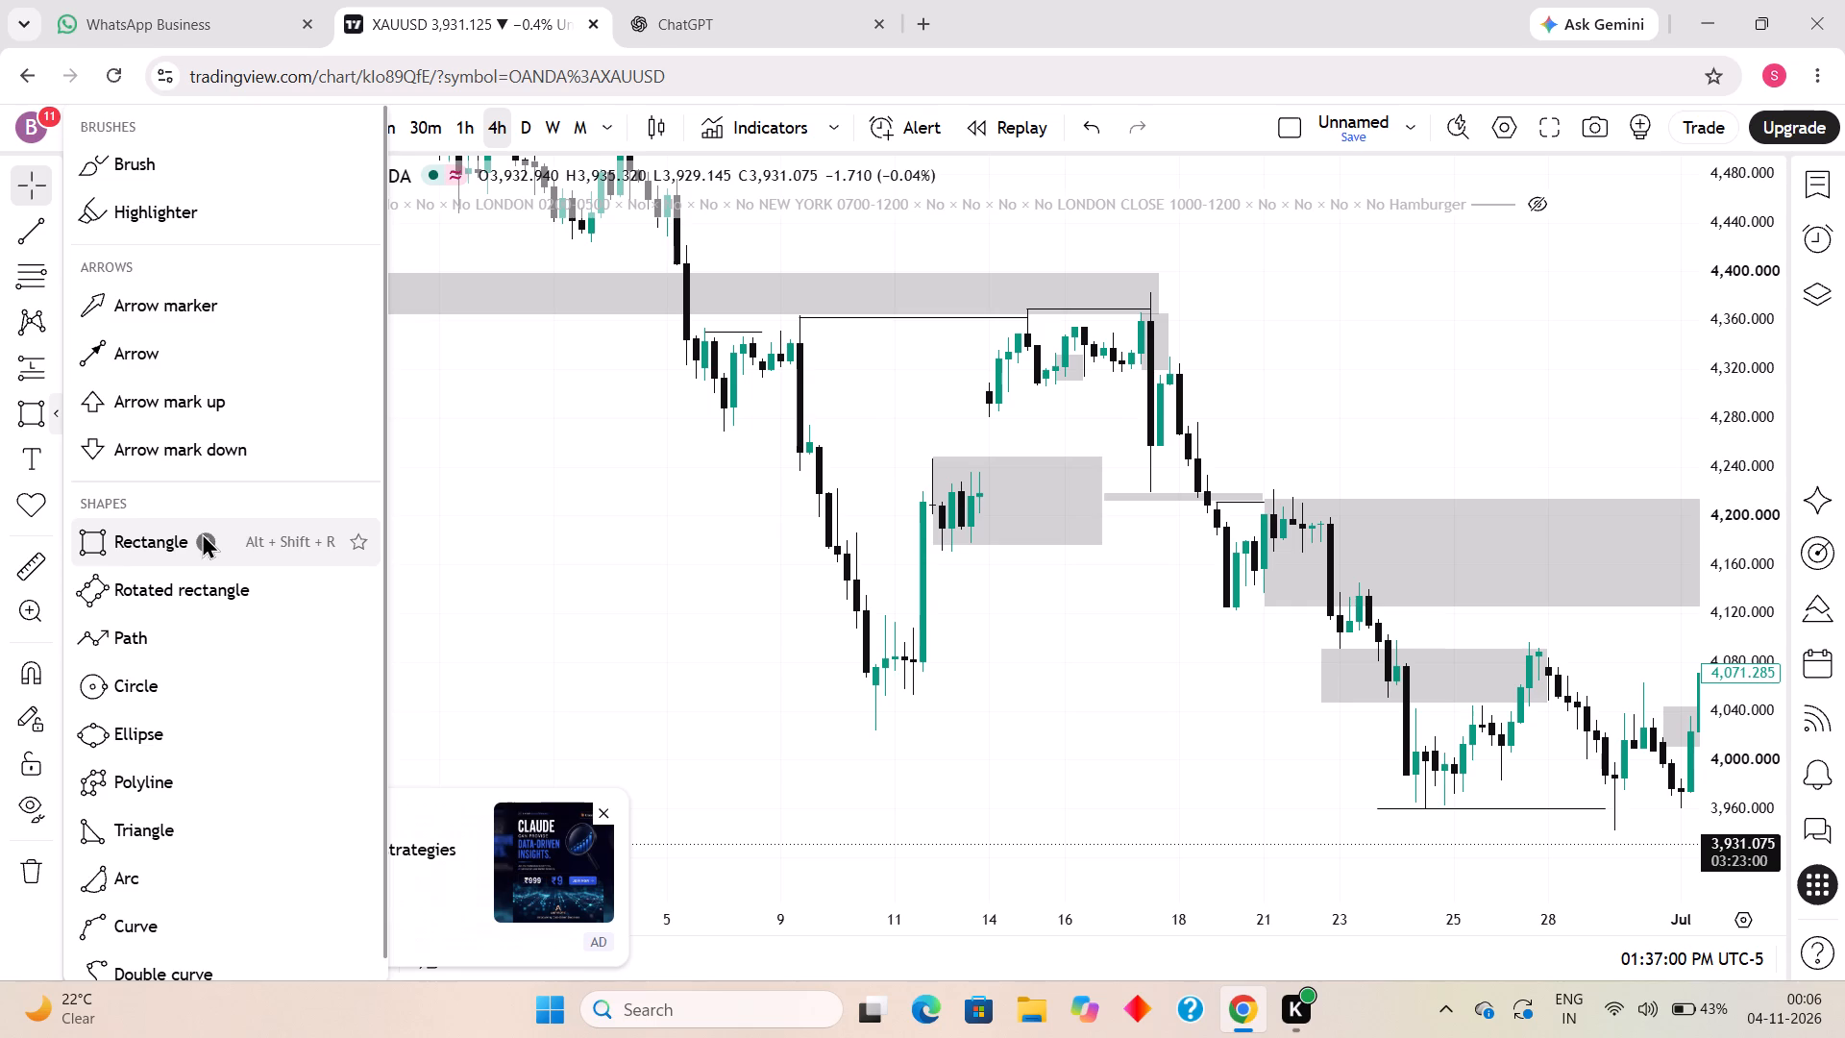
pyautogui.click(111, 533)
pyautogui.click(914, 623)
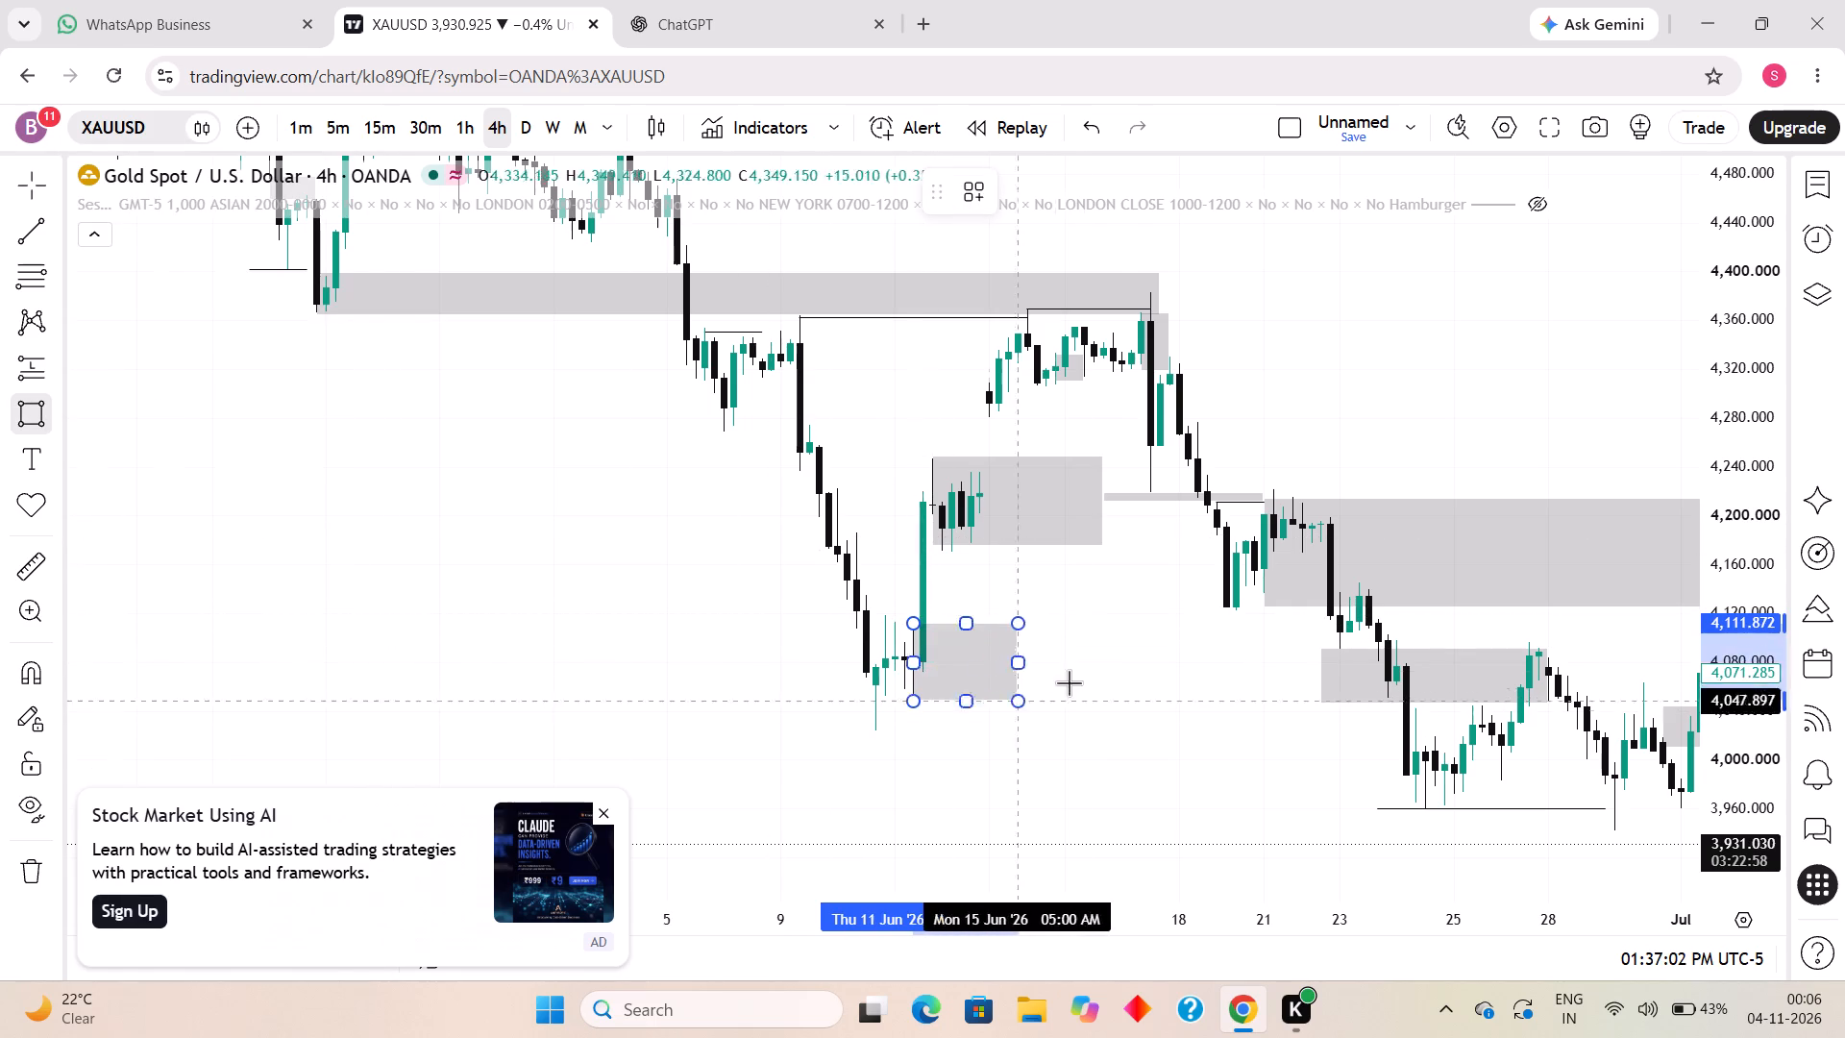
pyautogui.click(1208, 687)
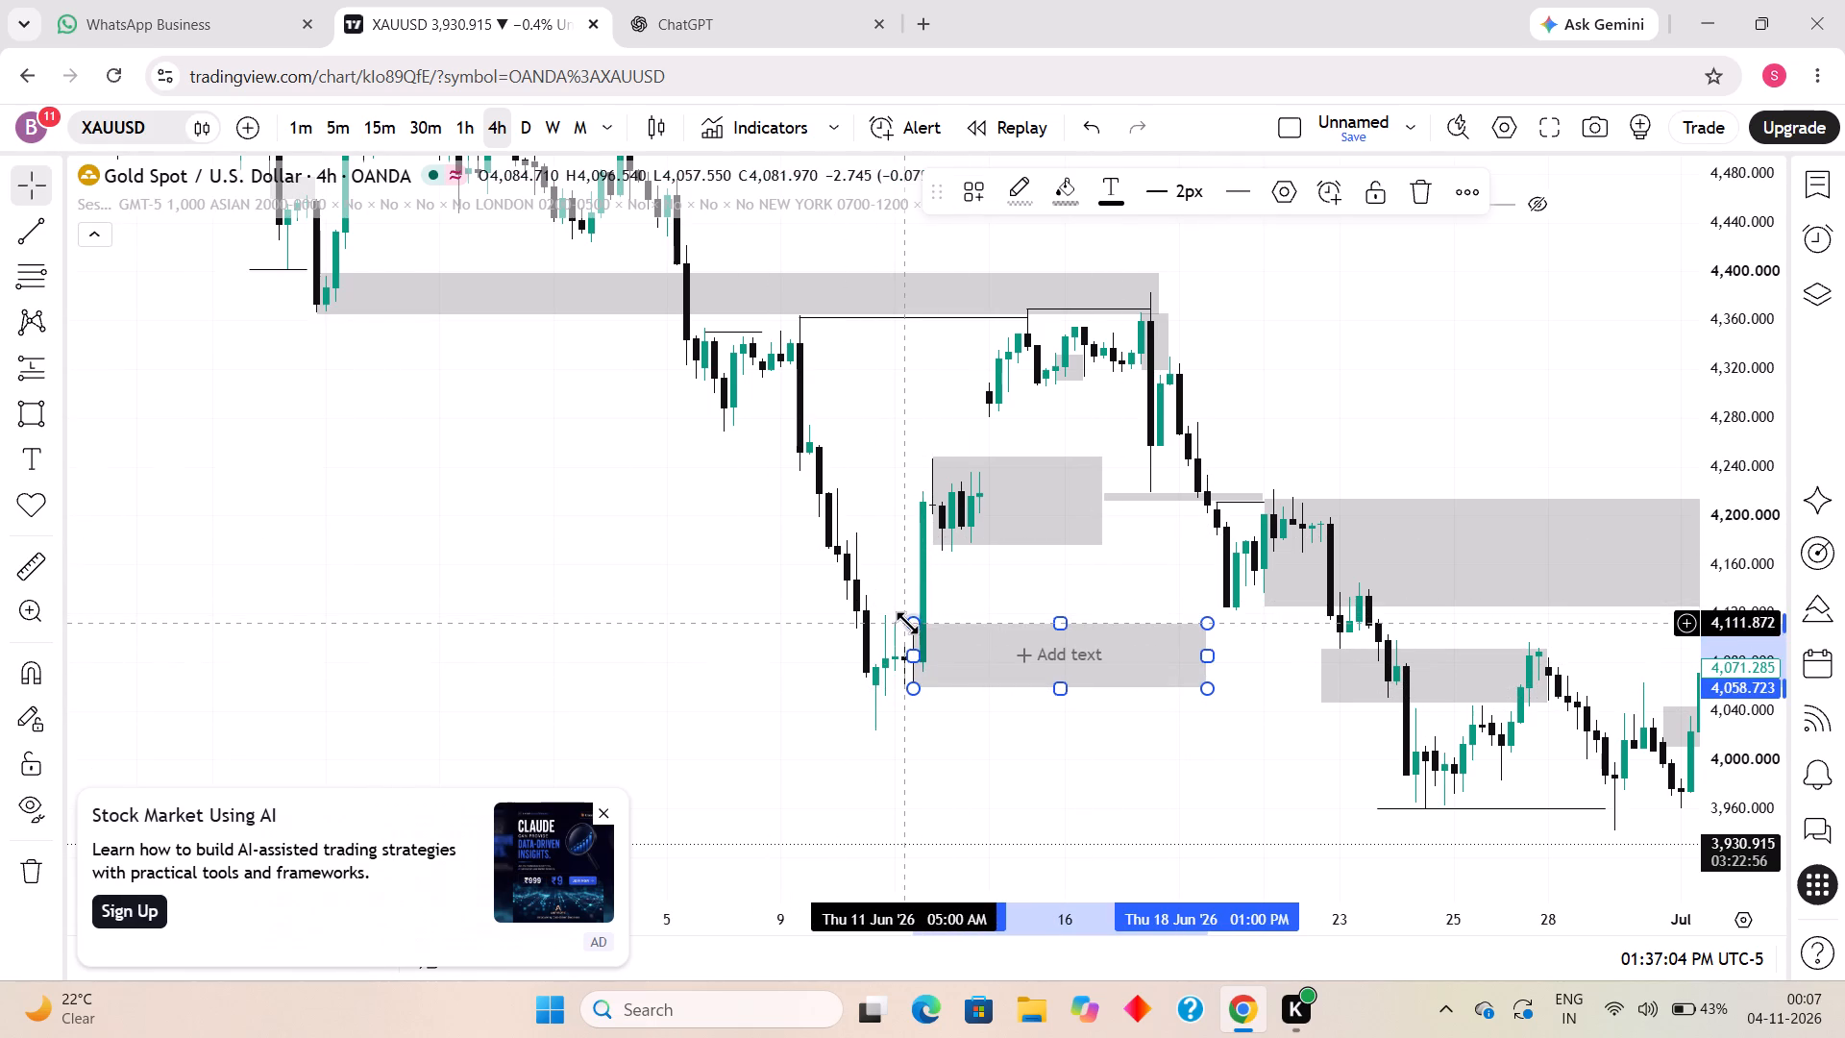
pyautogui.moveTo(907, 623); pyautogui.dragTo(906, 602)
pyautogui.moveTo(1209, 646); pyautogui.dragTo(1225, 645)
pyautogui.click(1273, 713)
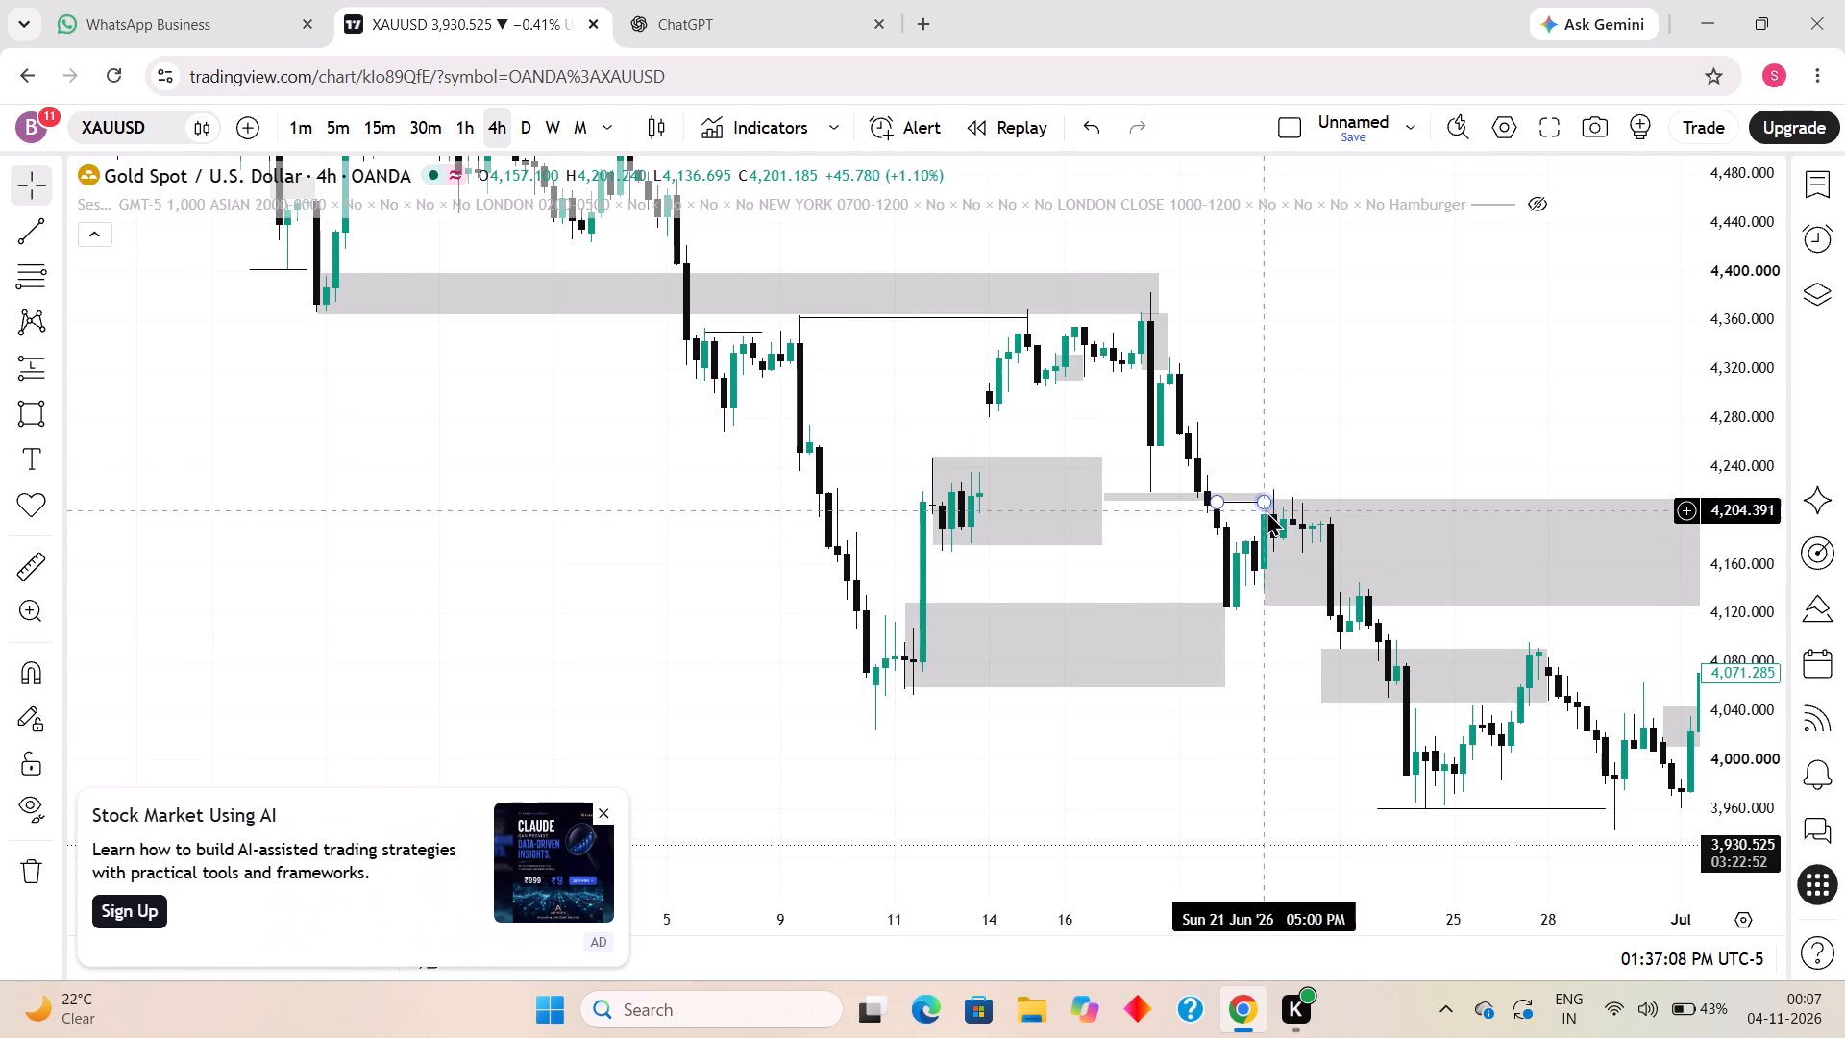
# Extend the horizontal swing-high line at about 4,211 to end at the 21 June 09:00 PM candle.
pyautogui.click(1267, 501)
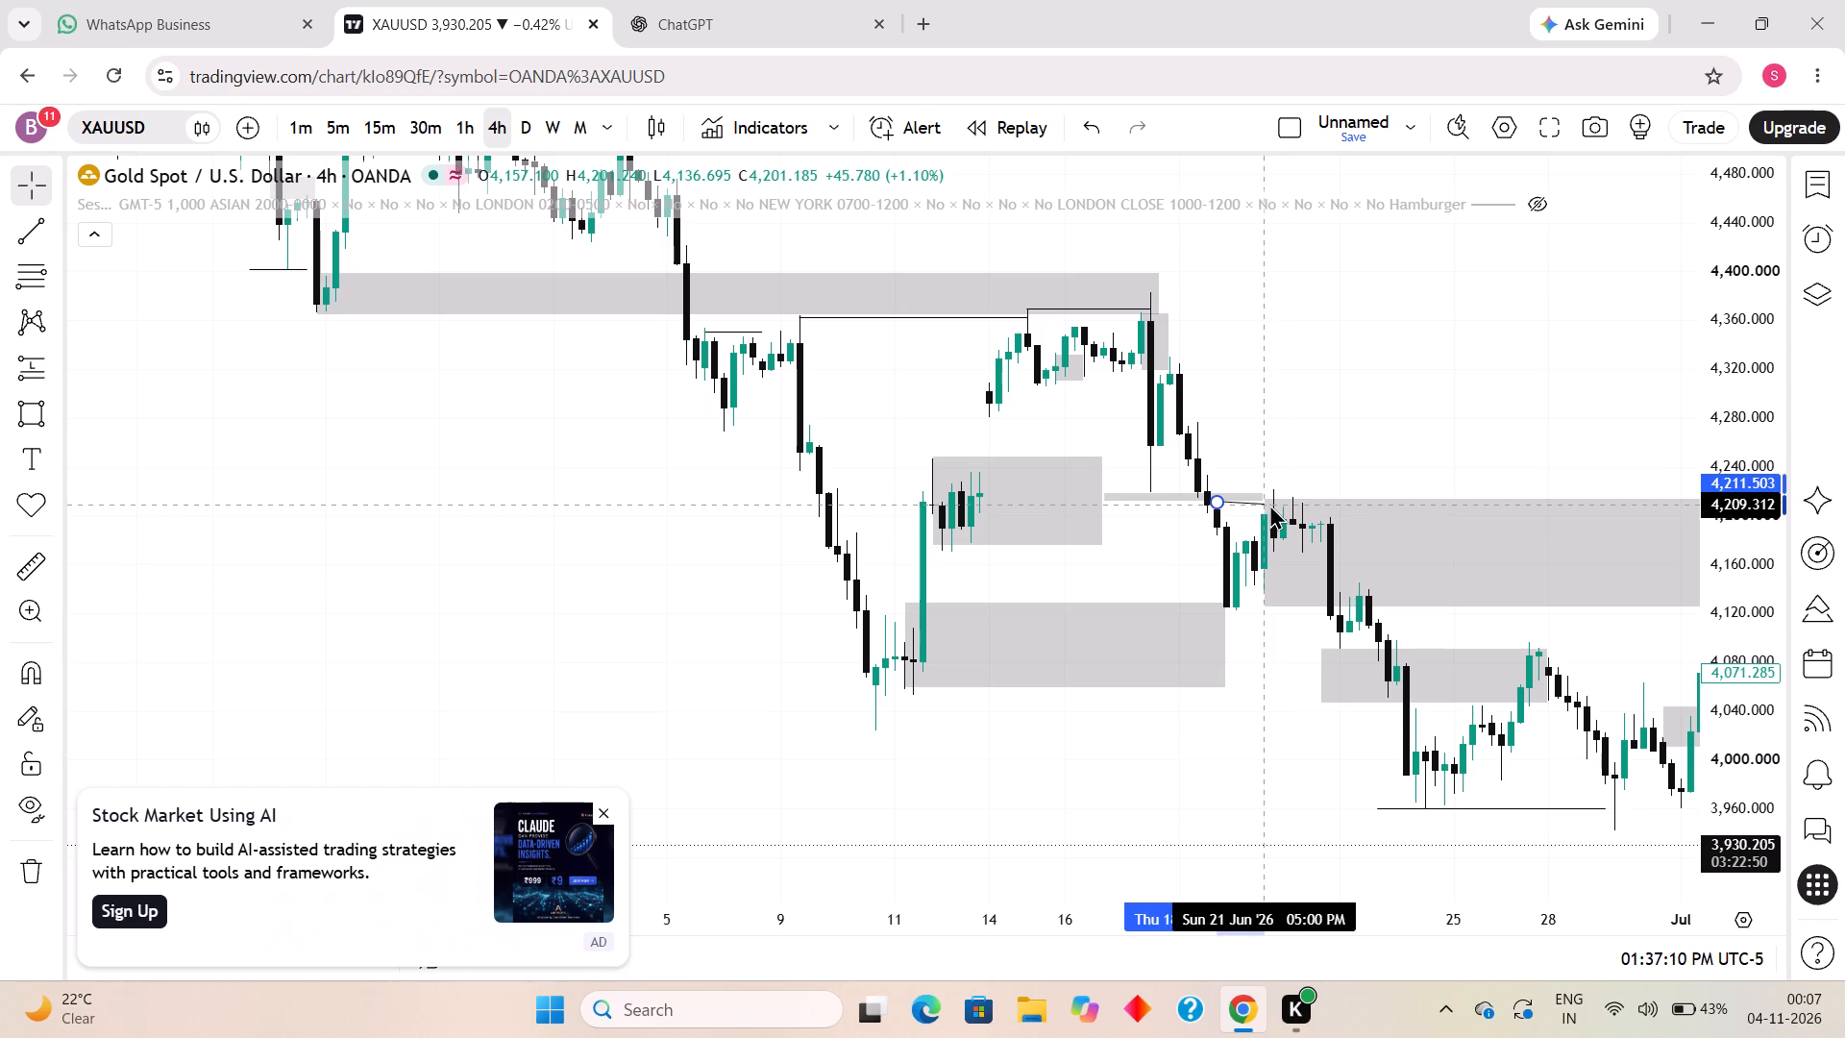
pyautogui.click(1308, 461)
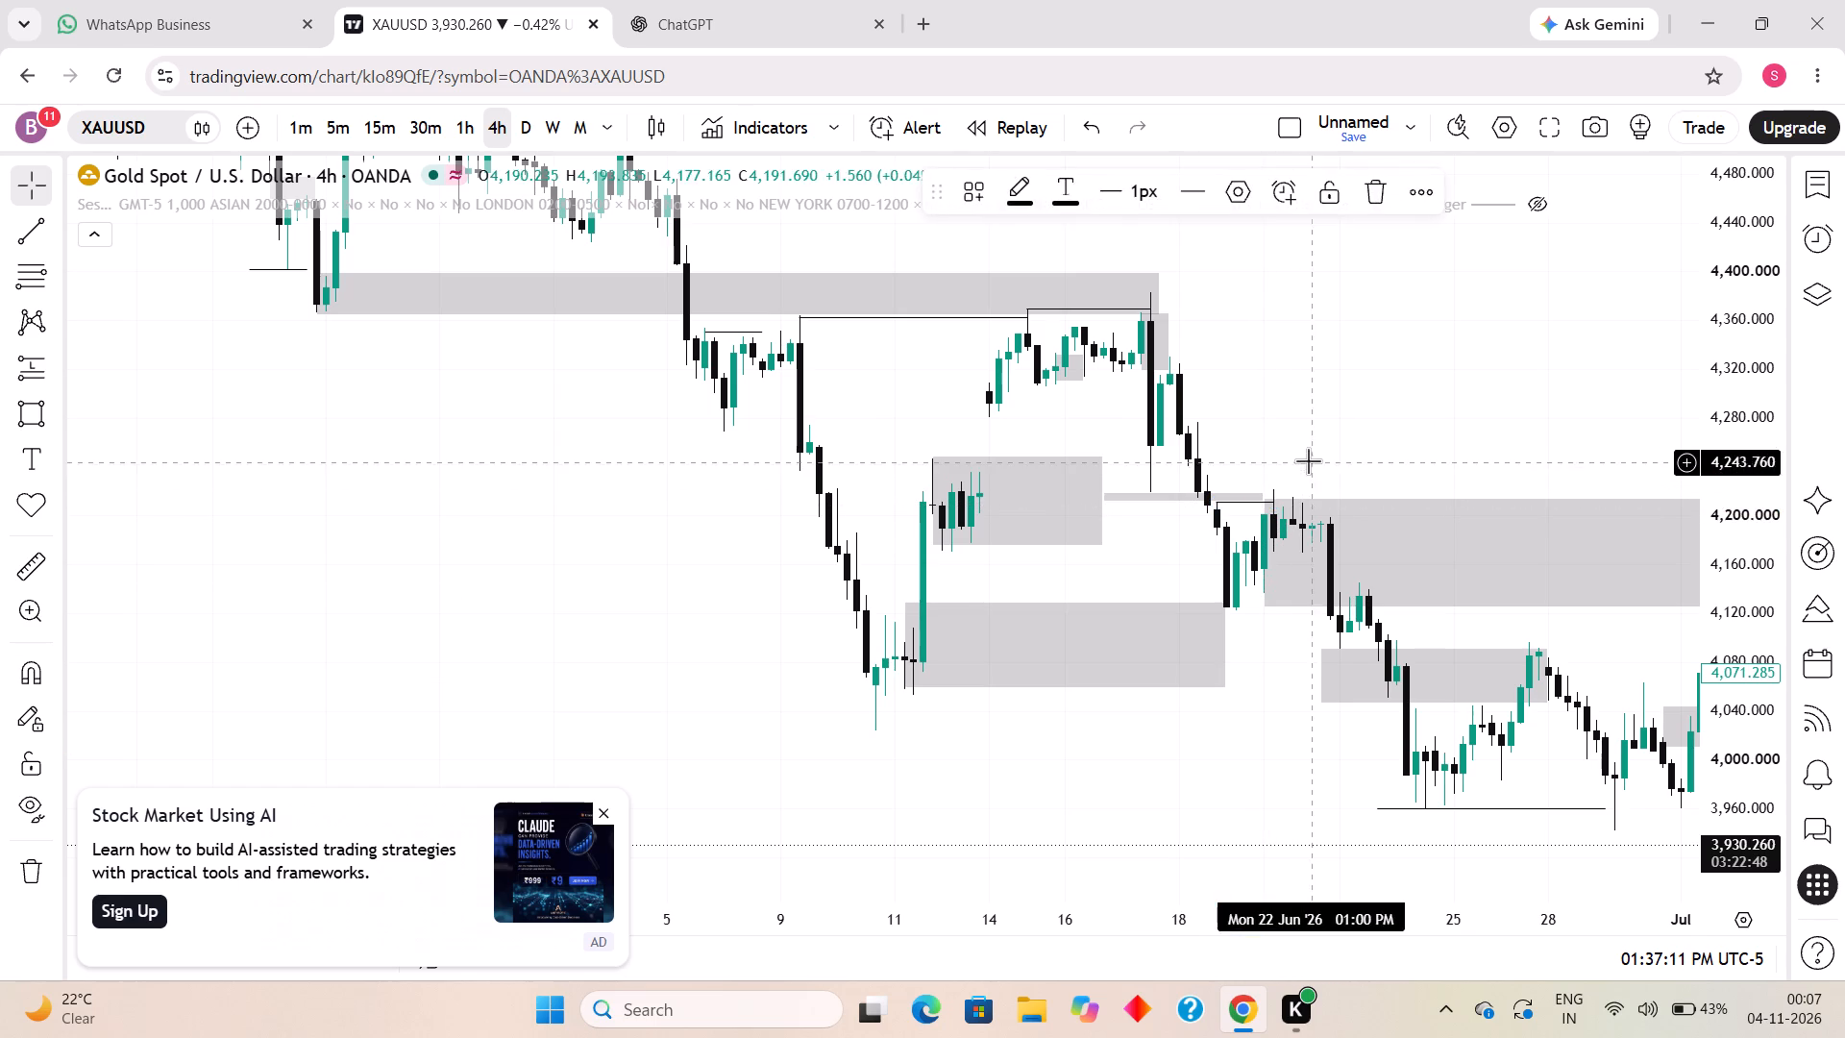
# Draw a horizontal swing-high line at about 4,138 from 23 June 01:00 AM to 23 June 09:00 AM.
pyautogui.moveTo(1339, 466); pyautogui.dragTo(1248, 459)
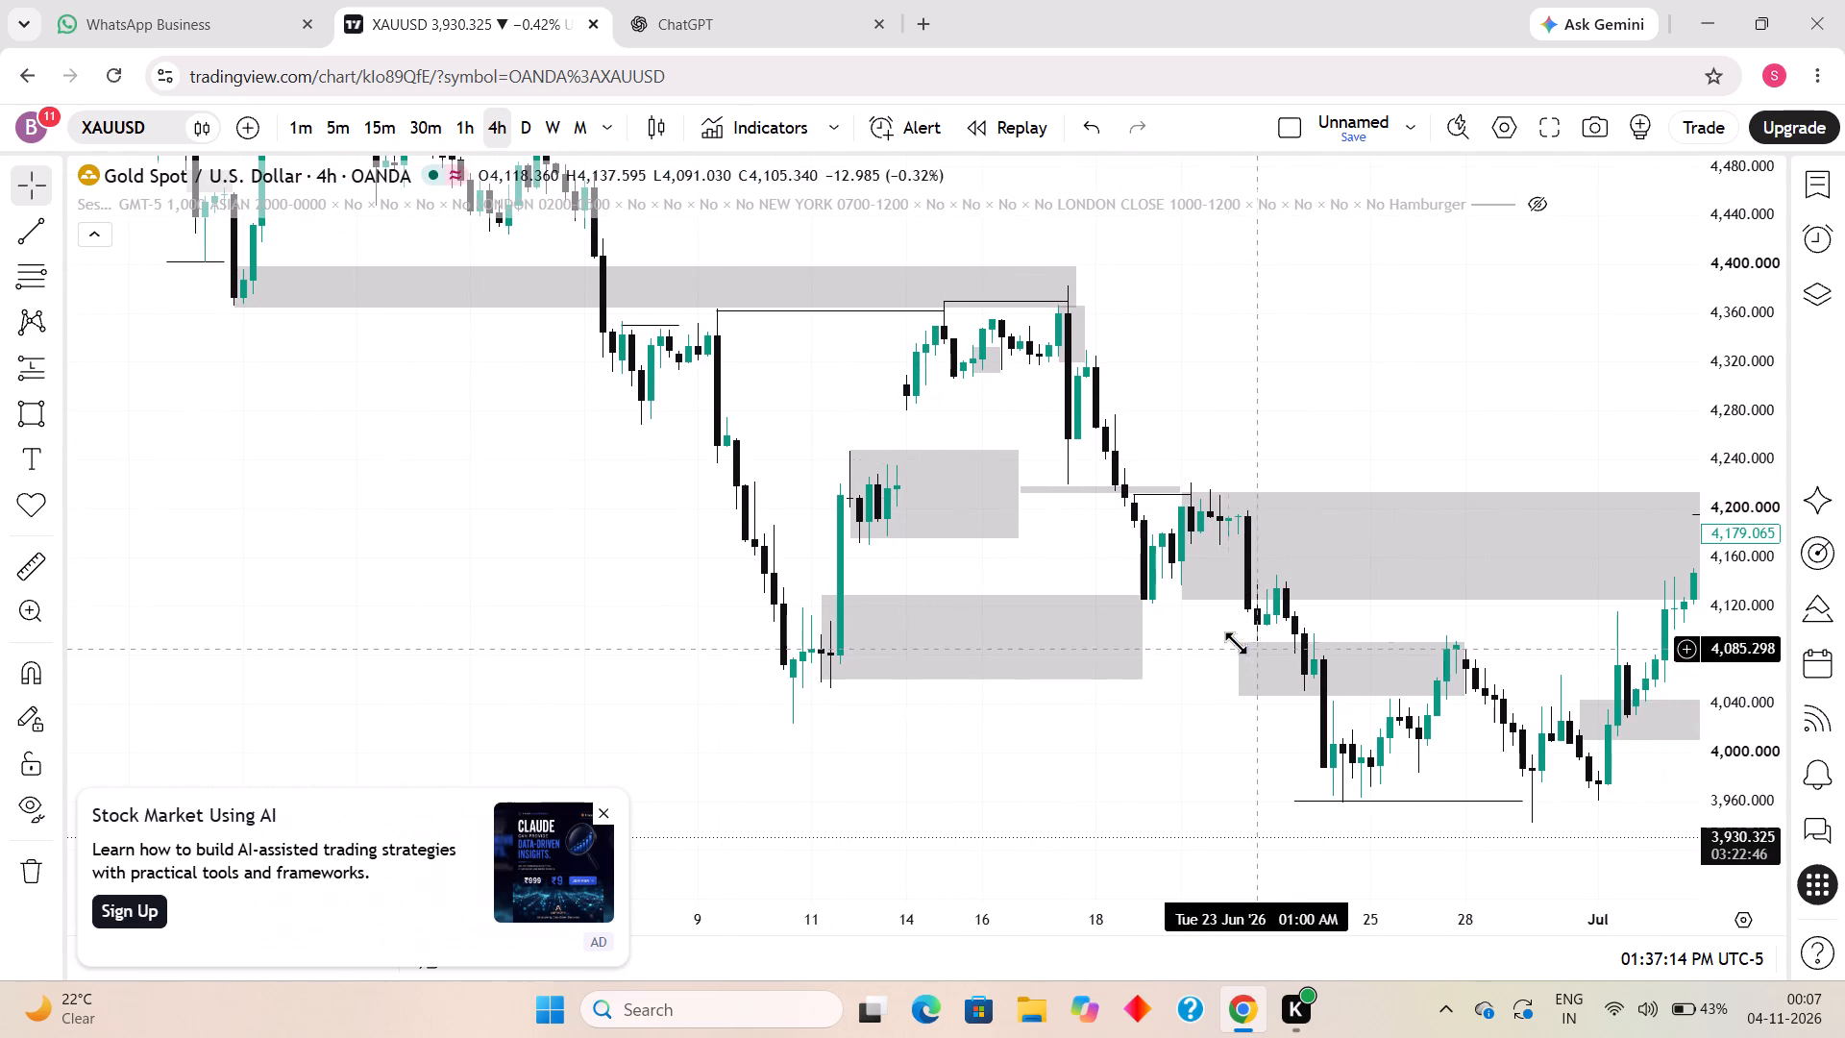
pyautogui.moveTo(1180, 713); pyautogui.dragTo(1024, 715)
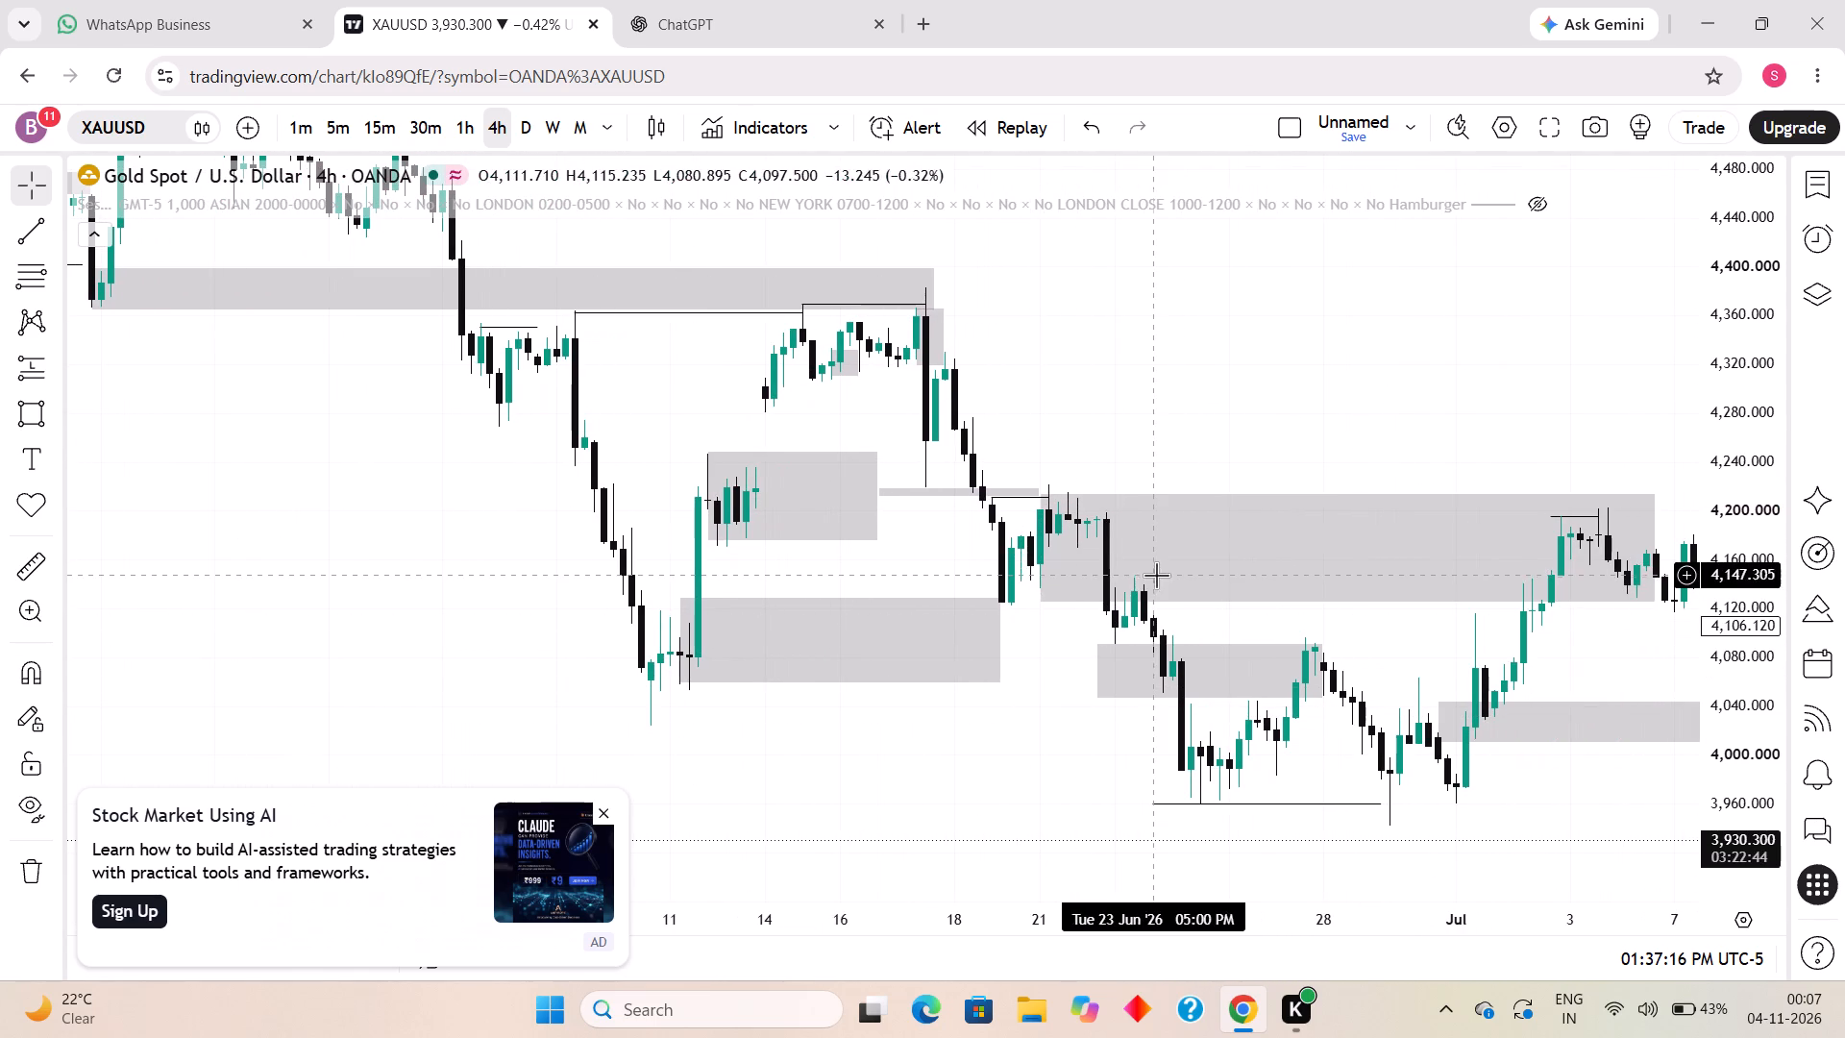
pyautogui.moveTo(1748, 764); pyautogui.dragTo(1677, 543)
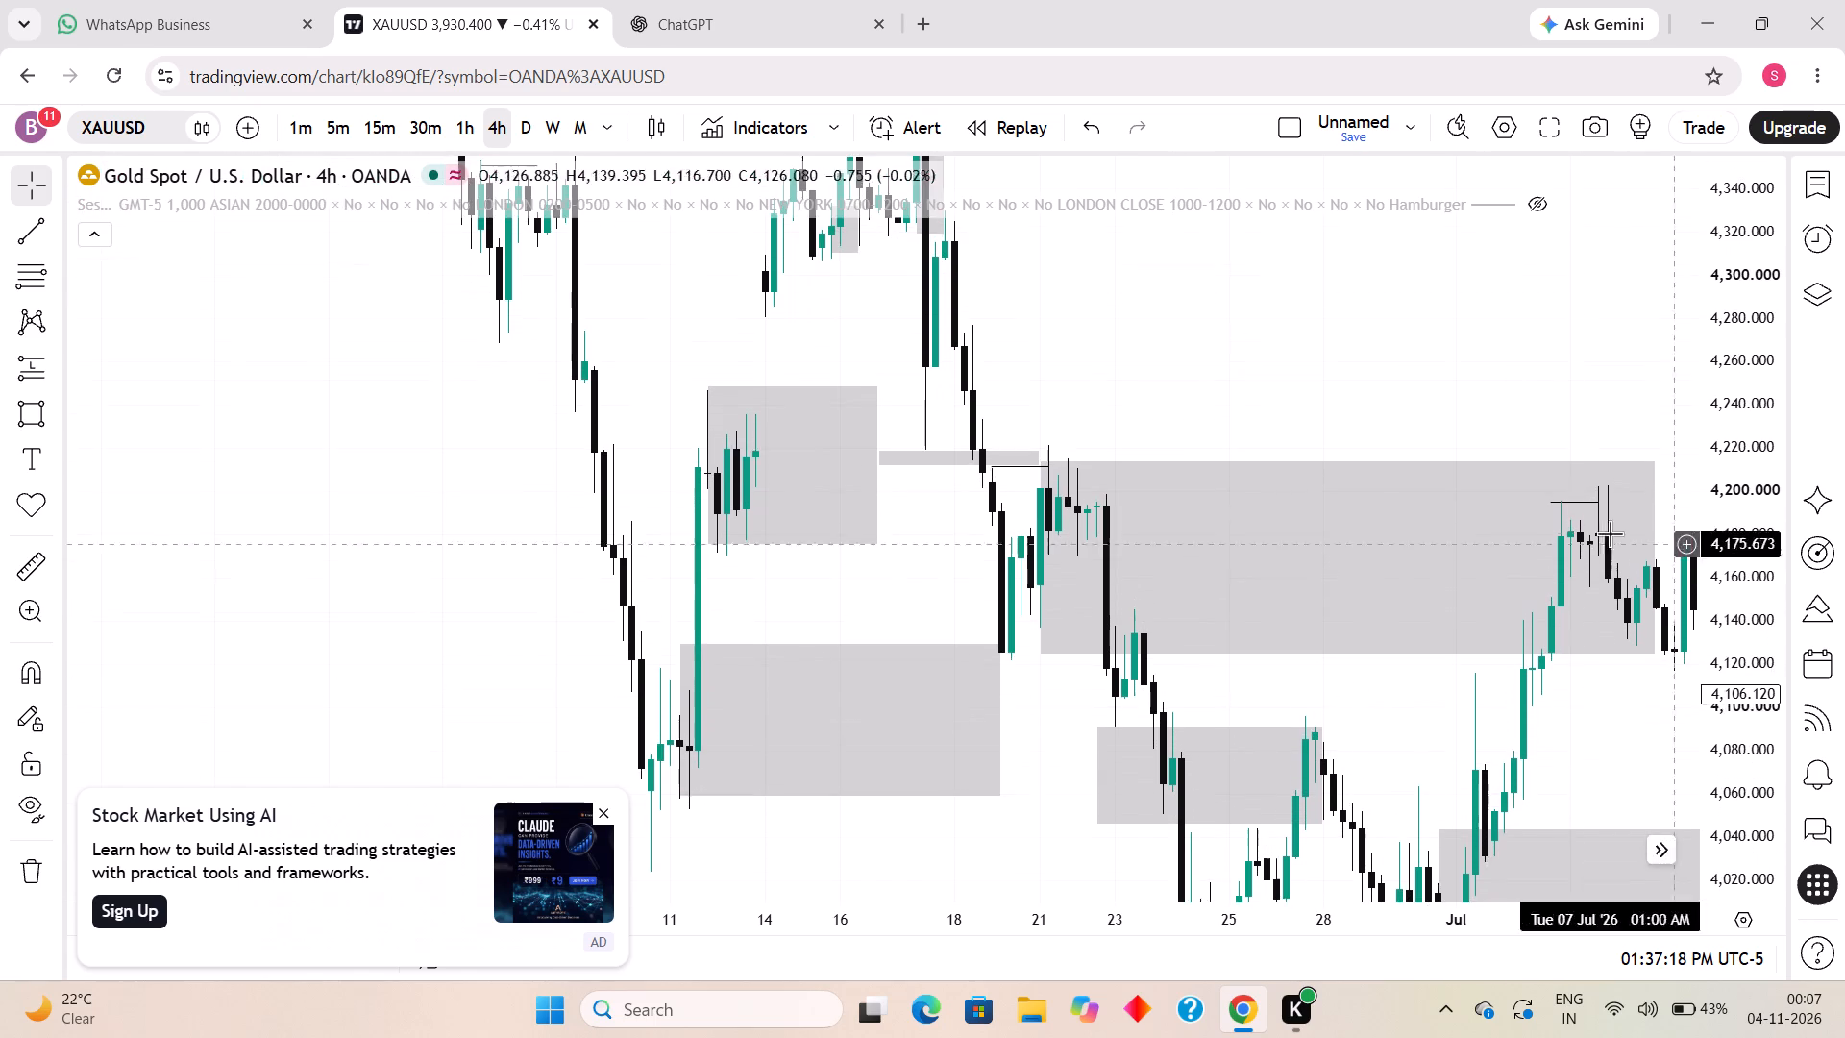
pyautogui.scroll(1, 830, 714)
pyautogui.click(11, 229)
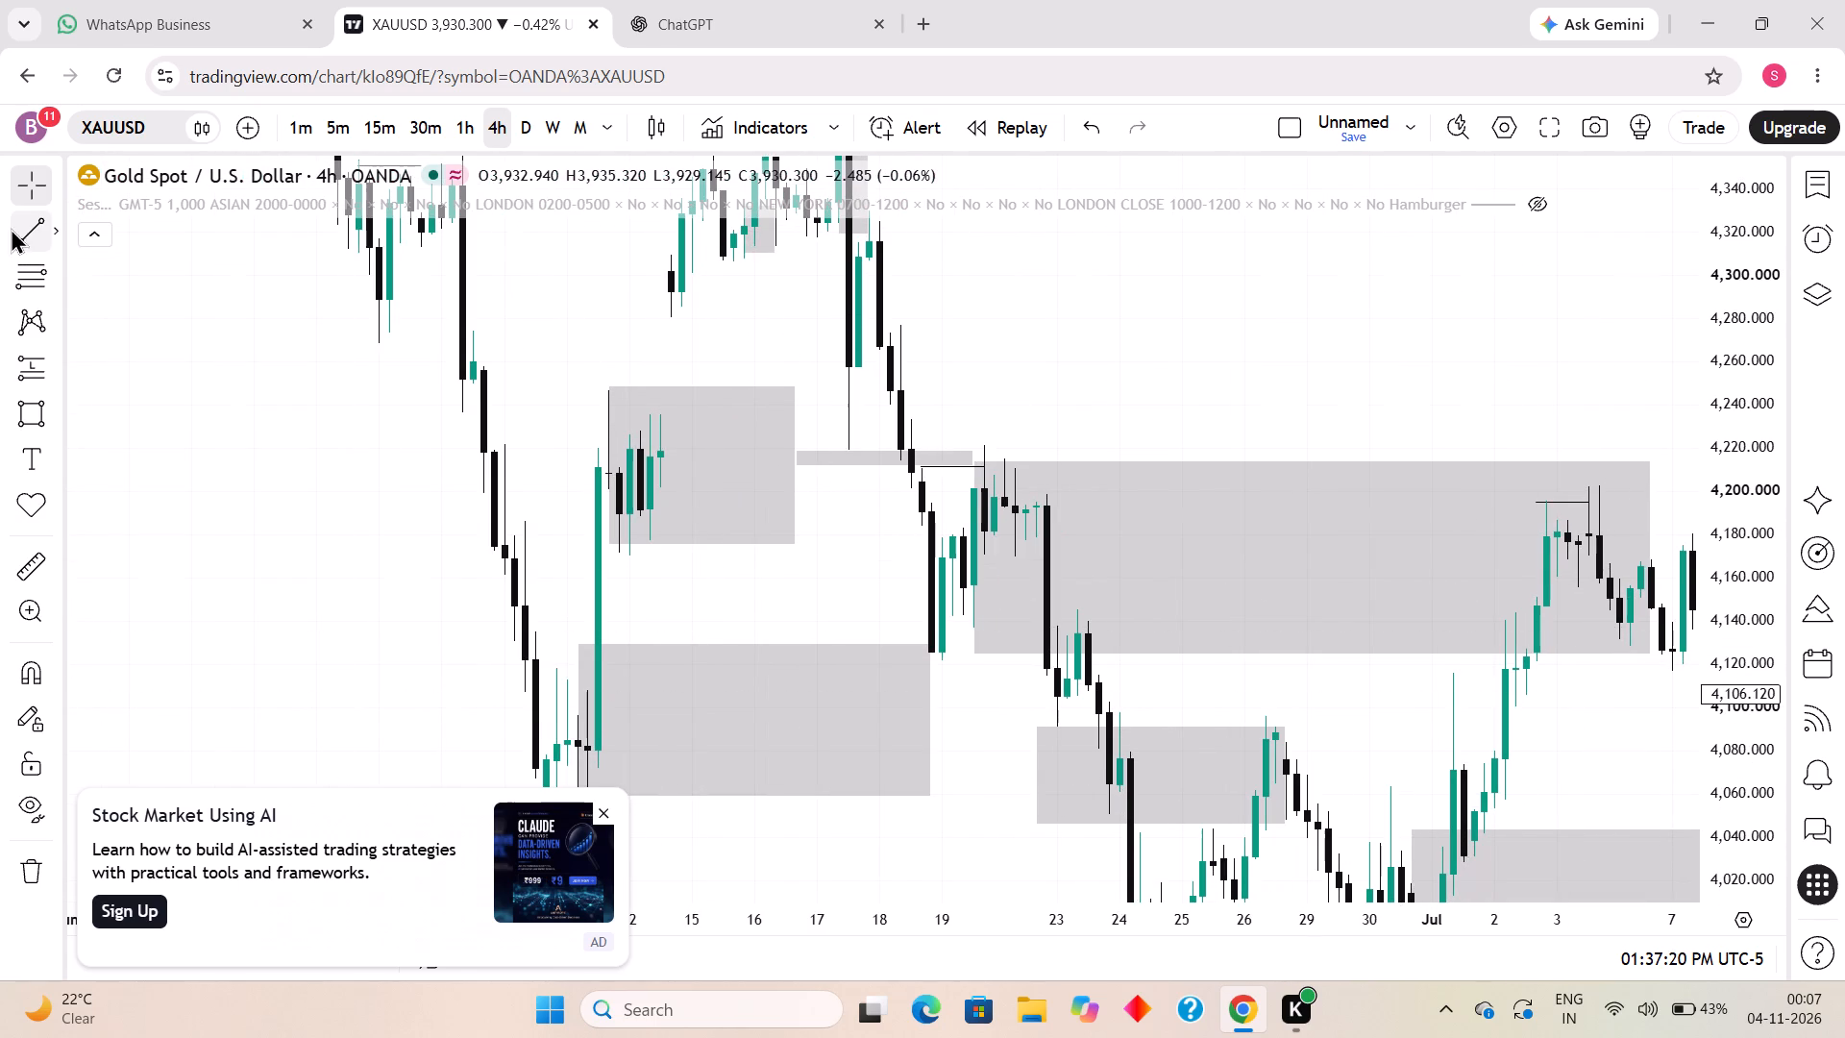
pyautogui.click(1054, 626)
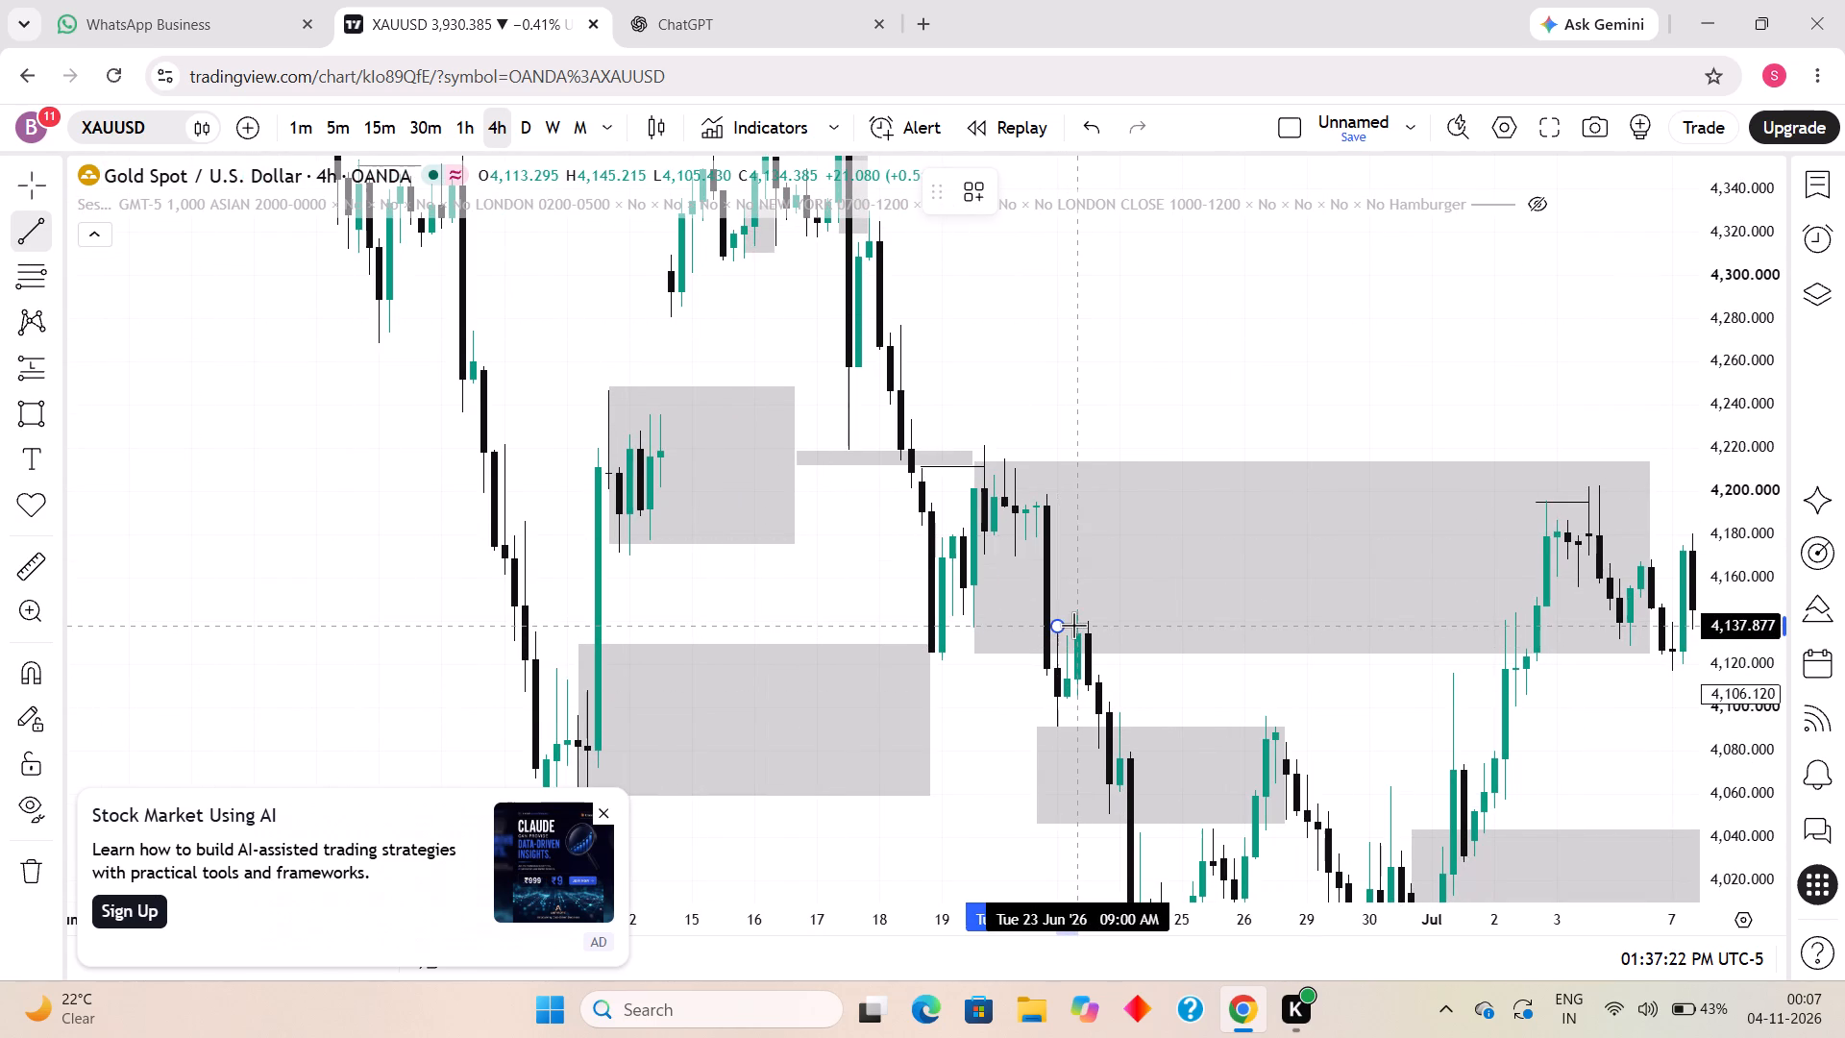
pyautogui.keyDown('shift'); pyautogui.click(1077, 625); pyautogui.keyUp('shift')
pyautogui.click(1178, 677)
# Resize the late-June rectangle to start at 24 June 01:00 AM, with its top at about 4,098 and bottom at about 4,060.
pyautogui.moveTo(1195, 697); pyautogui.dragTo(1098, 546)
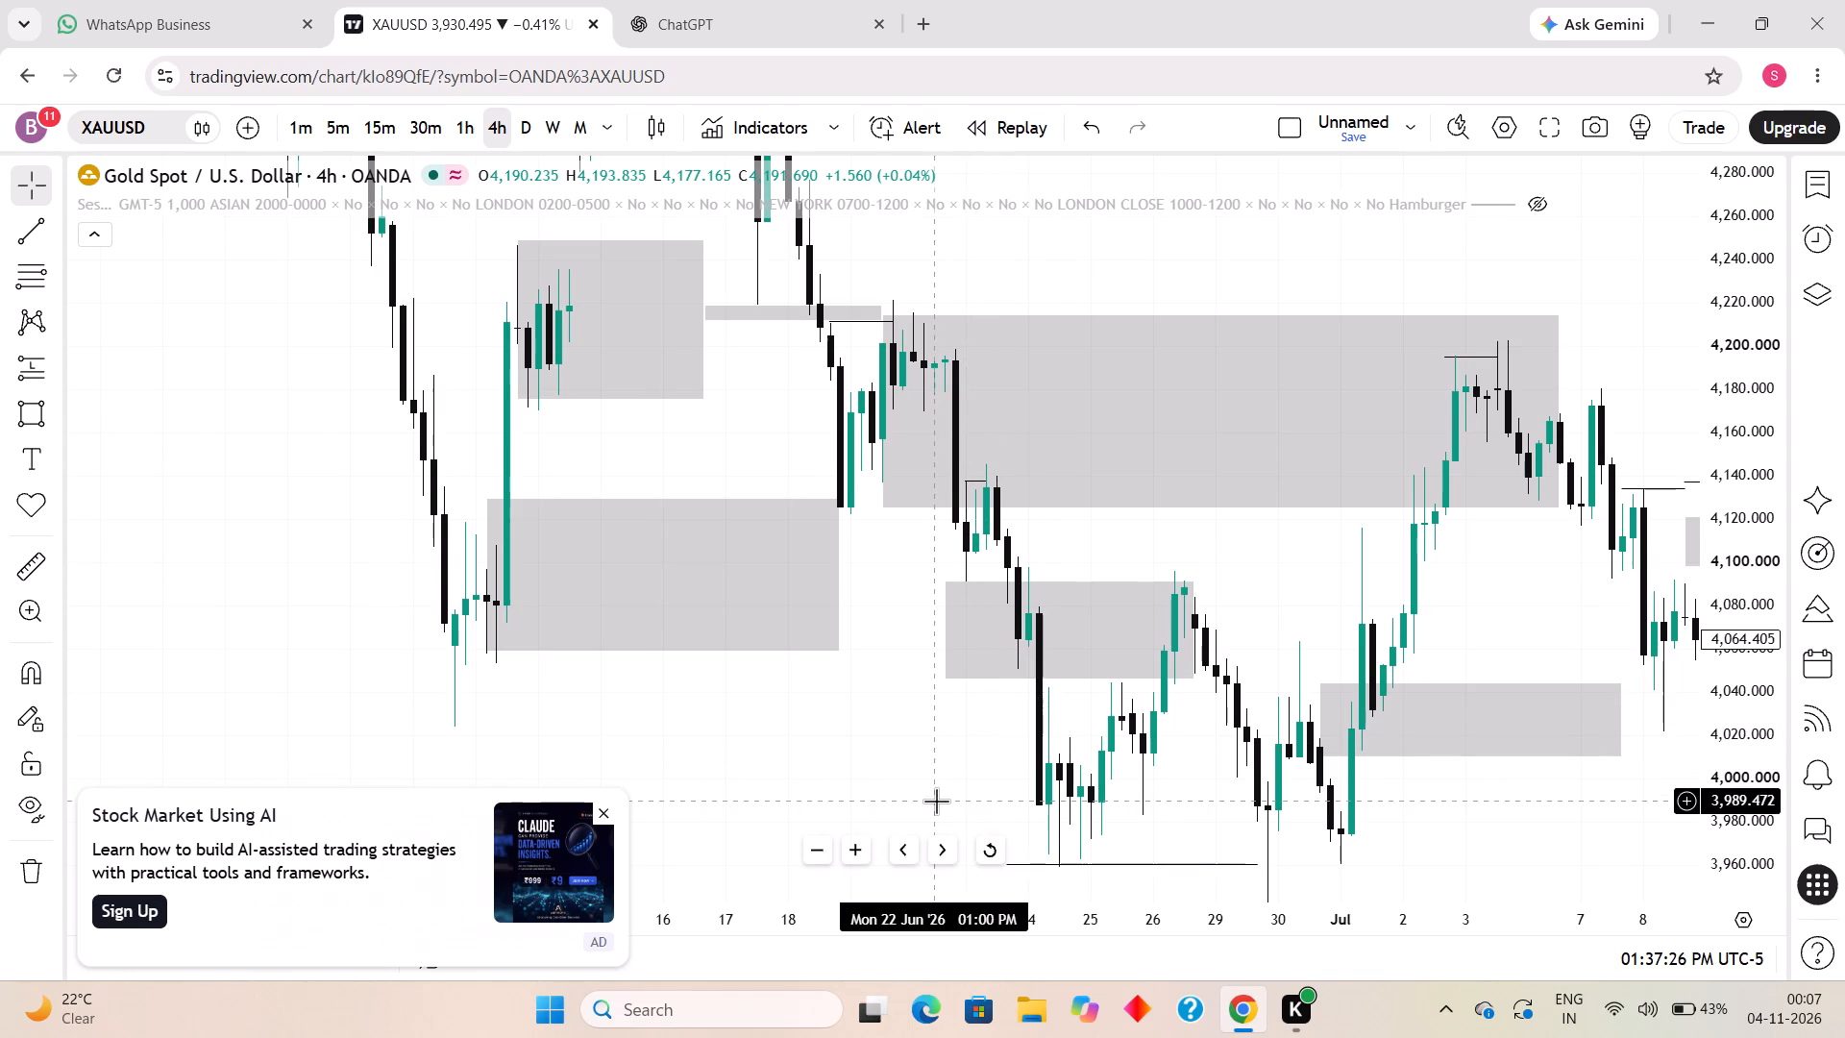
pyautogui.moveTo(936, 801); pyautogui.dragTo(927, 782)
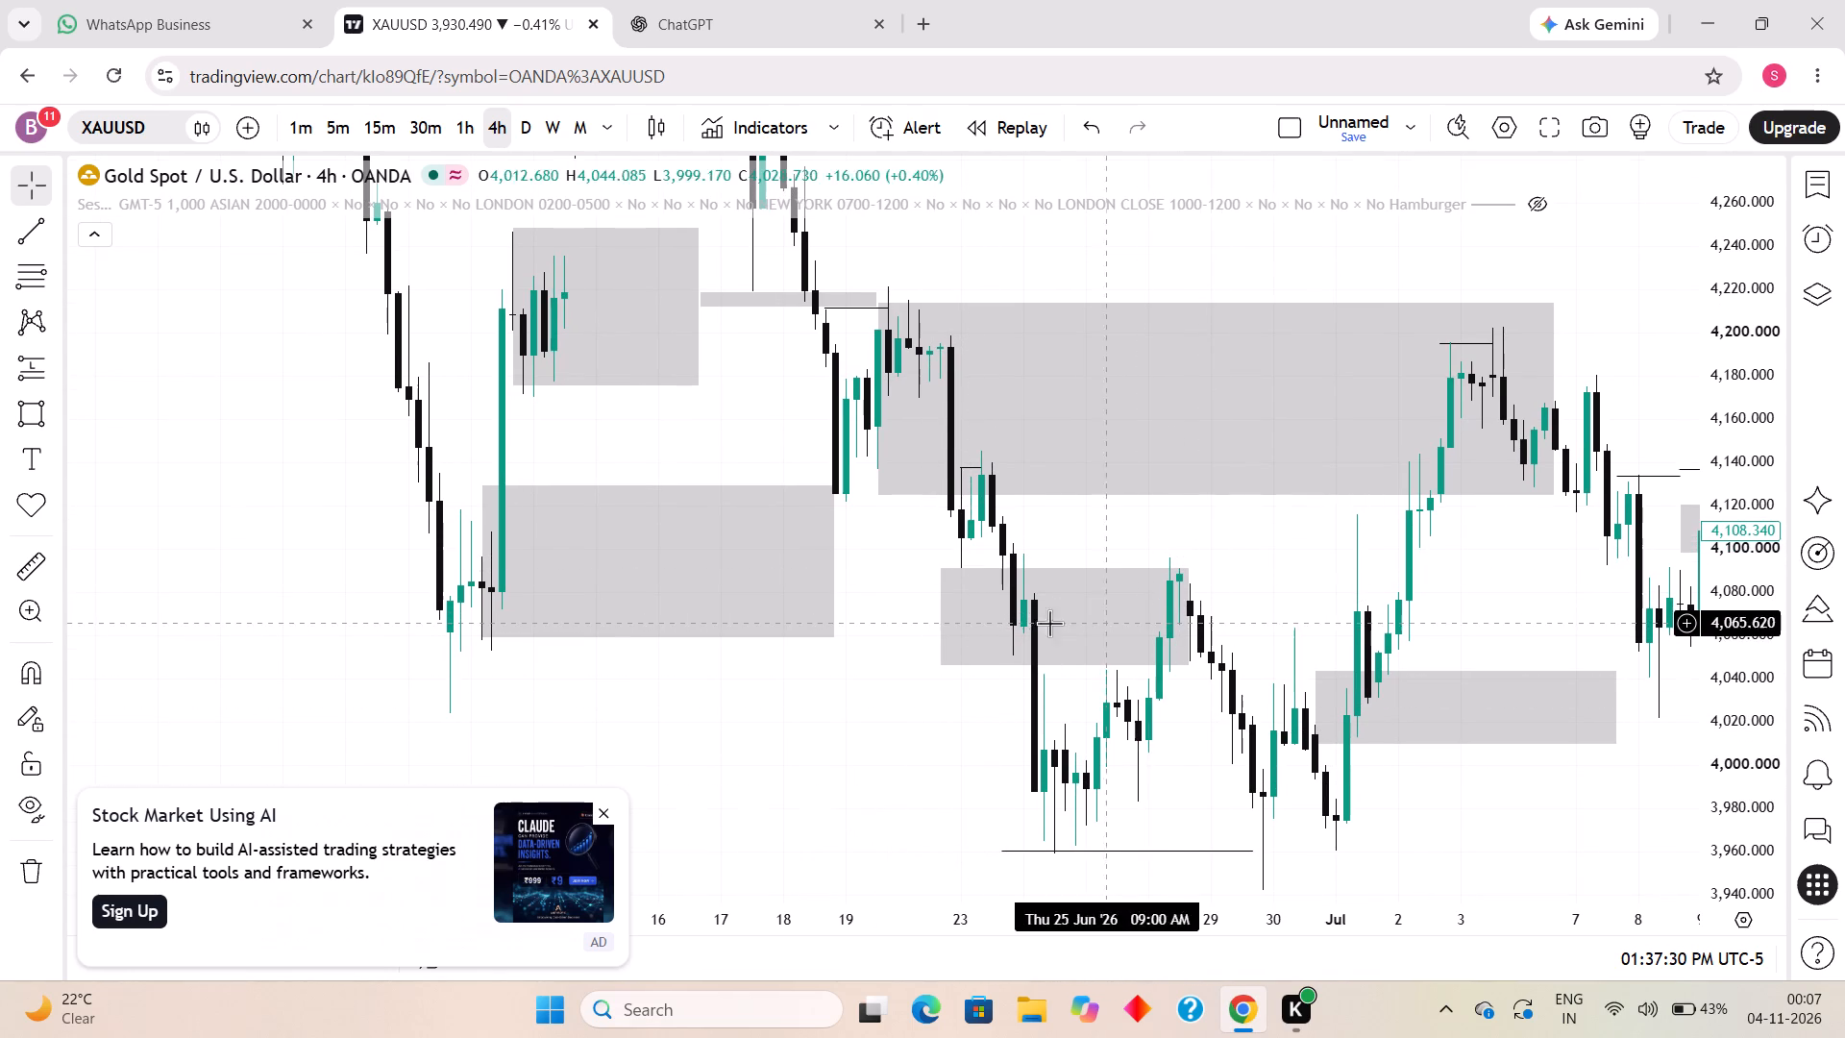
pyautogui.moveTo(935, 674); pyautogui.dragTo(1021, 635)
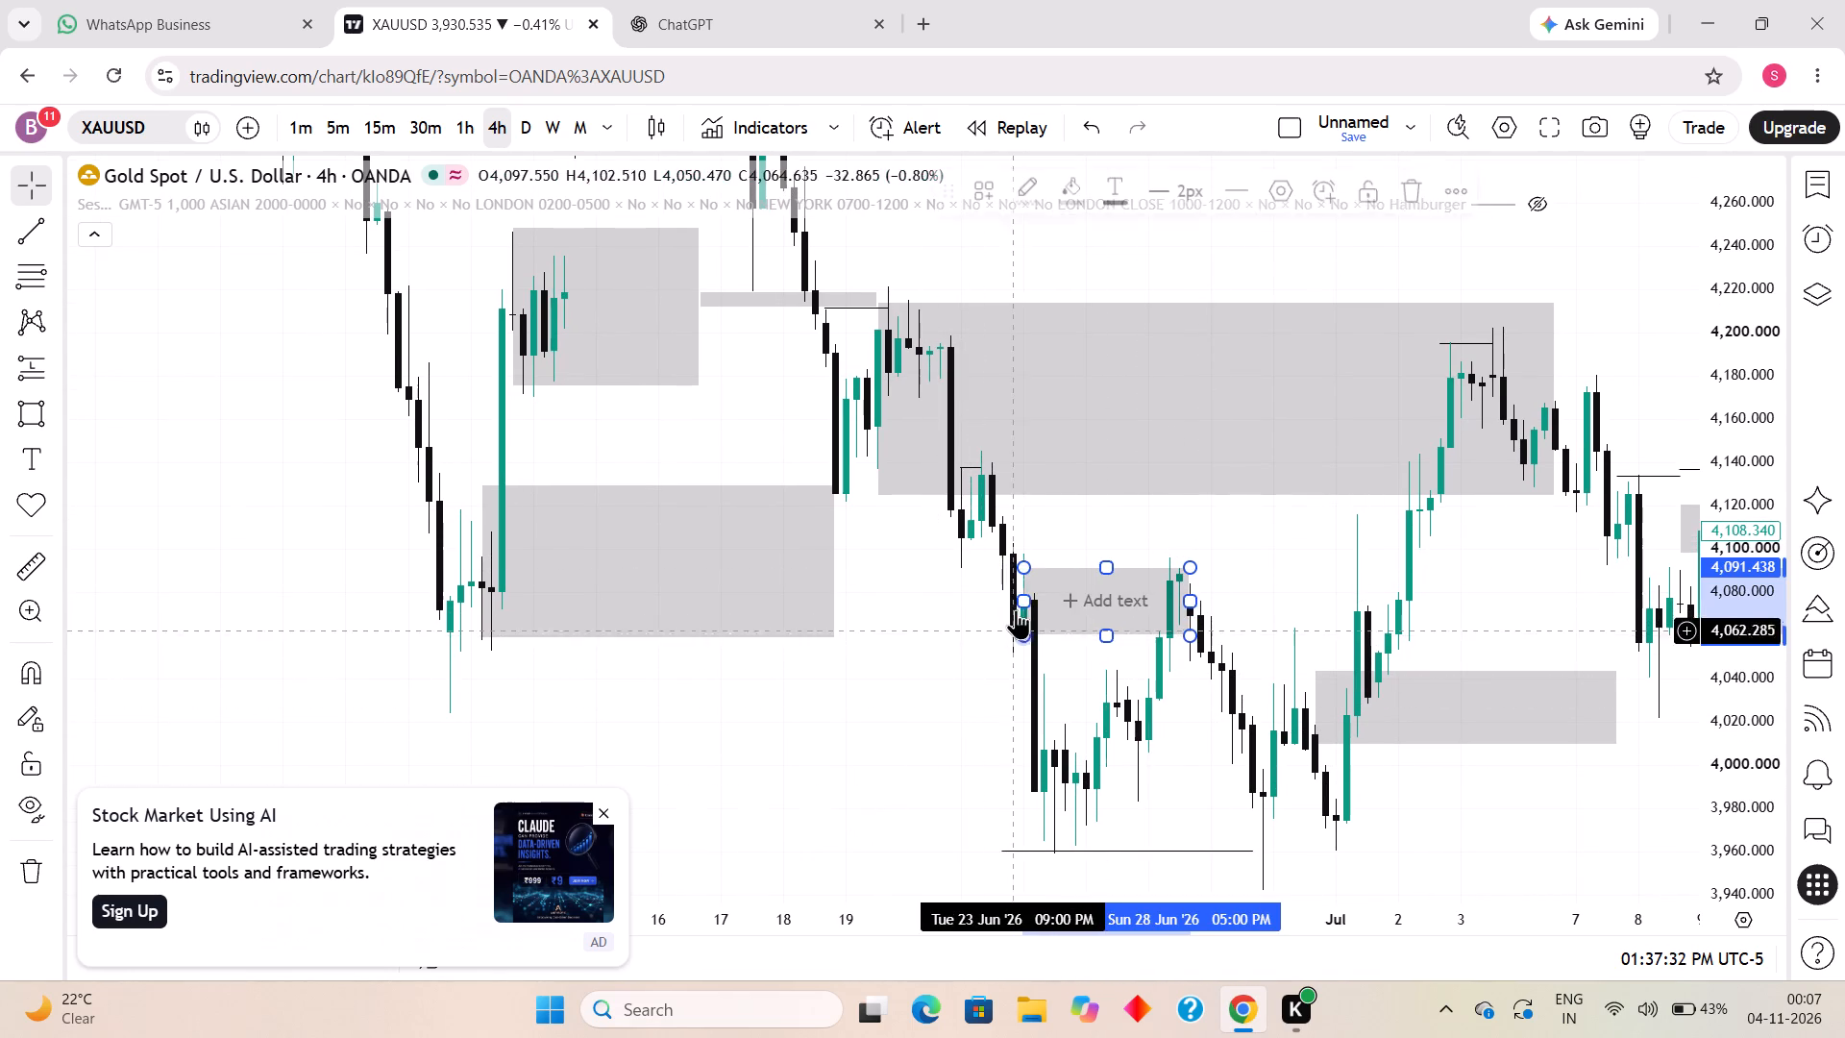
pyautogui.moveTo(1022, 568); pyautogui.dragTo(1025, 551)
# Adjust the swing-low line at about 3,960 to run from the 24 June 01:00 PM low to 29 June 09:00 PM.
pyautogui.moveTo(1253, 645); pyautogui.dragTo(1214, 544)
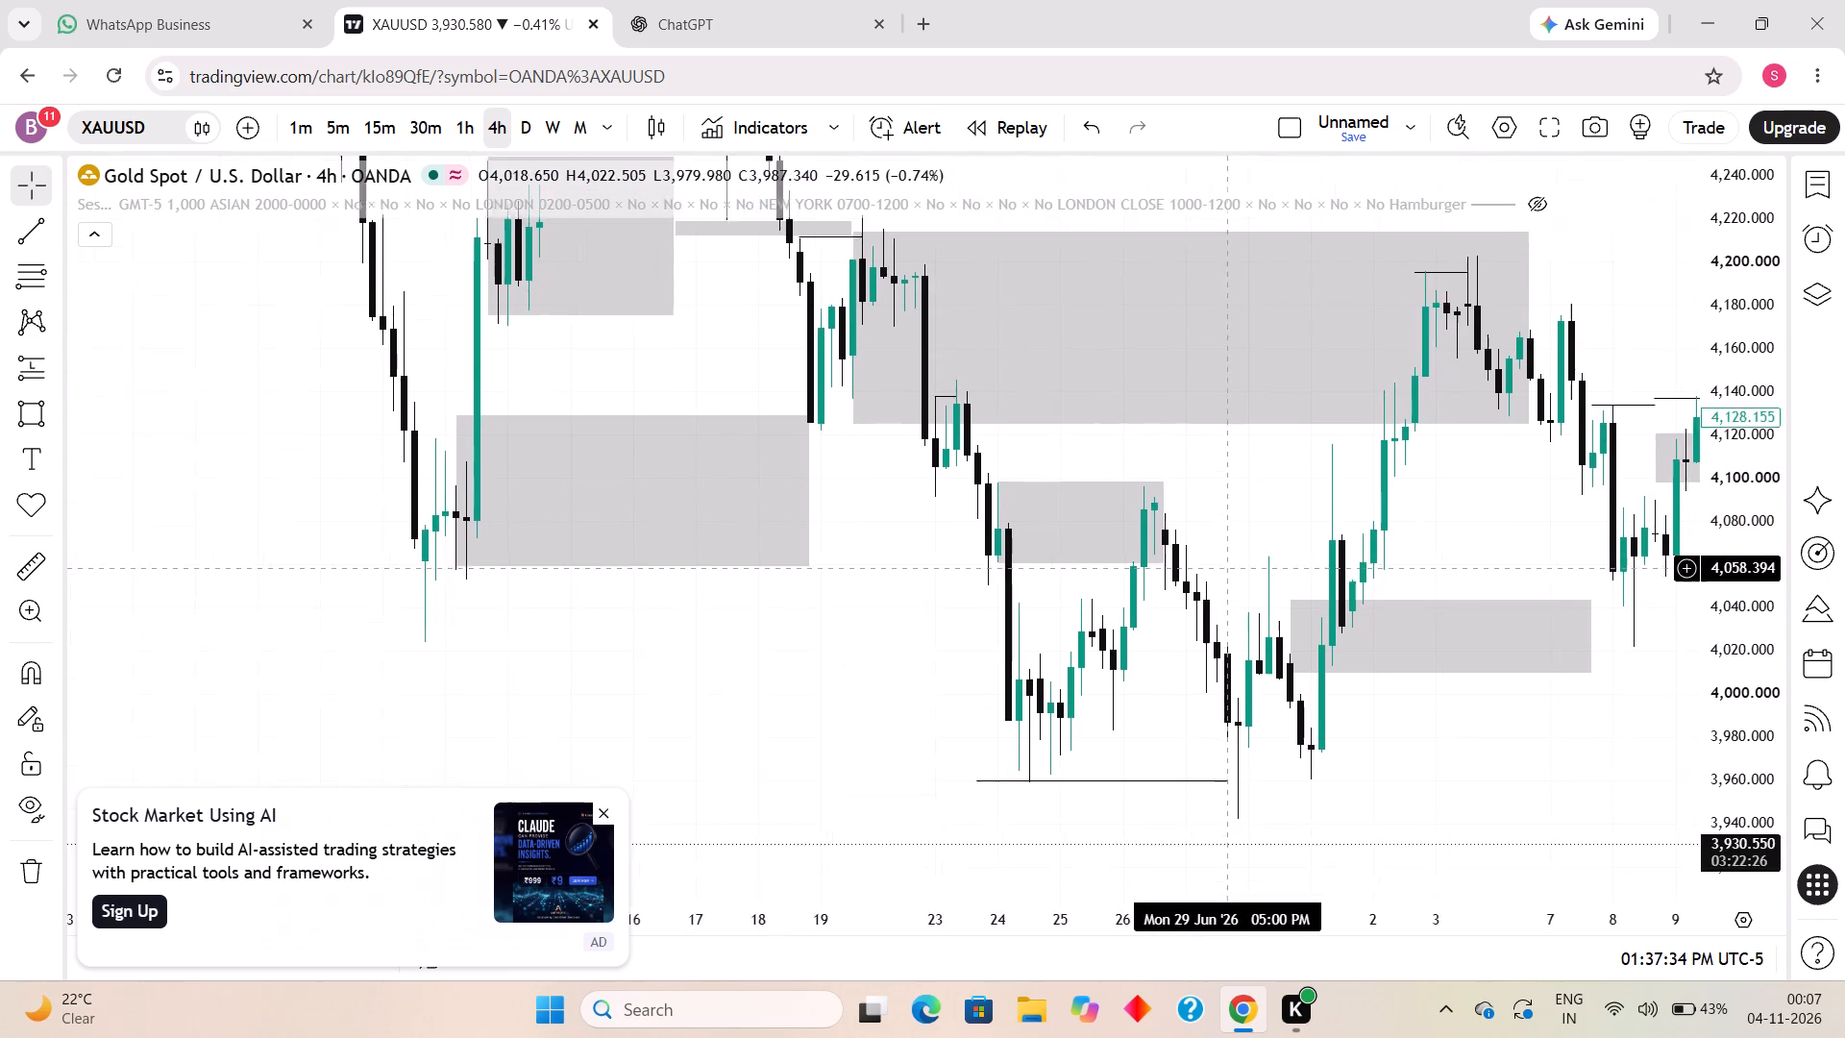
pyautogui.moveTo(1214, 544); pyautogui.dragTo(1174, 473)
pyautogui.moveTo(1178, 684); pyautogui.dragTo(1190, 683)
pyautogui.click(1257, 756)
pyautogui.moveTo(1287, 712); pyautogui.dragTo(1246, 771)
pyautogui.moveTo(889, 740); pyautogui.dragTo(937, 737)
pyautogui.click(1004, 765)
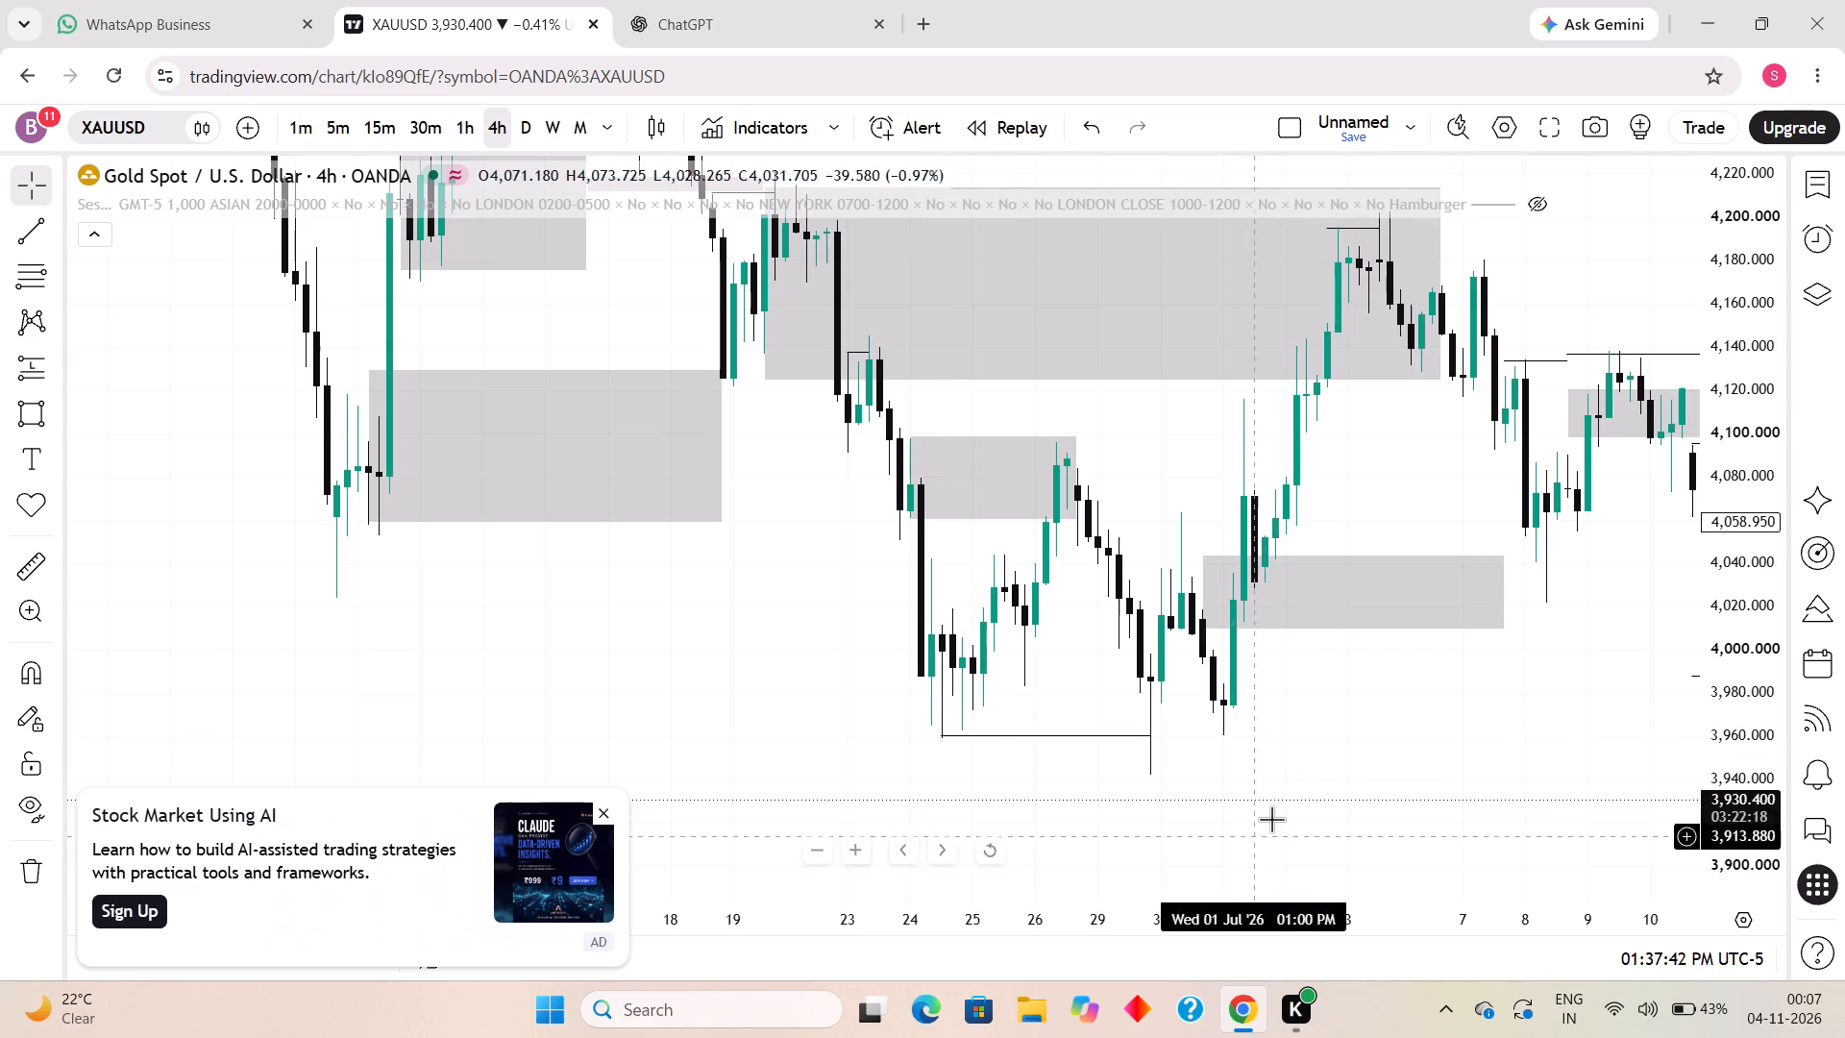
# Draw a rectangle zone from about 3,997 down to 3,945, spanning 29 June 09:00 PM to 1 July 01:00 AM.
pyautogui.scroll(2, 930, 879)
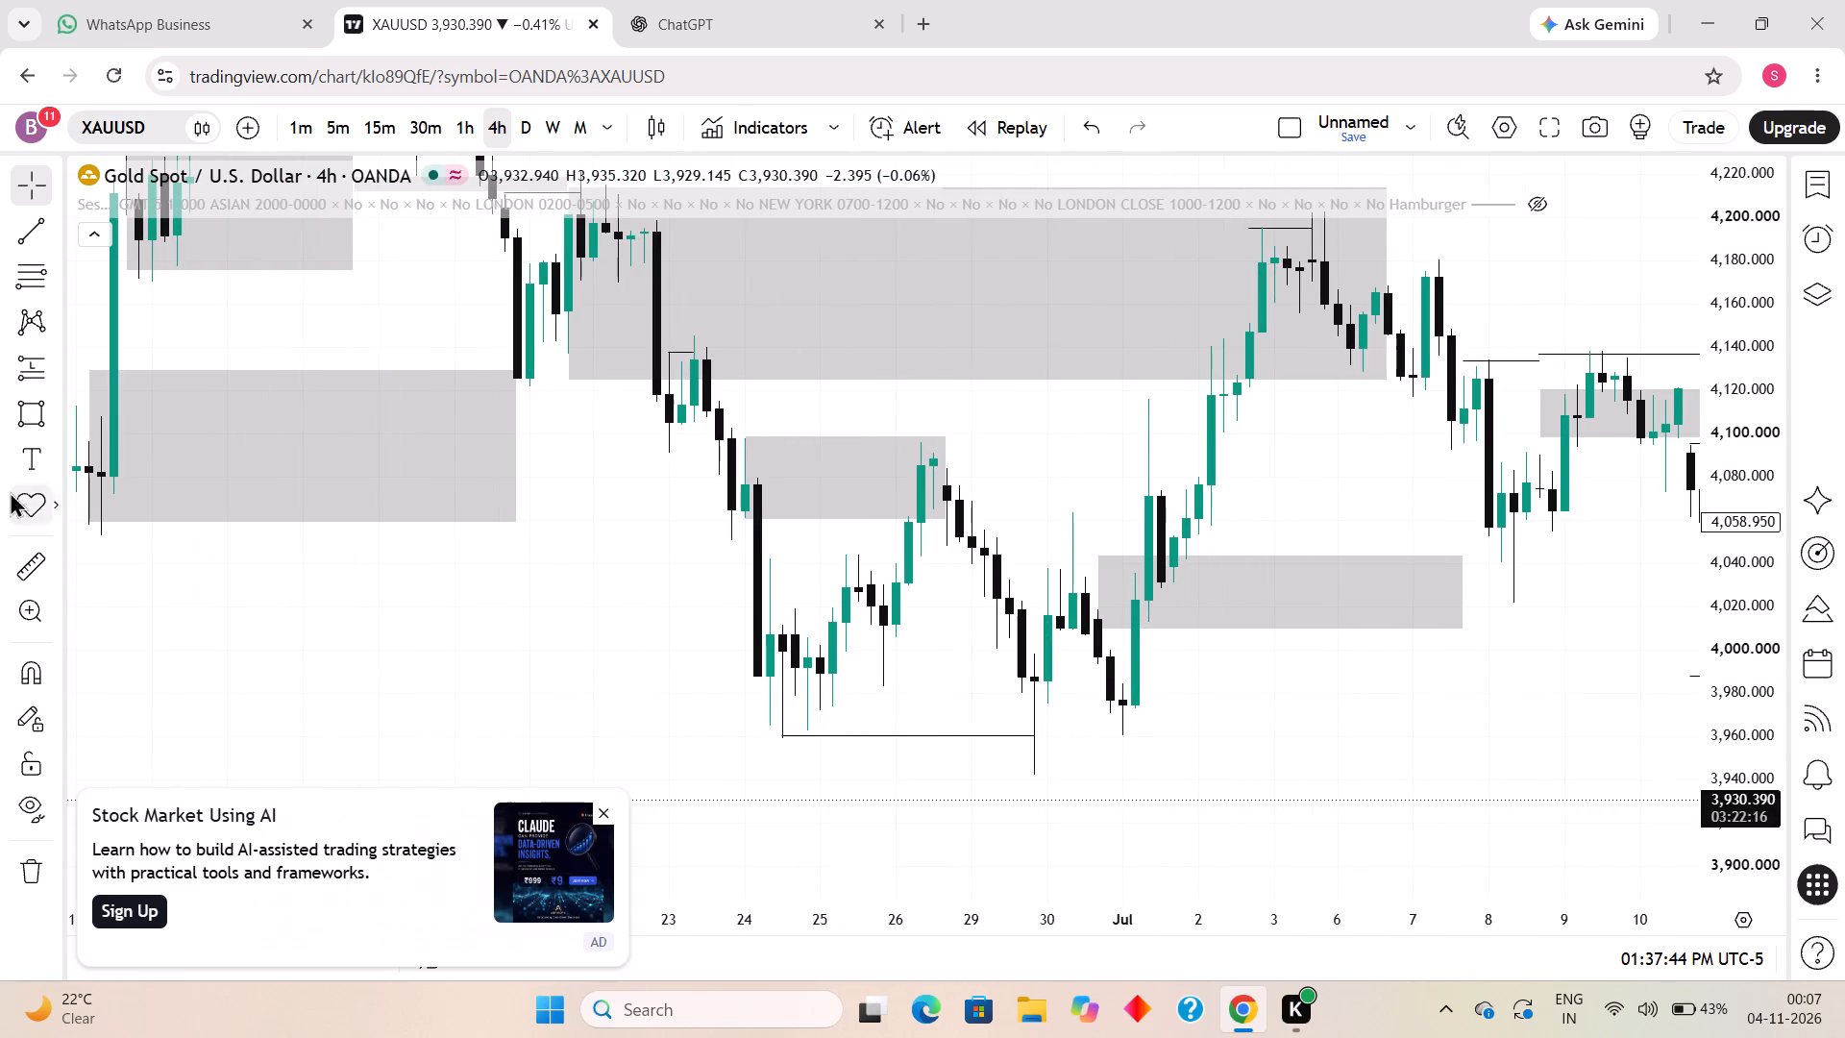
pyautogui.click(17, 424)
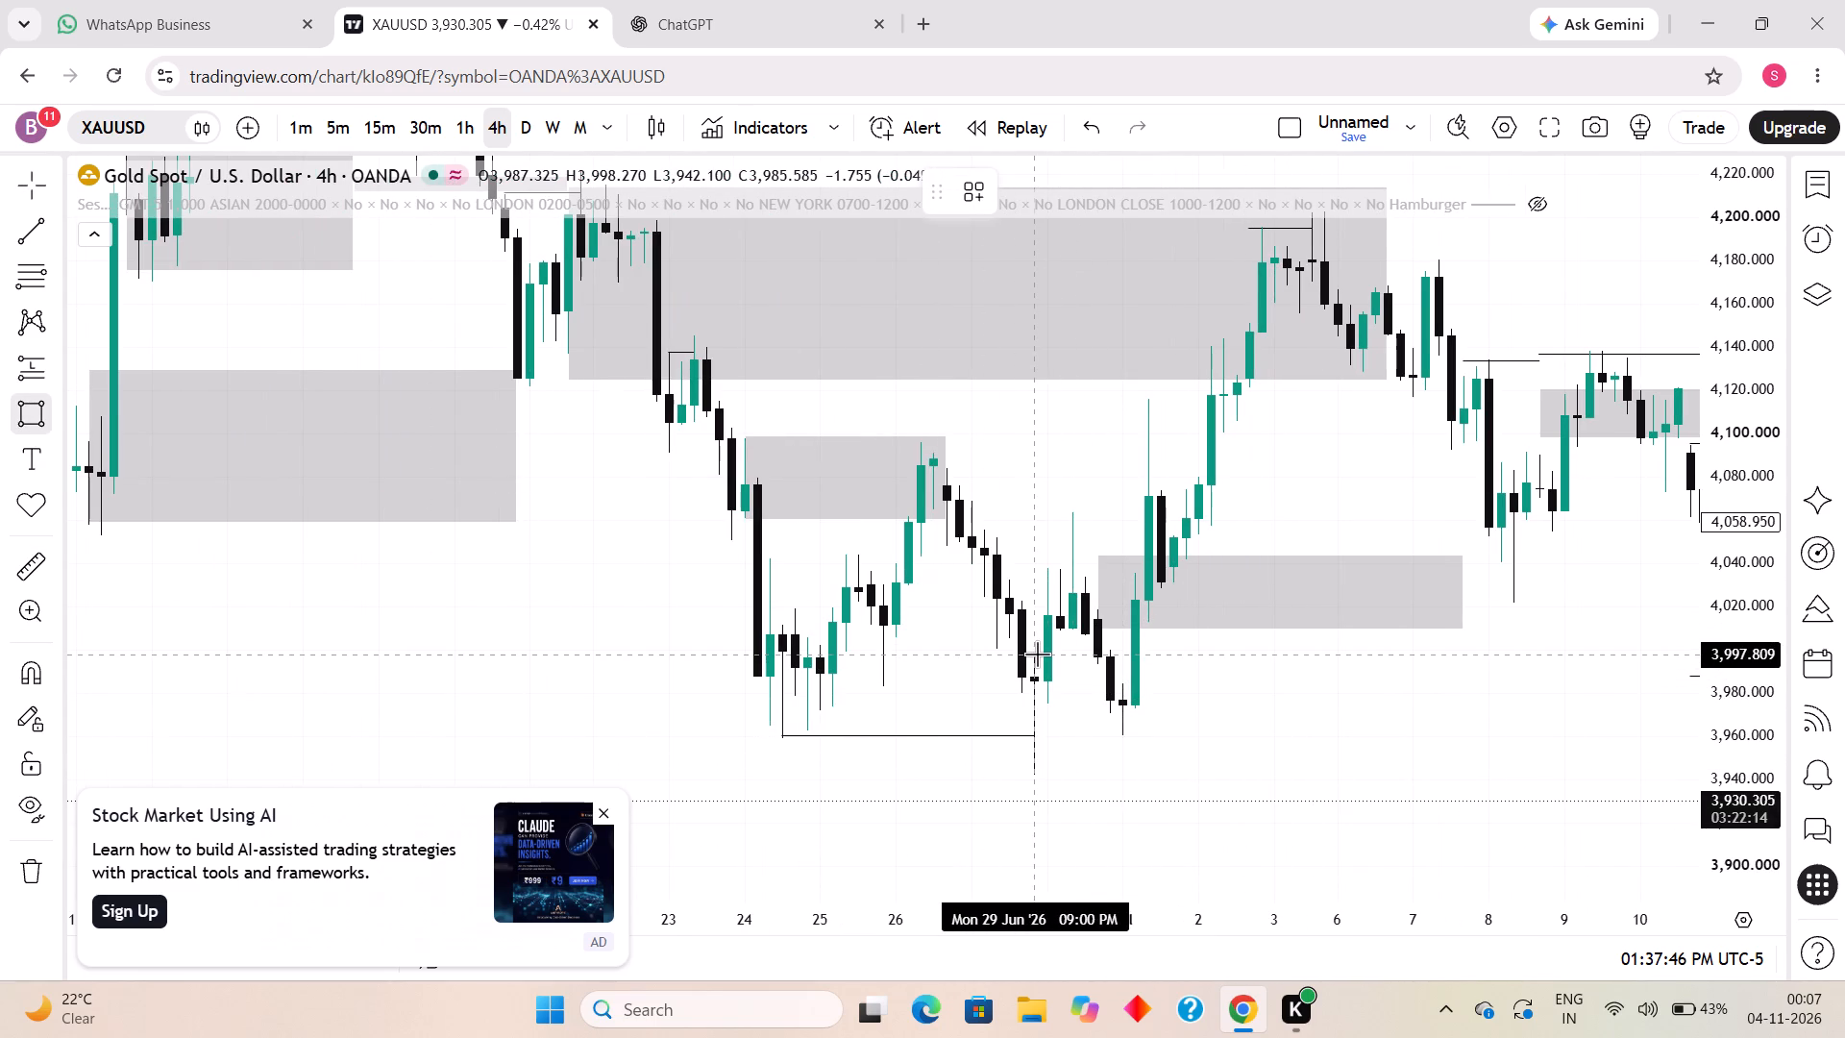
pyautogui.click(1029, 656)
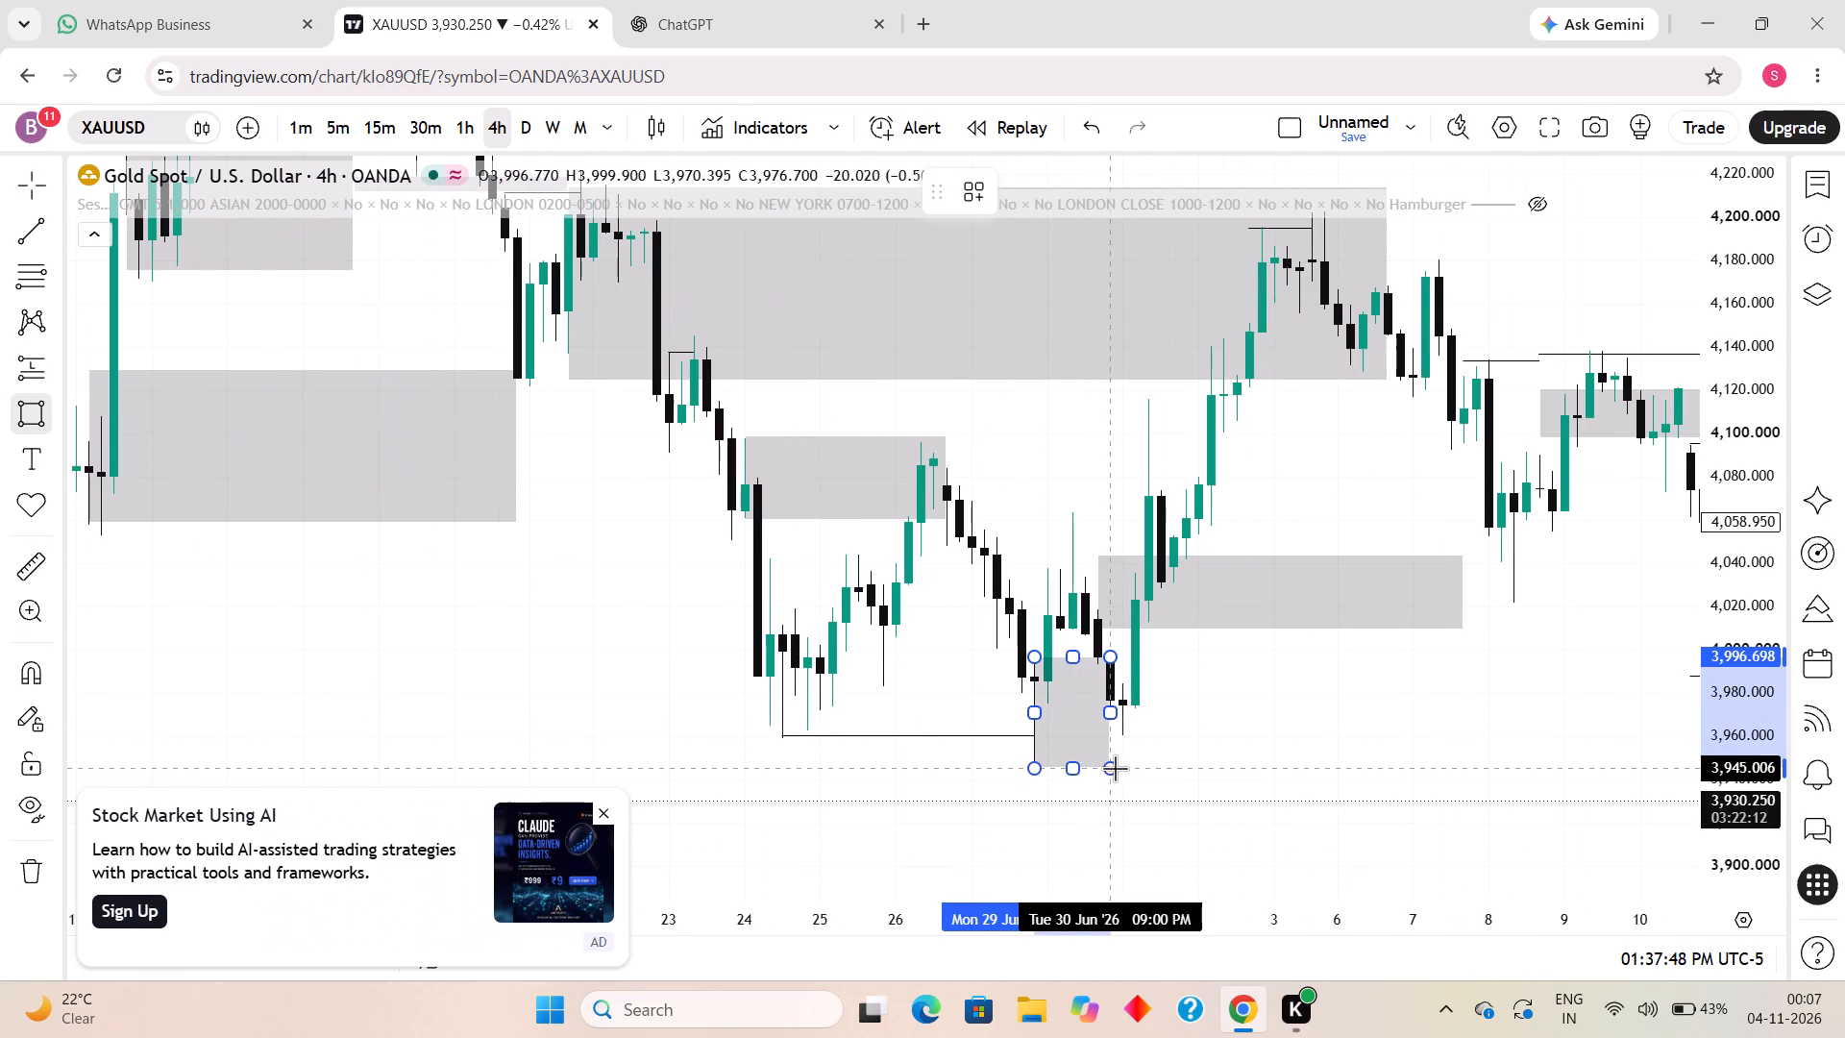
pyautogui.click(1120, 768)
pyautogui.click(1236, 765)
# Draw a horizontal swing-low line at about 4,028 from 1 July 01:00 PM to 8 July 09:00 AM.
pyautogui.moveTo(1241, 736); pyautogui.dragTo(1238, 828)
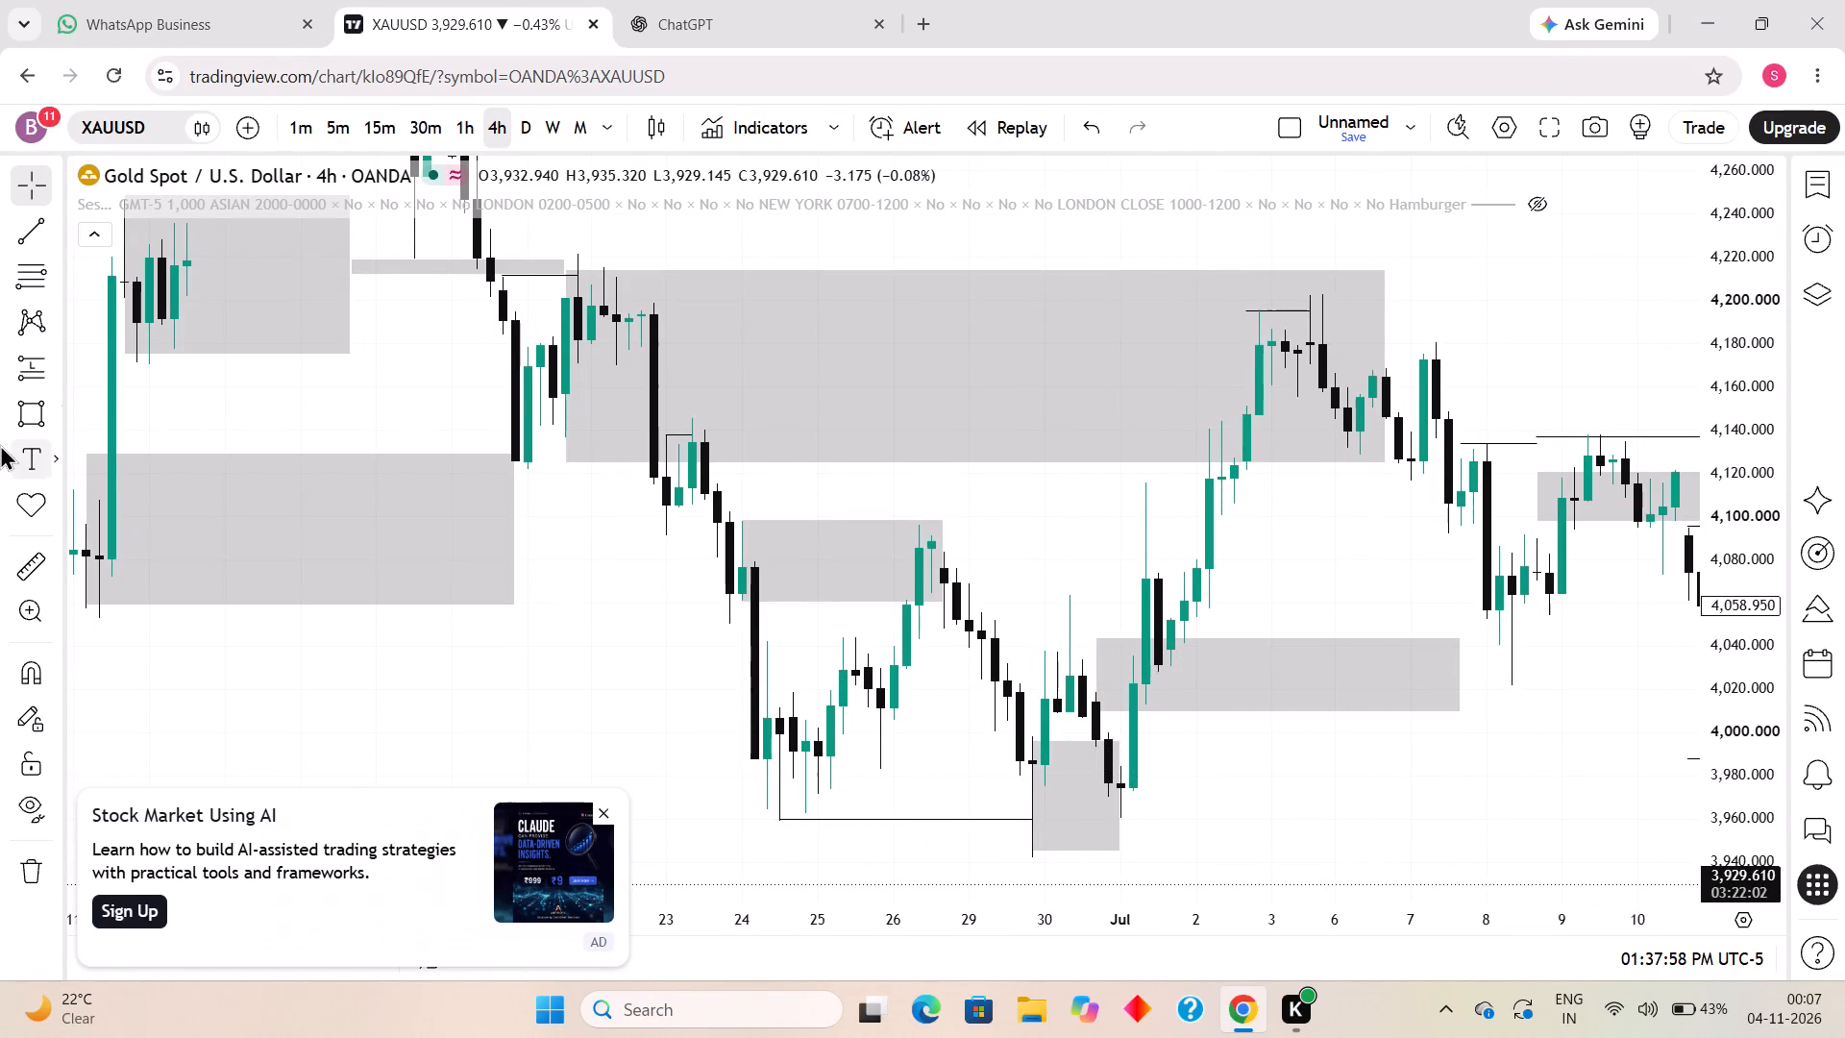
pyautogui.click(23, 229)
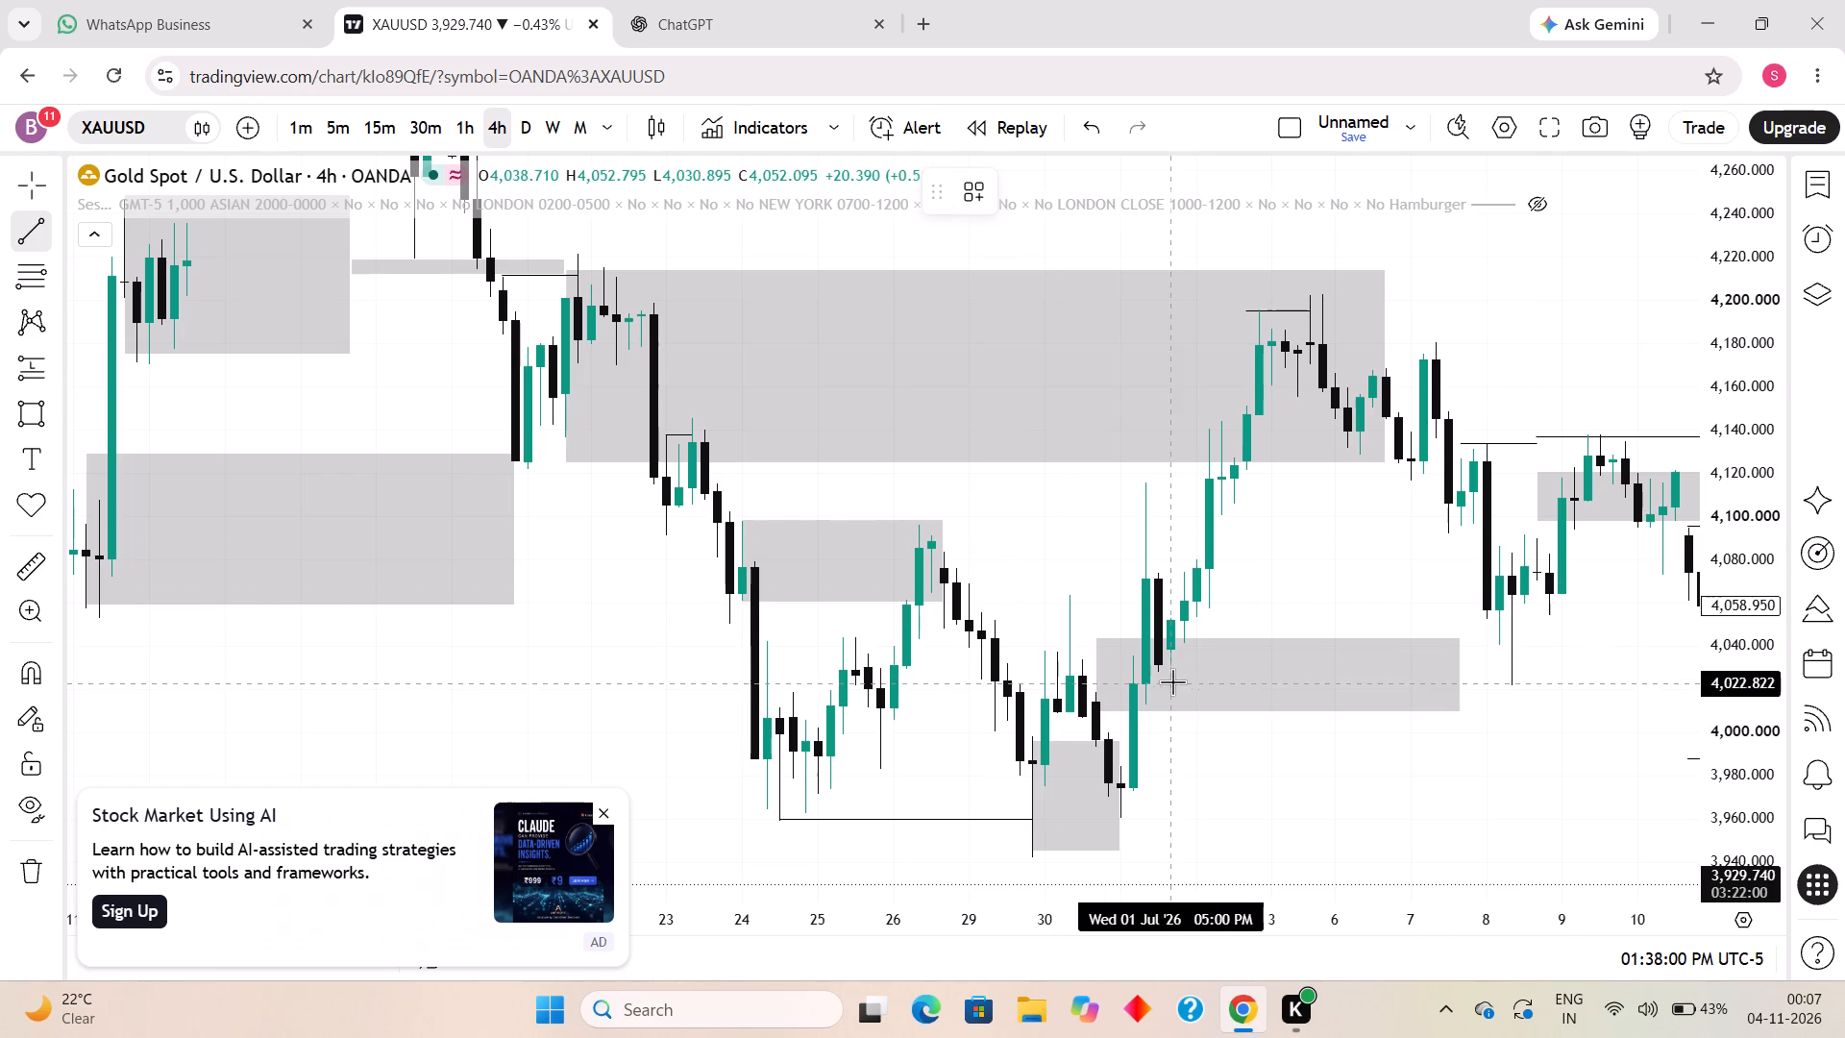
pyautogui.click(1158, 671)
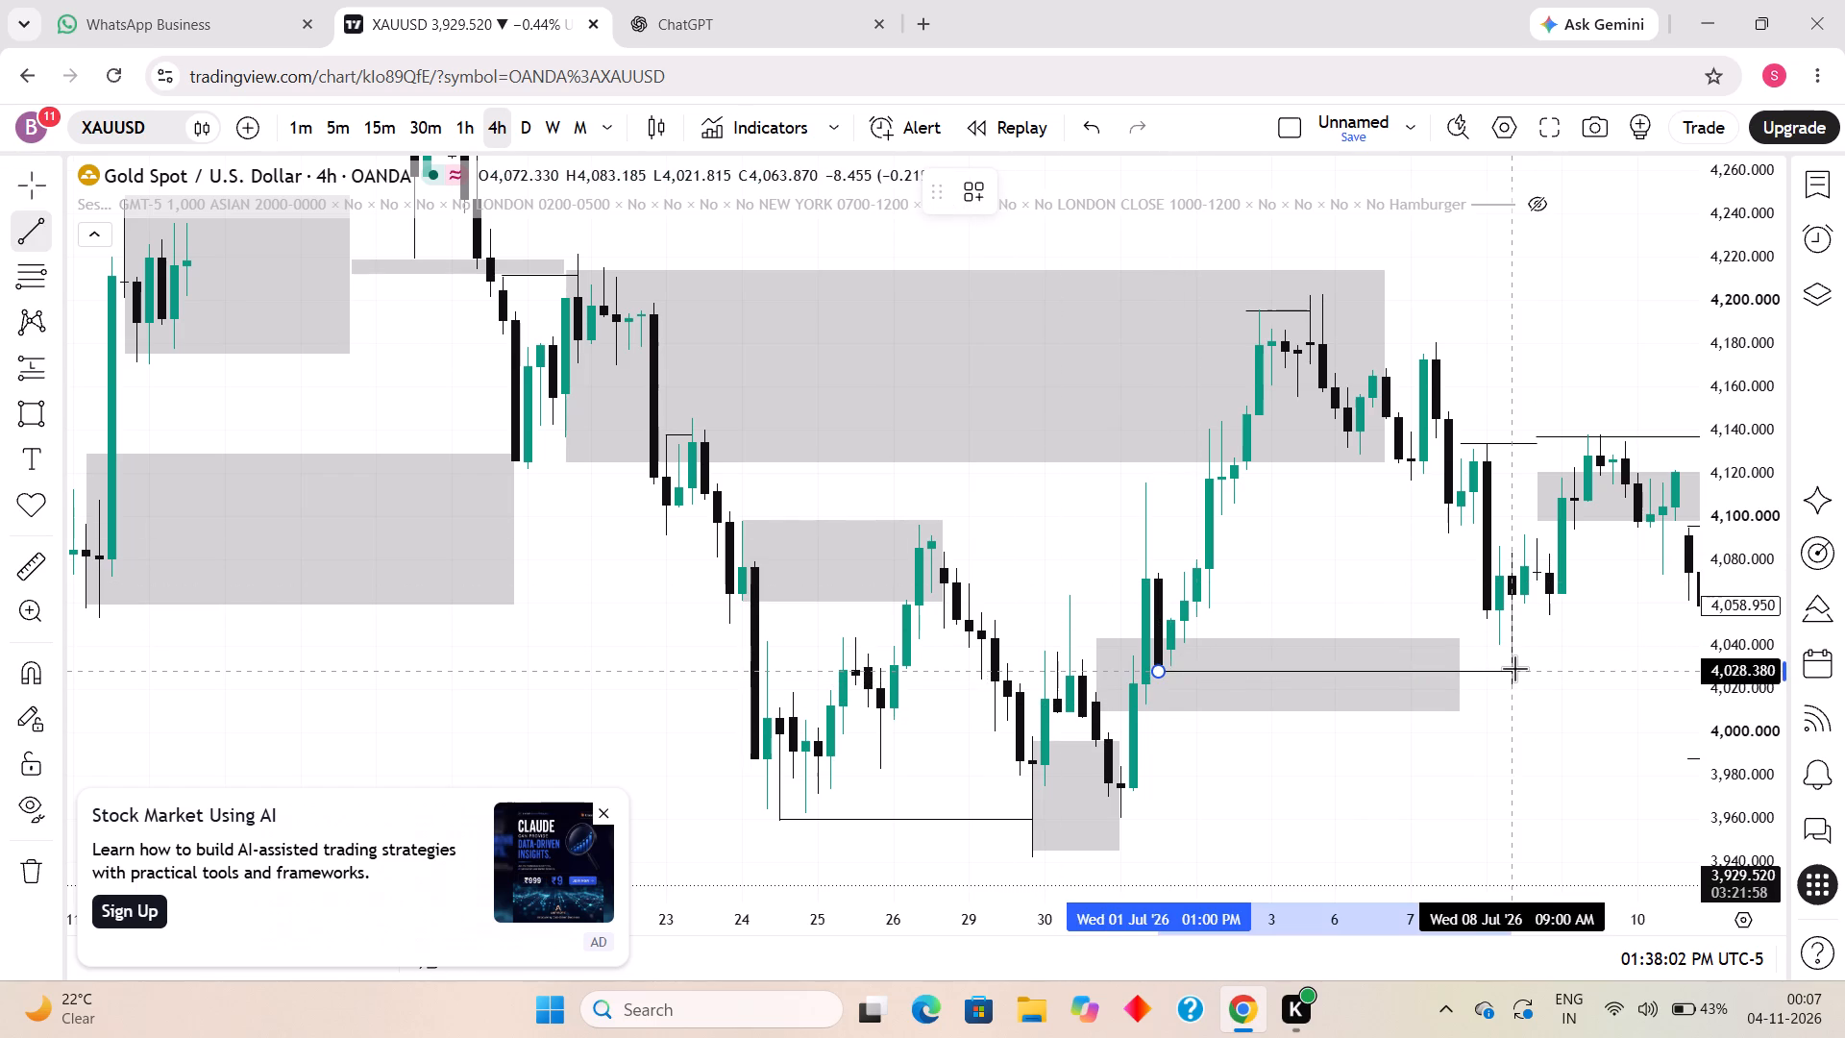
pyautogui.keyDown('shift'); pyautogui.click(1514, 668); pyautogui.keyUp('shift')
pyautogui.click(1555, 766)
# Lower the top of the early-July rectangle to the 4,028 swing-low line and extend its end to 8 July 09:00 AM.
pyautogui.moveTo(1093, 638); pyautogui.dragTo(1116, 687)
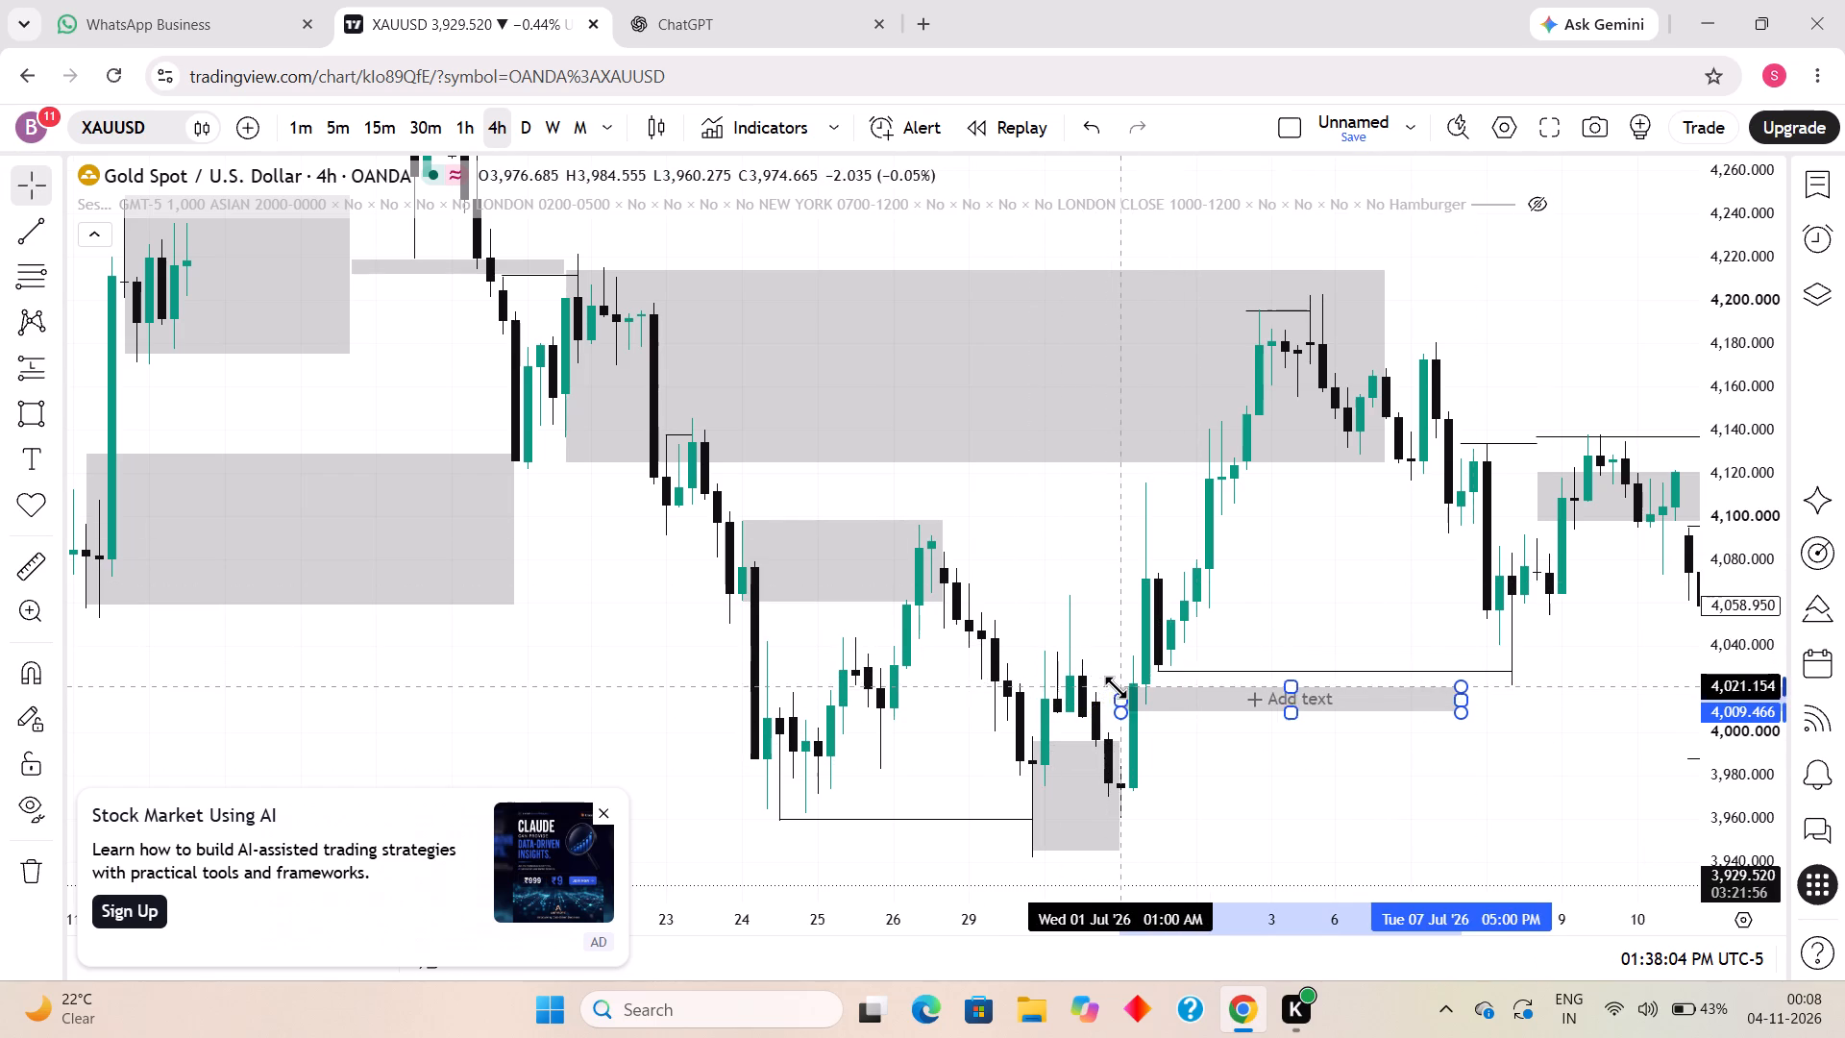
pyautogui.moveTo(1116, 687); pyautogui.dragTo(1098, 670)
pyautogui.moveTo(1464, 695); pyautogui.dragTo(1512, 694)
pyautogui.click(1581, 704)
# Draw a horizontal swing-high line at about 4,170 from 6 July 01:00 PM to 7 July 09:00 AM.
pyautogui.moveTo(1581, 704); pyautogui.dragTo(1217, 815)
pyautogui.scroll(-2, 1236, 803)
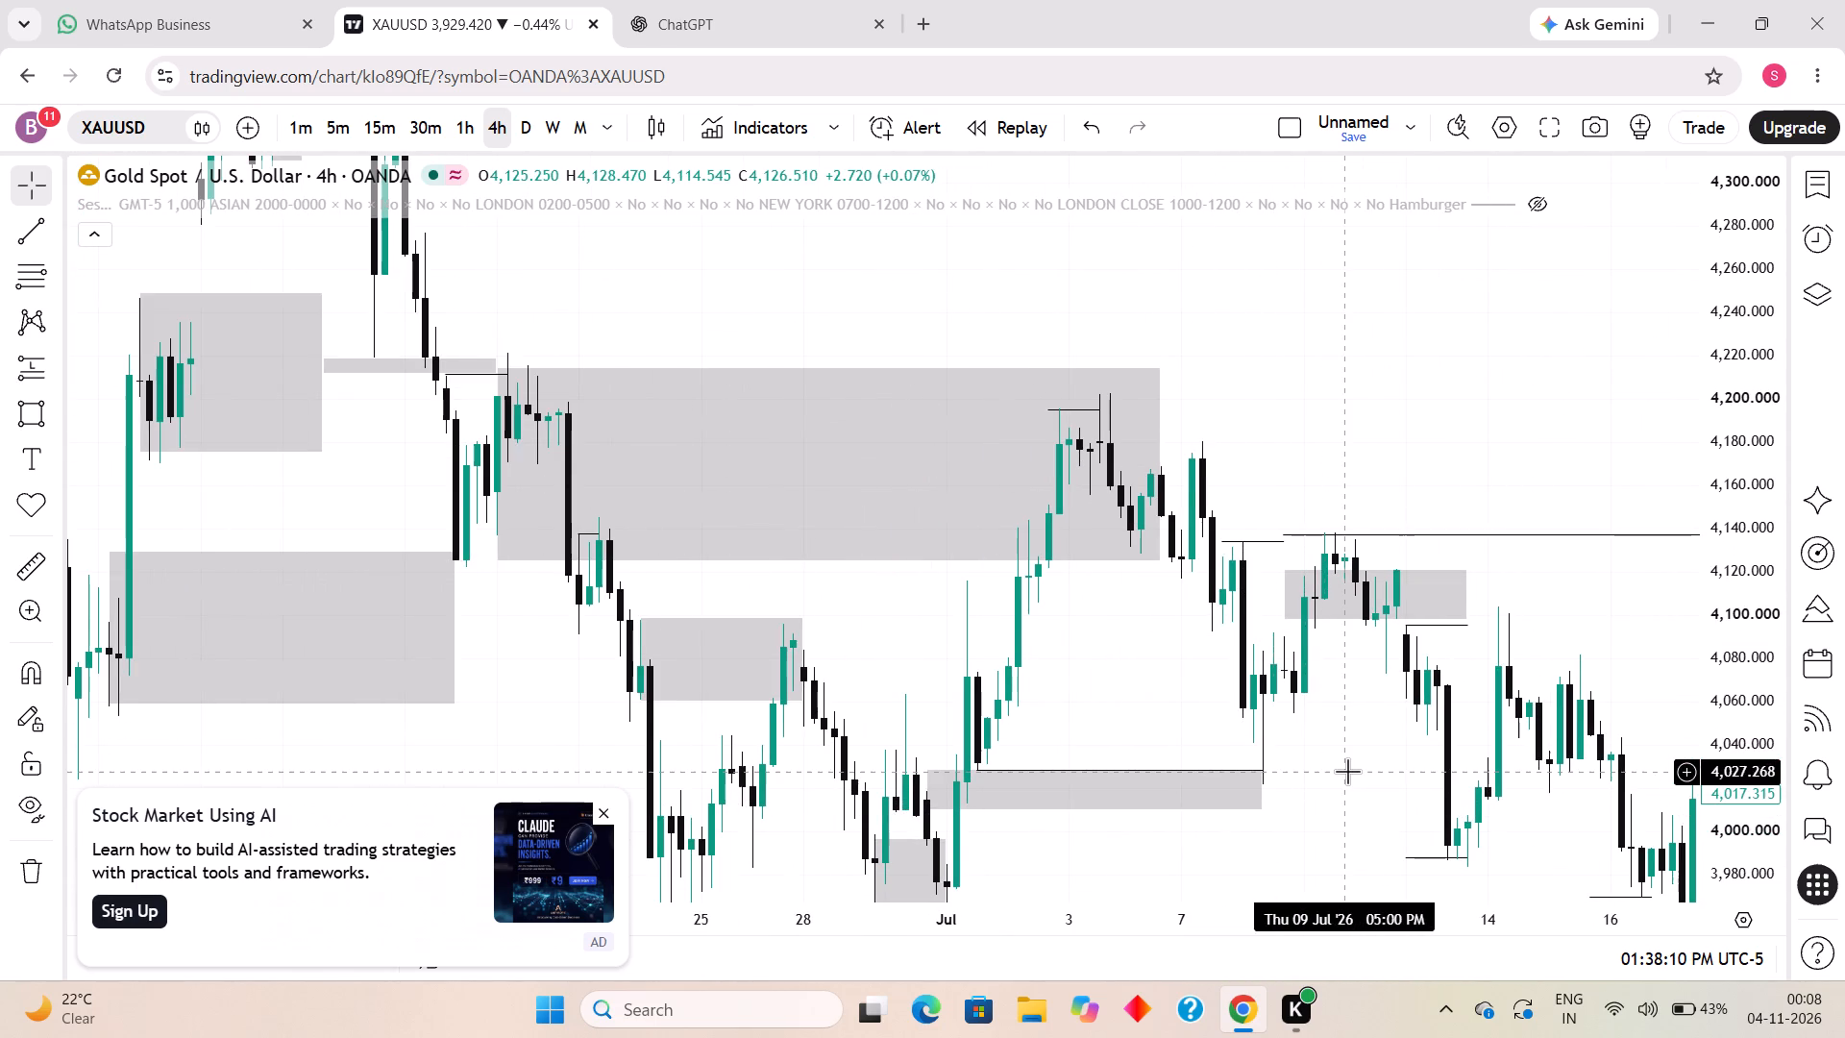
pyautogui.moveTo(1347, 769); pyautogui.dragTo(1311, 795)
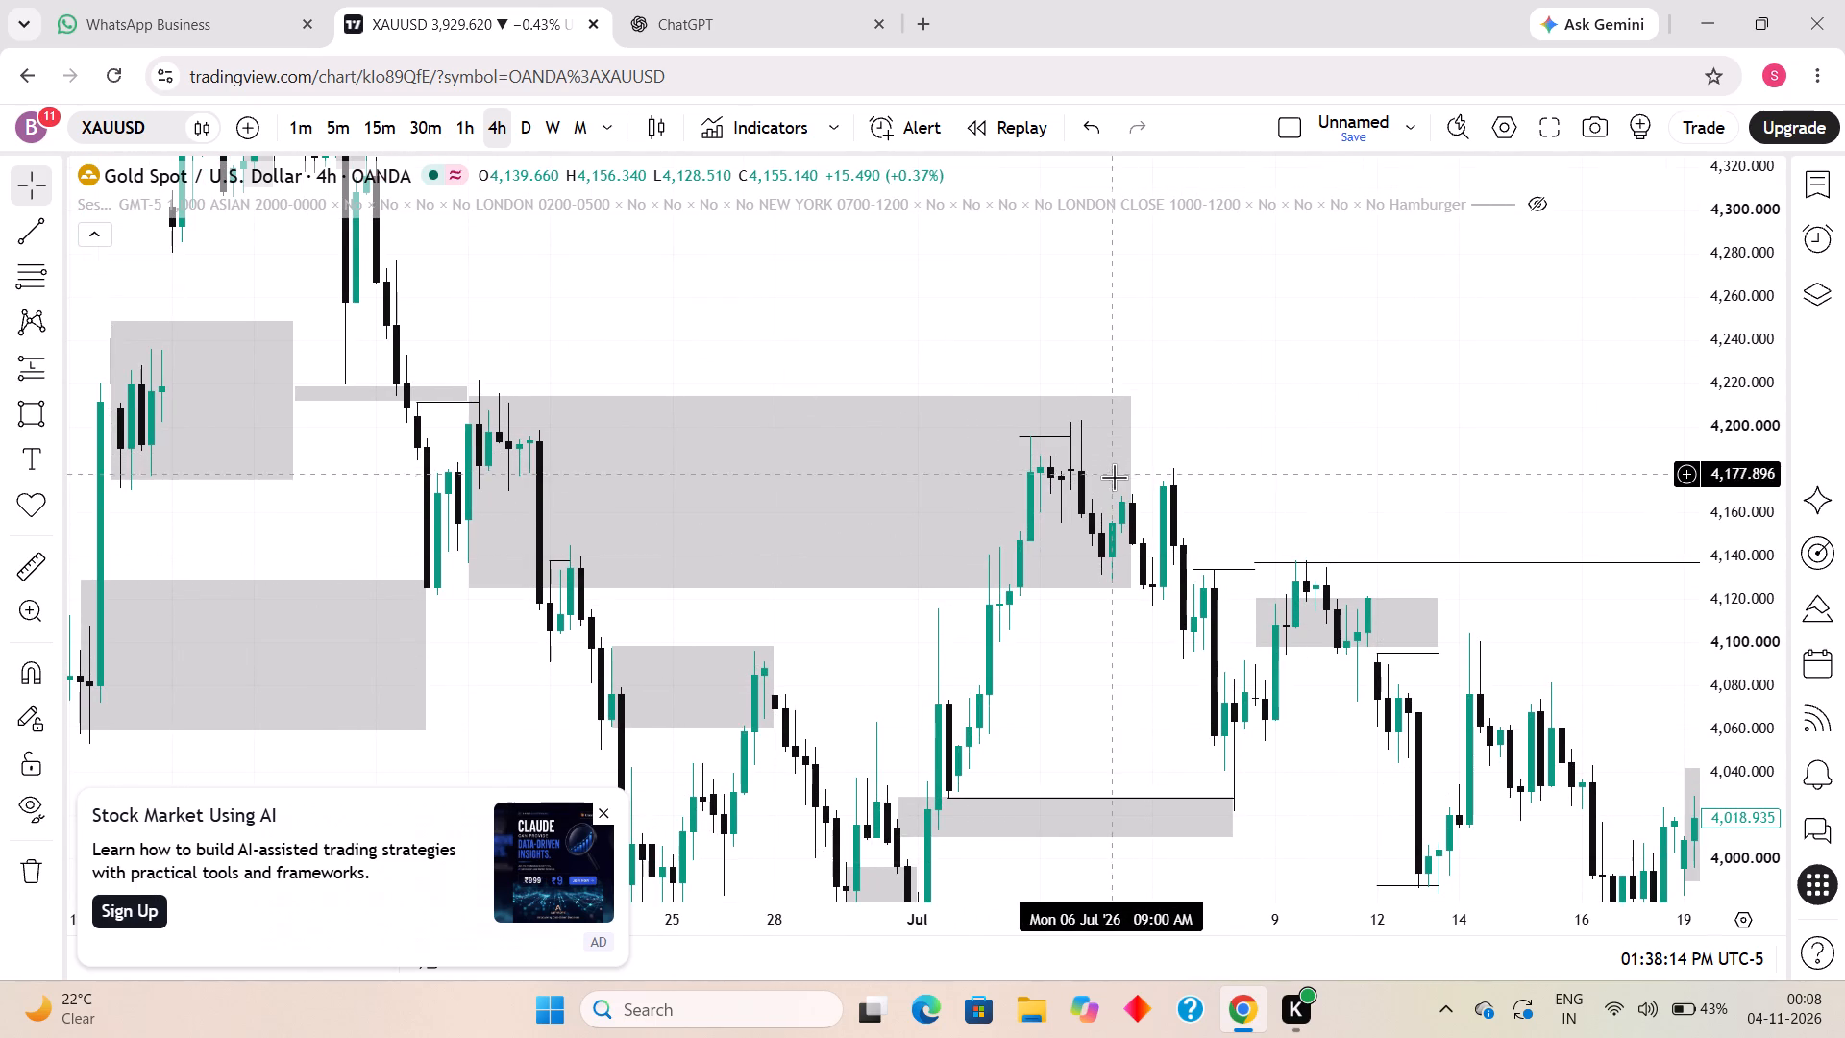
pyautogui.click(20, 232)
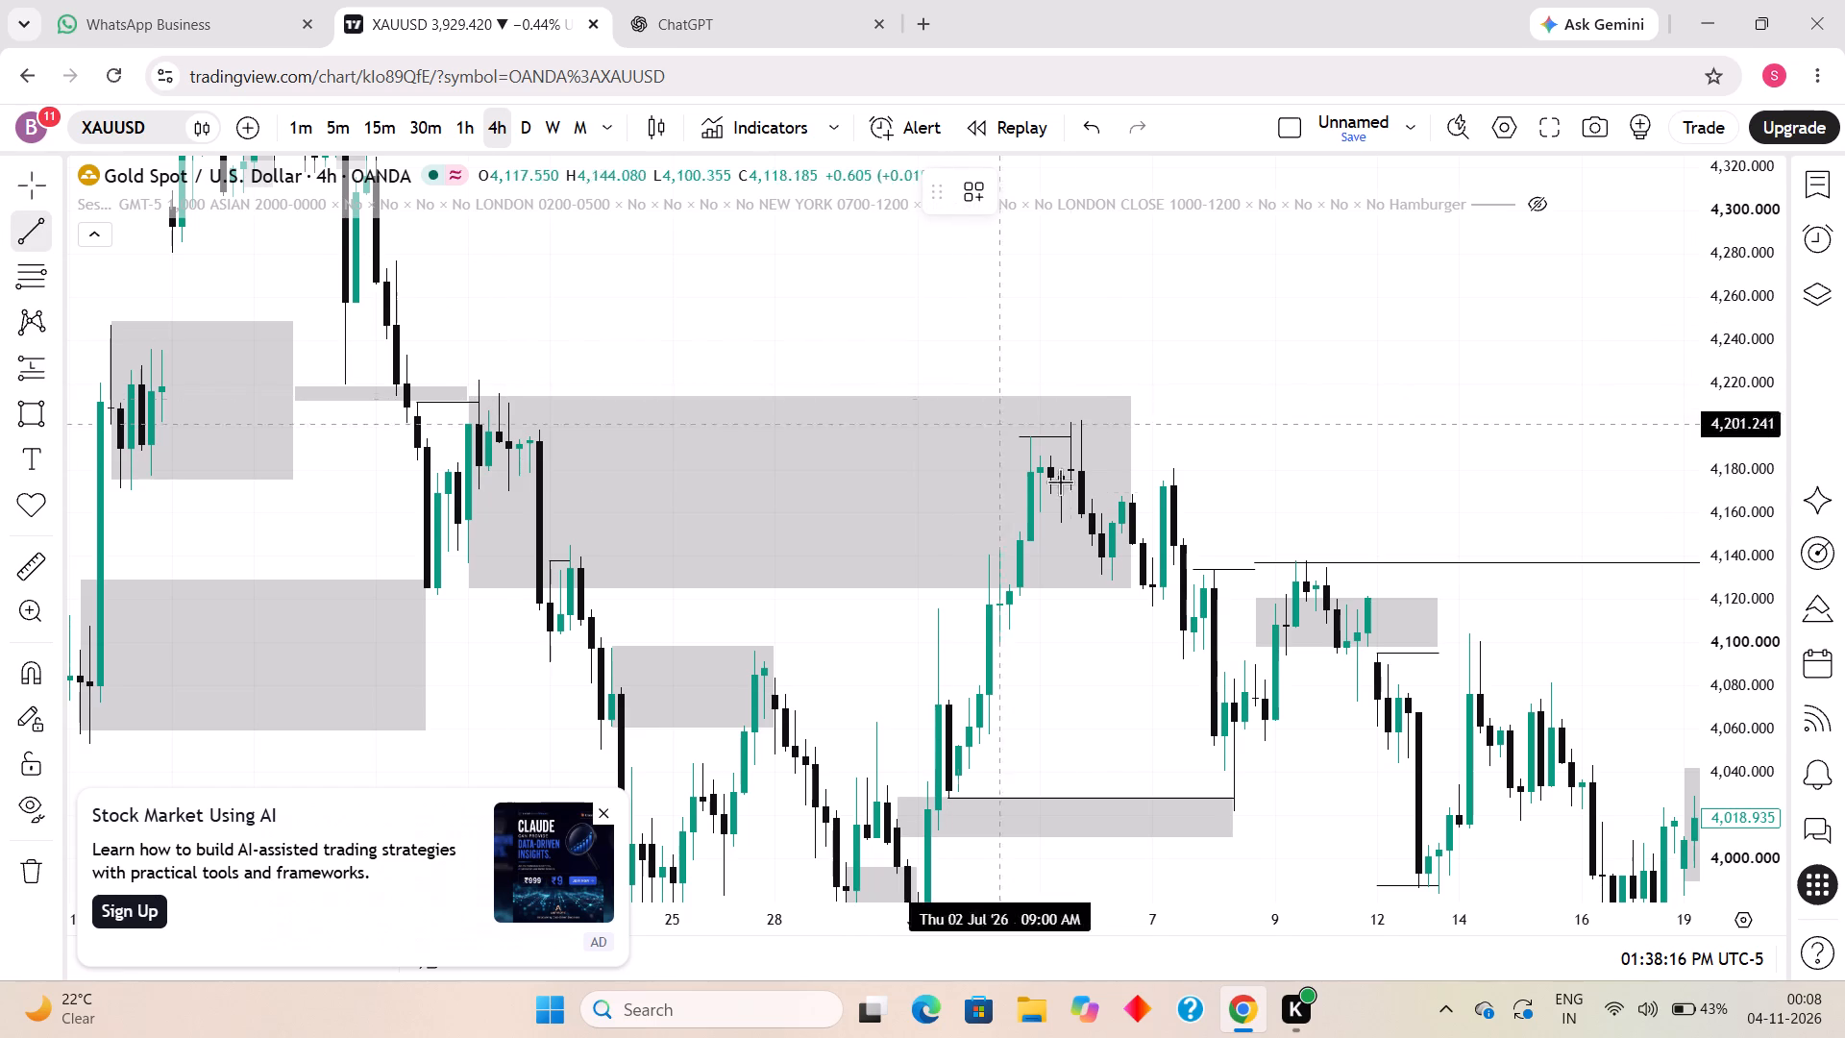
pyautogui.click(1119, 492)
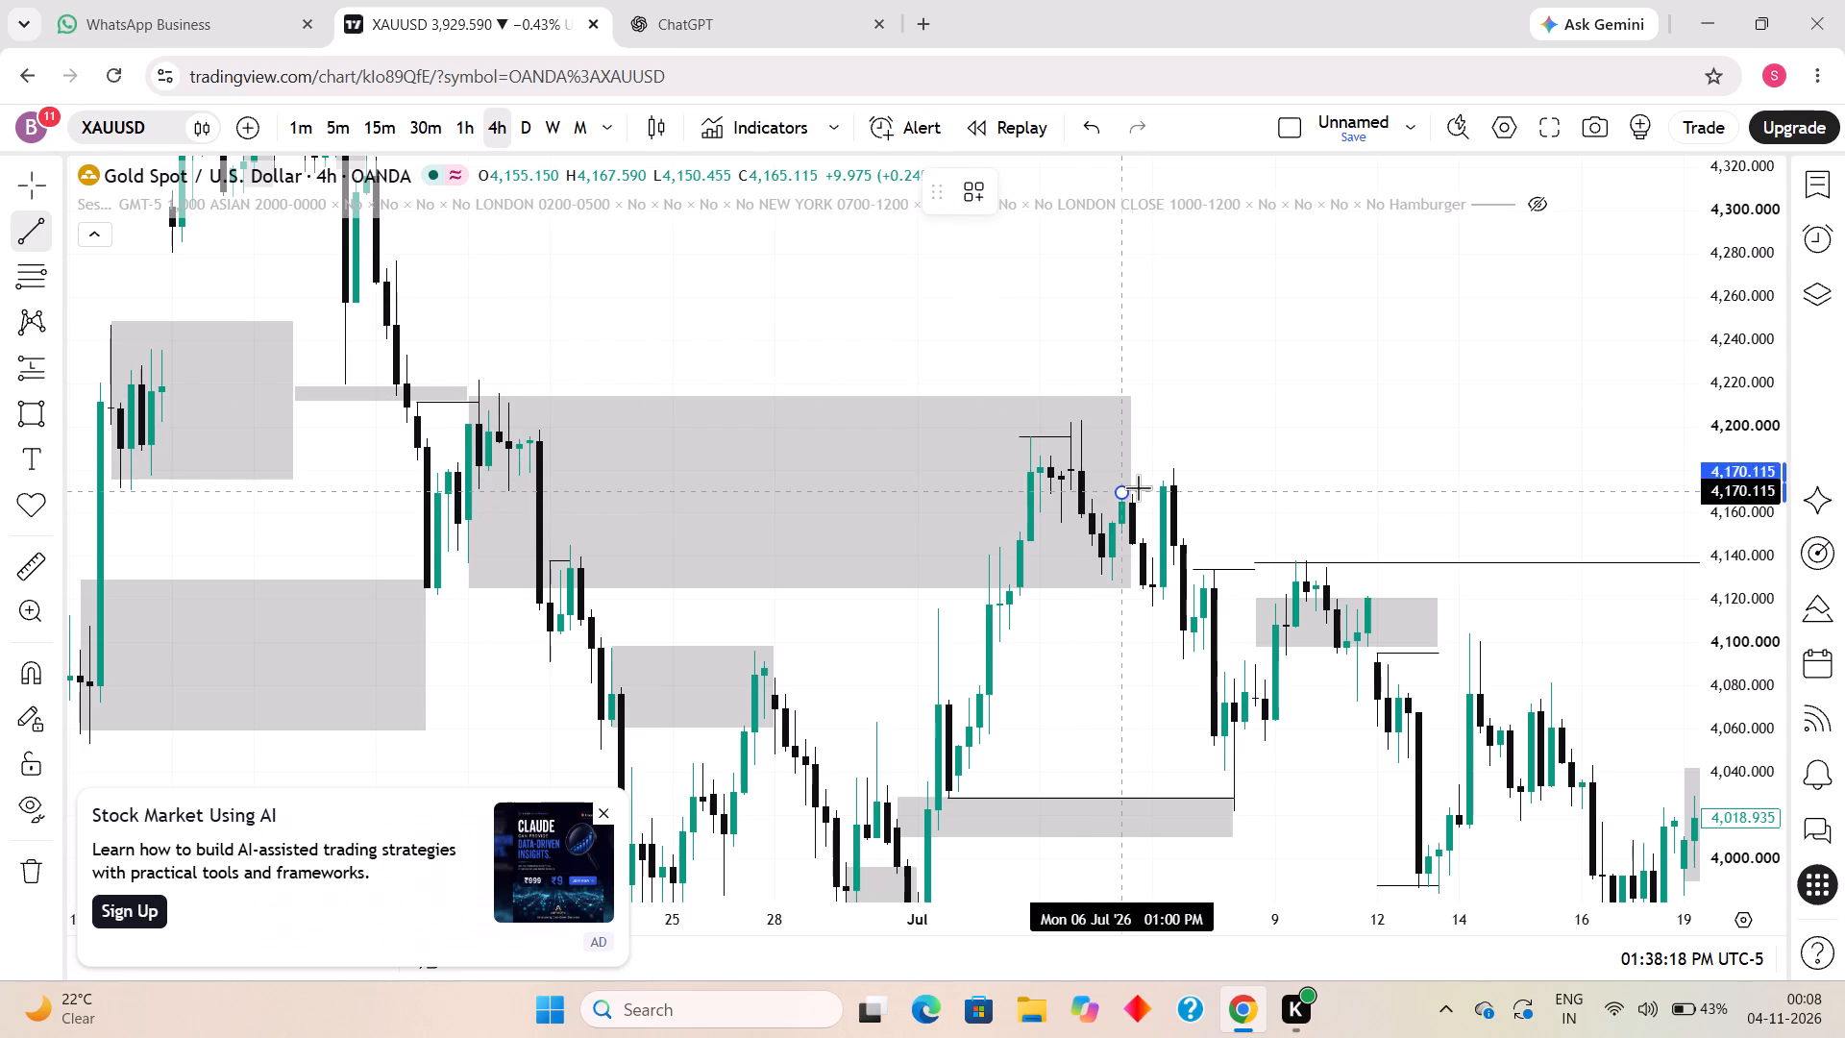
pyautogui.keyDown('shift'); pyautogui.click(1169, 483); pyautogui.keyUp('shift')
pyautogui.click(1250, 504)
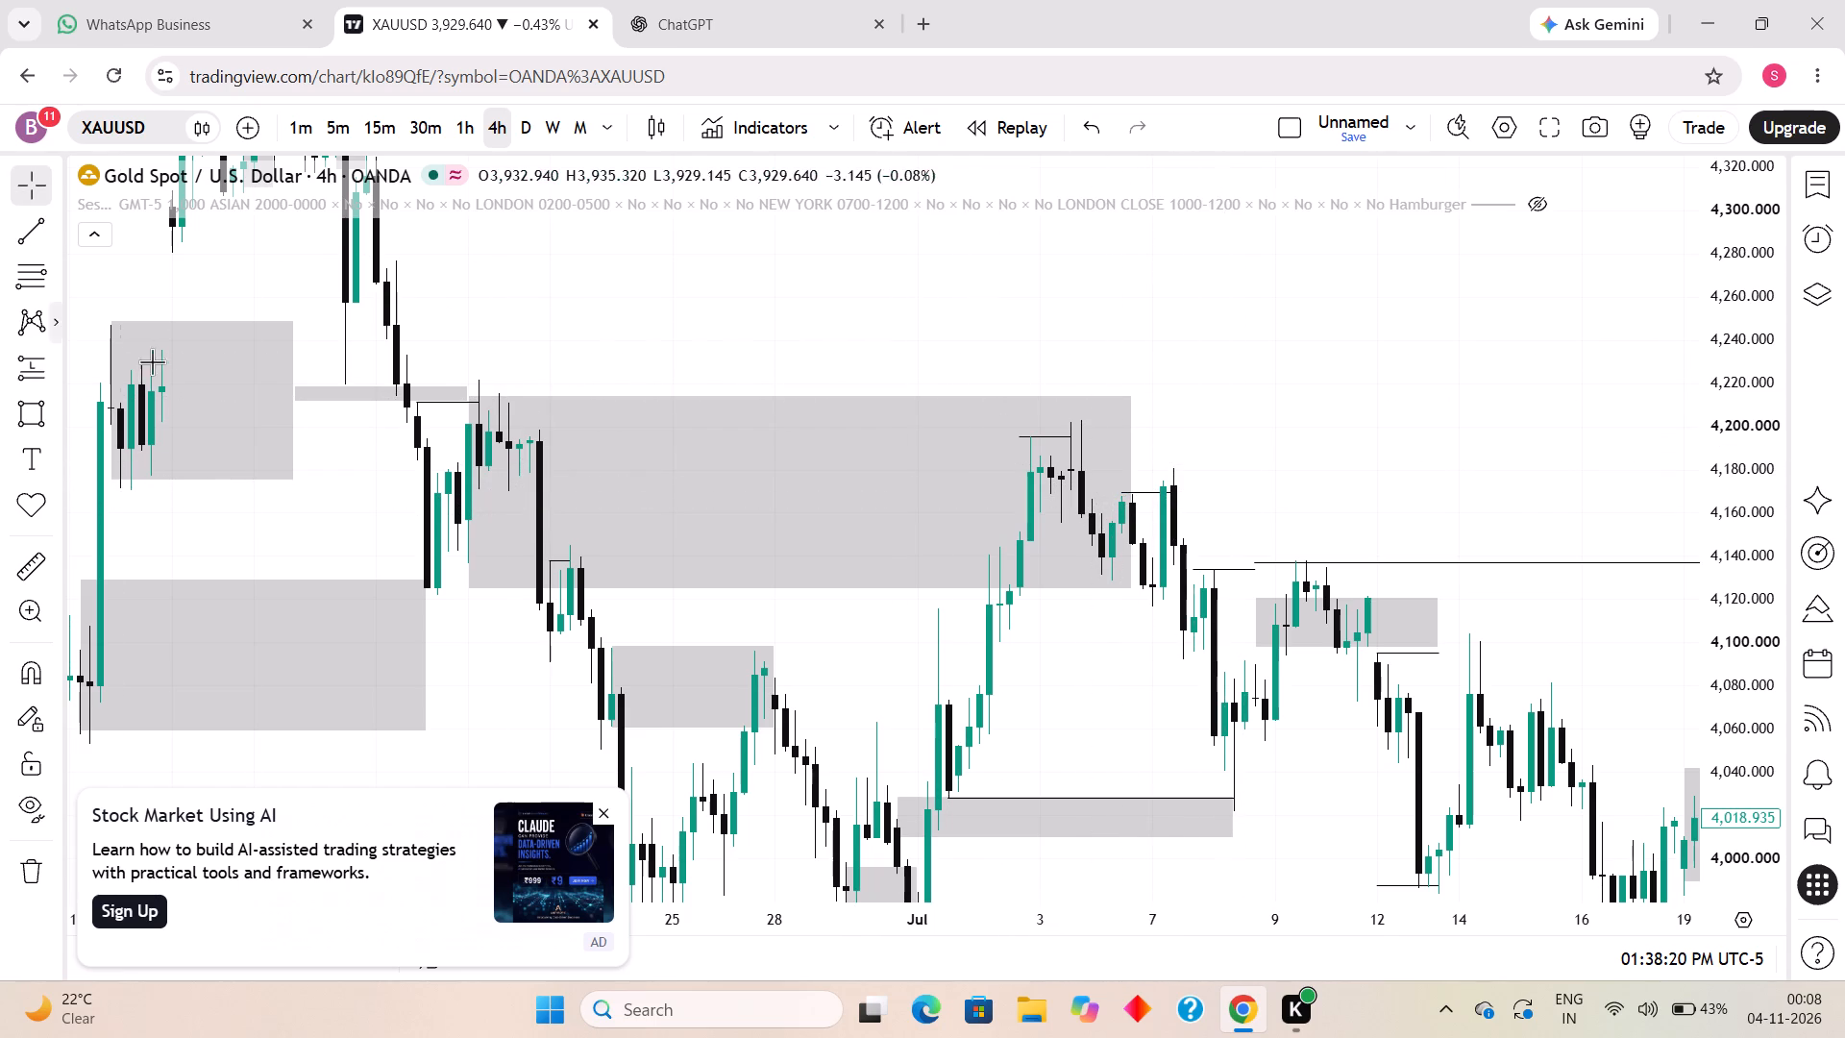
# Shorten the 4,170 swing-high line so it ends at 7 July 05:00 AM.
pyautogui.moveTo(1173, 496); pyautogui.dragTo(1161, 492)
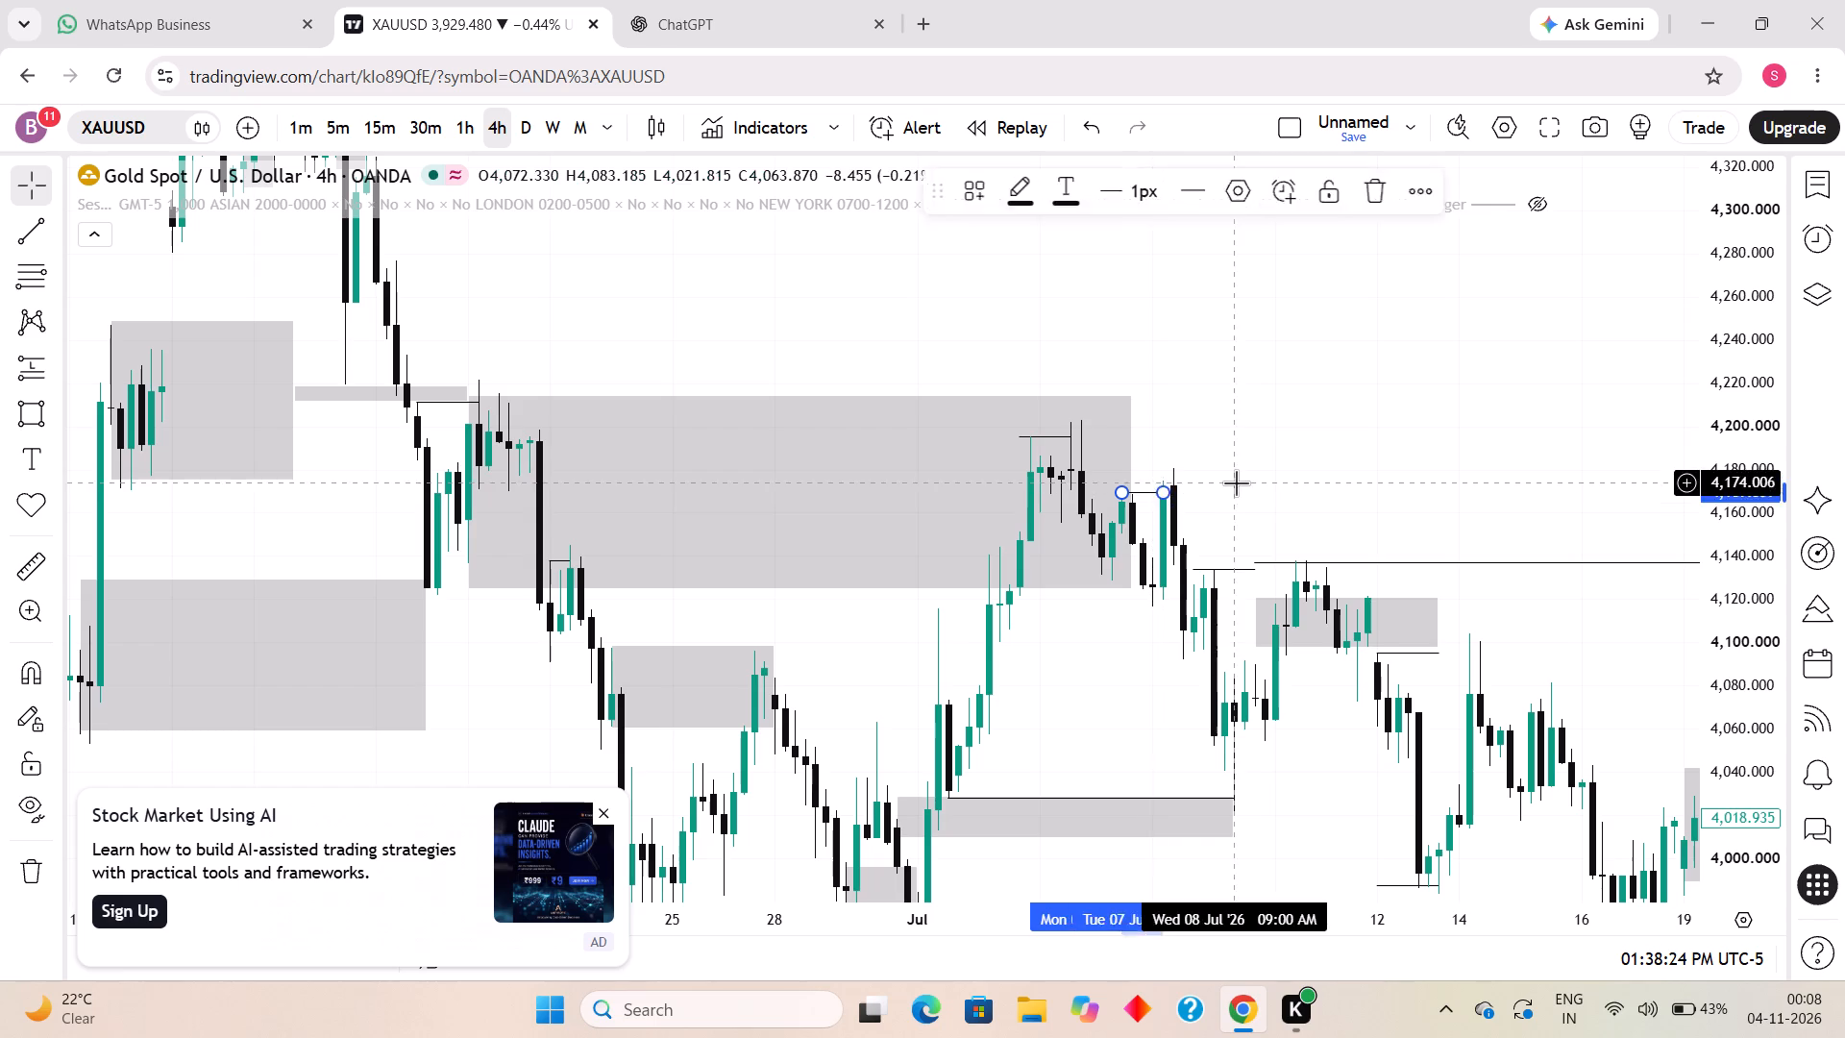
pyautogui.click(1237, 481)
# Draw a short horizontal swing-high line at about 4,174 from 7 July 05:00 AM to 09:00 AM.
pyautogui.click(22, 236)
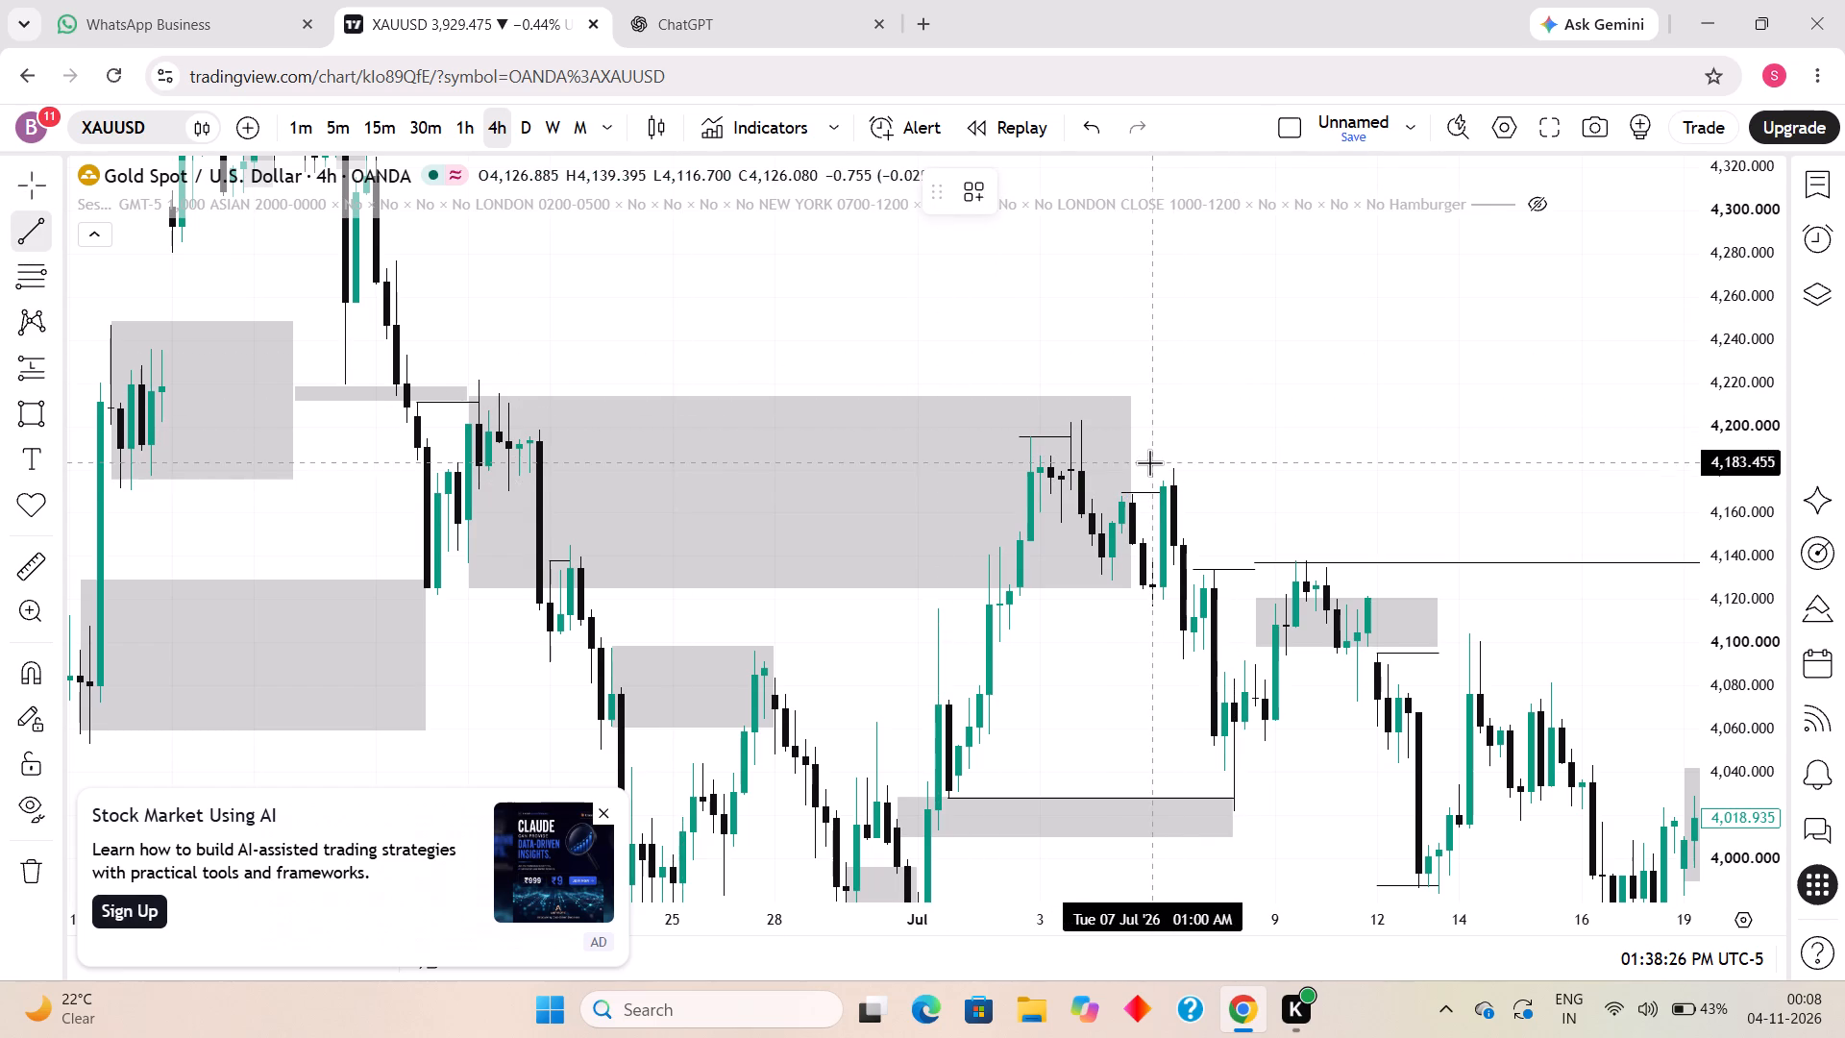
pyautogui.click(1162, 482)
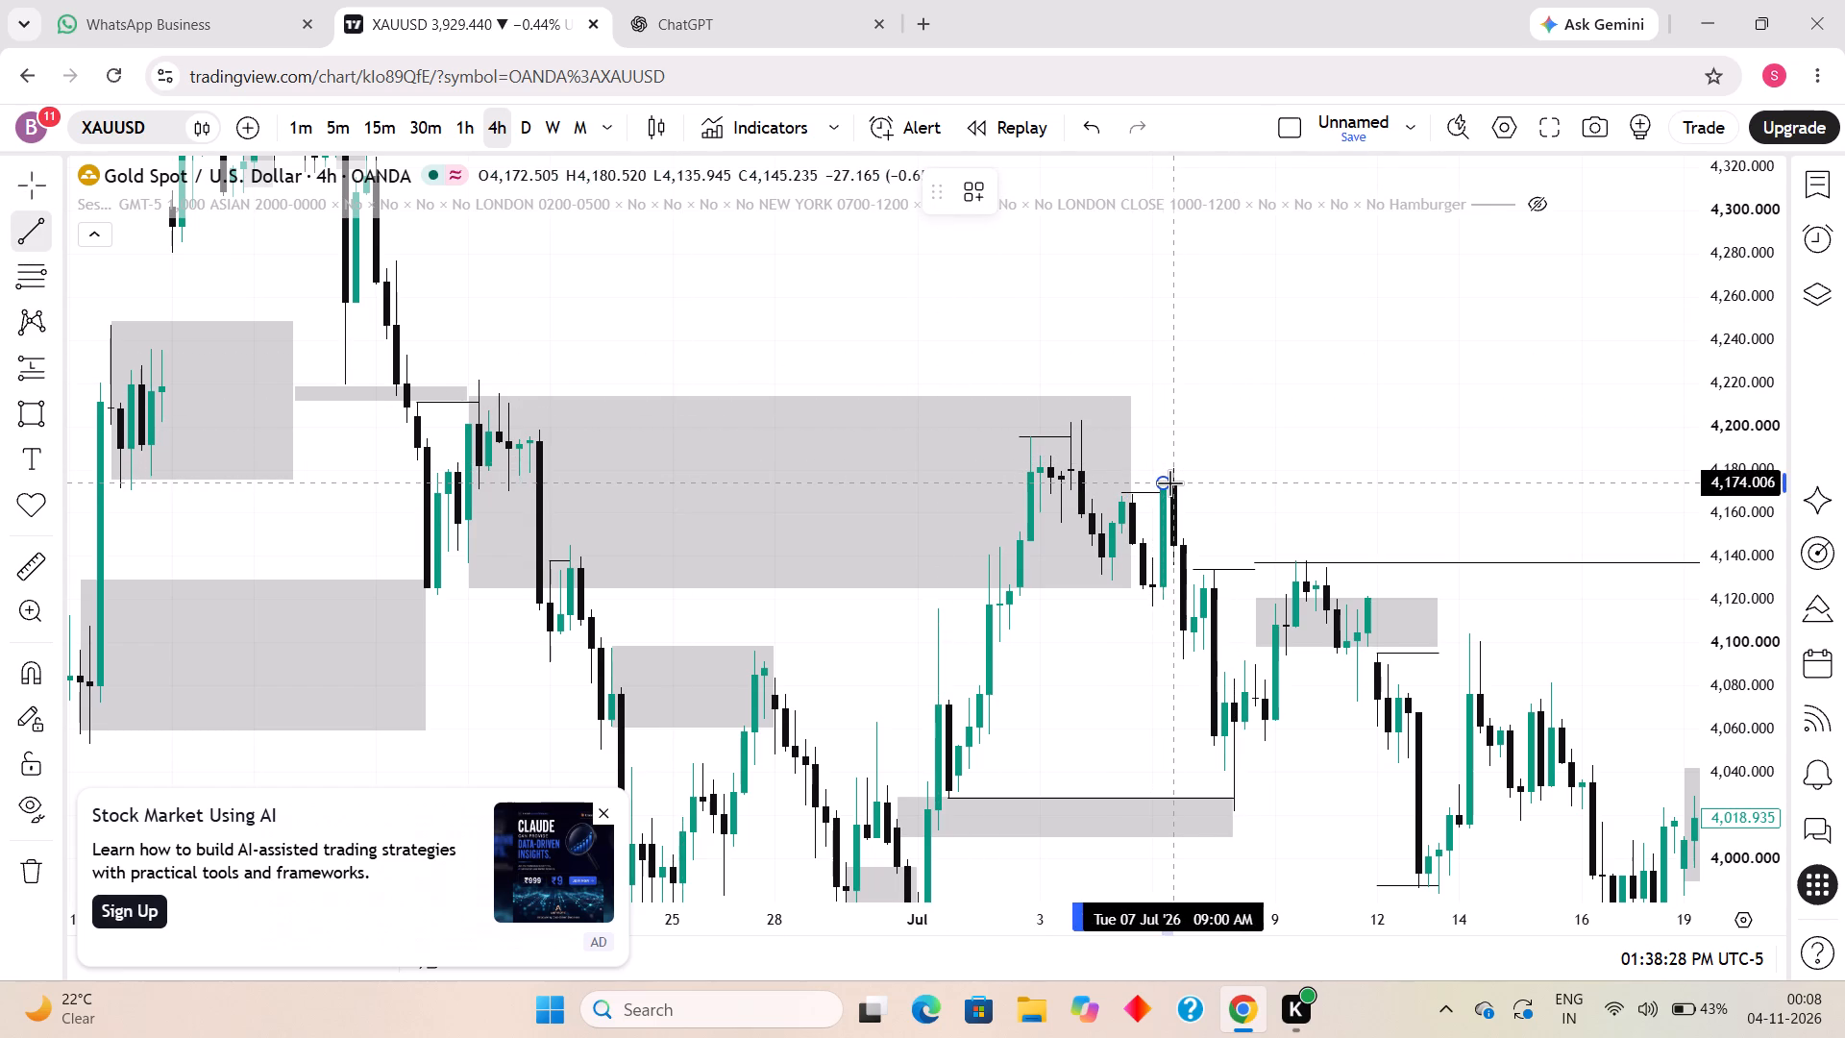
pyautogui.keyDown('shift'); pyautogui.click(1173, 482); pyautogui.keyUp('shift')
pyautogui.keyDown('shift'); pyautogui.click(1327, 483); pyautogui.keyUp('shift')
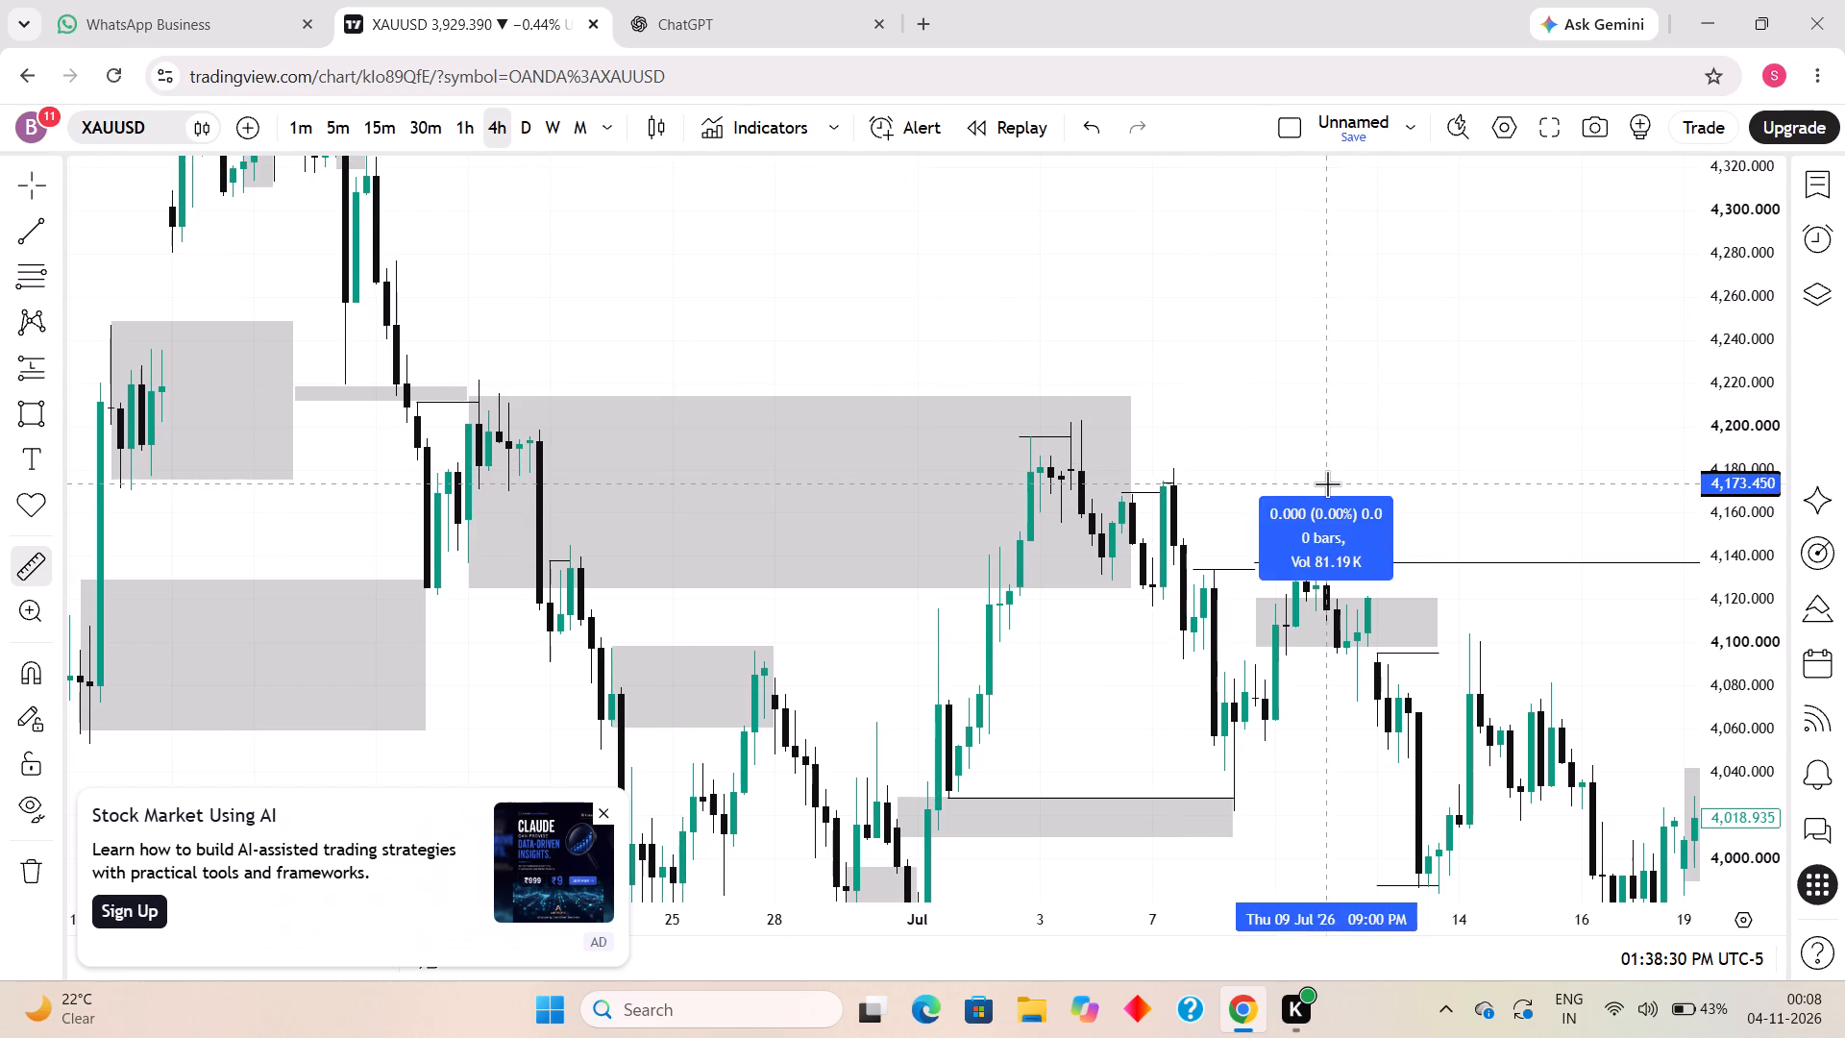
pyautogui.click(1252, 507)
pyautogui.click(1210, 583)
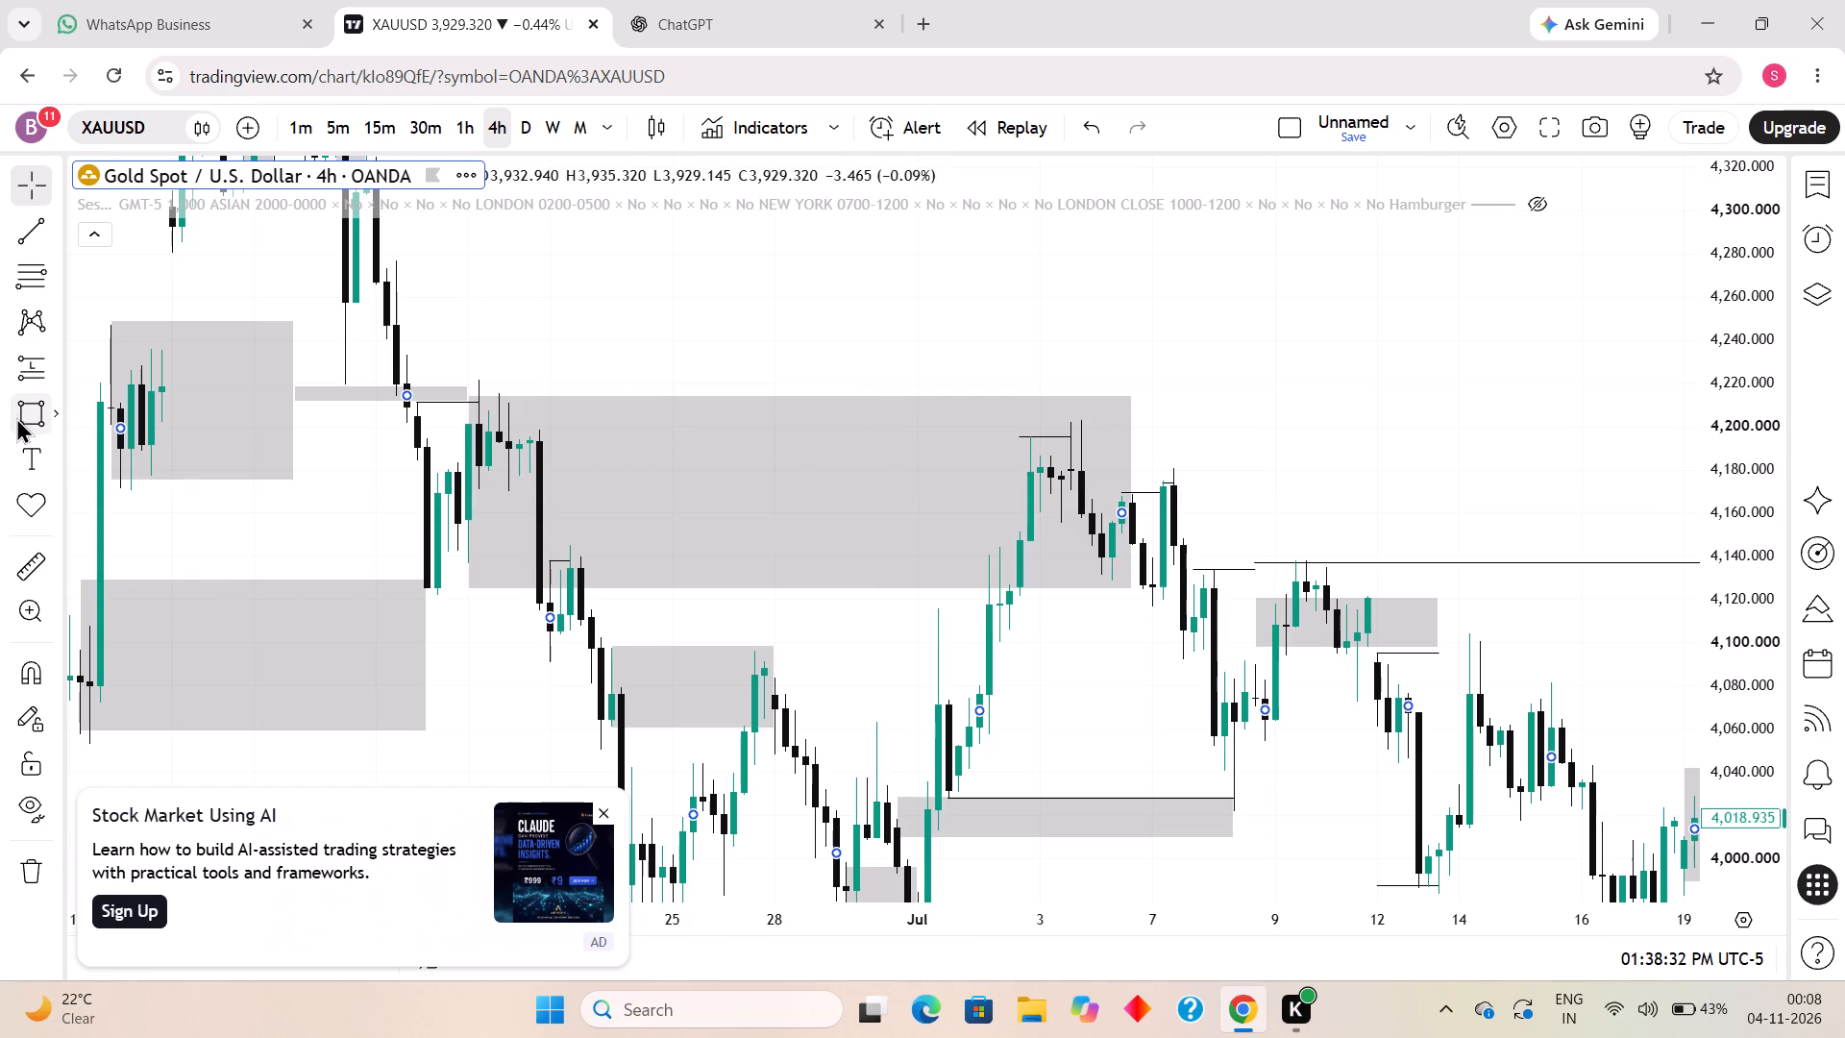
# Draw a rectangle zone from about 4,202 down to 4,177, spanning 5 July 05:00 PM to 7 July 09:00 AM.
pyautogui.click(16, 411)
pyautogui.click(1070, 422)
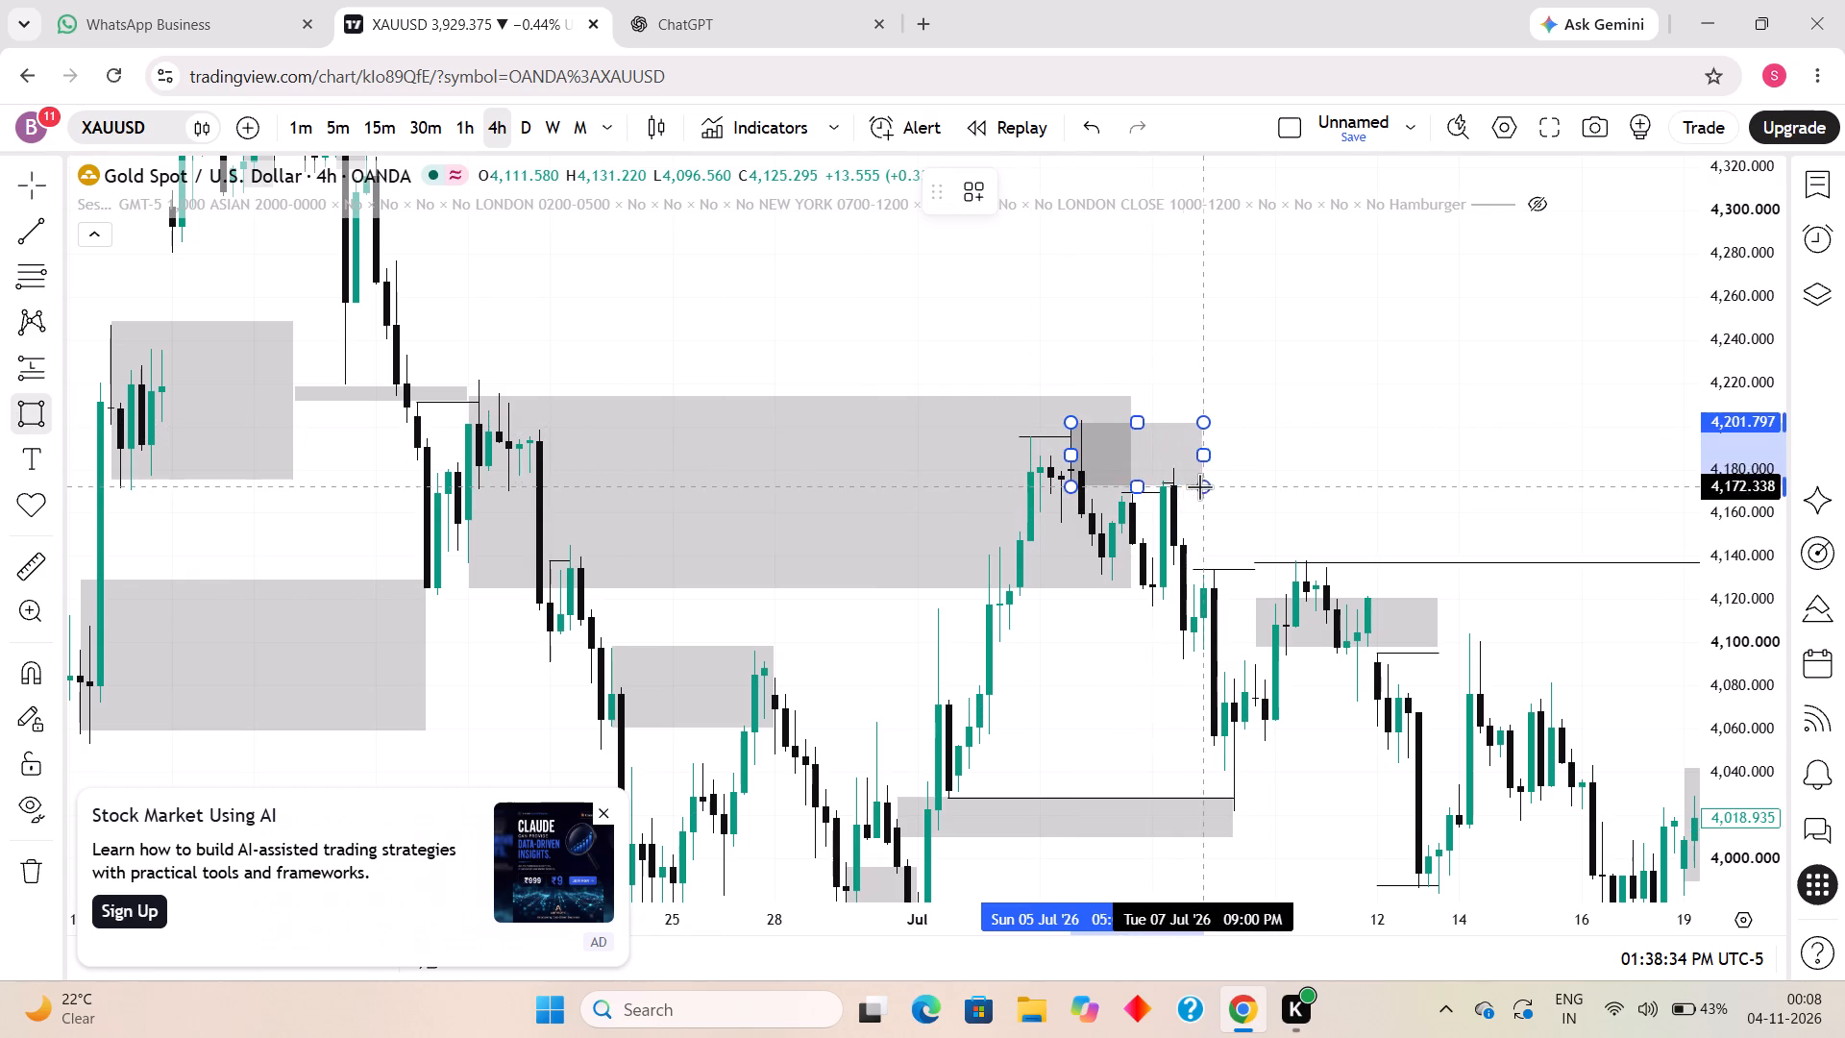
pyautogui.click(1176, 476)
pyautogui.click(1250, 507)
# Draw a rectangle zone from about 4,140 down to 4,128, spanning 7 July 09:00 AM to 8 July 01:00 AM.
pyautogui.moveTo(1252, 524); pyautogui.dragTo(1131, 444)
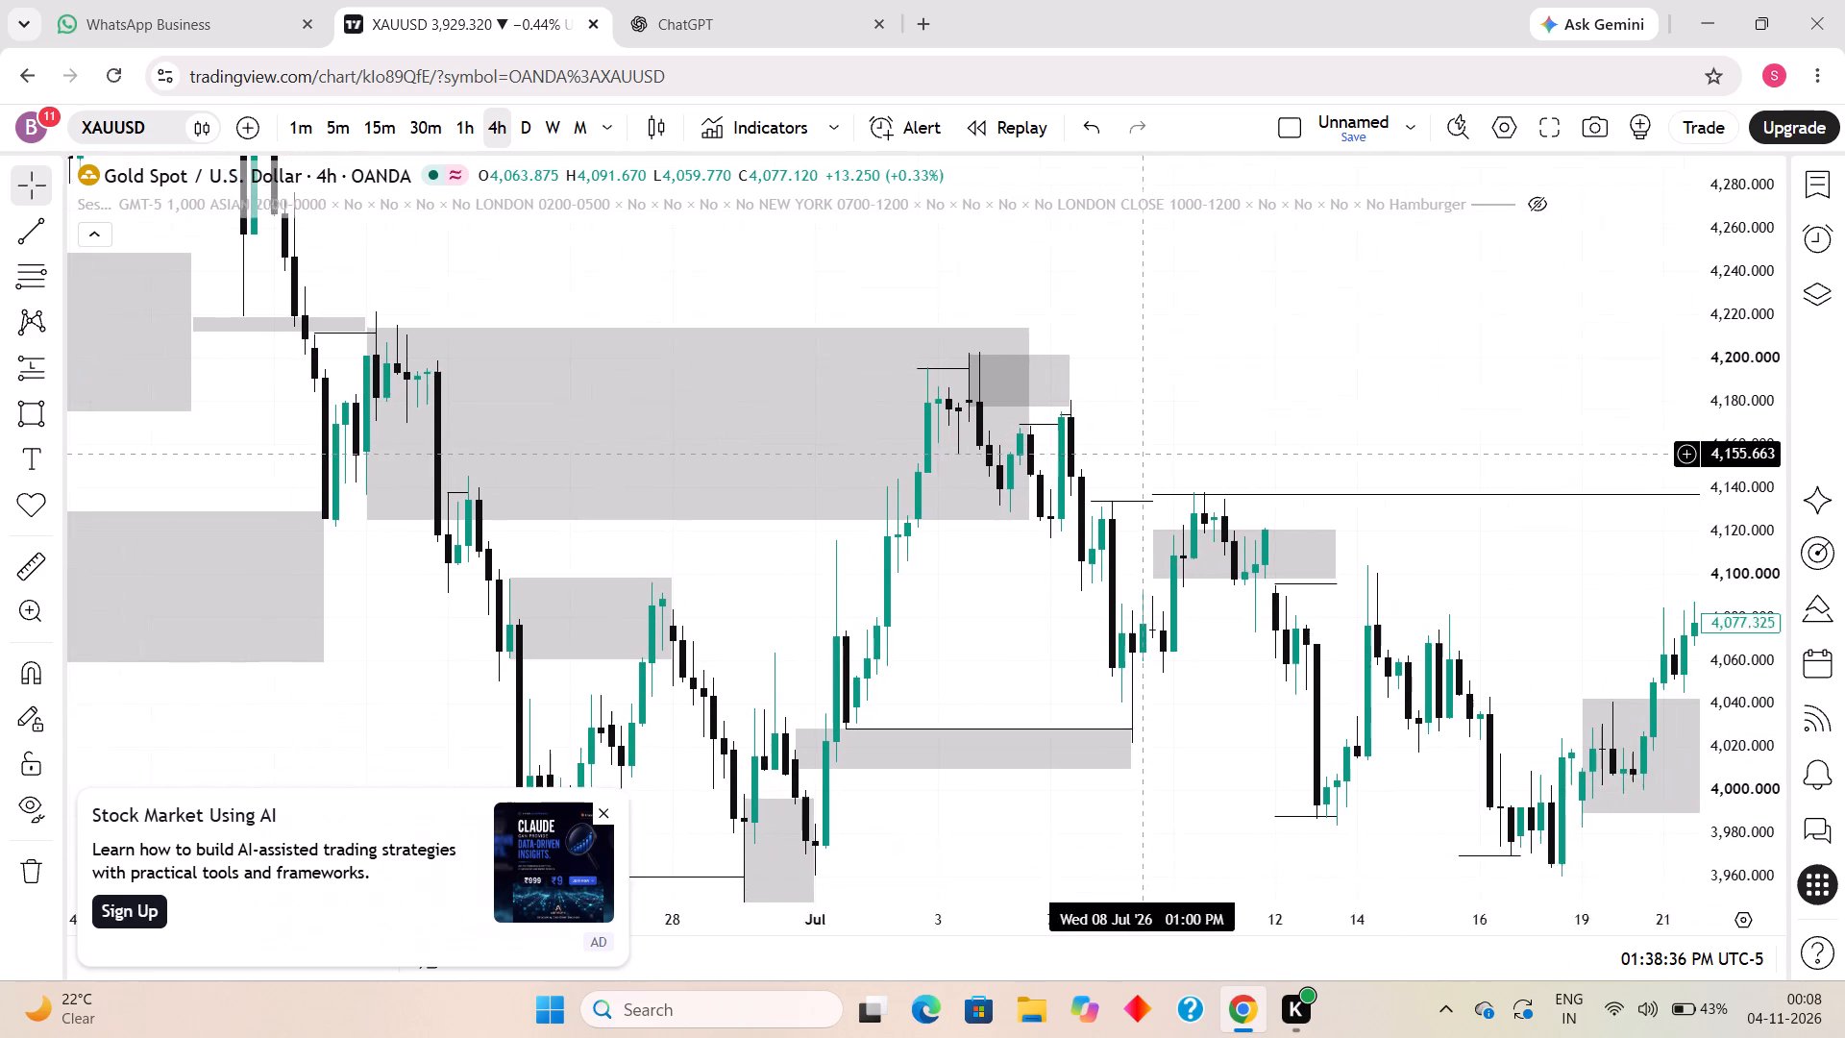
pyautogui.moveTo(1131, 444); pyautogui.dragTo(1122, 438)
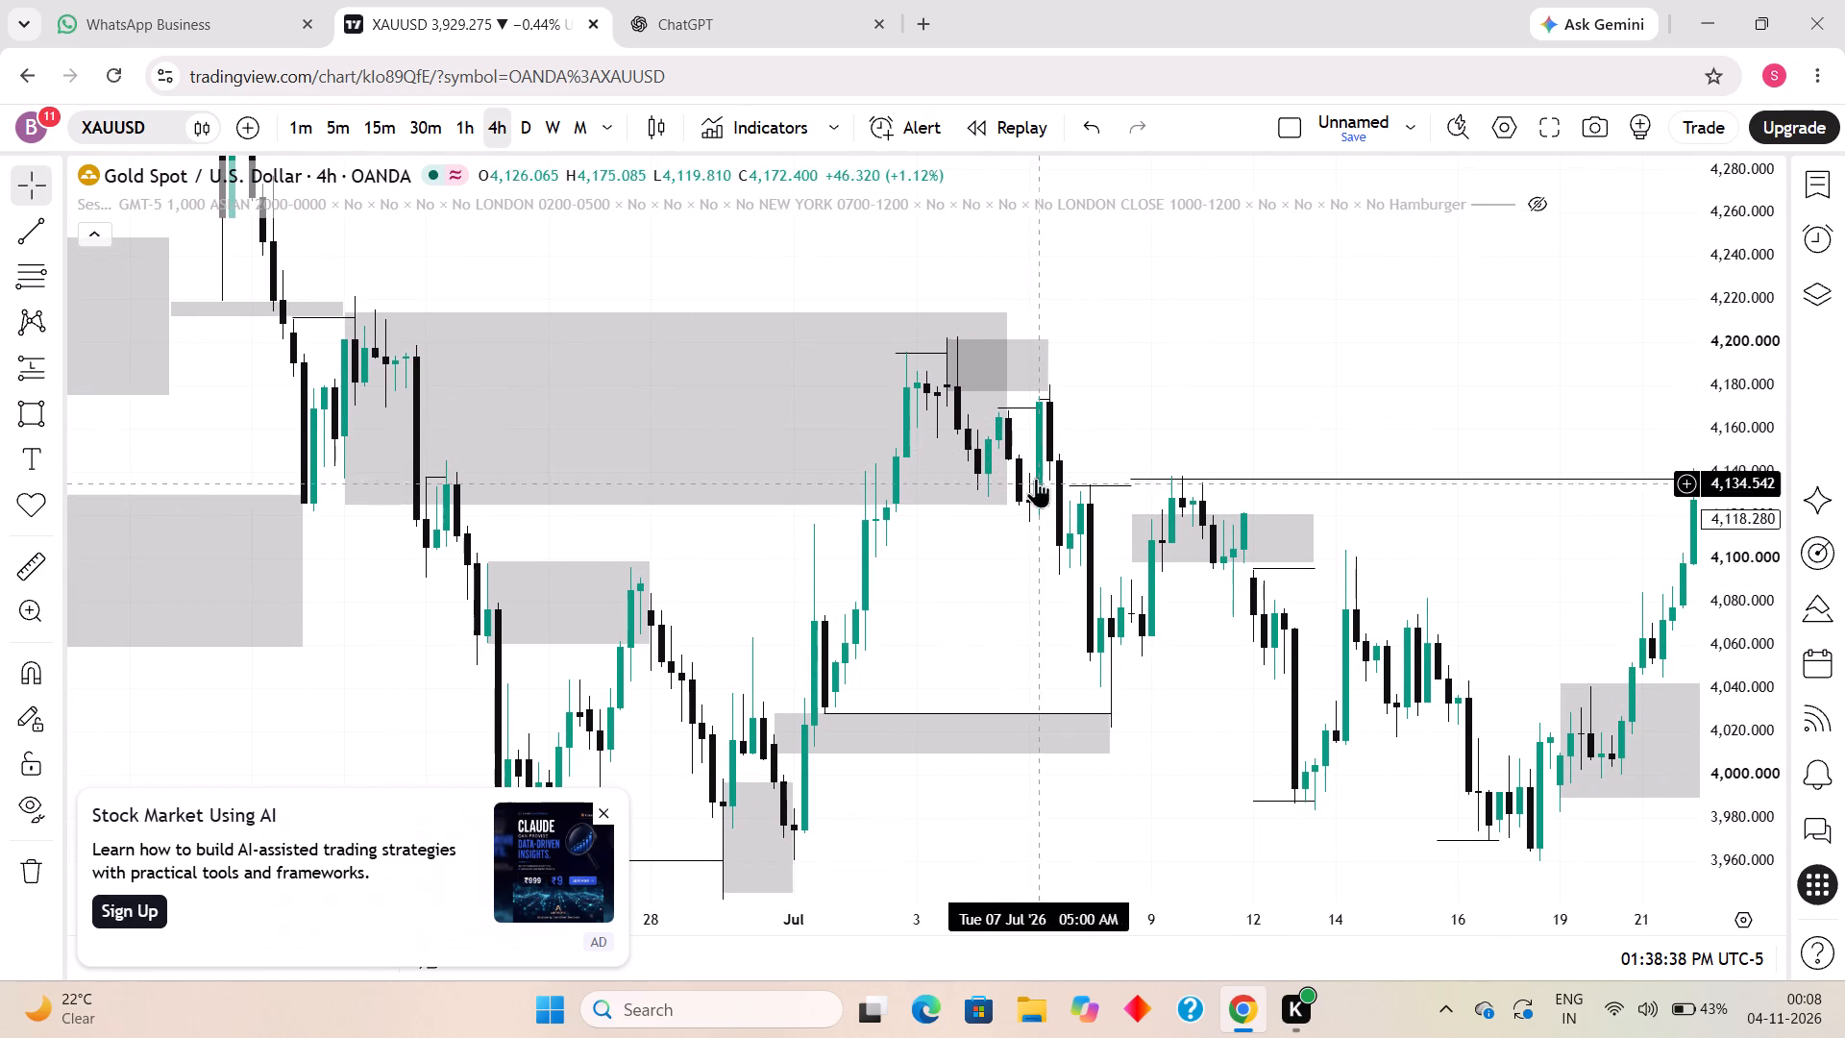
pyautogui.click(20, 395)
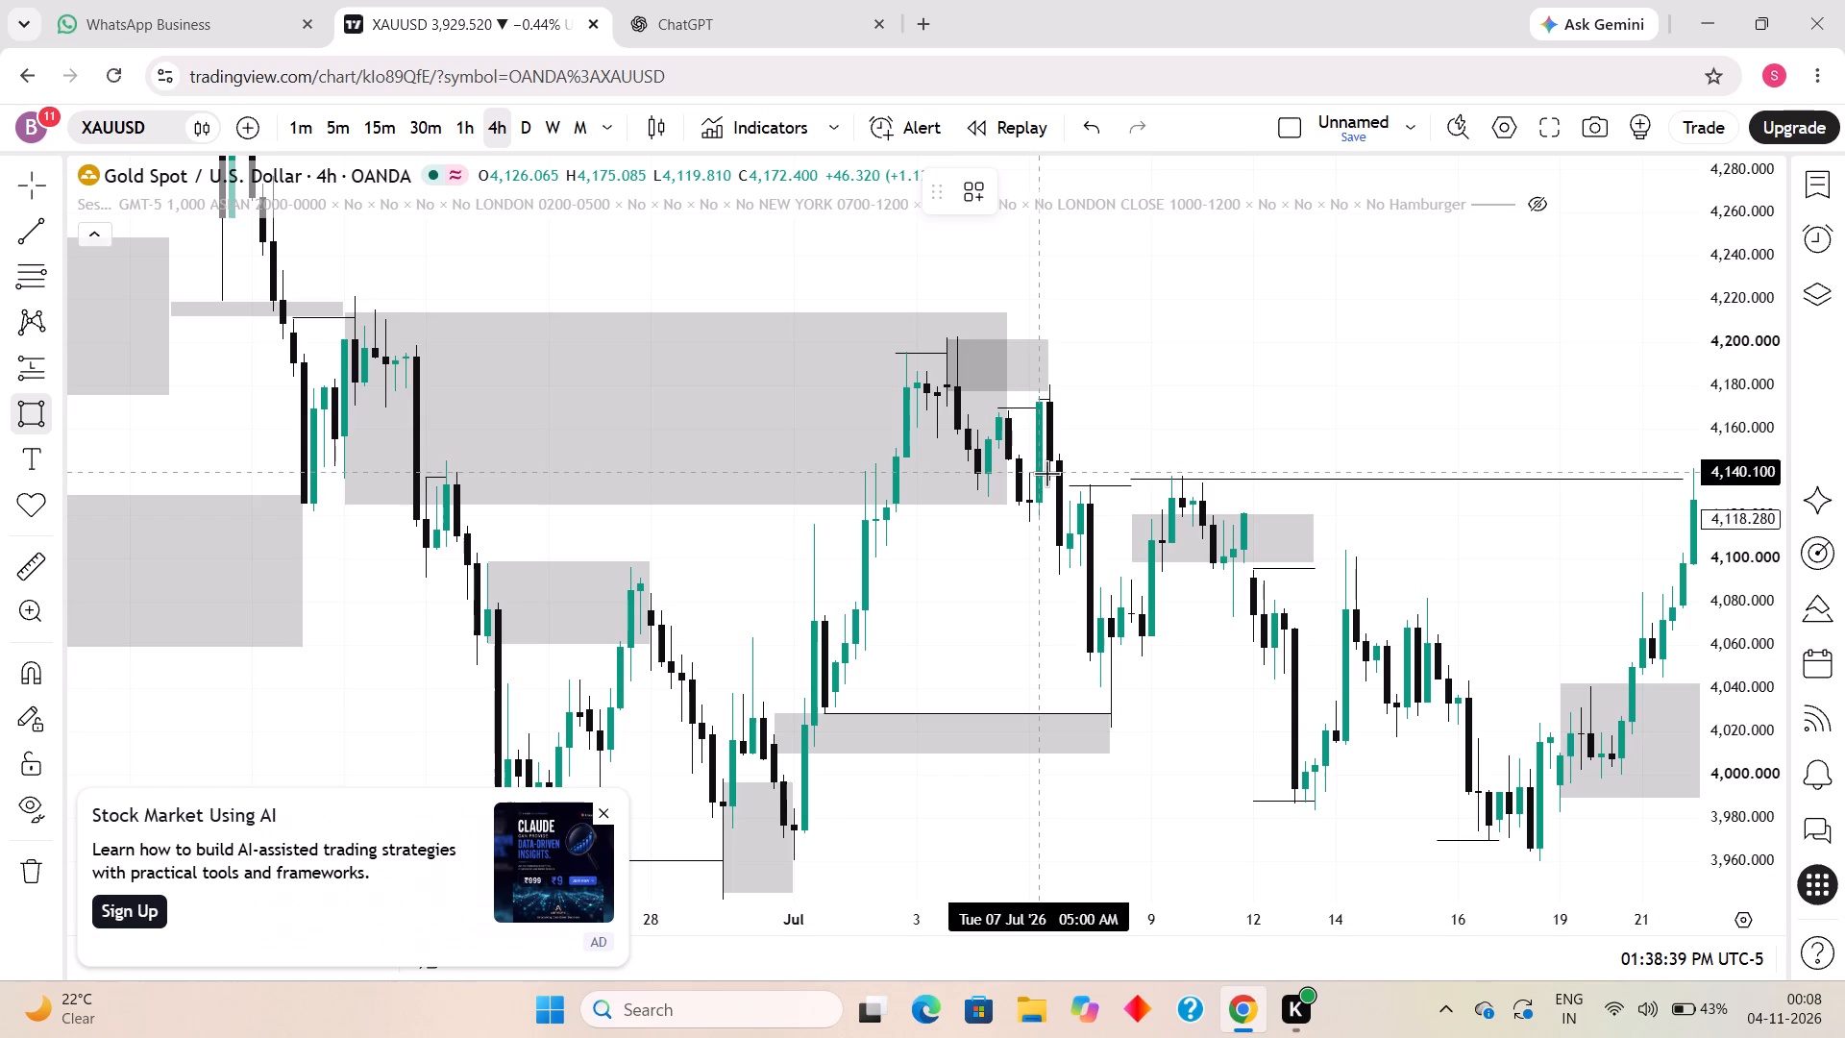
pyautogui.click(1046, 473)
pyautogui.click(1092, 497)
pyautogui.click(1119, 566)
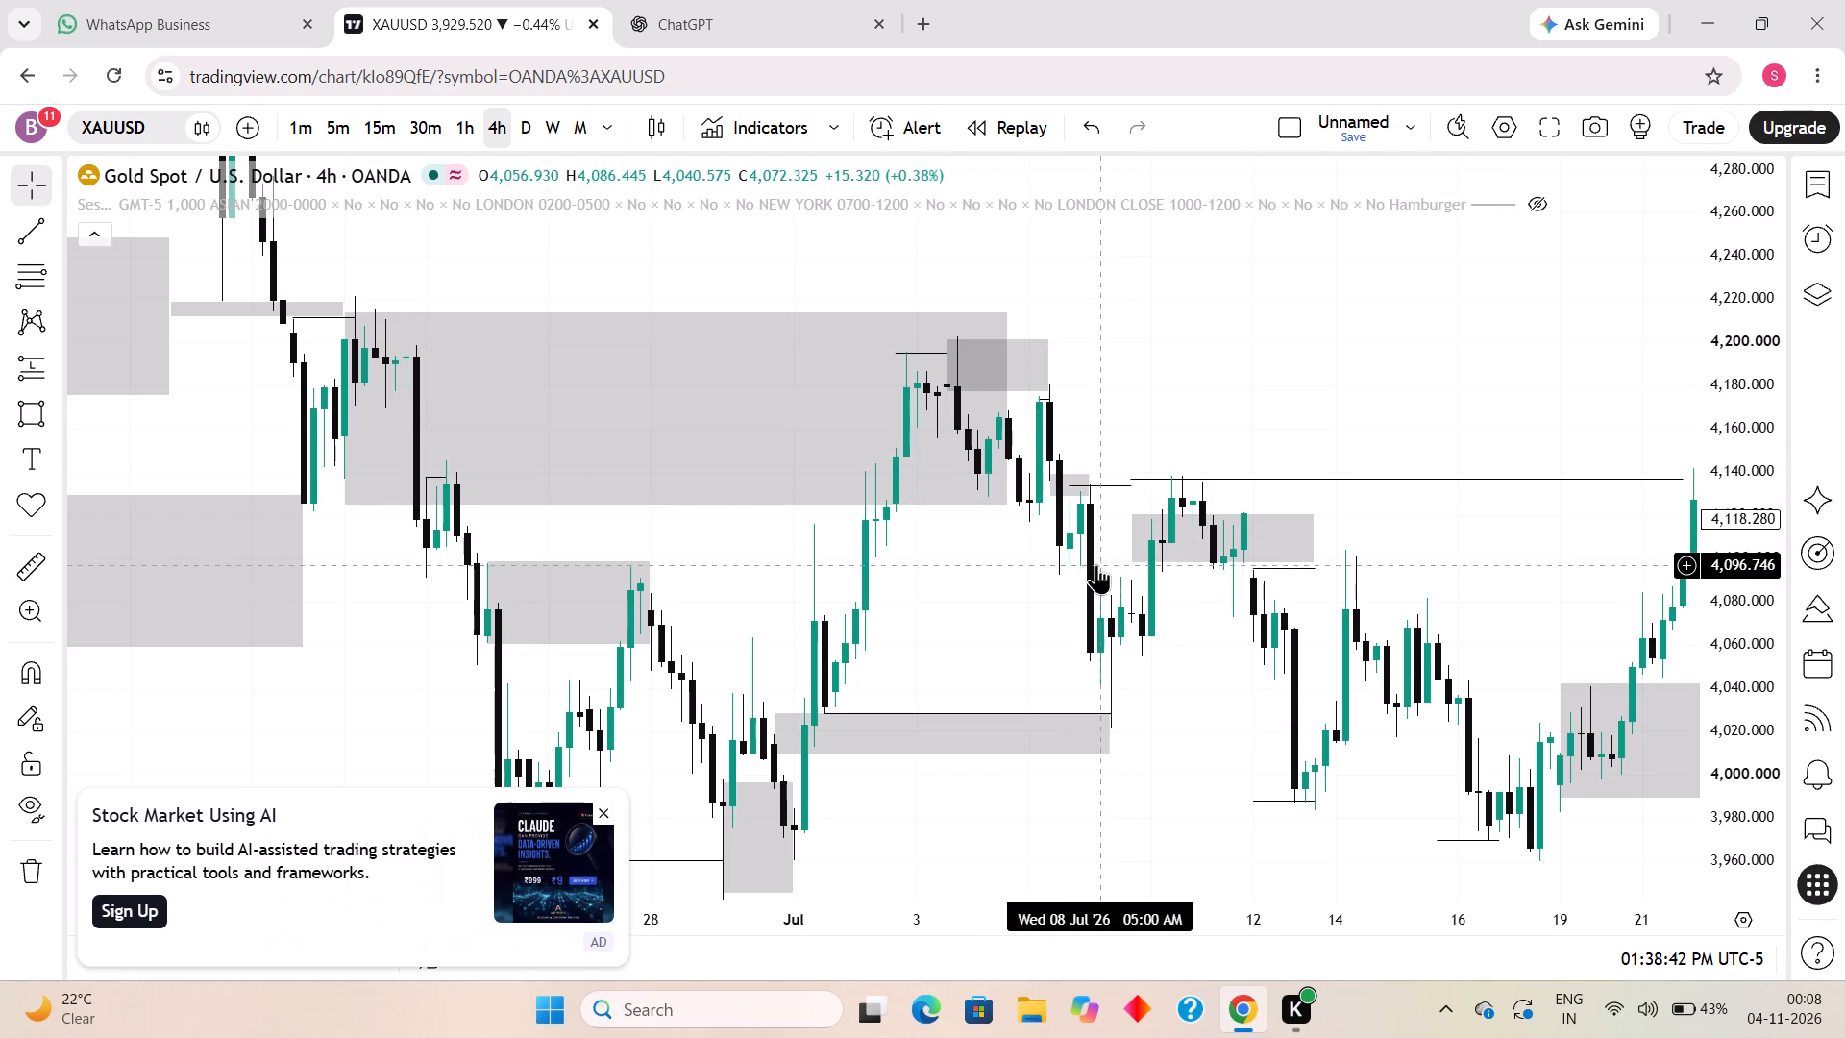
# Draw a short horizontal swing-high line at about 4,086 from 8 July 05:00 AM to 01:00 PM.
pyautogui.moveTo(1094, 563); pyautogui.dragTo(984, 574)
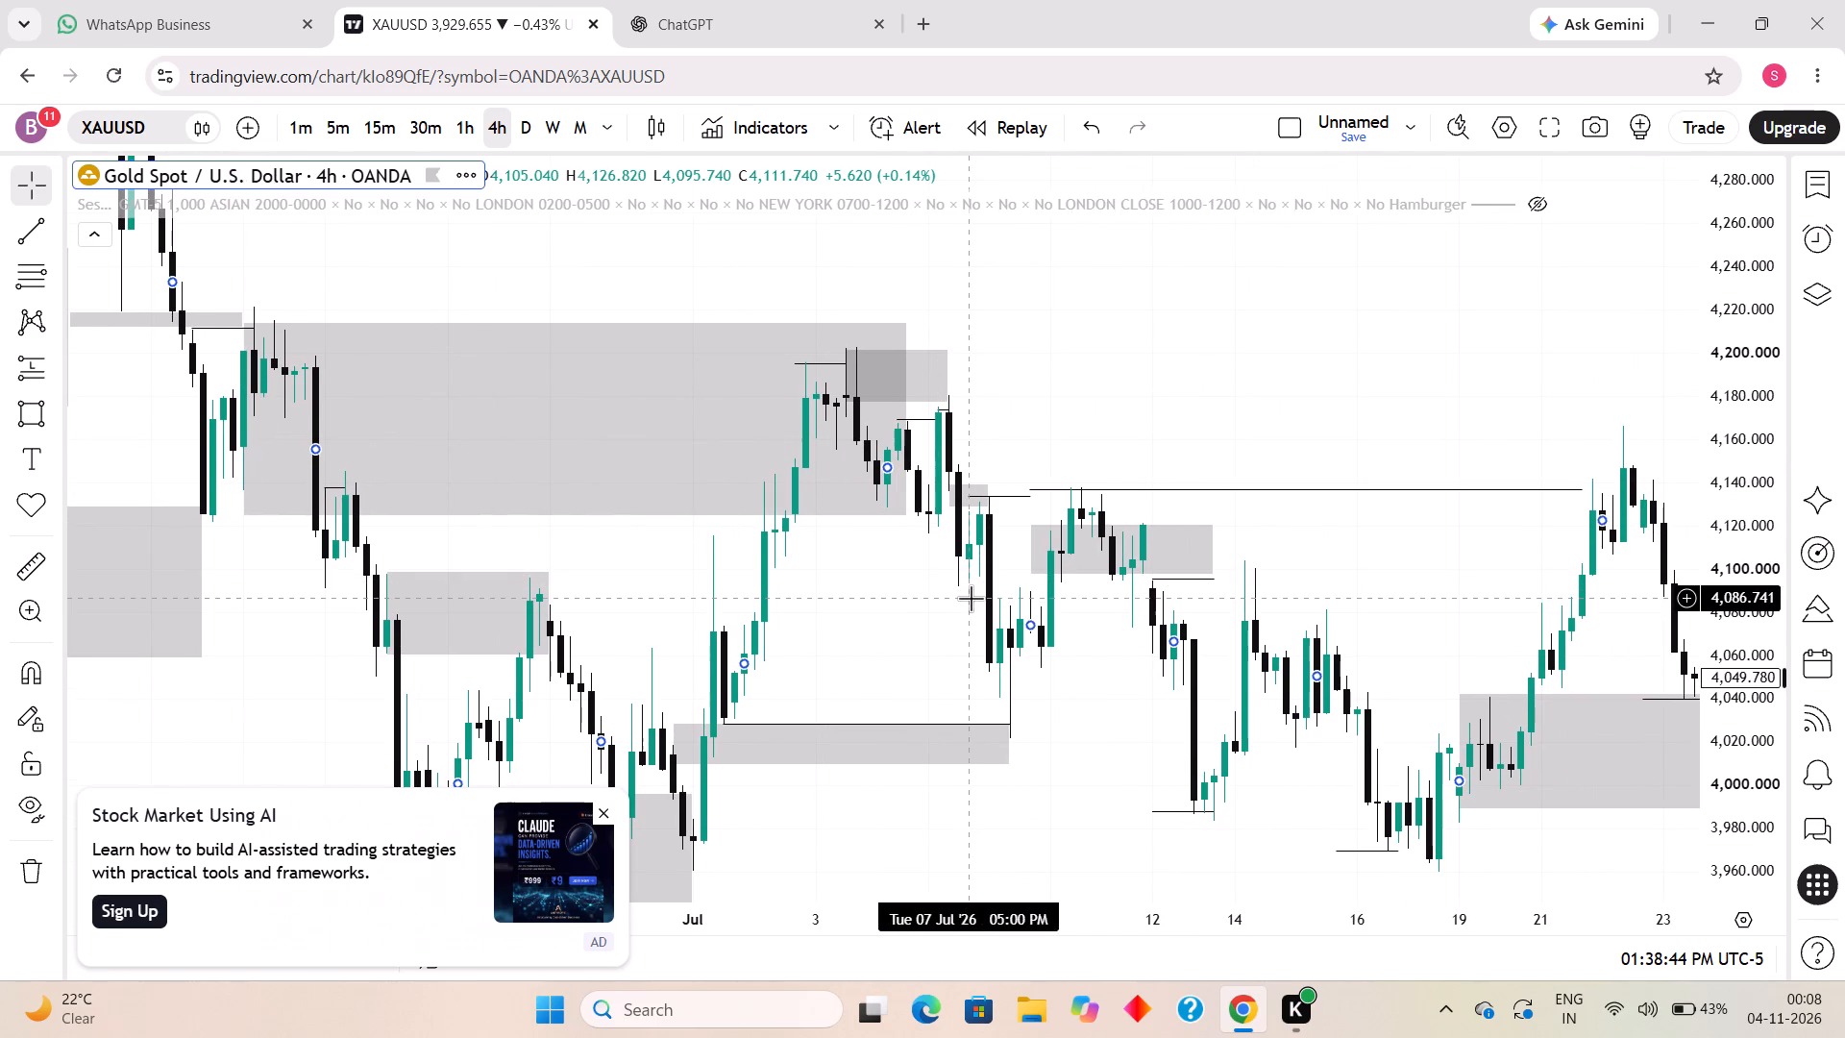
pyautogui.click(24, 243)
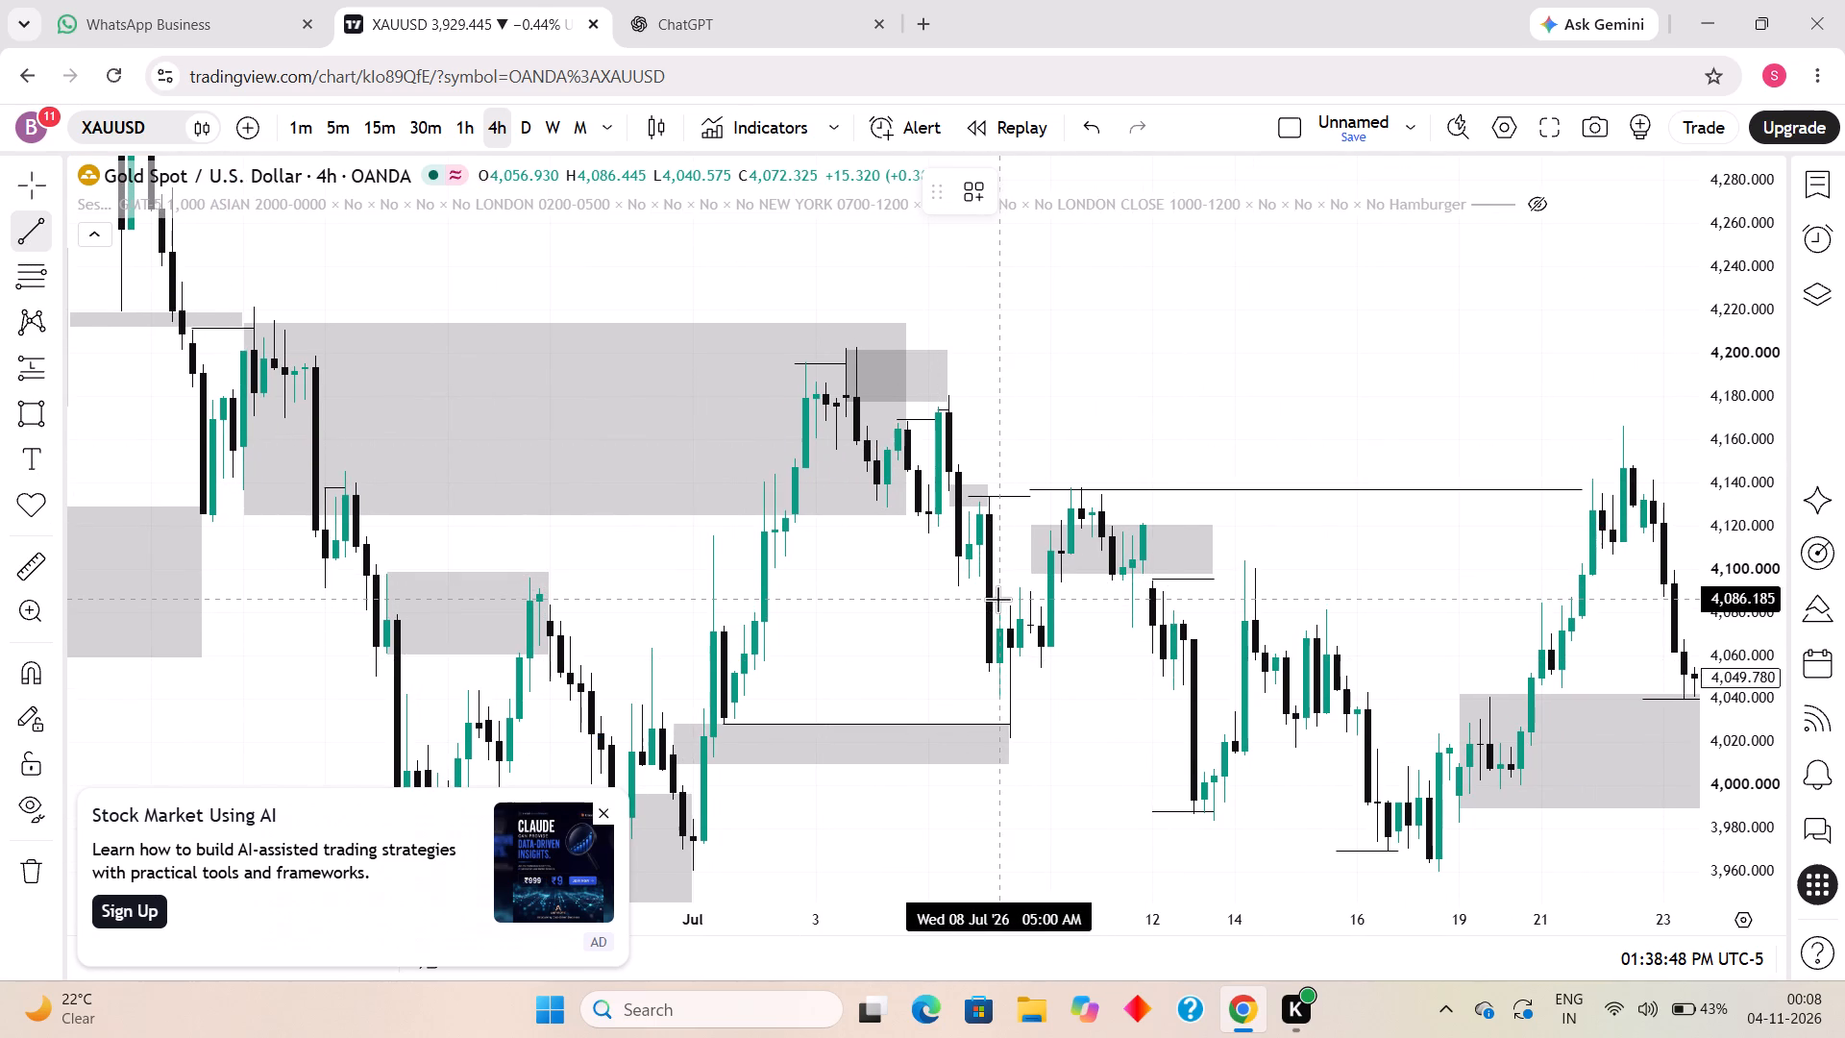
pyautogui.click(997, 599)
pyautogui.keyDown('shift'); pyautogui.click(1017, 604); pyautogui.keyUp('shift')
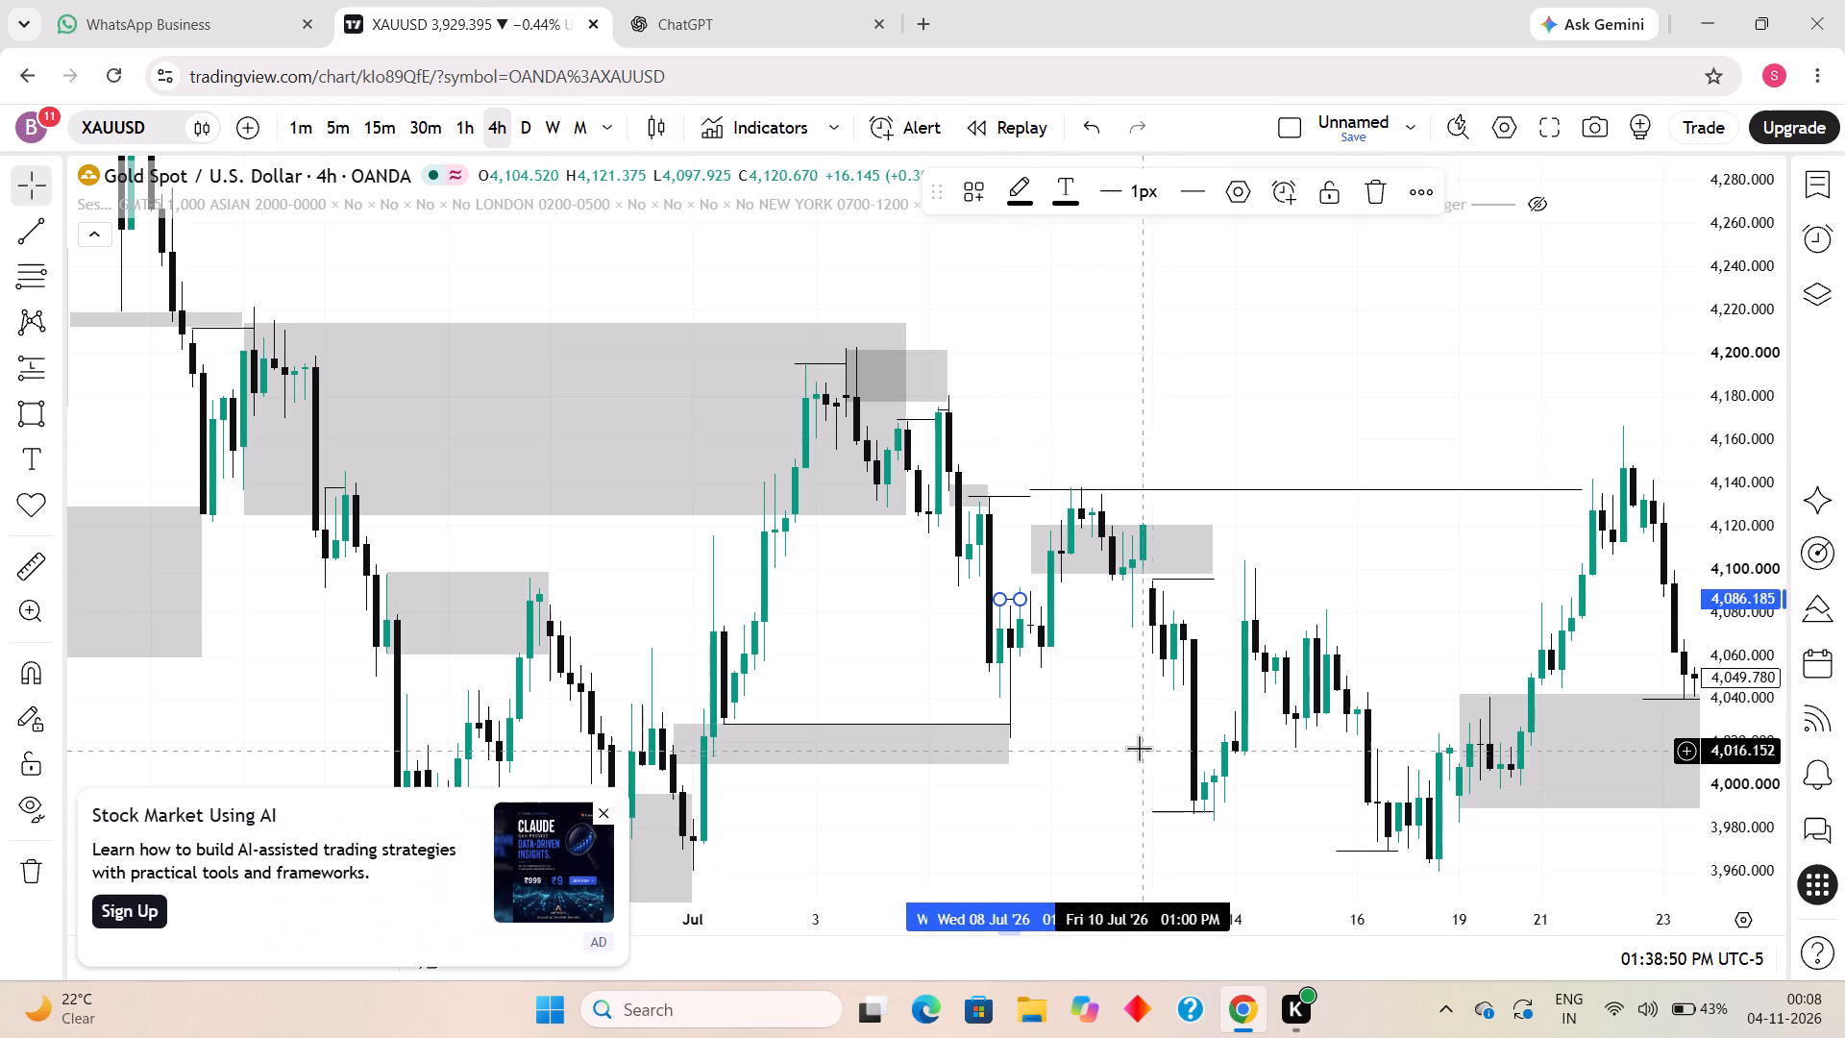
pyautogui.click(1138, 746)
# Draw a rectangle zone from about 4,100 down to 4,087, spanning 7 July 09:00 PM to 8 July 01:00 PM.
pyautogui.click(22, 409)
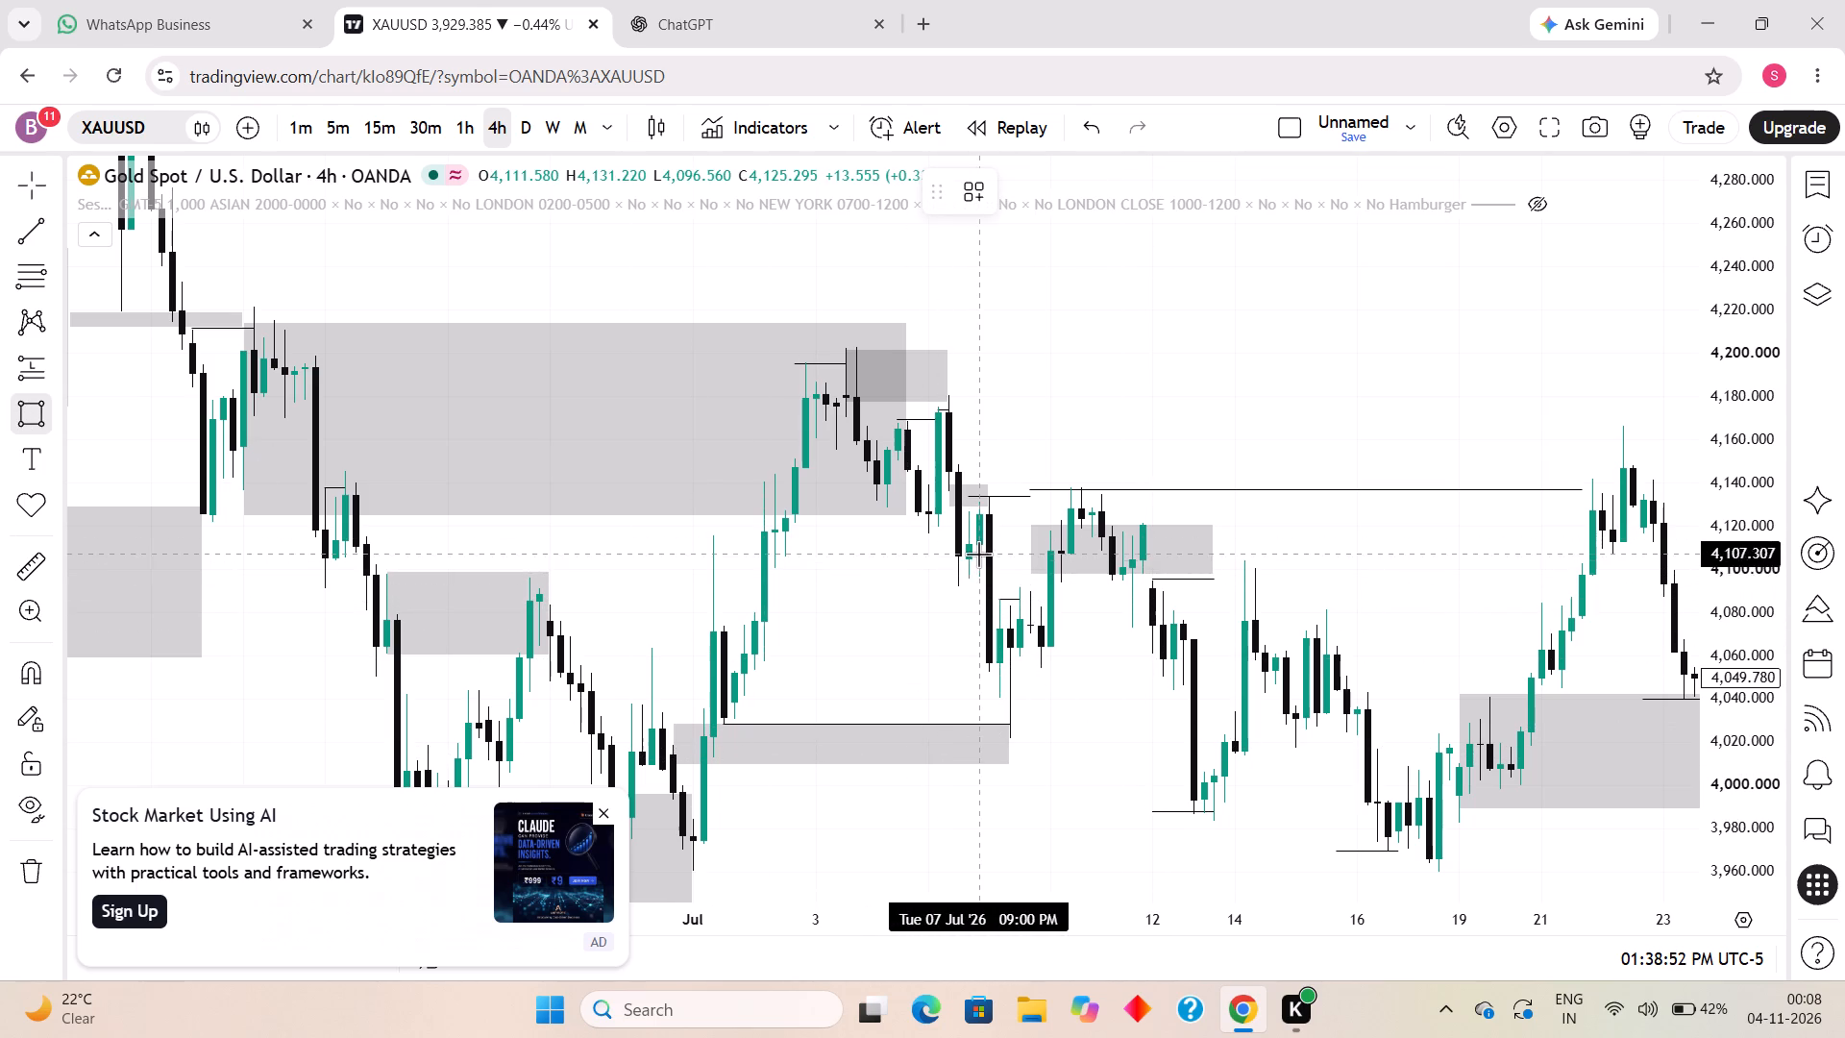
pyautogui.click(976, 568)
pyautogui.click(1022, 596)
pyautogui.click(1119, 716)
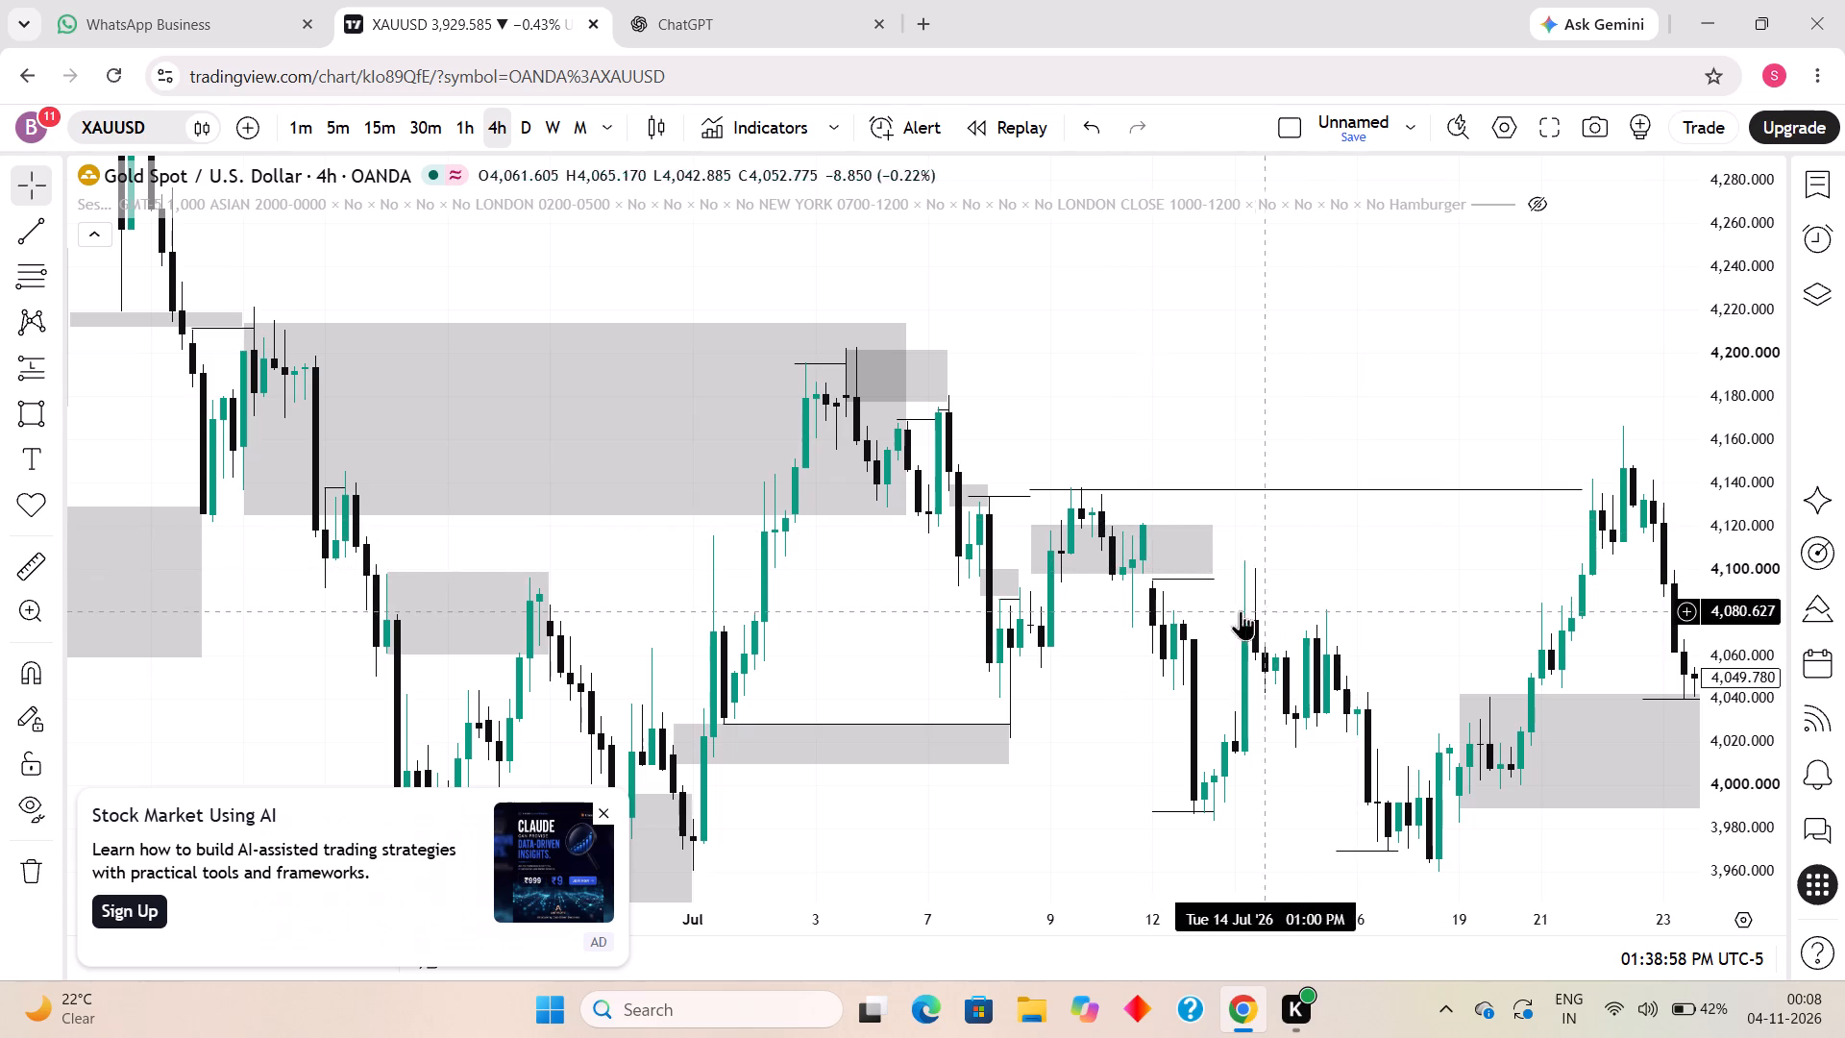
# Extend the end of the swing-high line at about 4,095, which starts on 12 July, to 14 July 05:00 AM.
pyautogui.moveTo(1214, 580); pyautogui.dragTo(1245, 581)
pyautogui.click(1338, 591)
# Draw a short horizontal swing-high line at about 4,073 from 15 July 05:00 AM to 01:00 PM.
pyautogui.moveTo(1220, 691); pyautogui.dragTo(1150, 683)
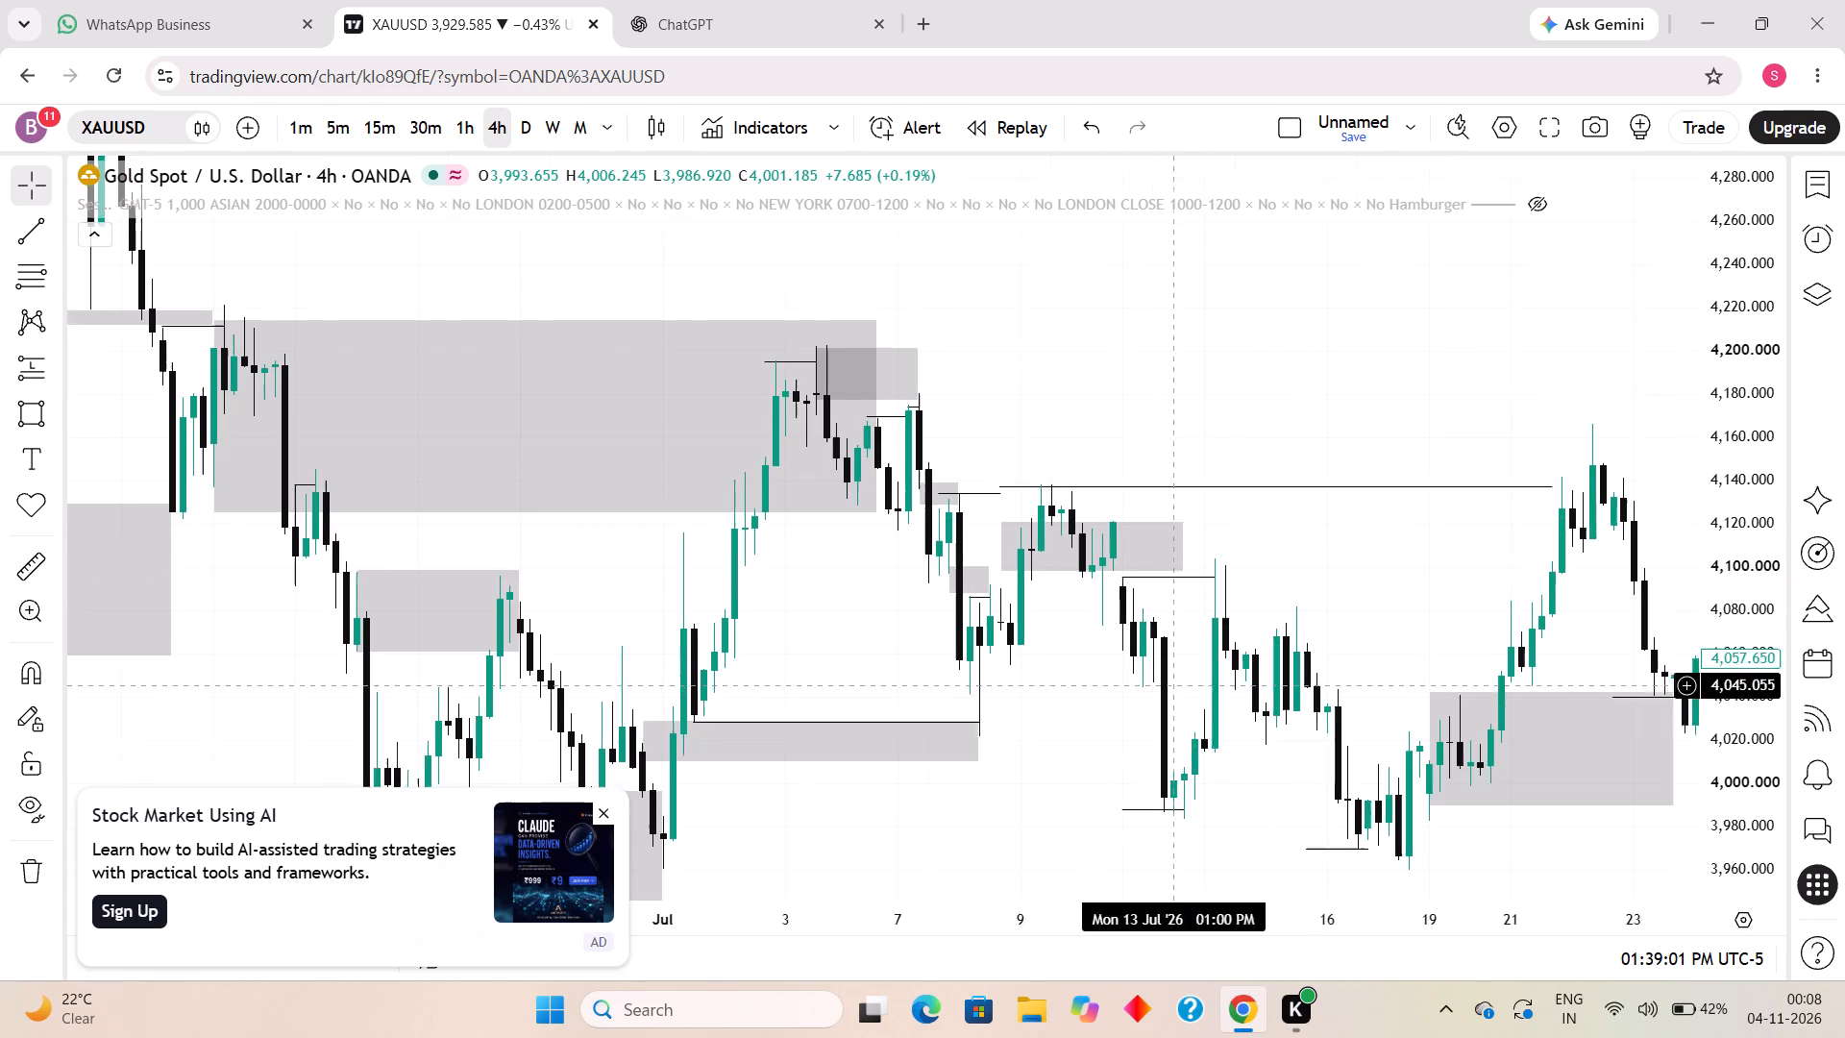
pyautogui.moveTo(1150, 683); pyautogui.dragTo(1037, 677)
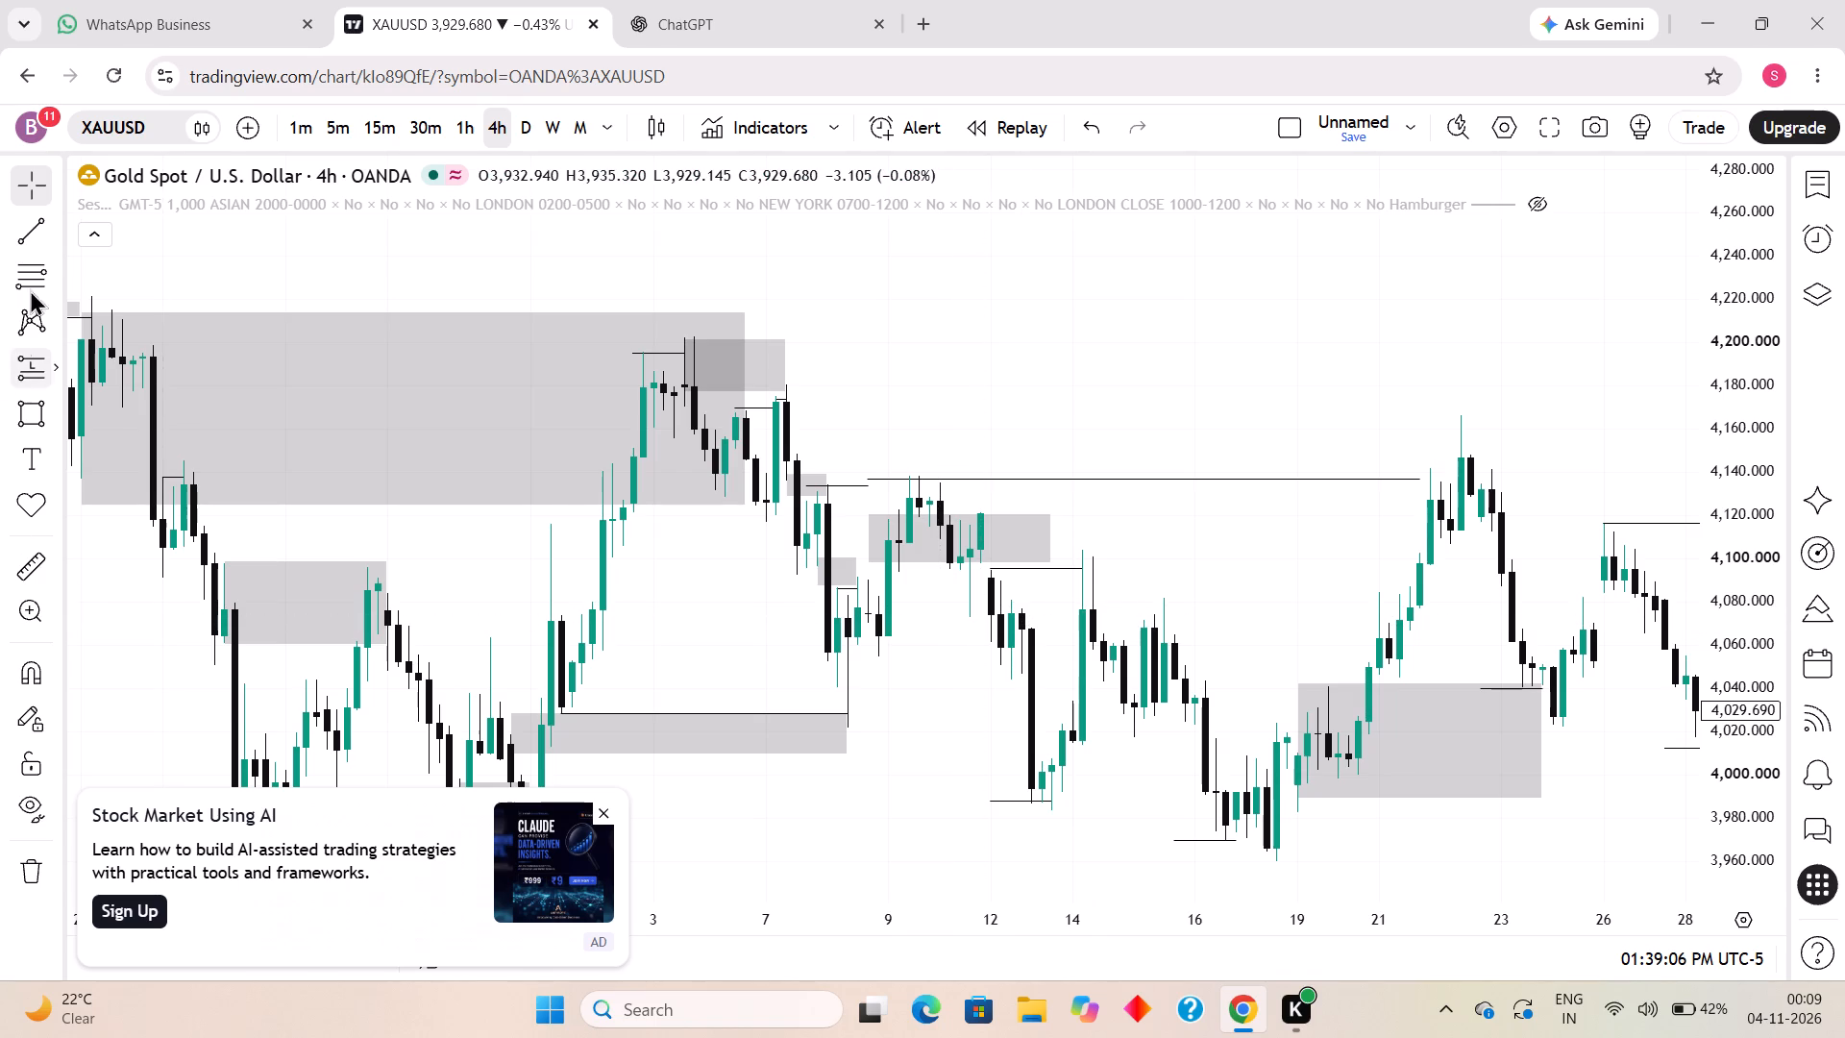
pyautogui.click(30, 218)
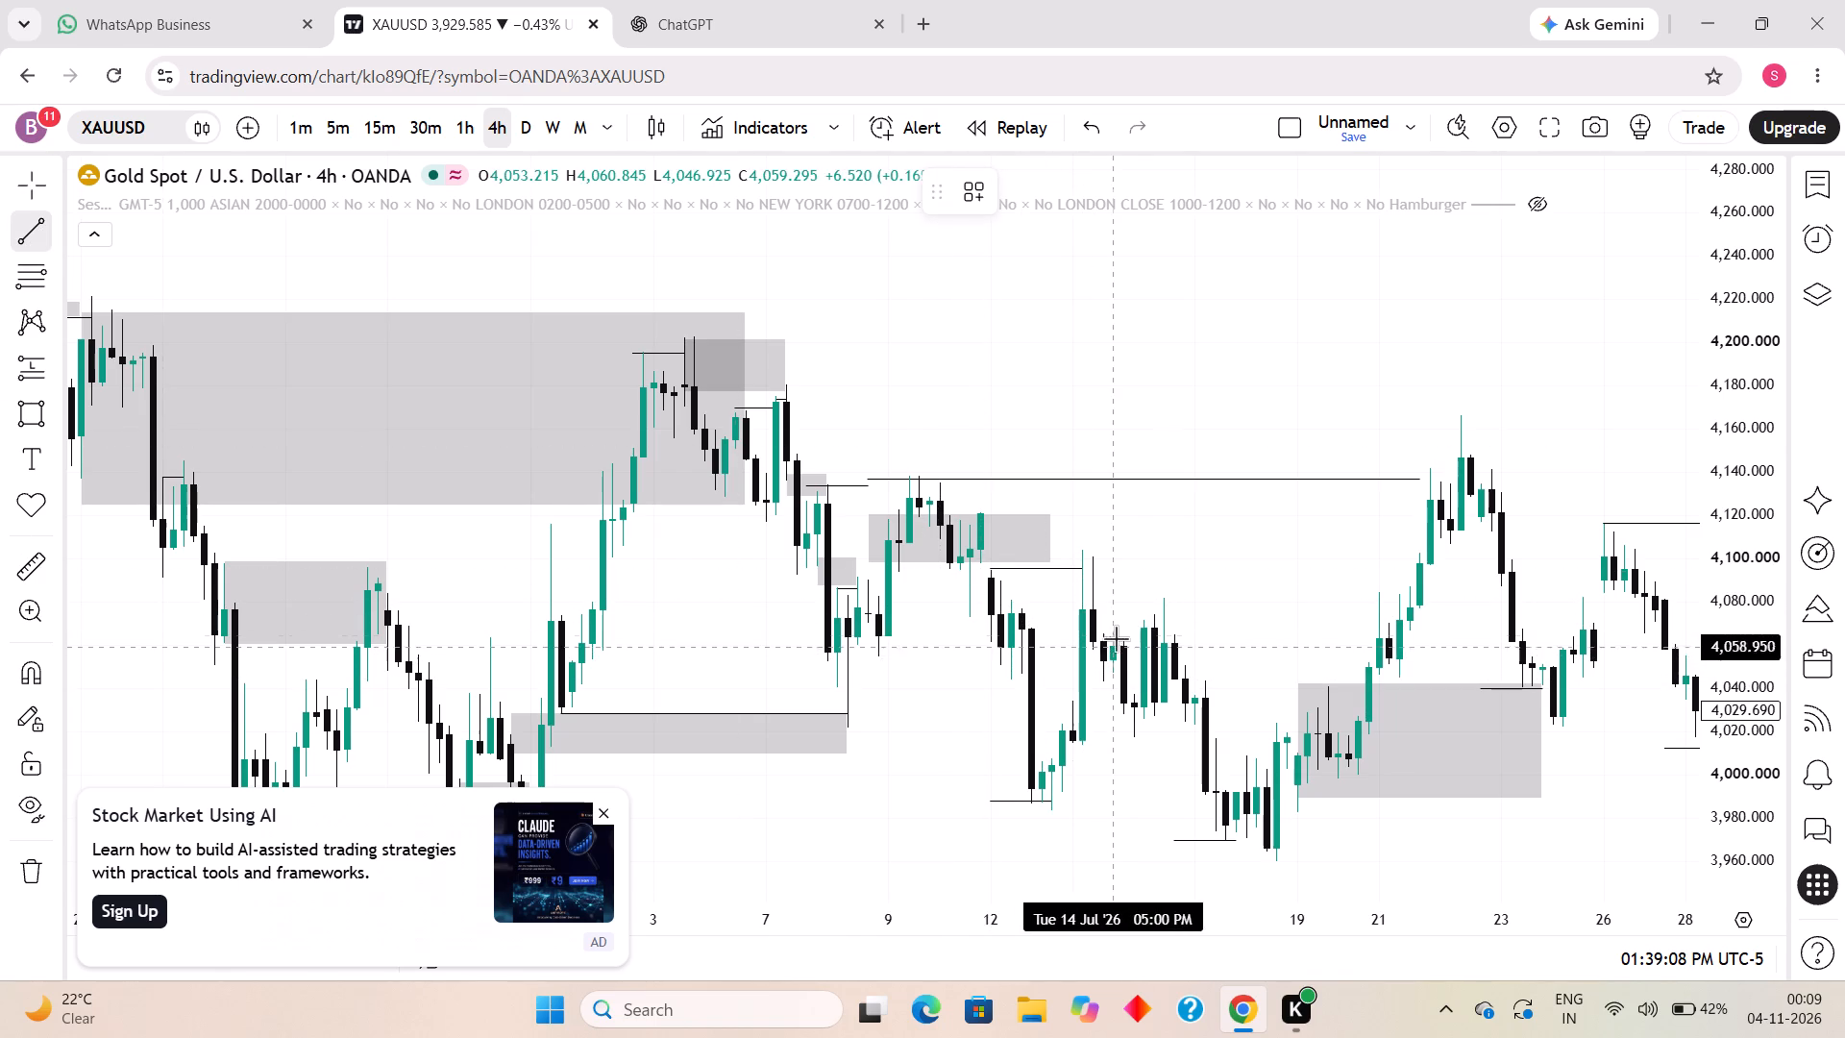
pyautogui.click(1148, 615)
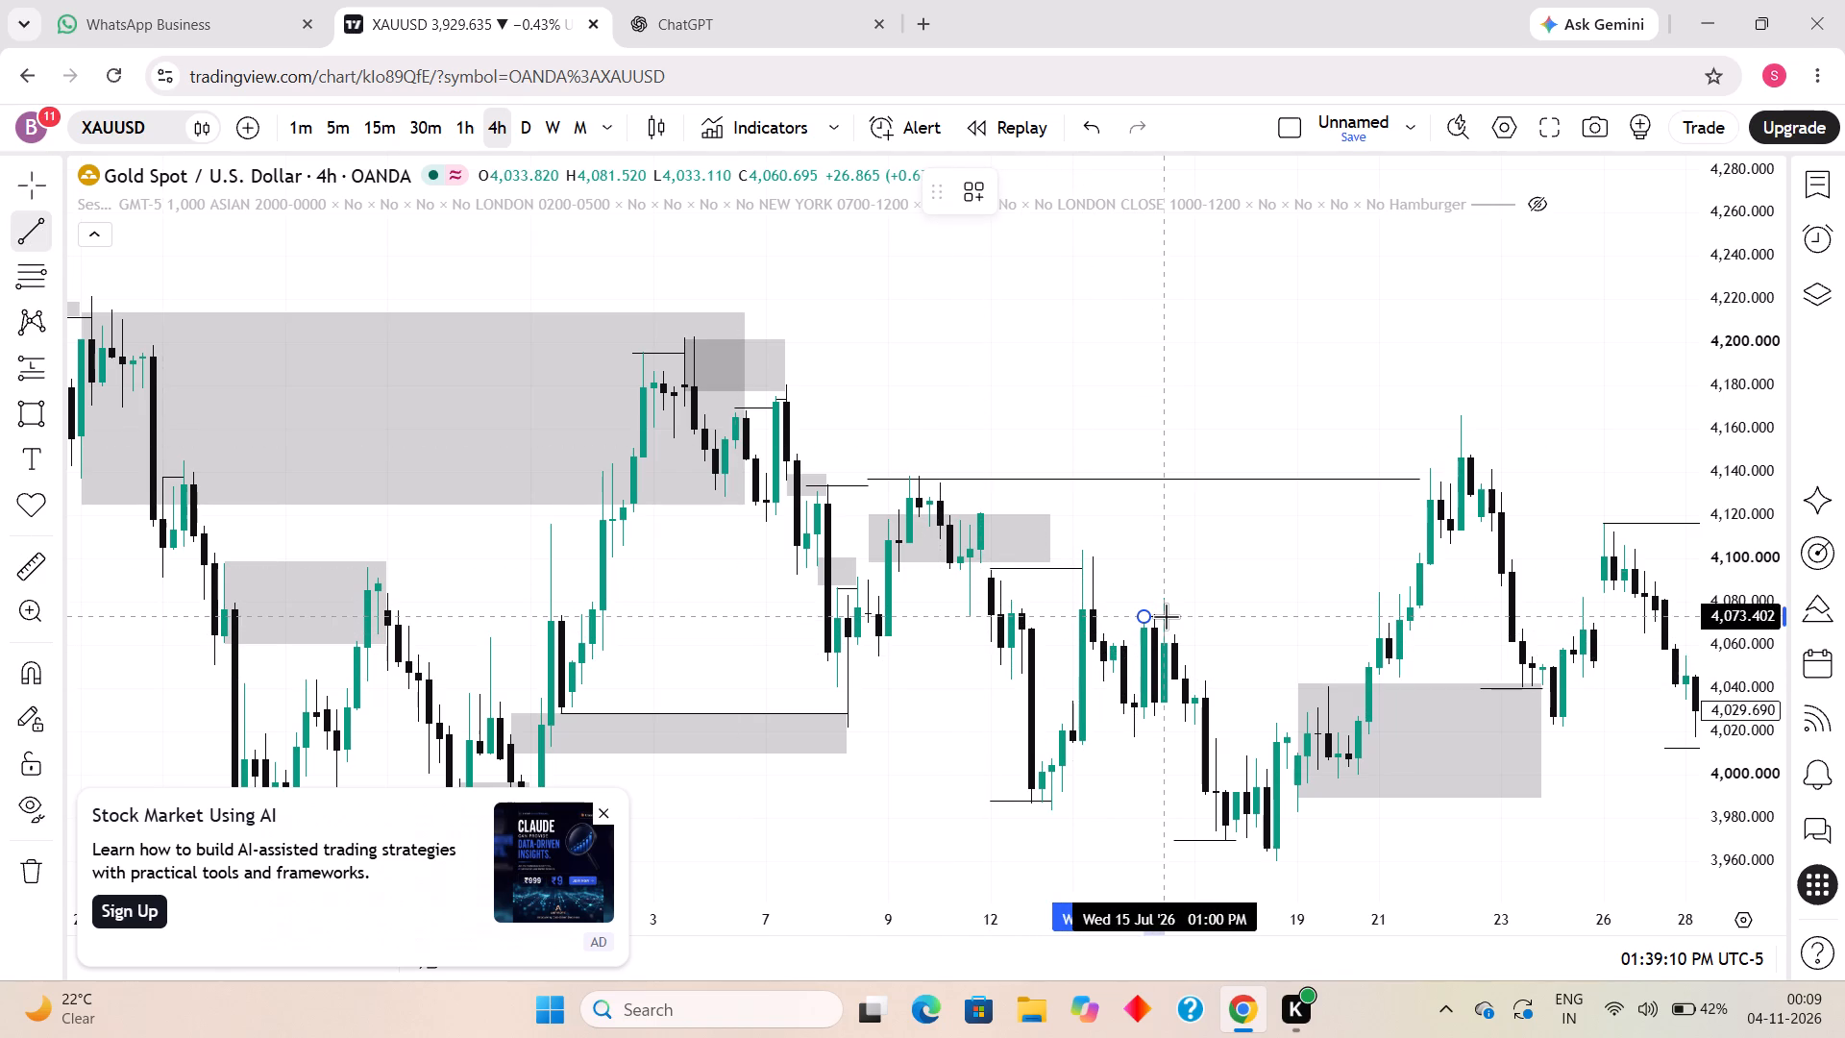
pyautogui.keyDown('shift'); pyautogui.click(1166, 616); pyautogui.keyUp('shift')
pyautogui.click(1225, 631)
pyautogui.click(1201, 678)
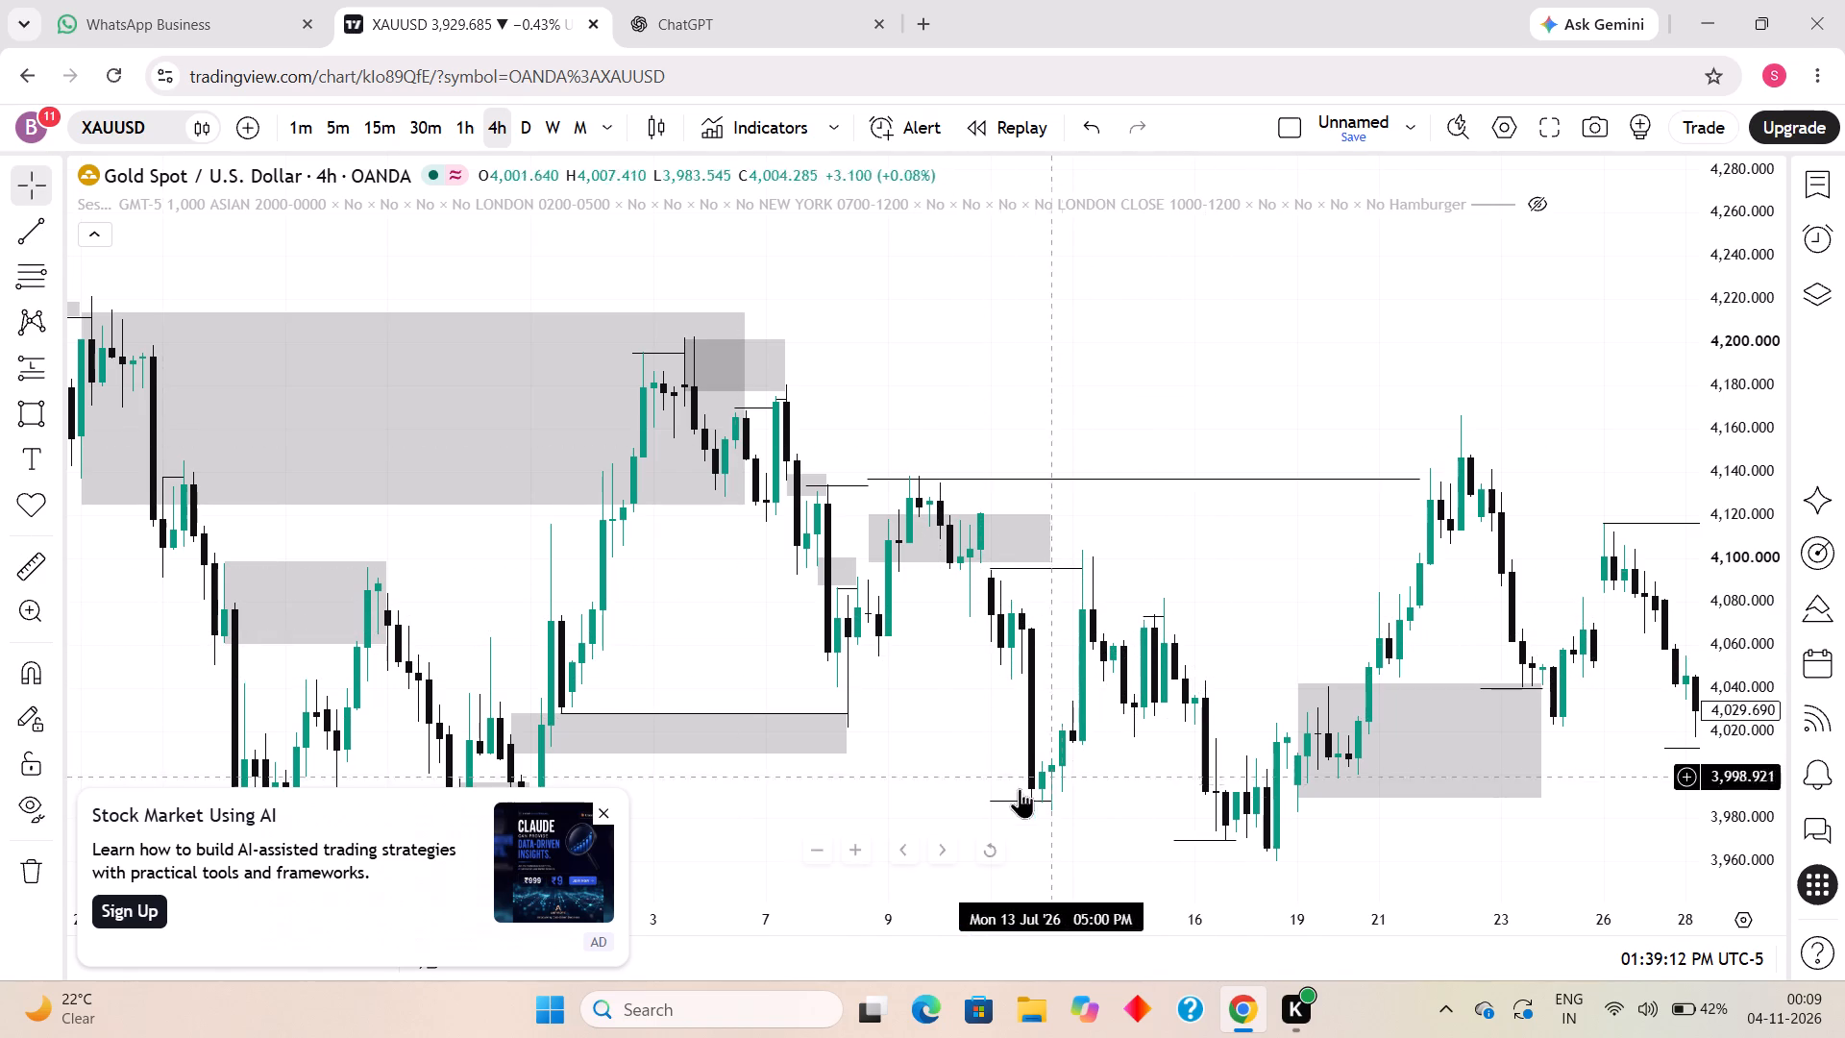
# Adjust the mid-July swing-low line at about 3,969 to run from 16 July 09:00 AM to 17 July 05:00 AM.
pyautogui.moveTo(1189, 745); pyautogui.dragTo(1041, 640)
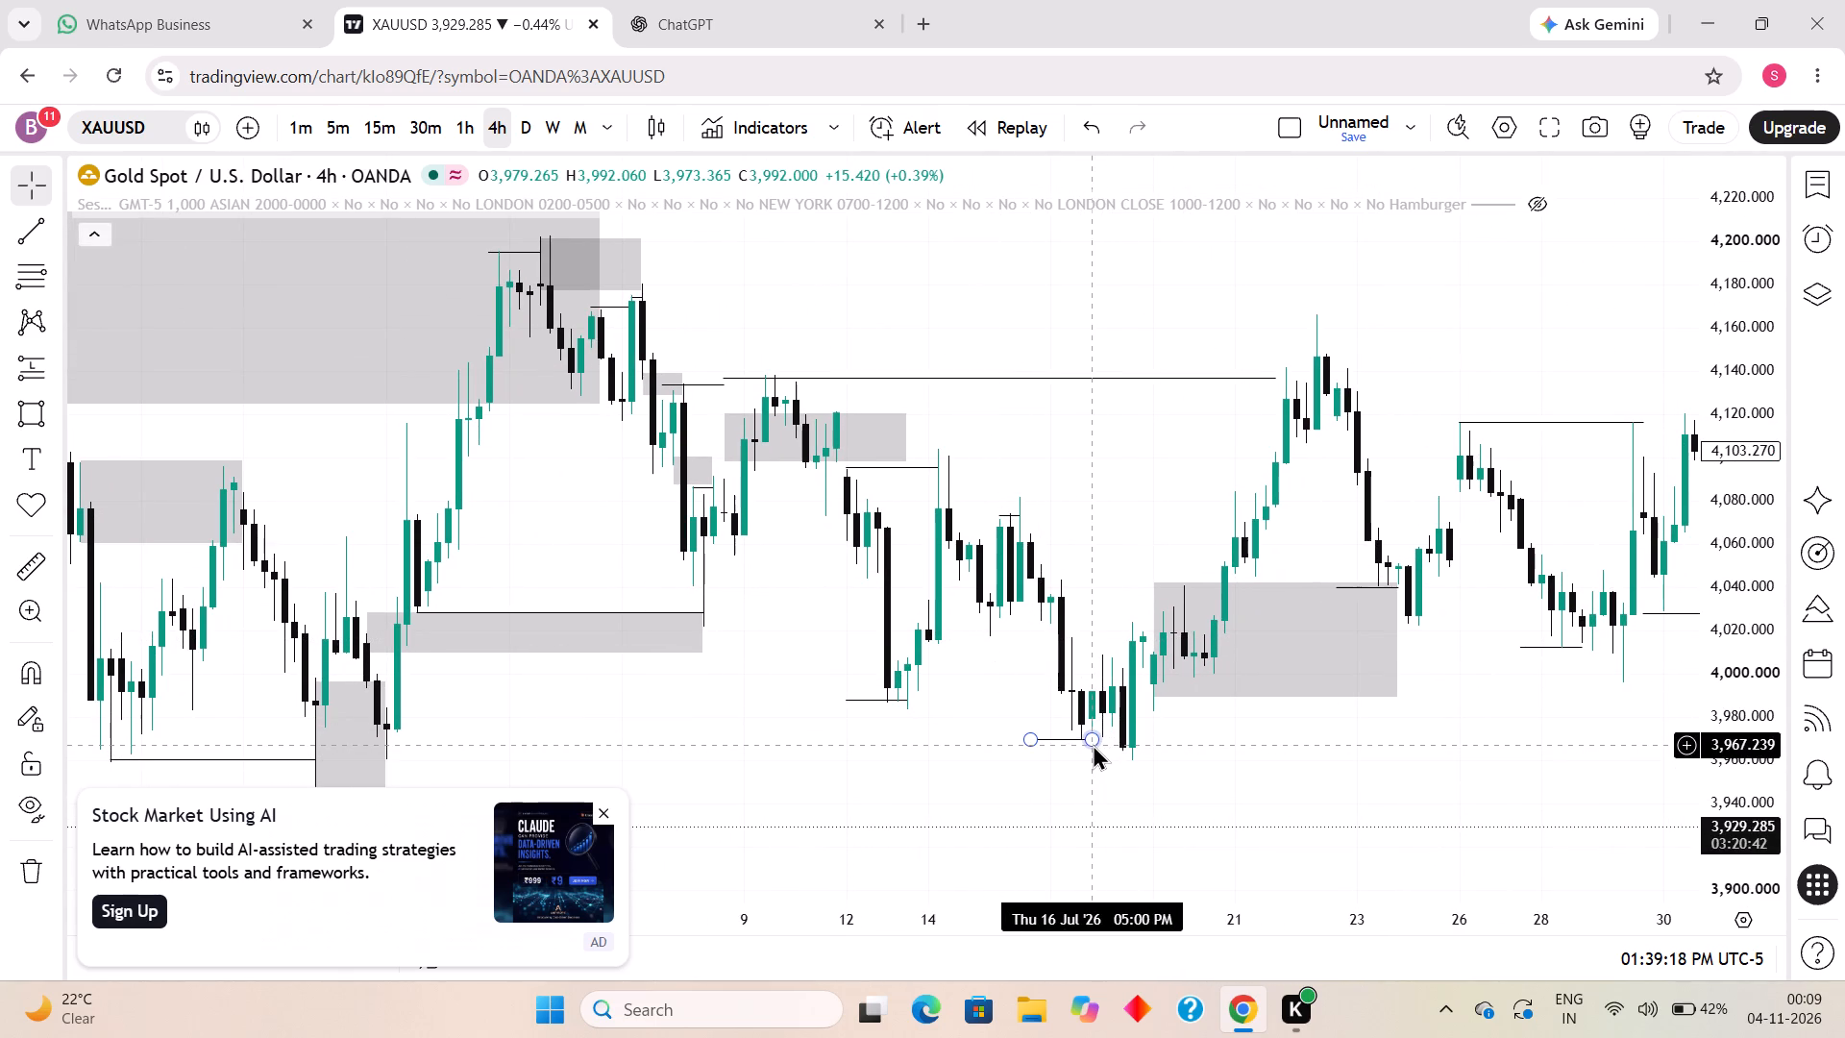
pyautogui.moveTo(1093, 743); pyautogui.dragTo(1121, 738)
pyautogui.click(1168, 755)
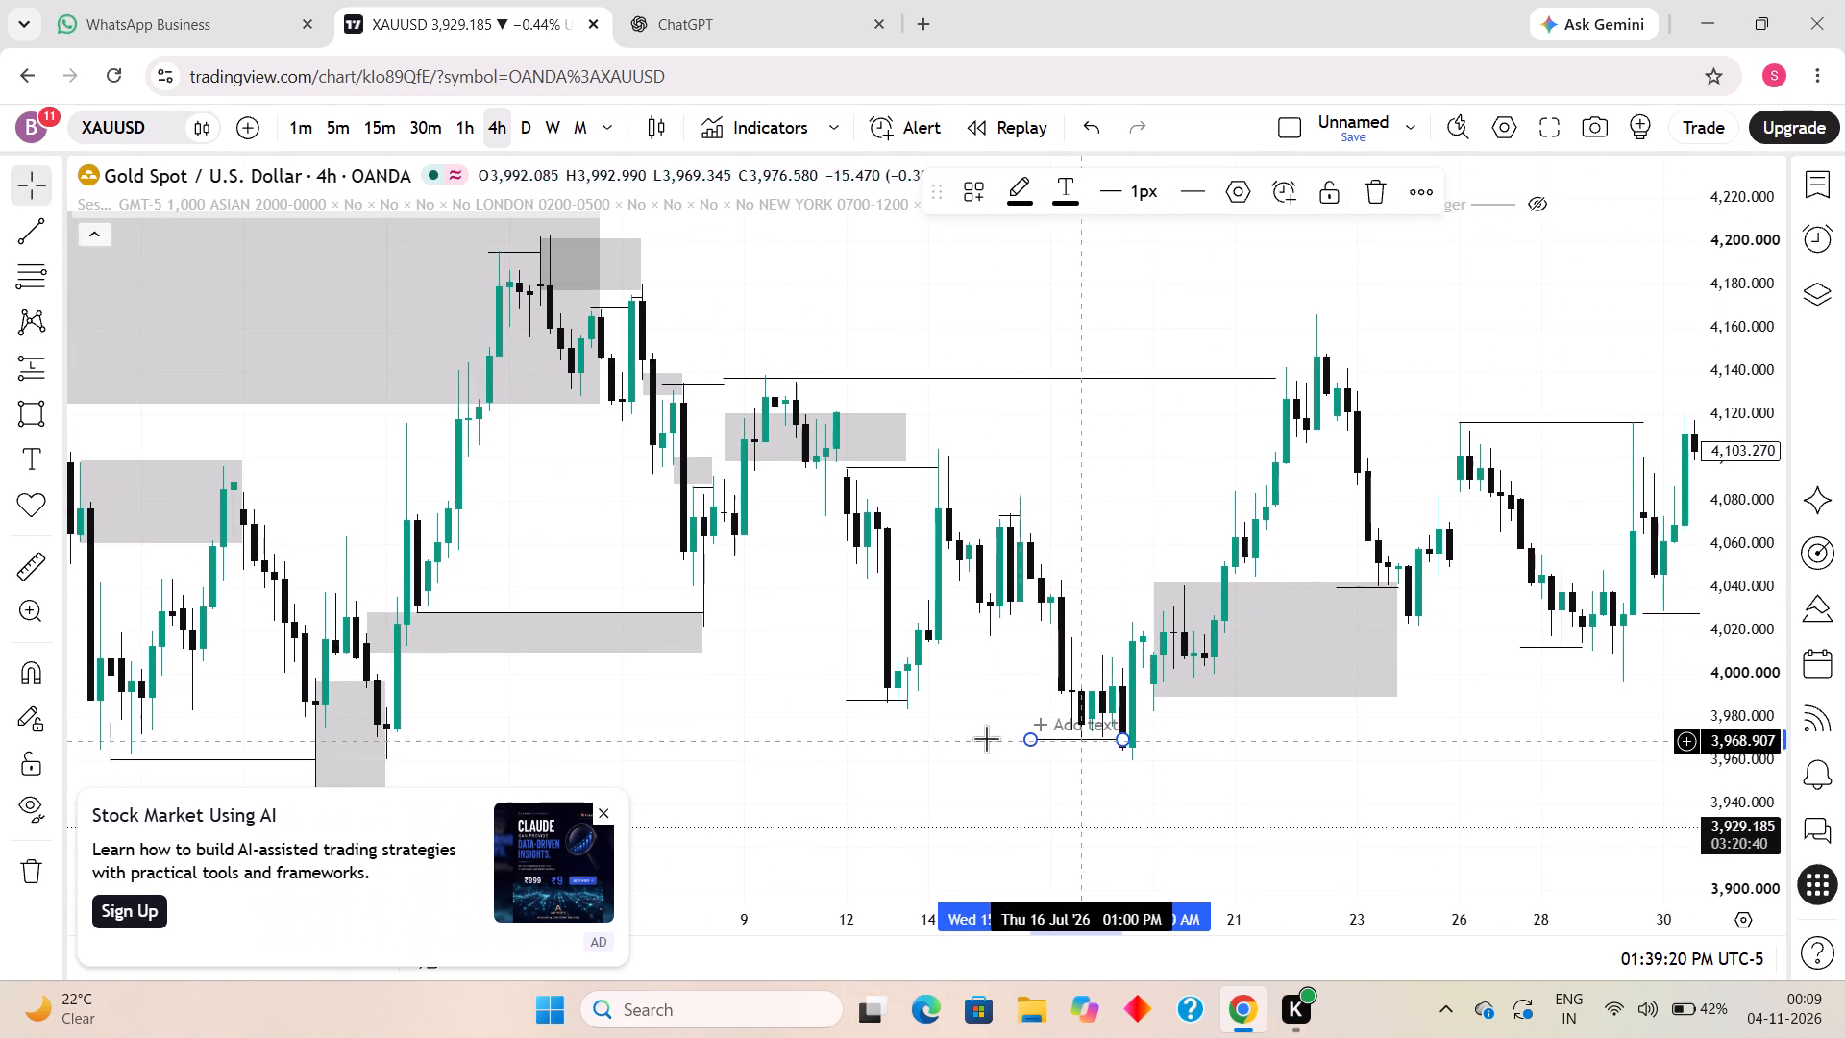
pyautogui.moveTo(1024, 738); pyautogui.dragTo(1071, 741)
pyautogui.click(1073, 777)
# Move the start of the rectangle below 4,042 to 20 July 01:00 PM and raise its bottom to about 4,001.
pyautogui.moveTo(1229, 761); pyautogui.dragTo(1202, 779)
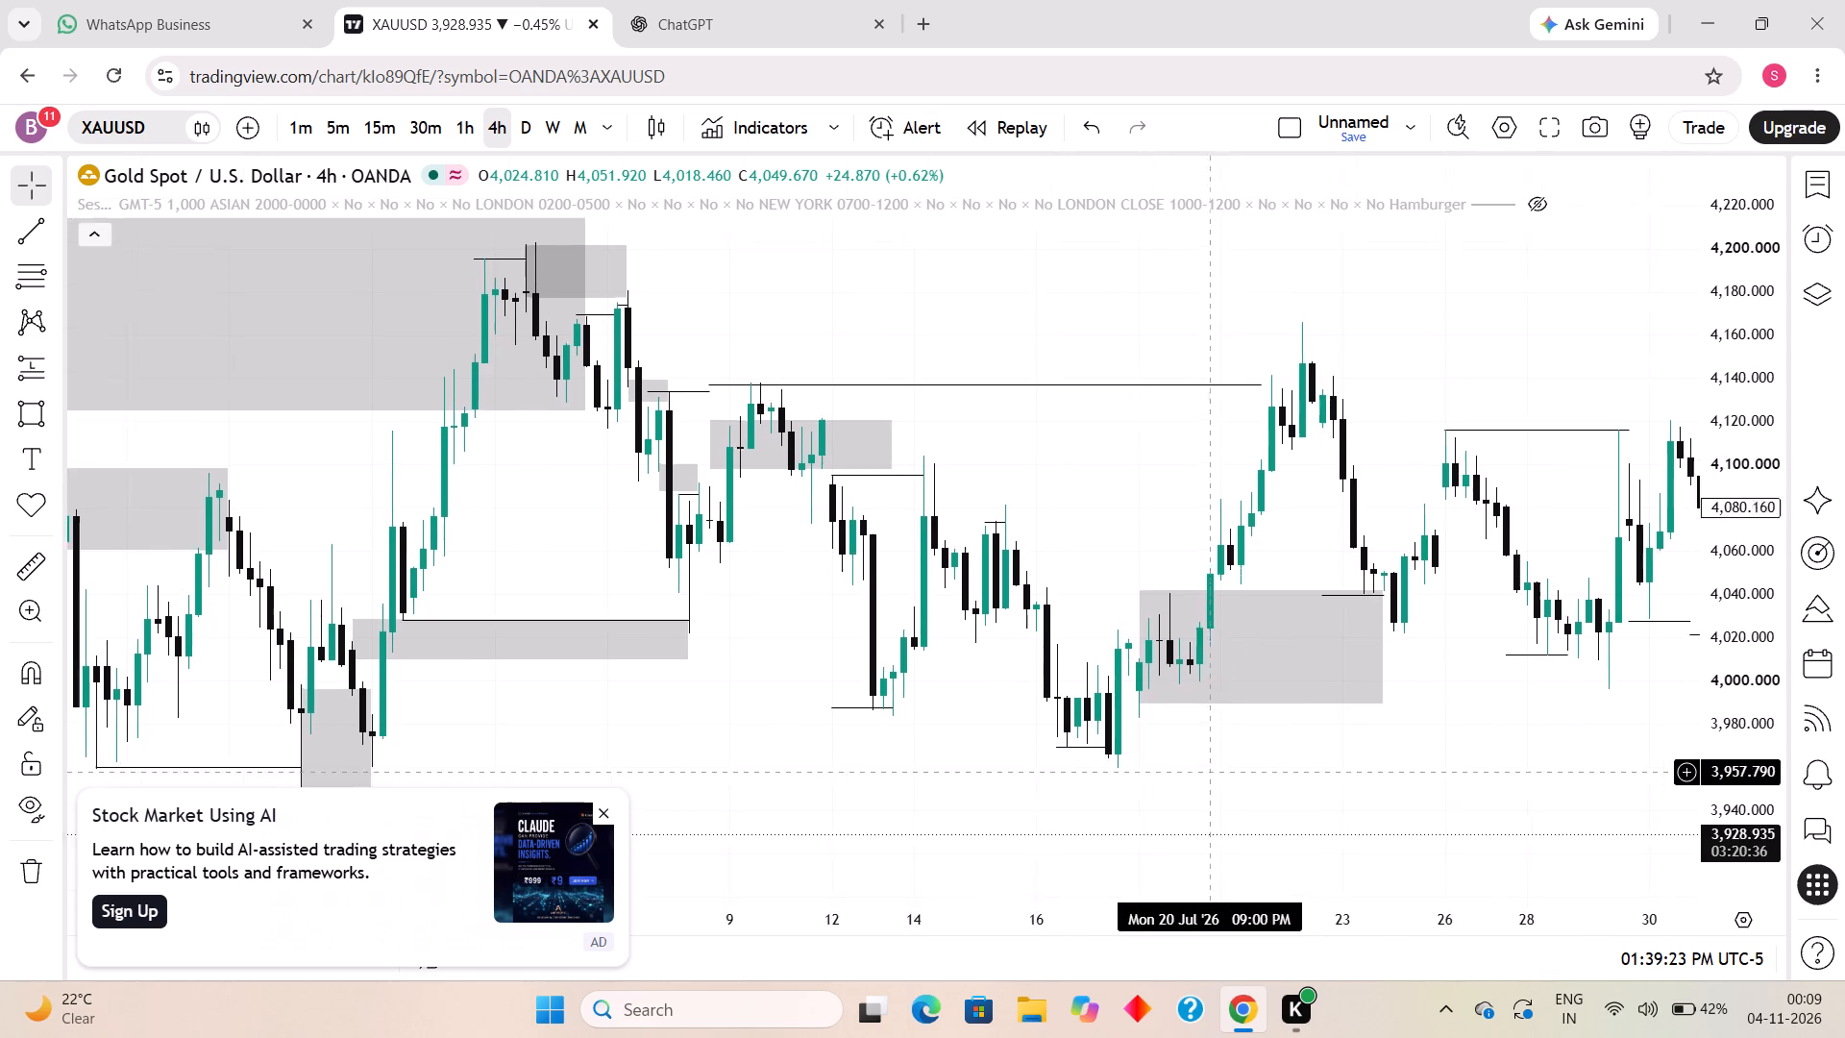
pyautogui.moveTo(1202, 779); pyautogui.dragTo(1163, 806)
pyautogui.moveTo(1466, 751); pyautogui.dragTo(1383, 780)
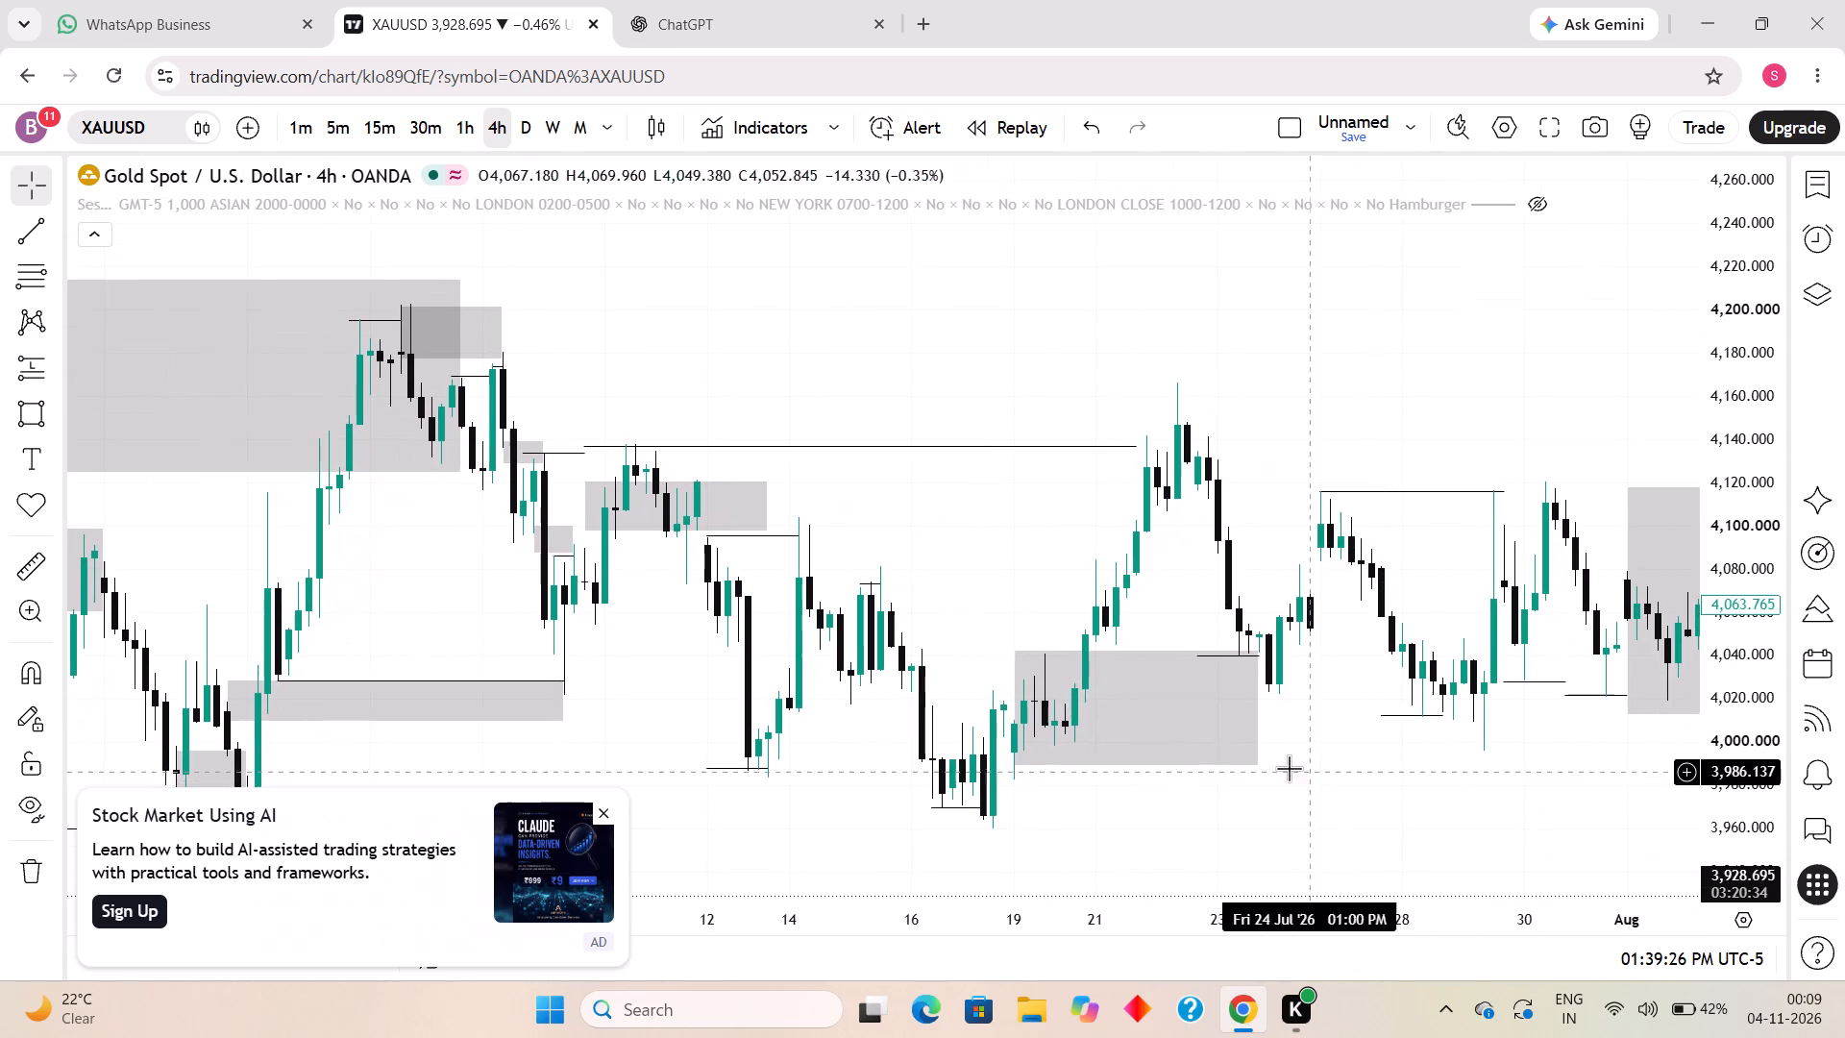
pyautogui.moveTo(1027, 654); pyautogui.dragTo(1046, 661)
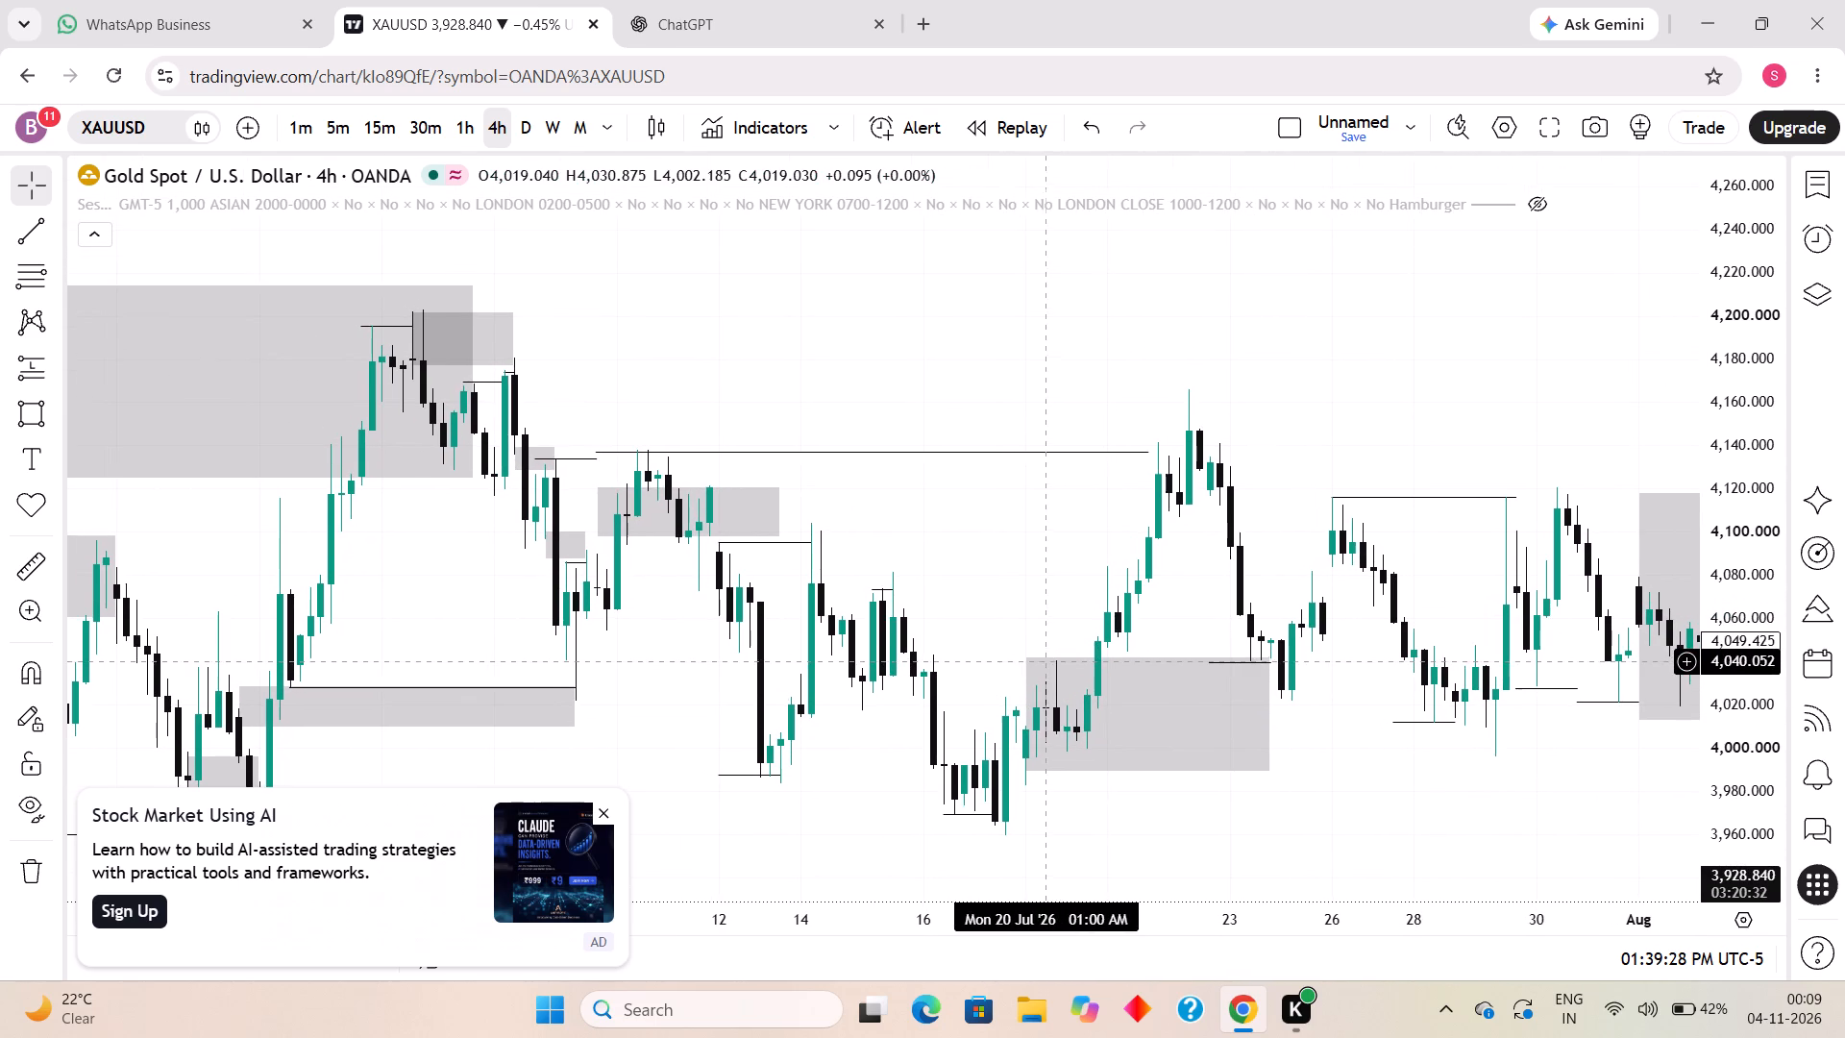
pyautogui.moveTo(1046, 661); pyautogui.dragTo(1047, 661)
pyautogui.moveTo(1026, 715); pyautogui.dragTo(1100, 711)
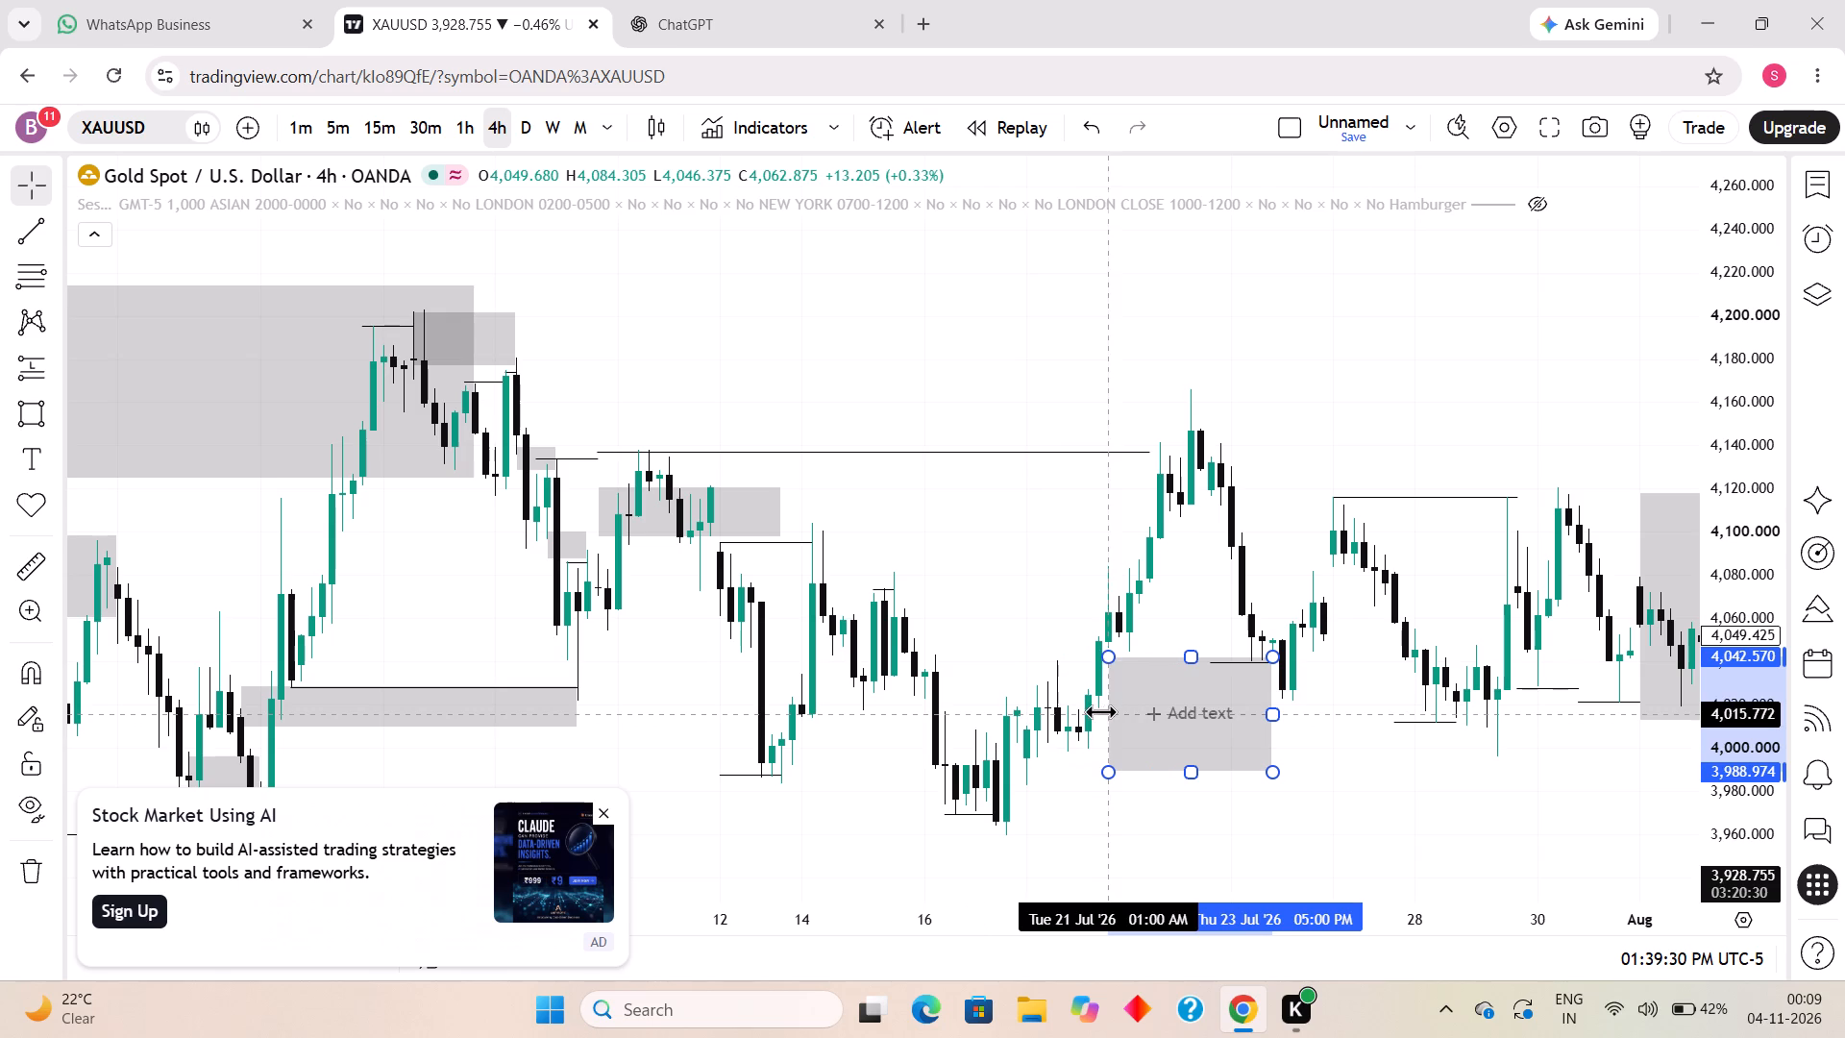
pyautogui.moveTo(1100, 711); pyautogui.dragTo(1077, 713)
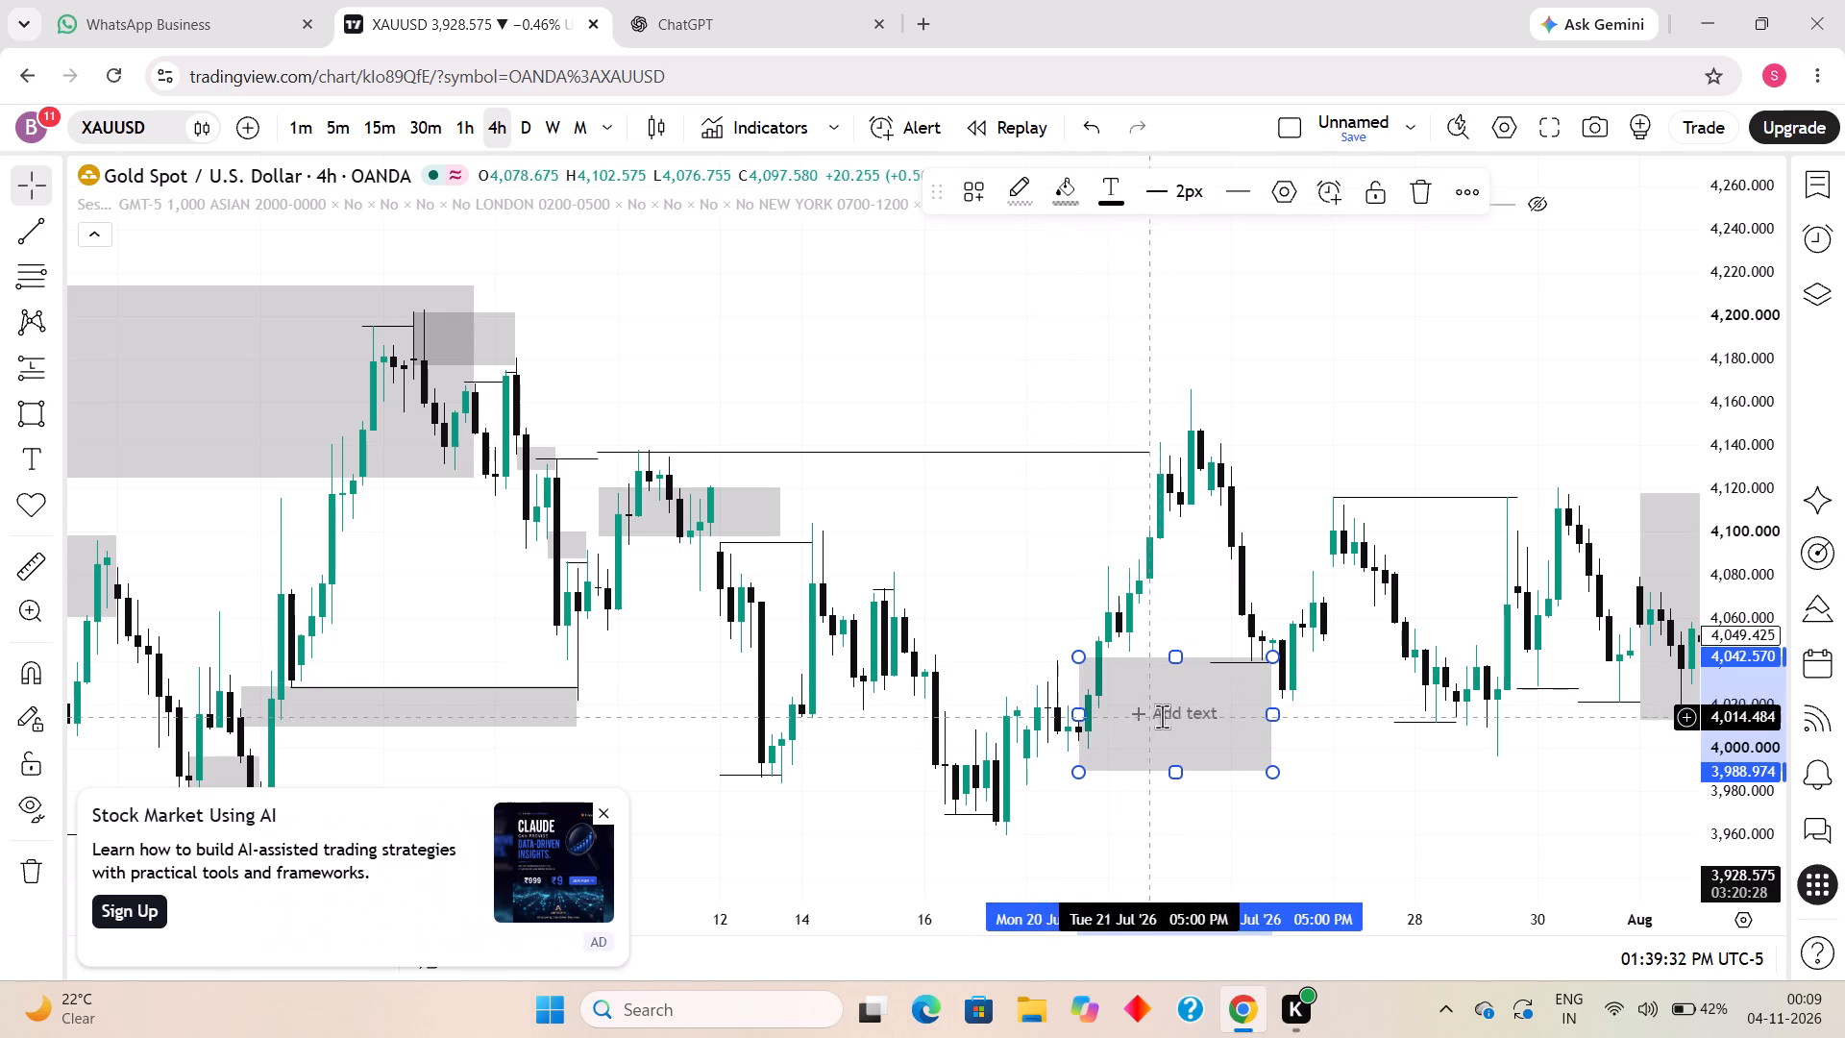
pyautogui.moveTo(1079, 765); pyautogui.dragTo(1073, 745)
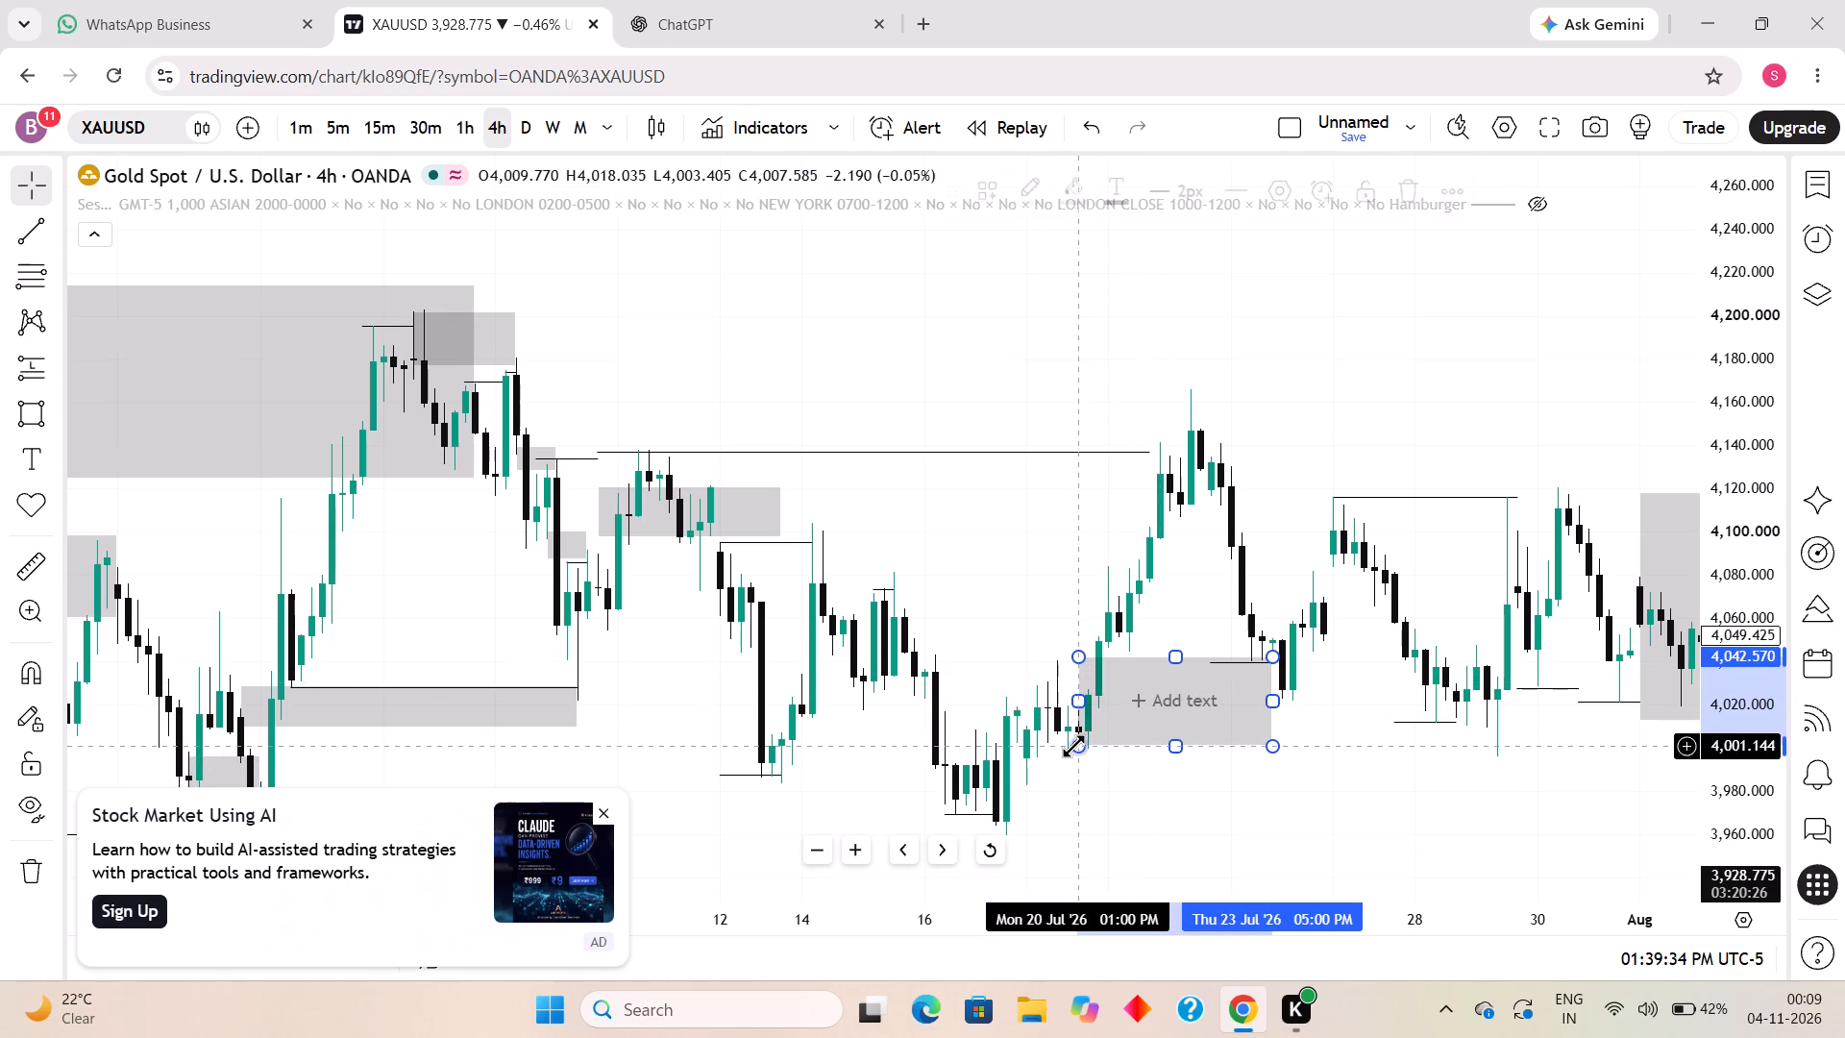
pyautogui.click(1279, 747)
pyautogui.click(1376, 710)
# Draw a rectangle zone from about 4,137 down to 4,108, spanning 22 July 01:00 PM to 27 July 01:00 AM.
pyautogui.moveTo(1369, 735); pyautogui.dragTo(1345, 840)
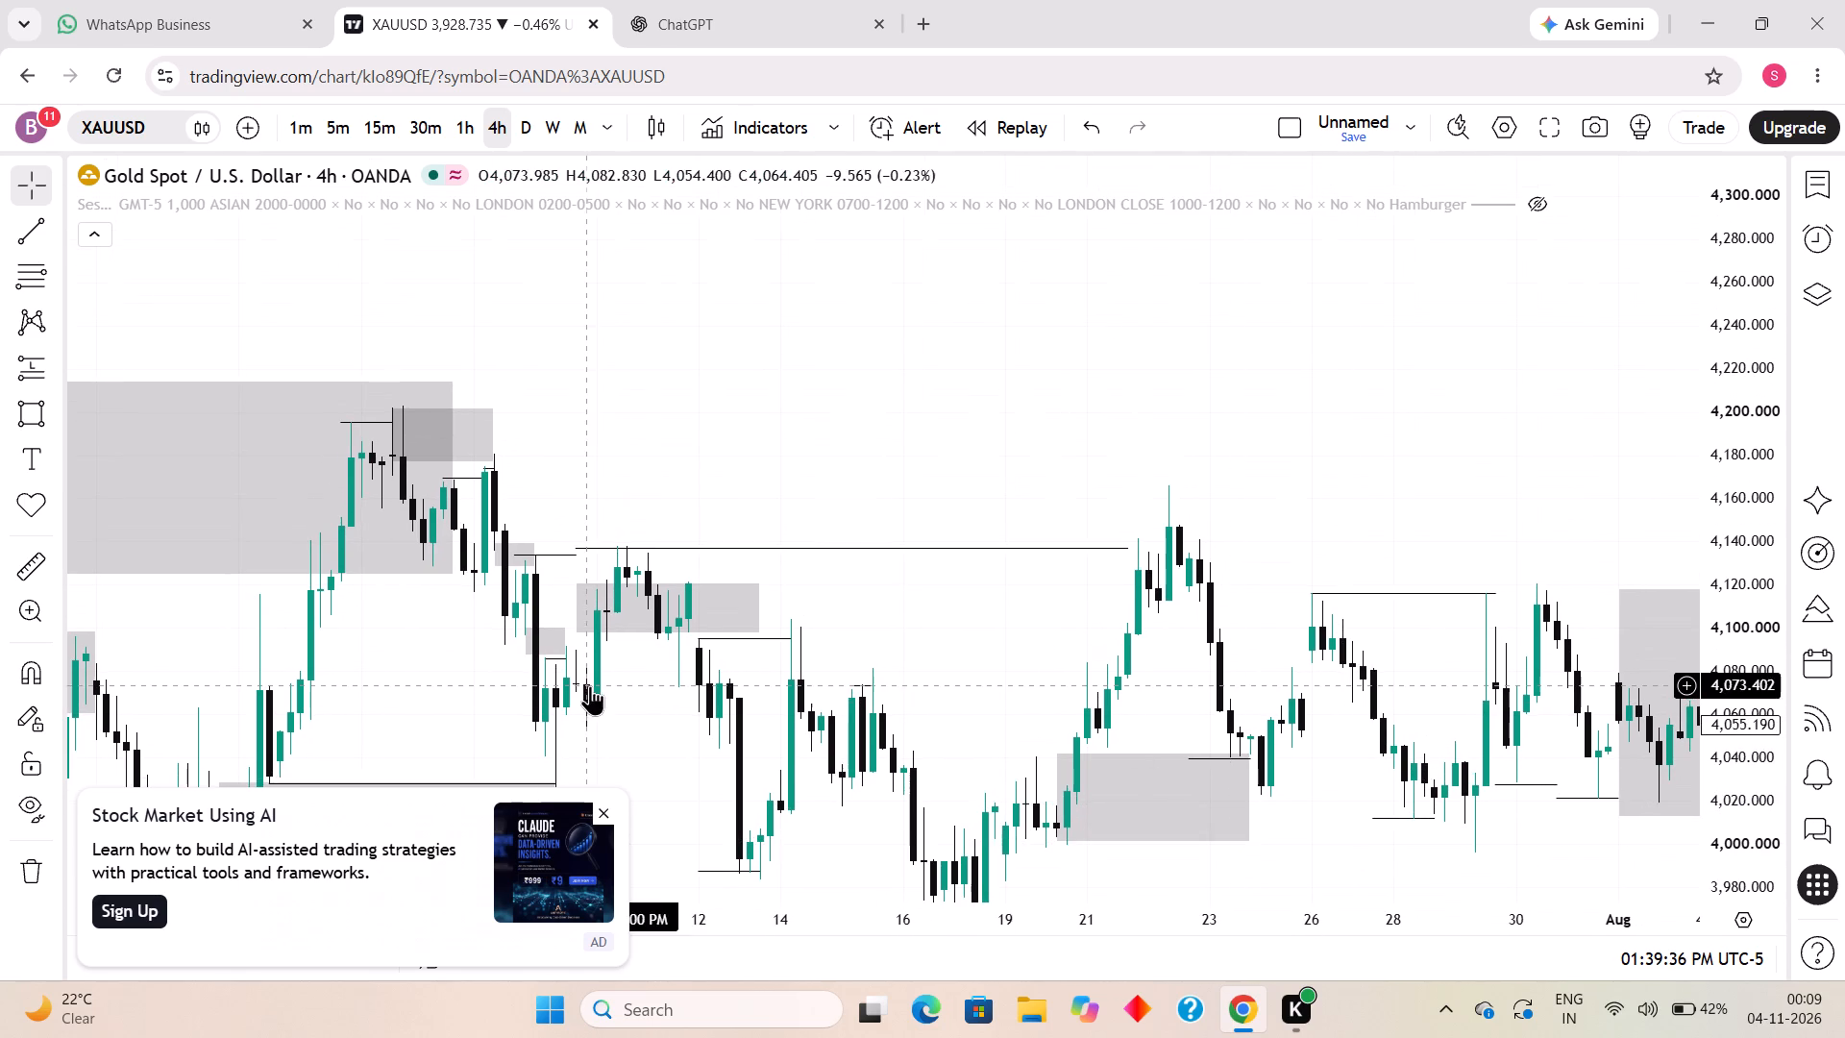
pyautogui.click(35, 419)
pyautogui.click(1183, 548)
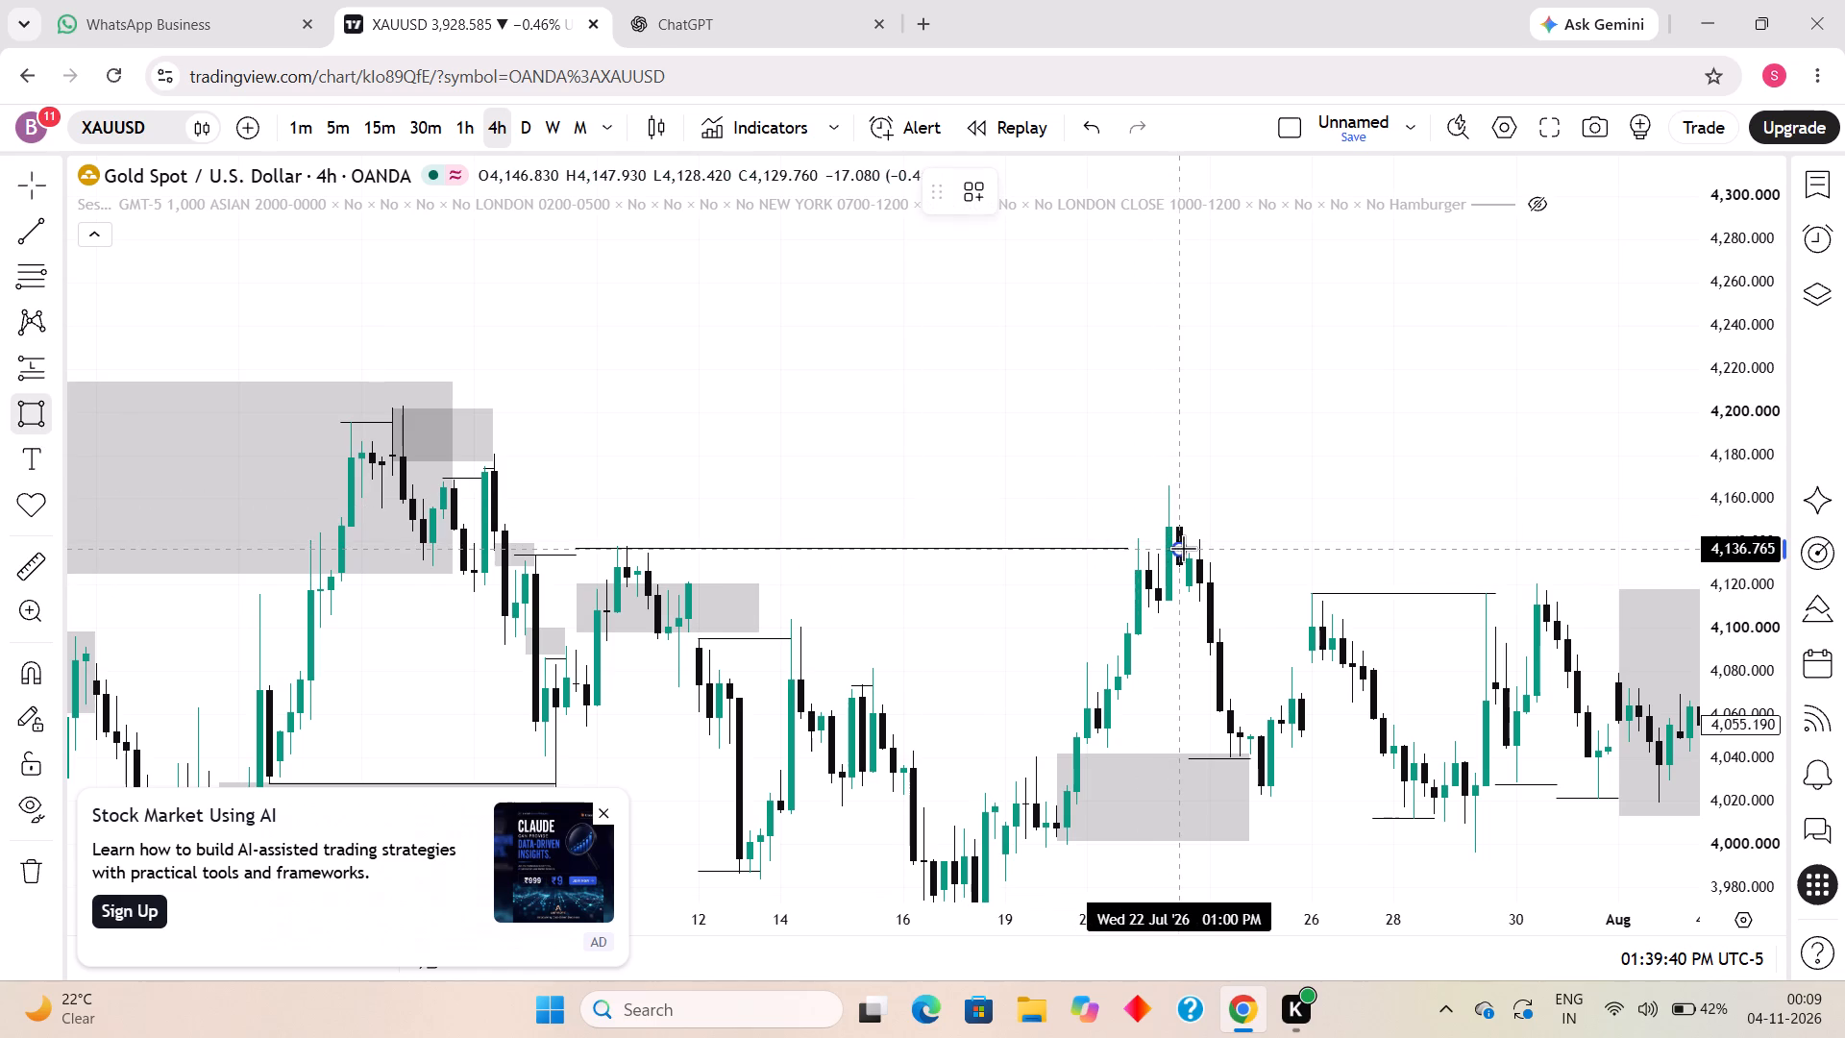
pyautogui.click(1333, 610)
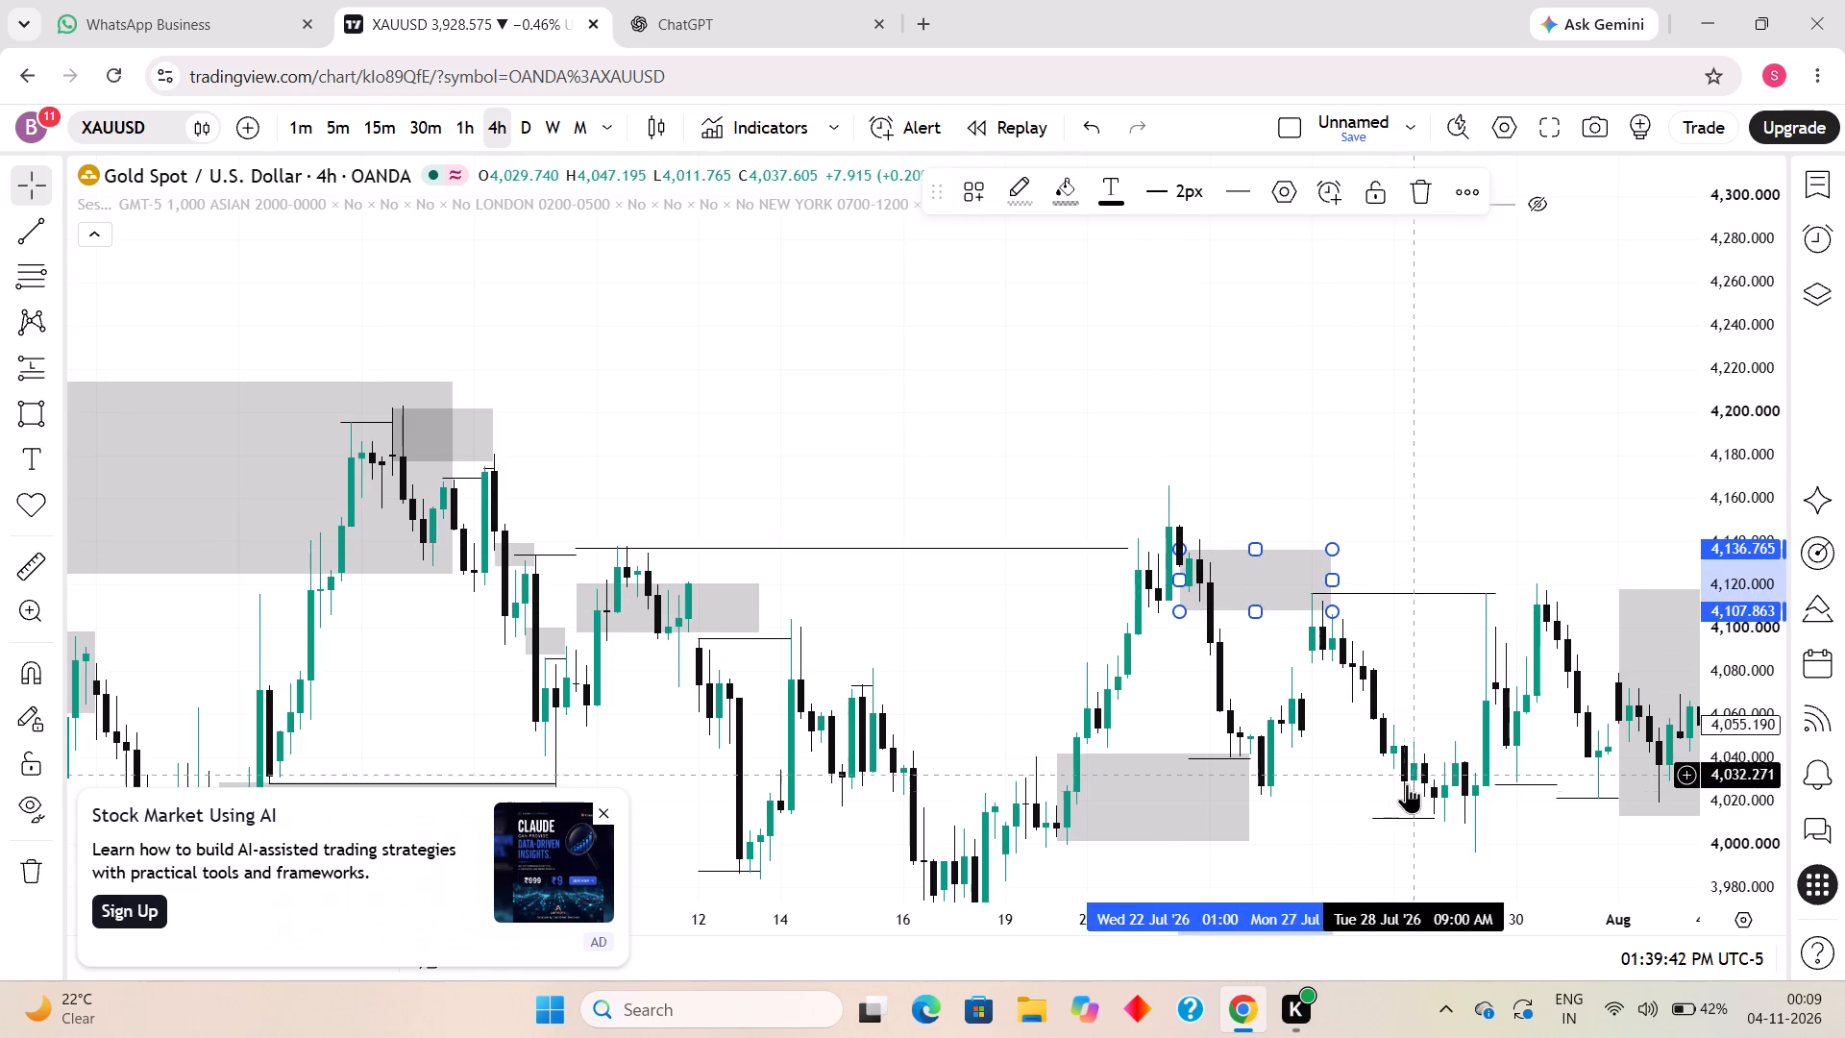
pyautogui.click(1354, 787)
# Extend the end of the late-July swing-high line at about 4,116 to 30 July 01:00 PM.
pyautogui.scroll(1, 1338, 807)
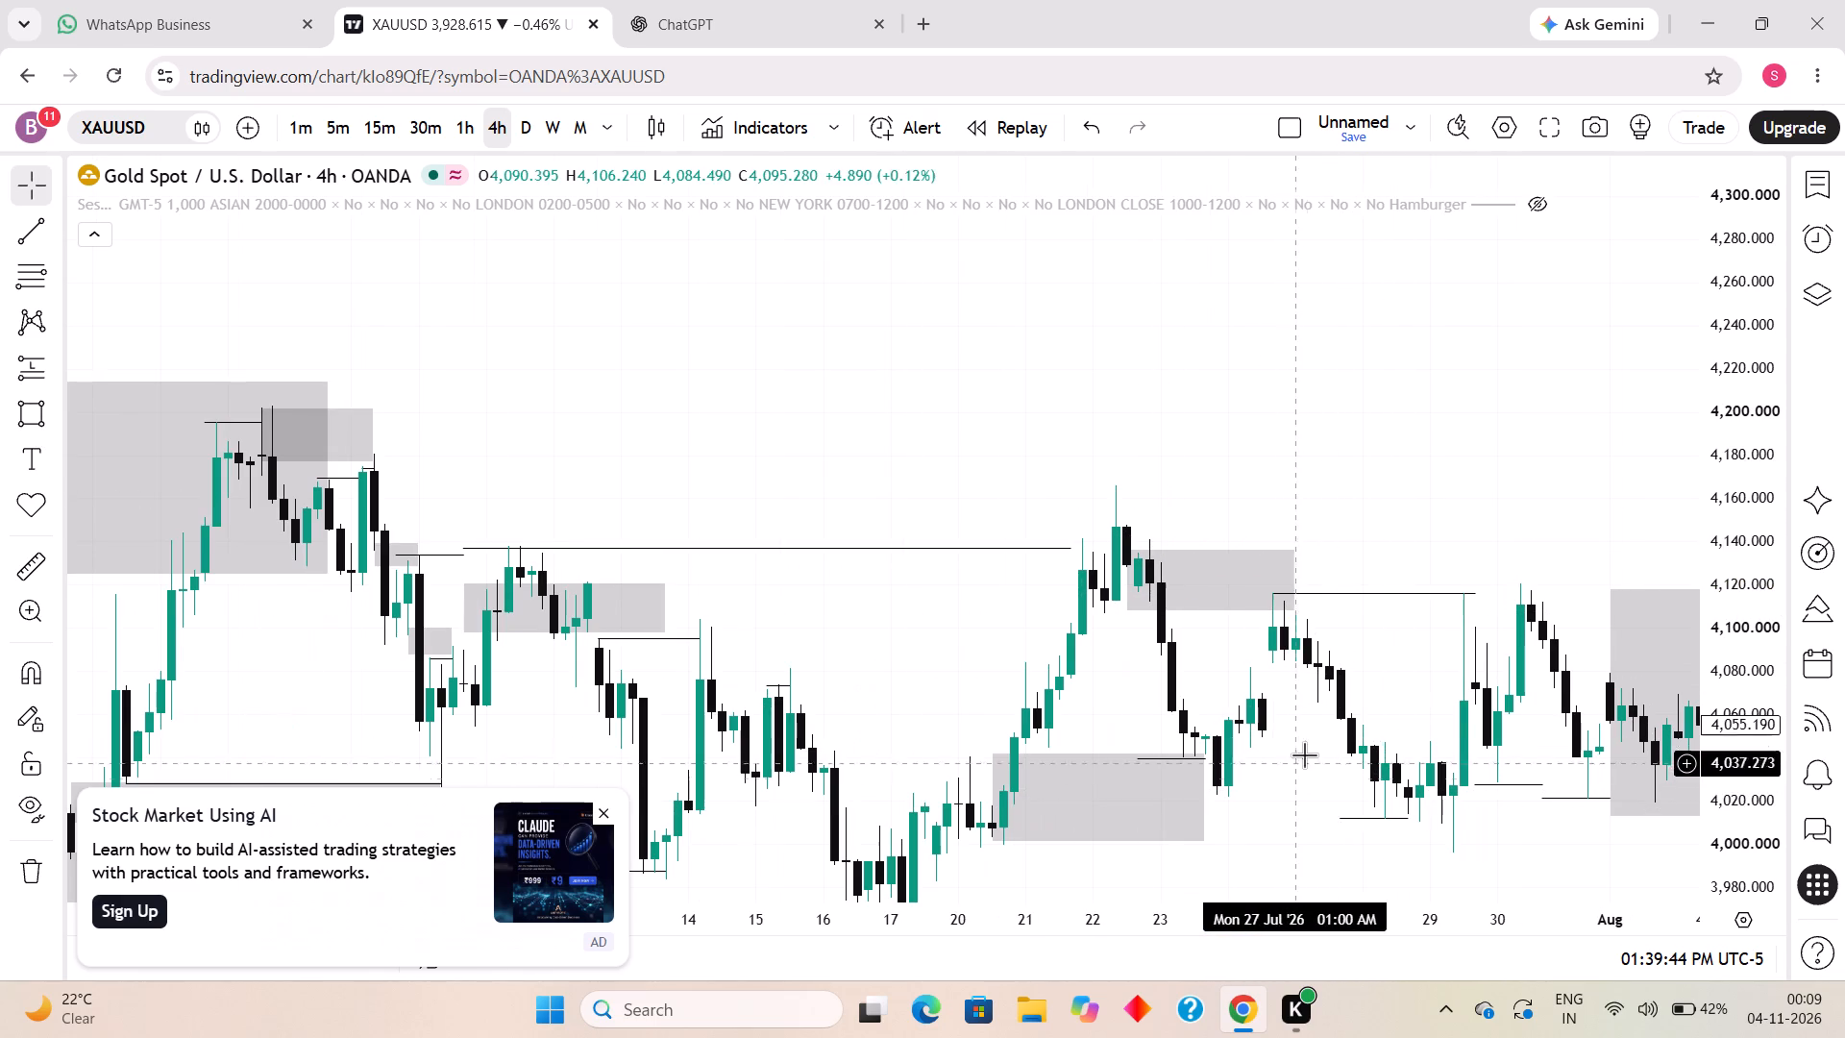
pyautogui.moveTo(1306, 748); pyautogui.dragTo(1226, 823)
pyautogui.moveTo(1229, 817); pyautogui.dragTo(1151, 754)
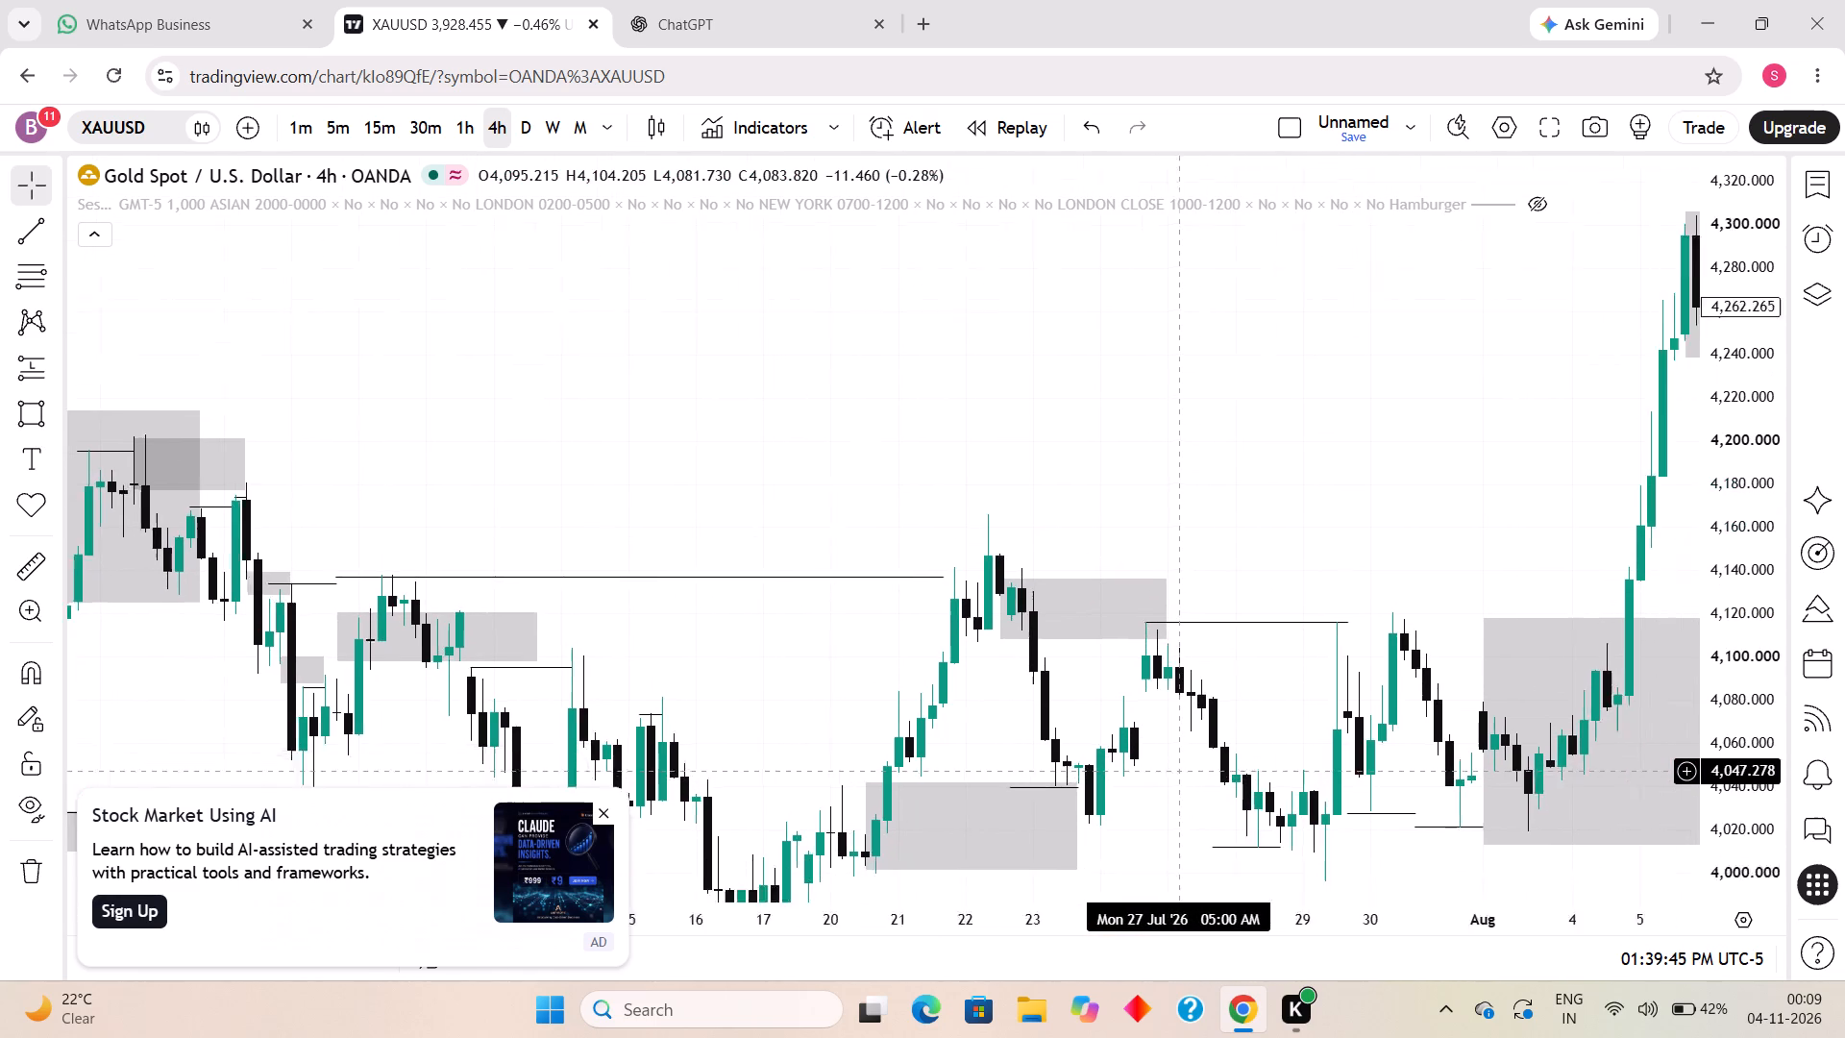
pyautogui.moveTo(1151, 754); pyautogui.dragTo(958, 652)
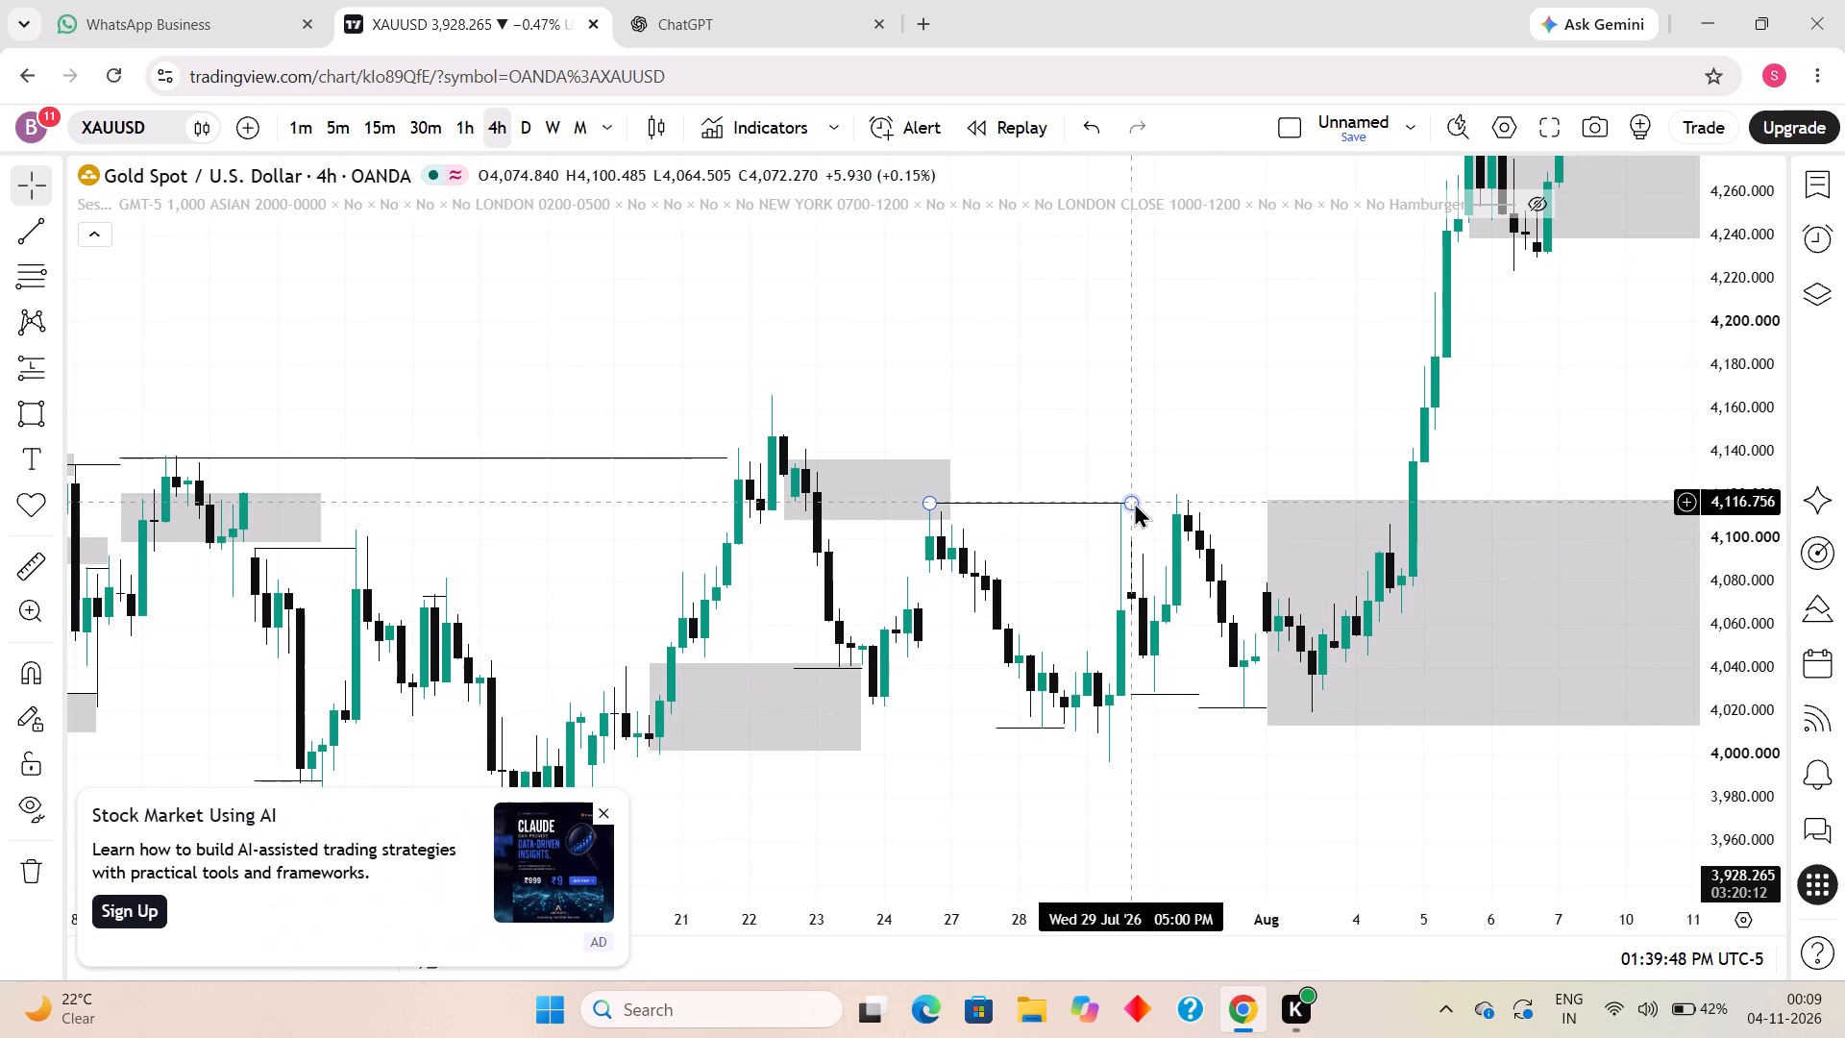
pyautogui.moveTo(1134, 502); pyautogui.dragTo(1185, 509)
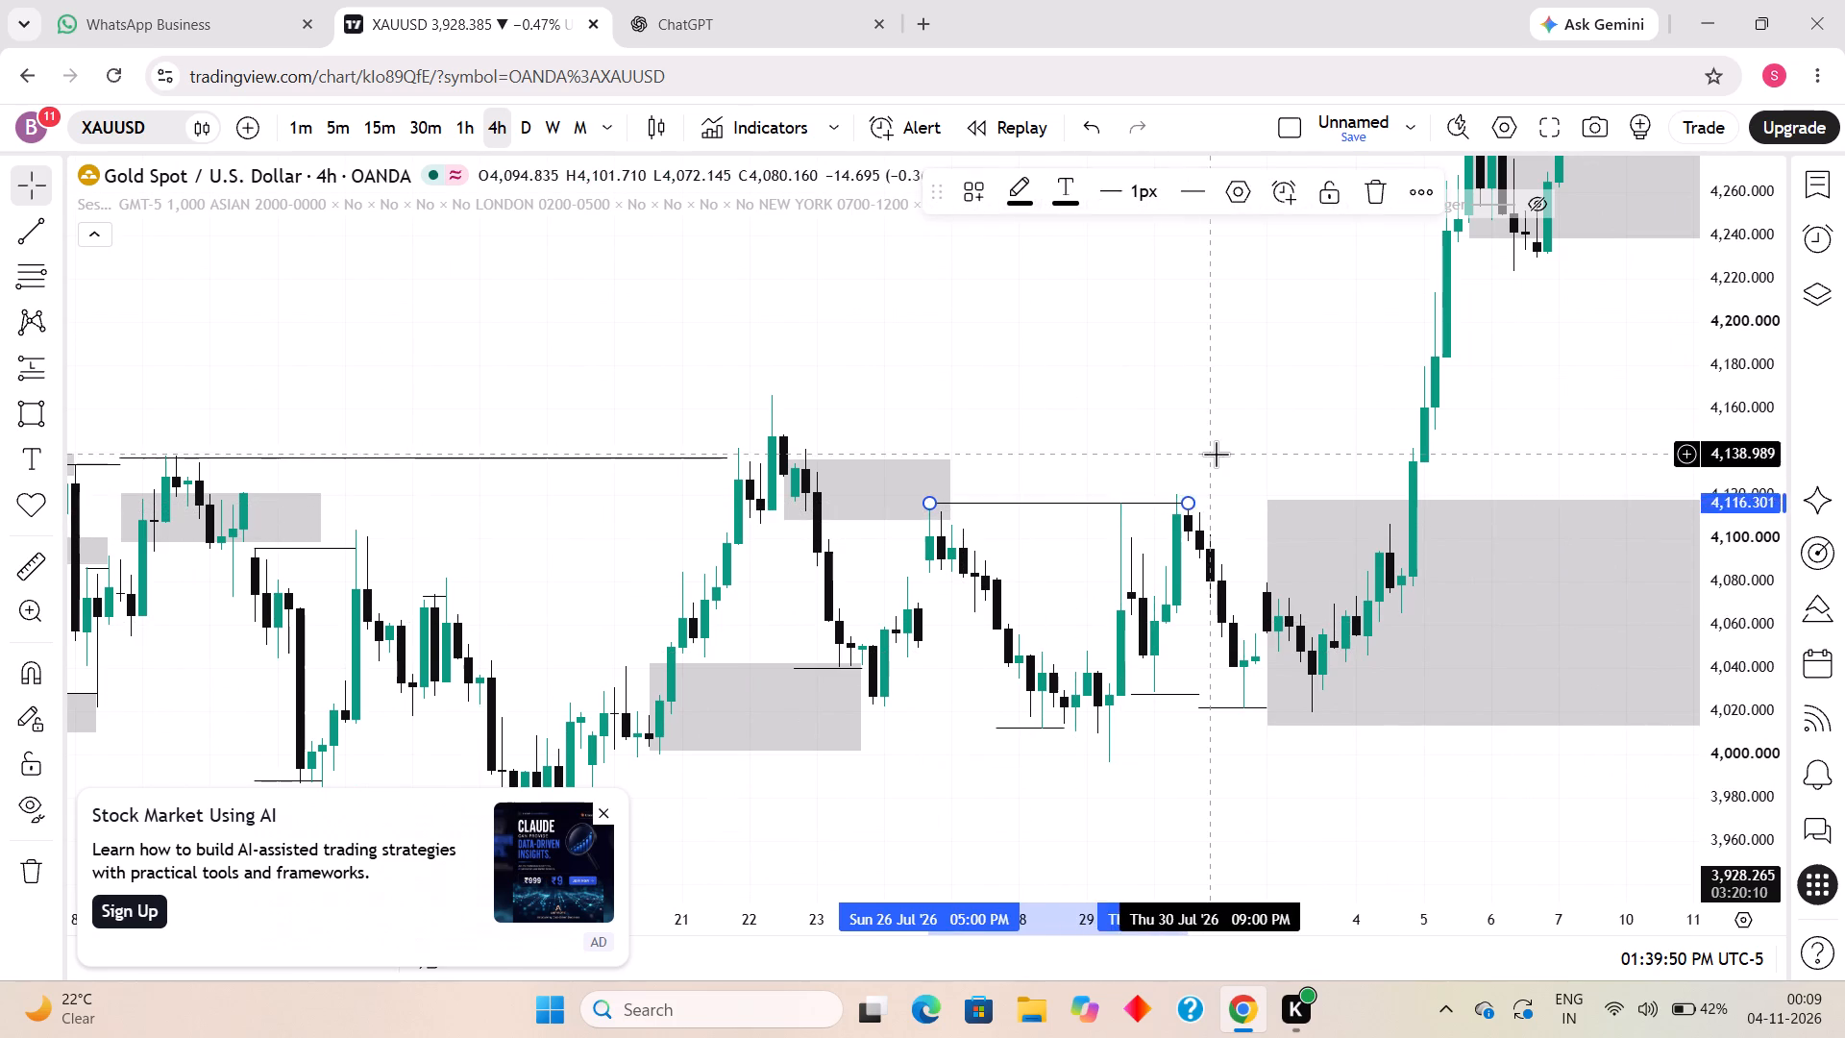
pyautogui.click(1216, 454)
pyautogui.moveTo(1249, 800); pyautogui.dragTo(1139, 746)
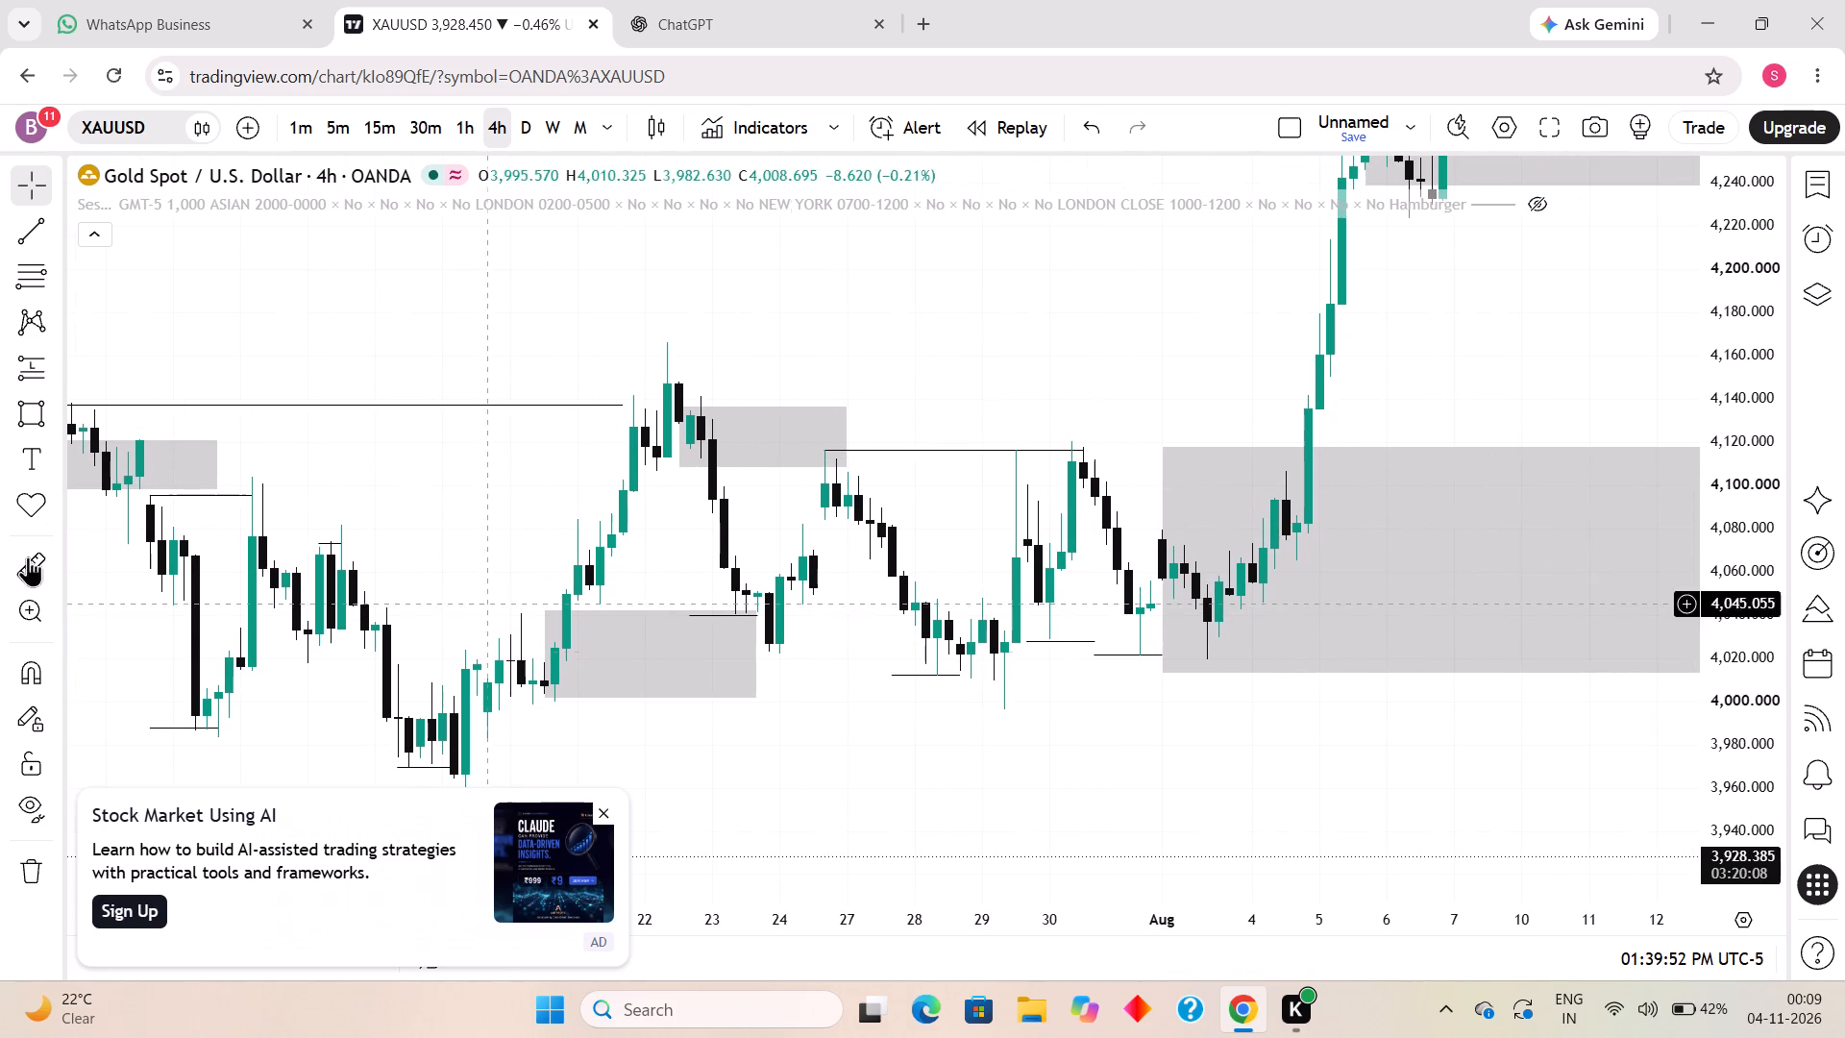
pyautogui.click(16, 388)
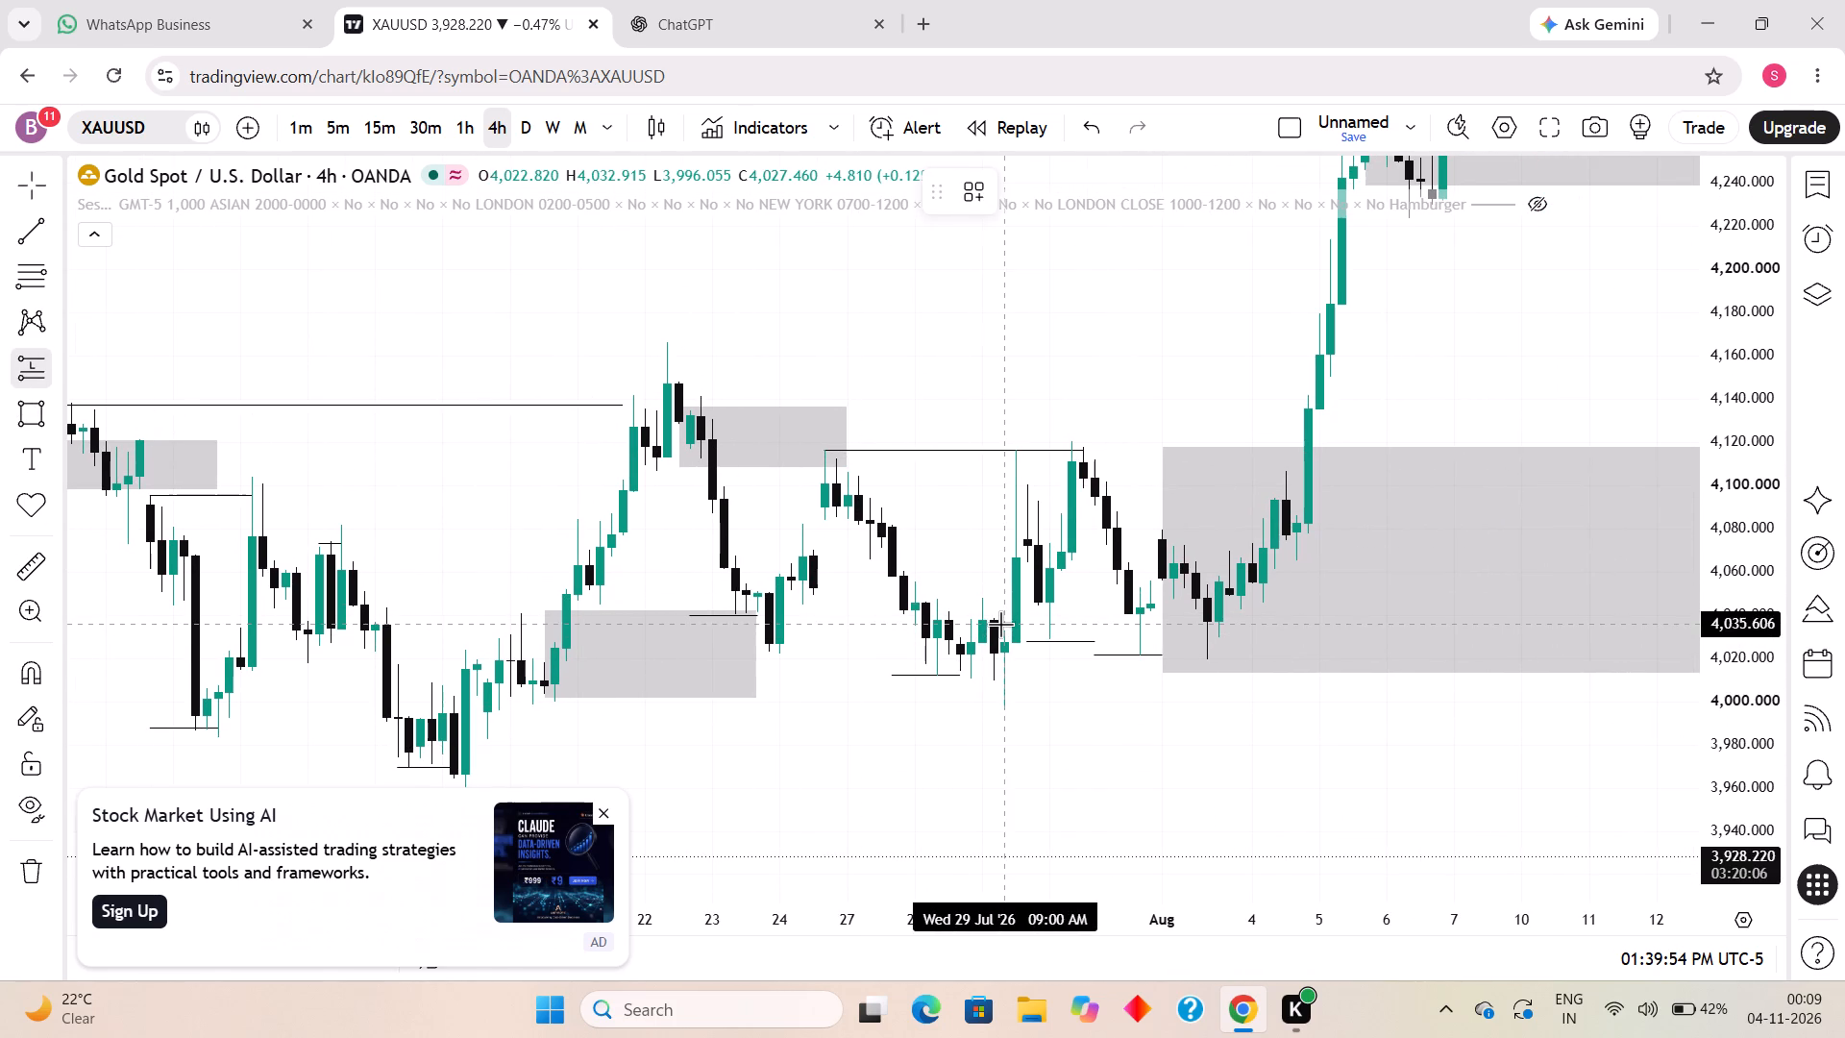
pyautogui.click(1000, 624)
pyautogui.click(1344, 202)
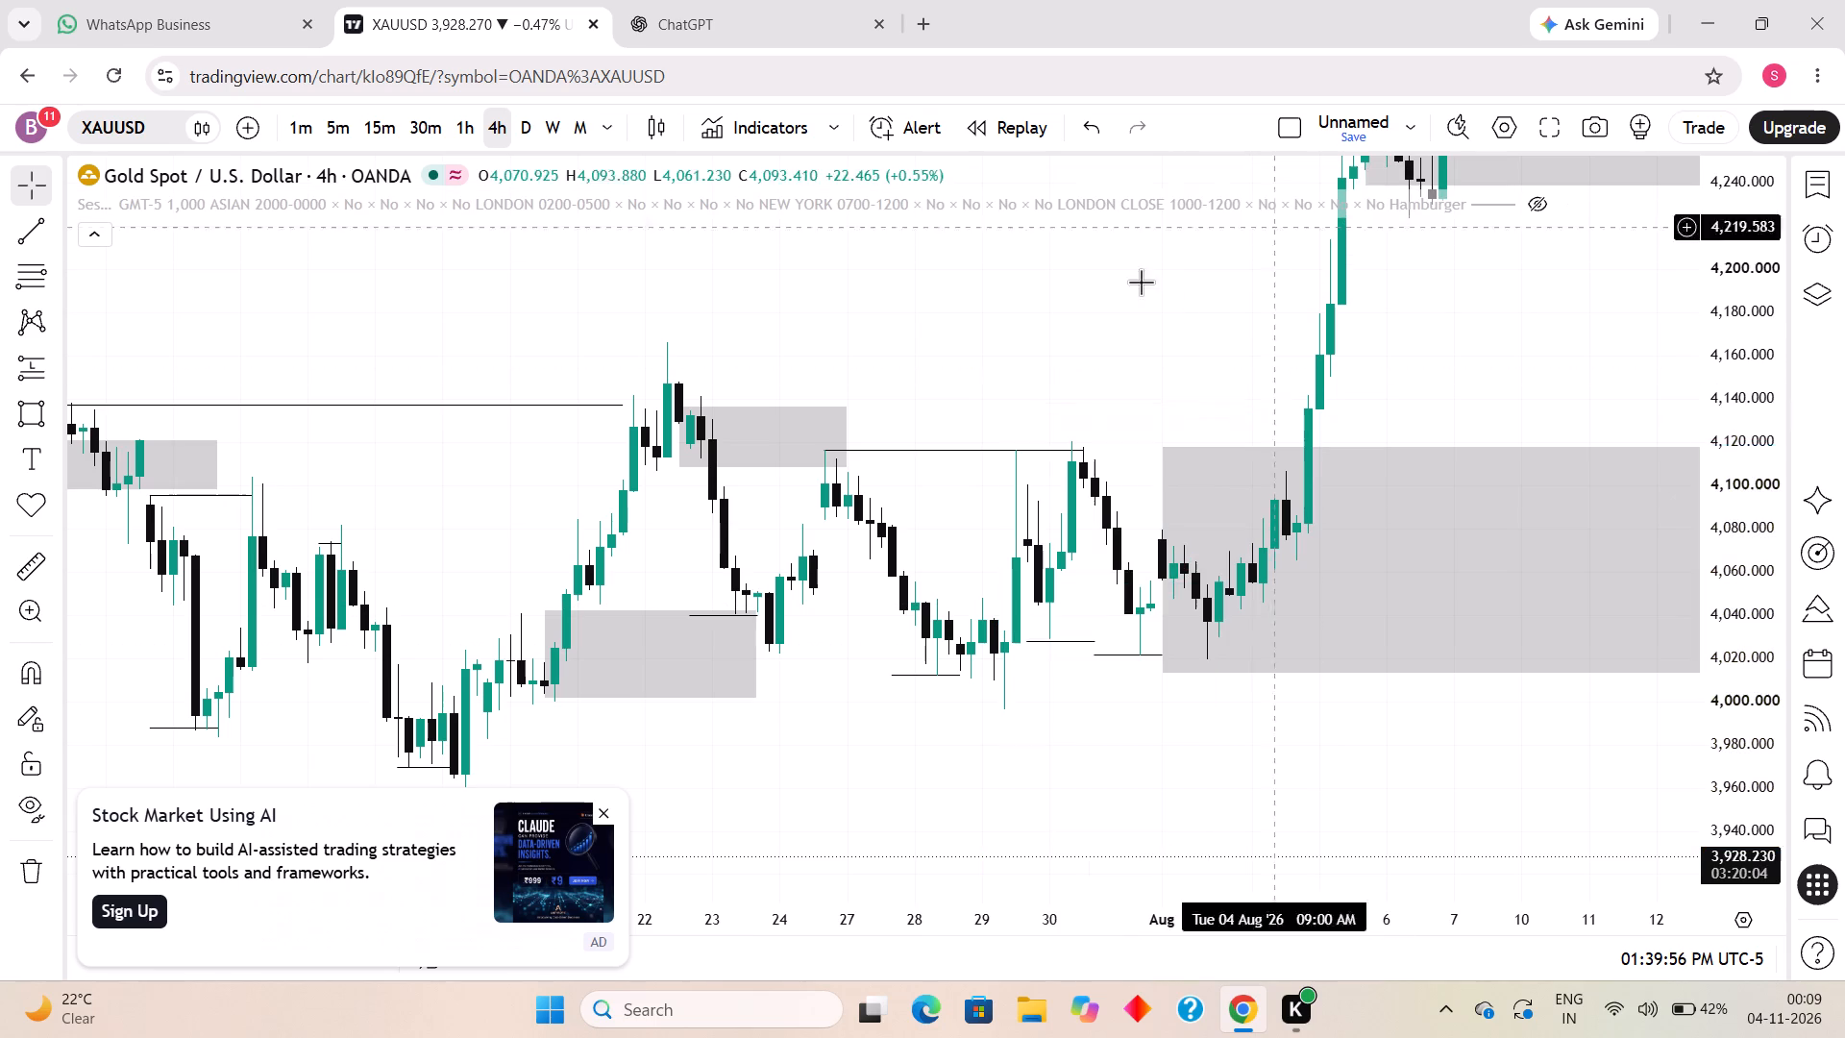
# Draw a rectangle zone from about 4,034 down to 3,999, spanning 29 July 09:00 AM to 30 July 01:00 AM.
pyautogui.click(37, 406)
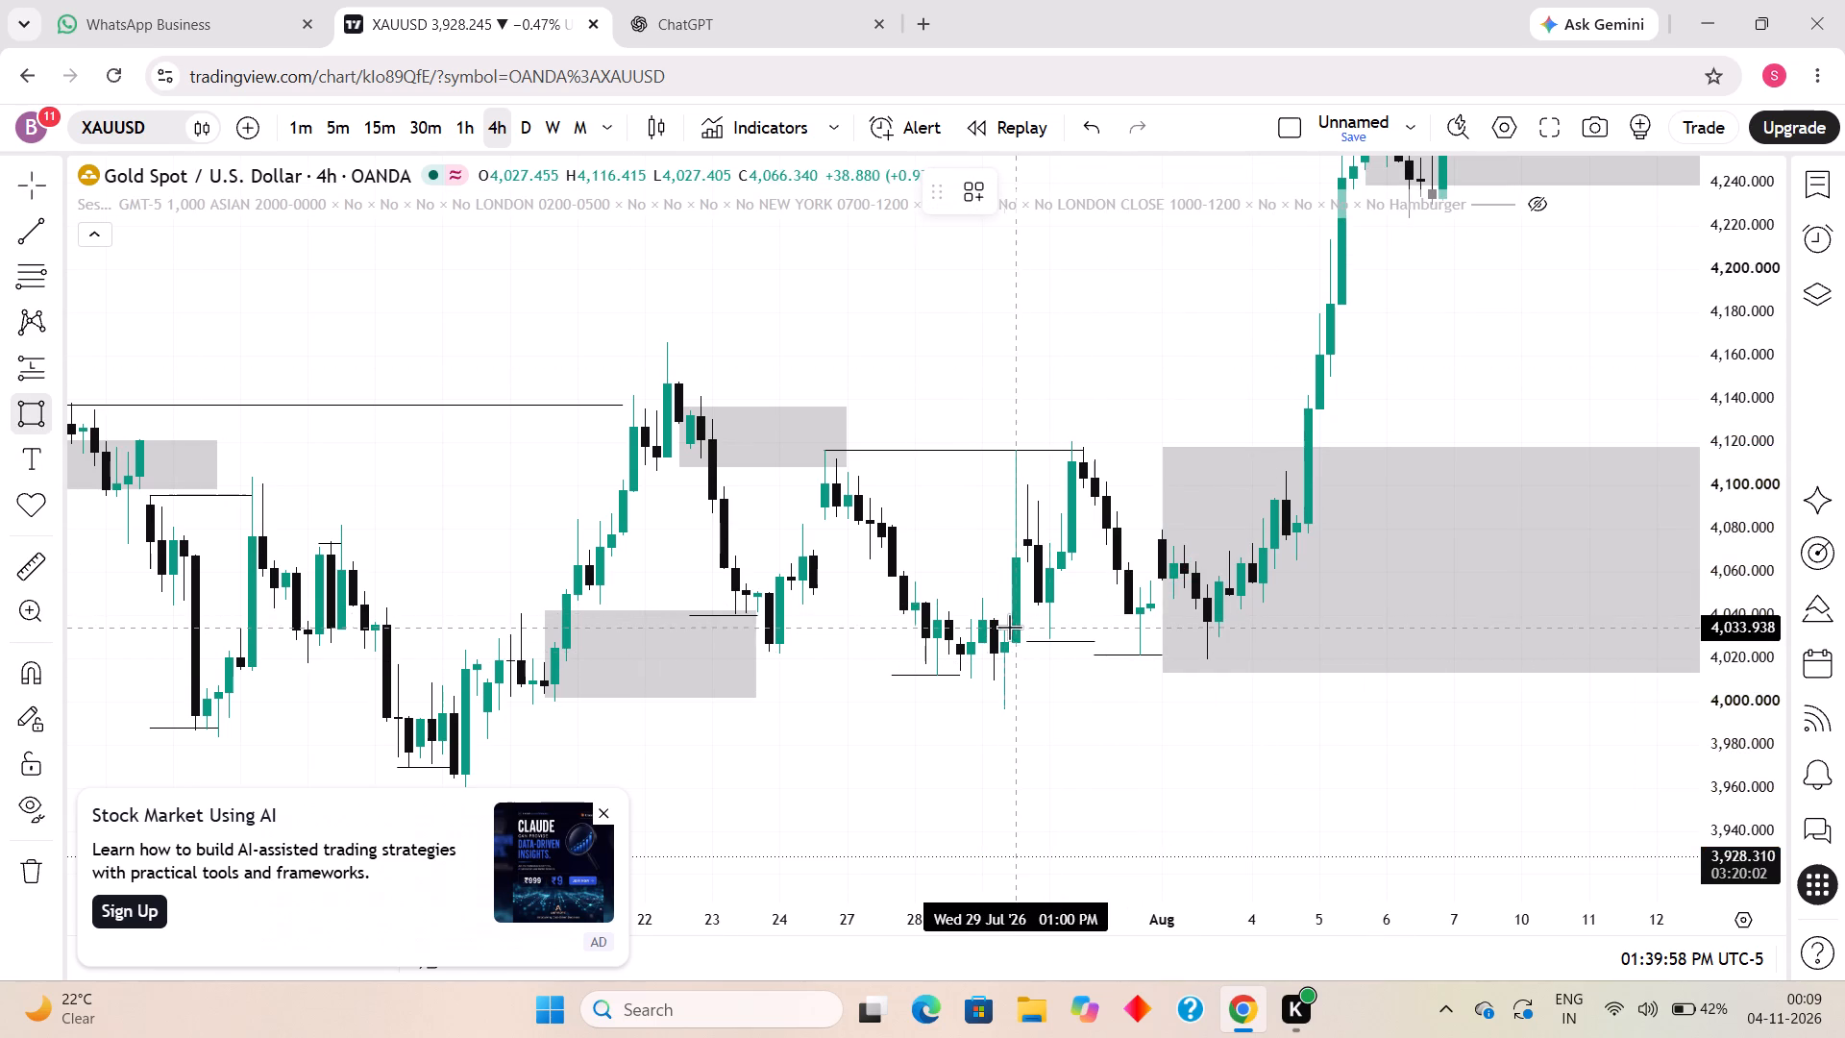
pyautogui.click(1006, 628)
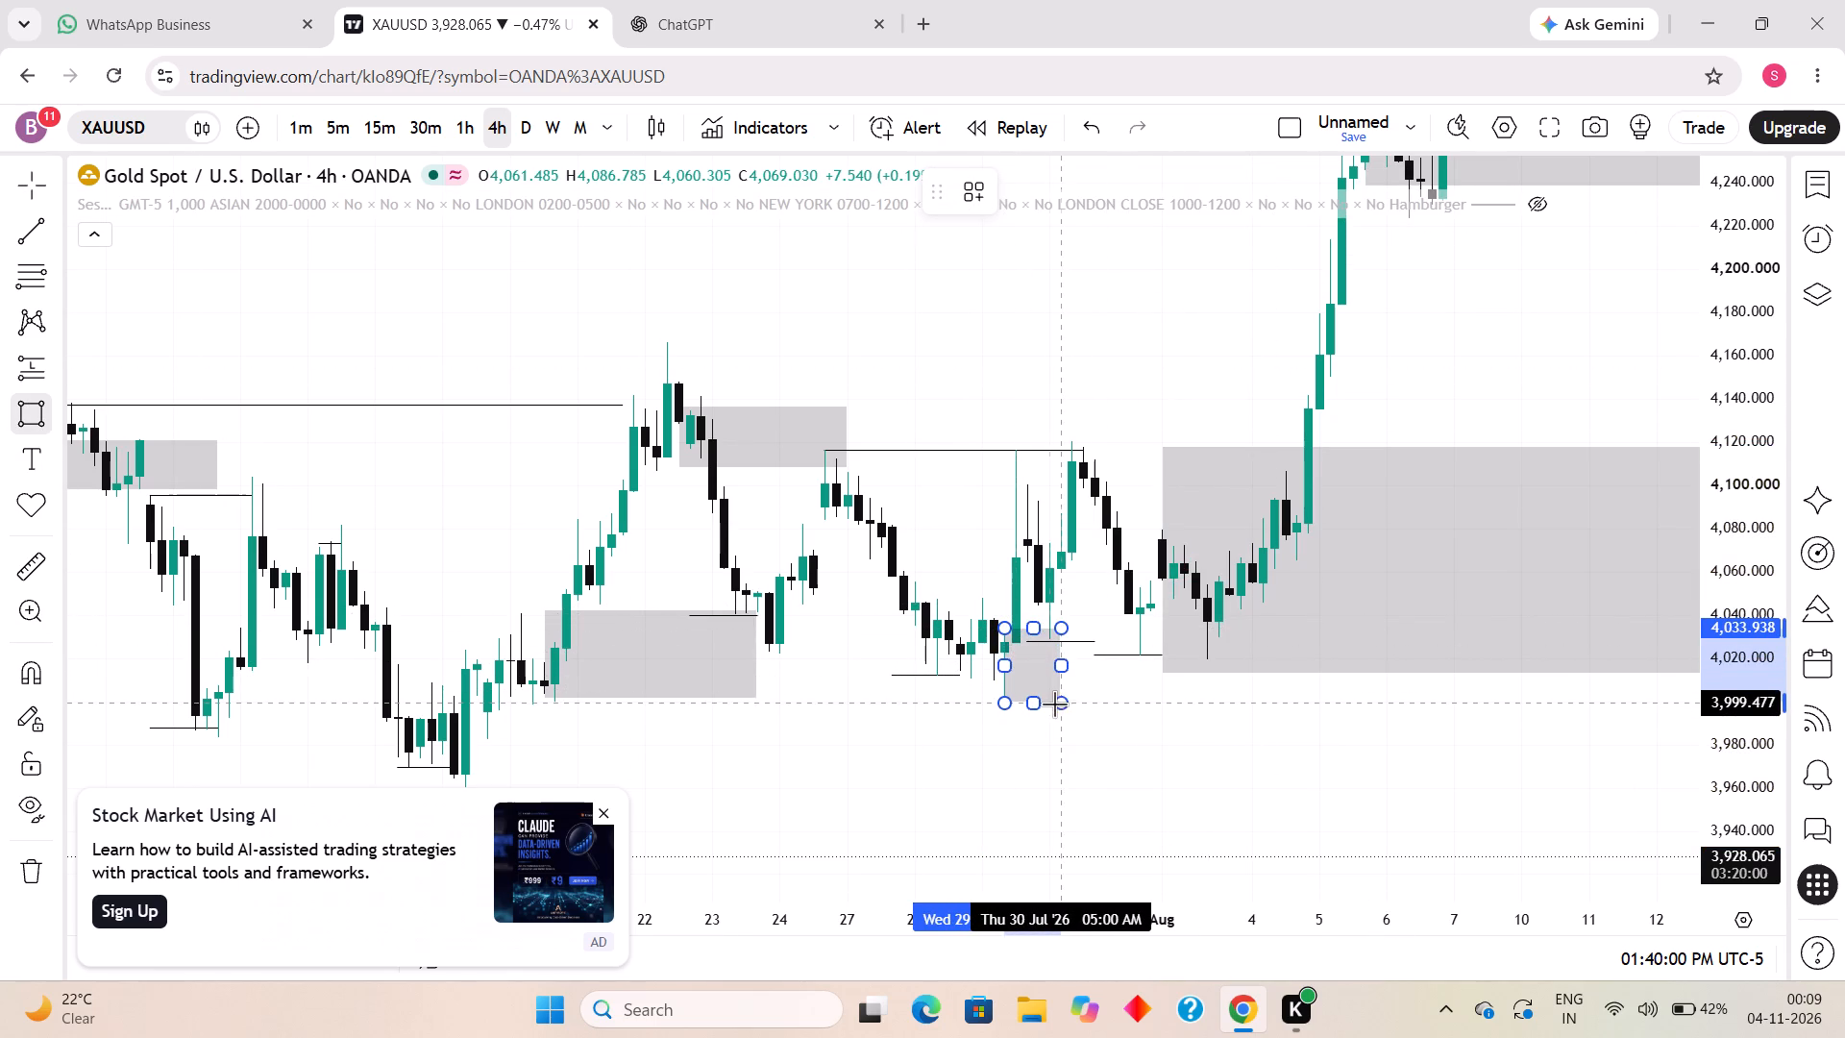
pyautogui.click(1051, 704)
pyautogui.click(1156, 752)
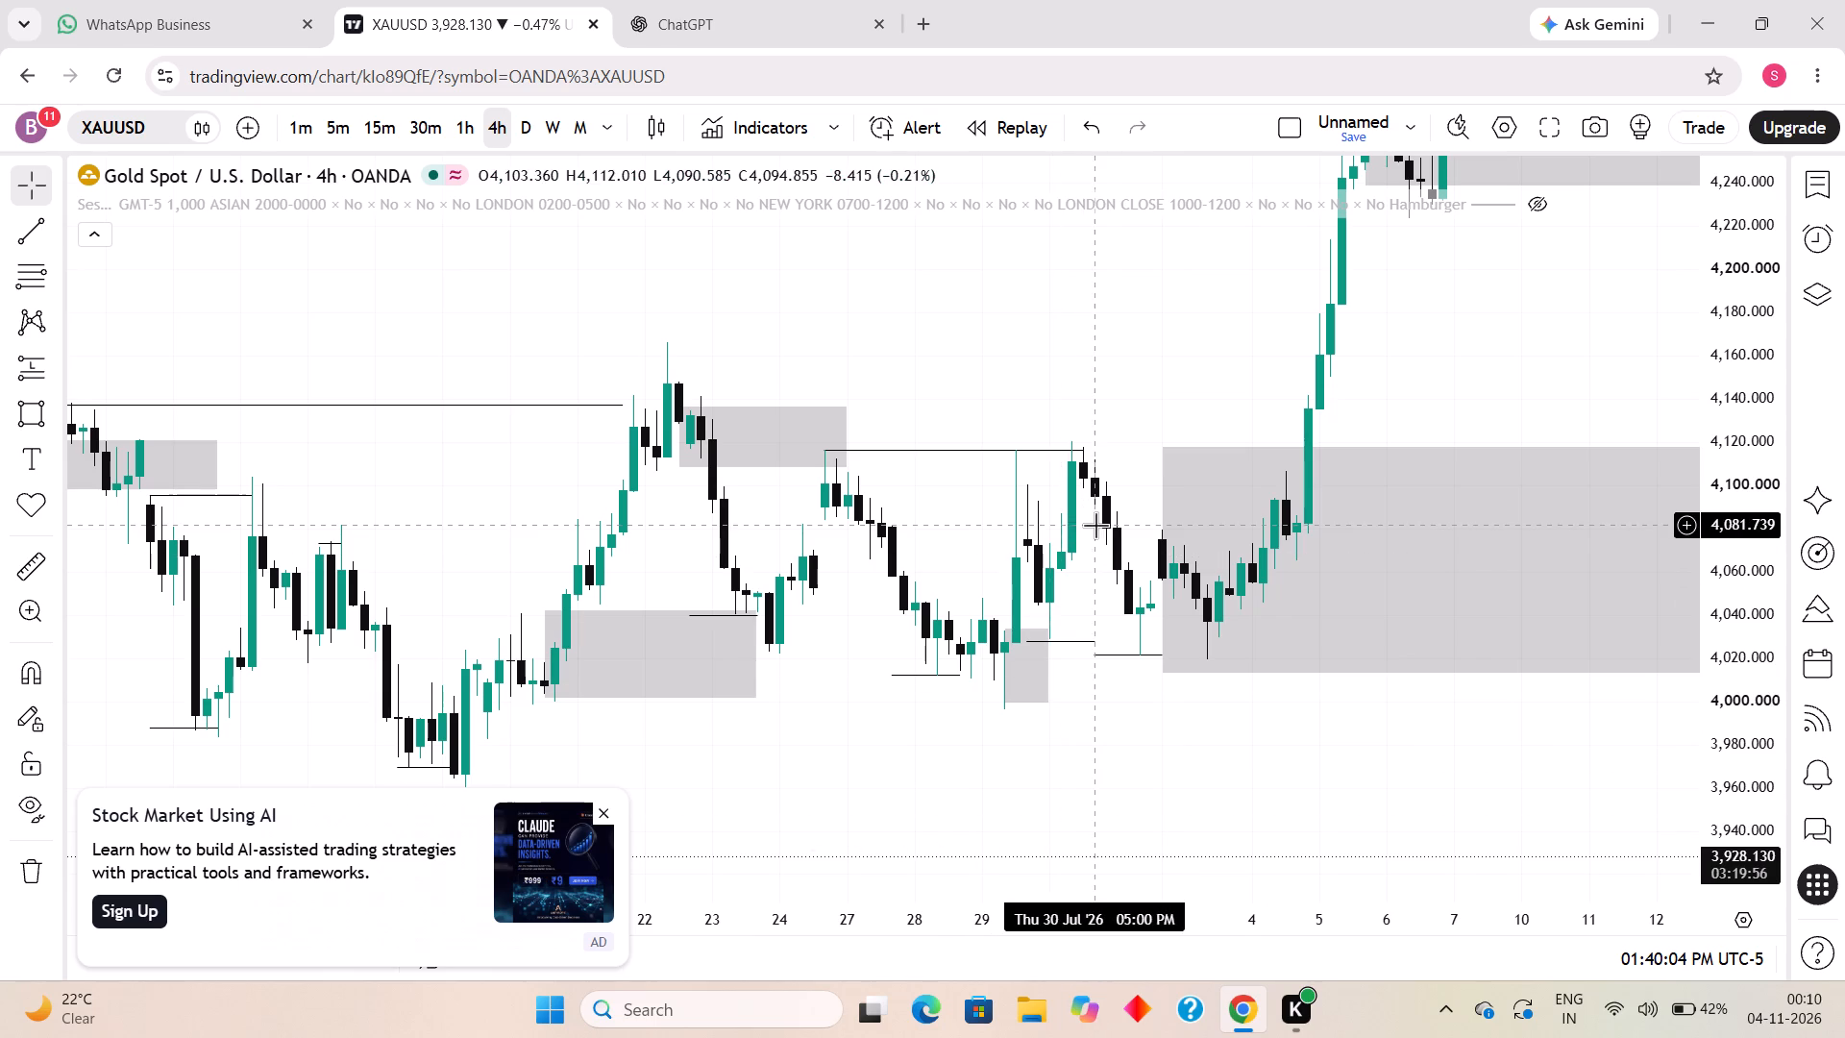
# Draw a rectangle zone from about 4,090 down to 4,073, spanning 30 July 09:00 PM to 2 August 09:00 PM.
pyautogui.click(22, 413)
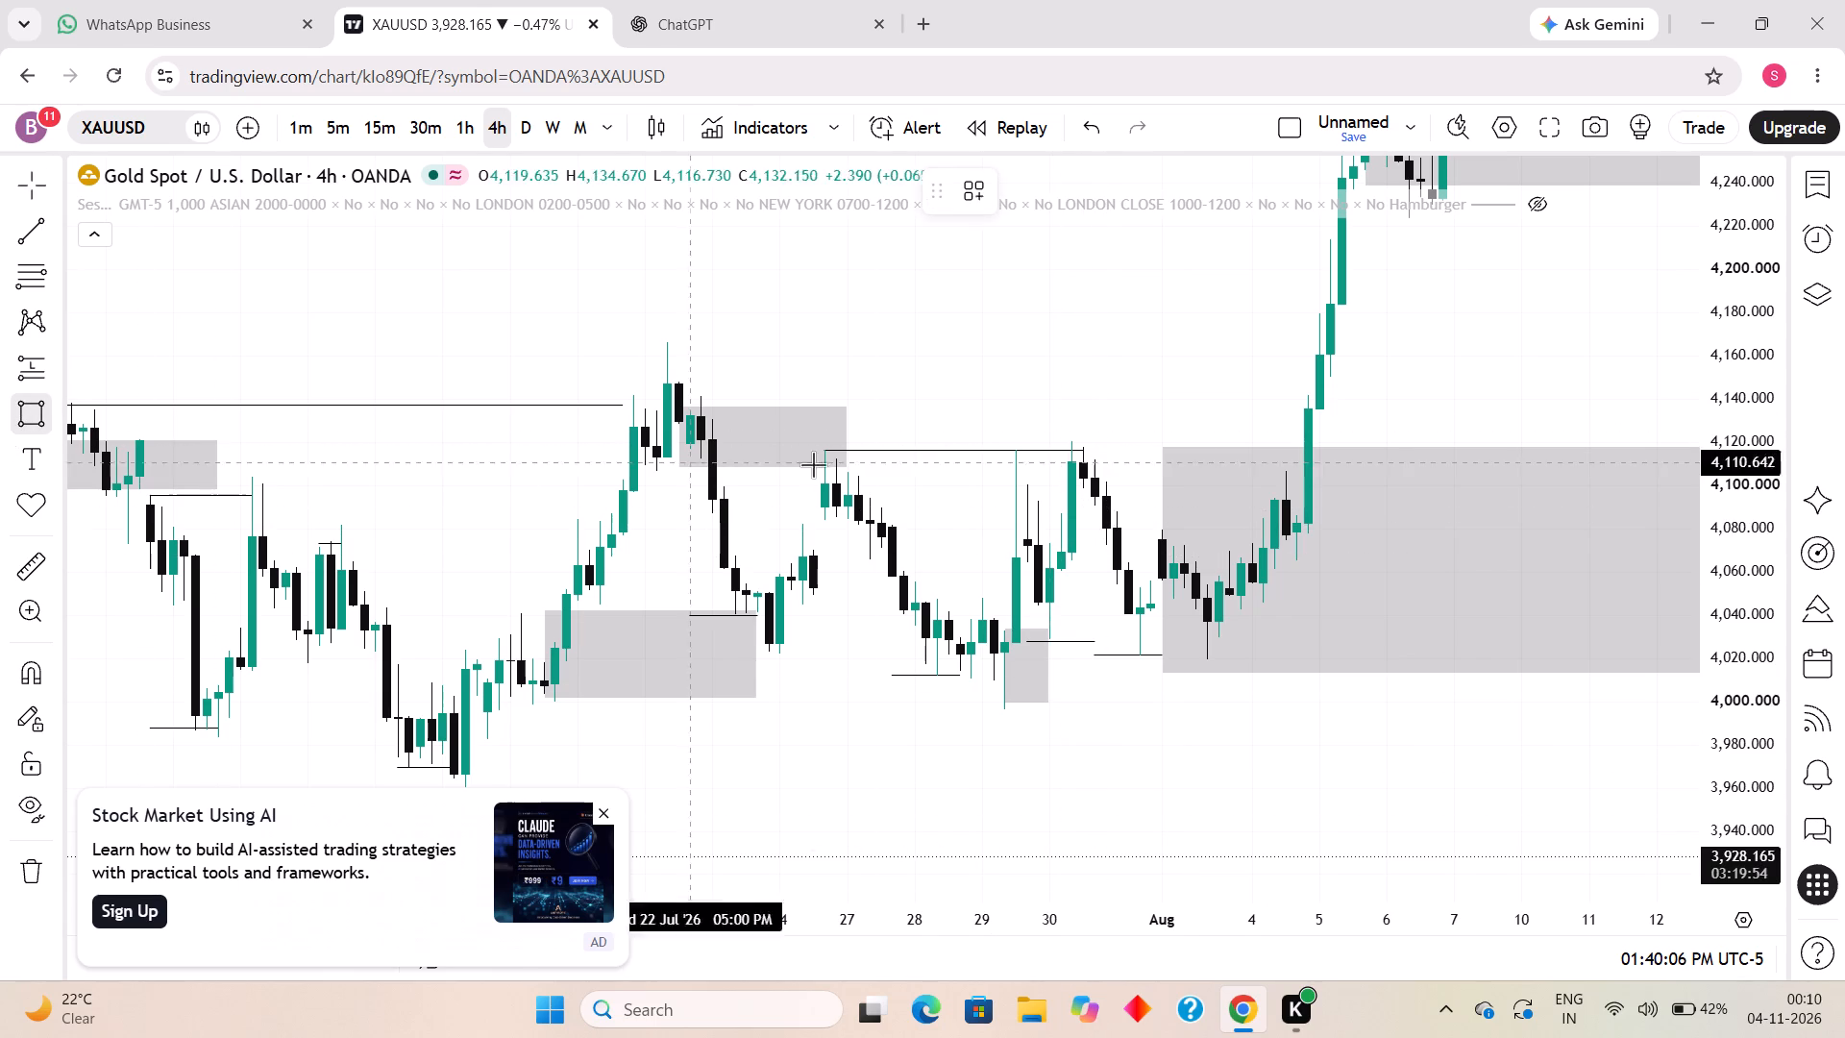
pyautogui.click(1111, 507)
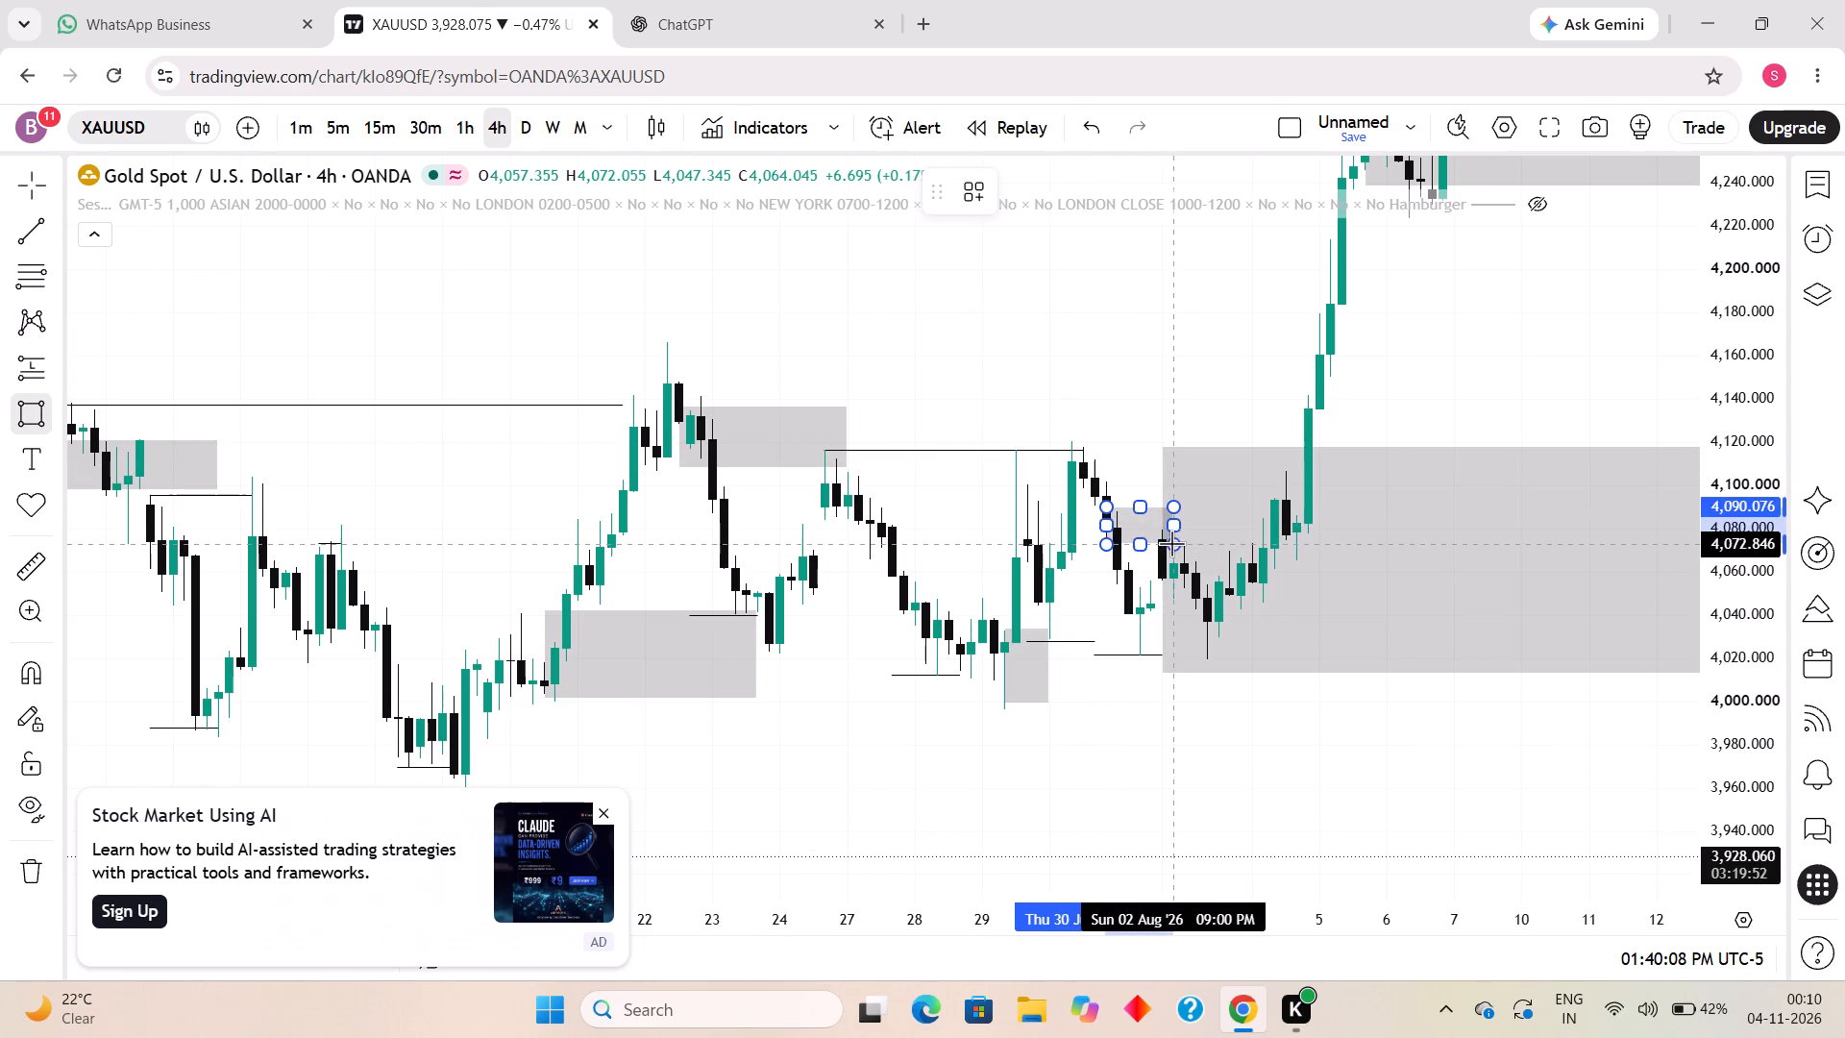
pyautogui.click(1171, 543)
pyautogui.click(1125, 691)
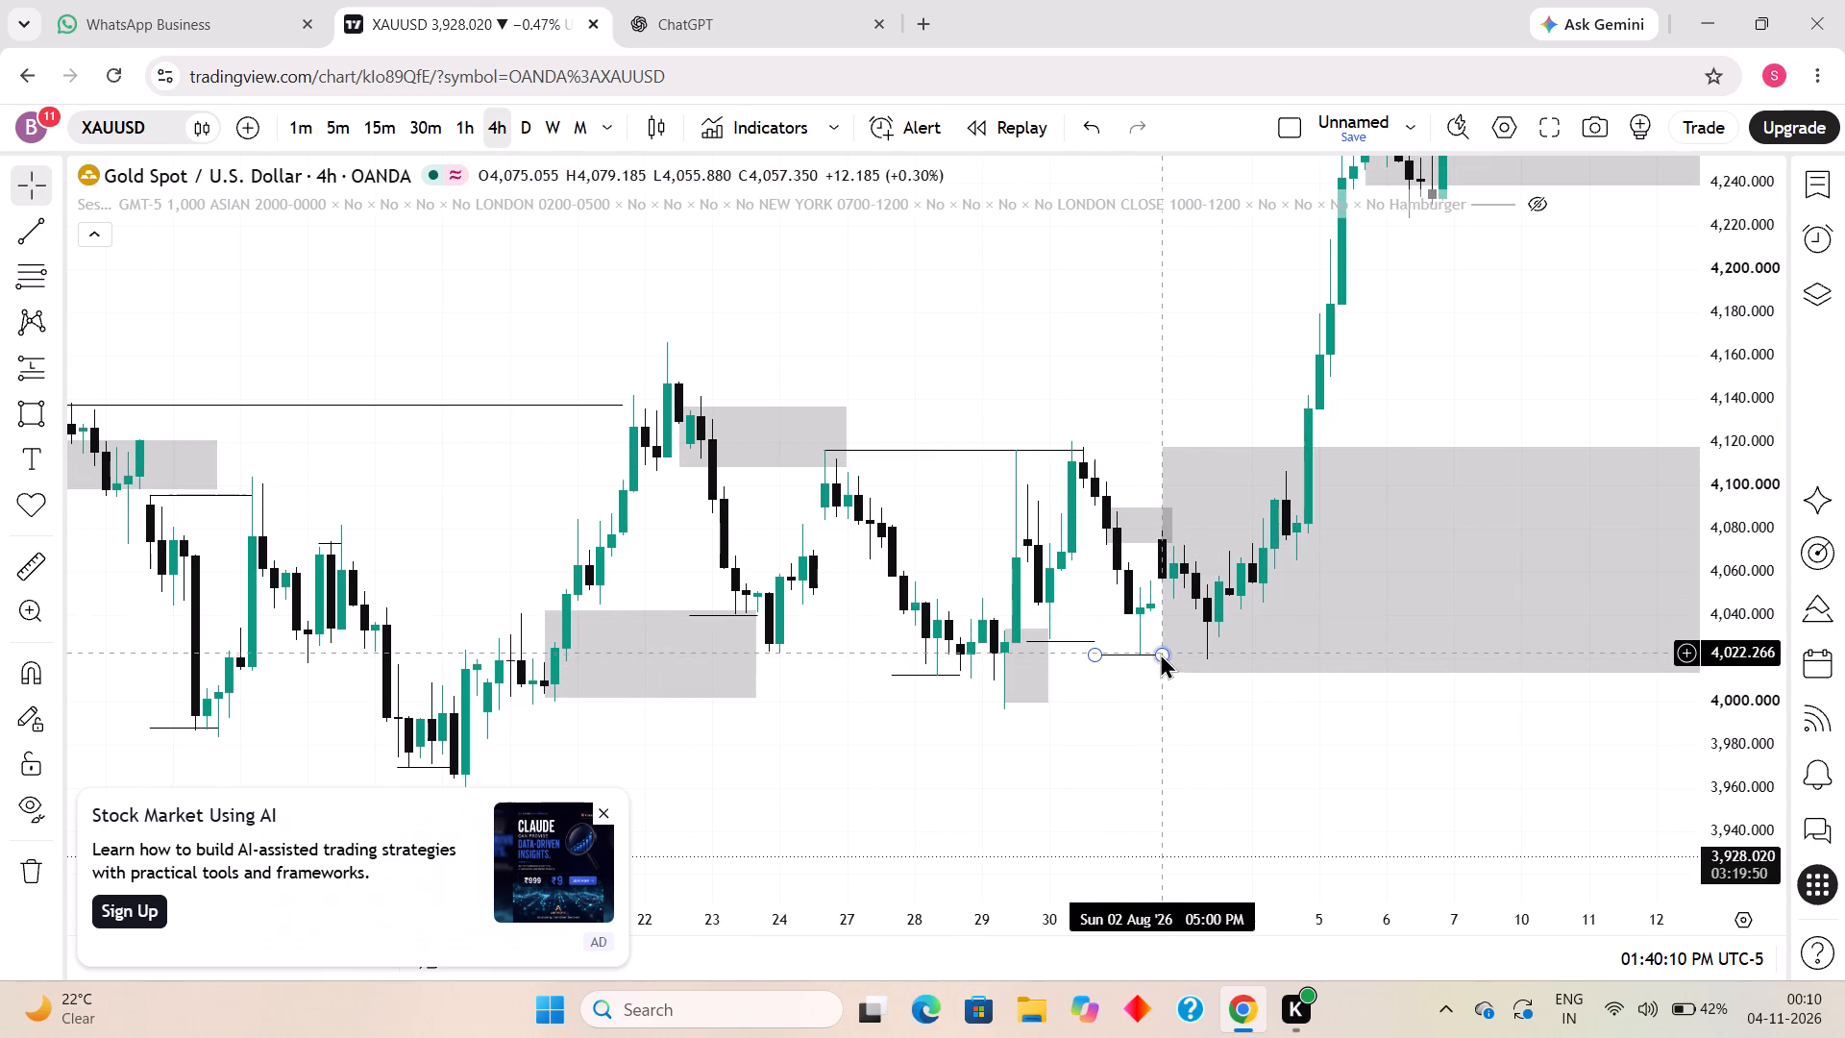
# Adjust the swing-low line at about 4,021 to run from 31 July 05:00 AM to 3 August 09:00 AM.
pyautogui.moveTo(1160, 652); pyautogui.dragTo(1212, 647)
pyautogui.click(1223, 715)
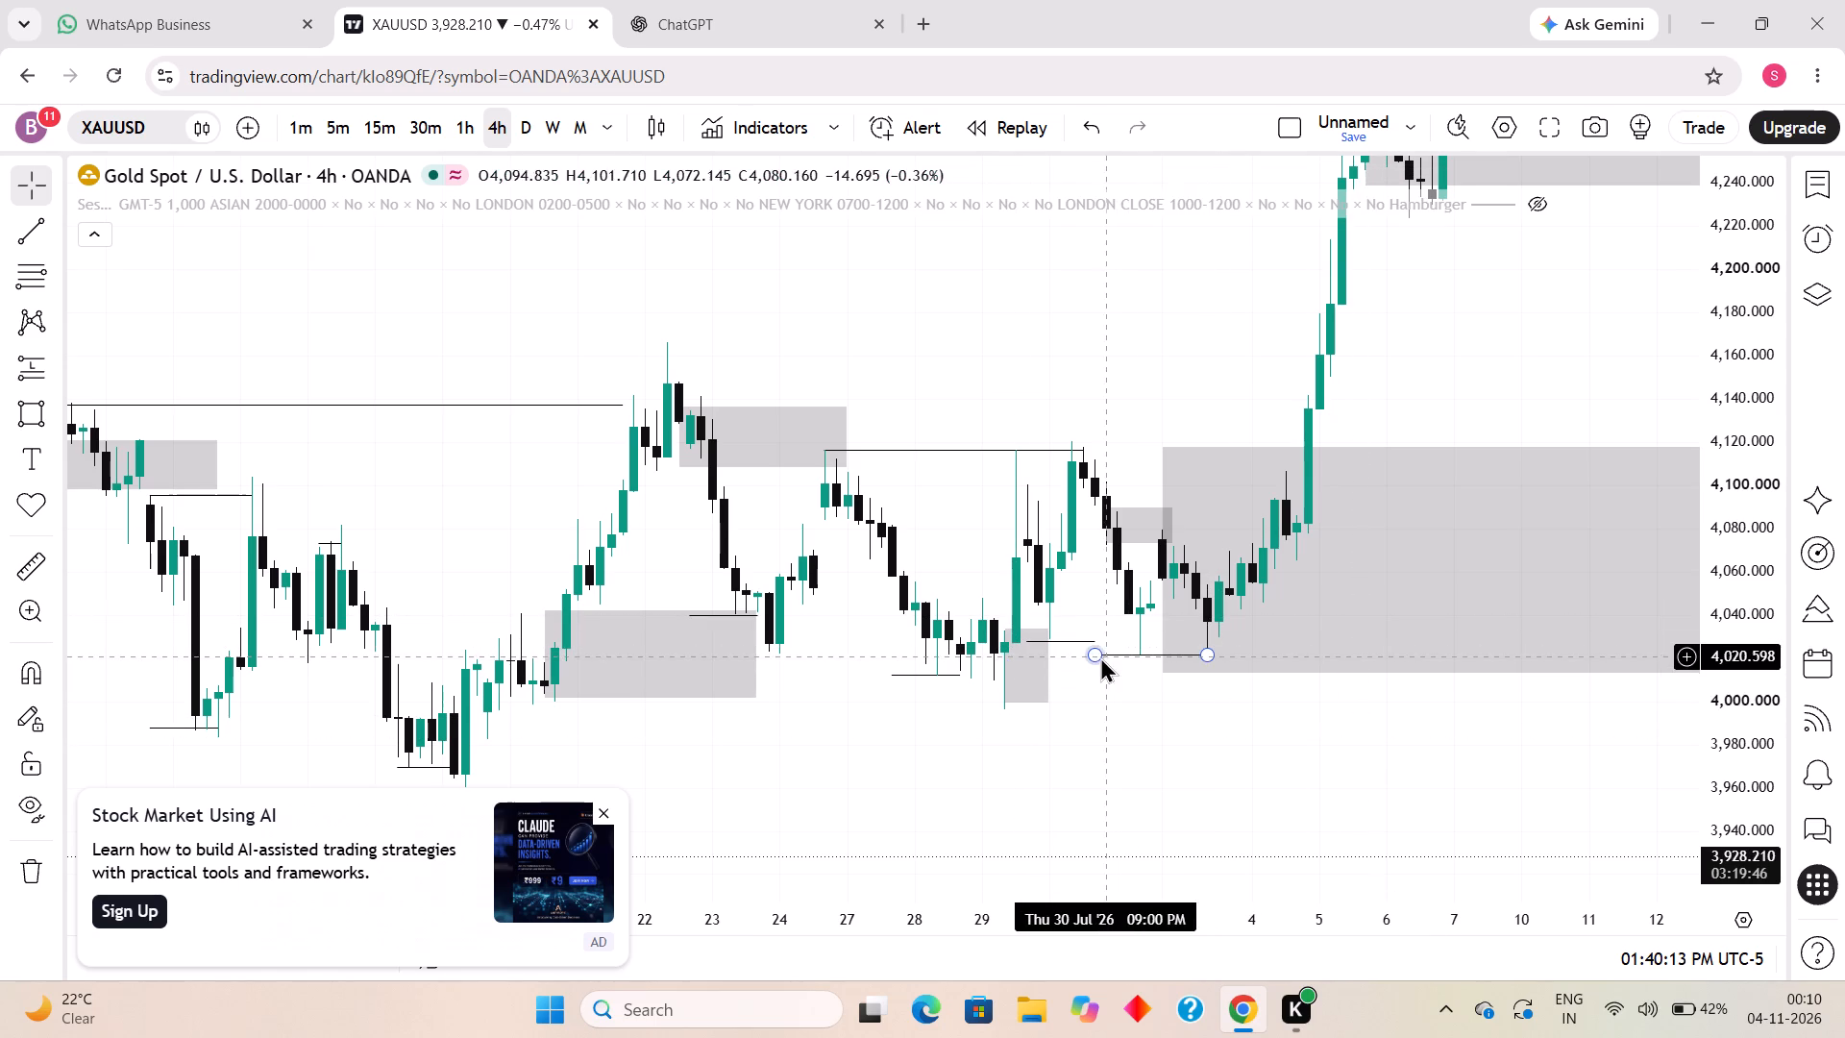
pyautogui.moveTo(1095, 654); pyautogui.dragTo(1129, 652)
pyautogui.click(1251, 728)
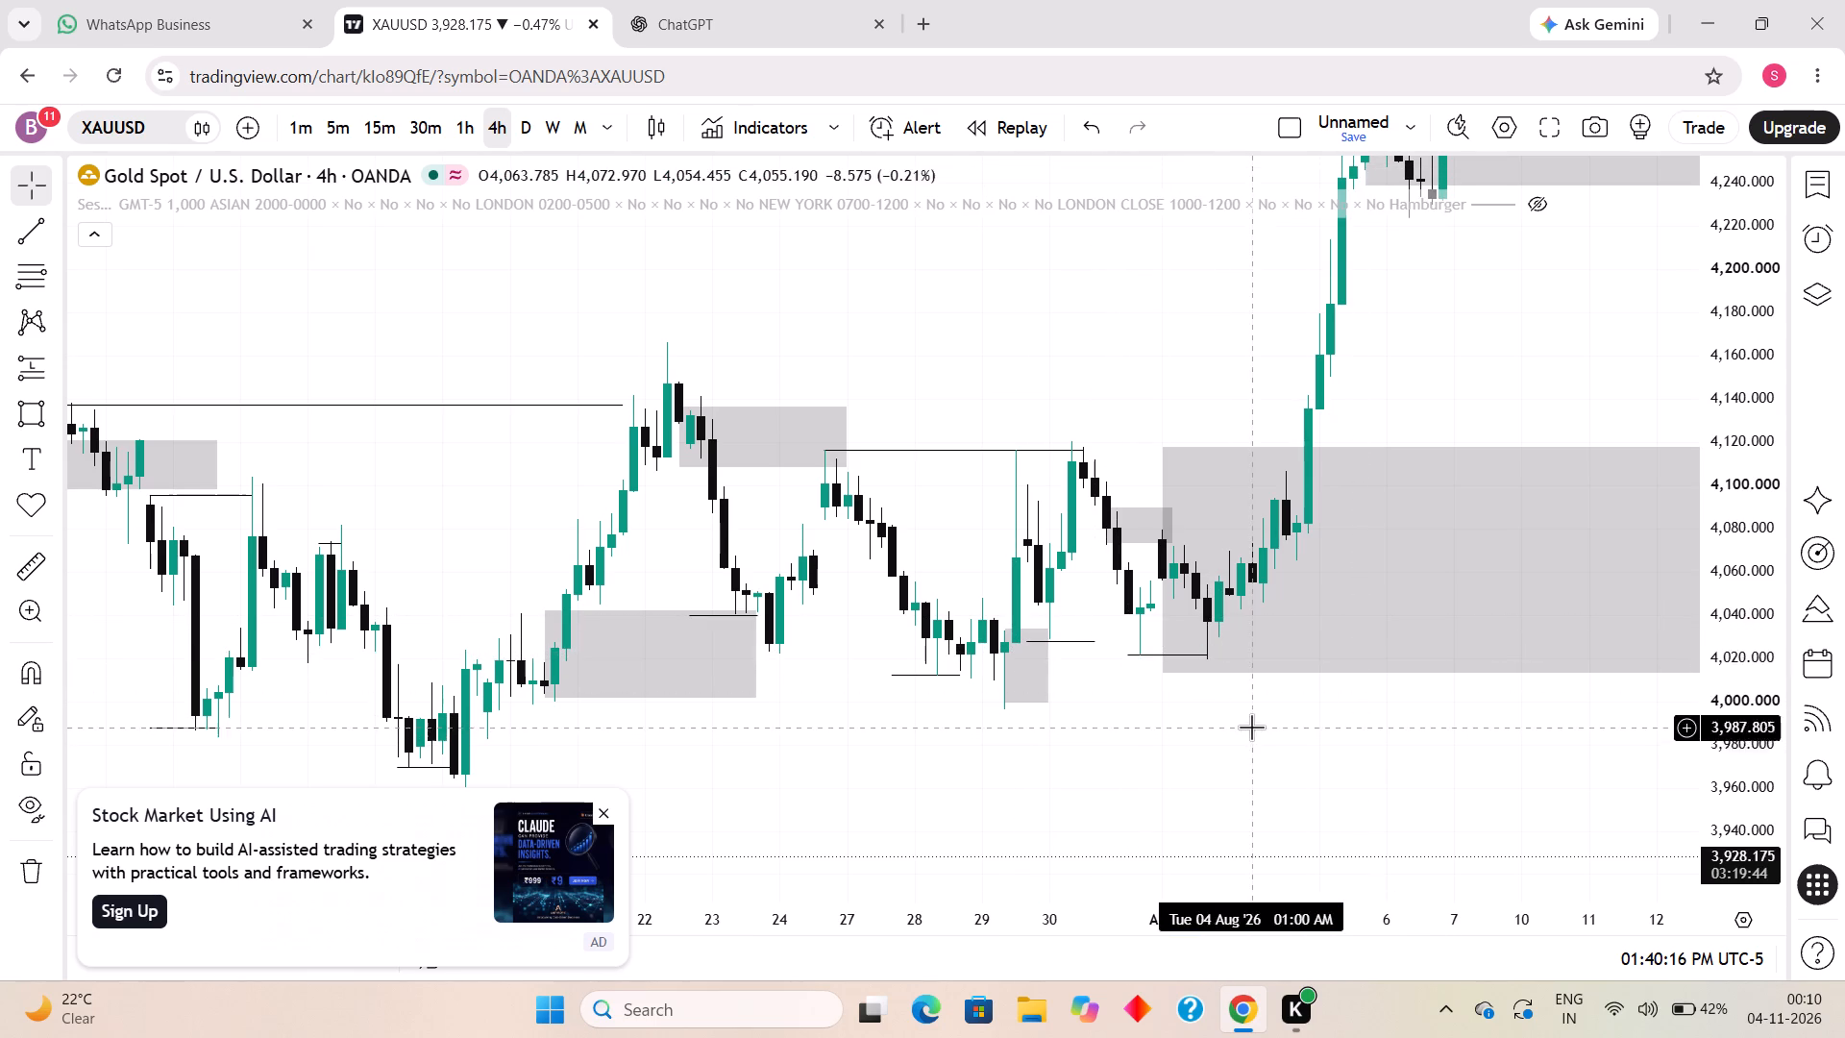
# Draw a rectangle zone between about 4,210 and 4,234, spanning 5 August 01:00 AM to 6 August 09:00 AM.
pyautogui.moveTo(1488, 386); pyautogui.dragTo(1343, 599)
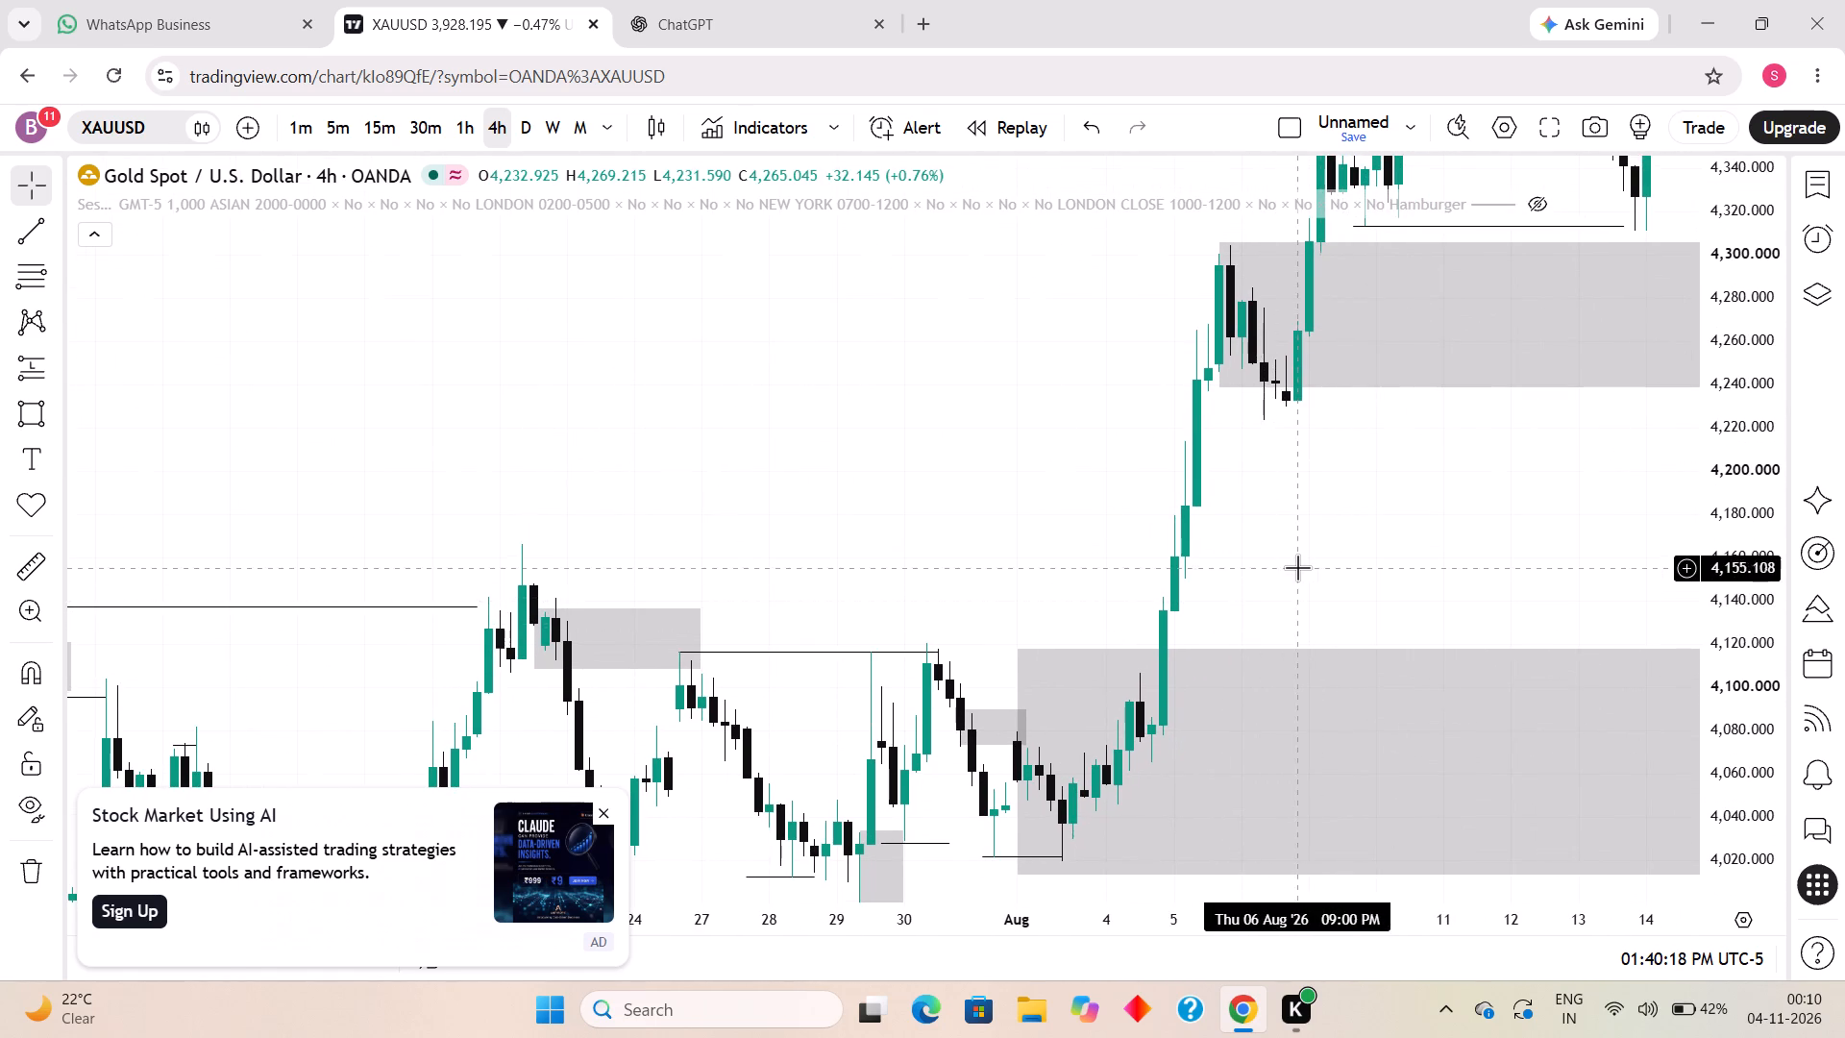
pyautogui.moveTo(1298, 573); pyautogui.dragTo(1237, 774)
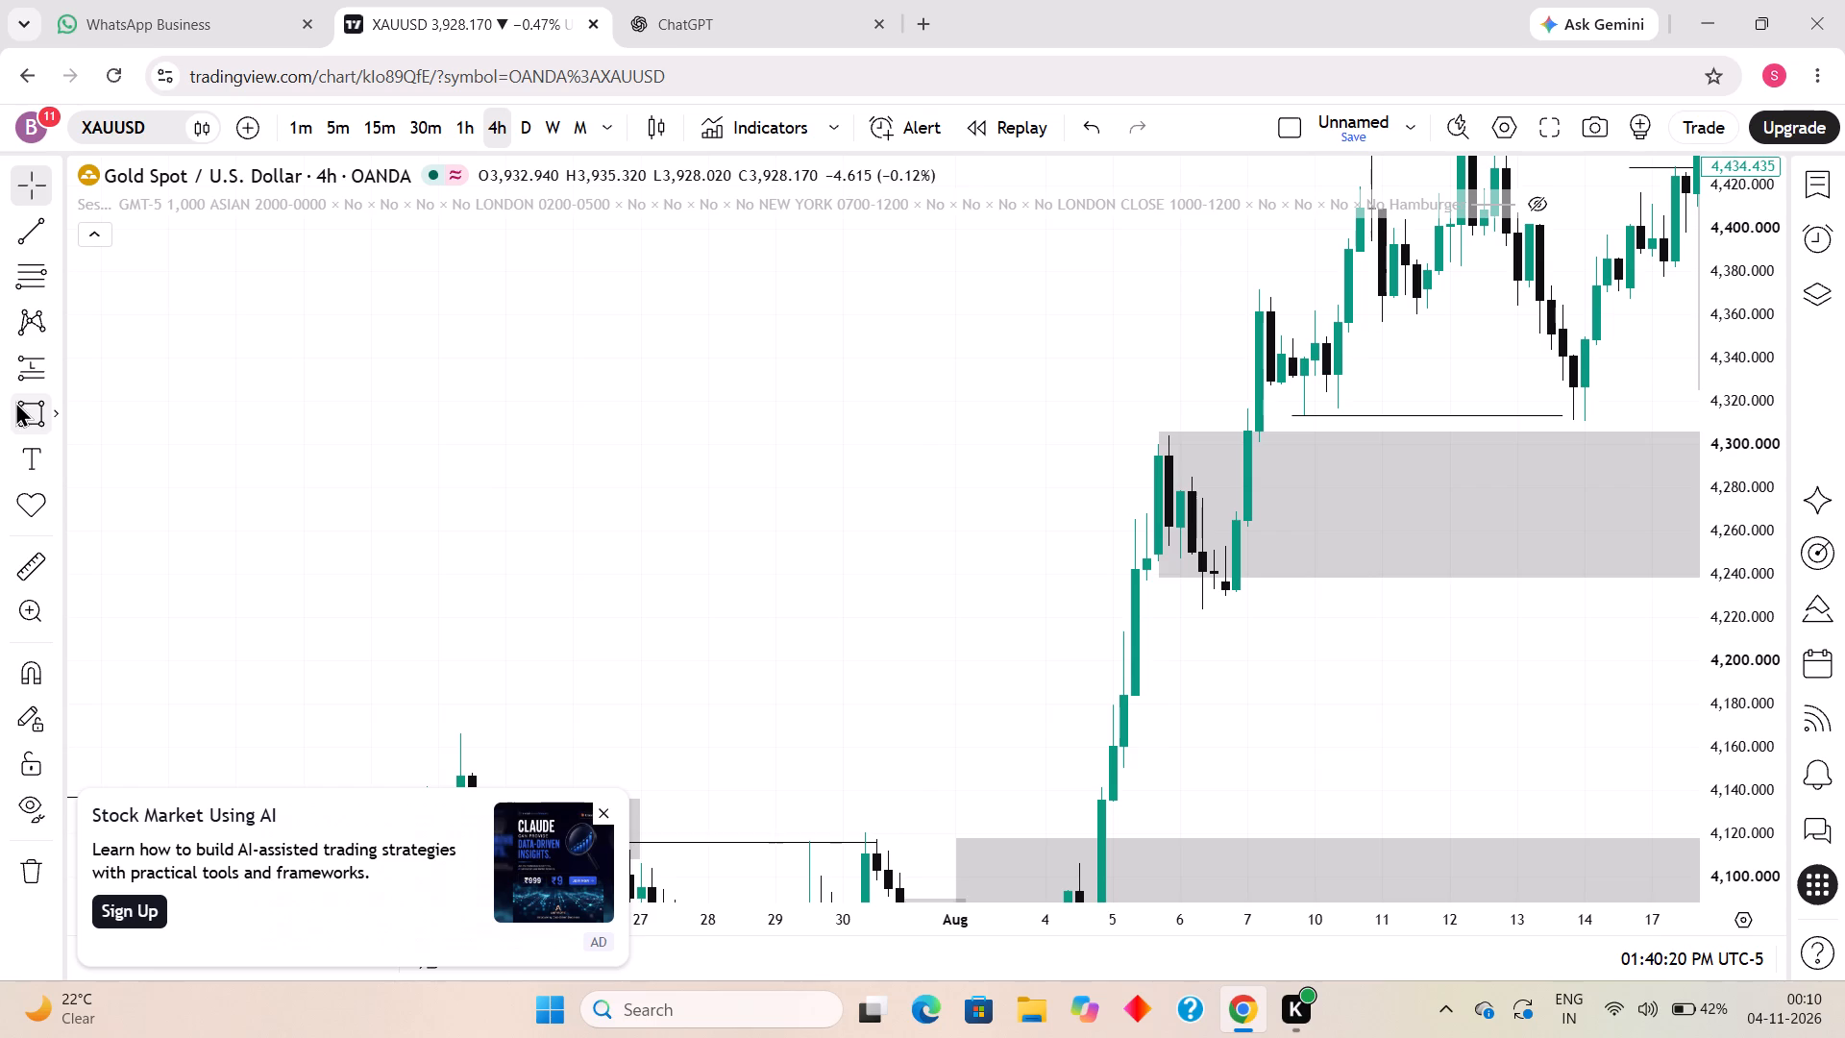
pyautogui.click(16, 400)
pyautogui.click(1117, 638)
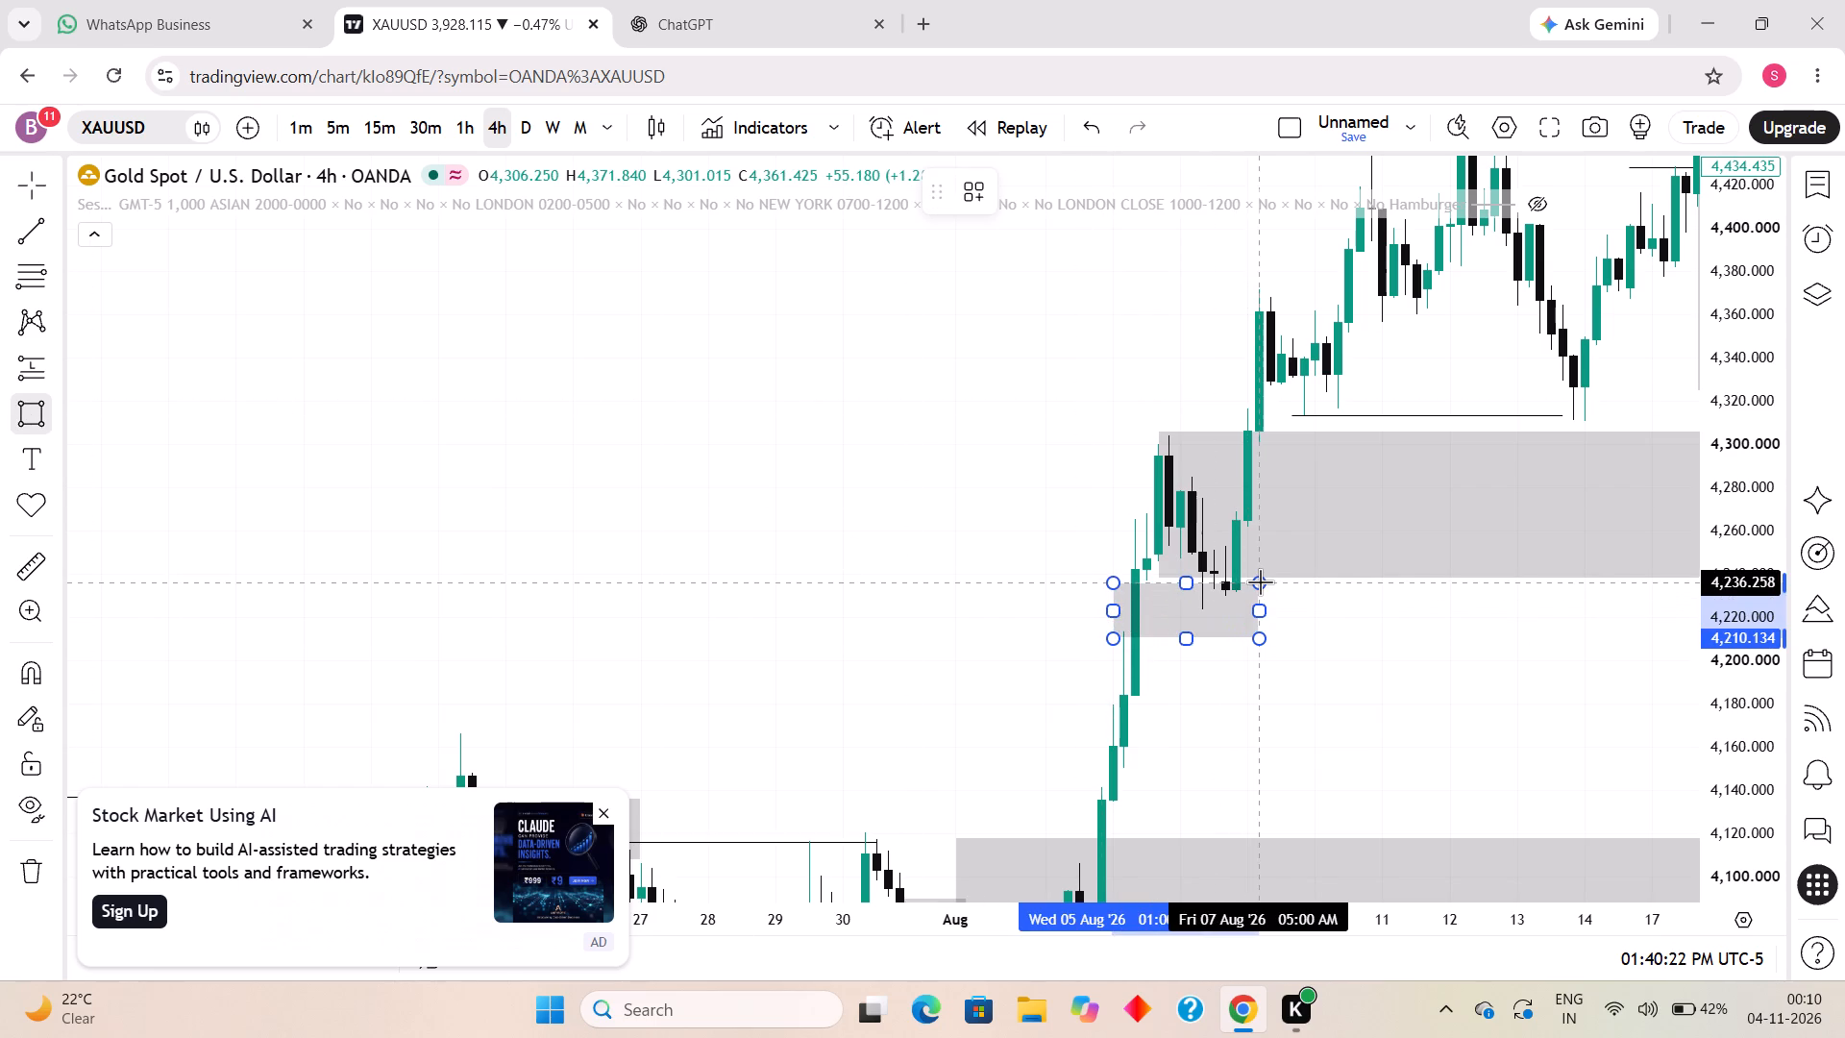
pyautogui.click(1260, 581)
pyautogui.click(1184, 584)
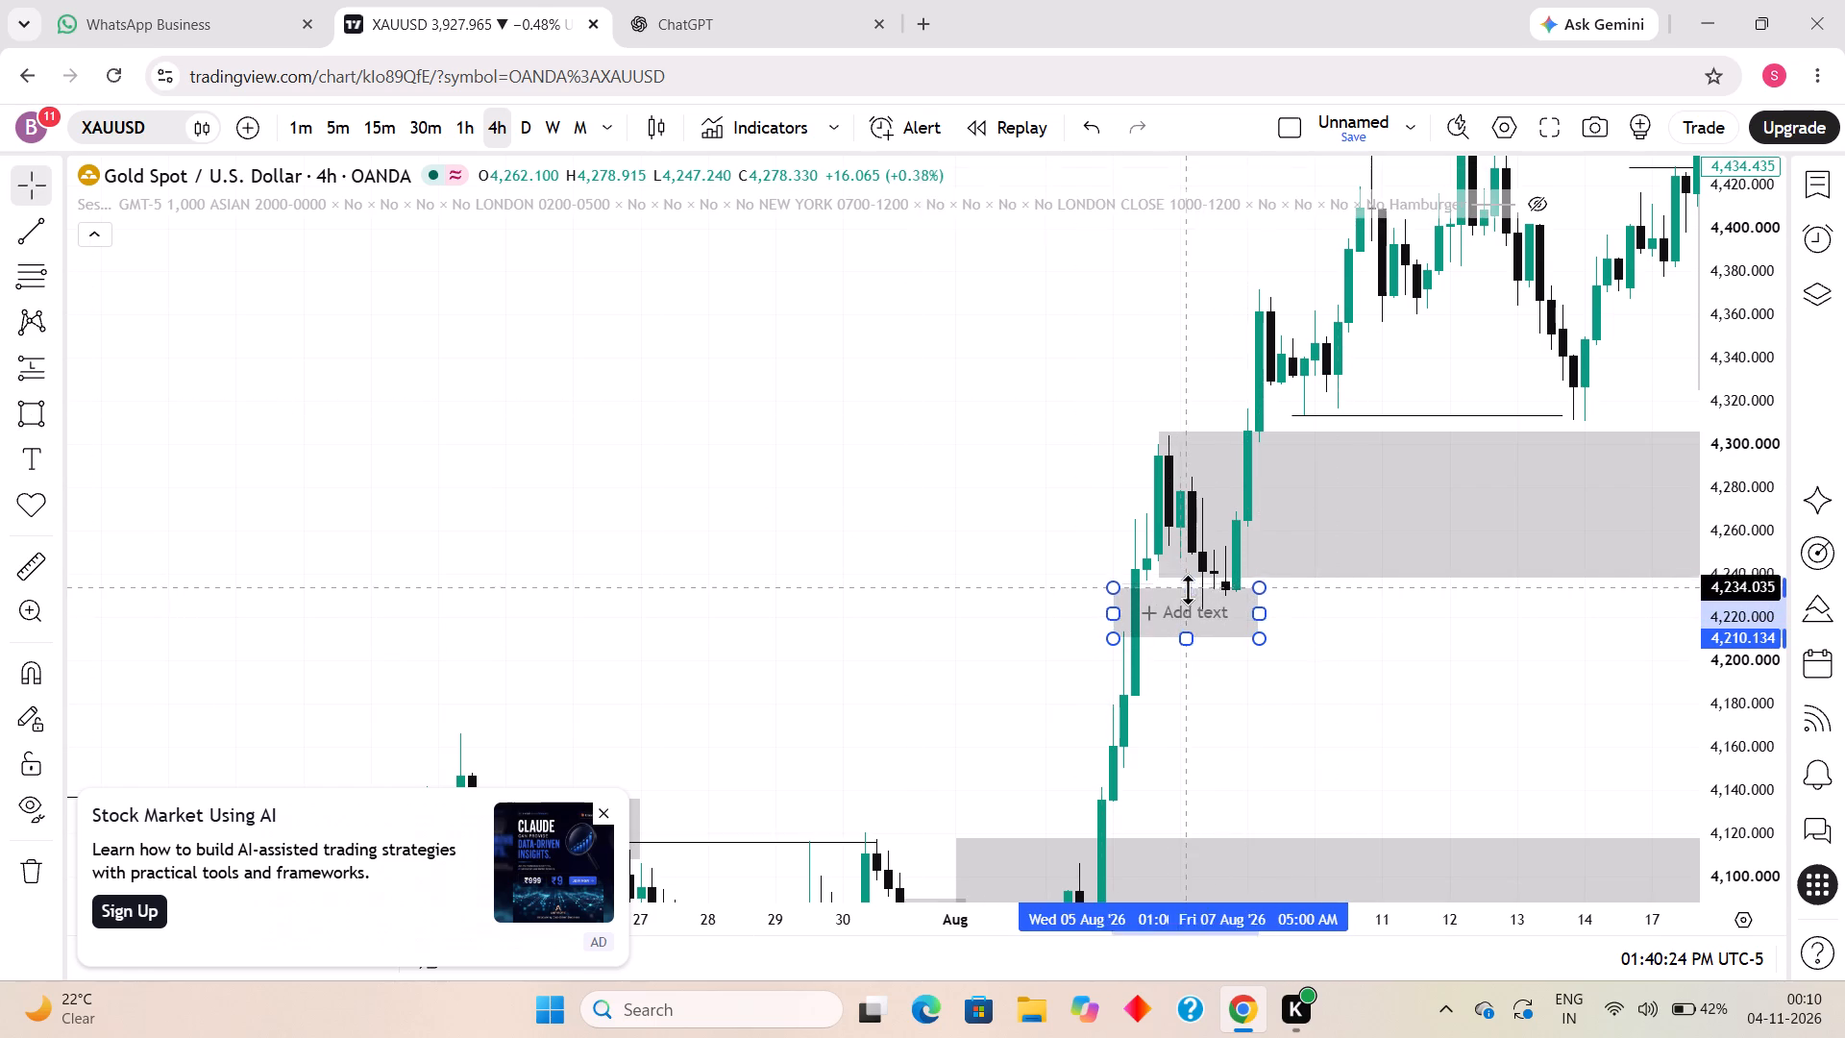
pyautogui.moveTo(1263, 613); pyautogui.dragTo(1205, 612)
# Move the start of the large rectangle between about 4,305 and 4,238 to 6 August 05:00 PM.
pyautogui.moveTo(1324, 635); pyautogui.dragTo(866, 698)
pyautogui.scroll(-2, 873, 699)
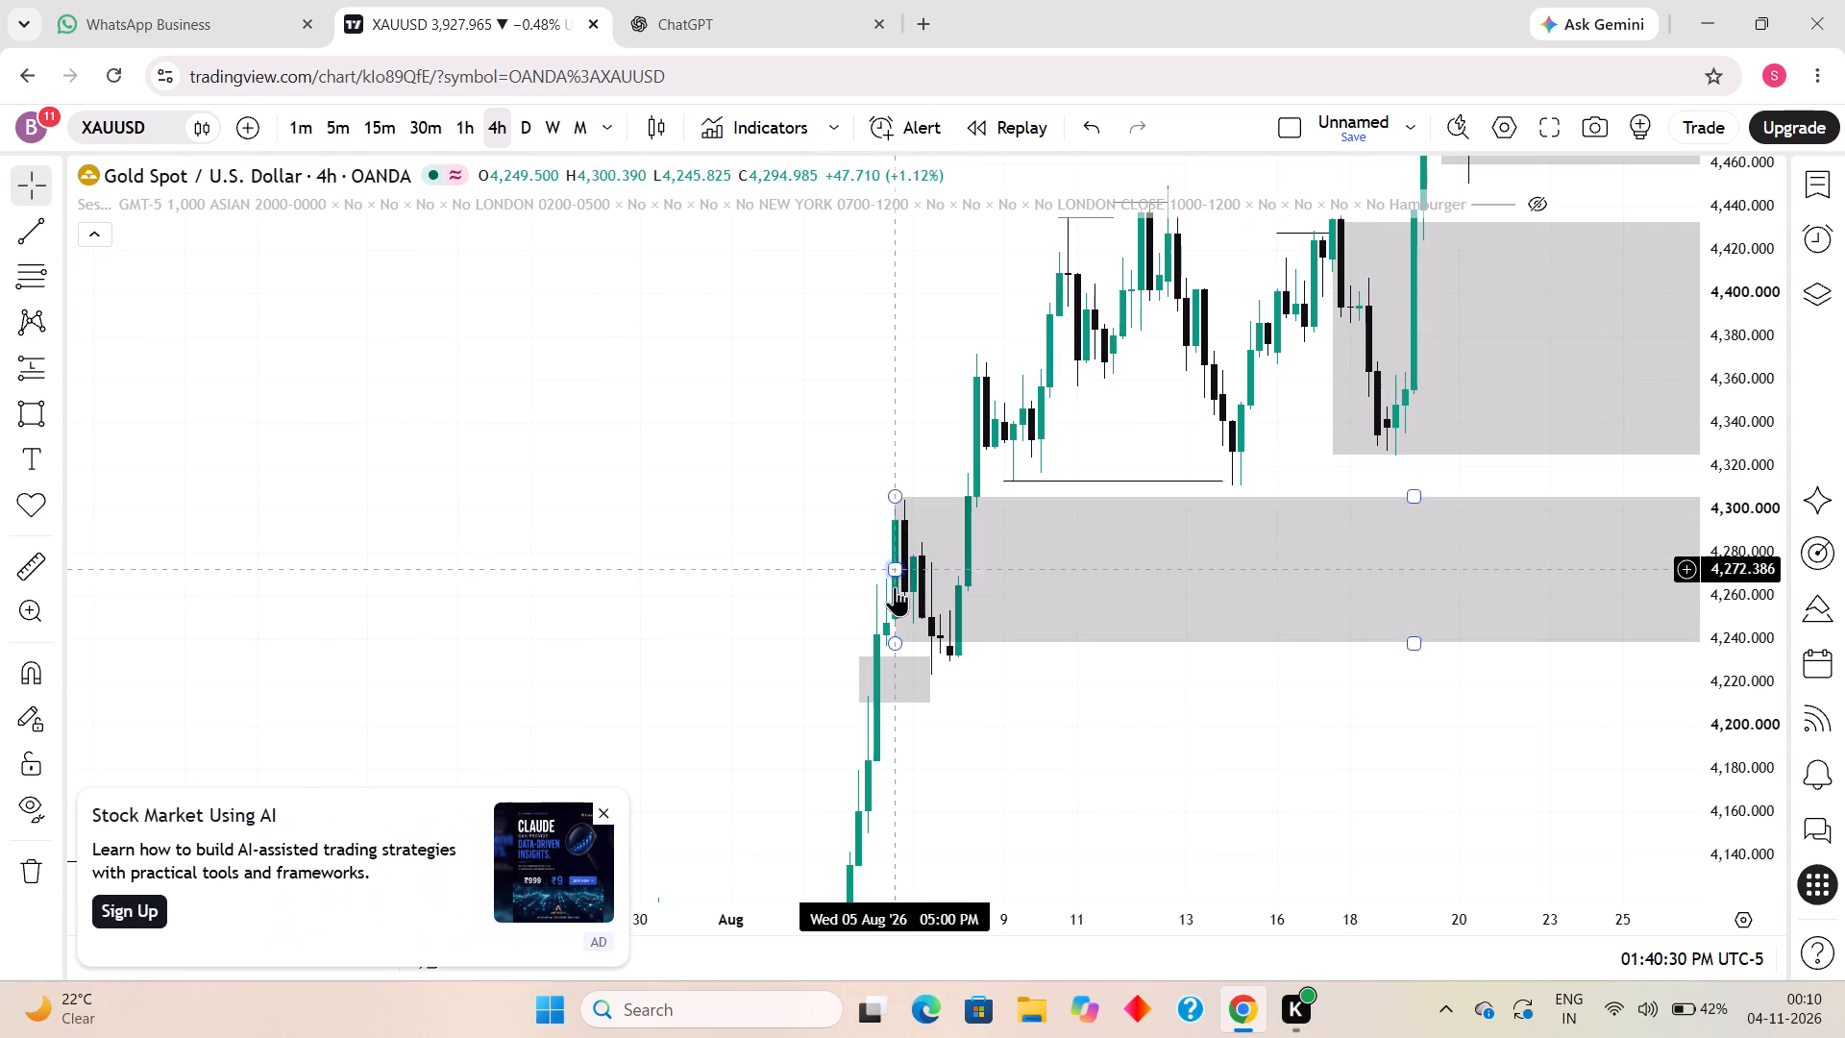
pyautogui.moveTo(898, 566); pyautogui.dragTo(951, 564)
# Draw a rectangle zone from about 4,366 down to 4,335, spanning 10 August 05:00 AM to 11 August 05:00 AM.
pyautogui.moveTo(1107, 427); pyautogui.dragTo(1055, 659)
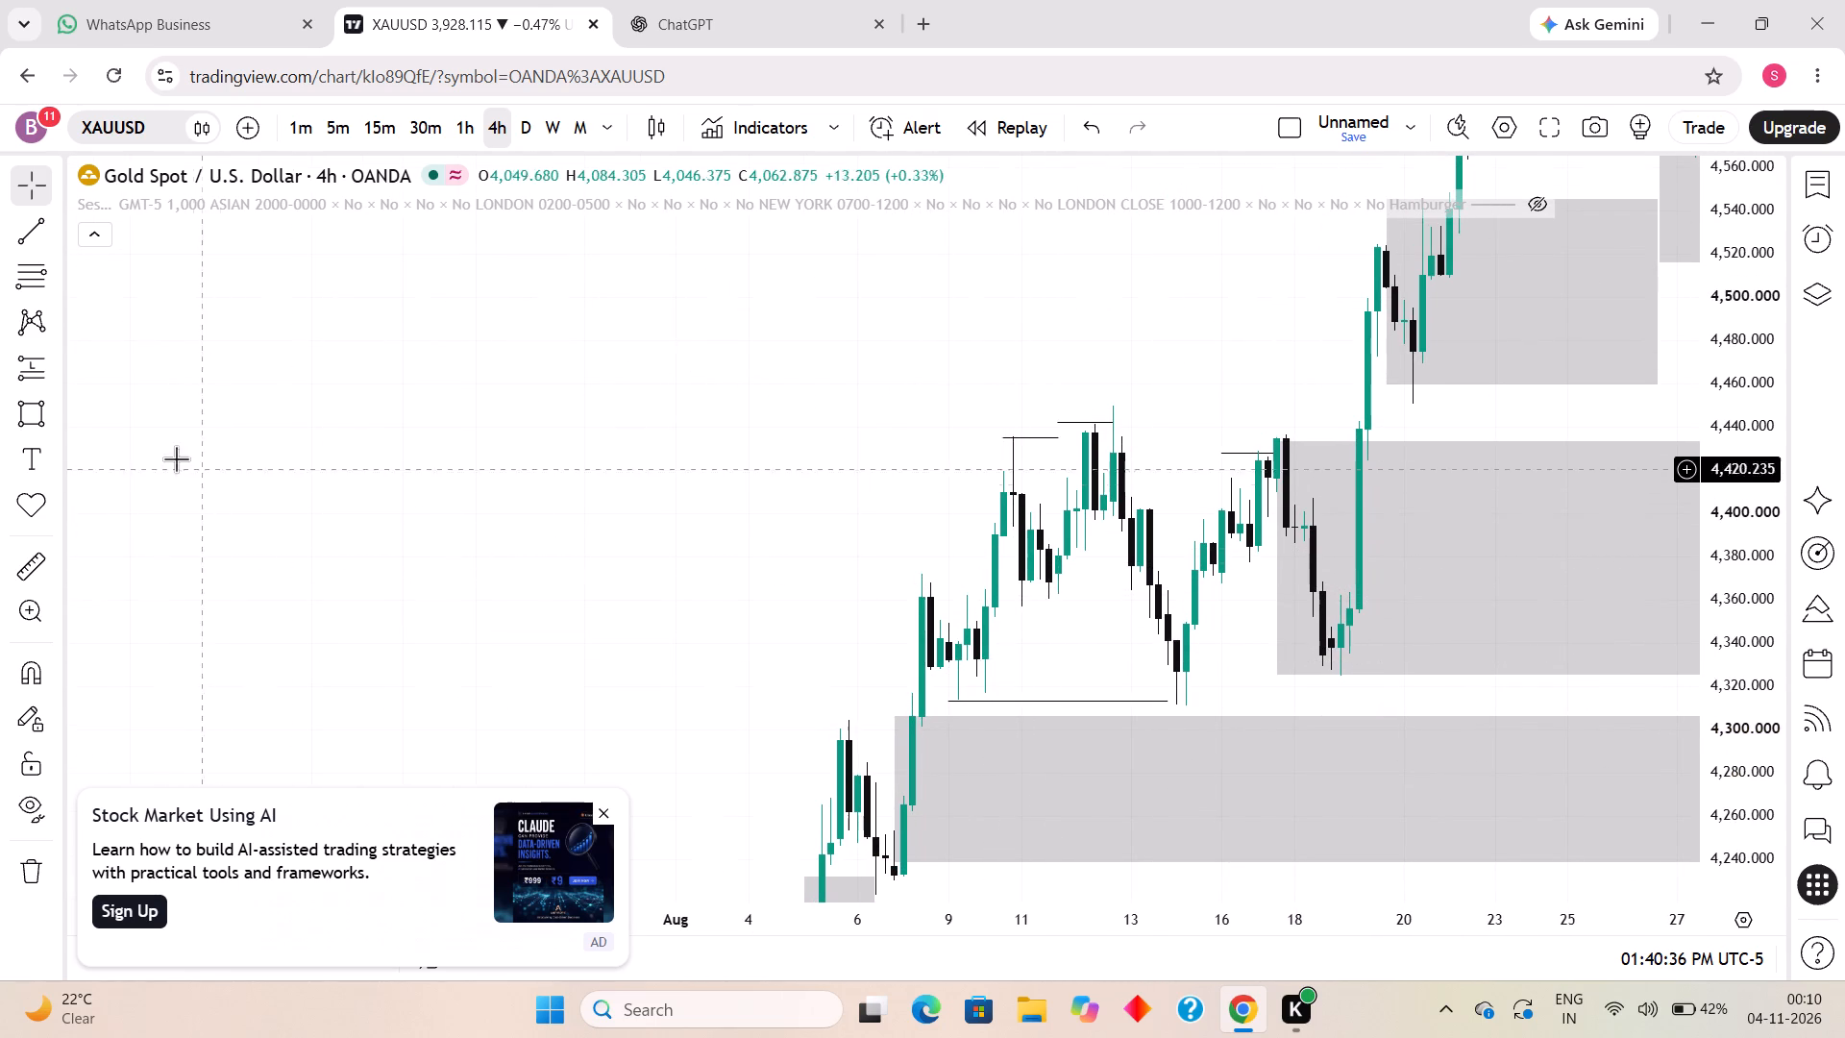
pyautogui.click(44, 417)
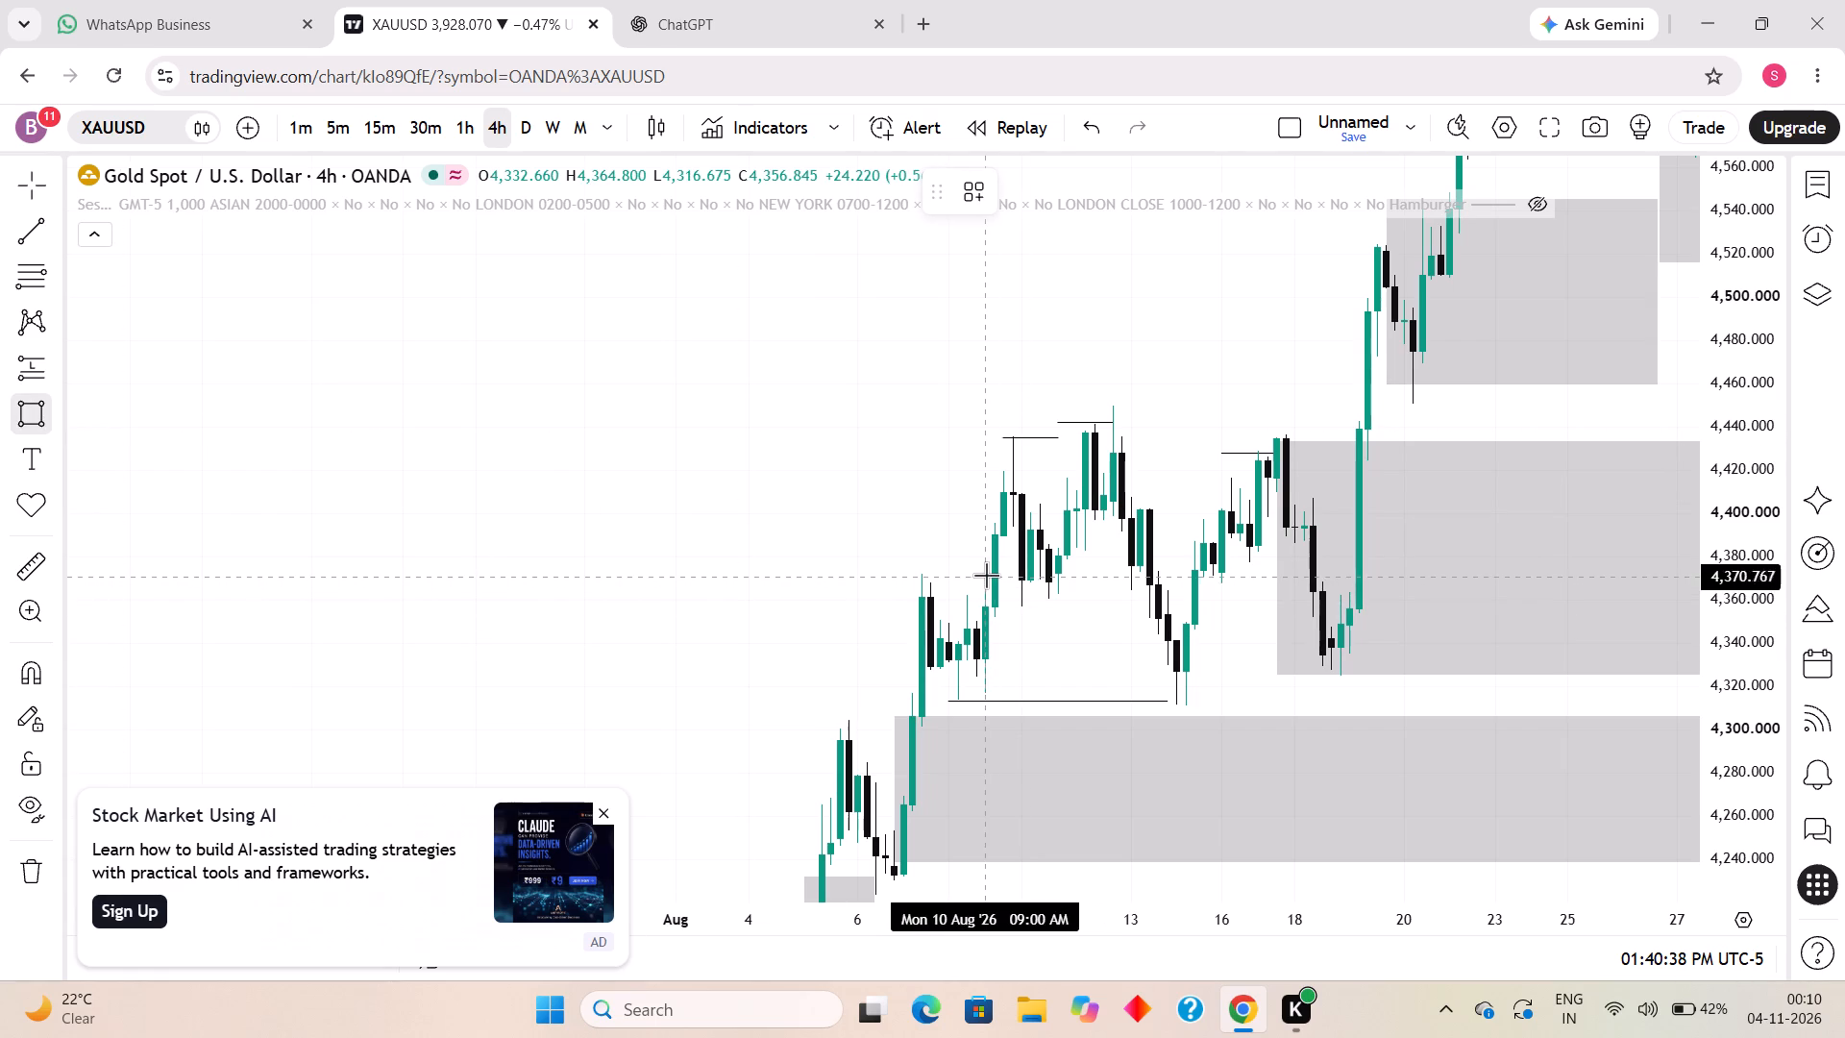
pyautogui.click(981, 586)
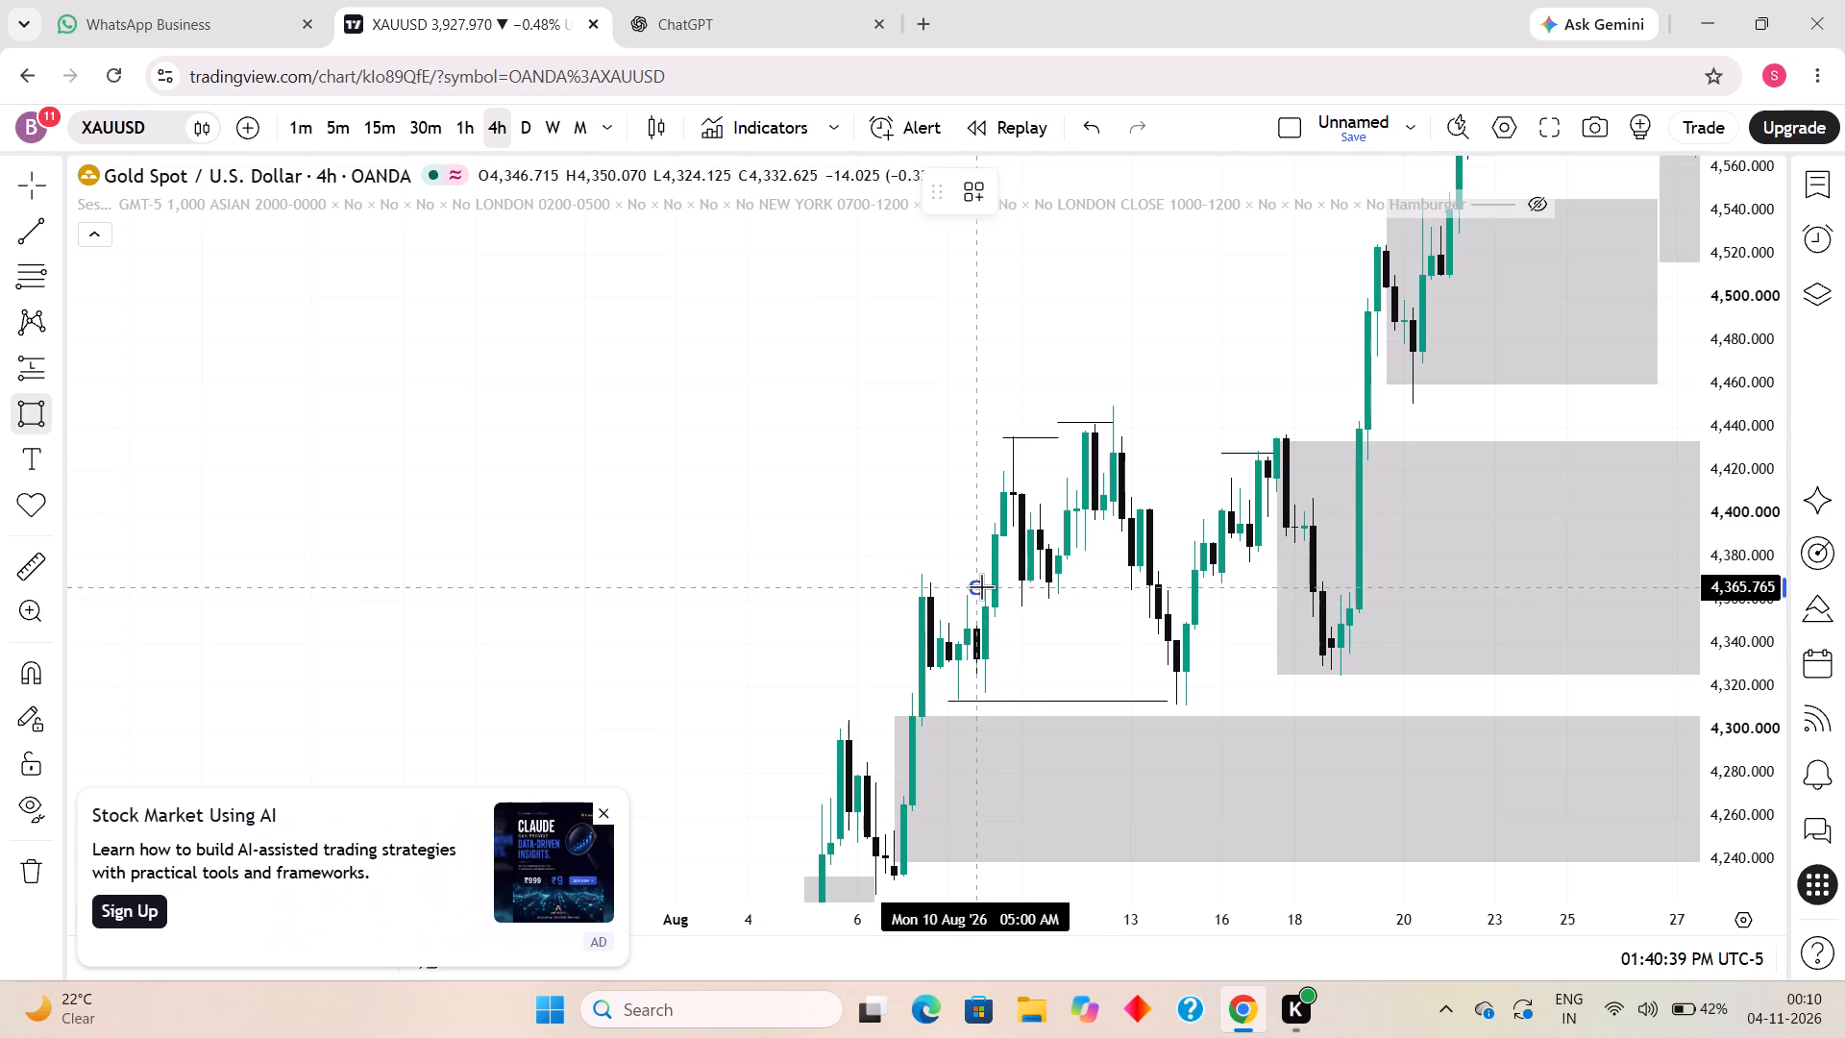
pyautogui.click(1031, 655)
# Extend the end of the swing-high line at about 4,435 to 12 August 05:00 AM.
pyautogui.moveTo(1108, 624); pyautogui.dragTo(1058, 730)
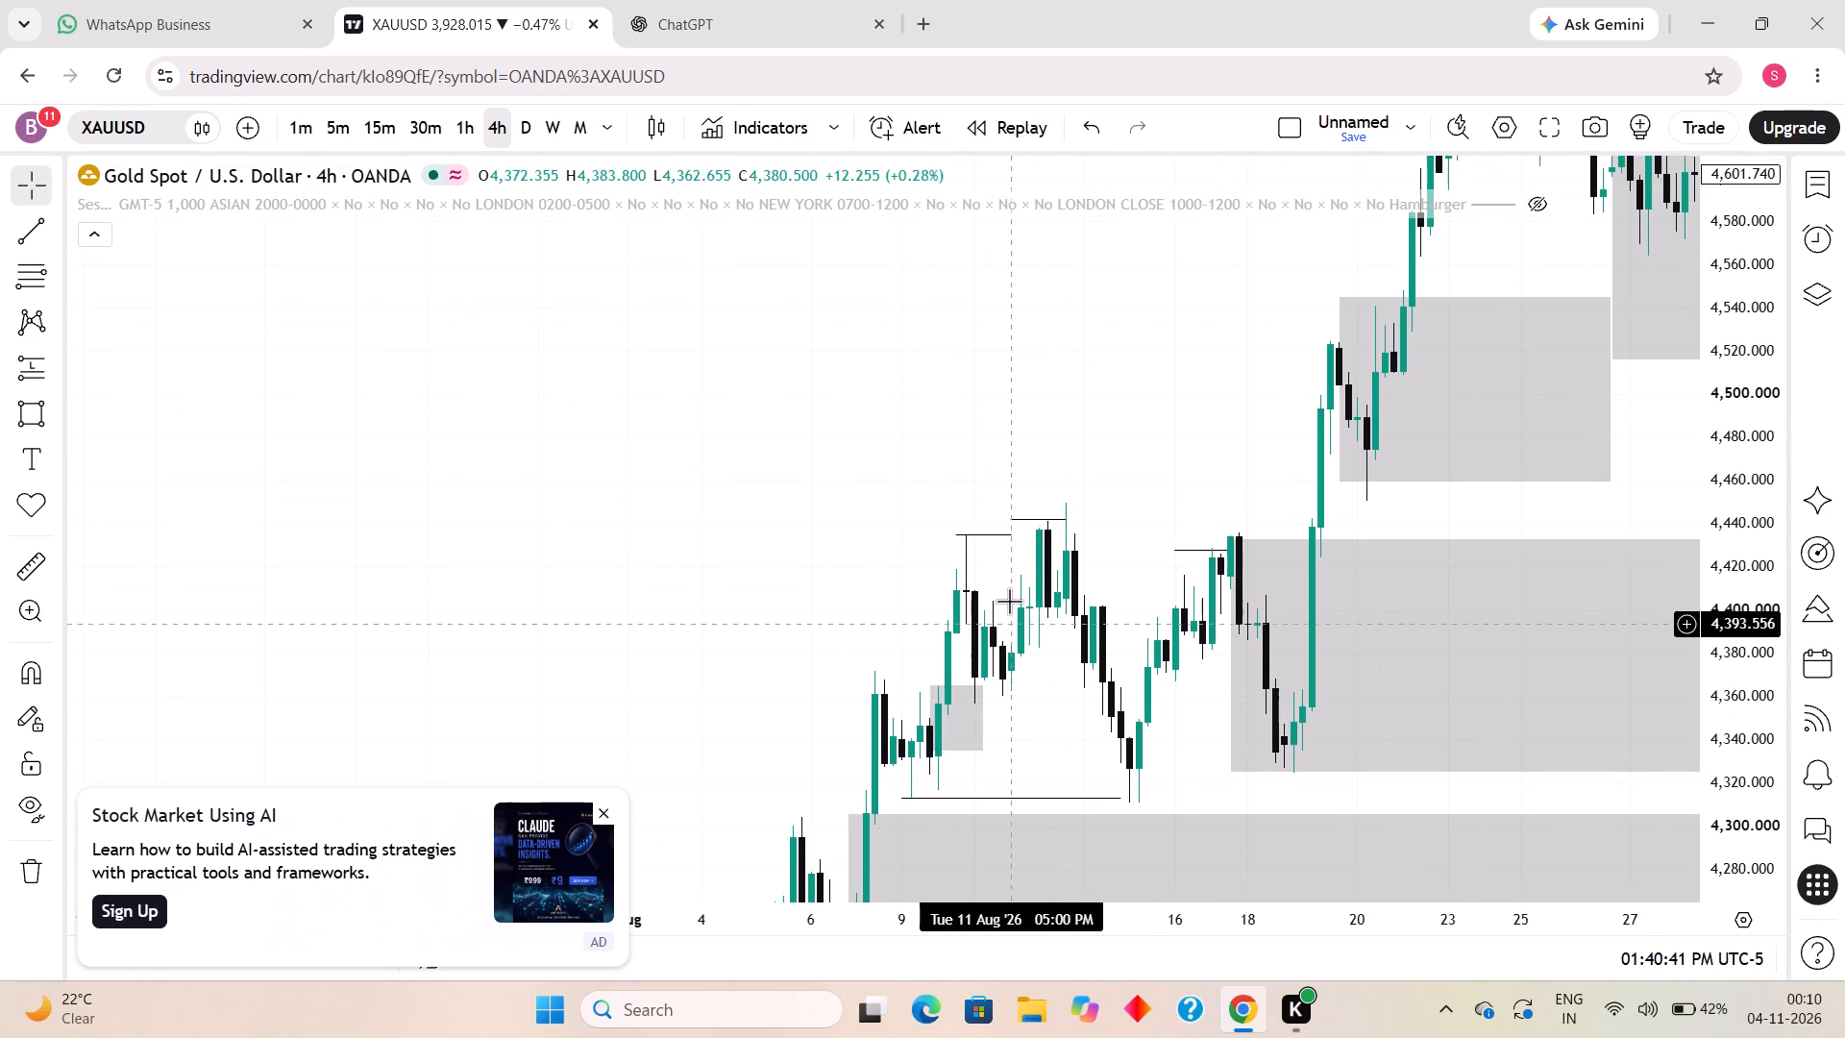
pyautogui.moveTo(1013, 537); pyautogui.dragTo(1042, 535)
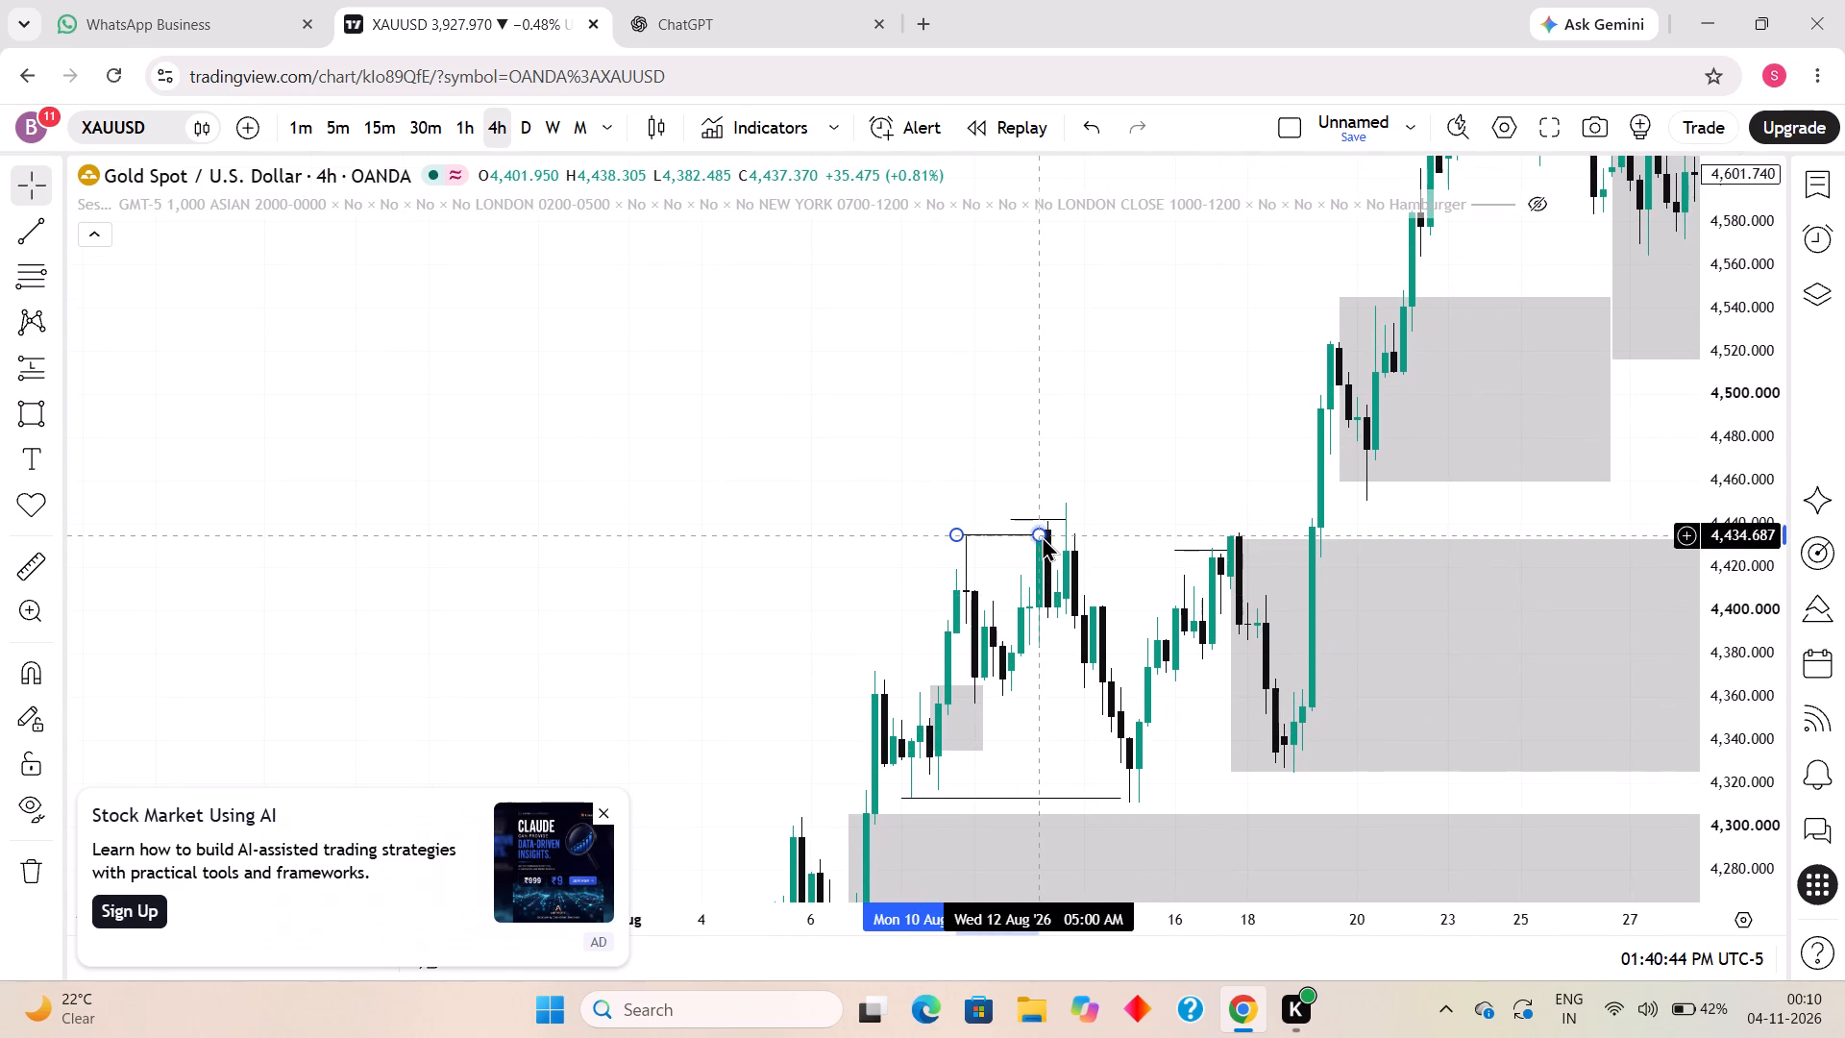
pyautogui.click(1040, 597)
# Draw a rectangle zone from about 4,431 down to 4,407, spanning 17 August 05:00 PM to 18 August 05:00 PM.
pyautogui.moveTo(1085, 619); pyautogui.dragTo(1057, 611)
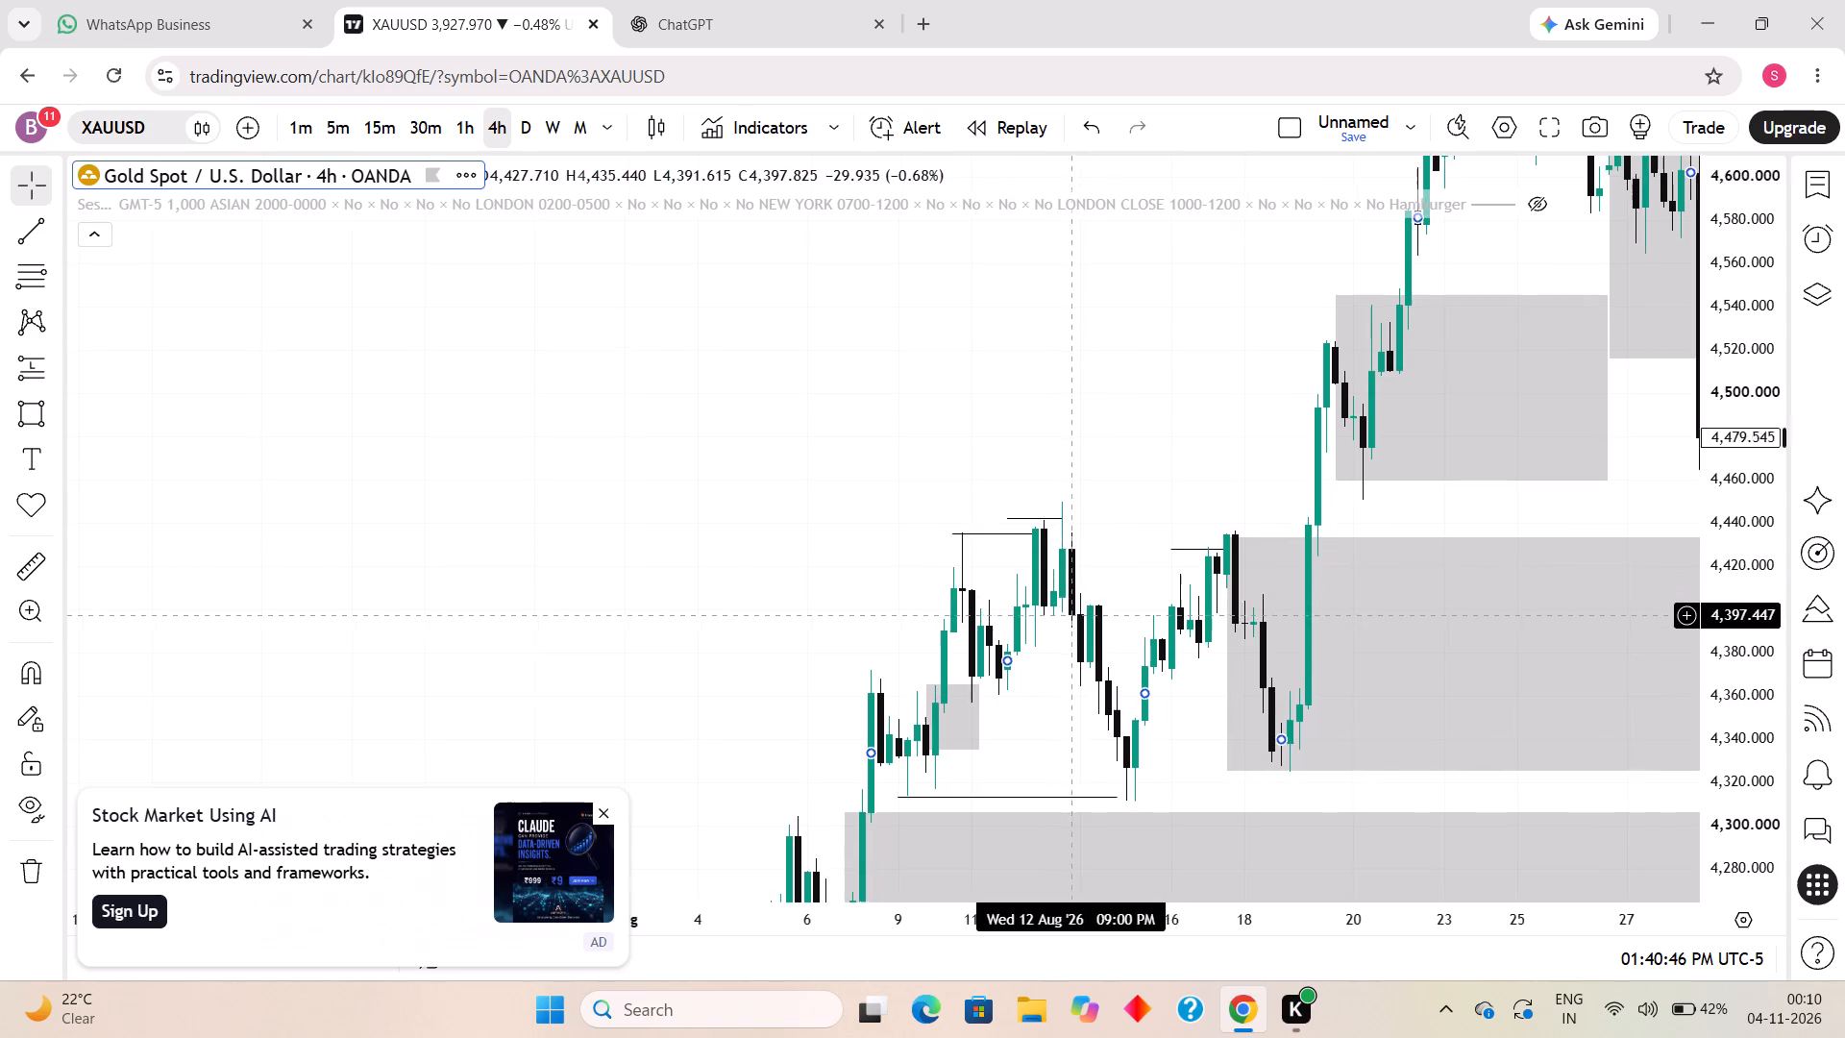
pyautogui.moveTo(1057, 611); pyautogui.dragTo(1007, 582)
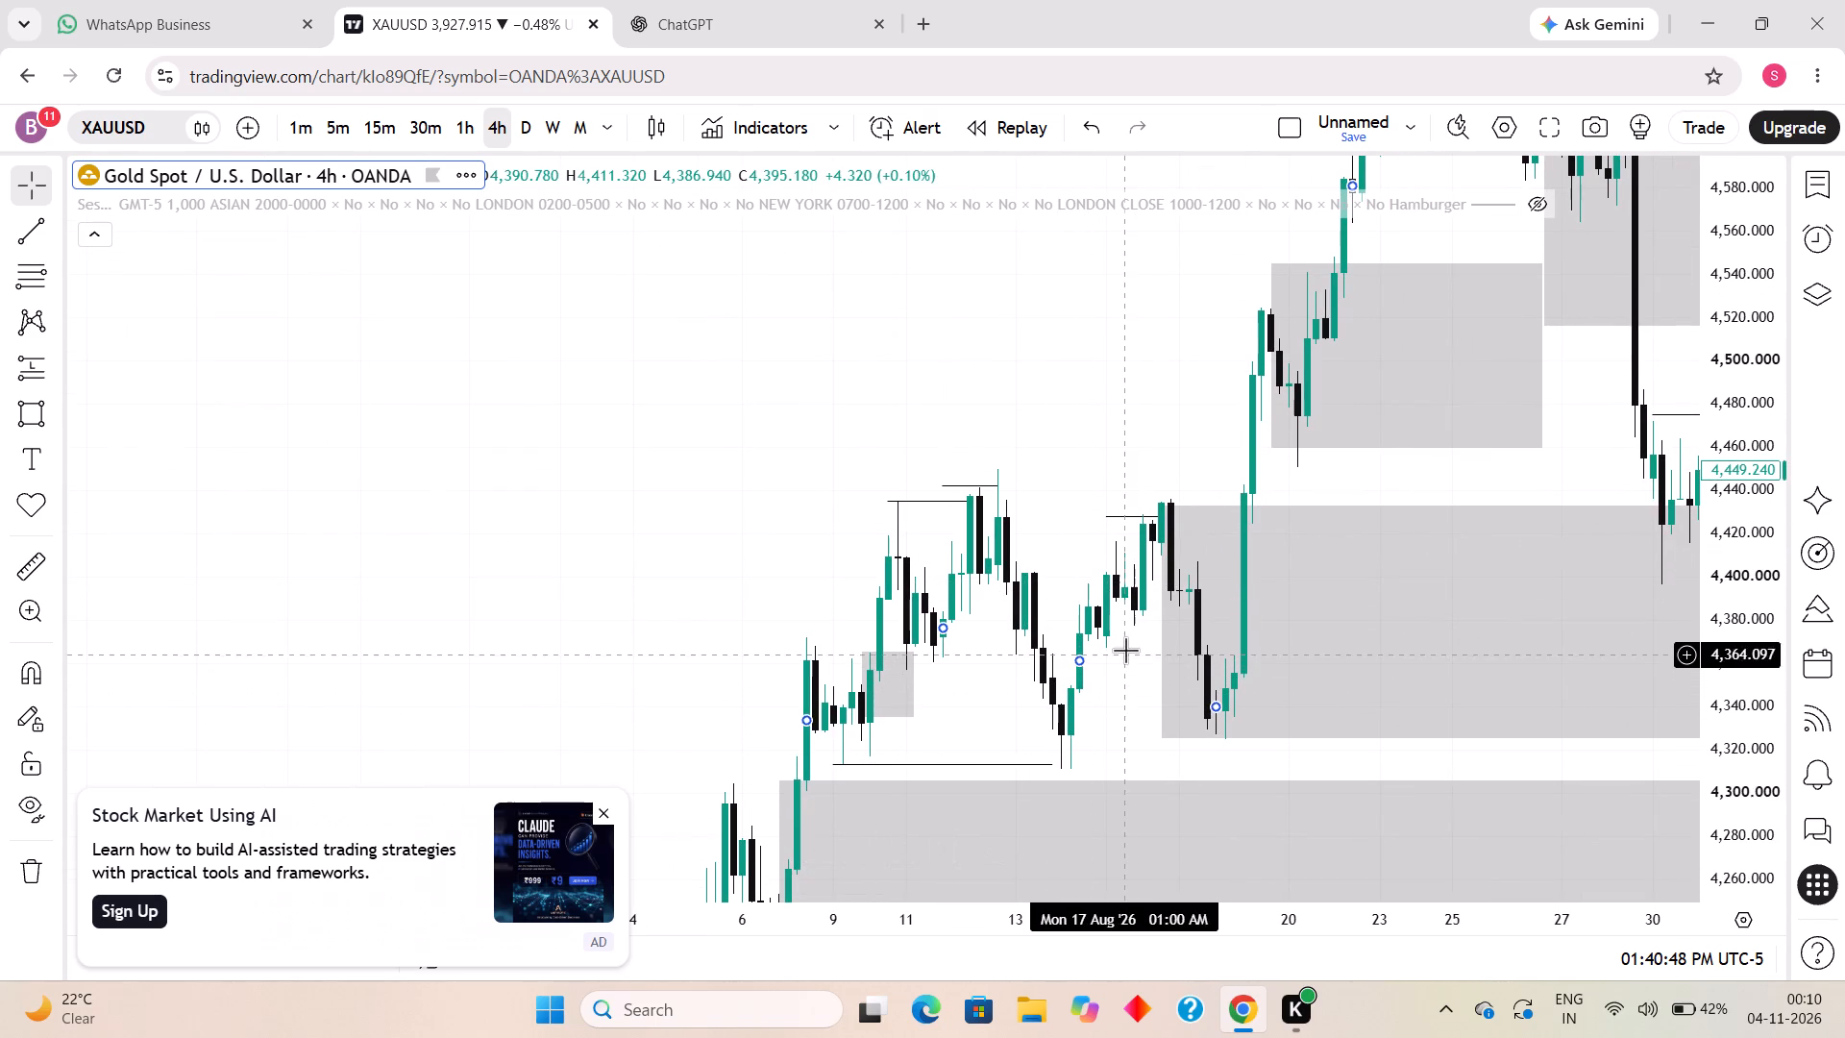
pyautogui.moveTo(1105, 663); pyautogui.dragTo(1009, 758)
pyautogui.moveTo(1021, 721); pyautogui.dragTo(1013, 714)
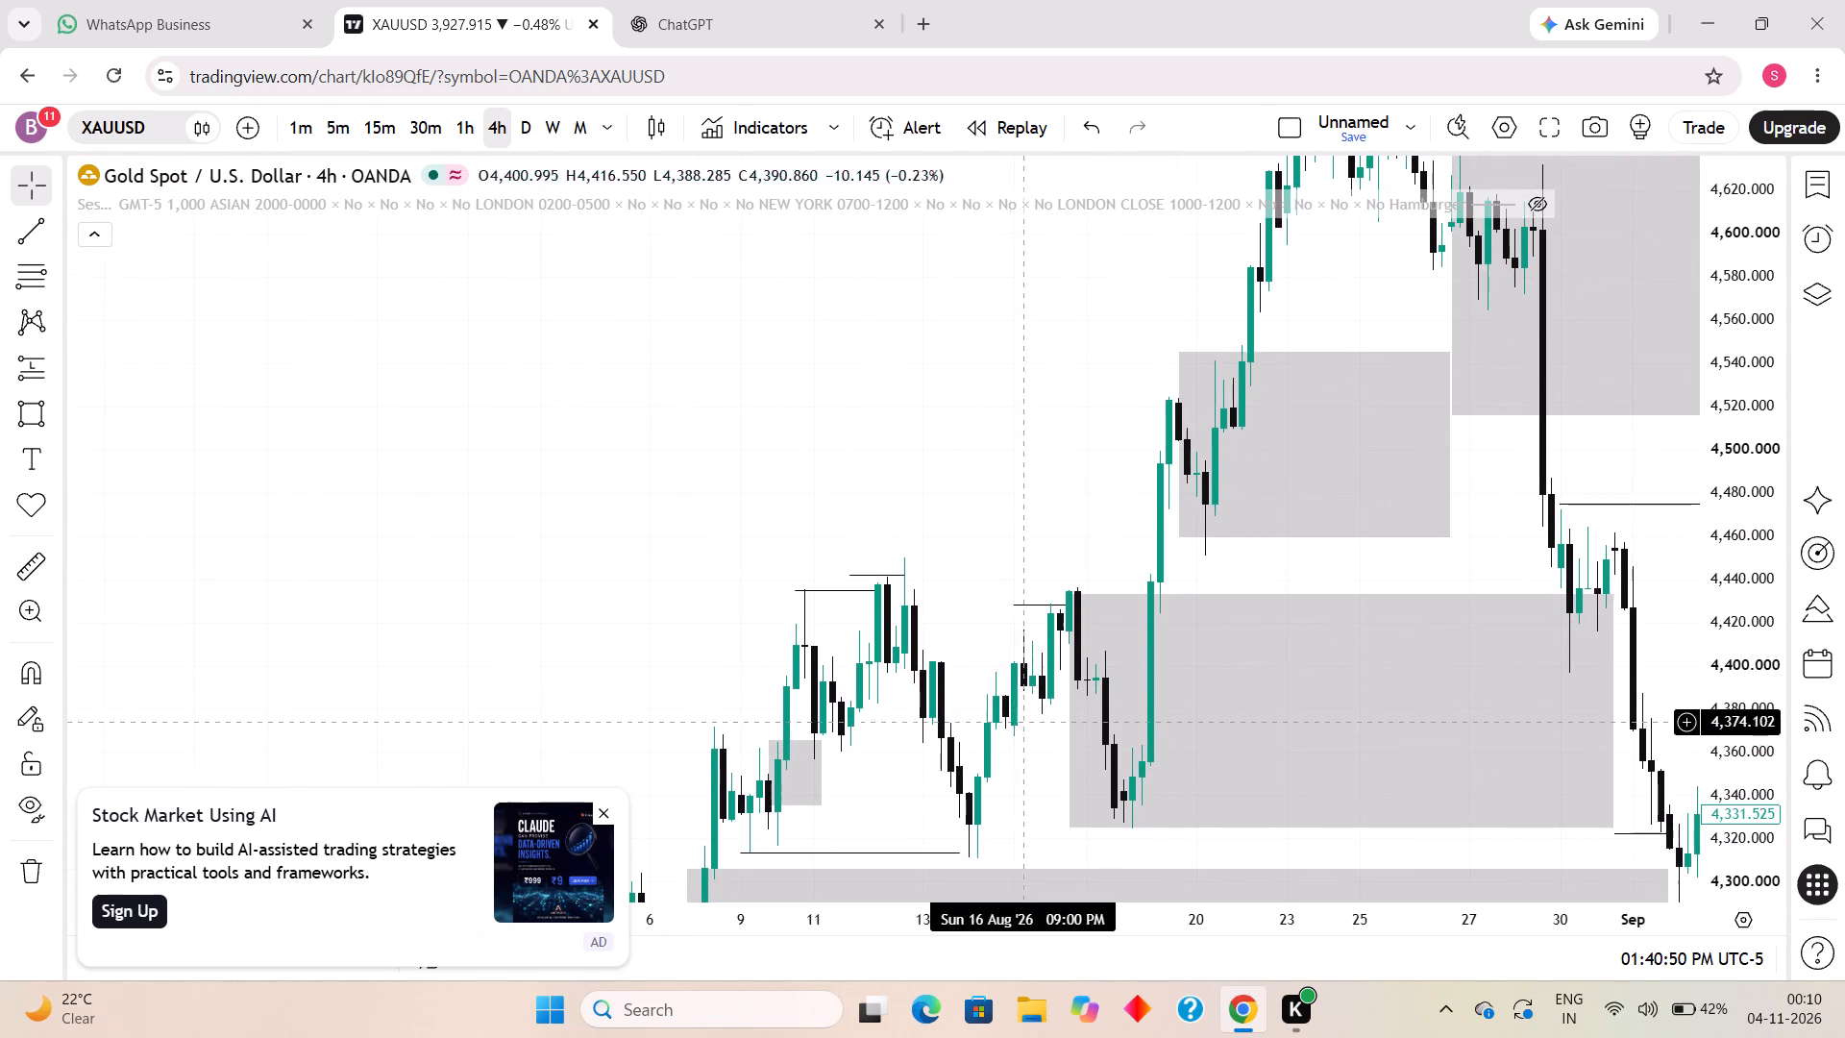
pyautogui.moveTo(1013, 714); pyautogui.dragTo(924, 611)
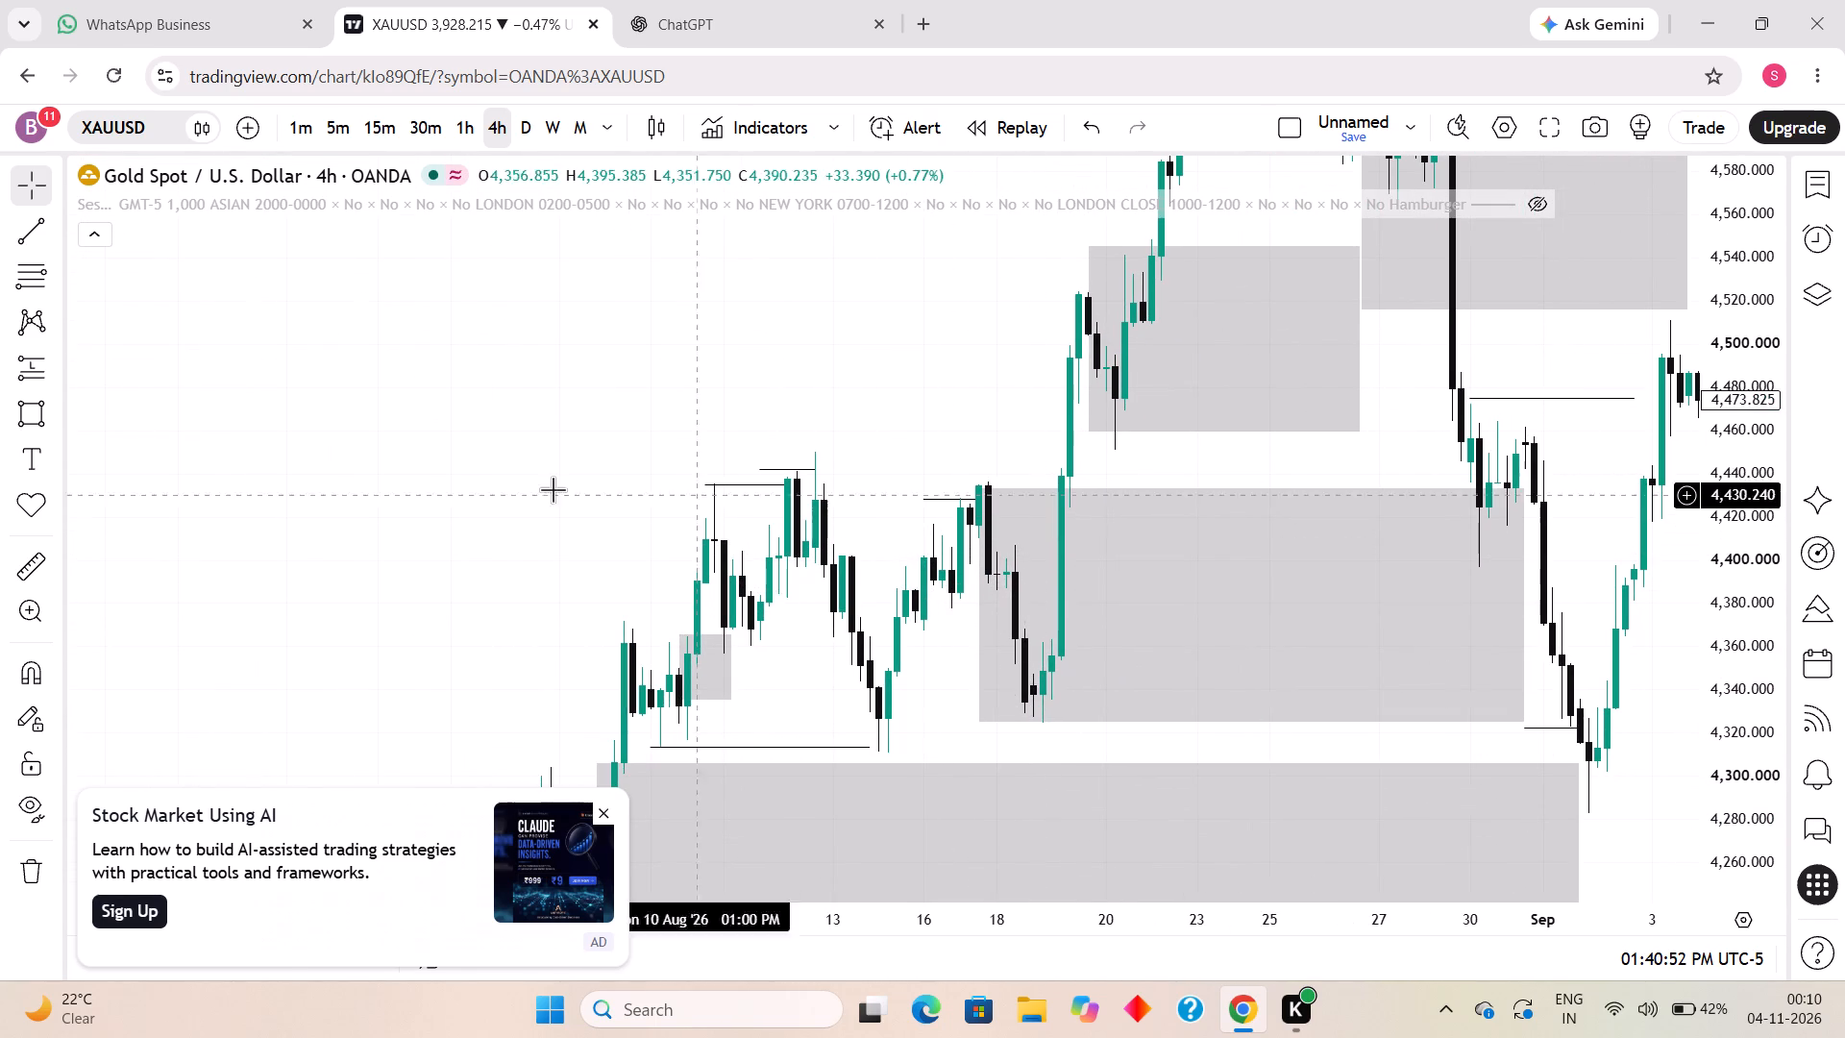
pyautogui.click(27, 397)
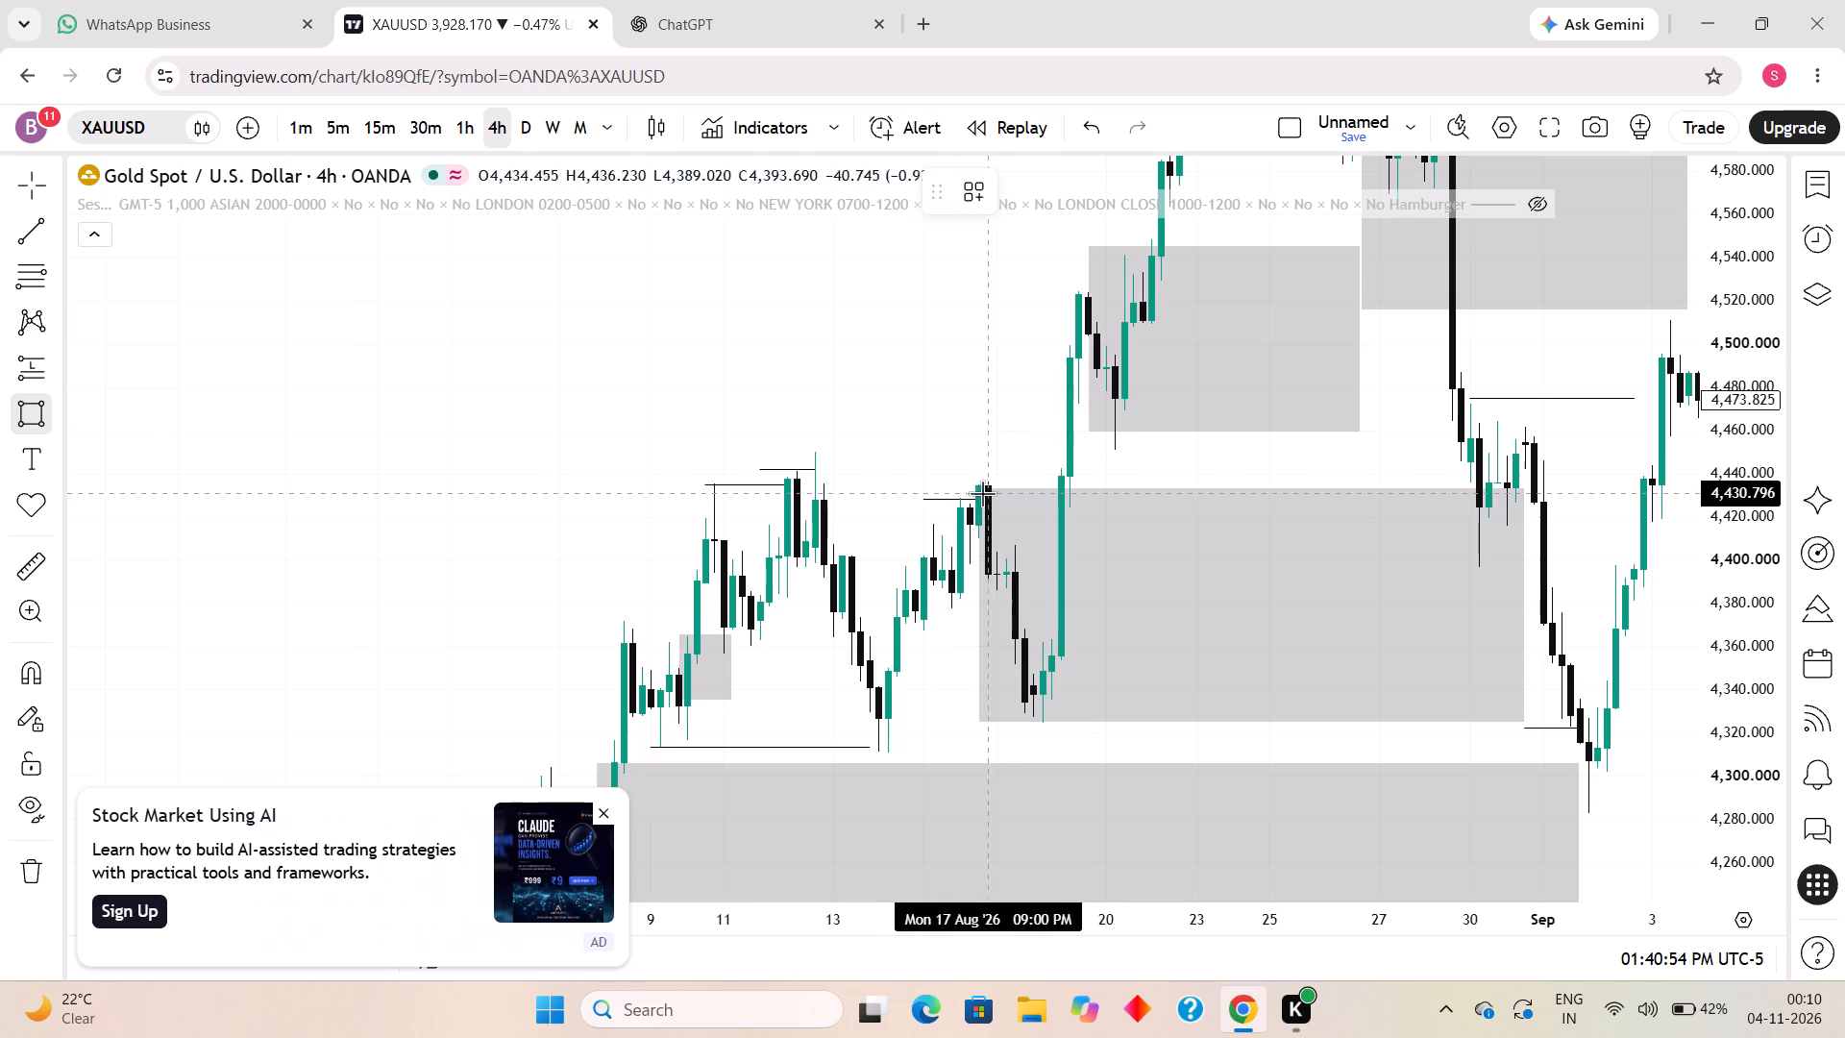
pyautogui.click(978, 493)
pyautogui.click(1030, 545)
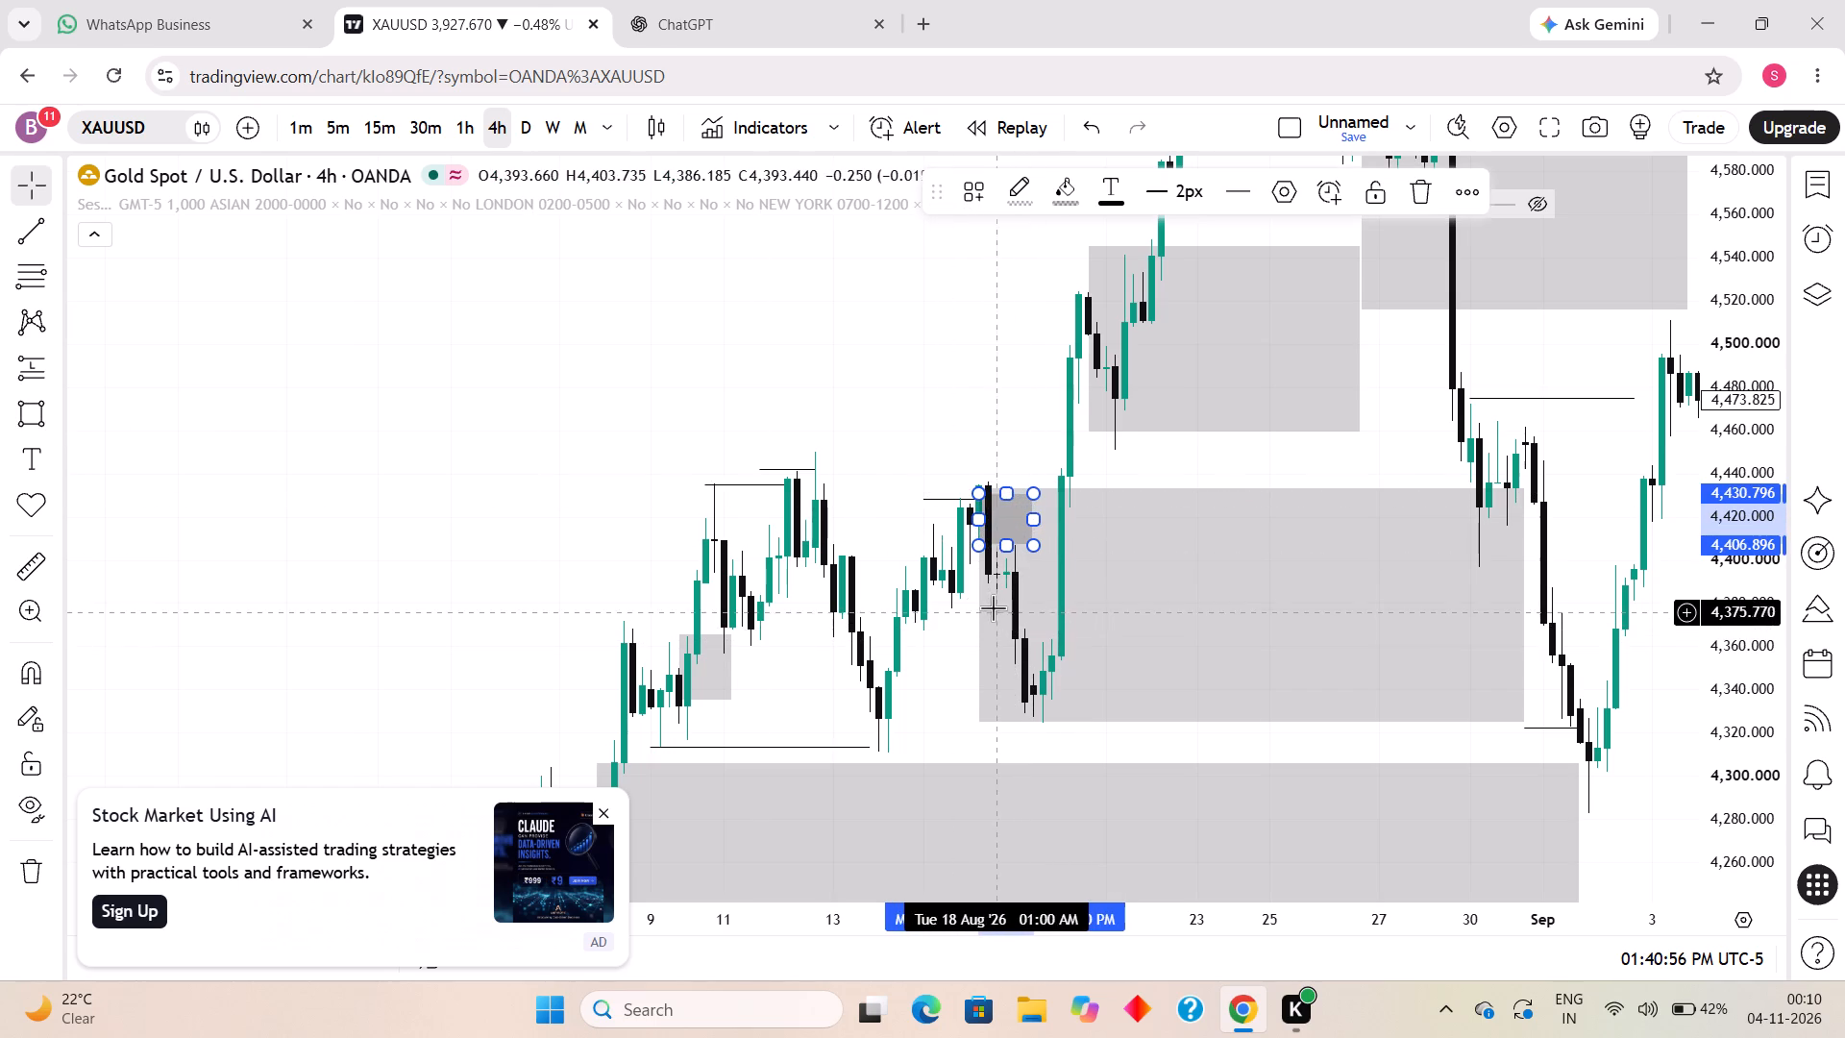
# Move the start of the large rectangle between about 4,434 and 4,325 to 18 August 09:00 PM.
pyautogui.moveTo(978, 603); pyautogui.dragTo(1044, 612)
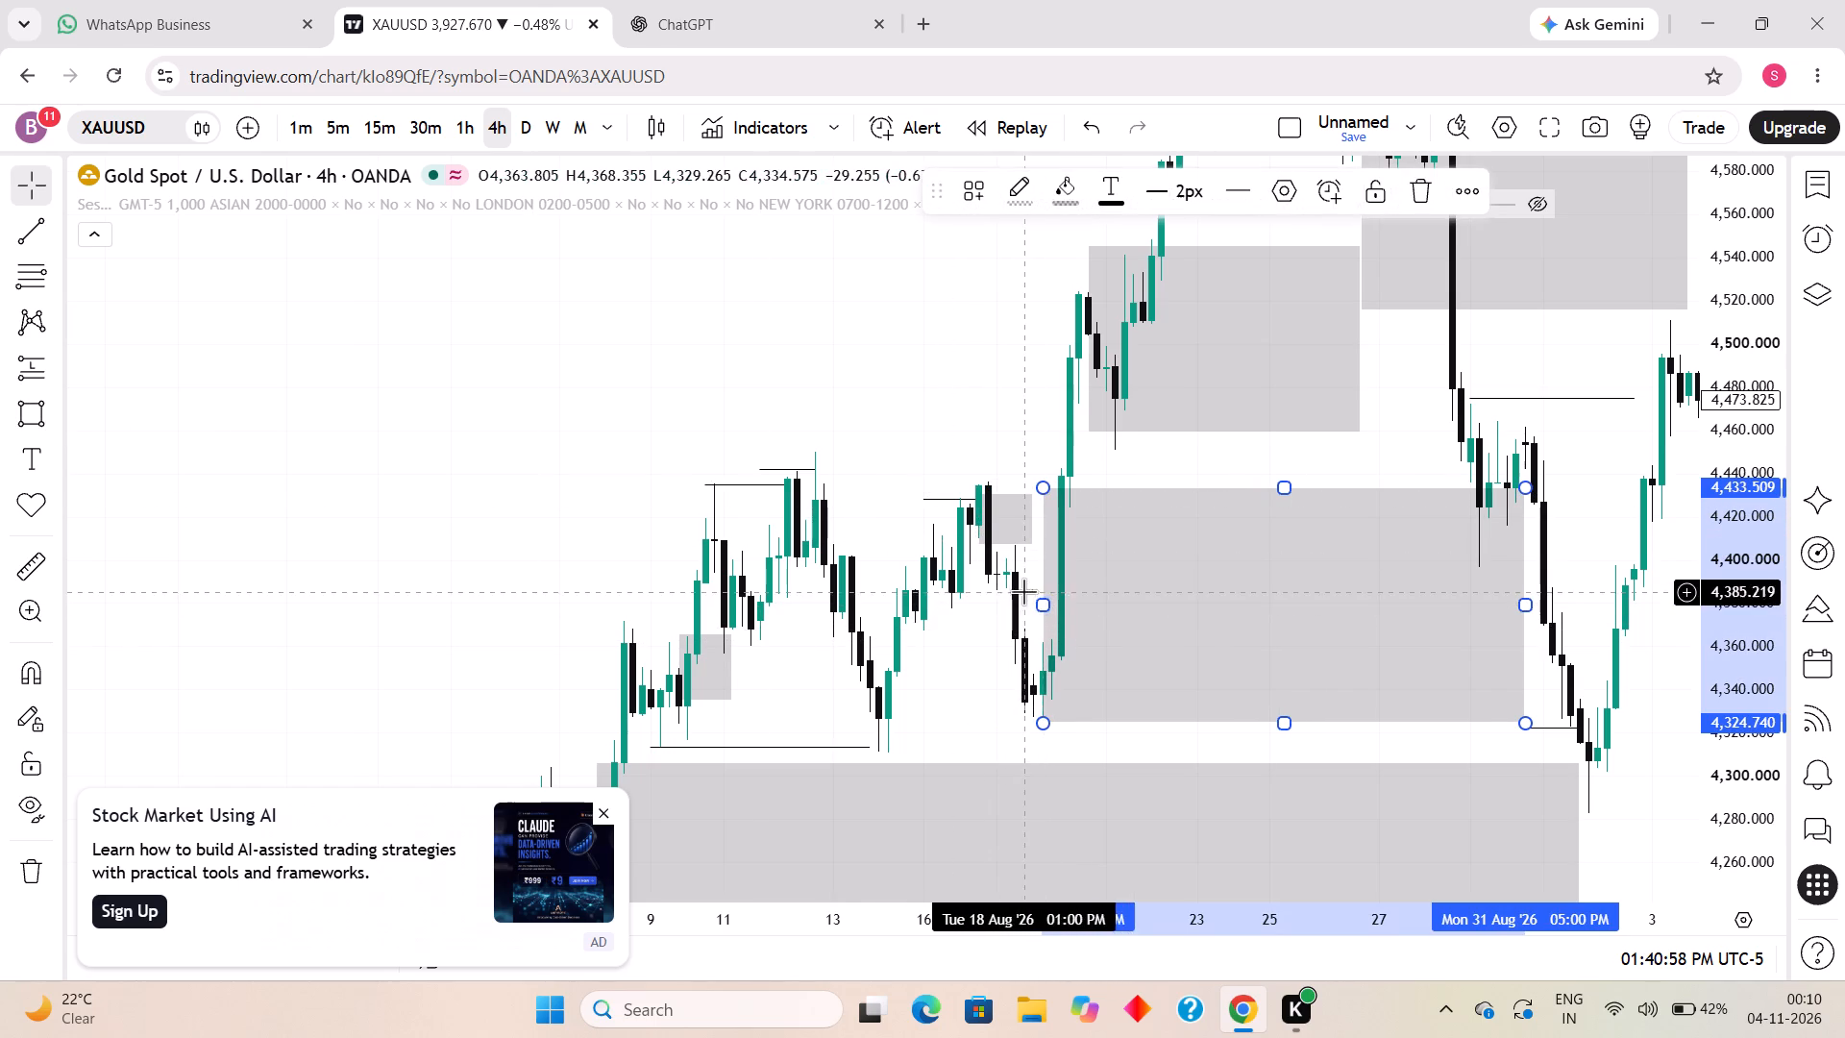
pyautogui.click(964, 640)
# Move the start of the small rectangle below 4,431 to 17 August 09:00 PM and lower its bottom to about 4,403.
pyautogui.moveTo(979, 537); pyautogui.dragTo(984, 552)
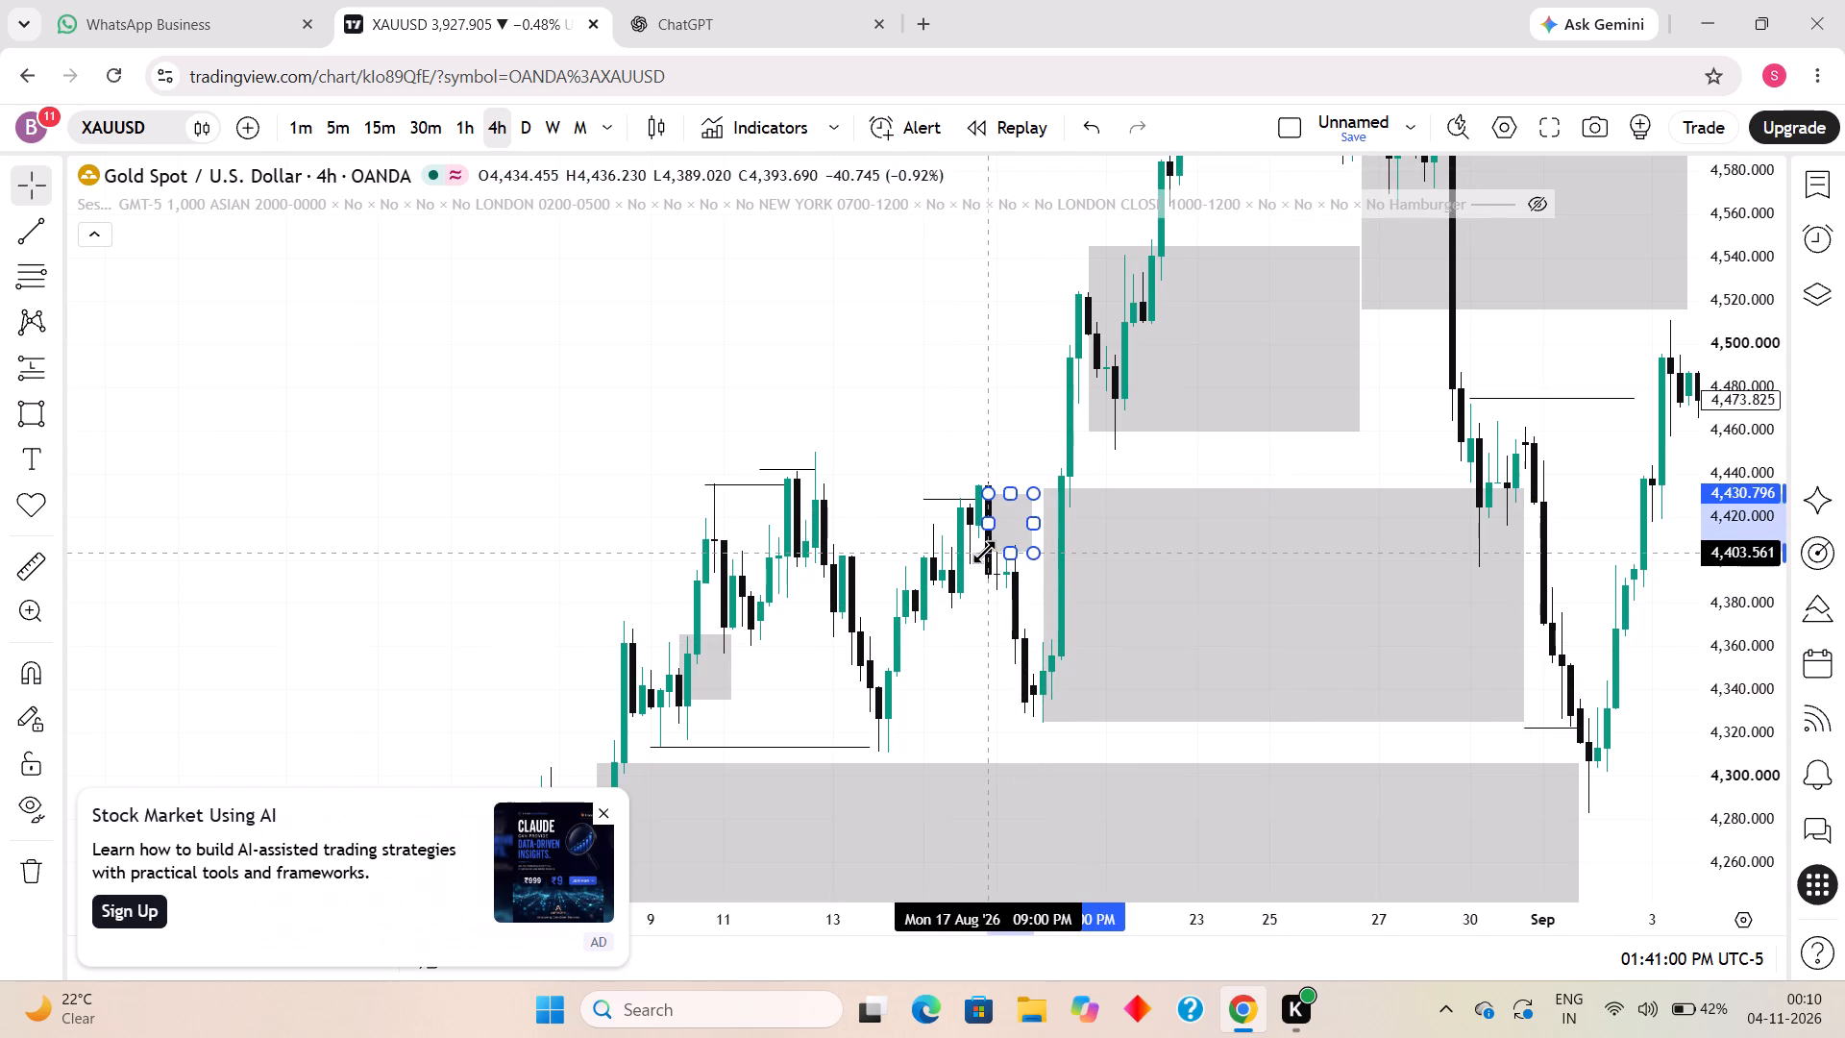
pyautogui.moveTo(984, 552); pyautogui.dragTo(984, 553)
pyautogui.click(1006, 644)
# Draw a rectangle zone from about 4,345 down to 4,321, spanning 13 August 09:00 PM to 18 August 05:00 PM.
pyautogui.moveTo(996, 676); pyautogui.dragTo(925, 586)
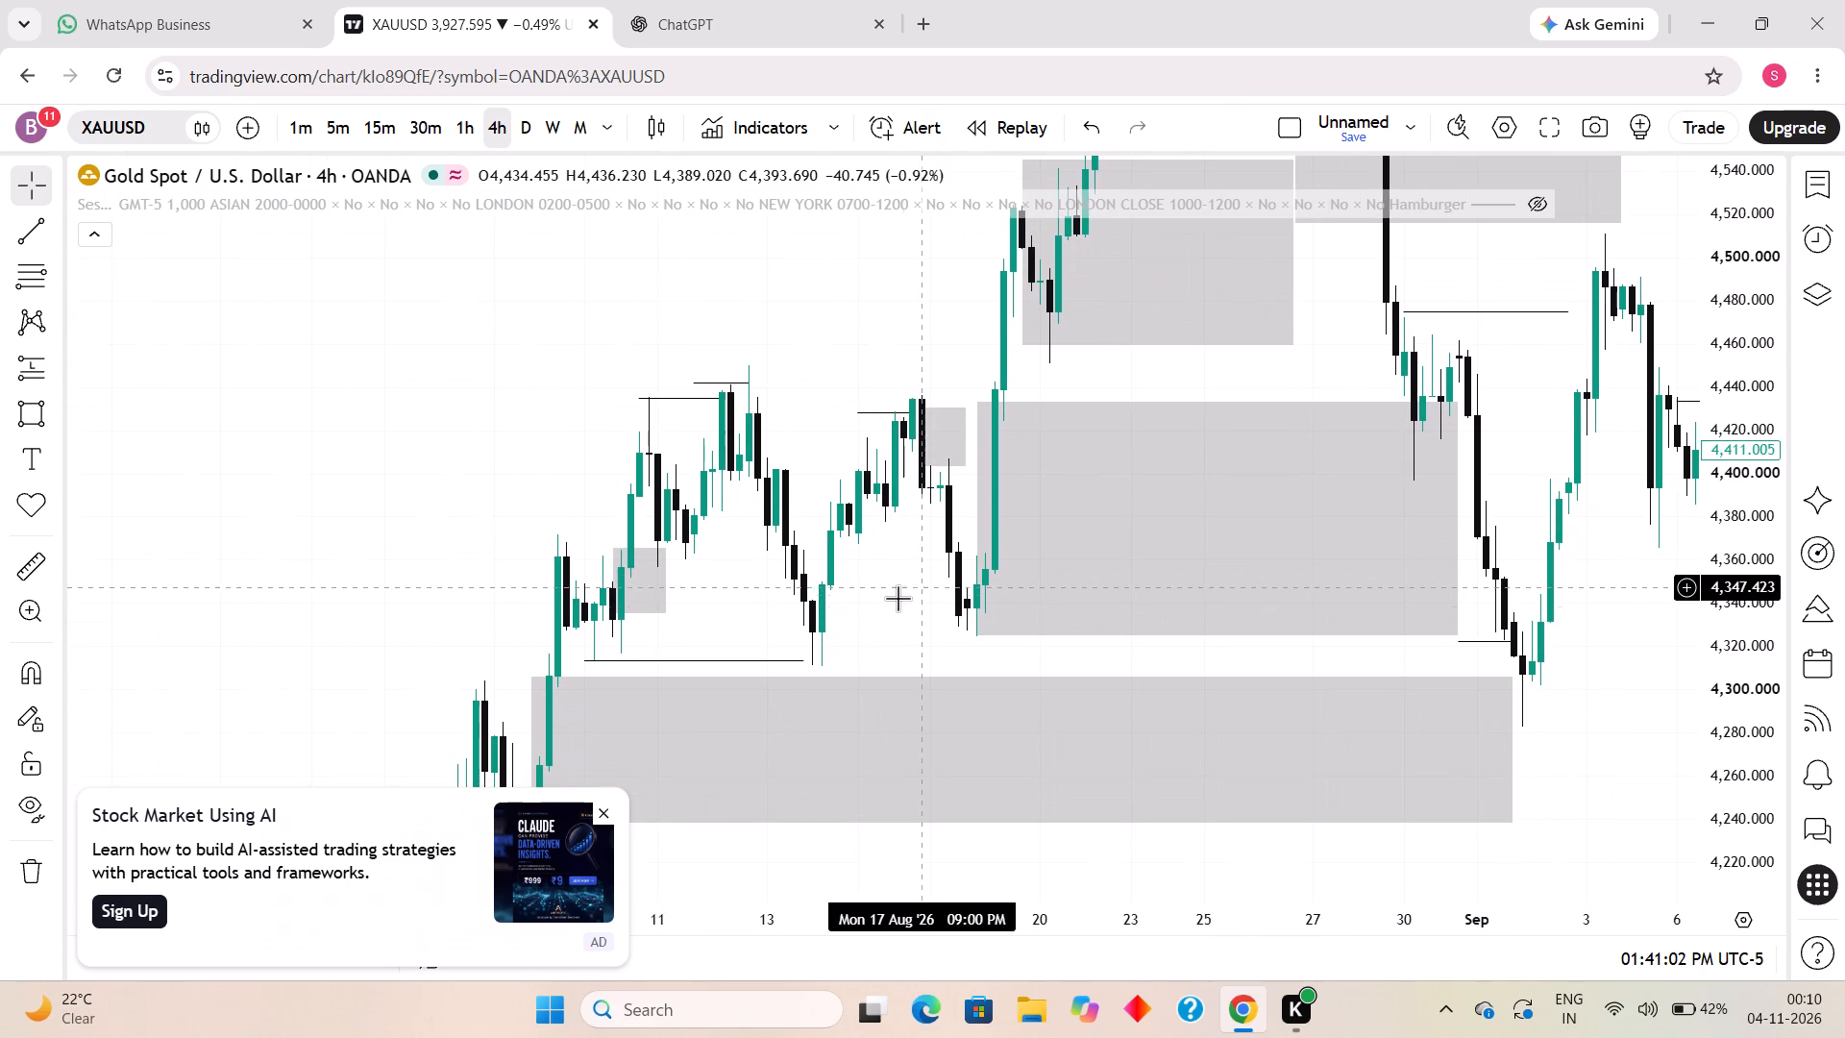
pyautogui.click(22, 420)
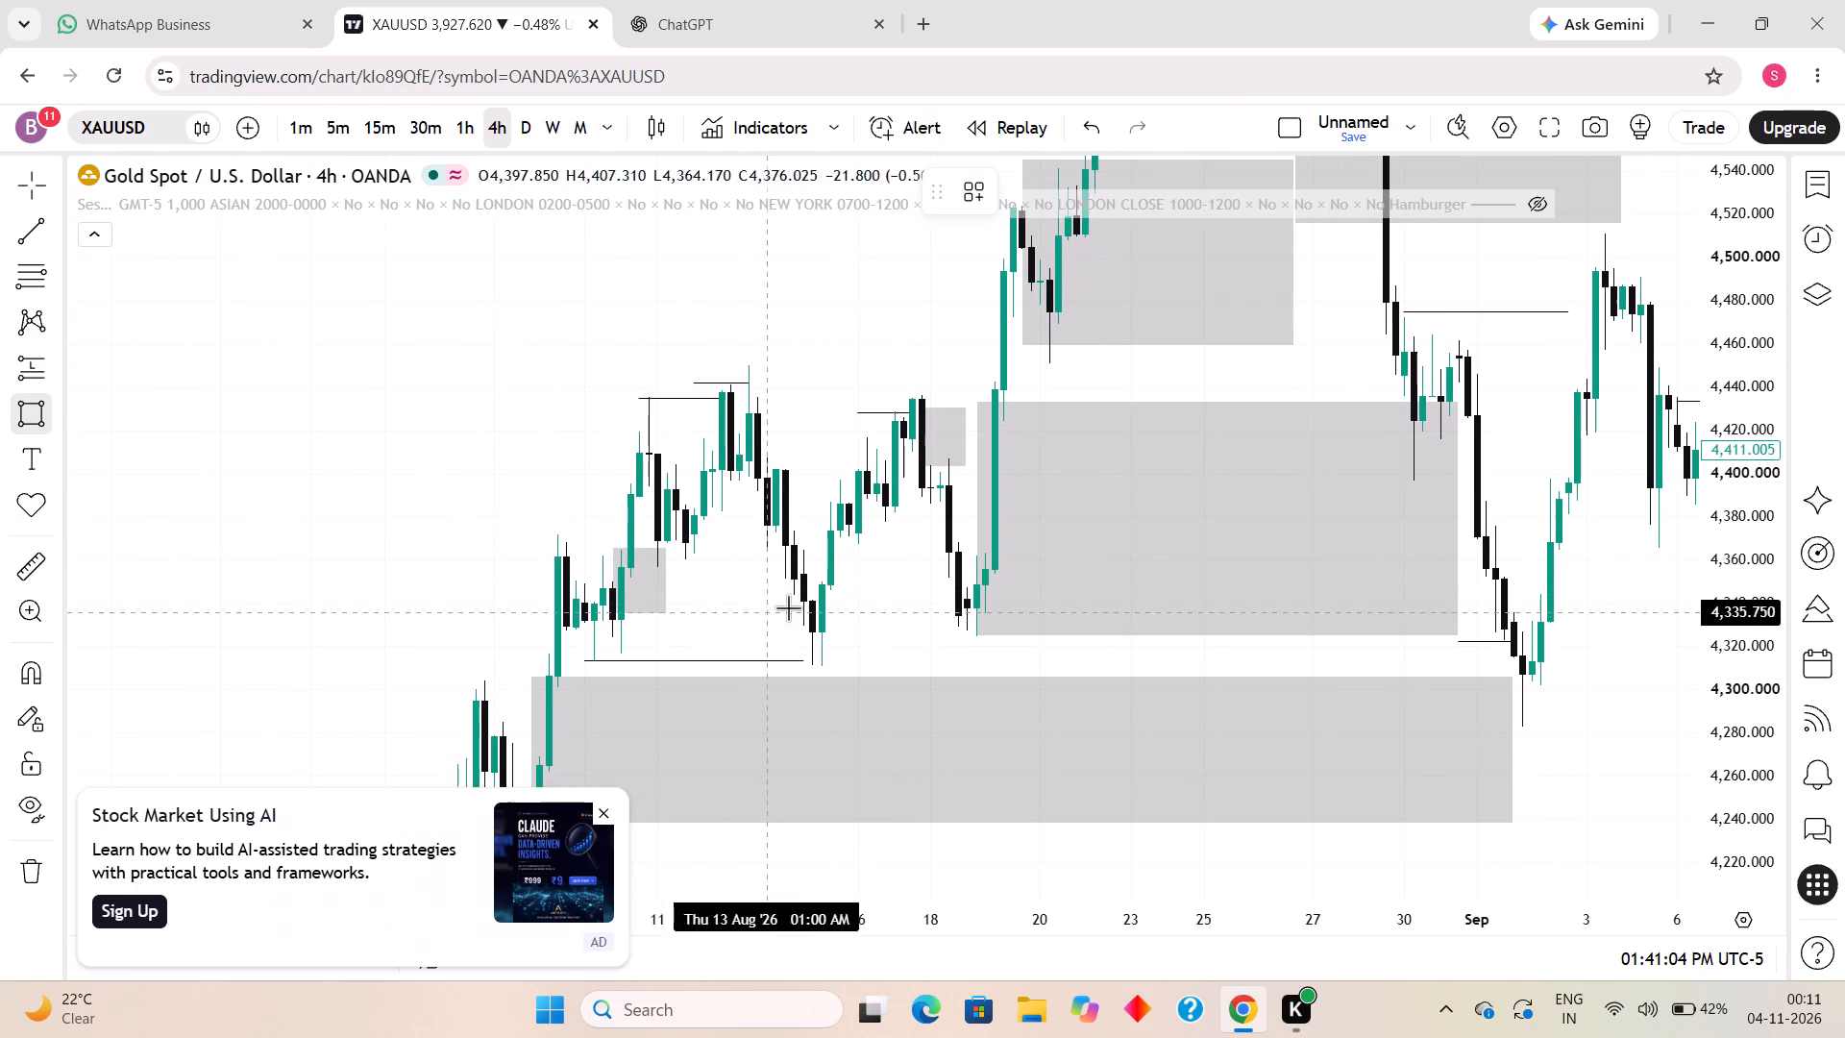
pyautogui.click(813, 593)
pyautogui.click(965, 644)
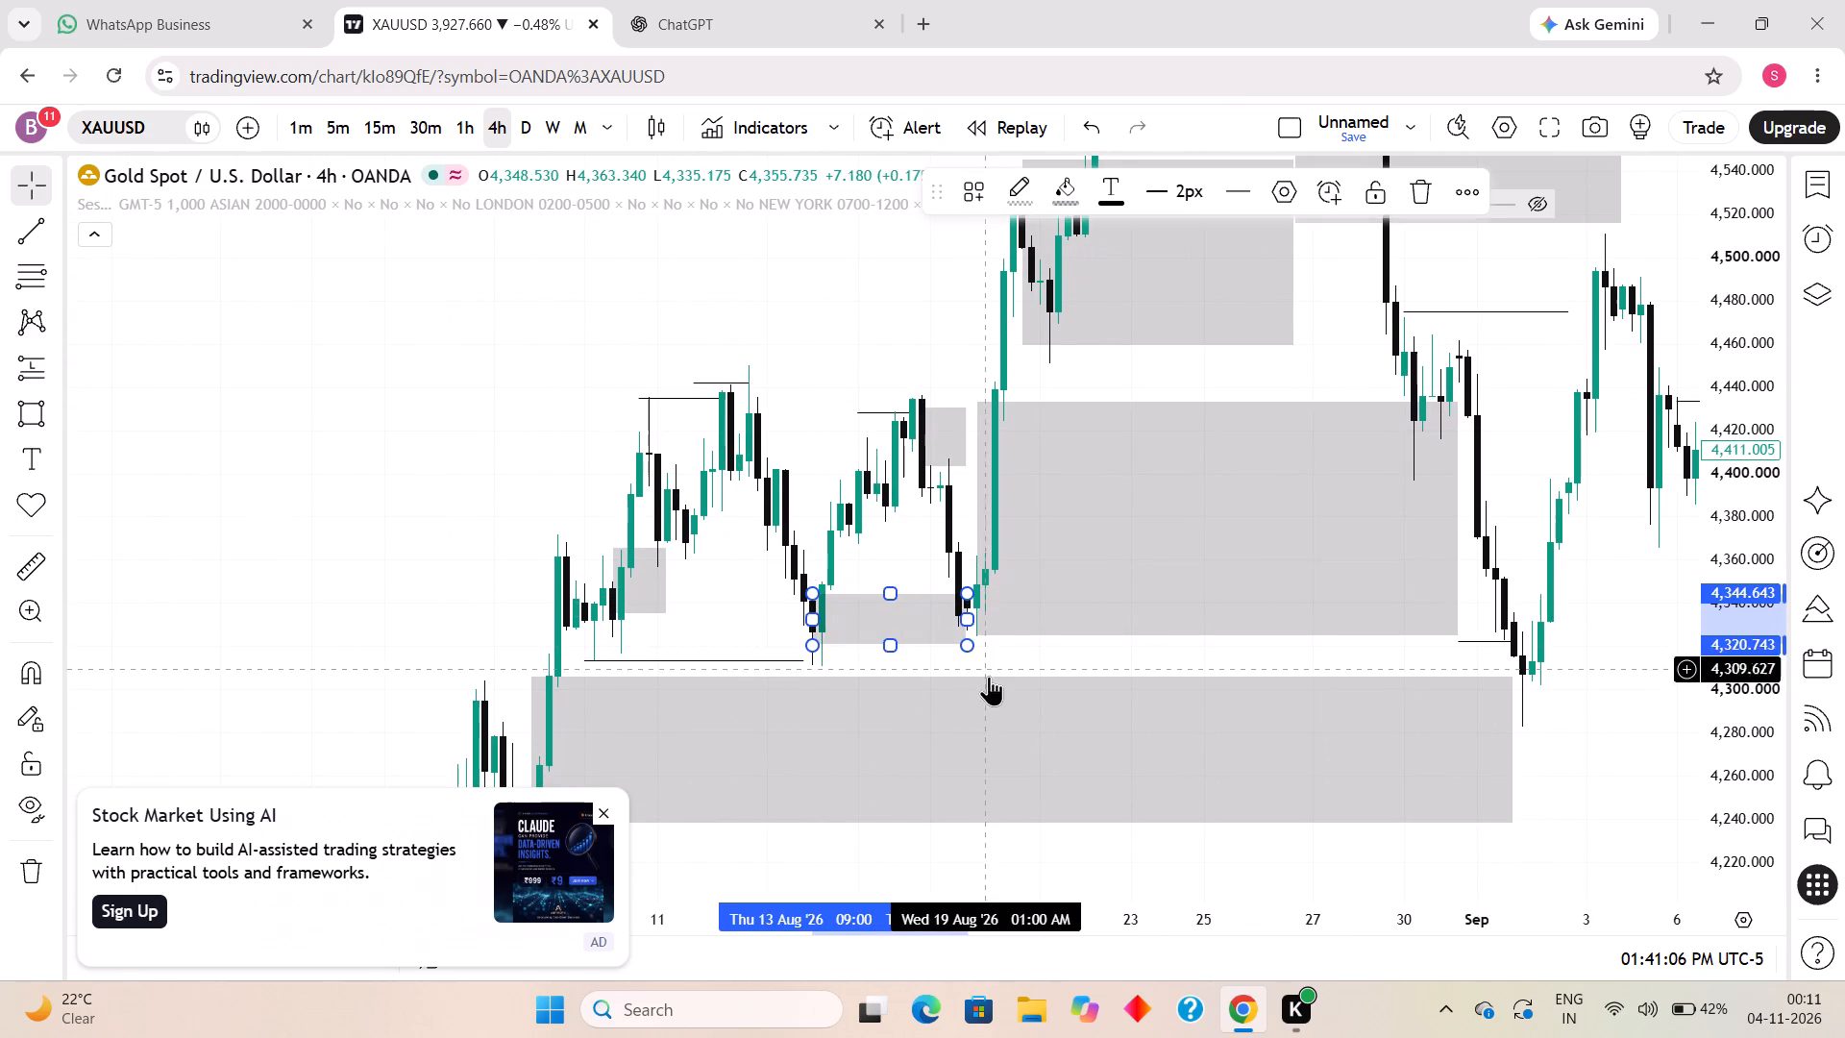
# Move the start of the rectangle with its bottom at about 4,459 to 20 August 05:00 AM and lower its top to about 4,503.
pyautogui.moveTo(1178, 362); pyautogui.dragTo(1125, 704)
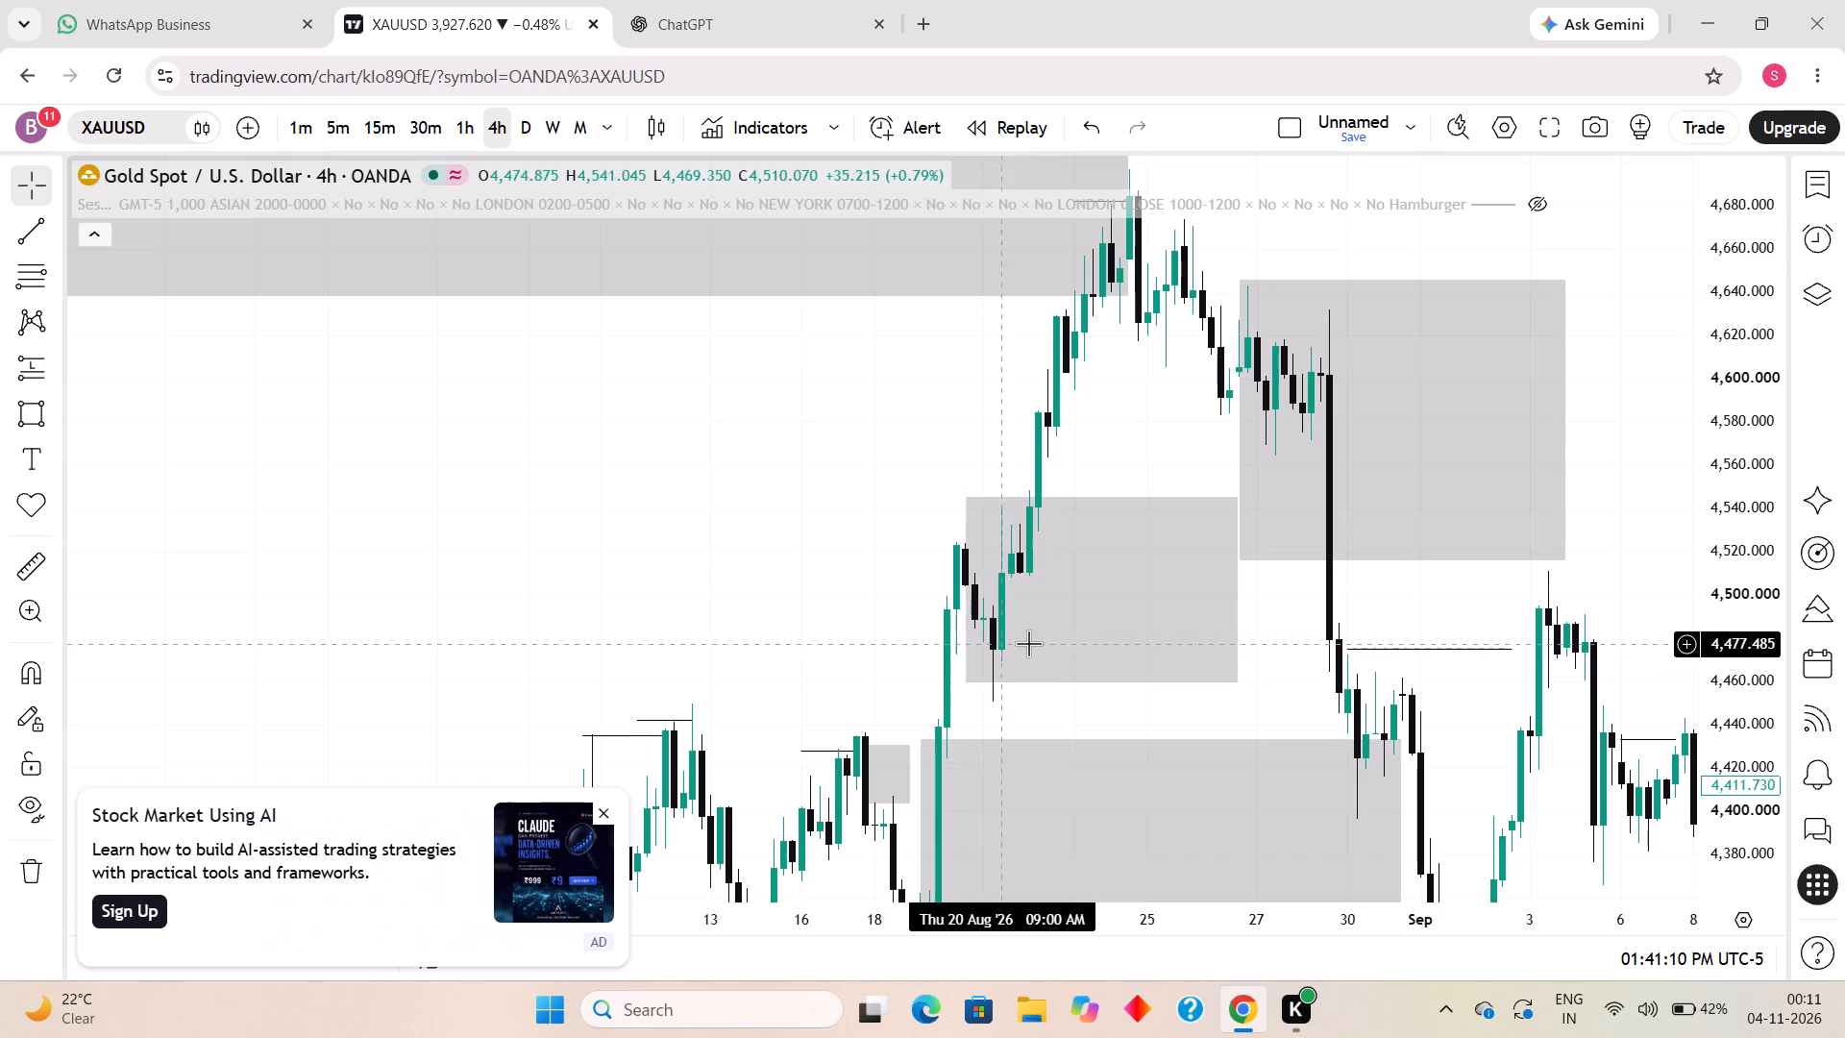
pyautogui.moveTo(963, 493); pyautogui.dragTo(1010, 584)
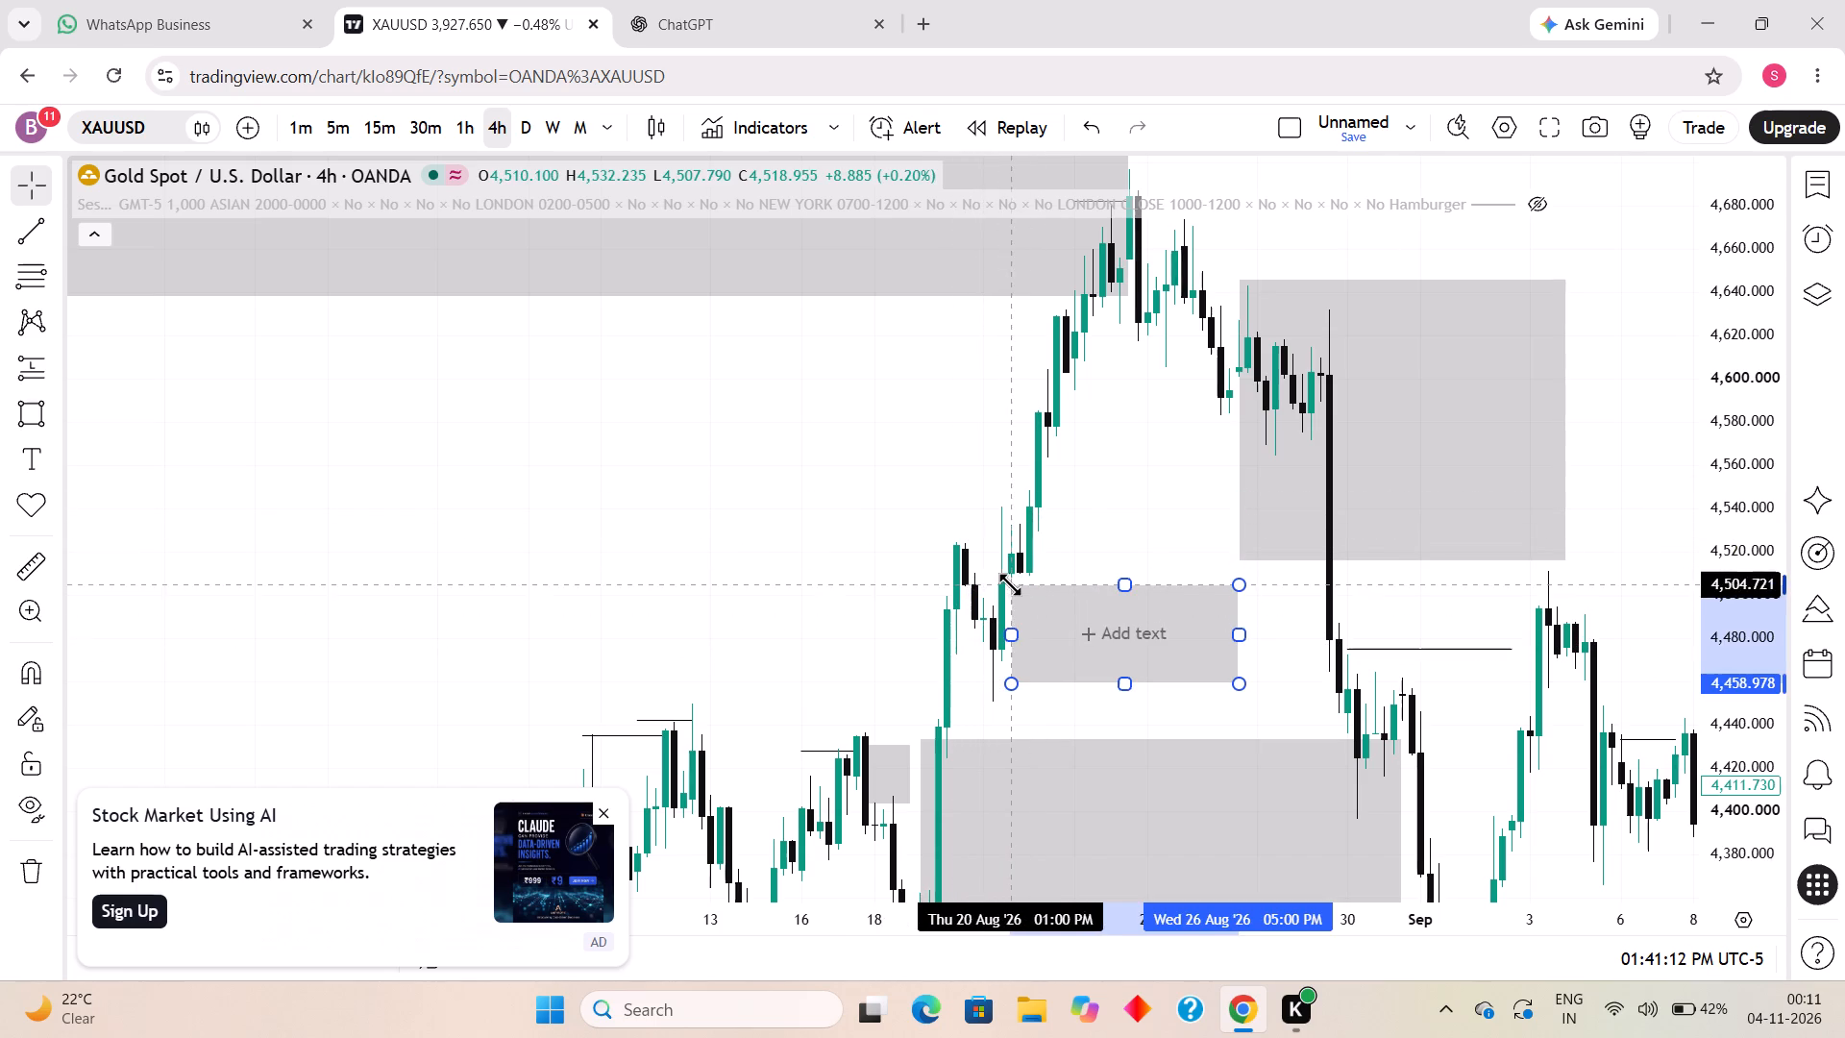
pyautogui.moveTo(1010, 584); pyautogui.dragTo(995, 588)
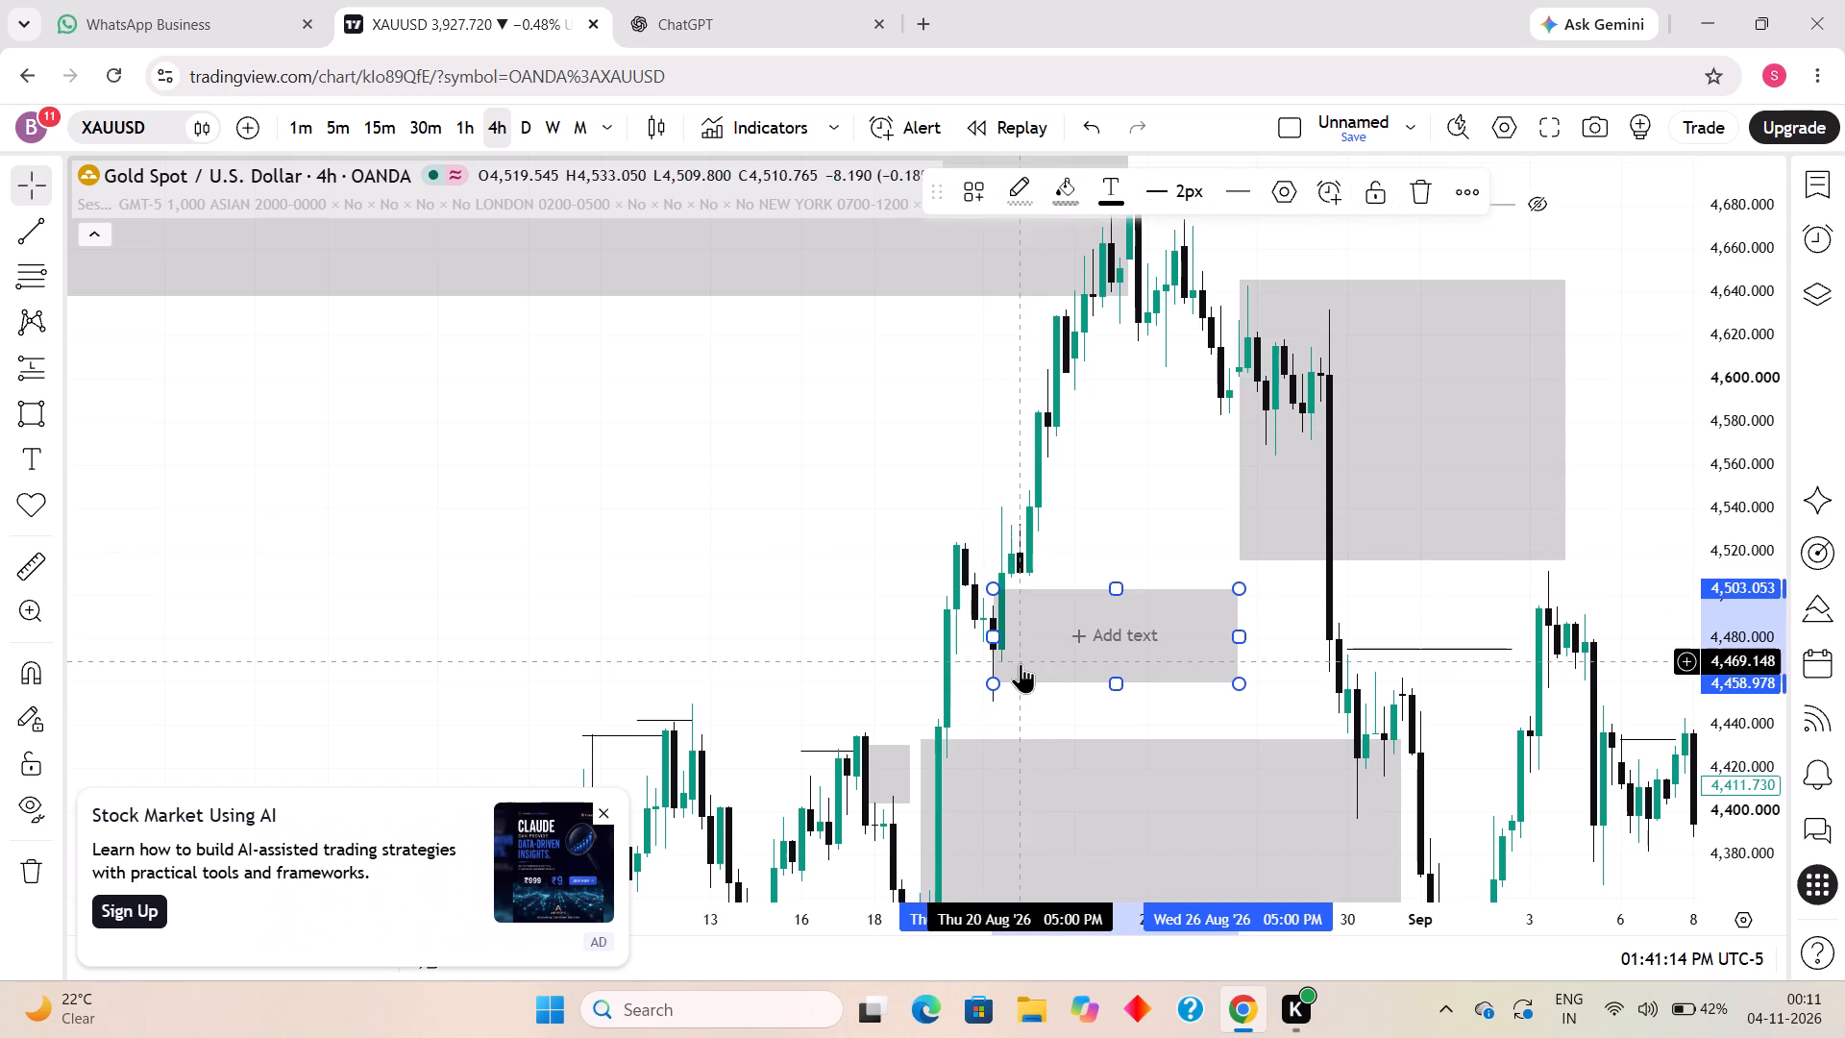
# Extend the end of the rectangle between about 4,503 and 4,459 to 28 August, at the sharp drop.
pyautogui.moveTo(1245, 636); pyautogui.dragTo(1335, 639)
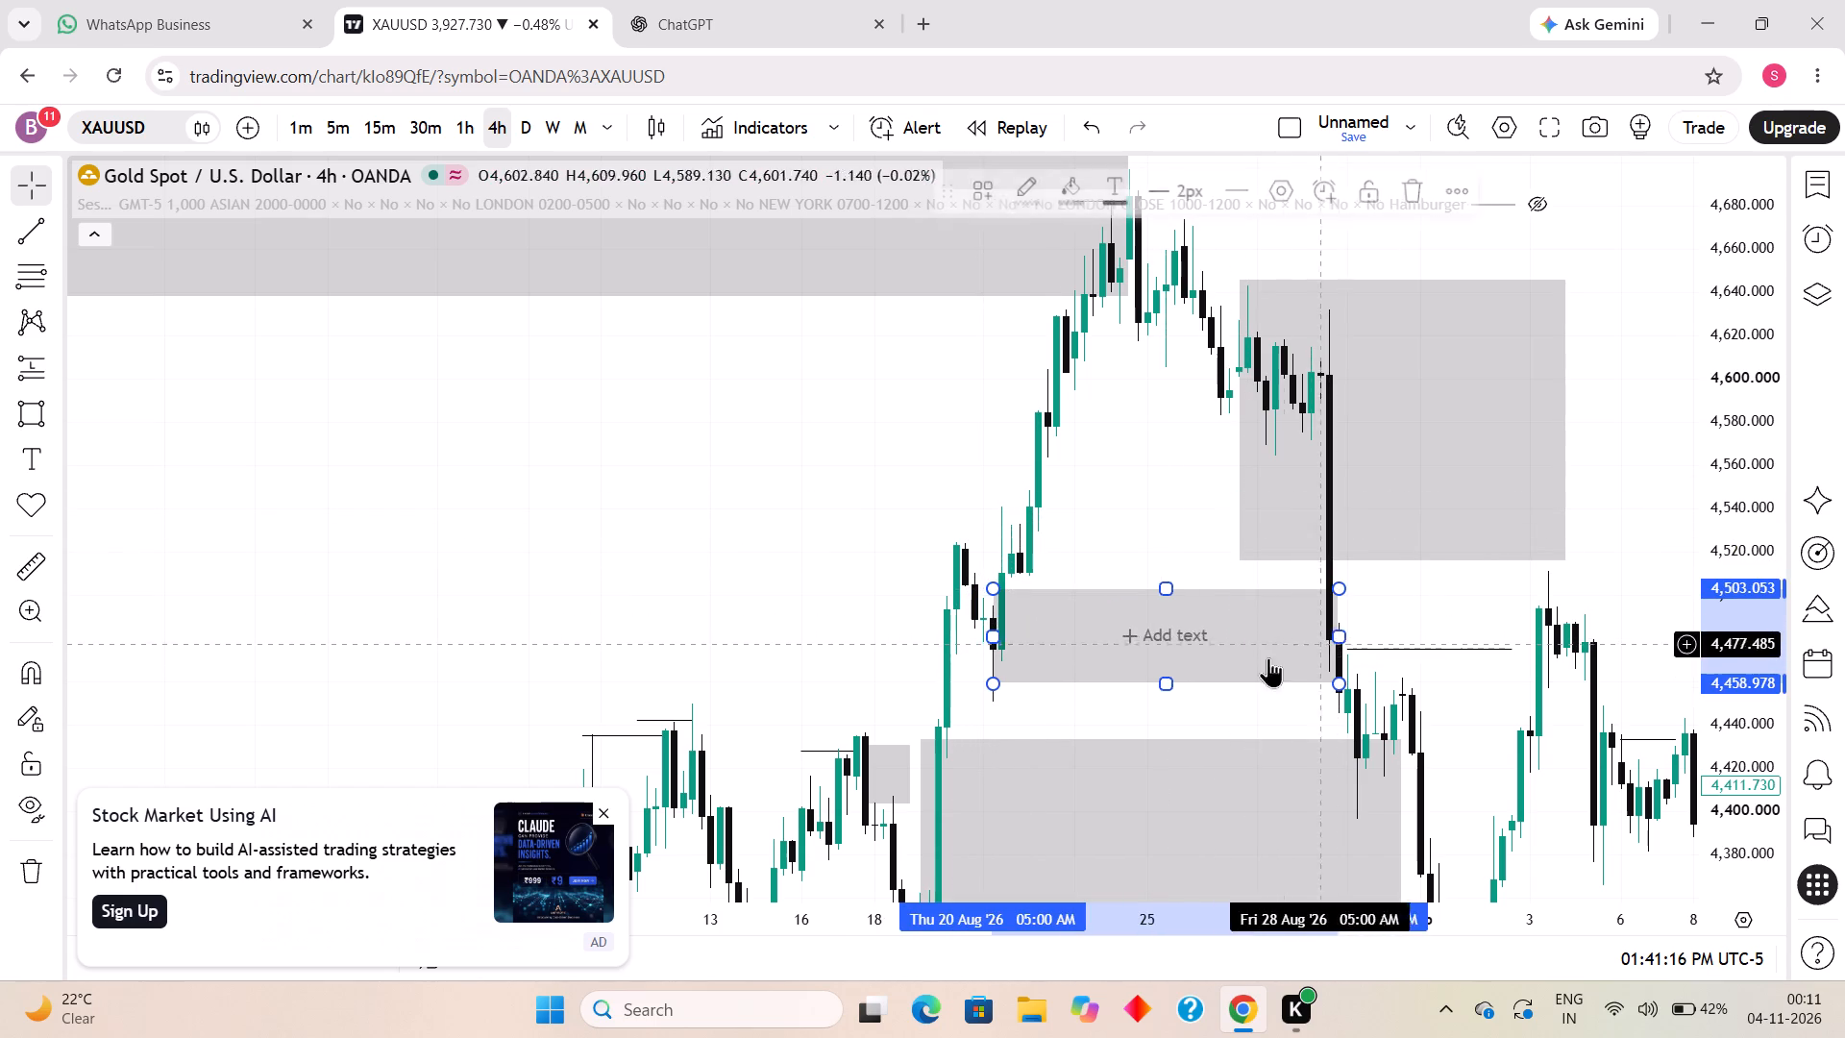
pyautogui.click(1033, 708)
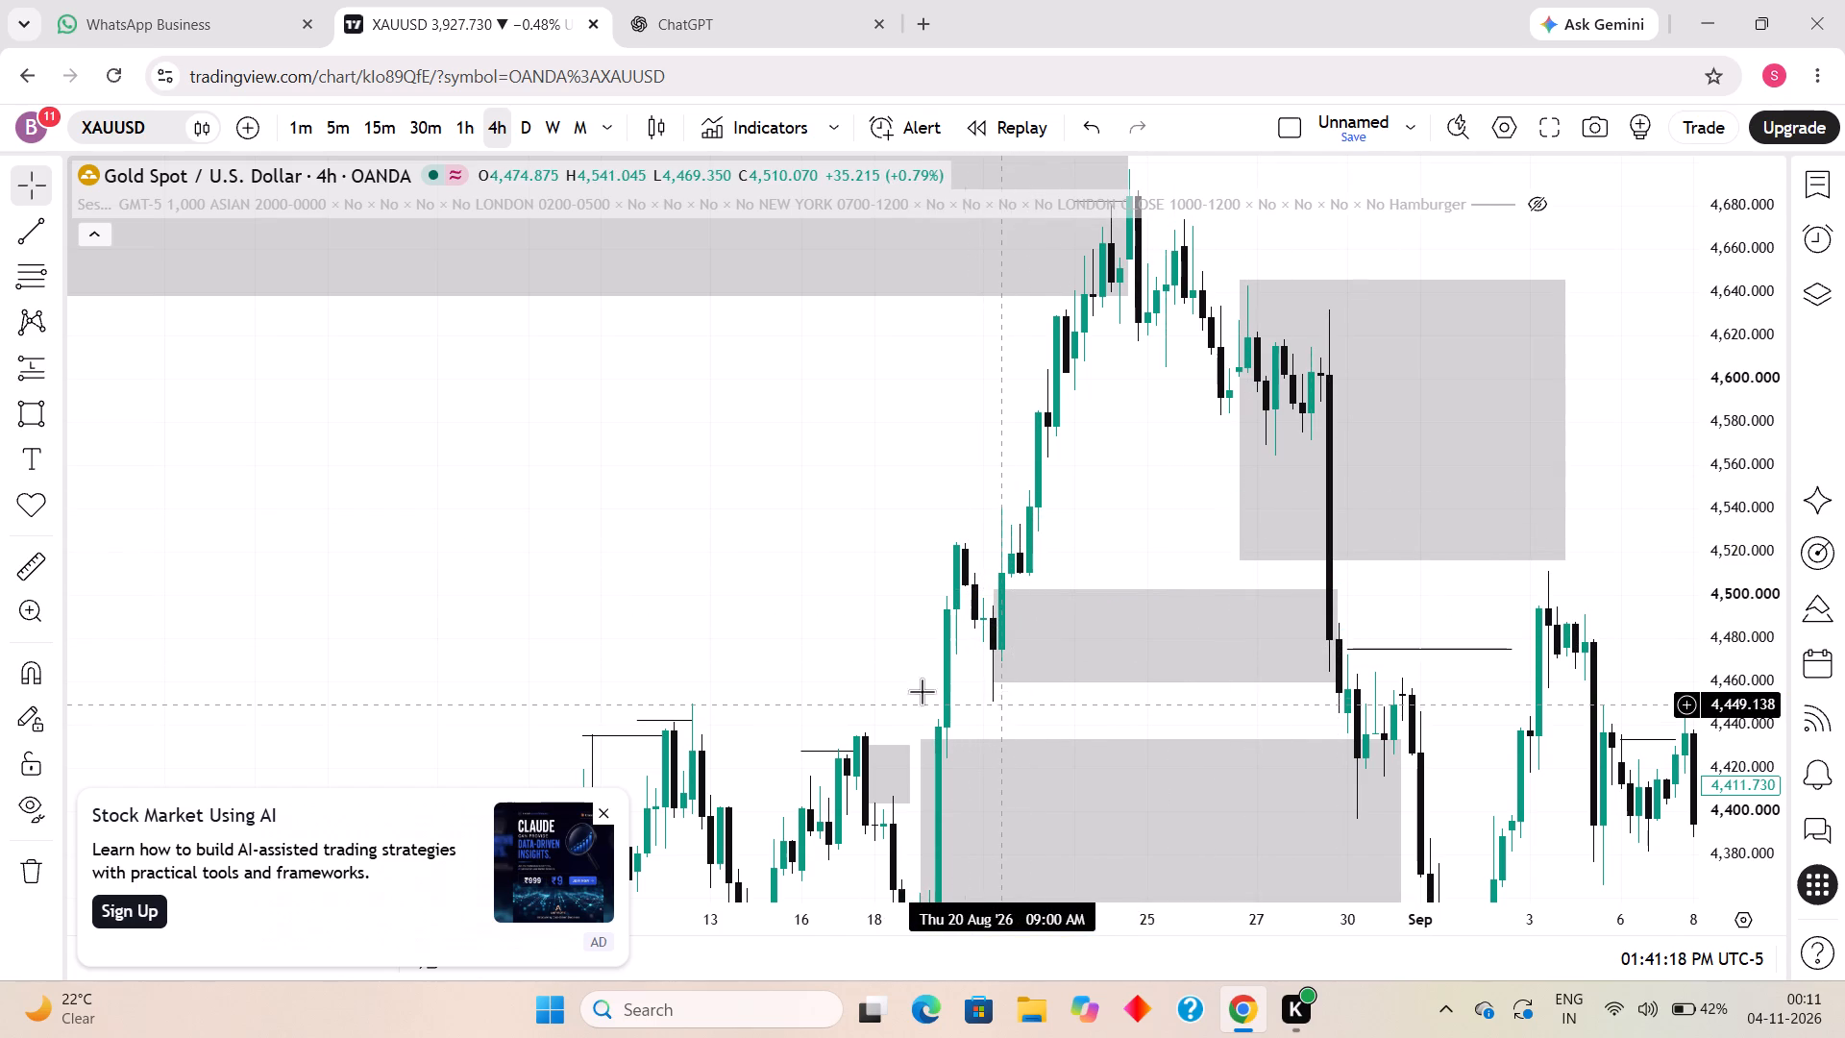
# Draw a rectangle zone between about 4,450 and 4,472, spanning 12 August 05:00 PM to 20 August.
pyautogui.click(9, 408)
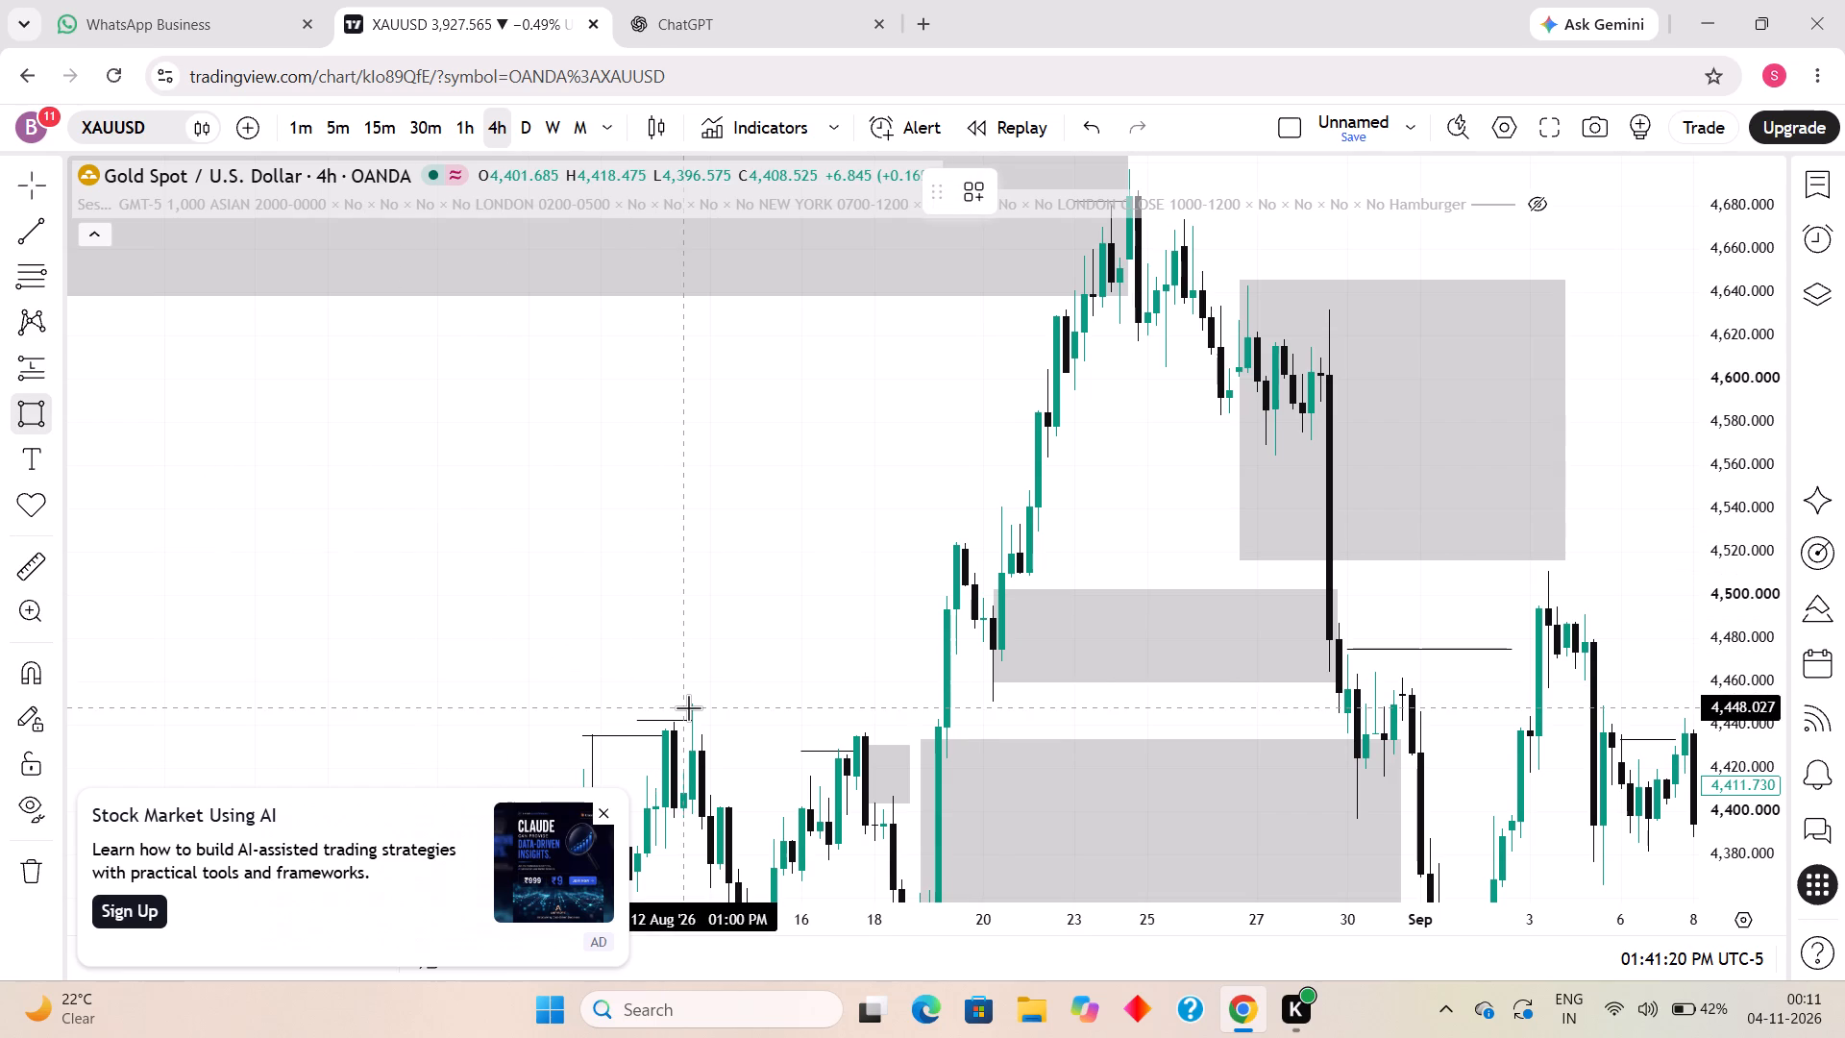
pyautogui.click(694, 703)
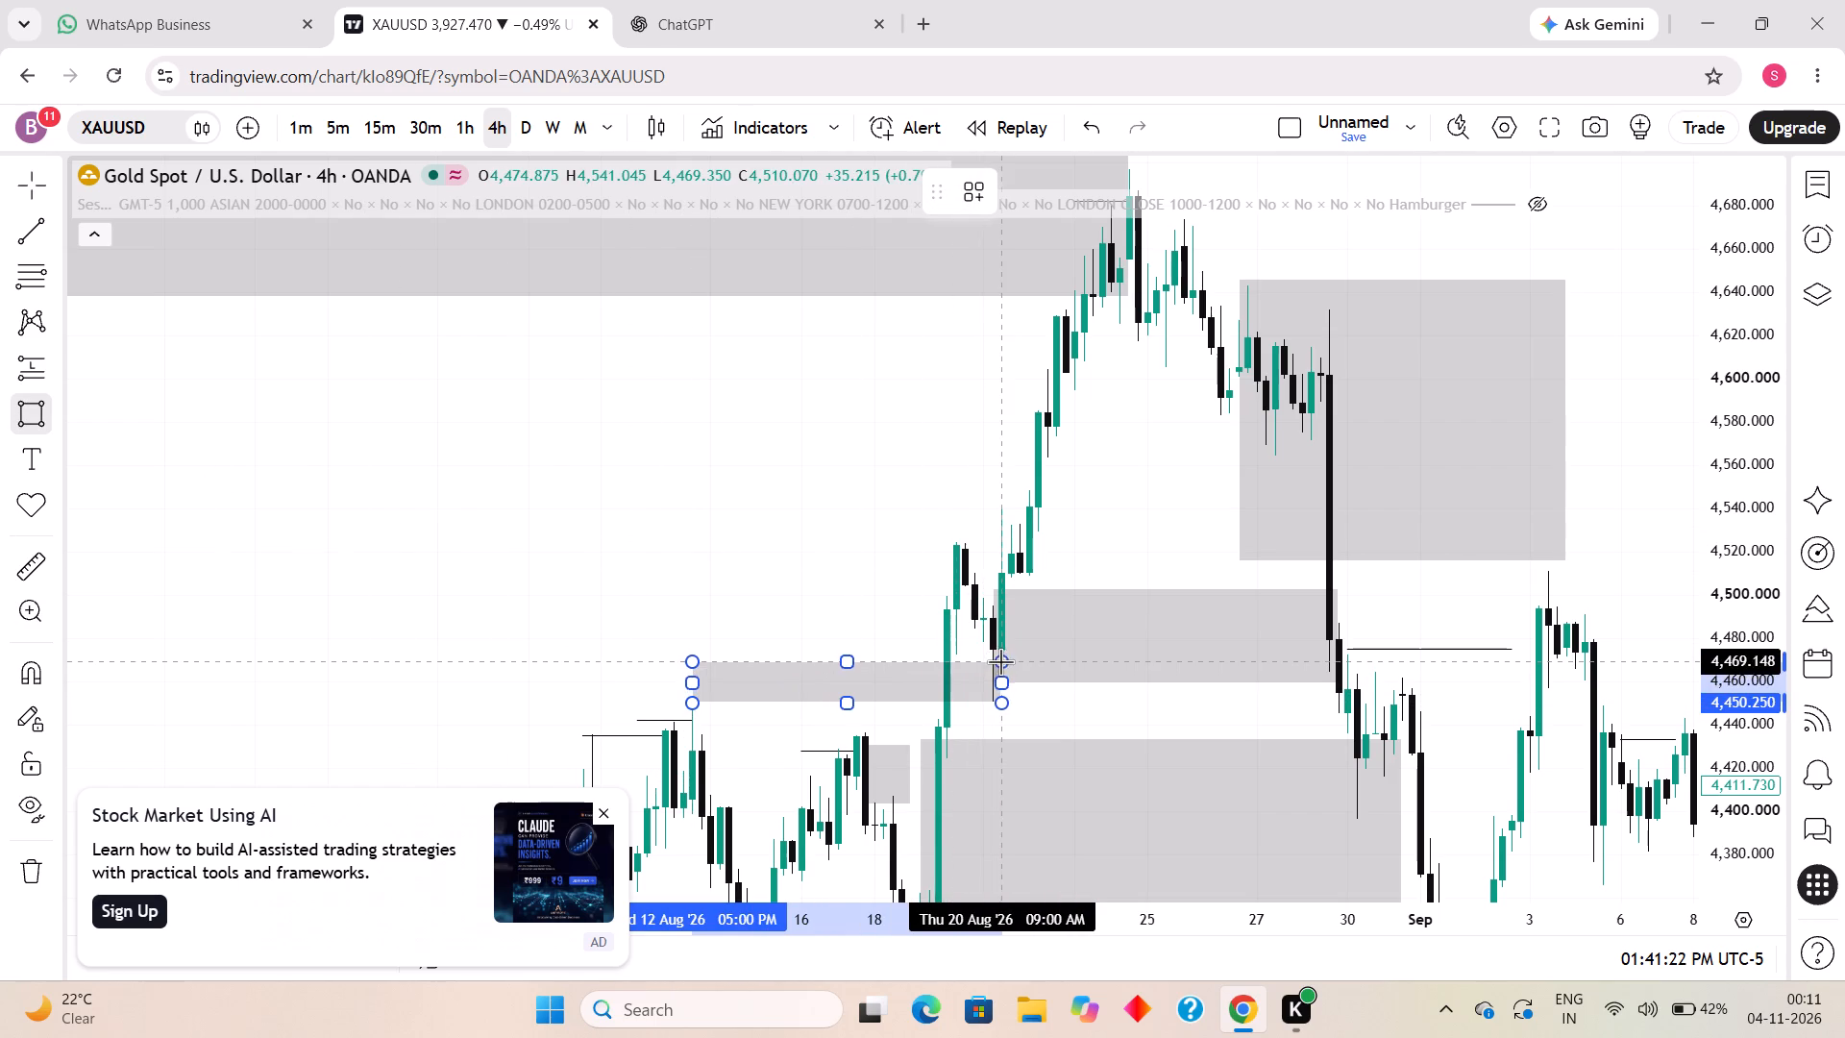
pyautogui.click(996, 655)
pyautogui.click(1040, 696)
# Draw a horizontal structure line at about 4,634 across 26 August, ending at that day's 09:00 PM candle.
pyautogui.moveTo(1128, 534); pyautogui.dragTo(1057, 706)
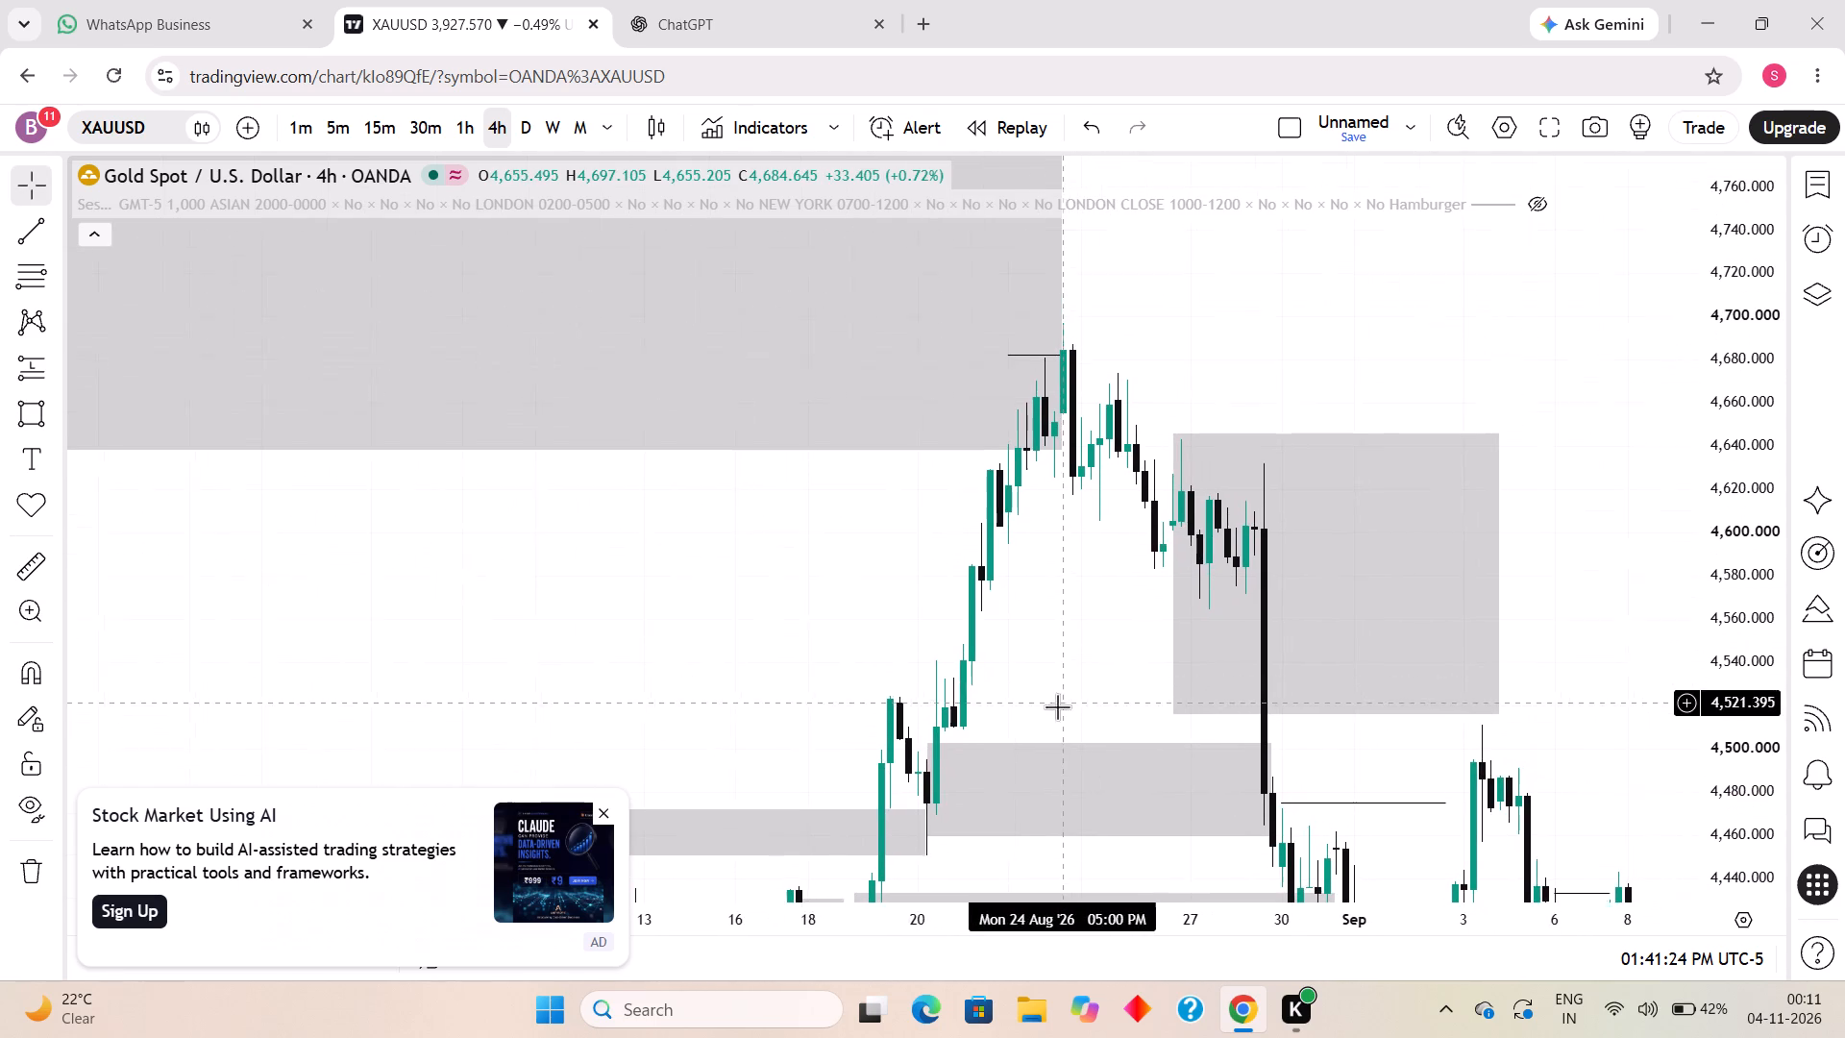
pyautogui.moveTo(1057, 706); pyautogui.dragTo(1059, 704)
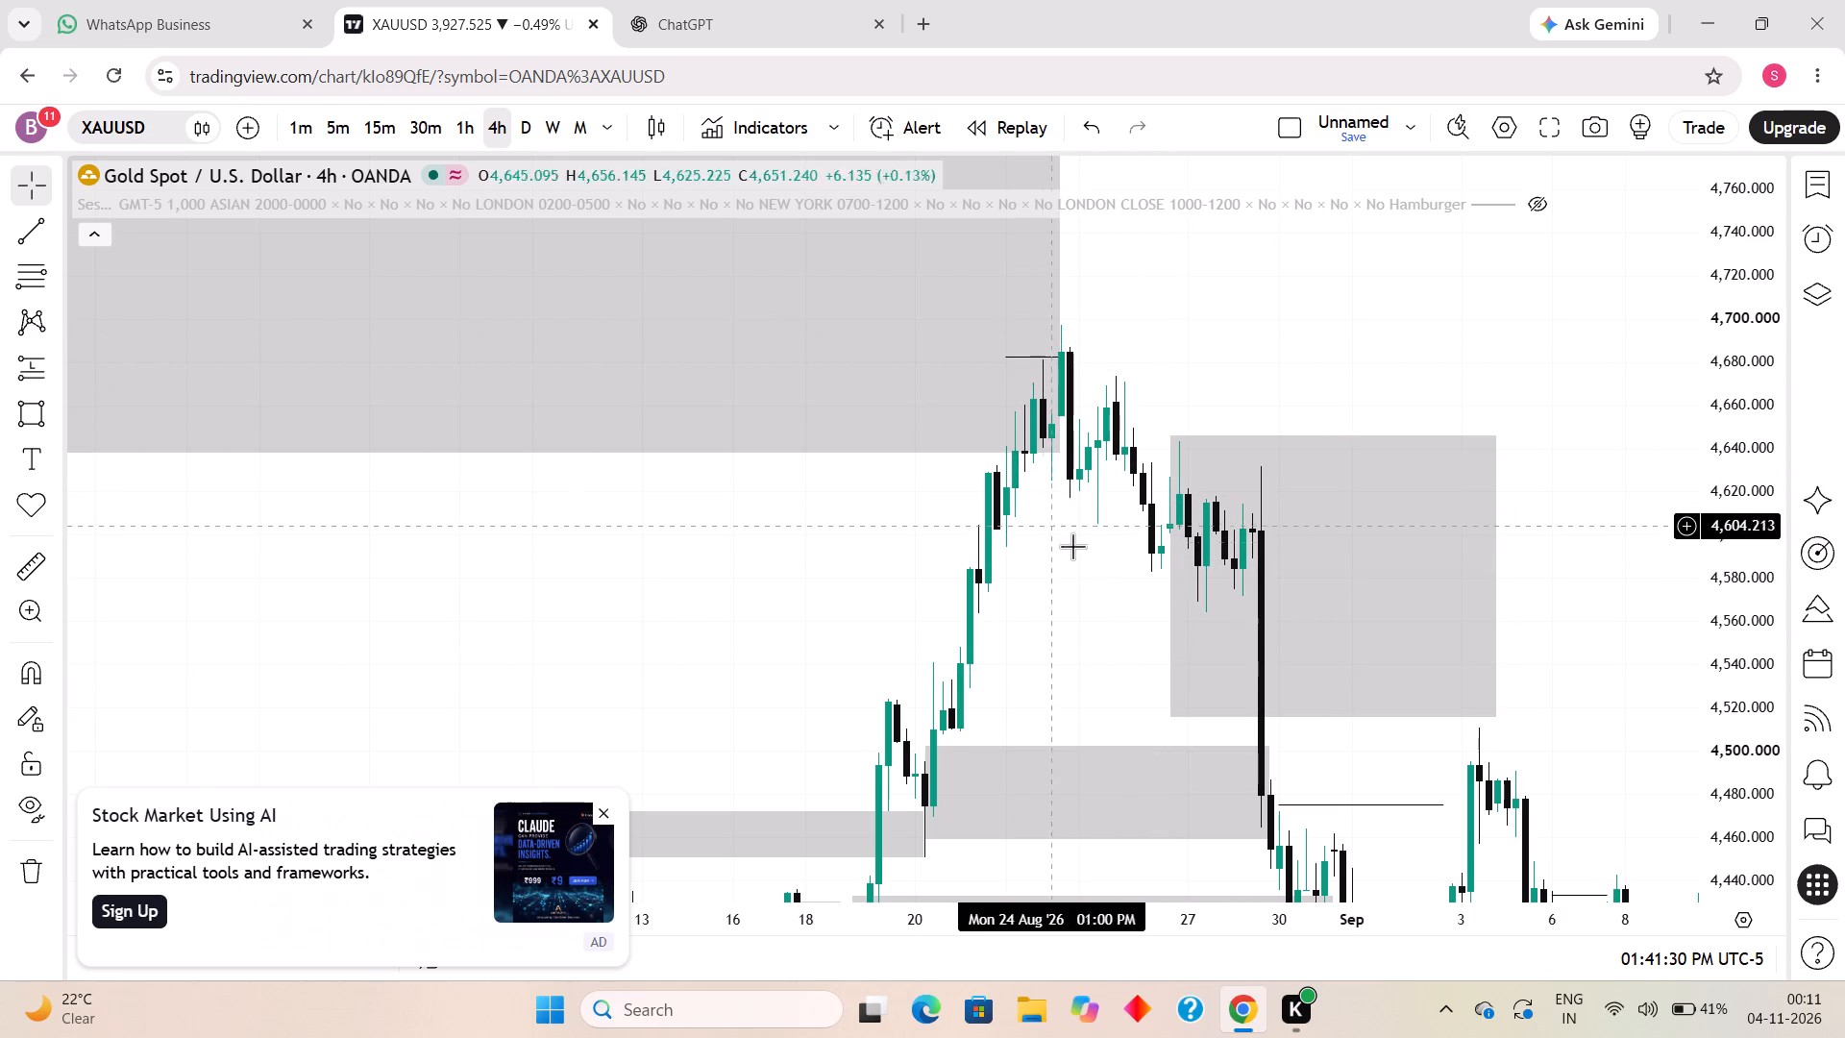
pyautogui.moveTo(1089, 632); pyautogui.dragTo(1000, 620)
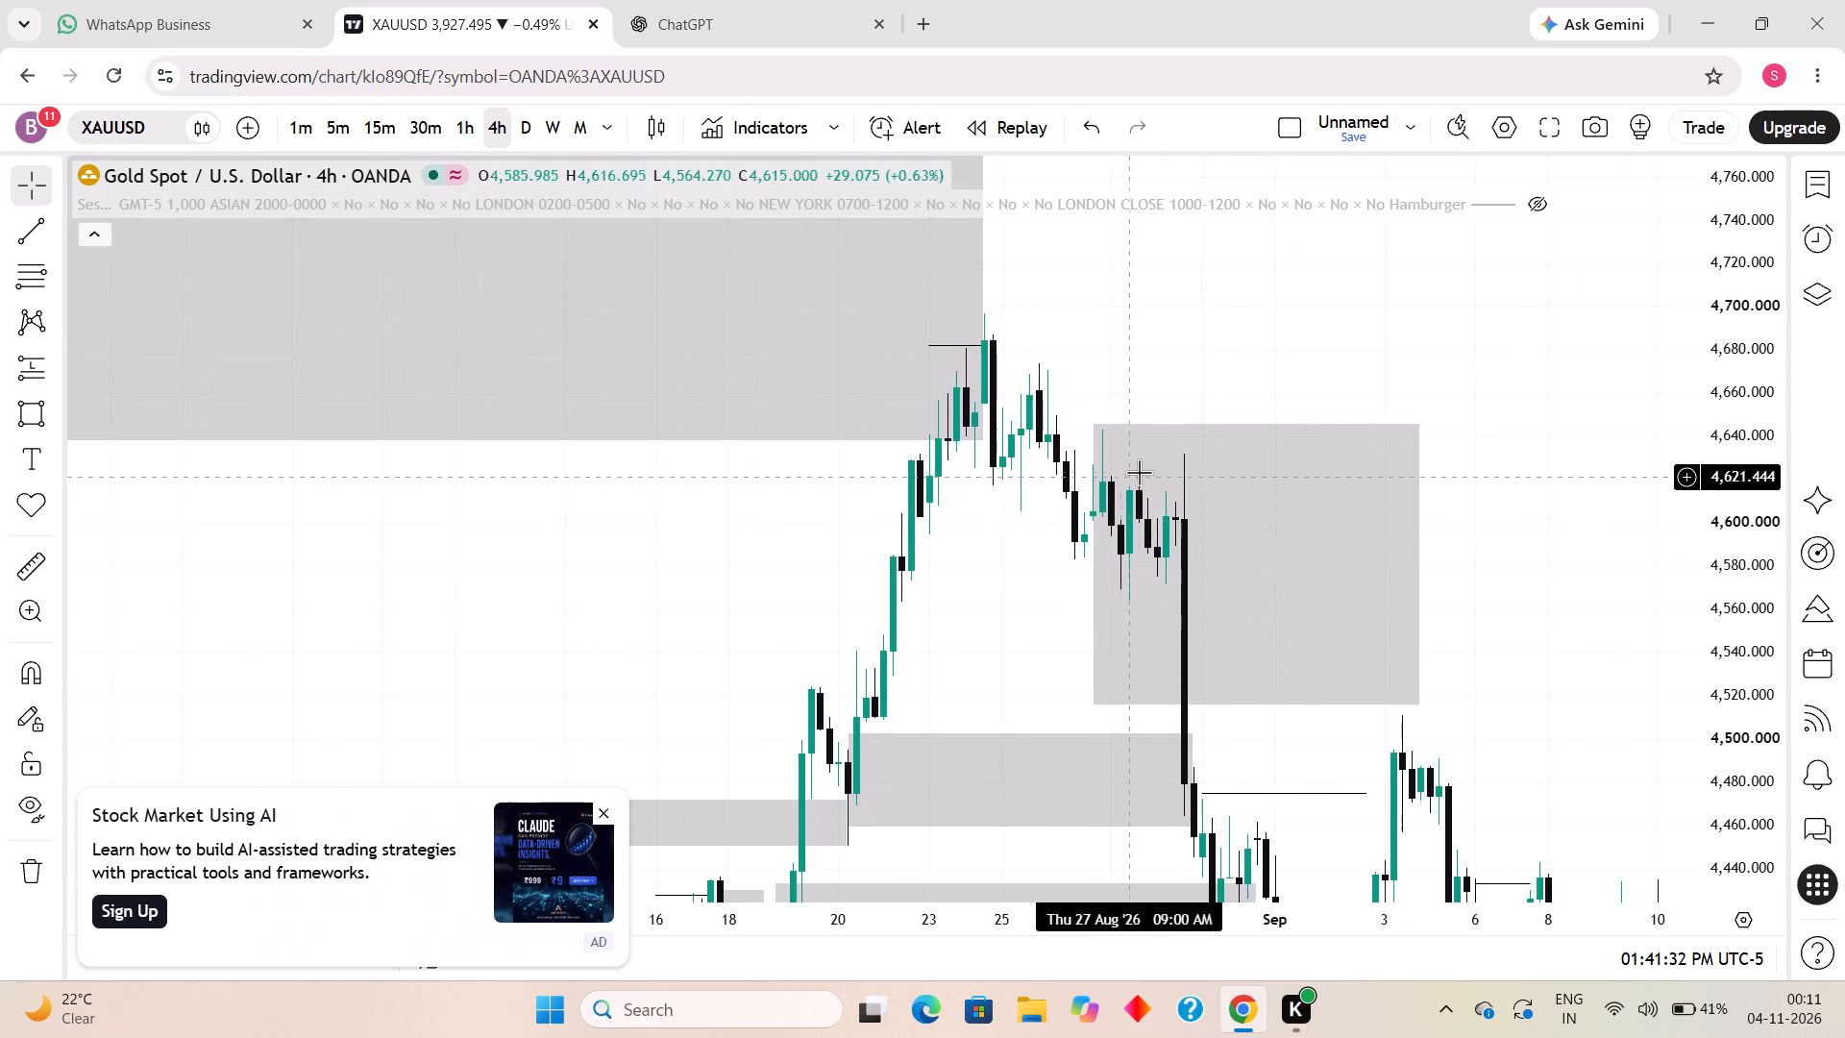
pyautogui.click(34, 243)
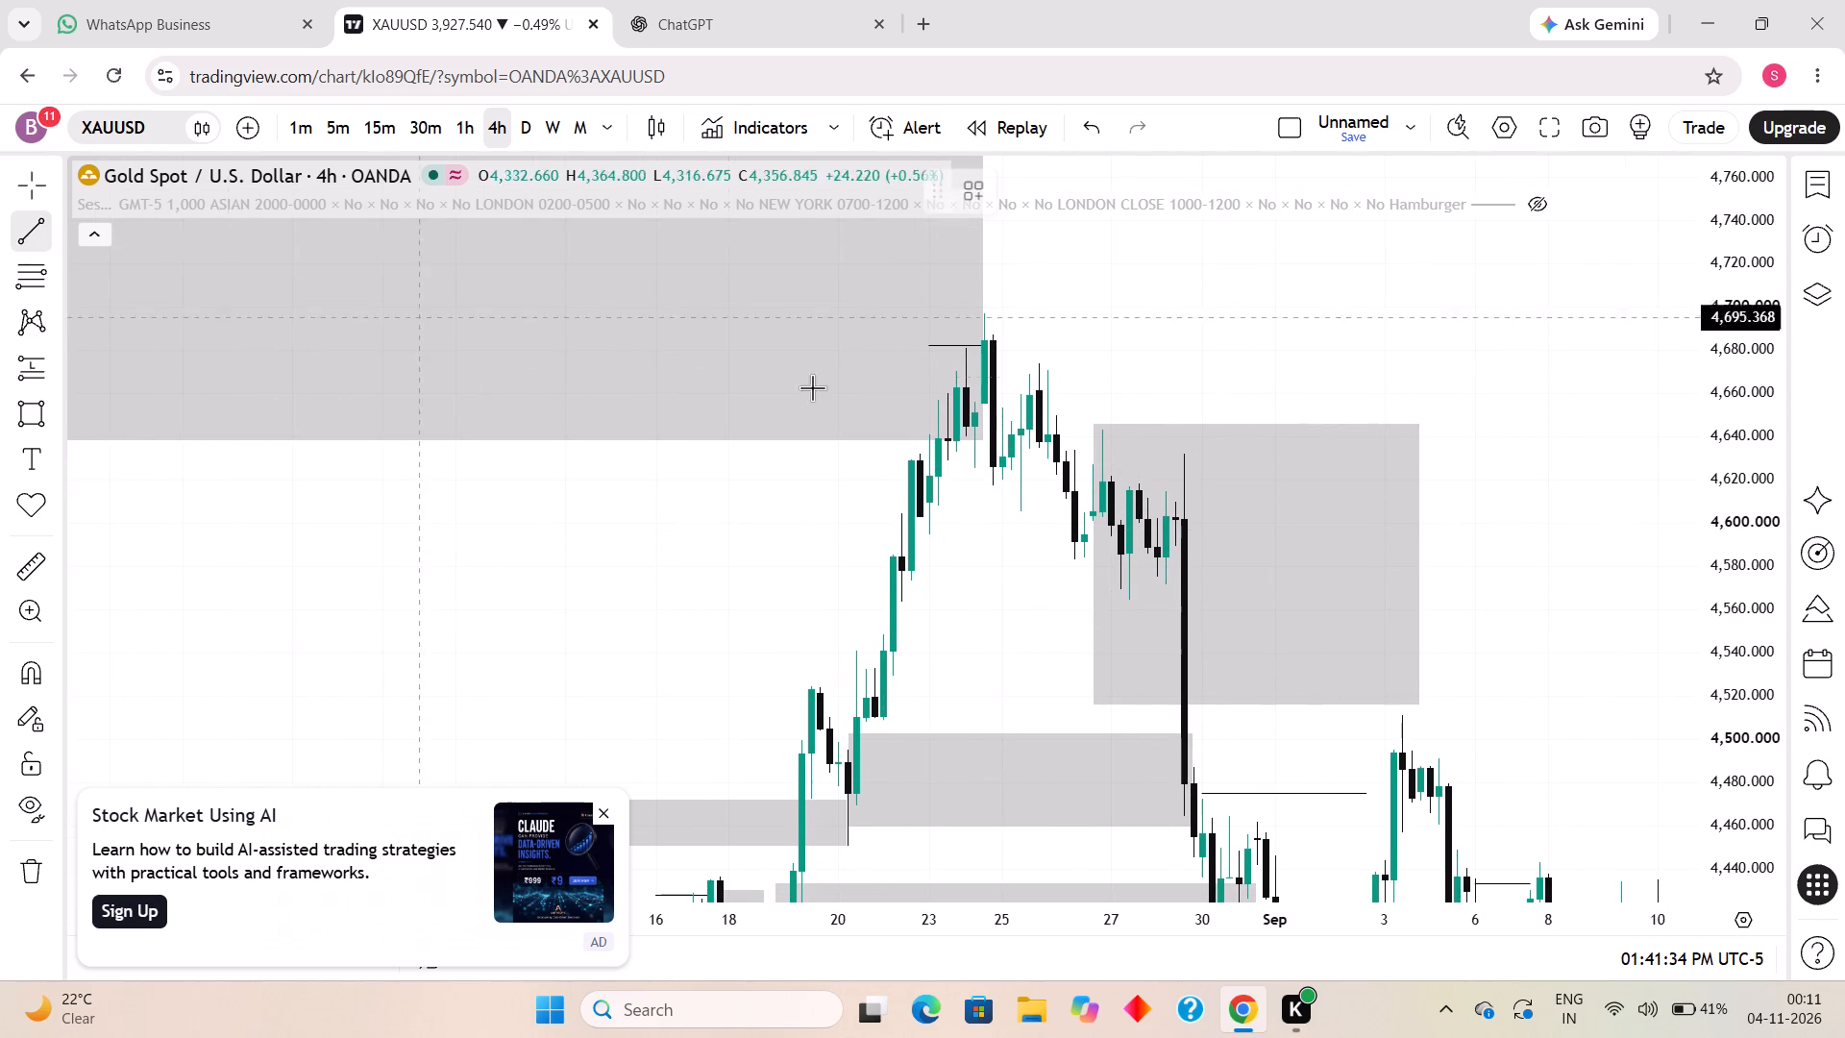
pyautogui.click(1068, 450)
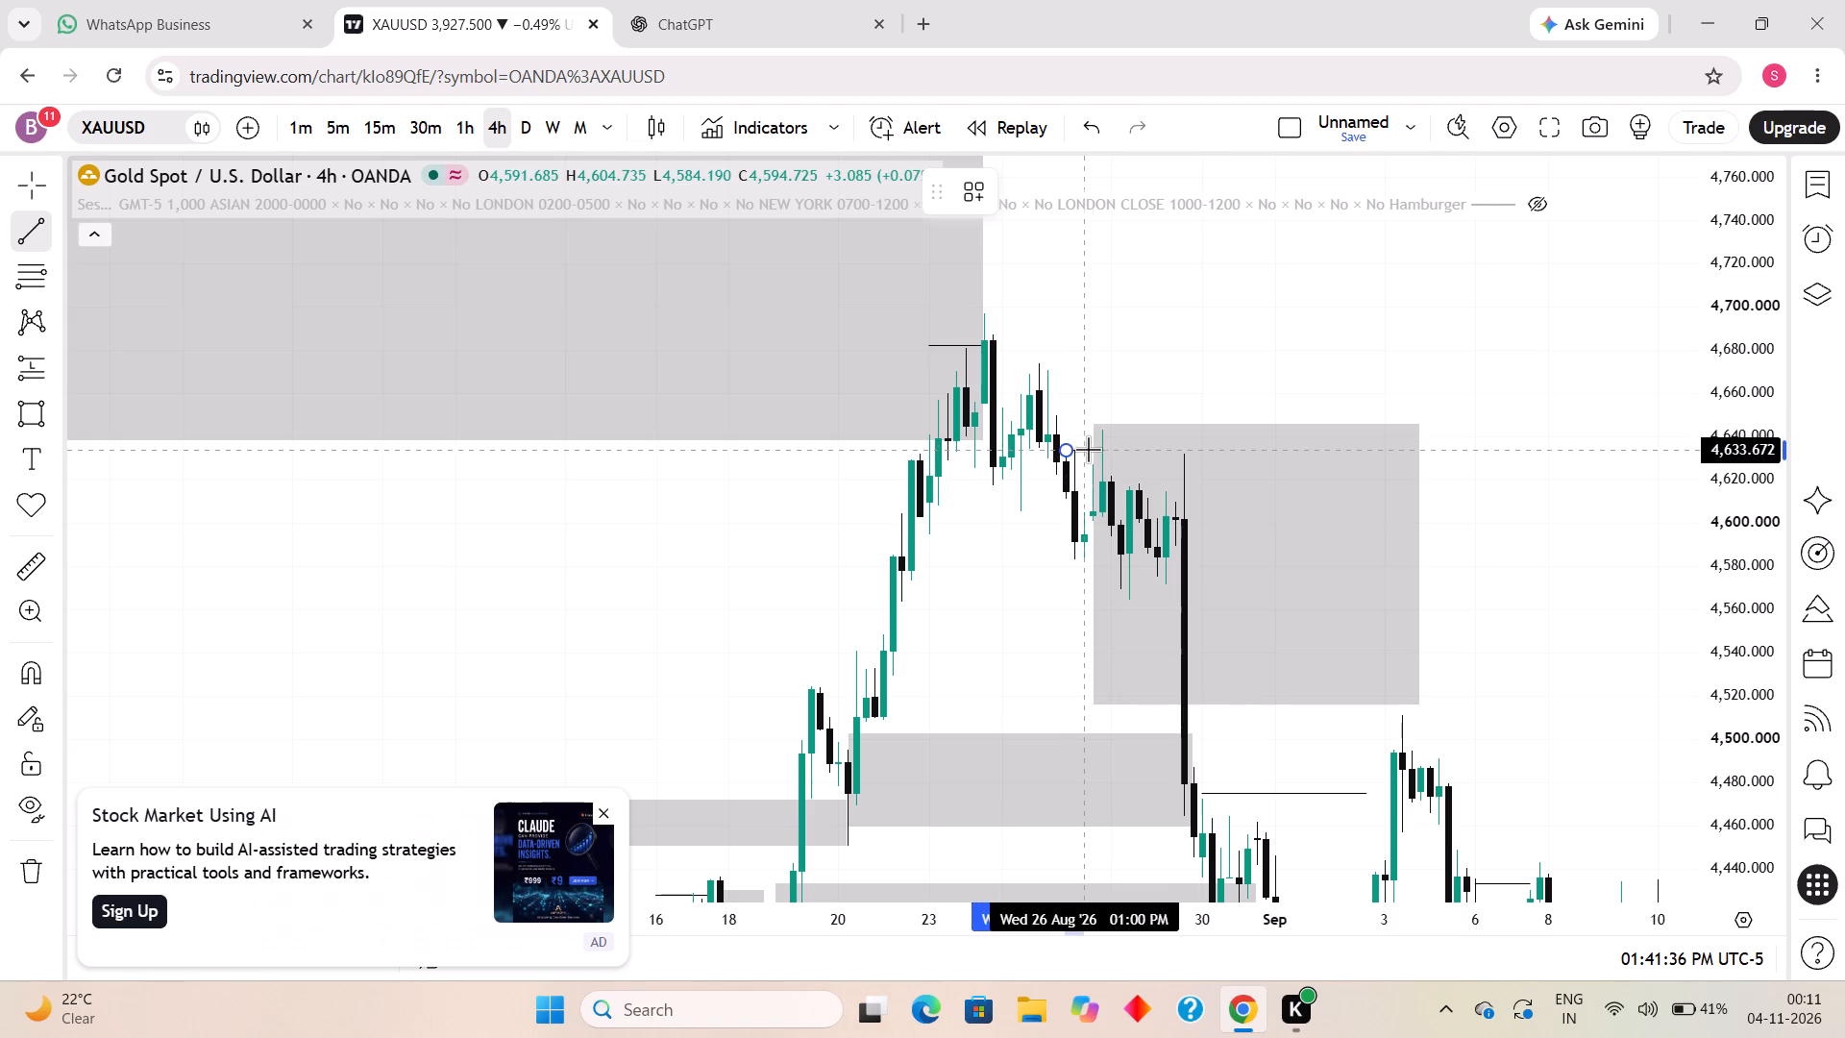
pyautogui.keyDown('shift'); pyautogui.click(1104, 449); pyautogui.keyUp('shift')
pyautogui.click(1501, 377)
pyautogui.rightClick(1499, 372)
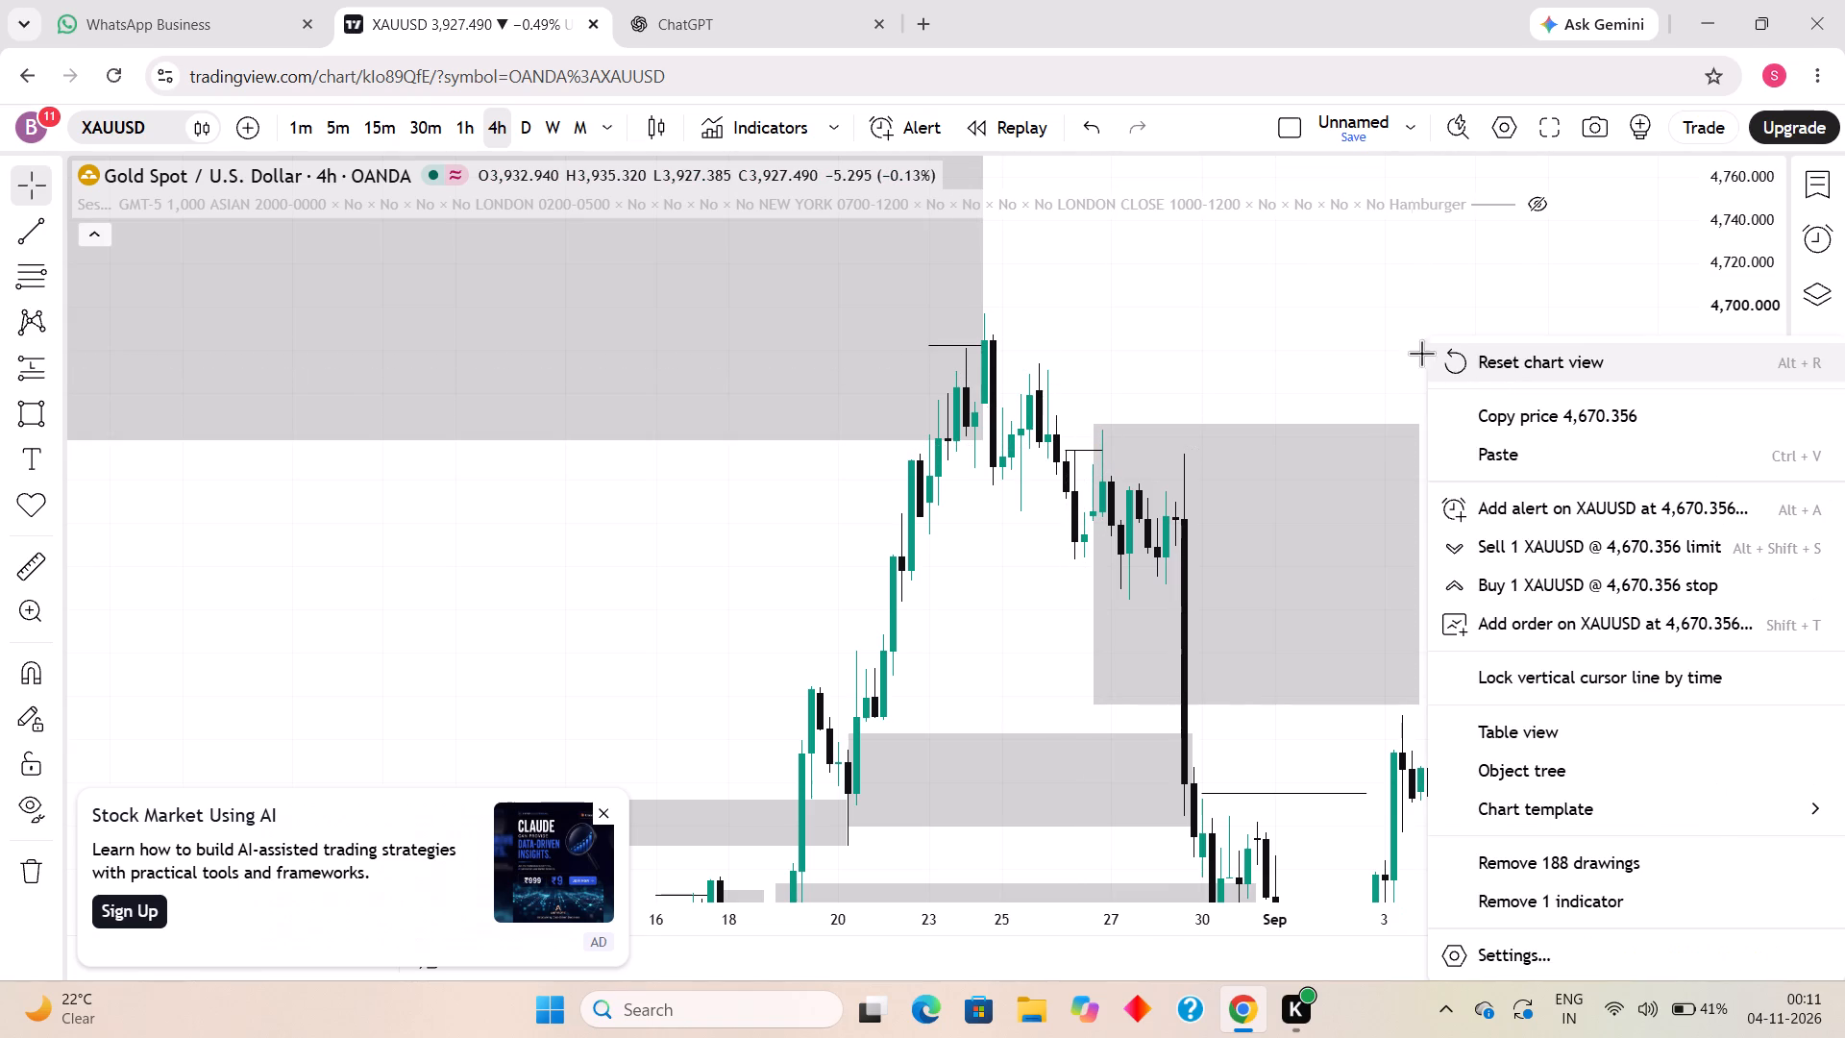
pyautogui.click(1387, 337)
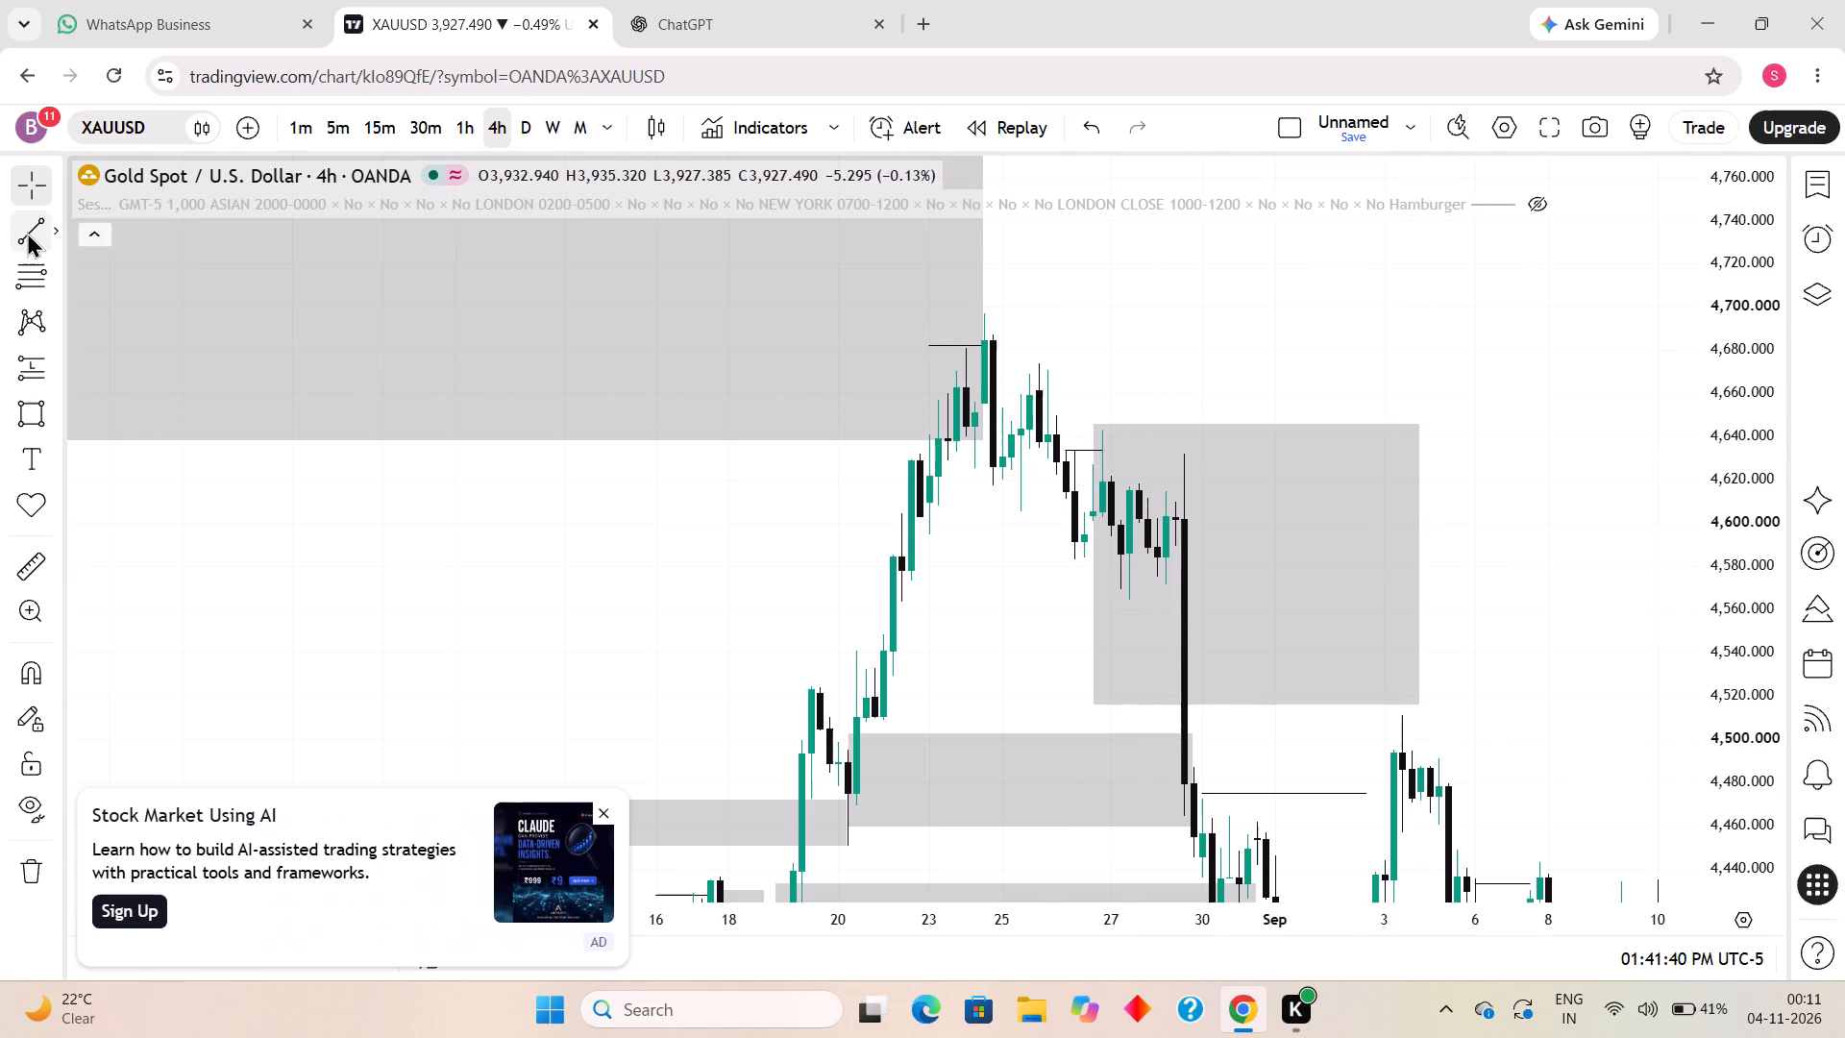
# Draw a horizontal structure line at about 4,621 from 27 August 01:00 AM to the large drop candle on 28 August.
pyautogui.click(27, 228)
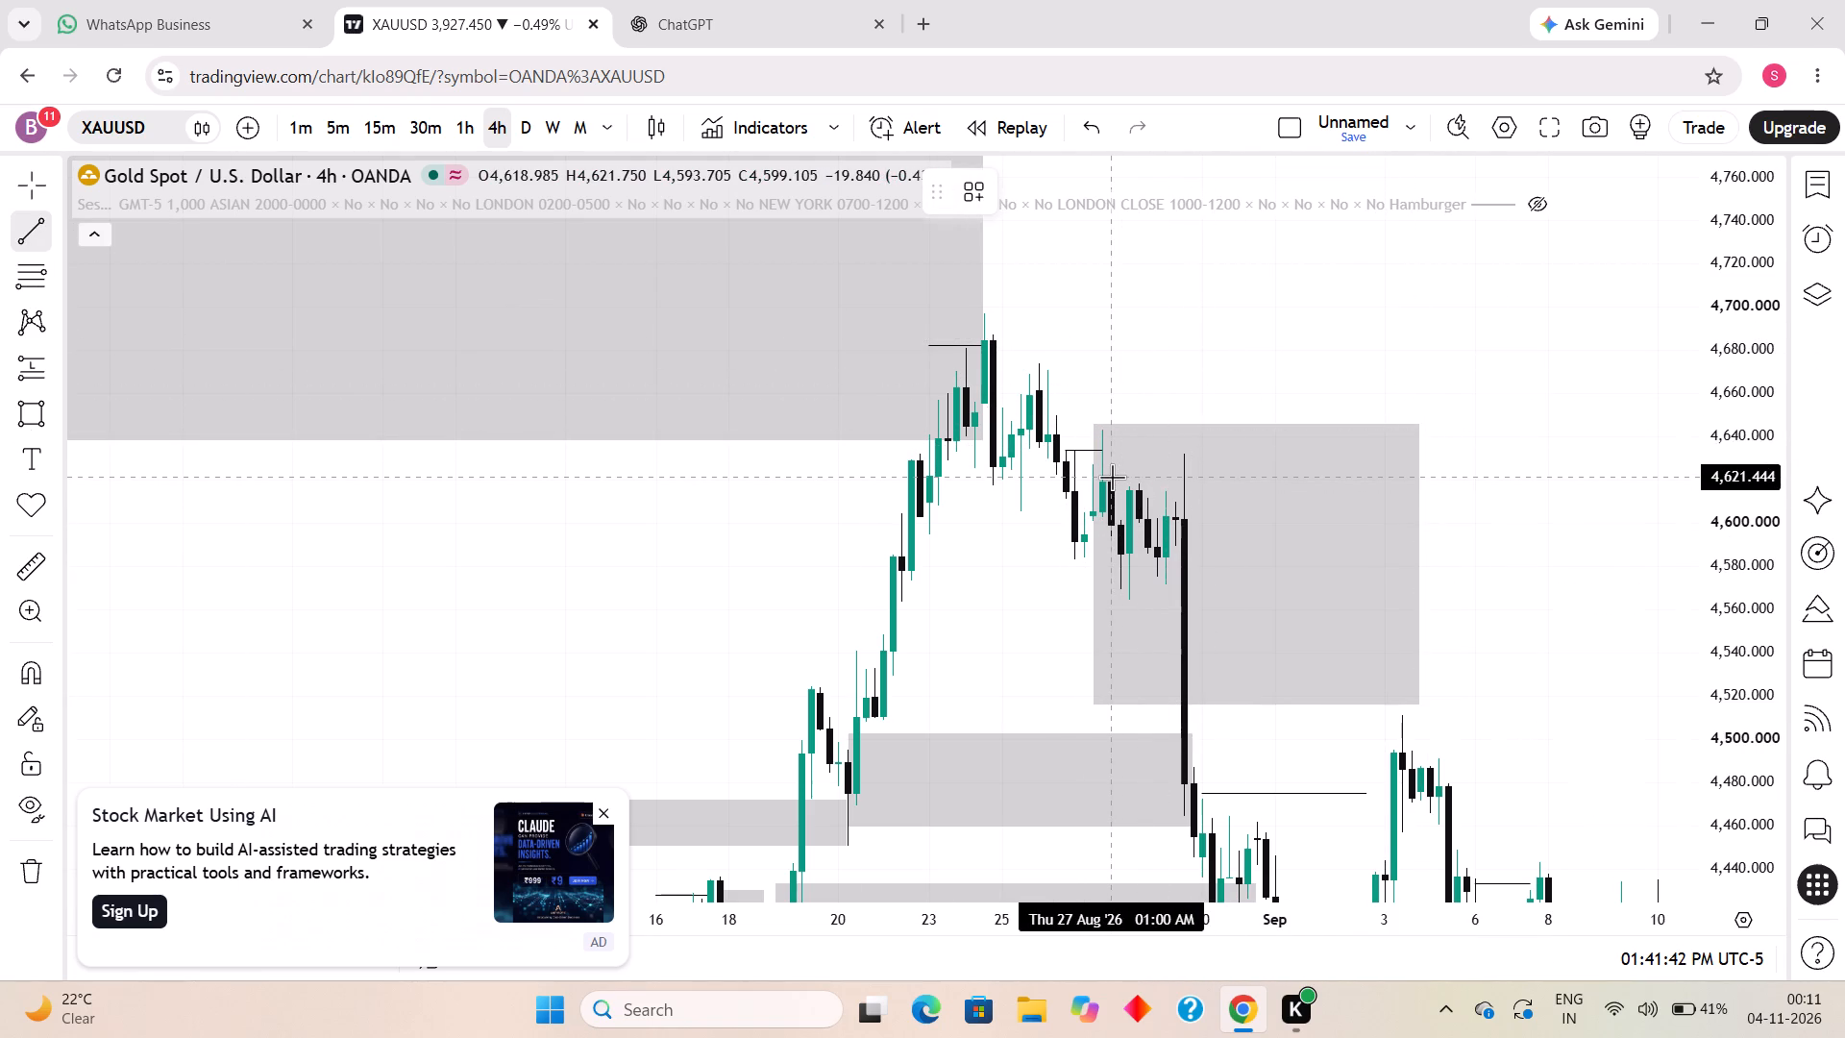
pyautogui.click(1112, 477)
pyautogui.keyDown('shift'); pyautogui.click(1188, 470); pyautogui.keyUp('shift')
pyautogui.click(1687, 556)
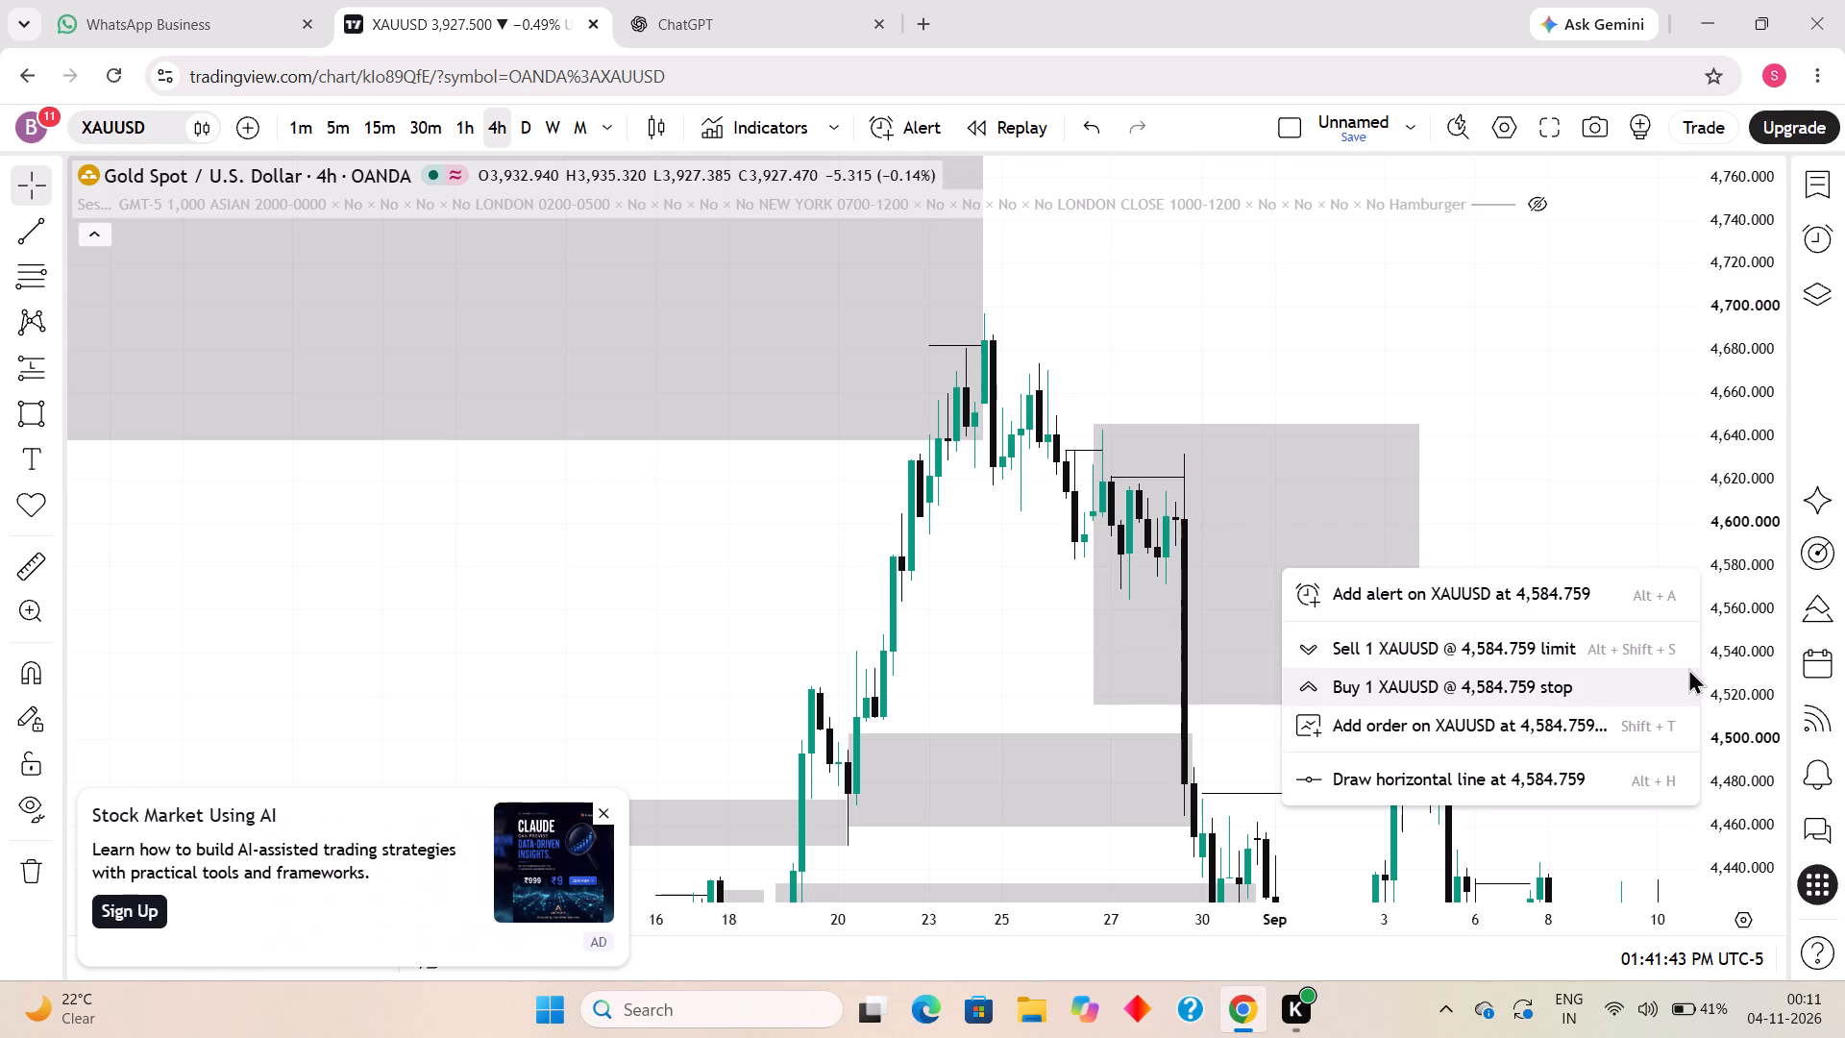
pyautogui.click(1703, 548)
# Raise the horizontal line after the 28 August drop to about 4,486 and extend its end to 3 September 05:00 AM.
pyautogui.moveTo(1660, 662); pyautogui.dragTo(1523, 418)
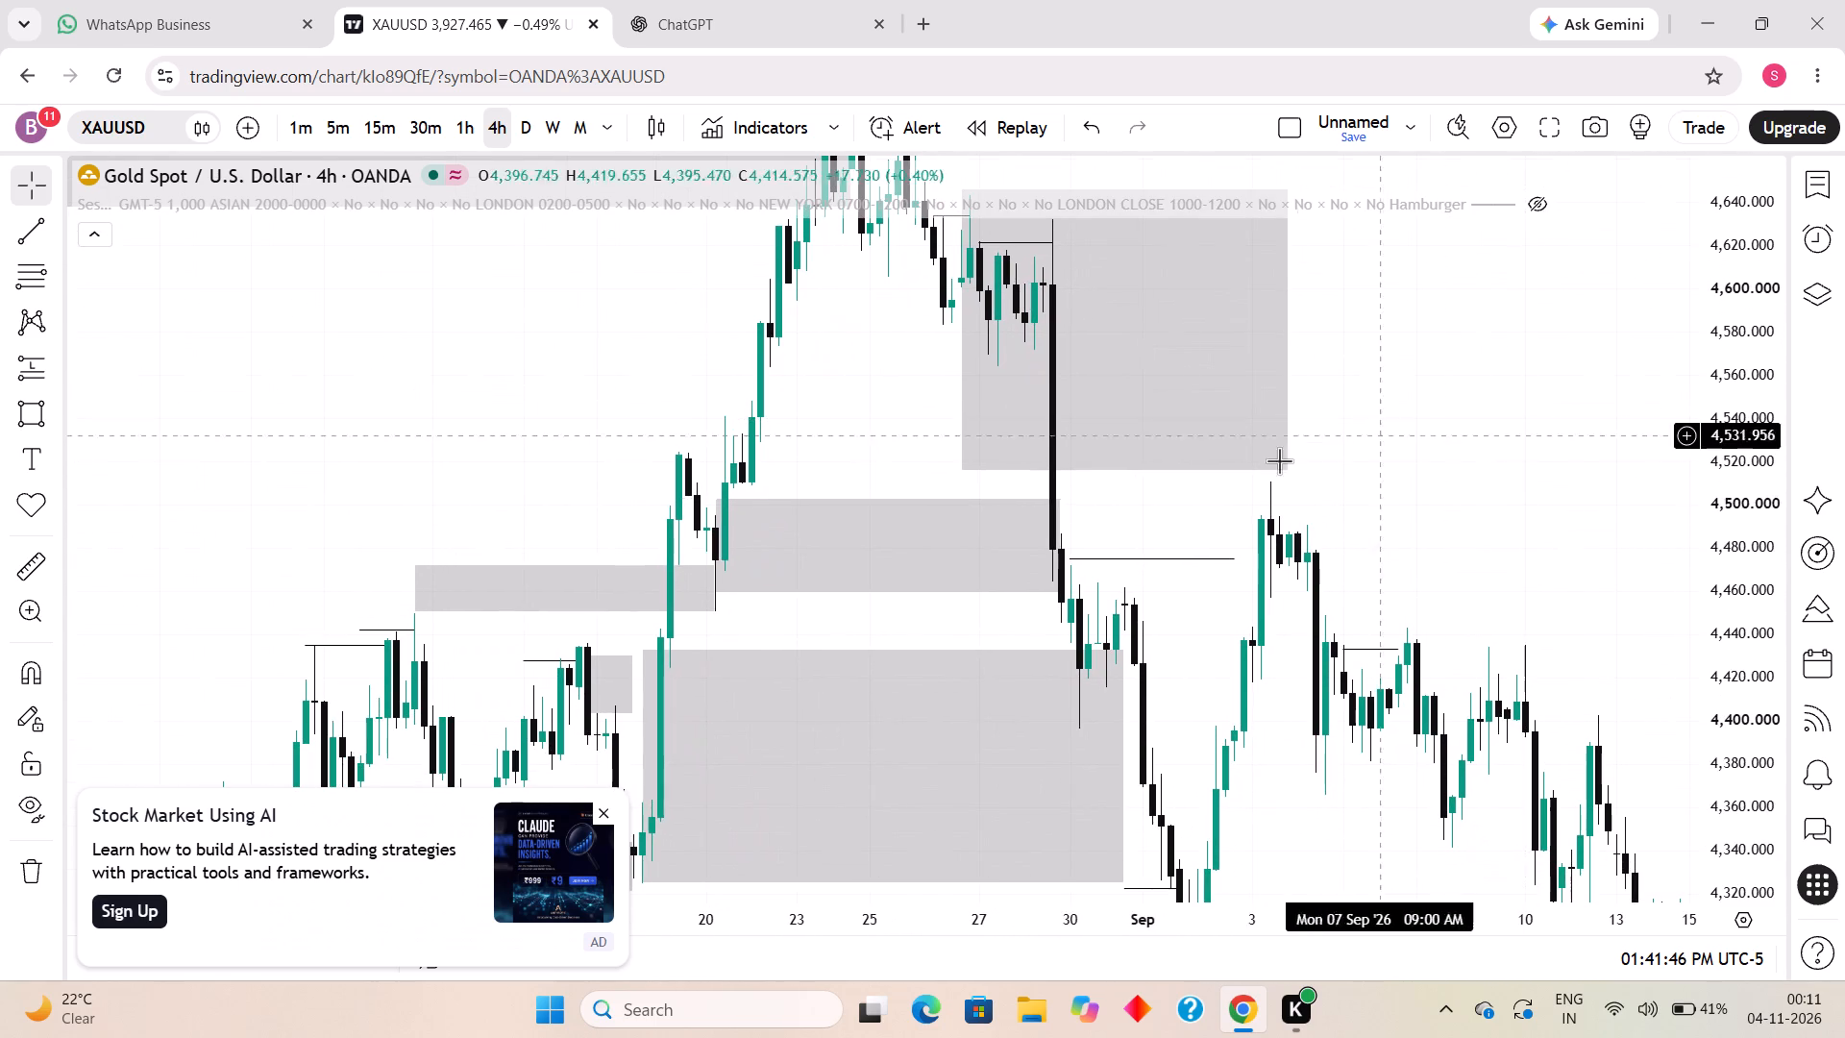
pyautogui.moveTo(1132, 557); pyautogui.dragTo(1121, 535)
pyautogui.moveTo(1227, 533); pyautogui.dragTo(1260, 533)
pyautogui.click(1462, 517)
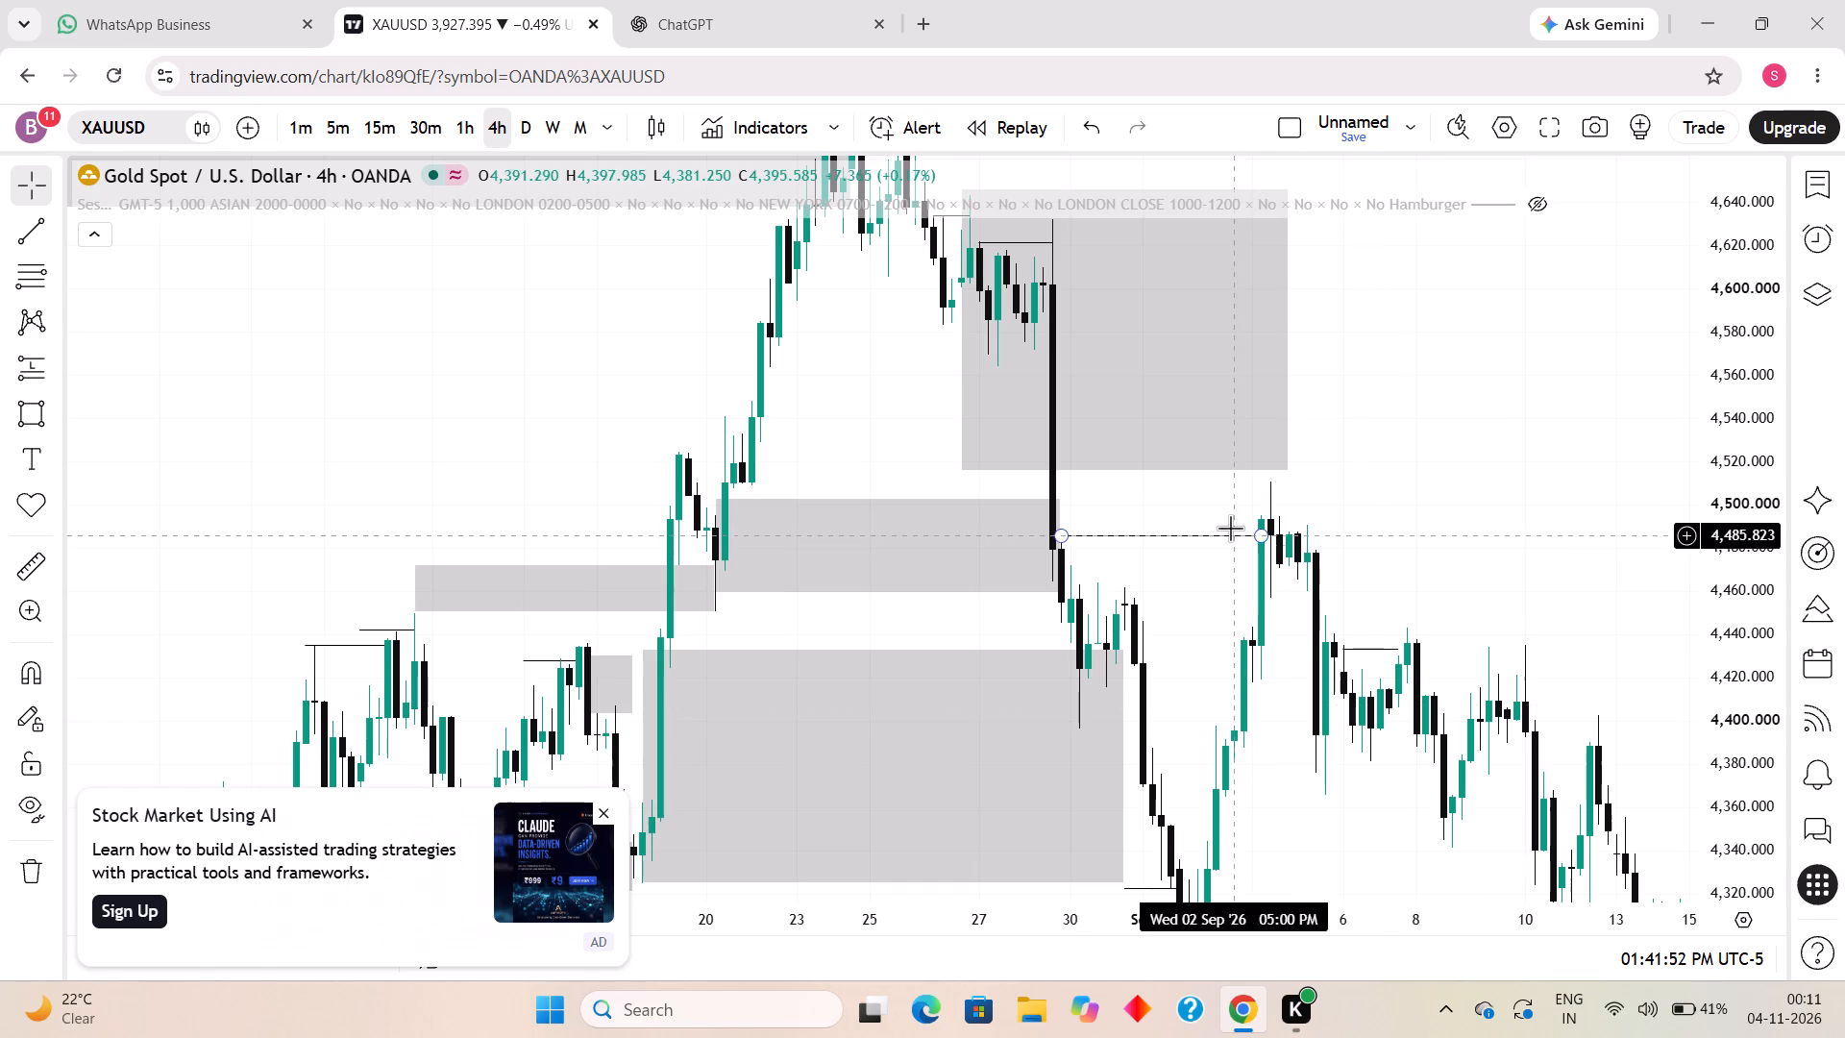
# Draw a horizontal structure line at about 4,435 from 9 September 09:00 AM to 10 September 01:00 AM.
pyautogui.moveTo(1258, 763); pyautogui.dragTo(1218, 587)
pyautogui.scroll(2, 1216, 588)
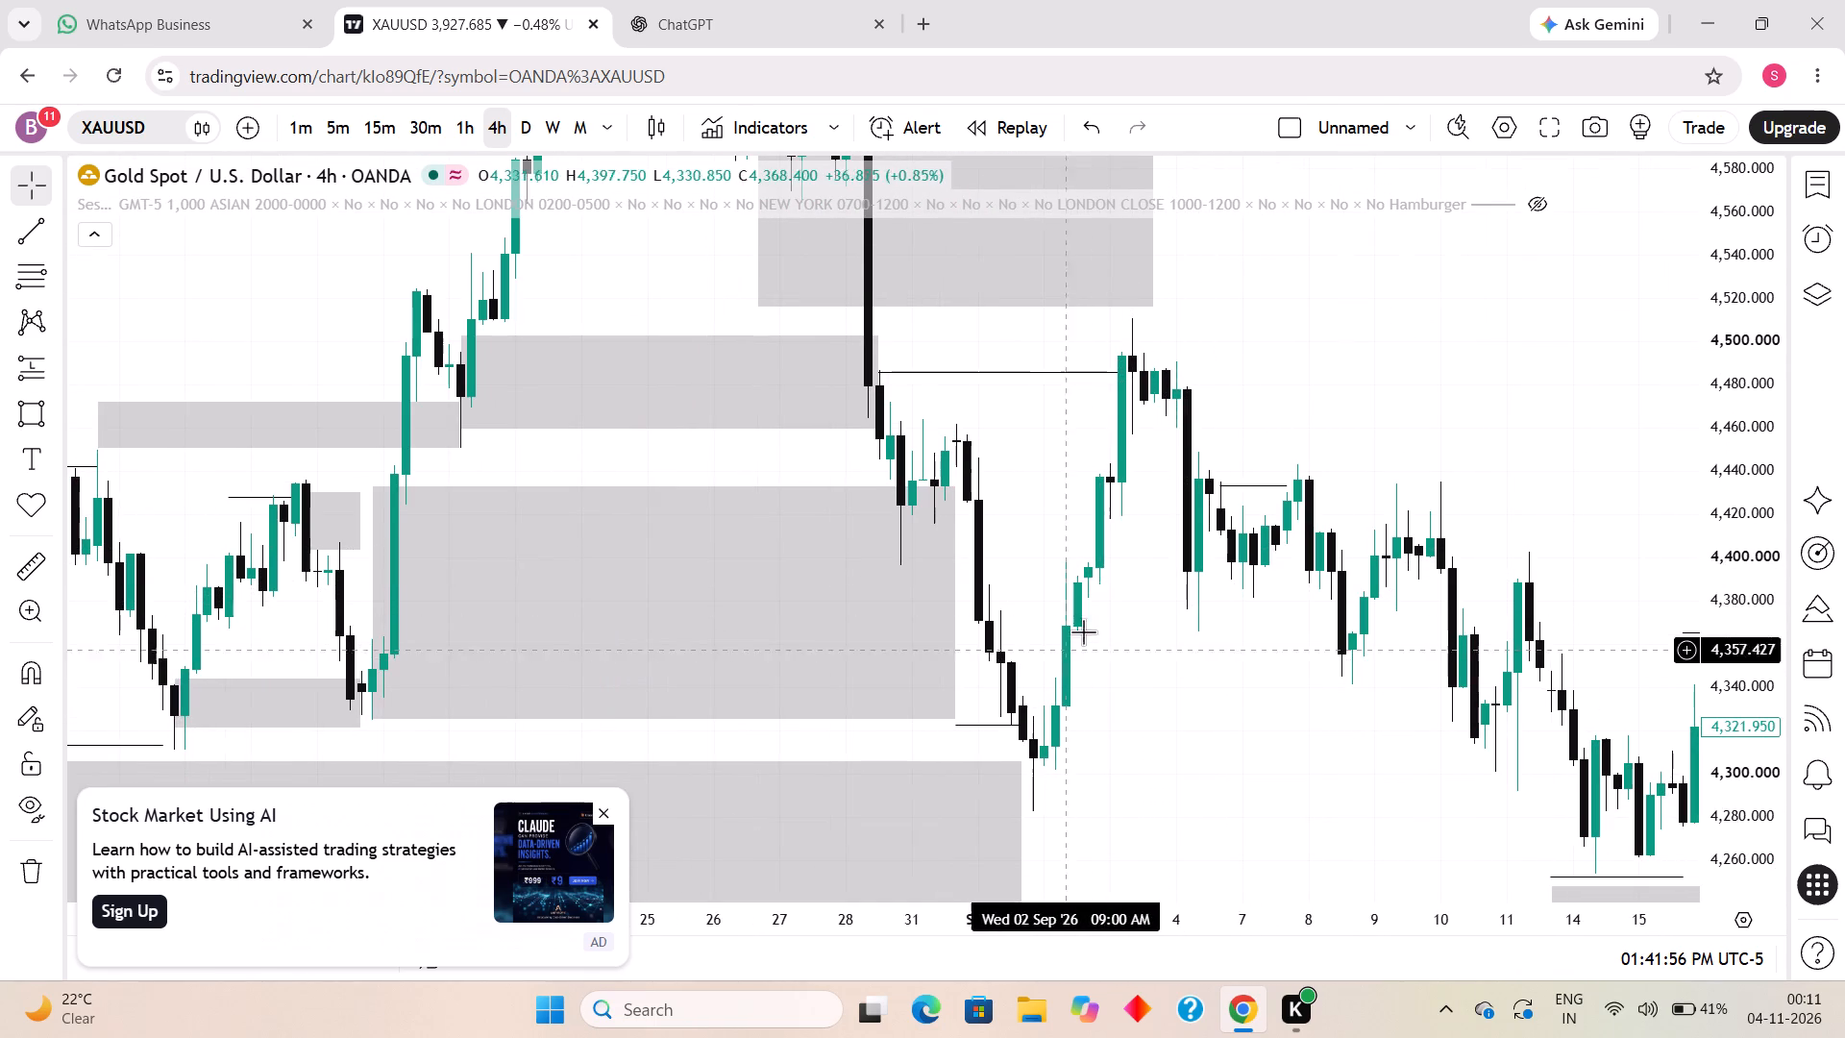
pyautogui.moveTo(1143, 584); pyautogui.dragTo(1132, 701)
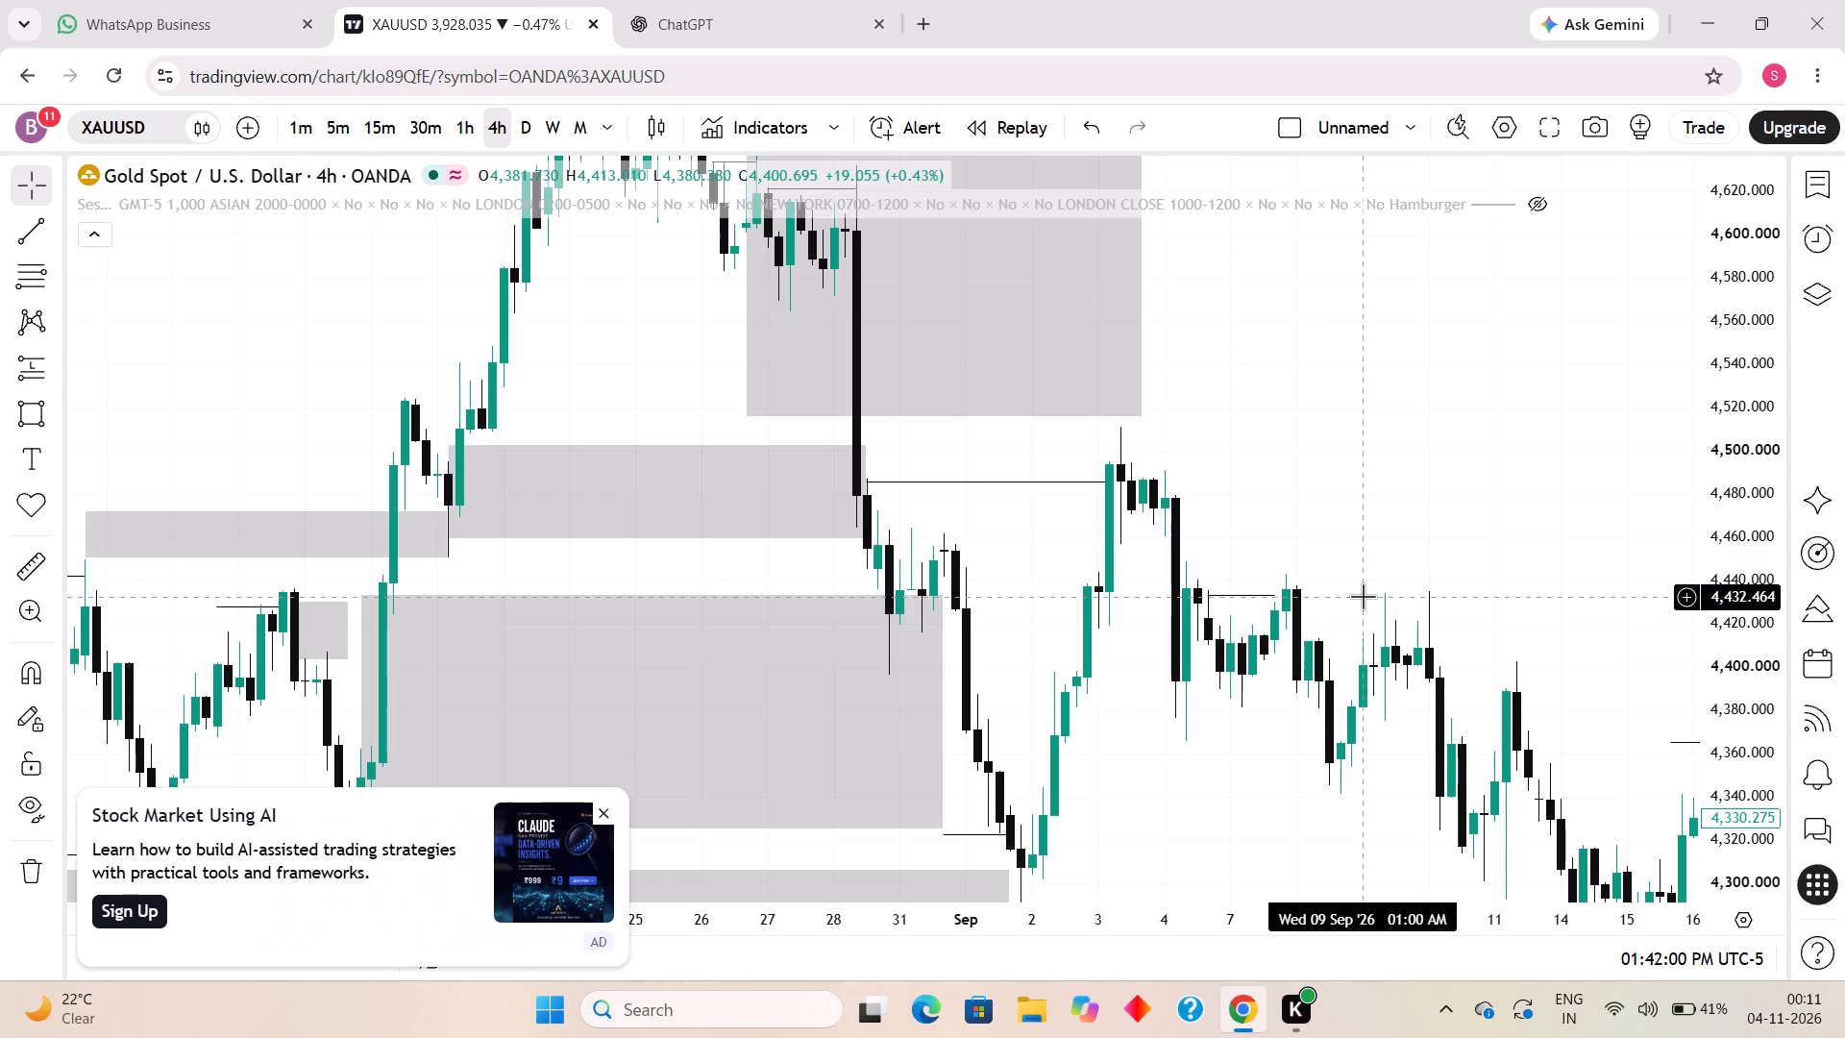
pyautogui.click(29, 241)
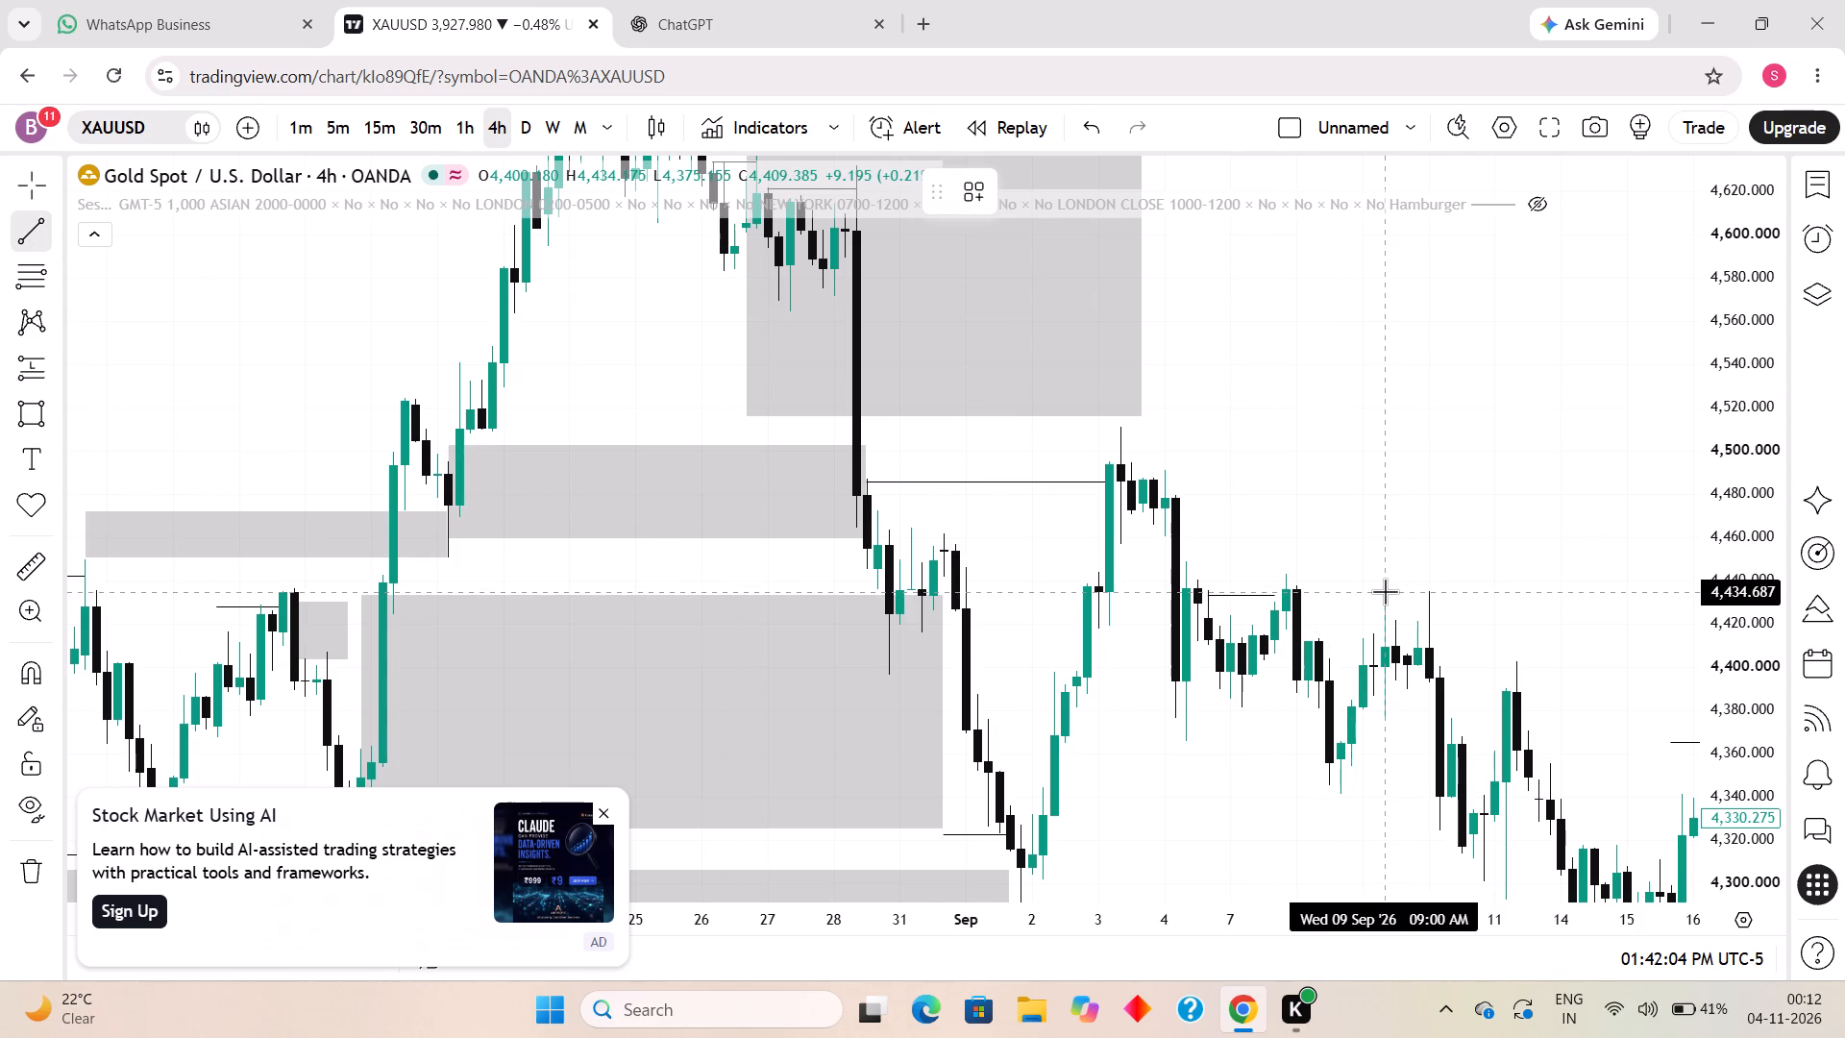
pyautogui.click(1383, 591)
pyautogui.keyDown('shift'); pyautogui.click(1432, 599); pyautogui.keyUp('shift')
pyautogui.click(1463, 598)
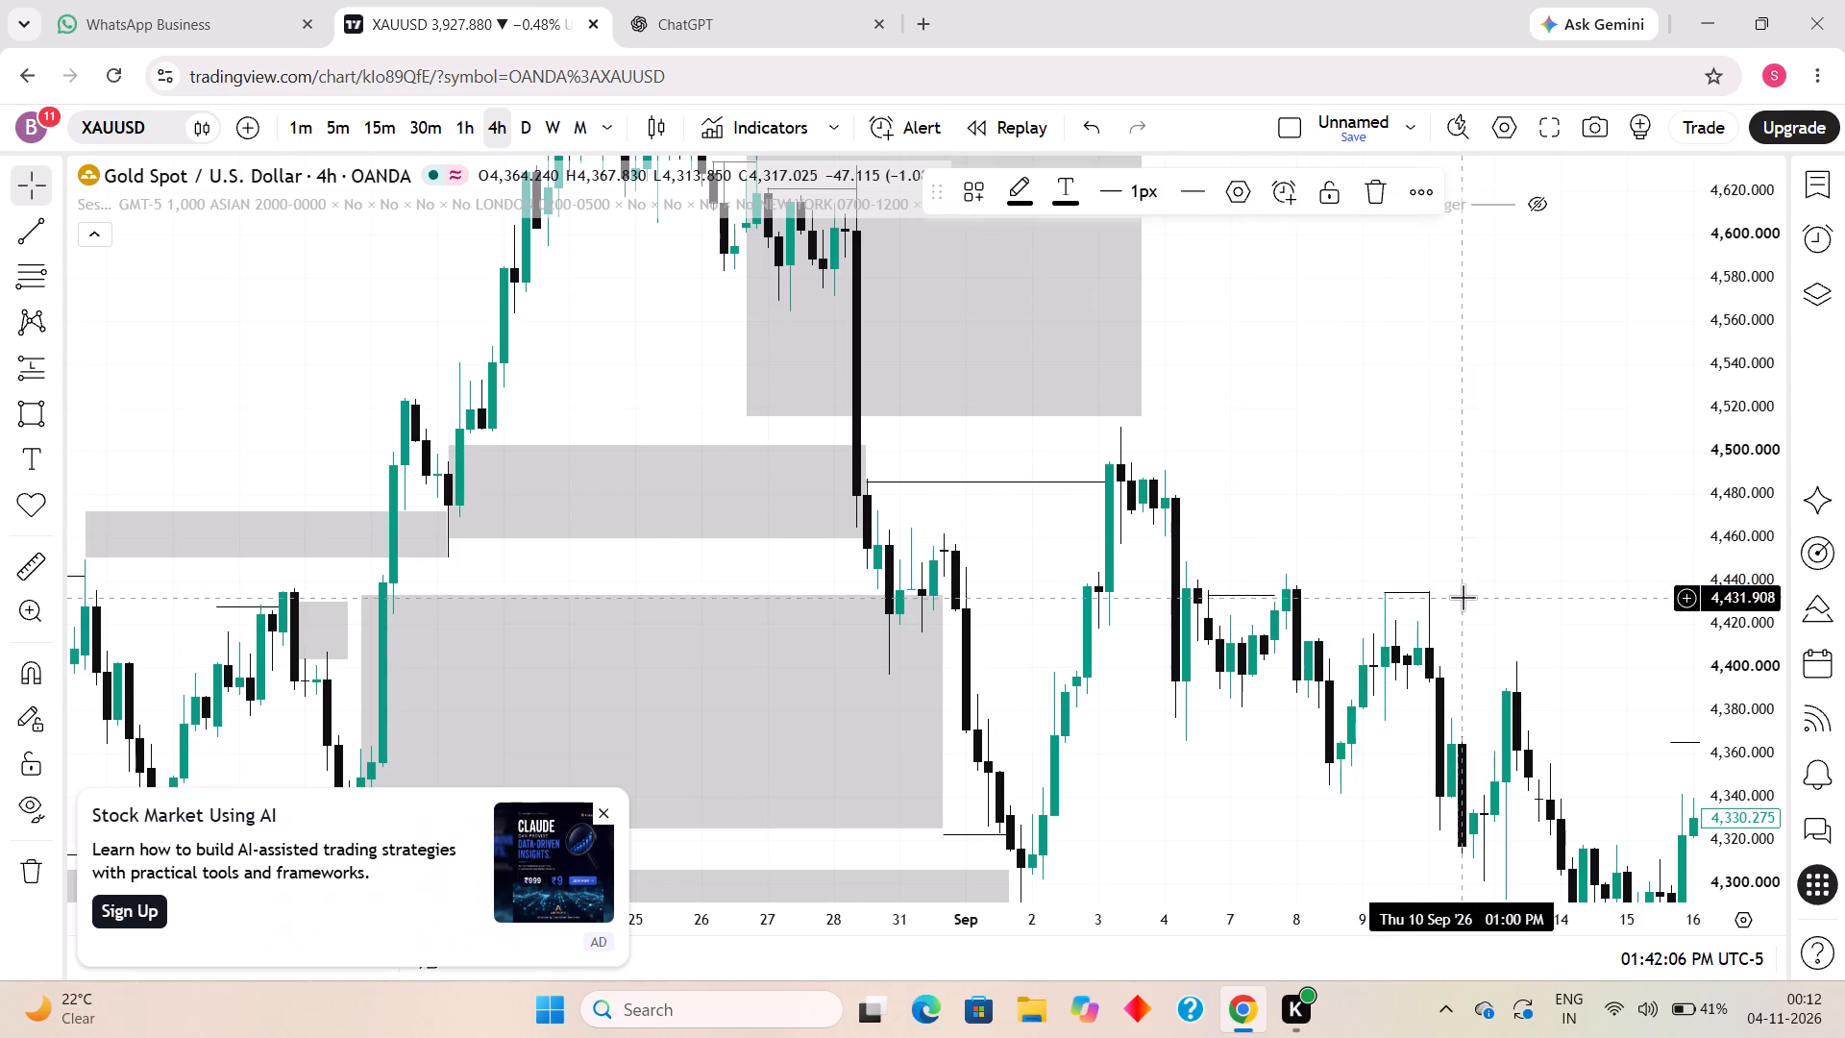
# Draw a rectangle zone from about 4,444 down to 4,417, spanning the 7 September swing high to 9 September 05:00 PM.
pyautogui.moveTo(1313, 749); pyautogui.dragTo(1296, 740)
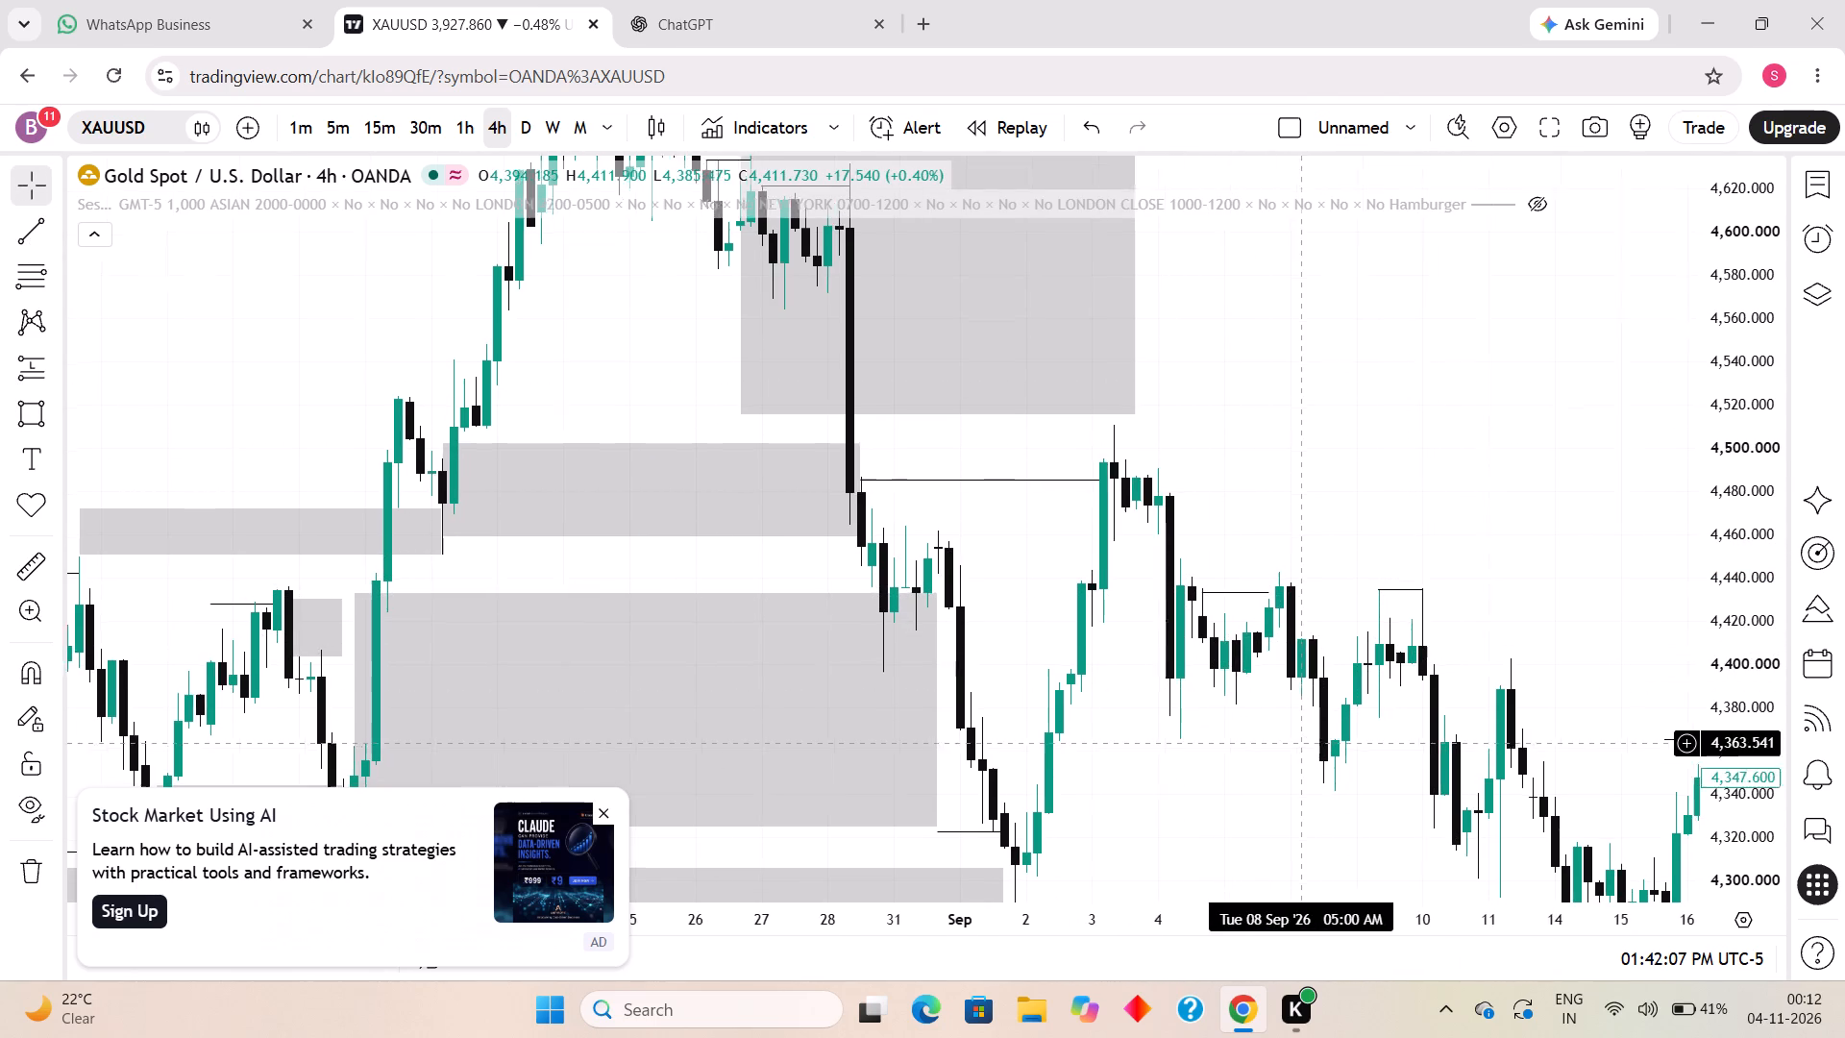
pyautogui.moveTo(1296, 740); pyautogui.dragTo(1271, 717)
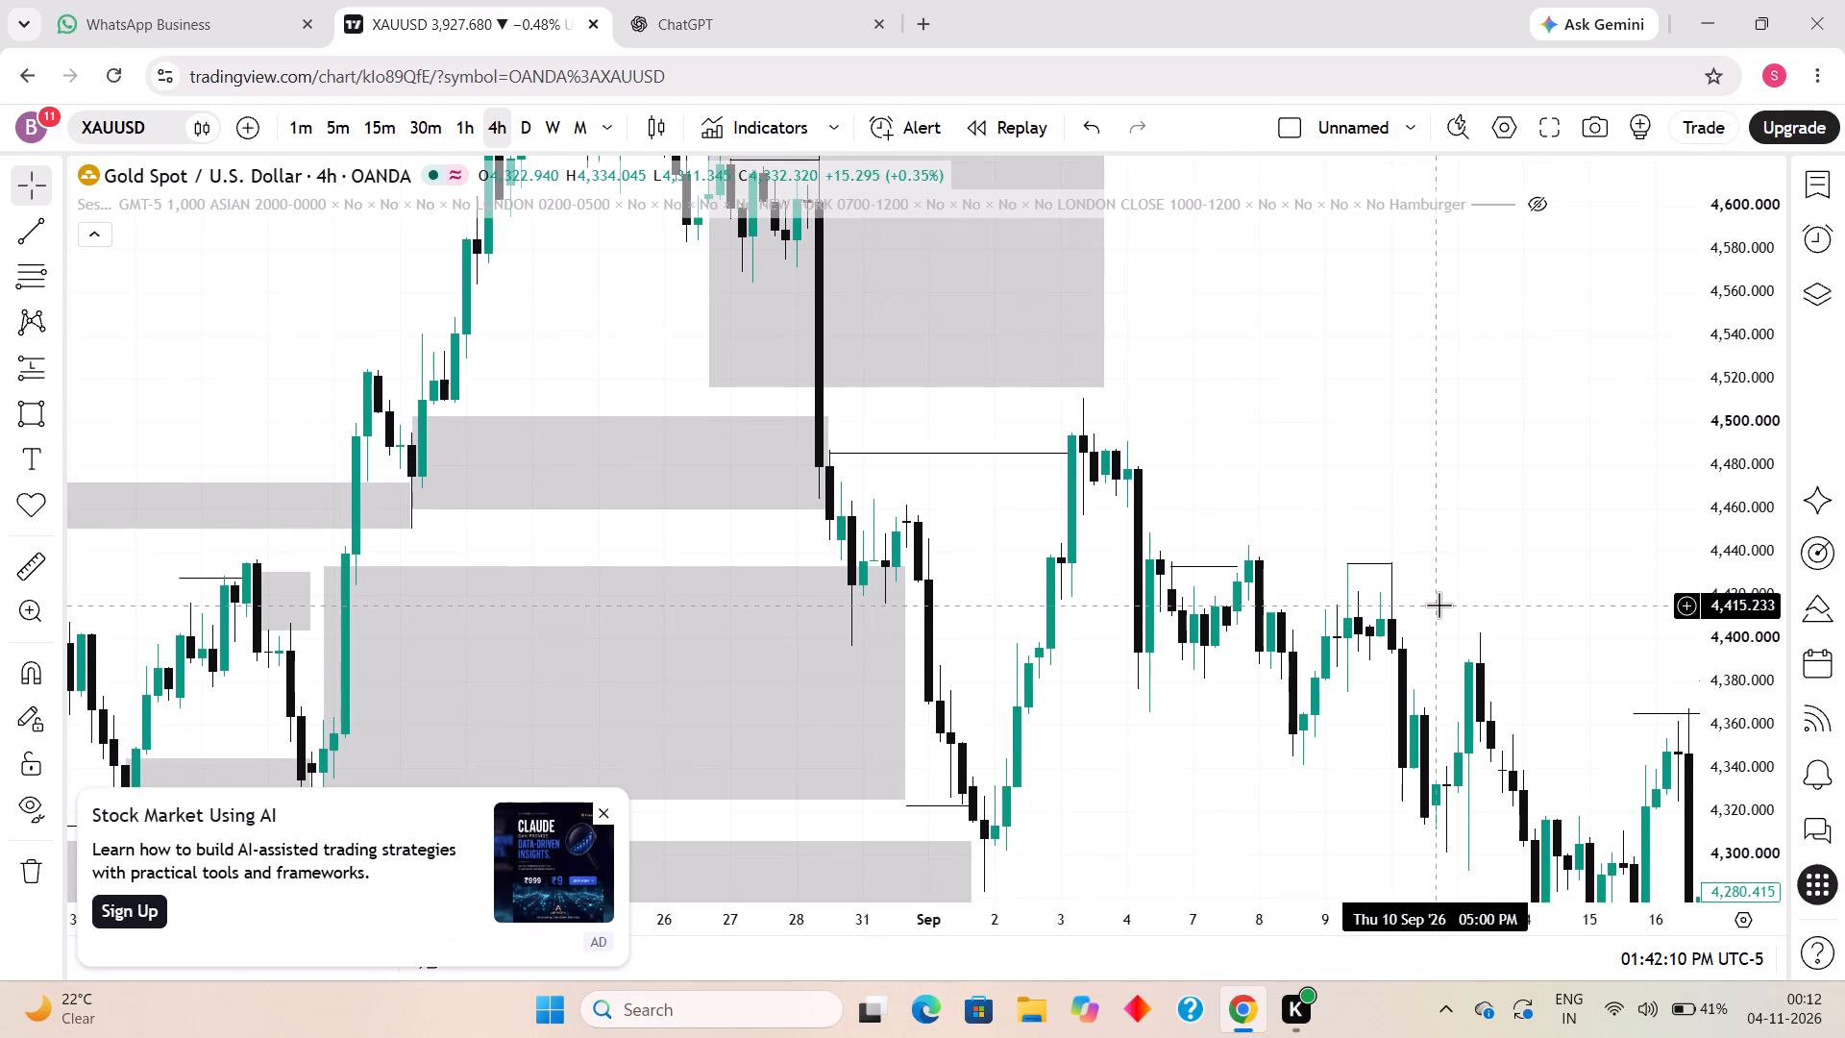
pyautogui.click(24, 396)
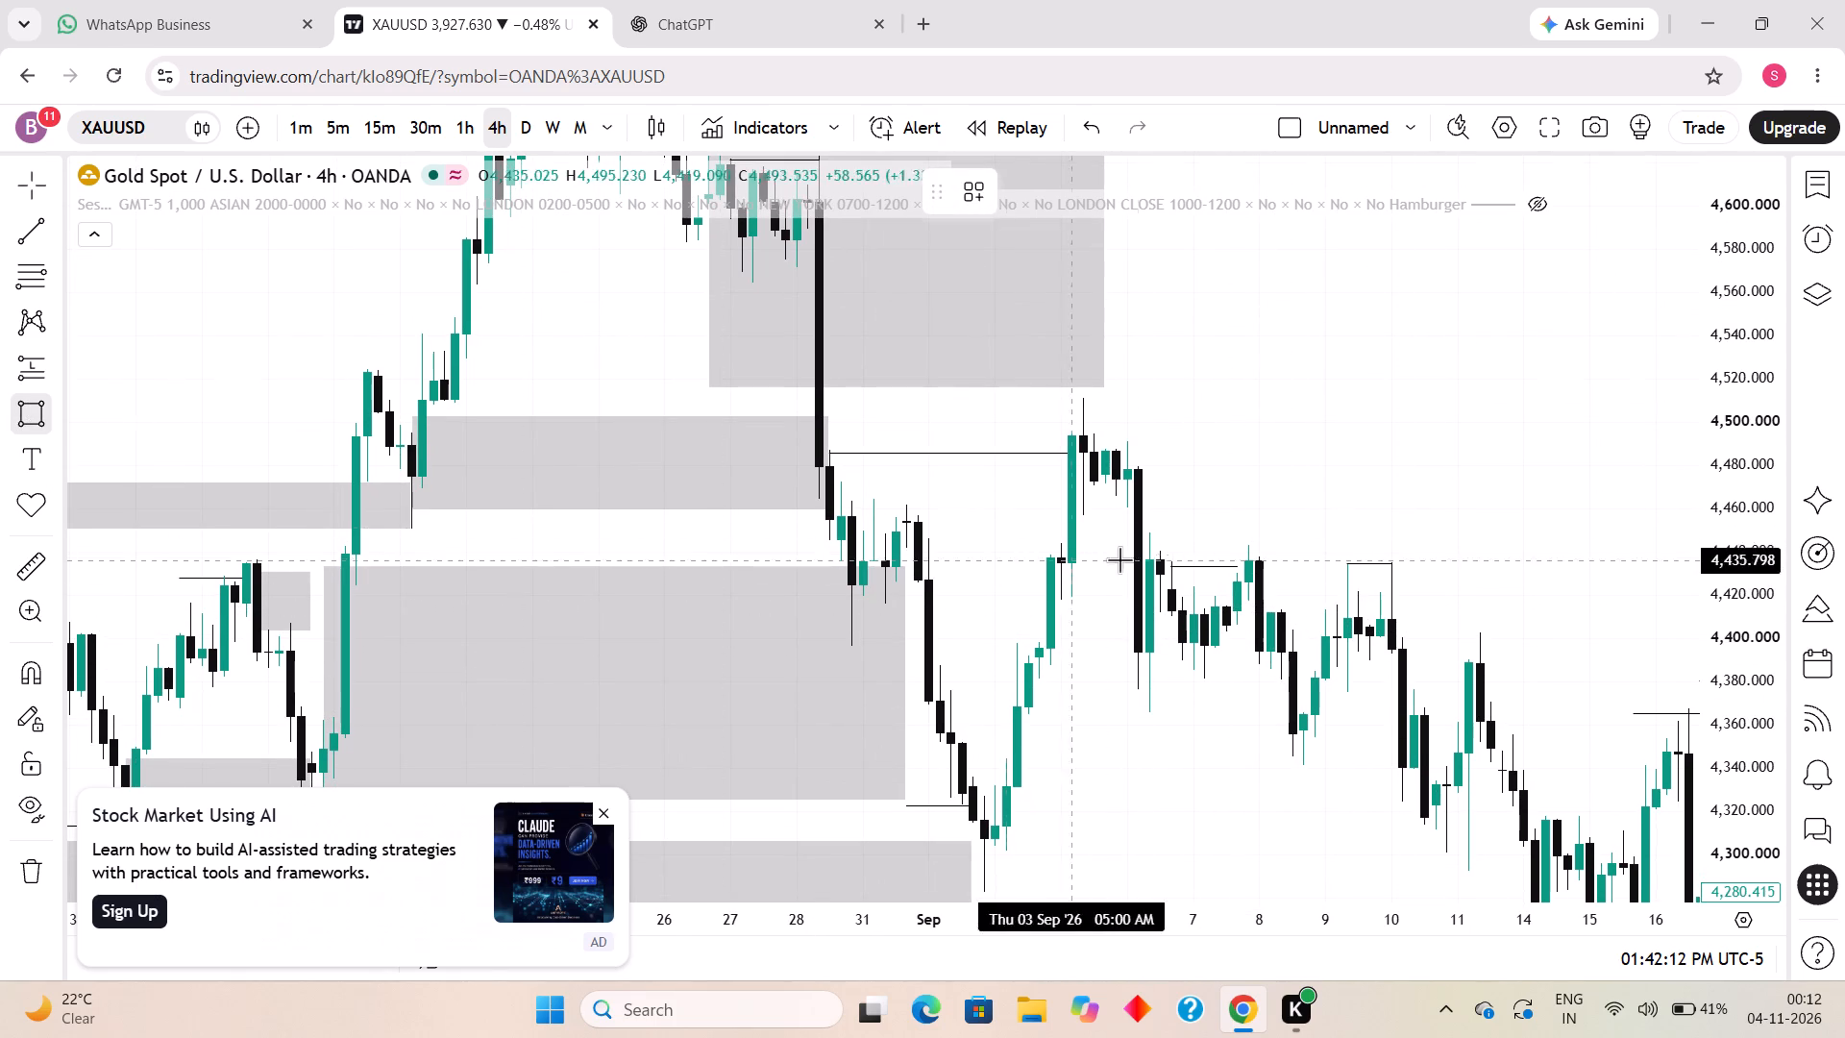
pyautogui.click(1246, 543)
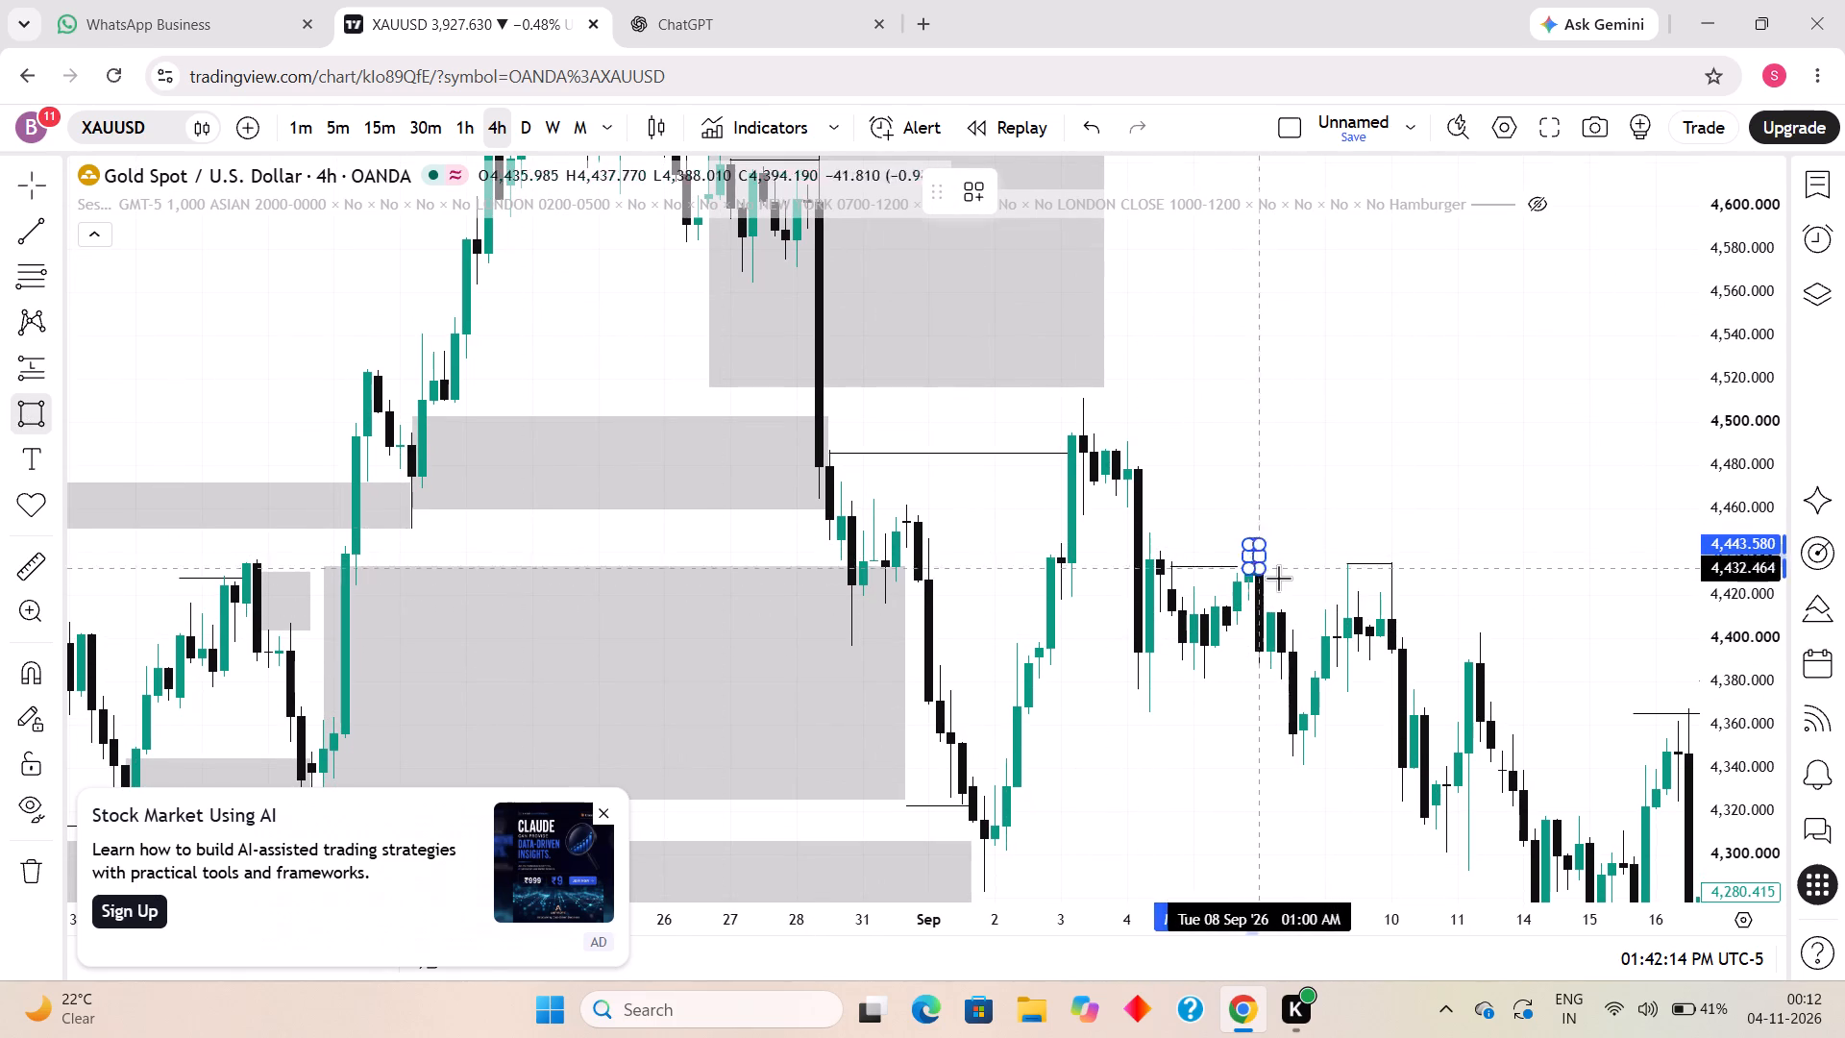
pyautogui.click(1366, 603)
pyautogui.click(1465, 584)
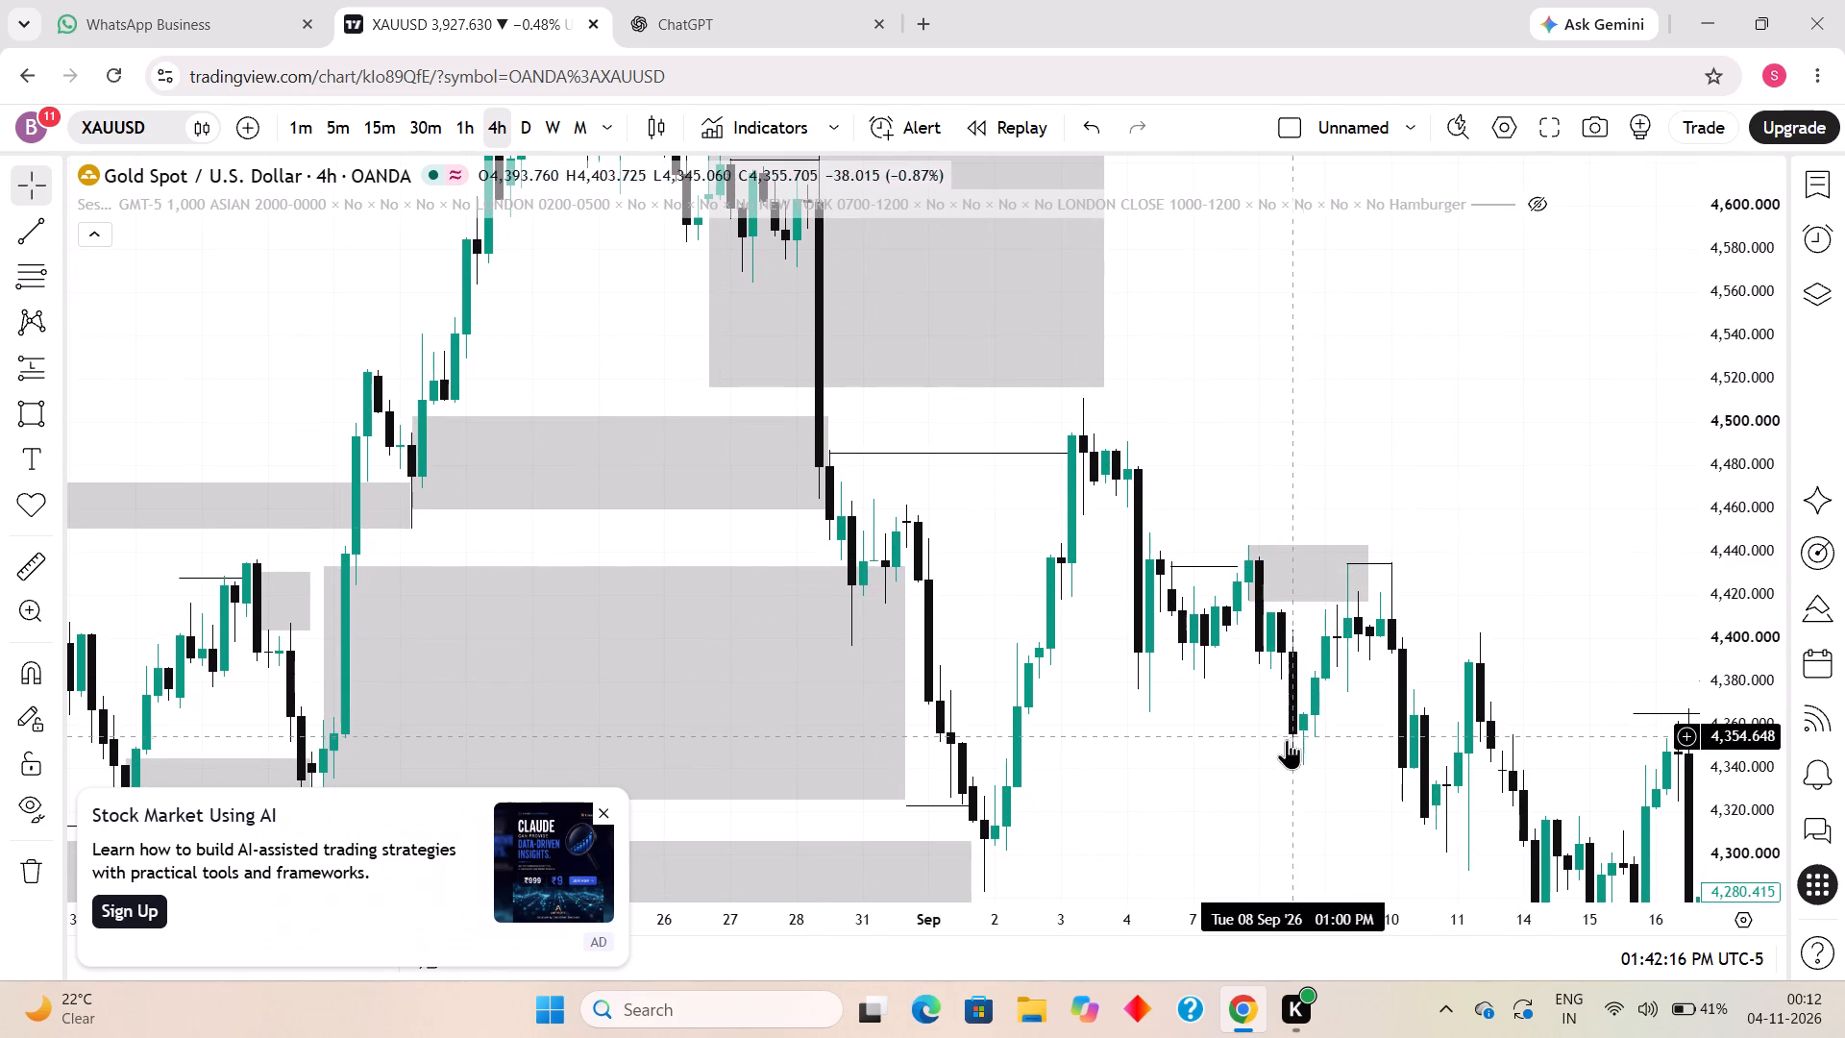
# Draw a rectangle zone from about 4,381 down to 4,343, spanning 8 September 05:00 PM to 9 September 01:00 PM.
pyautogui.moveTo(1251, 739); pyautogui.dragTo(1160, 719)
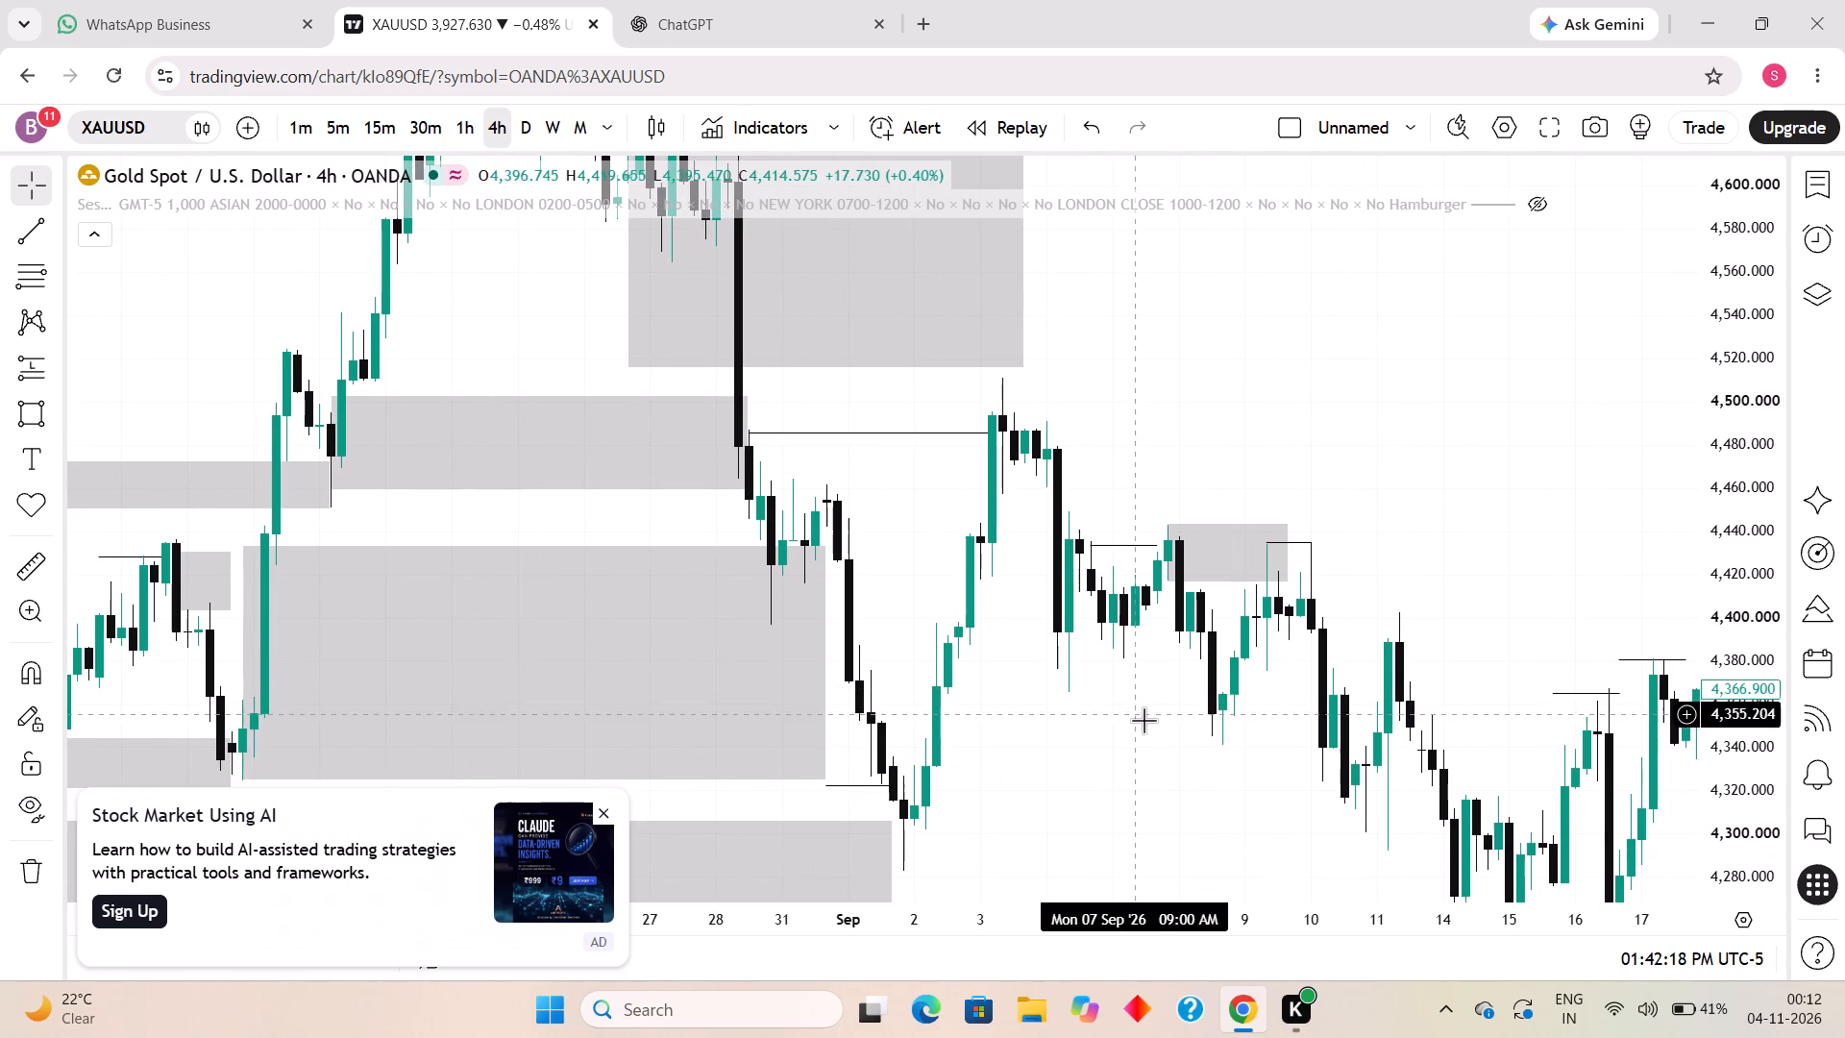
pyautogui.moveTo(1198, 742); pyautogui.dragTo(1058, 729)
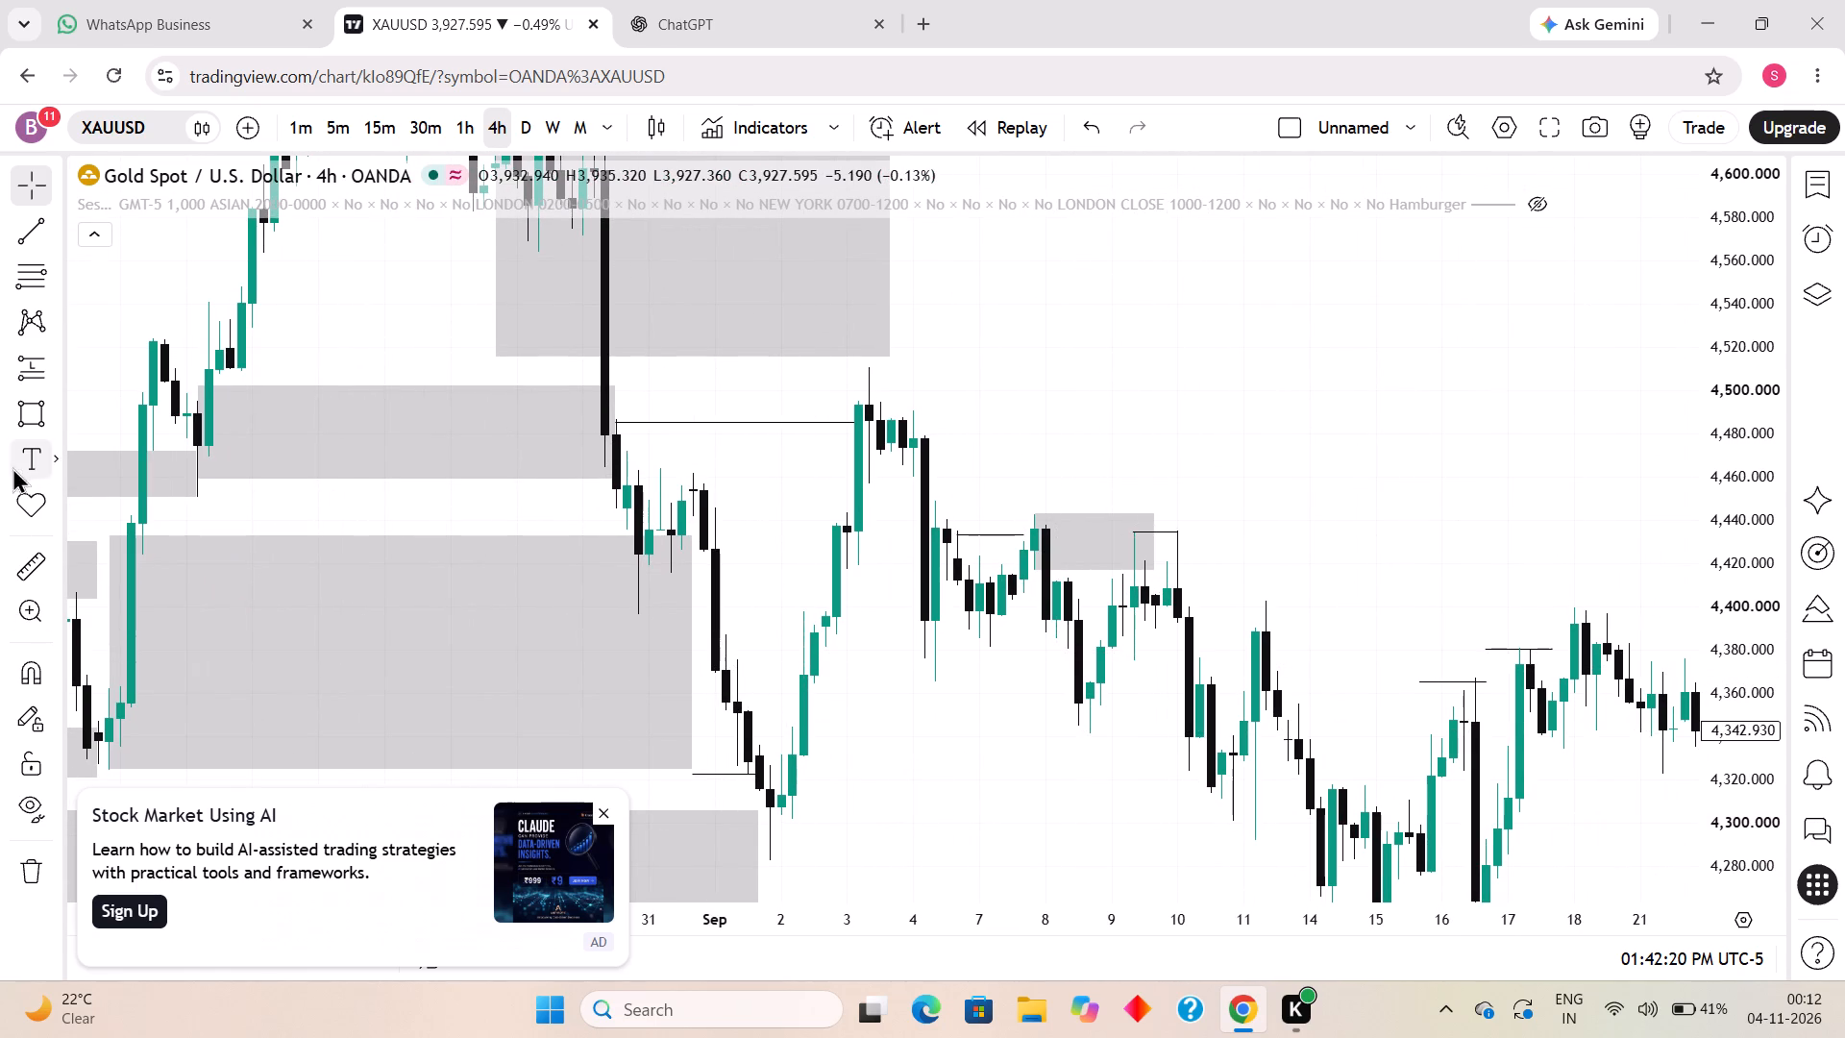
pyautogui.click(18, 406)
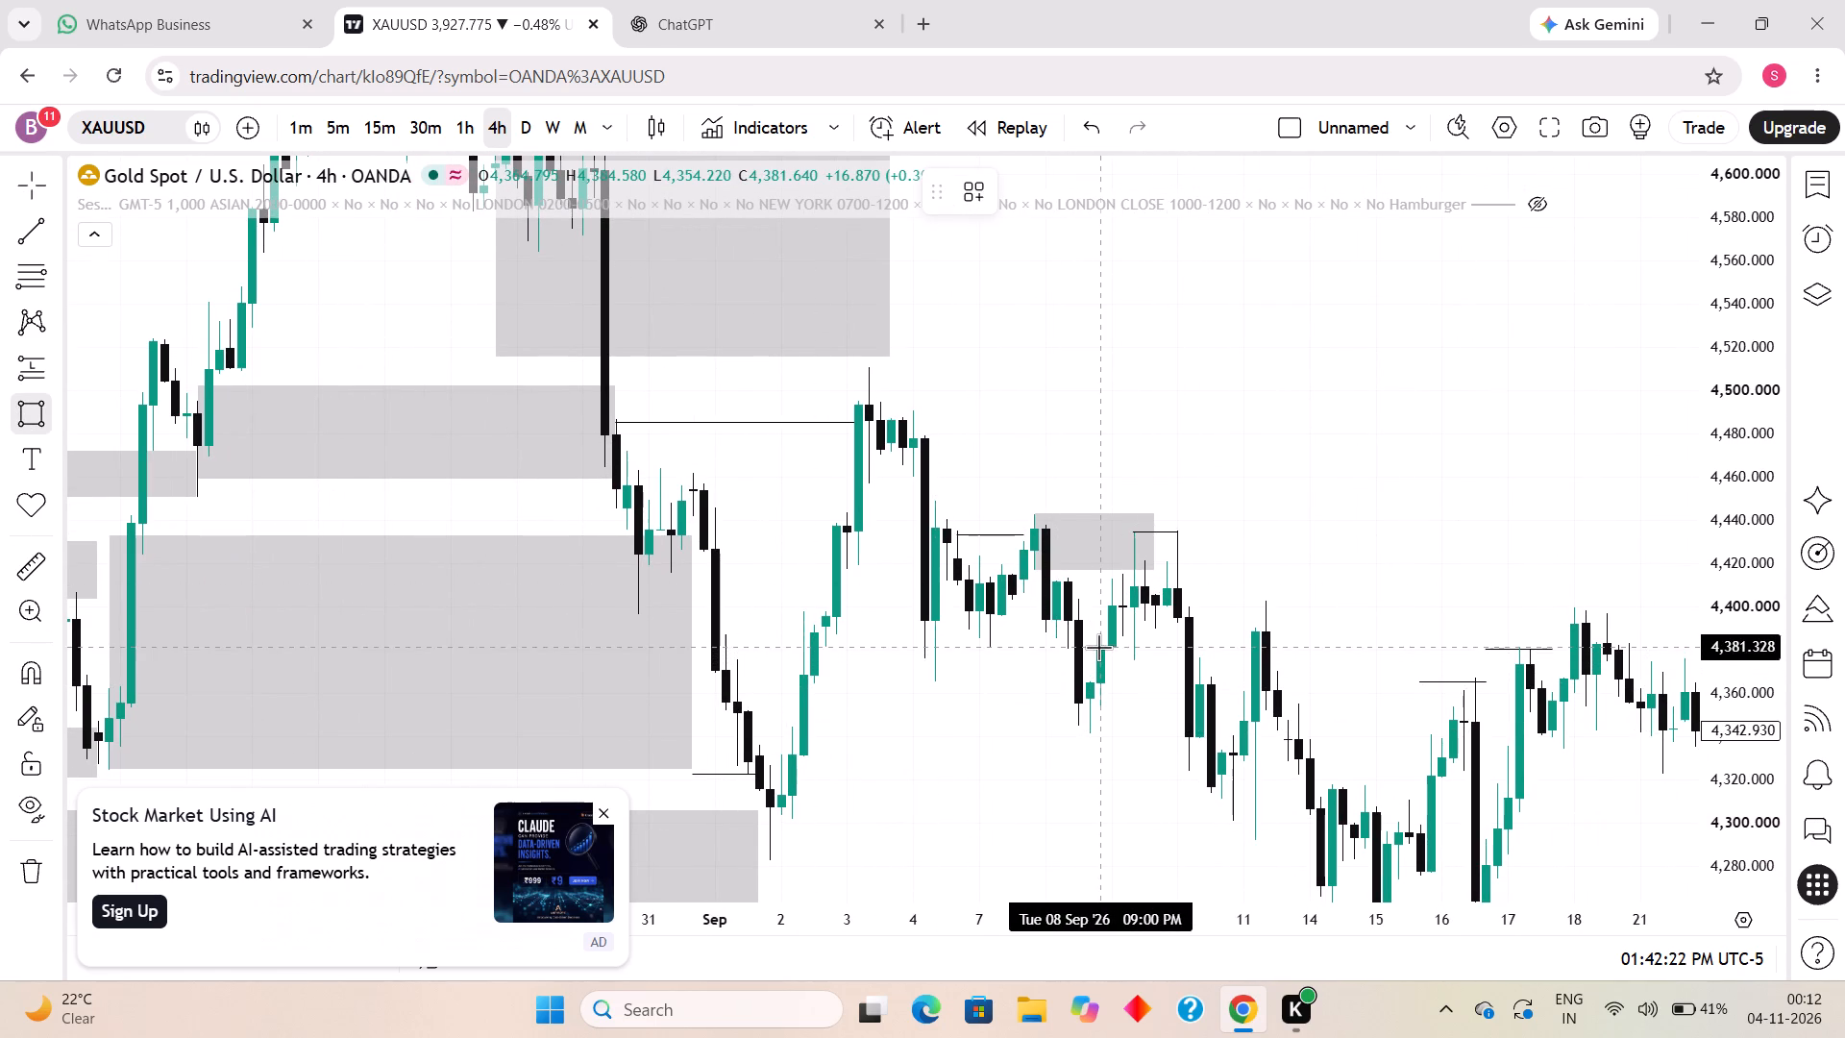
pyautogui.click(1098, 647)
pyautogui.click(1144, 729)
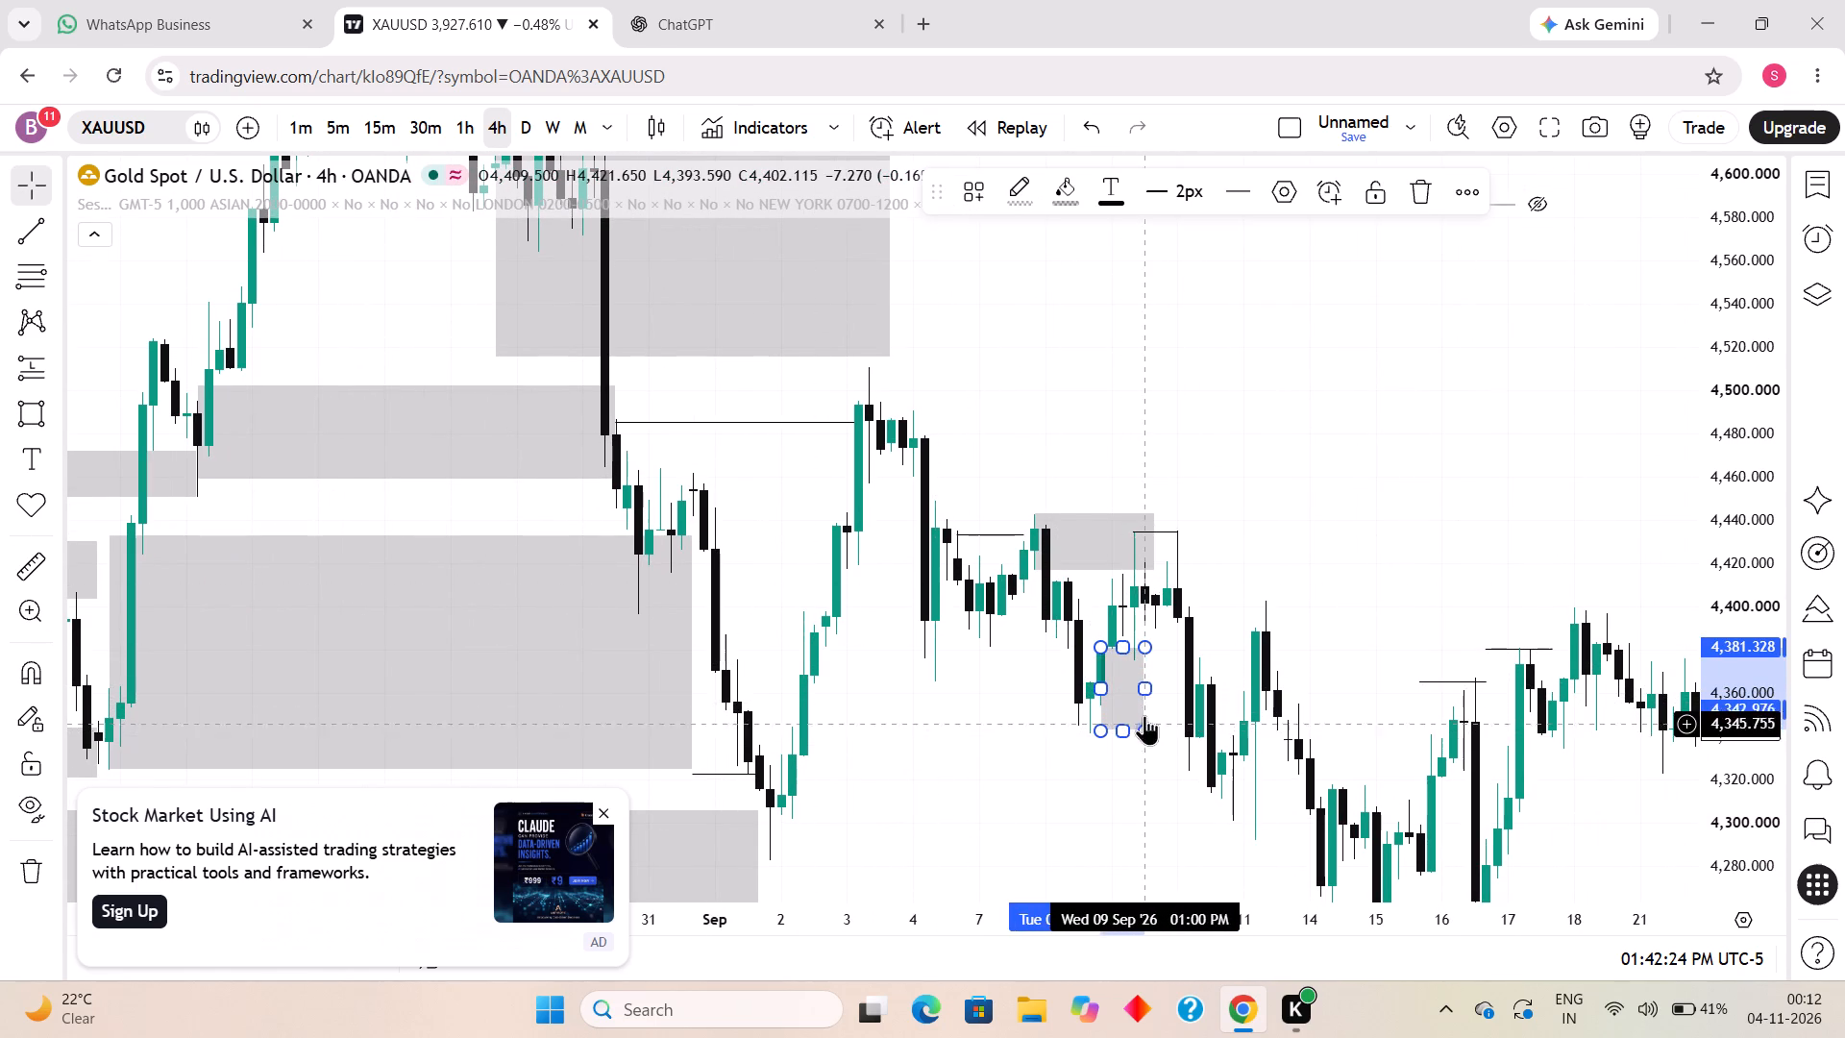
pyautogui.click(1155, 685)
pyautogui.moveTo(1095, 688); pyautogui.dragTo(1086, 687)
pyautogui.click(1174, 746)
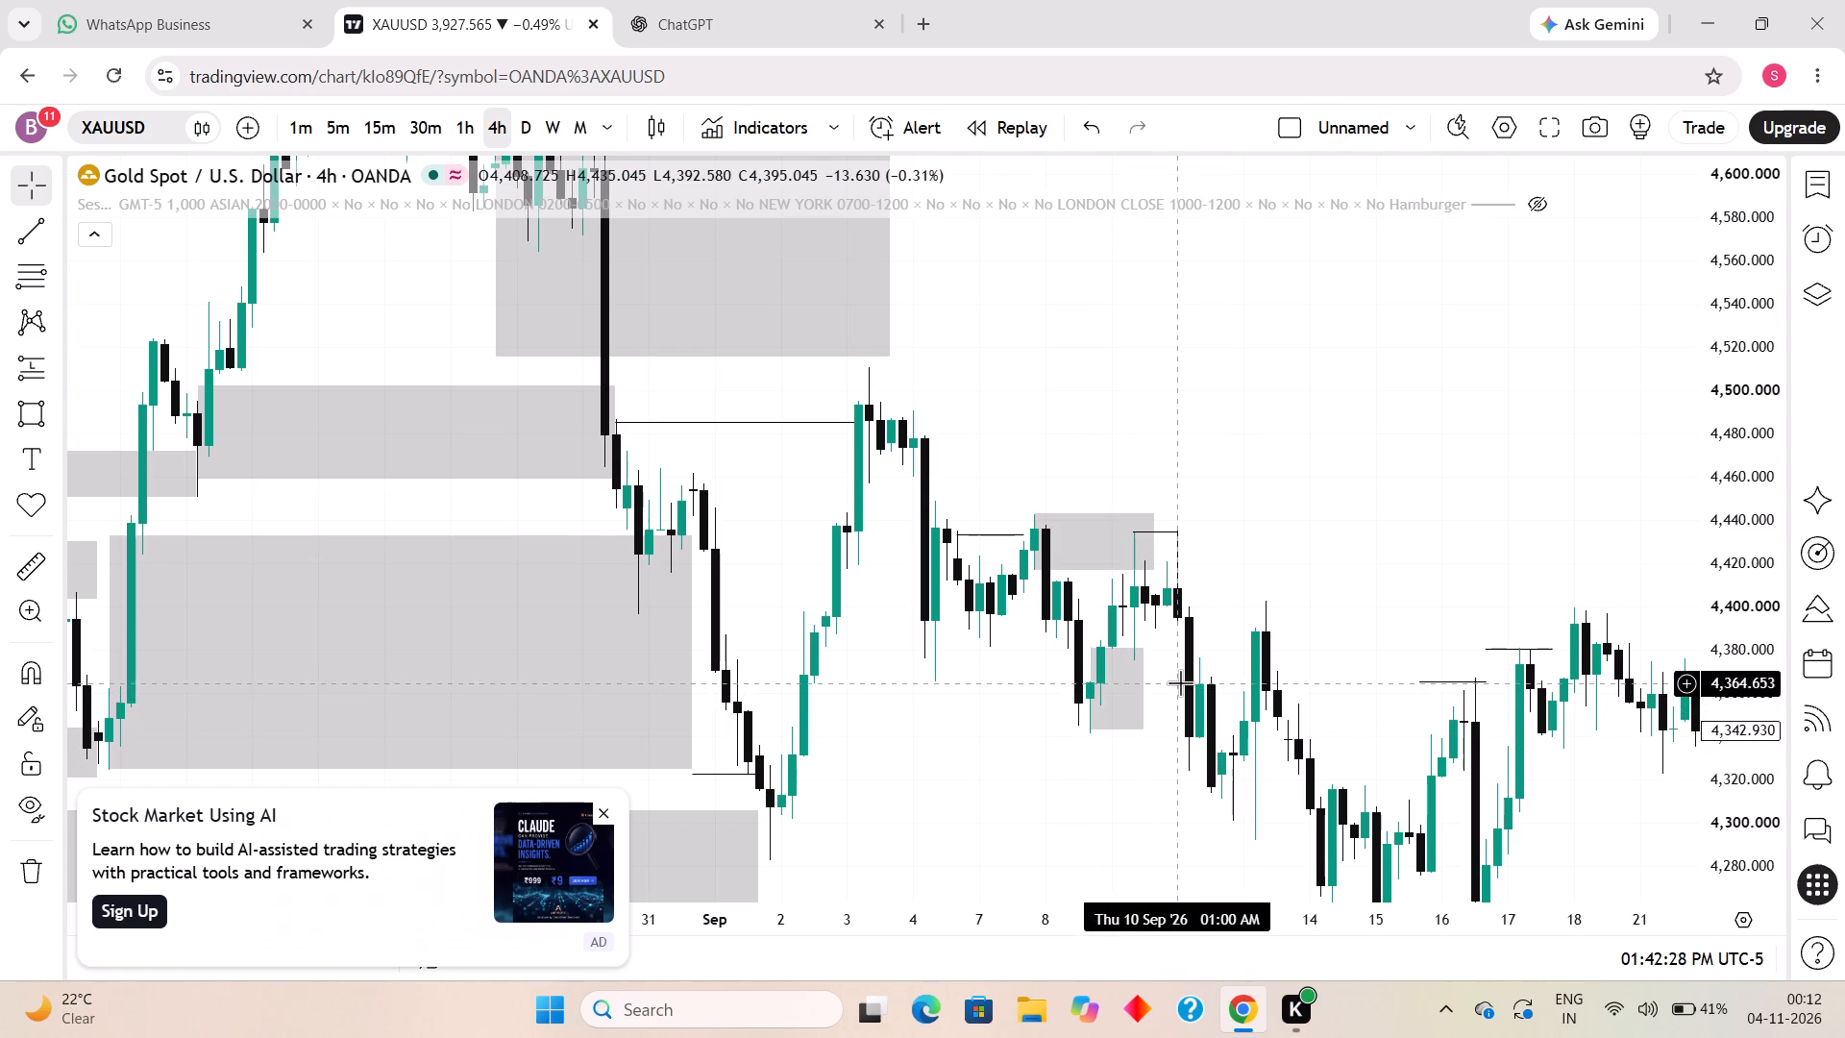
# Draw a rectangle zone from about 4,412 down to 4,395, spanning 10 September 01:00 AM to 11 September 09:00 AM.
pyautogui.moveTo(1253, 560); pyautogui.dragTo(1238, 493)
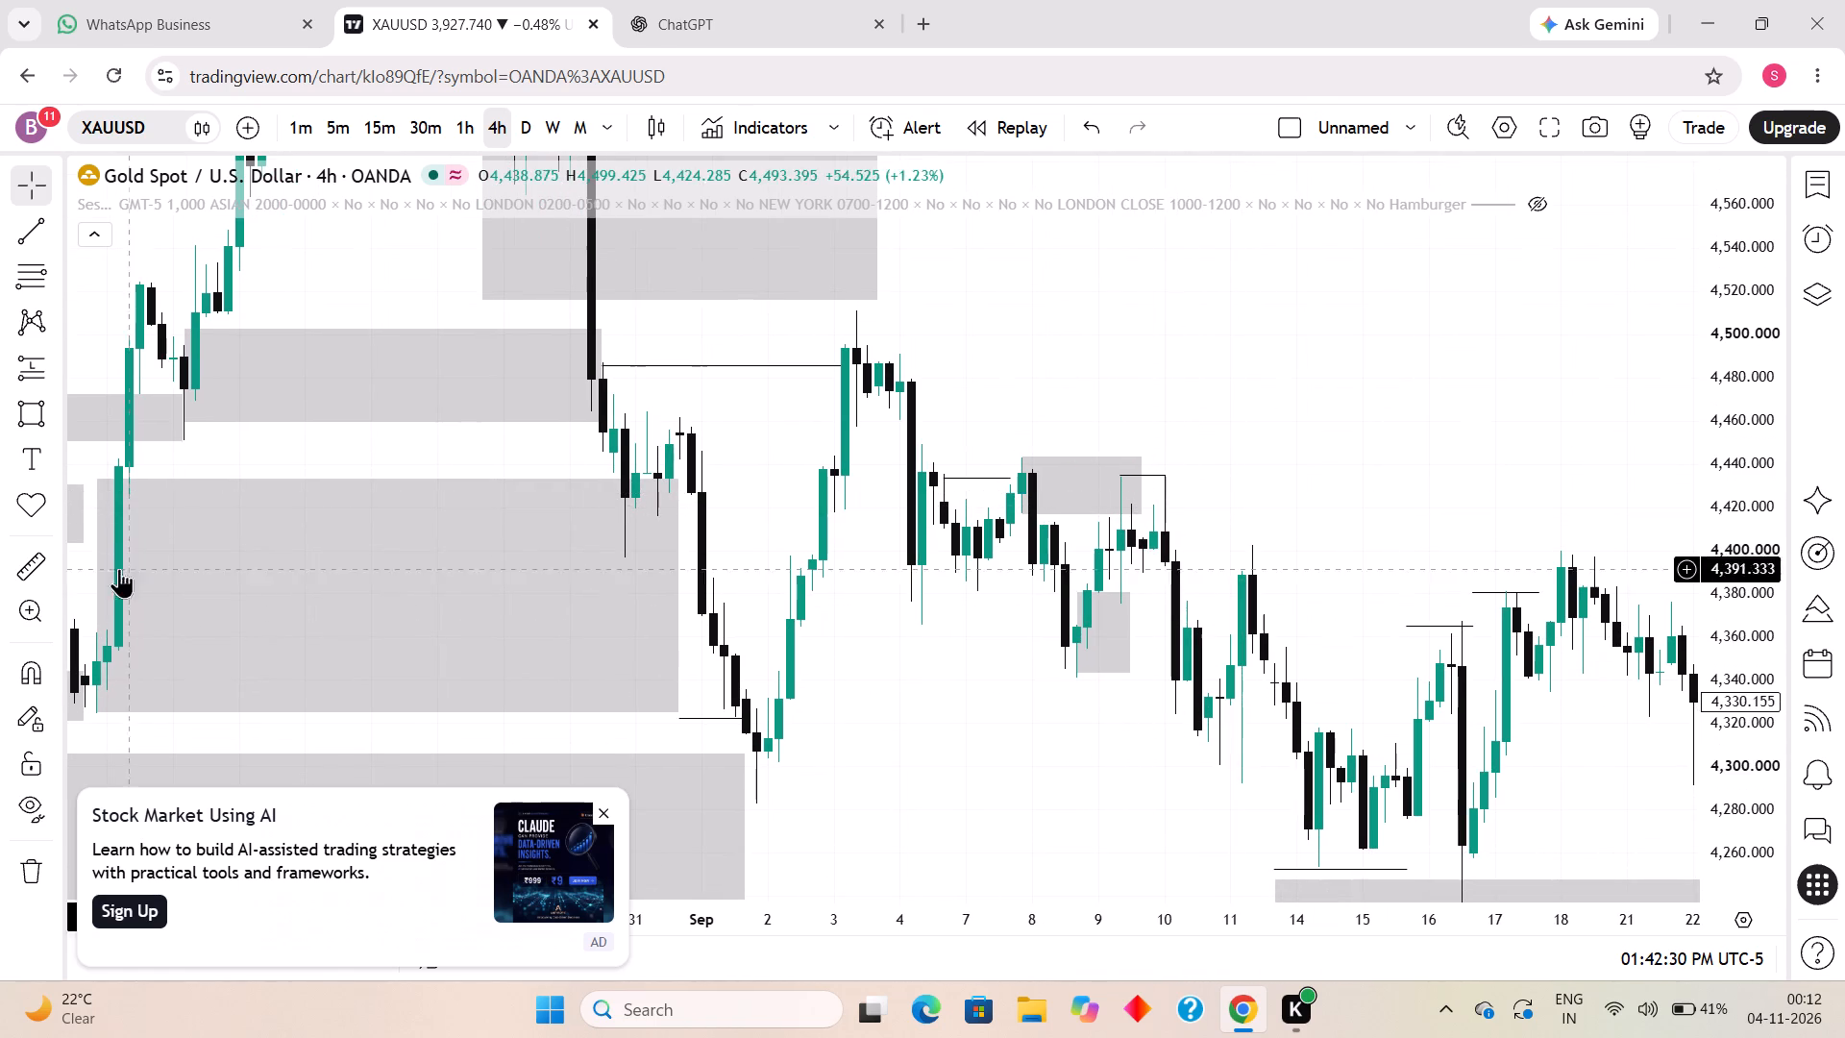
pyautogui.click(29, 413)
pyautogui.click(1166, 523)
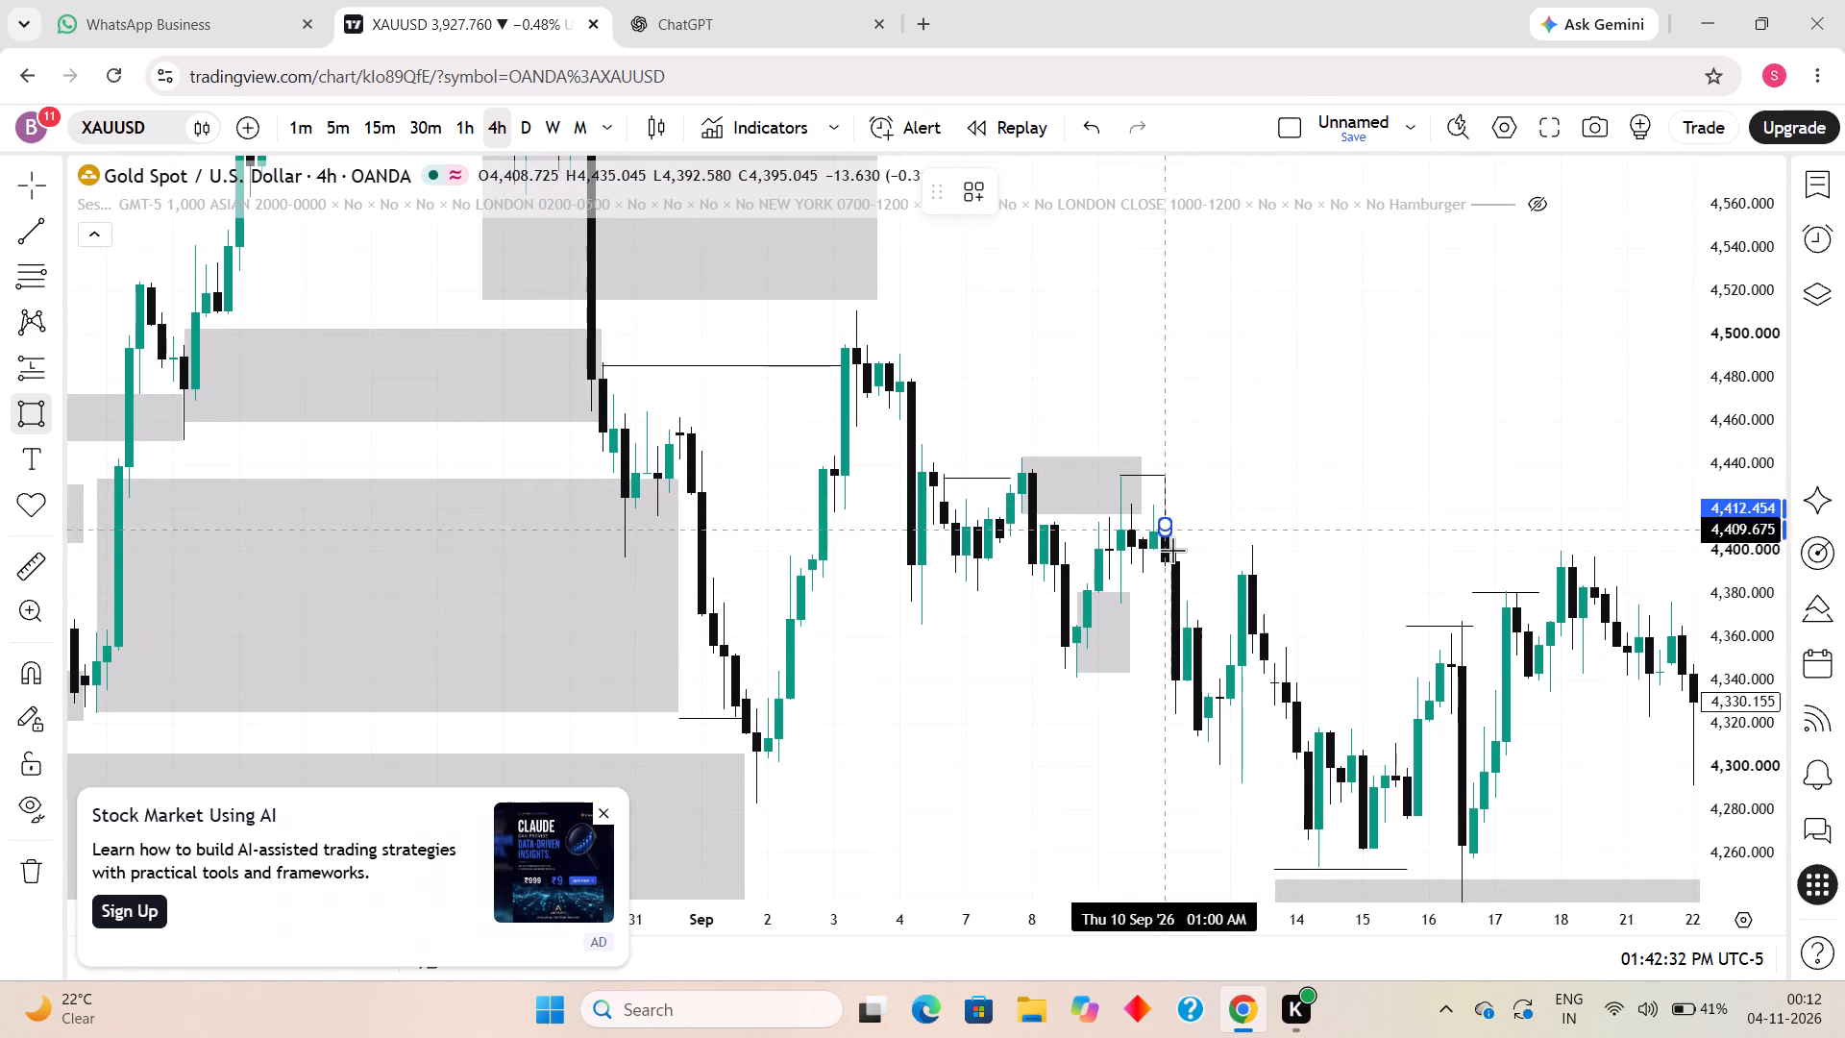
pyautogui.click(1270, 562)
pyautogui.moveTo(1271, 544); pyautogui.dragTo(1256, 546)
# Draw a short horizontal structure line at about 4,312 from 10 September 01:00 PM to 05:00 PM.
pyautogui.moveTo(1249, 692); pyautogui.dragTo(1213, 574)
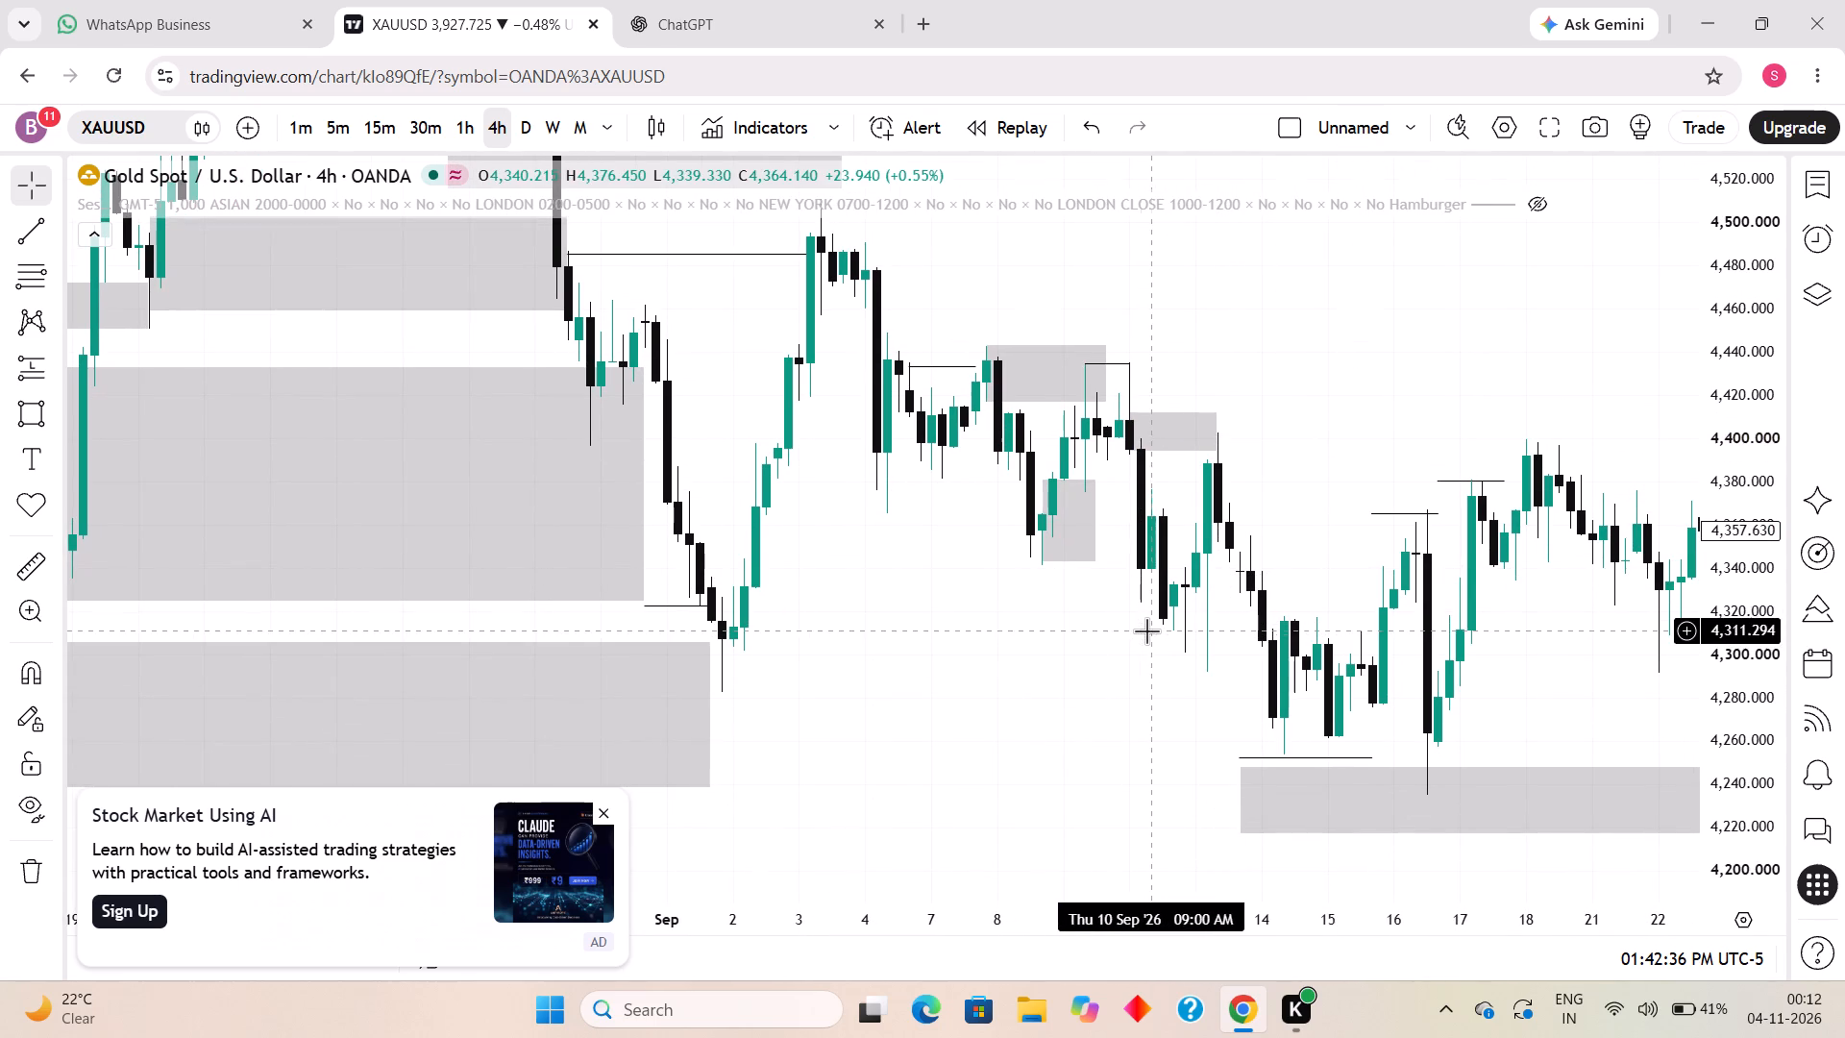
pyautogui.click(32, 236)
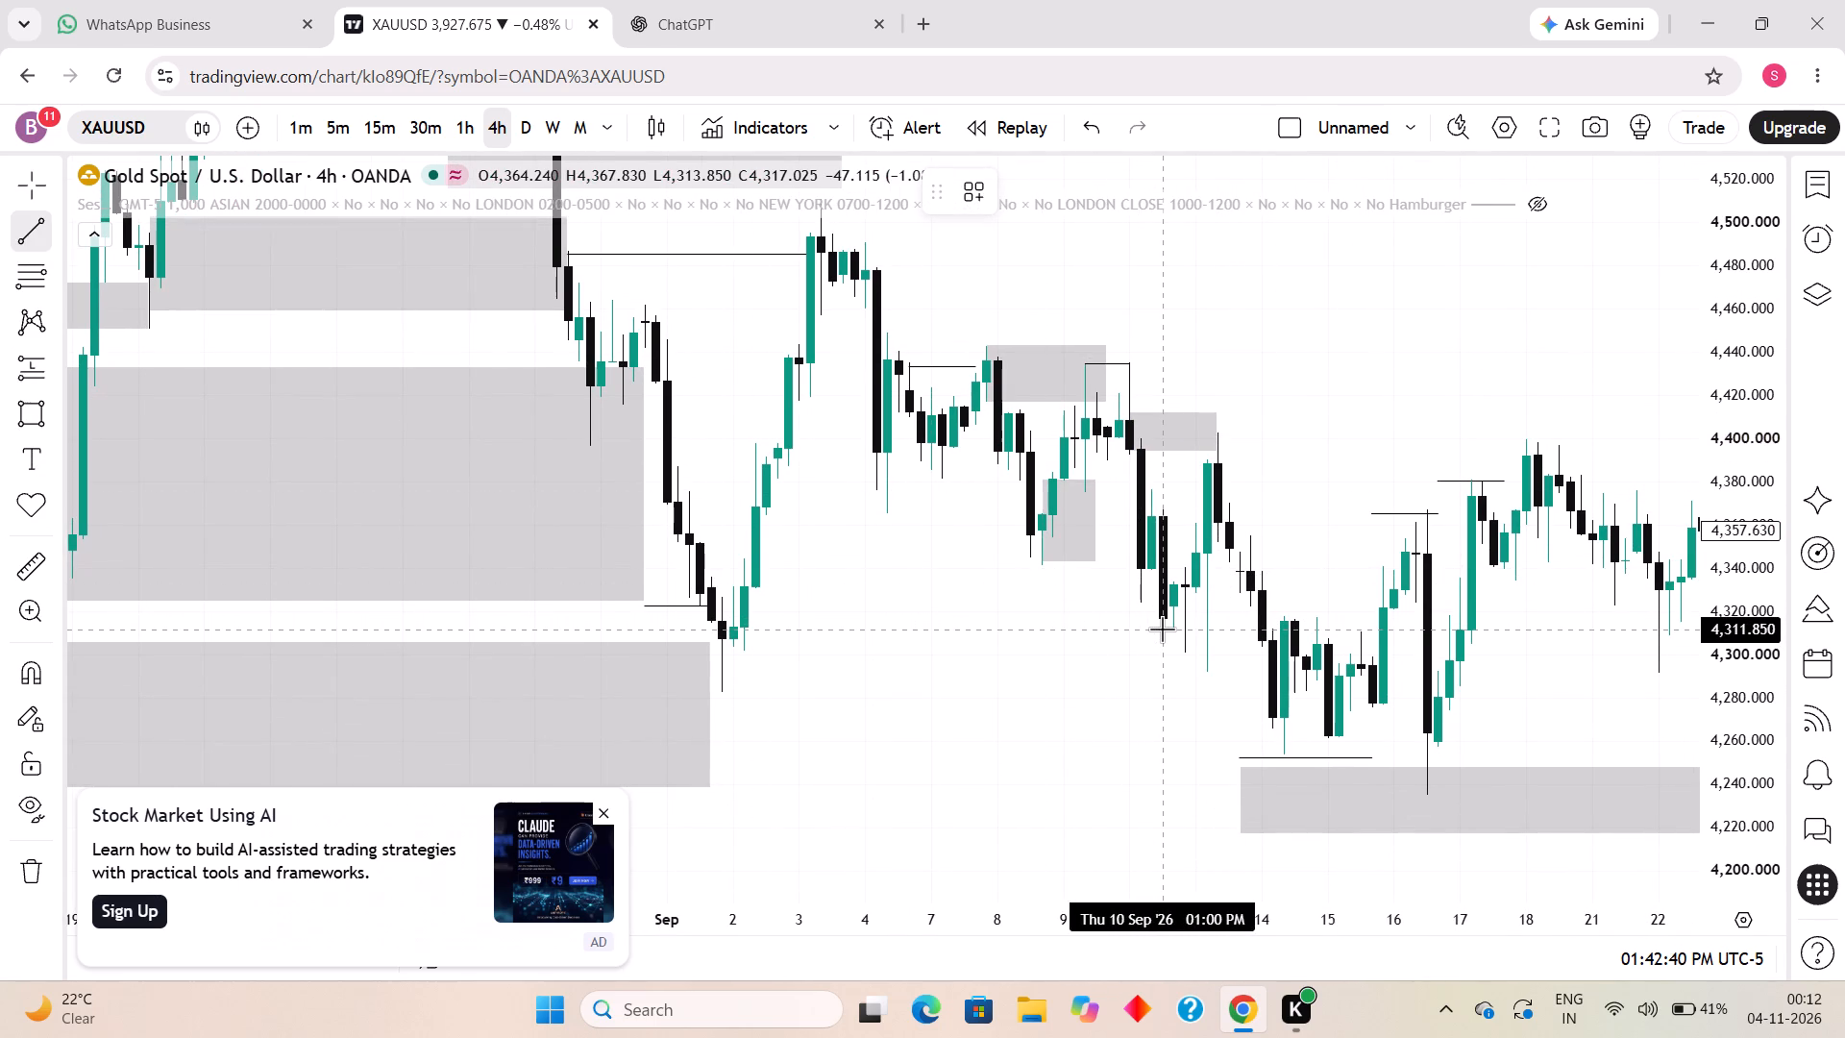
pyautogui.click(1162, 629)
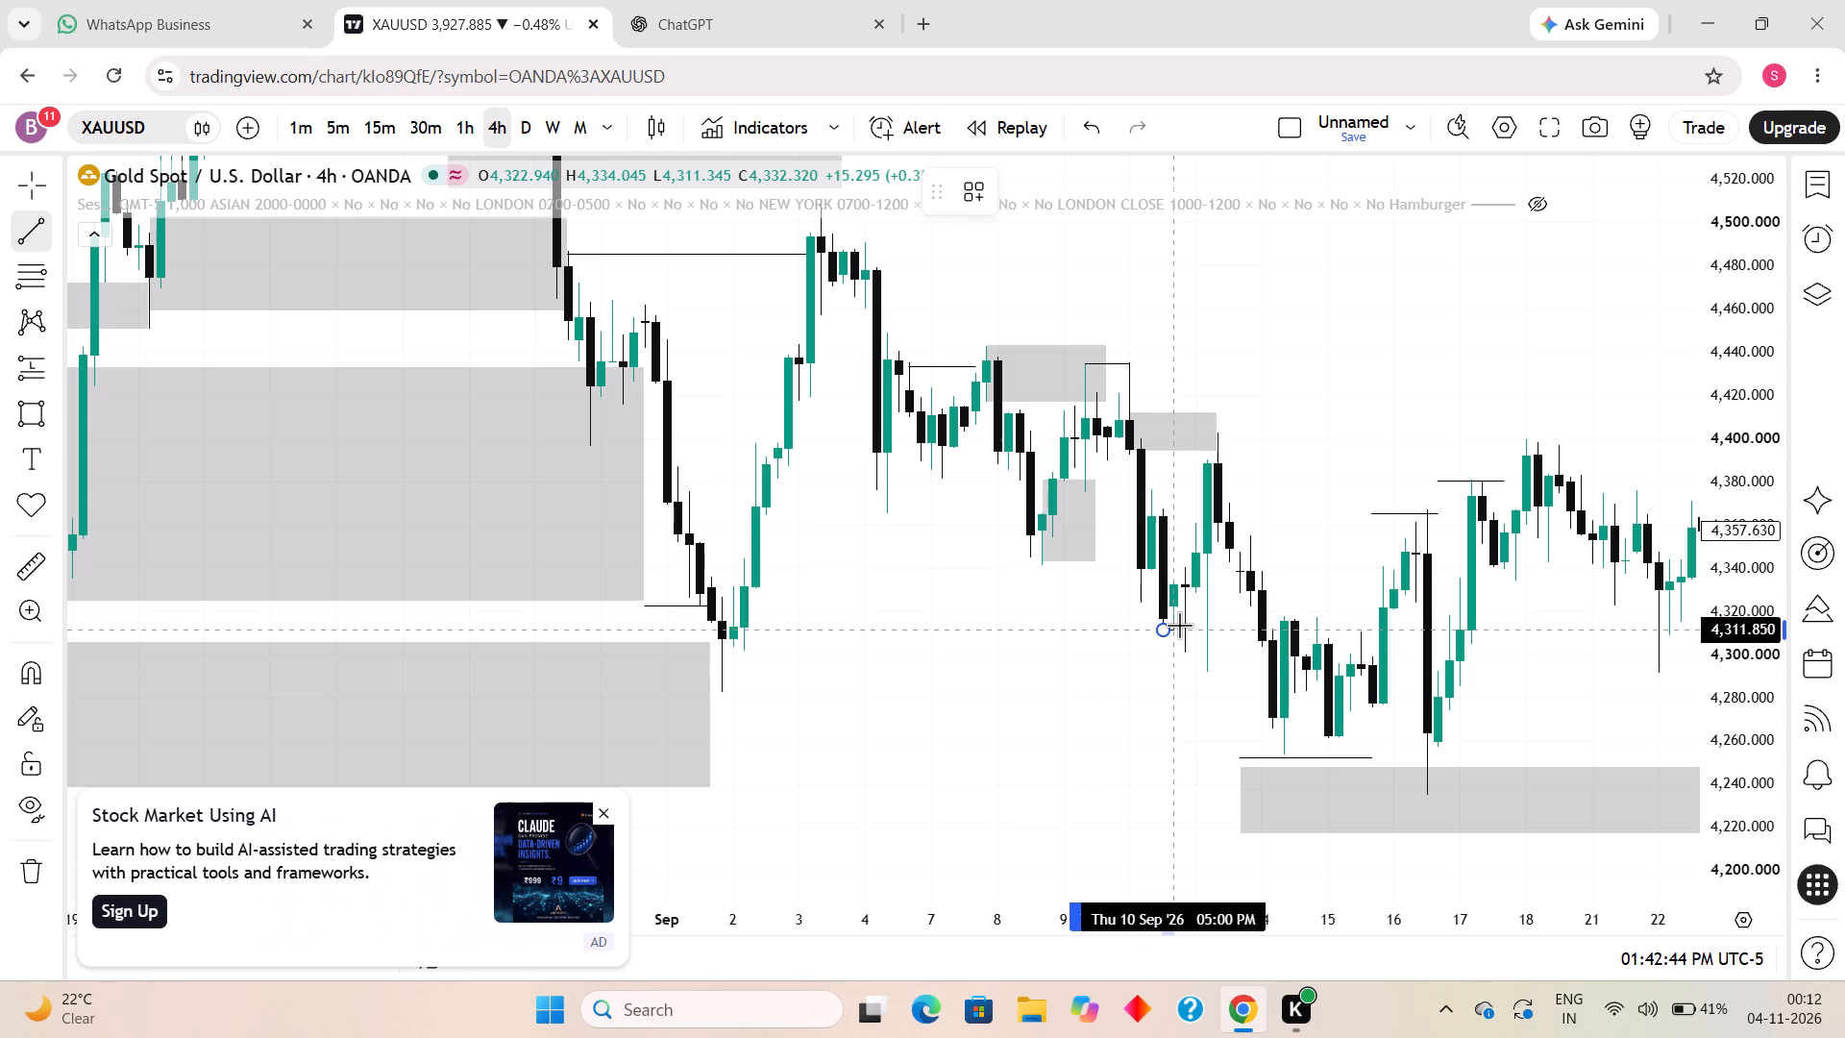
pyautogui.keyDown('shift'); pyautogui.click(1179, 625); pyautogui.keyUp('shift')
pyautogui.click(1163, 700)
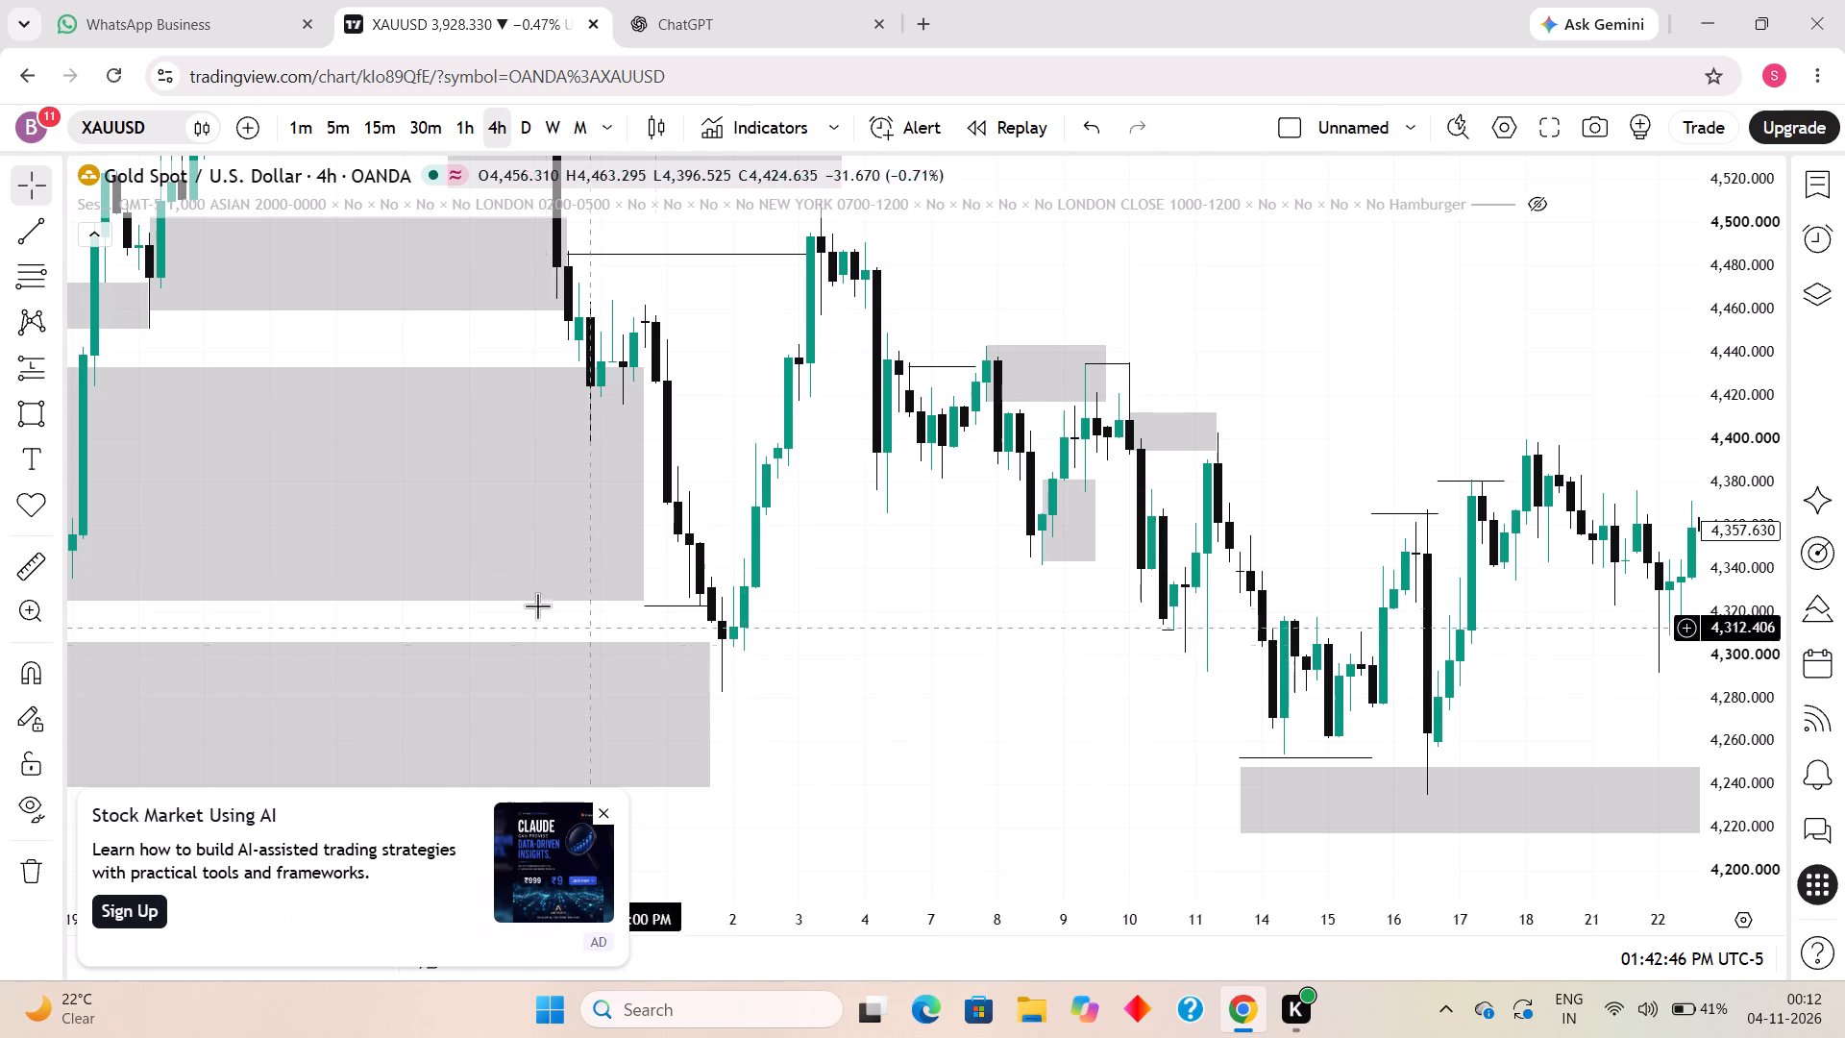
# Draw a short horizontal structure line at about 4,301 from 10 September 09:00 PM to 11 September 05:00 AM.
pyautogui.click(15, 227)
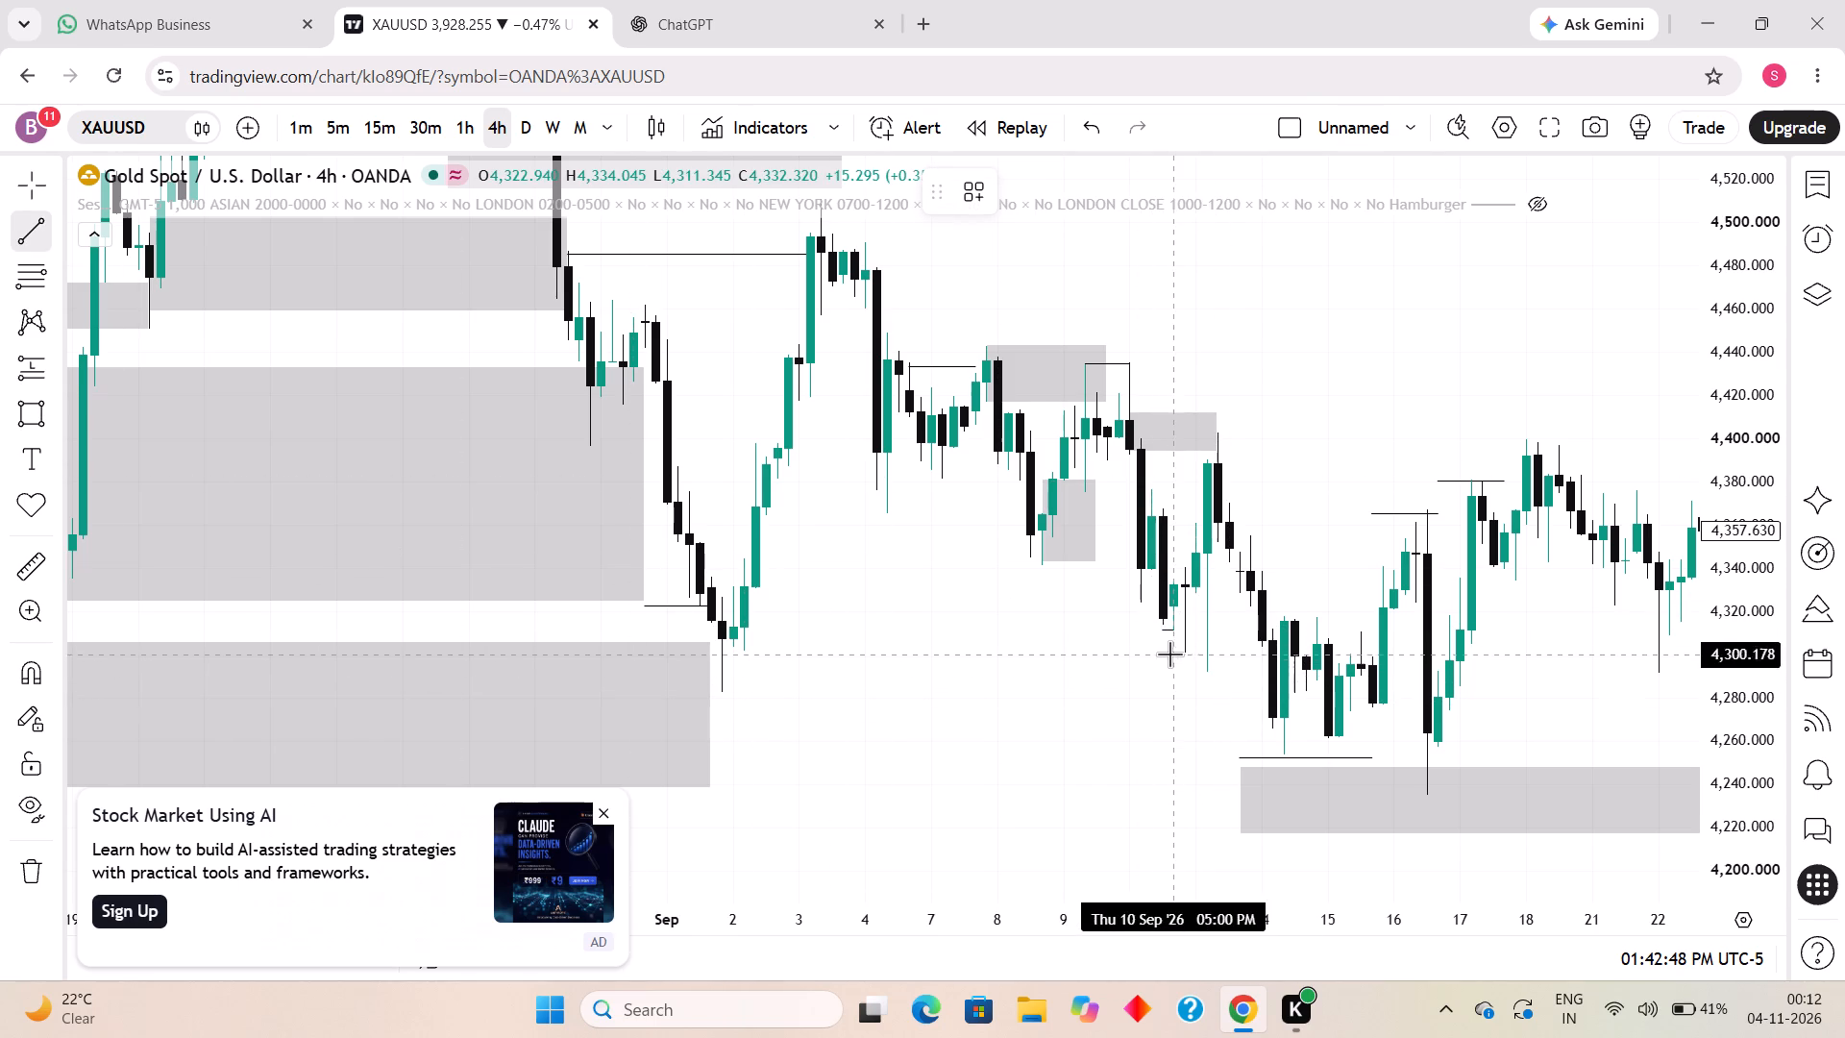
pyautogui.click(1183, 652)
pyautogui.keyDown('shift'); pyautogui.click(1204, 652); pyautogui.keyUp('shift')
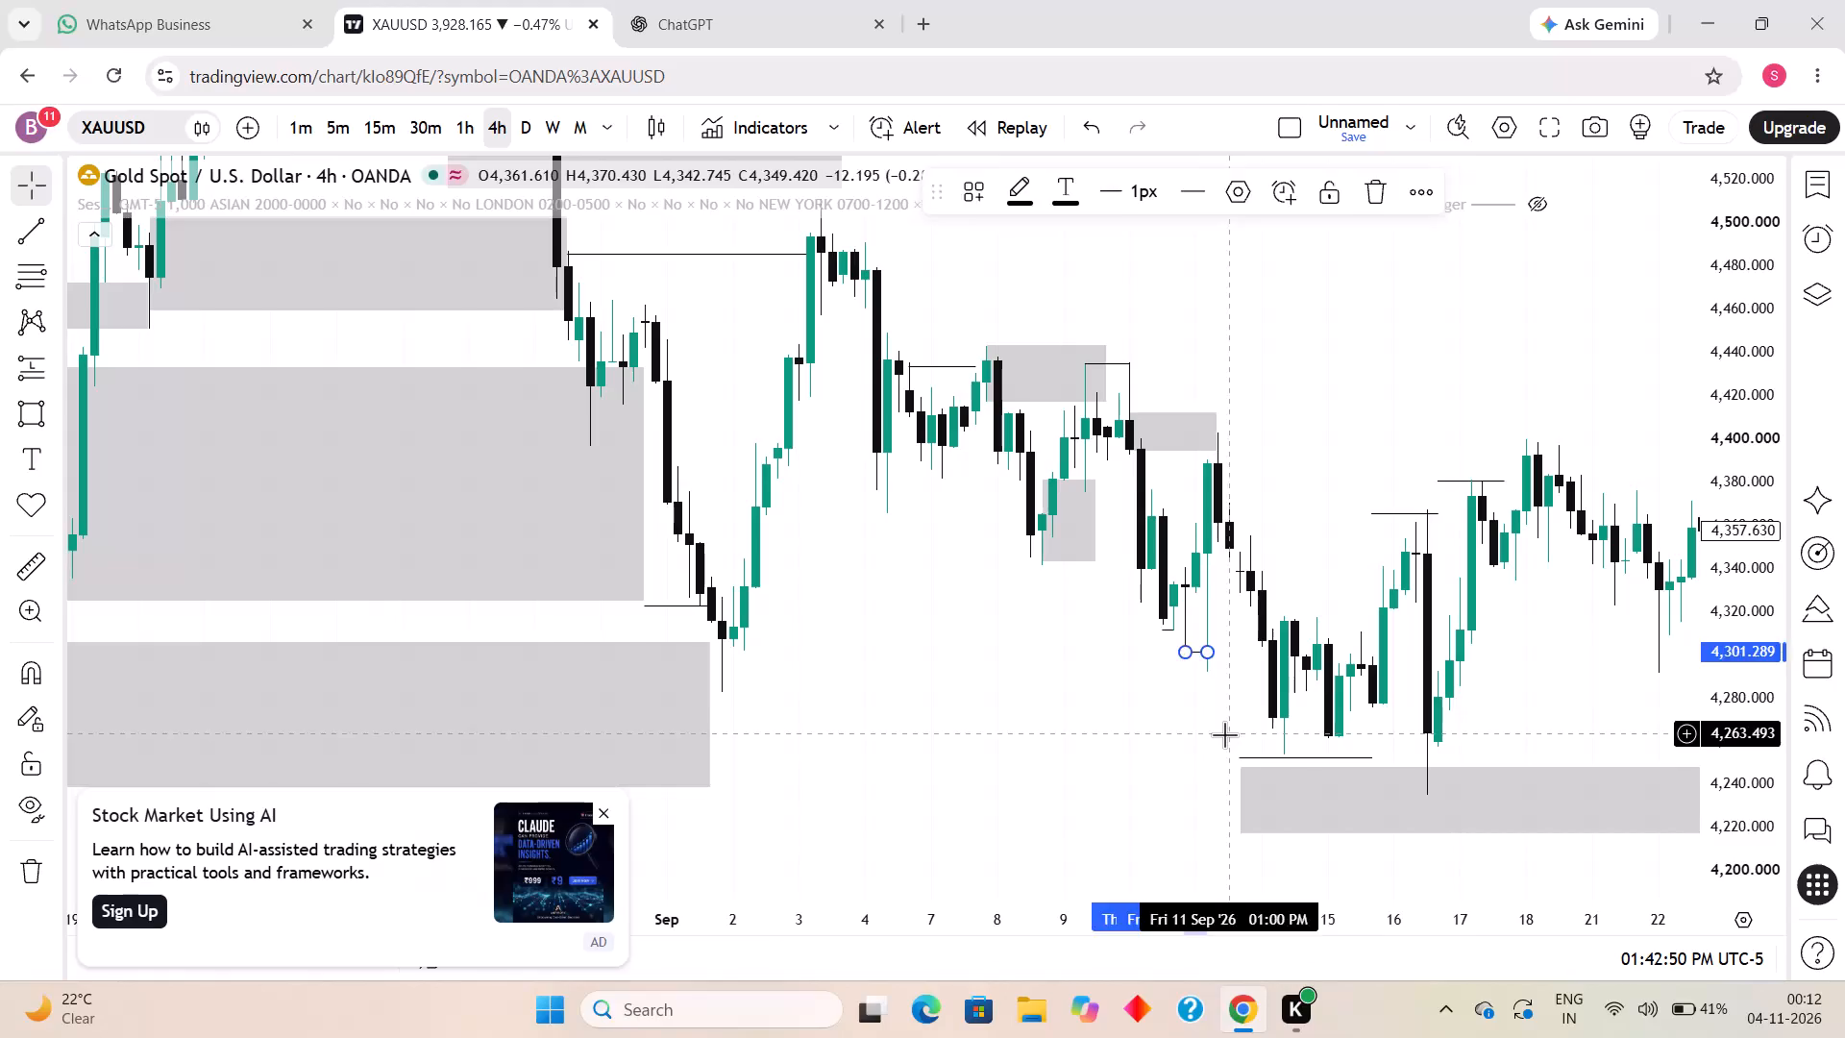
pyautogui.click(1224, 734)
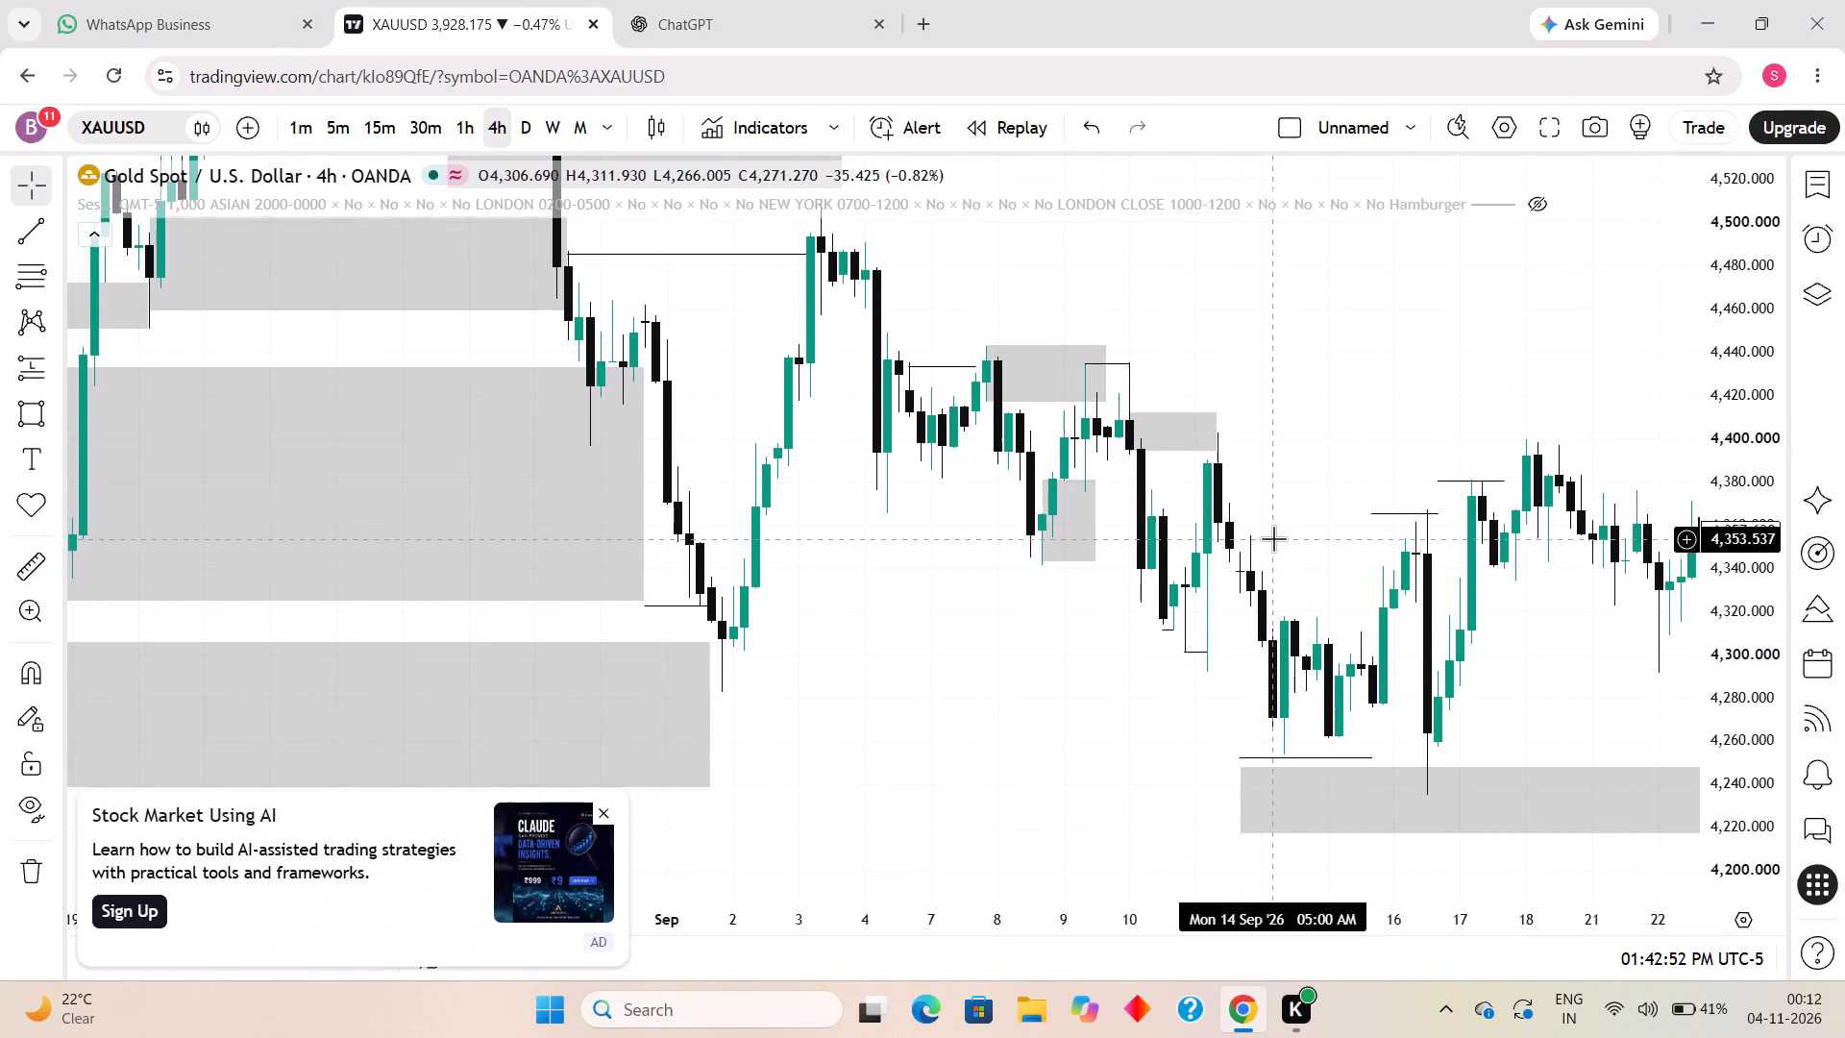
# Draw a thin rectangle zone from about 4,355 down to 4,351, spanning 11 September 09:00 AM to 14 September 01:00 AM.
pyautogui.click(31, 394)
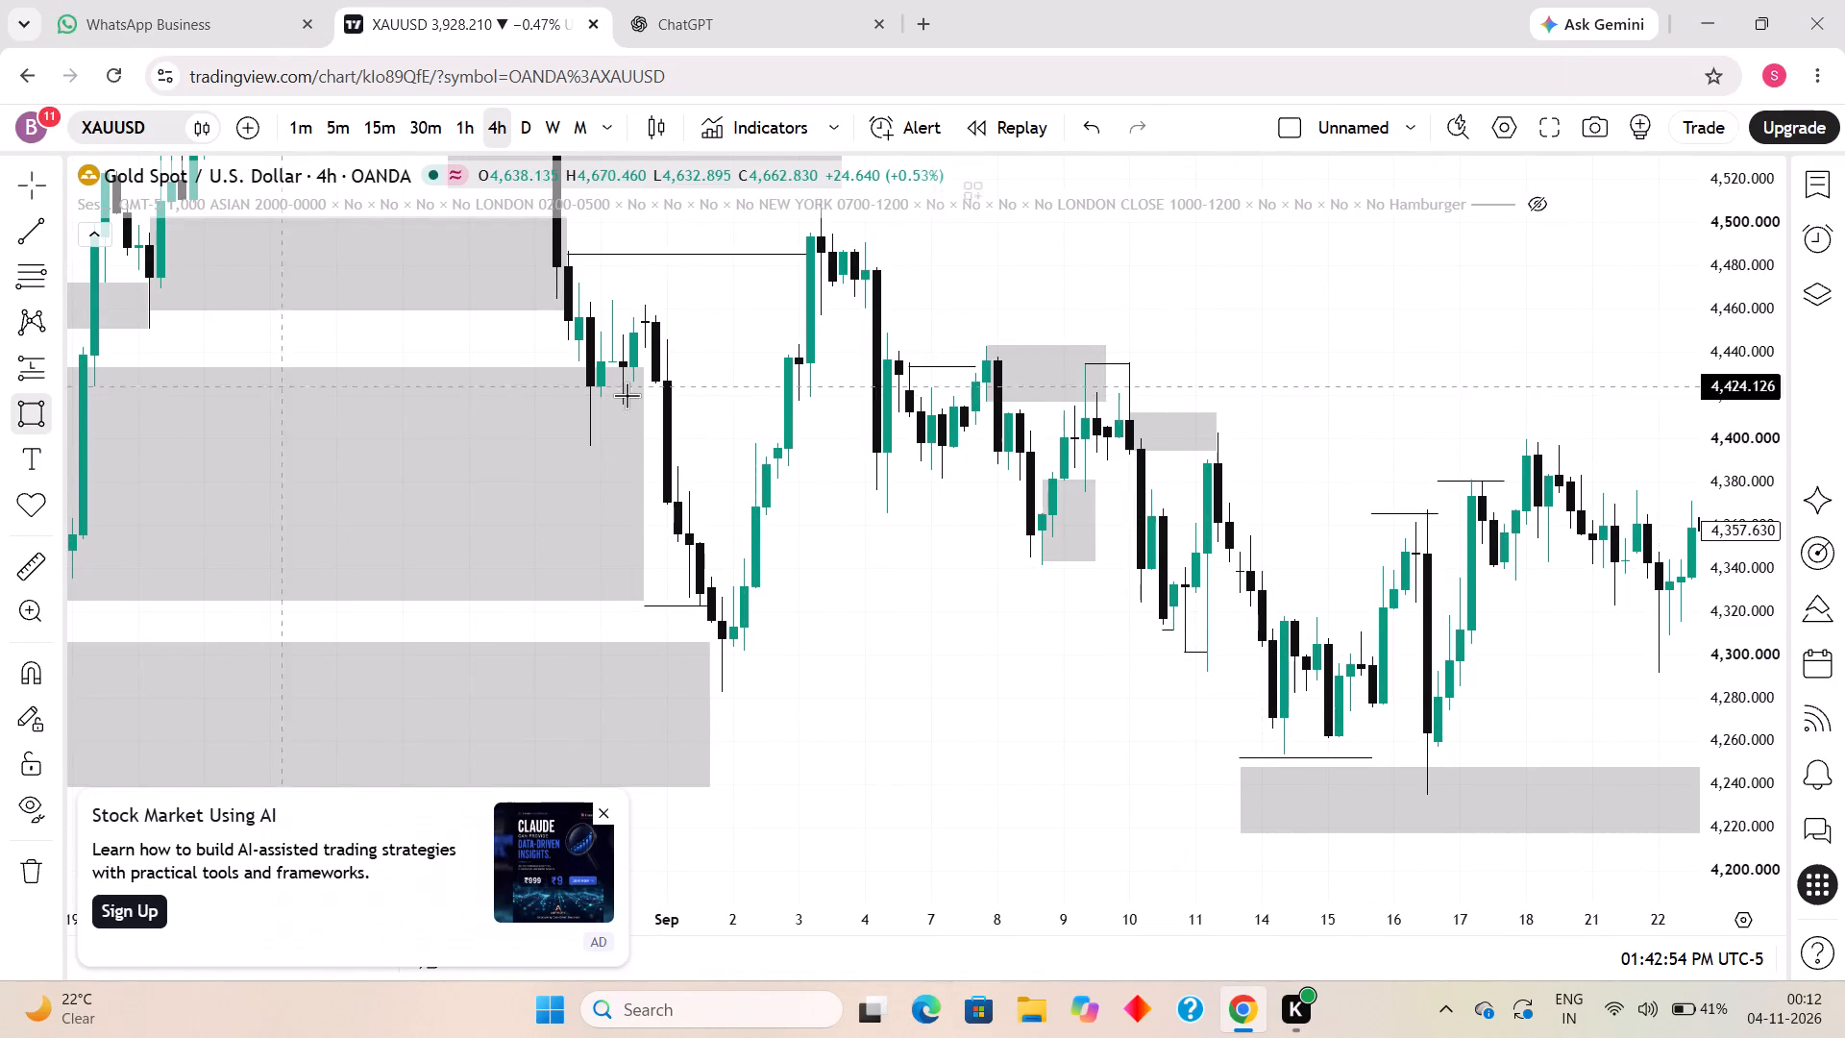
pyautogui.click(1215, 534)
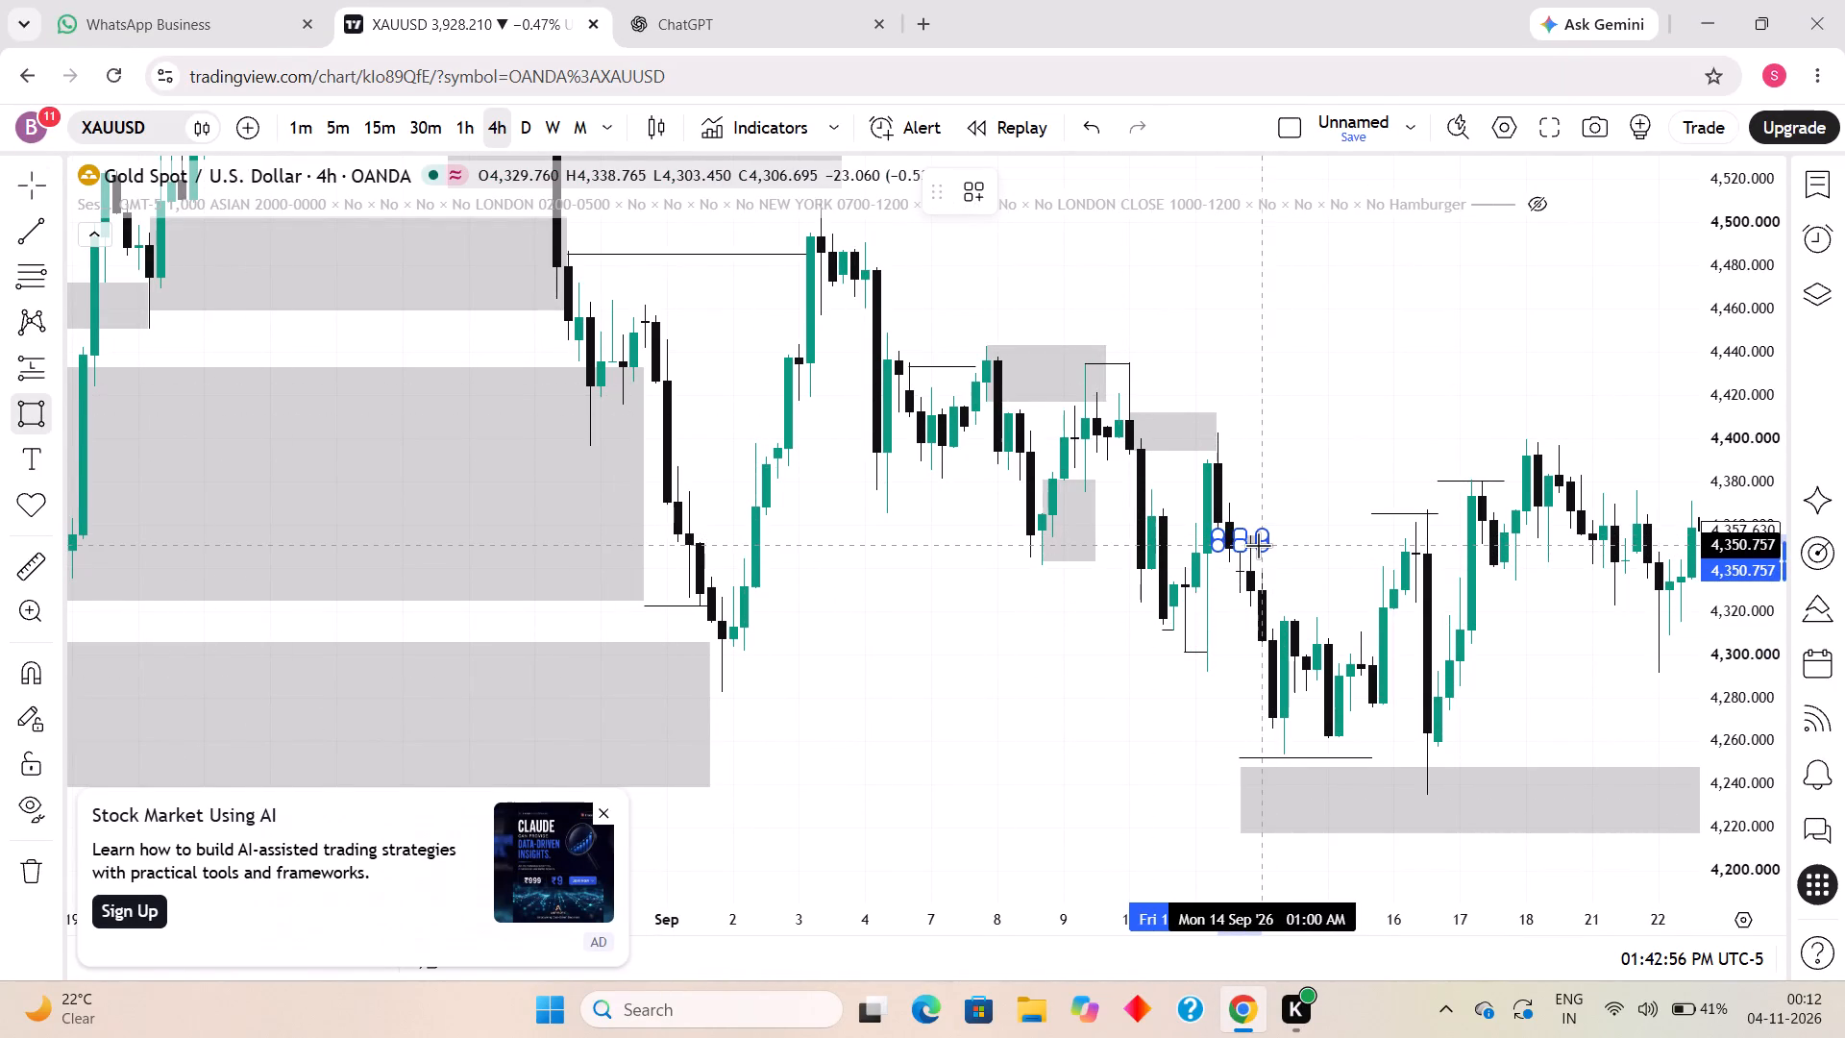
pyautogui.click(1258, 545)
pyautogui.click(1316, 595)
pyautogui.moveTo(1339, 622); pyautogui.dragTo(1314, 571)
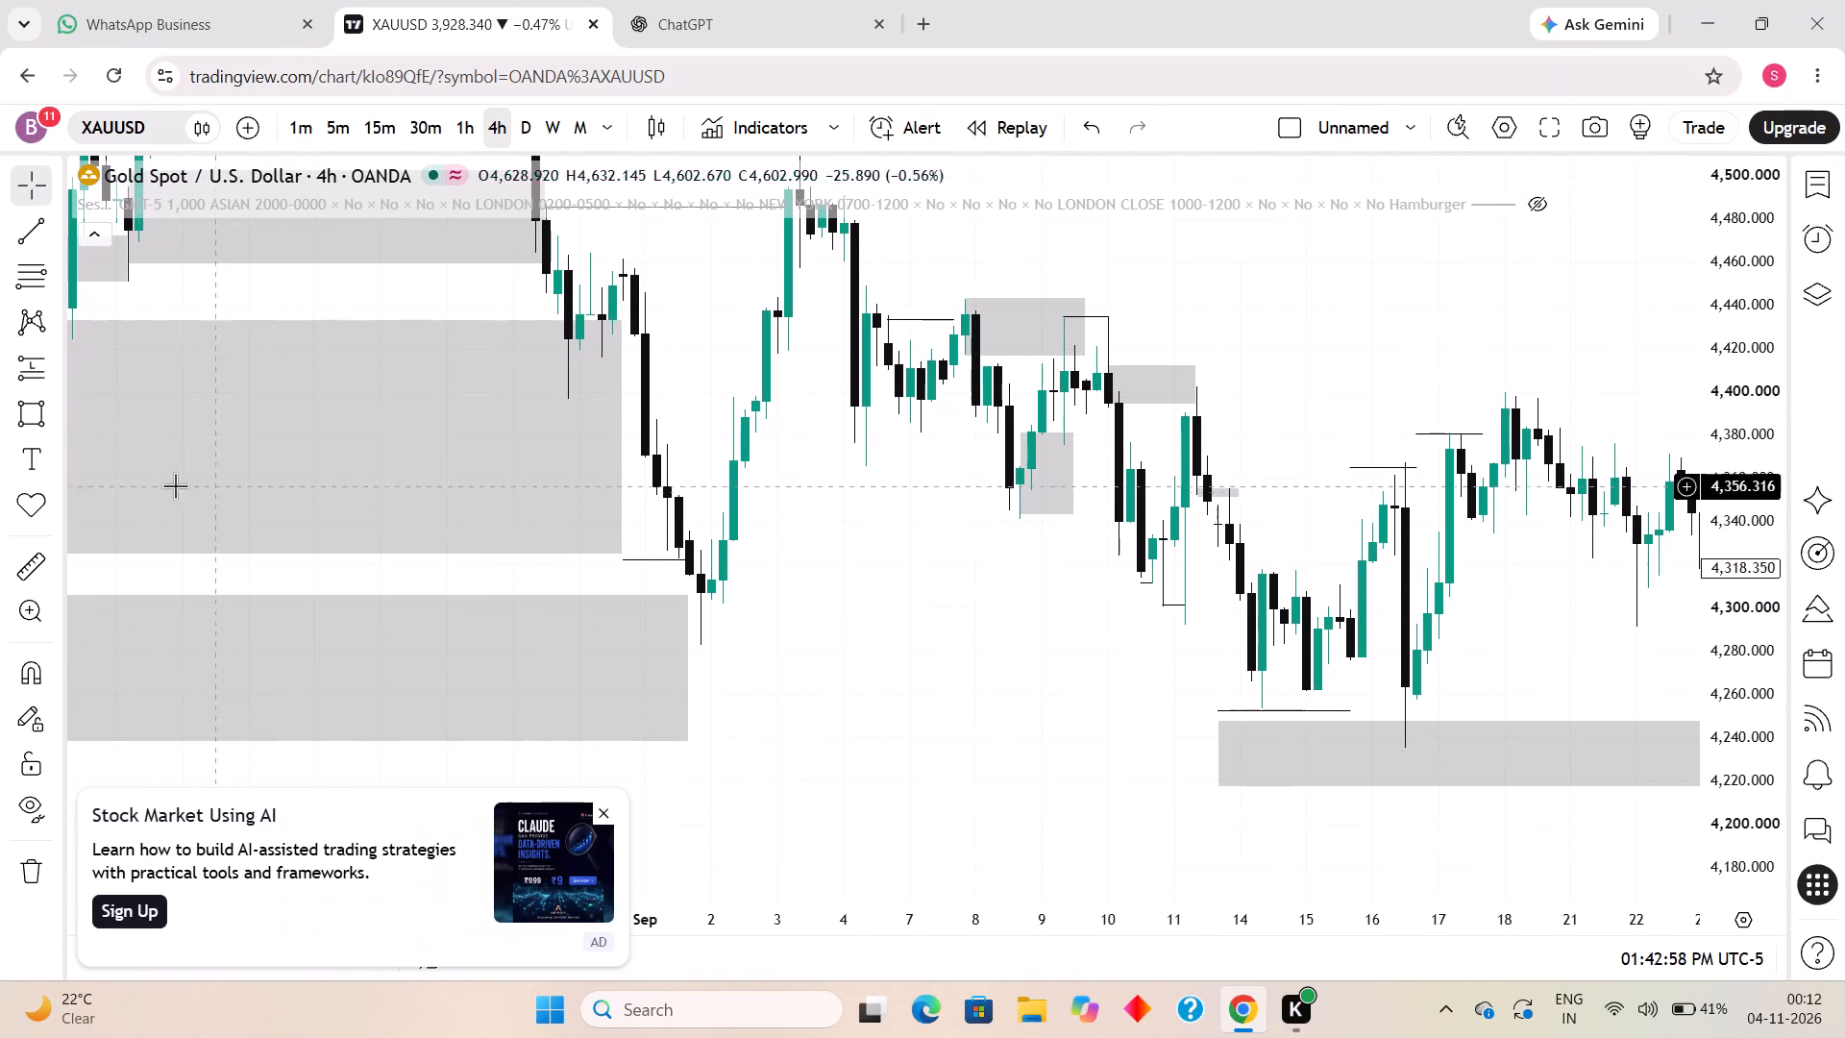
# Draw a rectangle zone from about 4,327 down to 4,313, spanning 13 September 09:00 PM to 14 September 05:00 PM.
pyautogui.click(9, 410)
pyautogui.click(1225, 549)
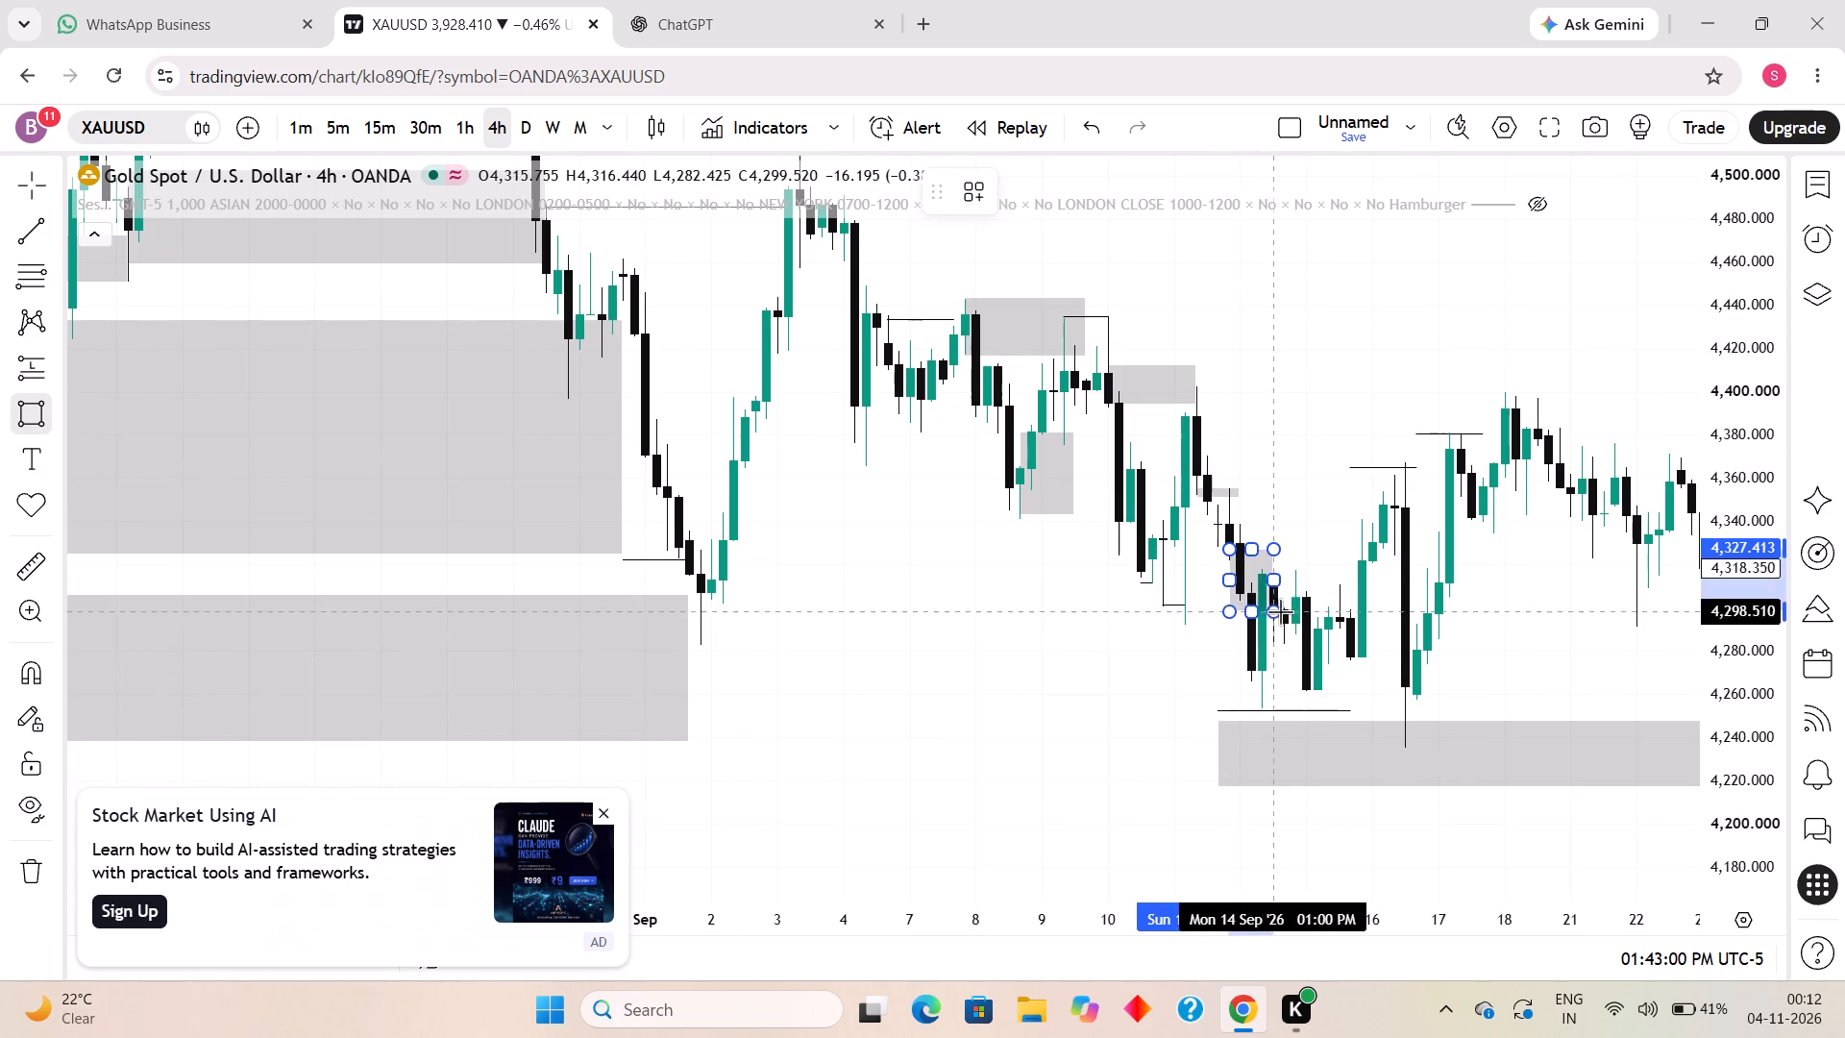
pyautogui.click(1281, 580)
pyautogui.click(1309, 667)
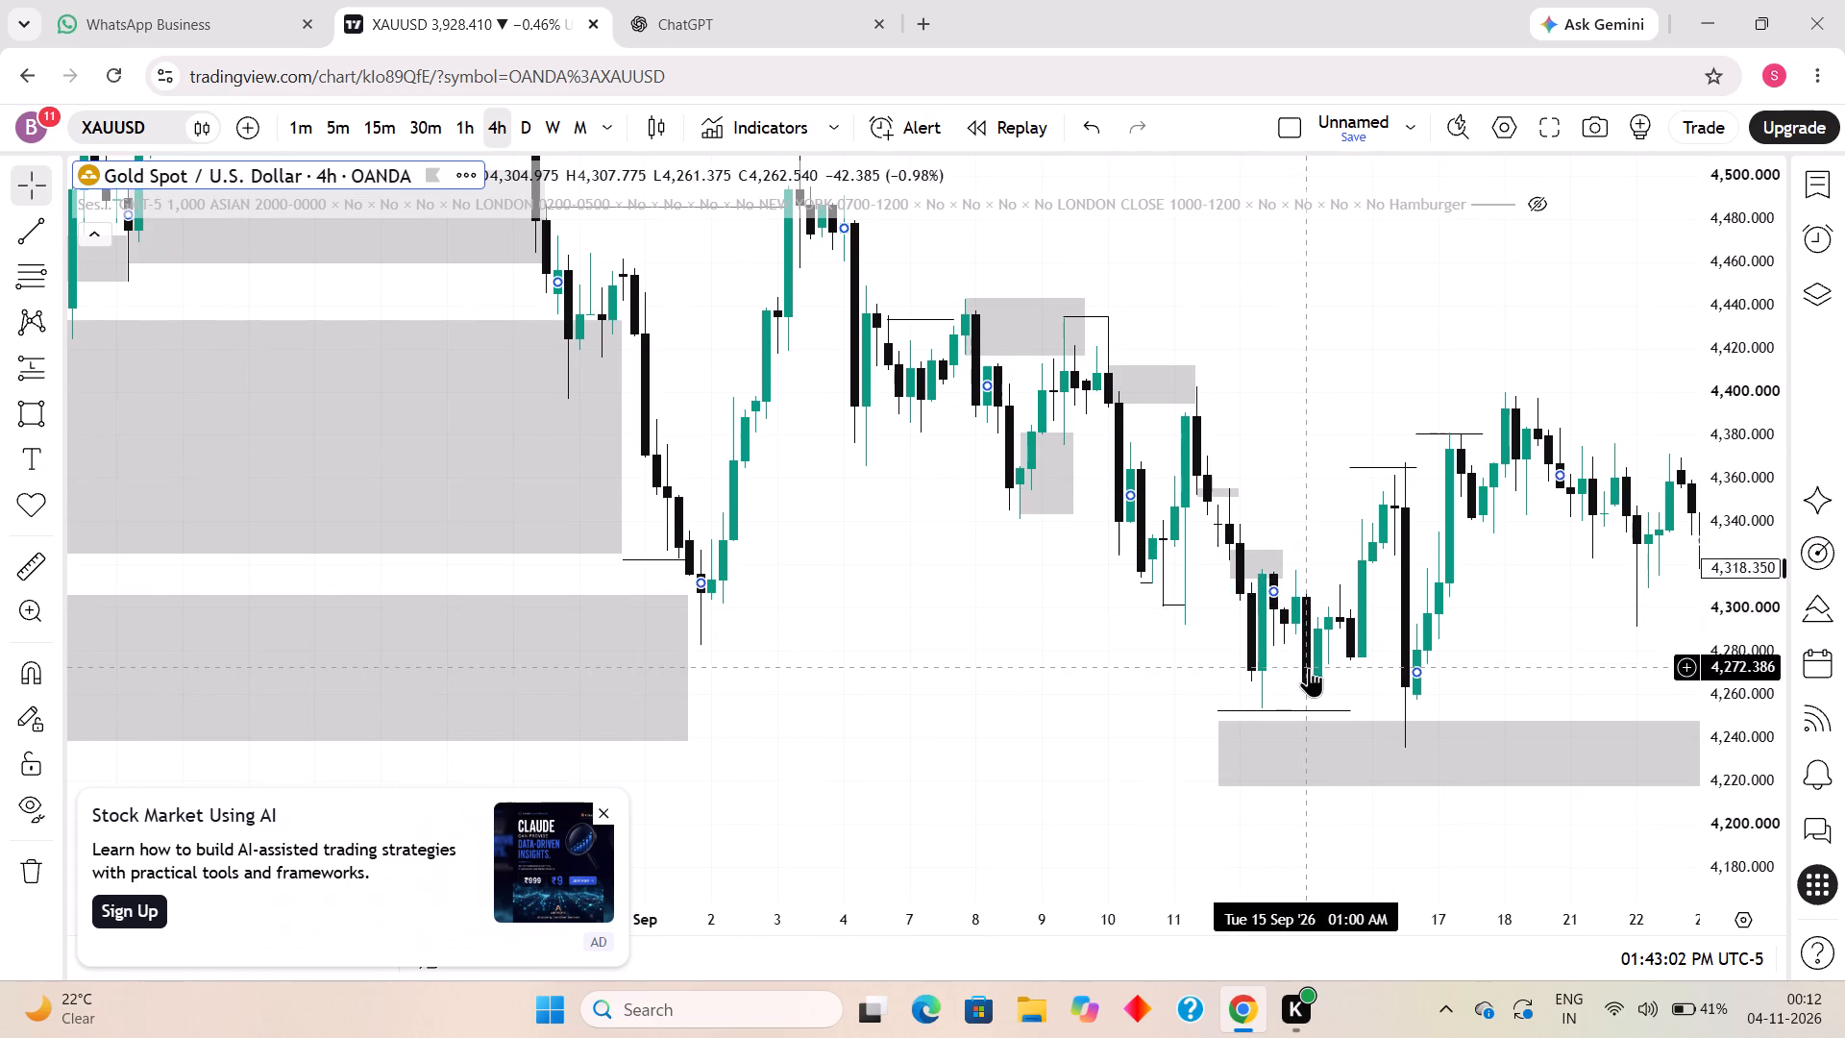
# Extend the swing-low structure line at about 4,253 to the 16 September 01:00 PM candle.
pyautogui.moveTo(1286, 670); pyautogui.dragTo(1055, 732)
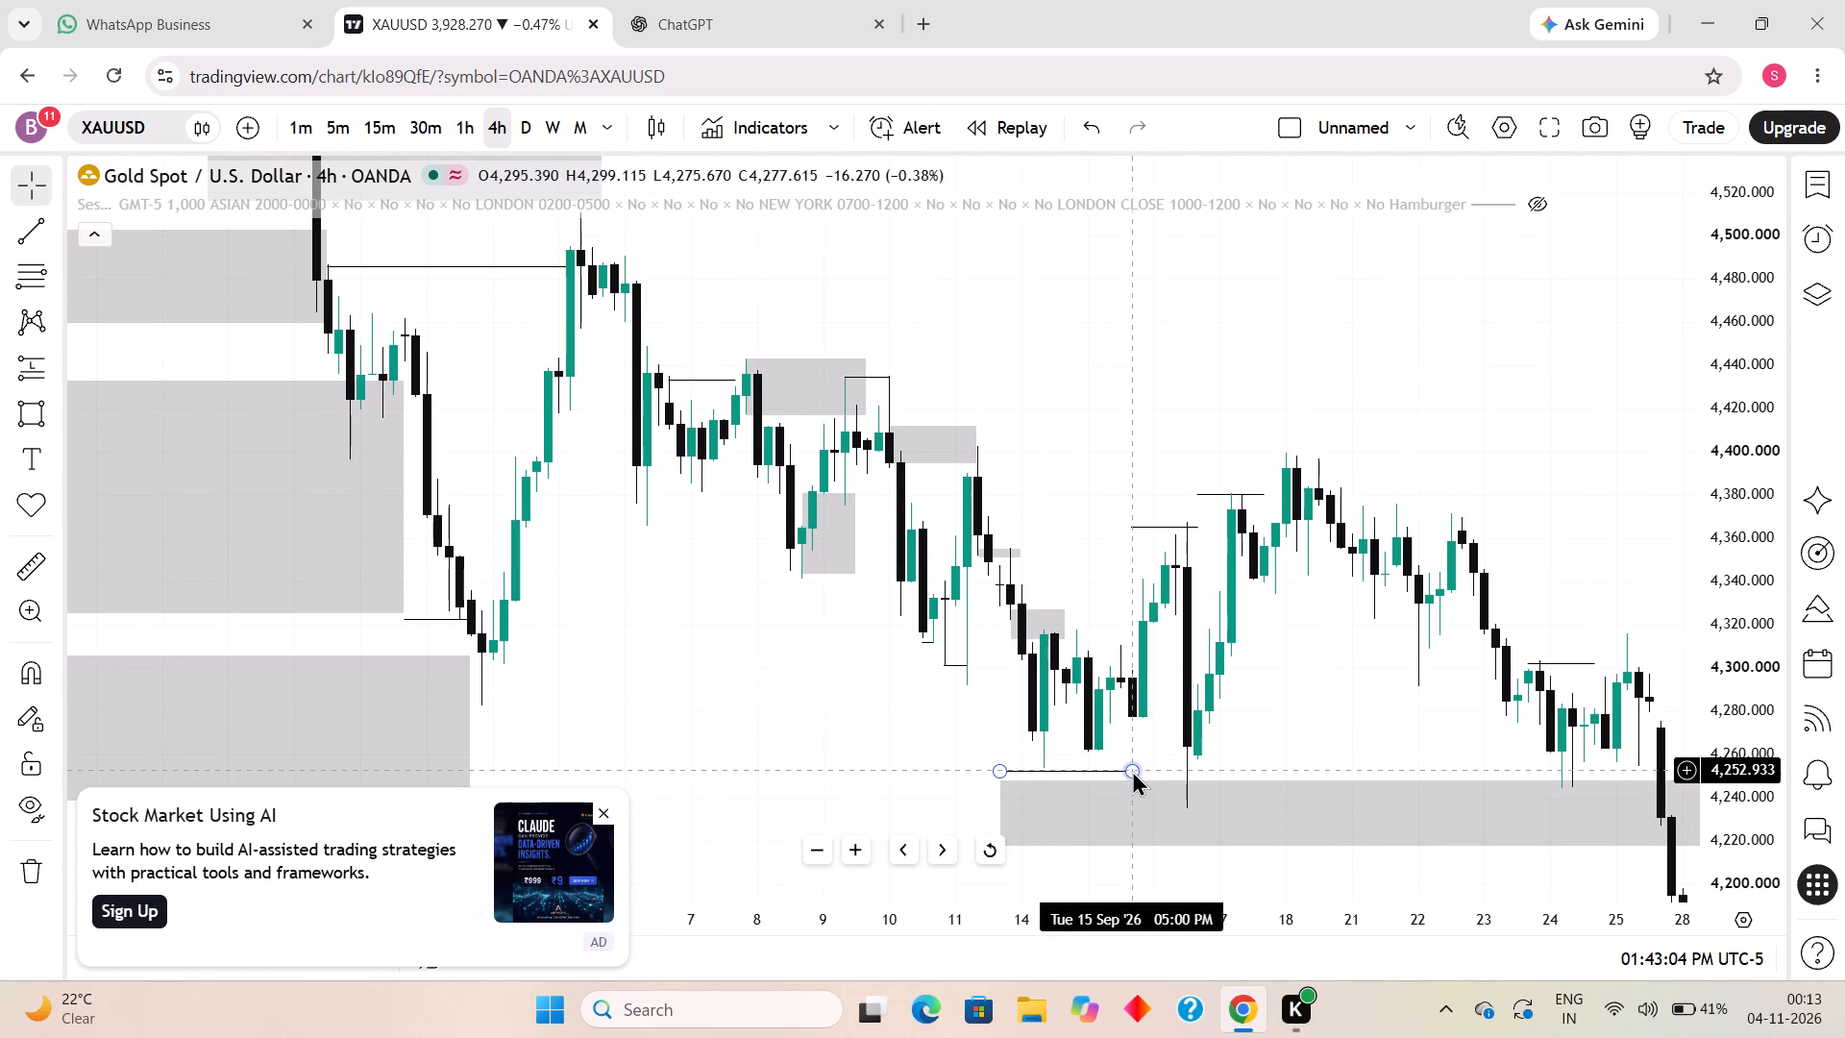
pyautogui.moveTo(1132, 769); pyautogui.dragTo(1187, 767)
pyautogui.click(1347, 704)
# Shift the 16 September swing-high line to about 4,367, spanning 16 September 05:00 AM to 17 September 05:00 AM.
pyautogui.moveTo(1344, 717); pyautogui.dragTo(1277, 771)
pyautogui.moveTo(1112, 576); pyautogui.dragTo(1150, 573)
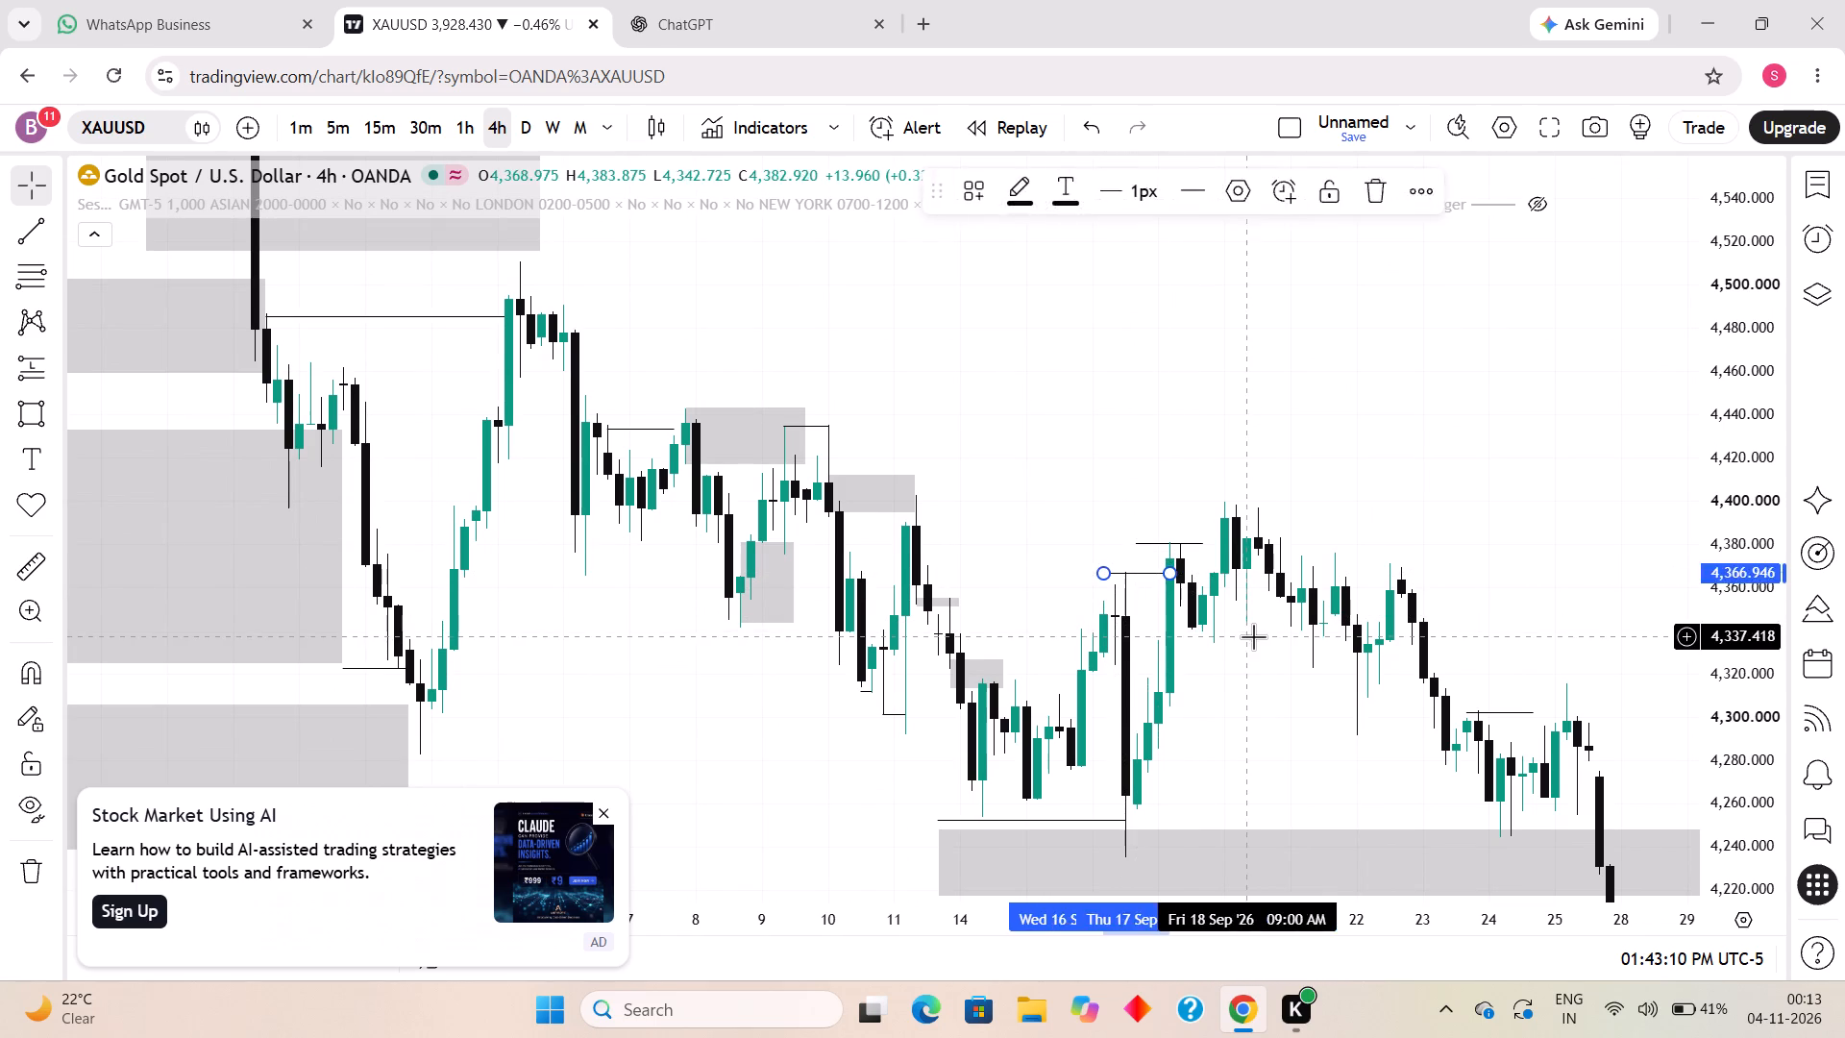
pyautogui.click(1253, 636)
# Extend the 17 September swing-high line at about 4,380 to 18 September 01:00 AM.
pyautogui.moveTo(1208, 538); pyautogui.dragTo(1228, 537)
pyautogui.click(1290, 670)
# Extend the 23 September swing-high structure line at about 4,303 to 25 September 05:00 AM.
pyautogui.moveTo(1349, 494); pyautogui.dragTo(1263, 494)
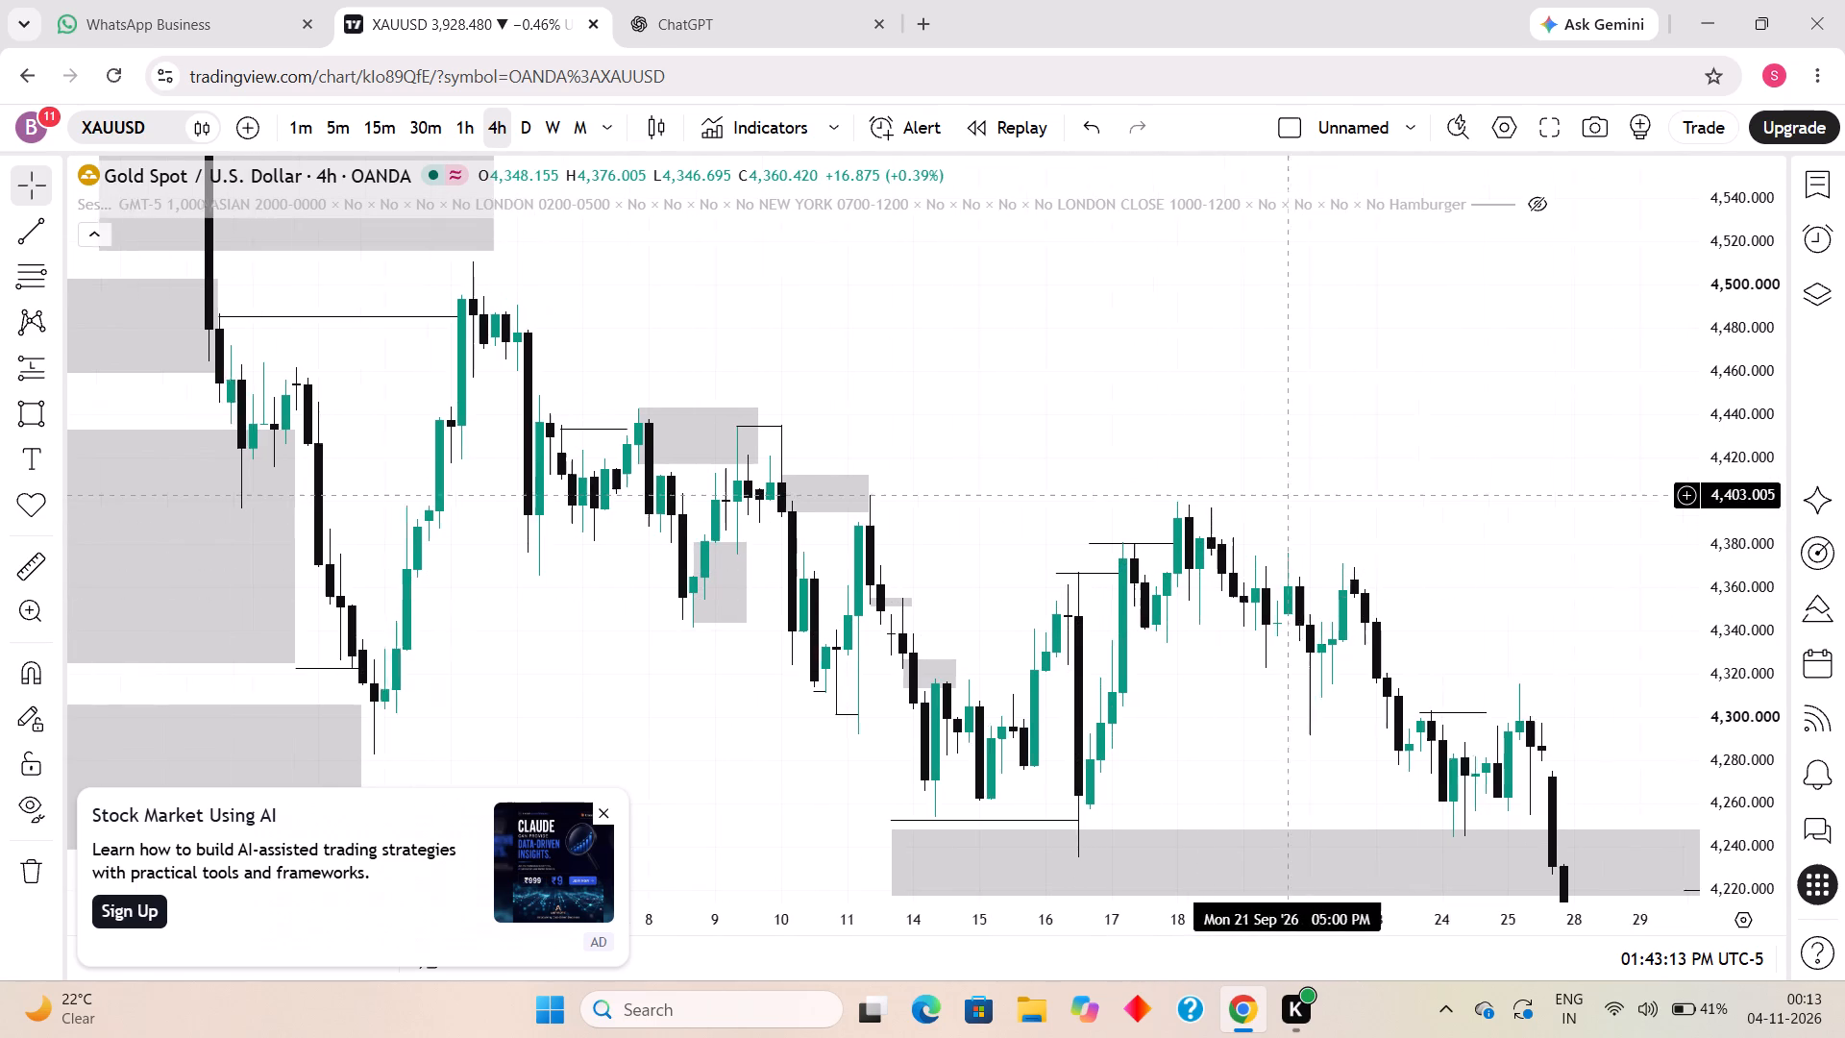
pyautogui.moveTo(1263, 494); pyautogui.dragTo(1203, 485)
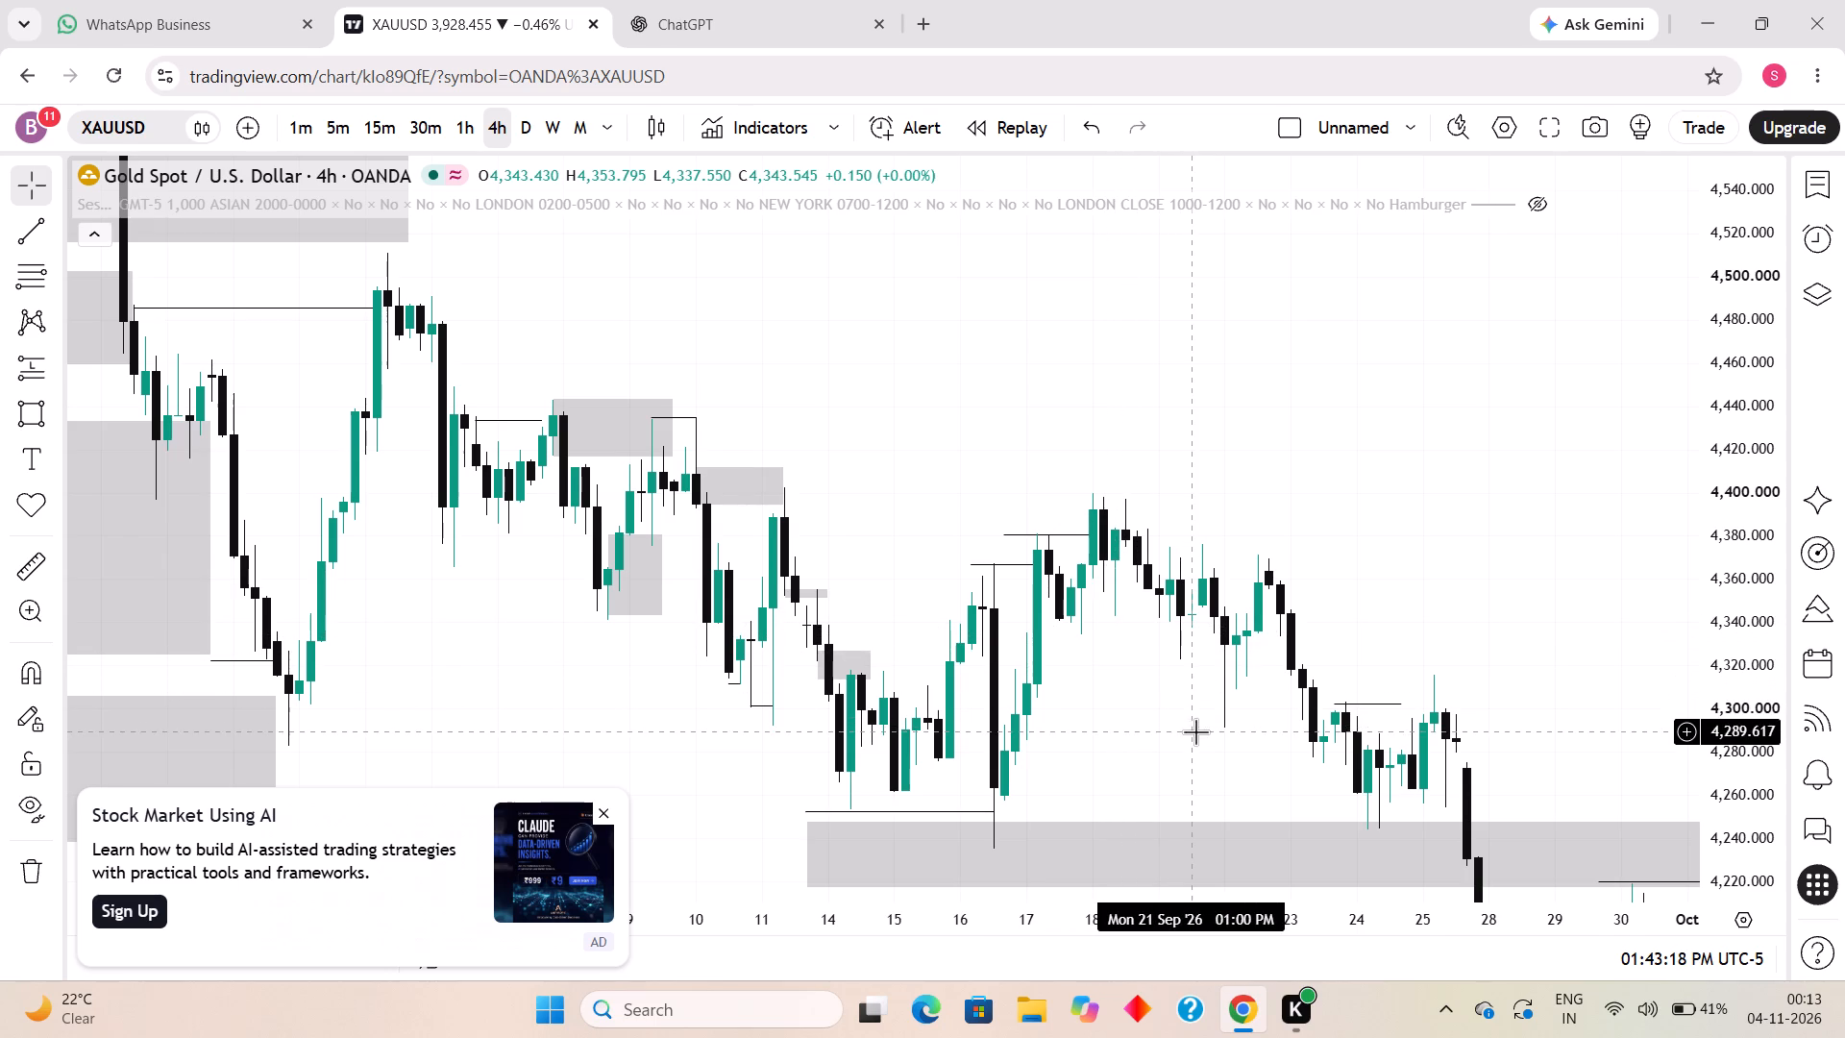
pyautogui.moveTo(1195, 731); pyautogui.dragTo(1076, 683)
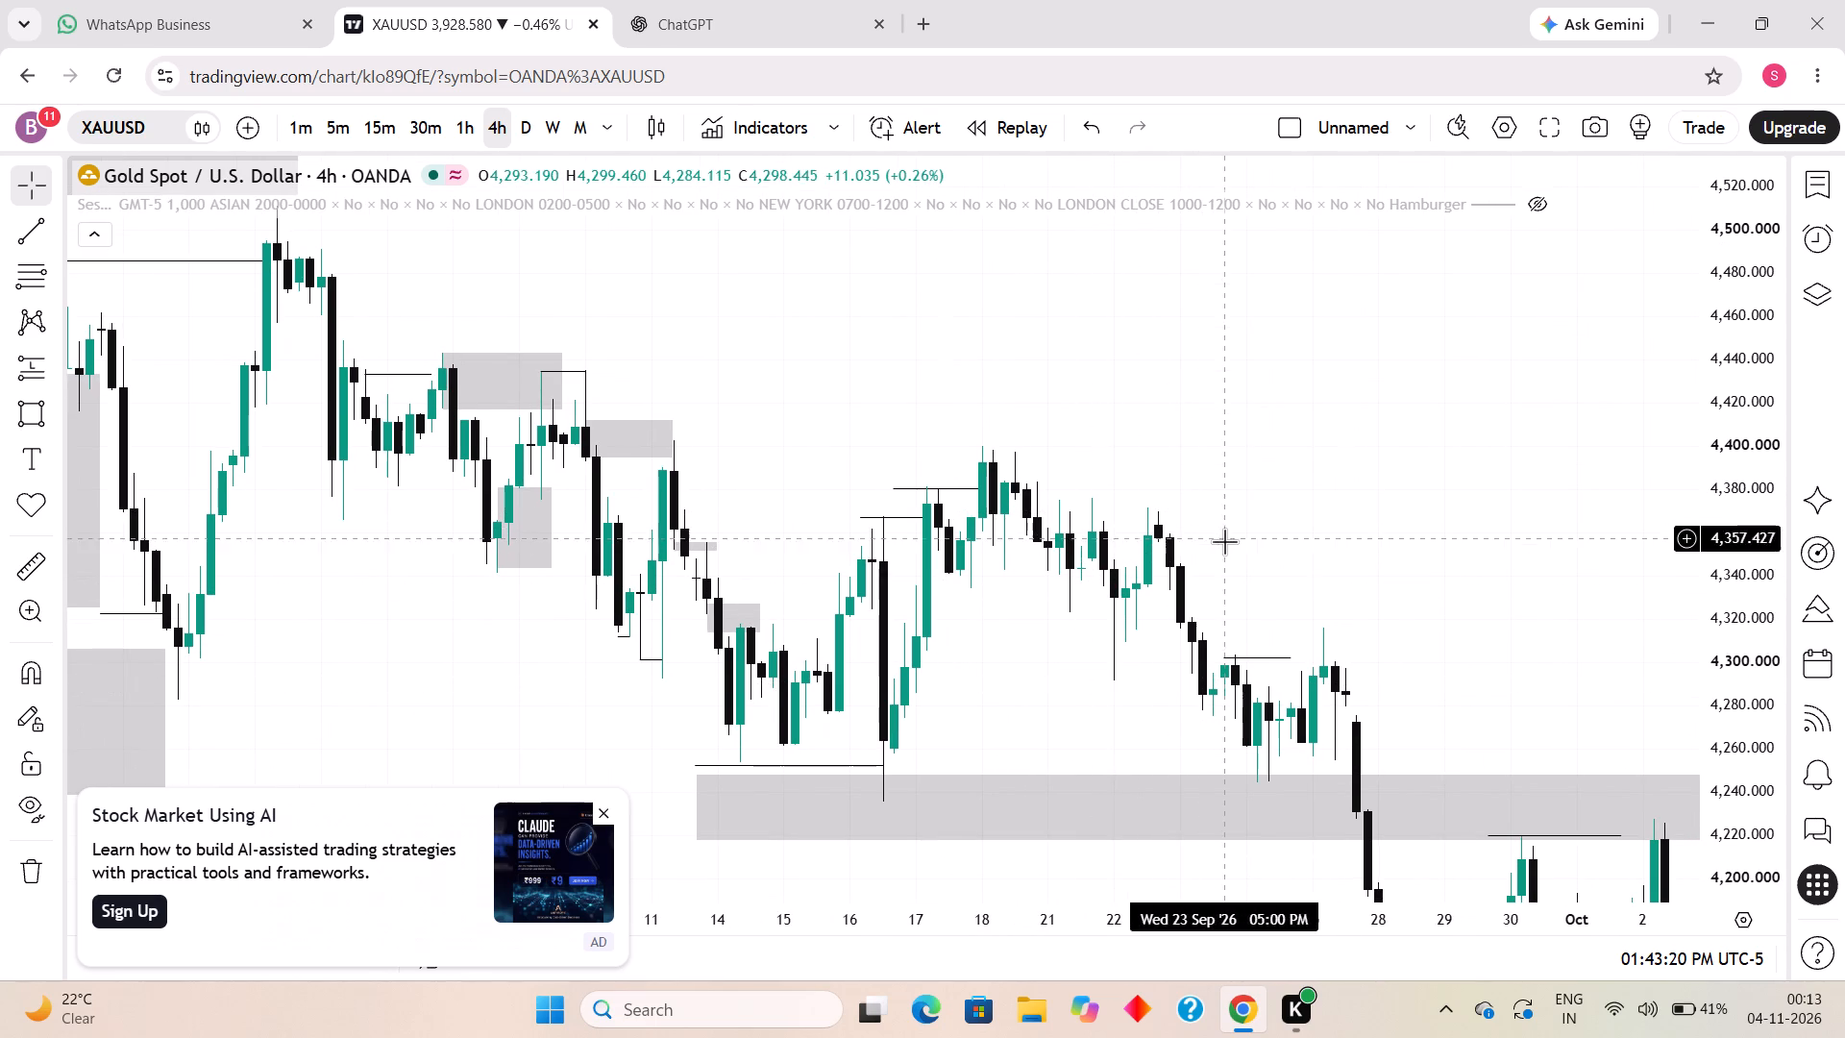
pyautogui.moveTo(1249, 573); pyautogui.dragTo(984, 449)
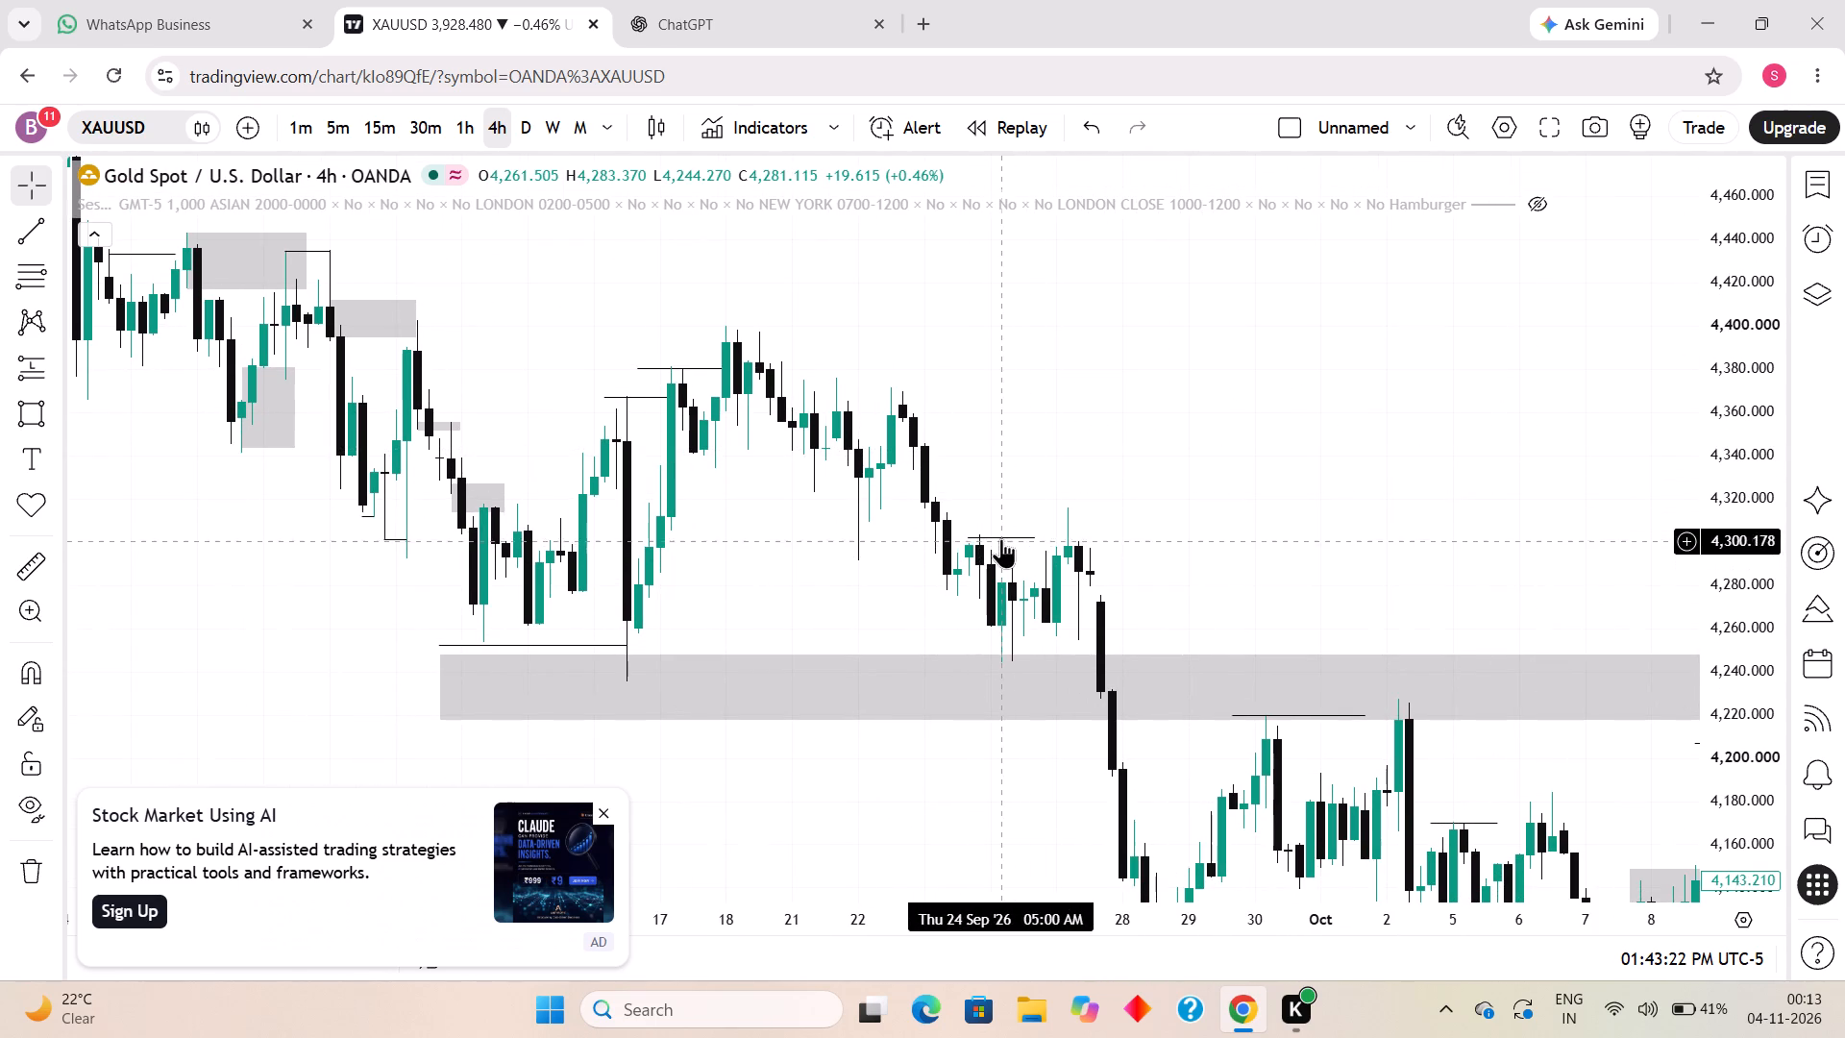
pyautogui.click(1001, 535)
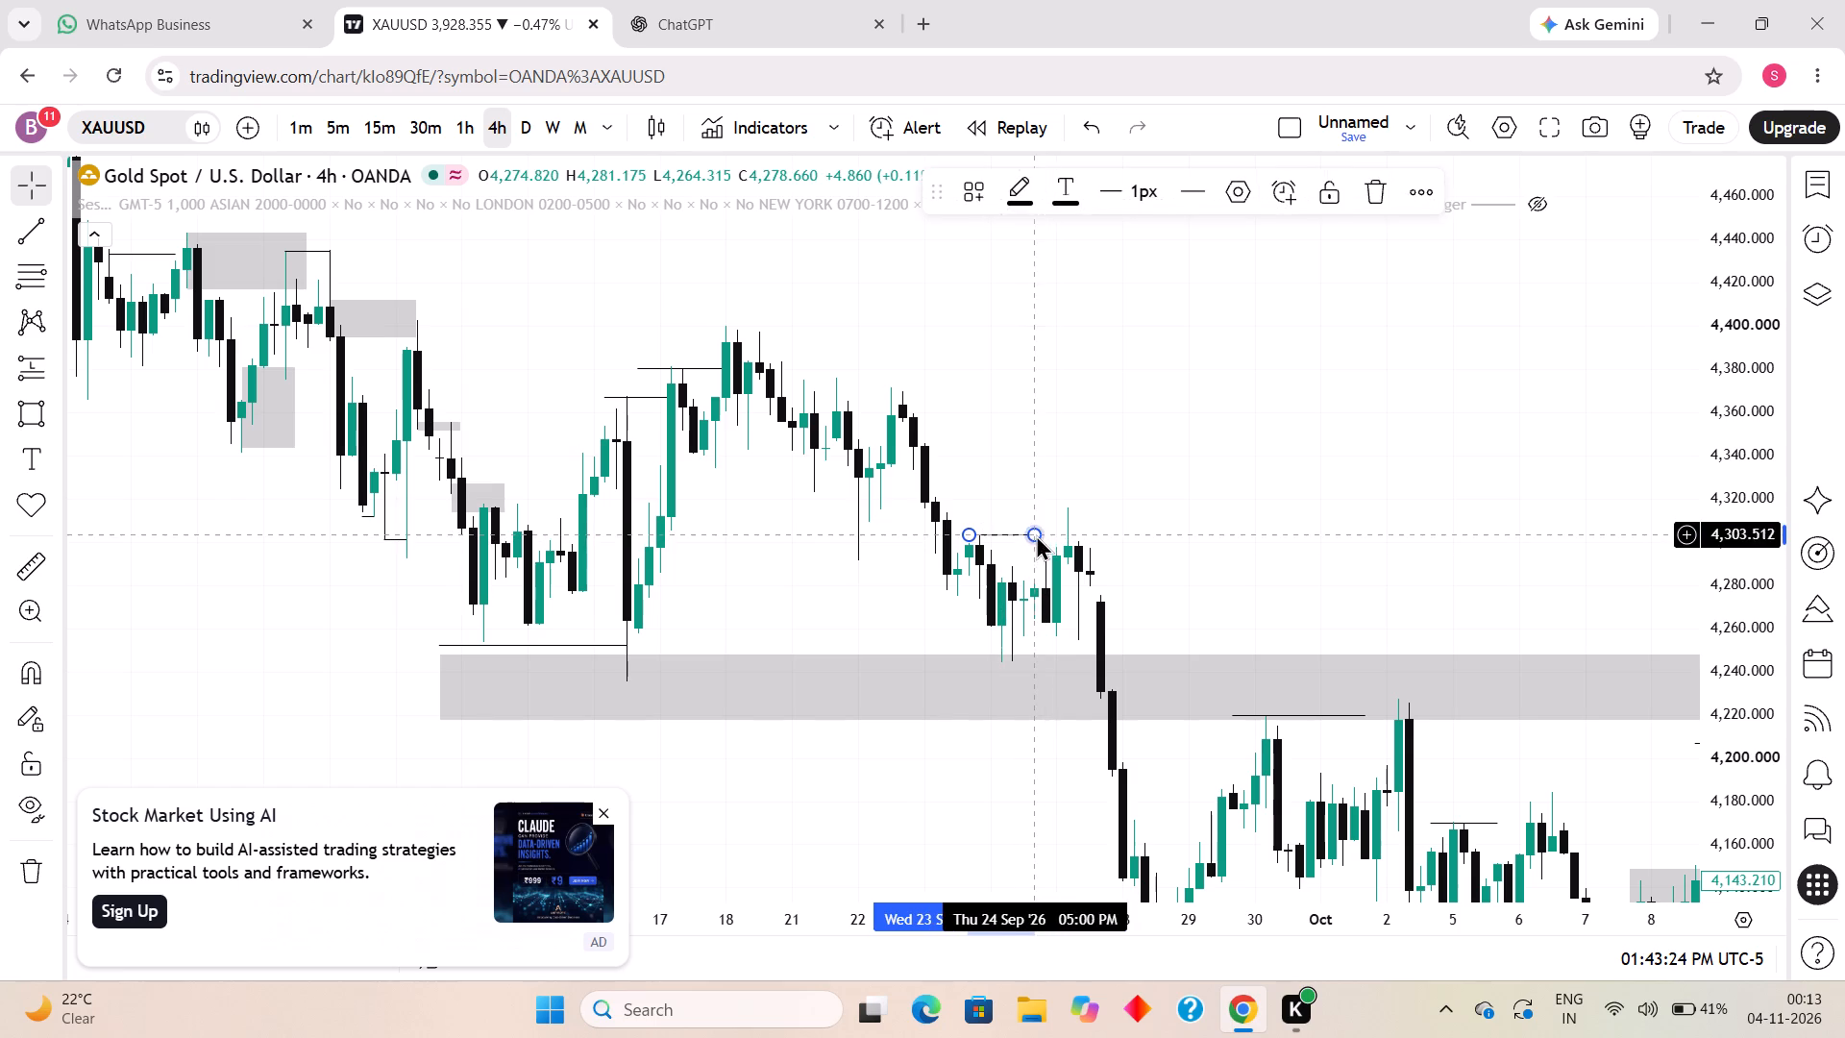
pyautogui.moveTo(1036, 534); pyautogui.dragTo(1071, 531)
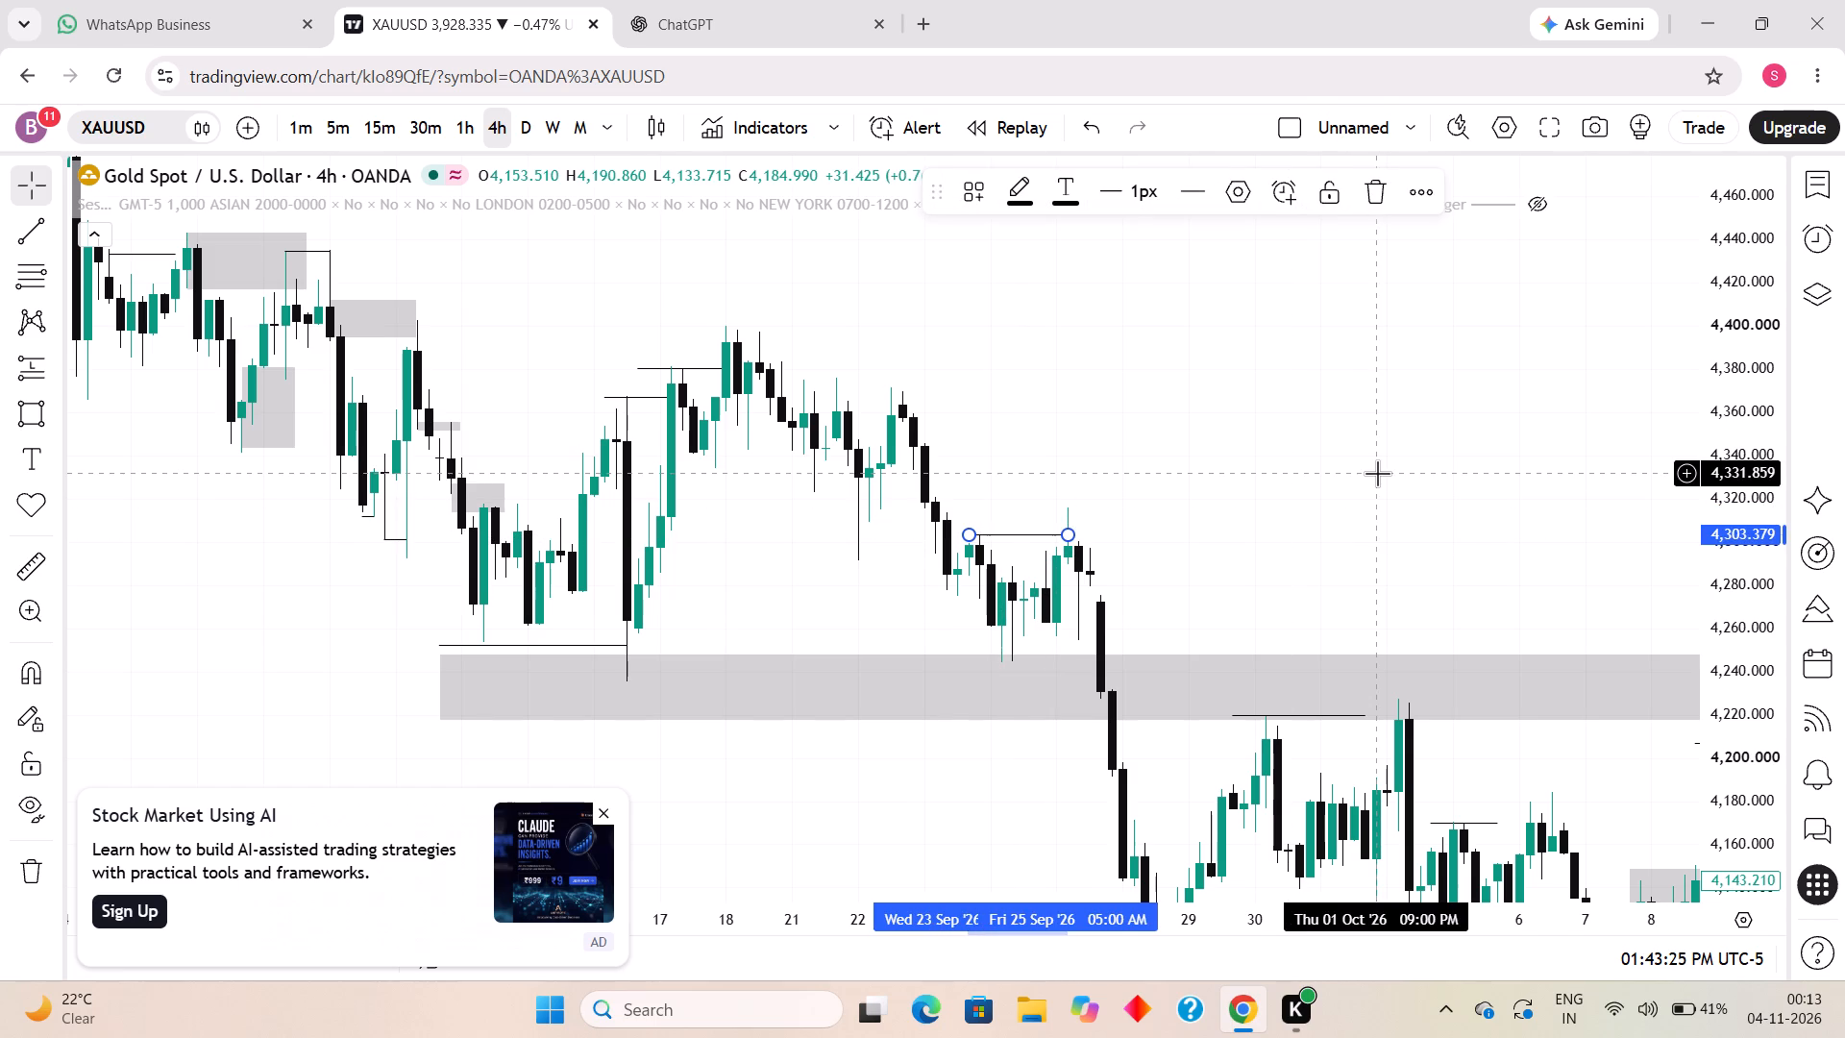
pyautogui.click(1377, 473)
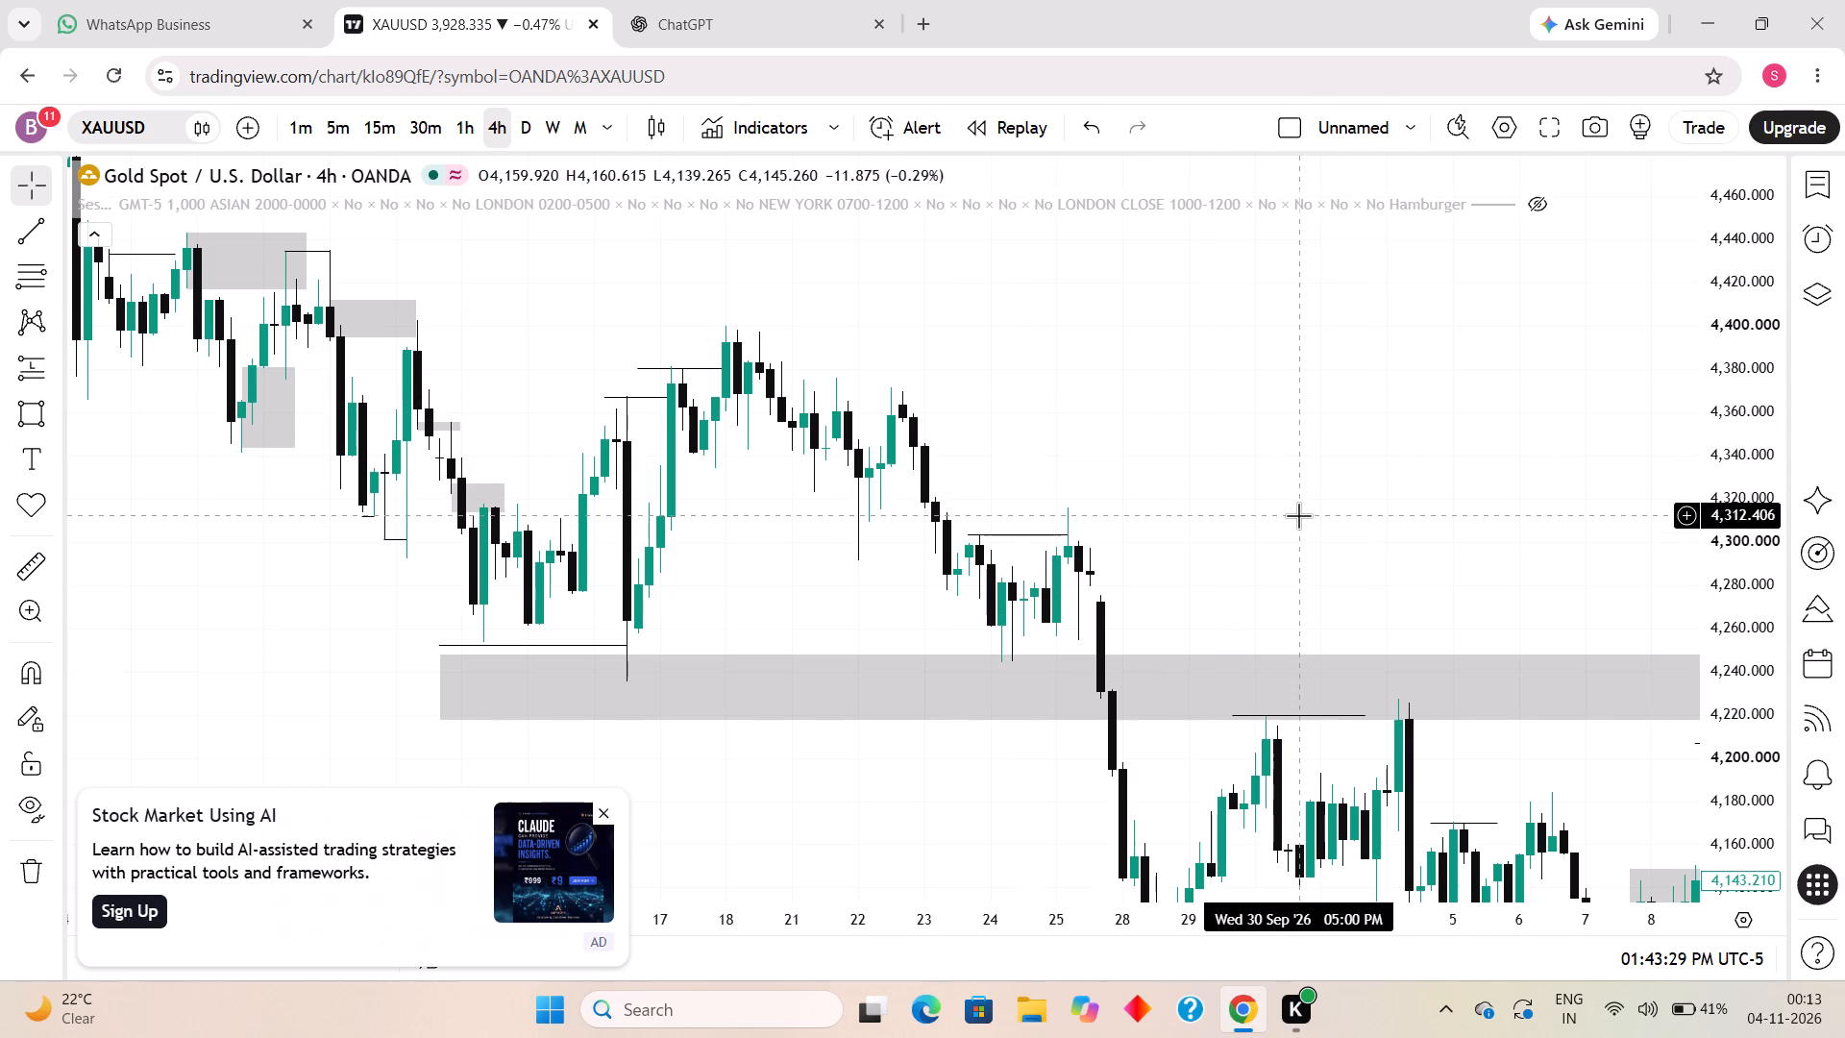
# Draw a rectangle zone from about 4,220 down to 4,181, spanning 30 September 05:00 AM to 1 October 05:00 AM.
pyautogui.moveTo(1298, 515); pyautogui.dragTo(987, 390)
pyautogui.scroll(-2, 982, 511)
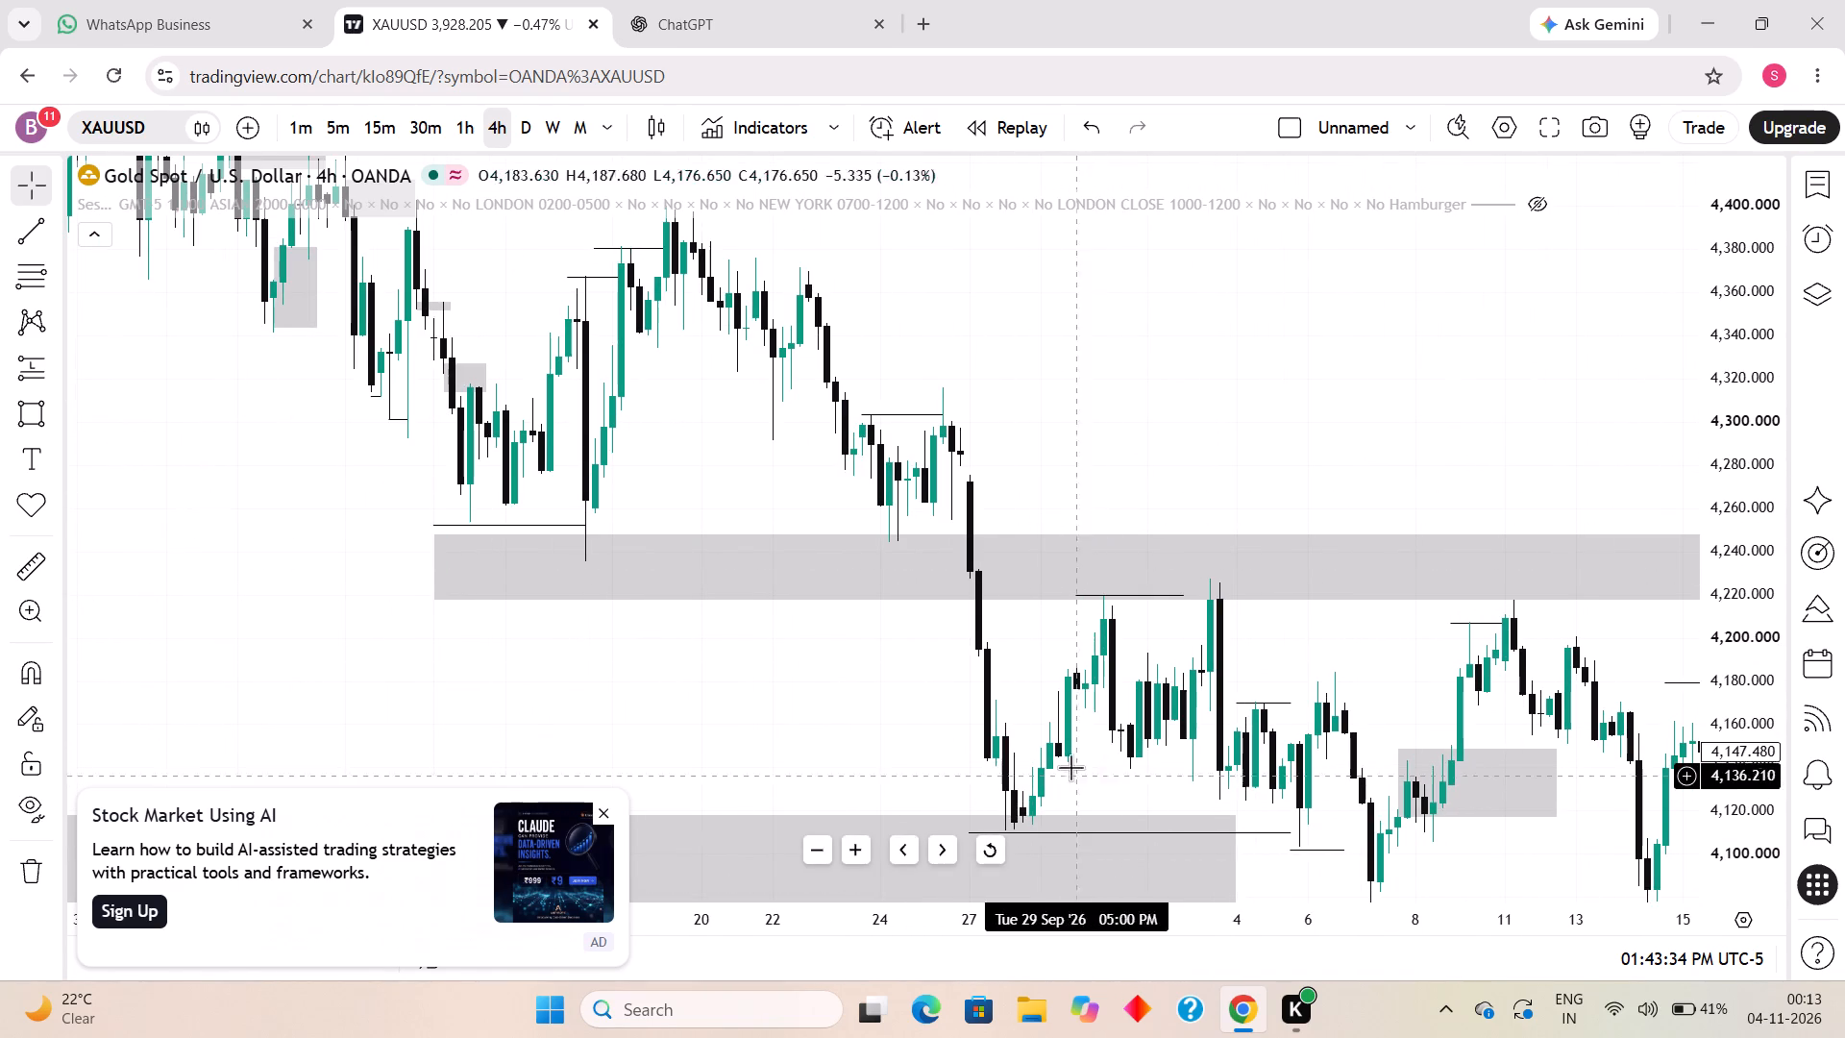
pyautogui.click(35, 405)
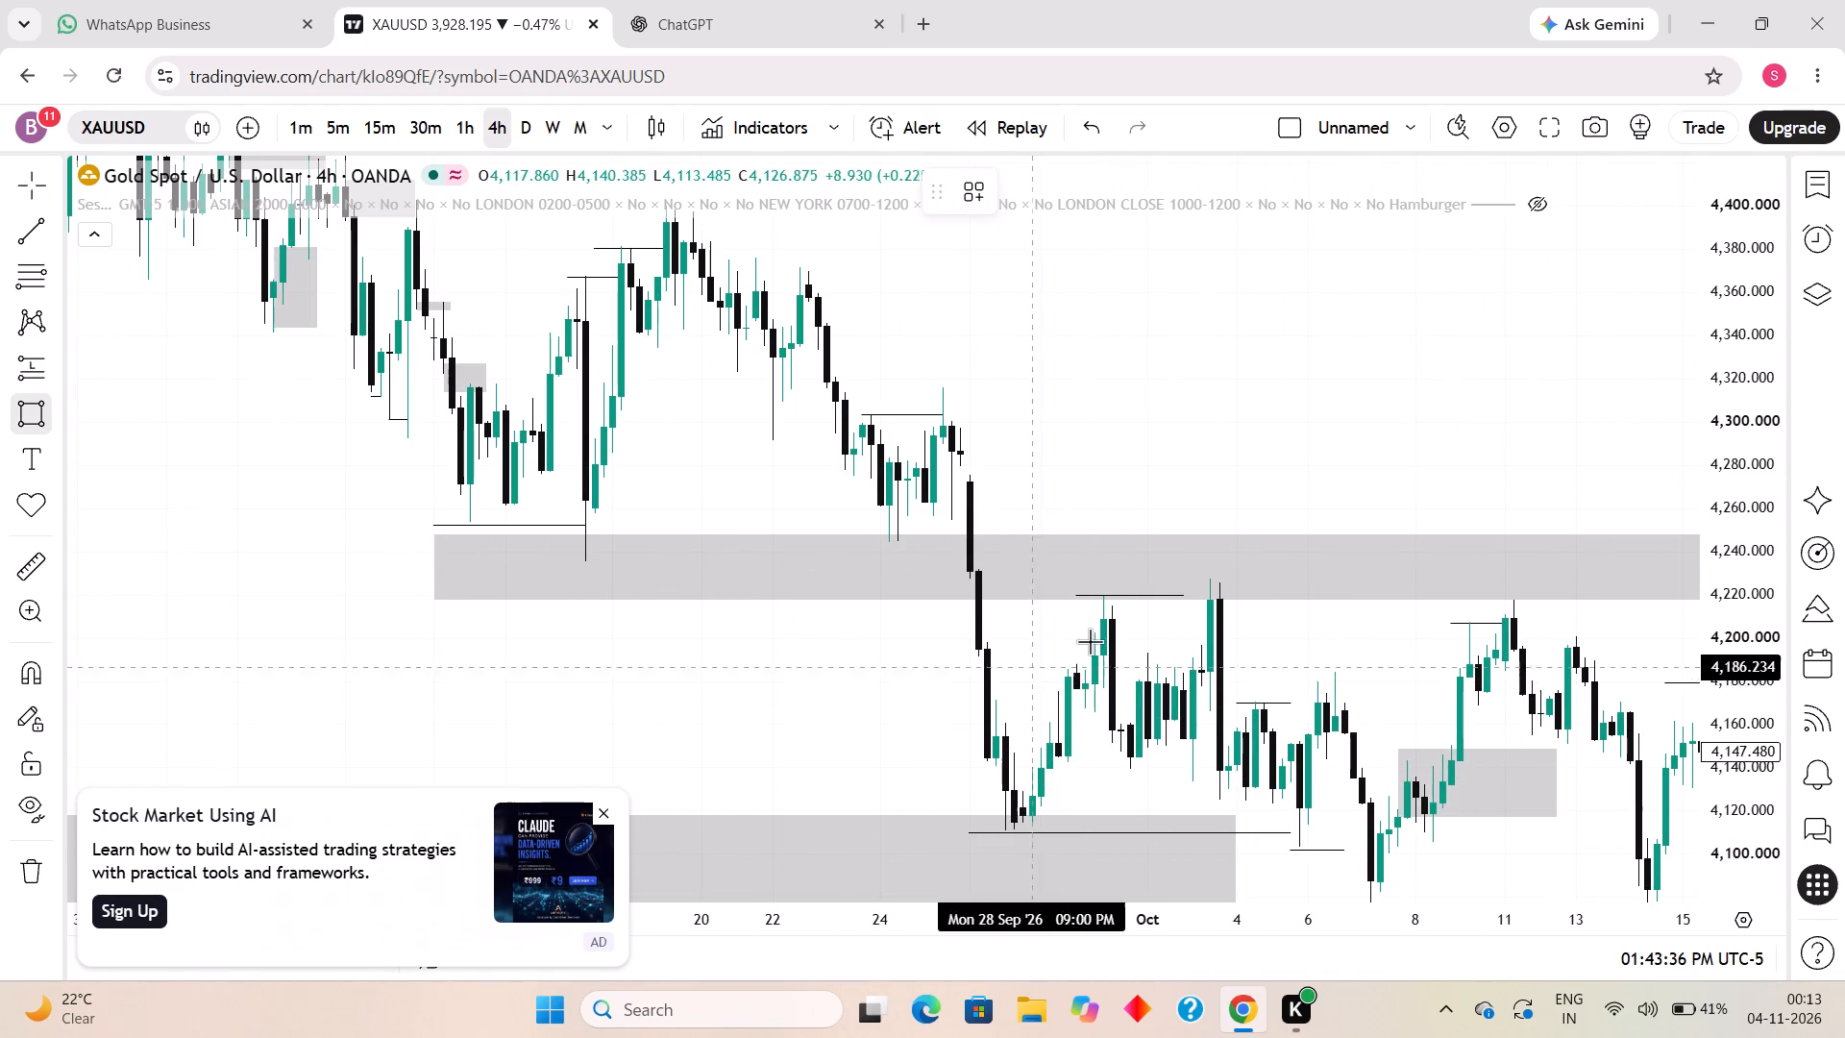
pyautogui.click(1103, 595)
pyautogui.click(1156, 678)
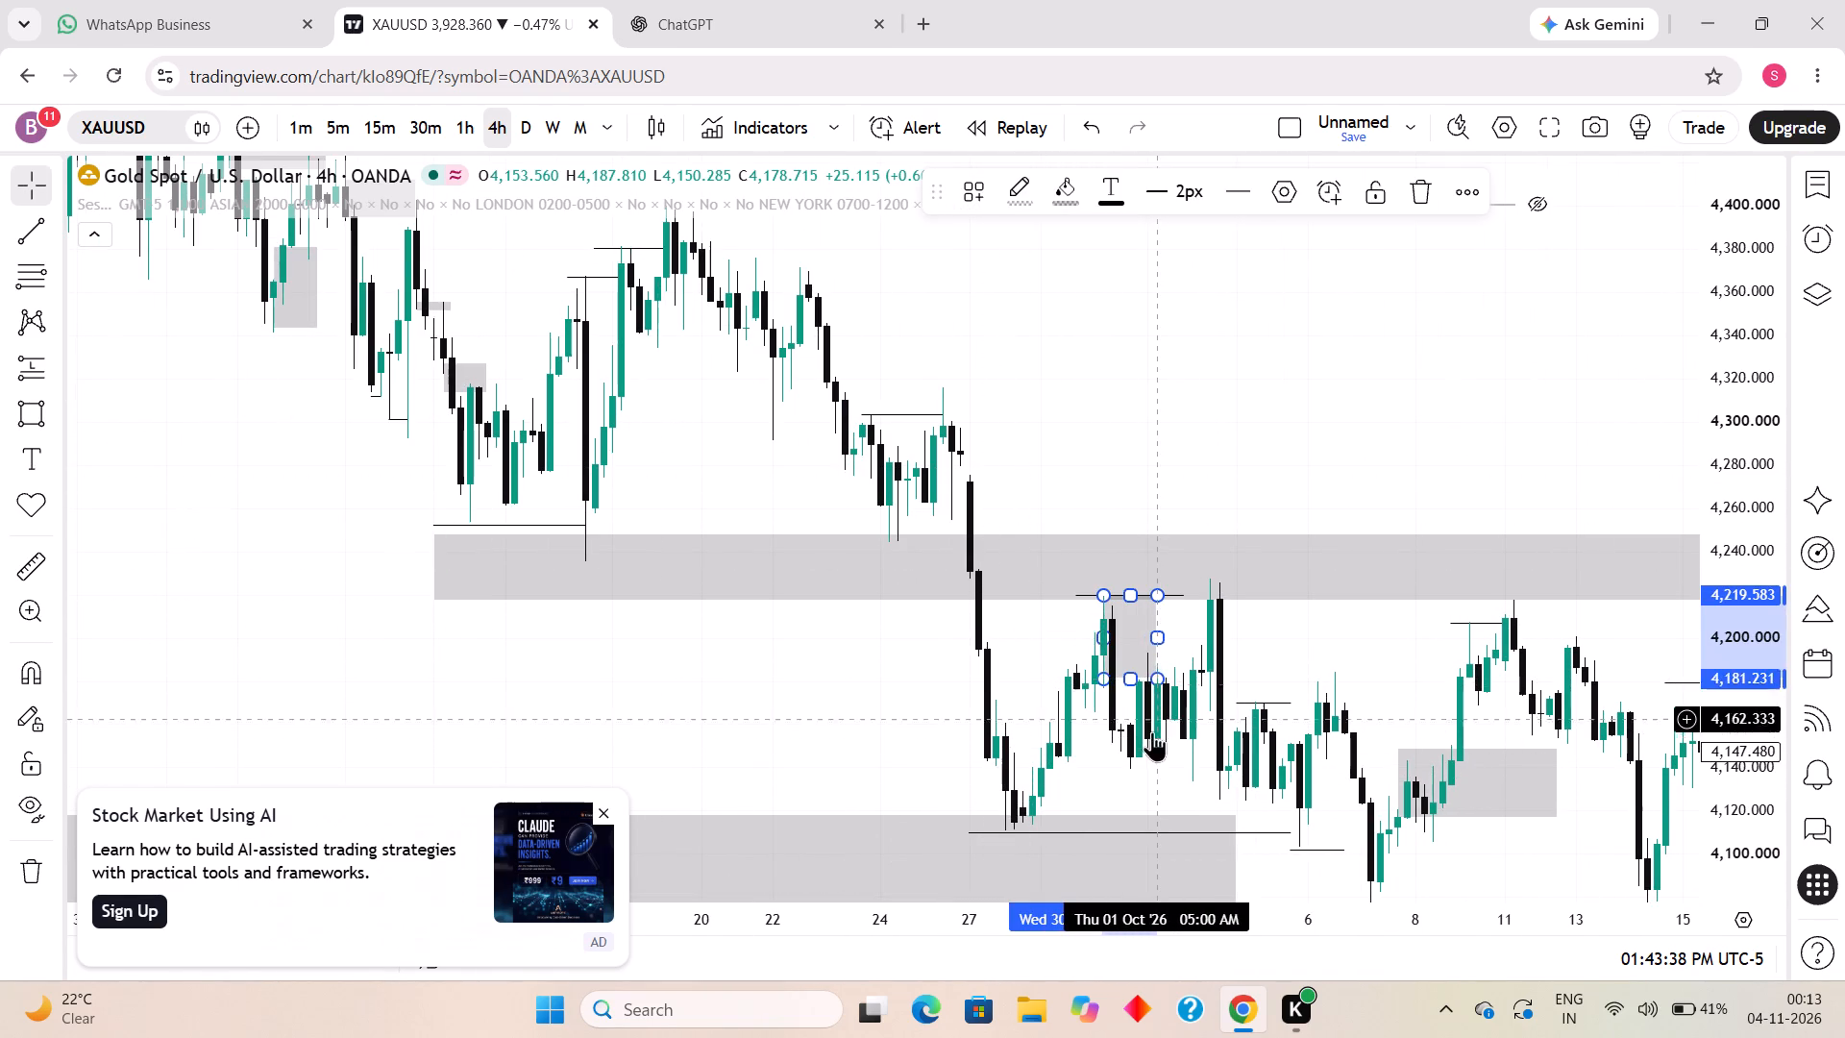
pyautogui.click(1153, 740)
# Draw a horizontal structure line at about 4,140 from 30 September 05:00 PM to 1 October 09:00 PM.
pyautogui.click(38, 216)
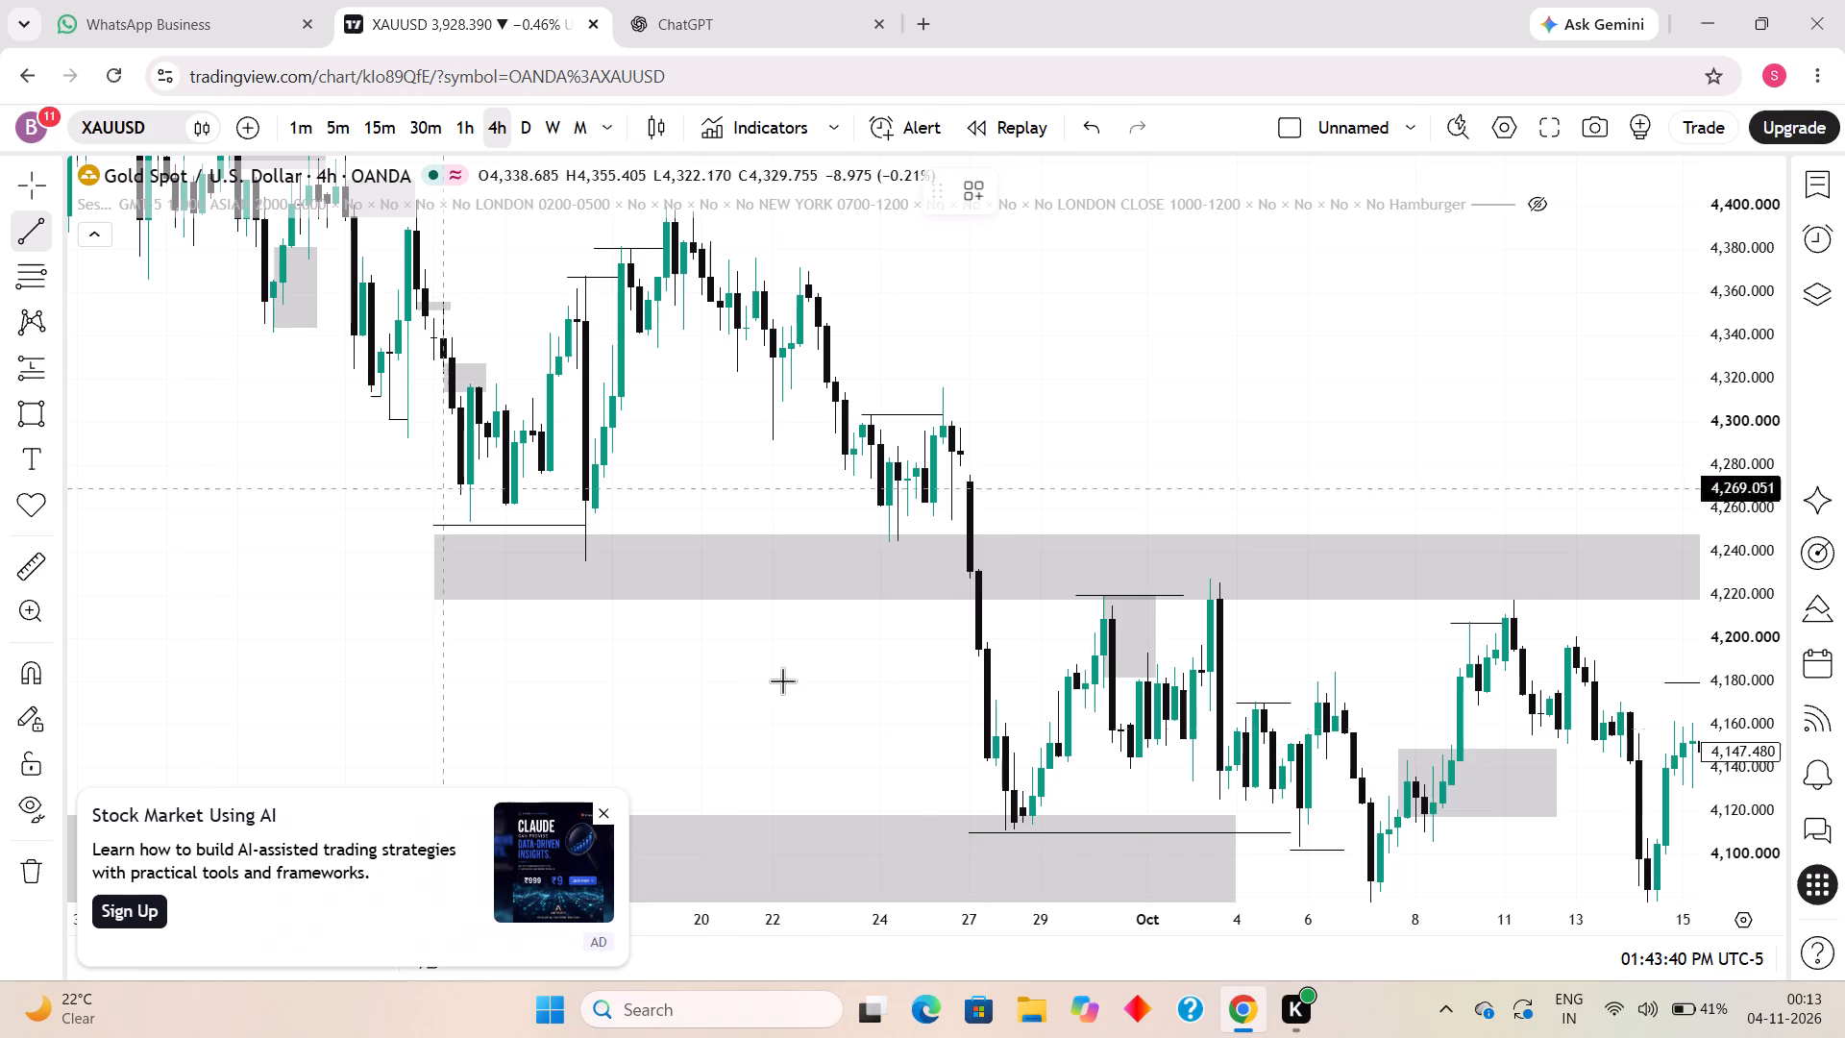
pyautogui.click(1127, 767)
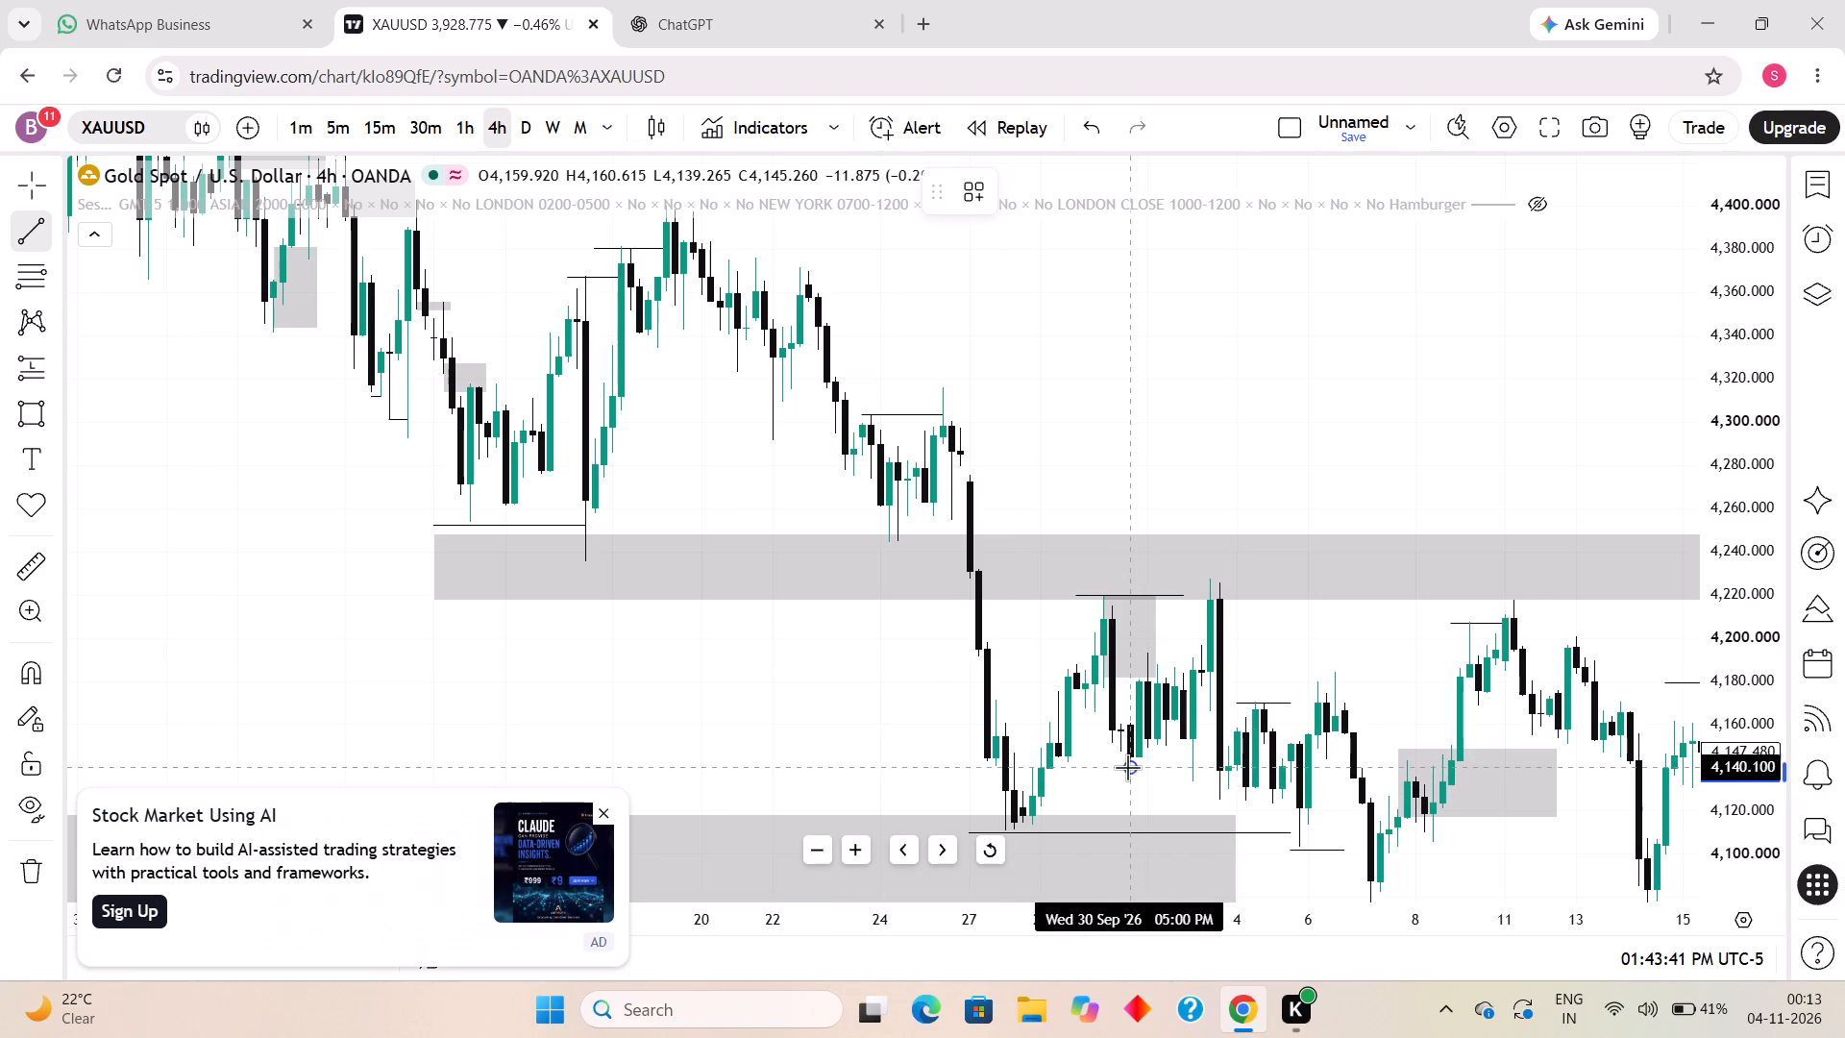
pyautogui.keyDown('shift'); pyautogui.click(1188, 770); pyautogui.keyUp('shift')
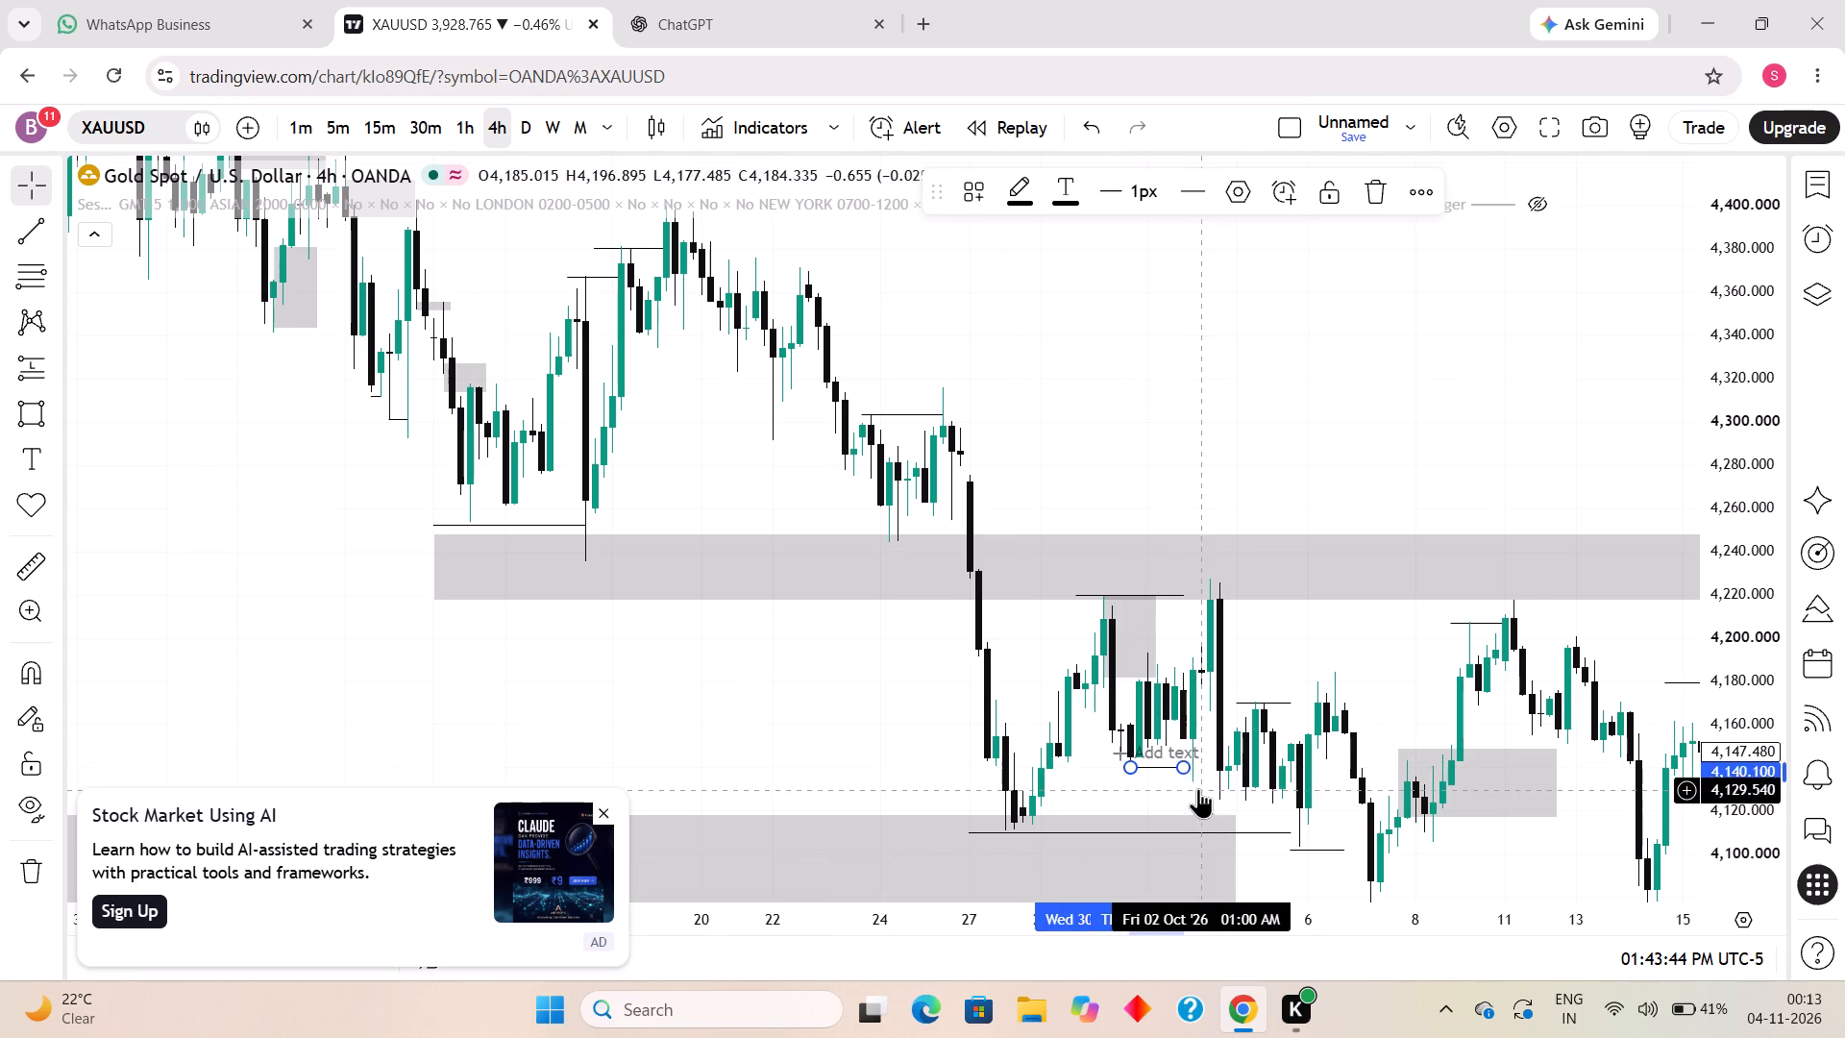
pyautogui.moveTo(1181, 762); pyautogui.dragTo(1191, 768)
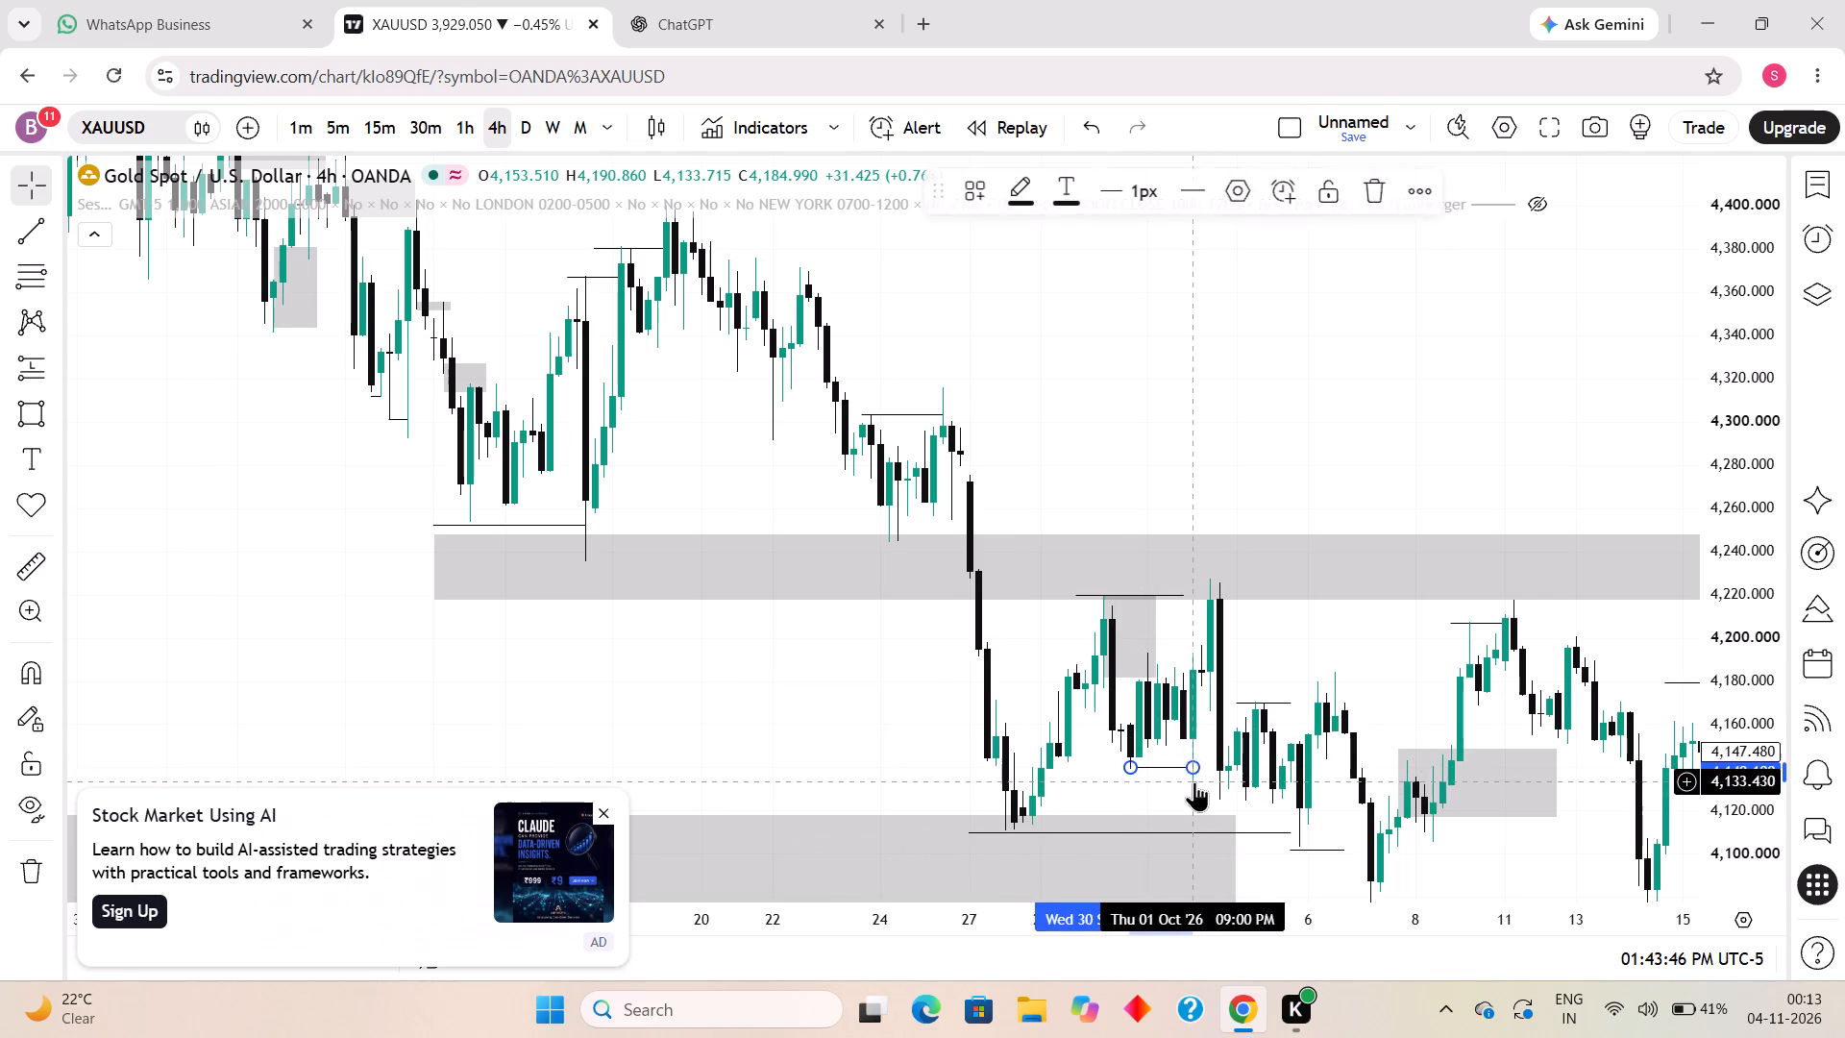
pyautogui.keyDown('shift'); pyautogui.click(1195, 784); pyautogui.keyUp('shift')
pyautogui.click(1123, 797)
pyautogui.click(1295, 660)
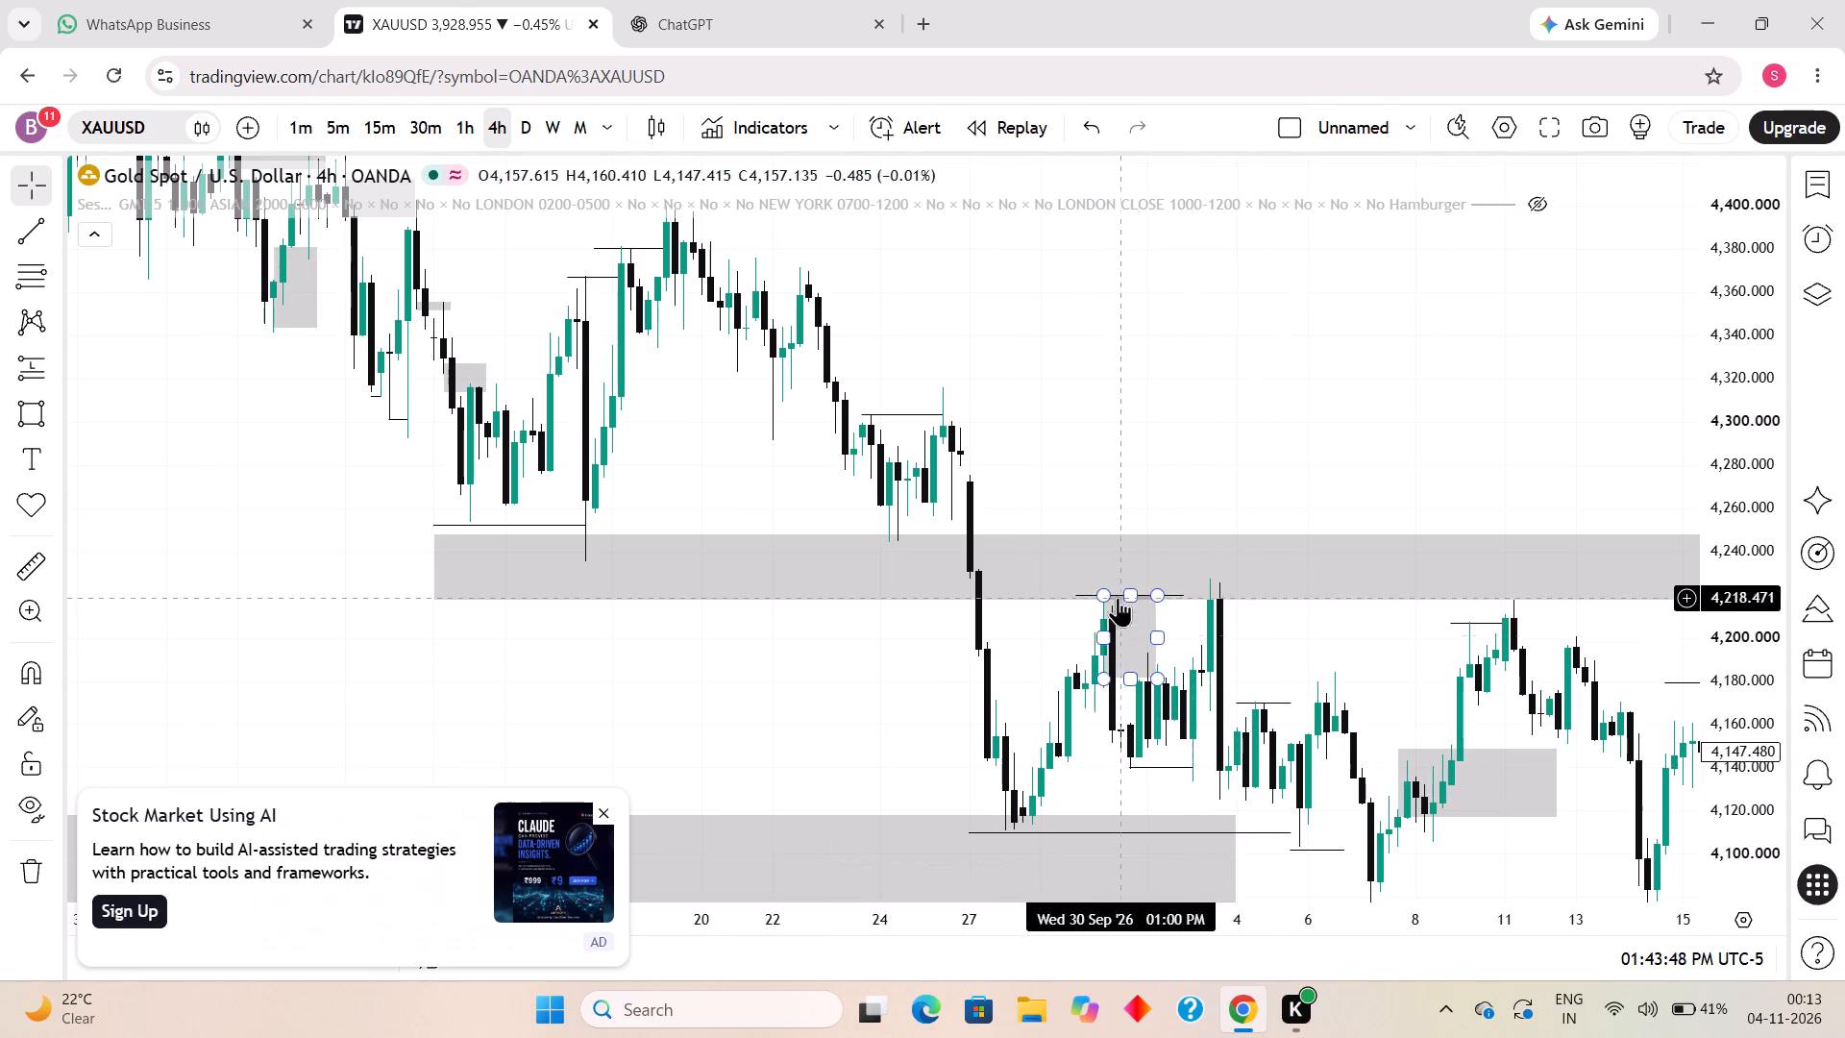
# Extend the 30 September swing-high line at about 4,220 to 2 October 09:00 AM.
pyautogui.moveTo(1185, 593); pyautogui.dragTo(1220, 598)
pyautogui.click(1268, 649)
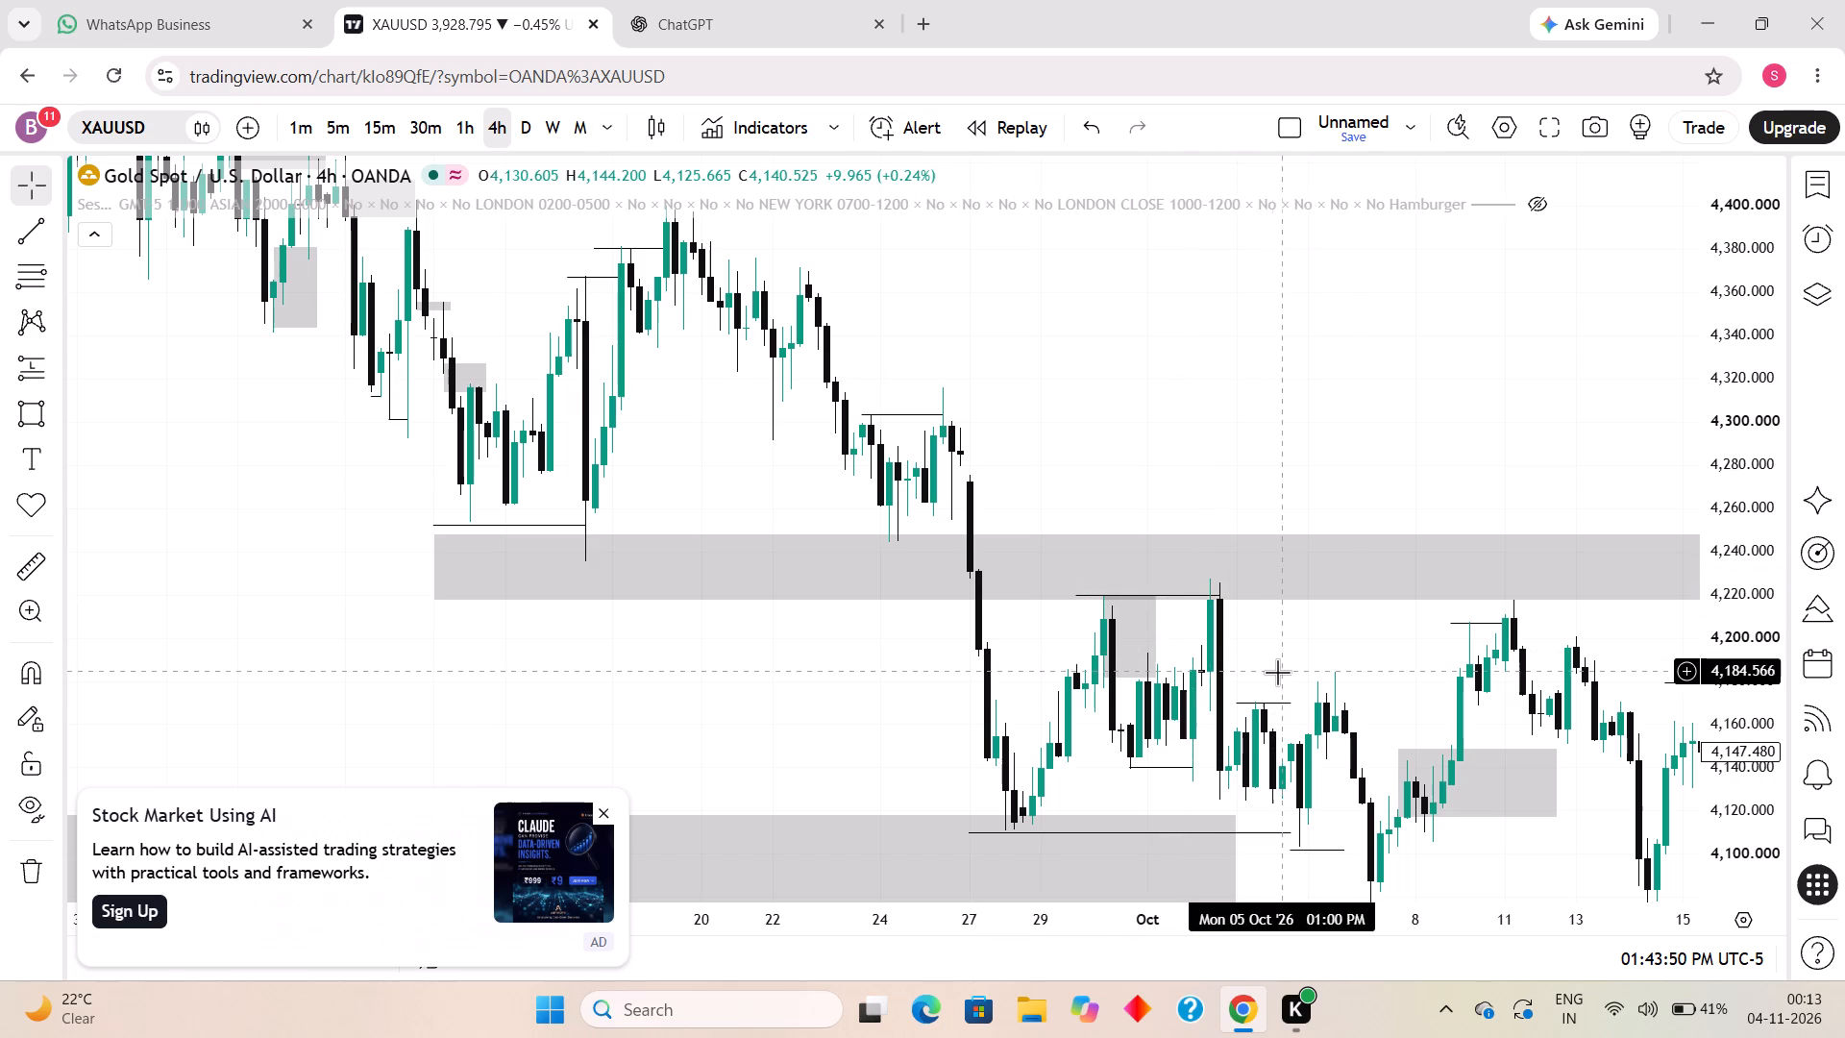
# Extend the early-October swing-high line at about 4,170 to 6 October 05:00 AM.
pyautogui.moveTo(1277, 670); pyautogui.dragTo(1046, 532)
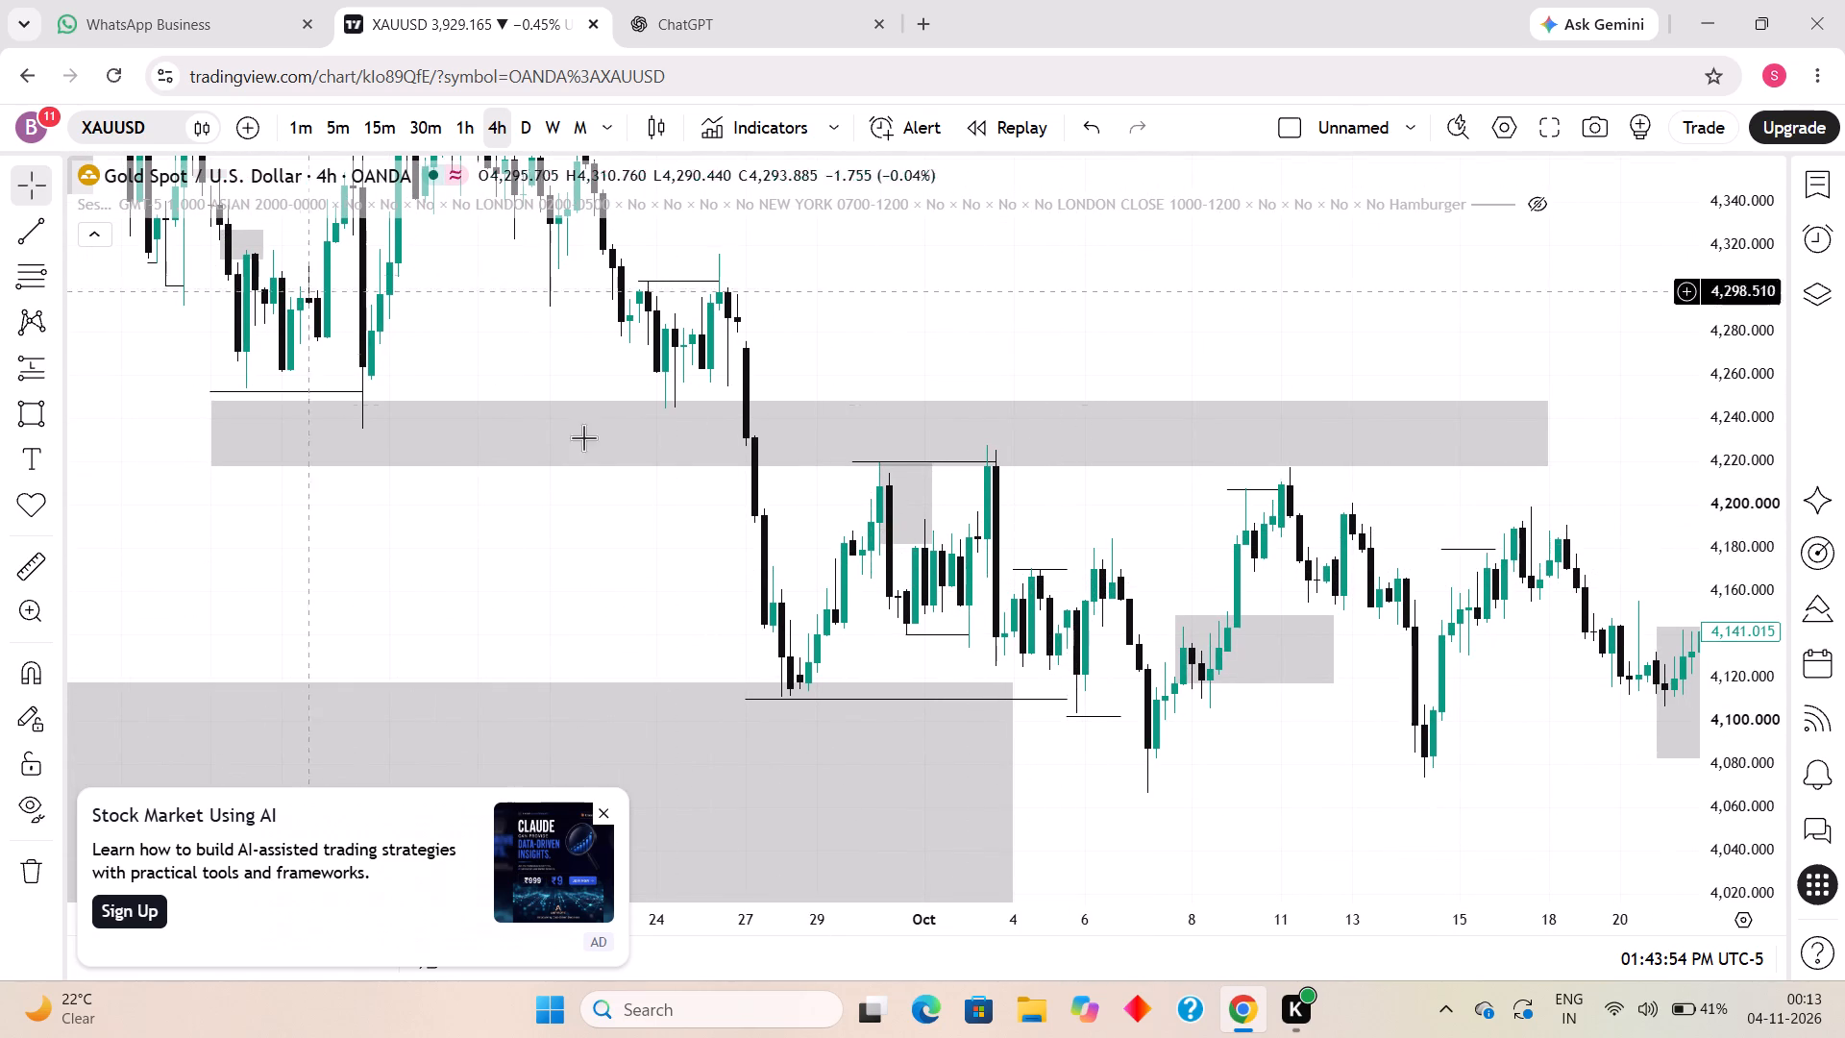
pyautogui.moveTo(1067, 567); pyautogui.dragTo(1095, 569)
pyautogui.click(1236, 577)
# Draw a short horizontal structure line at about 4,180 from 6 October 05:00 AM to 01:00 PM.
pyautogui.click(37, 236)
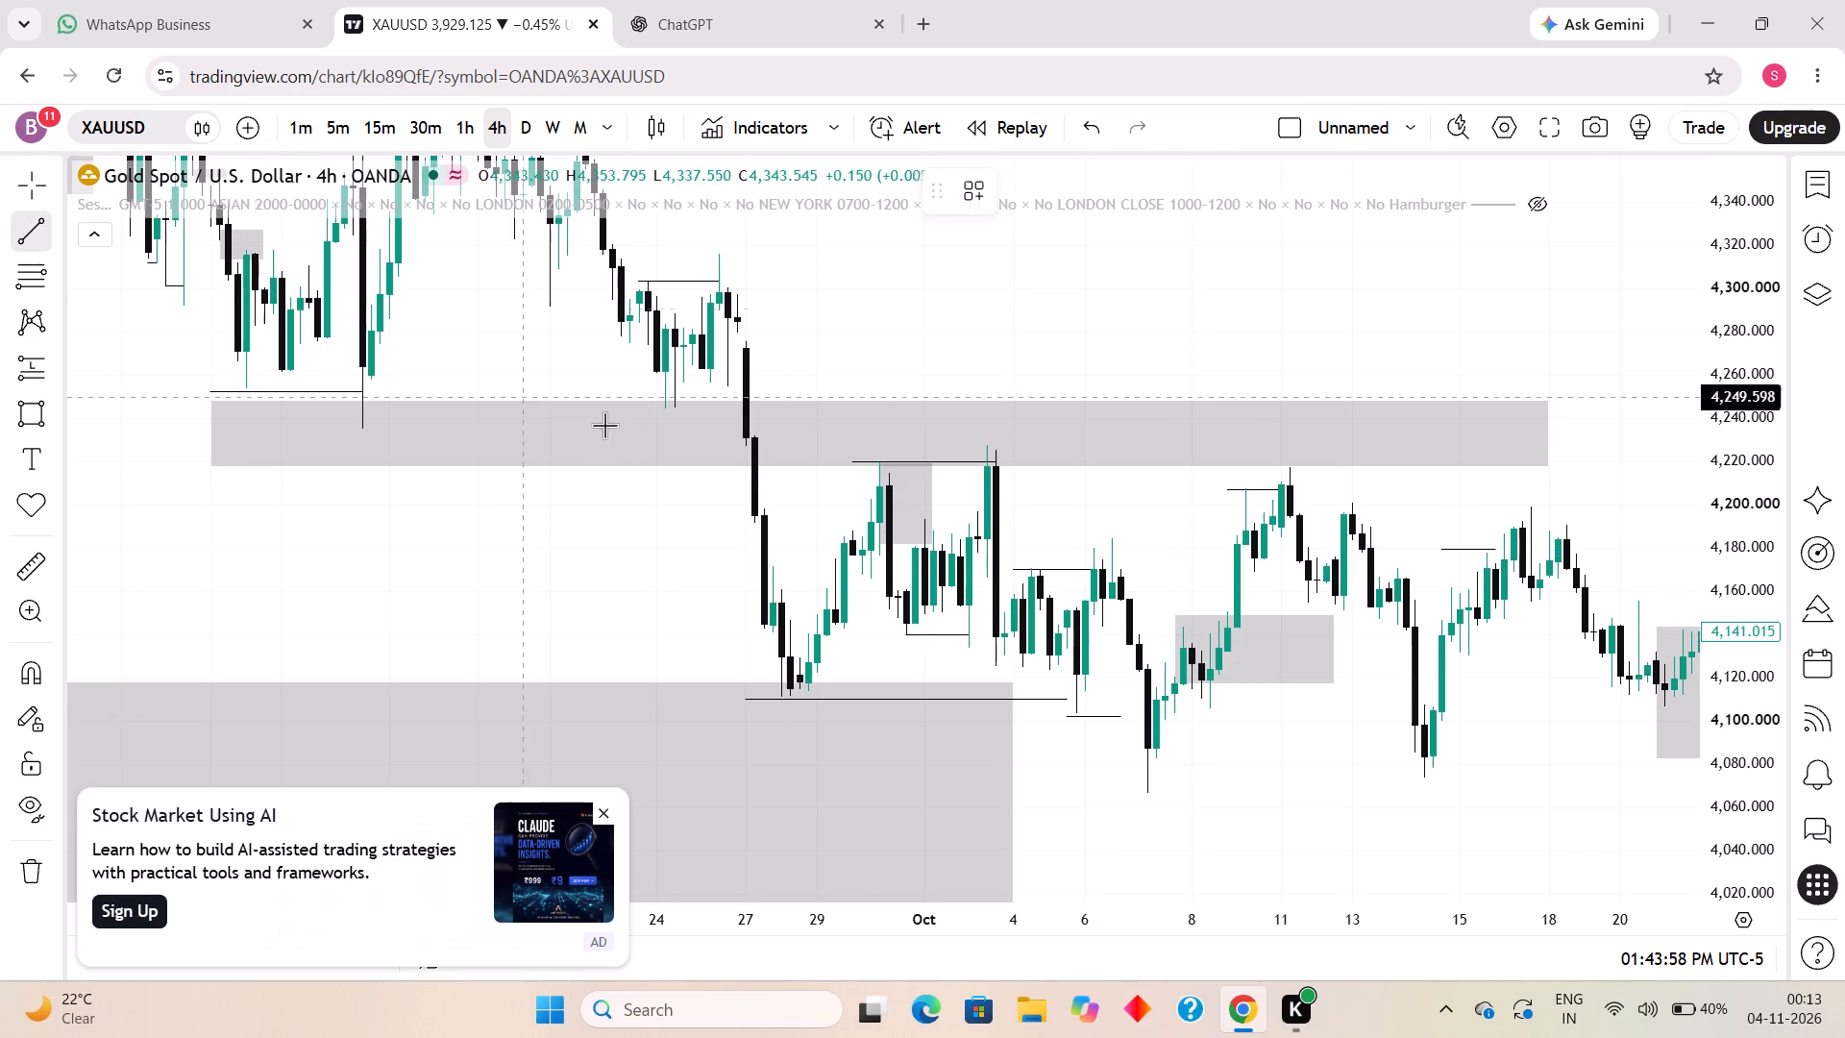
pyautogui.click(1092, 549)
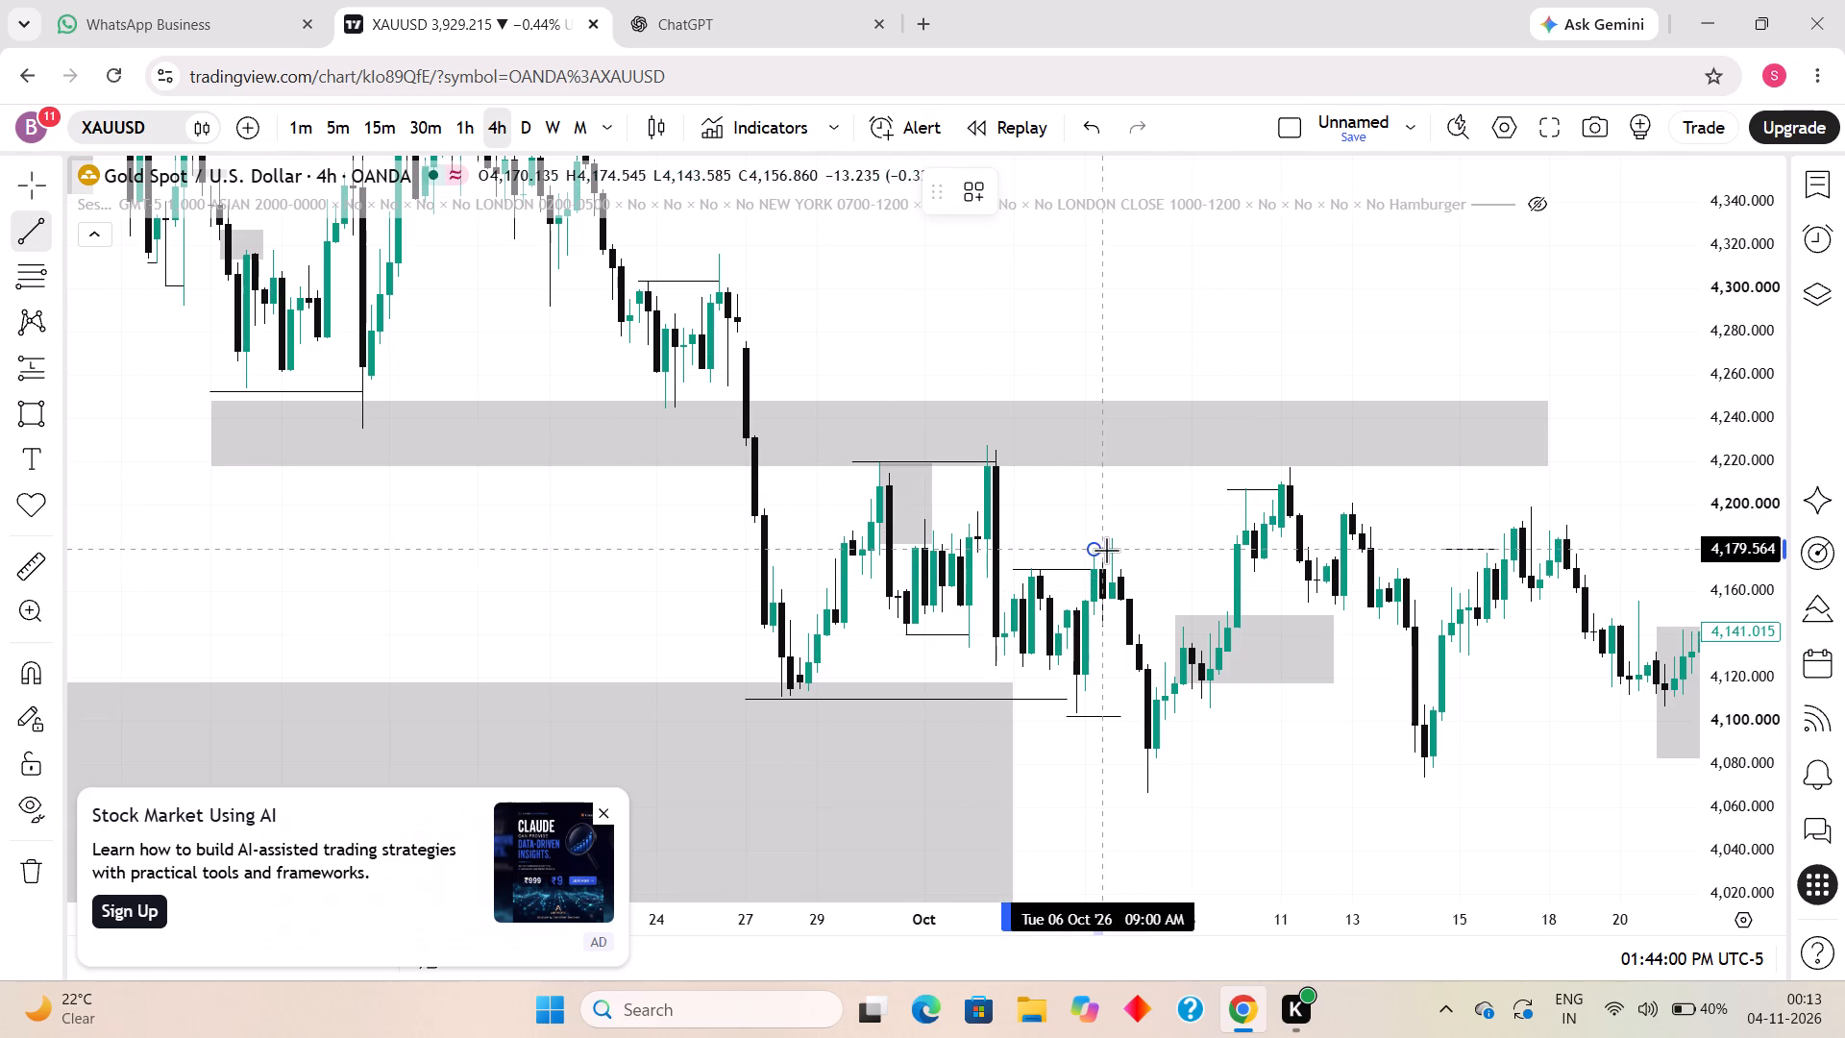
pyautogui.keyDown('shift'); pyautogui.click(1112, 552); pyautogui.keyUp('shift')
pyautogui.click(1134, 575)
pyautogui.moveTo(1152, 571); pyautogui.dragTo(1156, 432)
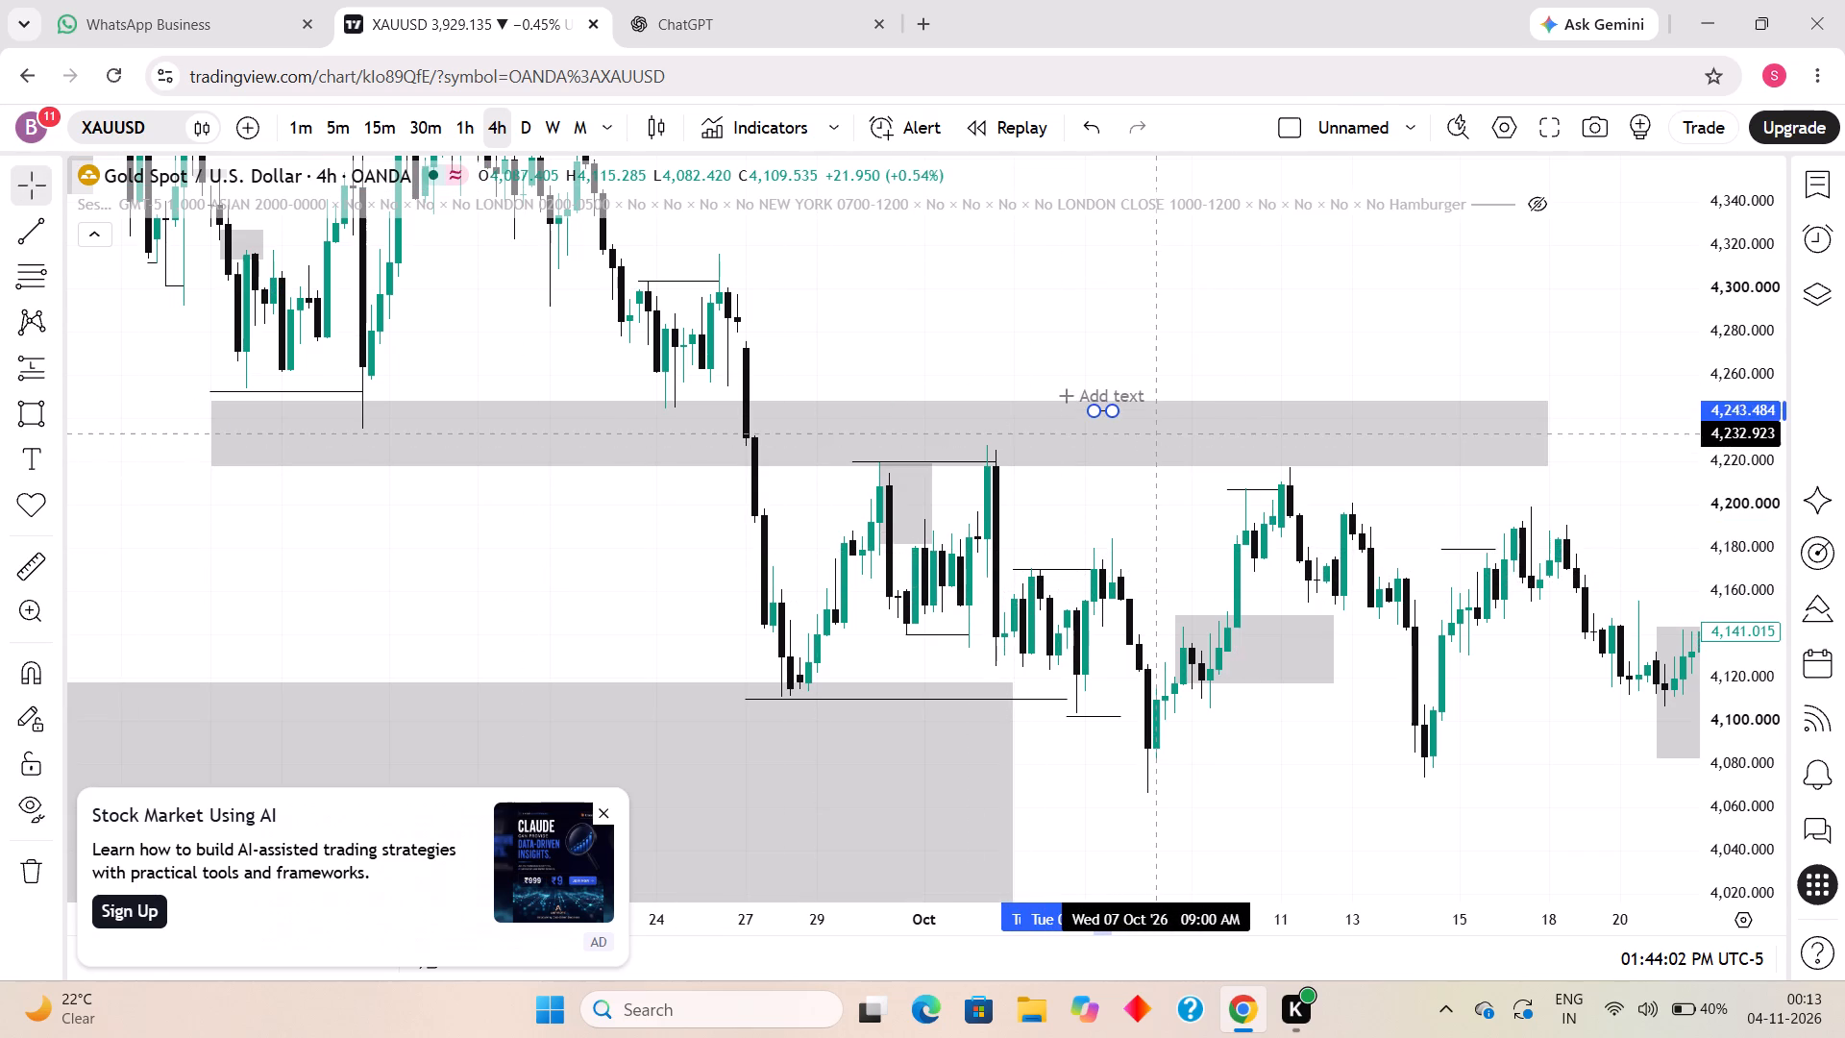
pyautogui.moveTo(1156, 432); pyautogui.dragTo(1162, 539)
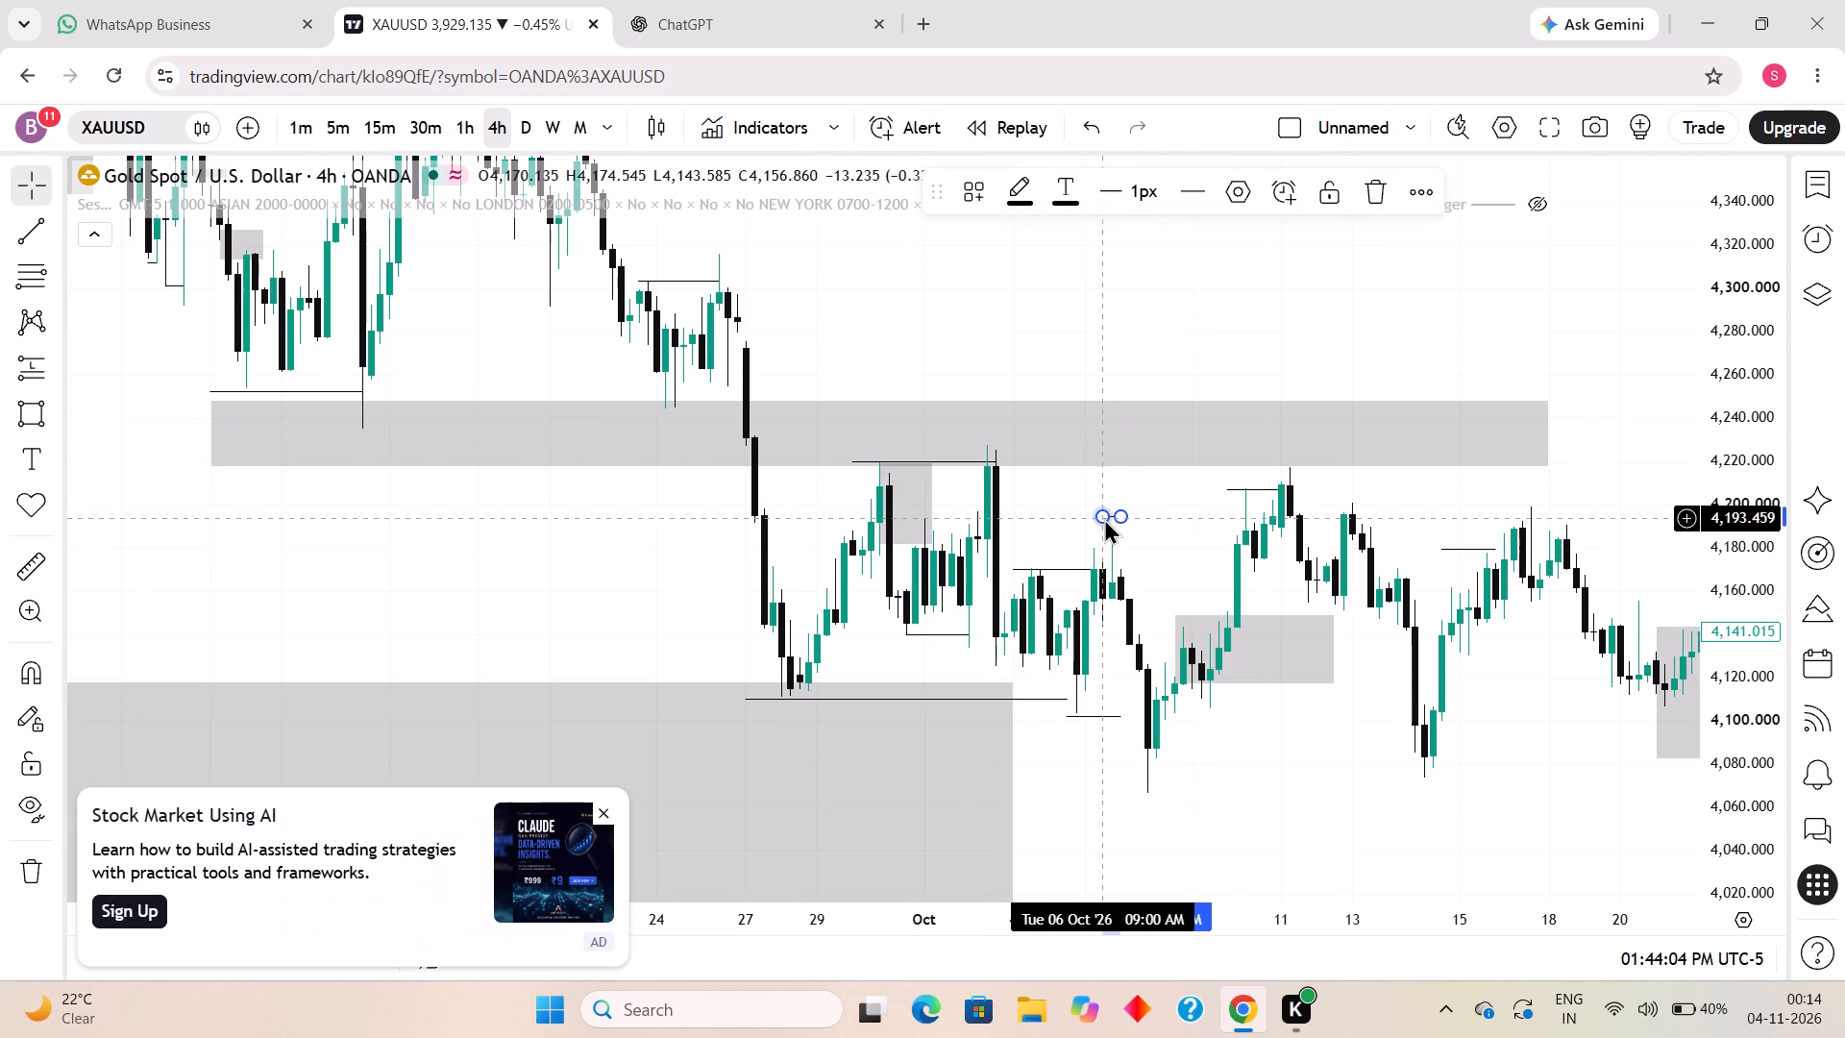
pyautogui.moveTo(1108, 518); pyautogui.dragTo(1095, 548)
pyautogui.moveTo(1121, 509); pyautogui.dragTo(1128, 541)
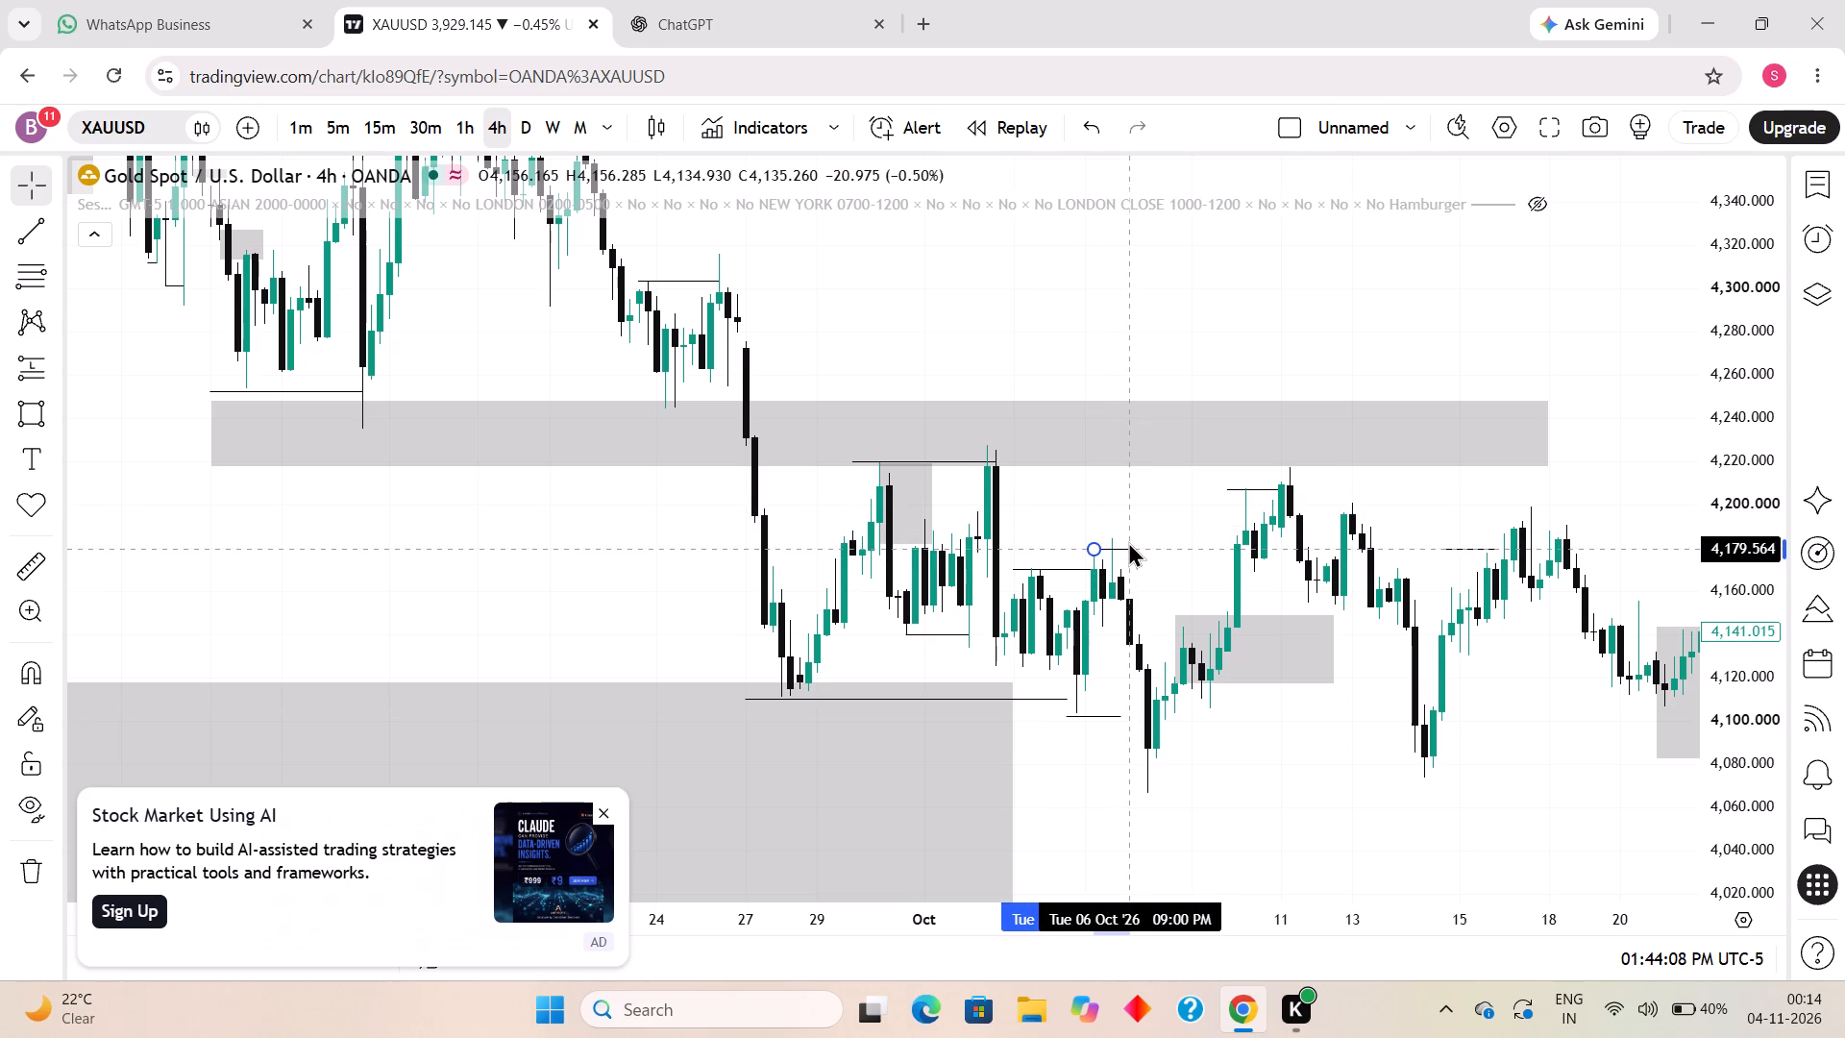
pyautogui.moveTo(1128, 541); pyautogui.dragTo(1116, 542)
pyautogui.click(1163, 557)
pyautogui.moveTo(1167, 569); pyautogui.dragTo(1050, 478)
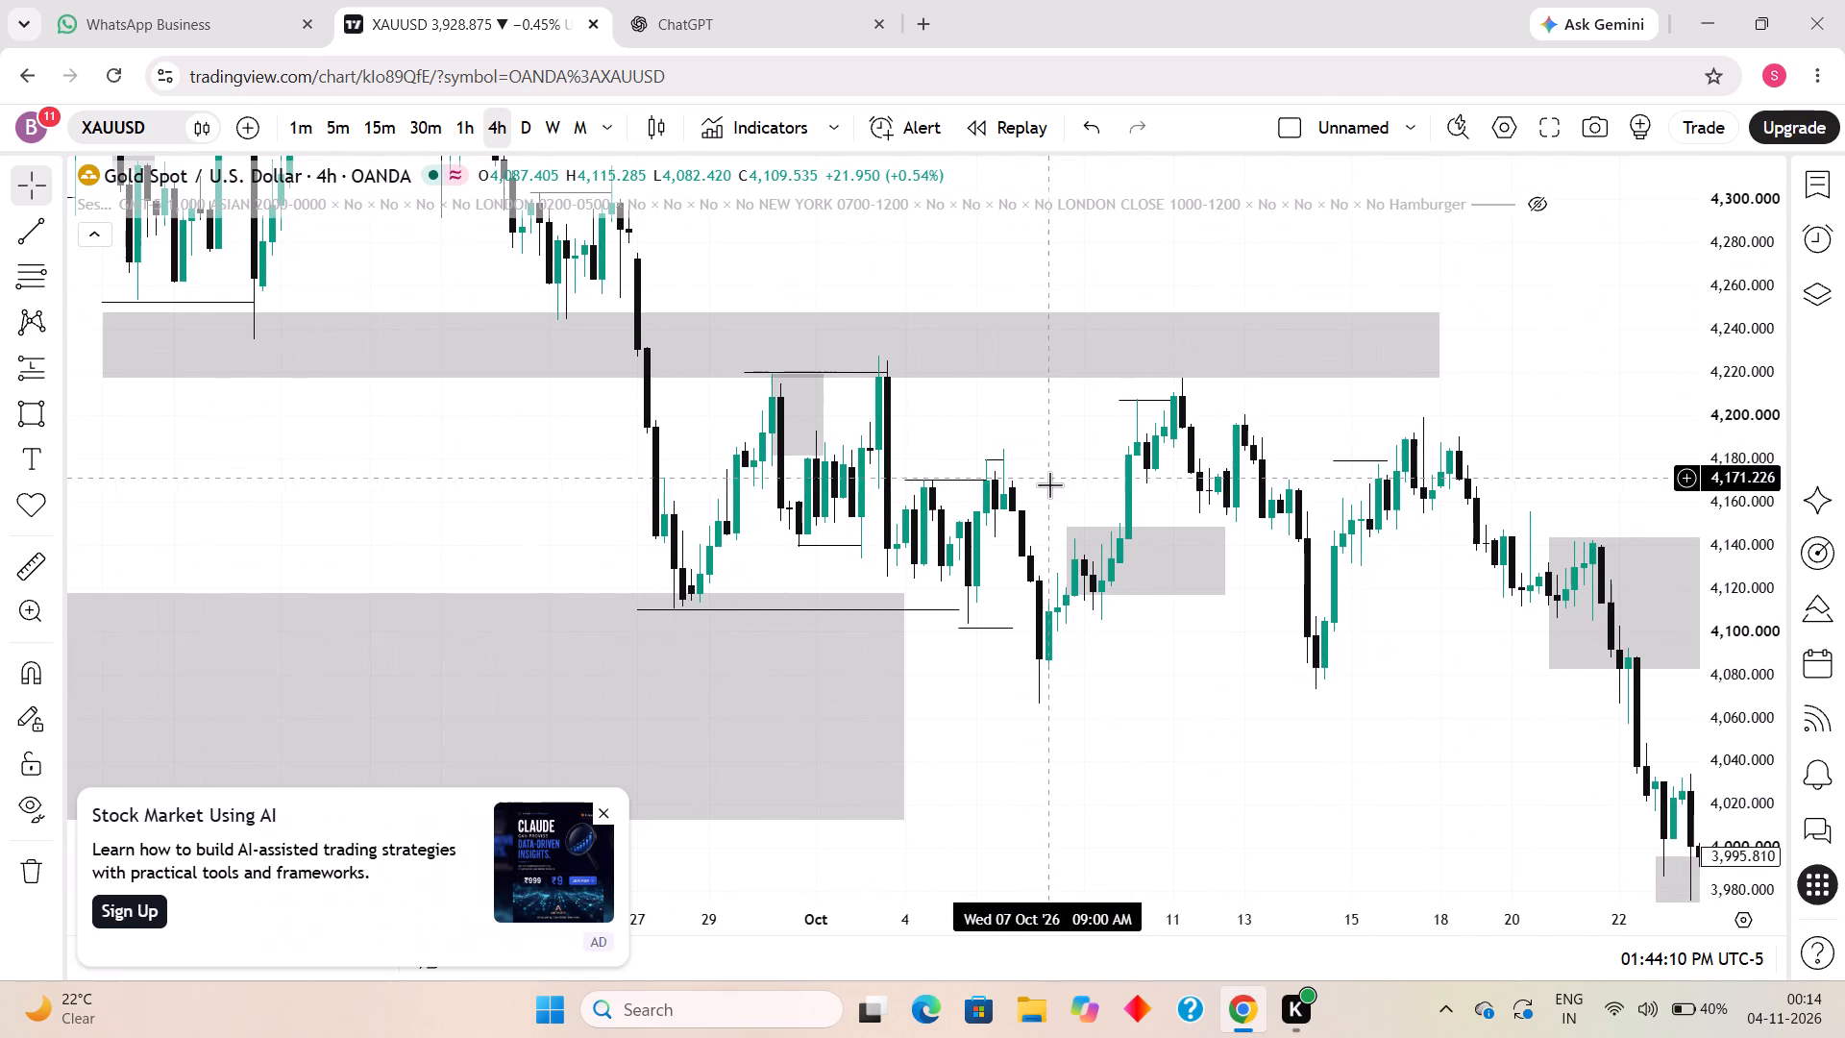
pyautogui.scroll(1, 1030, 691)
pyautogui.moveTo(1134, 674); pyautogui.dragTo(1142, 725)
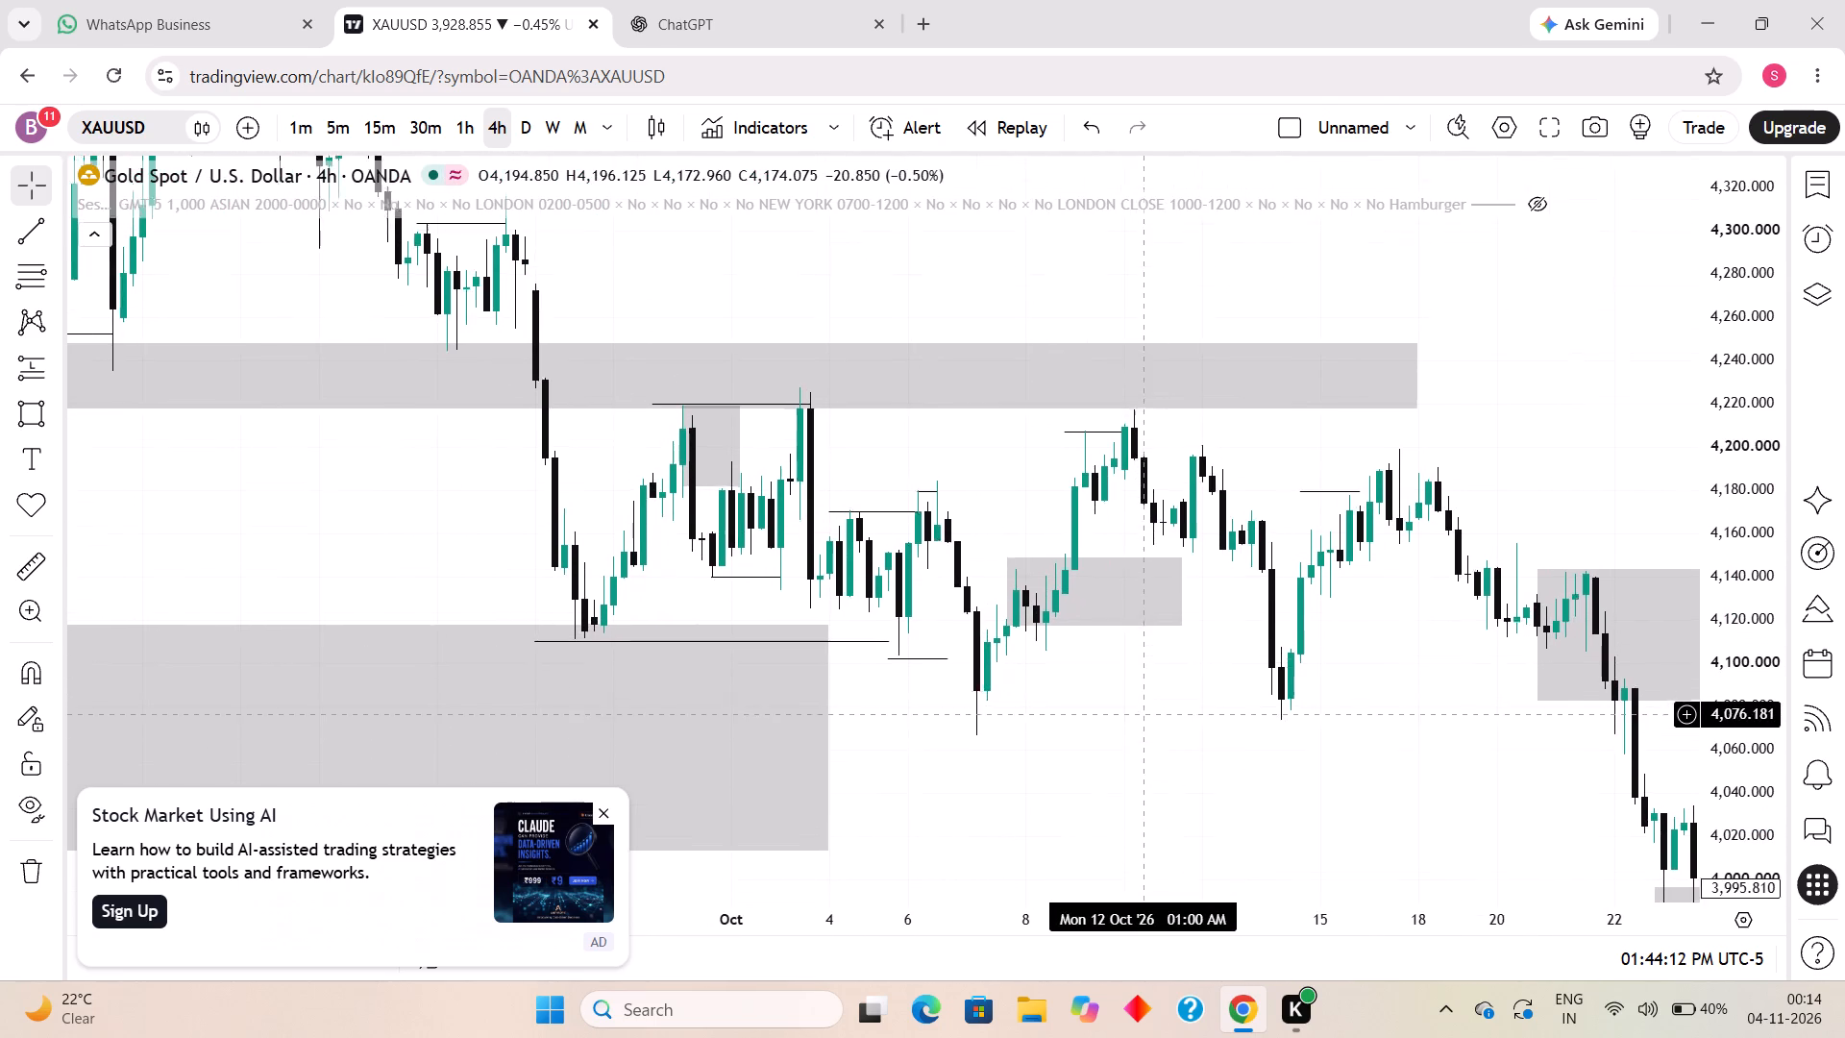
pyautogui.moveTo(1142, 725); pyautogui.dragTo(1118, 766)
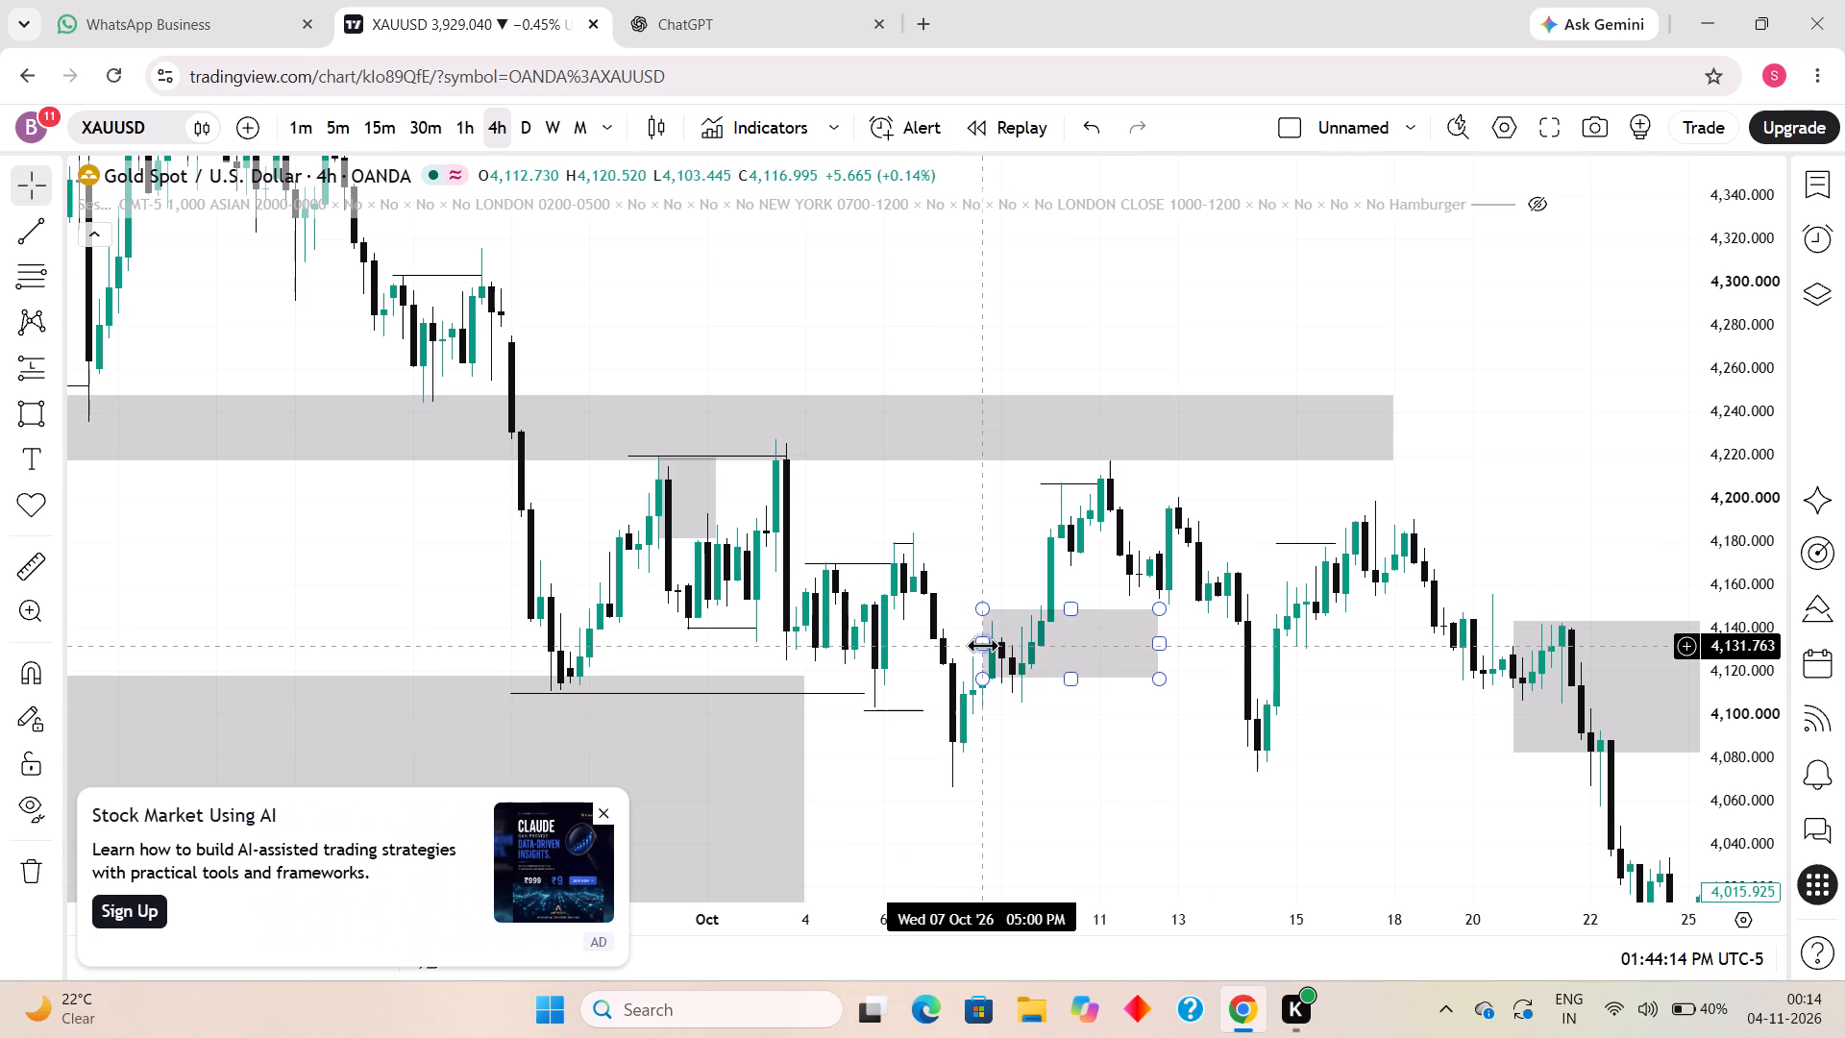
# Resize the rectangle zone beginning 7 October to start on 8 October and raise its upper edge to about 4,154.
pyautogui.moveTo(982, 645); pyautogui.dragTo(1020, 651)
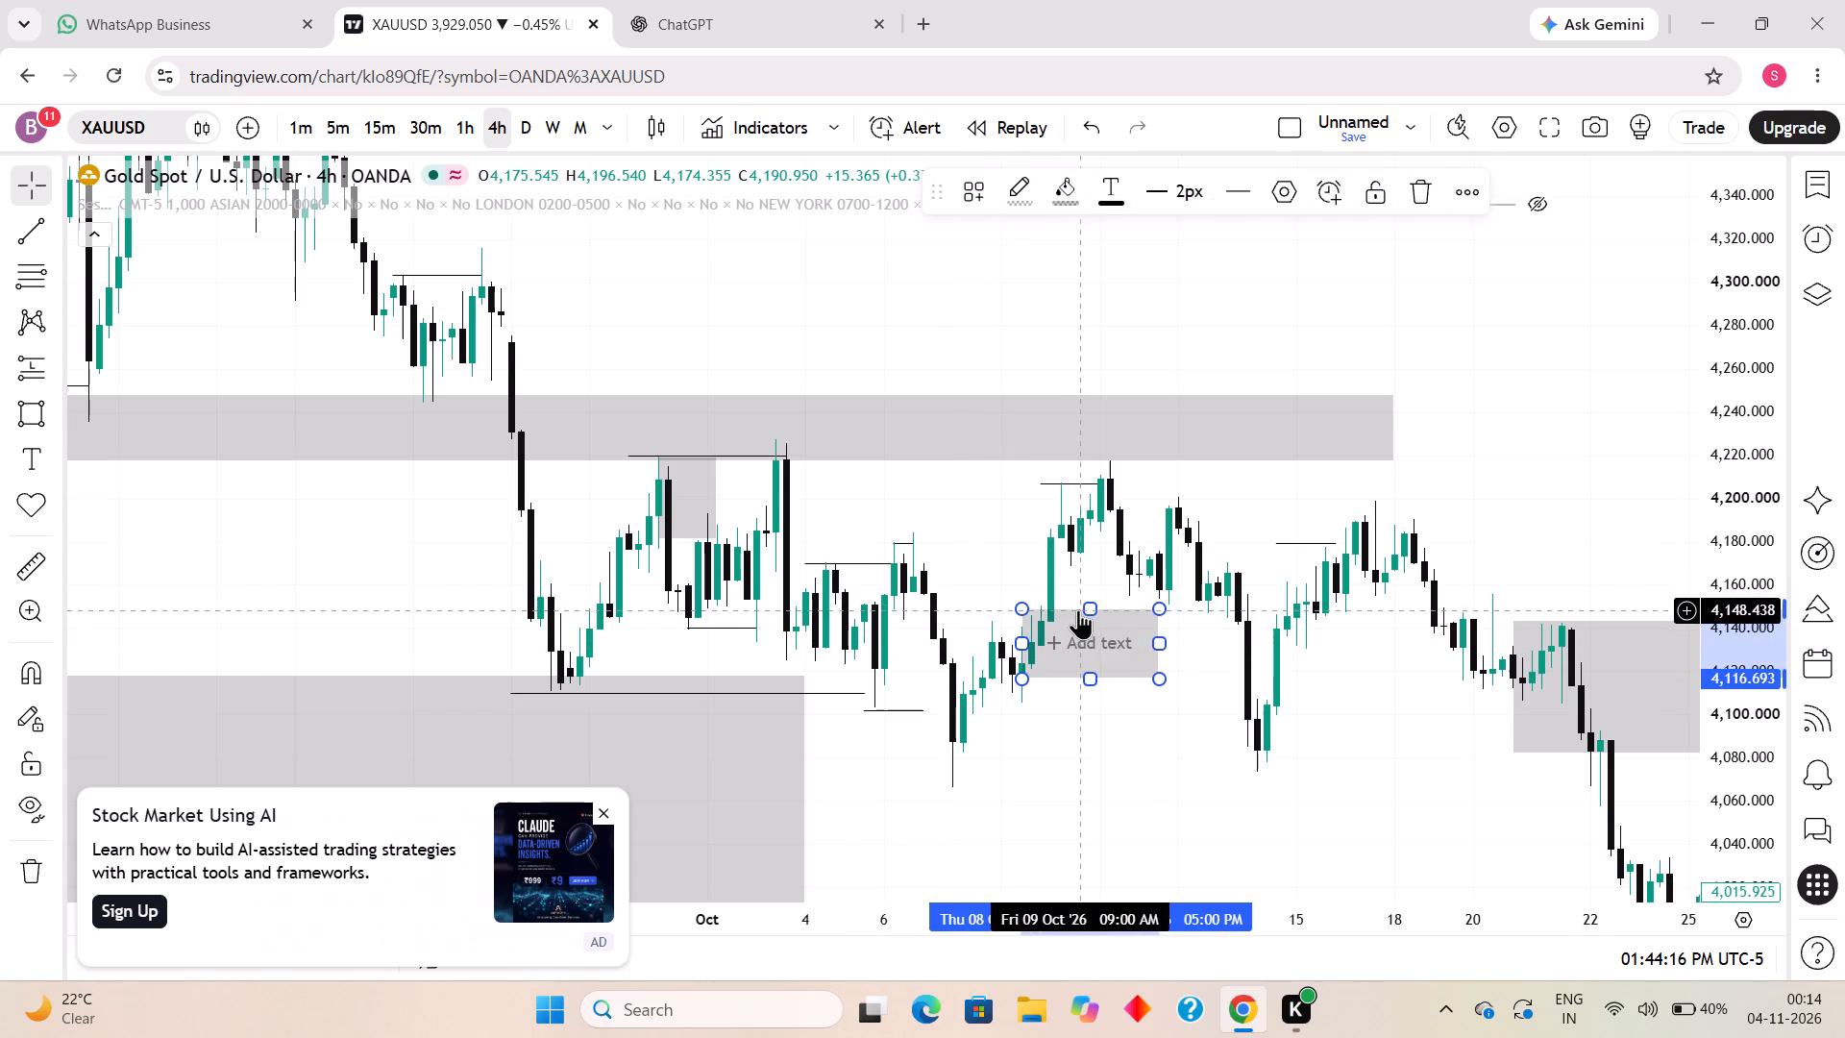
pyautogui.click(1091, 603)
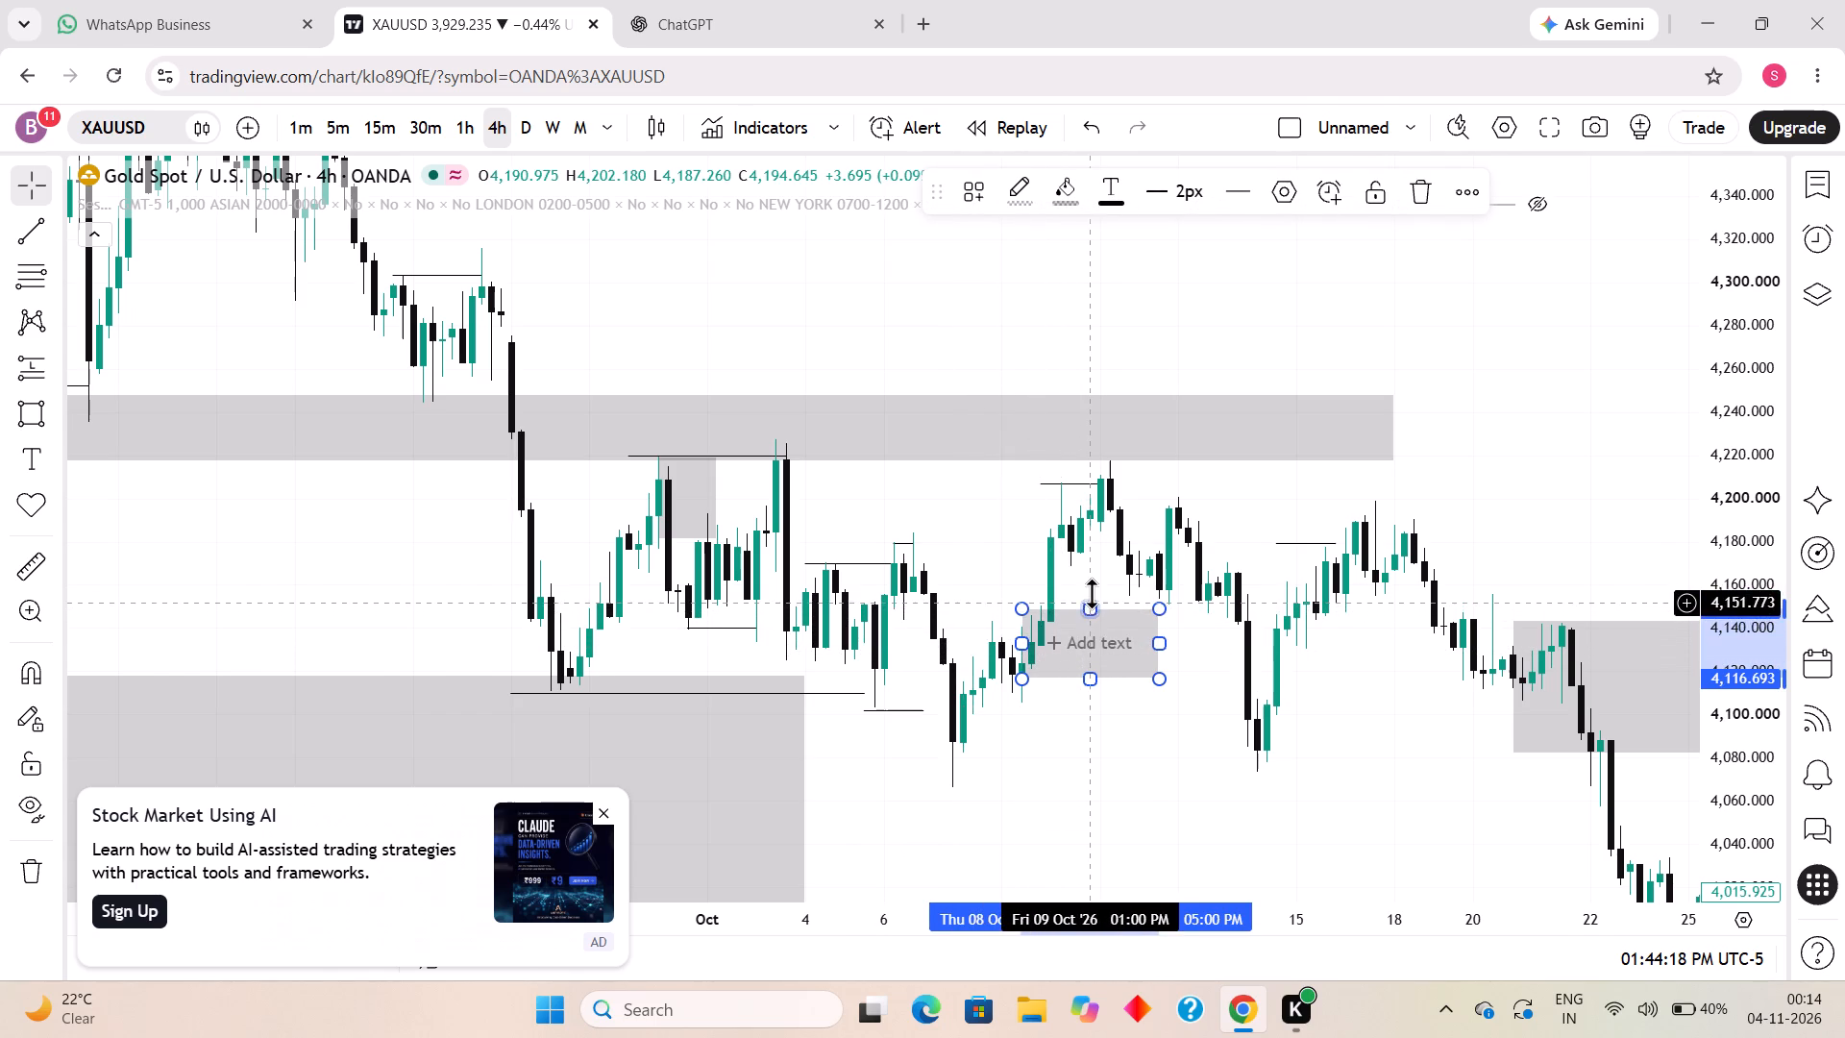
pyautogui.click(1069, 758)
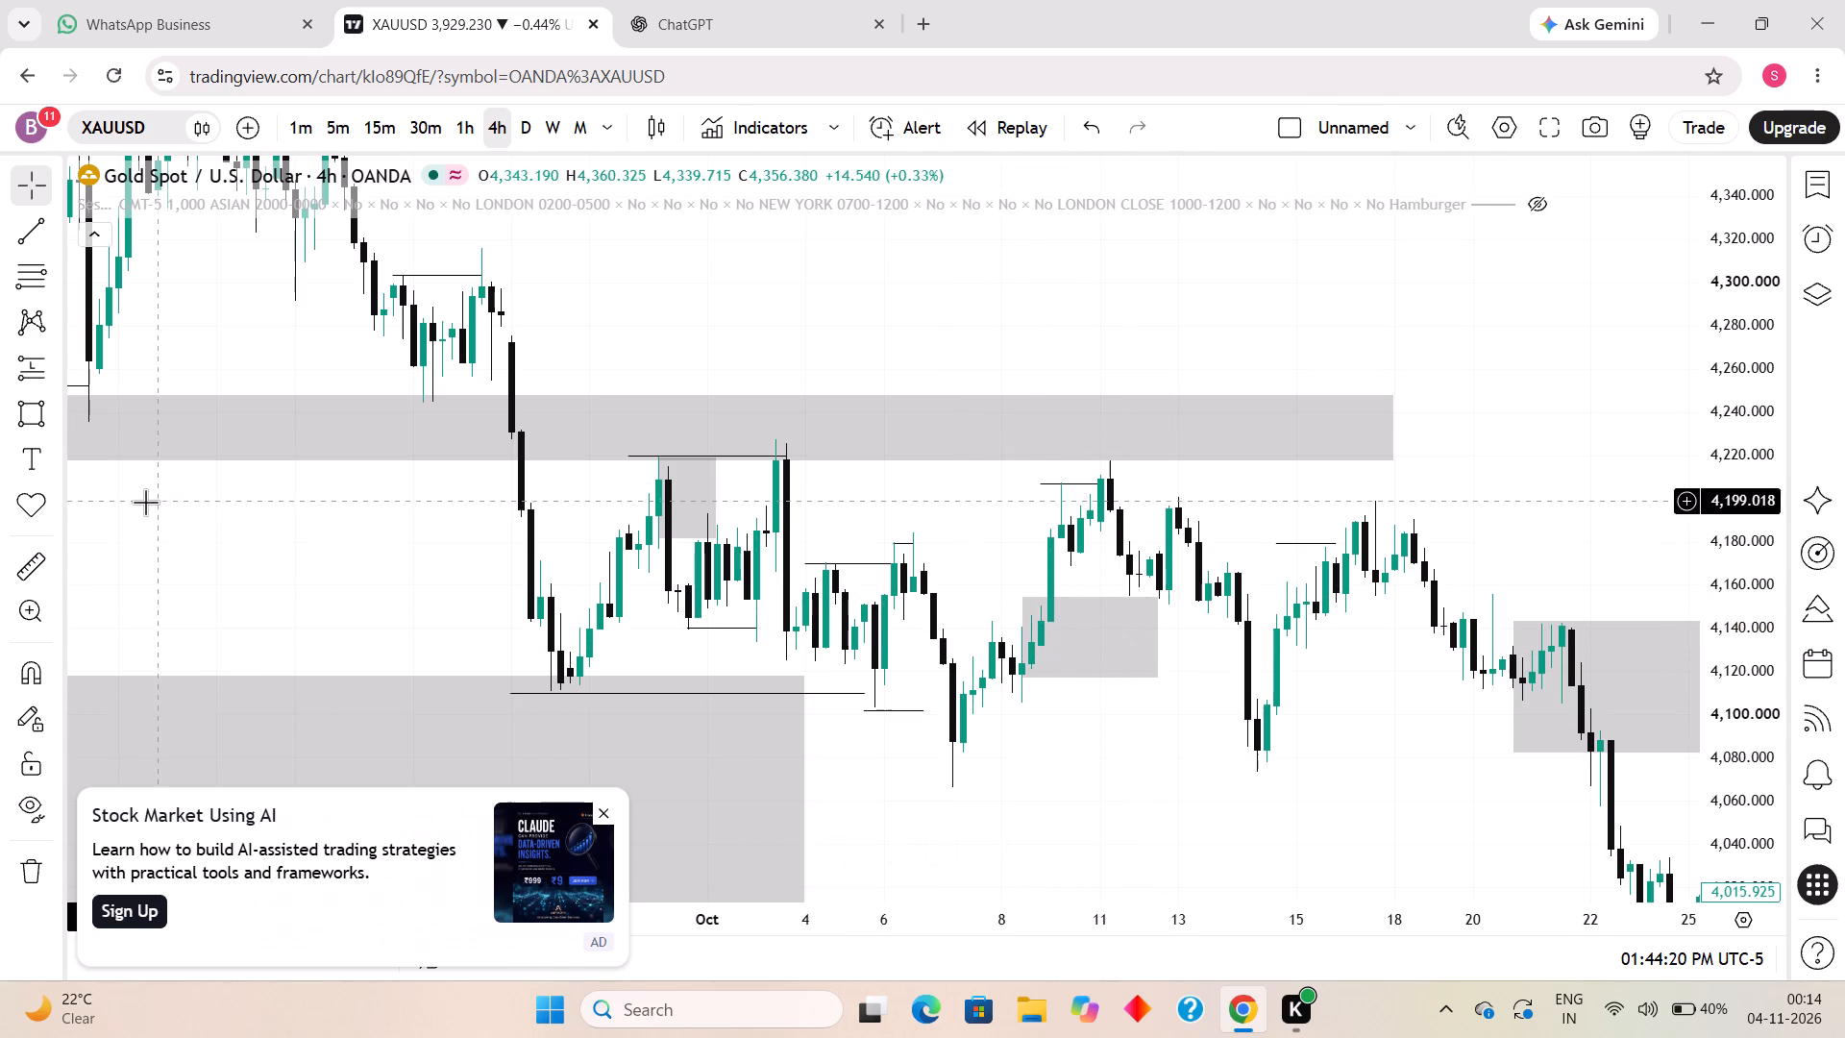
# Draw a rectangle zone from about 4,215 to 4,191 between 11 October 09:00 PM and 13 October 01:00 AM.
pyautogui.click(36, 409)
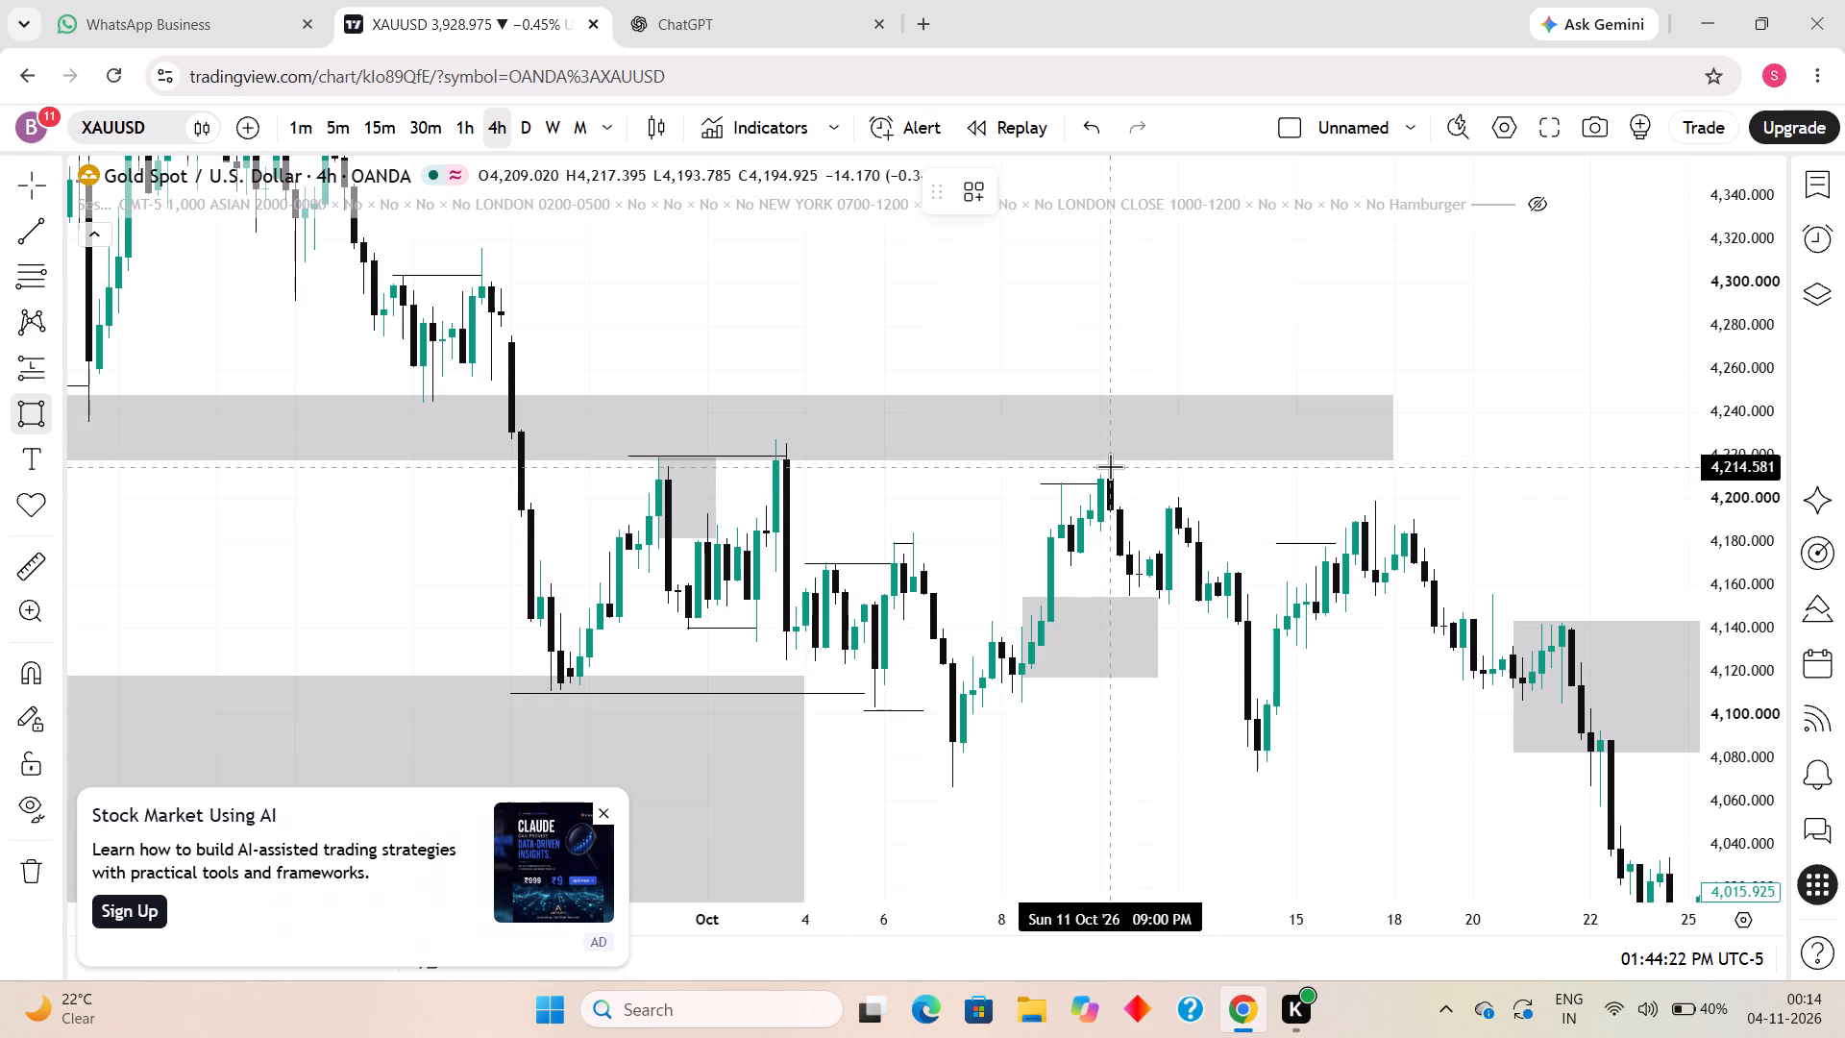
pyautogui.click(1112, 465)
pyautogui.click(1181, 517)
pyautogui.click(1201, 542)
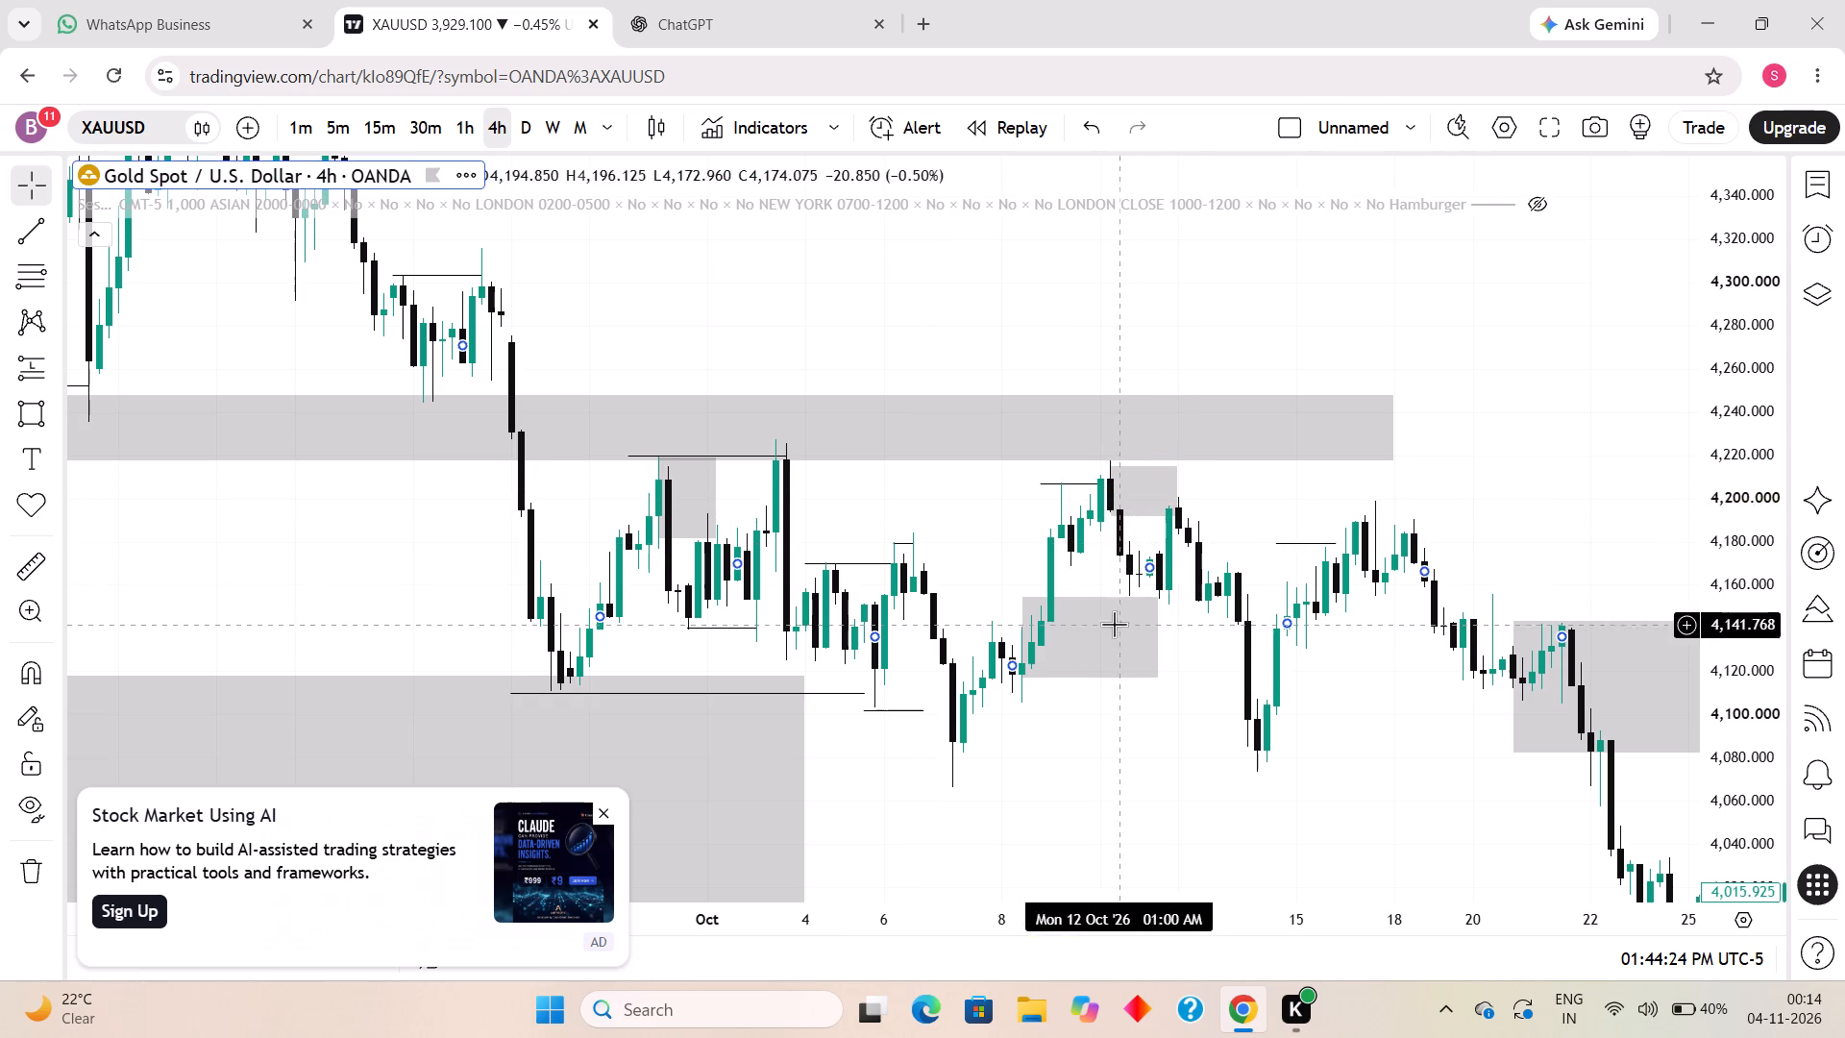
# Draw a rectangle zone from about 4,190 to 4,170 between 13 October and 14 October 01:00 AM.
pyautogui.click(7, 413)
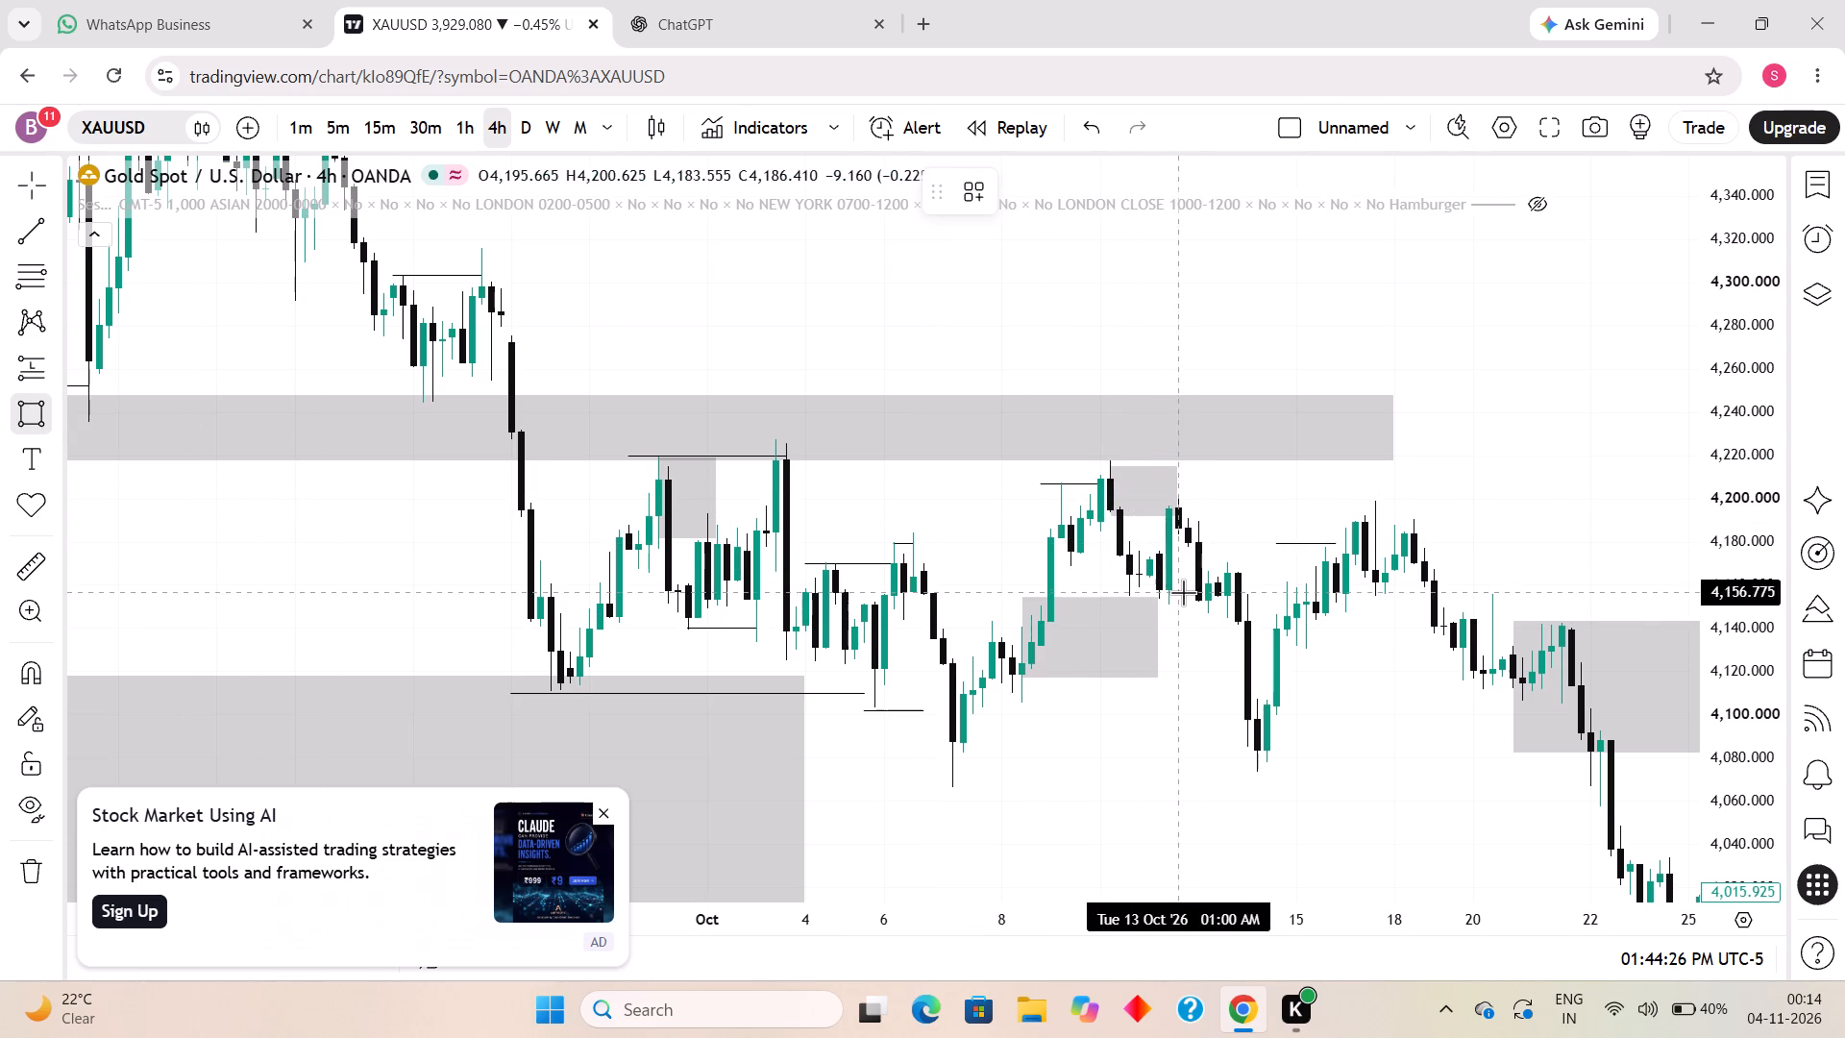
pyautogui.click(1193, 521)
pyautogui.click(1233, 562)
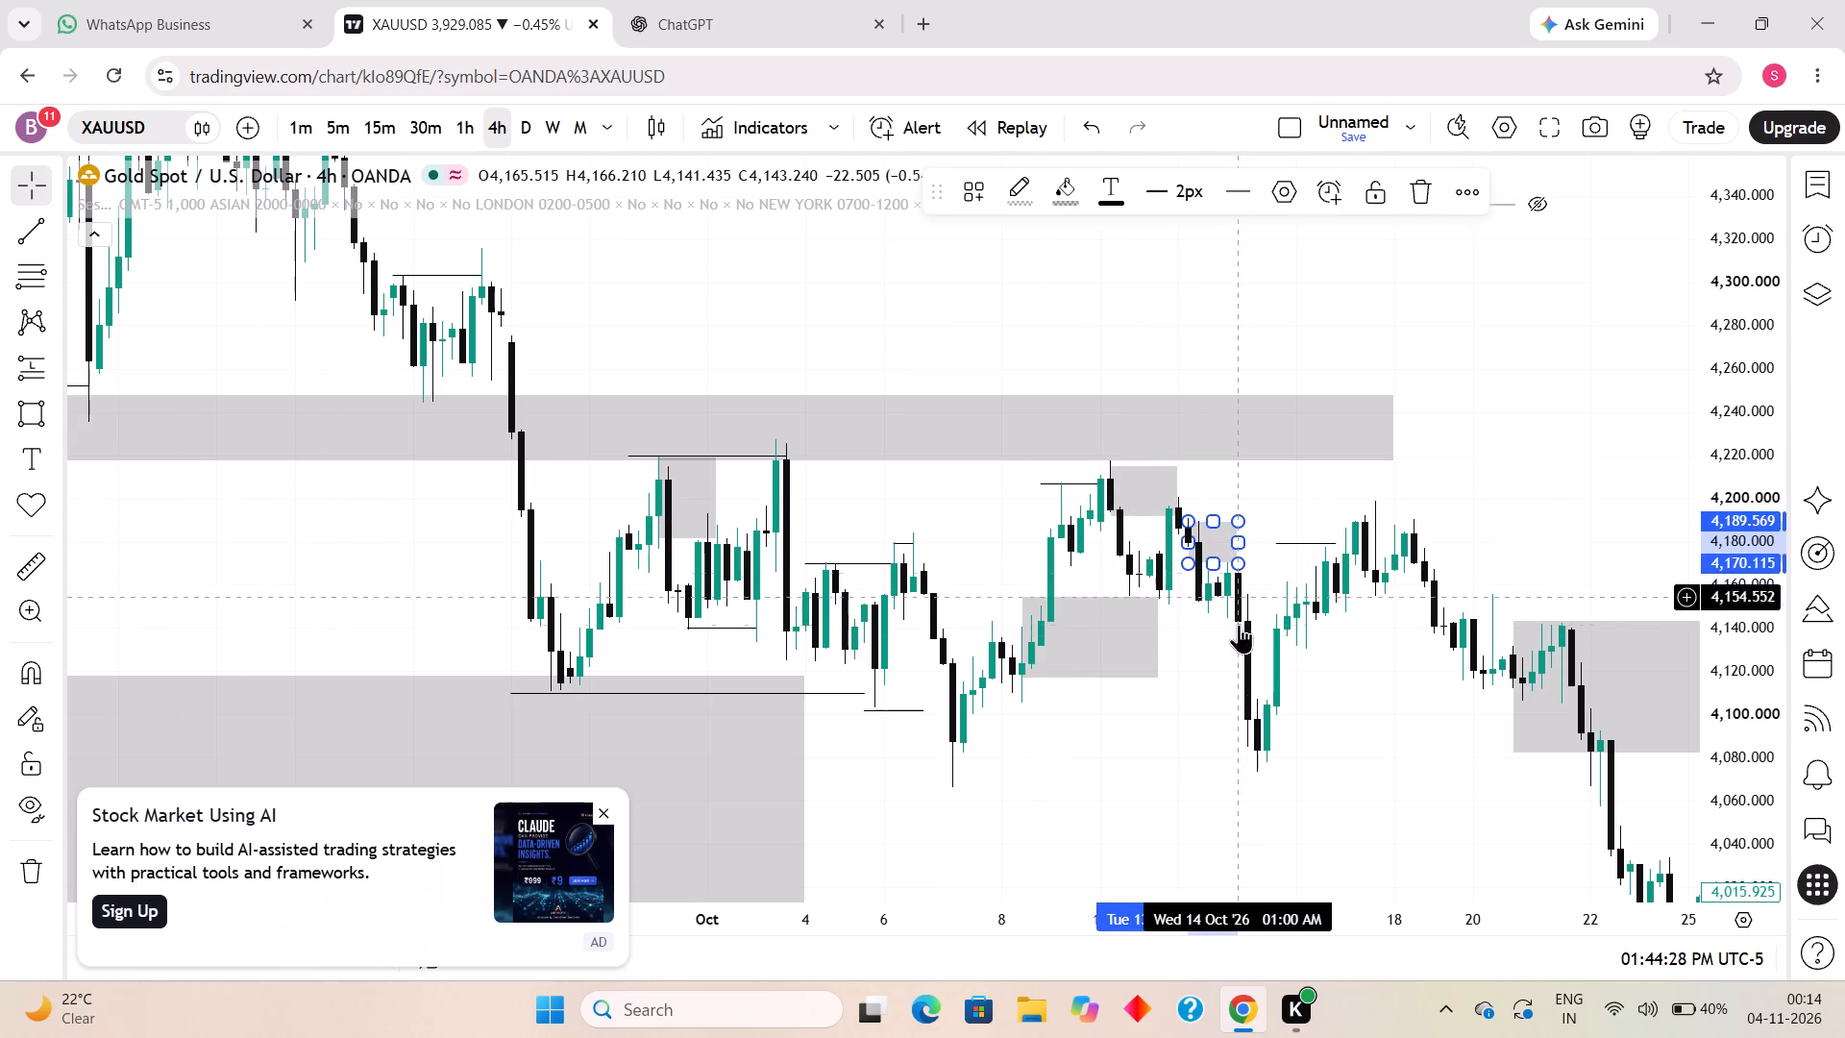
# Draw a very short horizontal structure line at about 4,192 starting 16 October 05:00 AM.
pyautogui.moveTo(1237, 636); pyautogui.dragTo(1006, 547)
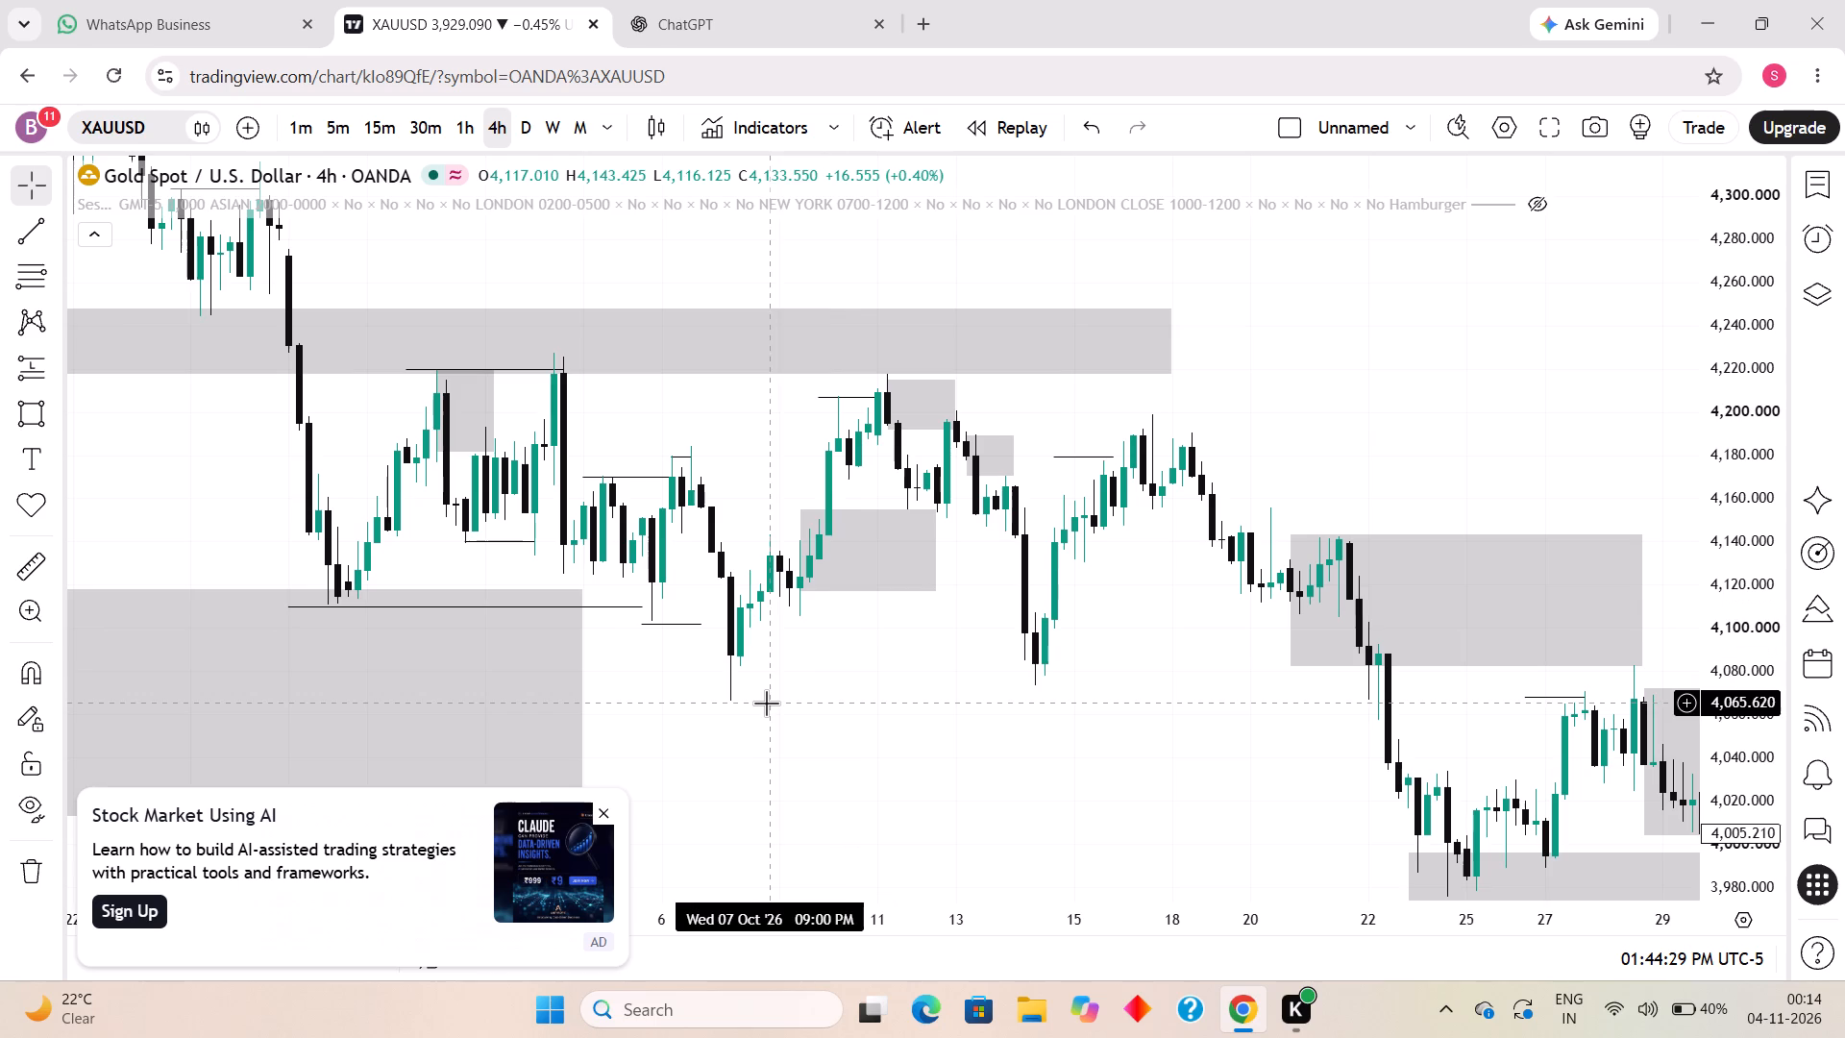
pyautogui.click(25, 236)
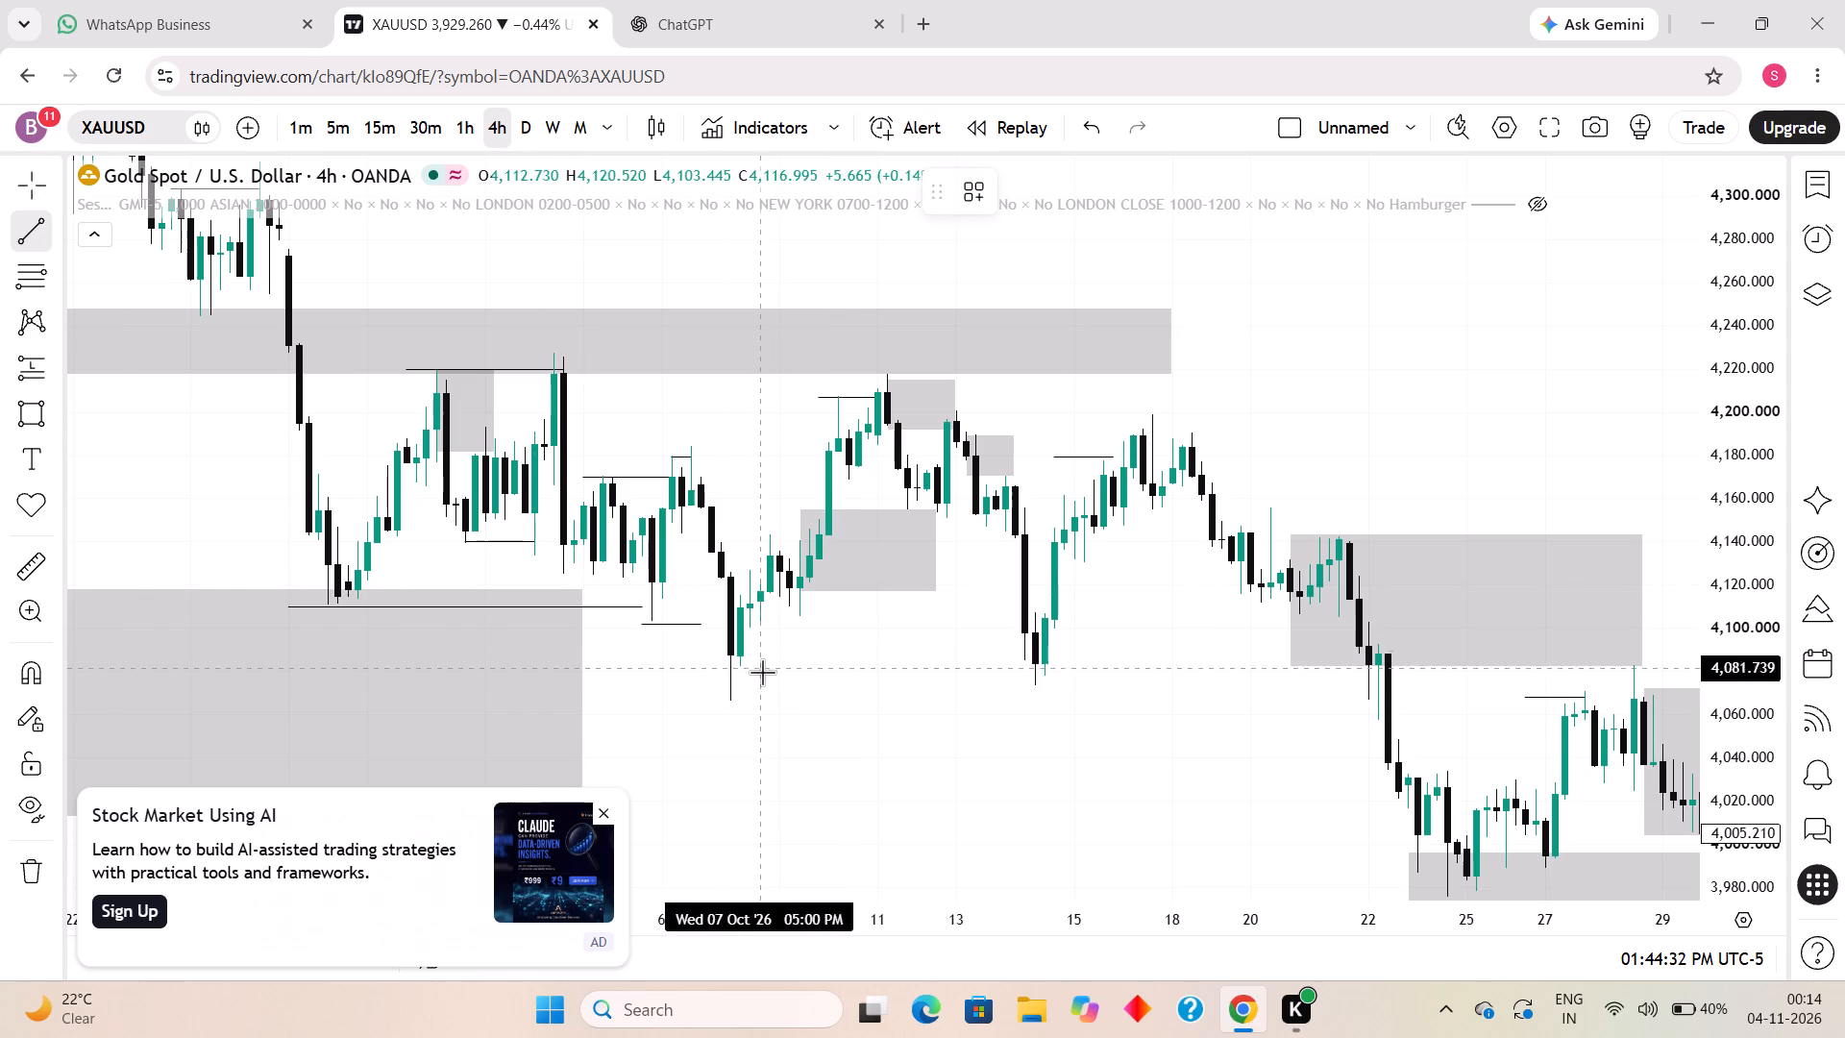
pyautogui.moveTo(1141, 428); pyautogui.dragTo(1152, 427)
pyautogui.keyDown('shift'); pyautogui.click(1153, 428); pyautogui.keyUp('shift')
pyautogui.click(1210, 423)
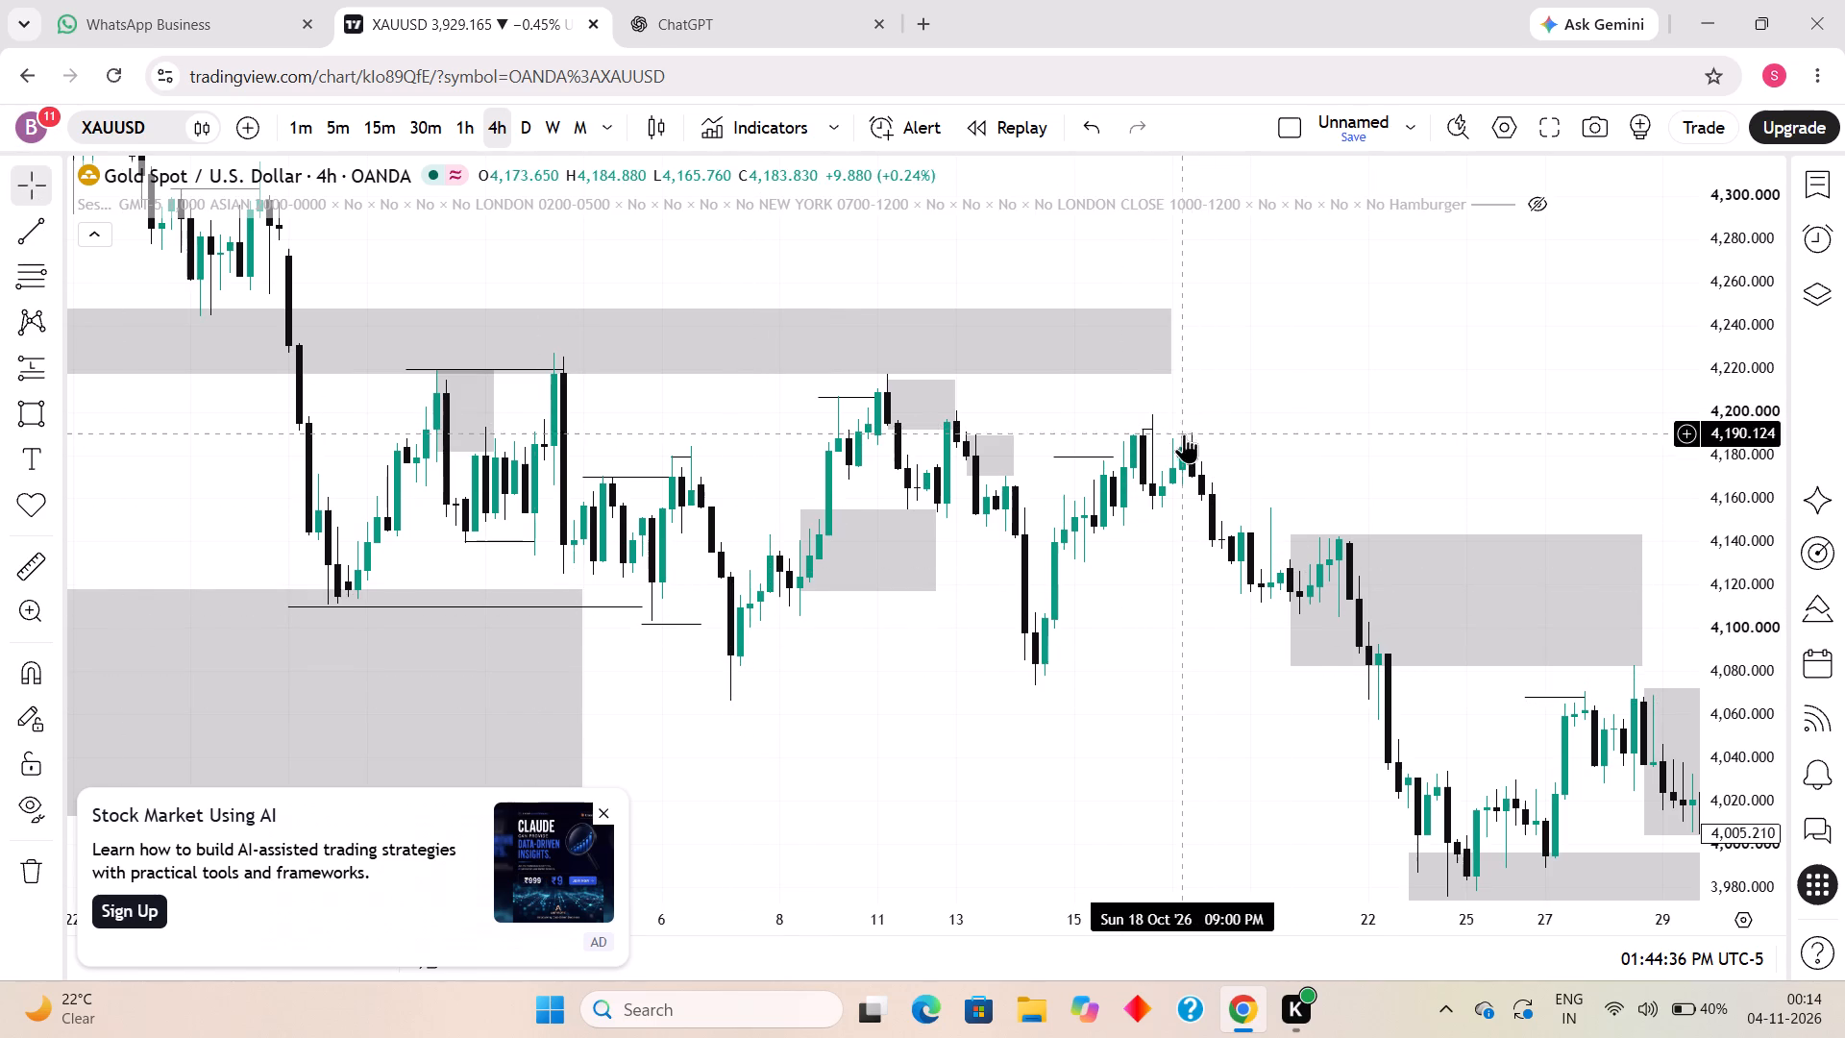
# Draw a rectangle zone from about 4,171 to 4,156 between 19 October 05:00 AM and 20 October 09:00 PM.
pyautogui.moveTo(1180, 595); pyautogui.dragTo(1058, 553)
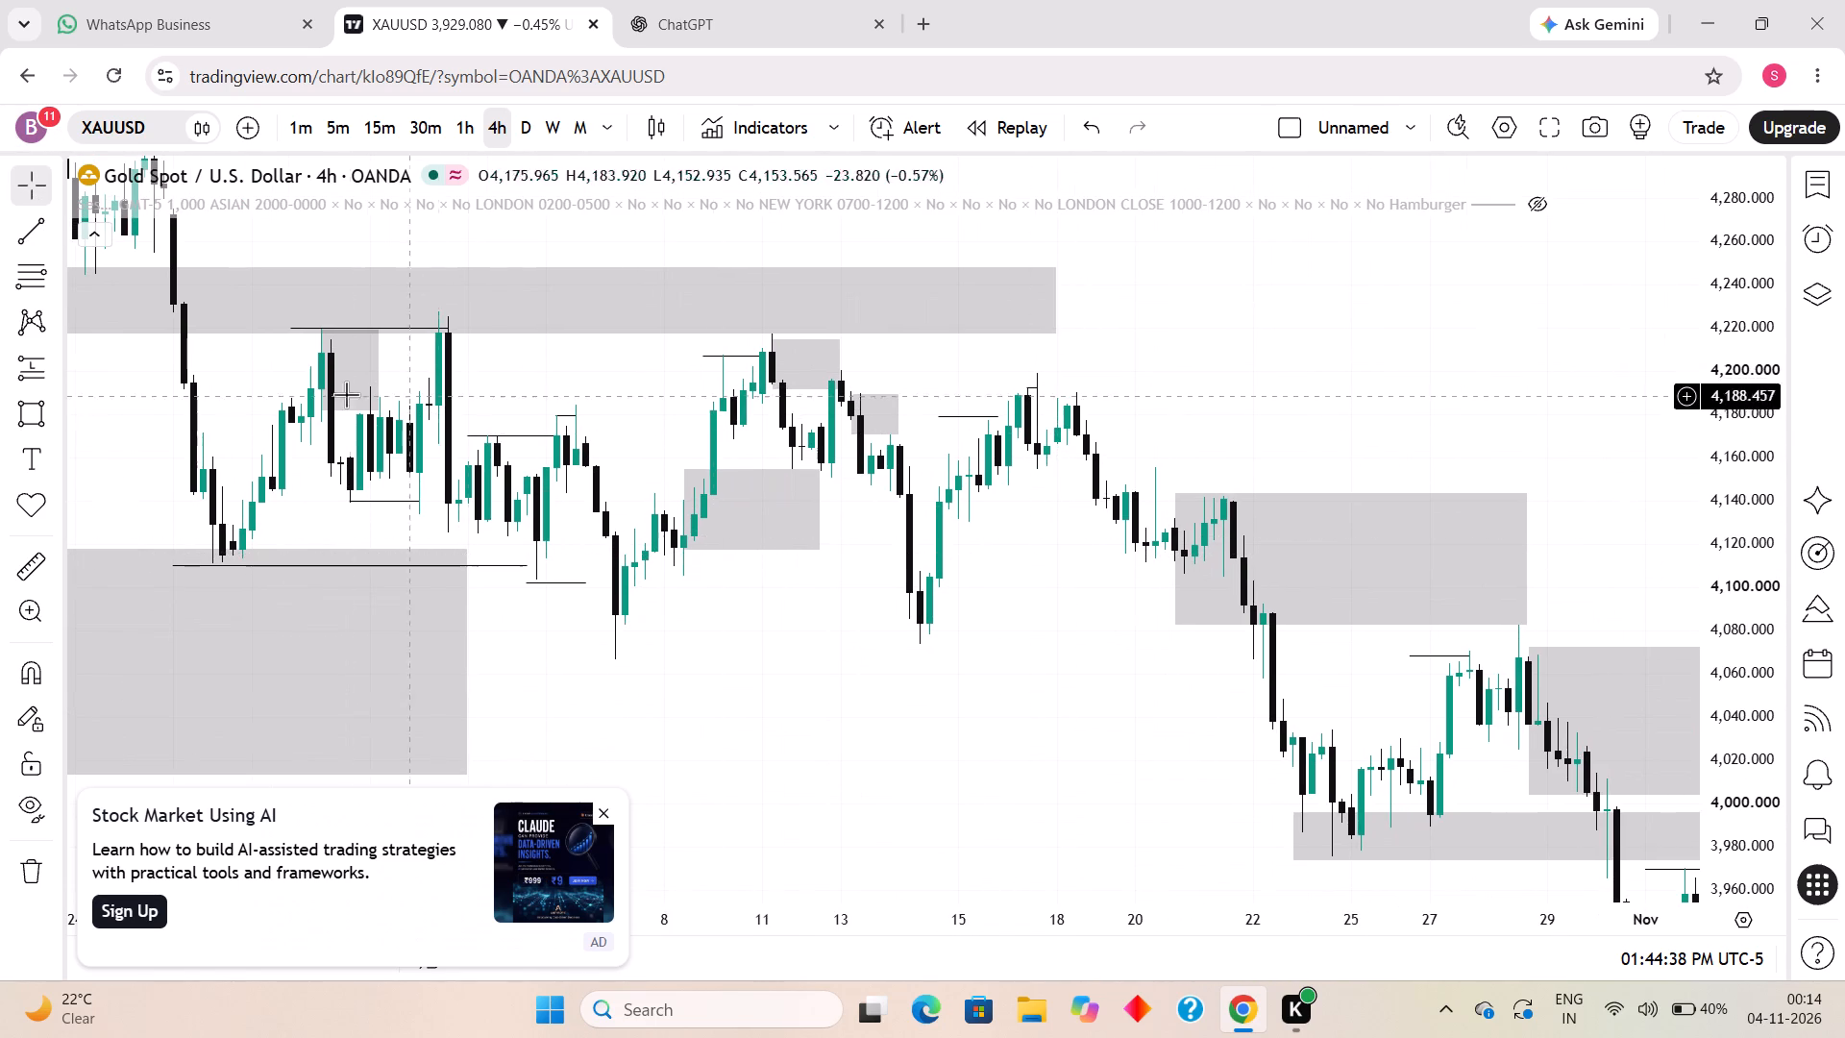
pyautogui.click(16, 405)
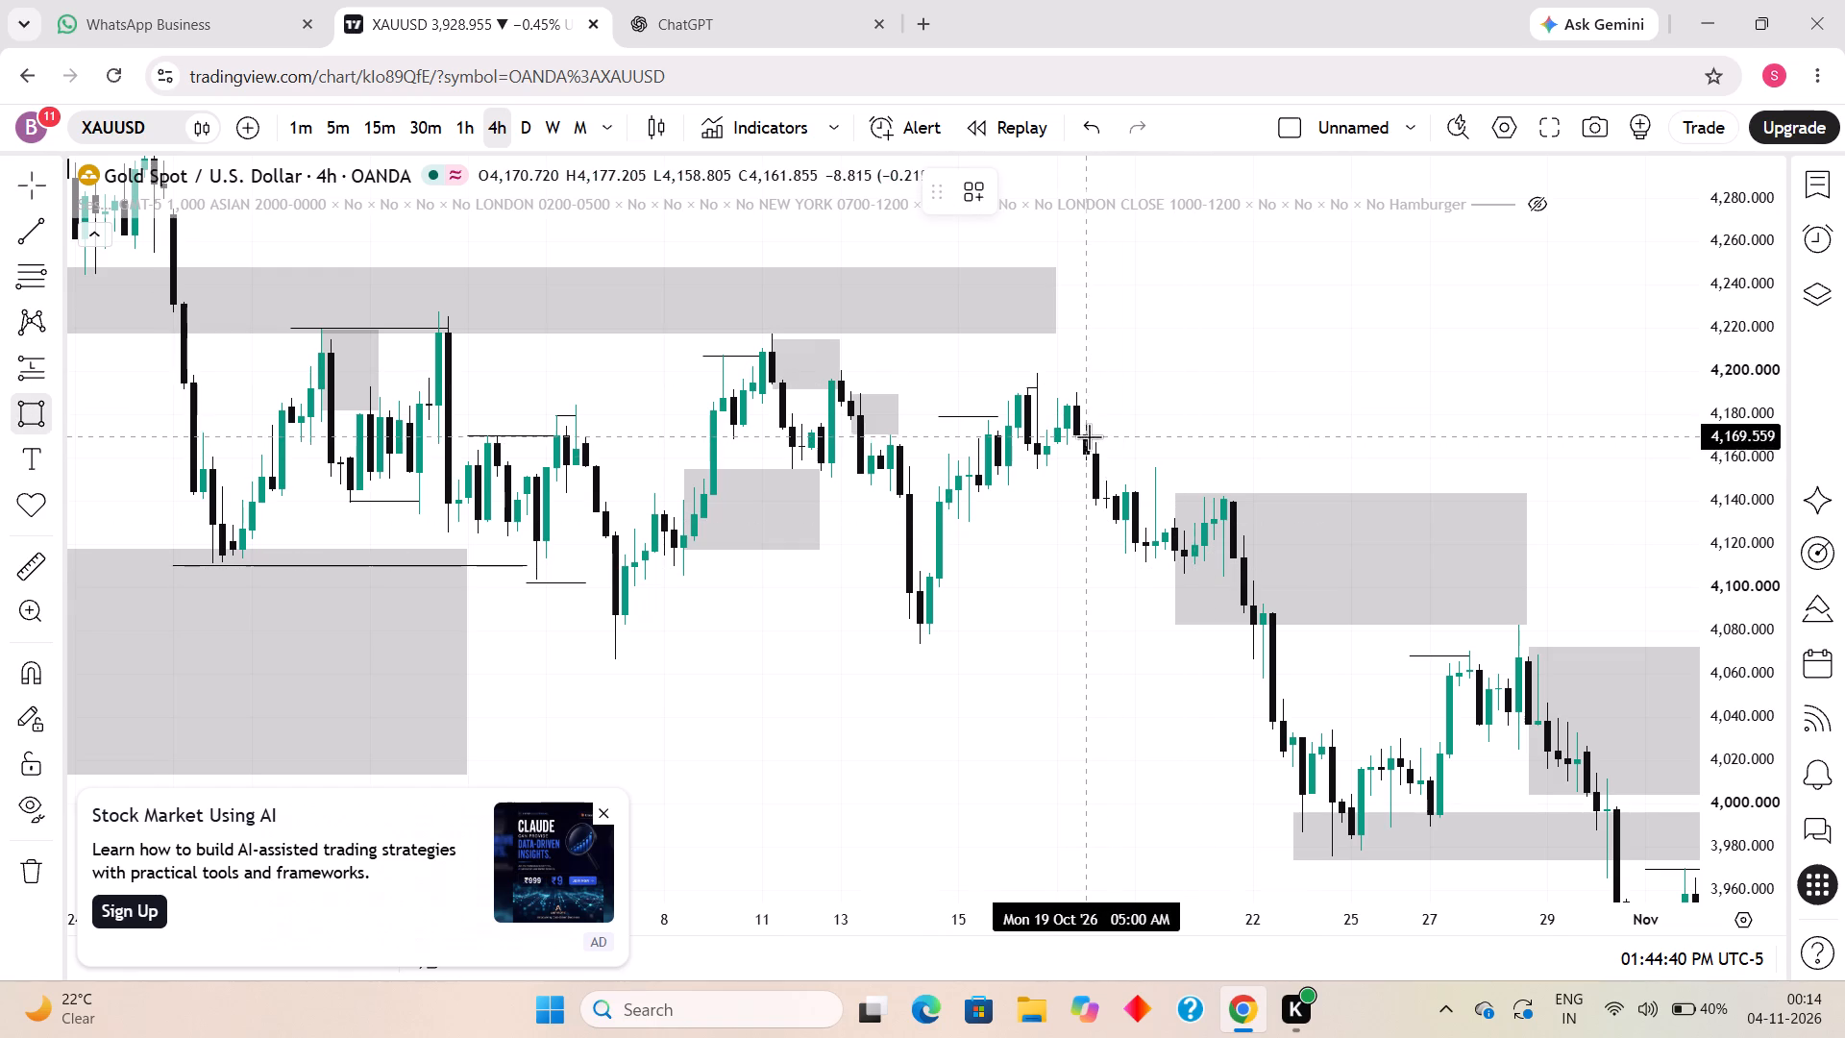
pyautogui.click(1086, 432)
pyautogui.click(1185, 465)
pyautogui.click(1065, 581)
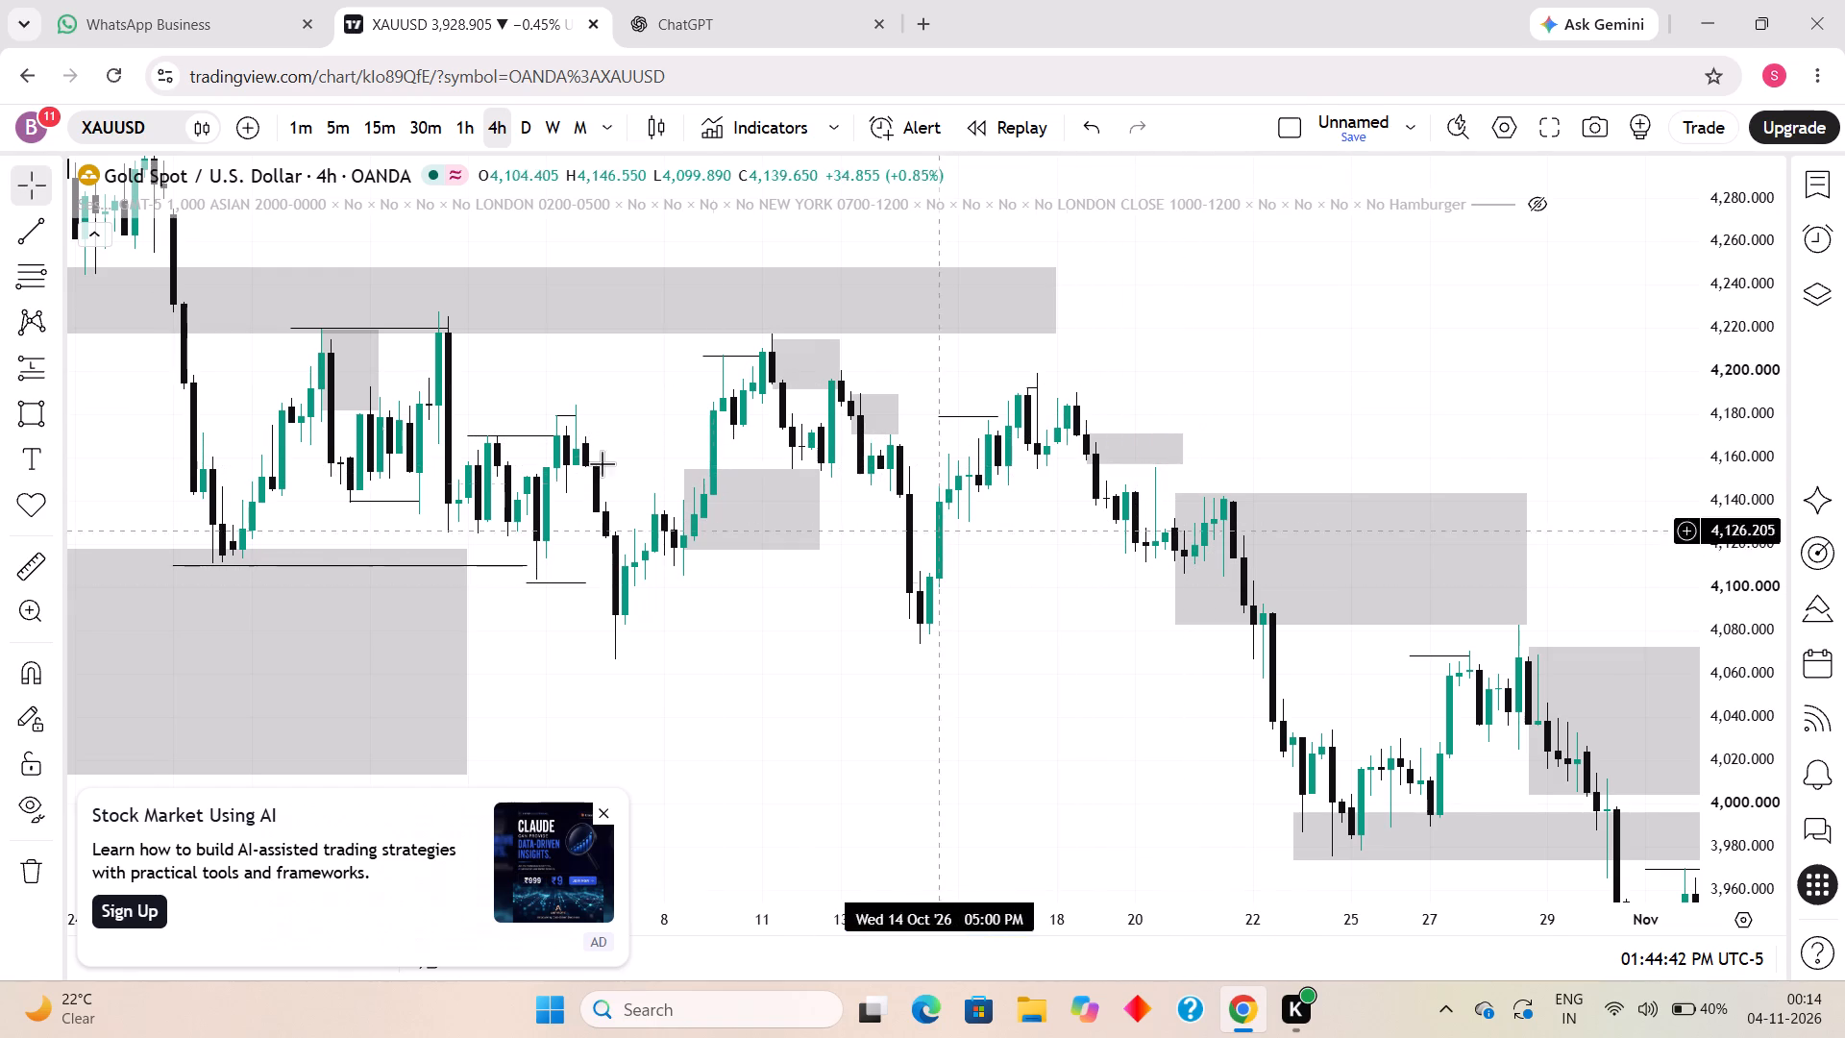
# Draw a horizontal structure line at about 4,150 from 19 October 01:00 PM to 20 October 09:00 AM.
pyautogui.click(27, 224)
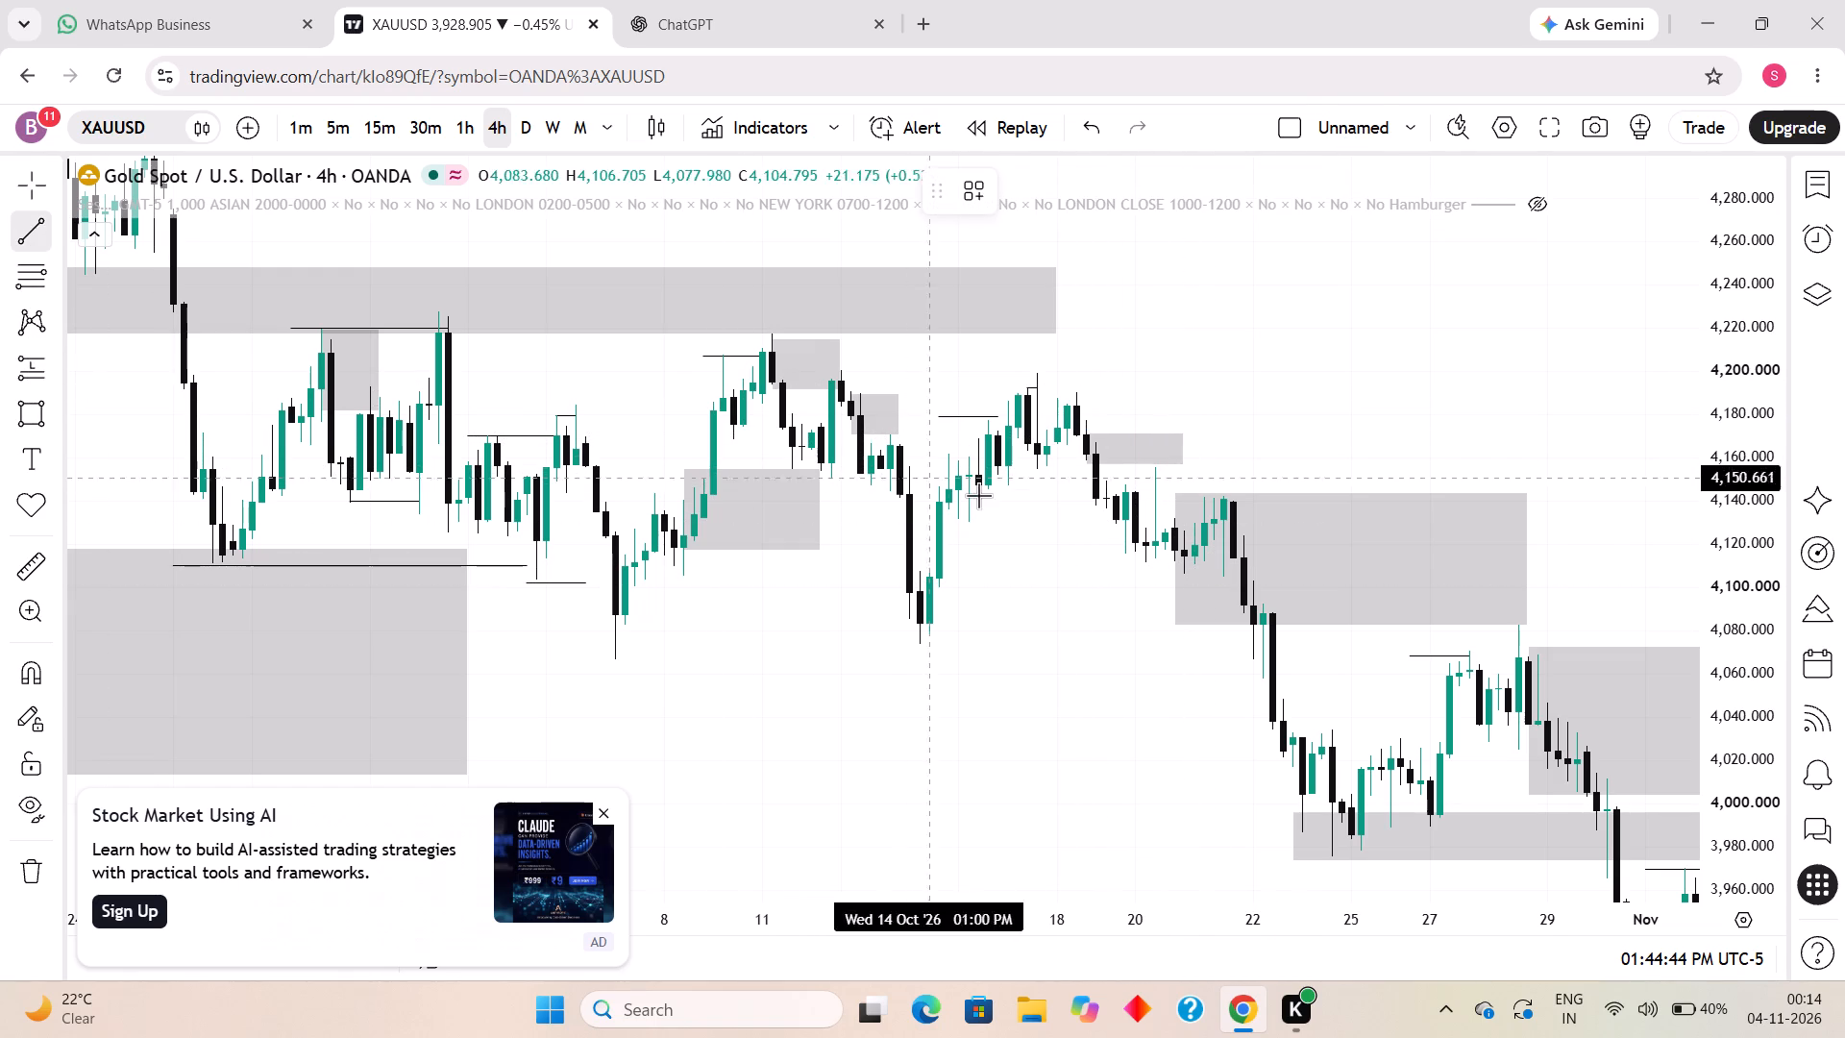
pyautogui.click(1103, 479)
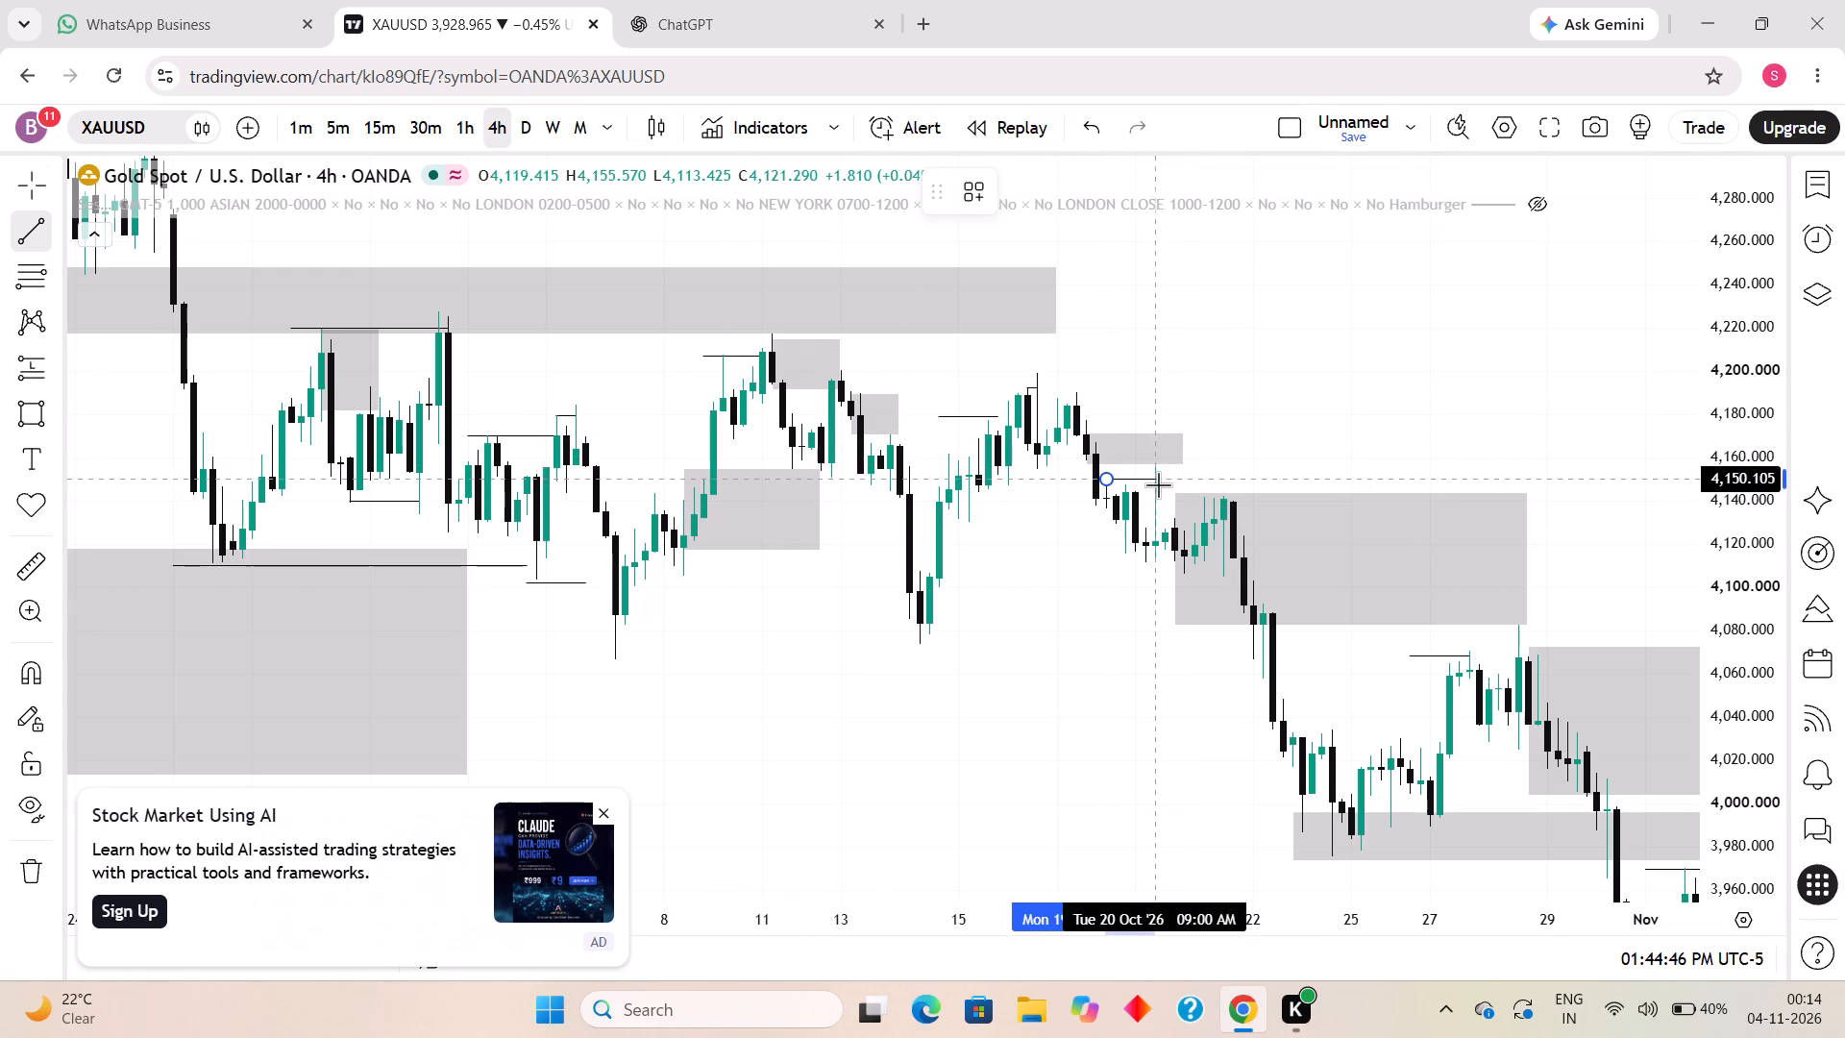
pyautogui.keyDown('shift'); pyautogui.click(1158, 484); pyautogui.keyUp('shift')
pyautogui.click(1330, 465)
# Lower the bottom edge of the 19–20 October rectangle zone to about 4,150.
pyautogui.moveTo(1325, 461); pyautogui.dragTo(1193, 344)
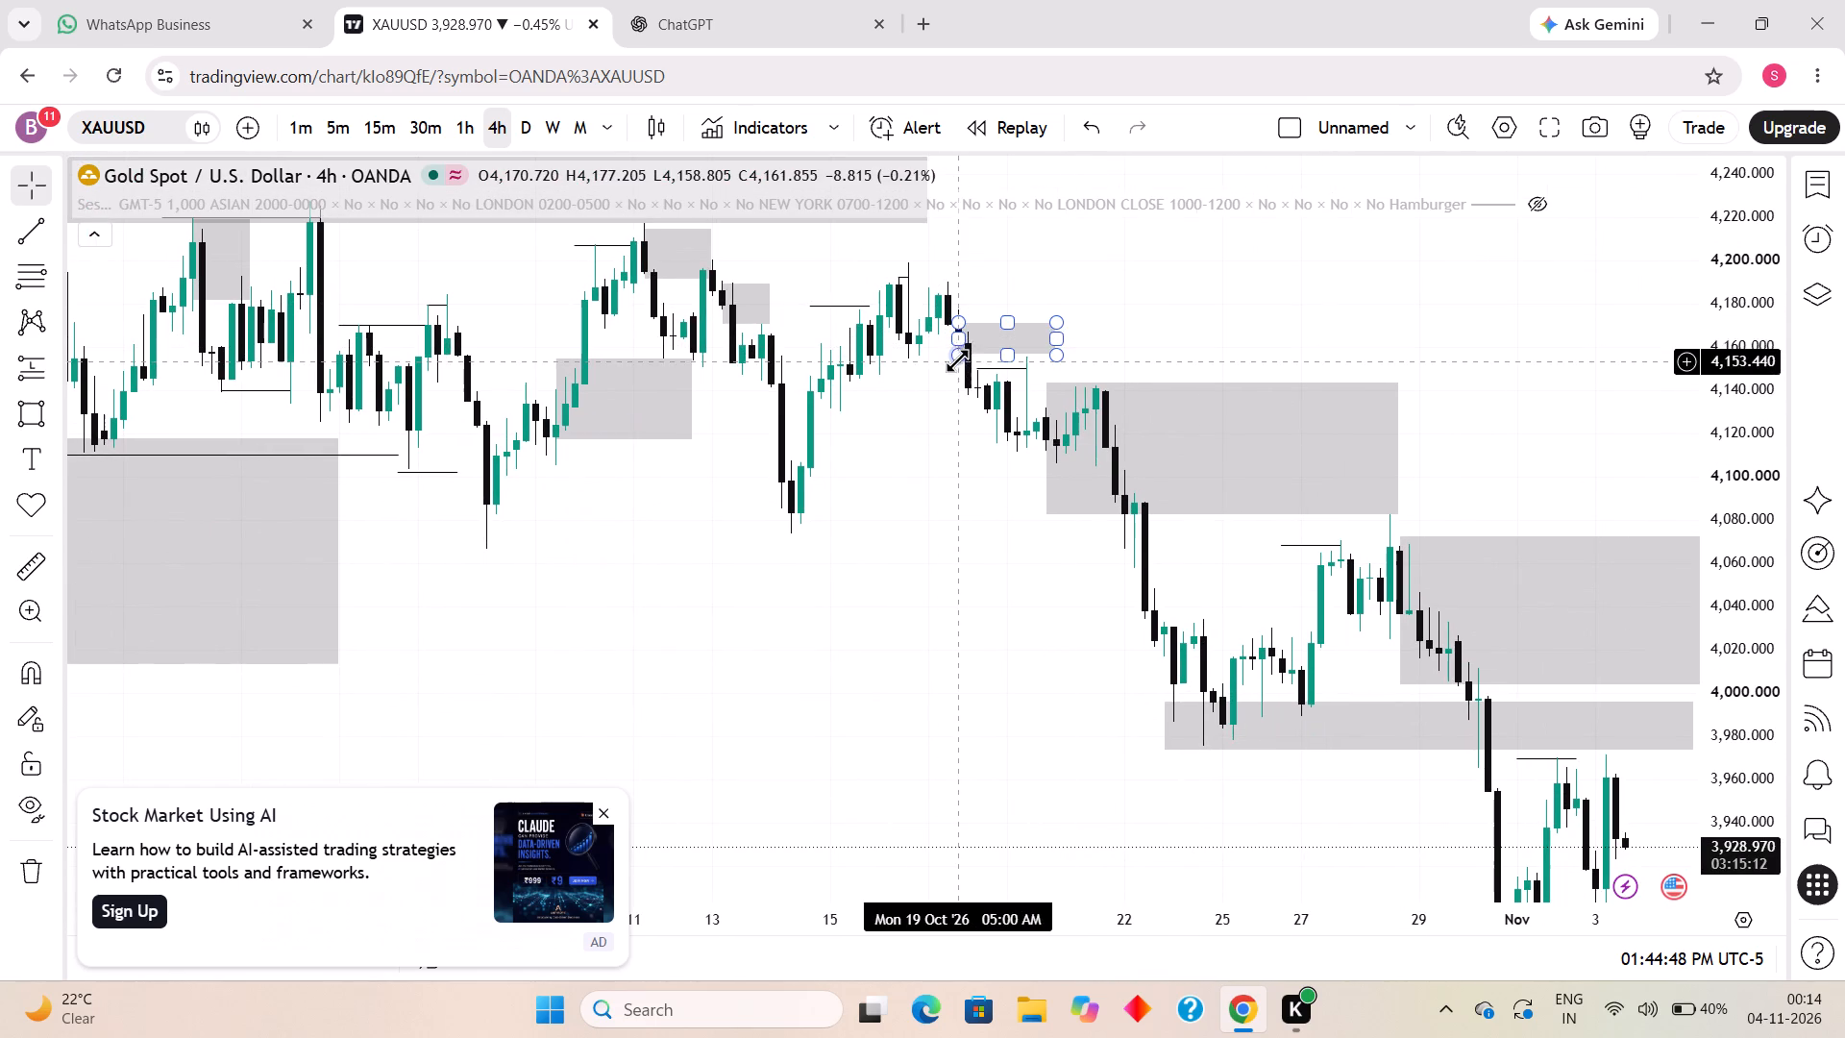
pyautogui.moveTo(956, 358); pyautogui.dragTo(960, 369)
# Resize the large 20–28 October rectangle zone to start on 22 October and span about 4,094 to 4,056.
pyautogui.click(1289, 385)
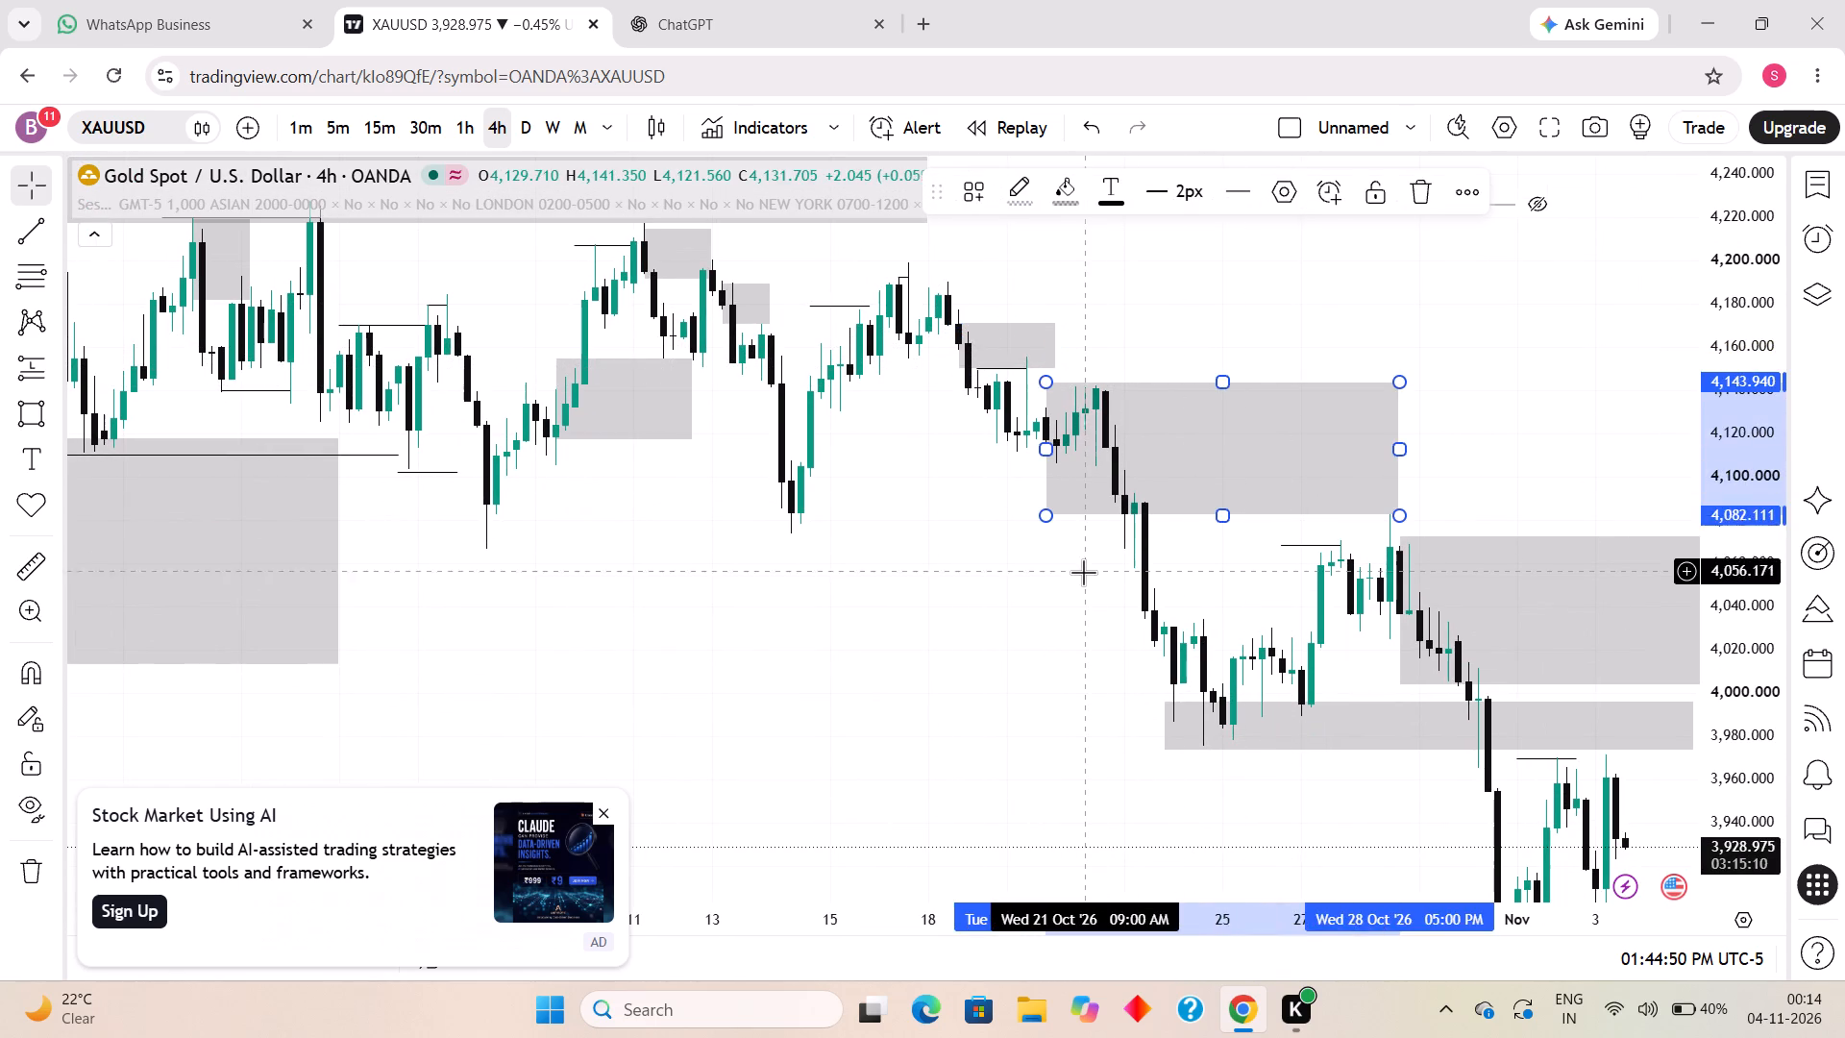
pyautogui.click(1083, 572)
pyautogui.moveTo(1073, 574); pyautogui.dragTo(905, 554)
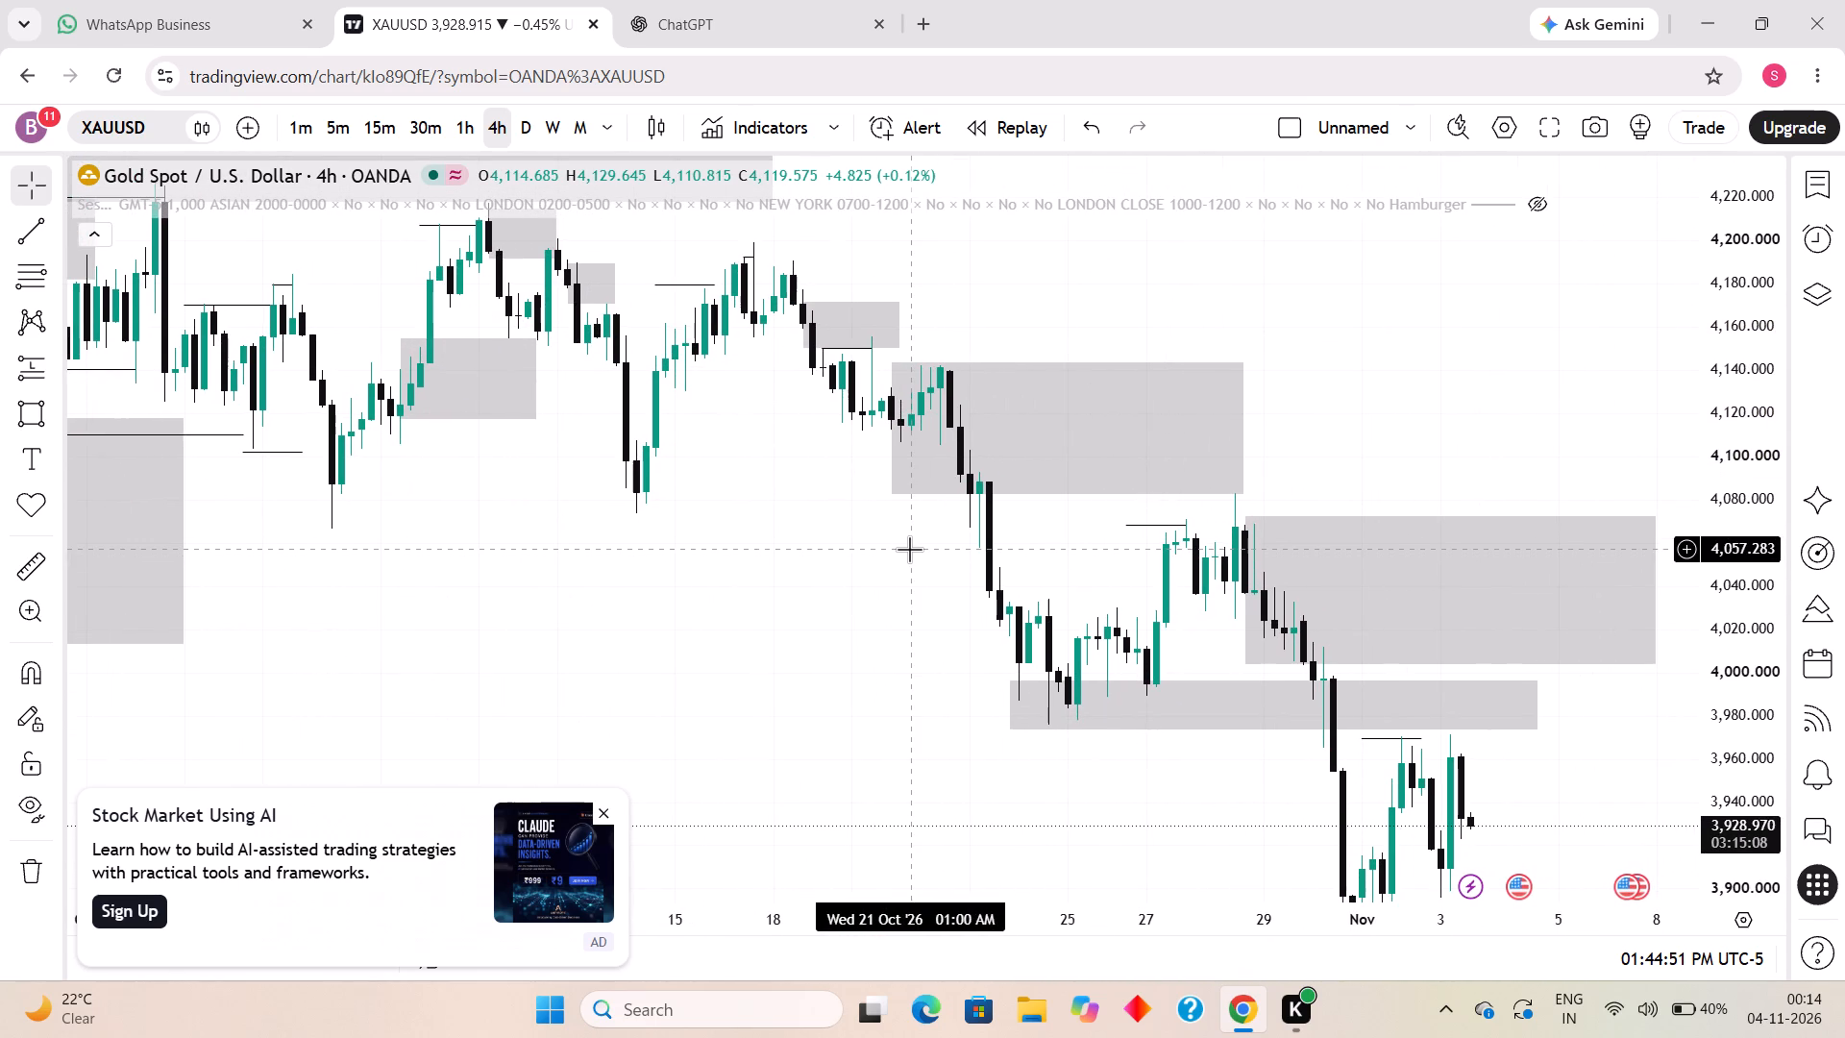
pyautogui.moveTo(900, 362); pyautogui.dragTo(905, 366)
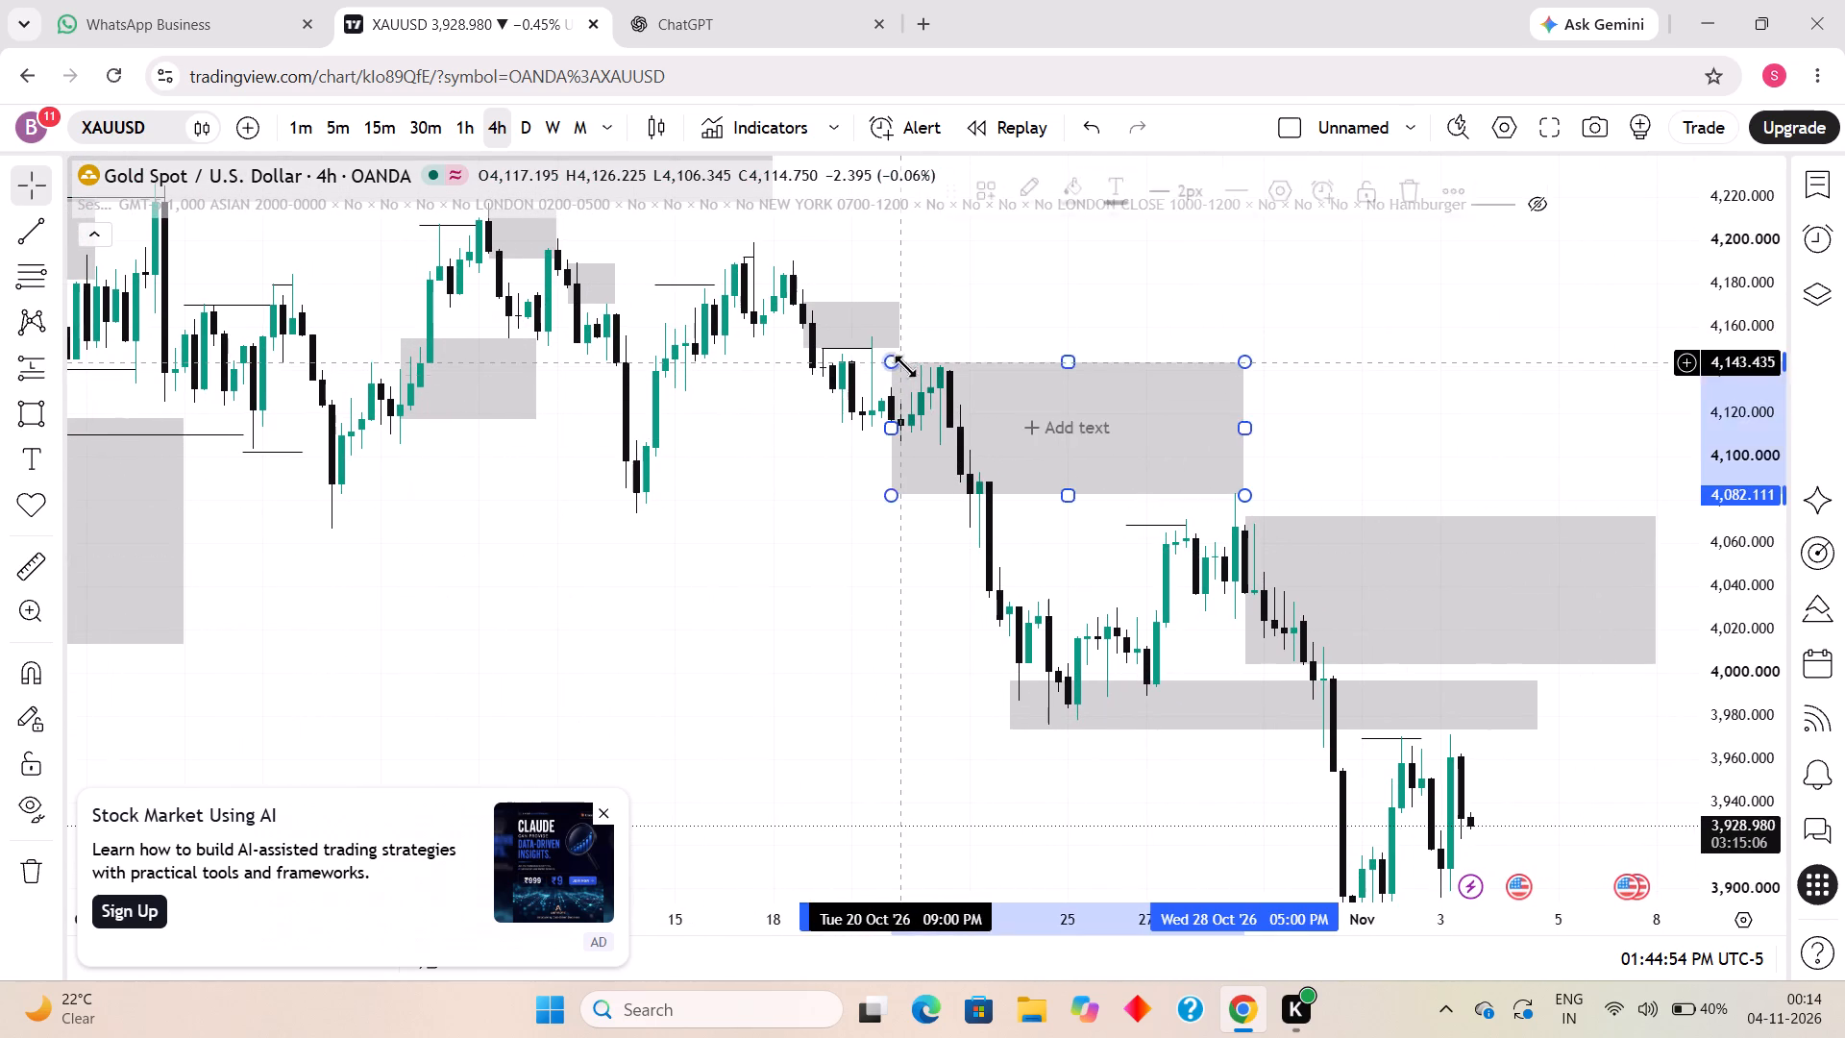
pyautogui.moveTo(905, 366); pyautogui.dragTo(975, 468)
pyautogui.moveTo(979, 500); pyautogui.dragTo(981, 552)
pyautogui.click(986, 596)
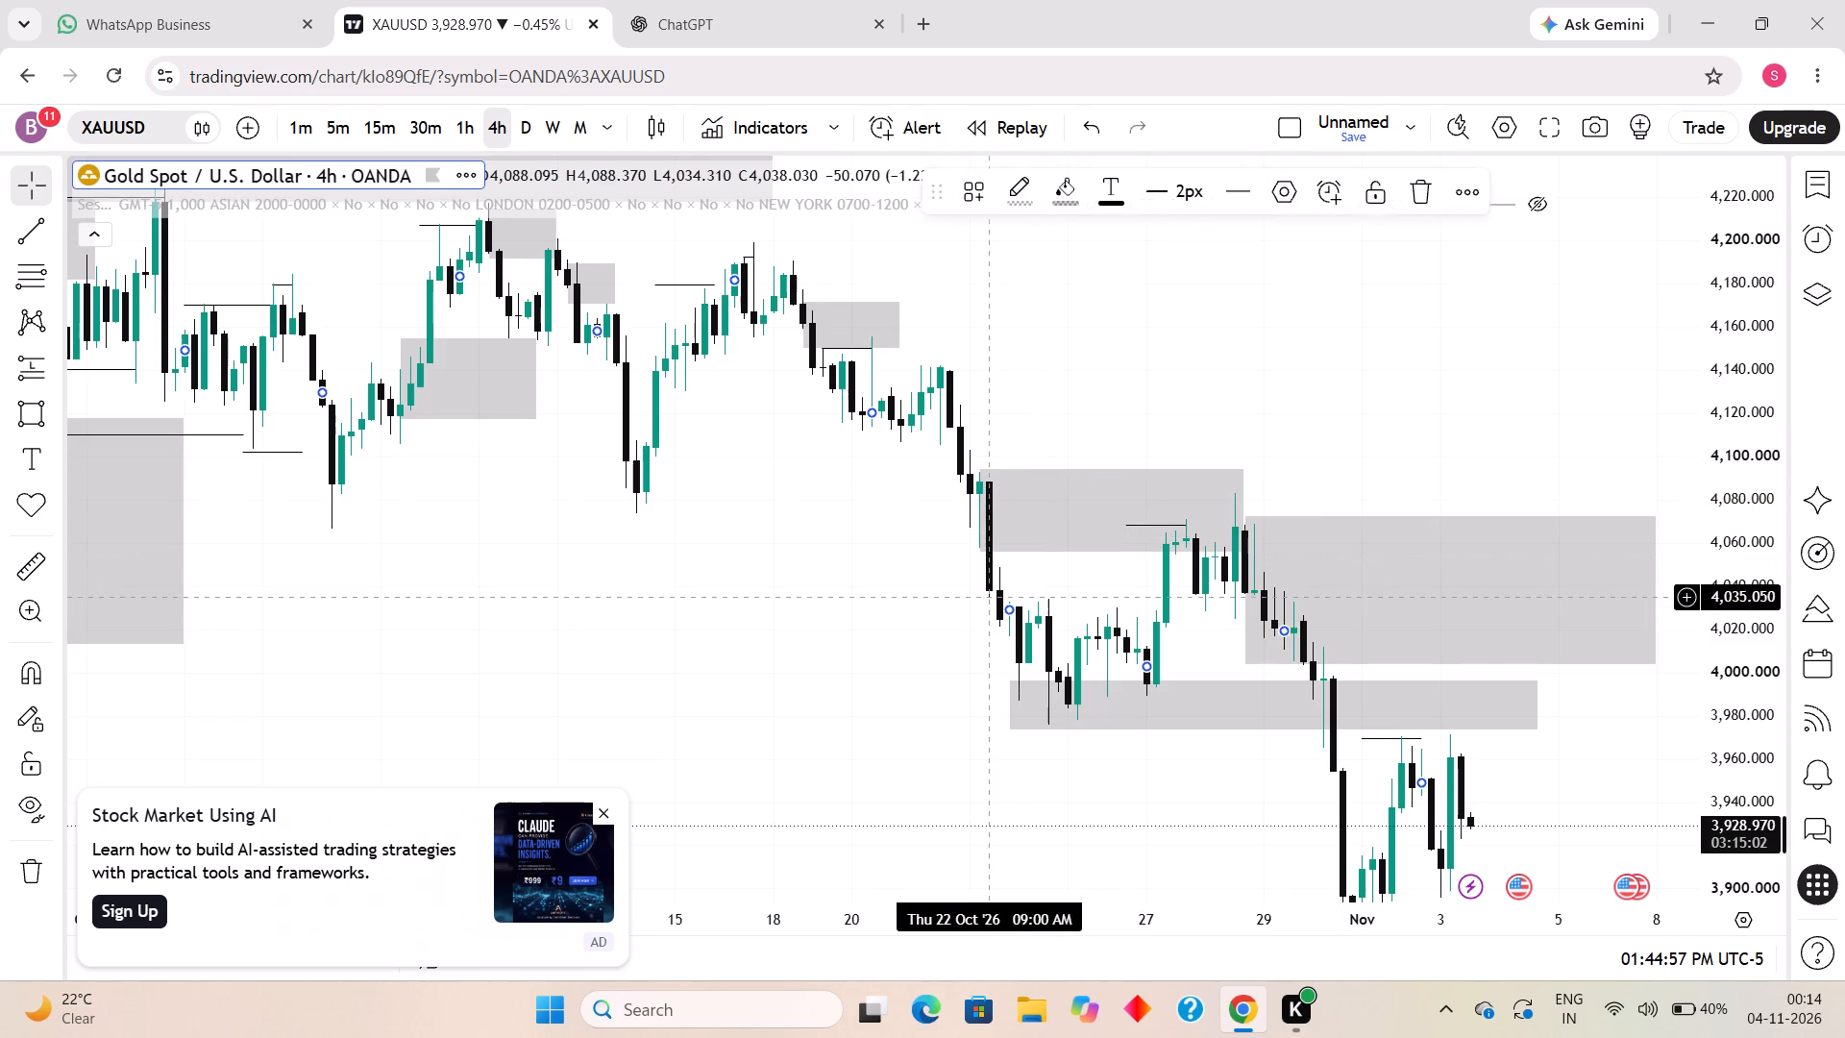
# Adjust the late-October swing-high line to run at about 4,071 from 27 October 01:00 PM to 28 October 05:00 PM.
pyautogui.moveTo(992, 598); pyautogui.dragTo(804, 569)
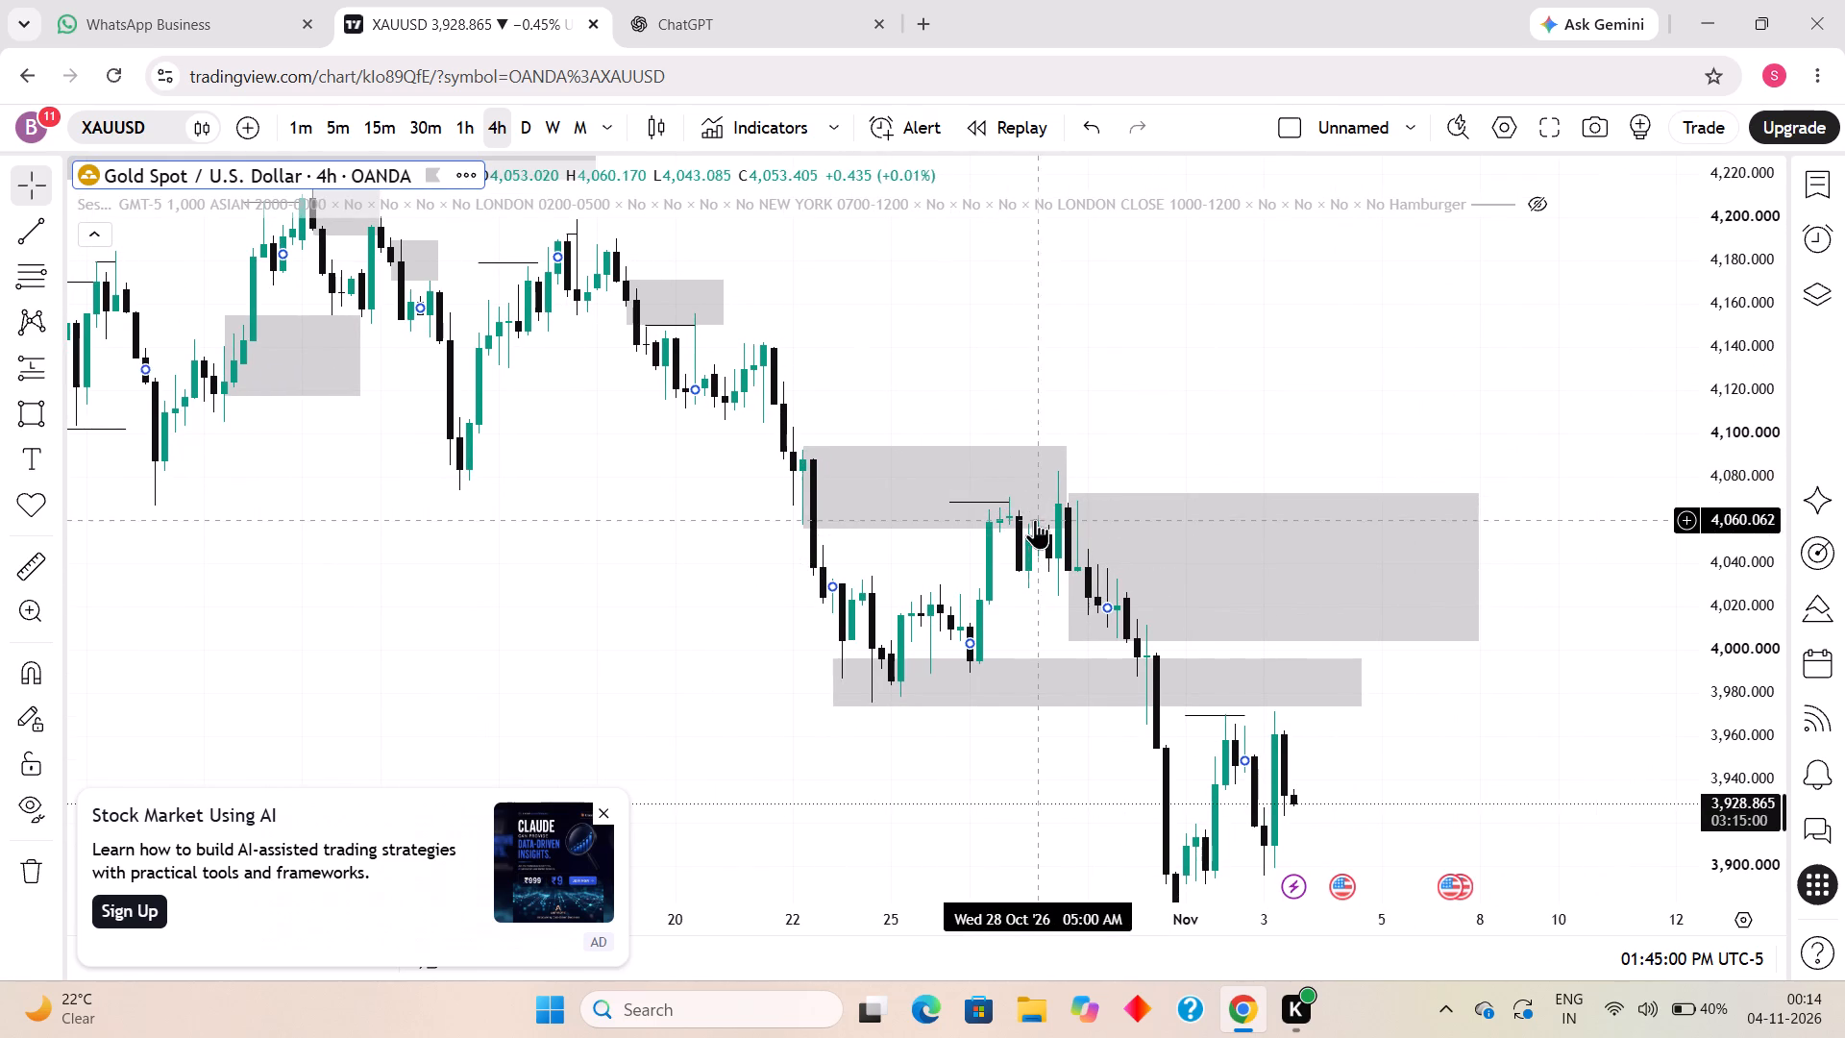
pyautogui.moveTo(1010, 503); pyautogui.dragTo(1067, 499)
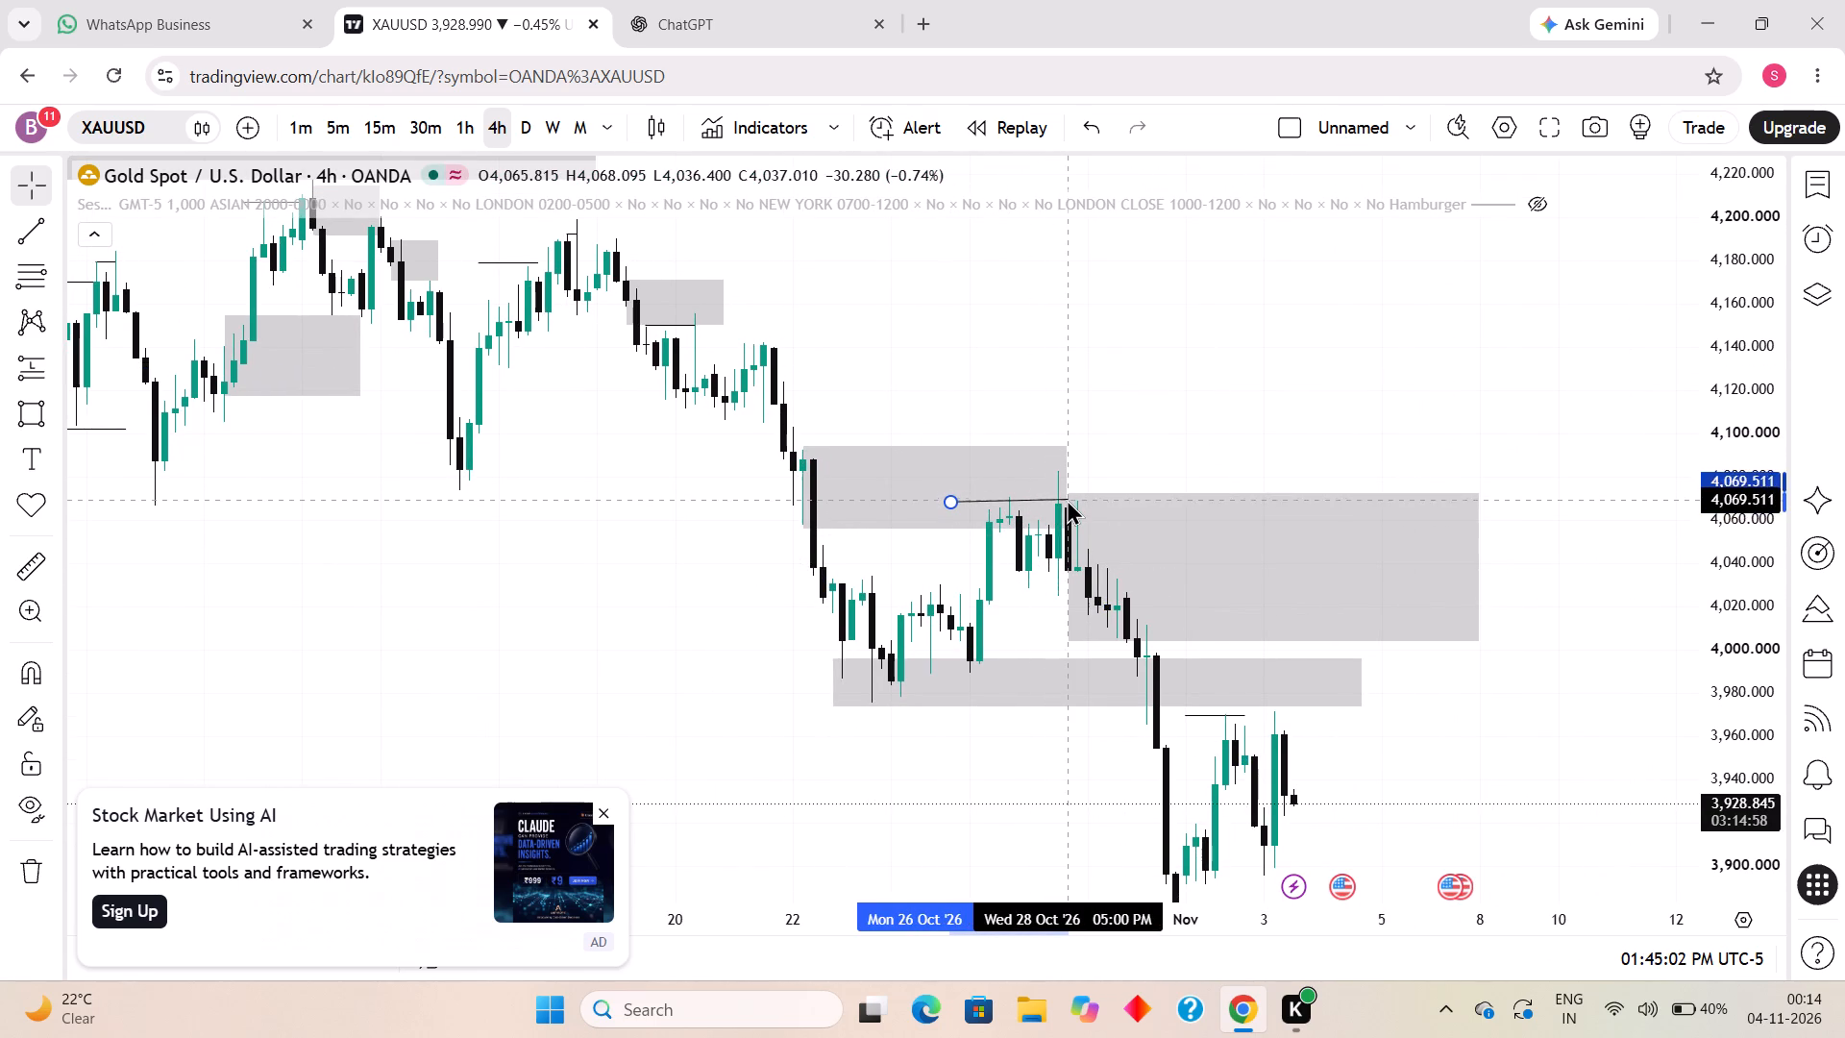
pyautogui.moveTo(1067, 499); pyautogui.dragTo(1068, 499)
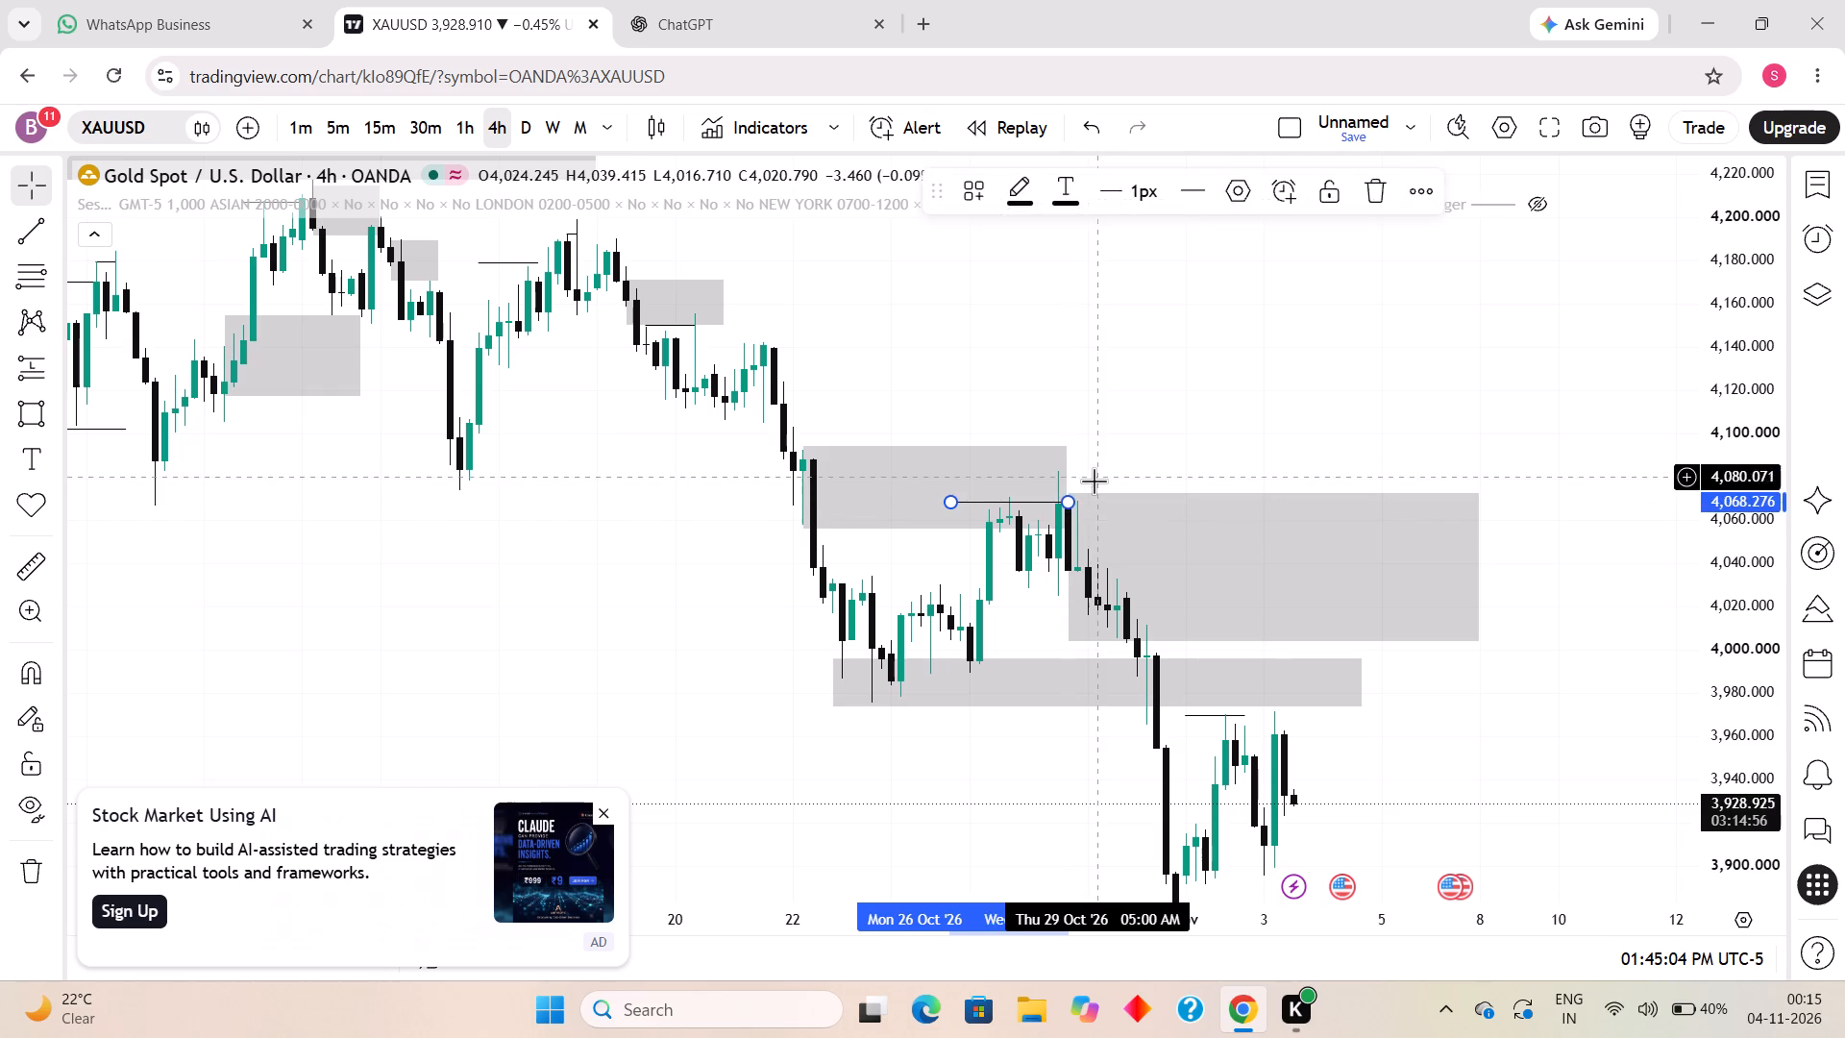
pyautogui.click(1187, 440)
pyautogui.click(1026, 502)
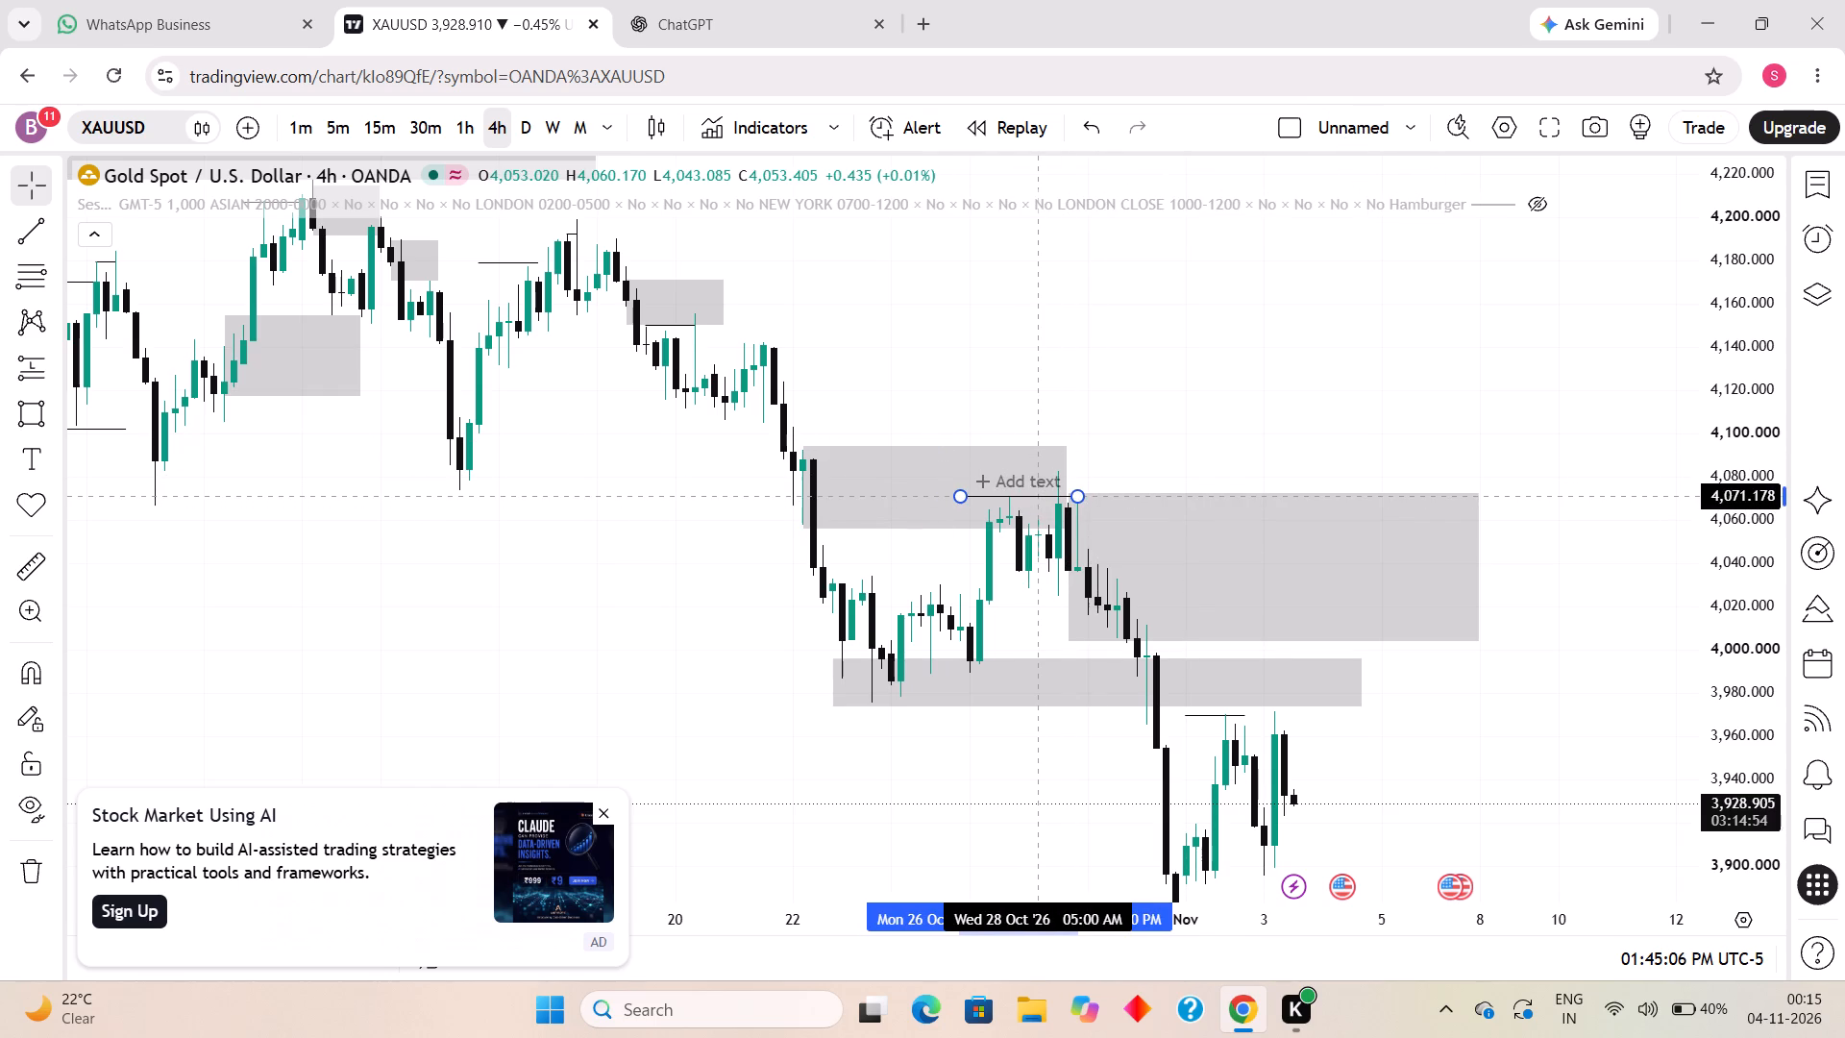
pyautogui.click(1248, 428)
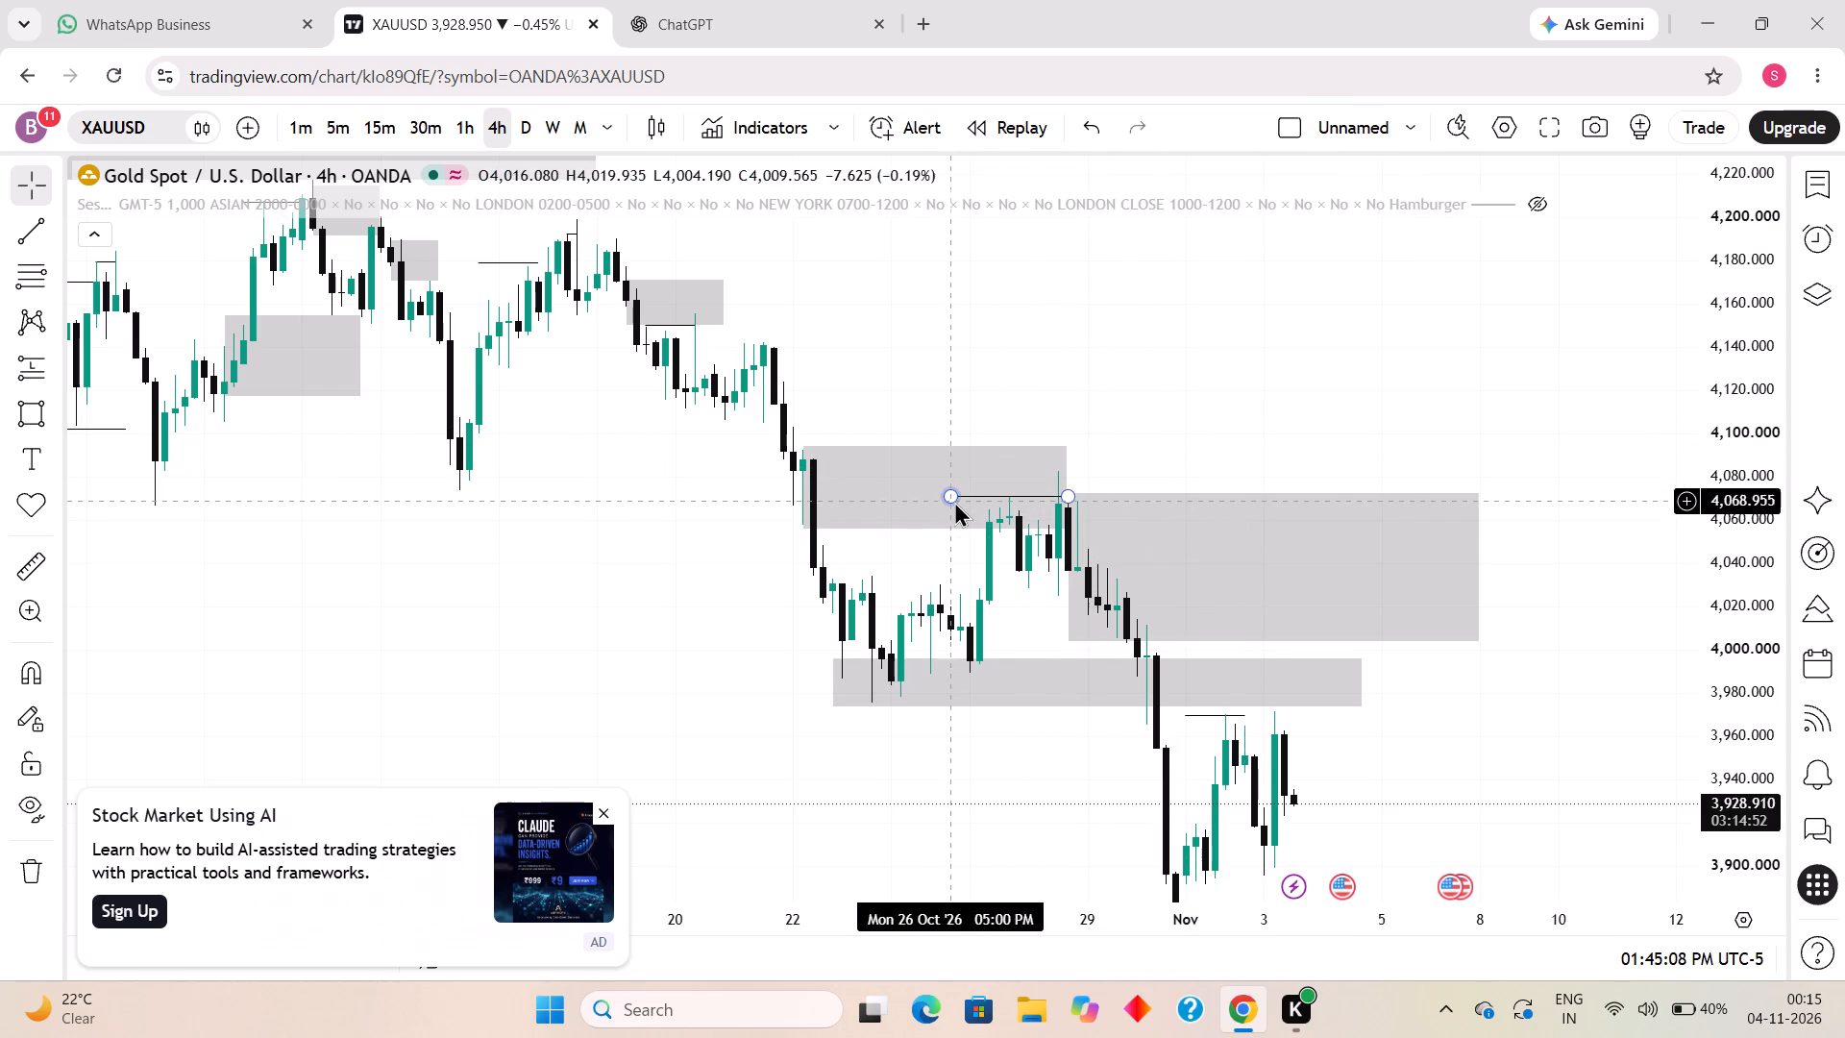
pyautogui.moveTo(952, 499); pyautogui.dragTo(1000, 498)
pyautogui.click(1215, 479)
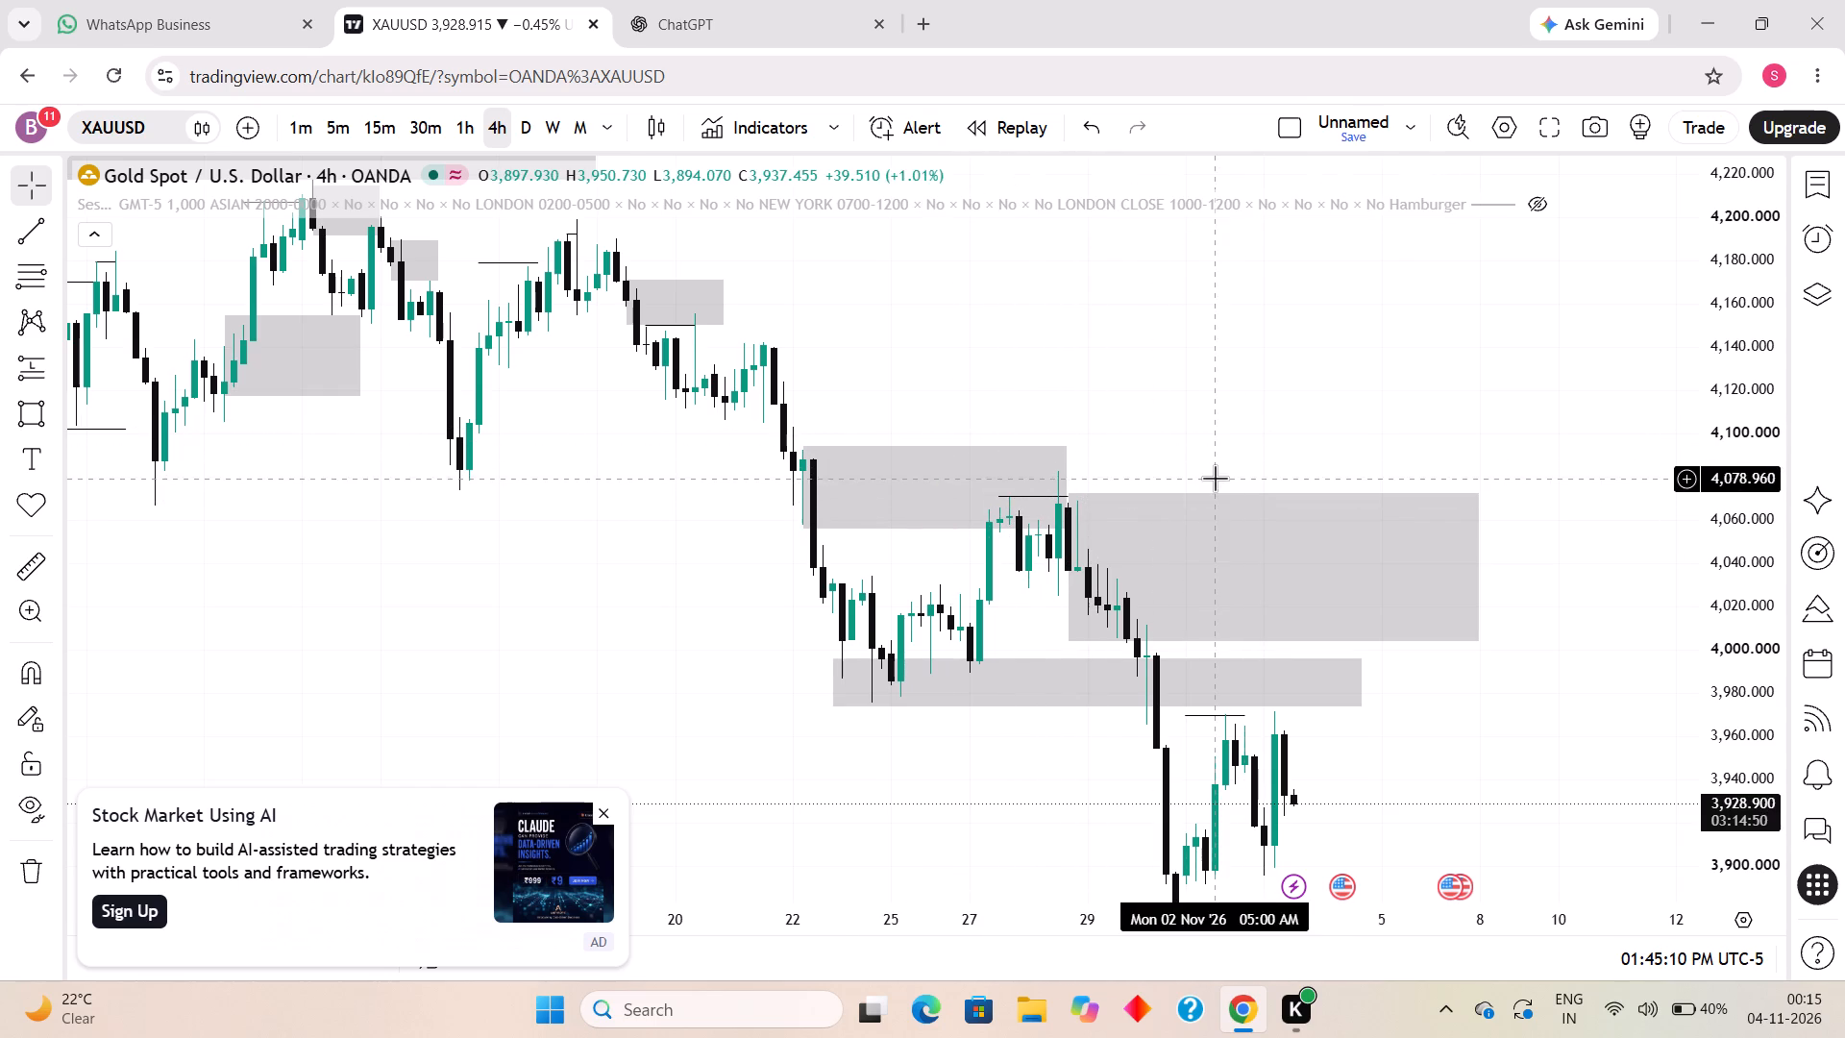
# Review the marked-up 4-hour chart zoomed out across 2026.
pyautogui.moveTo(1209, 461); pyautogui.dragTo(1213, 369)
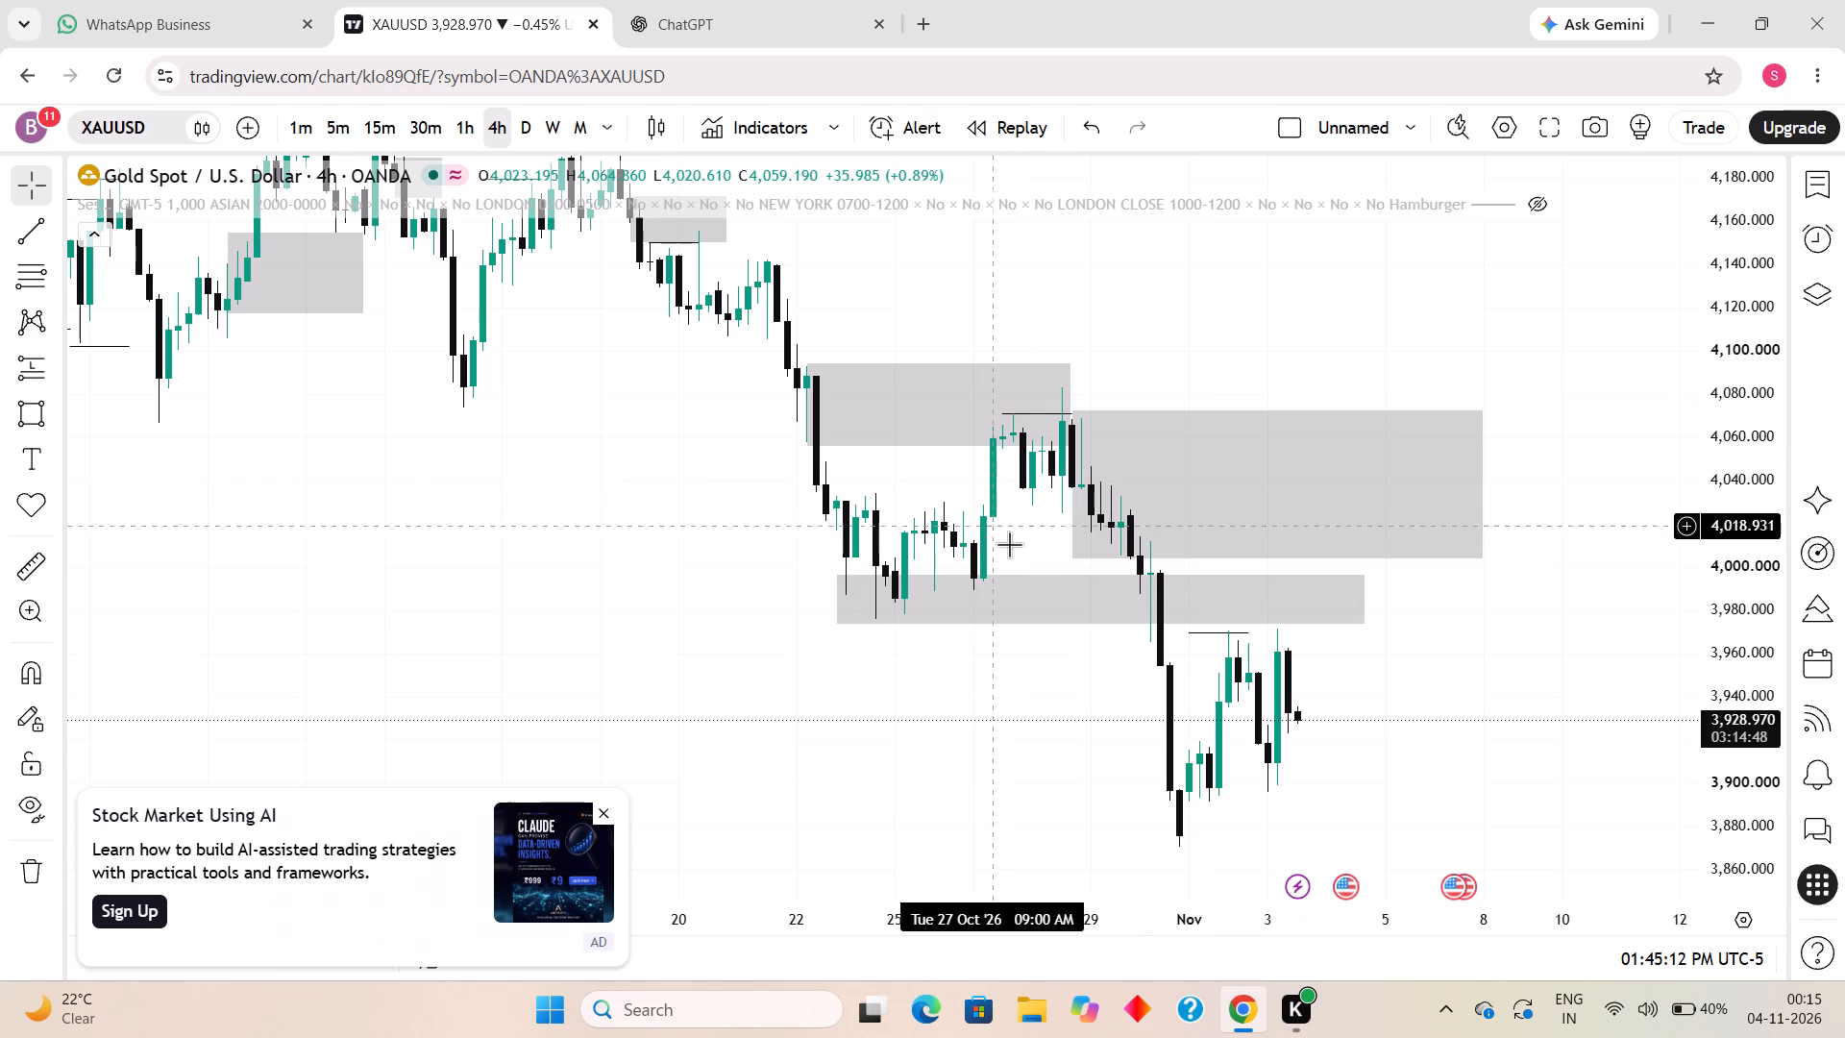
pyautogui.moveTo(1077, 653); pyautogui.dragTo(946, 482)
pyautogui.scroll(-5, 936, 463)
pyautogui.moveTo(1741, 434); pyautogui.dragTo(1672, 617)
pyautogui.rightClick(733, 518)
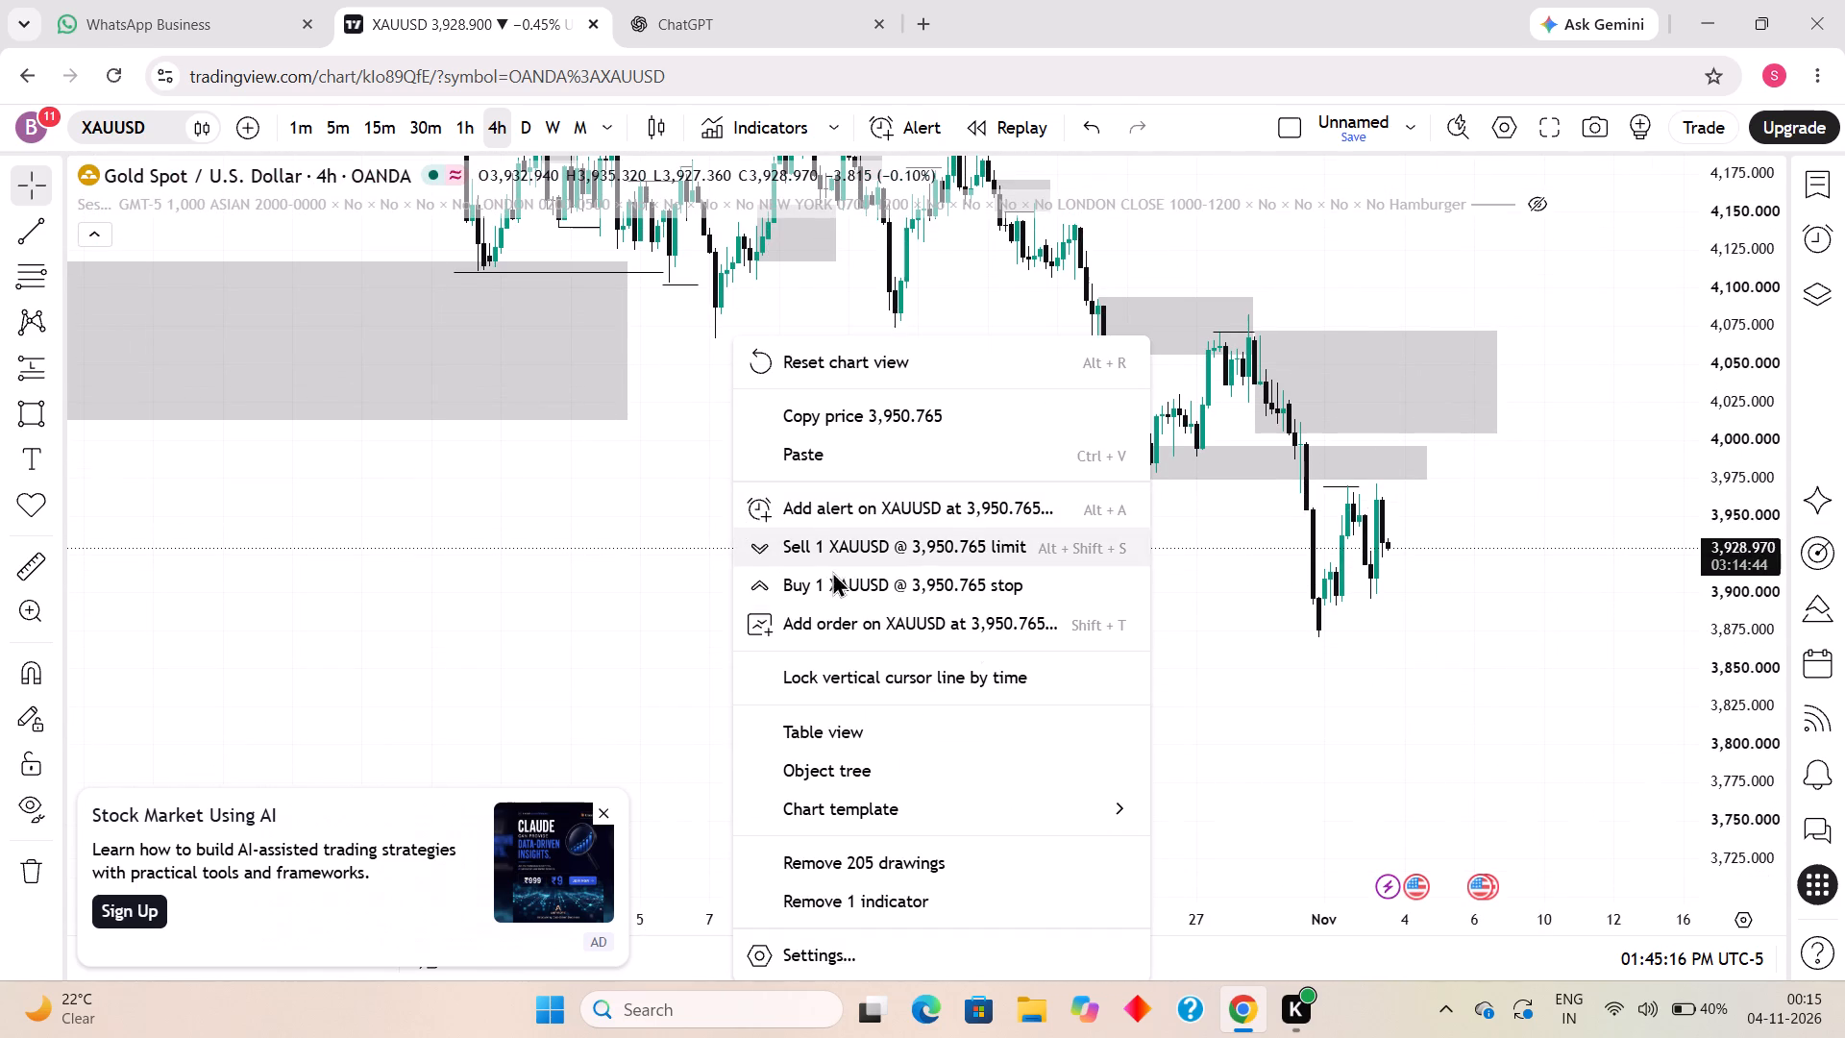
pyautogui.click(1489, 749)
pyautogui.moveTo(1725, 530); pyautogui.dragTo(1564, 799)
pyautogui.scroll(-6, 849, 537)
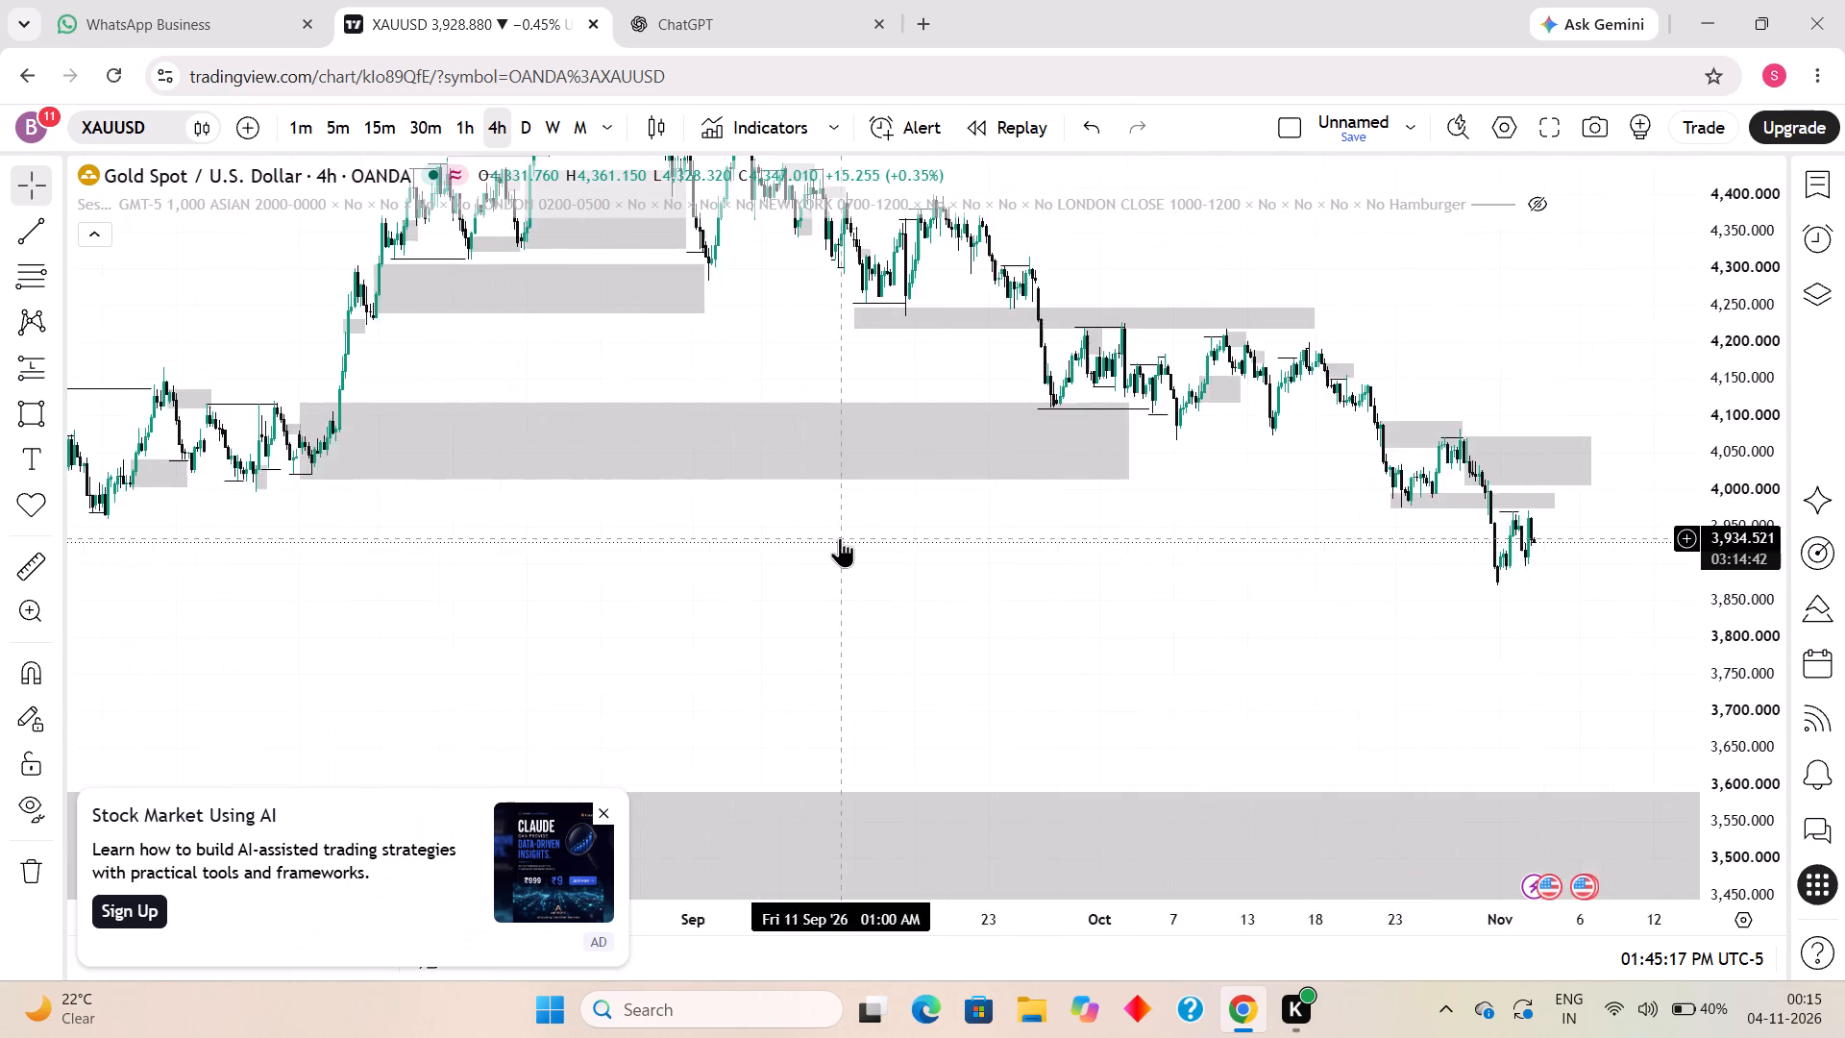
pyautogui.scroll(-8, 840, 537)
pyautogui.scroll(-7, 946, 535)
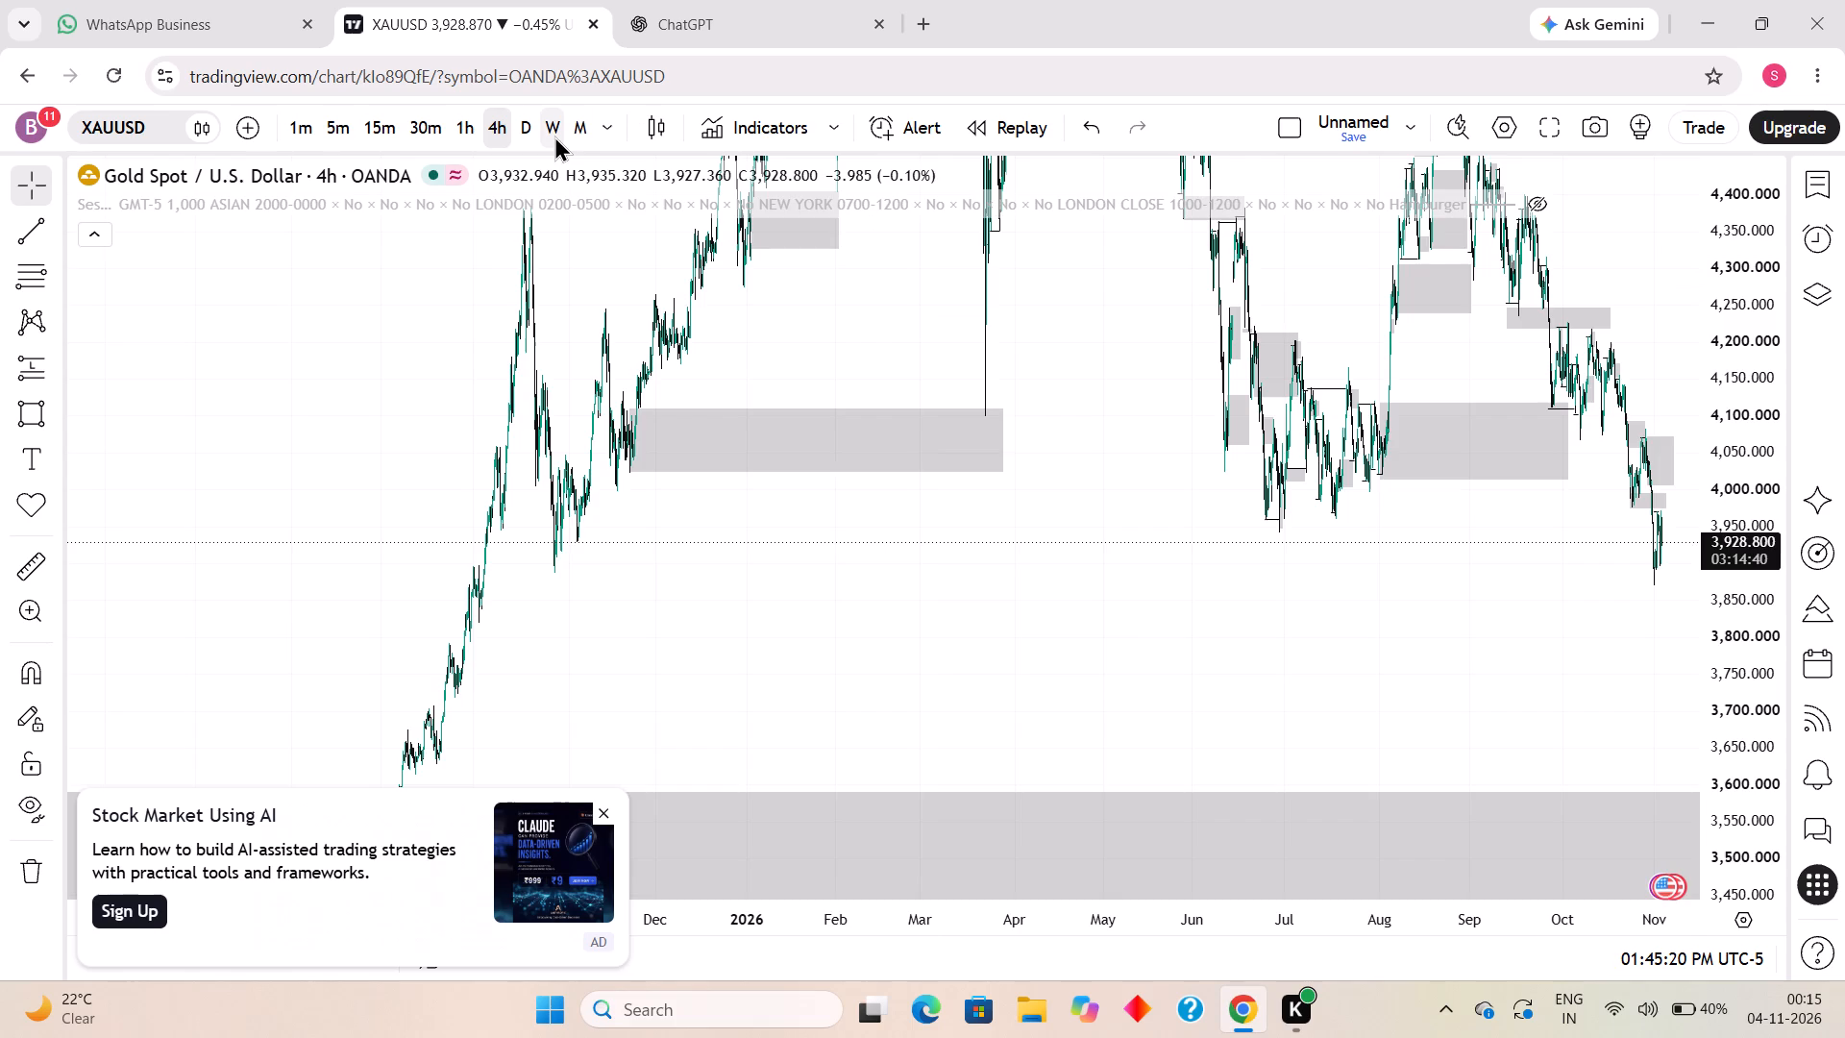
# Switch the chart to the weekly timeframe and enlarge the candles from June to November 2026.
pyautogui.click(554, 136)
pyautogui.scroll(20, 1285, 519)
pyautogui.scroll(2, 1285, 519)
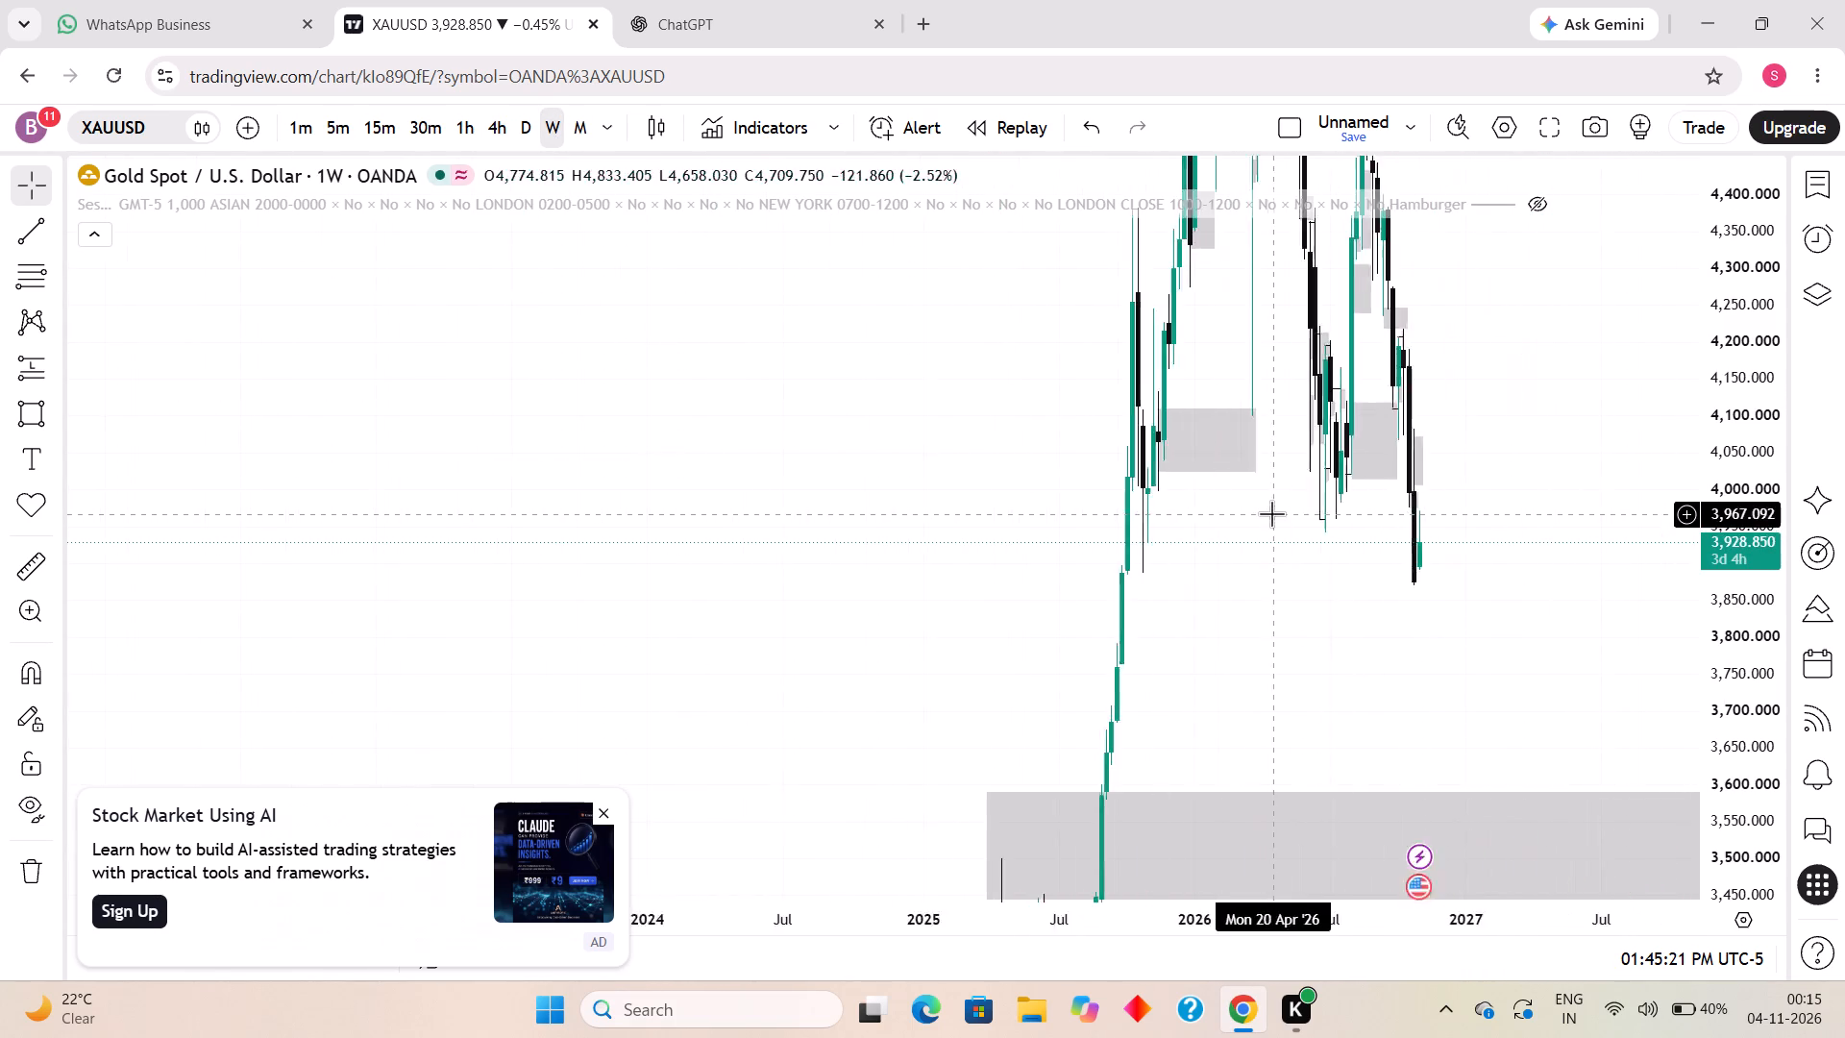
pyautogui.scroll(13, 1271, 513)
pyautogui.moveTo(929, 582); pyautogui.dragTo(1514, 674)
pyautogui.scroll(4, 1380, 678)
# Draw vertical lines through the weekly candles of 2 November and 26 October 2026.
pyautogui.click(52, 230)
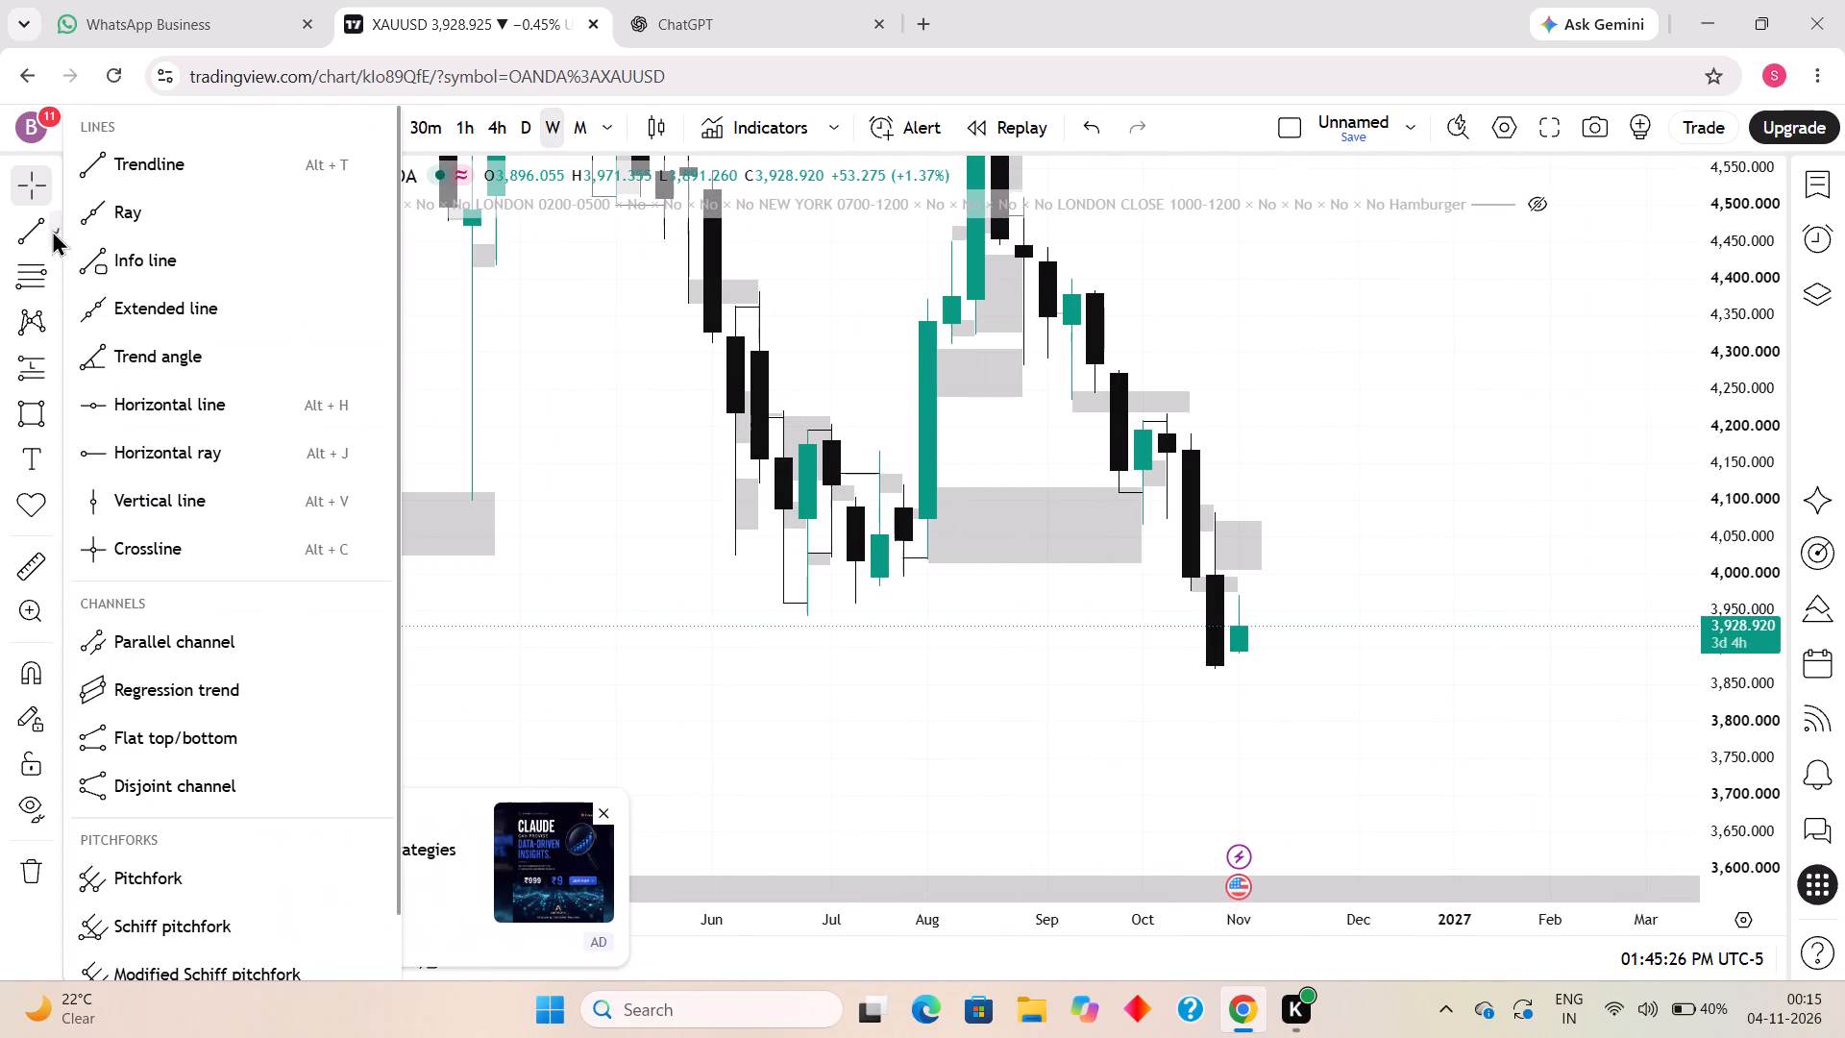
pyautogui.click(179, 486)
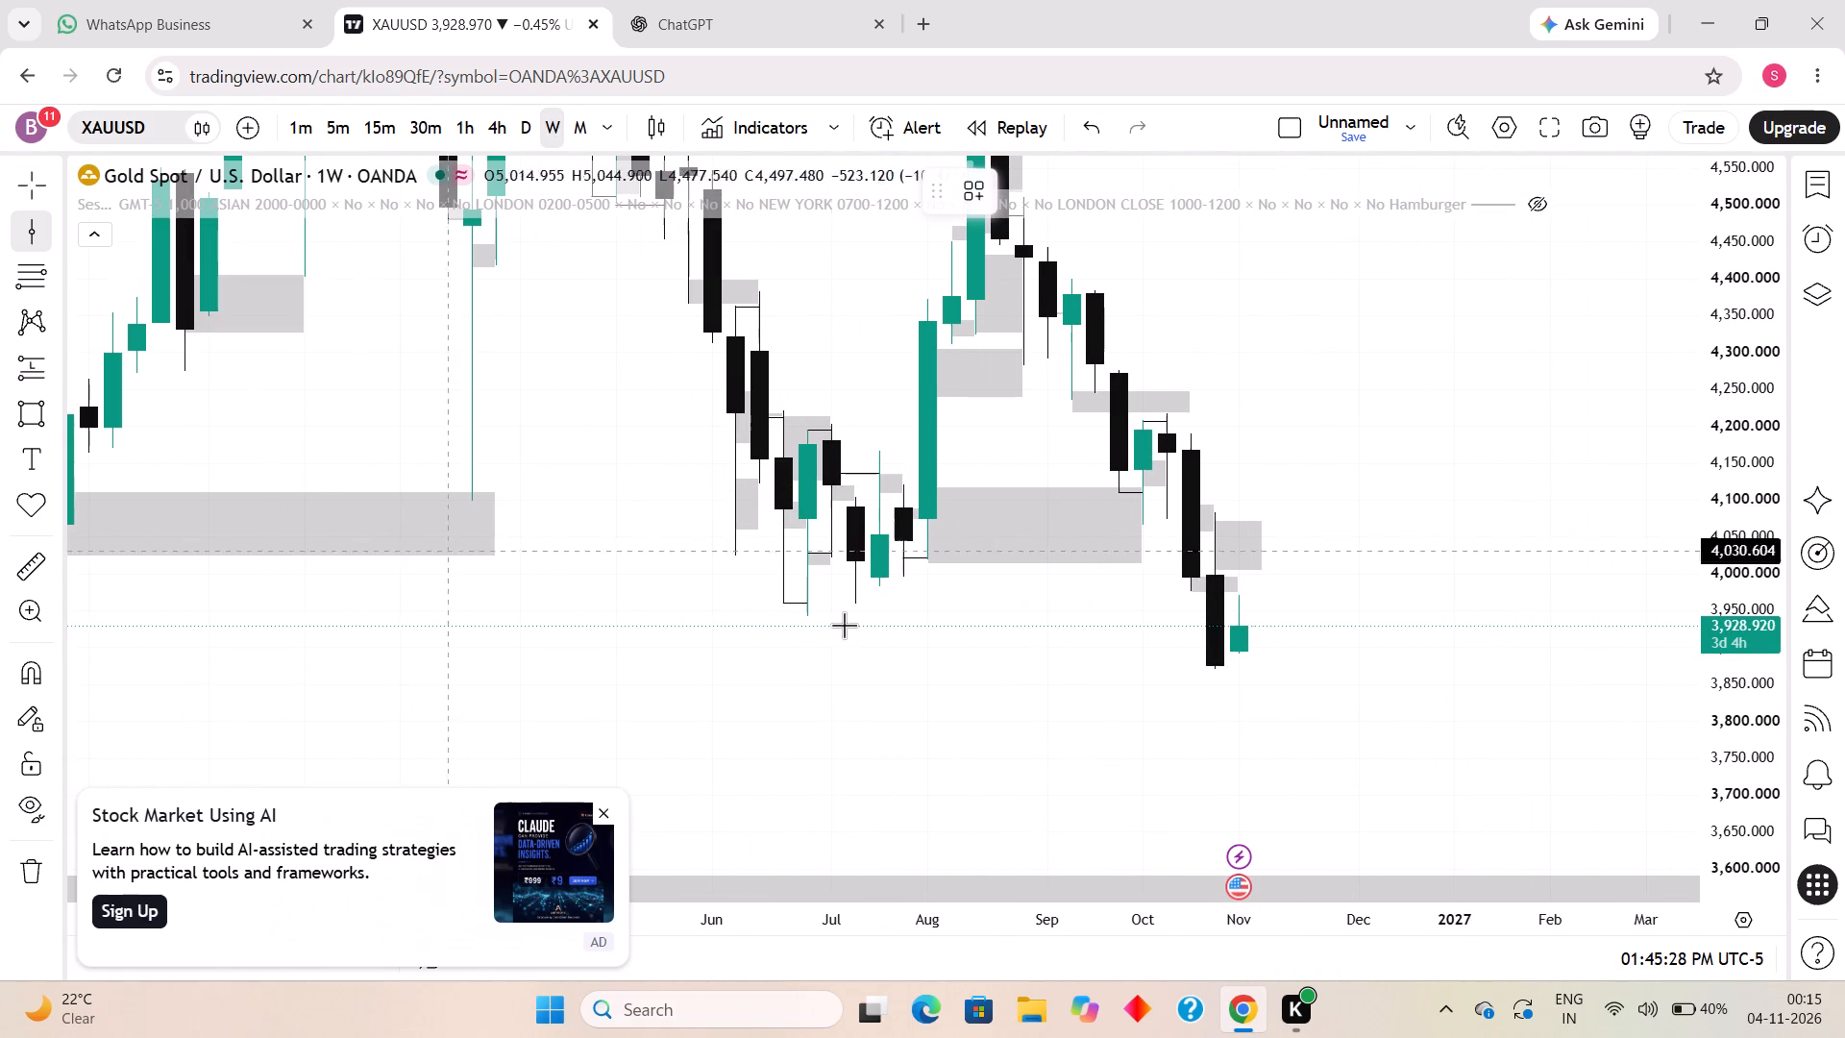
pyautogui.click(1244, 673)
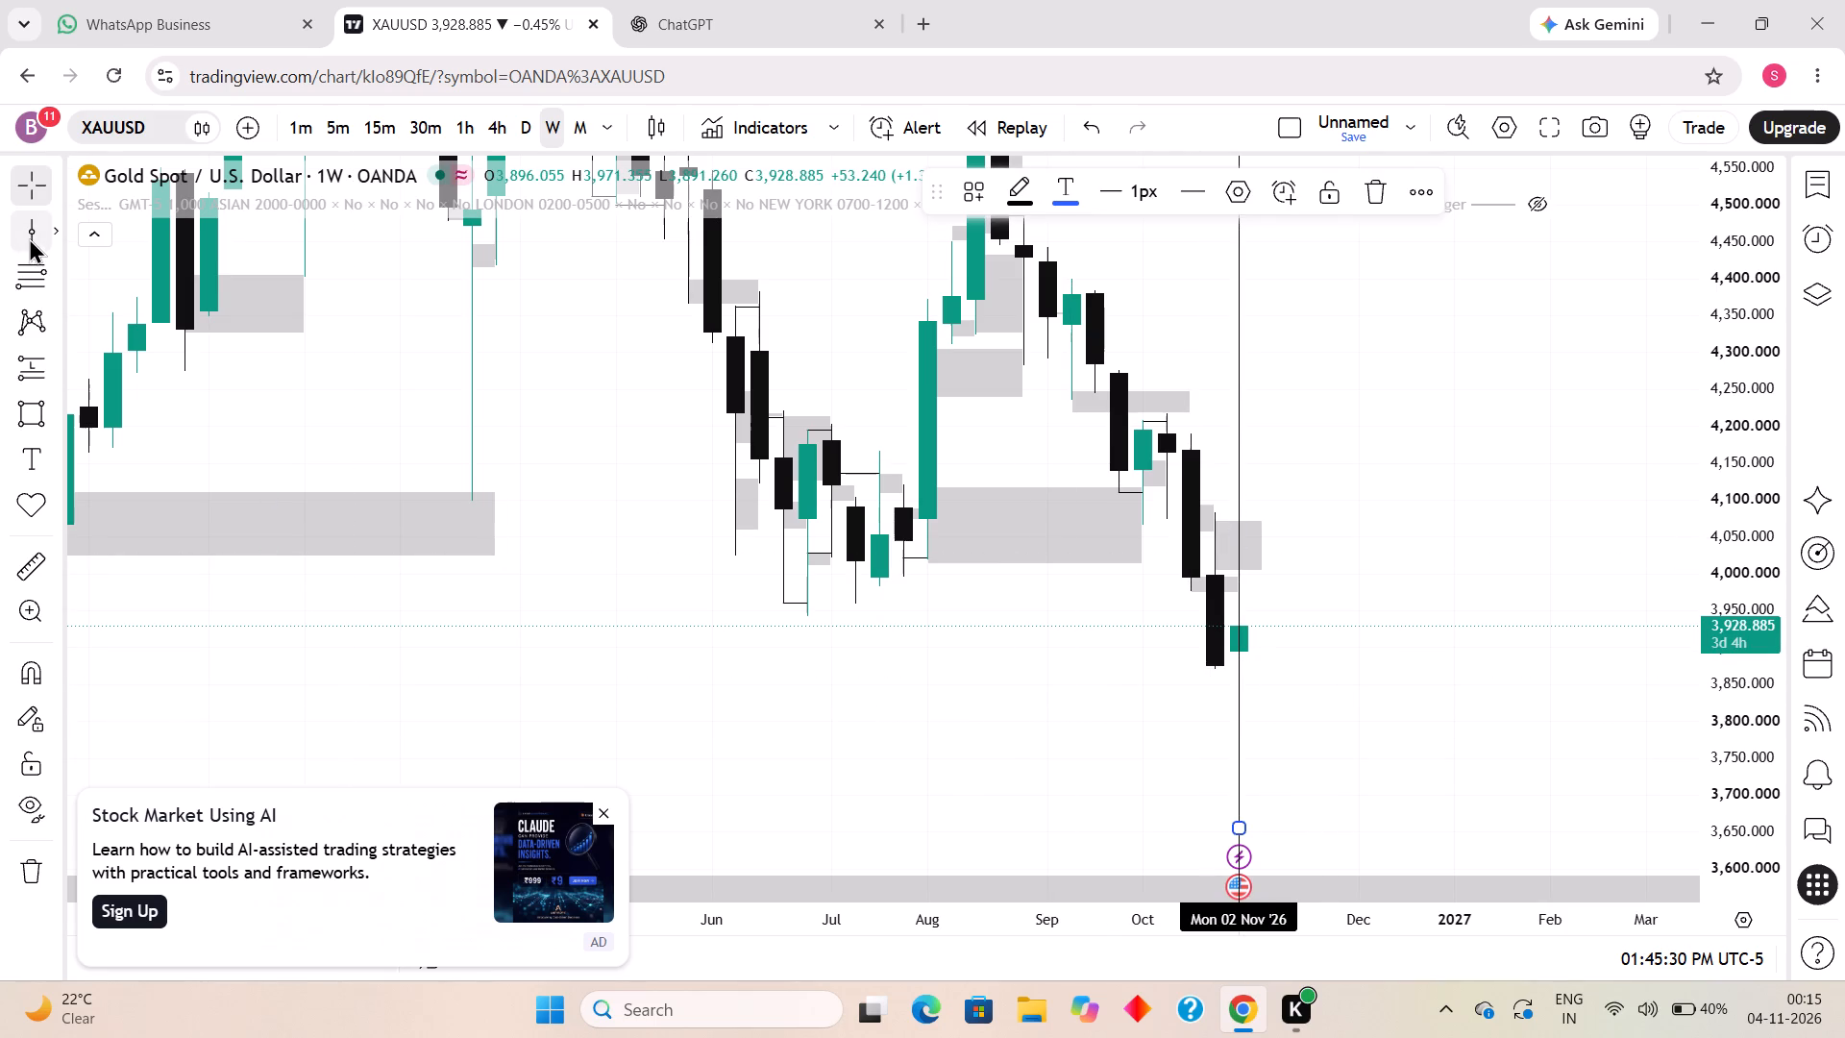
pyautogui.click(29, 237)
pyautogui.click(1213, 725)
pyautogui.click(995, 739)
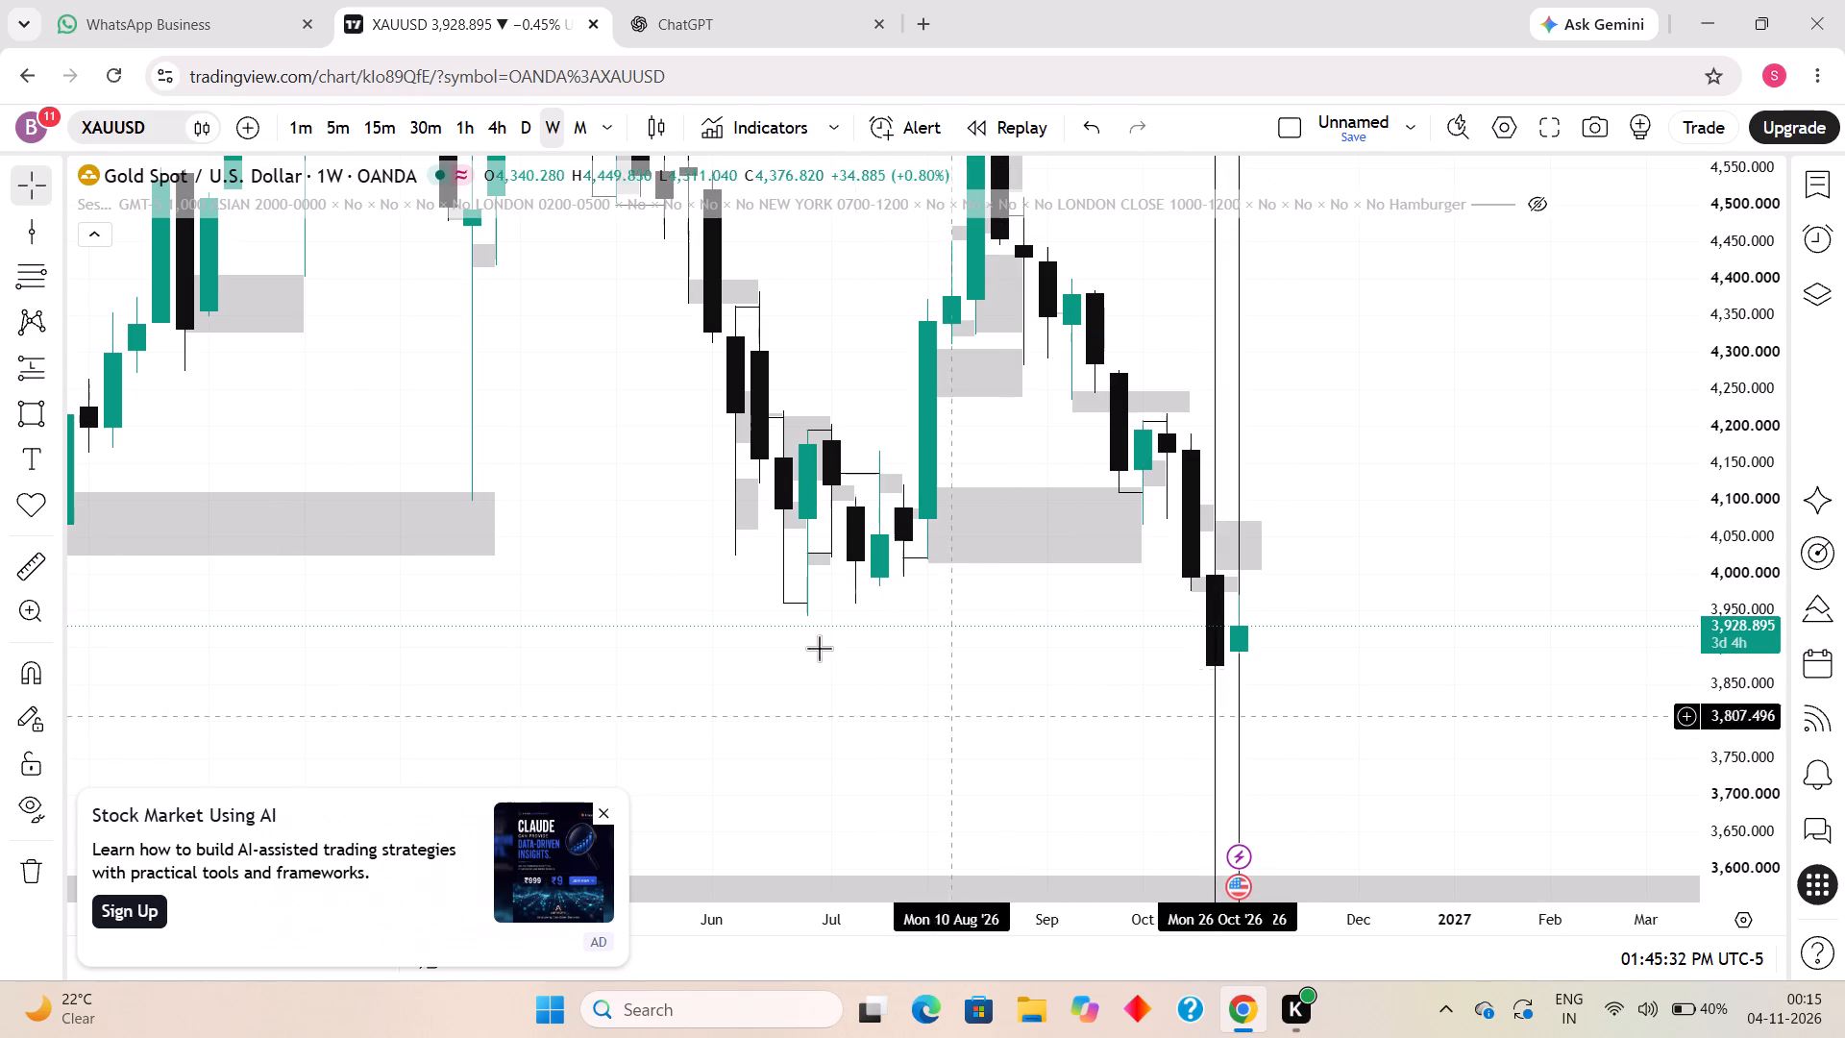
# Draw vertical lines through the weekly candles of 19 October, 12 October, 5 October and 28 September 2026.
pyautogui.click(19, 228)
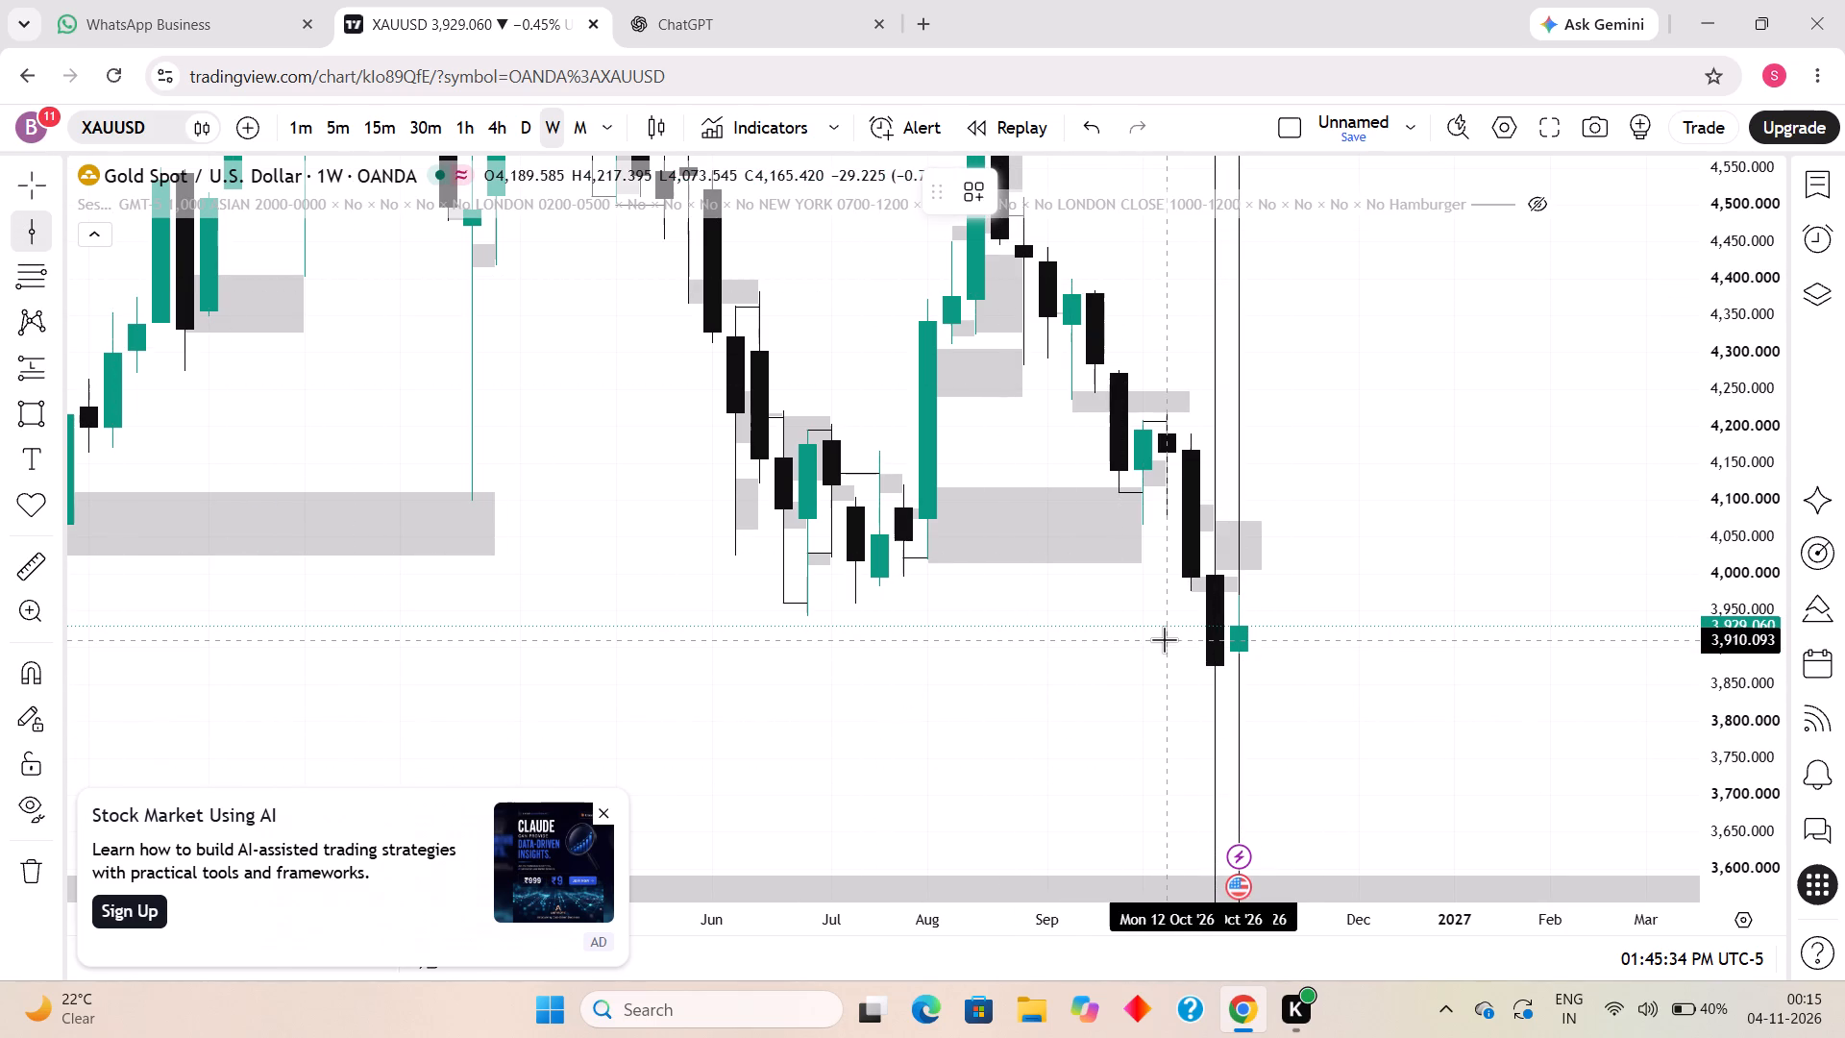
pyautogui.click(1191, 643)
pyautogui.click(1050, 688)
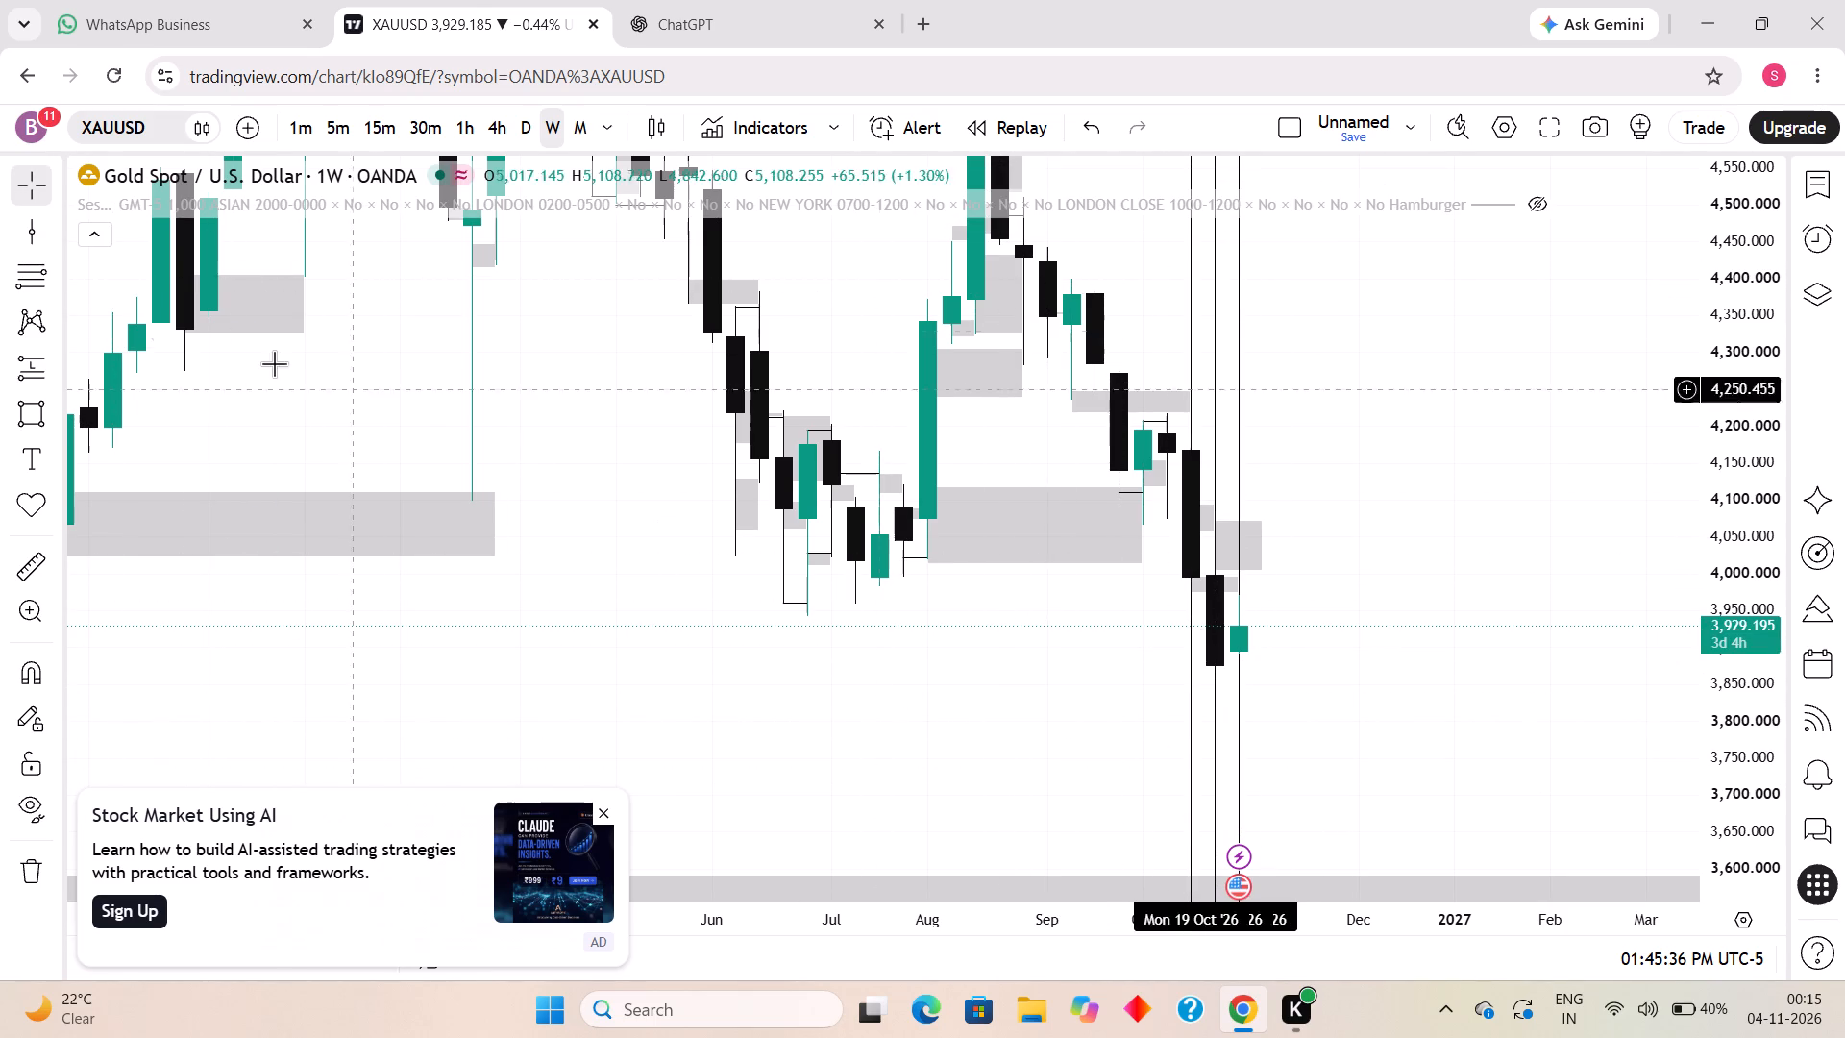
pyautogui.click(27, 233)
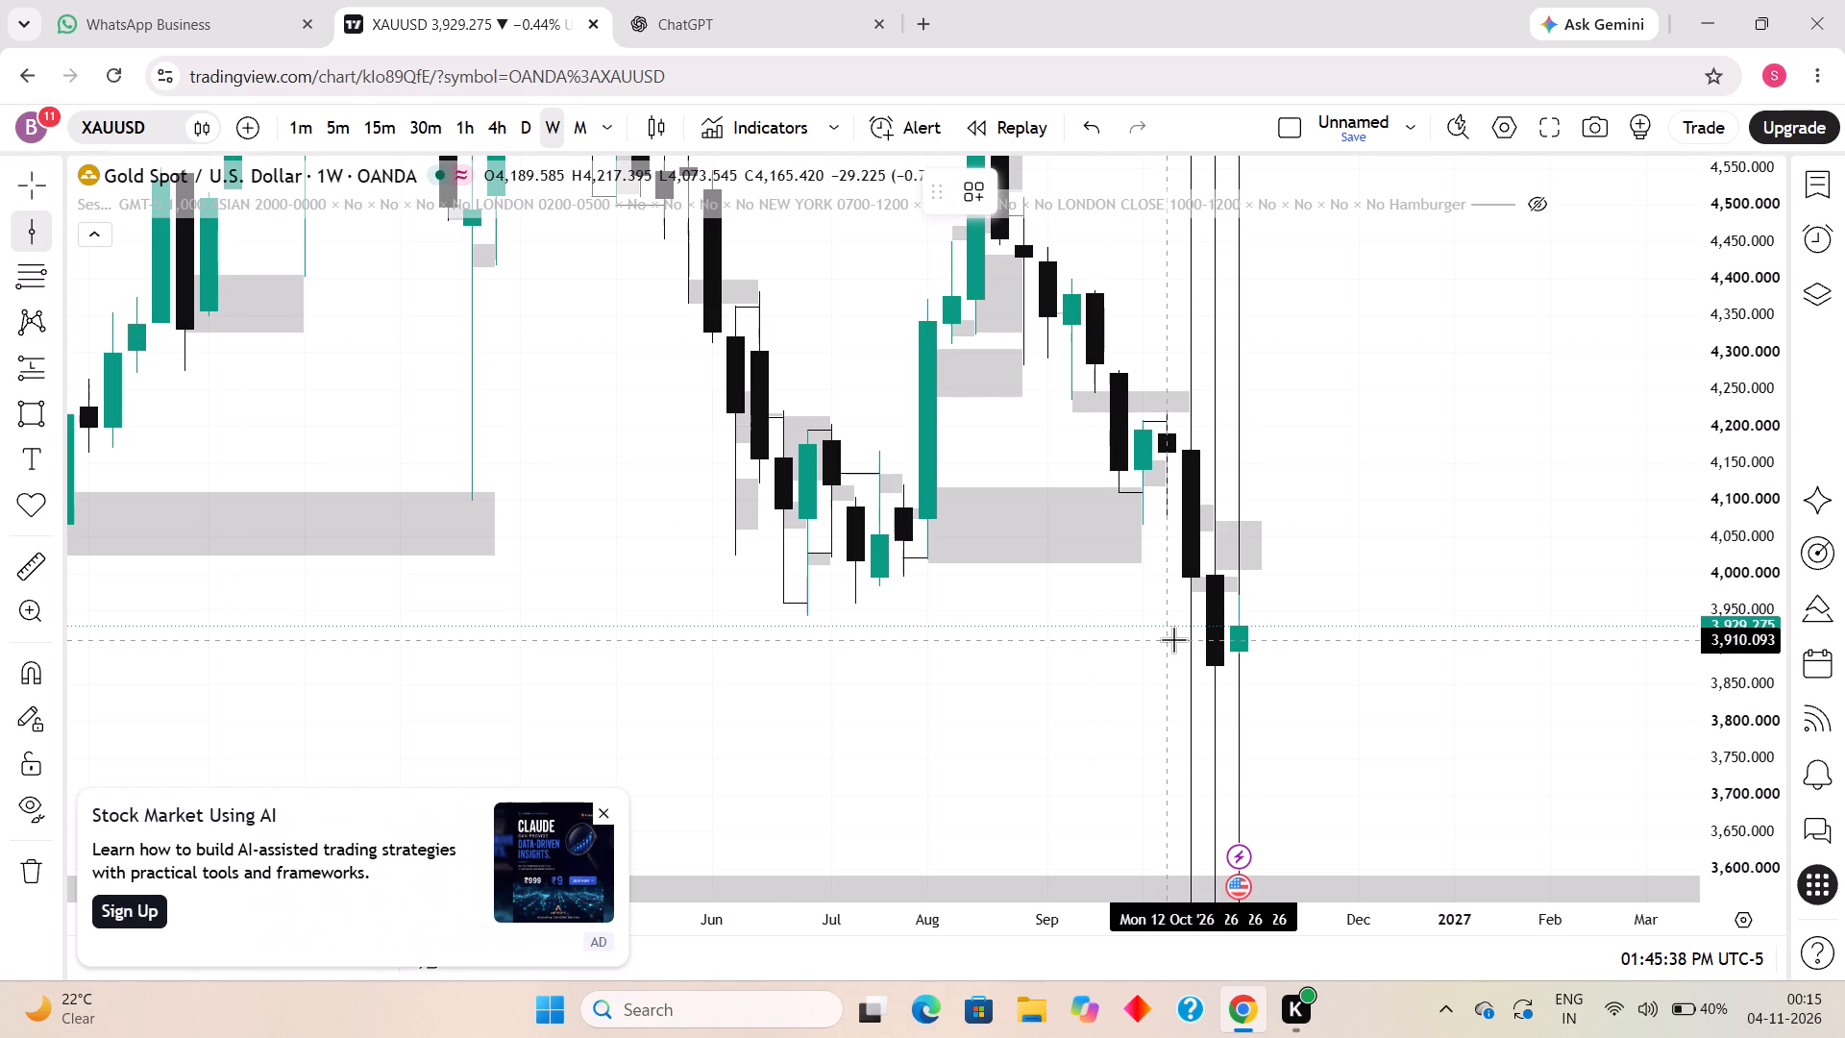
pyautogui.click(1173, 639)
pyautogui.click(992, 685)
pyautogui.click(15, 233)
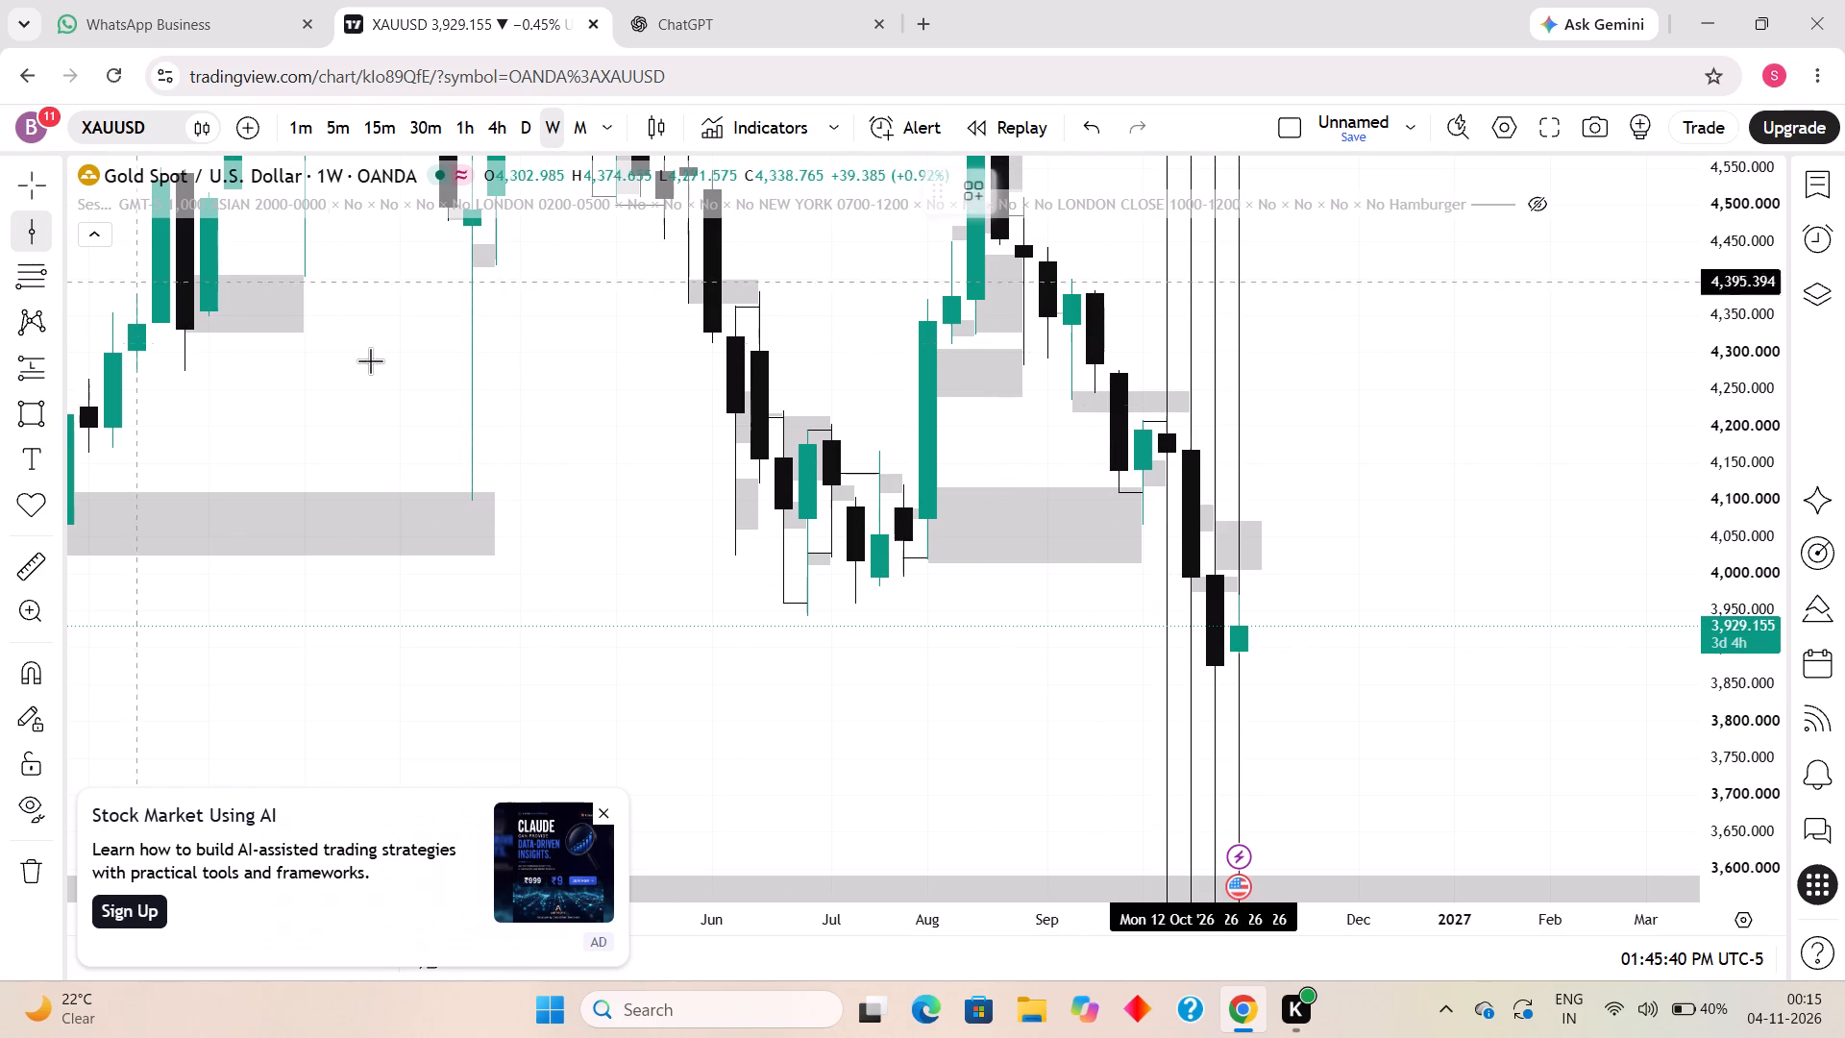
pyautogui.click(1142, 711)
pyautogui.click(1050, 747)
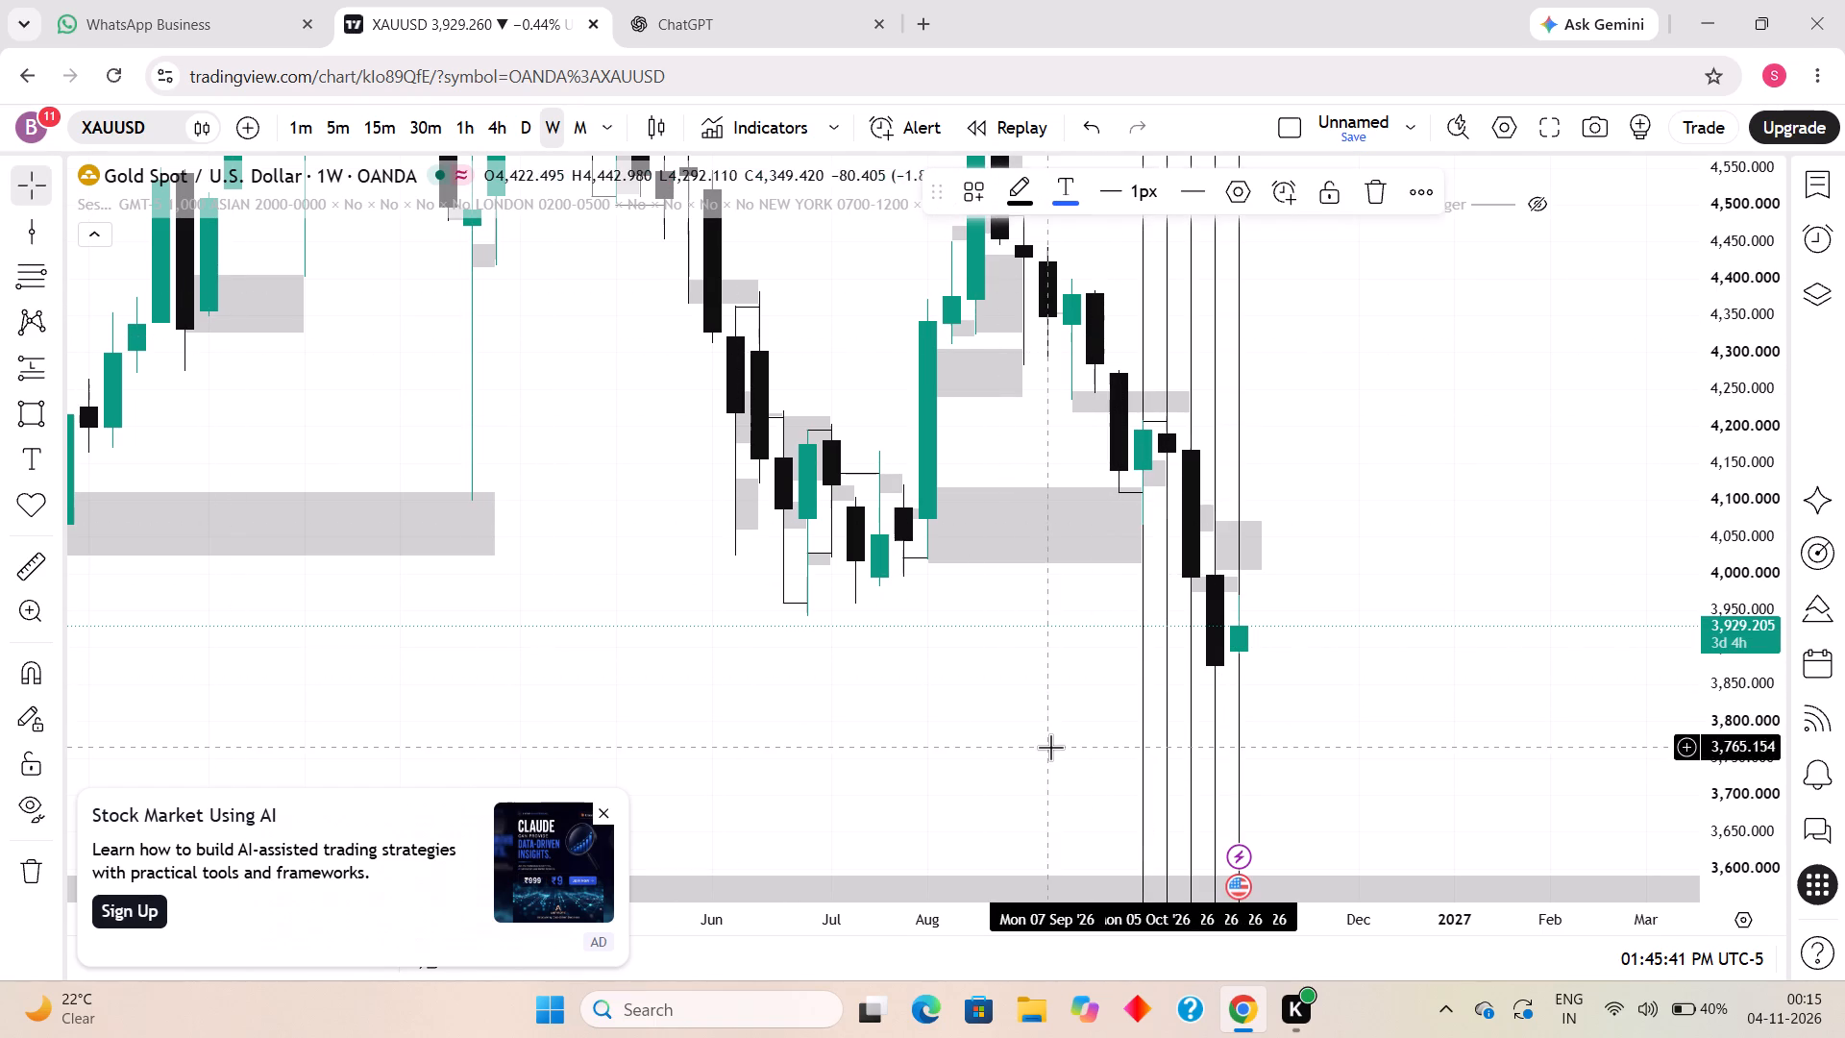
pyautogui.click(29, 223)
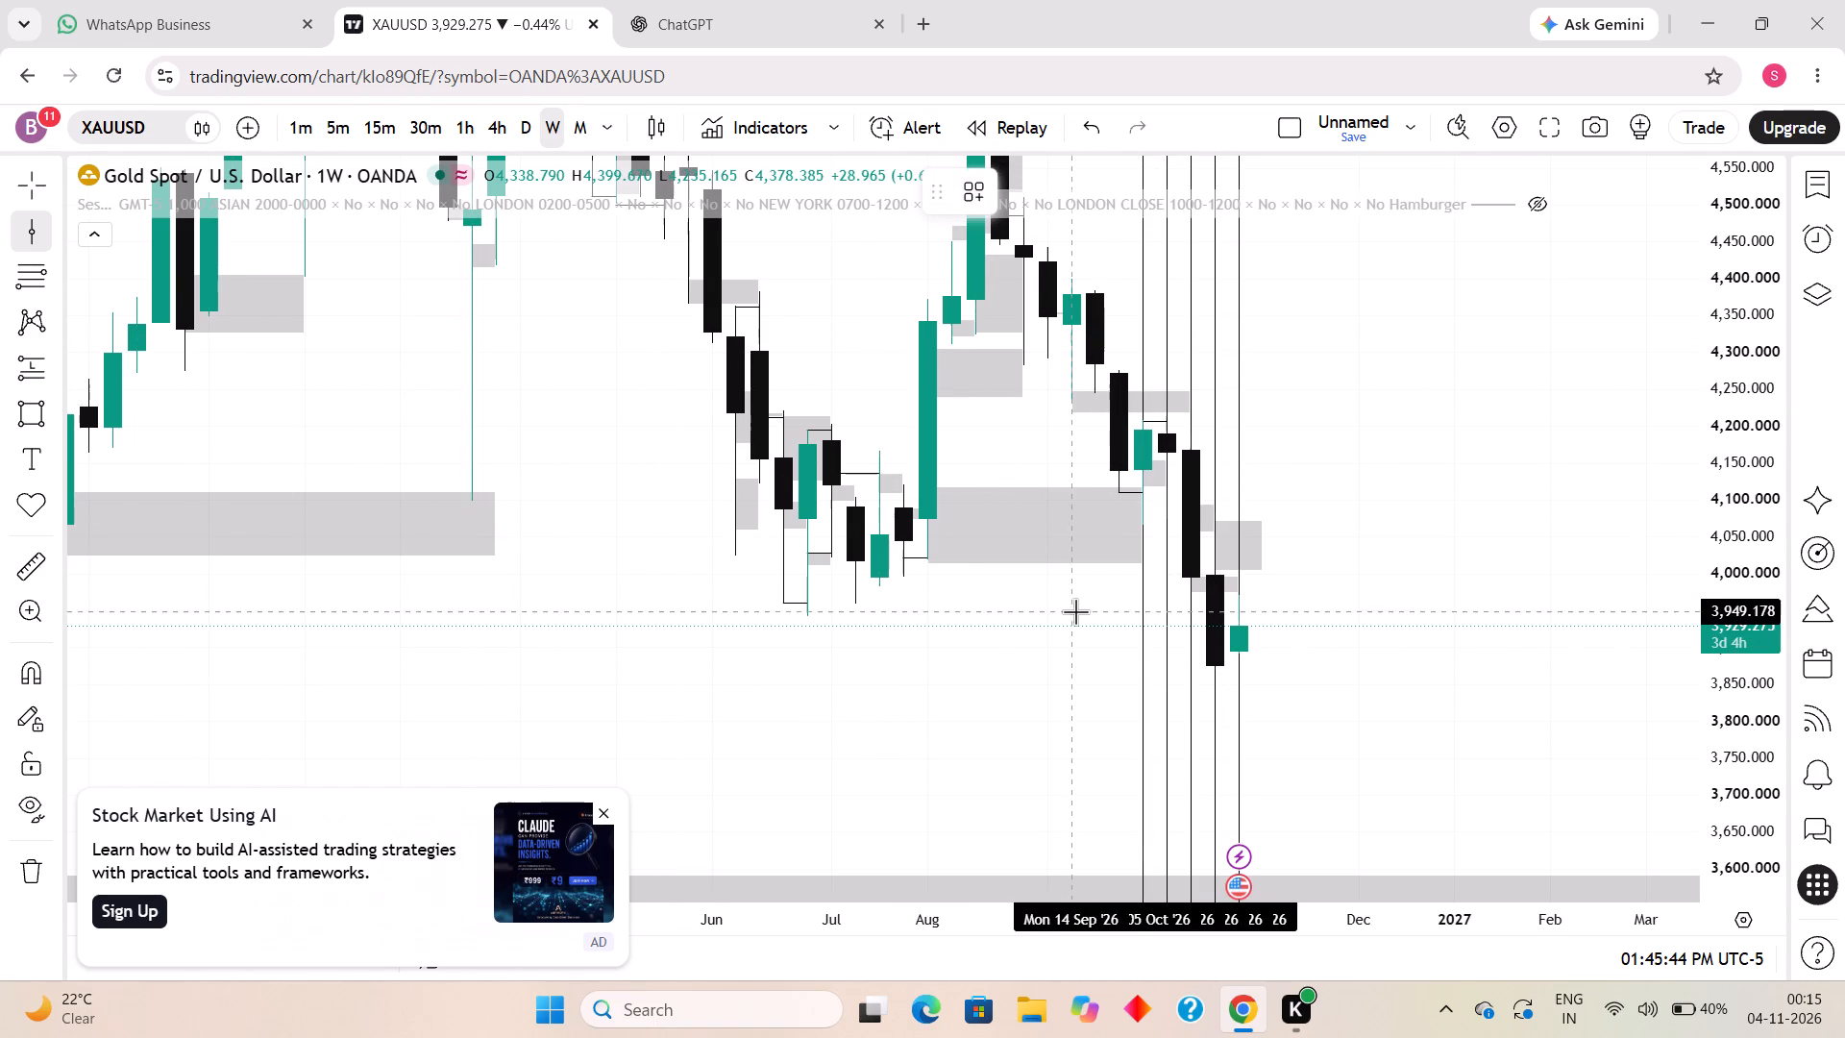
pyautogui.click(1119, 620)
pyautogui.click(1063, 669)
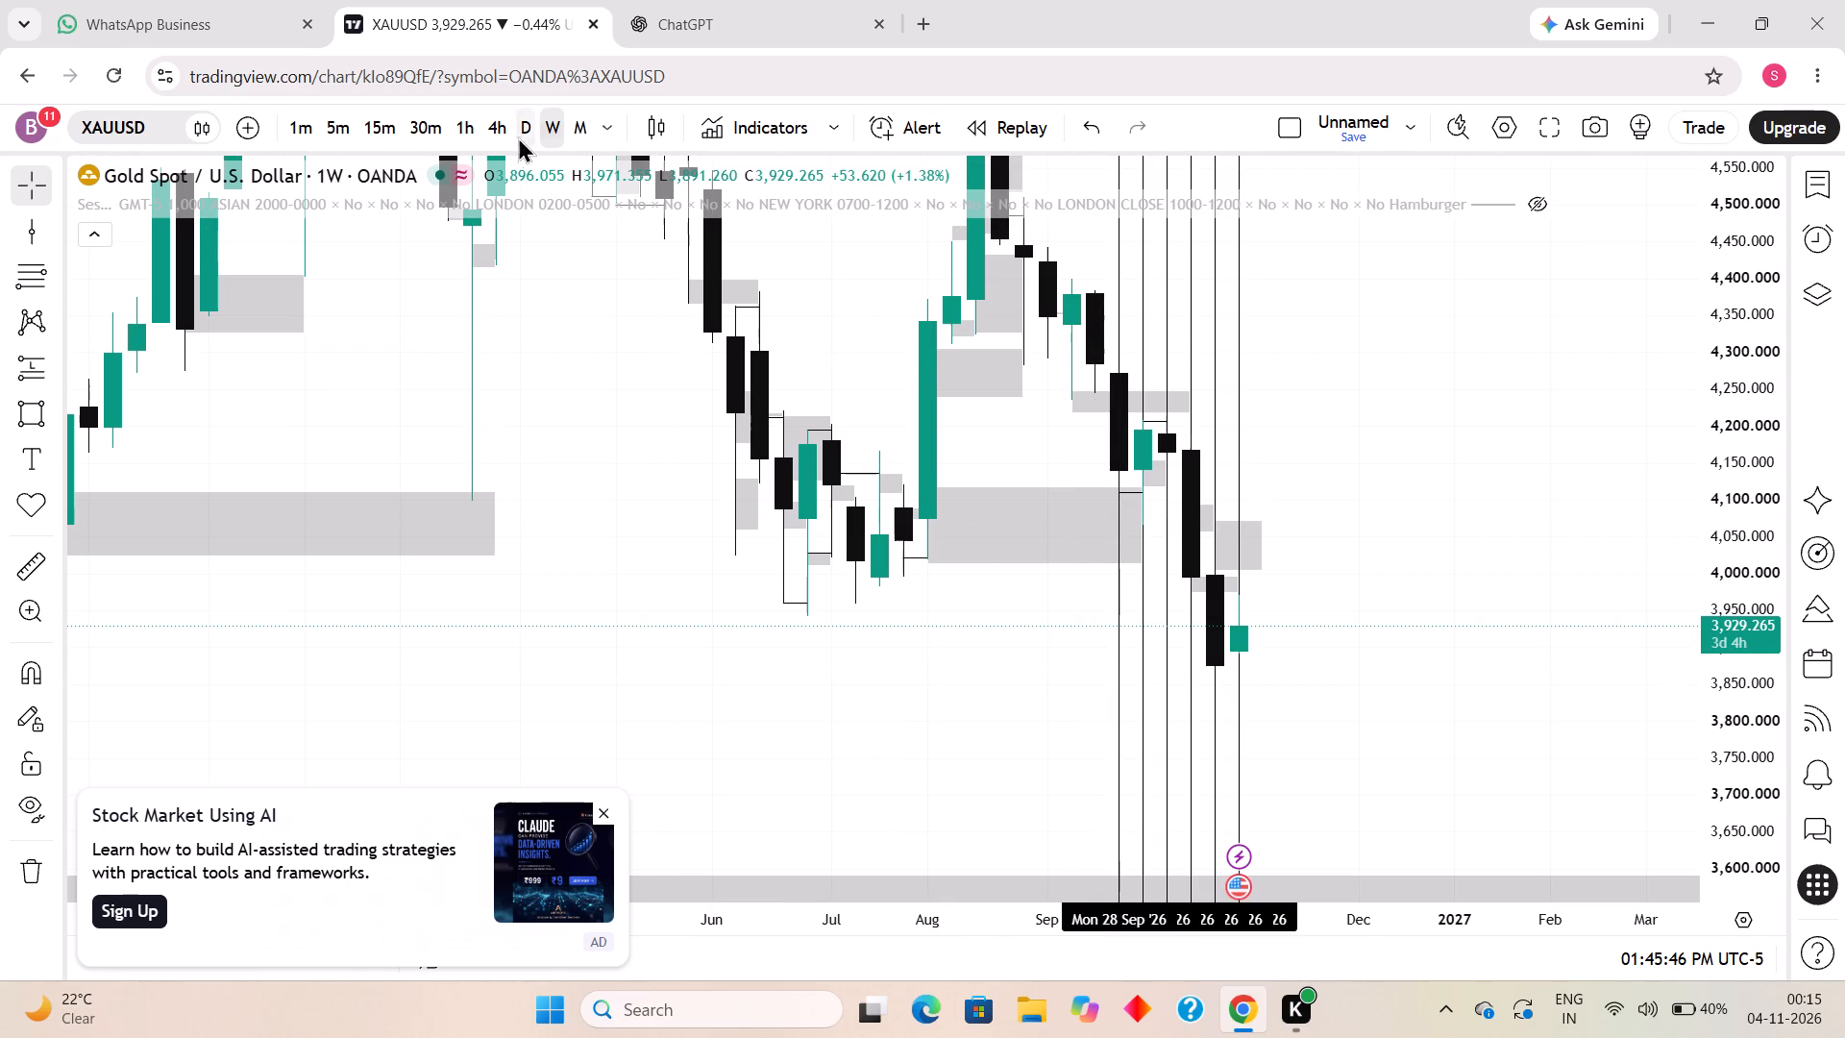
# Switch the chart to the daily timeframe and check the weekly vertical lines from 28 September to 2 November 2026.
pyautogui.click(527, 129)
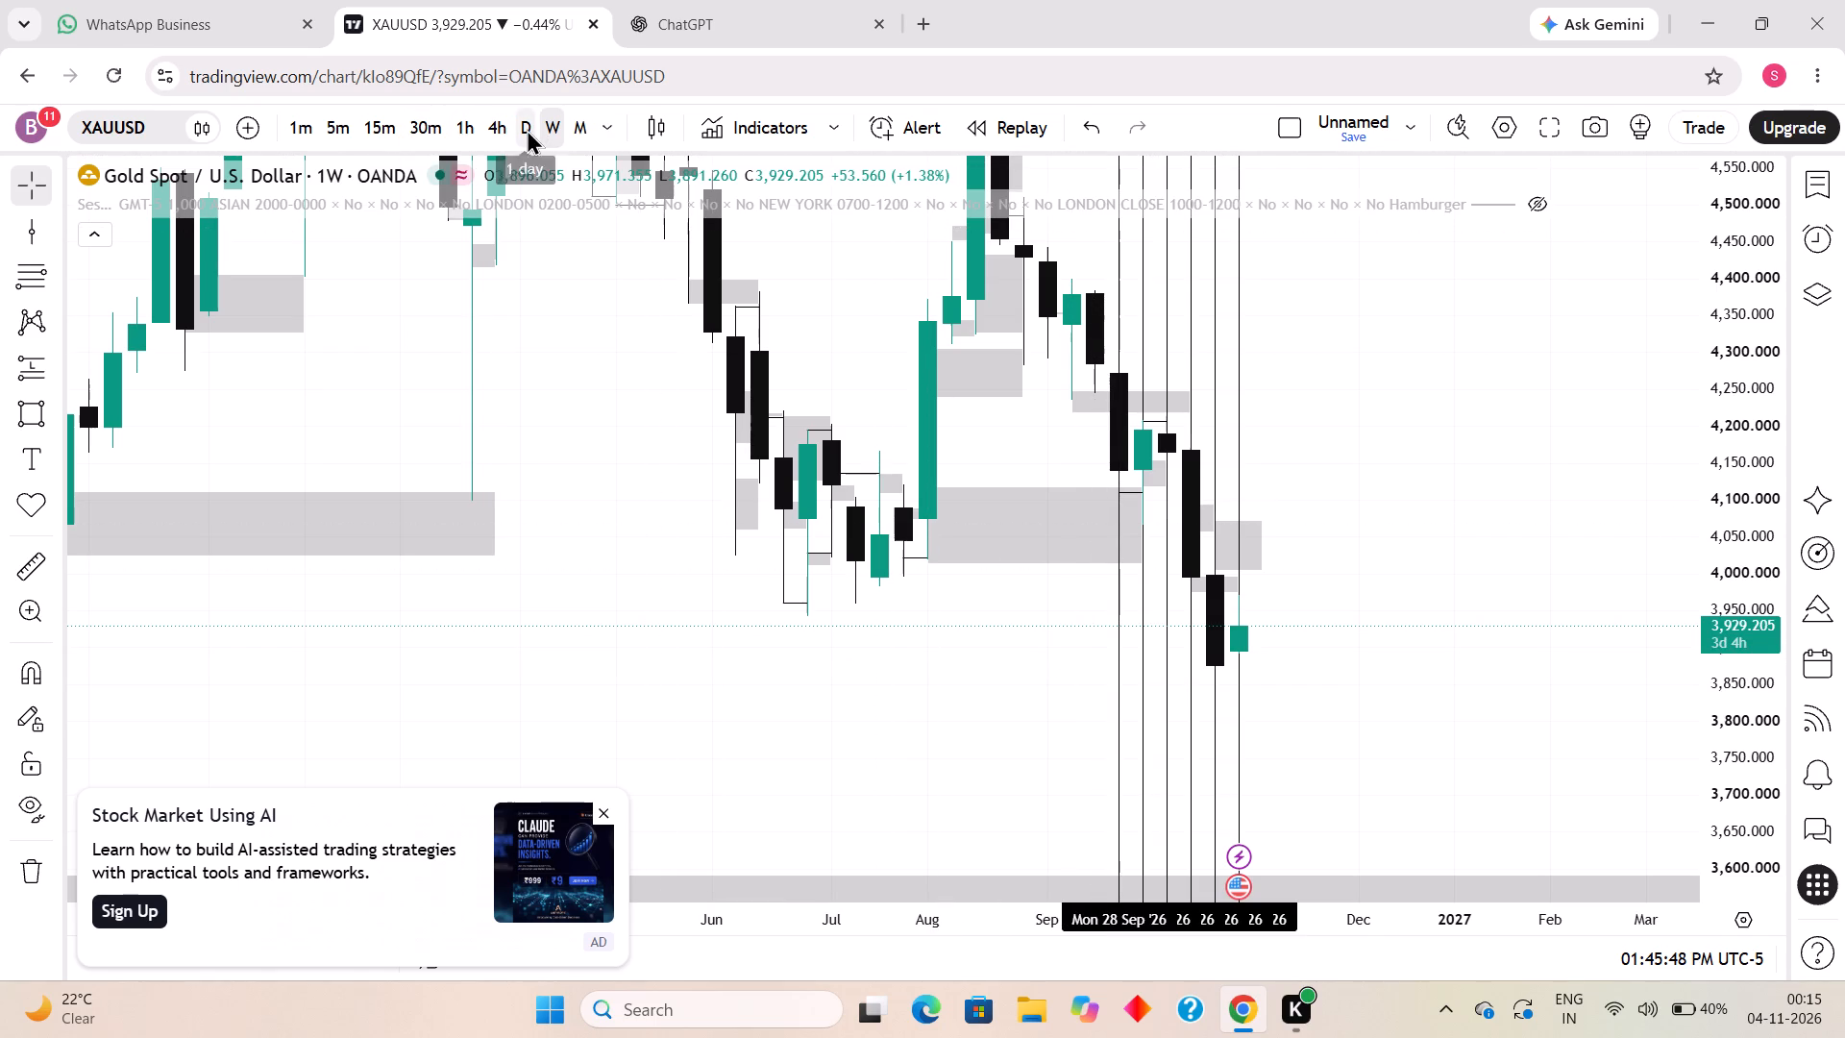
pyautogui.scroll(-3, 890, 418)
pyautogui.scroll(1, 1001, 489)
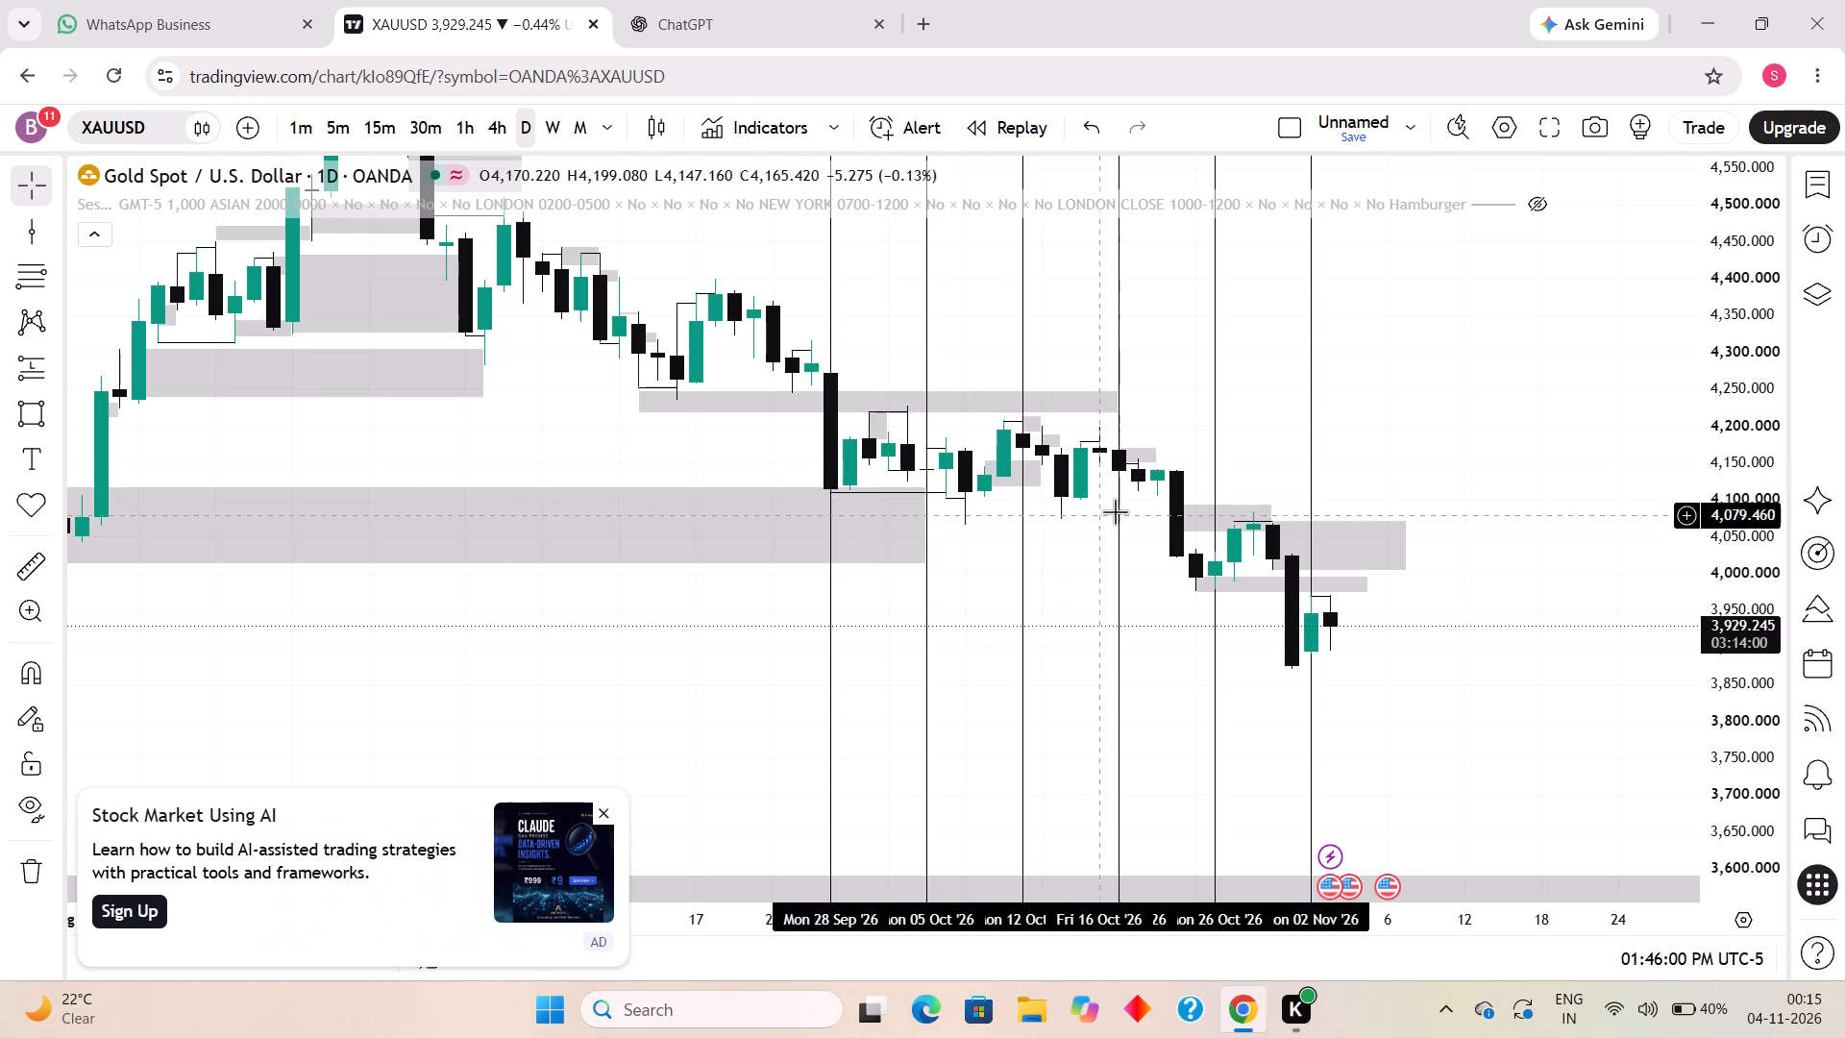
pyautogui.scroll(-3, 1541, 631)
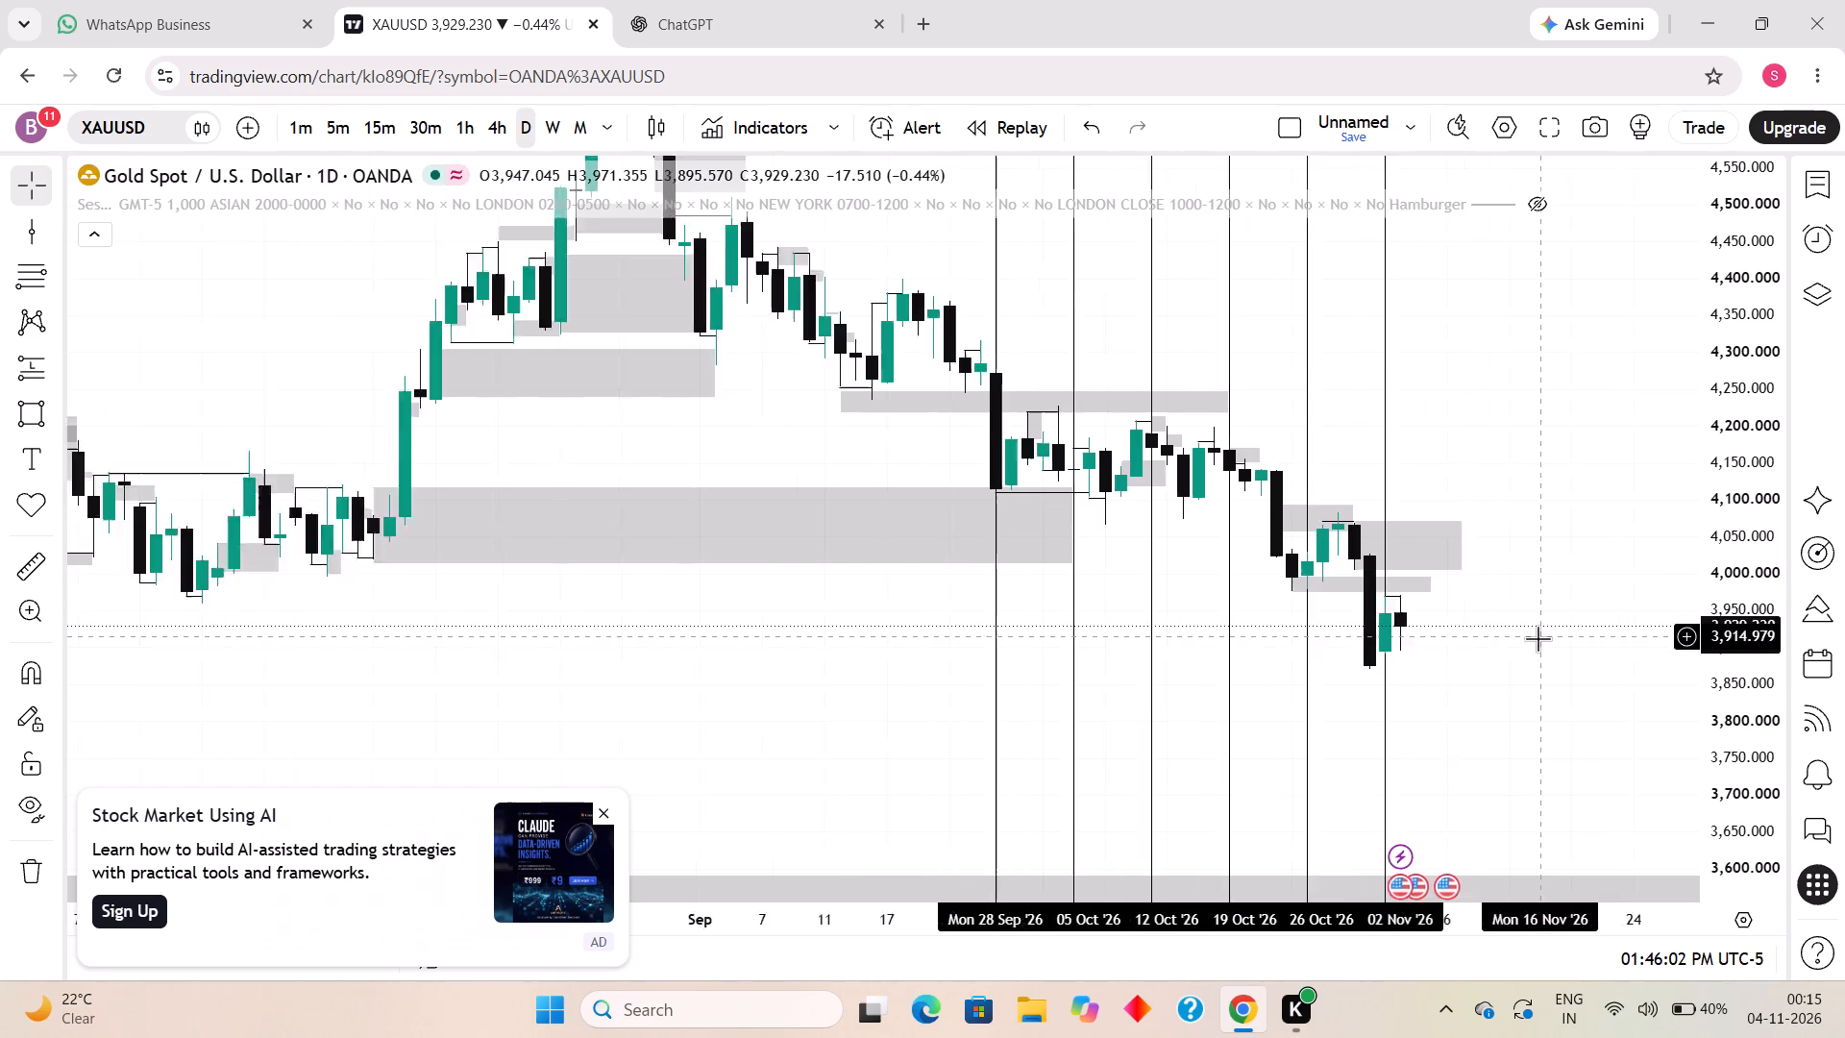
pyautogui.scroll(-3, 1537, 638)
pyautogui.scroll(3, 962, 629)
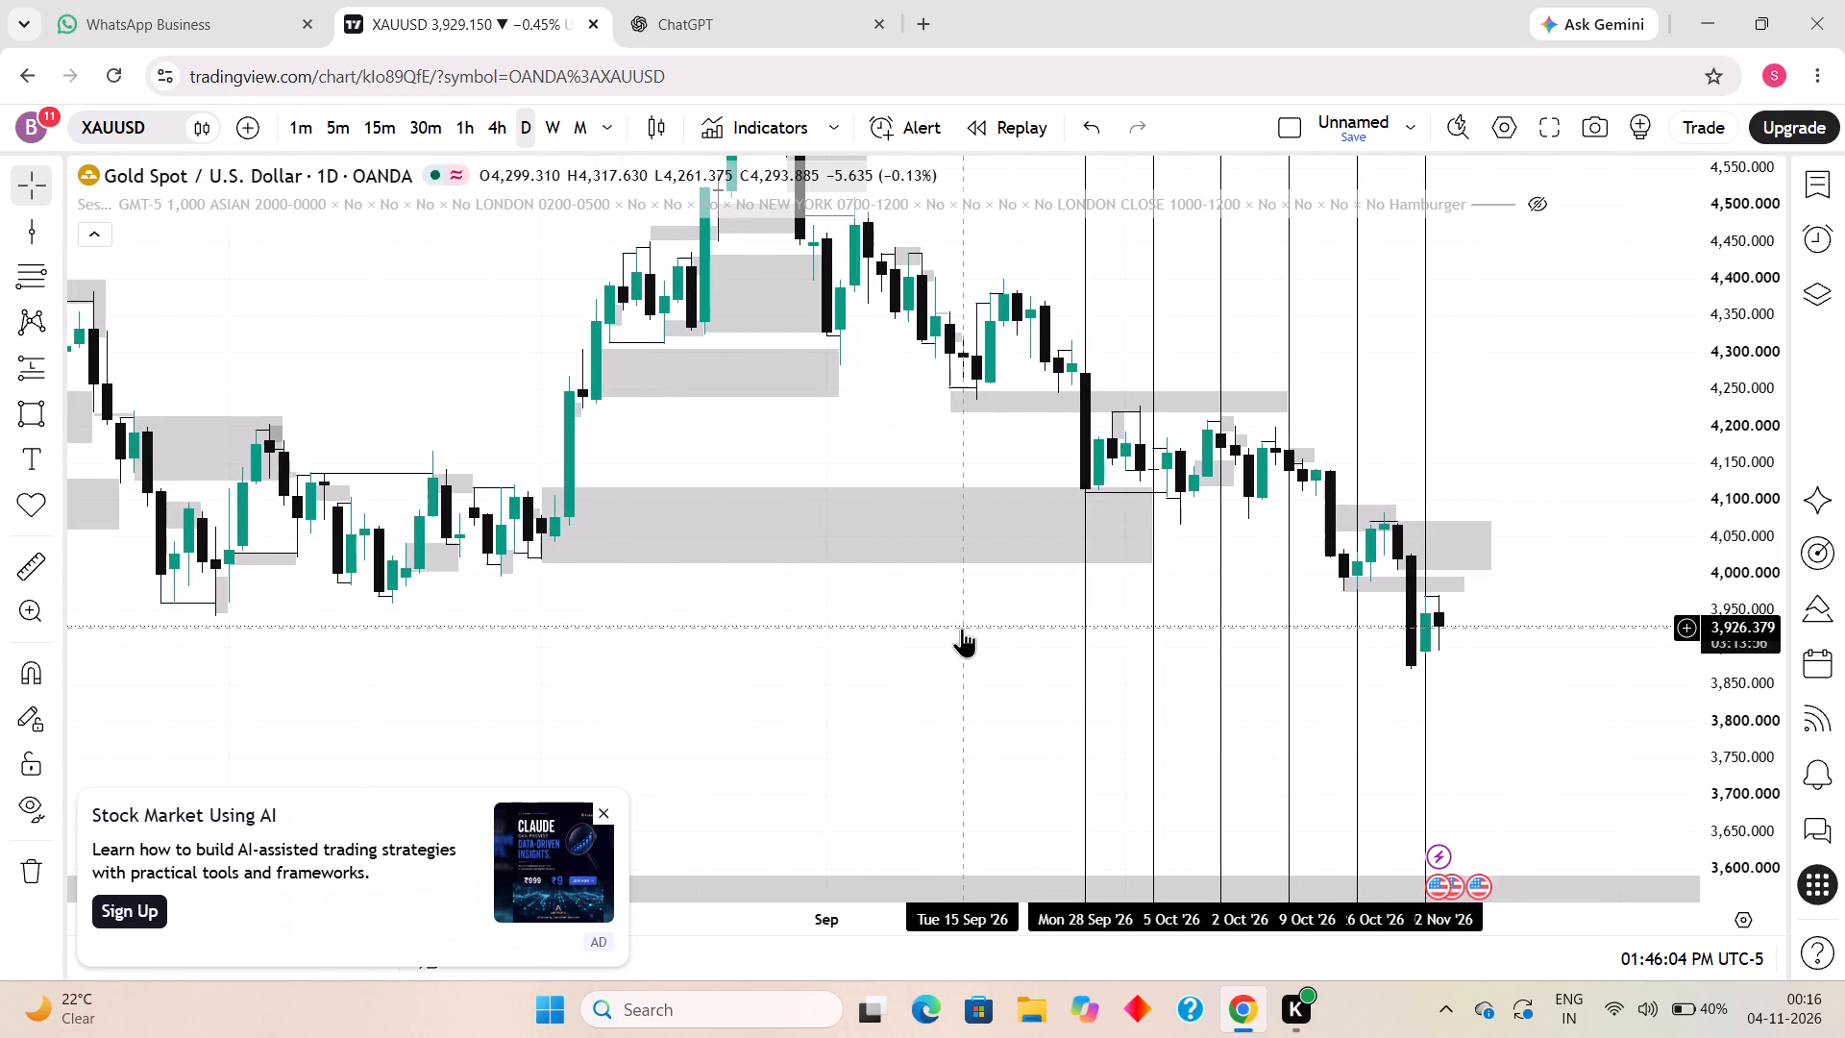
pyautogui.scroll(4, 968, 616)
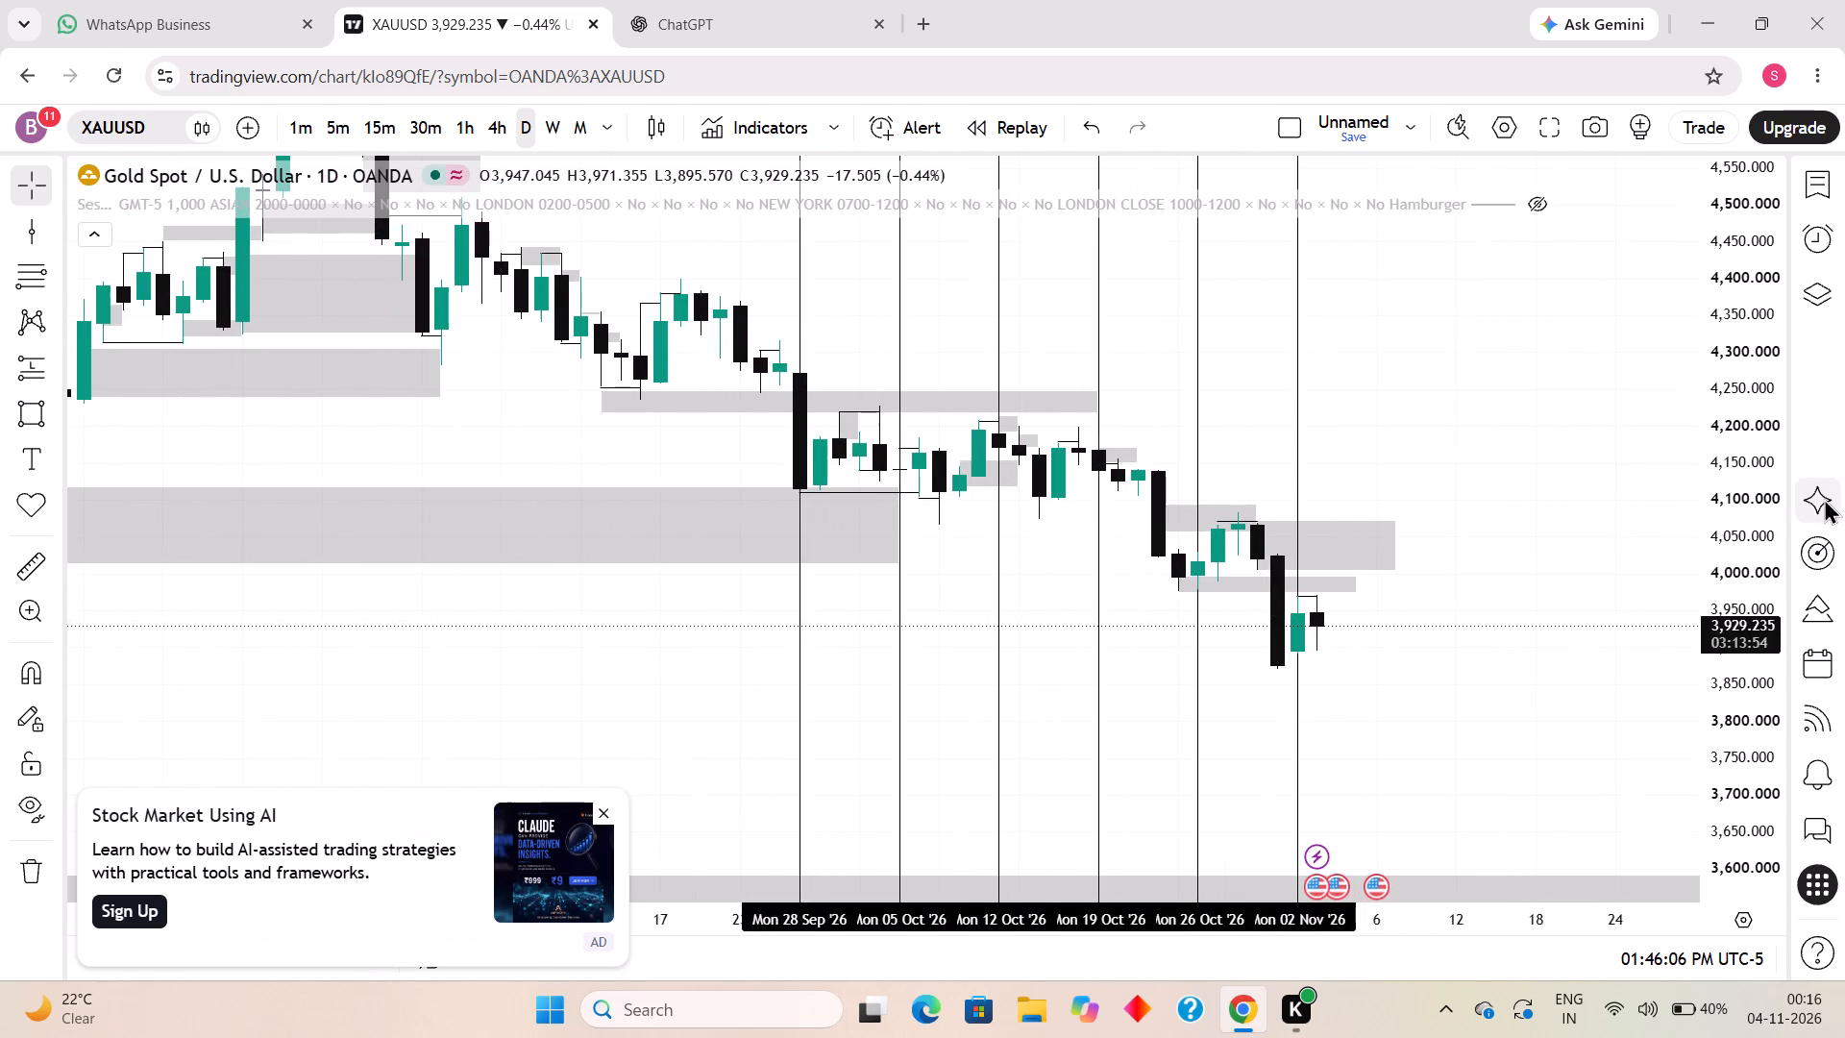
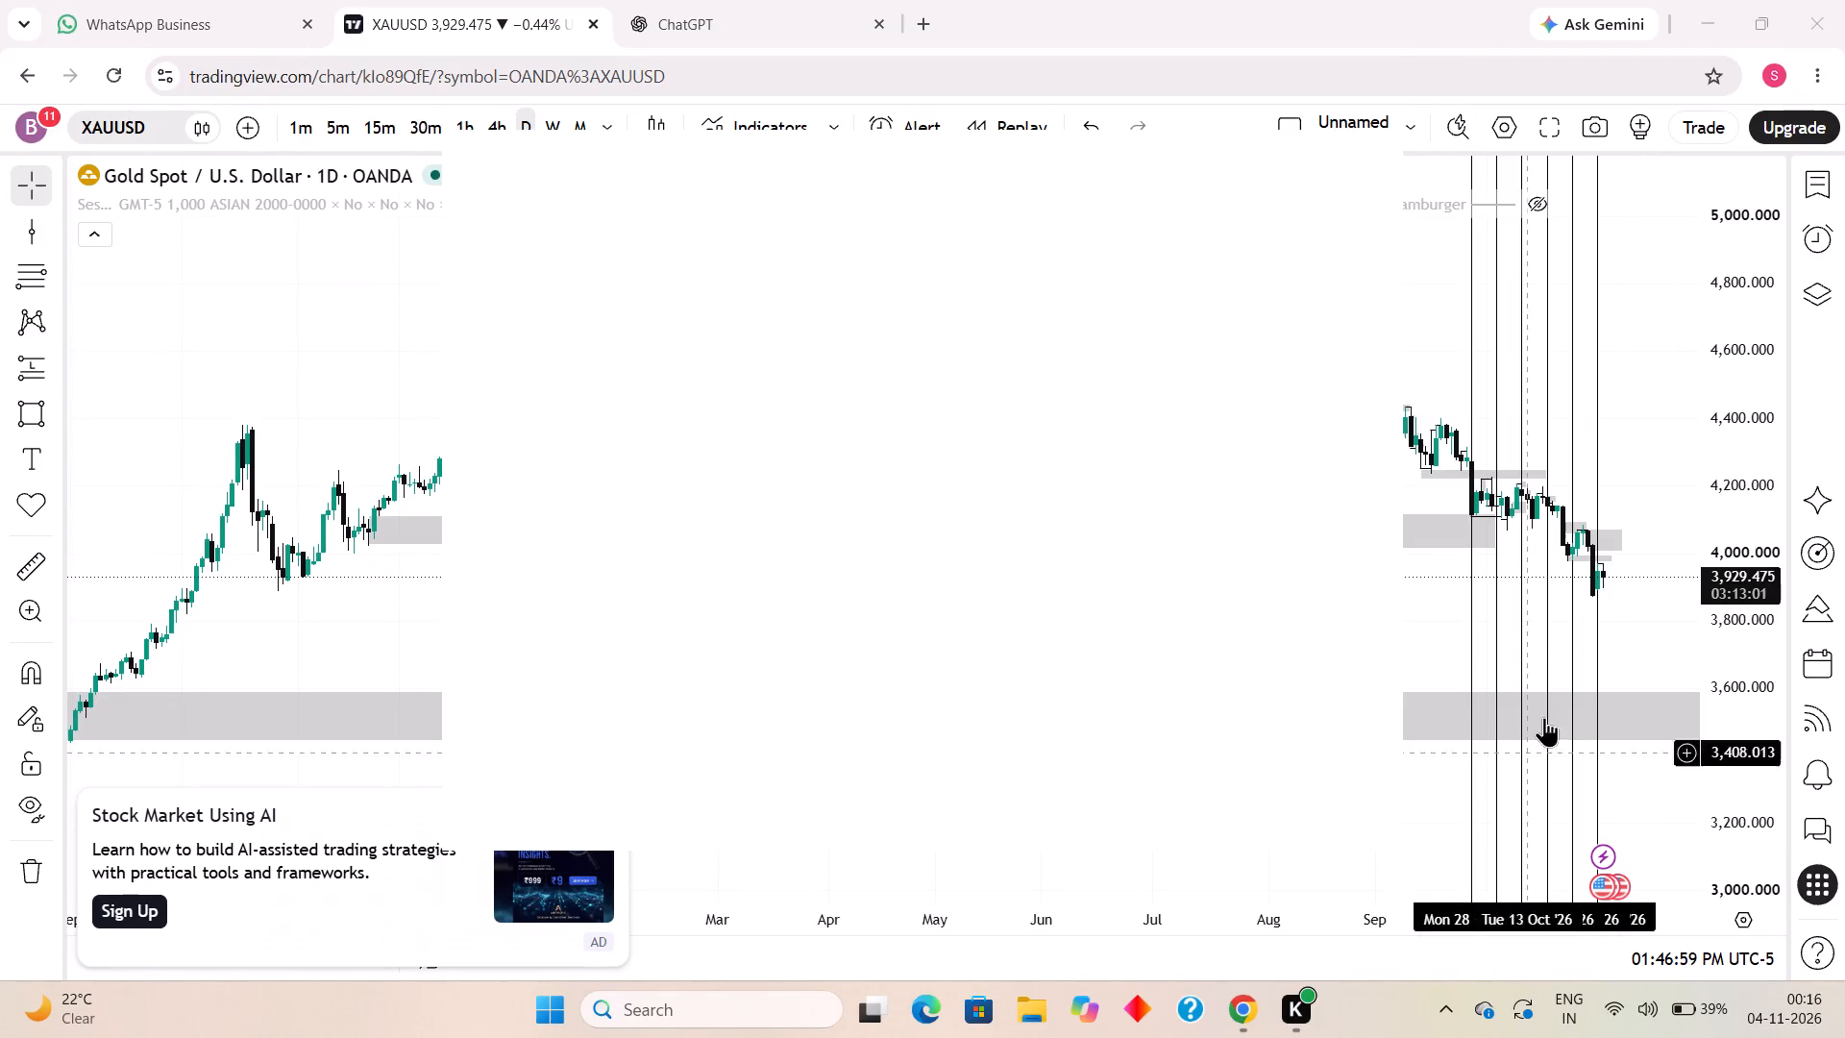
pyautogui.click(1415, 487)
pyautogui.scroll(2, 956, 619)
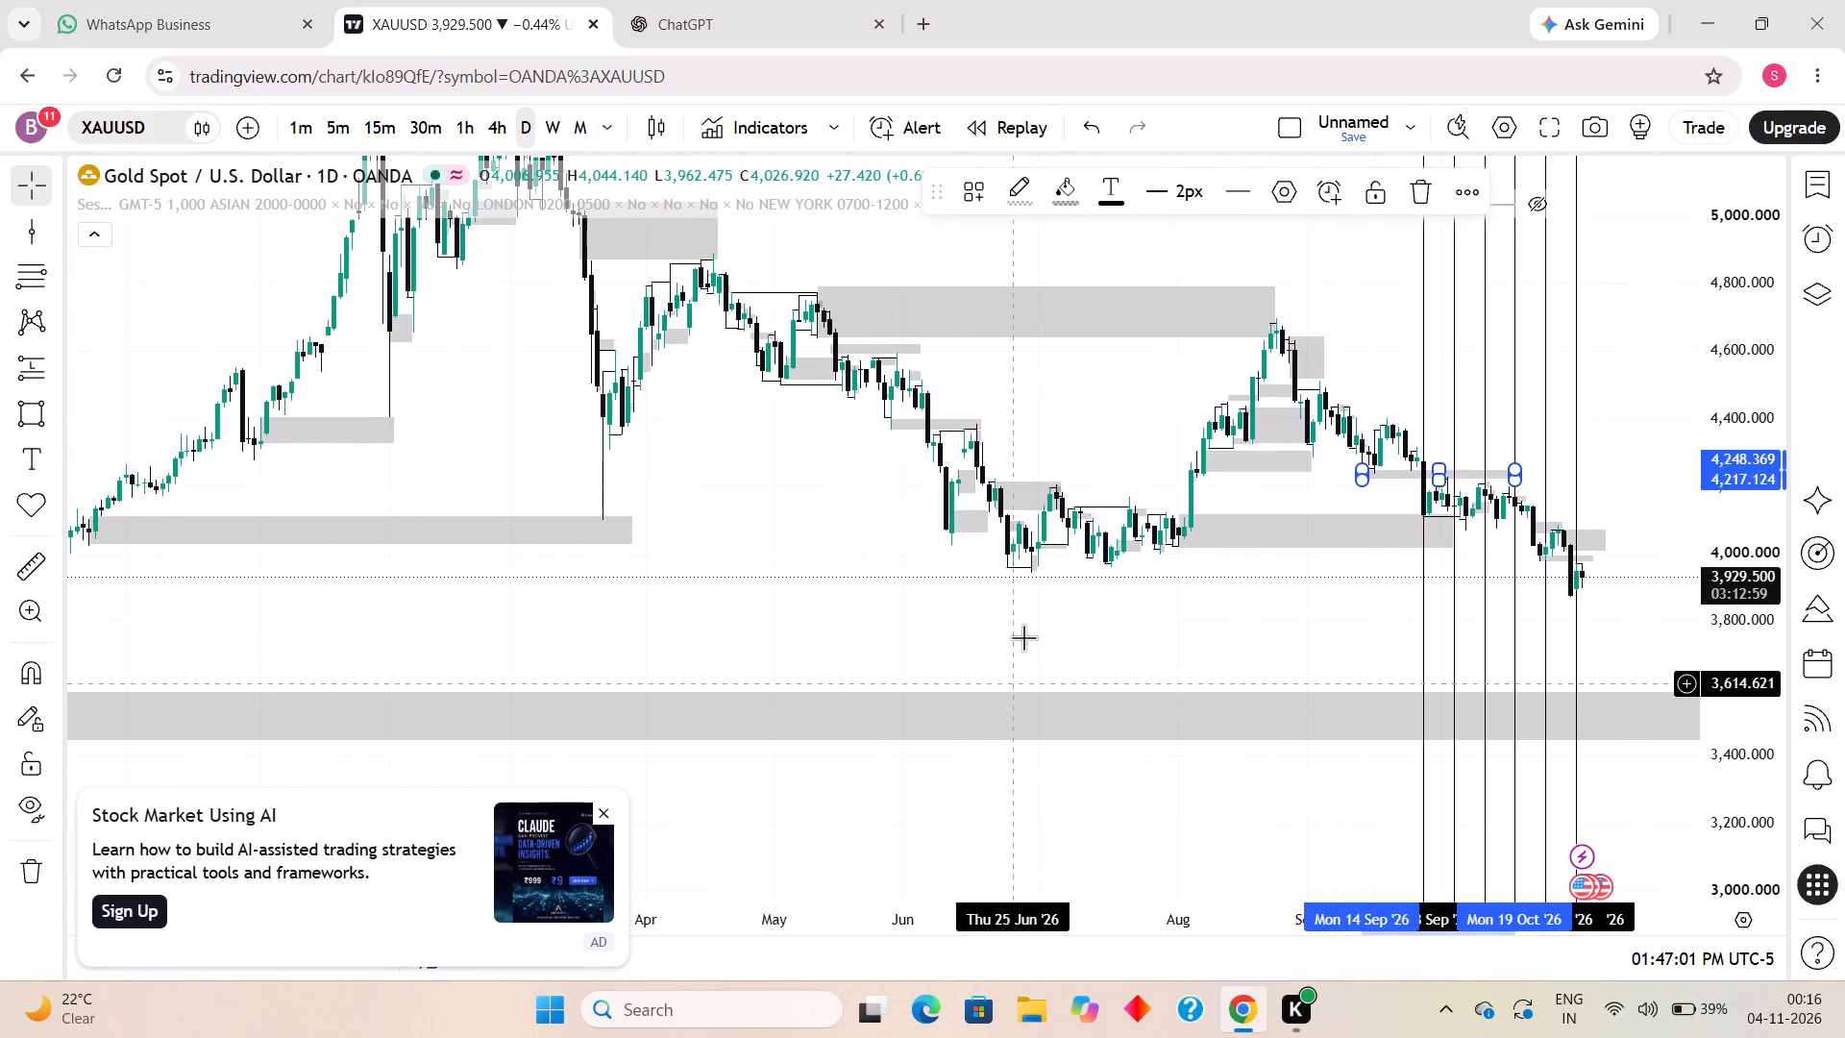
# Open BTCUSDT from the watchlist and examine its daily price action around the marked zones and lines from October into November 2026.
pyautogui.click(1819, 187)
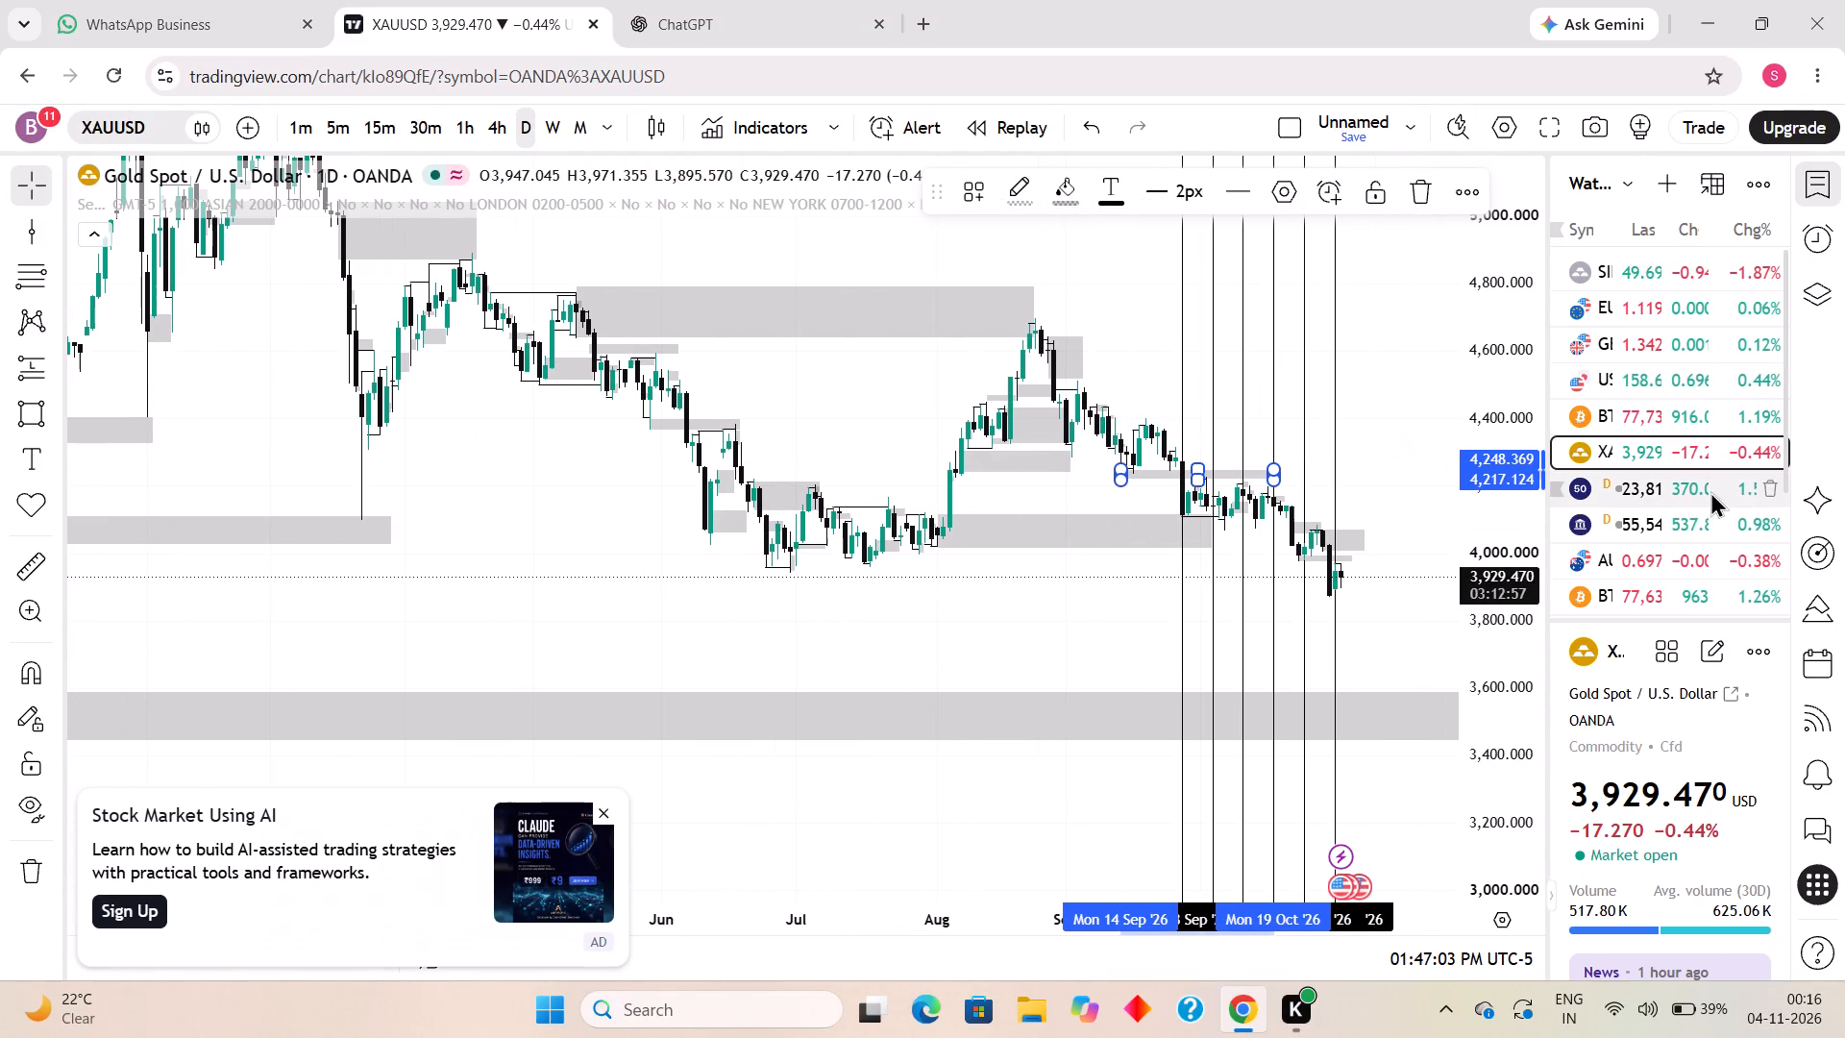
pyautogui.click(1633, 411)
pyautogui.moveTo(1267, 557); pyautogui.dragTo(1139, 614)
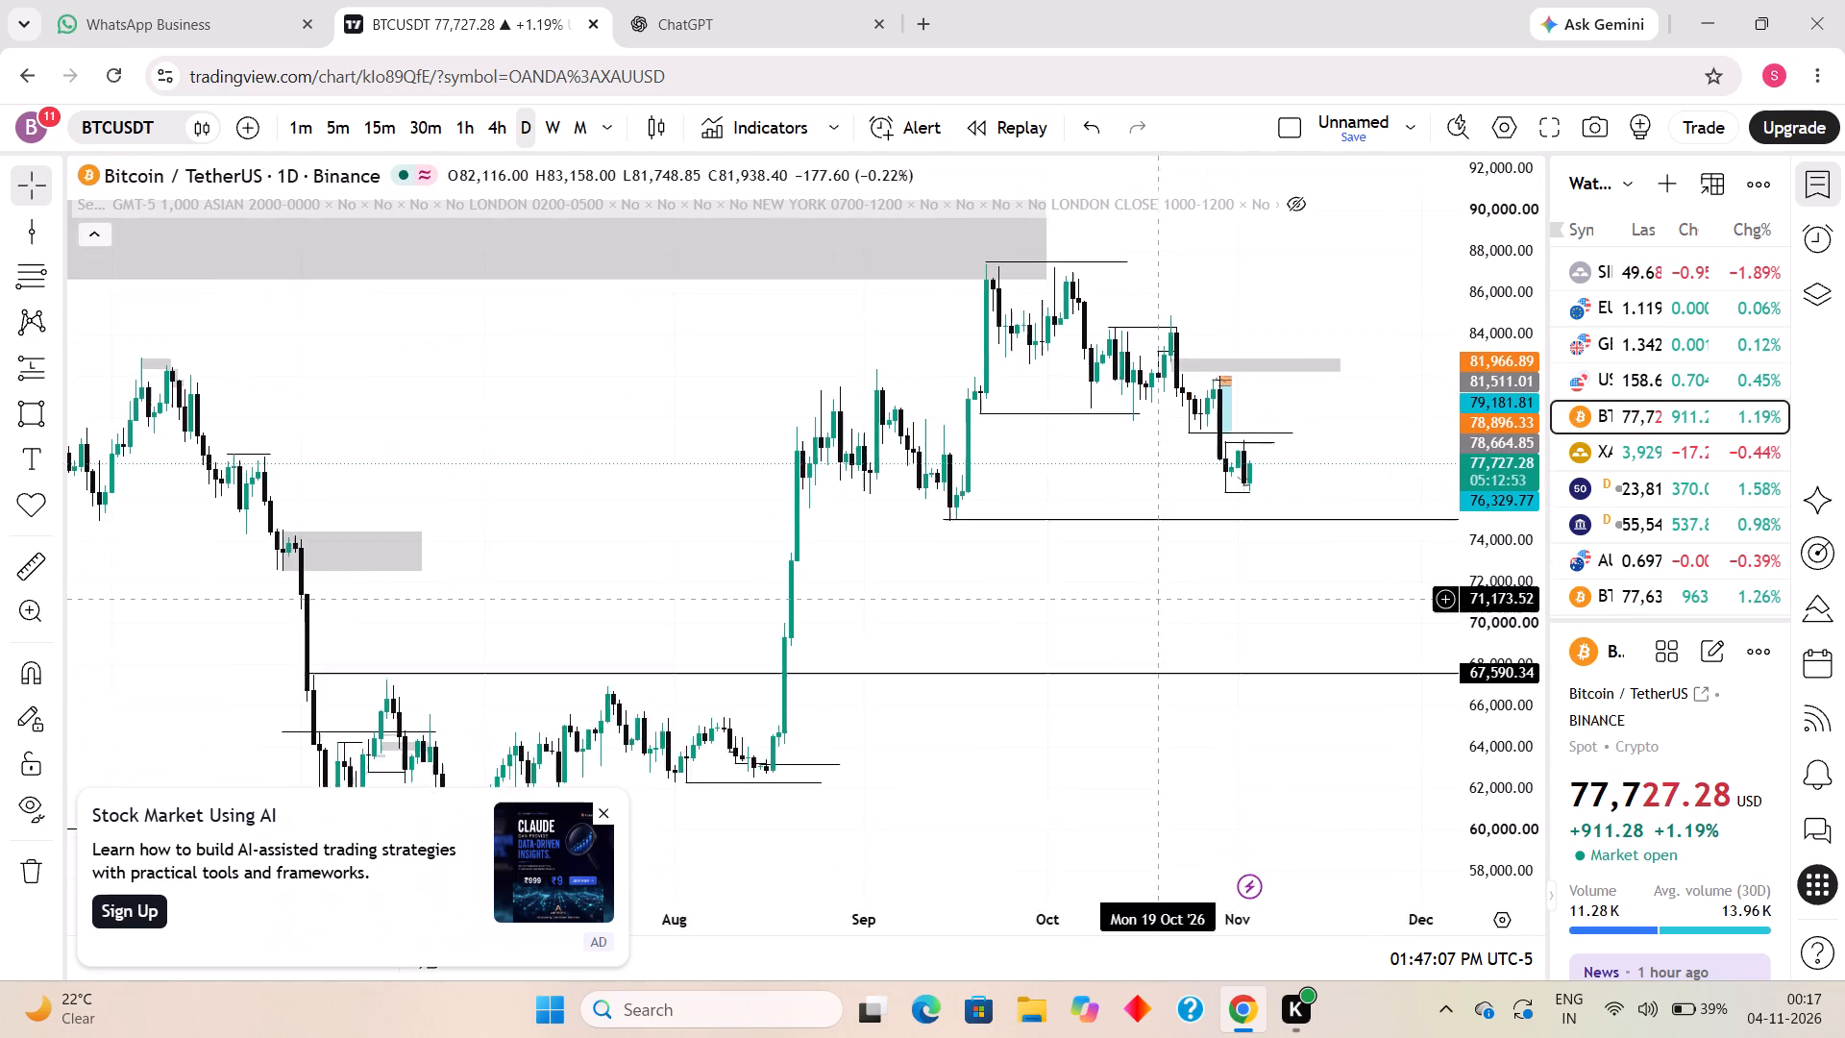
pyautogui.moveTo(1139, 614); pyautogui.dragTo(1095, 686)
pyautogui.scroll(2, 1070, 690)
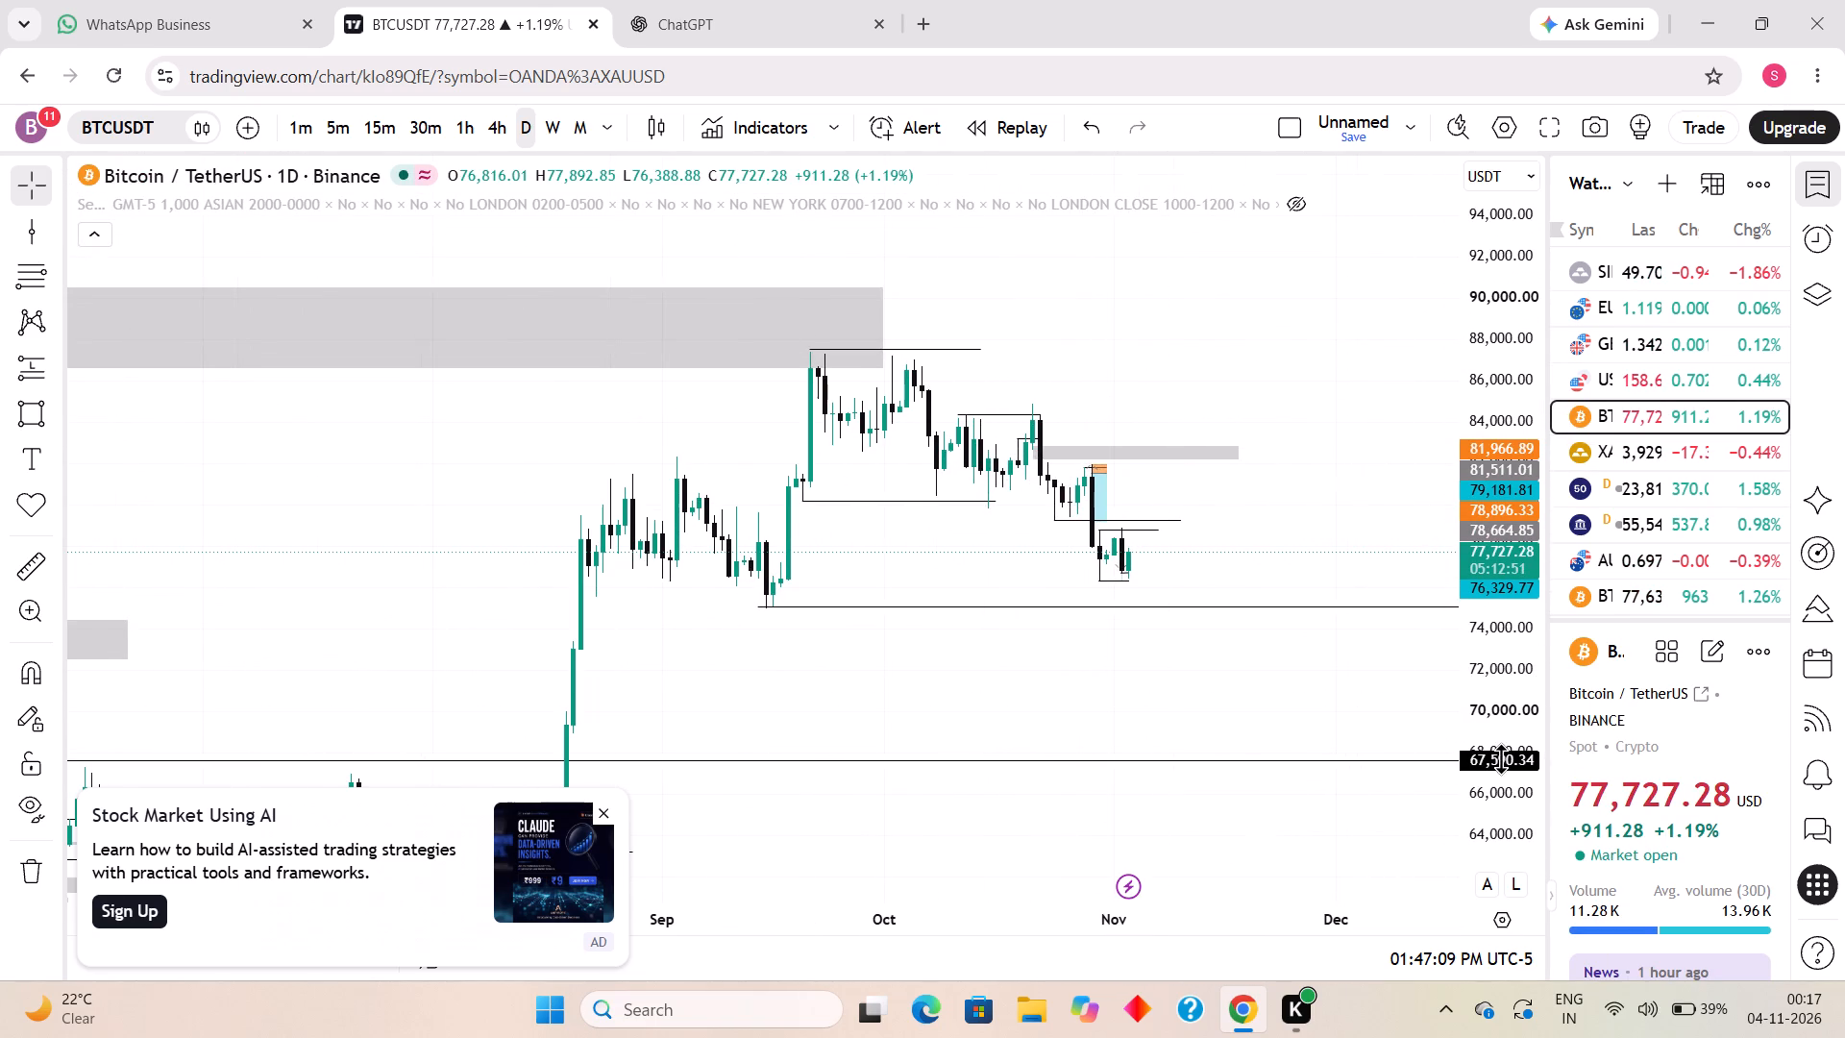
pyautogui.moveTo(1501, 758); pyautogui.dragTo(1417, 415)
pyautogui.scroll(4, 1048, 613)
pyautogui.moveTo(1059, 608); pyautogui.dragTo(1300, 602)
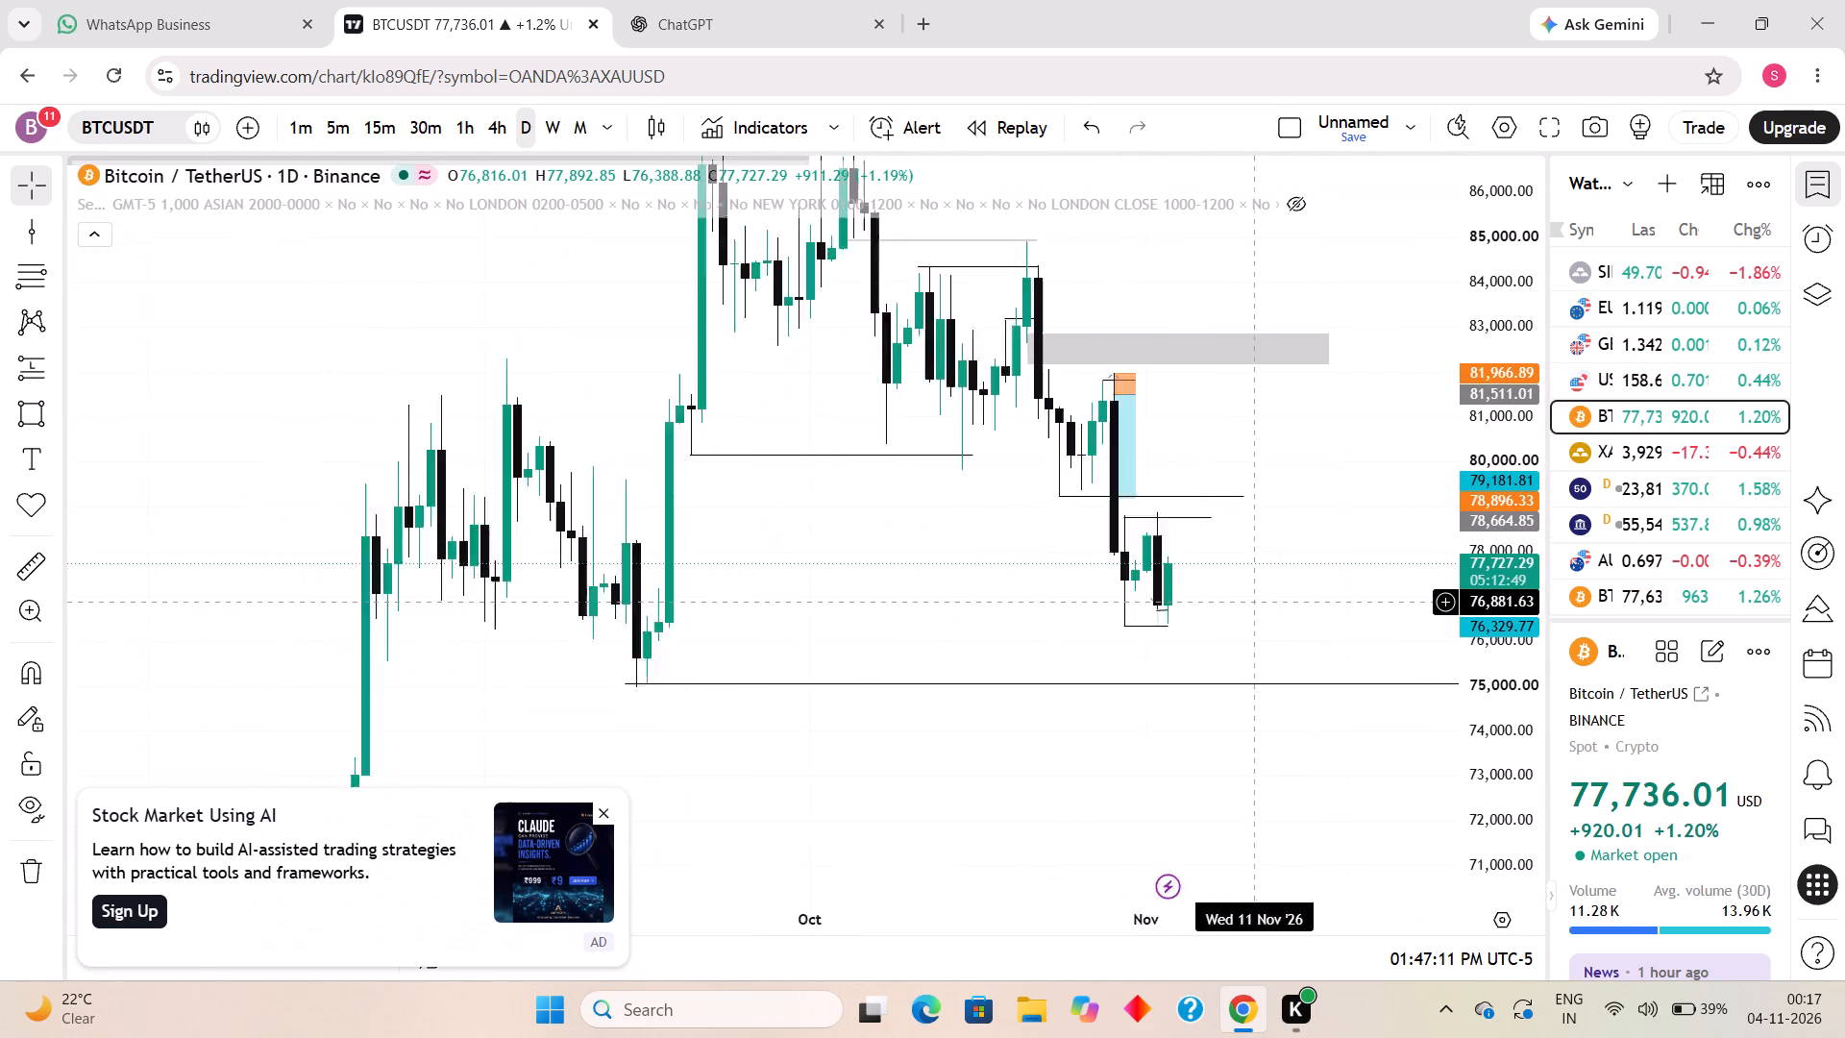
pyautogui.moveTo(1300, 602); pyautogui.dragTo(1405, 595)
pyautogui.scroll(9, 1230, 646)
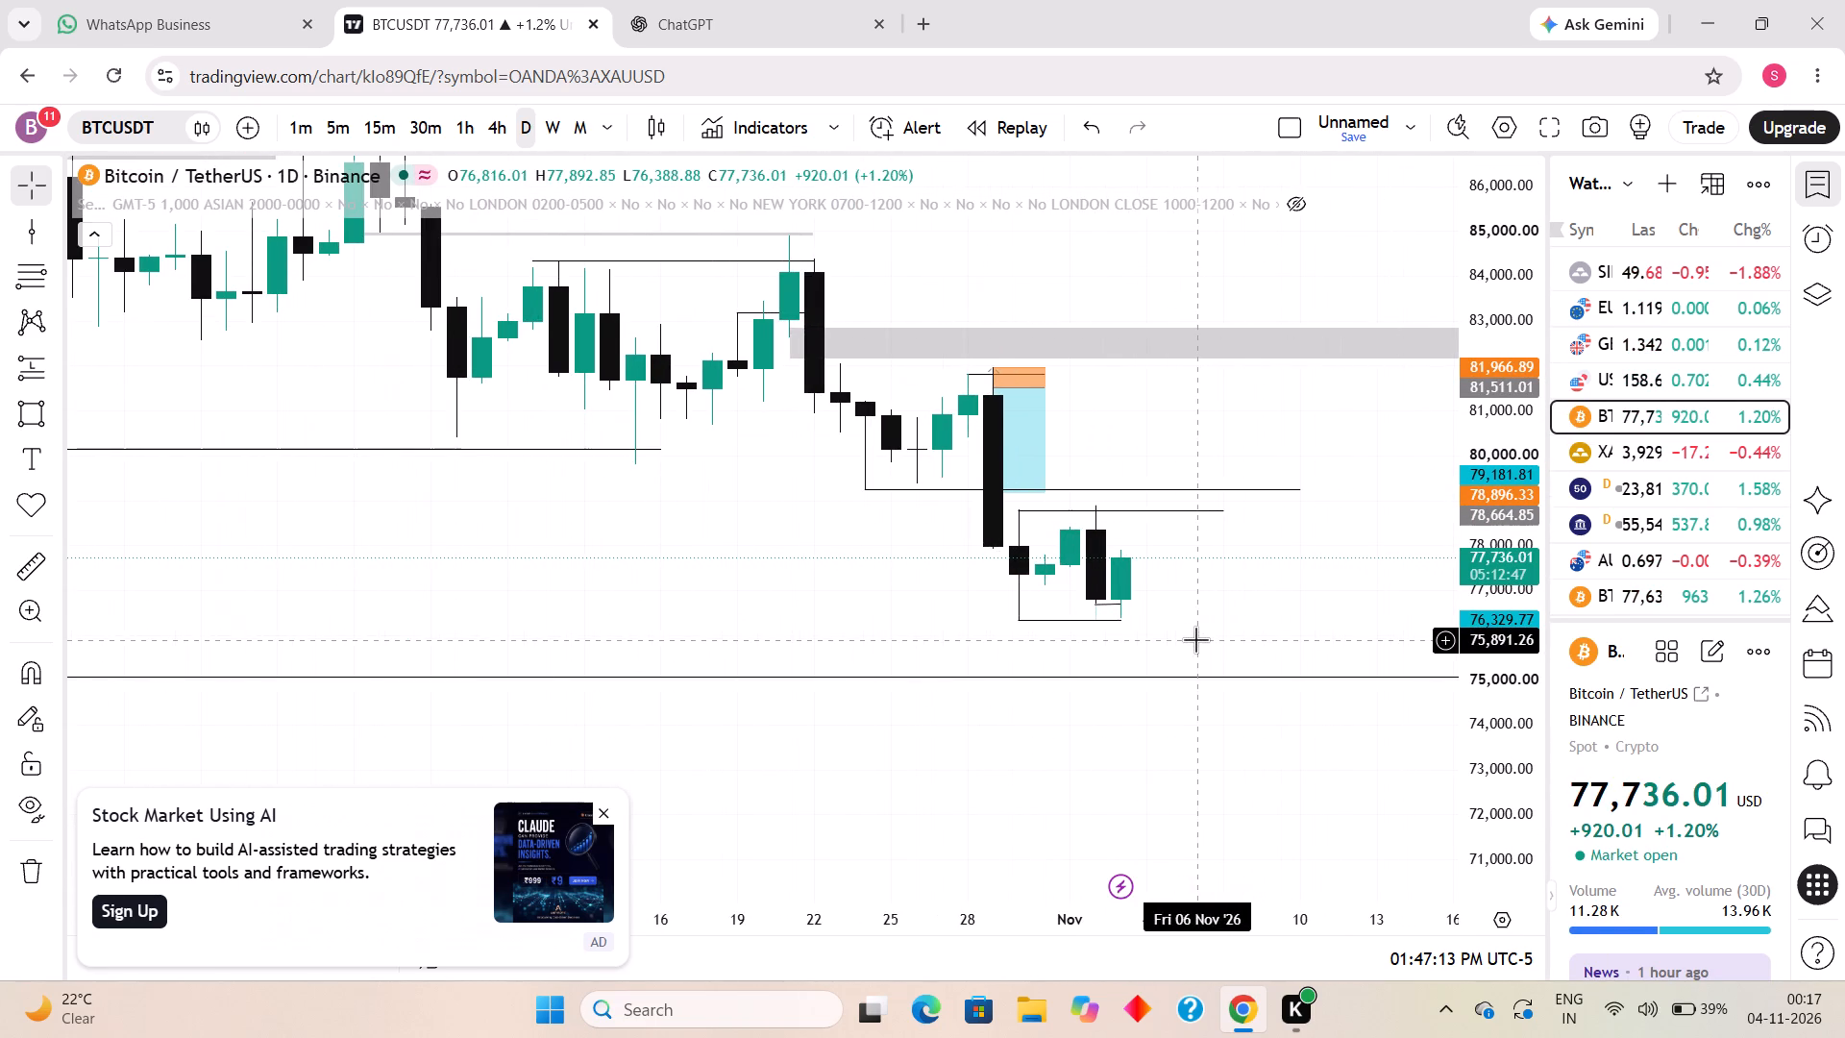
# Switch BTCUSDT to the 15-minute timeframe and examine the early November price action around the marked zones and structure lines.
pyautogui.click(381, 116)
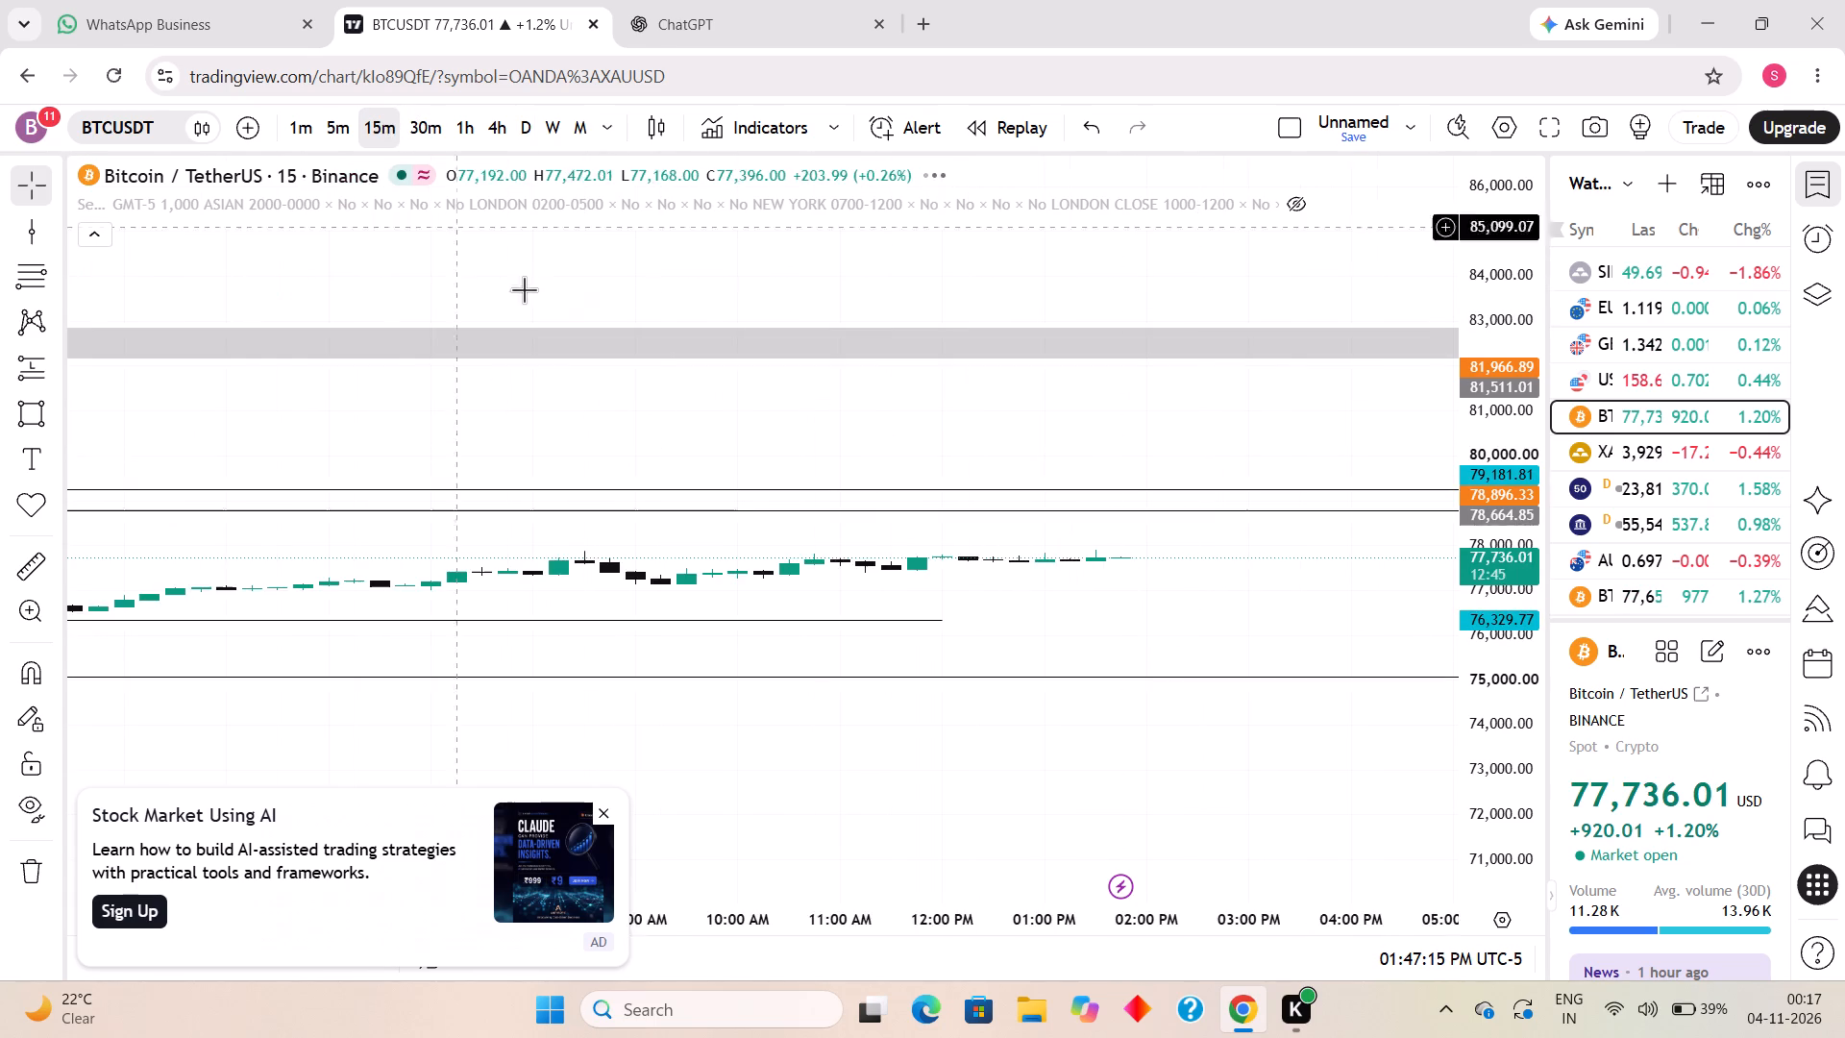
pyautogui.scroll(-6, 673, 429)
pyautogui.scroll(-14, 937, 598)
pyautogui.moveTo(1466, 809); pyautogui.dragTo(1459, 637)
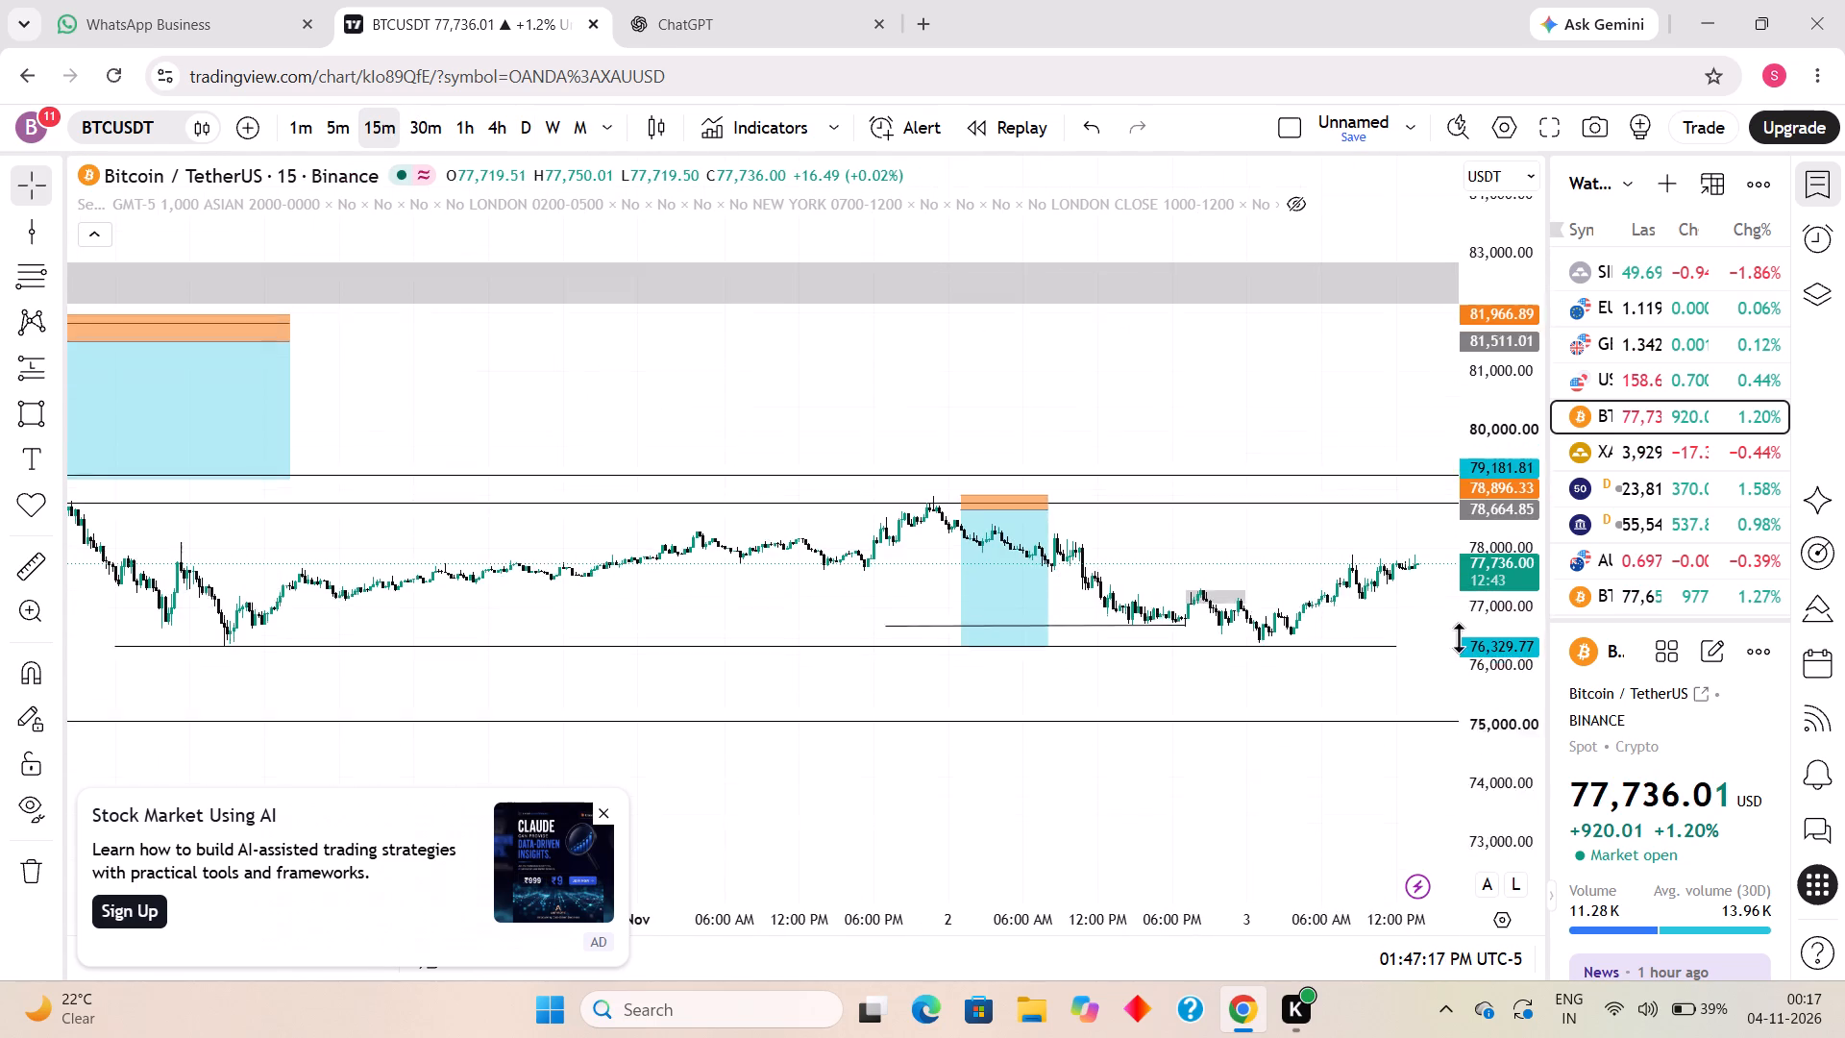
pyautogui.moveTo(1459, 637); pyautogui.dragTo(1387, 392)
pyautogui.moveTo(1282, 719); pyautogui.dragTo(1033, 553)
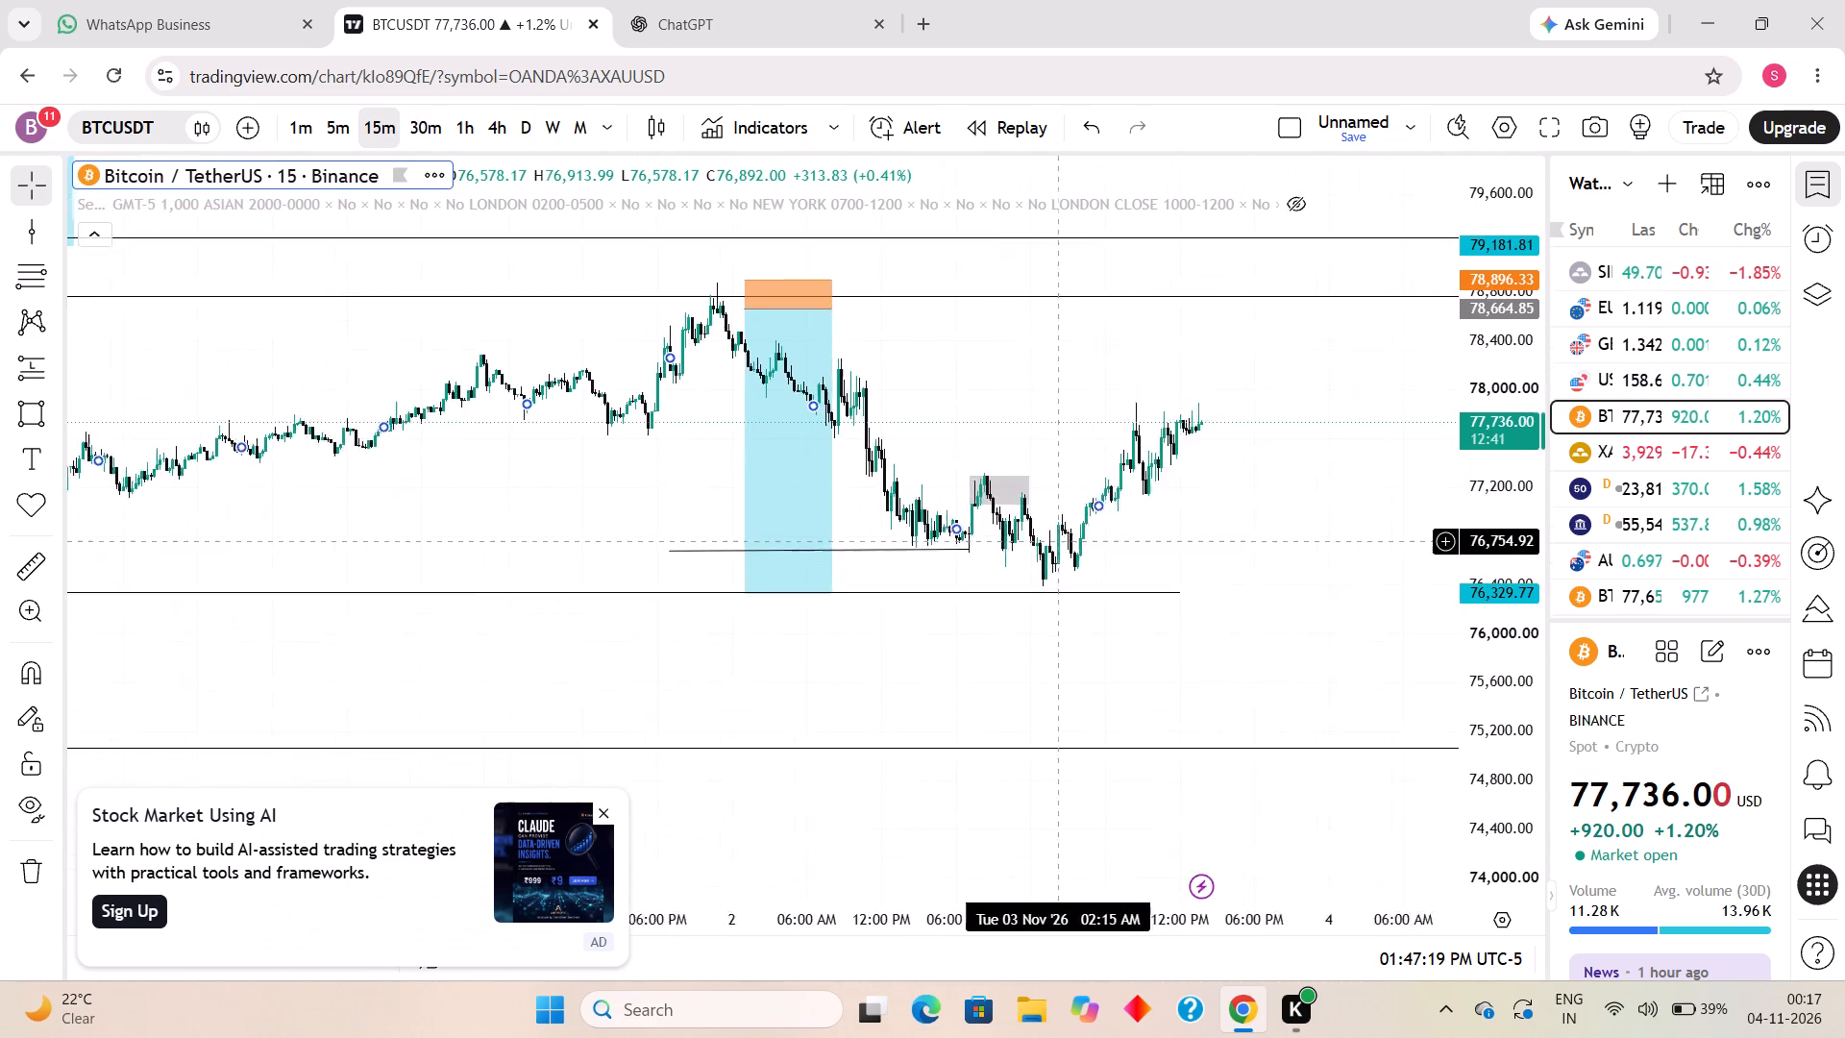
pyautogui.moveTo(1033, 553); pyautogui.dragTo(992, 581)
pyautogui.scroll(-6, 992, 581)
pyautogui.scroll(4, 818, 692)
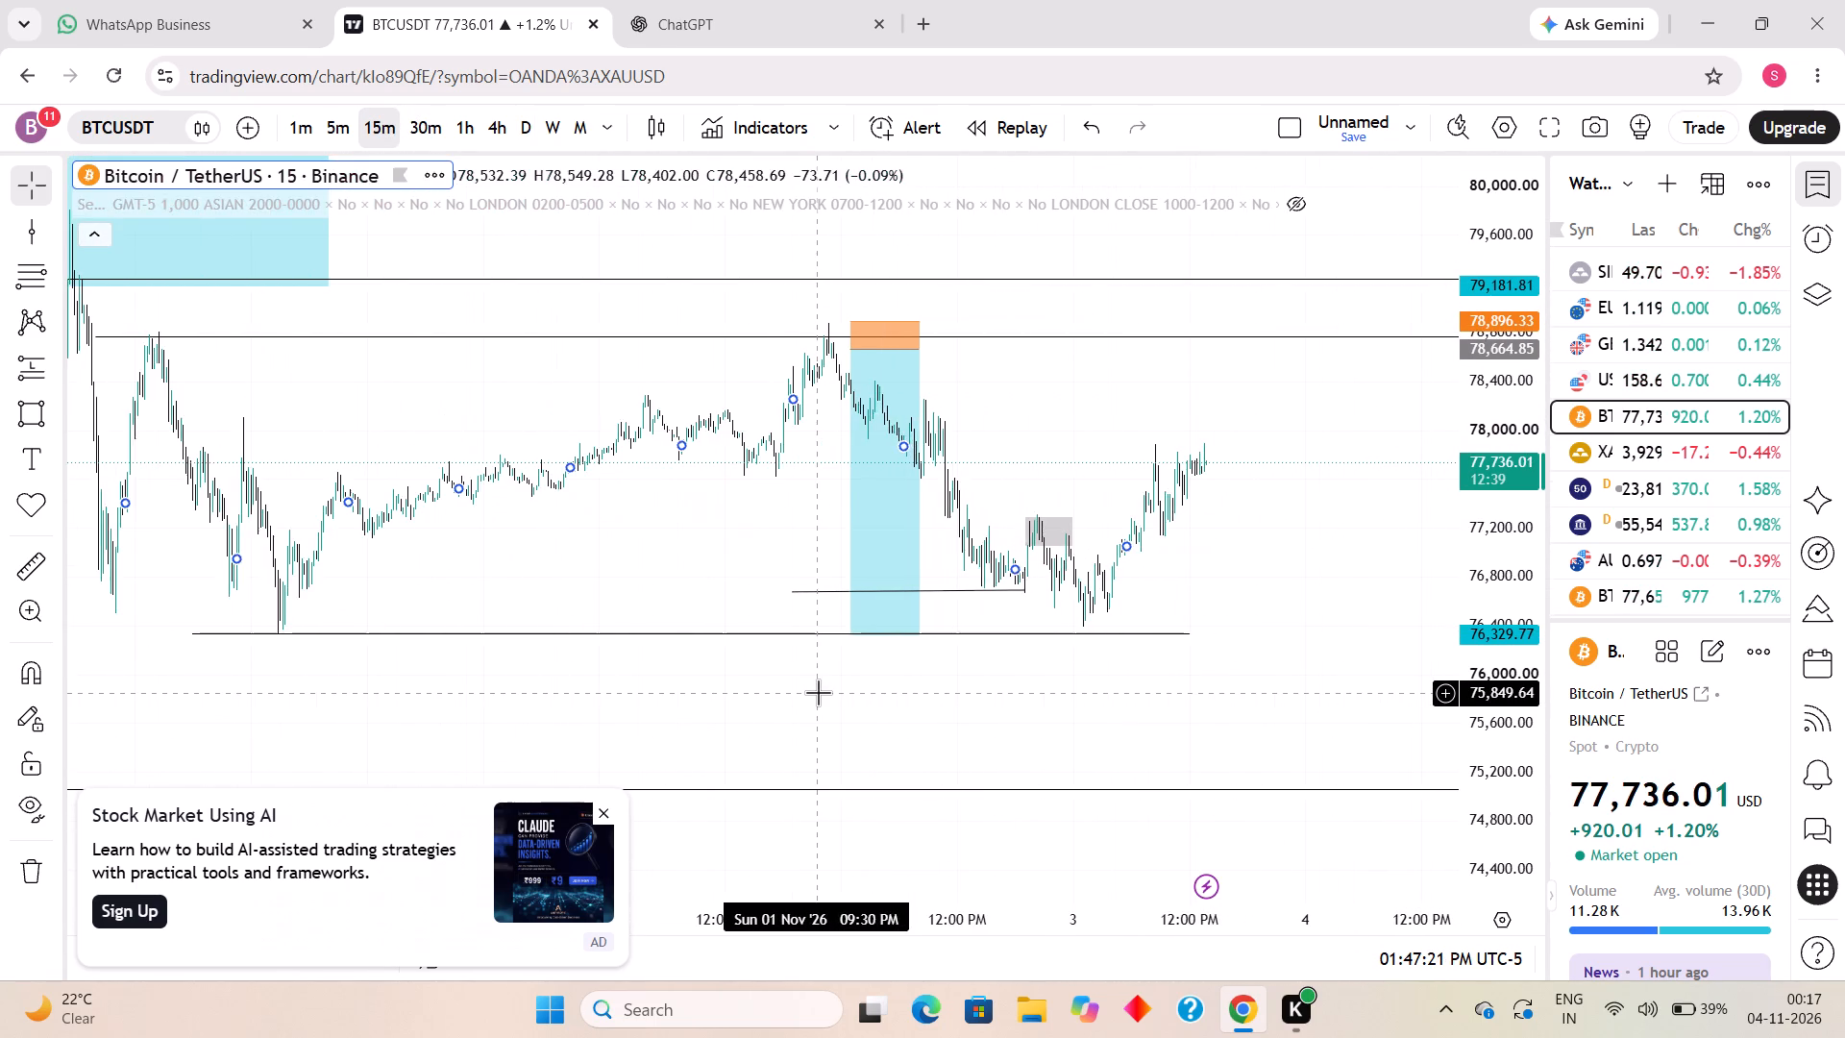
pyautogui.scroll(4, 824, 692)
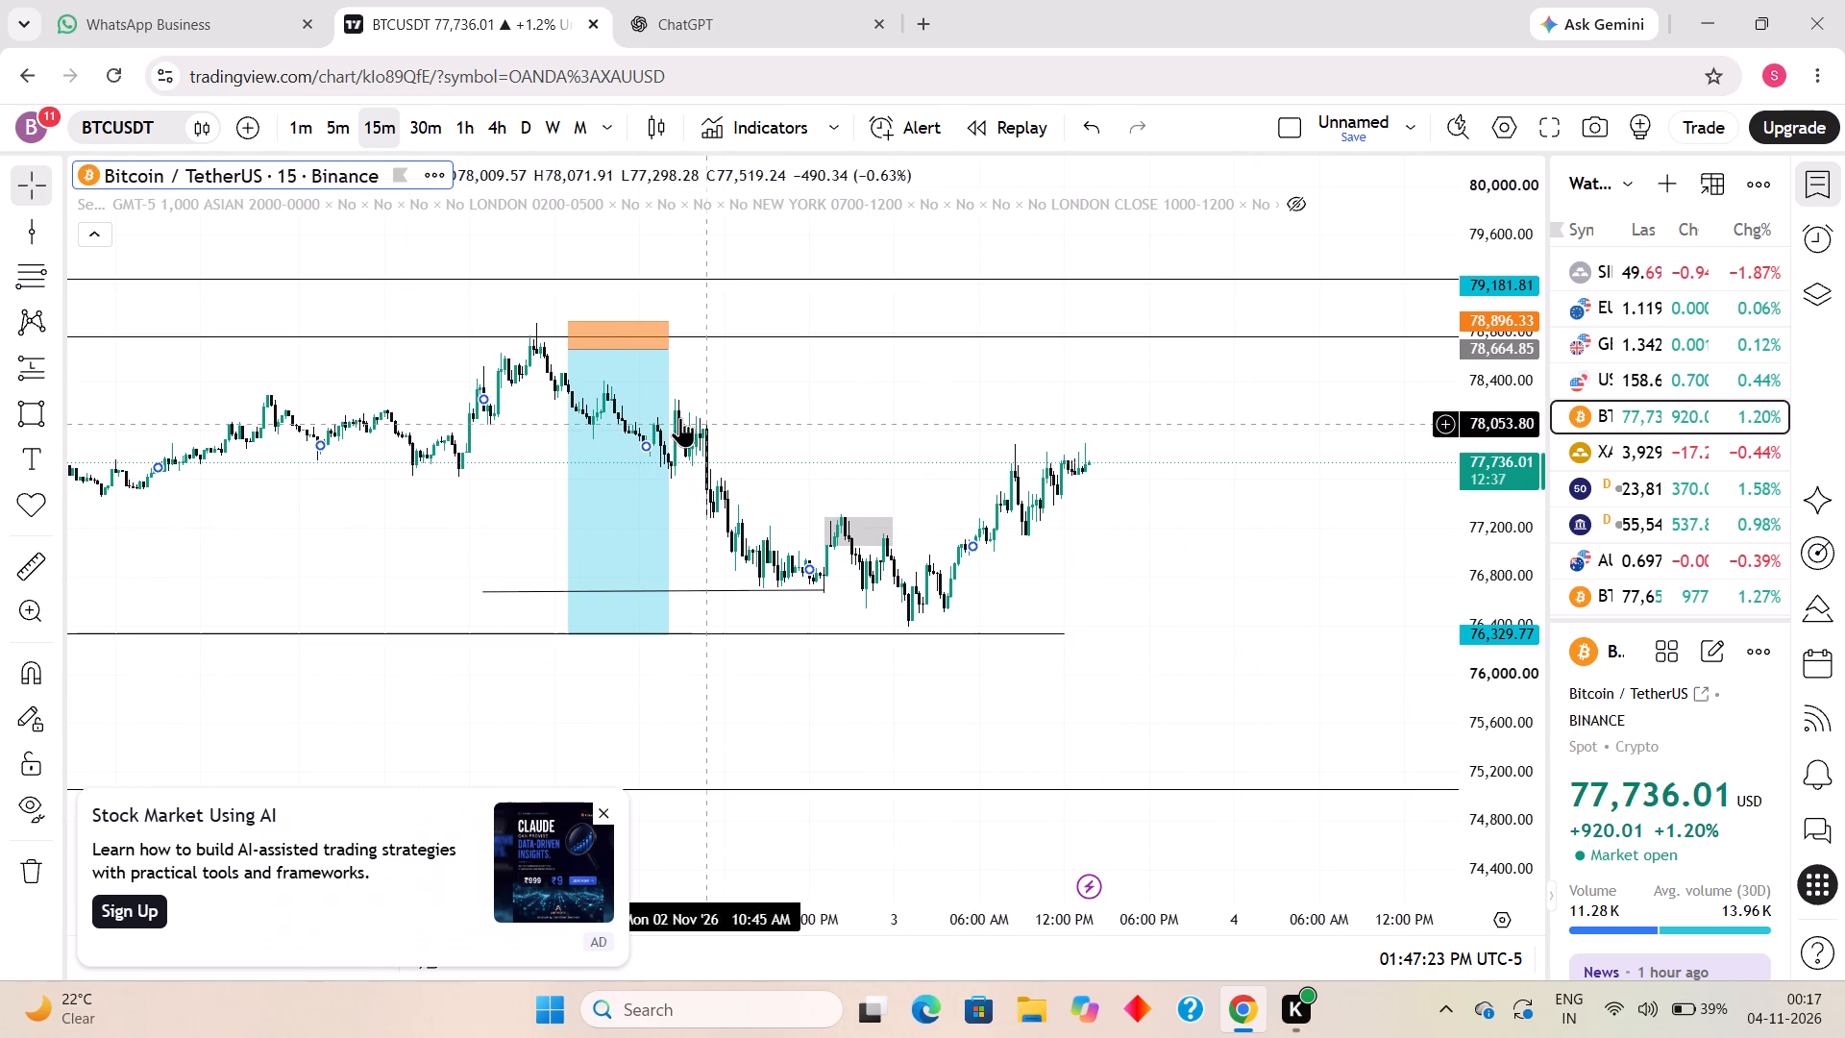
# Switch BTCUSDT to the four-hour timeframe and examine the latest swing between its marked high and low lines.
pyautogui.click(502, 121)
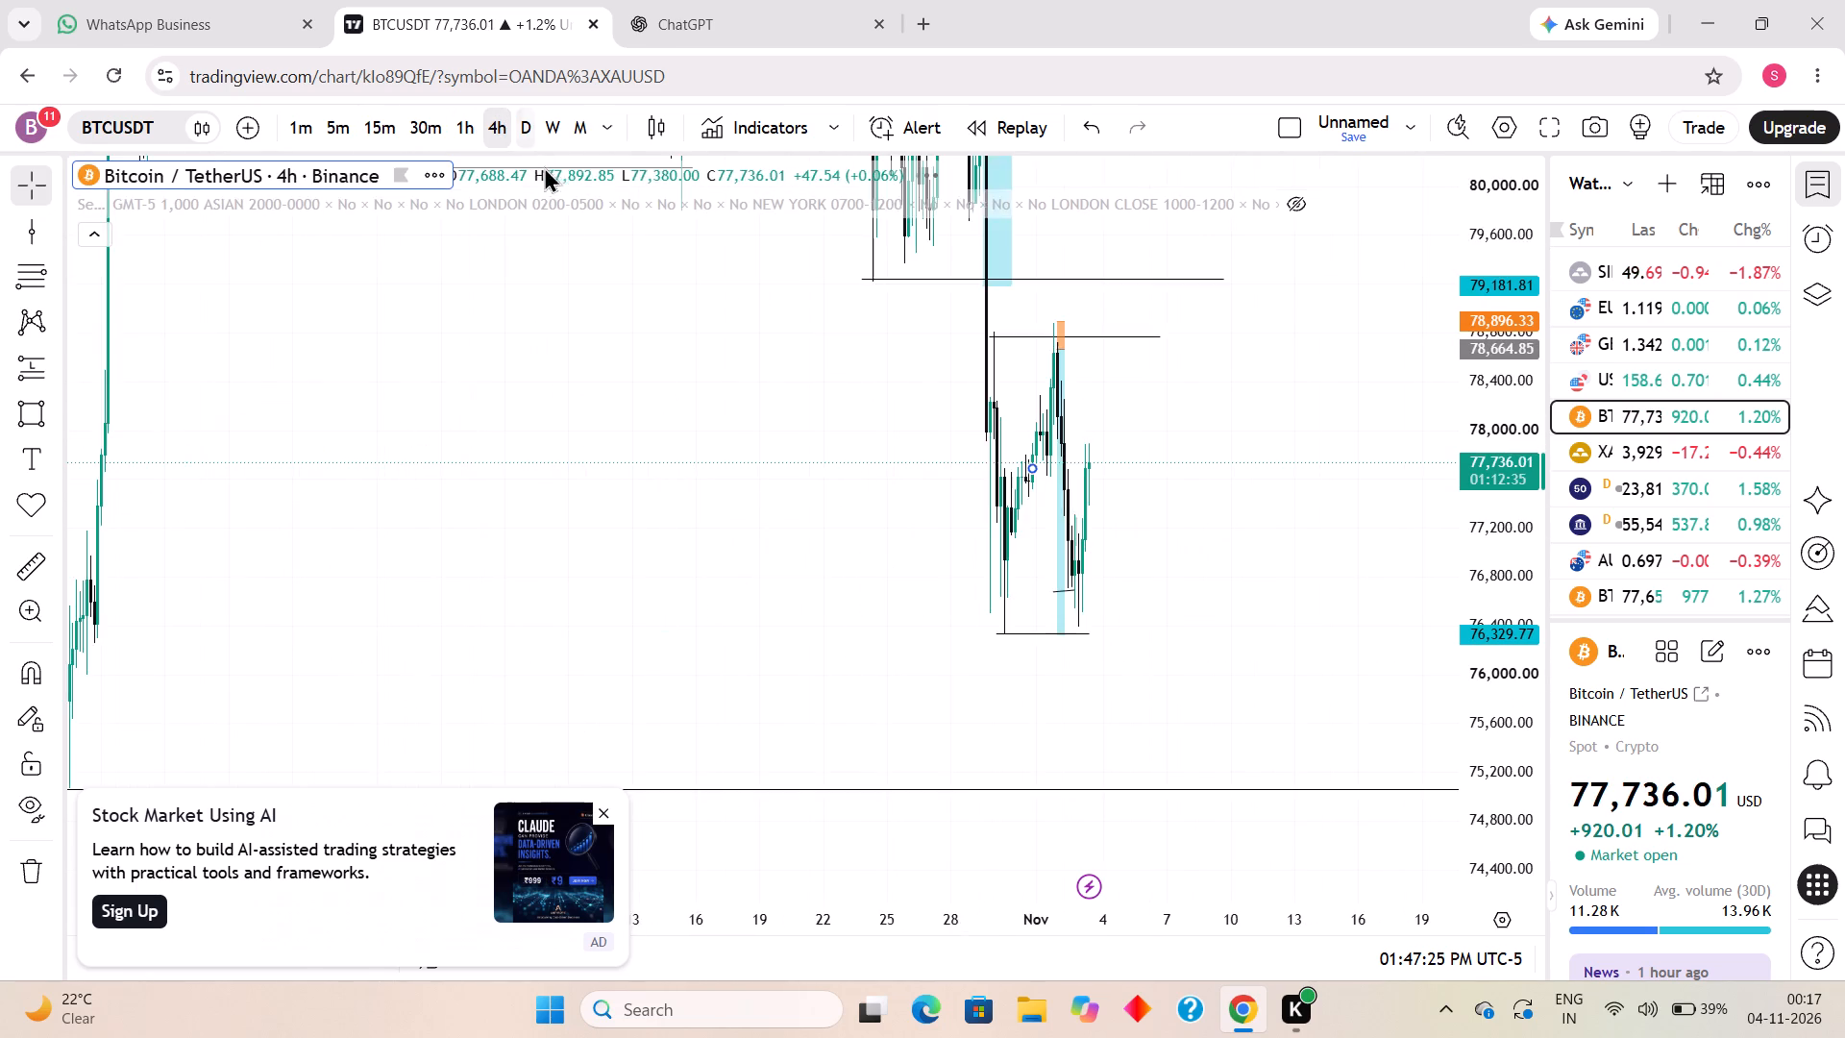
pyautogui.scroll(6, 654, 404)
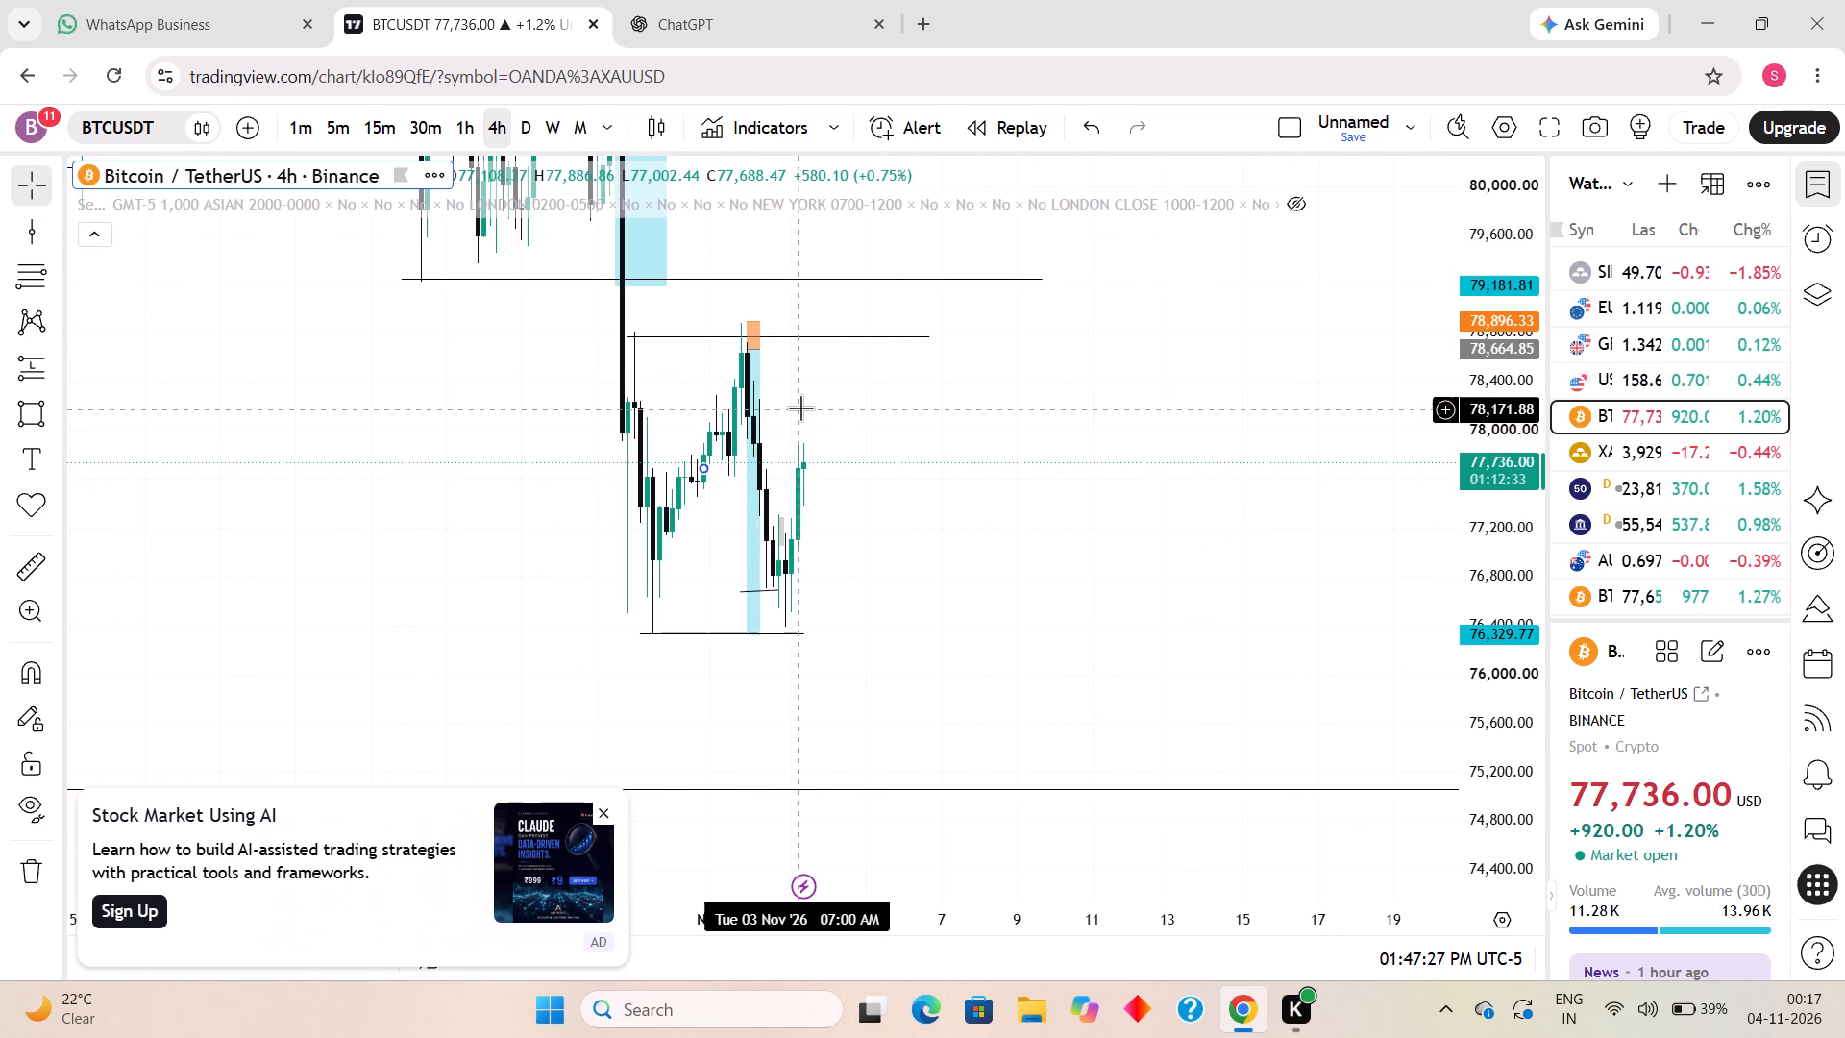
pyautogui.moveTo(1013, 505); pyautogui.dragTo(1253, 528)
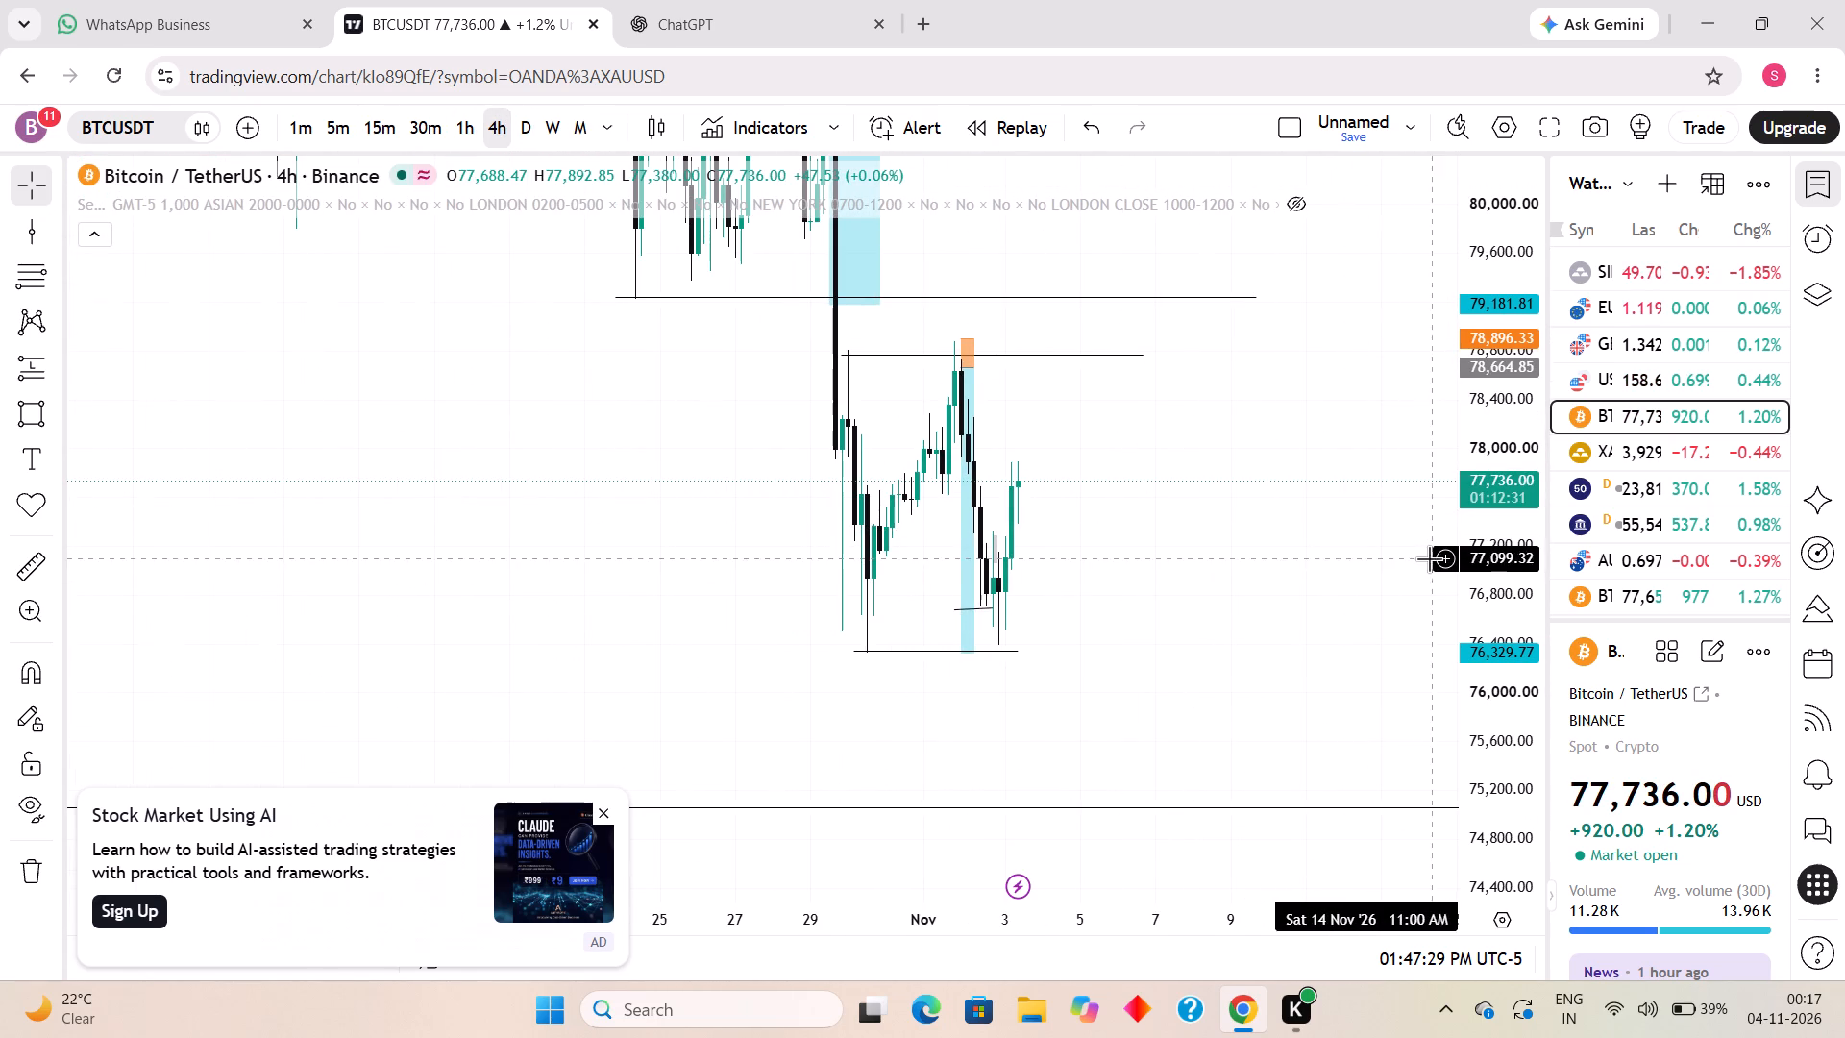
pyautogui.moveTo(1475, 645); pyautogui.dragTo(1456, 733)
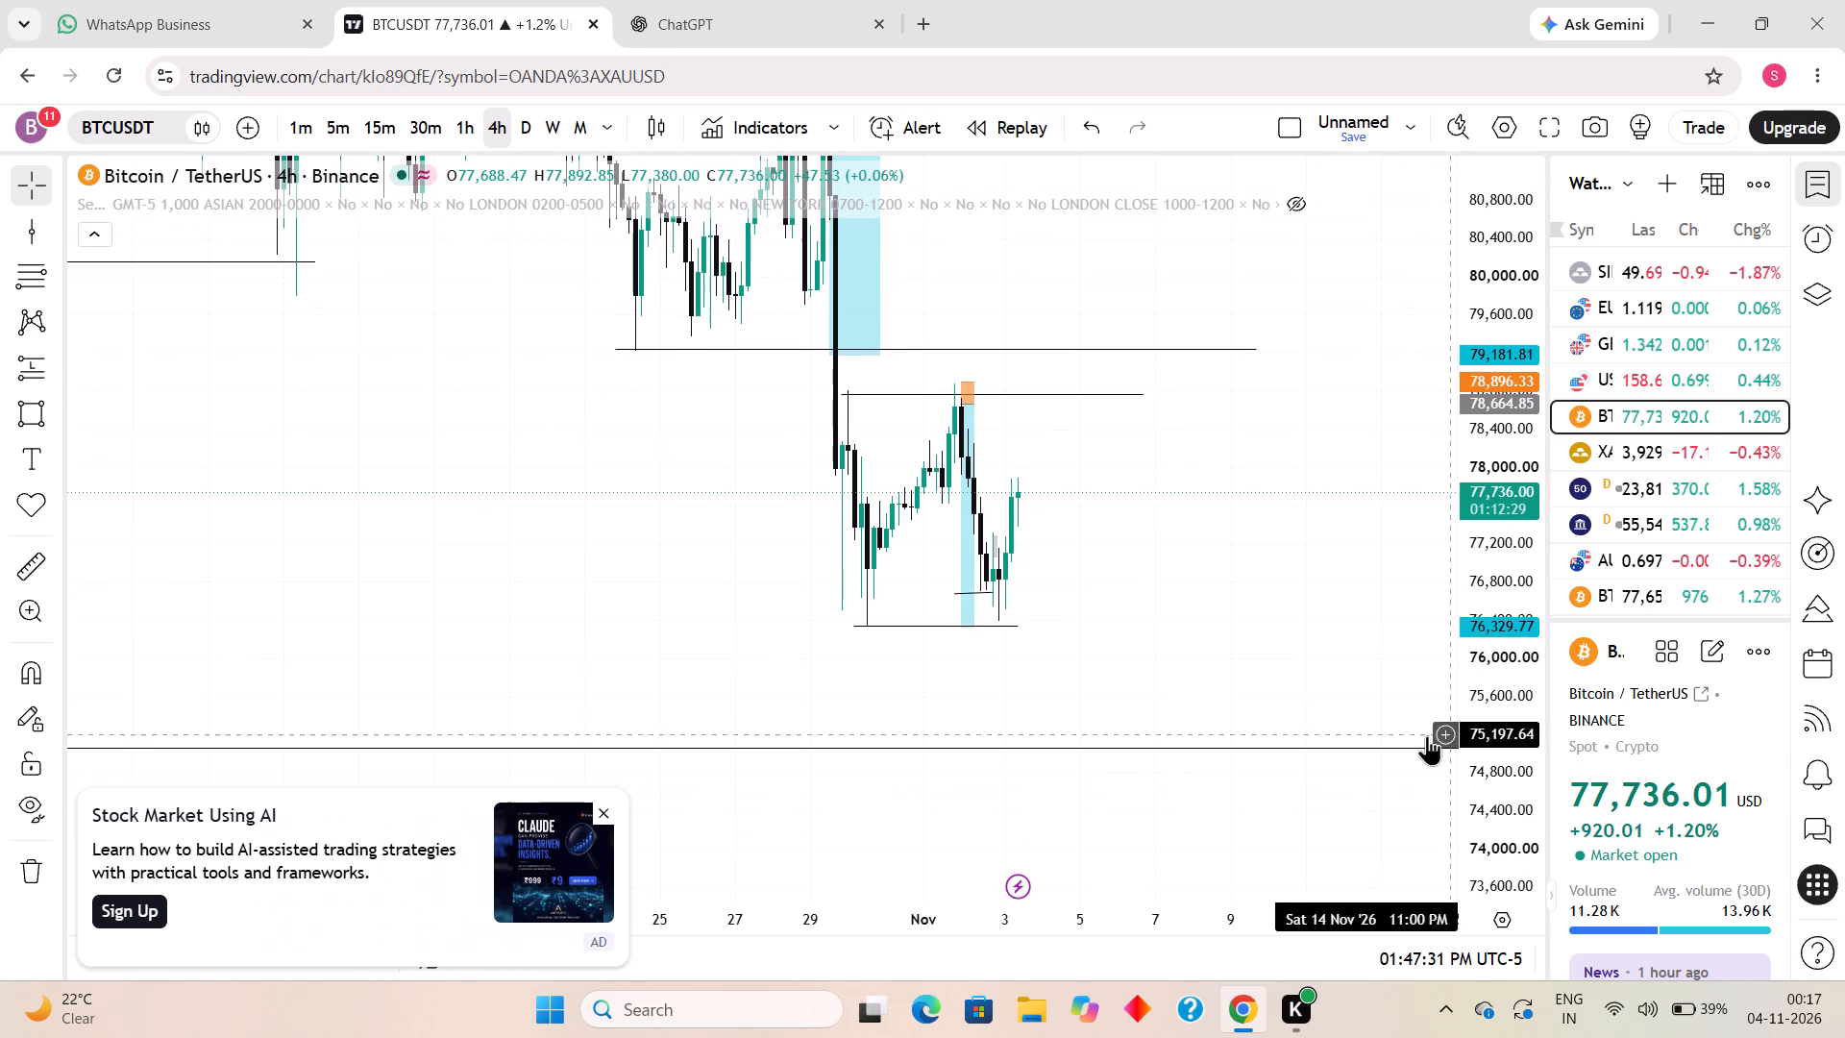
pyautogui.moveTo(1496, 522); pyautogui.dragTo(1477, 645)
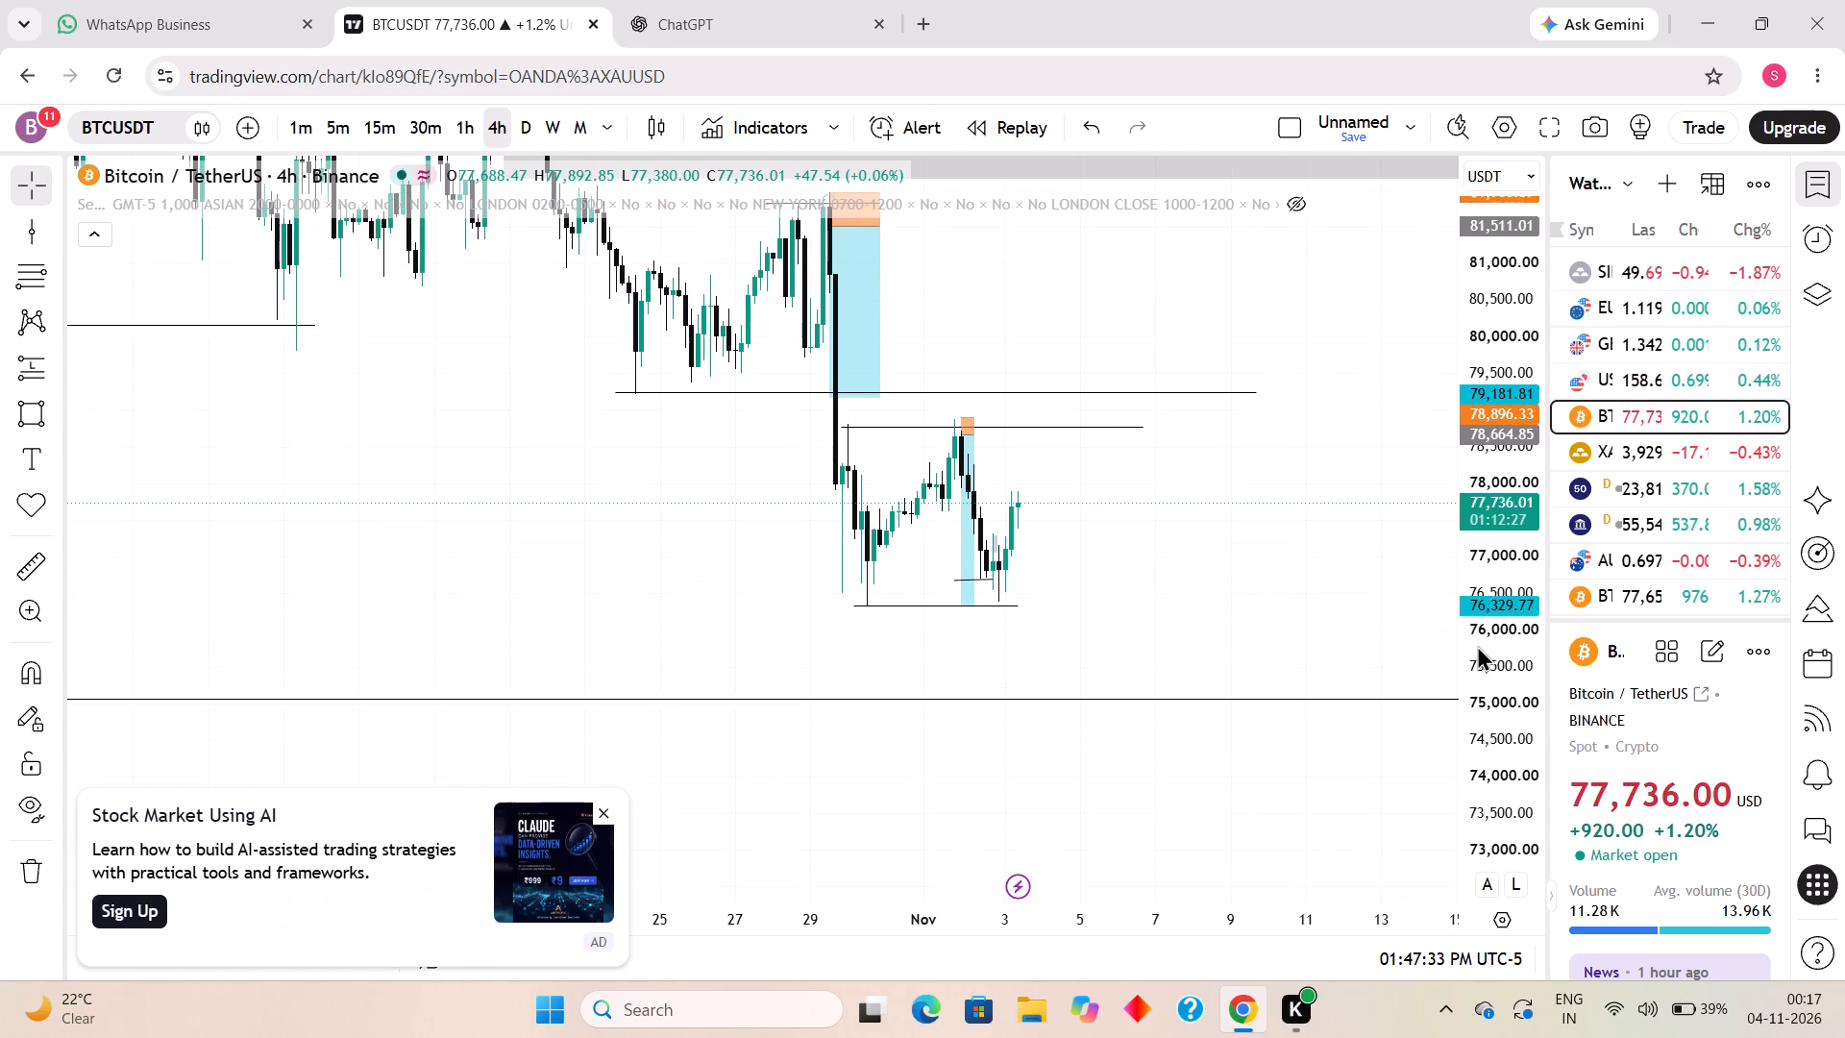
# Open USDJPY from the watchlist and examine its four-hour chart from September to November 2026 with its marked zones.
pyautogui.click(1626, 390)
pyautogui.scroll(-3, 1176, 500)
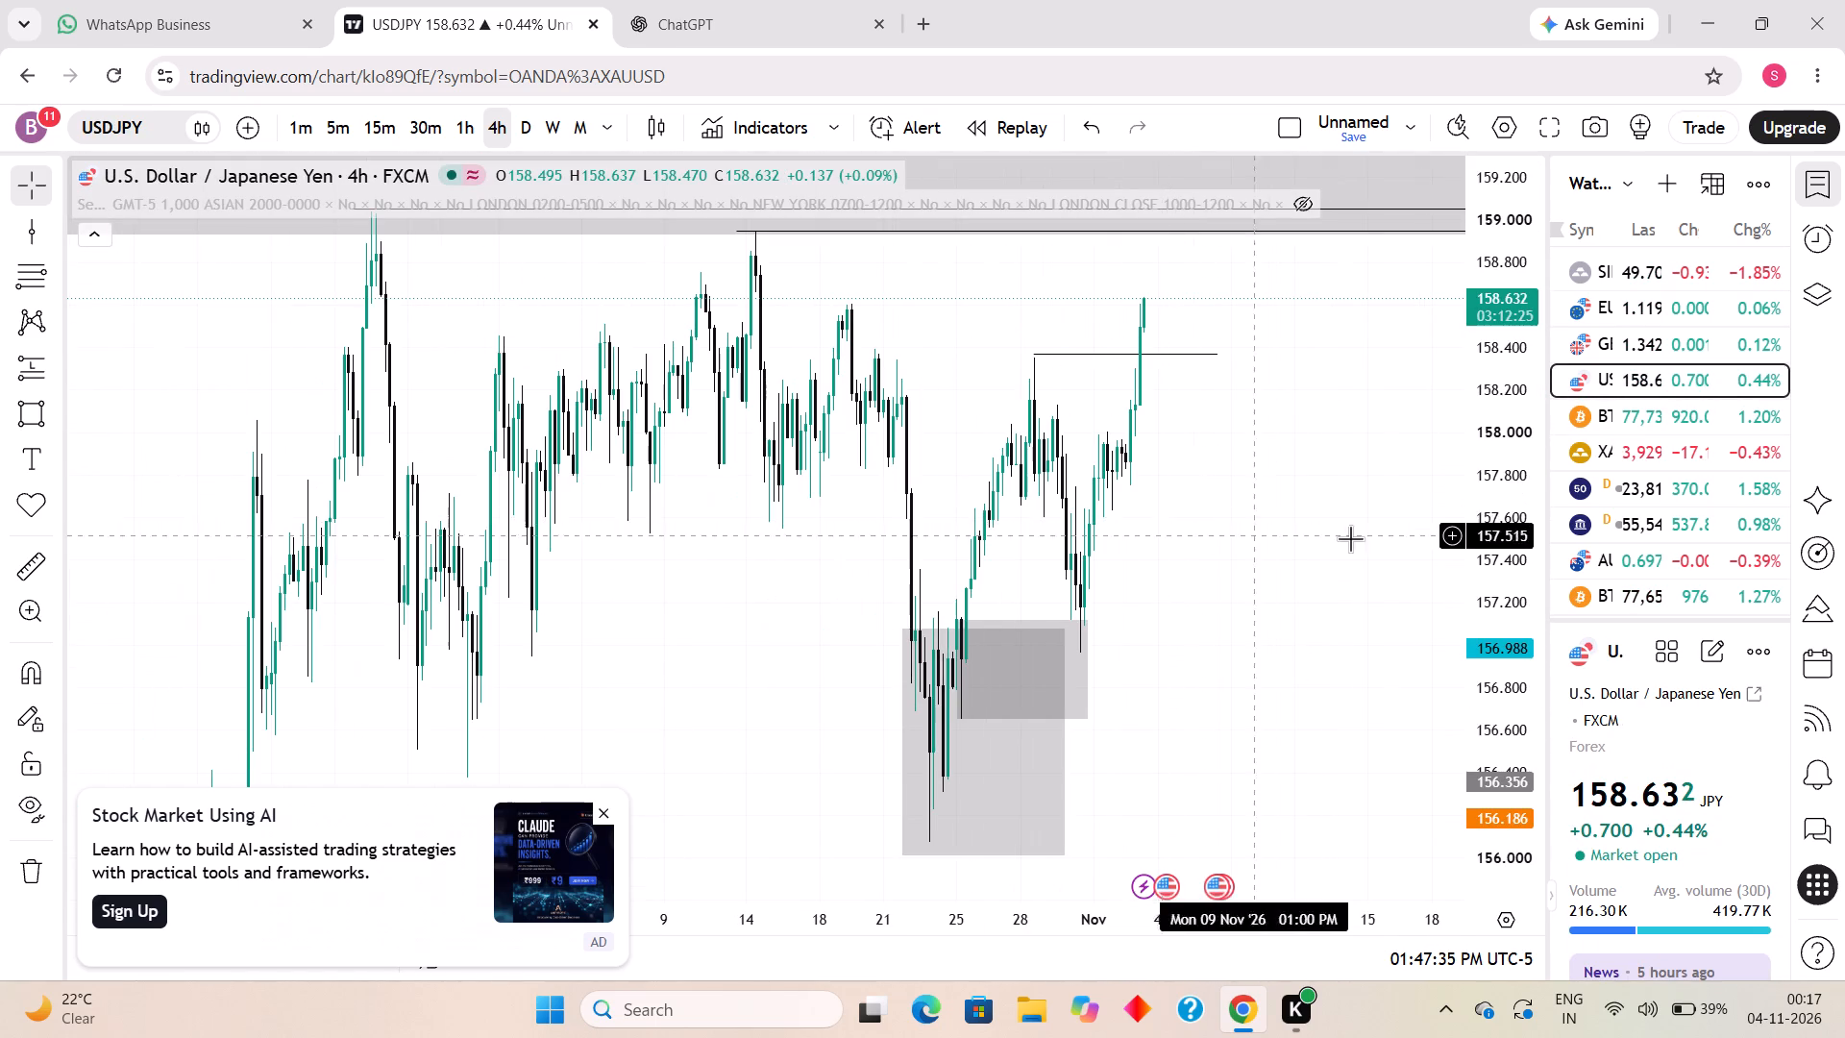
pyautogui.moveTo(1471, 503); pyautogui.dragTo(1331, 701)
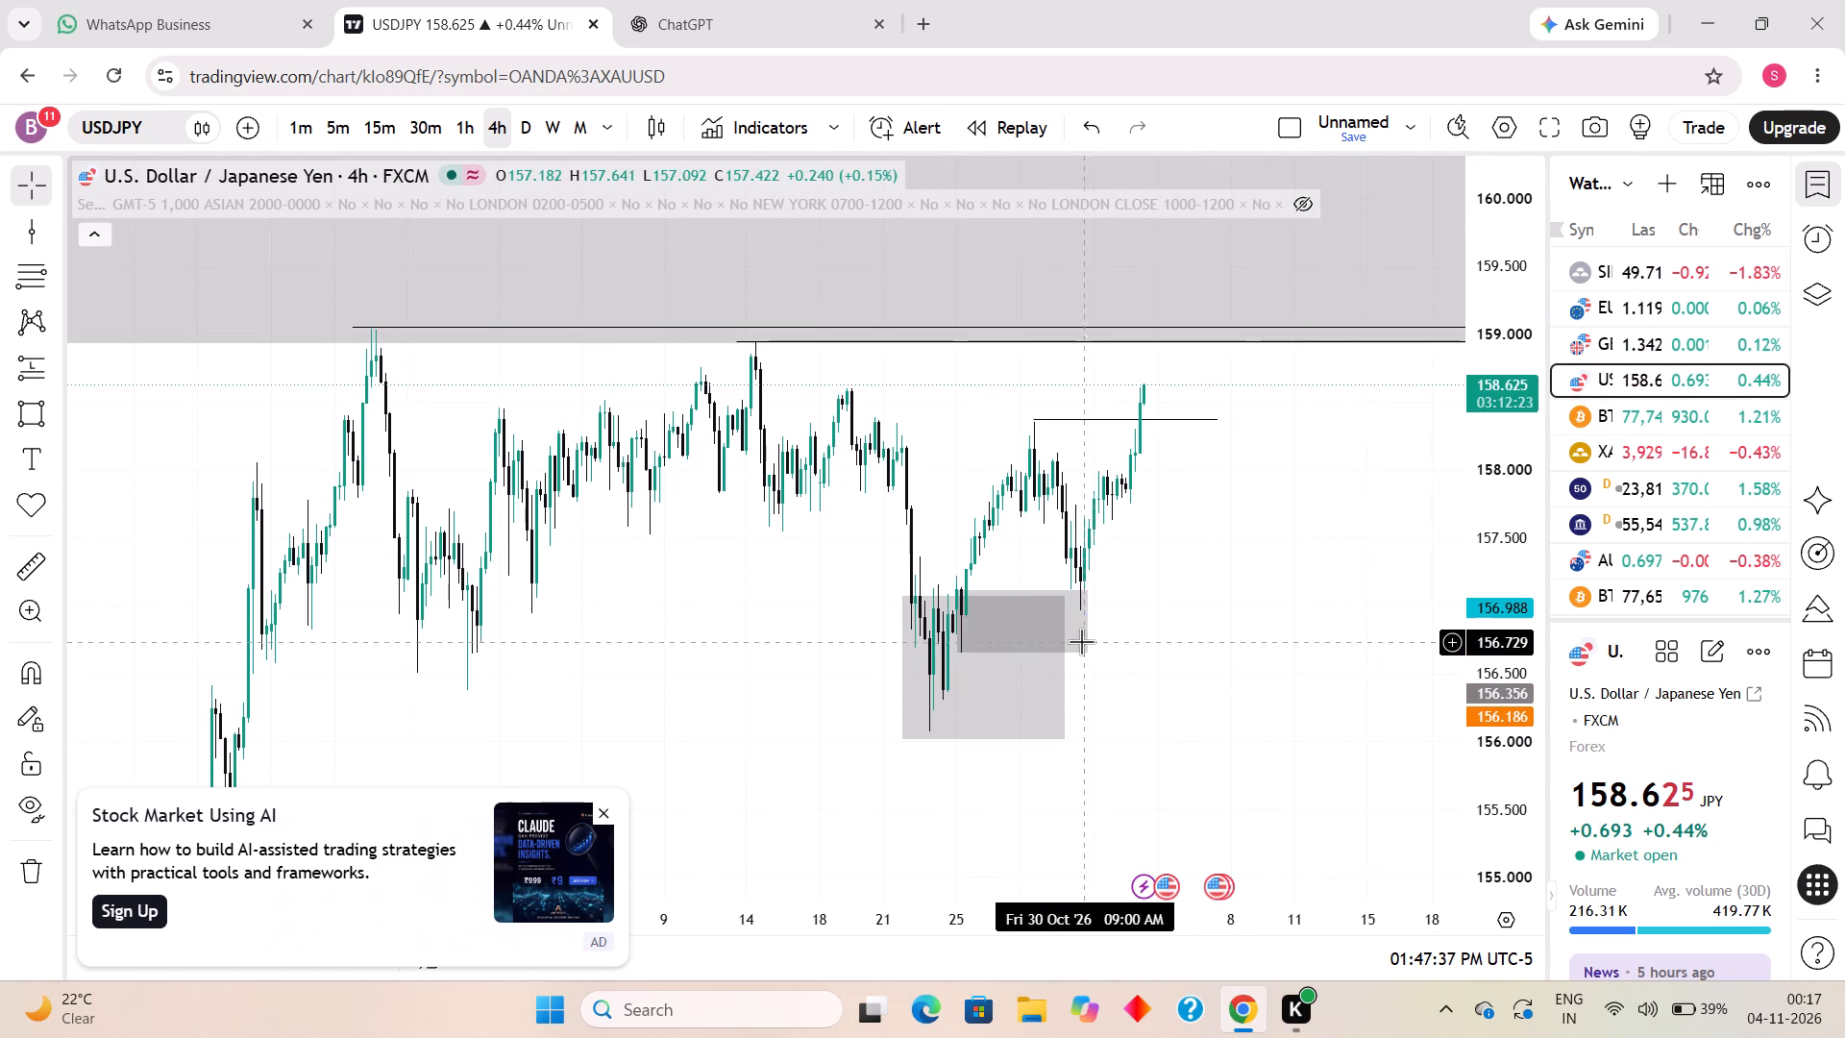
pyautogui.scroll(3, 1075, 641)
pyautogui.moveTo(1154, 535); pyautogui.dragTo(1156, 618)
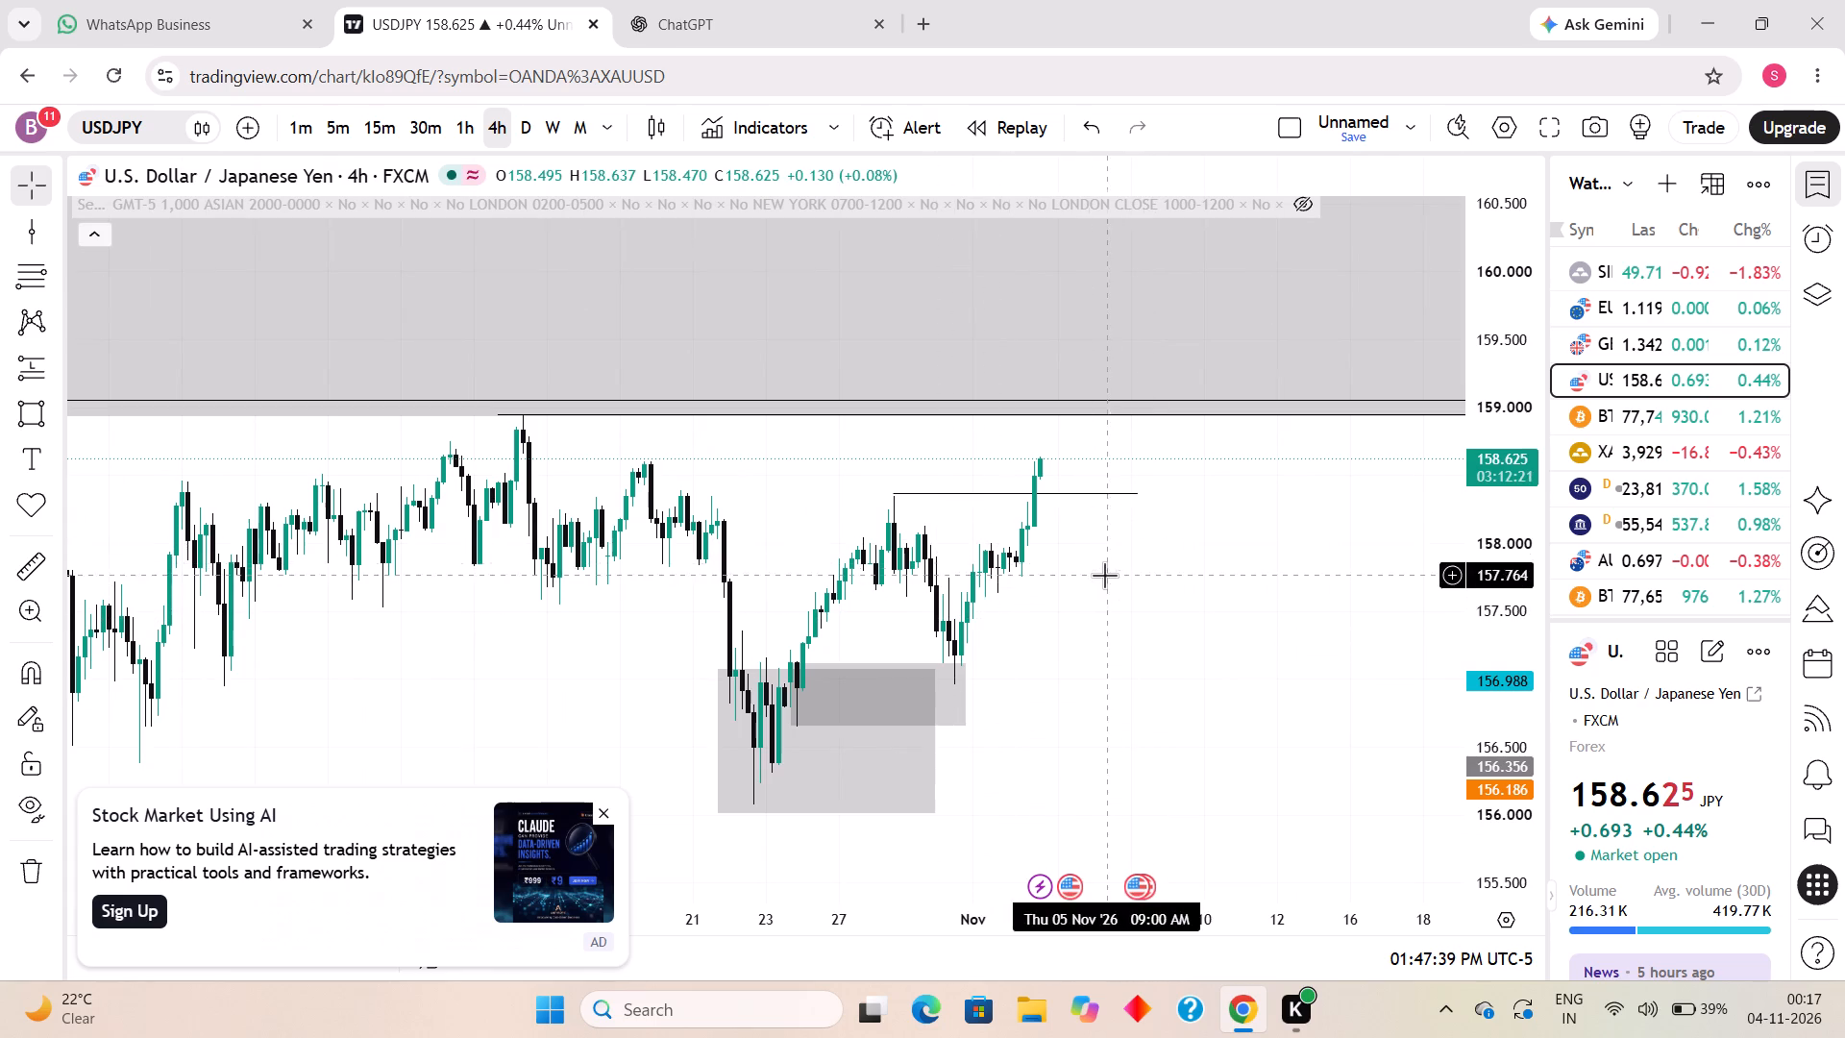
pyautogui.moveTo(1104, 584); pyautogui.dragTo(1099, 685)
pyautogui.scroll(-9, 1060, 660)
pyautogui.scroll(4, 1220, 630)
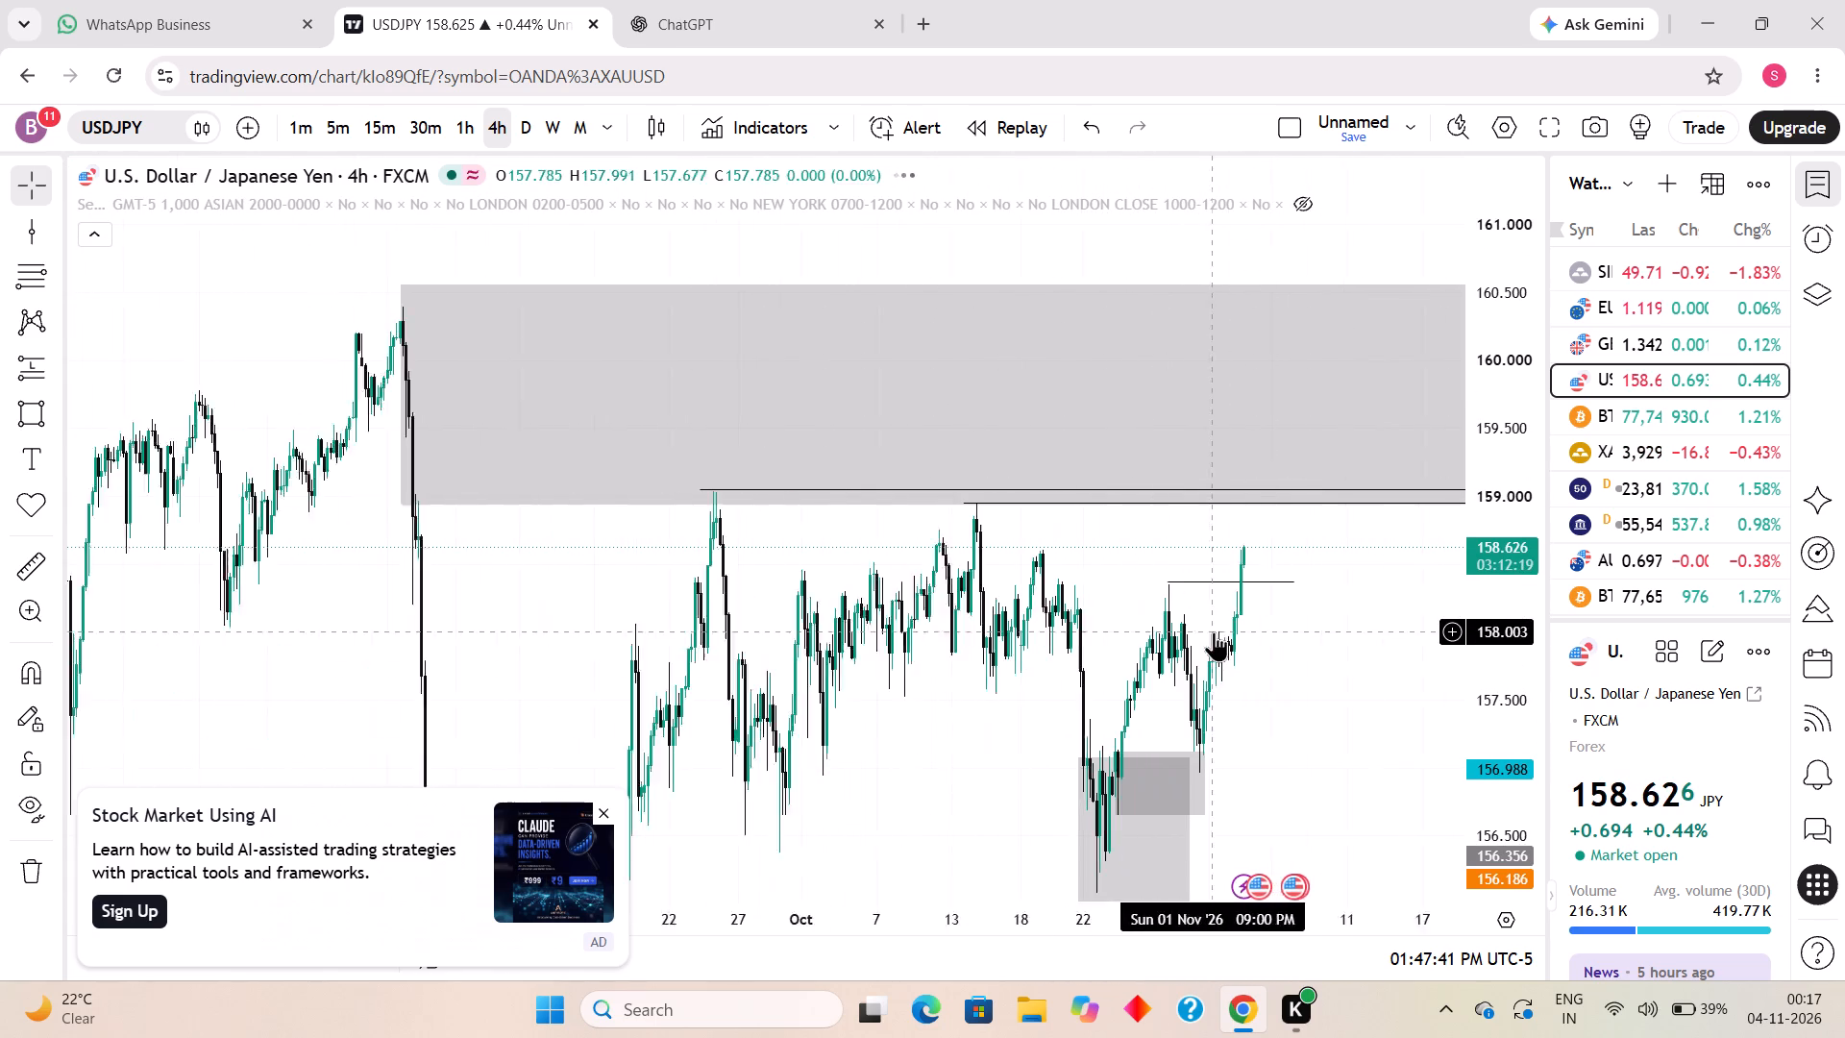
pyautogui.scroll(4, 1116, 610)
pyautogui.moveTo(1478, 572); pyautogui.dragTo(1414, 710)
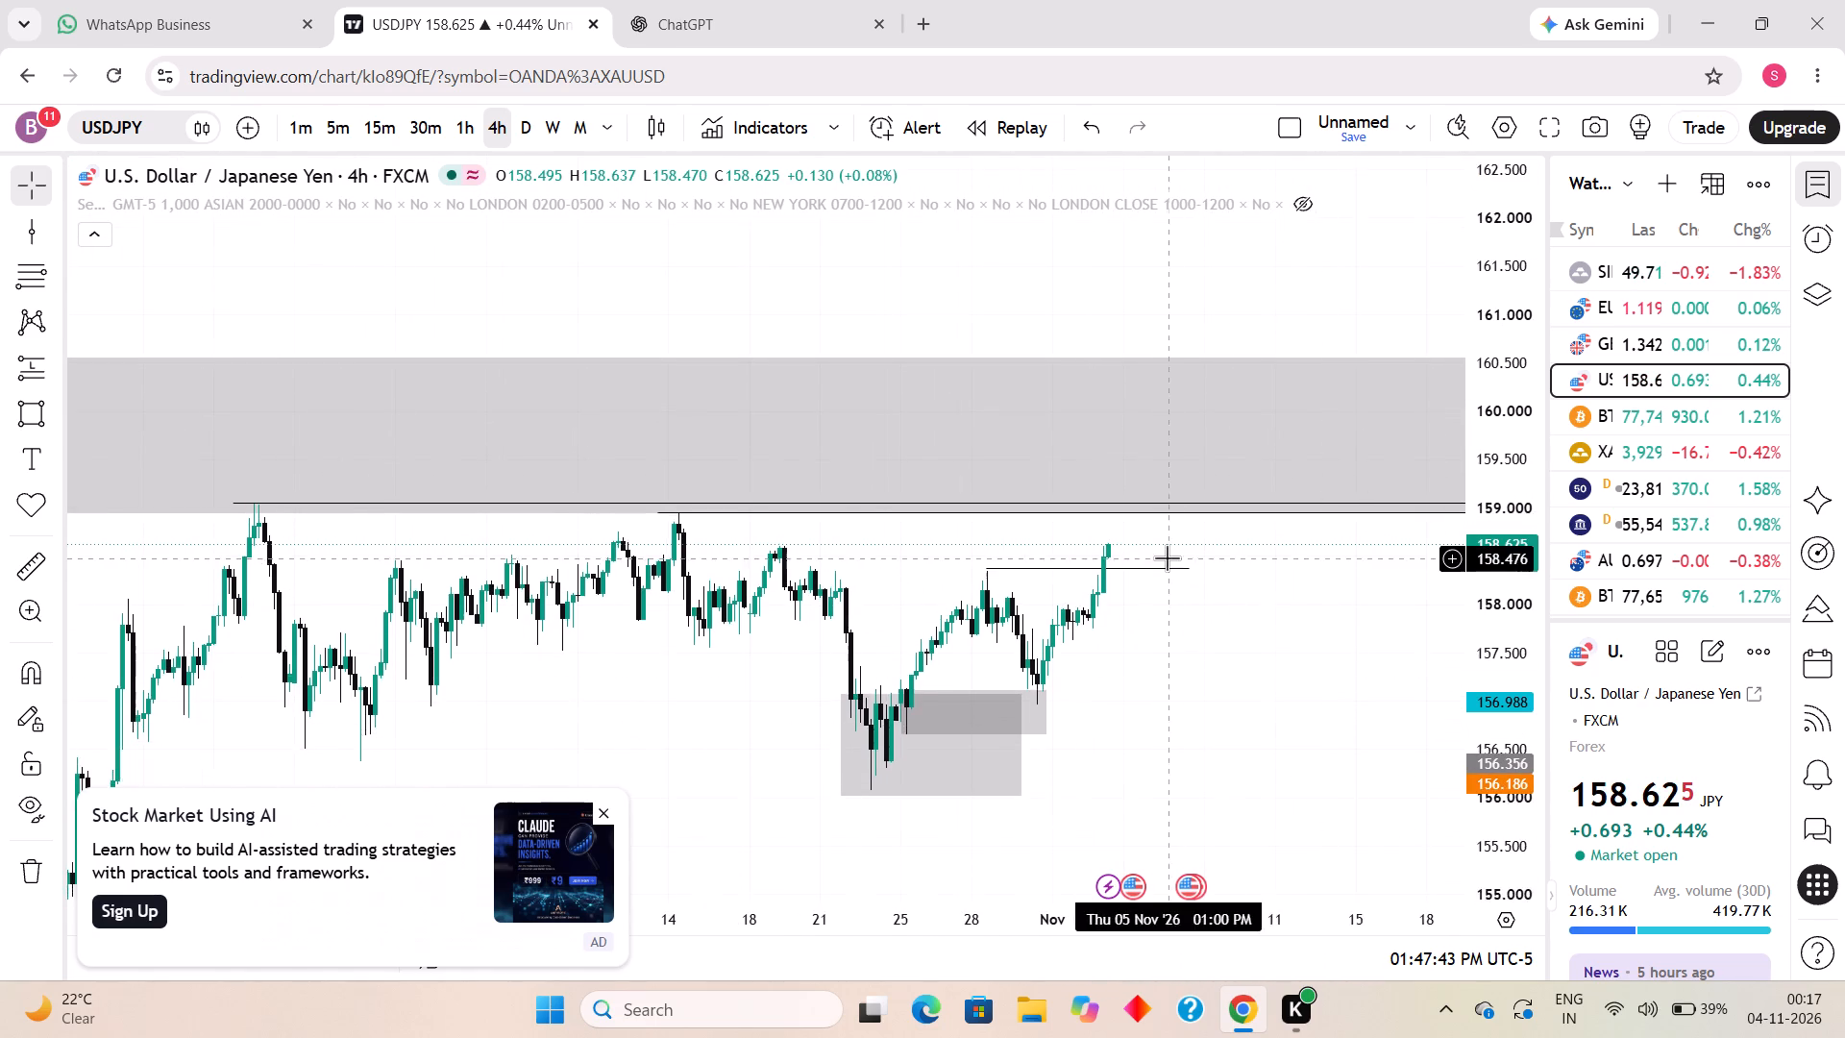
pyautogui.scroll(-3, 1167, 557)
pyautogui.scroll(-2, 1336, 456)
pyautogui.scroll(-4, 1158, 598)
pyautogui.moveTo(1511, 653); pyautogui.dragTo(1502, 679)
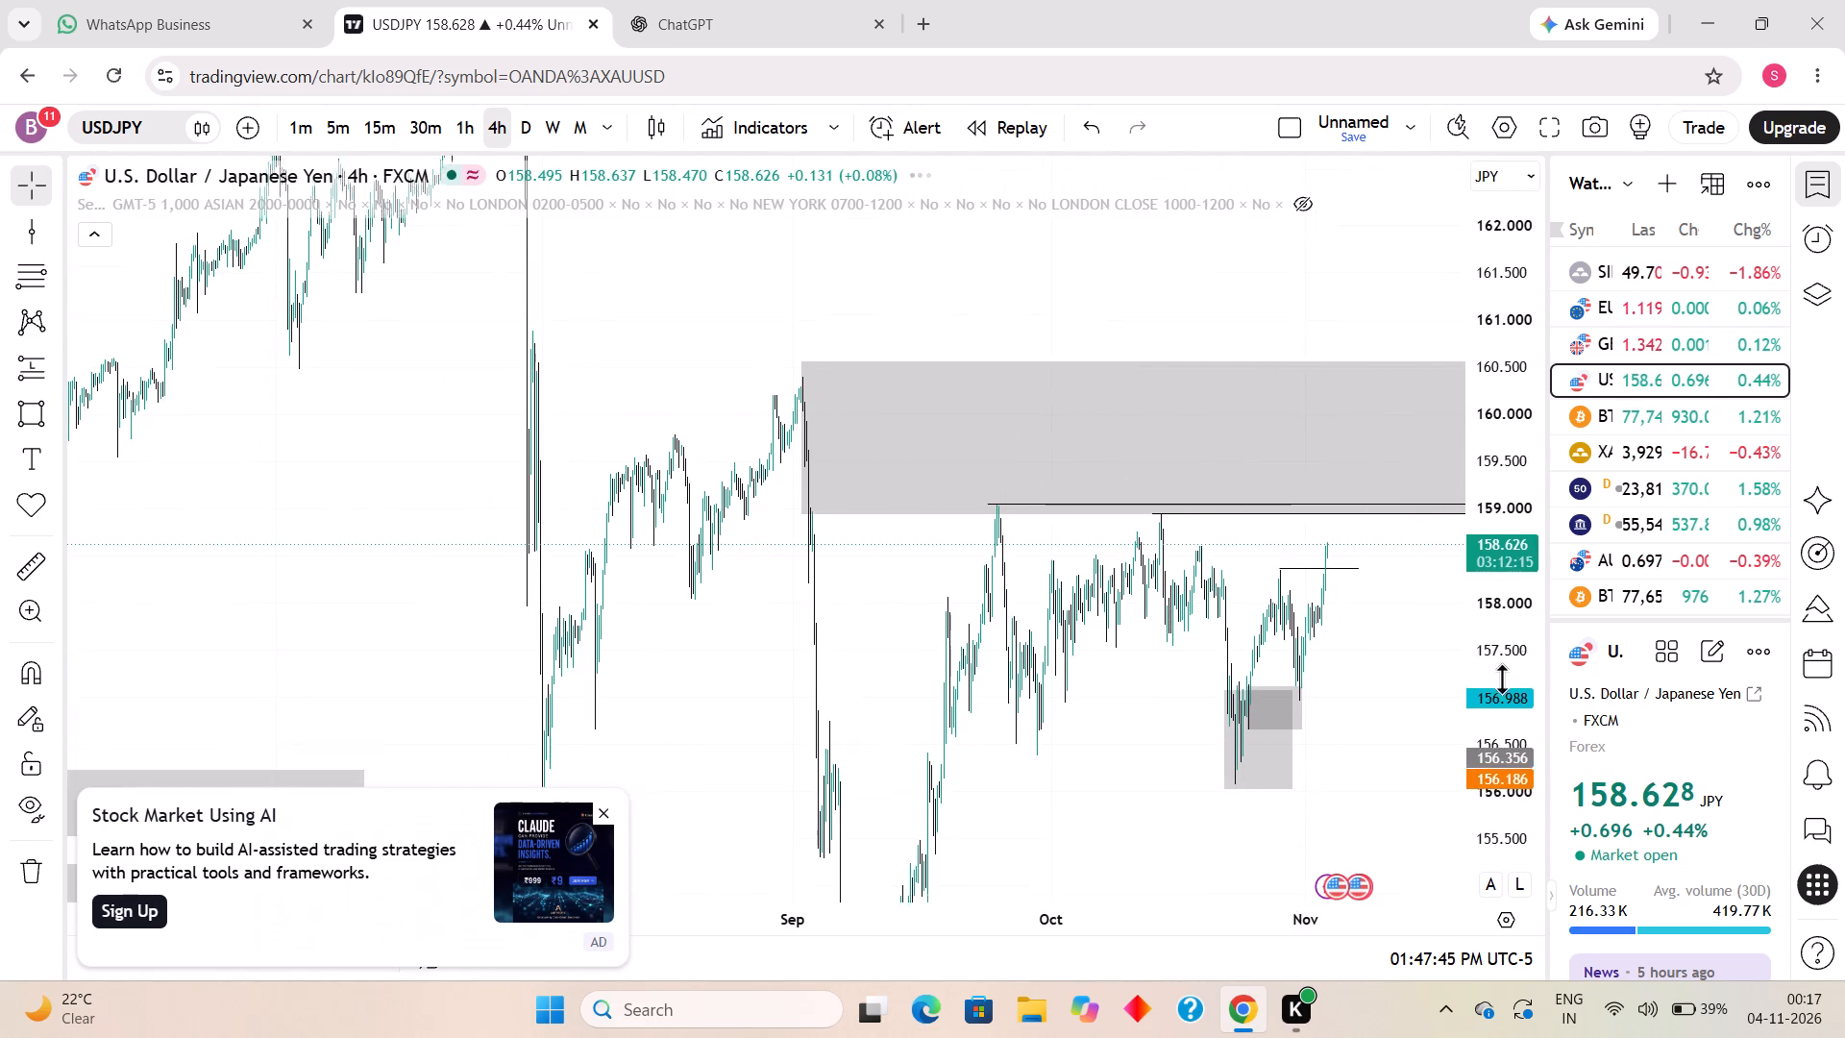
pyautogui.moveTo(1502, 679); pyautogui.dragTo(1480, 782)
pyautogui.moveTo(1380, 754); pyautogui.dragTo(1181, 729)
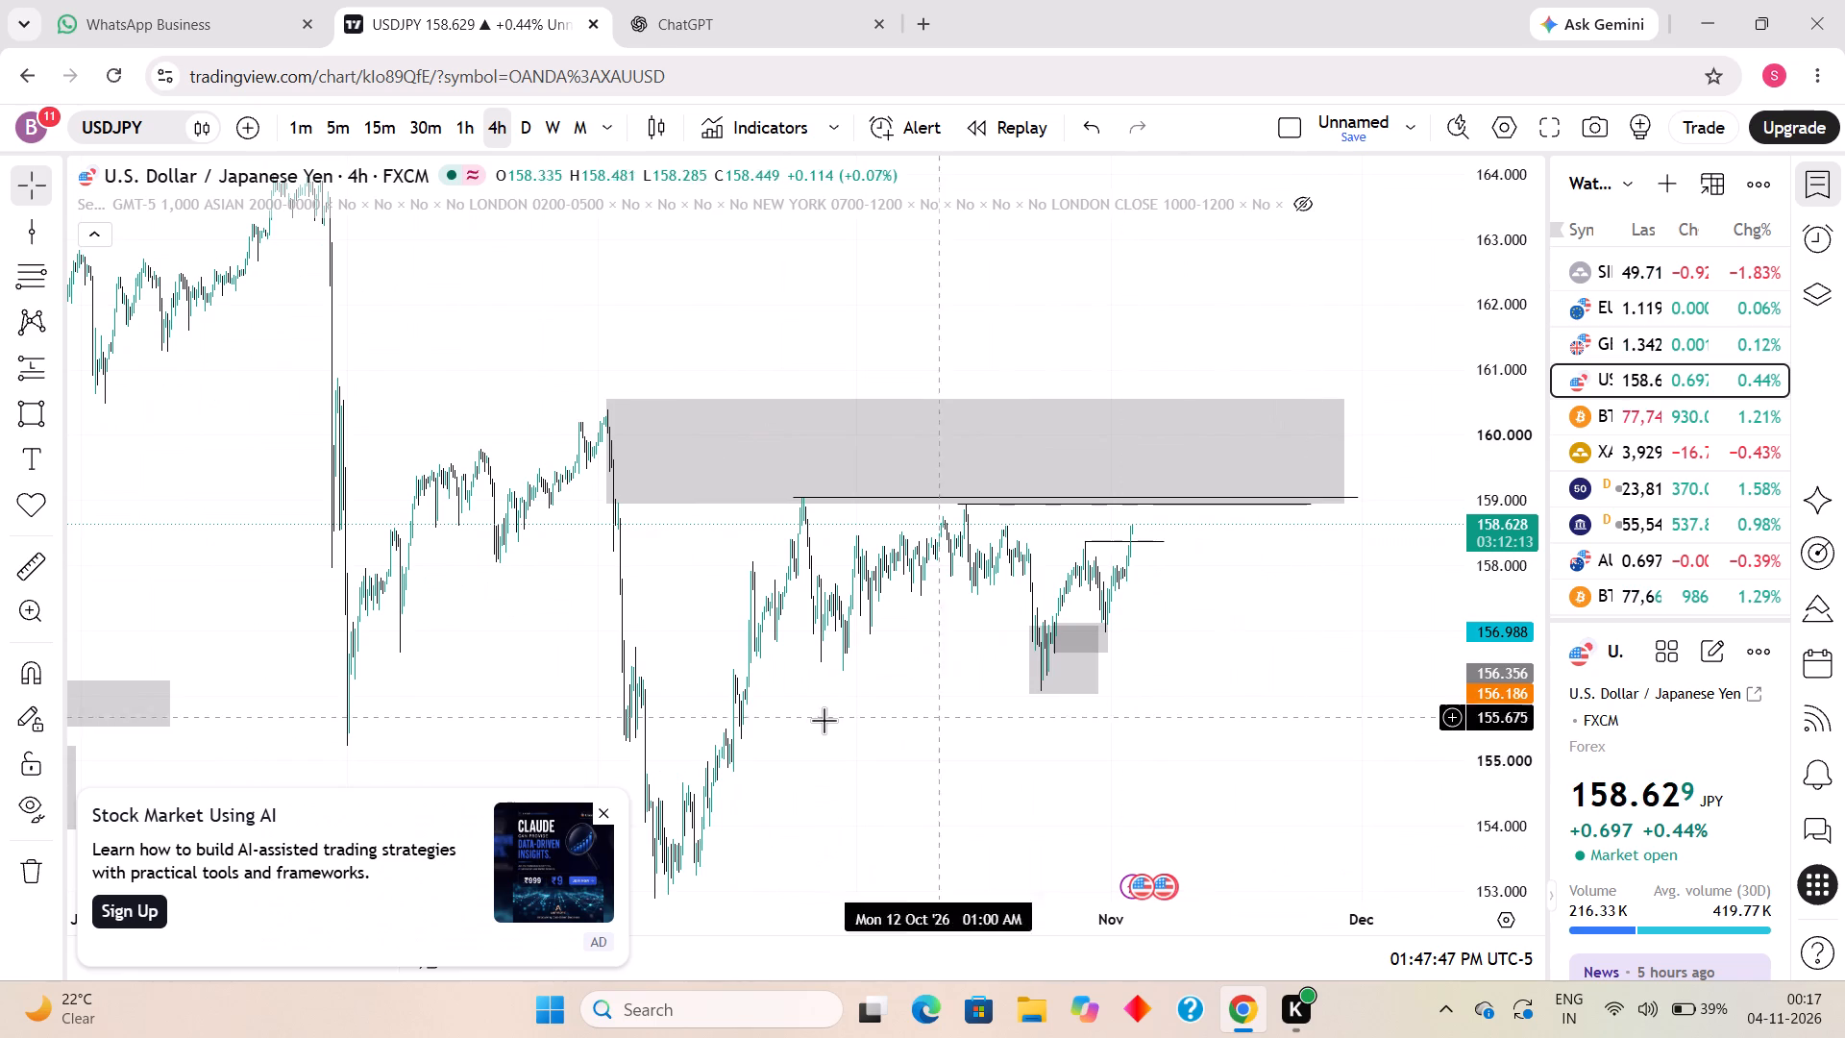
# Dismiss the advertisement covering the chart and examine USDJPY's latest four-hour rise toward the large upper zone.
pyautogui.click(604, 809)
pyautogui.scroll(4, 868, 593)
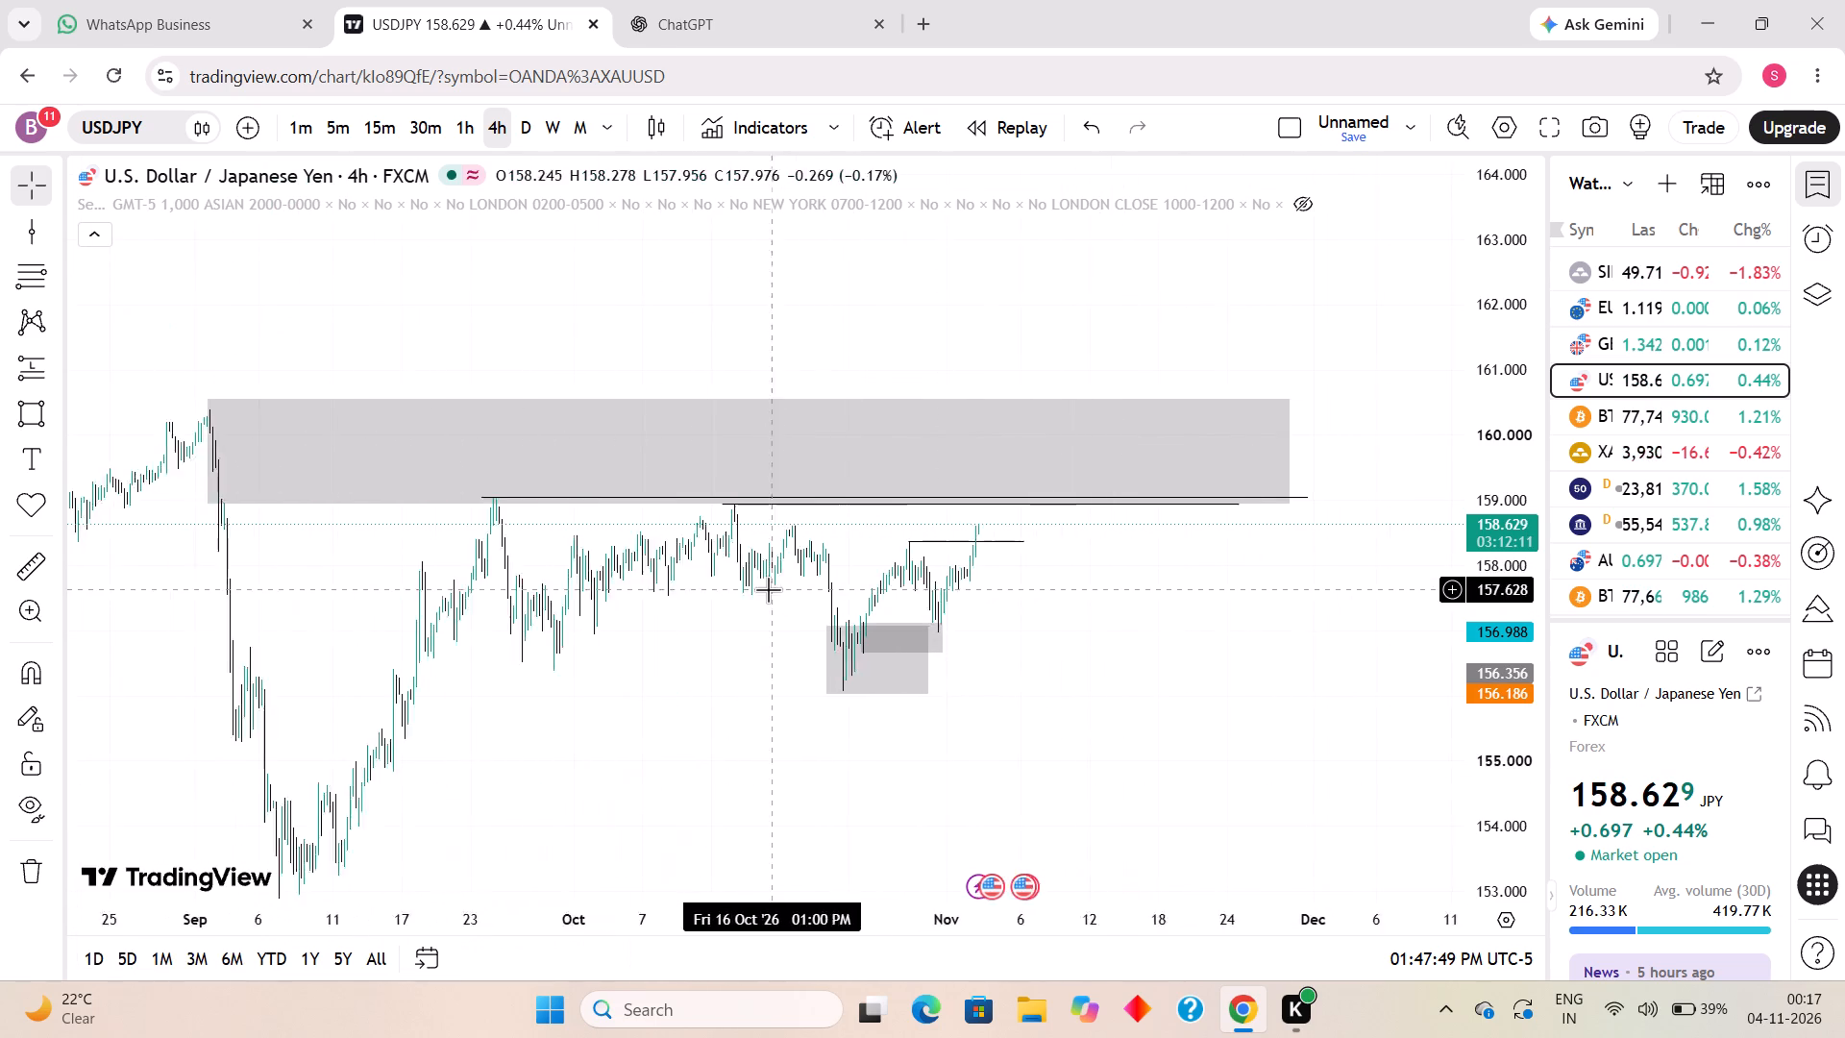
pyautogui.scroll(1, 768, 589)
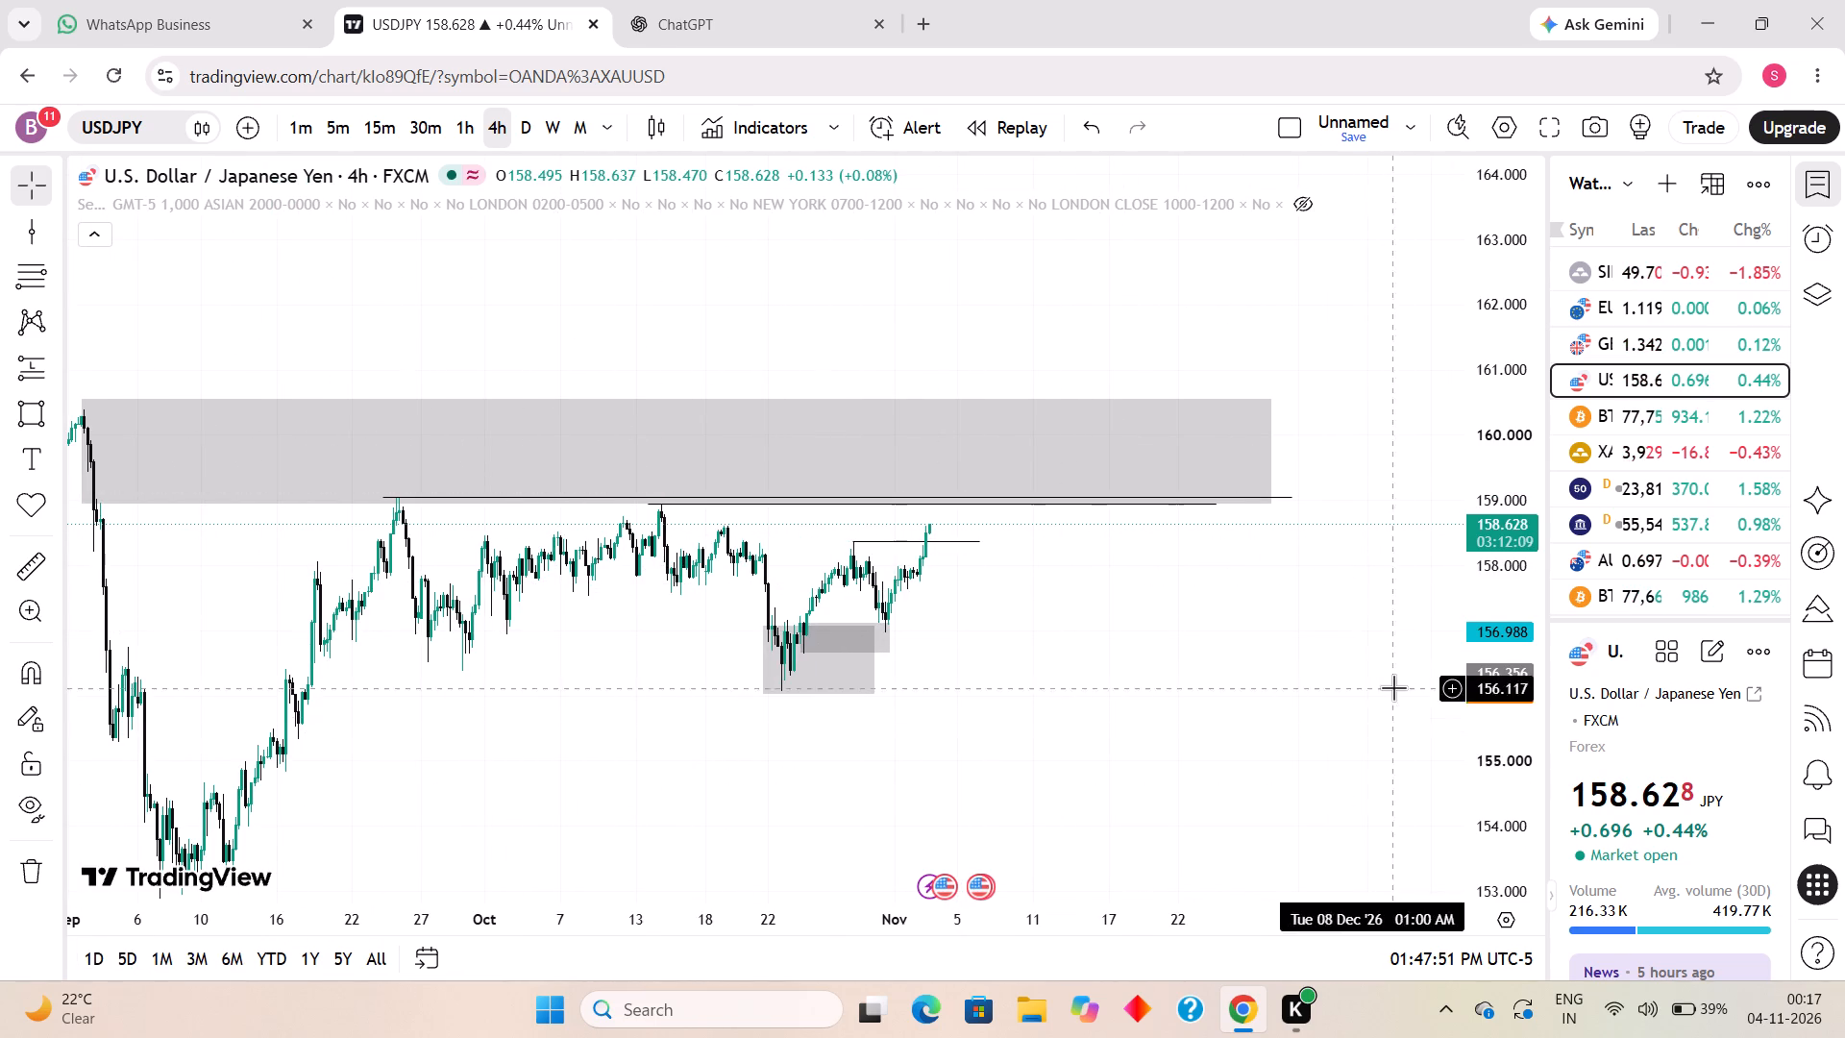
pyautogui.moveTo(1478, 788); pyautogui.dragTo(1413, 584)
pyautogui.scroll(3, 771, 676)
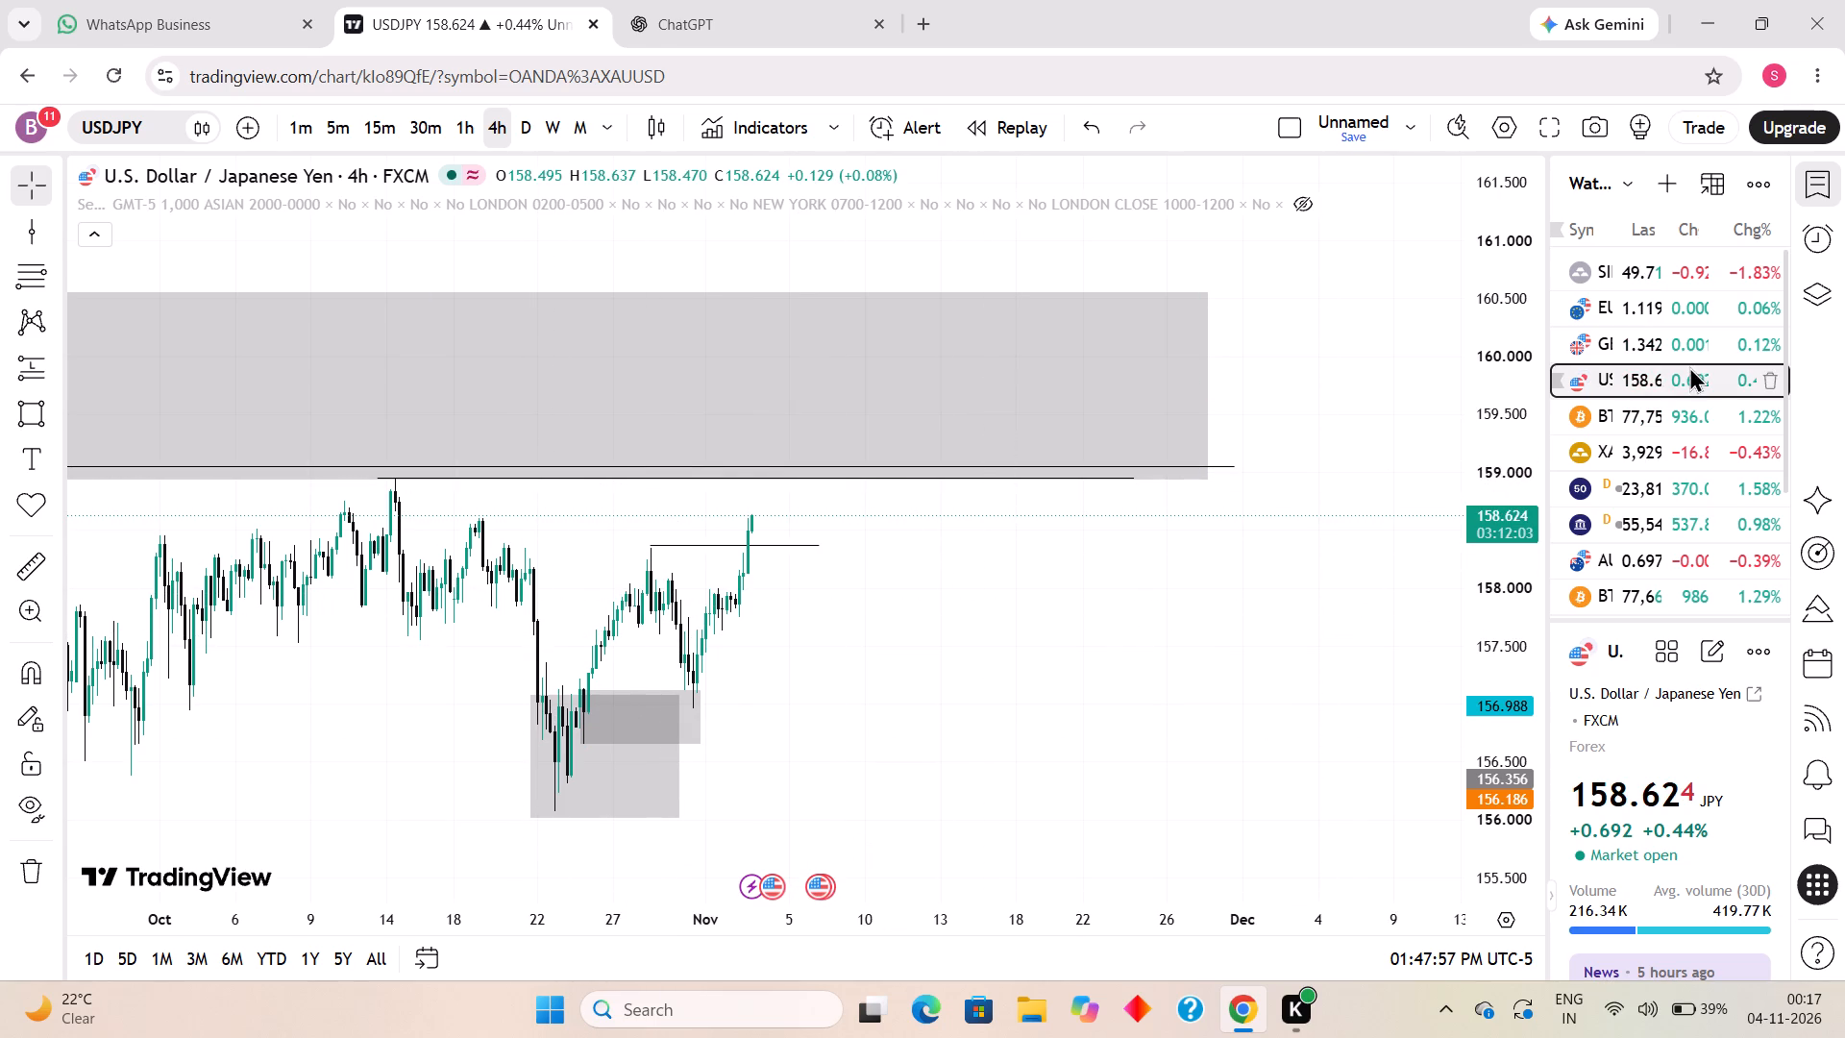
pyautogui.moveTo(863, 681); pyautogui.dragTo(1068, 625)
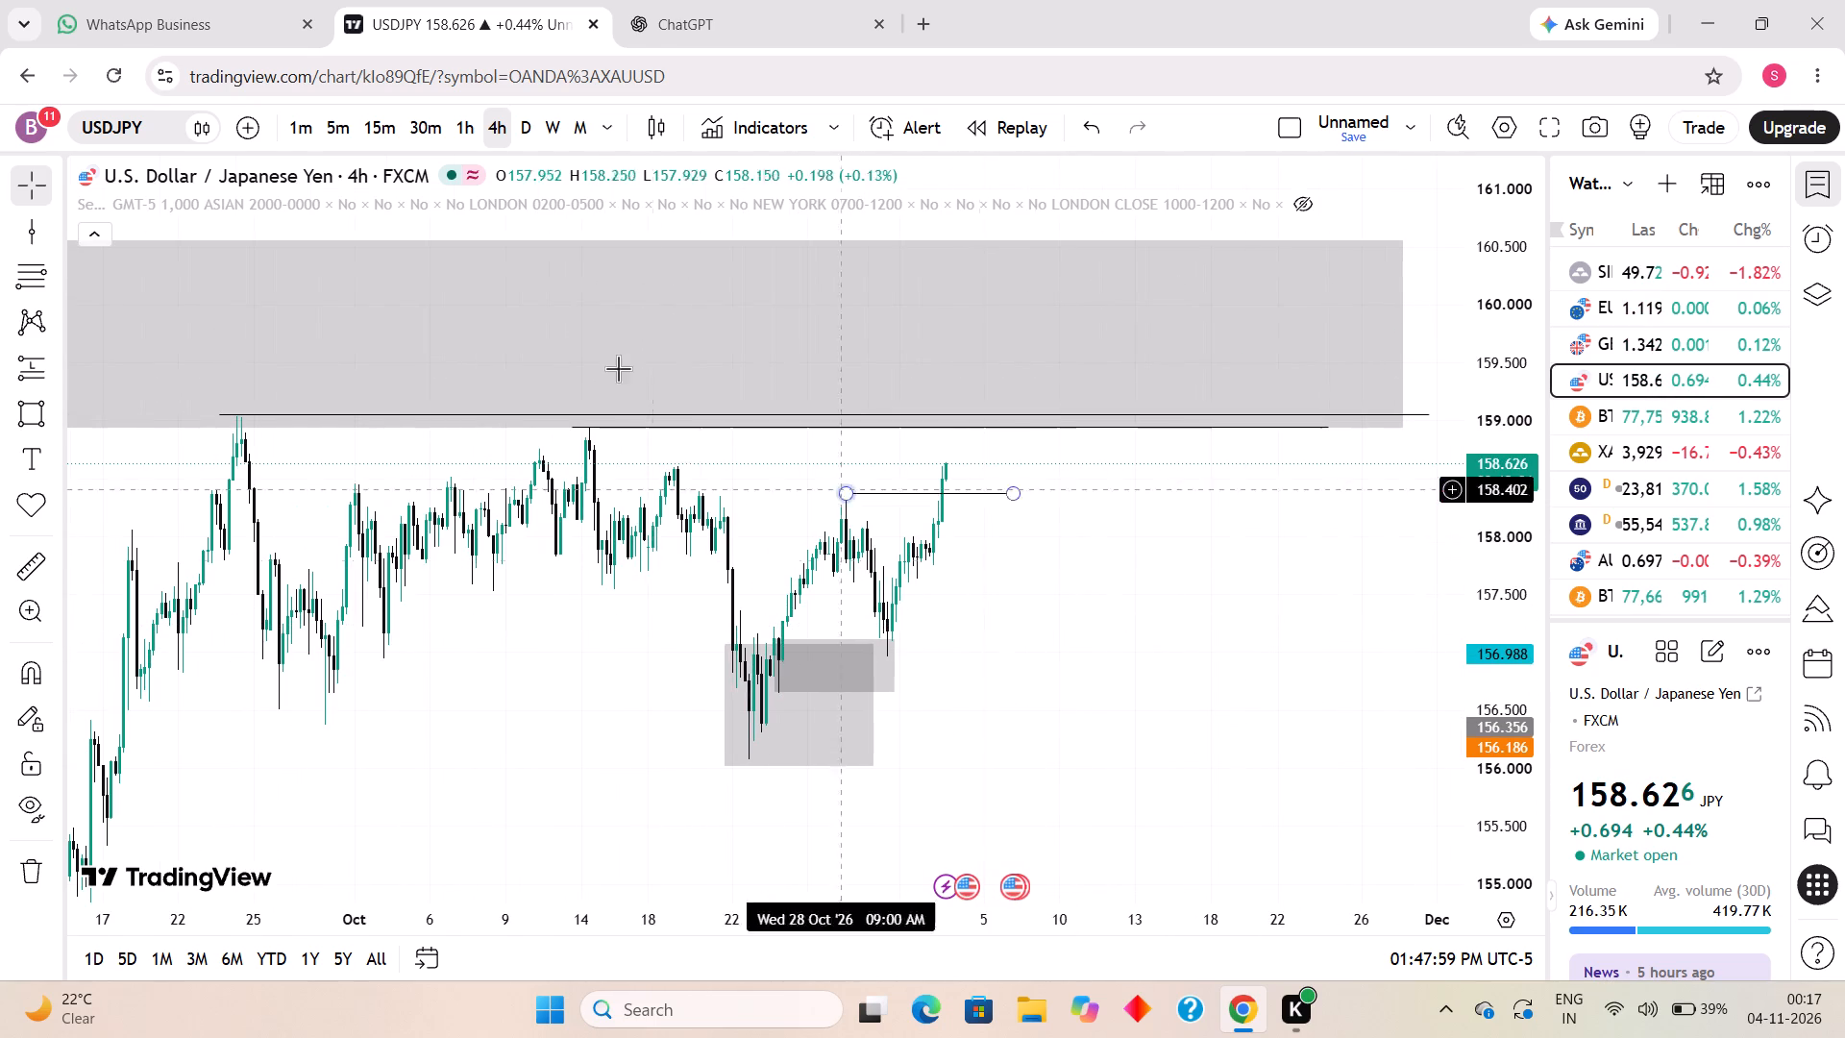
# Switch USDJPY to the 15-minute timeframe and show the hidden trading sessions indicator.
pyautogui.click(385, 123)
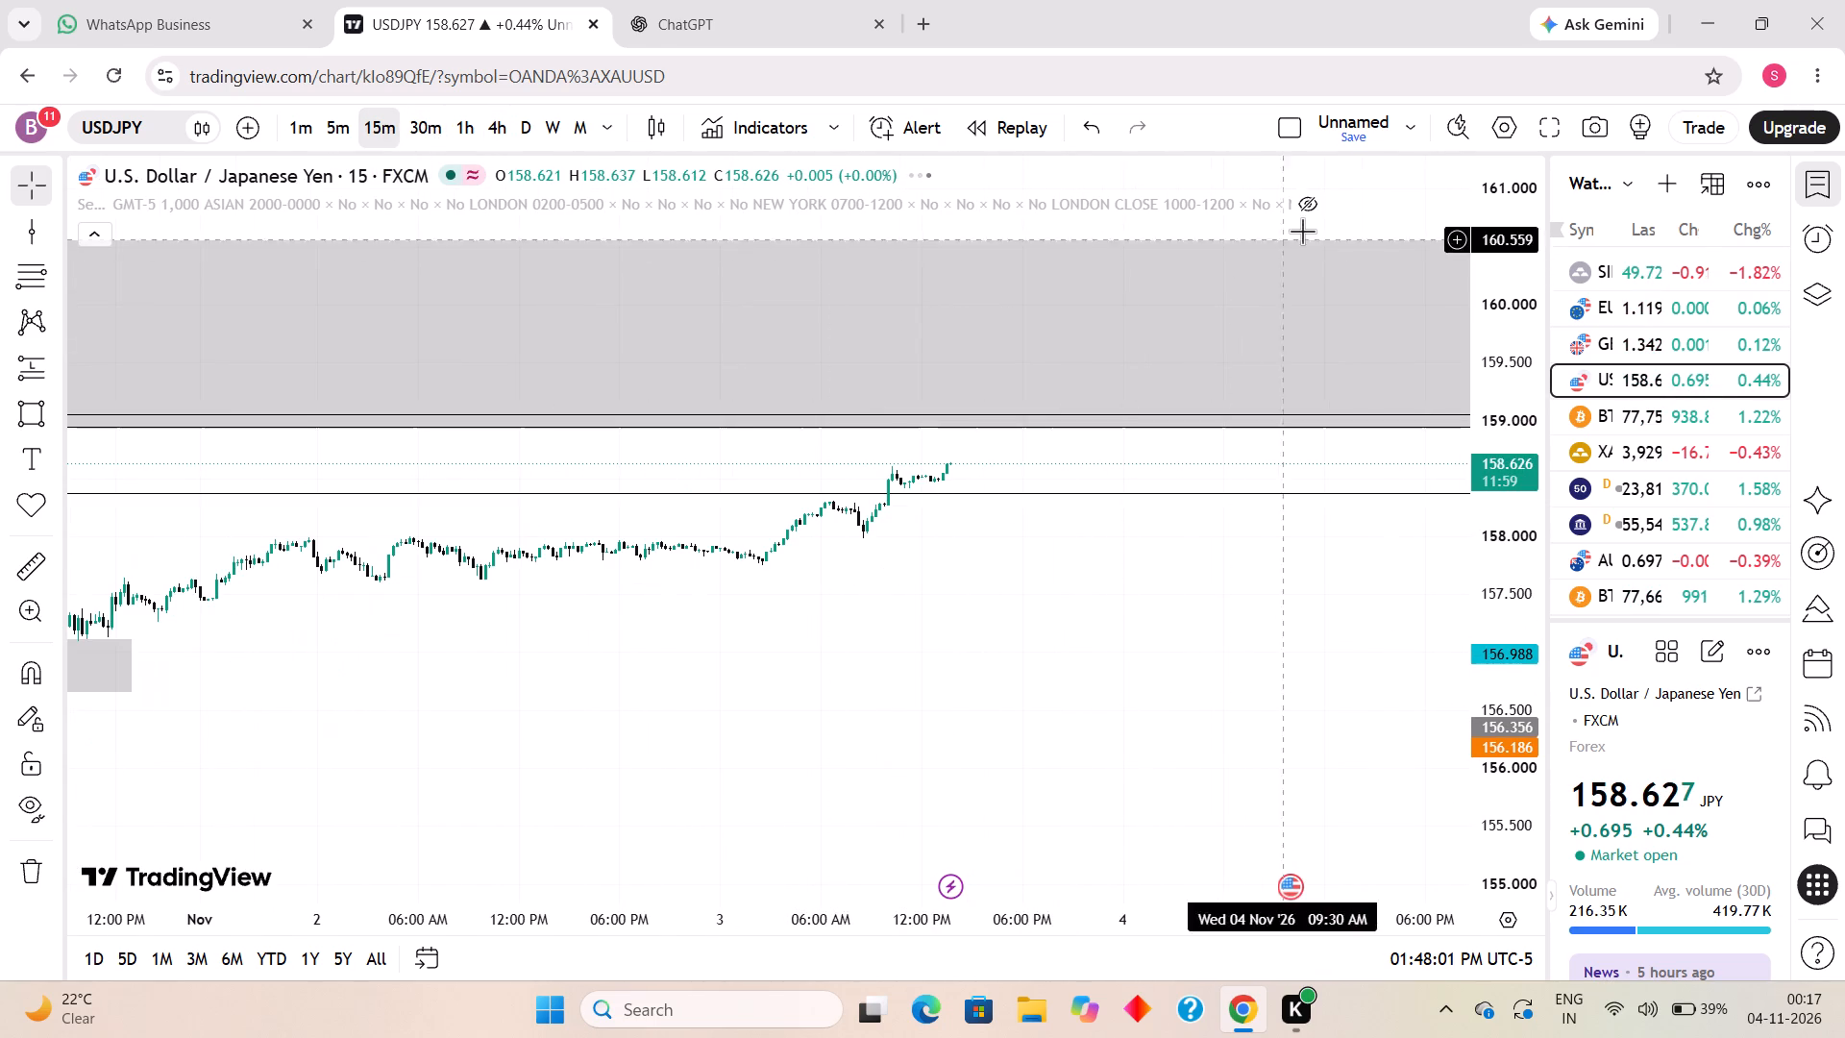
pyautogui.click(1307, 207)
# Examine USDJPY's 15-minute price action against the Asian, London and New York session ranges of 2 and 3 November 2026.
pyautogui.scroll(-12, 922, 566)
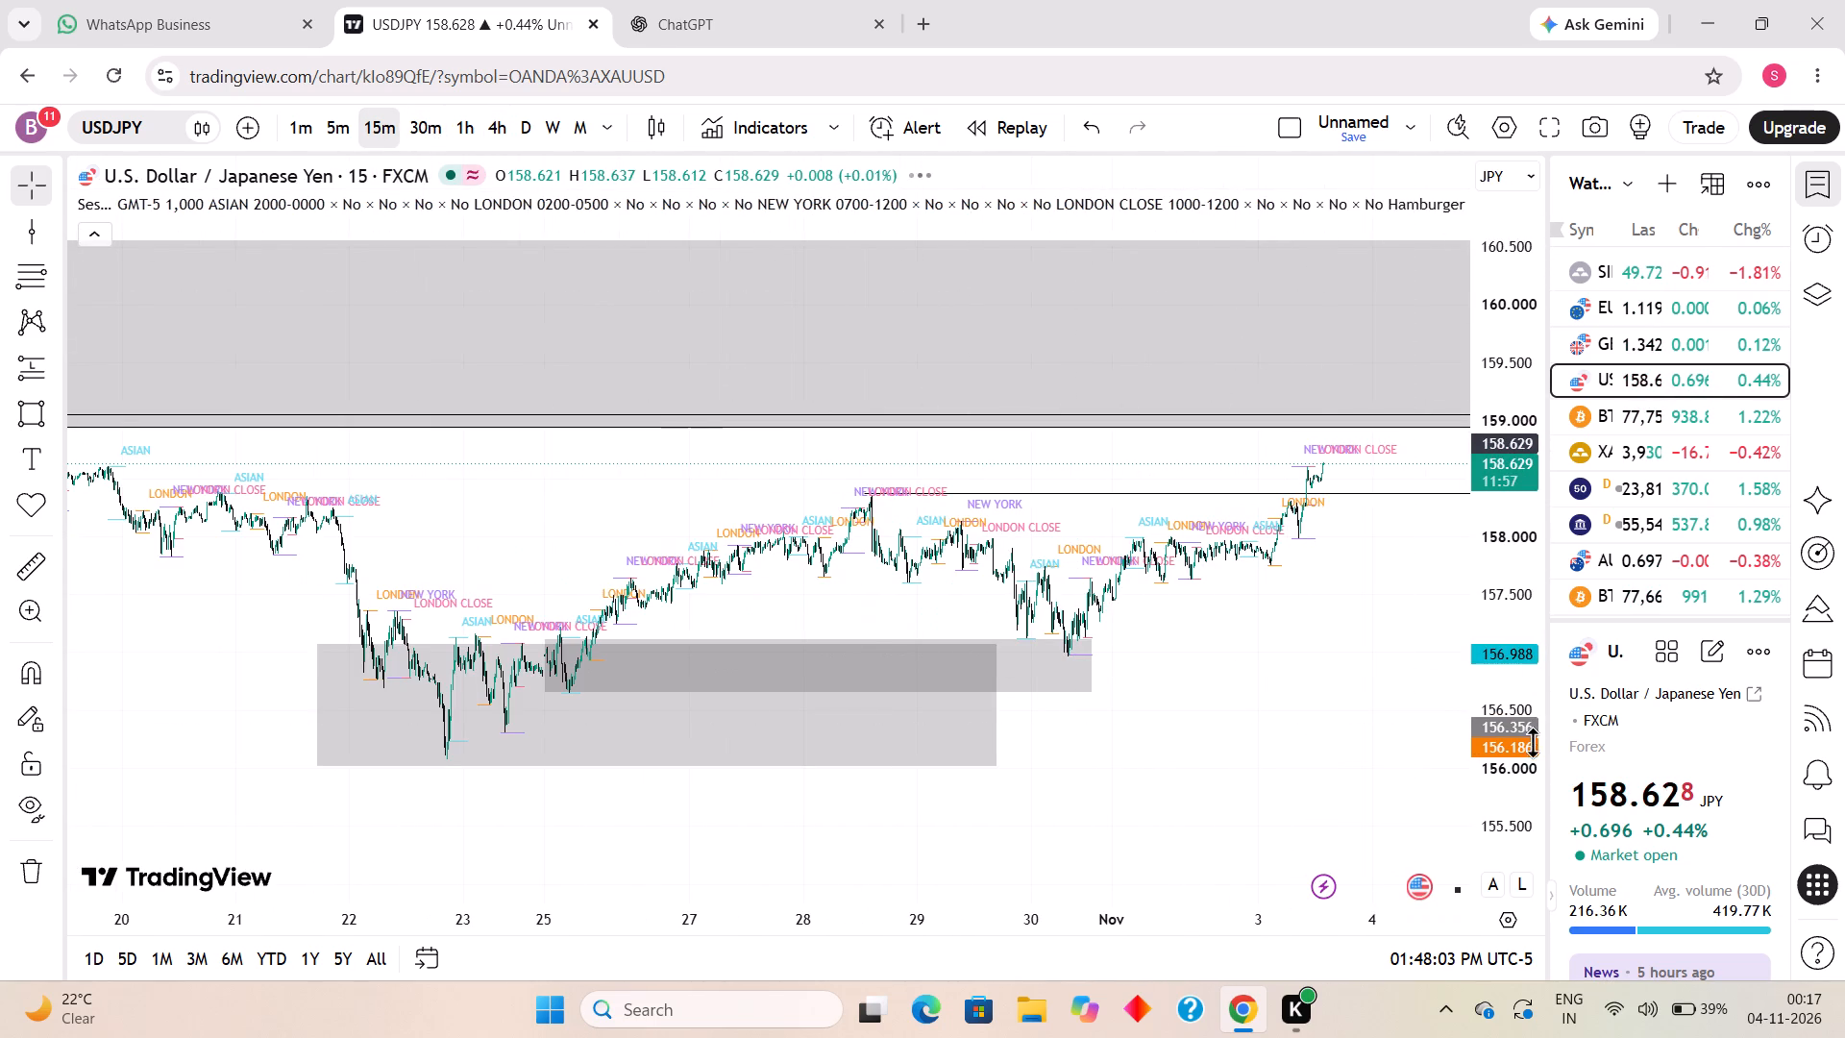
pyautogui.moveTo(1482, 769); pyautogui.dragTo(1450, 421)
pyautogui.scroll(11, 1109, 621)
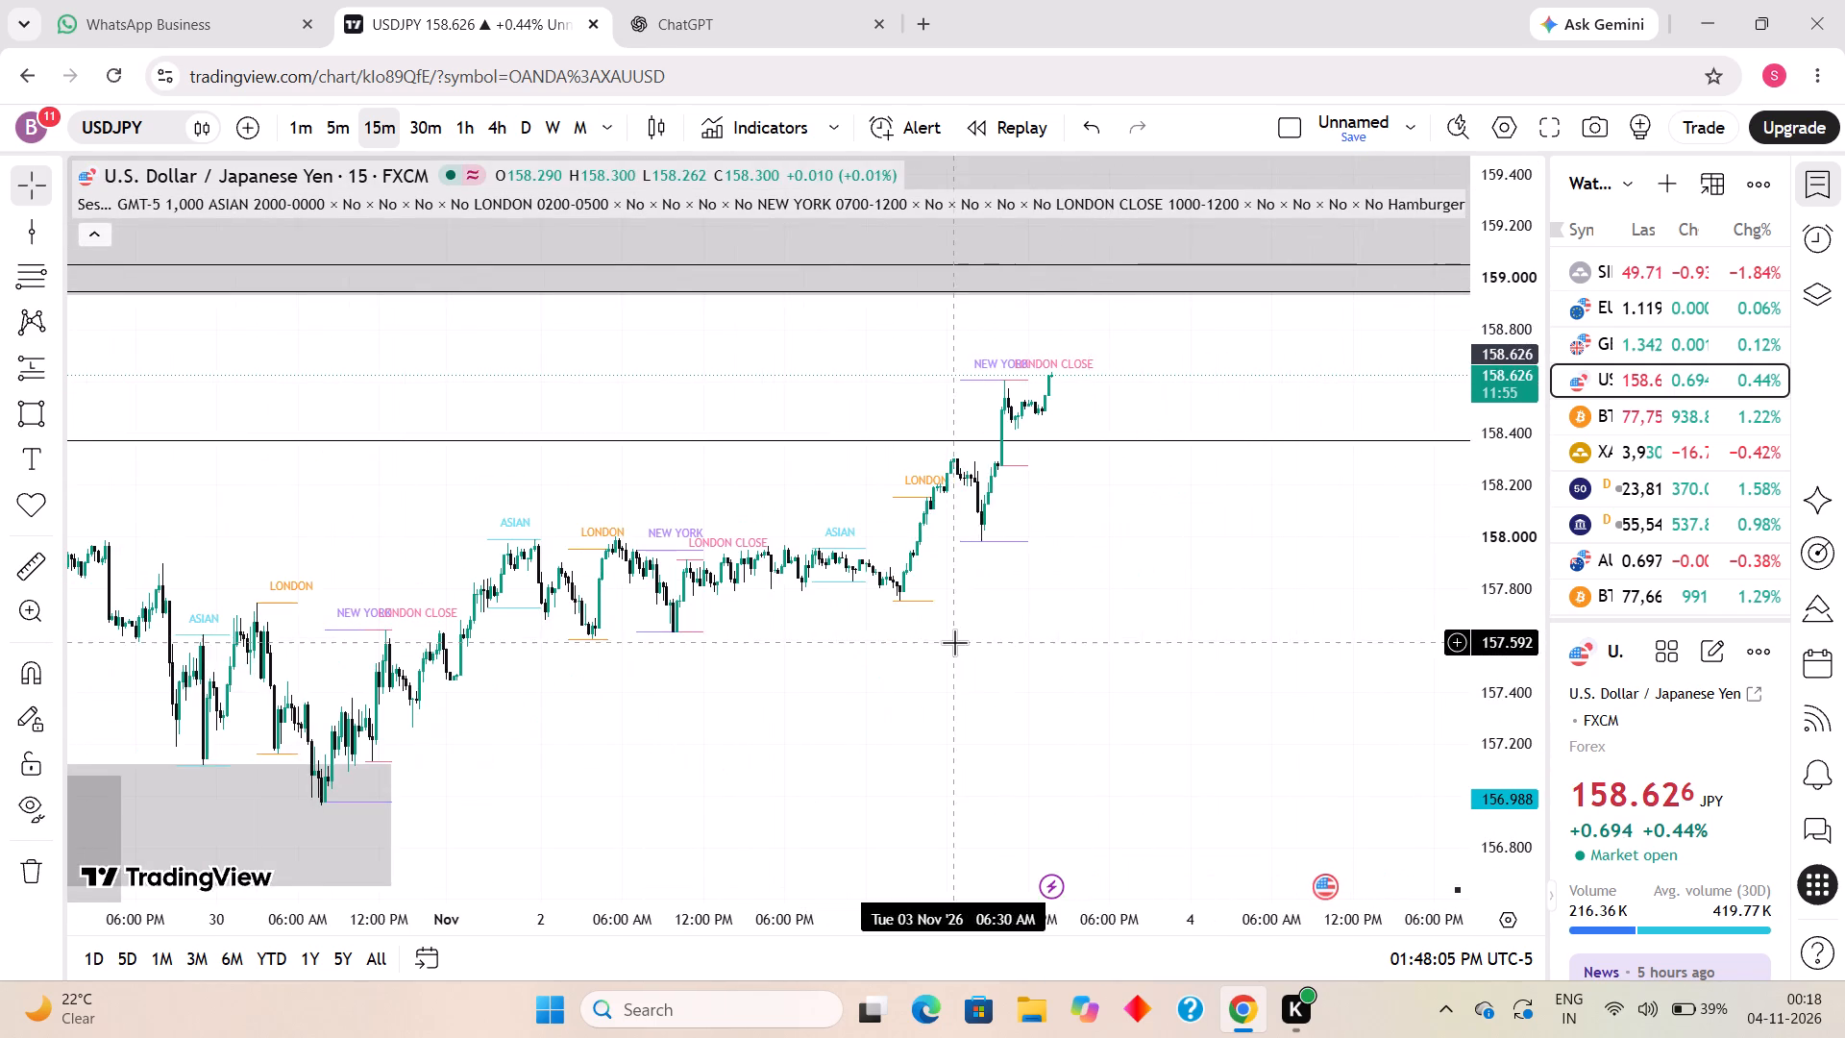
pyautogui.moveTo(978, 656); pyautogui.dragTo(1212, 699)
pyautogui.moveTo(1499, 817); pyautogui.dragTo(1428, 479)
pyautogui.scroll(1, 946, 799)
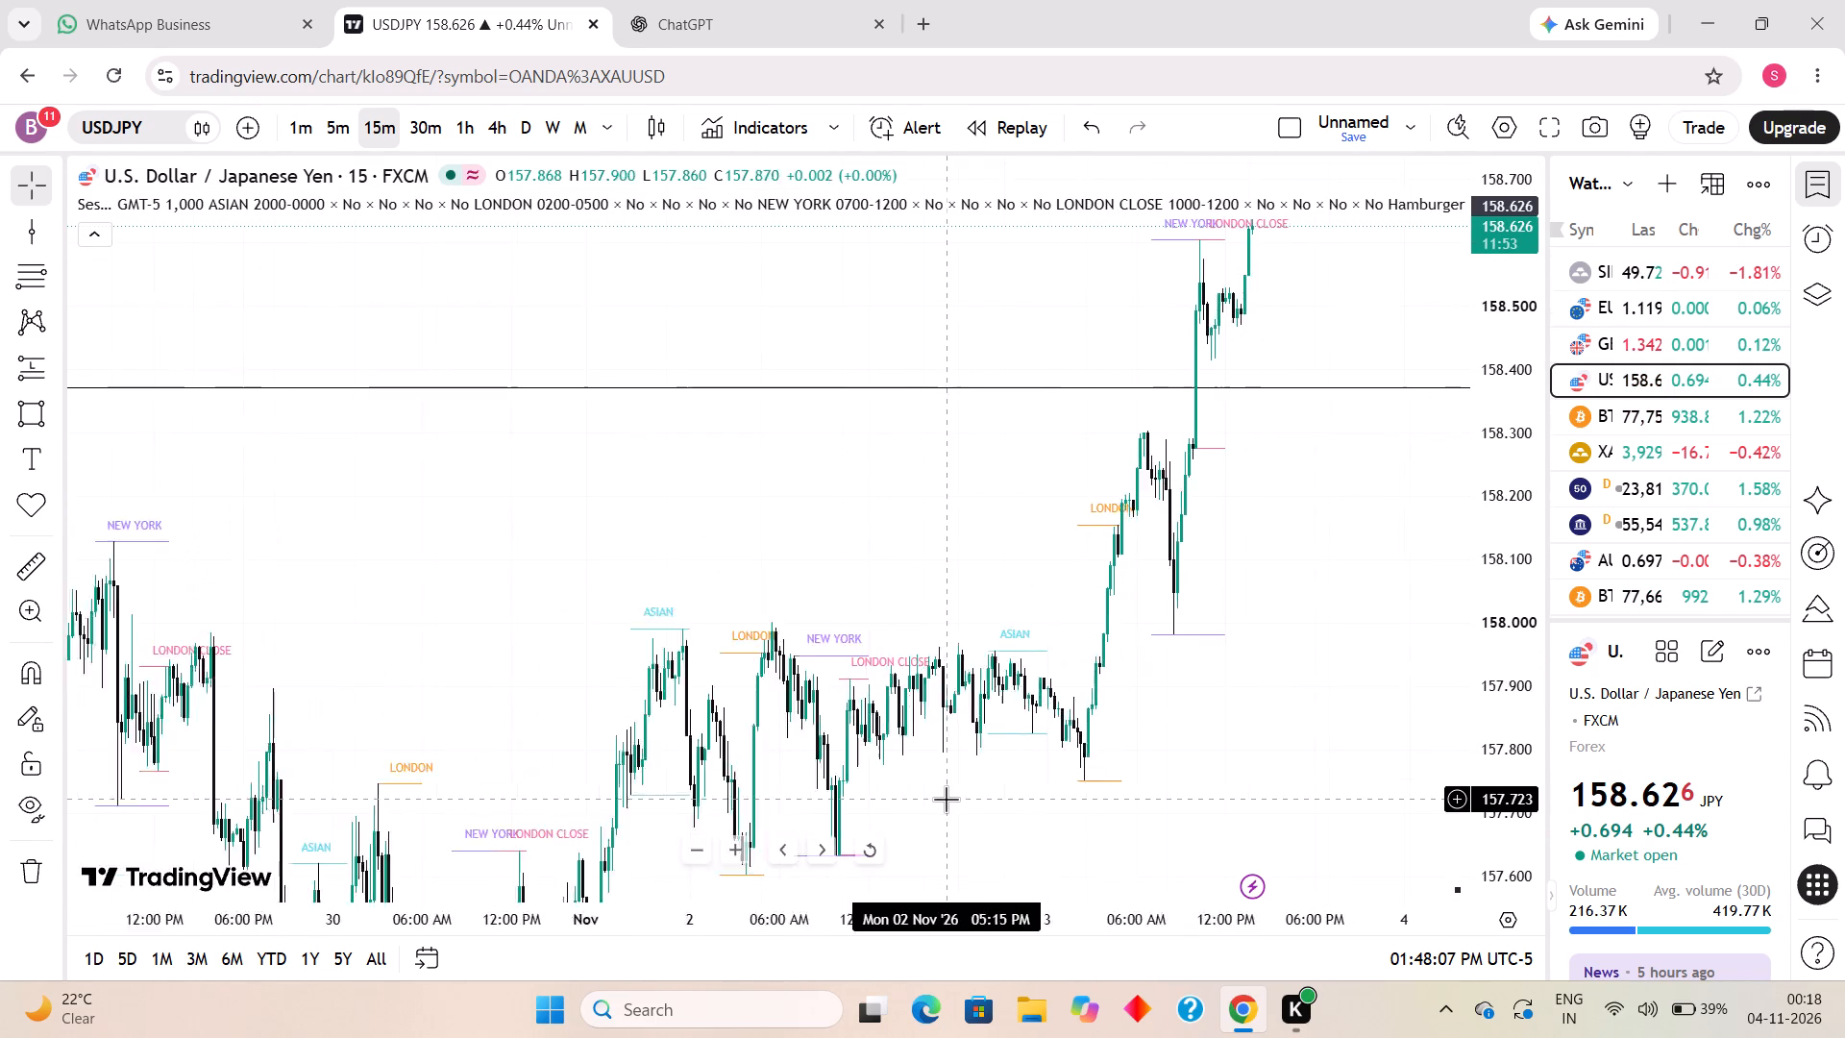
pyautogui.scroll(3, 946, 799)
pyautogui.moveTo(984, 775); pyautogui.dragTo(1016, 632)
pyautogui.scroll(2, 851, 623)
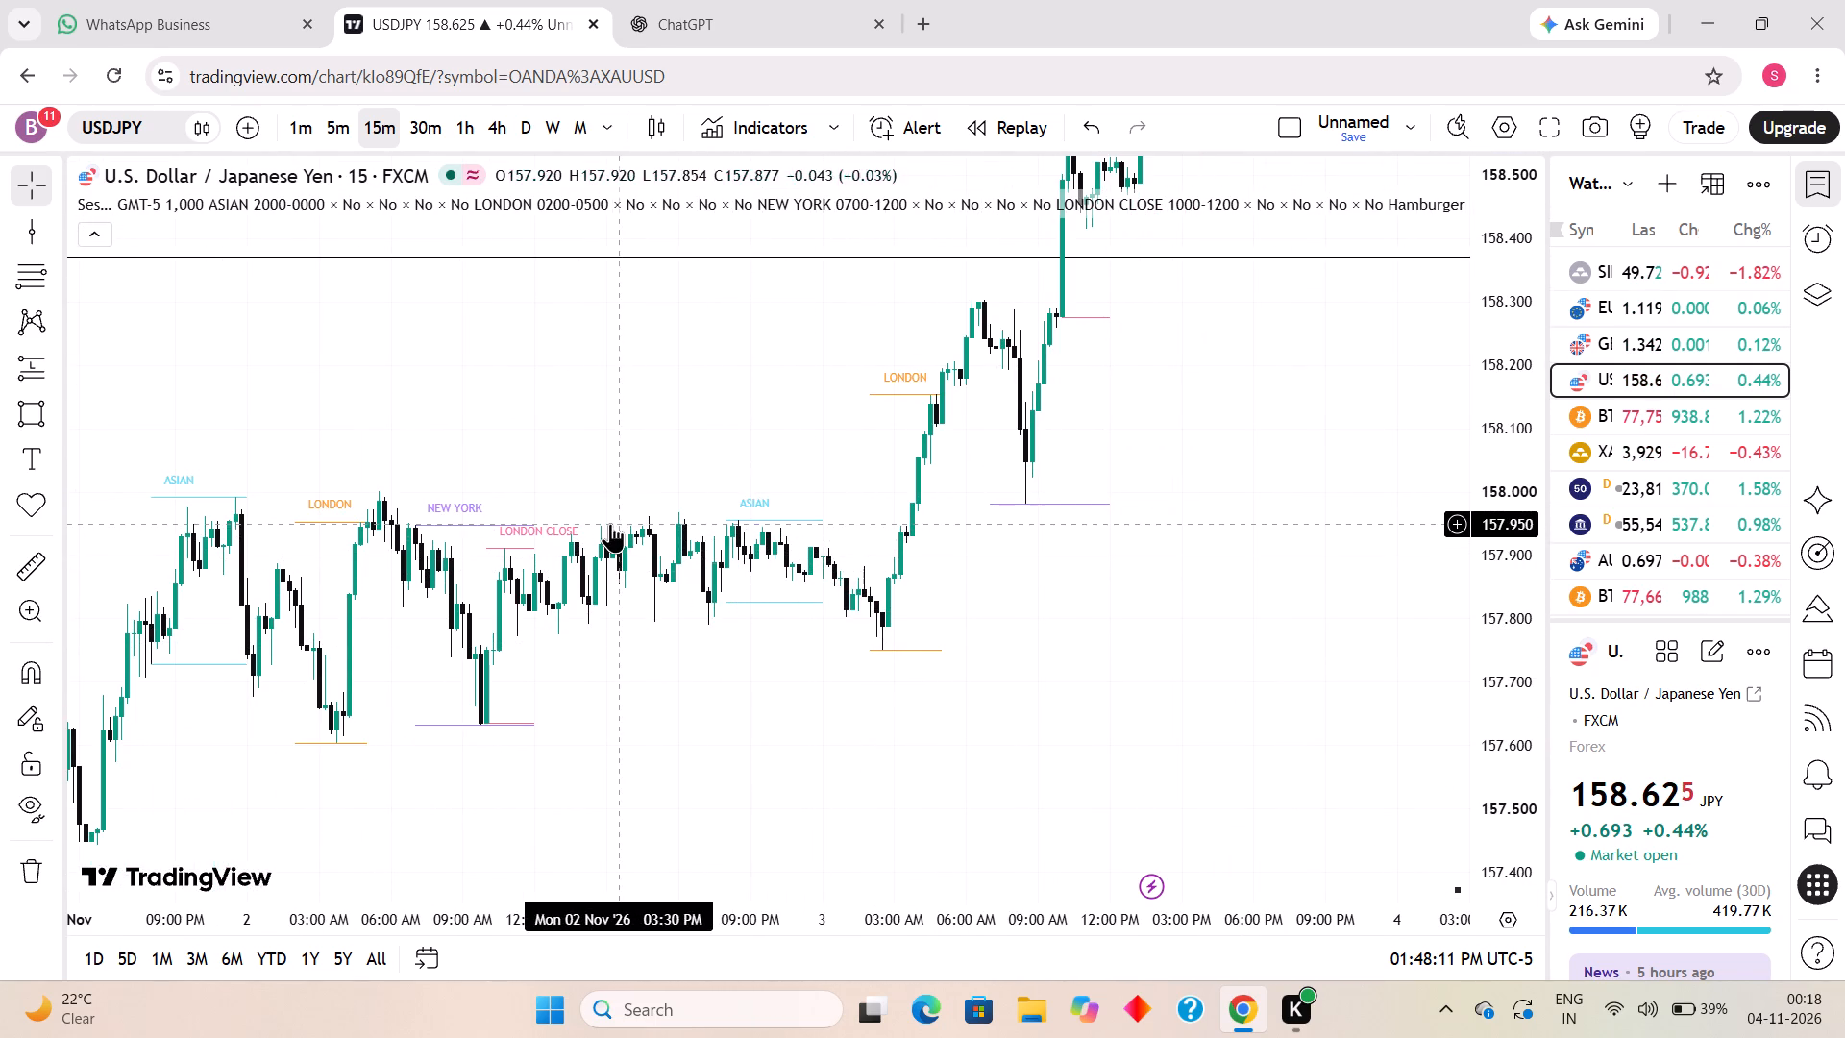
pyautogui.scroll(-1, 883, 638)
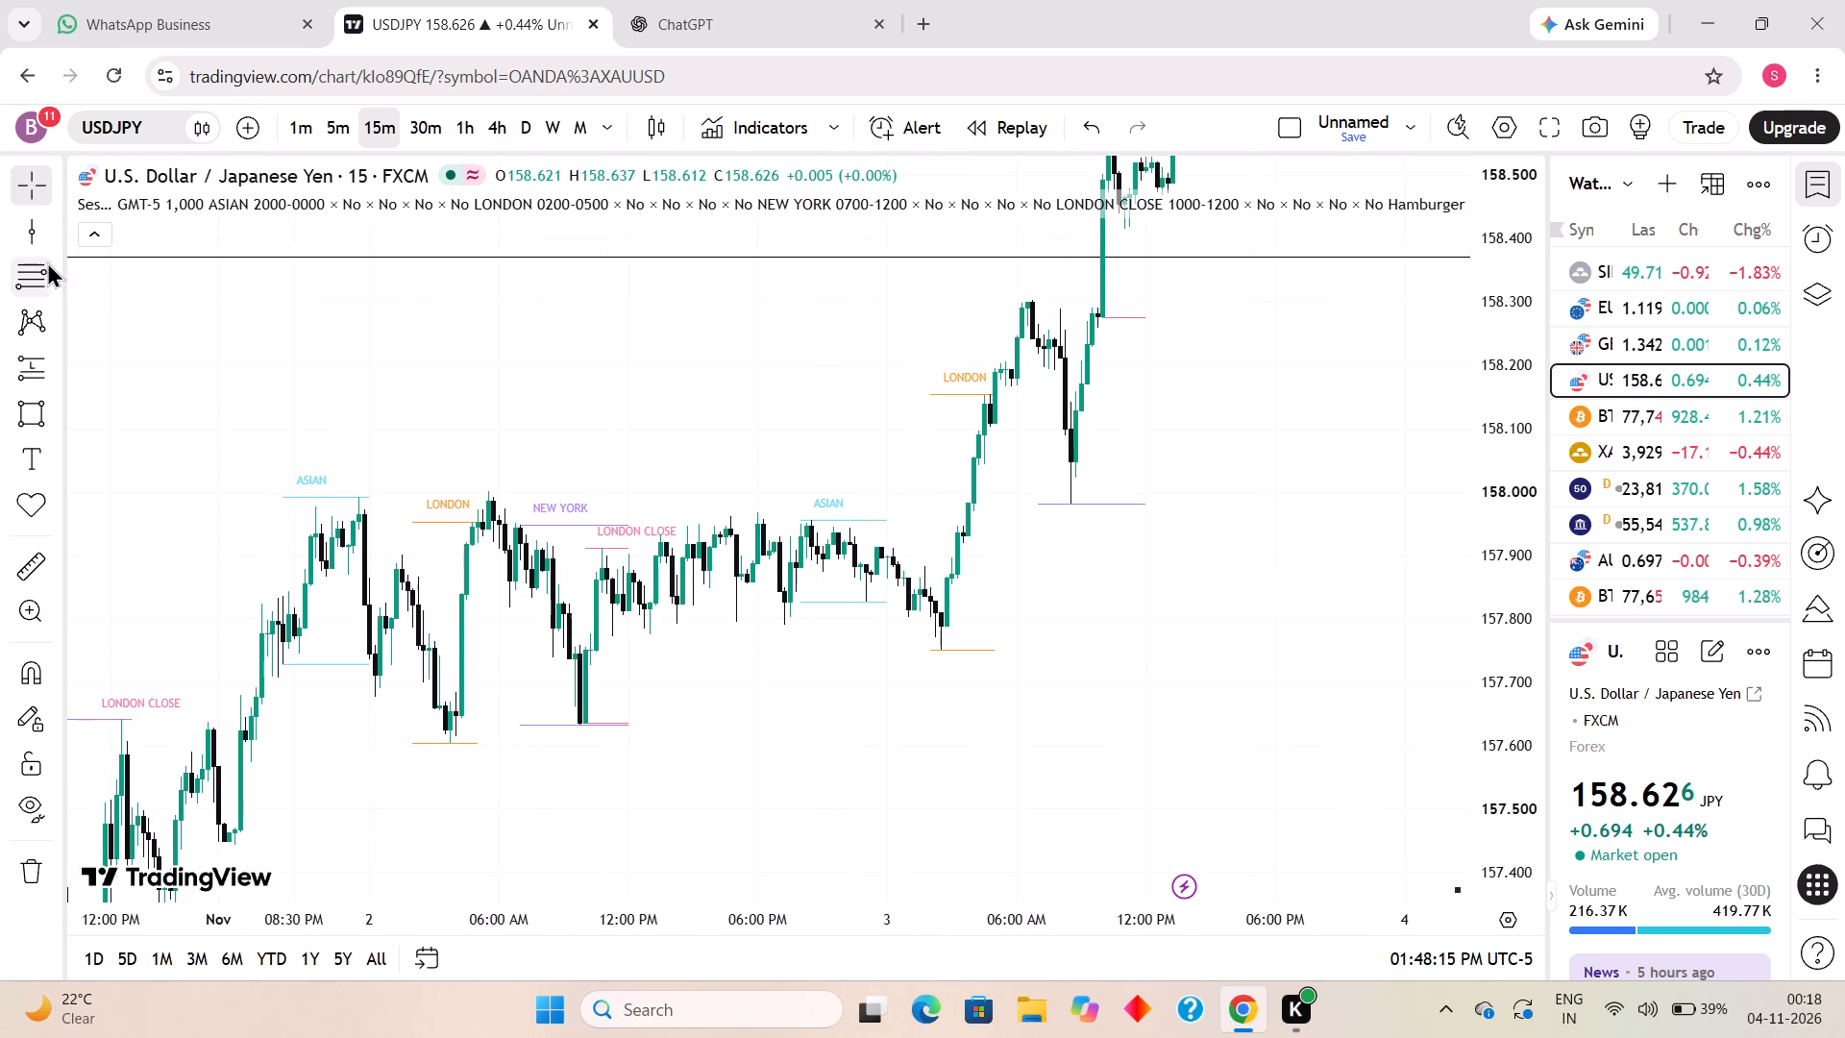
# Draw a level trend line at about 157.795 from USDJPY's low on the evening of 2 November to early 3 November.
pyautogui.click(55, 233)
pyautogui.click(153, 166)
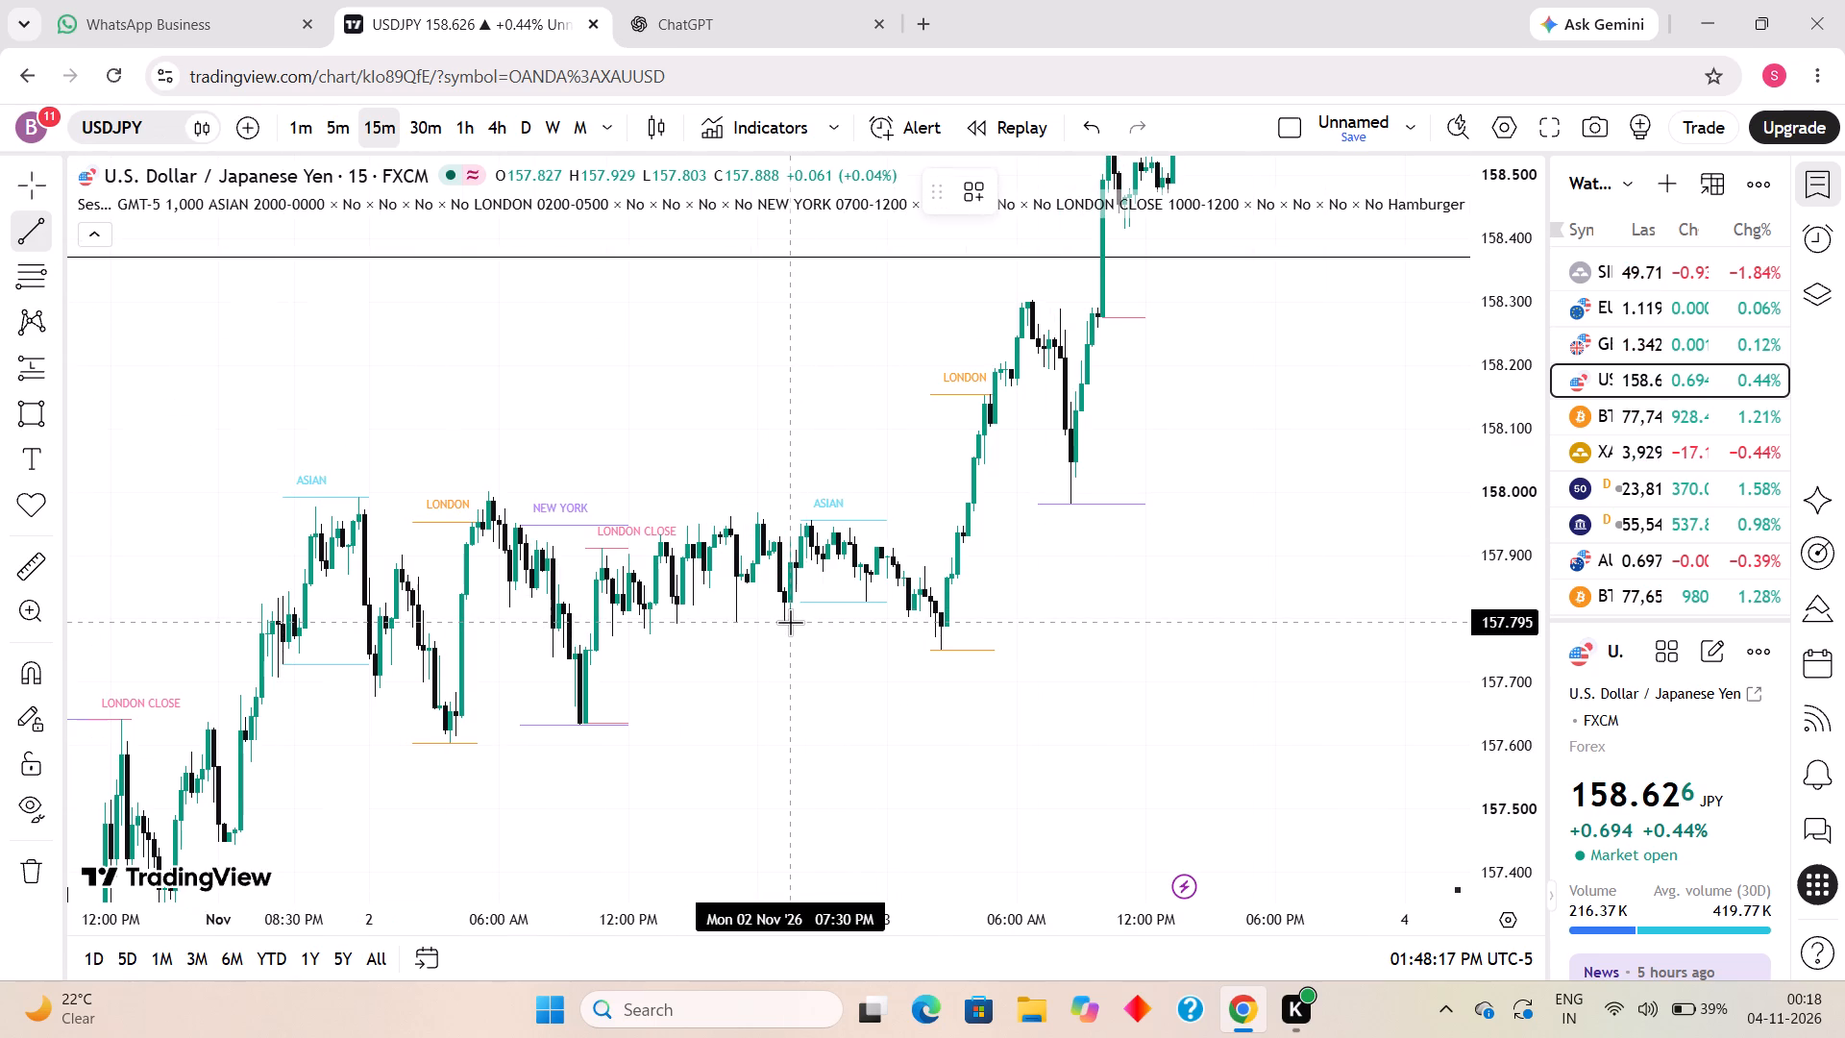
pyautogui.click(785, 622)
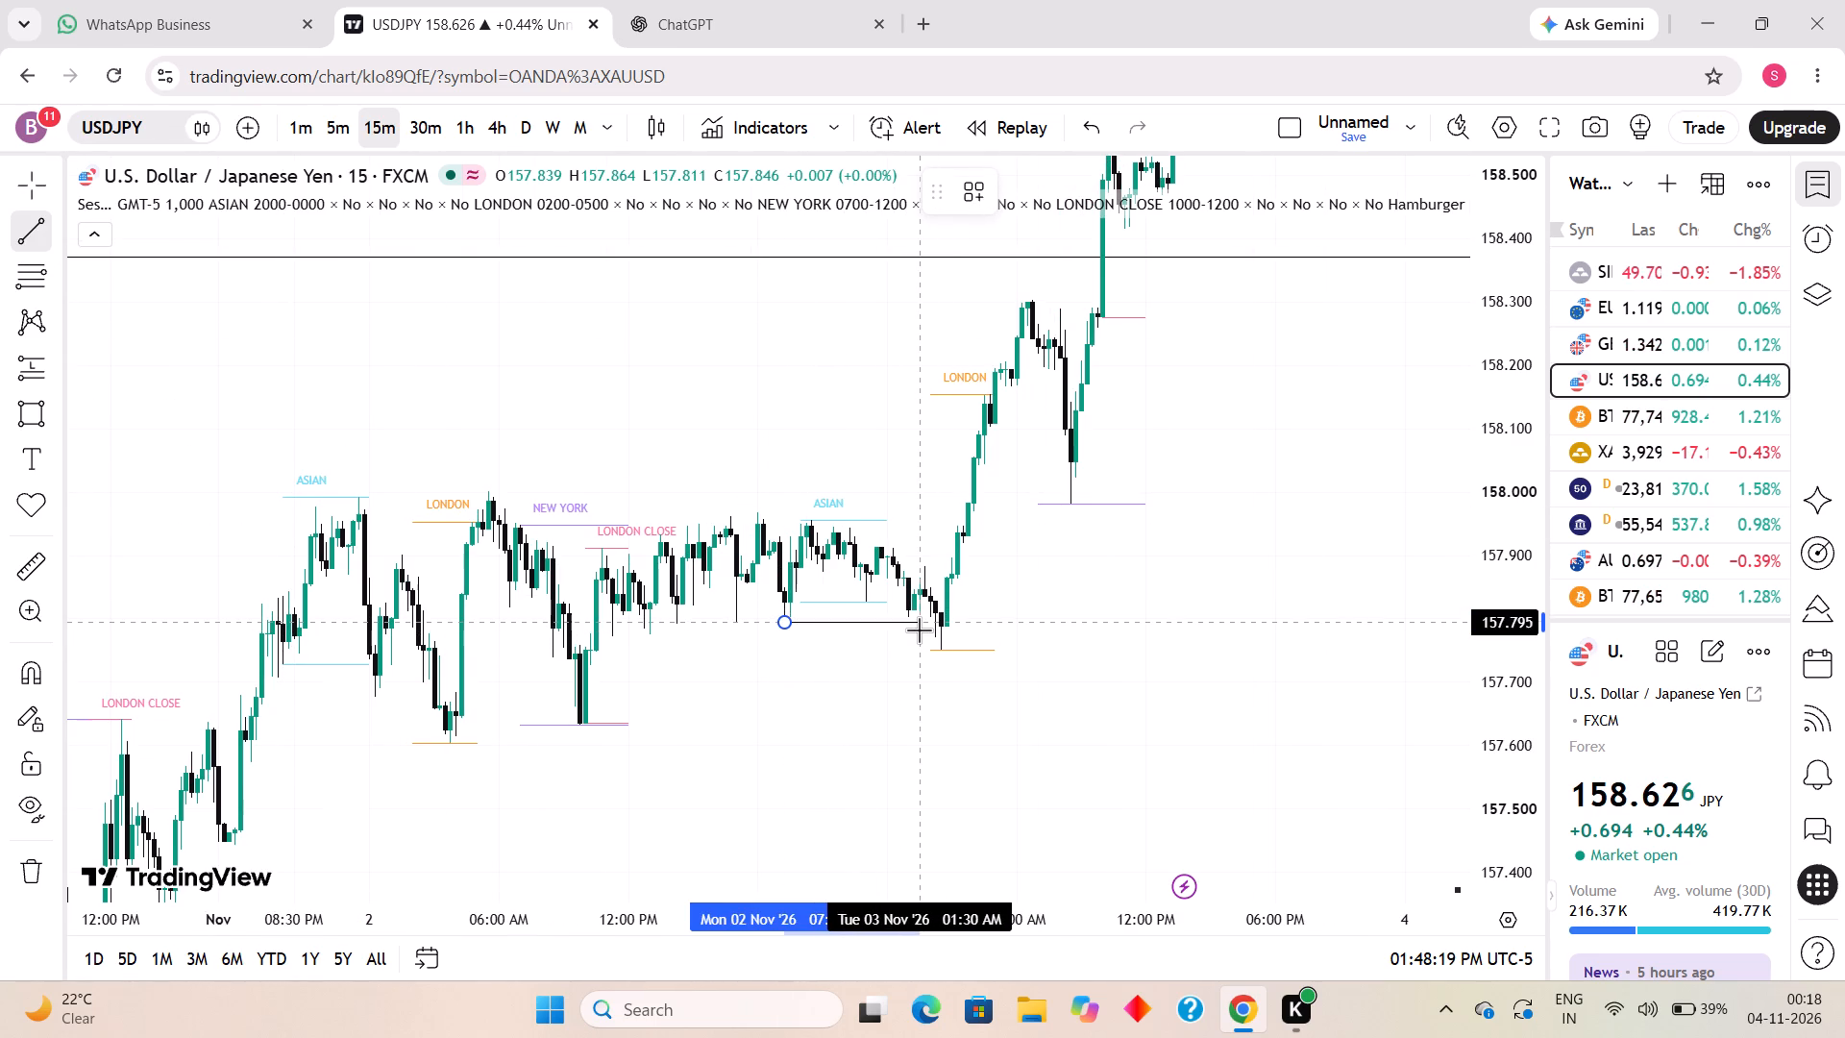
pyautogui.keyDown('shift'); pyautogui.click(934, 632); pyautogui.keyUp('shift')
pyautogui.click(1032, 688)
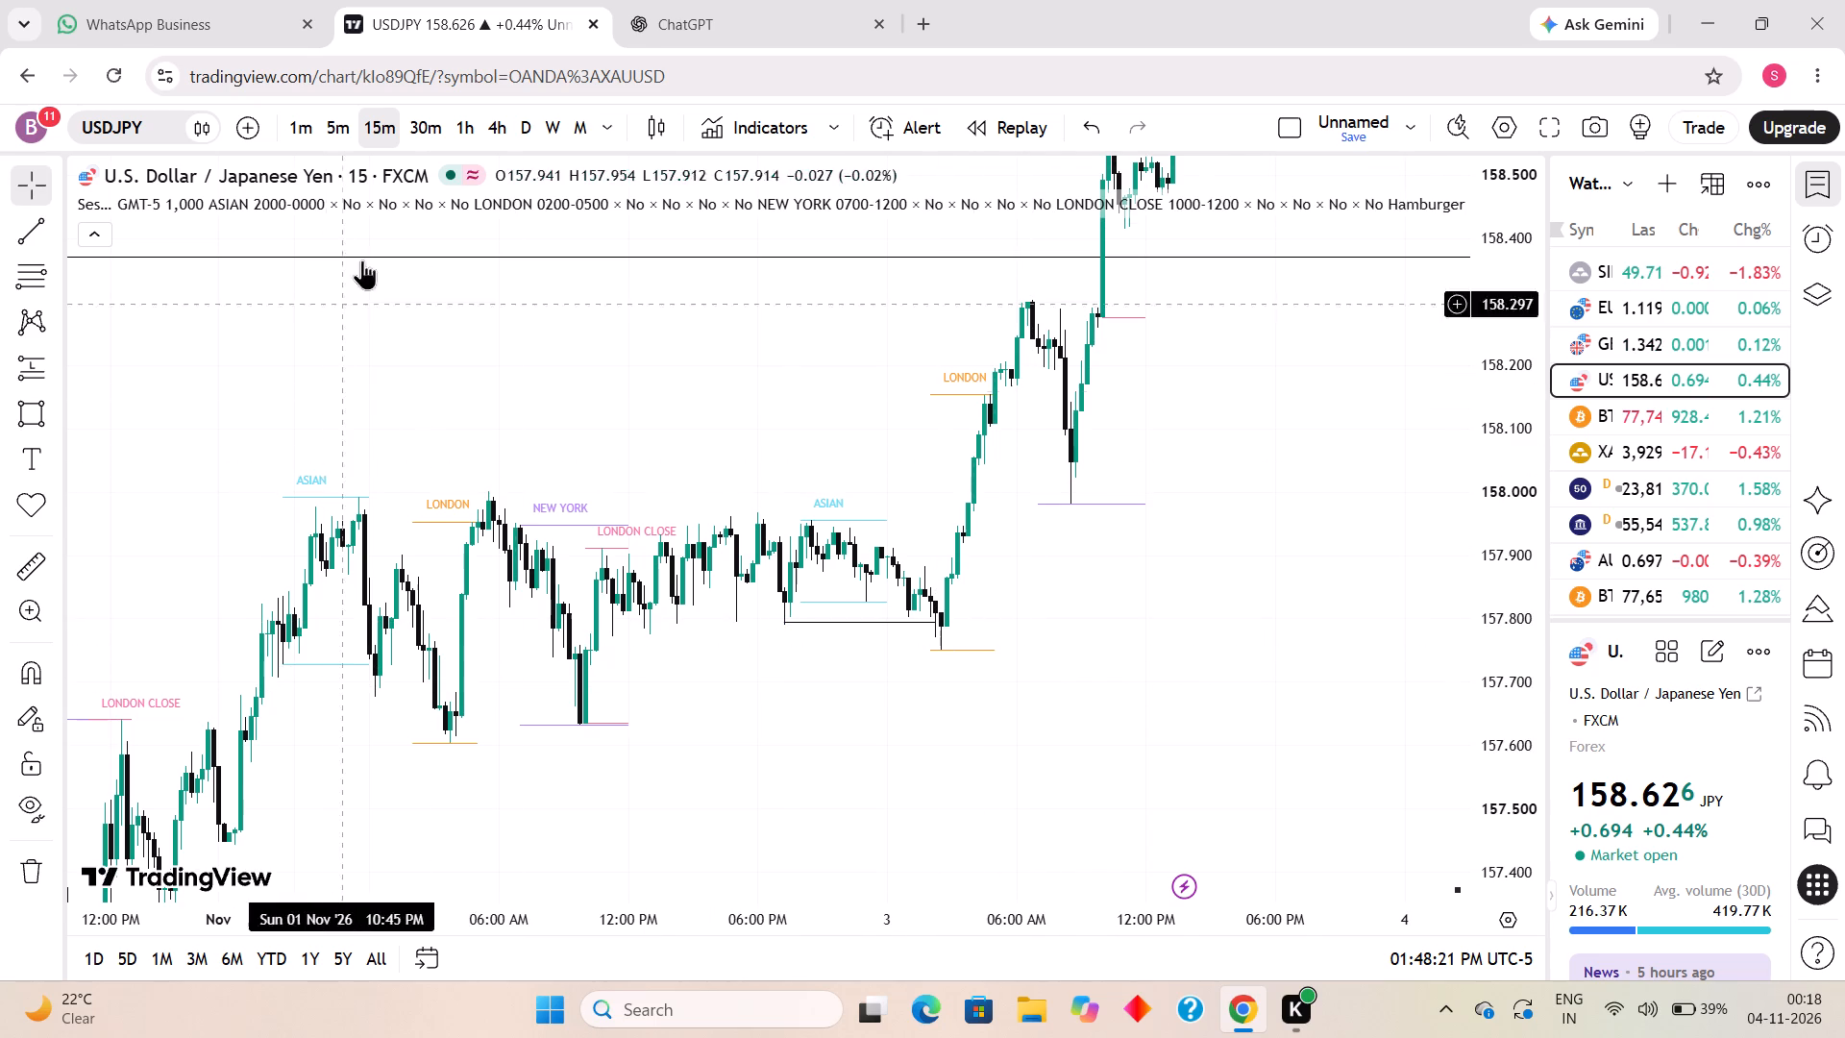
# Switch USDJPY to the 5-minute timeframe and draw a level trend line at about 157.778 from 2 November 11:15 AM to 3 November 2:20 AM.
pyautogui.click(335, 117)
pyautogui.scroll(-4, 552, 532)
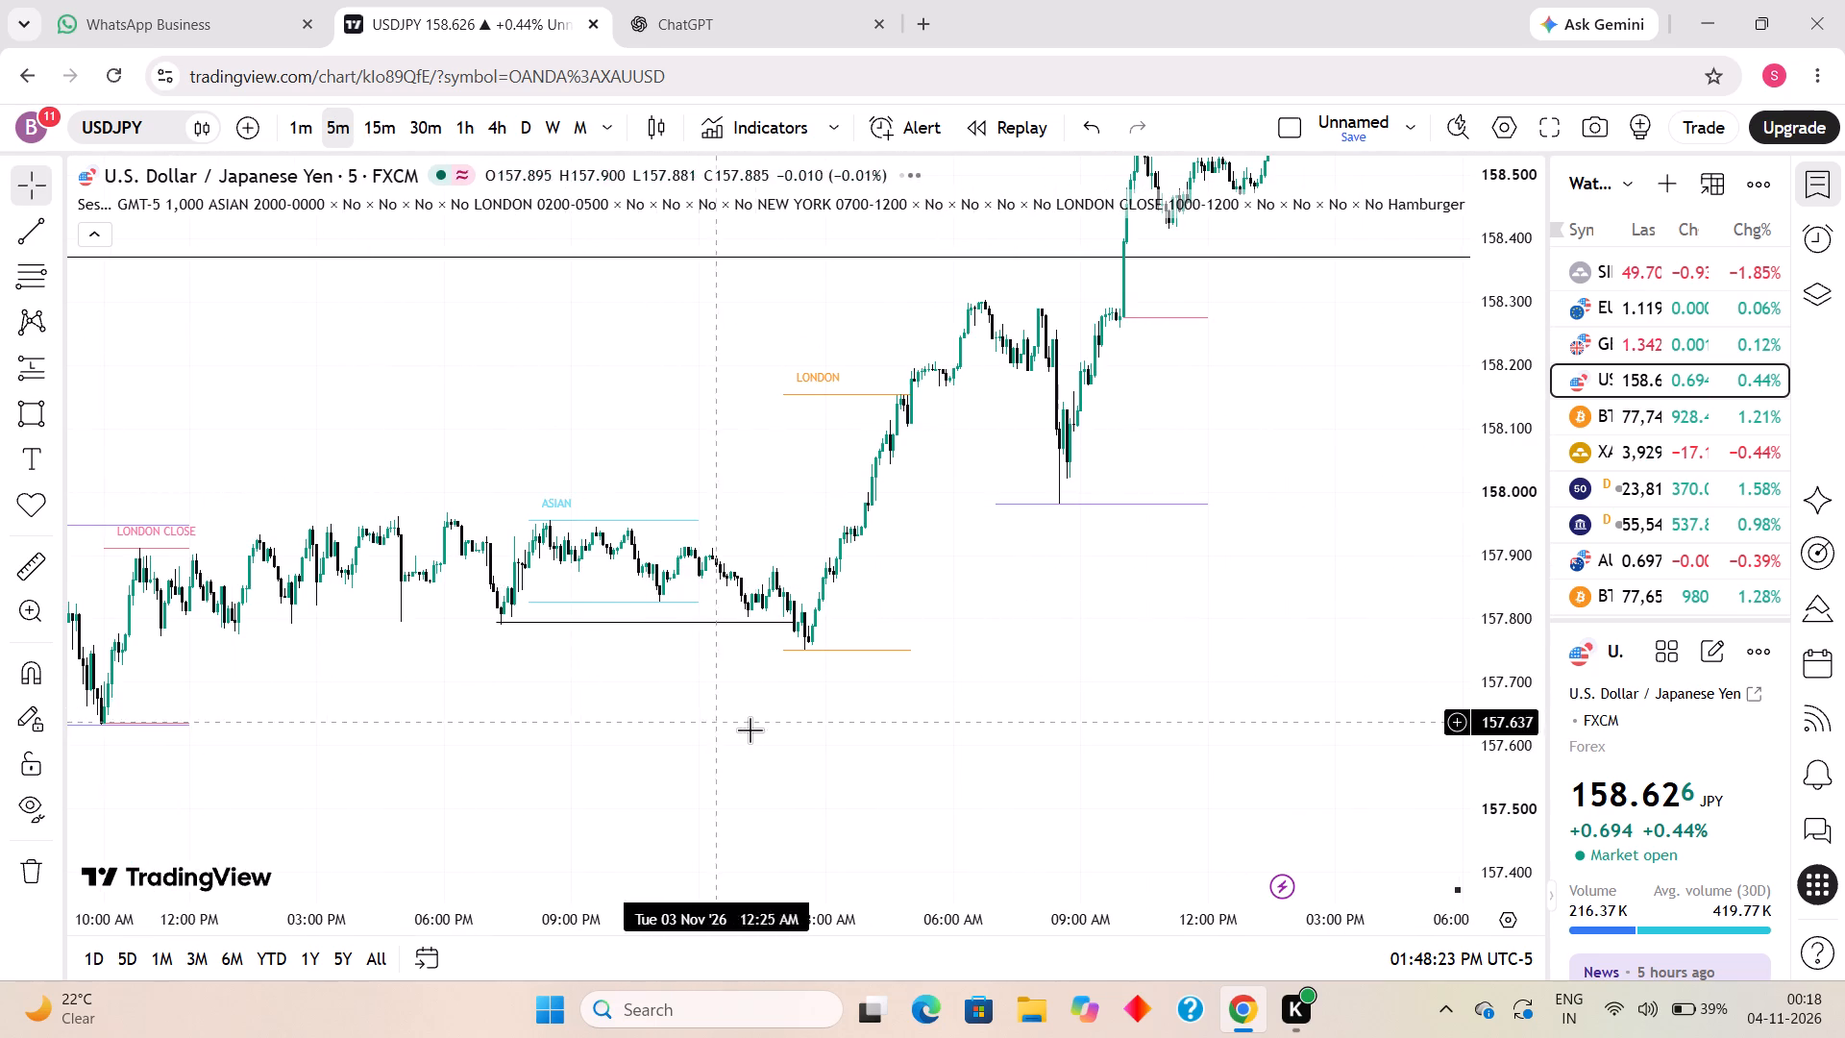
pyautogui.moveTo(933, 581); pyautogui.dragTo(897, 815)
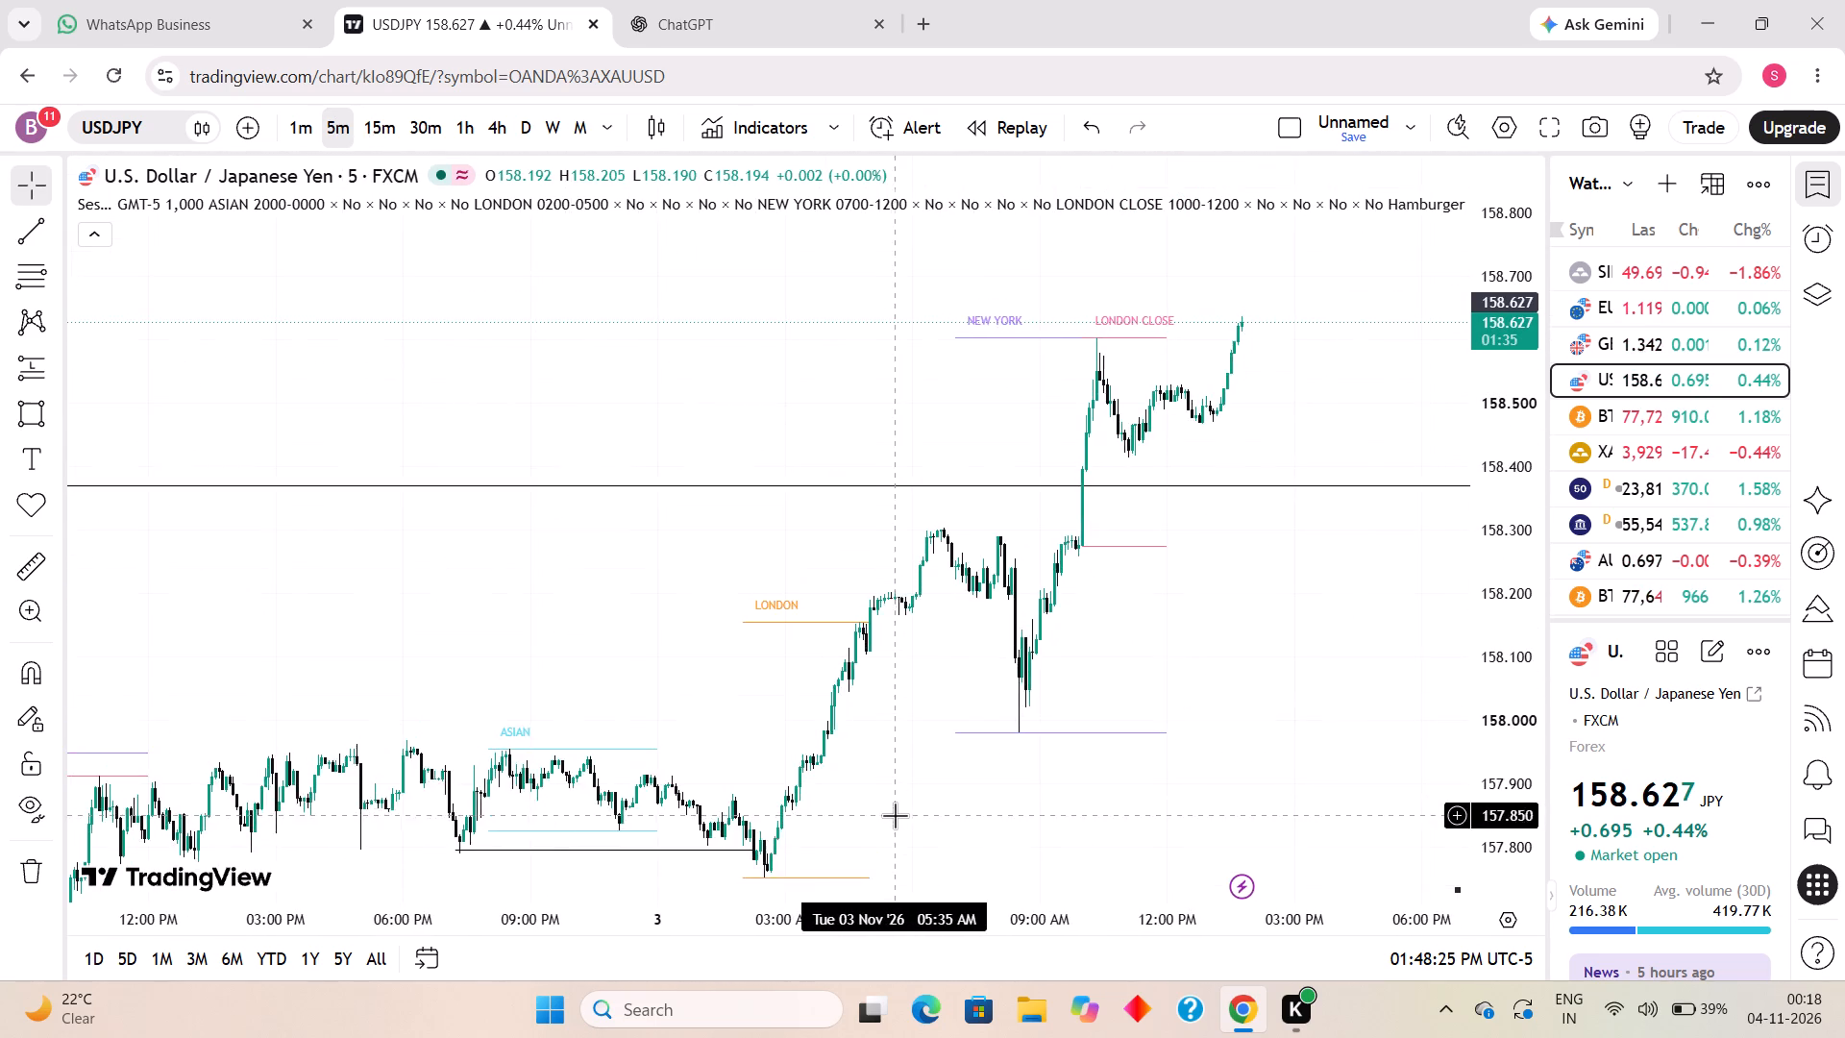
pyautogui.scroll(-5, 896, 787)
pyautogui.moveTo(1003, 712); pyautogui.dragTo(1113, 417)
pyautogui.scroll(2, 847, 597)
pyautogui.scroll(2, 715, 583)
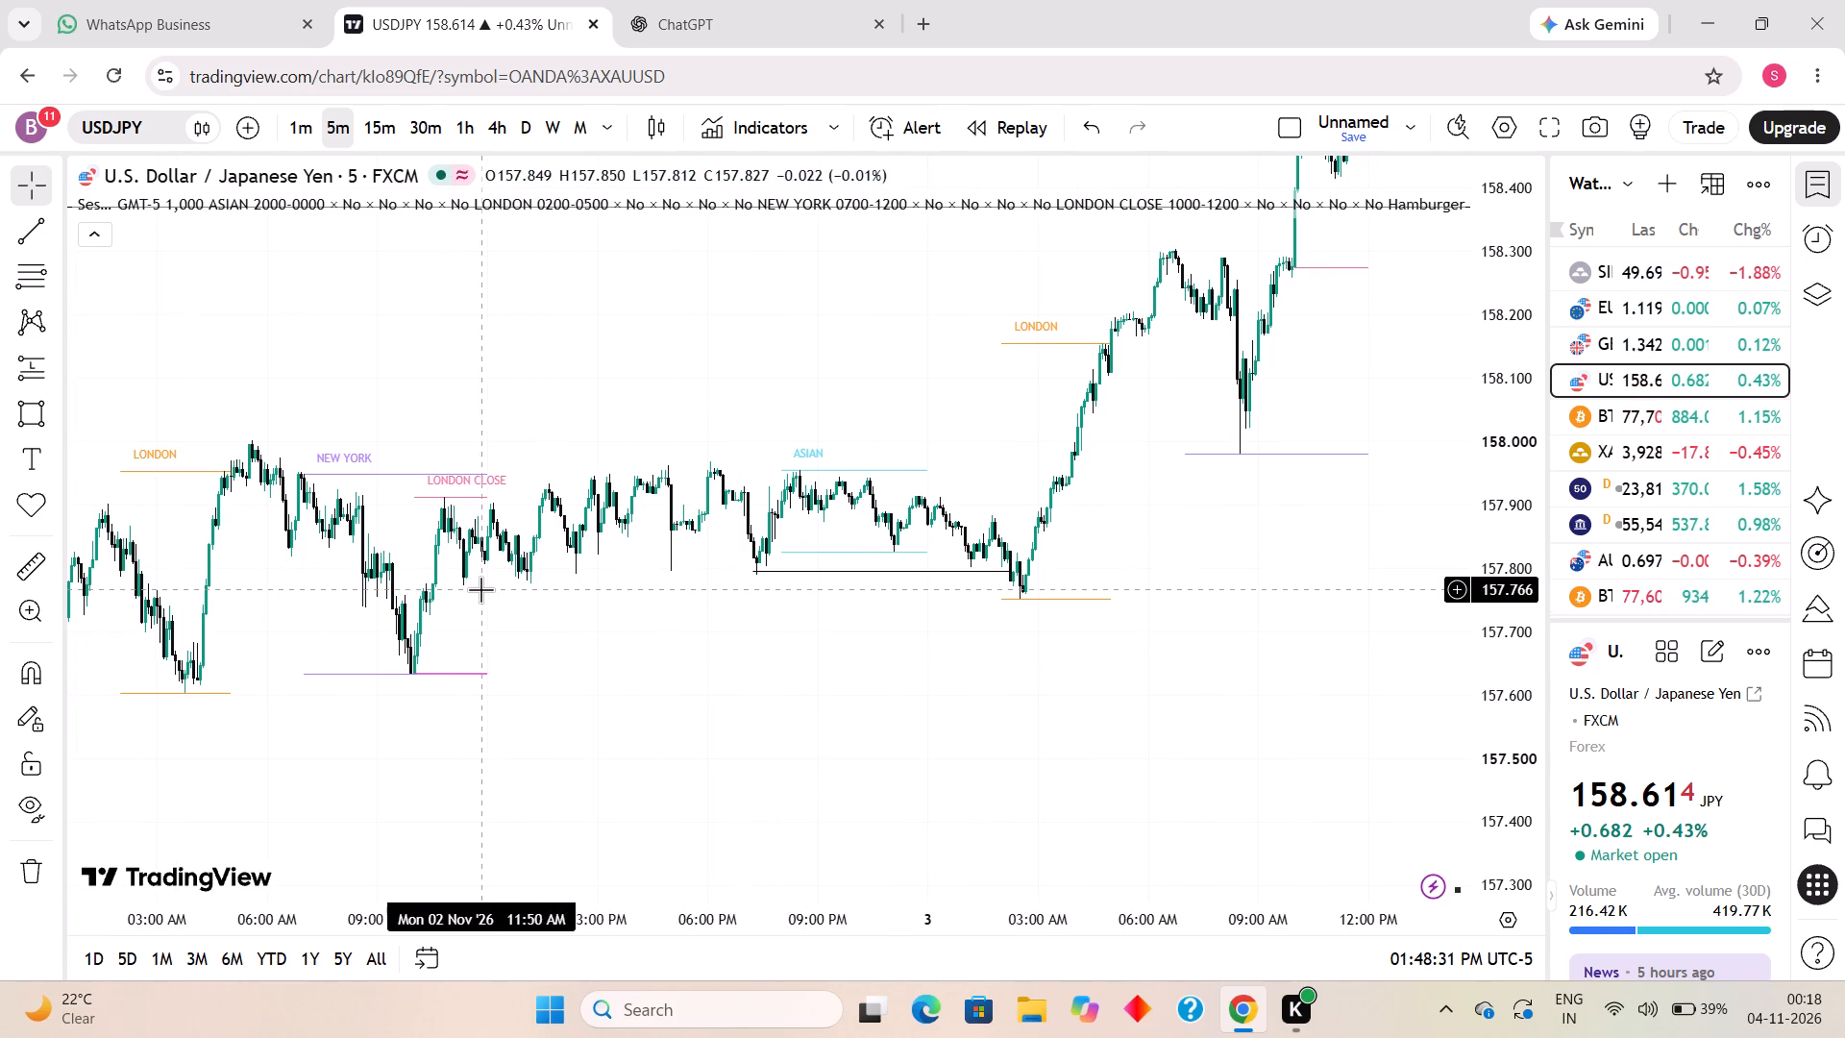
pyautogui.click(34, 225)
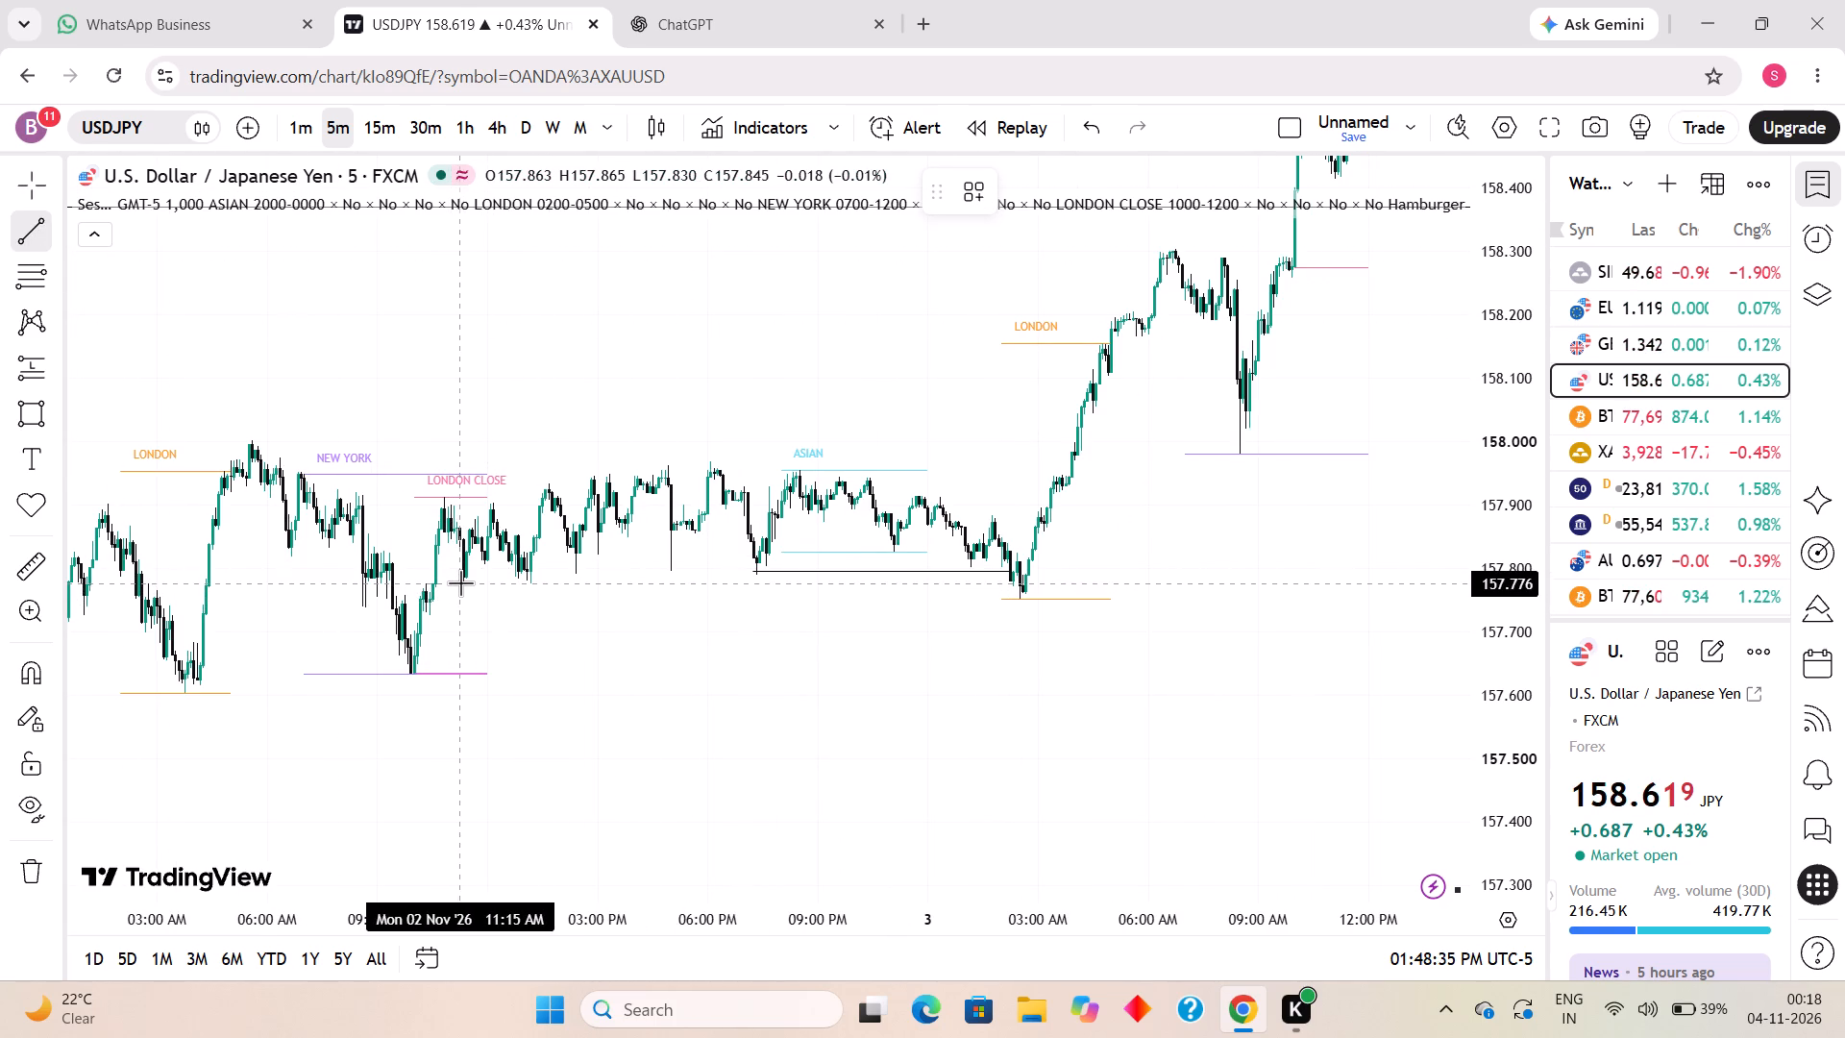
pyautogui.click(460, 582)
pyautogui.keyDown('shift'); pyautogui.click(1013, 643); pyautogui.keyUp('shift')
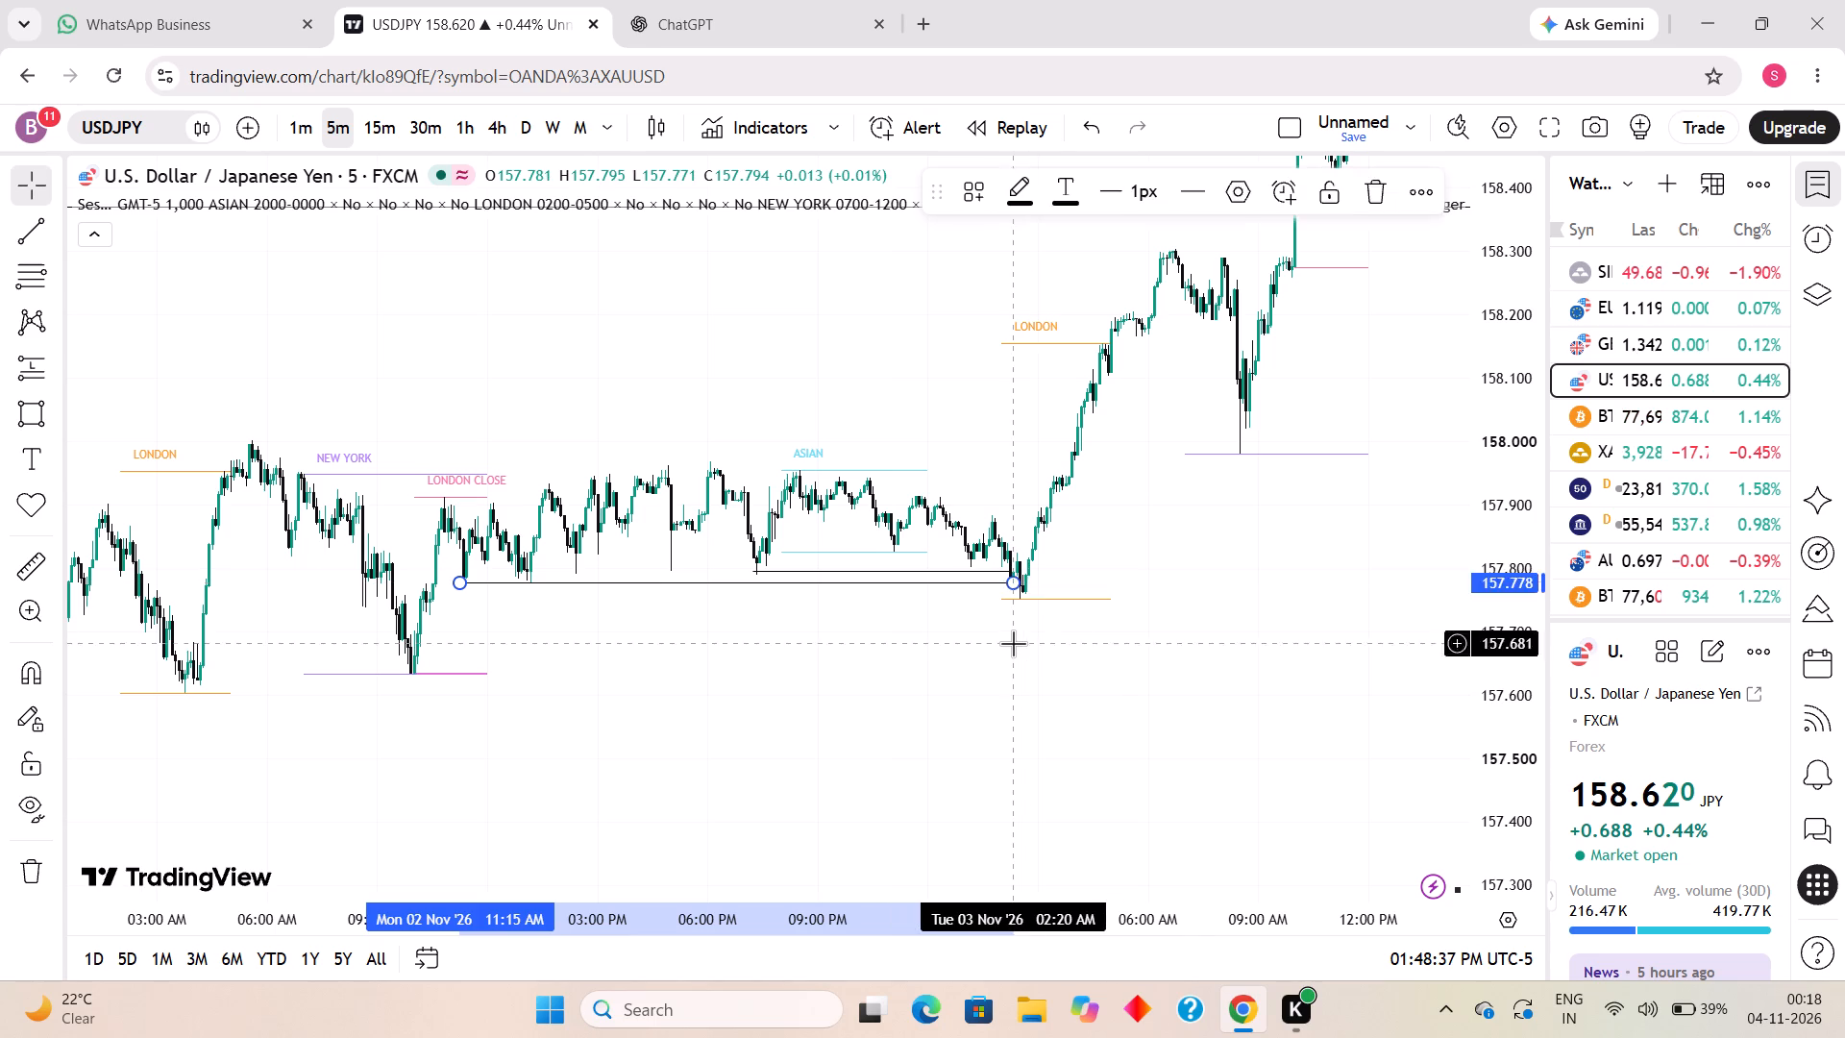
pyautogui.click(1007, 677)
# Examine USDJPY's 5-minute price action on 2 and 3 November against the session ranges and the two marked lows.
pyautogui.moveTo(971, 704); pyautogui.dragTo(775, 934)
pyautogui.scroll(-6, 999, 719)
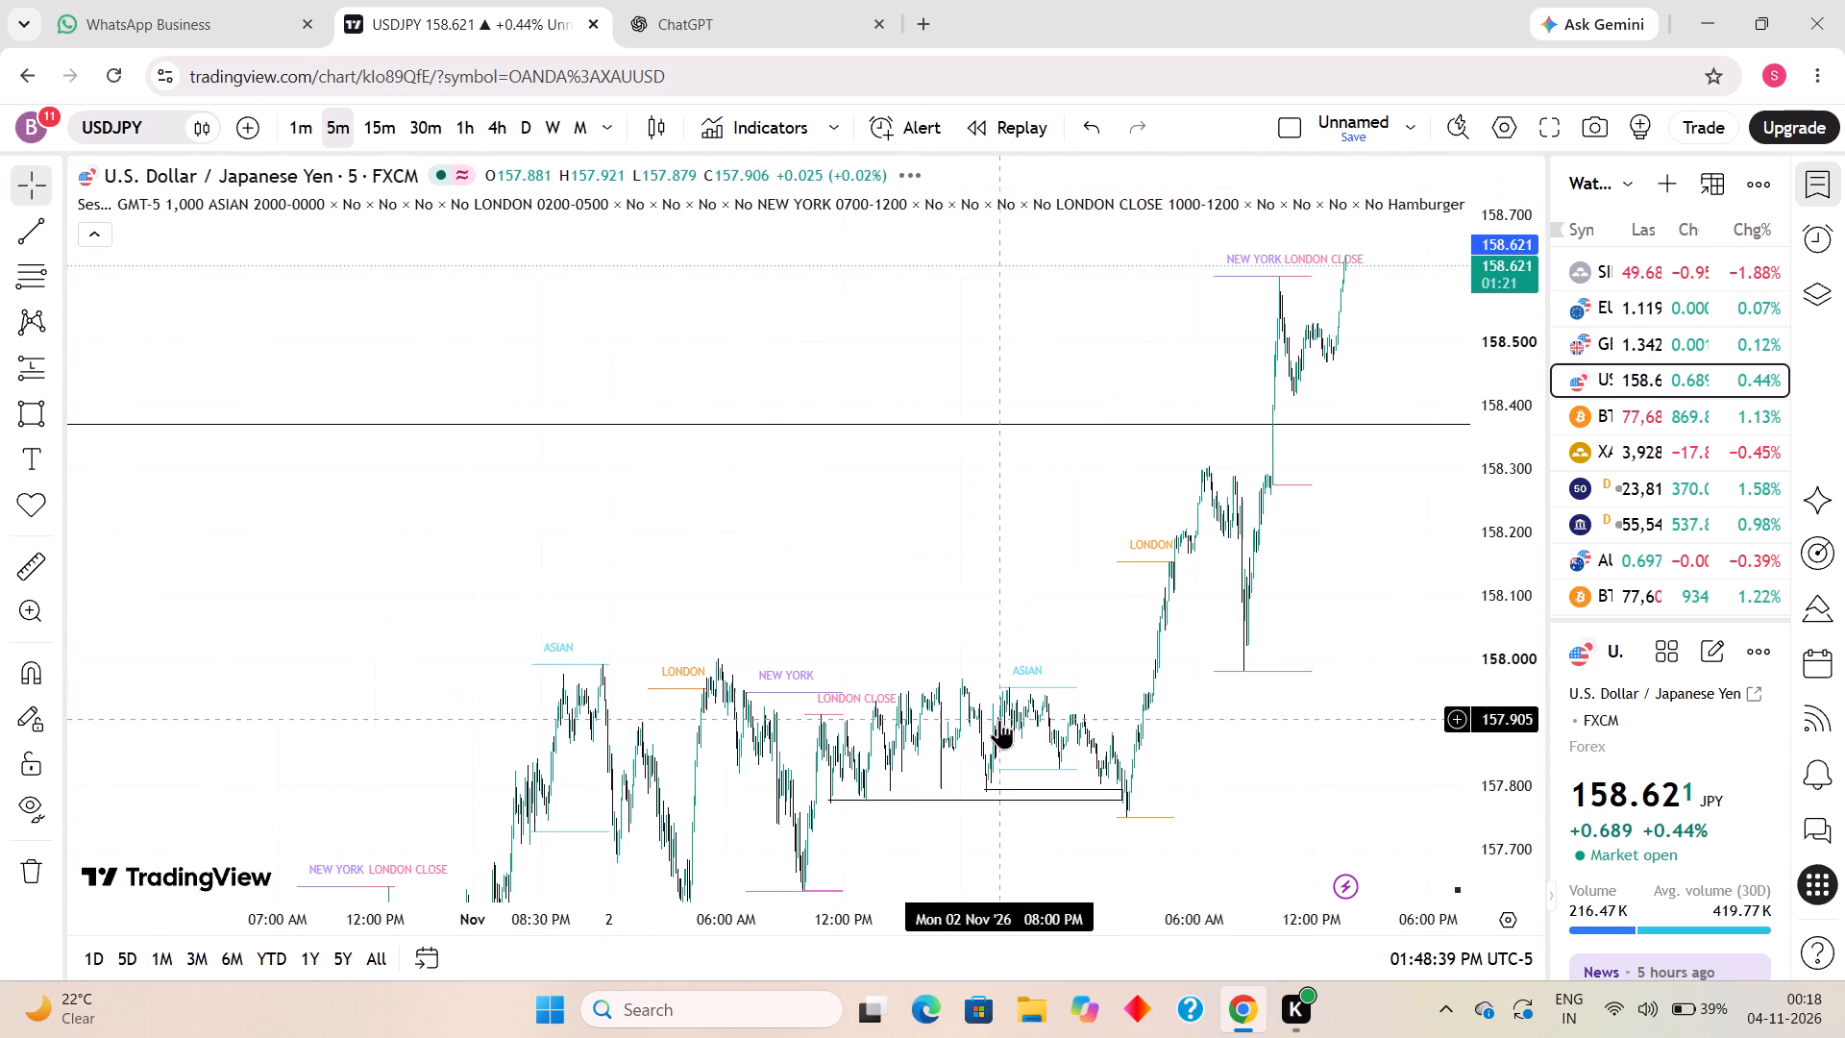
pyautogui.moveTo(1260, 790); pyautogui.dragTo(1005, 792)
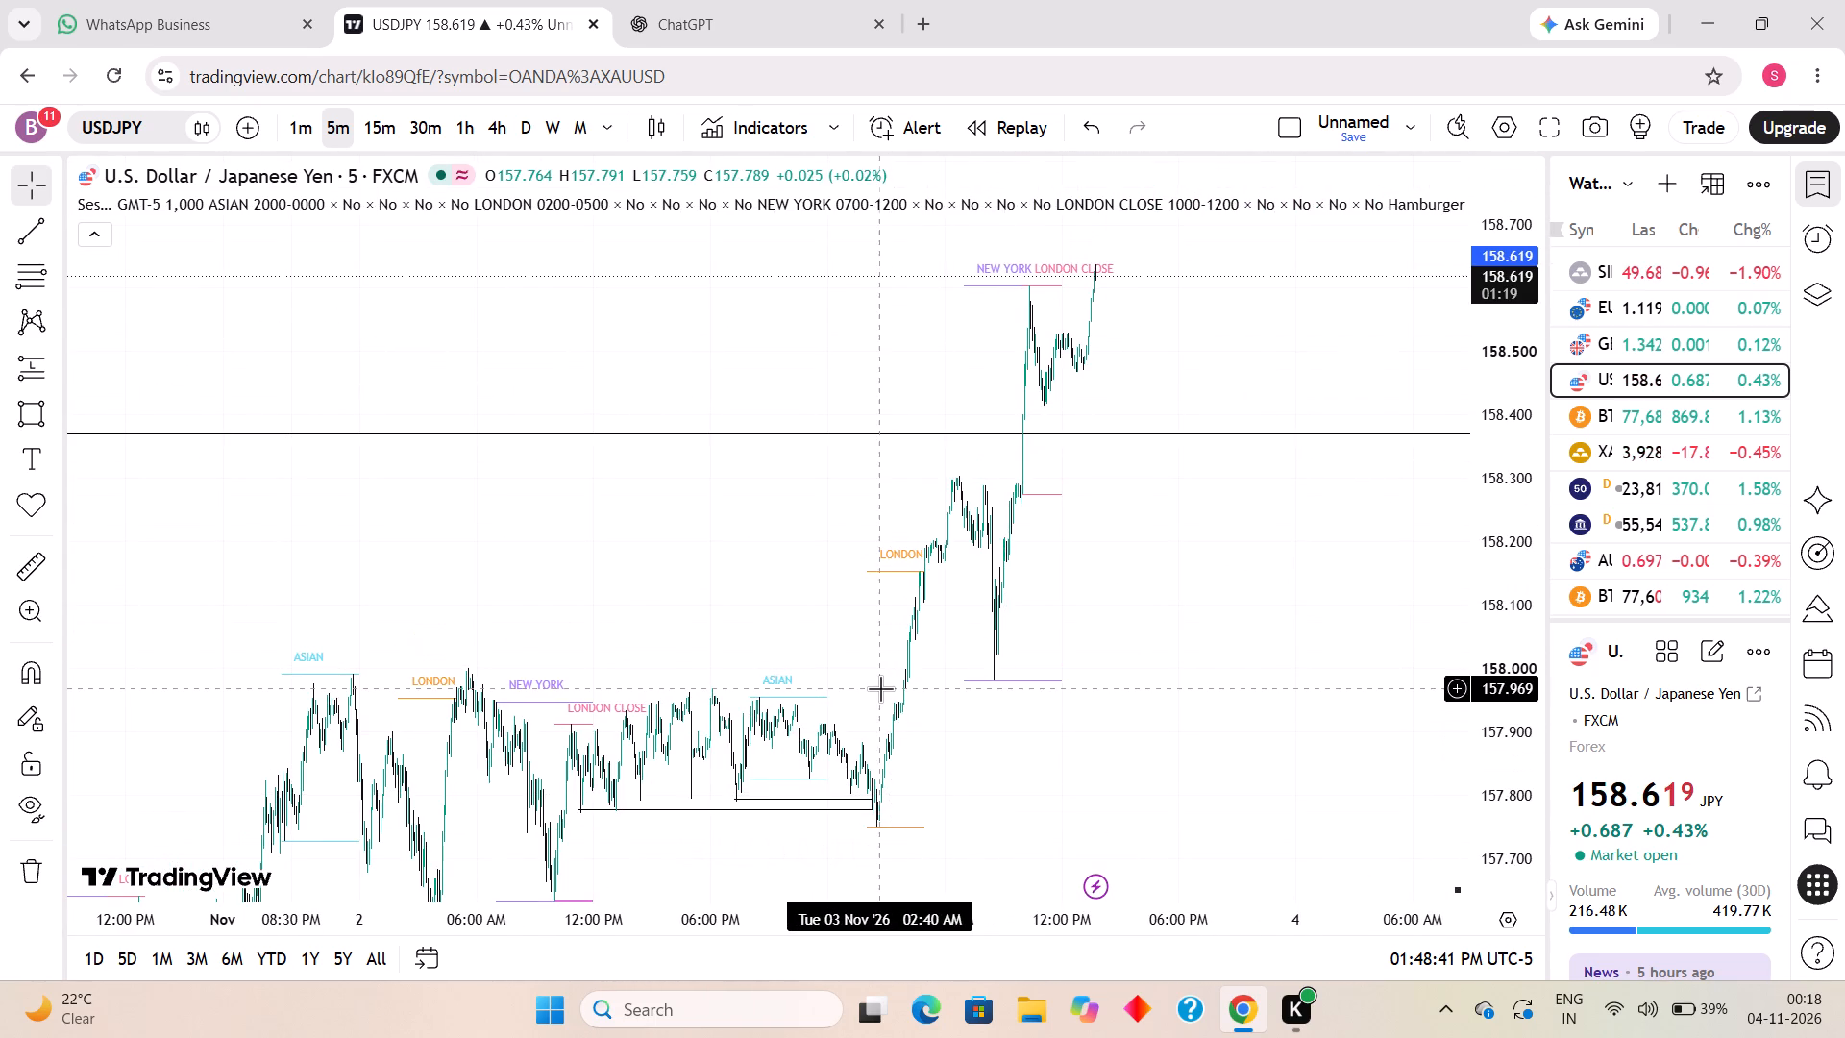
pyautogui.scroll(6, 878, 689)
pyautogui.moveTo(804, 699); pyautogui.dragTo(1407, 627)
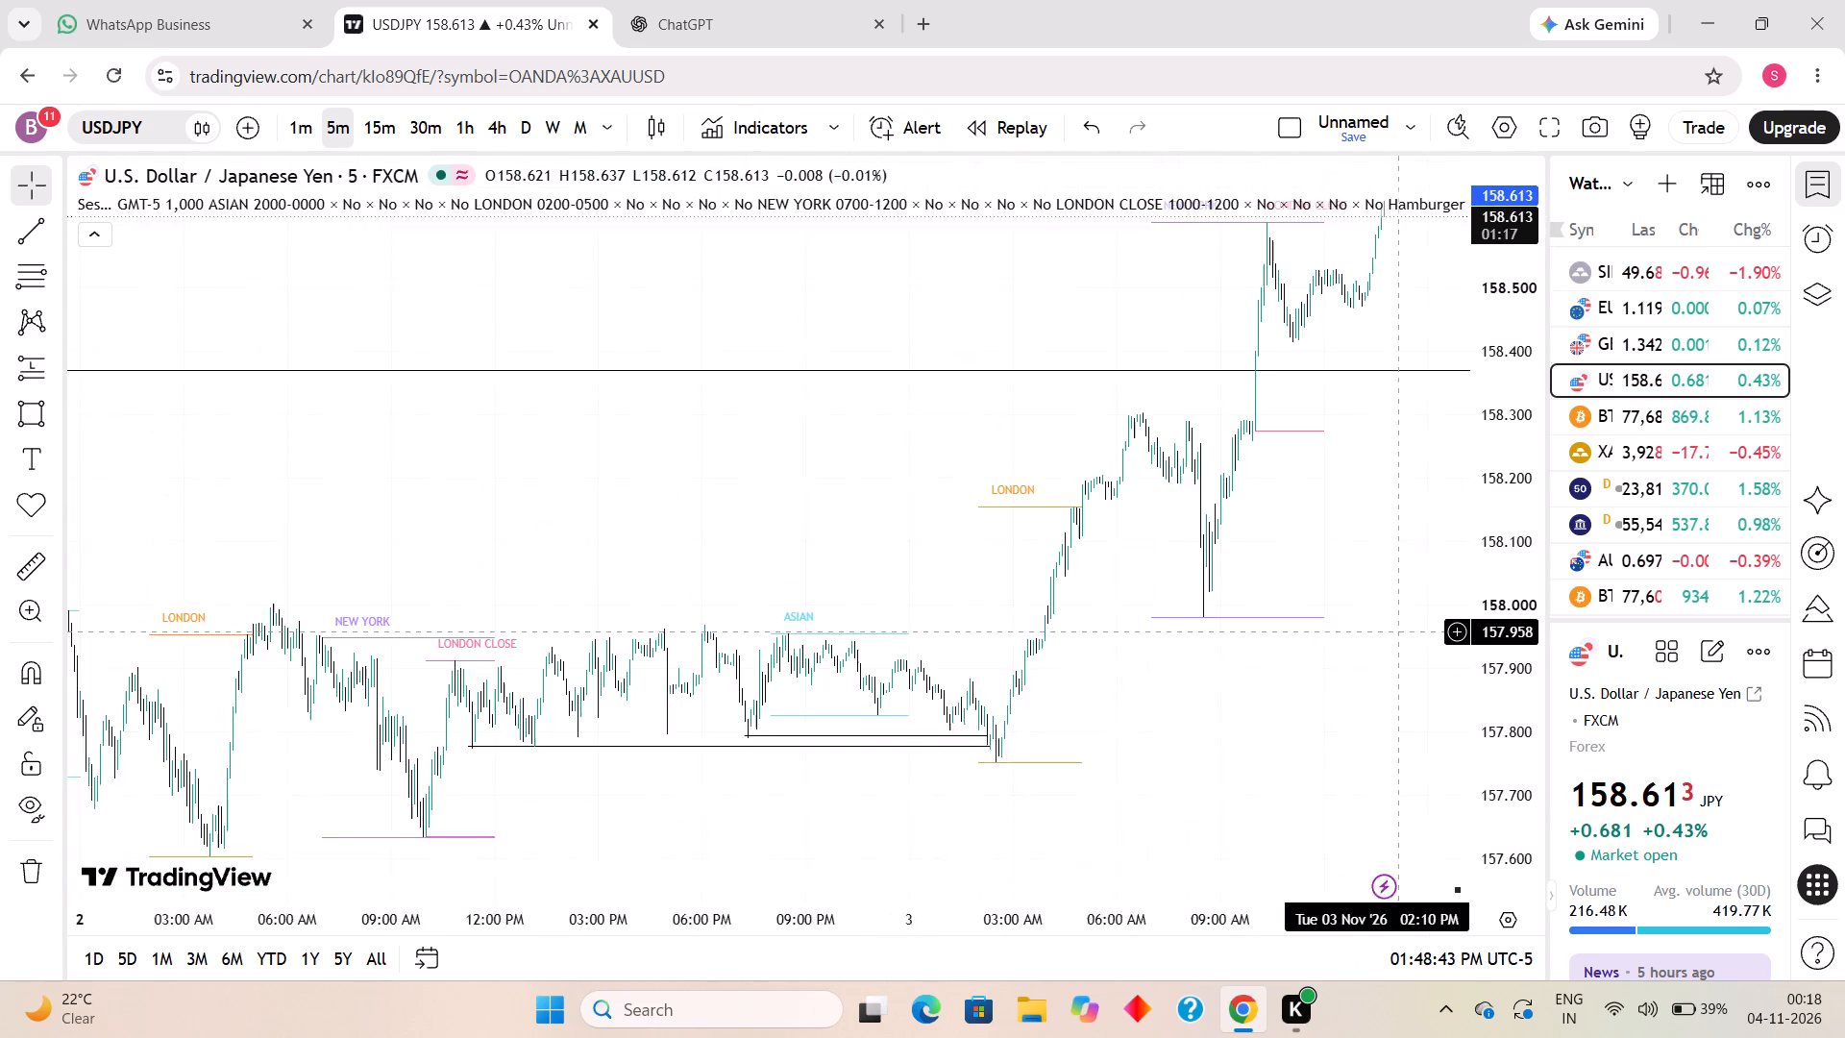
pyautogui.moveTo(1407, 627); pyautogui.dragTo(1415, 622)
pyautogui.moveTo(1511, 806); pyautogui.dragTo(1230, 692)
pyautogui.moveTo(1201, 724); pyautogui.dragTo(1213, 582)
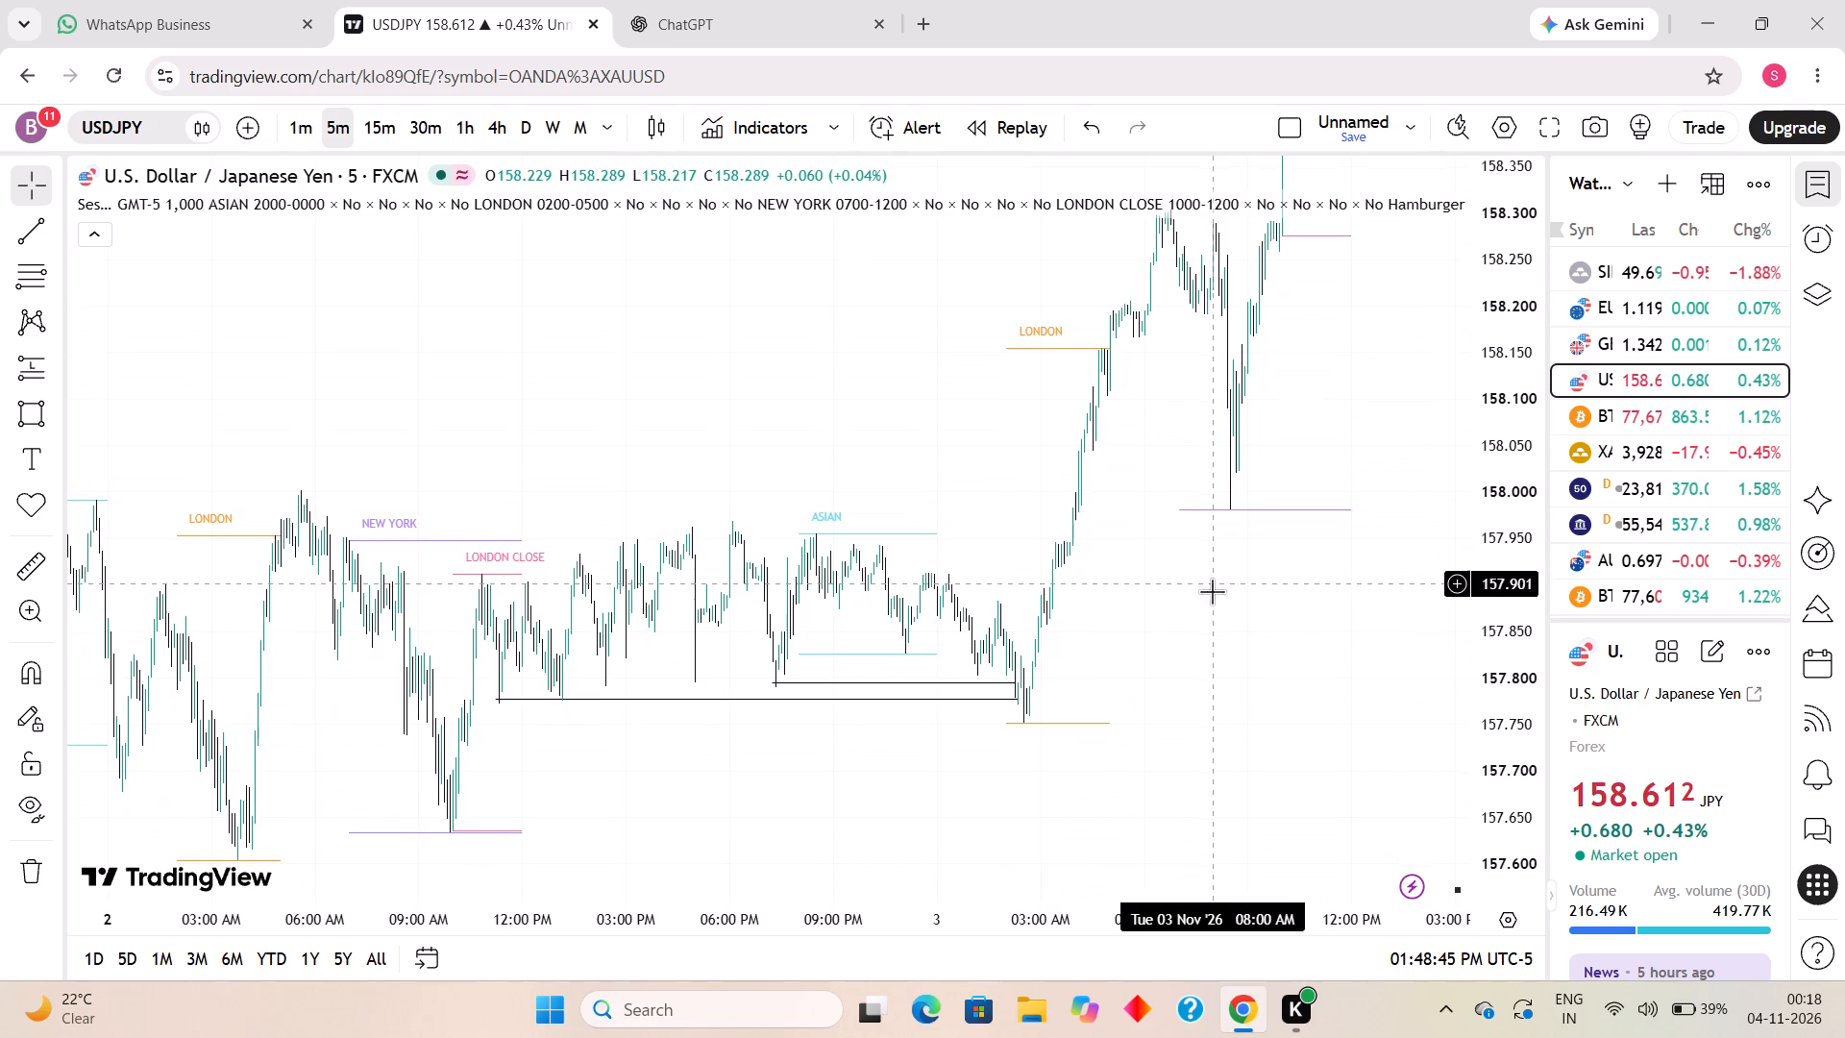
# Draw a rectangle zone from about 157.976 to 157.929, spanning 3 November 3:50 AM to 8:55 AM, below the New York session low.
pyautogui.moveTo(1486, 782); pyautogui.dragTo(1331, 457)
pyautogui.scroll(5, 1006, 620)
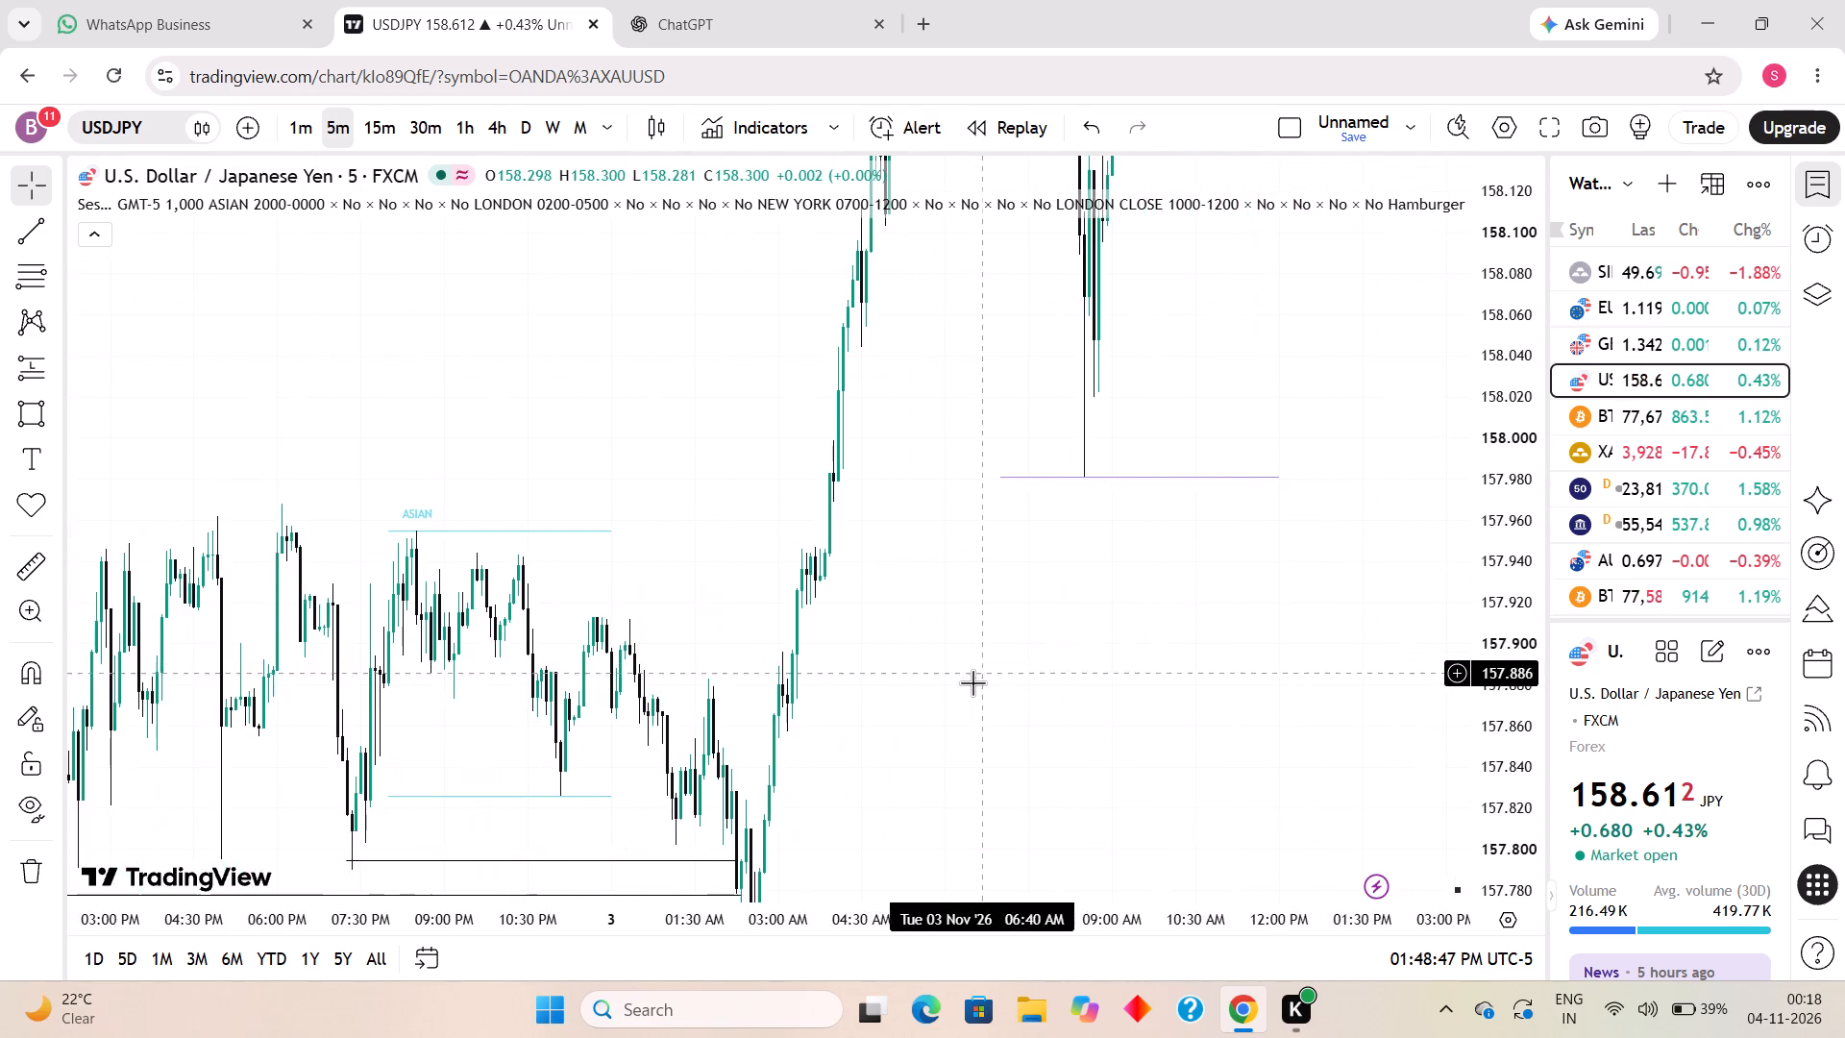
pyautogui.moveTo(951, 705); pyautogui.dragTo(1121, 559)
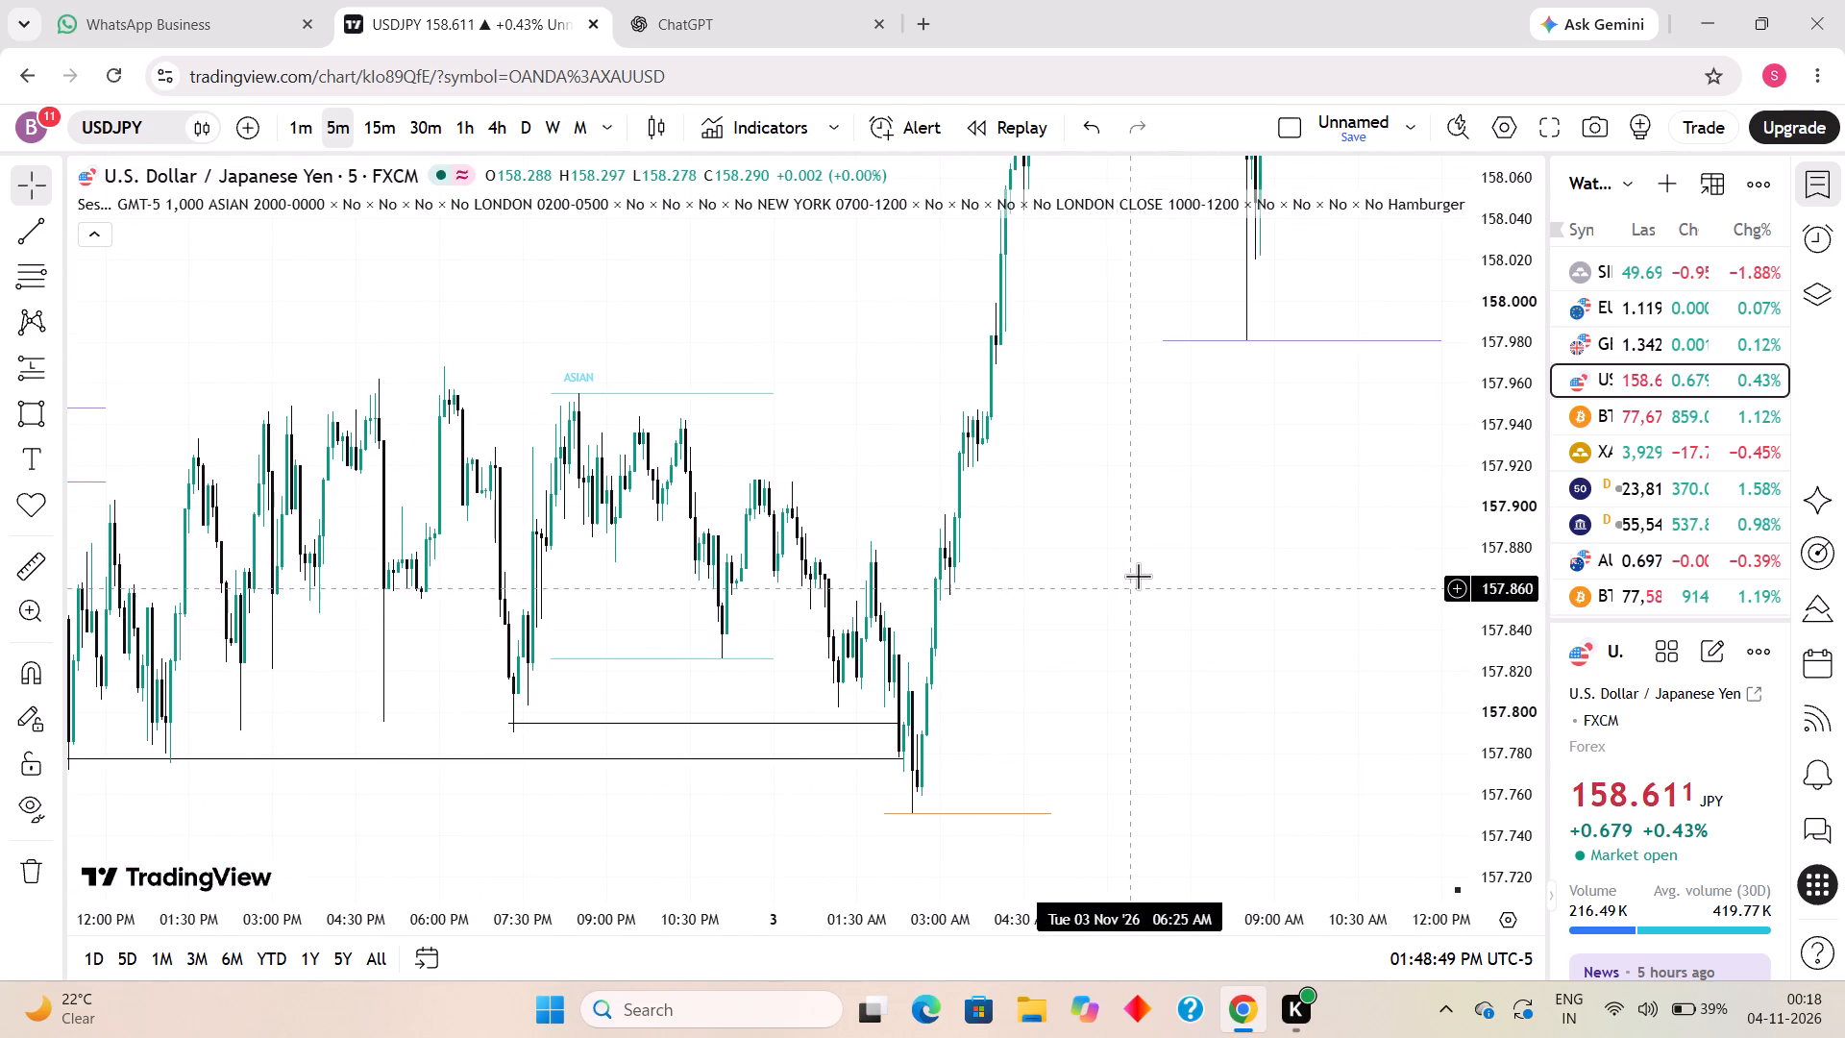
pyautogui.moveTo(1140, 576); pyautogui.dragTo(1069, 833)
pyautogui.scroll(1, 942, 789)
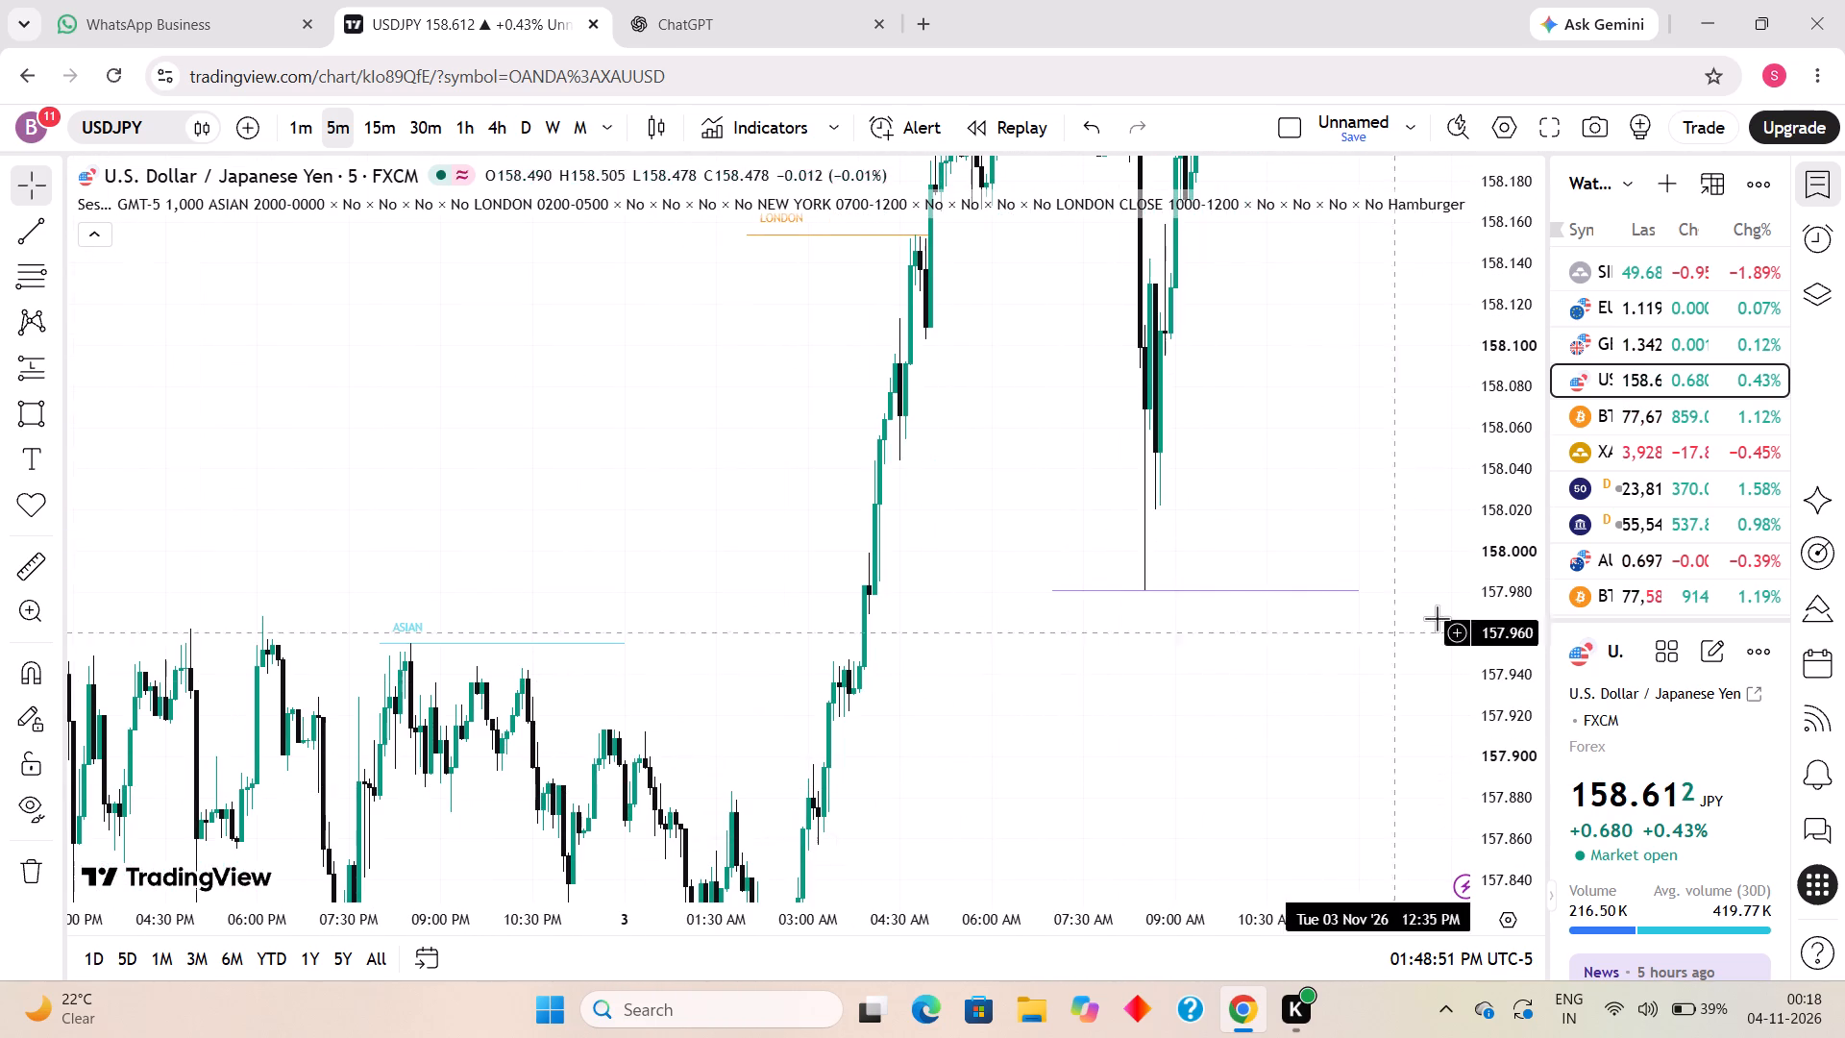
pyautogui.moveTo(1479, 657); pyautogui.dragTo(1329, 798)
pyautogui.click(16, 407)
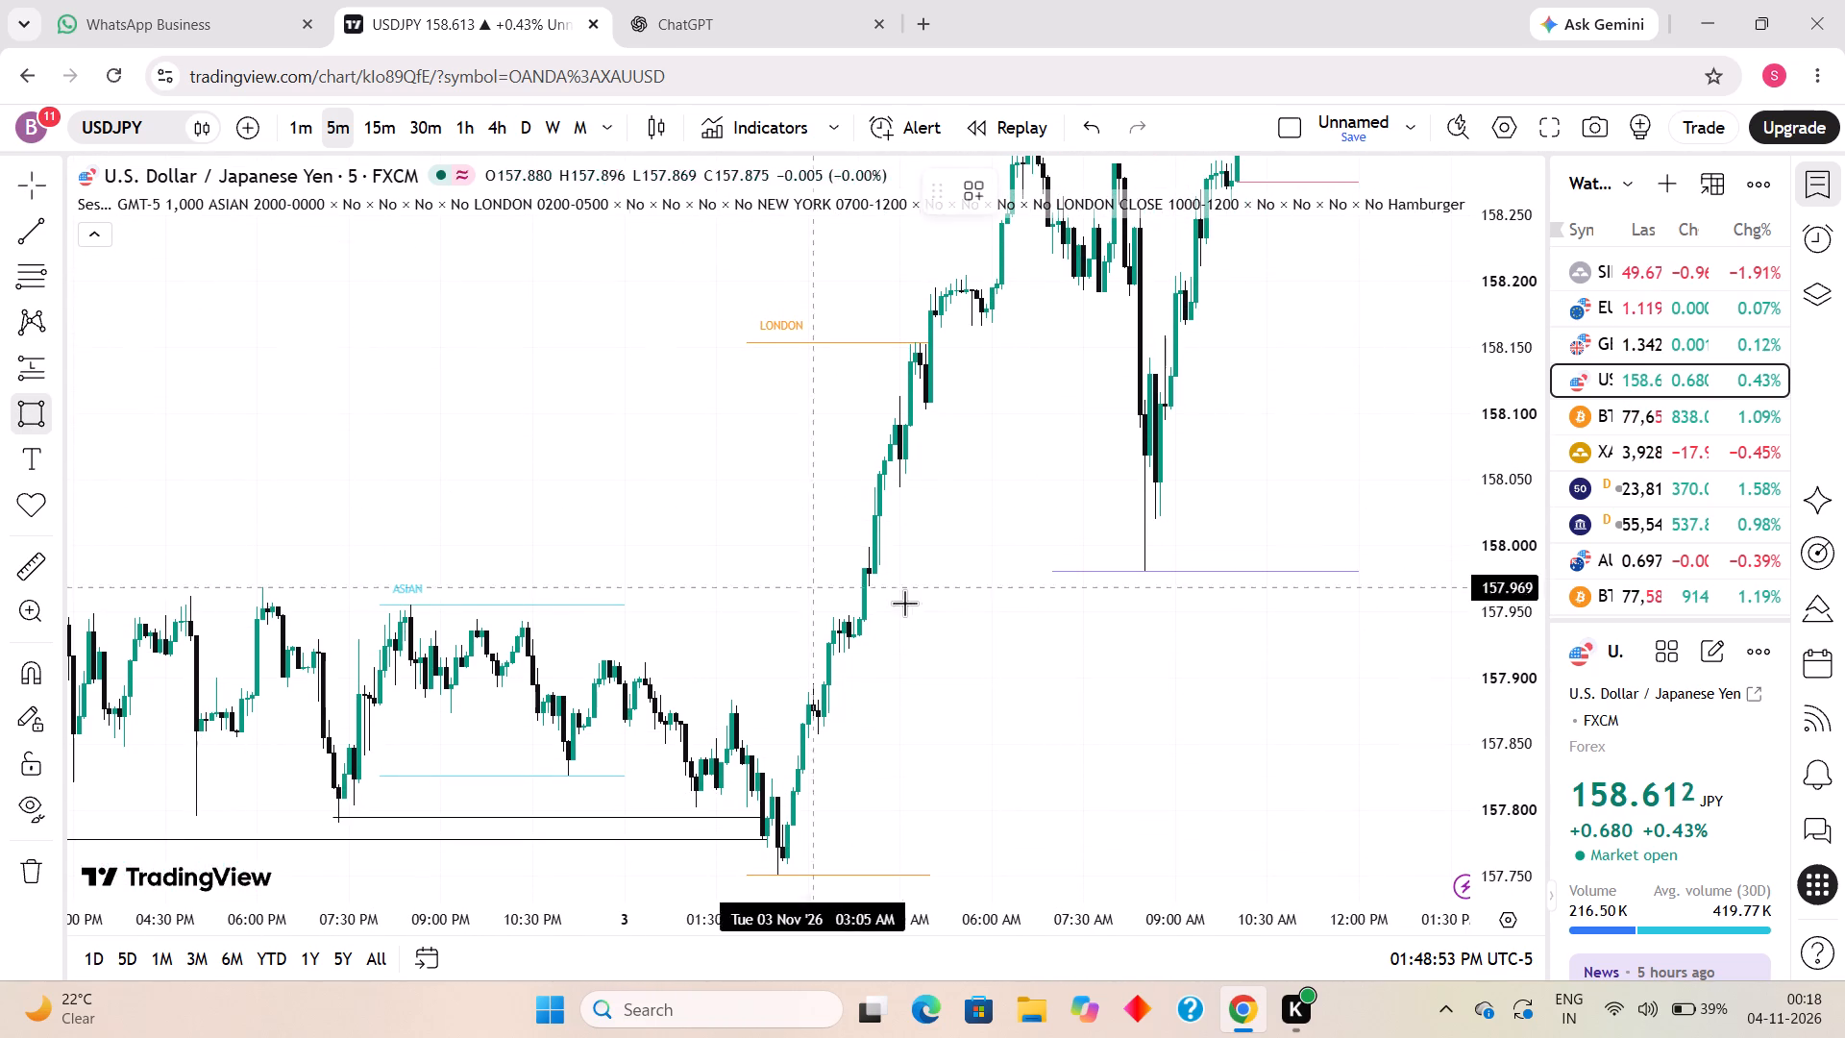
pyautogui.click(859, 577)
pyautogui.click(1168, 640)
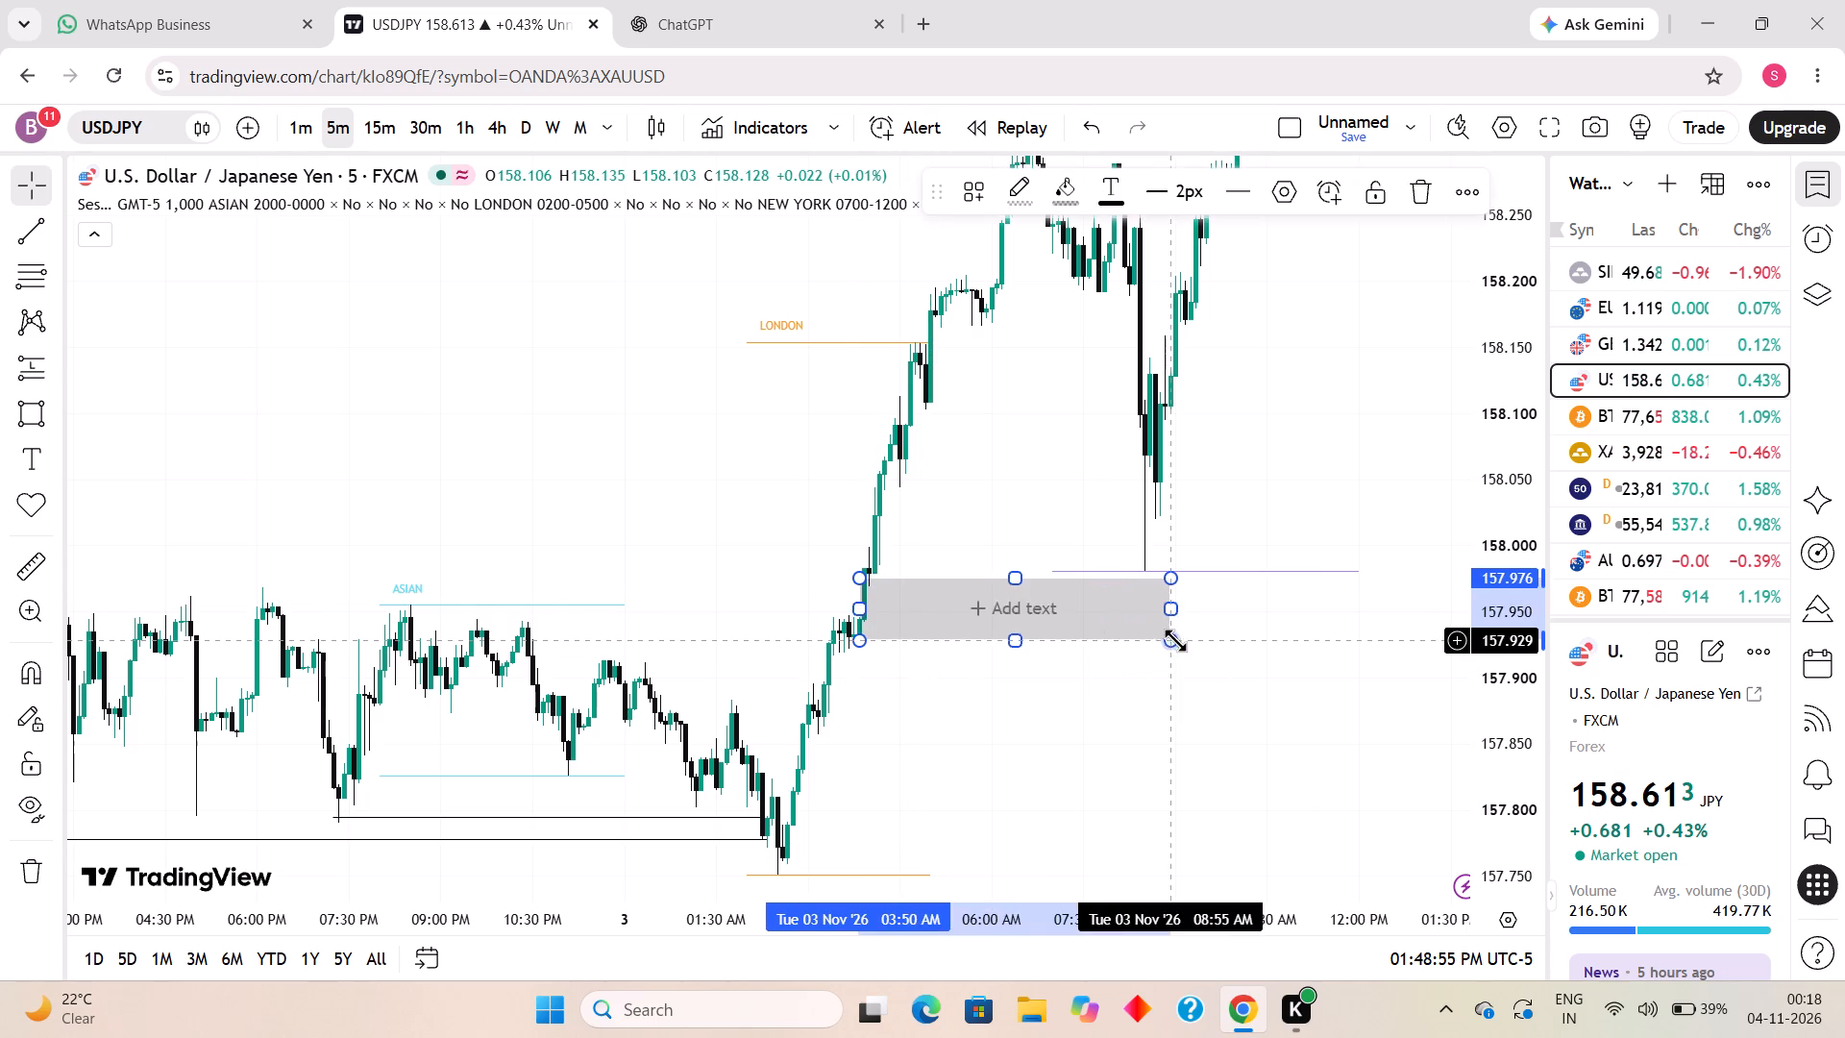
# Draw a small rectangle zone from about 158.168 down to 158.13 on the rebound after USDJPY's 3 November New York low.
pyautogui.moveTo(1327, 625); pyautogui.dragTo(1218, 736)
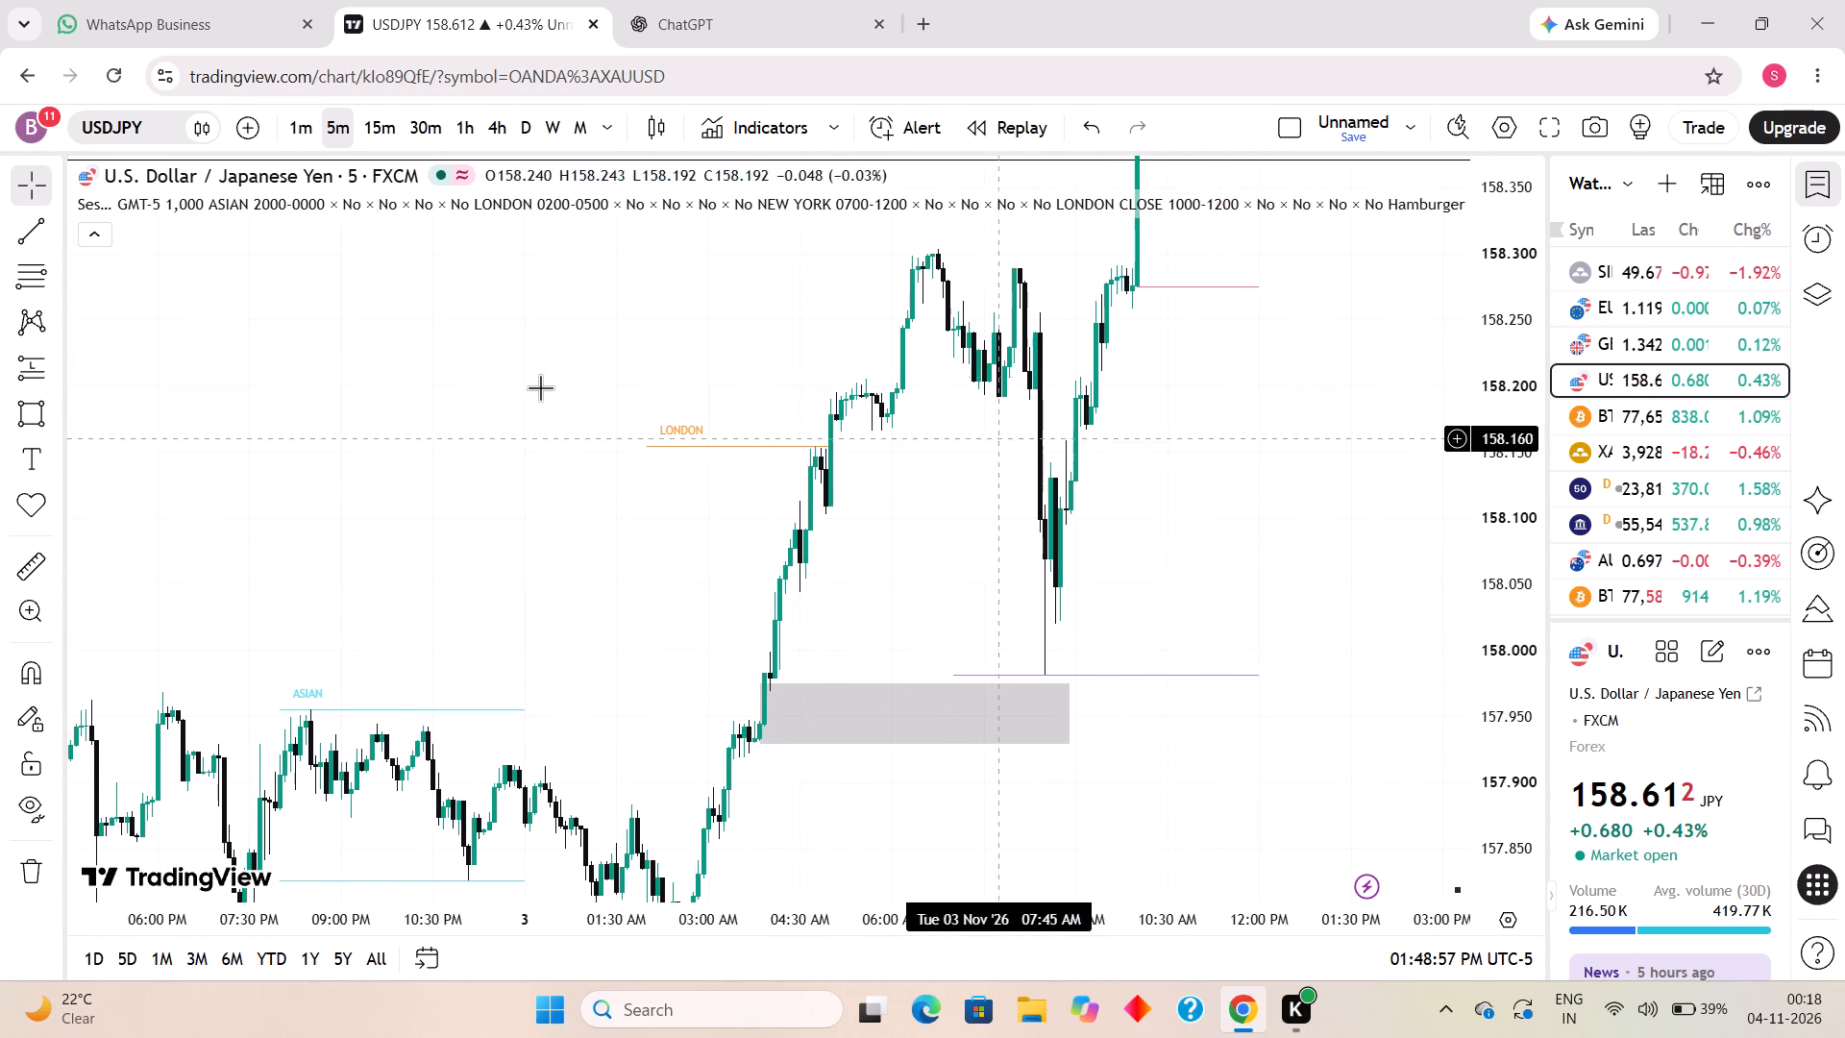
pyautogui.click(37, 404)
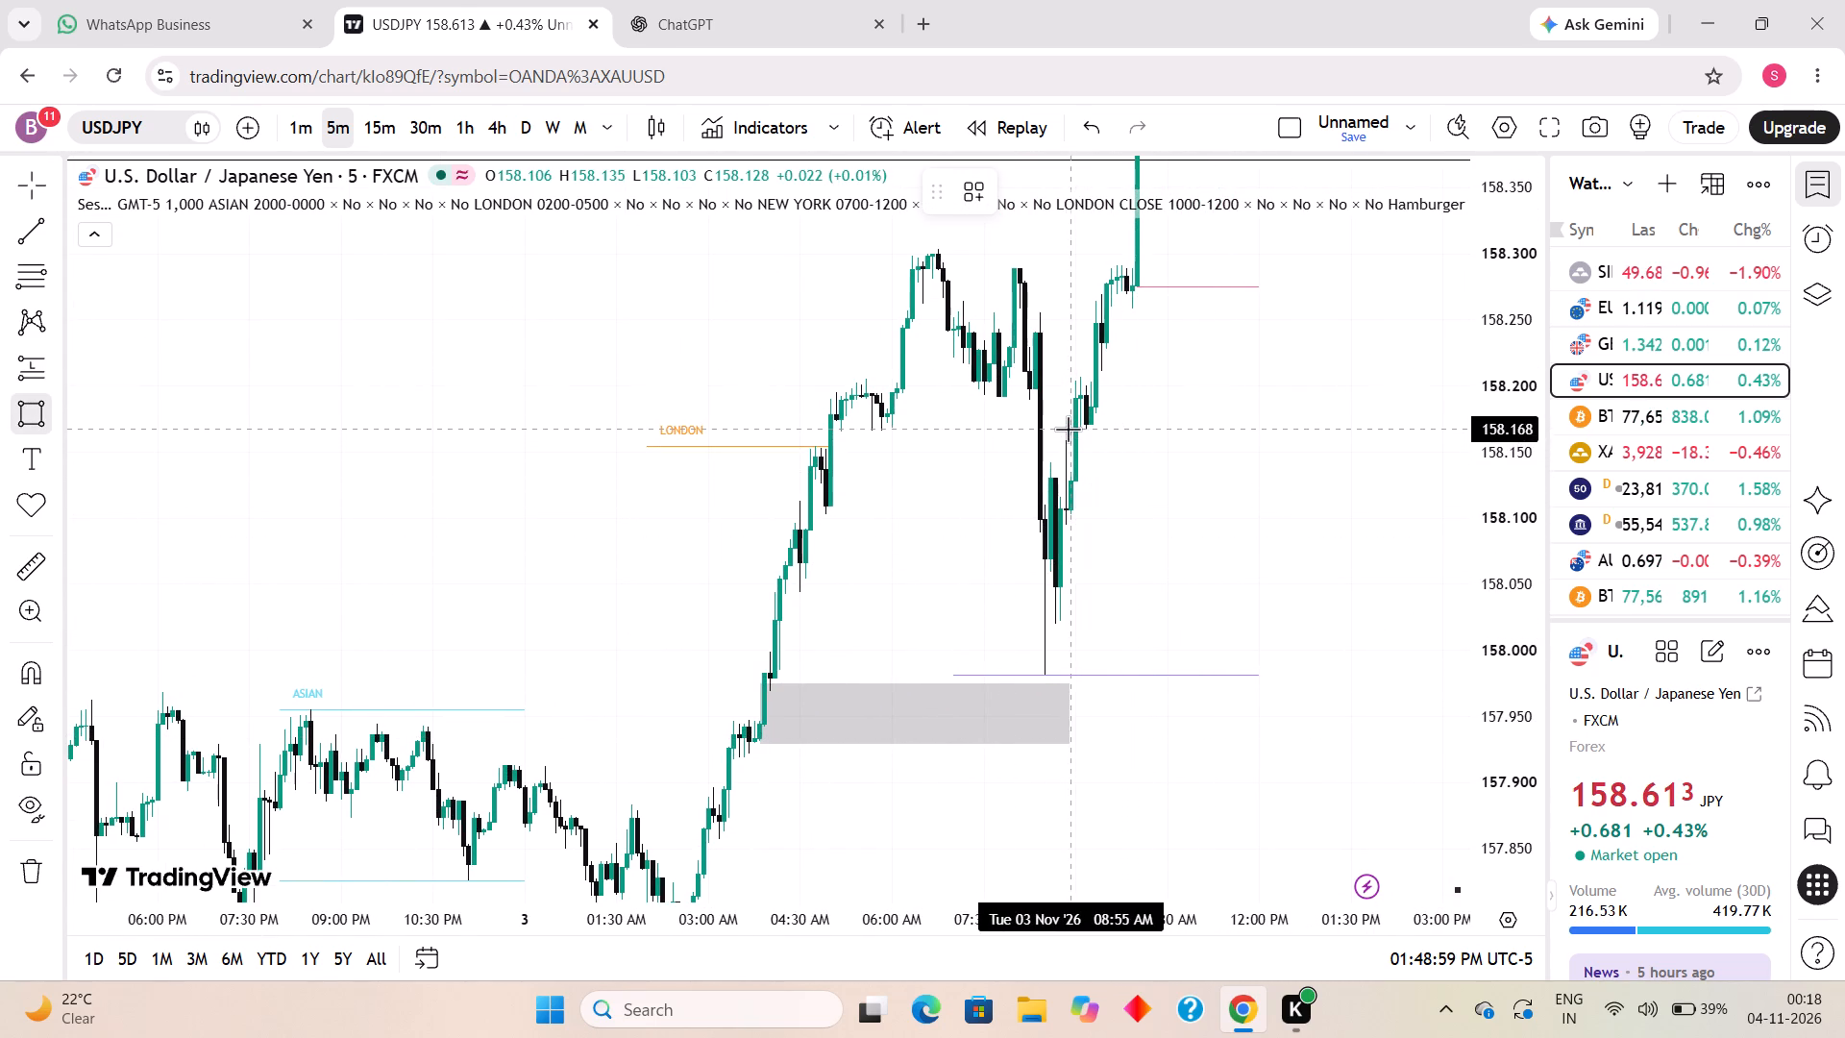
pyautogui.click(1065, 429)
pyautogui.click(1105, 476)
pyautogui.click(1154, 561)
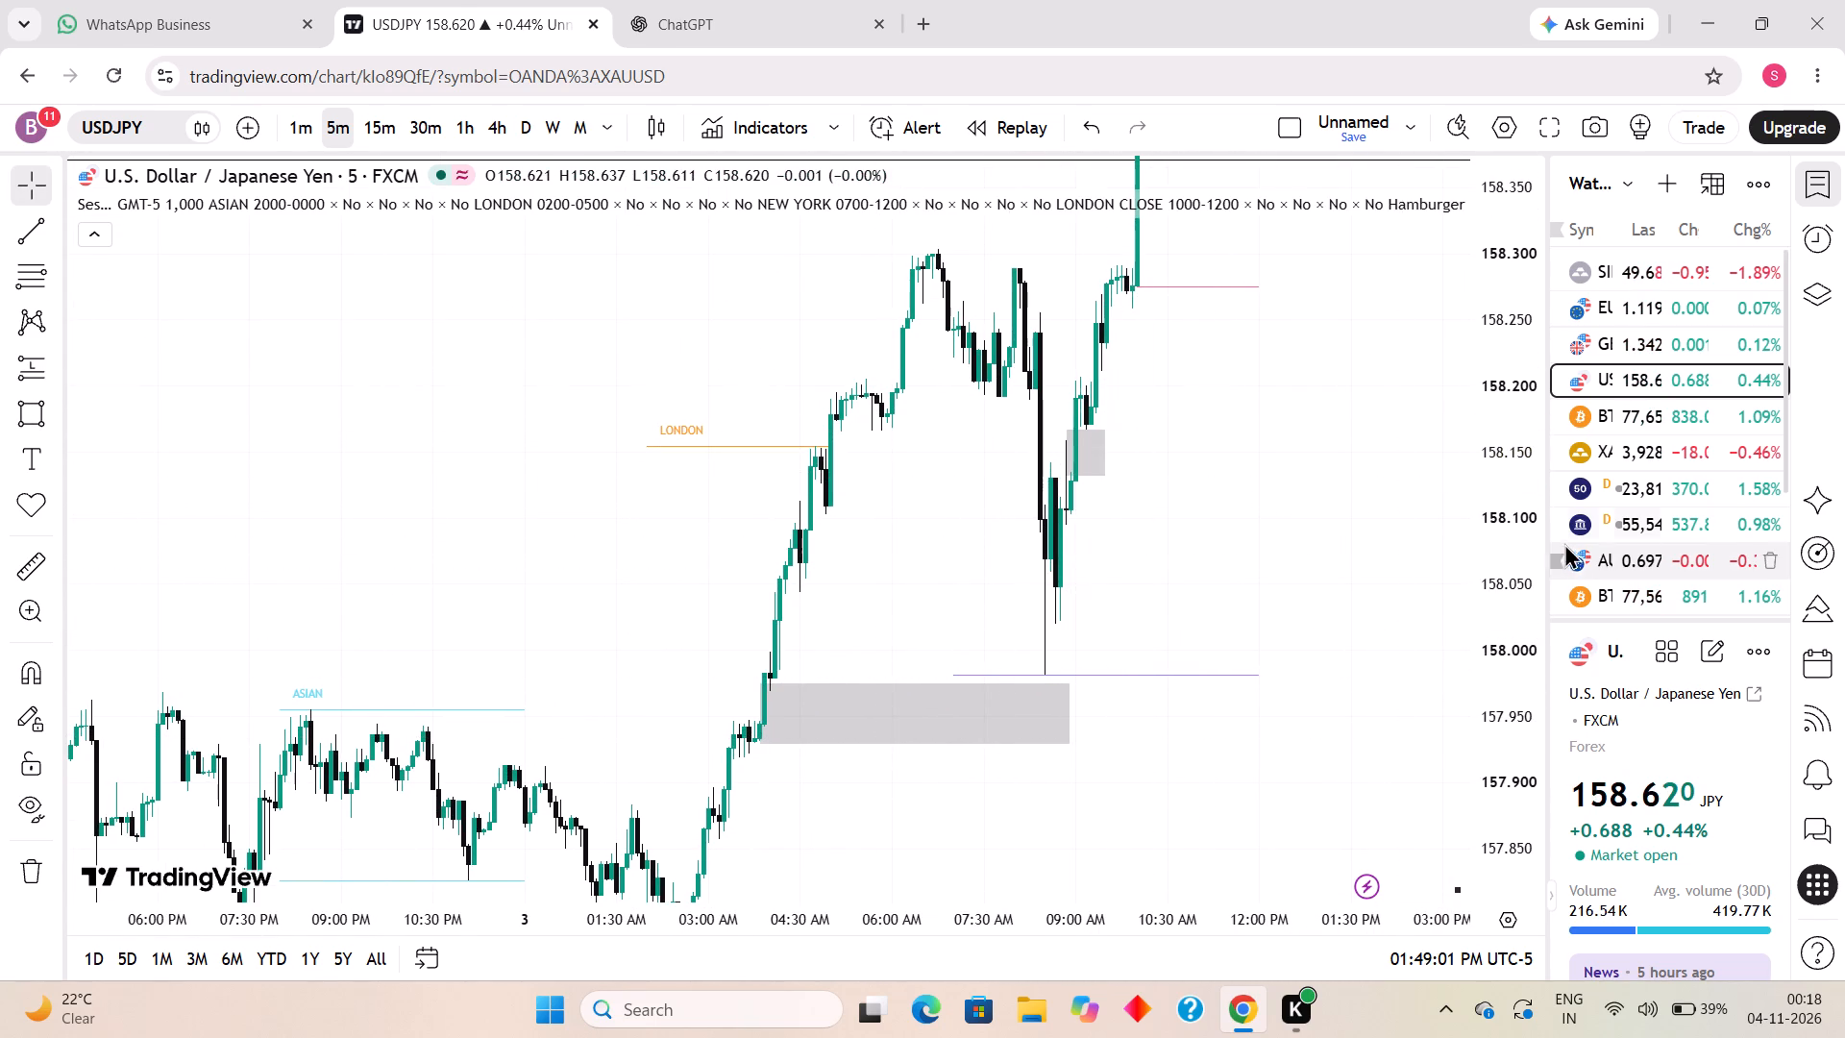
# Examine USDJPY's latest 5-minute rise against the New York and London close ranges of 3 November.
pyautogui.moveTo(1513, 563); pyautogui.dragTo(1485, 764)
pyautogui.moveTo(1242, 527); pyautogui.dragTo(796, 838)
pyautogui.scroll(-6, 996, 621)
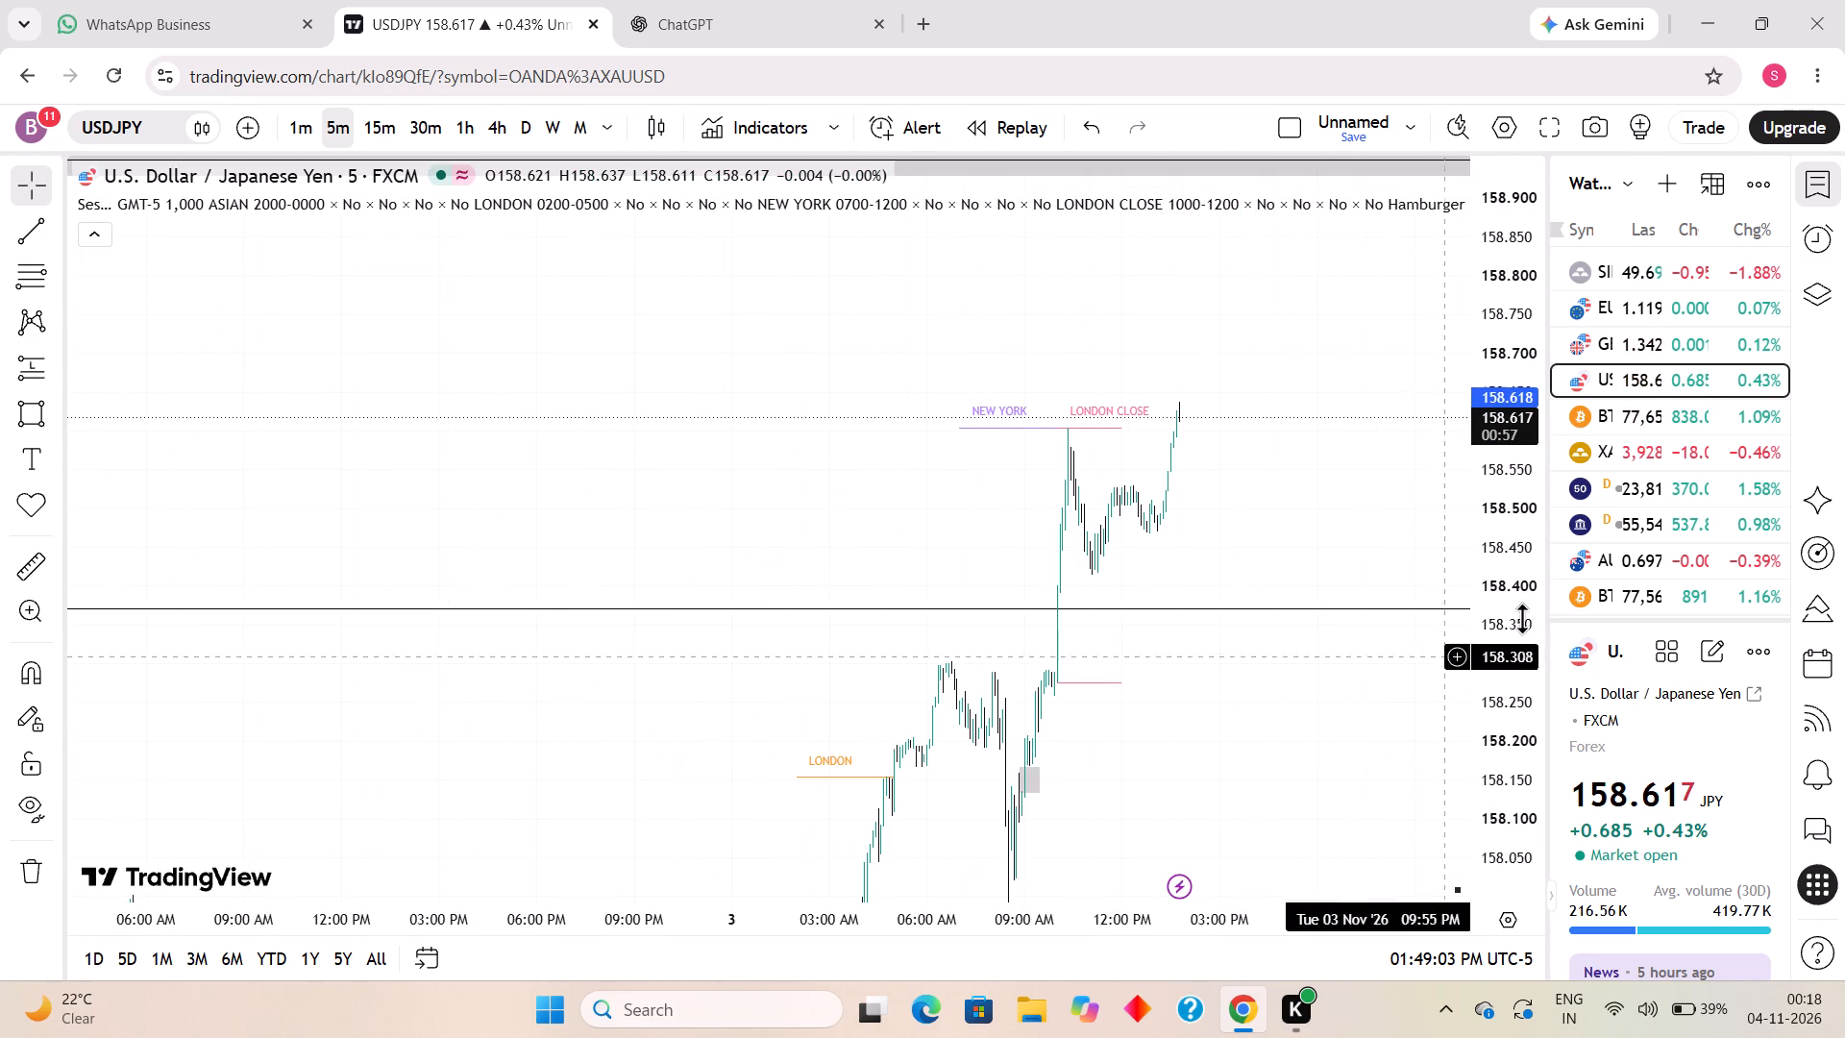
pyautogui.moveTo(1504, 579); pyautogui.dragTo(1492, 697)
# Open GBPUSD from the watchlist and examine its 5-minute session ranges from 30 October to 3 November 2026.
pyautogui.click(1678, 326)
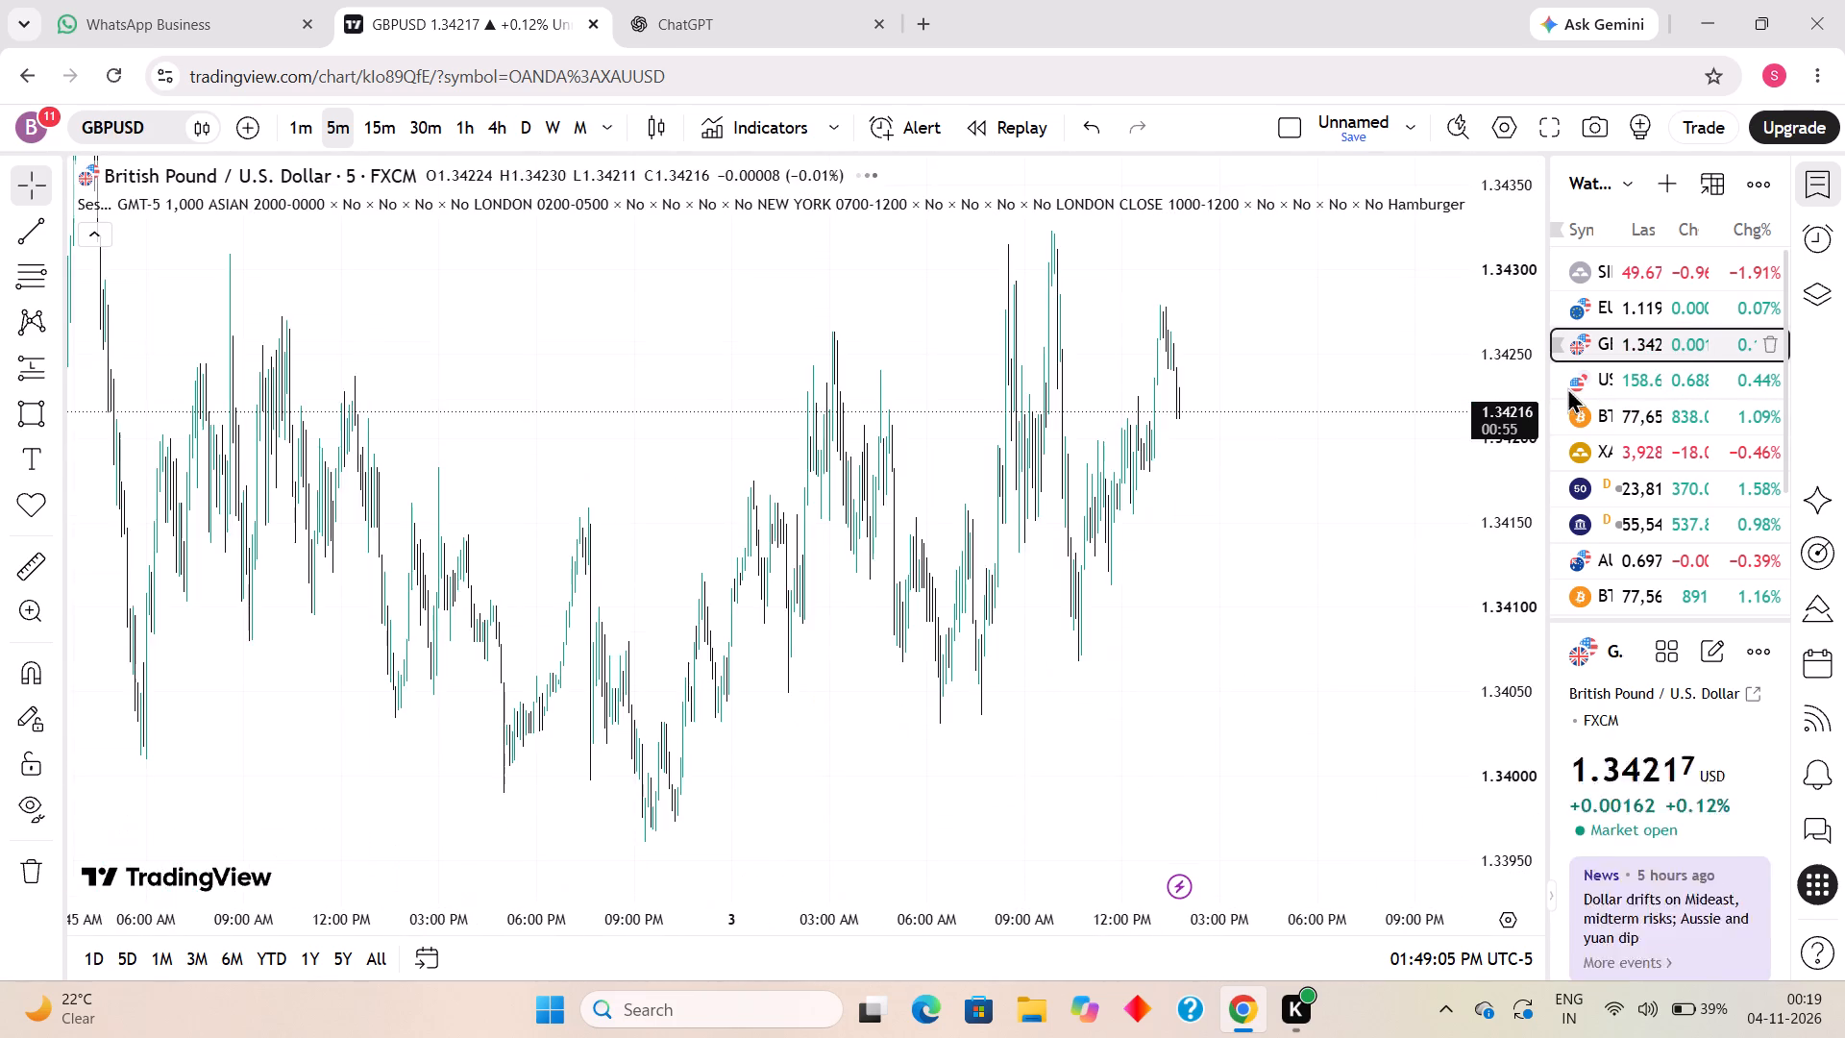
pyautogui.scroll(-6, 1327, 475)
pyautogui.moveTo(1485, 455); pyautogui.dragTo(1294, 878)
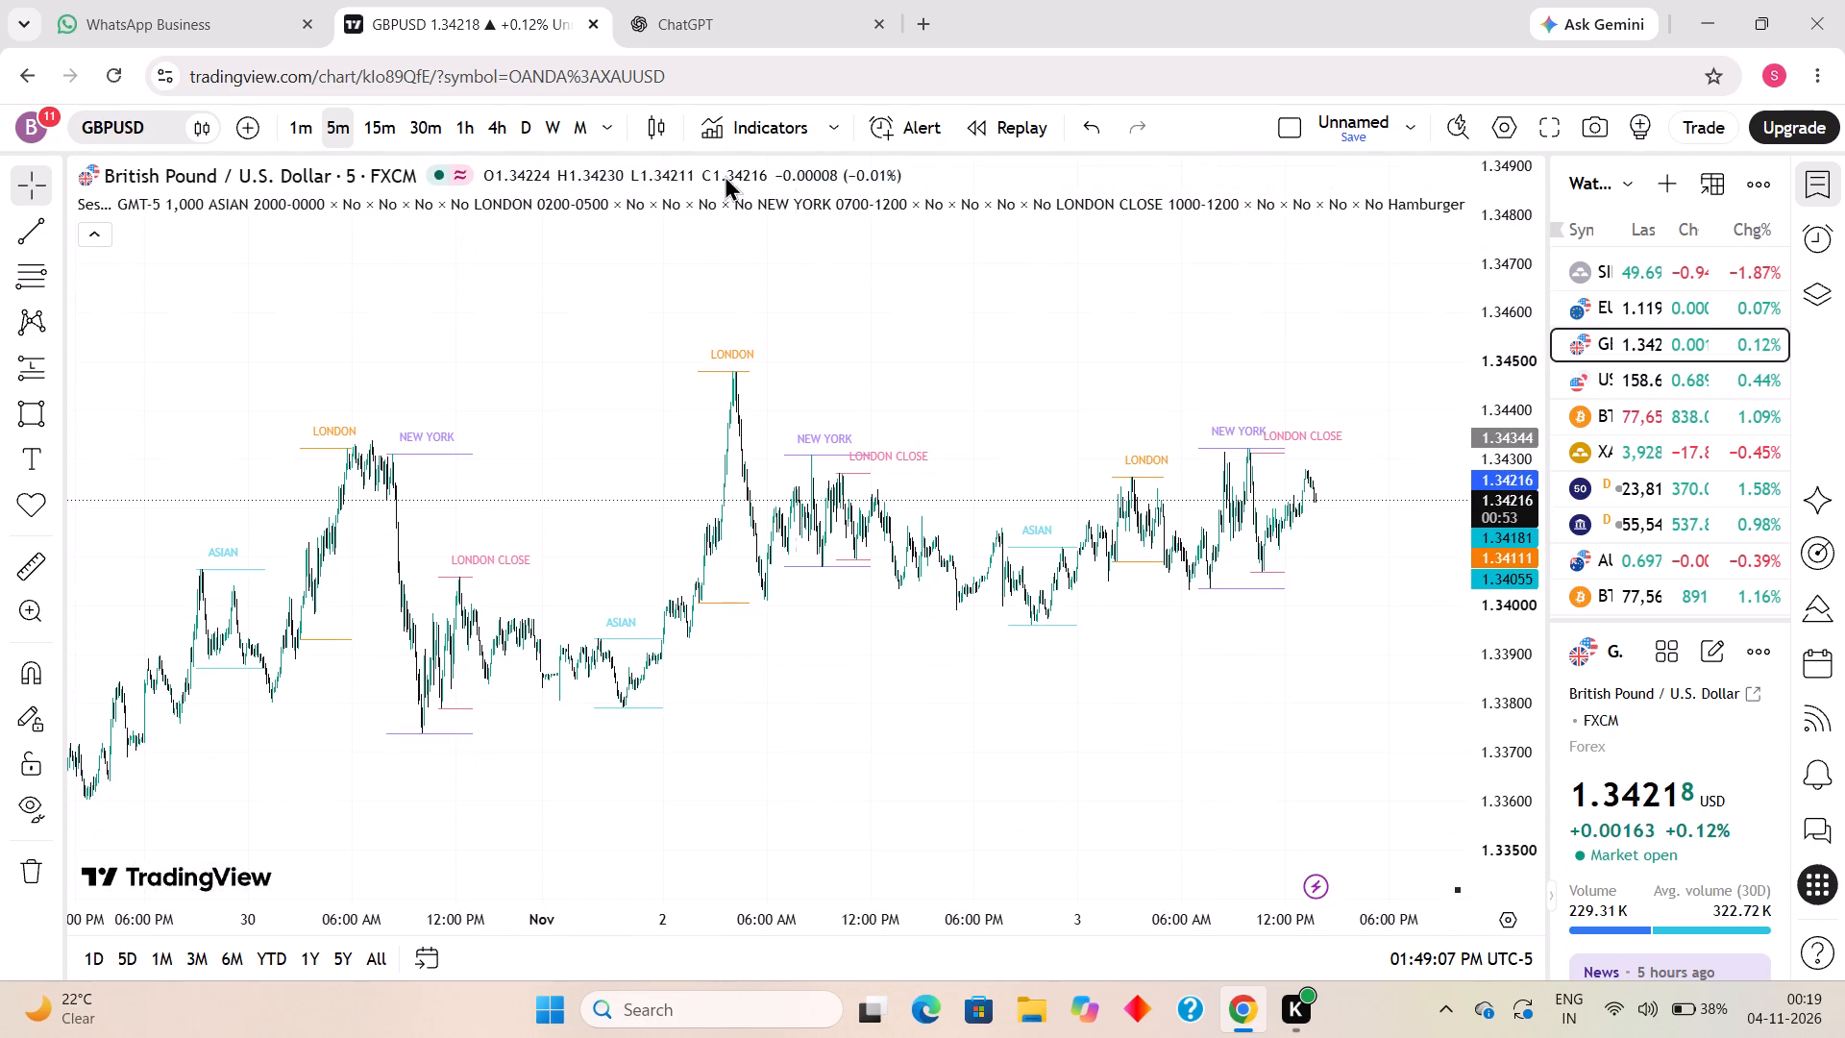
# Switch GBPUSD to the four-hour timeframe and hide the trading sessions indicator.
pyautogui.click(486, 116)
pyautogui.scroll(4, 1080, 476)
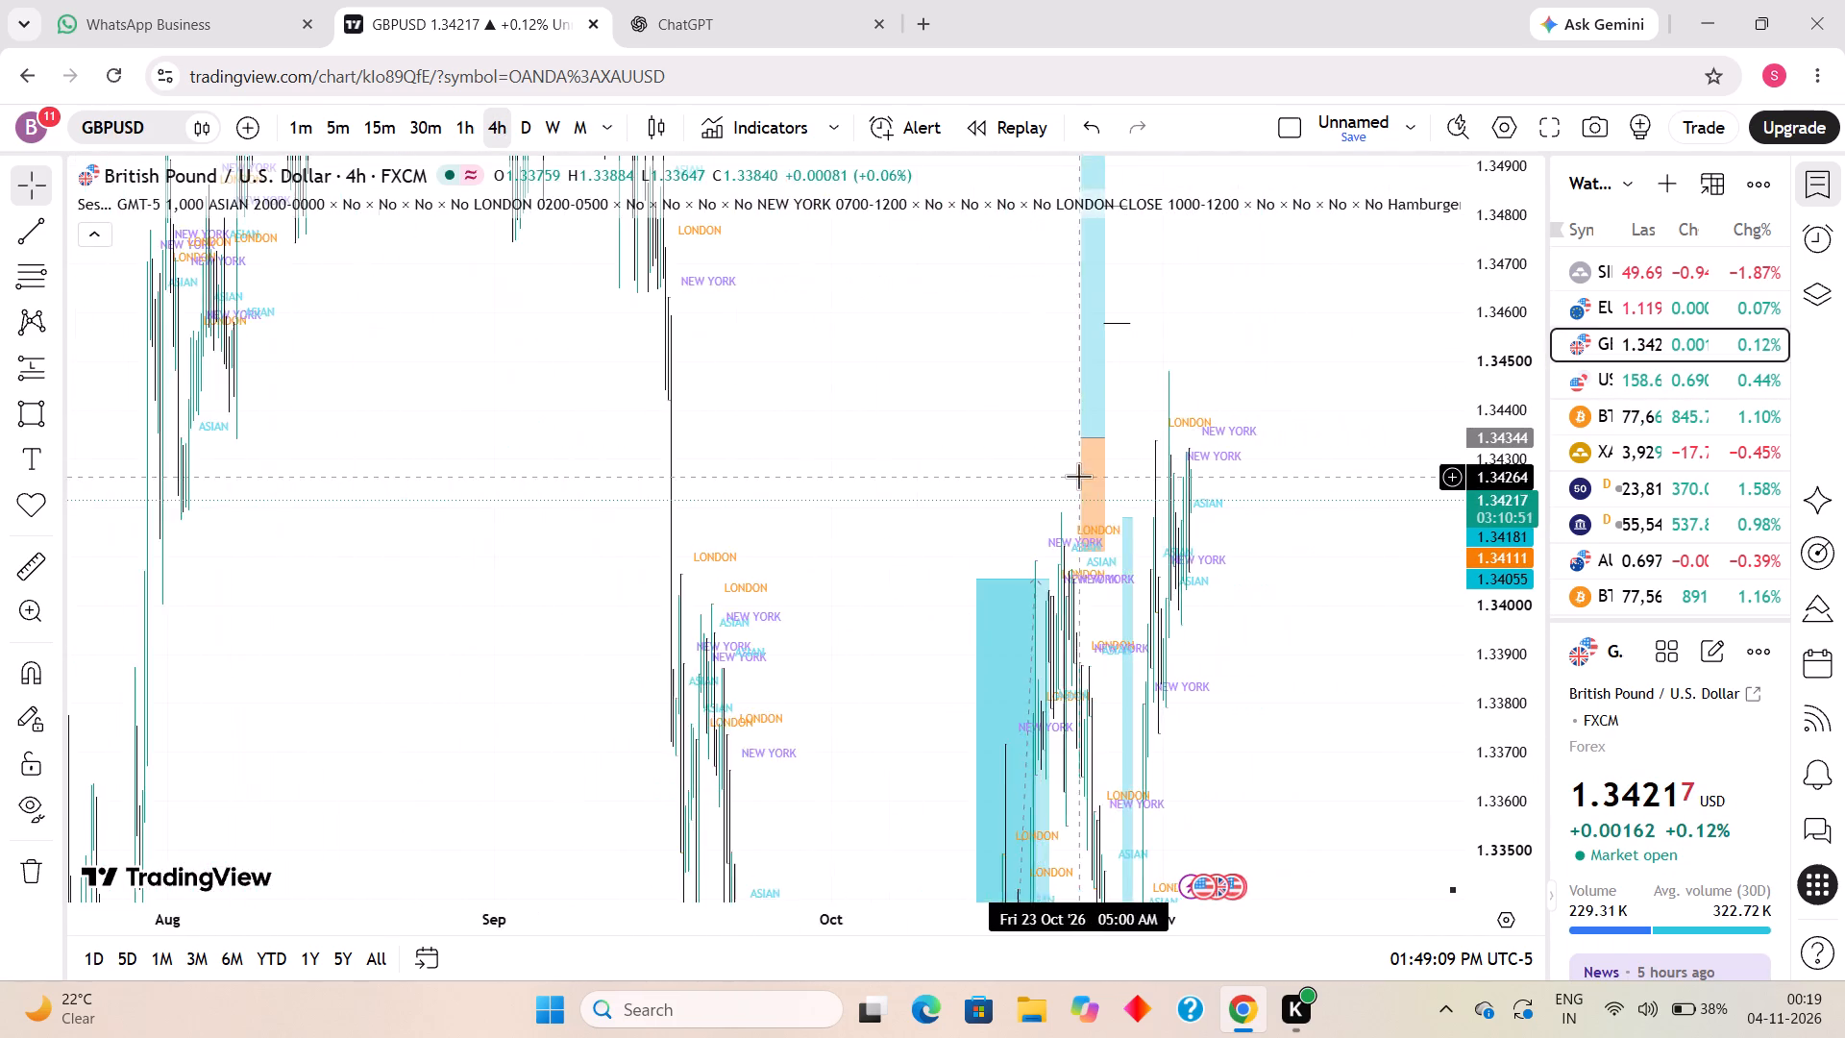
pyautogui.scroll(7, 1078, 476)
pyautogui.click(1310, 203)
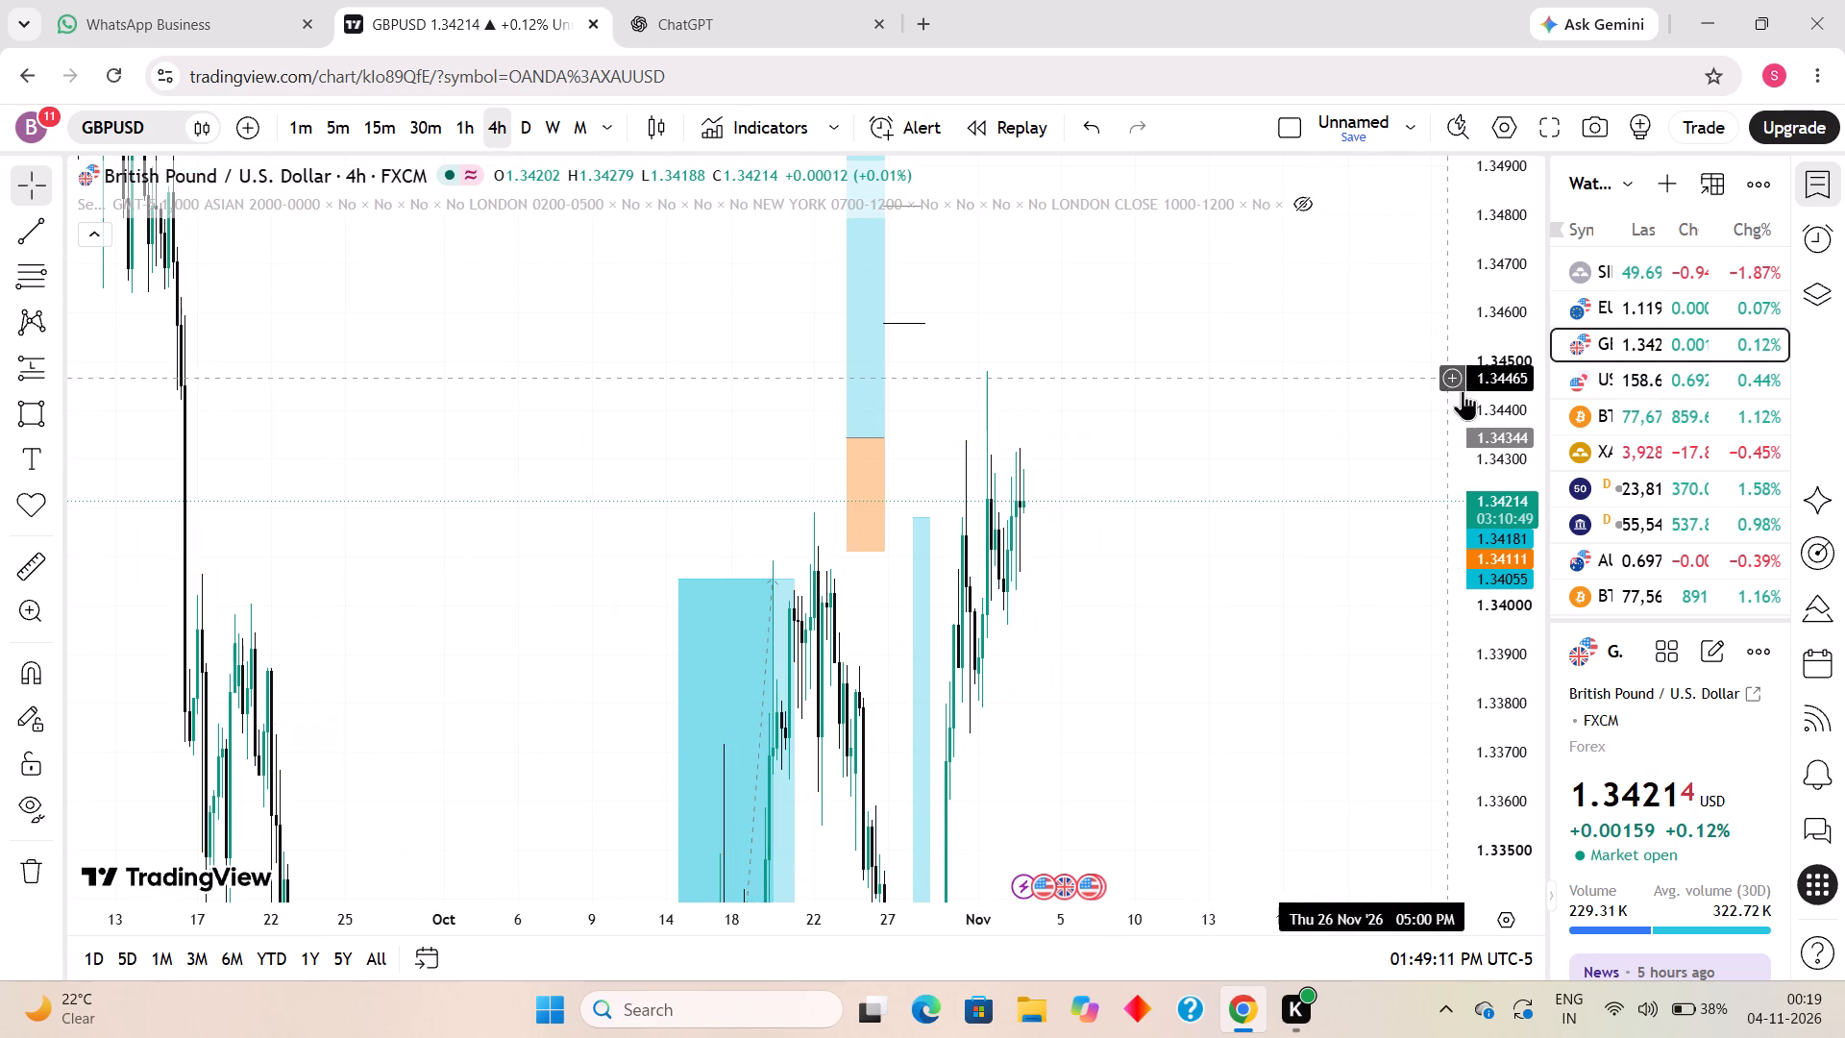
# Examine GBPUSD's four-hour price action in October and early November against its marked zones and position boxes.
pyautogui.moveTo(1511, 419); pyautogui.dragTo(1341, 850)
pyautogui.click(1167, 752)
pyautogui.moveTo(1127, 708); pyautogui.dragTo(1166, 689)
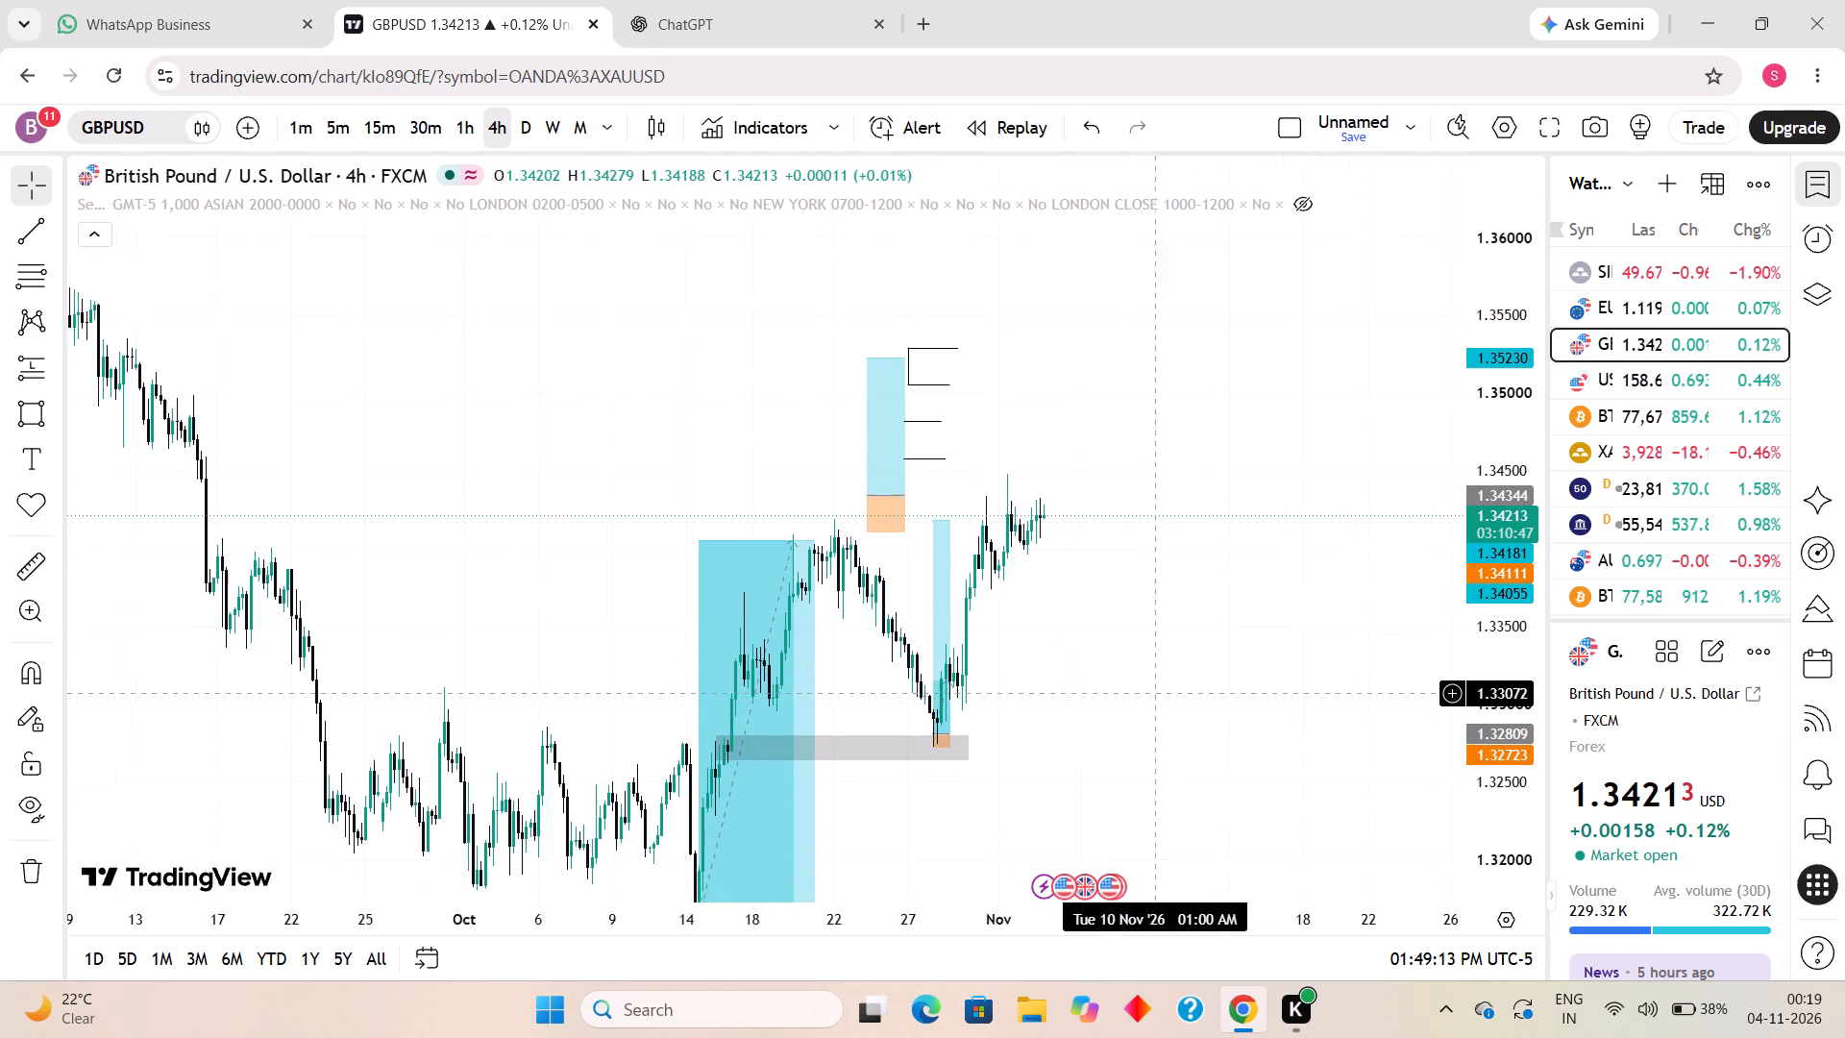
pyautogui.moveTo(1166, 689); pyautogui.dragTo(1189, 684)
pyautogui.scroll(4, 1128, 680)
pyautogui.moveTo(995, 567); pyautogui.dragTo(1222, 760)
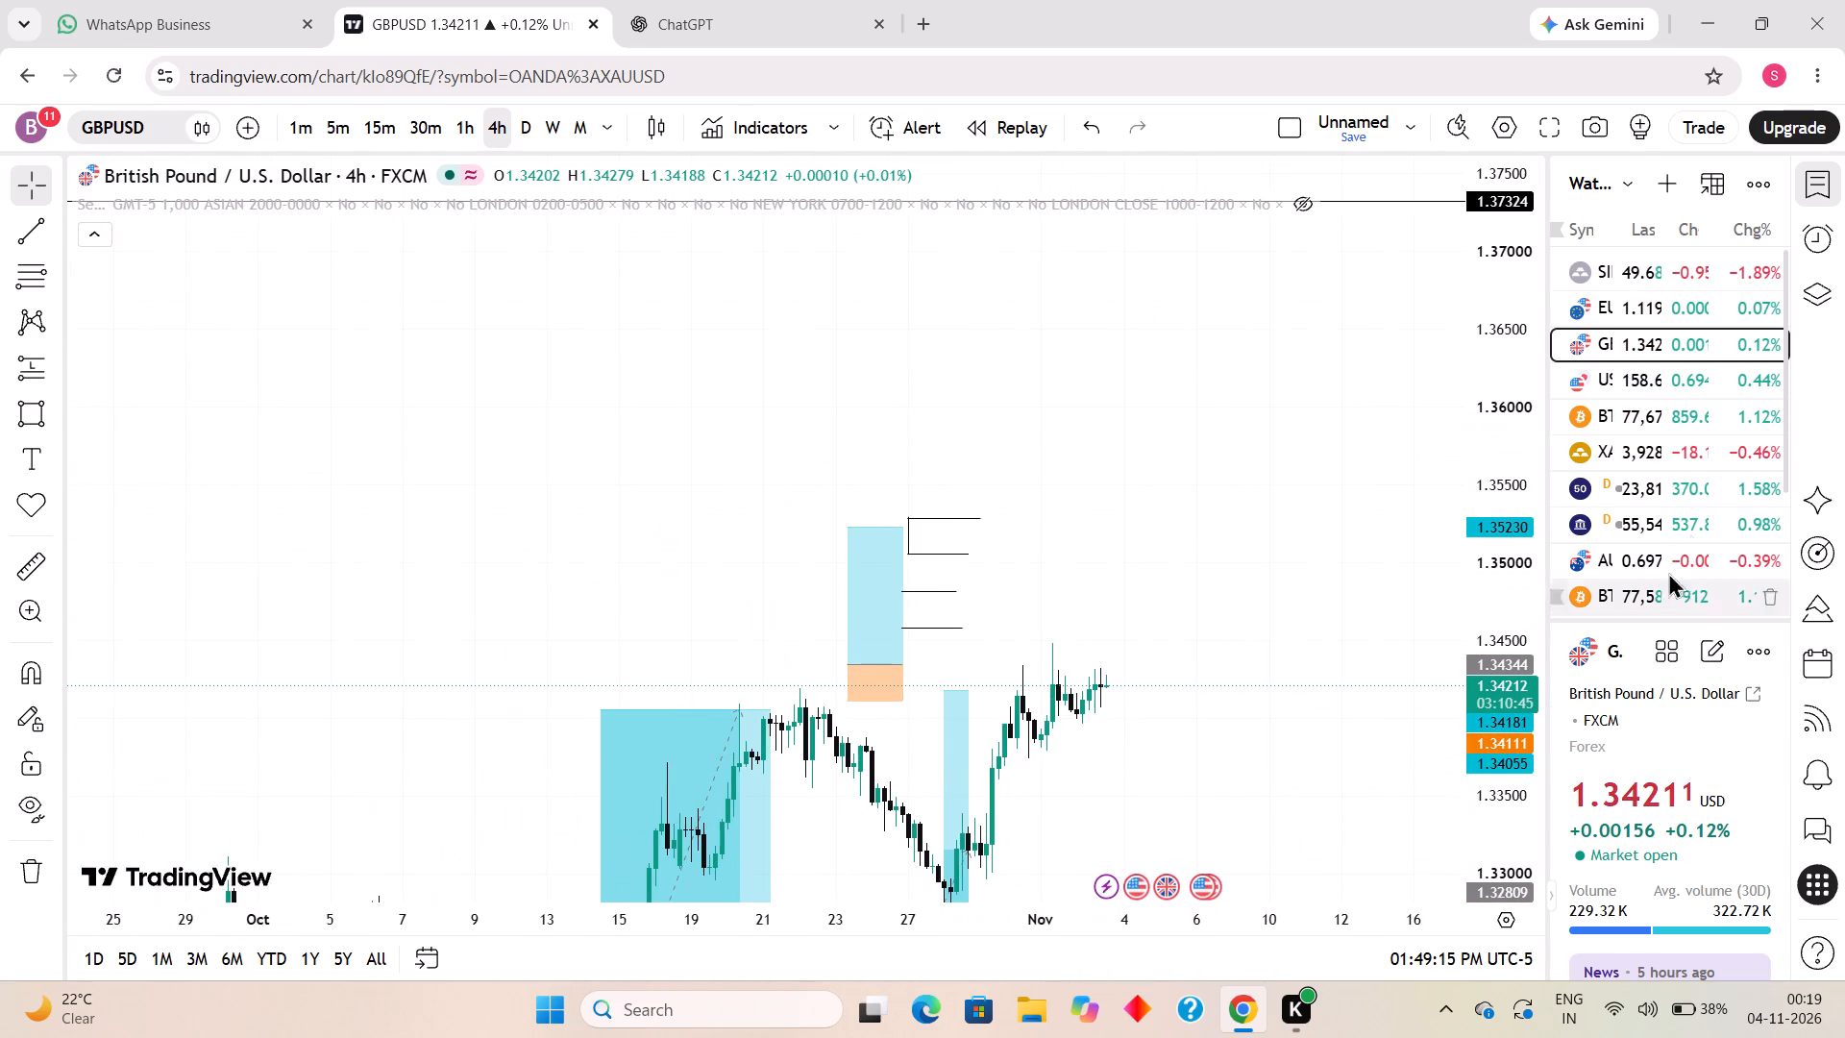
# Open EURUSD from the watchlist and examine its four-hour chart from September to early November 2026.
pyautogui.click(1663, 312)
pyautogui.scroll(-5, 1093, 475)
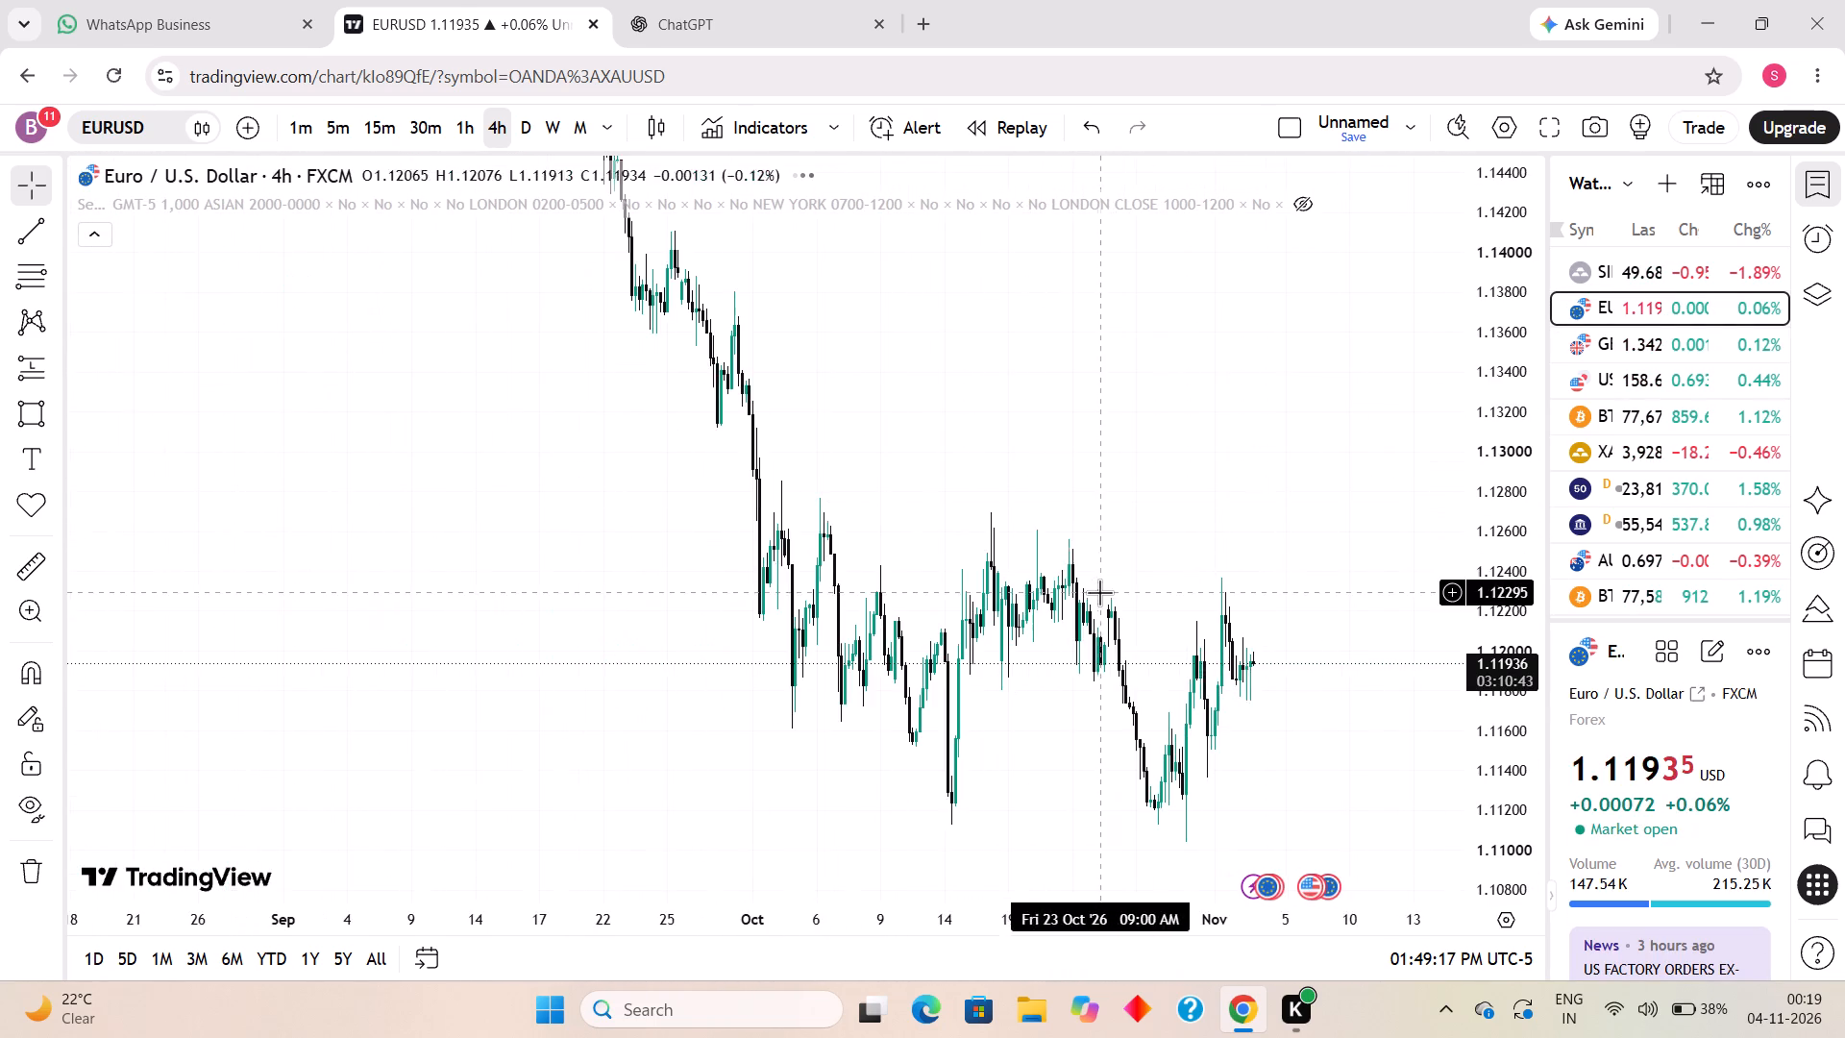
pyautogui.scroll(-5, 1108, 604)
# Open SILVER from the watchlist and examine its four-hour decline into the large grey zone.
pyautogui.click(1672, 271)
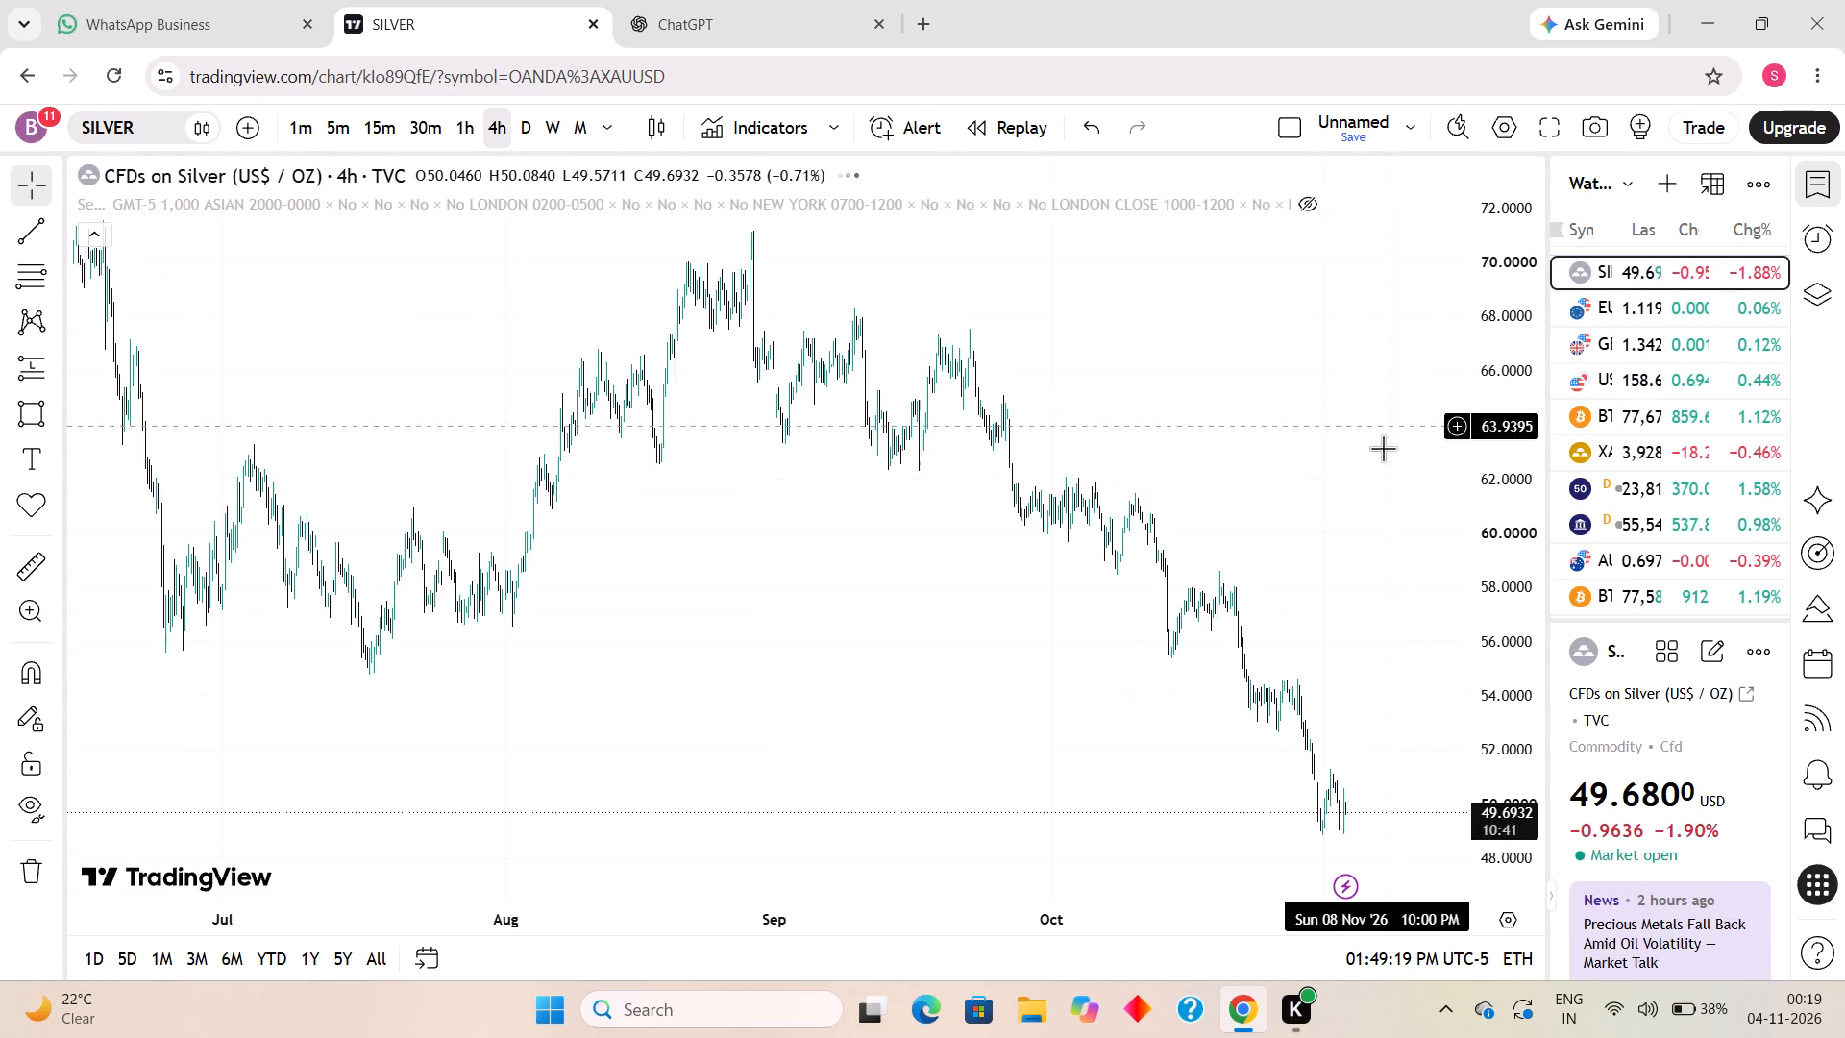
pyautogui.scroll(4, 1265, 577)
pyautogui.scroll(-7, 1234, 596)
pyautogui.moveTo(1318, 639); pyautogui.dragTo(800, 455)
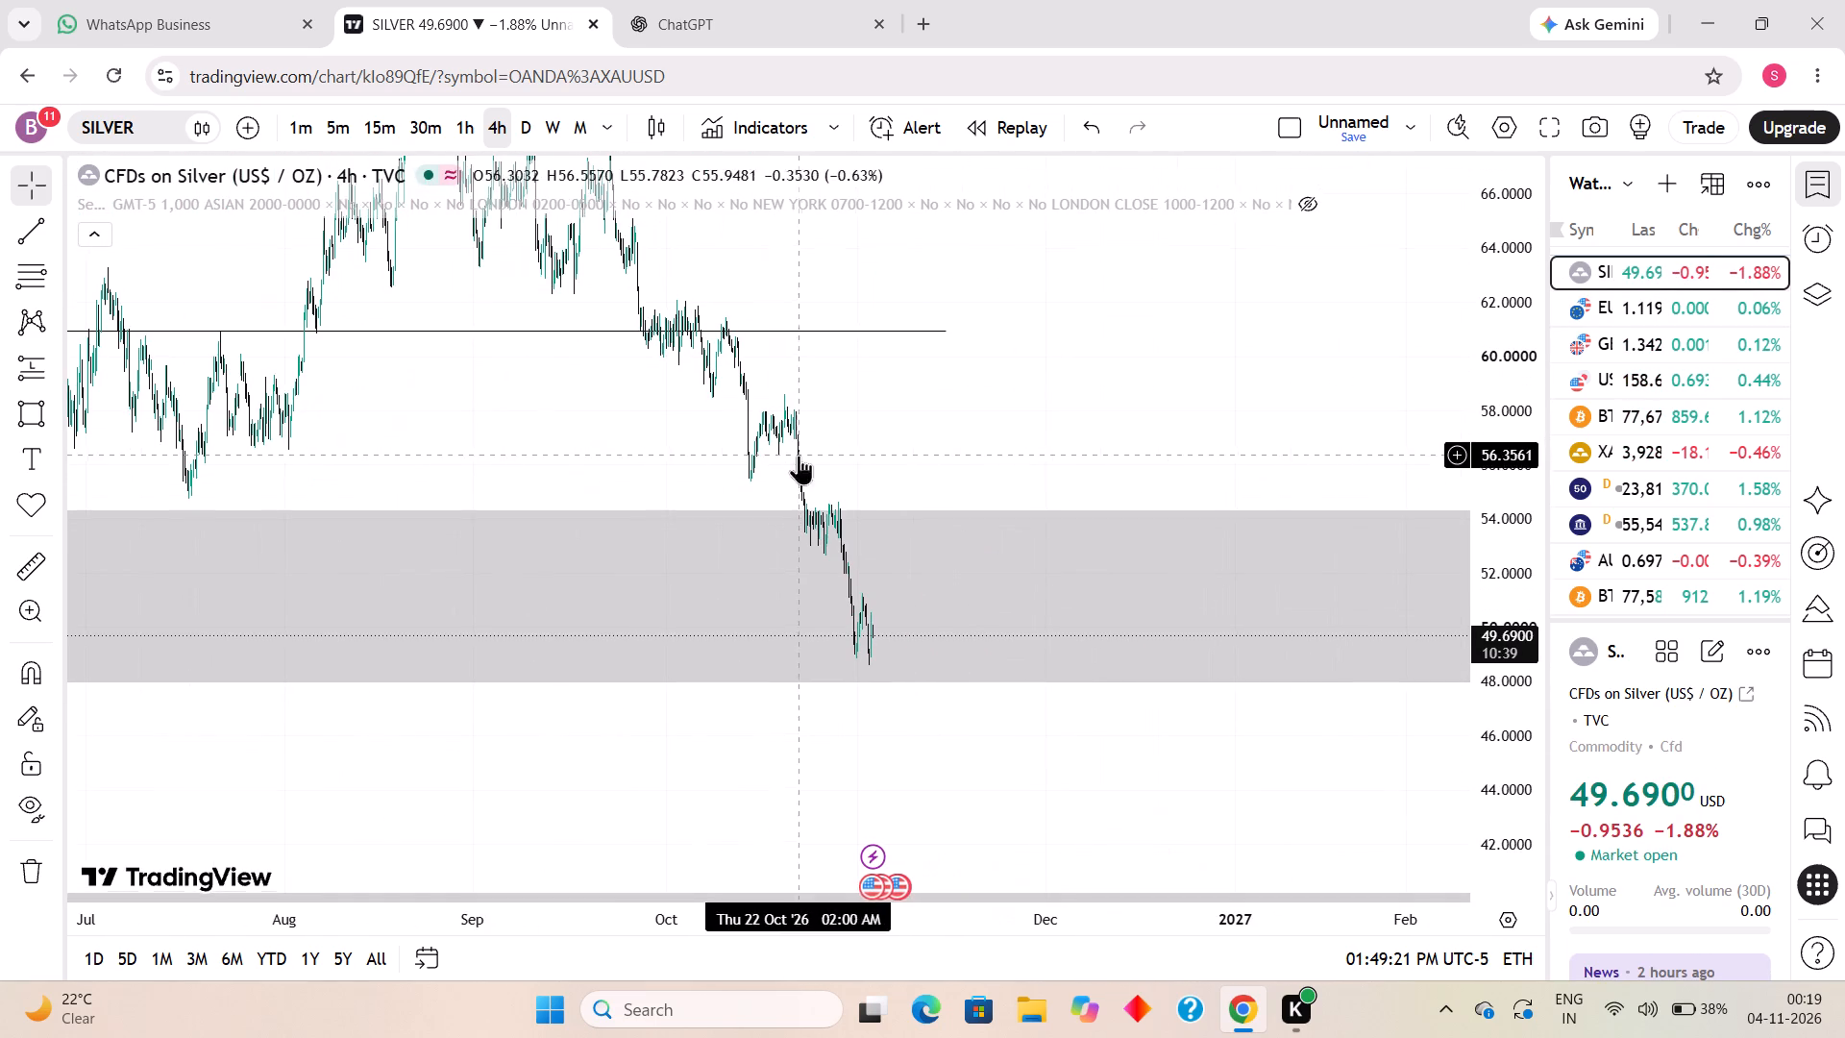
pyautogui.click(543, 111)
pyautogui.scroll(5, 812, 523)
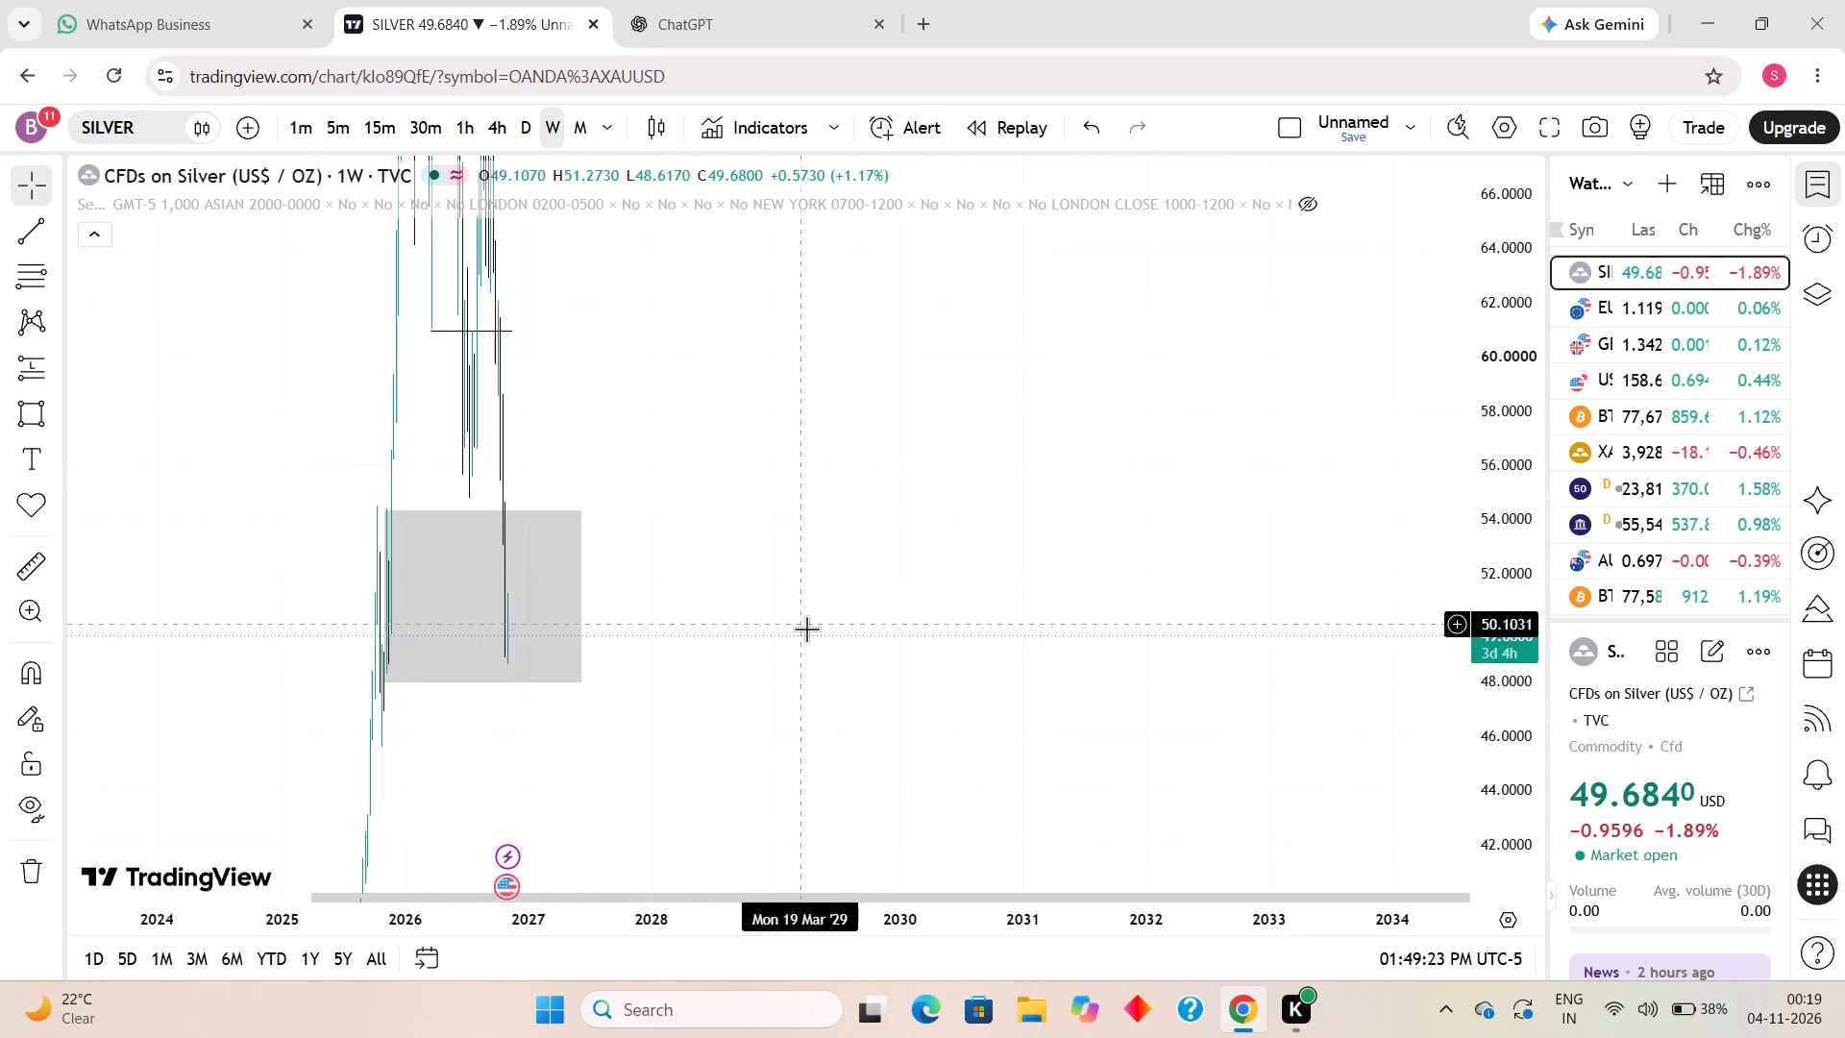
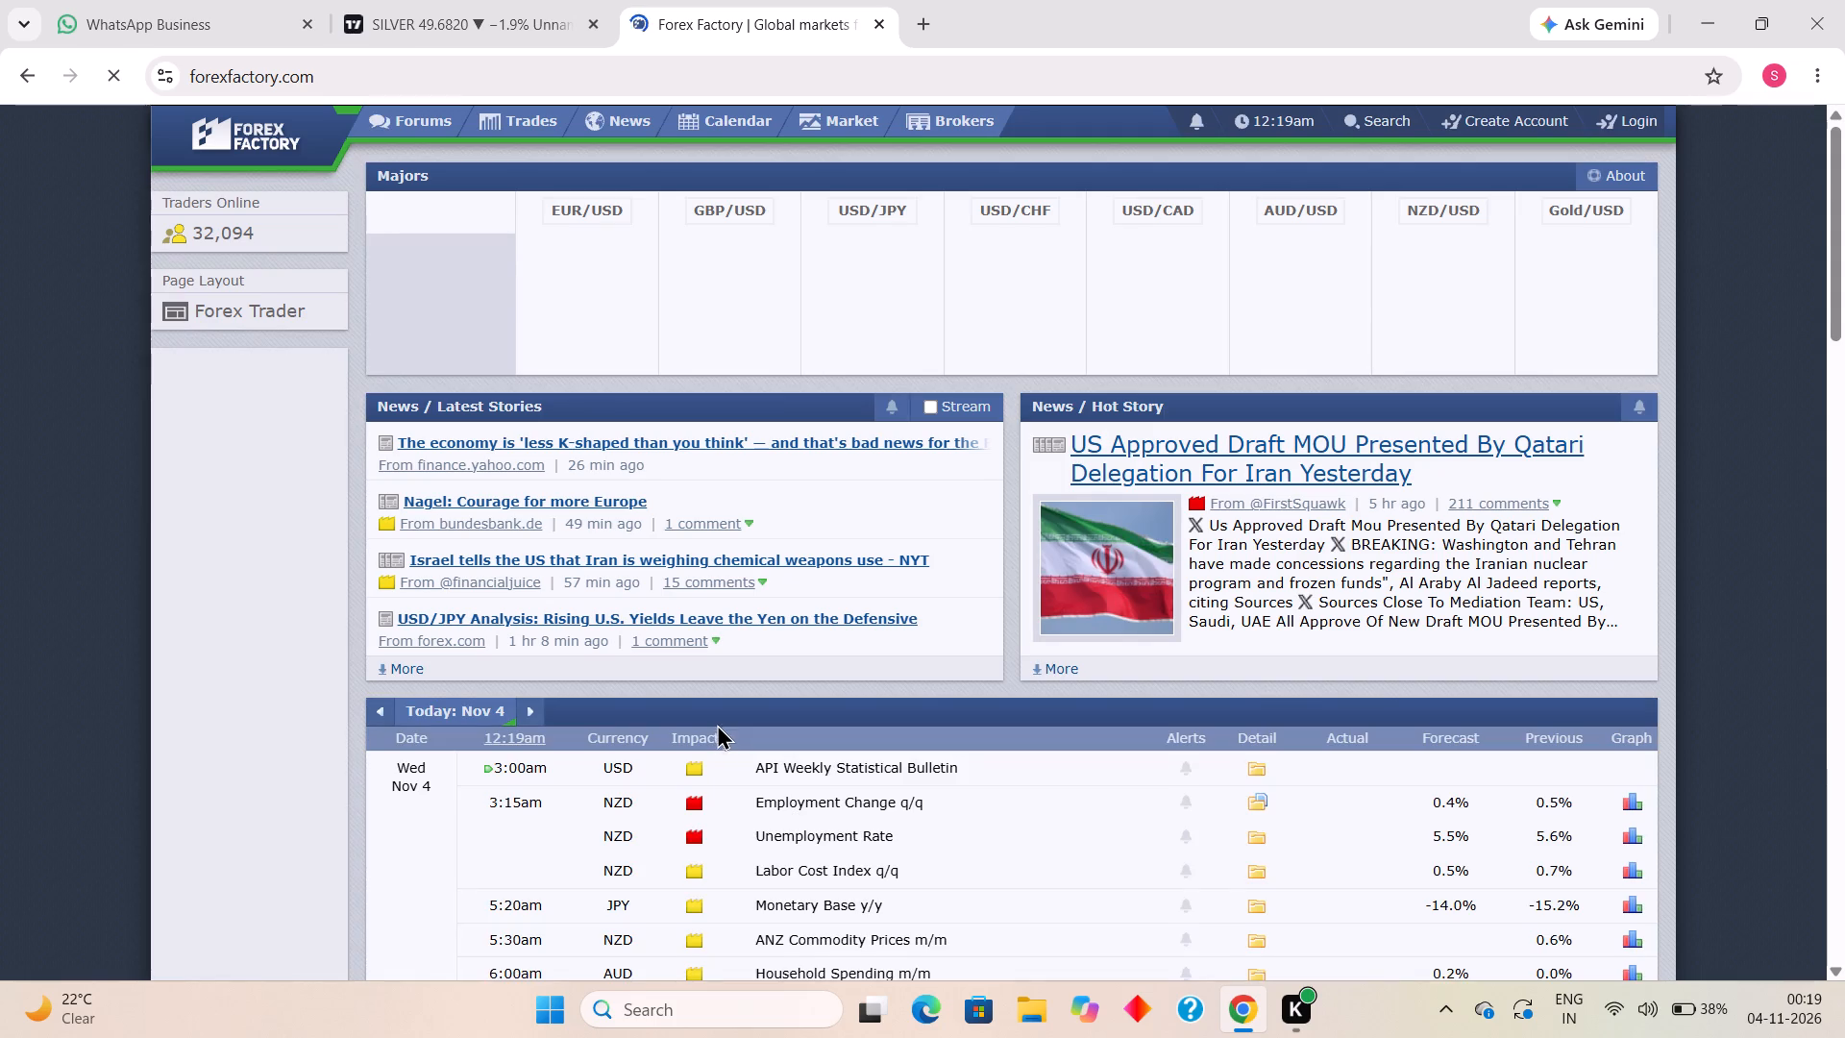
# Look through the Nov 4 economic calendar on Forex Factory, then close the site to return to the SILVER chart.
pyautogui.scroll(-3, 735, 702)
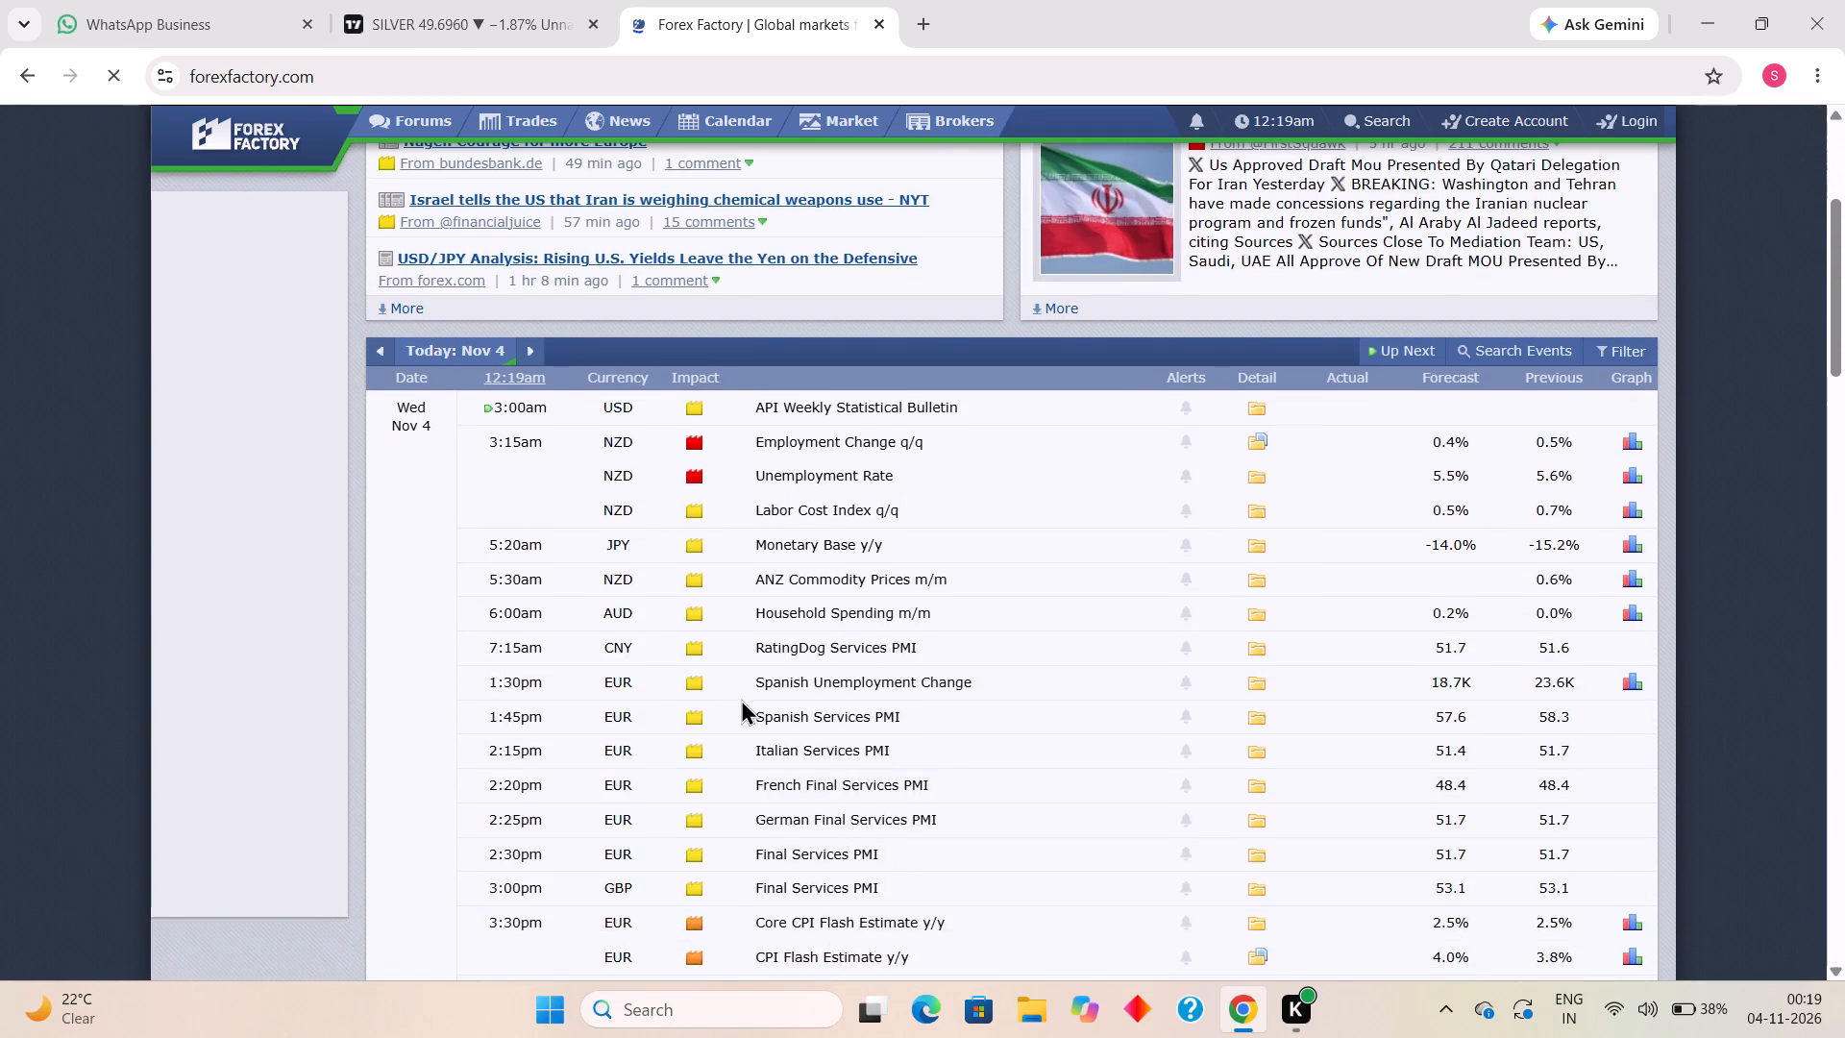
pyautogui.scroll(-3, 781, 657)
pyautogui.scroll(7, 788, 643)
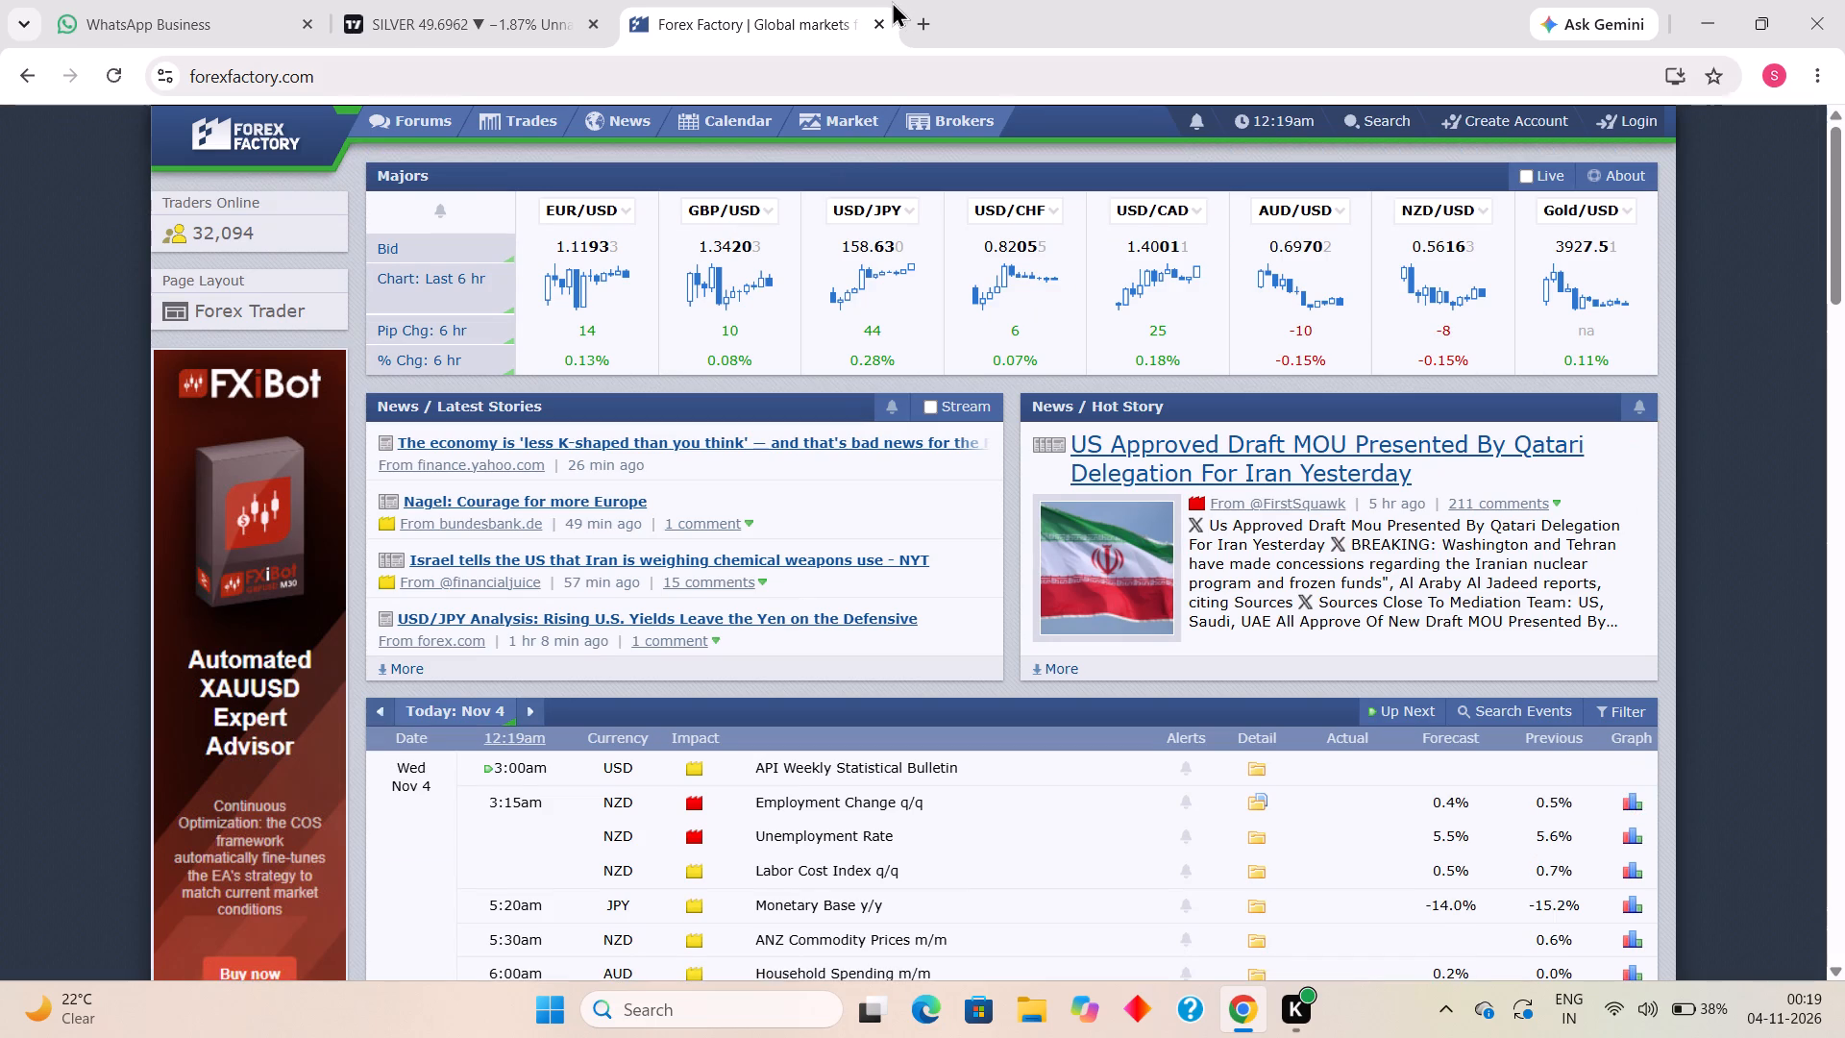
pyautogui.click(881, 17)
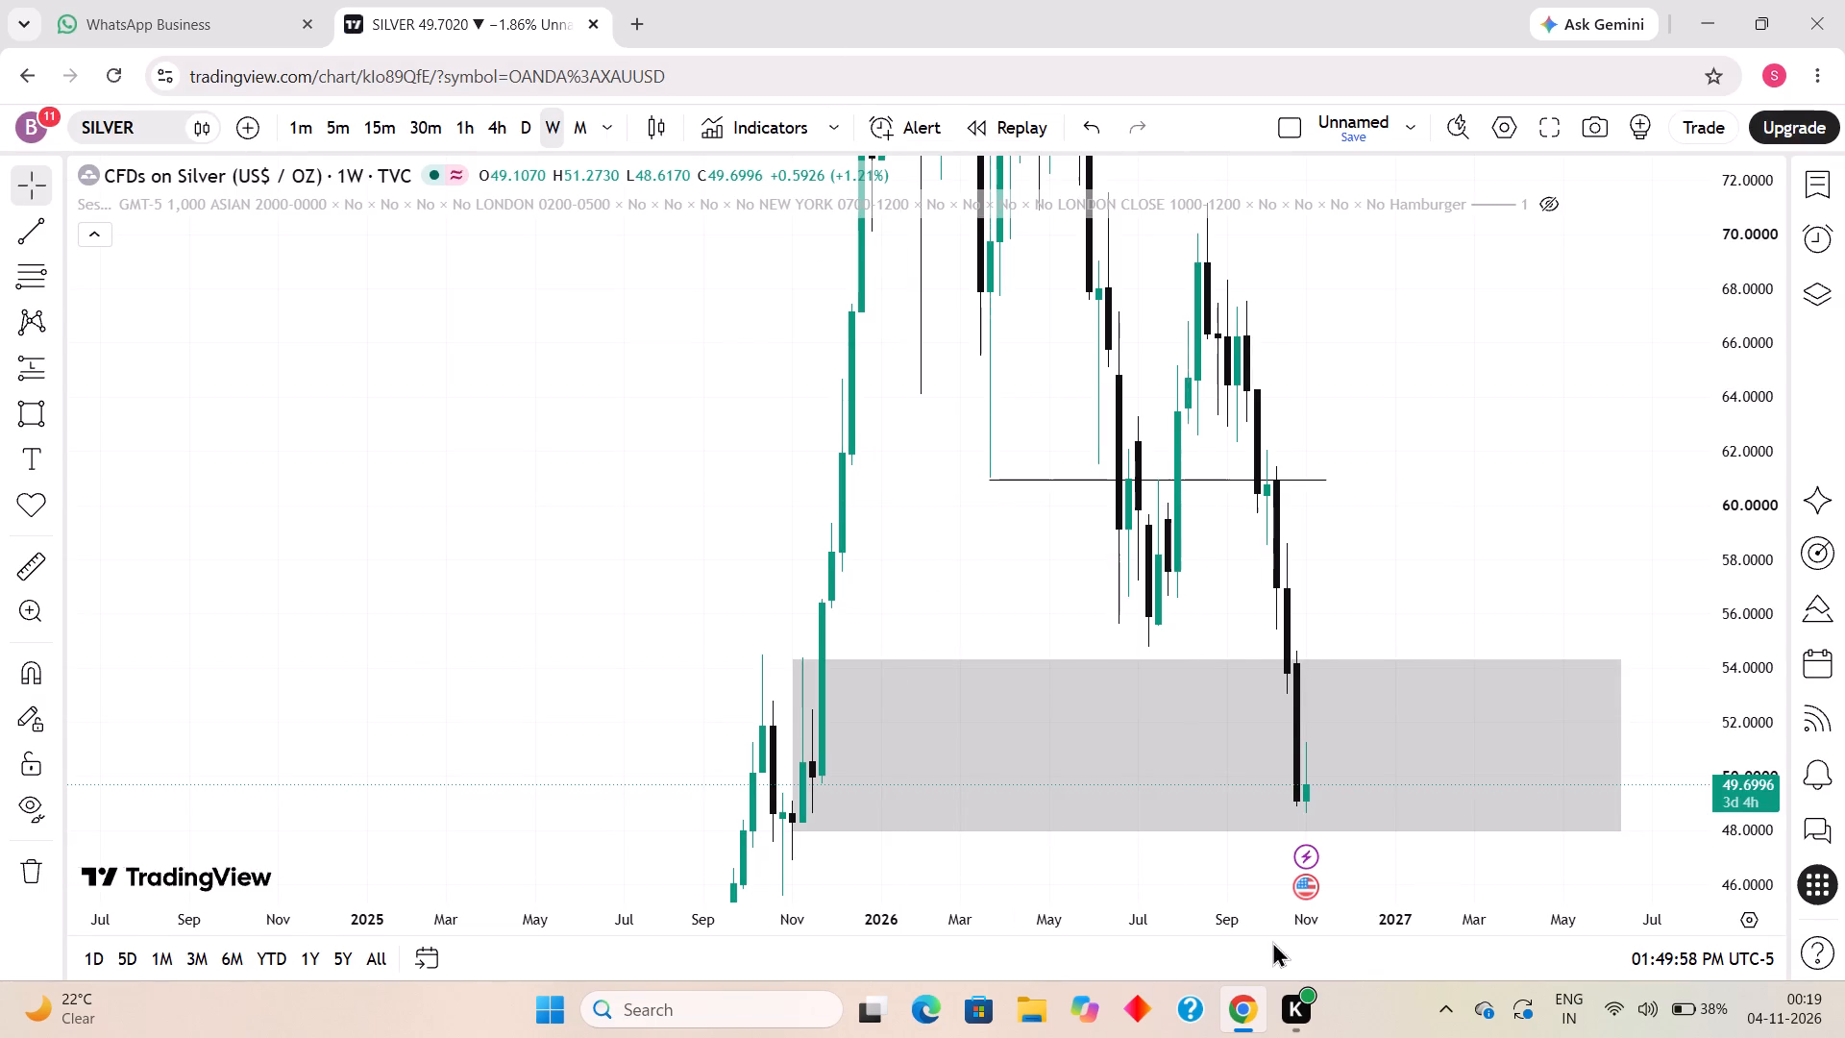